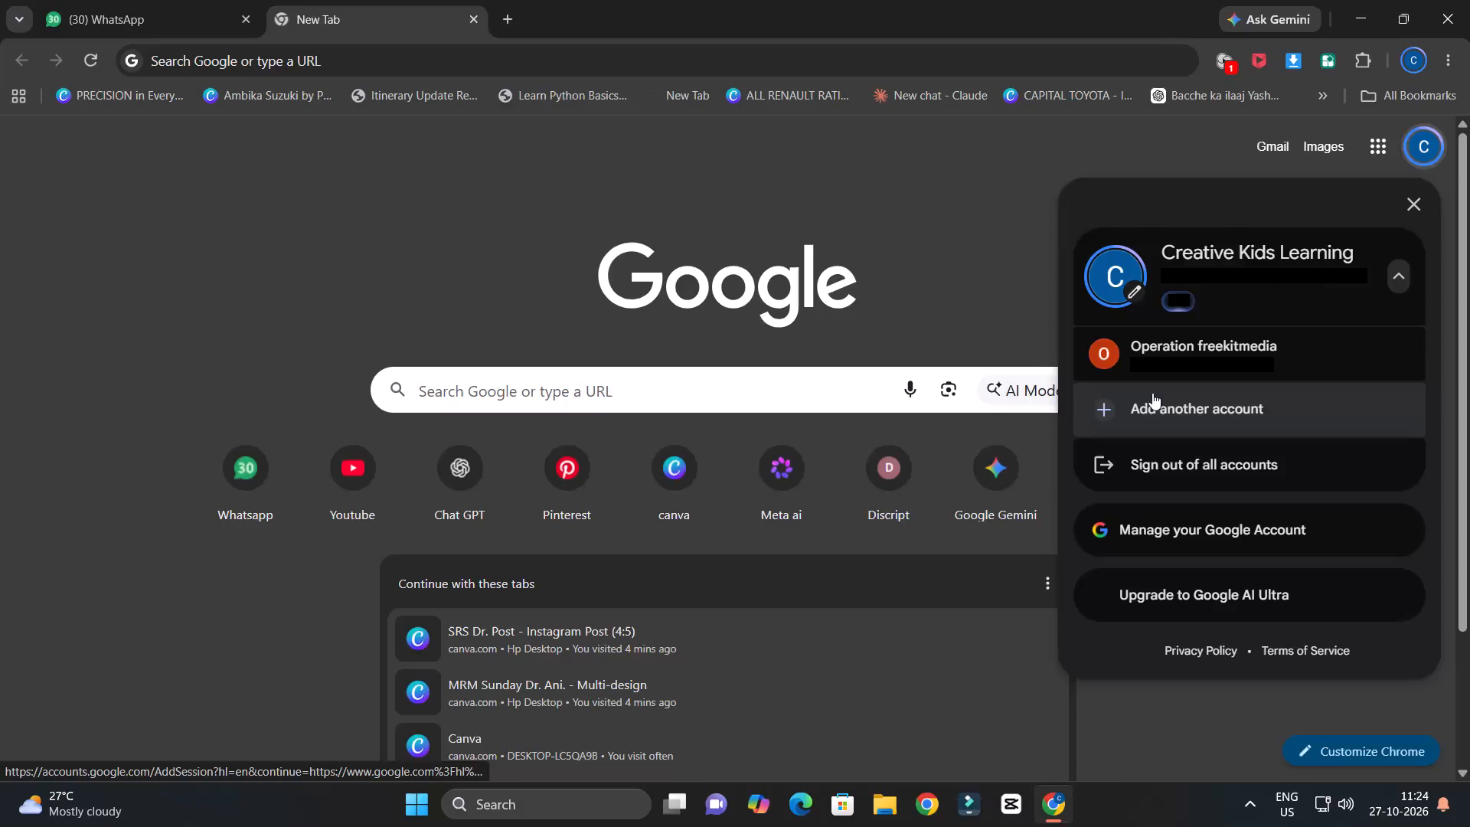
# Open Google Drive and go to FM Ambikapur Brands > Fashion and Jewellery > Kisna Ambikapur.
pyautogui.click(1088, 169)
pyautogui.click(1393, 149)
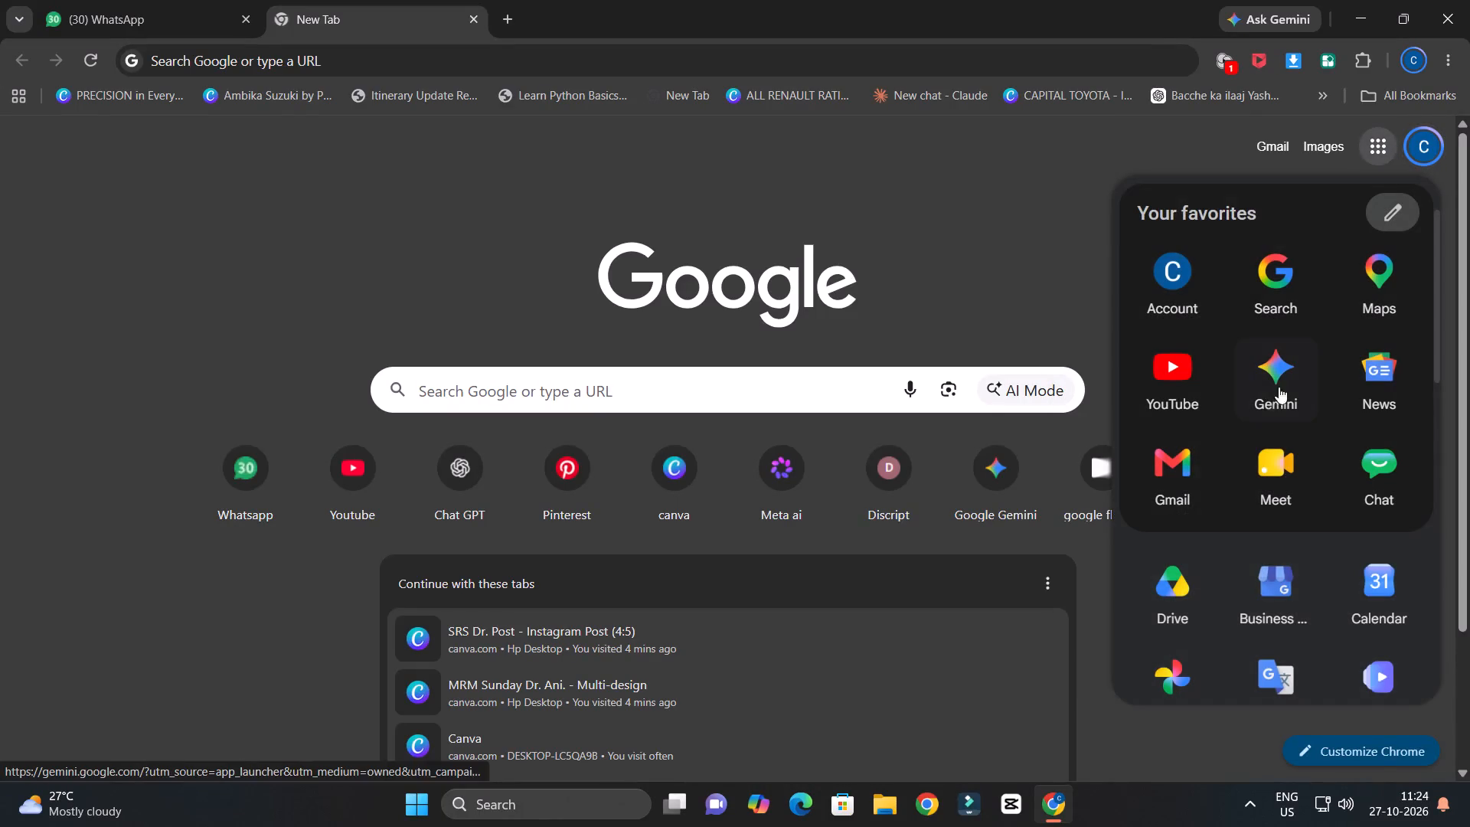
pyautogui.click(1167, 569)
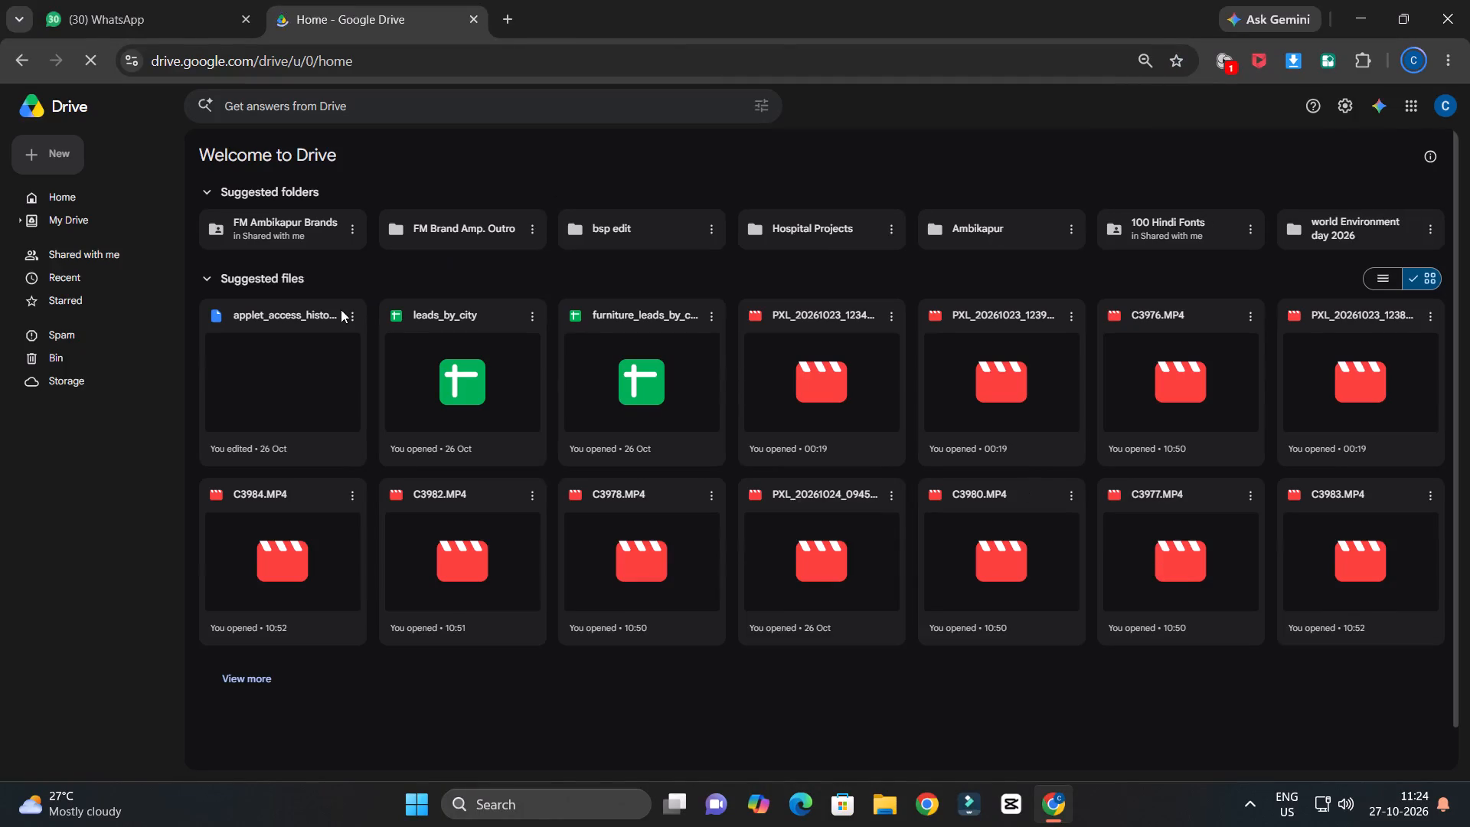
pyautogui.doubleClick(275, 239)
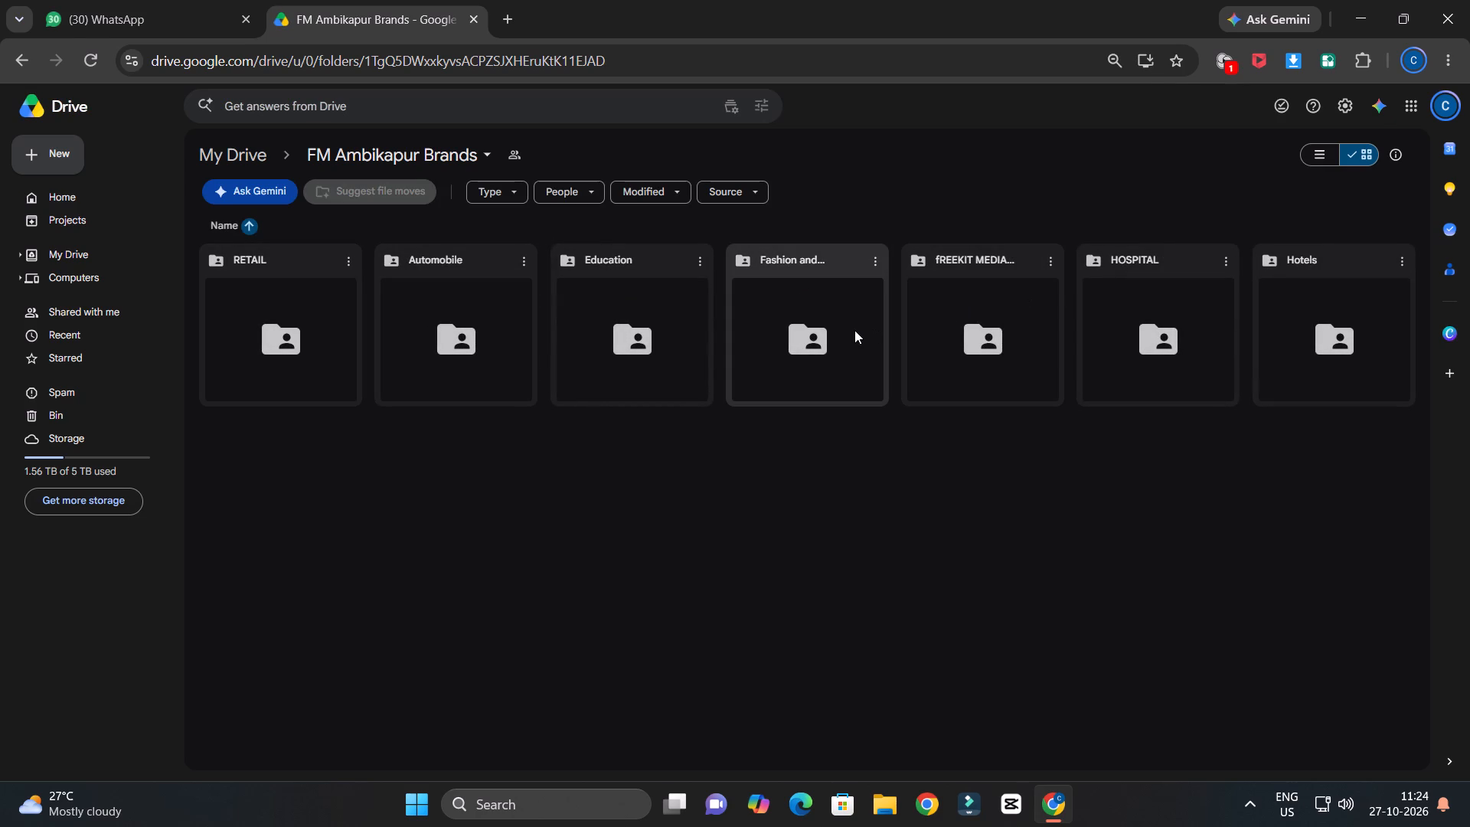
pyautogui.doubleClick(835, 335)
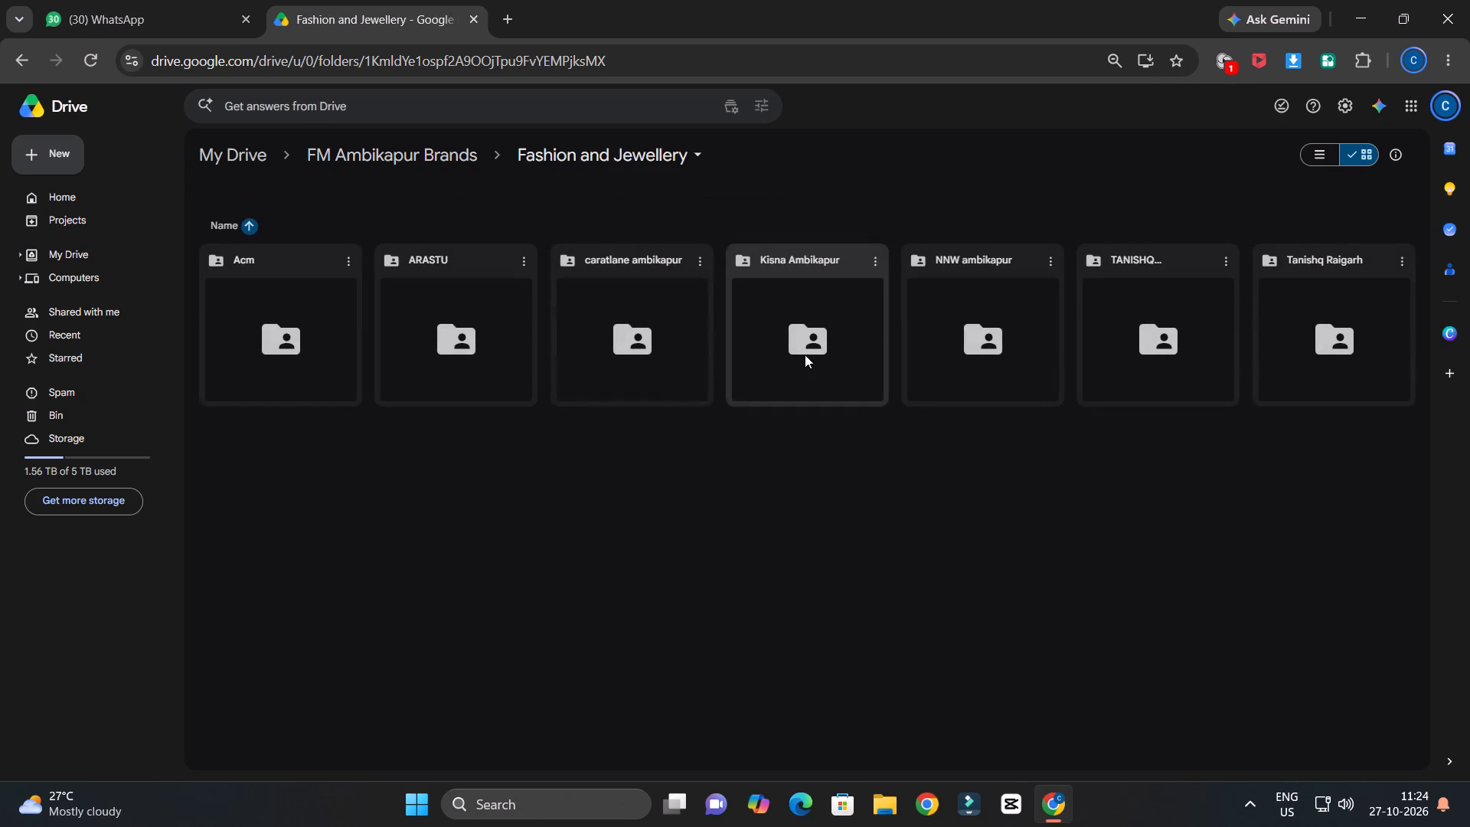
pyautogui.doubleClick(803, 342)
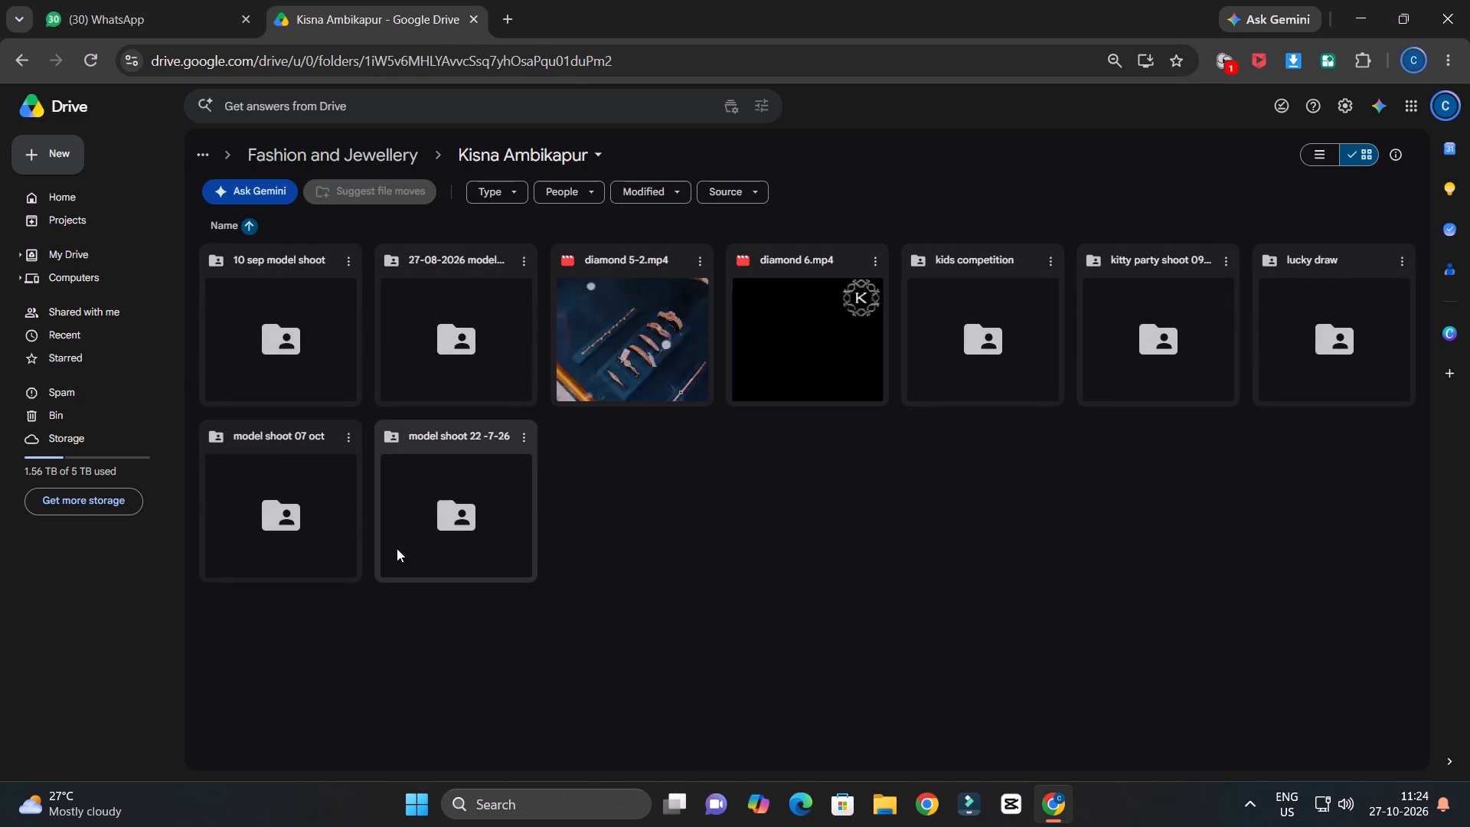
# Look through the clips in the model shoot 22 -7-26 folder and return to Kisna Ambikapur.
pyautogui.doubleClick(435, 507)
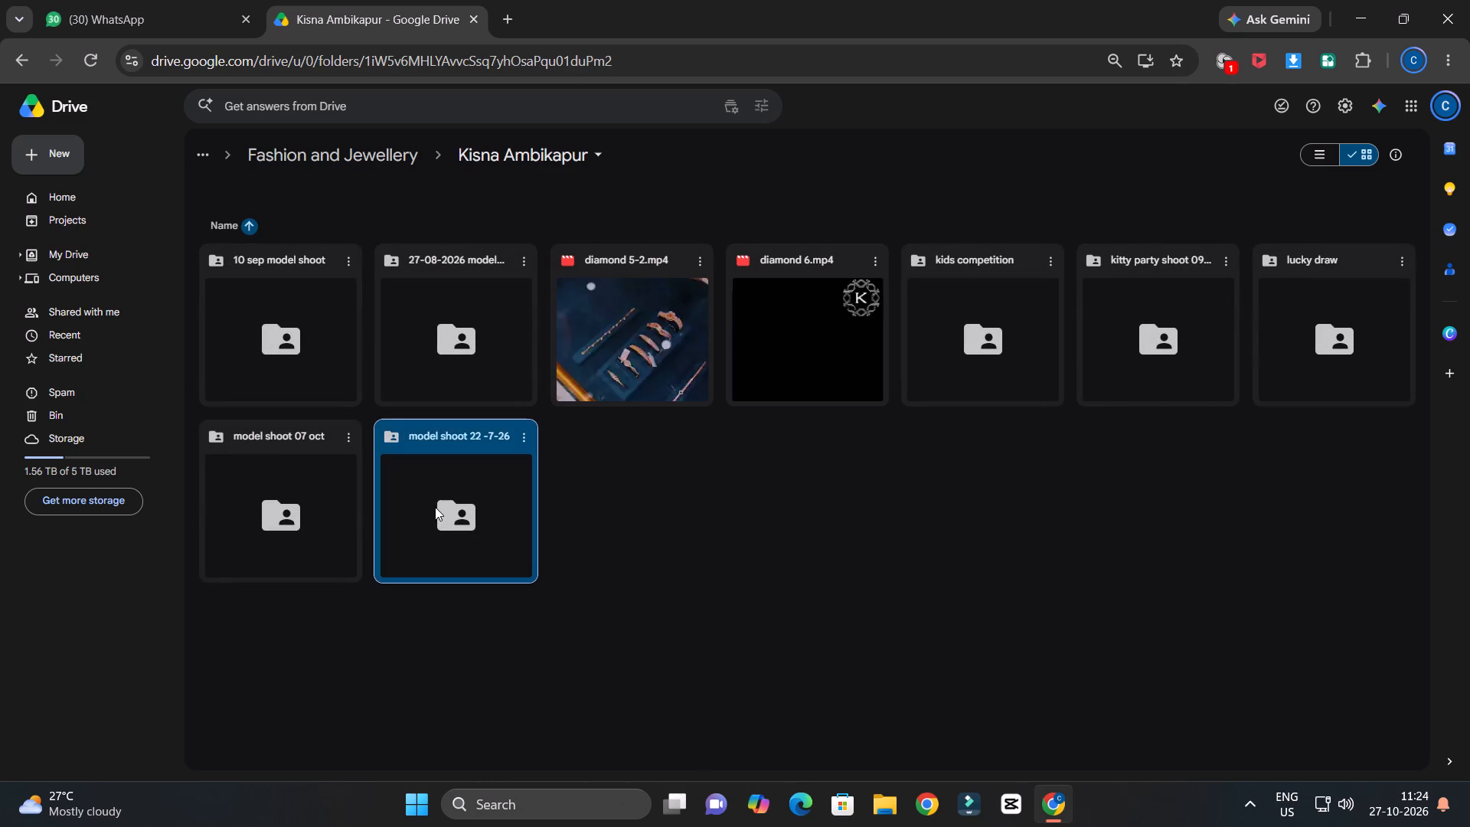
pyautogui.scroll(-12, 461, 436)
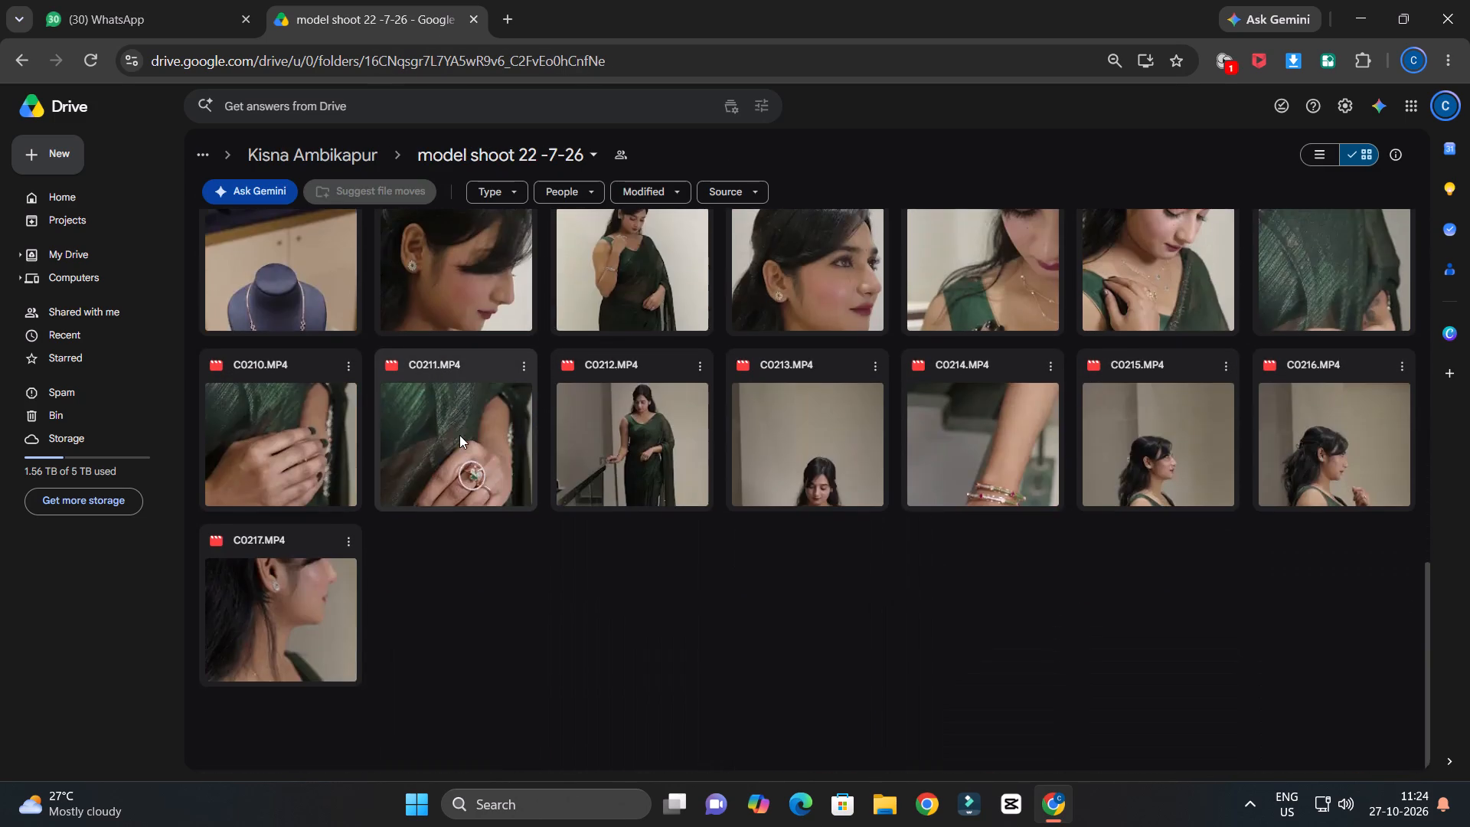
pyautogui.scroll(7, 458, 433)
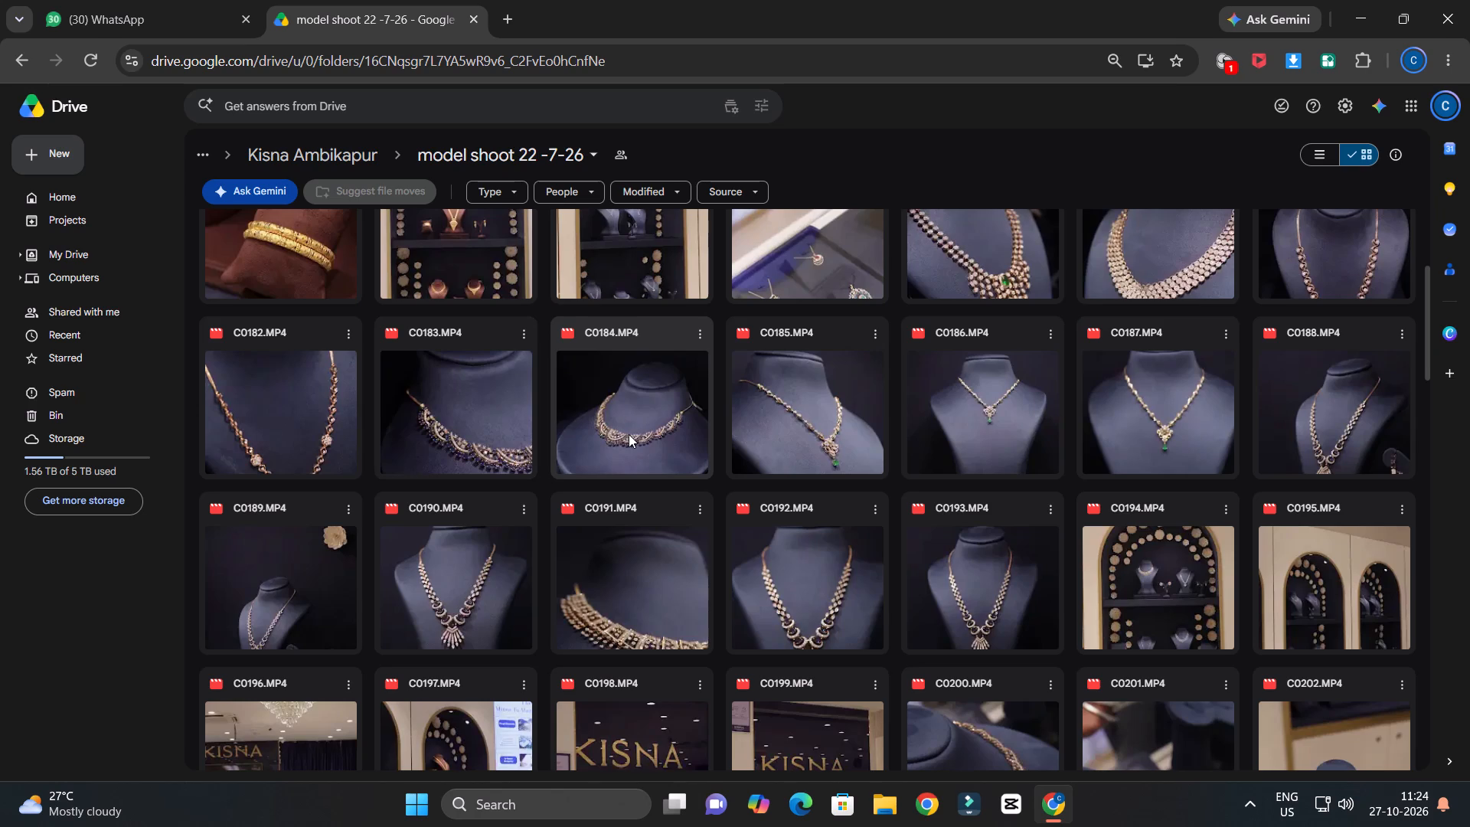
pyautogui.click(27, 60)
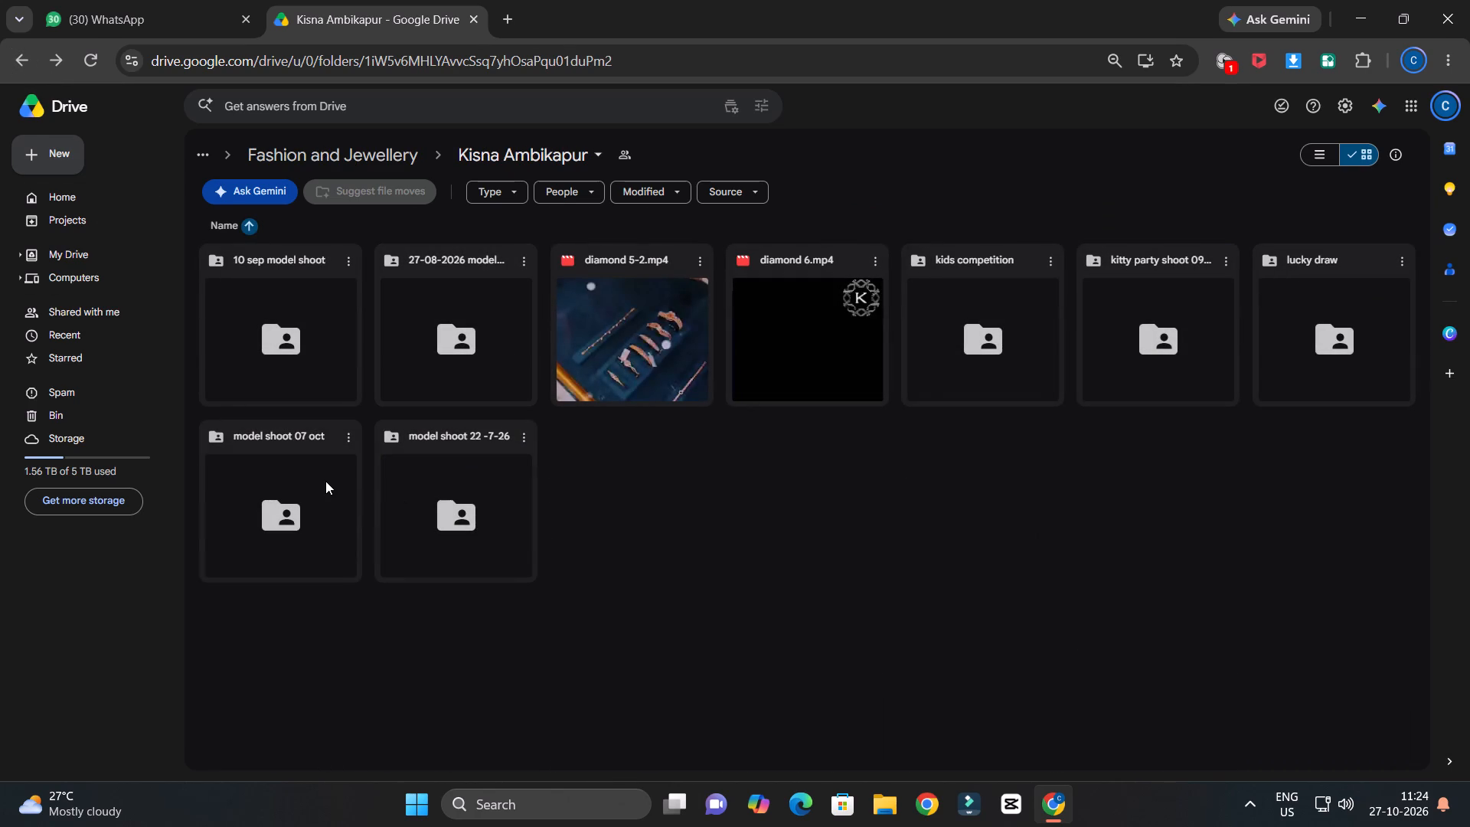
# Open the photo folder inside model shoot 07 oct.
pyautogui.doubleClick(325, 481)
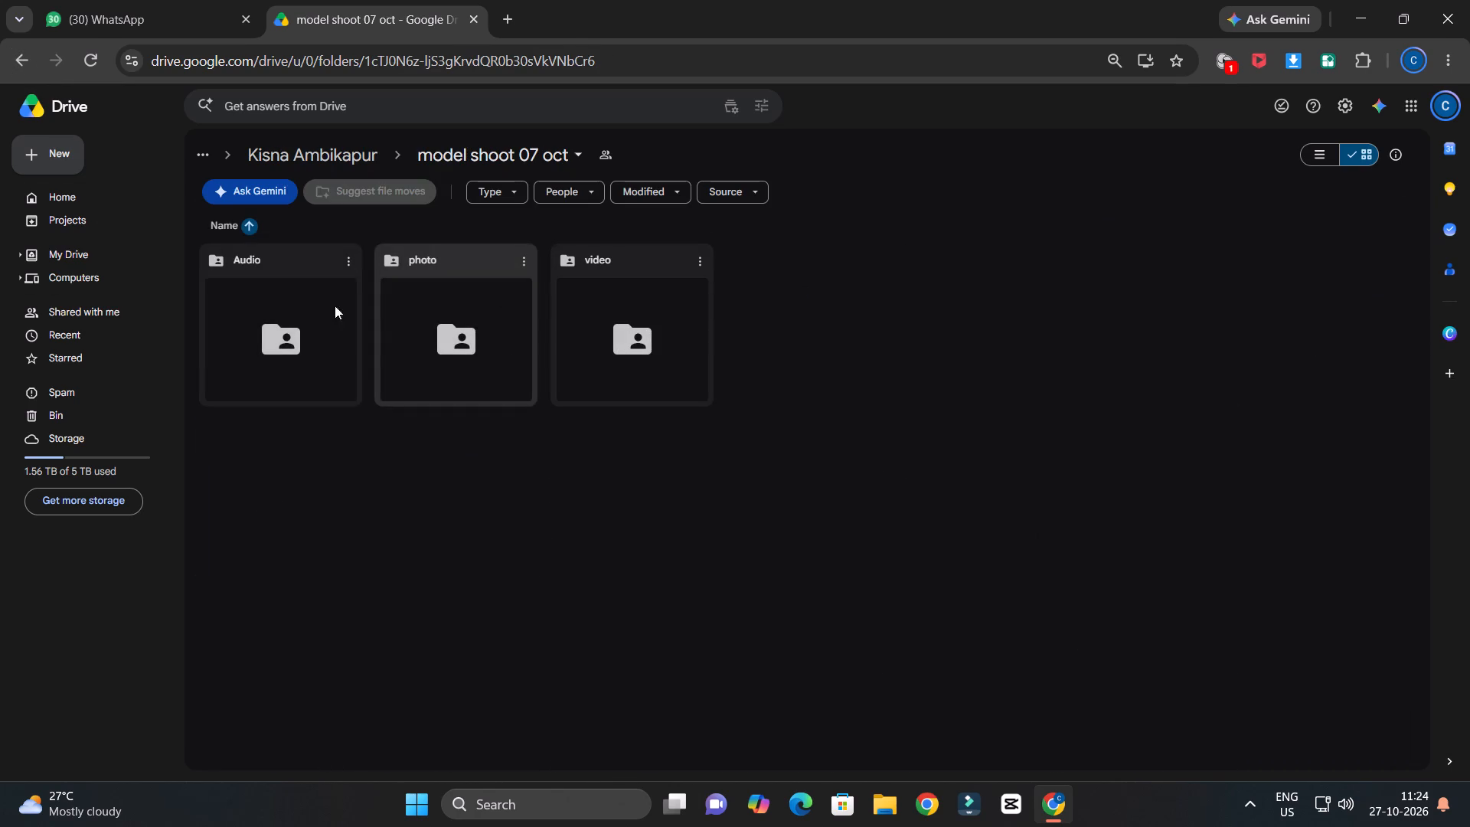
pyautogui.doubleClick(436, 345)
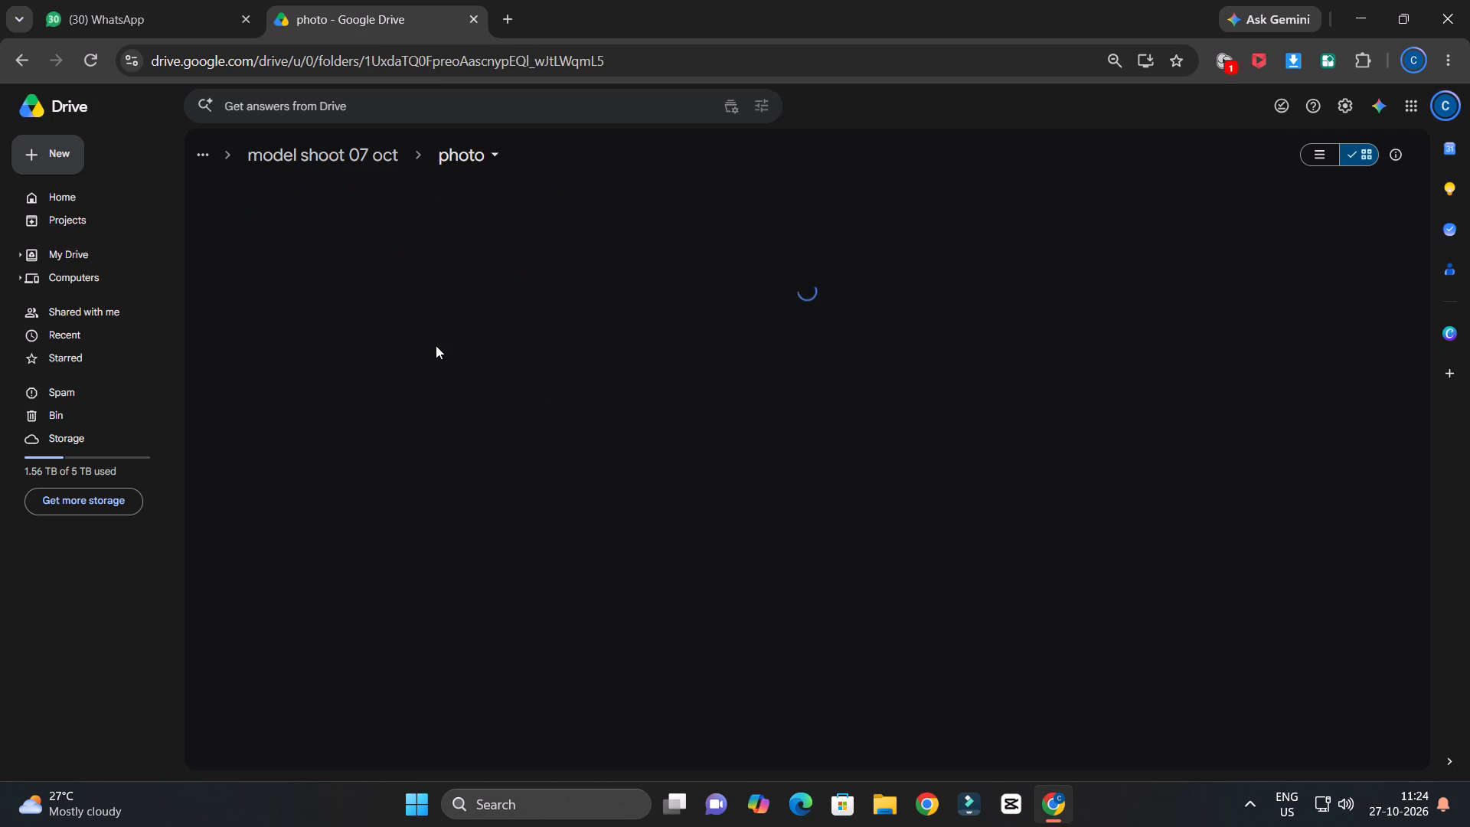
# Look over the jewellery photo thumbnails in the photo folder for suitable necklace shots.
pyautogui.scroll(-5, 567, 411)
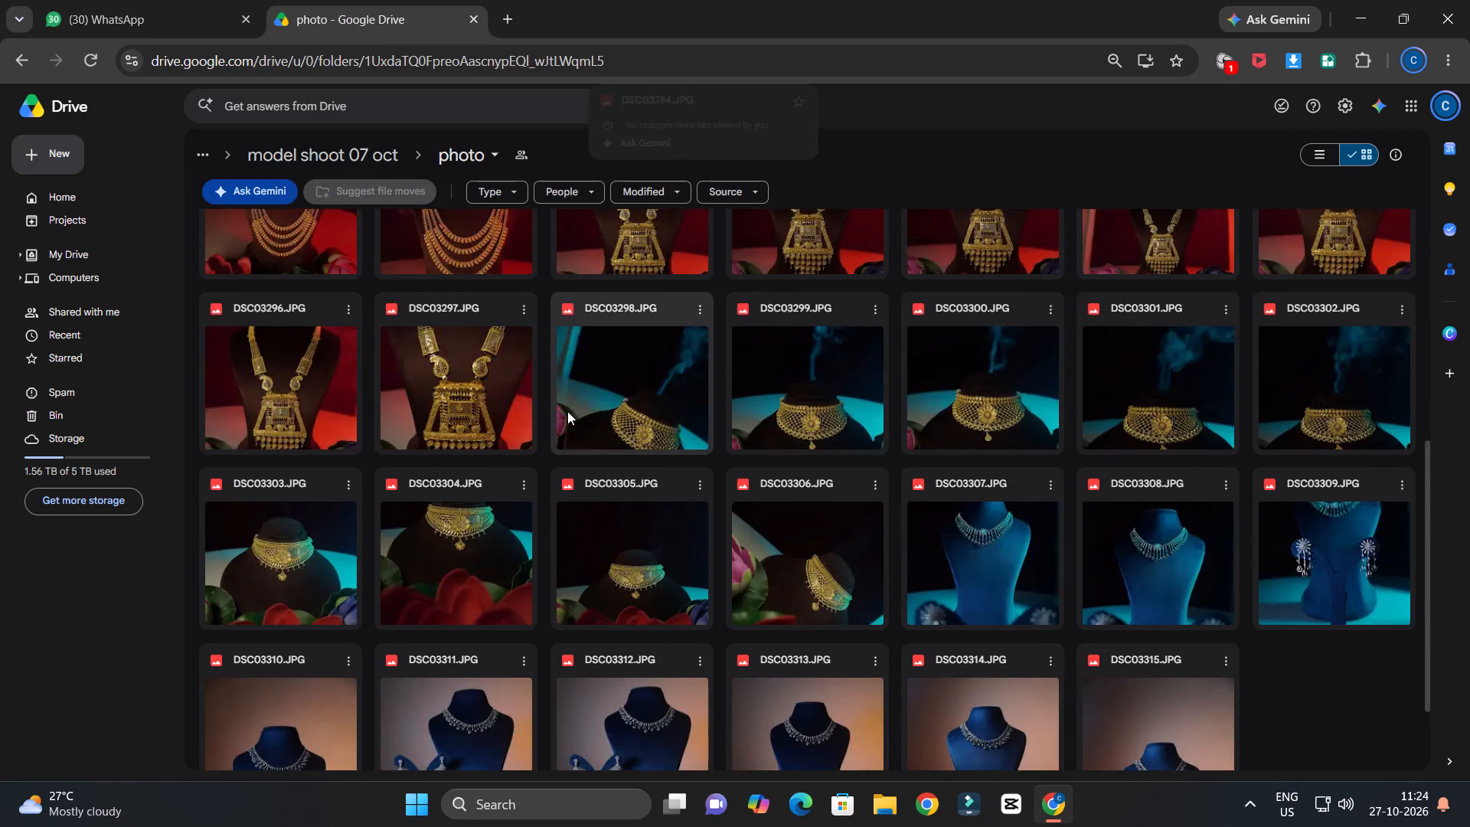
pyautogui.scroll(-10, 567, 411)
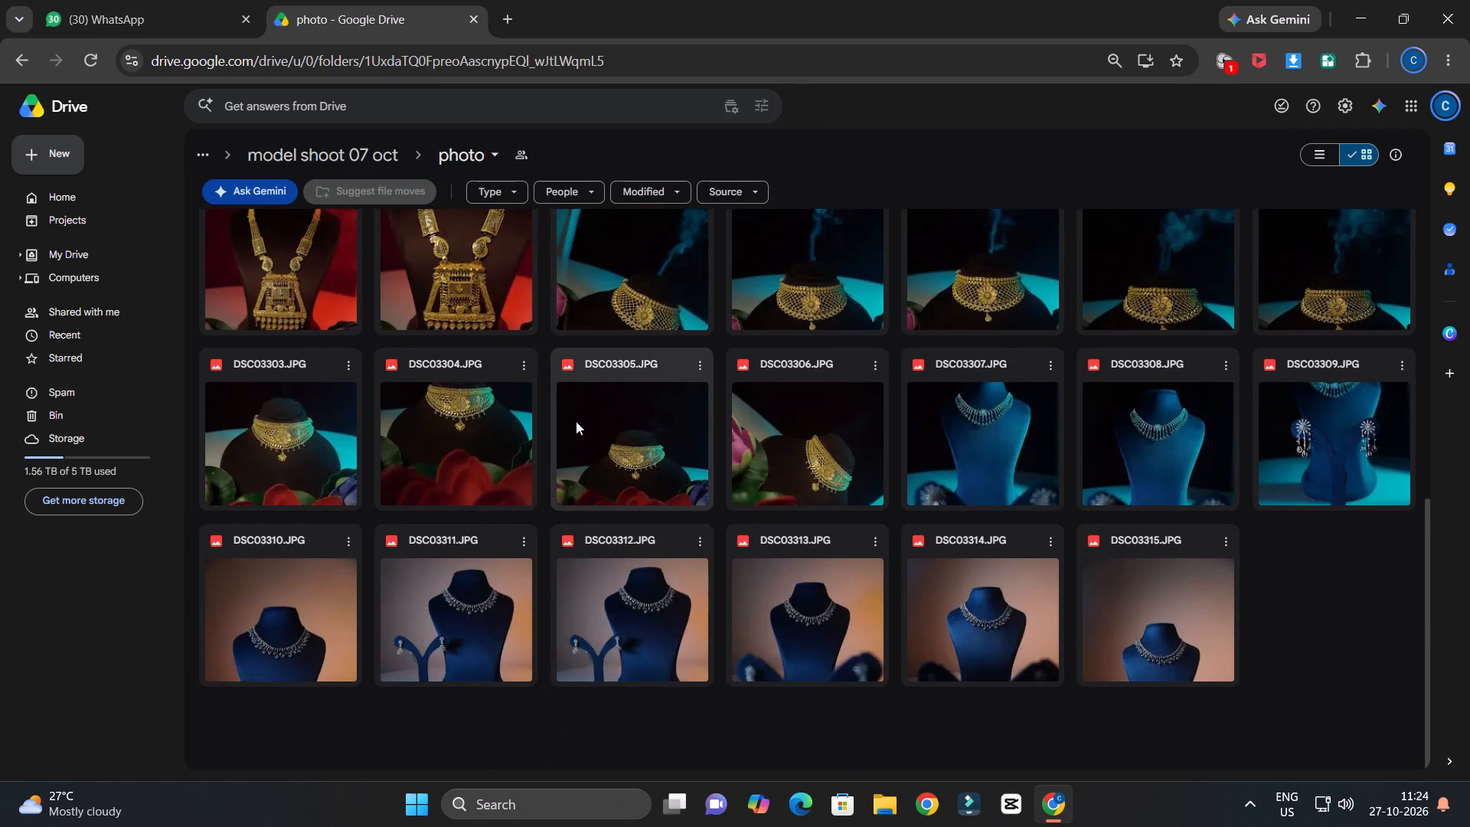
pyautogui.scroll(-4, 577, 420)
pyautogui.scroll(3, 770, 430)
pyautogui.scroll(-5, 771, 421)
pyautogui.scroll(4, 1050, 518)
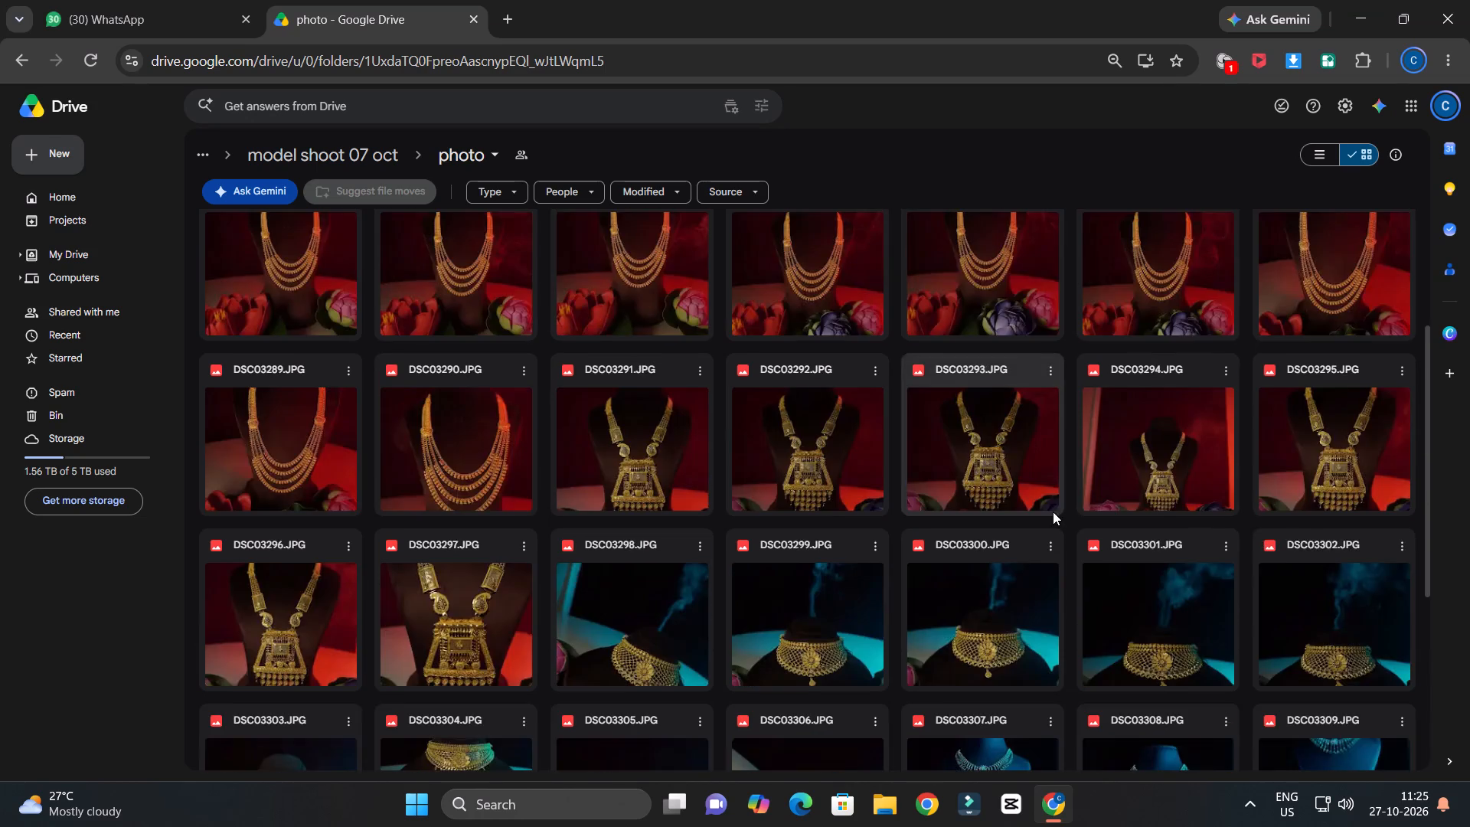
pyautogui.scroll(-4, 1053, 512)
# Preview the necklace photos at full size, starting at DSC03308.JPG and browsing through the neighbouring shots.
pyautogui.doubleClick(1194, 444)
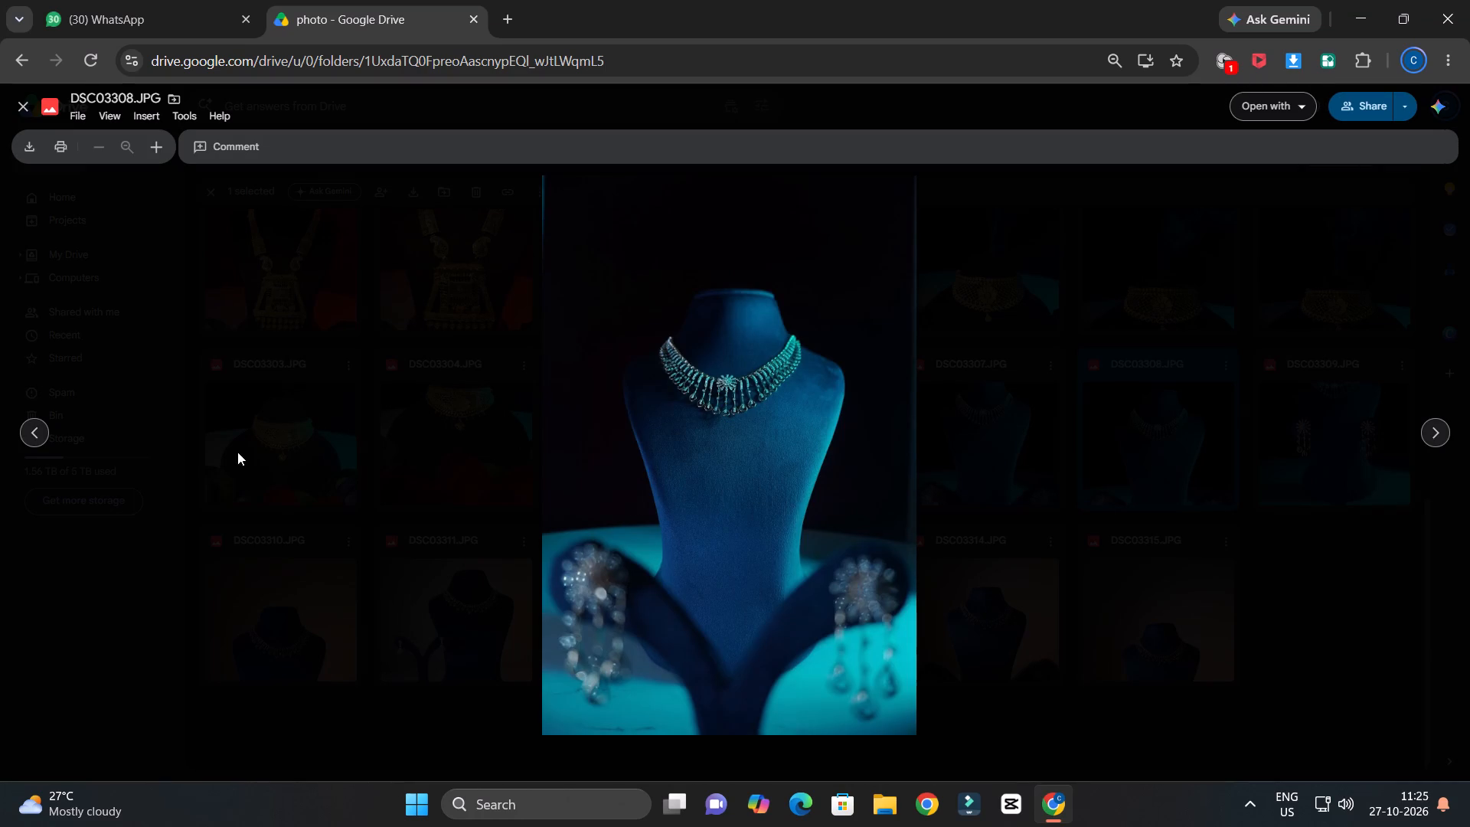
pyautogui.click(39, 433)
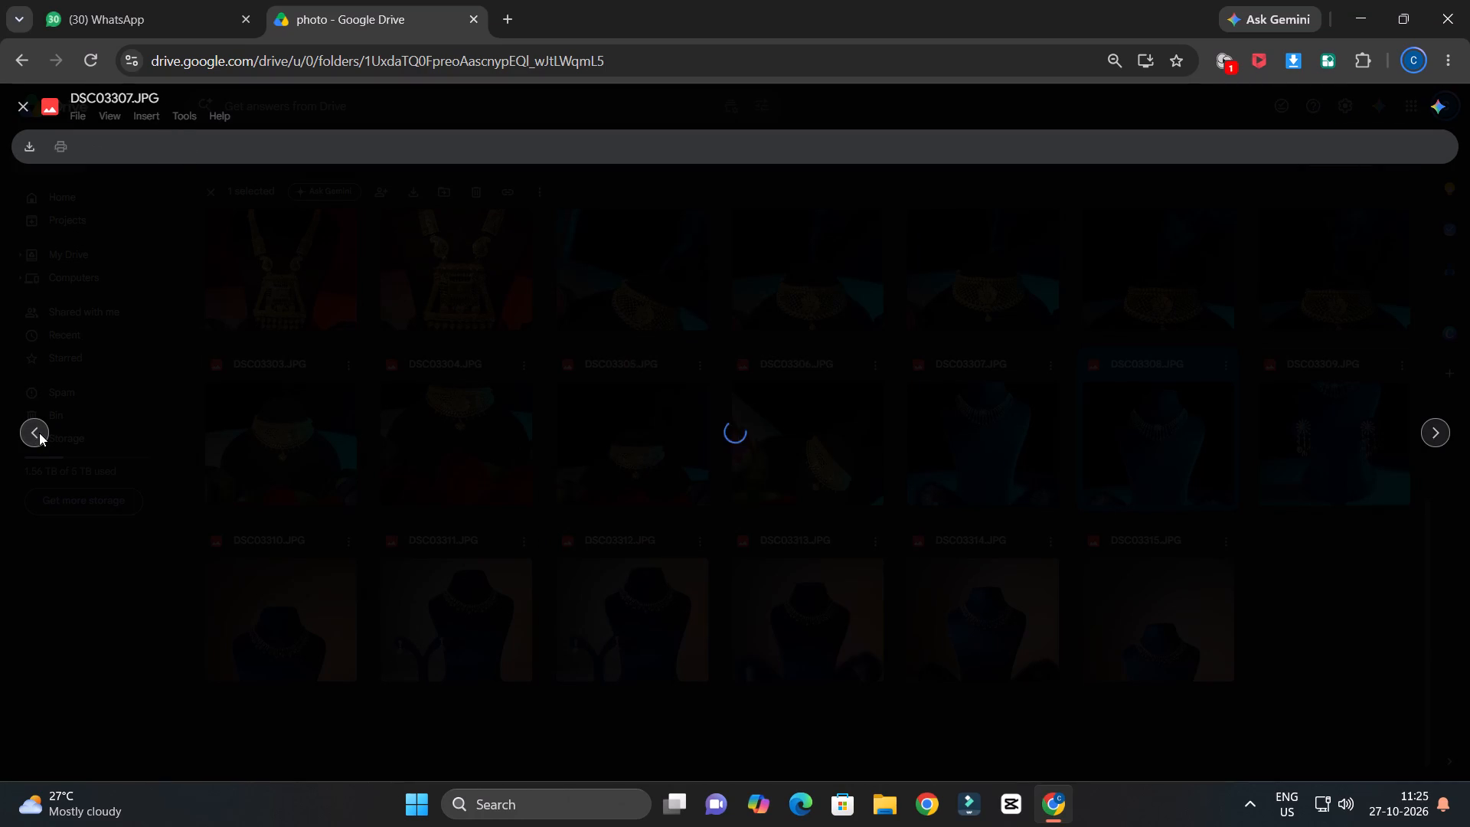
pyautogui.click(39, 433)
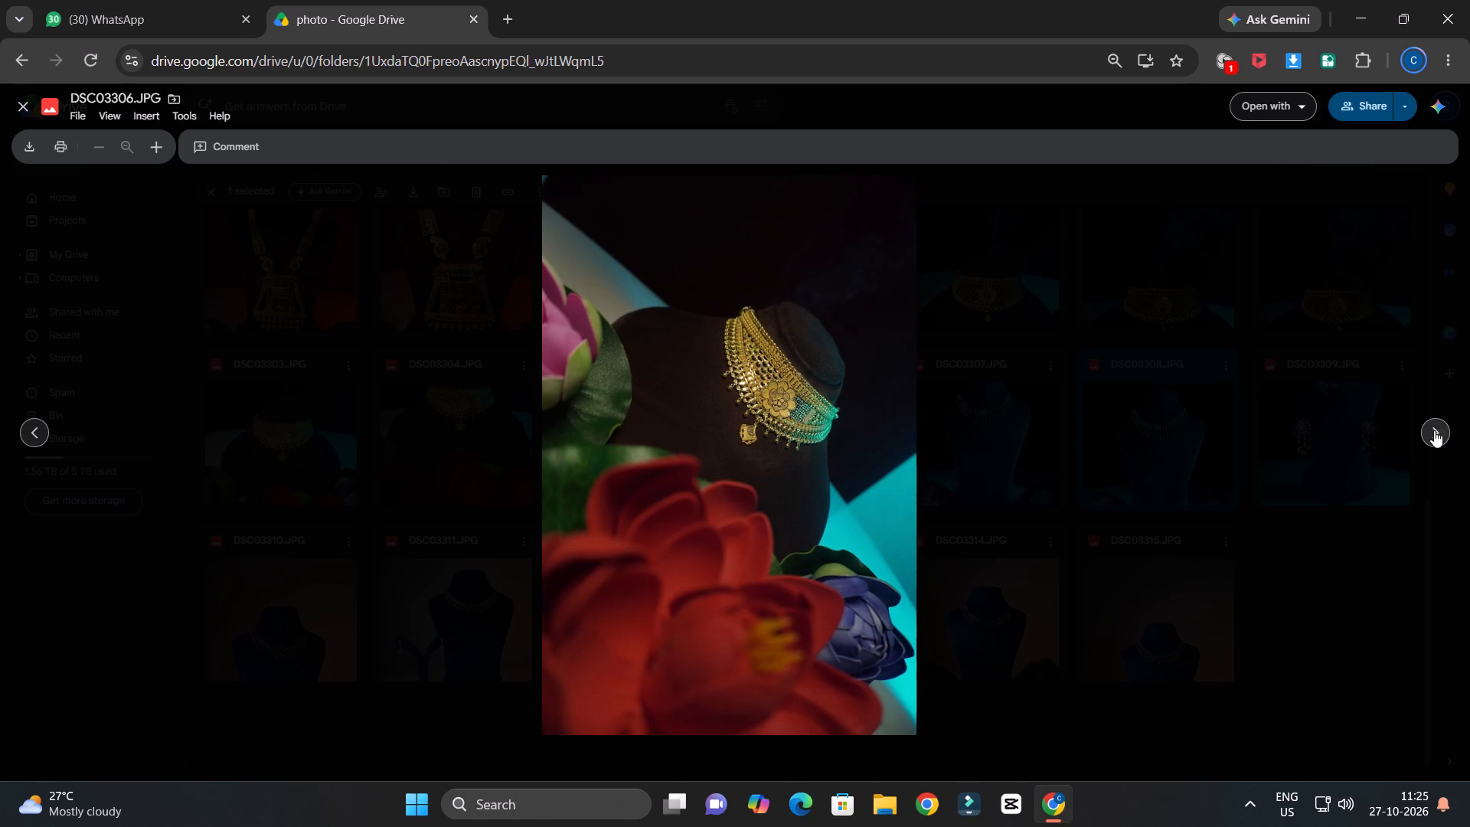
pyautogui.click(1434, 430)
pyautogui.click(1434, 430)
pyautogui.click(1434, 430)
pyautogui.click(1434, 430)
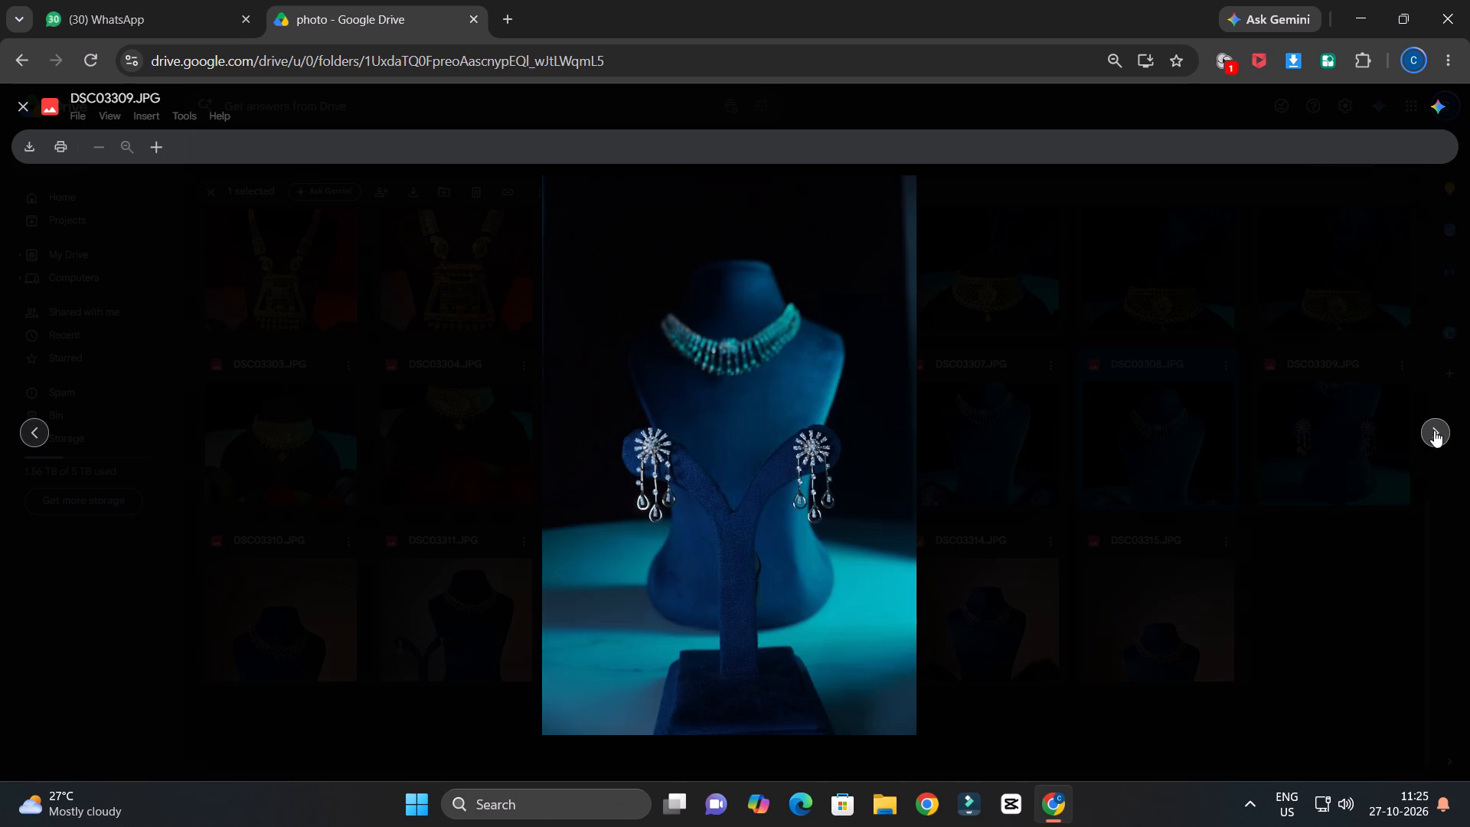
pyautogui.click(1434, 430)
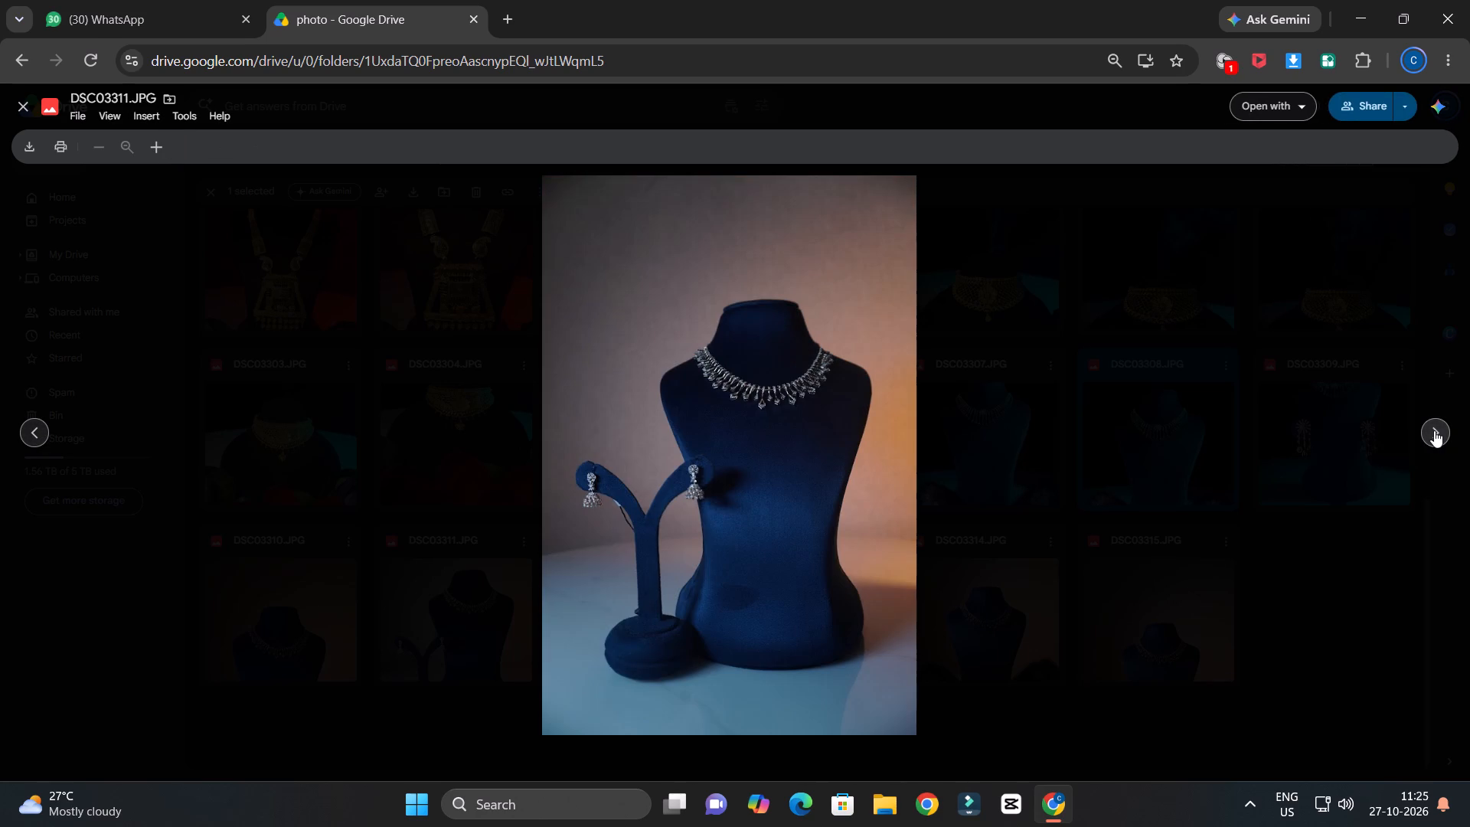
pyautogui.click(1434, 430)
pyautogui.click(1434, 430)
pyautogui.click(1434, 430)
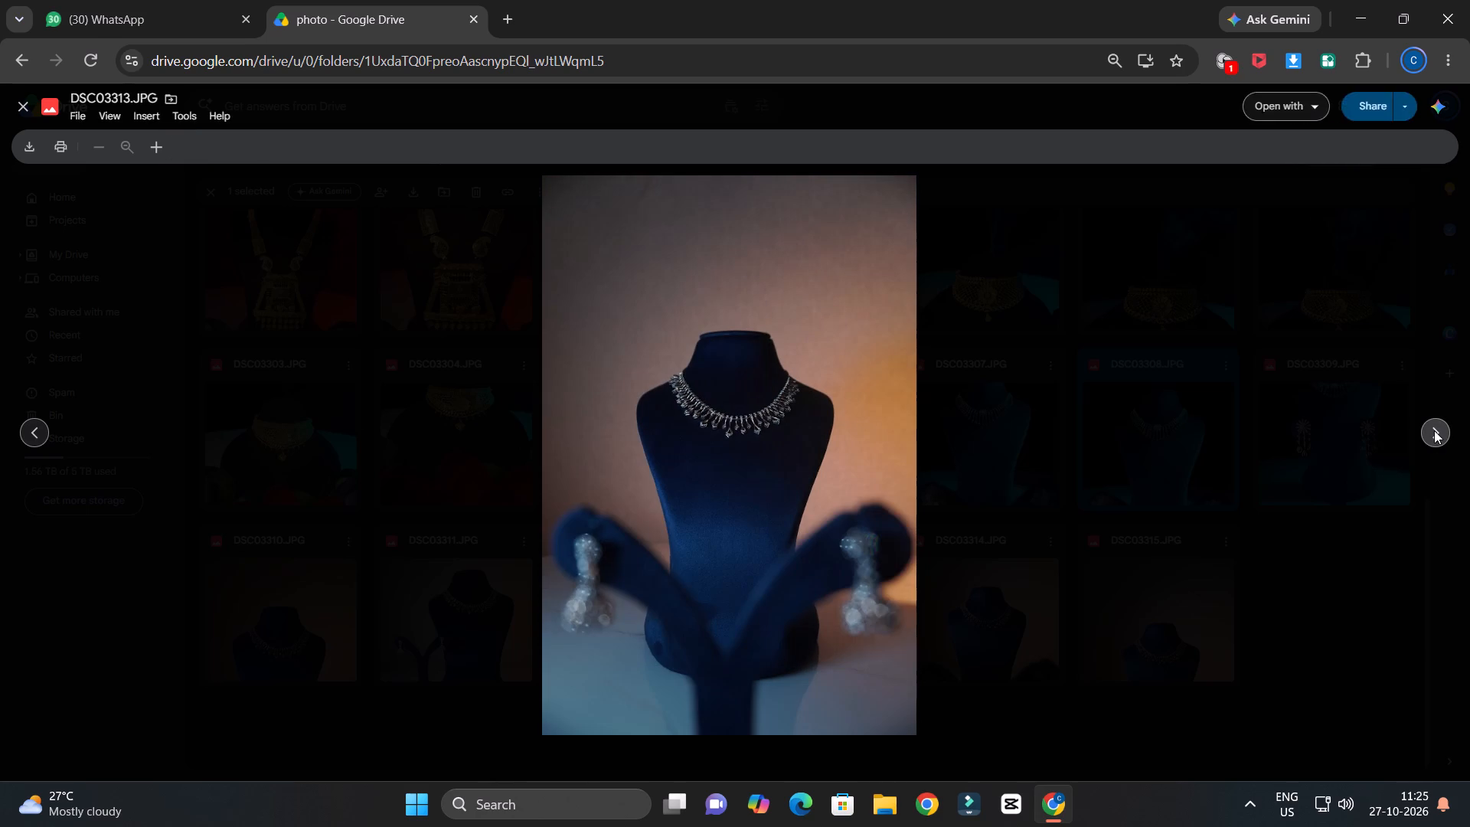
pyautogui.click(1434, 430)
pyautogui.click(1434, 430)
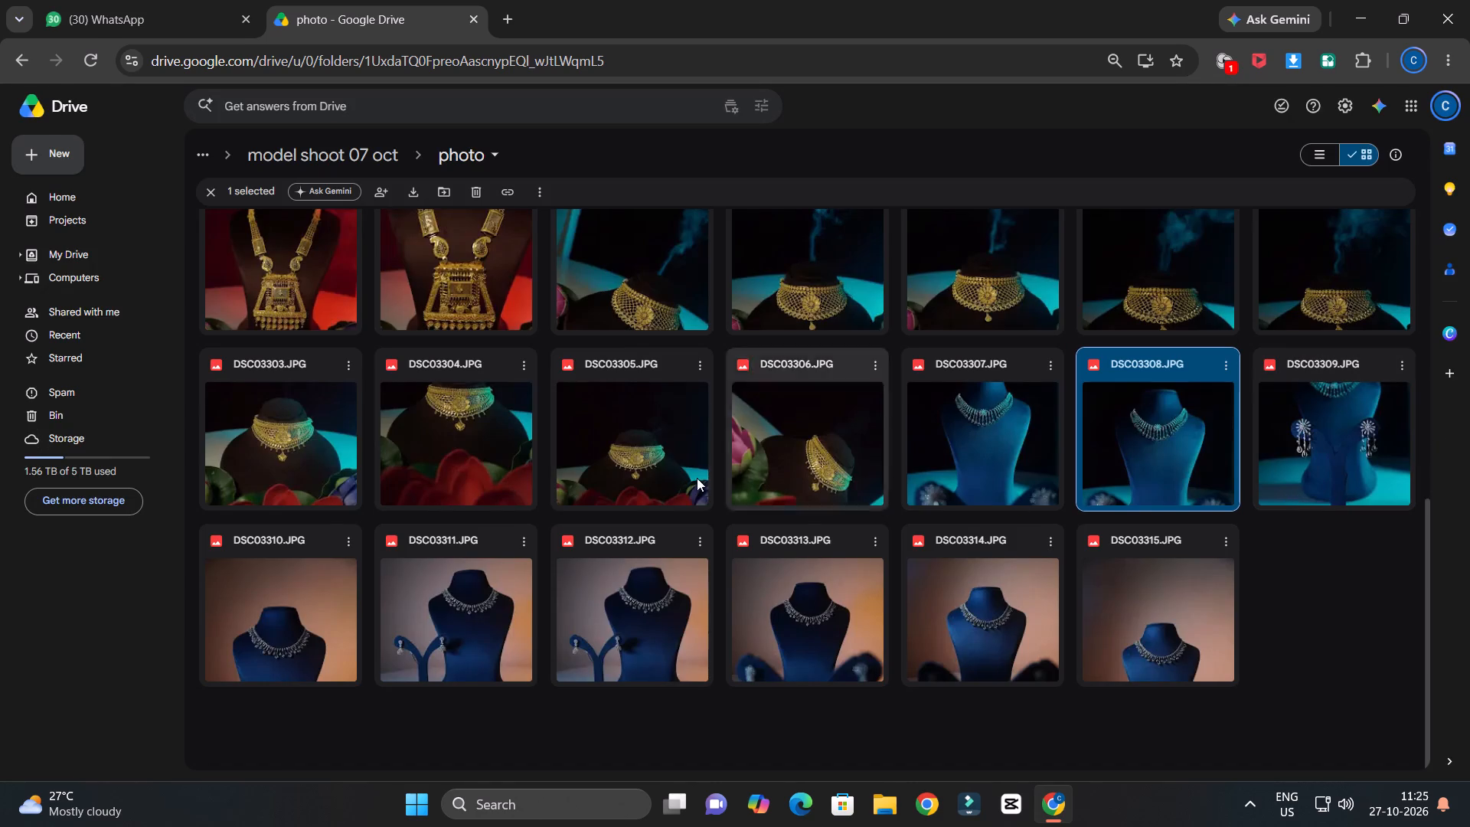
# Download the blue-lit necklace photo DSC03307.JPG from its preview and close the preview.
pyautogui.scroll(-4, 544, 397)
pyautogui.scroll(12, 583, 406)
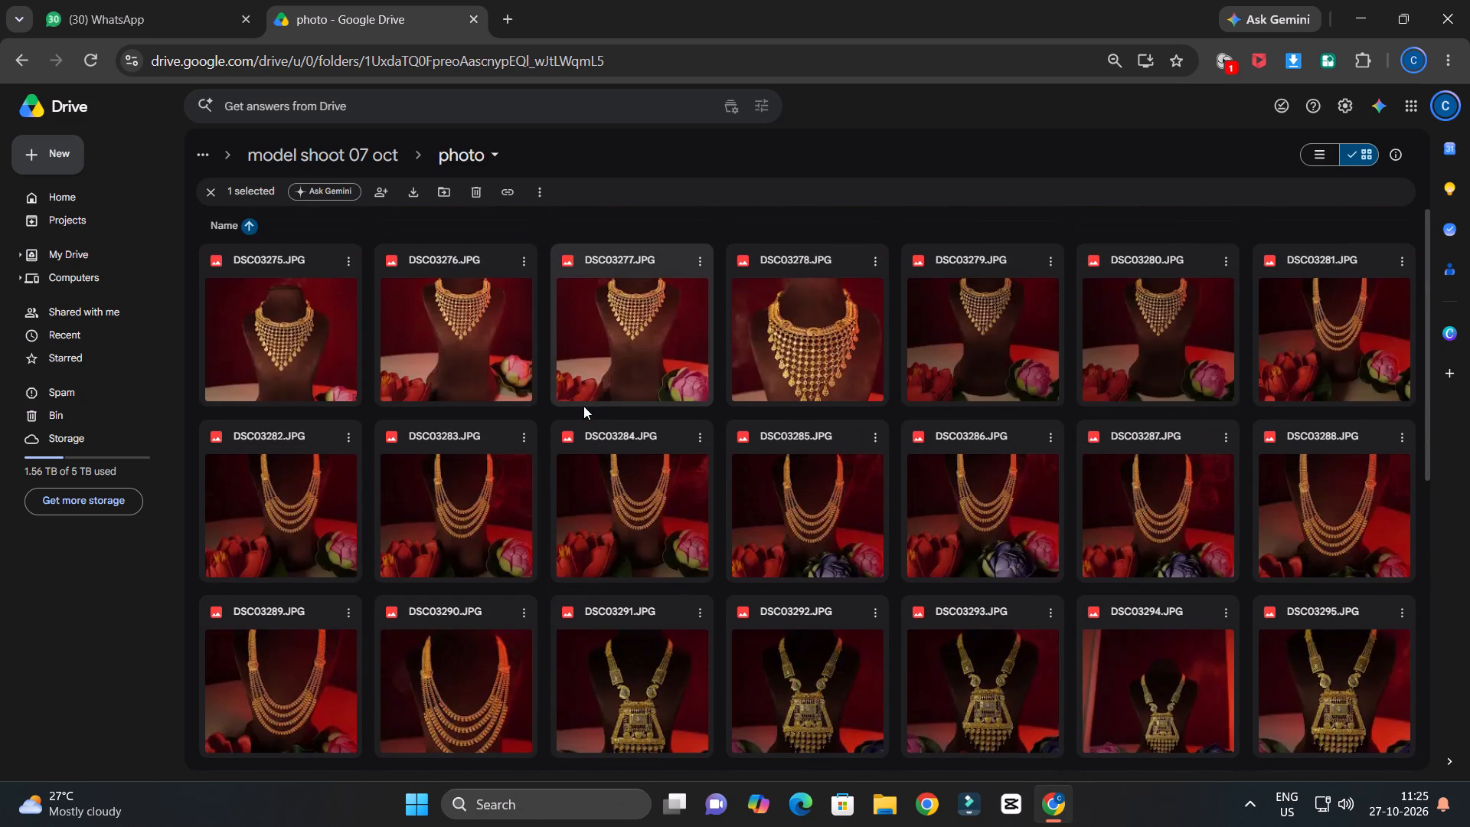
pyautogui.scroll(-4, 583, 406)
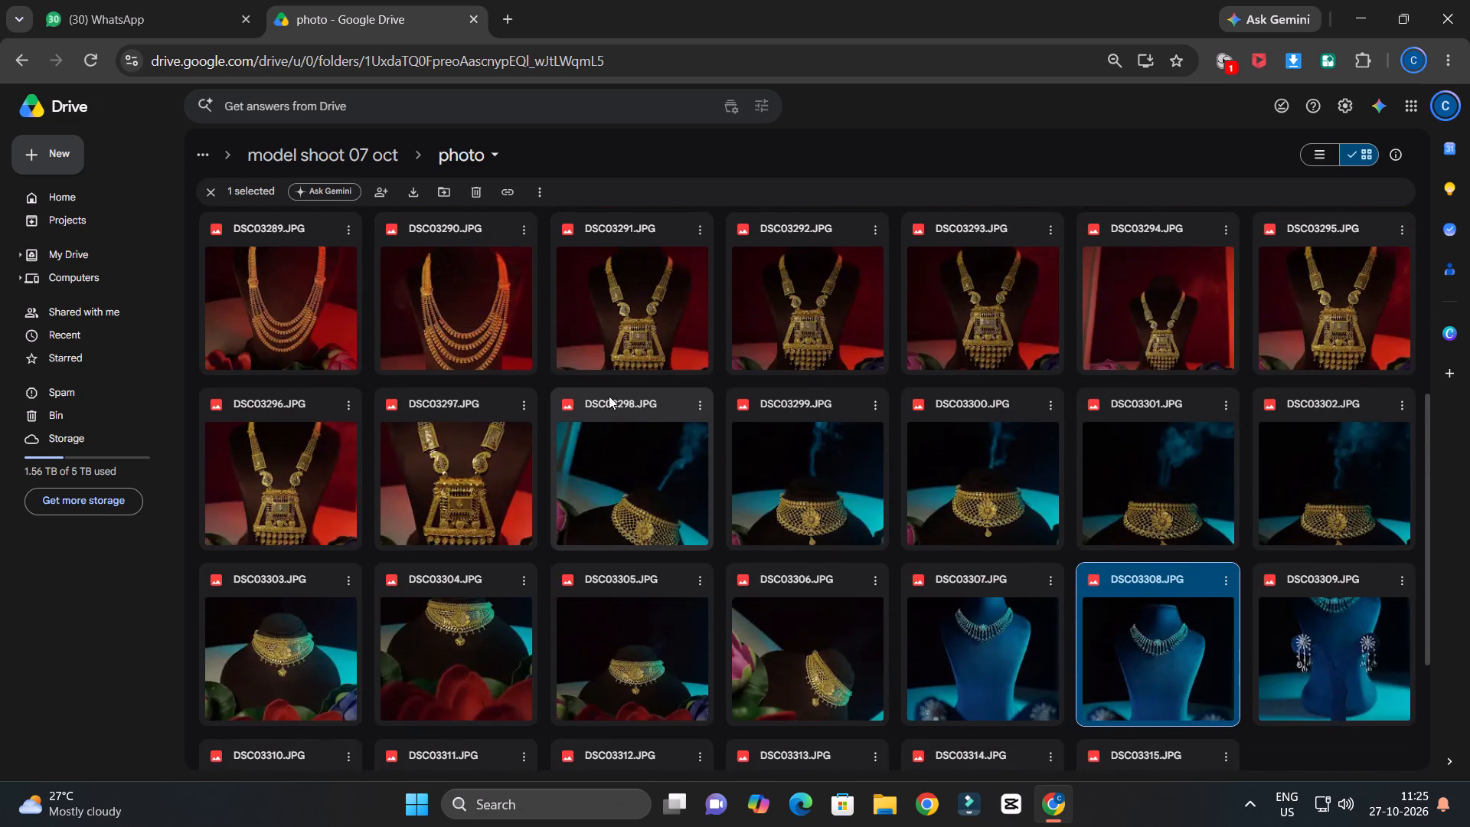
pyautogui.scroll(-4, 609, 396)
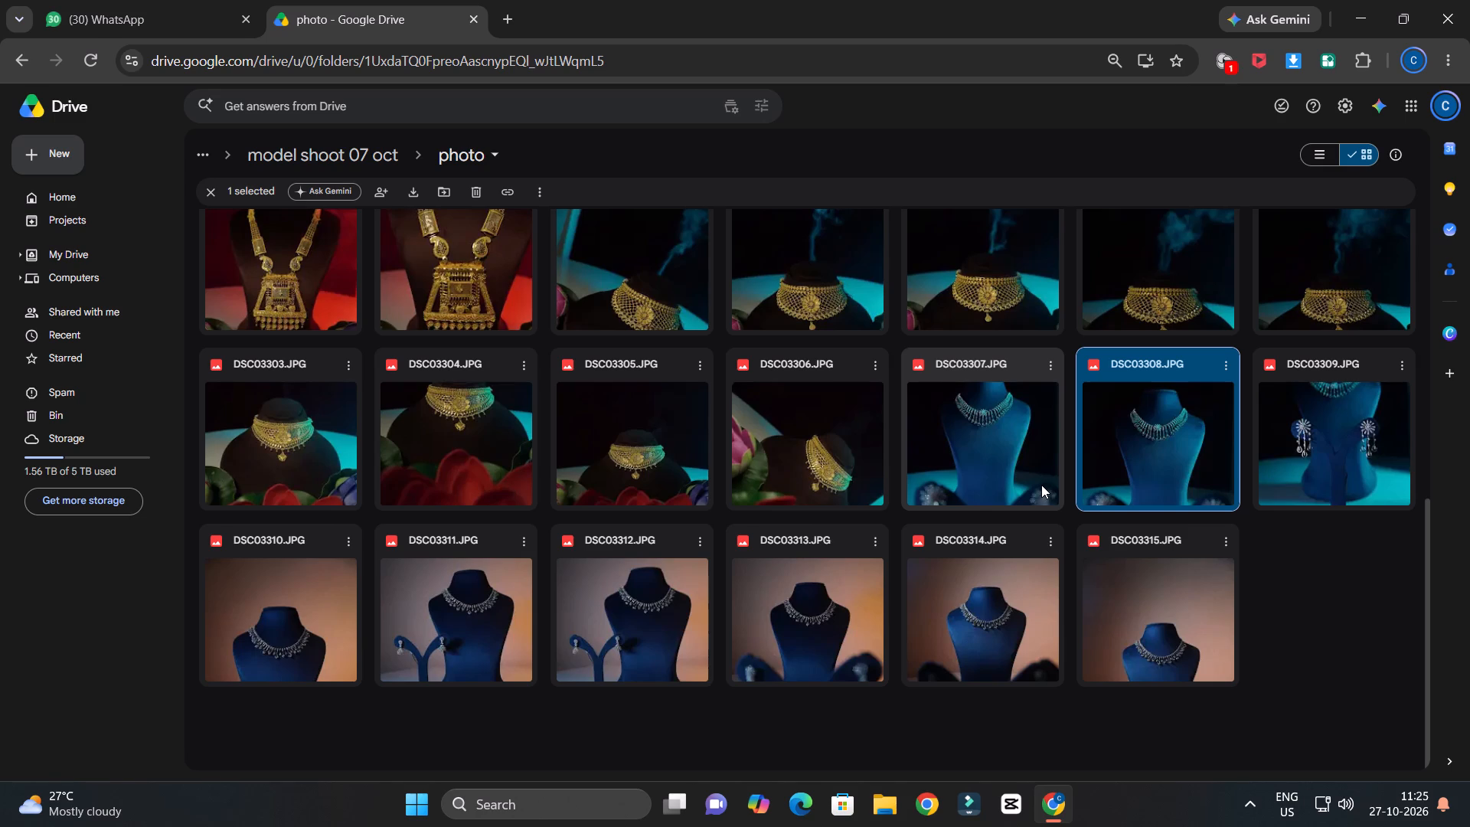
pyautogui.doubleClick(942, 398)
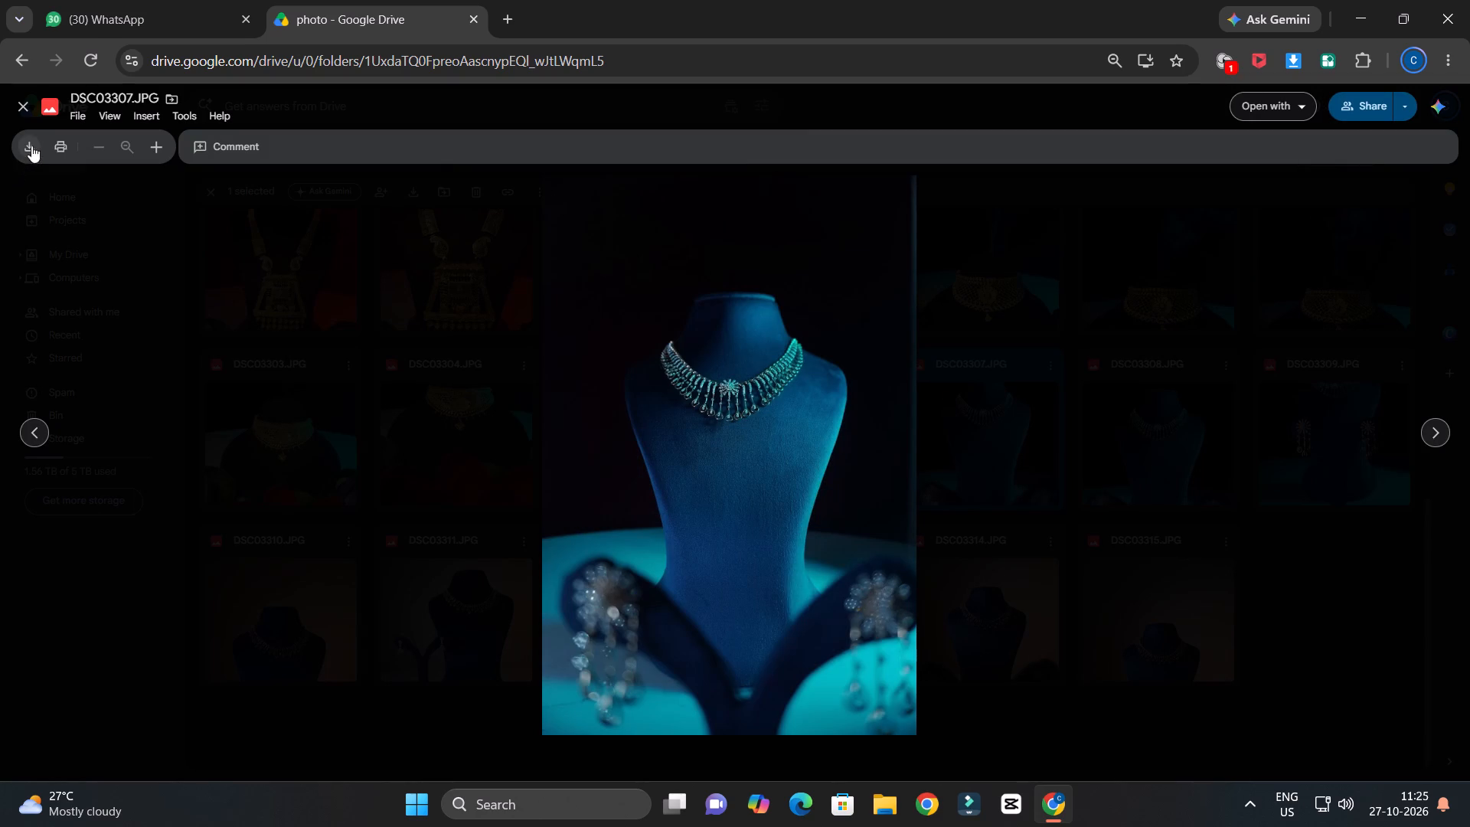
pyautogui.click(31, 145)
pyautogui.click(20, 106)
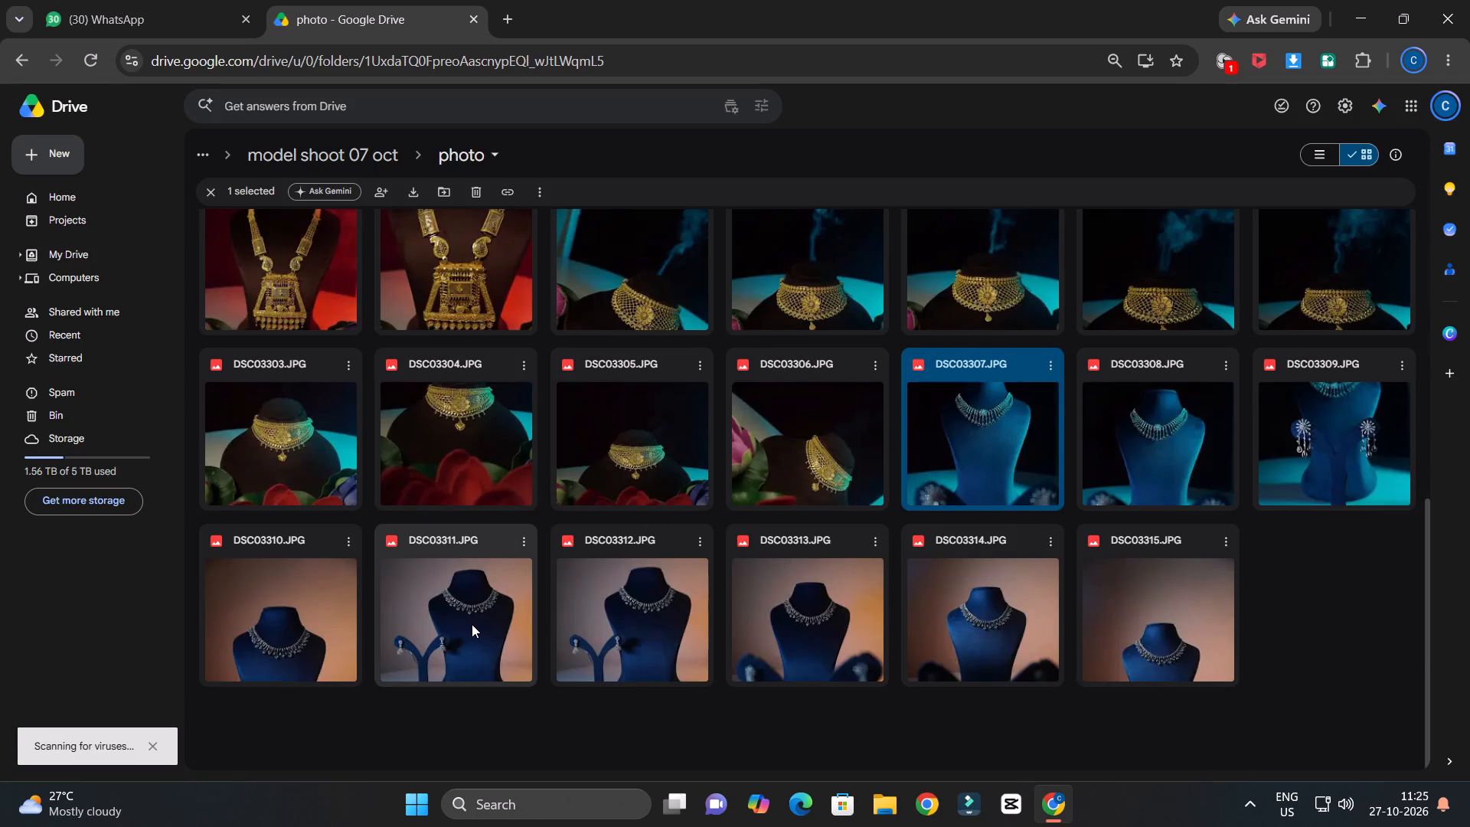
# Download the necklace photo DSC03314.JPG from its preview and close the preview.
pyautogui.doubleClick(1014, 630)
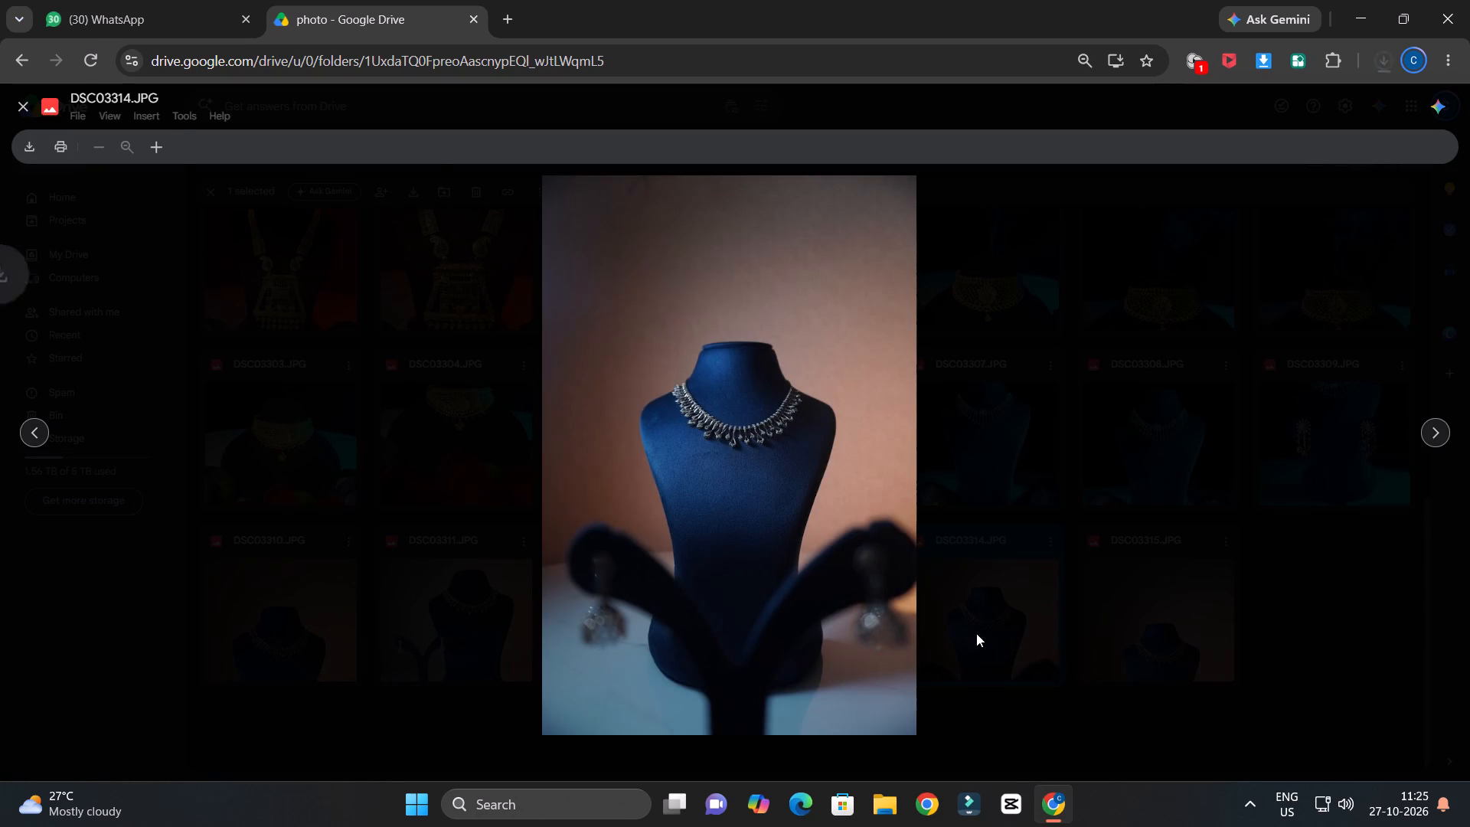
pyautogui.click(34, 143)
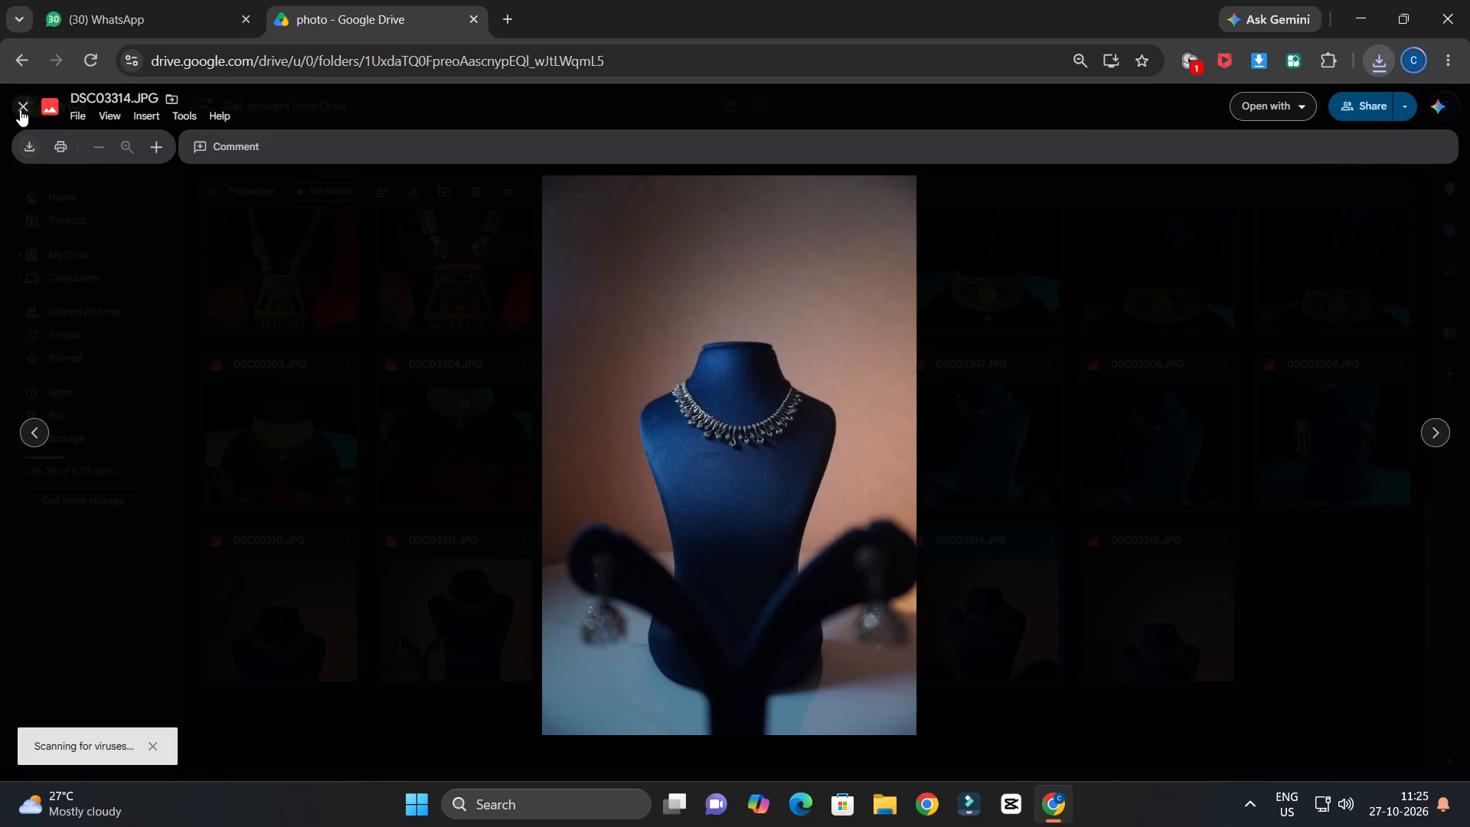
pyautogui.click(19, 106)
# Download the entire photo folder of the model shoot 07 oct.
pyautogui.scroll(9, 585, 512)
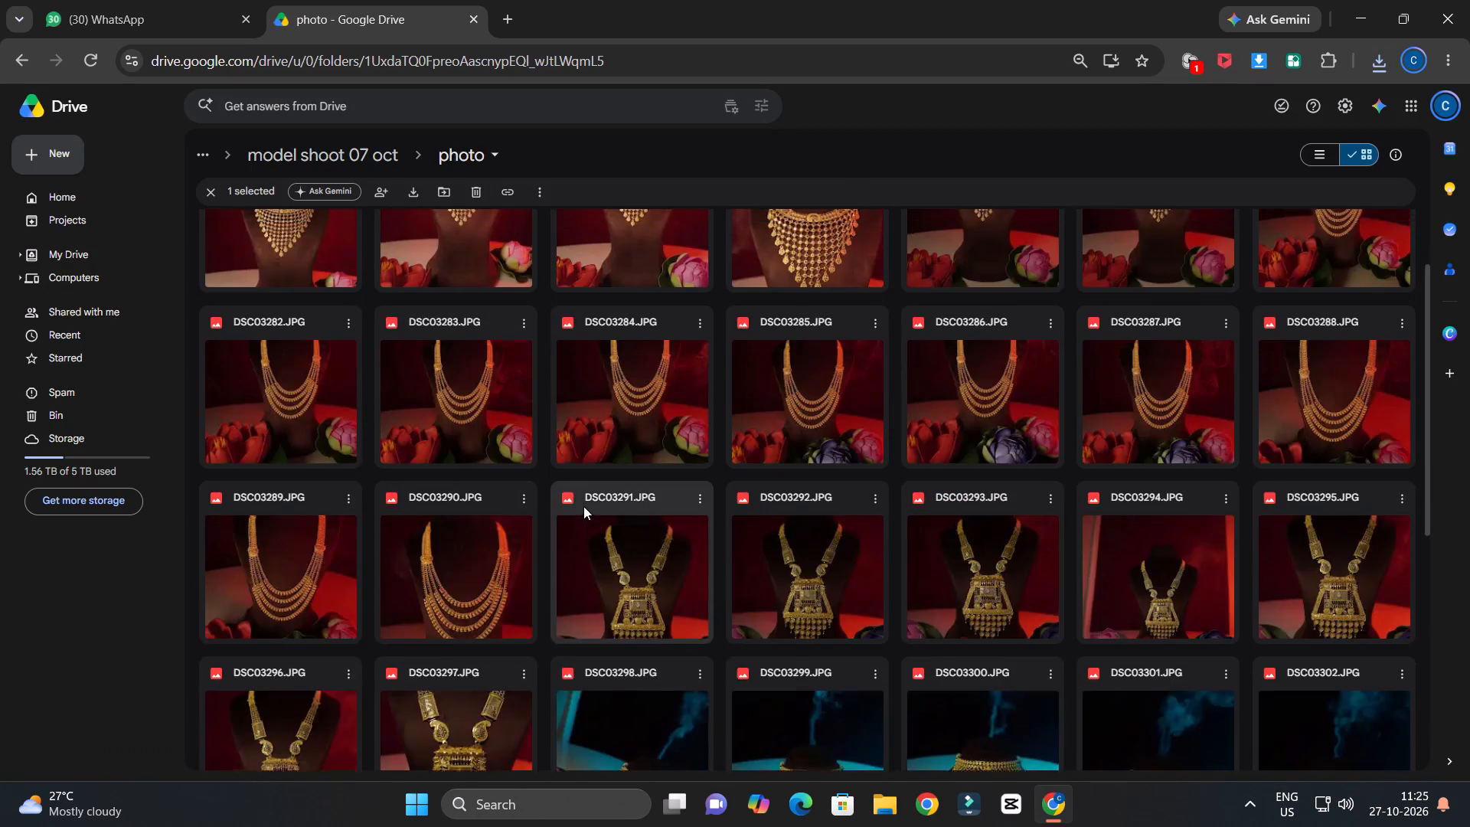
pyautogui.scroll(3, 583, 506)
pyautogui.scroll(-11, 583, 506)
pyautogui.click(801, 610)
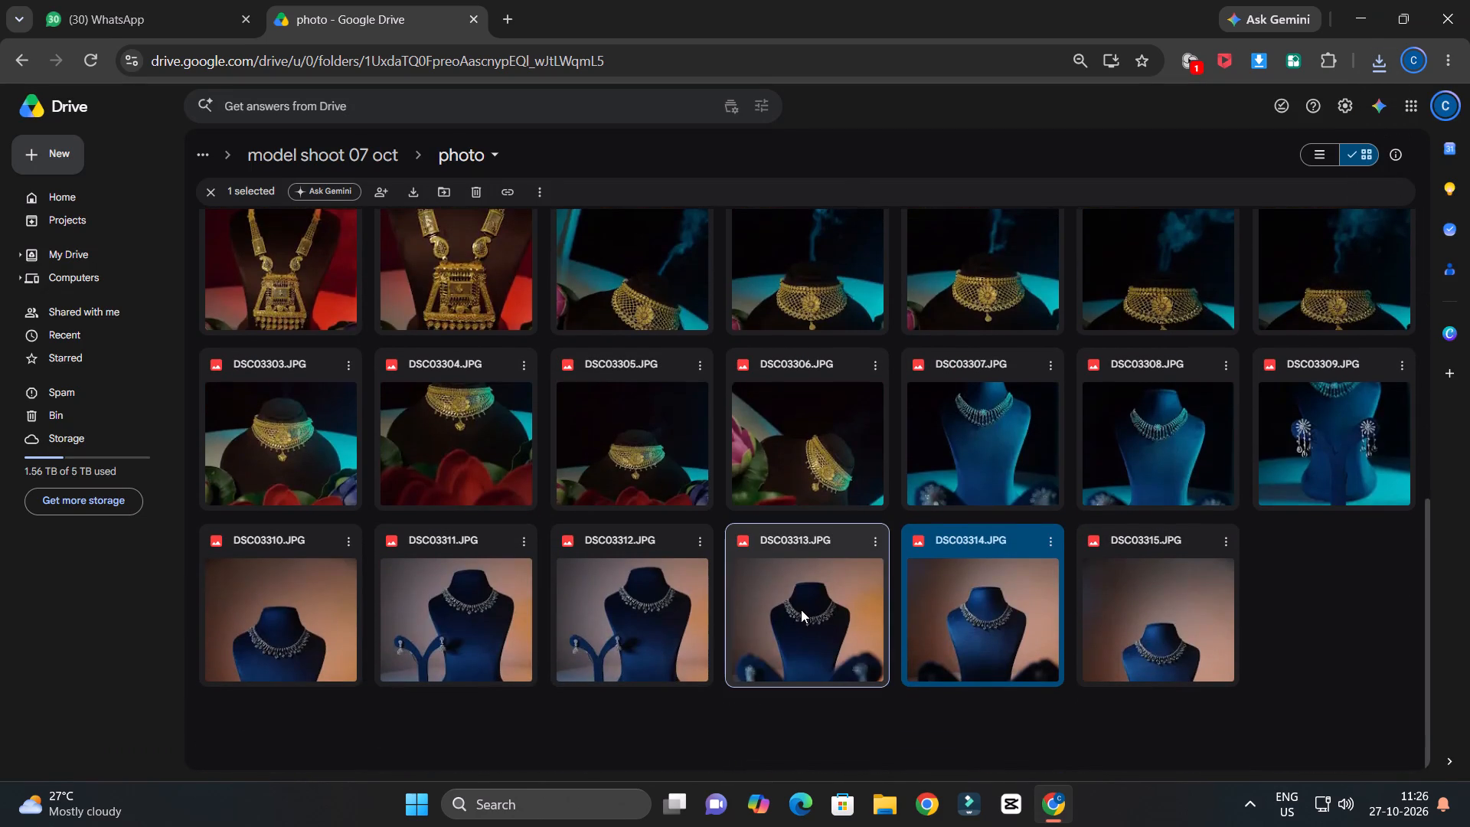
pyautogui.click(468, 160)
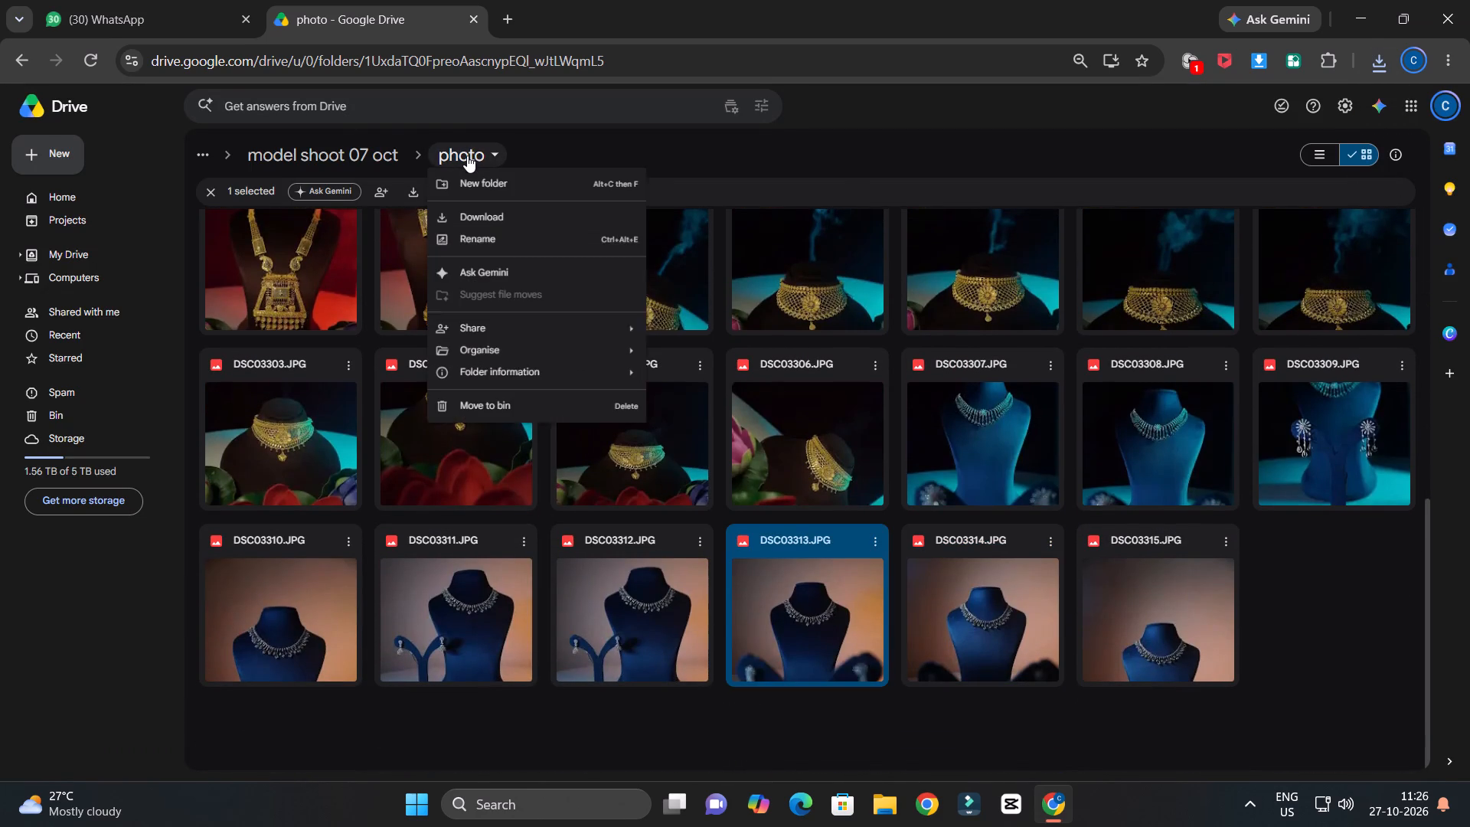
pyautogui.click(483, 219)
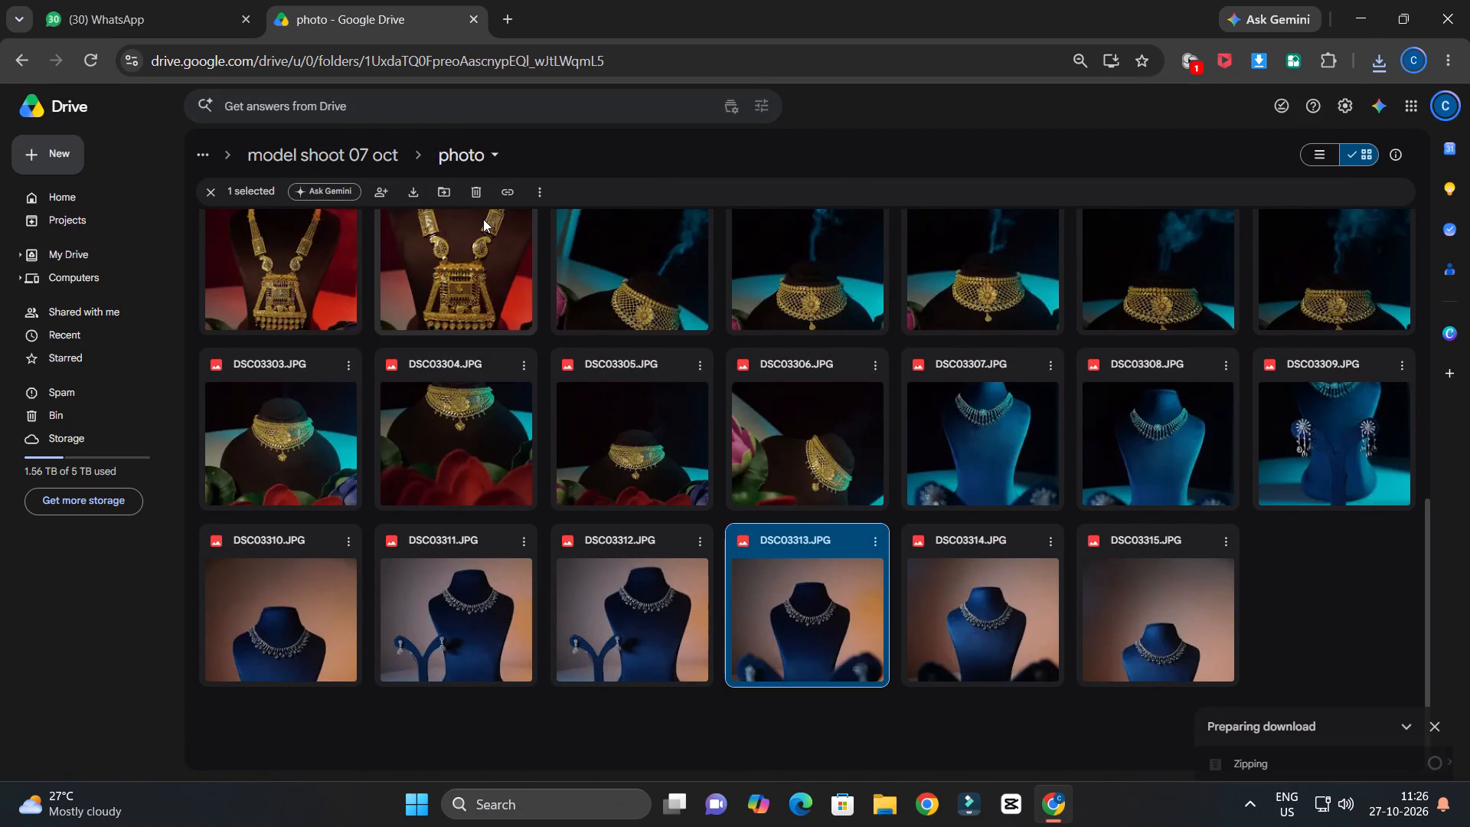
pyautogui.scroll(10, 400, 394)
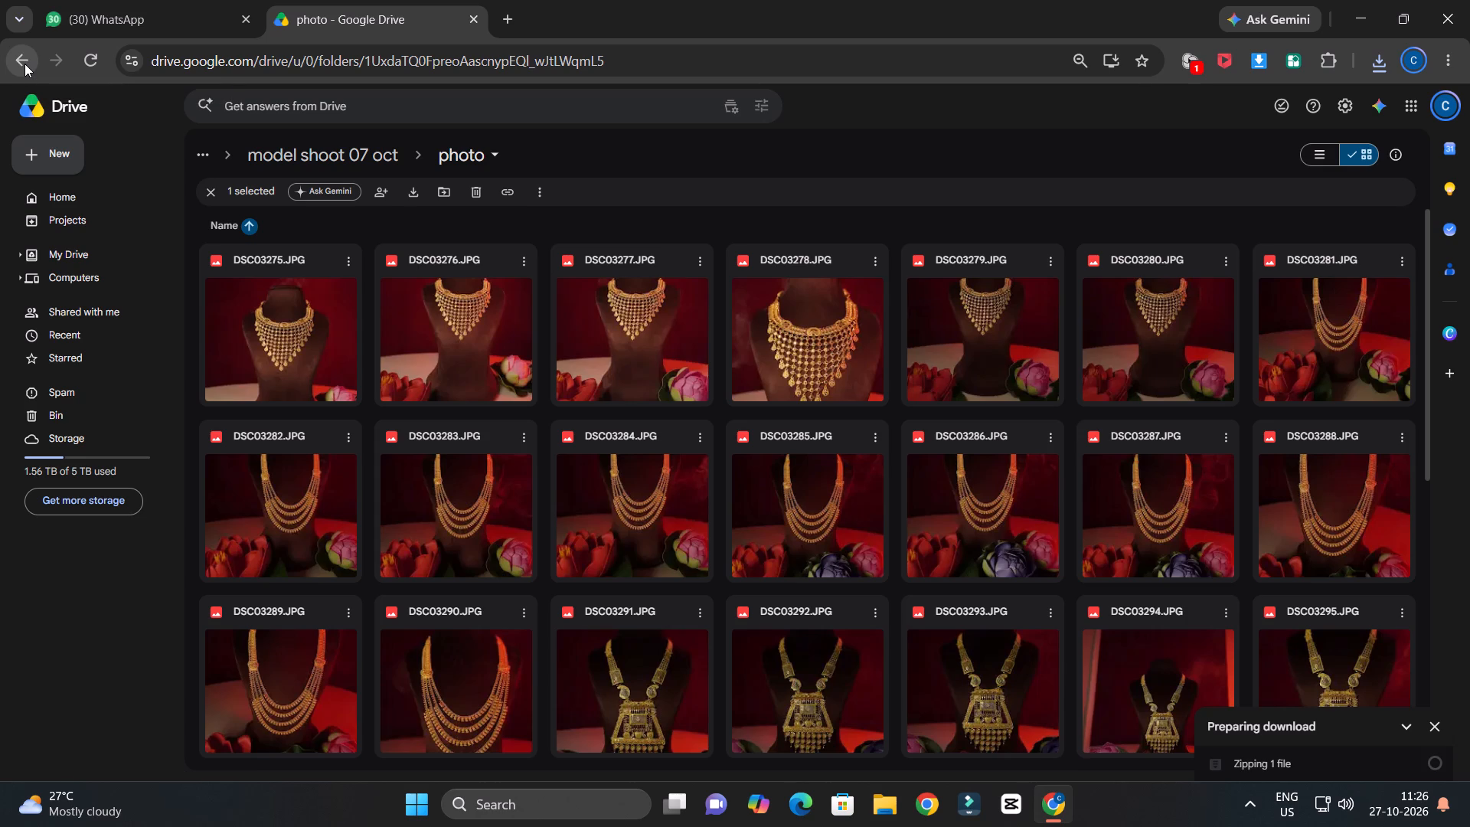
# Return to the Kisna Ambikapur folder and open the photo folder inside 27-08-2026 model shoot.
pyautogui.click(24, 64)
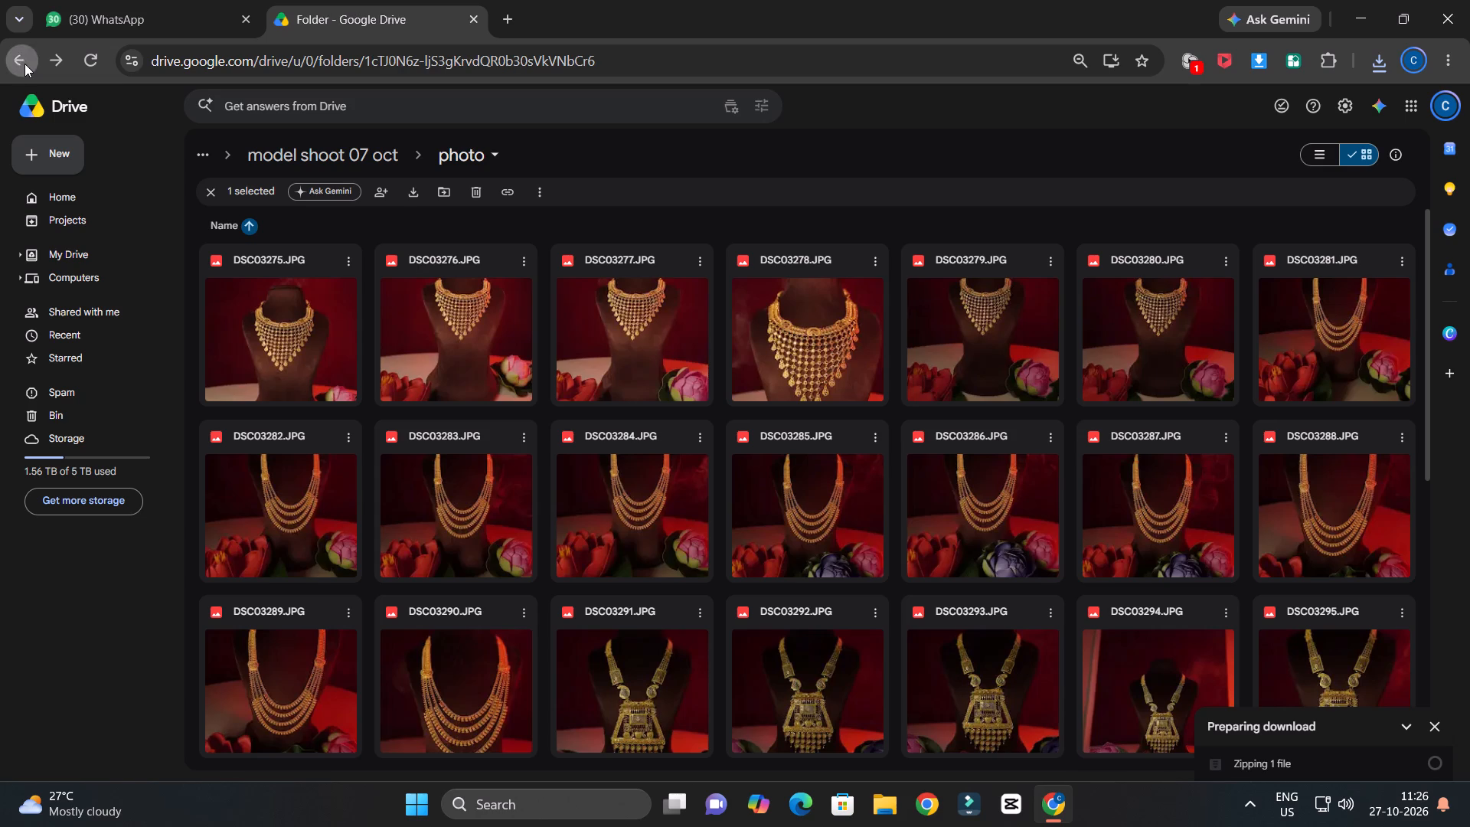
pyautogui.click(24, 64)
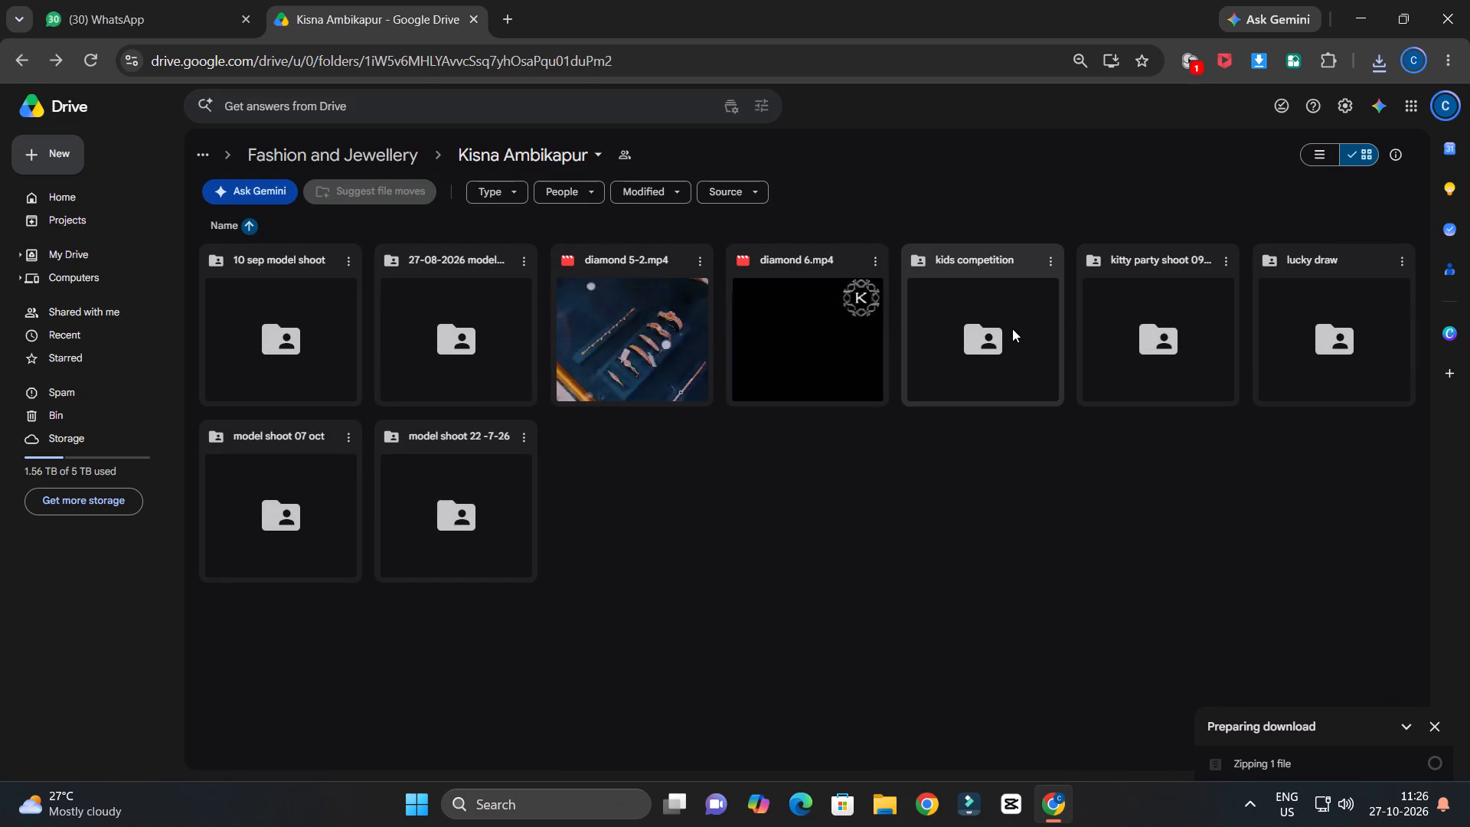
pyautogui.doubleClick(465, 335)
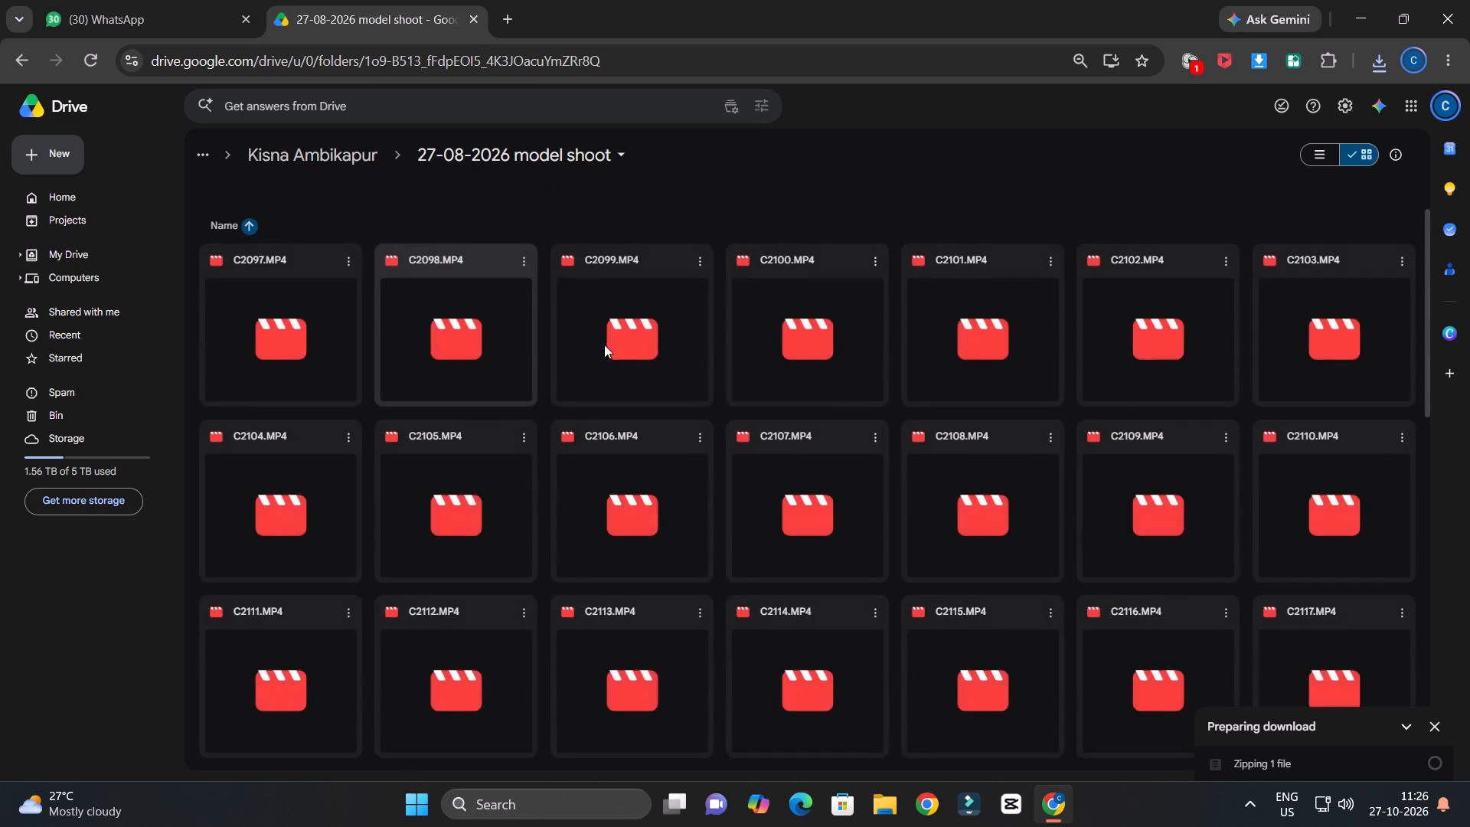
pyautogui.scroll(-19, 648, 339)
pyautogui.scroll(-12, 645, 342)
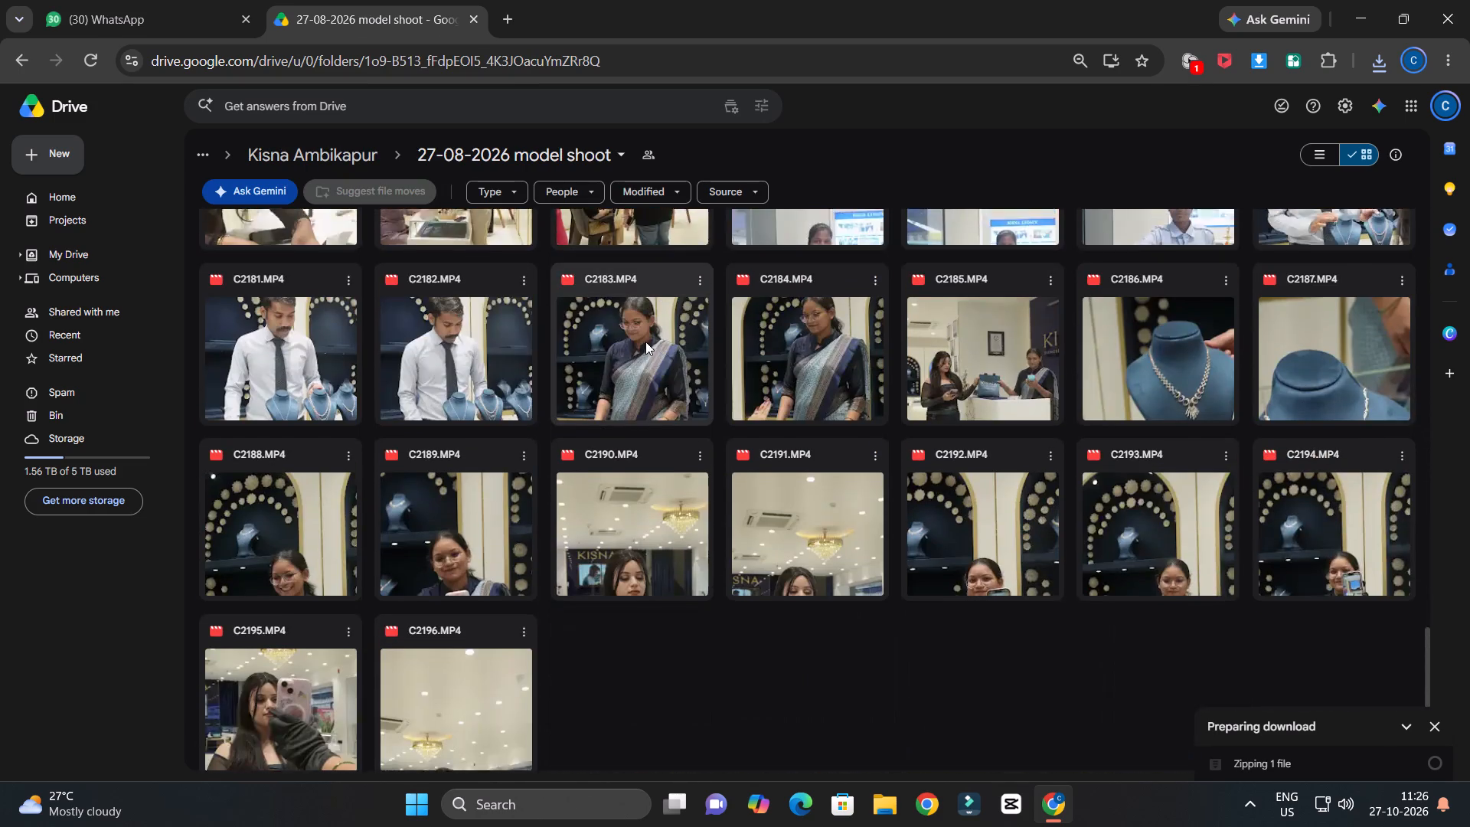
pyautogui.scroll(-18, 645, 342)
pyautogui.scroll(-8, 645, 340)
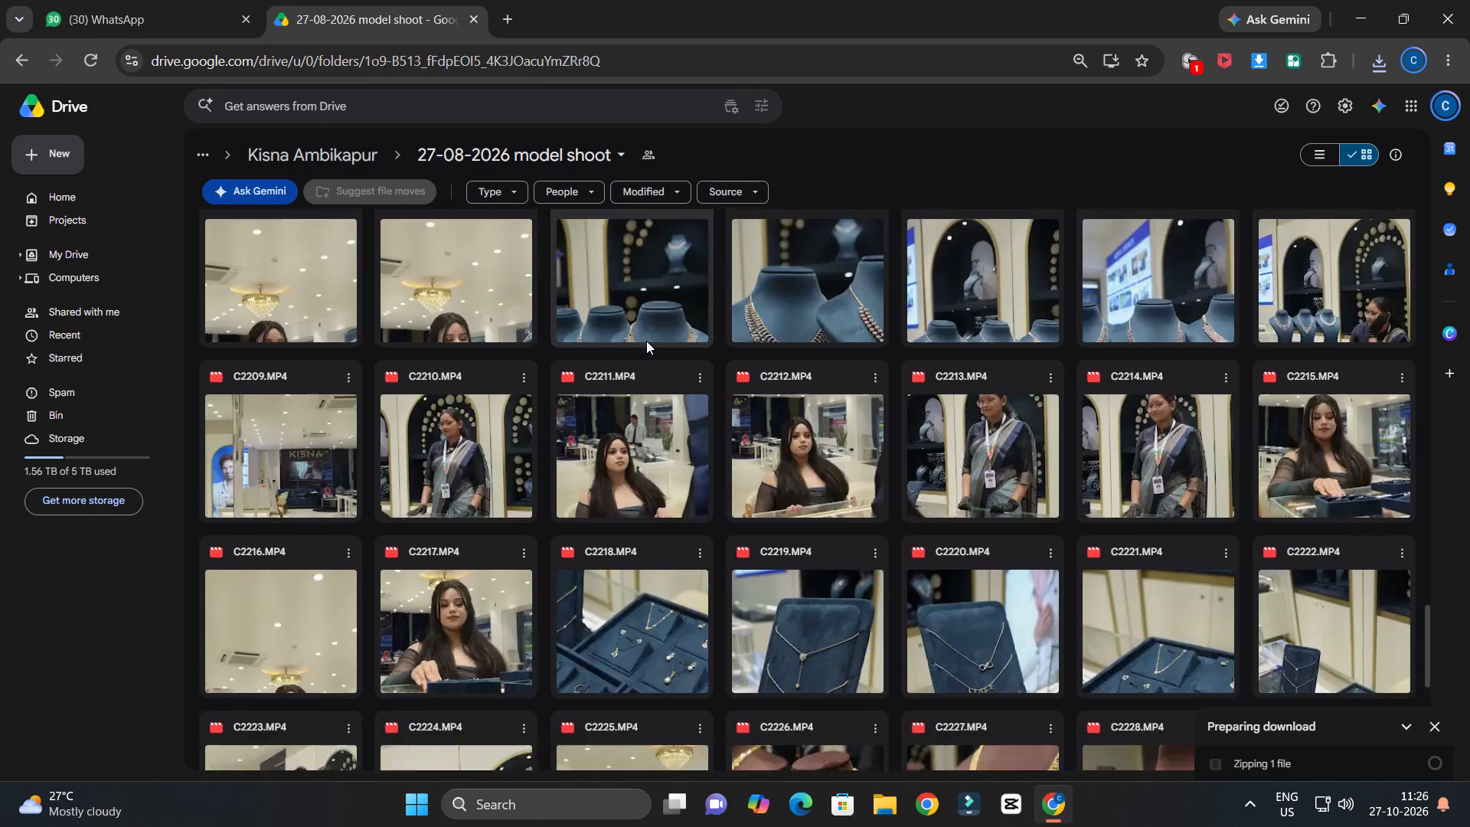
pyautogui.scroll(-8, 646, 341)
pyautogui.doubleClick(1161, 627)
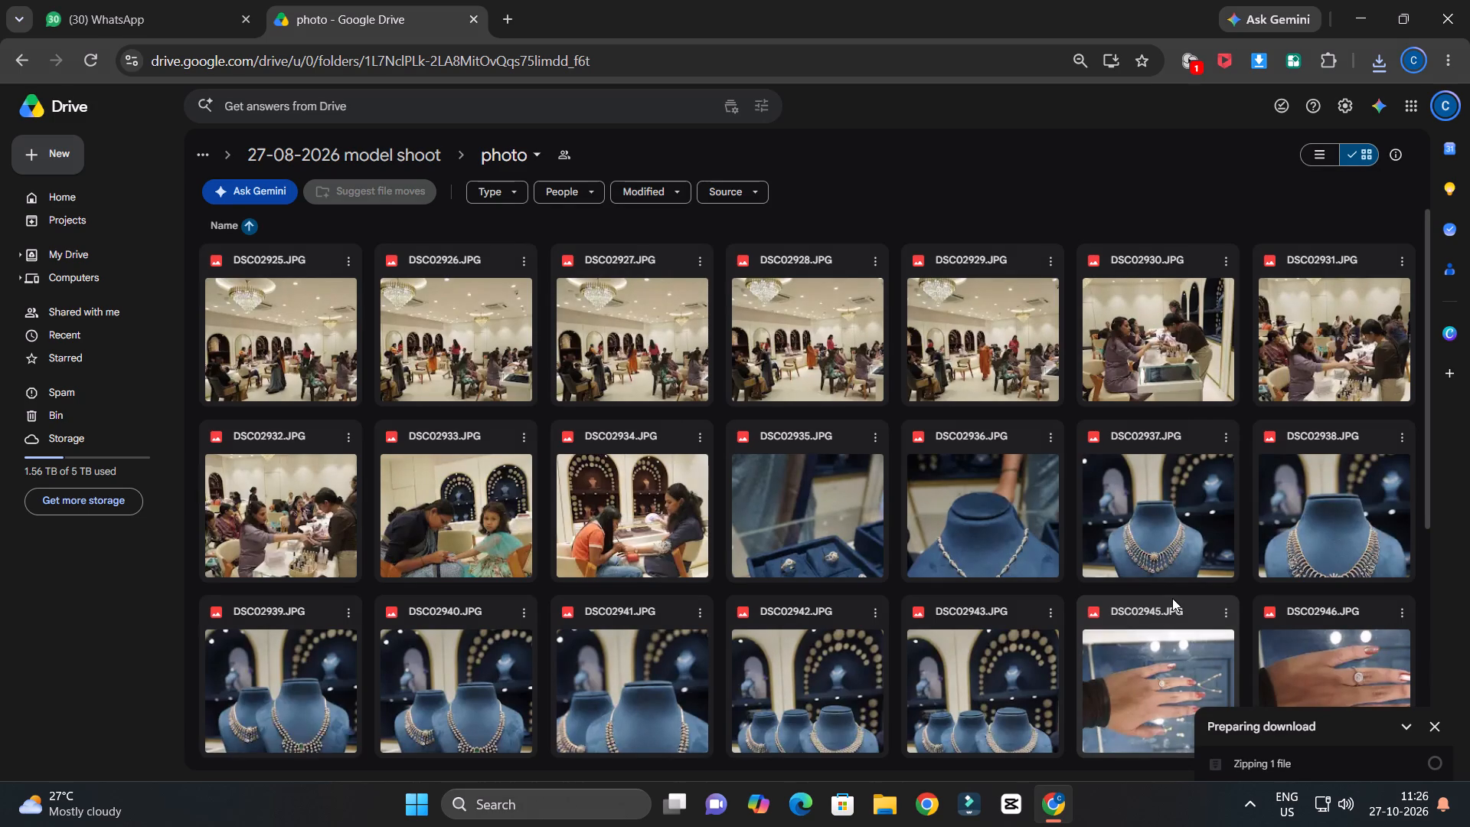
# Download the jewellery photos DSC02935.JPG through DSC02948.JPG together from the 27-08-2026 model shoot.
pyautogui.scroll(-4, 917, 469)
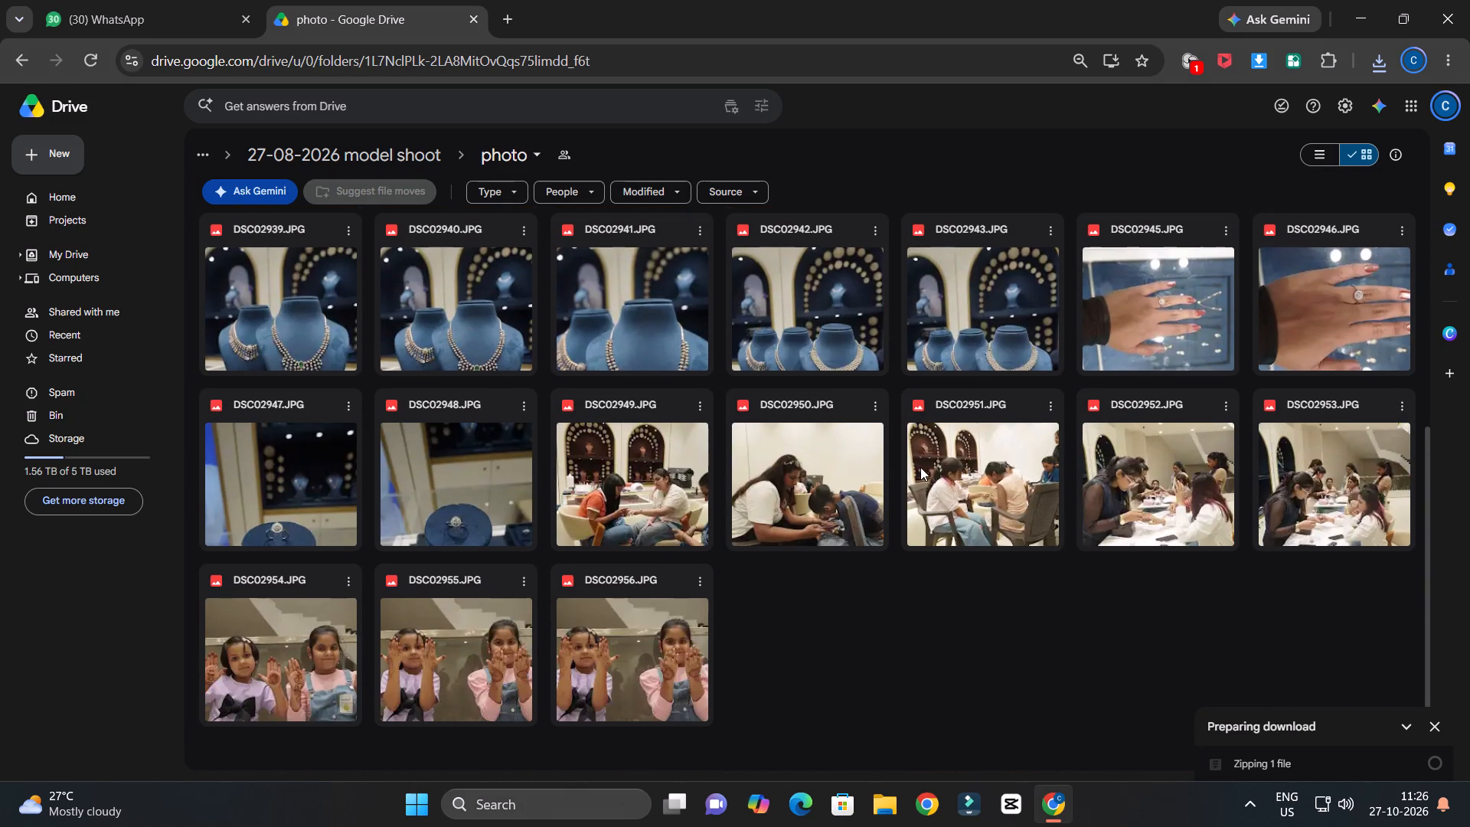
pyautogui.scroll(3, 922, 466)
pyautogui.scroll(-4, 922, 466)
pyautogui.scroll(4, 922, 466)
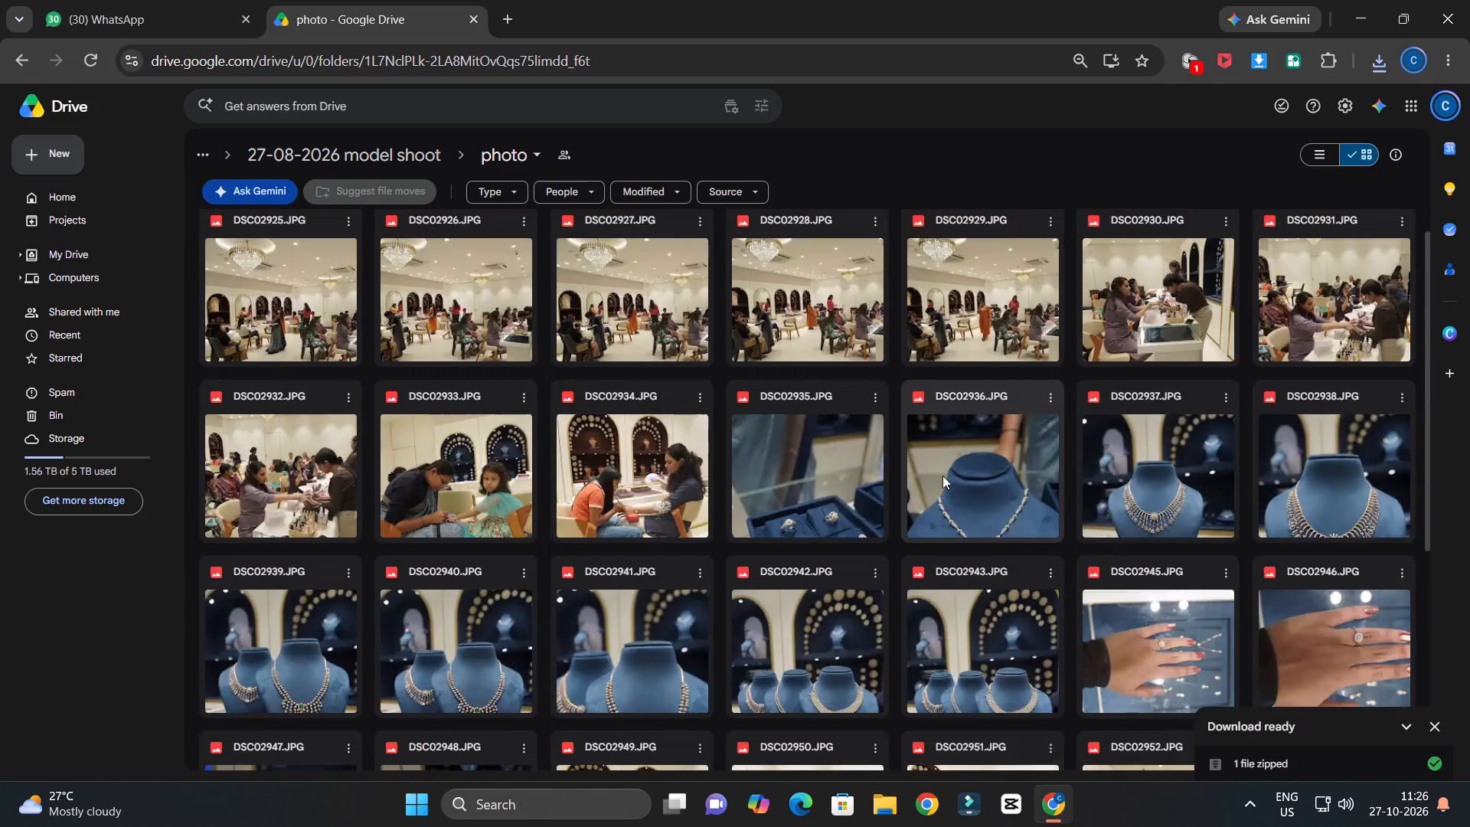
pyautogui.click(833, 474)
pyautogui.scroll(-2, 819, 507)
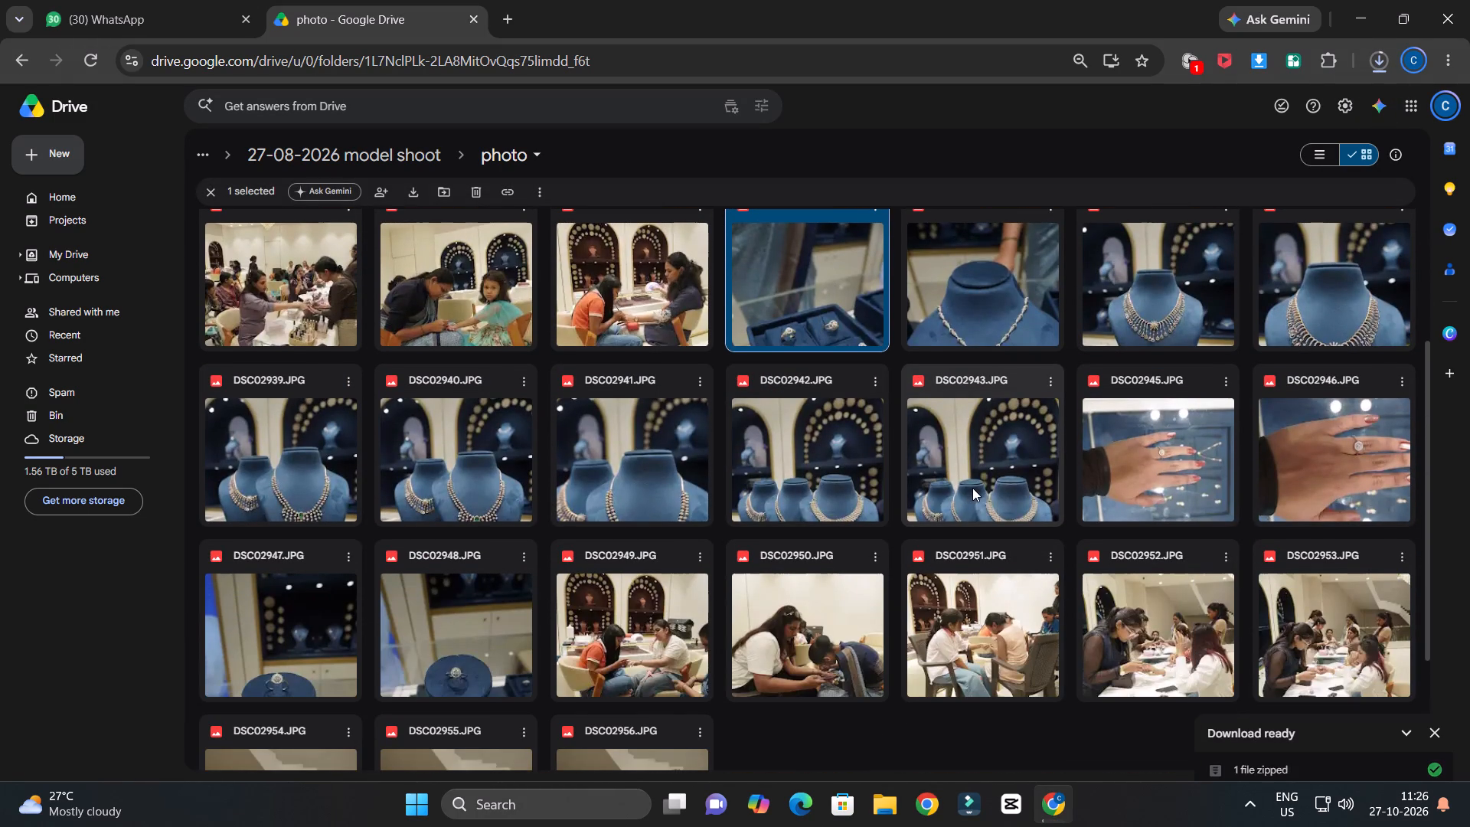
pyautogui.scroll(-3, 972, 488)
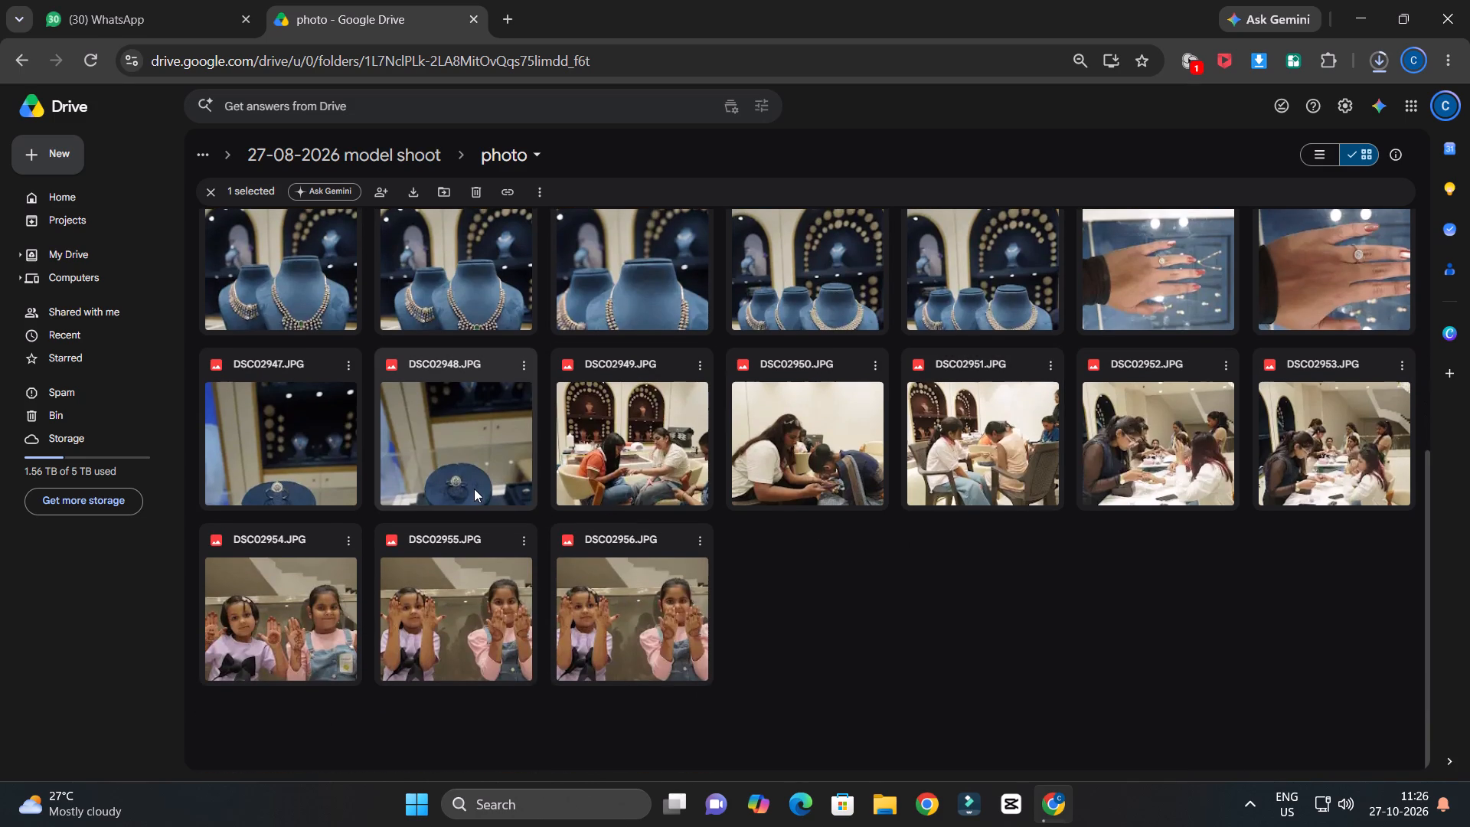
pyautogui.keyDown('shift'); pyautogui.click(474, 489); pyautogui.keyUp('shift')
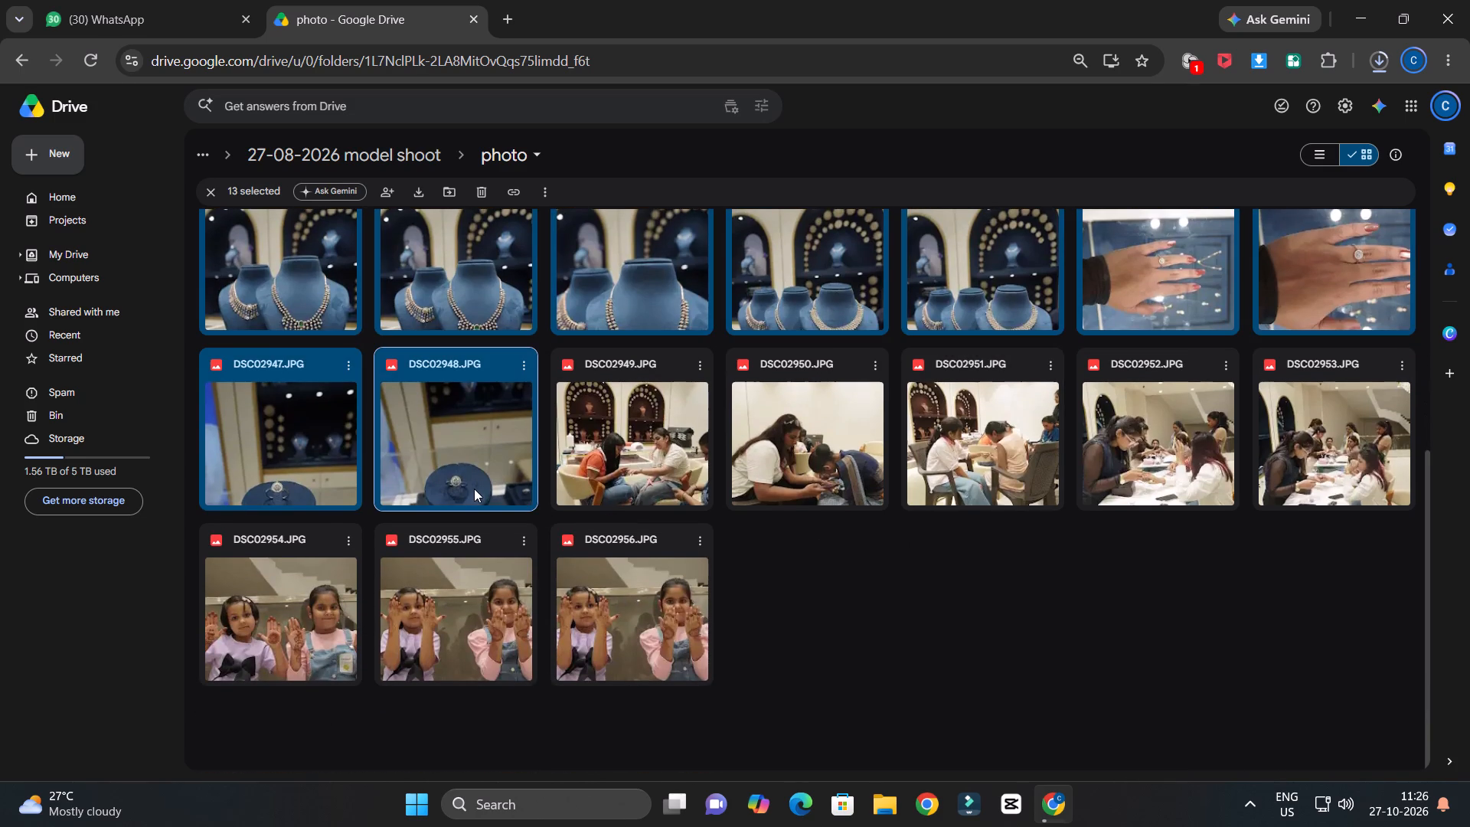
pyautogui.rightClick(473, 488)
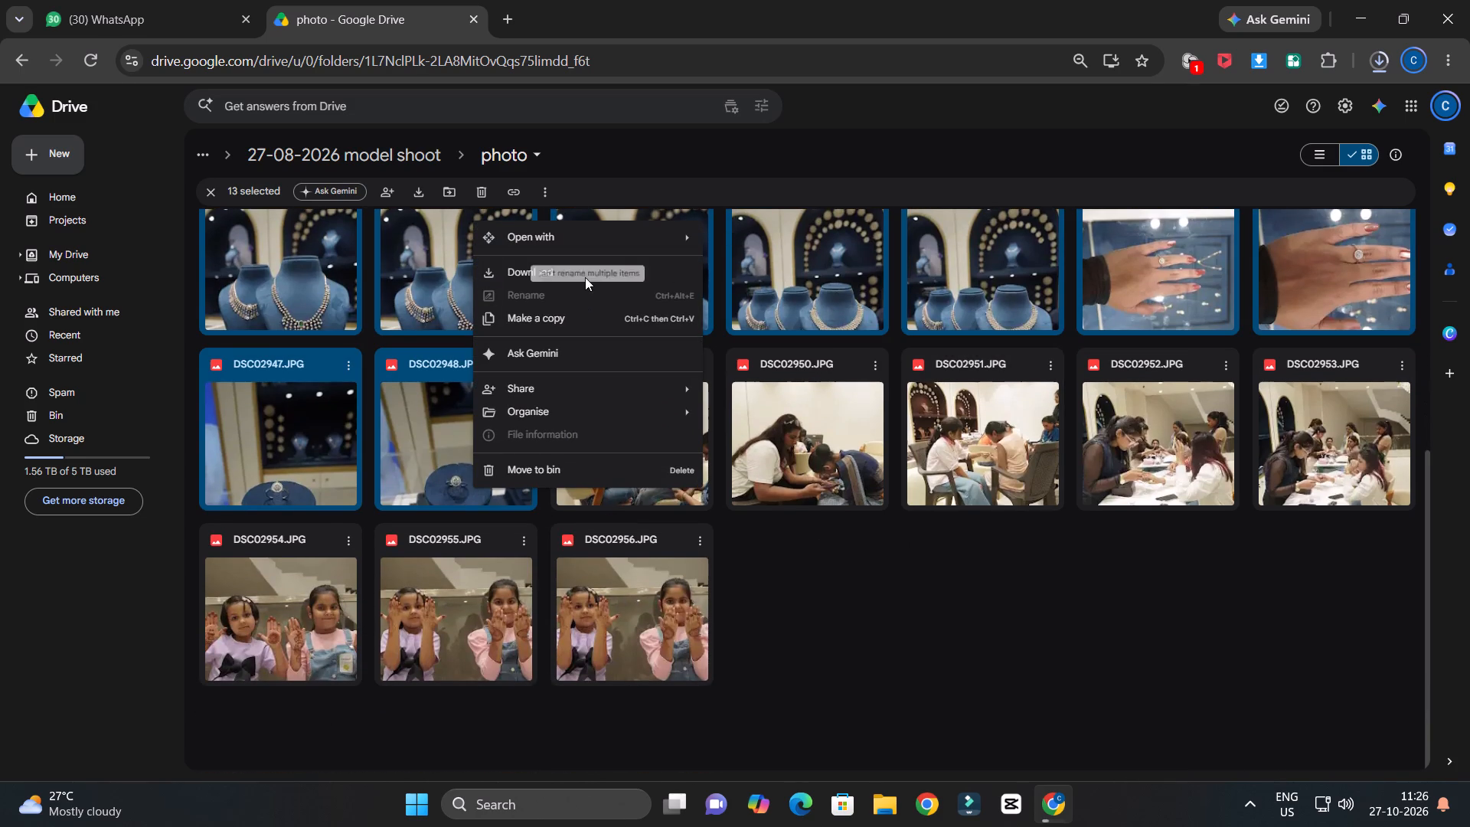
pyautogui.click(586, 273)
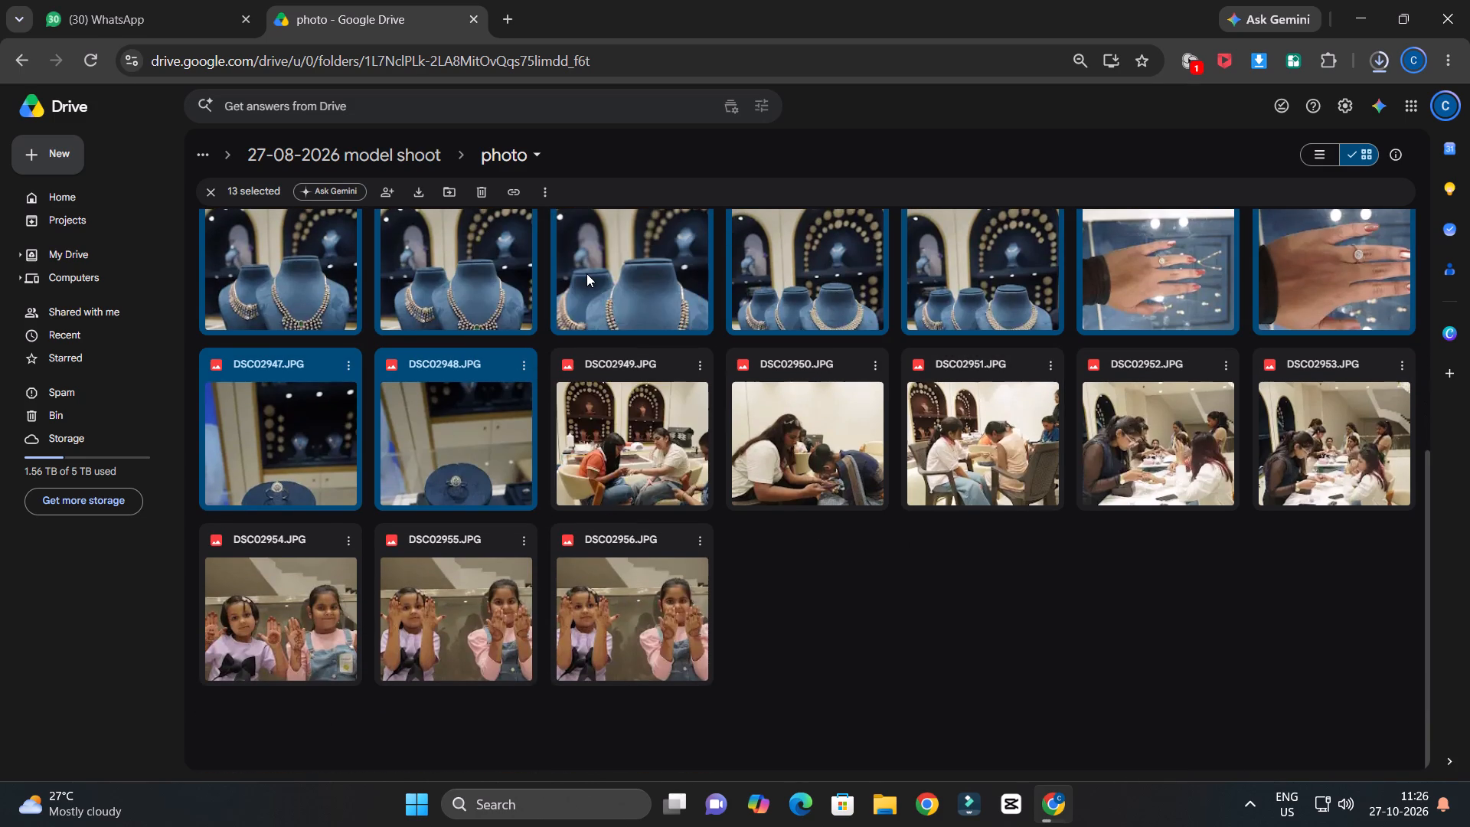
pyautogui.scroll(4, 1025, 503)
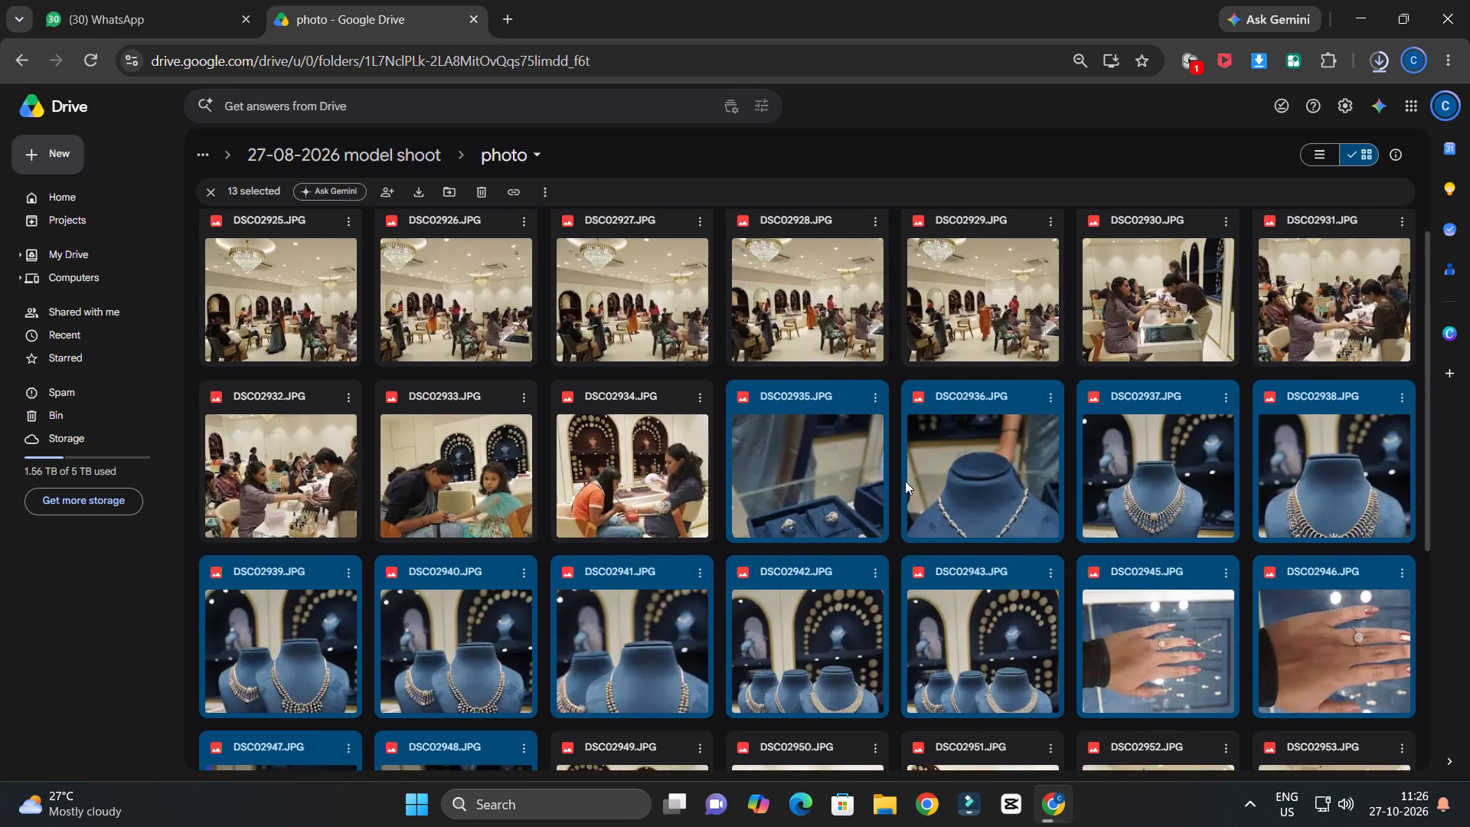
pyautogui.rightClick(808, 442)
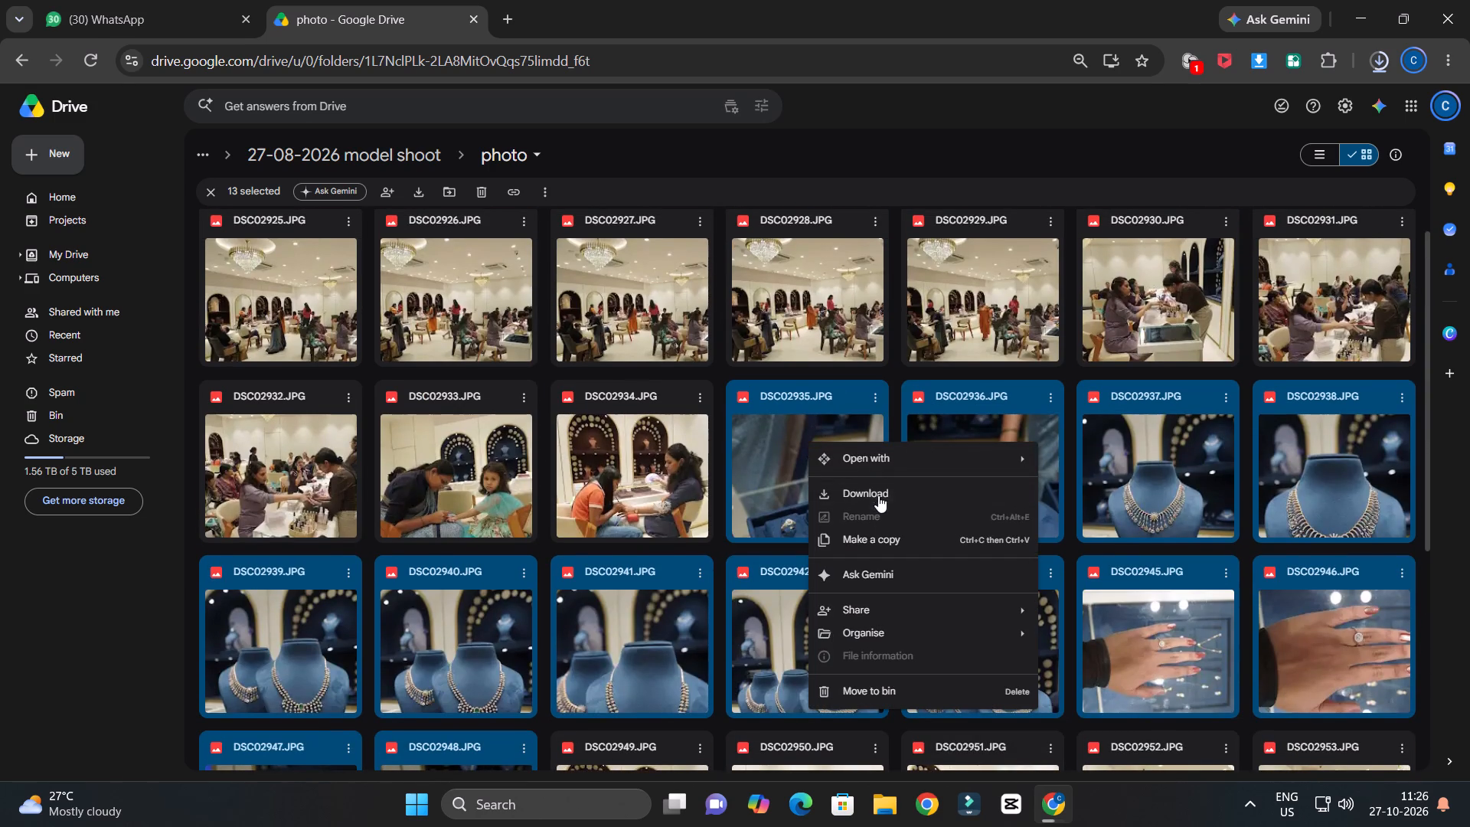
pyautogui.click(877, 490)
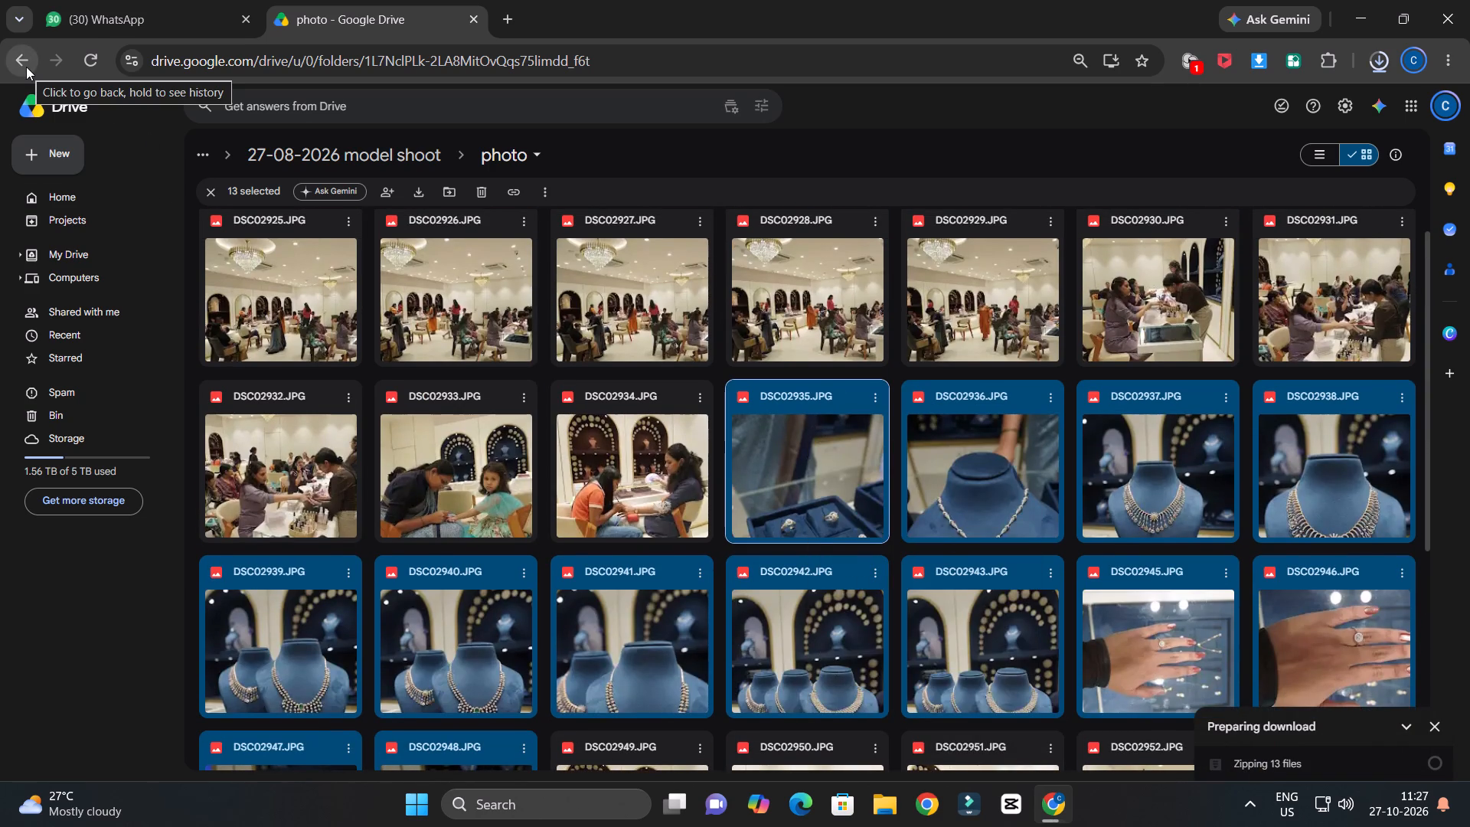
# Go back to Kisna Ambikapur and open the photo folder inside 10 sep model shoot.
pyautogui.click(26, 67)
pyautogui.scroll(-5, 609, 412)
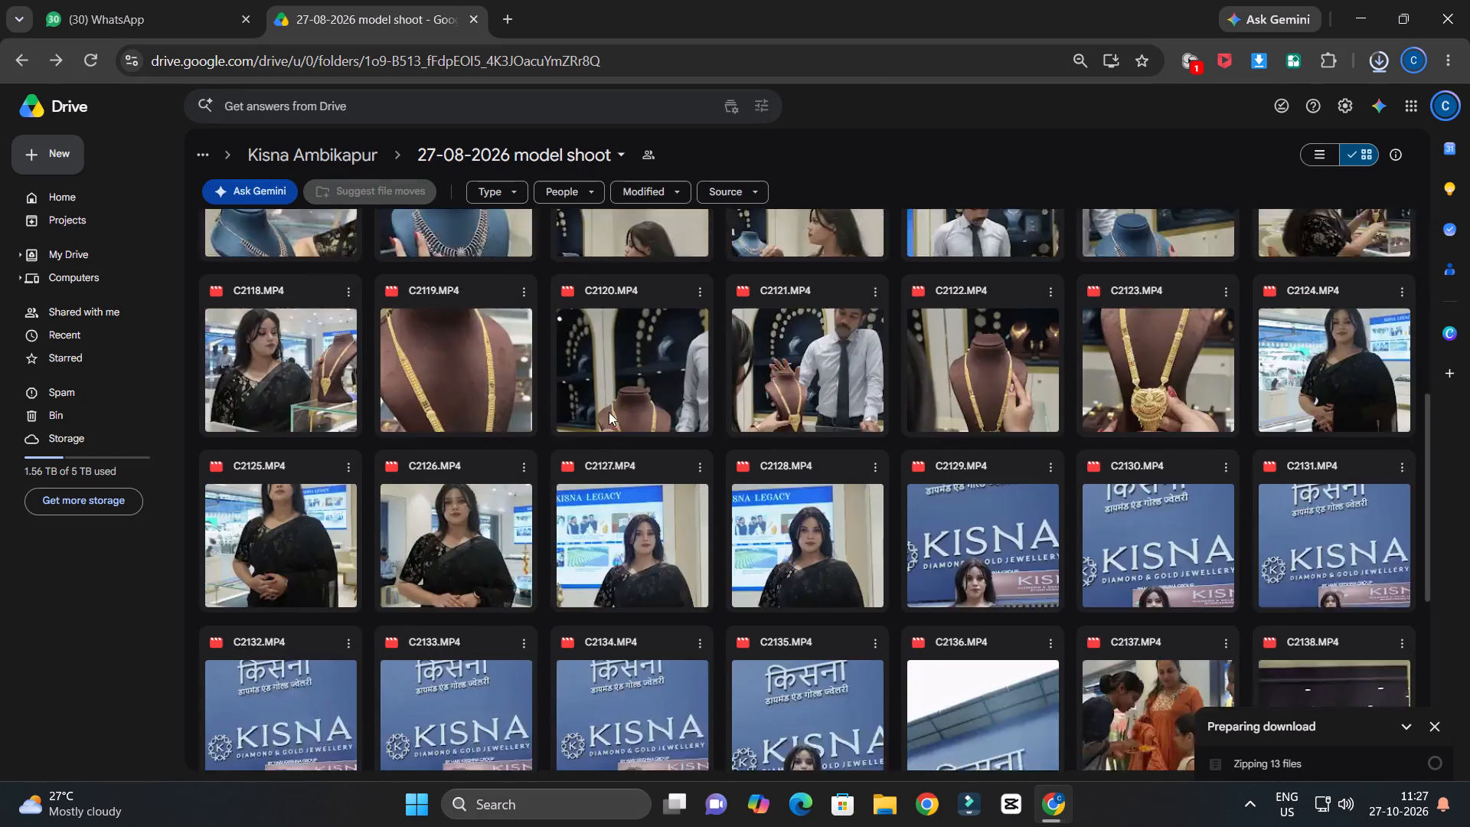
pyautogui.scroll(-6, 609, 412)
pyautogui.scroll(5, 609, 412)
pyautogui.click(22, 68)
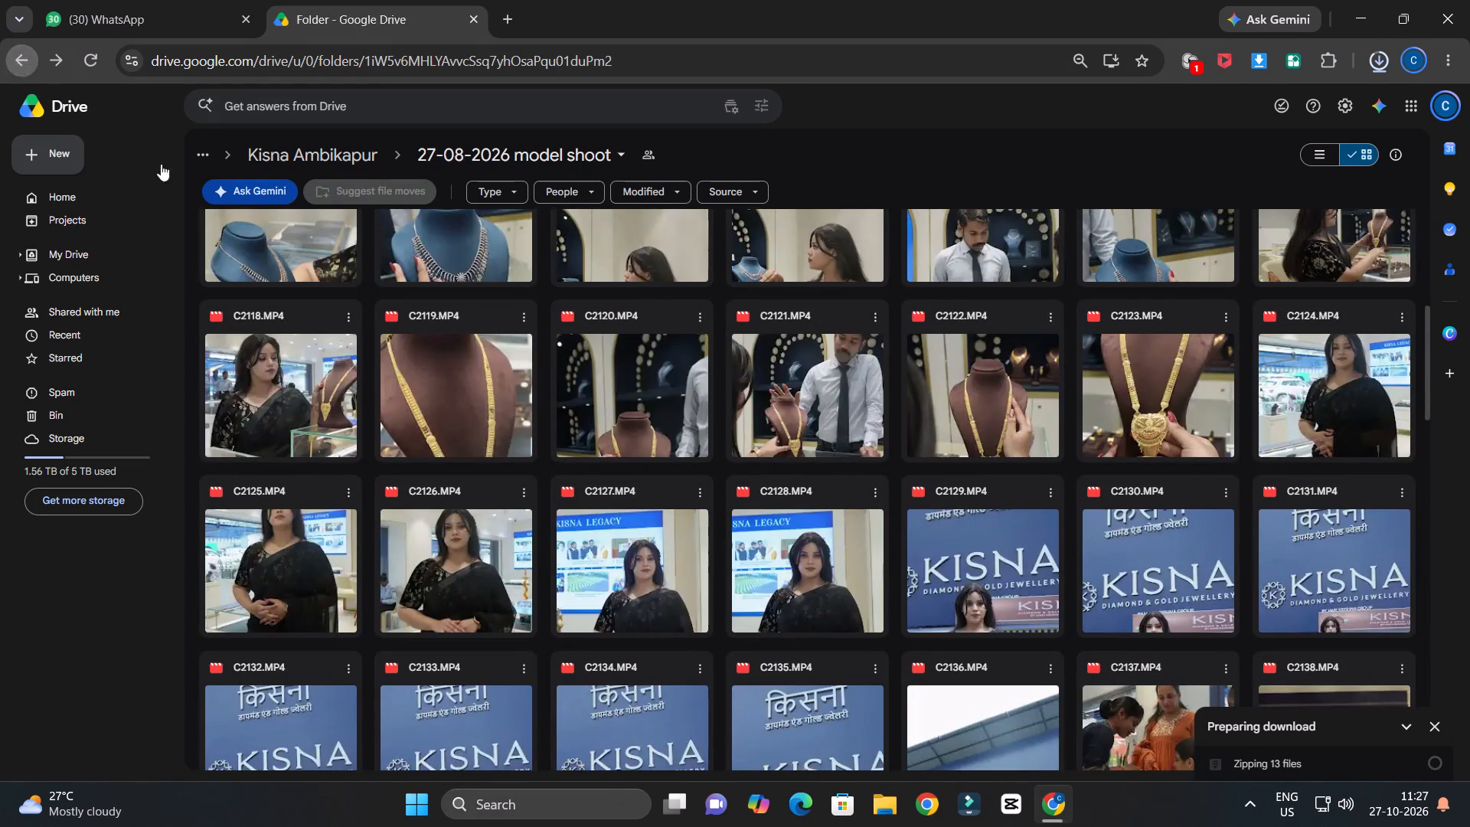
pyautogui.click(328, 330)
pyautogui.click(328, 330)
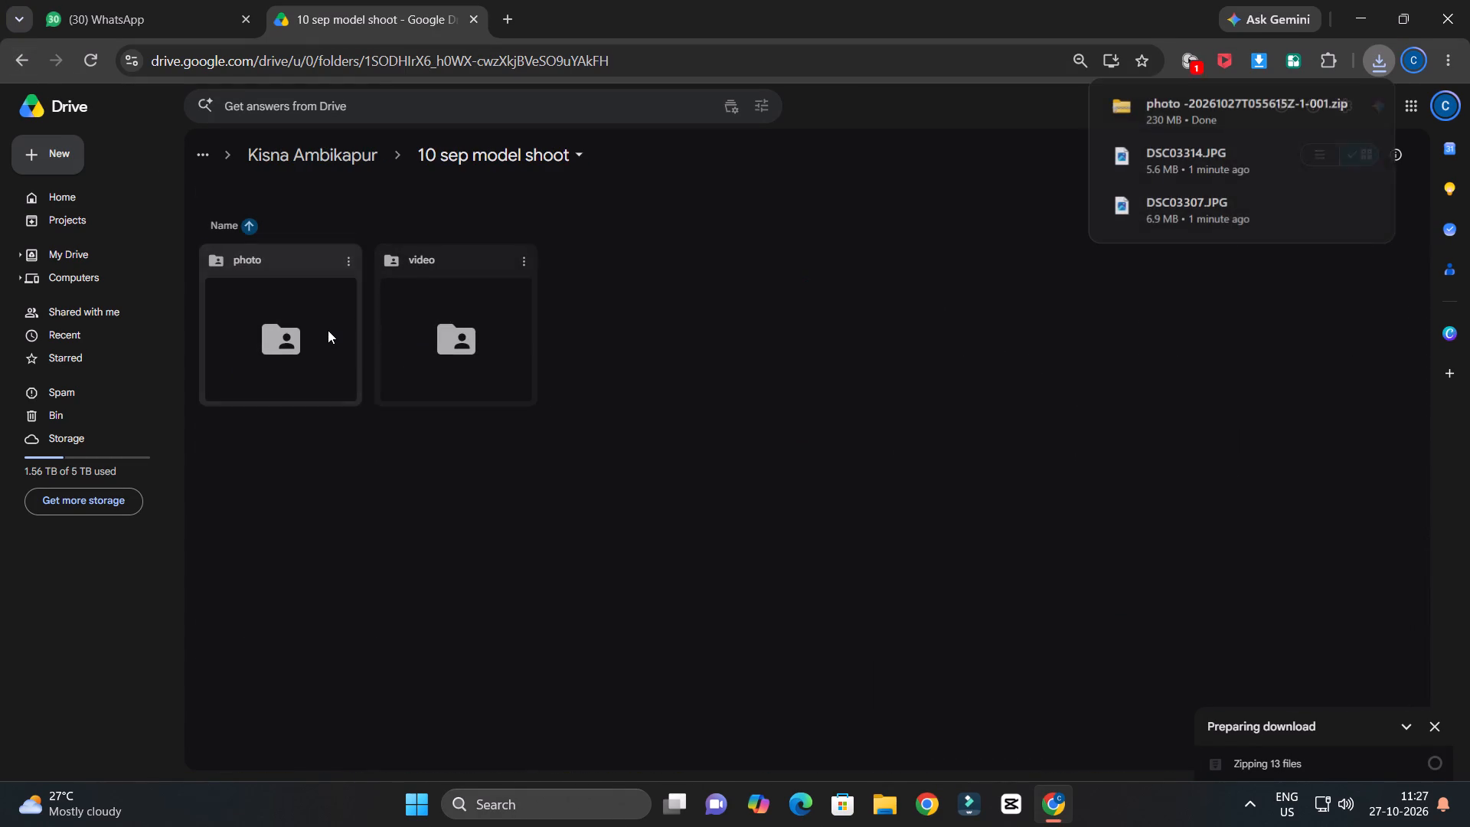
pyautogui.doubleClick(283, 325)
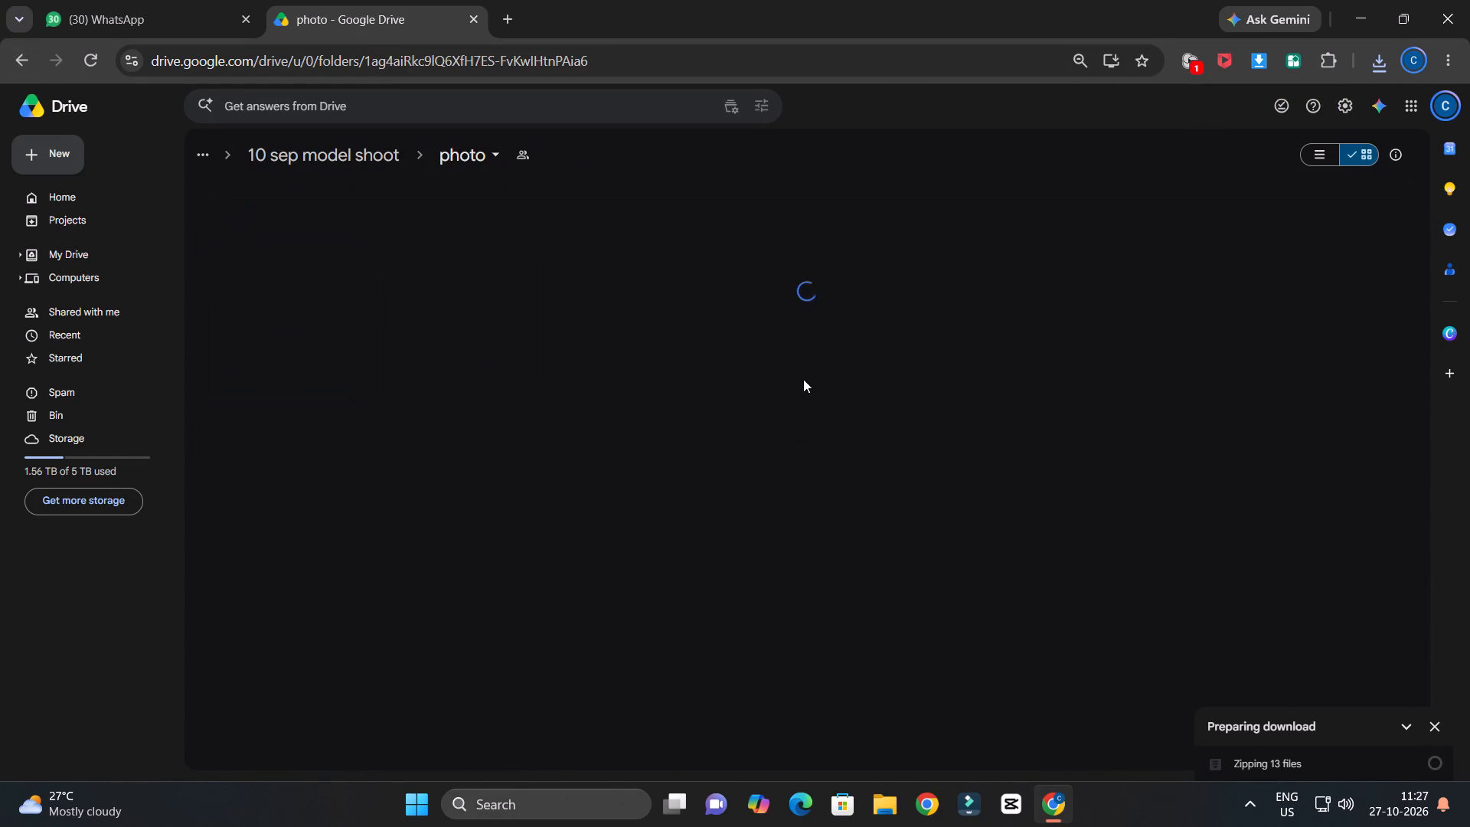
# Look over the 10 sep model shoot photos and download the entire photo folder.
pyautogui.scroll(-9, 803, 378)
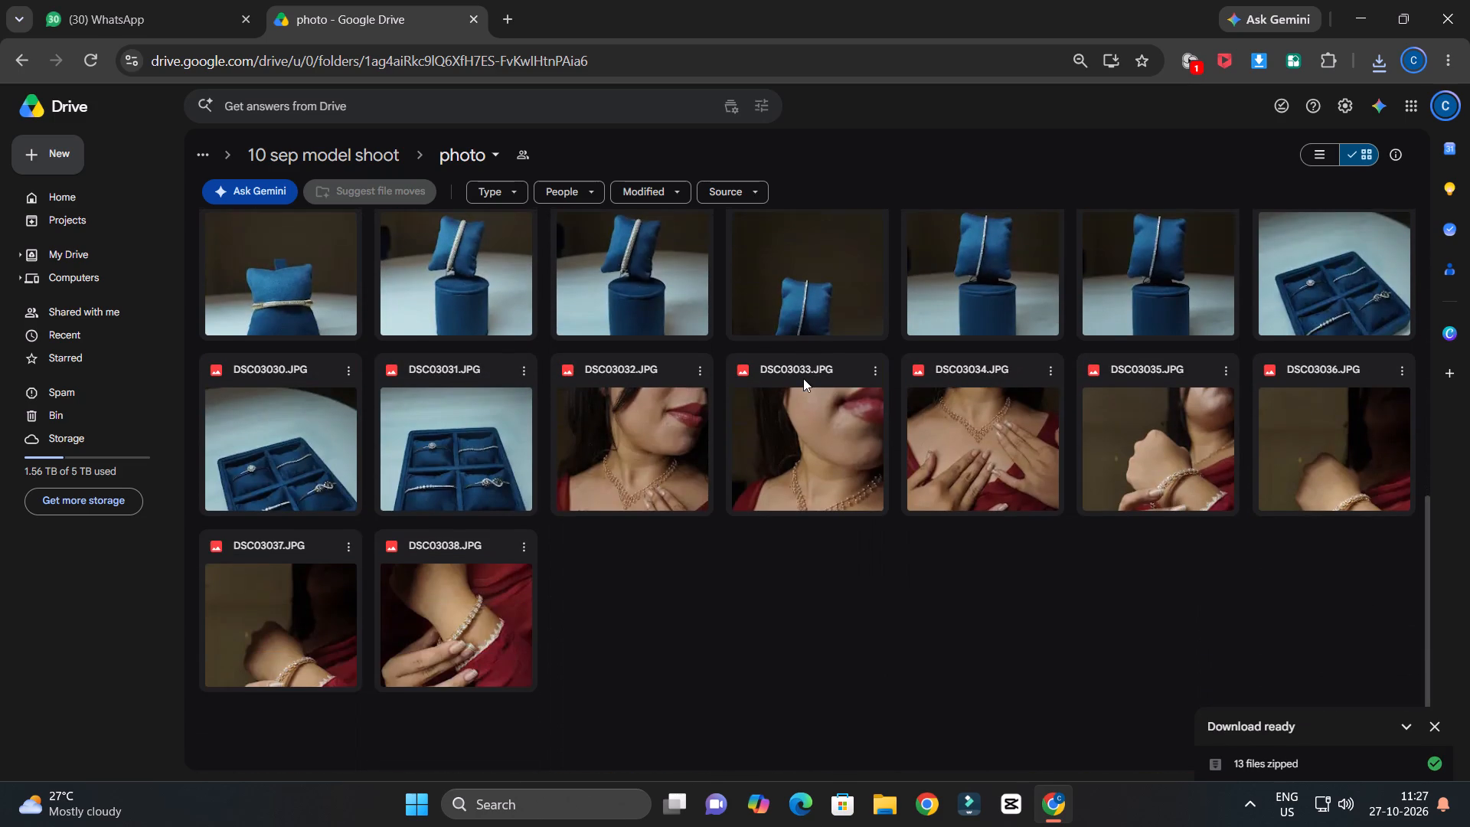
pyautogui.scroll(-15, 803, 378)
pyautogui.scroll(3, 803, 378)
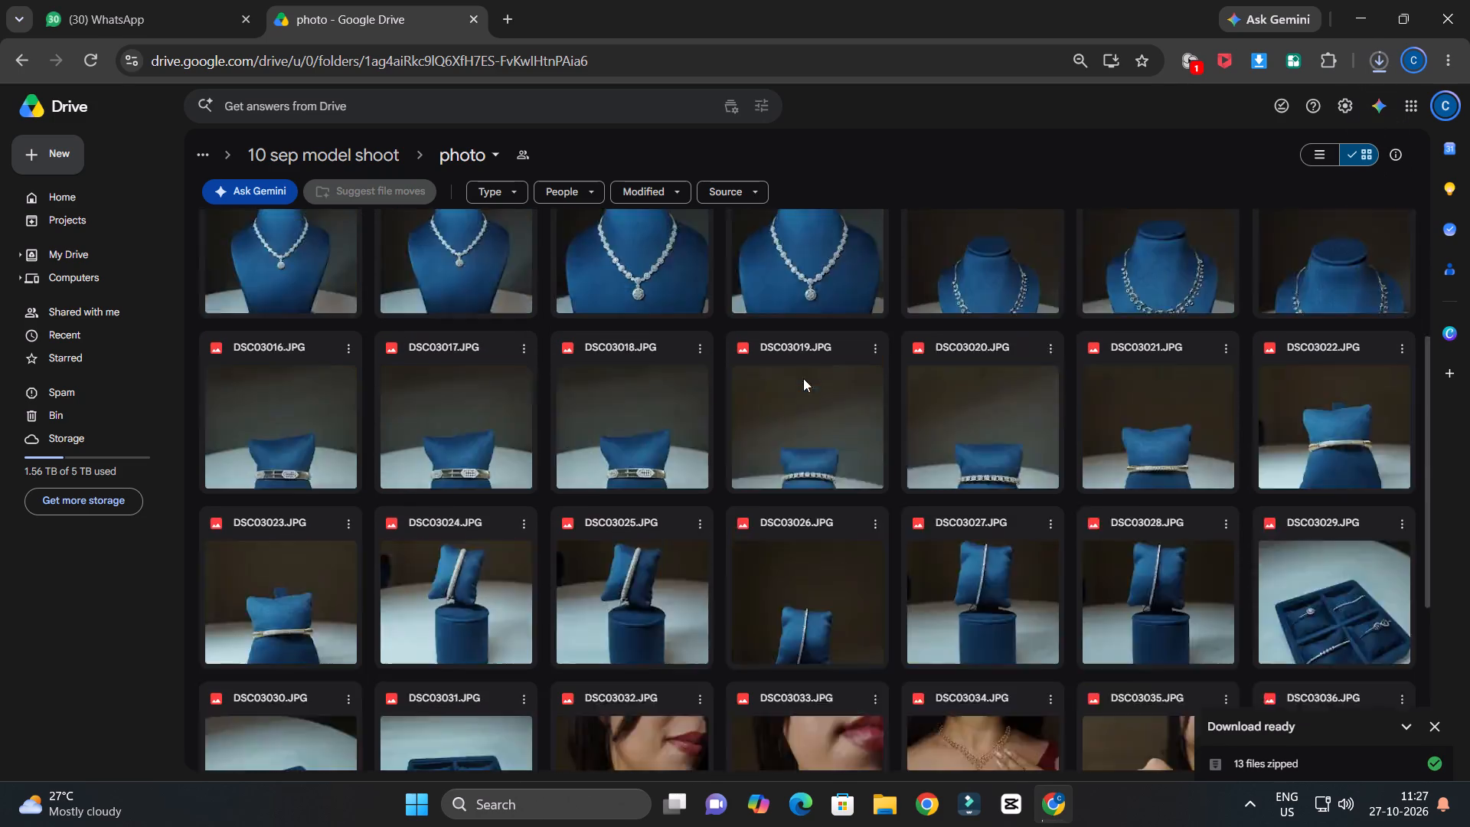
pyautogui.scroll(10, 803, 378)
pyautogui.click(467, 153)
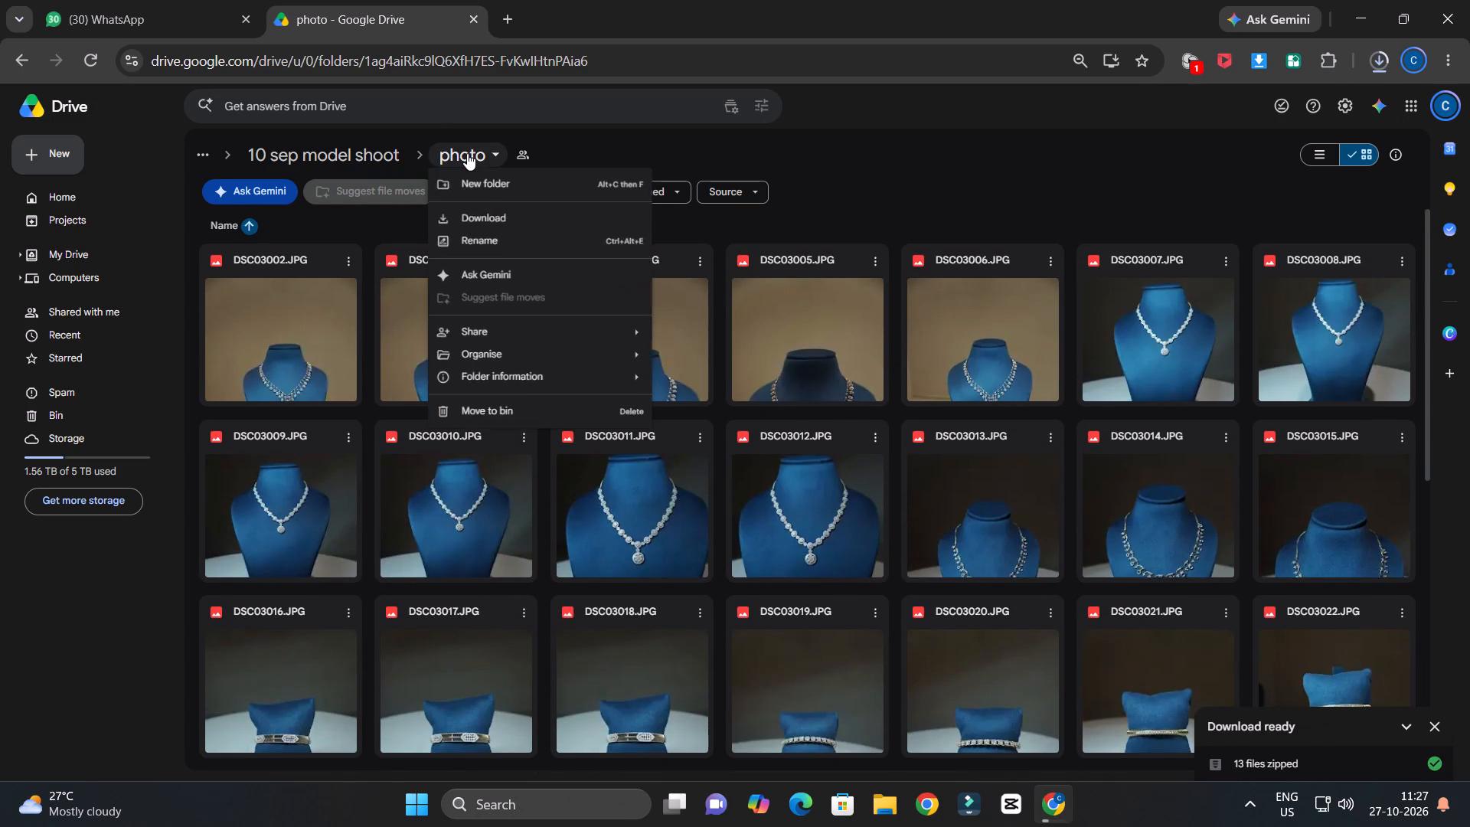
pyautogui.click(470, 219)
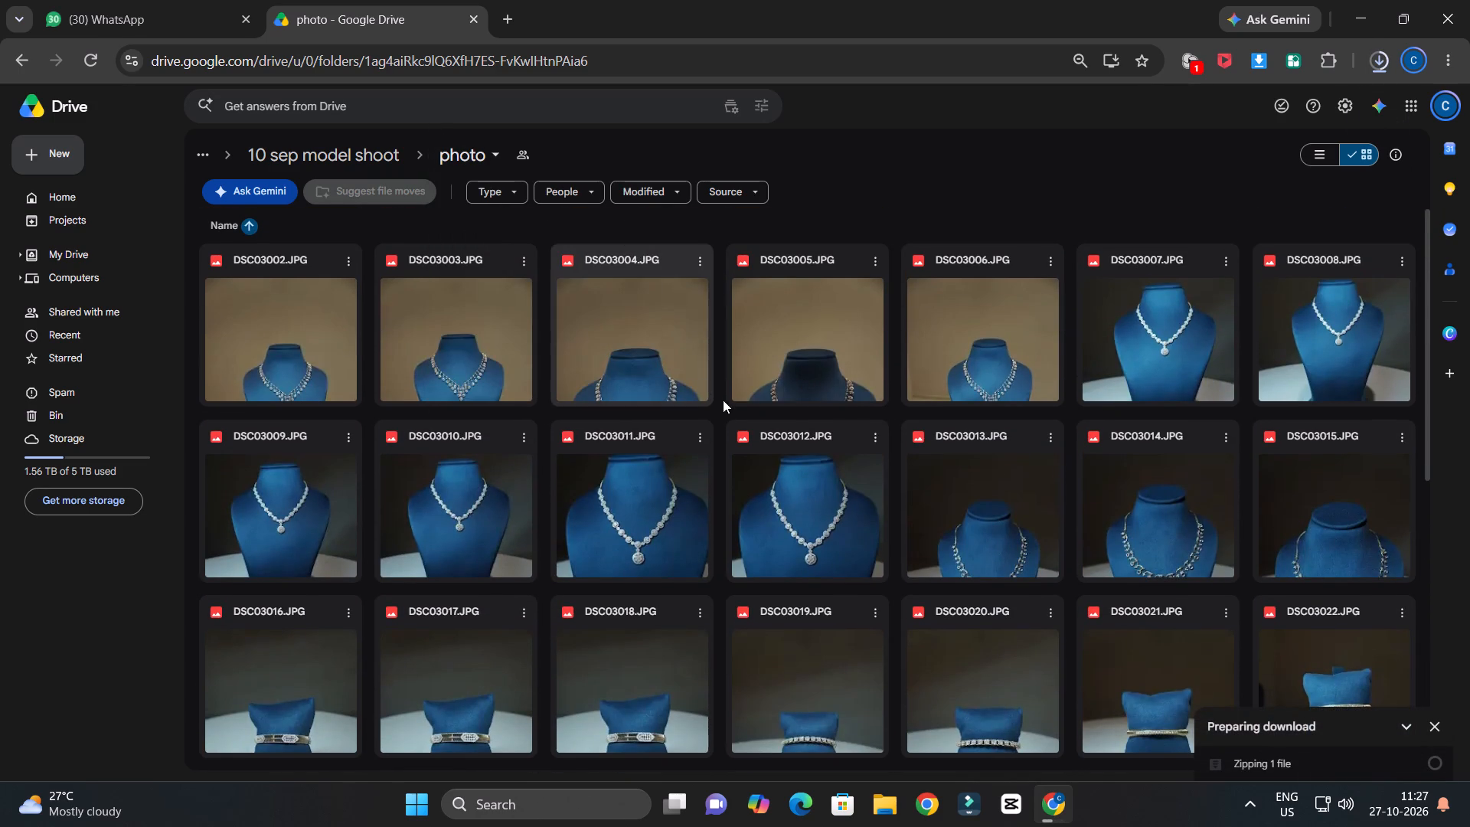
# Return from the 10 sep photo folder to the Kisna Ambikapur folder.
pyautogui.scroll(-10, 706, 416)
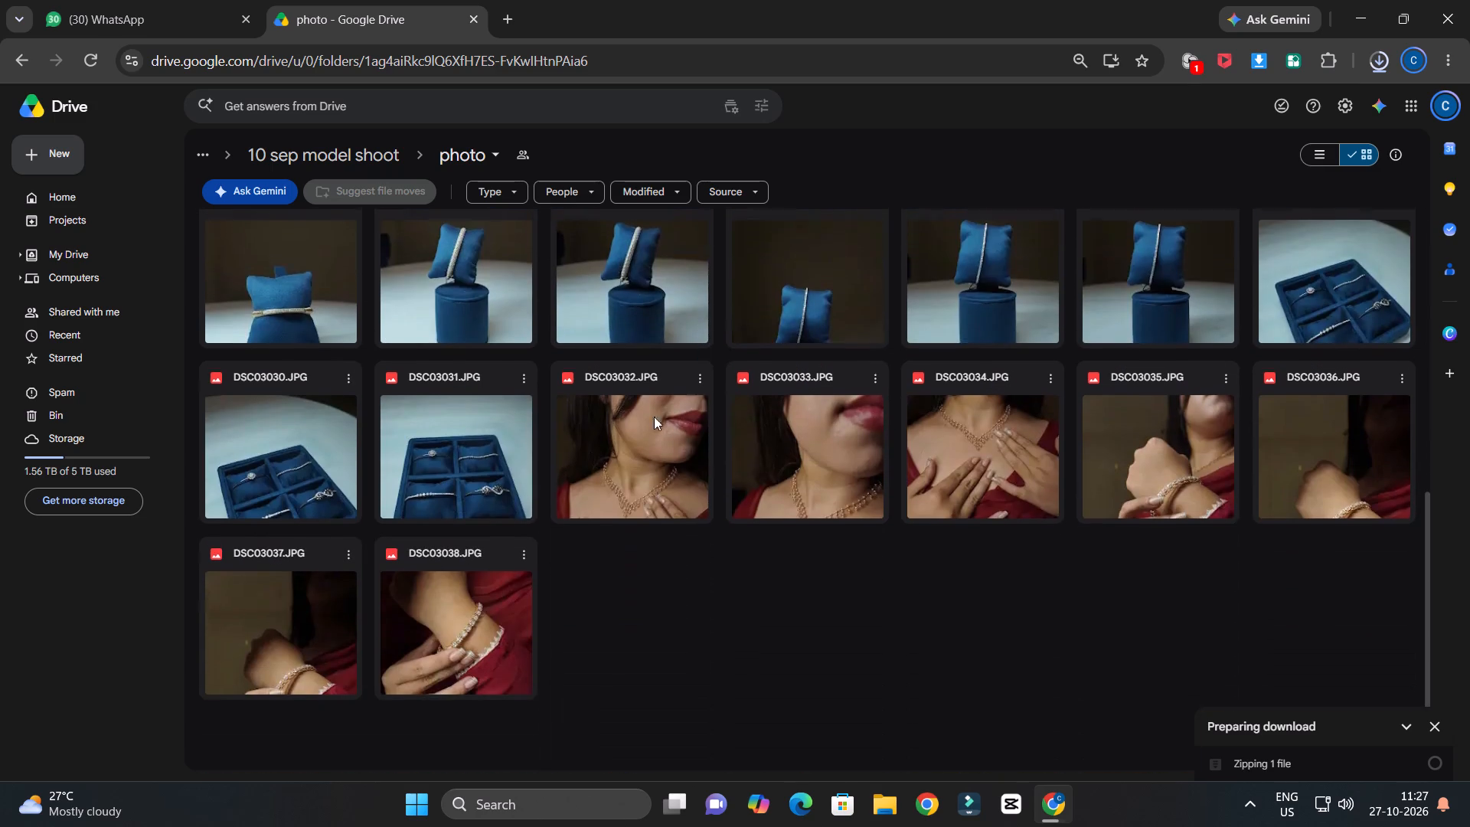
pyautogui.click(15, 64)
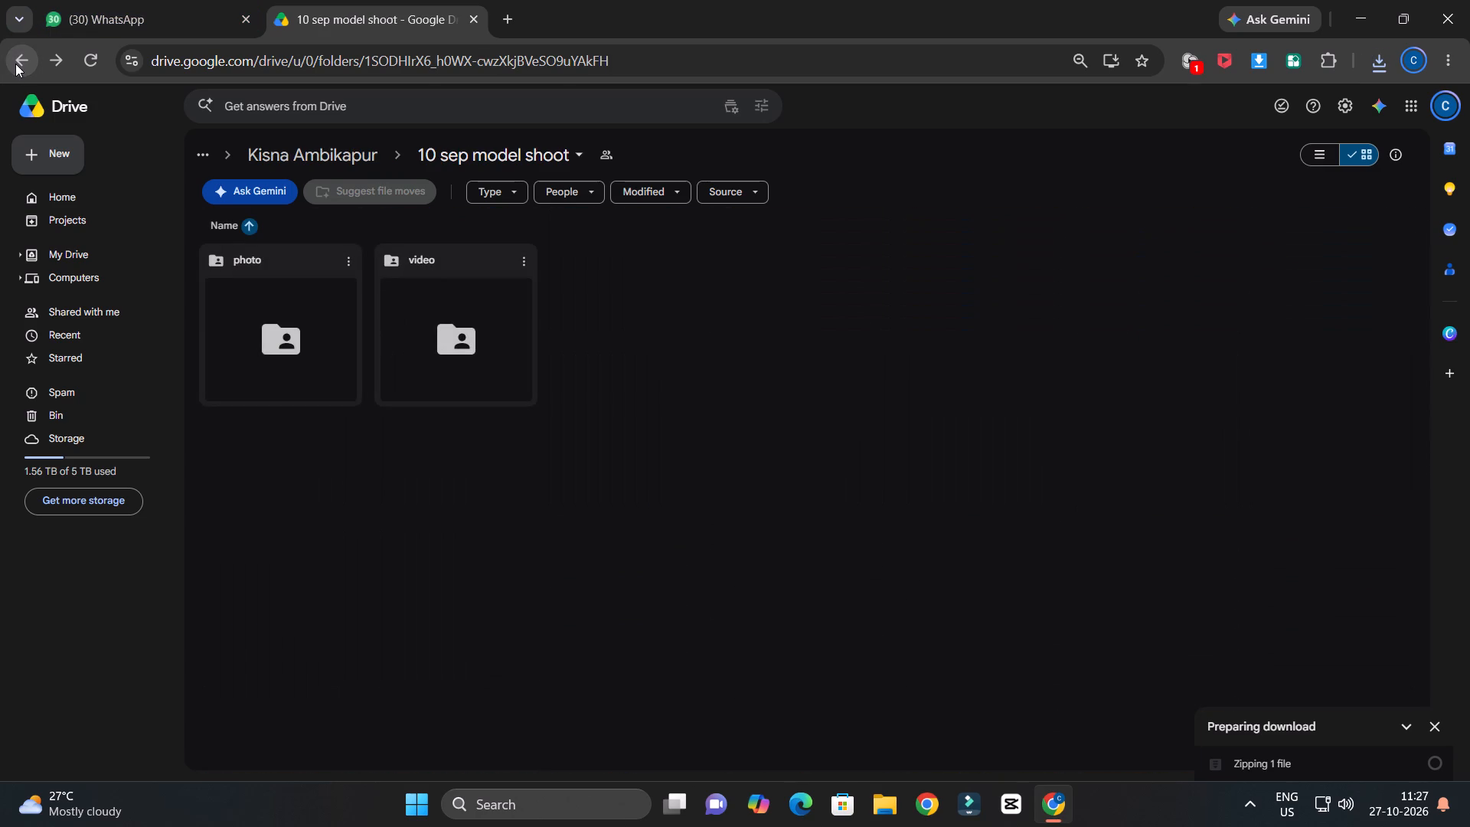
pyautogui.click(15, 64)
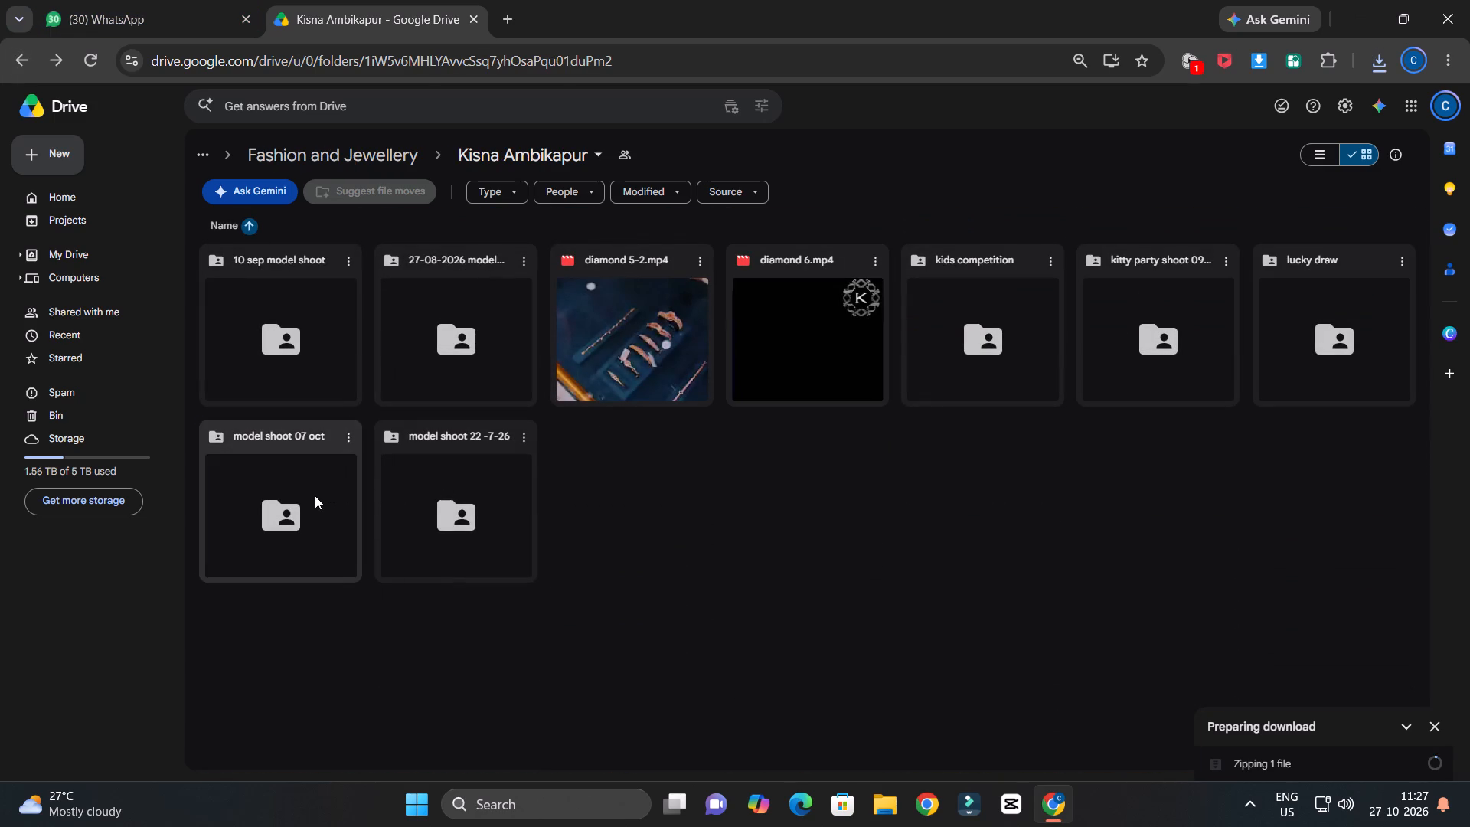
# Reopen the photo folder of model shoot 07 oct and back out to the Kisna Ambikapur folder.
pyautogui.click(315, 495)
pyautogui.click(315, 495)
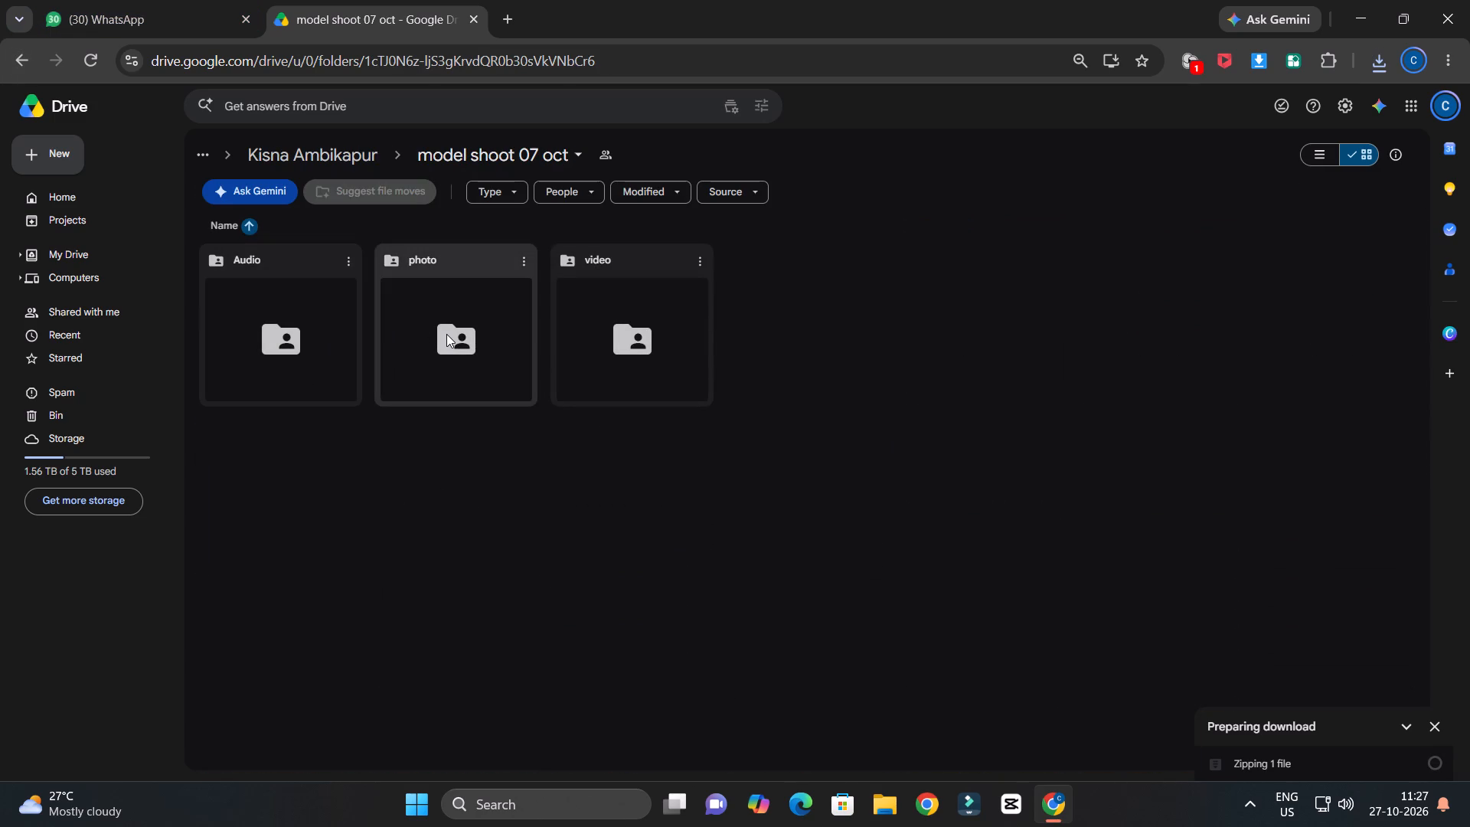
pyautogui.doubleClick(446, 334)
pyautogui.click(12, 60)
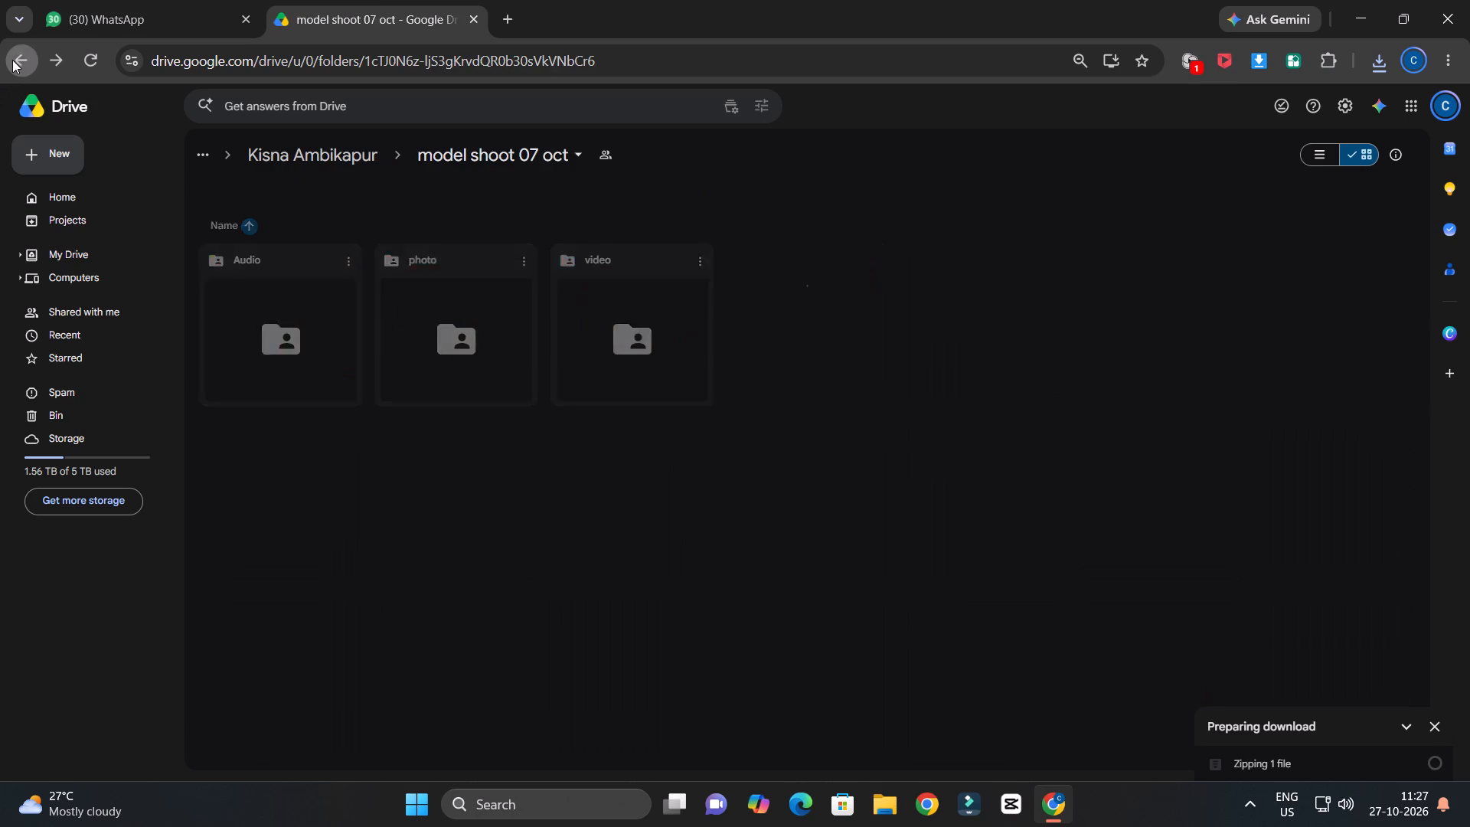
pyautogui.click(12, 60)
# Open the model shoot 22 -7-26 folder inside Kisna Ambikapur.
pyautogui.doubleClick(476, 510)
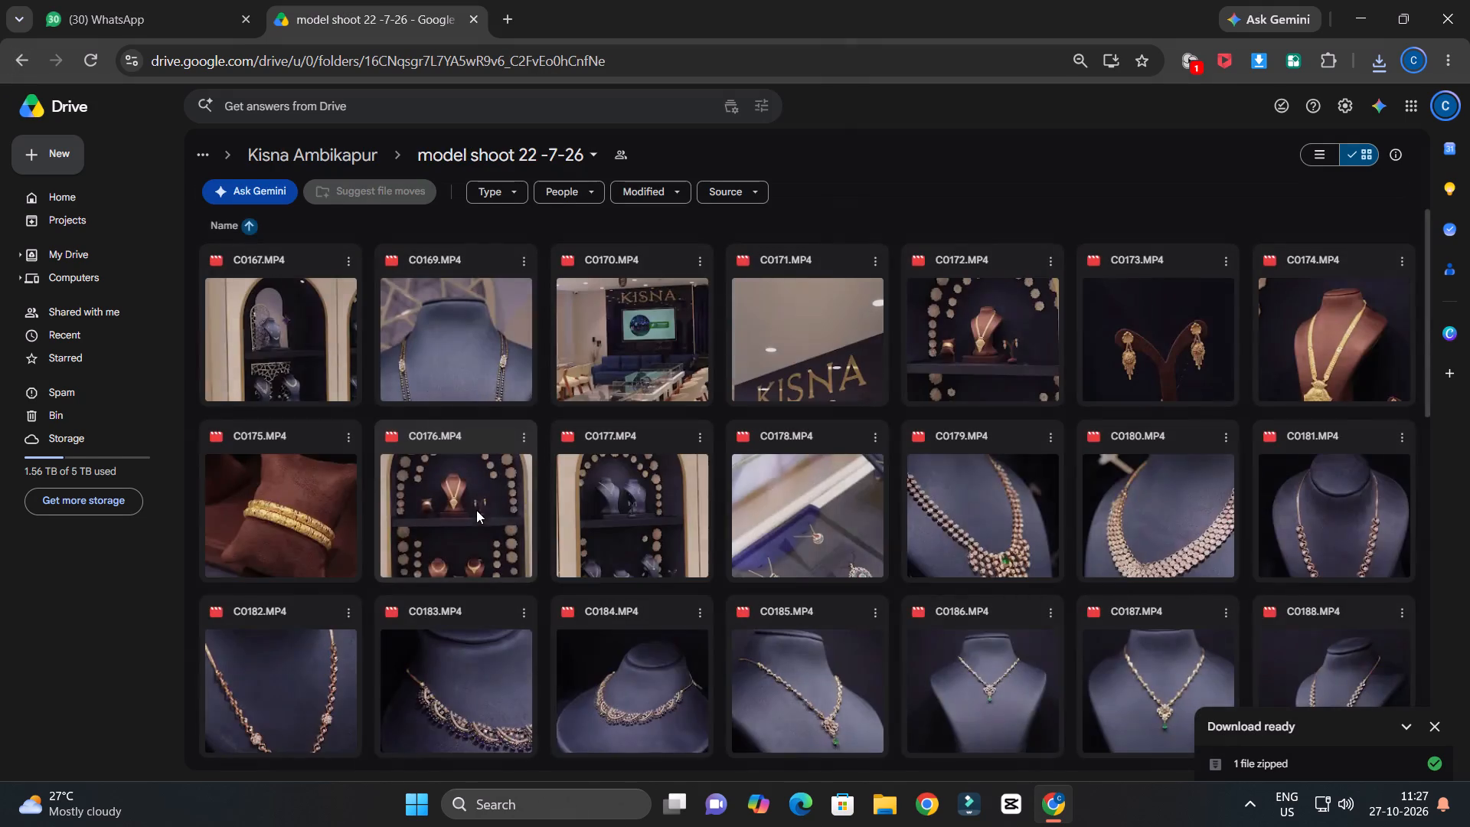
# Look through the model shoot 22 -7-26 folder to find the JPG photos among the MP4 videos.
pyautogui.scroll(-20, 545, 453)
pyautogui.scroll(-4, 545, 453)
pyautogui.scroll(-7, 656, 448)
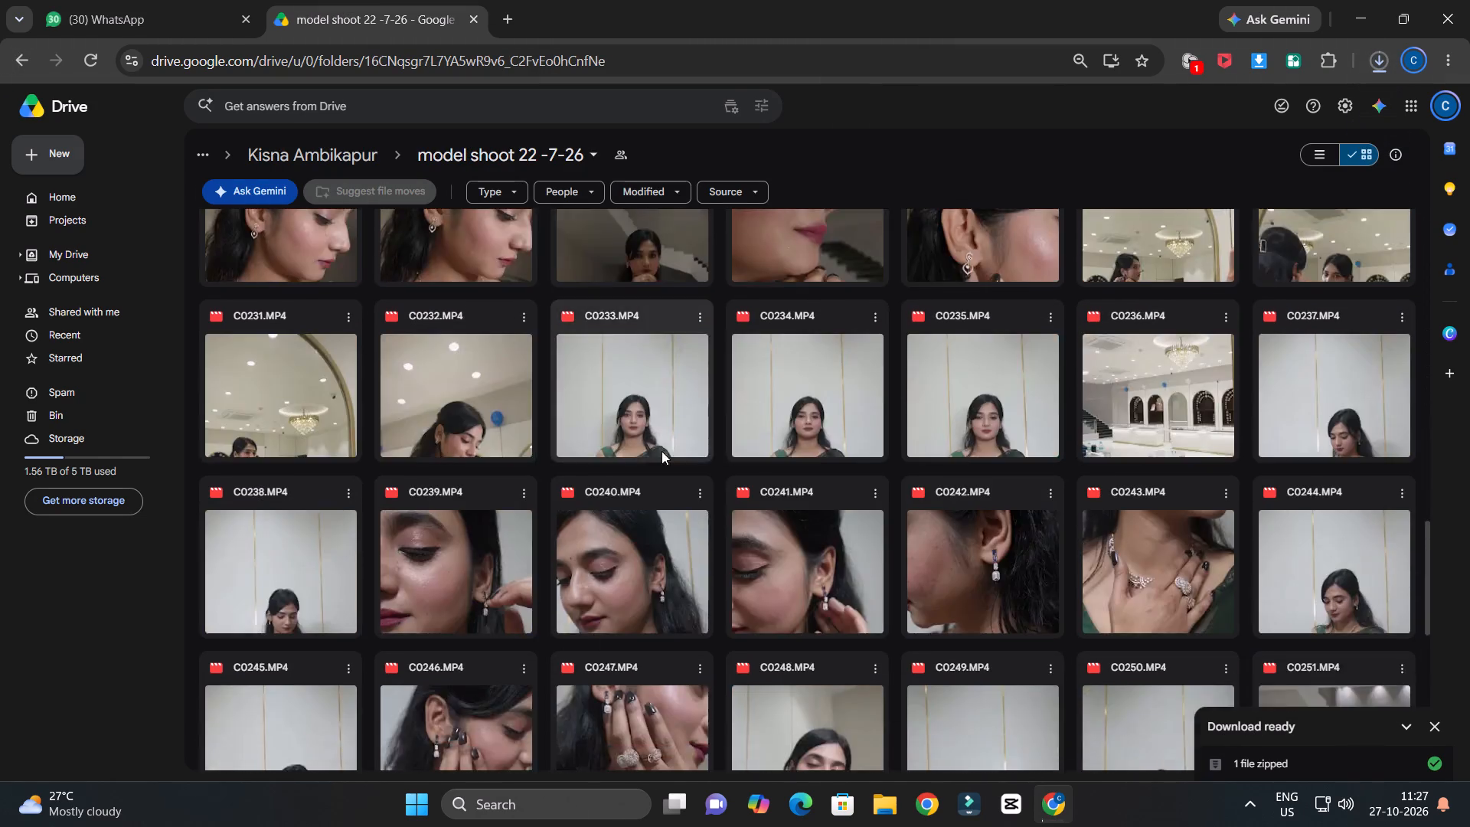
pyautogui.scroll(-17, 661, 451)
pyautogui.scroll(-19, 661, 451)
pyautogui.scroll(-18, 661, 451)
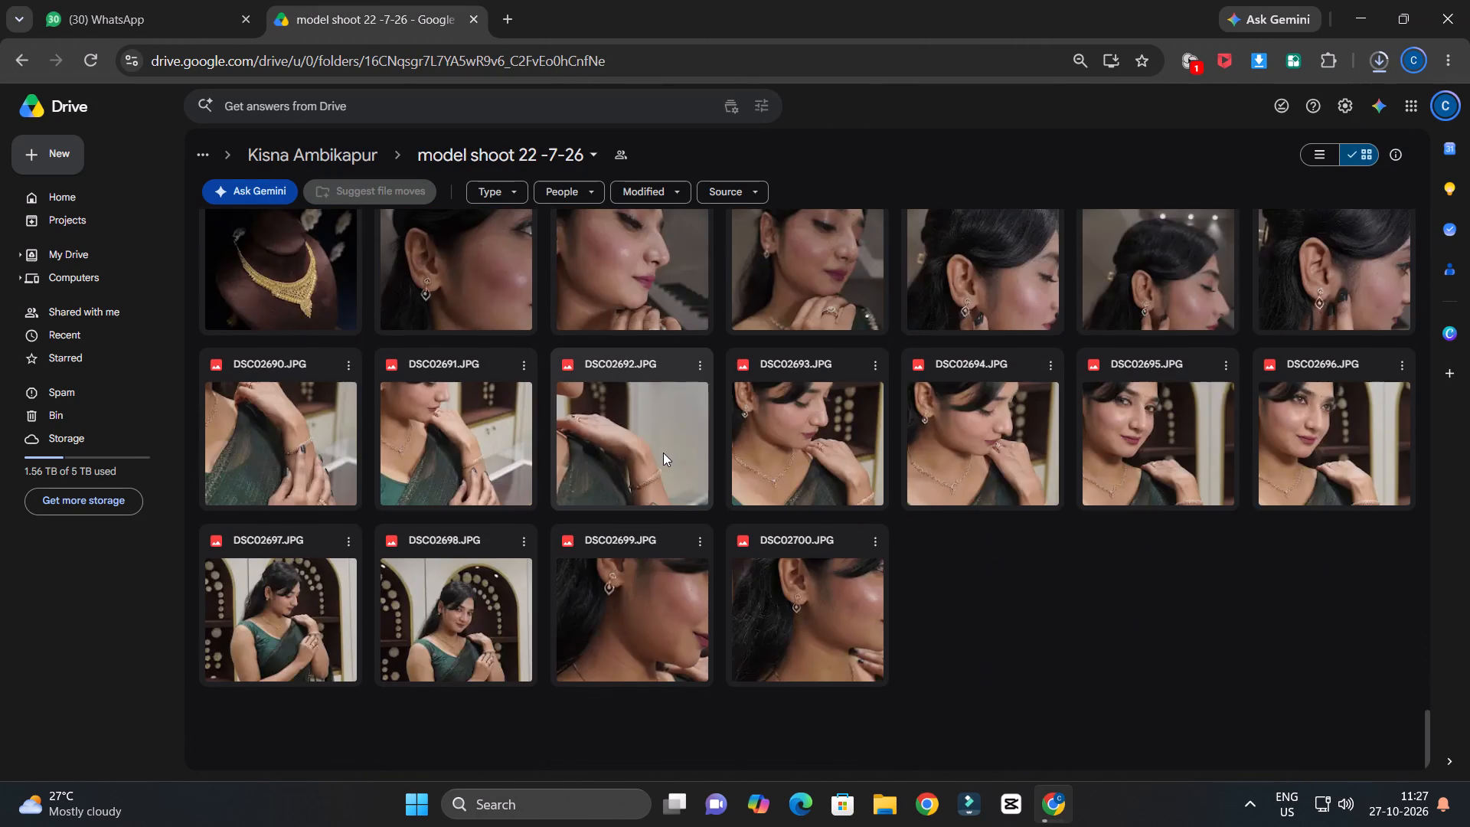
pyautogui.scroll(5, 663, 453)
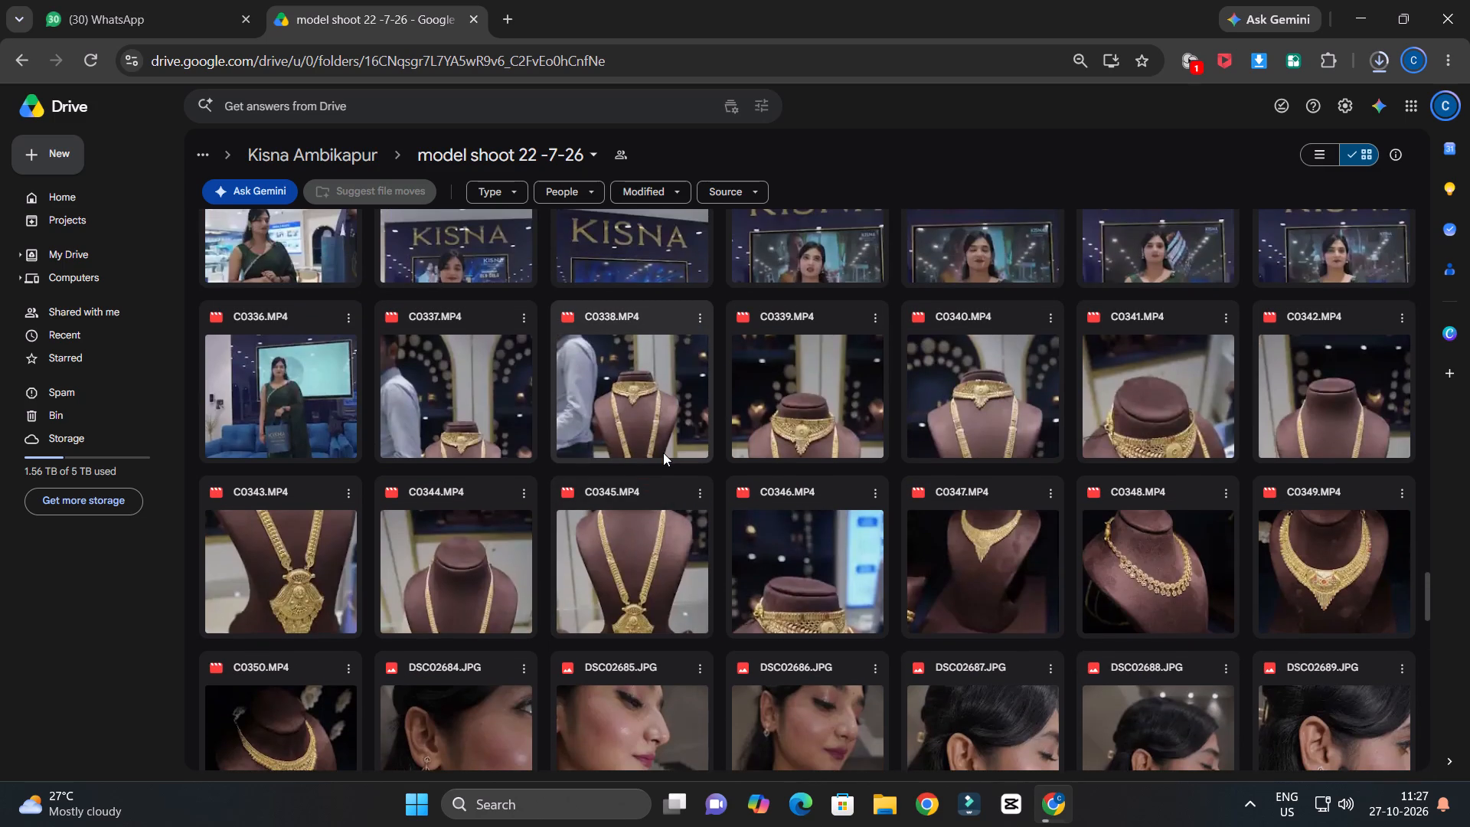
pyautogui.scroll(-4, 663, 453)
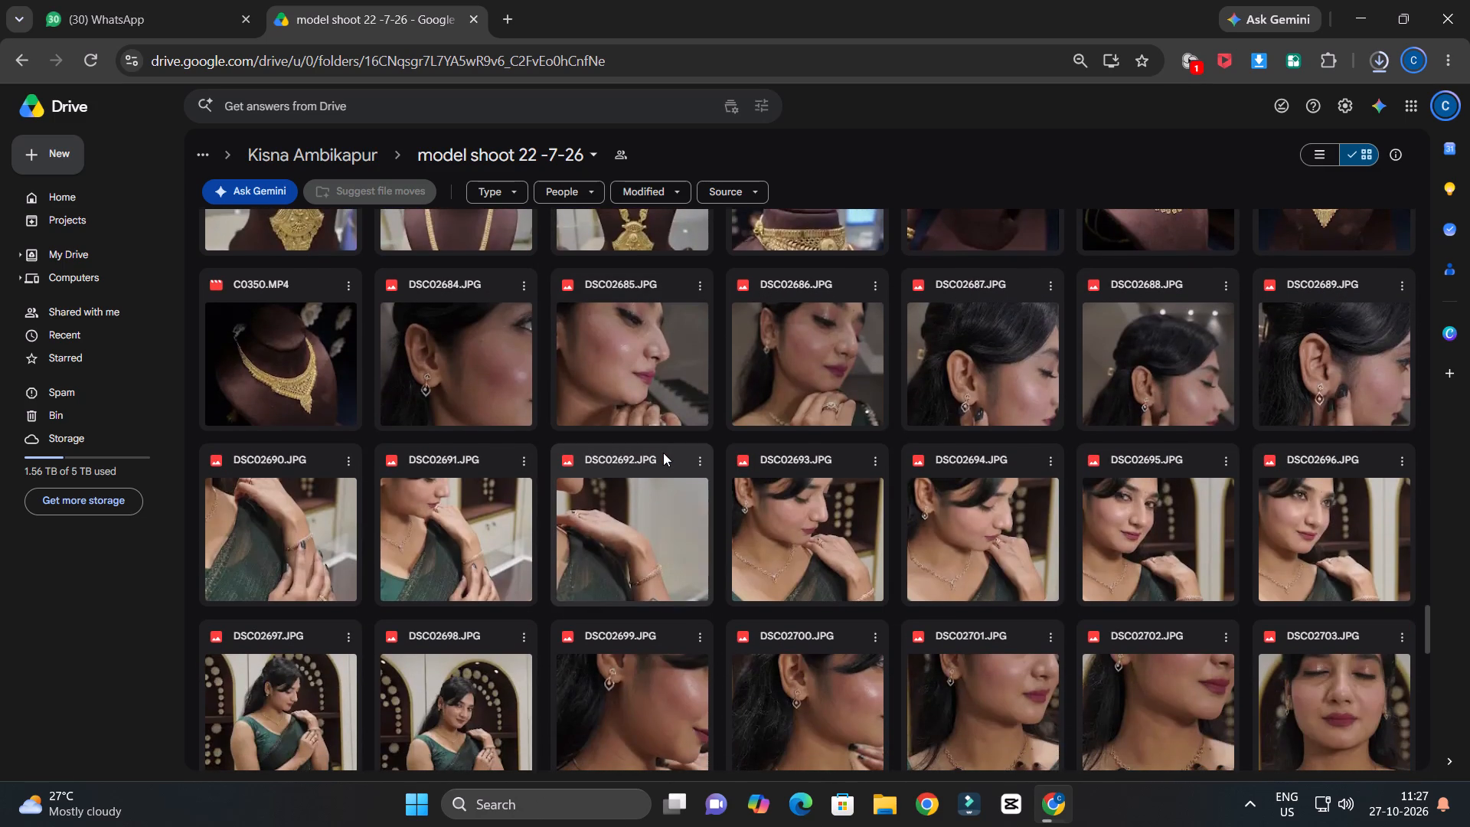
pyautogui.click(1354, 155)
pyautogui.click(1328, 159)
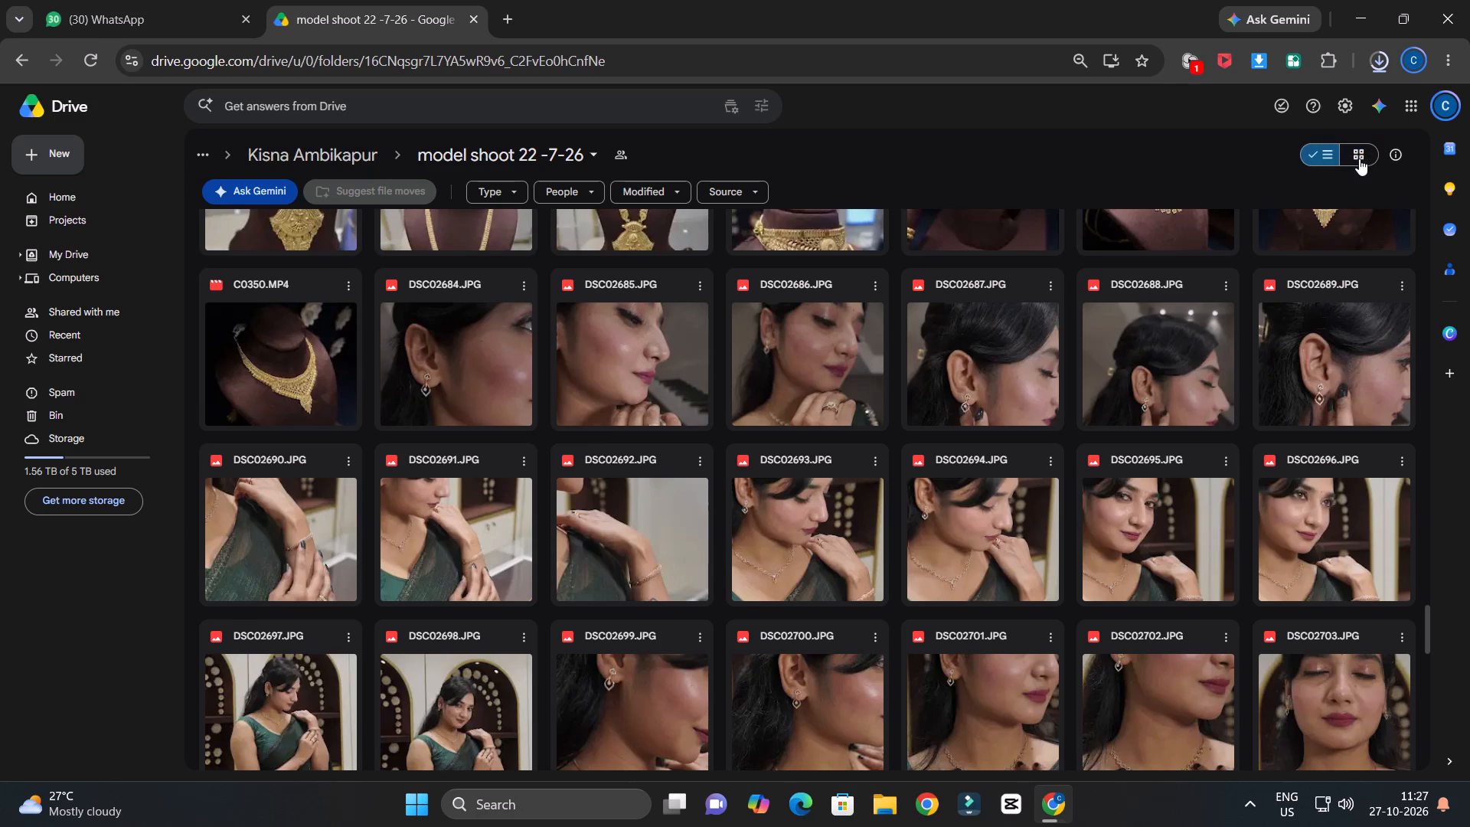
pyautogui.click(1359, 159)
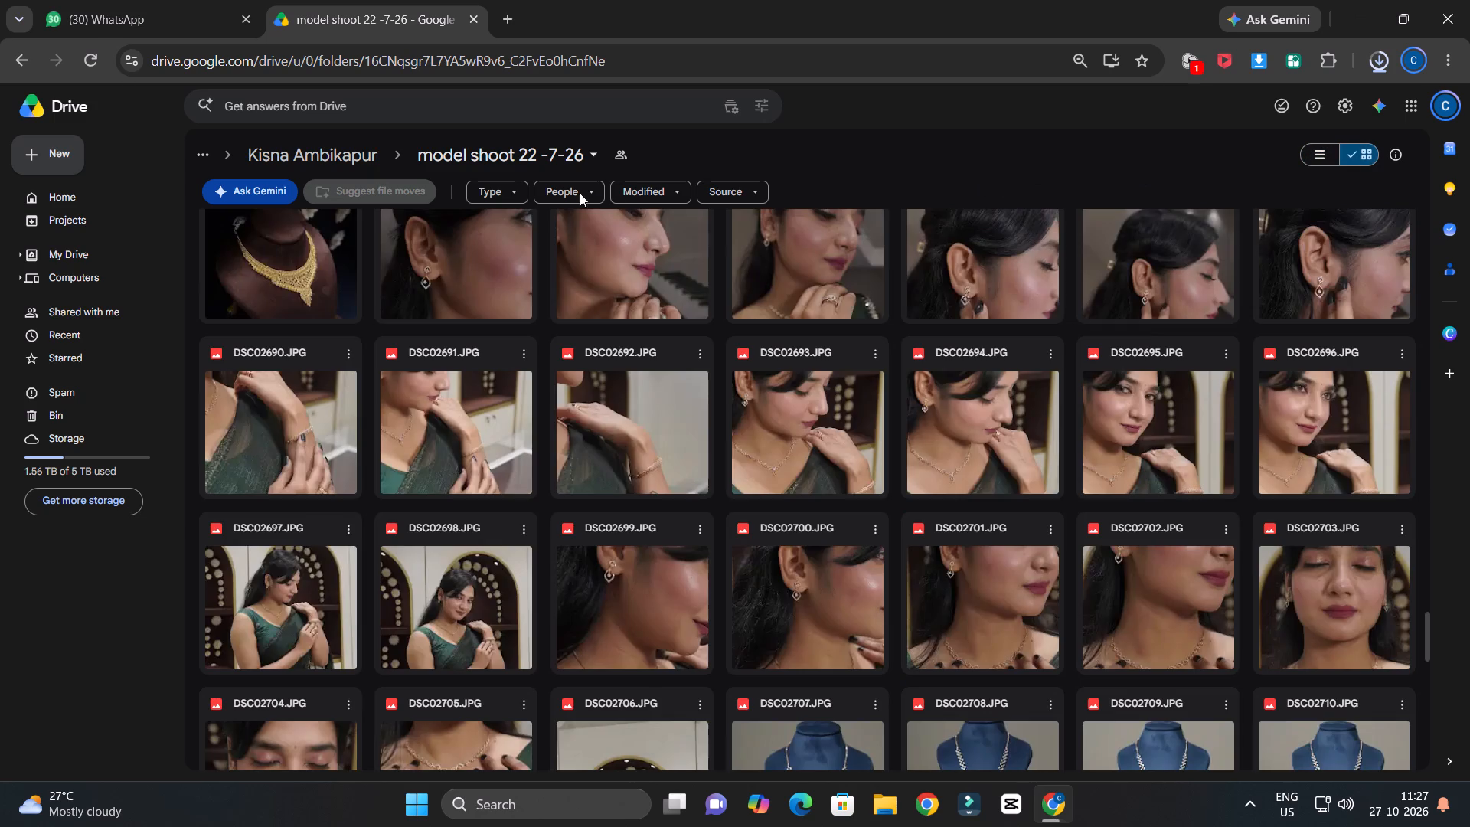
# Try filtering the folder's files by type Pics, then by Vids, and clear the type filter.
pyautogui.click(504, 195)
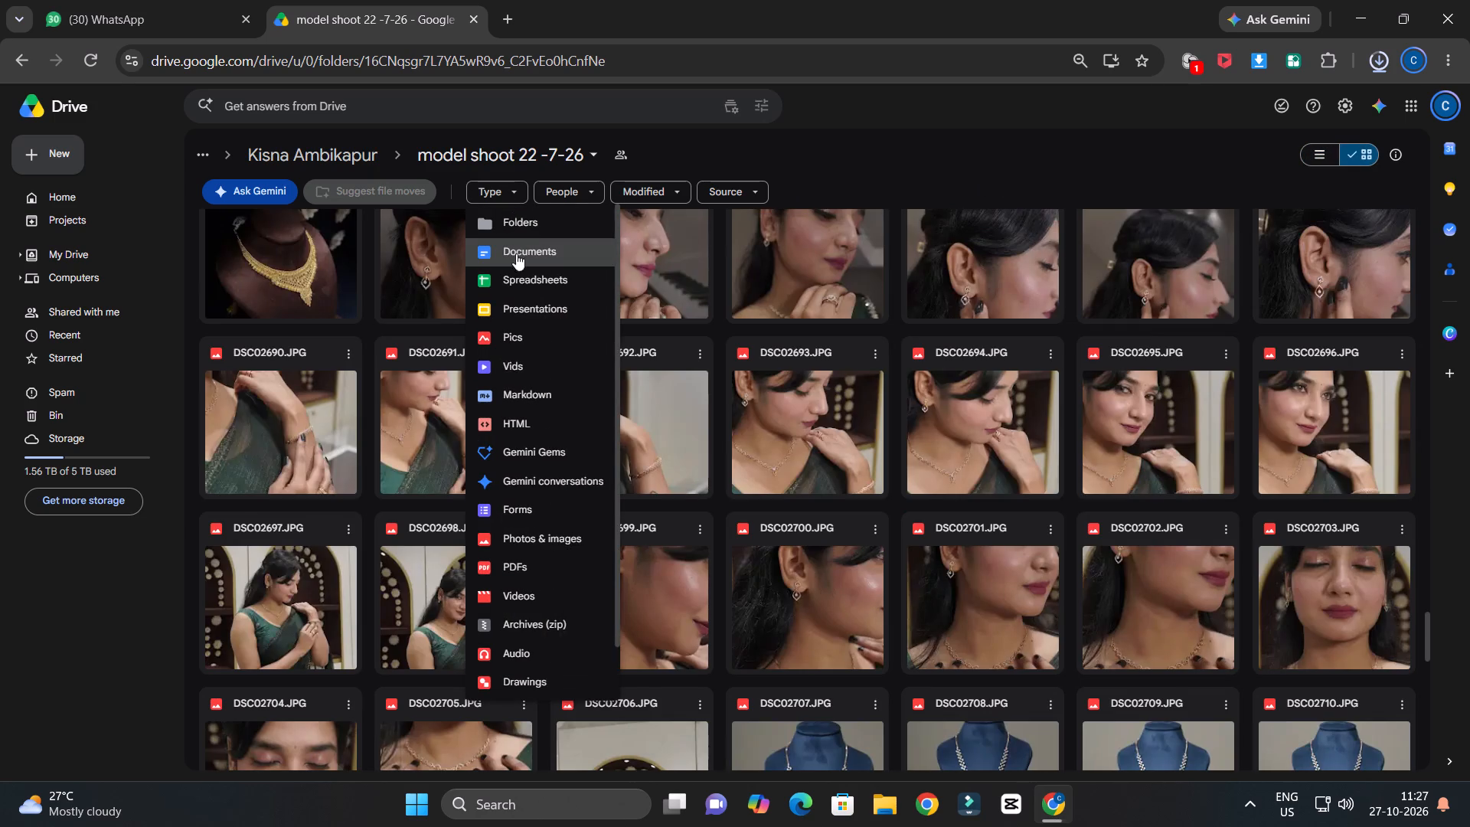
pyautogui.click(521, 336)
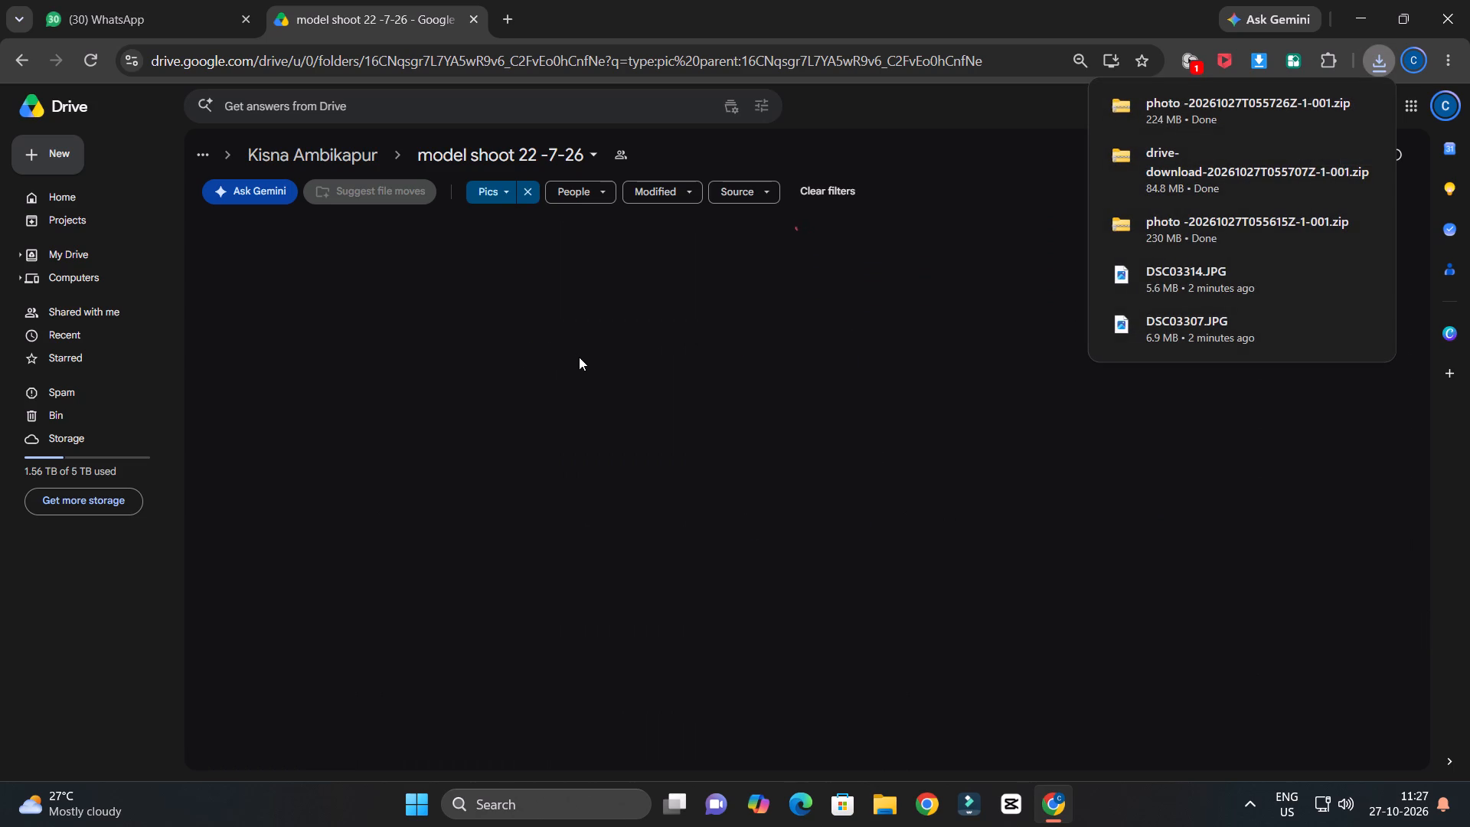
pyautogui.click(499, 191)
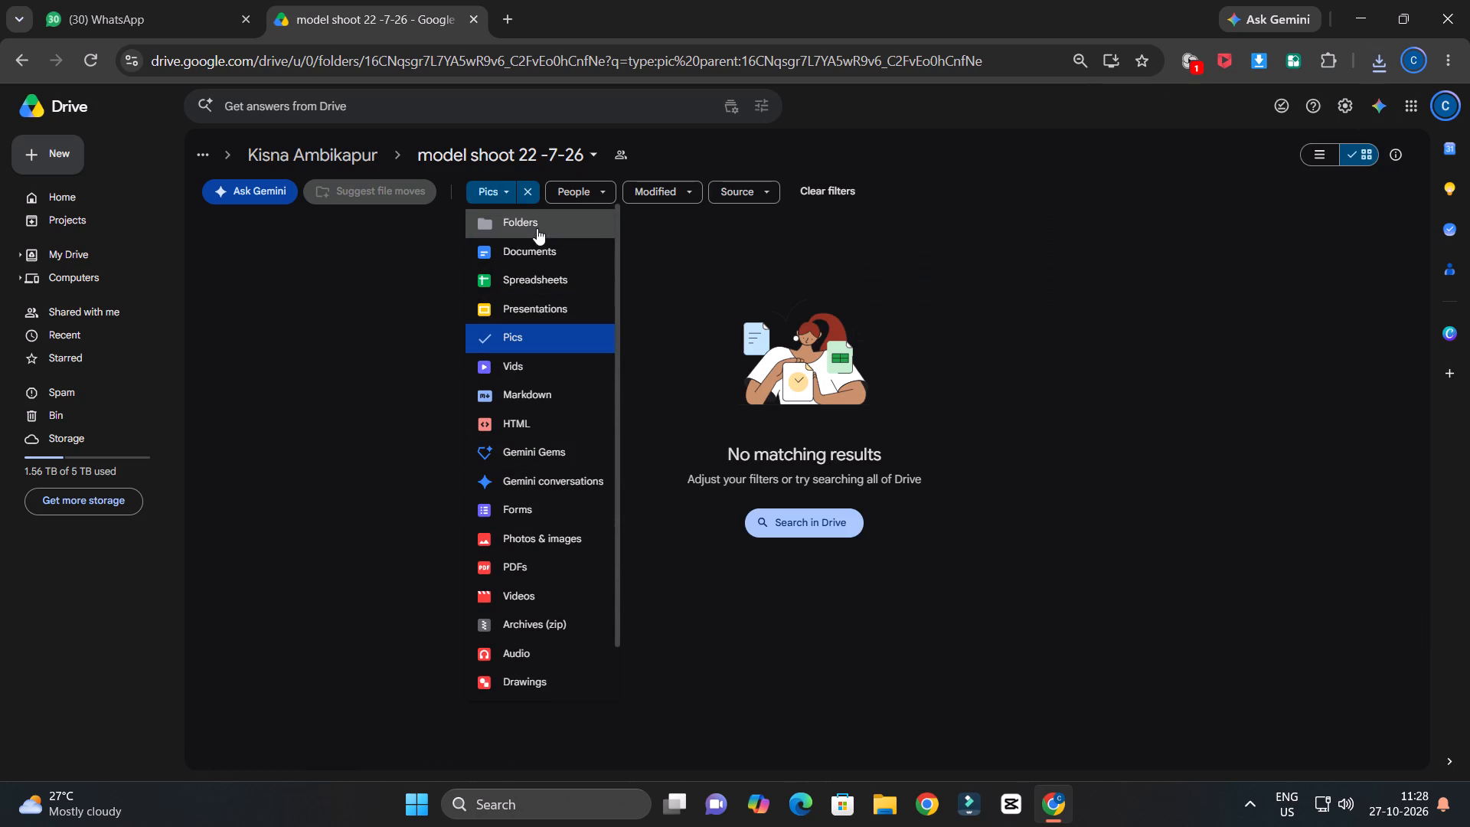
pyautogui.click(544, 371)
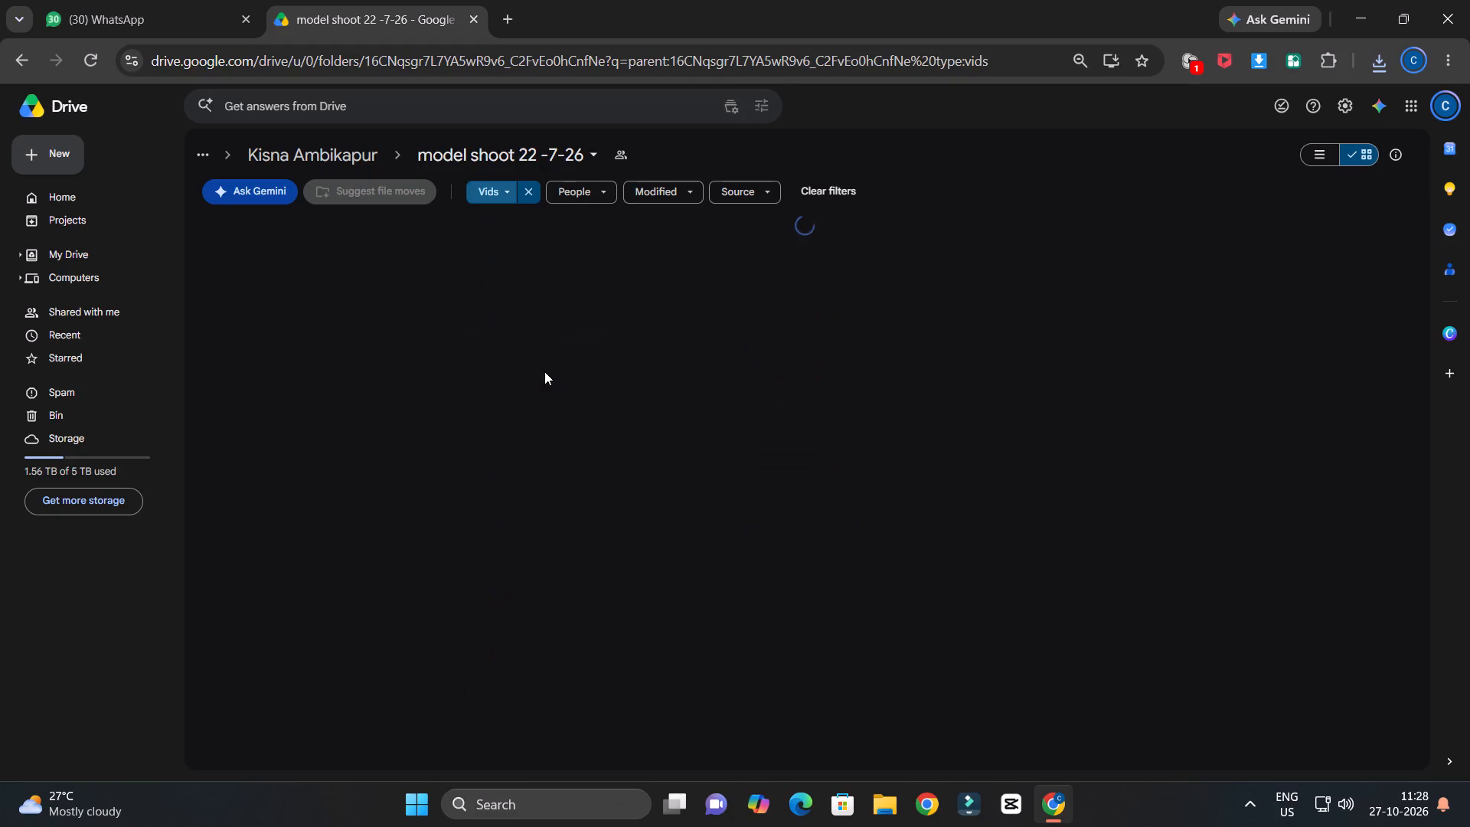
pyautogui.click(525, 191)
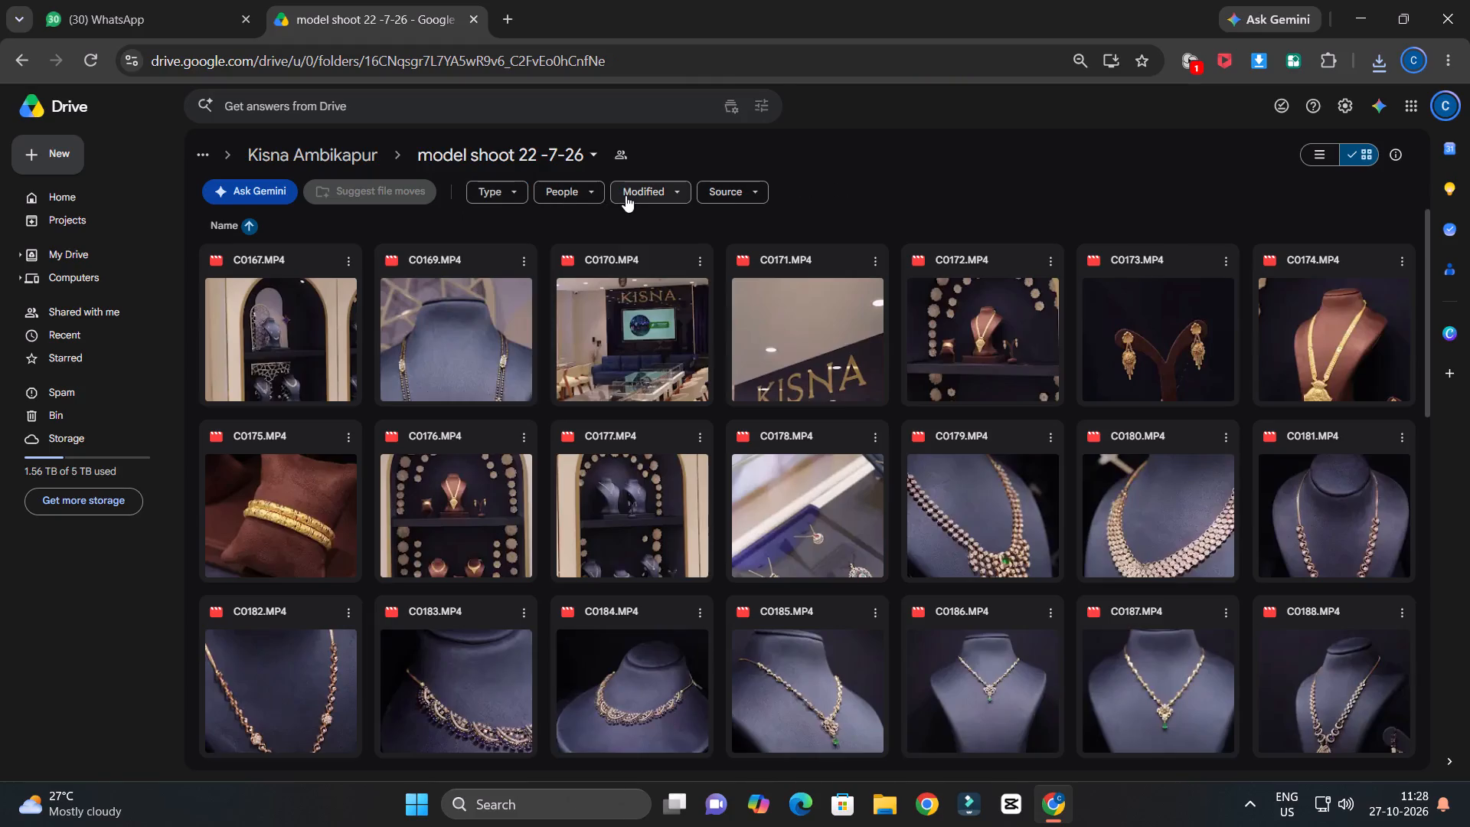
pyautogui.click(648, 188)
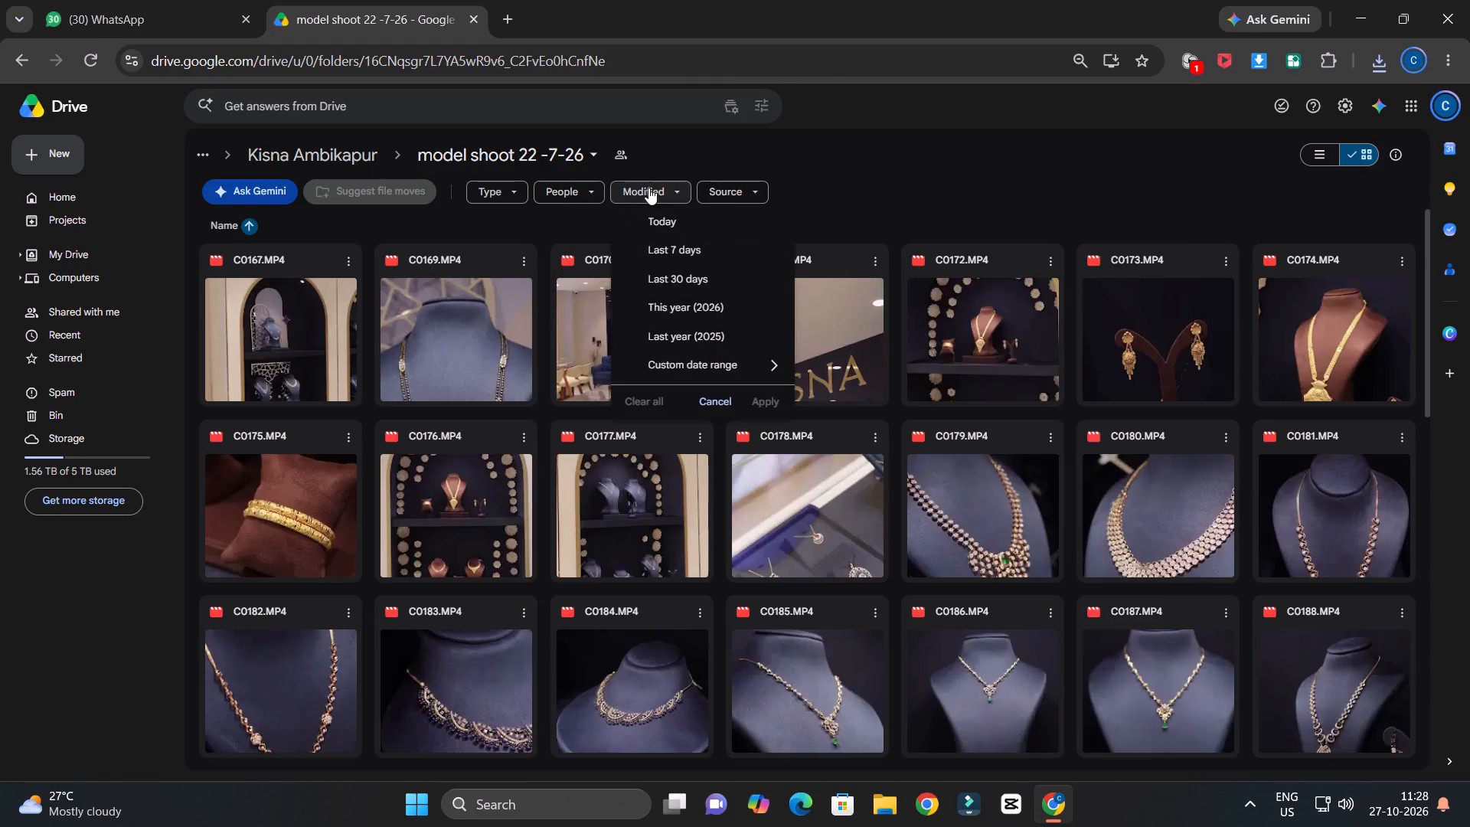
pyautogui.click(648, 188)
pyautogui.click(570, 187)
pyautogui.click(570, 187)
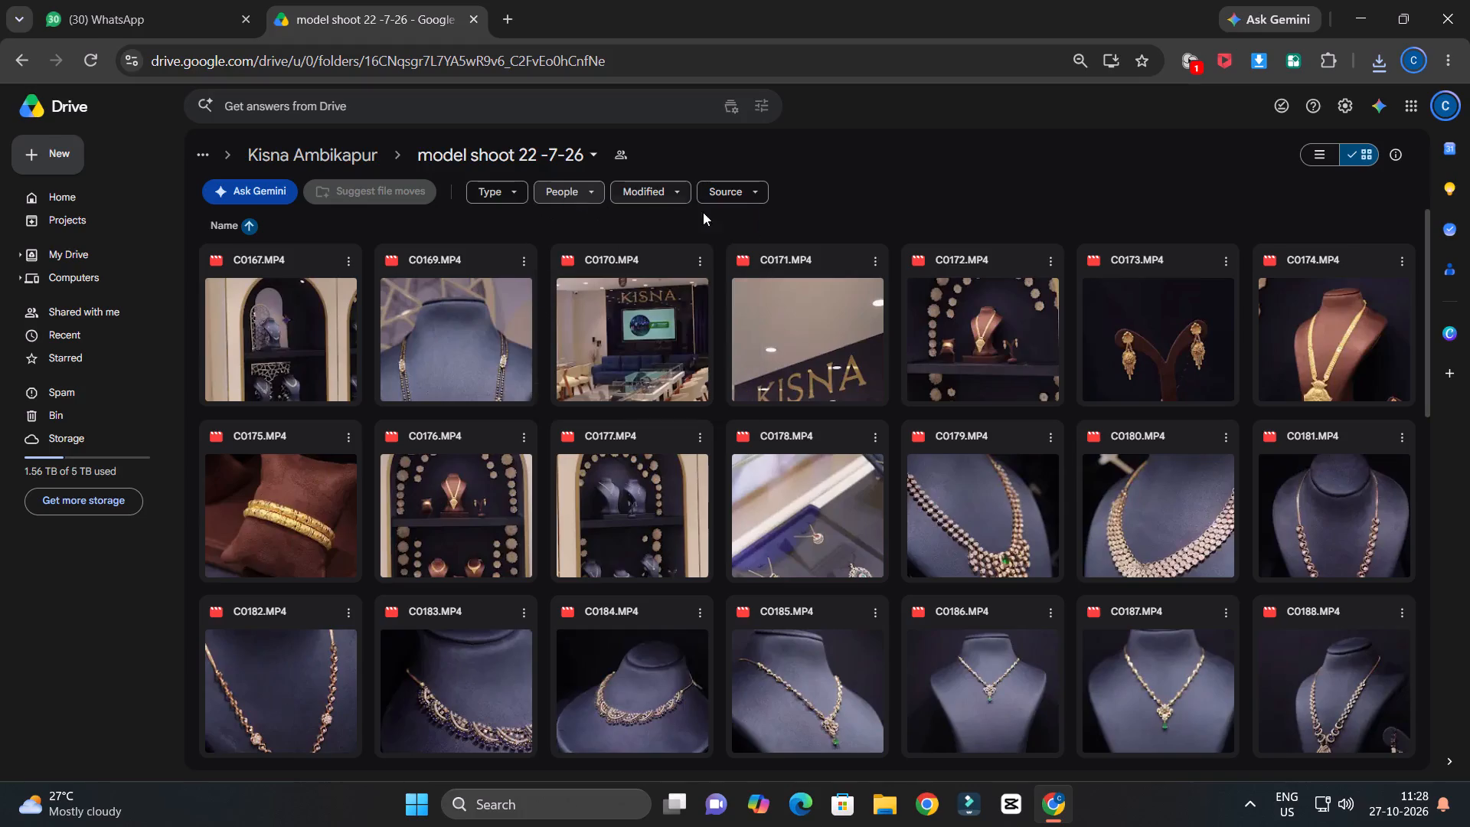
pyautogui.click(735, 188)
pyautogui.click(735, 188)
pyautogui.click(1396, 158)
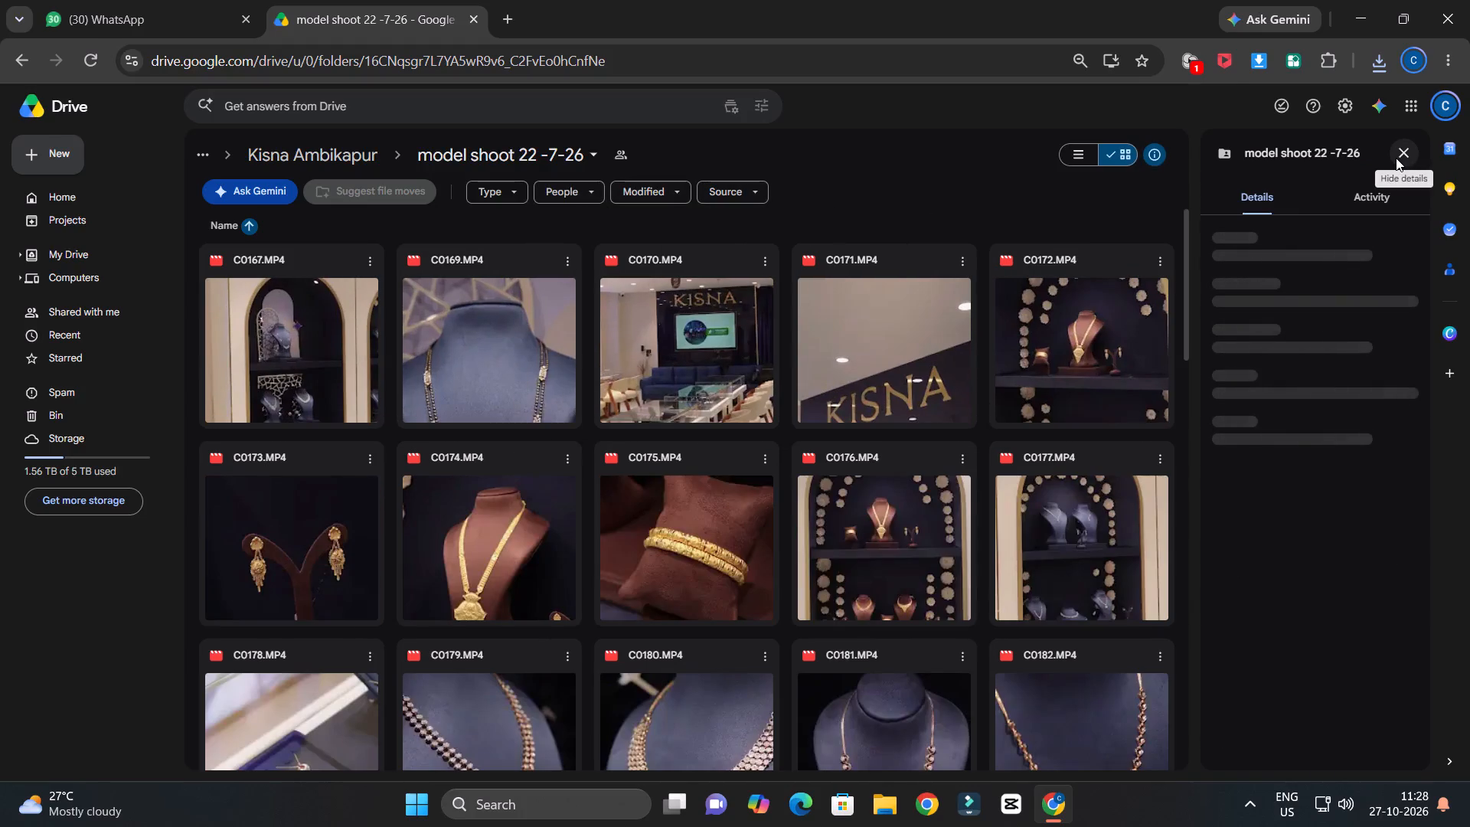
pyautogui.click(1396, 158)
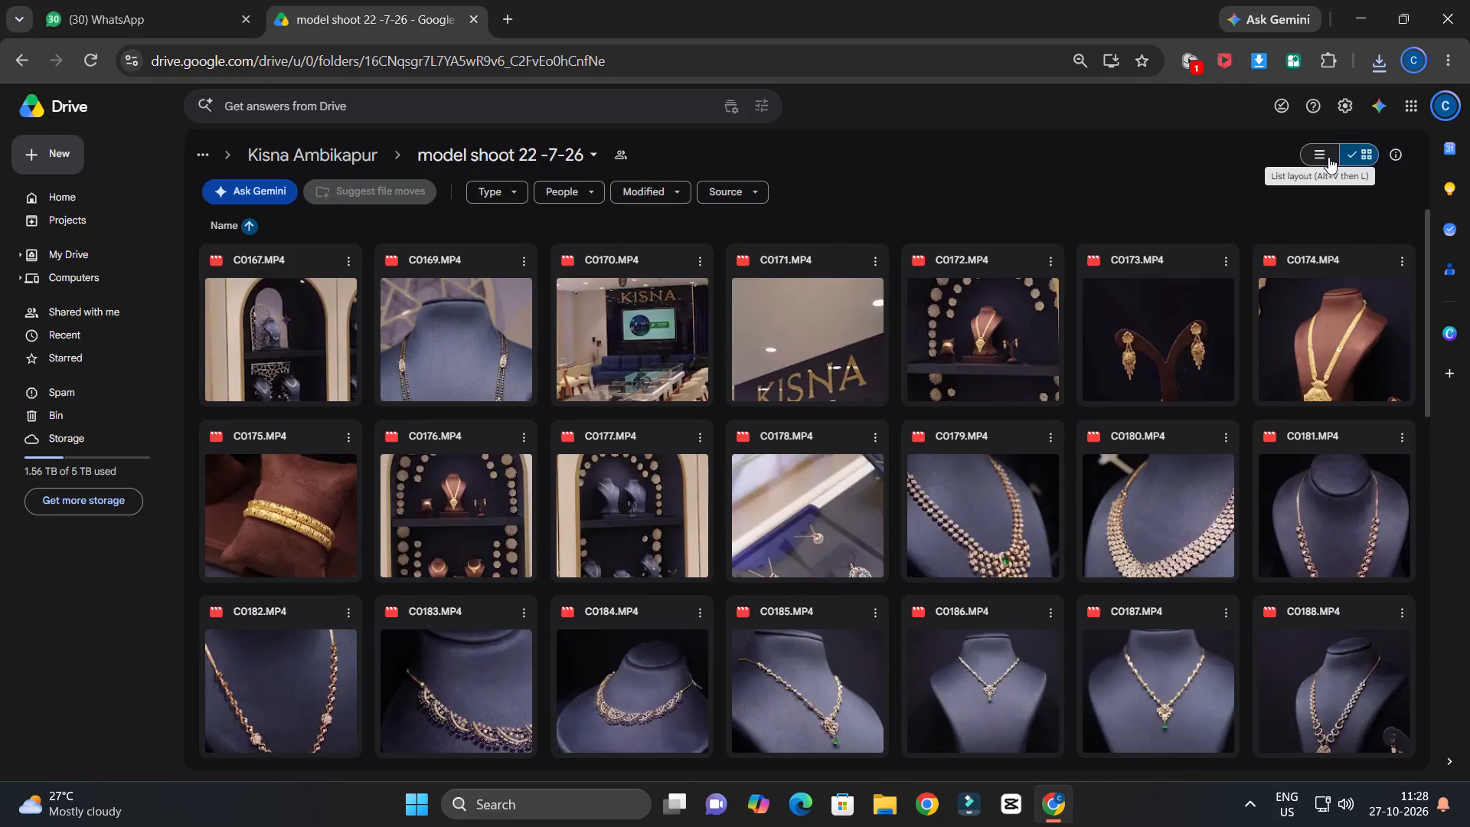
# Show the folder's files in list layout and locate the first JPG photo after the MP4 videos.
pyautogui.click(1328, 157)
pyautogui.scroll(-2, 935, 348)
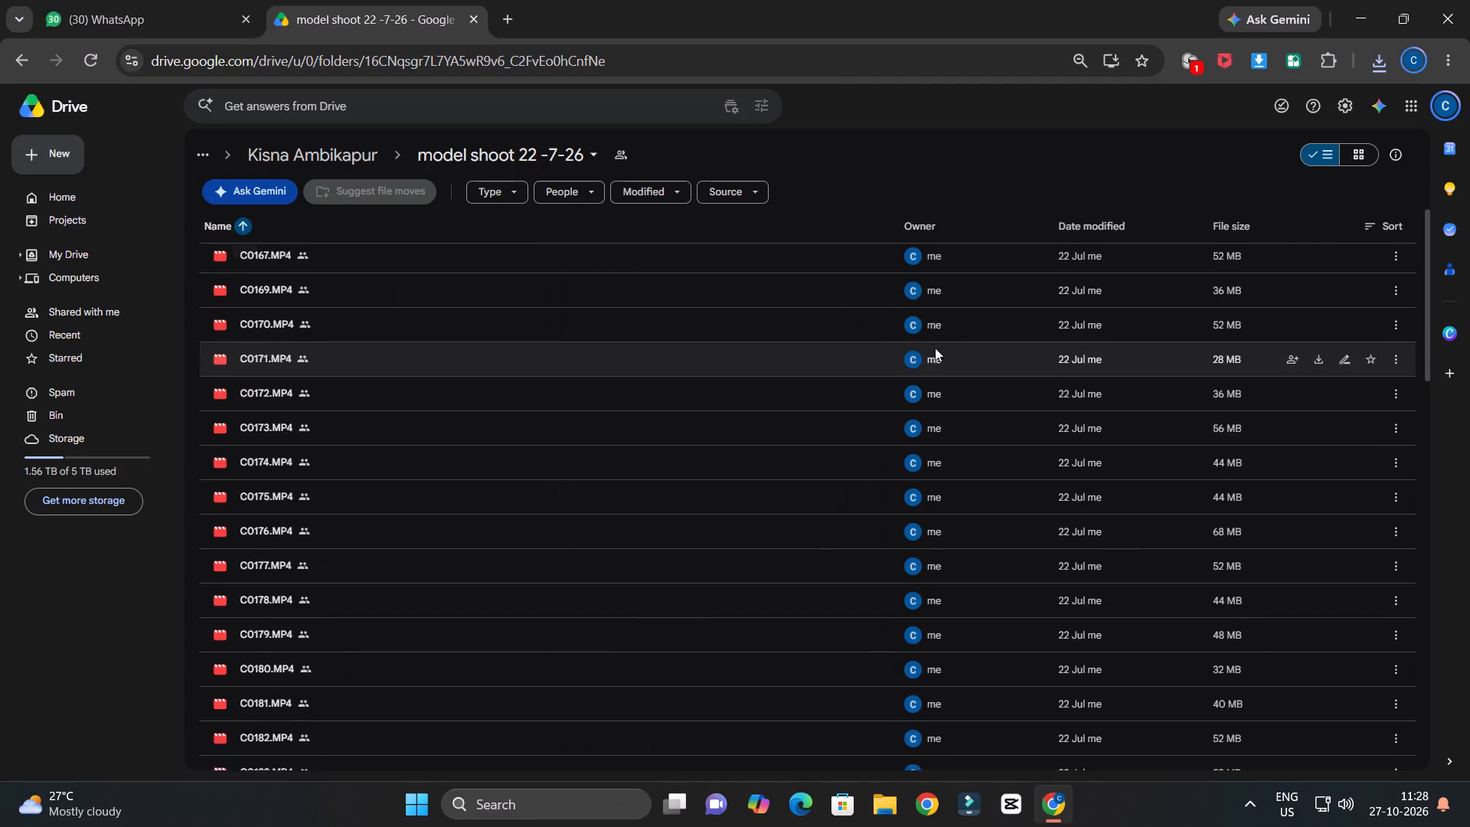
pyautogui.scroll(-17, 935, 348)
pyautogui.scroll(-5, 934, 348)
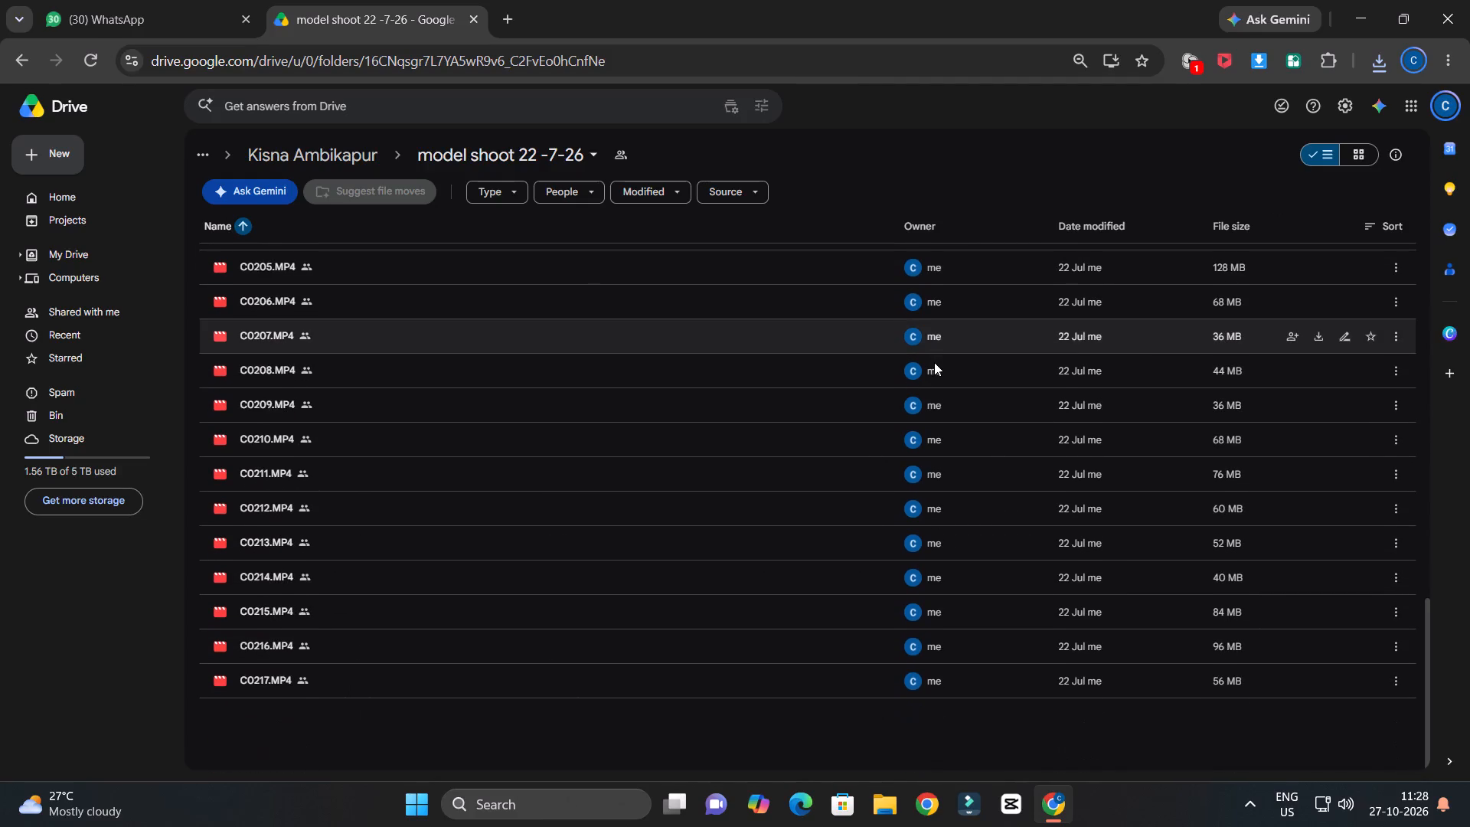
pyautogui.scroll(4, 934, 362)
pyautogui.scroll(-20, 934, 362)
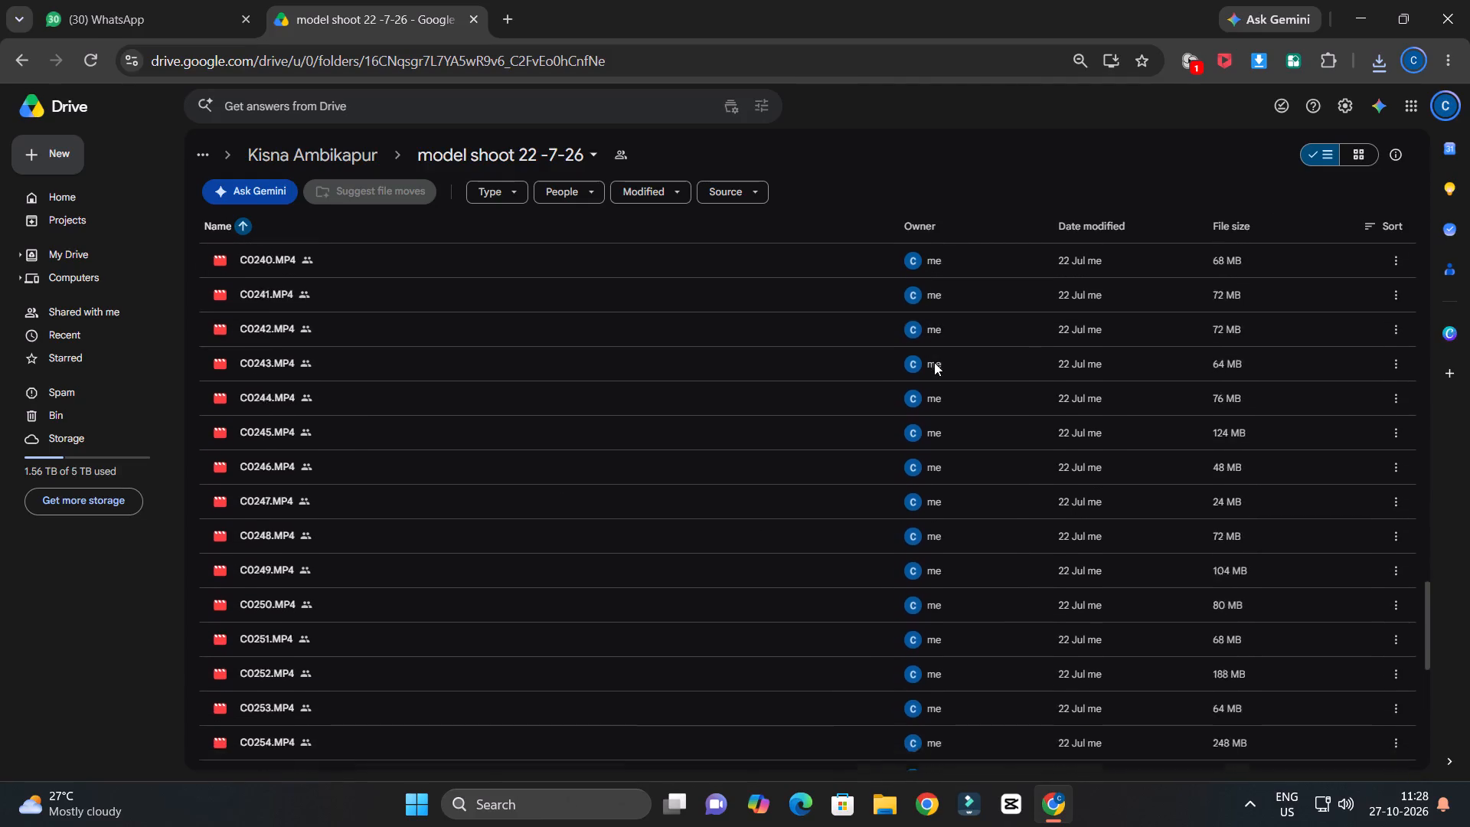
pyautogui.scroll(-9, 934, 362)
pyautogui.scroll(2, 934, 362)
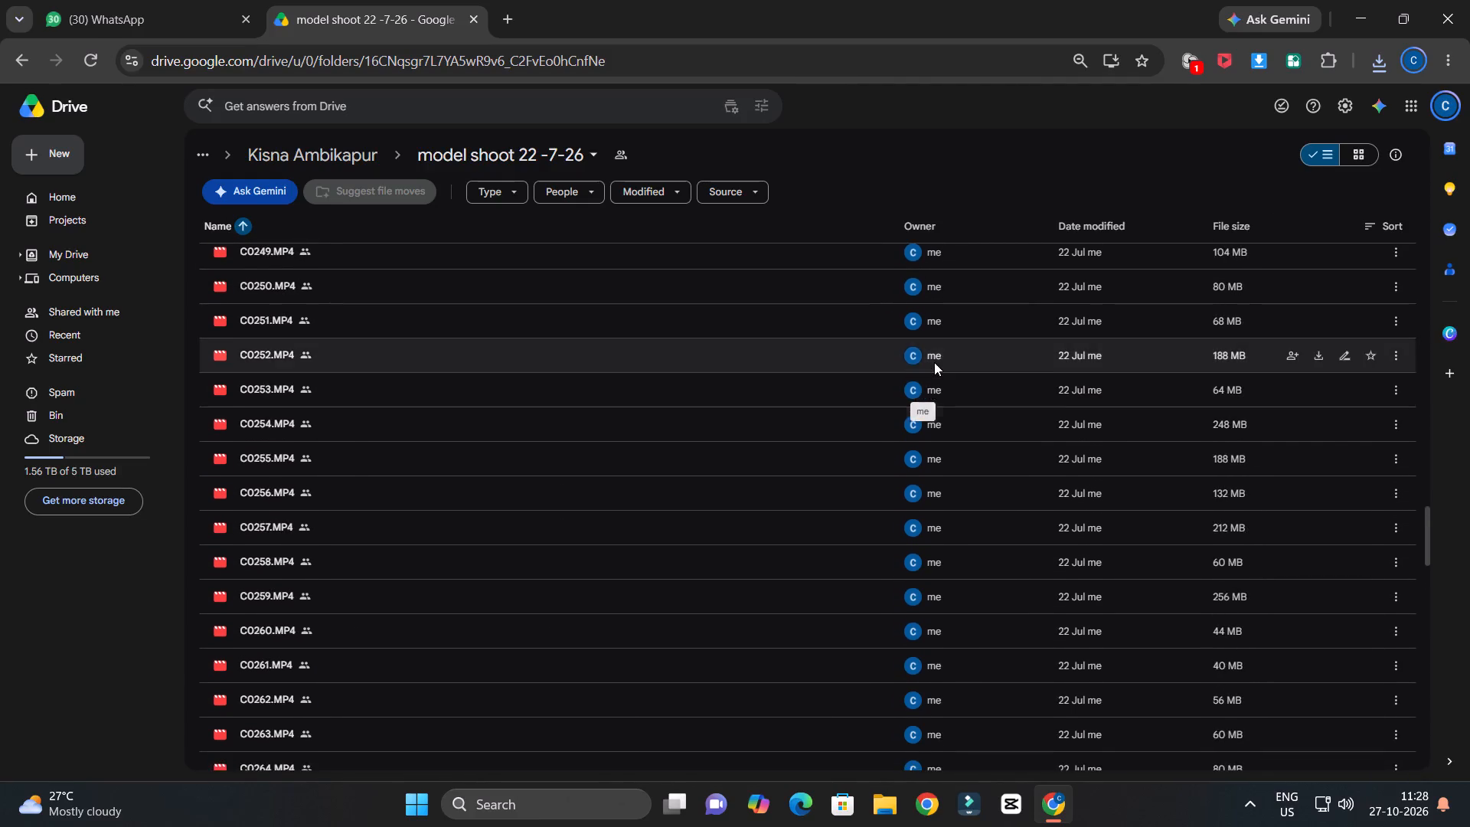
pyautogui.scroll(-17, 934, 362)
pyautogui.scroll(-13, 934, 362)
pyautogui.scroll(3, 934, 362)
pyautogui.scroll(-5, 934, 362)
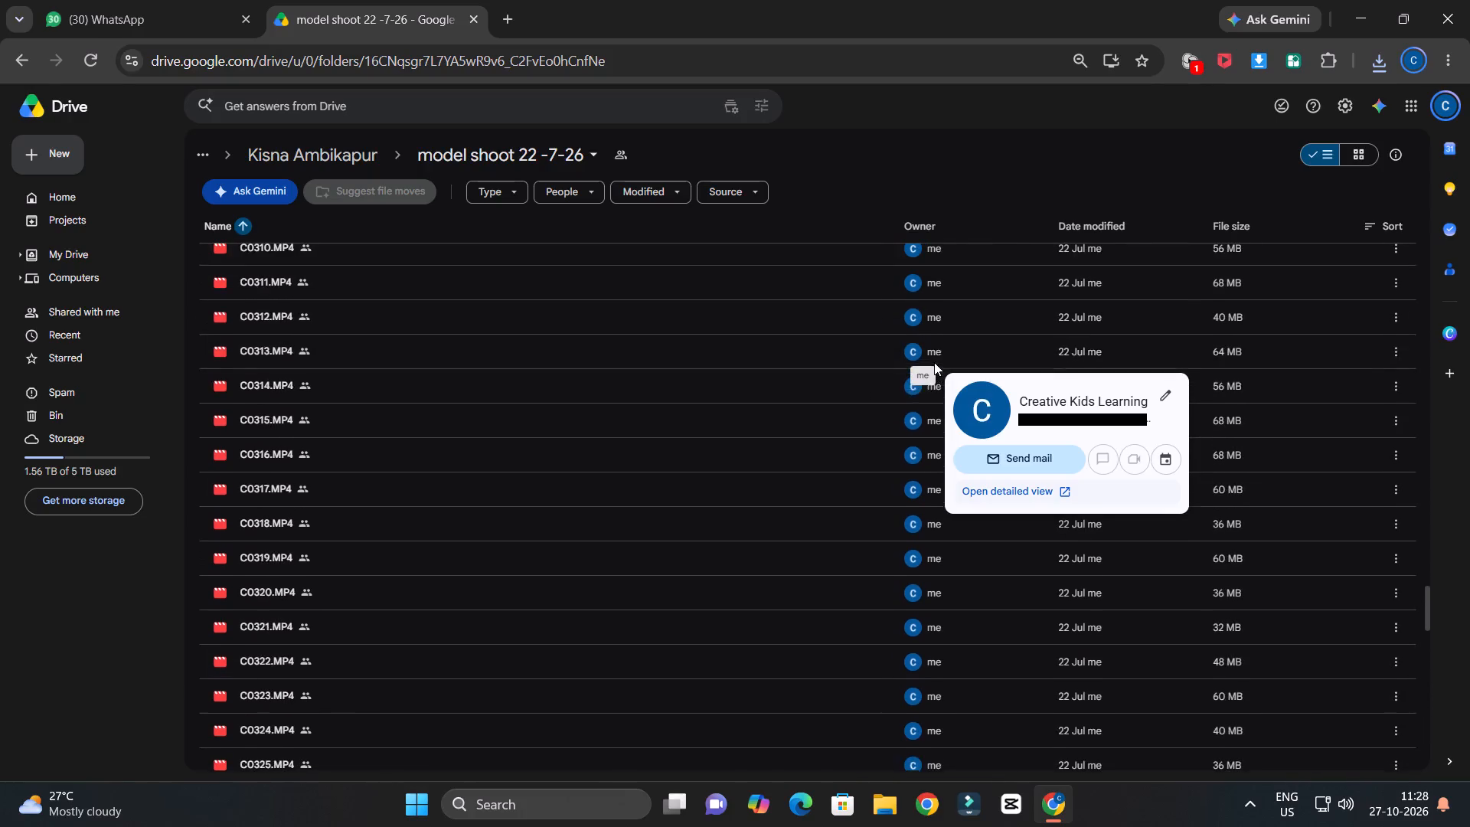
pyautogui.scroll(-18, 683, 407)
pyautogui.scroll(-3, 683, 407)
pyautogui.scroll(-1, 765, 375)
pyautogui.scroll(2, 765, 375)
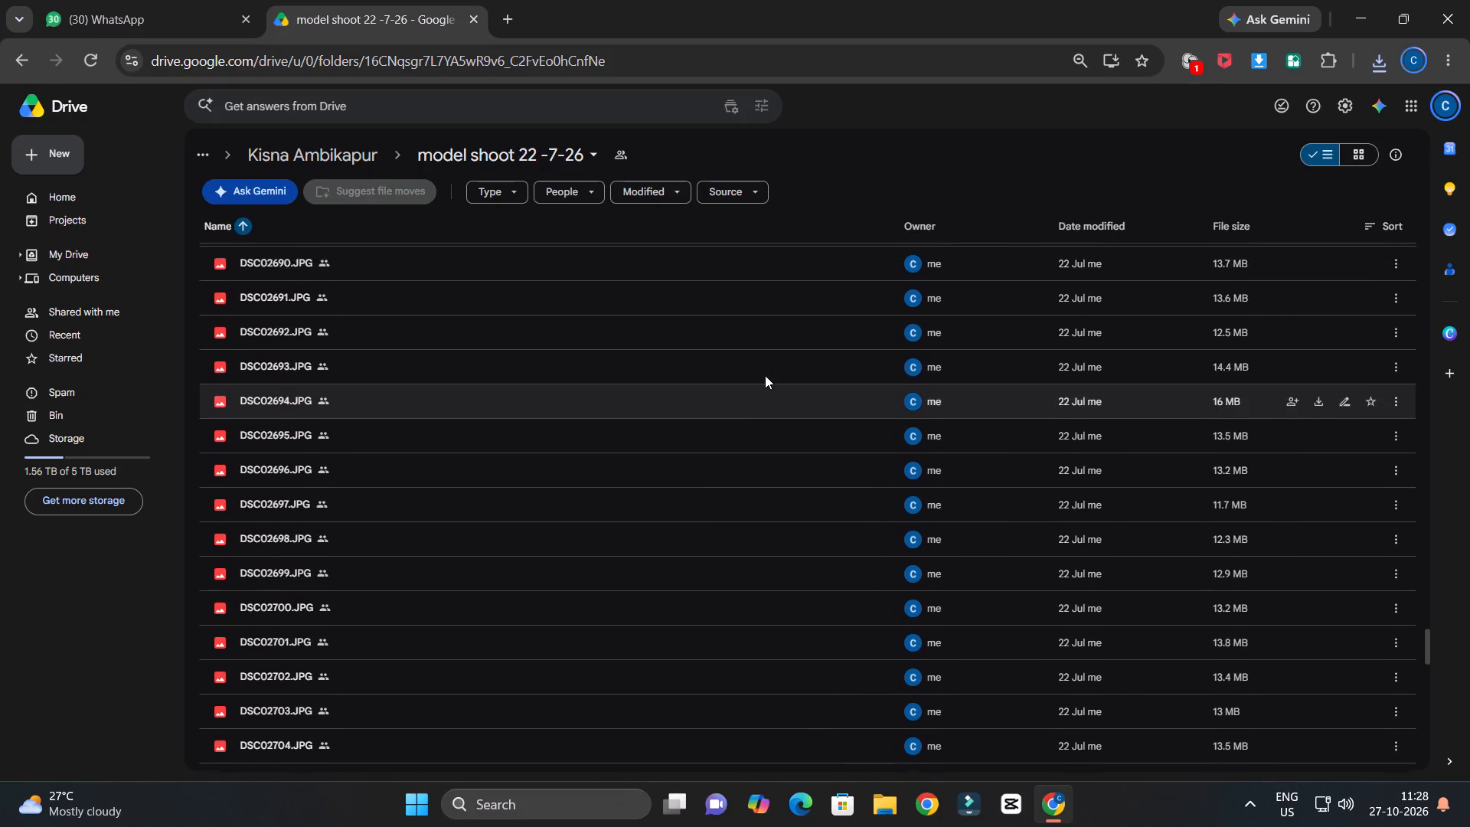
pyautogui.scroll(3, 765, 375)
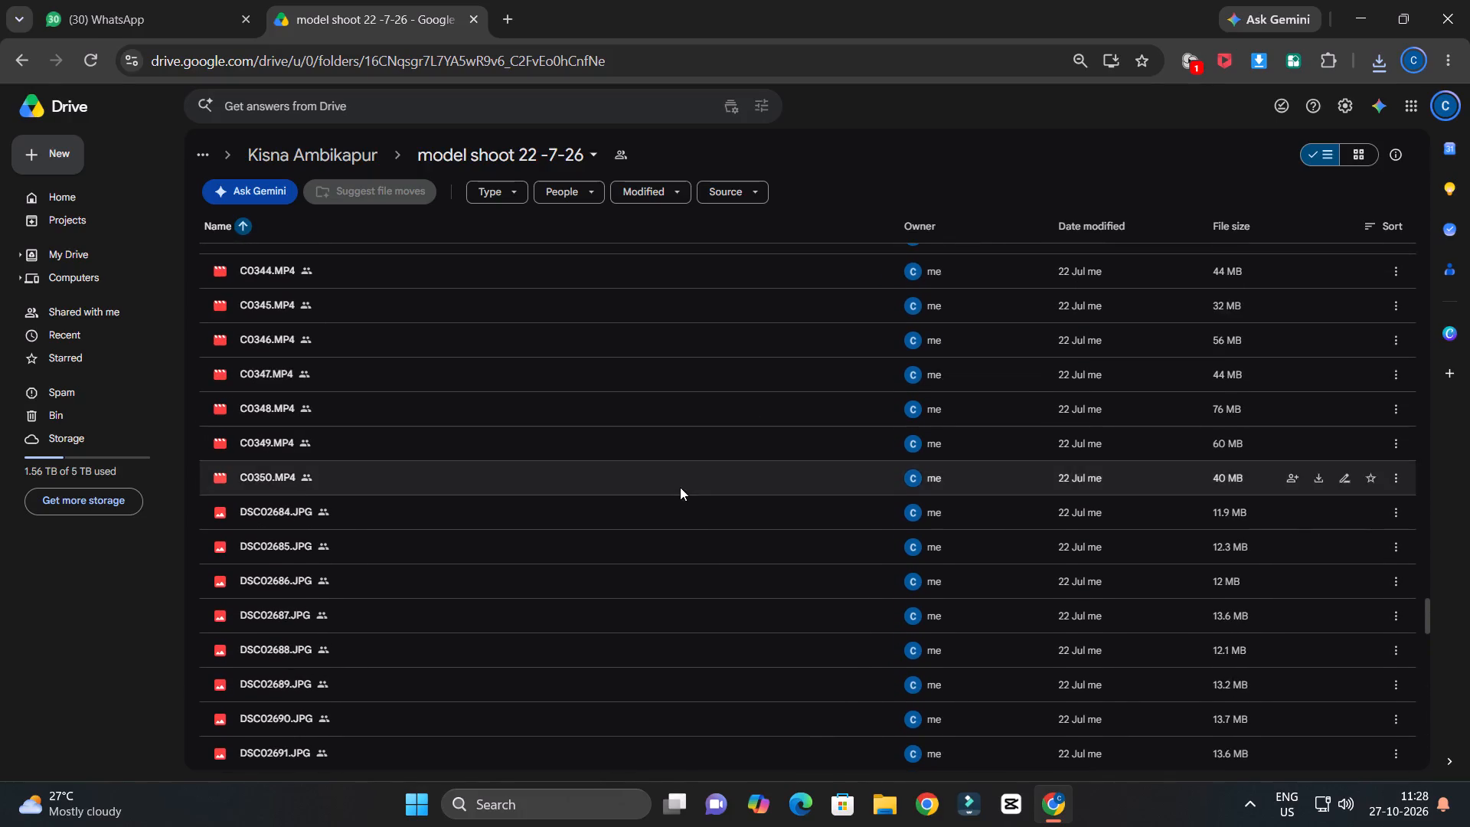
# Select all the photos from DSC02684.JPG through DSC02764.JPG and download them together.
pyautogui.click(609, 508)
pyautogui.scroll(-4, 631, 459)
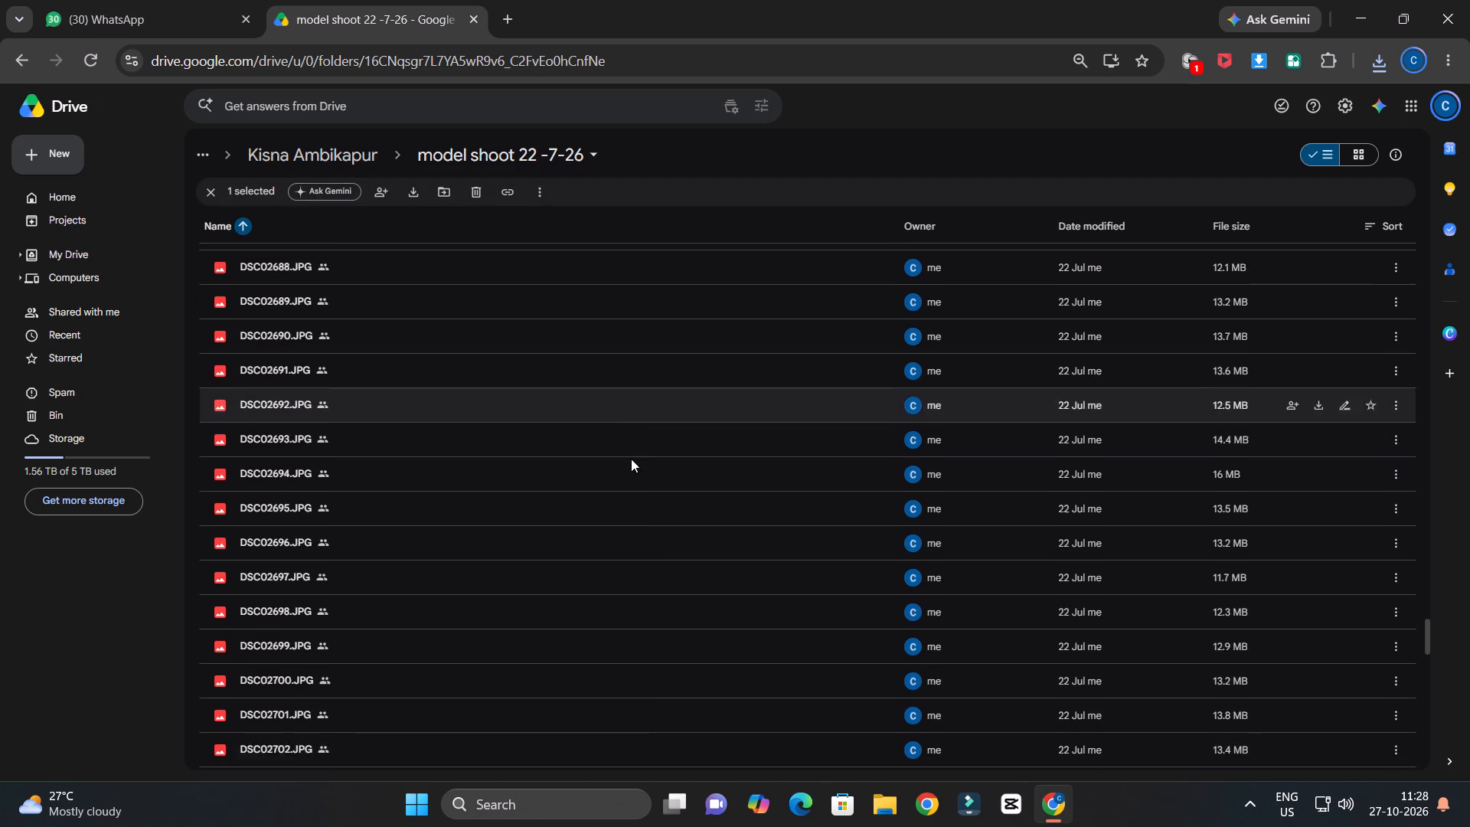
pyautogui.scroll(-19, 631, 459)
pyautogui.scroll(-20, 631, 459)
pyautogui.scroll(-2, 631, 459)
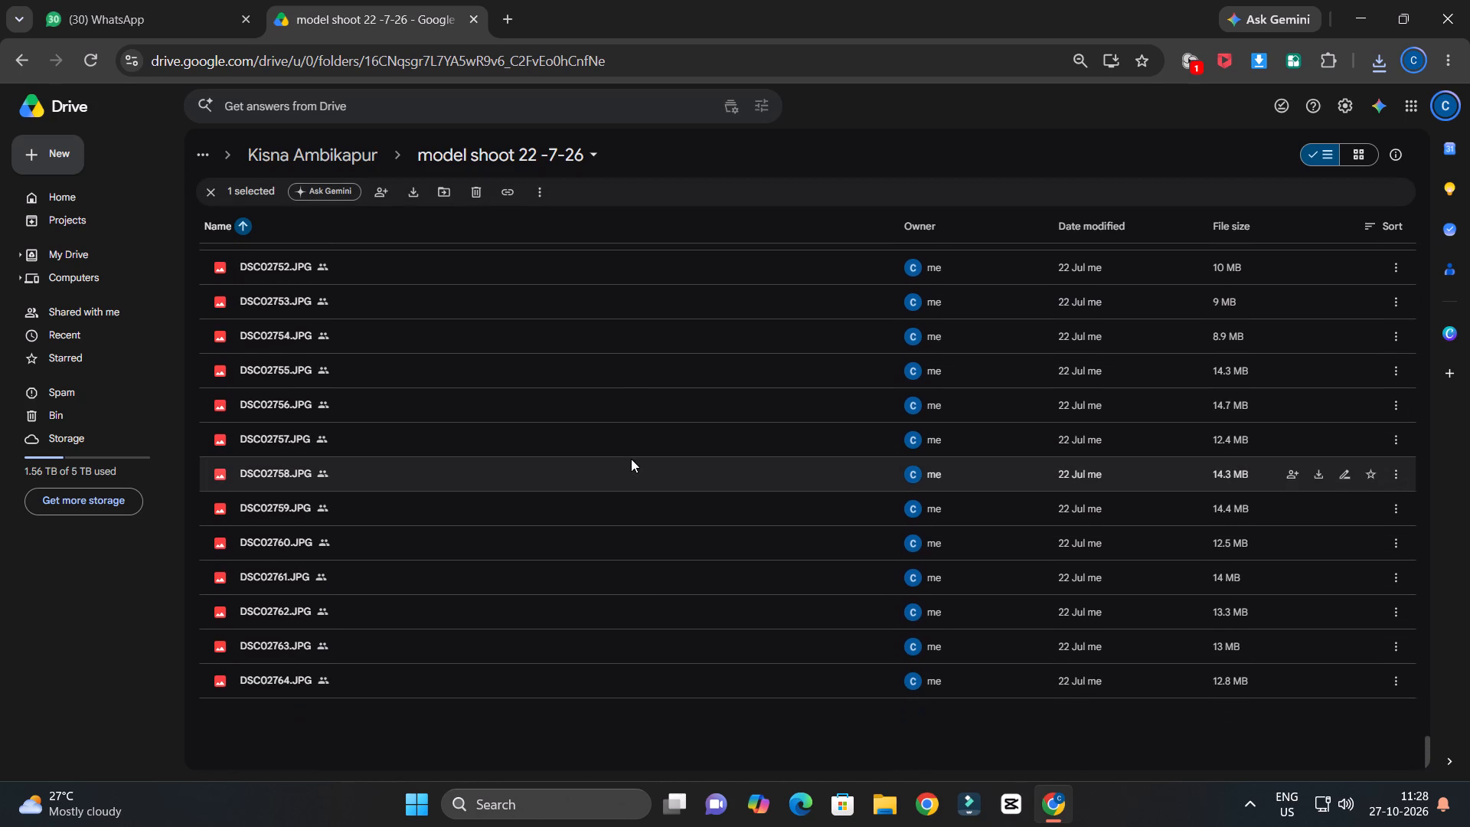
pyautogui.scroll(-8, 631, 459)
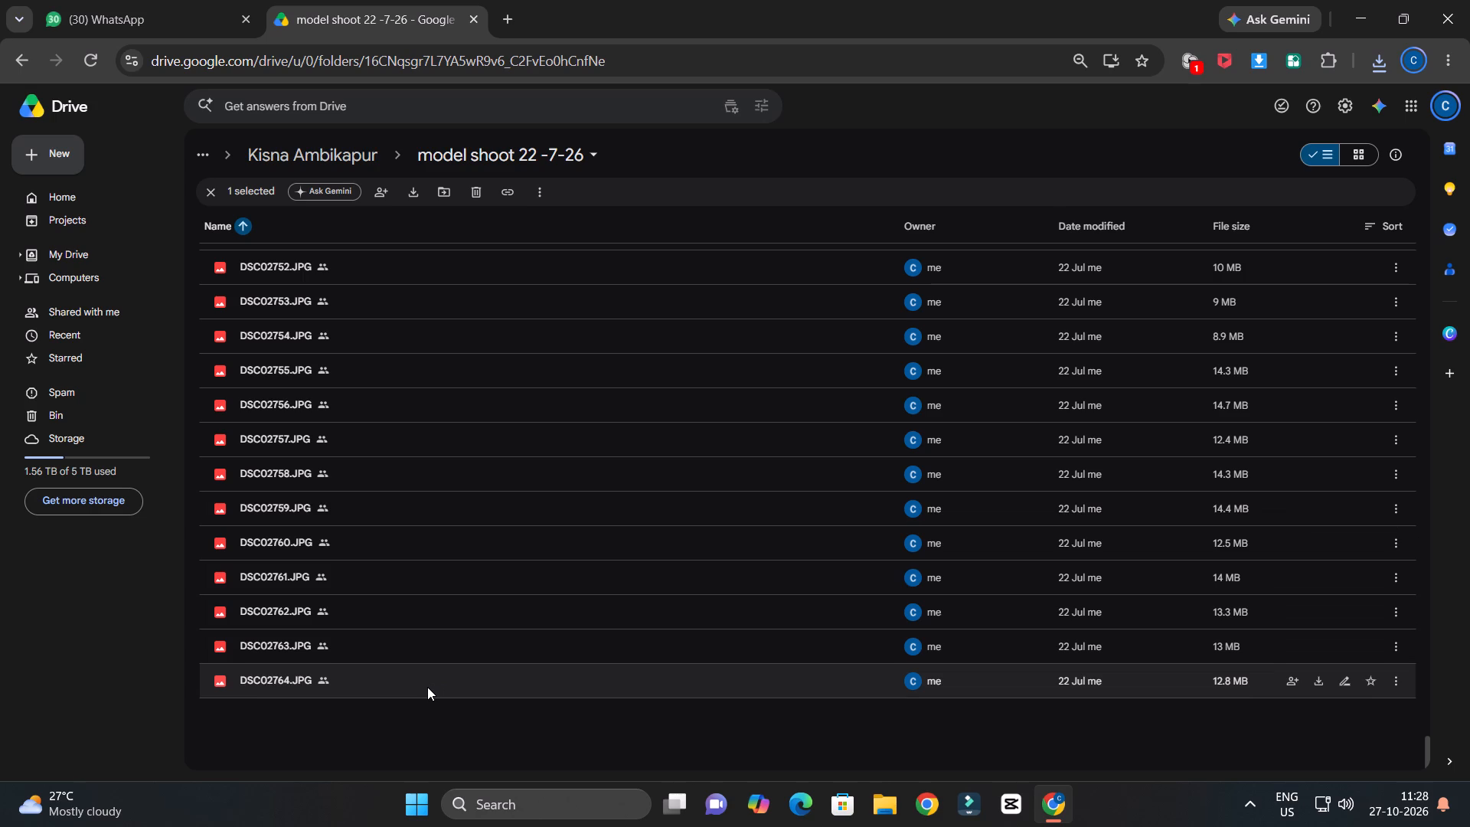
pyautogui.keyDown('shift'); pyautogui.click(427, 687); pyautogui.keyUp('shift')
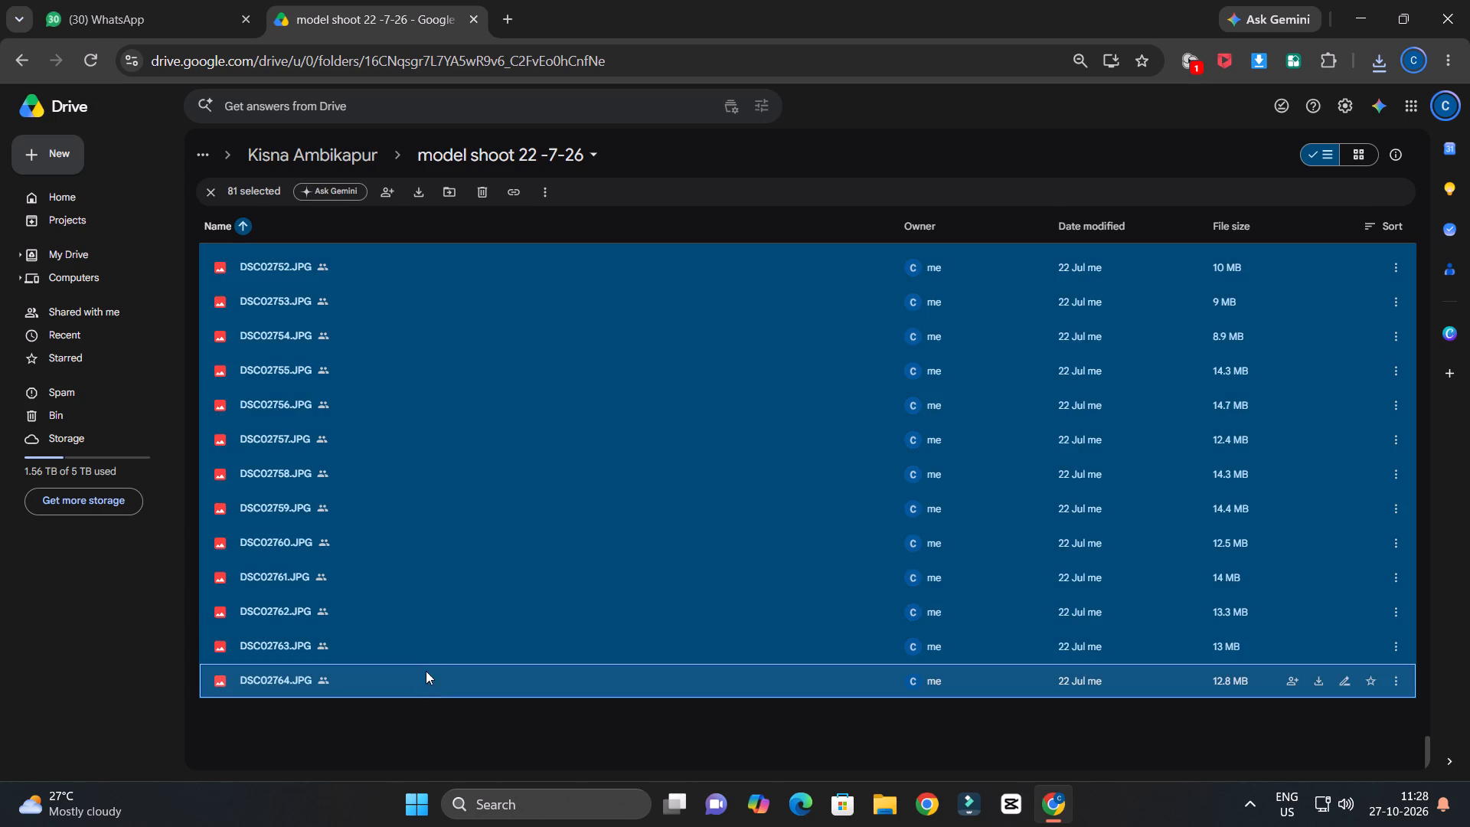
pyautogui.rightClick(451, 581)
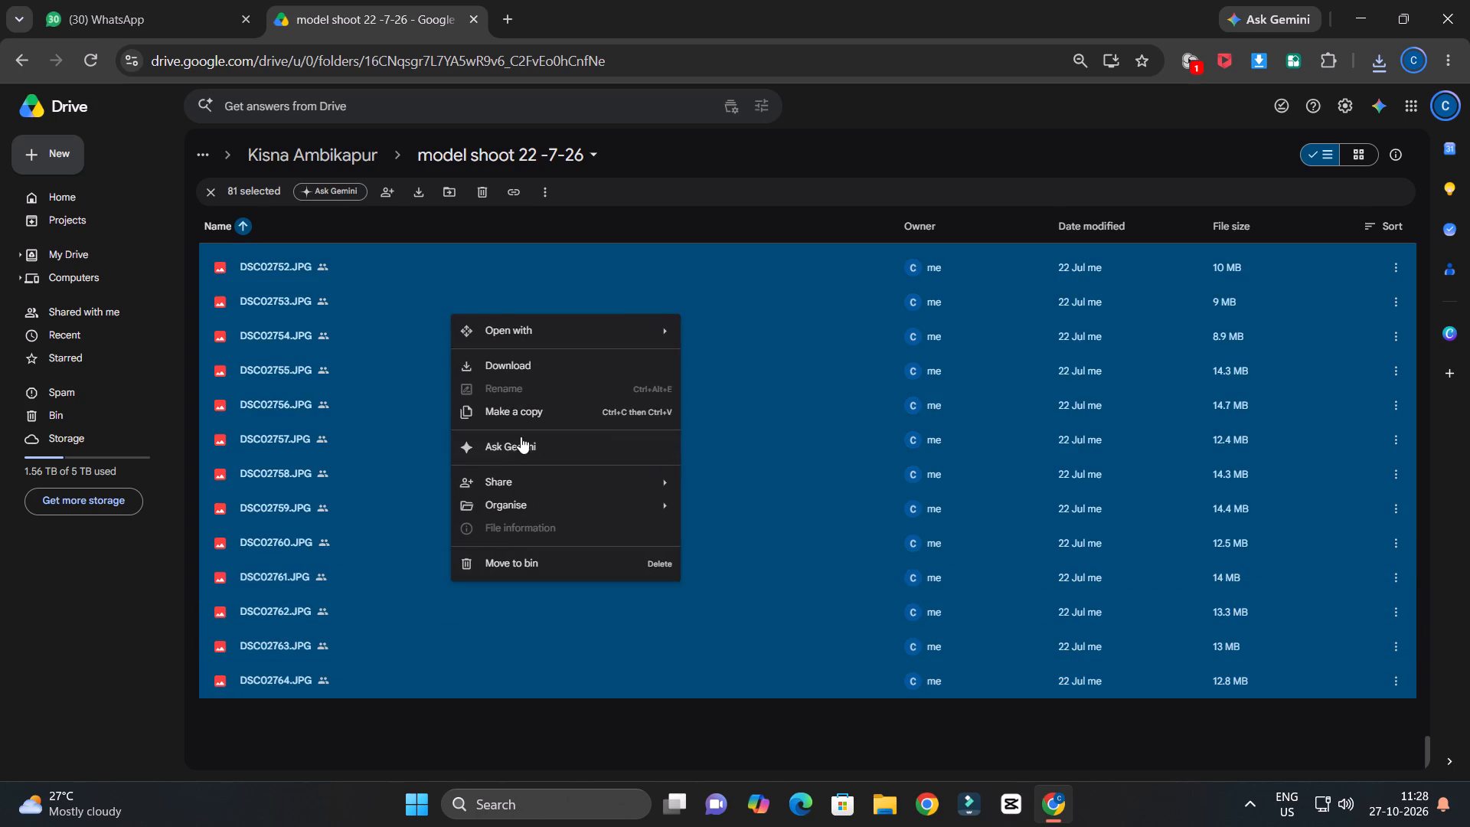
pyautogui.doubleClick(501, 361)
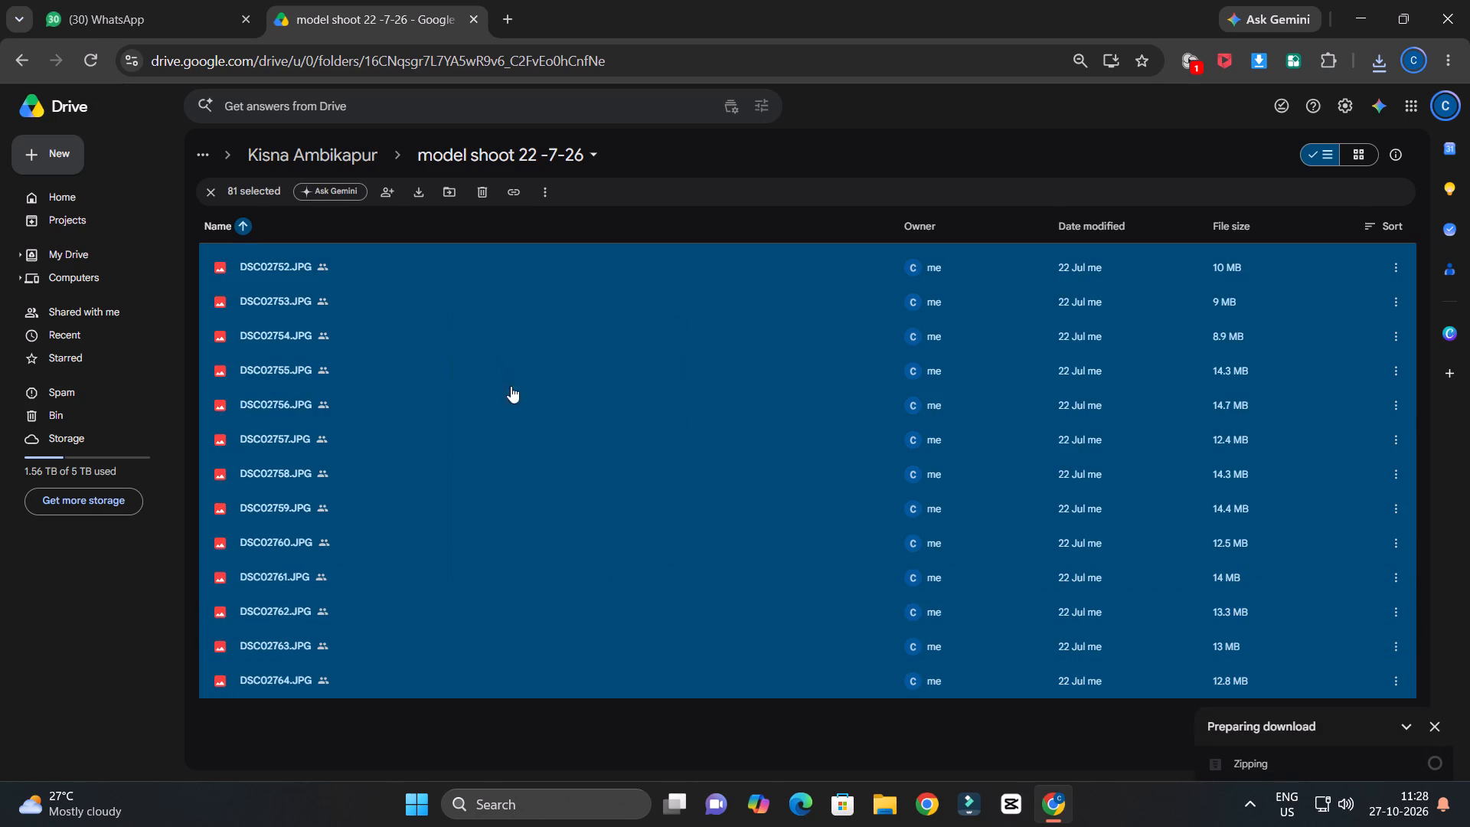
# Review the selected photos back to the start of the range, where the MP4 videos end.
pyautogui.scroll(8, 625, 511)
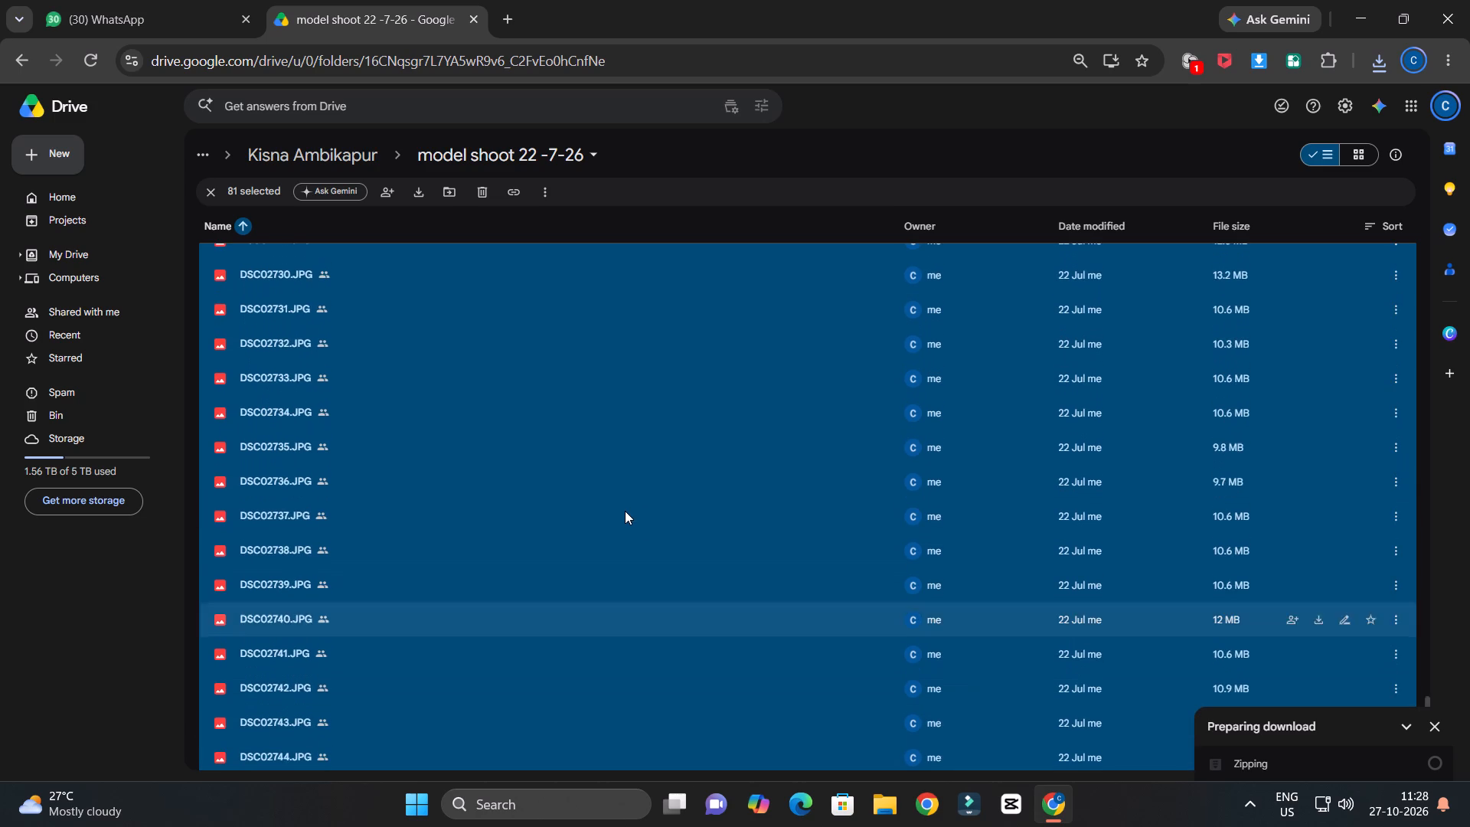
pyautogui.scroll(15, 625, 511)
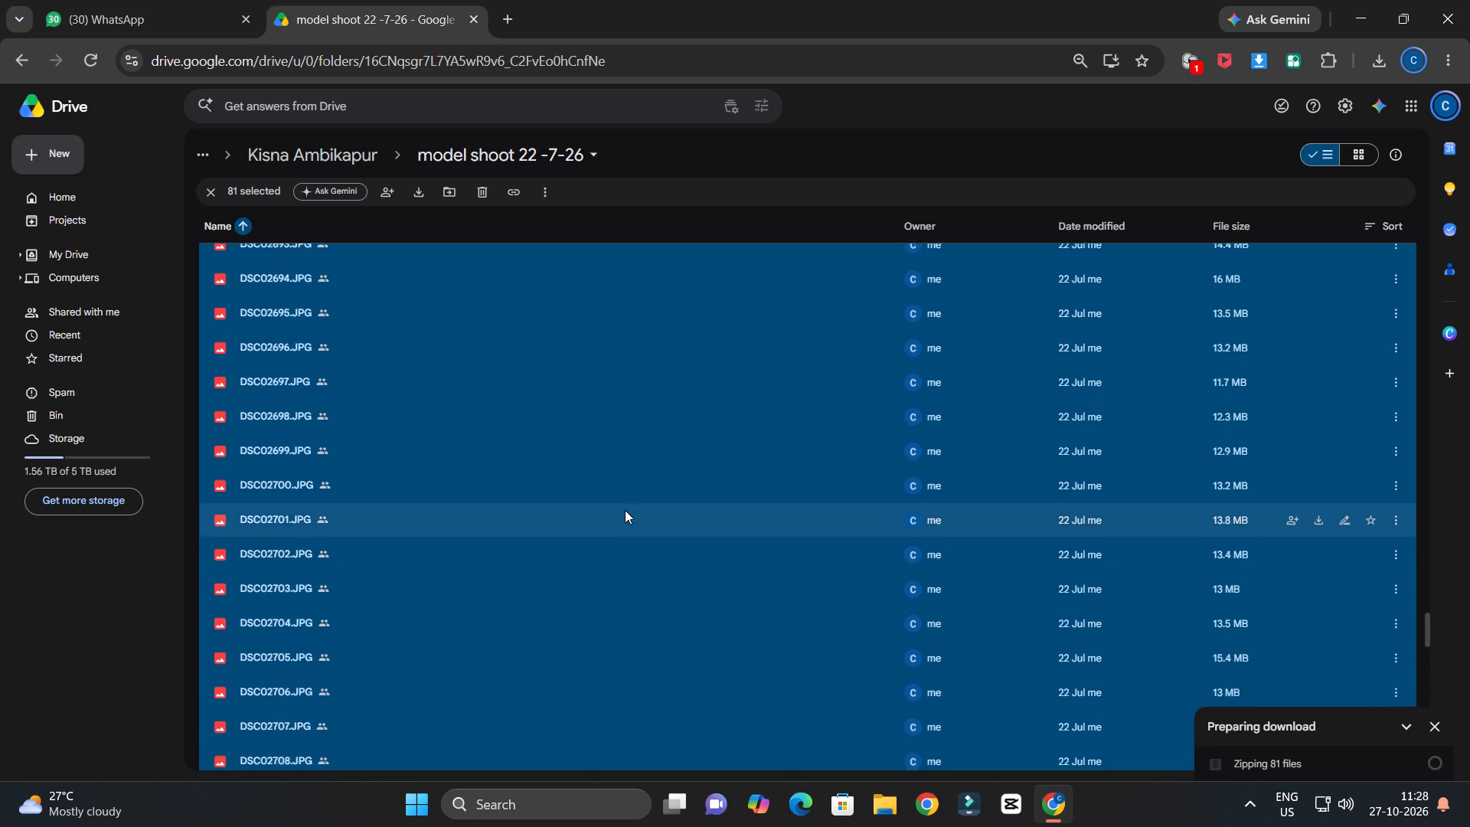
pyautogui.scroll(7, 625, 510)
pyautogui.scroll(-3, 625, 510)
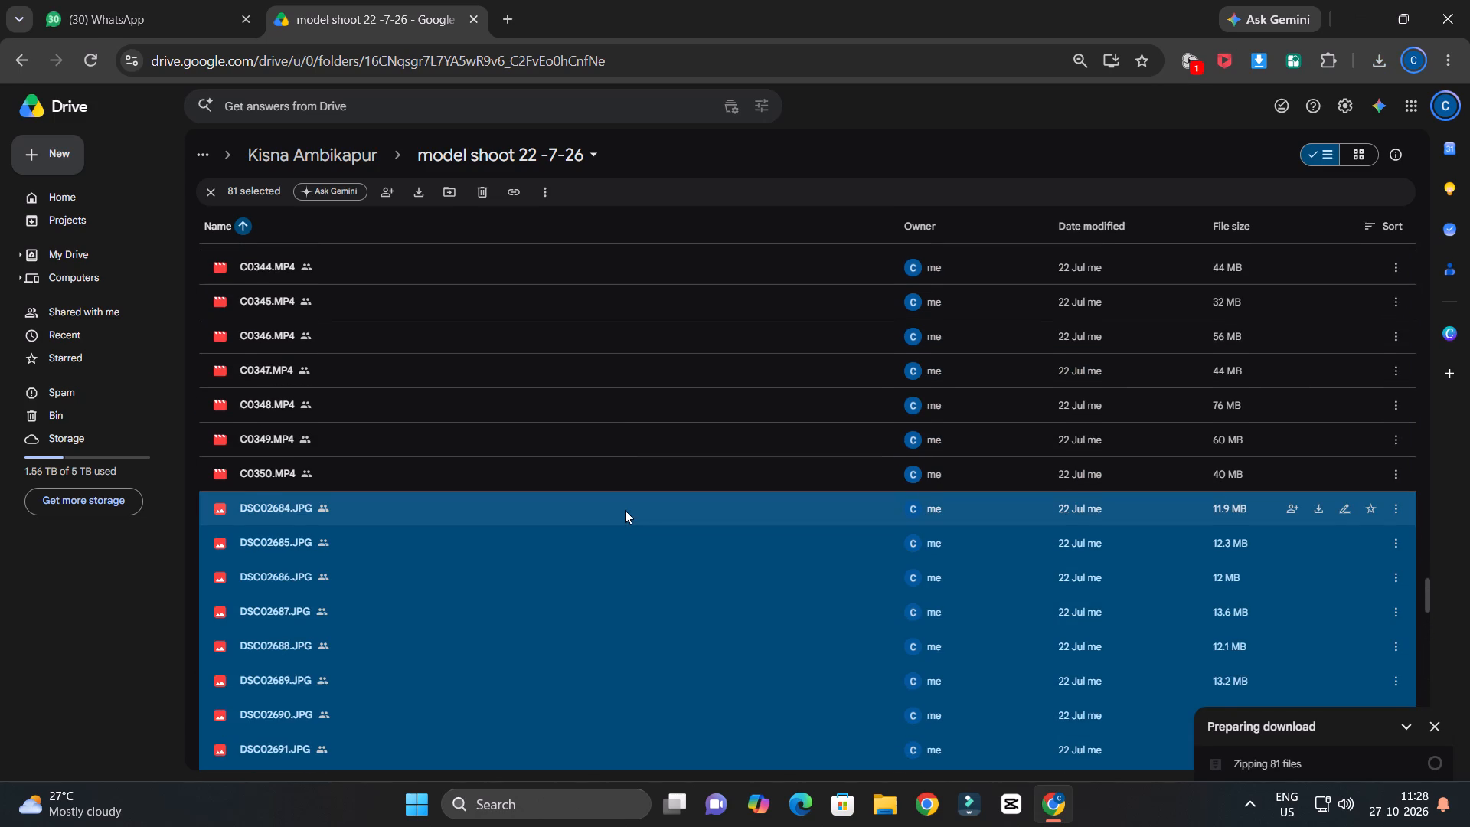
pyautogui.scroll(3, 625, 510)
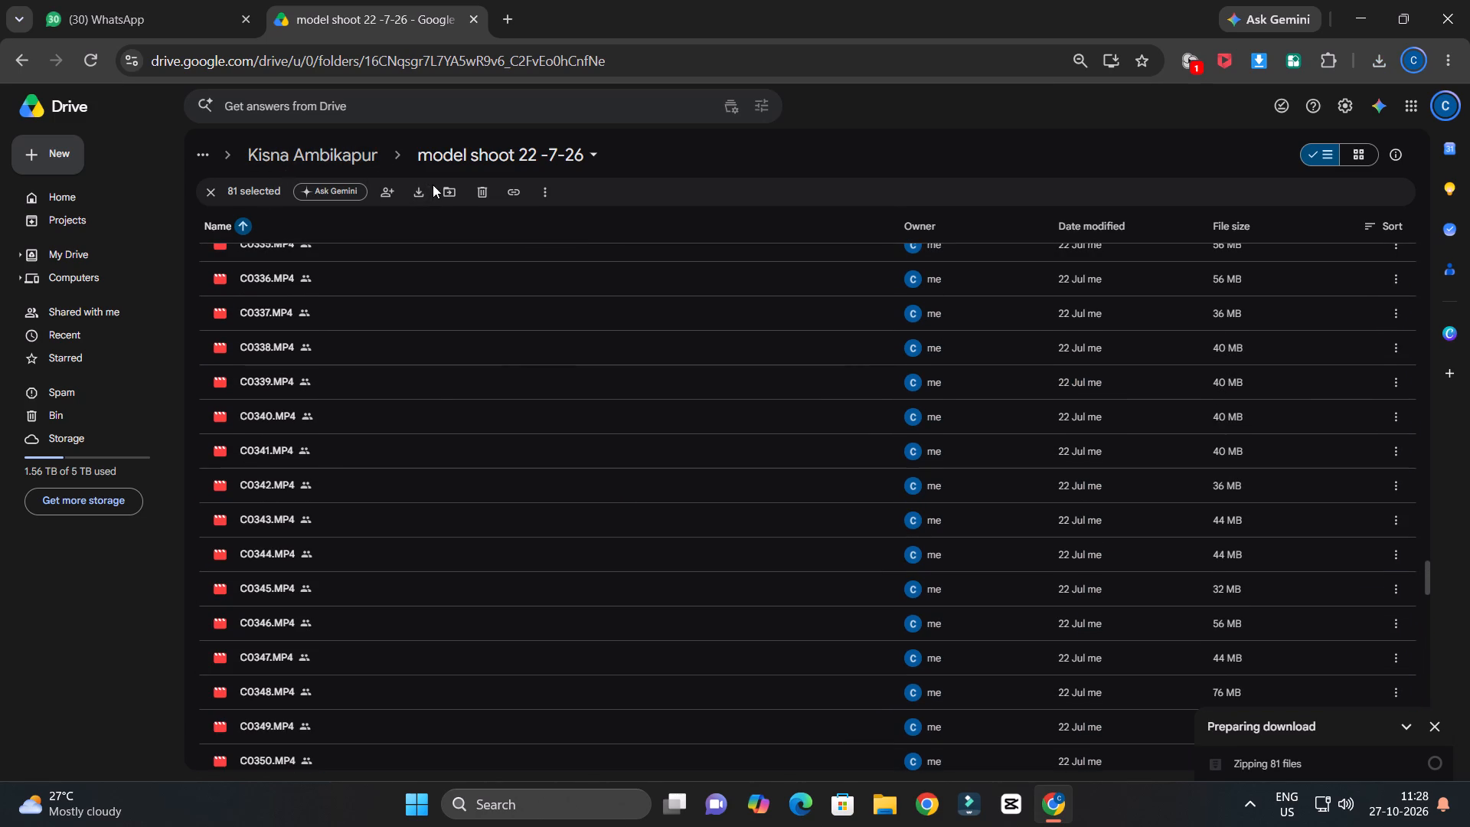
# Check the browser's recent download history for the zipped photos.
pyautogui.click(1385, 60)
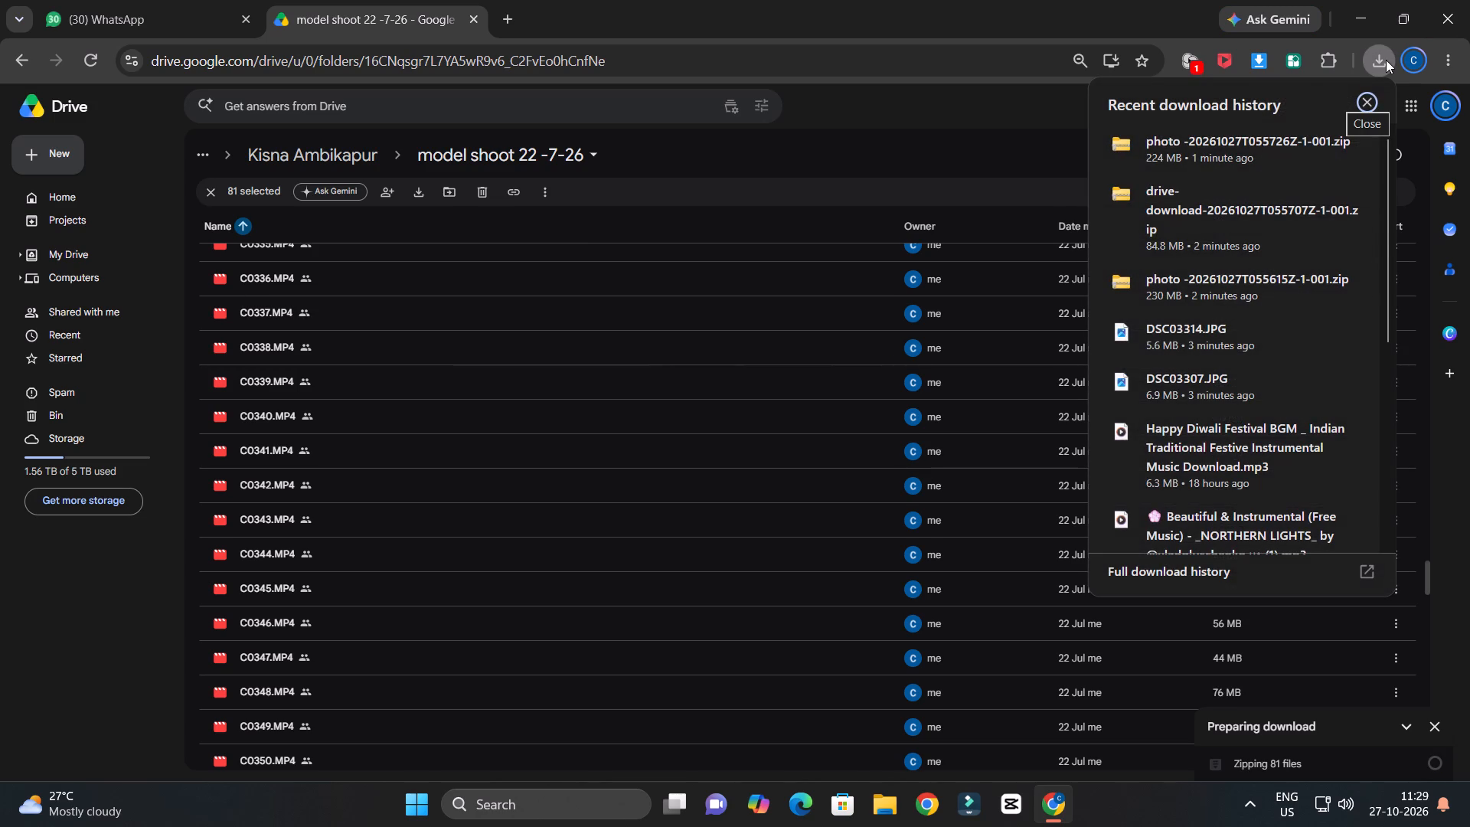
pyautogui.click(1386, 60)
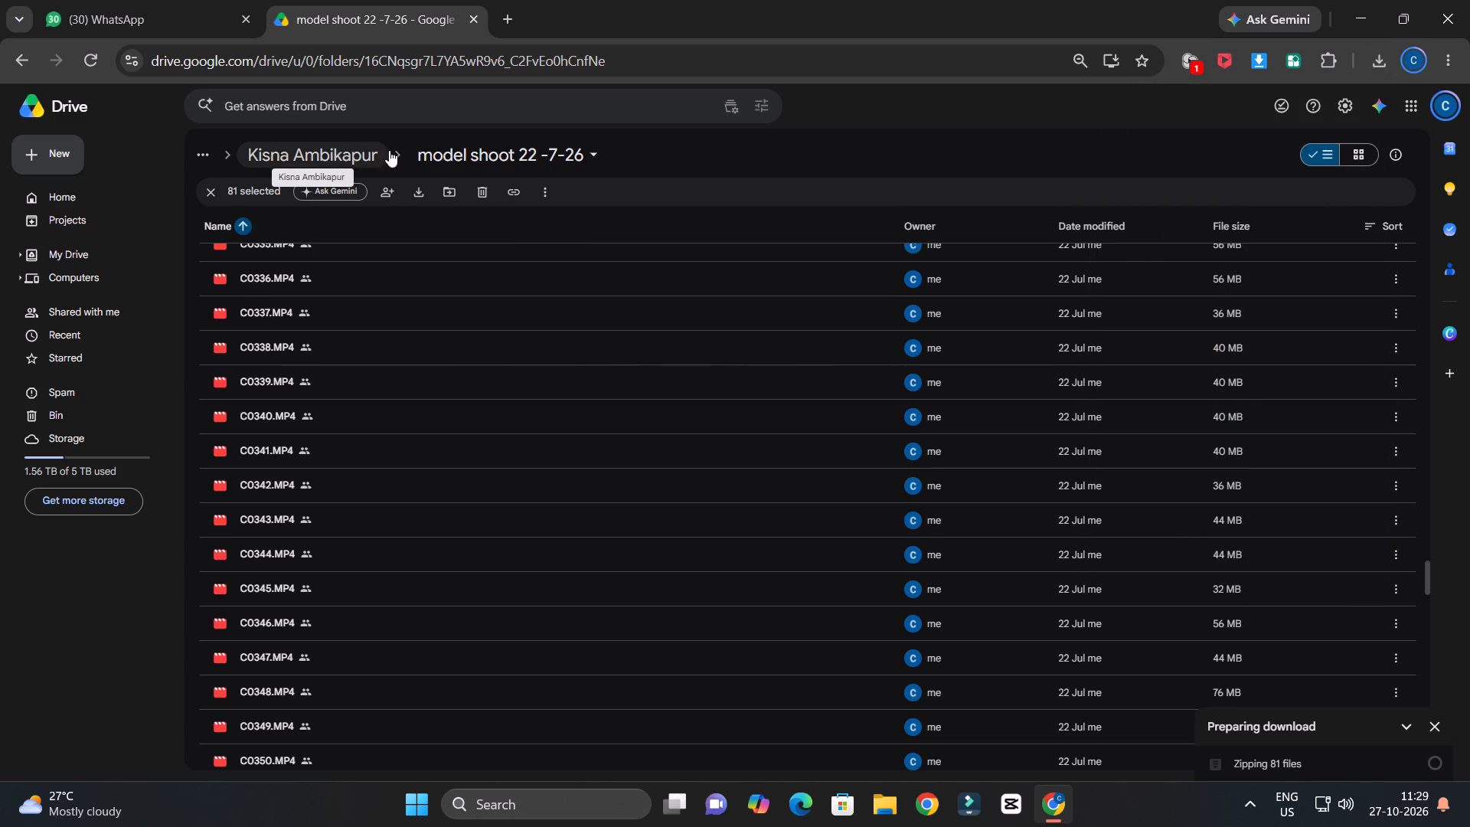
# Go up to the Kisna Ambikapur folder and show its contents in grid layout.
pyautogui.click(338, 159)
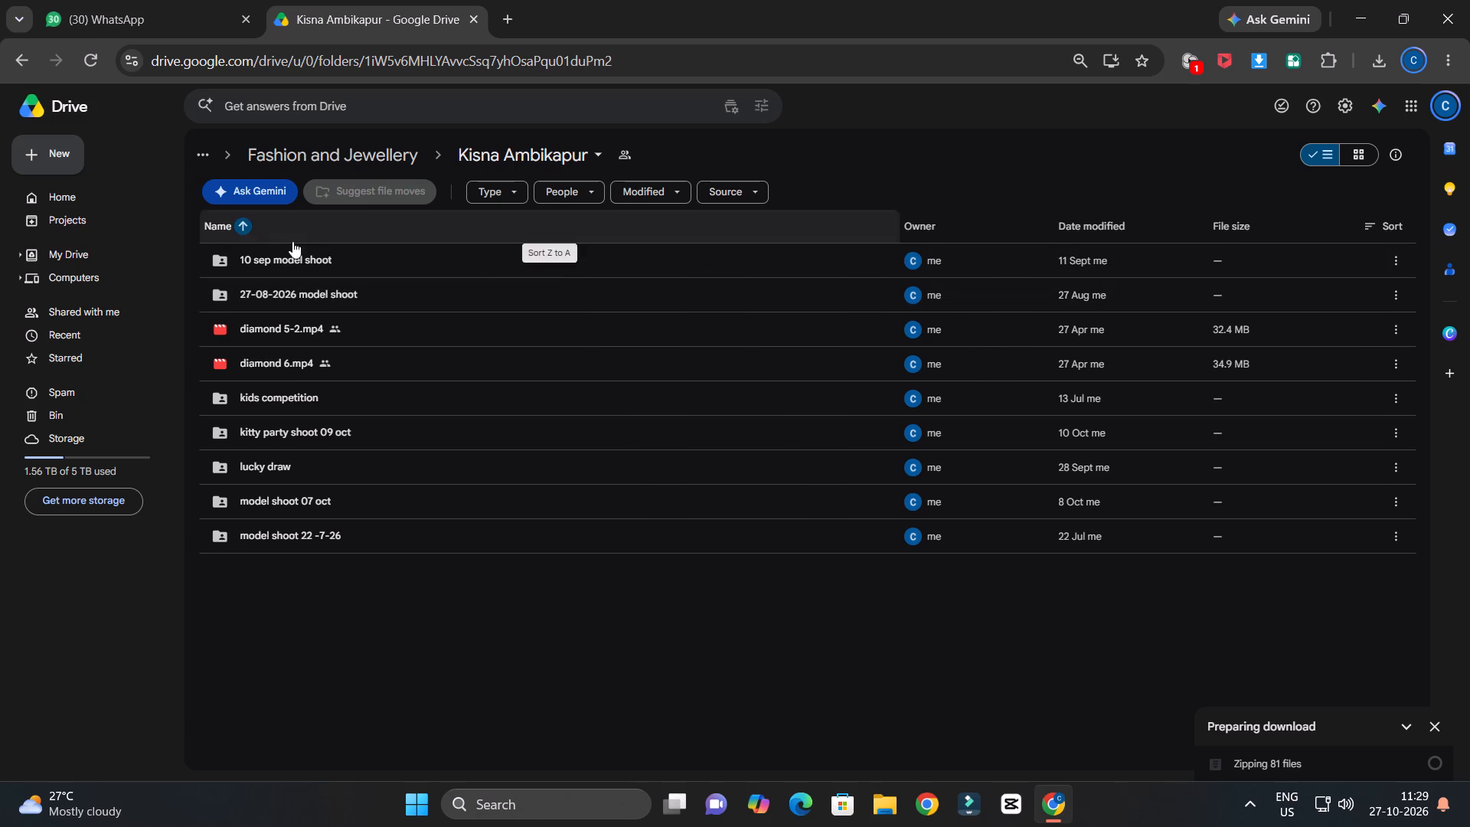
pyautogui.click(1354, 152)
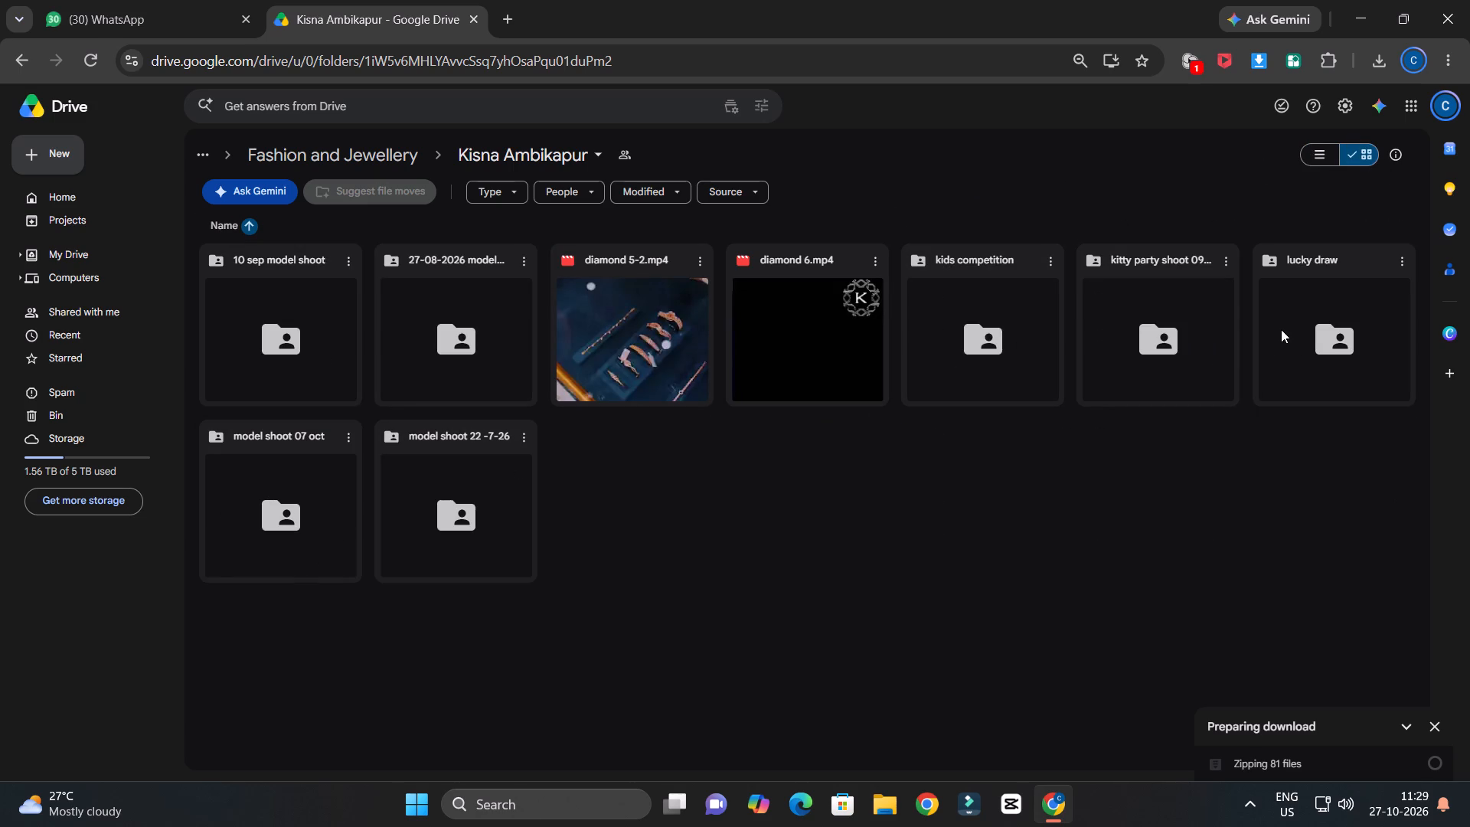
# Look through the lucky draw folder for jewellery photos and return to the Kisna Ambikapur folder.
pyautogui.doubleClick(1306, 321)
pyautogui.doubleClick(1310, 321)
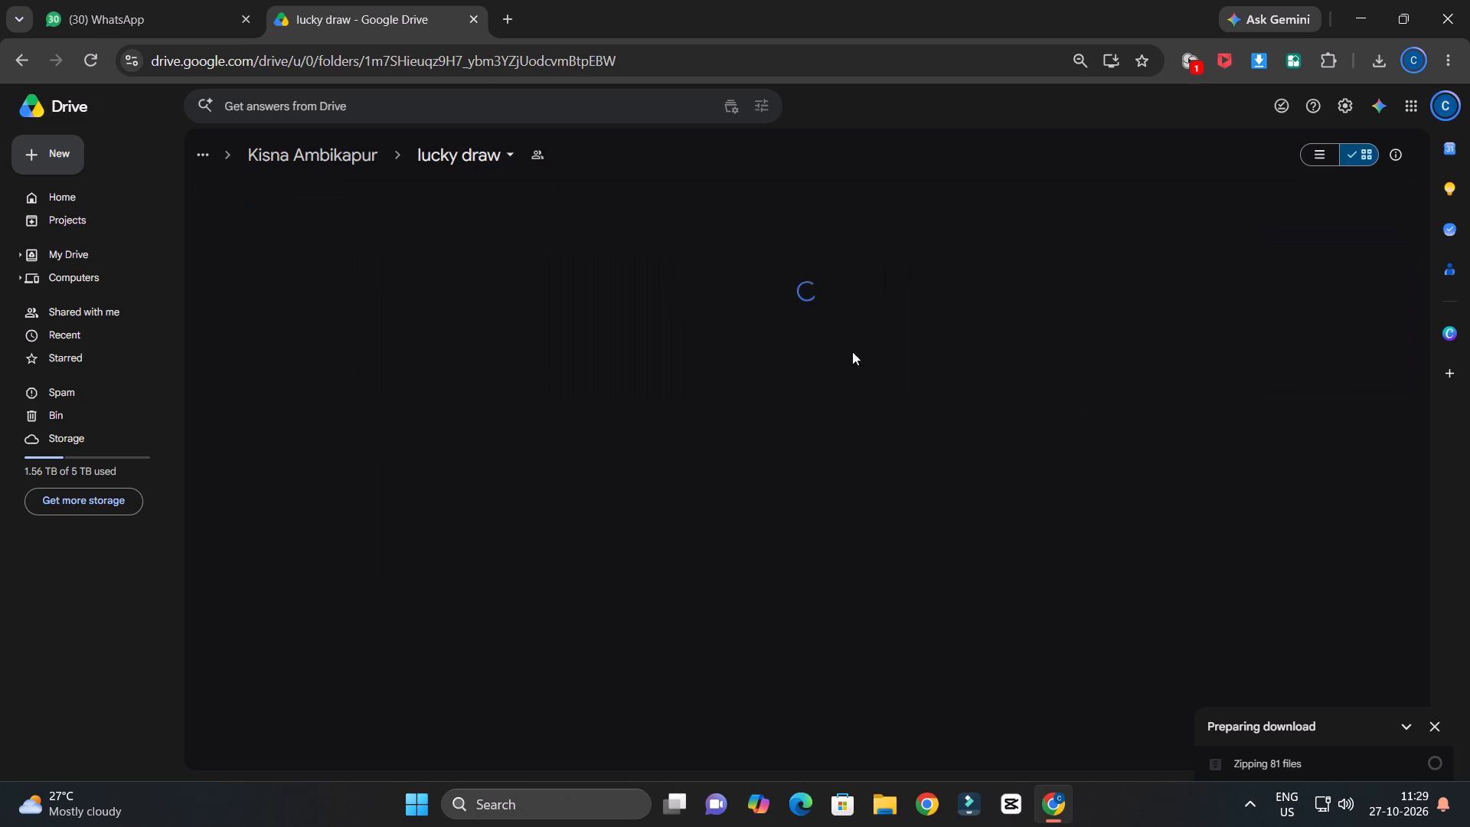
pyautogui.scroll(-4, 676, 372)
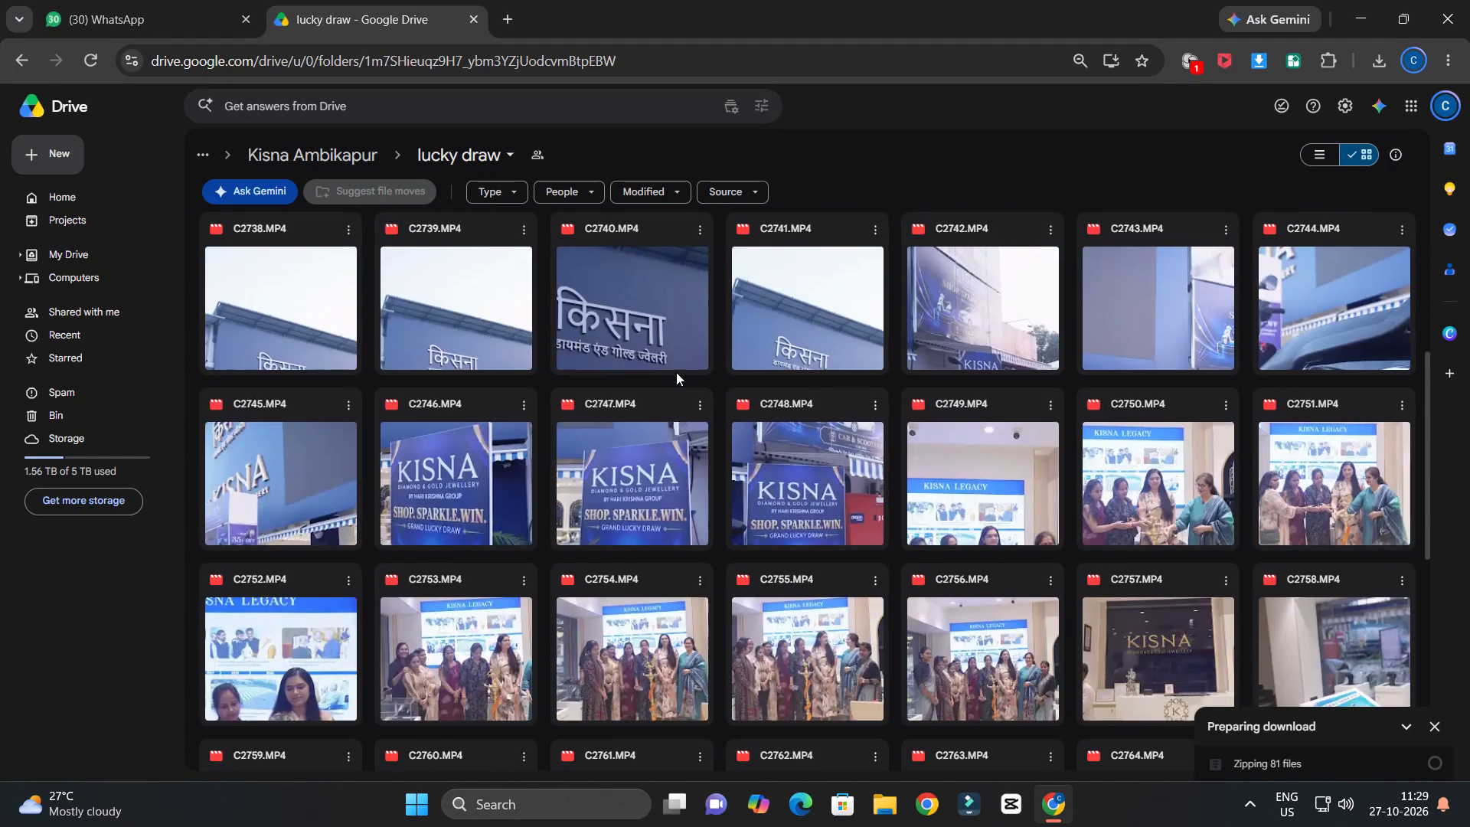
pyautogui.scroll(-20, 676, 371)
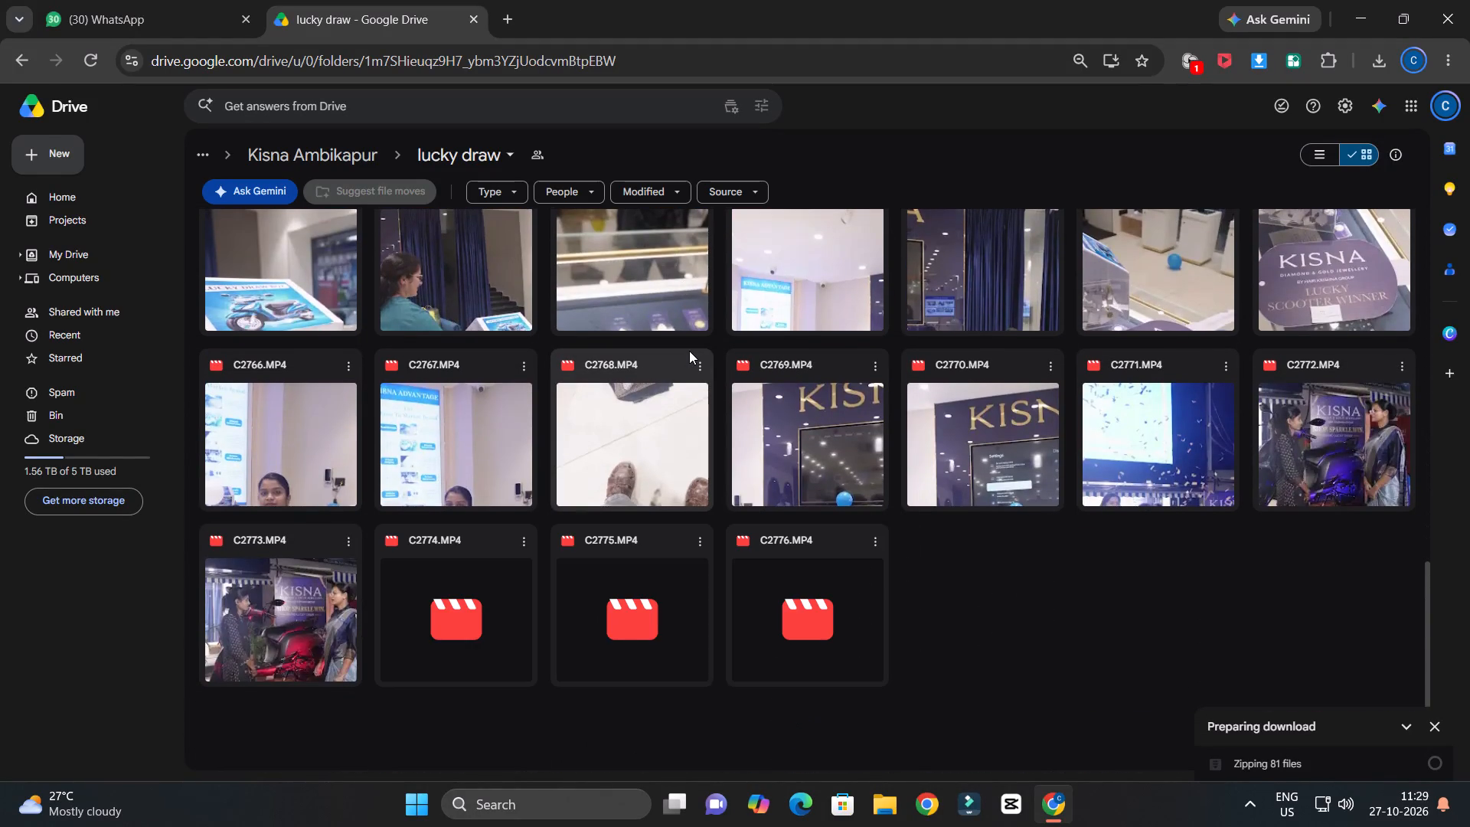
pyautogui.scroll(-5, 689, 351)
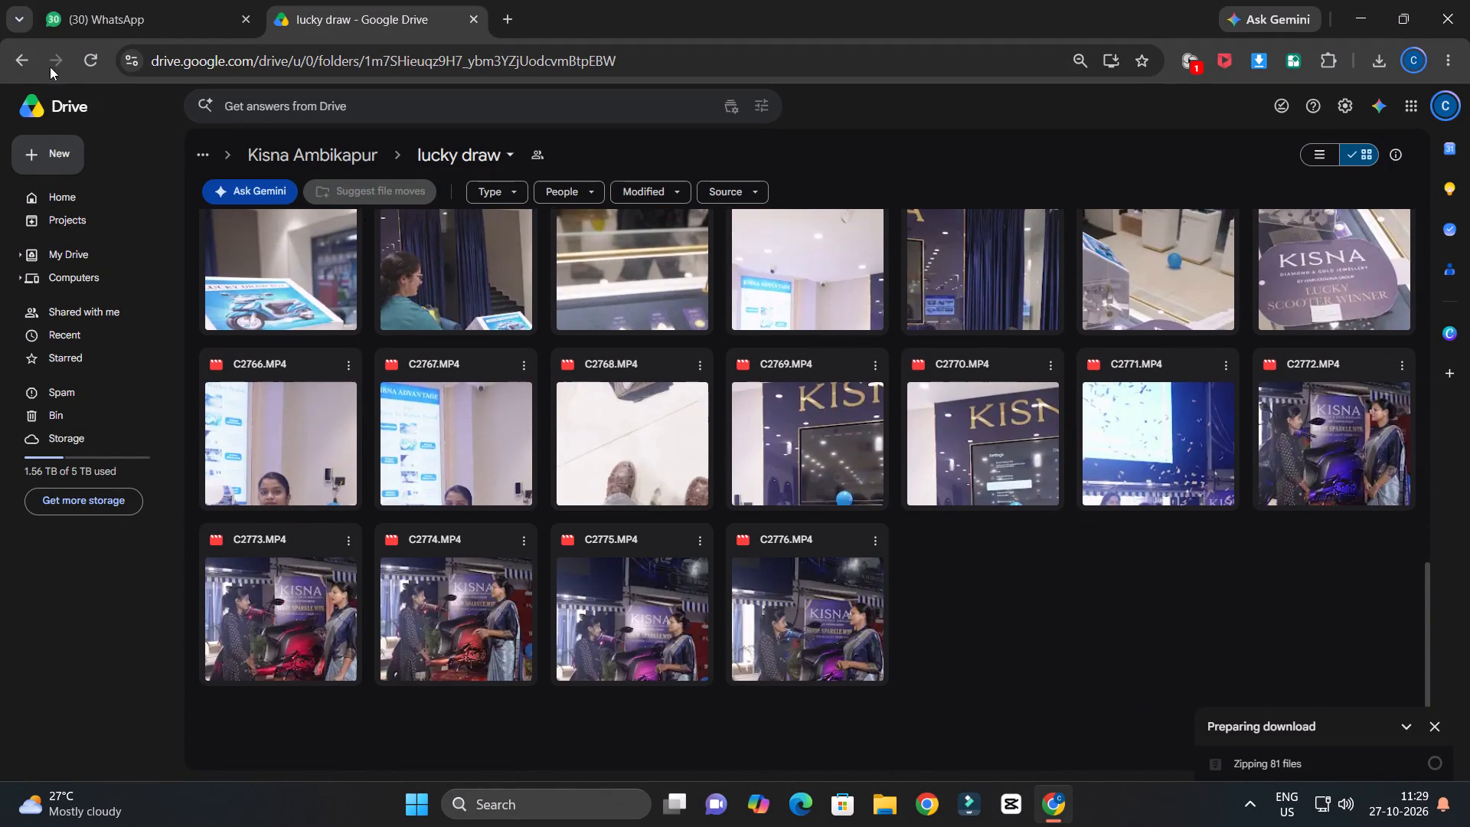
pyautogui.click(14, 65)
# Check the contents of the model shoot 07 oct folder and return to the Kisna Ambikapur folder.
pyautogui.doubleClick(304, 519)
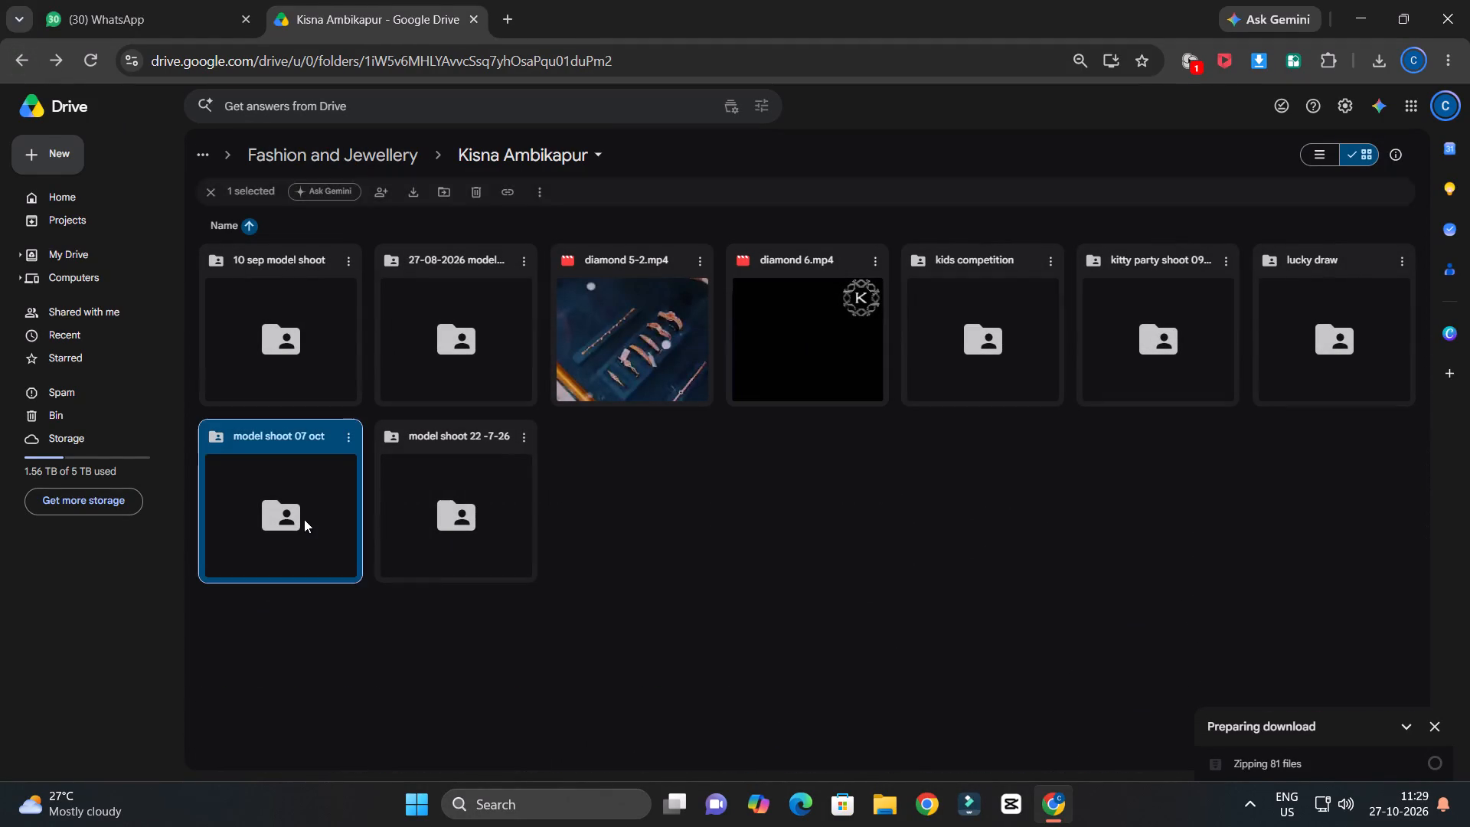
pyautogui.click(14, 57)
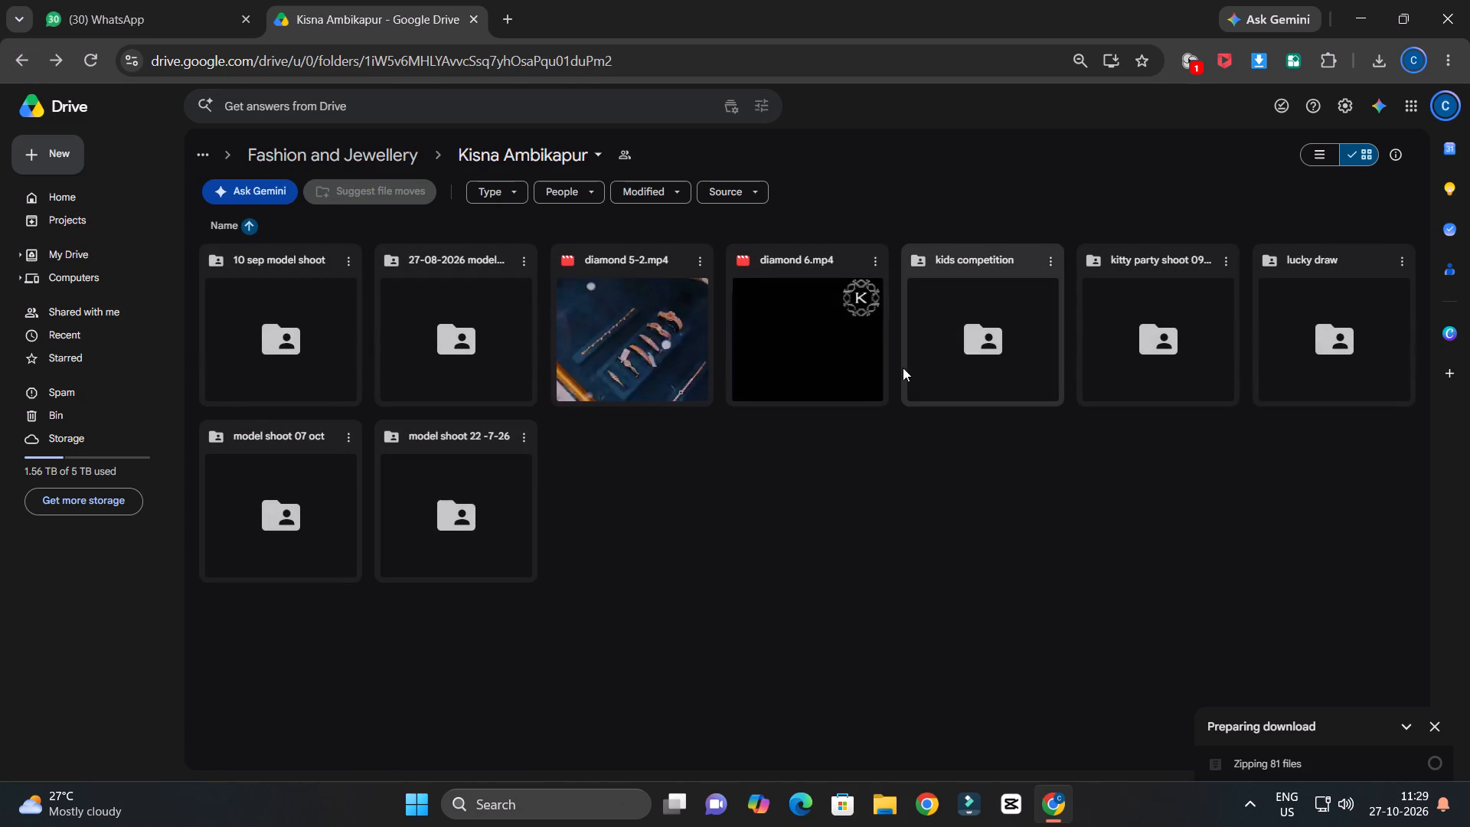
# Open the kids competition folder and look through its files to the end for jewellery photos.
pyautogui.doubleClick(978, 330)
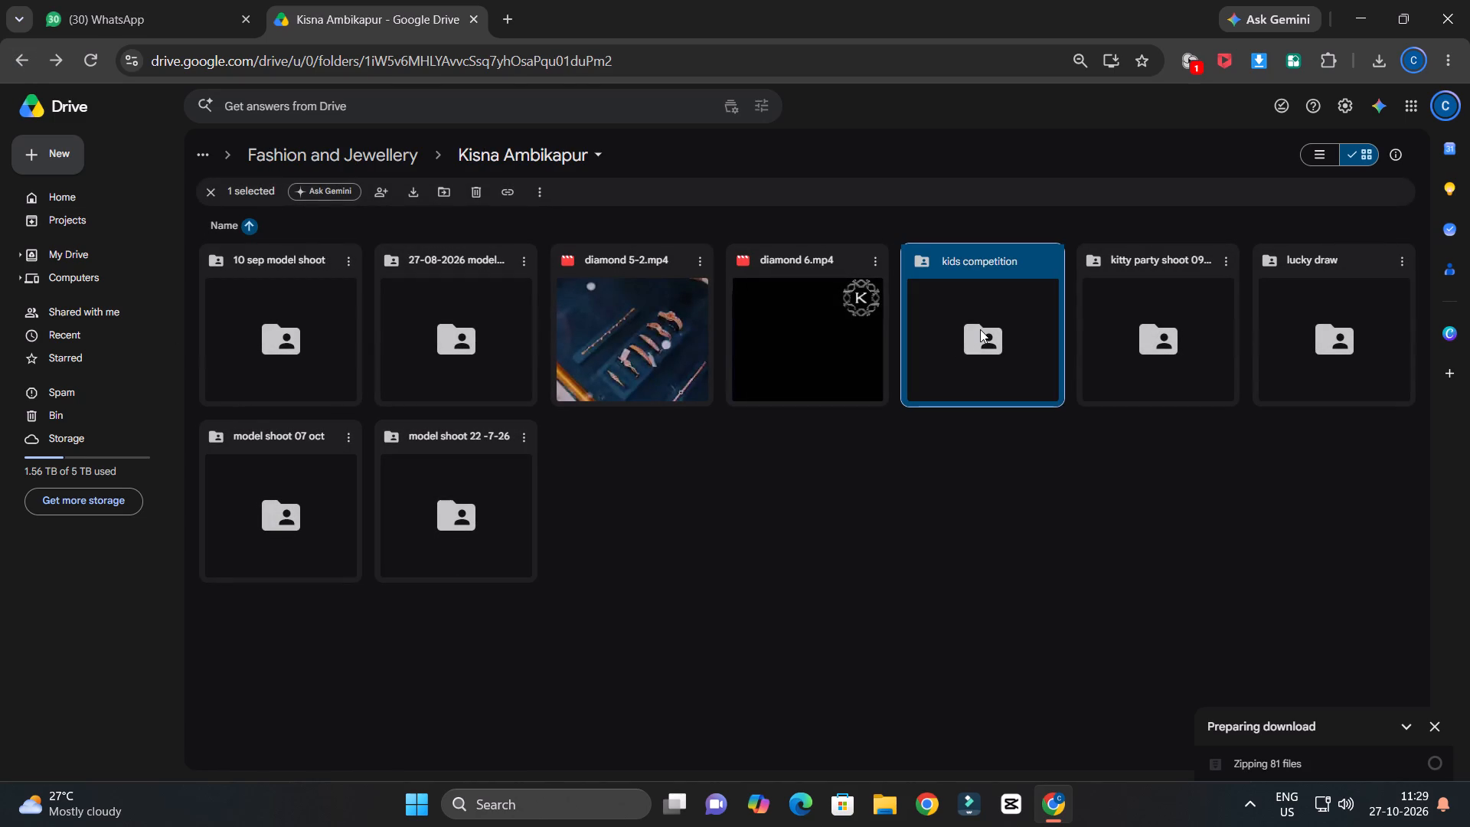
pyautogui.doubleClick(980, 329)
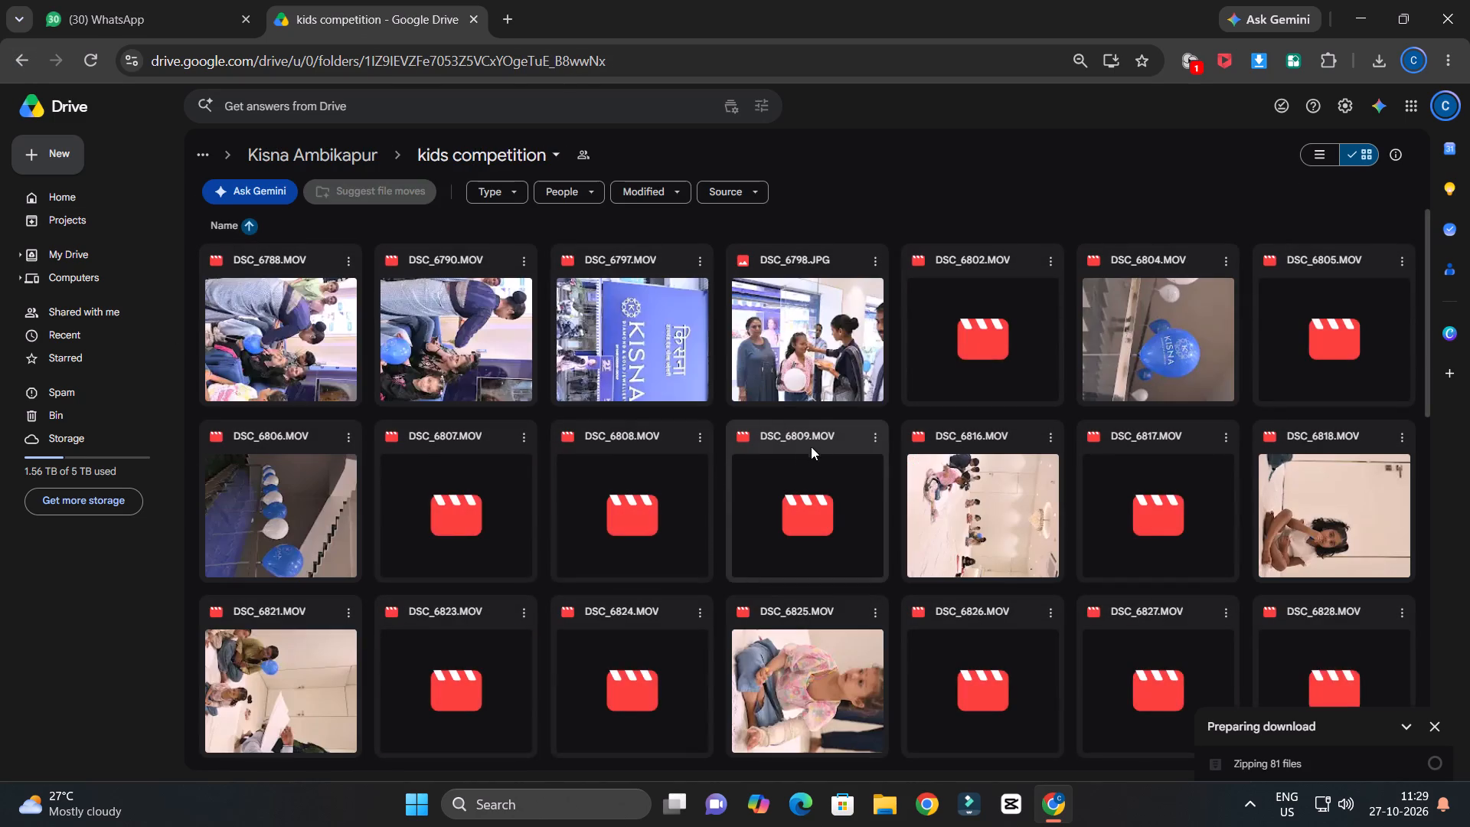
pyautogui.scroll(-10, 652, 462)
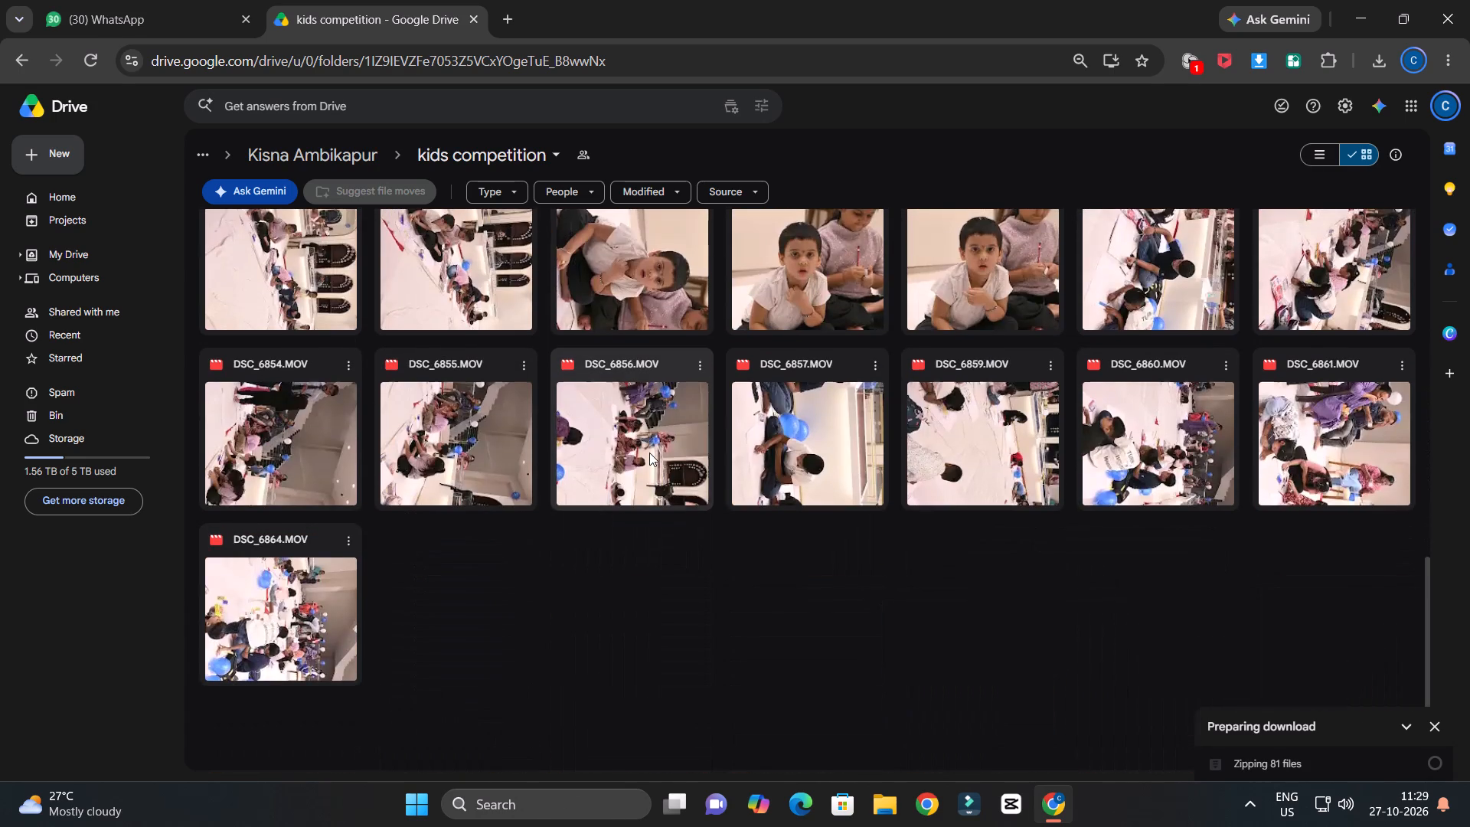
pyautogui.scroll(-15, 649, 453)
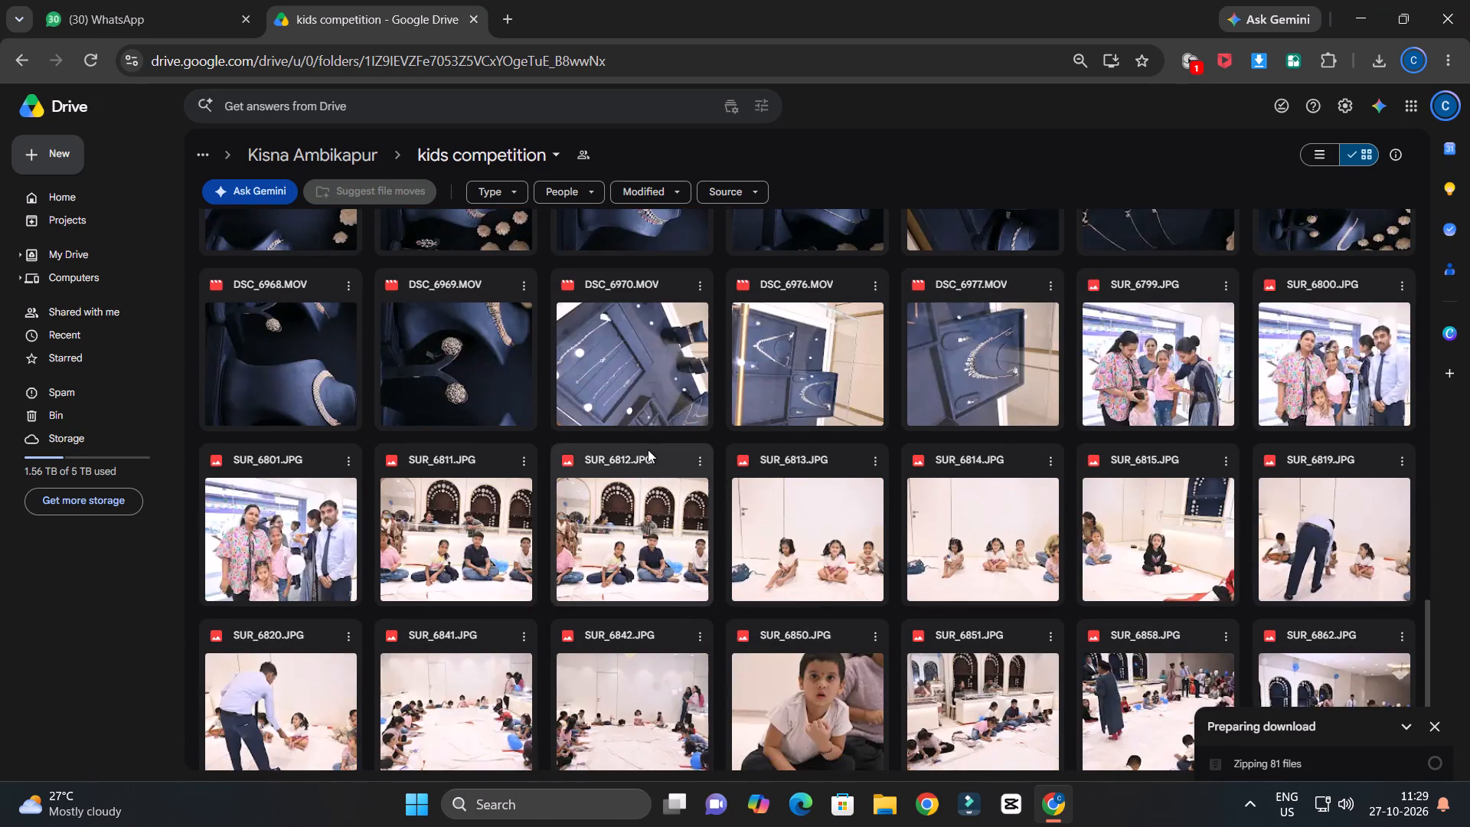
pyautogui.scroll(3, 648, 446)
pyautogui.scroll(-9, 648, 446)
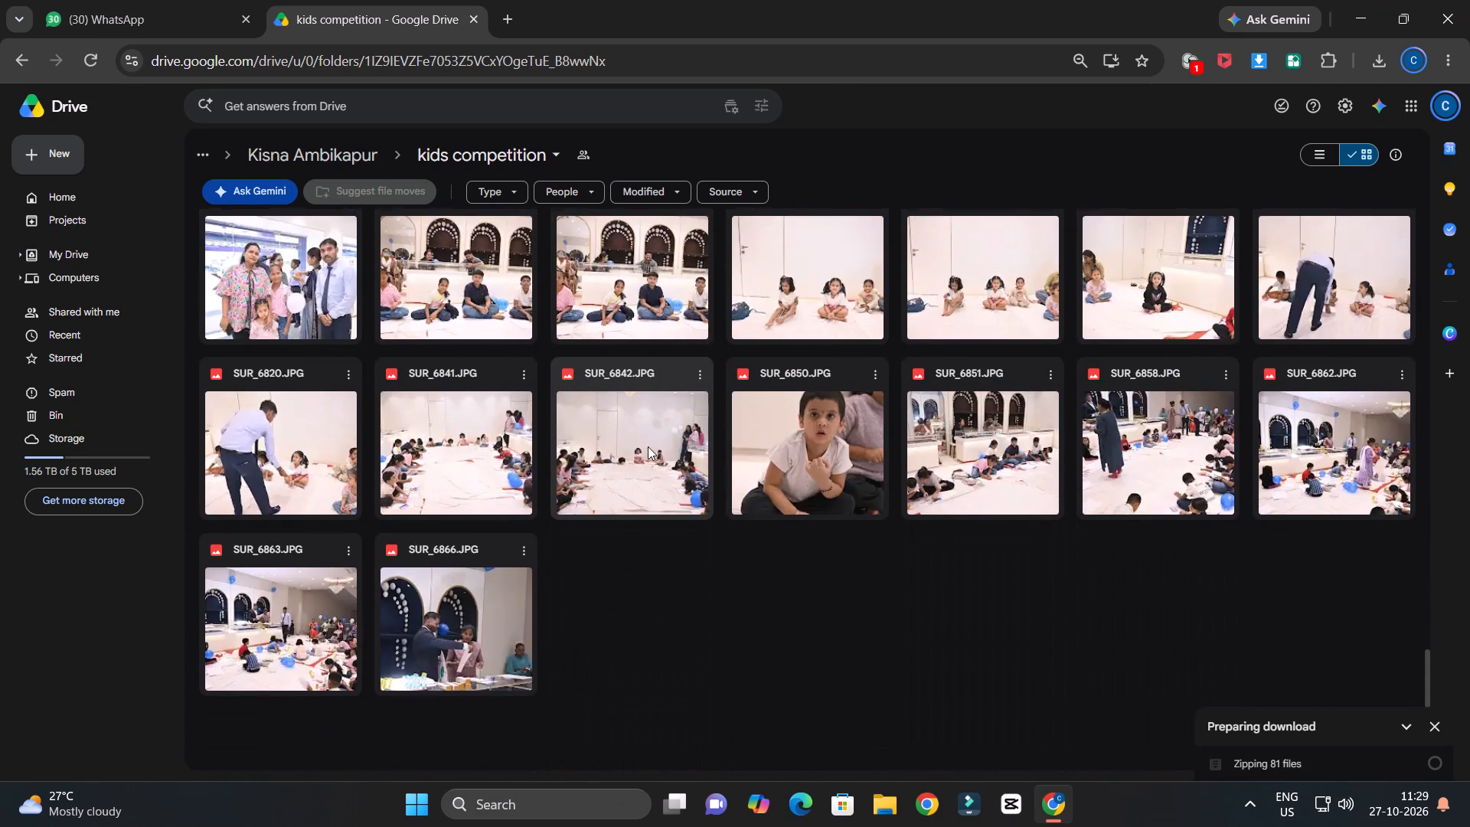
pyautogui.scroll(-18, 648, 446)
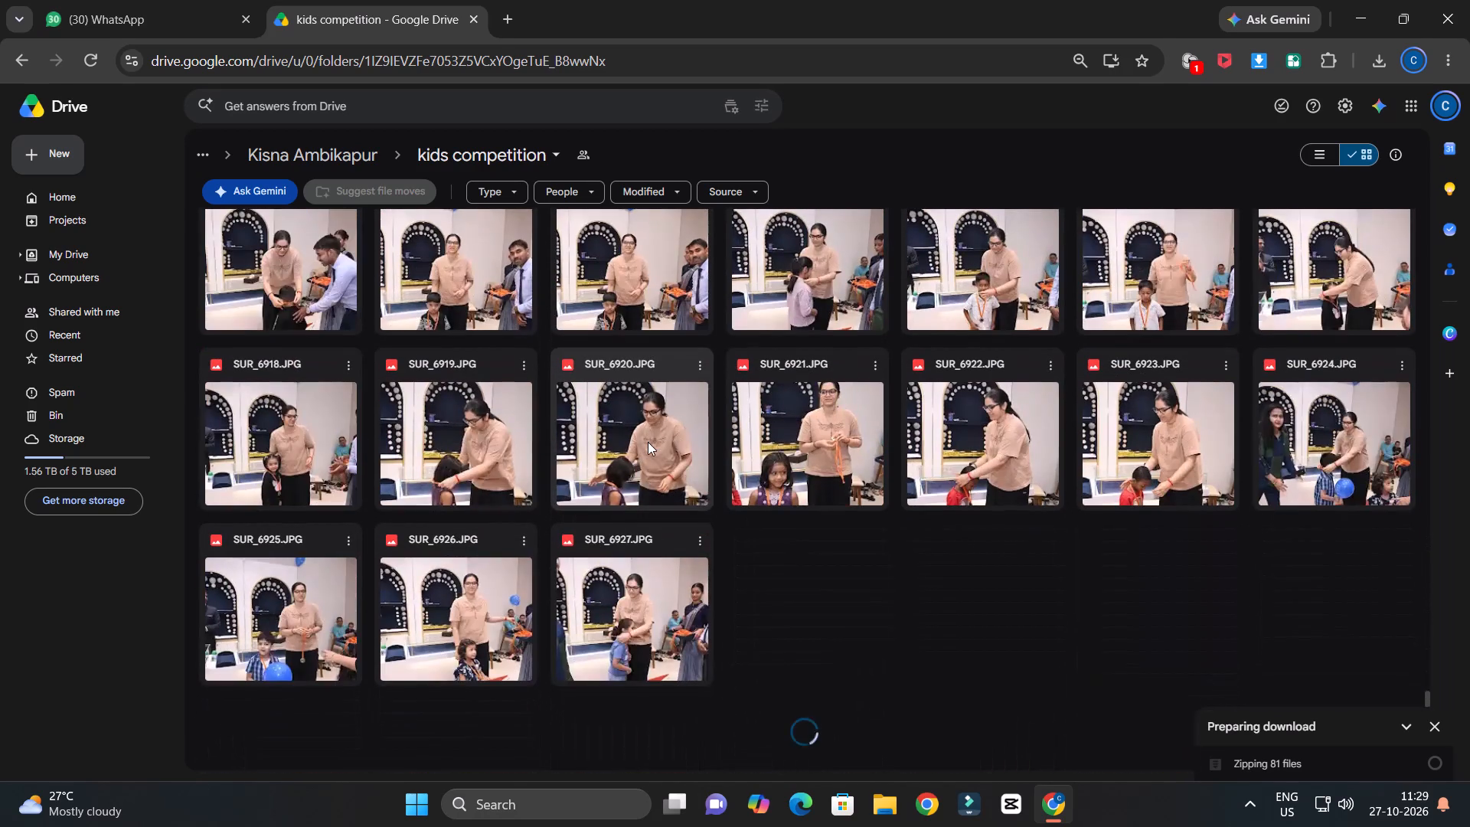
pyautogui.scroll(-19, 648, 442)
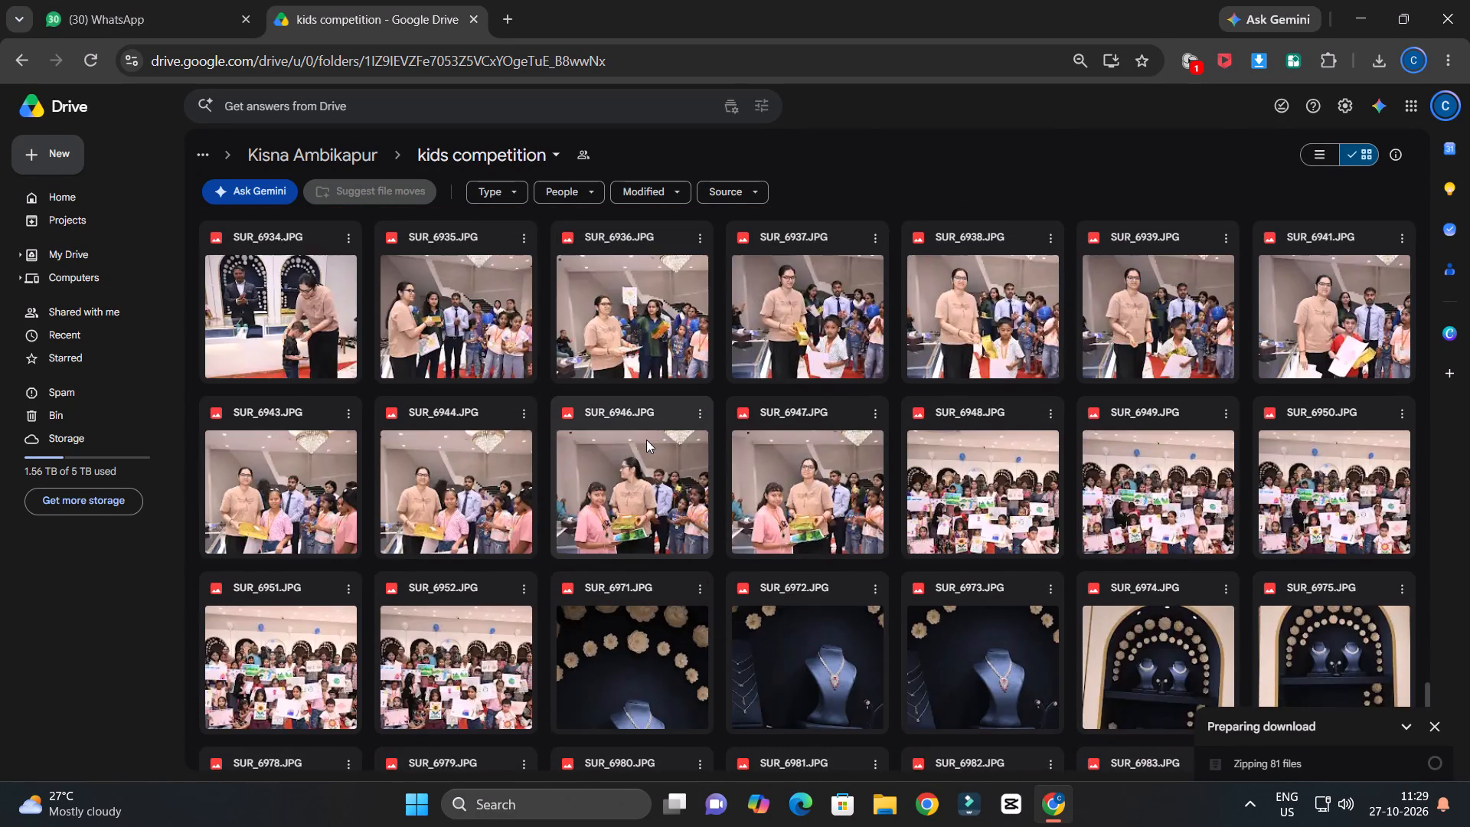
pyautogui.scroll(-5, 646, 440)
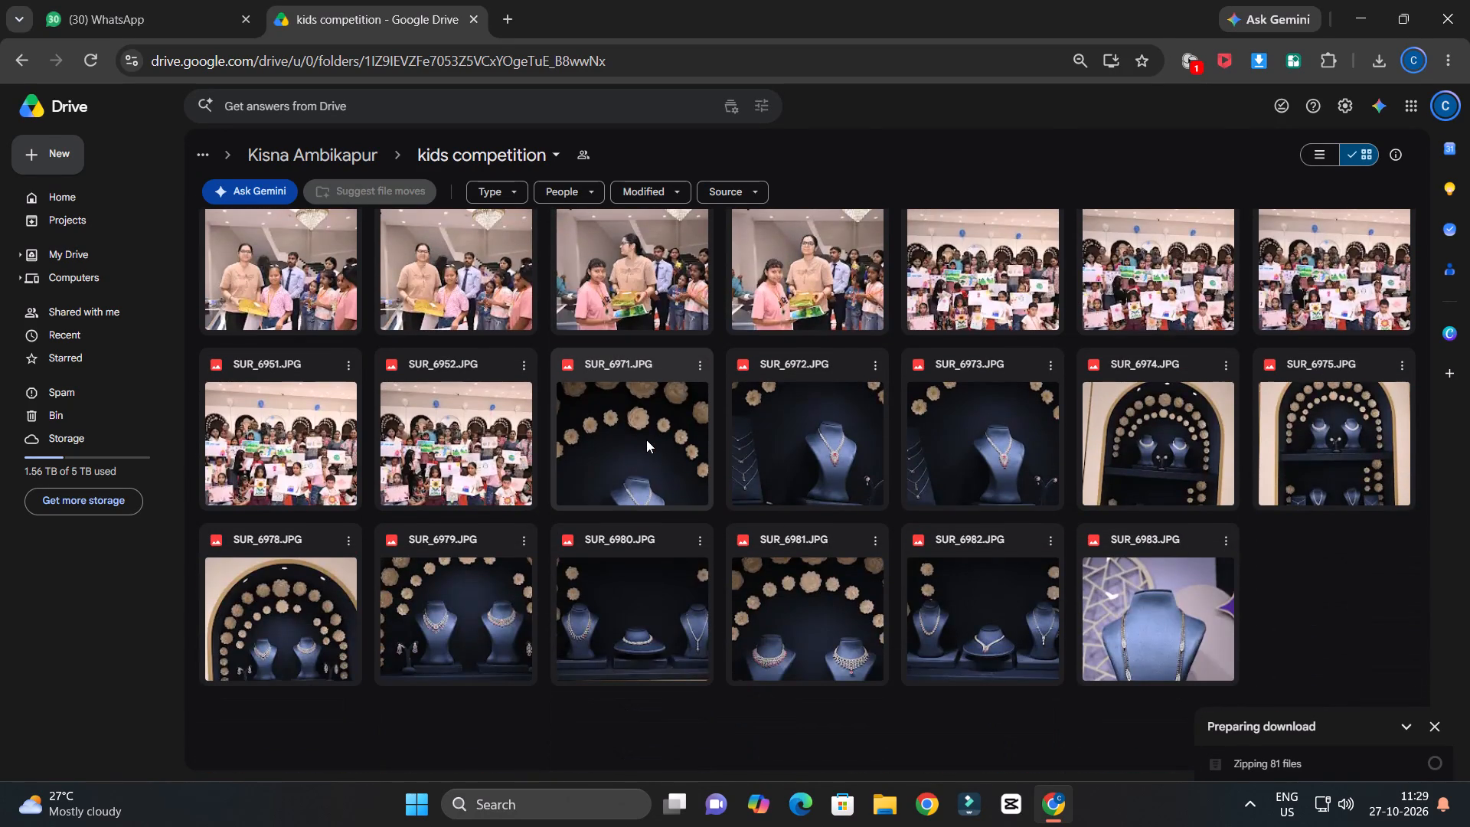
pyautogui.scroll(-13, 646, 440)
# Review the kids competition files again from the last photos back to the first files.
pyautogui.scroll(15, 652, 433)
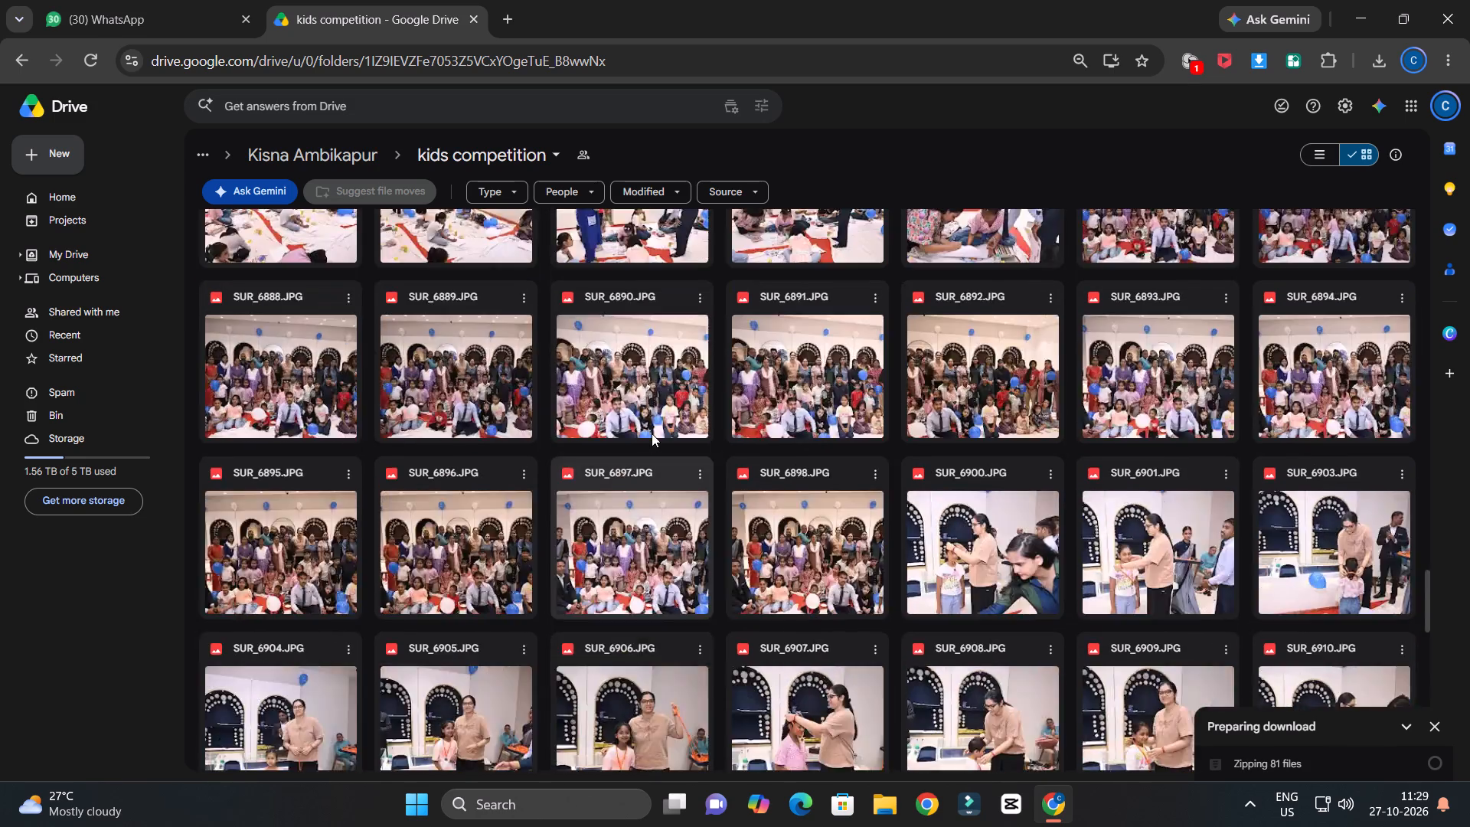
pyautogui.scroll(14, 652, 433)
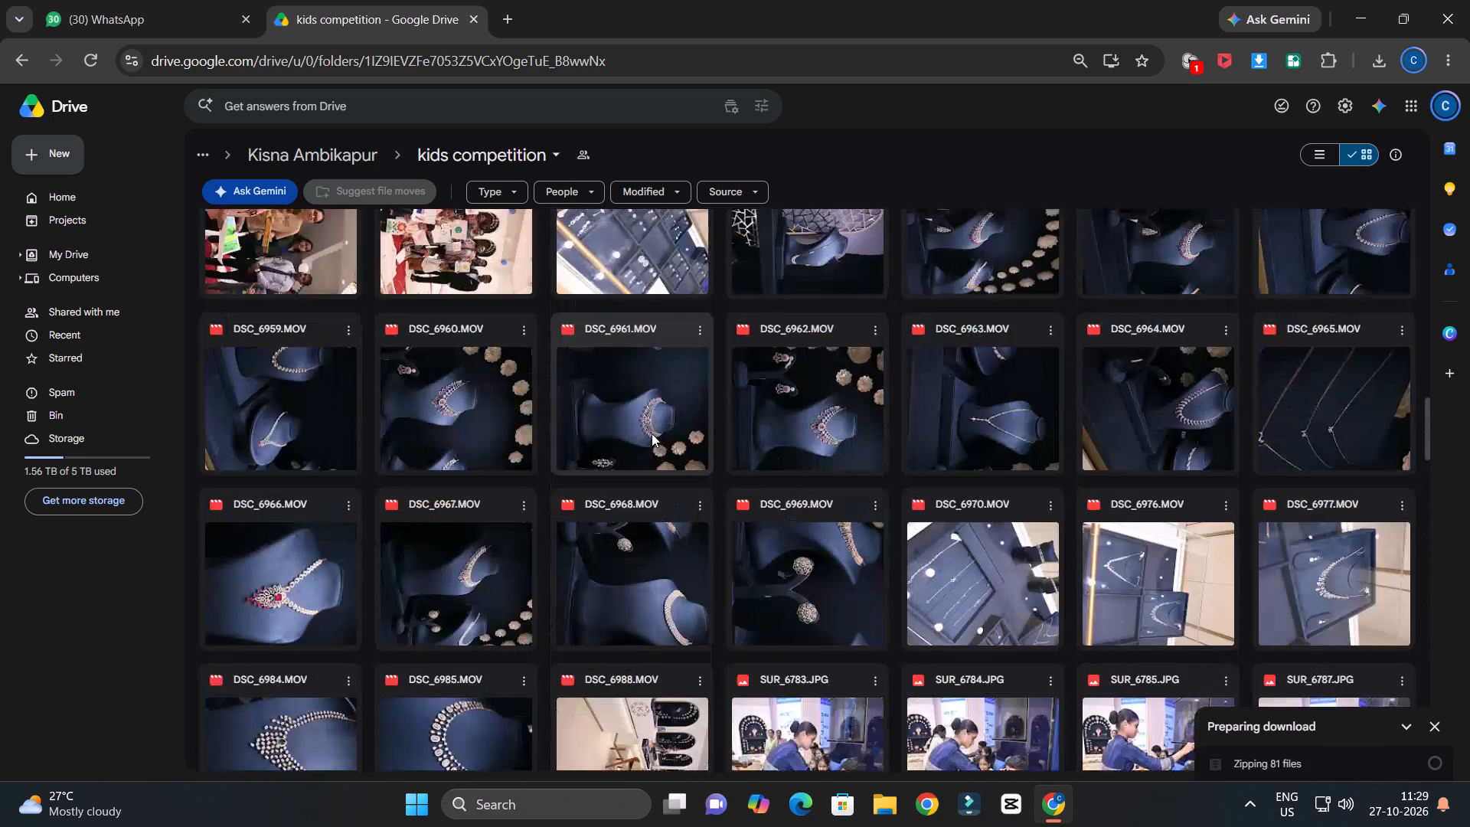
pyautogui.scroll(1, 651, 429)
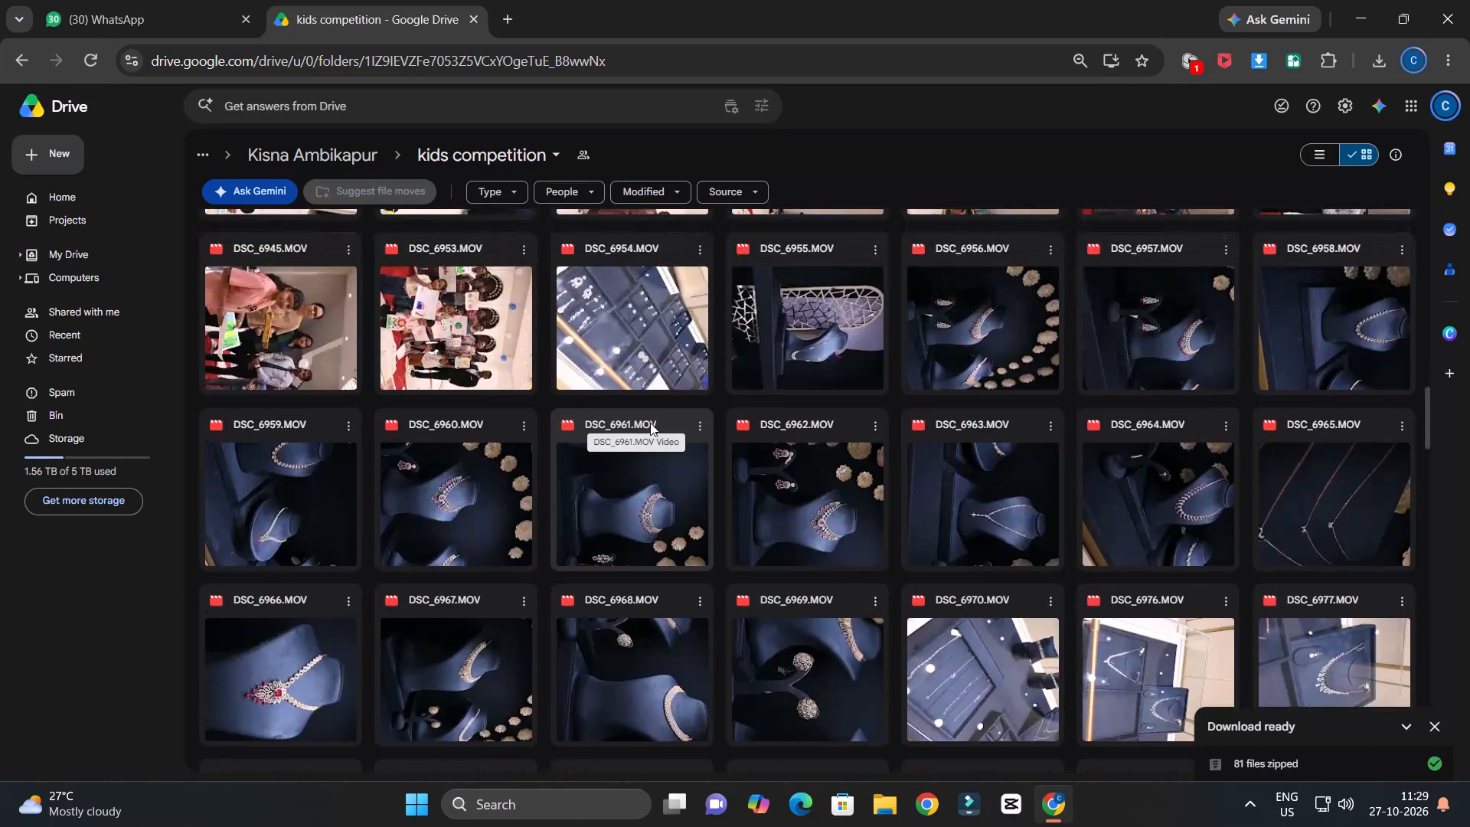
pyautogui.scroll(8, 724, 430)
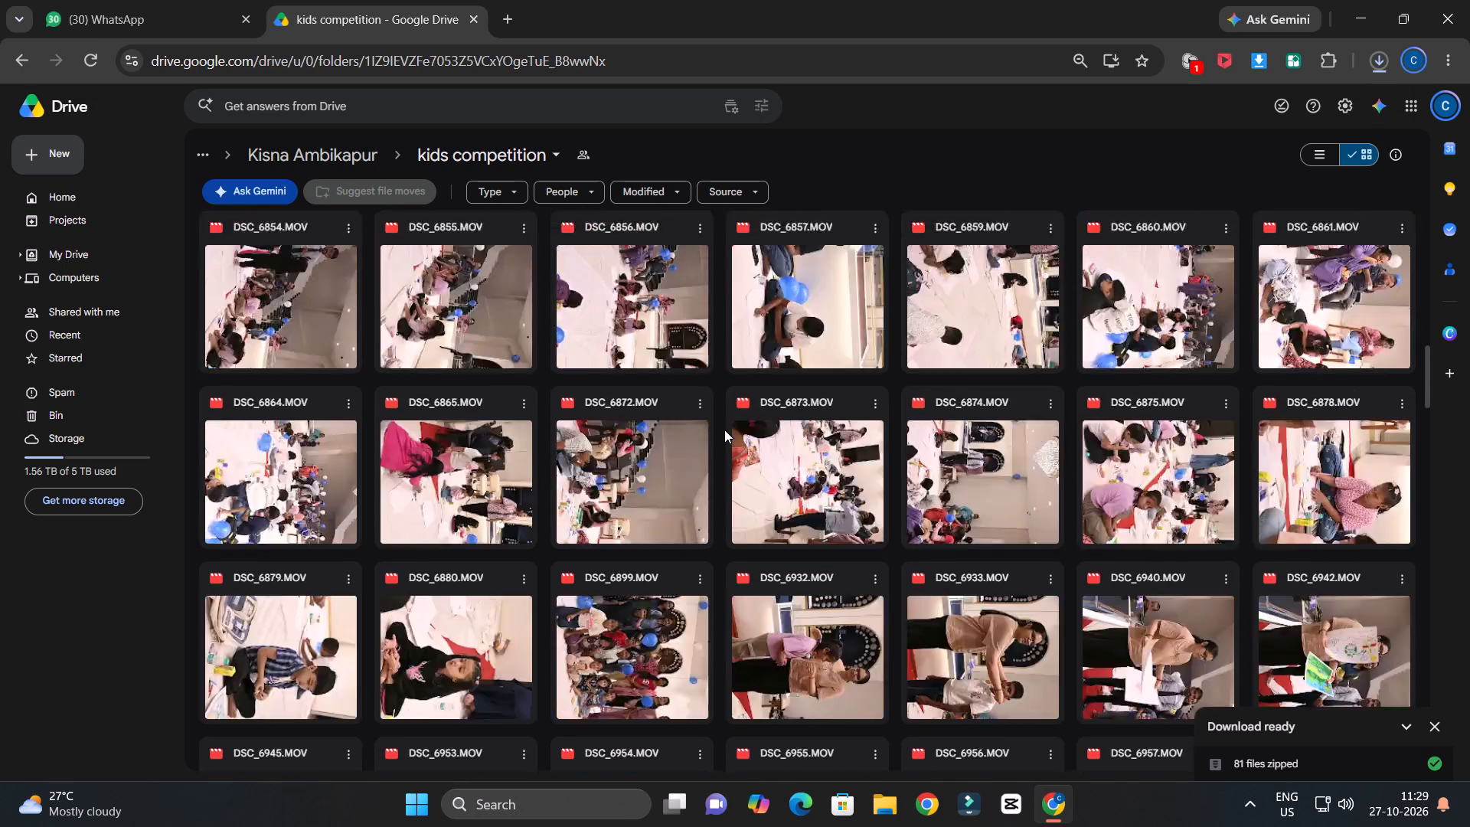
pyautogui.scroll(11, 724, 430)
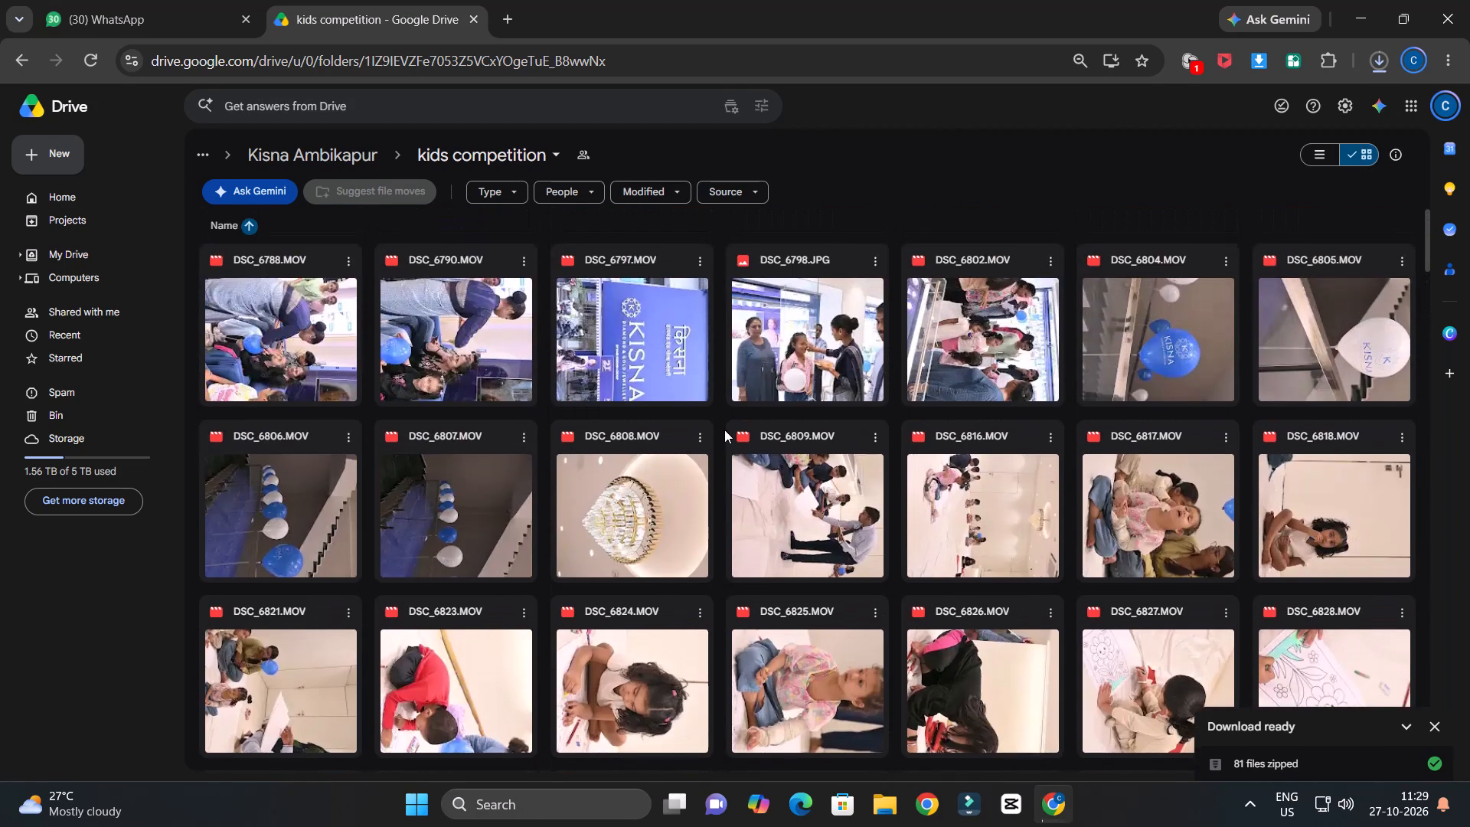
pyautogui.scroll(3, 724, 430)
# Select the jewellery display photos SUR_6971.JPG through SUR_6983.JPG in the kids competition folder and download them together.
pyautogui.scroll(-16, 724, 430)
pyautogui.scroll(-6, 724, 430)
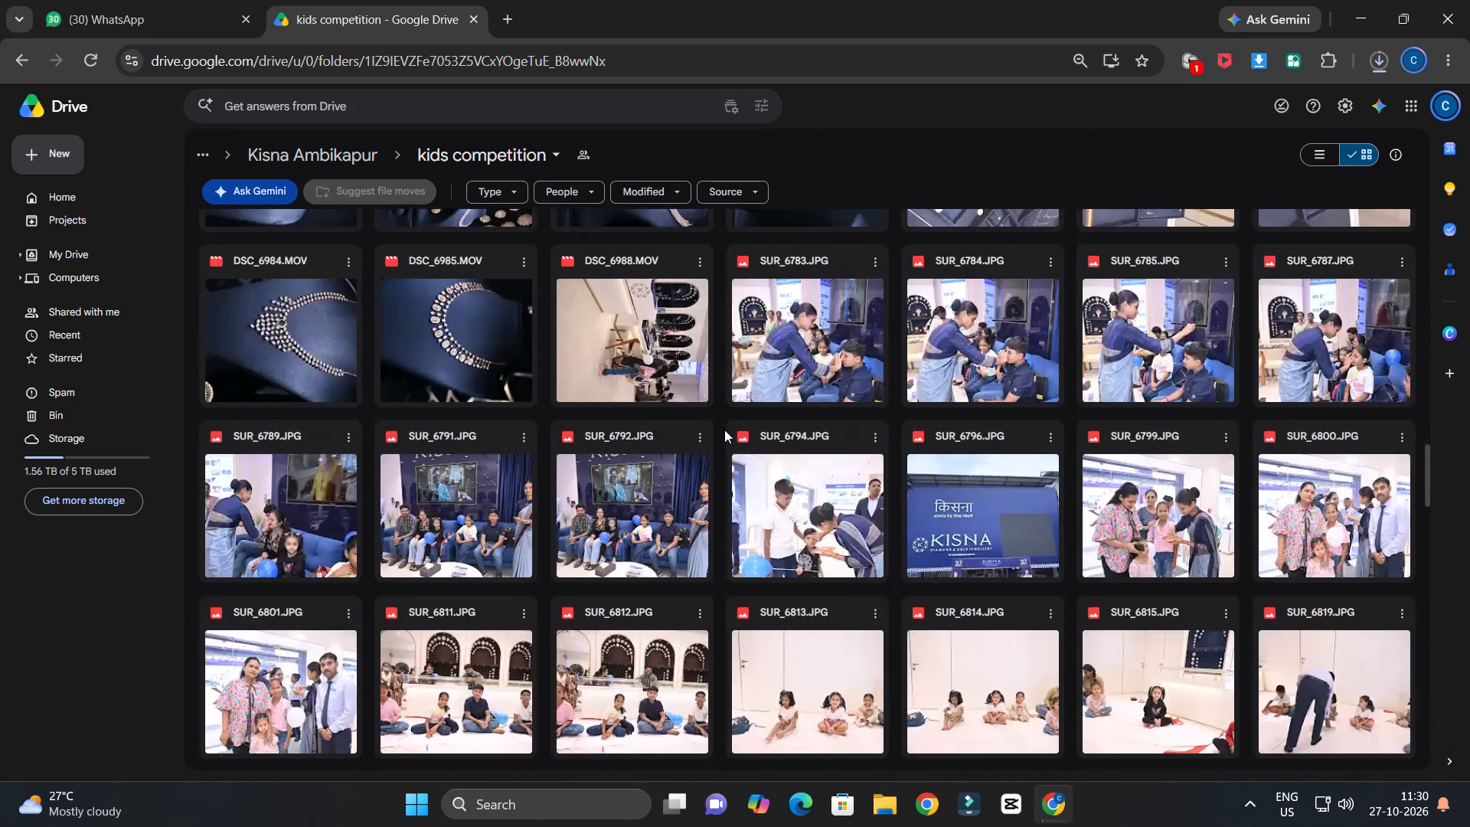
pyautogui.scroll(-16, 724, 430)
pyautogui.scroll(-11, 724, 430)
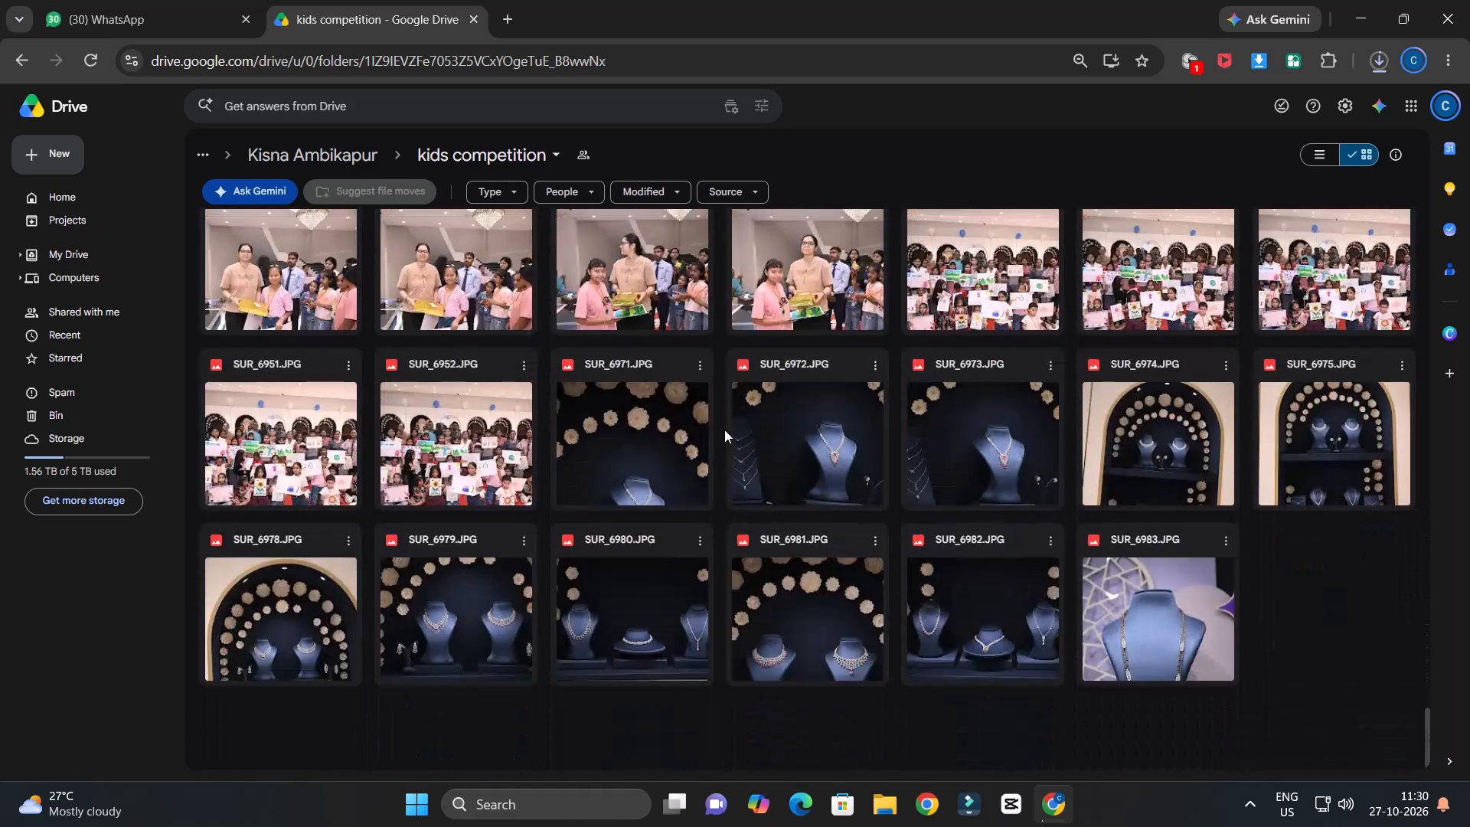
pyautogui.click(622, 416)
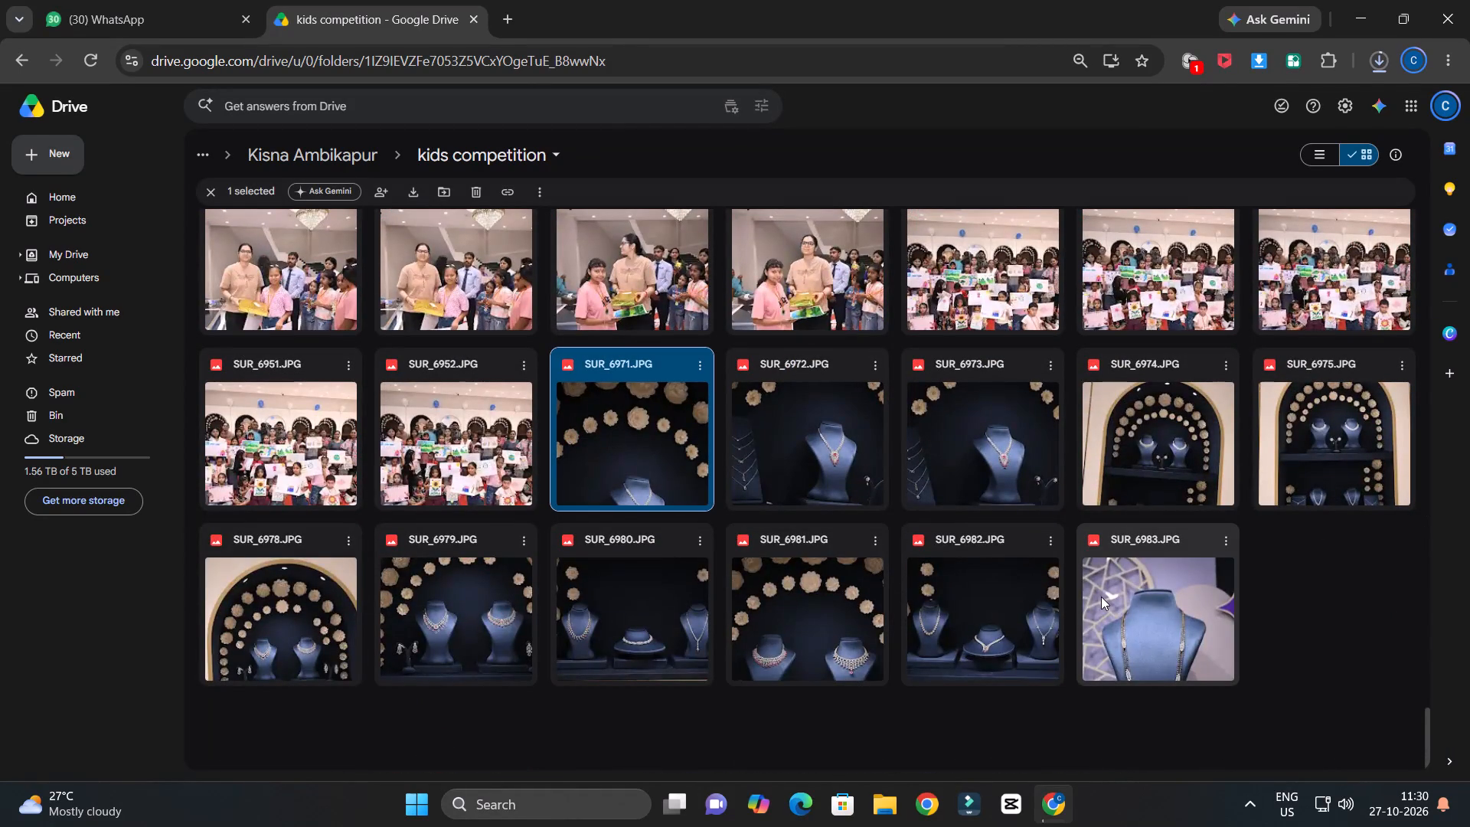
pyautogui.keyDown('shift'); pyautogui.click(1101, 597); pyautogui.keyUp('shift')
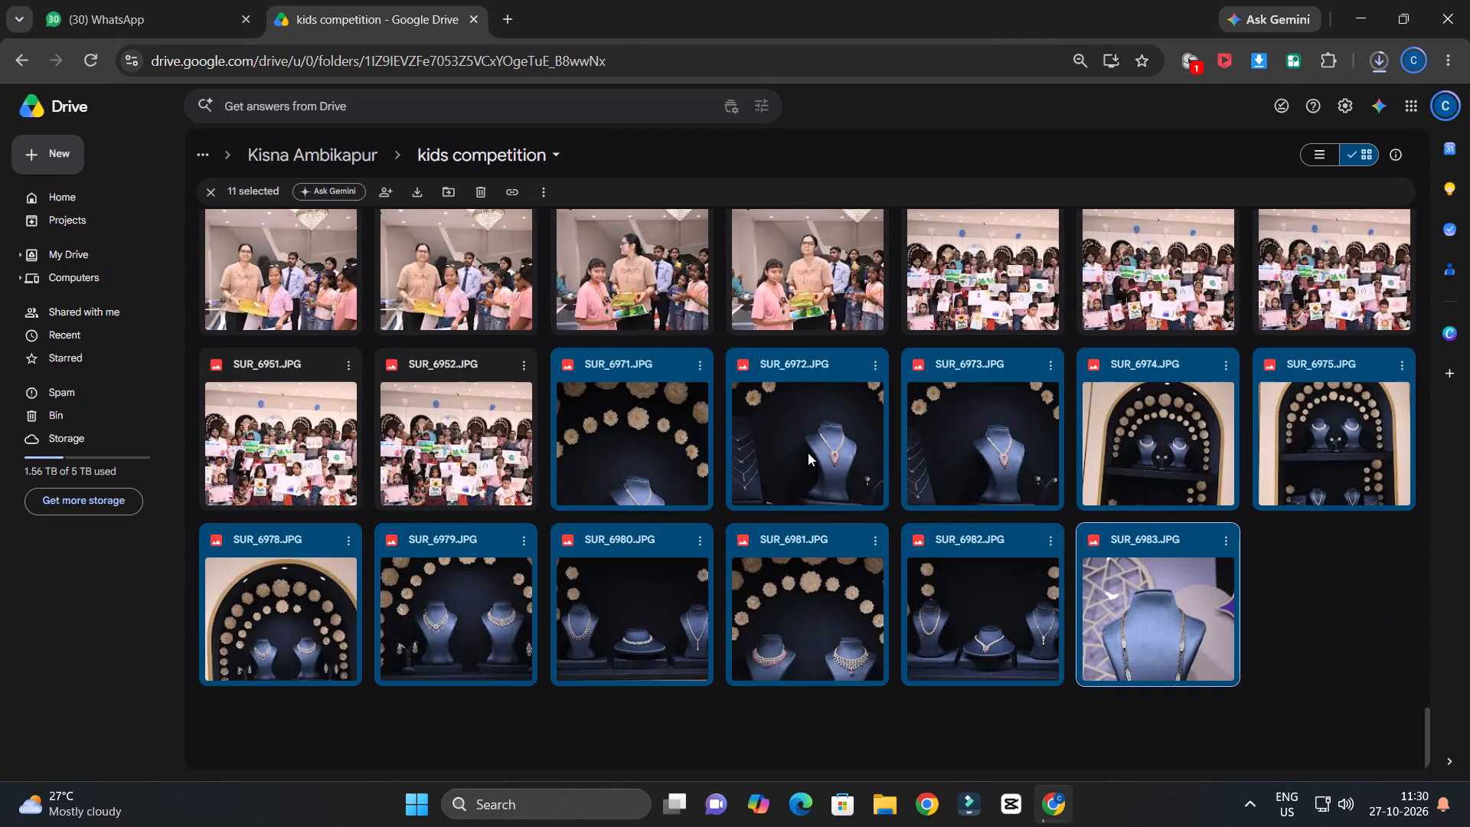
pyautogui.rightClick(806, 447)
pyautogui.click(884, 496)
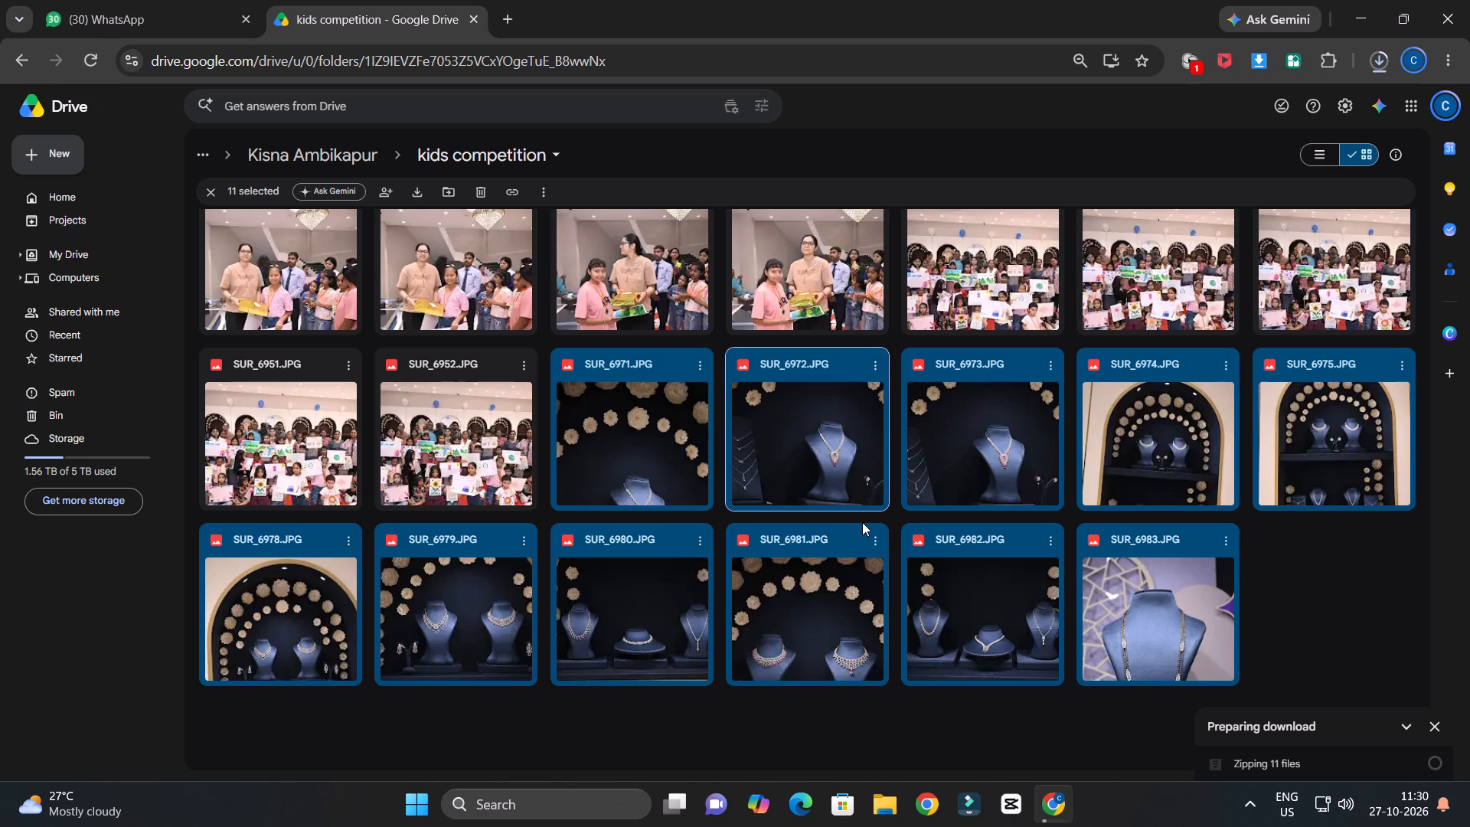
# Open Canva in a new browser tab and search for "jewellery poster".
pyautogui.click(511, 23)
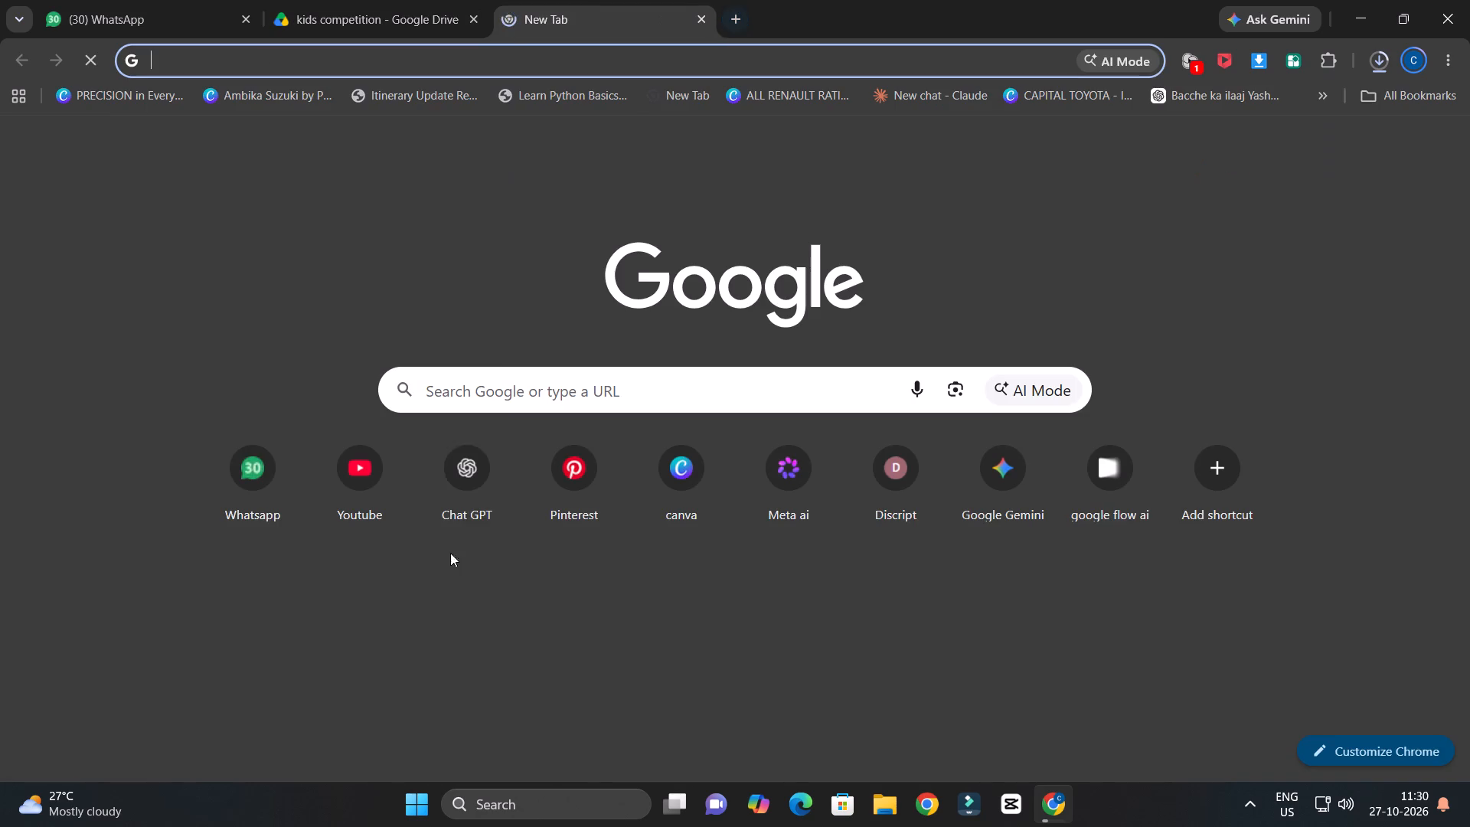
pyautogui.click(661, 475)
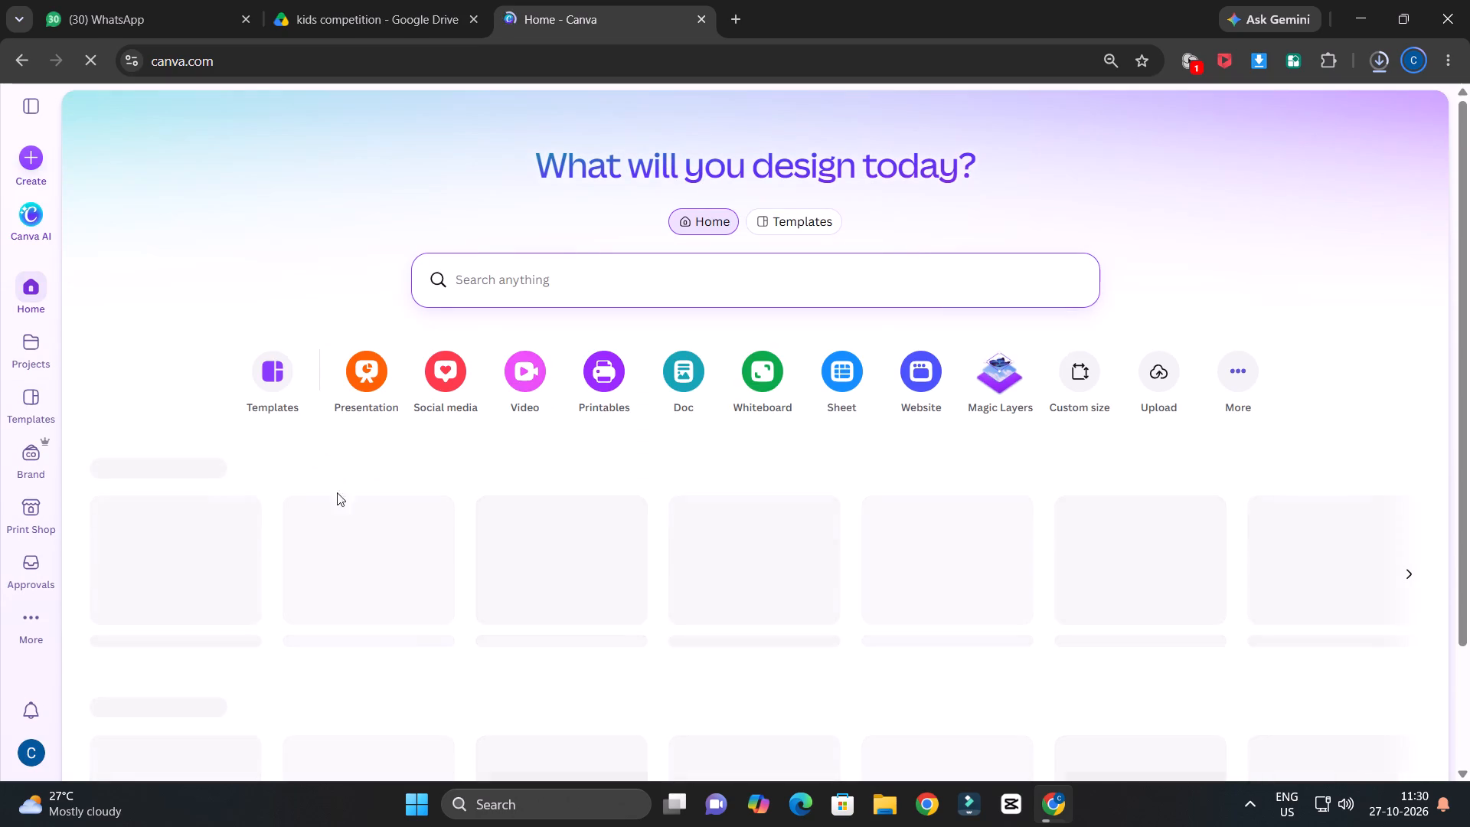
pyautogui.click(488, 289)
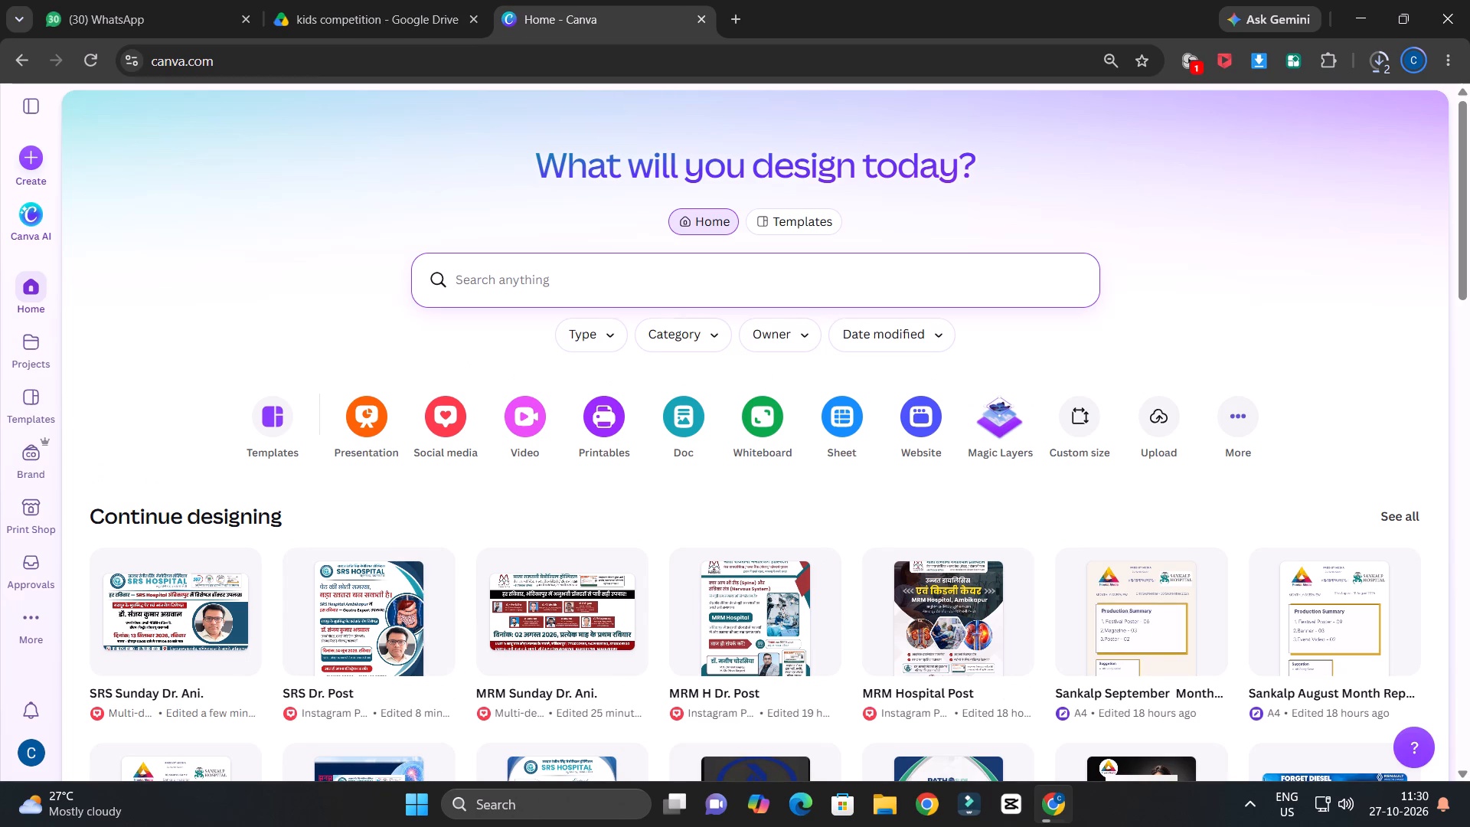
pyautogui.click(514, 282)
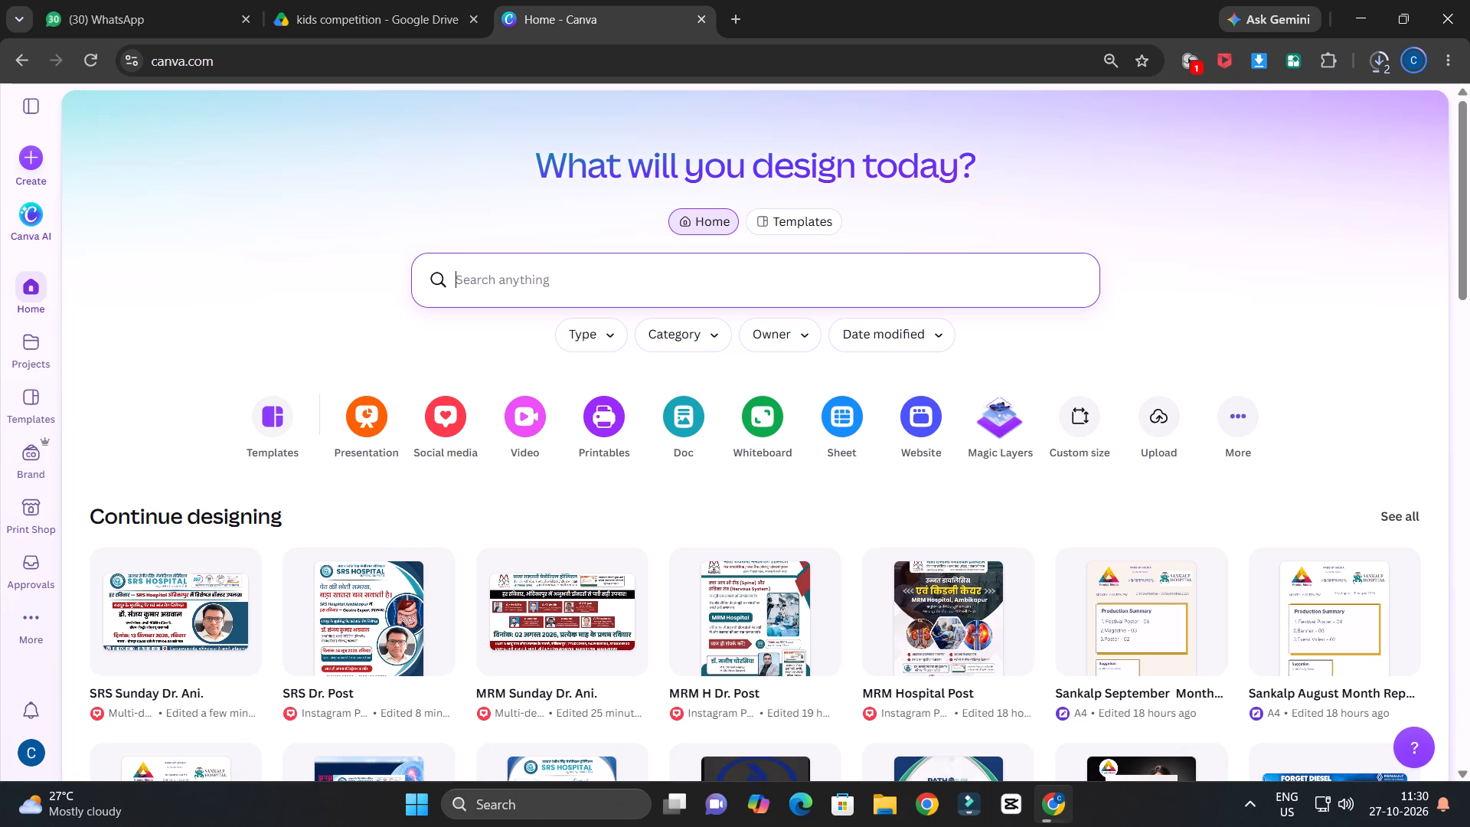
pyautogui.click(518, 280)
pyautogui.write('jewellery')
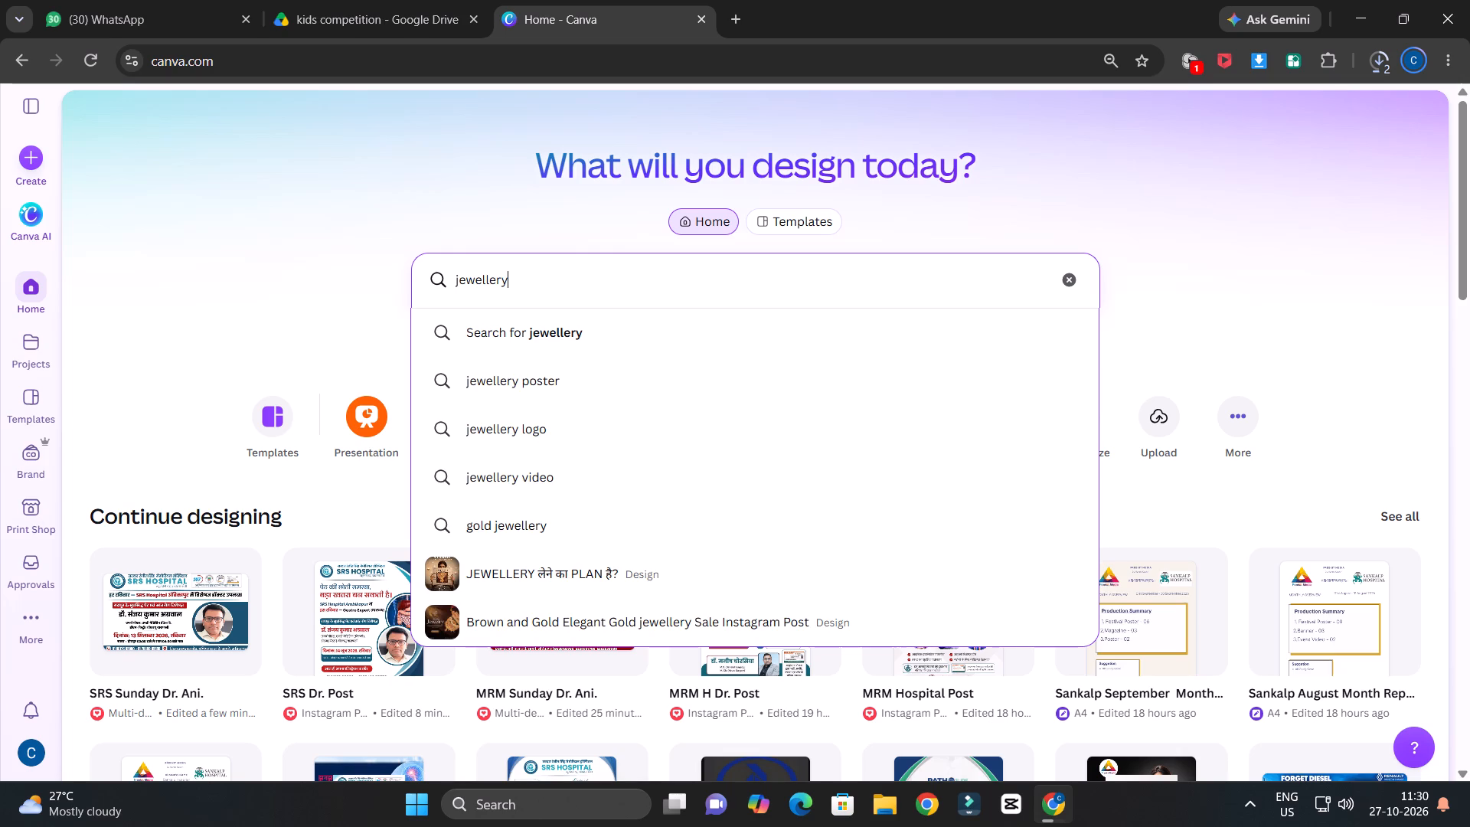
pyautogui.click(495, 387)
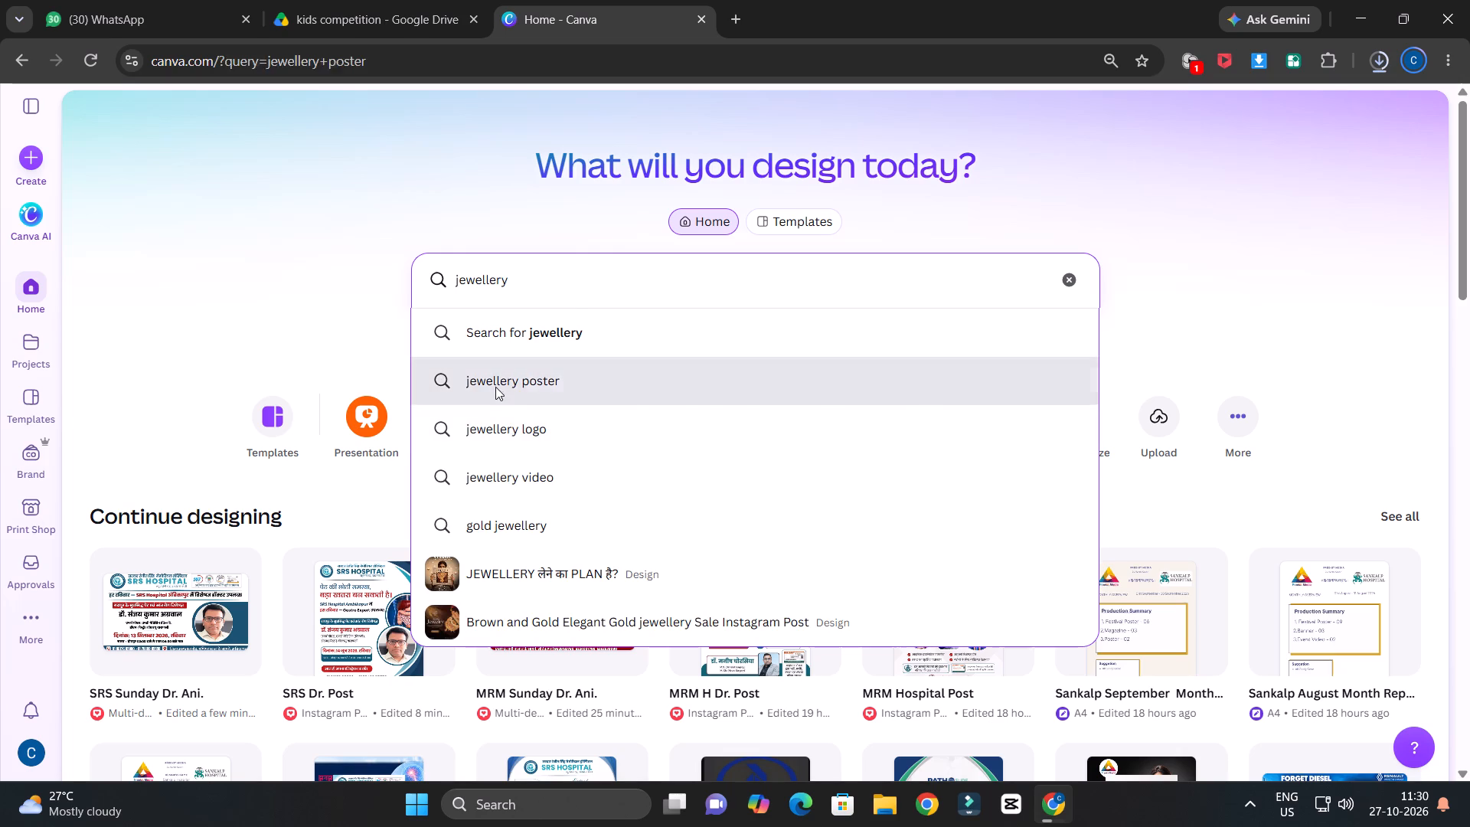
# Browse the Canva template results and open the preview of the red Iconic Jewellery template with the gold necklace.
pyautogui.scroll(-2, 463, 435)
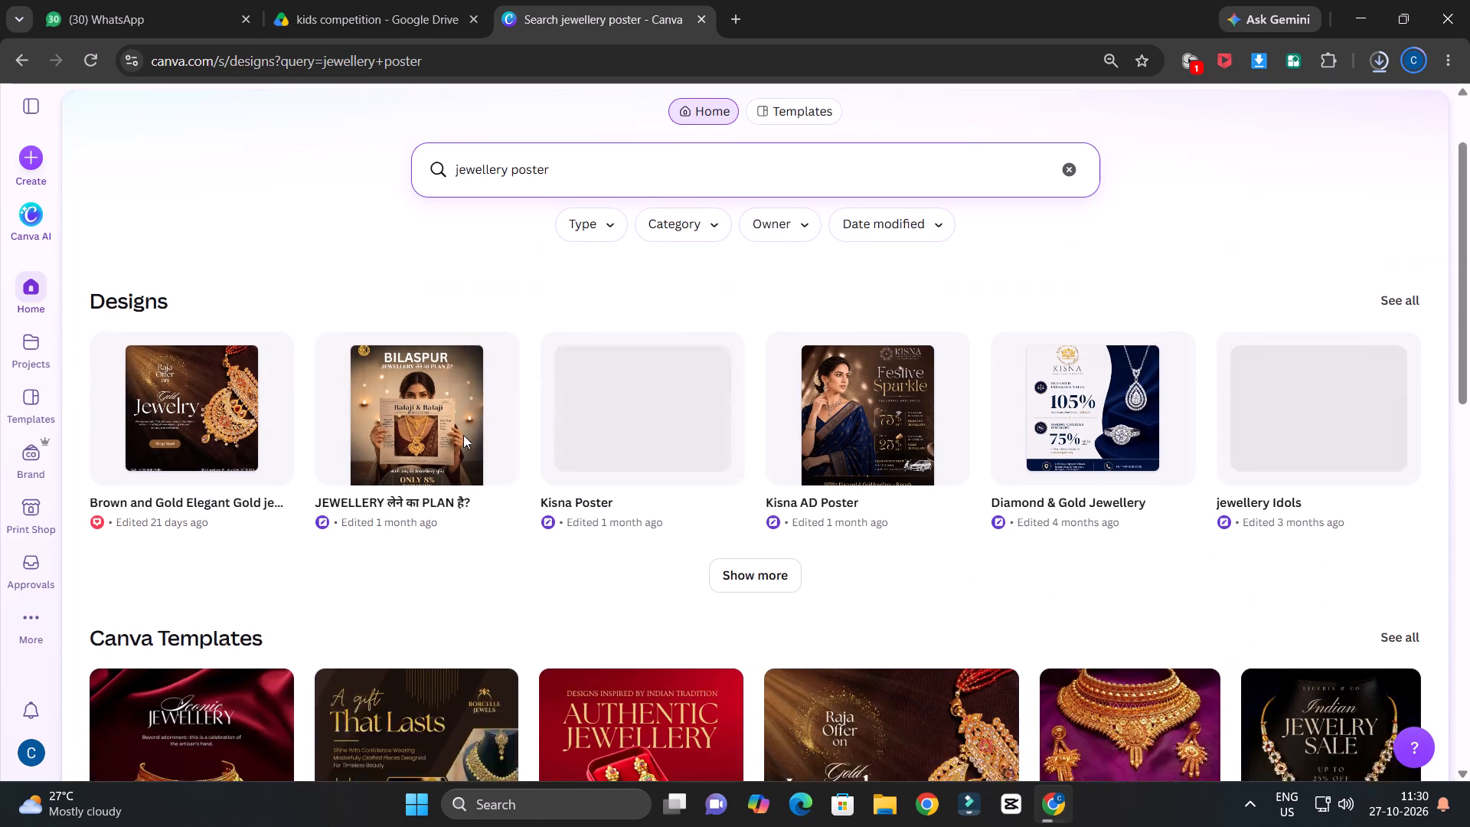
pyautogui.scroll(-2, 642, 479)
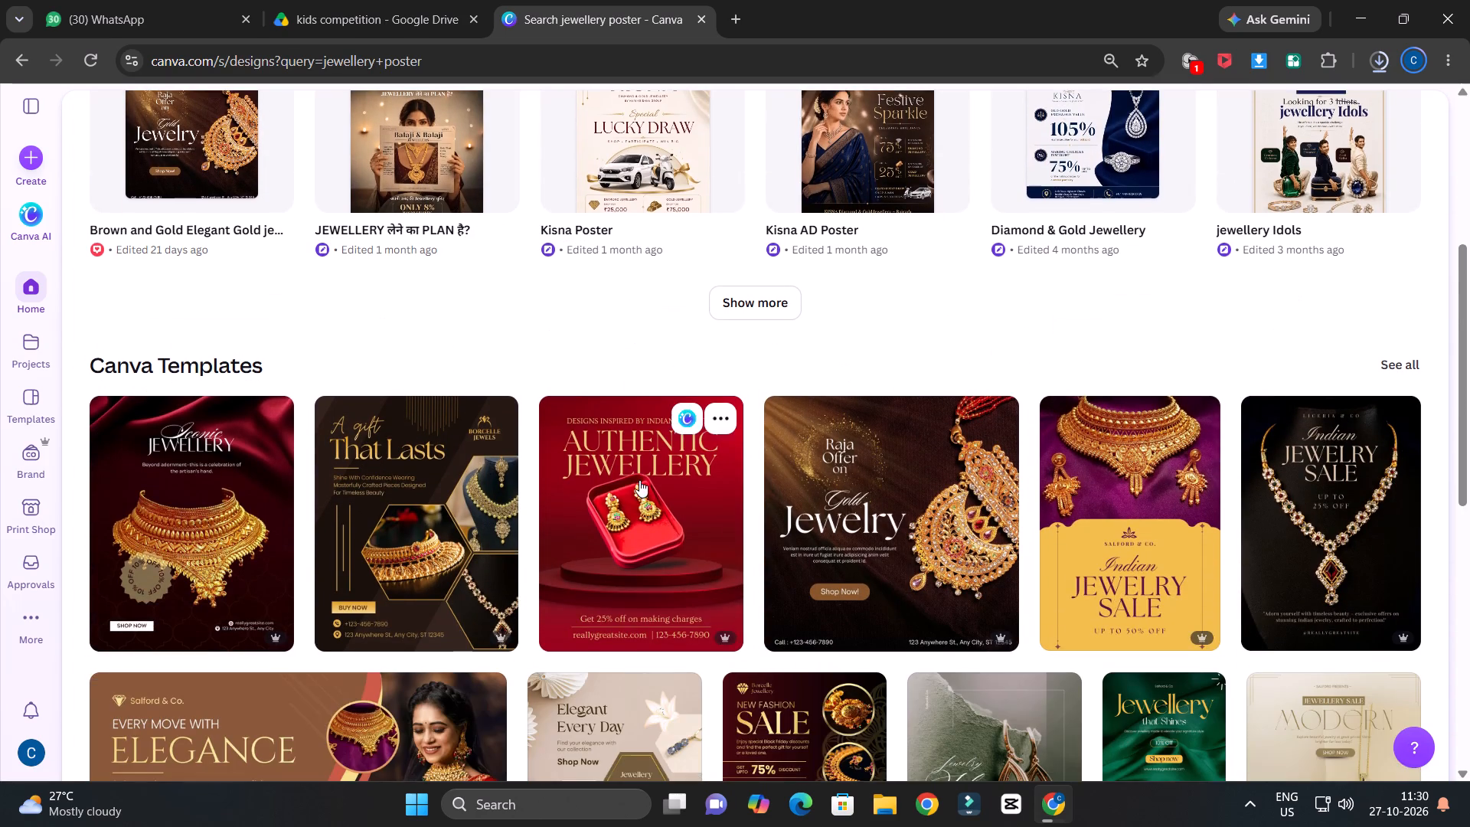
pyautogui.scroll(-2, 631, 483)
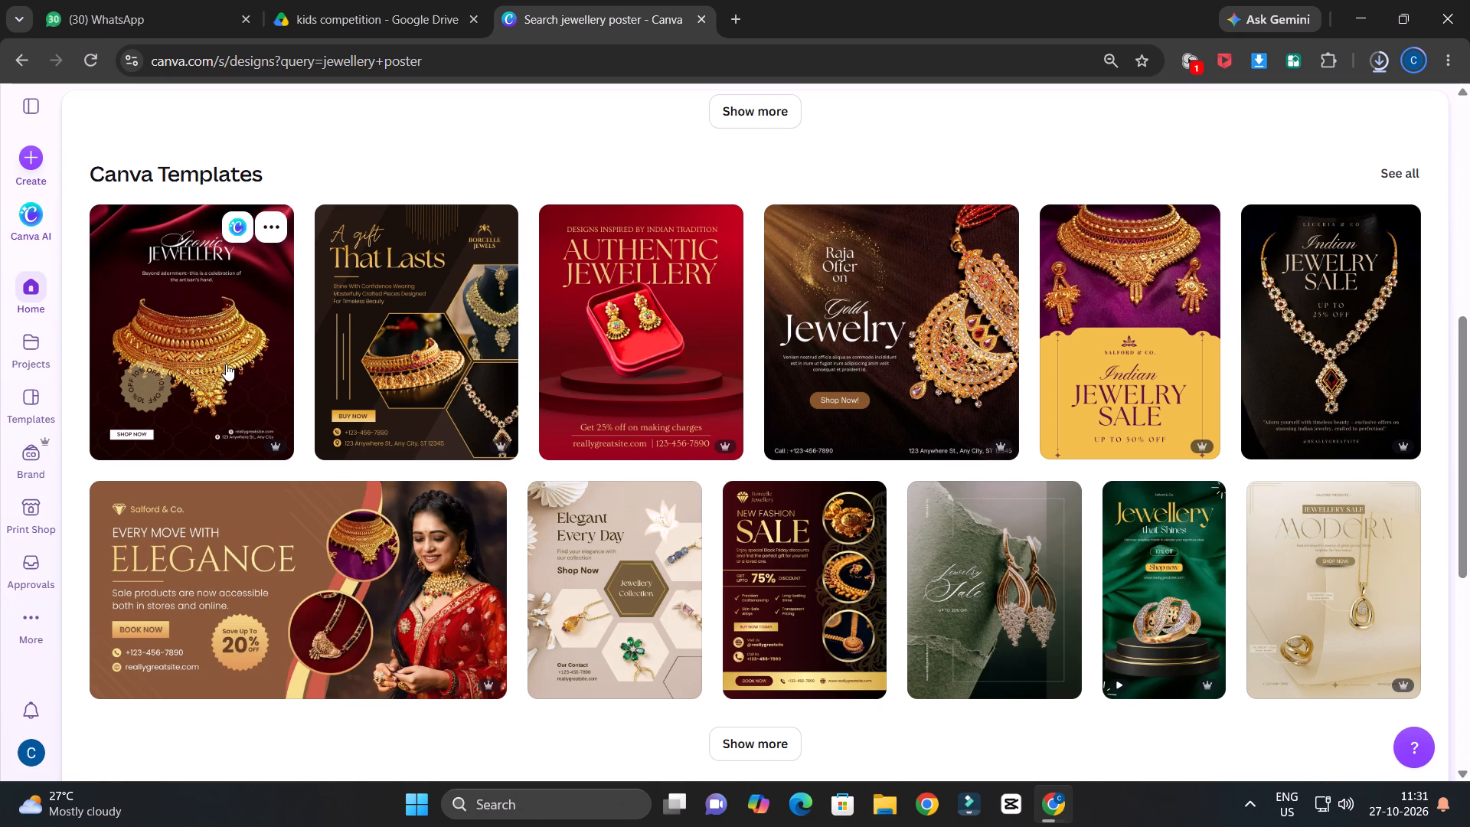
# Look over the remaining jewellery poster search results and reopen the preview of the red Iconic Jewellery template.
pyautogui.scroll(-4, 226, 364)
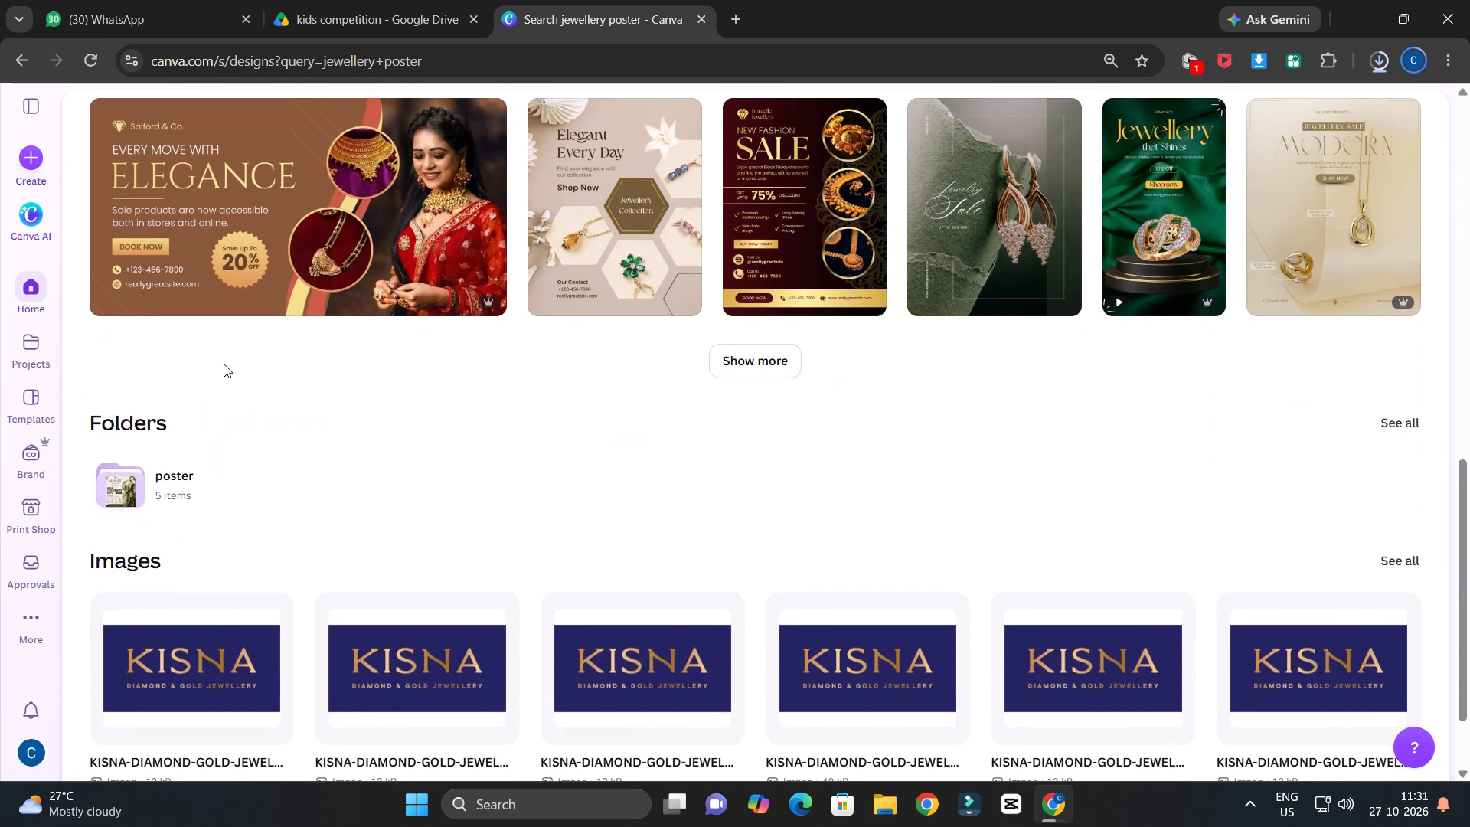
pyautogui.scroll(-3, 224, 364)
pyautogui.scroll(7, 222, 364)
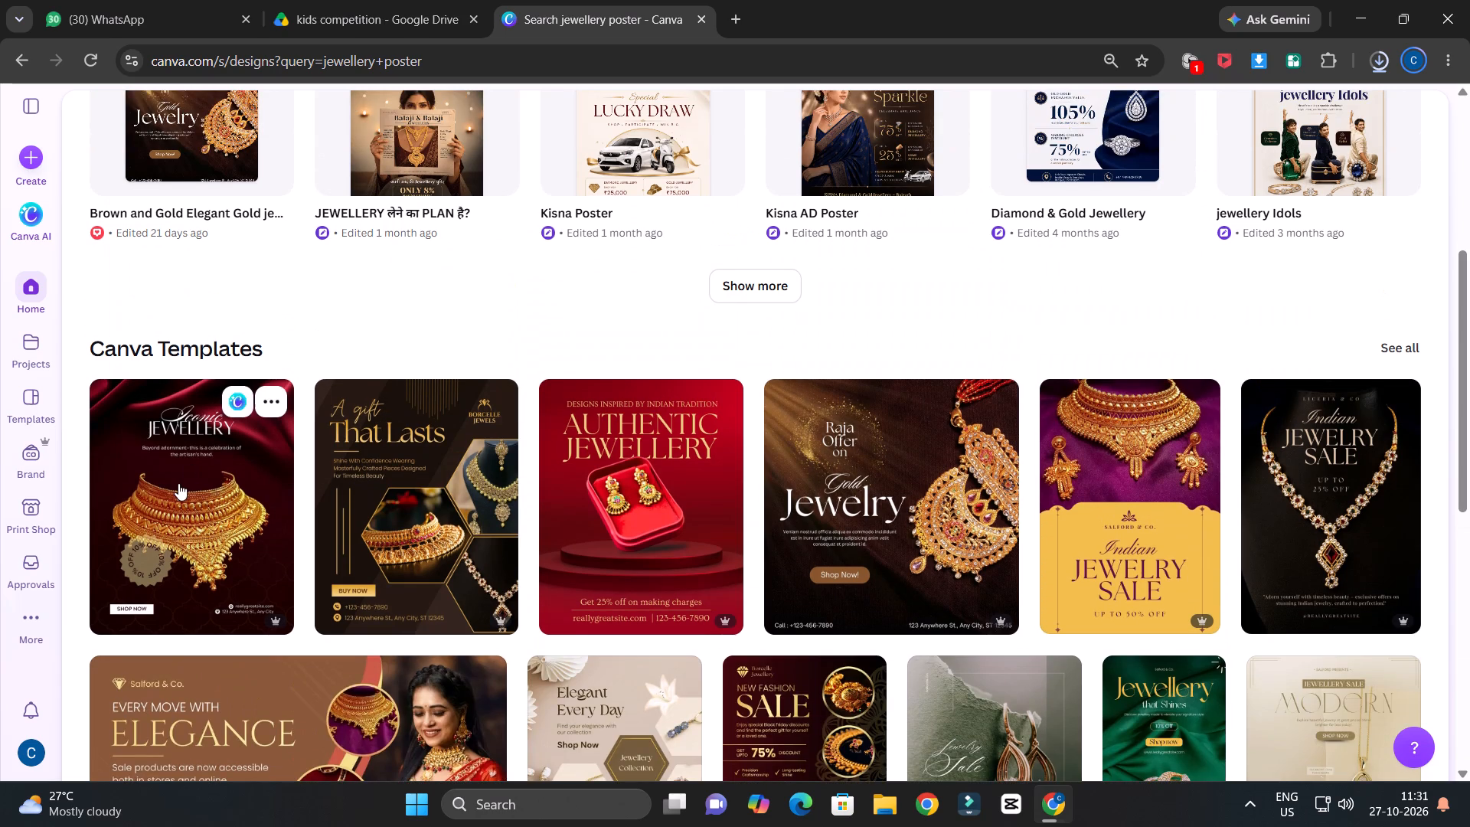
pyautogui.click(178, 483)
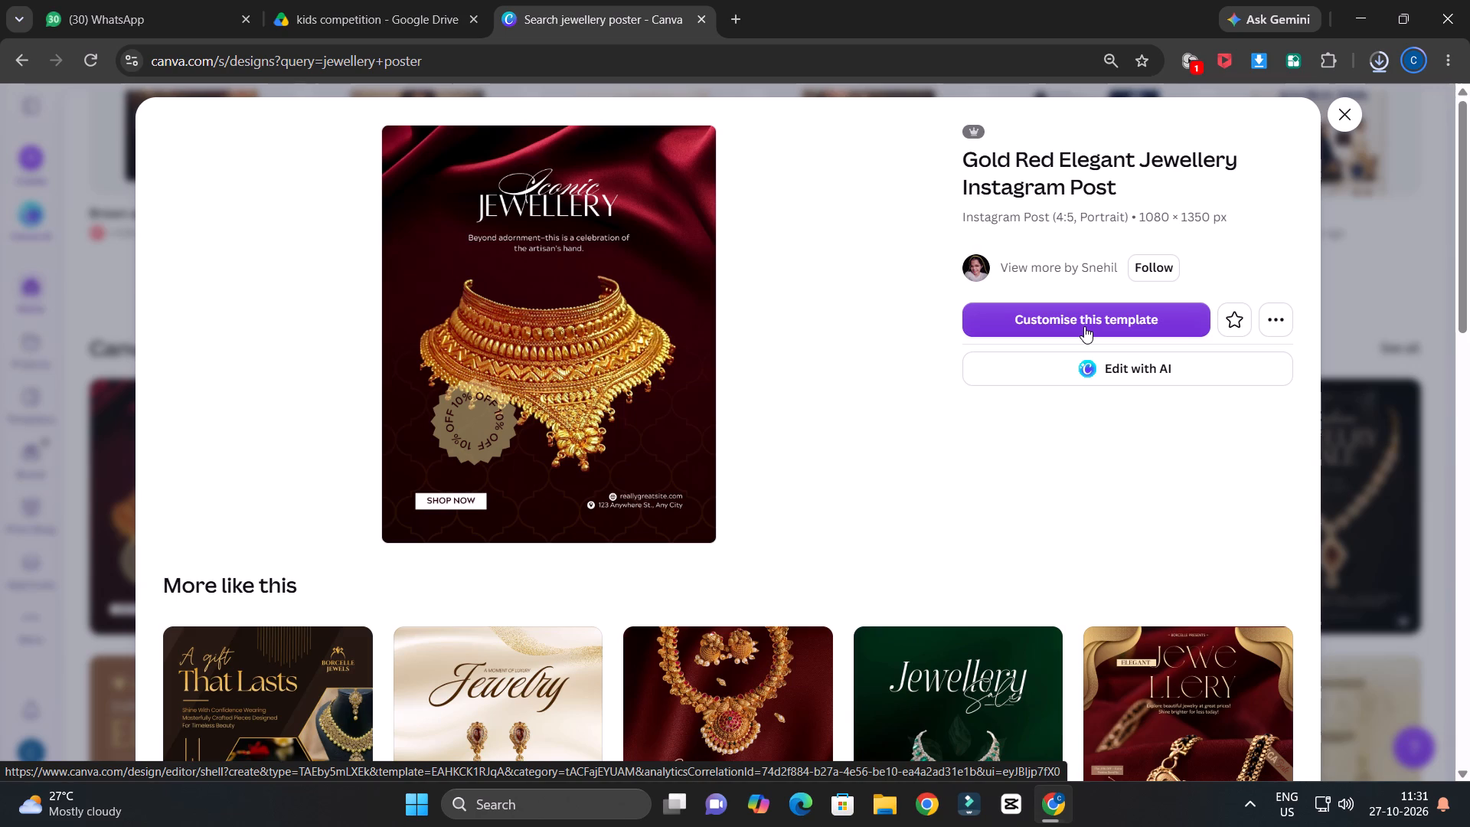
# Examine the similar jewellery templates suggested below the Iconic Jewellery preview and compare them with it.
pyautogui.scroll(-1, 1092, 501)
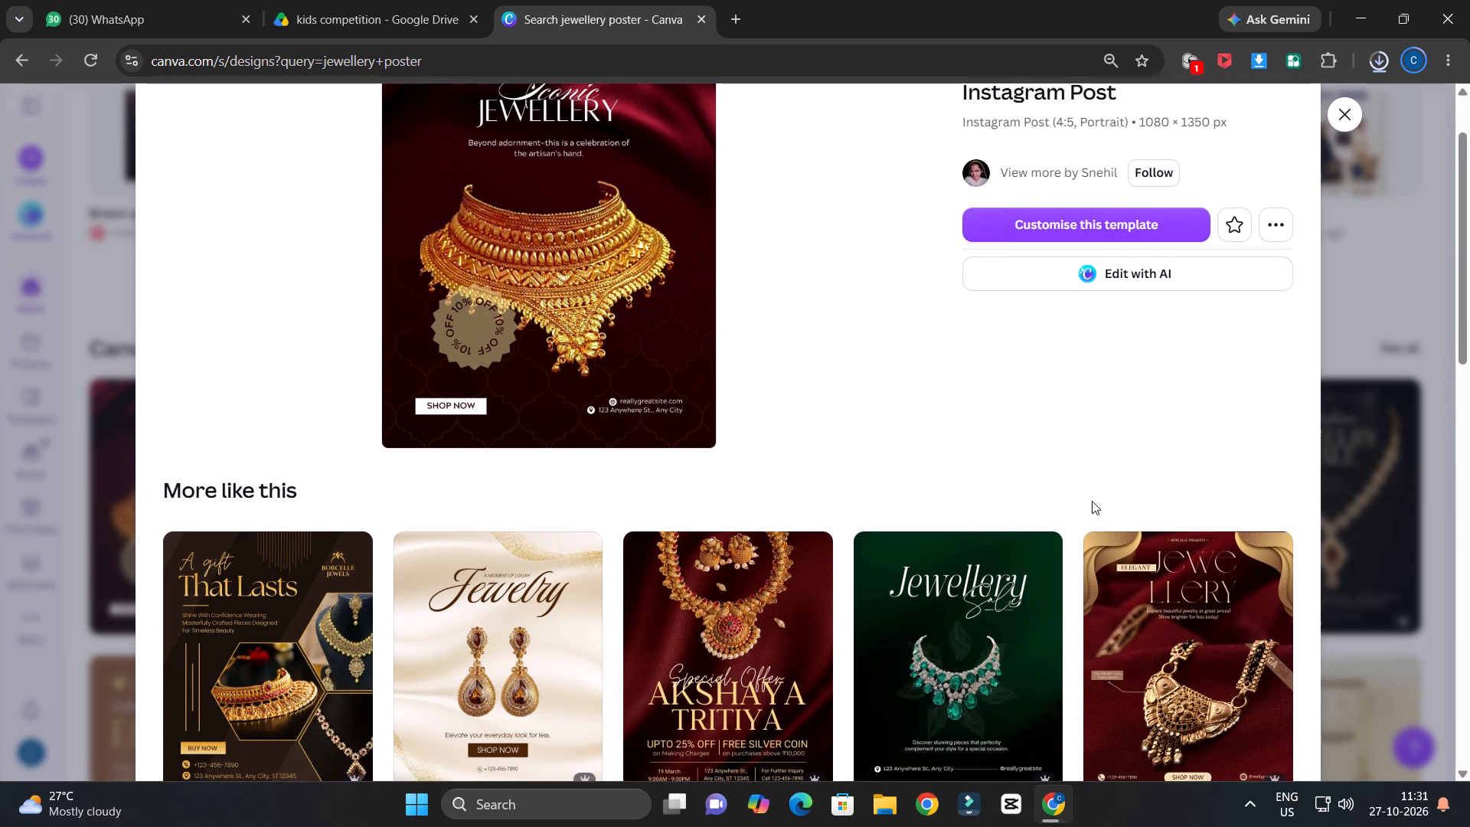
pyautogui.scroll(-4, 1110, 582)
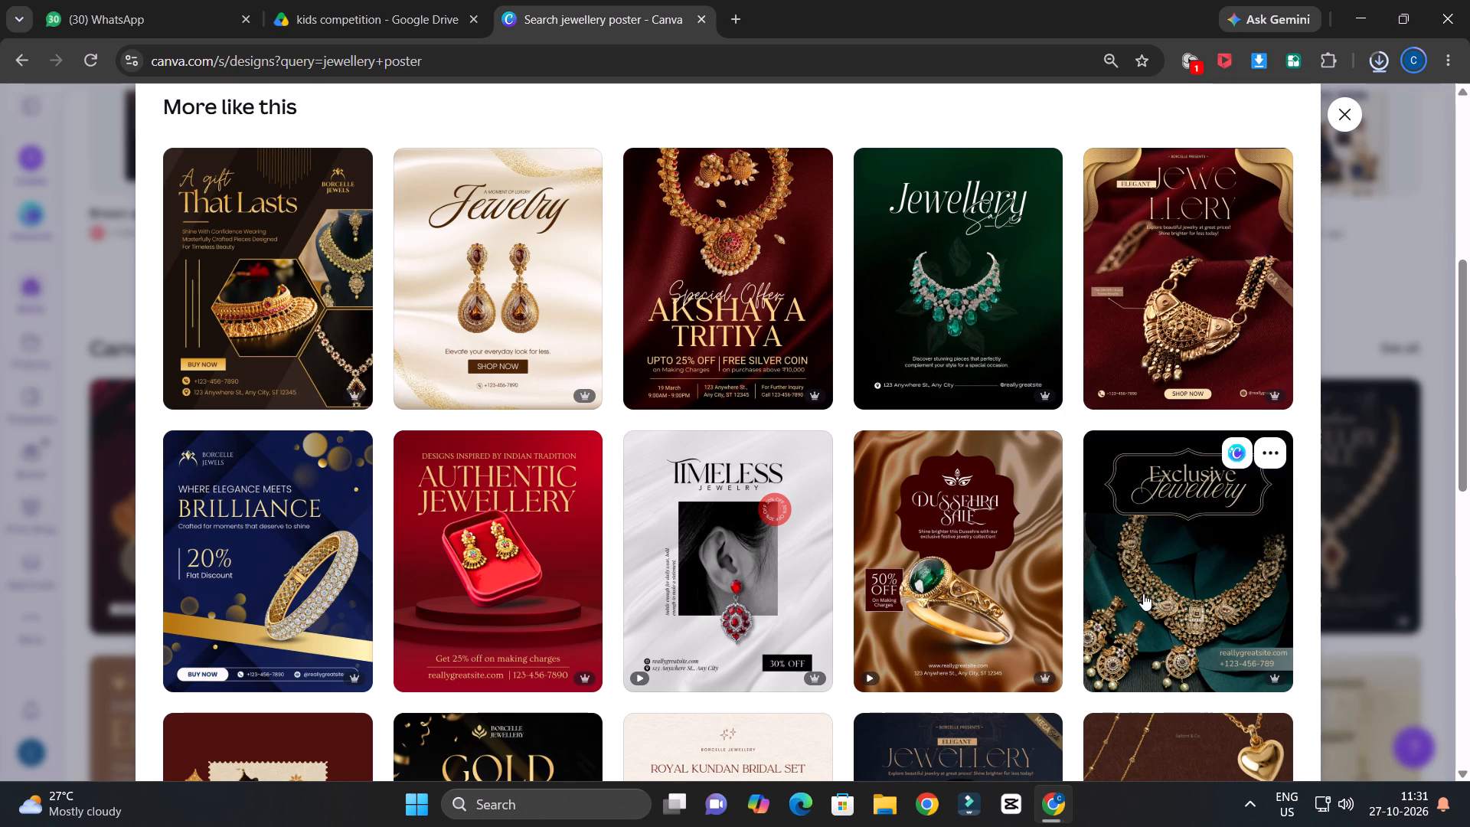
pyautogui.scroll(-4, 1143, 593)
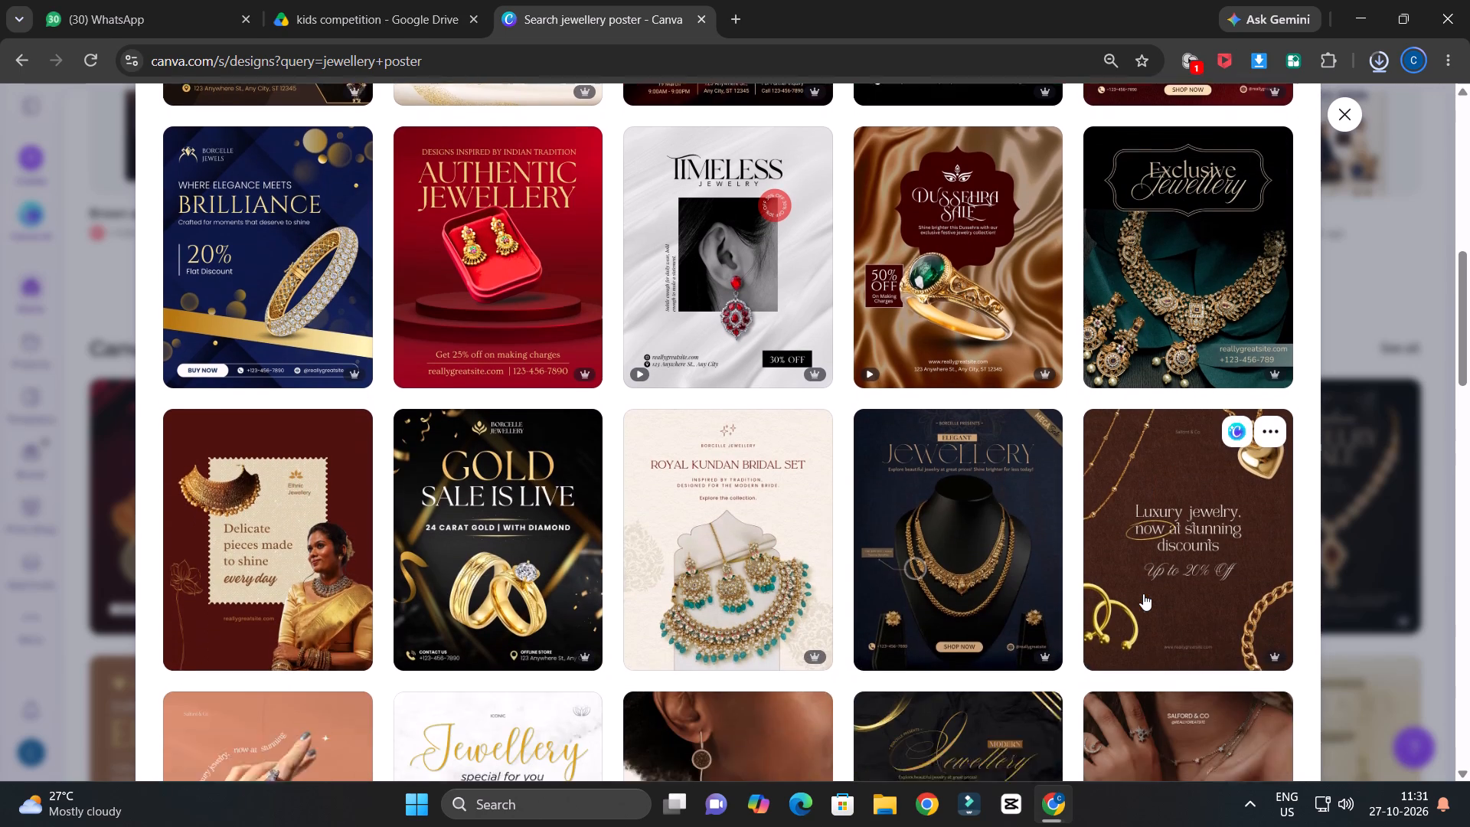
pyautogui.scroll(8, 1143, 593)
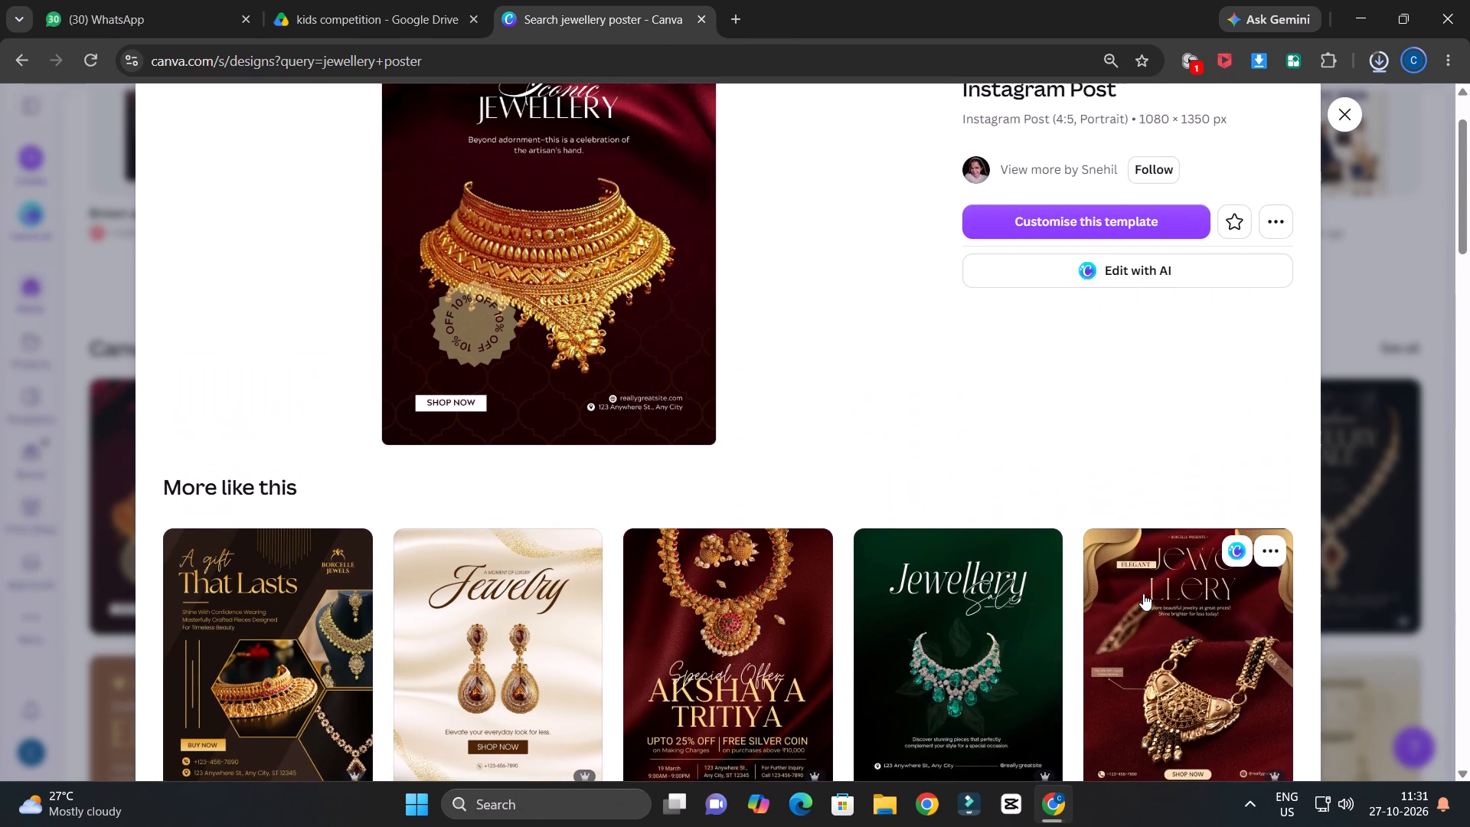
pyautogui.scroll(2, 960, 456)
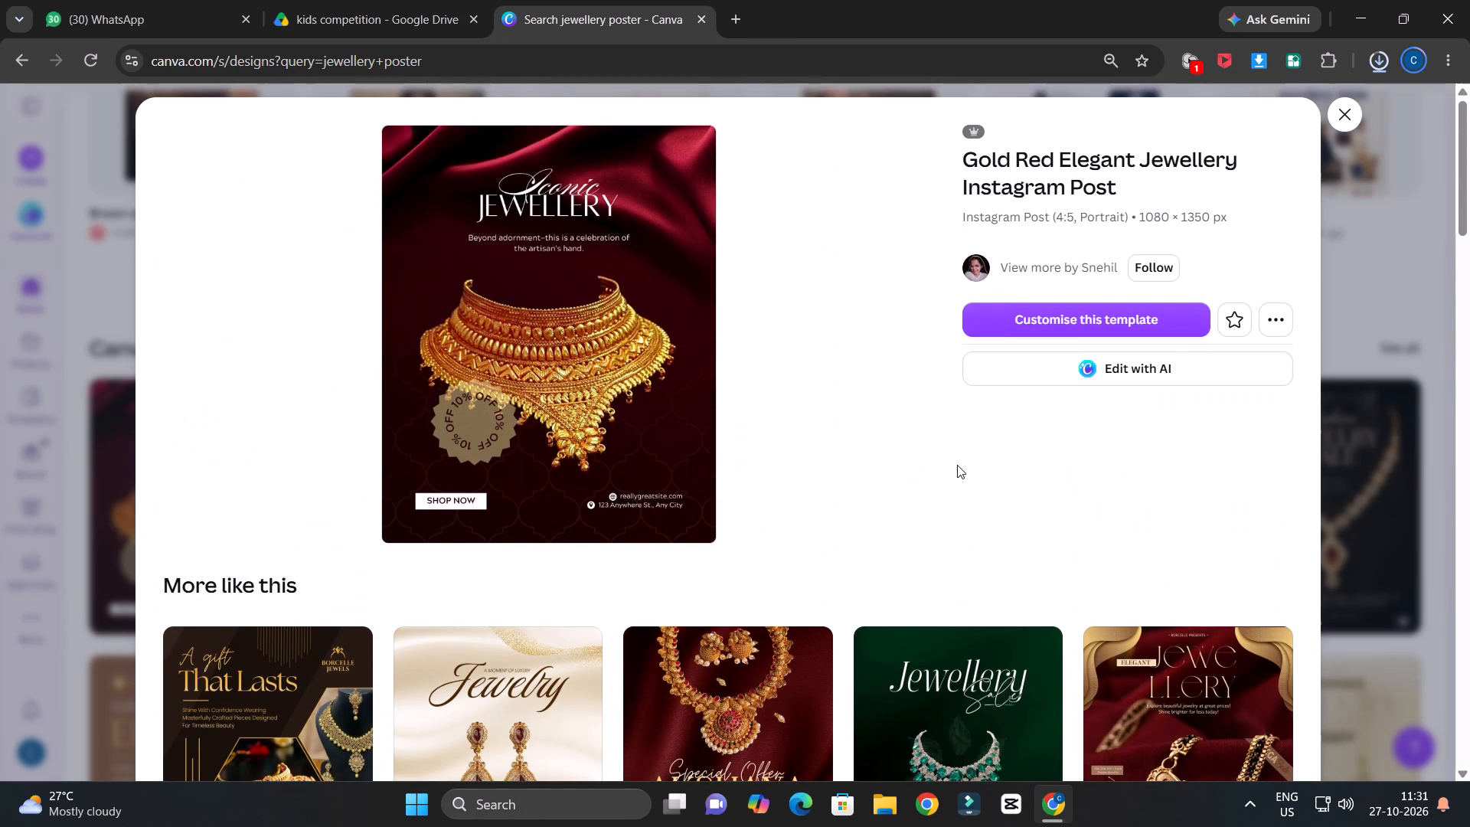
pyautogui.scroll(-3, 957, 466)
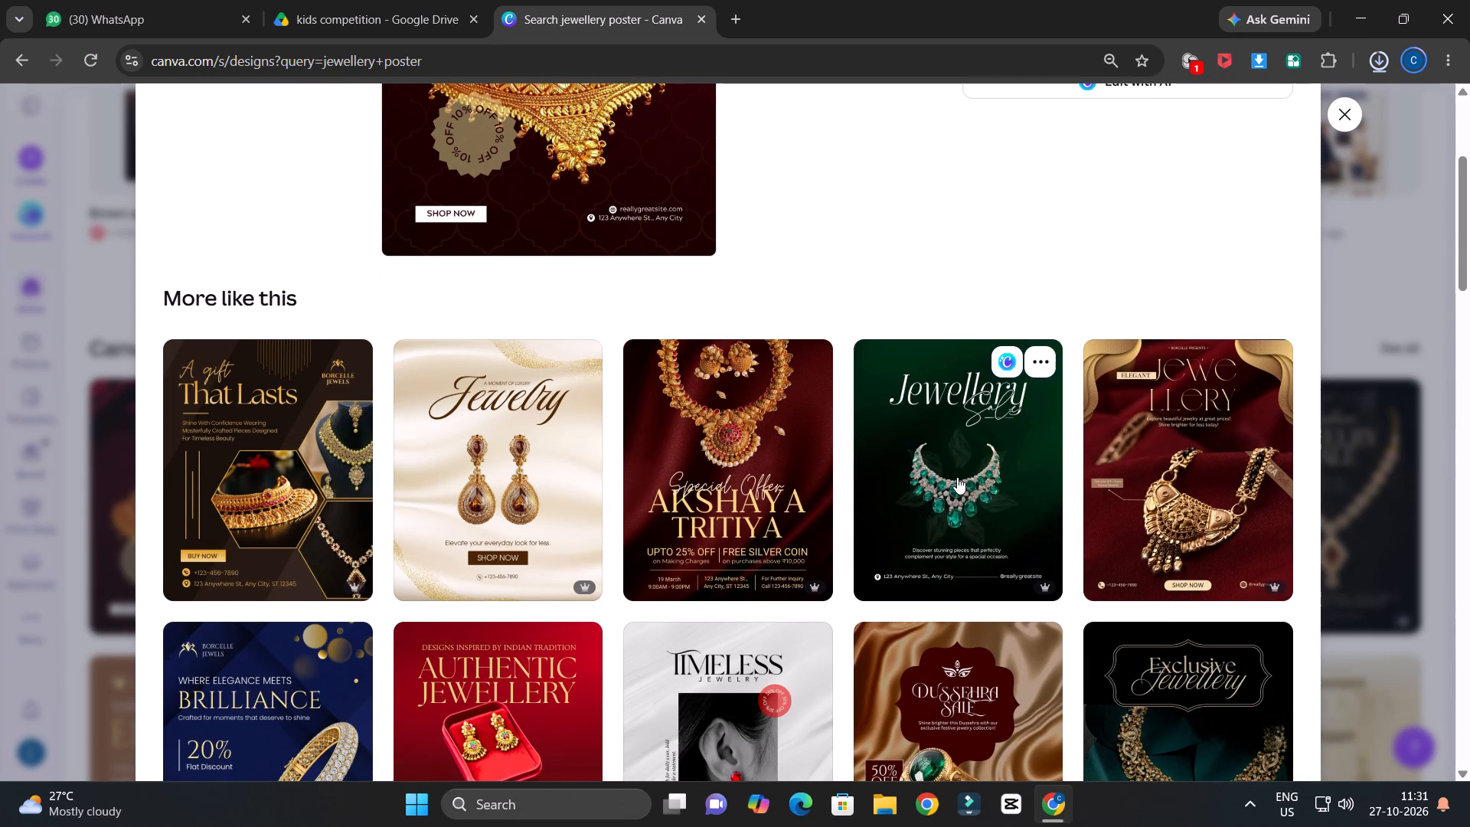
# Examine the similar jewellery poster designs suggested under the Iconic Jewellery template and compare them with it.
pyautogui.scroll(-4, 957, 477)
pyautogui.scroll(2, 957, 477)
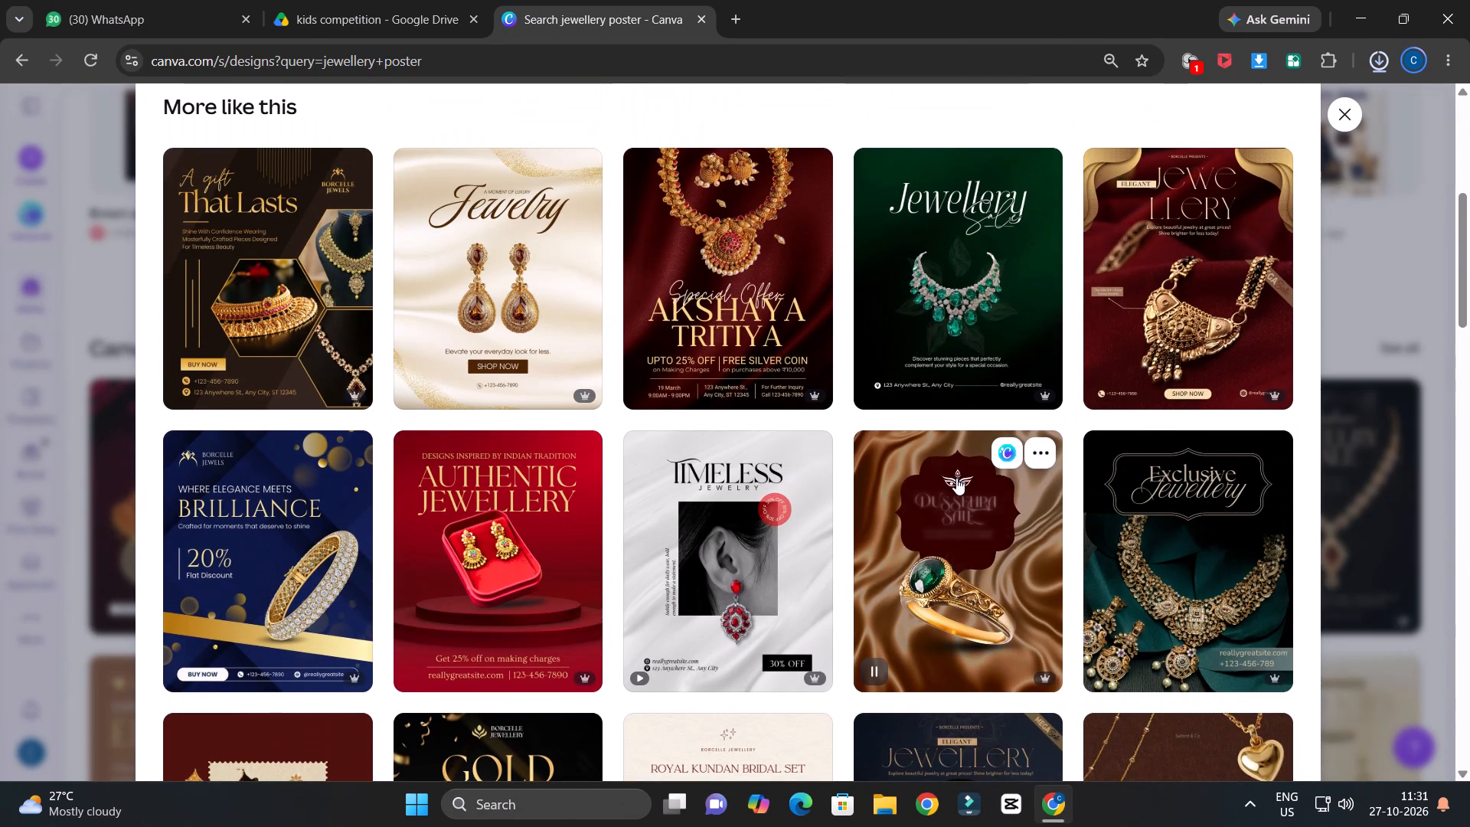
pyautogui.scroll(-4, 956, 478)
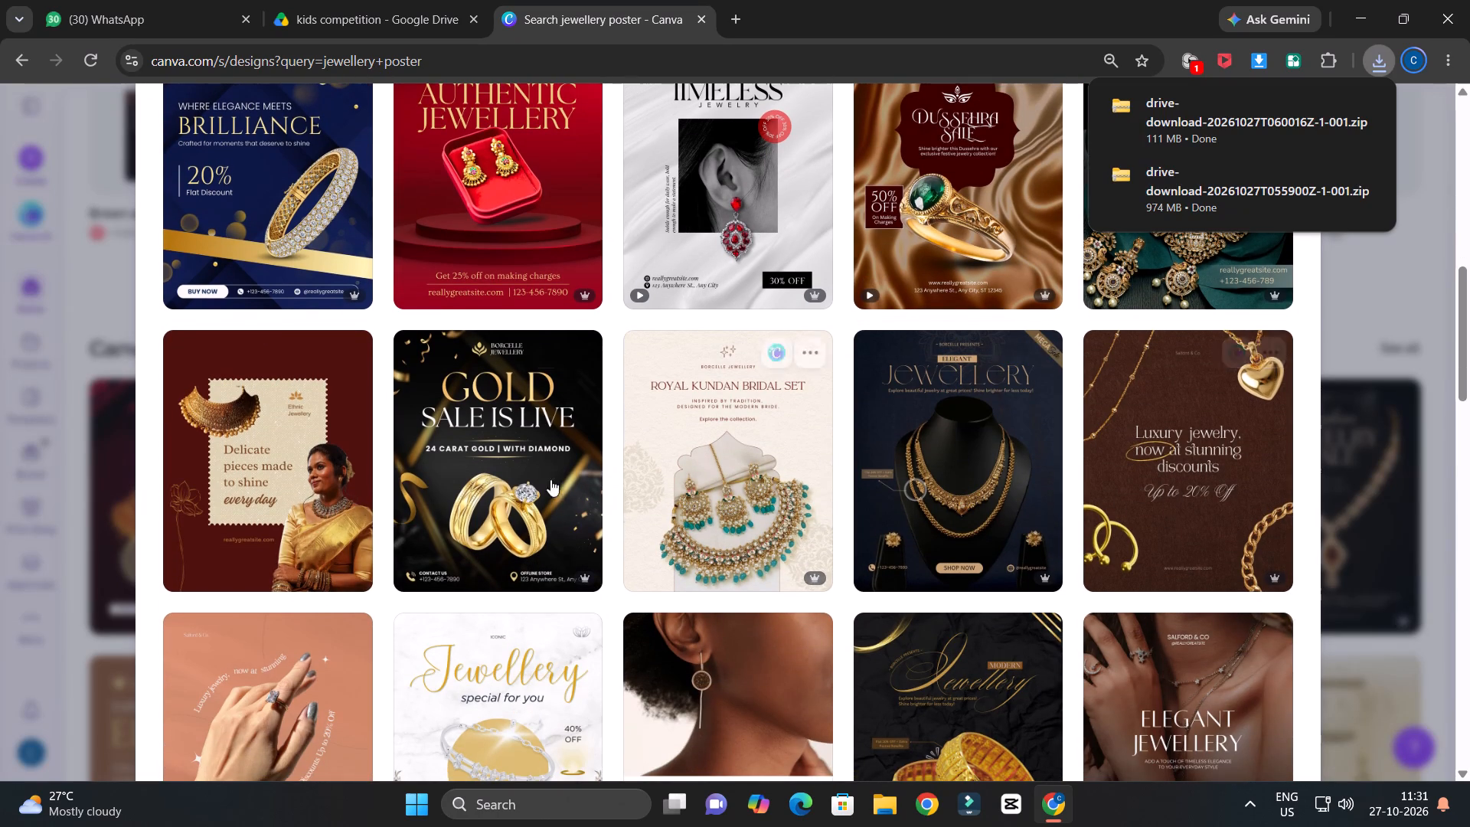
pyautogui.scroll(-4, 472, 479)
pyautogui.scroll(-4, 776, 496)
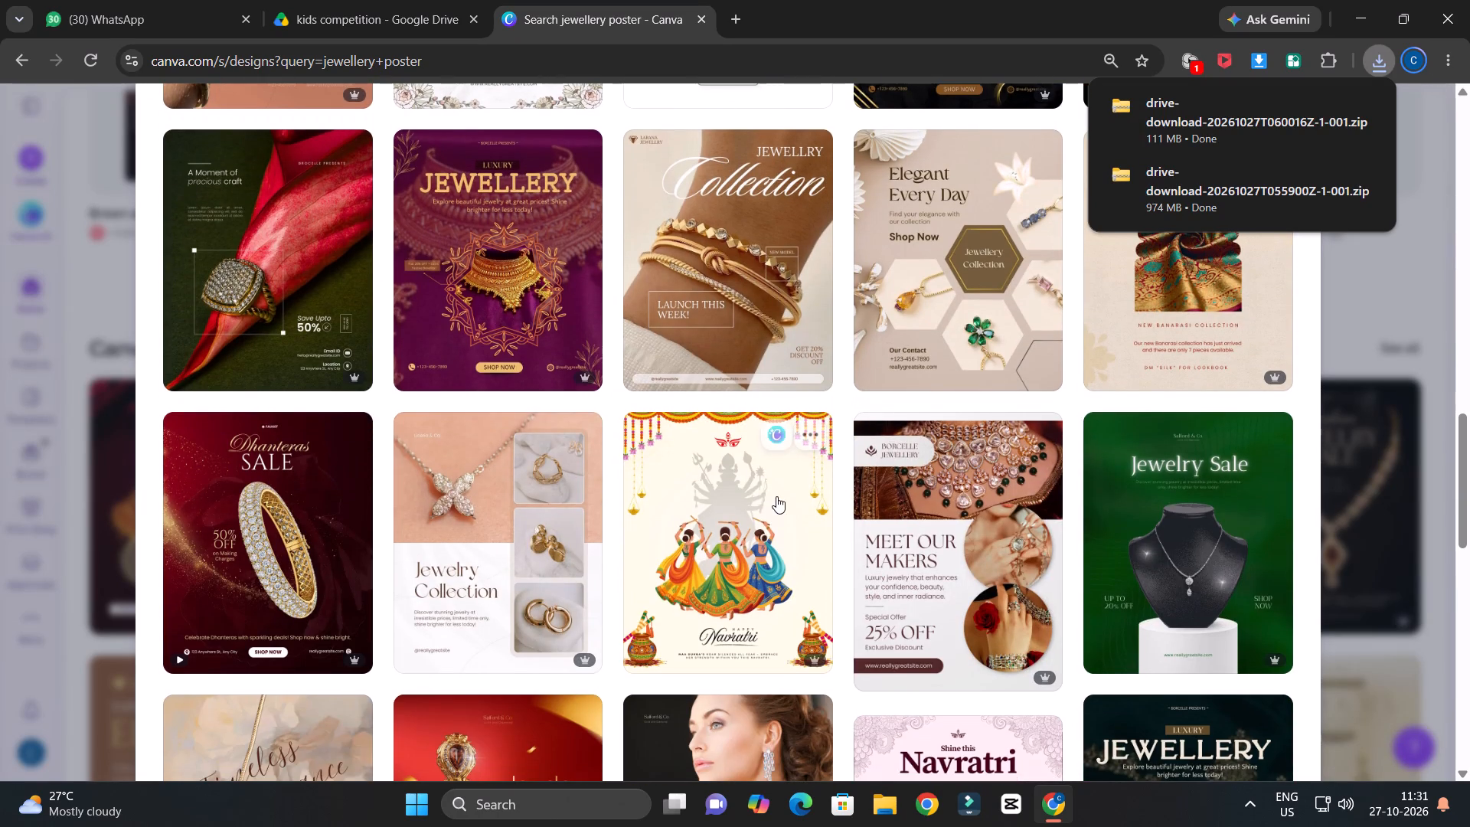
pyautogui.scroll(-2, 611, 468)
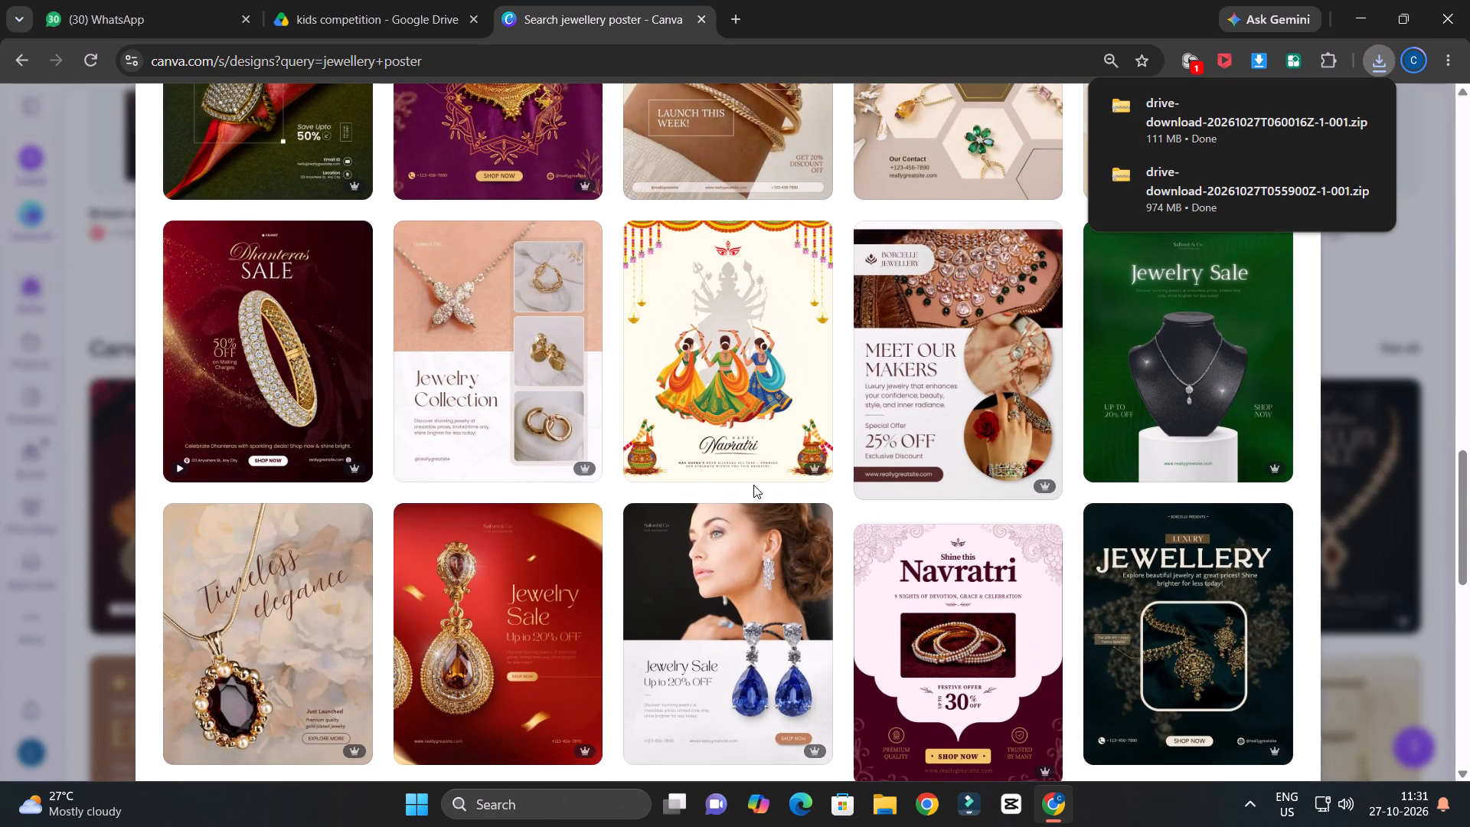
pyautogui.scroll(11, 913, 473)
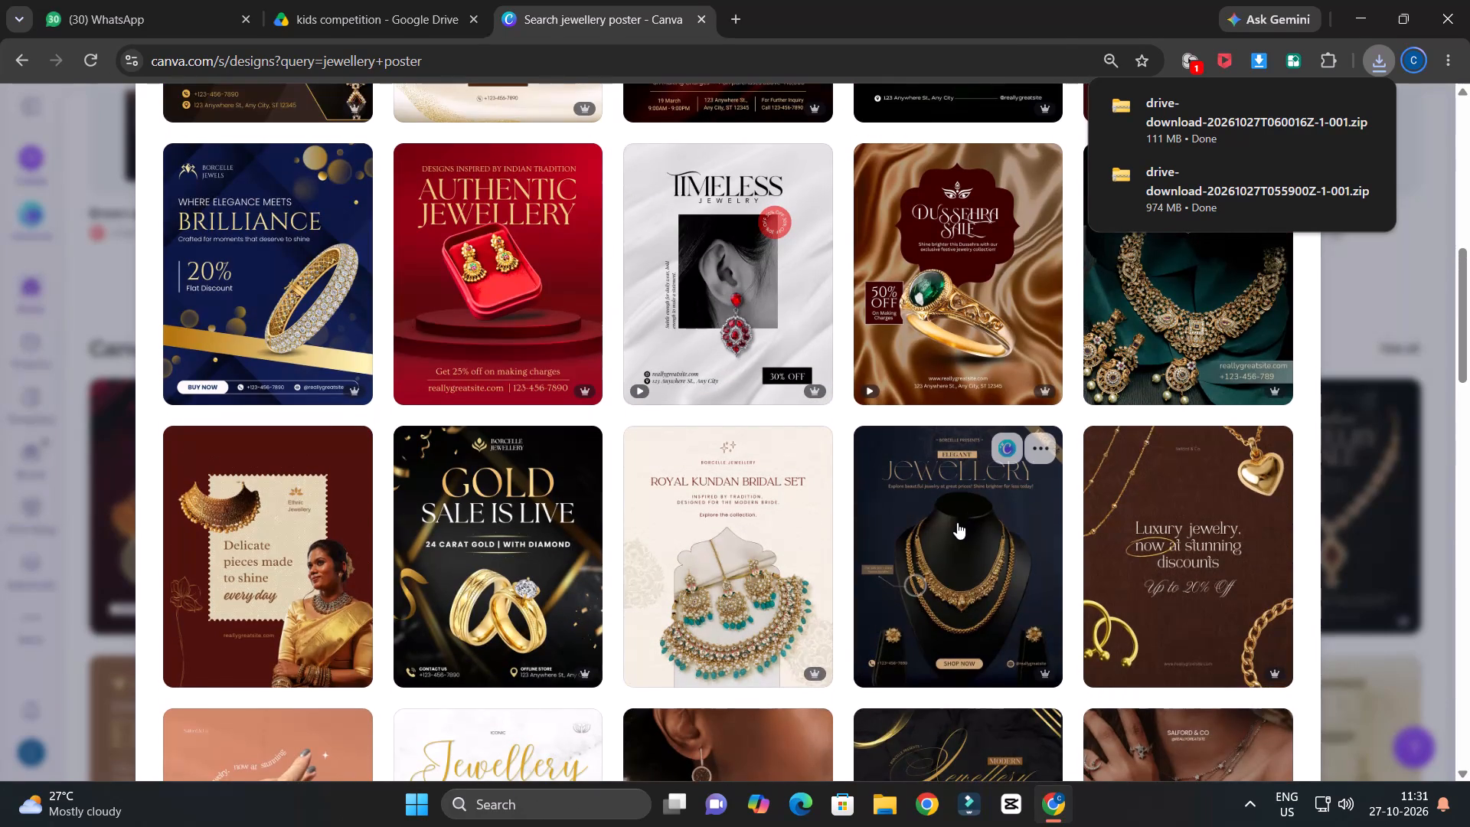
pyautogui.scroll(7, 962, 525)
pyautogui.scroll(-3, 962, 525)
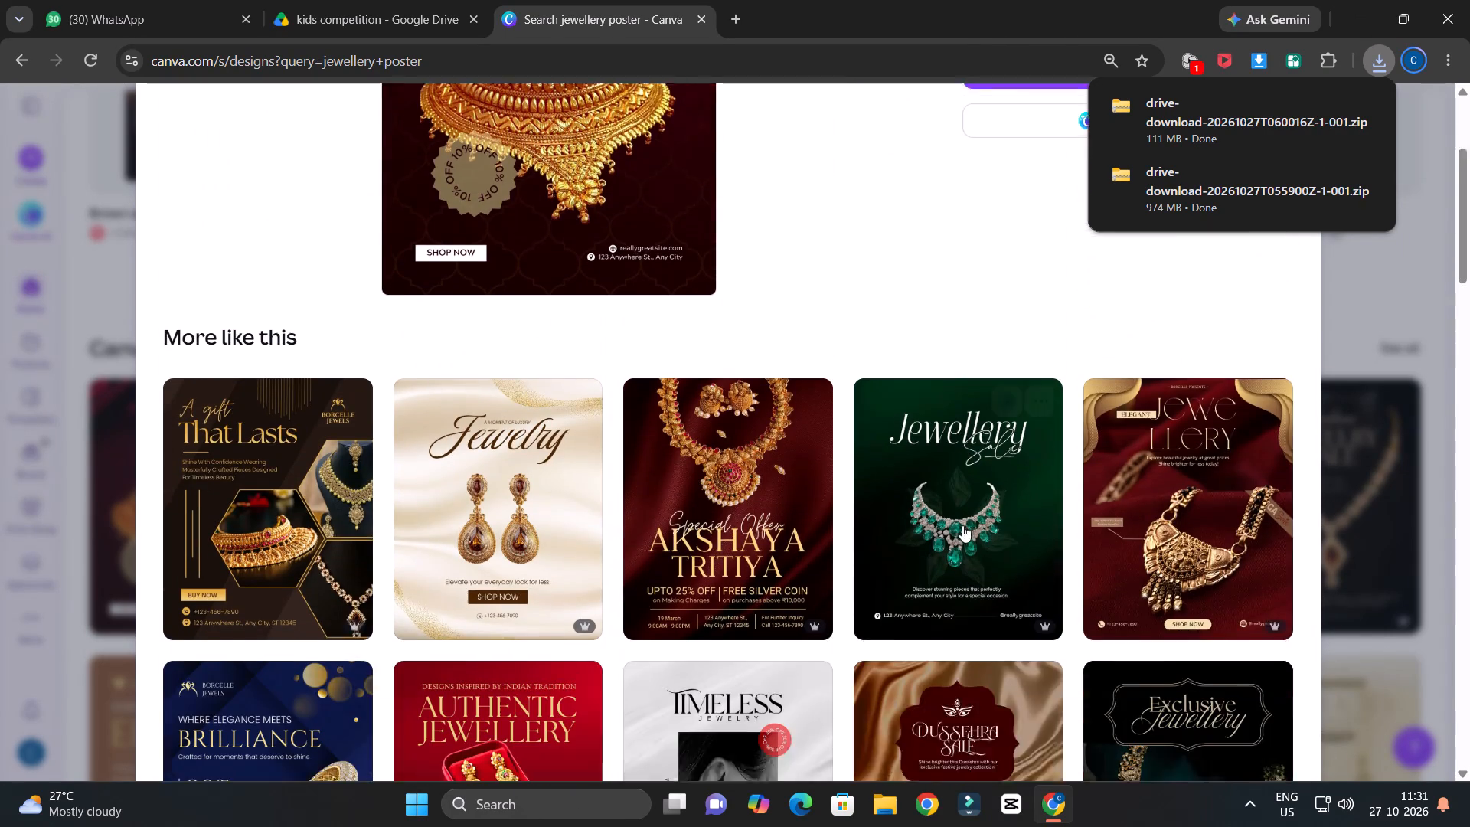
pyautogui.scroll(-2, 962, 525)
pyautogui.scroll(1, 962, 525)
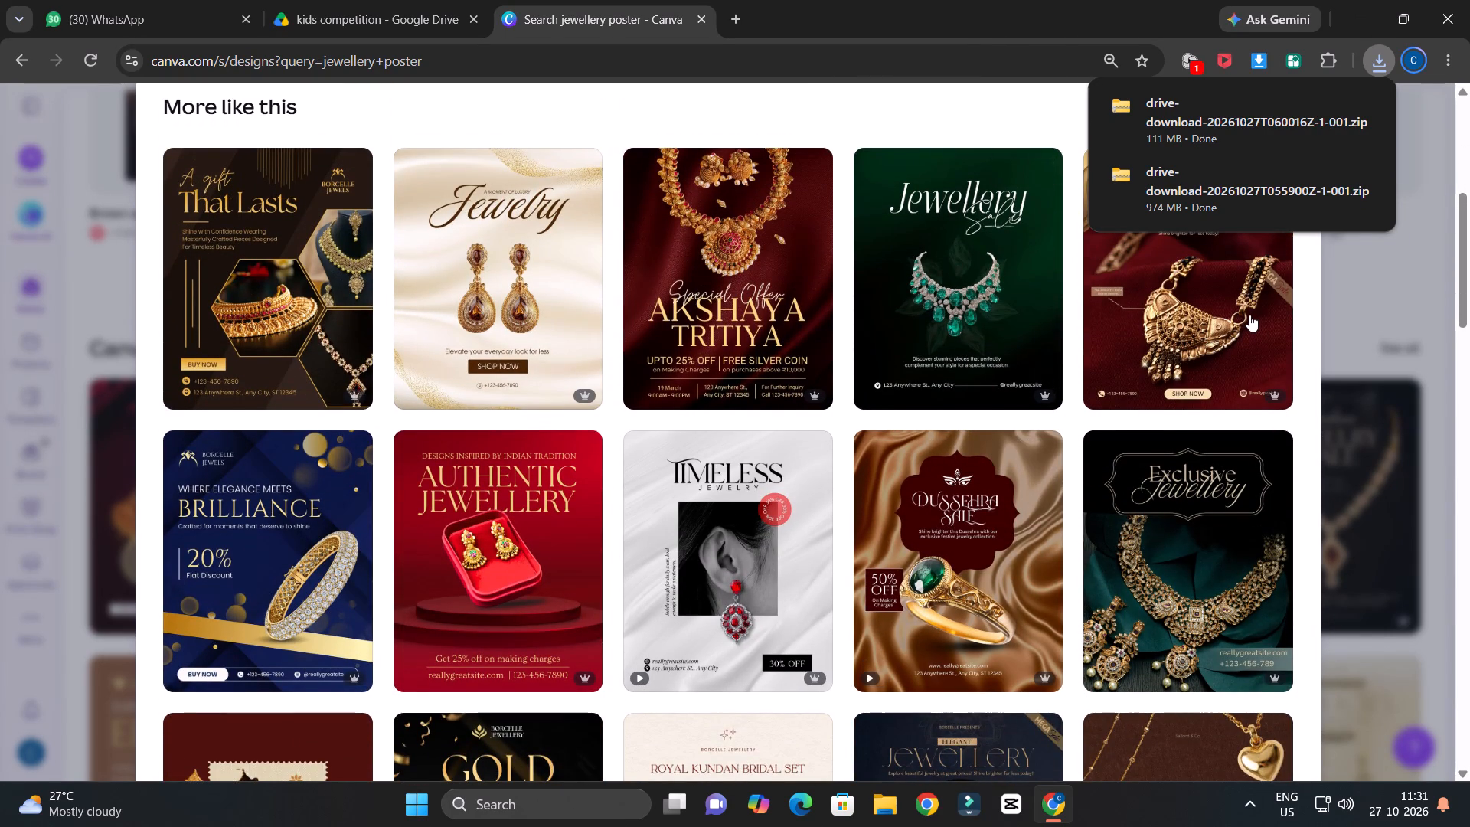
pyautogui.scroll(-3, 1061, 489)
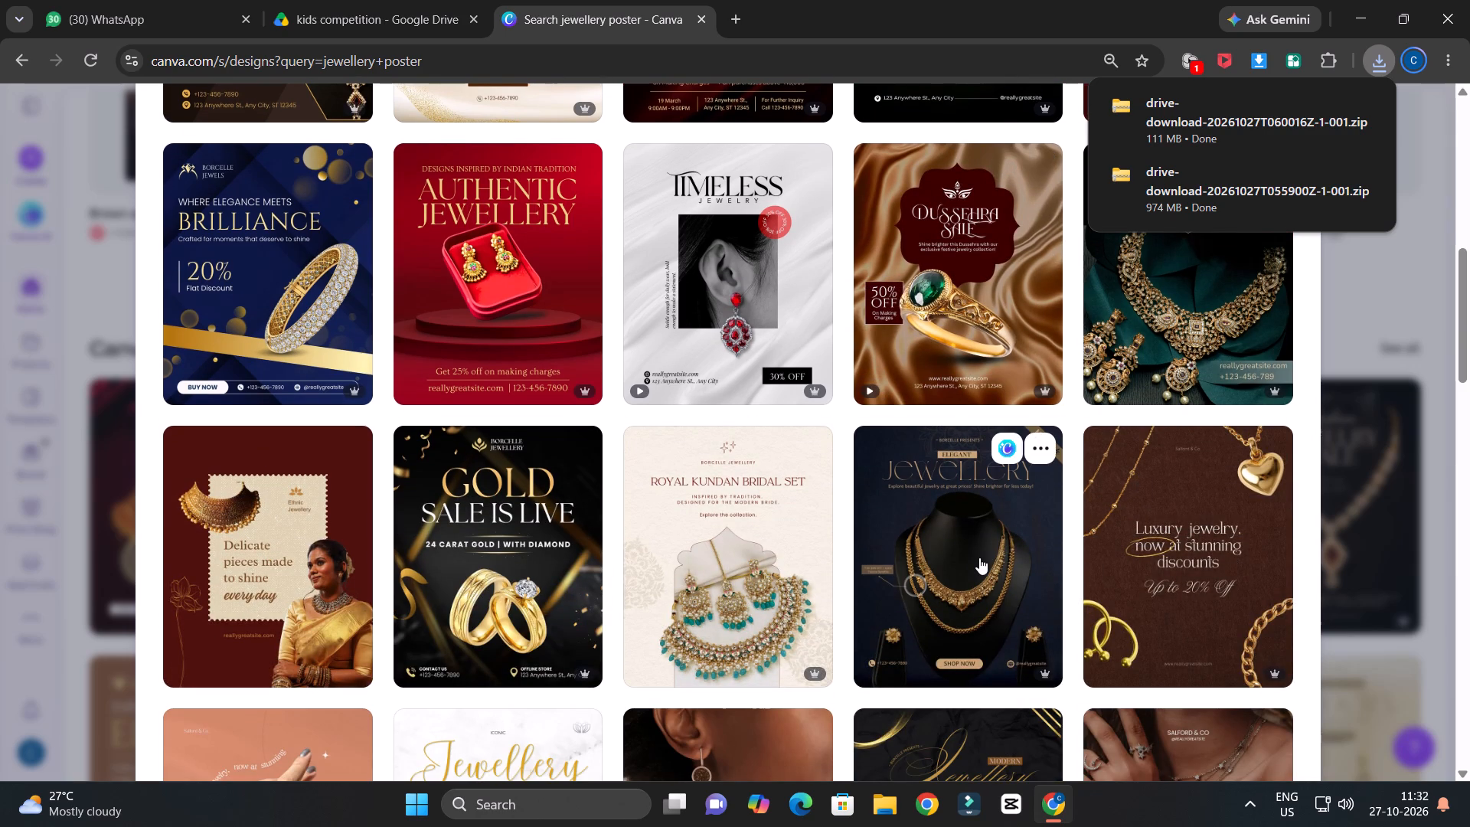
pyautogui.scroll(7, 979, 552)
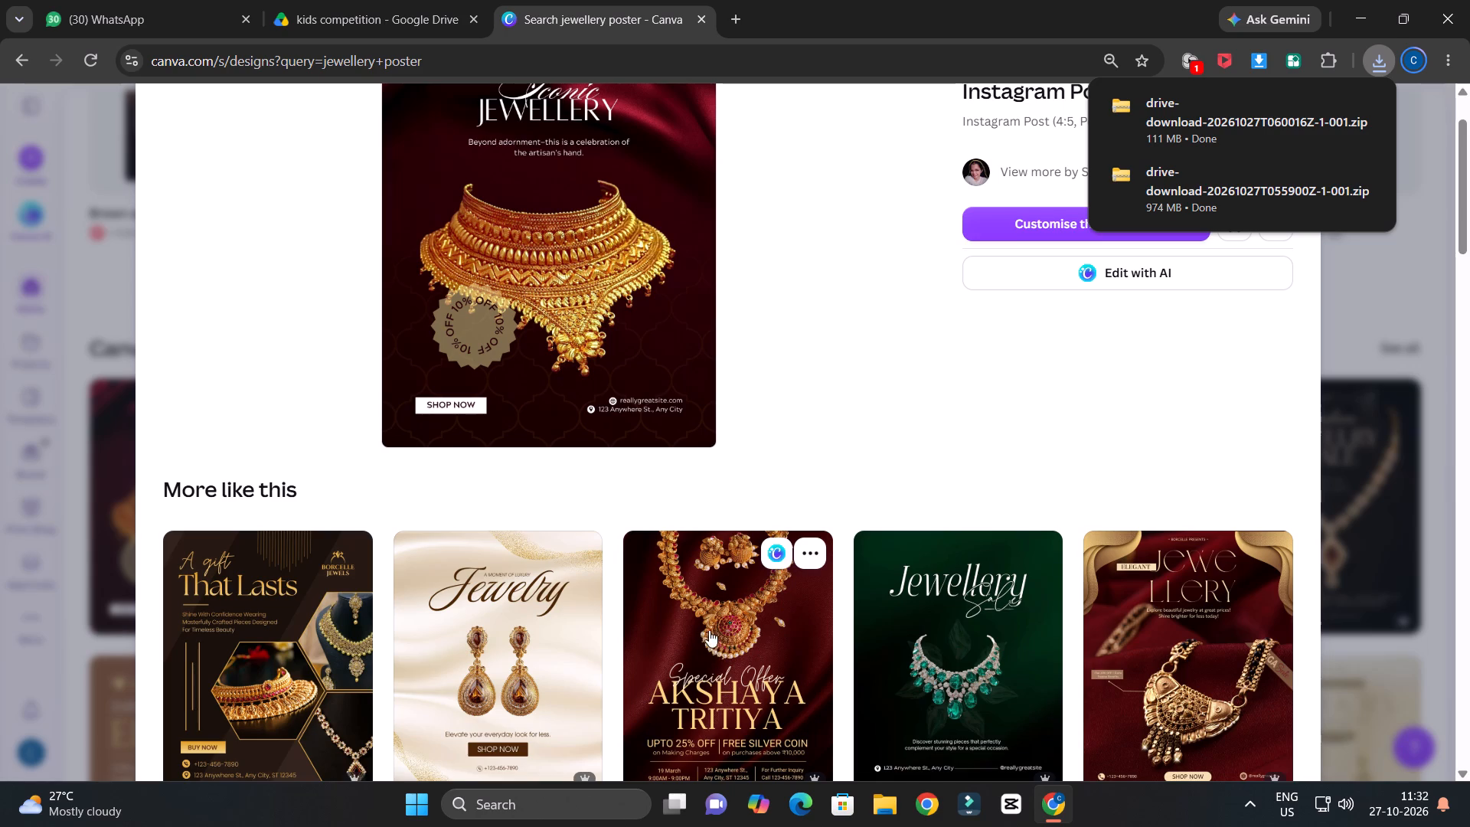
pyautogui.scroll(-2, 709, 629)
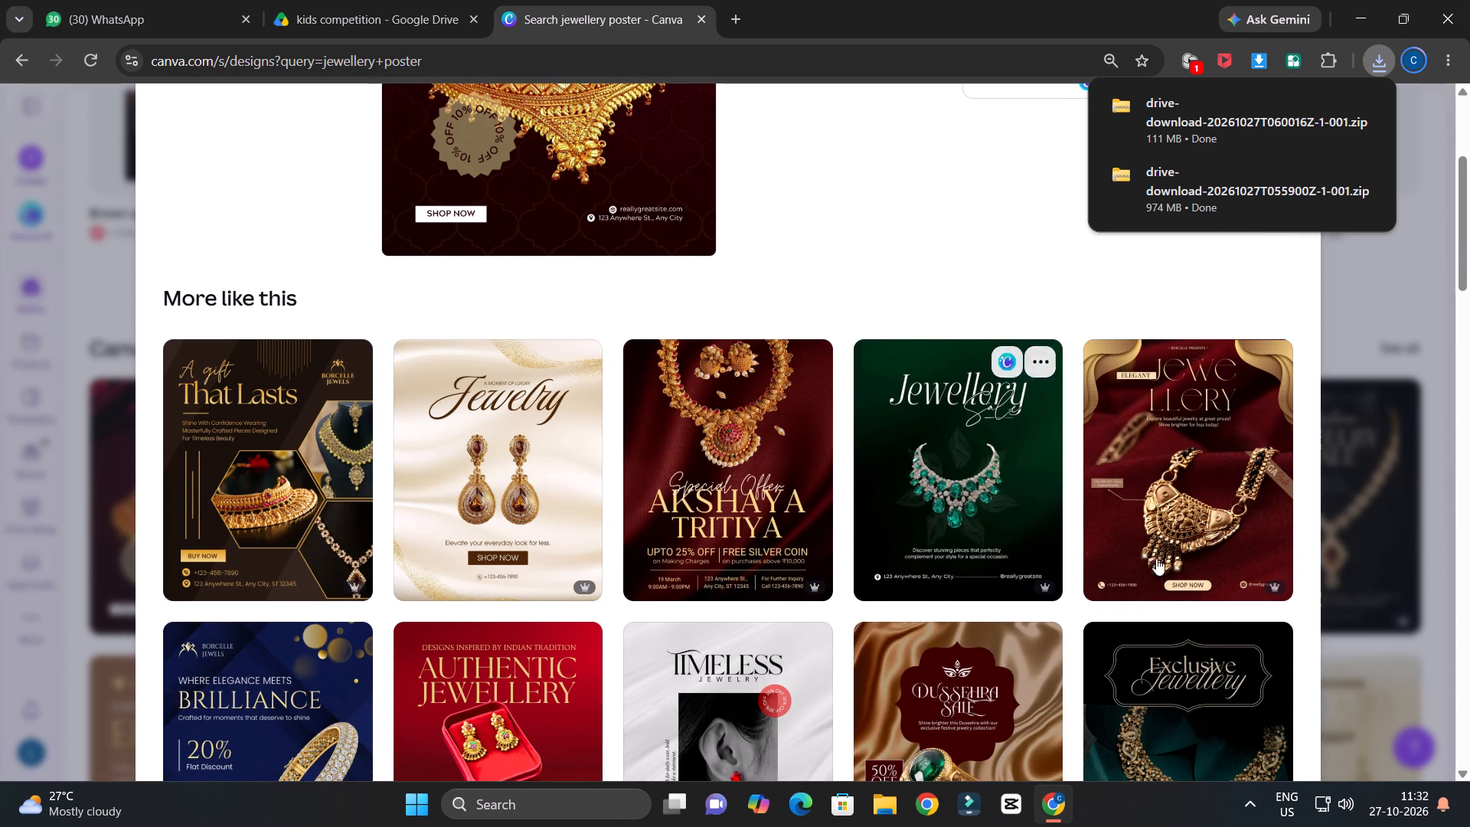
# Return to the Gold Red Elegant Jewellery Instagram Post template and open it for customising.
pyautogui.scroll(2, 1179, 517)
pyautogui.scroll(3, 1179, 625)
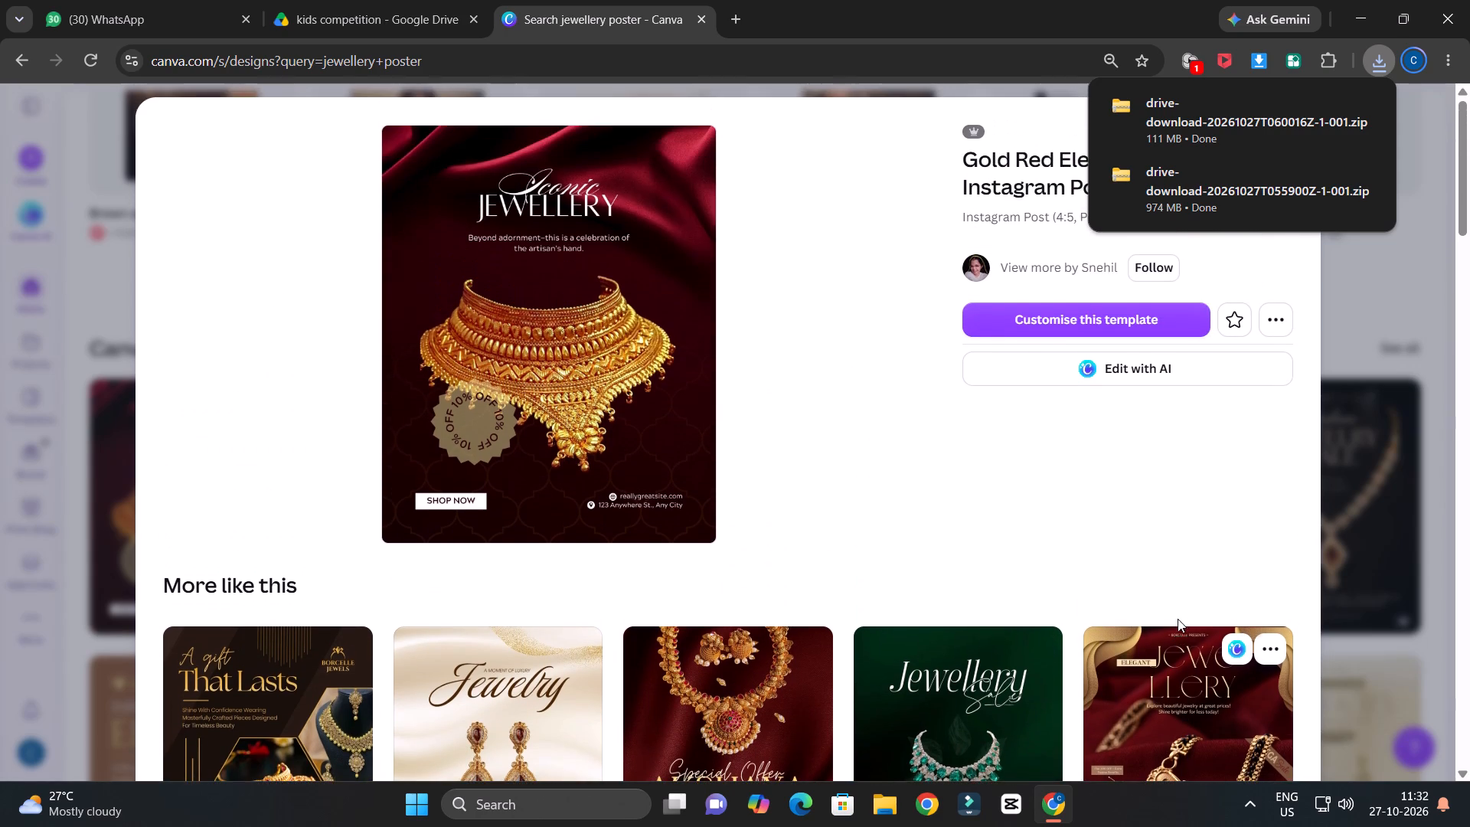
pyautogui.scroll(-3, 1178, 608)
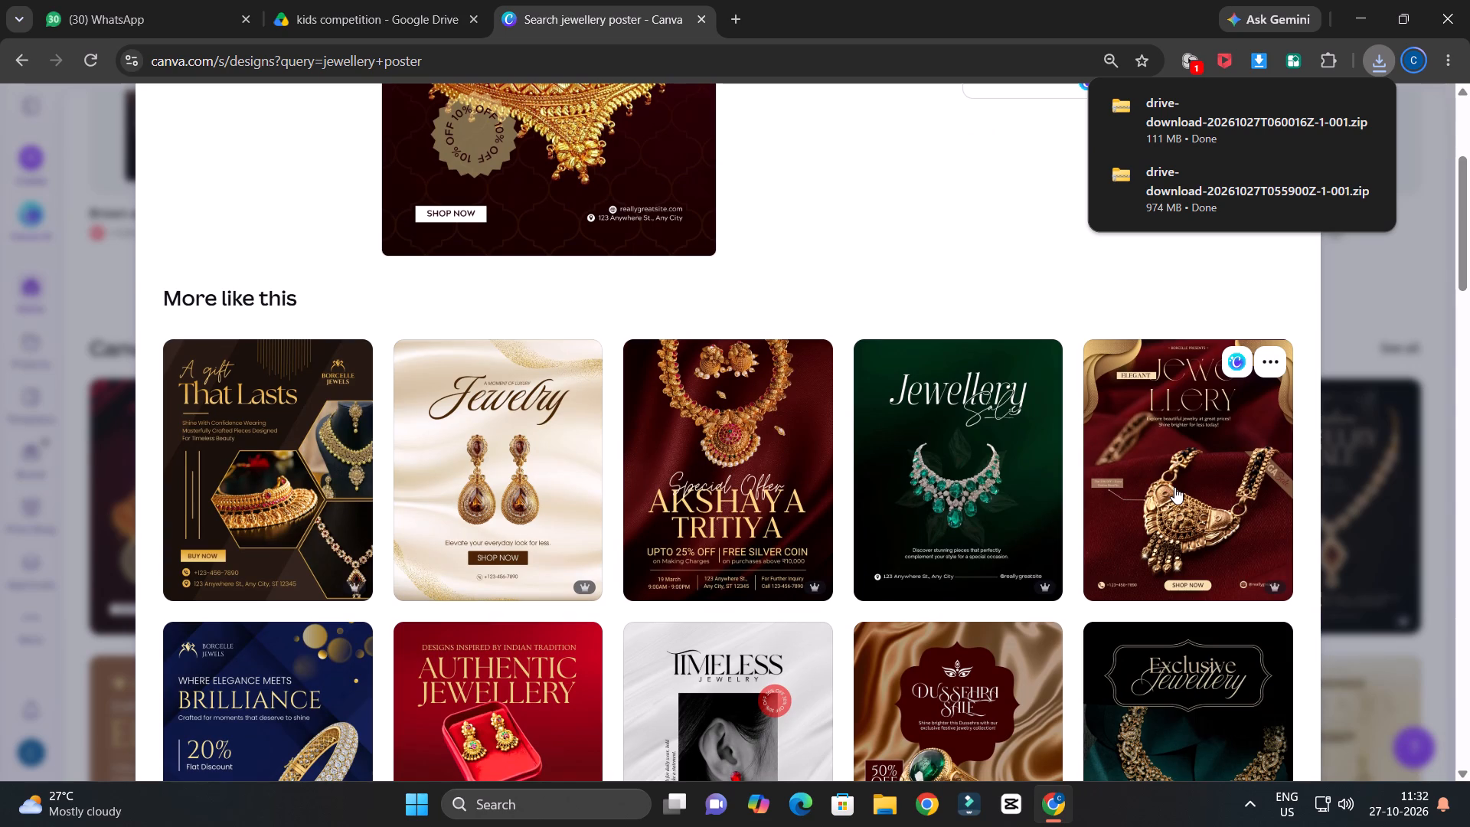
# Return to the Gold Red Elegant Jewellery Instagram Post template and open it for customising.
pyautogui.scroll(3, 1174, 487)
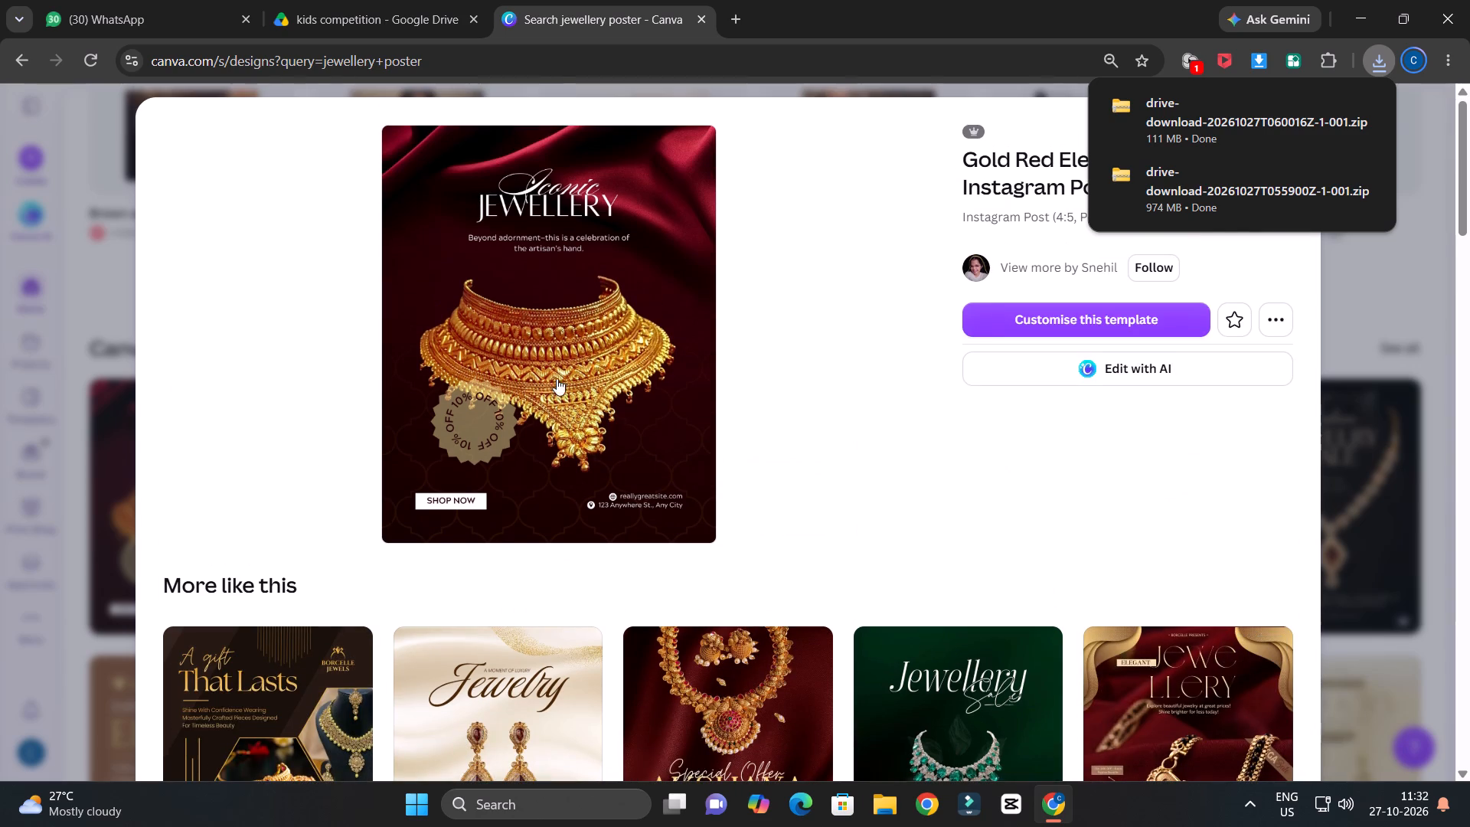
pyautogui.click(1093, 319)
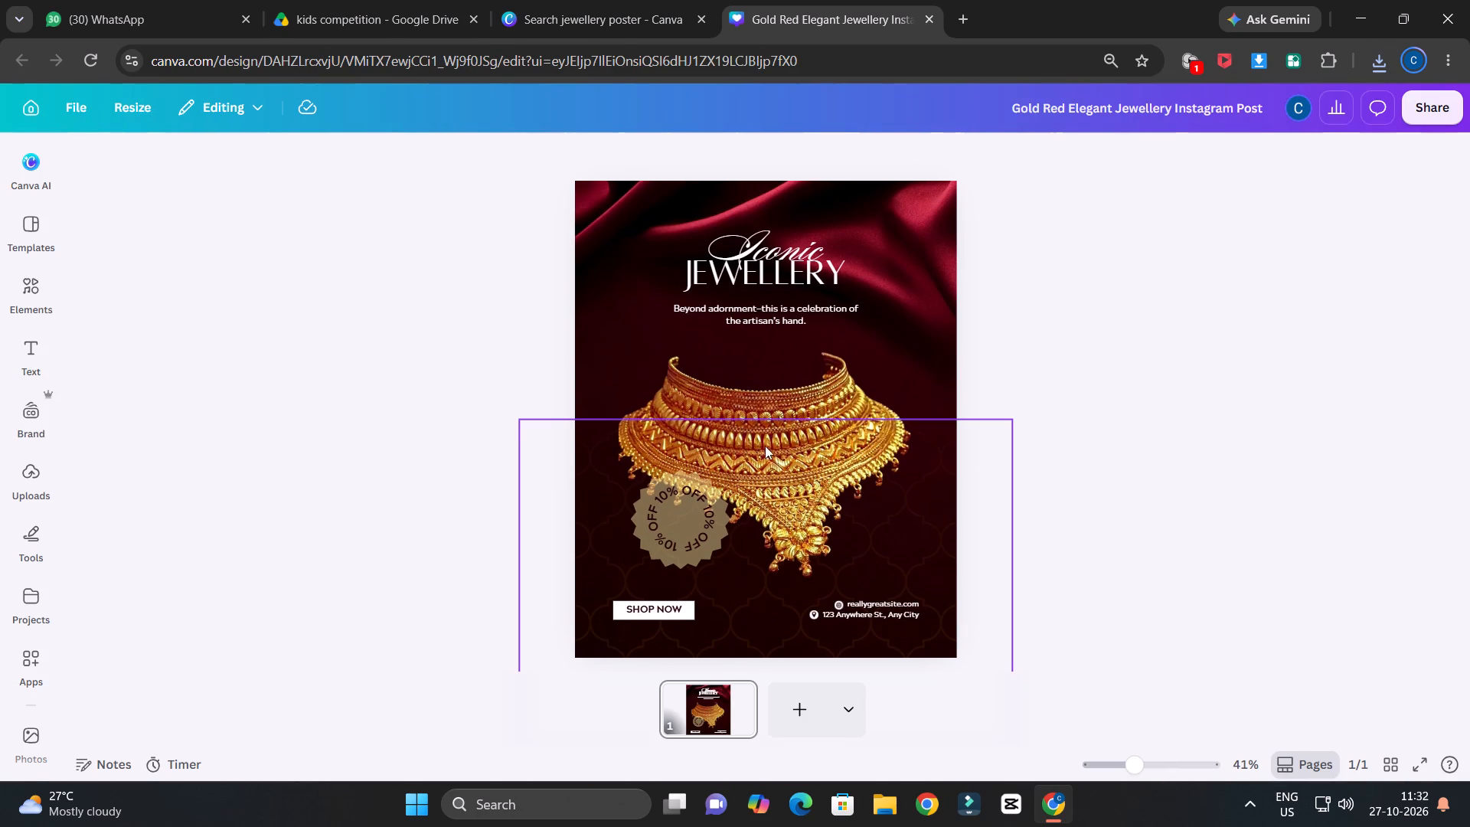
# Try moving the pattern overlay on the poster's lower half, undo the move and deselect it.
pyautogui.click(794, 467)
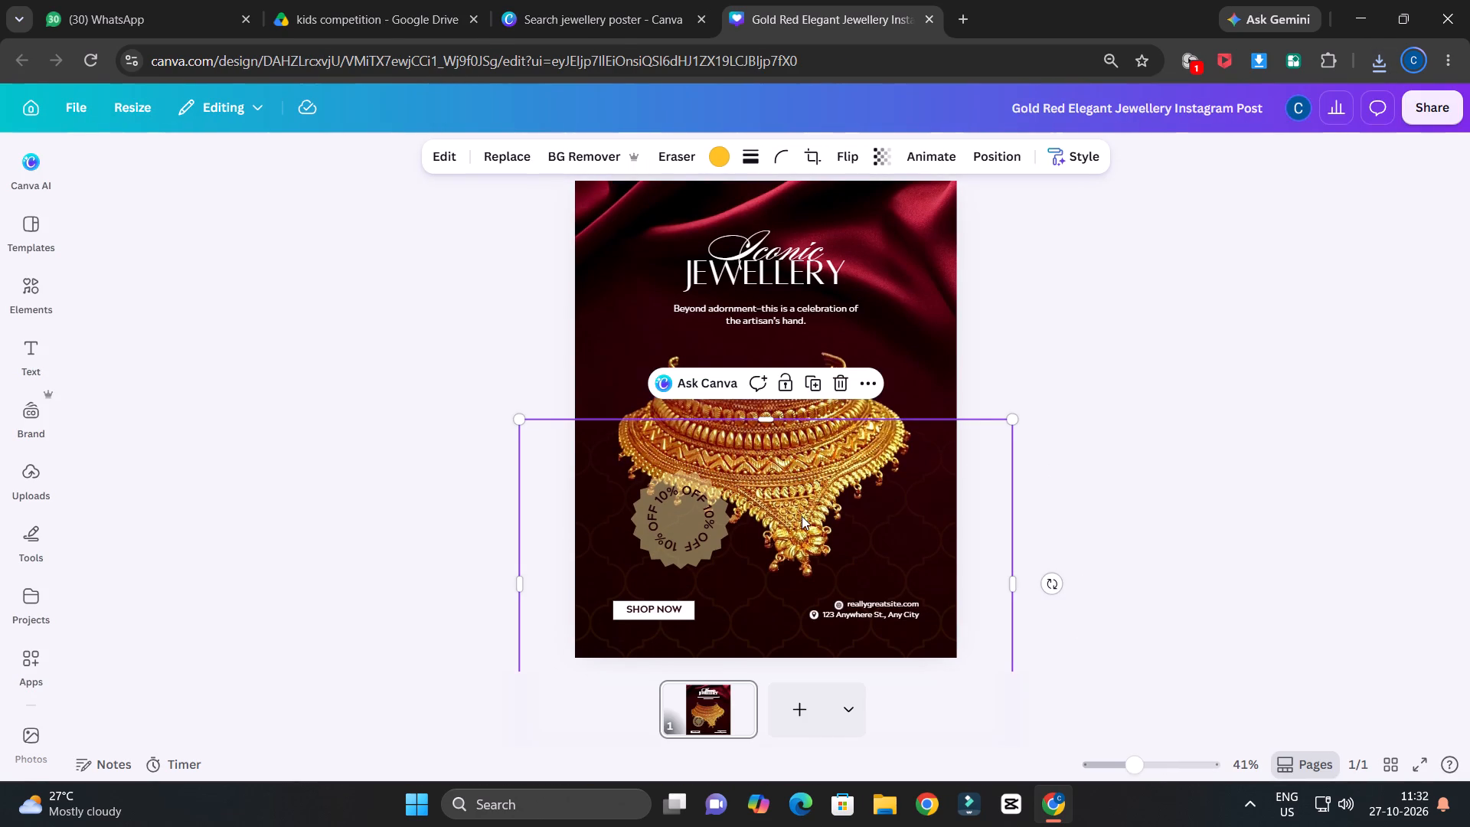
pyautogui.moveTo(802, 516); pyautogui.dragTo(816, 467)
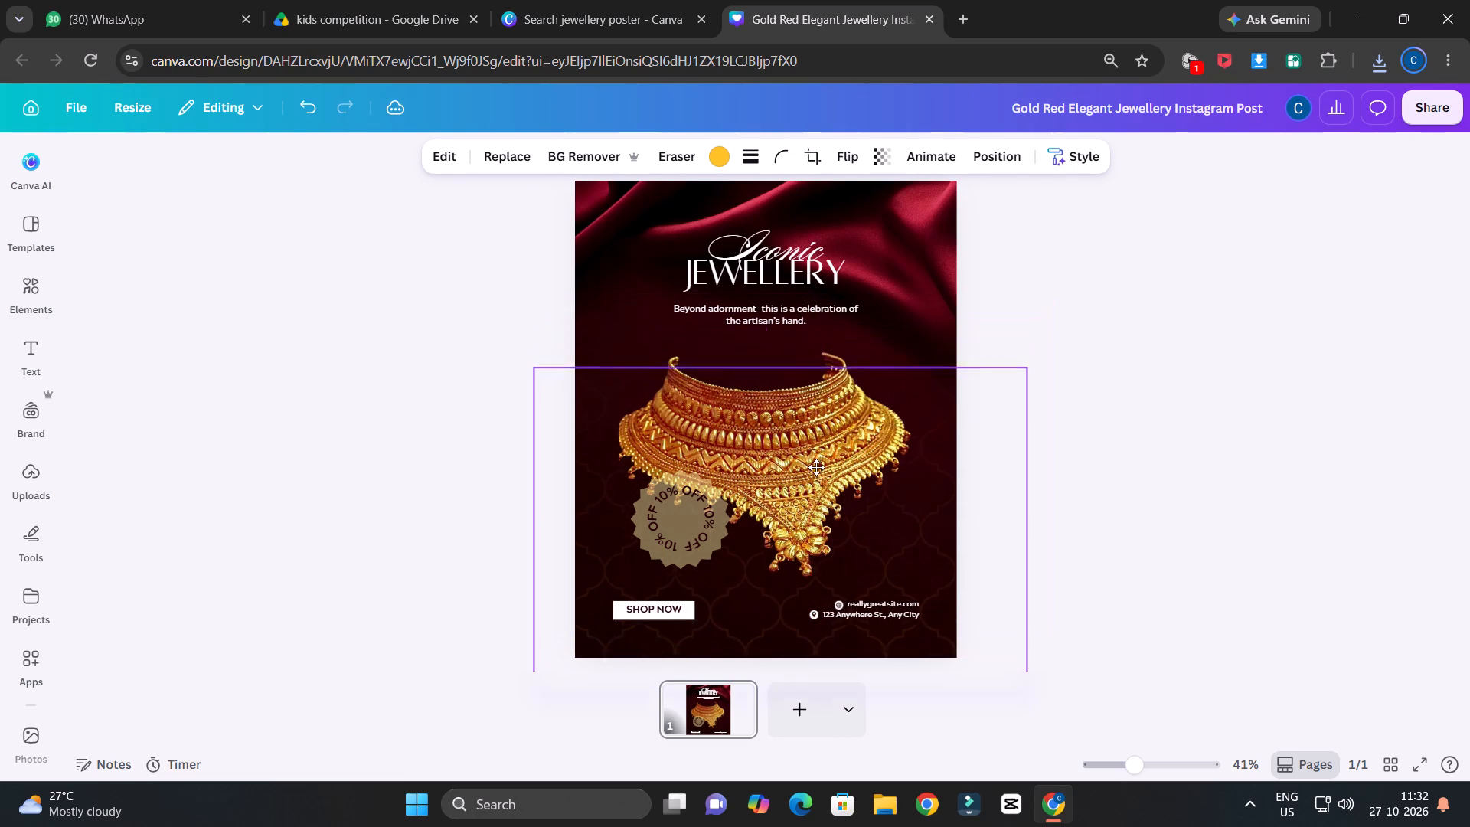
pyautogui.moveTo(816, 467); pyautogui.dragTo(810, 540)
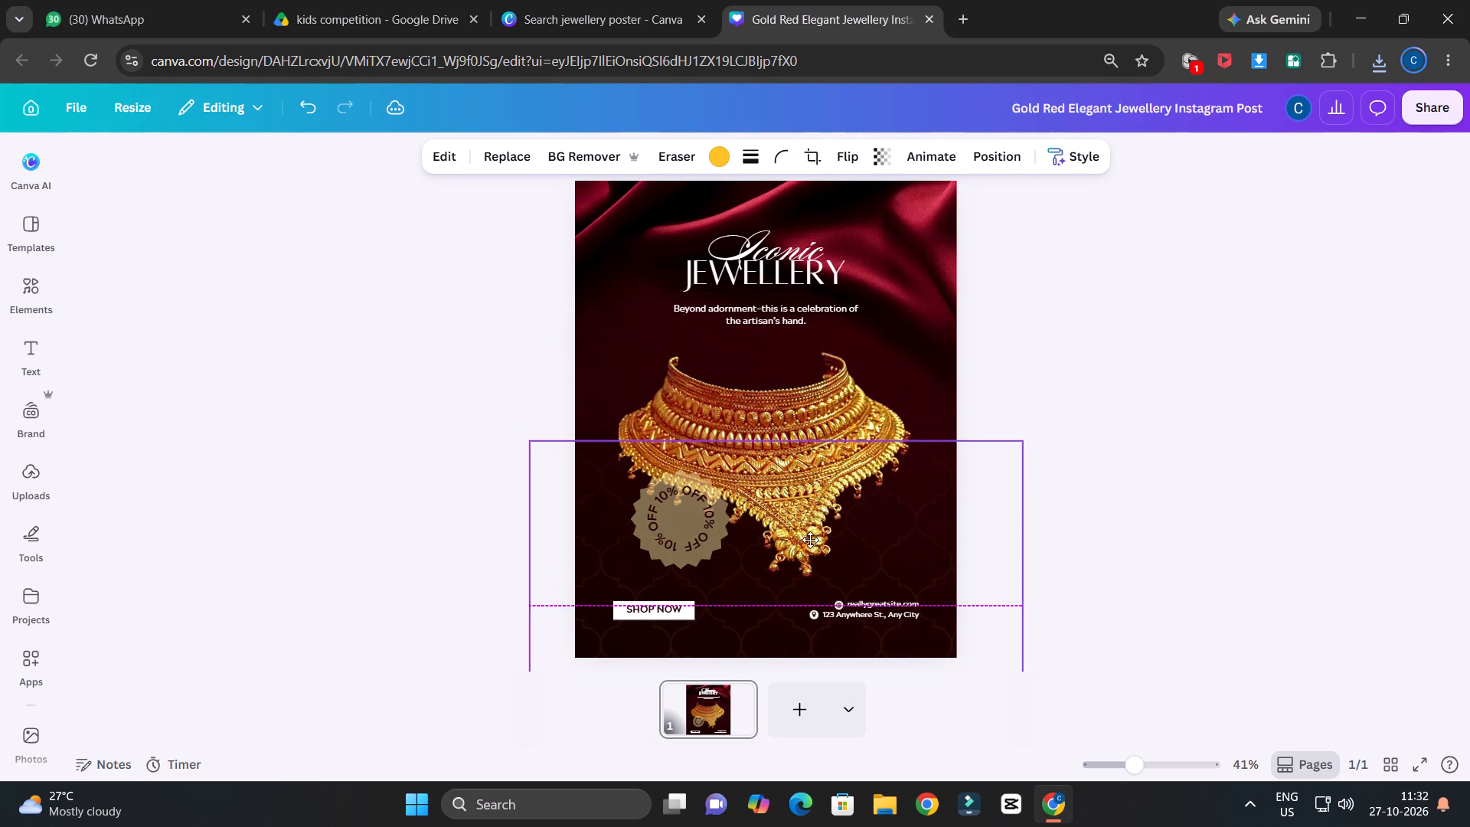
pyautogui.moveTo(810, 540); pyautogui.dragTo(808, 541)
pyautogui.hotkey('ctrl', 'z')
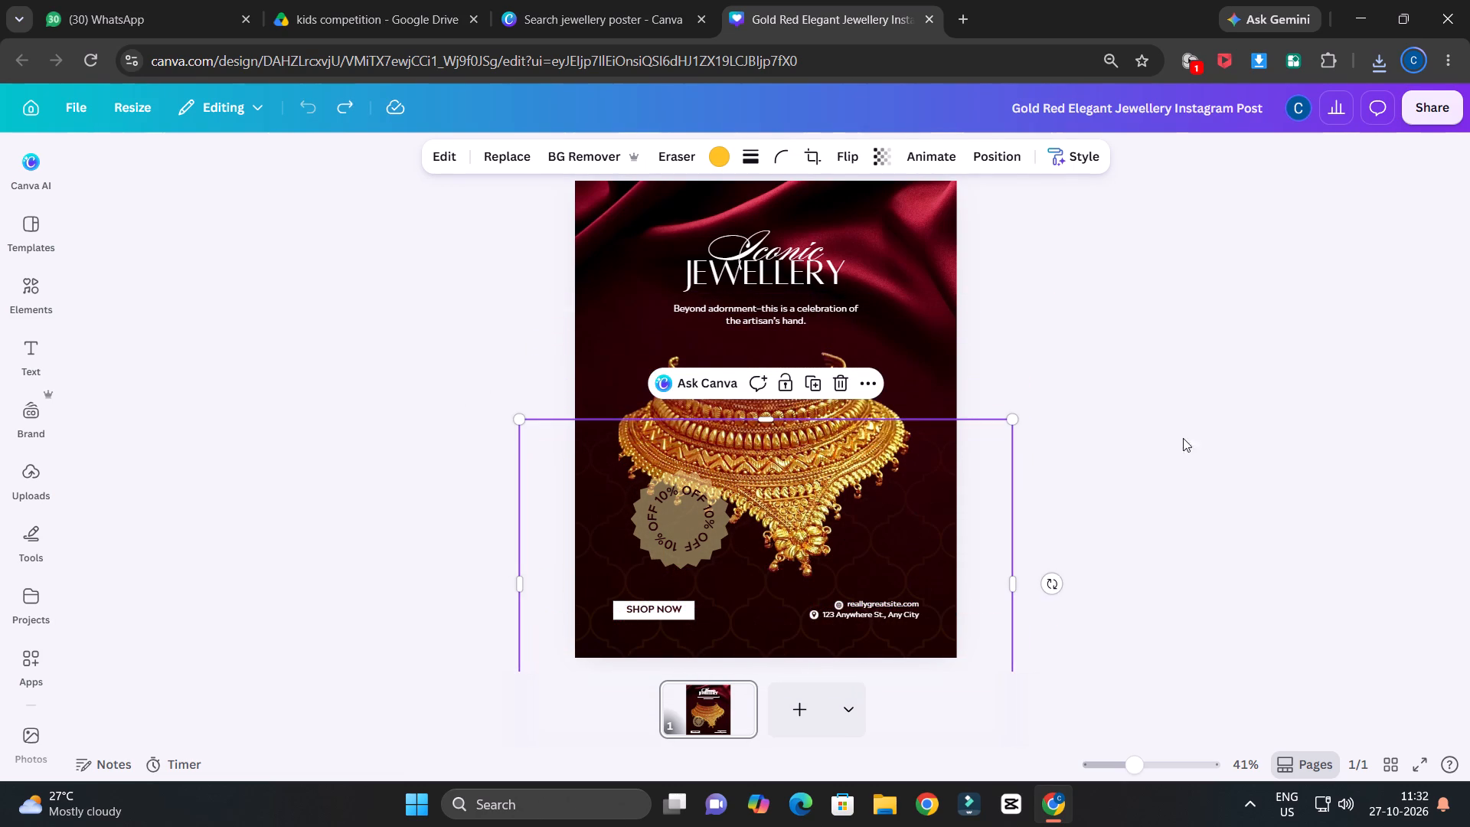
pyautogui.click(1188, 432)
# Move the gold necklace image slightly higher on the poster, horizontally centred, with its top reaching the tagline.
pyautogui.click(822, 359)
pyautogui.moveTo(805, 410); pyautogui.dragTo(963, 325)
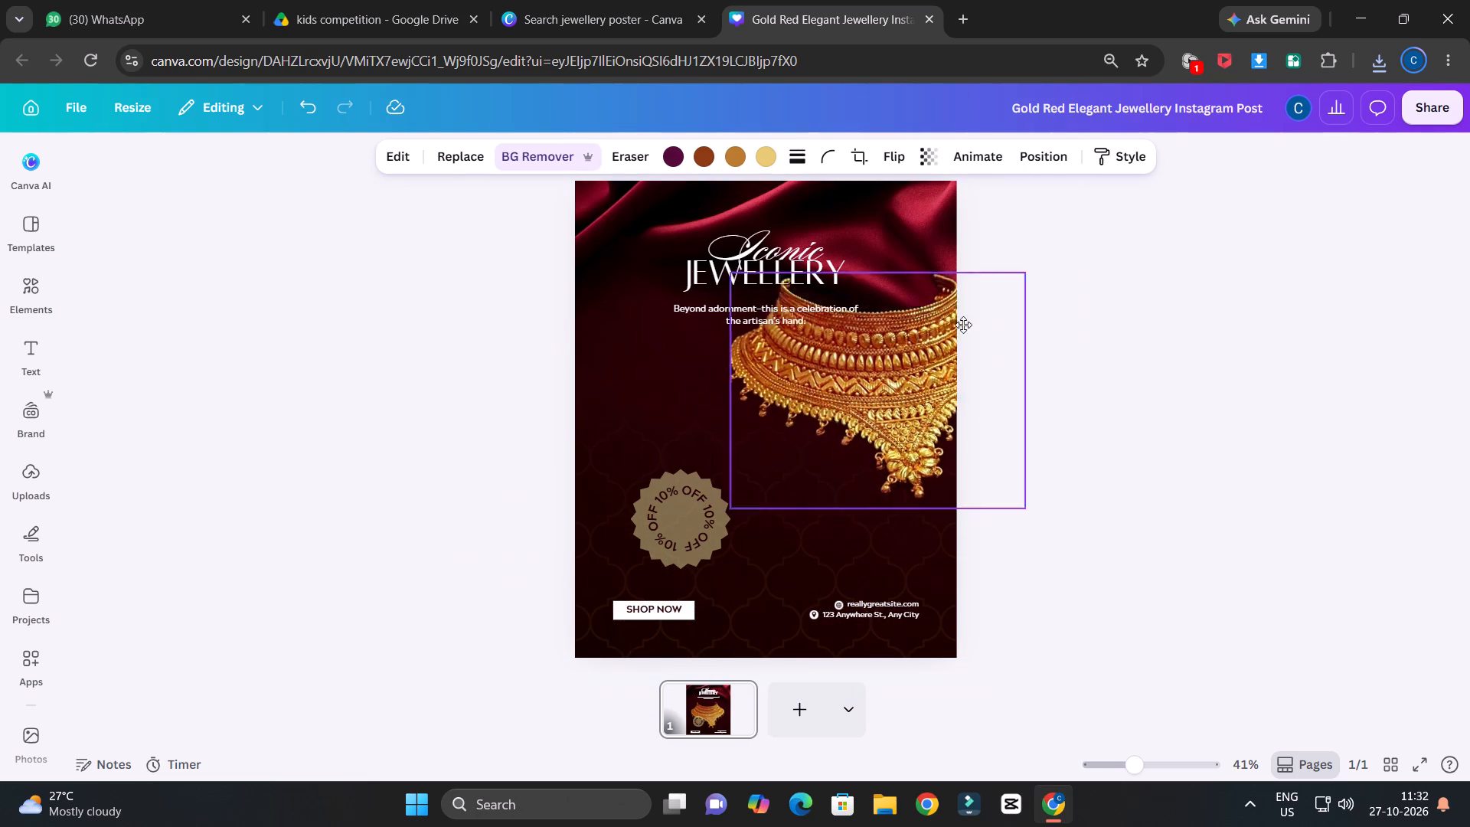
pyautogui.moveTo(963, 325); pyautogui.dragTo(972, 404)
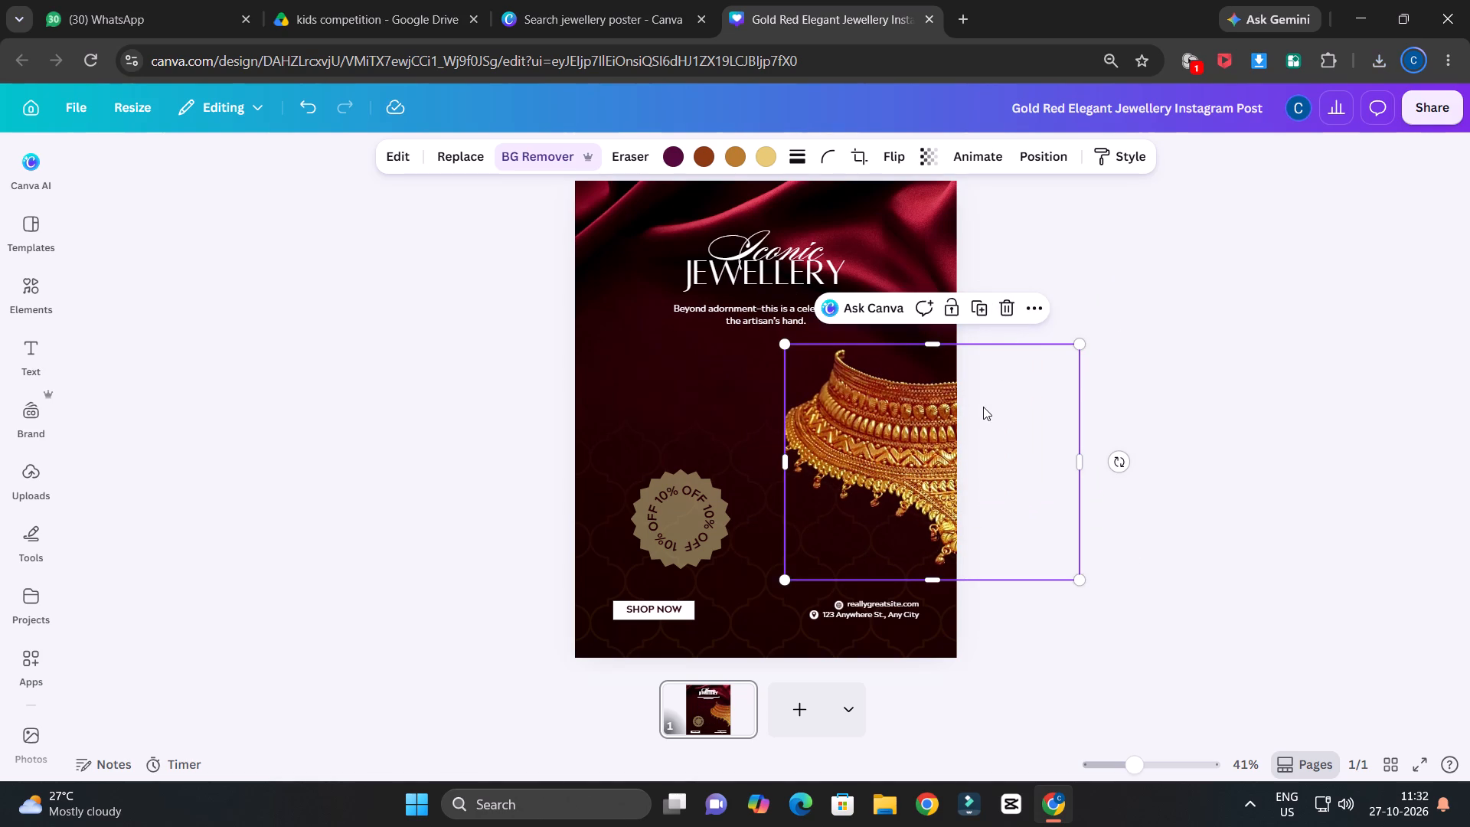
pyautogui.moveTo(983, 407); pyautogui.dragTo(816, 379)
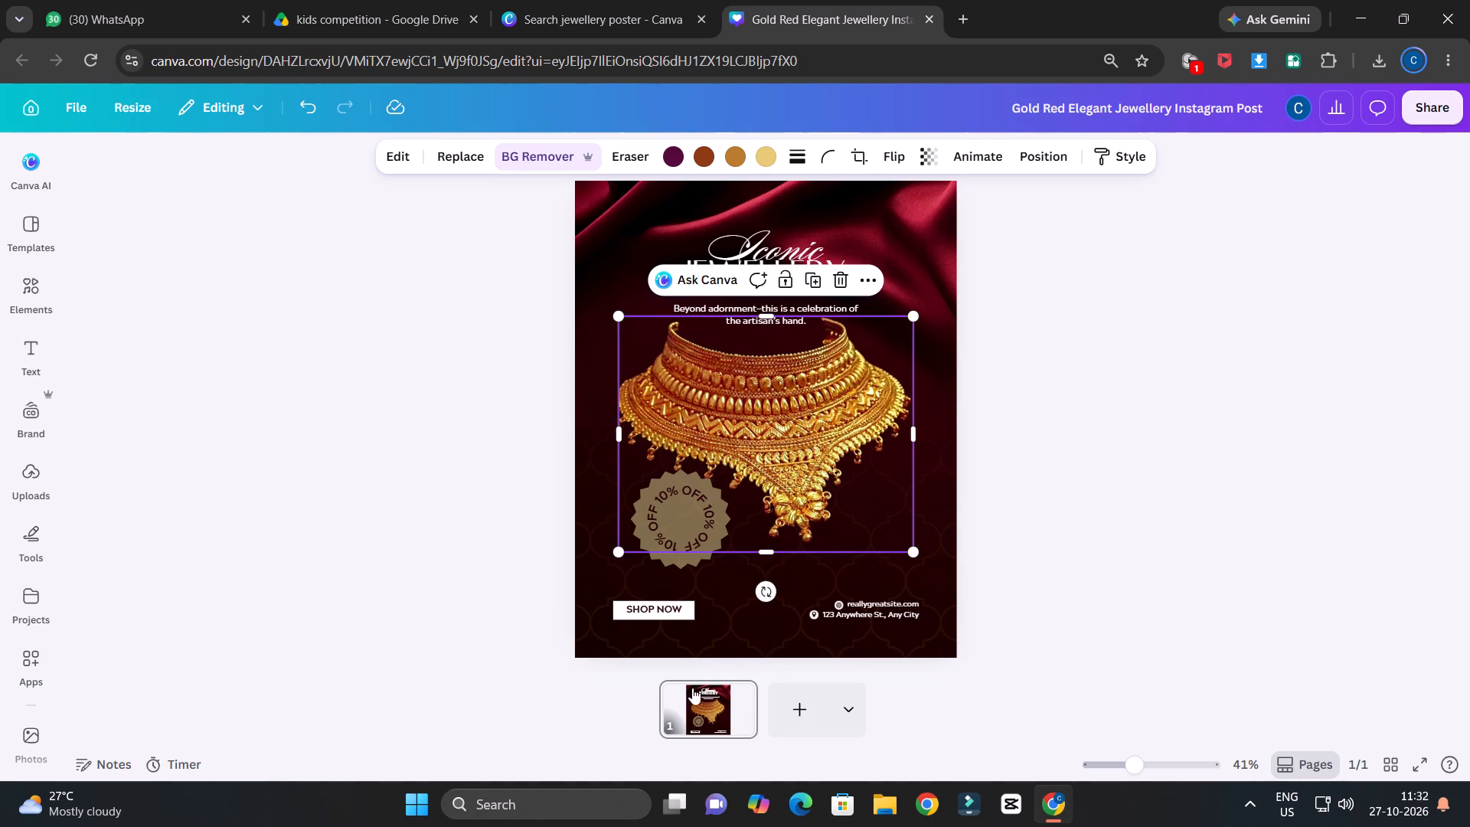
# Add a blank page to the design and place a duplicate of the Iconic Jewellery page before it.
pyautogui.click(799, 704)
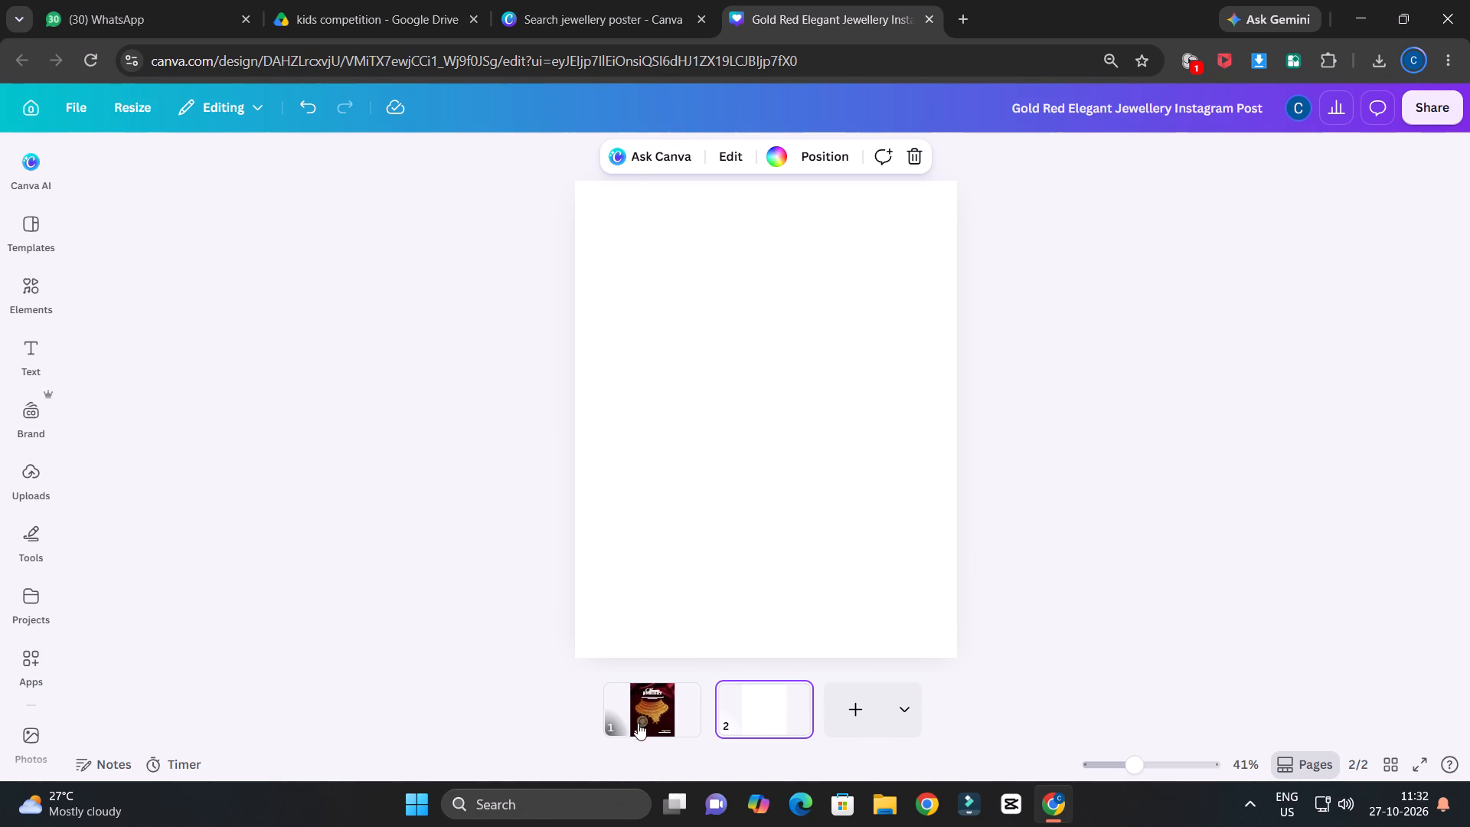
pyautogui.moveTo(641, 708); pyautogui.dragTo(641, 701)
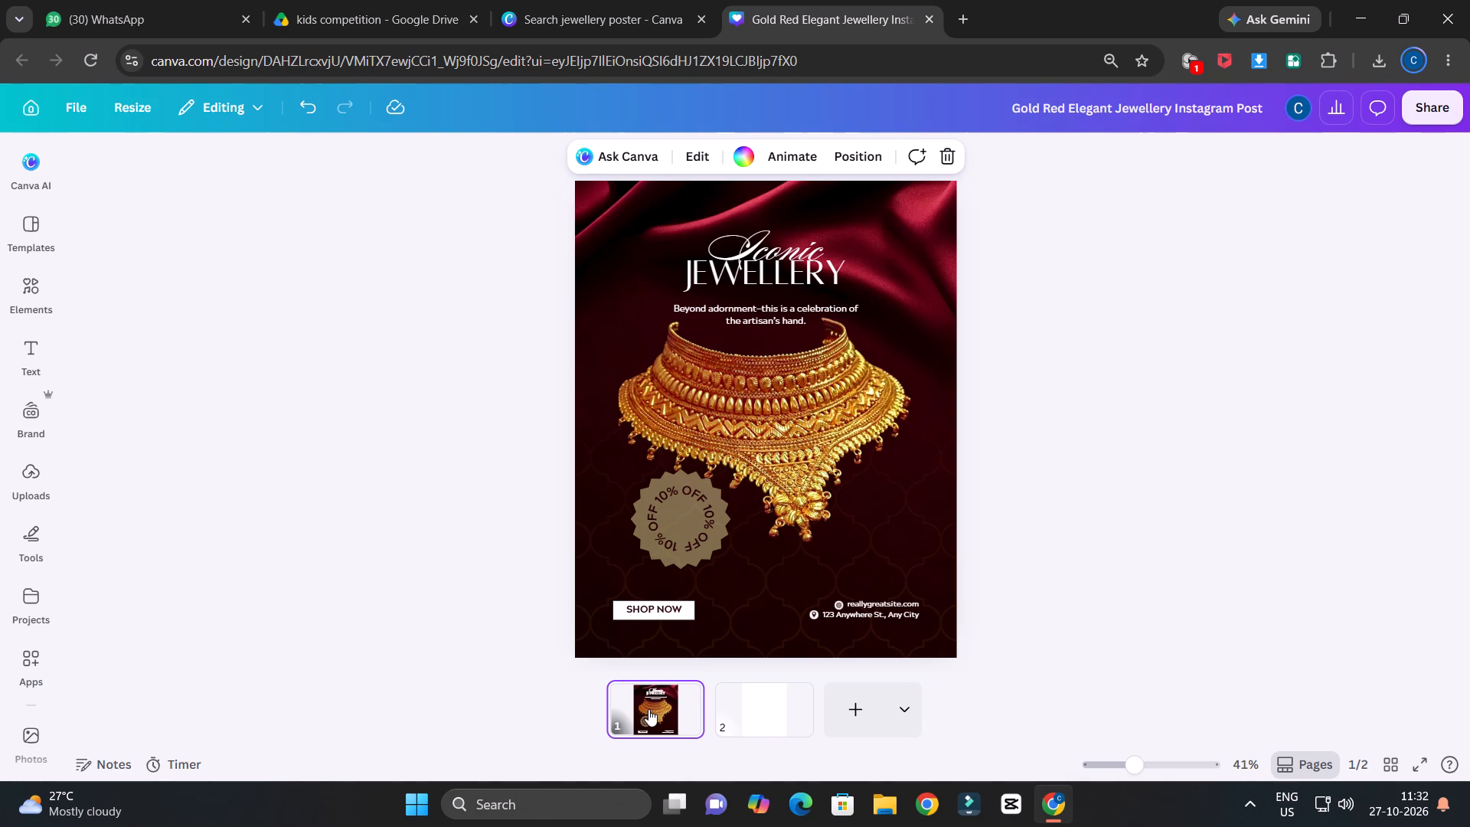
pyautogui.keyDown('ctrl'); pyautogui.moveTo(648, 709); pyautogui.dragTo(779, 711); pyautogui.keyUp('ctrl')
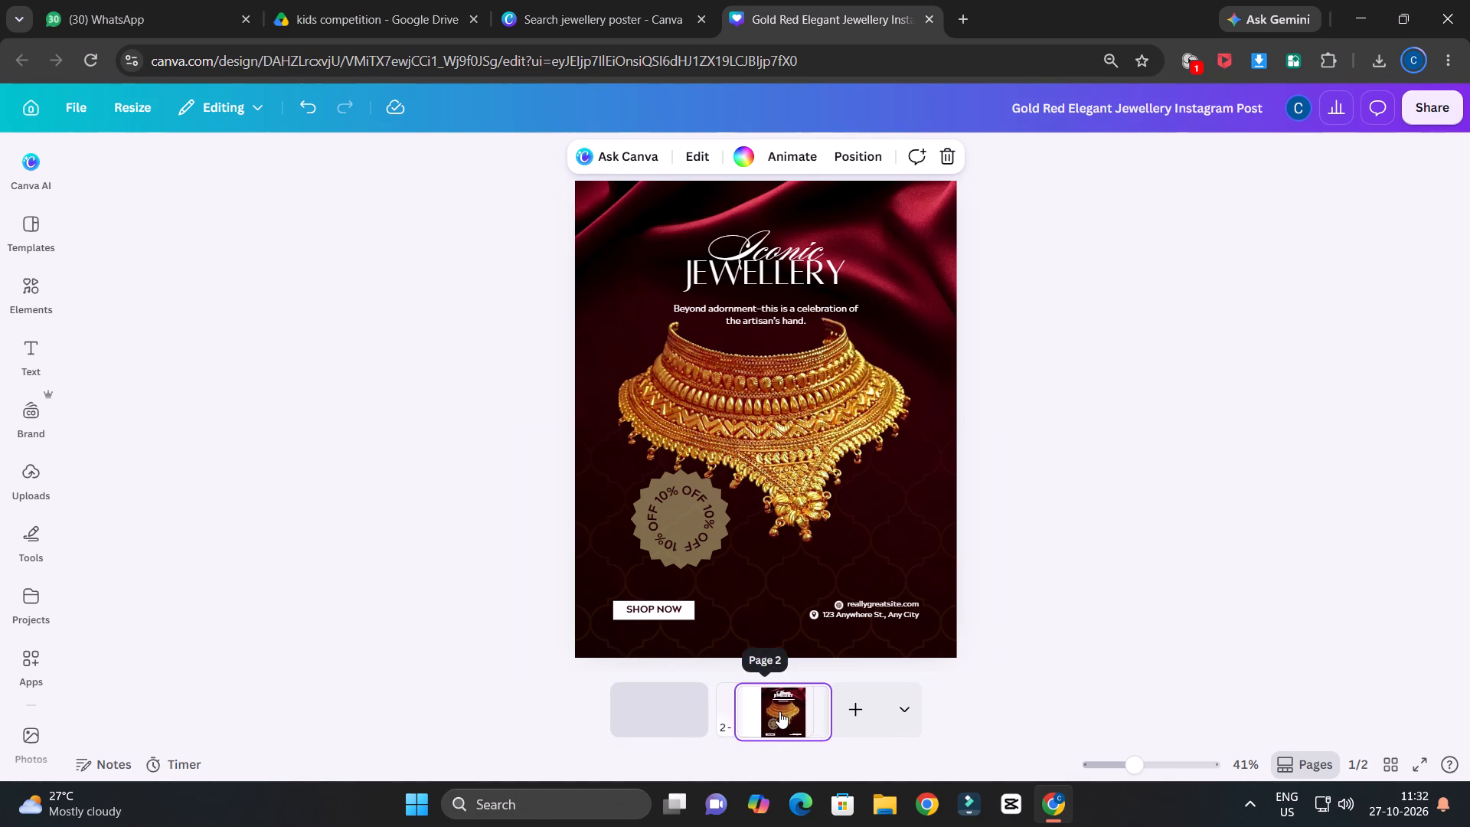
pyautogui.keyDown('ctrl'); pyautogui.moveTo(779, 711); pyautogui.dragTo(772, 713); pyautogui.keyUp('ctrl')
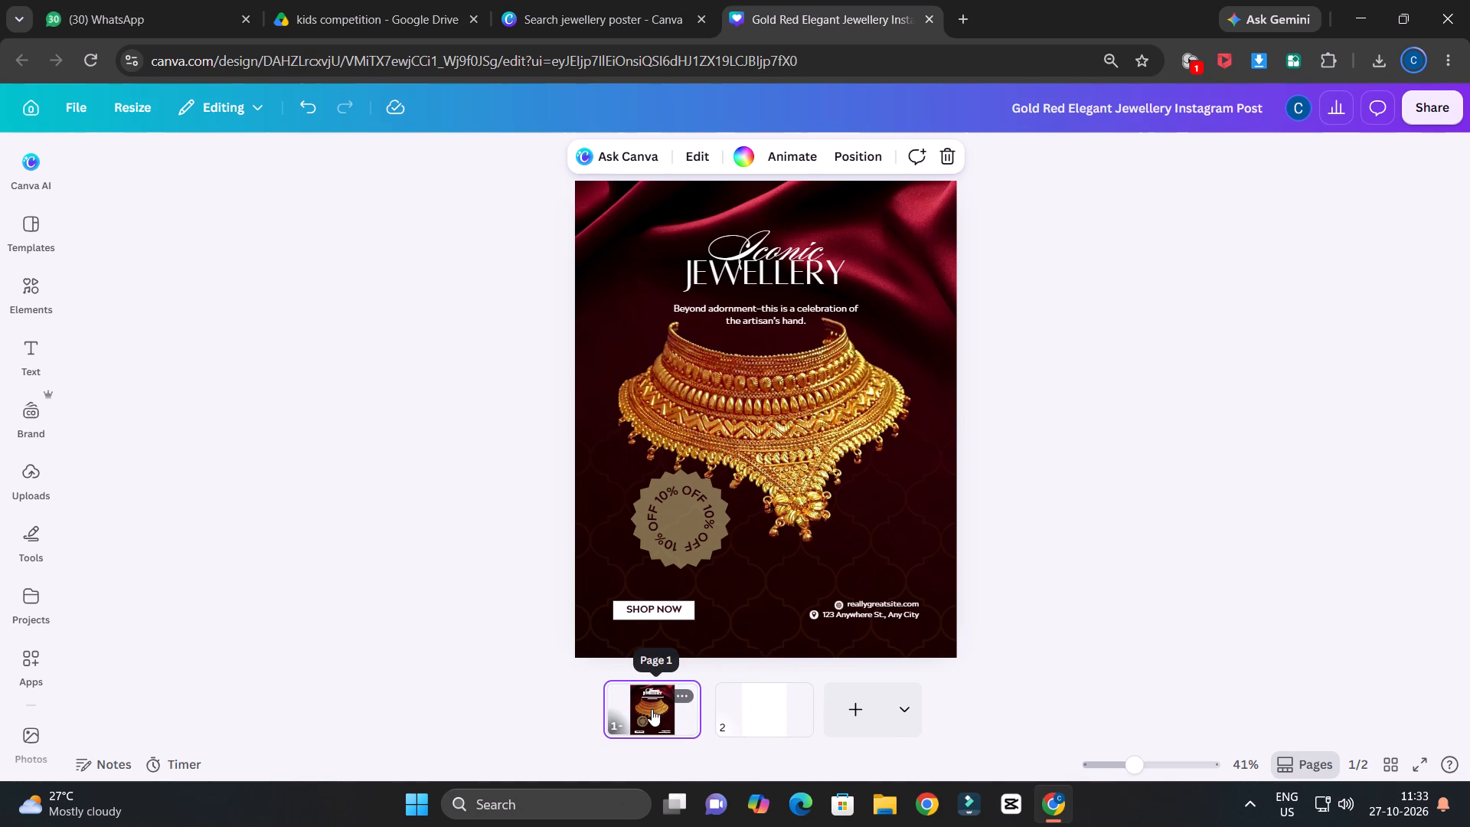
pyautogui.keyDown('alt'); pyautogui.moveTo(652, 709); pyautogui.dragTo(771, 710); pyautogui.keyUp('alt')
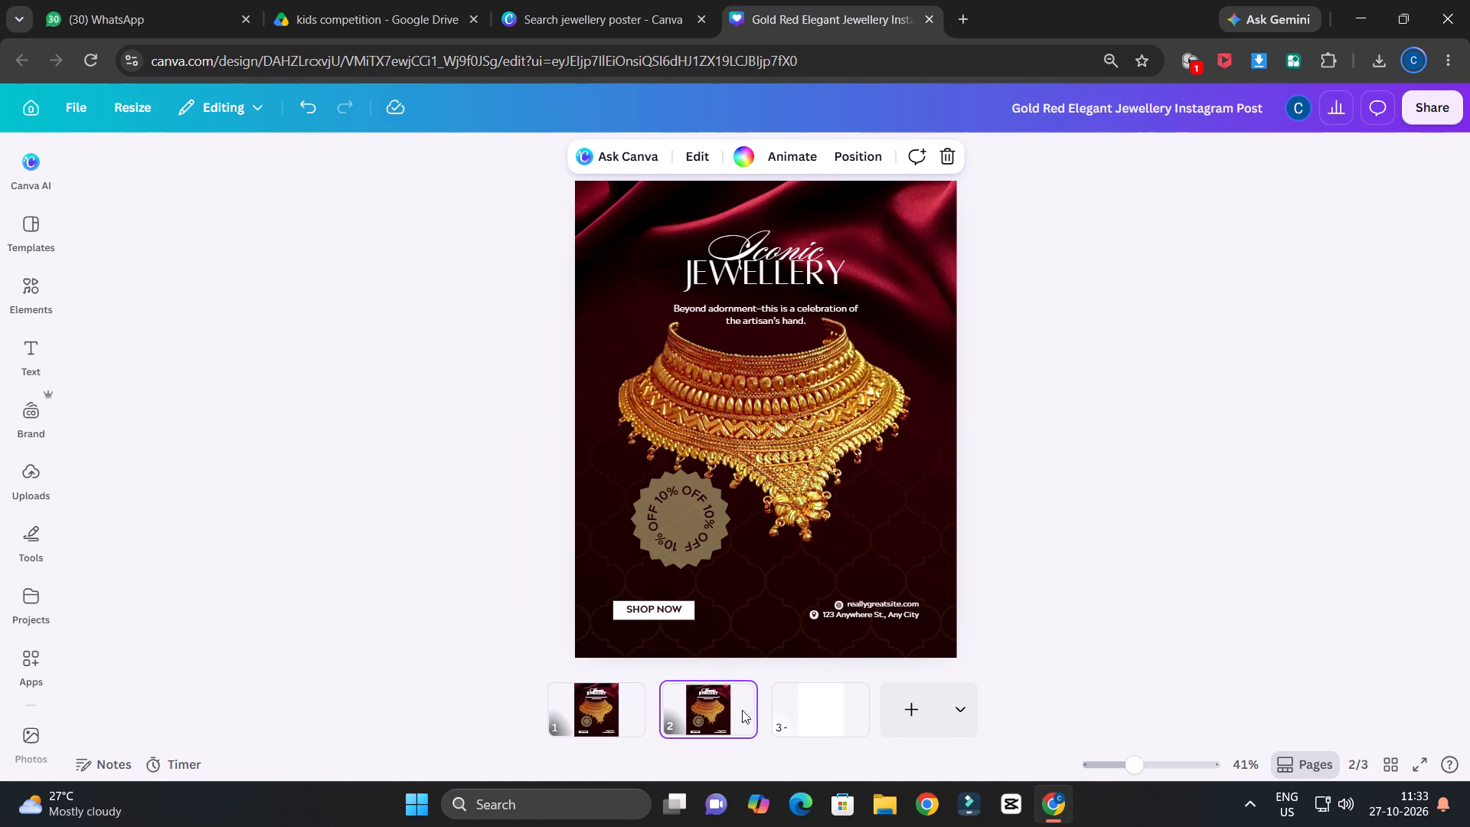
# Delete the gold necklace image from page 1 of the design.
pyautogui.click(688, 704)
pyautogui.click(622, 711)
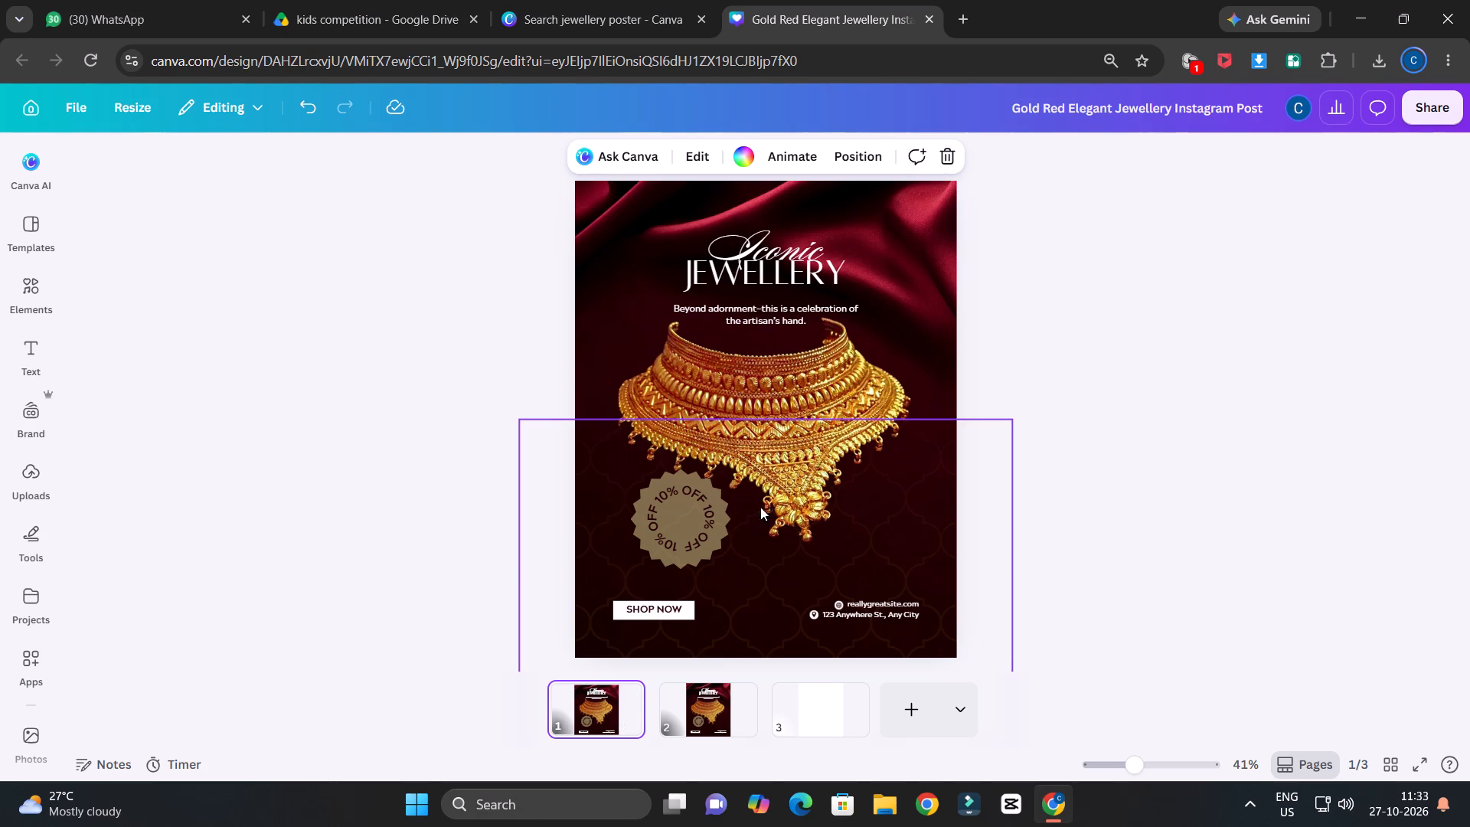
pyautogui.click(779, 384)
pyautogui.click(841, 273)
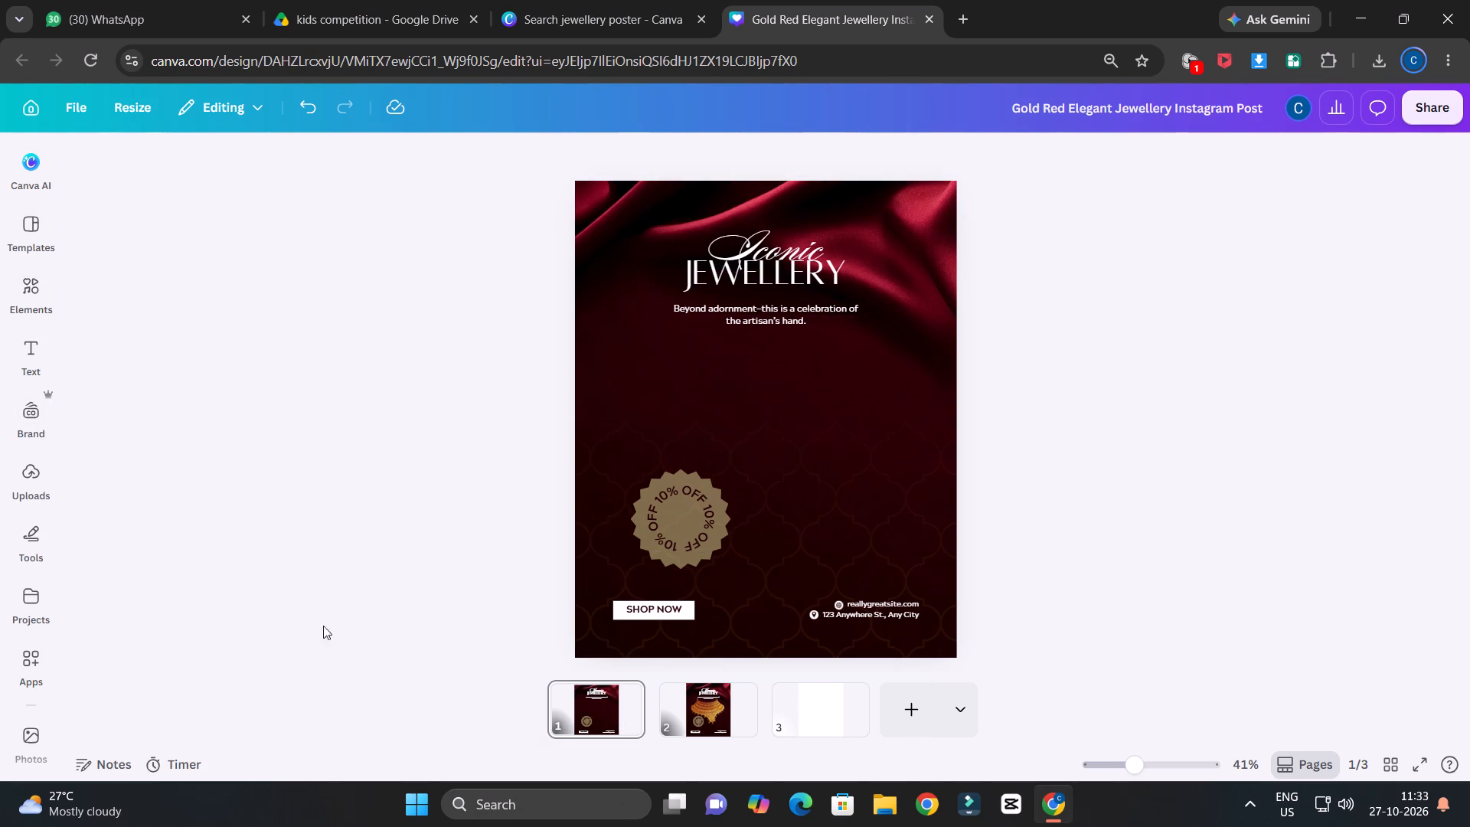
# In File Explorer's Downloads folder, create a new folder named "kisna jewellery post image (27-10-26)".
pyautogui.click(890, 815)
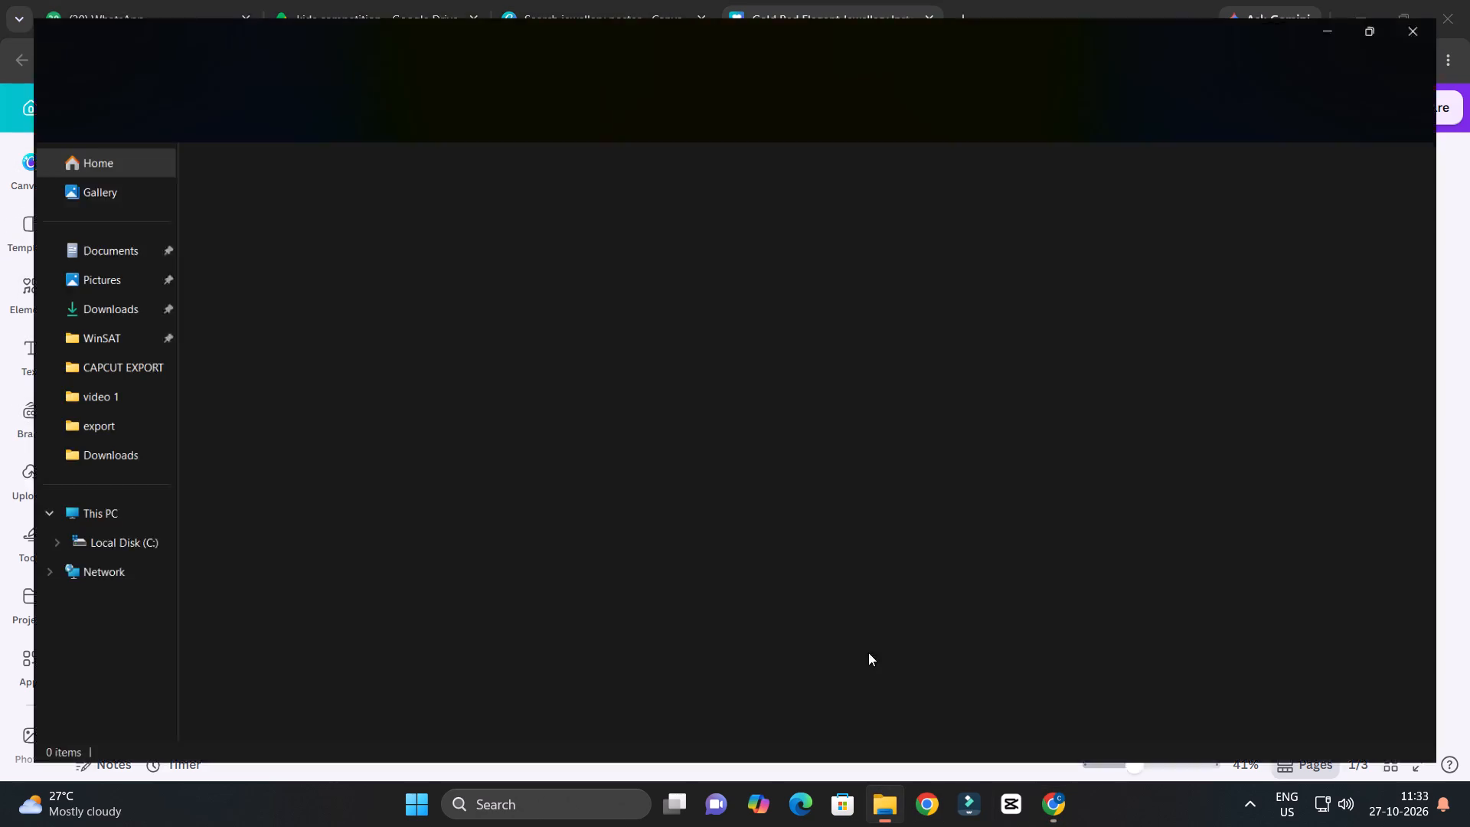
pyautogui.click(89, 306)
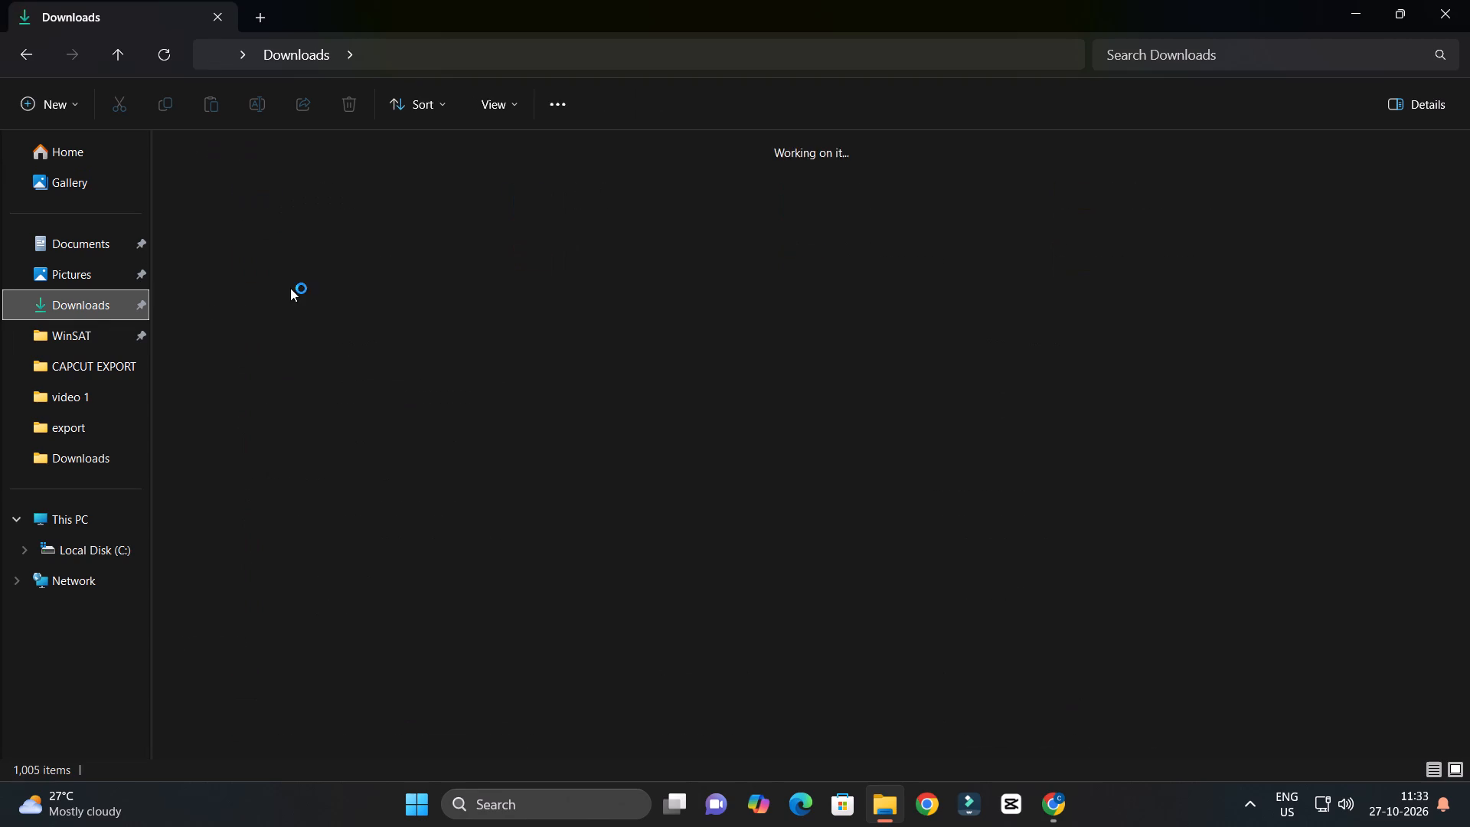
pyautogui.scroll(-1, 823, 446)
pyautogui.scroll(3, 765, 469)
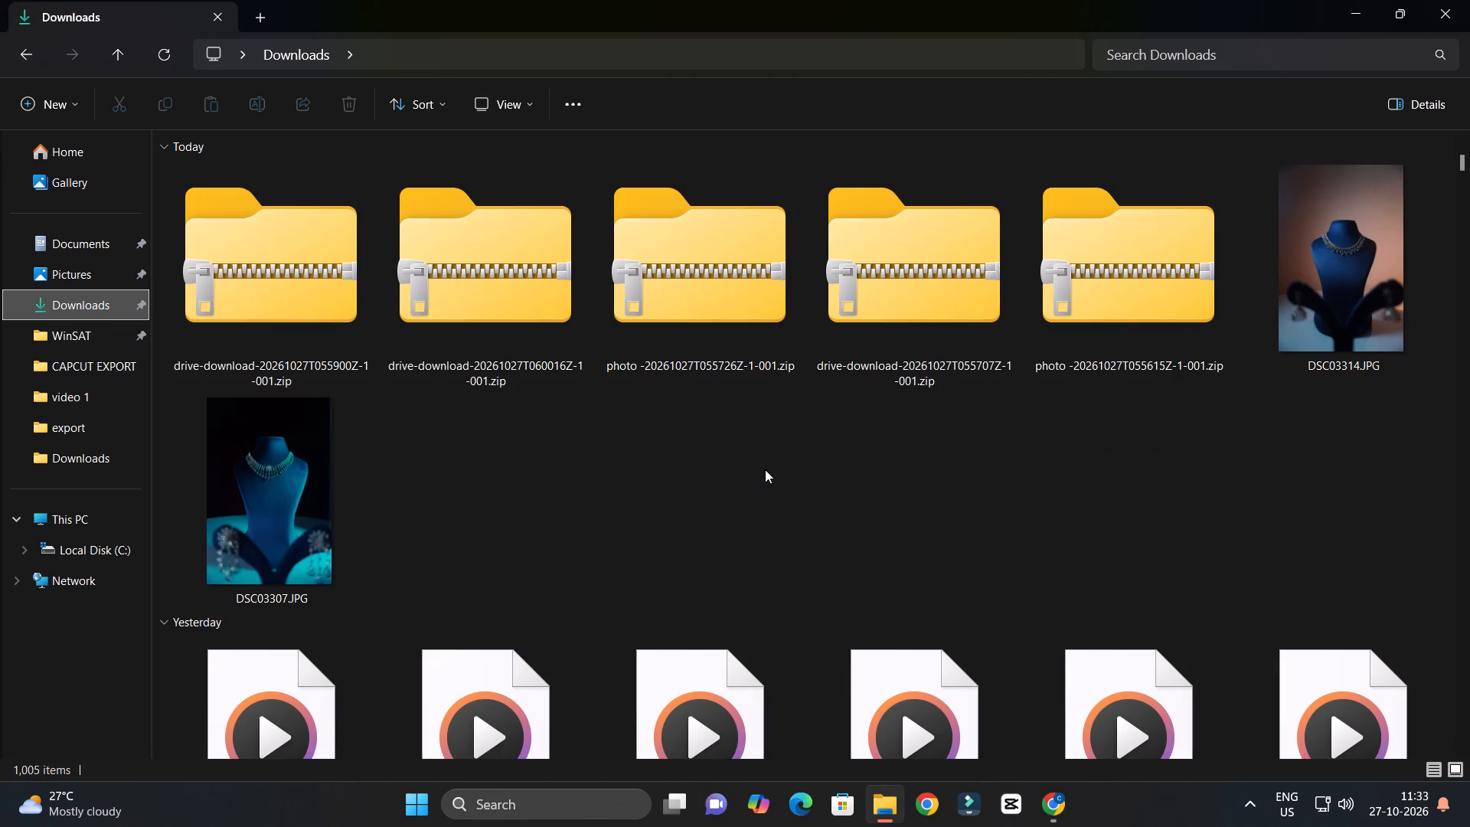
pyautogui.rightClick(694, 549)
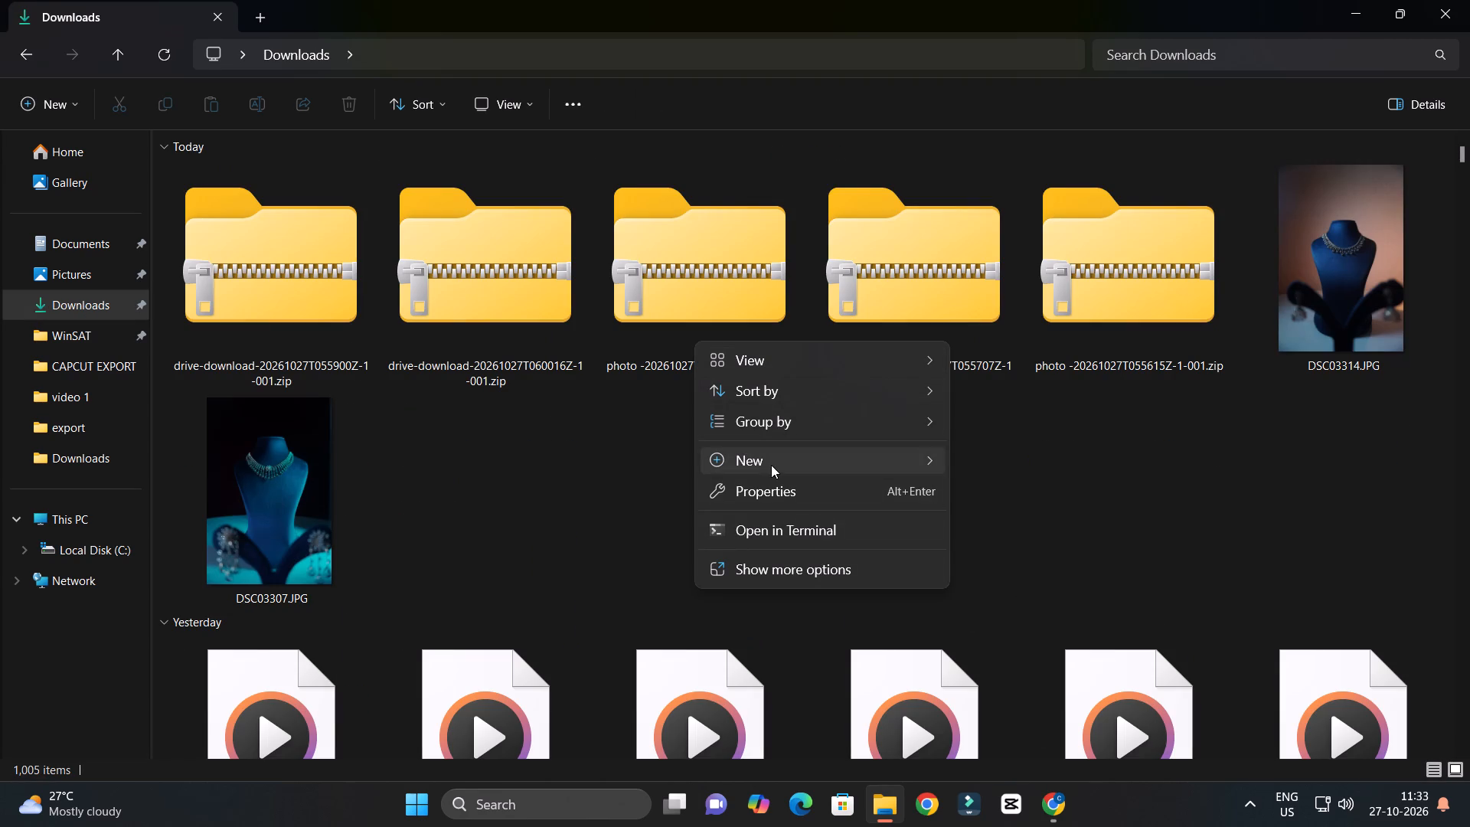
pyautogui.click(771, 465)
pyautogui.click(1063, 469)
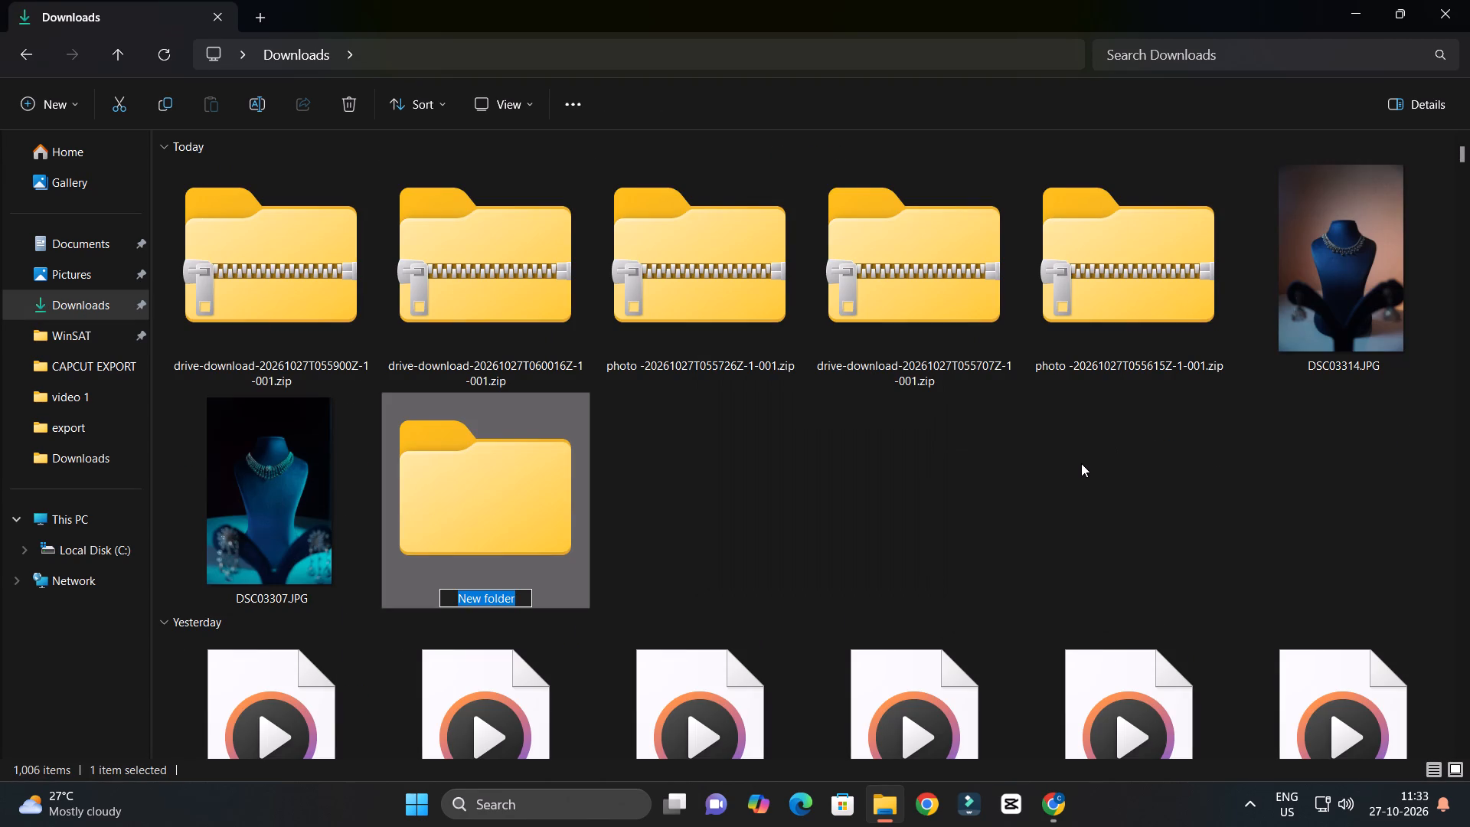
pyautogui.write('kis')
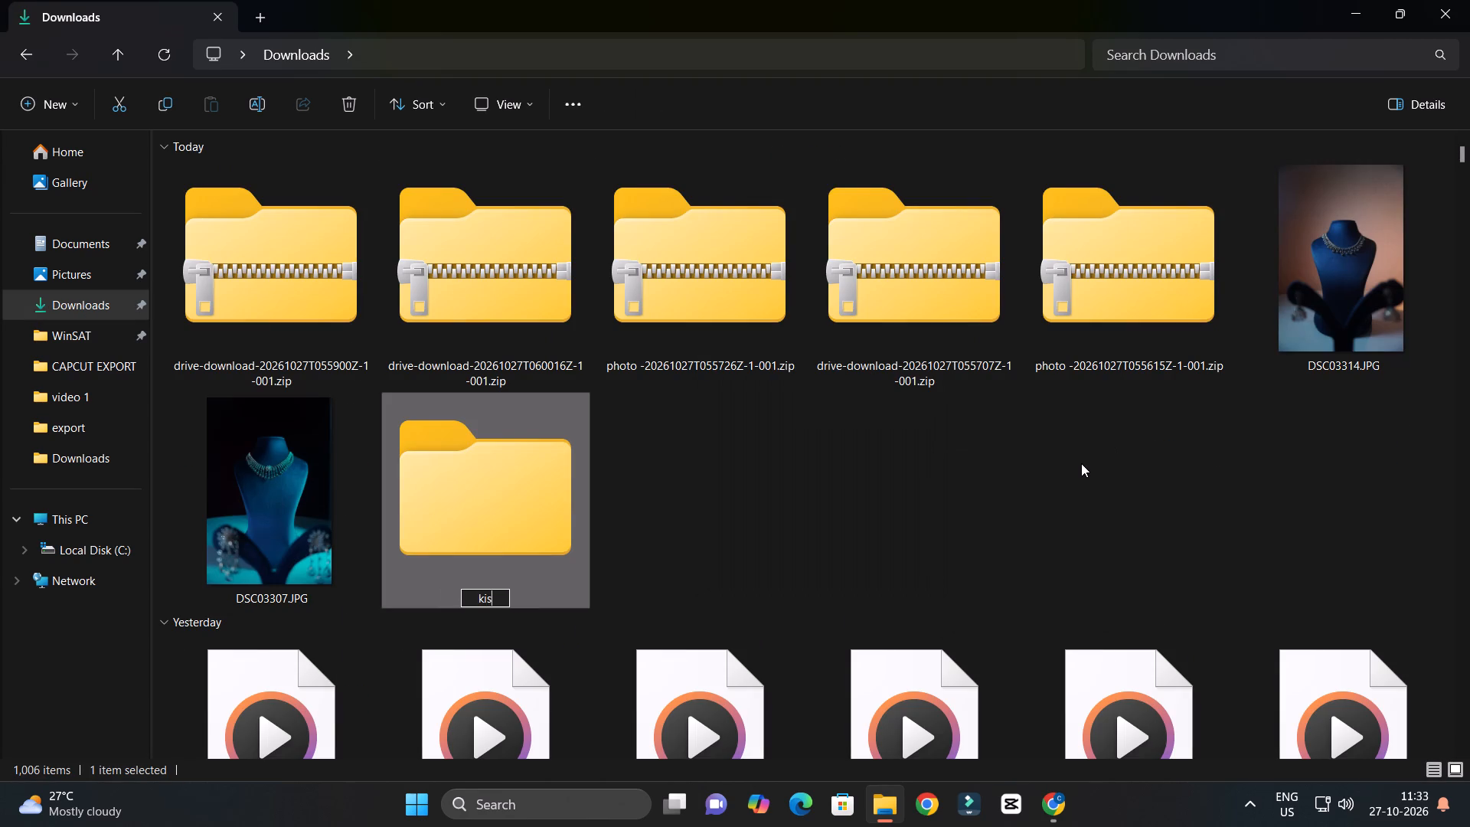
pyautogui.write('na')
pyautogui.press('space')
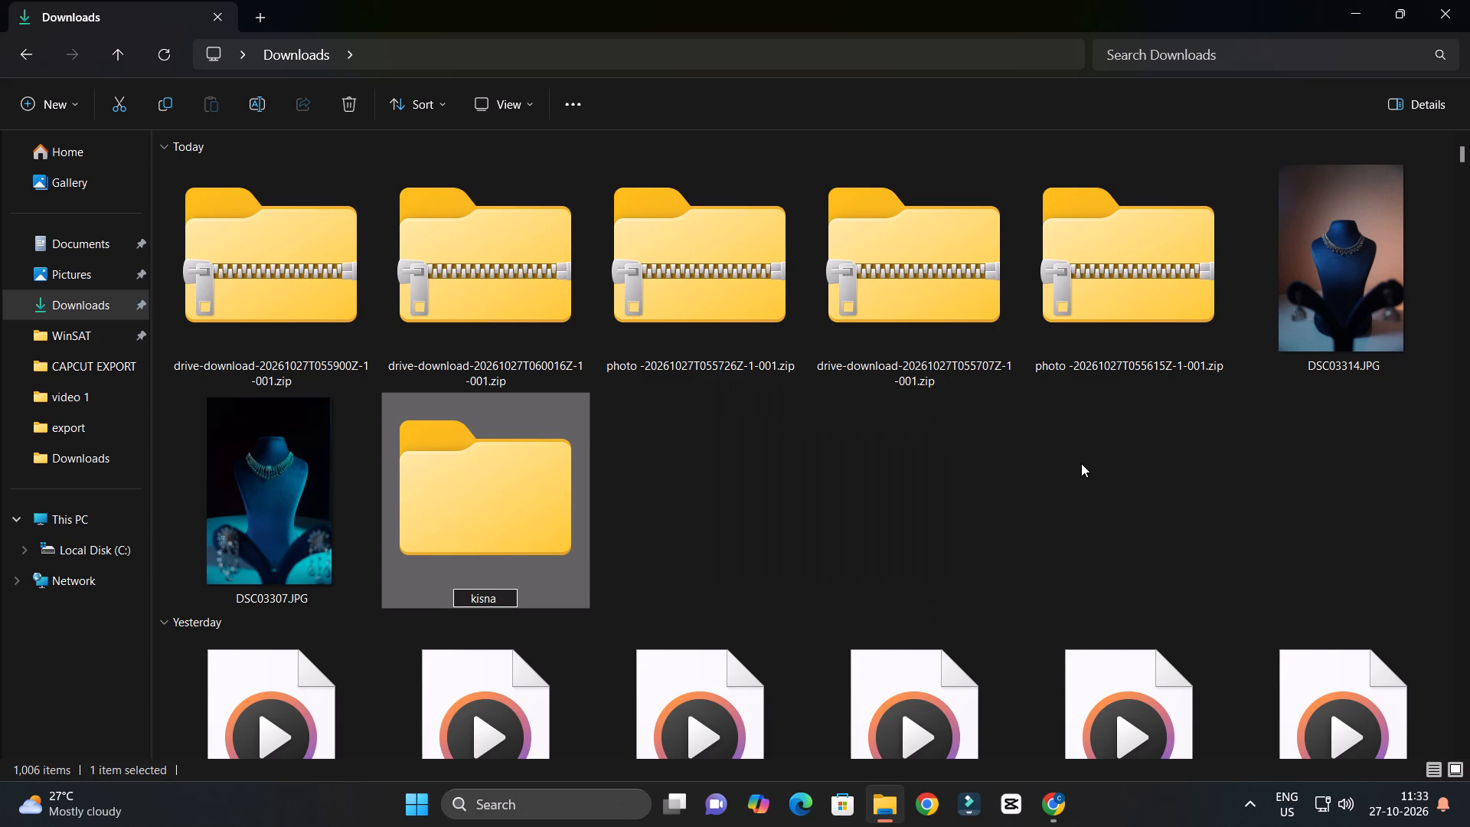
pyautogui.write('jewe')
pyautogui.write('llery')
pyautogui.press('space')
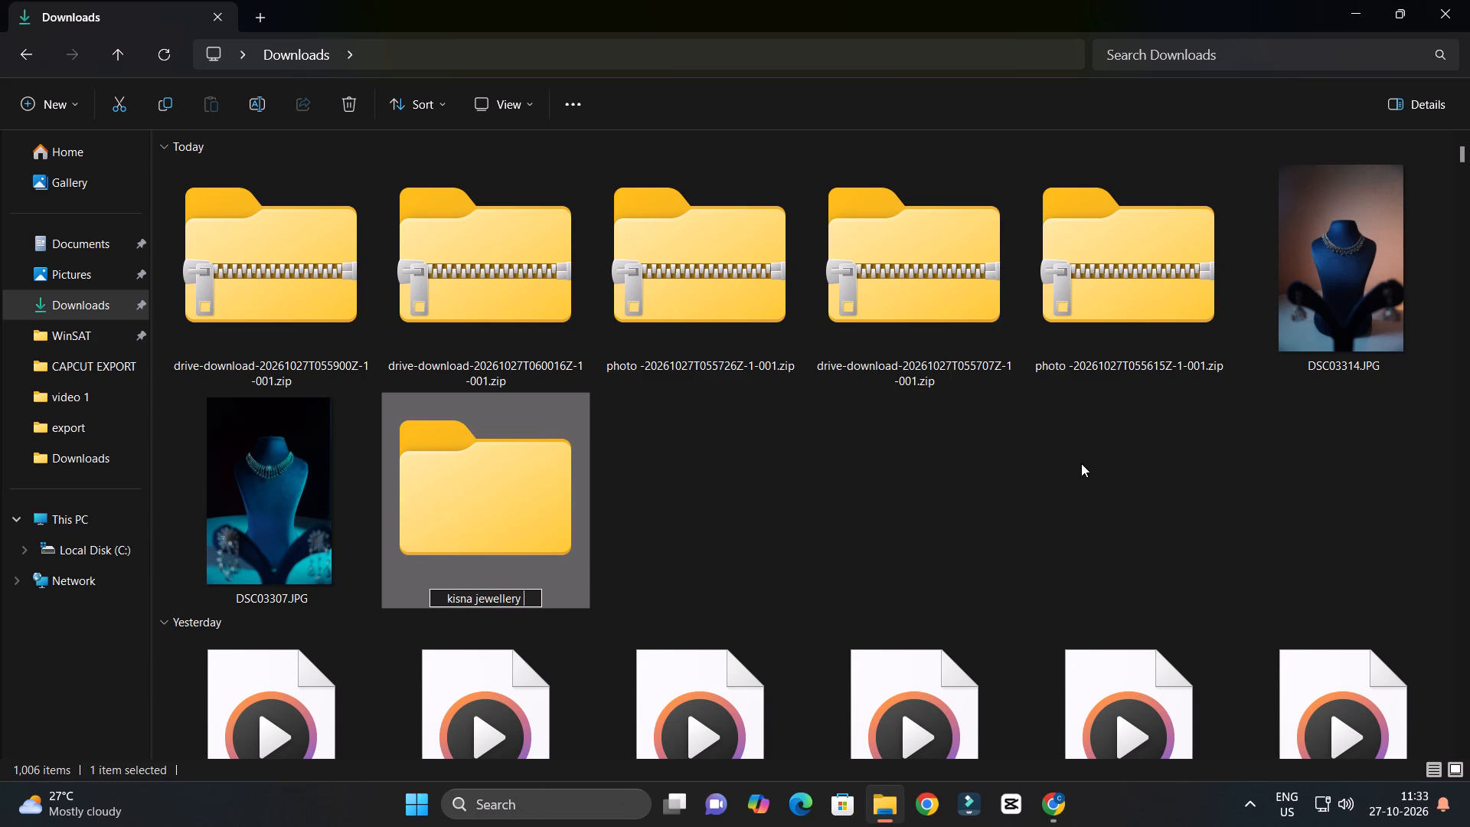
pyautogui.press('p')
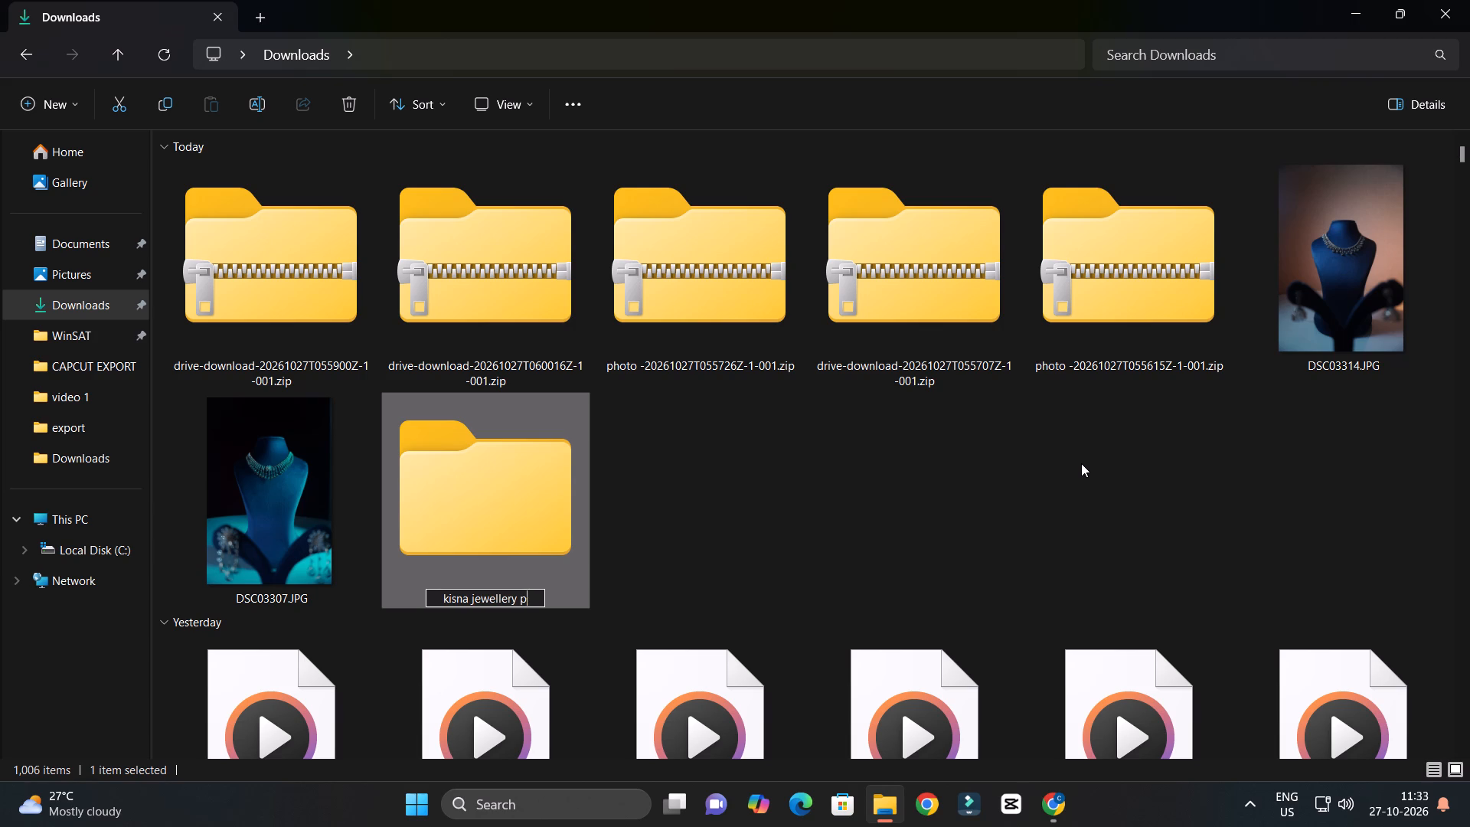
pyautogui.write('ost')
pyautogui.press('space')
pyautogui.write('image')
pyautogui.press('space')
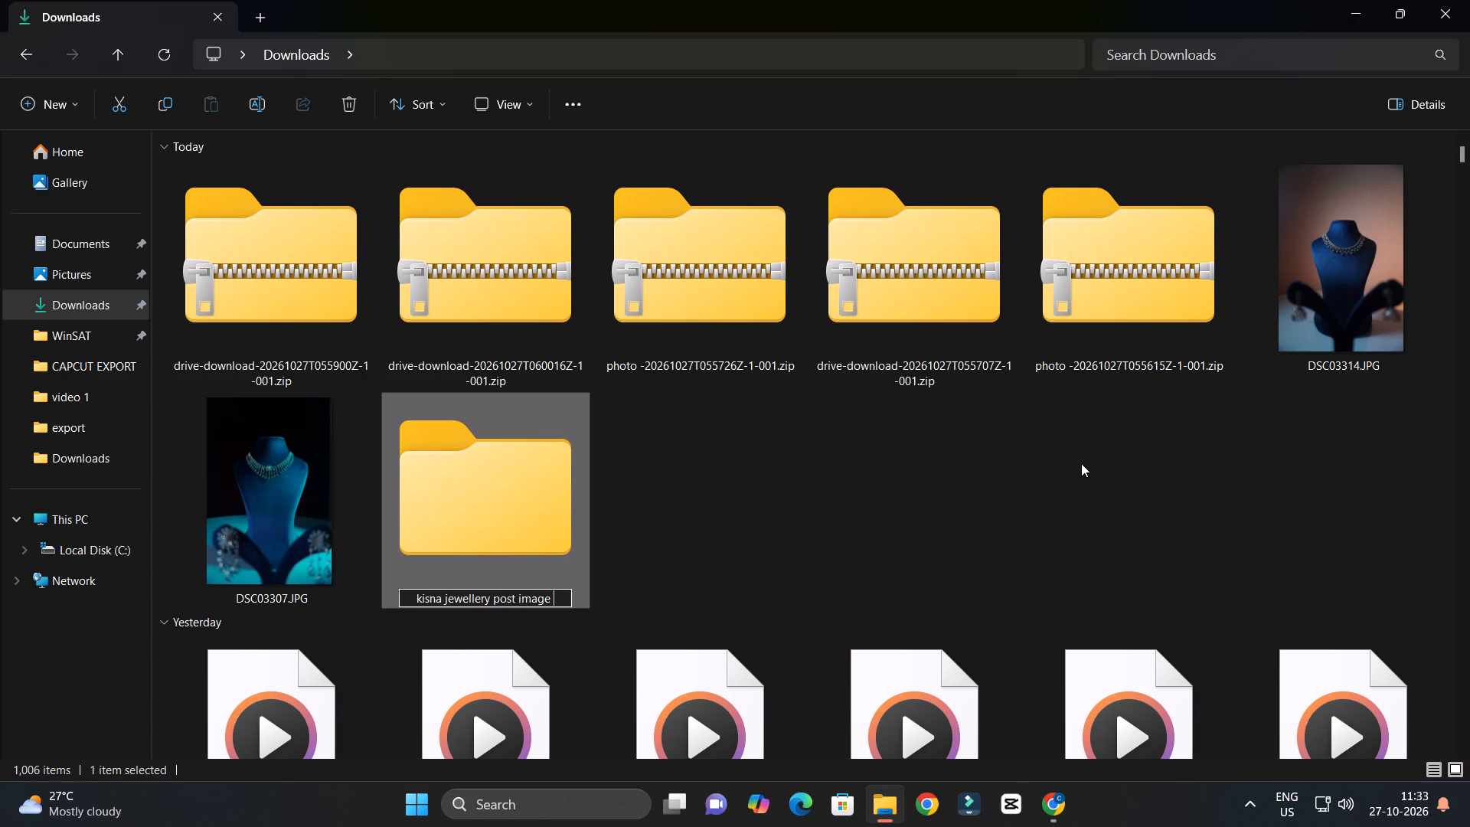
pyautogui.hotkey('shift', '(')
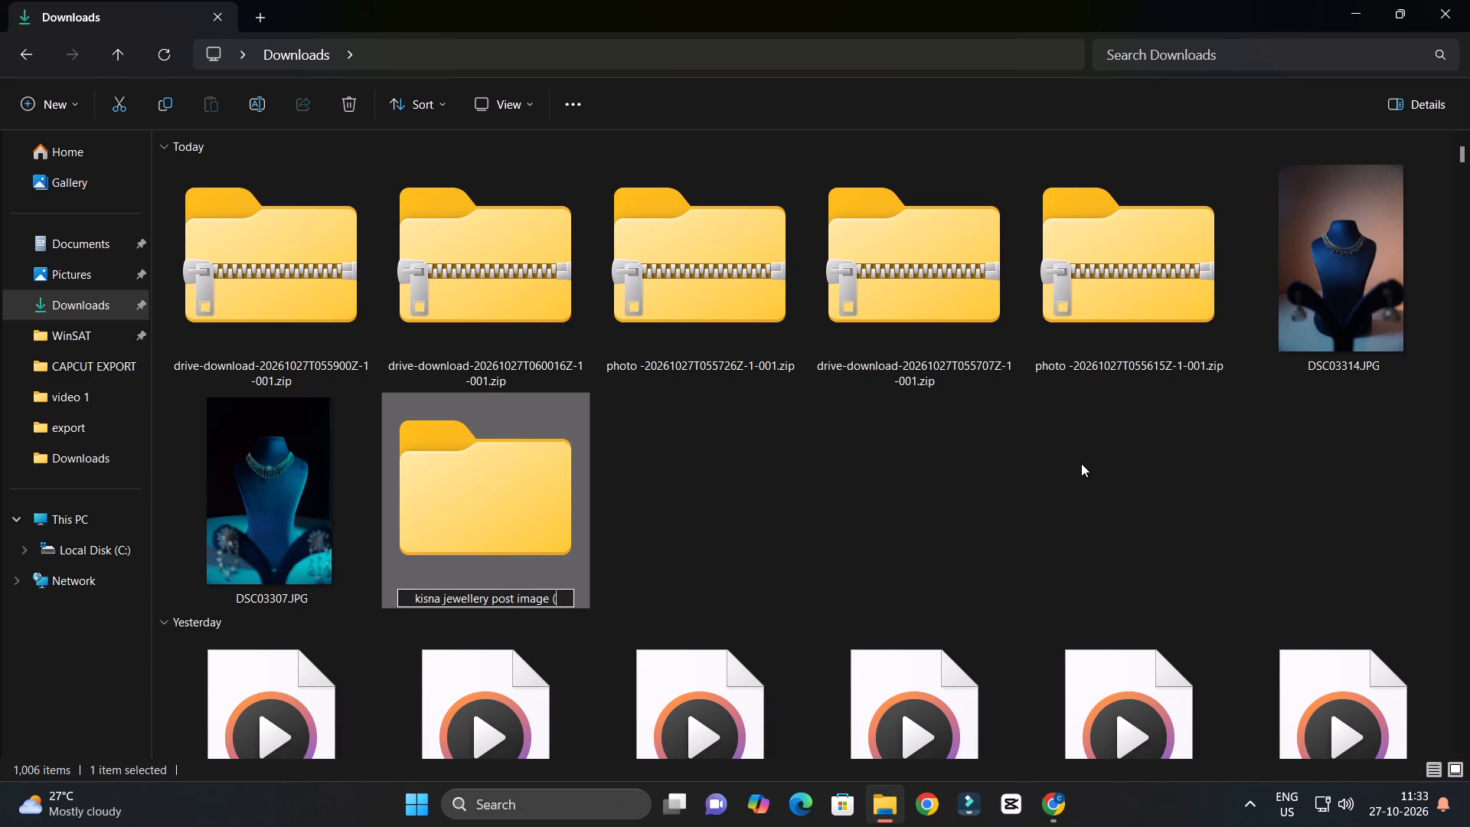
pyautogui.write('27-10-26')
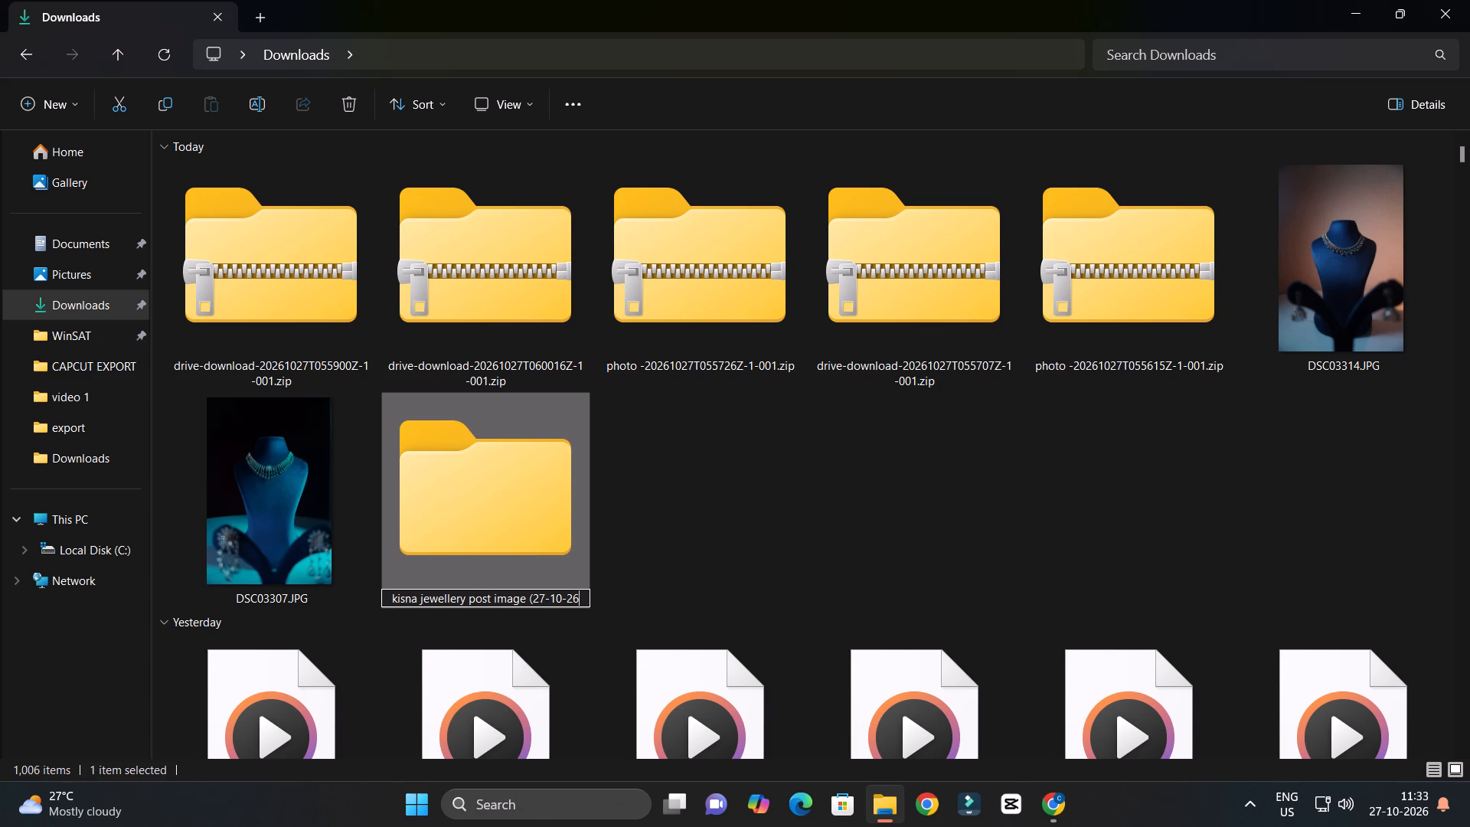
pyautogui.hotkey('shift', ')')
pyautogui.press('Return')
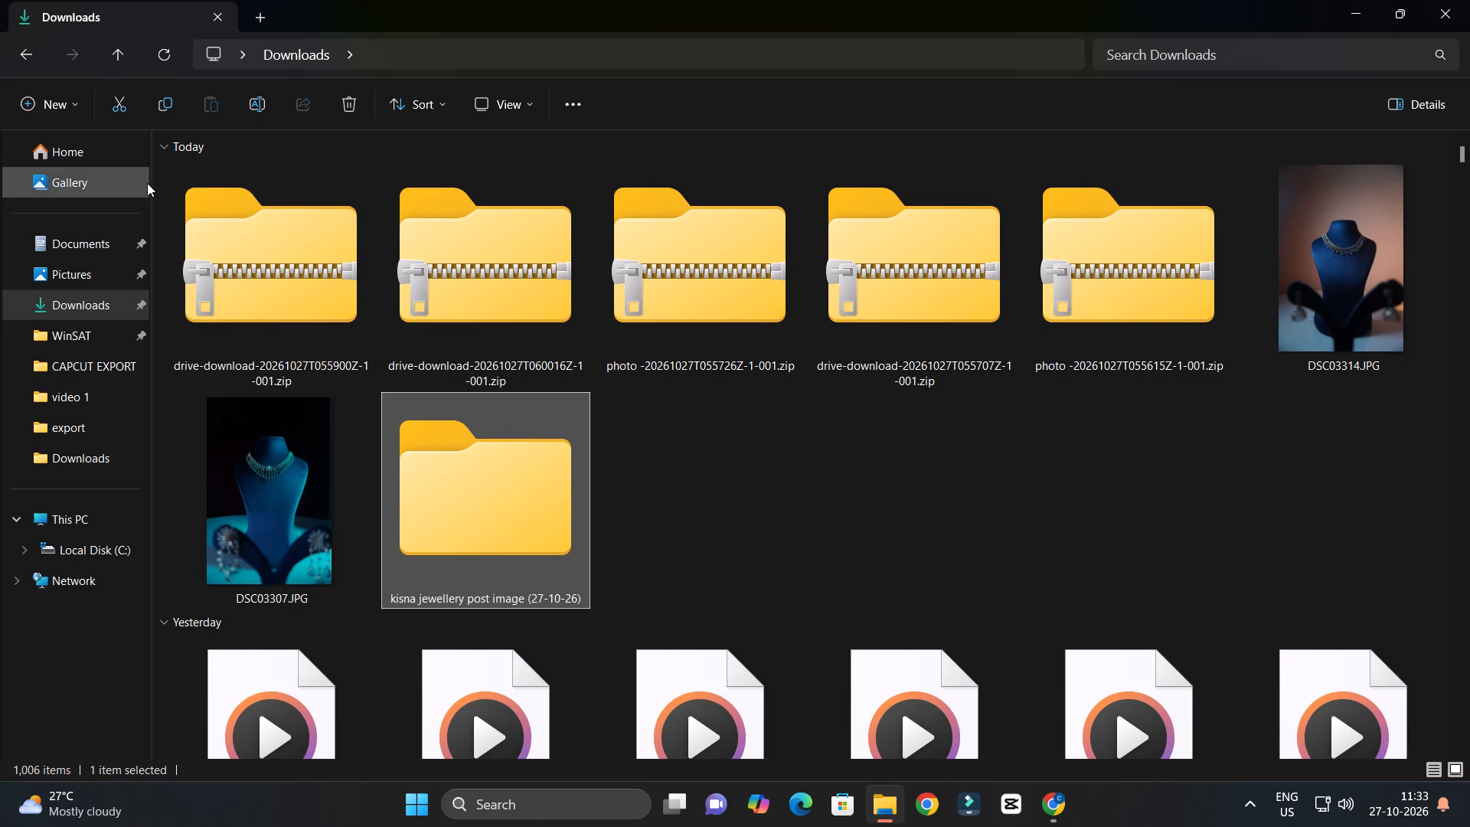
# Extract the five zip archives downloaded today with WinRAR into the "kisna jewellery post image (27-10-26)" folder.
pyautogui.moveTo(165, 184); pyautogui.dragTo(1072, 257)
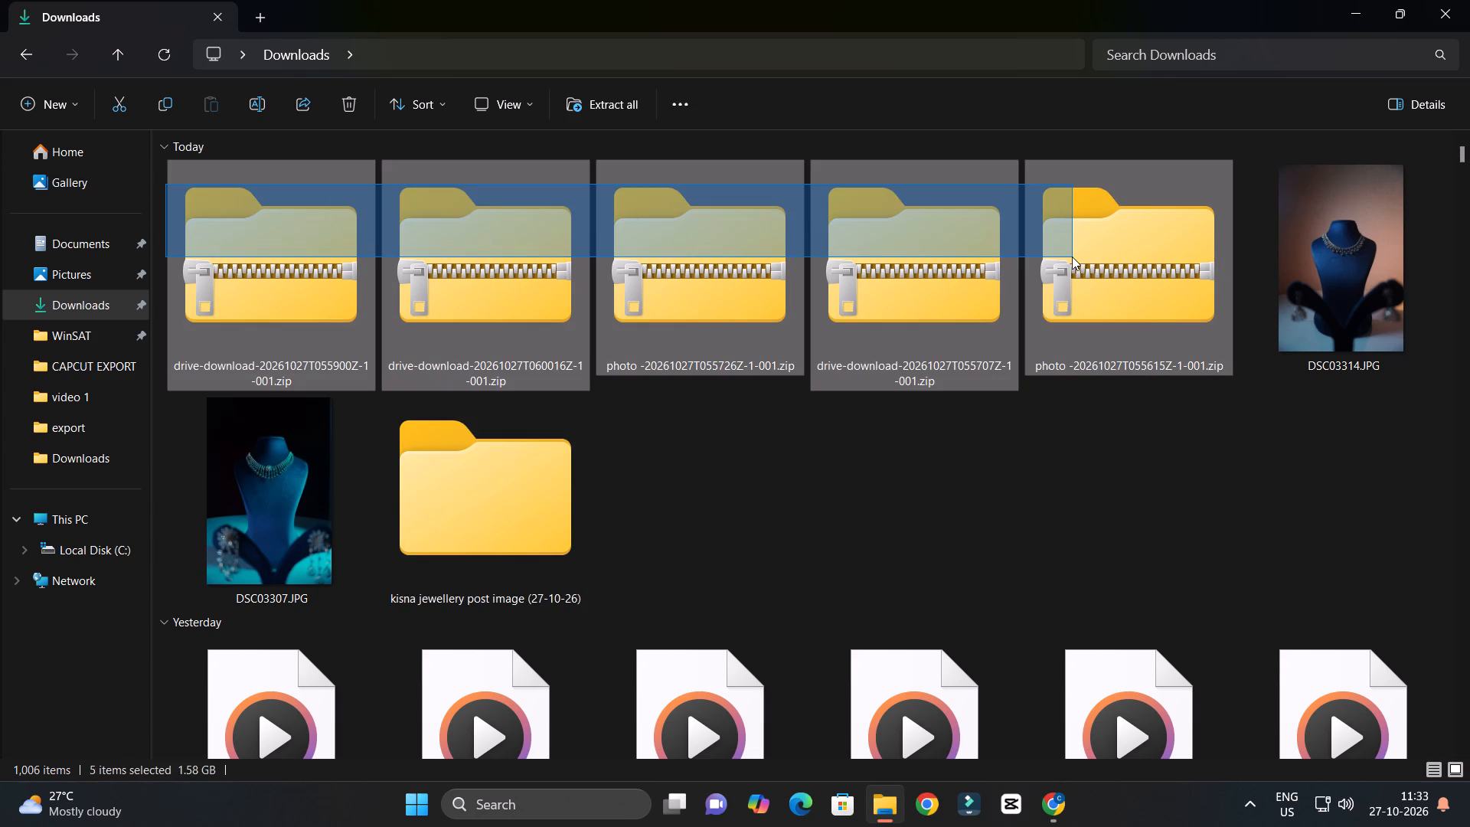
pyautogui.rightClick(1072, 257)
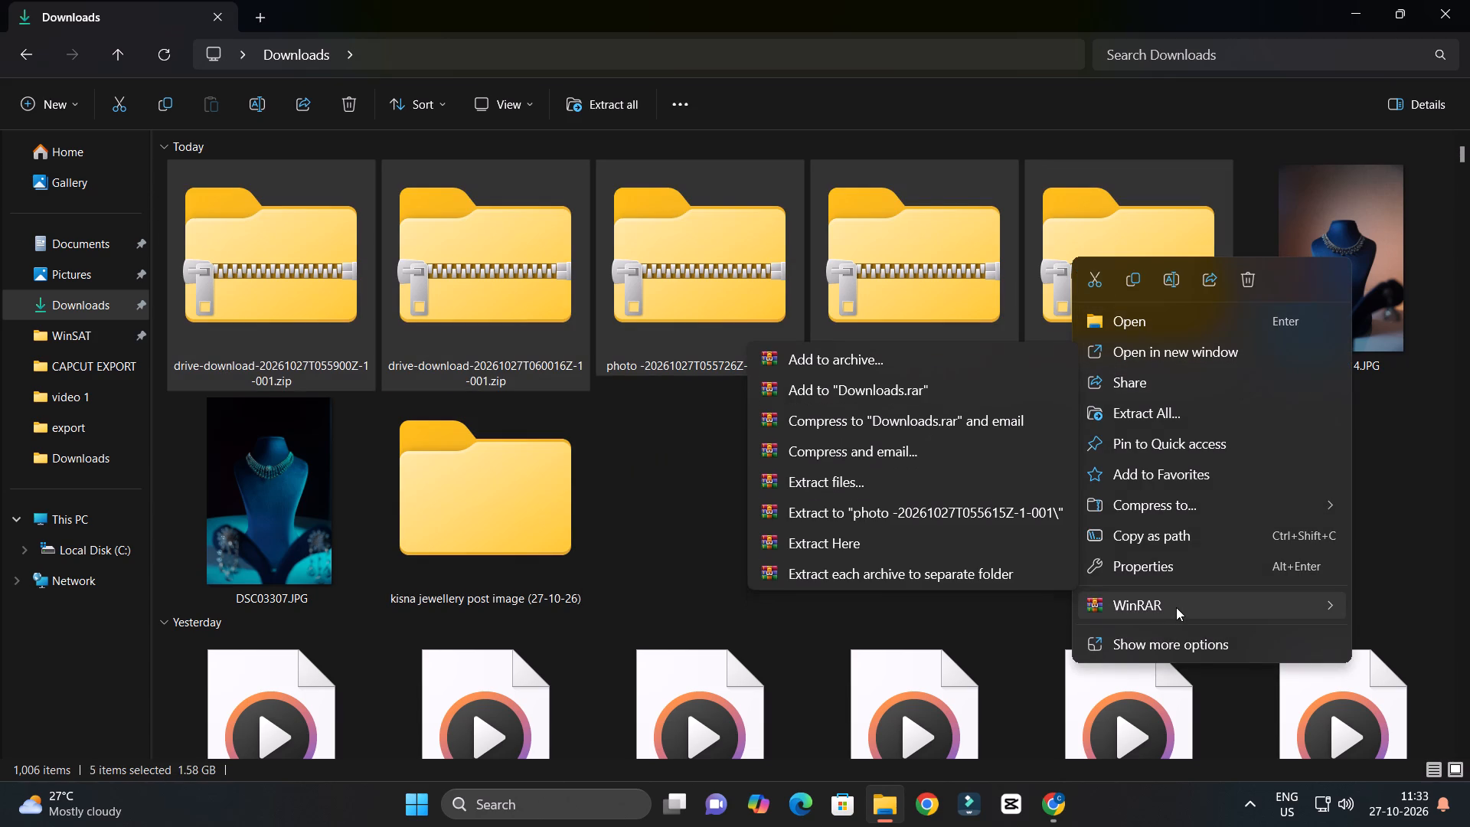
pyautogui.click(876, 469)
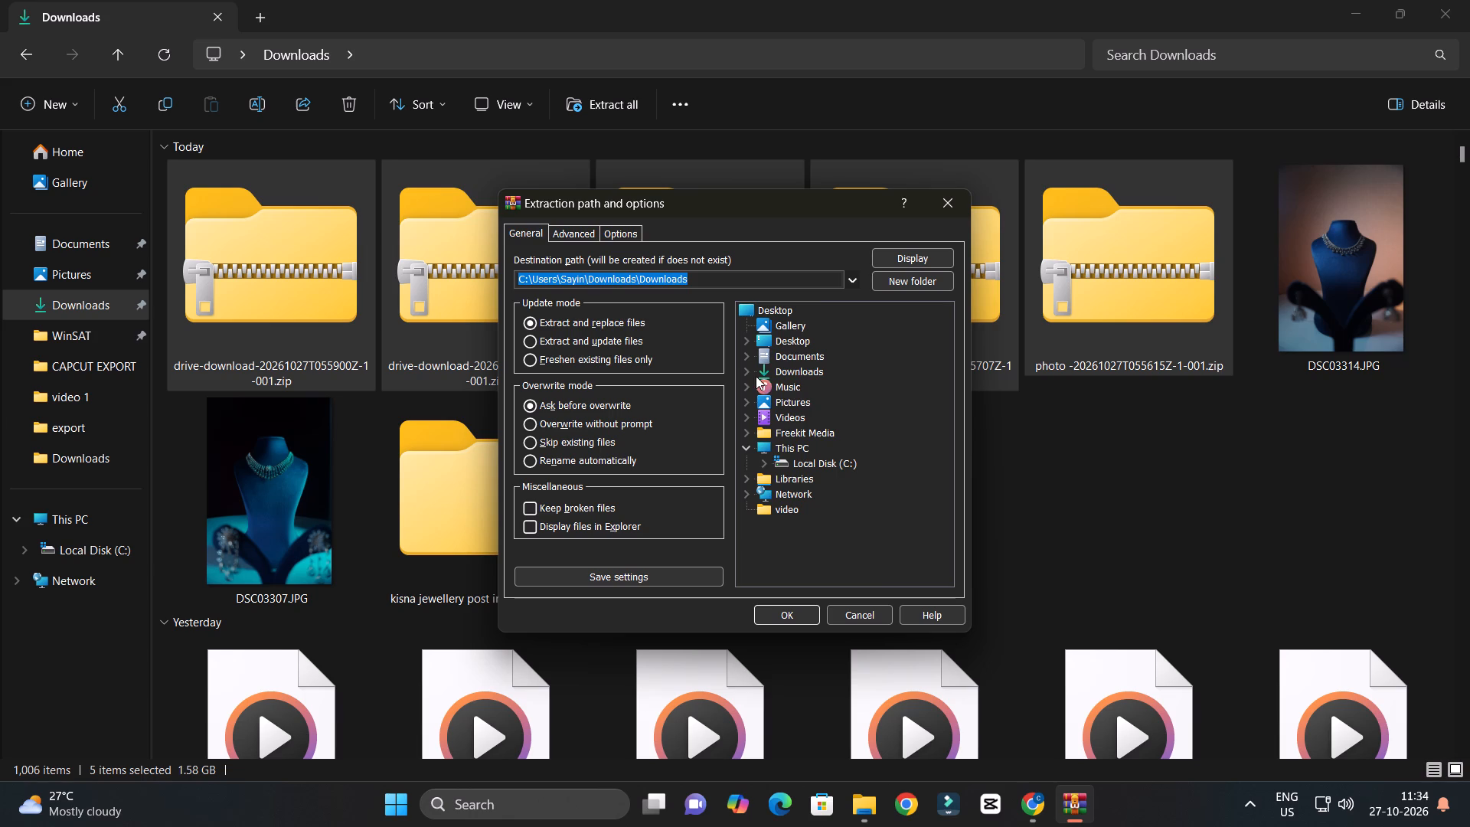
pyautogui.click(746, 376)
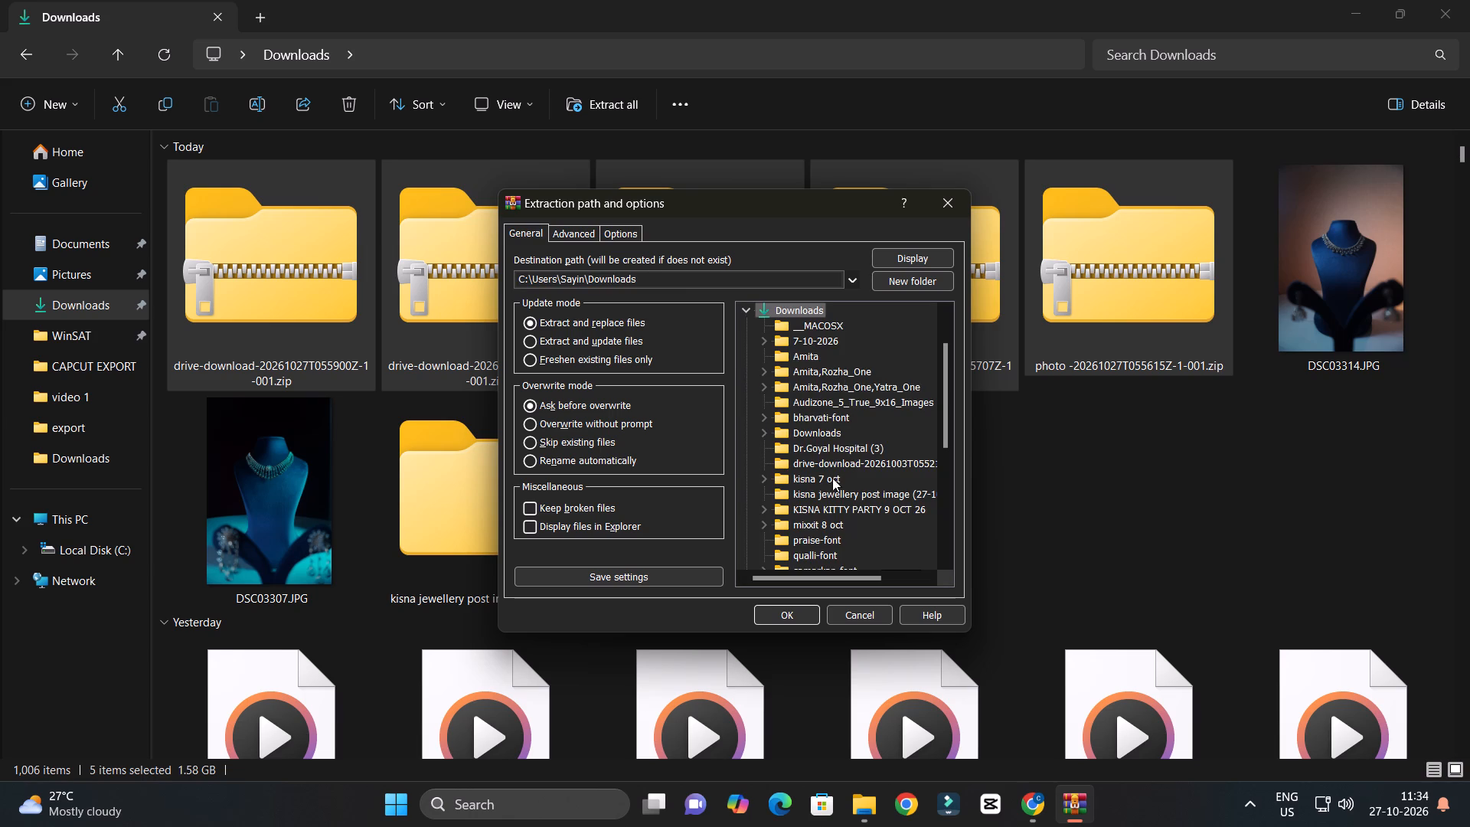
pyautogui.scroll(-1, 841, 476)
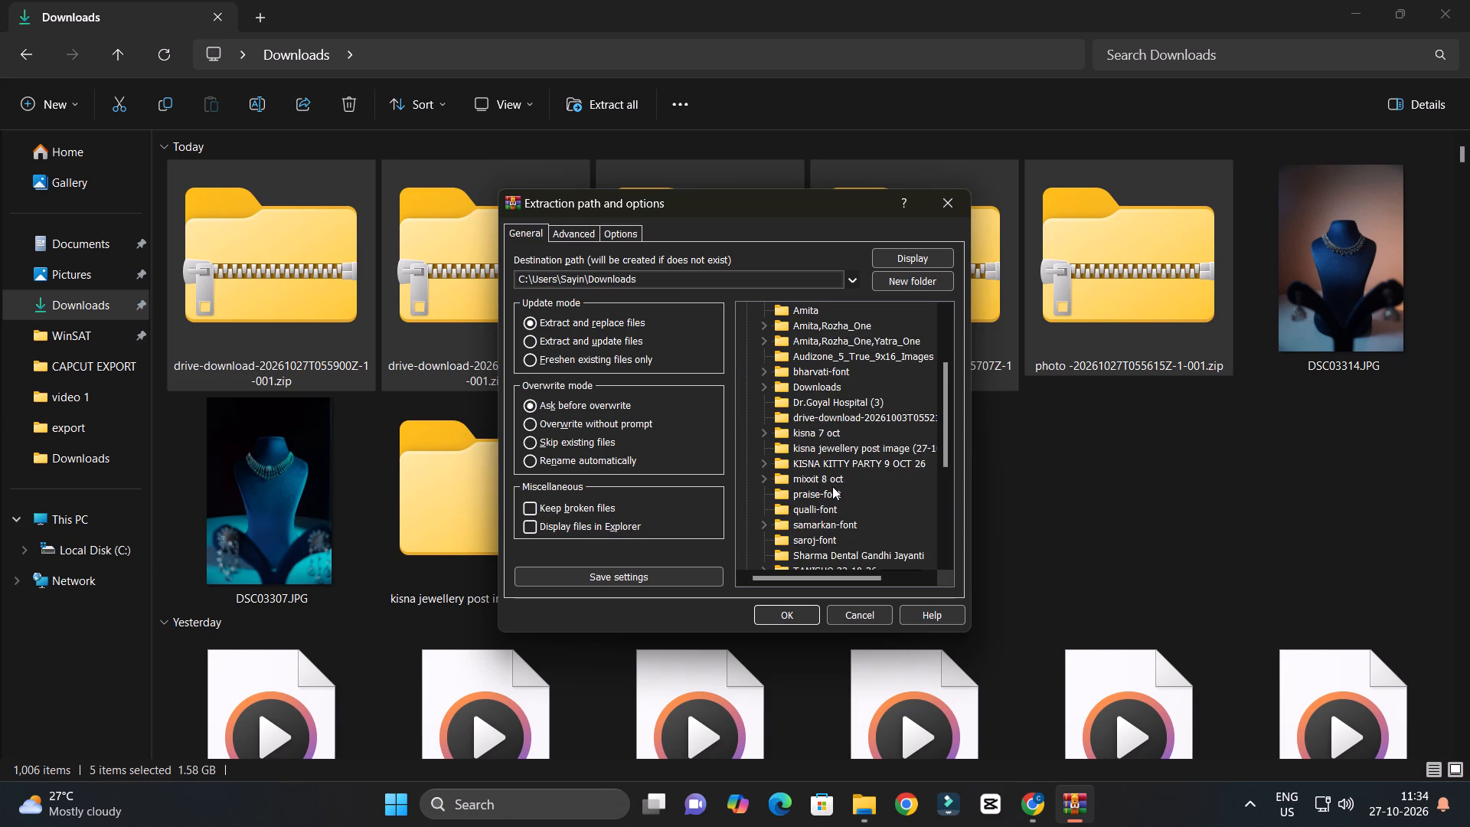
pyautogui.scroll(-2, 849, 480)
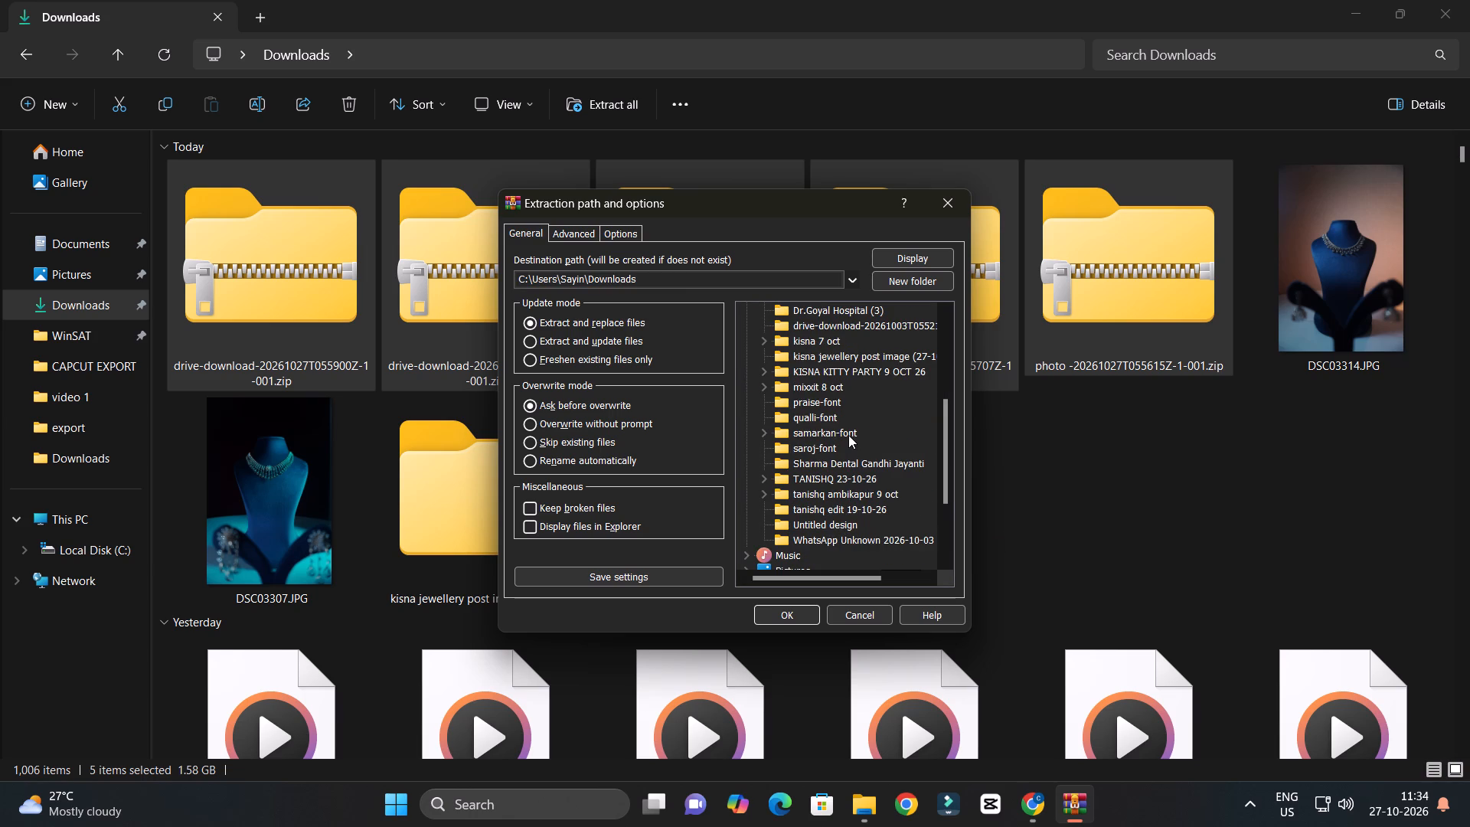
pyautogui.click(808, 351)
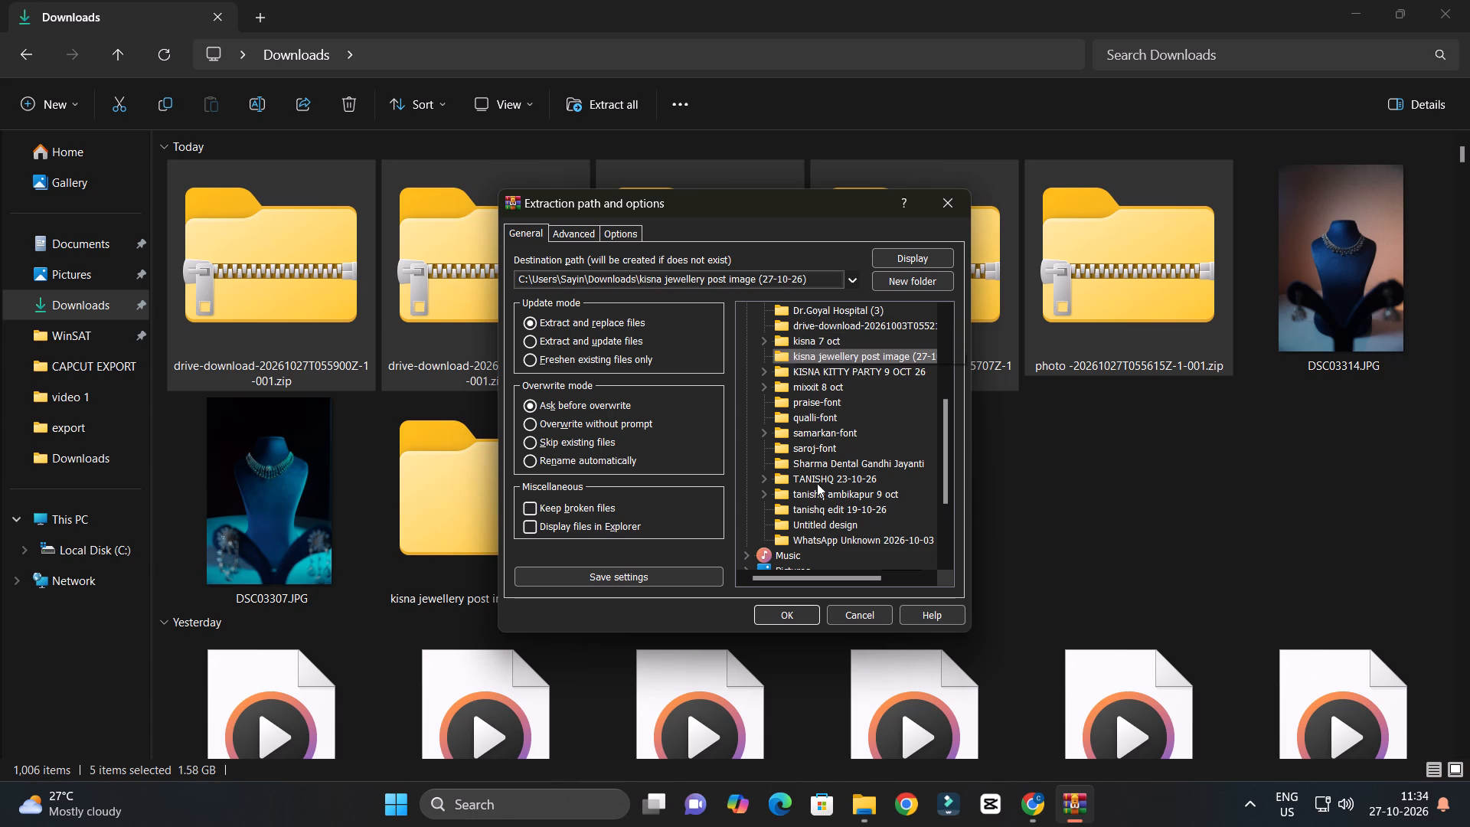
pyautogui.click(804, 619)
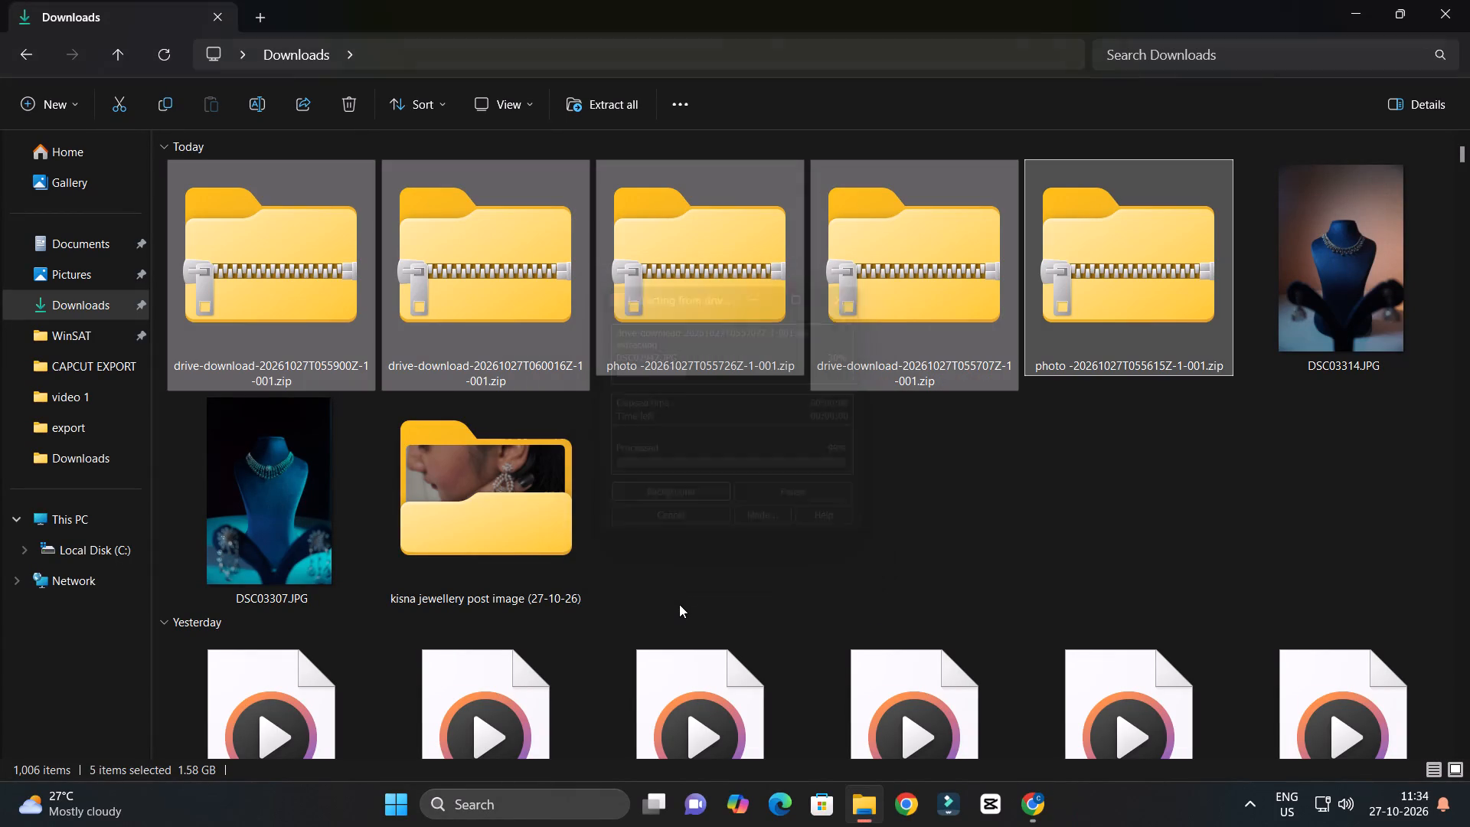
# Look through the extracted JPG files and the photo_ subfolder, and return to Downloads.
pyautogui.doubleClick(508, 520)
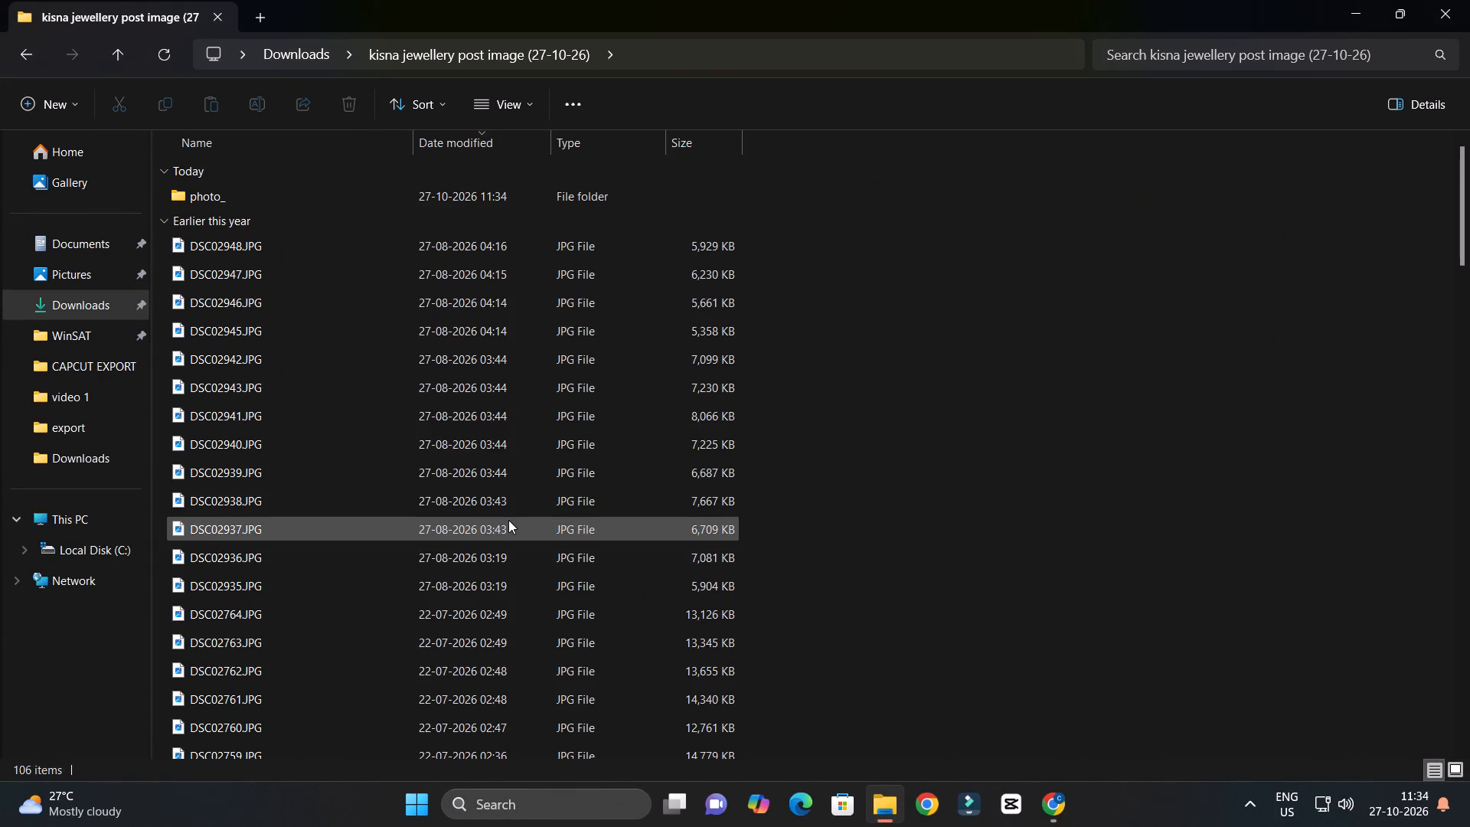
pyautogui.scroll(-20, 804, 438)
pyautogui.scroll(-5, 804, 438)
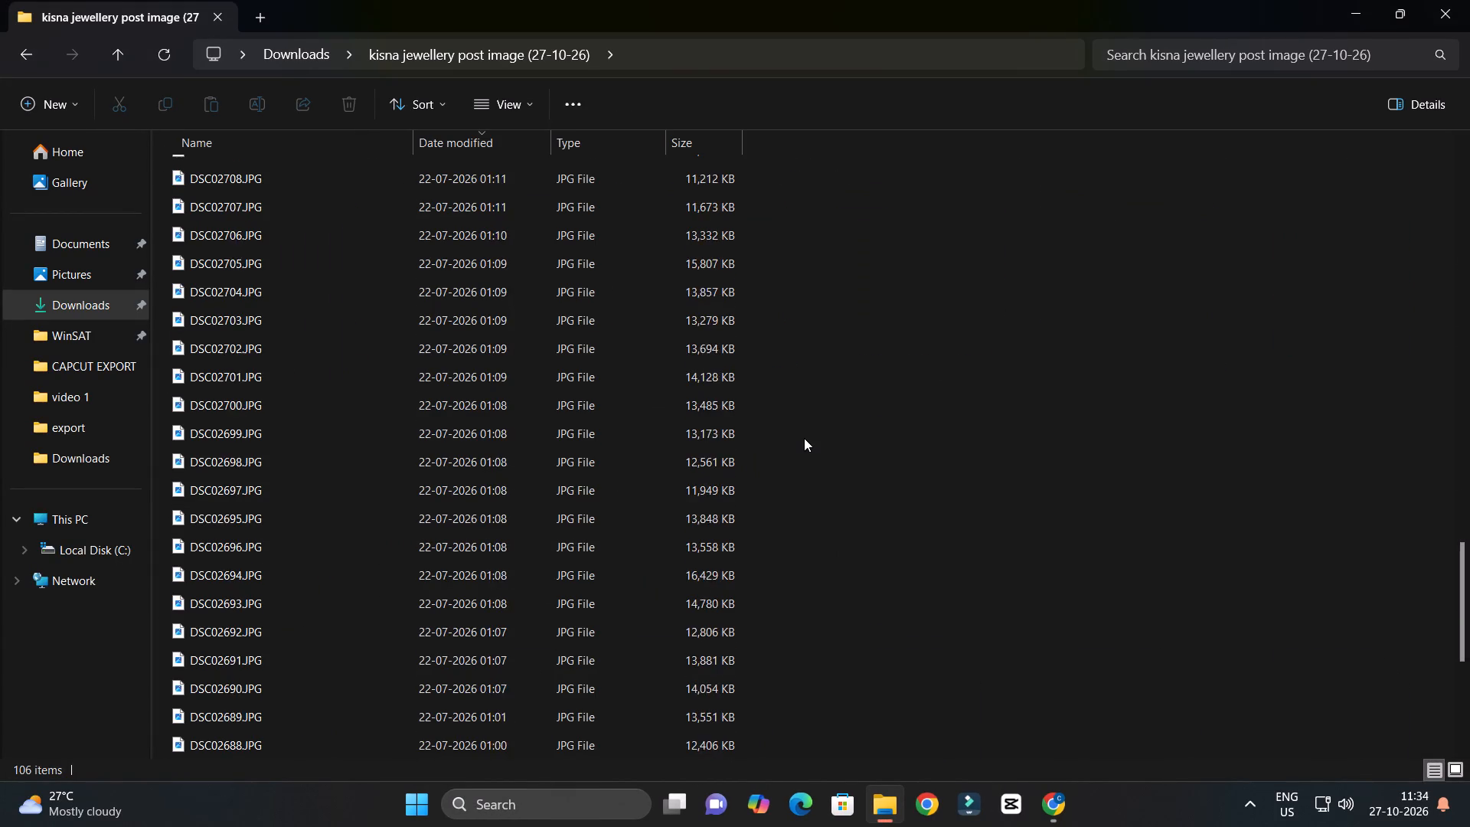
pyautogui.scroll(-12, 804, 438)
pyautogui.scroll(20, 804, 438)
pyautogui.scroll(2, 804, 438)
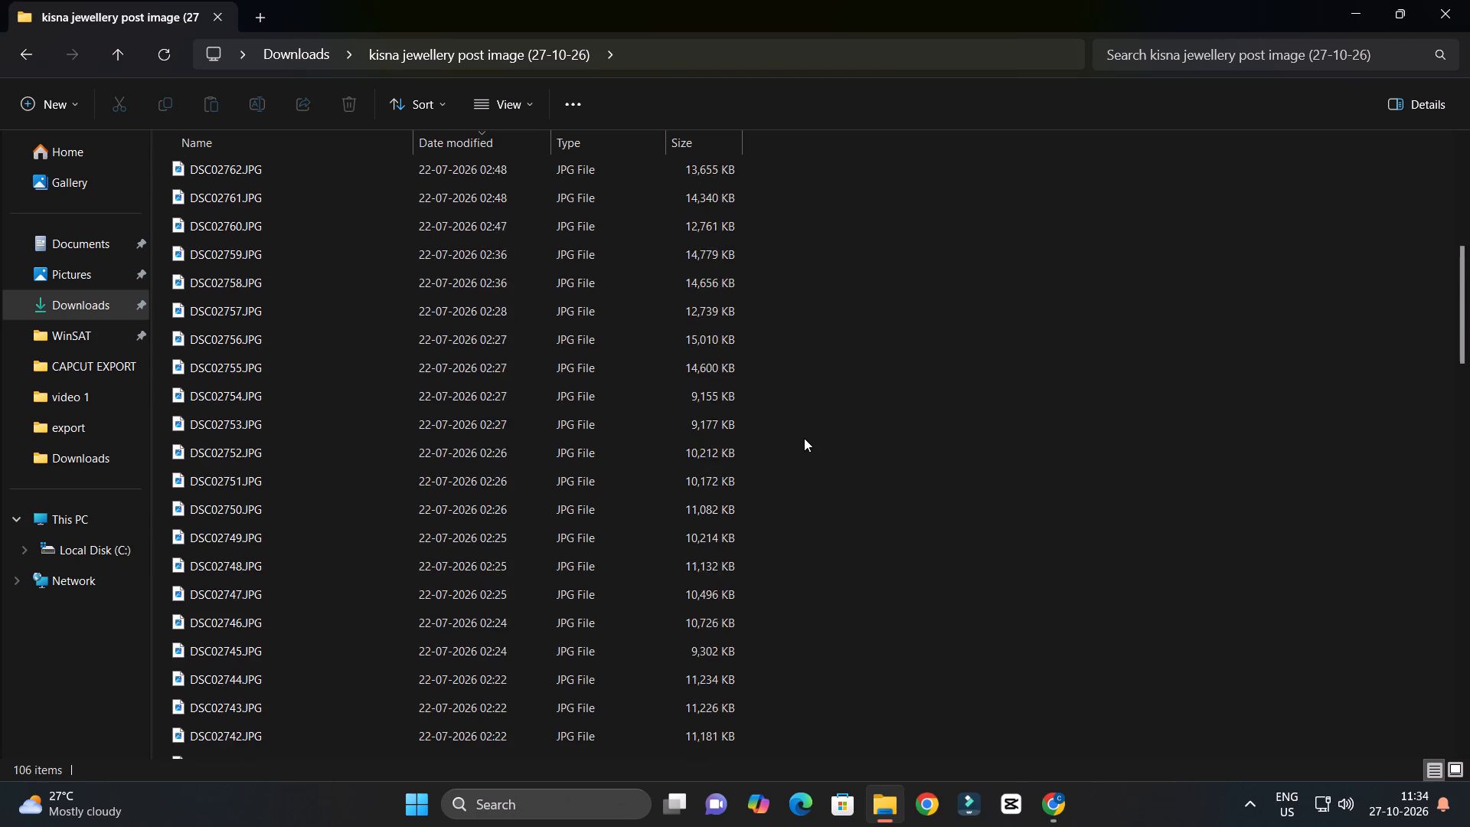
pyautogui.scroll(14, 804, 438)
pyautogui.doubleClick(246, 202)
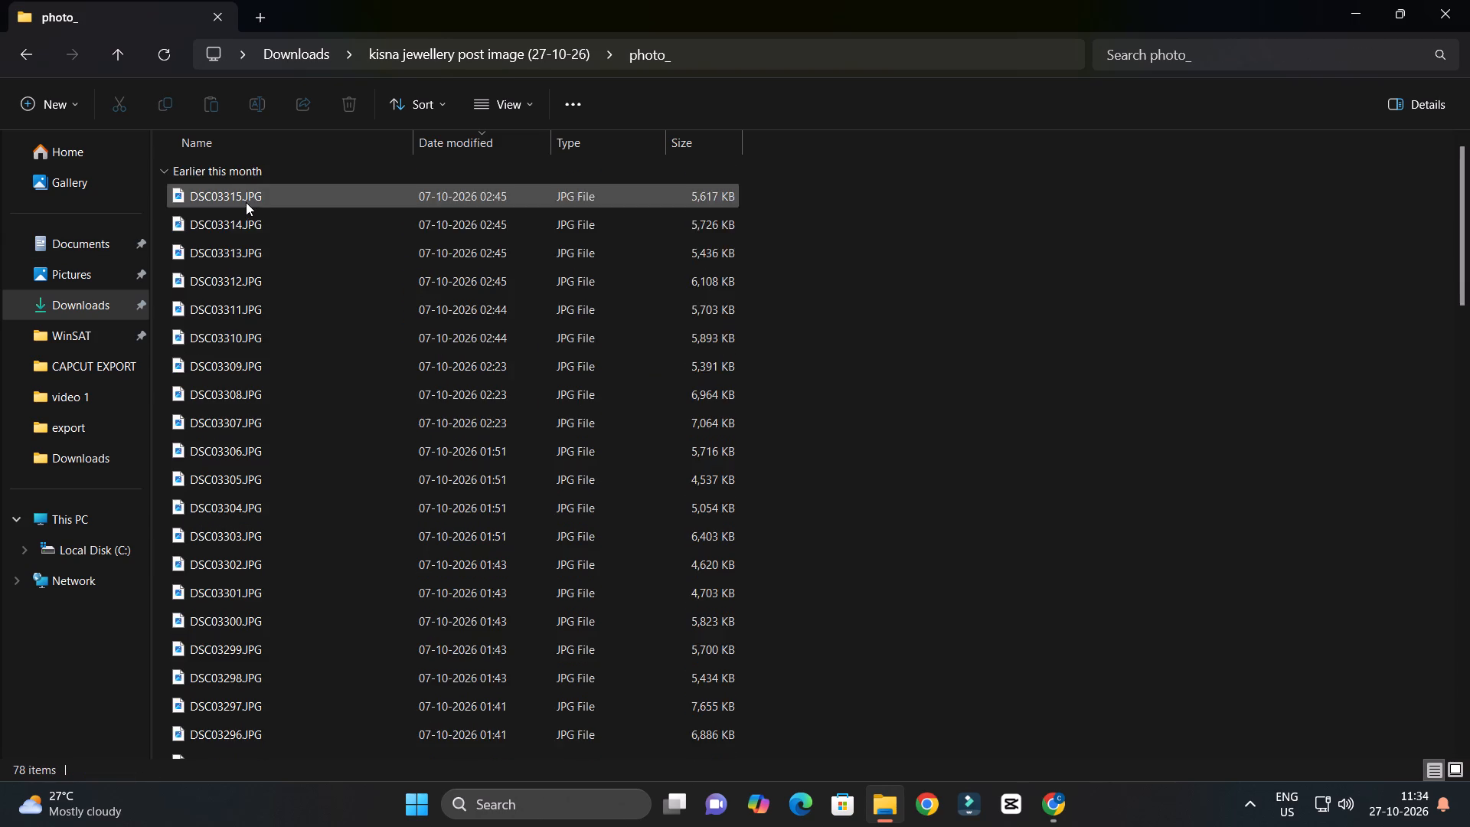
pyautogui.scroll(-20, 406, 344)
pyautogui.scroll(-14, 406, 344)
pyautogui.scroll(4, 394, 370)
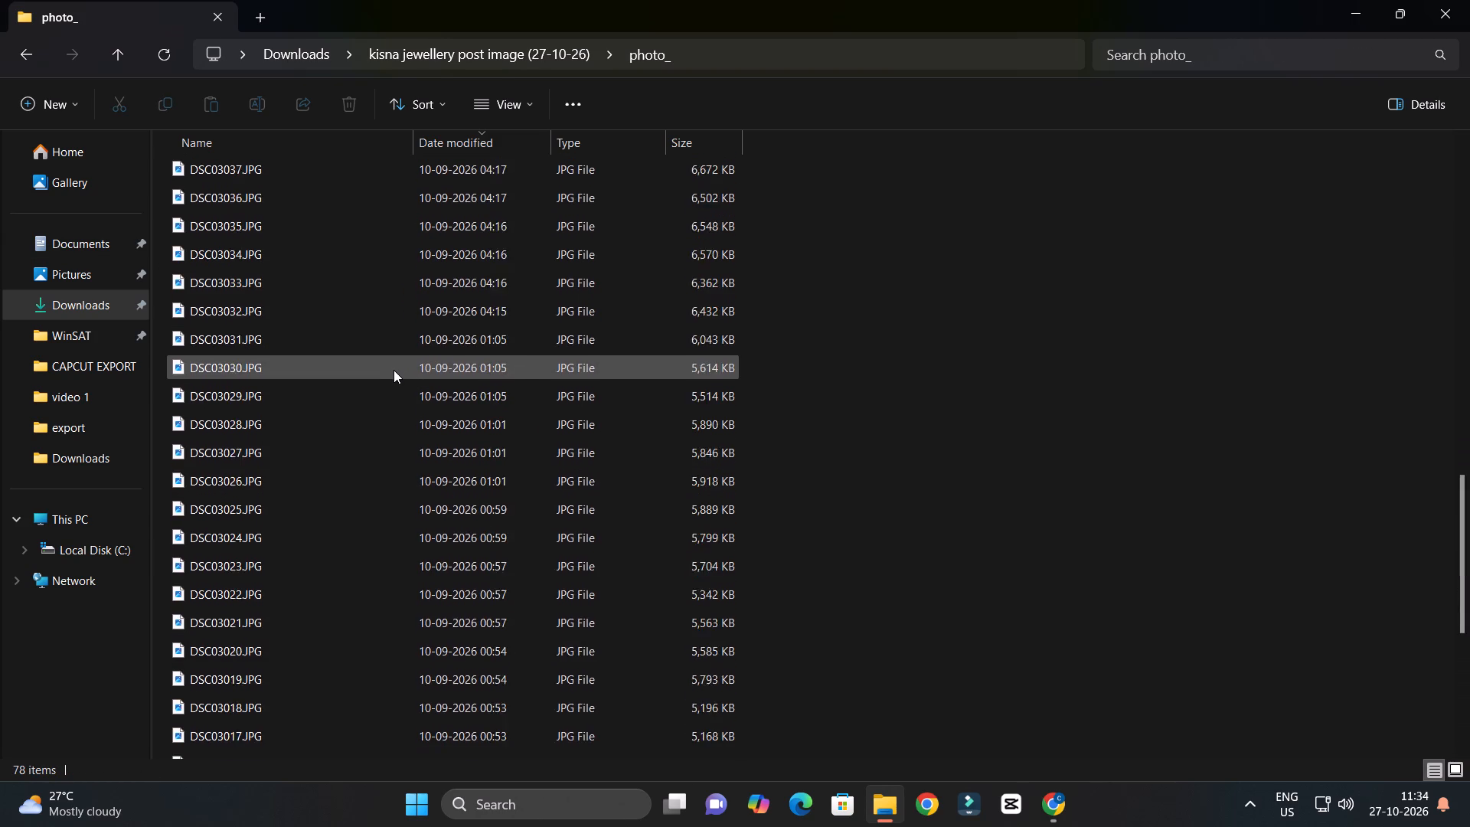
pyautogui.scroll(20, 394, 370)
pyautogui.scroll(9, 394, 370)
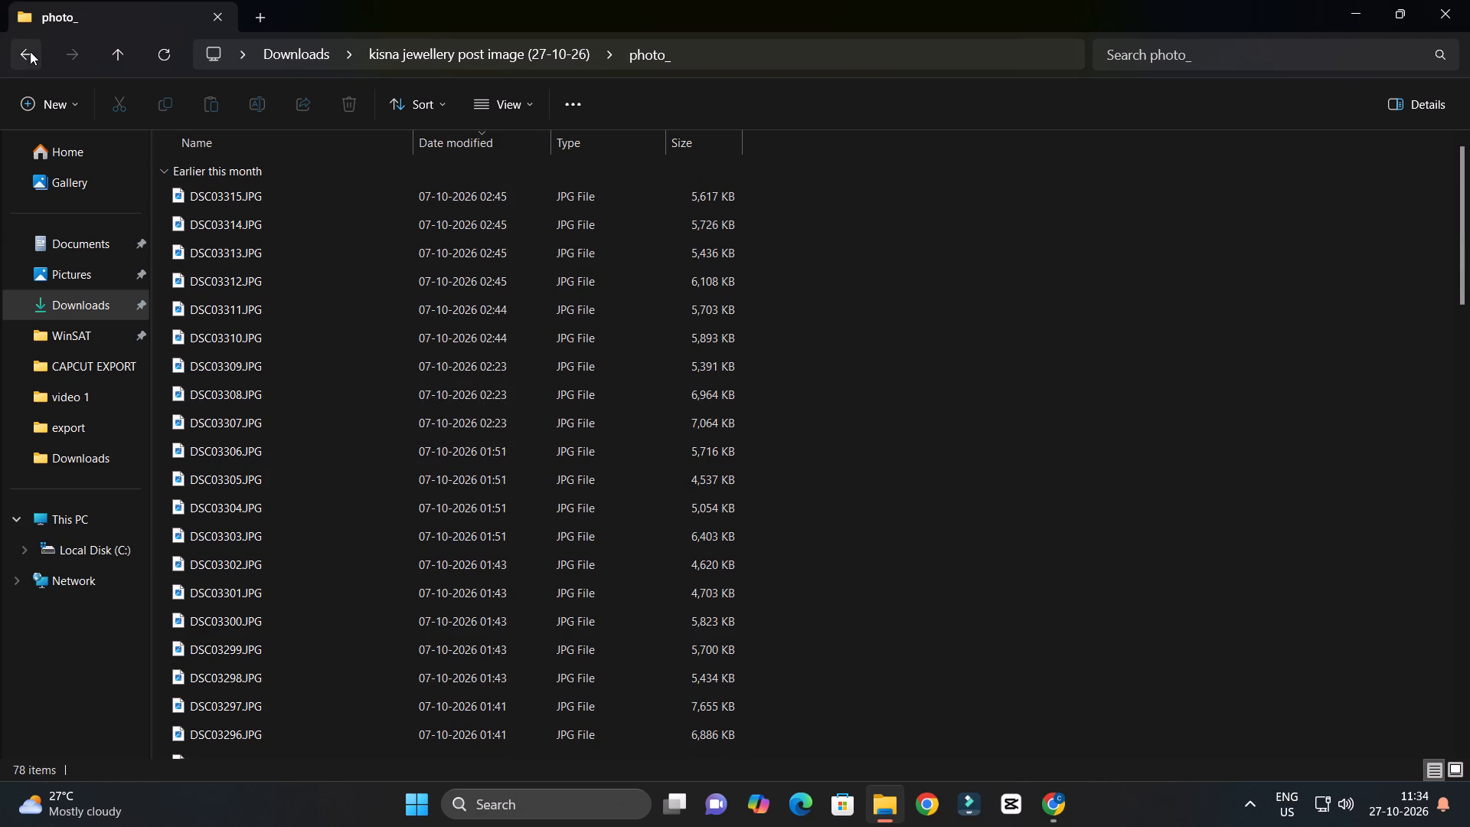
pyautogui.click(26, 54)
pyautogui.click(25, 55)
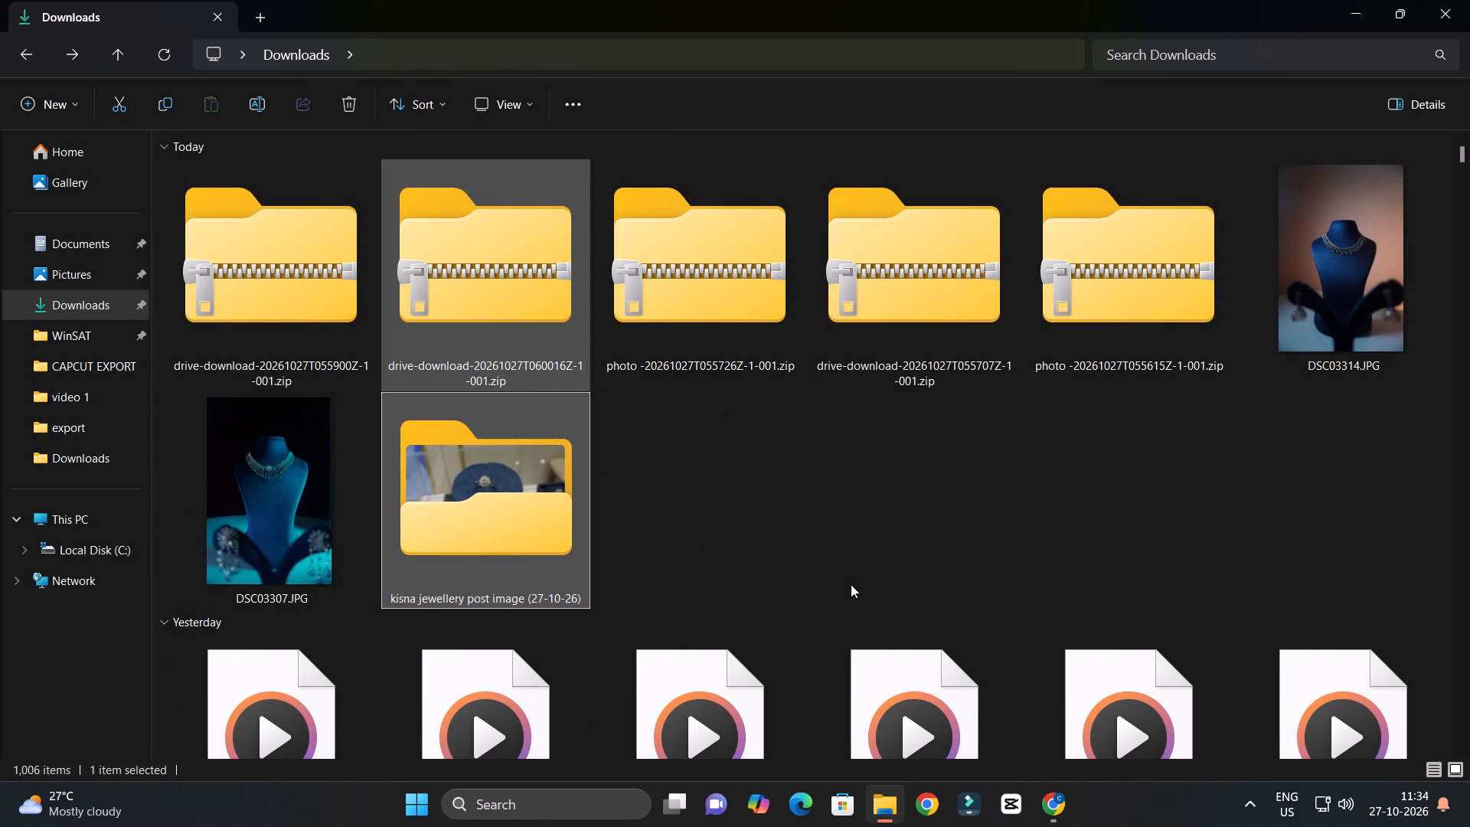
# Undo the renaming of the extracted photos folder in Downloads and check the folder's contents.
pyautogui.hotkey('ctrl', 'z')
pyautogui.doubleClick(563, 548)
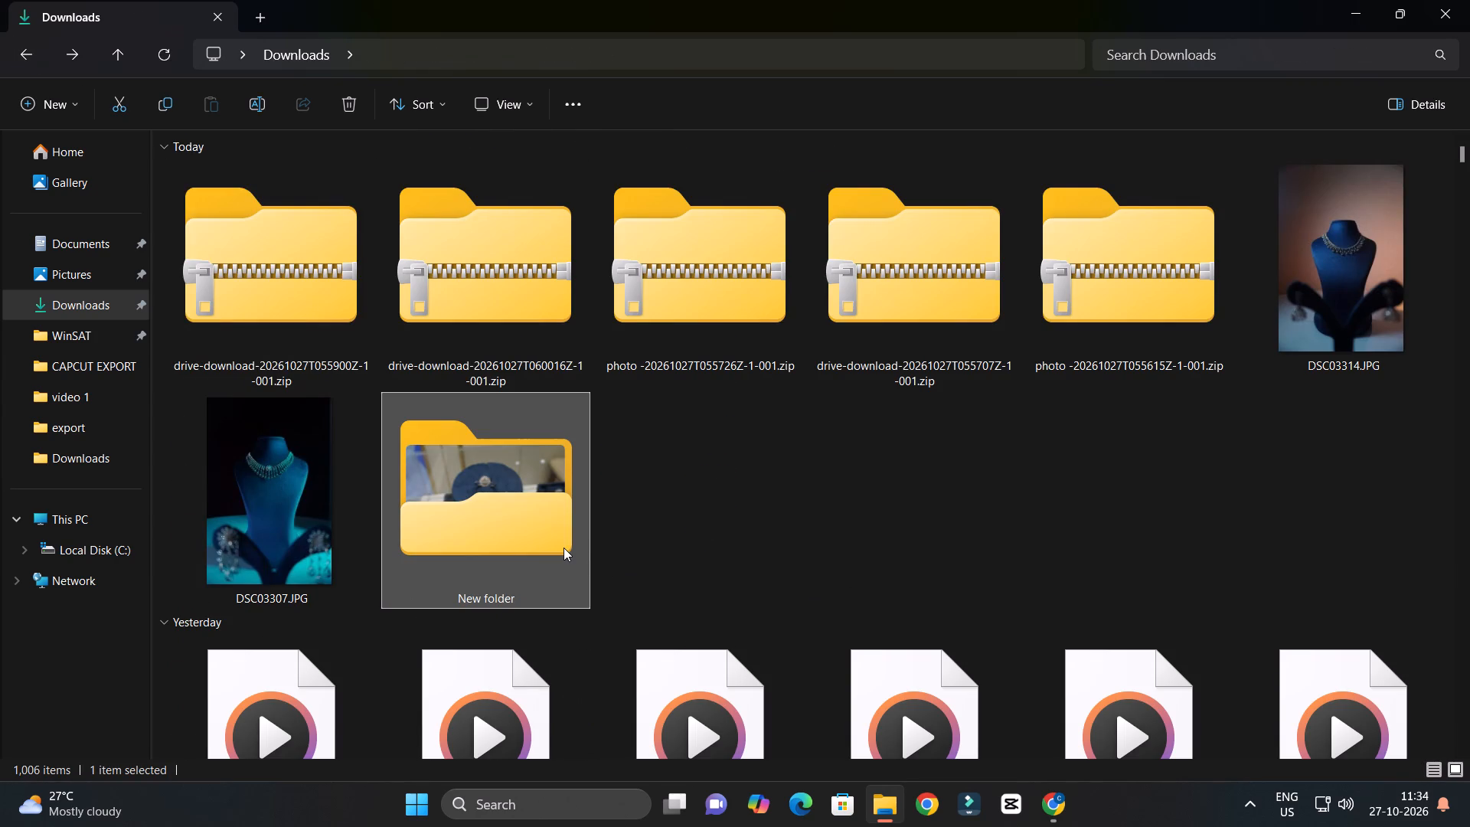
pyautogui.scroll(-6, 563, 483)
pyautogui.click(20, 64)
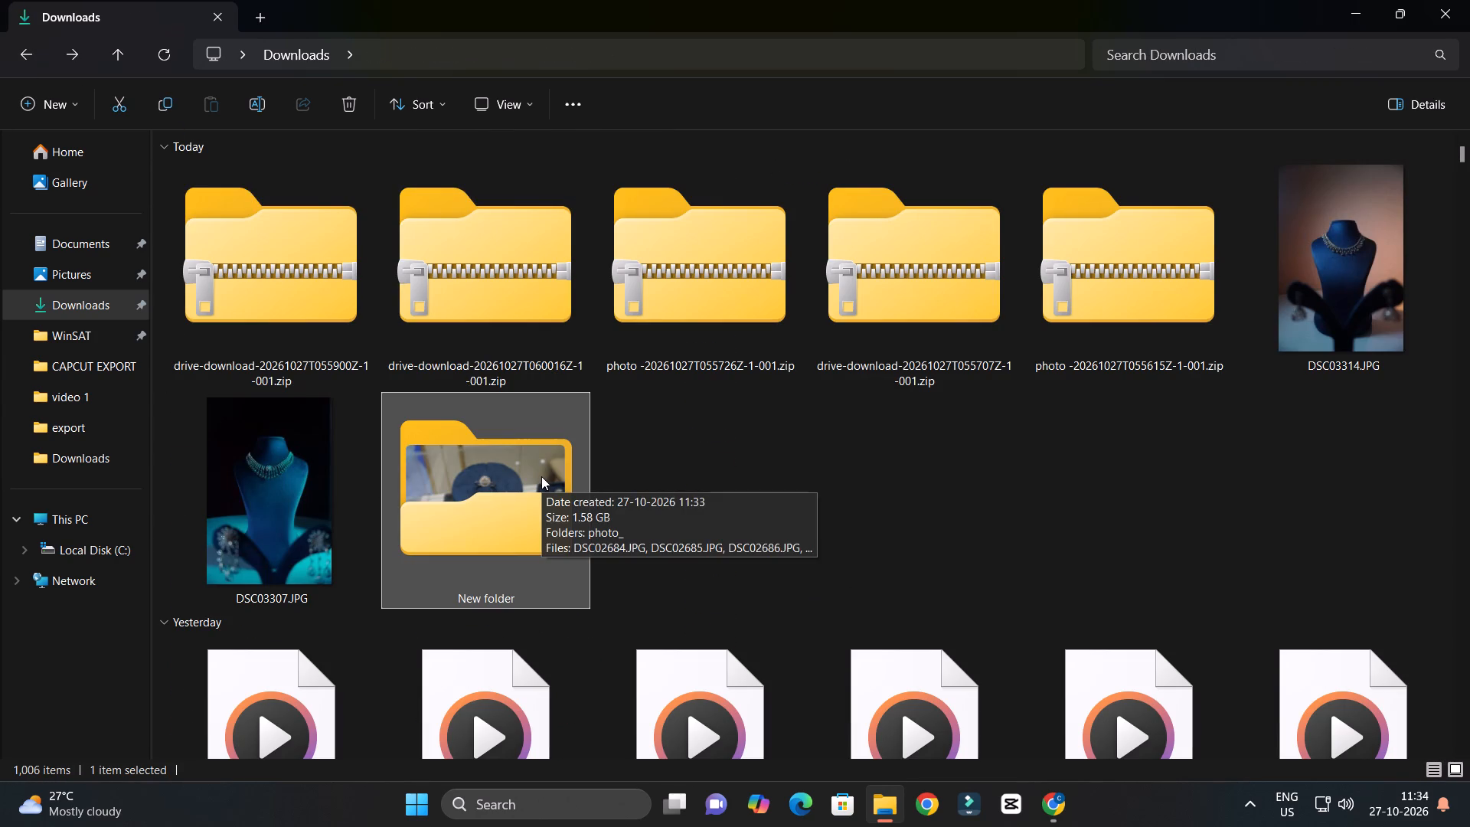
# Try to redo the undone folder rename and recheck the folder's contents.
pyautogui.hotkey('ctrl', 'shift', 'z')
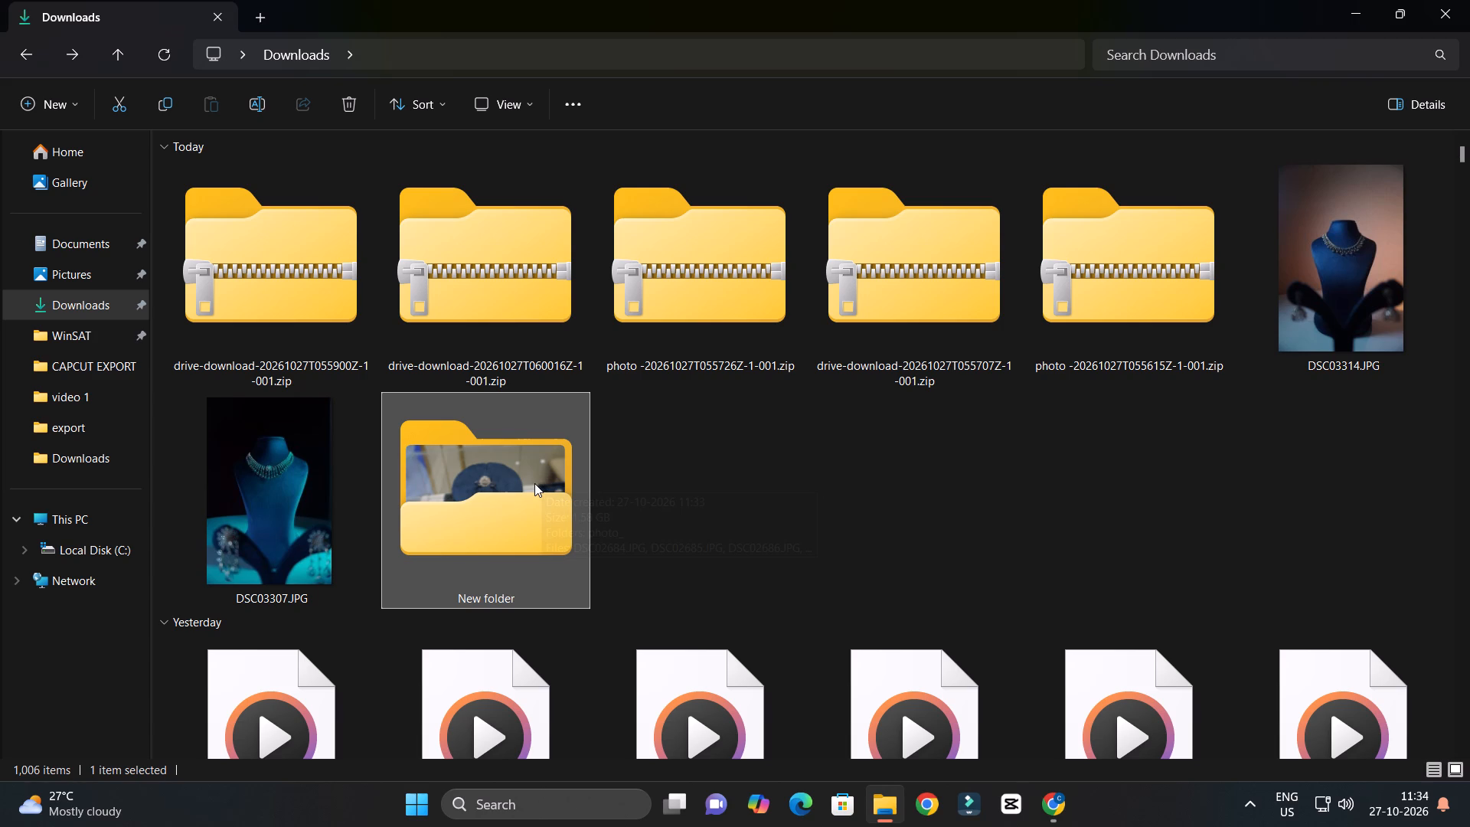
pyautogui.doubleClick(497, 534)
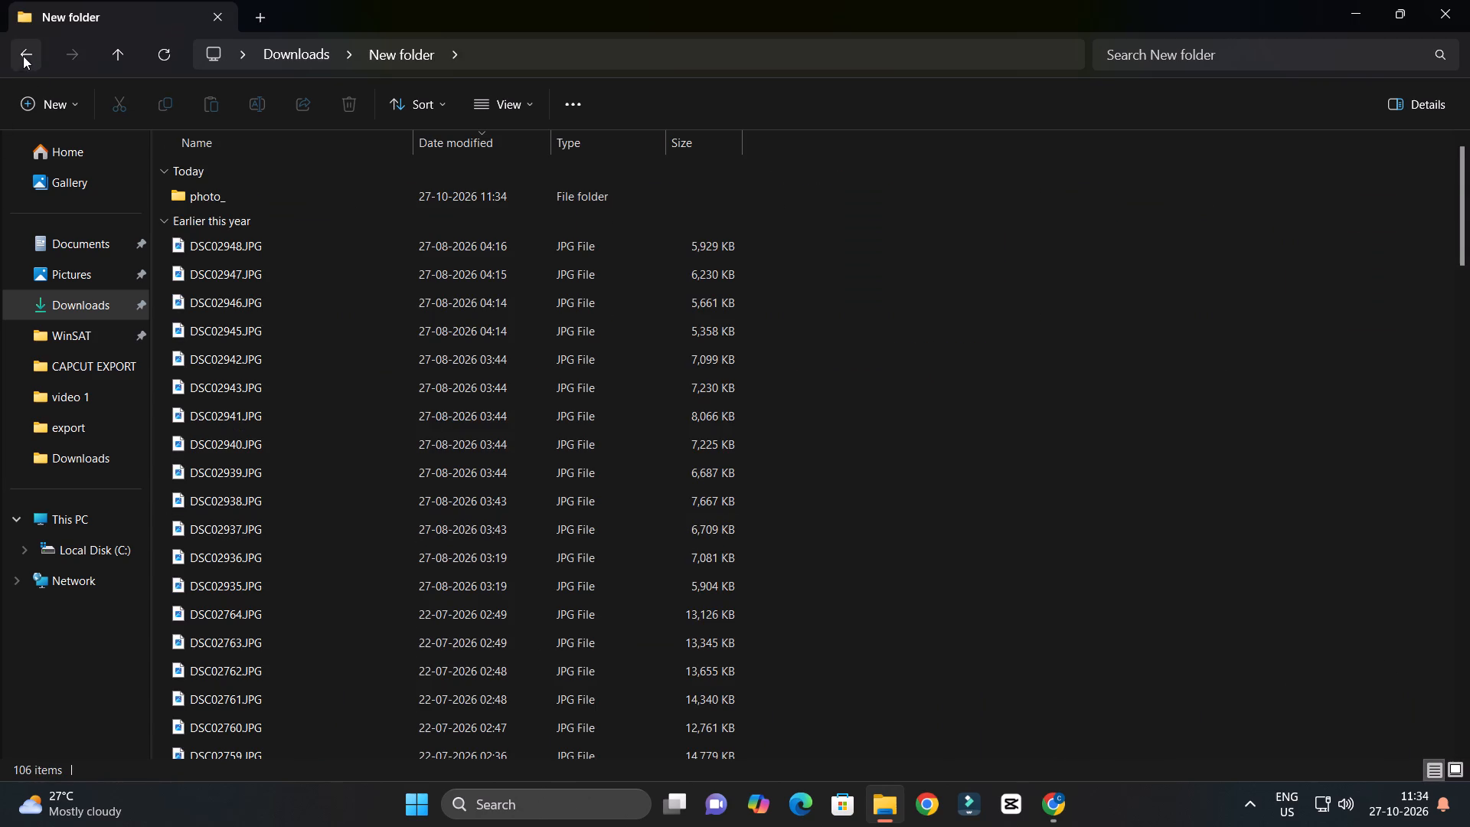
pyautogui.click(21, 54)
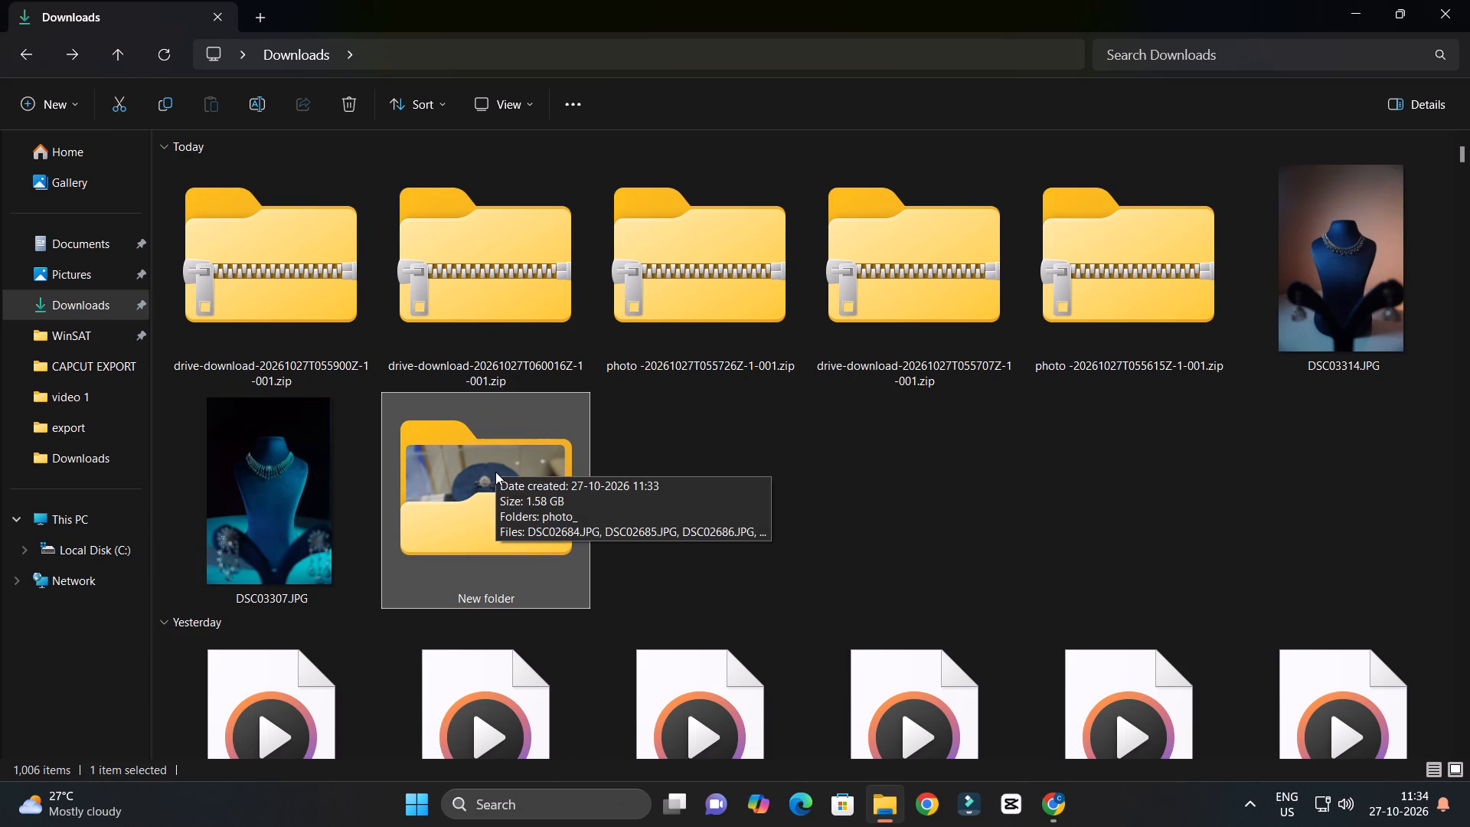
# Delete all the JPG files and the photo_ subfolder inside New folder, and return to Downloads.
pyautogui.doubleClick(475, 486)
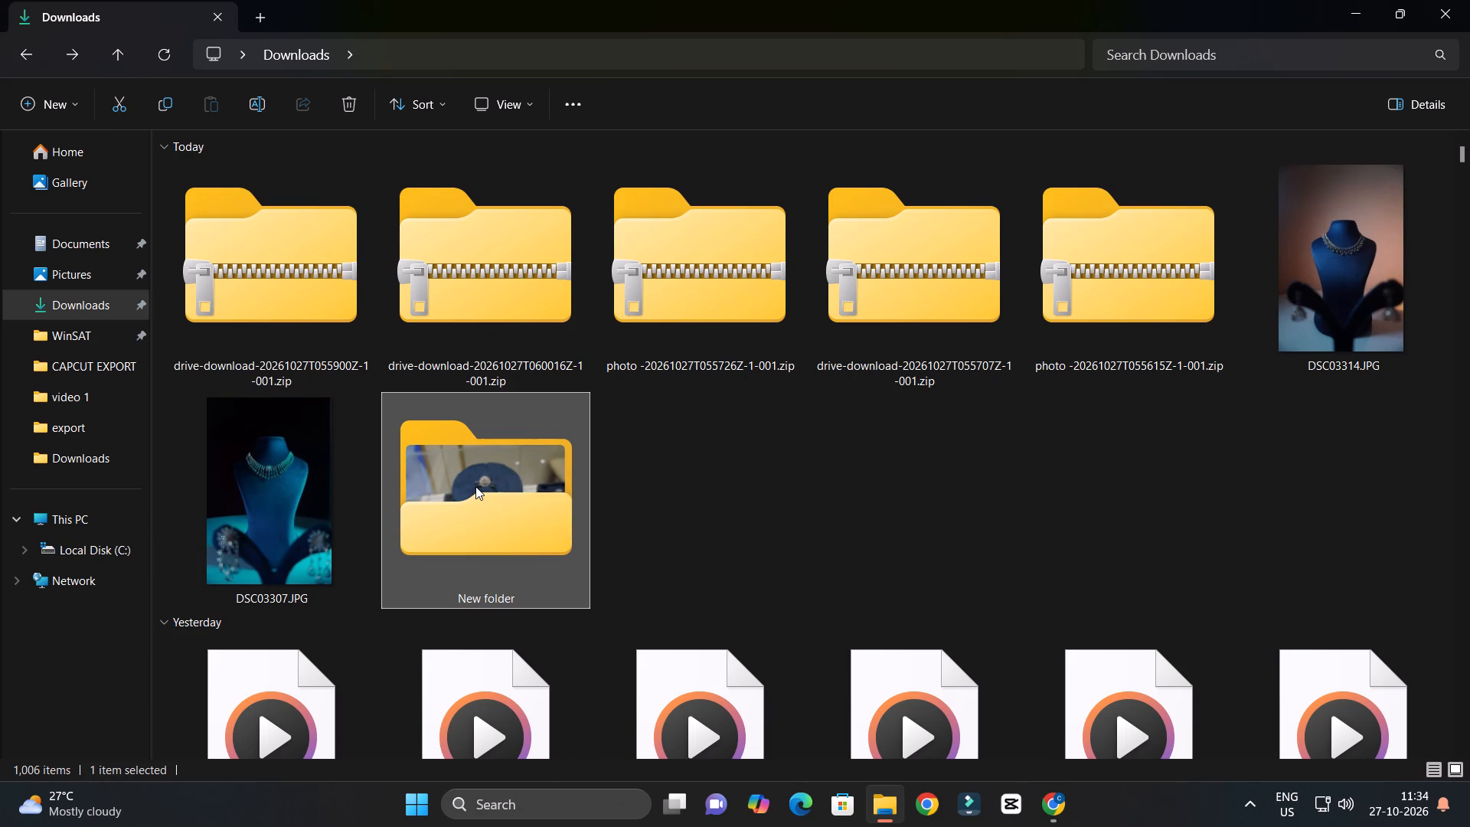
pyautogui.click(580, 356)
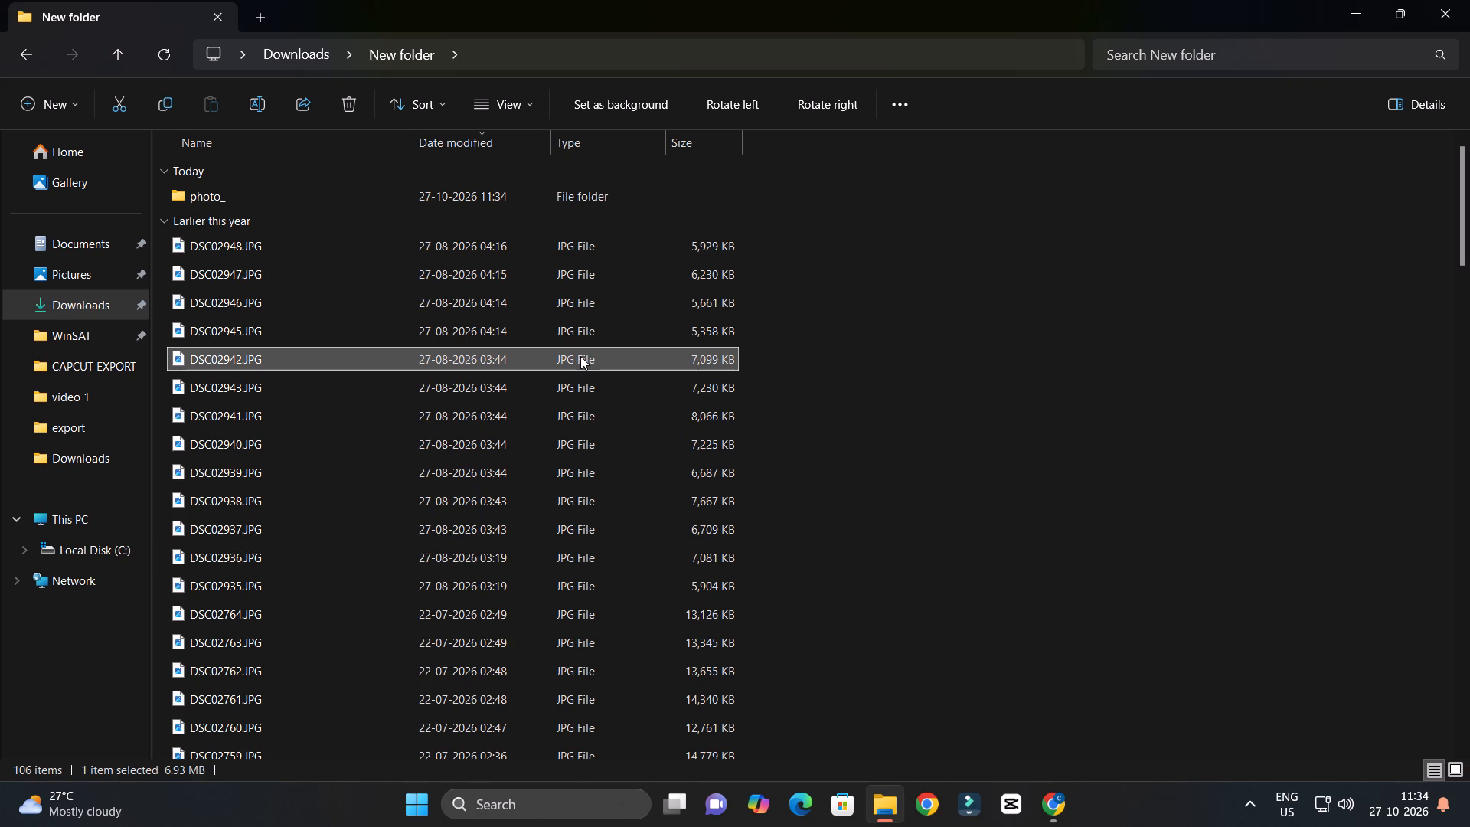
pyautogui.hotkey('ctrl', 'a')
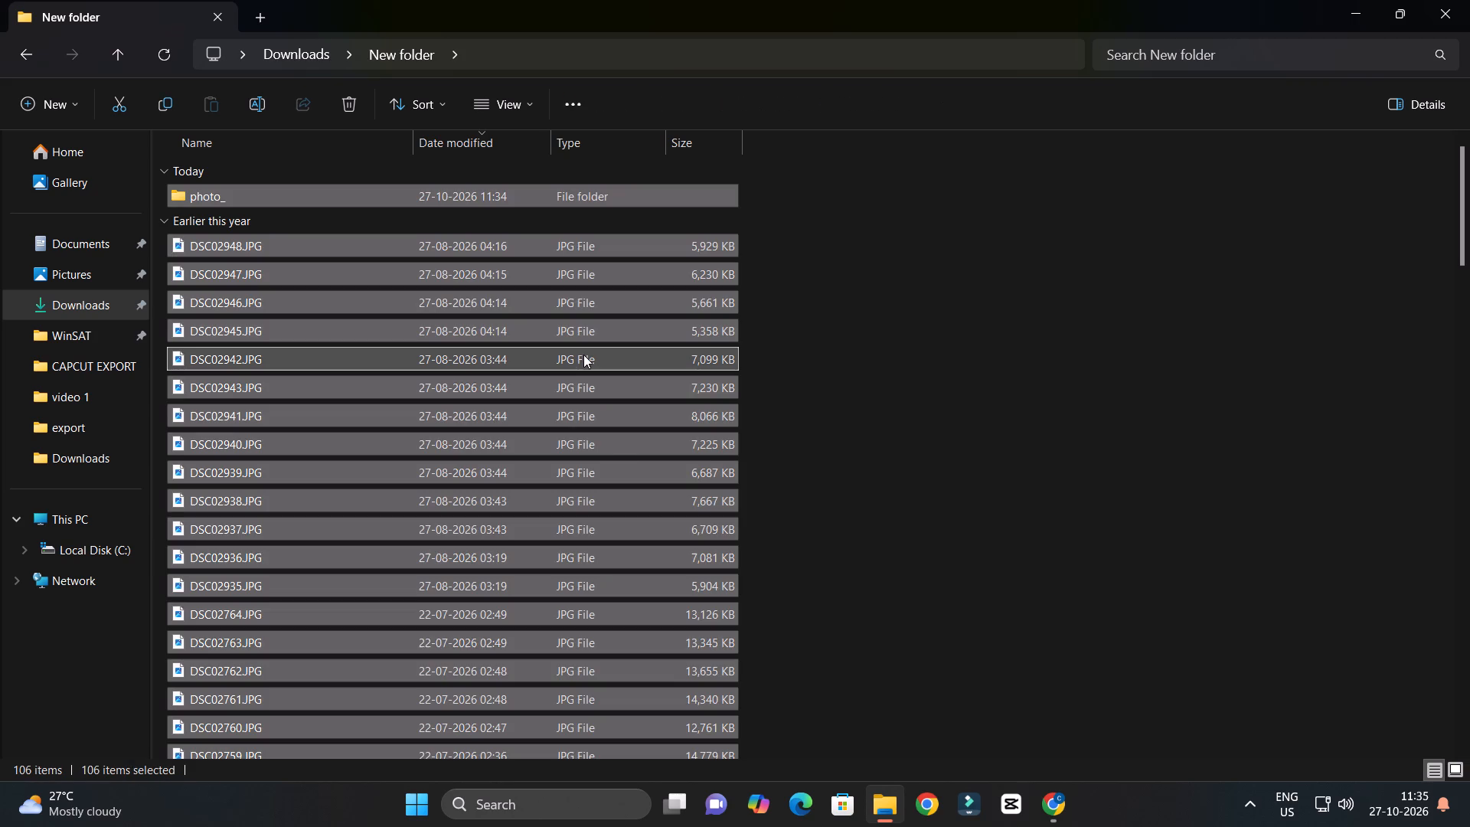
pyautogui.click(1220, 354)
pyautogui.click(622, 443)
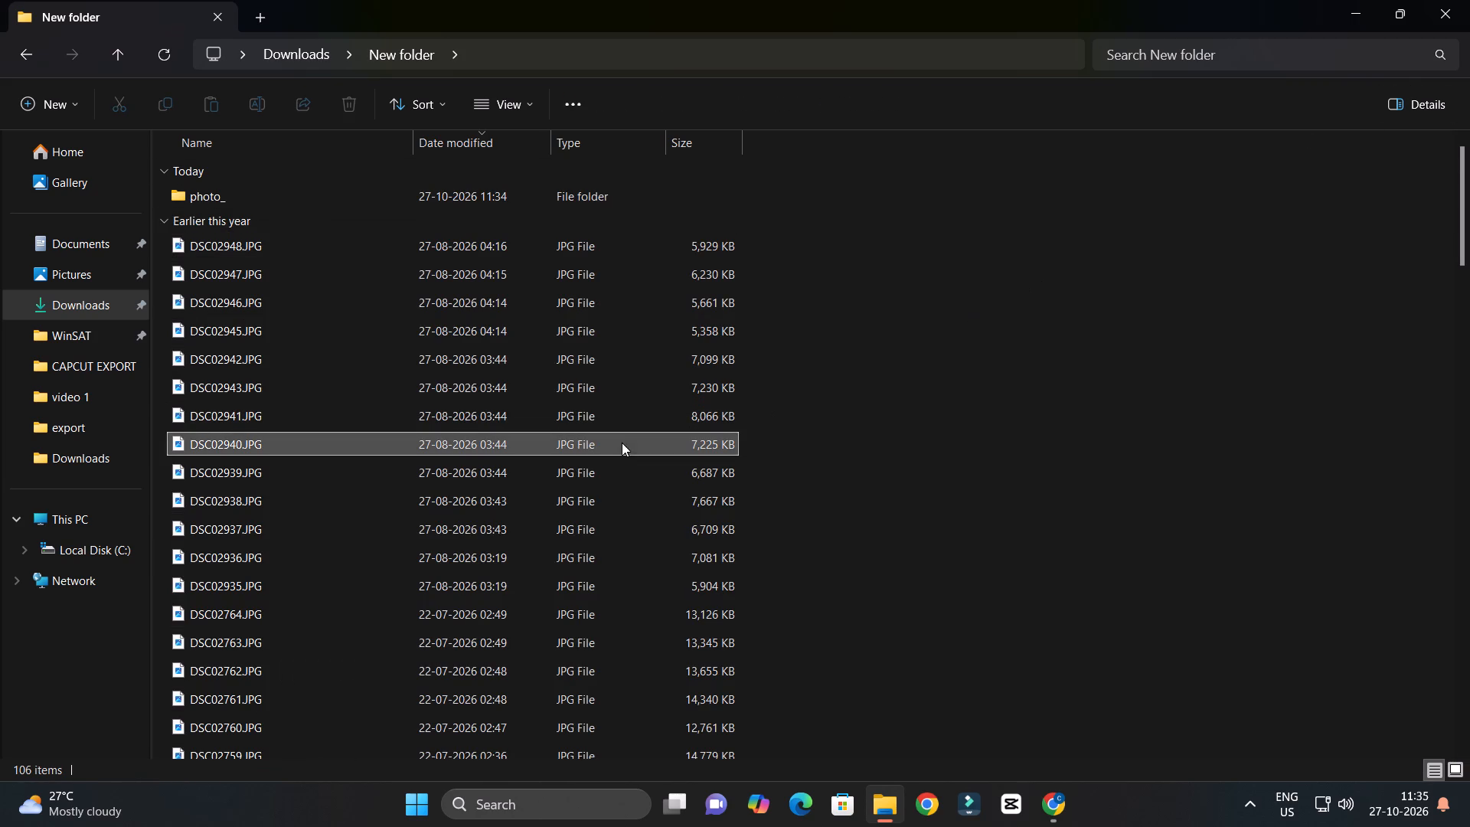
pyautogui.hotkey('ctrl', 'a')
pyautogui.press('Delete')
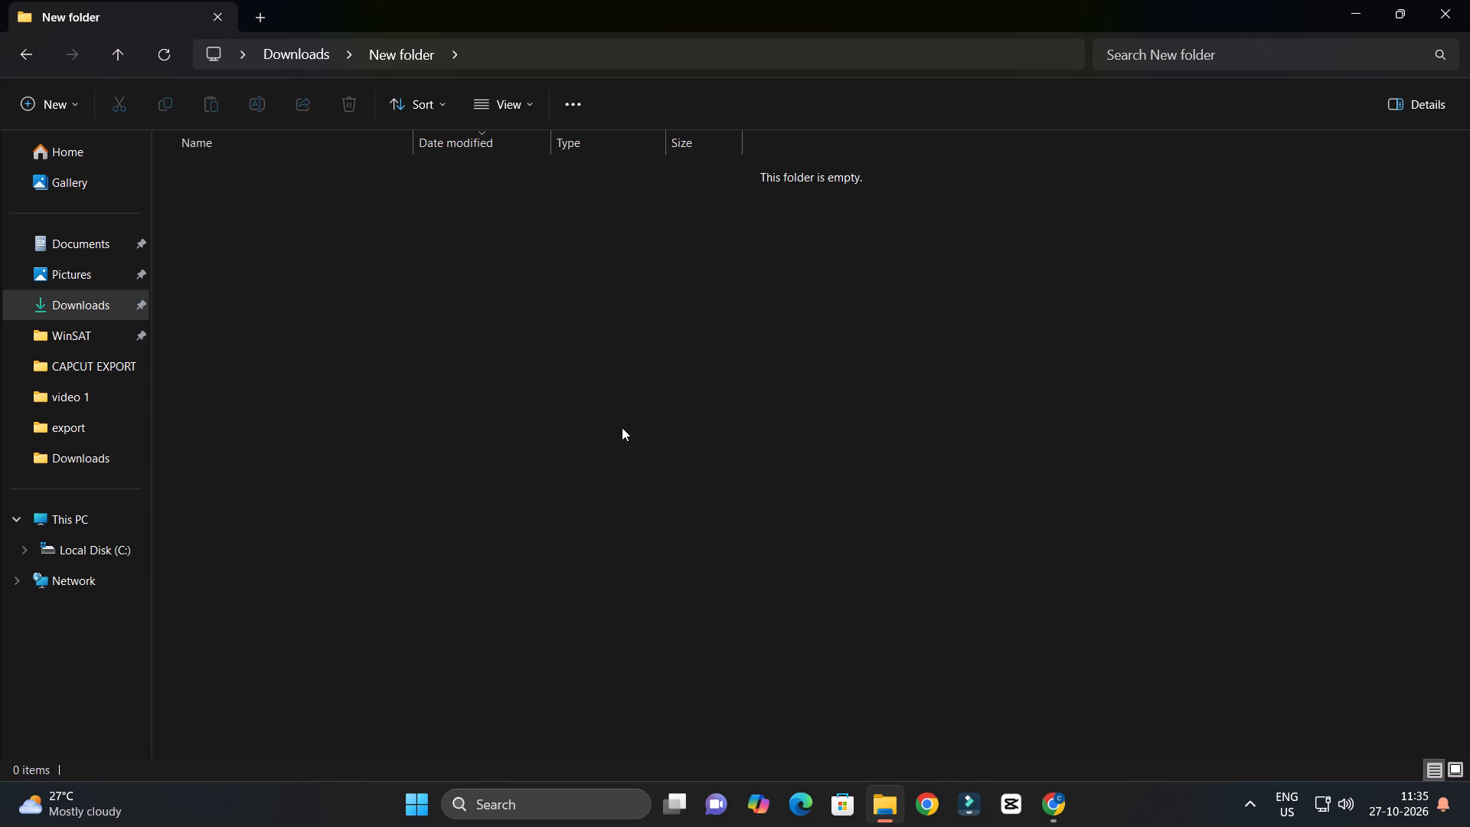
pyautogui.click(24, 64)
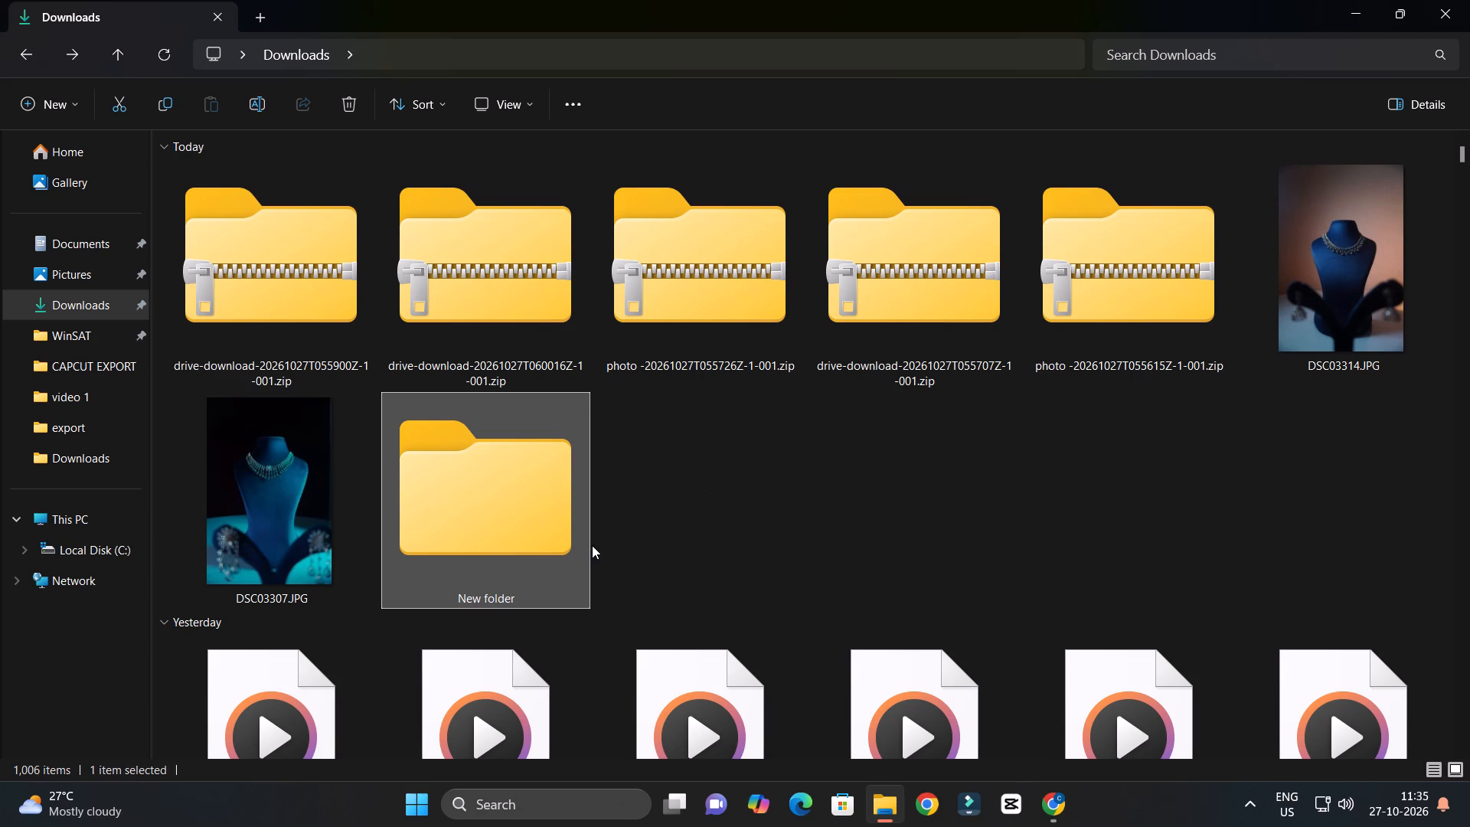
# Rename the emptied New folder in Downloads as "kisna amb jewellery post image (27-10-26)".
pyautogui.rightClick(588, 545)
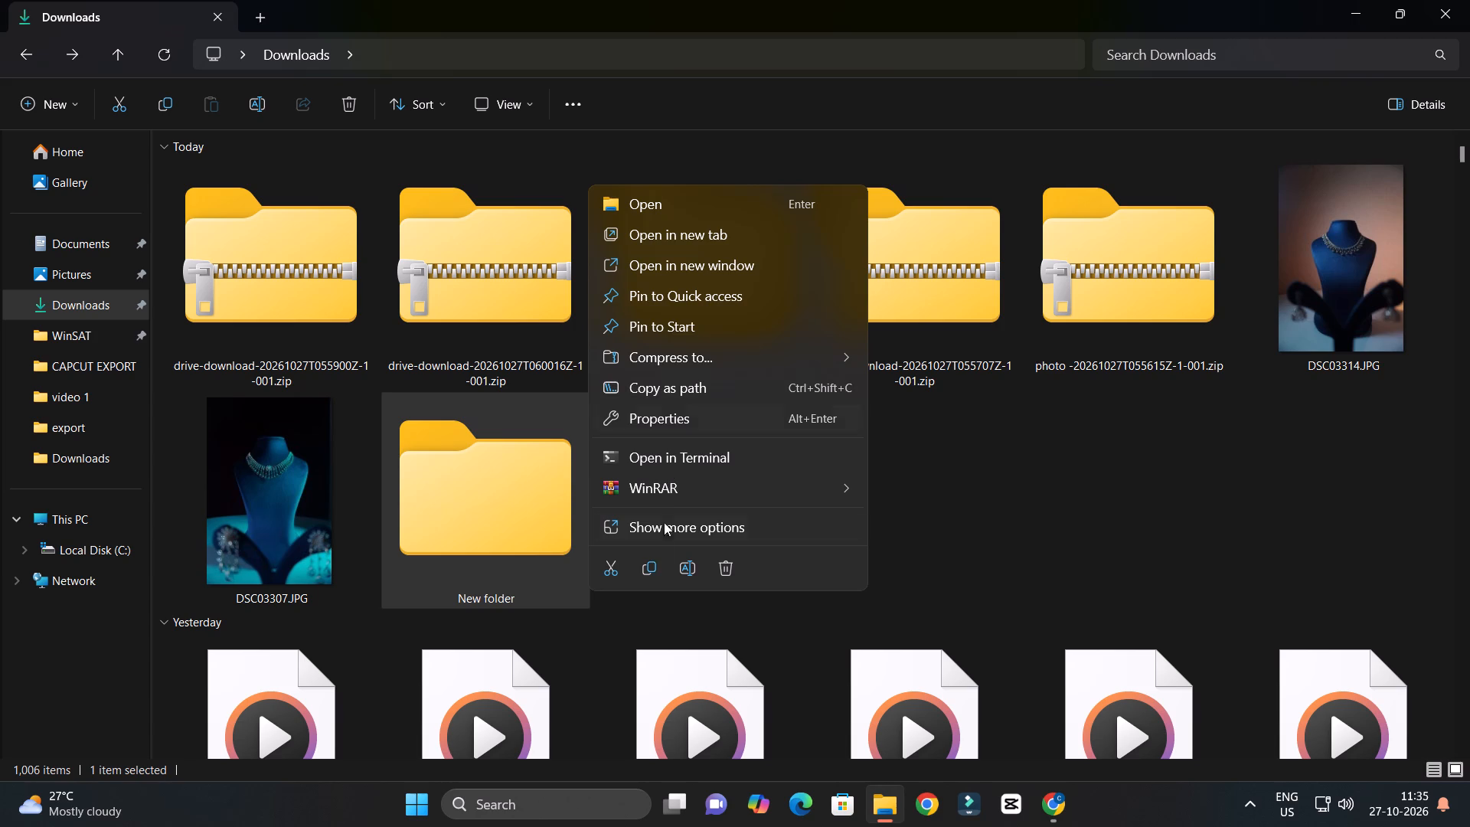
pyautogui.click(691, 563)
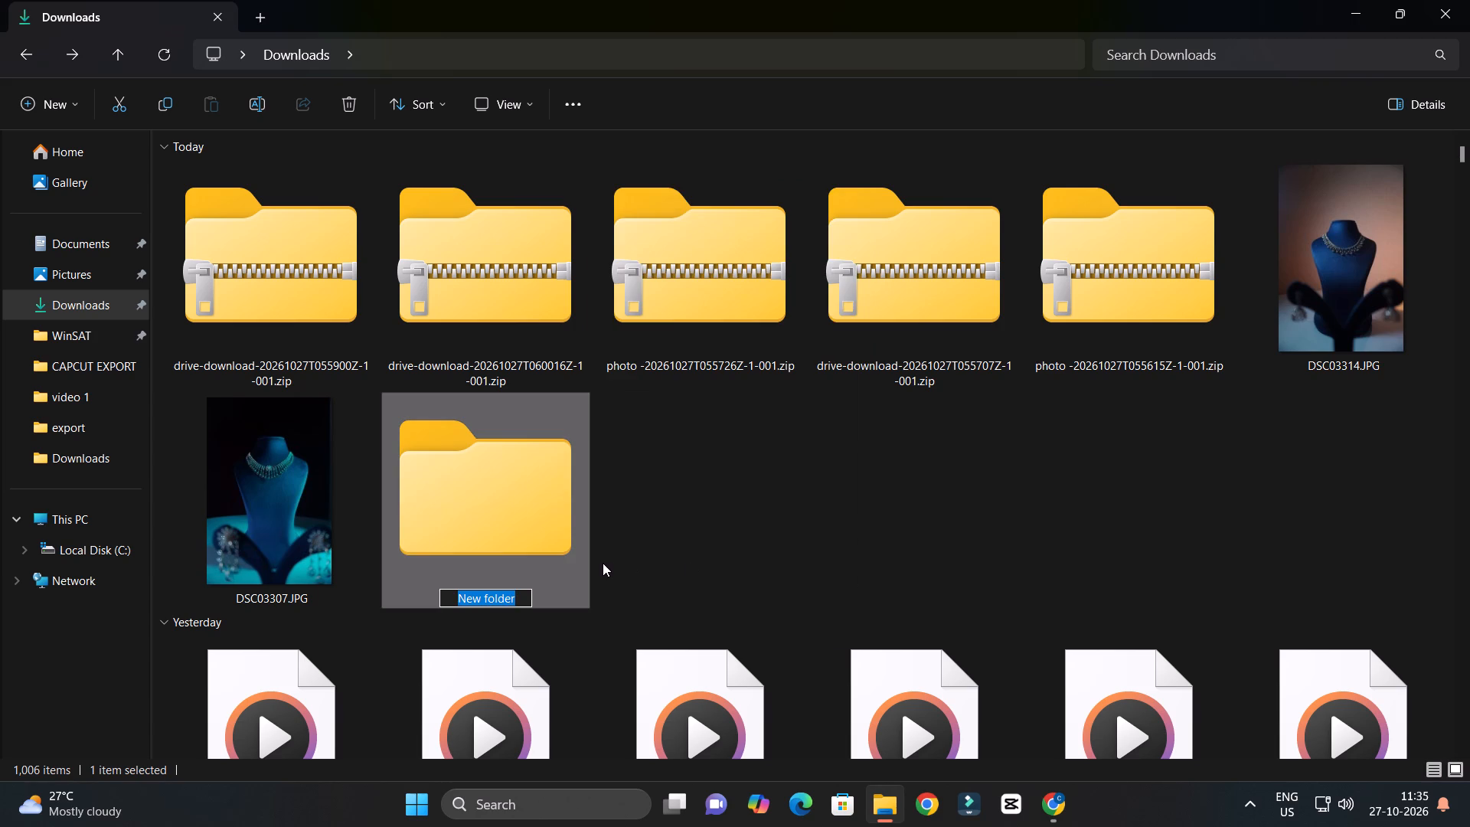
pyautogui.write('kisna')
pyautogui.press('space')
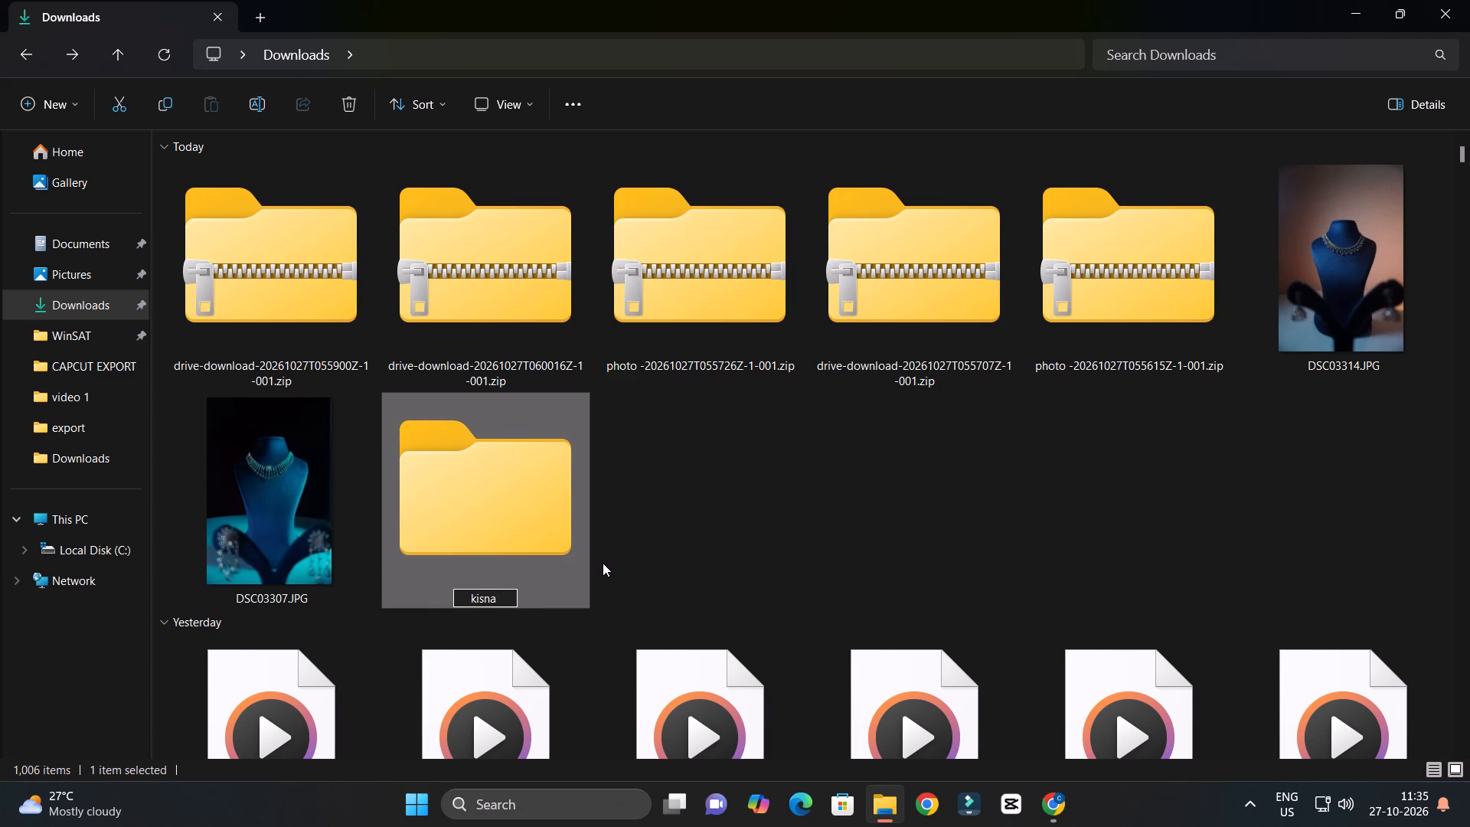
pyautogui.write('amb')
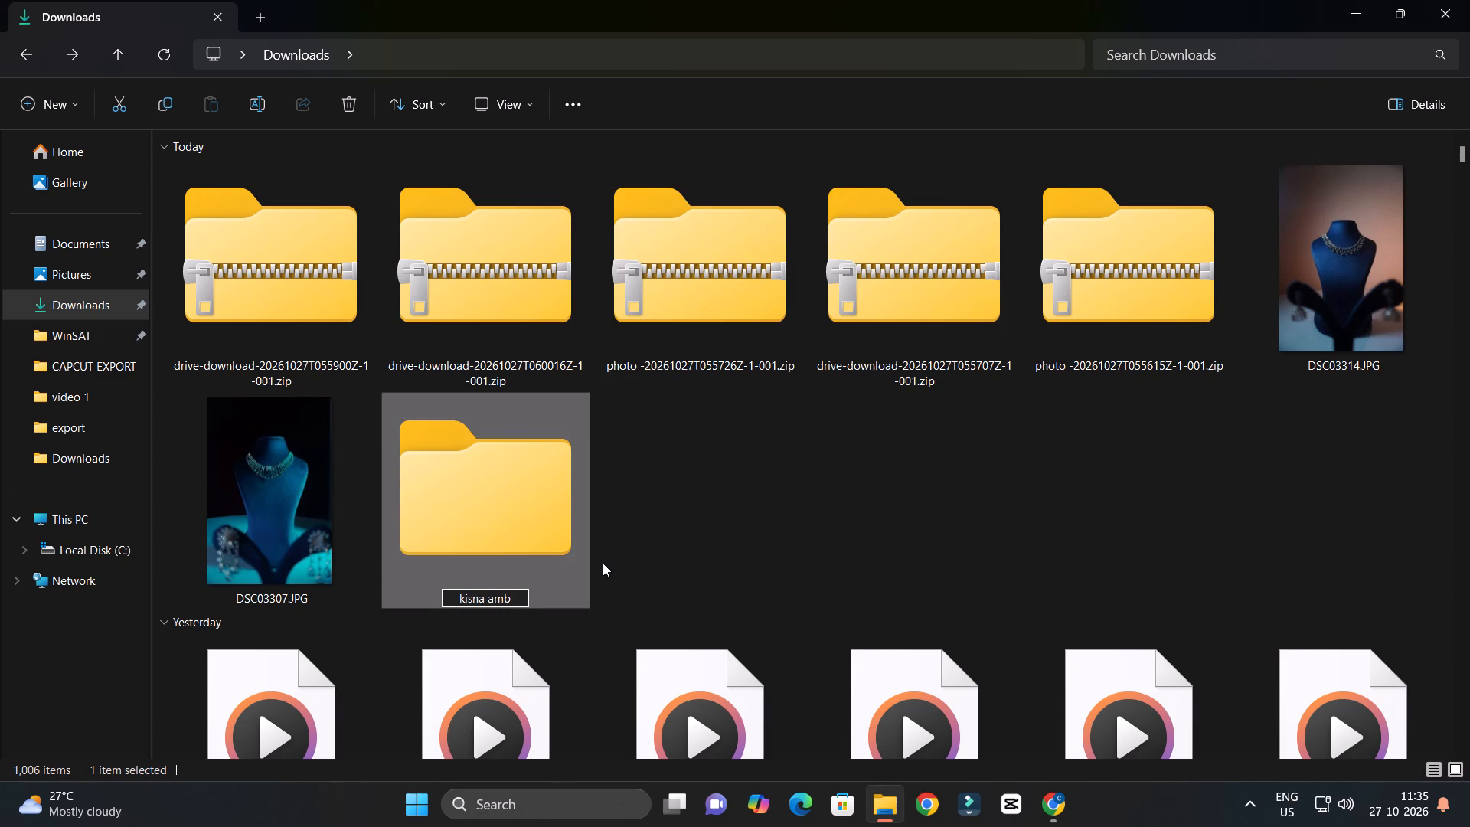
pyautogui.press('space')
pyautogui.press('j')
pyautogui.write('ewellery')
pyautogui.press('space')
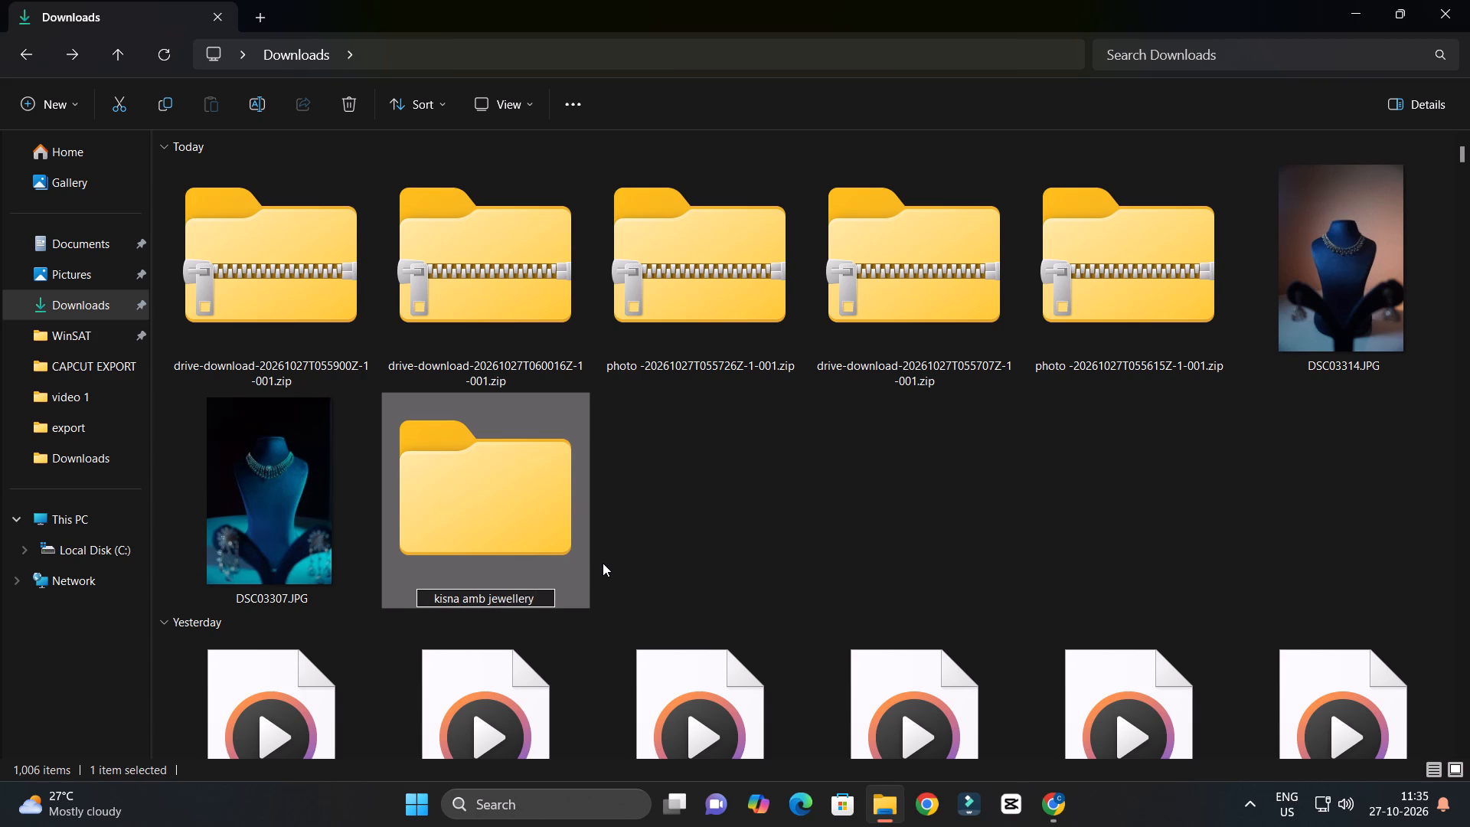
pyautogui.press('p')
pyautogui.write('osi')
pyautogui.press('space')
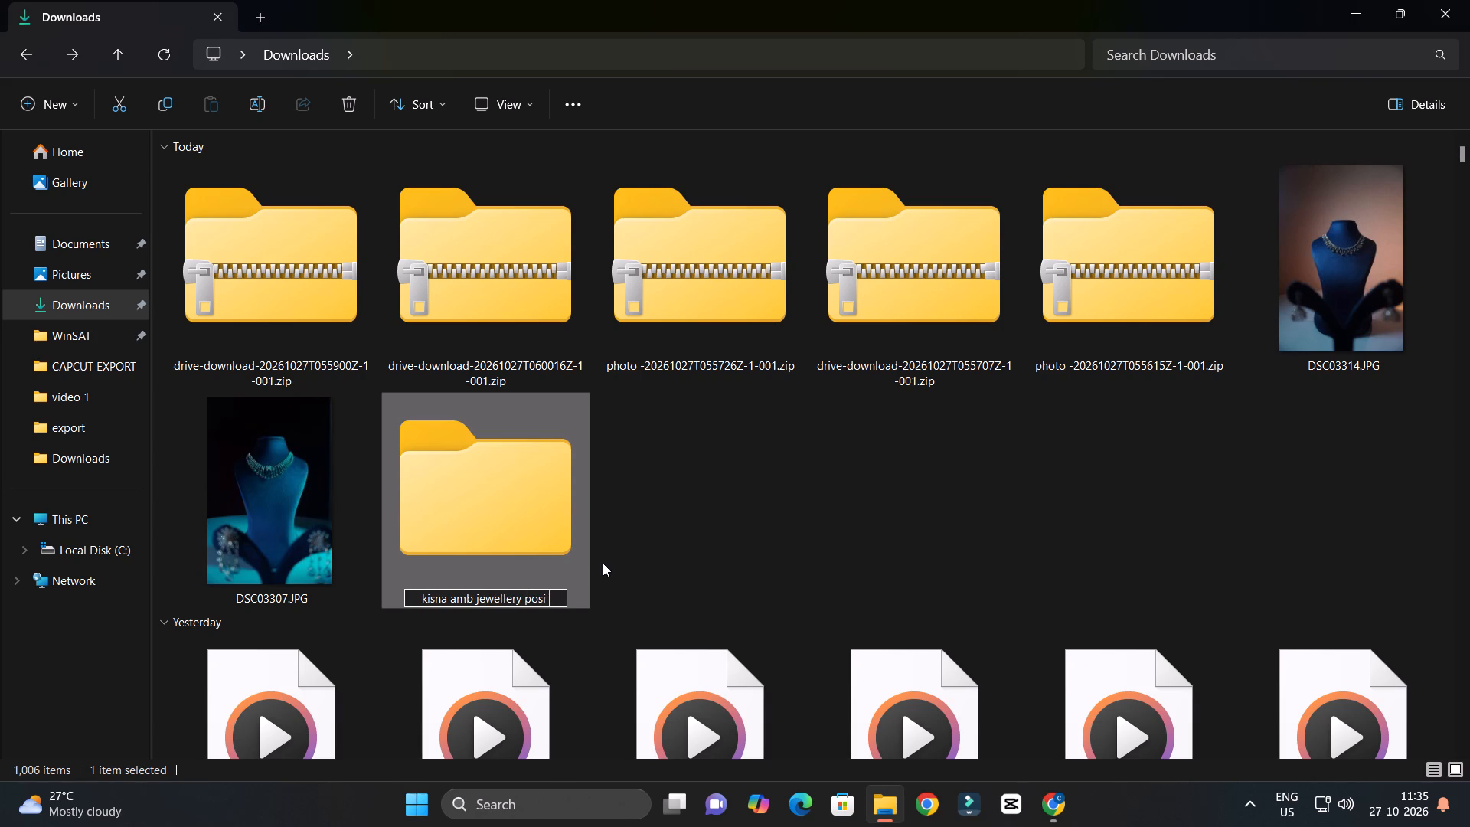
pyautogui.press('BackSpace')
pyautogui.press('BackSpace')
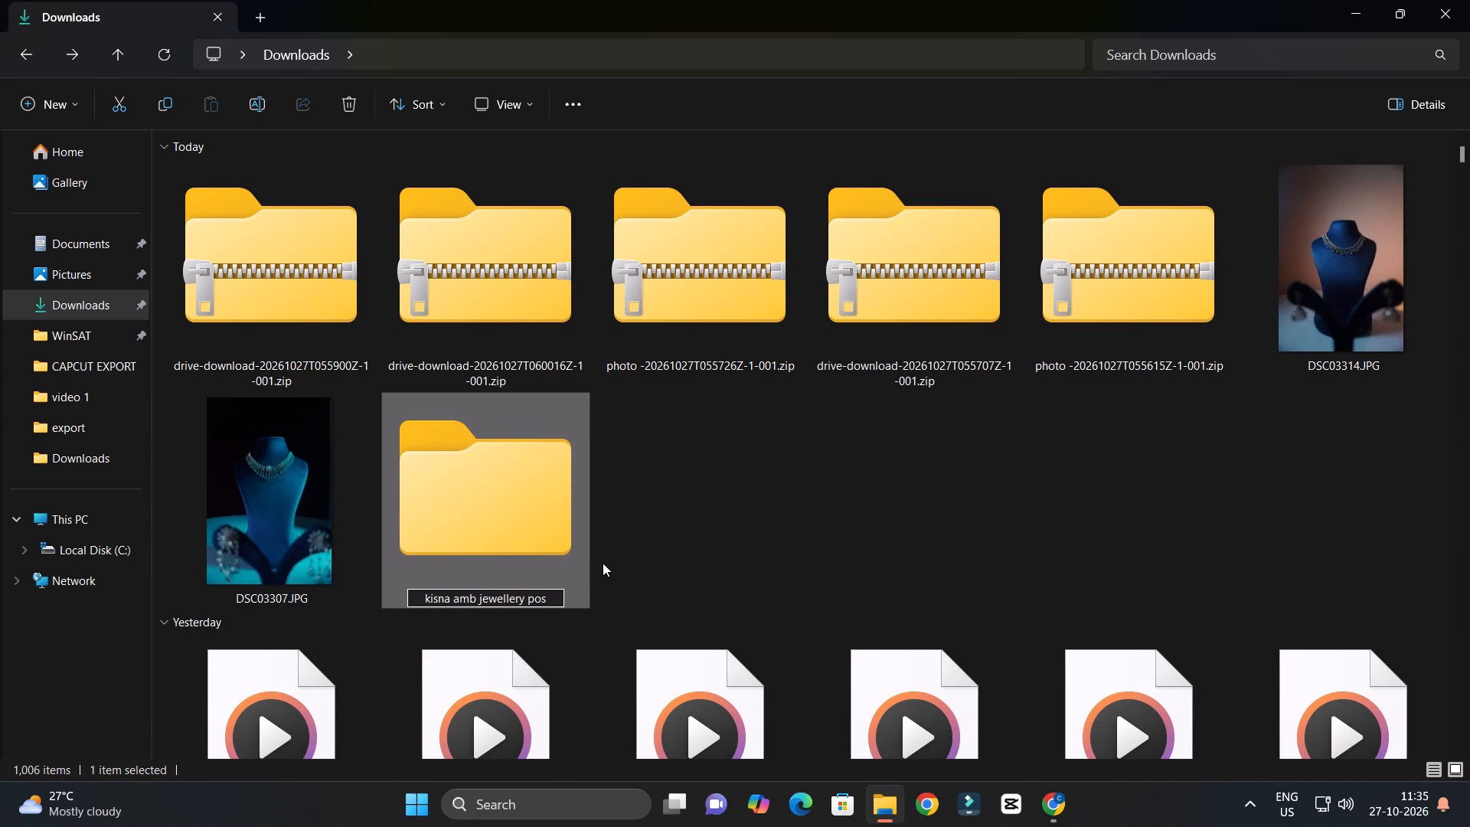
pyautogui.write('t')
pyautogui.press('space')
pyautogui.write('image')
pyautogui.press('space')
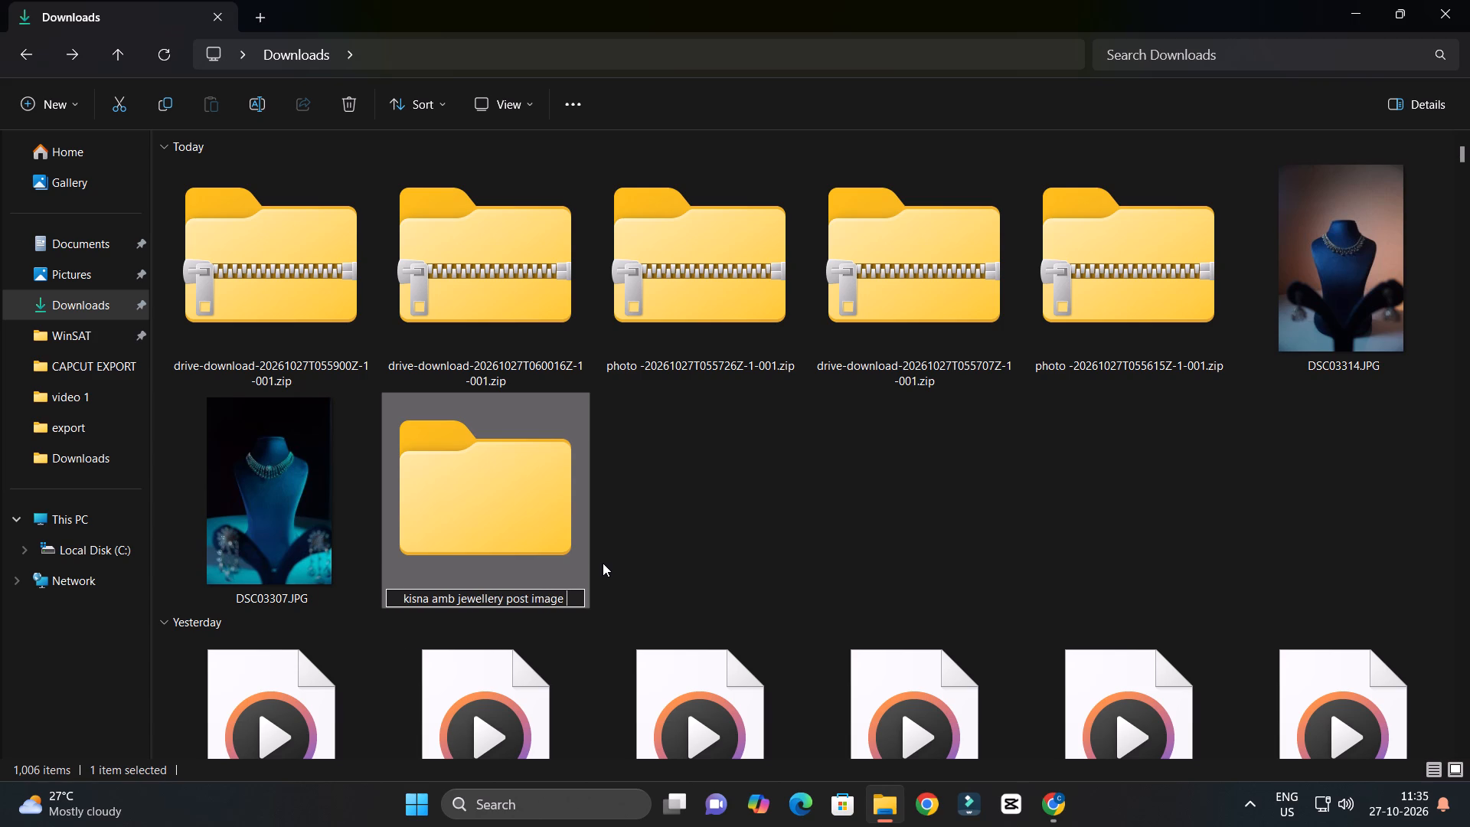
pyautogui.hotkey('shift', '(')
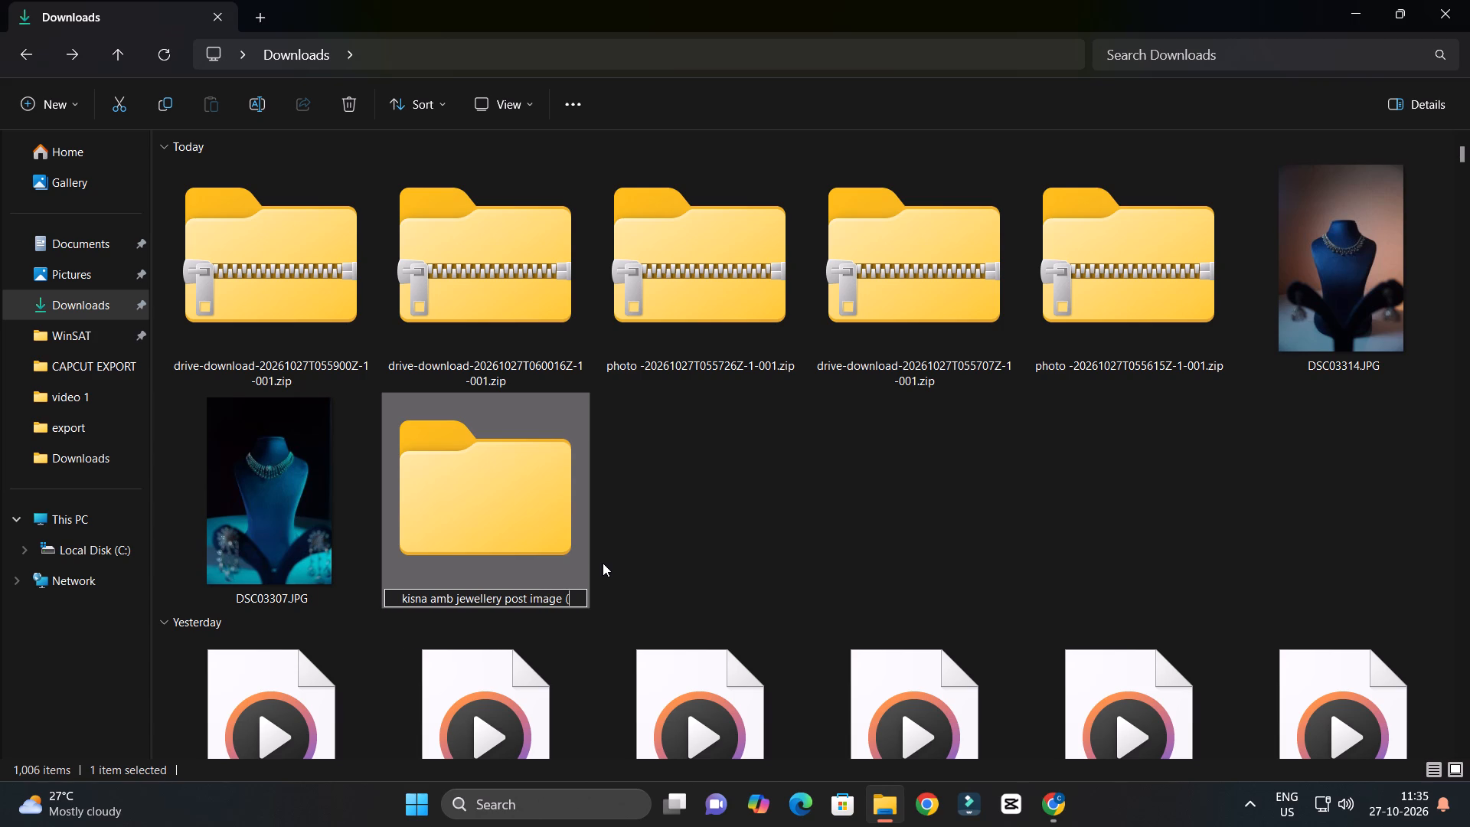
pyautogui.write('27-10-26')
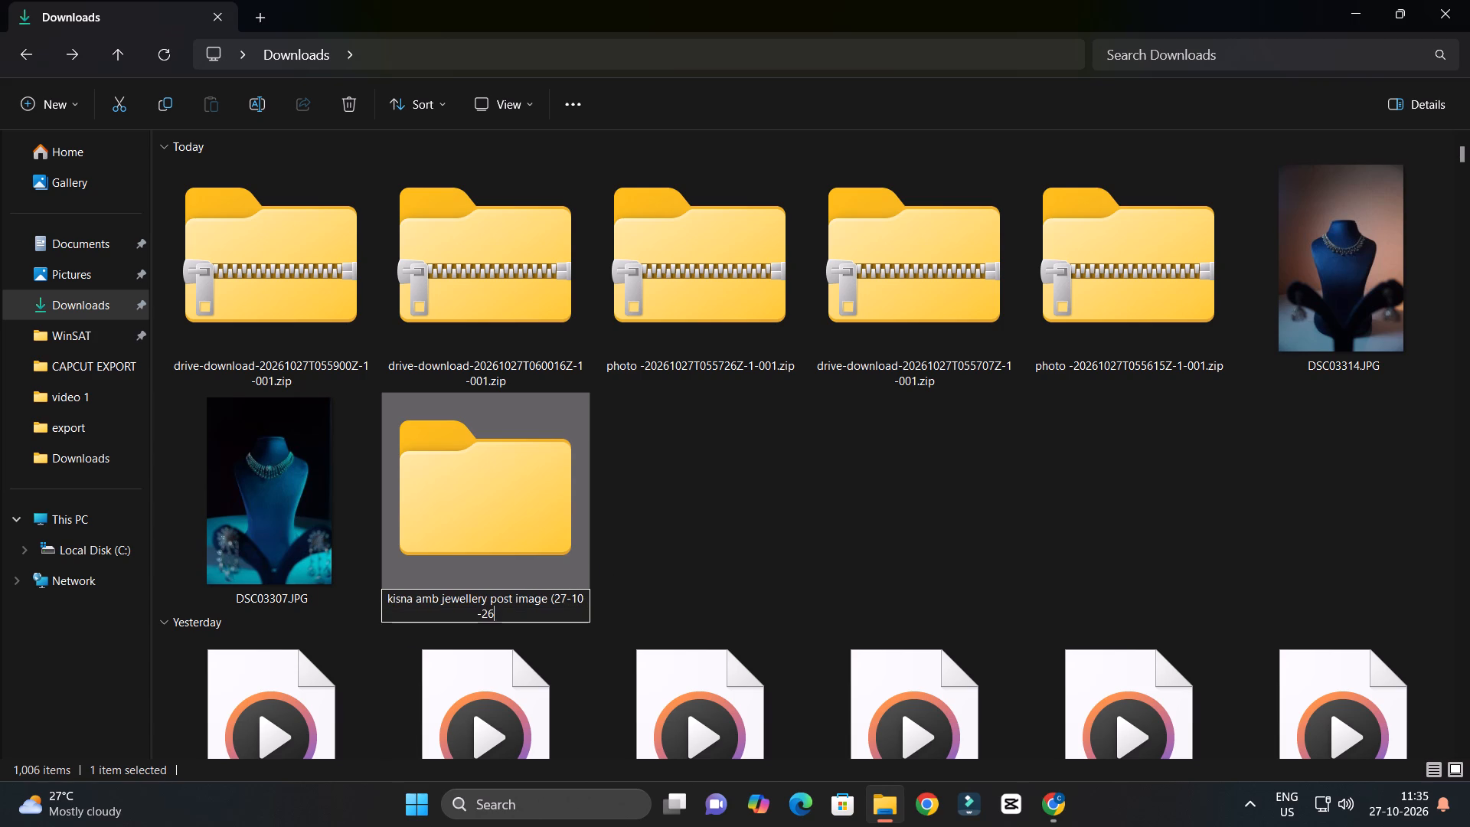
pyautogui.hotkey('shift', ')')
pyautogui.doubleClick(462, 517)
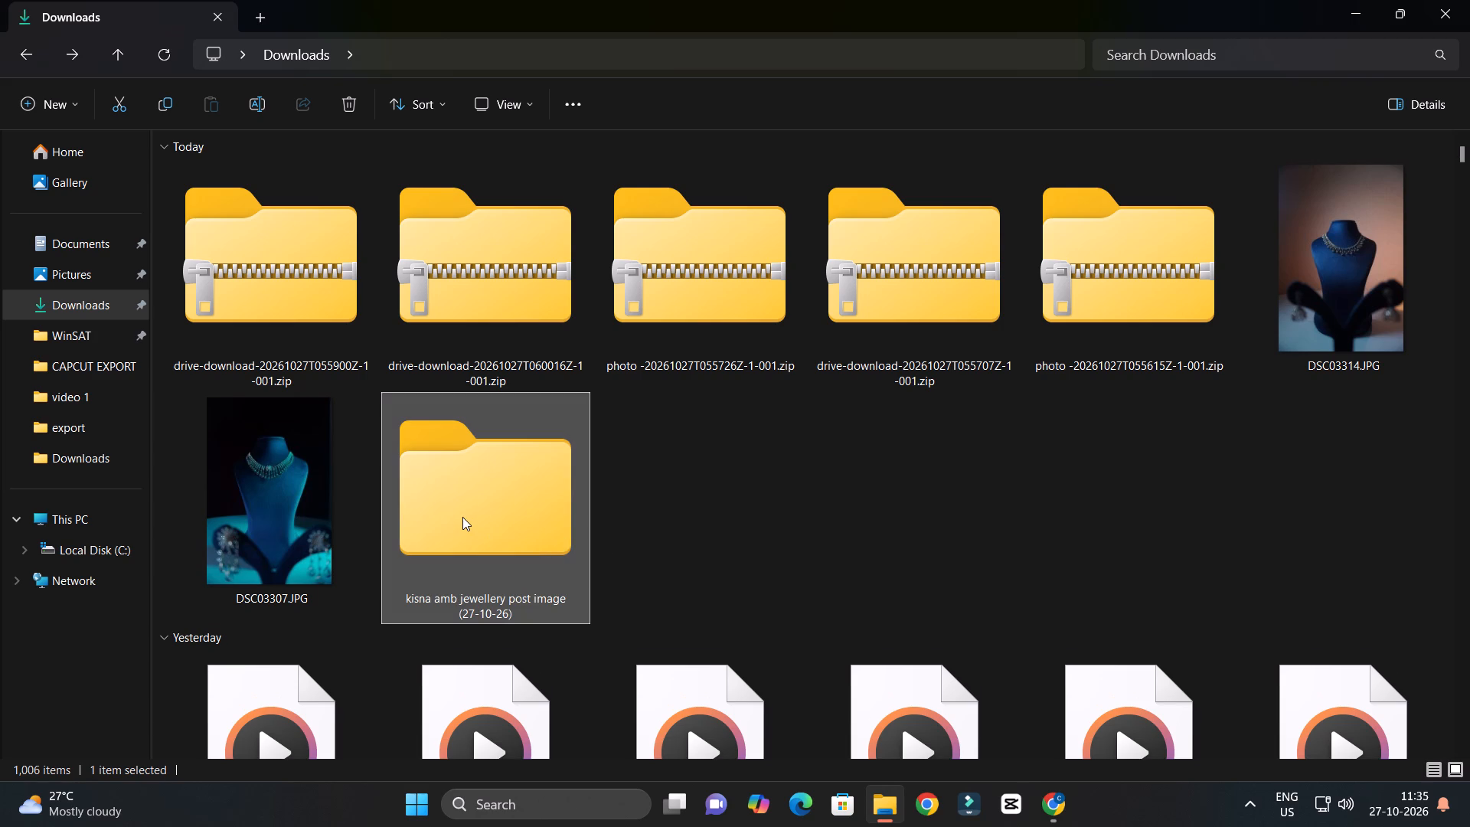
pyautogui.click(783, 499)
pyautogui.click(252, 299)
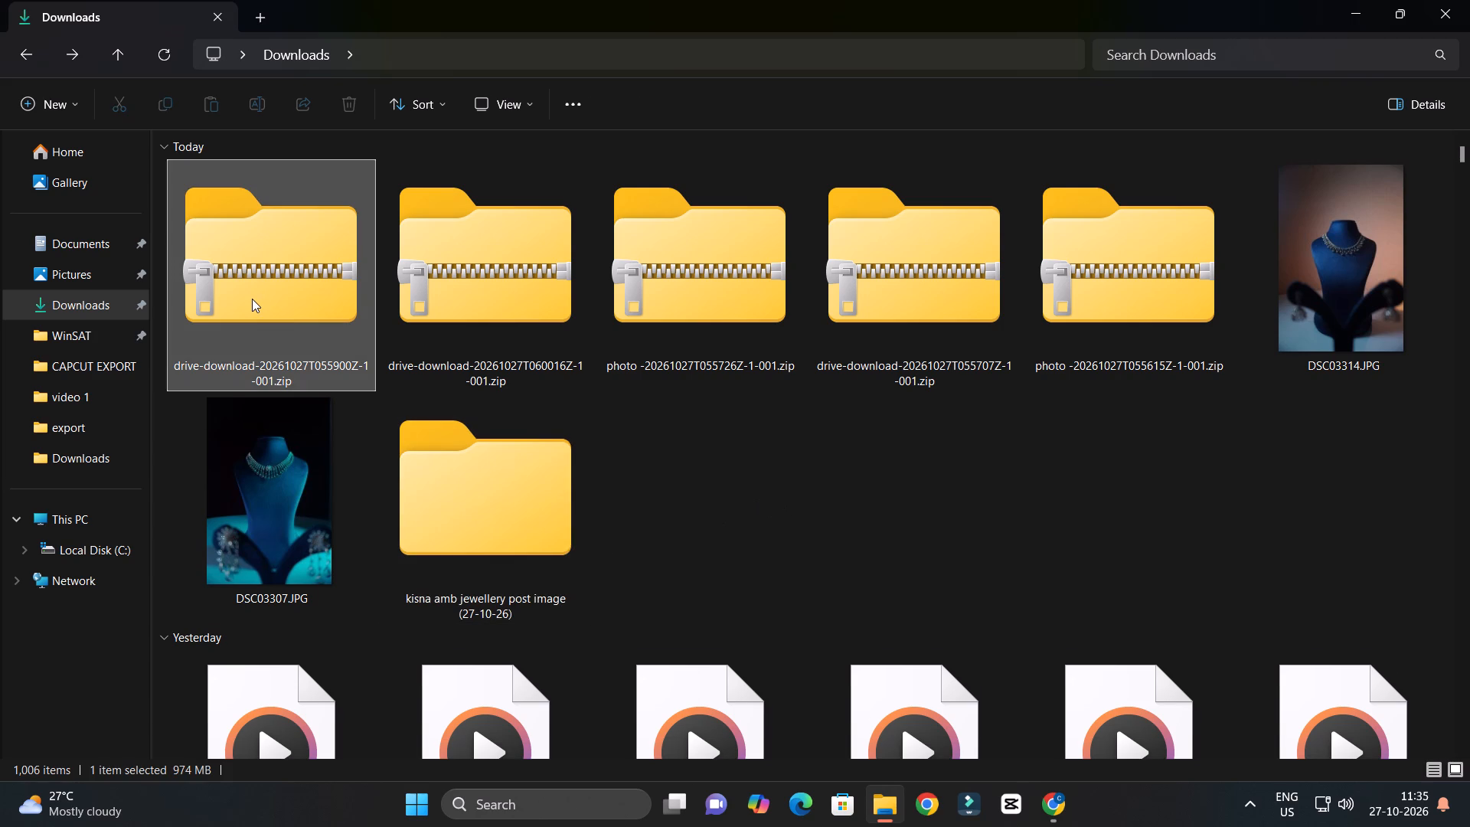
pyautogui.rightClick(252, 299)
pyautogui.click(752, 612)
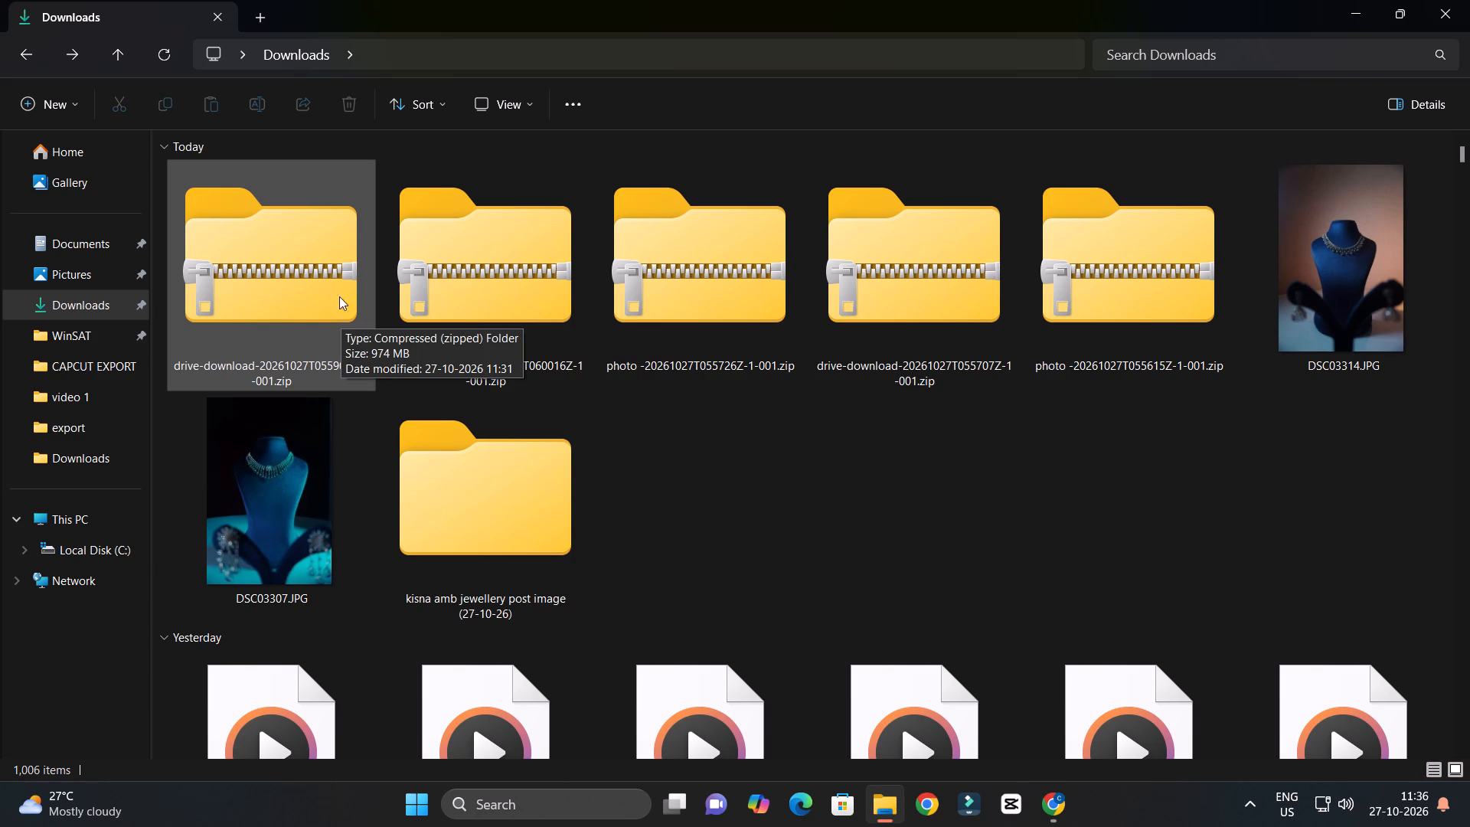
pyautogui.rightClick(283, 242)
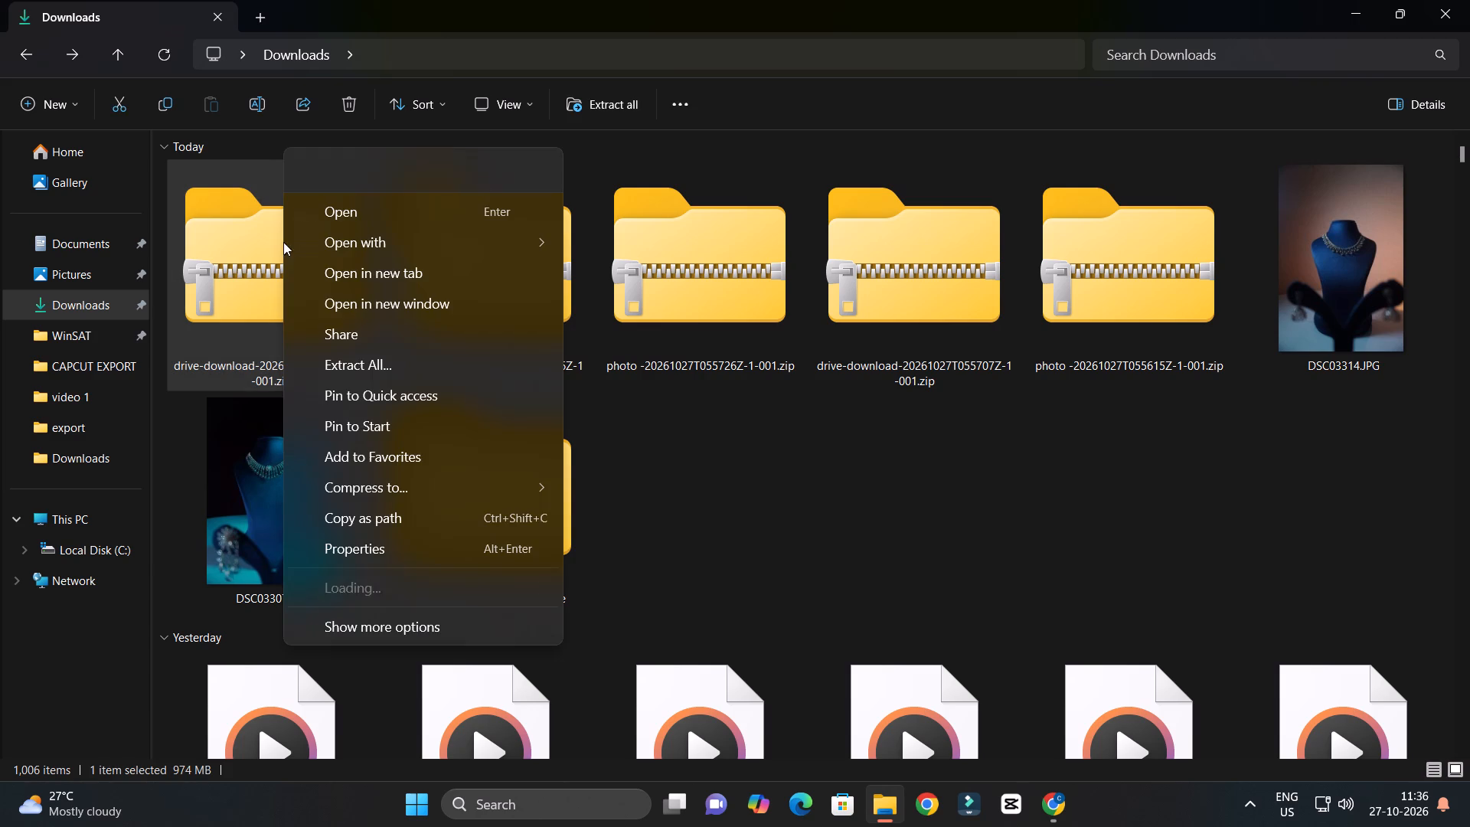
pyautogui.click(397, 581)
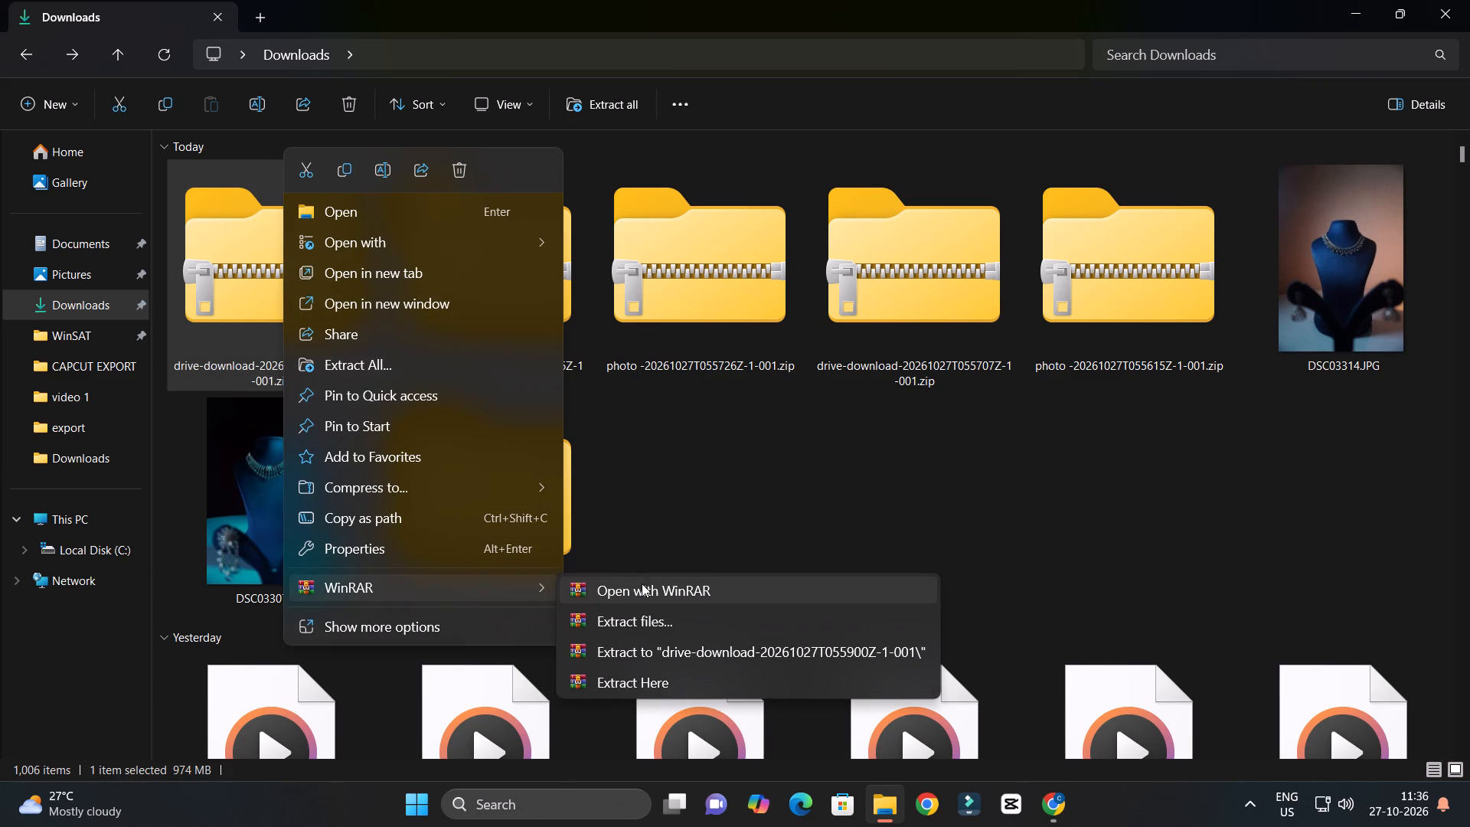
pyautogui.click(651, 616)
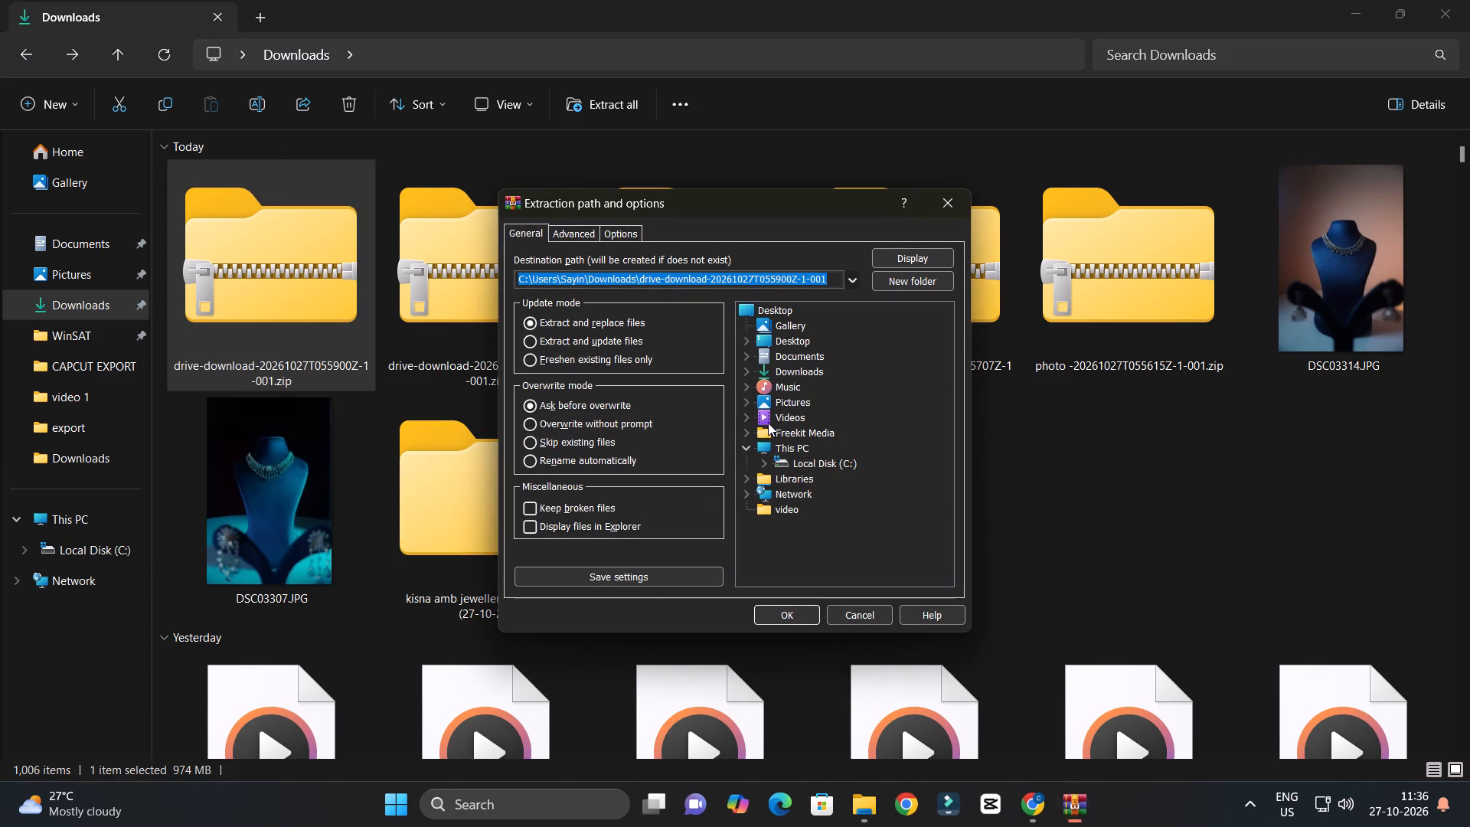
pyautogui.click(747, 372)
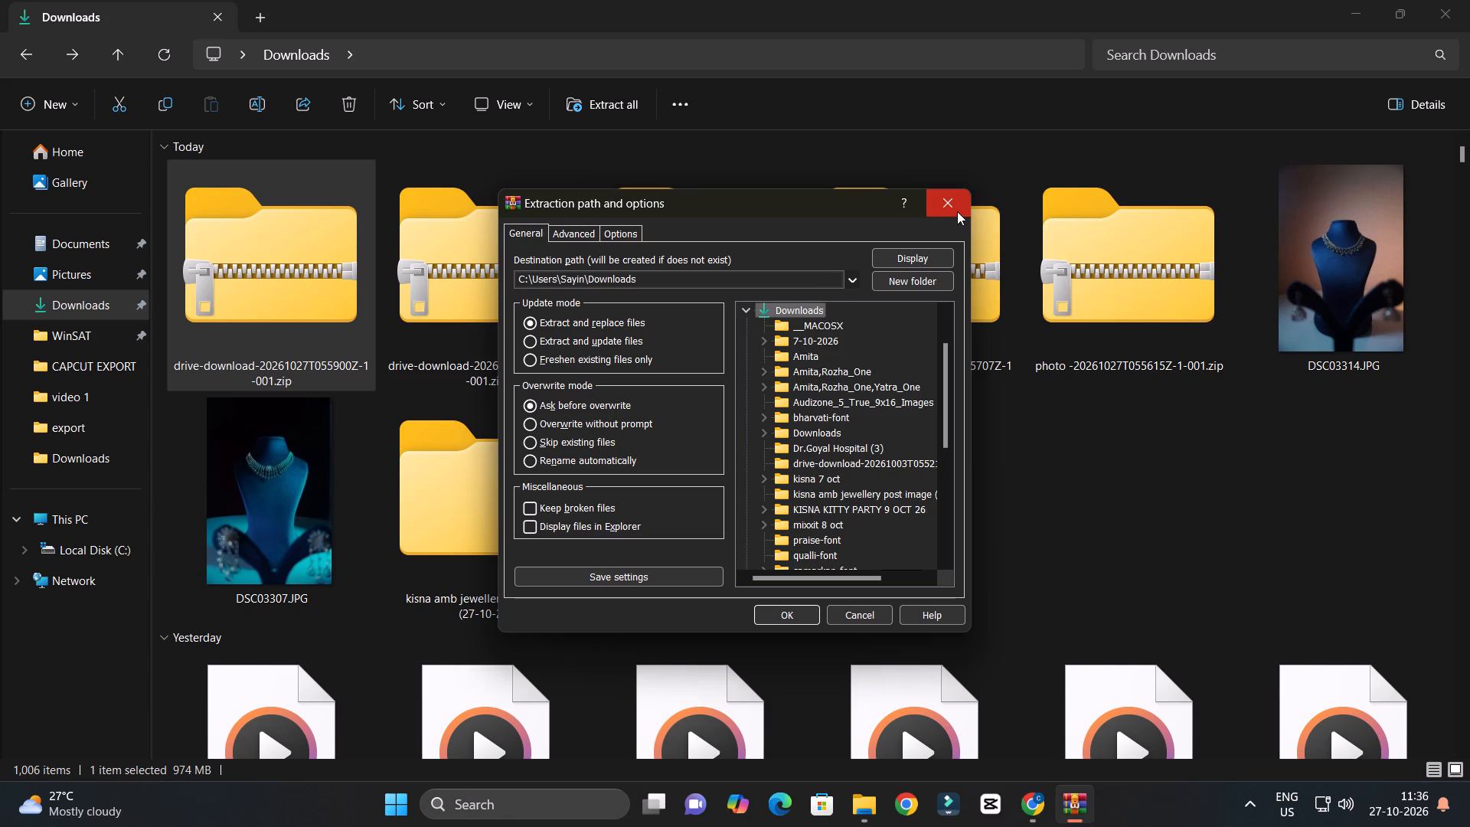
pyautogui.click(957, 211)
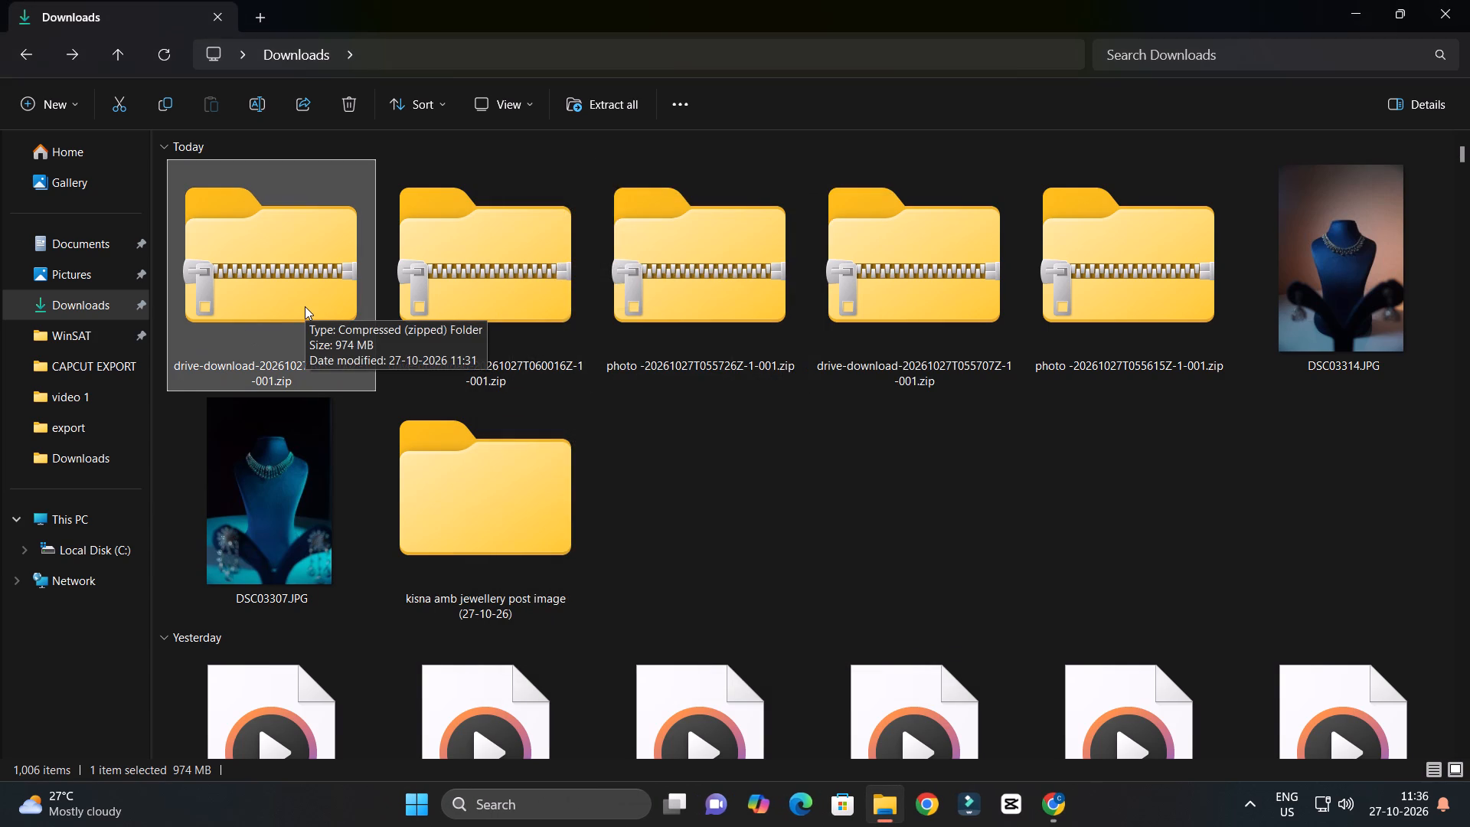
# Extract drive-download-20261027T055900Z-1-001.zip with WinRAR into the "kisna amb jewellery post image (27-10-26)" folder in Downloads.
pyautogui.rightClick(287, 296)
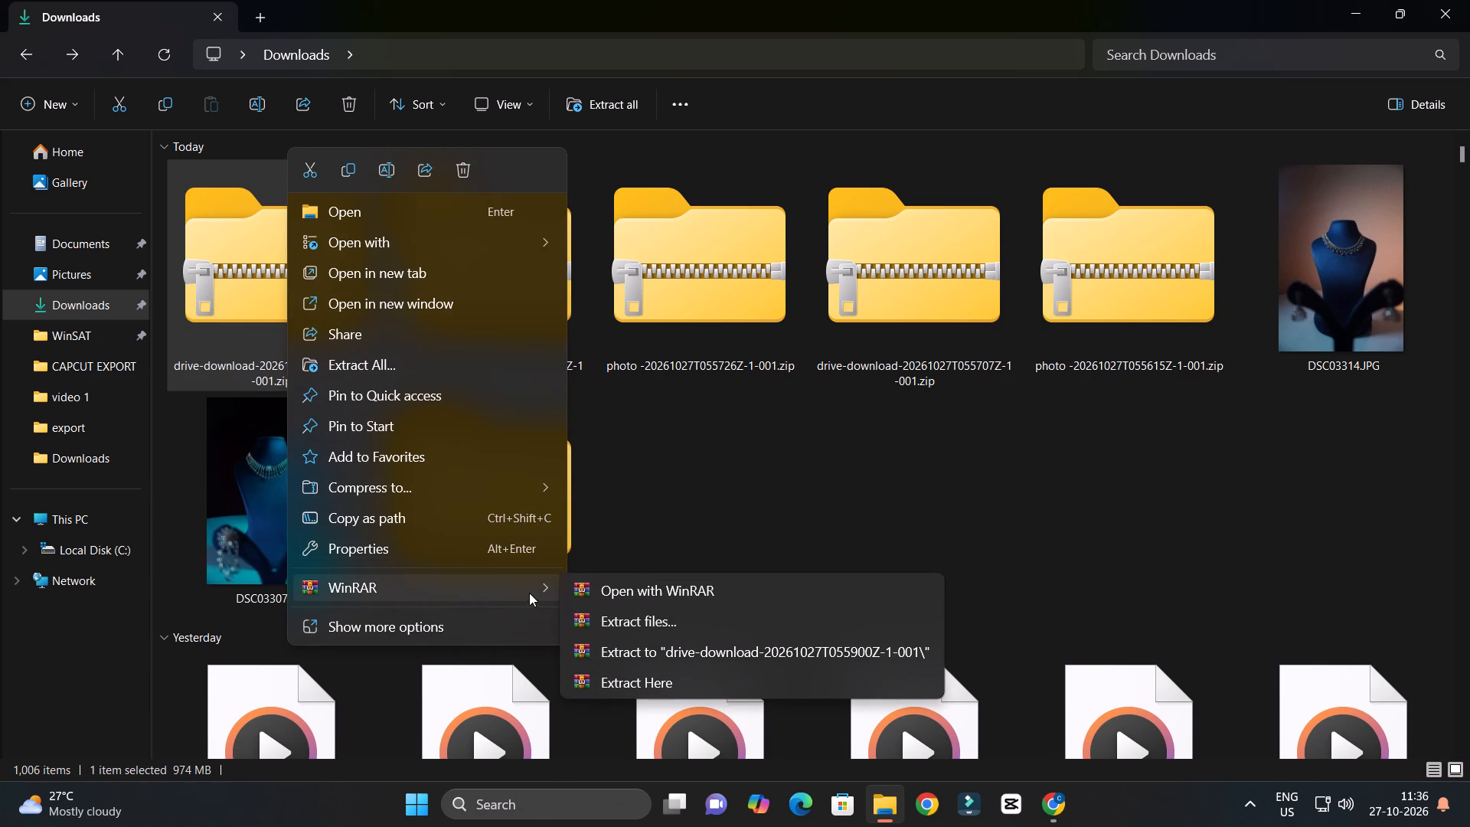
pyautogui.click(664, 625)
pyautogui.click(746, 374)
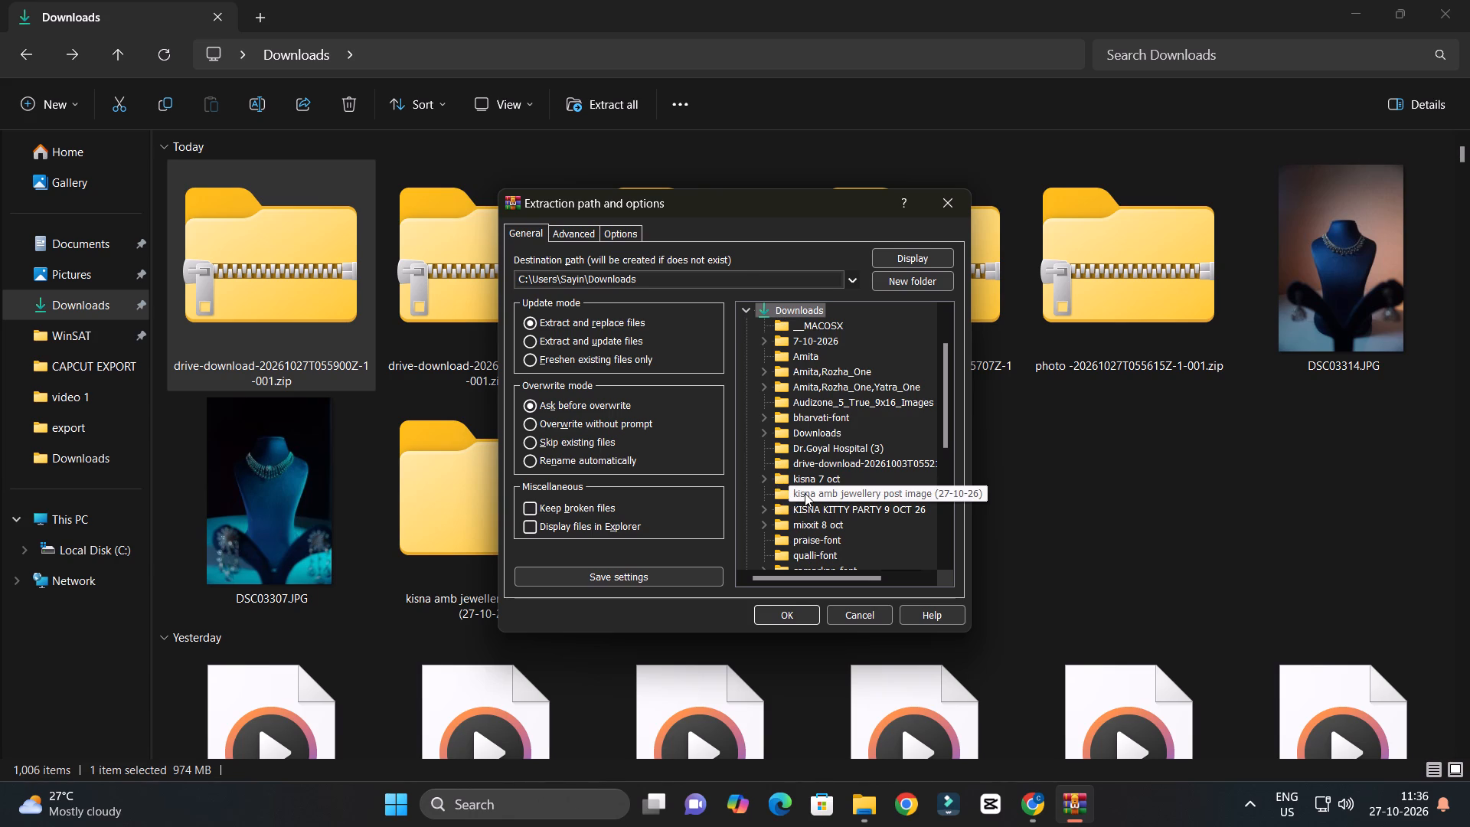
pyautogui.click(805, 493)
pyautogui.click(792, 617)
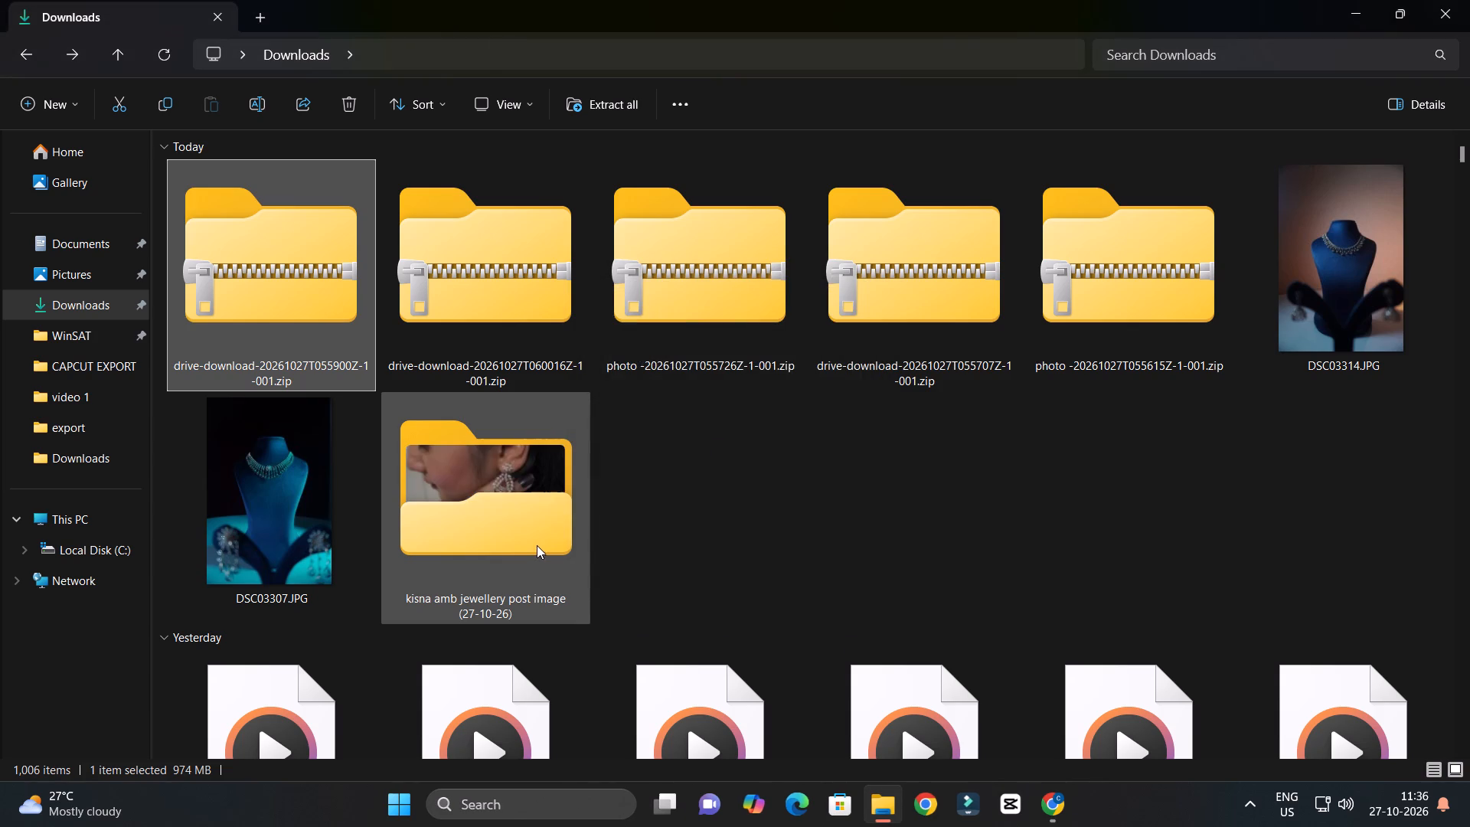
# Look through the extracted JPG files in the "kisna amb jewellery post image (27-10-26)" folder, and return to Downloads.
pyautogui.doubleClick(534, 543)
pyautogui.scroll(-18, 501, 452)
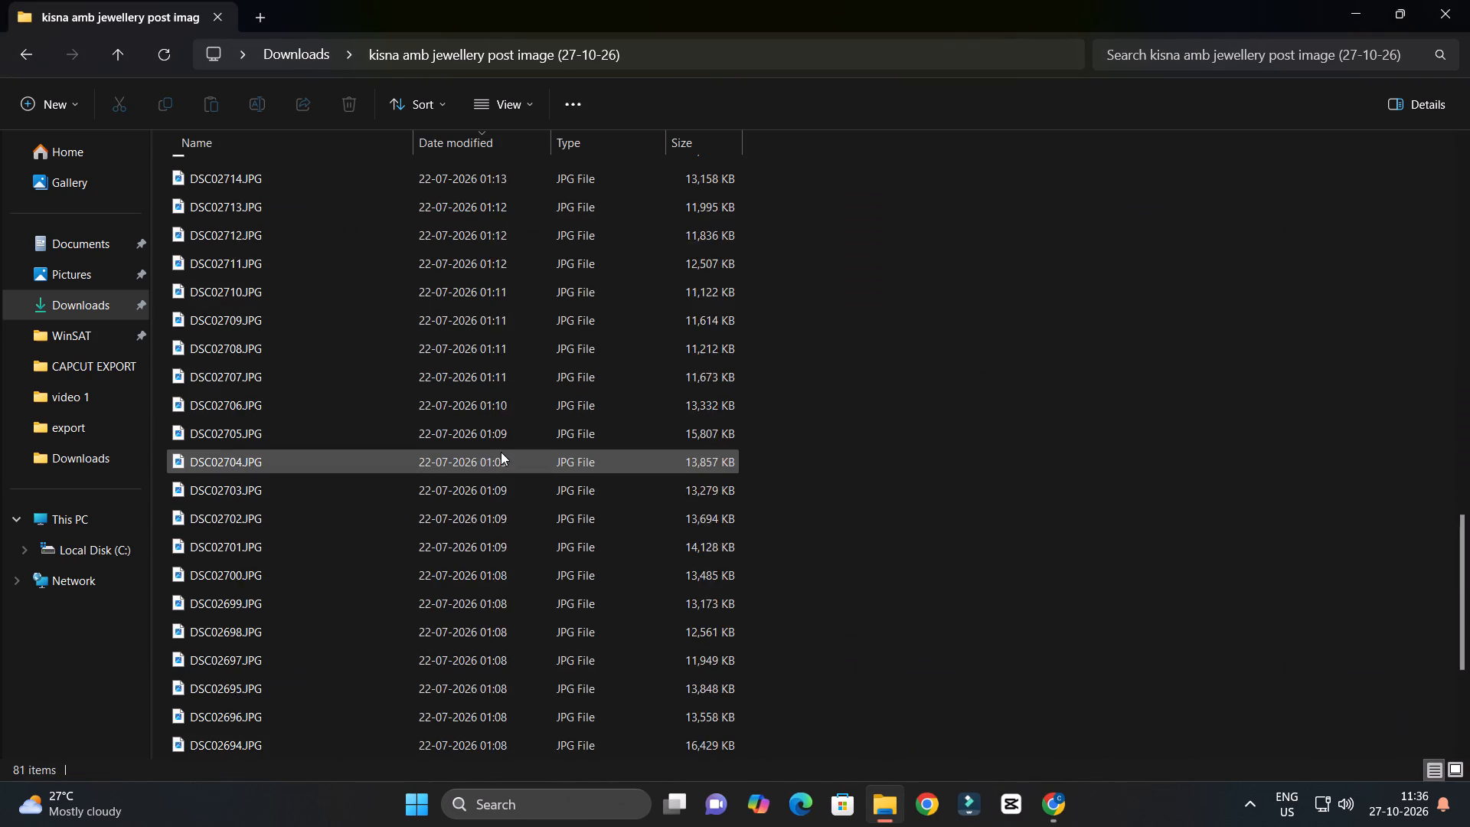
pyautogui.scroll(-5, 501, 452)
pyautogui.scroll(5, 500, 451)
pyautogui.scroll(-3, 500, 451)
pyautogui.scroll(5, 500, 451)
pyautogui.scroll(-12, 500, 451)
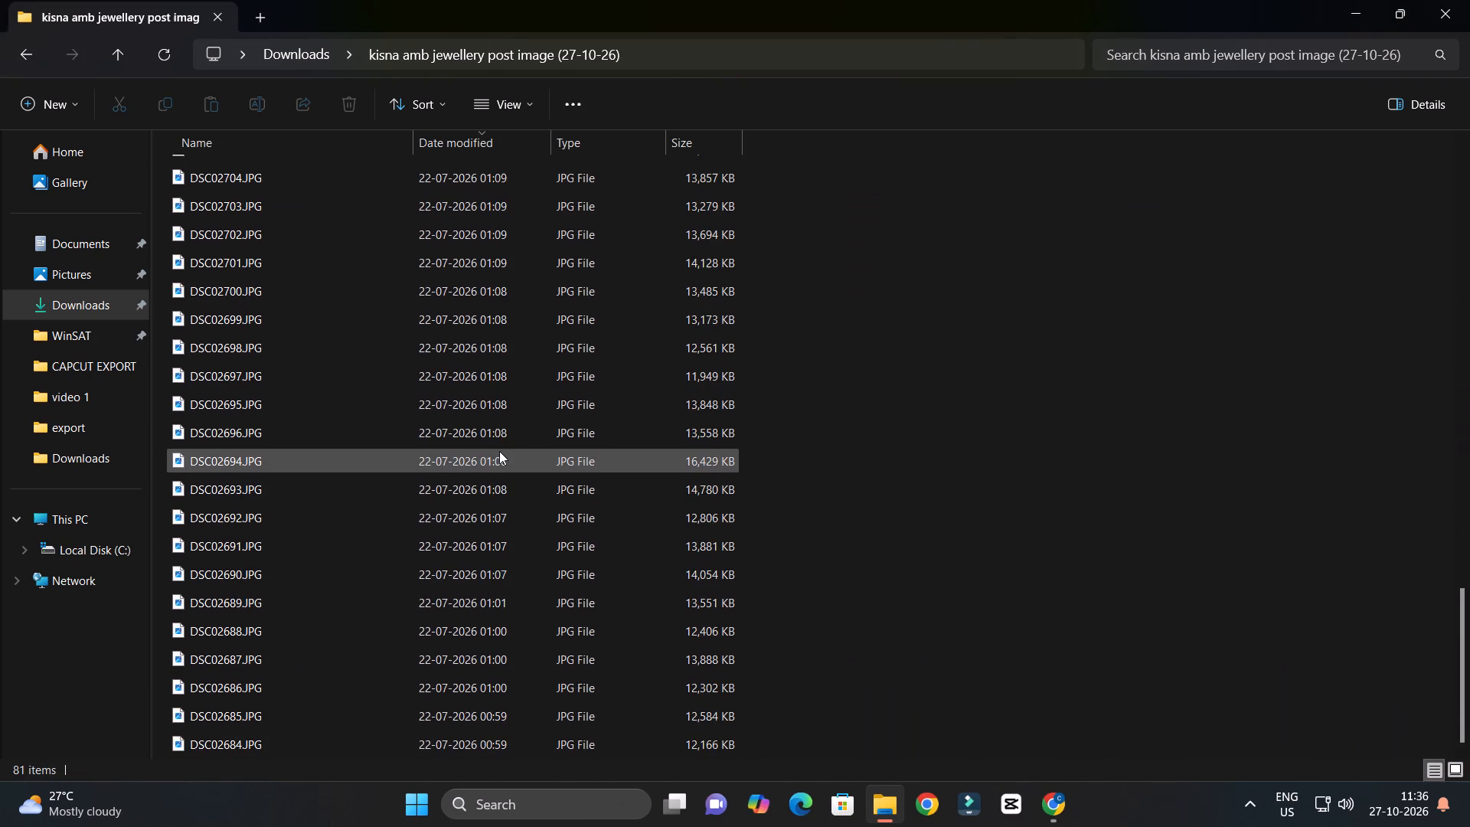
pyautogui.scroll(-3, 499, 451)
pyautogui.scroll(9, 499, 451)
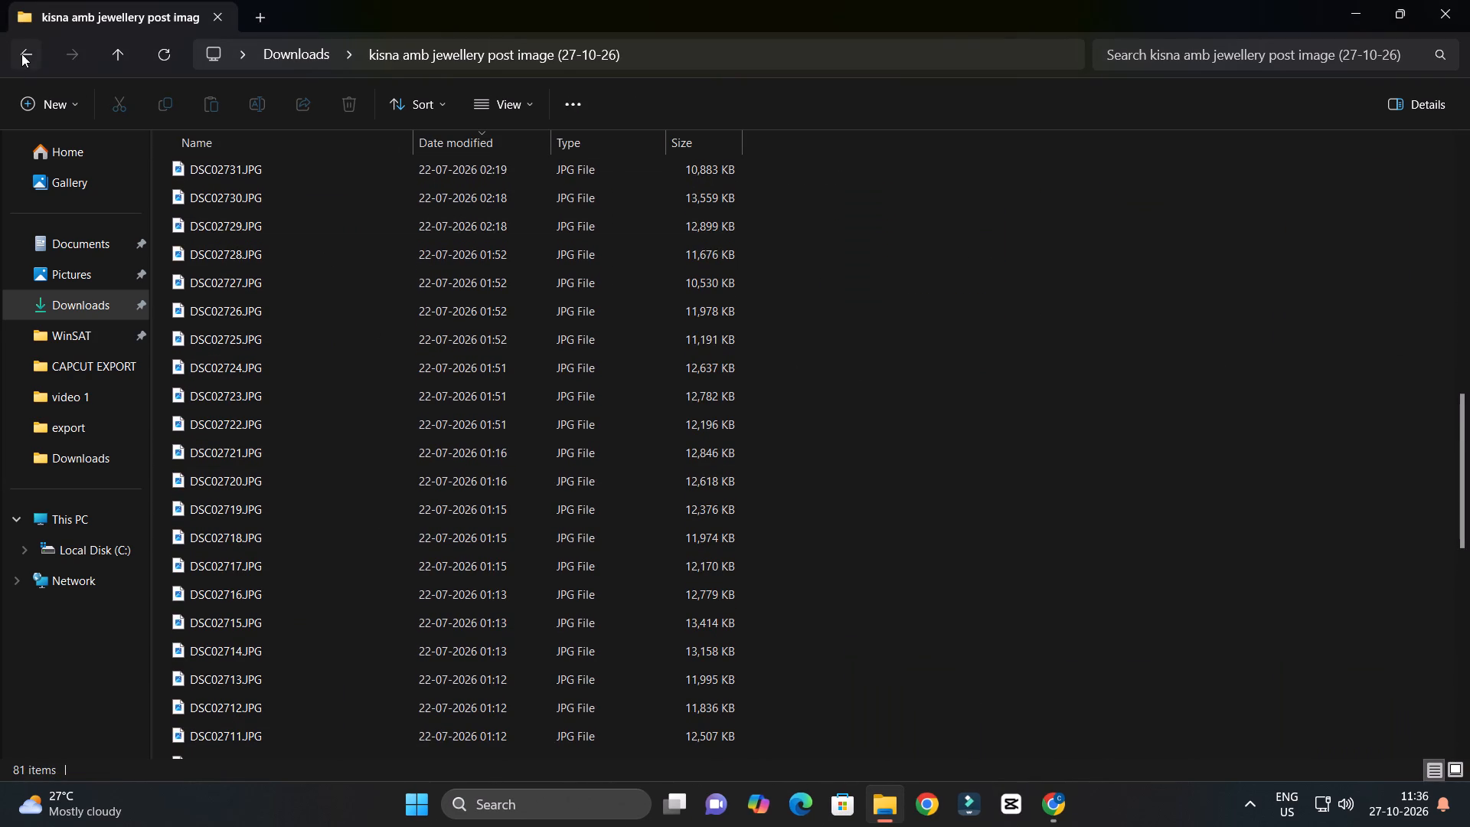
pyautogui.click(21, 54)
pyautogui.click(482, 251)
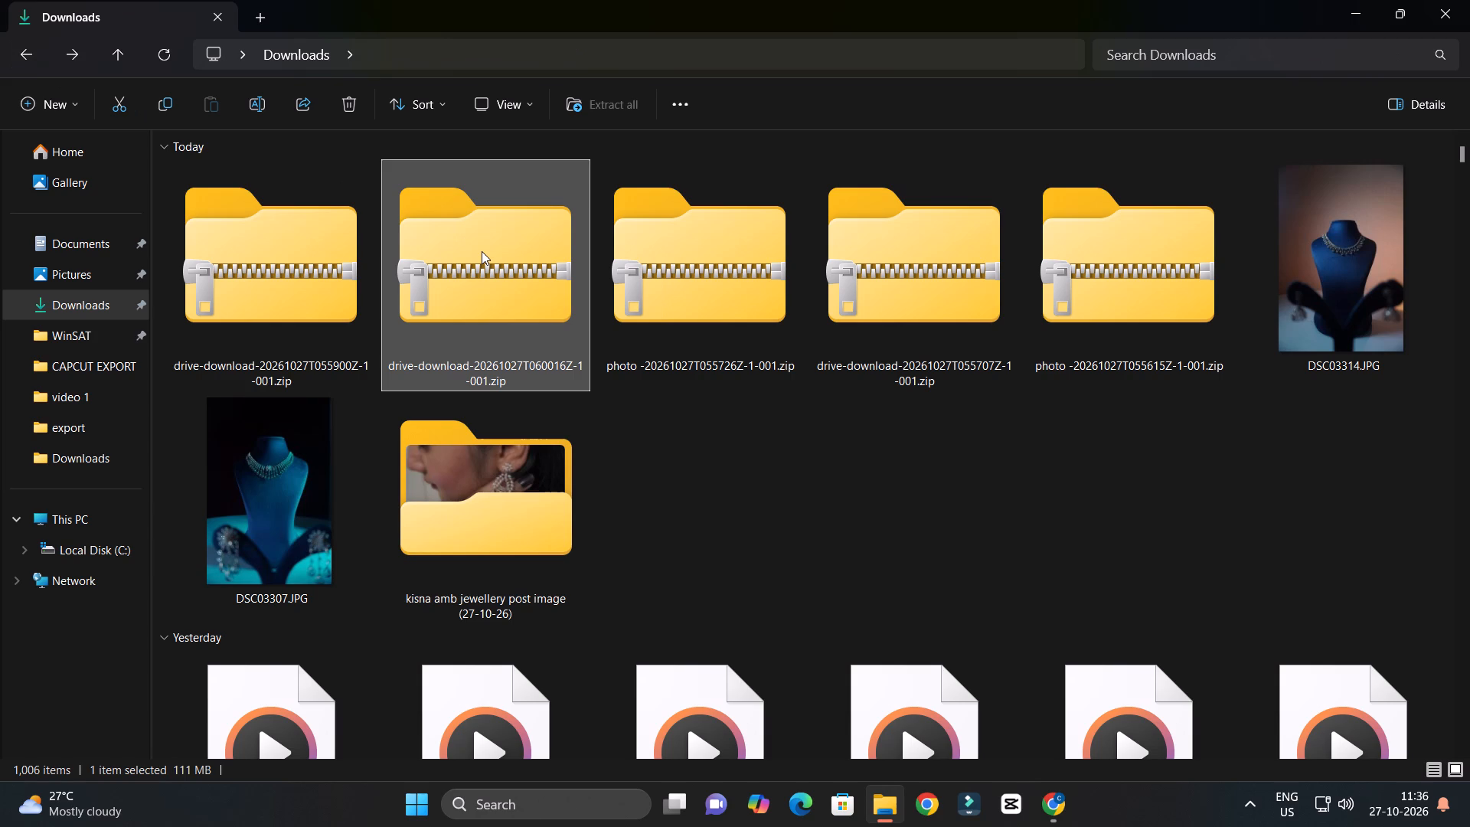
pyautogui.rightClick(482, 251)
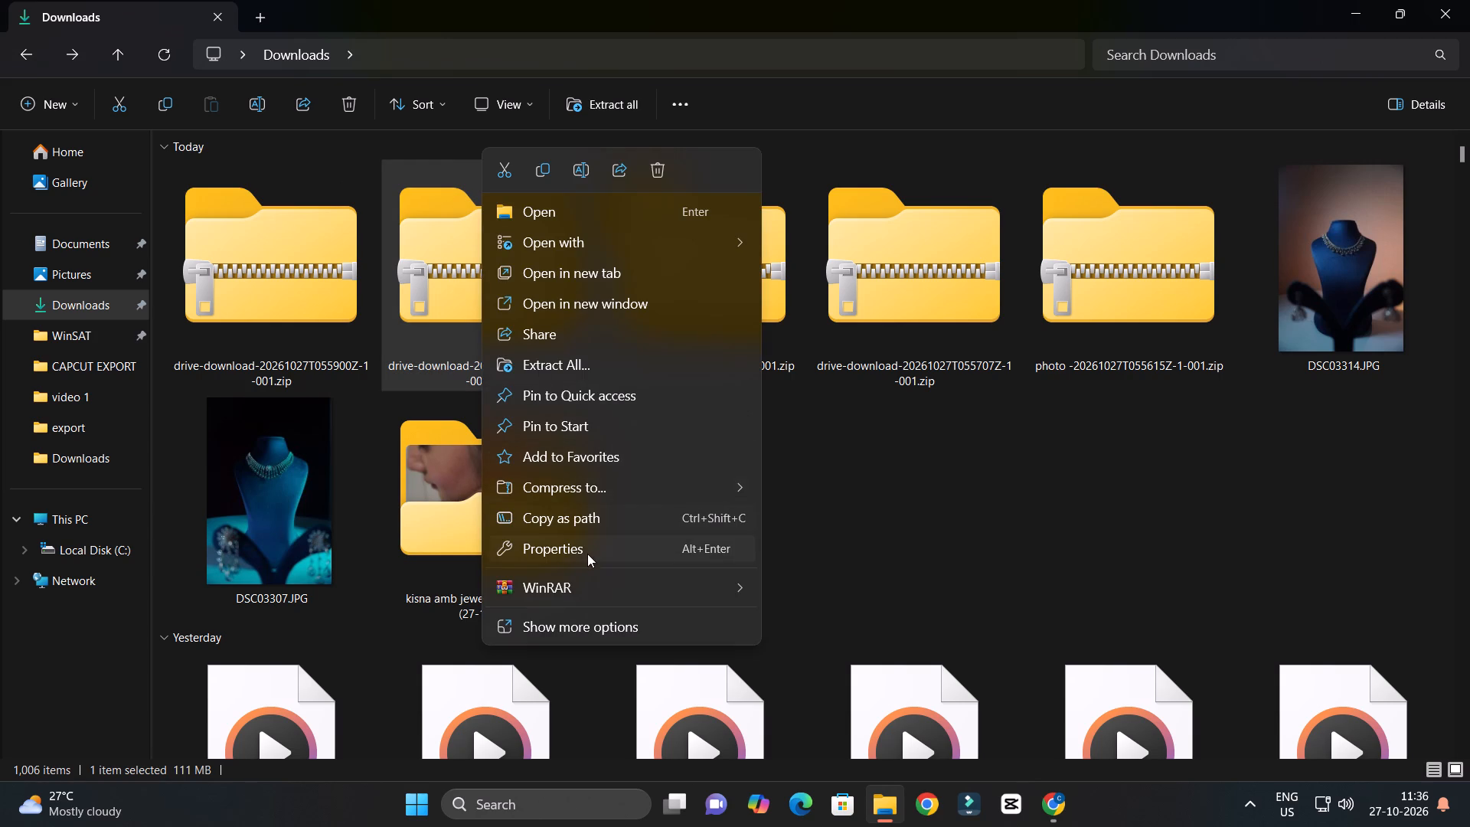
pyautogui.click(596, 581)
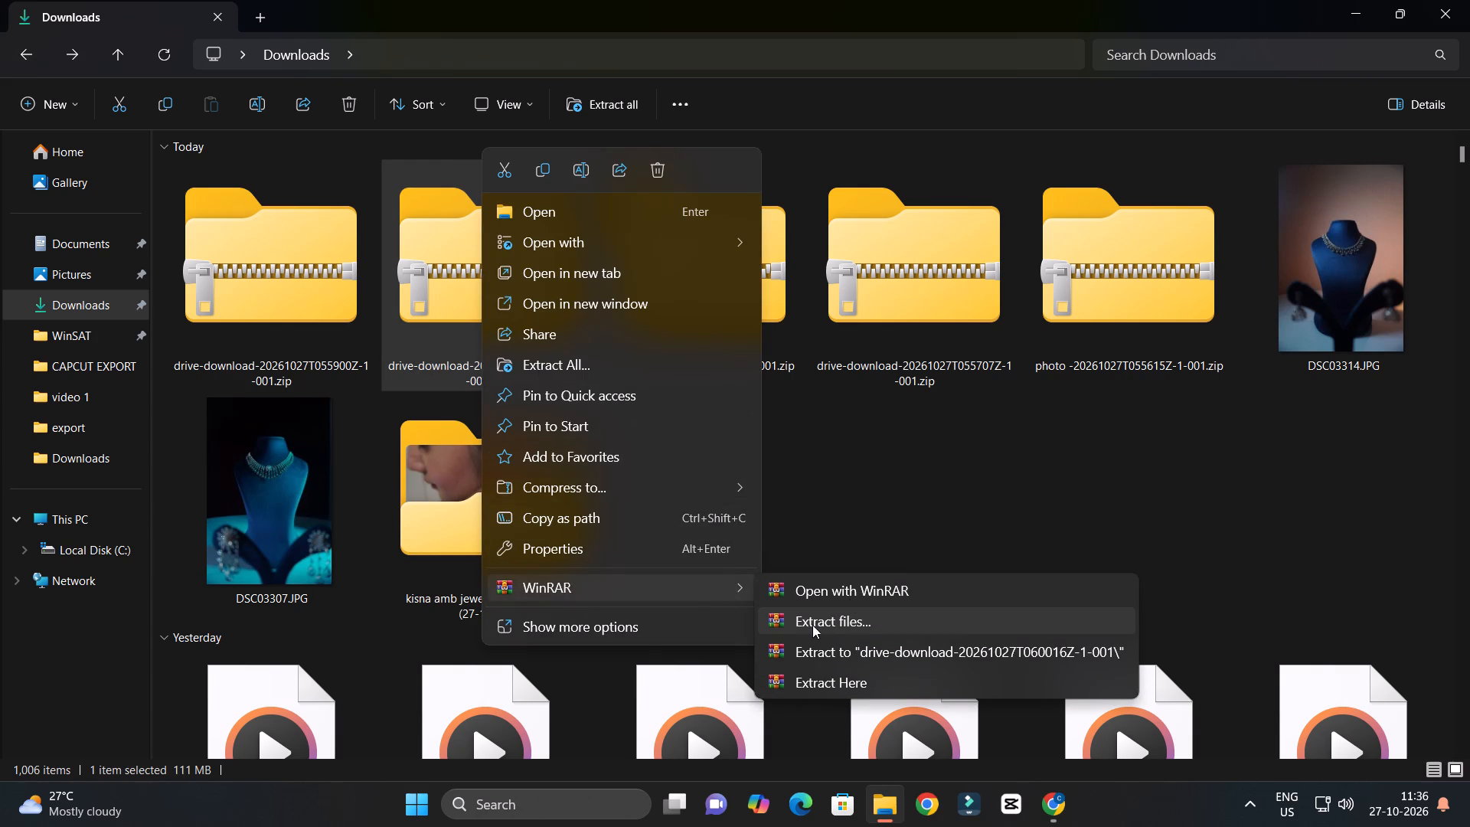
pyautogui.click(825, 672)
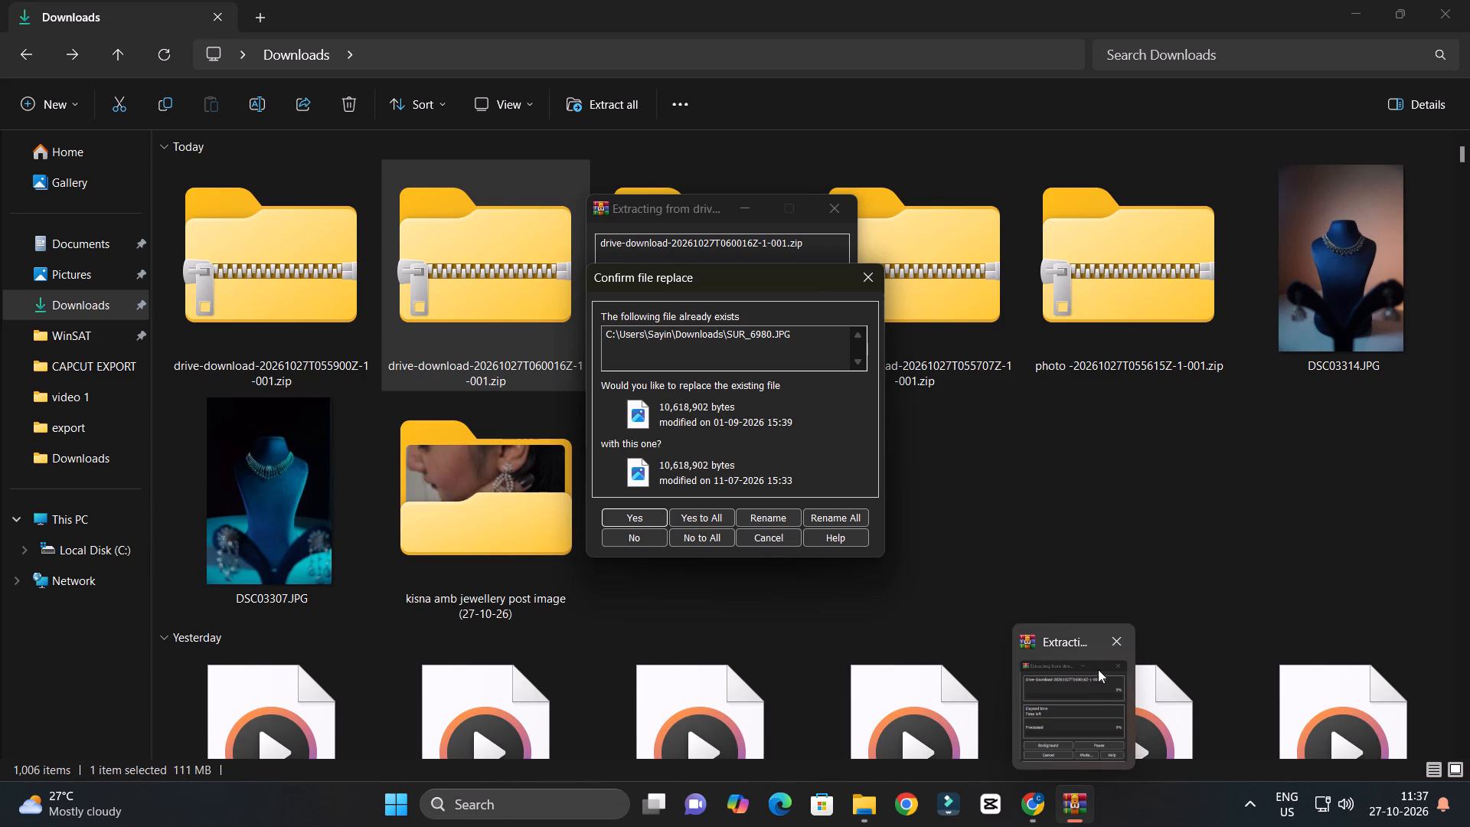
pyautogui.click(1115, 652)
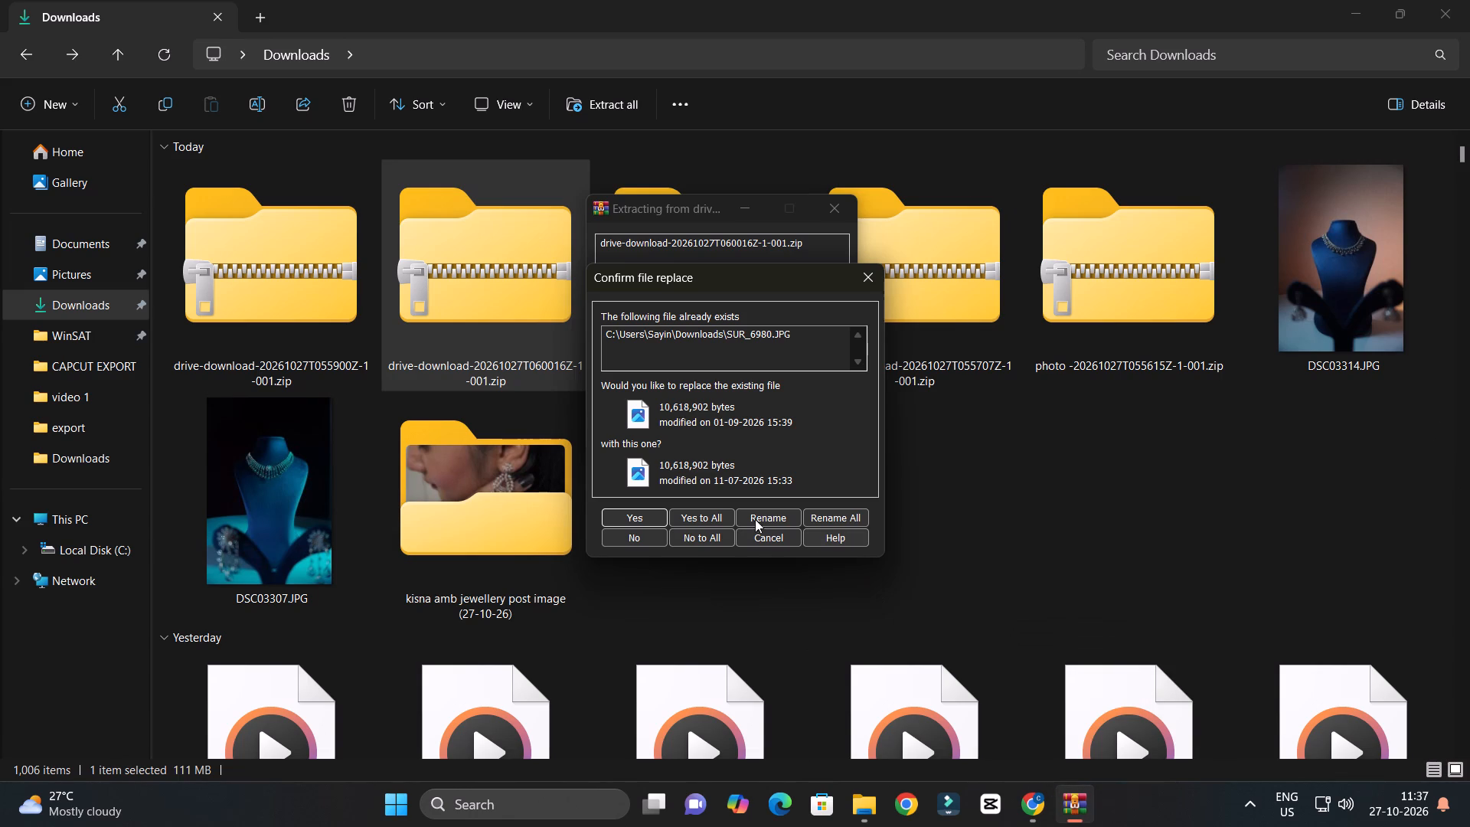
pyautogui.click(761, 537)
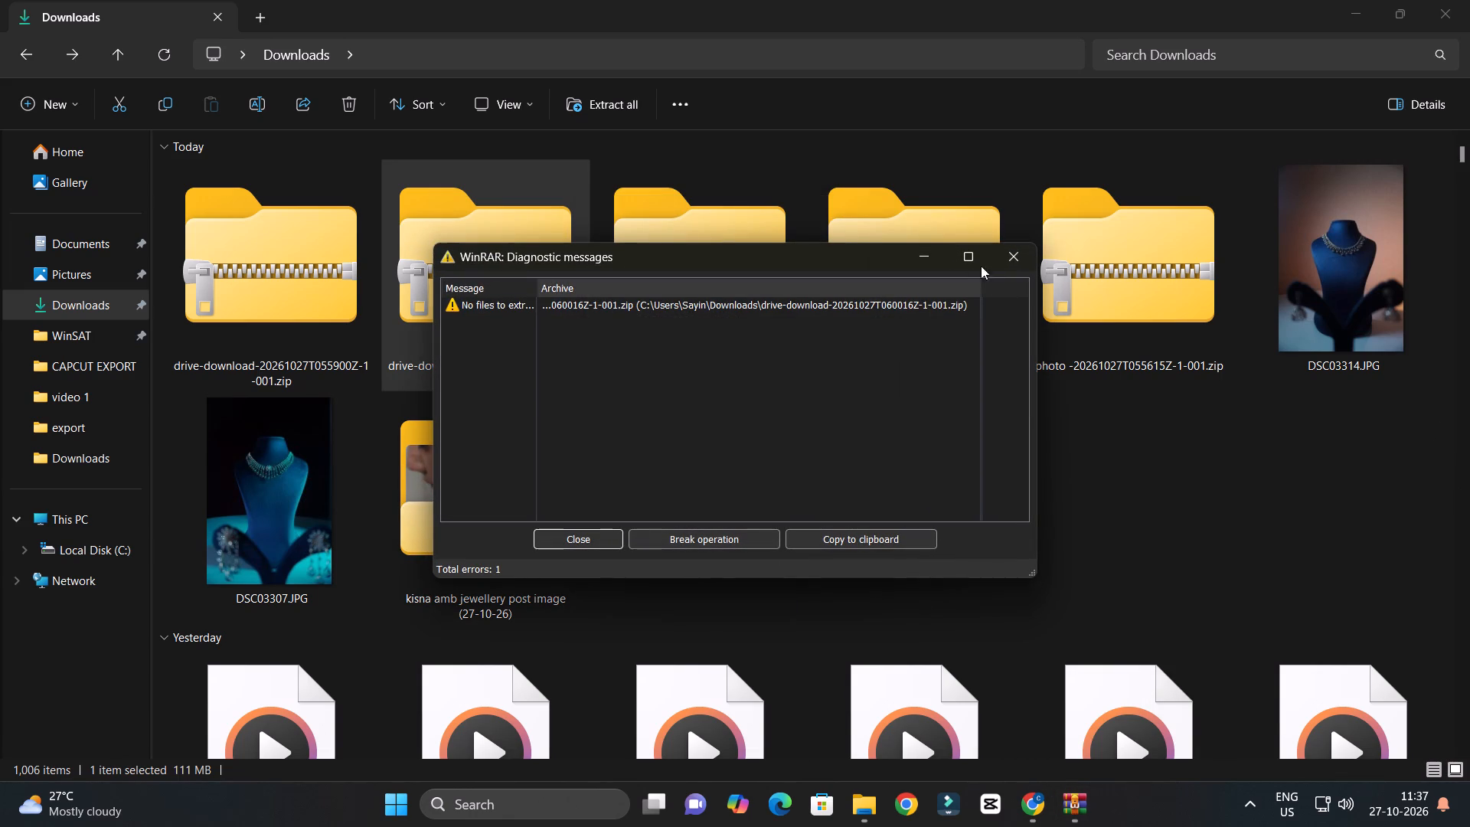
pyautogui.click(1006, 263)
# Extract drive-download-20261027T060016Z-1-001.zip to its own folder with WinRAR and move that folder into "kisna amb jewellery post image (27-10-26)".
pyautogui.rightClick(512, 287)
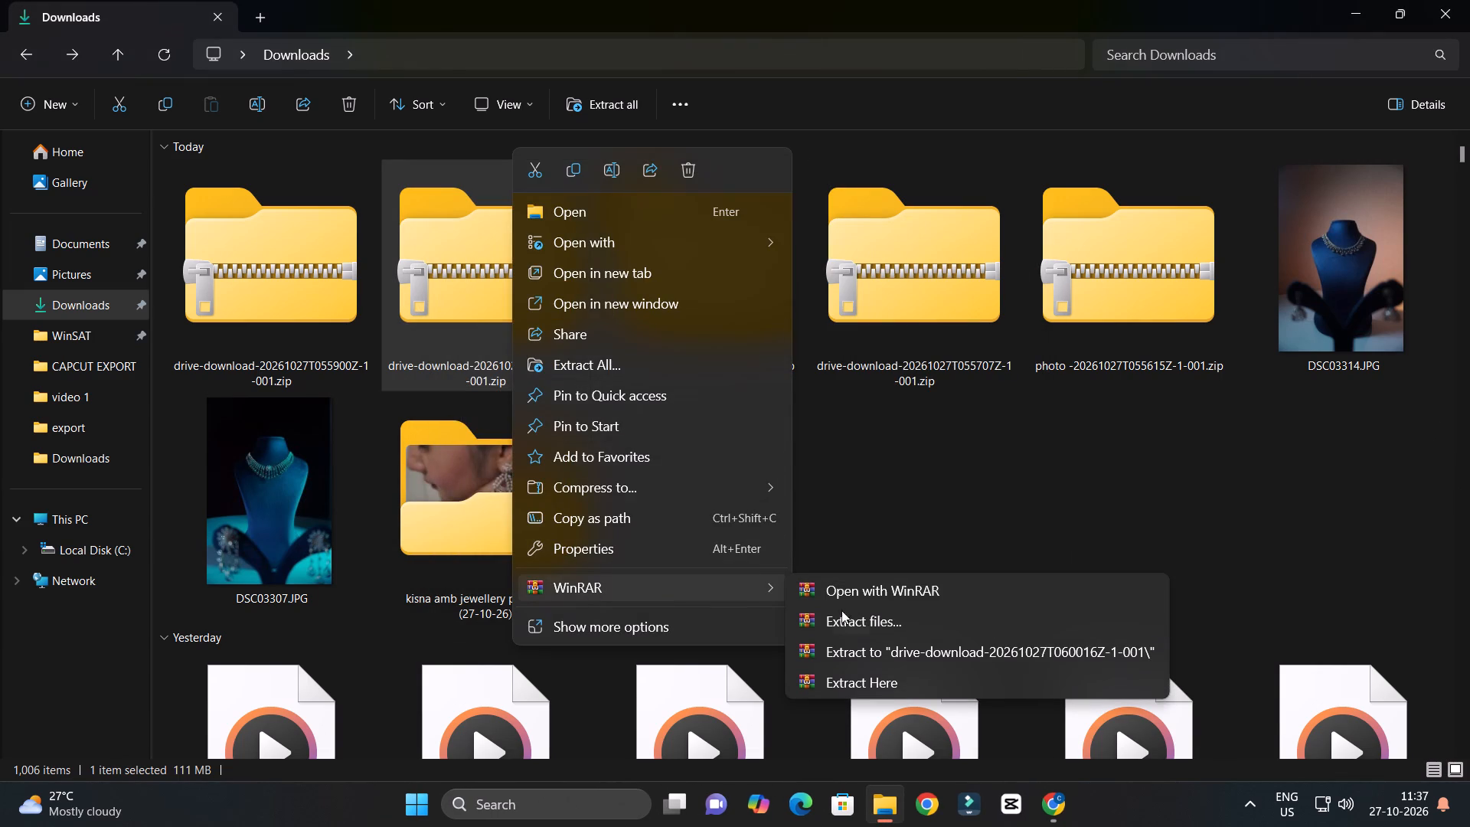
pyautogui.doubleClick(913, 651)
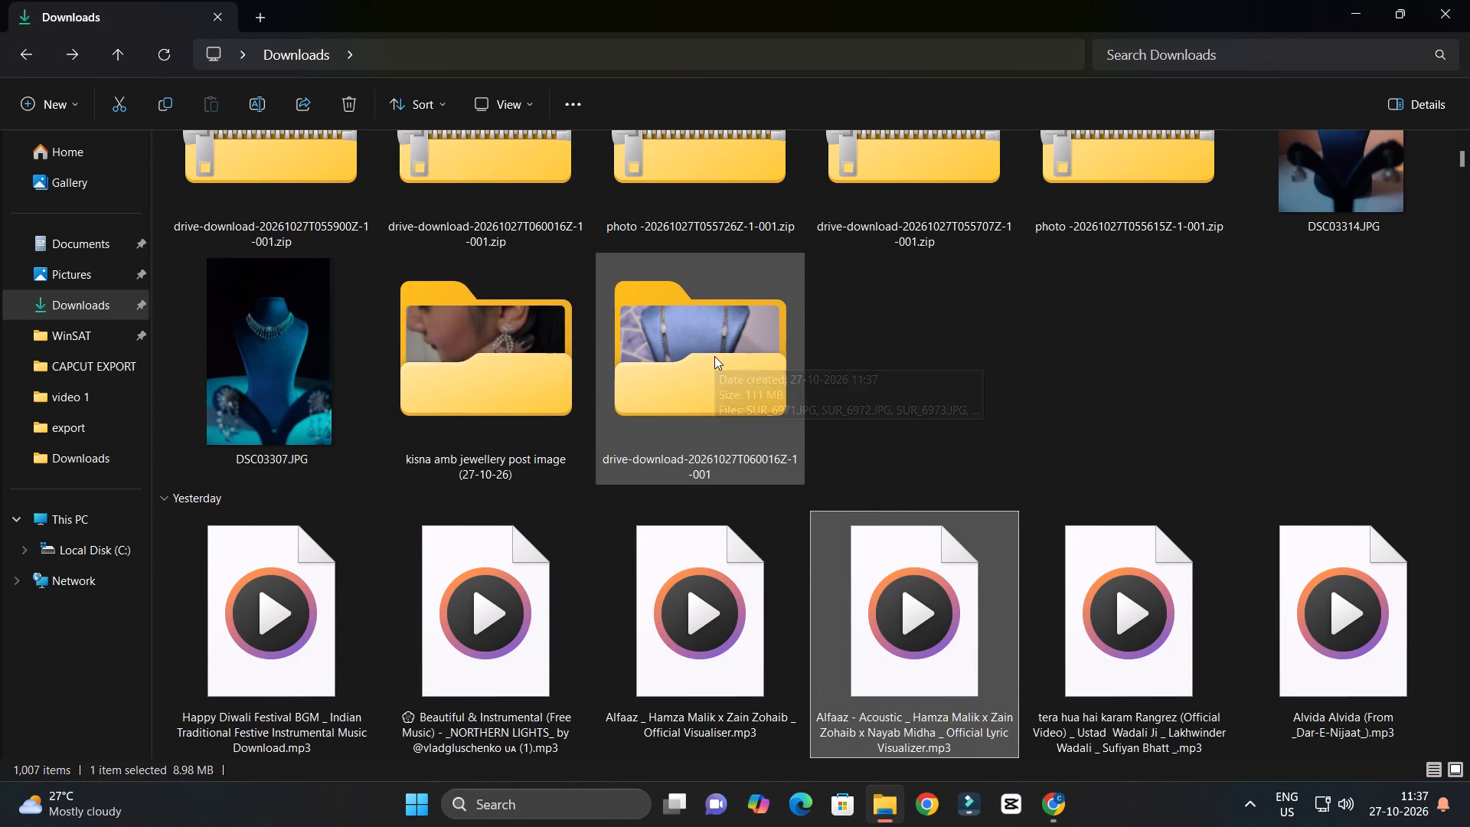
pyautogui.moveTo(725, 374); pyautogui.dragTo(519, 370)
# Extract the photo -20261027T055726Z, drive-download-20261027T055707Z and photo -20261027T055615Z zips with WinRAR, each archive to a separate folder.
pyautogui.scroll(3, 801, 423)
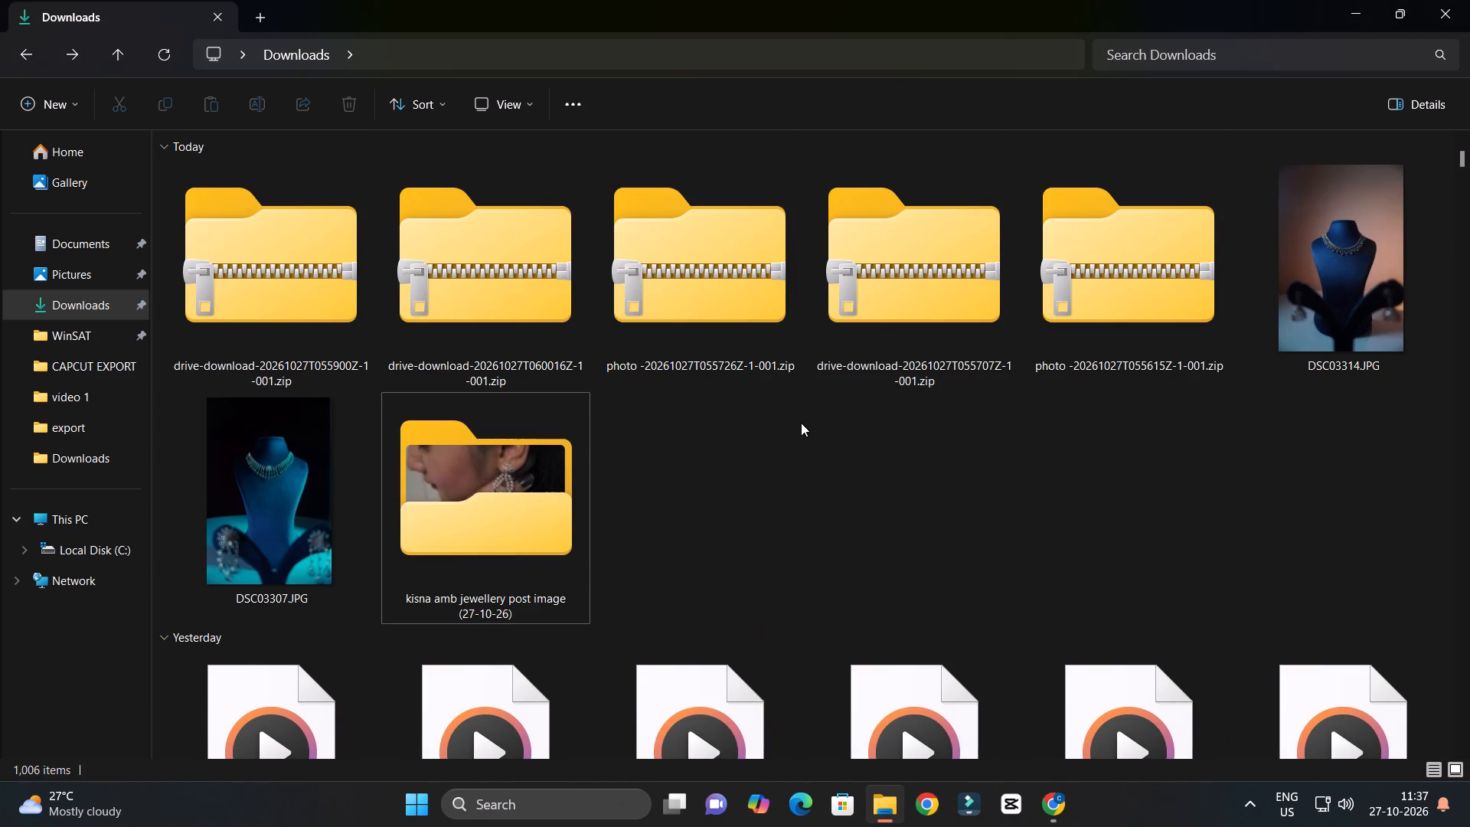
pyautogui.moveTo(731, 413); pyautogui.dragTo(1078, 355)
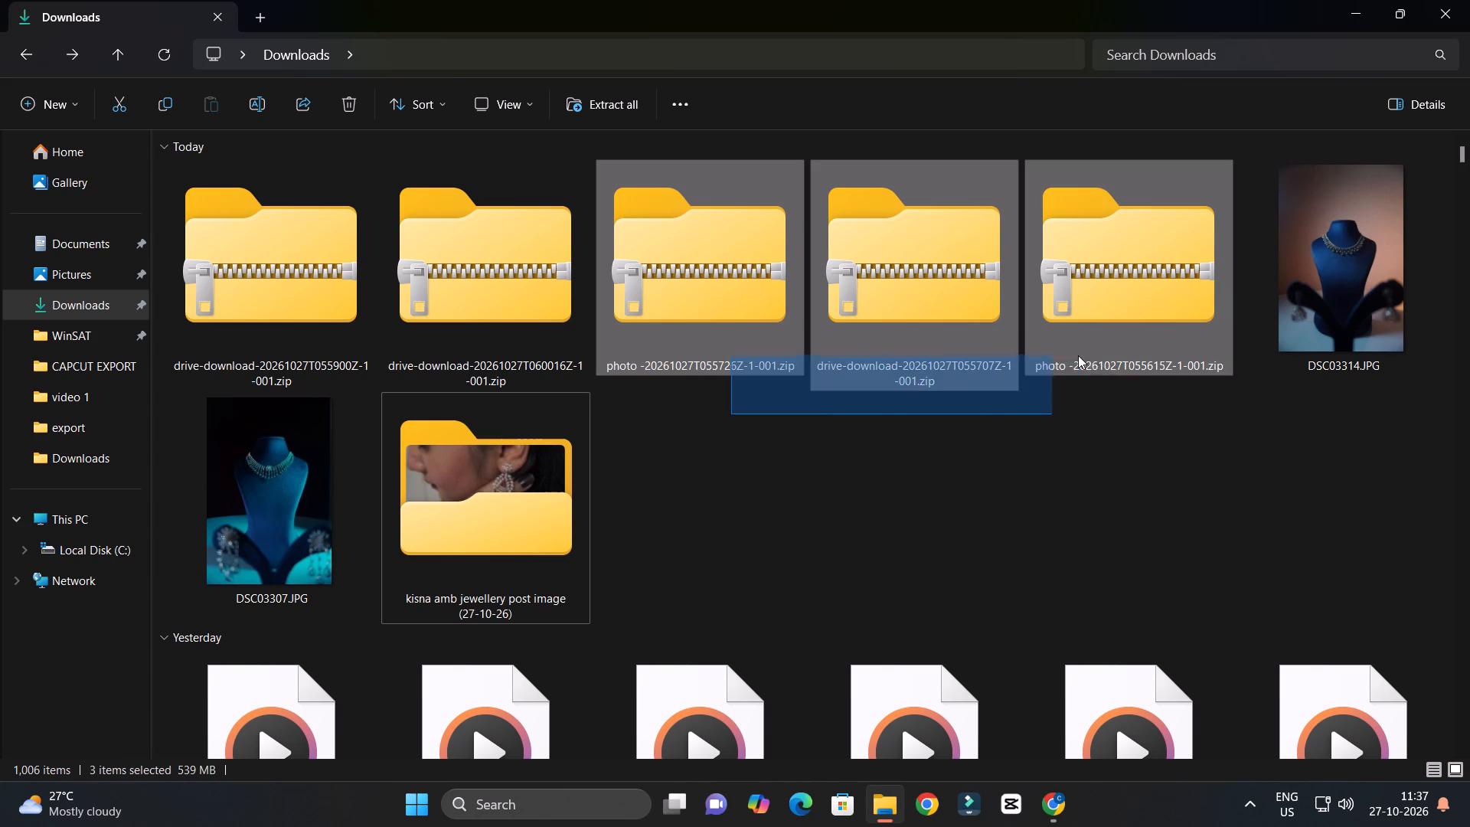
pyautogui.moveTo(1078, 355); pyautogui.dragTo(1123, 343)
pyautogui.rightClick(1066, 288)
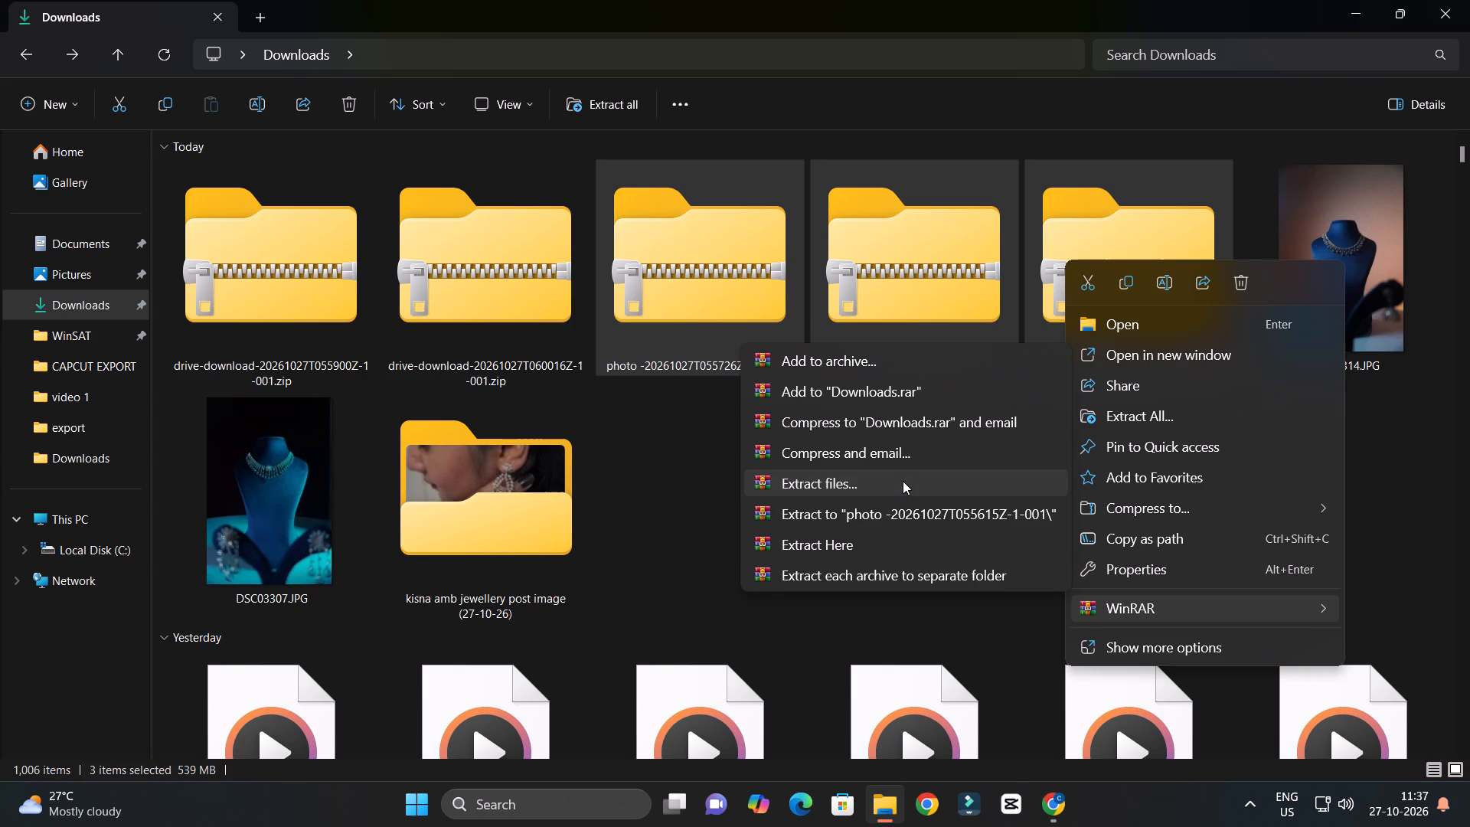
pyautogui.click(902, 580)
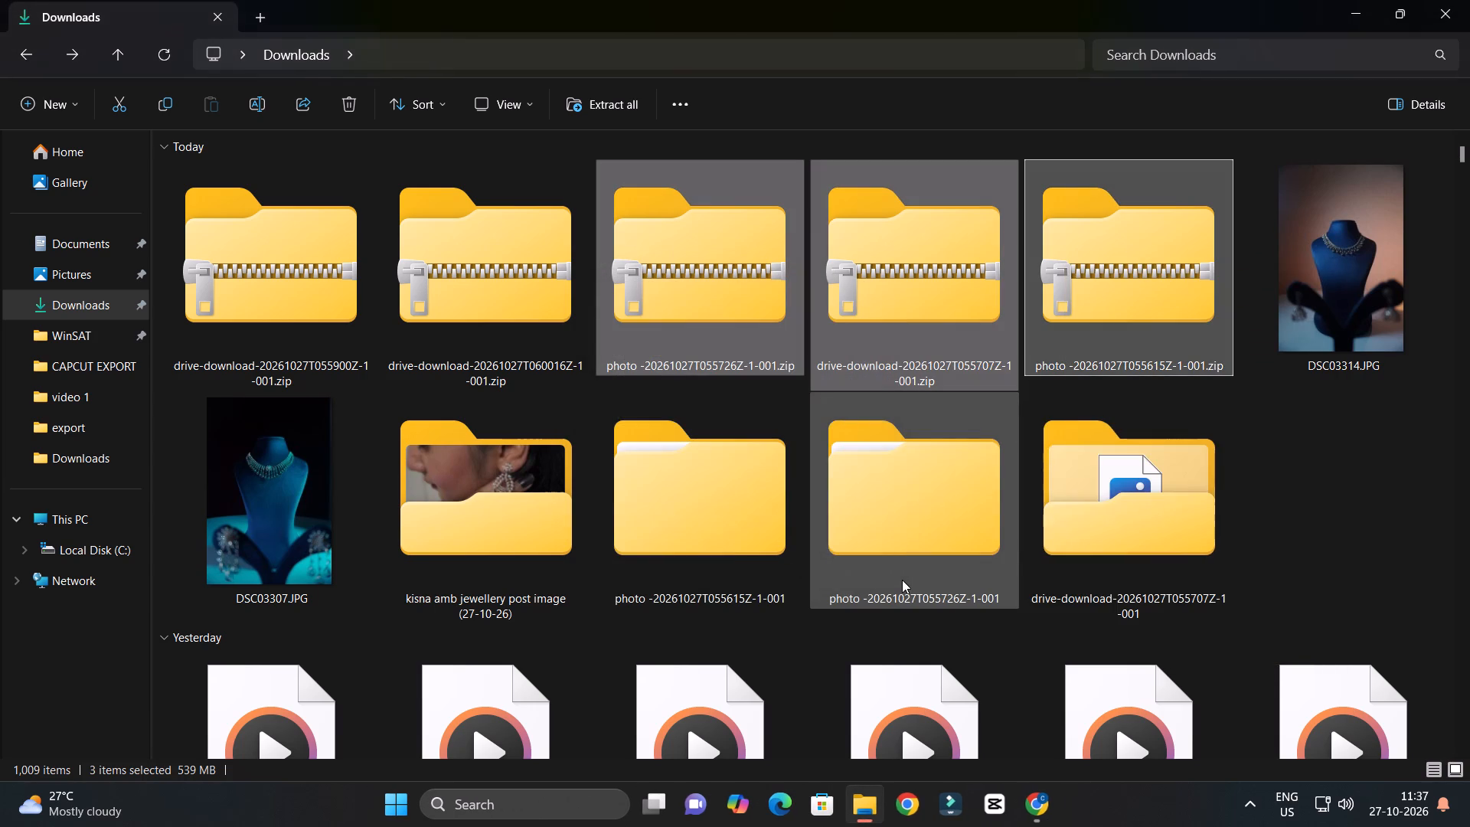
# Move the three newly extracted folders into the "kisna amb jewellery post image (27-10-26)" folder.
pyautogui.moveTo(1321, 532); pyautogui.dragTo(678, 525)
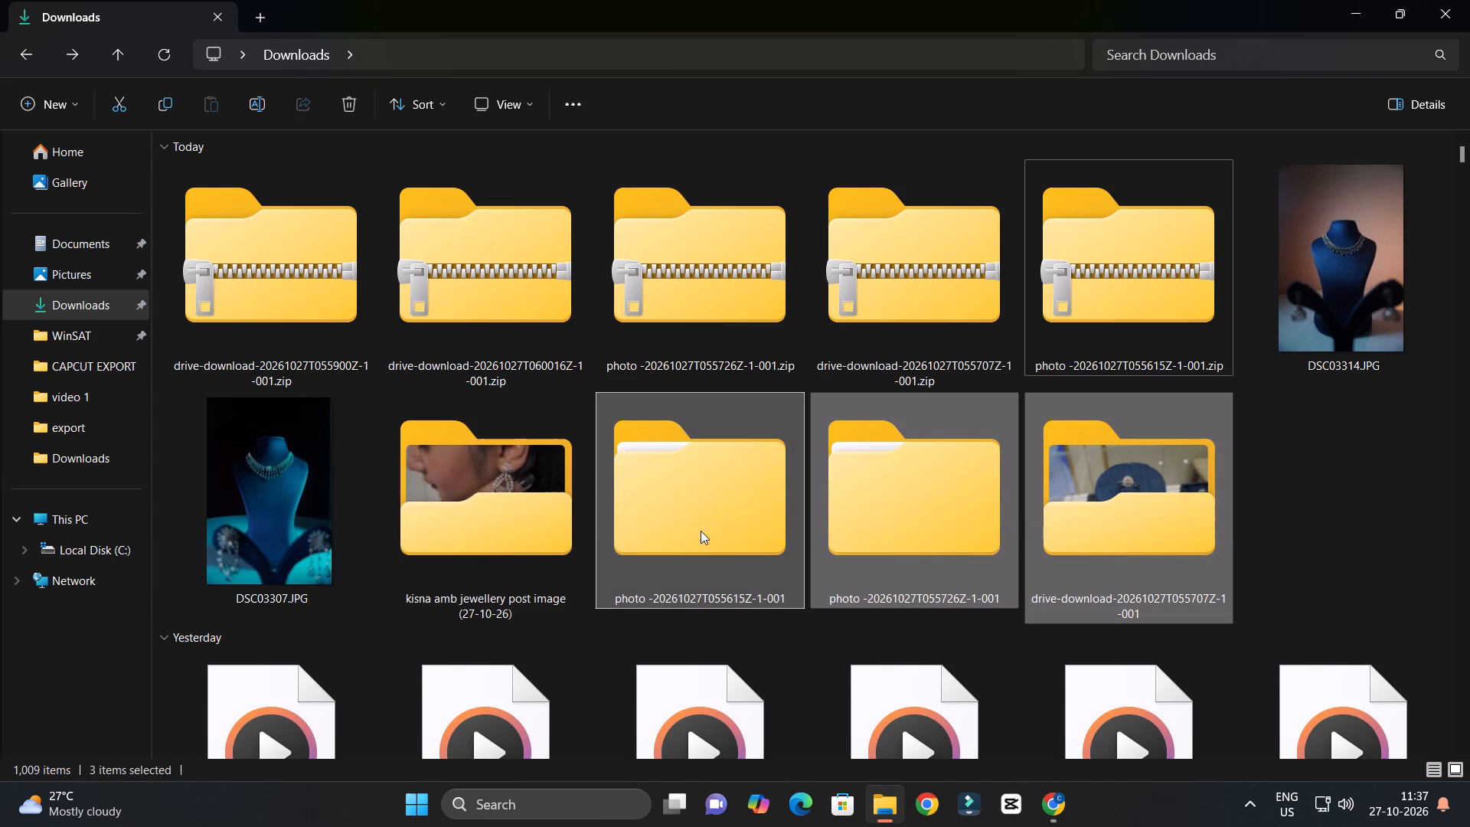
pyautogui.moveTo(705, 529); pyautogui.dragTo(452, 521)
pyautogui.click(715, 542)
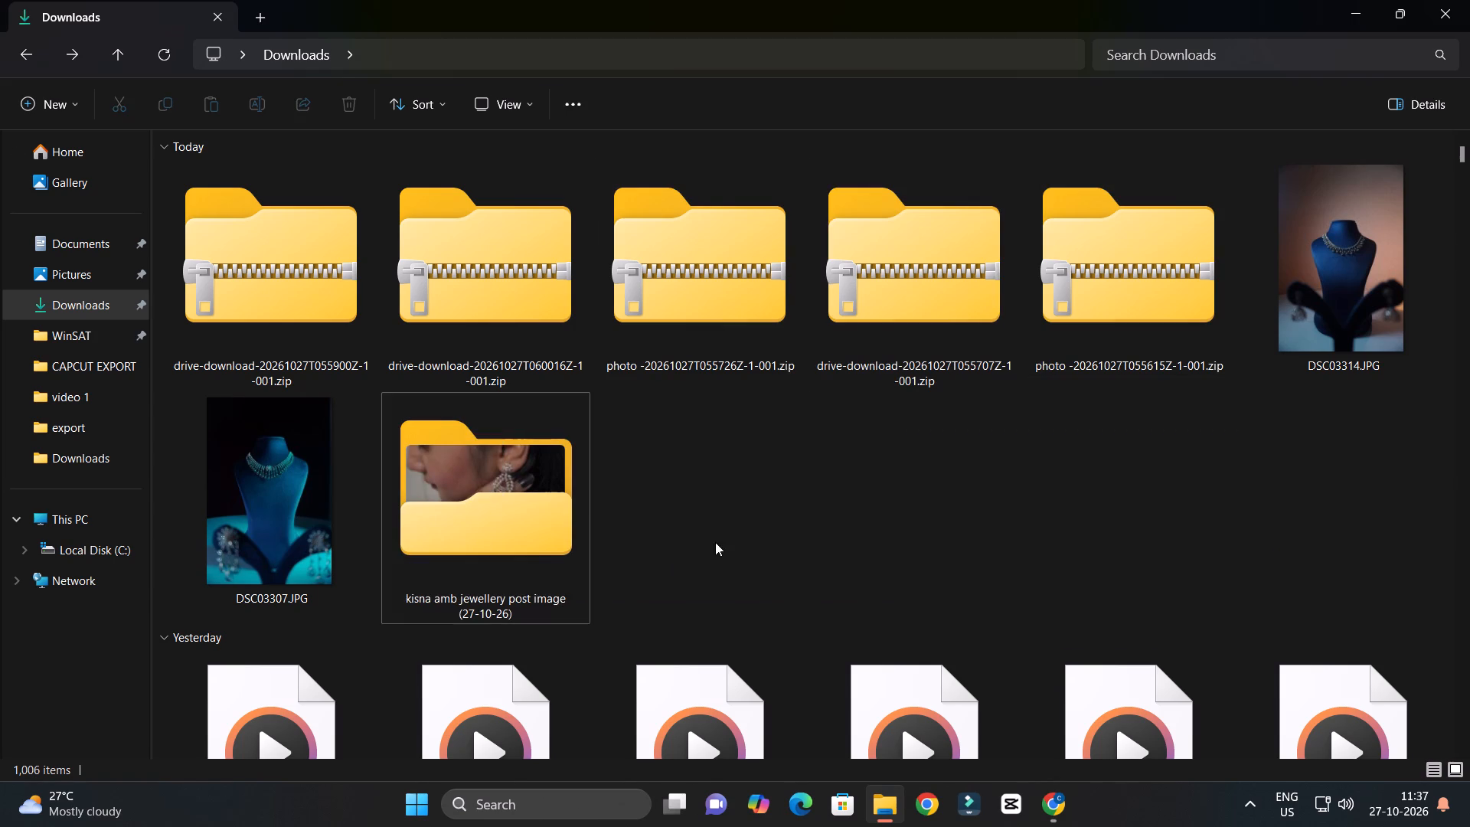
# Create a new folder named "image 1" inside the "kisna amb jewellery post image (27-10-26)" folder.
pyautogui.doubleClick(485, 532)
pyautogui.scroll(-4, 991, 283)
pyautogui.scroll(5, 985, 299)
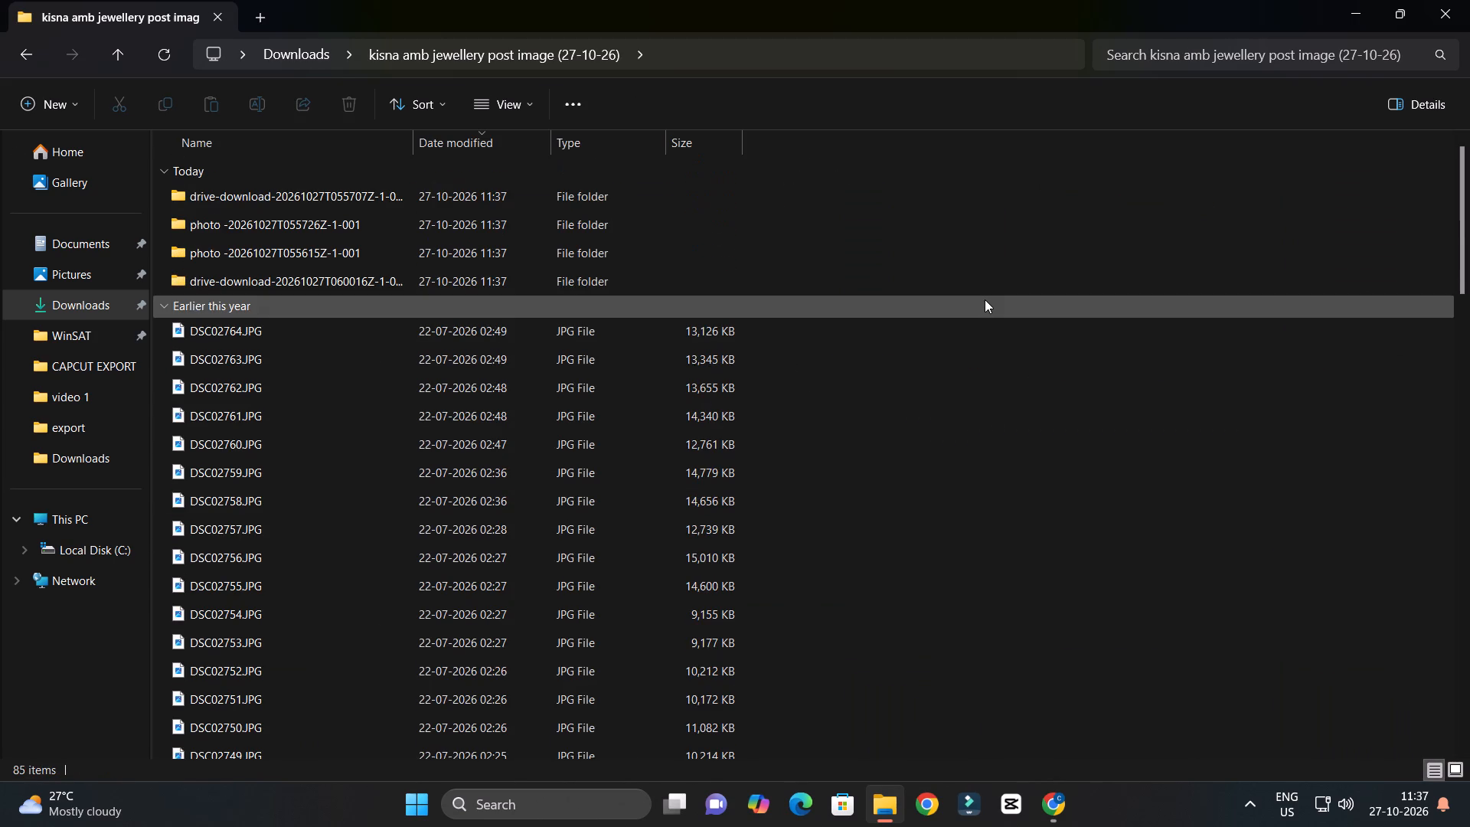
pyautogui.scroll(4, 985, 299)
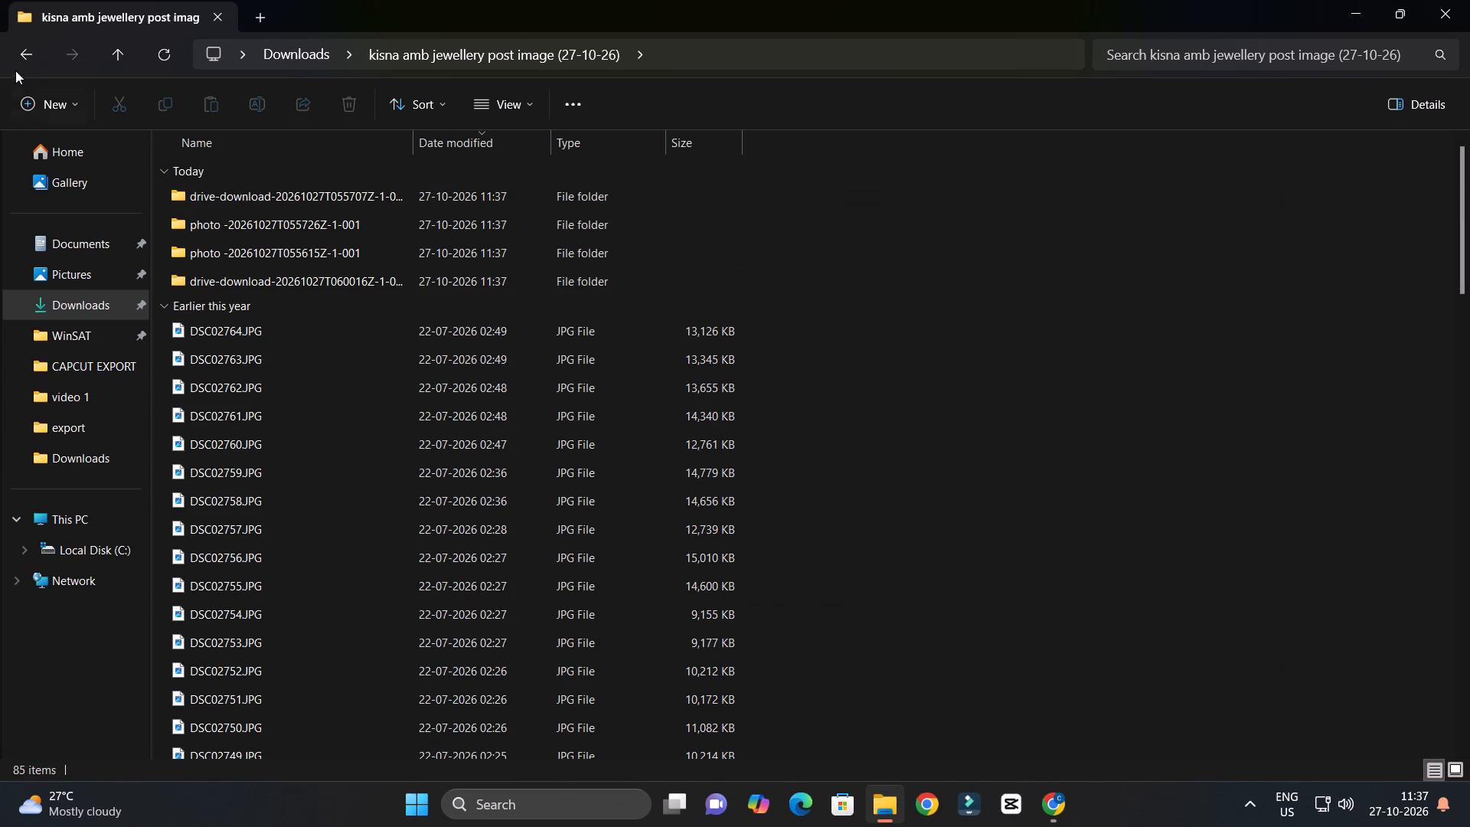
pyautogui.rightClick(1256, 505)
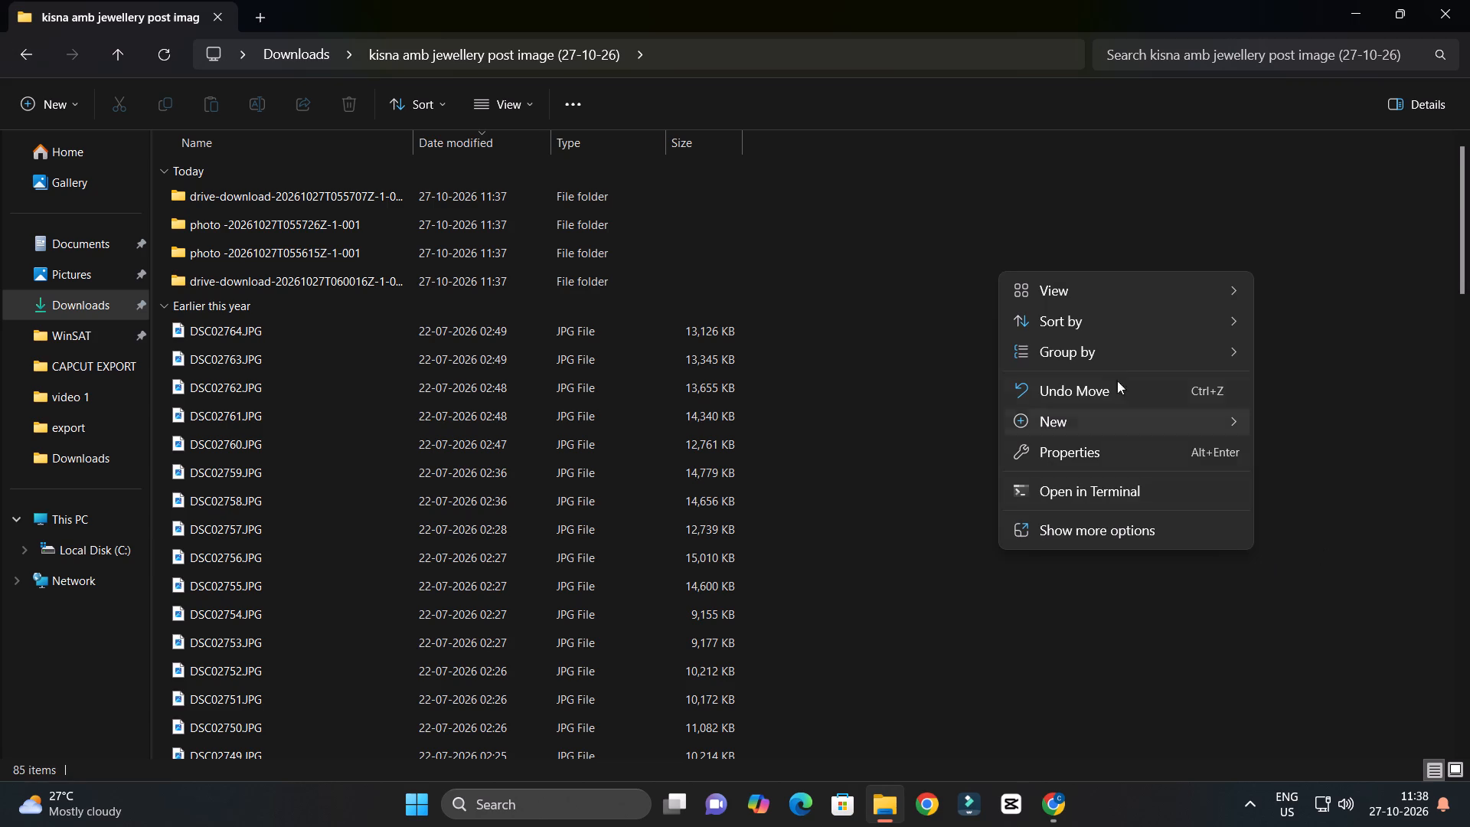
pyautogui.click(1122, 423)
pyautogui.click(1313, 432)
pyautogui.write('image')
pyautogui.press('space')
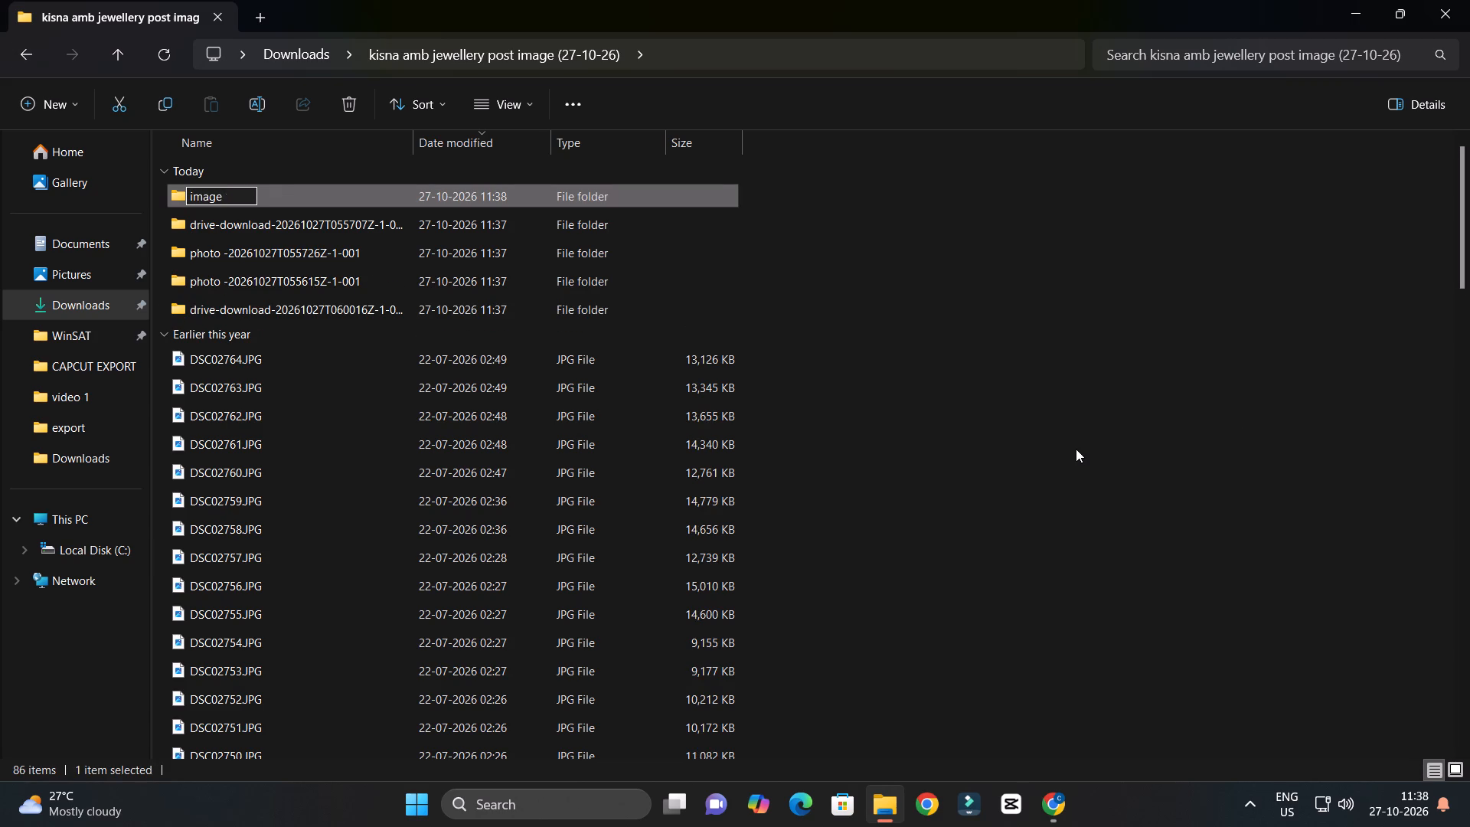
pyautogui.press('1')
pyautogui.press('Return')
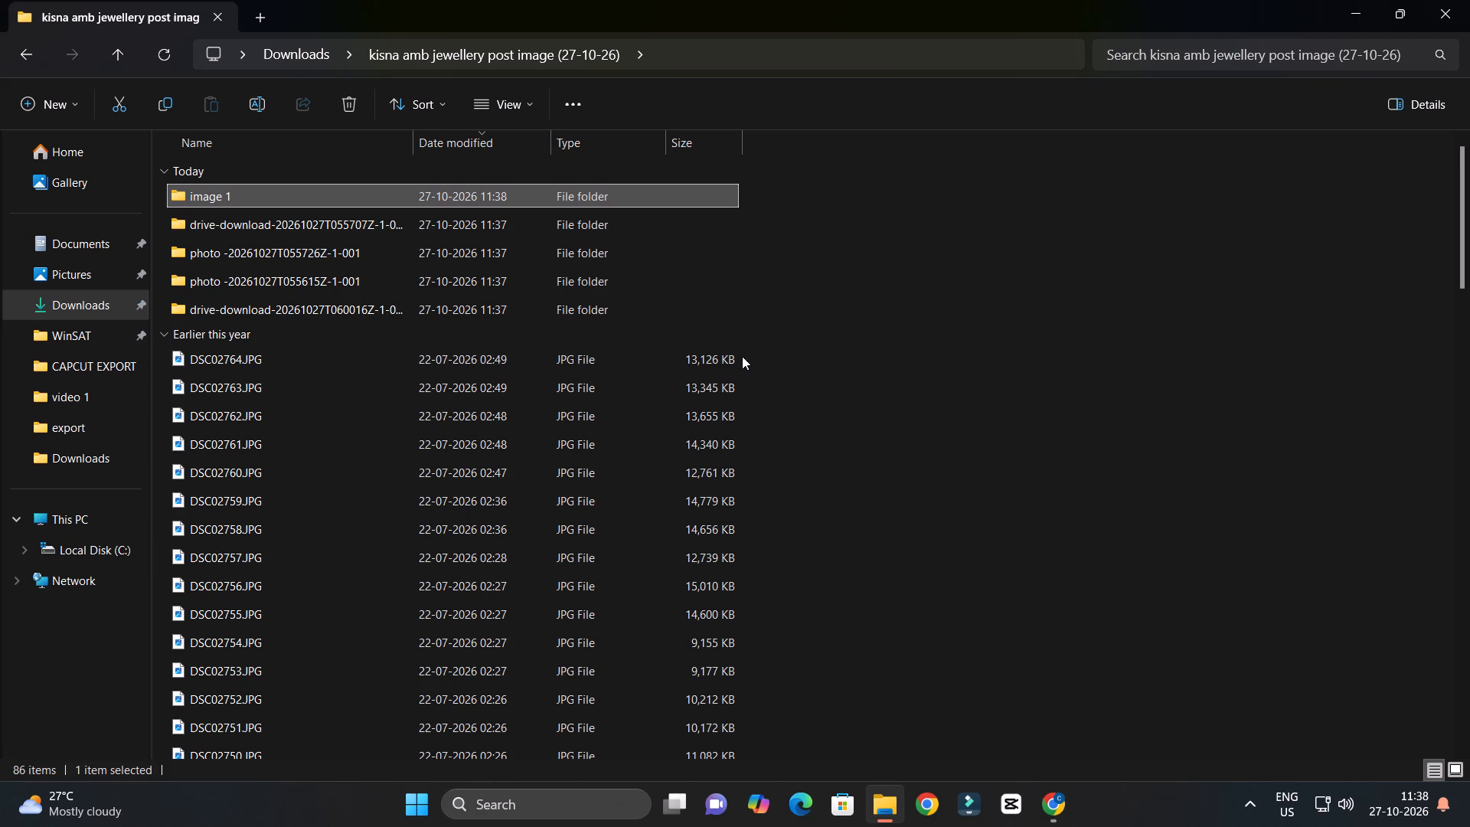
# Move all the loose JPG files, without the extracted folders, into the image 1 folder.
pyautogui.hotkey('ctrl', 'a')
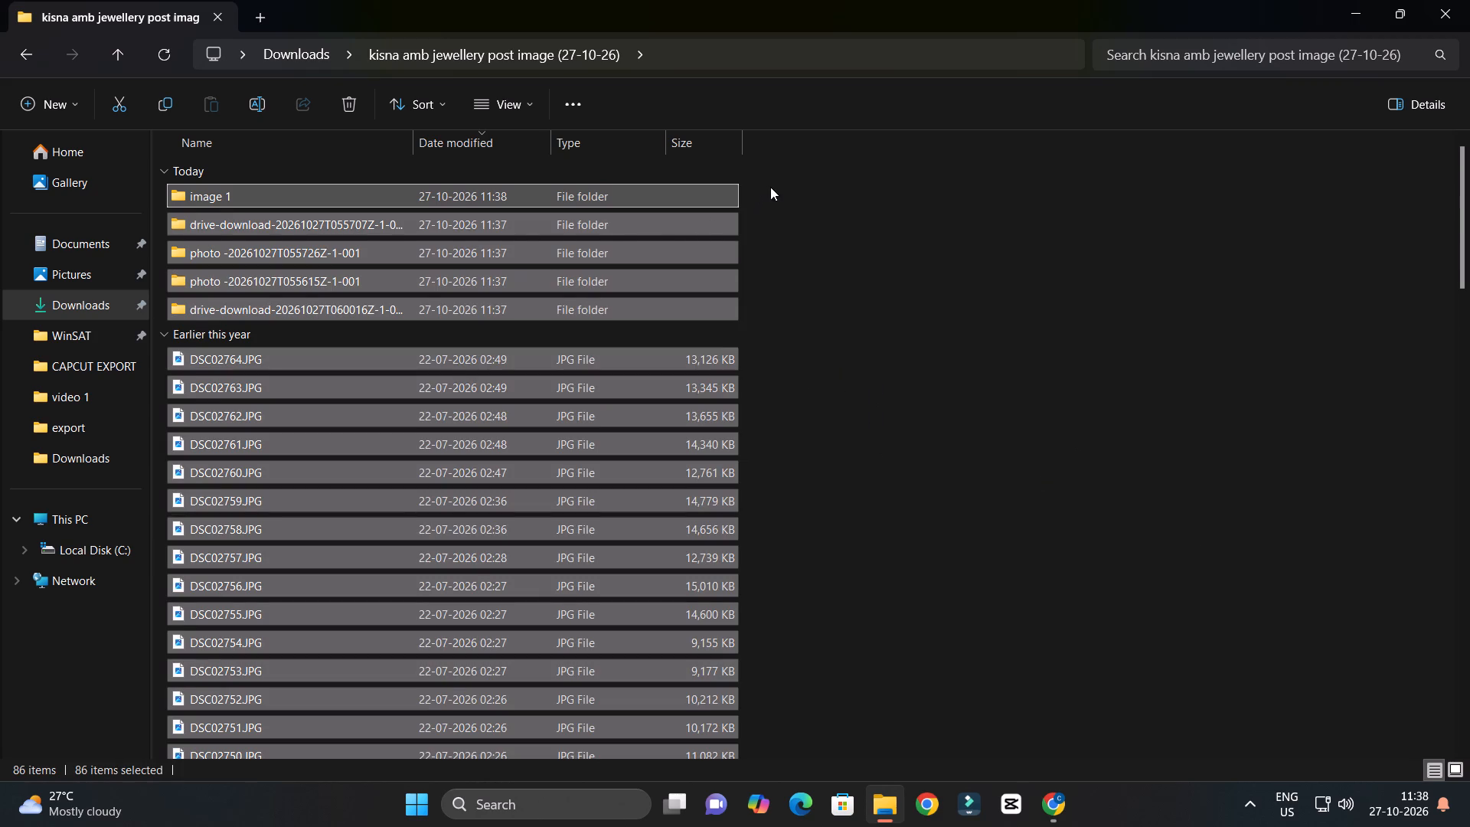
pyautogui.keyDown('ctrl'); pyautogui.moveTo(770, 187); pyautogui.dragTo(654, 310); pyautogui.keyUp('ctrl')
pyautogui.moveTo(650, 357); pyautogui.dragTo(595, 320)
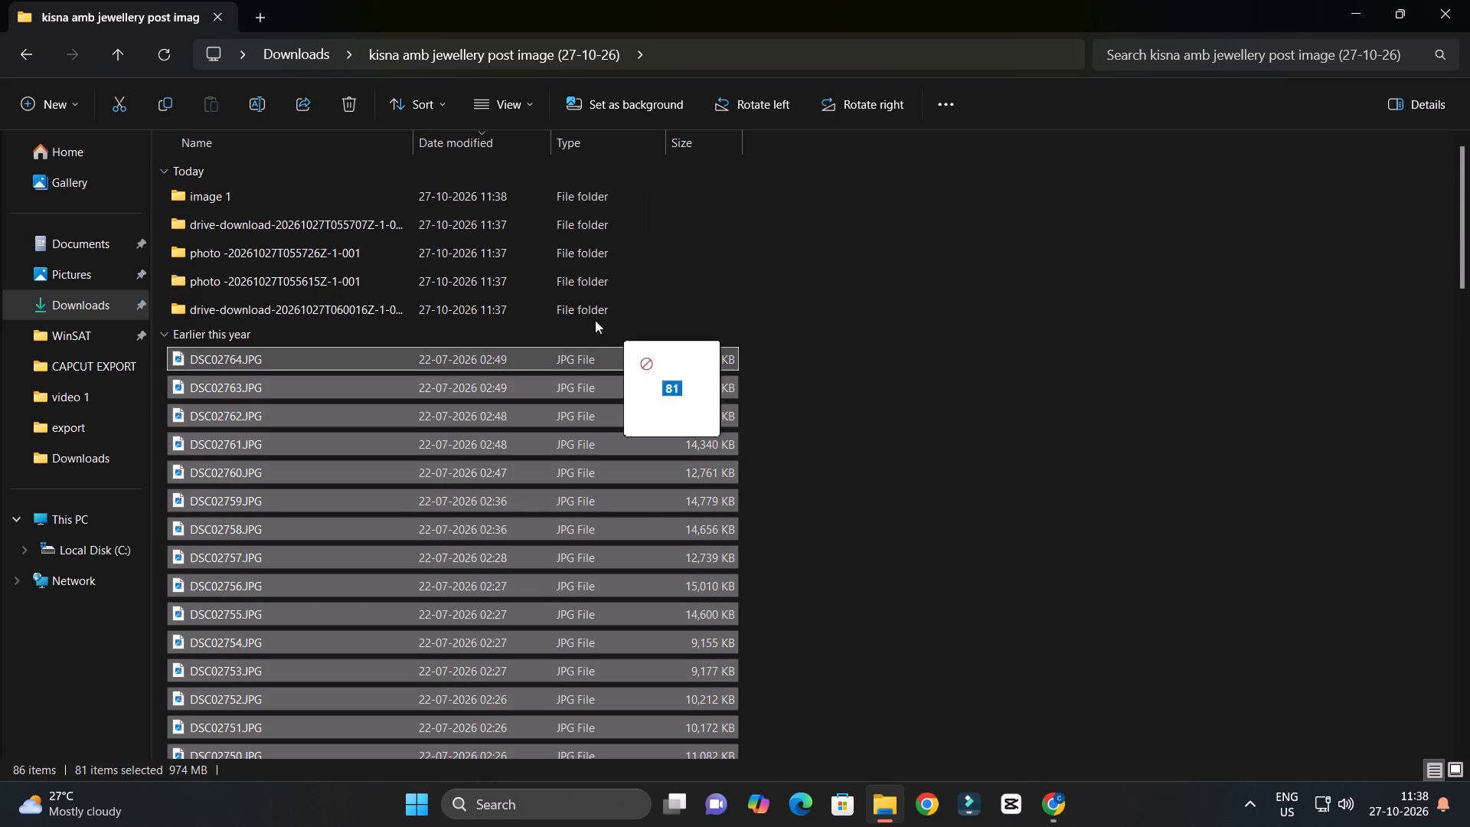
pyautogui.moveTo(595, 320); pyautogui.dragTo(497, 199)
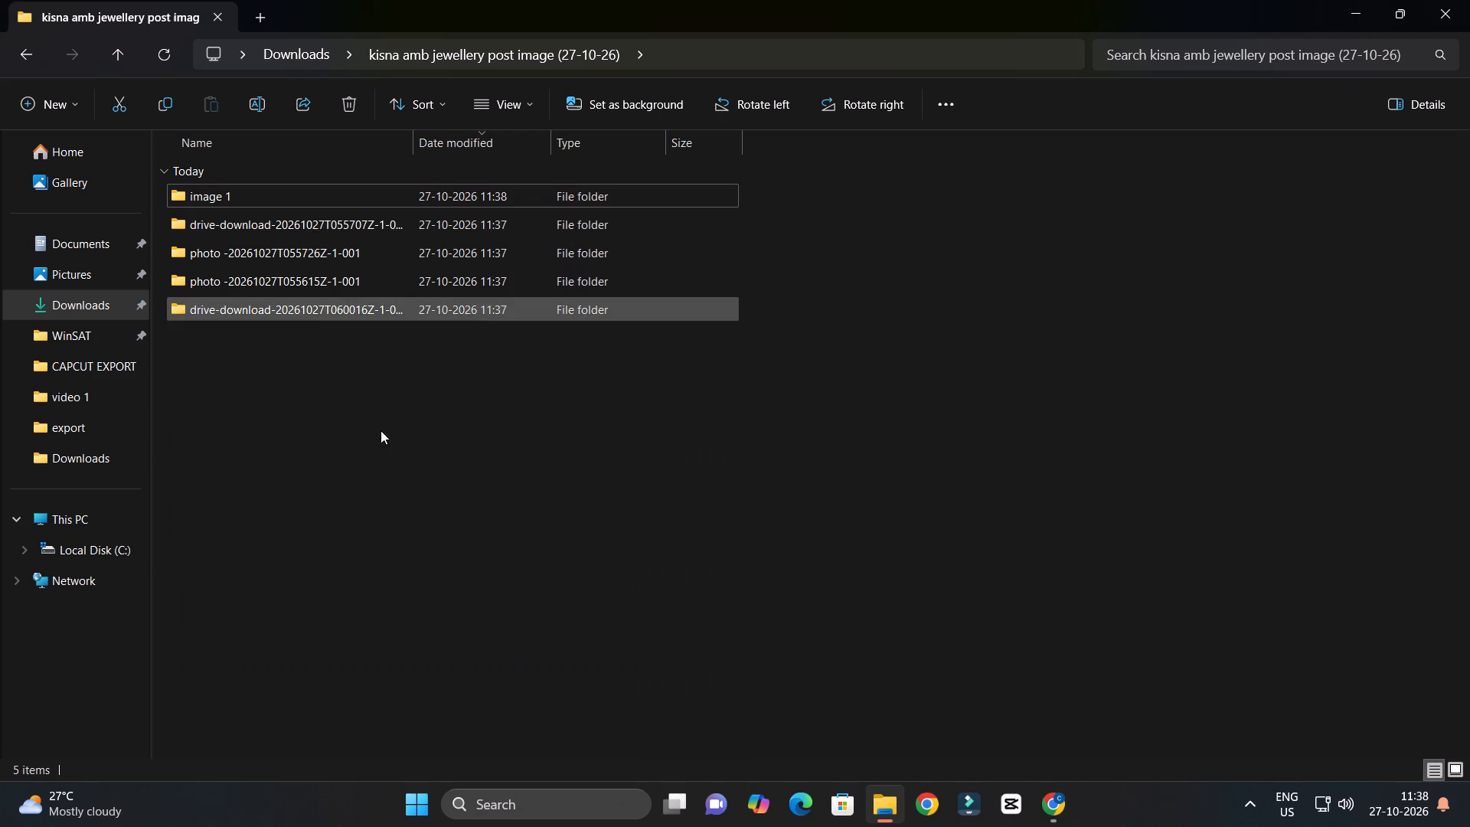
pyautogui.click(381, 430)
# Open the image 1 folder and display its photos as extra large icons.
pyautogui.doubleClick(245, 201)
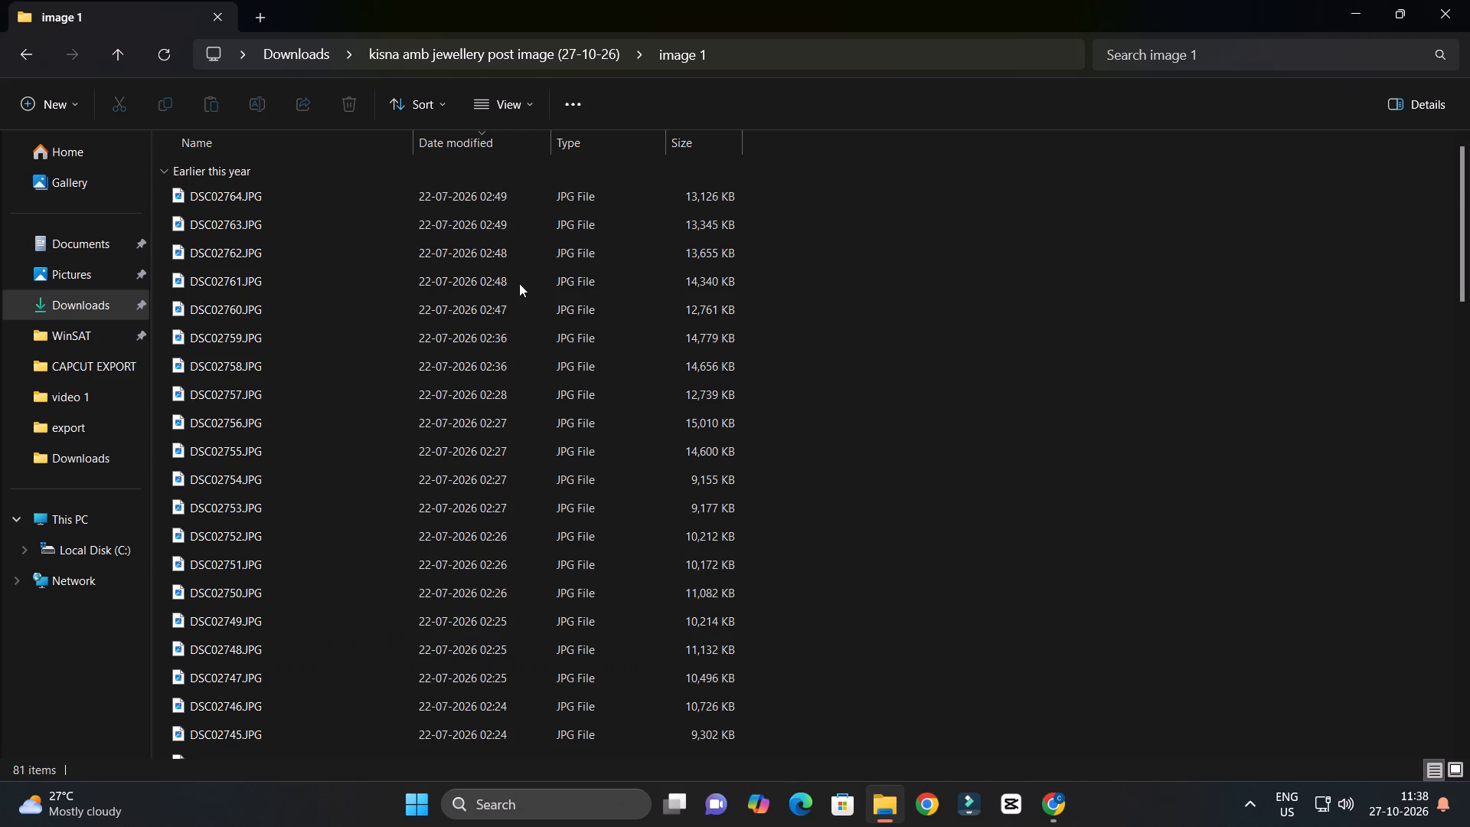
pyautogui.click(519, 112)
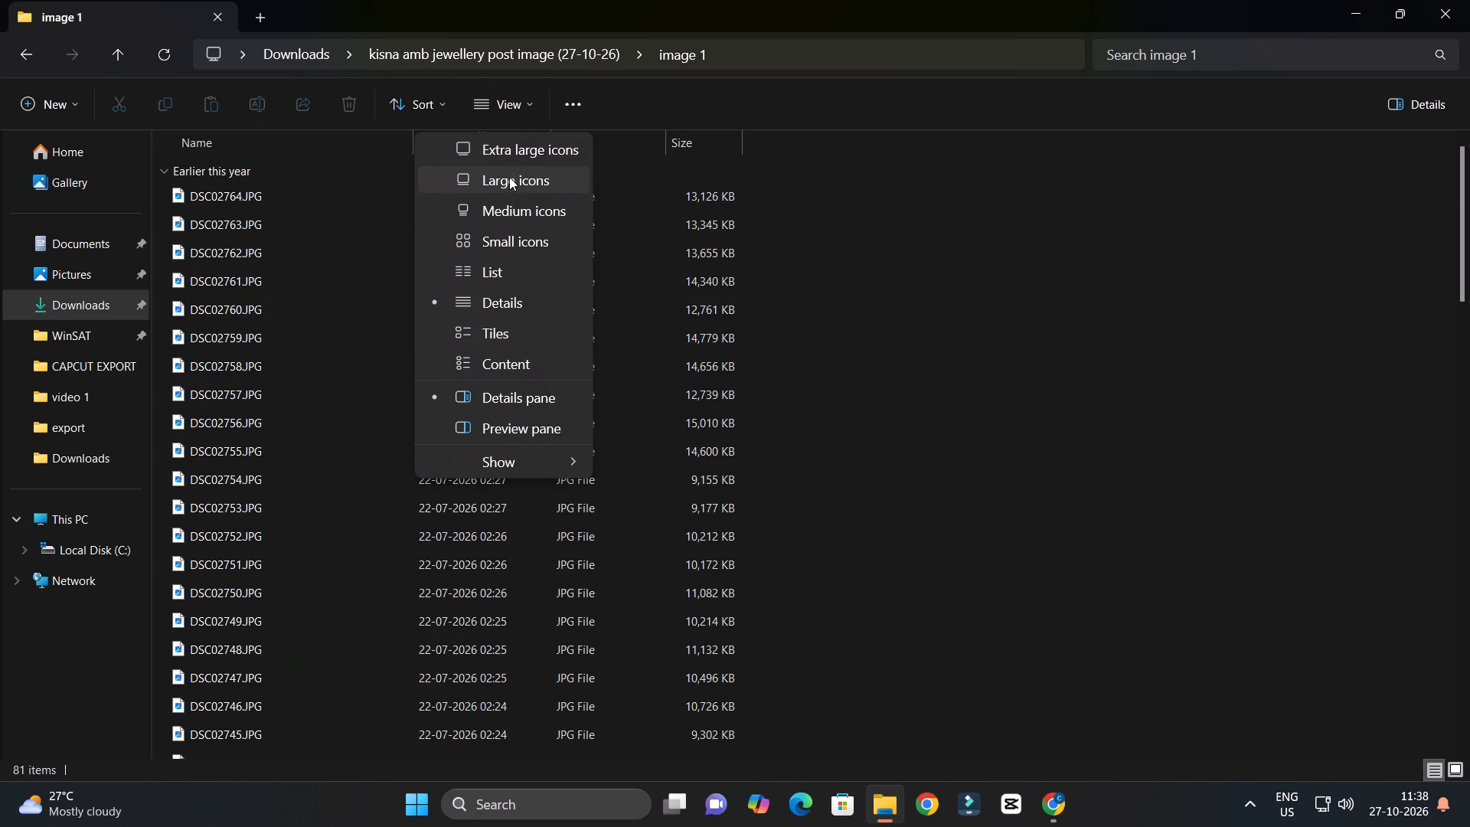
pyautogui.click(518, 169)
pyautogui.click(523, 113)
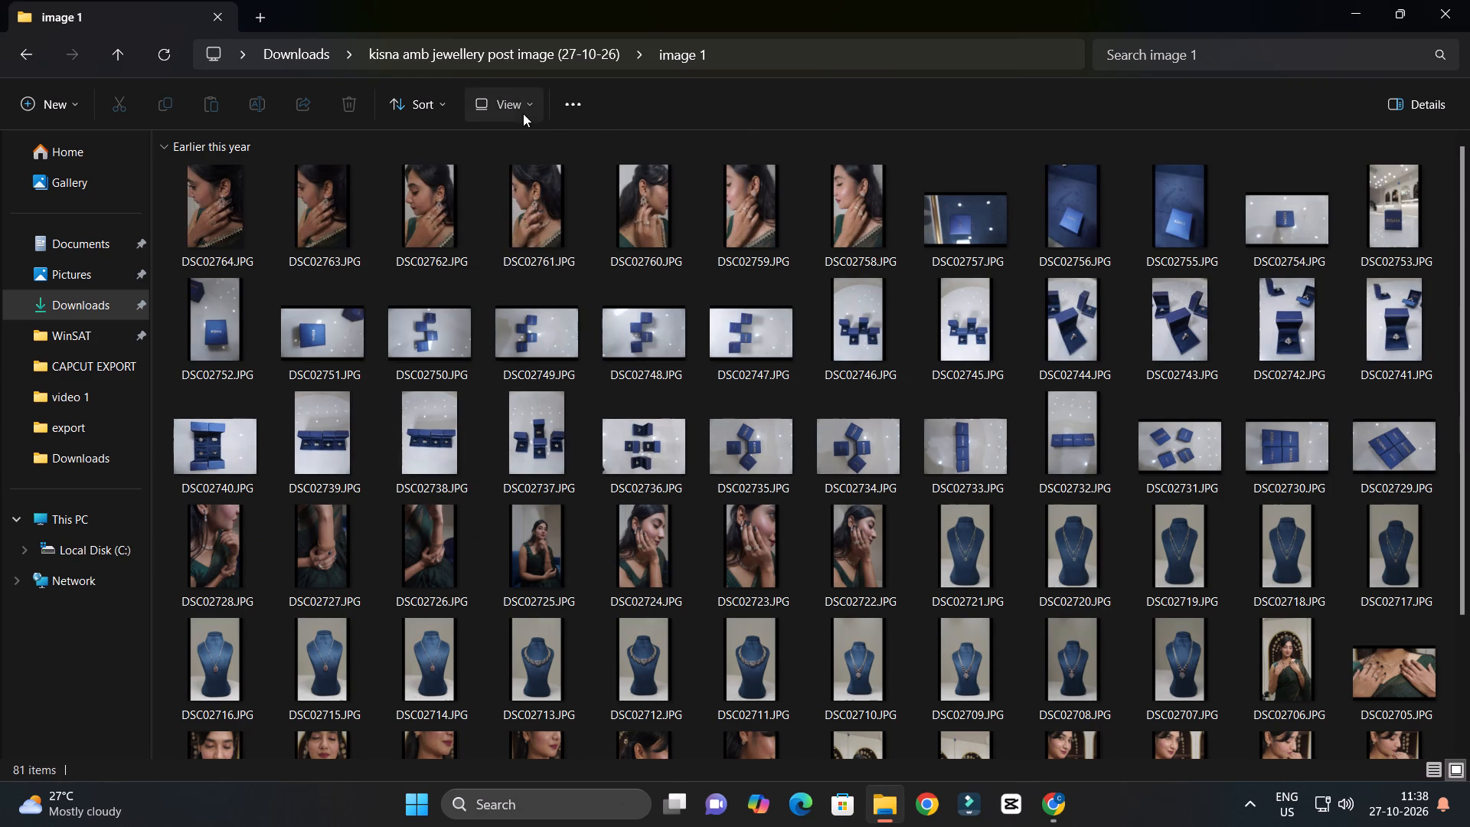
pyautogui.click(517, 145)
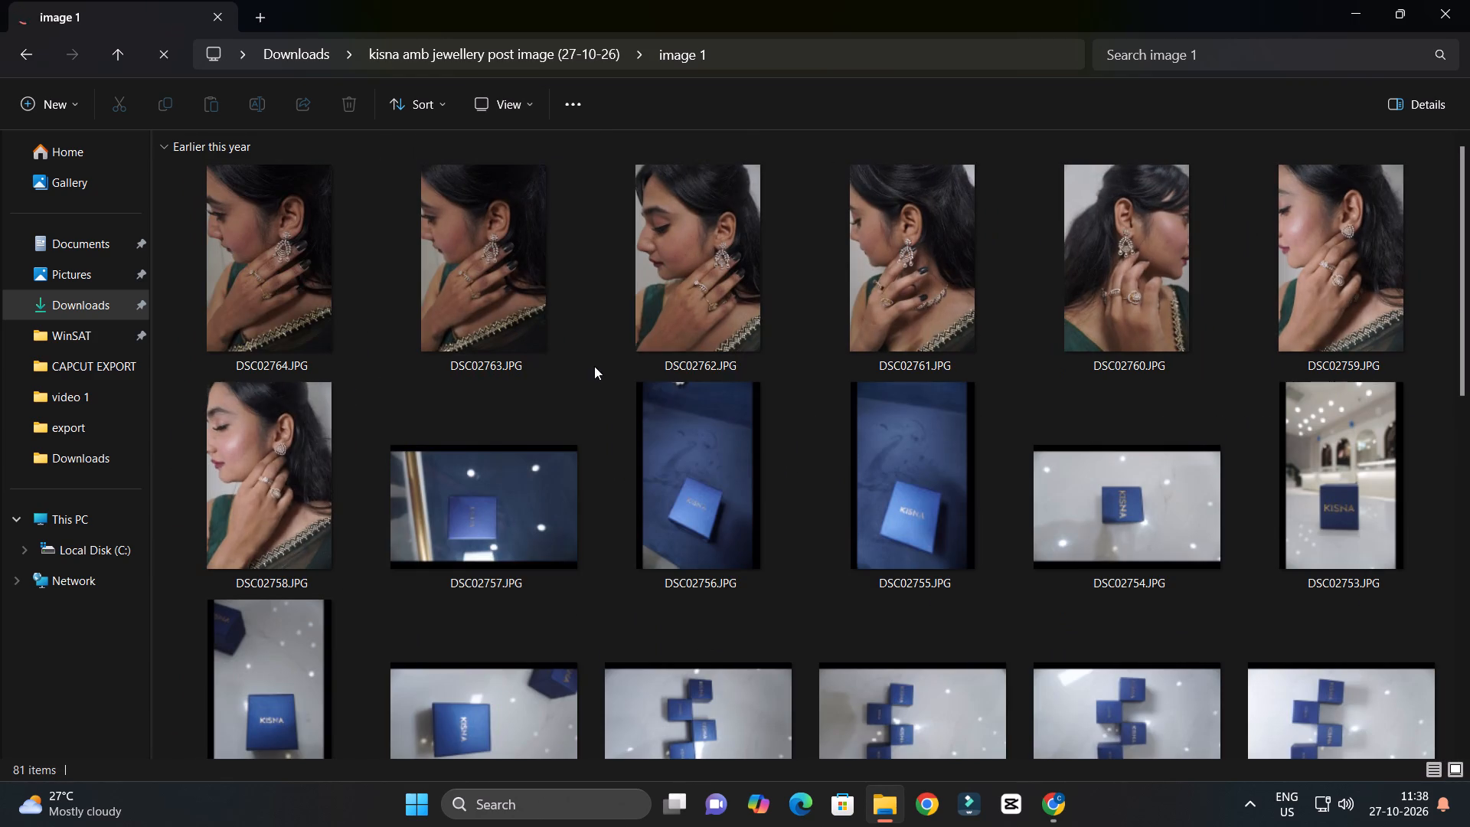
# Look through the jewellery photos in the image 1 folder, and return to the parent folder.
pyautogui.scroll(-11, 612, 381)
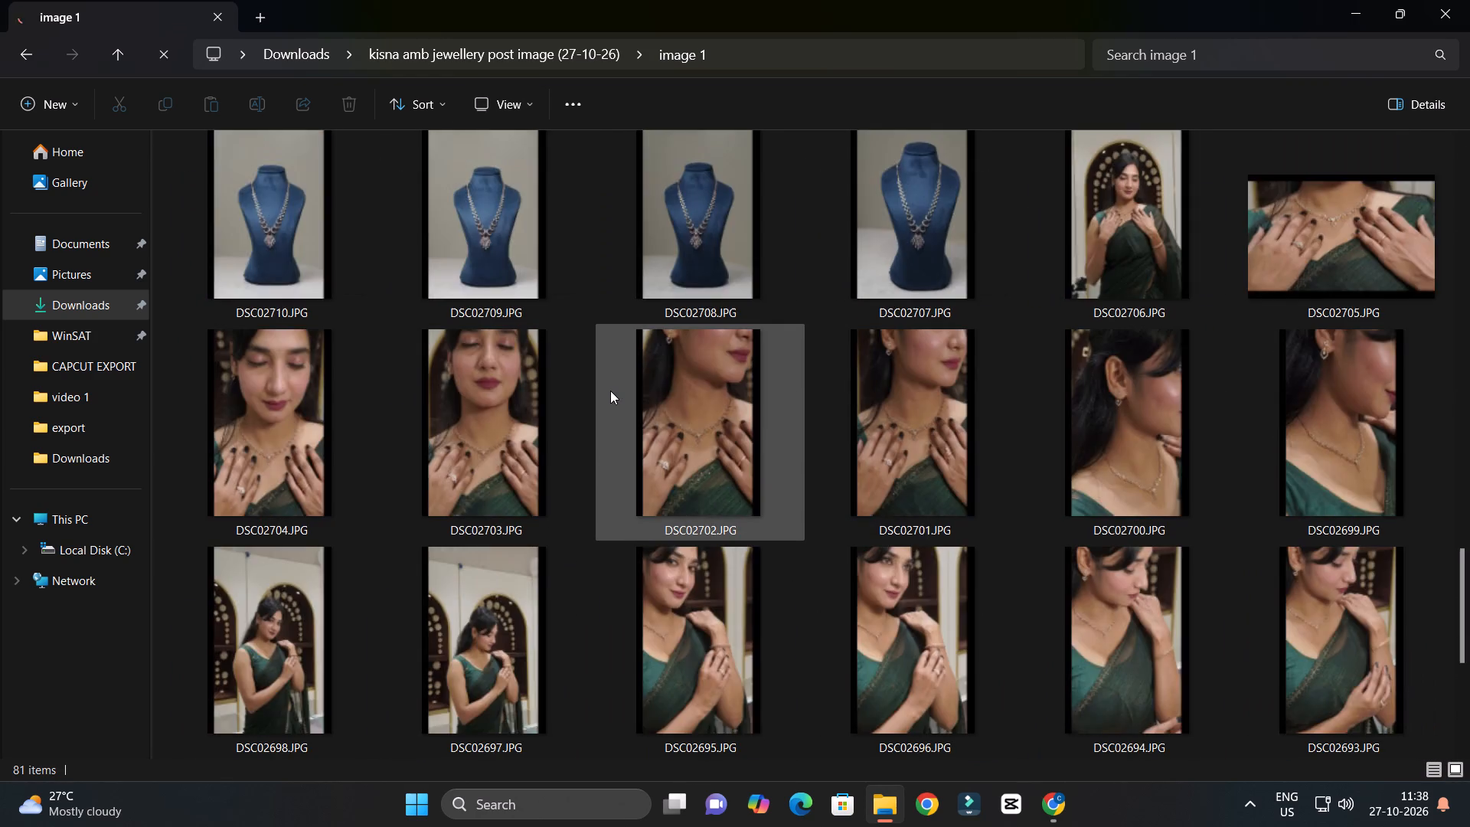
pyautogui.scroll(-7, 610, 391)
pyautogui.scroll(8, 610, 392)
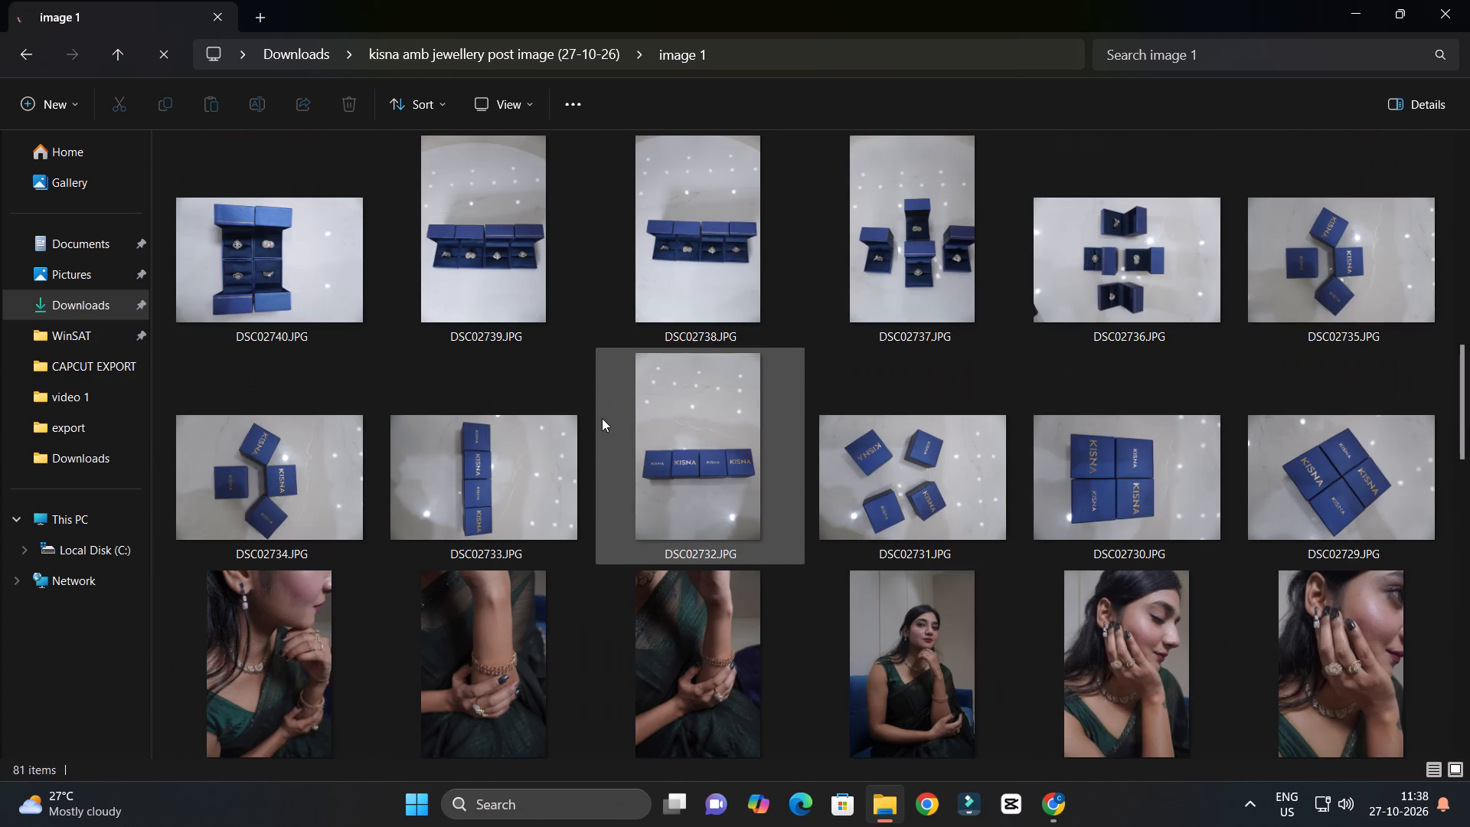
pyautogui.scroll(-3, 604, 417)
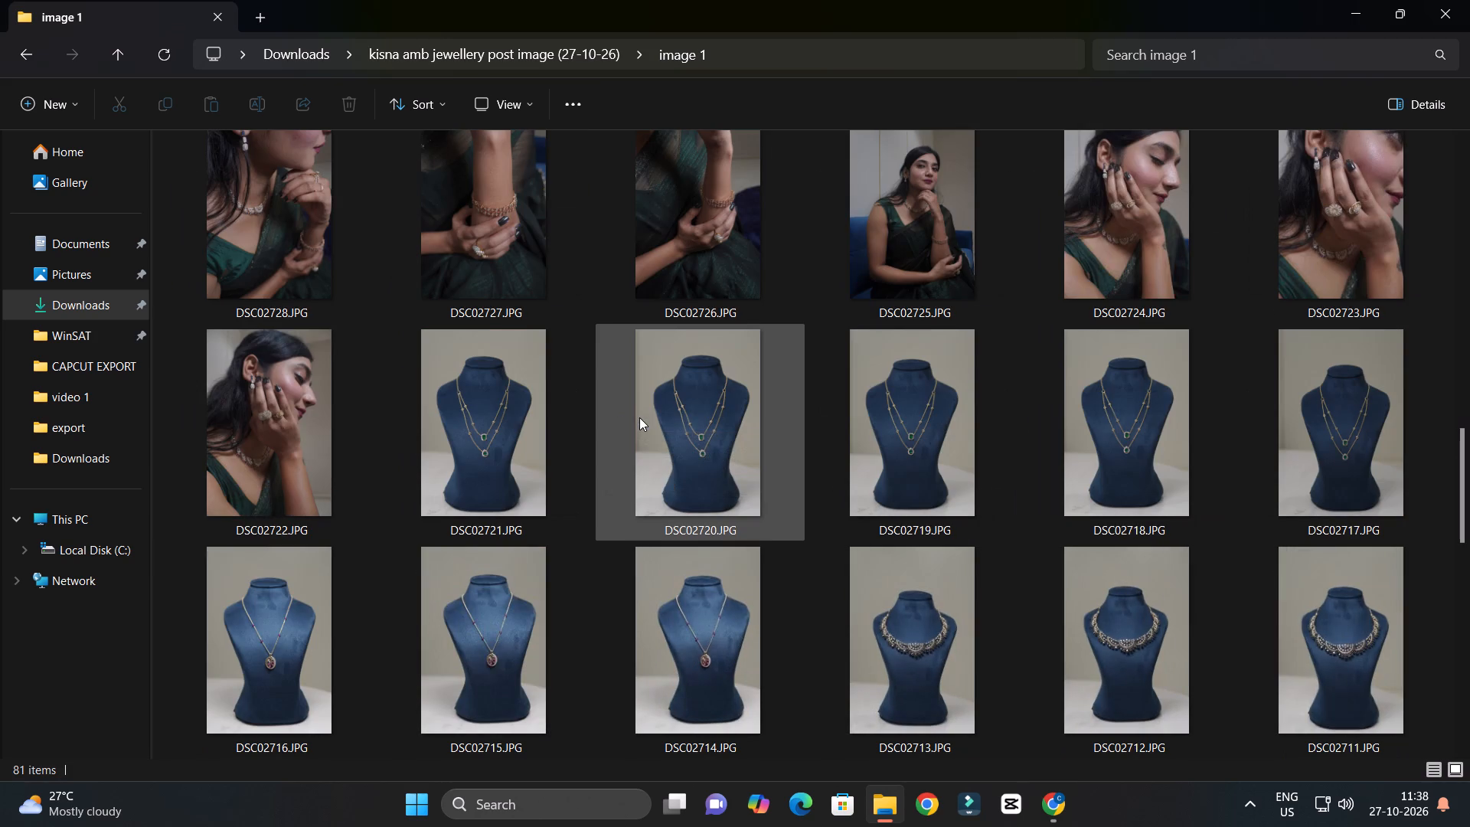
pyautogui.scroll(-2, 701, 425)
pyautogui.scroll(7, 702, 425)
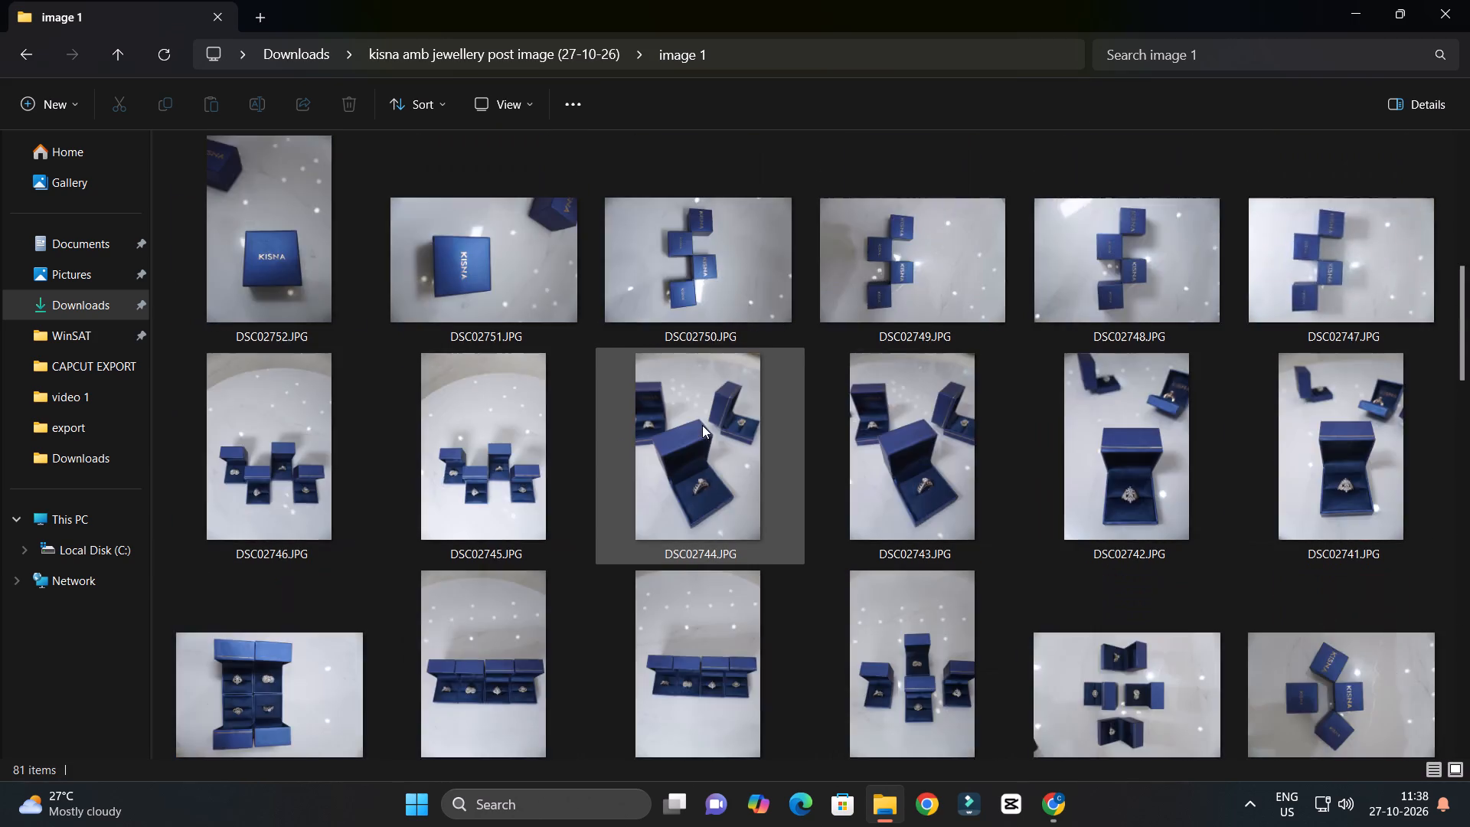
pyautogui.scroll(-9, 702, 425)
pyautogui.scroll(3, 701, 425)
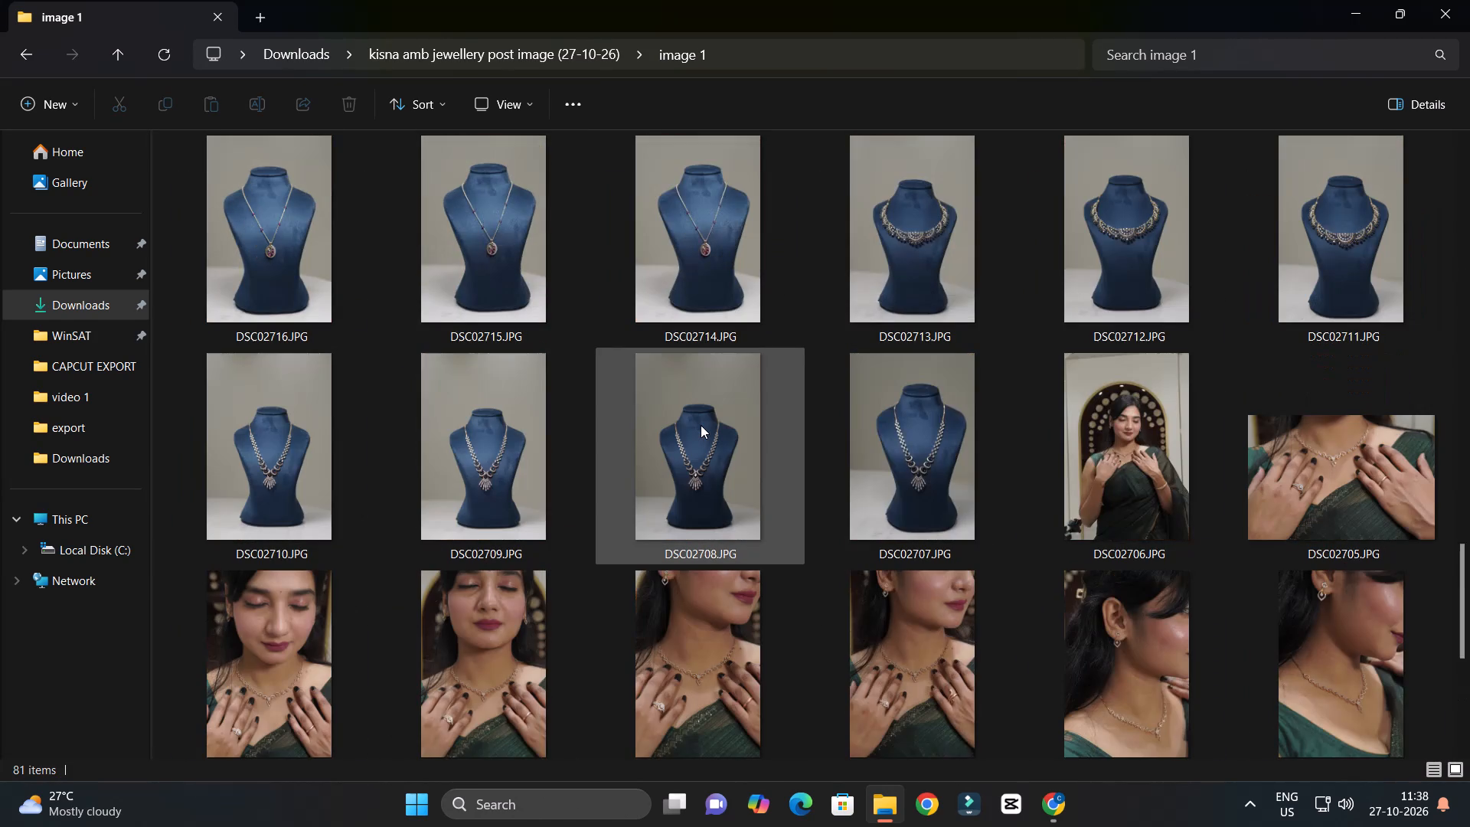
pyautogui.scroll(9, 701, 425)
pyautogui.scroll(4, 590, 229)
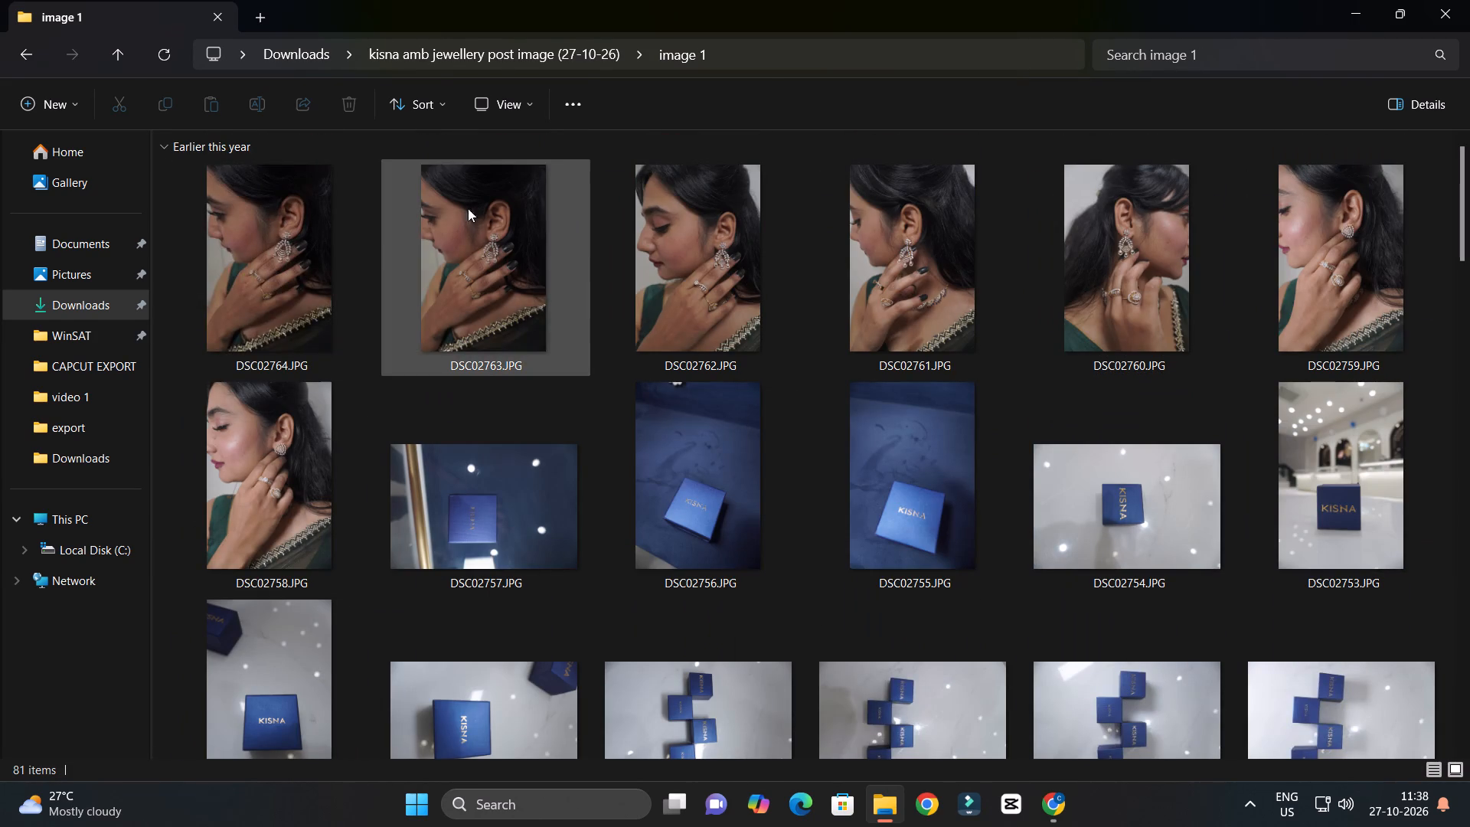
pyautogui.click(24, 52)
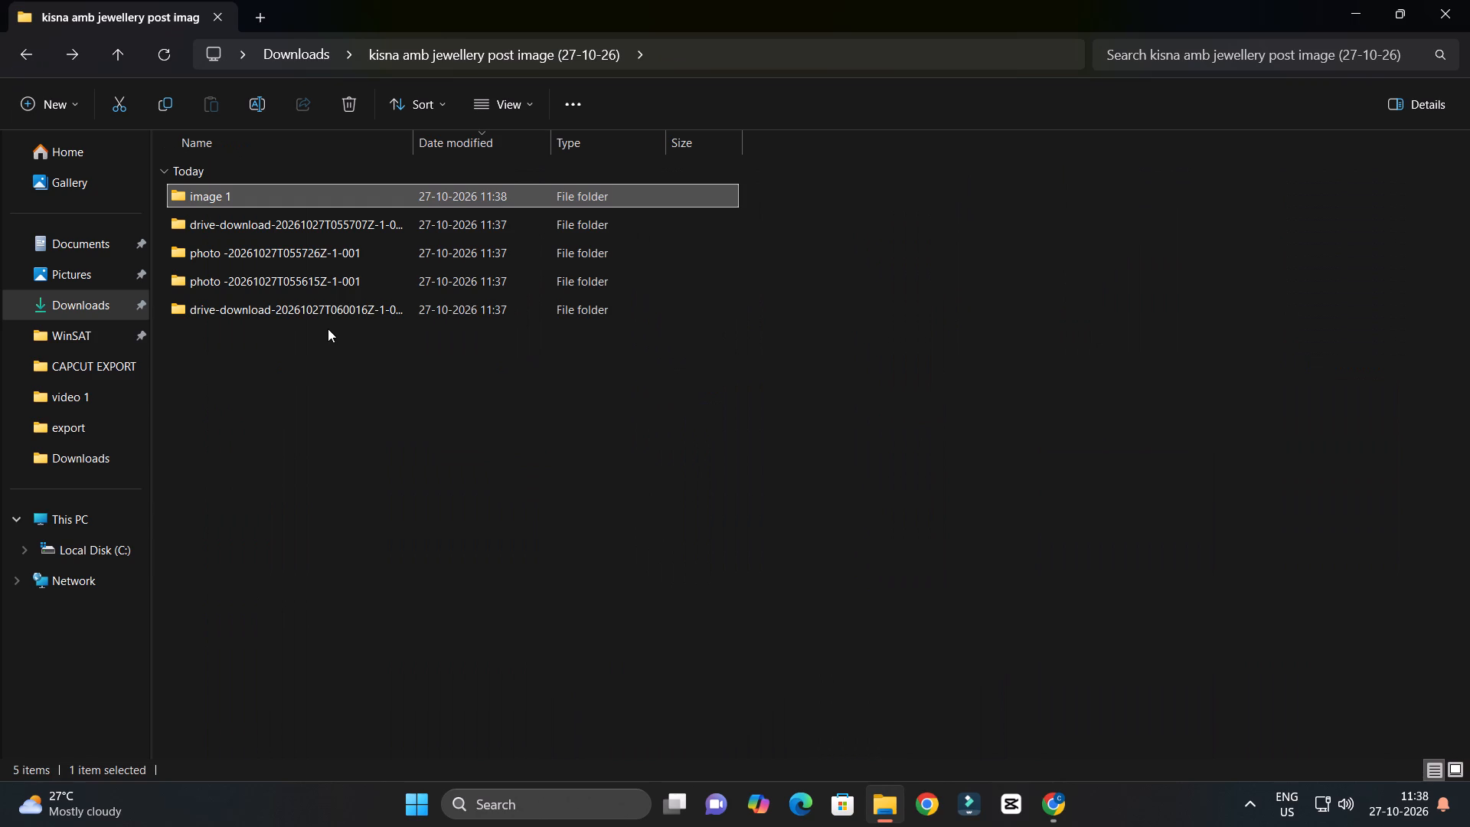
# Browse the photos in drive-download-20261027T055707Z-1-001 as extra large icons and in photo -20261027T055726Z-1-001 as large icons, and return to the parent folder.
pyautogui.doubleClick(273, 228)
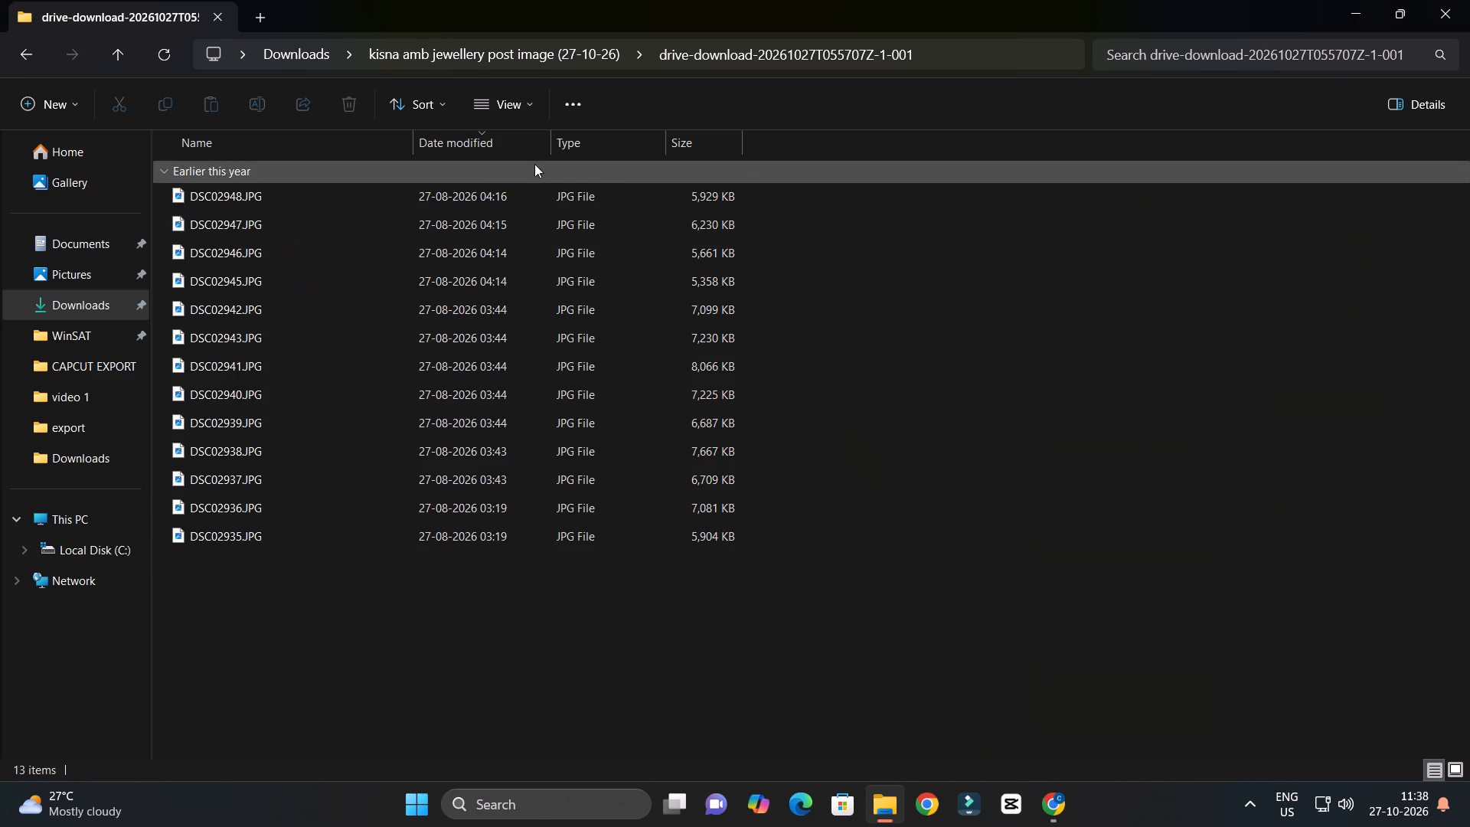
pyautogui.click(500, 97)
pyautogui.click(510, 149)
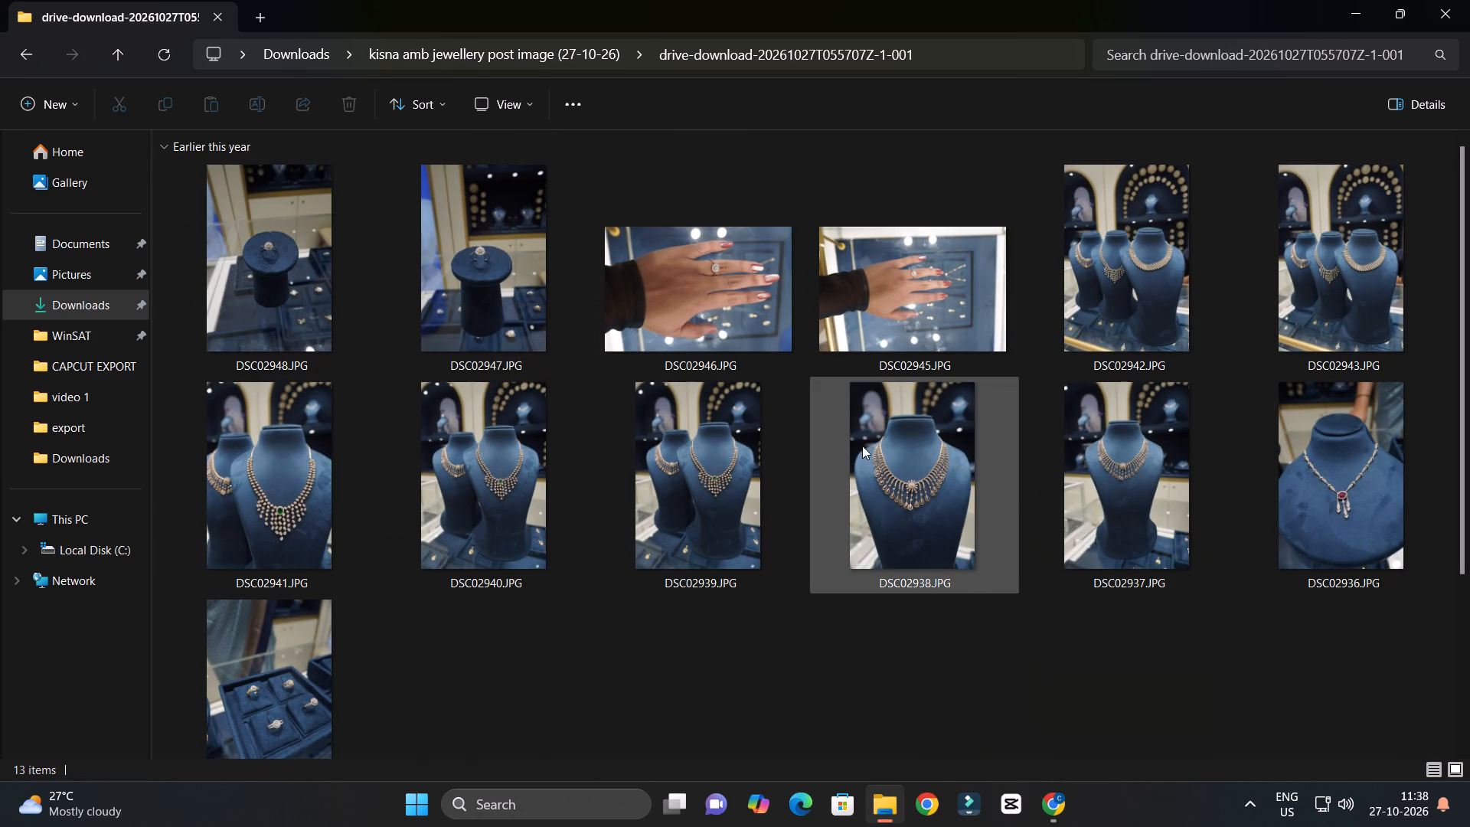
pyautogui.click(26, 66)
pyautogui.doubleClick(217, 260)
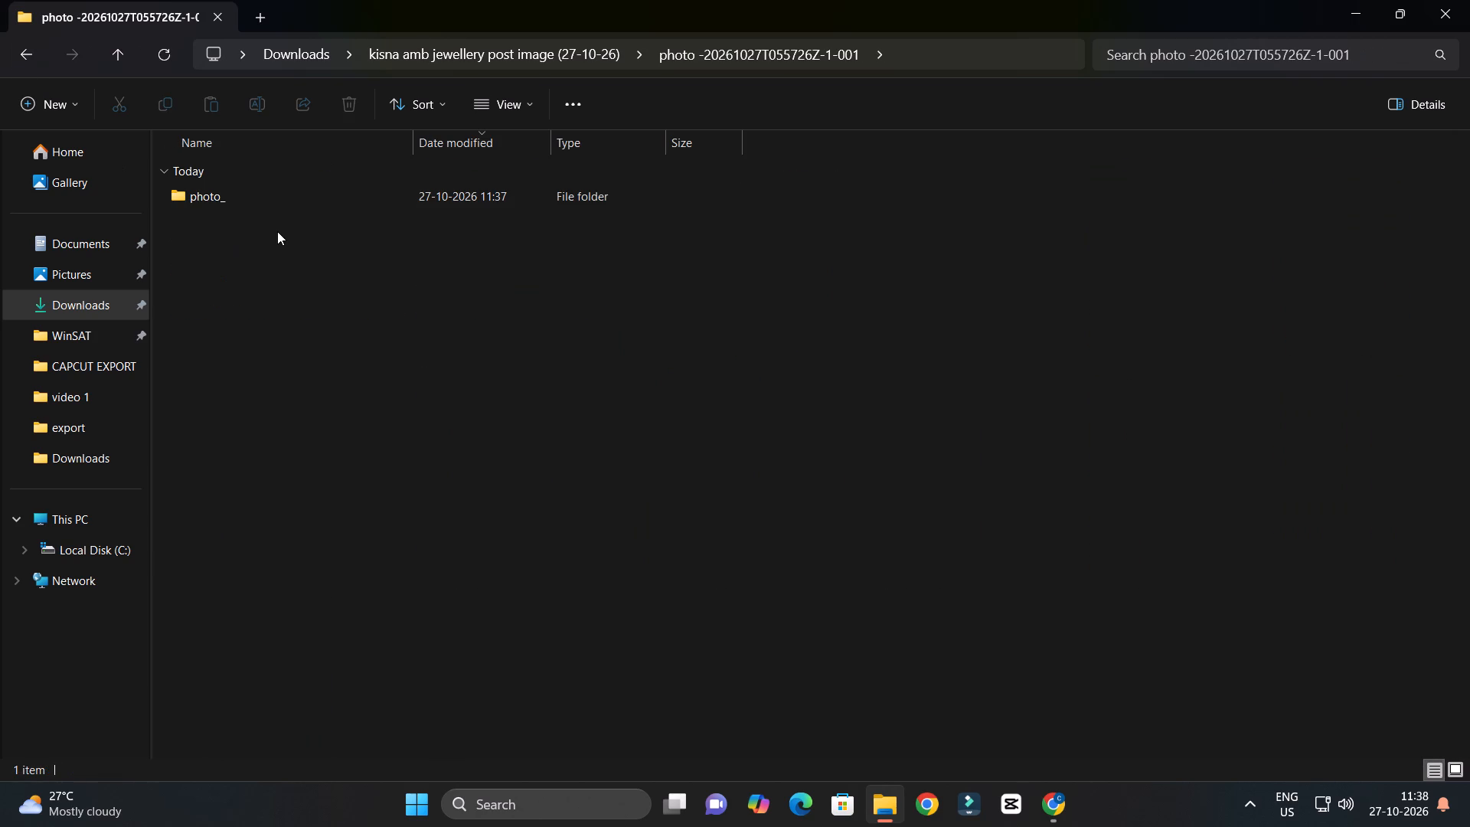
pyautogui.doubleClick(279, 190)
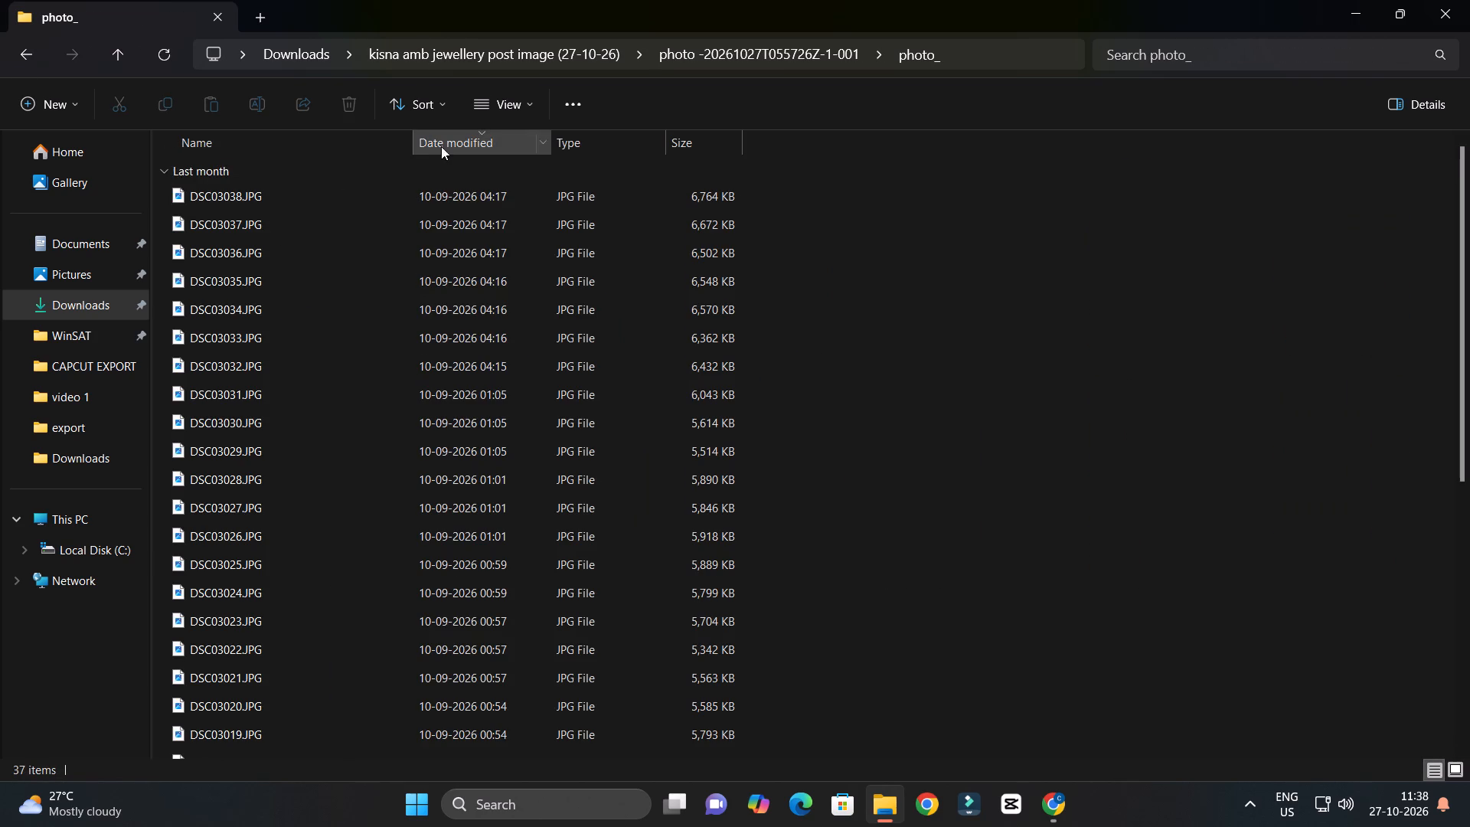
pyautogui.click(496, 91)
pyautogui.click(514, 178)
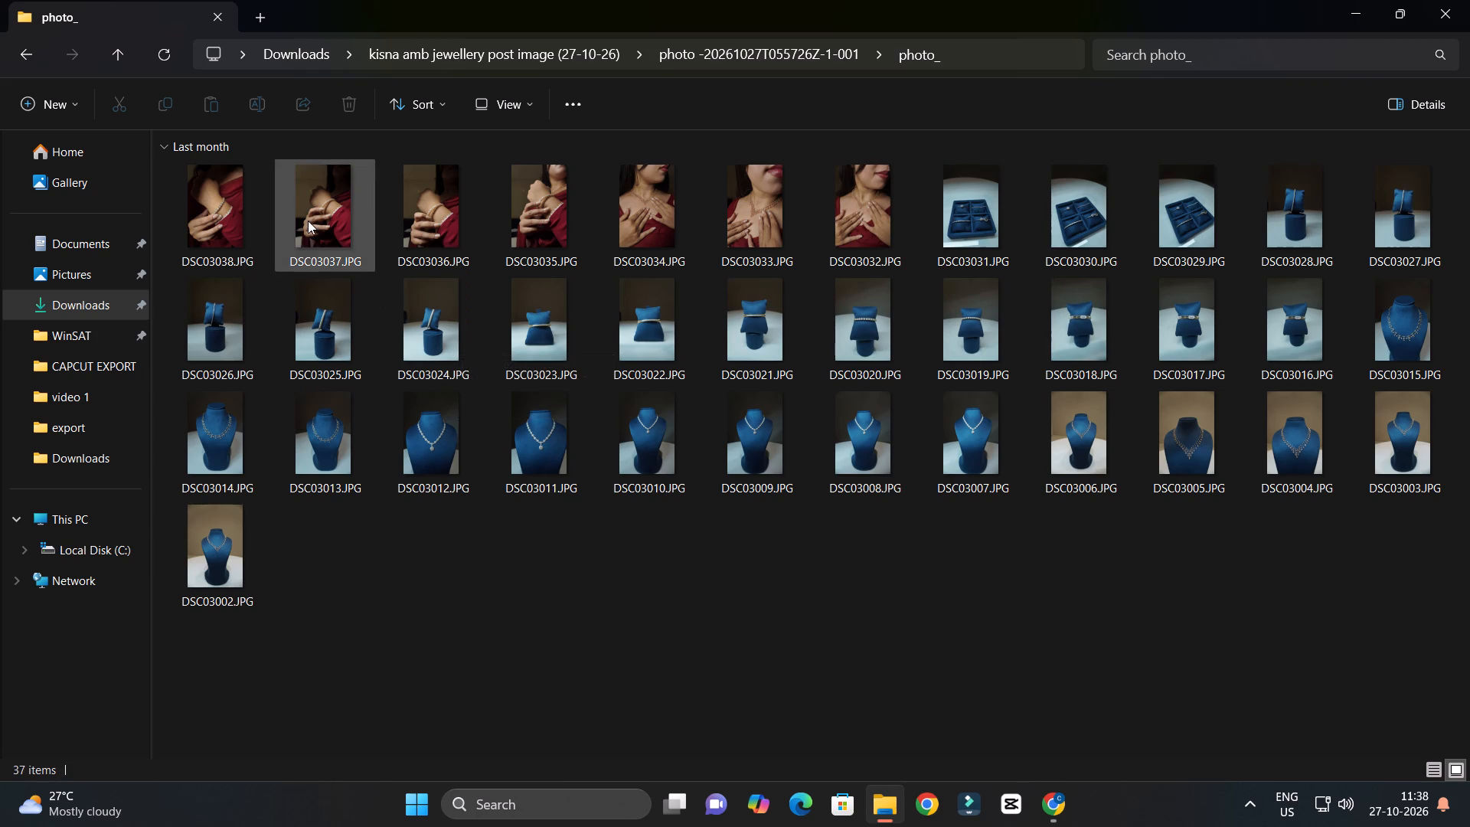
pyautogui.click(119, 58)
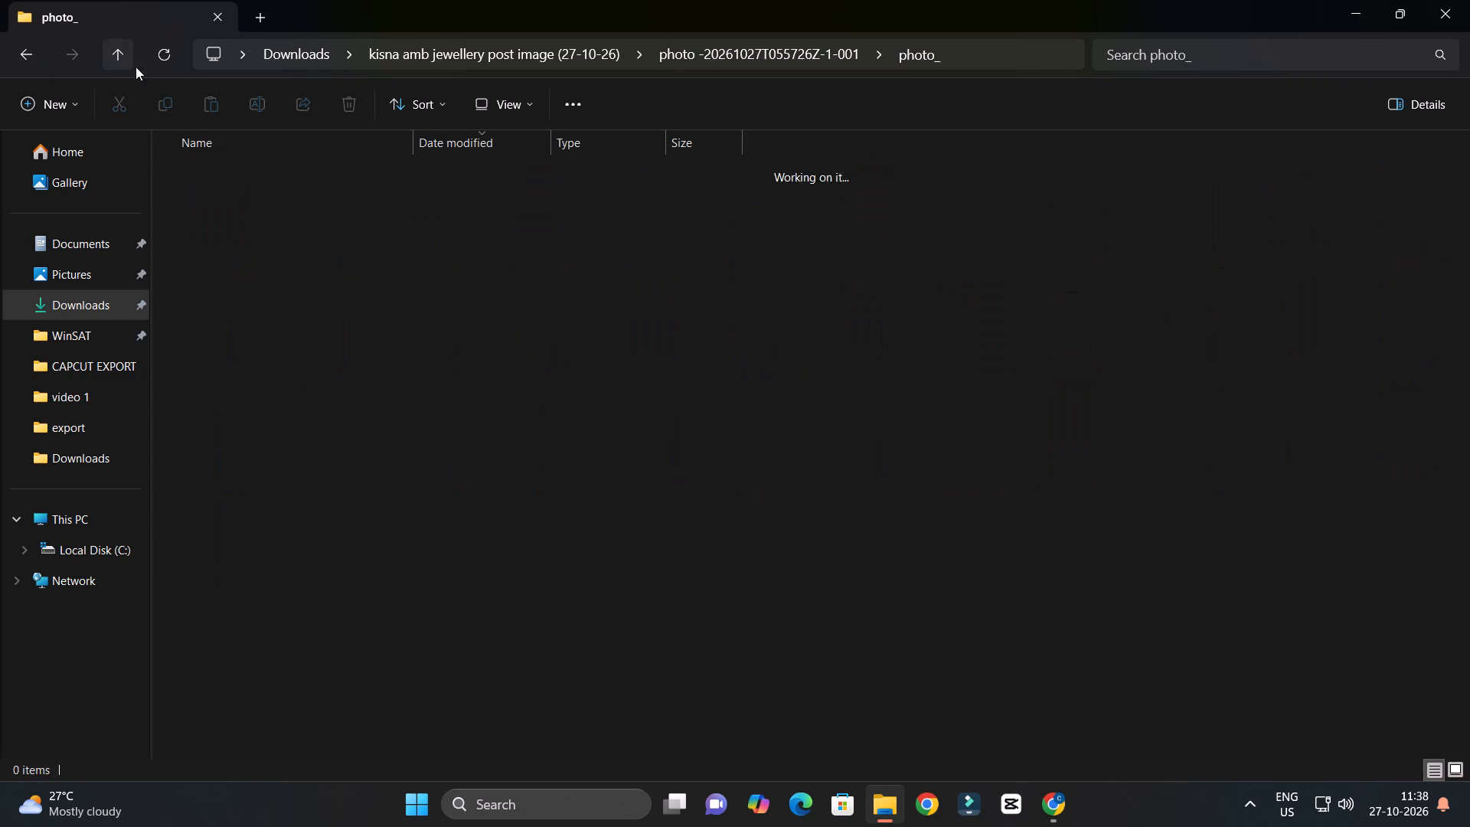
pyautogui.click(117, 67)
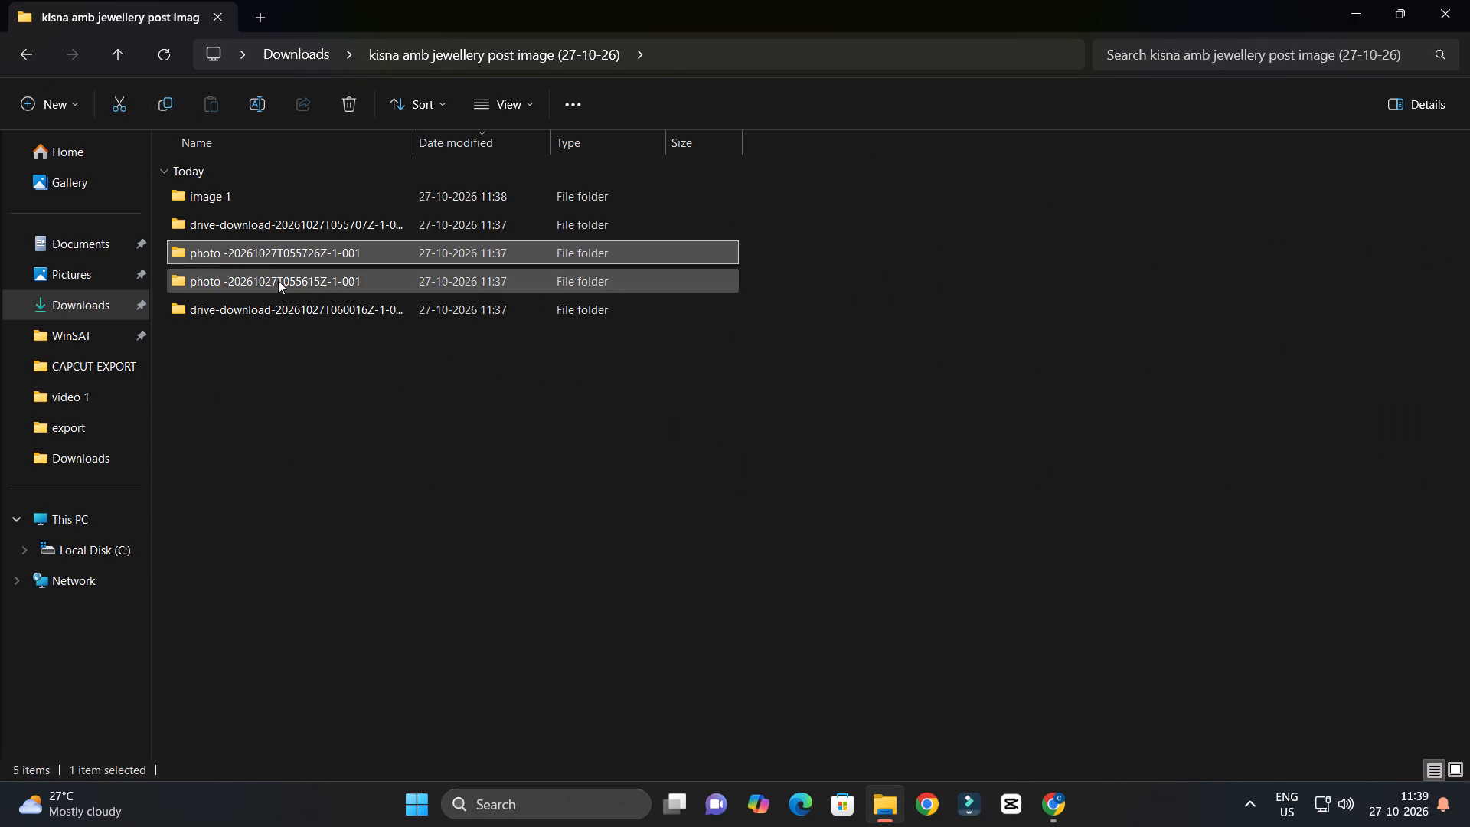
# Open the photo_ folder inside photo -20261027T055615Z-1-001 and display its photos as large icons.
pyautogui.doubleClick(278, 280)
pyautogui.doubleClick(212, 204)
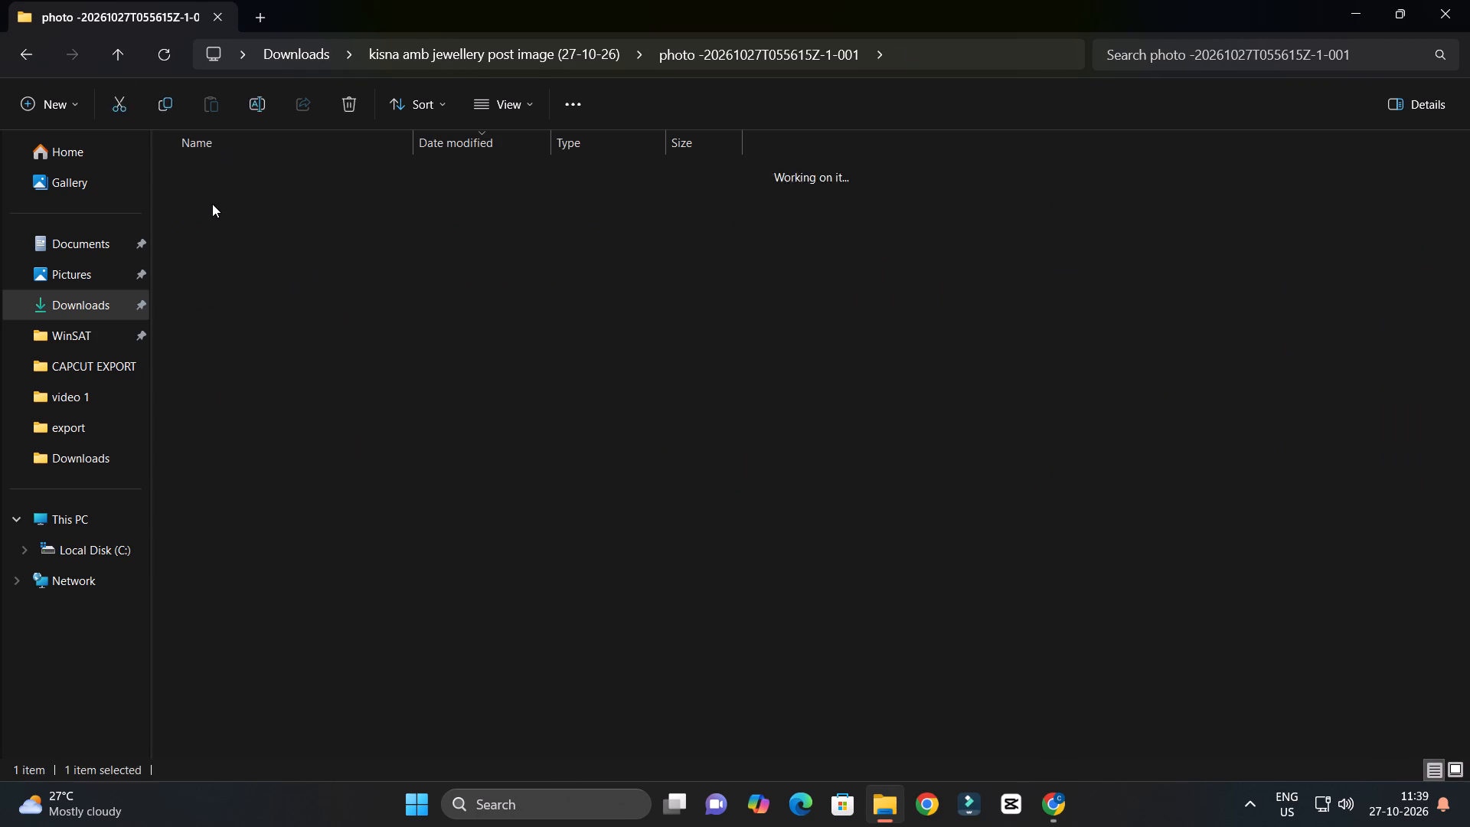
pyautogui.click(523, 110)
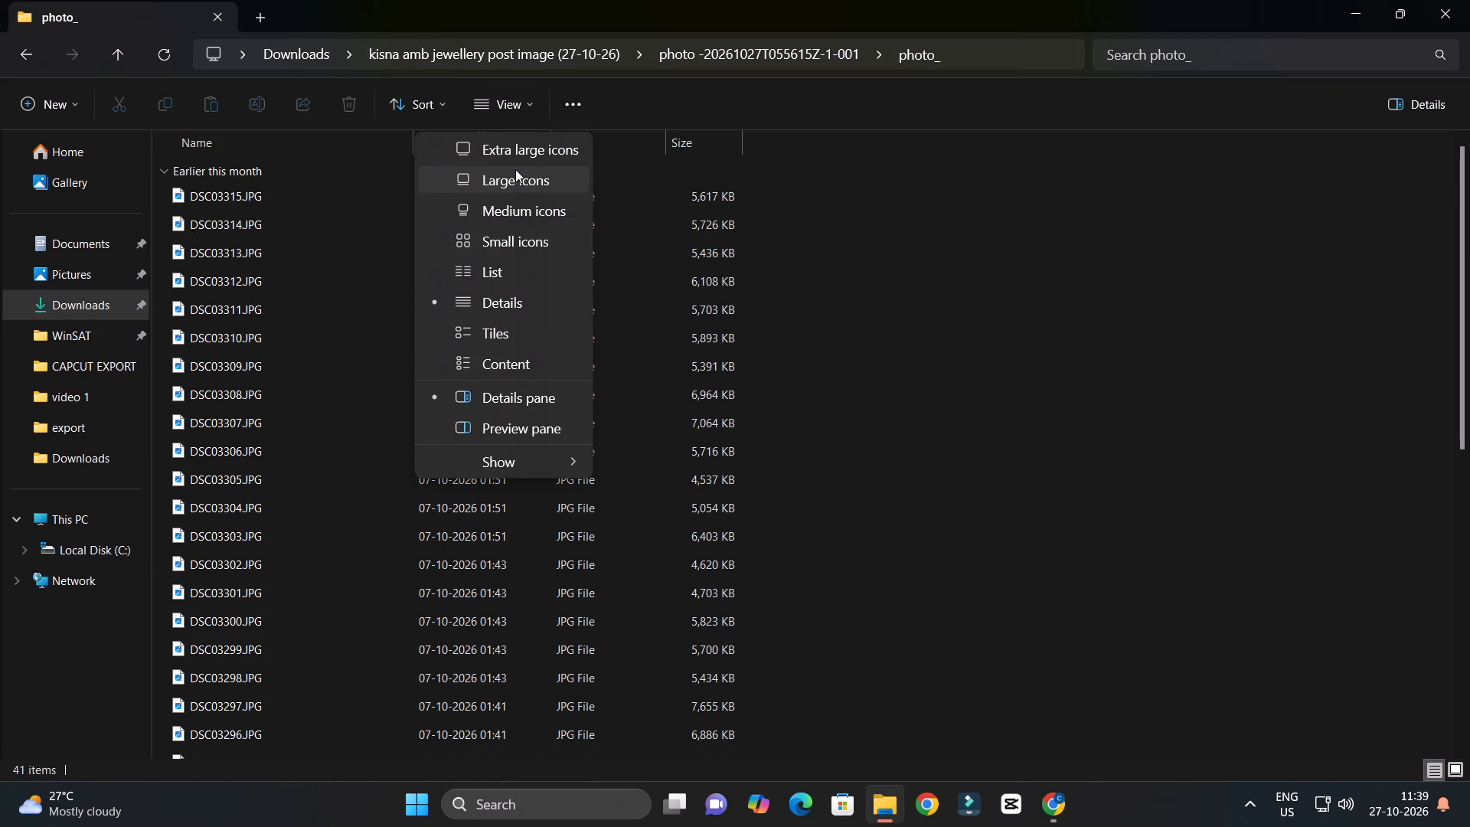
pyautogui.click(515, 169)
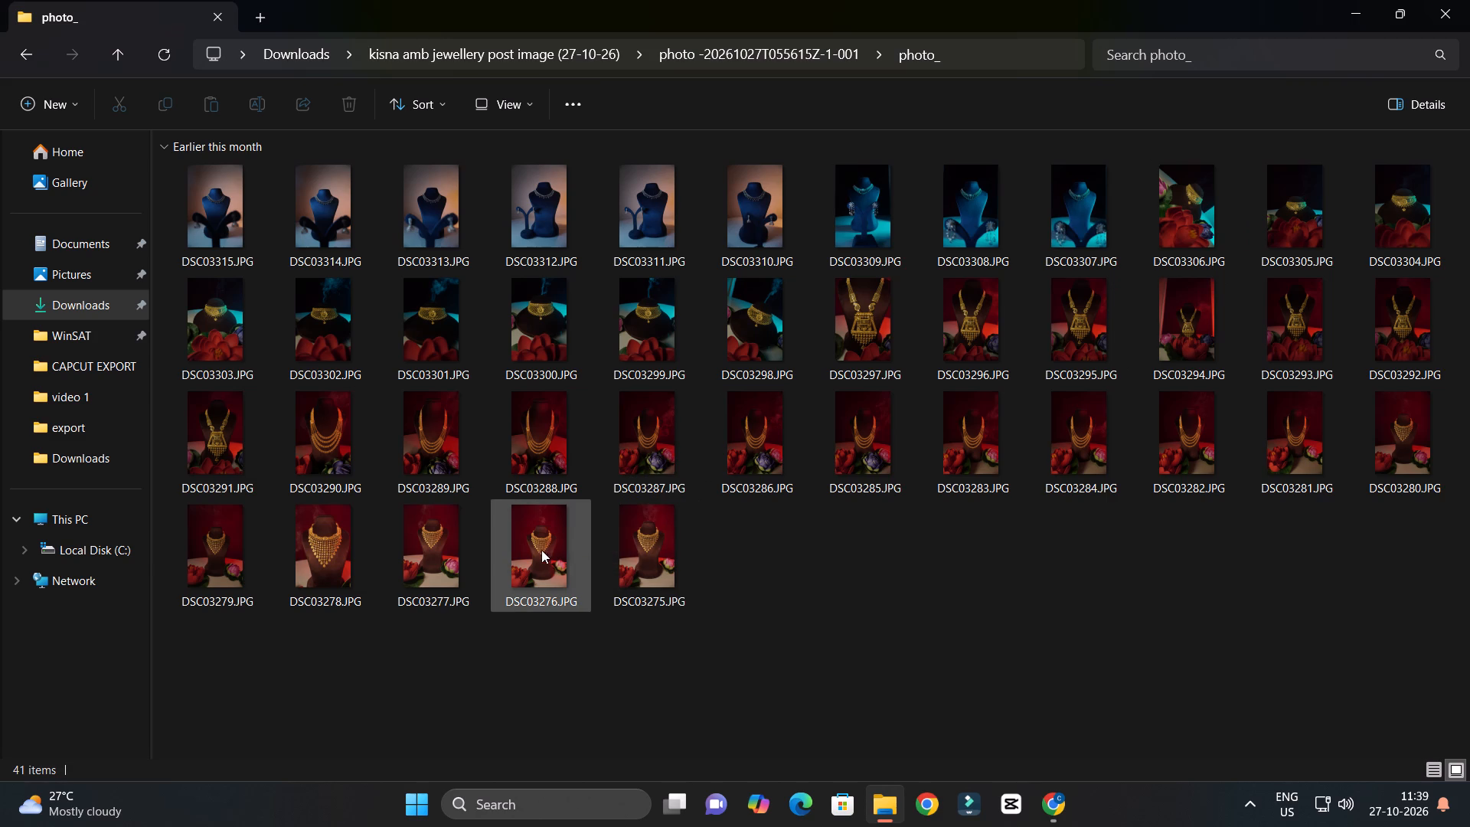
# Preview the gold necklace photos DSC03278, DSC03277, DSC03275, DSC03291, DSC03279 and DSC03276 one by one, and reopen DSC03275.
pyautogui.doubleClick(338, 557)
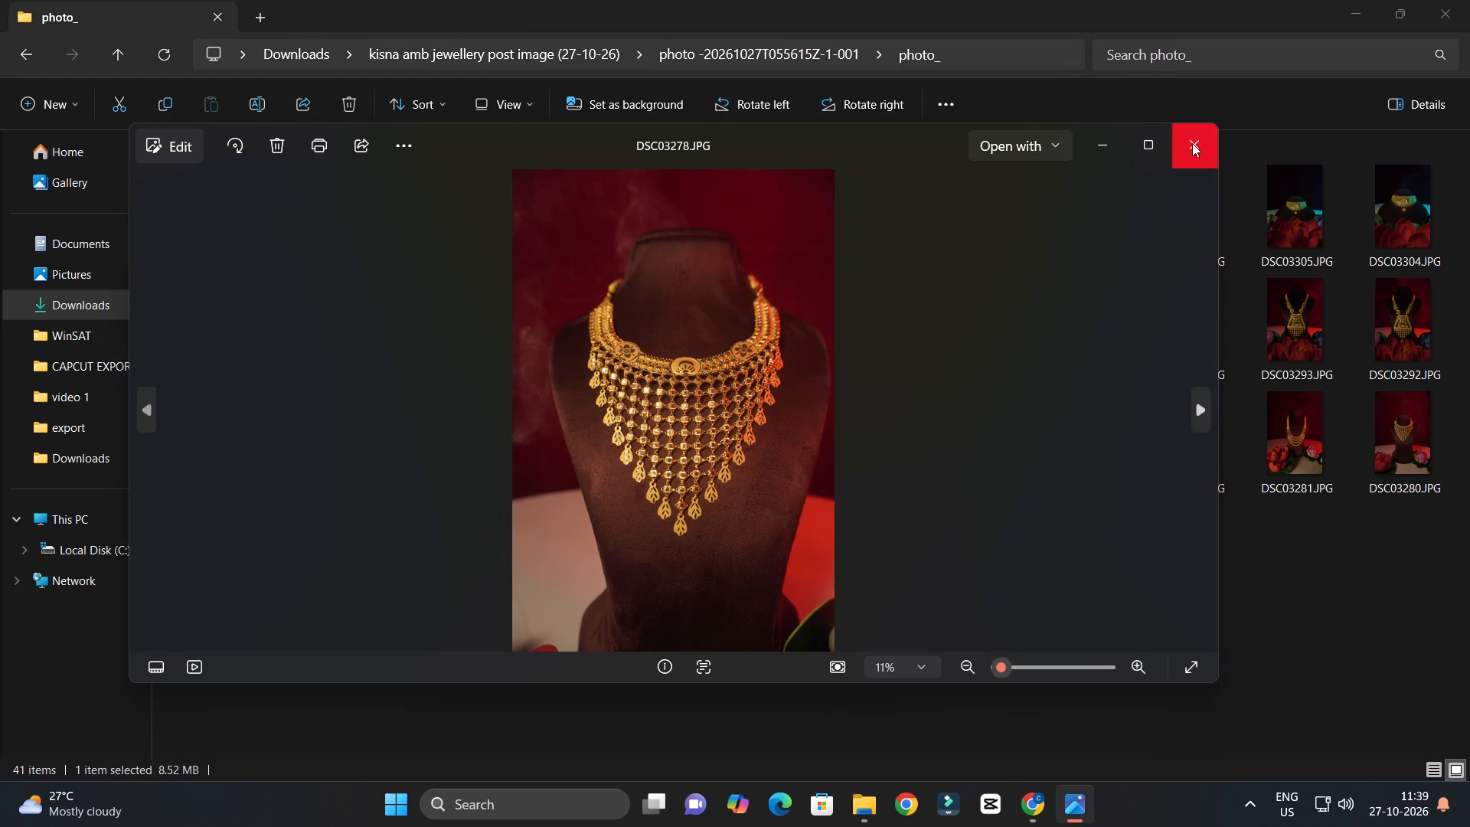
pyautogui.click(1192, 143)
pyautogui.doubleClick(426, 544)
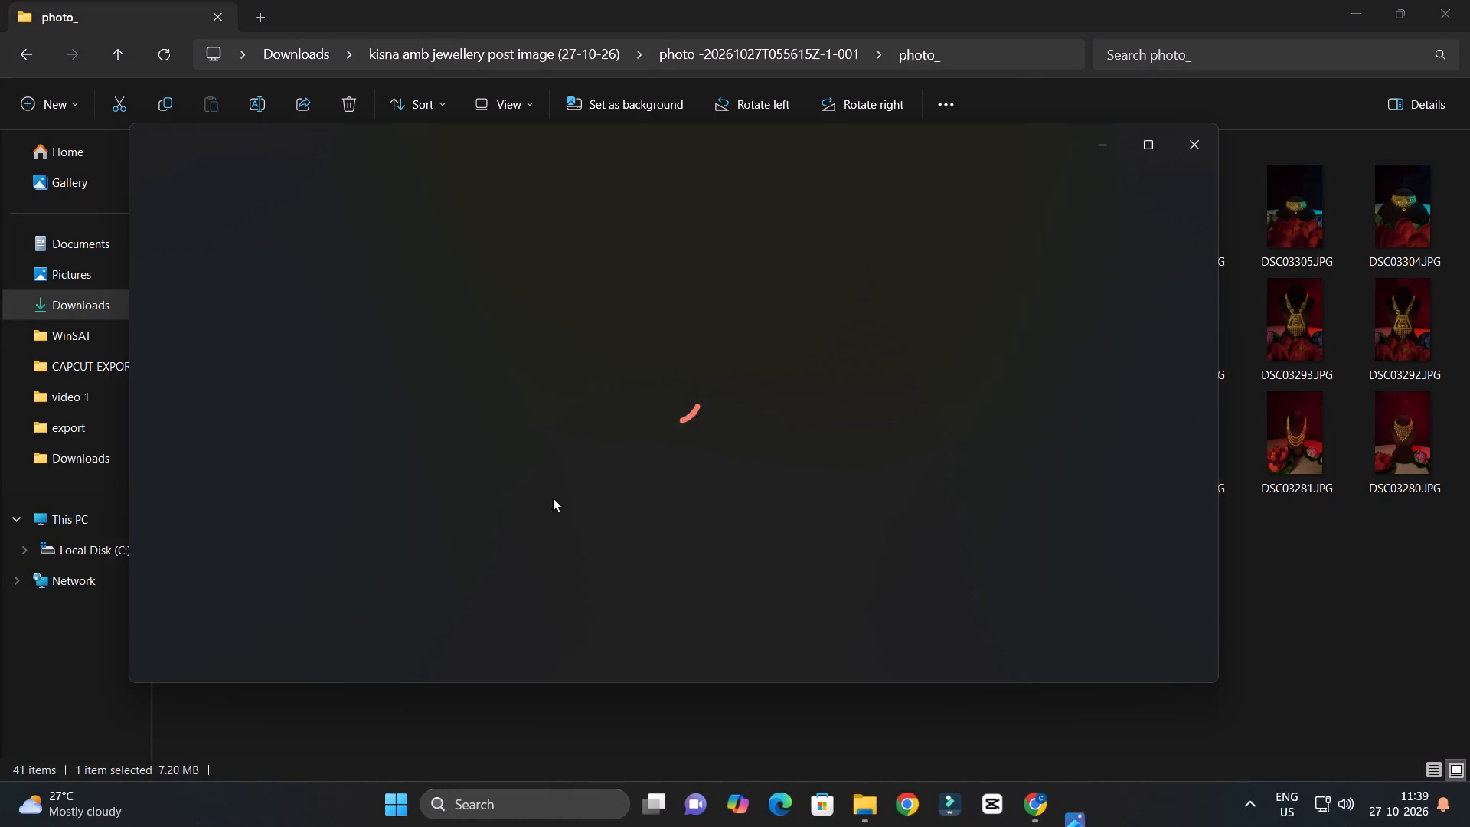
pyautogui.click(1210, 153)
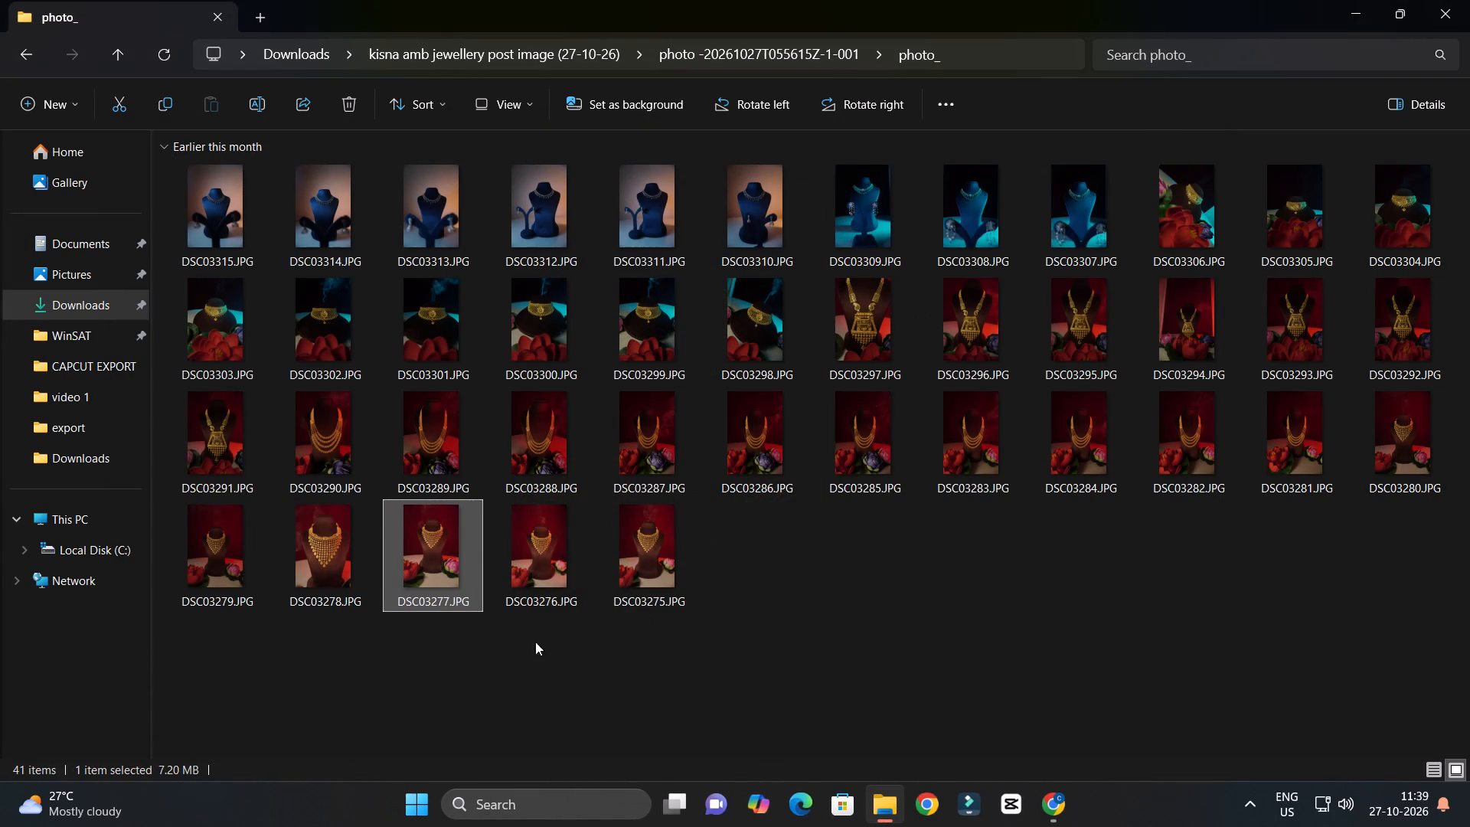
pyautogui.doubleClick(629, 564)
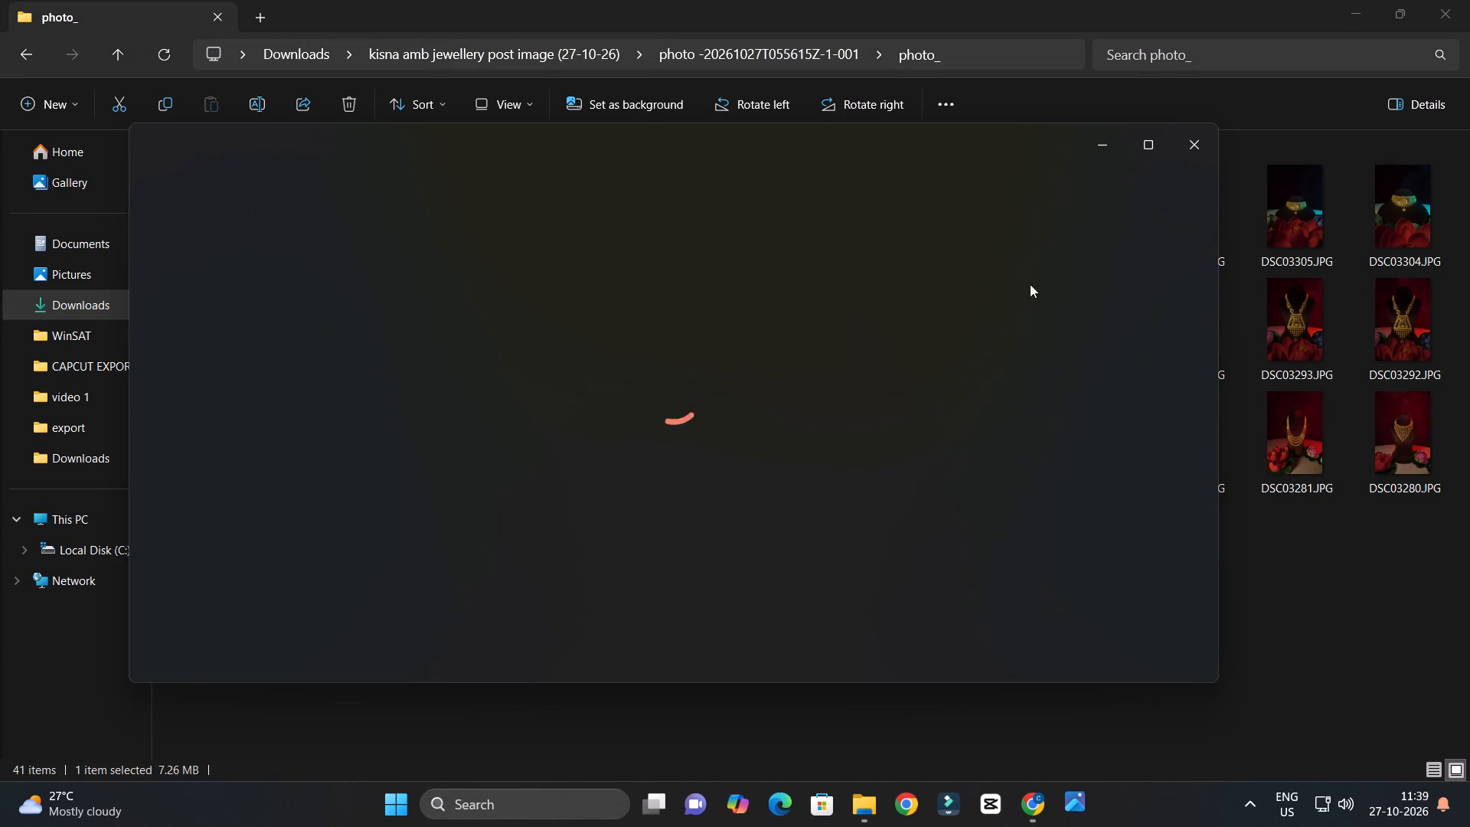
pyautogui.click(1197, 157)
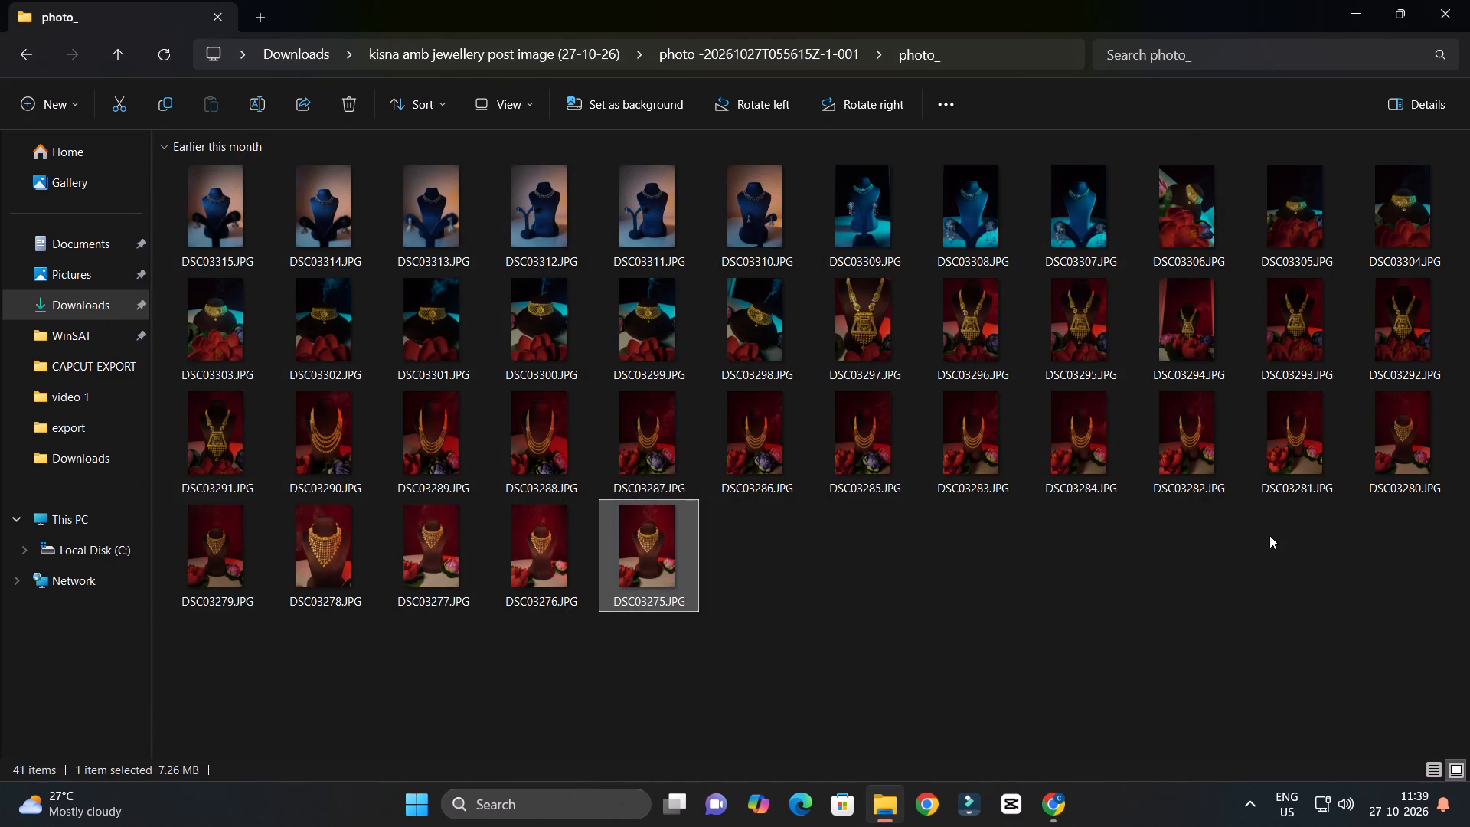
pyautogui.doubleClick(221, 432)
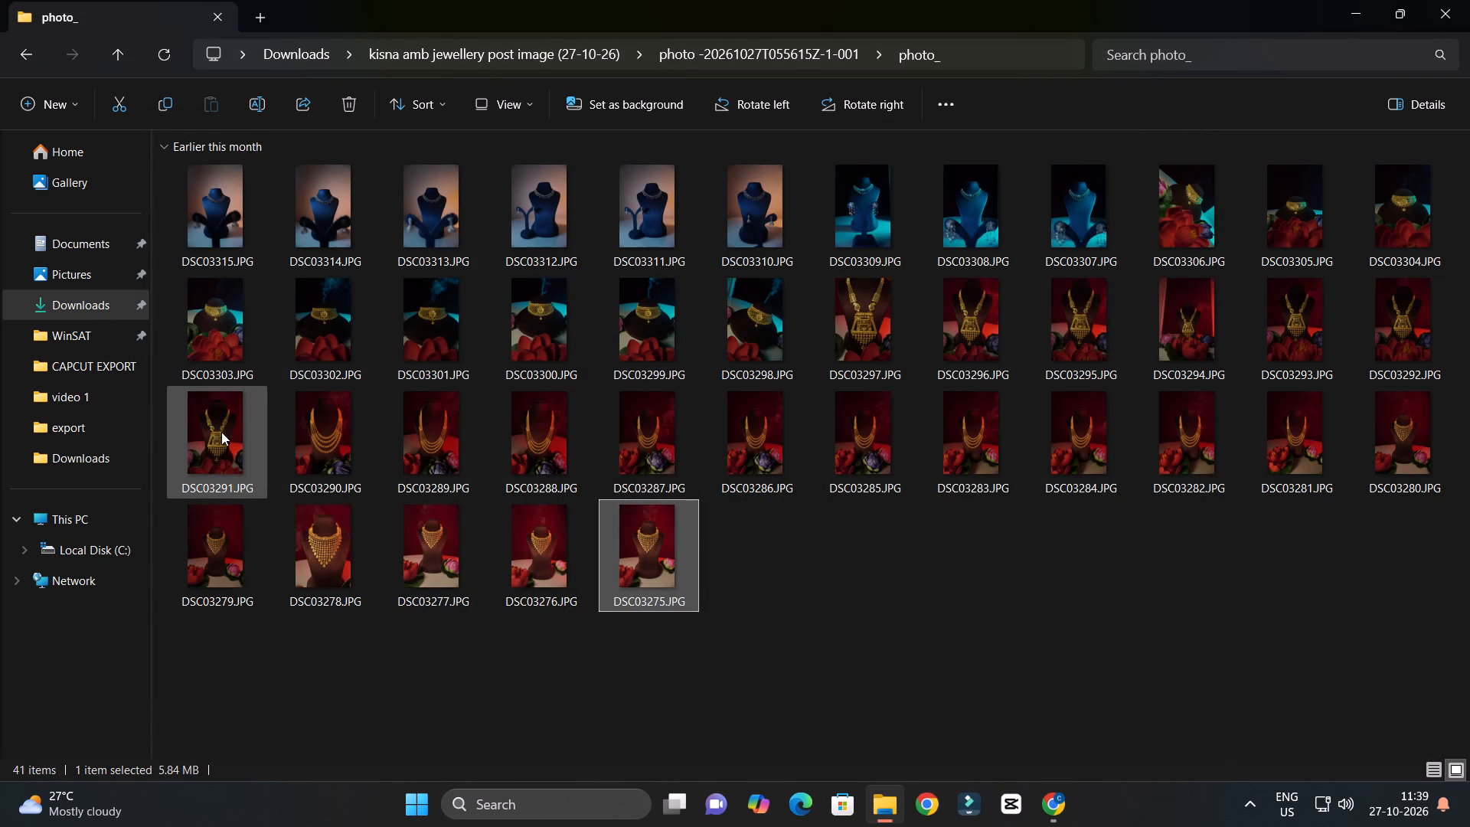
pyautogui.click(1188, 159)
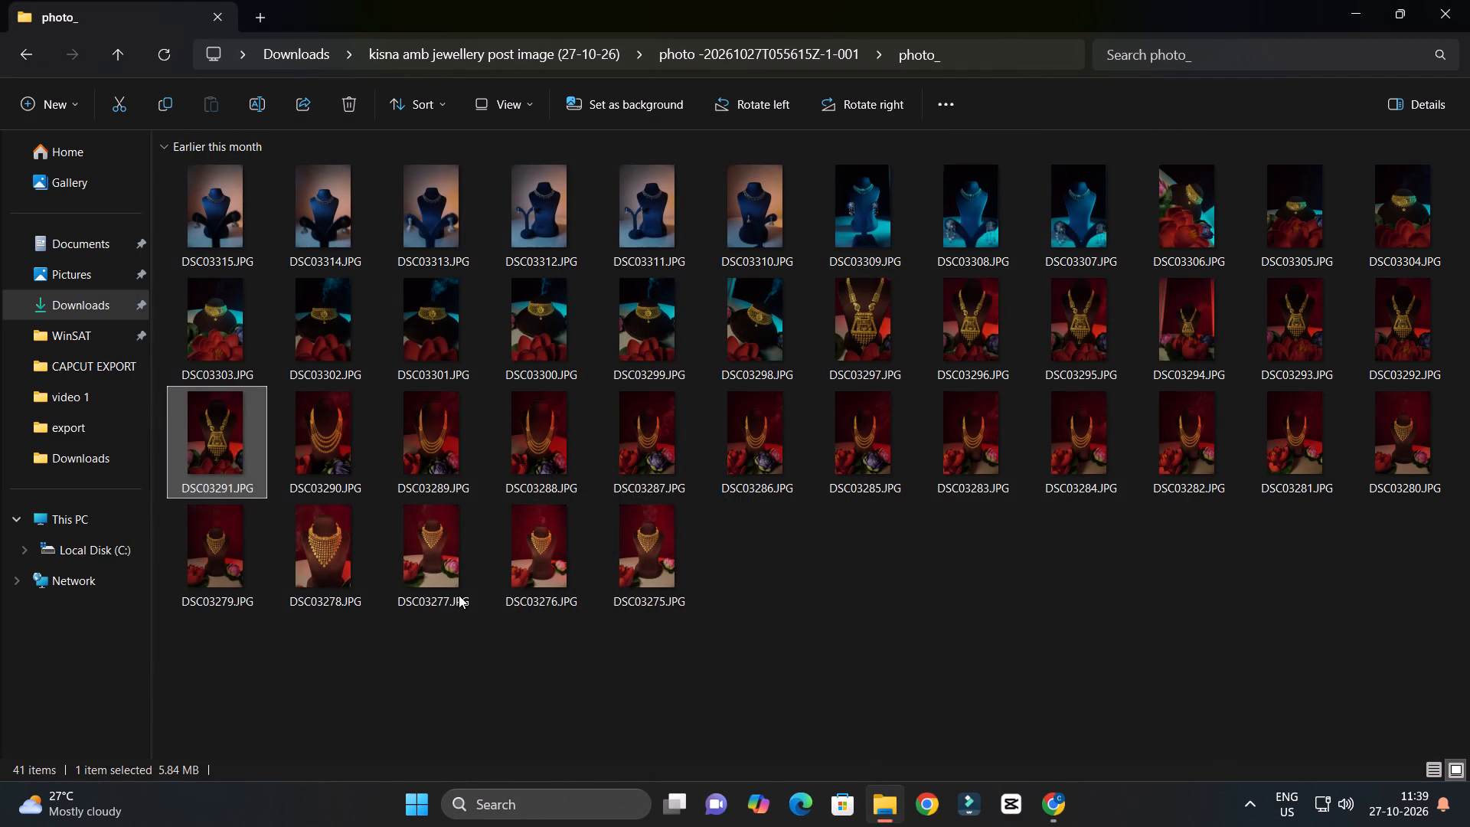
pyautogui.doubleClick(240, 570)
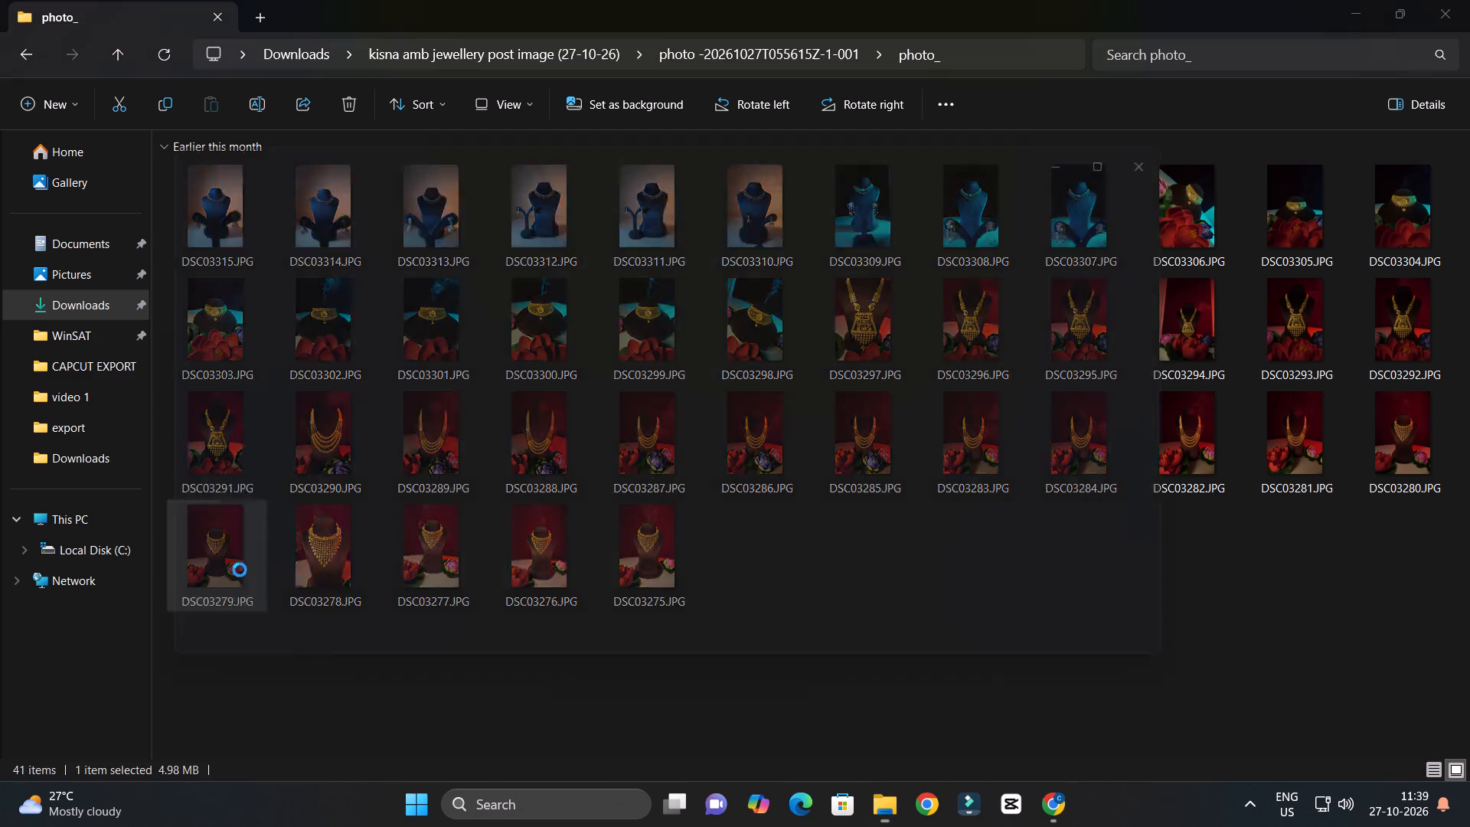
pyautogui.click(1189, 147)
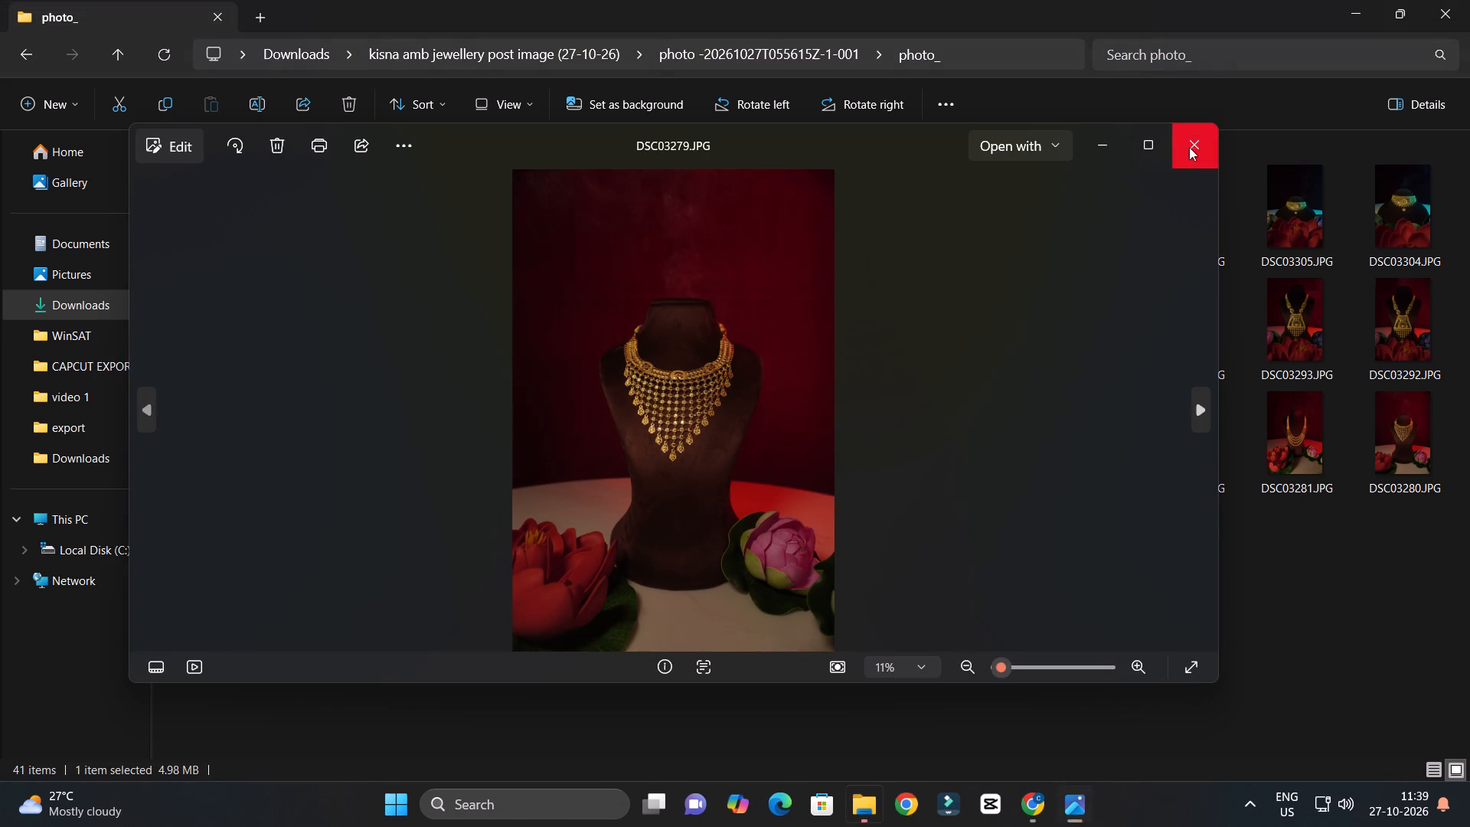
pyautogui.doubleClick(555, 567)
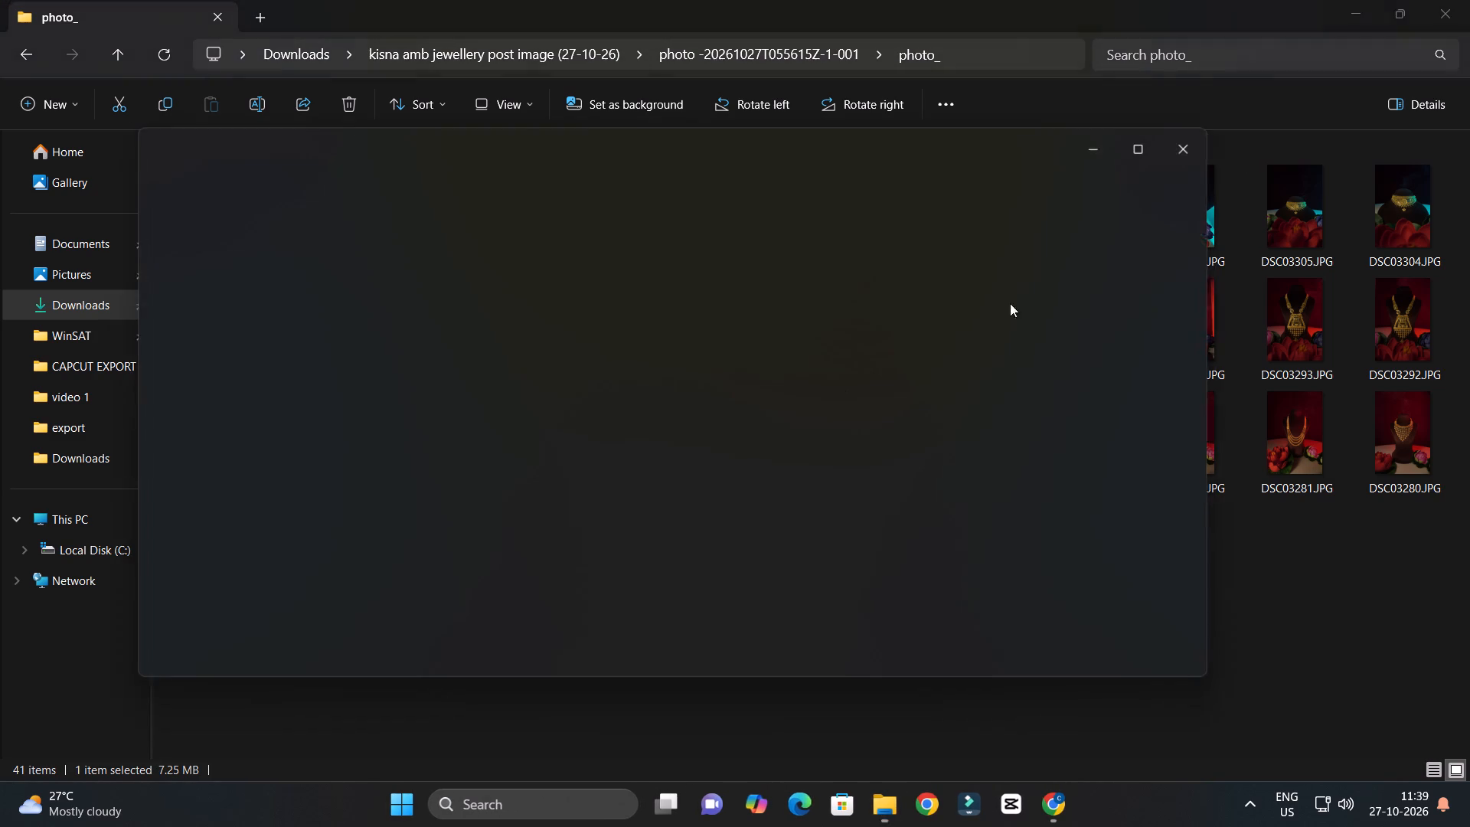
pyautogui.click(1177, 140)
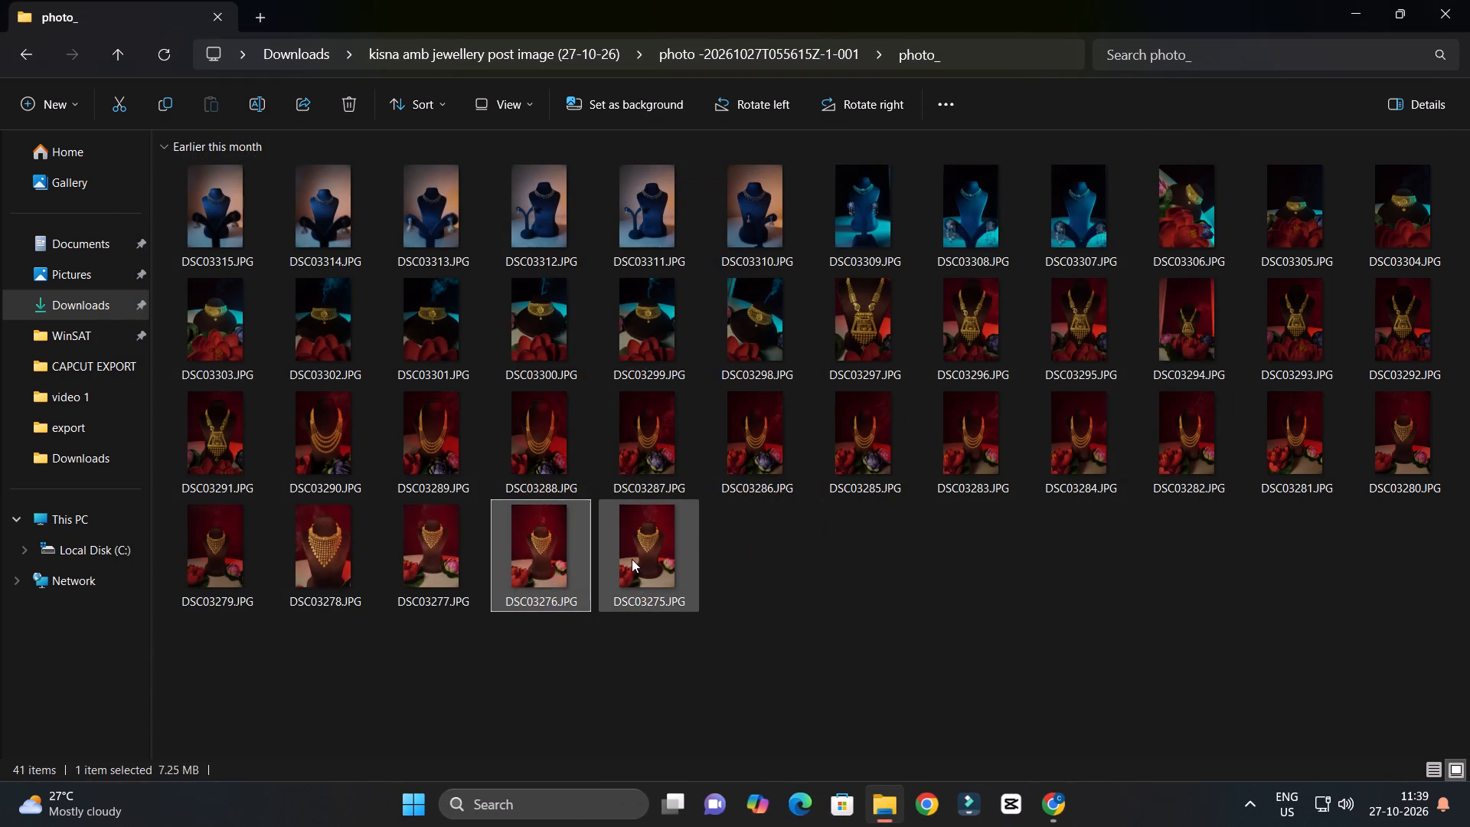
pyautogui.doubleClick(632, 559)
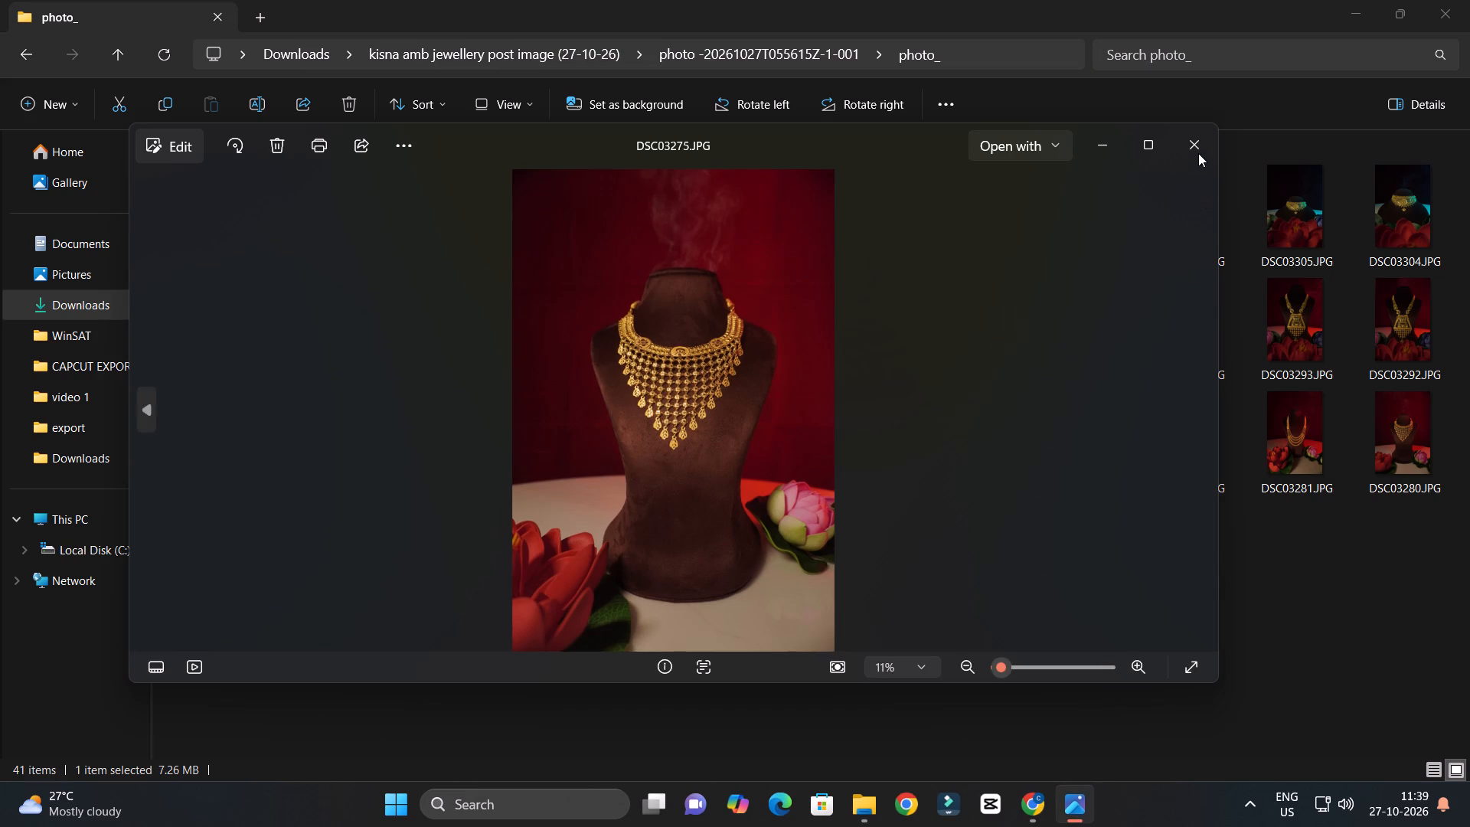
# Close the preview and place photo DSC03275.JPG from the photo_ folder onto page 1 of the Canva poster.
pyautogui.click(1198, 153)
pyautogui.moveTo(648, 554); pyautogui.dragTo(1041, 755)
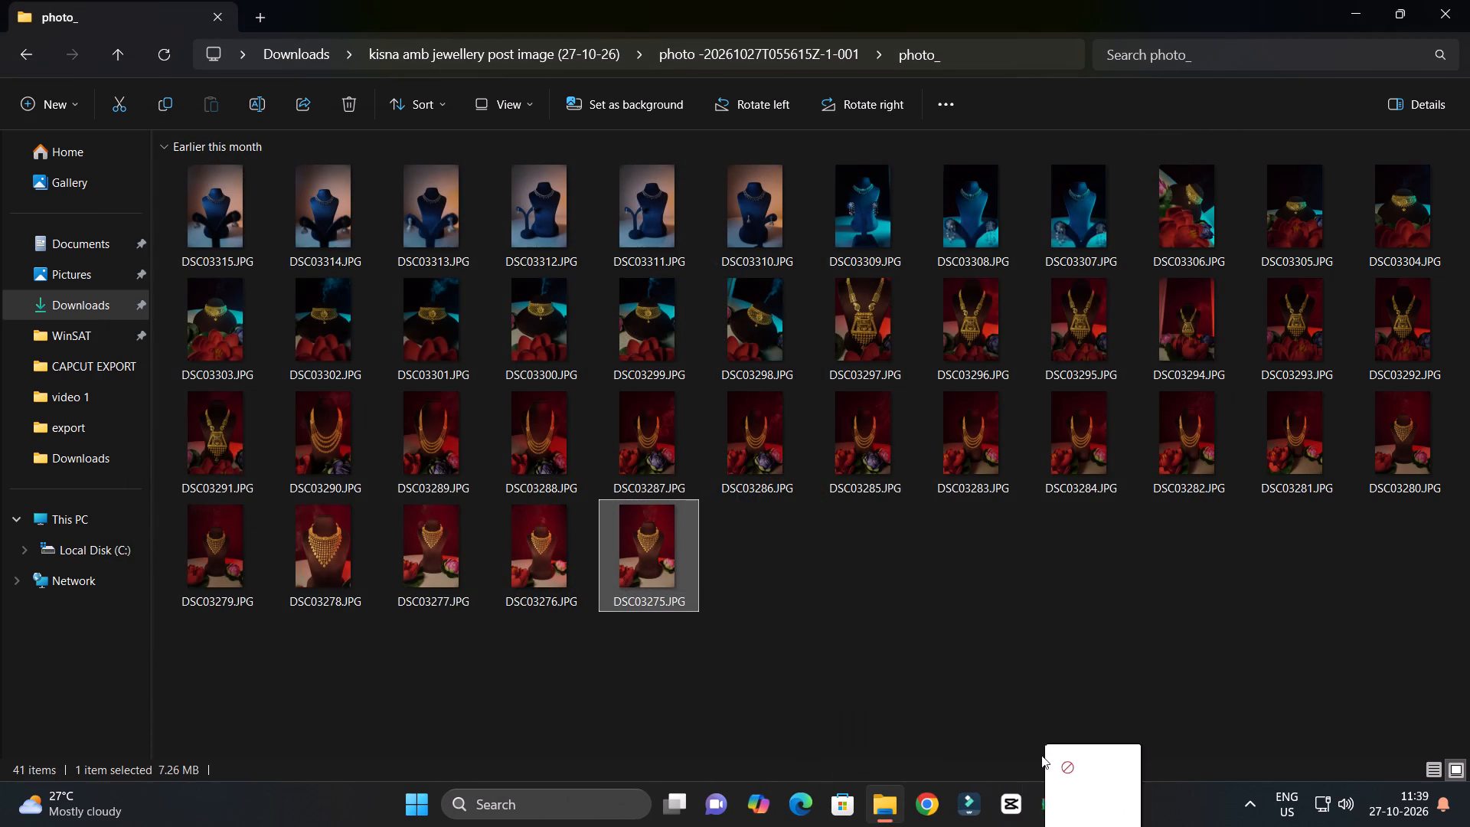
pyautogui.moveTo(1041, 755); pyautogui.dragTo(707, 408)
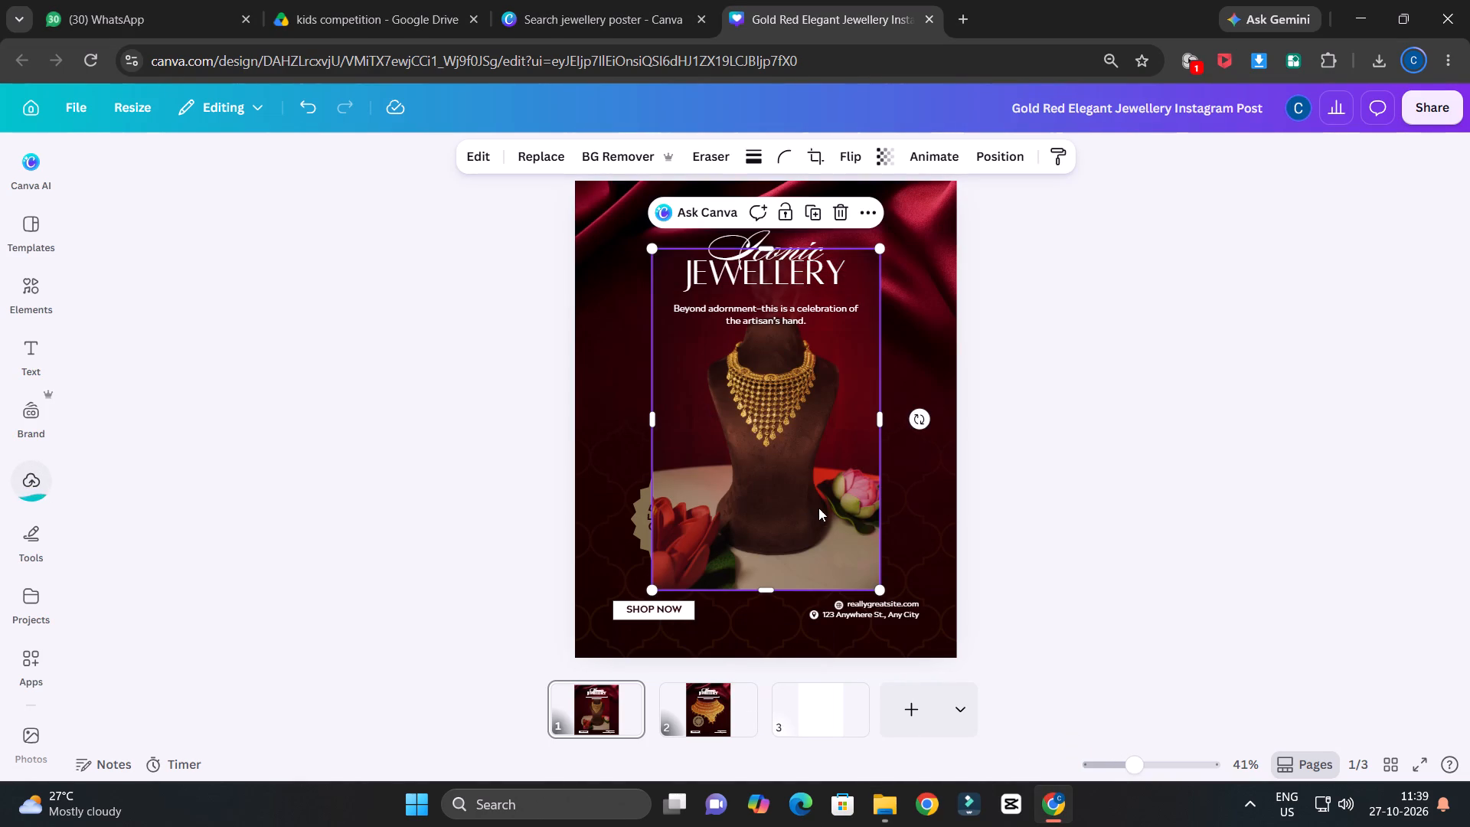
# Scale down the necklace photo proportionally and centre it horizontally on the poster, just above the SHOP NOW line.
pyautogui.moveTo(882, 589); pyautogui.dragTo(854, 552)
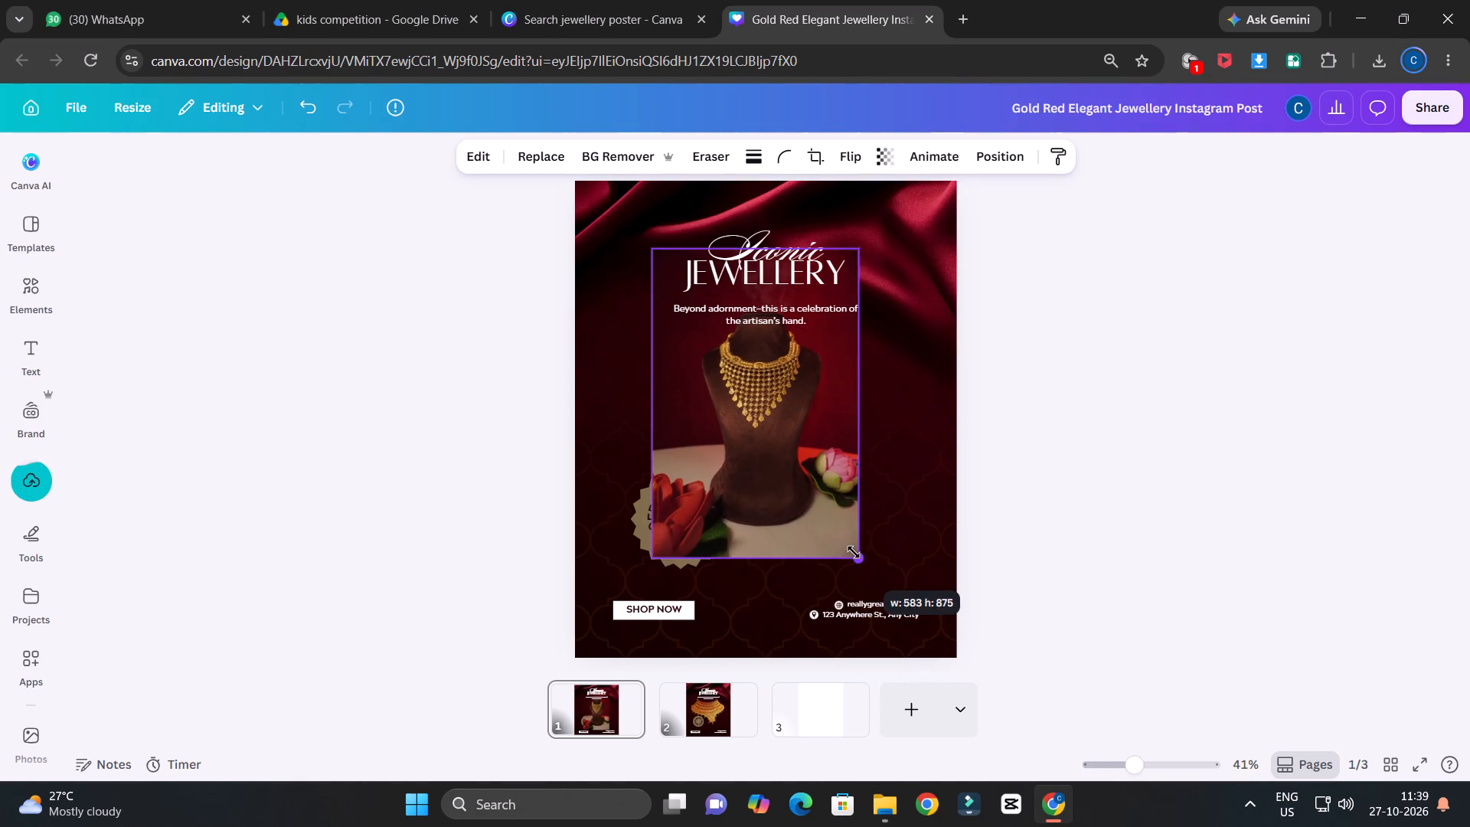
pyautogui.moveTo(854, 552); pyautogui.dragTo(852, 541)
pyautogui.moveTo(796, 459); pyautogui.dragTo(824, 485)
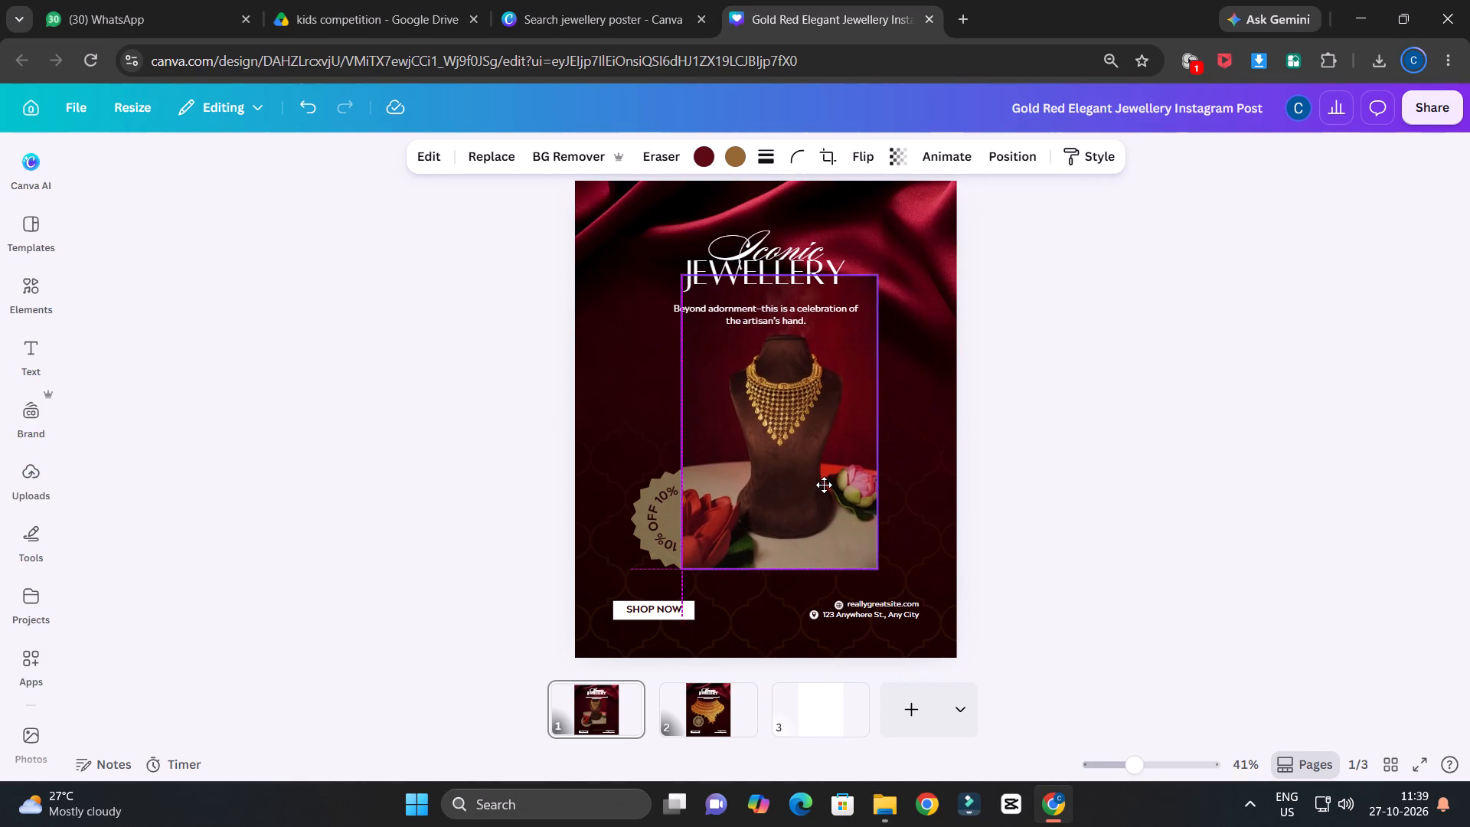
pyautogui.moveTo(824, 485); pyautogui.dragTo(812, 486)
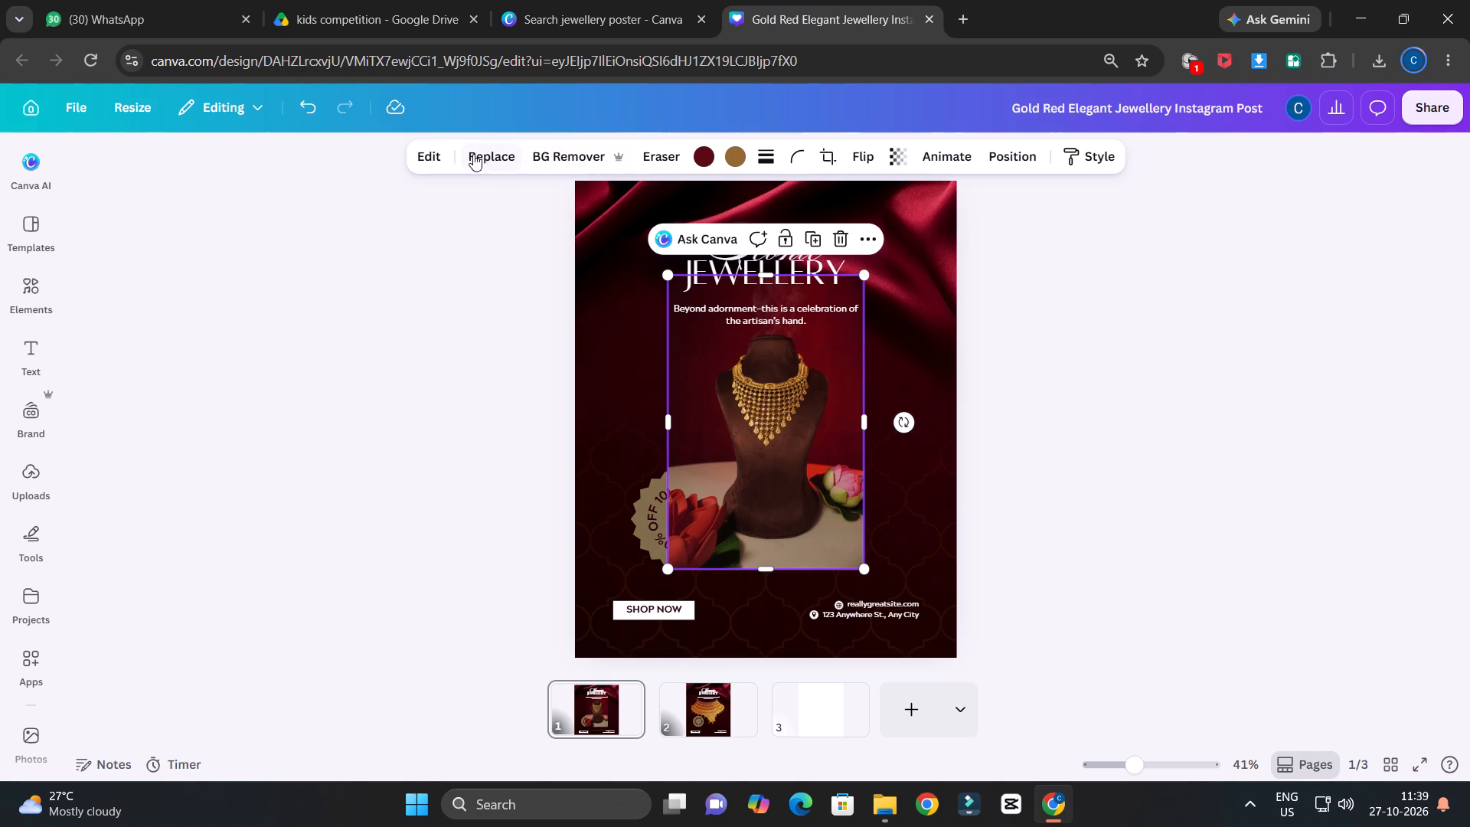
# With the Pixel Eraser at size 90, erase the lower-left corner of the necklace photo across the red flower.
pyautogui.click(642, 157)
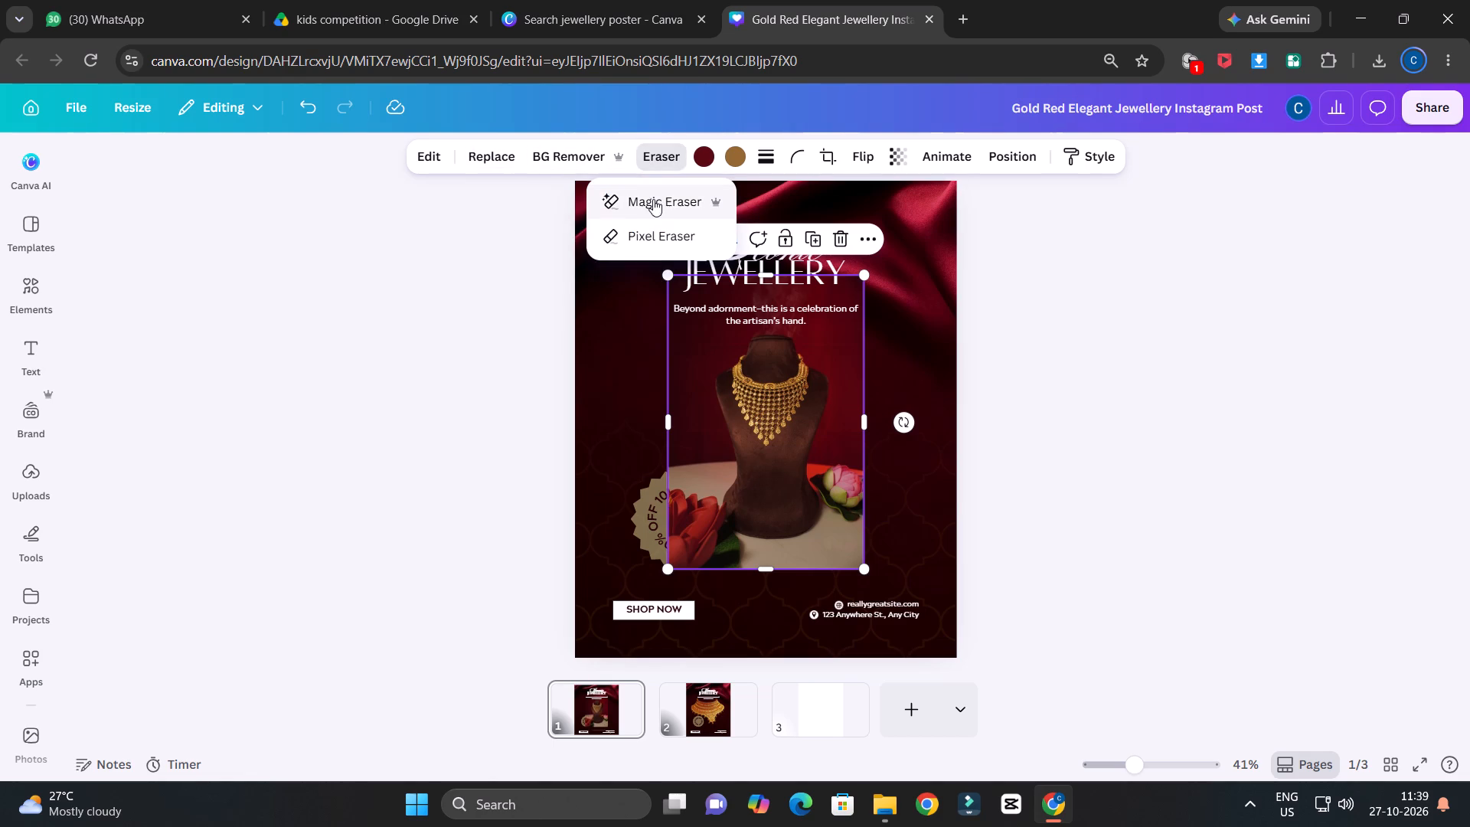
pyautogui.click(661, 240)
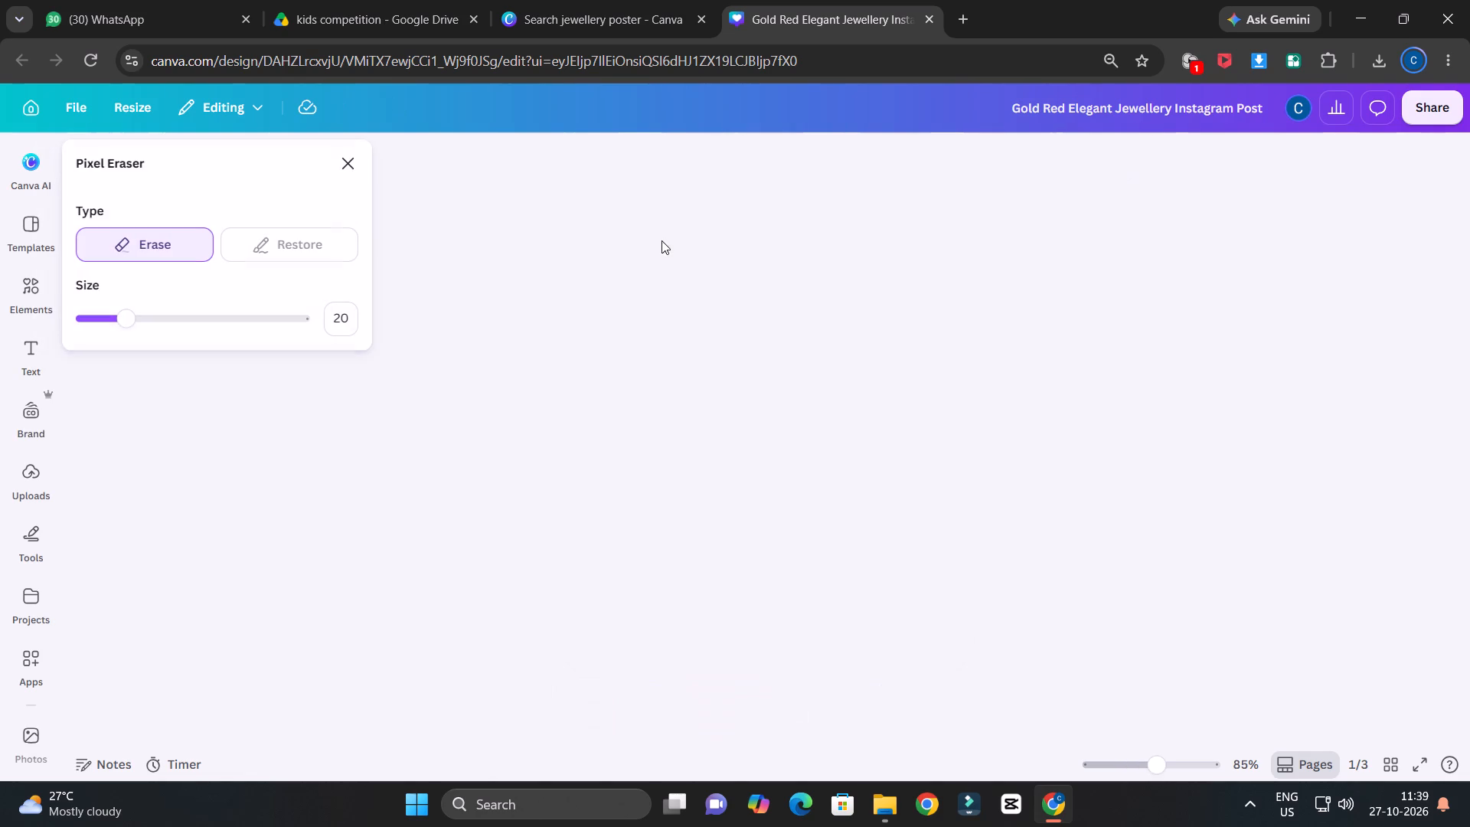
pyautogui.moveTo(121, 327); pyautogui.dragTo(279, 347)
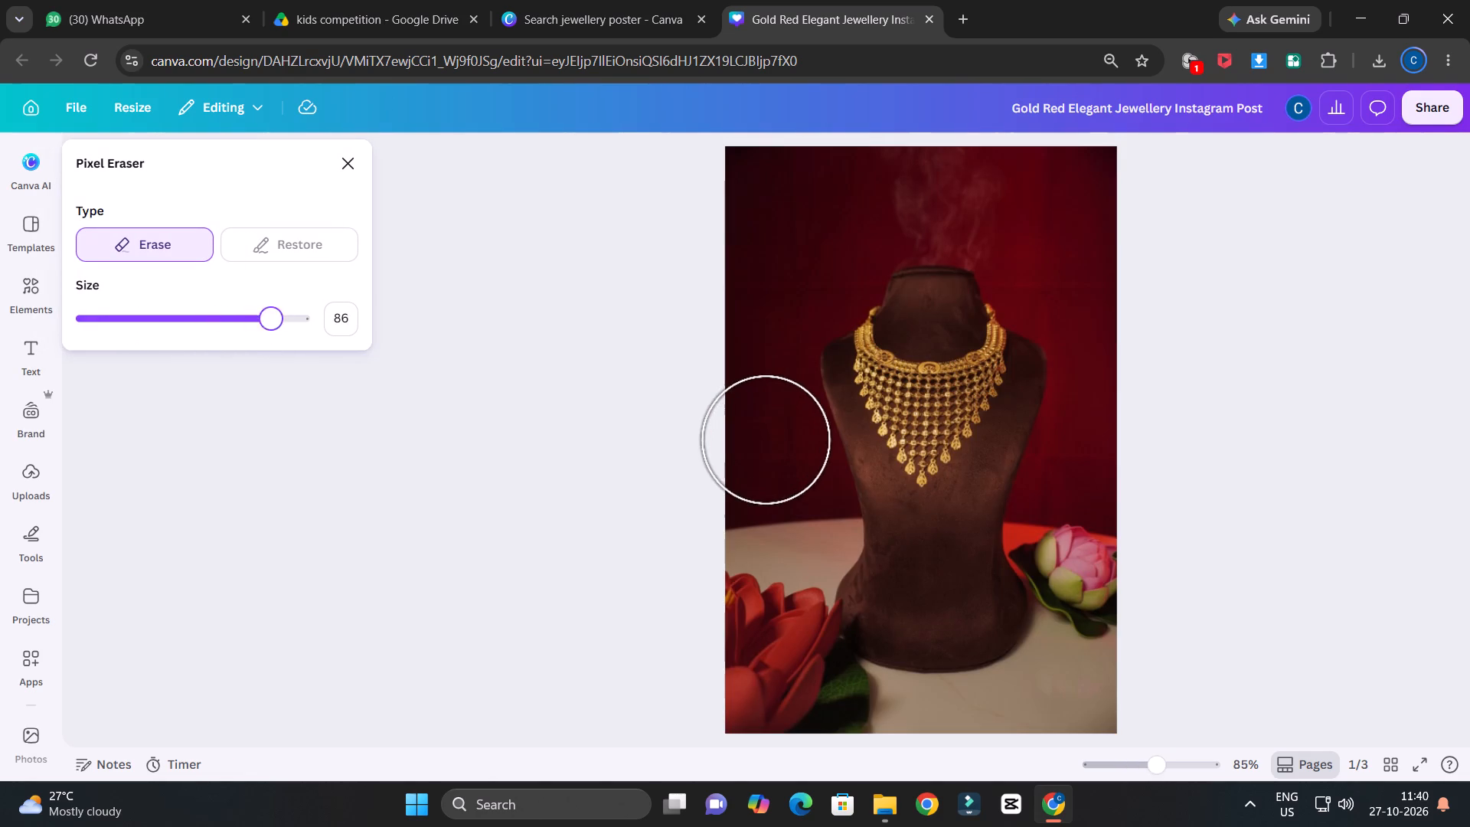
pyautogui.moveTo(279, 347); pyautogui.dragTo(281, 347)
pyautogui.moveTo(678, 622); pyautogui.dragTo(1095, 772)
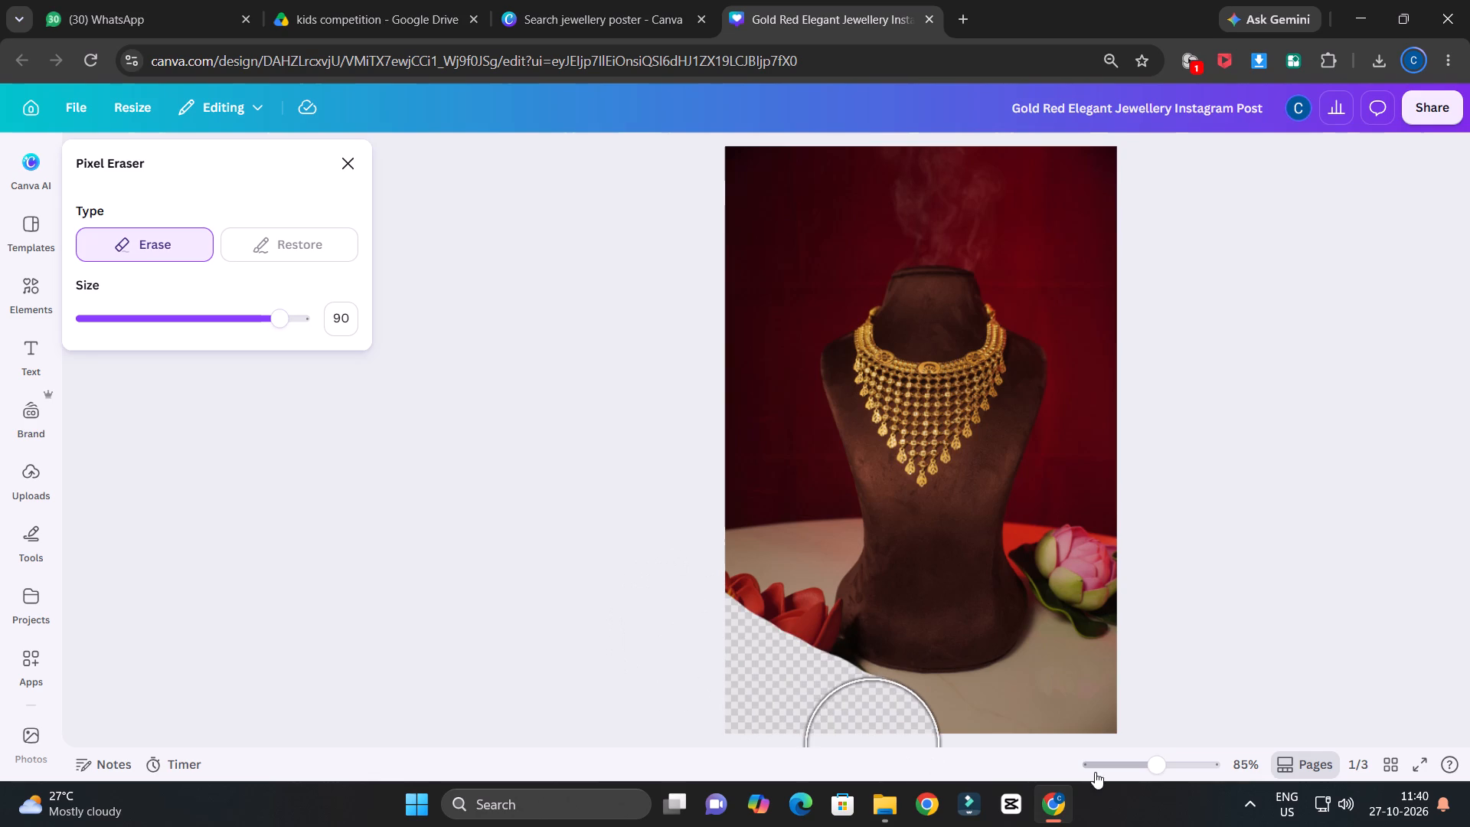
pyautogui.moveTo(1095, 772); pyautogui.dragTo(1102, 769)
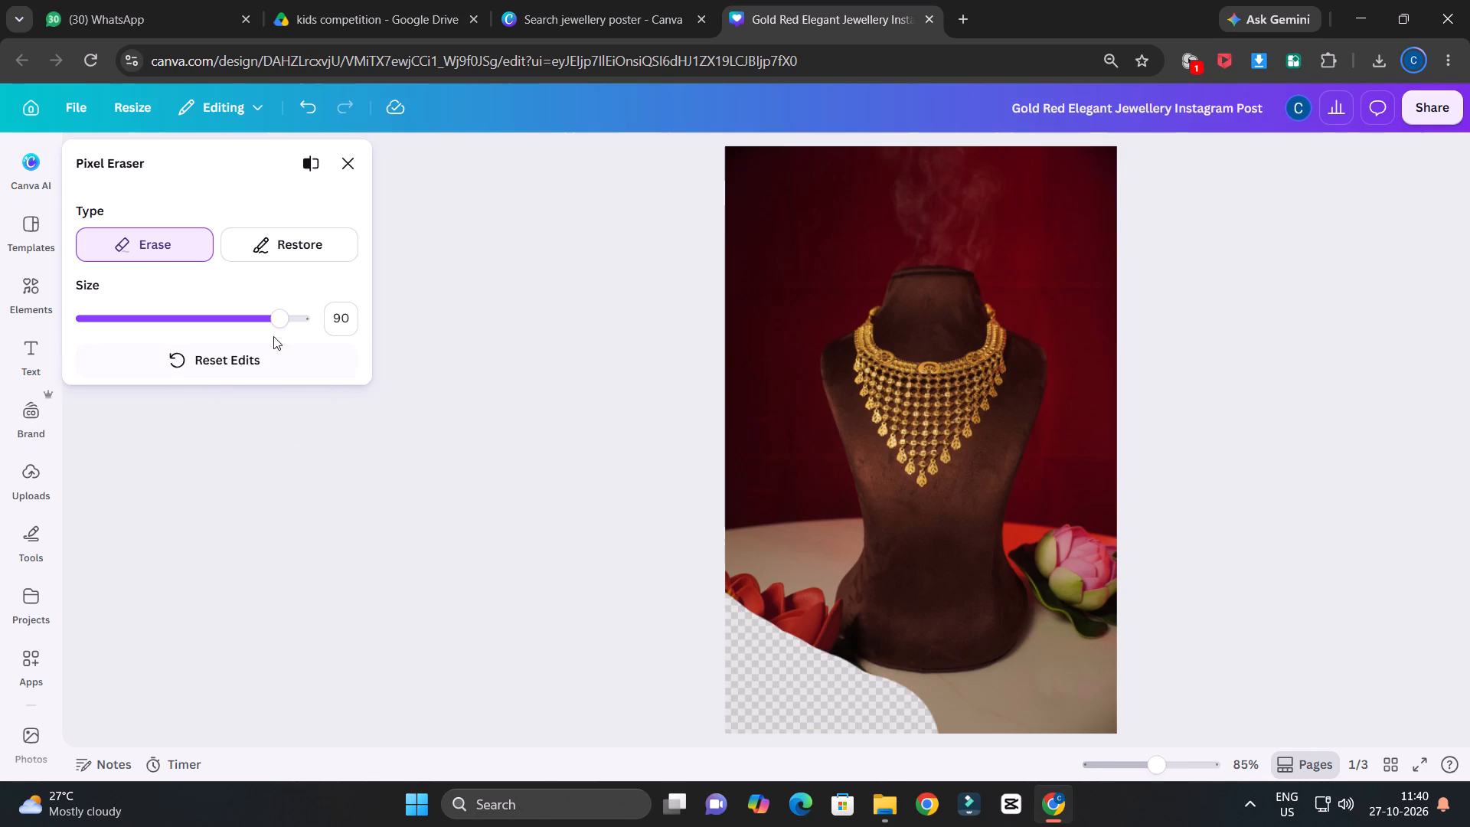
# Set the Pixel Eraser brush size to 58 and switch it to Restore mode.
pyautogui.moveTo(293, 325); pyautogui.dragTo(210, 334)
pyautogui.click(269, 250)
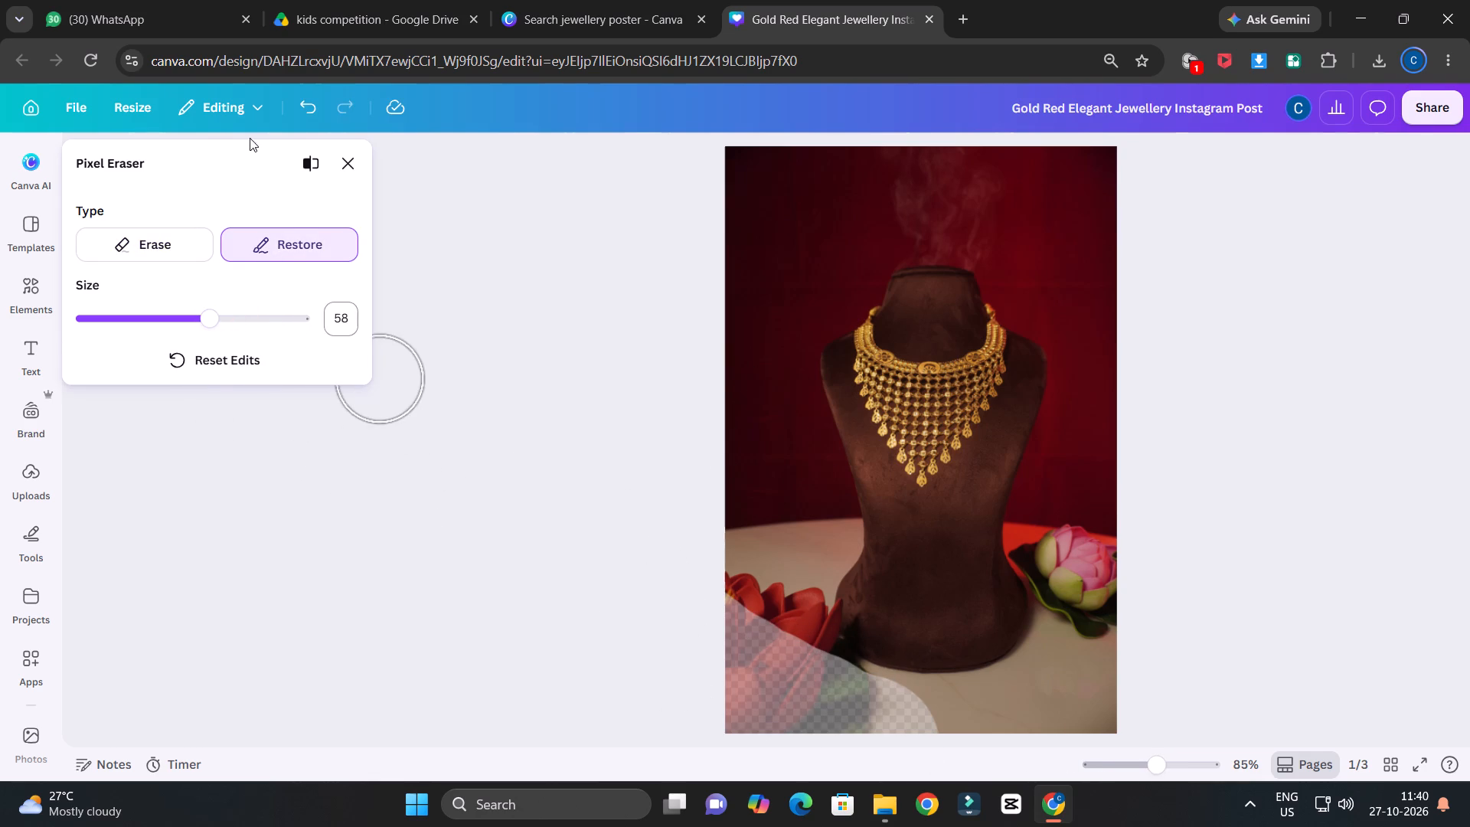
# Reset the Pixel Eraser edits on the necklace photo on page 1 of the Canva design.
pyautogui.click(169, 355)
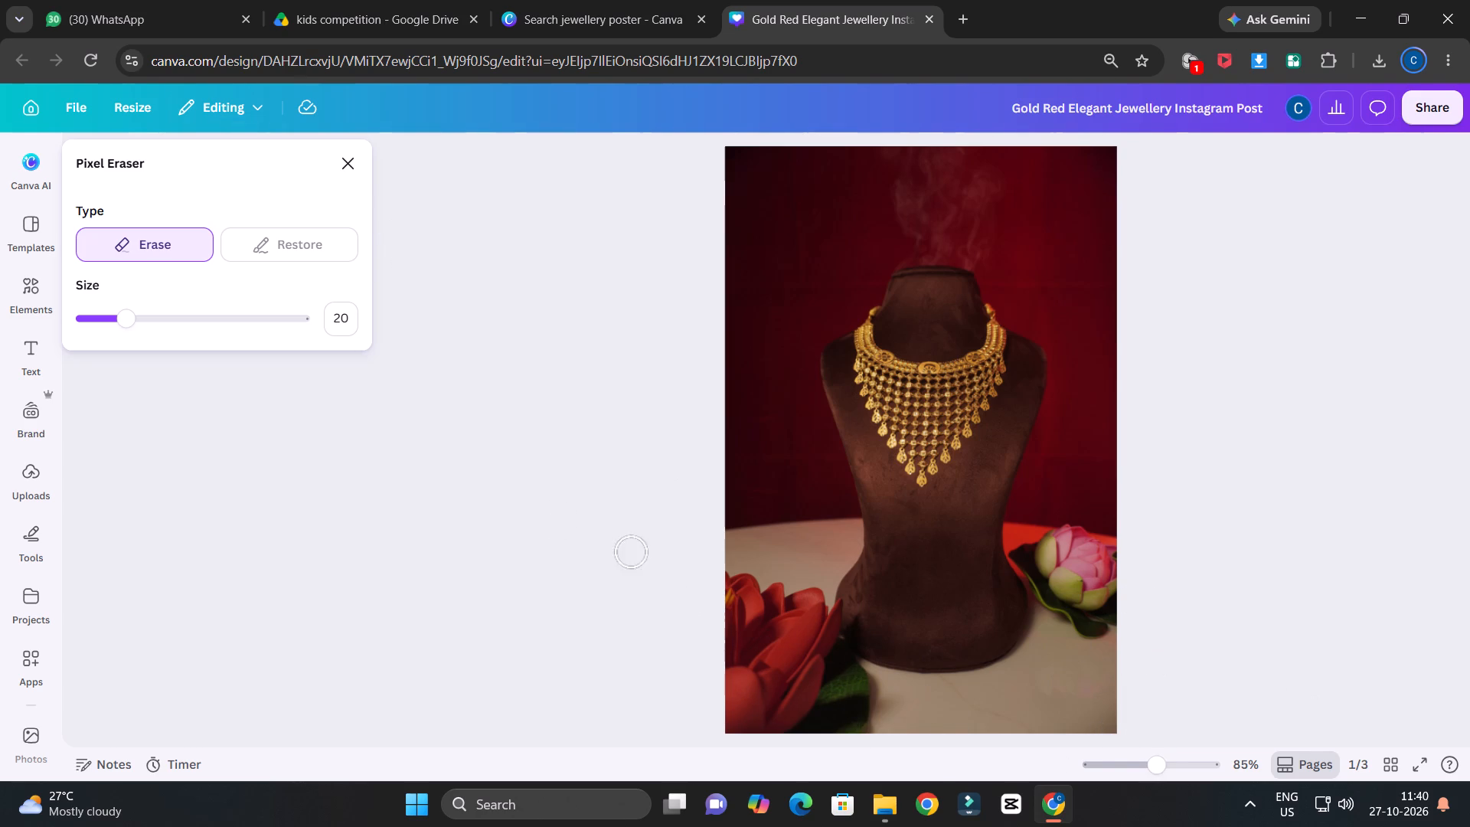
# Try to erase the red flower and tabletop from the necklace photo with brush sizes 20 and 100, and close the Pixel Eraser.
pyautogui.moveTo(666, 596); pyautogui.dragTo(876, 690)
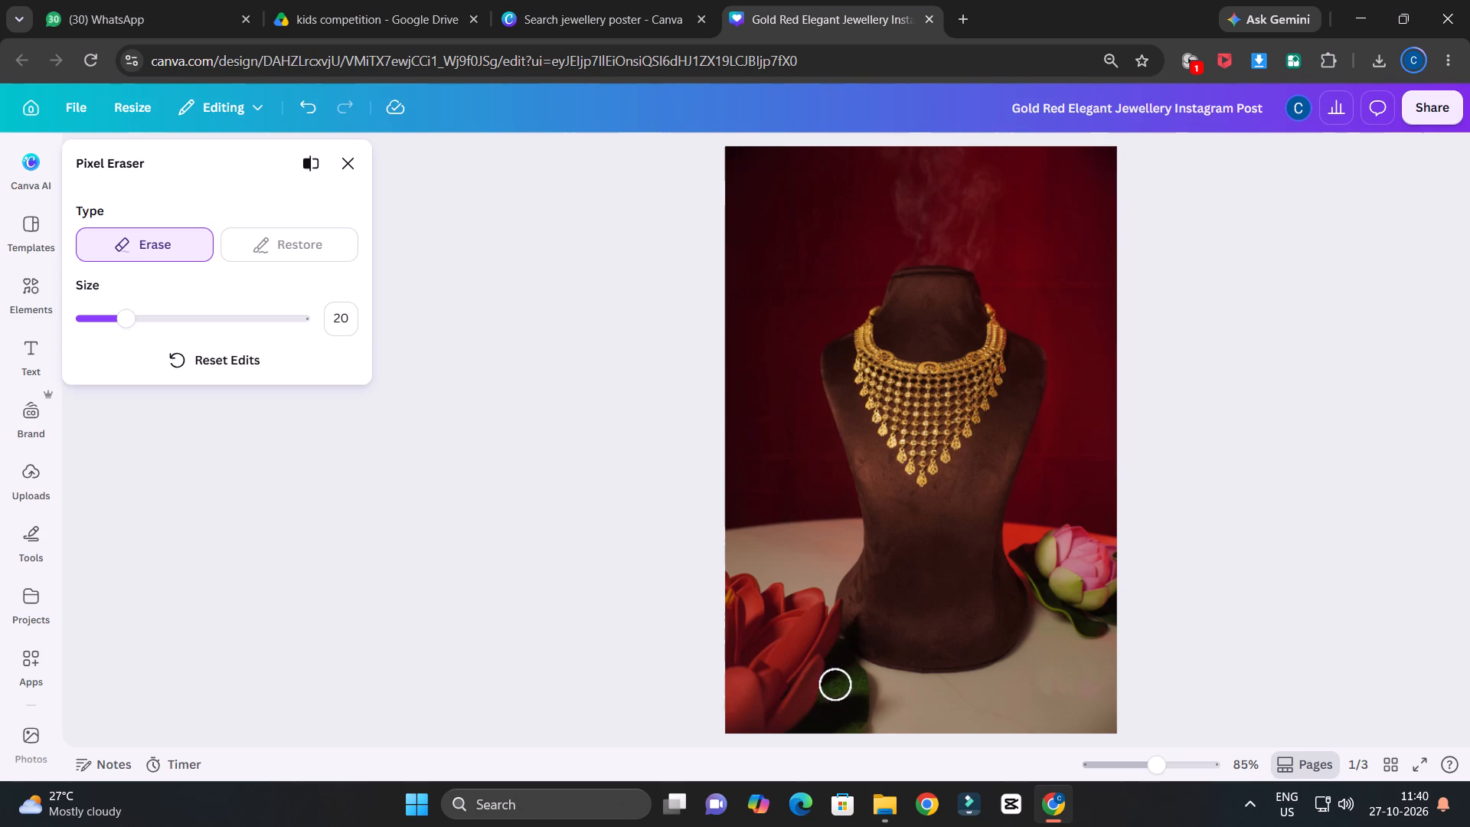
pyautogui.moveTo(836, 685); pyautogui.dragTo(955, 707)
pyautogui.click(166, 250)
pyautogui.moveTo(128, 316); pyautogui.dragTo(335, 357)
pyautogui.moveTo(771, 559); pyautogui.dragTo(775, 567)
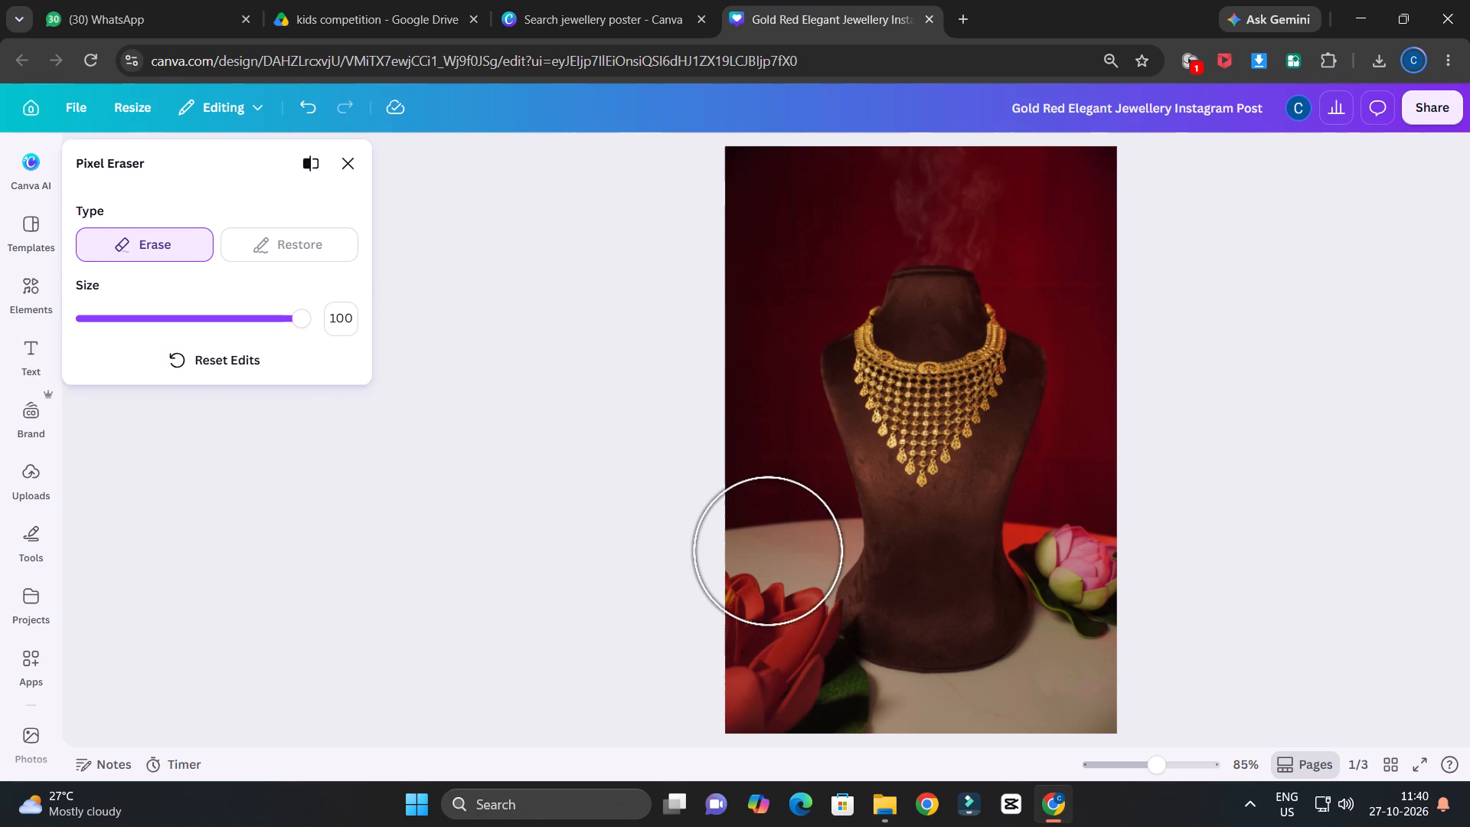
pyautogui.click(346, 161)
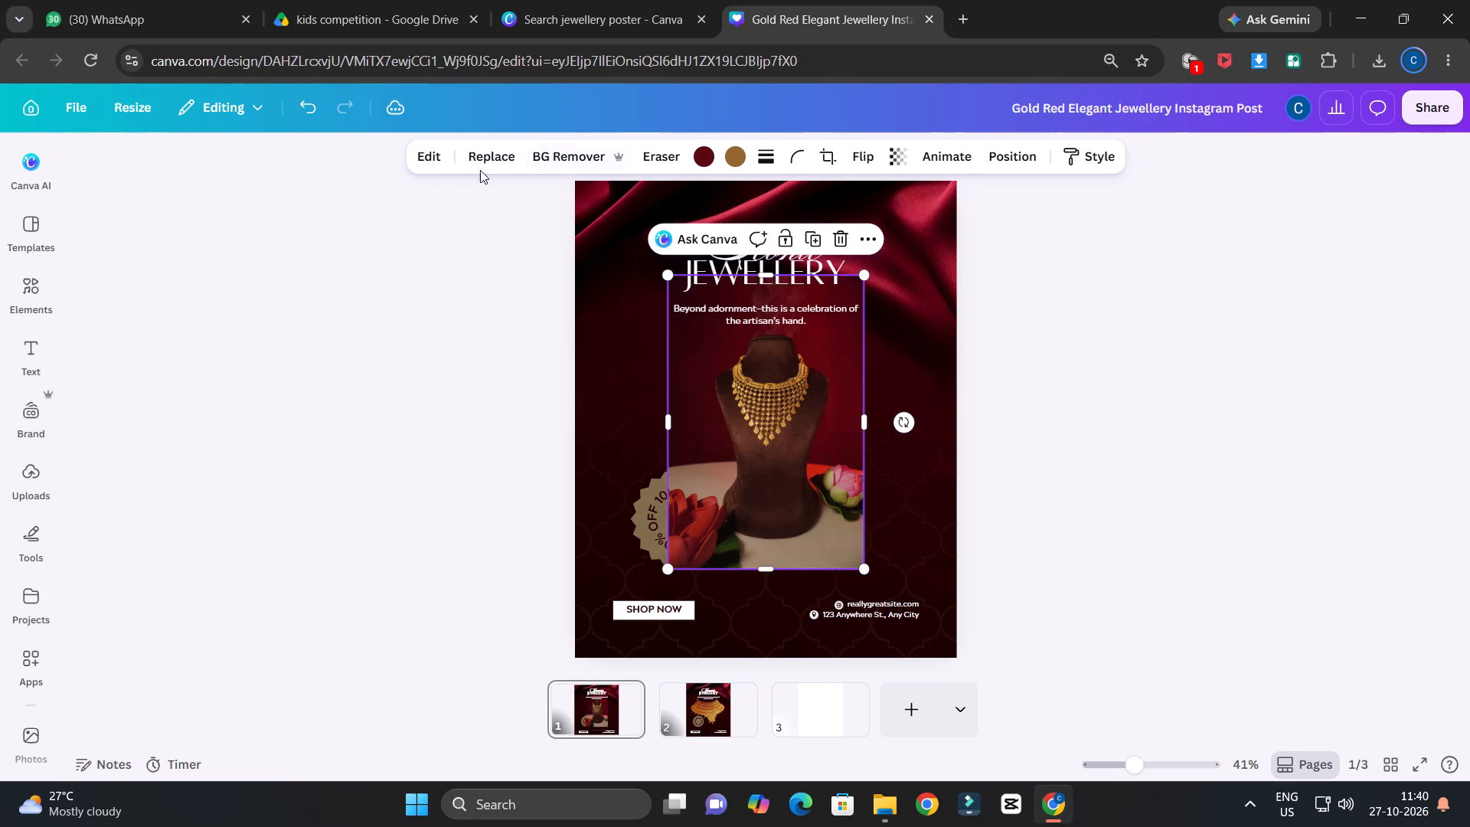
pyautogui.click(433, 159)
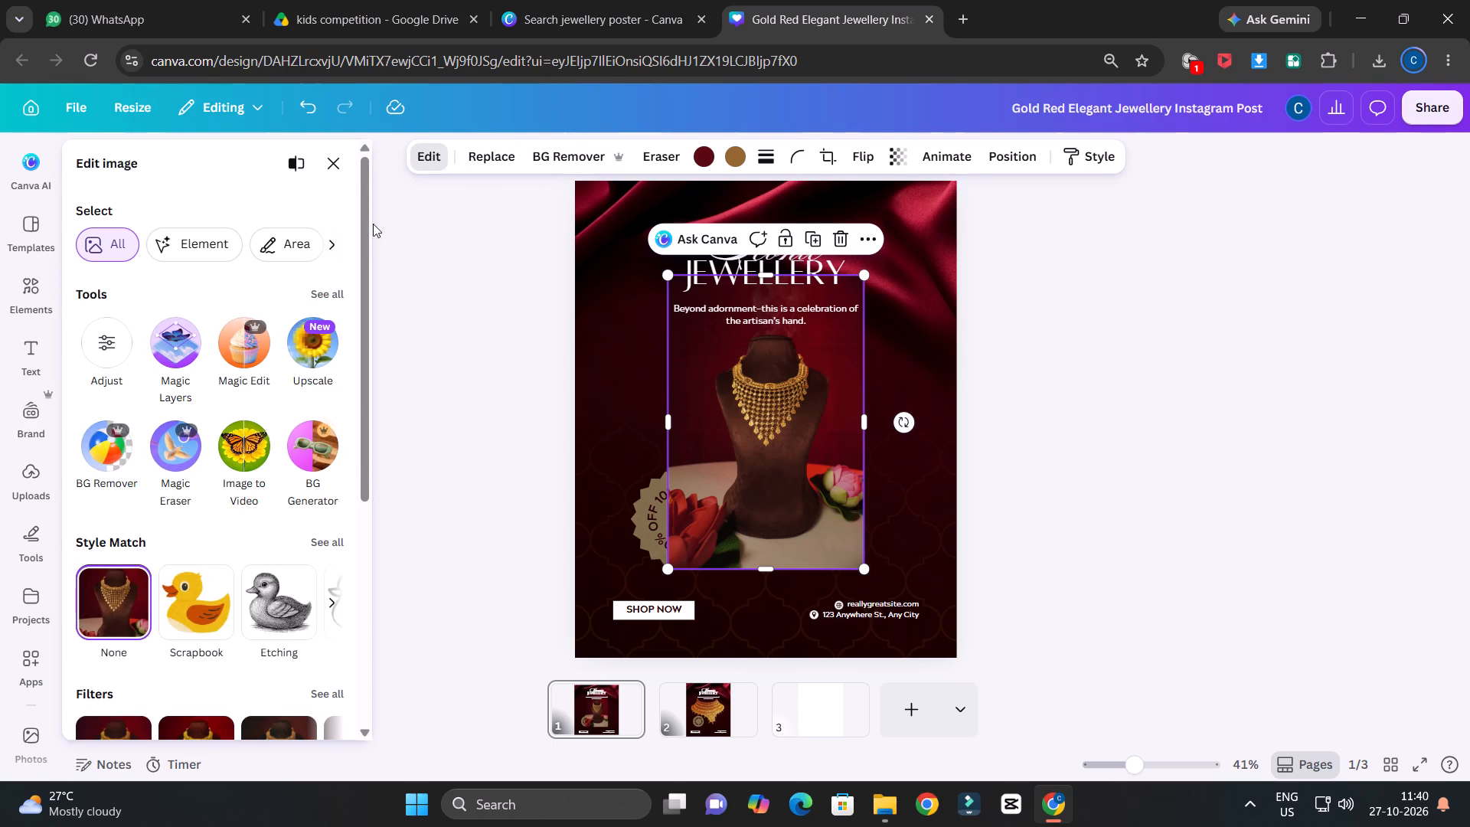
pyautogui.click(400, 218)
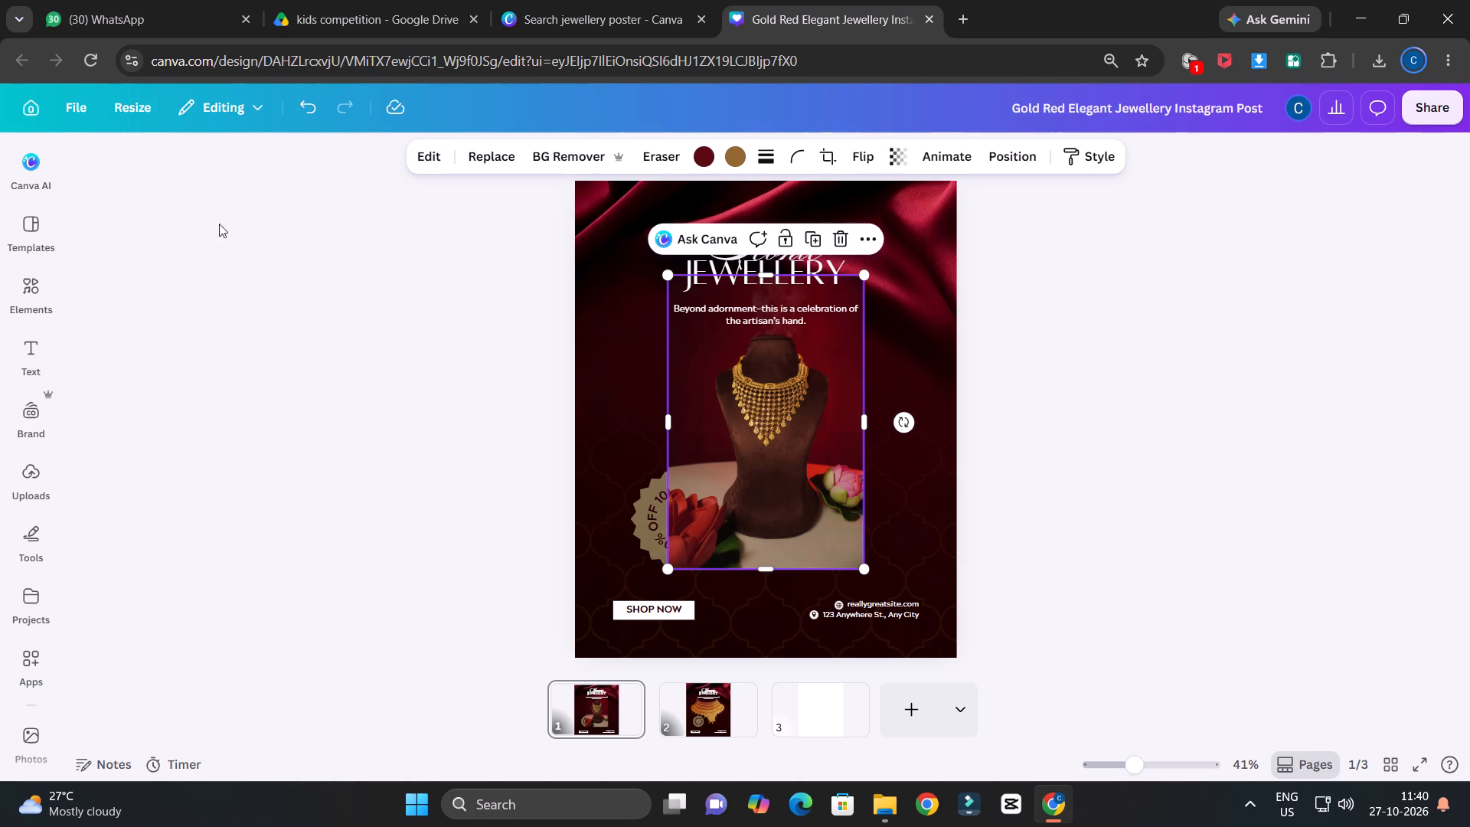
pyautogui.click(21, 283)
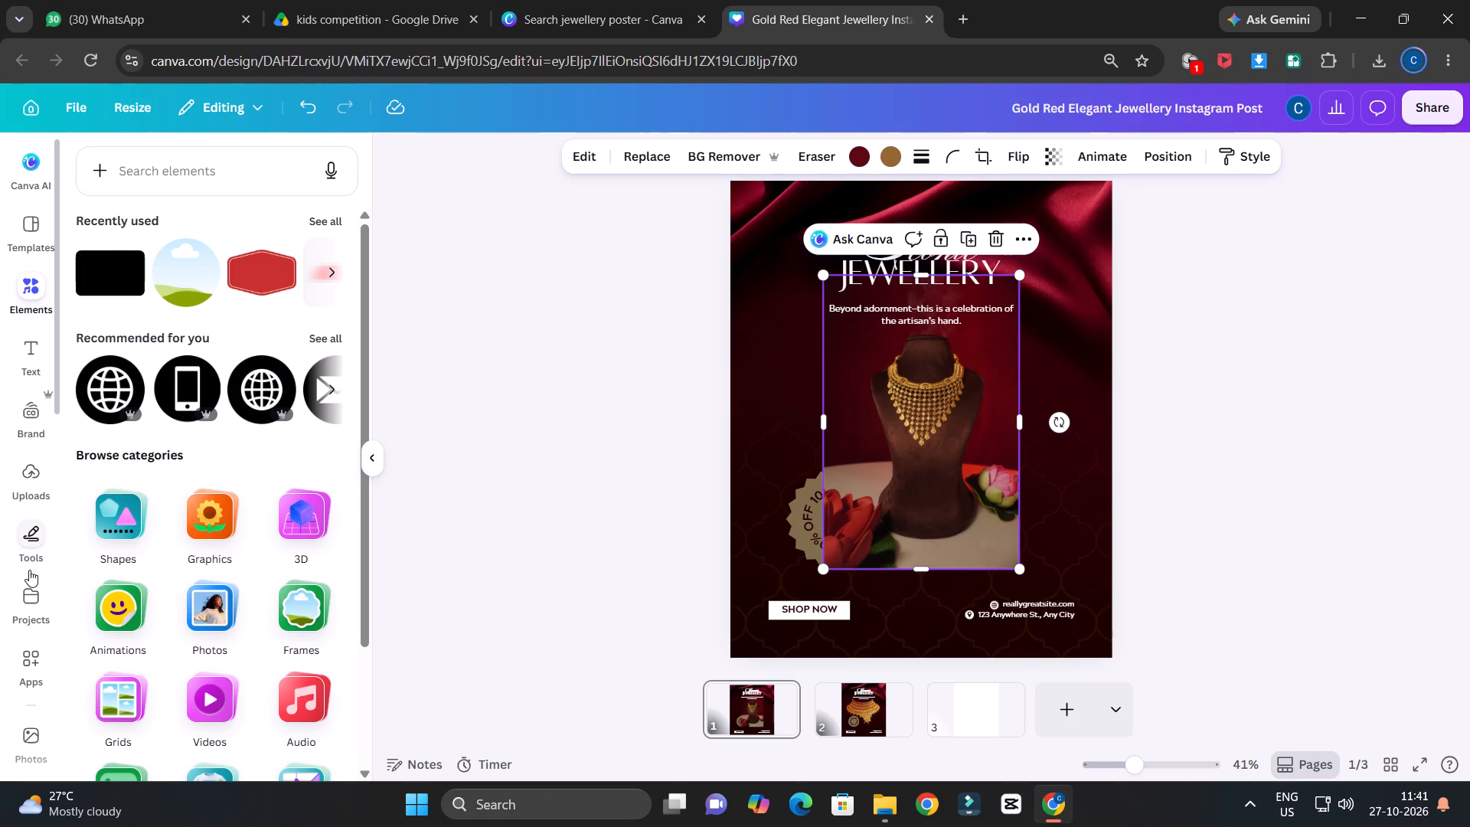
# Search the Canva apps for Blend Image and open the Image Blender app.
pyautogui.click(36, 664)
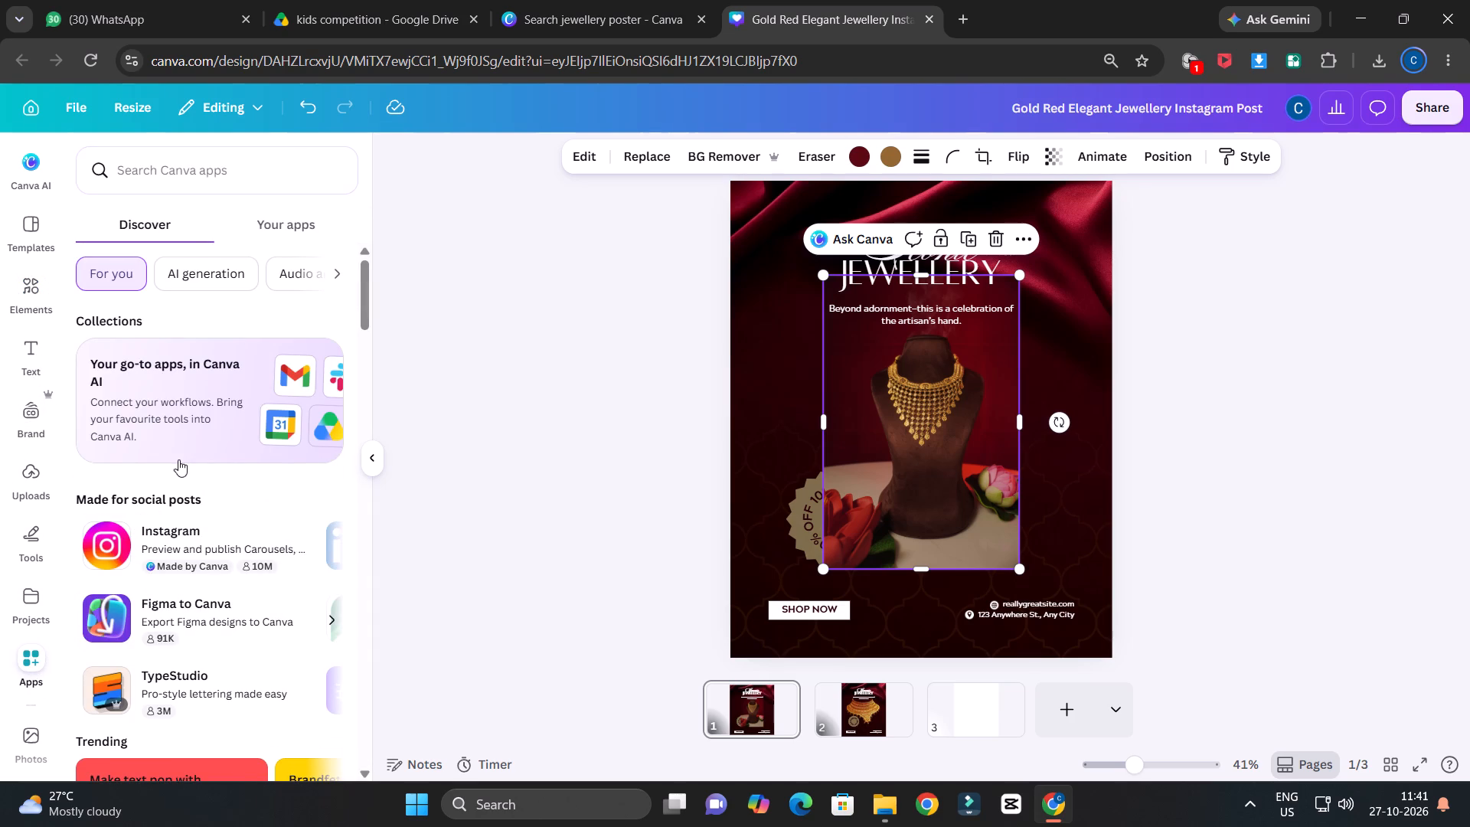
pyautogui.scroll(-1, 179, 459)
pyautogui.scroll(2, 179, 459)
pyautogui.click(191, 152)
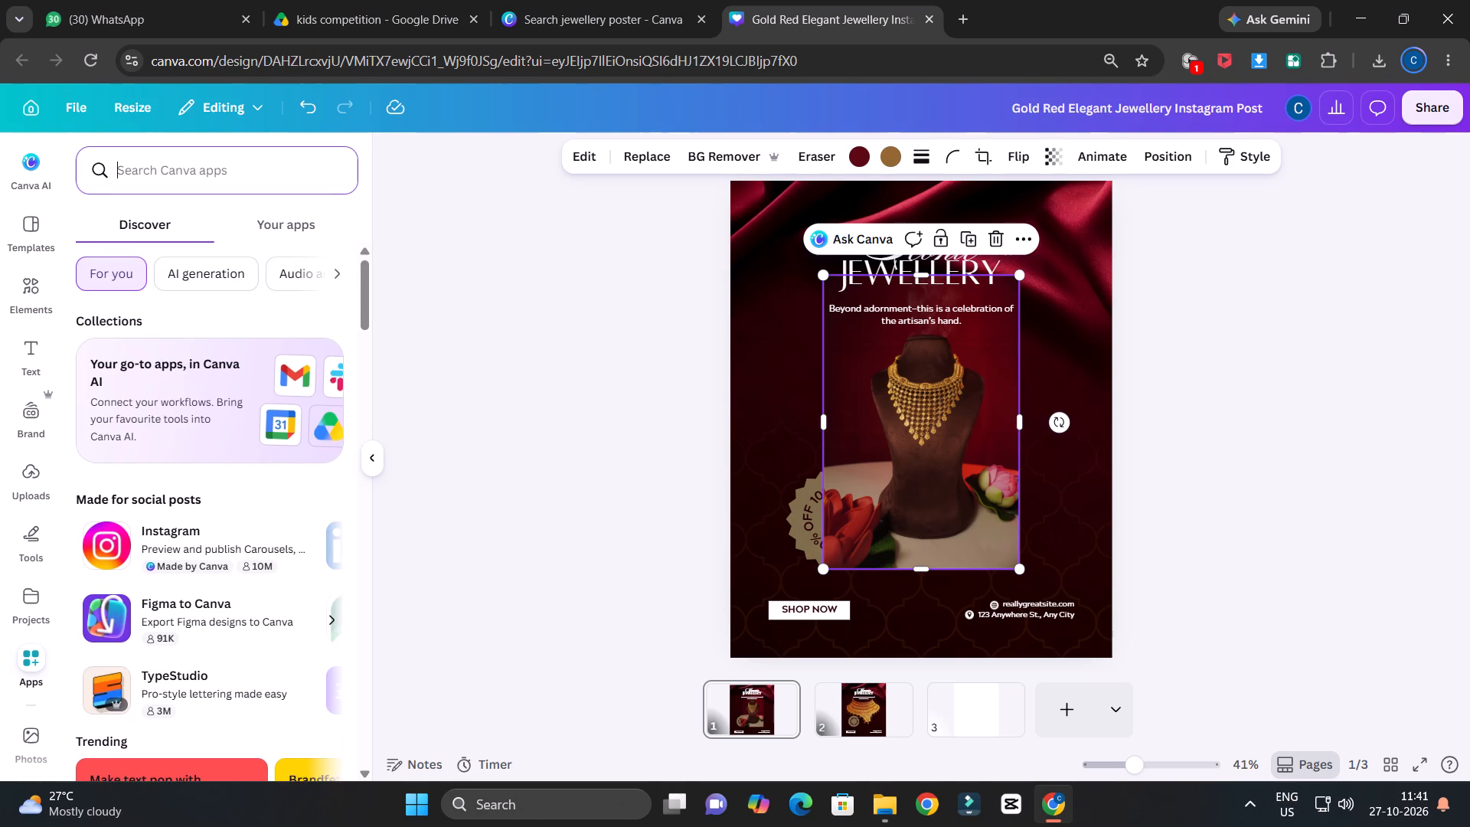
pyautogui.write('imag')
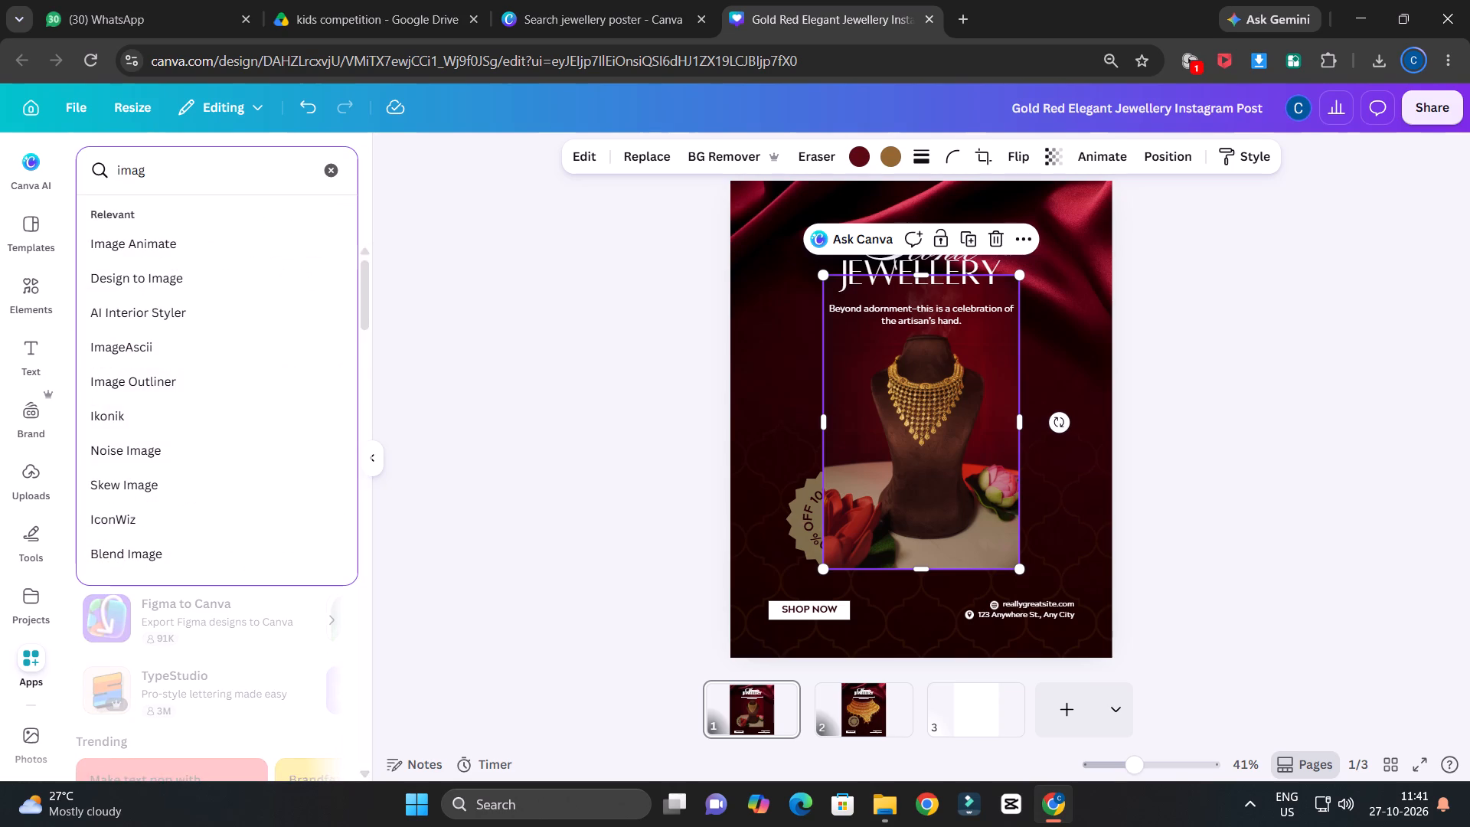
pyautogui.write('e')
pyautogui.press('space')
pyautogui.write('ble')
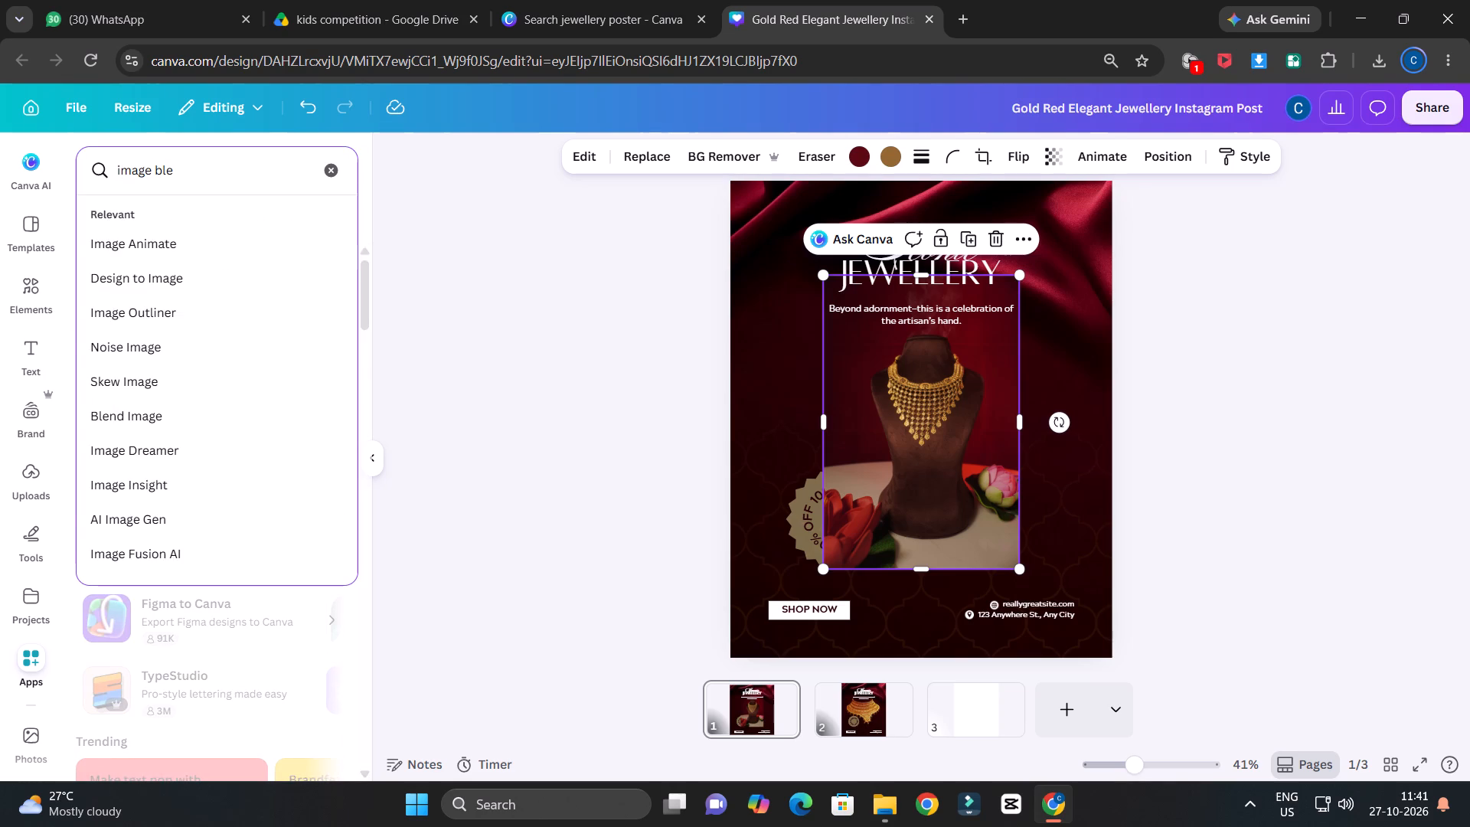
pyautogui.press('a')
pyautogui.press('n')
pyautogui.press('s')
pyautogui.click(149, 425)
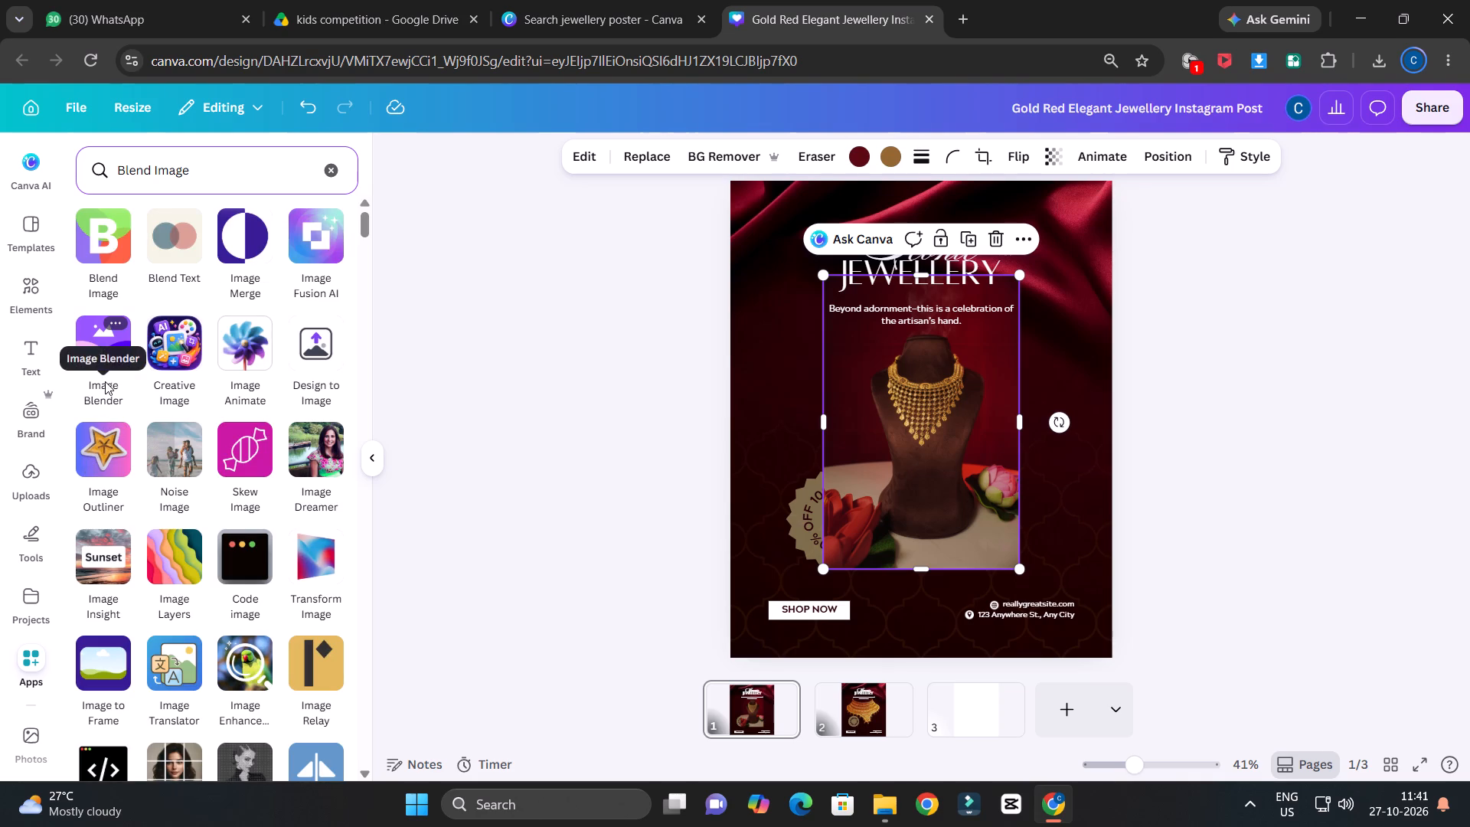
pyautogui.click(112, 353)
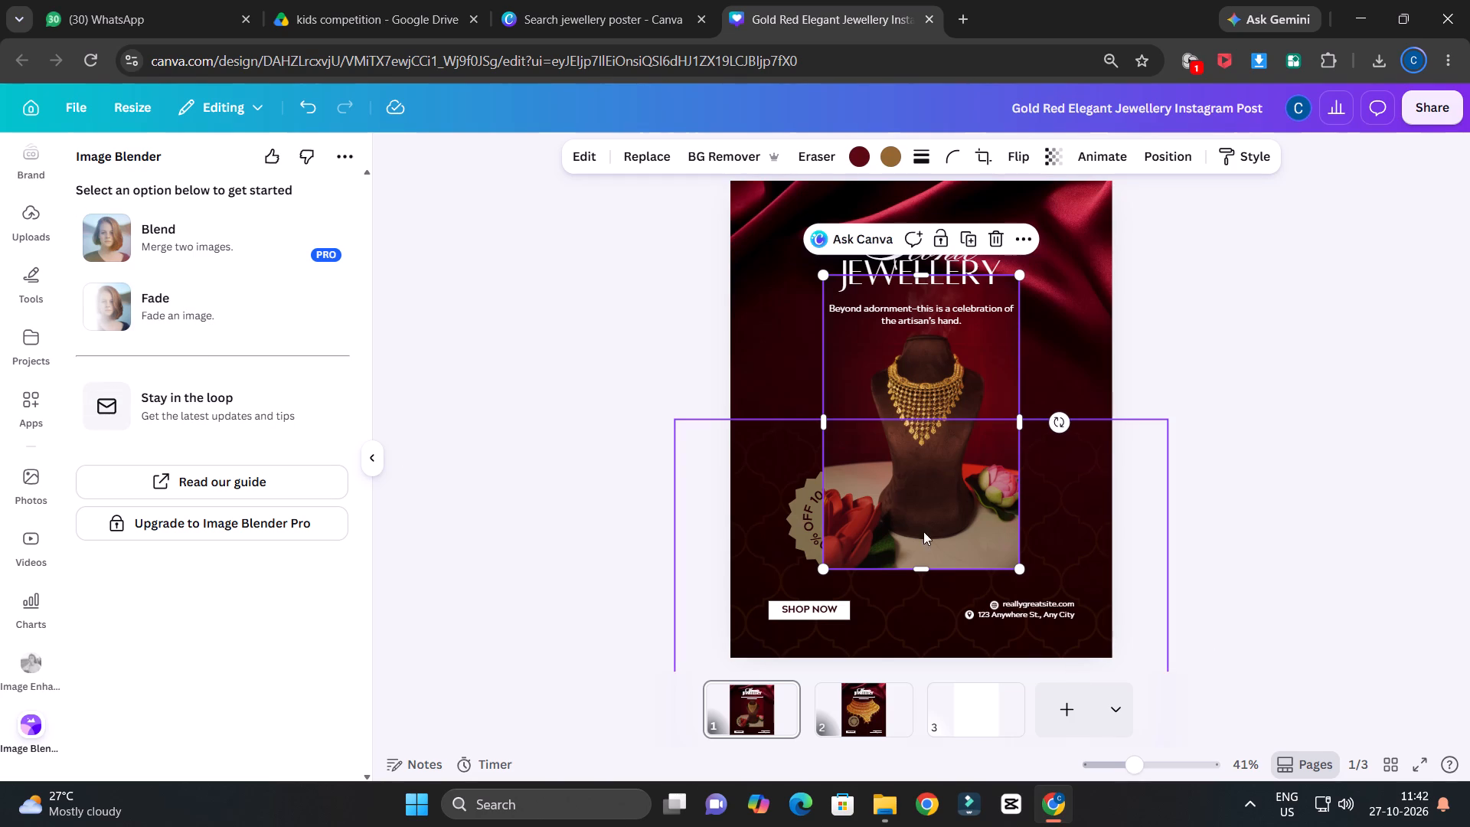
# Enlarge the necklace photo slightly on page 1 and compare it with the original design on page 2.
pyautogui.moveTo(1020, 571); pyautogui.dragTo(1049, 580)
pyautogui.click(860, 710)
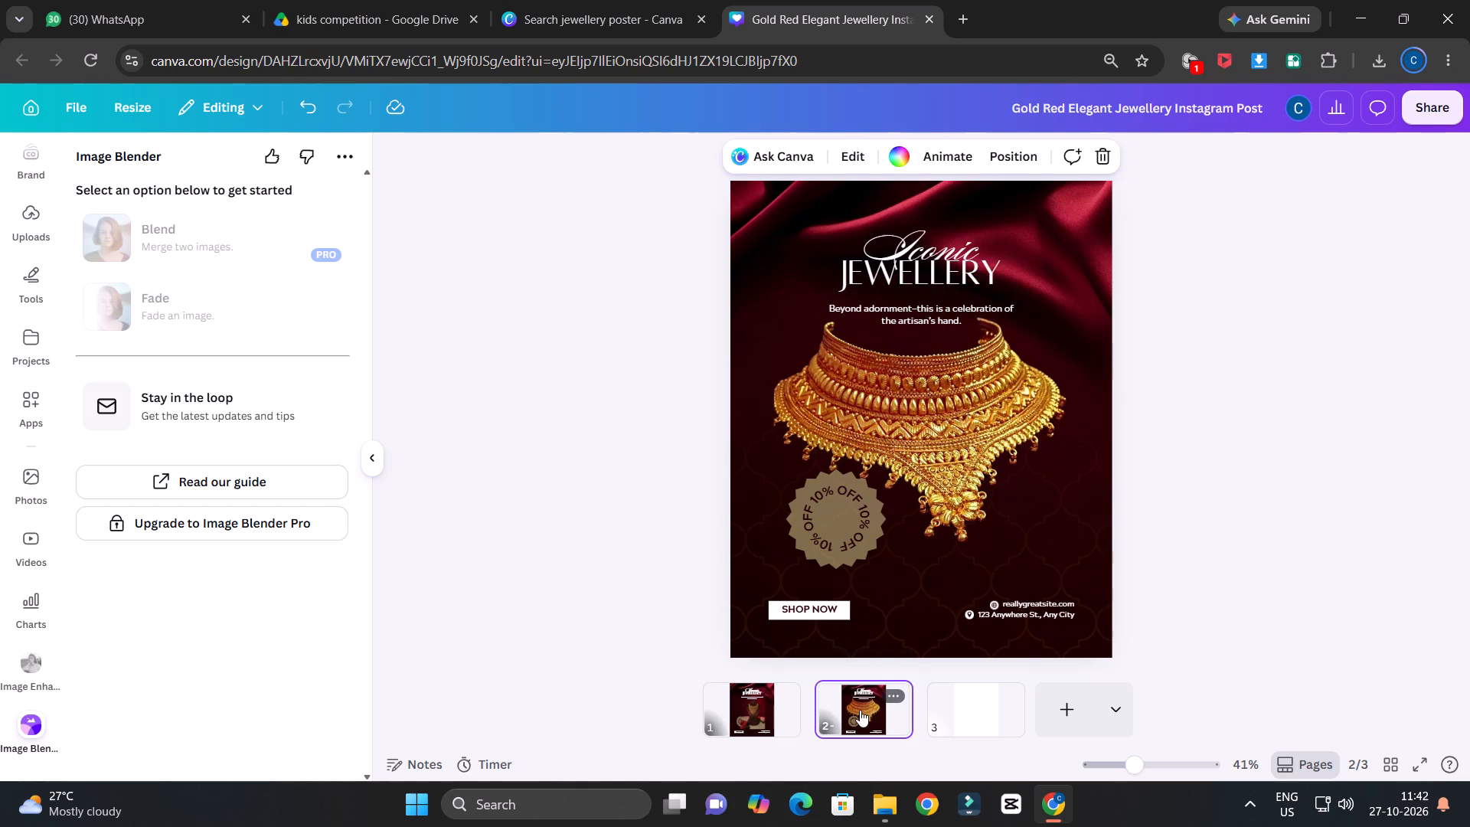
pyautogui.click(763, 704)
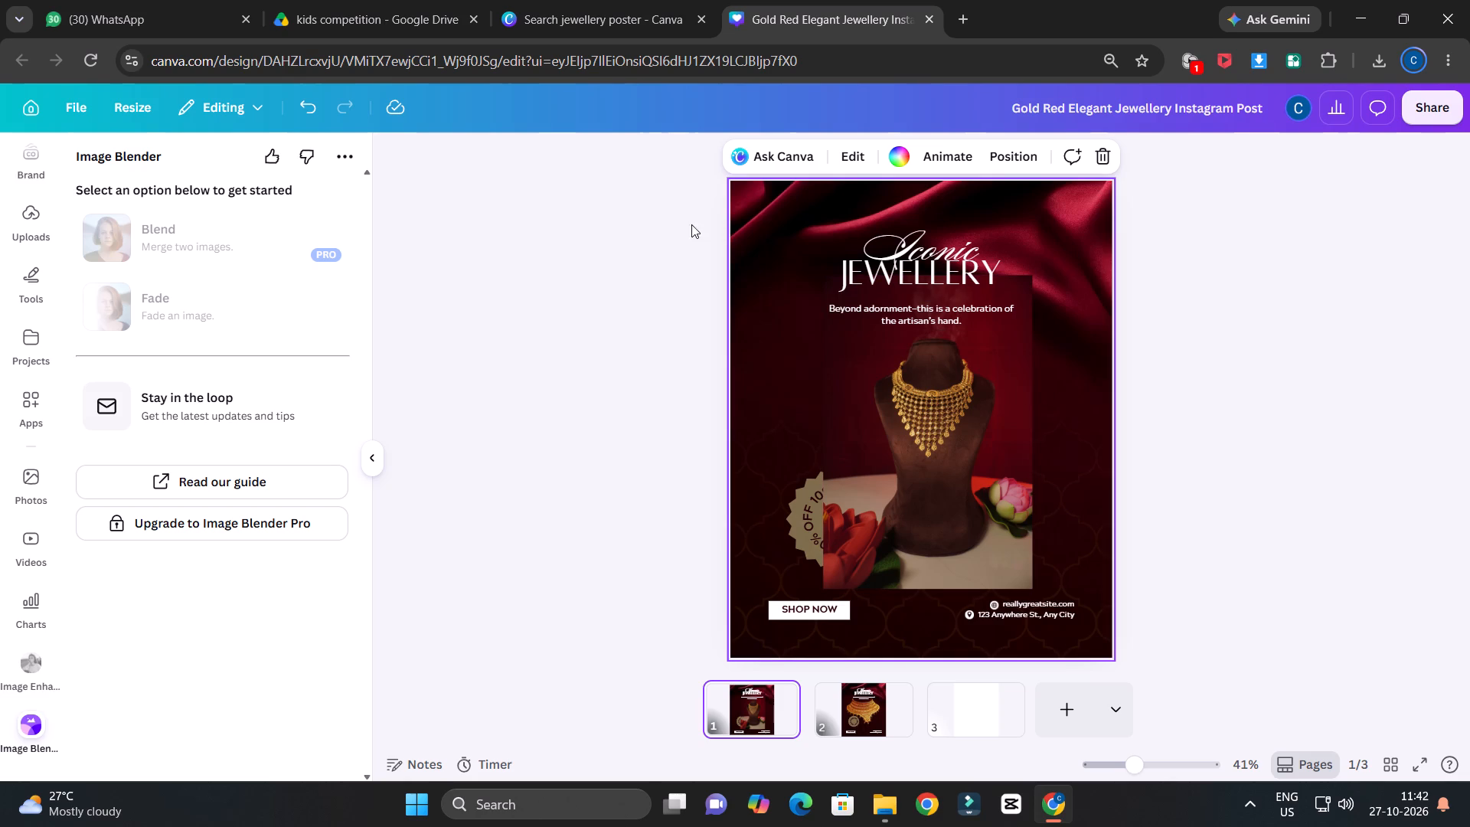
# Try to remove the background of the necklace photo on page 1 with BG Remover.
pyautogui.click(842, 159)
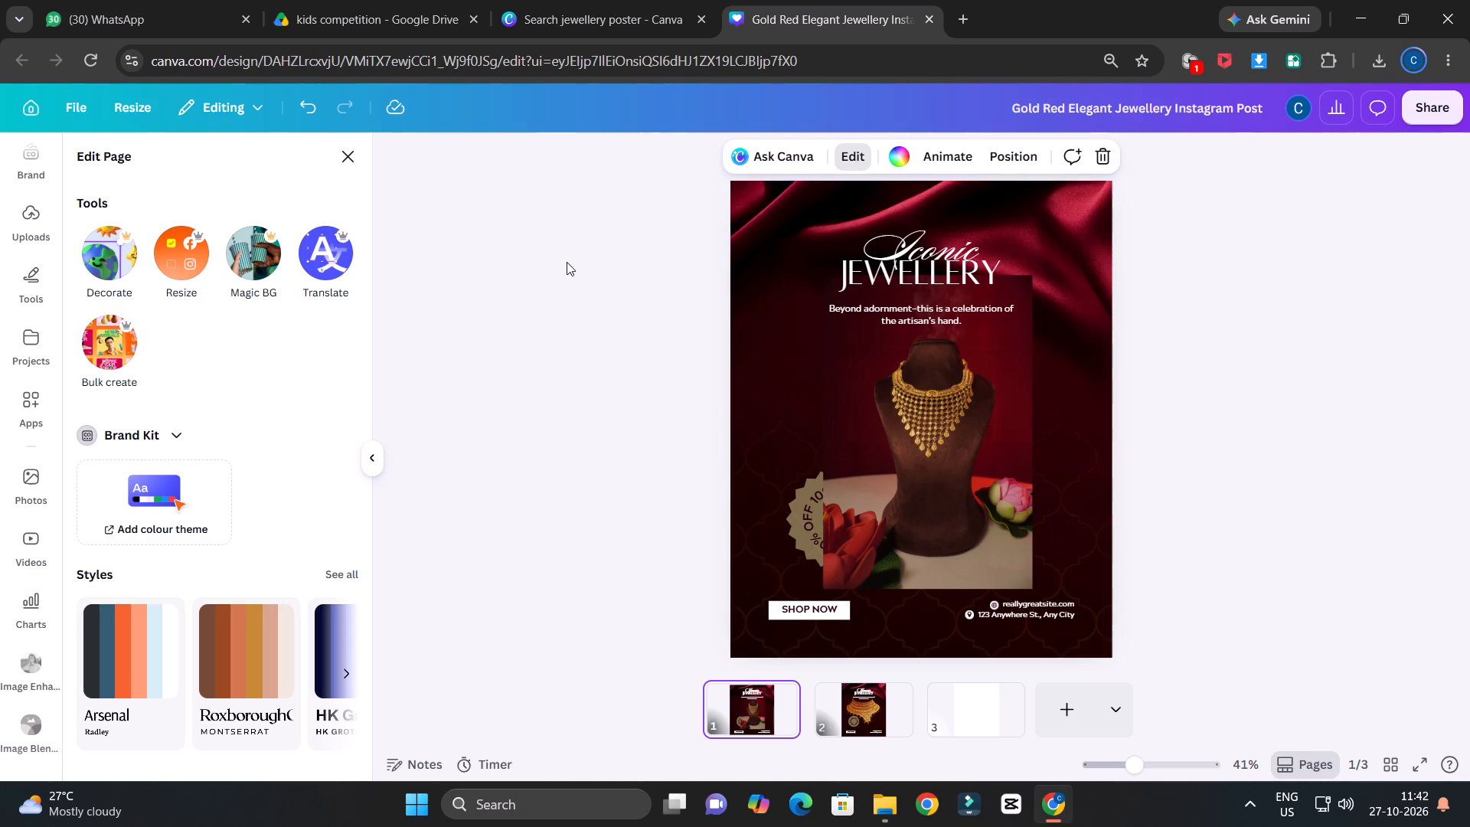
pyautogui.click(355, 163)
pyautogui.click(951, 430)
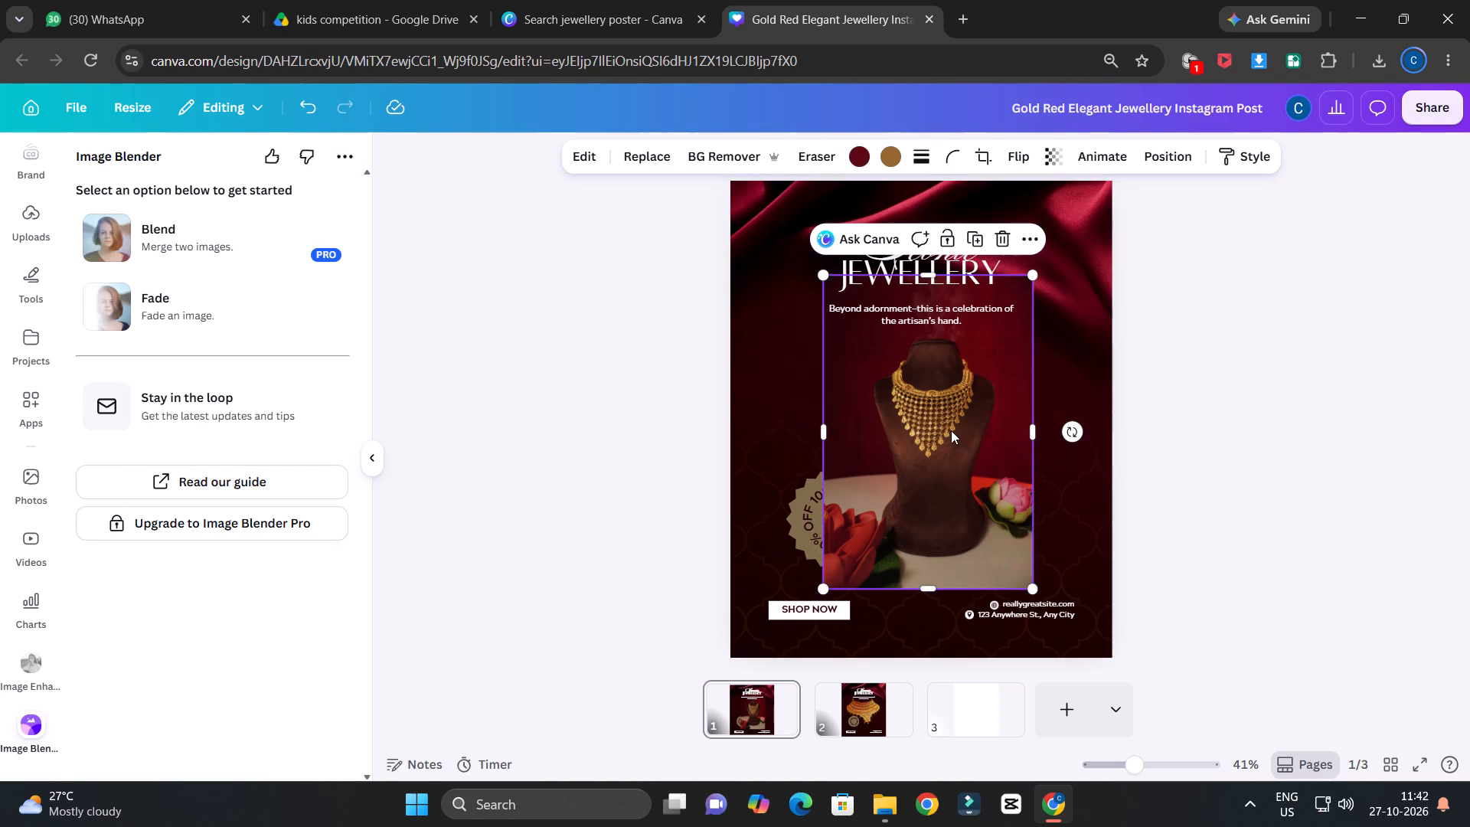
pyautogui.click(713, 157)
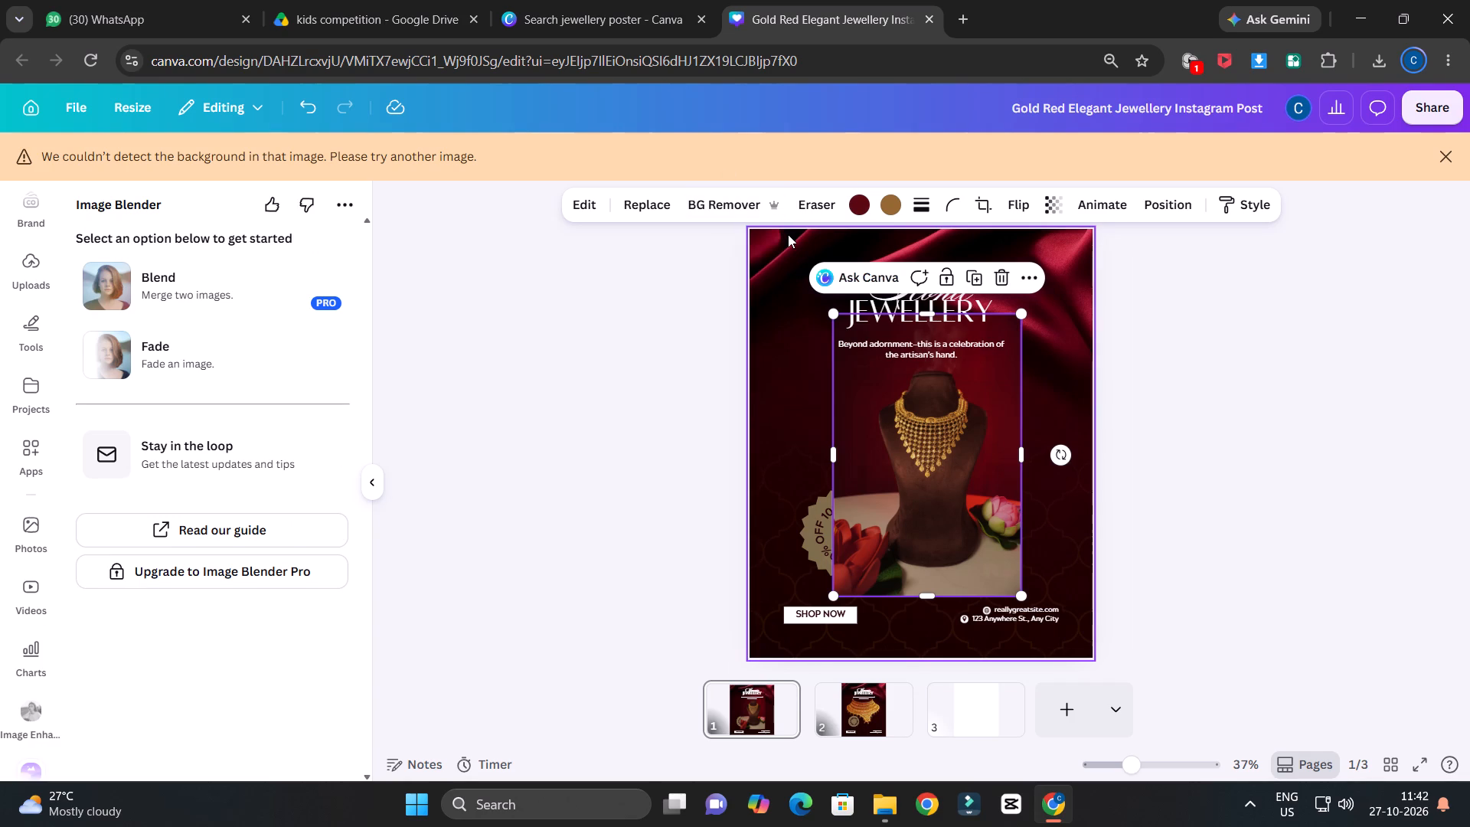
# Move the necklace photo up on page 1 so its upper edge overlaps the Iconic Jewellery heading.
pyautogui.moveTo(926, 407); pyautogui.dragTo(927, 407)
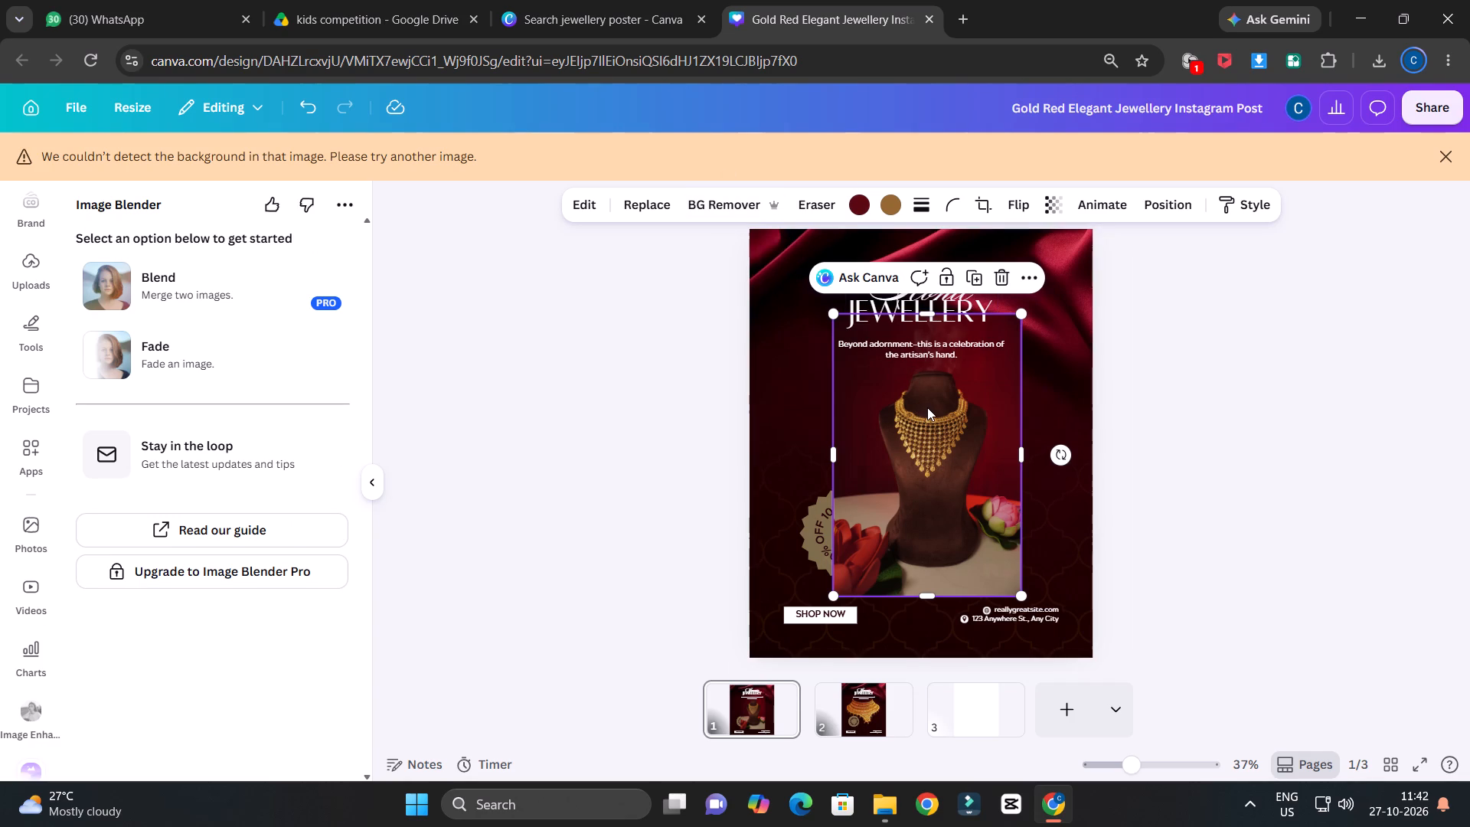
pyautogui.moveTo(927, 407); pyautogui.dragTo(914, 426)
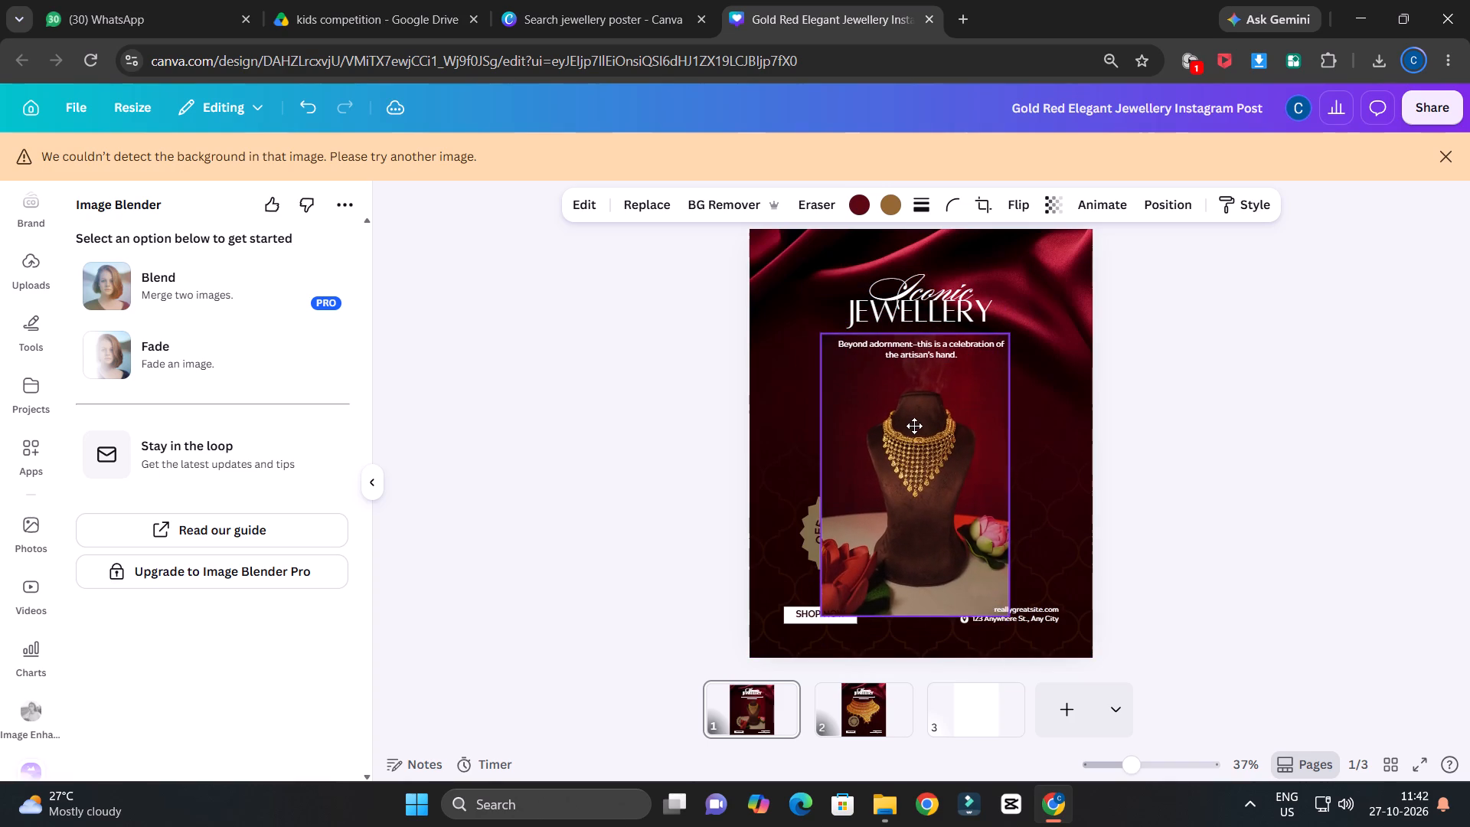
pyautogui.moveTo(914, 426); pyautogui.dragTo(925, 362)
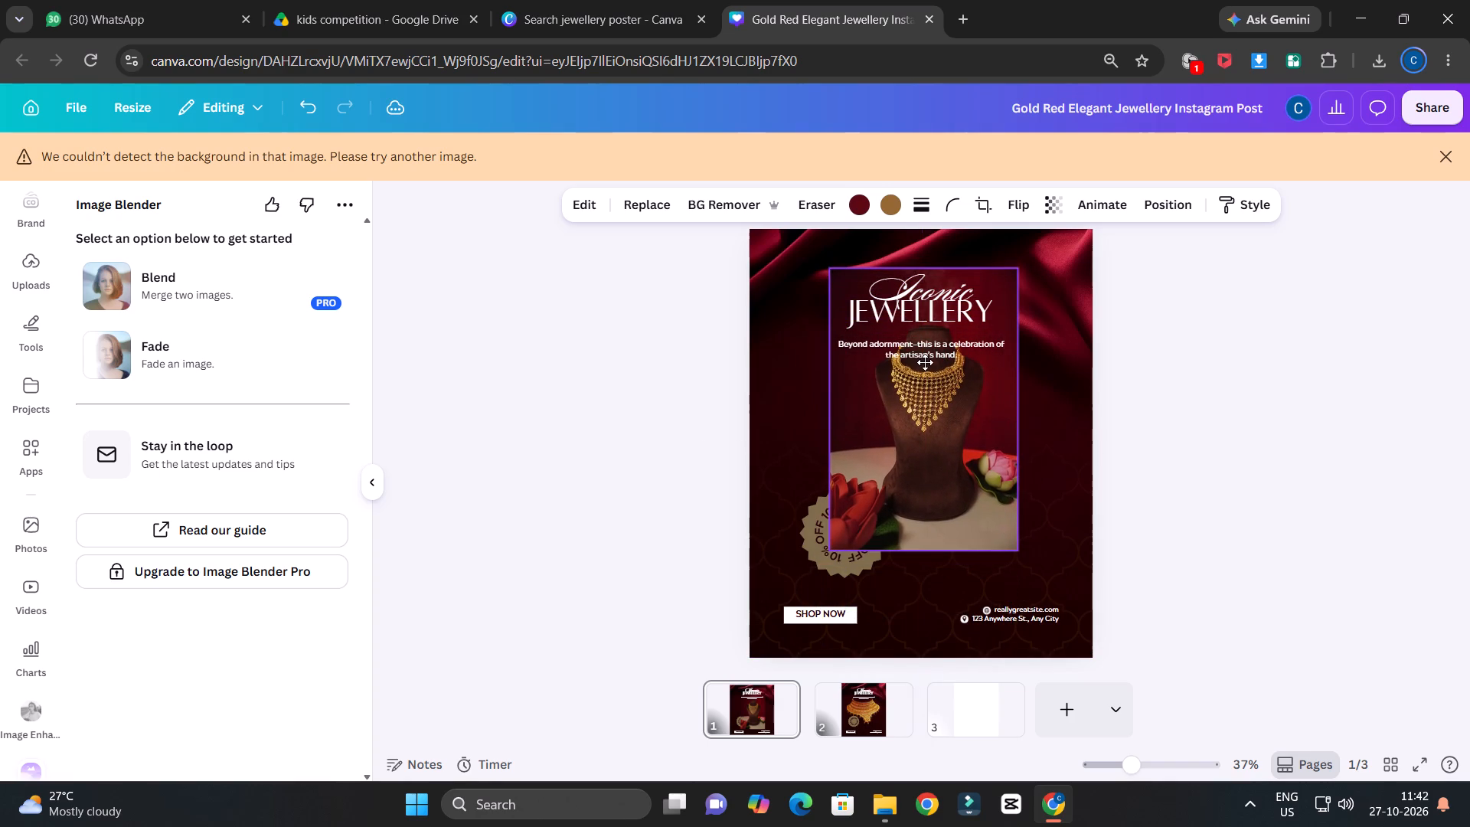
pyautogui.moveTo(925, 362); pyautogui.dragTo(916, 378)
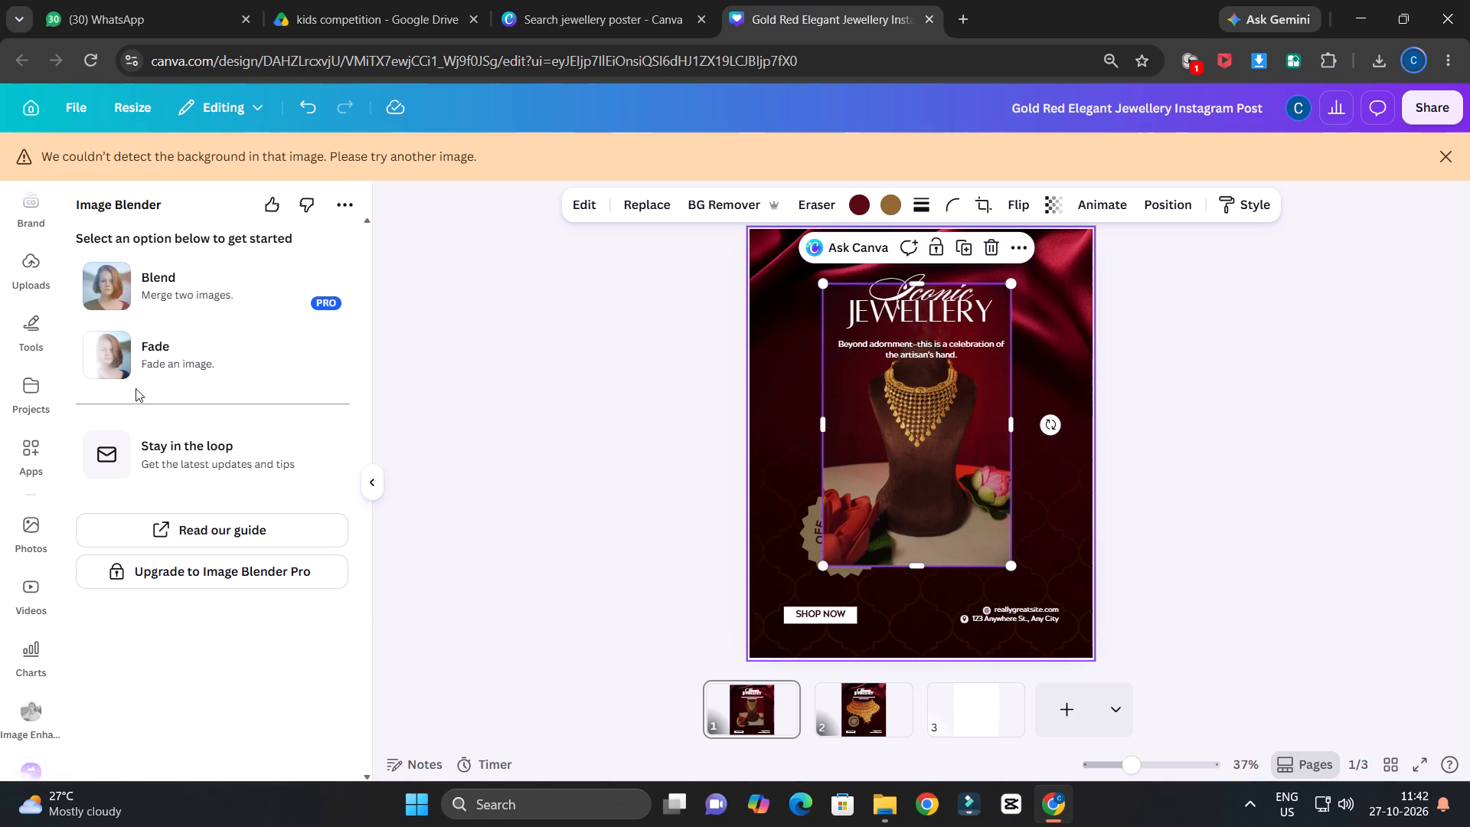
# Search the Canva apps for Image Eraser and open it with the necklace photo selected.
pyautogui.scroll(-3, 78, 633)
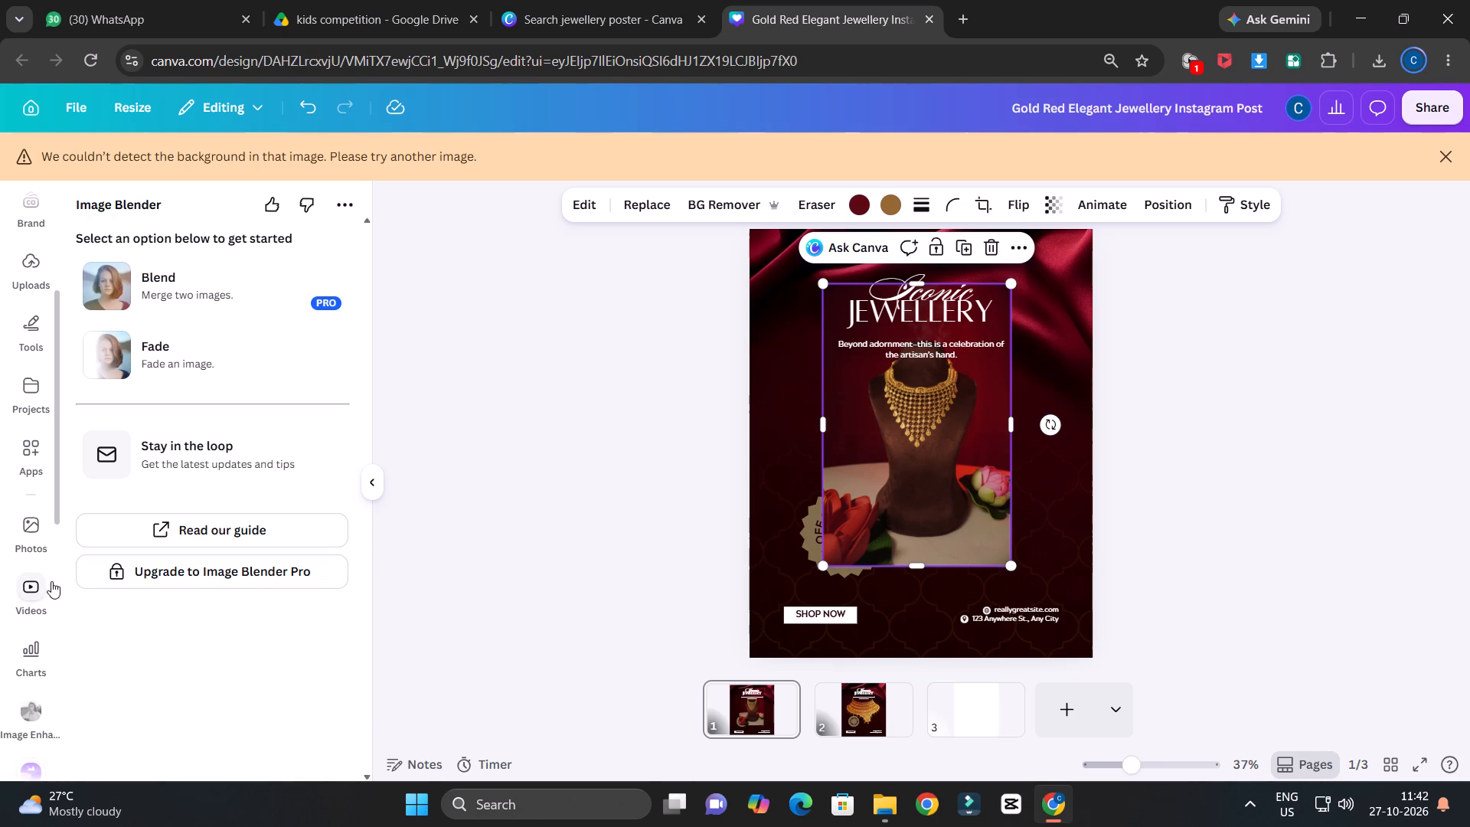
pyautogui.scroll(7, 3, 363)
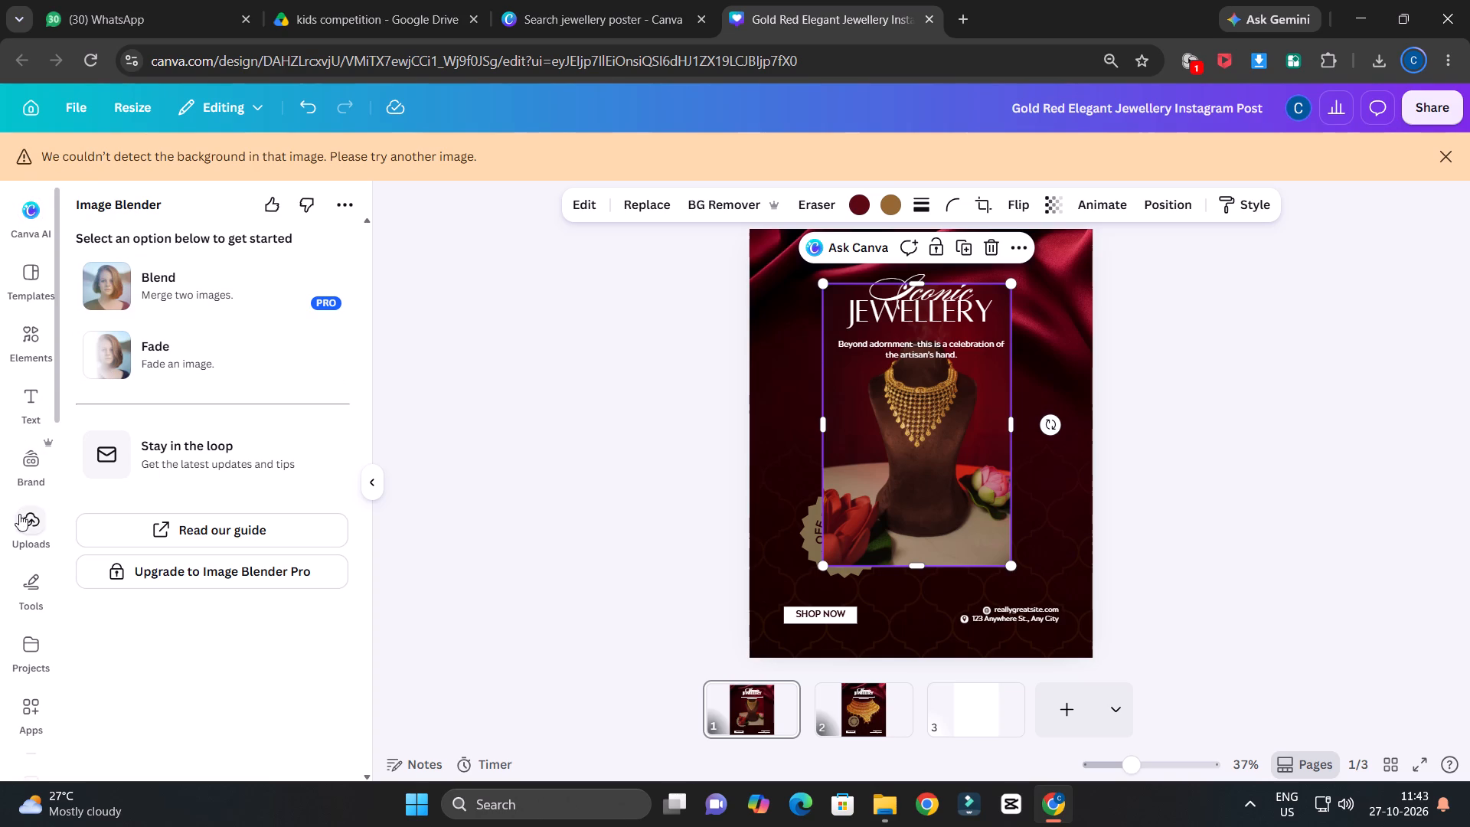
pyautogui.click(29, 706)
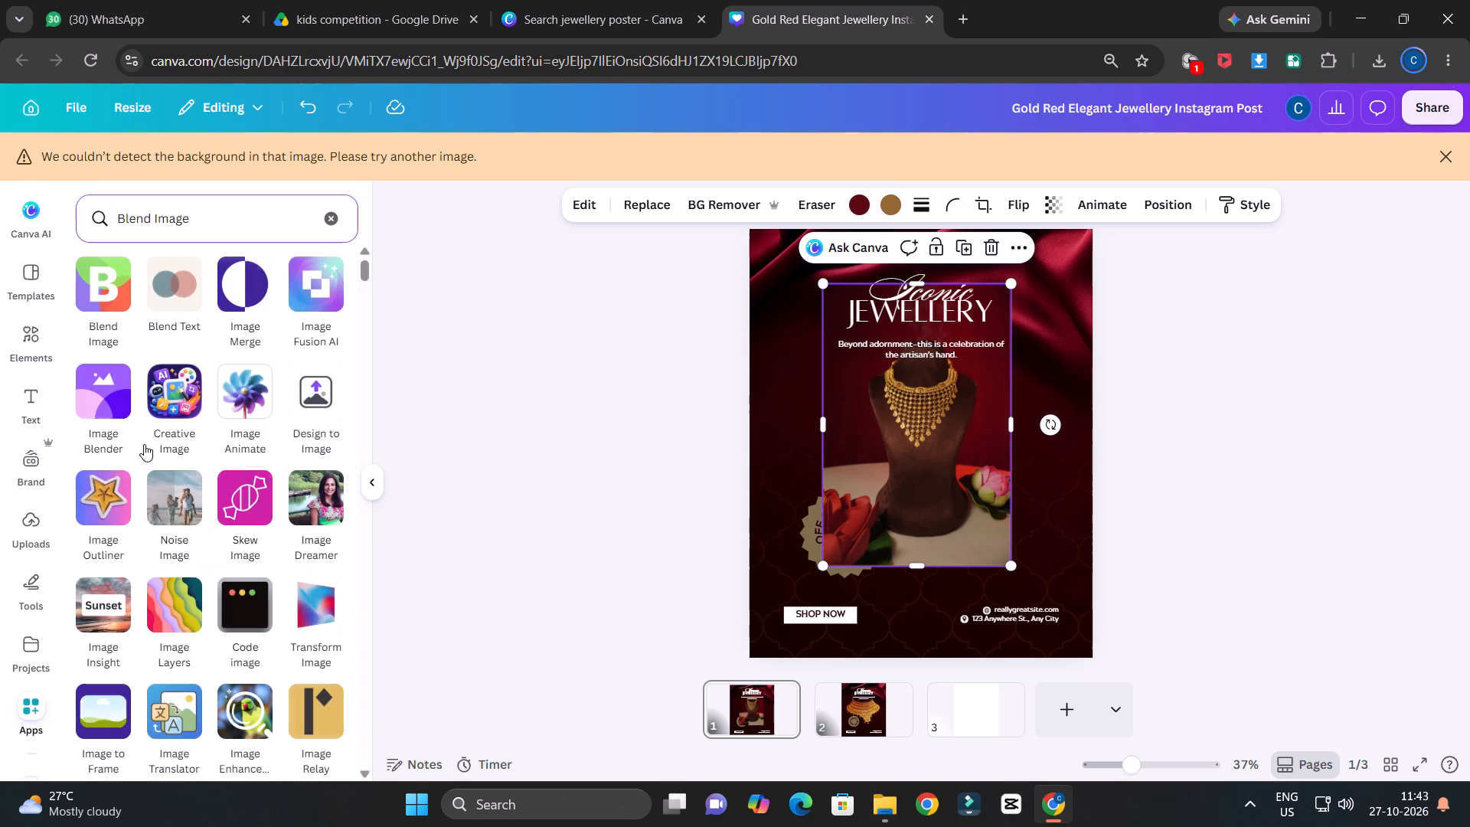
pyautogui.click(185, 214)
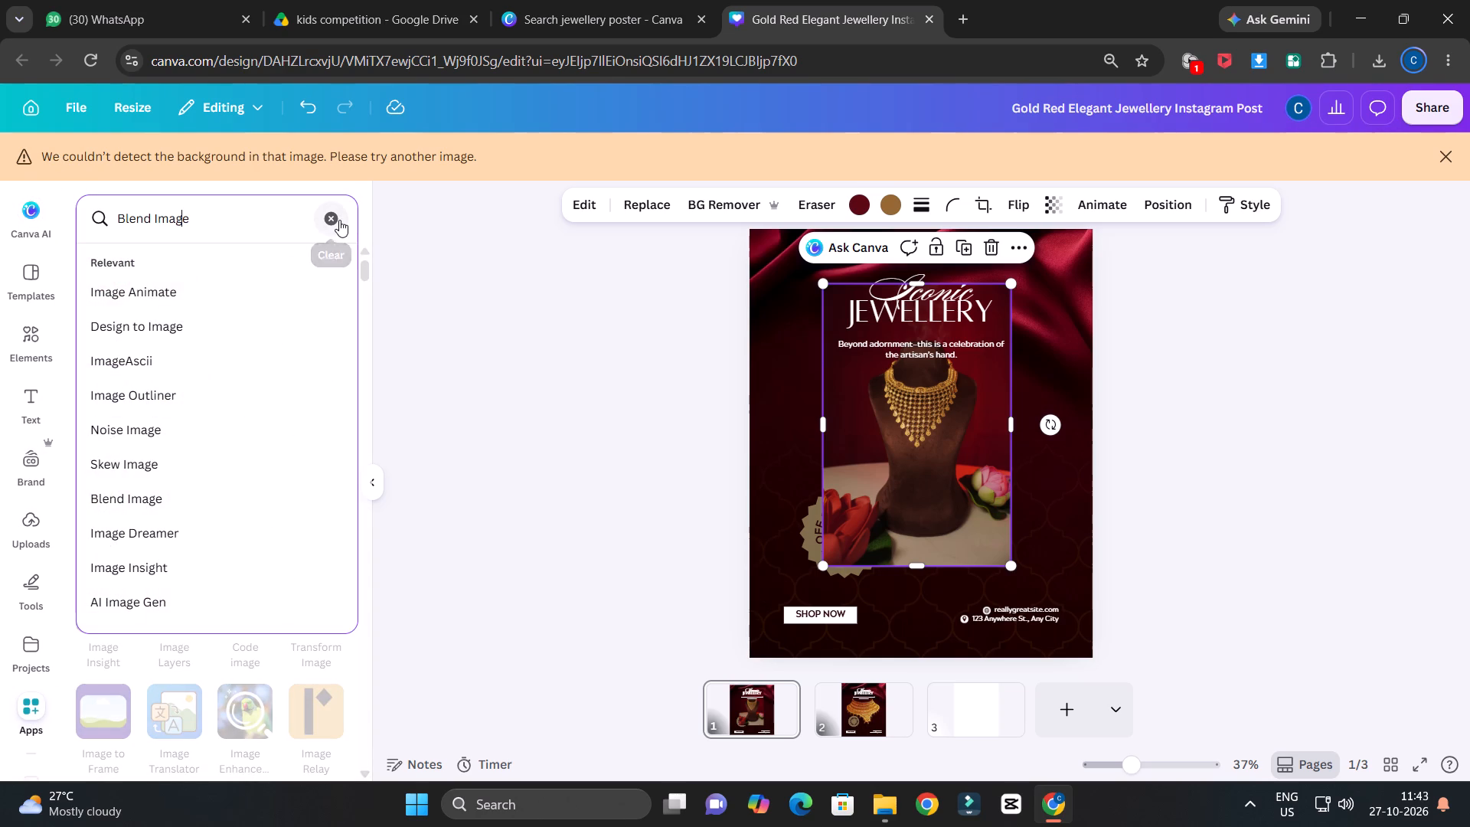
pyautogui.click(339, 220)
pyautogui.click(186, 218)
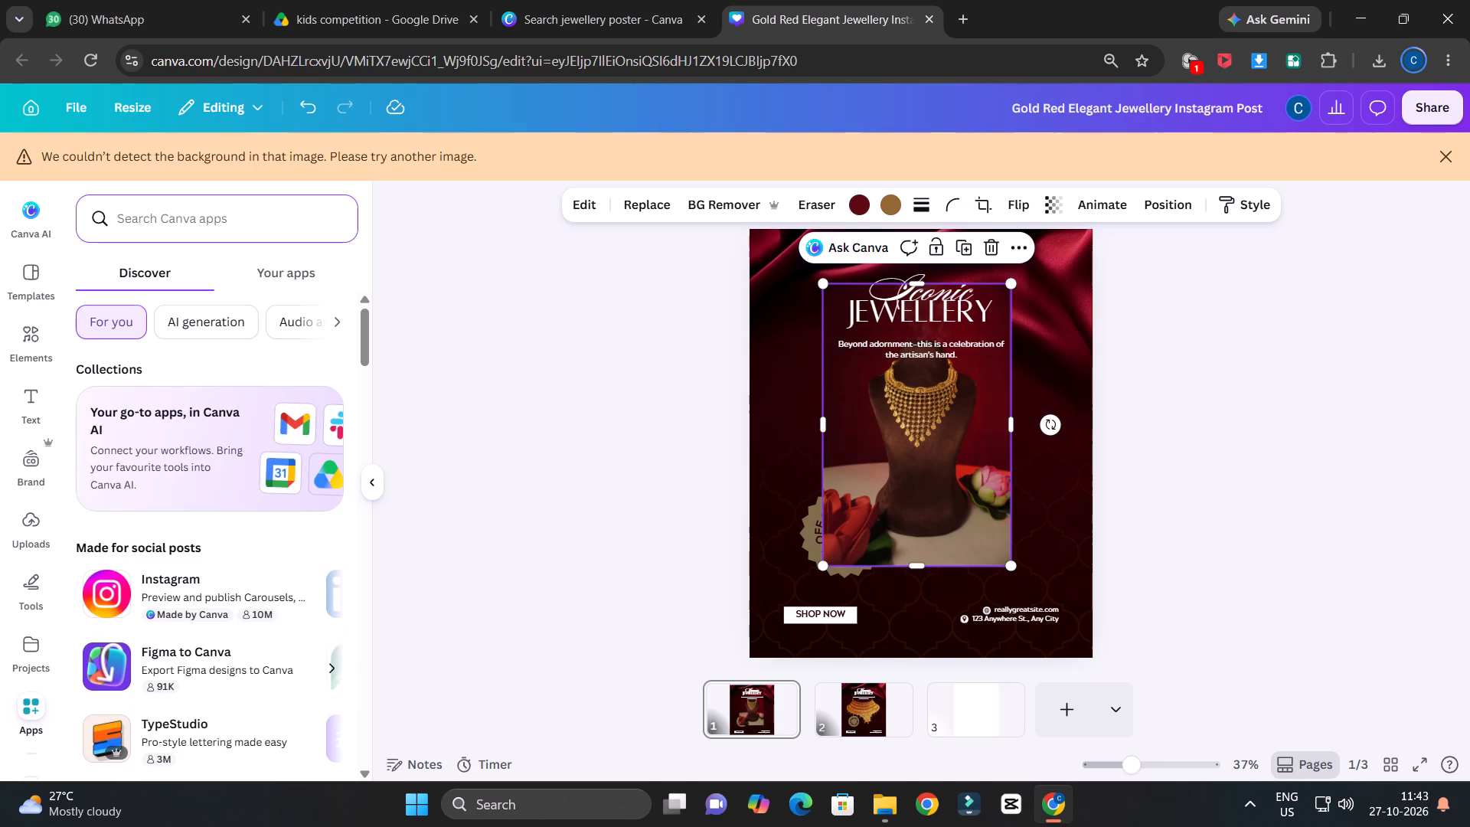
pyautogui.press('e')
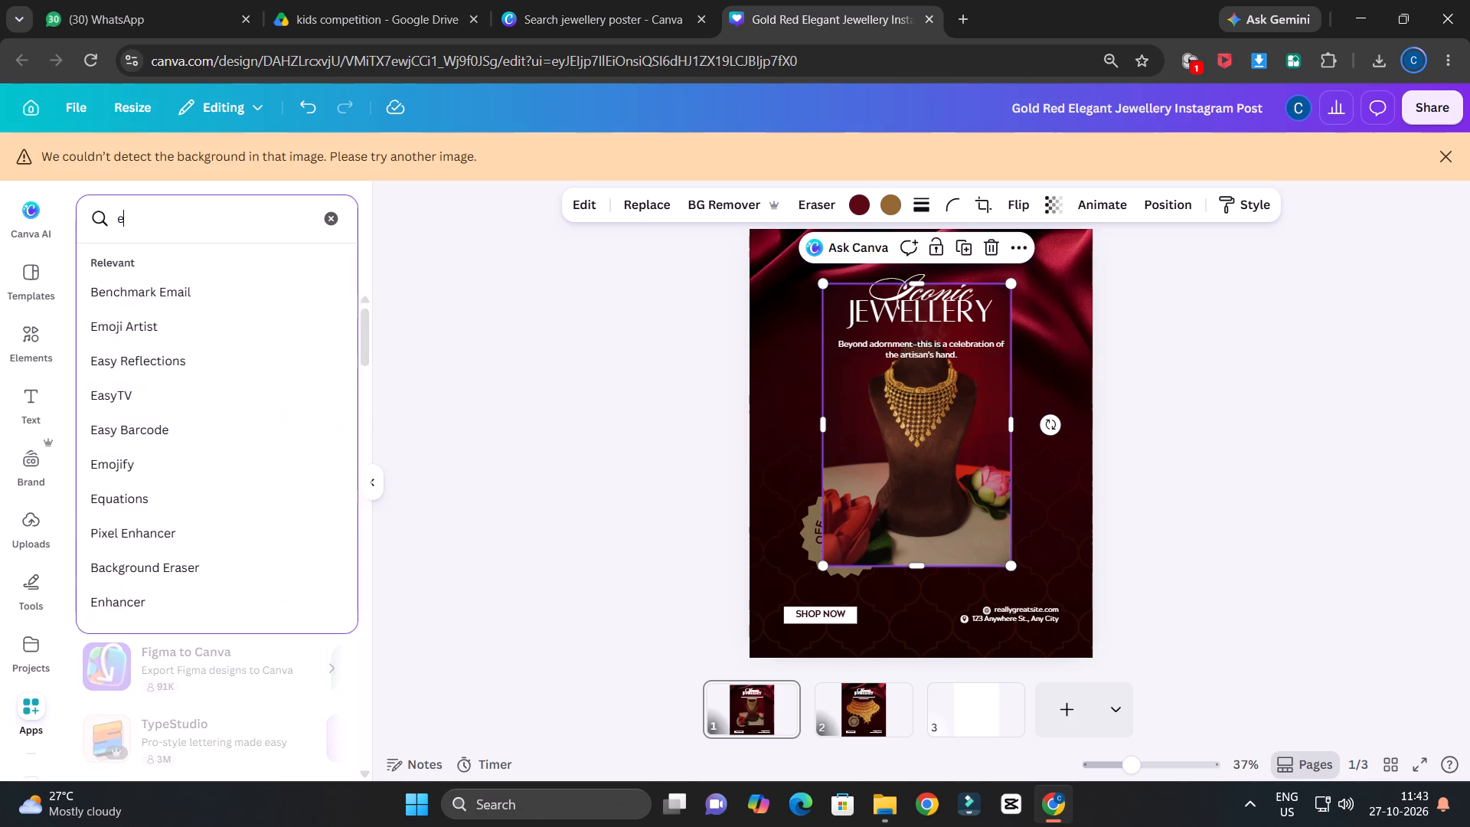
pyautogui.press('r')
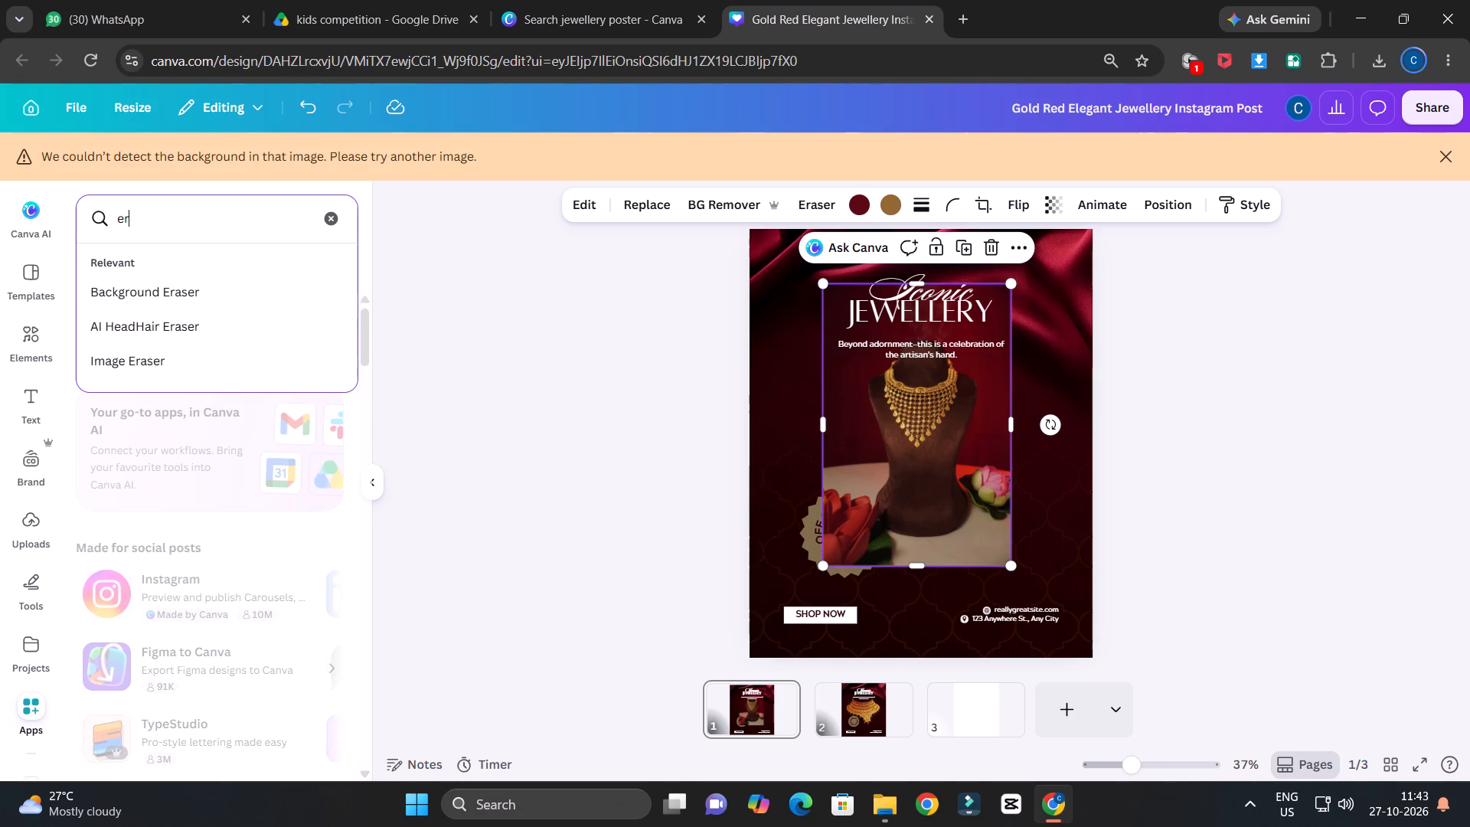
pyautogui.press('s')
pyautogui.press('BackSpace')
pyautogui.press('a')
pyautogui.click(139, 357)
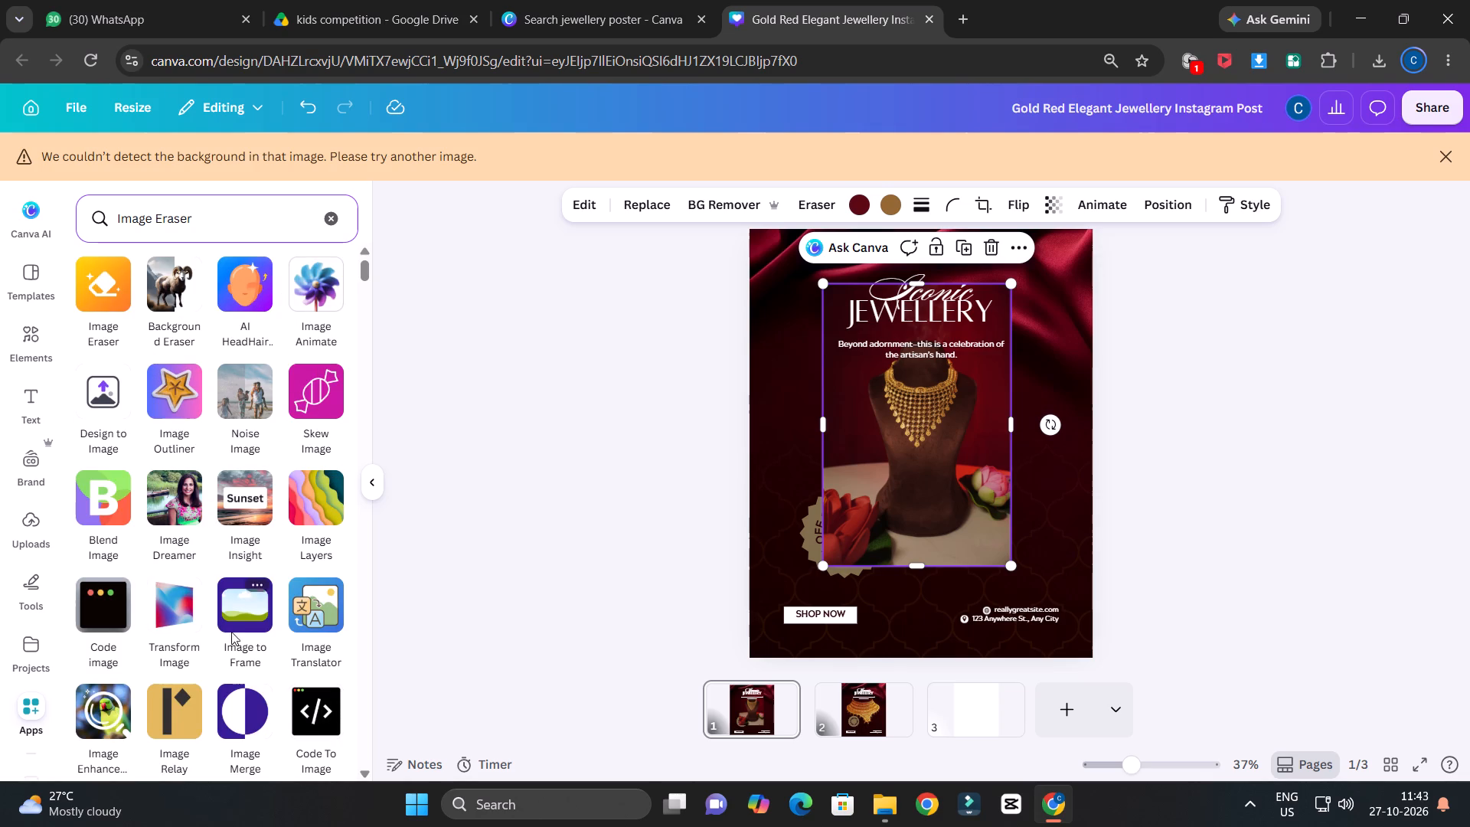
pyautogui.click(104, 291)
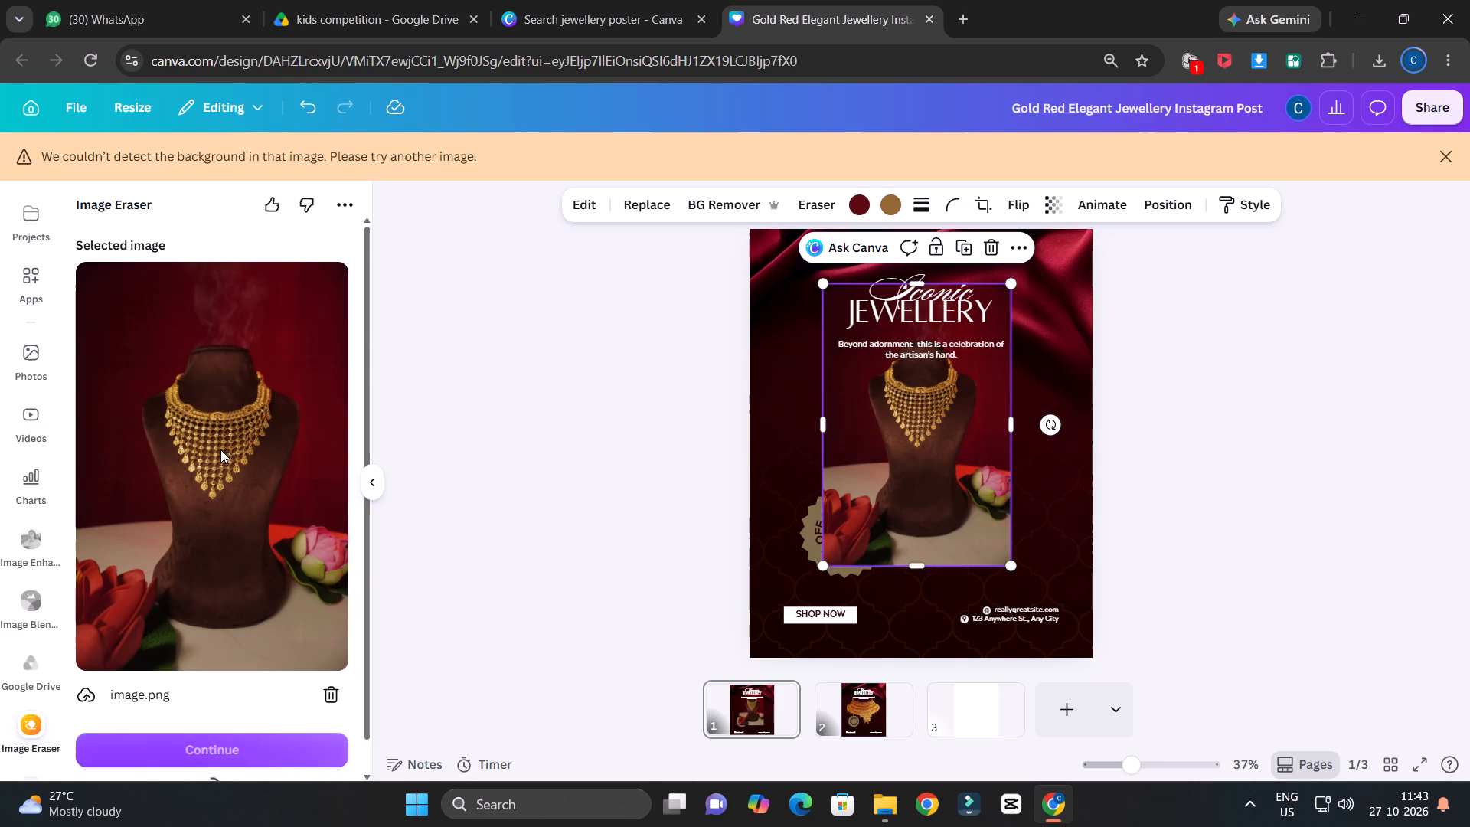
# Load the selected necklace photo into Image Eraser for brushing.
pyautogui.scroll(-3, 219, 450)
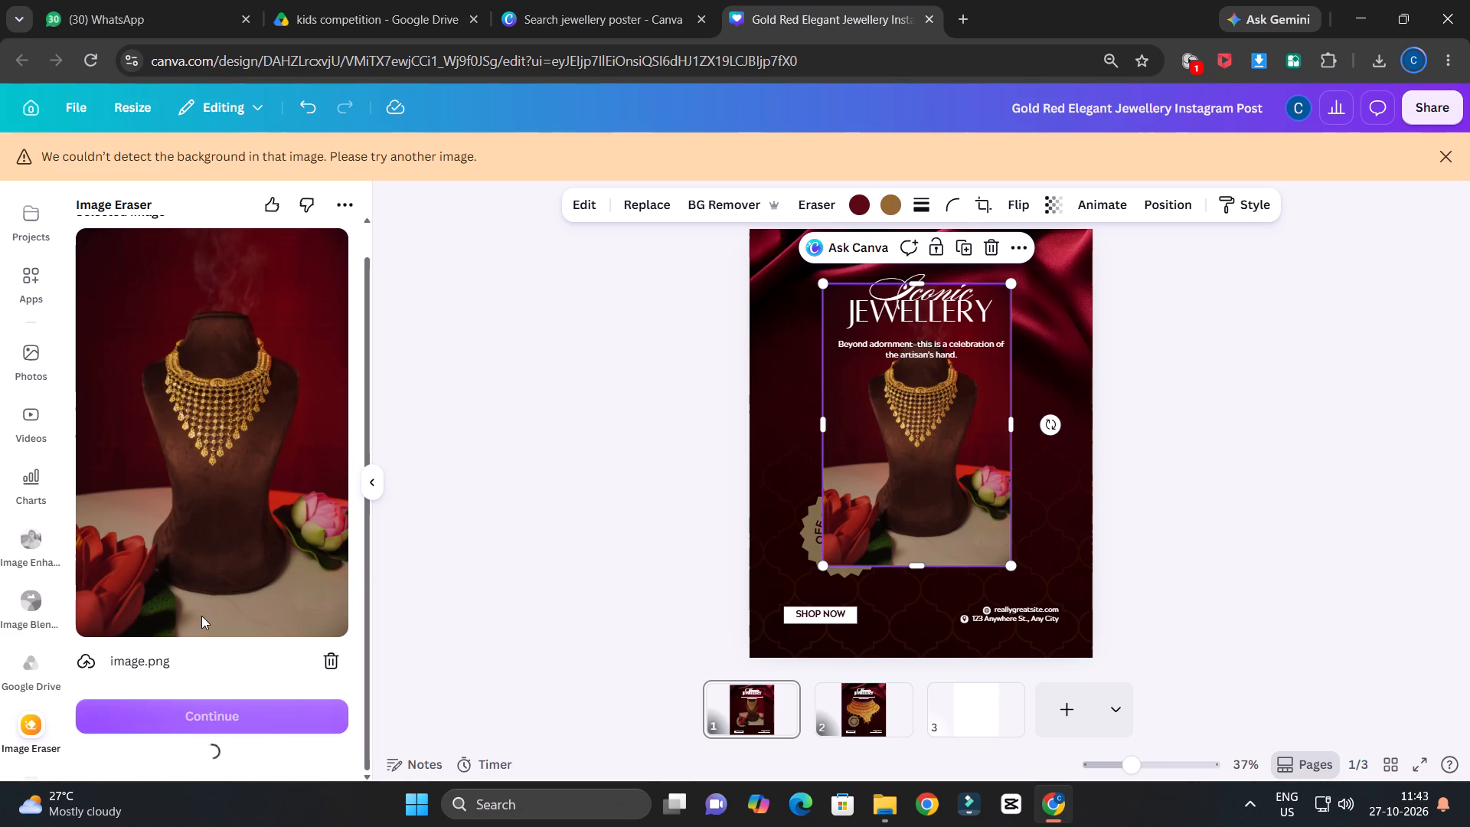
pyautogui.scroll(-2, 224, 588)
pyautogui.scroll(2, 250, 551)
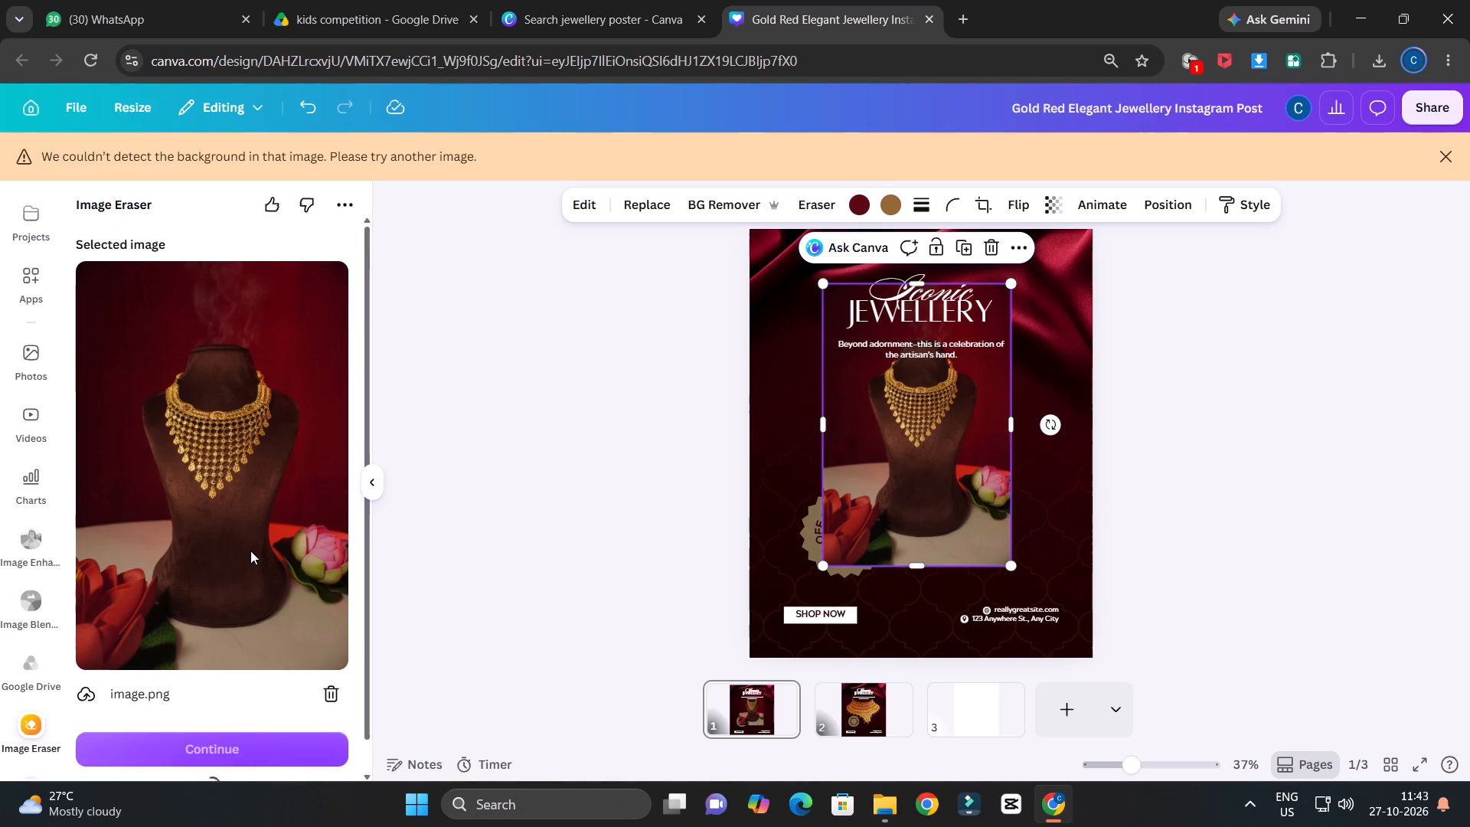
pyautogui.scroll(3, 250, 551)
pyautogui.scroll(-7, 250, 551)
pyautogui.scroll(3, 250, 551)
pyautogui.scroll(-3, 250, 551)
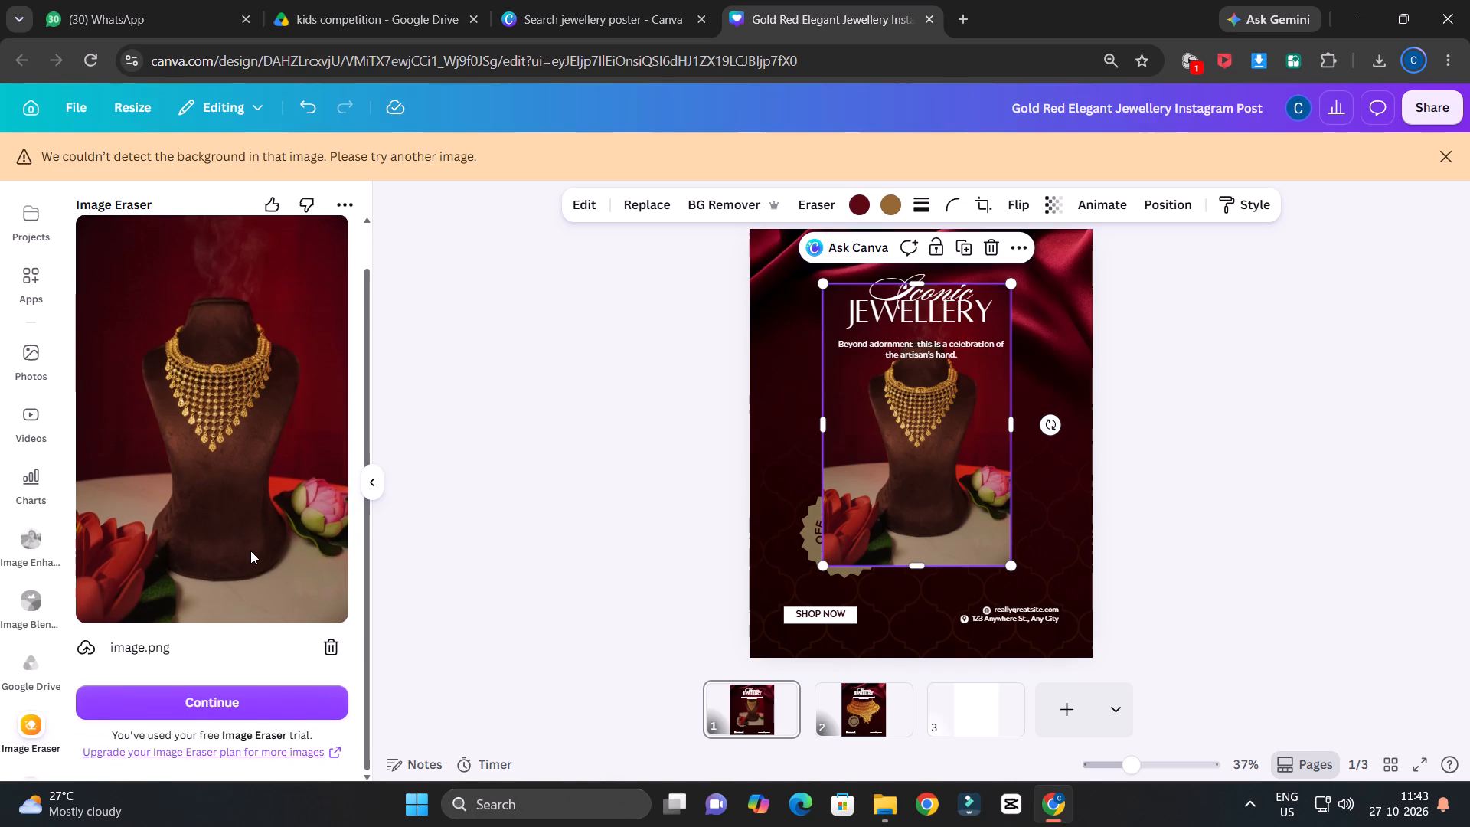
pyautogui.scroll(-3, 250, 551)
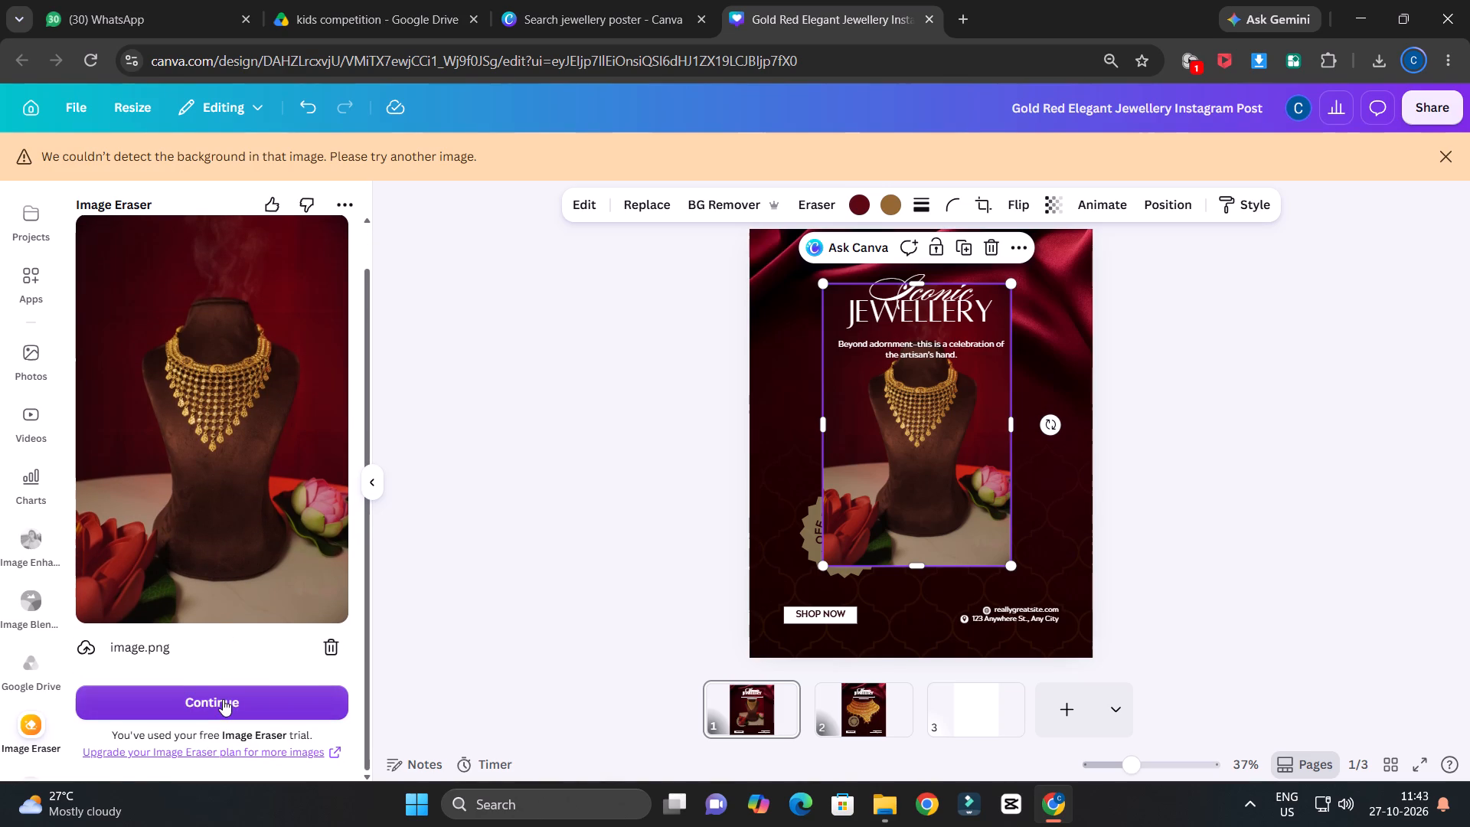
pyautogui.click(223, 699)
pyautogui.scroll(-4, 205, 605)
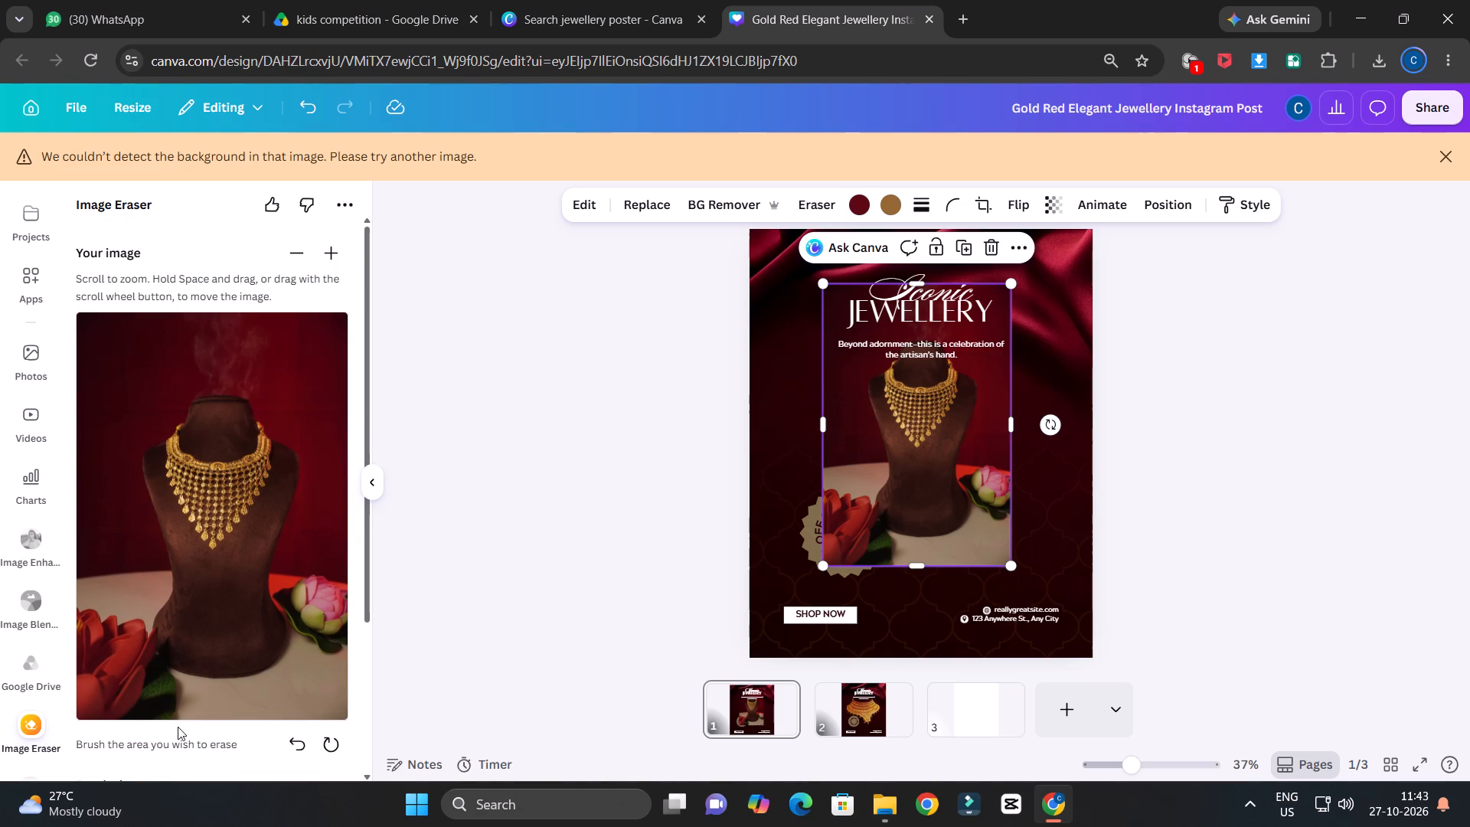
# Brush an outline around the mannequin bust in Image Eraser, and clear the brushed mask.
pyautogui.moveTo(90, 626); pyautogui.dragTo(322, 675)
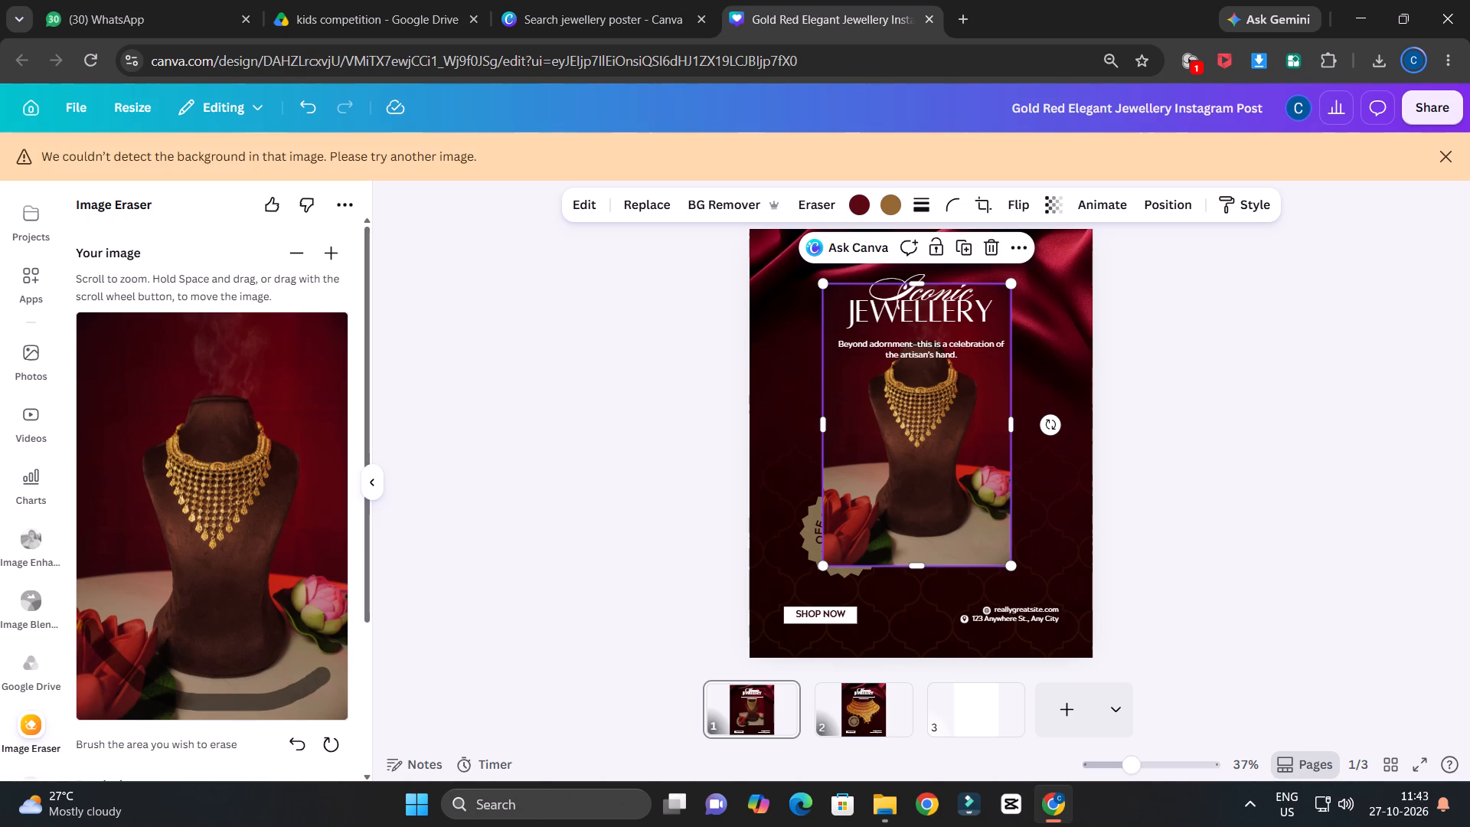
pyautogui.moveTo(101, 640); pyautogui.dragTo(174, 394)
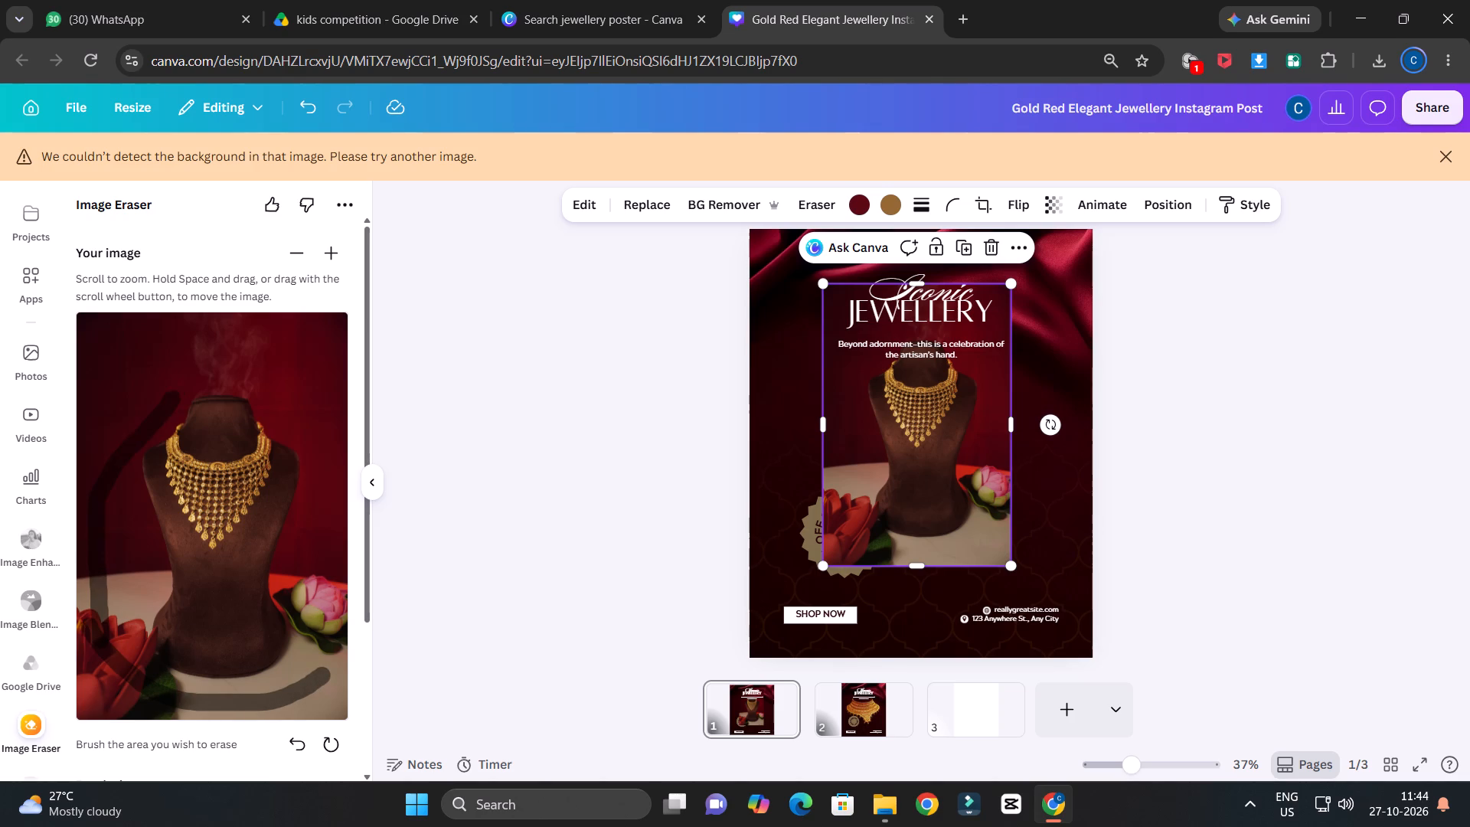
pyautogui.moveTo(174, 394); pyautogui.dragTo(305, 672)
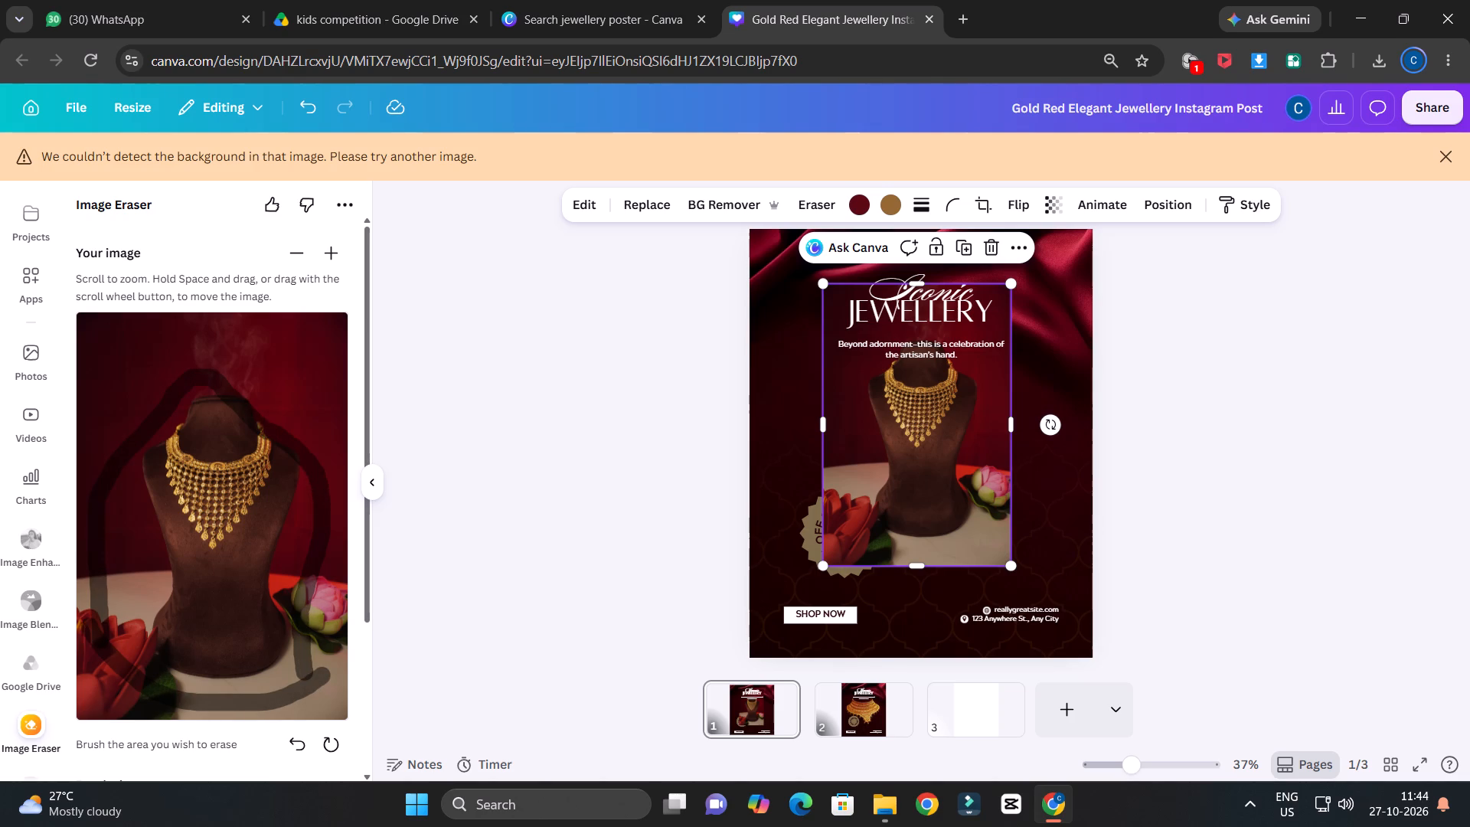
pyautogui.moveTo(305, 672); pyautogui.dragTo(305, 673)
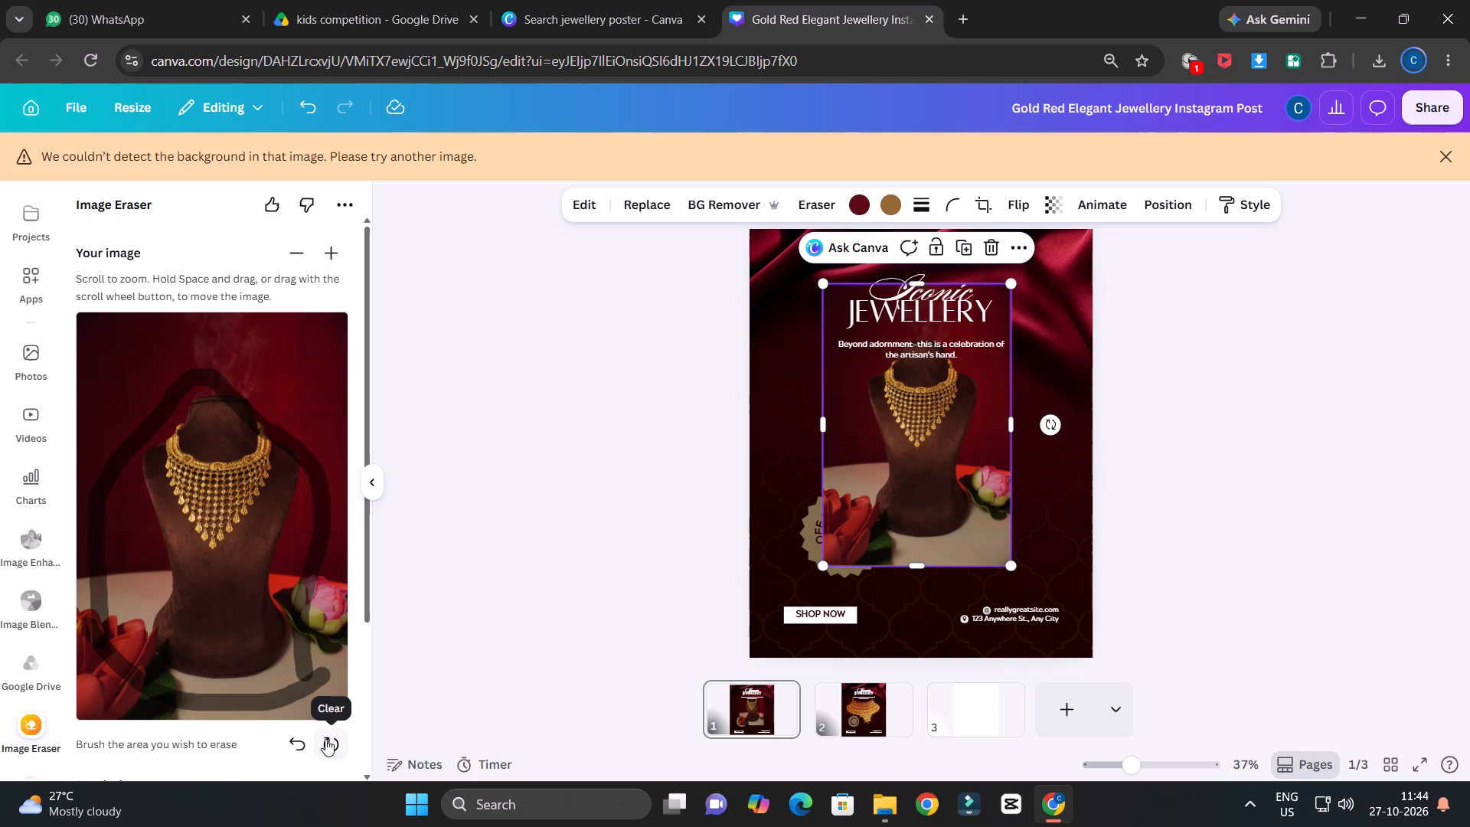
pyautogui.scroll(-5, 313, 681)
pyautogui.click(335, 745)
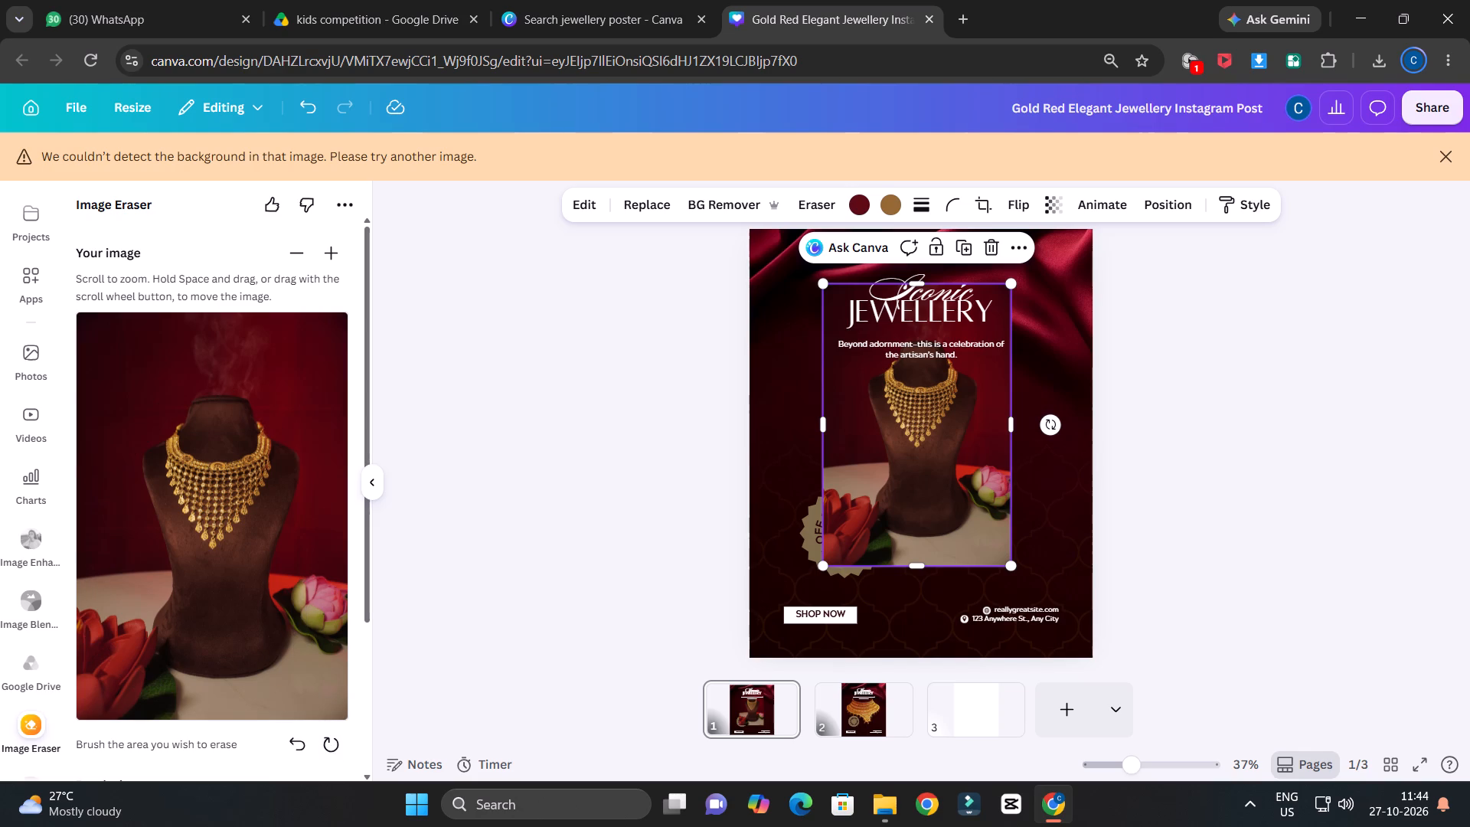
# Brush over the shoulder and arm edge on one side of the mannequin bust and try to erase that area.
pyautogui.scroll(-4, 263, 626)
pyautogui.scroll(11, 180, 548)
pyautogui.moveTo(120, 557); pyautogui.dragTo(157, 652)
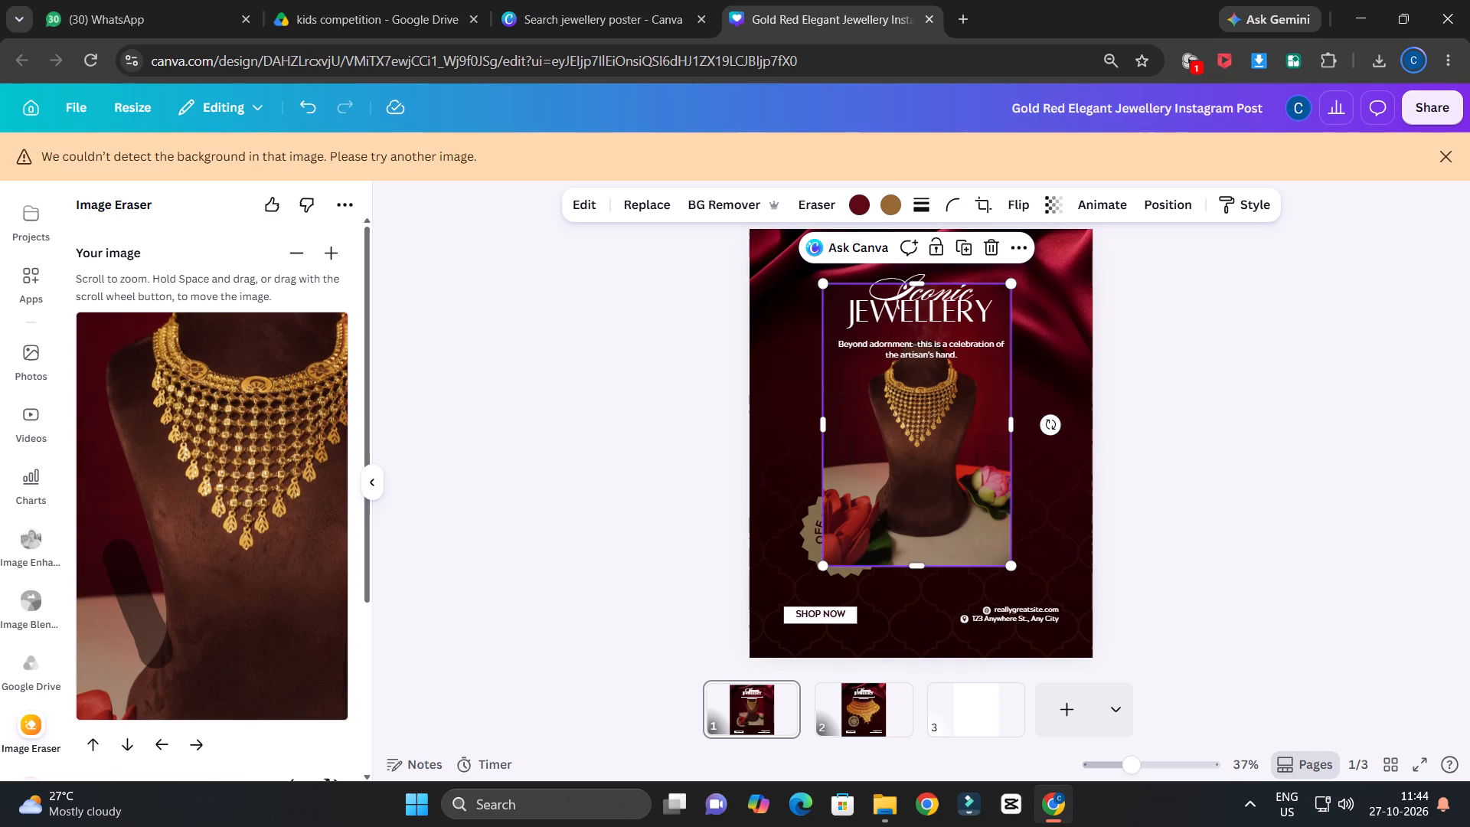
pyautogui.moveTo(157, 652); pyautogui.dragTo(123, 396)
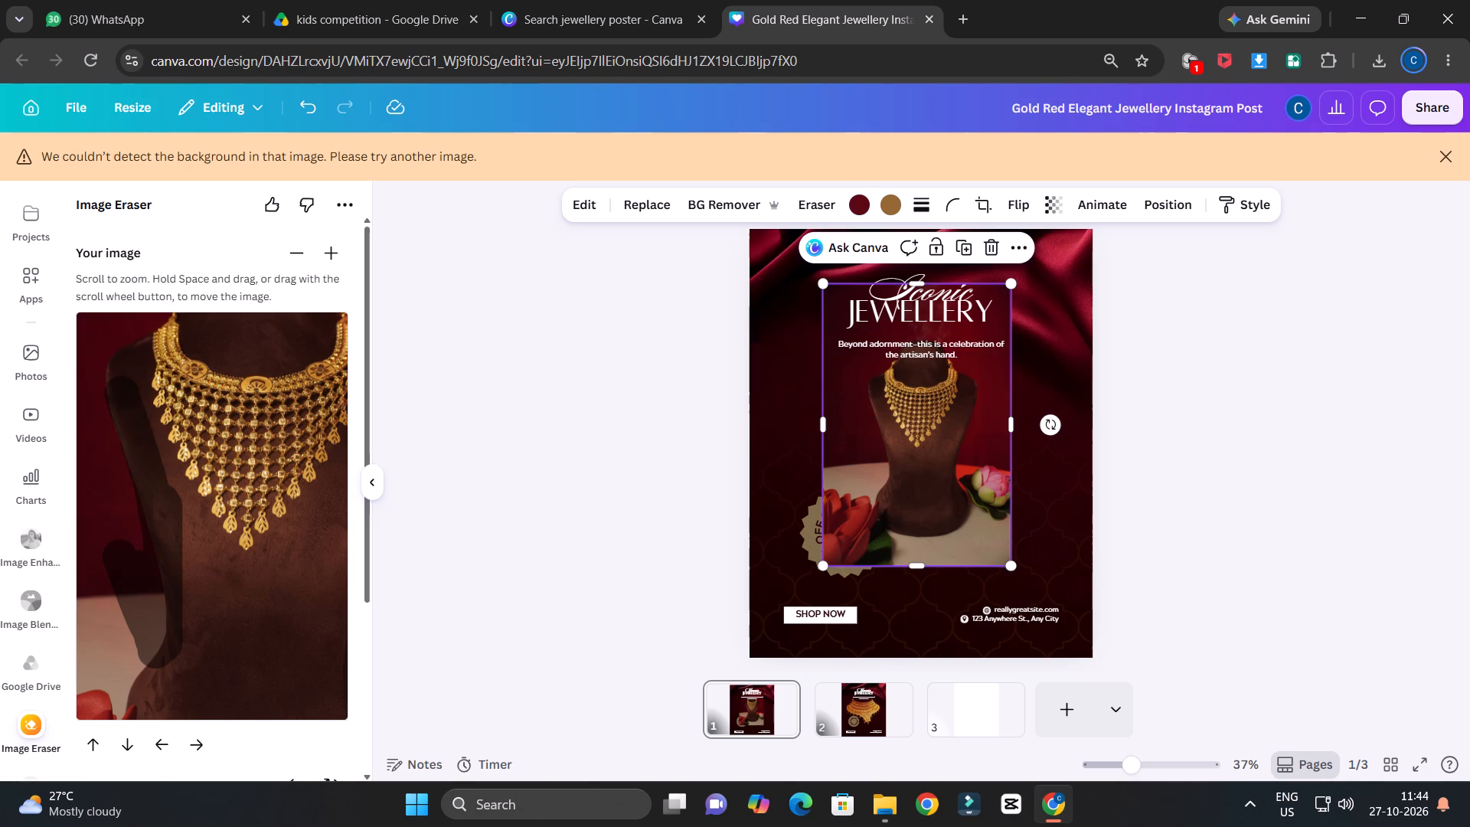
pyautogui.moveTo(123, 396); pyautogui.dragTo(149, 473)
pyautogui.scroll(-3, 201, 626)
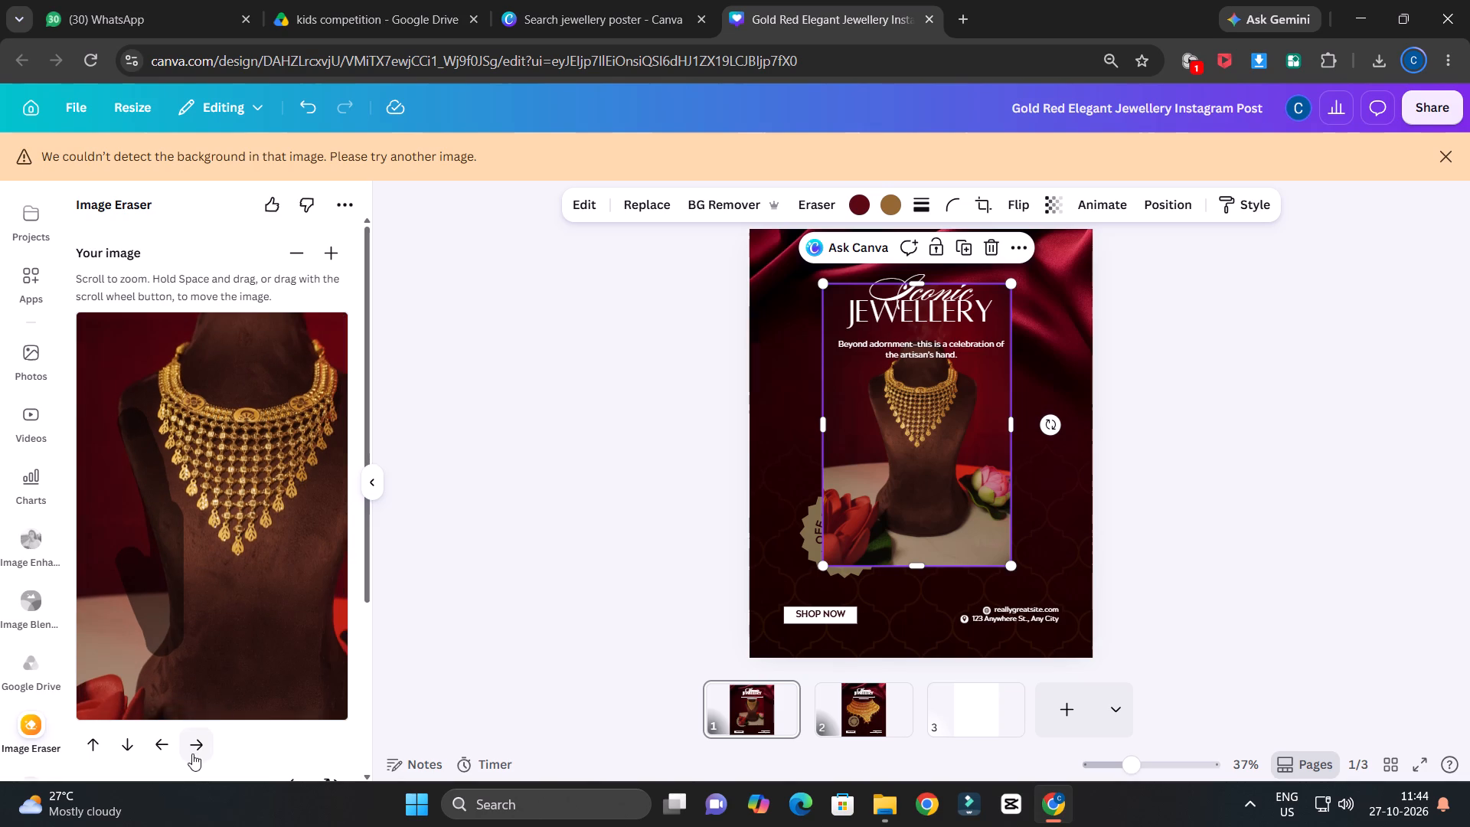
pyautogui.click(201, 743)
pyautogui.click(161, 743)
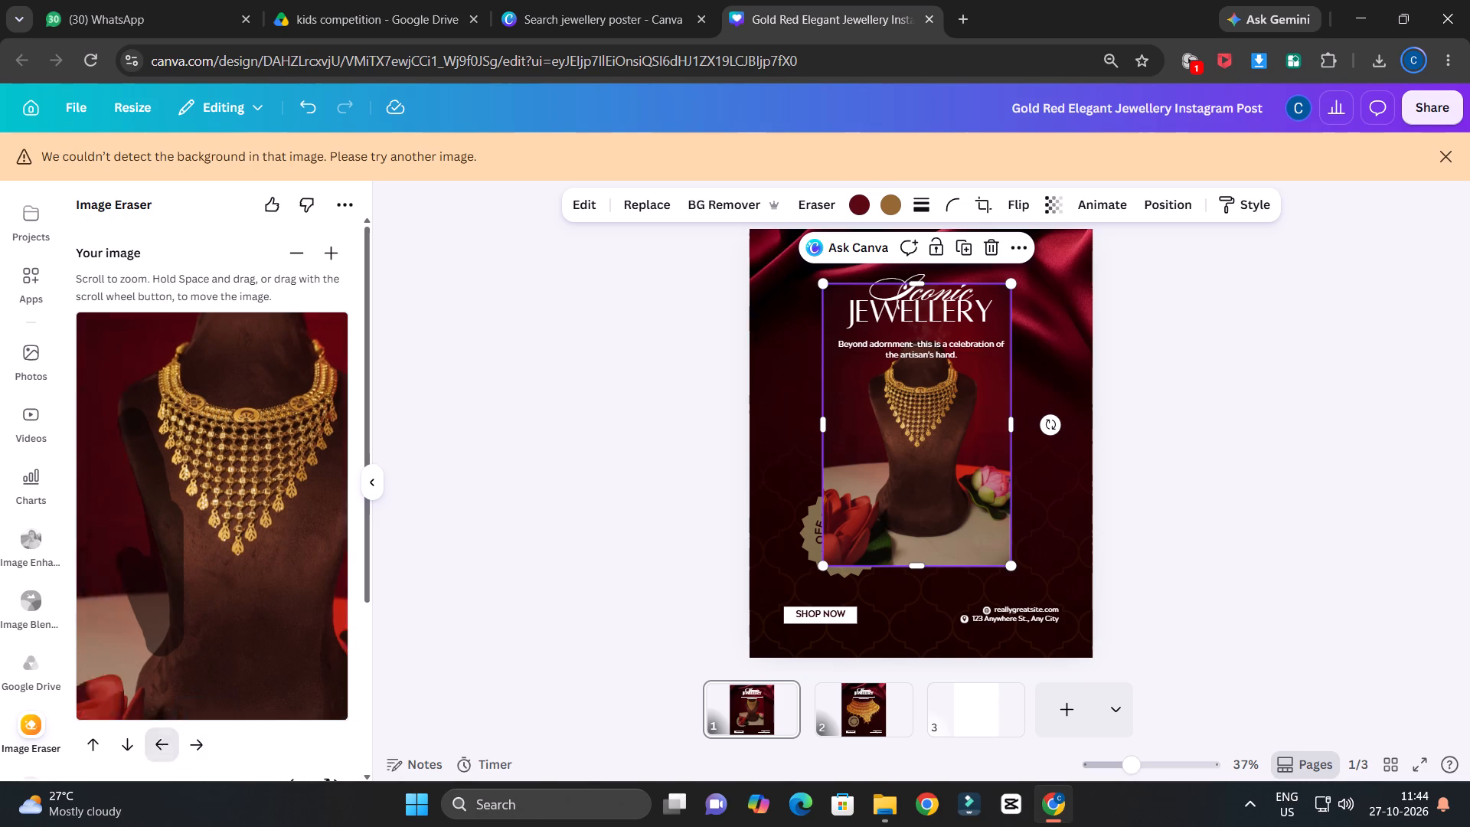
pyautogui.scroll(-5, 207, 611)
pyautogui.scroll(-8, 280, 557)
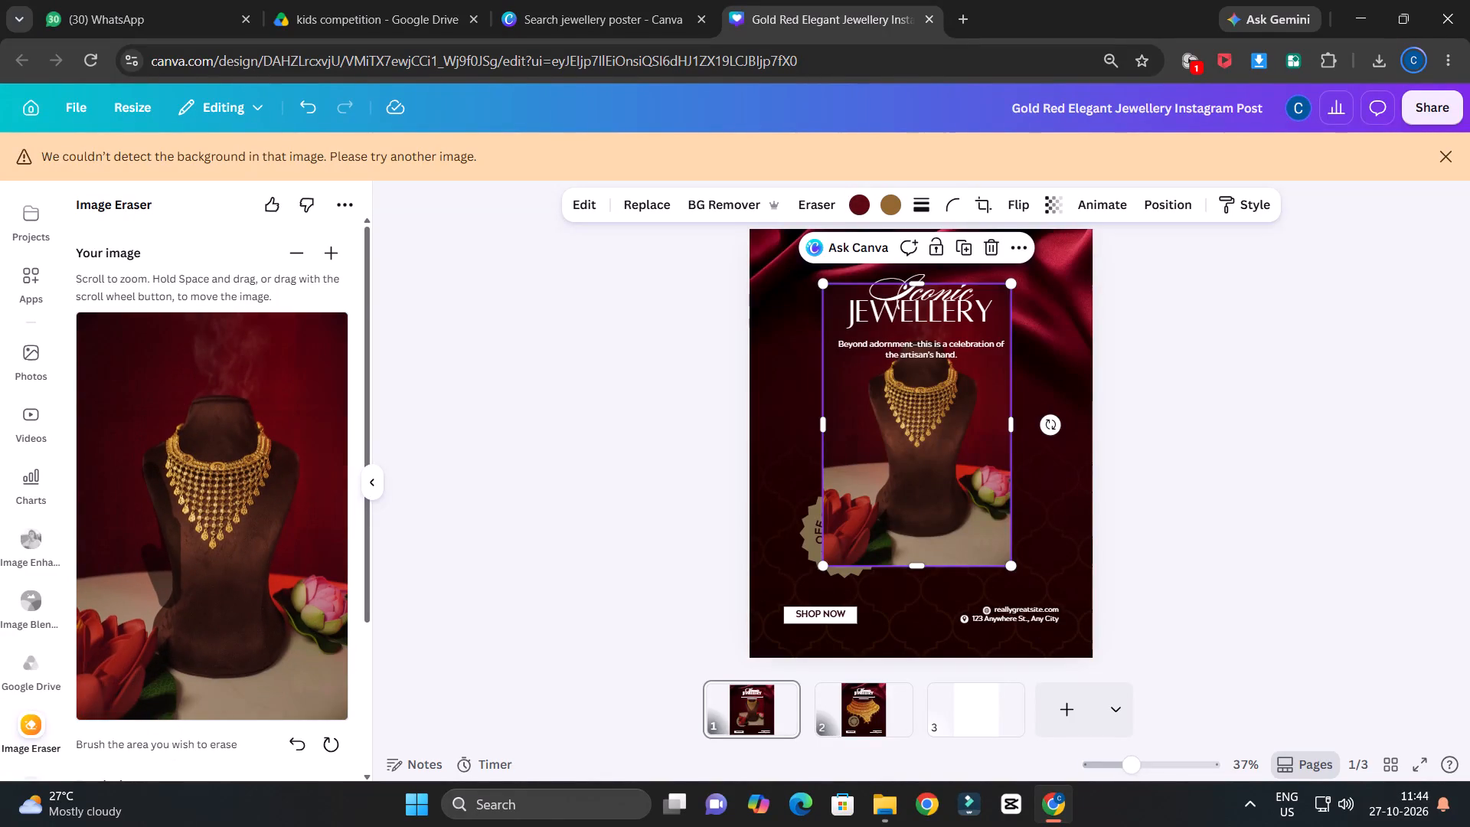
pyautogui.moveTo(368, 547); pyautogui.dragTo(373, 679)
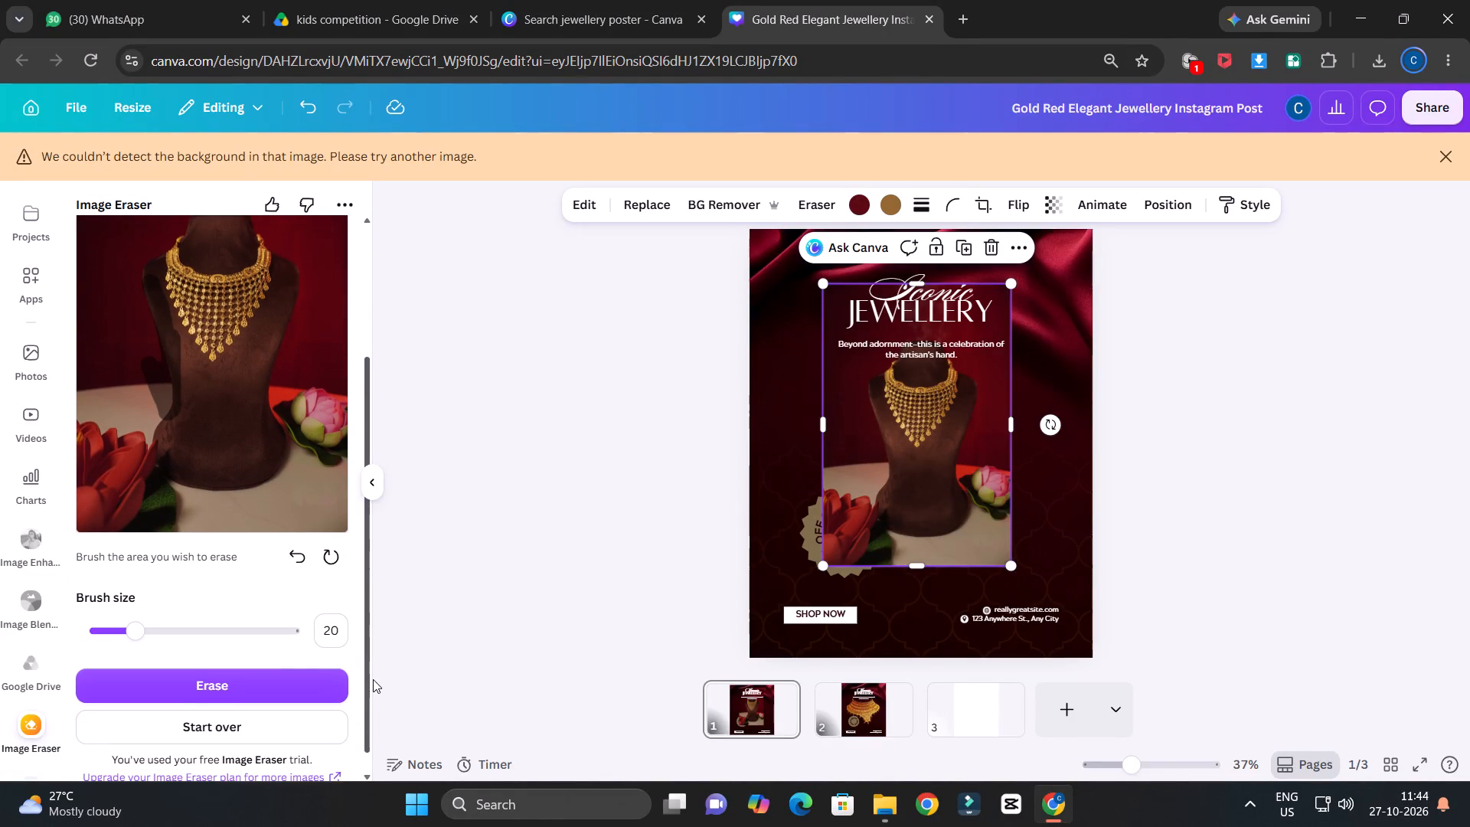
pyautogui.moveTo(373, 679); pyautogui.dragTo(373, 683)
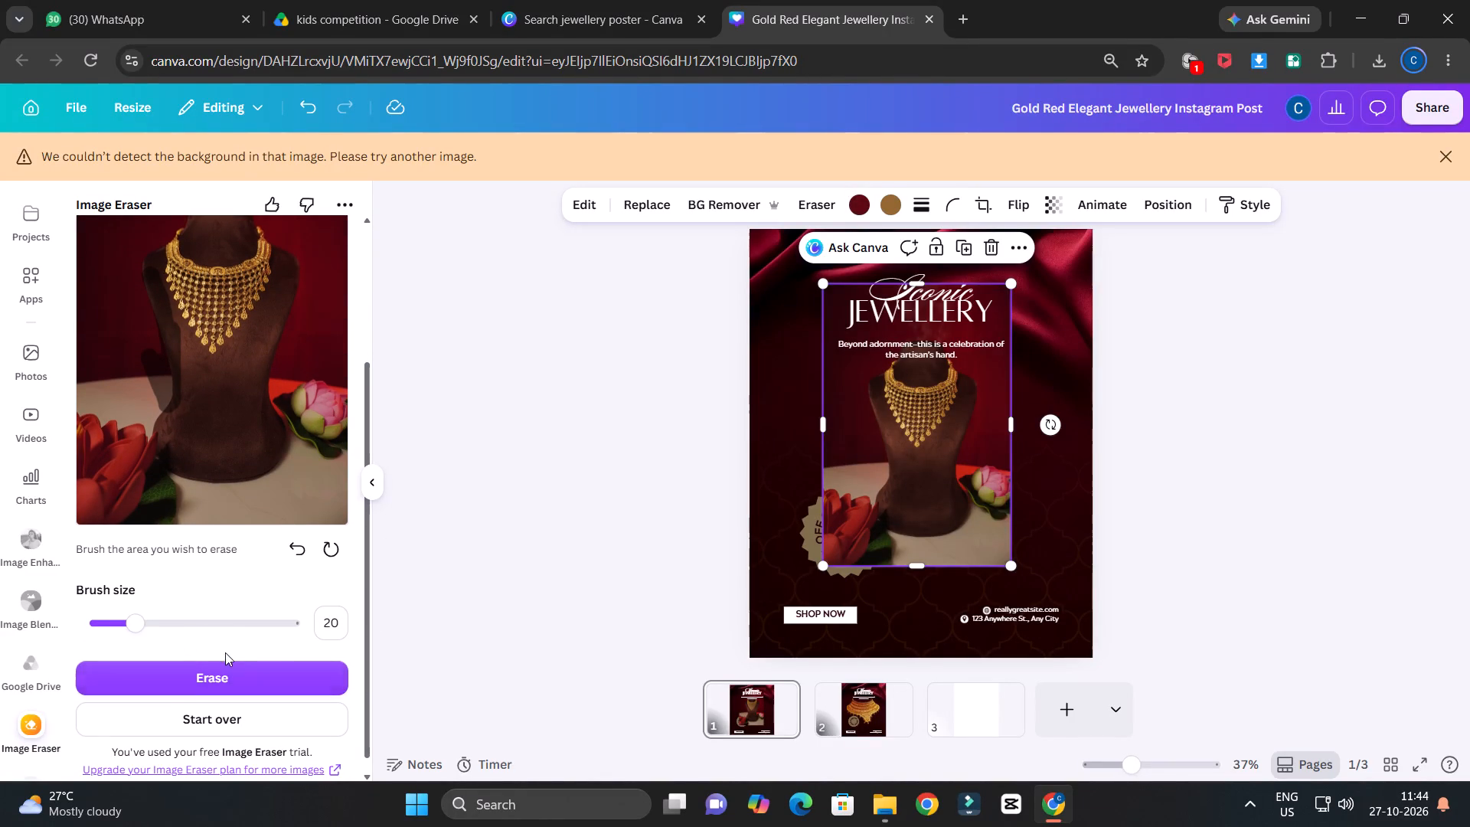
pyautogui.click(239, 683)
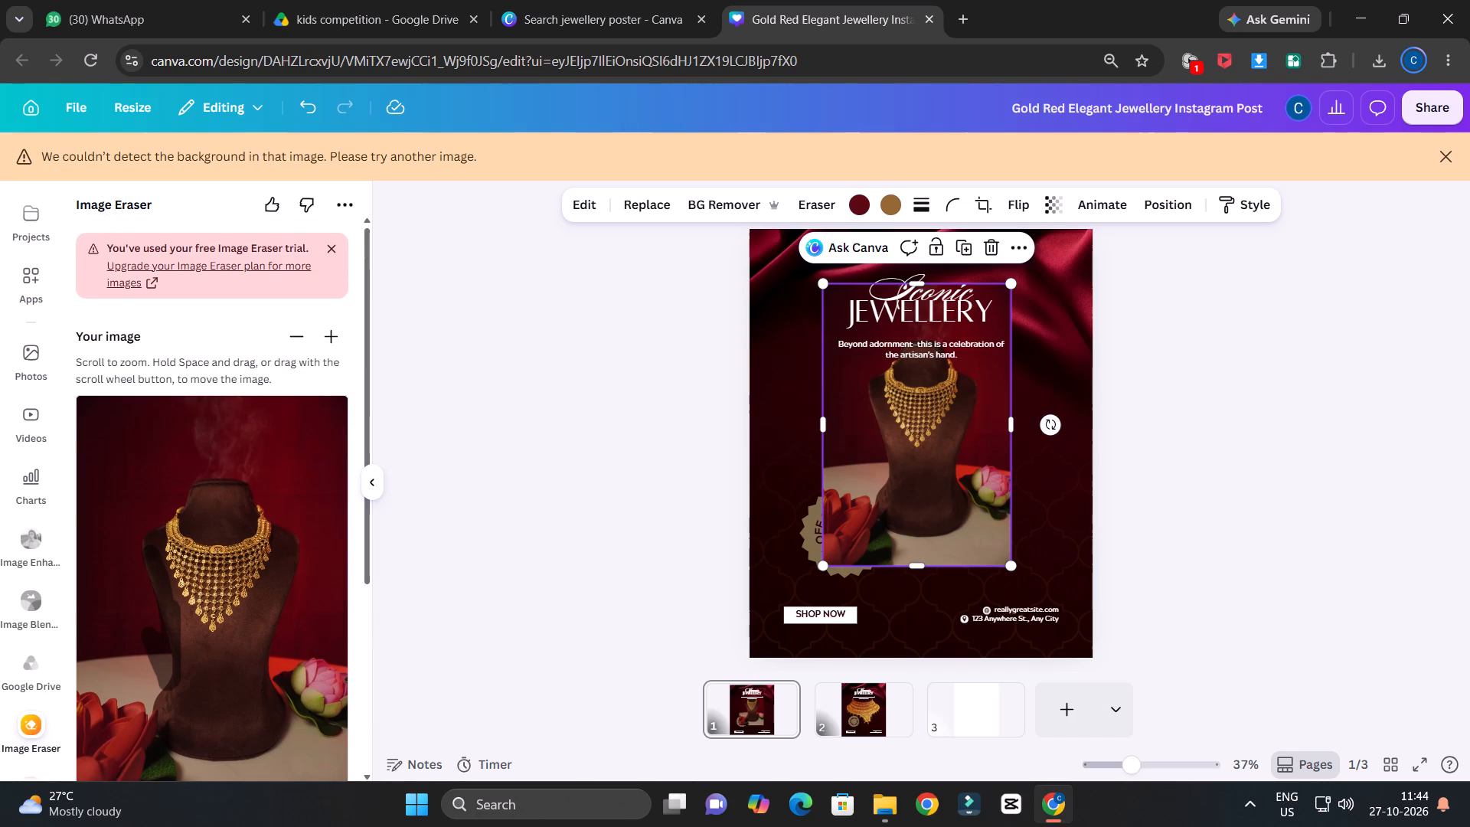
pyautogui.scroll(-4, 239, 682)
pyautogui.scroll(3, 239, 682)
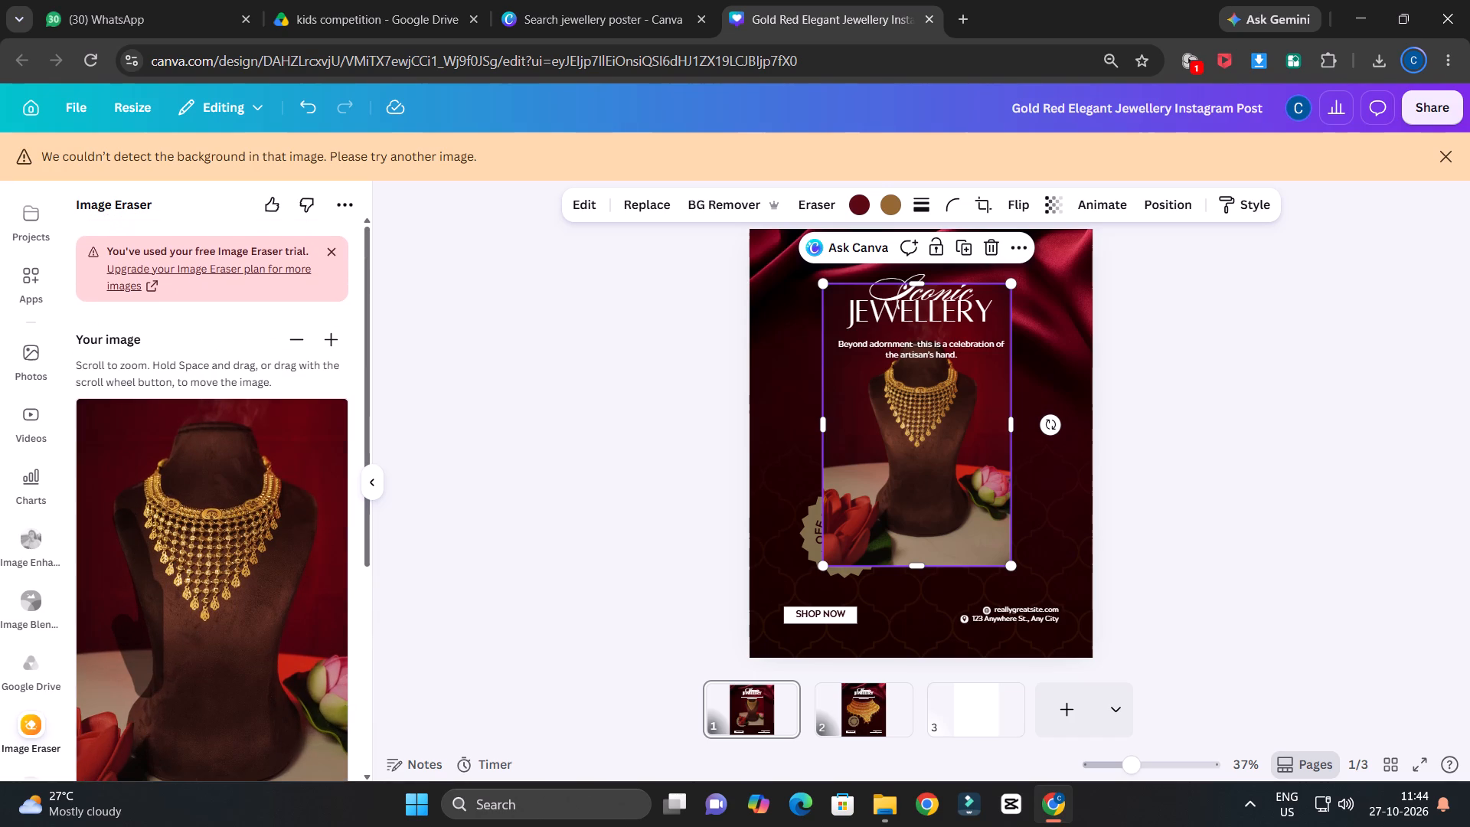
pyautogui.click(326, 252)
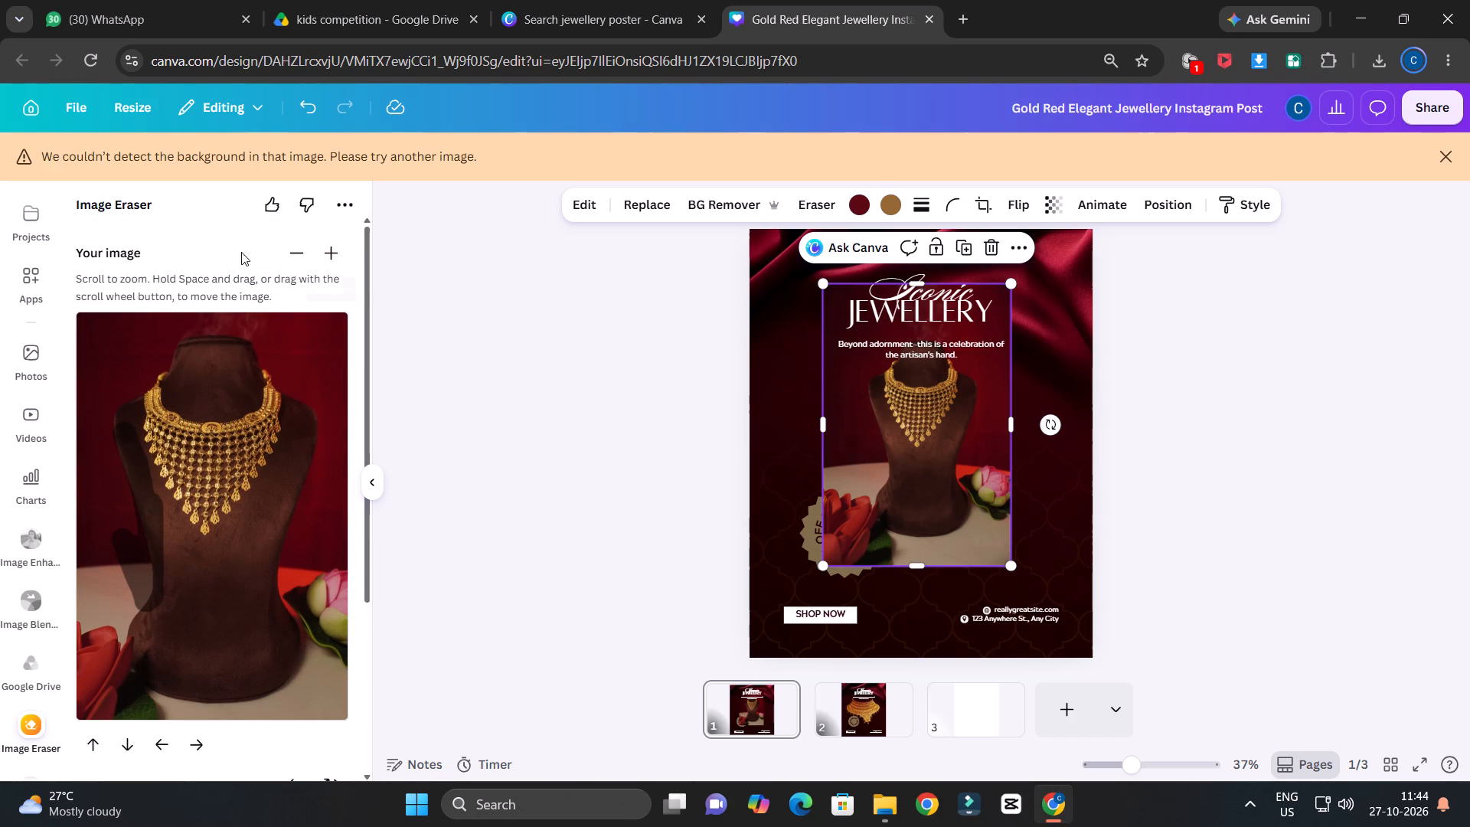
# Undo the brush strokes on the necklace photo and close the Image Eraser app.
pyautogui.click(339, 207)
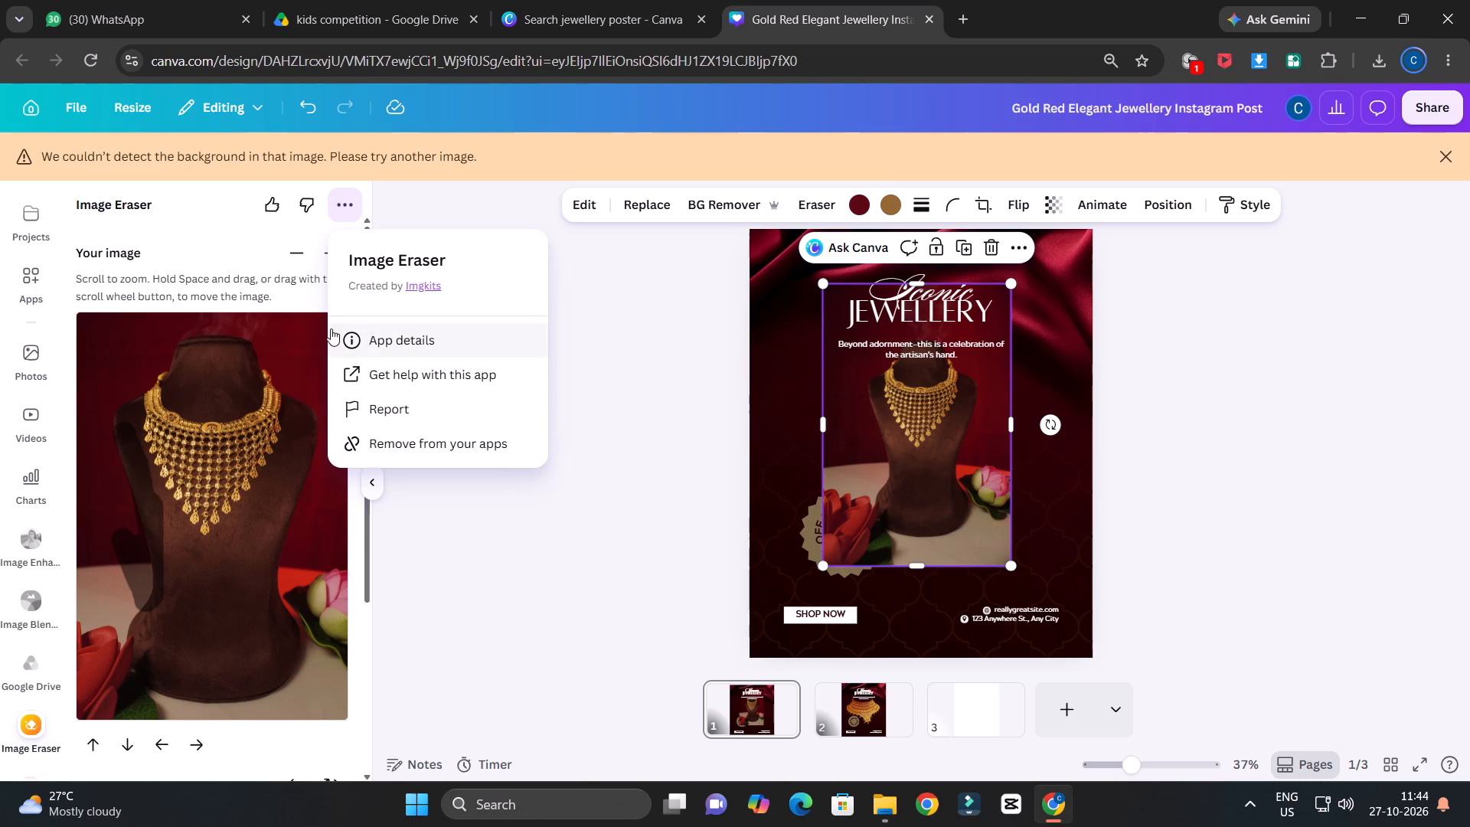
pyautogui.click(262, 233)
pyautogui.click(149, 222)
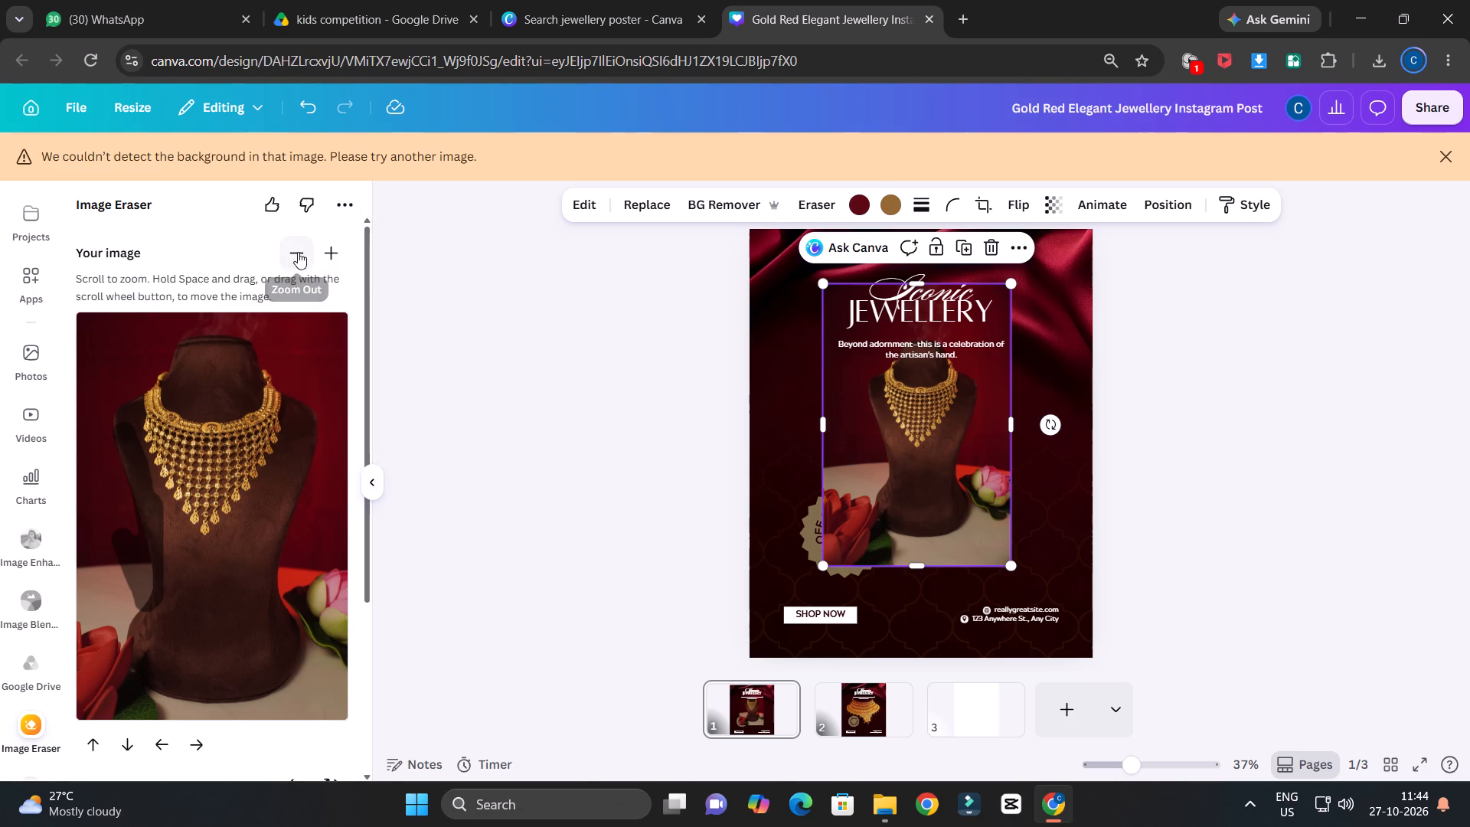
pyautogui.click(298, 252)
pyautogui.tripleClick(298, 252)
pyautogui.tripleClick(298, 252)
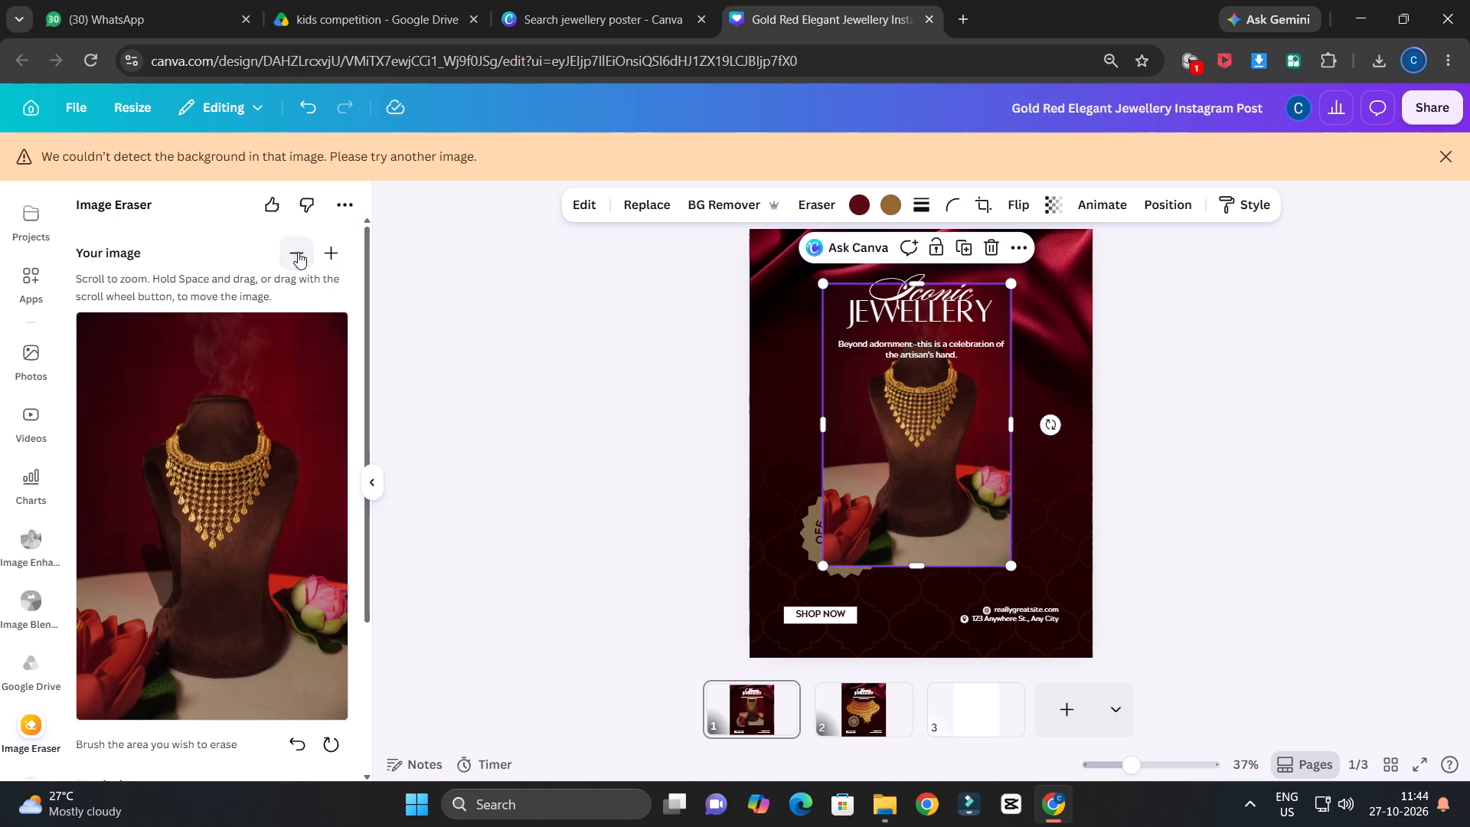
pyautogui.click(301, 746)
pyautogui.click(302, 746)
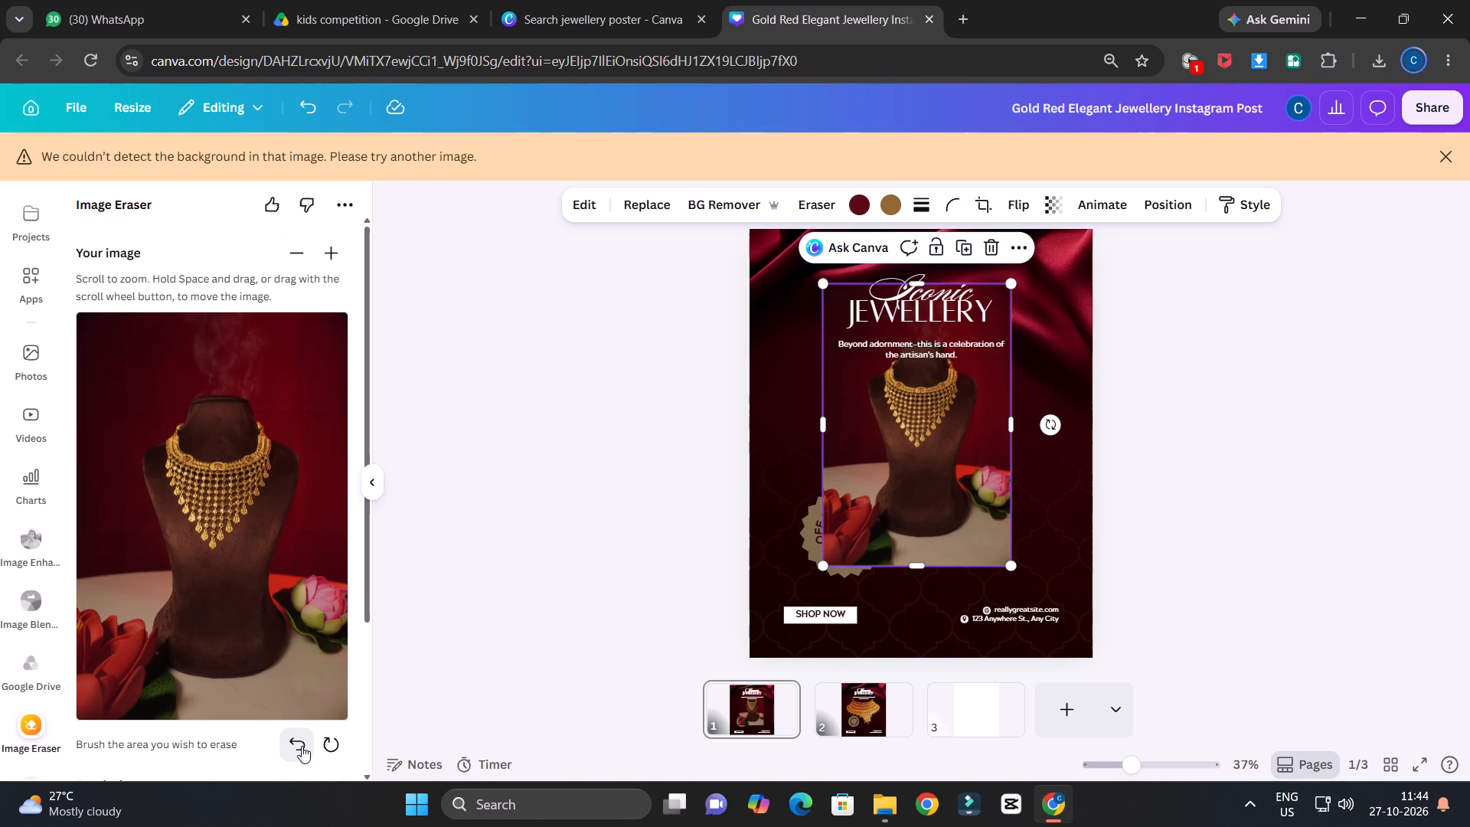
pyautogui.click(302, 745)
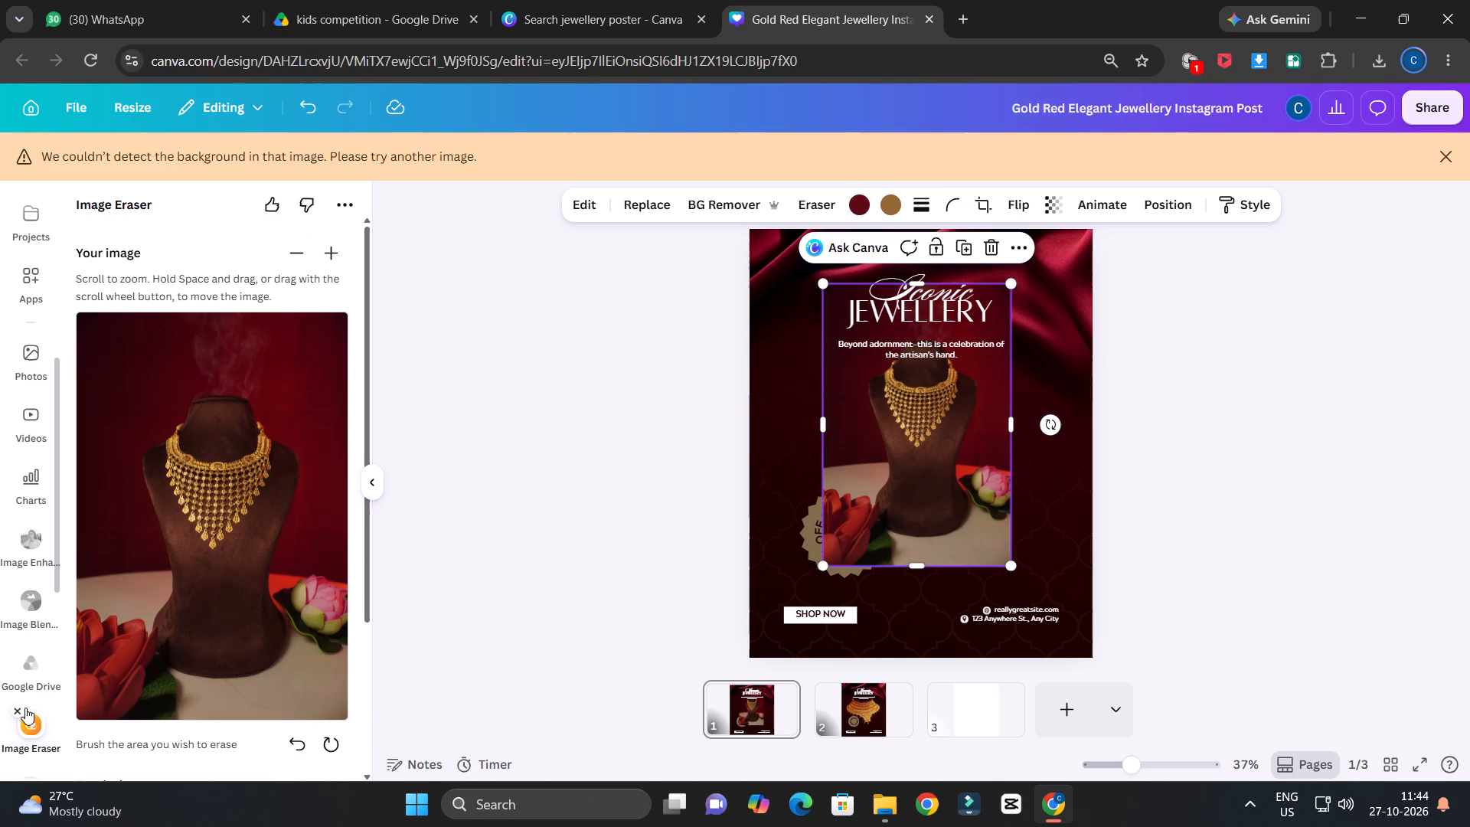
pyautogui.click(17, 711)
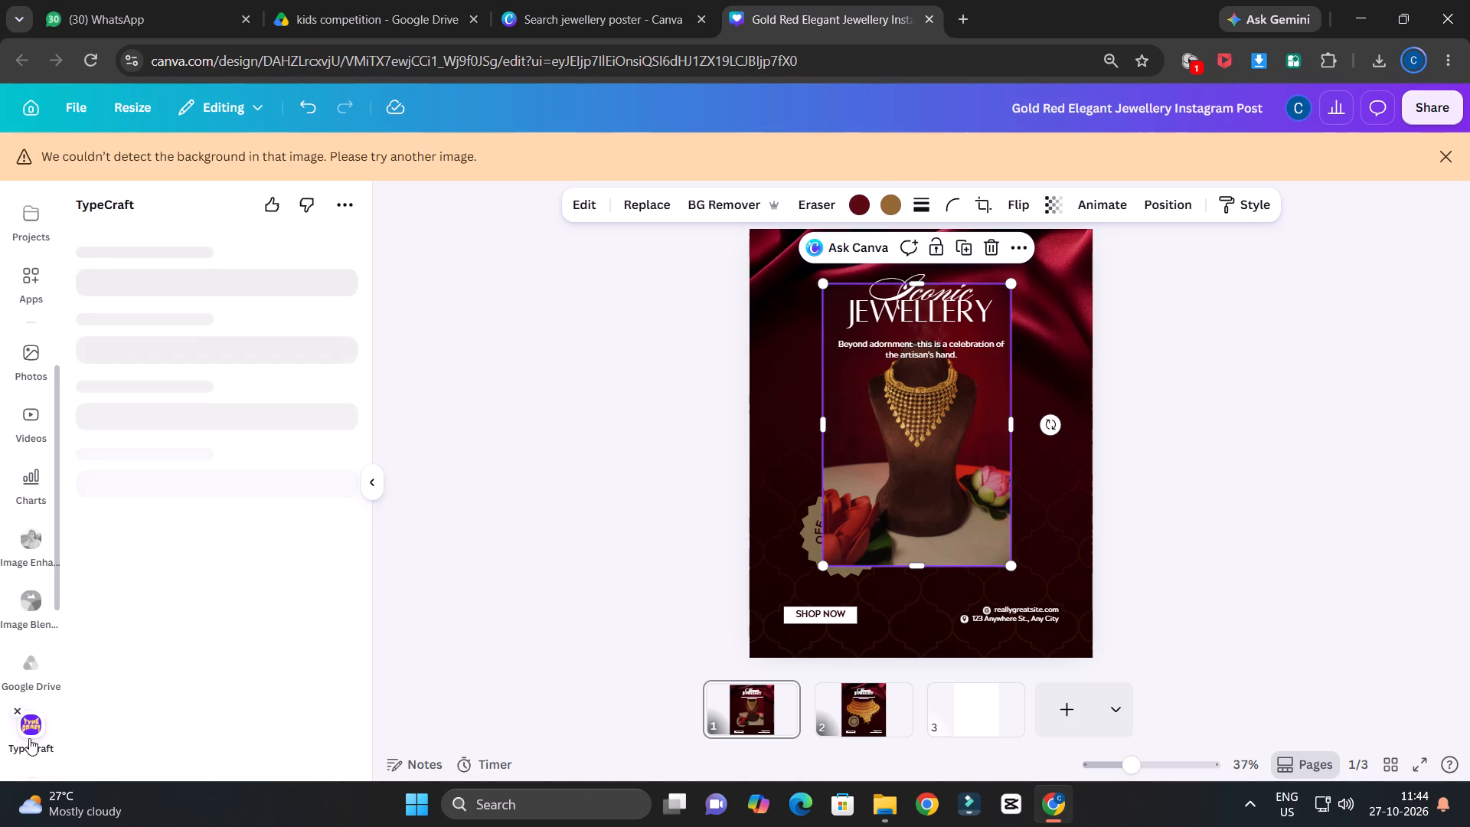
# Browse the app results for Image Eraser and open Image Mixer with the necklace photo selected.
pyautogui.scroll(3, 27, 583)
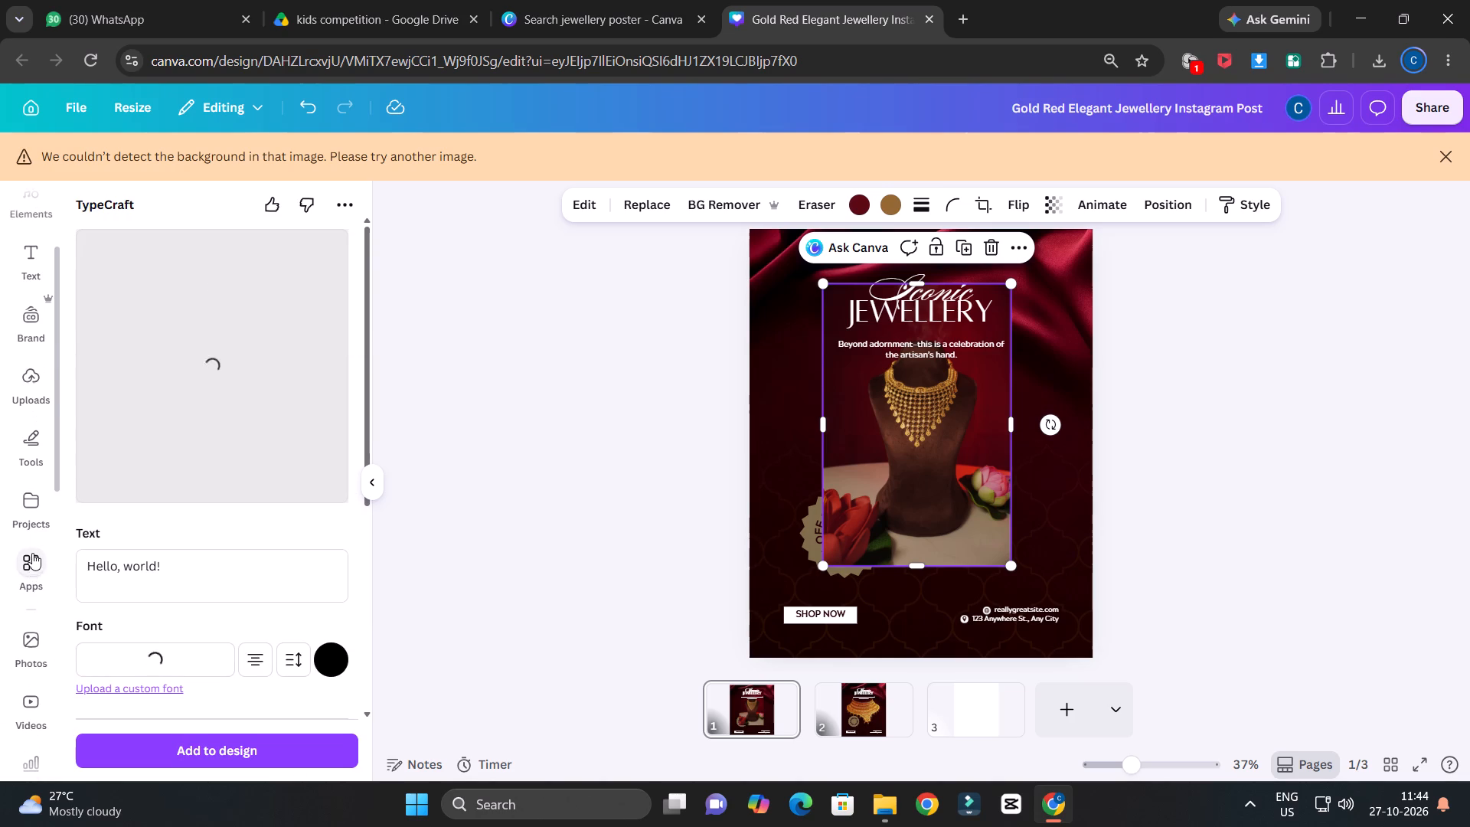
pyautogui.click(28, 512)
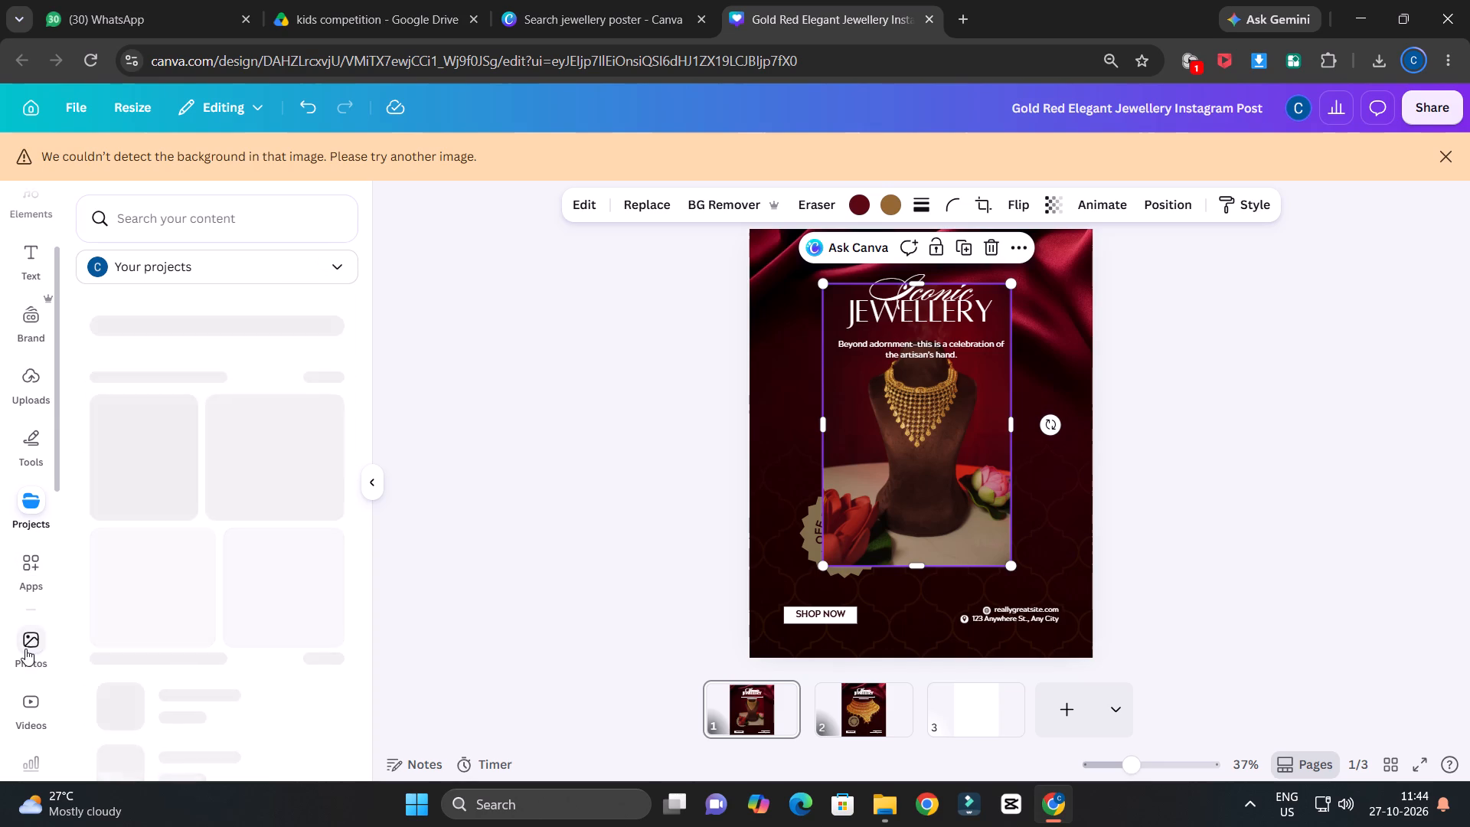
pyautogui.click(34, 573)
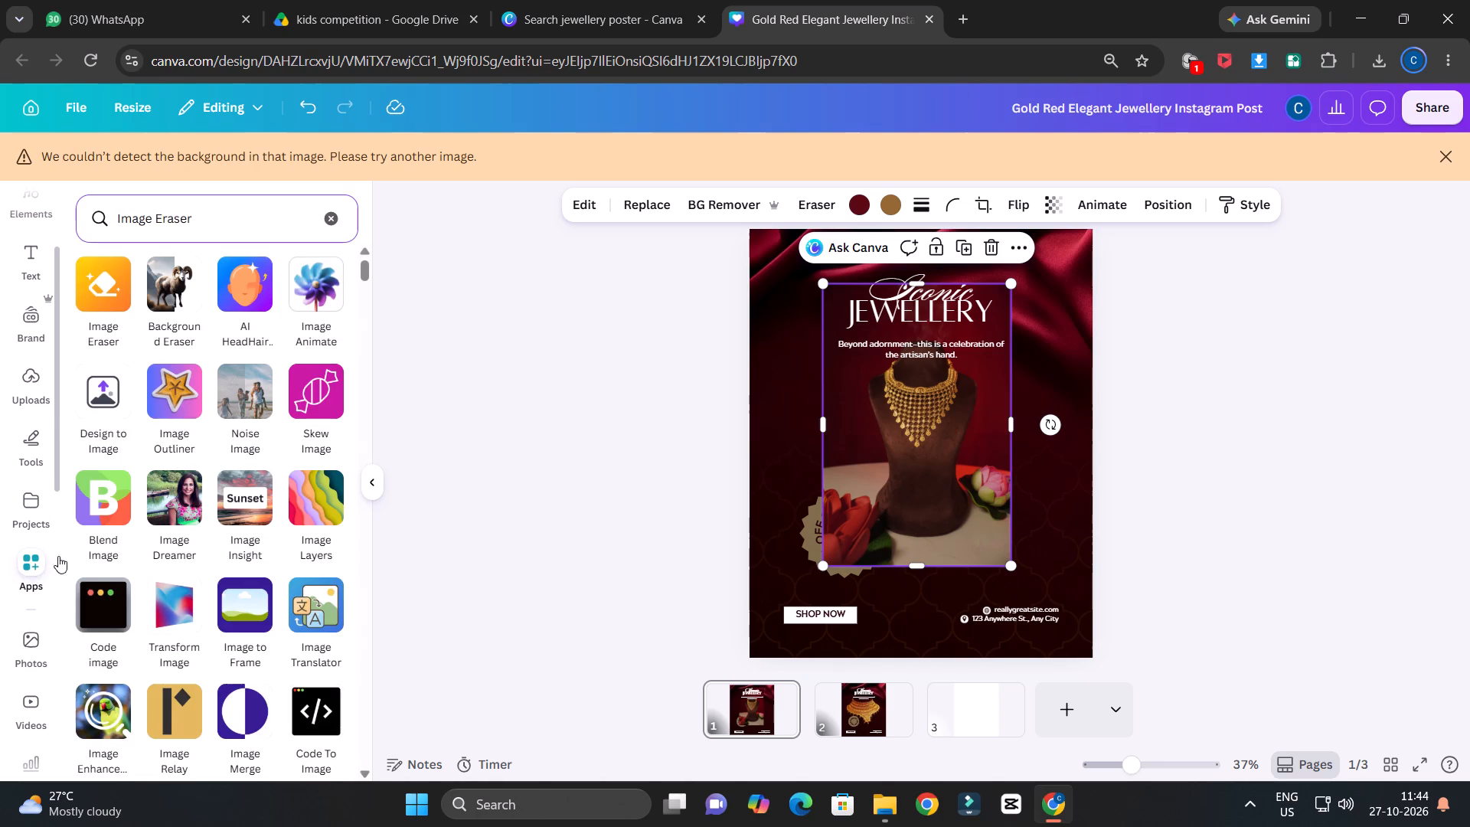
pyautogui.scroll(-2, 178, 495)
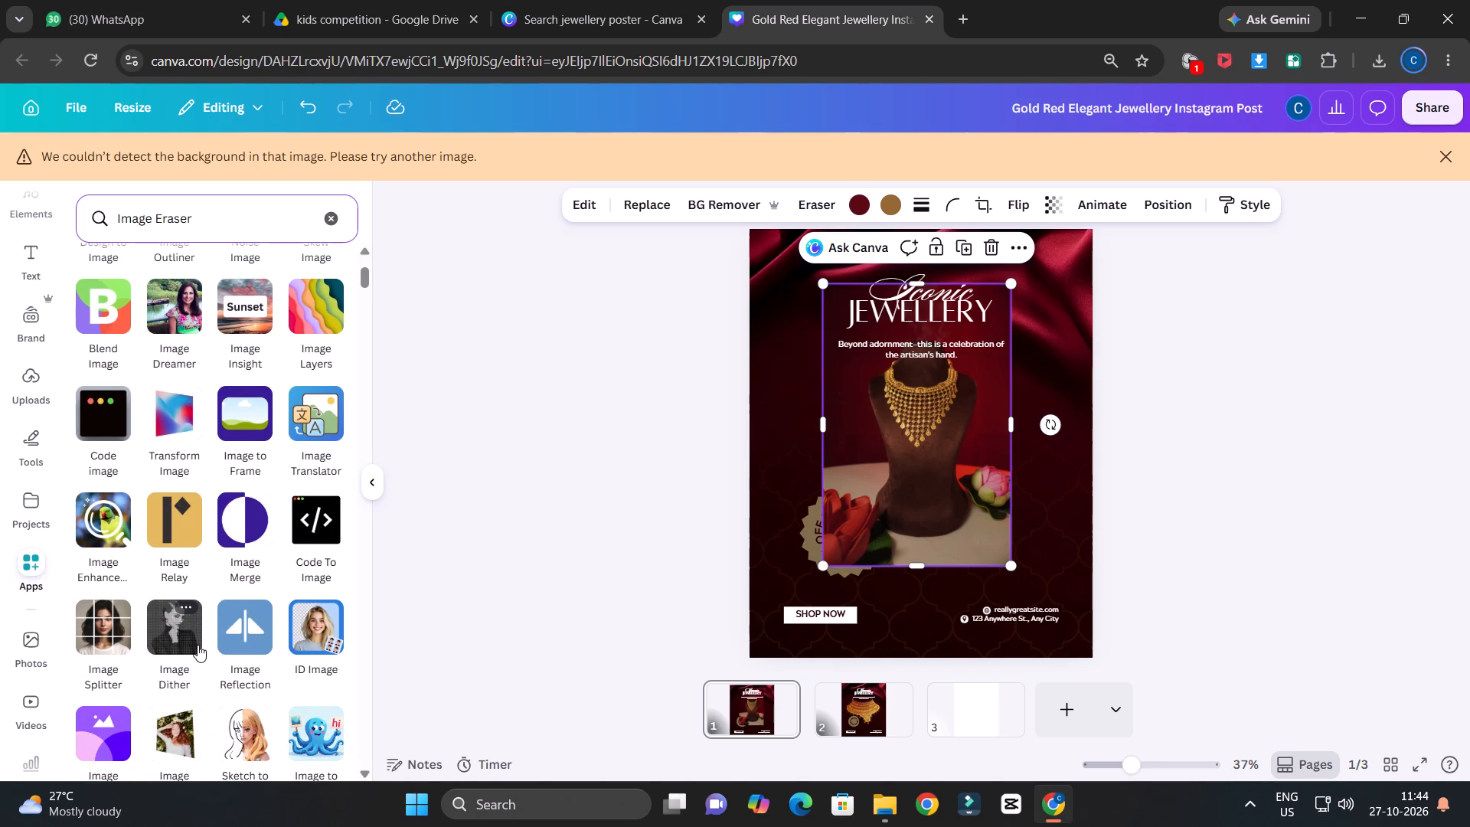
pyautogui.scroll(-3, 163, 633)
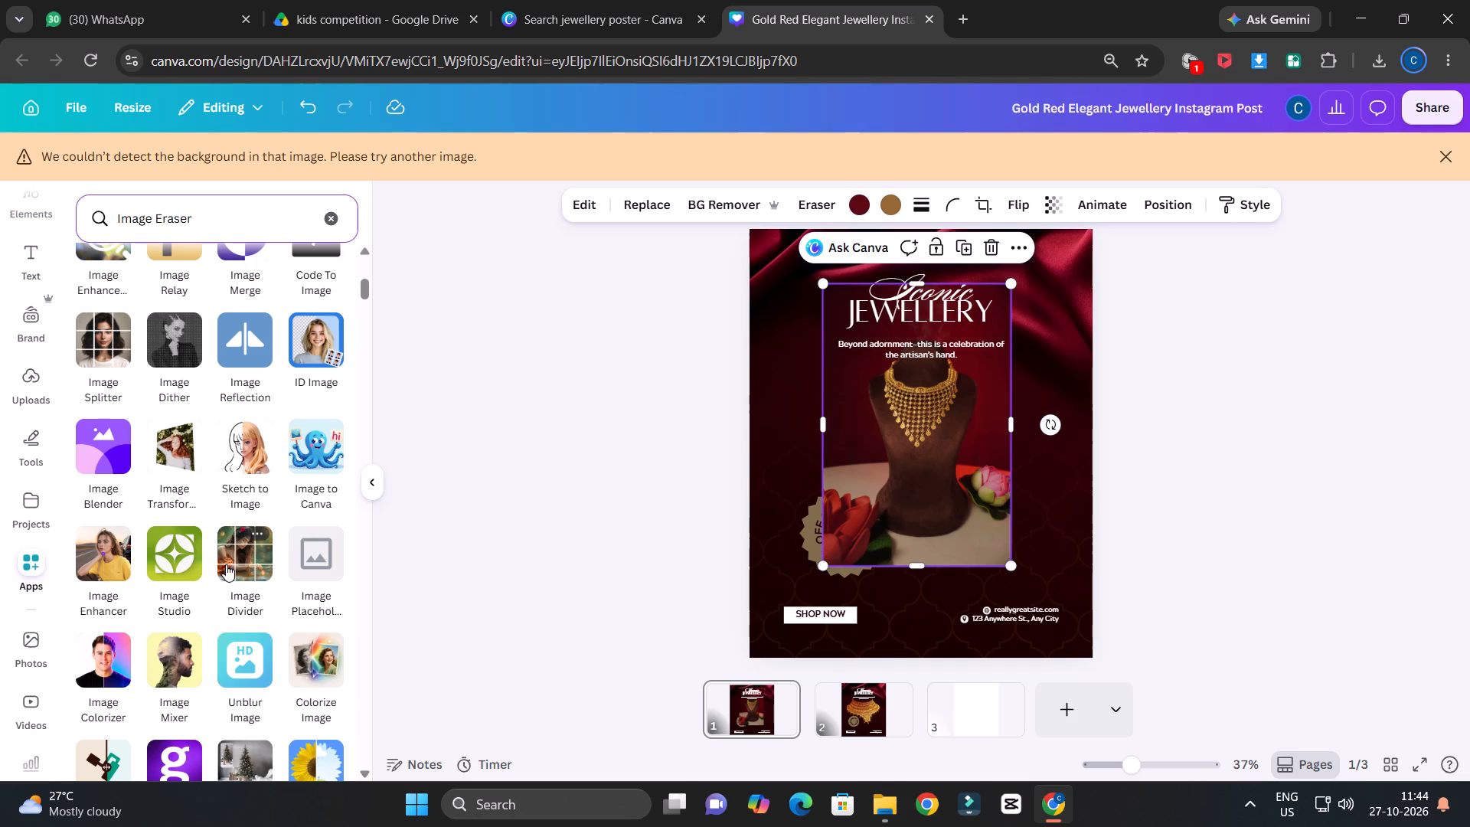
pyautogui.scroll(-2, 214, 575)
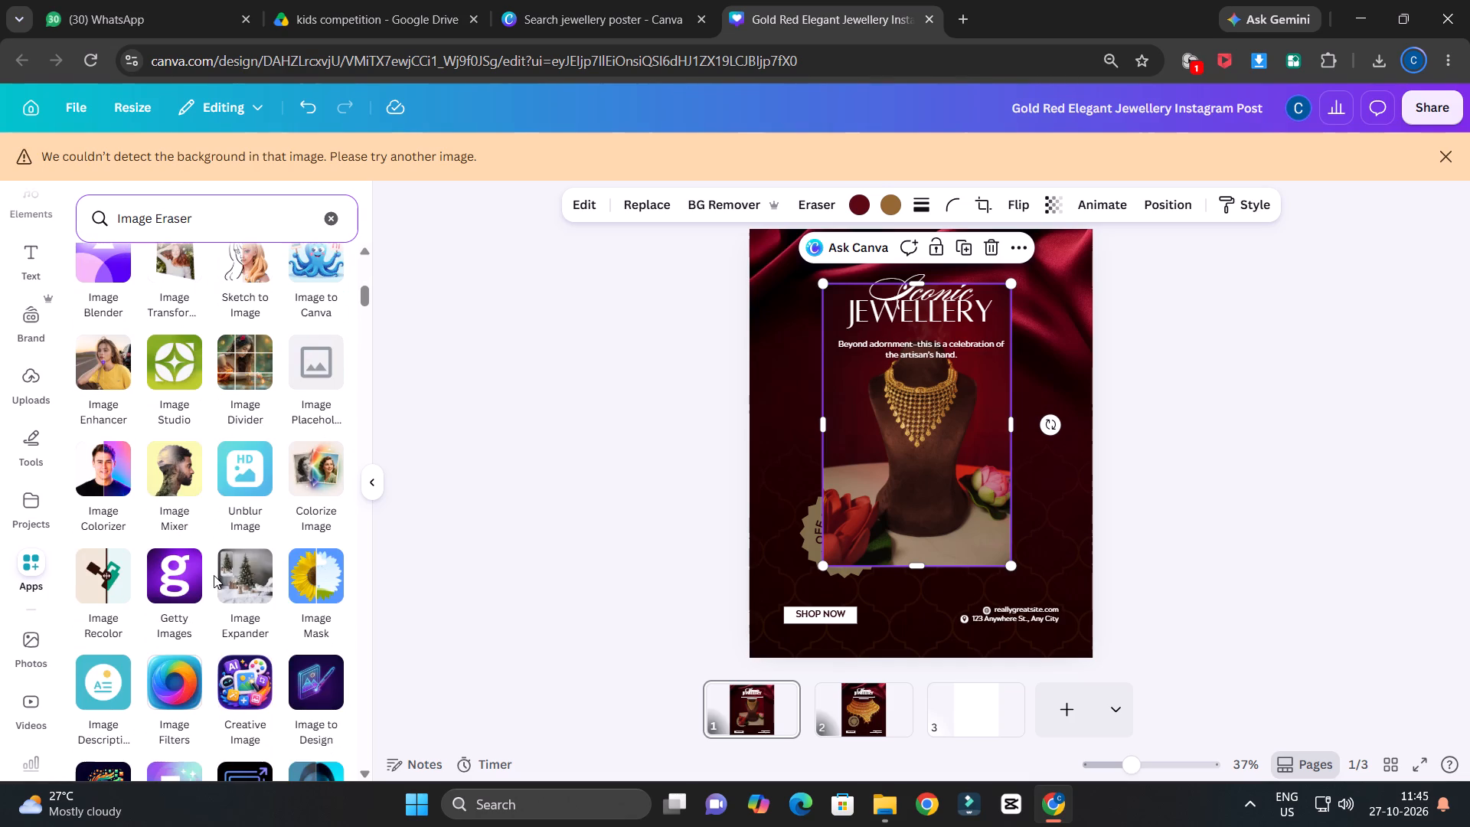
pyautogui.click(184, 478)
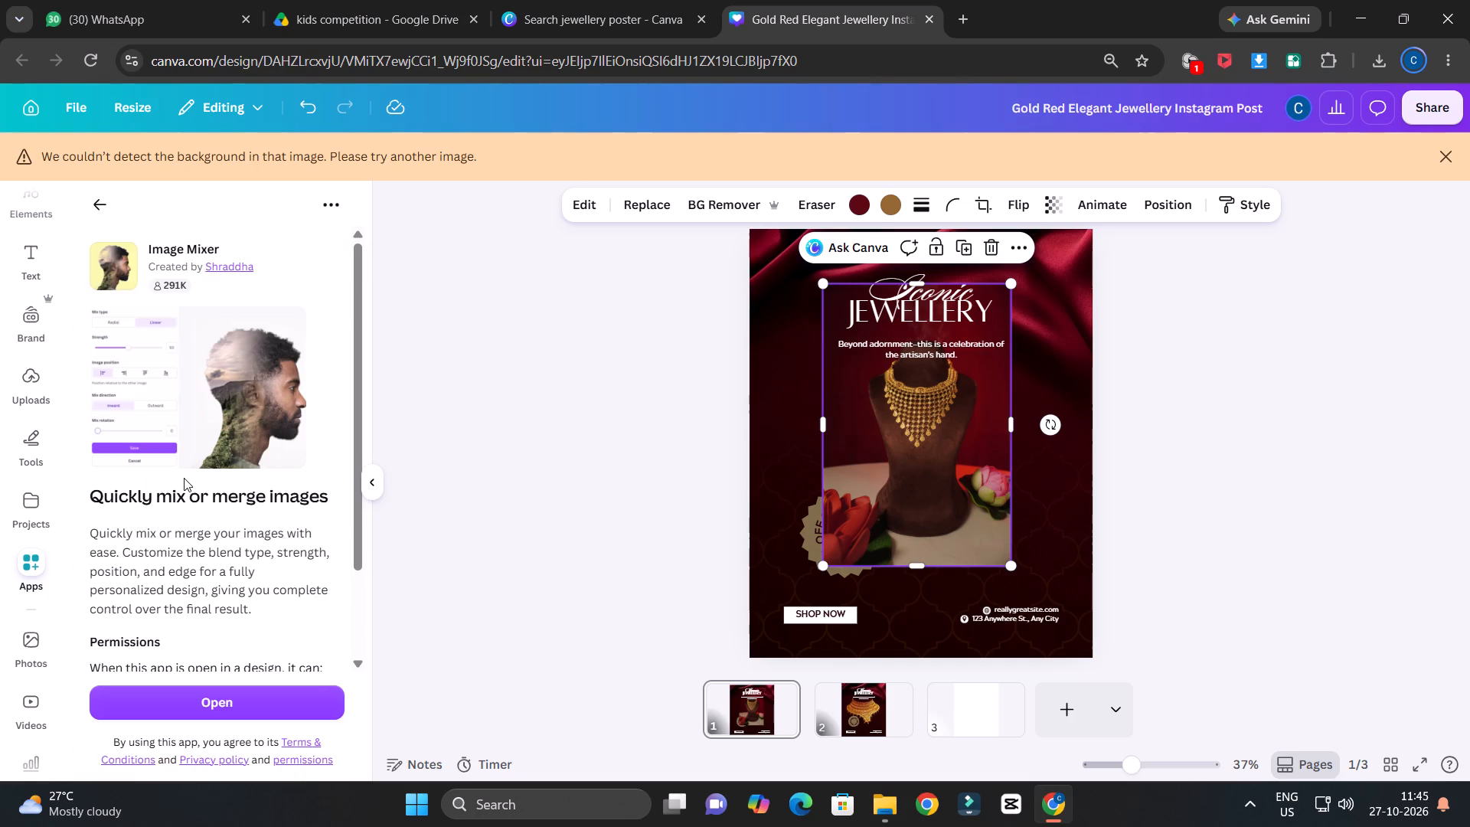
pyautogui.click(242, 694)
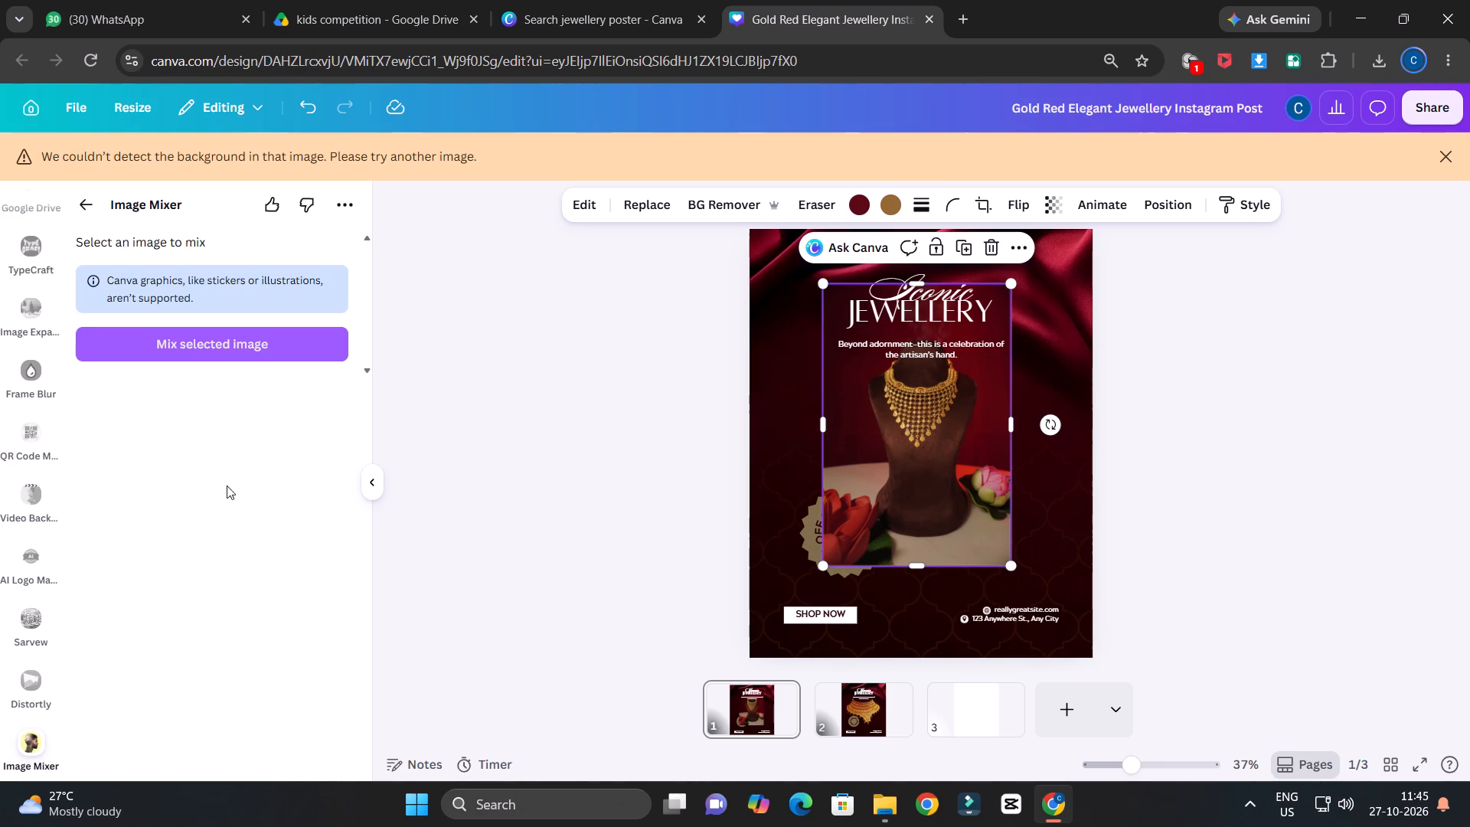
# Mix the necklace photo in Image Mixer with radial type, strength 61 and mix size 1325, and save the result.
pyautogui.click(235, 342)
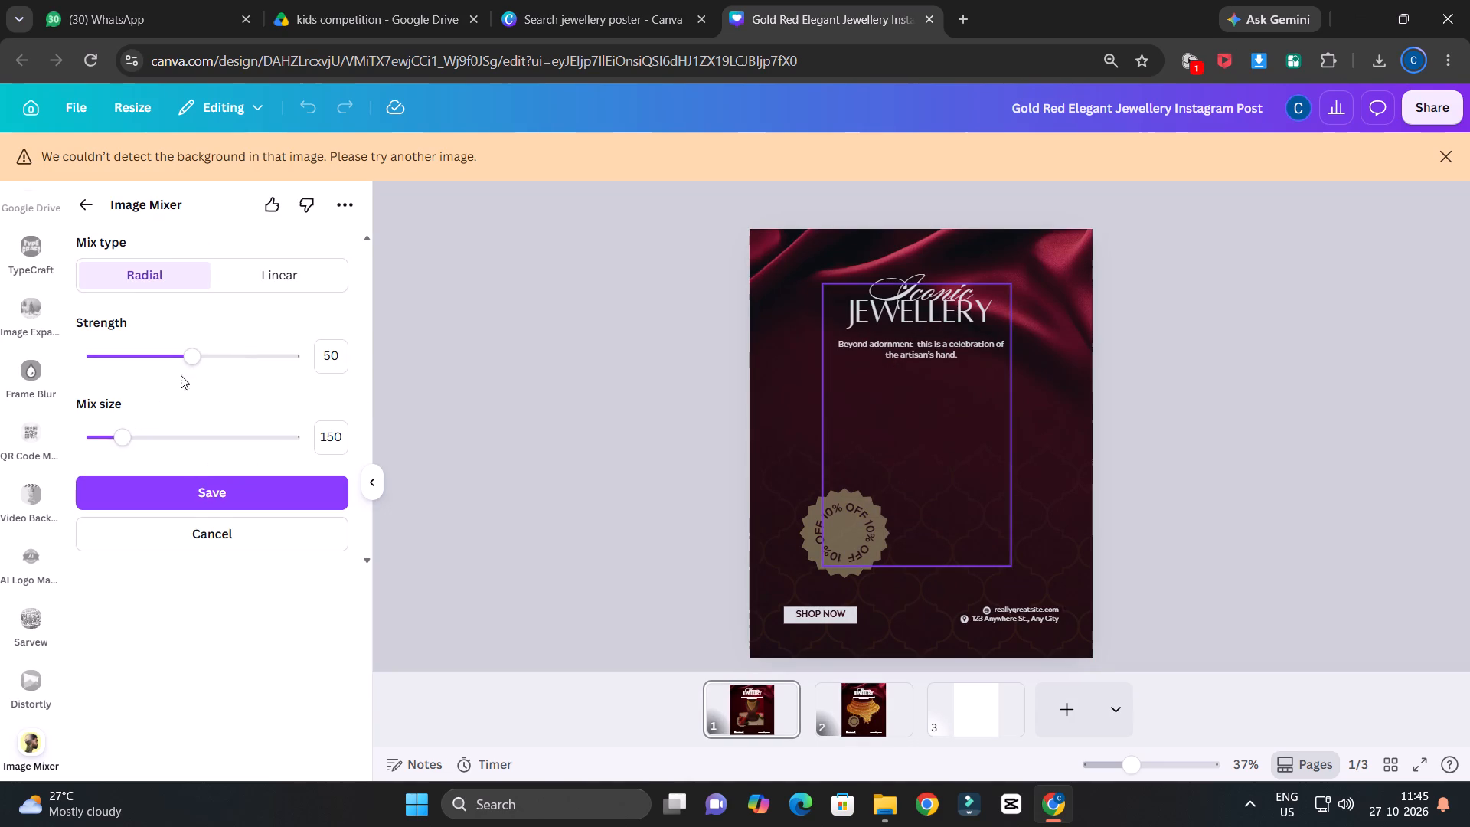
pyautogui.moveTo(199, 359); pyautogui.dragTo(260, 366)
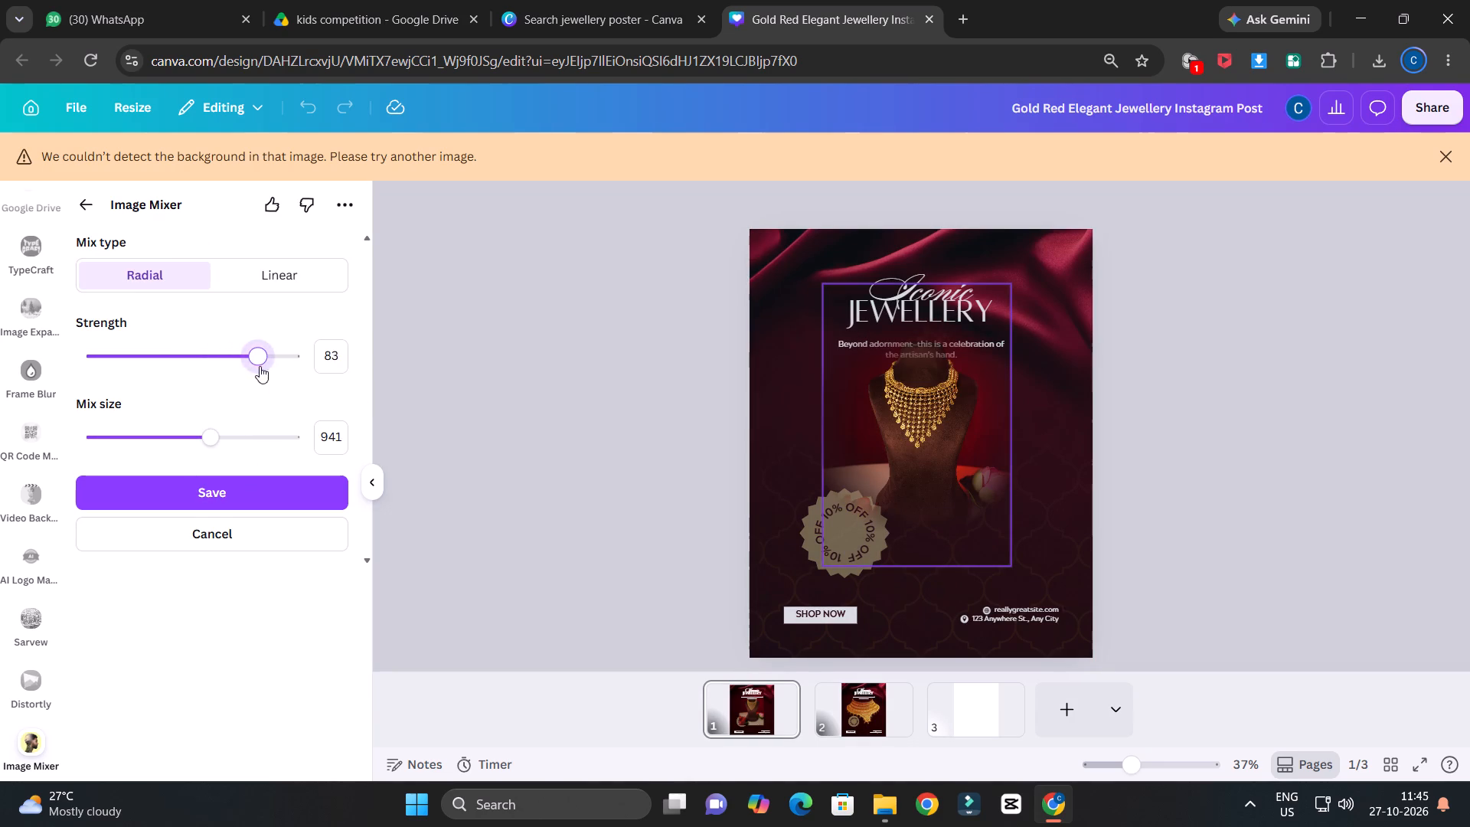
pyautogui.moveTo(260, 366); pyautogui.dragTo(214, 377)
pyautogui.moveTo(211, 433); pyautogui.dragTo(328, 430)
pyautogui.moveTo(283, 437); pyautogui.dragTo(242, 436)
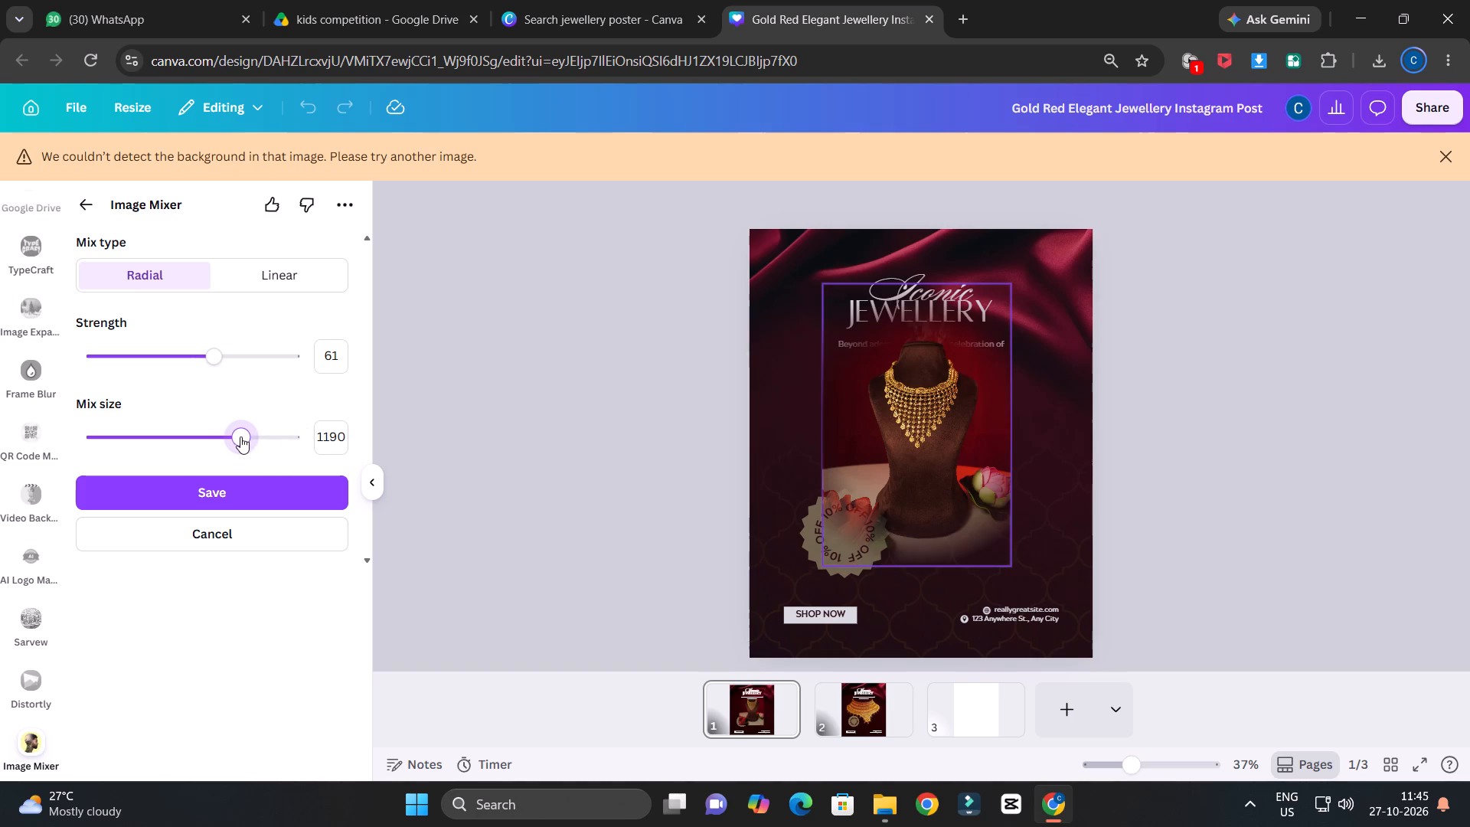
pyautogui.click(240, 436)
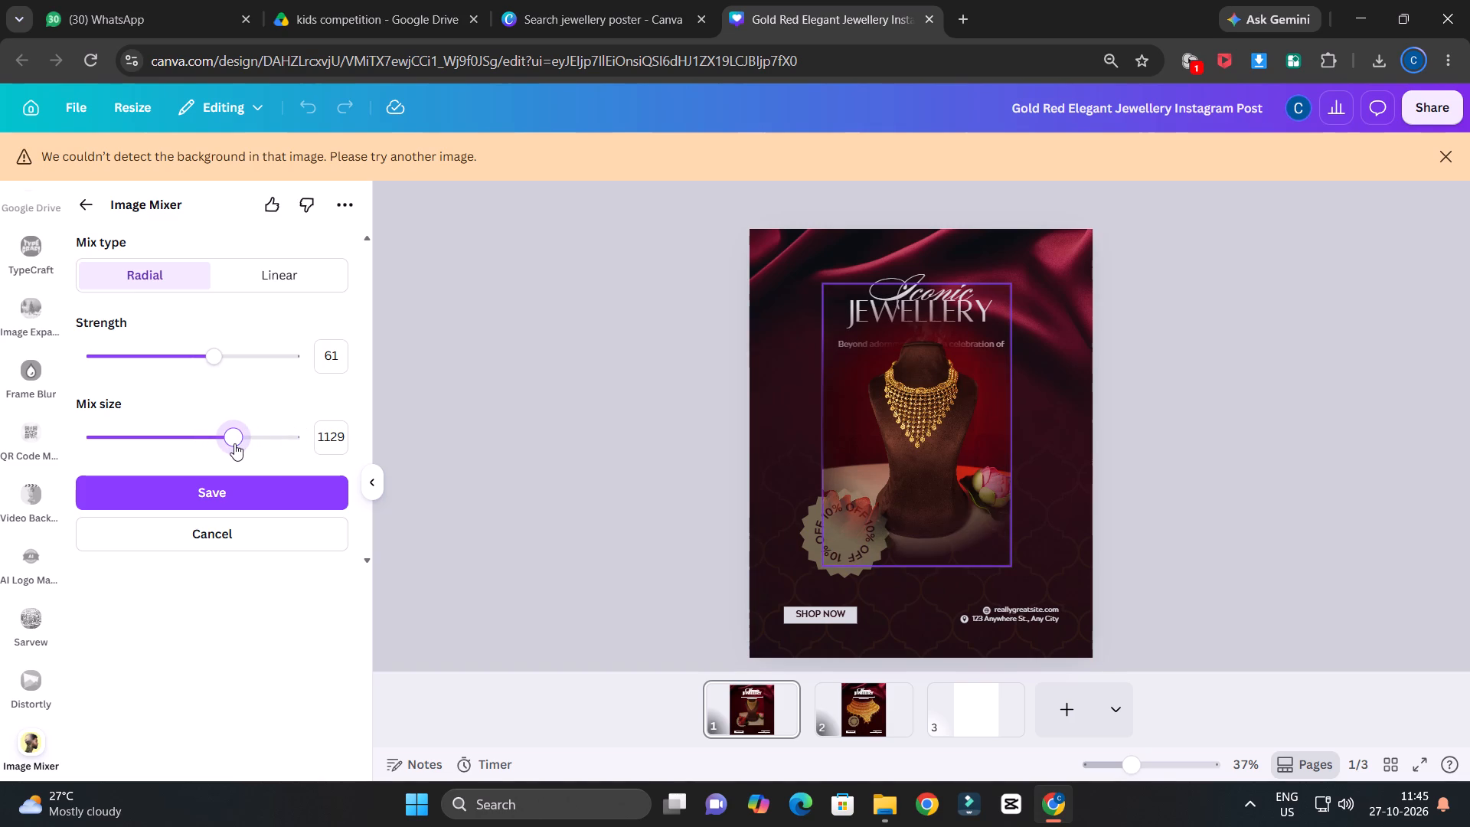
pyautogui.moveTo(234, 436); pyautogui.dragTo(259, 437)
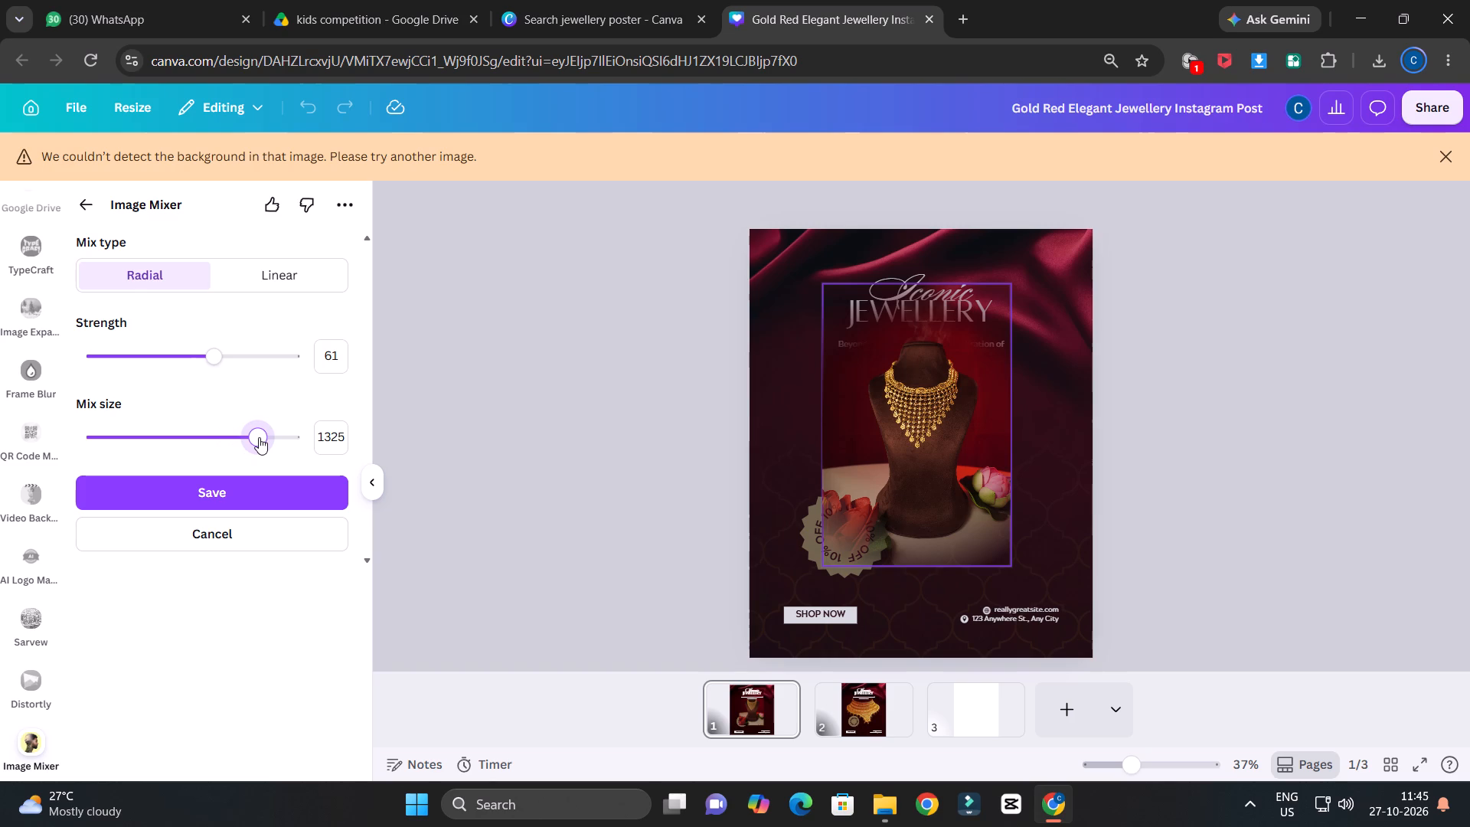
pyautogui.click(229, 495)
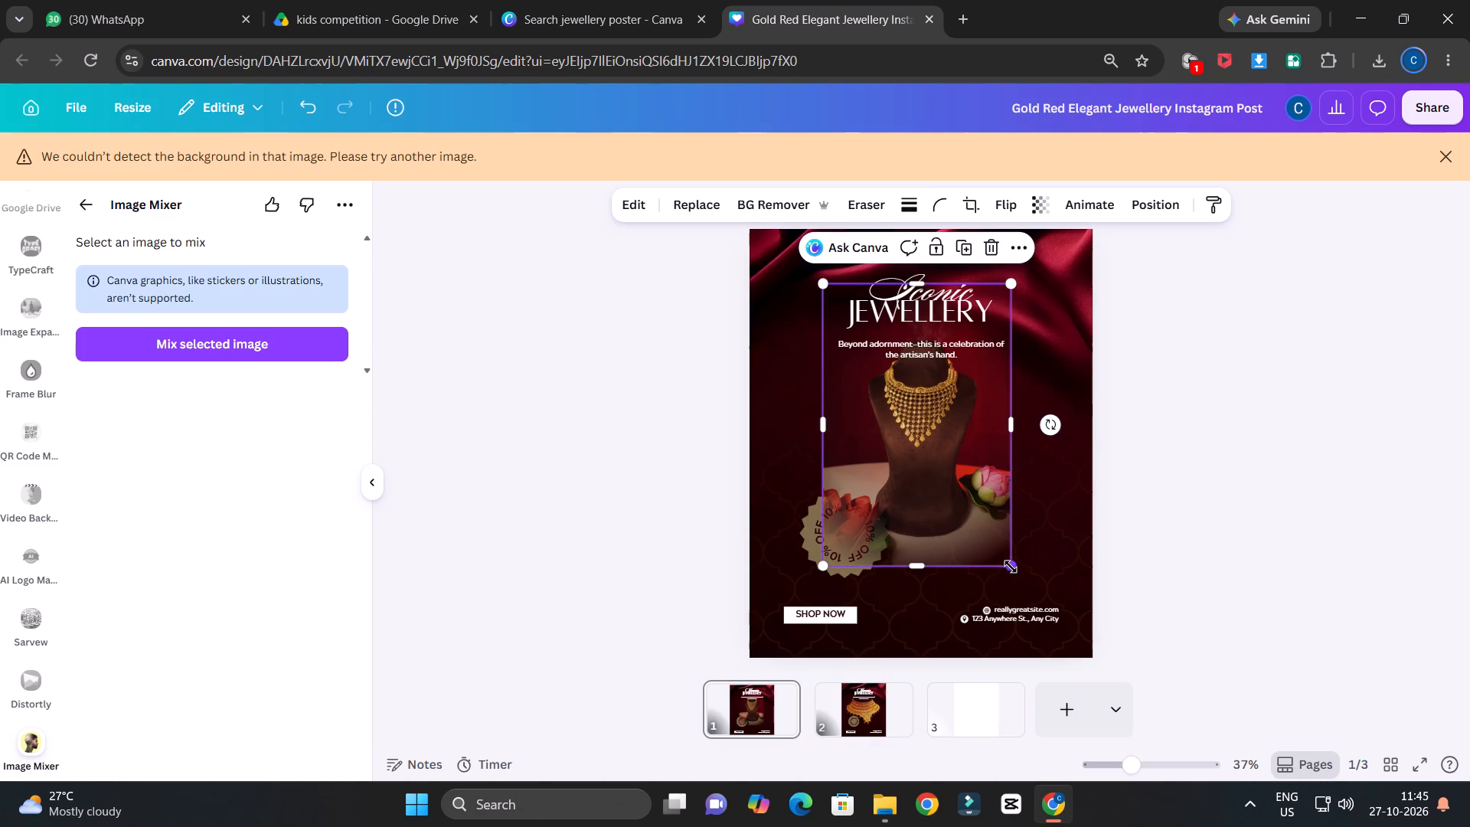
# Enlarge the mixed necklace photo slightly and send it one layer backward, behind the 10% OFF badge.
pyautogui.moveTo(1011, 567); pyautogui.dragTo(1044, 603)
pyautogui.rightClick(925, 458)
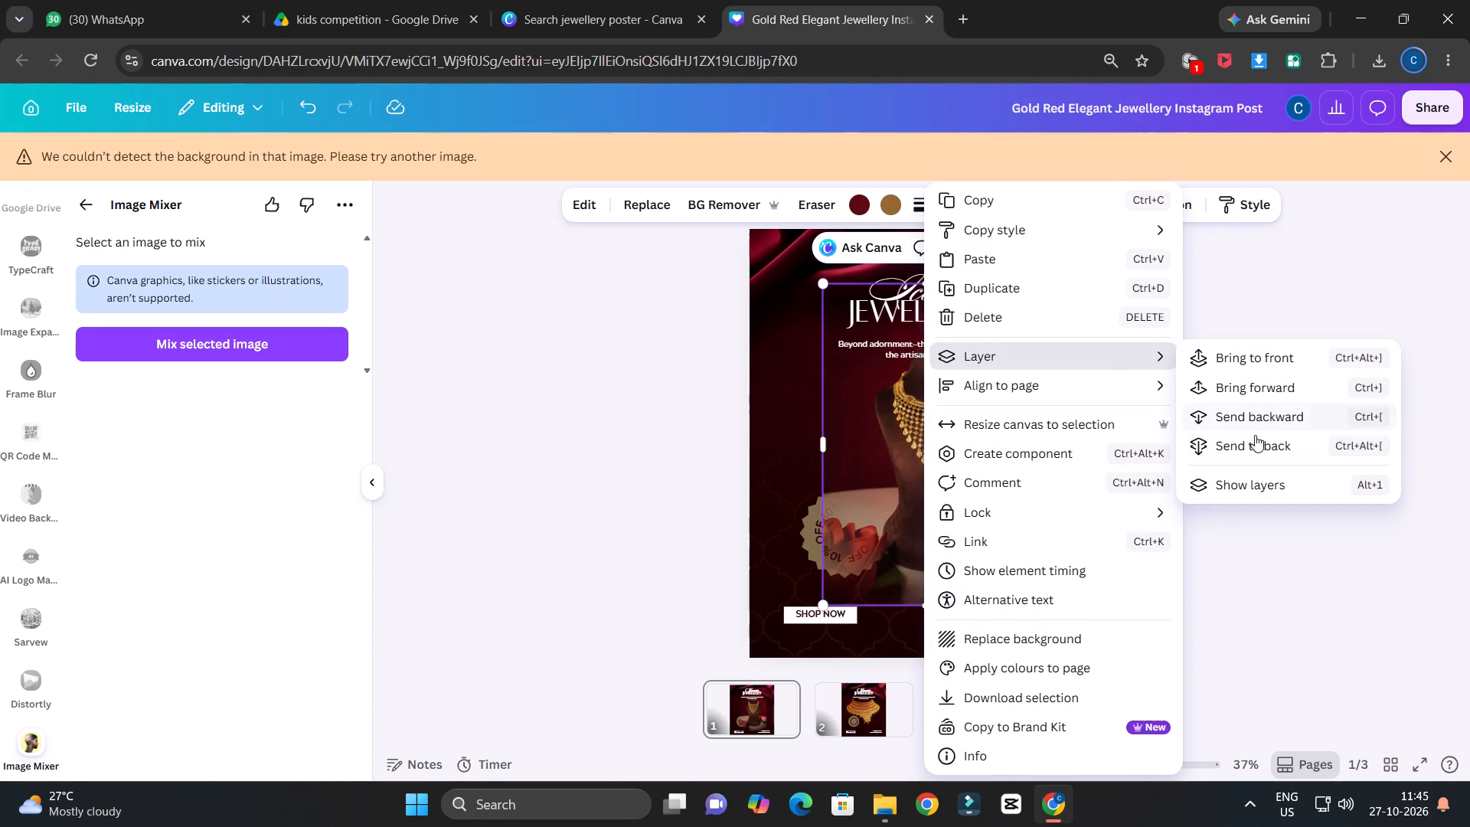
pyautogui.click(1255, 422)
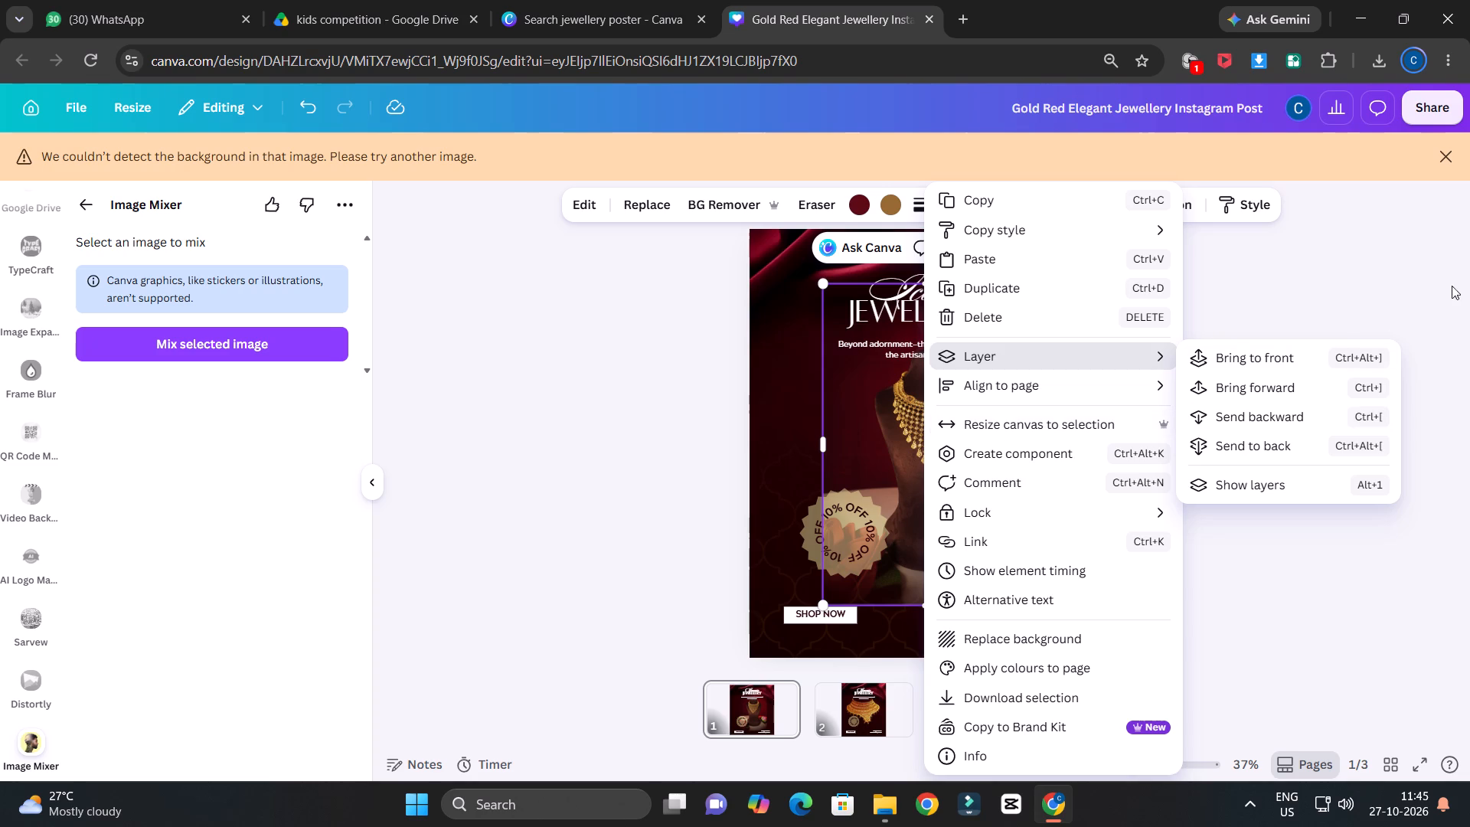
pyautogui.click(1464, 276)
# Resize the necklace photo larger and centre it on the page, with its lower edge just beneath the SHOP NOW and contact lines.
pyautogui.moveTo(947, 449); pyautogui.dragTo(932, 423)
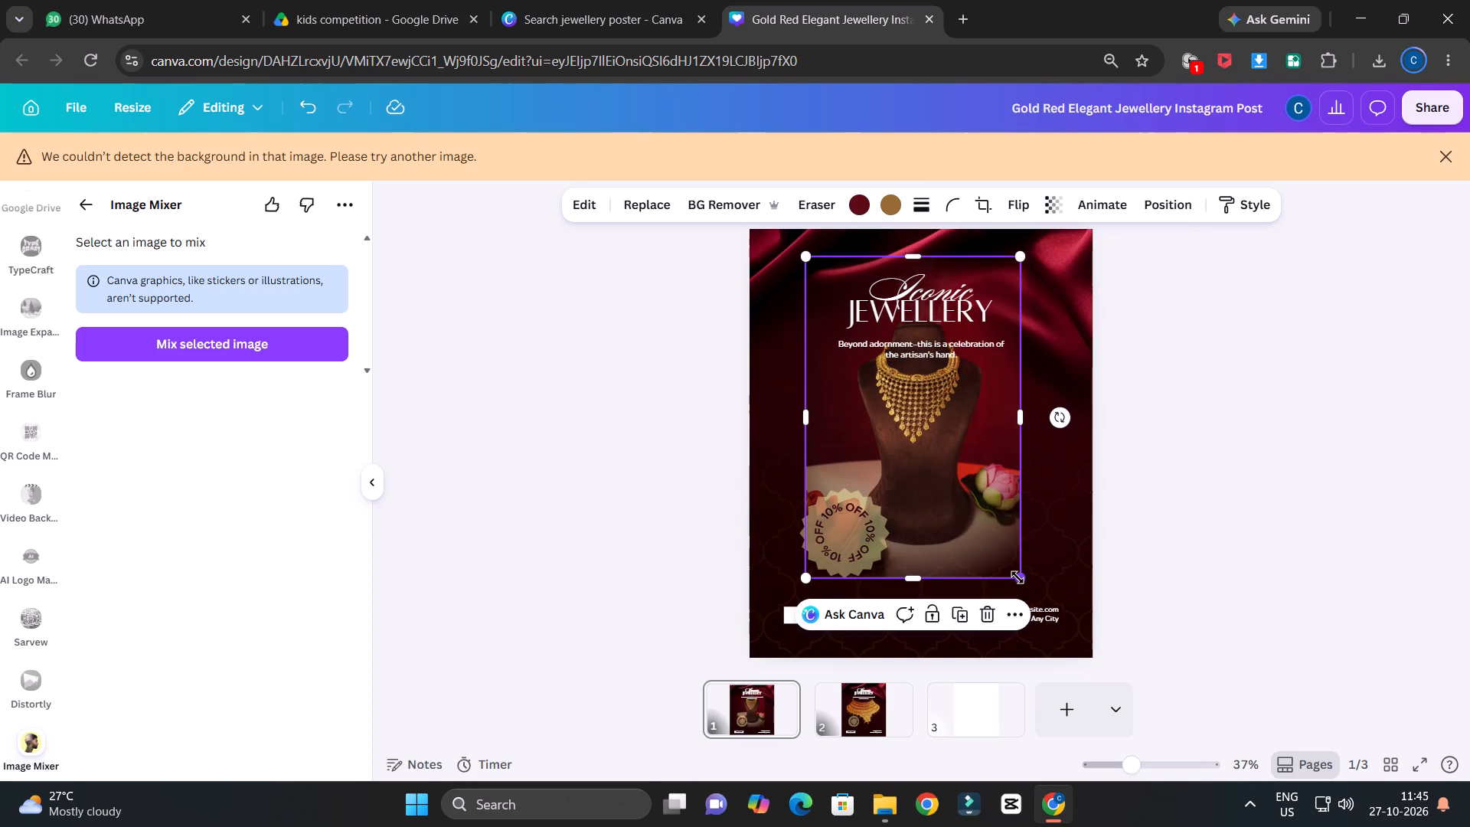
pyautogui.moveTo(1018, 577); pyautogui.dragTo(1120, 651)
pyautogui.moveTo(967, 477); pyautogui.dragTo(943, 432)
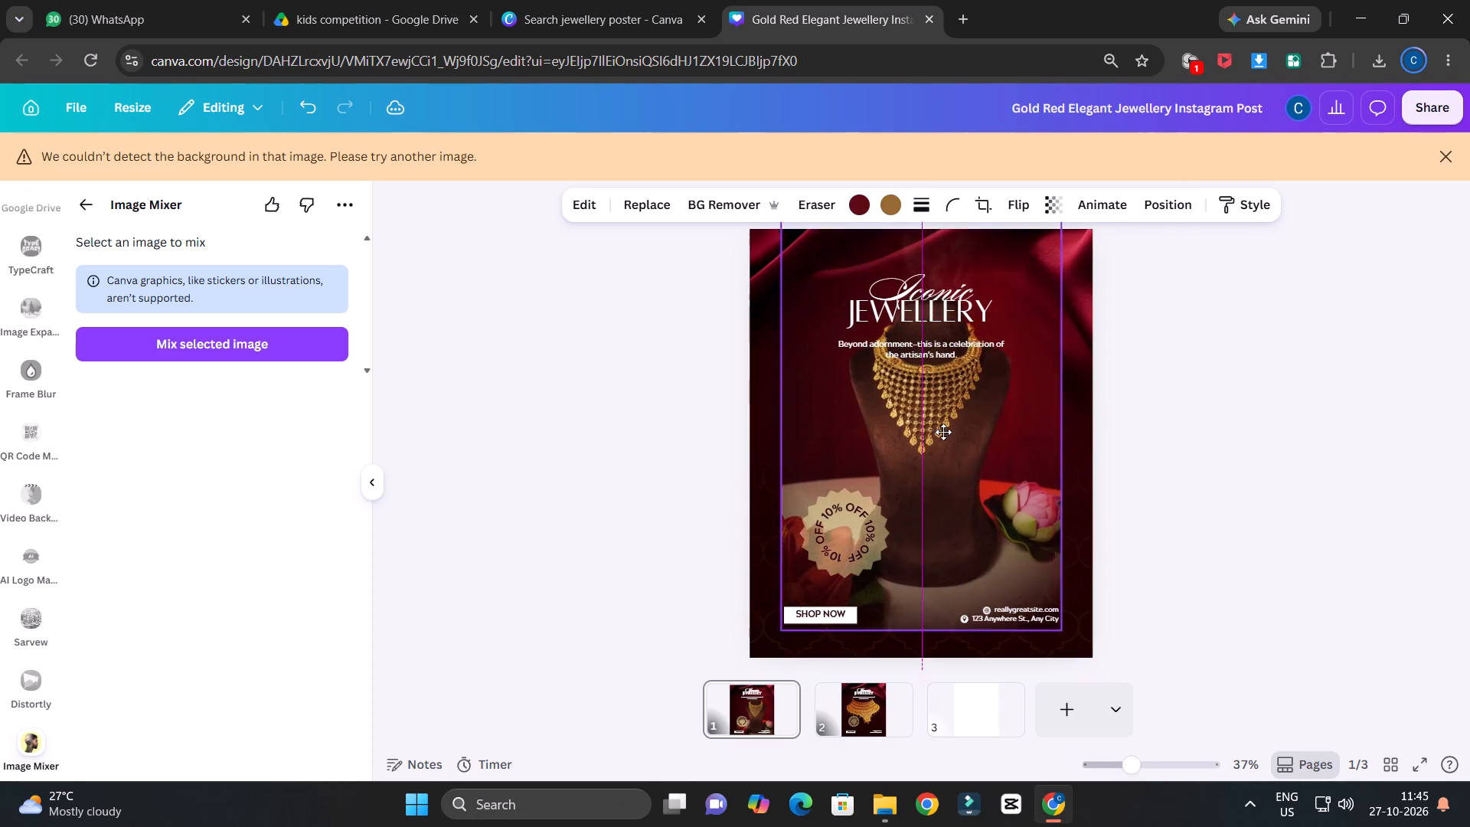
pyautogui.moveTo(943, 432); pyautogui.dragTo(933, 463)
pyautogui.moveTo(959, 517); pyautogui.dragTo(960, 516)
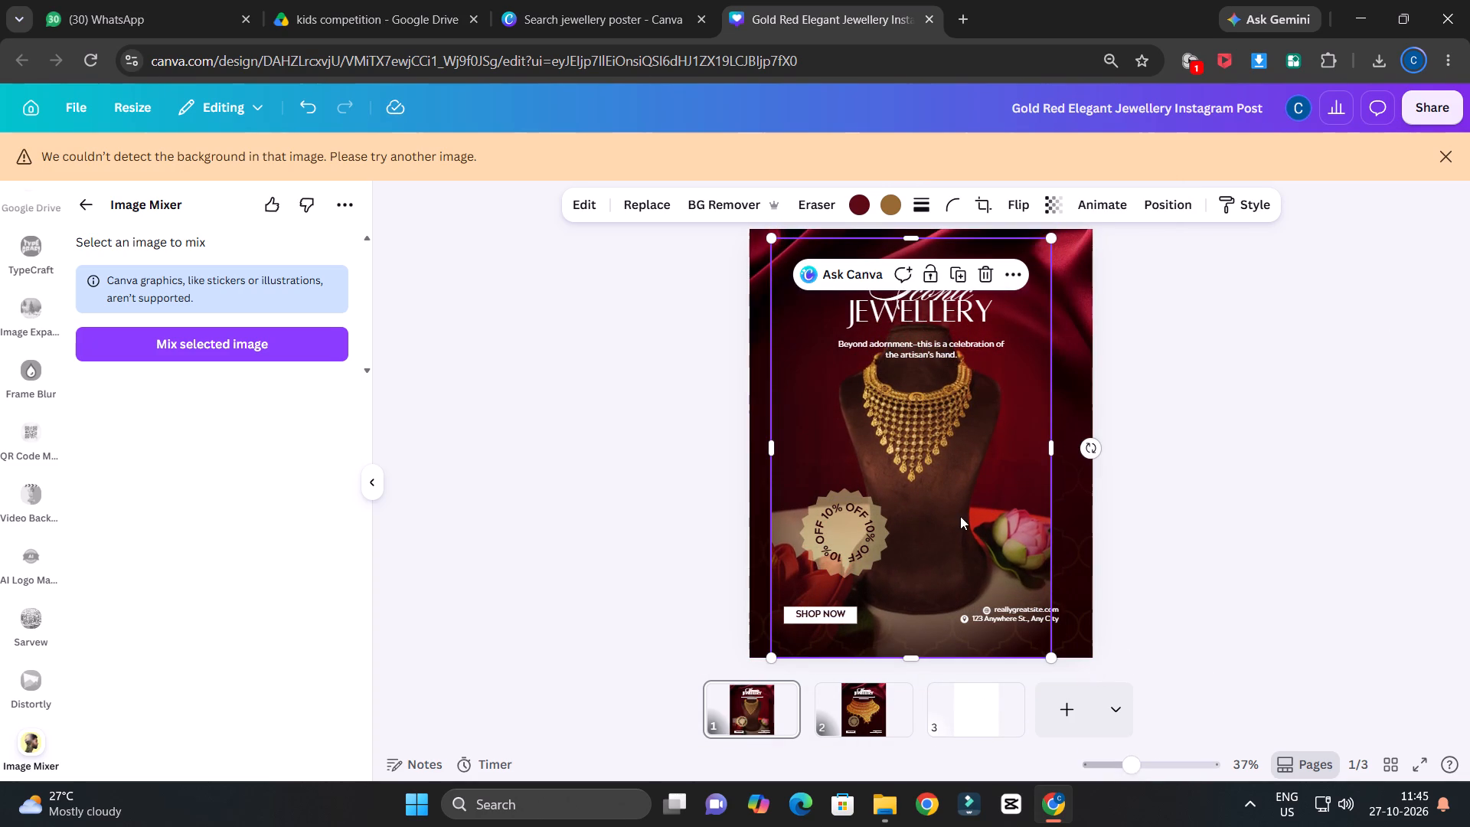
pyautogui.moveTo(960, 516); pyautogui.dragTo(975, 516)
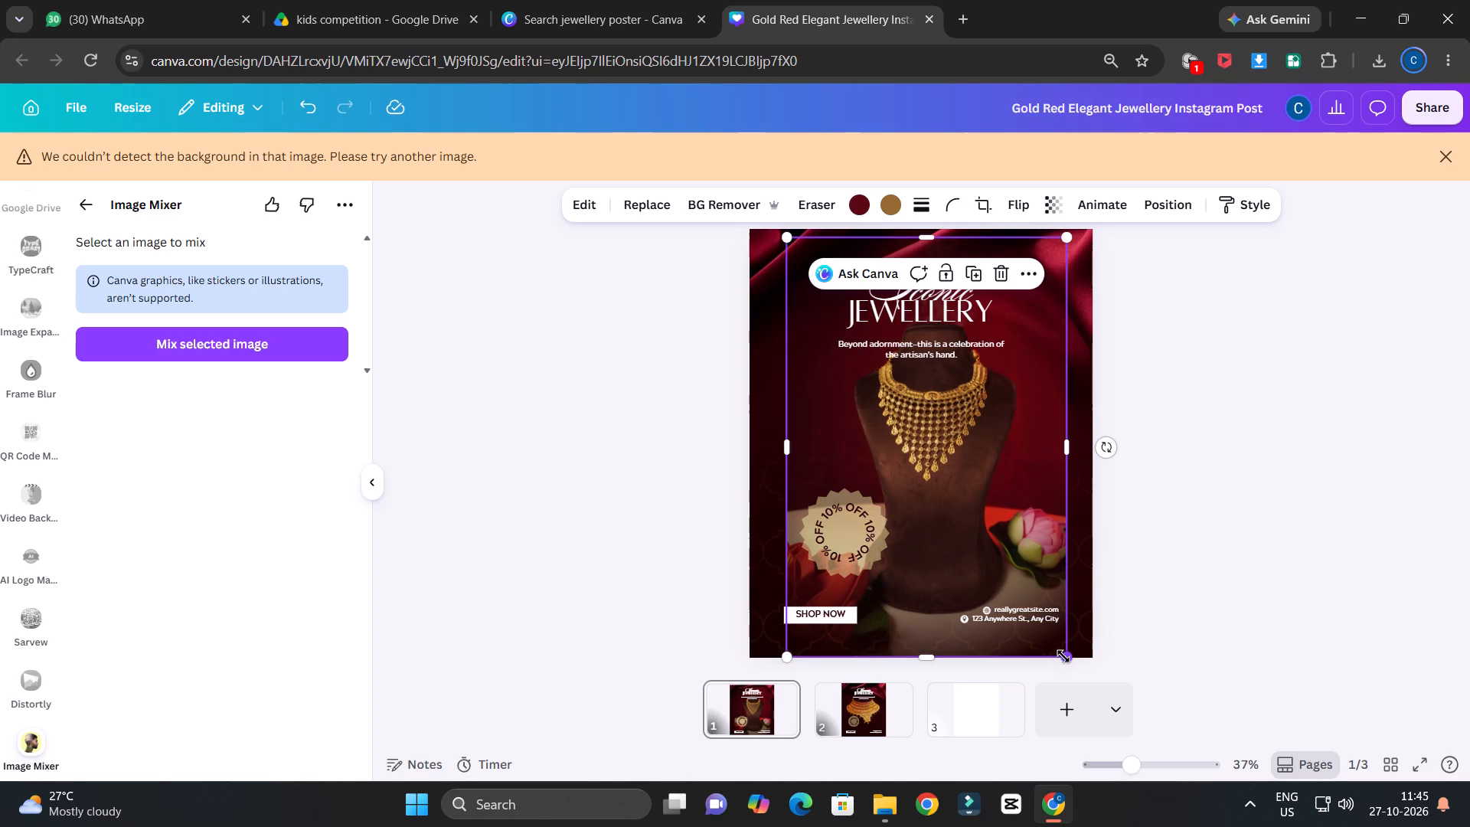
pyautogui.moveTo(1063, 656); pyautogui.dragTo(1011, 590)
pyautogui.moveTo(1006, 518); pyautogui.dragTo(1021, 557)
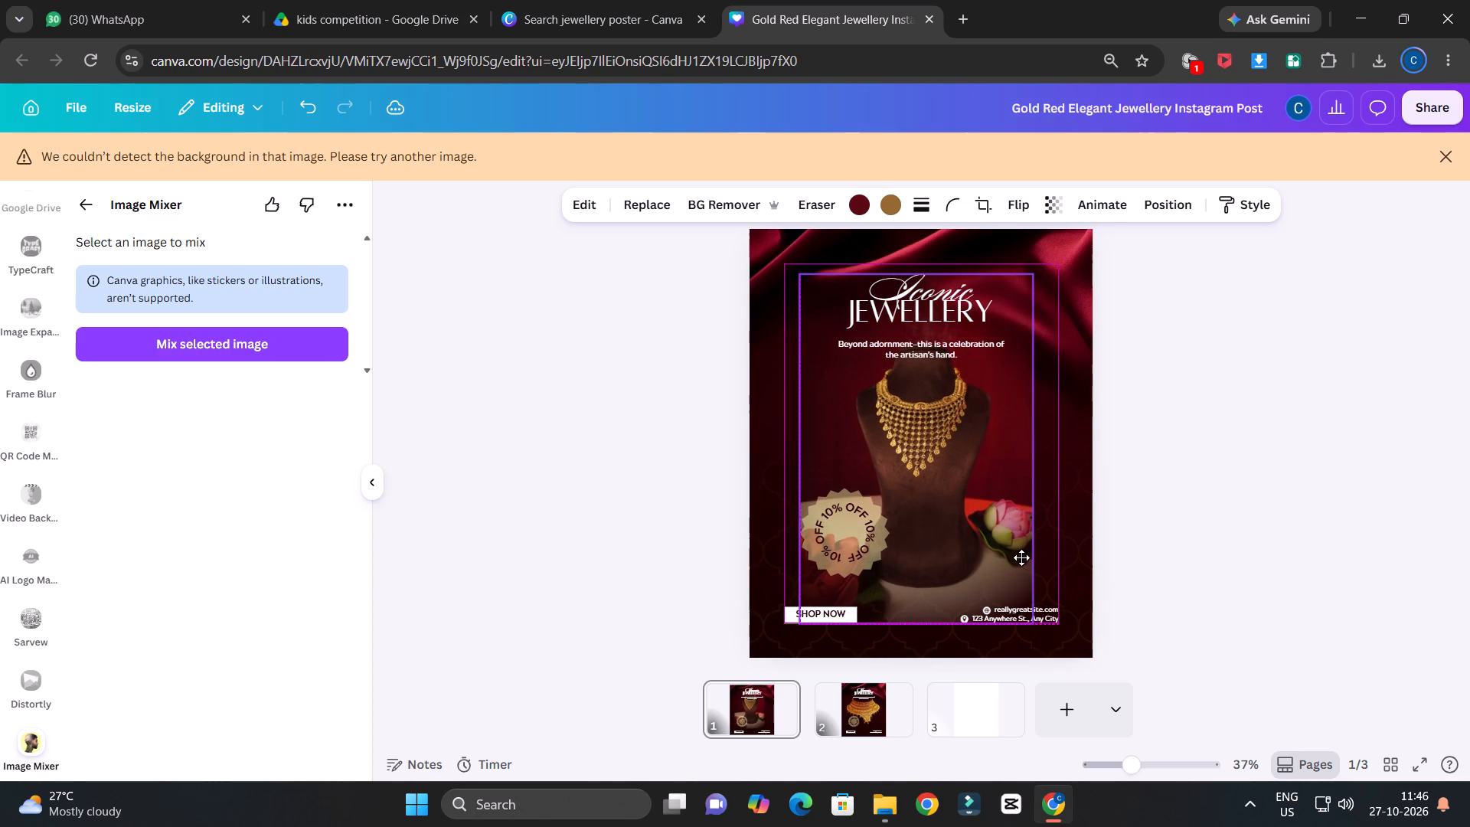
pyautogui.moveTo(1021, 557); pyautogui.dragTo(1019, 561)
pyautogui.click(1256, 513)
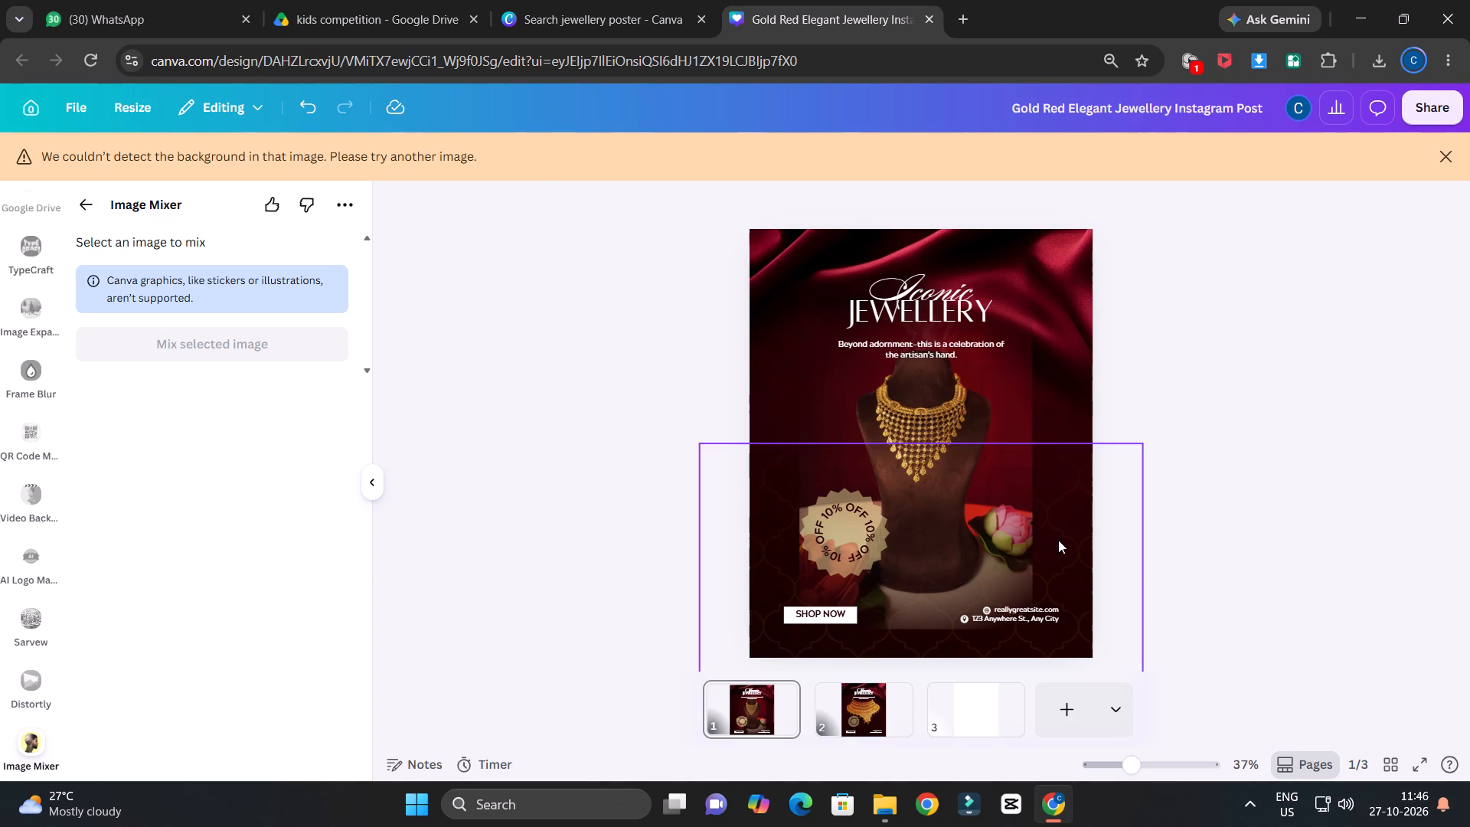
# Move the 10% OFF badge off the necklace photo to the bottom edge of the page, between SHOP NOW and the contact details.
pyautogui.click(973, 415)
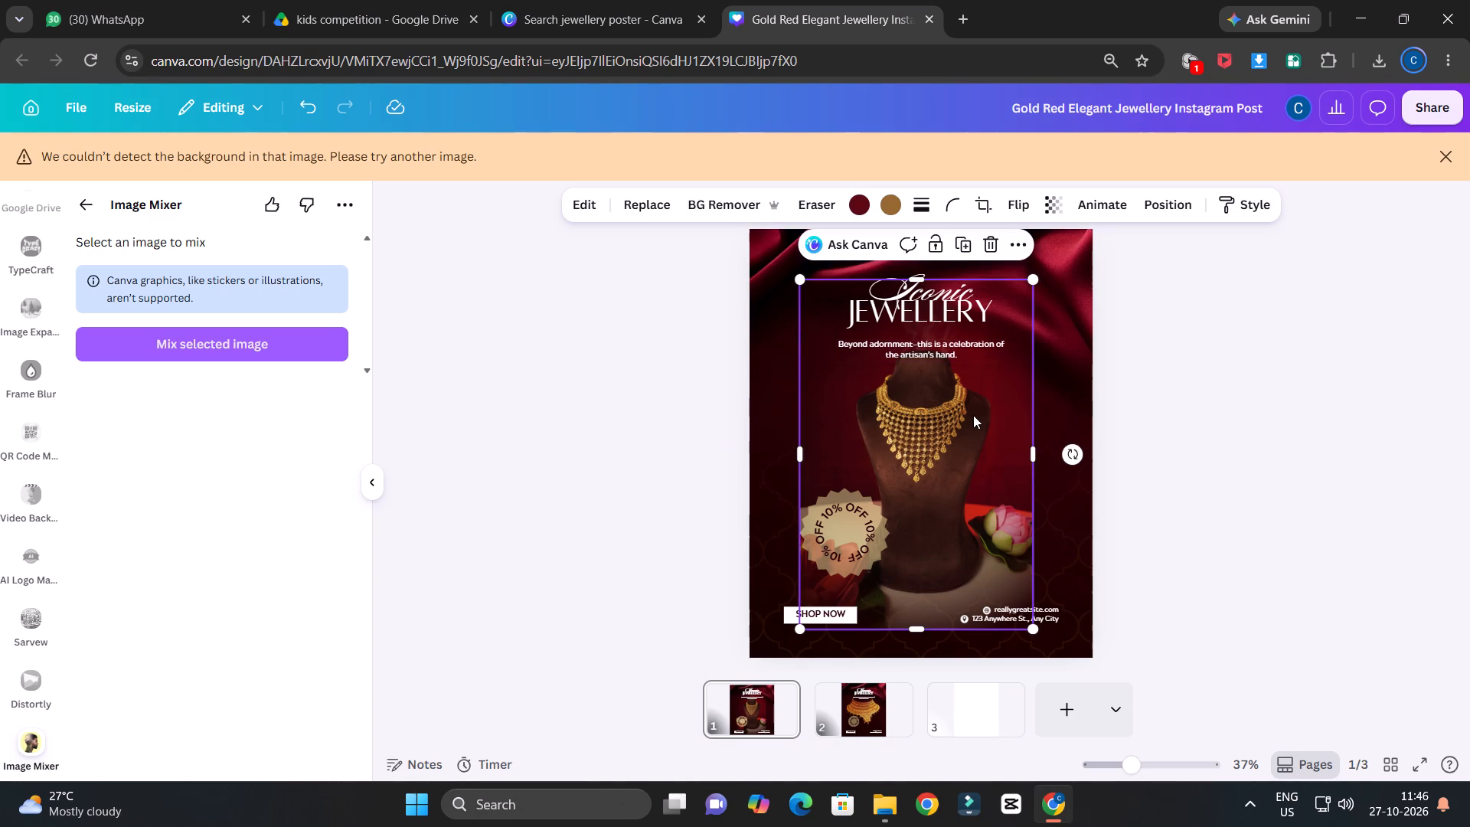
pyautogui.click(850, 525)
pyautogui.moveTo(853, 538); pyautogui.dragTo(818, 567)
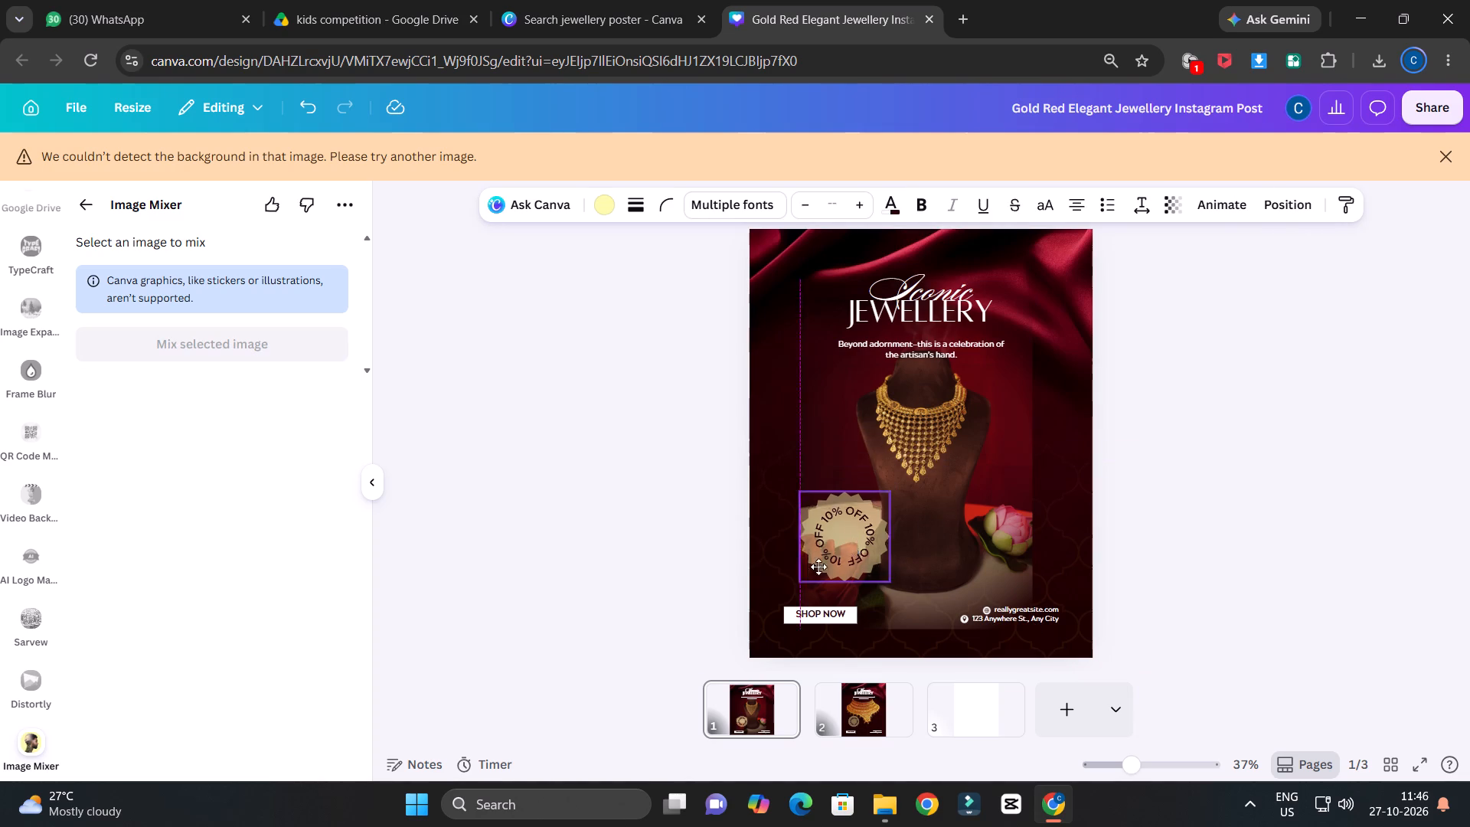
pyautogui.moveTo(818, 567); pyautogui.dragTo(913, 651)
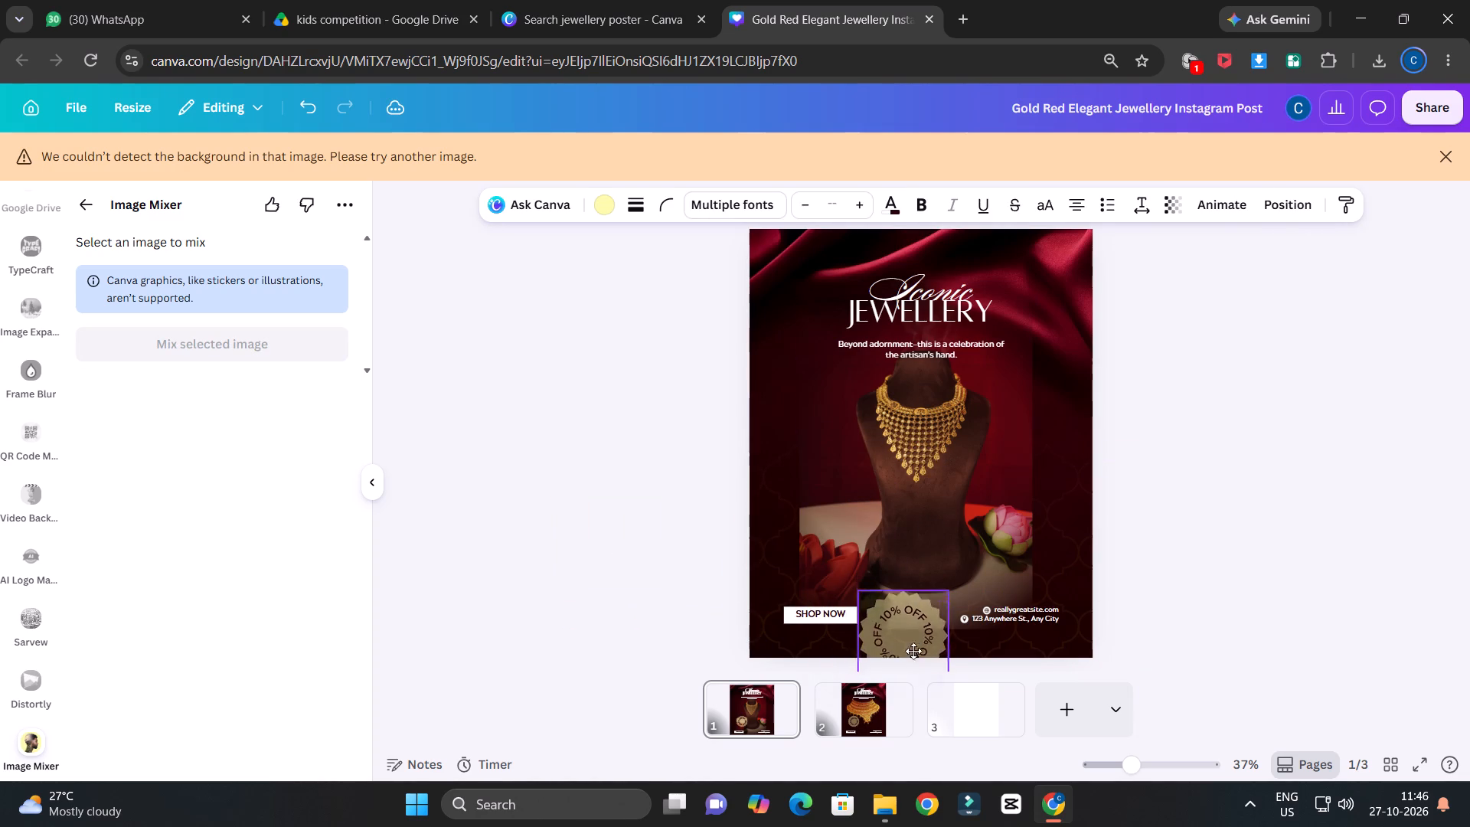
pyautogui.moveTo(913, 651); pyautogui.dragTo(914, 656)
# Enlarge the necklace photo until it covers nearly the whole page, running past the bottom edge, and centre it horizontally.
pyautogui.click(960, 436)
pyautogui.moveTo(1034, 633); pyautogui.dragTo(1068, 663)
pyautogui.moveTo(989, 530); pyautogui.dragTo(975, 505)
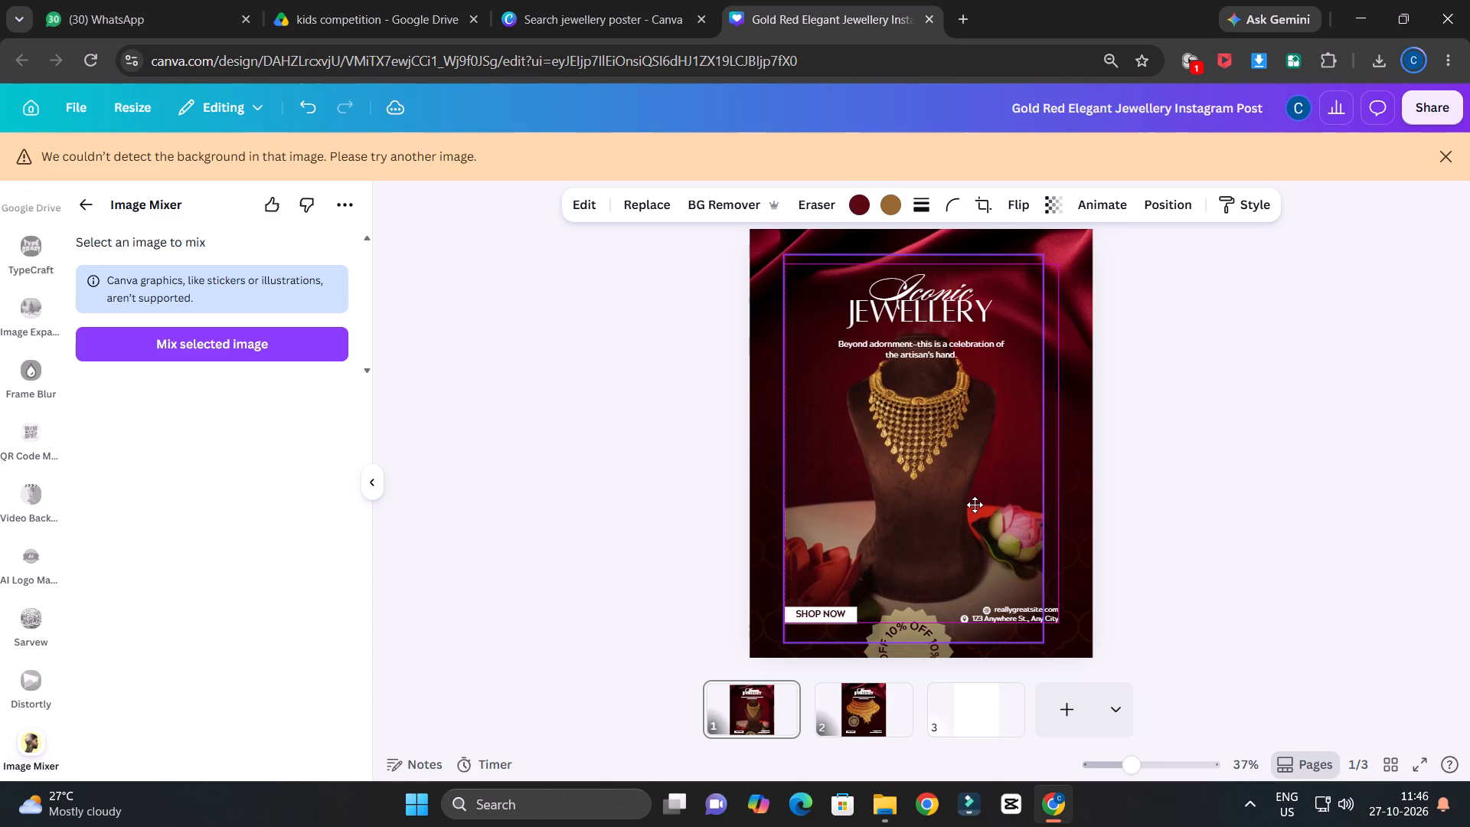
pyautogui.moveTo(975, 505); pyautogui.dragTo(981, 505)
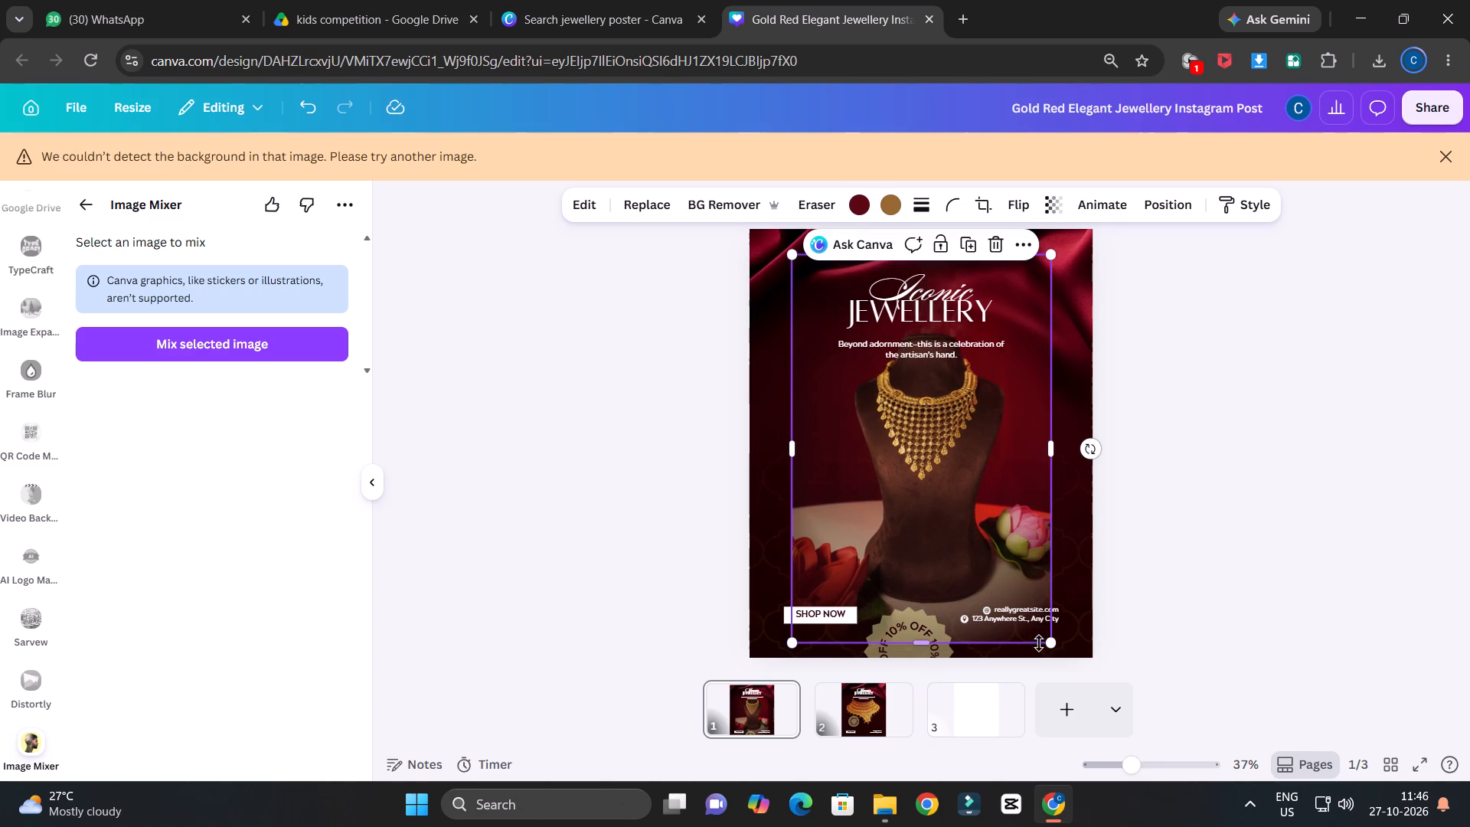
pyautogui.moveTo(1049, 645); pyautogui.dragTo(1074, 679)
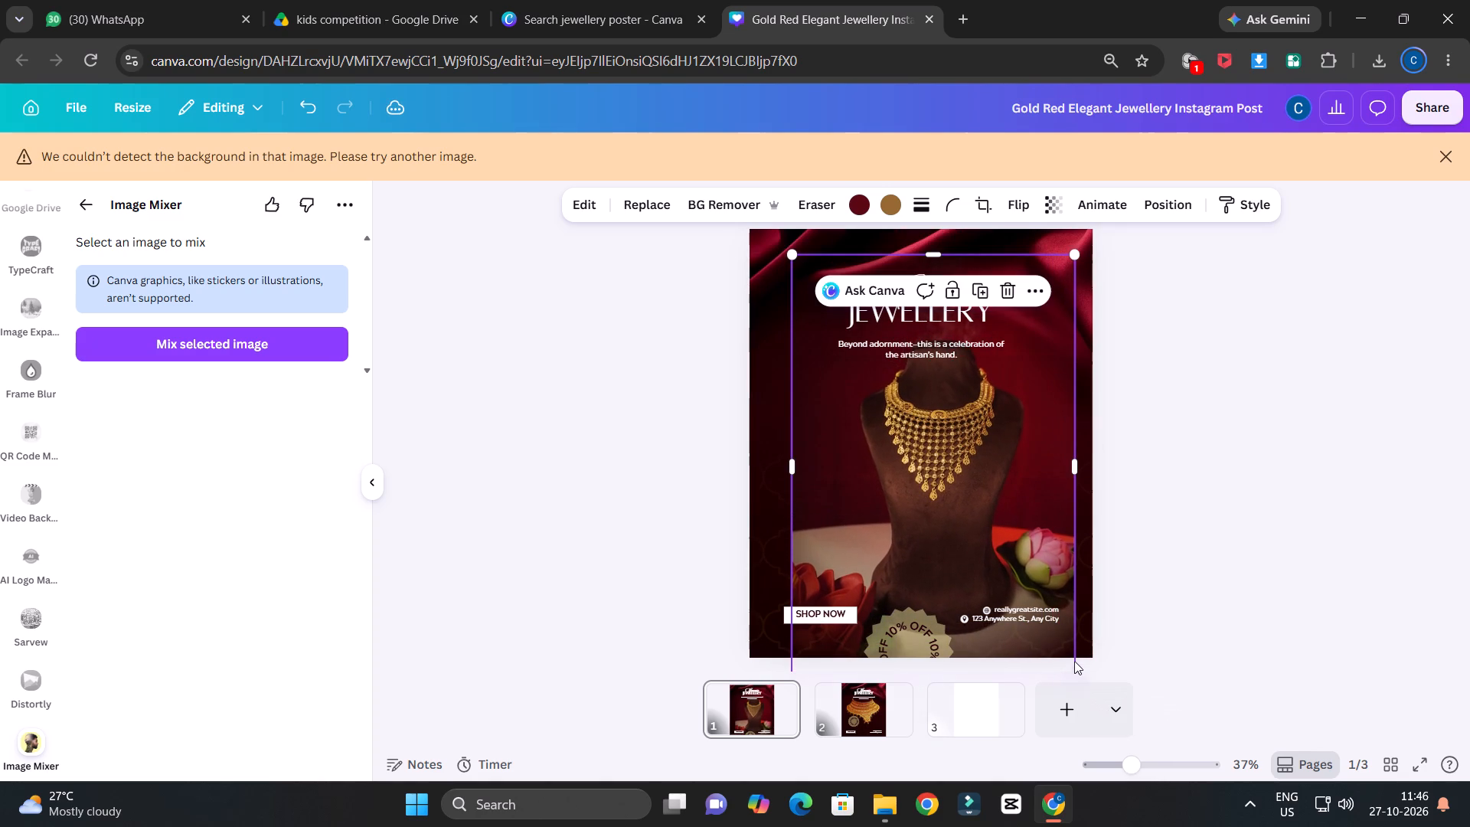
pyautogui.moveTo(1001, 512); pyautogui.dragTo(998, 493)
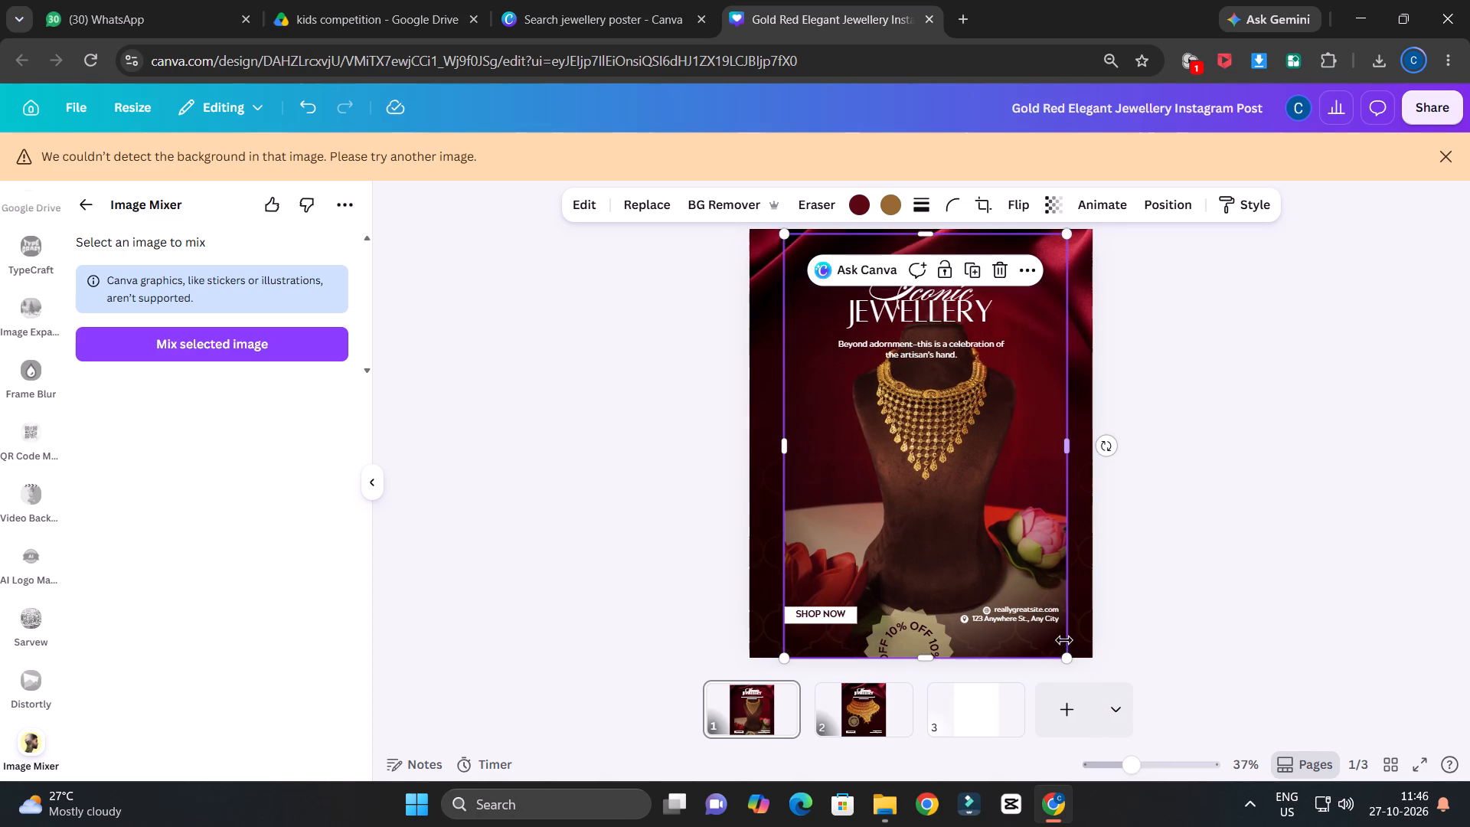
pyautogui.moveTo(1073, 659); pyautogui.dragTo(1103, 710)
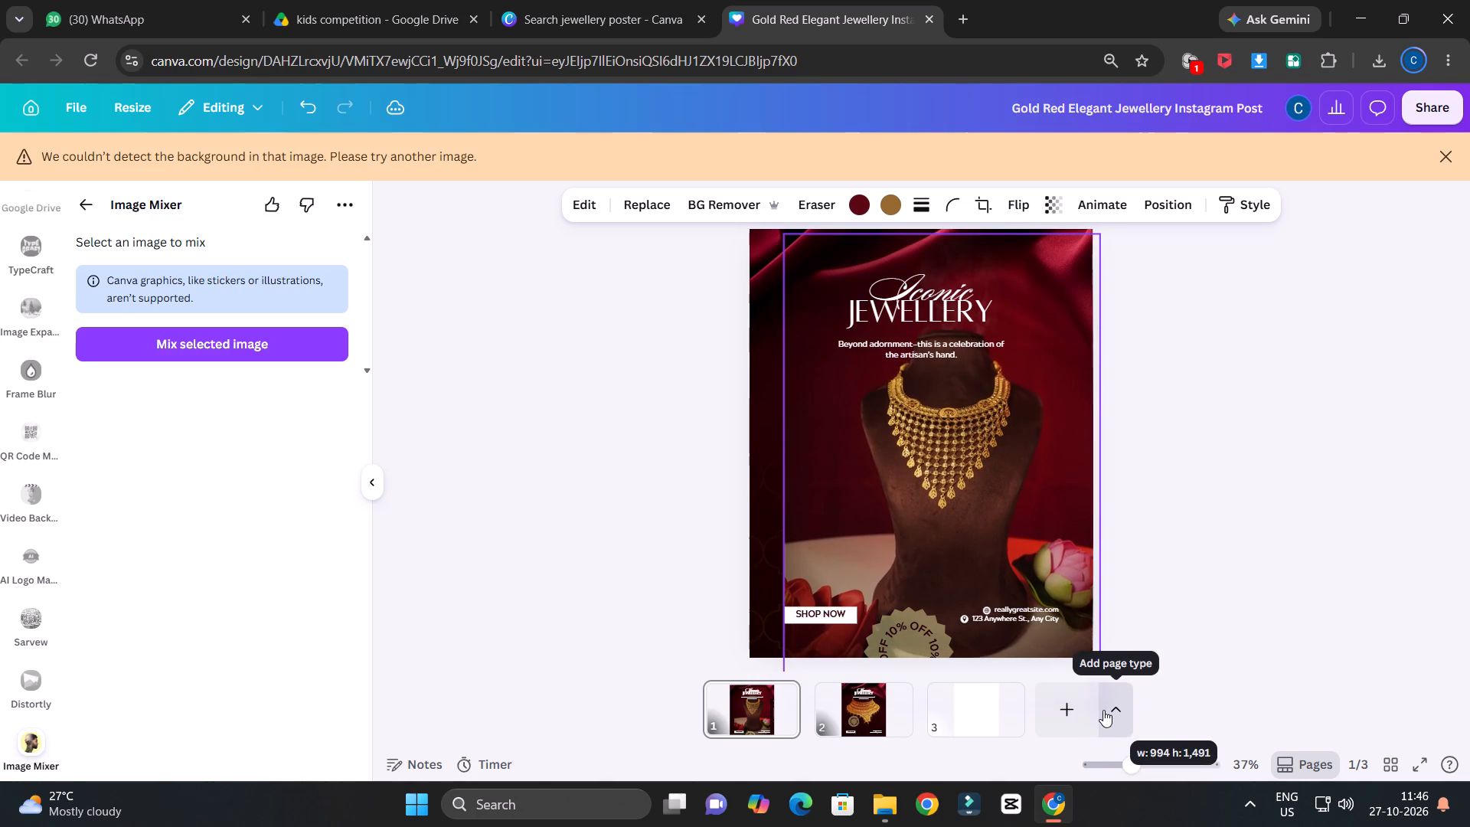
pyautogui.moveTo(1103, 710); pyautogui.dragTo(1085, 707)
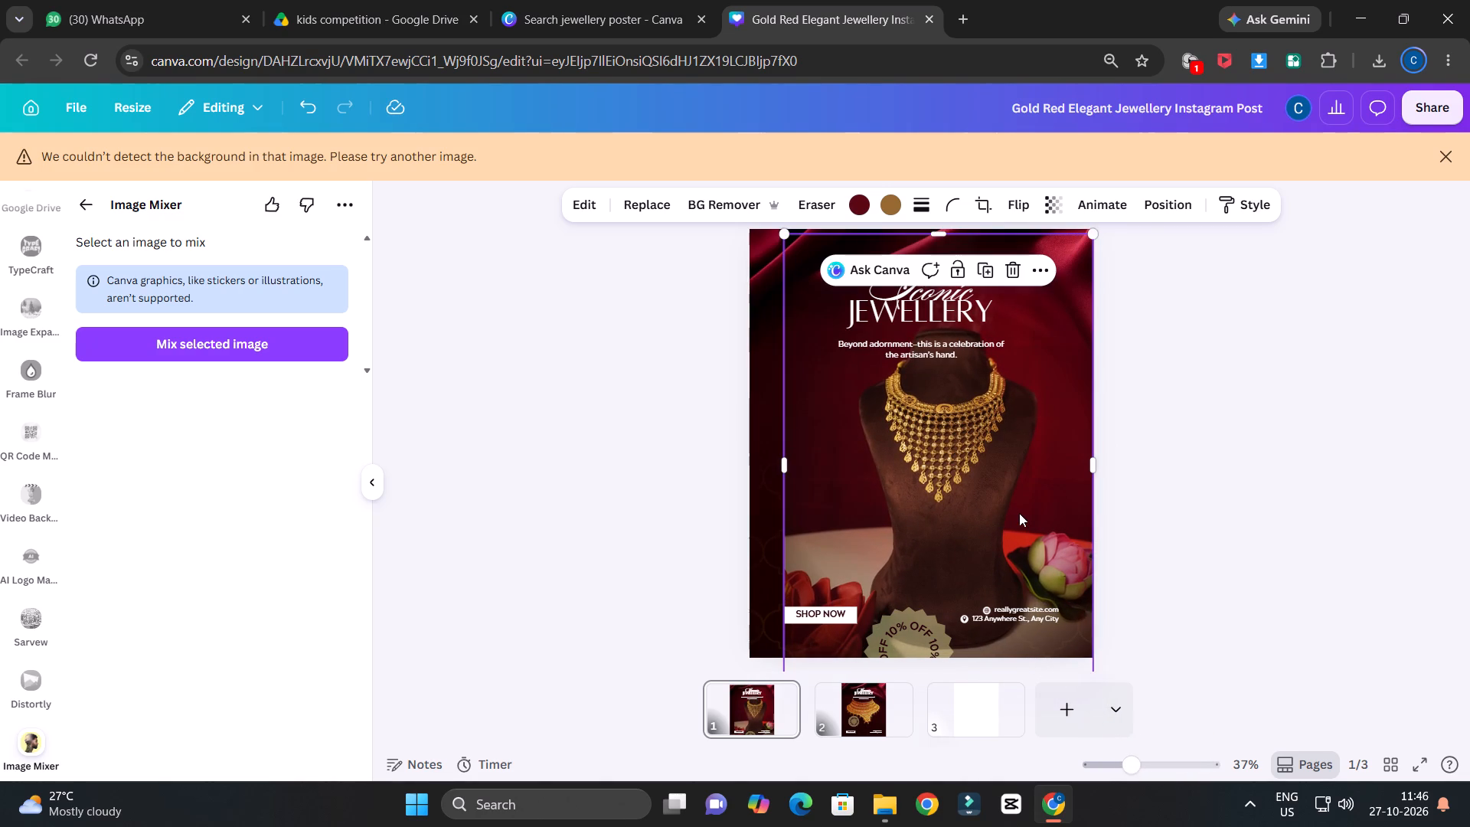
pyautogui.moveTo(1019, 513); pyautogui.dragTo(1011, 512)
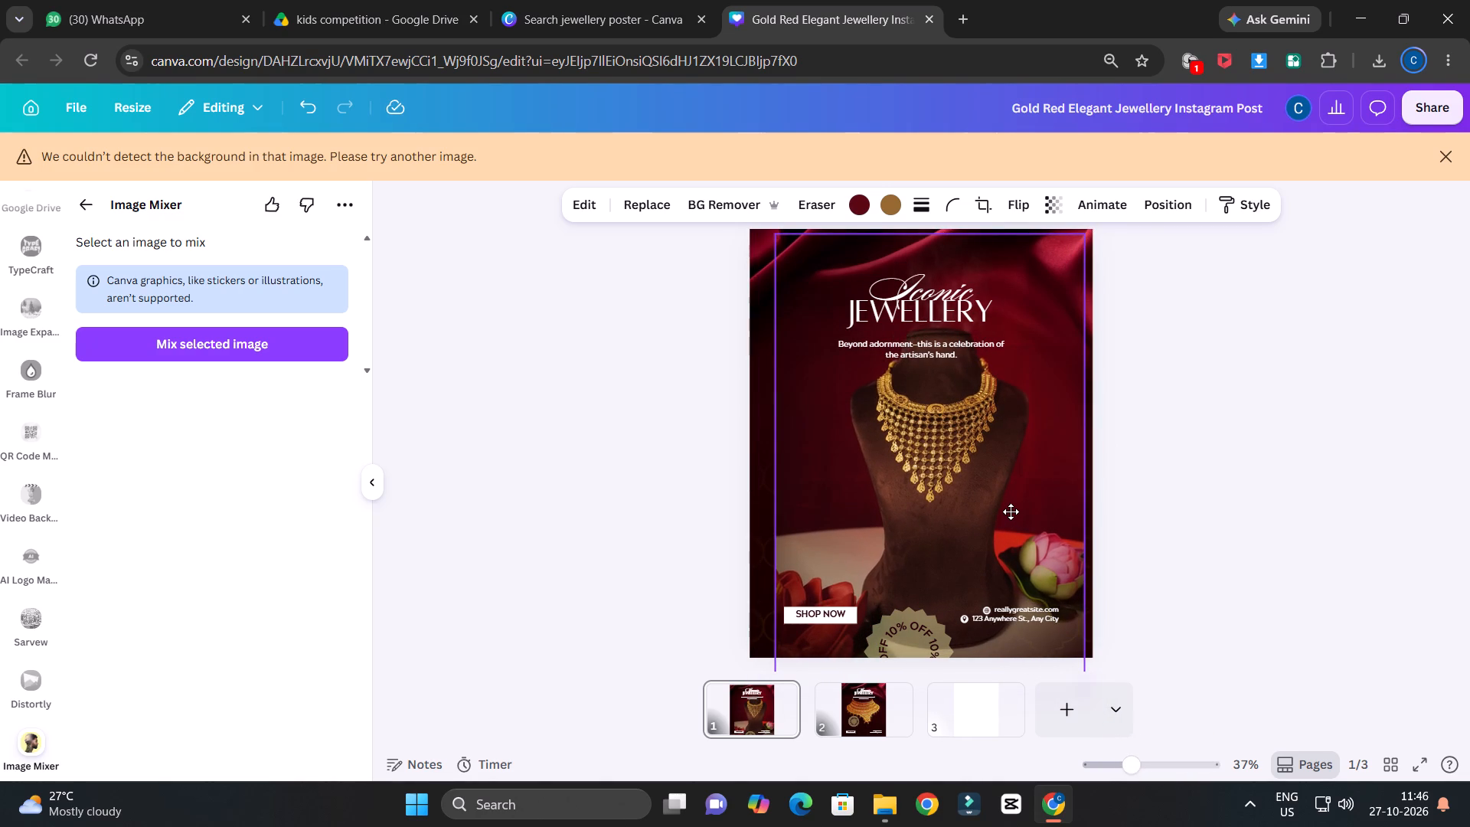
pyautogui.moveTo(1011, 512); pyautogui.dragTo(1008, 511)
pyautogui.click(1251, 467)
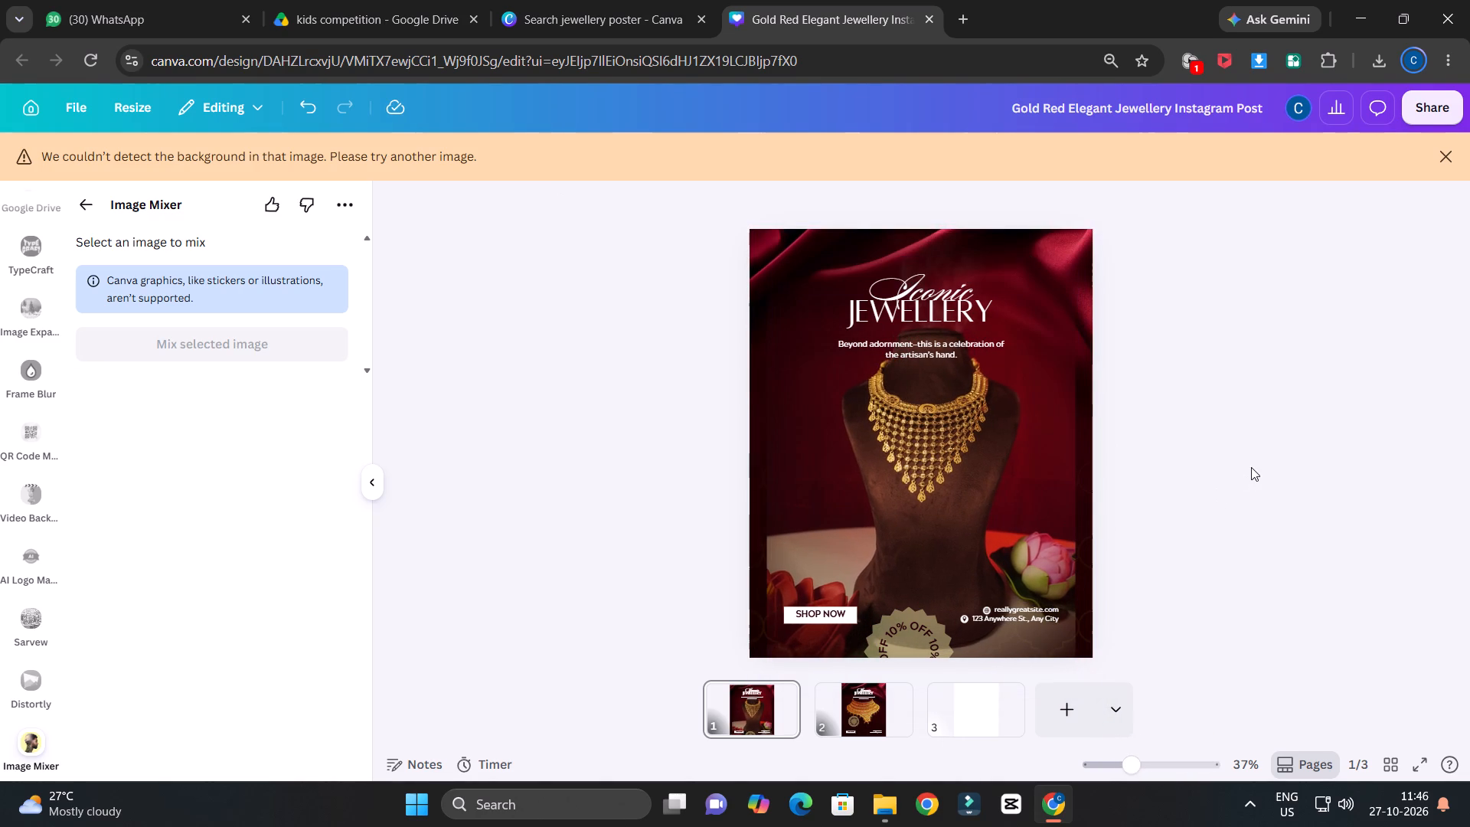
# Shrink the necklace photo and centre it horizontally, with its top at the Iconic heading and its base on the page's bottom edge.
pyautogui.scroll(3, 1251, 481)
pyautogui.click(972, 478)
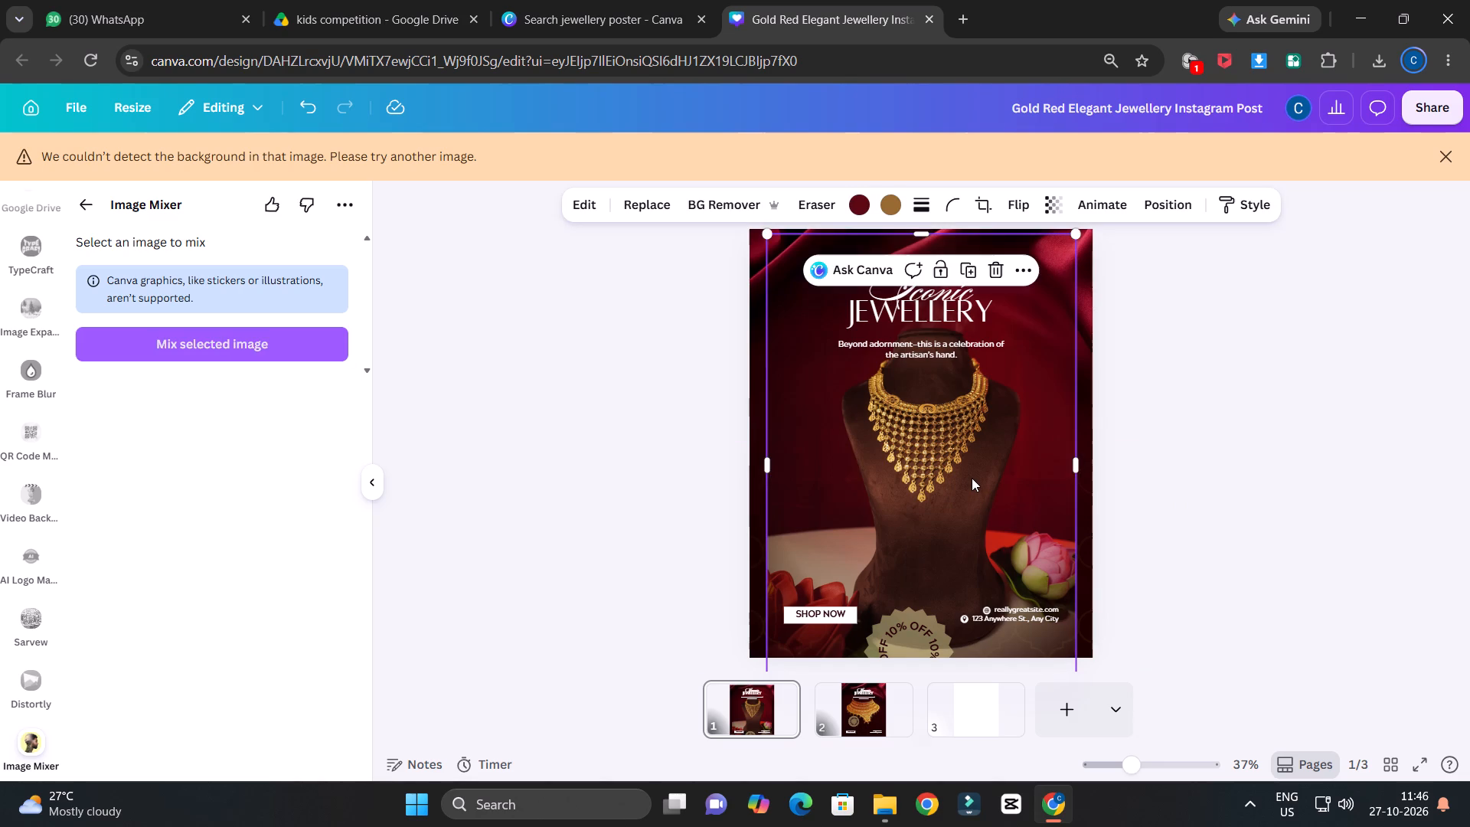
pyautogui.moveTo(1035, 525); pyautogui.dragTo(1021, 460)
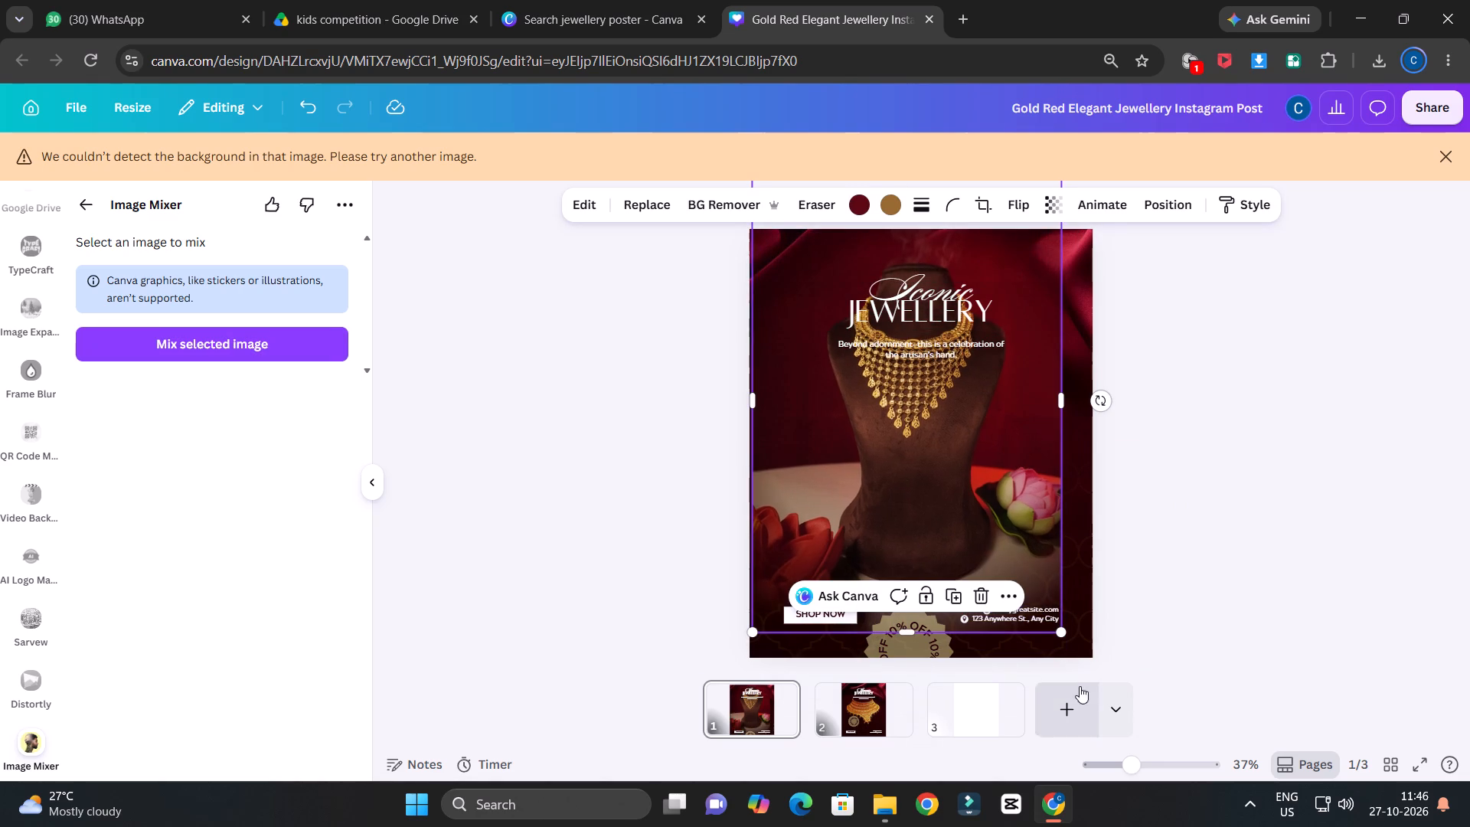
pyautogui.moveTo(1065, 634); pyautogui.dragTo(994, 570)
pyautogui.moveTo(953, 482); pyautogui.dragTo(992, 558)
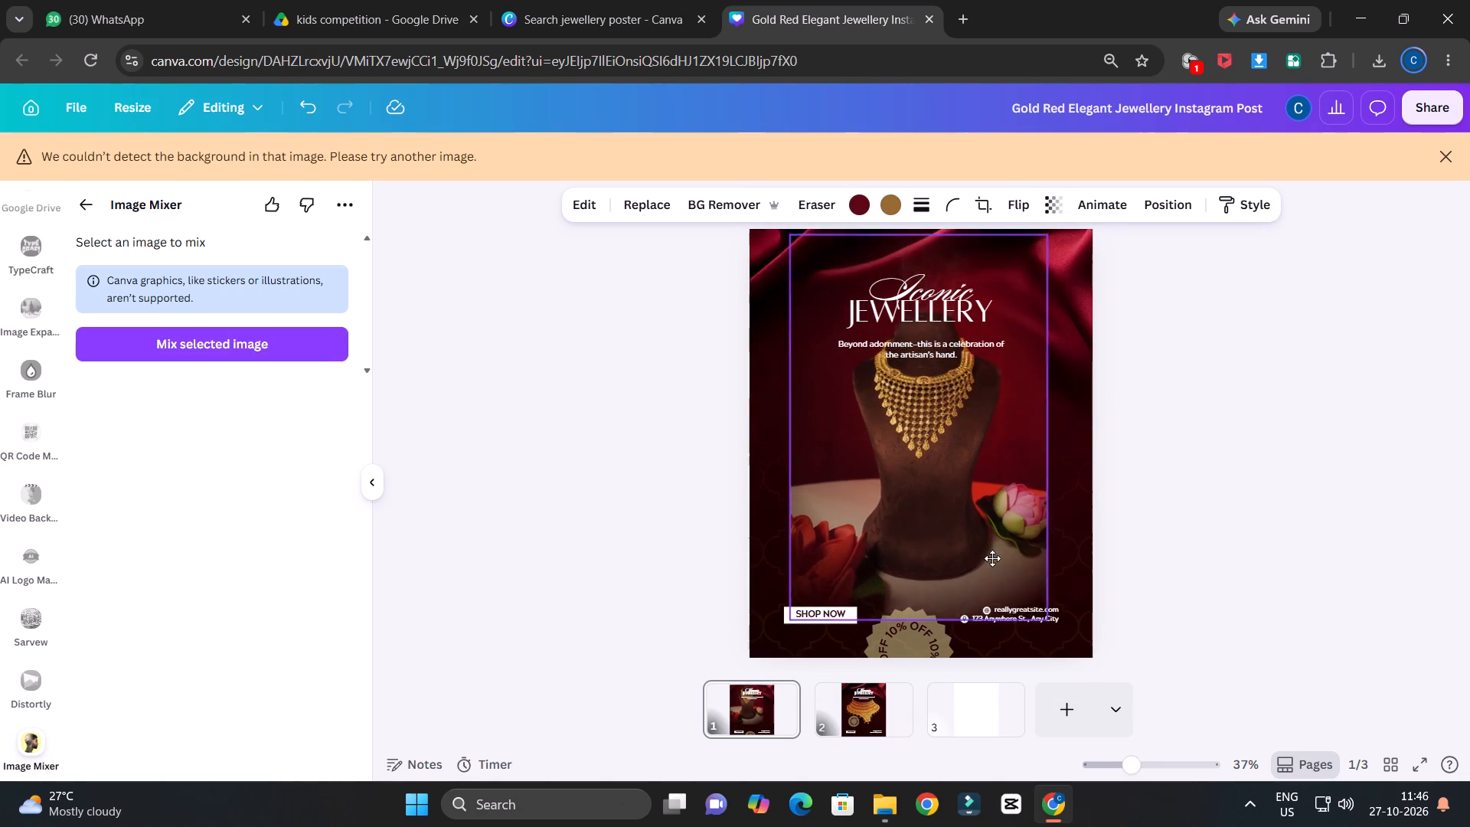
pyautogui.moveTo(992, 558); pyautogui.dragTo(1004, 589)
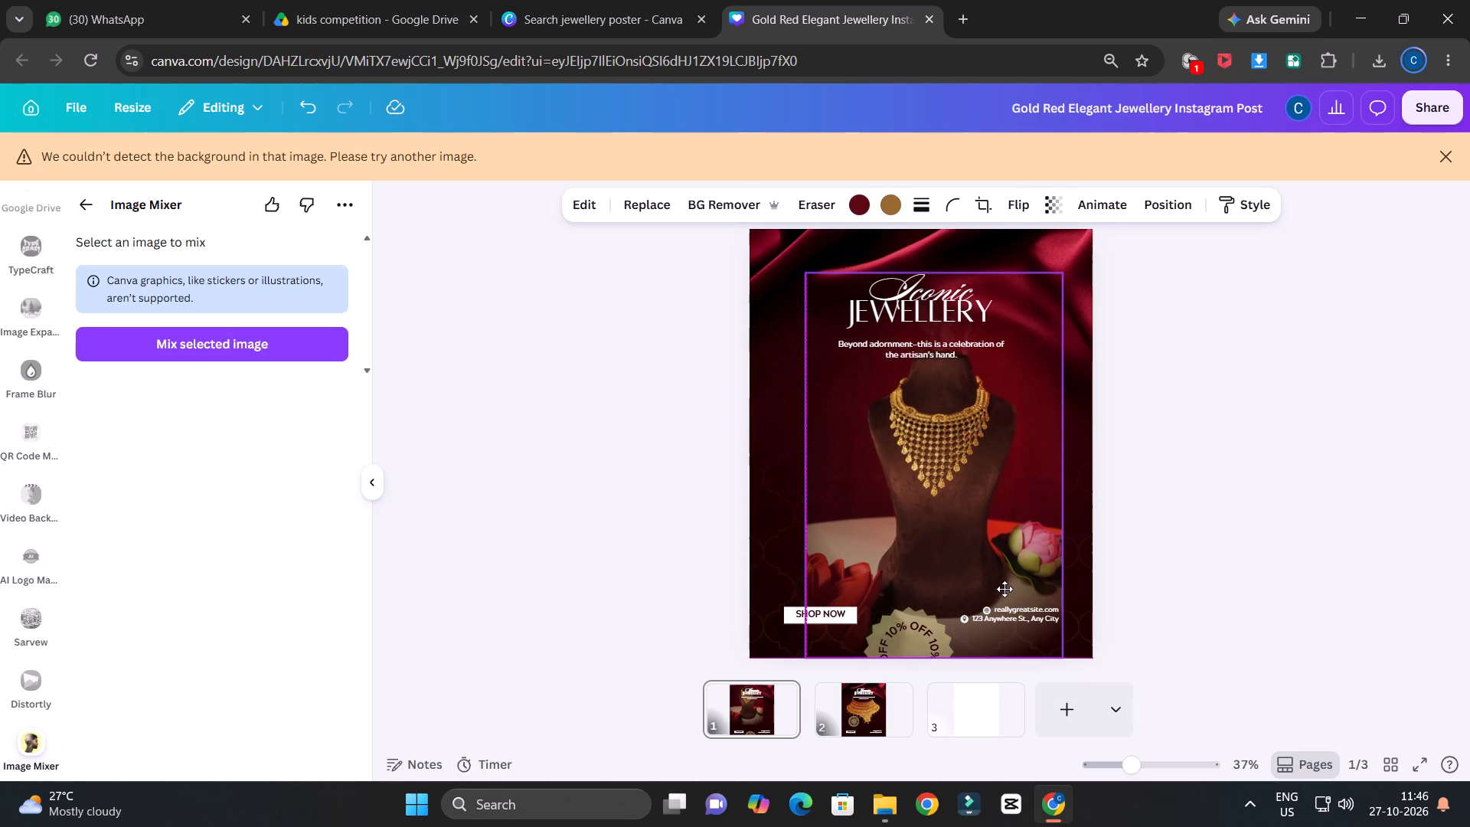
pyautogui.moveTo(1004, 589); pyautogui.dragTo(994, 587)
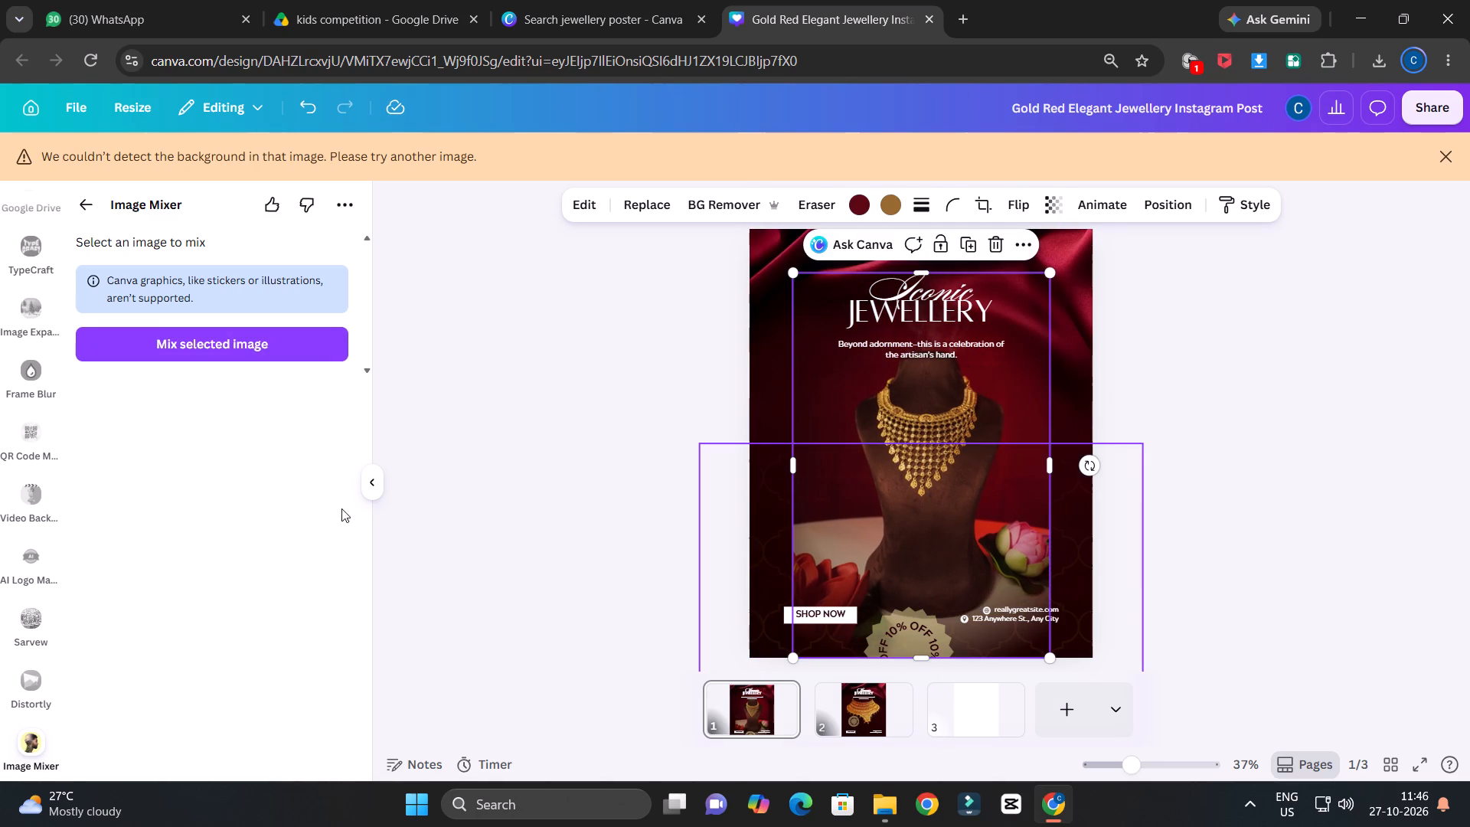
# Blend the necklace photo into the background with a Radial mix at strength 60 and save the result.
pyautogui.click(244, 352)
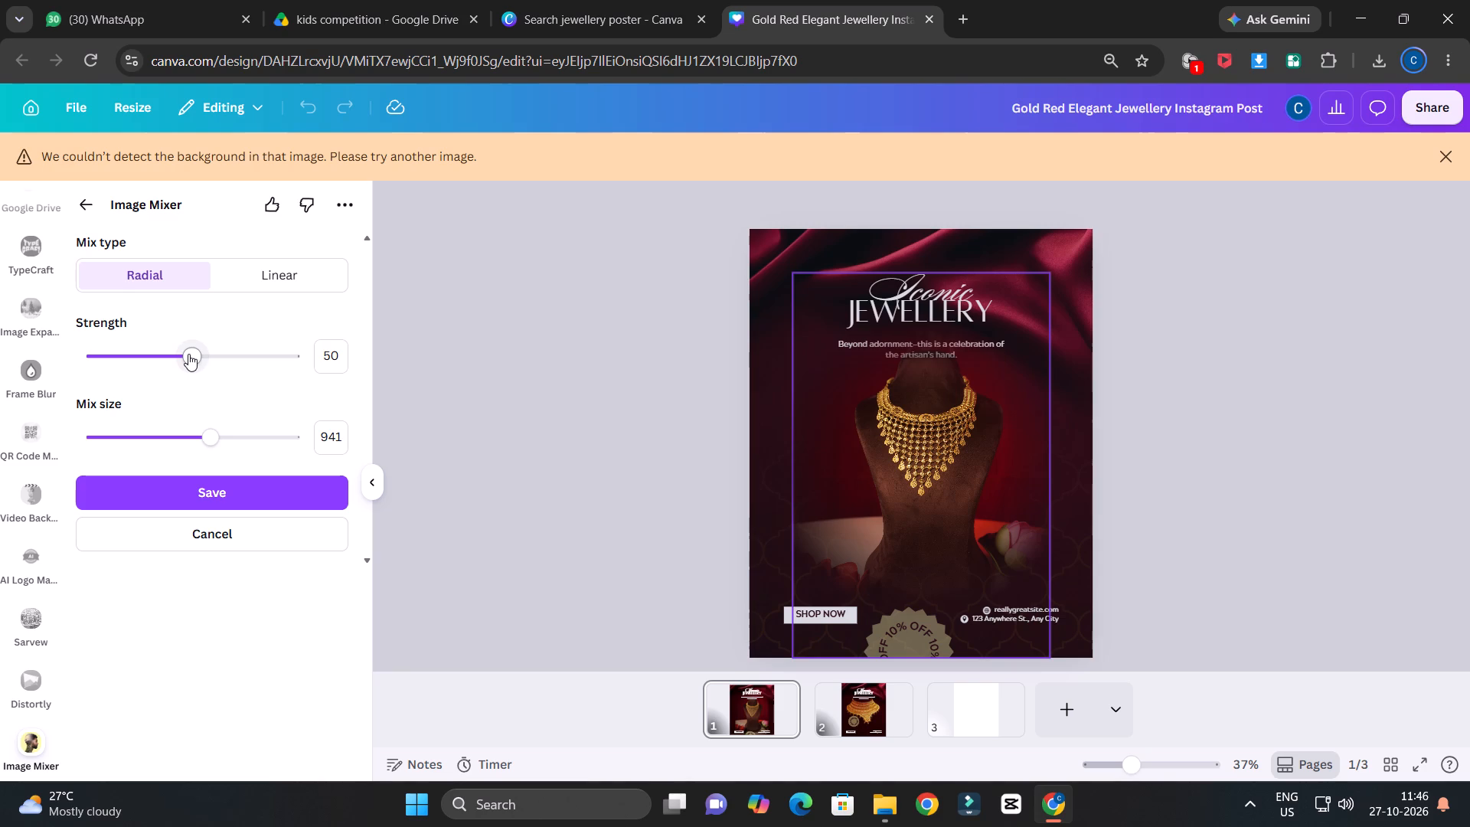
pyautogui.moveTo(188, 354); pyautogui.dragTo(80, 440)
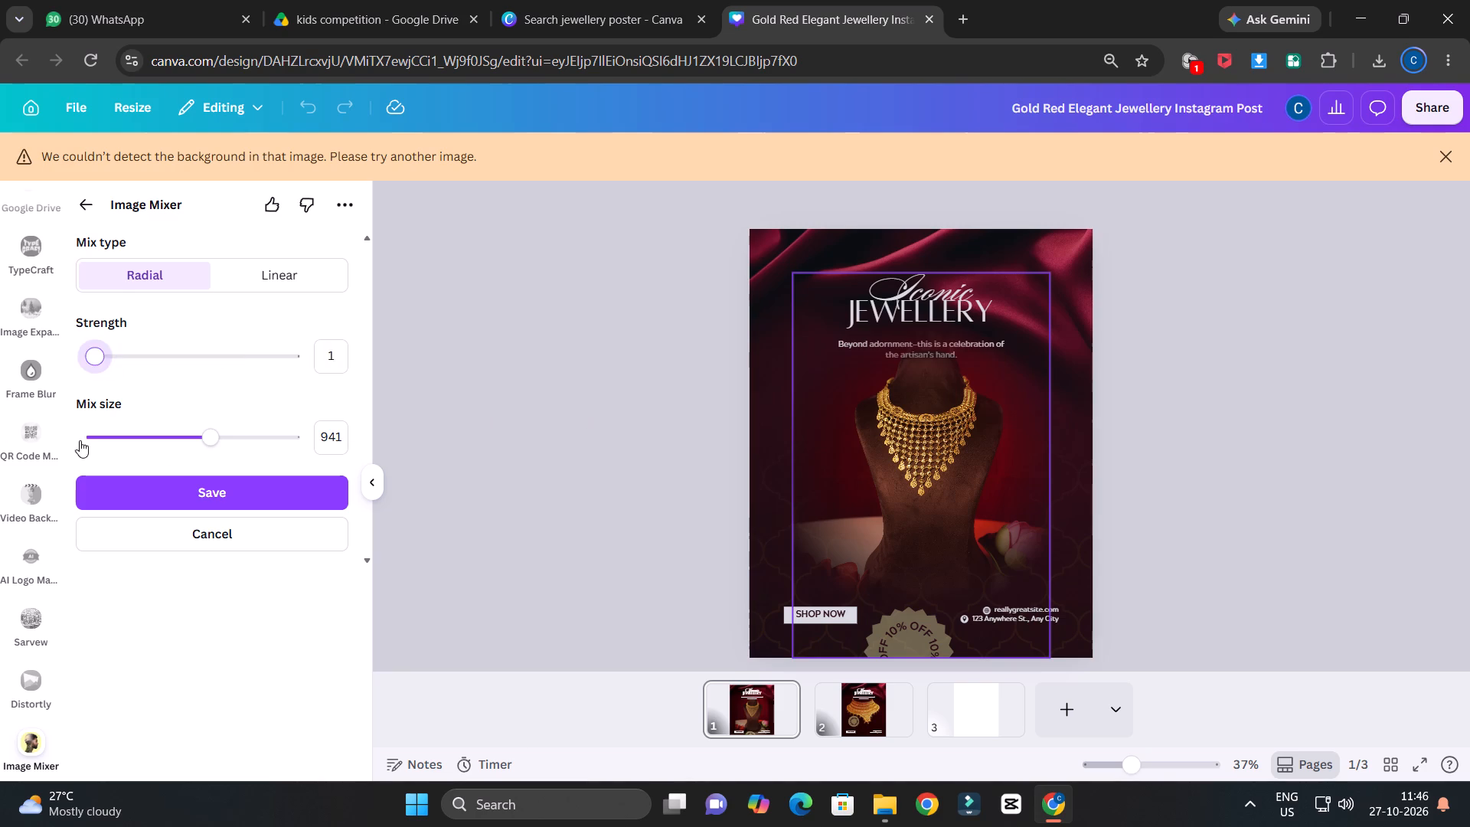
pyautogui.moveTo(80, 440); pyautogui.dragTo(0, 463)
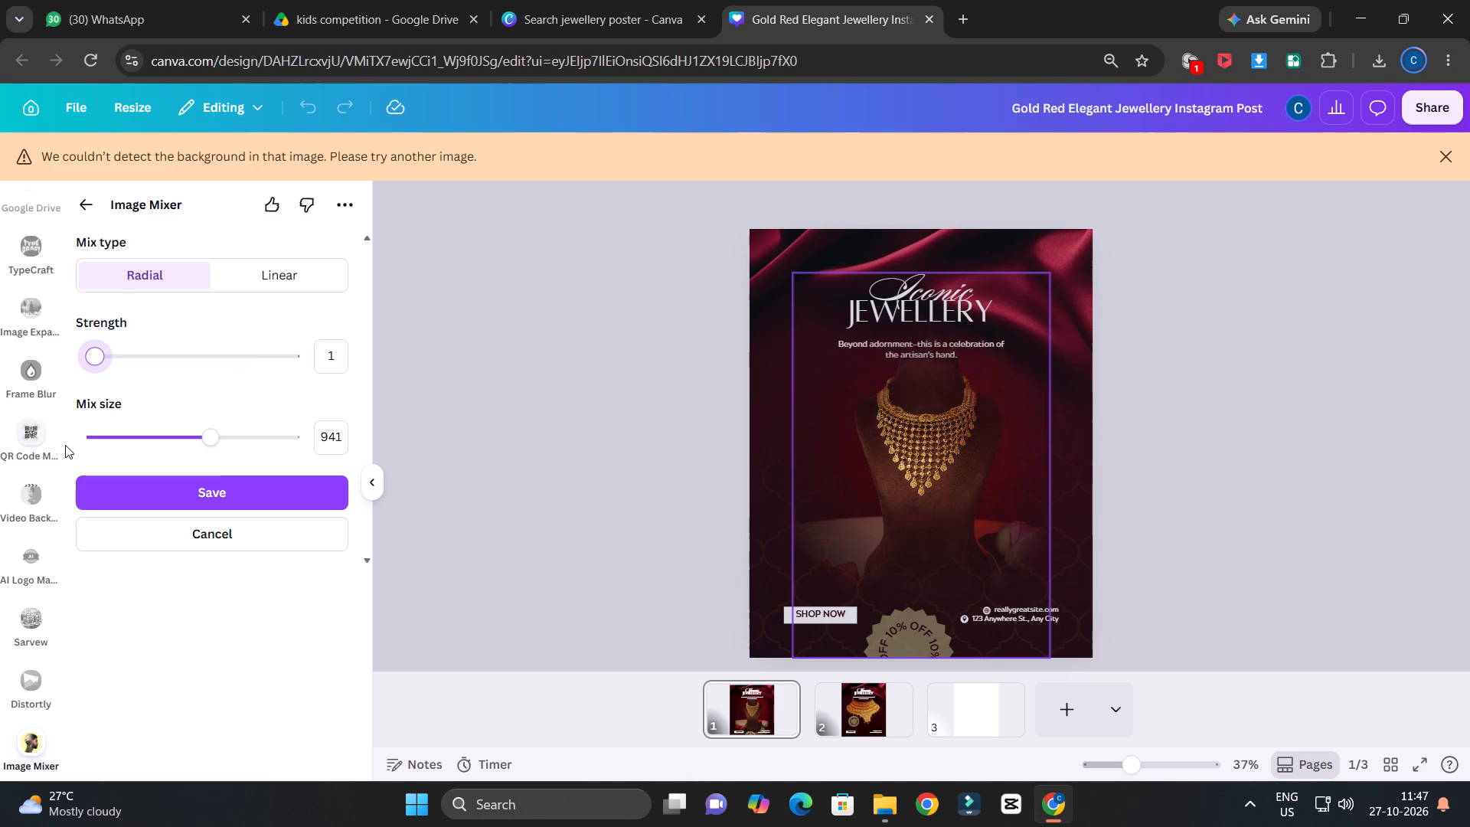
pyautogui.moveTo(92, 360); pyautogui.dragTo(492, 358)
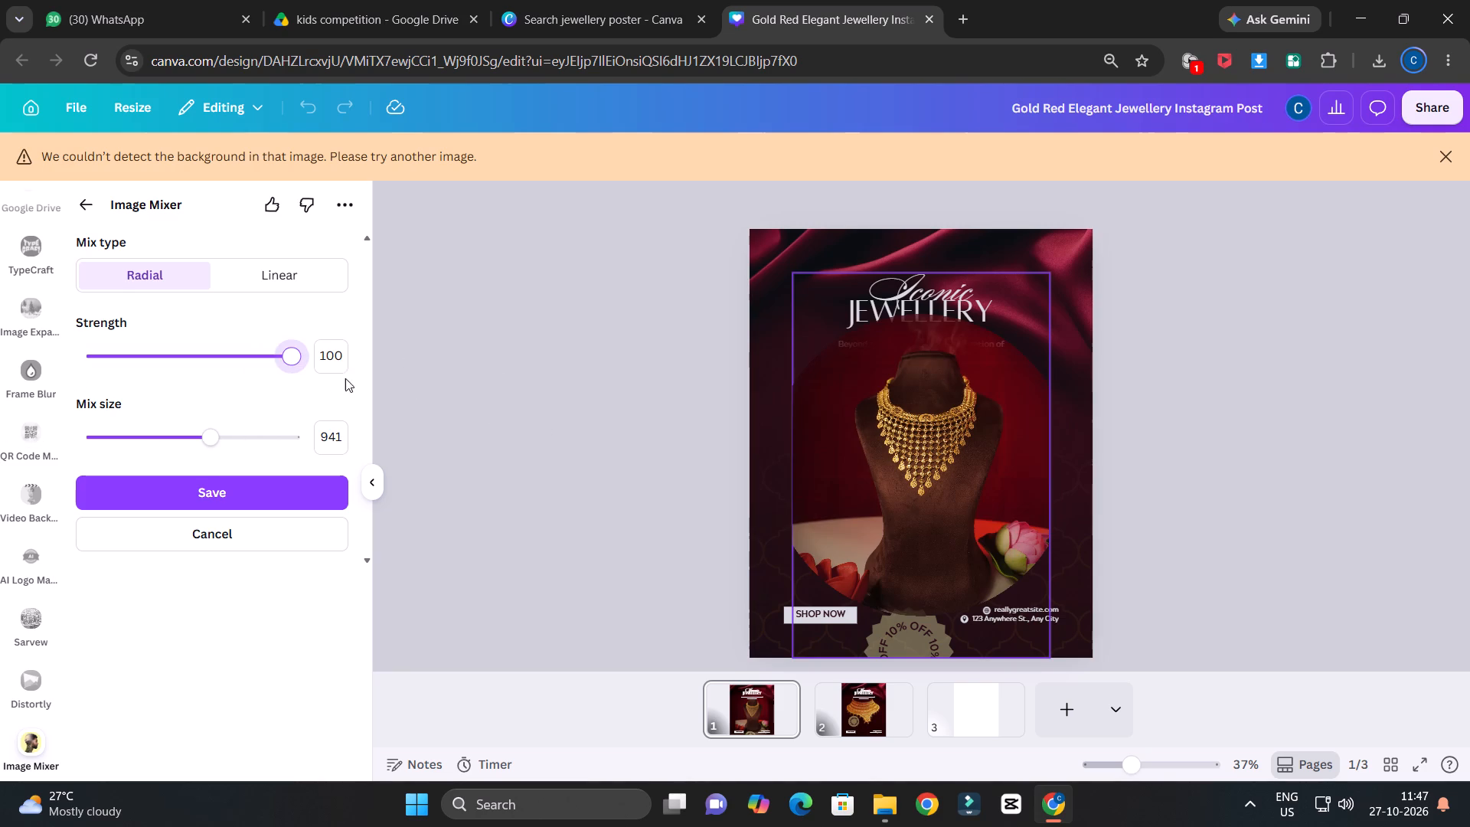
pyautogui.moveTo(291, 361); pyautogui.dragTo(213, 361)
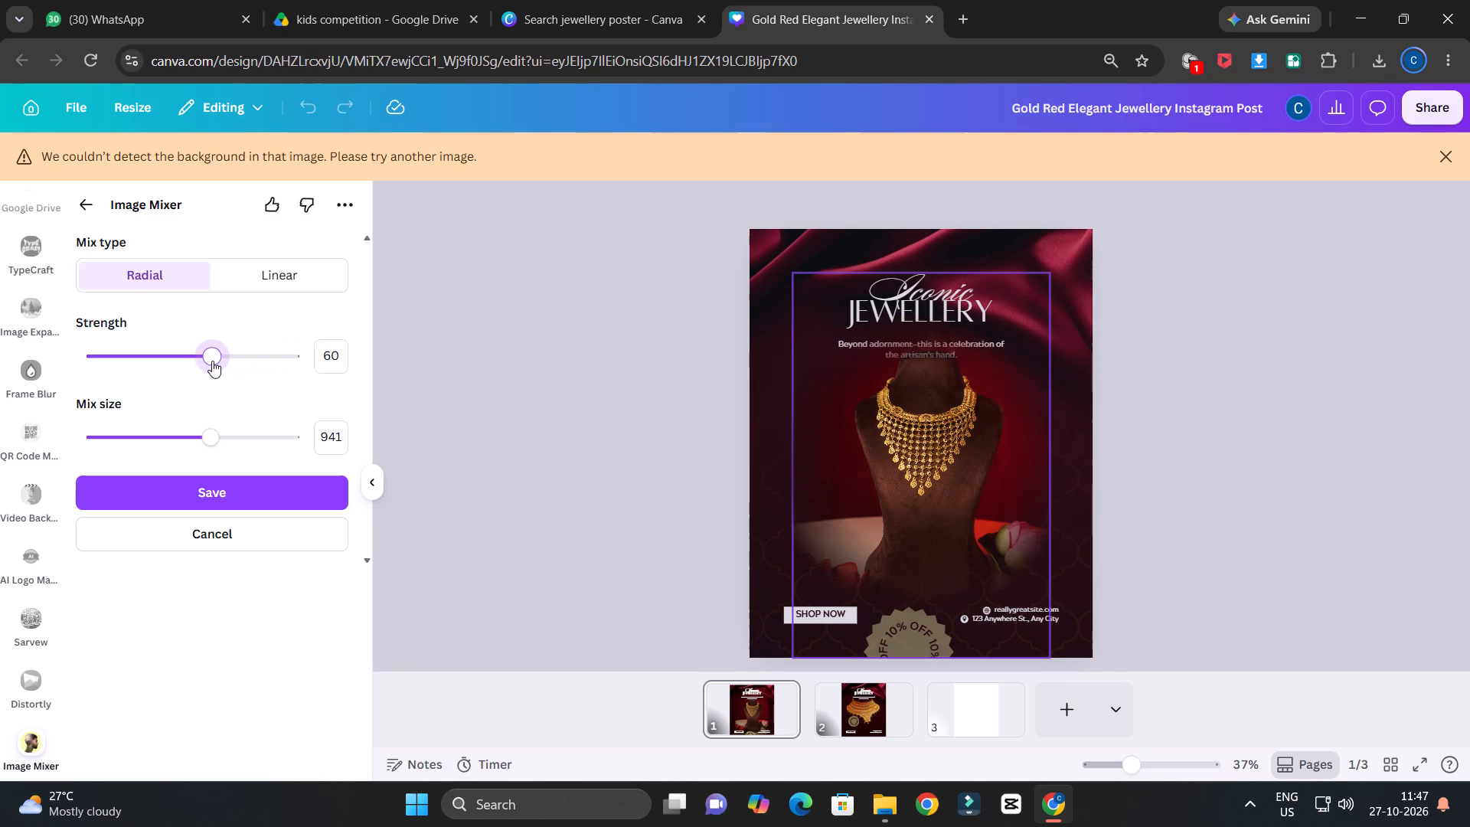
pyautogui.moveTo(211, 360); pyautogui.dragTo(185, 360)
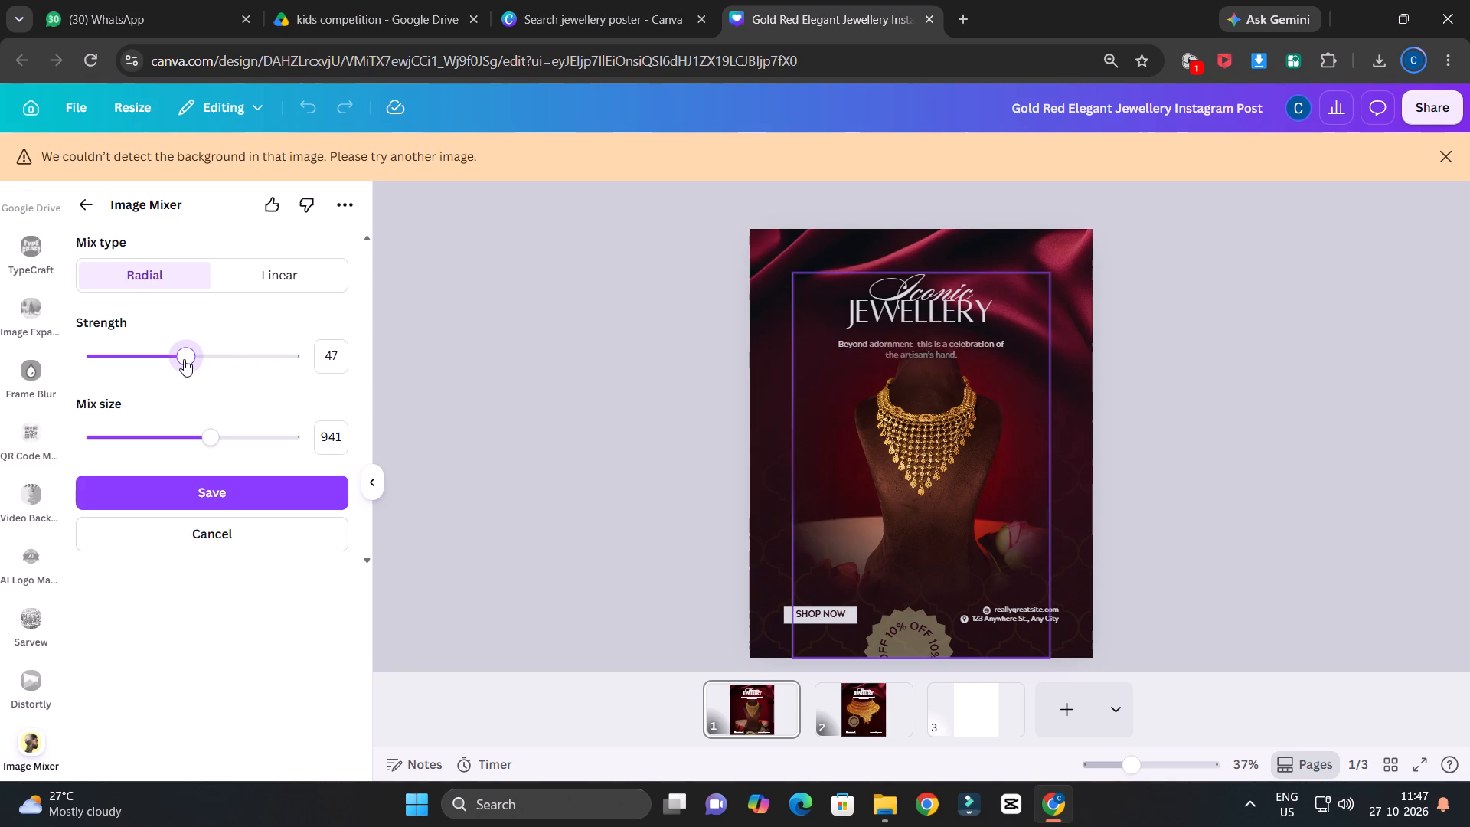
pyautogui.click(189, 357)
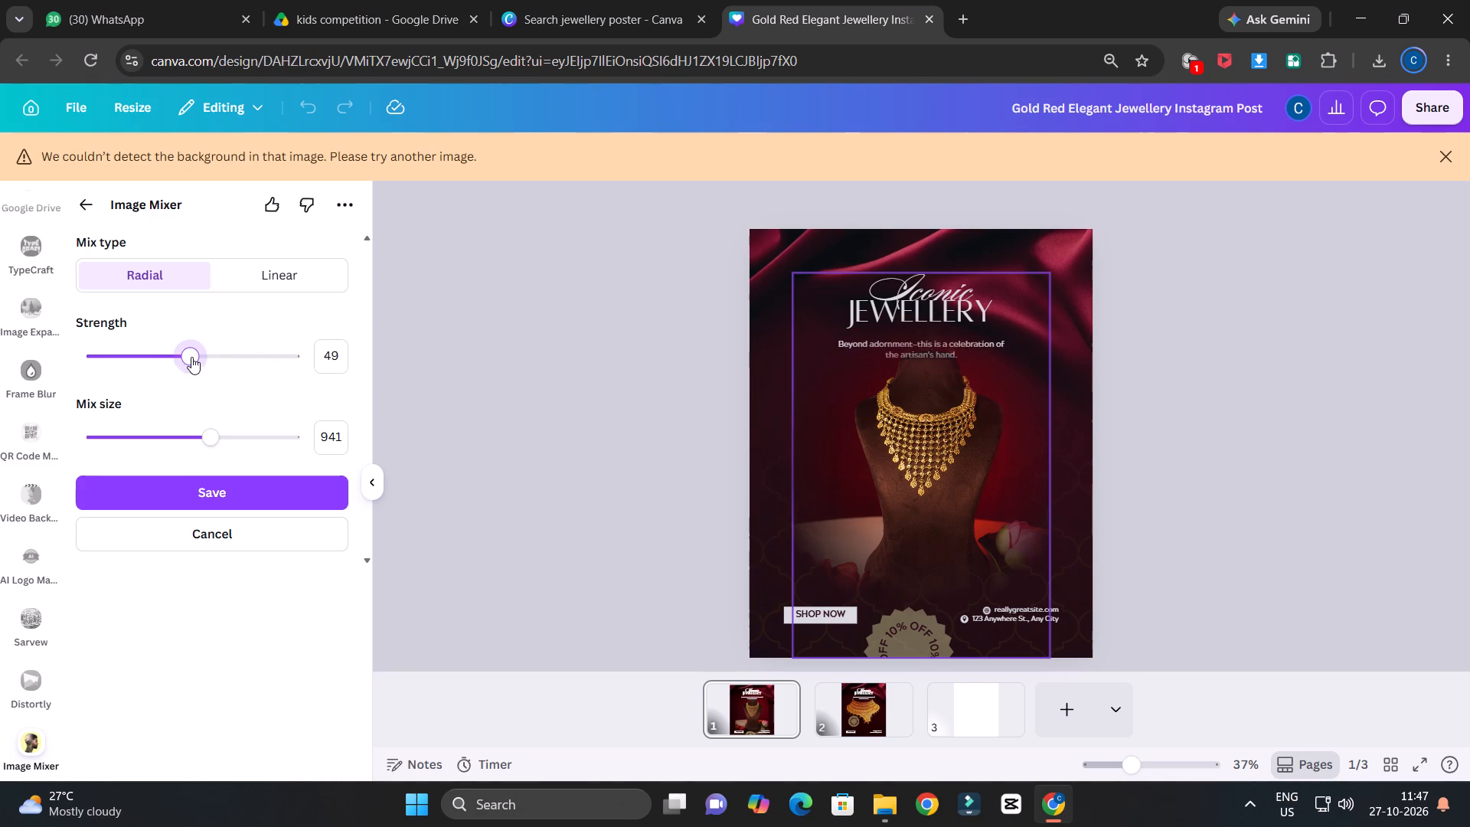
pyautogui.click(191, 357)
pyautogui.moveTo(198, 355); pyautogui.dragTo(212, 358)
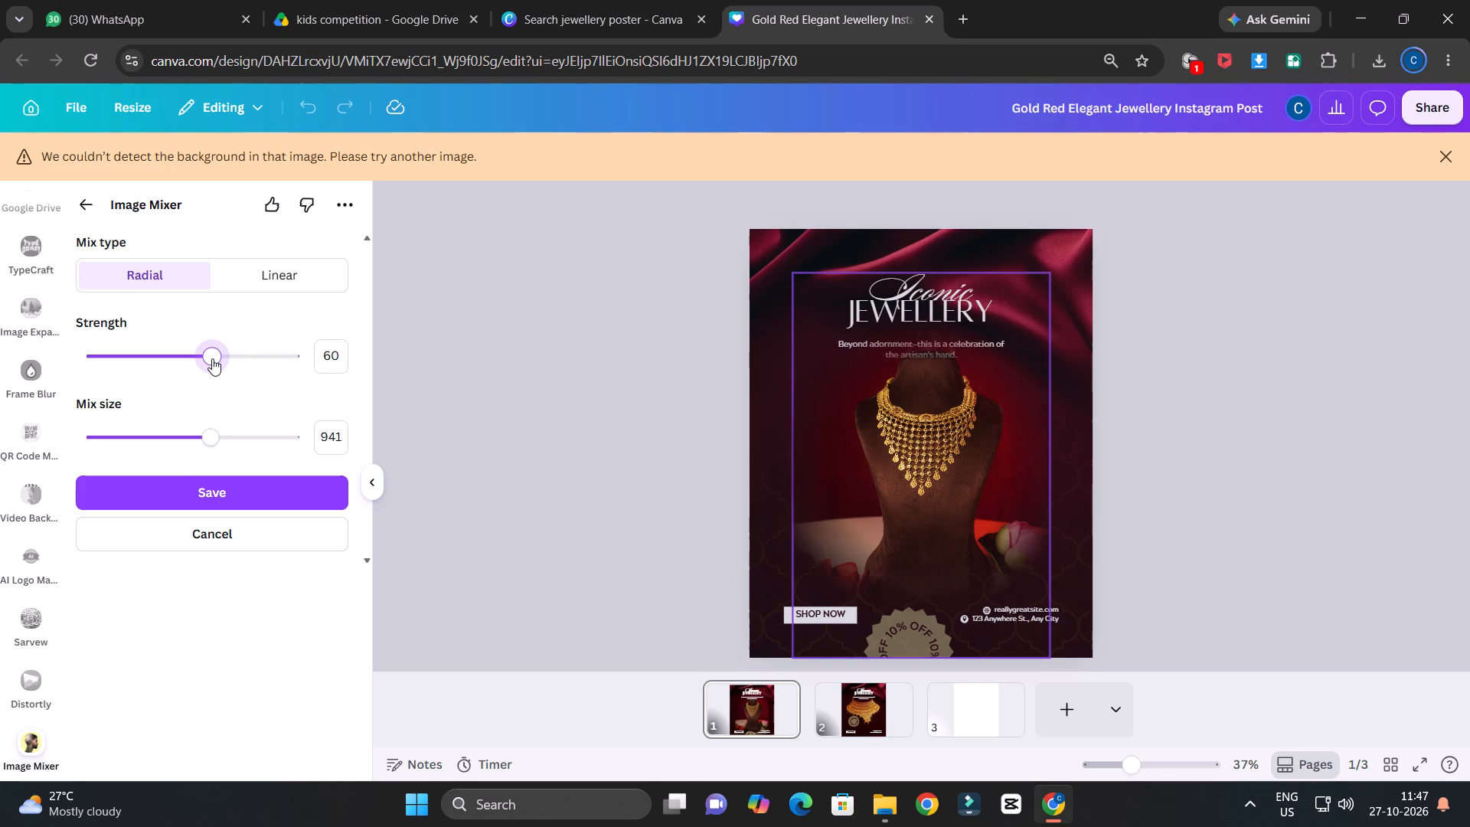
pyautogui.click(267, 503)
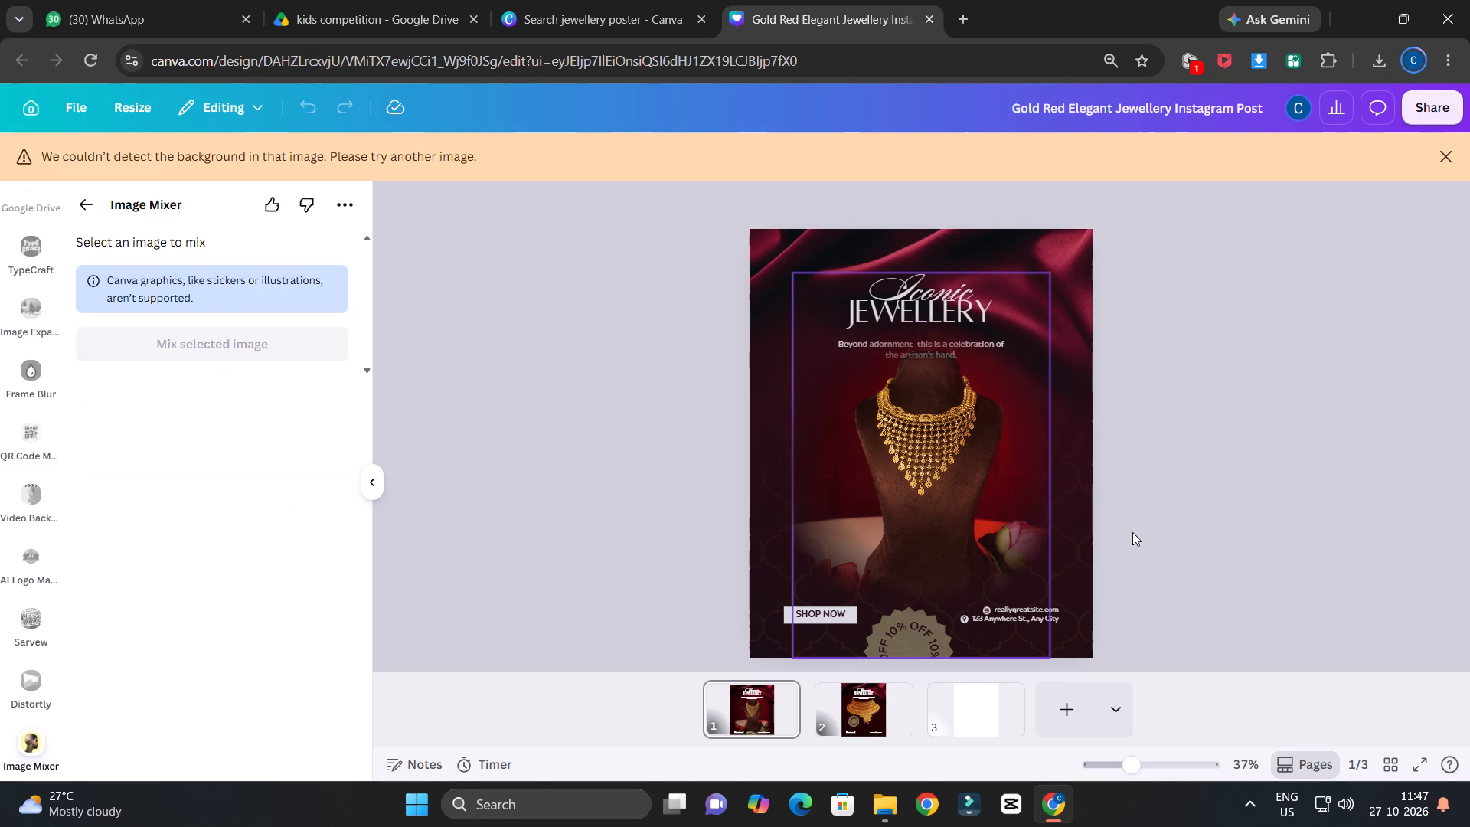
pyautogui.click(1178, 491)
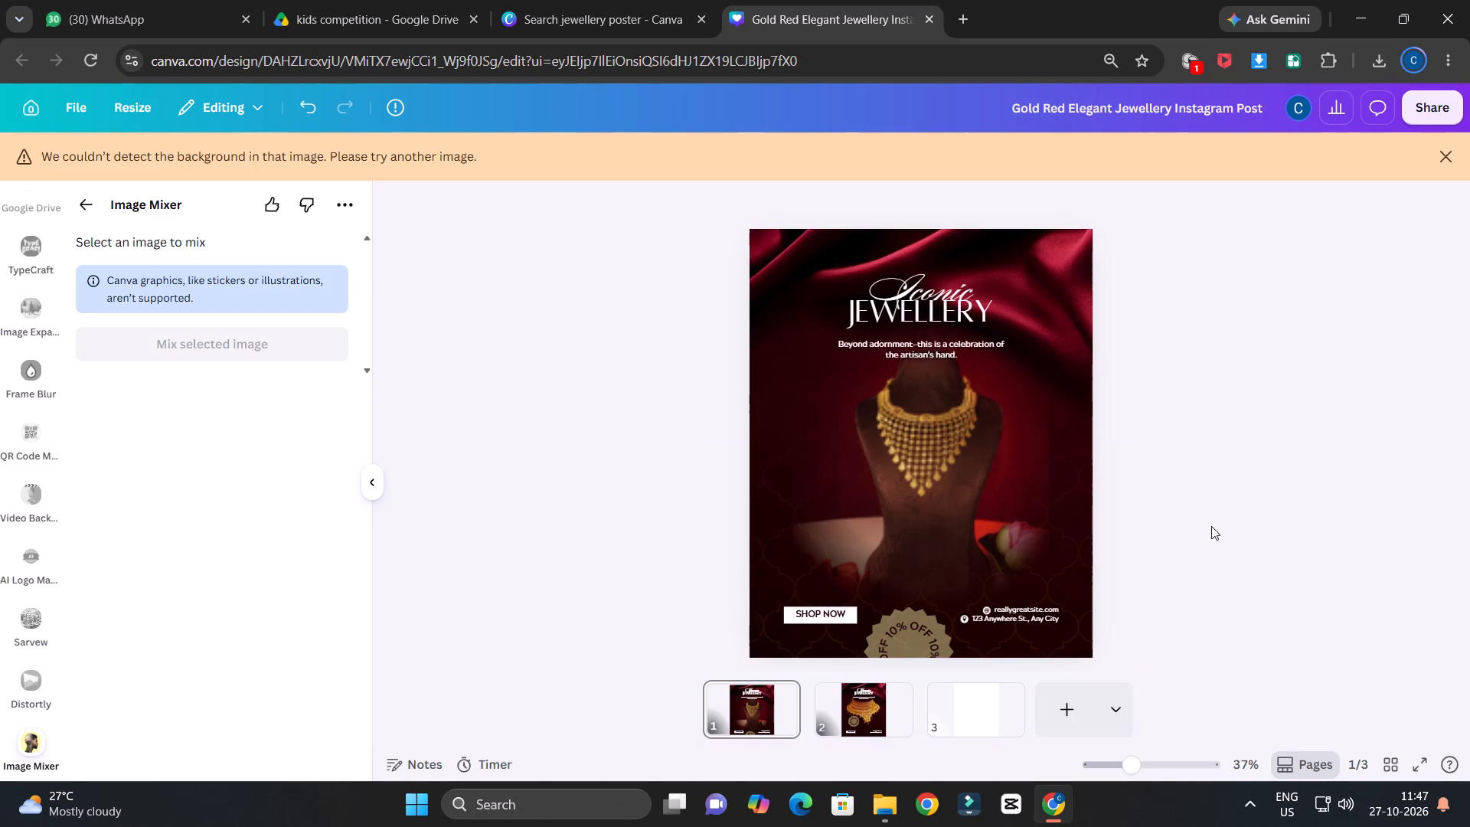
# Shrink the blended necklace photo slightly and centre it horizontally, with its base just beneath the SHOP NOW and contact lines.
pyautogui.click(946, 491)
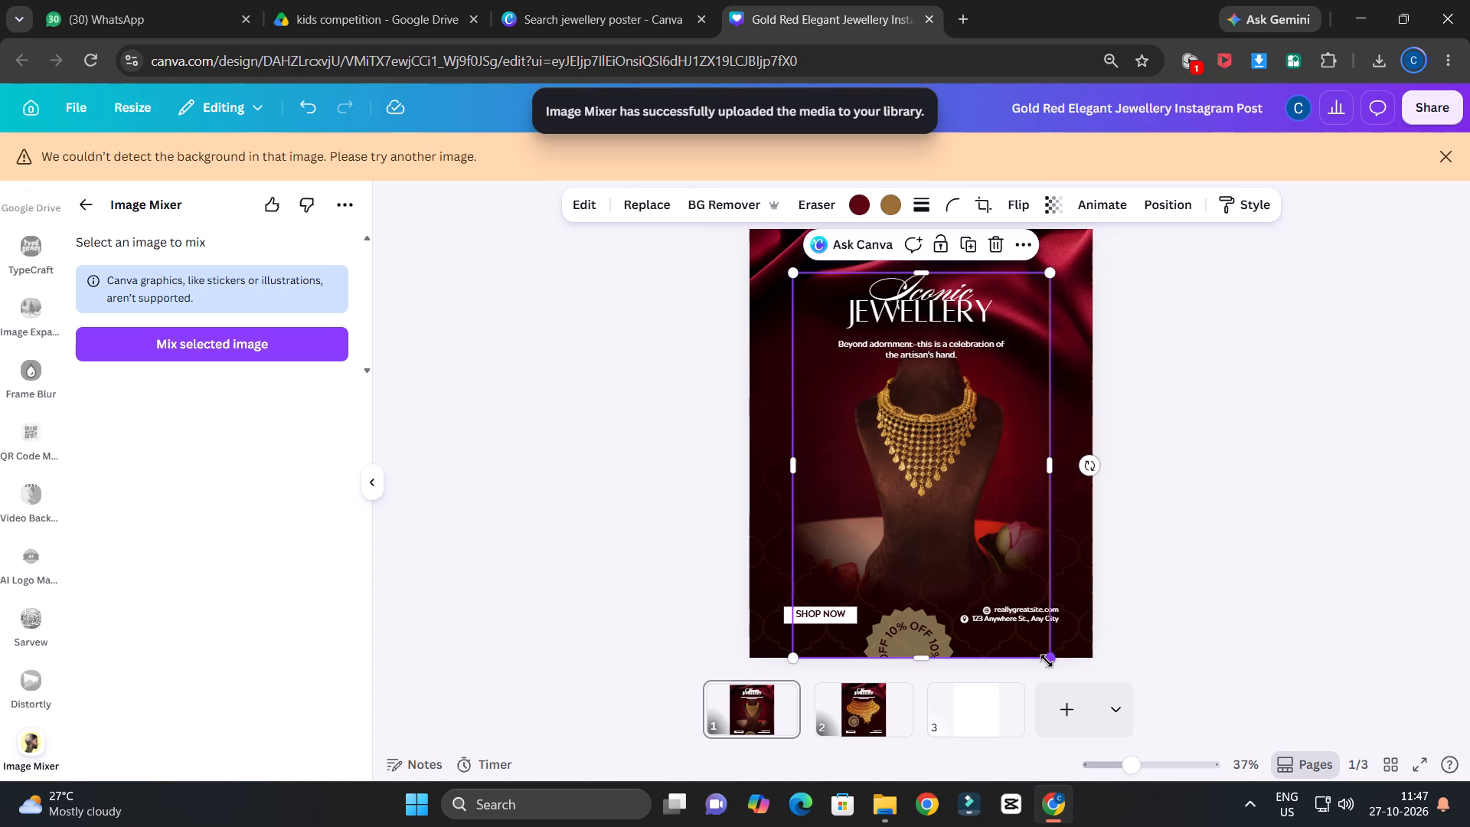
pyautogui.moveTo(1047, 658); pyautogui.dragTo(1001, 610)
pyautogui.moveTo(959, 515); pyautogui.dragTo(974, 561)
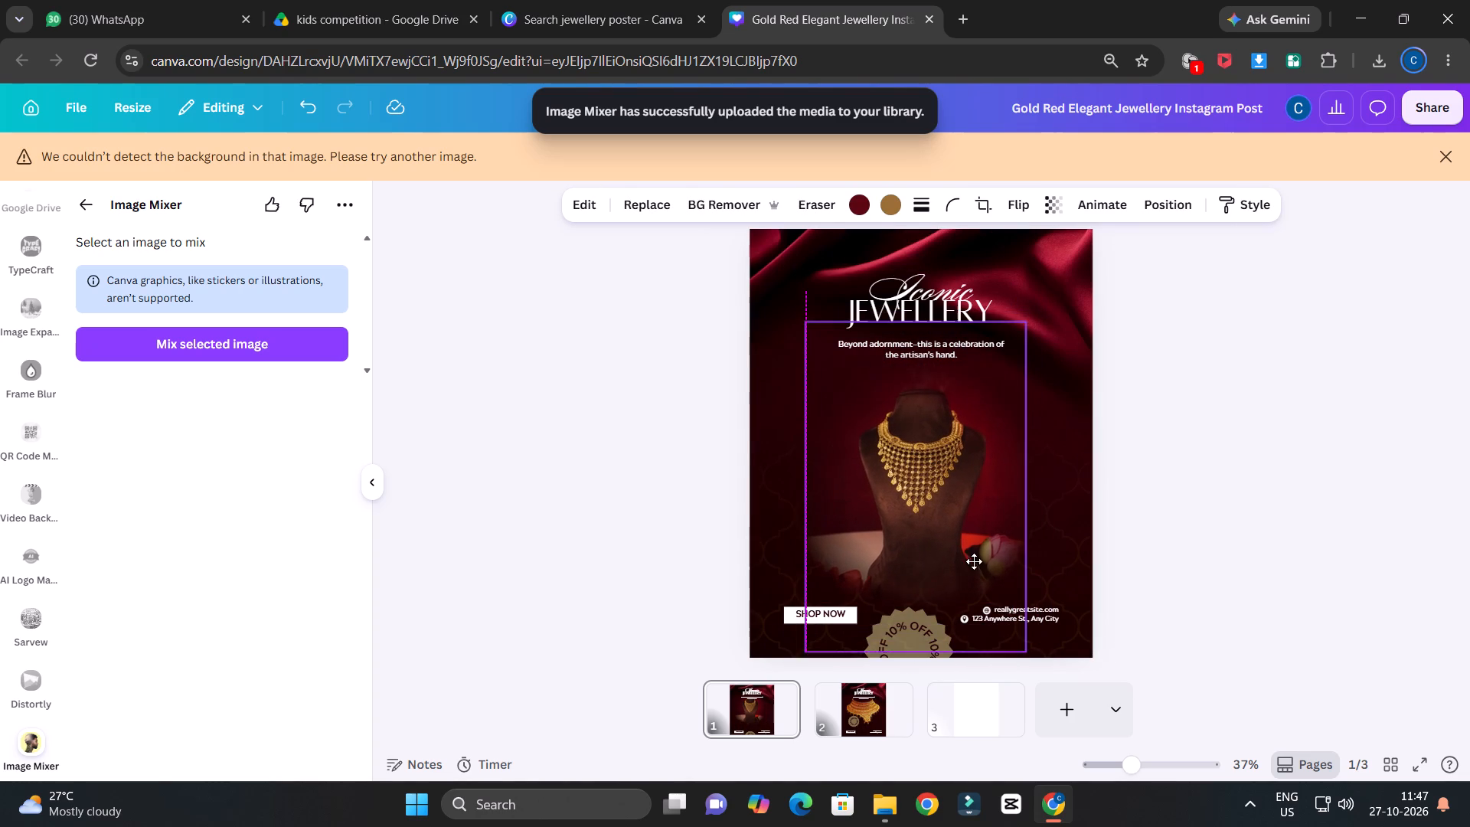
pyautogui.moveTo(974, 561); pyautogui.dragTo(976, 547)
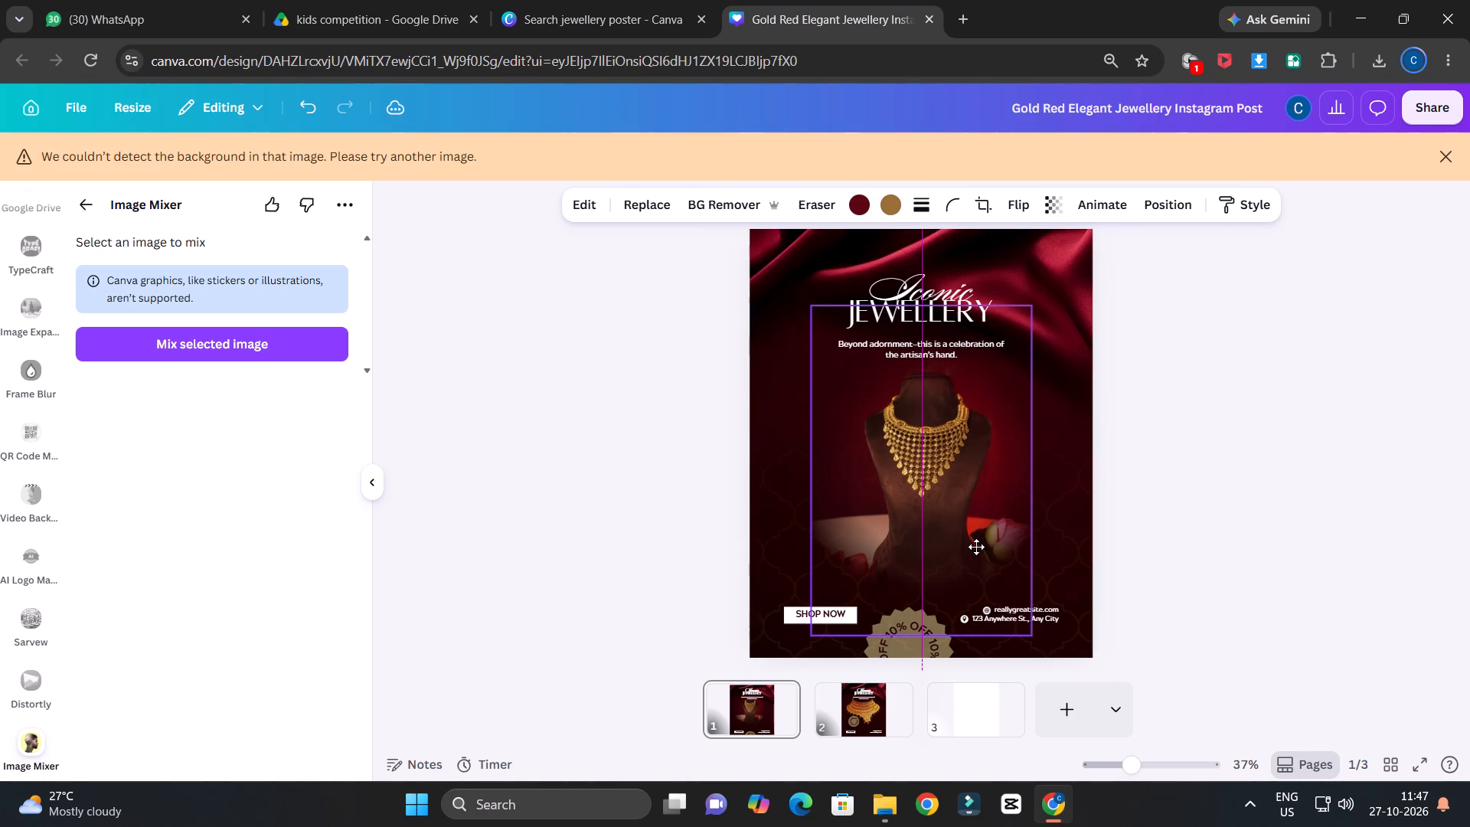
pyautogui.moveTo(976, 547); pyautogui.dragTo(977, 545)
pyautogui.moveTo(1028, 634); pyautogui.dragTo(1038, 640)
pyautogui.moveTo(1010, 560); pyautogui.dragTo(1008, 551)
pyautogui.click(1334, 463)
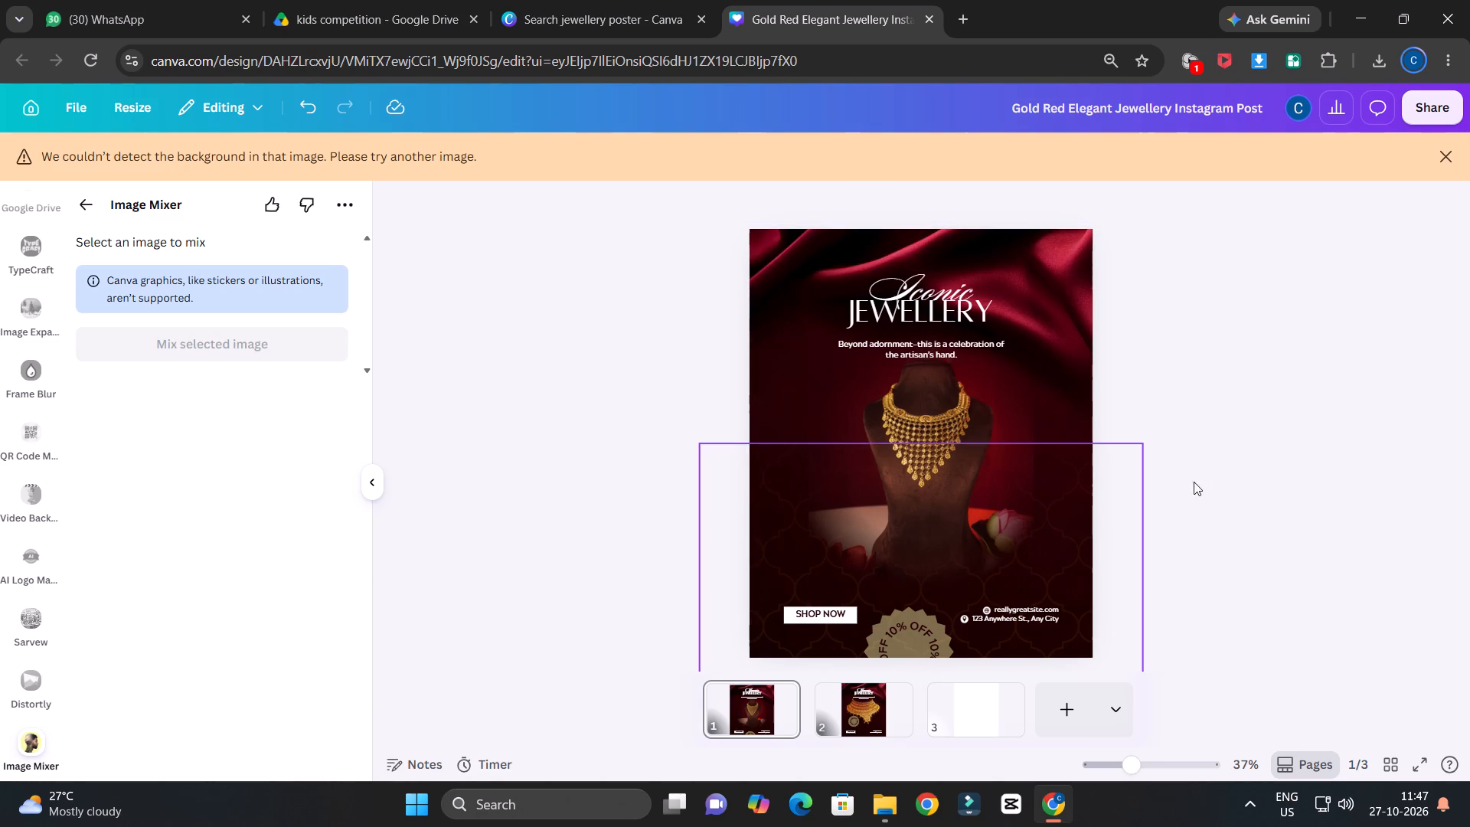
# Adjust the necklace photo's white balance to temperature 25 and tint 4.
pyautogui.click(982, 458)
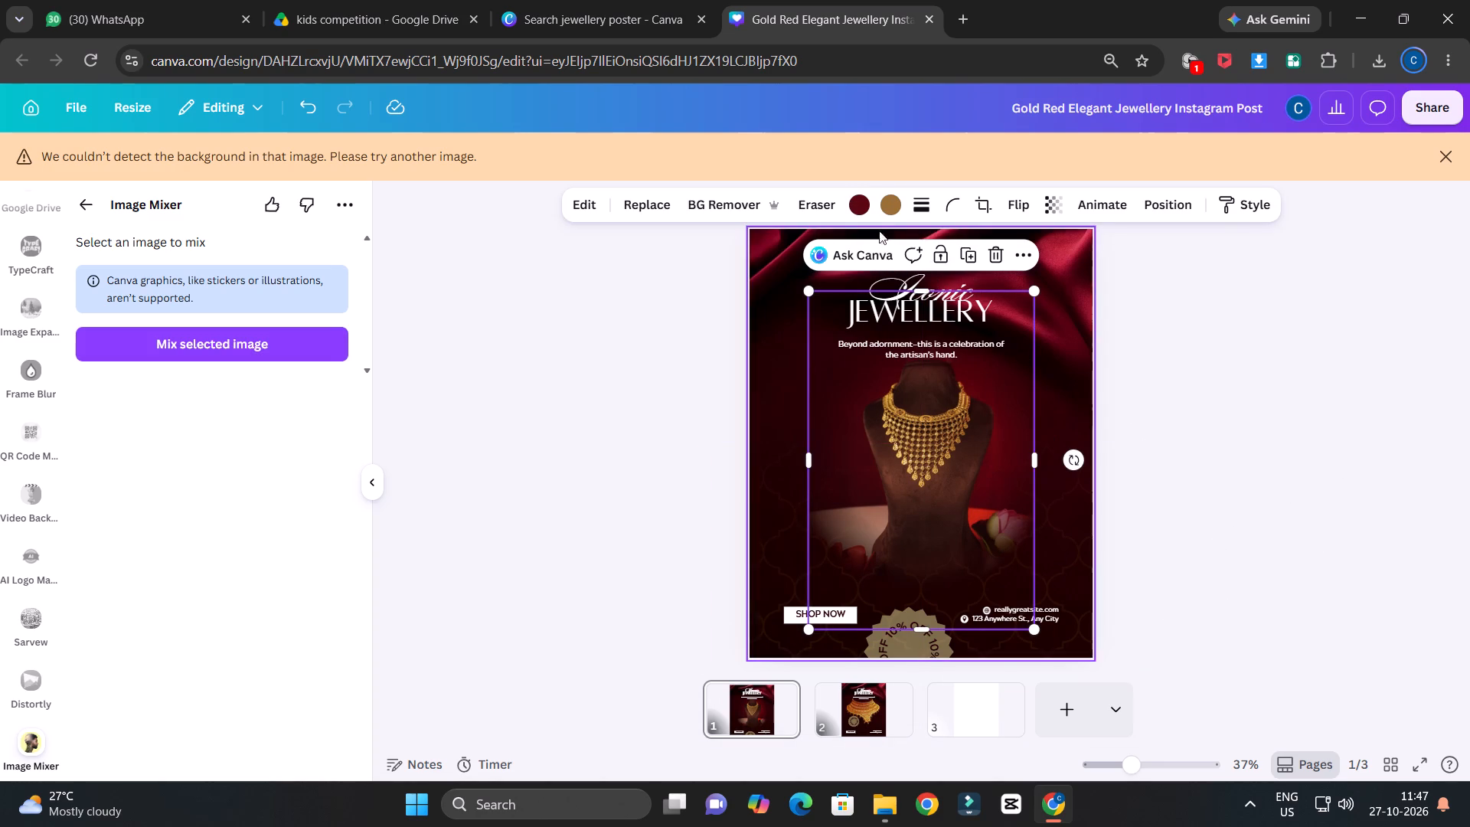
pyautogui.click(587, 199)
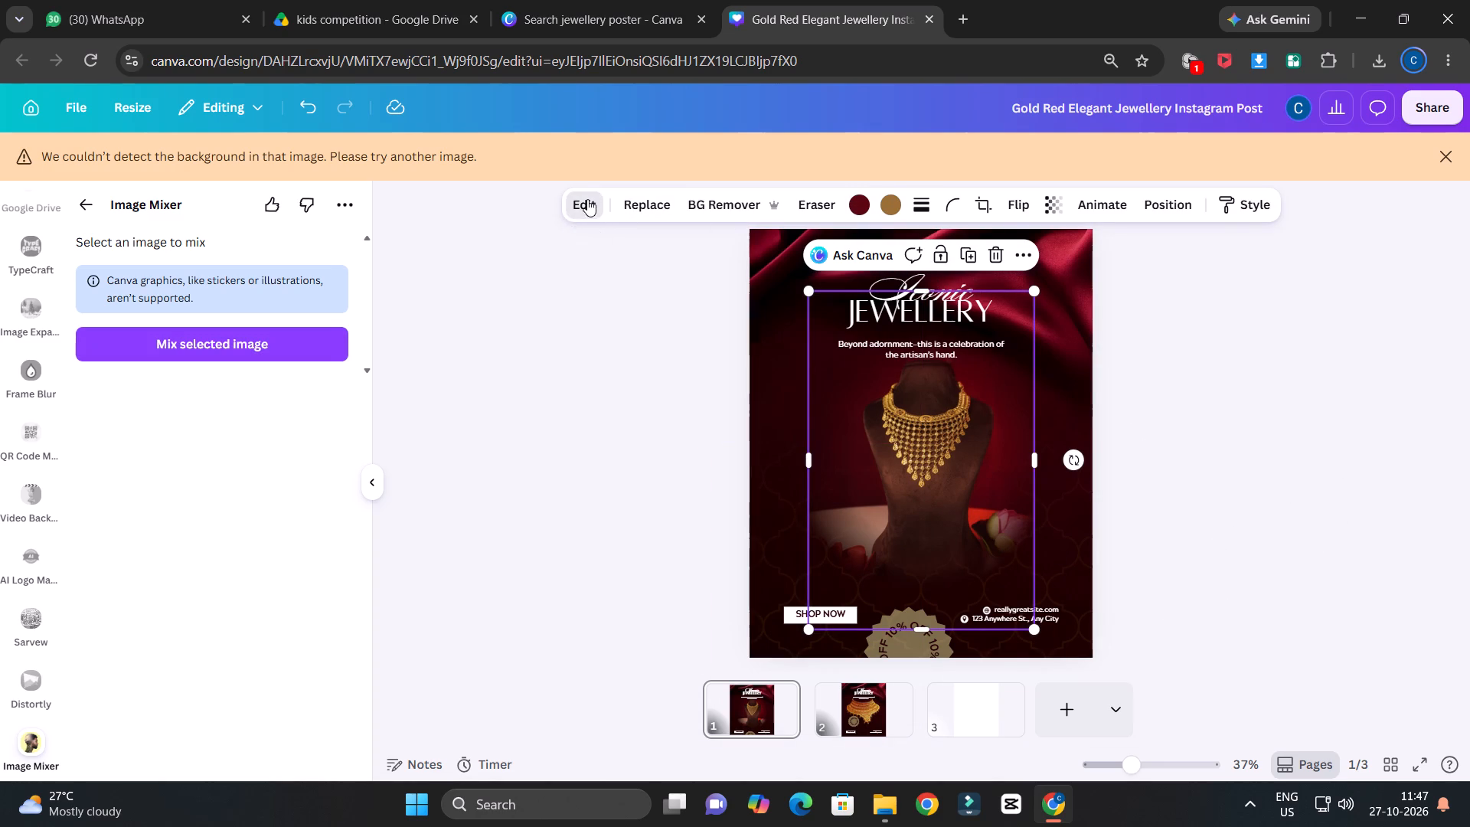
pyautogui.click(118, 382)
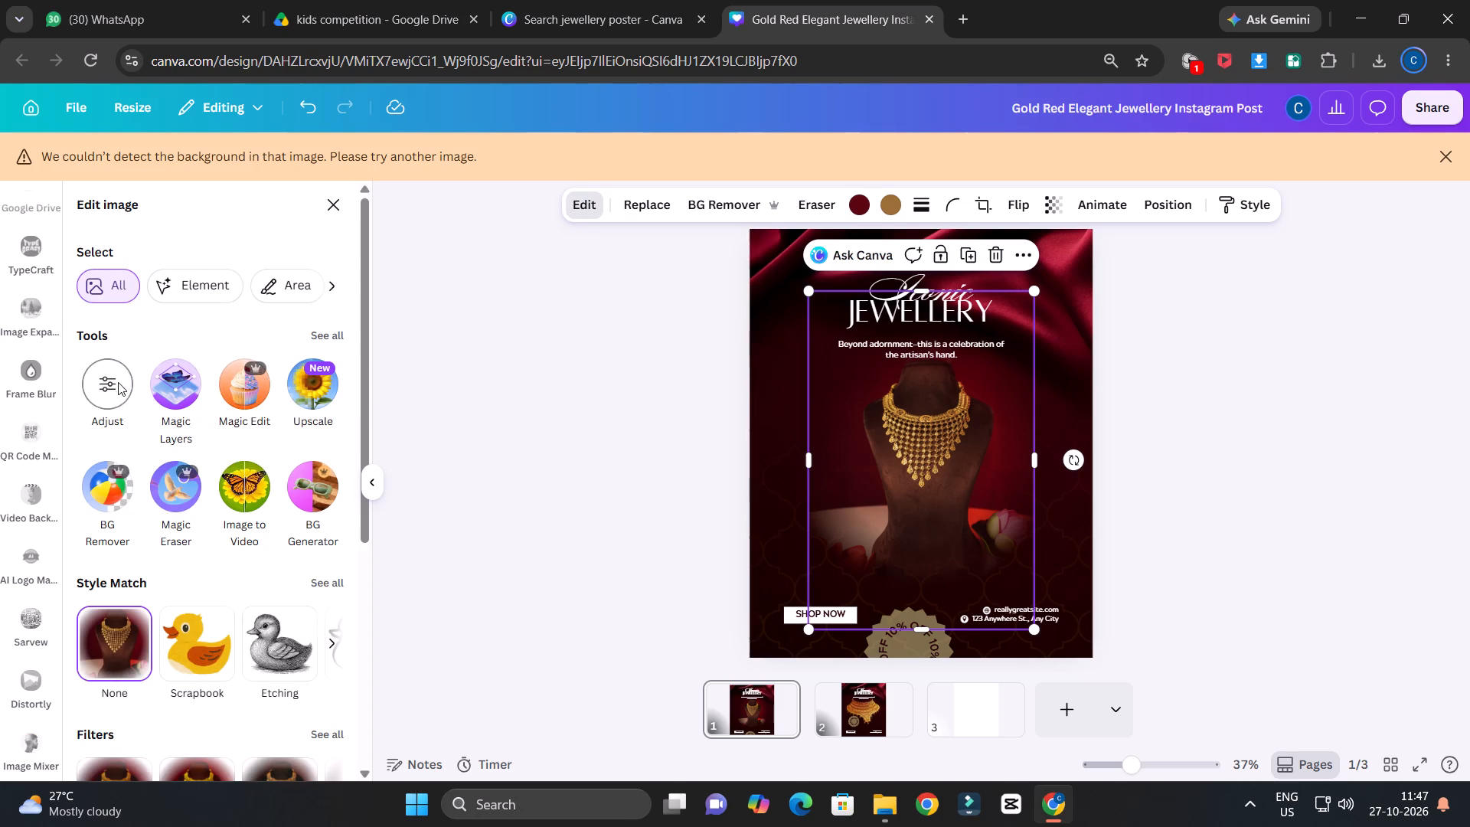
pyautogui.moveTo(191, 439); pyautogui.dragTo(282, 446)
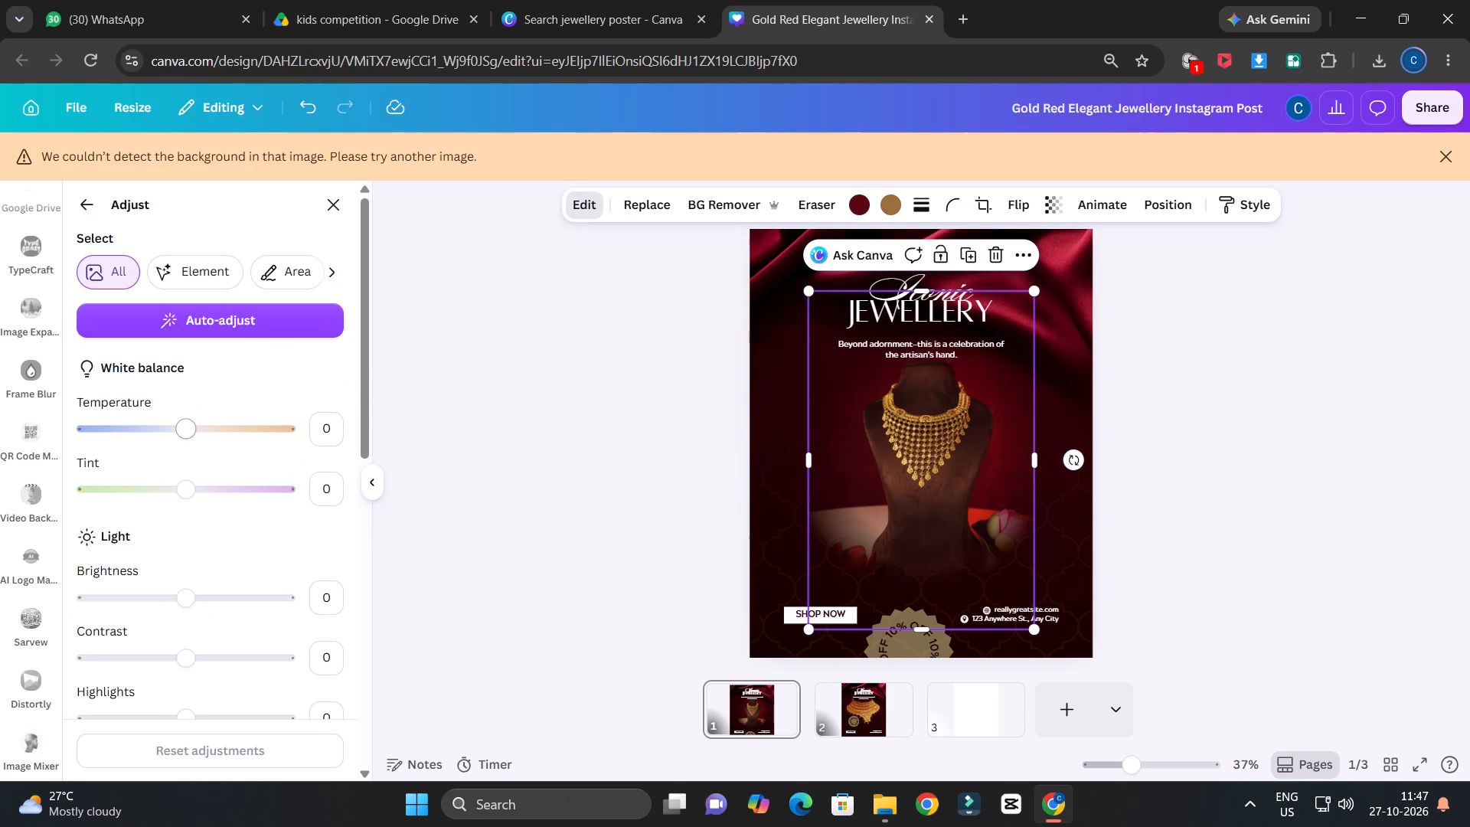
pyautogui.moveTo(282, 446); pyautogui.dragTo(257, 443)
pyautogui.moveTo(207, 437); pyautogui.dragTo(260, 440)
pyautogui.moveTo(279, 438); pyautogui.dragTo(132, 450)
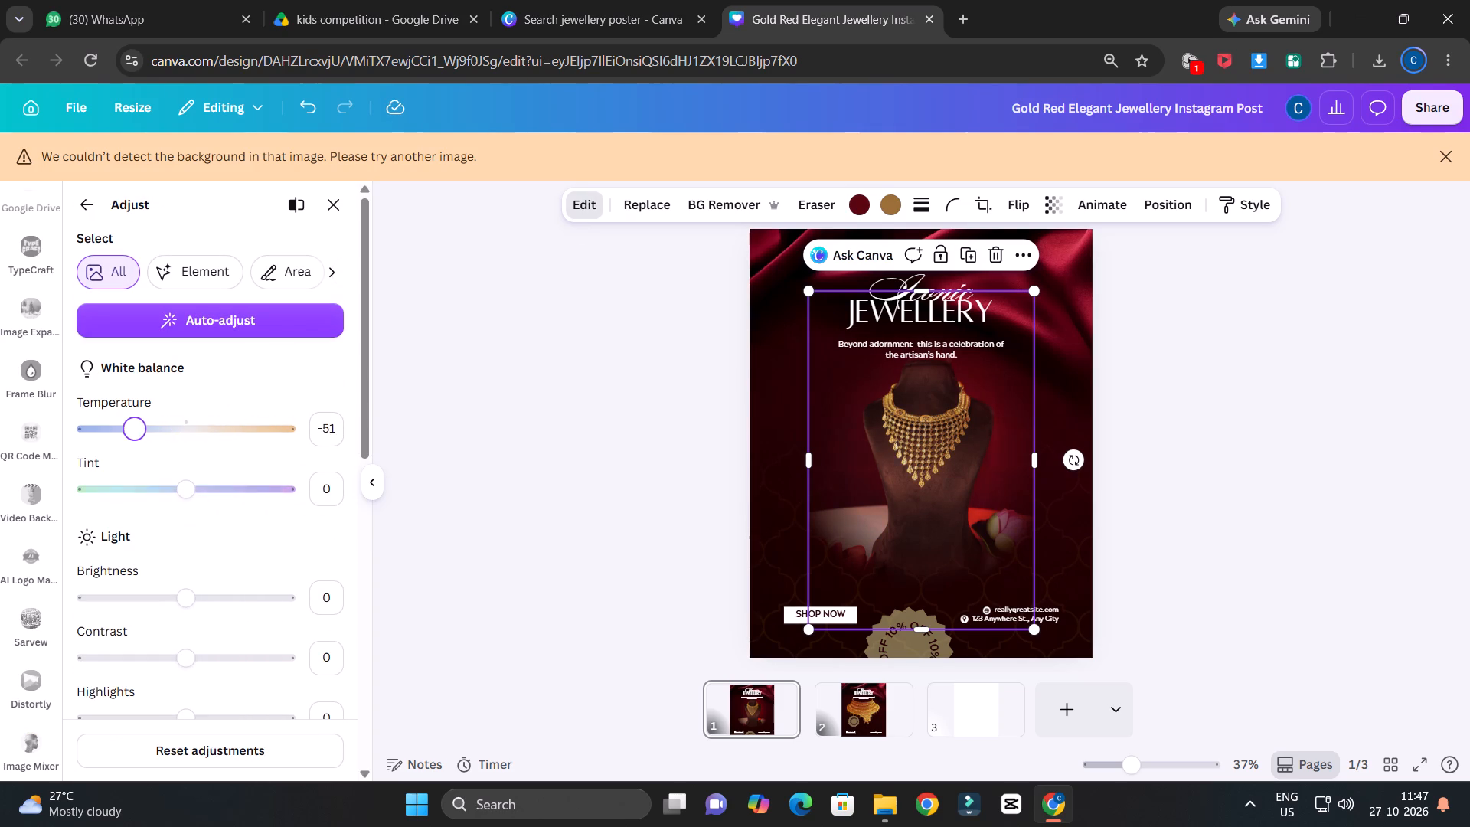
pyautogui.moveTo(132, 450); pyautogui.dragTo(212, 443)
pyautogui.moveTo(182, 498); pyautogui.dragTo(127, 493)
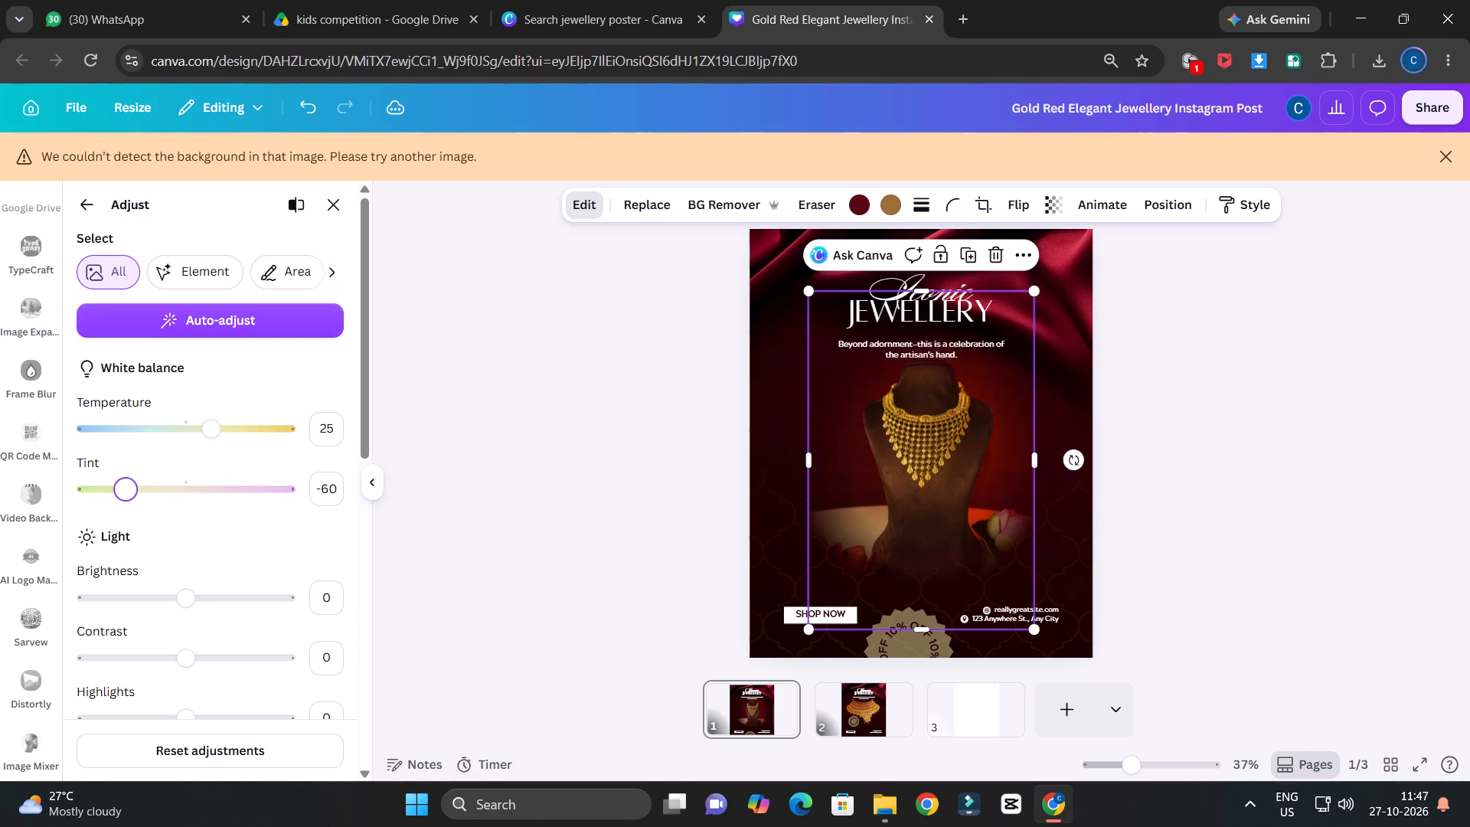
pyautogui.moveTo(127, 493); pyautogui.dragTo(174, 495)
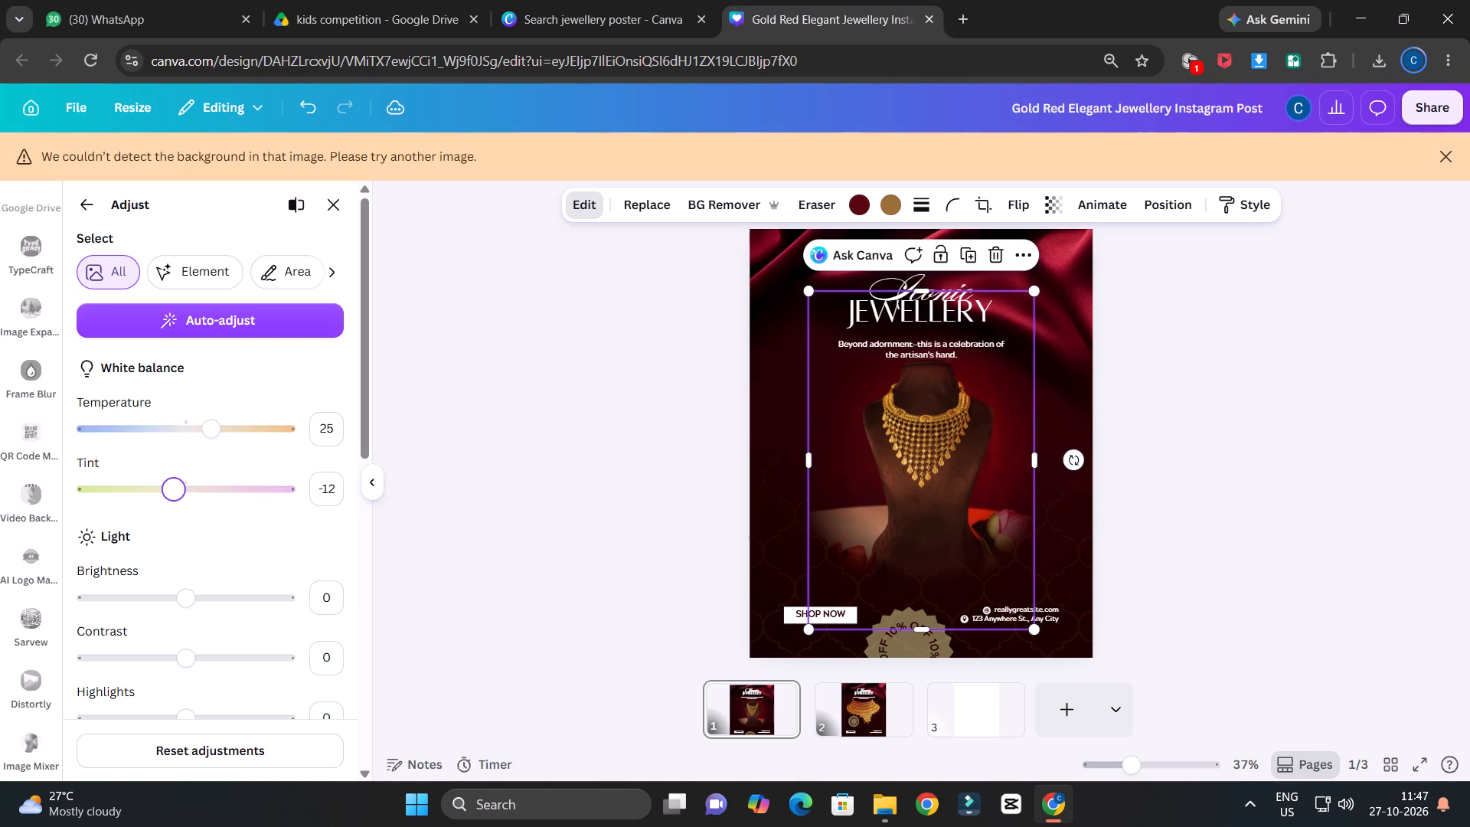
pyautogui.moveTo(174, 495); pyautogui.dragTo(199, 495)
pyautogui.moveTo(199, 495); pyautogui.dragTo(190, 499)
# Set the necklace photo's brightness to 15 and contrast to 22.
pyautogui.scroll(-1, 208, 474)
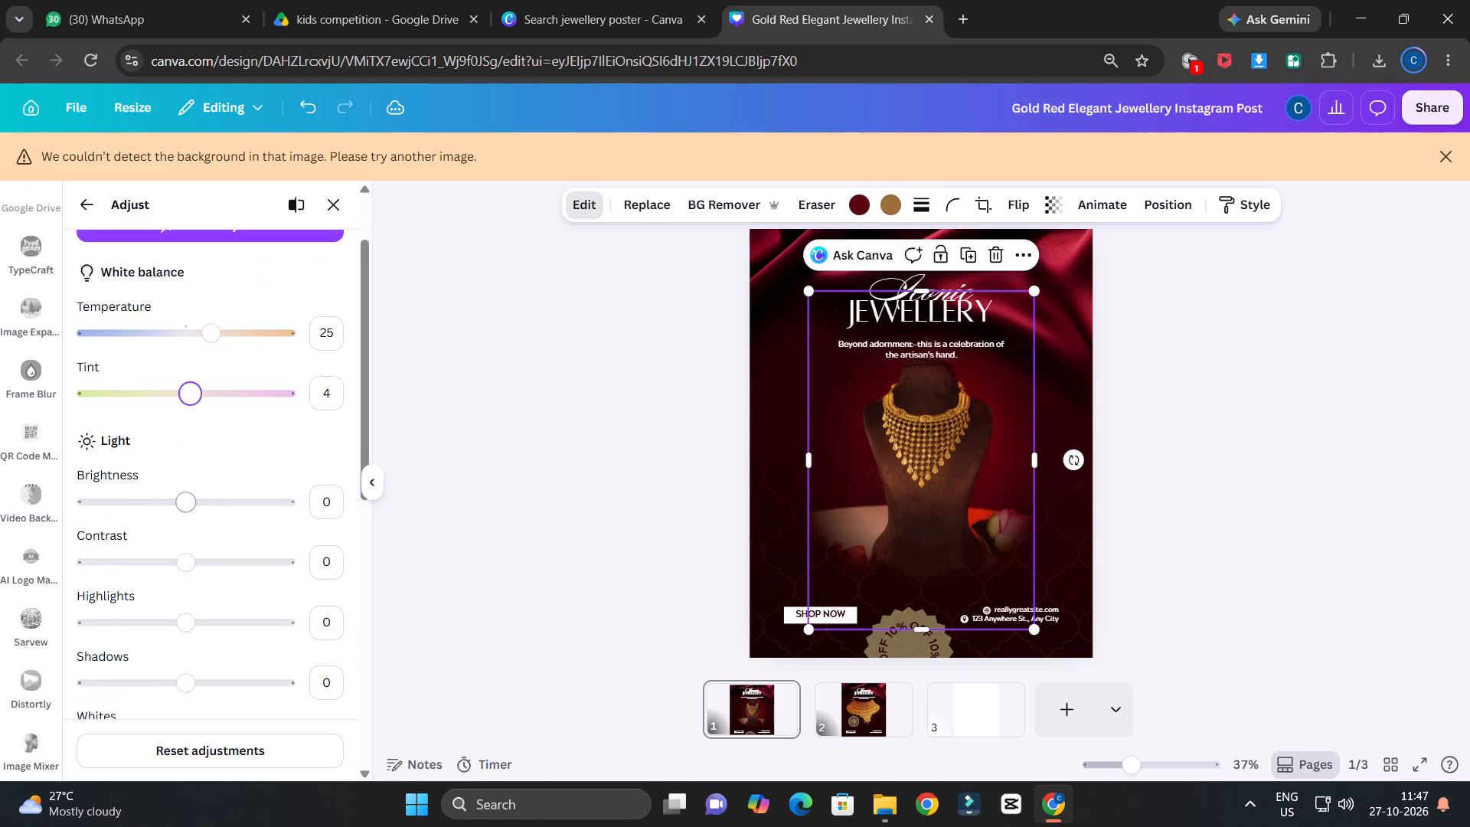
pyautogui.moveTo(179, 506); pyautogui.dragTo(211, 525)
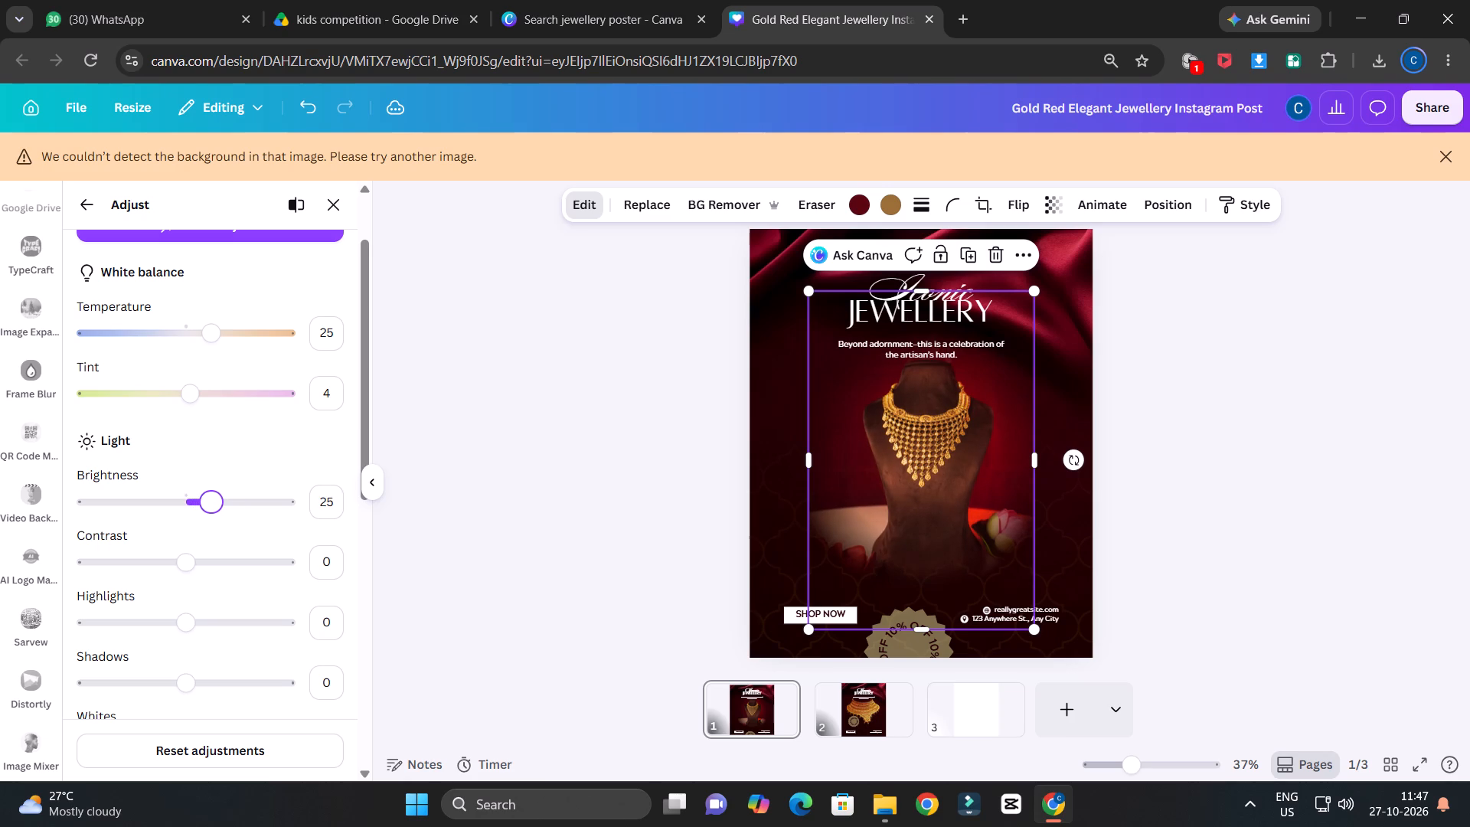
pyautogui.moveTo(211, 525); pyautogui.dragTo(201, 528)
pyautogui.scroll(-1, 227, 515)
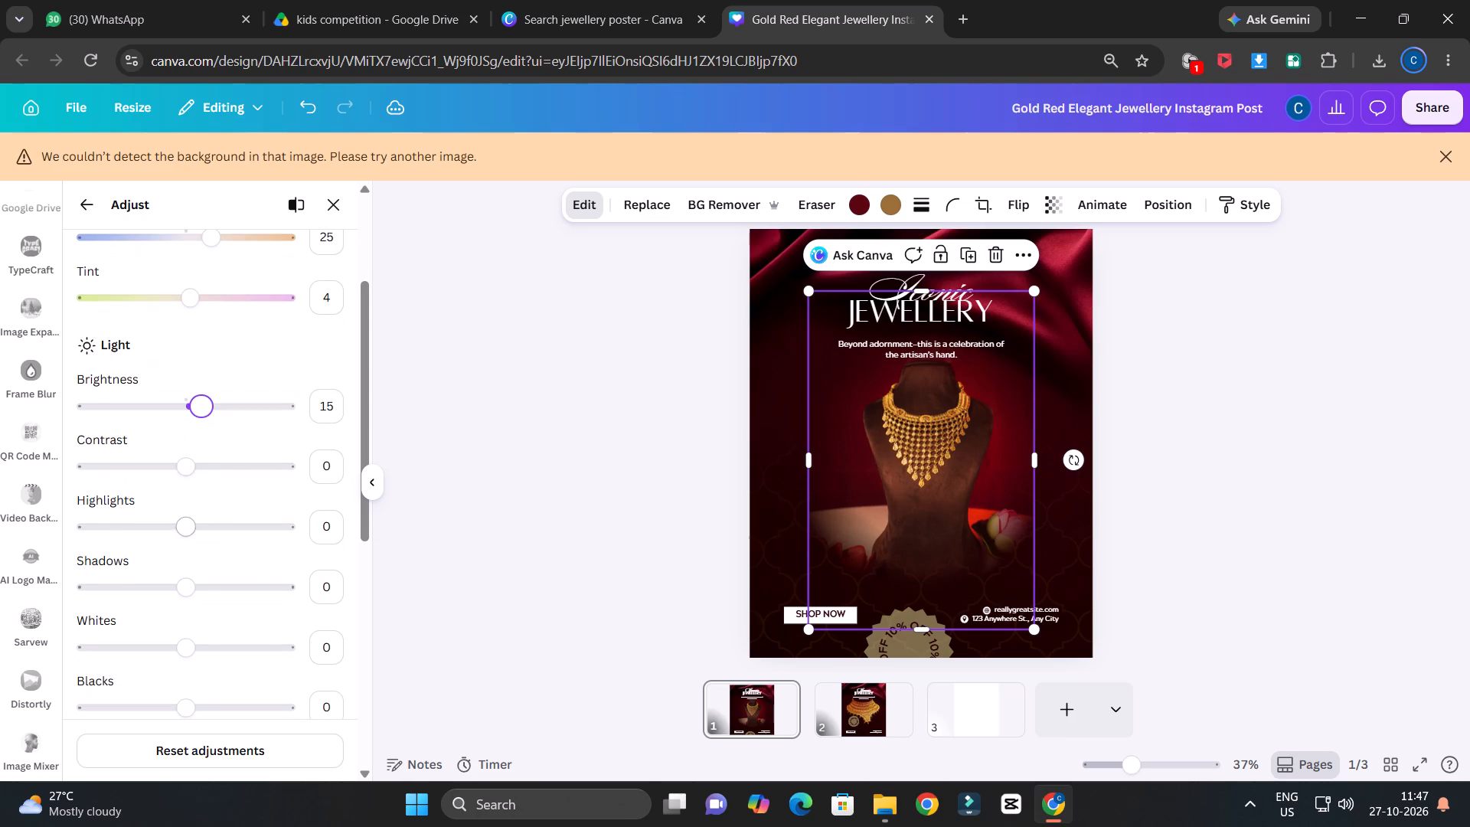
pyautogui.moveTo(184, 472); pyautogui.dragTo(215, 479)
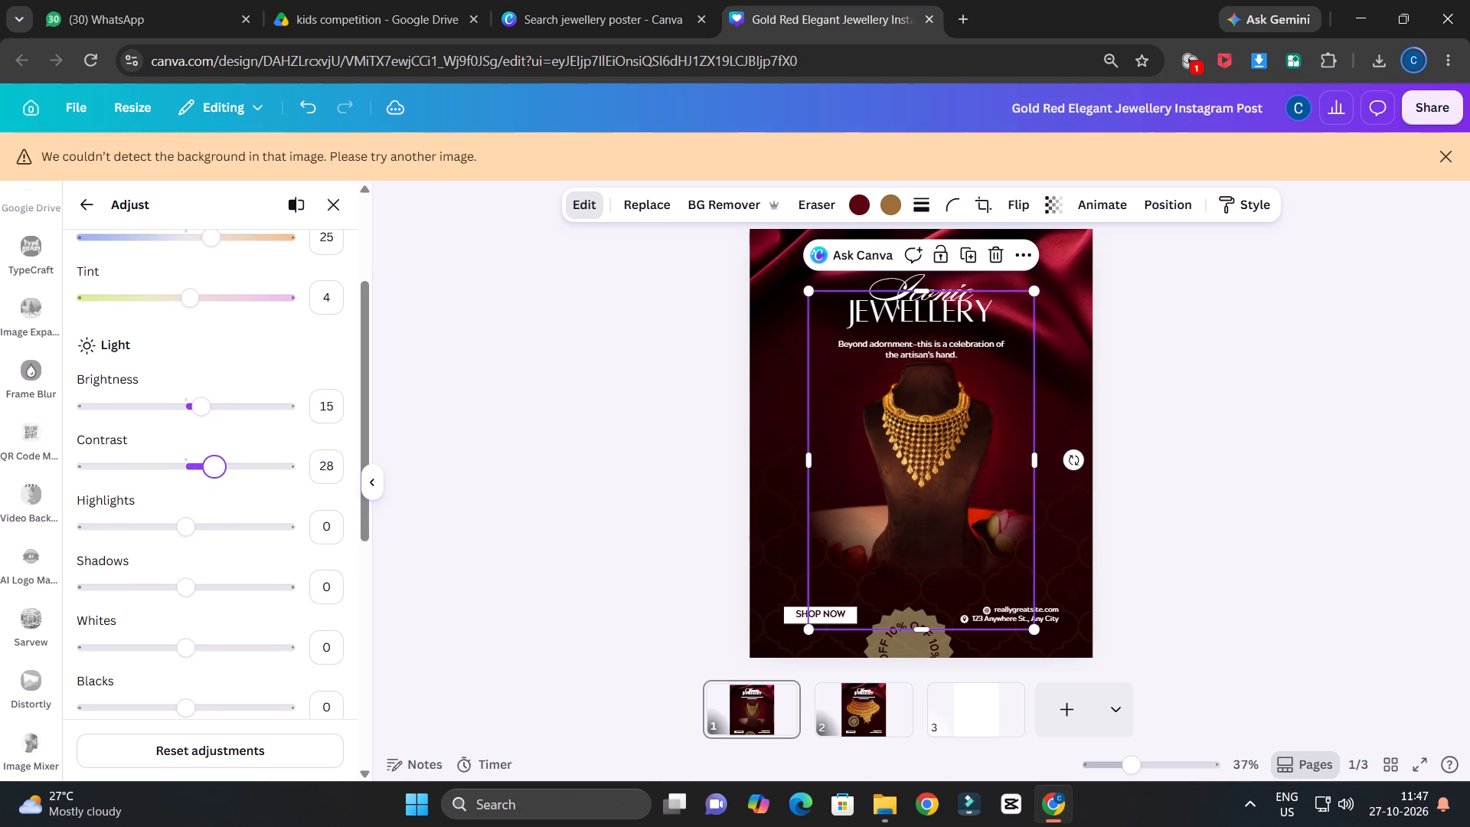
pyautogui.moveTo(215, 479); pyautogui.dragTo(208, 486)
# Set the necklace photo's highlights to -1 and lower its shadows.
pyautogui.scroll(-1, 212, 499)
pyautogui.moveTo(189, 432); pyautogui.dragTo(274, 459)
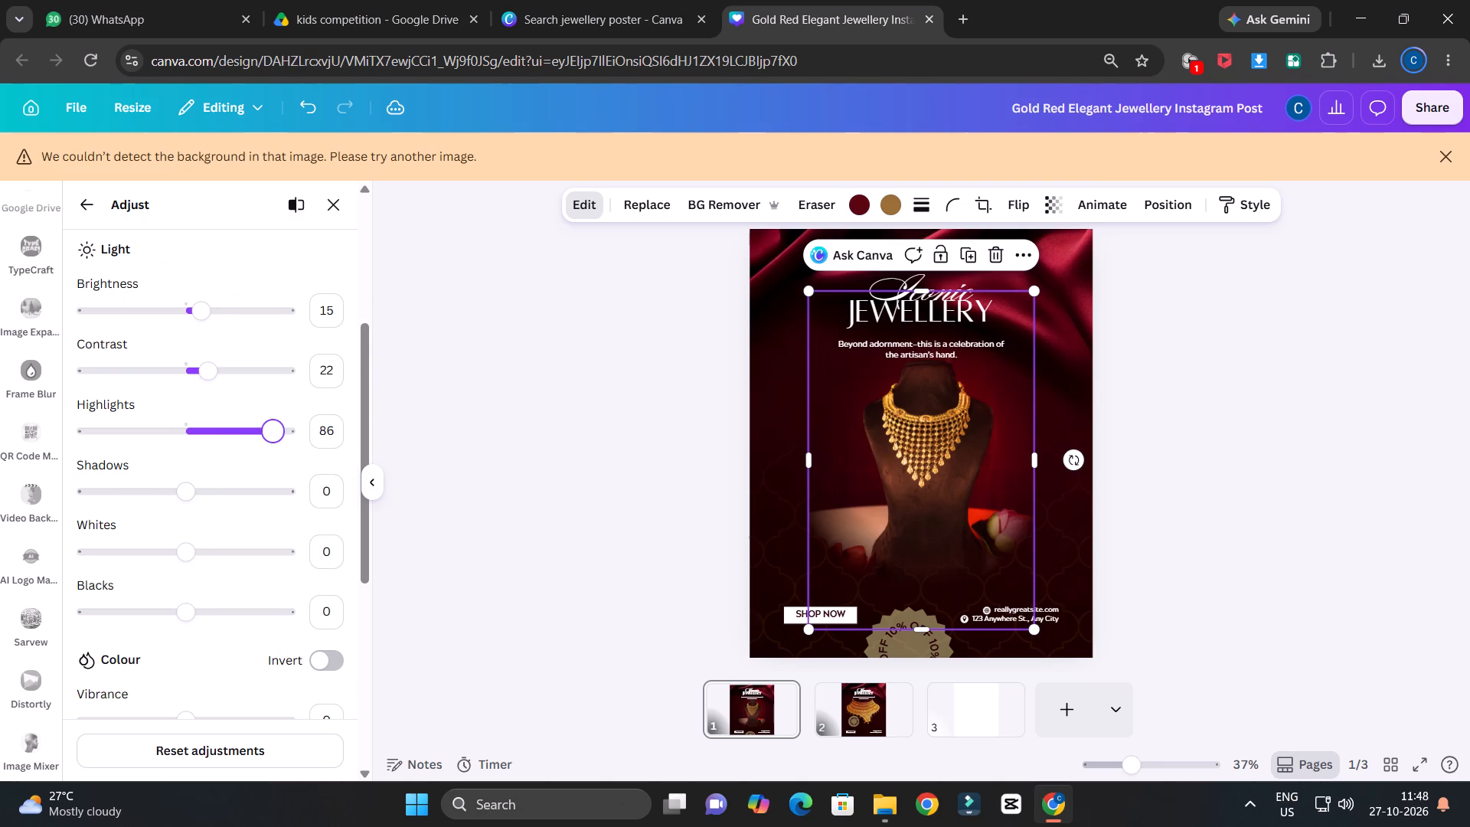
pyautogui.moveTo(274, 459); pyautogui.dragTo(172, 488)
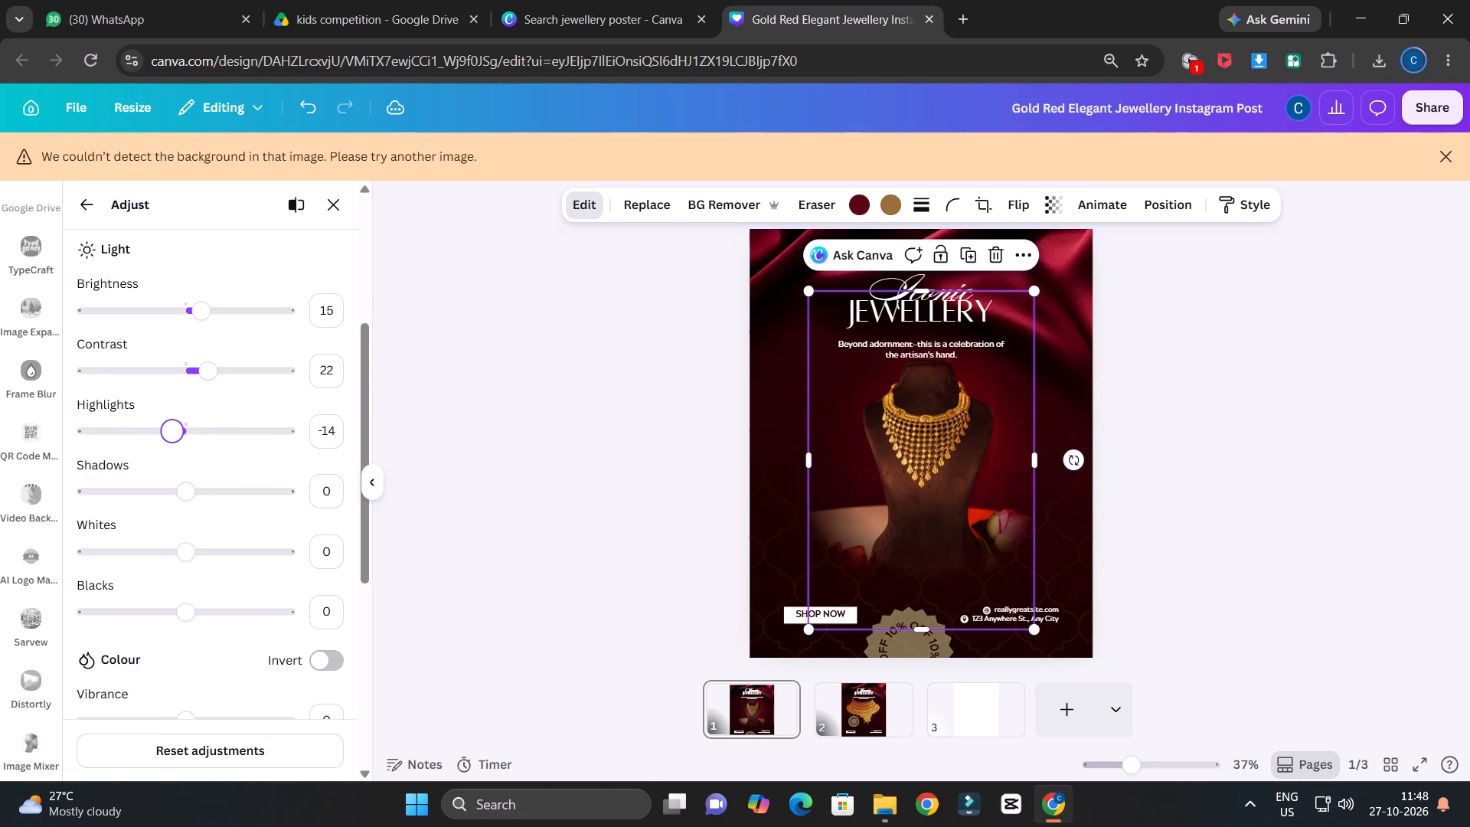
pyautogui.moveTo(172, 488); pyautogui.dragTo(157, 508)
pyautogui.moveTo(157, 508); pyautogui.dragTo(166, 517)
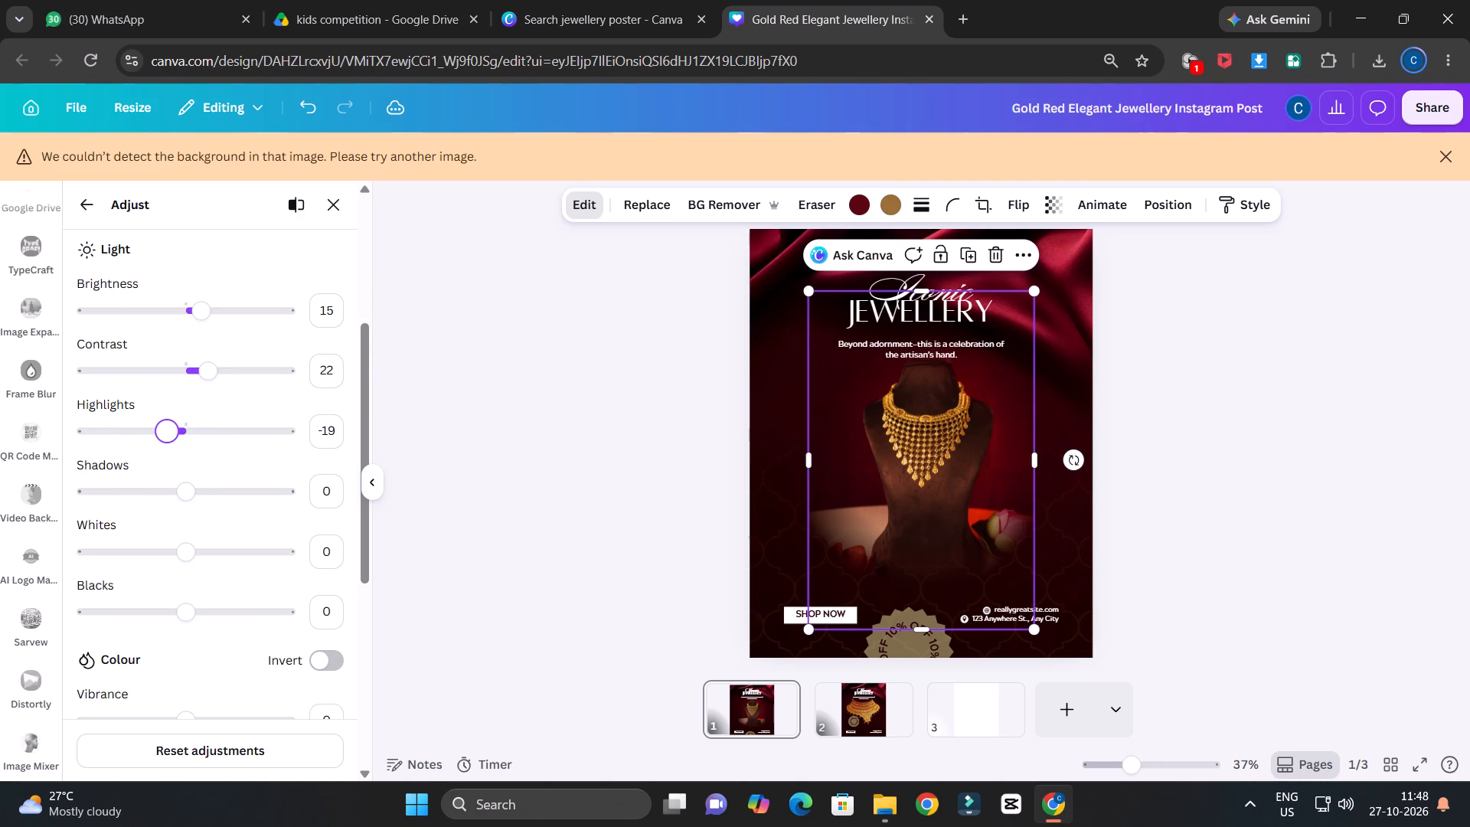
pyautogui.moveTo(166, 517); pyautogui.dragTo(185, 514)
pyautogui.moveTo(186, 498); pyautogui.dragTo(194, 510)
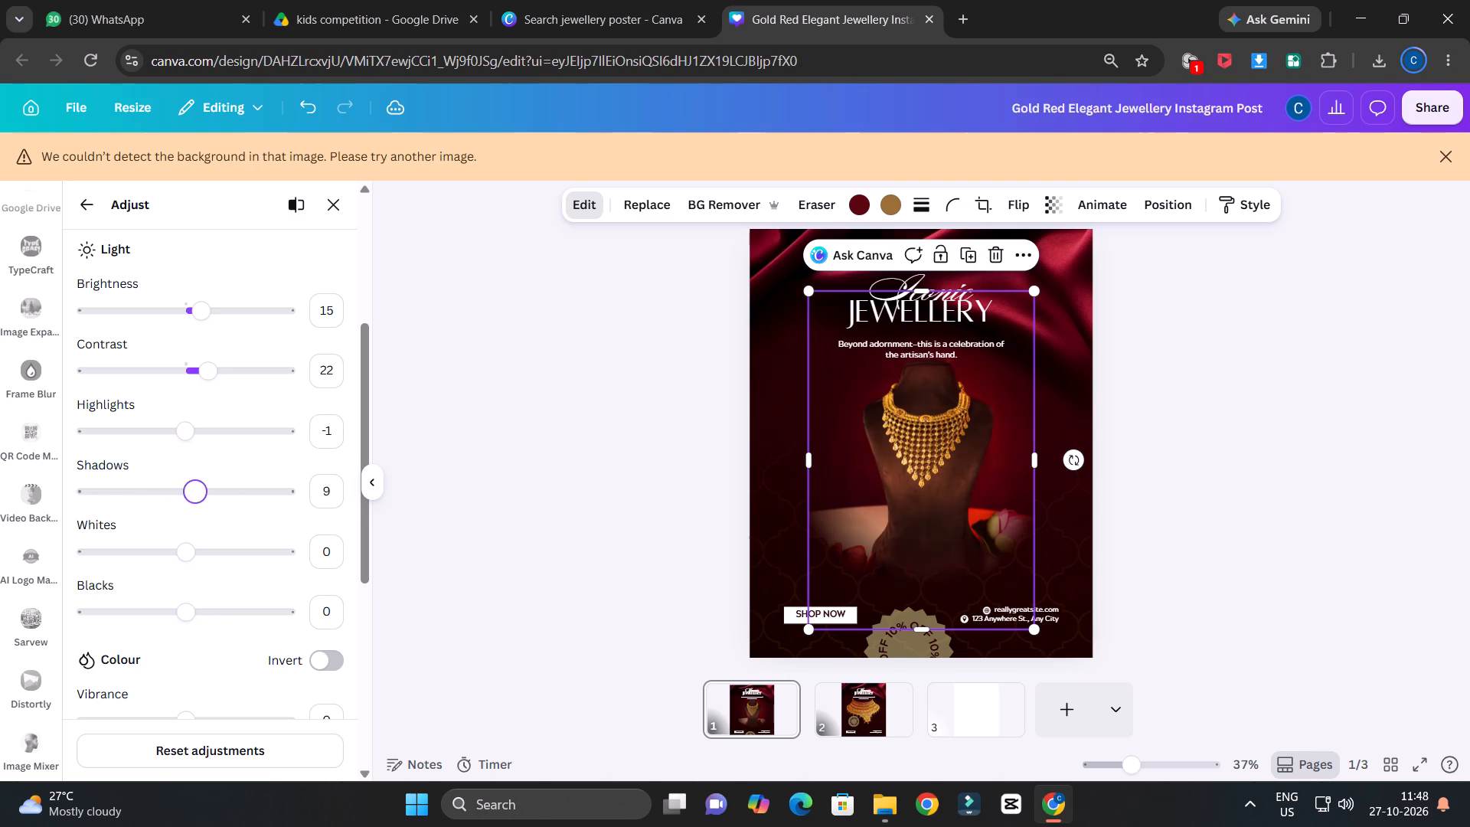
pyautogui.moveTo(194, 510); pyautogui.dragTo(126, 521)
# Set the necklace photo's whites to 16.
pyautogui.scroll(-1, 224, 544)
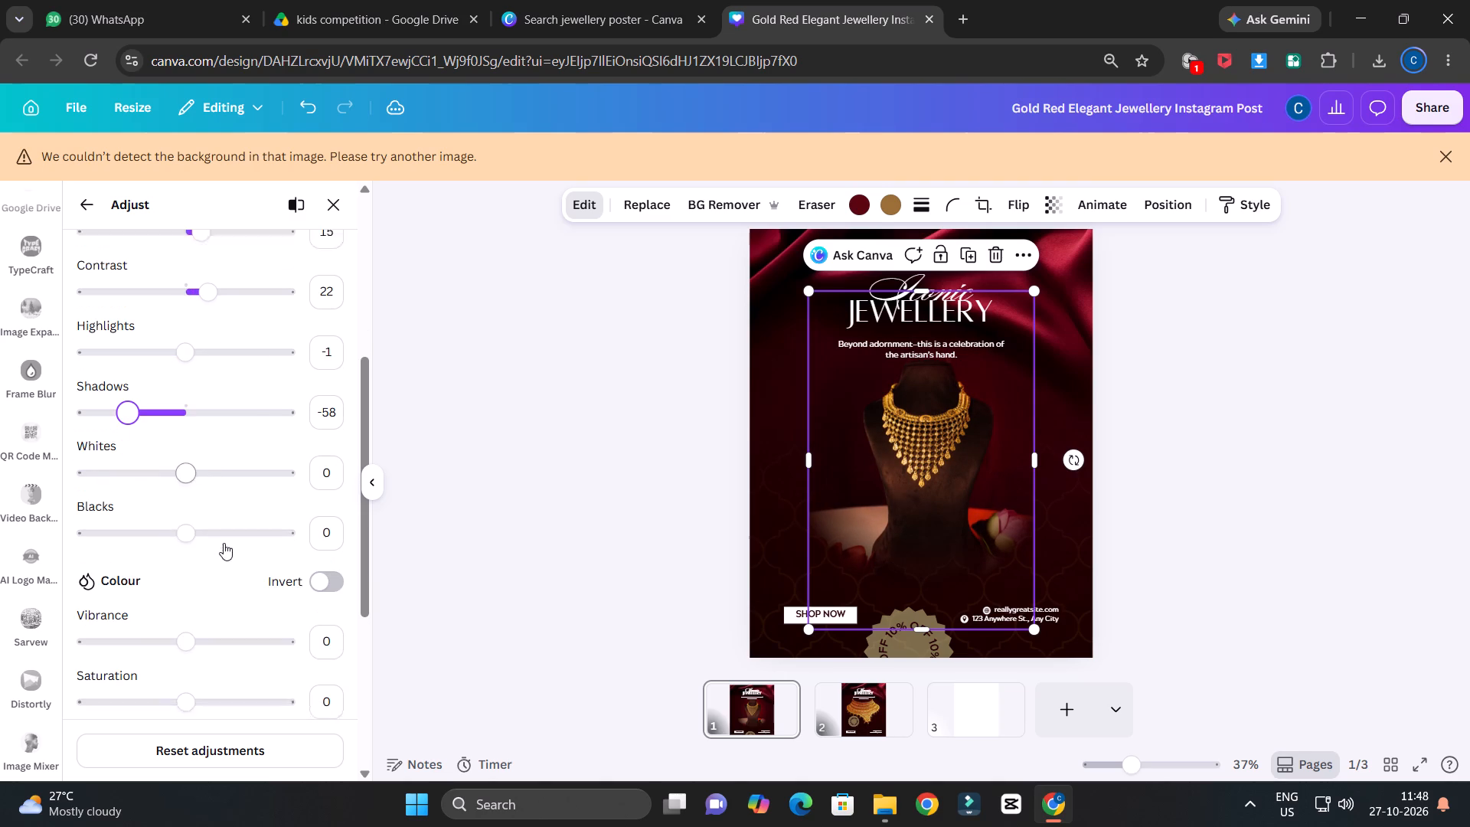
pyautogui.moveTo(194, 462); pyautogui.dragTo(188, 487)
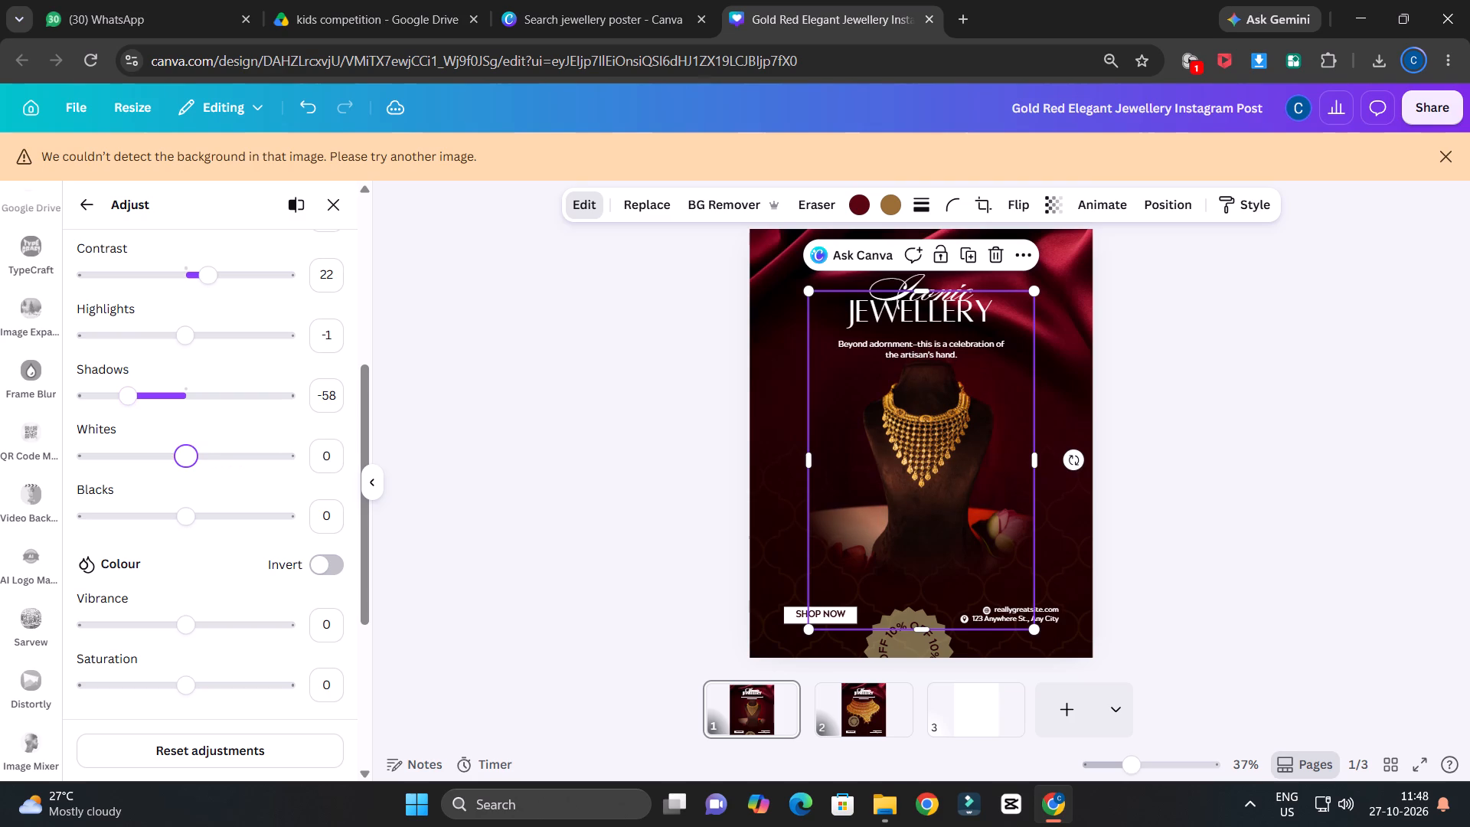
pyautogui.moveTo(188, 487); pyautogui.dragTo(204, 493)
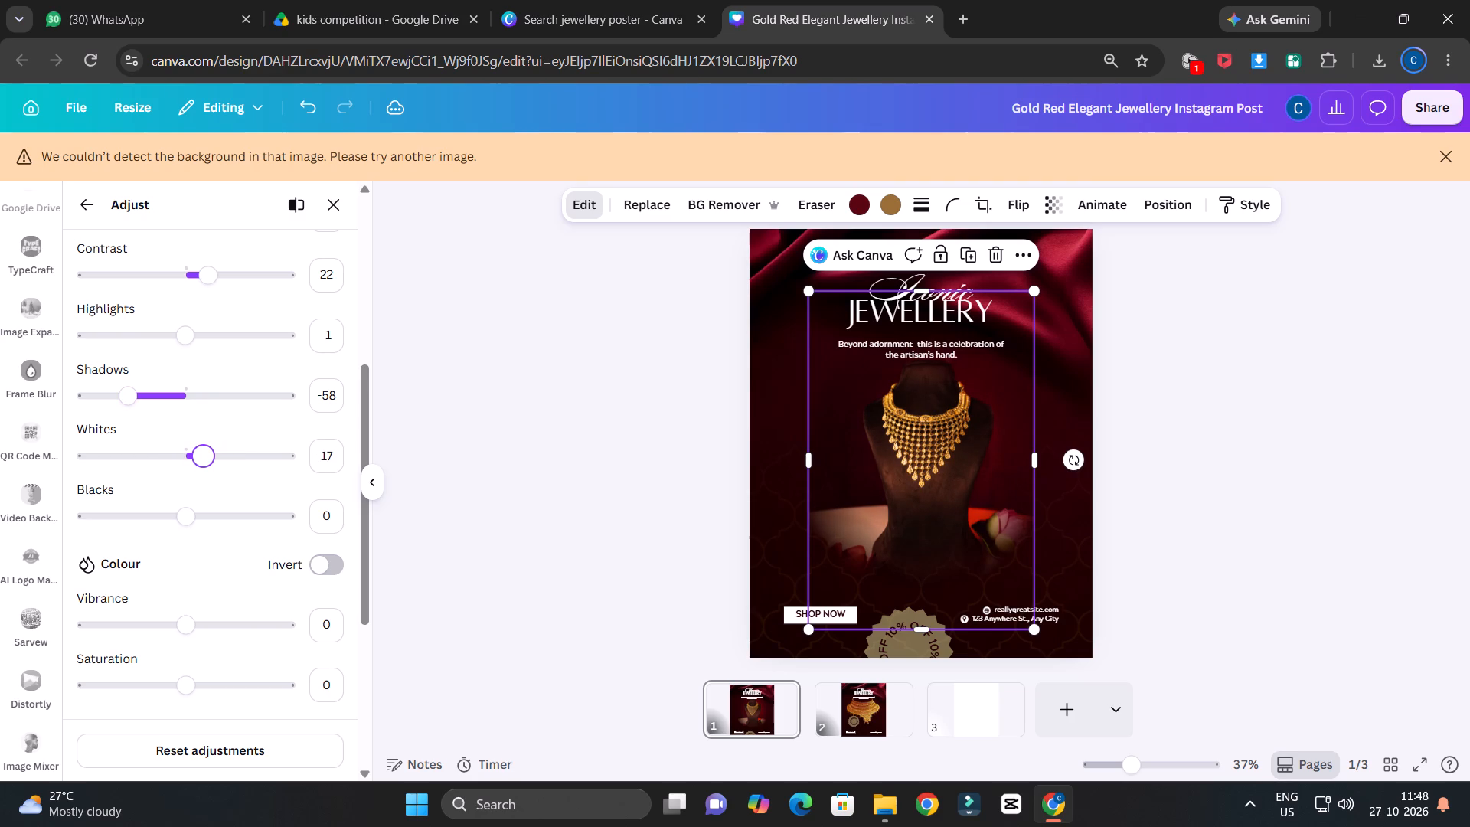
pyautogui.moveTo(204, 493); pyautogui.dragTo(202, 493)
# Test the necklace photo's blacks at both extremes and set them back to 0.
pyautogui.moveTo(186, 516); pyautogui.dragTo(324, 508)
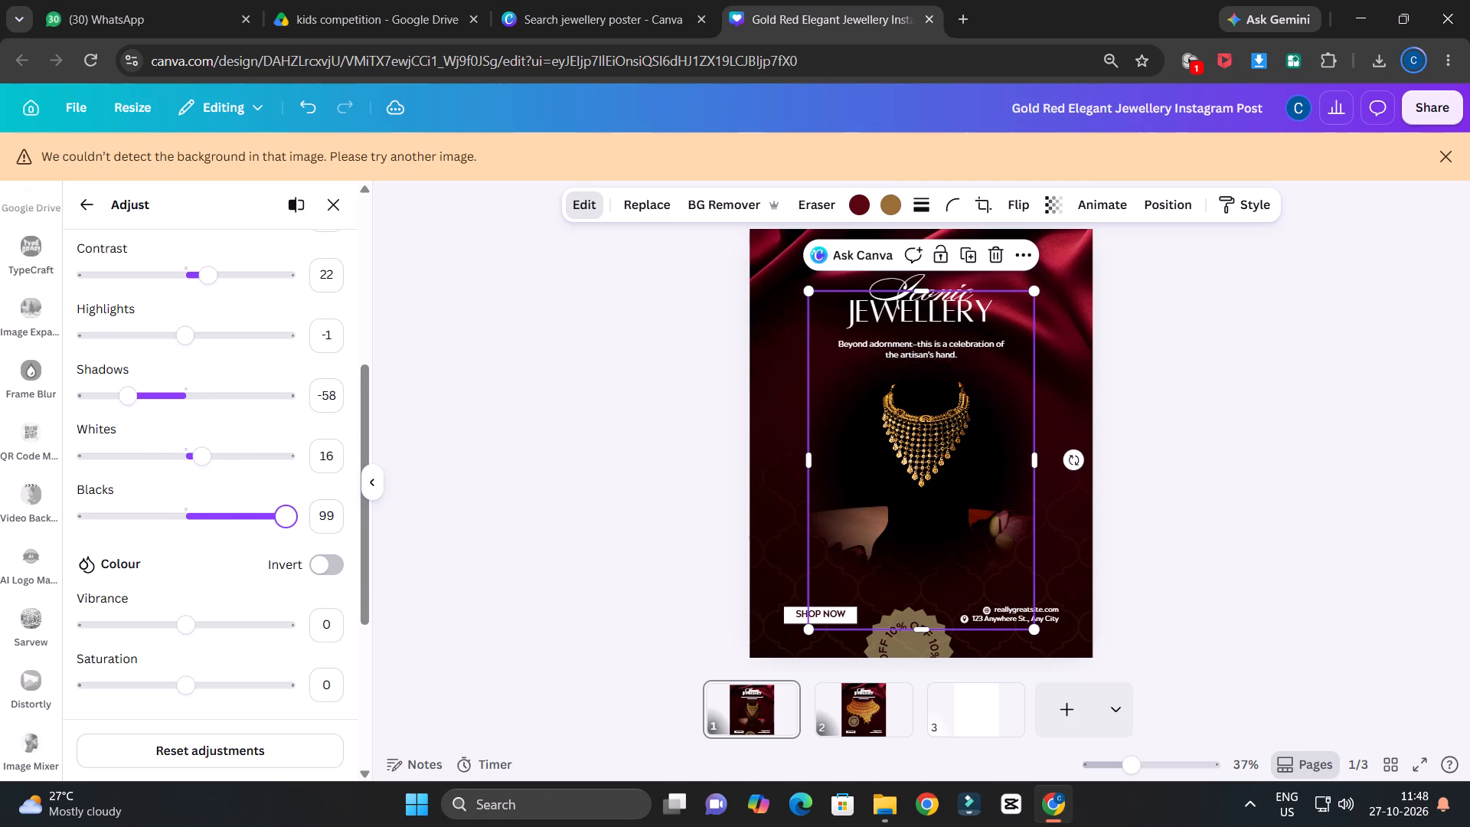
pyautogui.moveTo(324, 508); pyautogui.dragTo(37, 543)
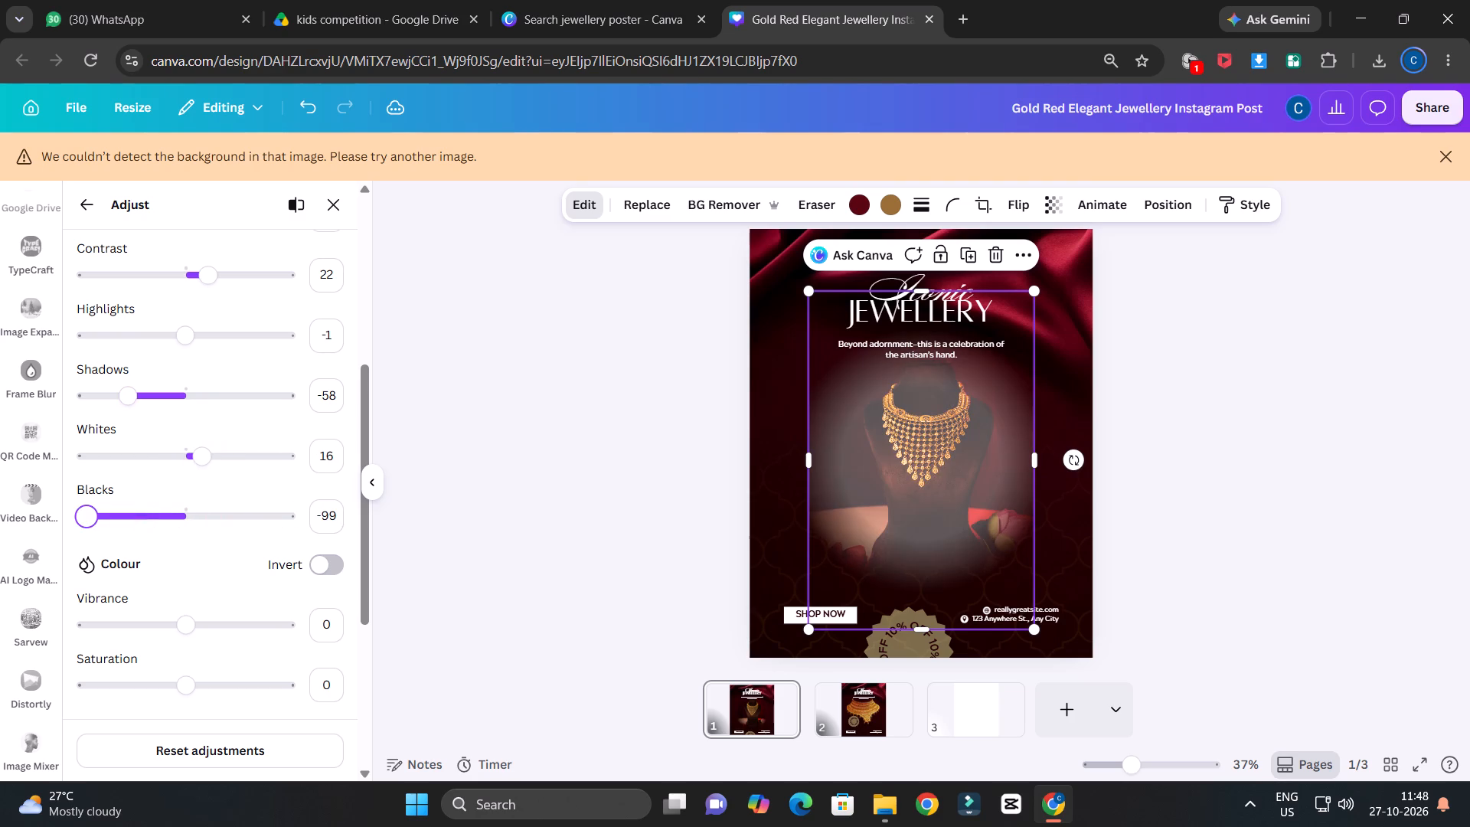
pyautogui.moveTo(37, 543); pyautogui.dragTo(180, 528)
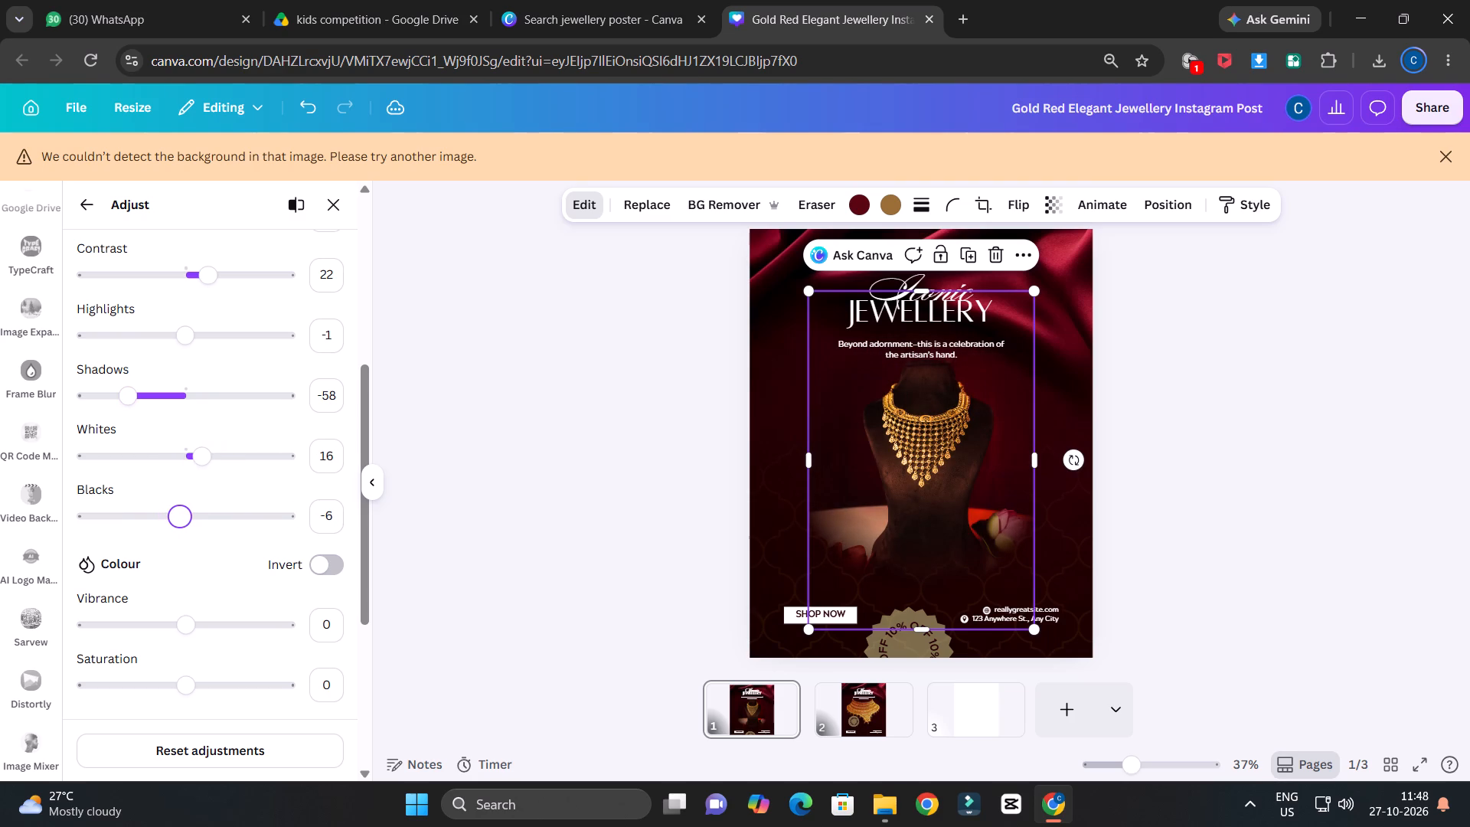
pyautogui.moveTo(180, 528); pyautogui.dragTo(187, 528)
# Set the necklace photo's vibrance to 17, trying stronger and weaker saturation before returning it to 0.
pyautogui.scroll(-2, 186, 550)
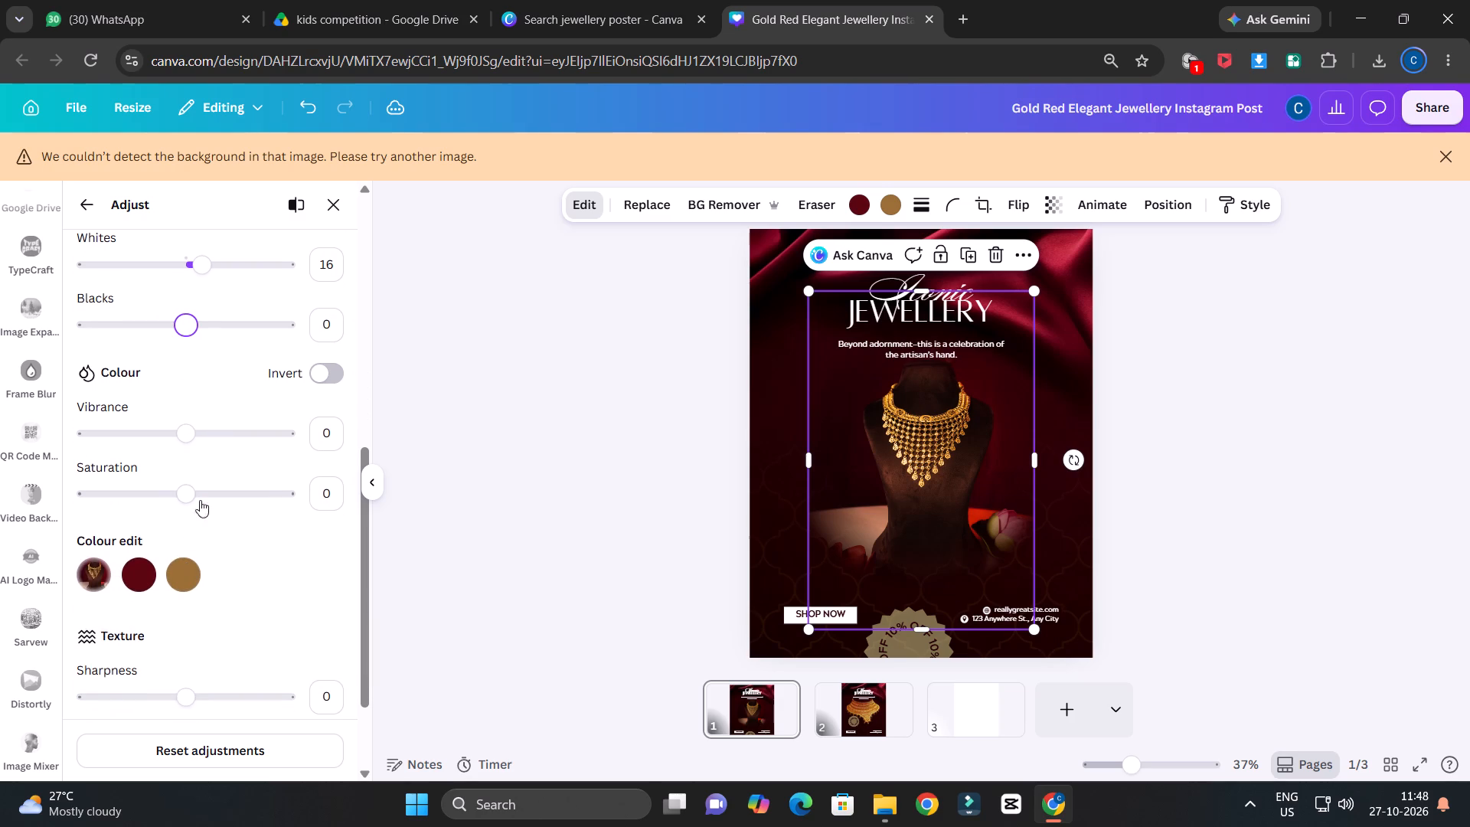
pyautogui.moveTo(187, 439); pyautogui.dragTo(165, 477)
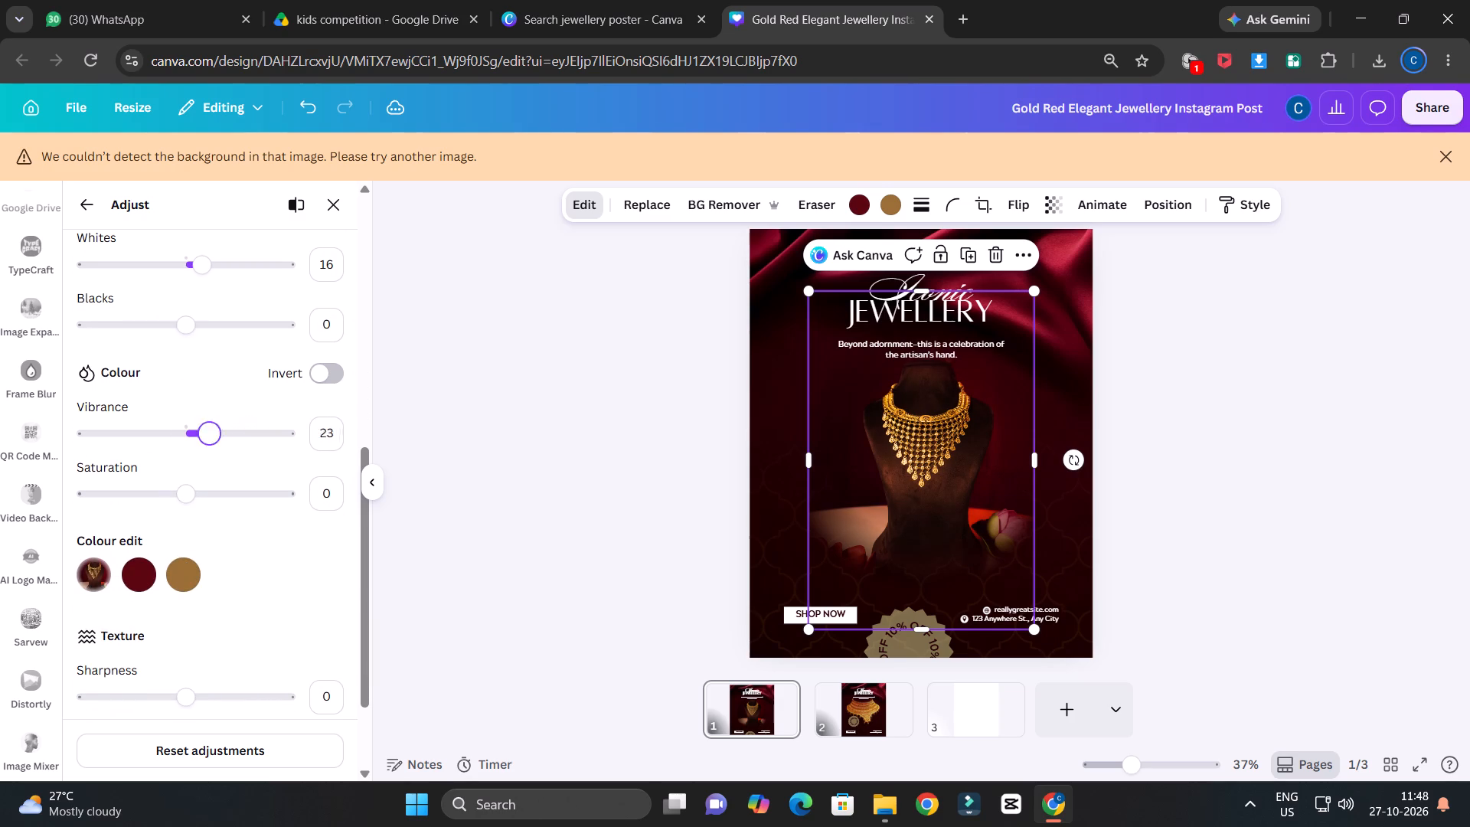
pyautogui.moveTo(165, 477); pyautogui.dragTo(332, 453)
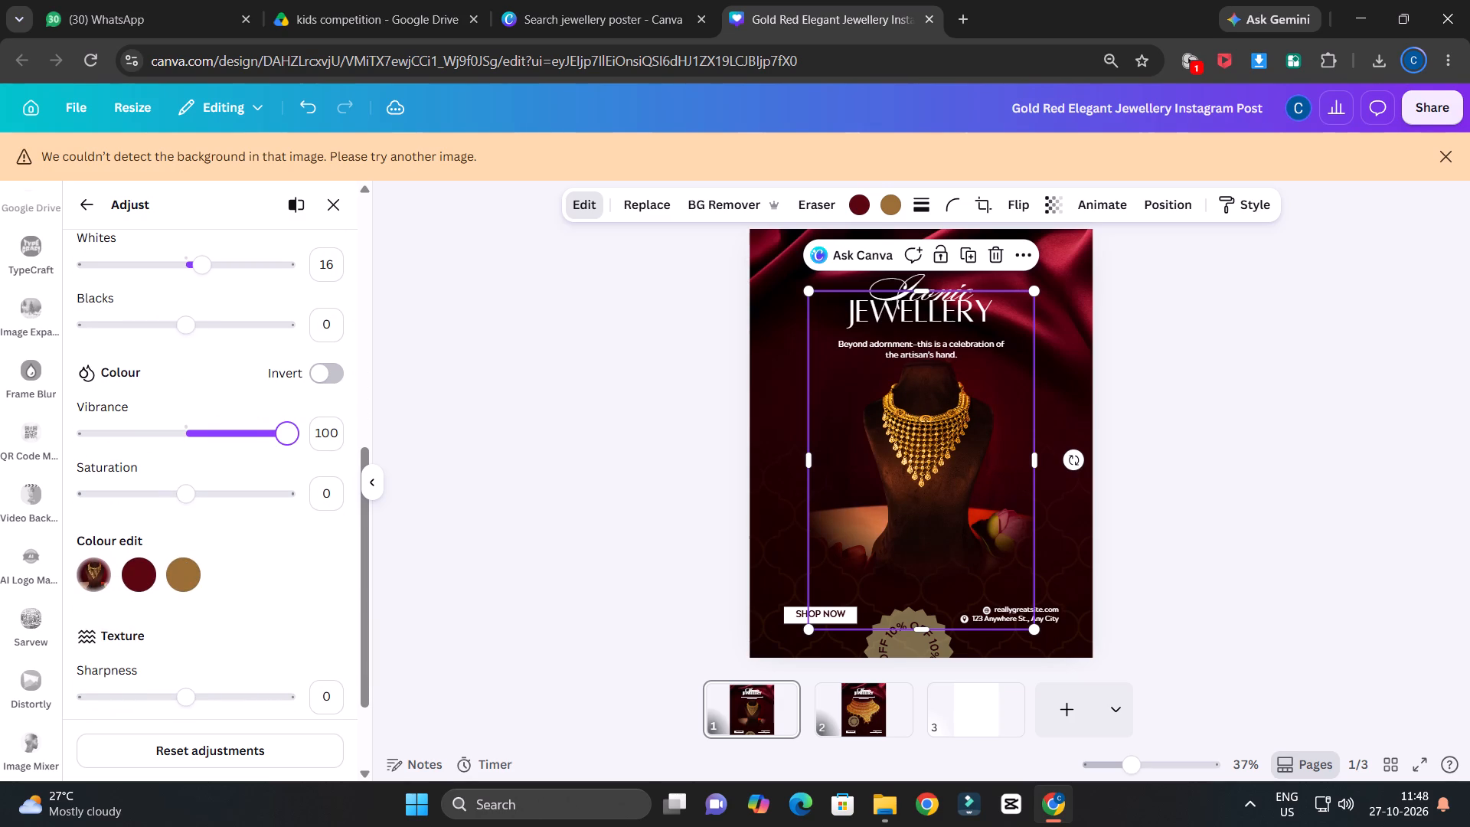
pyautogui.moveTo(332, 453); pyautogui.dragTo(240, 479)
pyautogui.moveTo(187, 495); pyautogui.dragTo(375, 483)
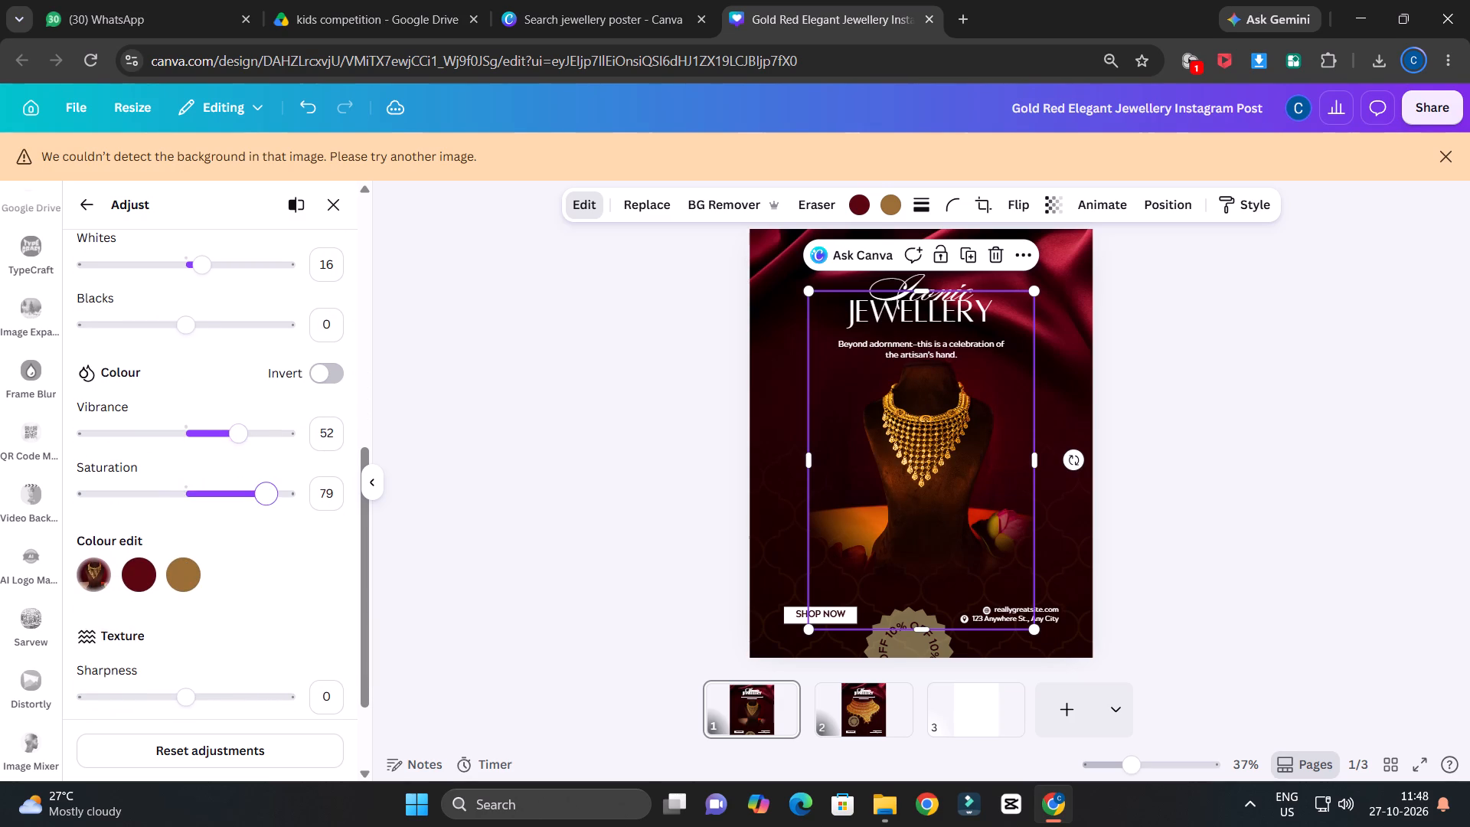
pyautogui.moveTo(375, 483); pyautogui.dragTo(112, 523)
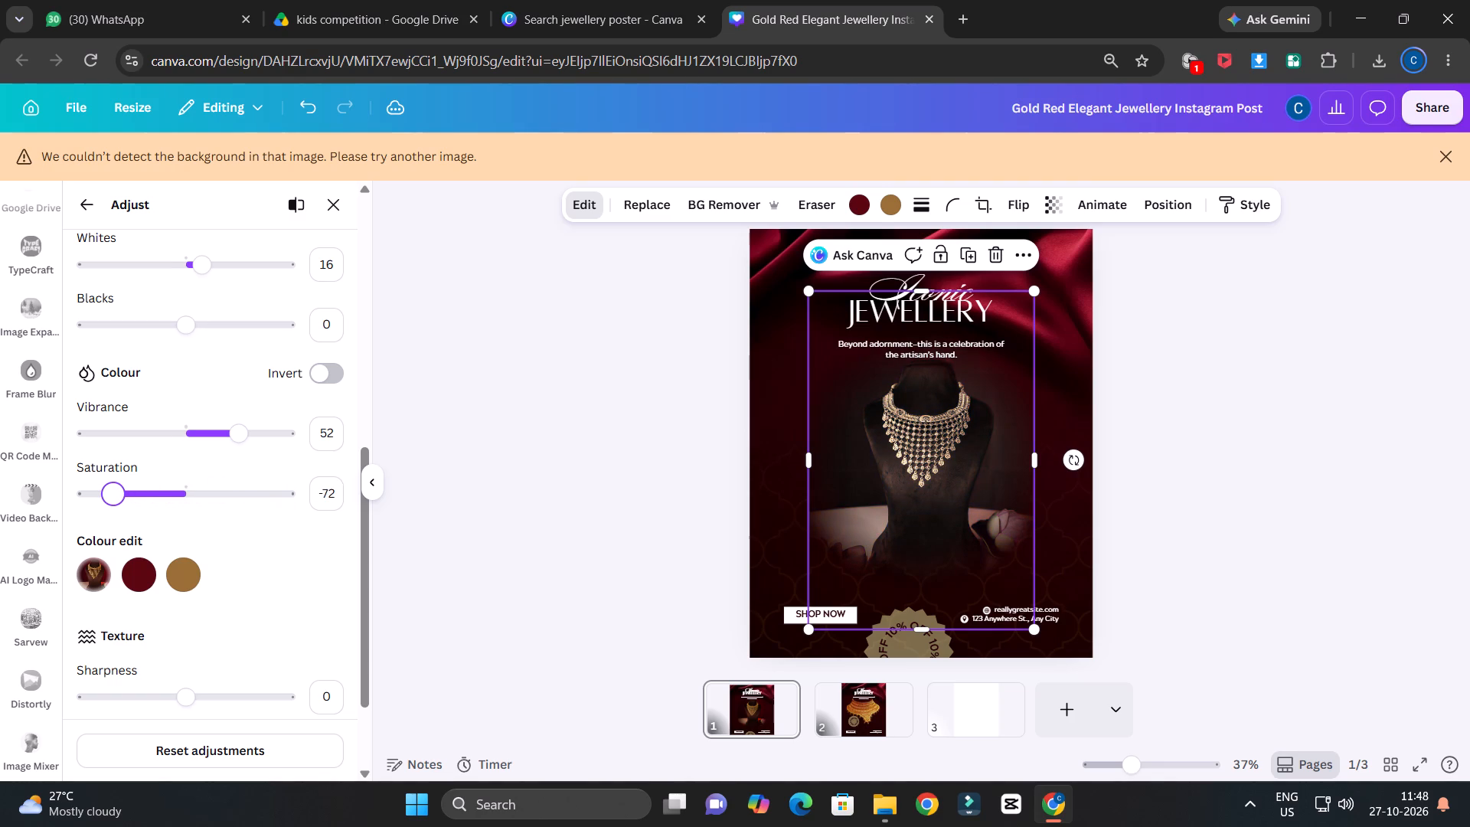
pyautogui.moveTo(112, 523); pyautogui.dragTo(185, 518)
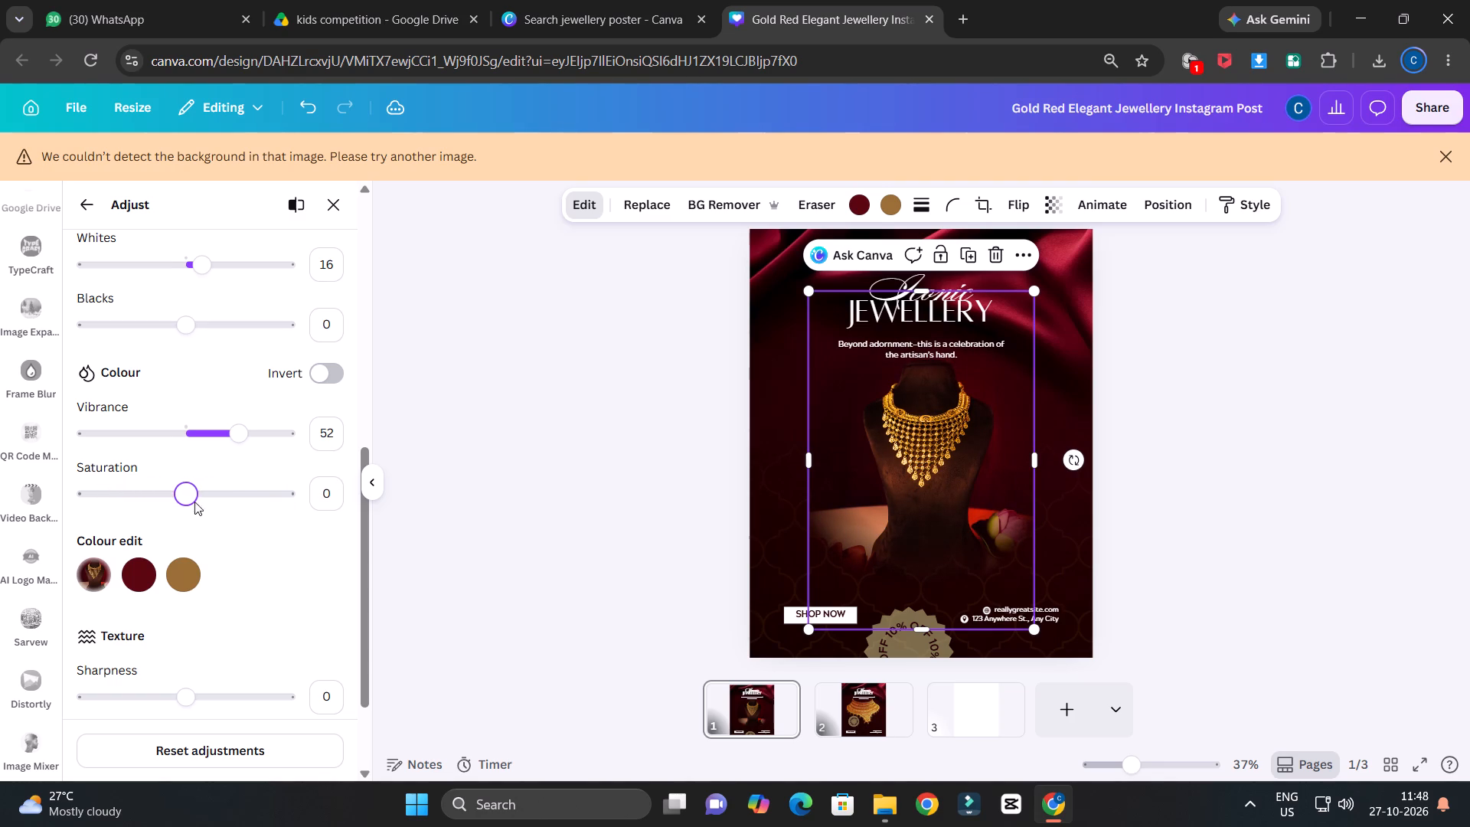
pyautogui.moveTo(244, 440); pyautogui.dragTo(204, 457)
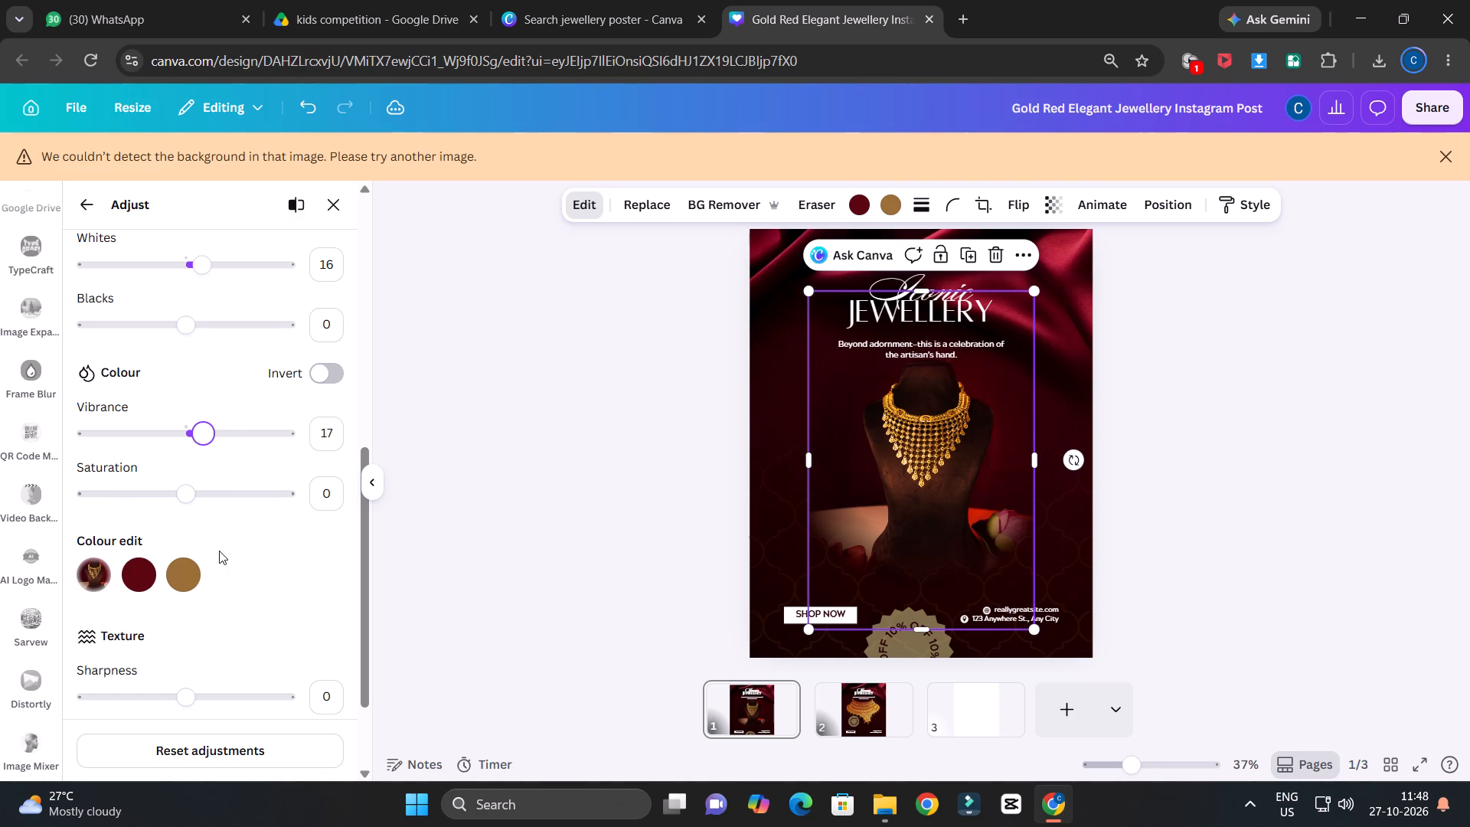
# Compare stronger and softer sharpness on the necklace photo and set it to 8.
pyautogui.scroll(-3, 220, 551)
pyautogui.moveTo(187, 568); pyautogui.dragTo(245, 568)
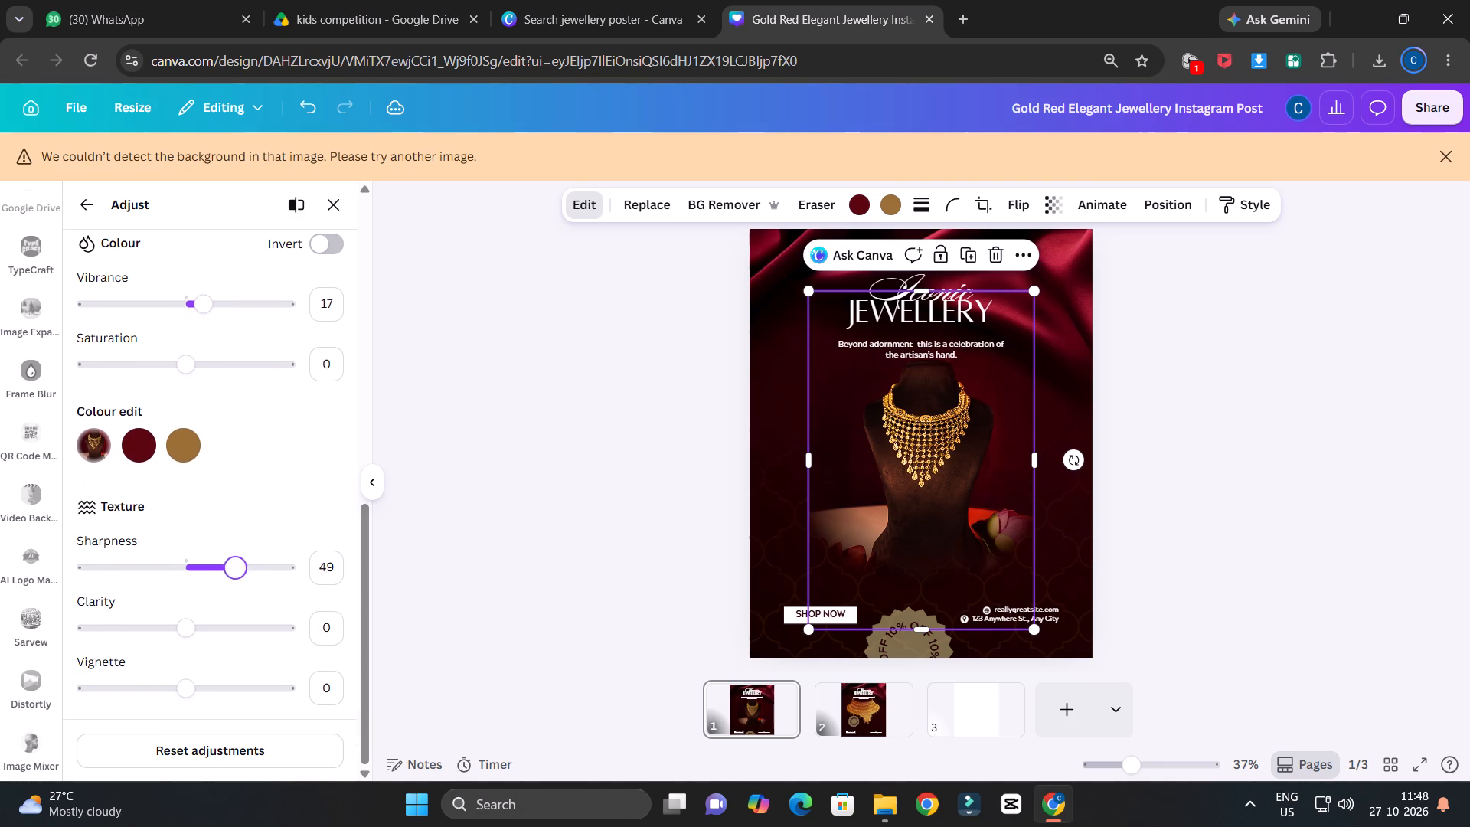
pyautogui.moveTo(245, 568); pyautogui.dragTo(167, 587)
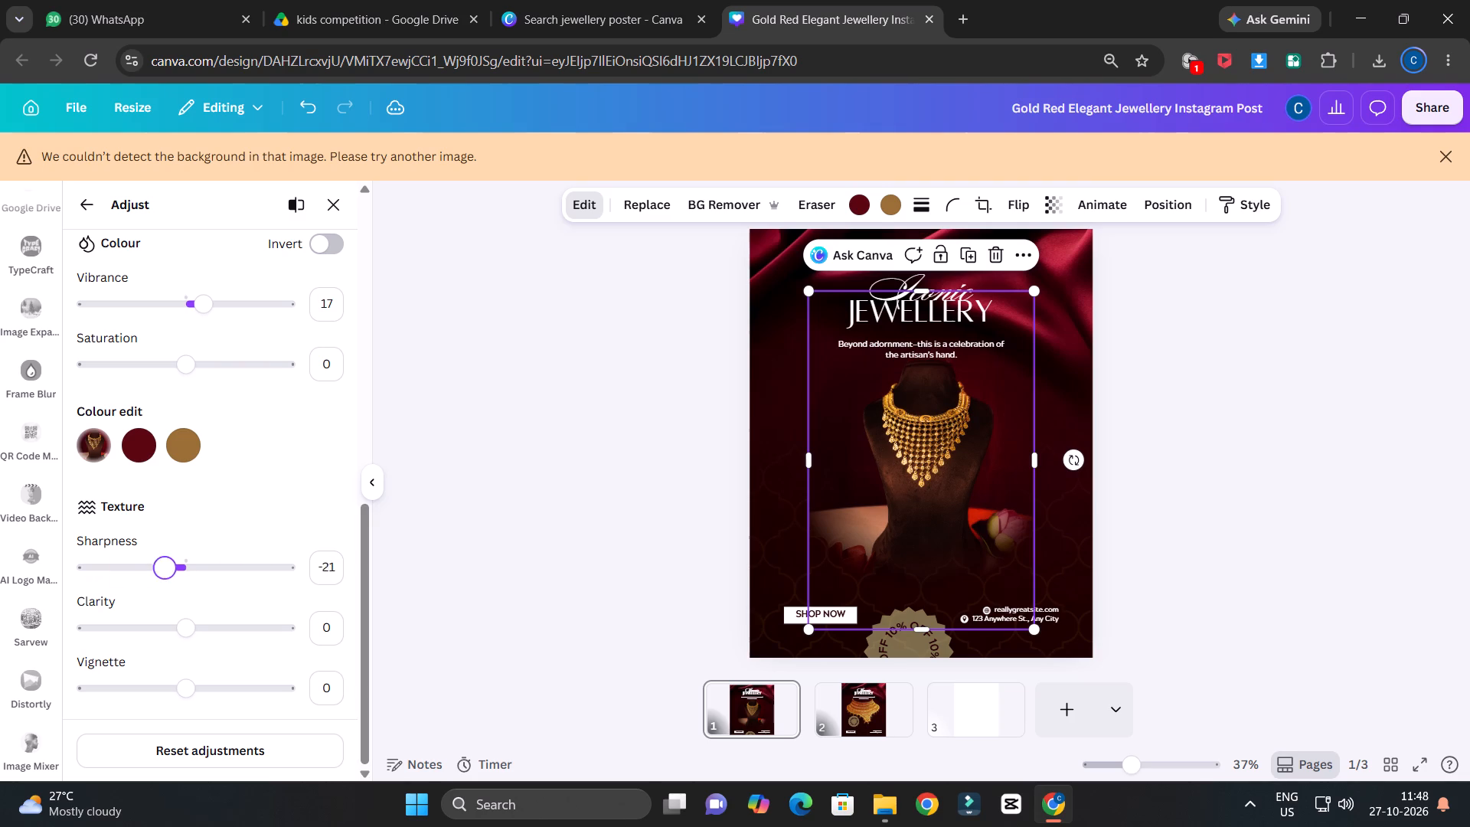
pyautogui.moveTo(167, 587); pyautogui.dragTo(194, 585)
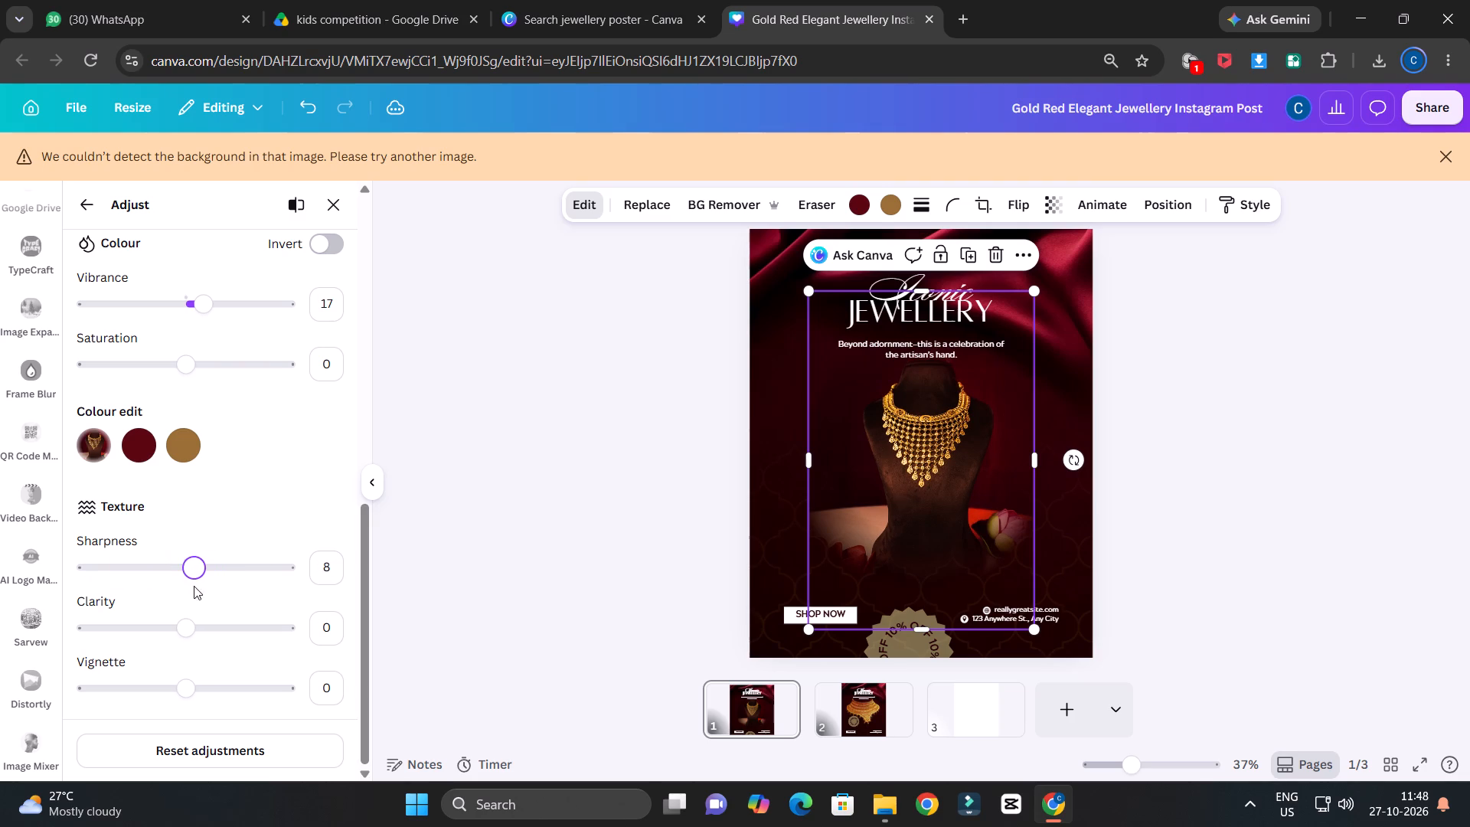
# Set the necklace photo's clarity to -58.
pyautogui.moveTo(188, 628); pyautogui.dragTo(131, 649)
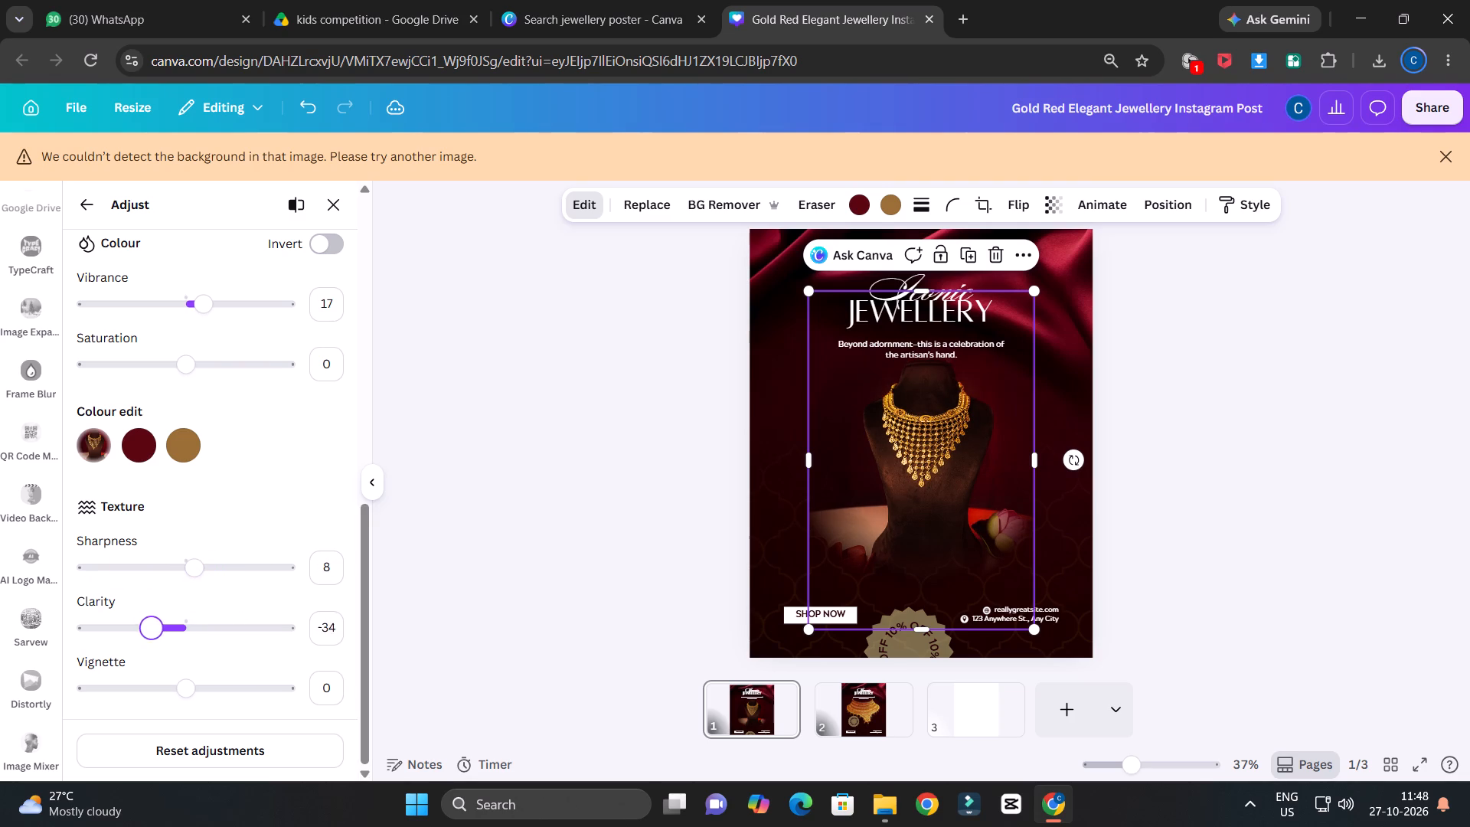
pyautogui.moveTo(131, 649); pyautogui.dragTo(97, 653)
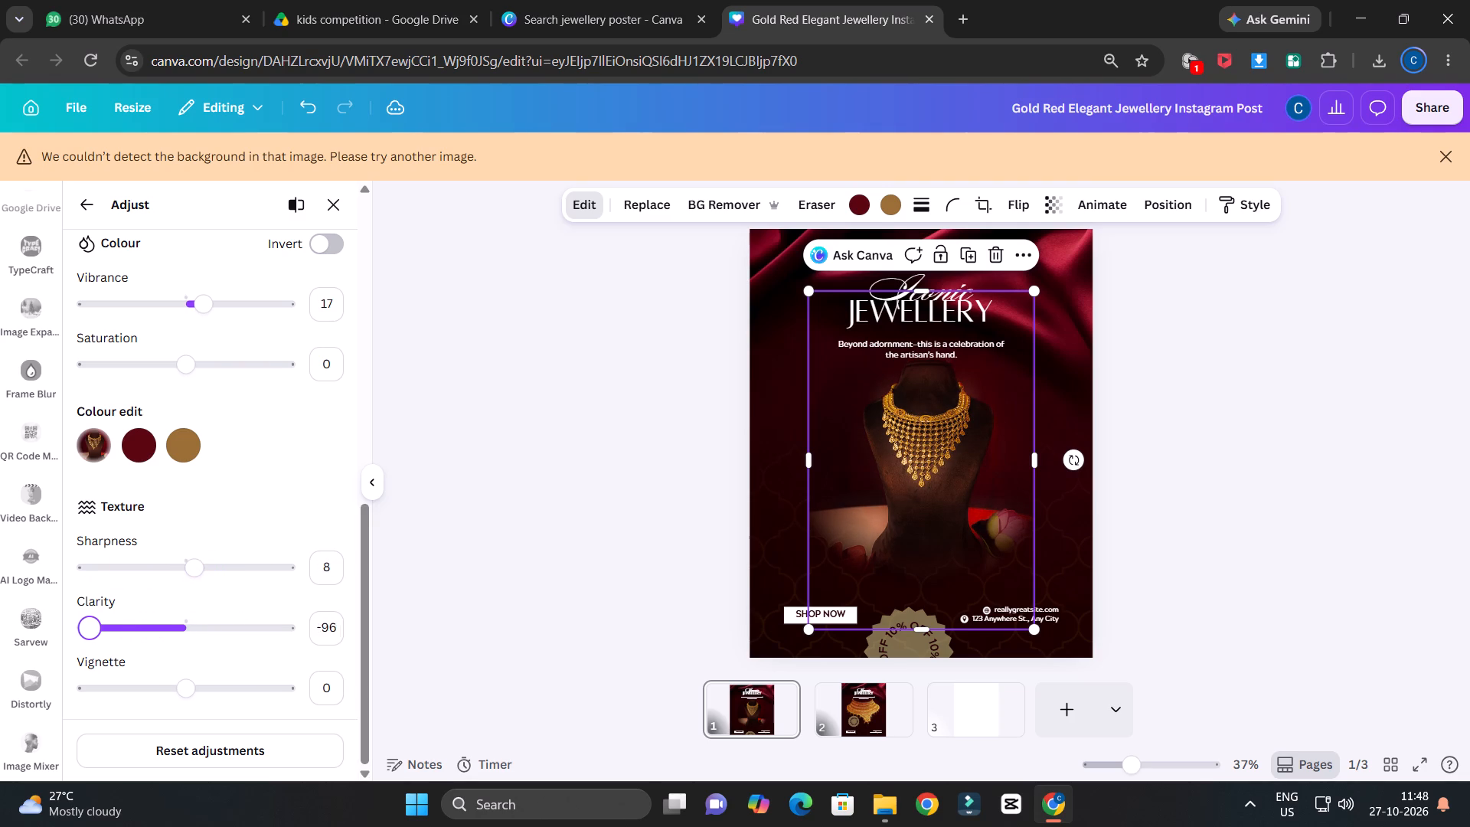
pyautogui.moveTo(97, 653); pyautogui.dragTo(119, 653)
pyautogui.scroll(-1, 165, 607)
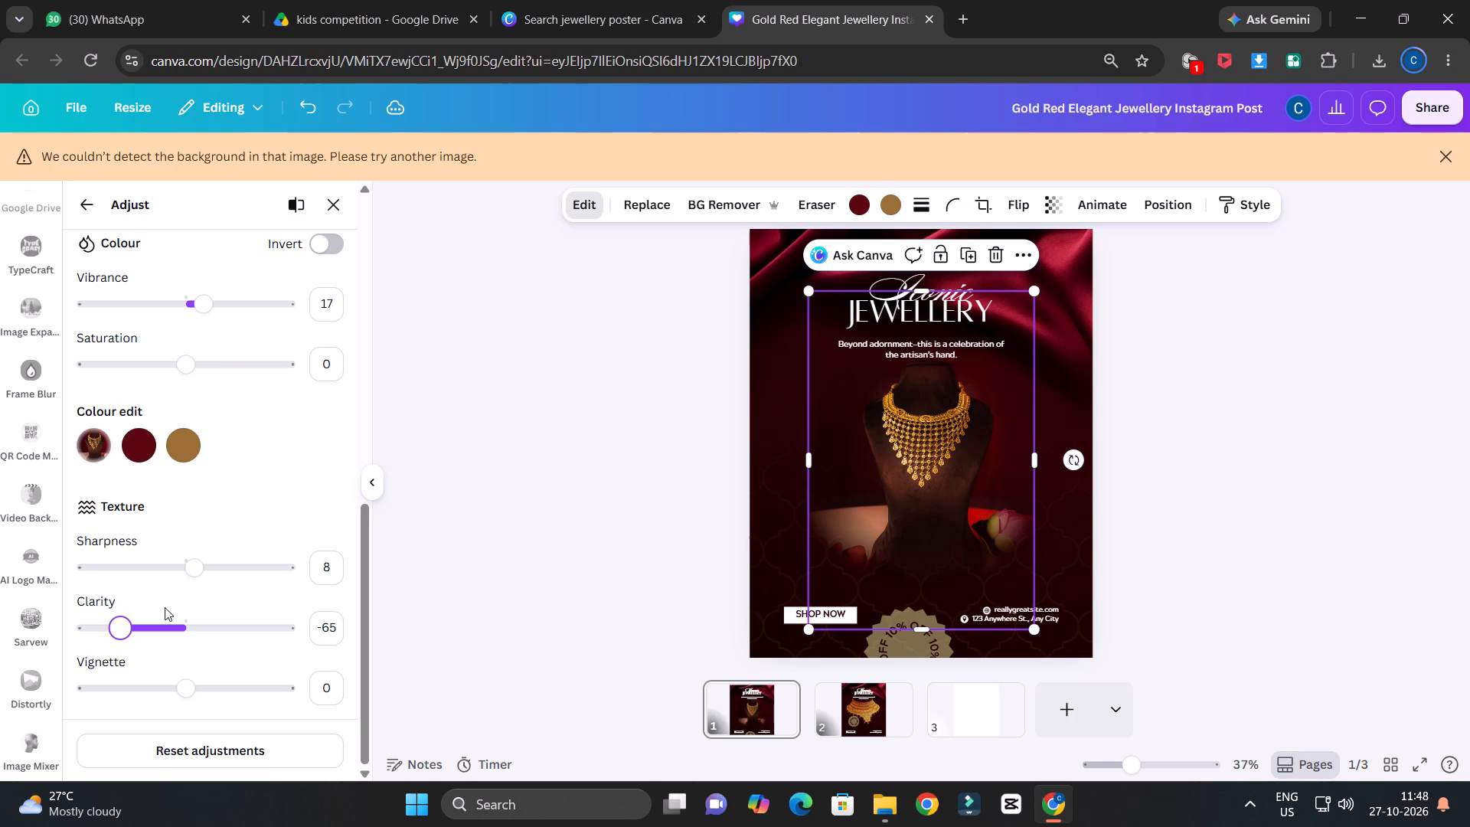
pyautogui.scroll(-1, 165, 607)
pyautogui.click(121, 635)
# Set the necklace photo's vignette to 16 and deselect the photo.
pyautogui.moveTo(188, 696); pyautogui.dragTo(149, 701)
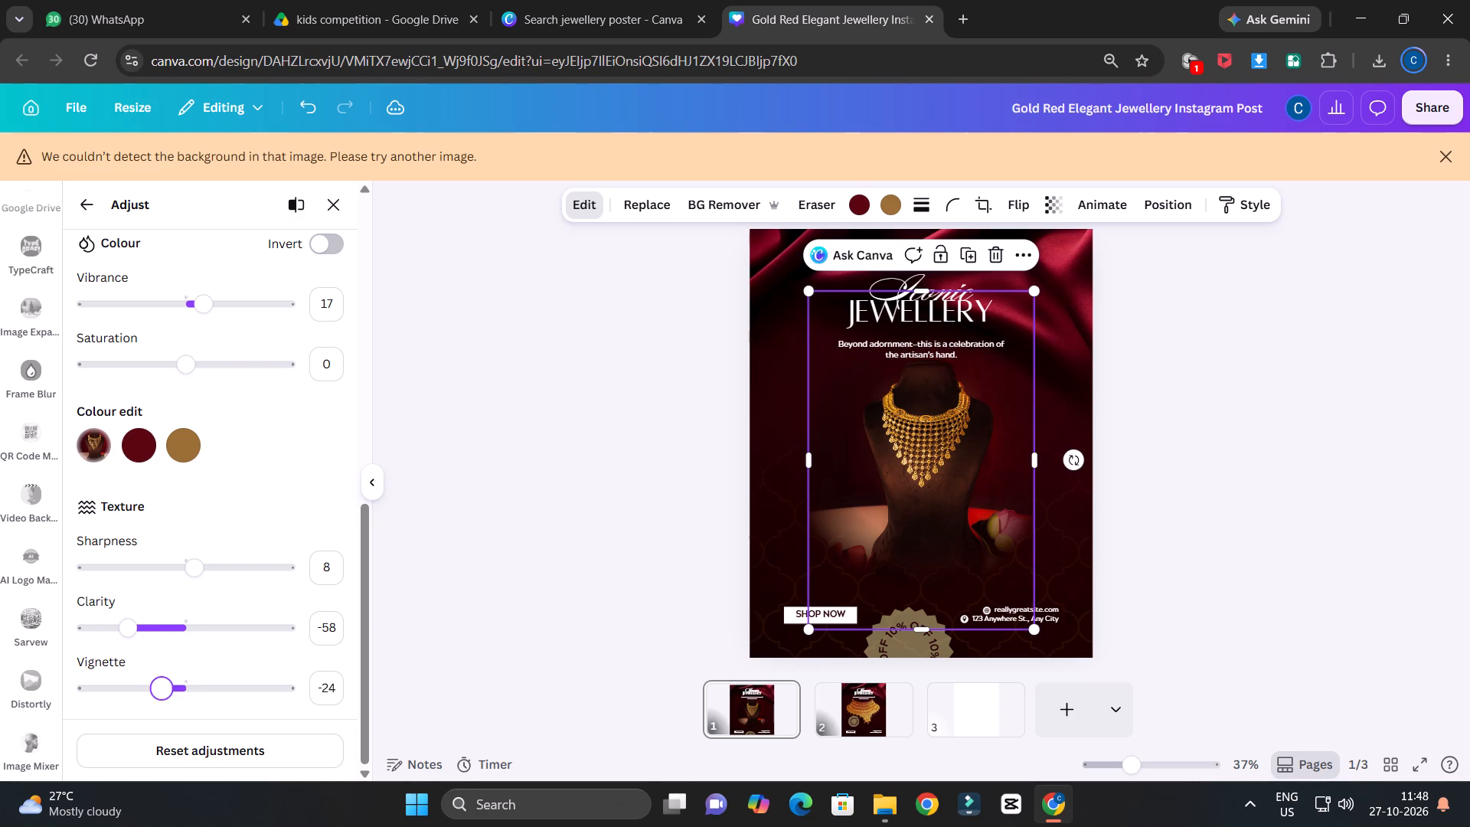
pyautogui.moveTo(149, 701); pyautogui.dragTo(206, 711)
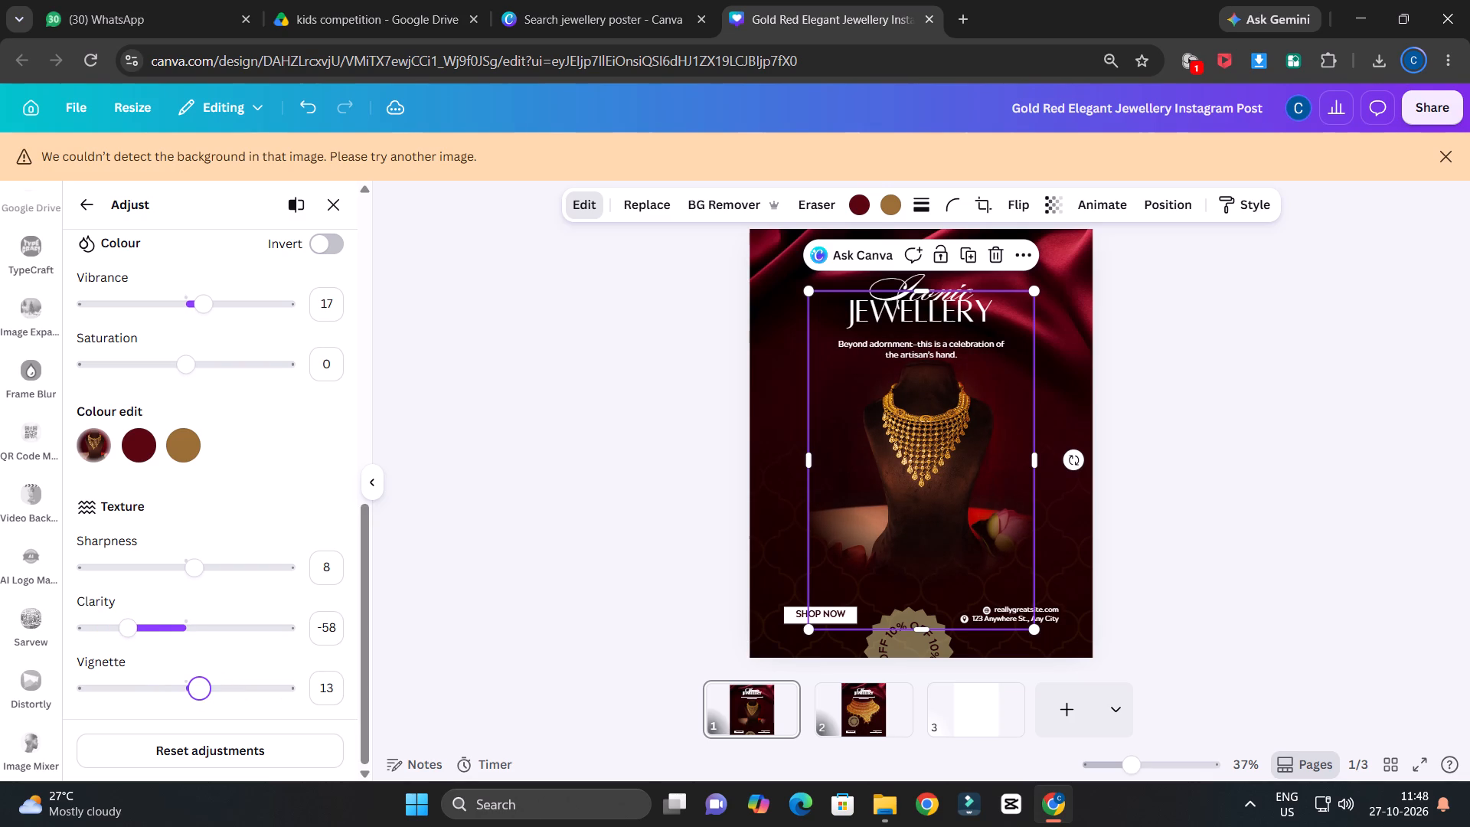
pyautogui.moveTo(206, 711); pyautogui.dragTo(168, 727)
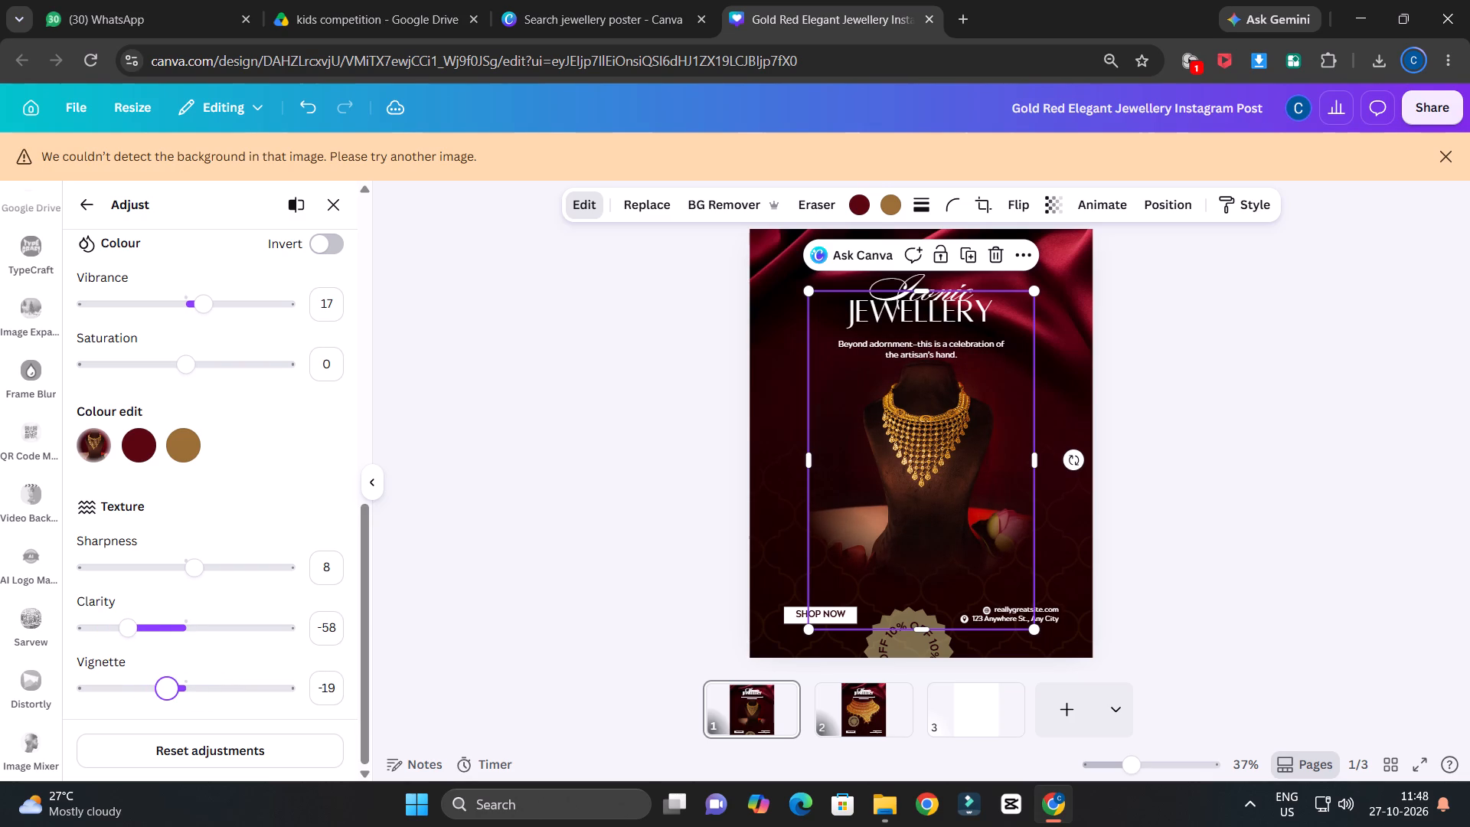
pyautogui.moveTo(168, 727); pyautogui.dragTo(203, 718)
pyautogui.scroll(-3, 247, 509)
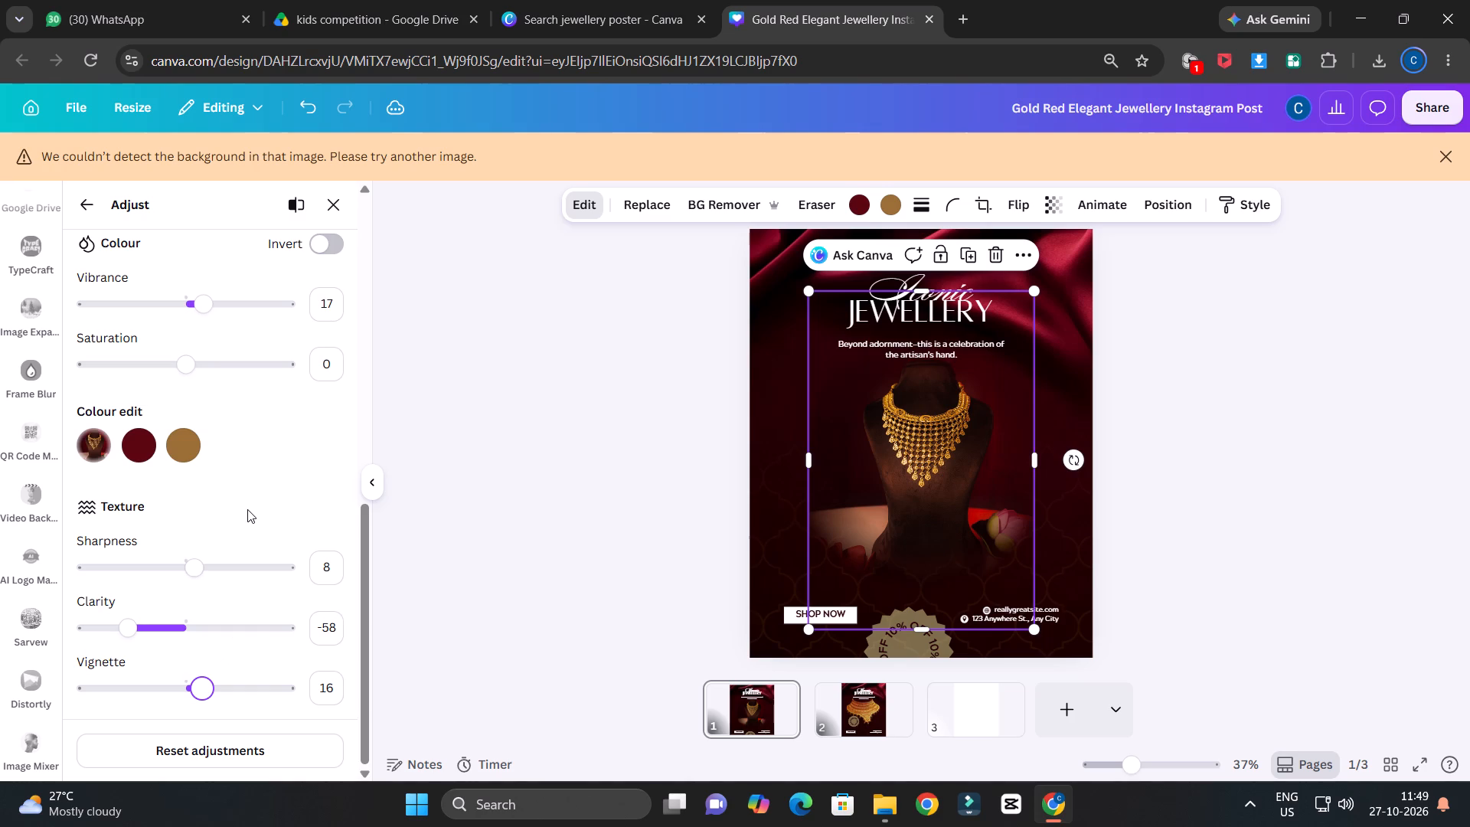
pyautogui.scroll(7, 247, 509)
pyautogui.click(1196, 380)
# Enlarge the necklace photo on page 1 and centre it horizontally below the heading text.
pyautogui.scroll(-1, 1194, 379)
pyautogui.scroll(2, 1202, 382)
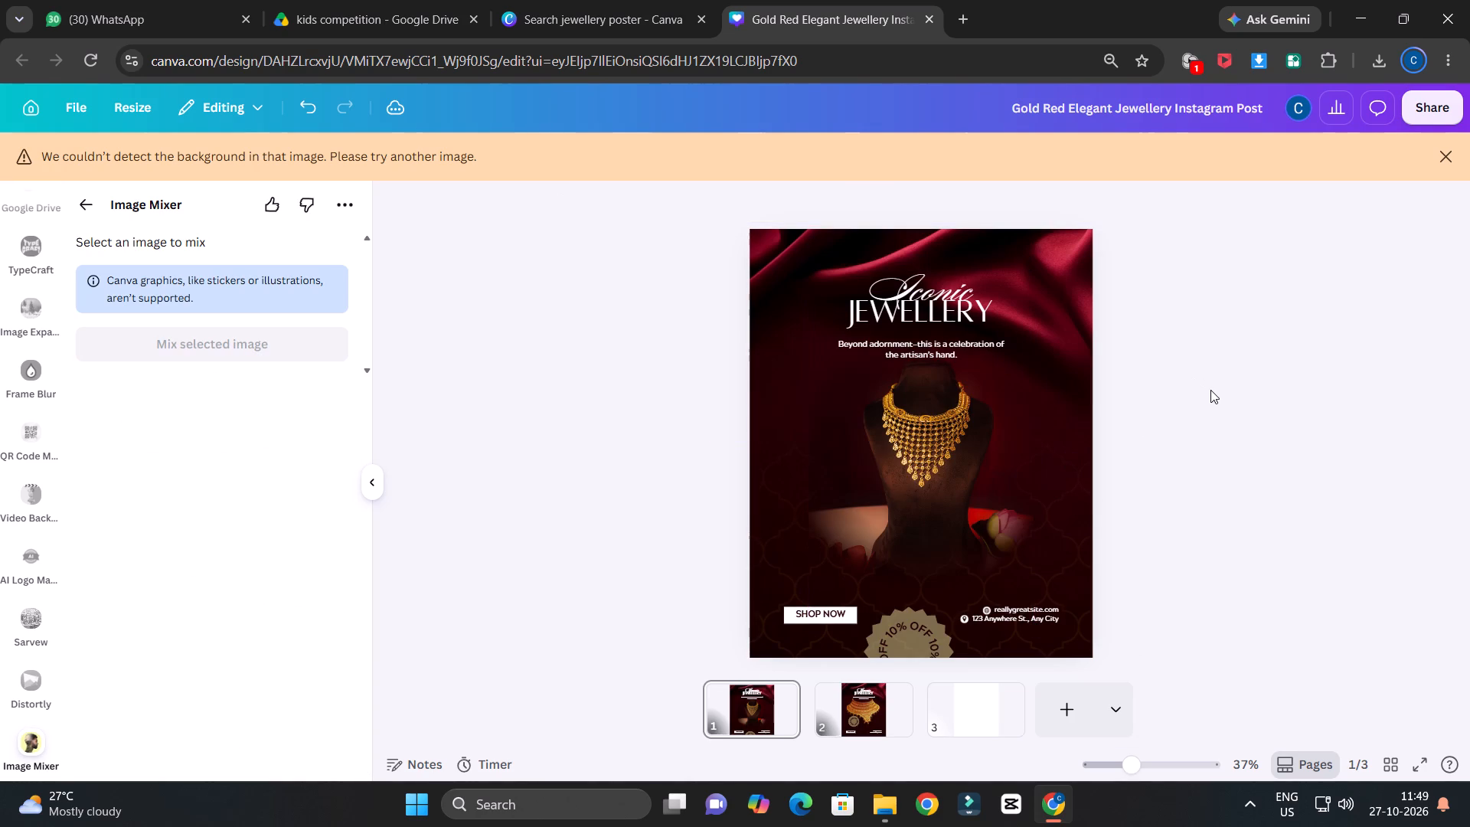
pyautogui.click(913, 448)
pyautogui.moveTo(1036, 633); pyautogui.dragTo(1052, 655)
pyautogui.moveTo(972, 512); pyautogui.dragTo(964, 522)
pyautogui.scroll(-1, 1275, 376)
pyautogui.scroll(1, 1264, 415)
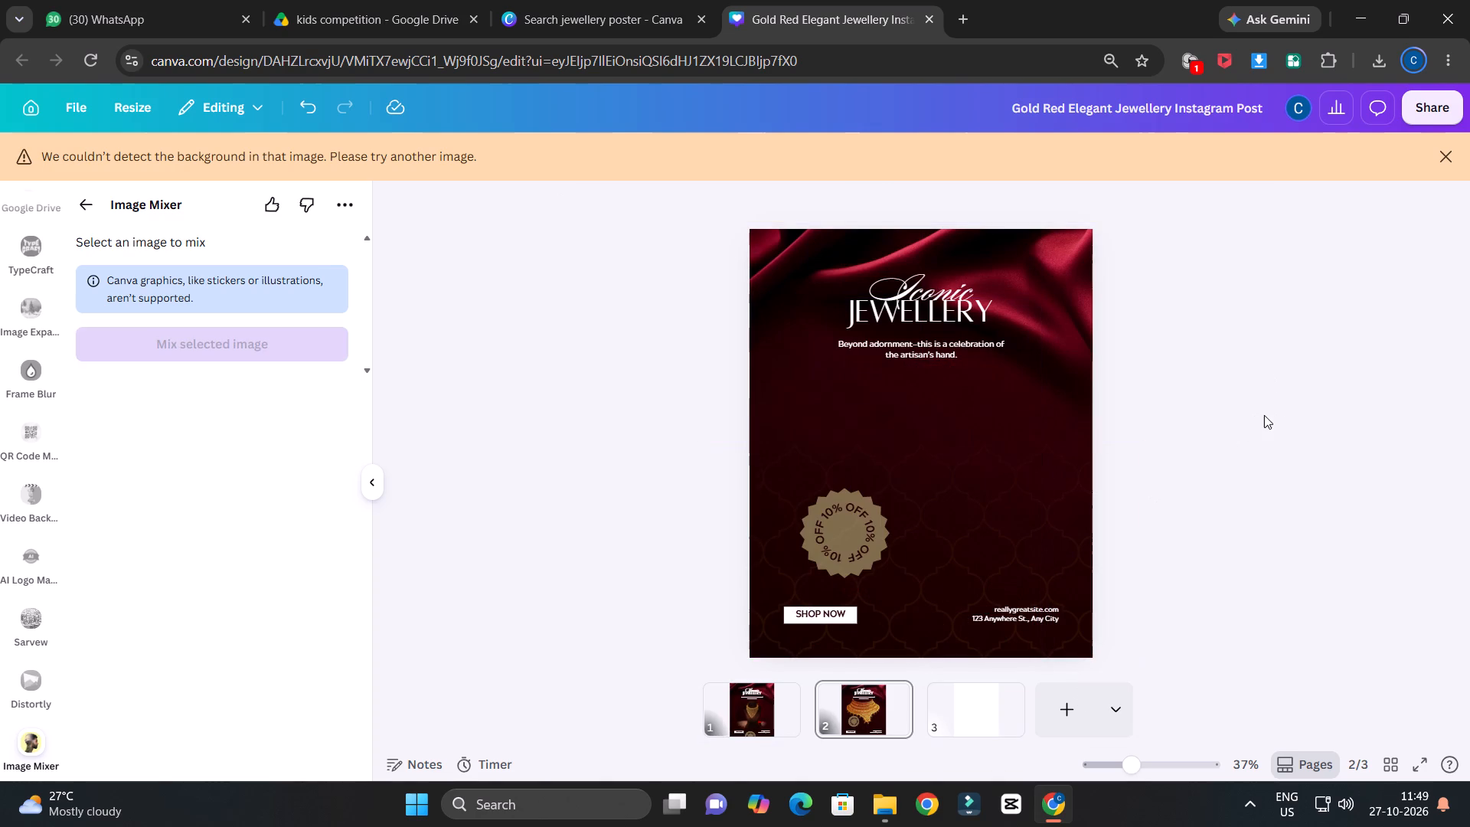
pyautogui.click(959, 449)
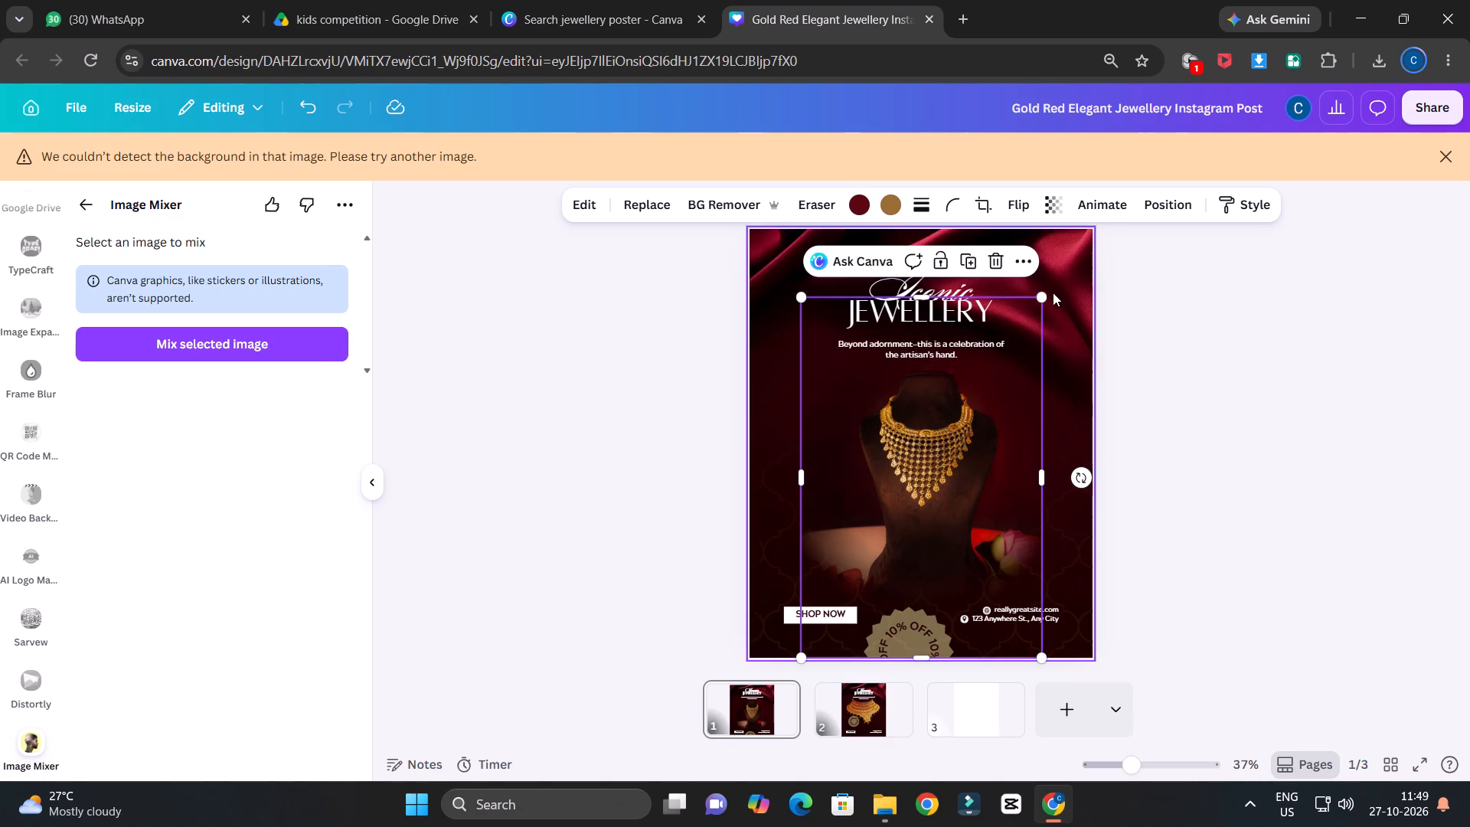
pyautogui.moveTo(1040, 297); pyautogui.dragTo(1080, 264)
pyautogui.moveTo(960, 445); pyautogui.dragTo(938, 464)
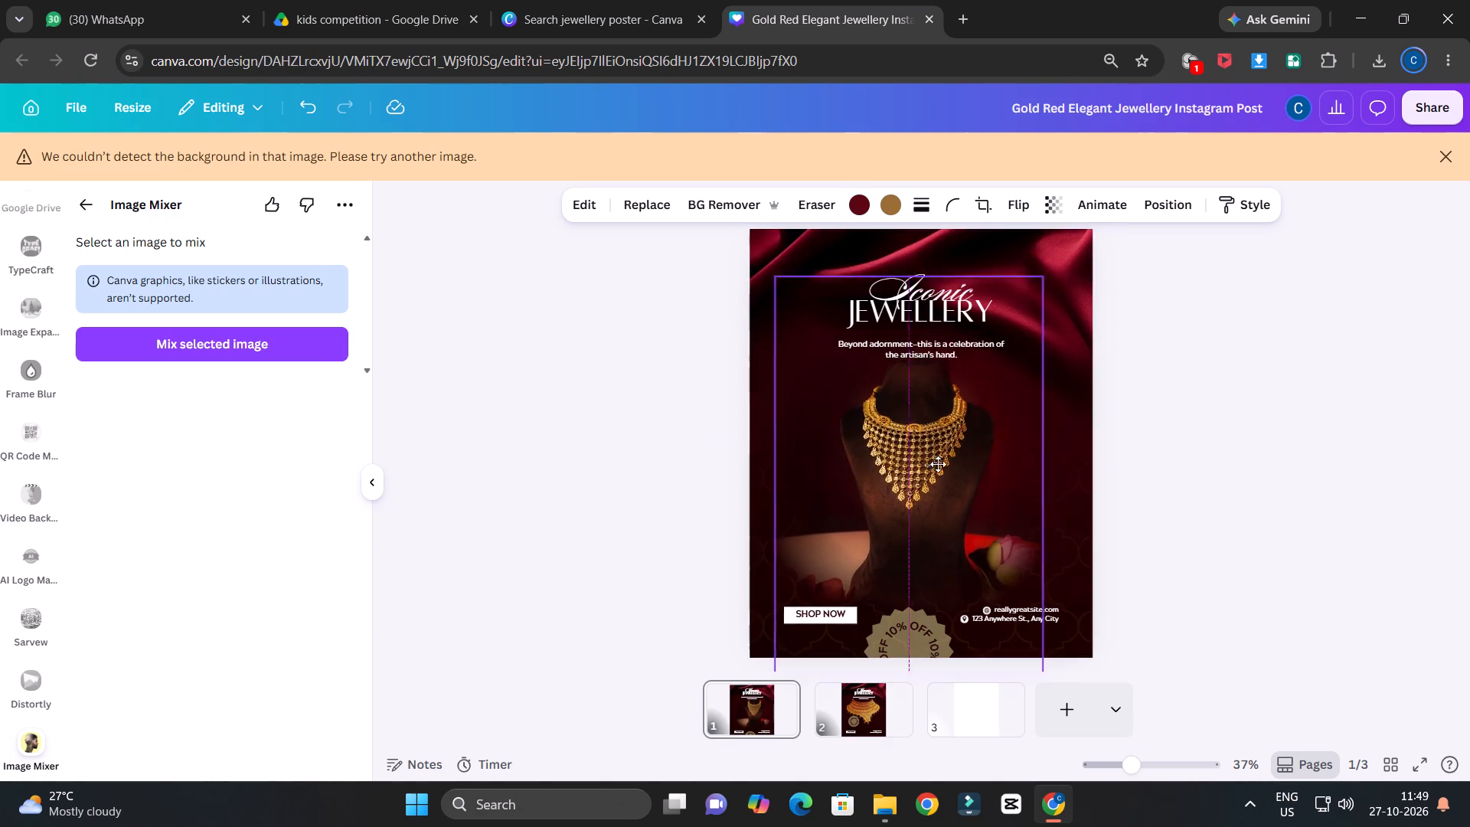
pyautogui.moveTo(938, 464); pyautogui.dragTo(946, 466)
pyautogui.click(1226, 402)
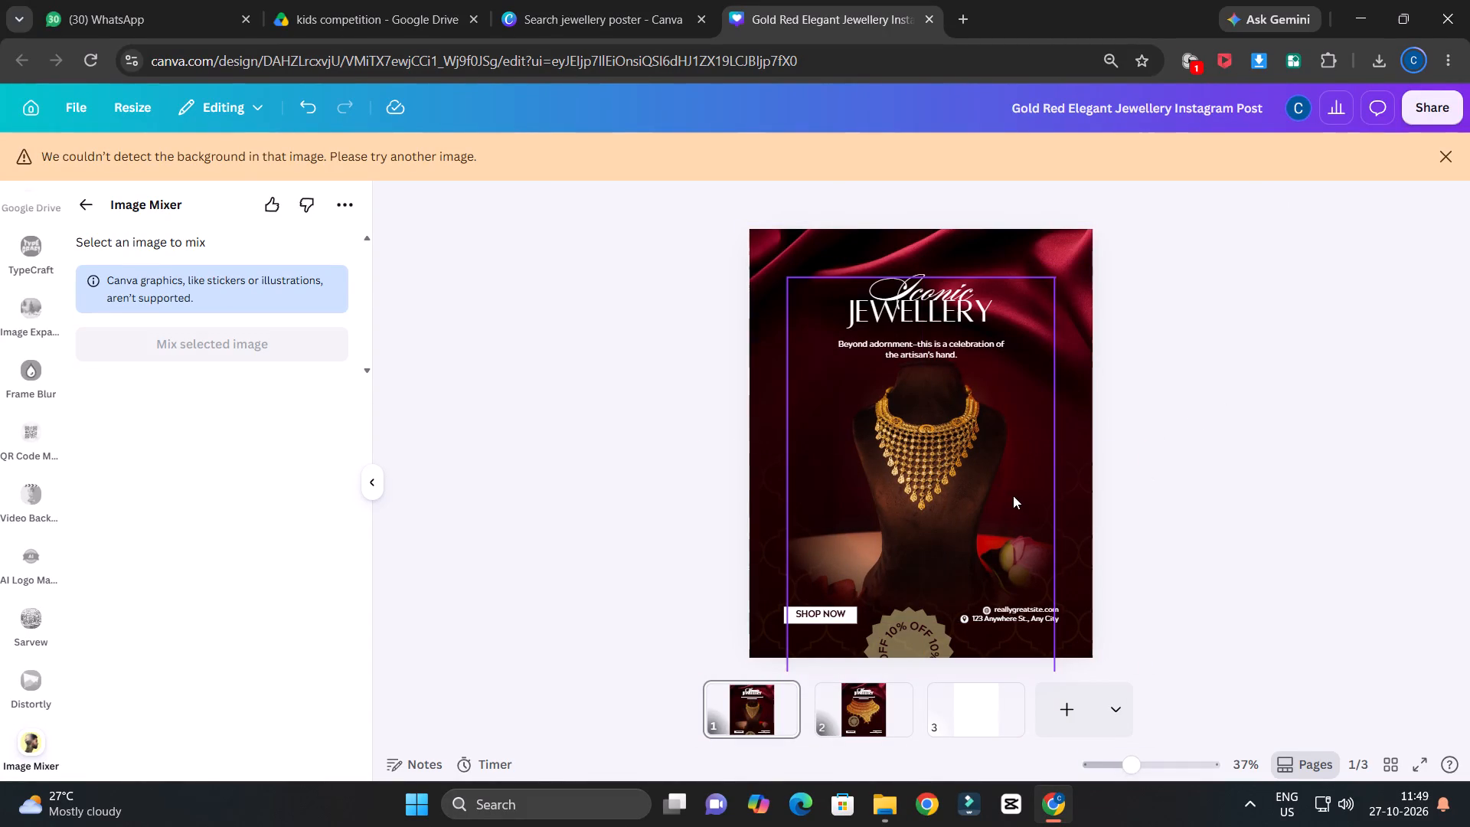
# Enlarge the necklace photo a little more and recentre it on the poster.
pyautogui.click(910, 477)
pyautogui.moveTo(1060, 279); pyautogui.dragTo(1084, 263)
pyautogui.moveTo(1070, 251); pyautogui.dragTo(1079, 248)
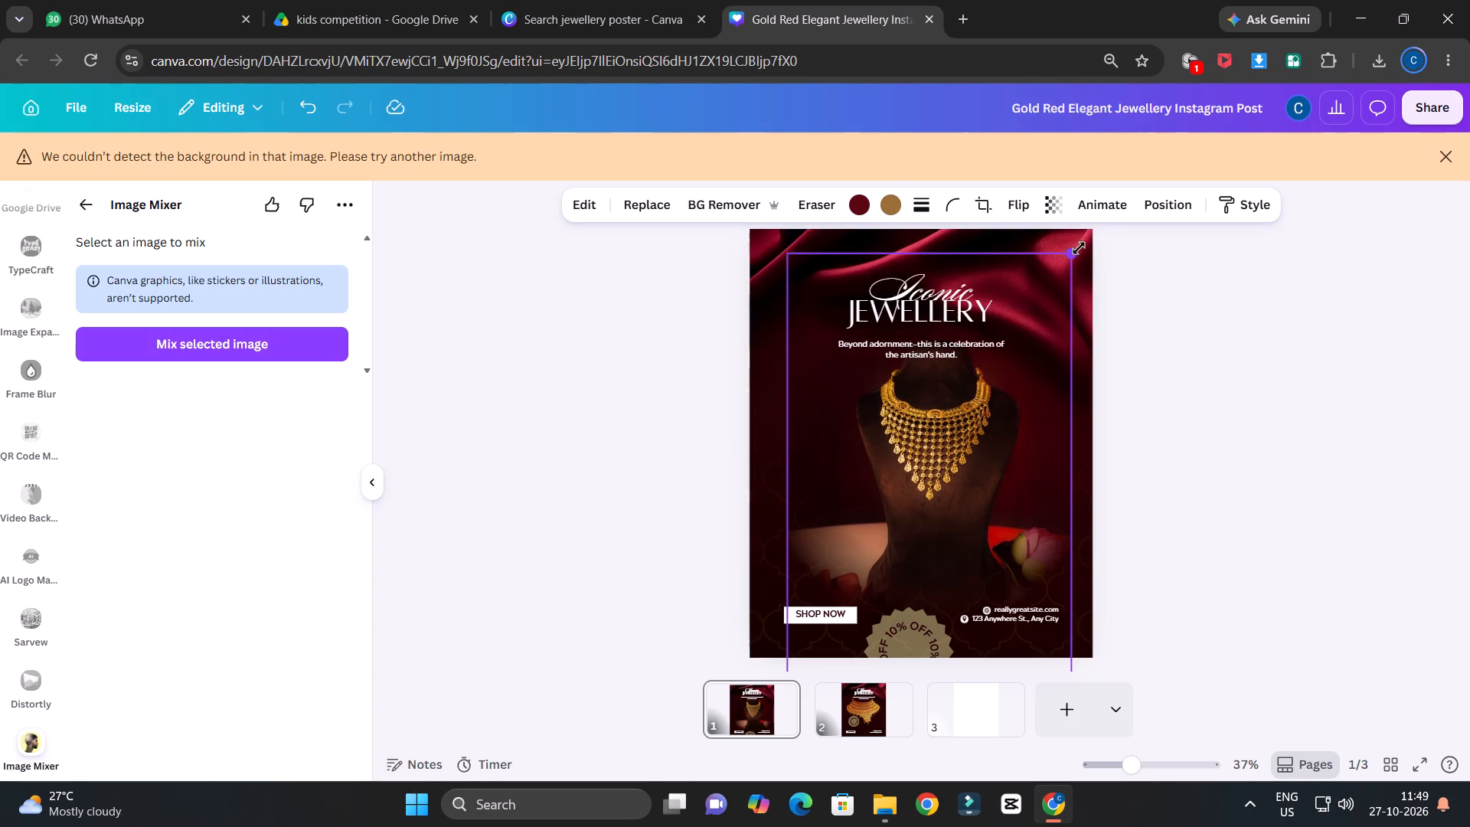
pyautogui.moveTo(1079, 248); pyautogui.dragTo(1082, 246)
pyautogui.moveTo(942, 445); pyautogui.dragTo(936, 460)
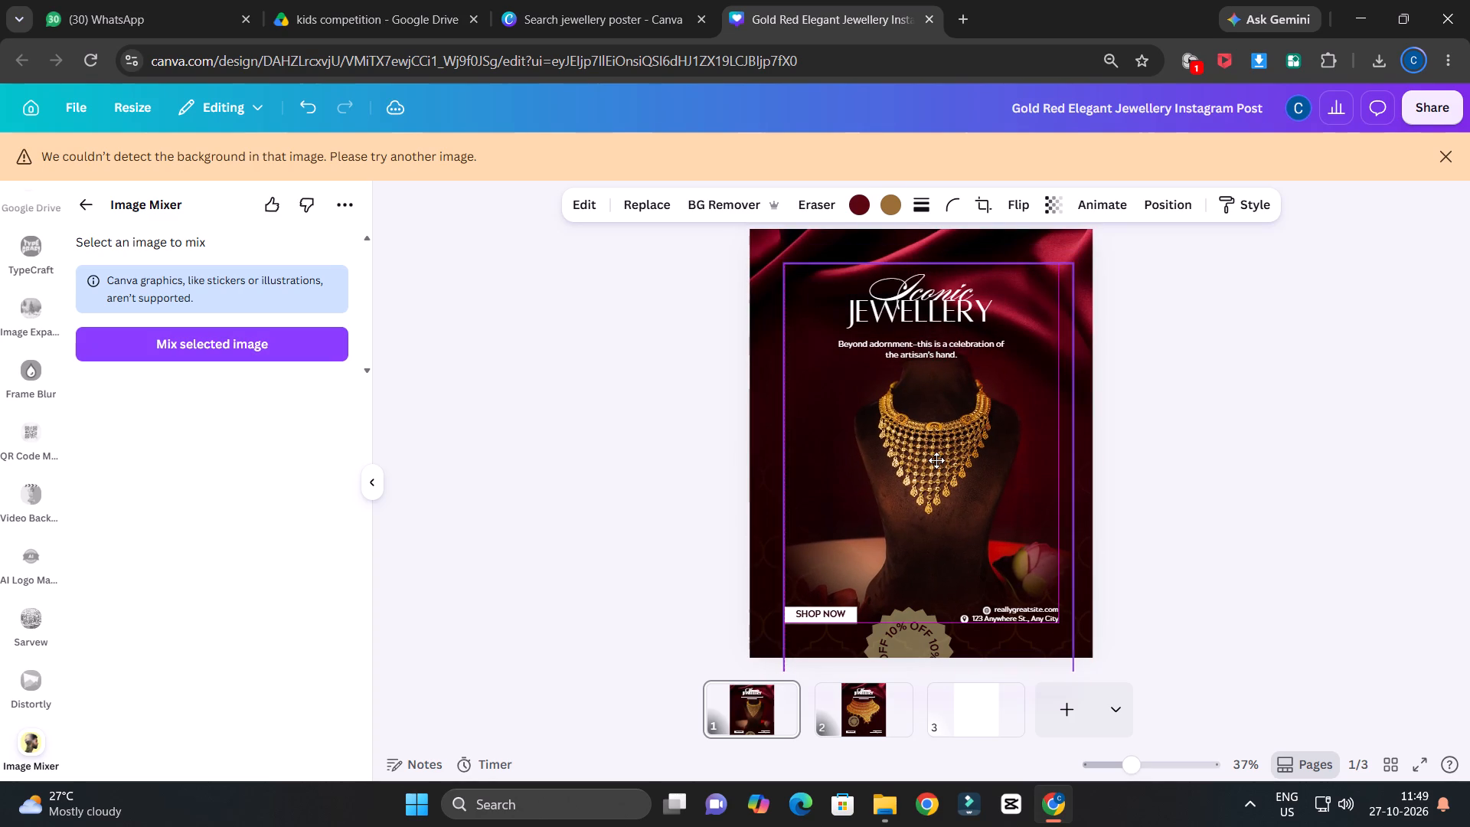
pyautogui.moveTo(936, 460); pyautogui.dragTo(932, 460)
pyautogui.click(1217, 372)
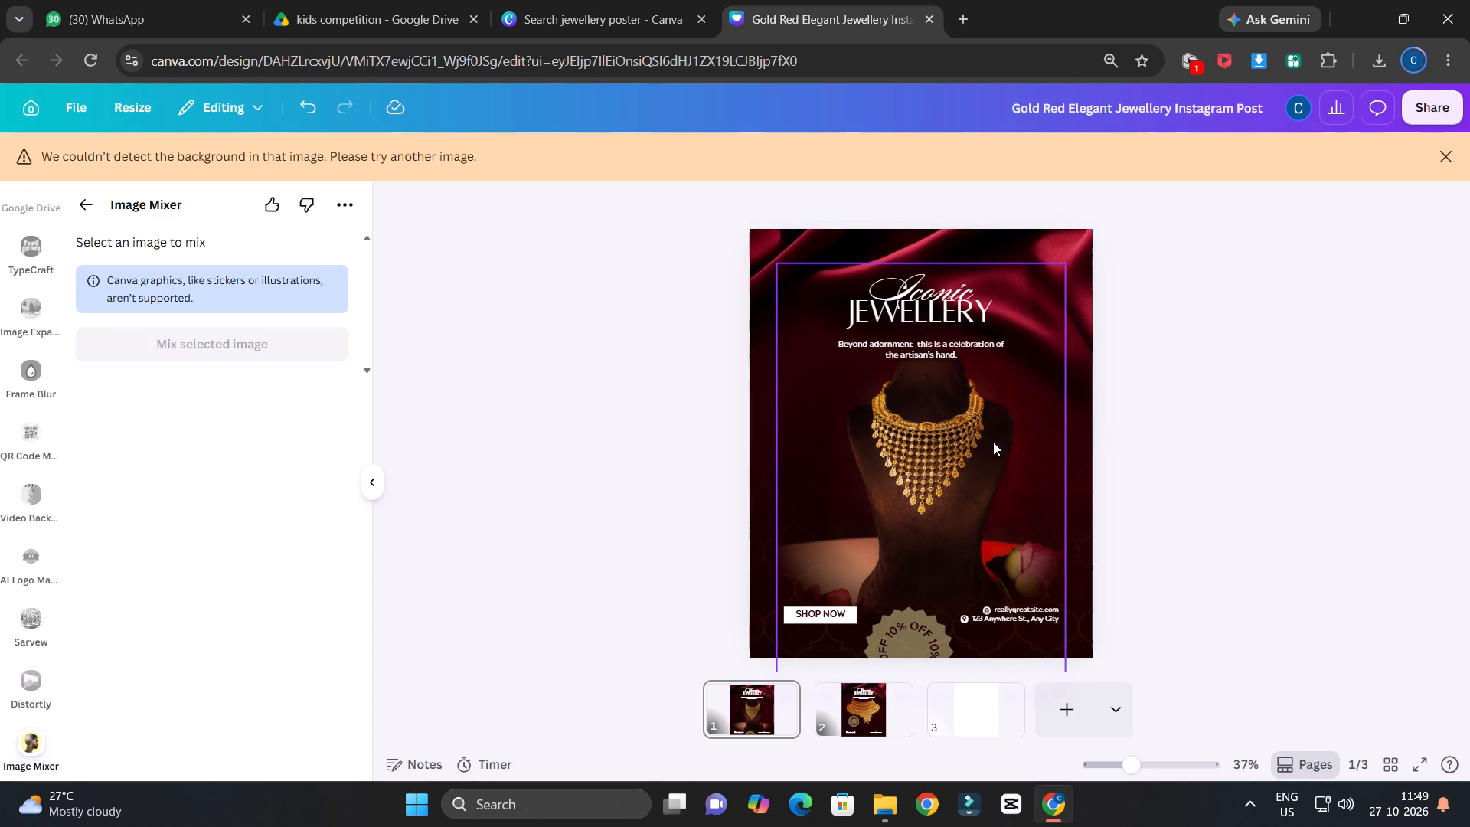
# Shrink the necklace photo slightly and shift it lower, keeping it centred beneath the tagline.
pyautogui.click(950, 437)
pyautogui.moveTo(1066, 260); pyautogui.dragTo(1057, 273)
pyautogui.moveTo(962, 415); pyautogui.dragTo(963, 401)
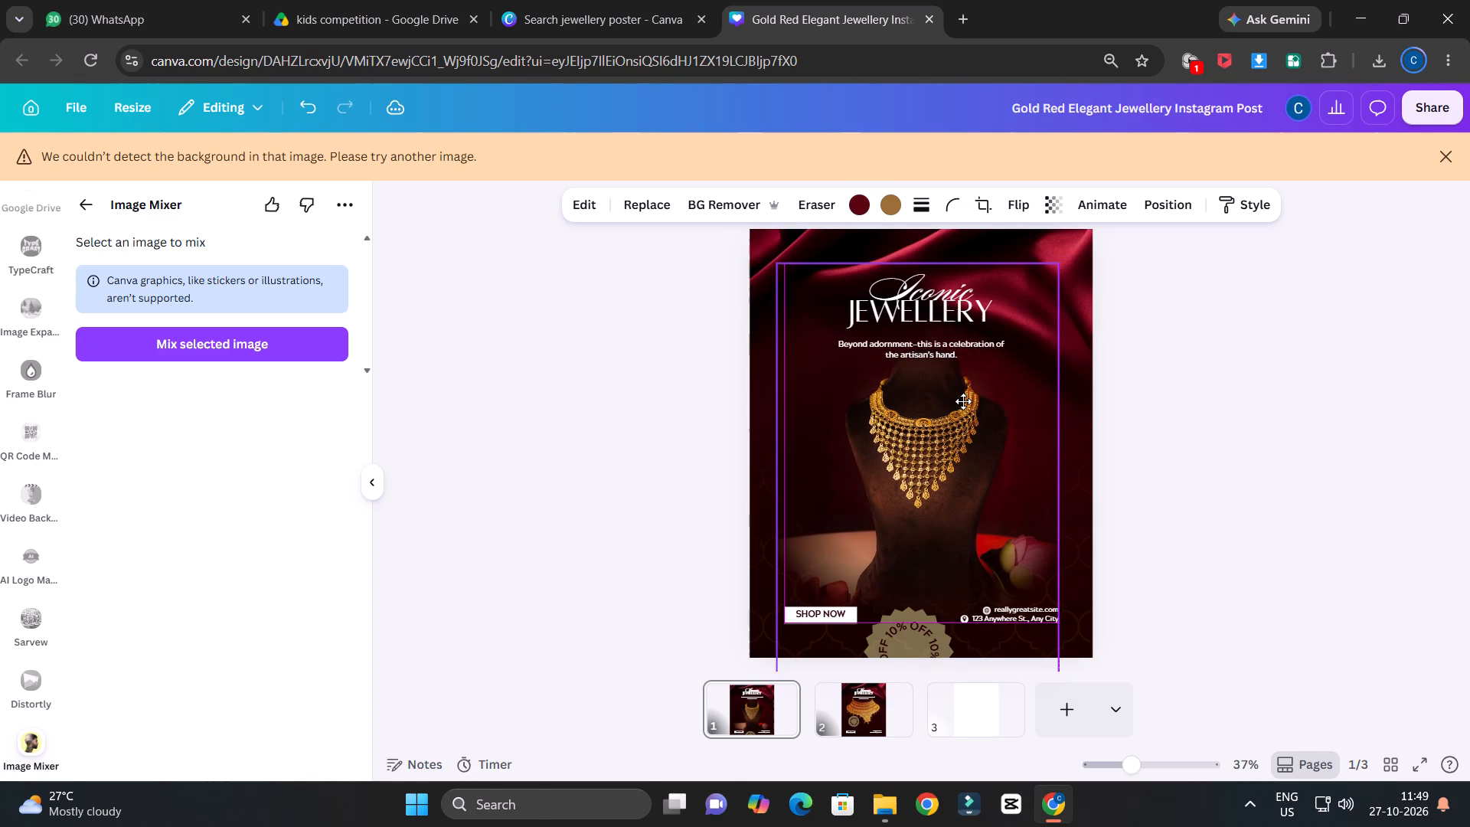
pyautogui.moveTo(963, 401); pyautogui.dragTo(966, 399)
pyautogui.click(1151, 384)
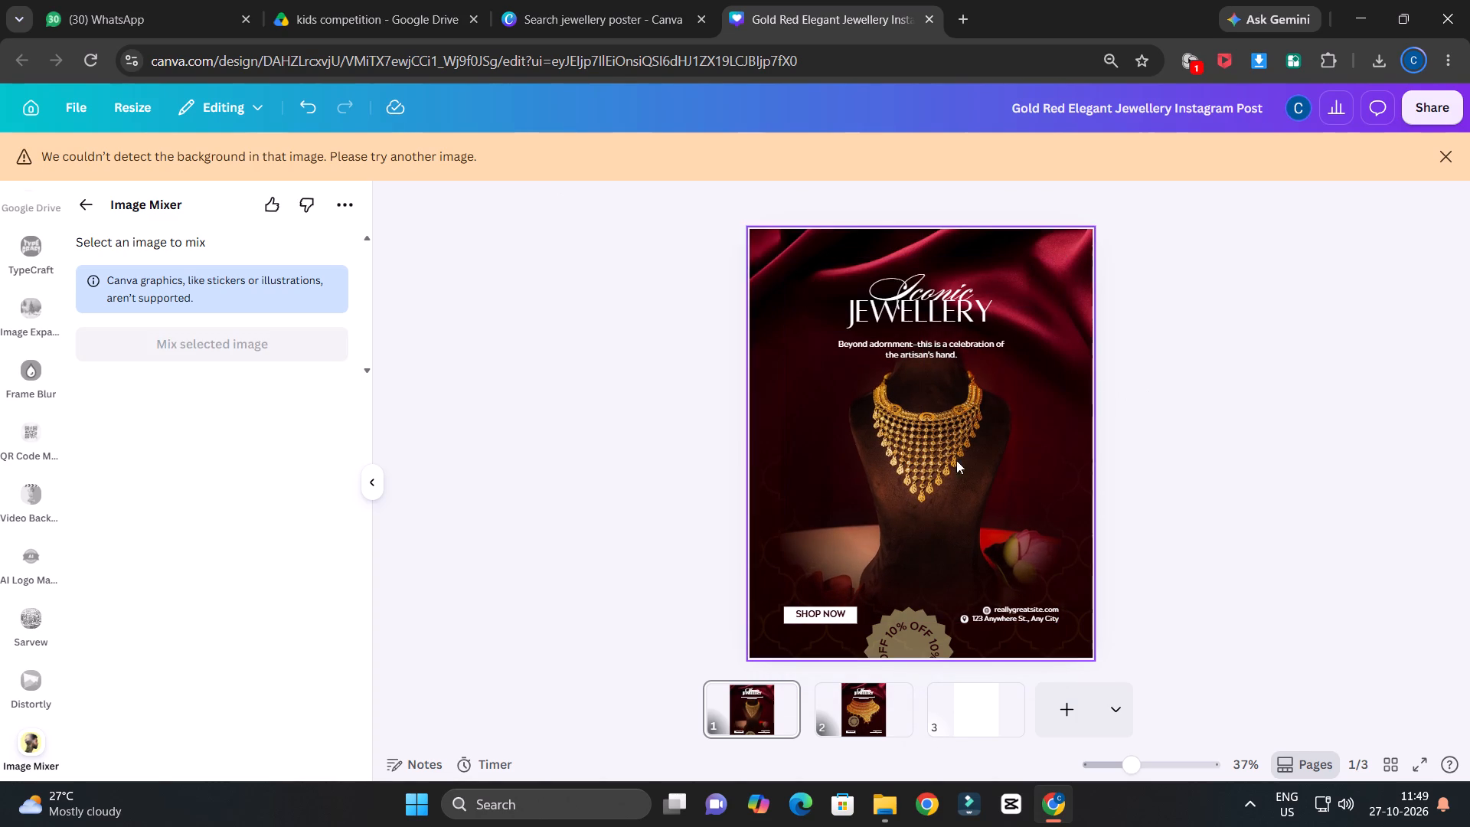
pyautogui.click(954, 450)
pyautogui.moveTo(954, 448); pyautogui.dragTo(947, 457)
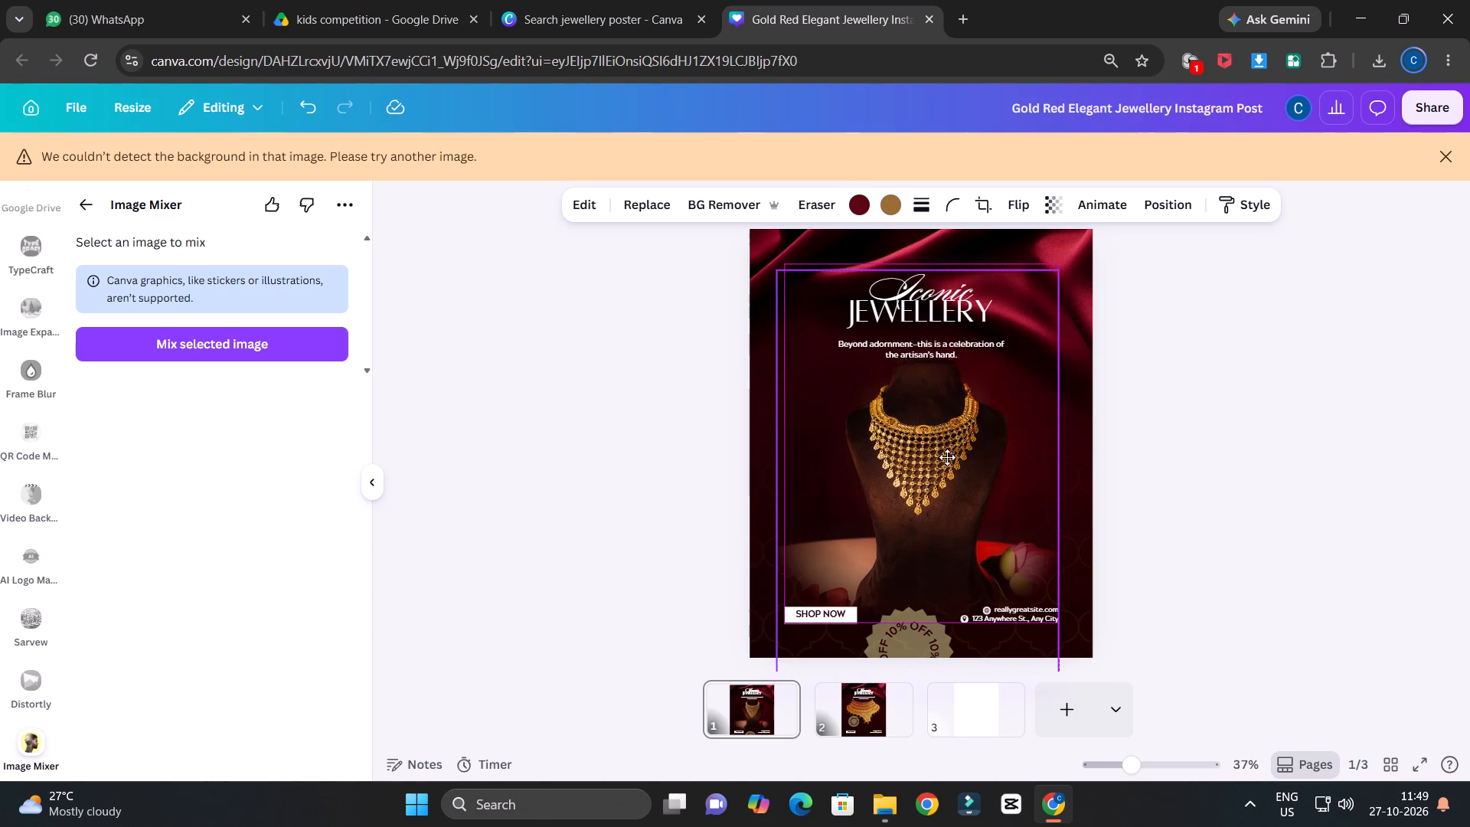
pyautogui.moveTo(947, 457); pyautogui.dragTo(956, 465)
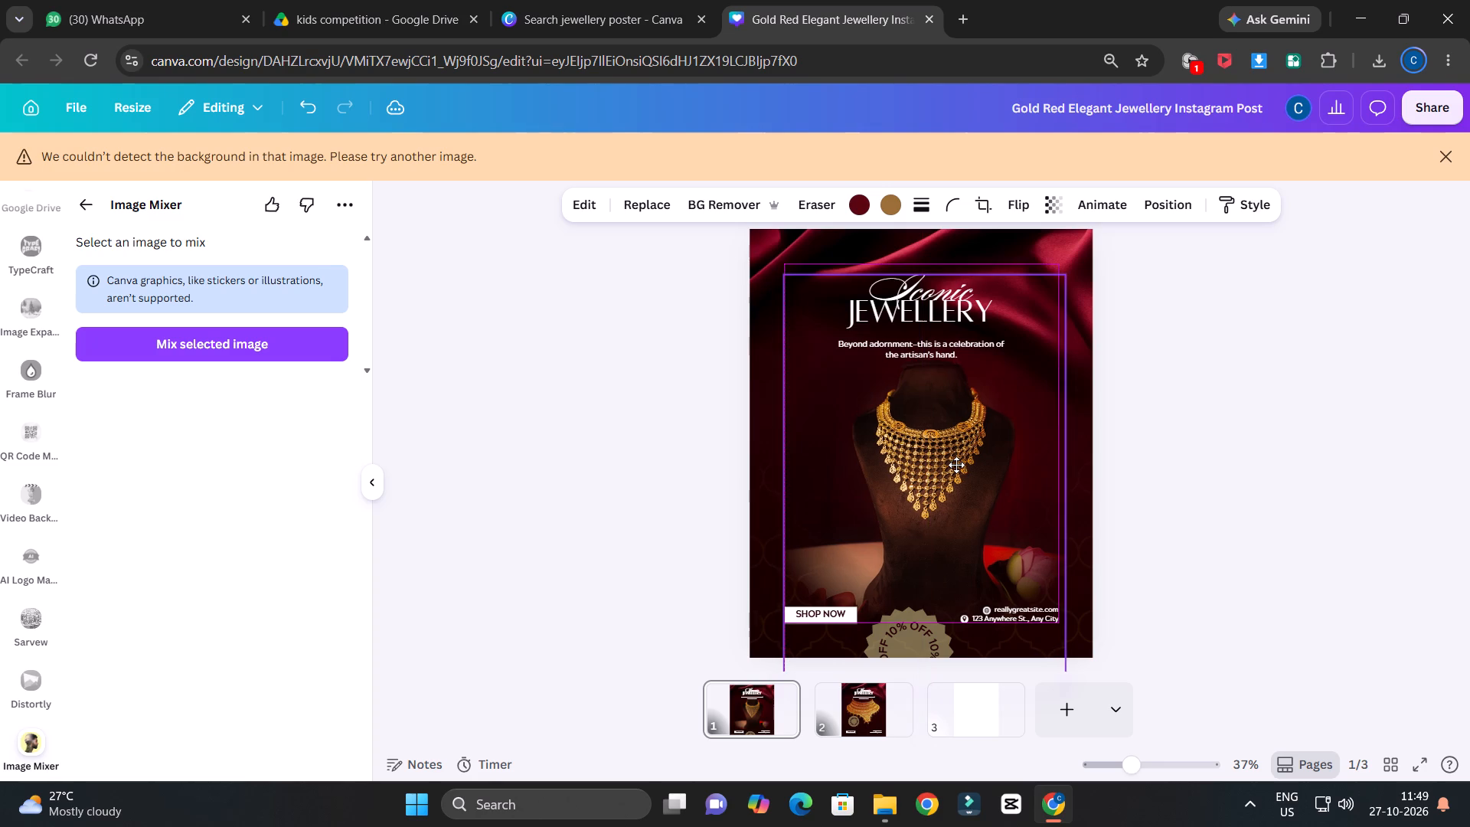
pyautogui.moveTo(956, 465); pyautogui.dragTo(953, 473)
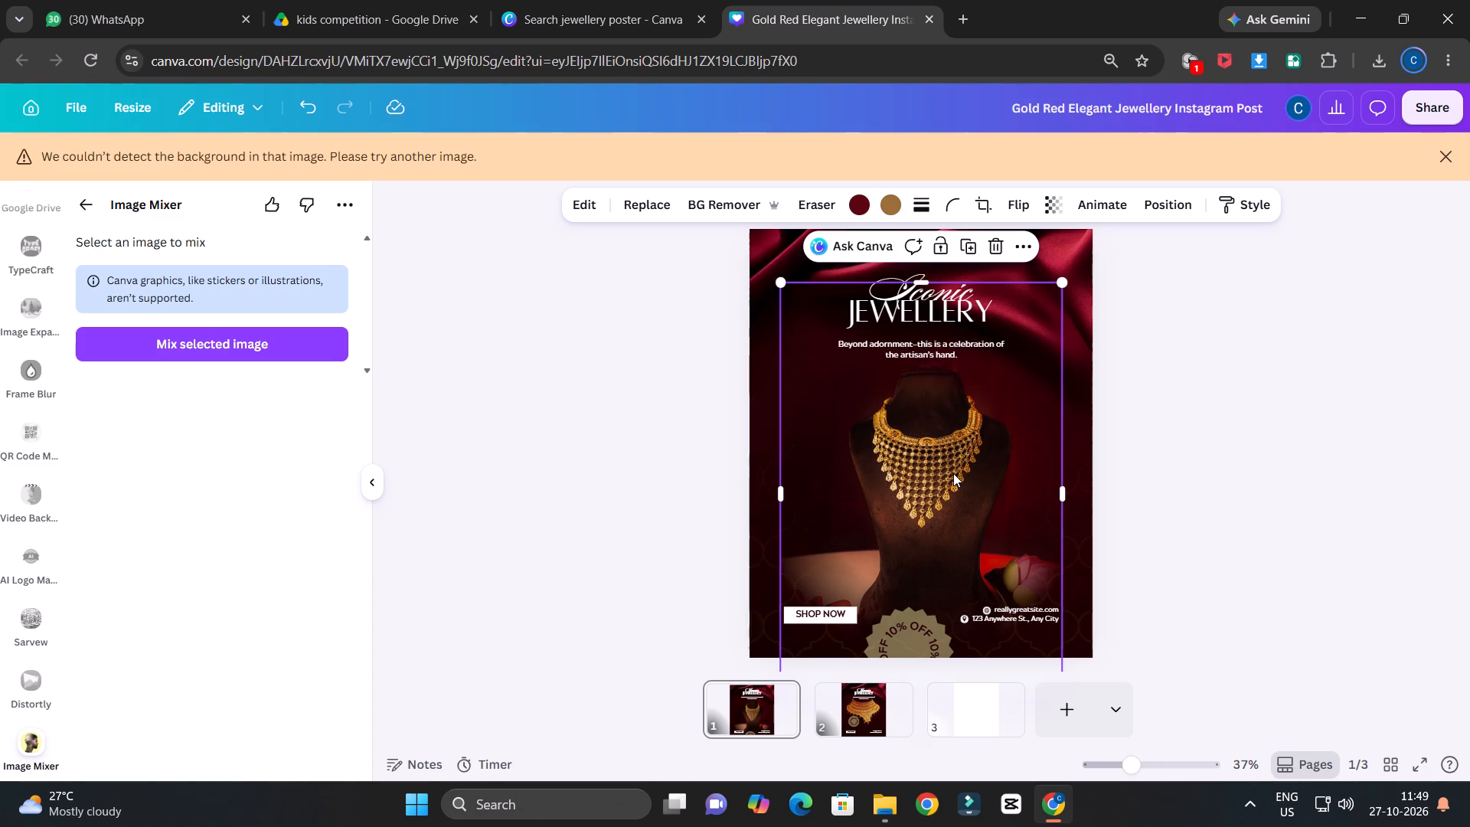
pyautogui.click(1240, 407)
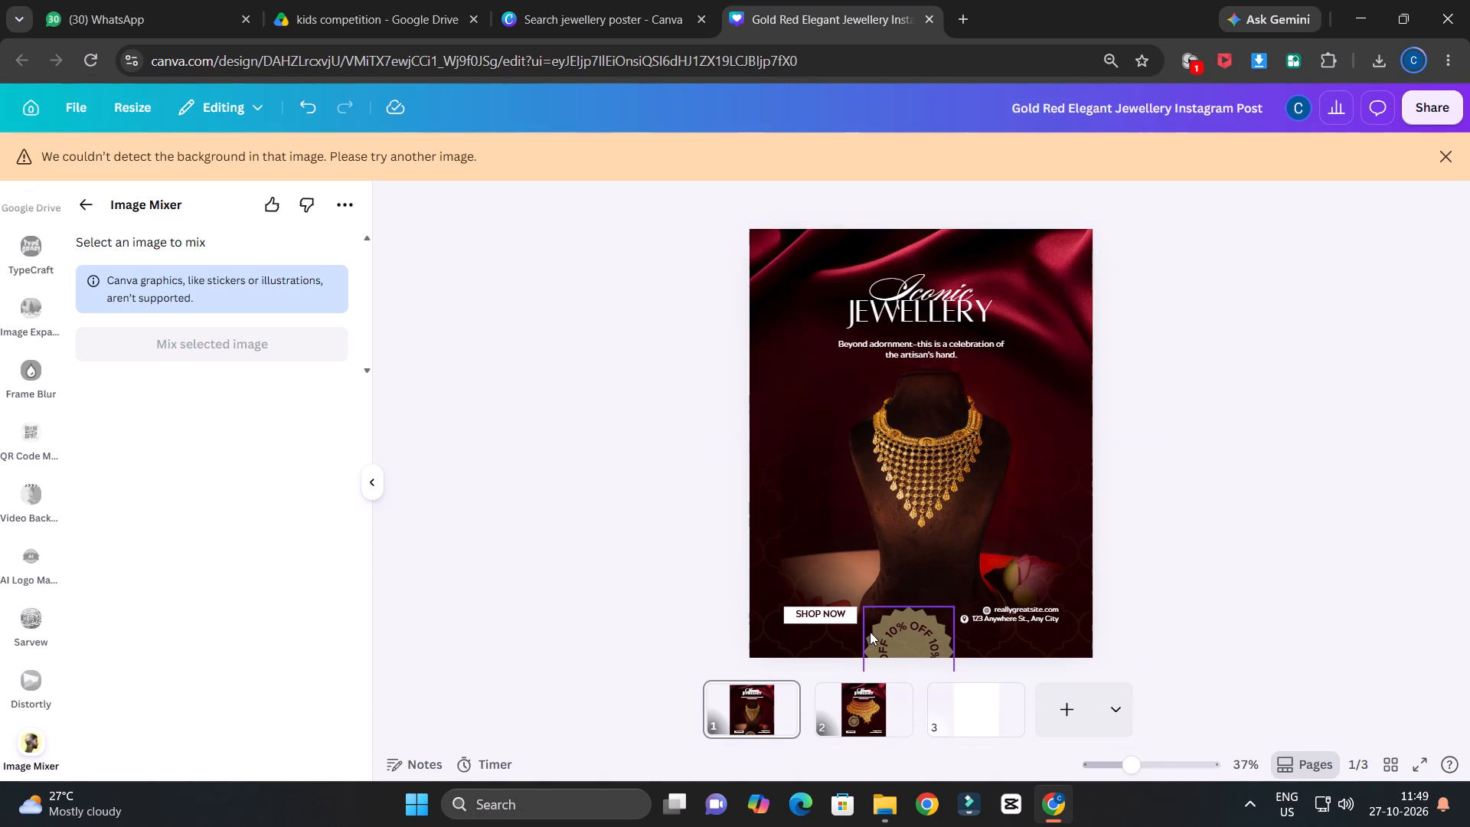
# Move the 10% OFF badge from the poster's bottom edge to beside the necklace bust, above SHOP NOW.
pyautogui.click(897, 620)
pyautogui.moveTo(902, 639); pyautogui.dragTo(808, 527)
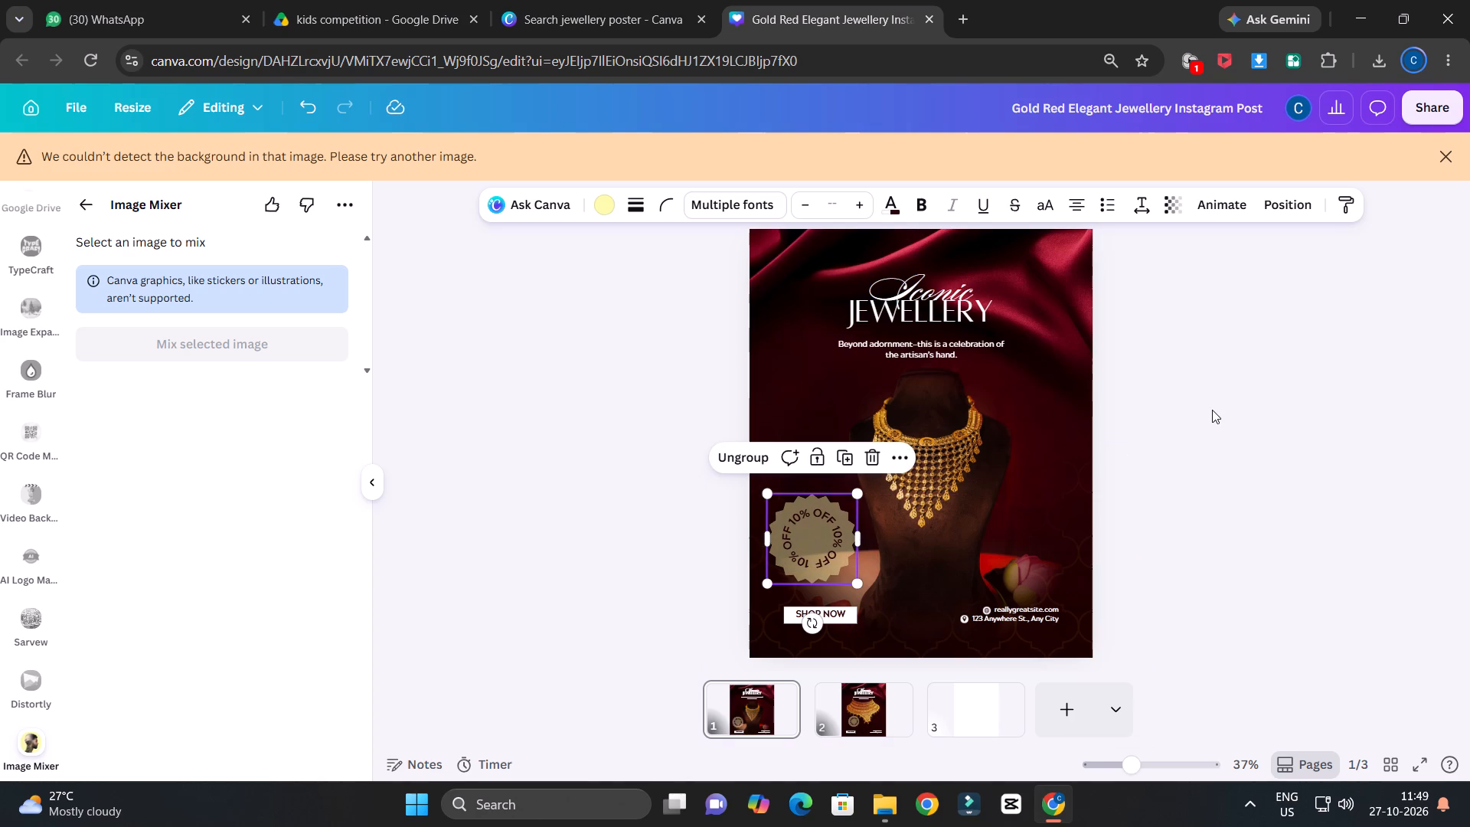
pyautogui.keyDown('ctrl'); pyautogui.scroll(4, 1212, 410); pyautogui.keyUp('ctrl')
pyautogui.keyDown('ctrl'); pyautogui.scroll(-4, 1212, 410); pyautogui.keyUp('ctrl')
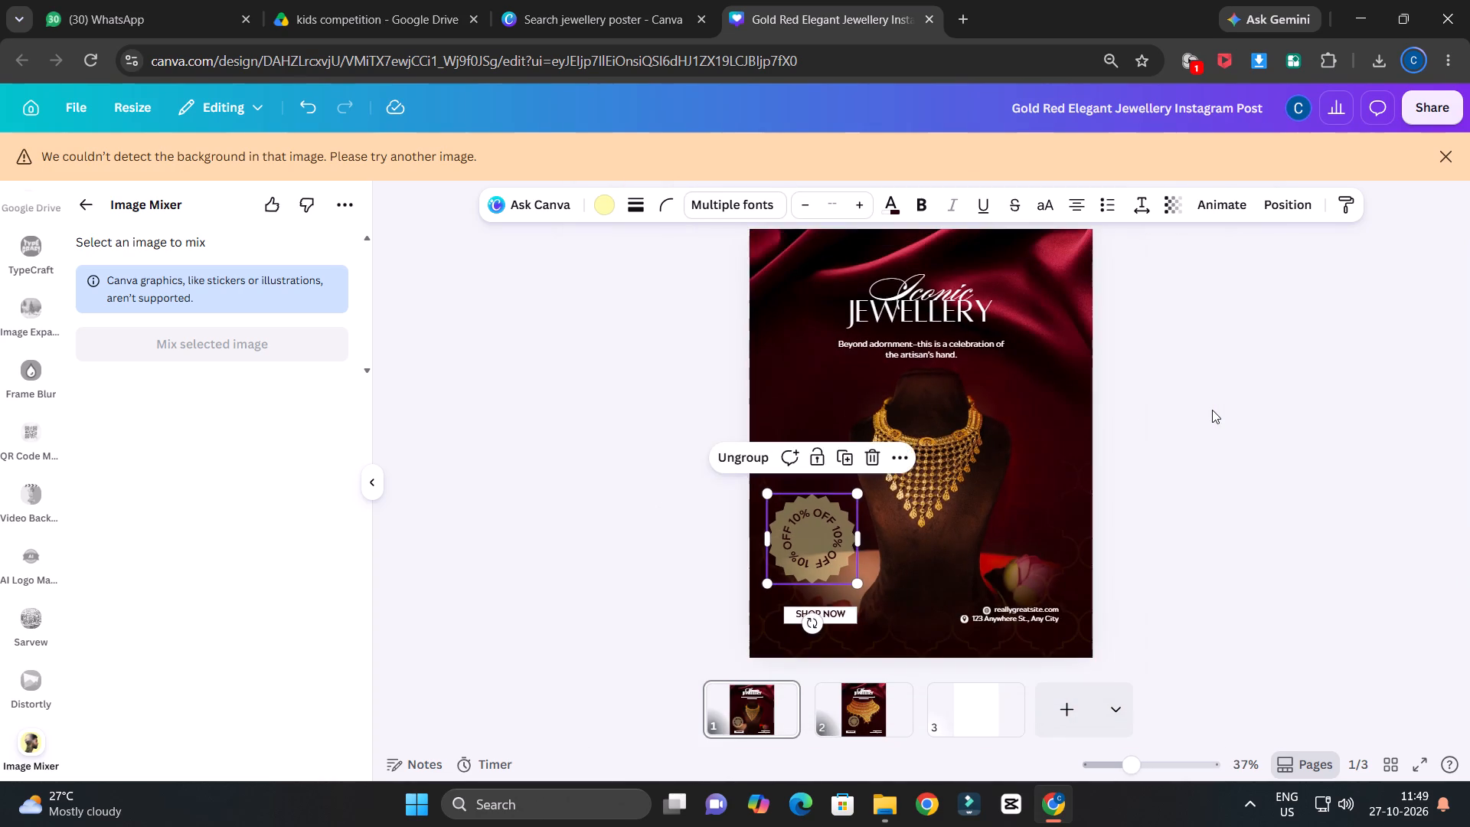
pyautogui.keyDown('ctrl'); pyautogui.scroll(-1, 1212, 410); pyautogui.keyUp('ctrl')
pyautogui.click(1220, 423)
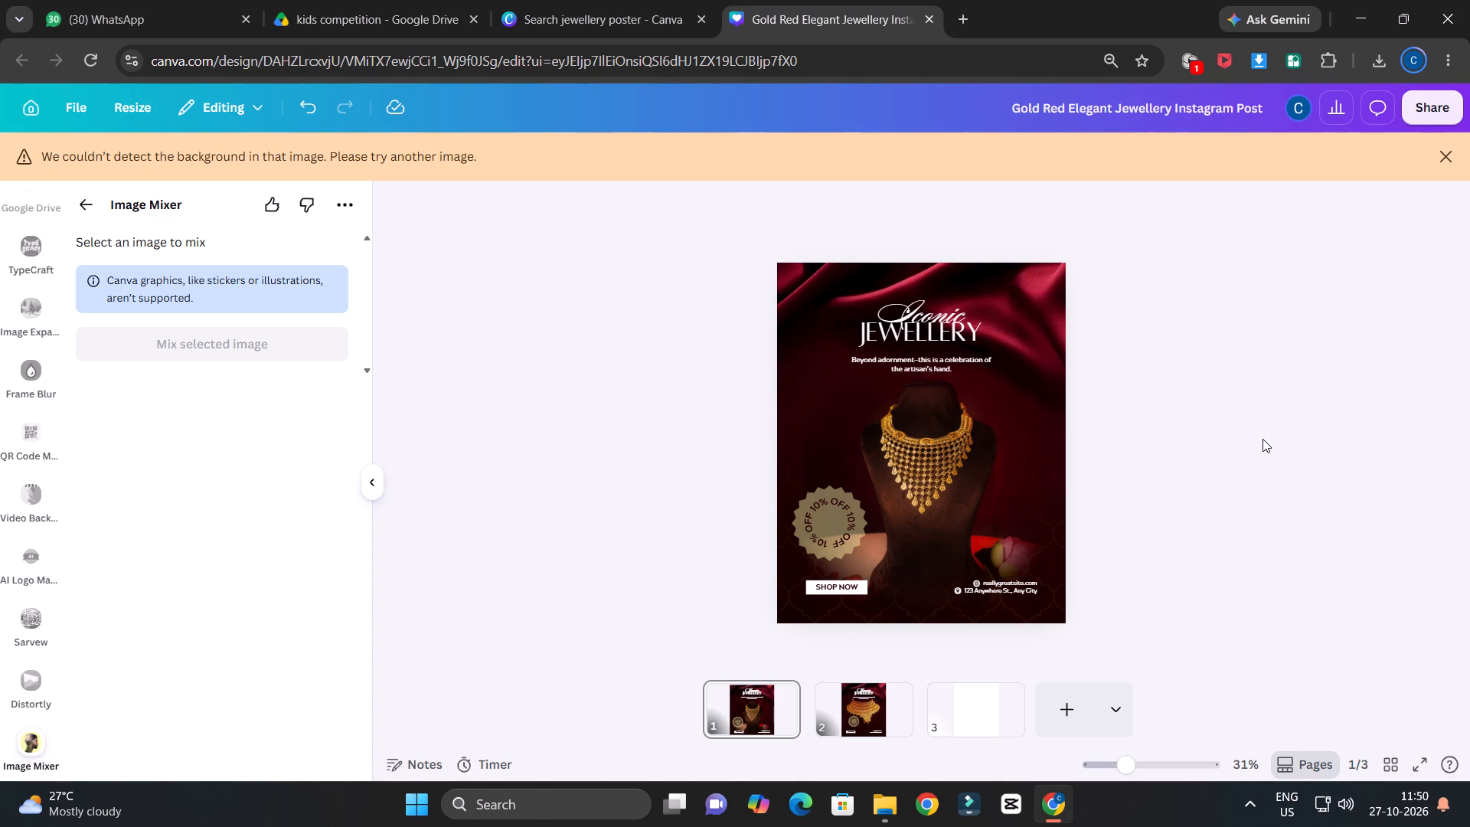
pyautogui.keyDown('ctrl'); pyautogui.scroll(1, 1261, 439); pyautogui.keyUp('ctrl')
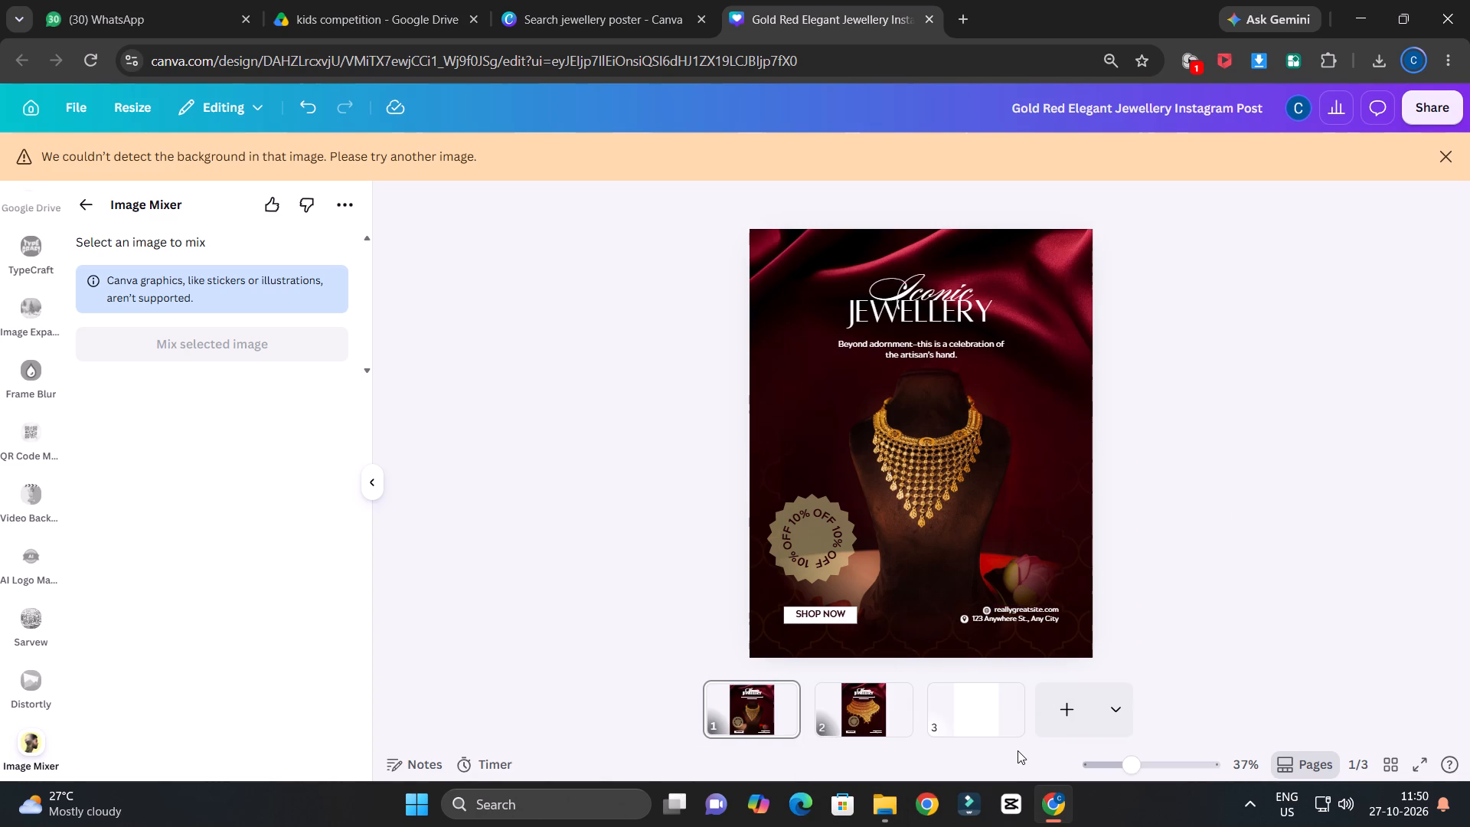
# Save the design.
pyautogui.hotkey('ctrl', 's')
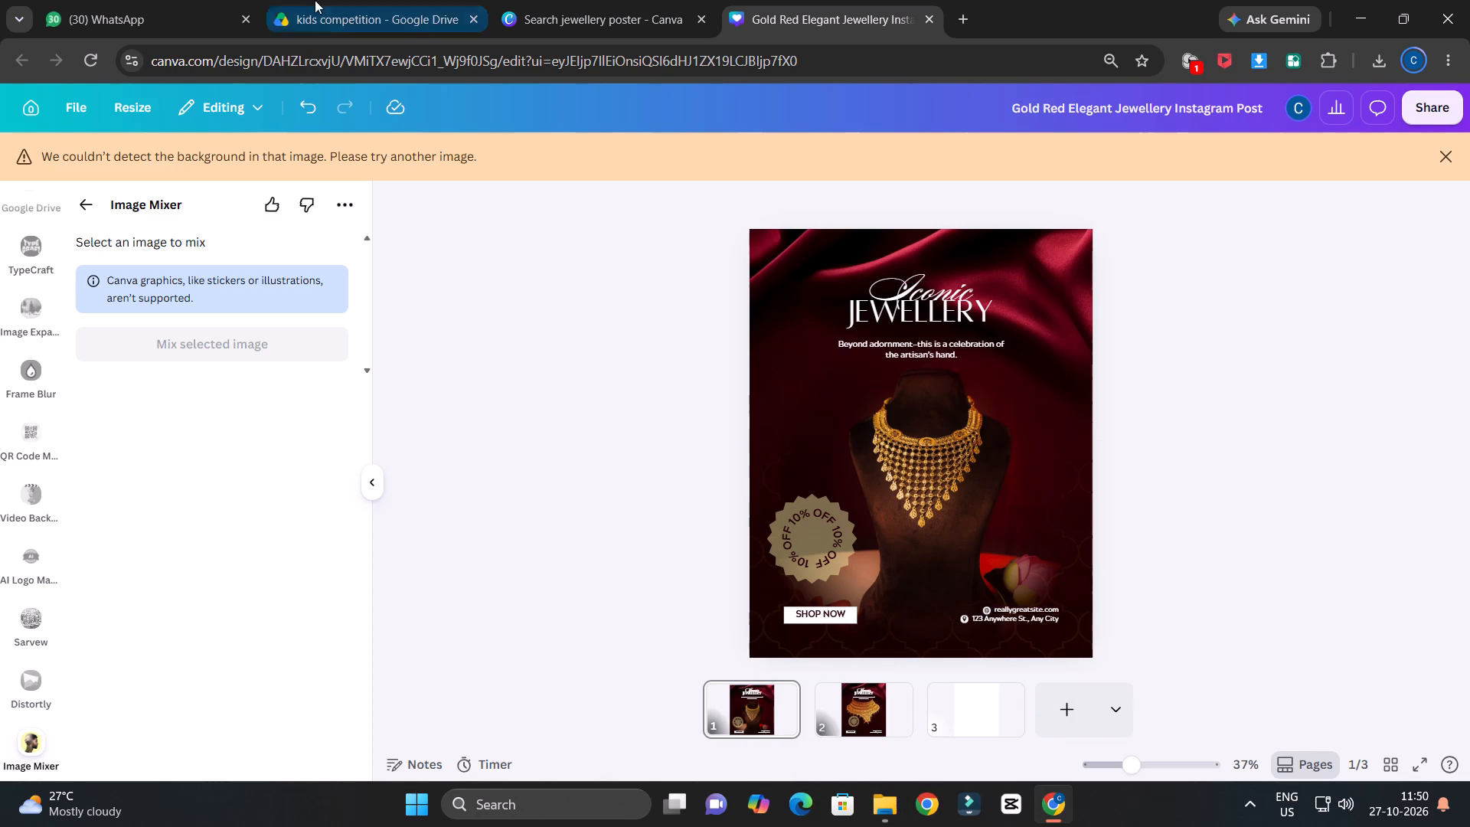
# Search Google for "kisna ambikapur" in a new browser tab.
pyautogui.click(968, 16)
pyautogui.click(718, 378)
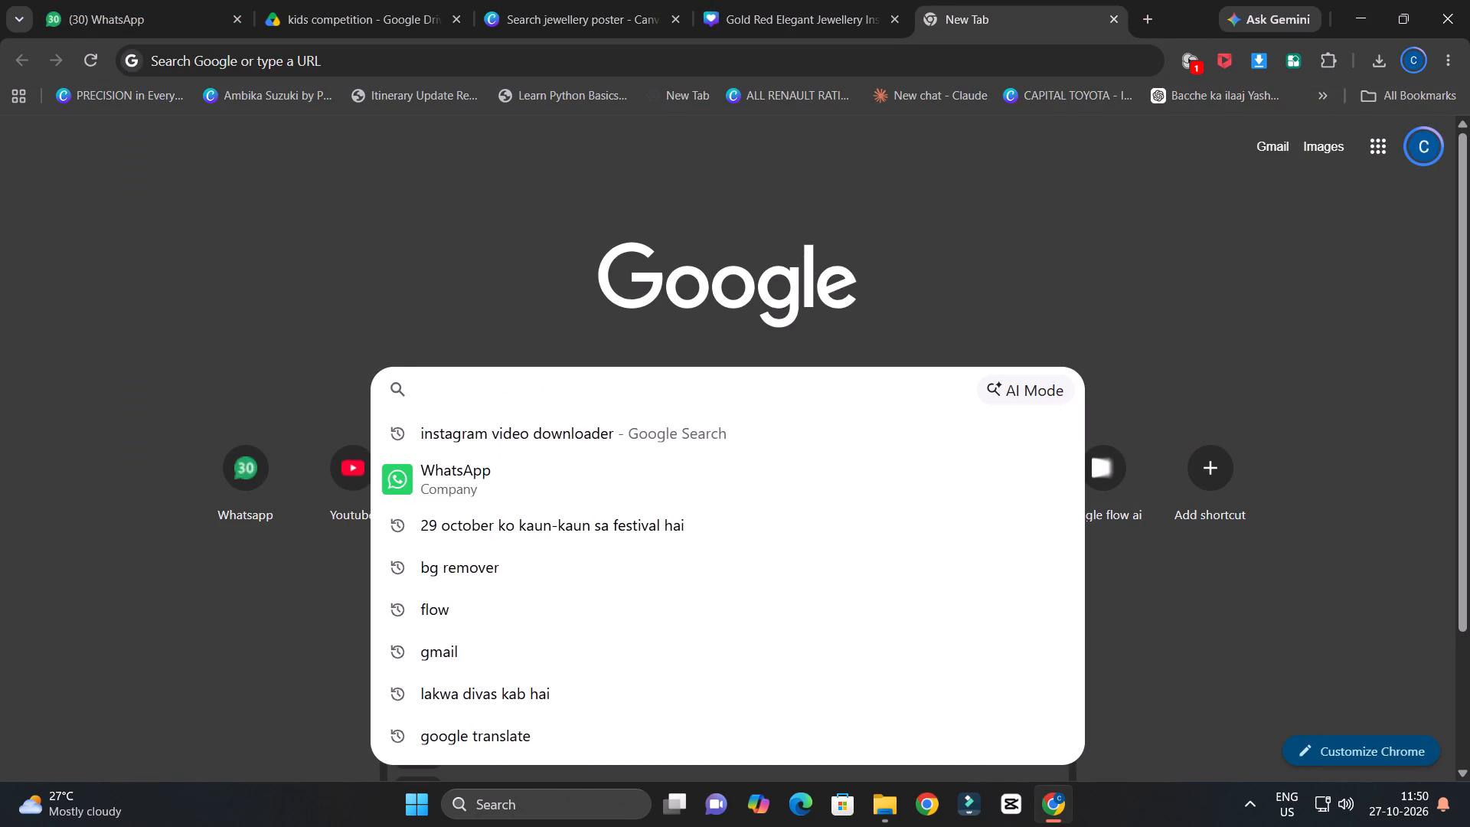
pyautogui.write('kisna')
pyautogui.press('space')
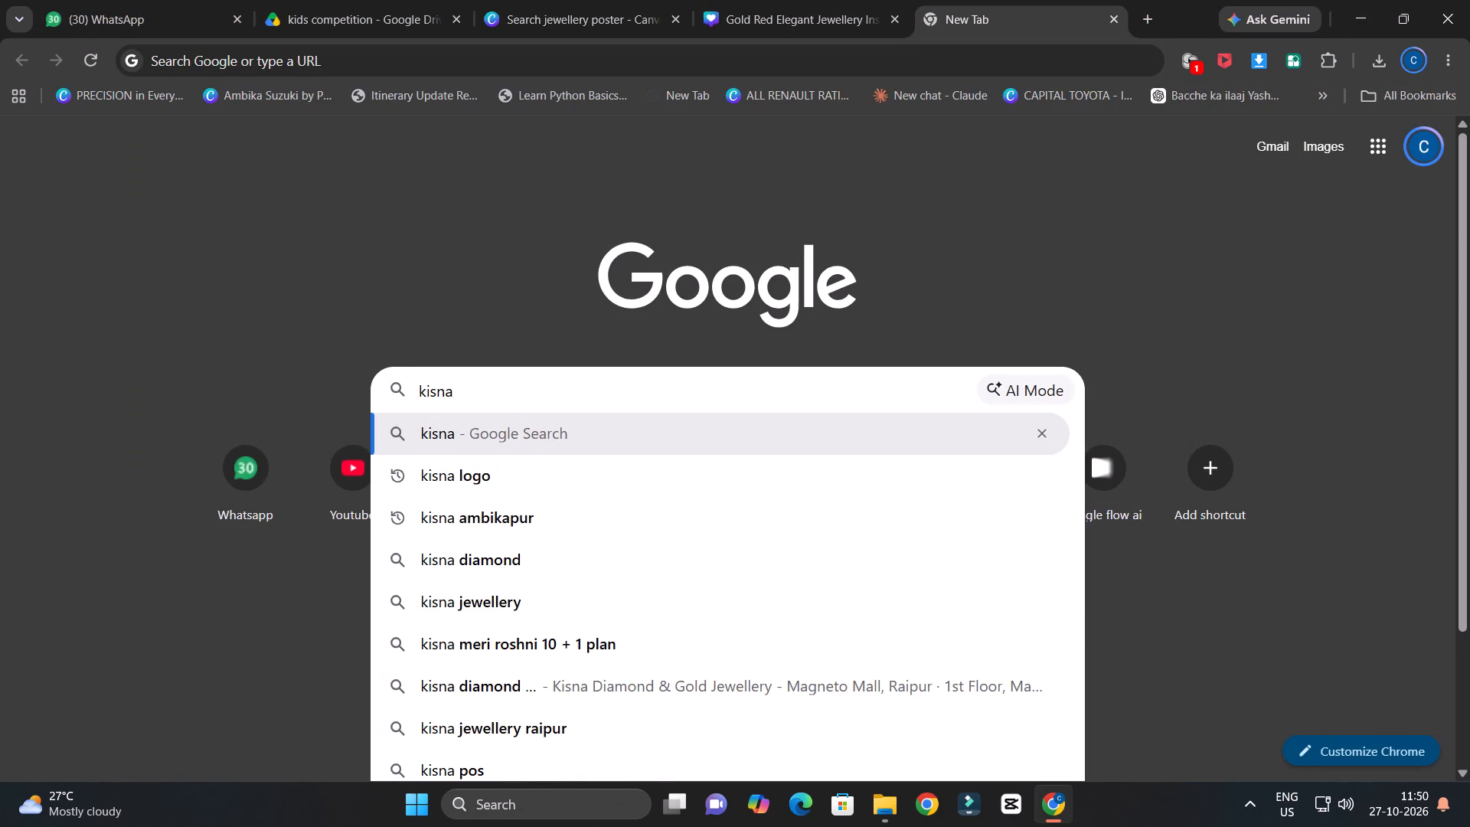
pyautogui.click(574, 510)
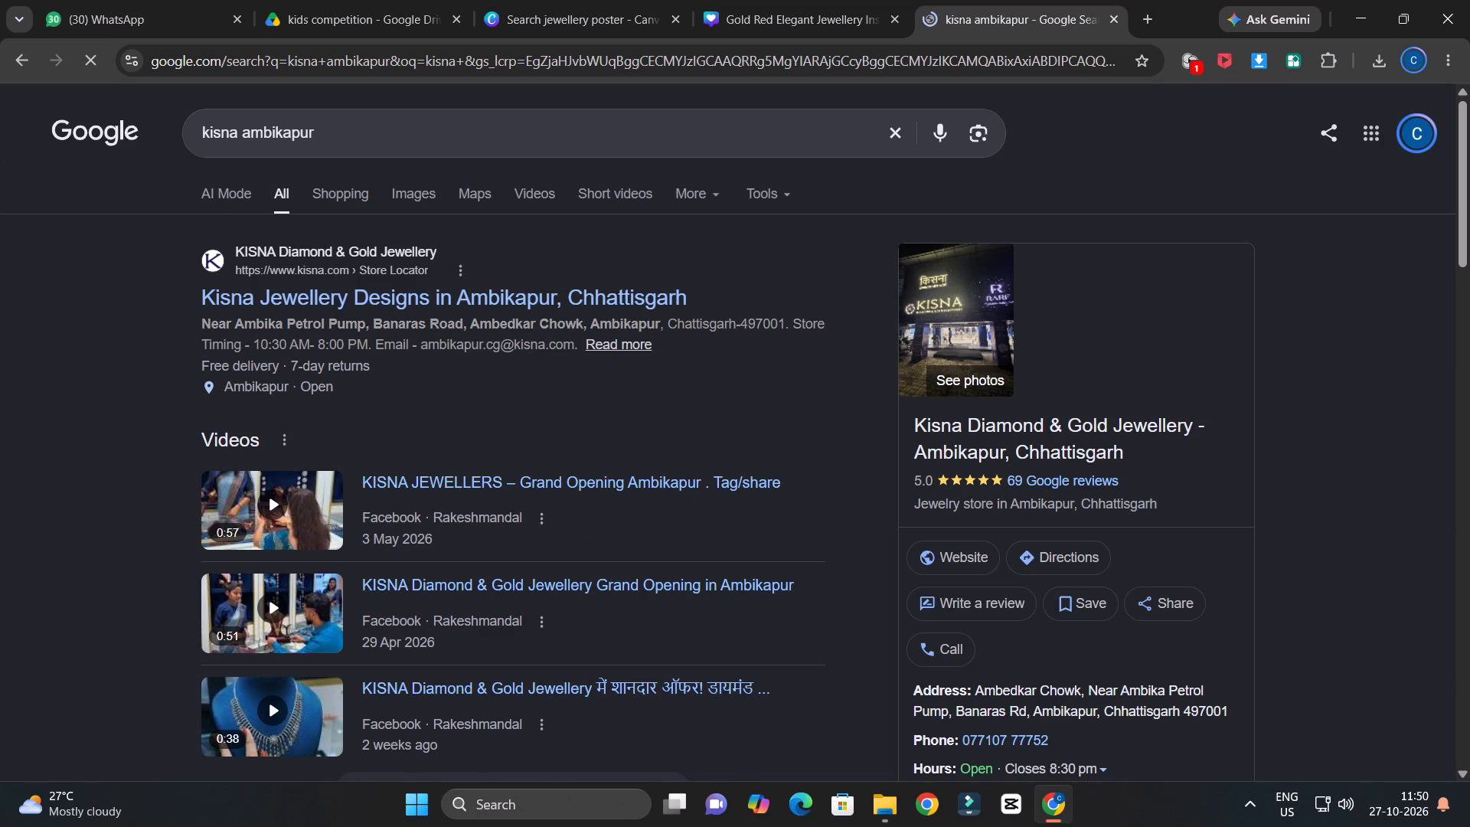
# Look through the Kisna Ambikapur search results and open the store's recent Google updates.
pyautogui.scroll(-2, 400, 370)
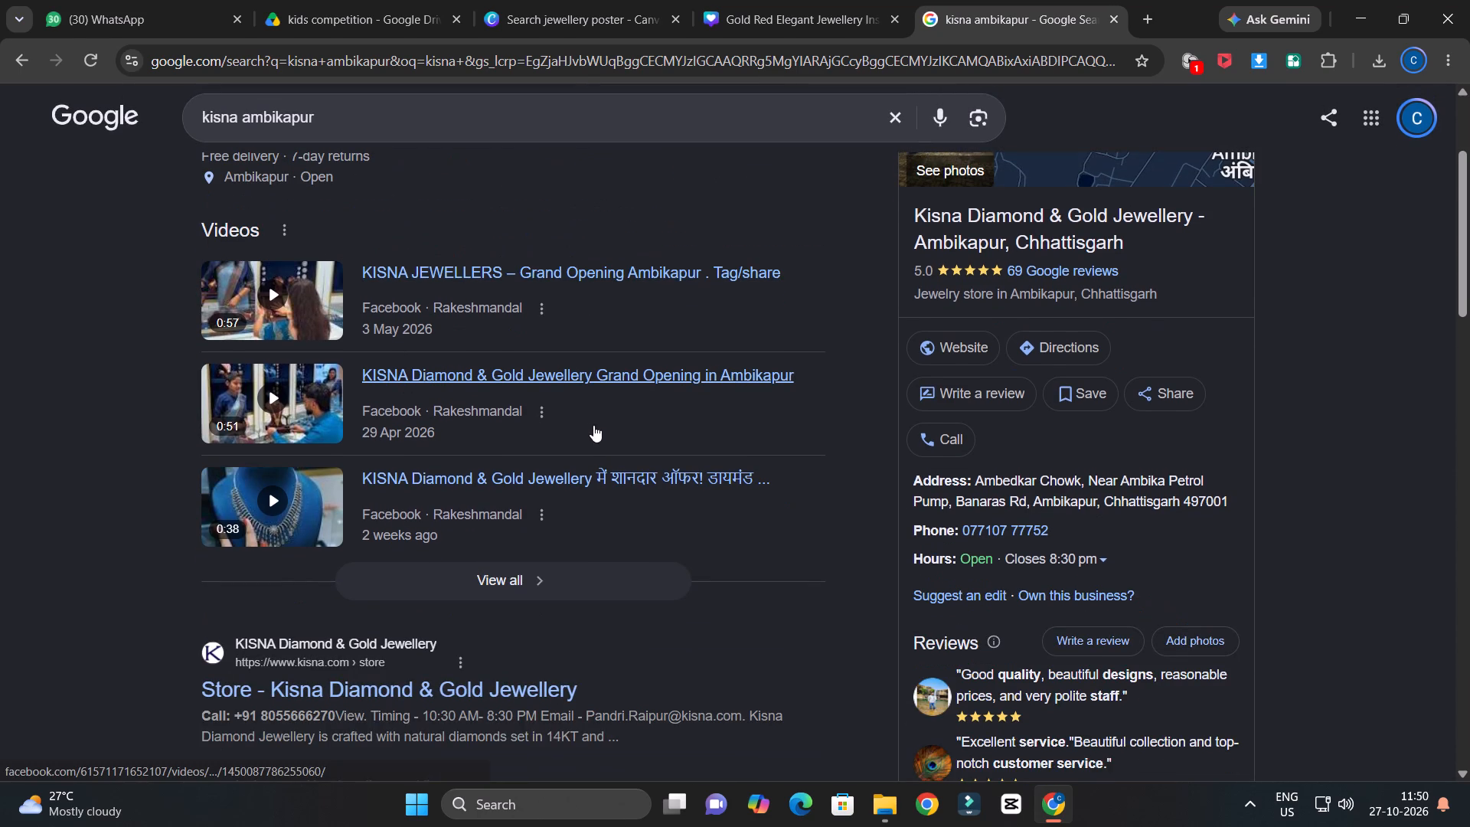
pyautogui.scroll(-4, 589, 426)
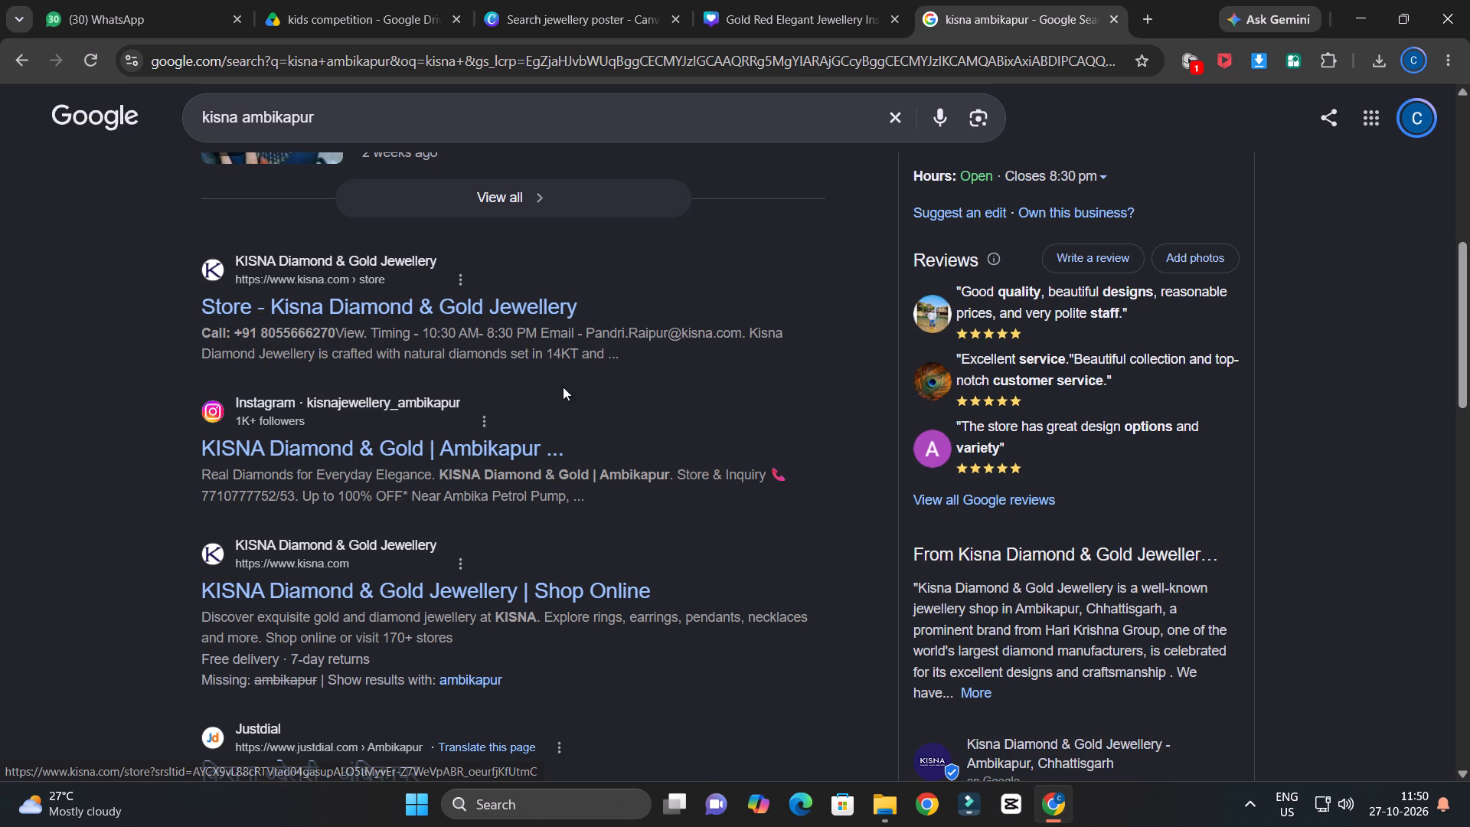
pyautogui.scroll(-3, 639, 403)
pyautogui.scroll(3, 638, 403)
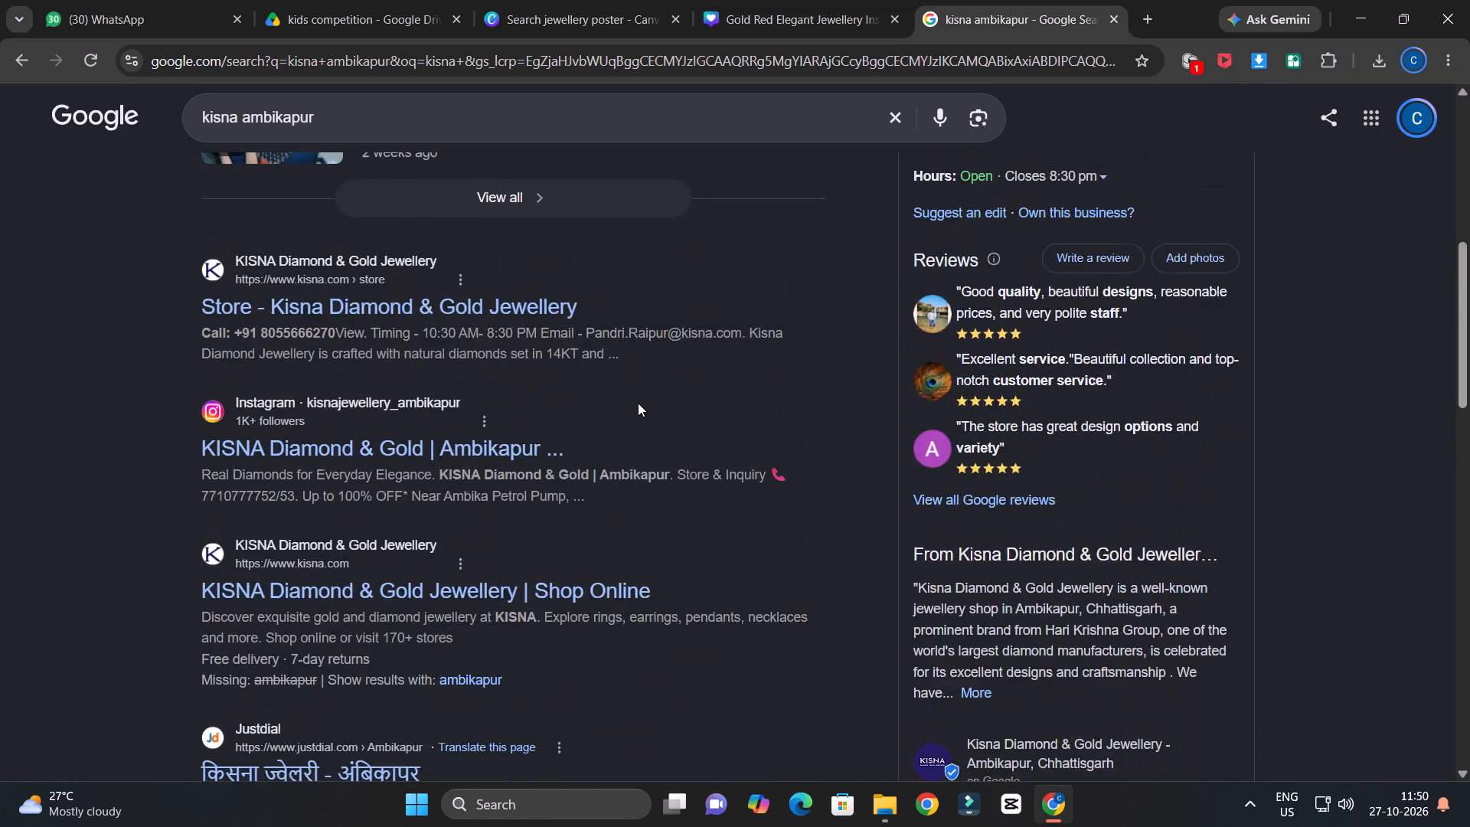
pyautogui.scroll(-3, 638, 403)
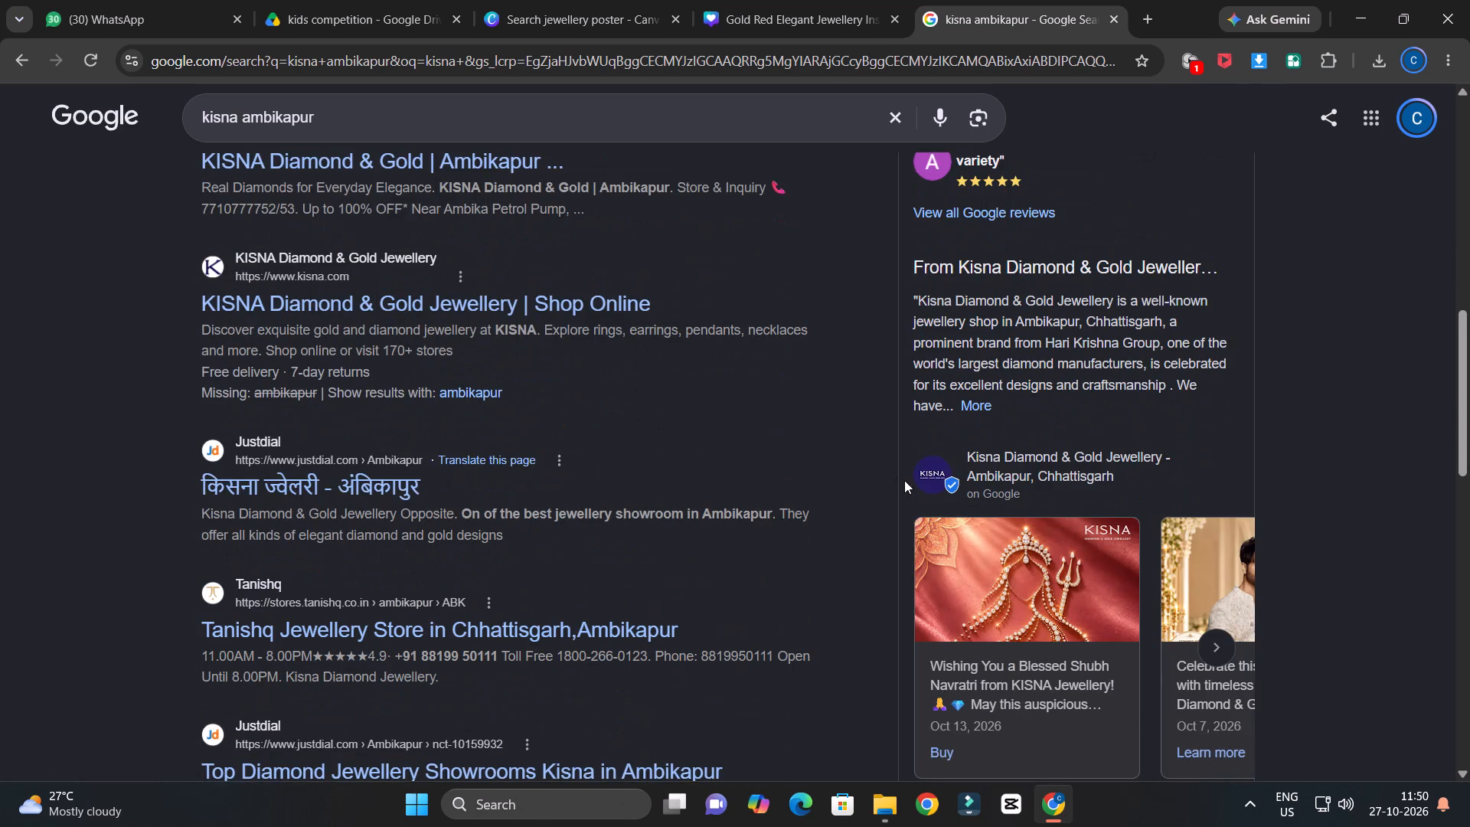
pyautogui.click(1220, 652)
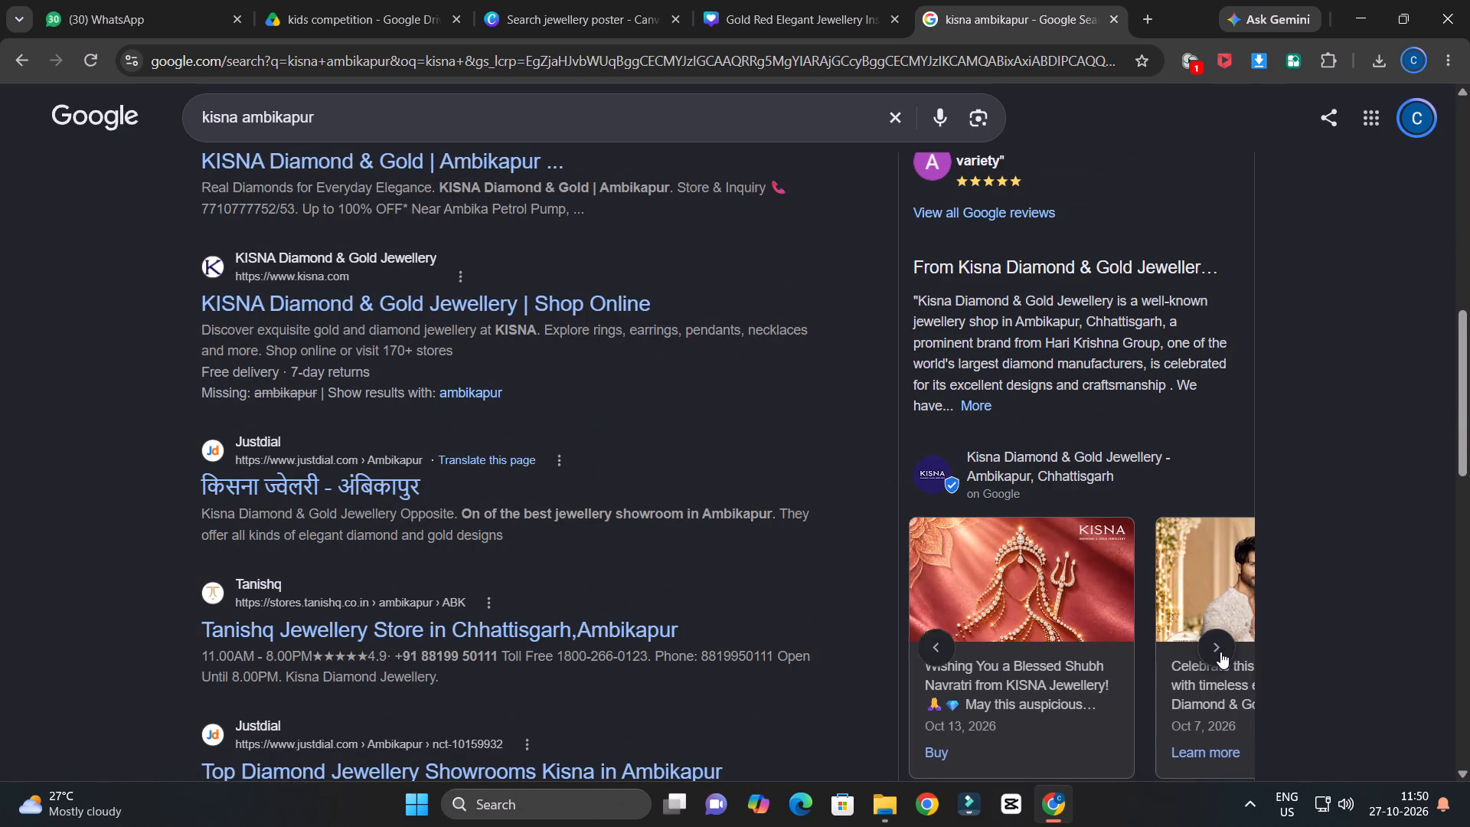
pyautogui.click(1220, 652)
pyautogui.click(1220, 652)
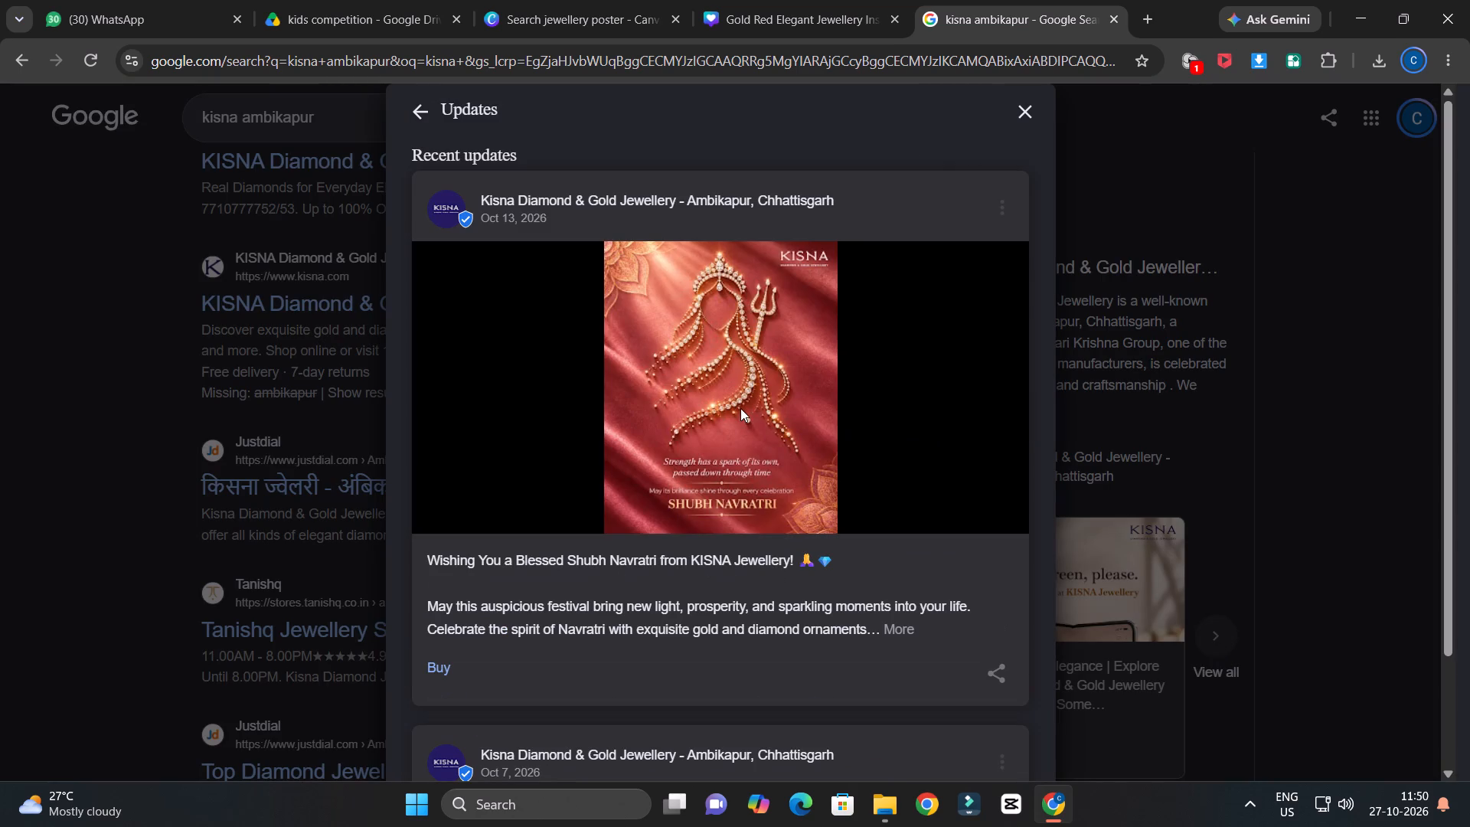
# Look through the Kisna Ambikapur store's recent Google update posts and their poster designs, and close the updates.
pyautogui.scroll(-6, 742, 408)
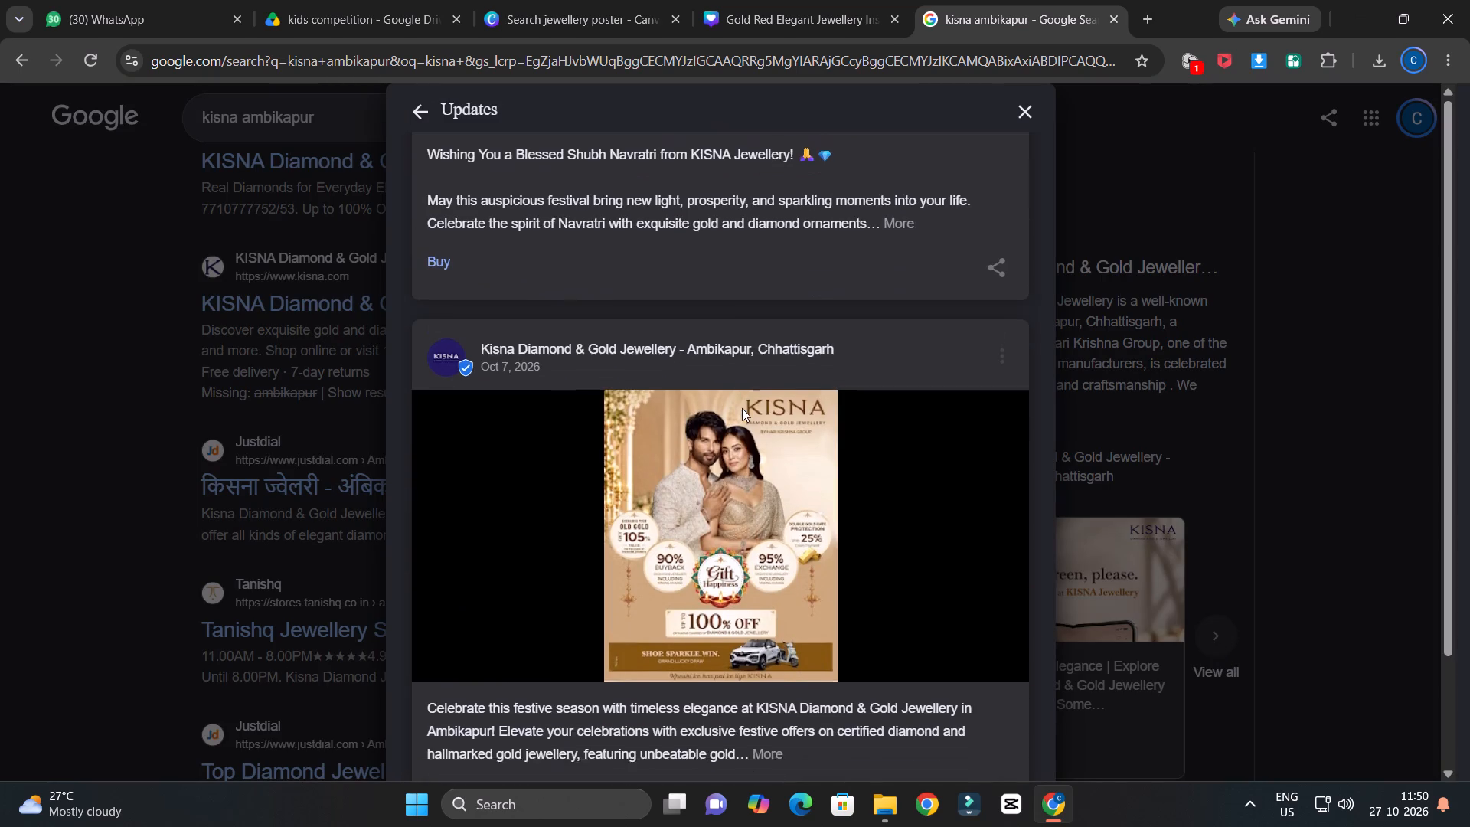
pyautogui.scroll(-14, 742, 408)
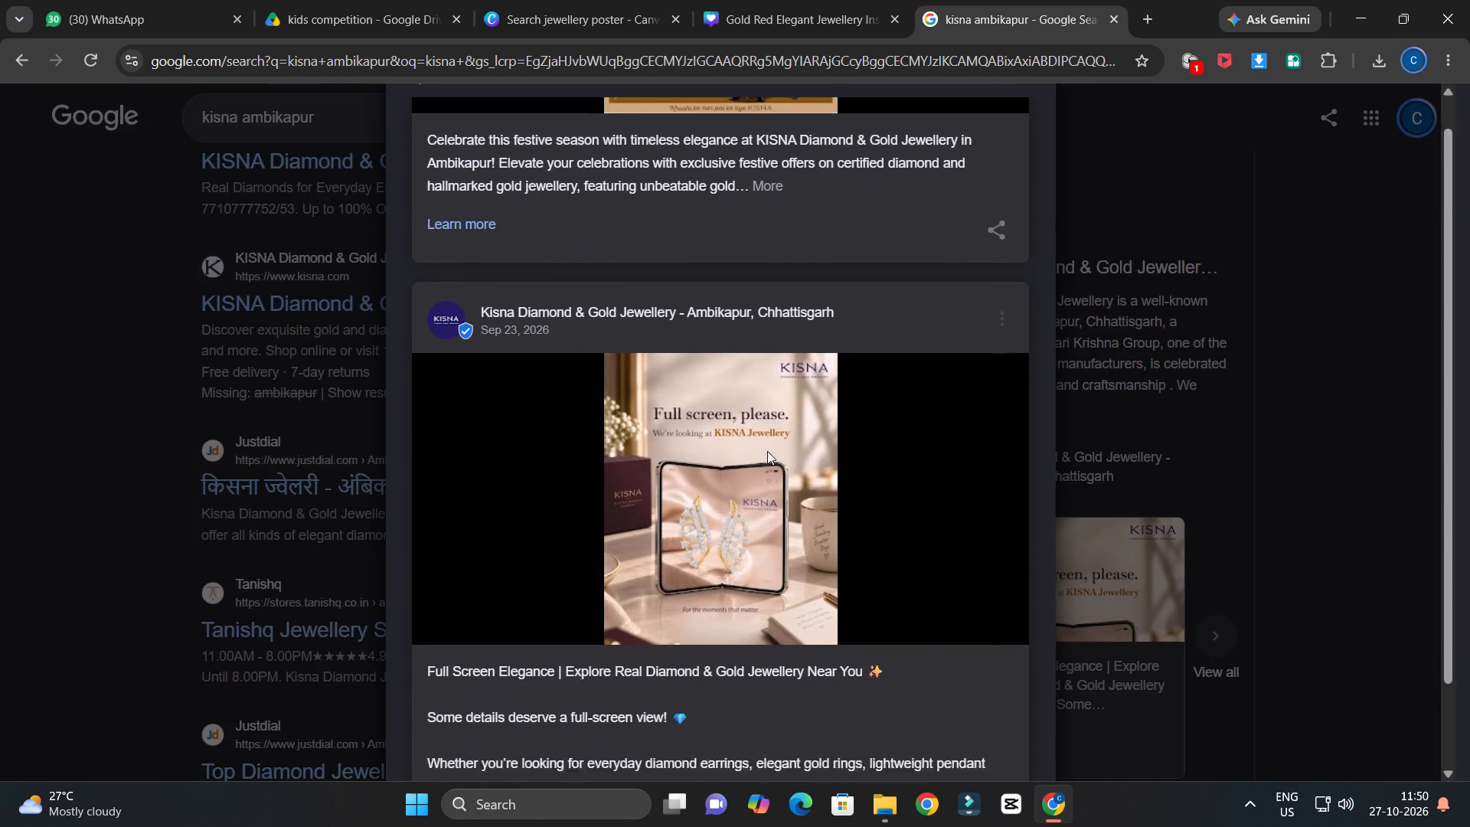
pyautogui.scroll(-12, 767, 451)
pyautogui.scroll(6, 767, 451)
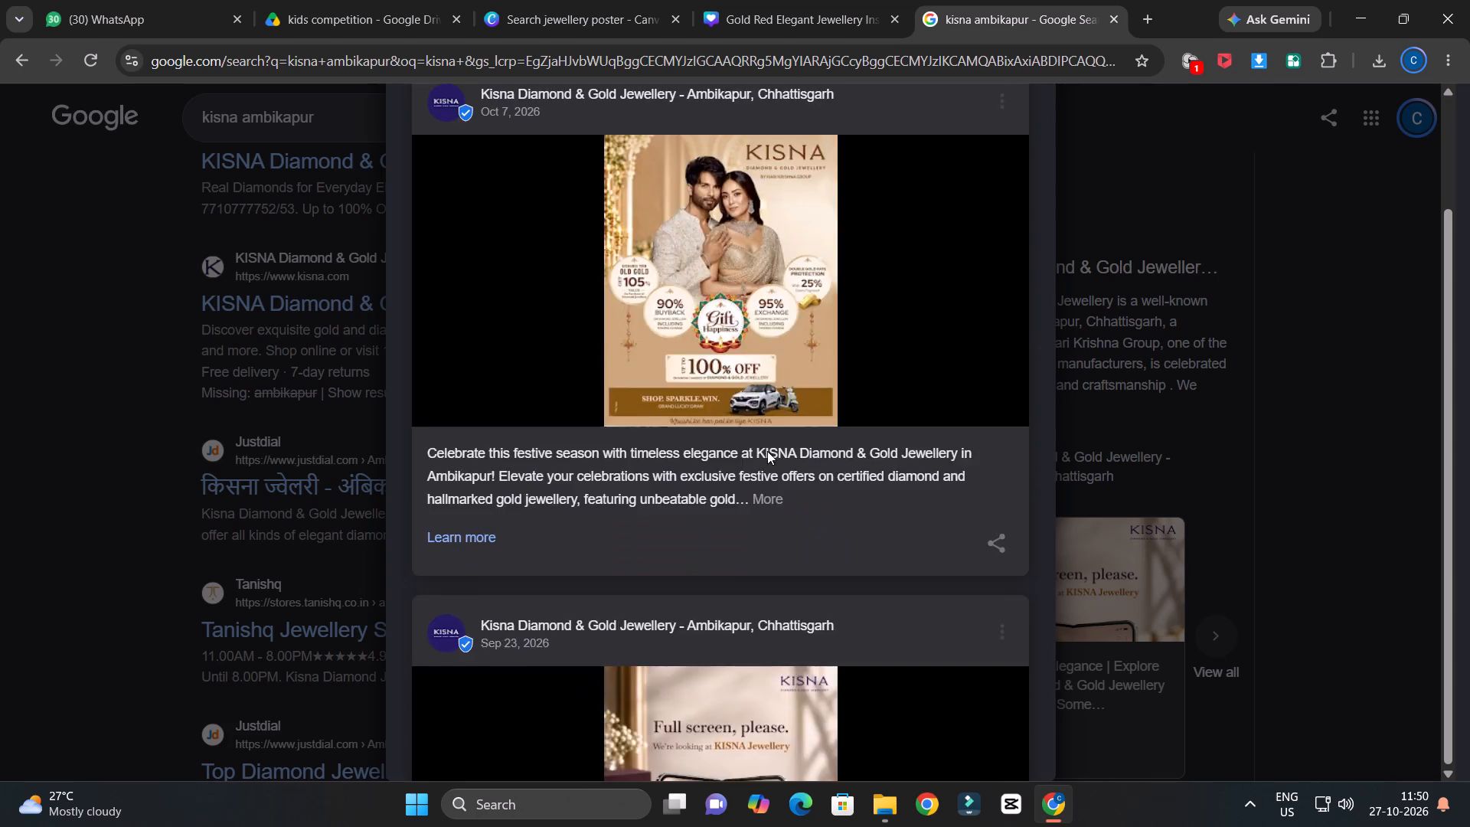
pyautogui.scroll(8, 767, 451)
pyautogui.click(1351, 376)
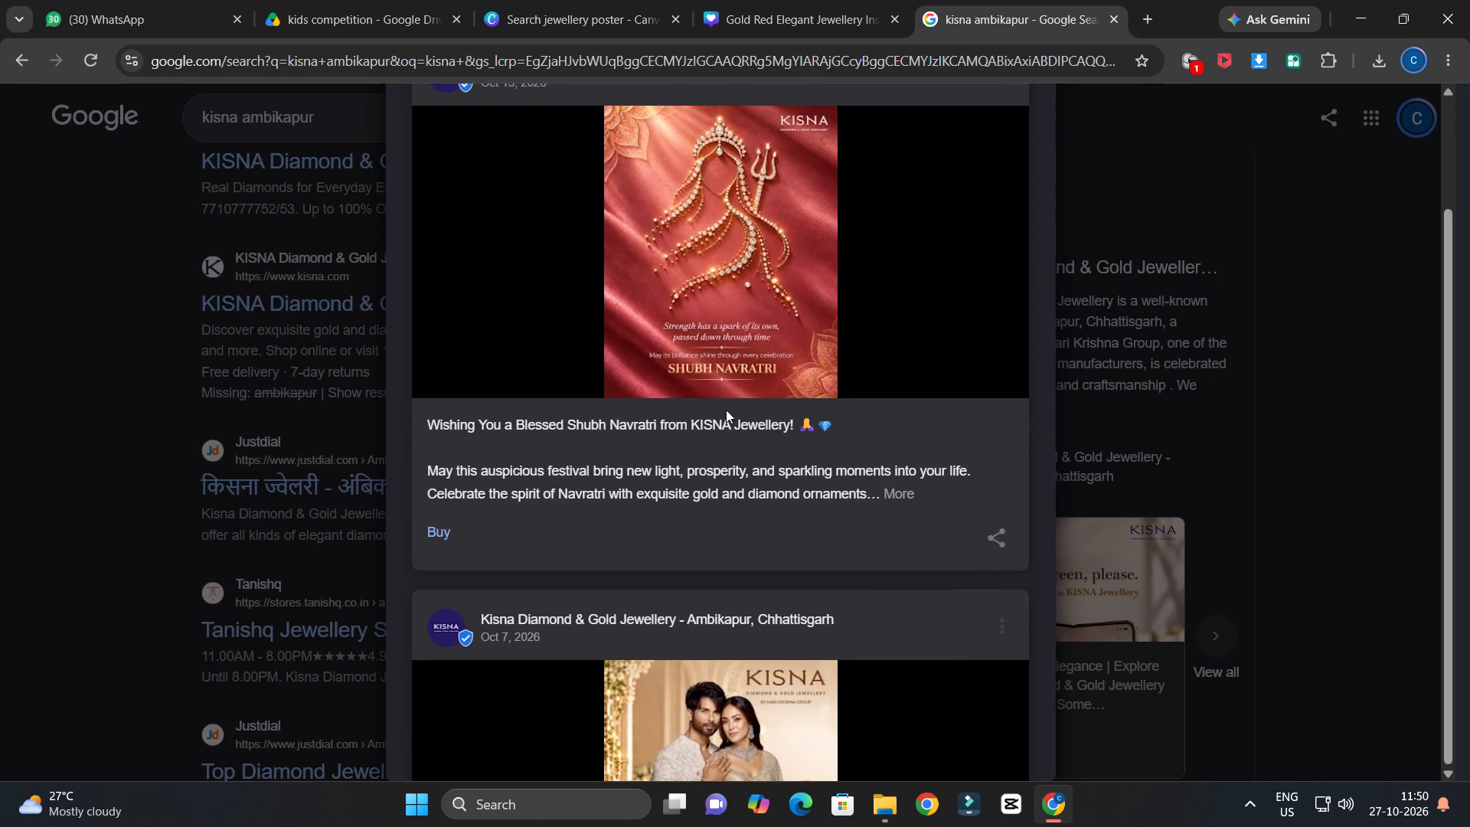
pyautogui.scroll(9, 717, 407)
pyautogui.click(1025, 101)
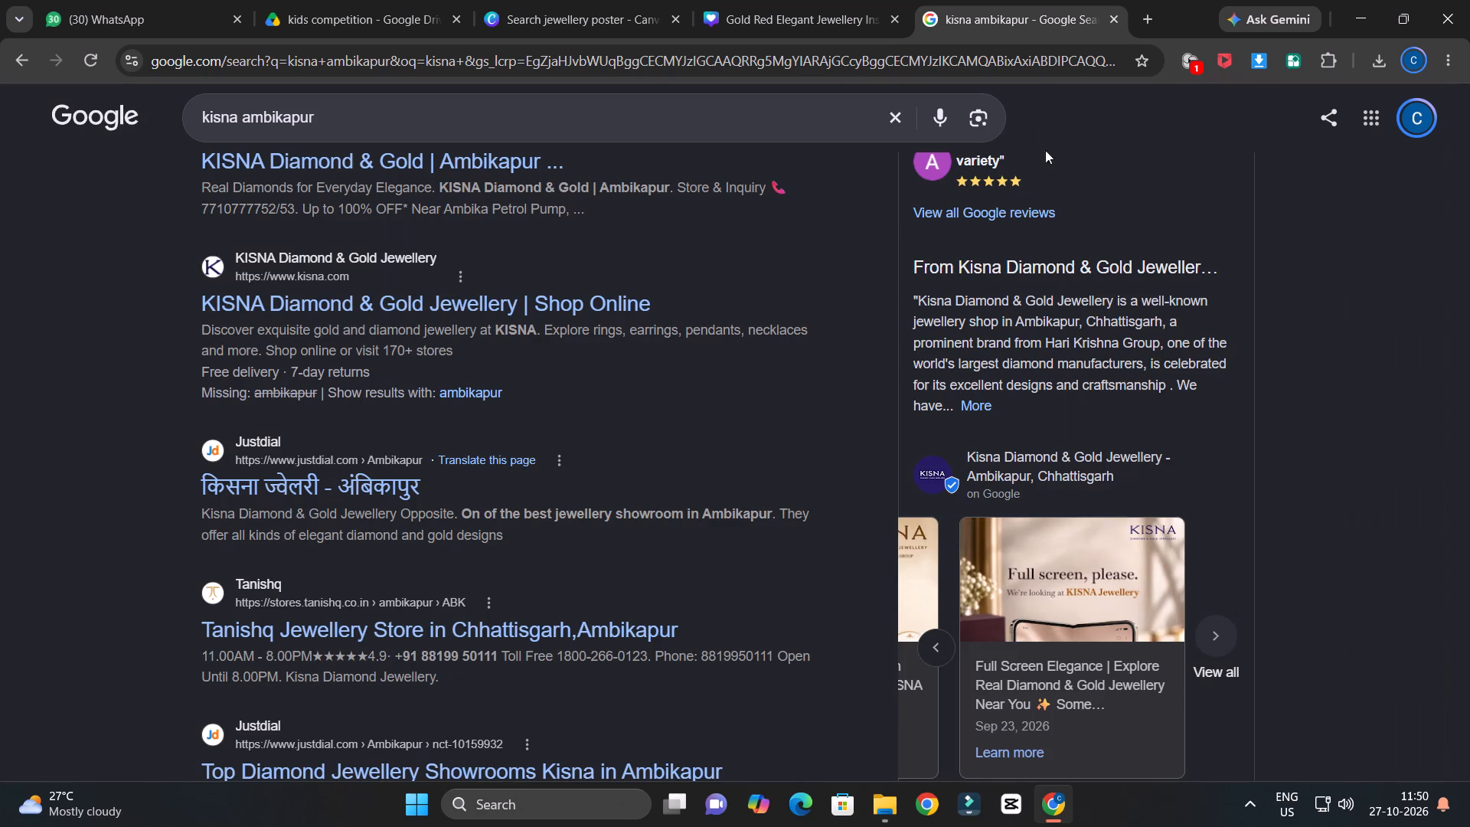
# Show the image results for "kisna ambikapur" and browse them for the store's posters, branding and jewellery photos.
pyautogui.scroll(9, 1113, 232)
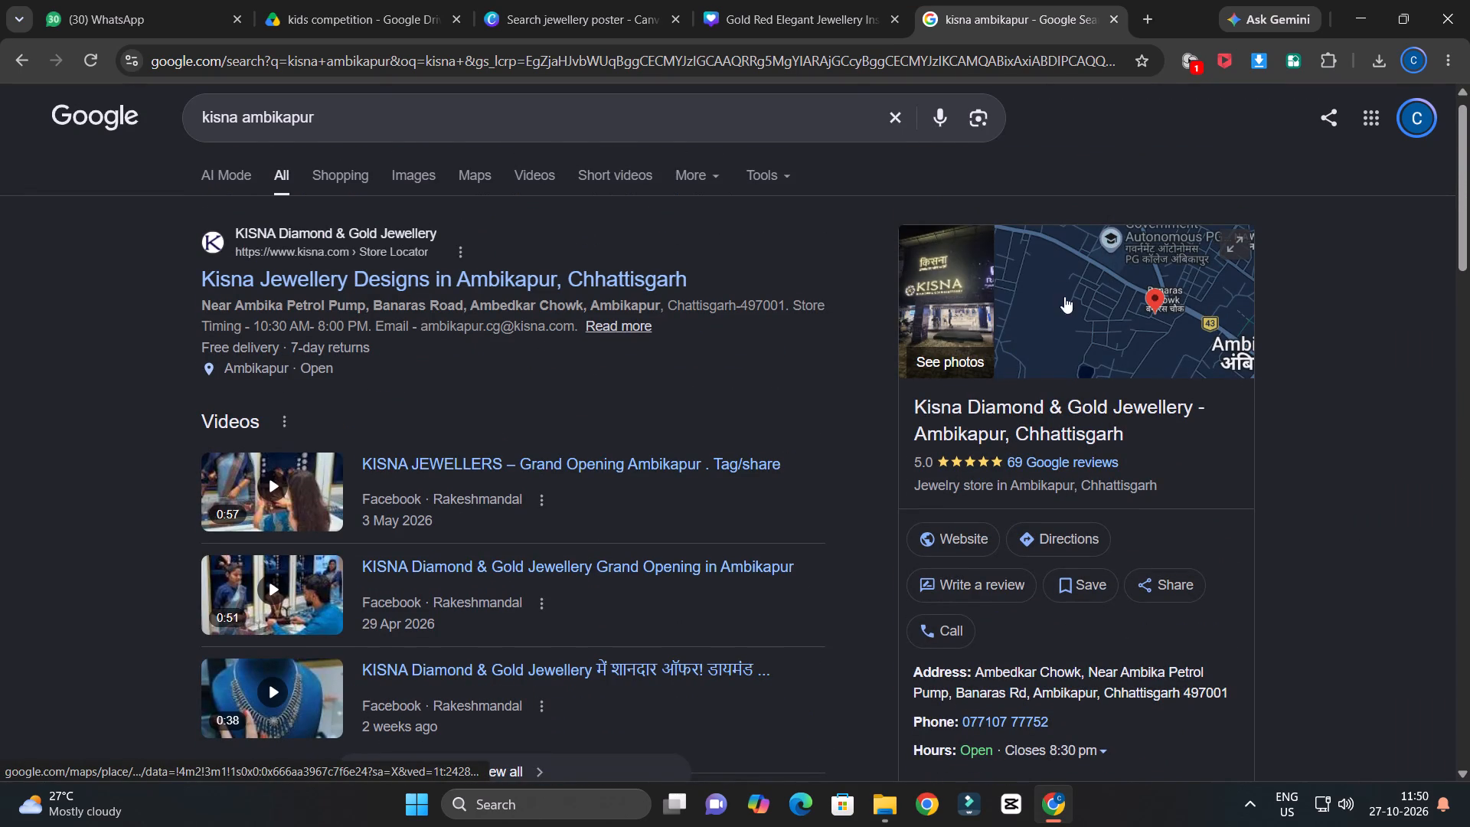
pyautogui.scroll(-1, 1040, 346)
pyautogui.scroll(3, 426, 313)
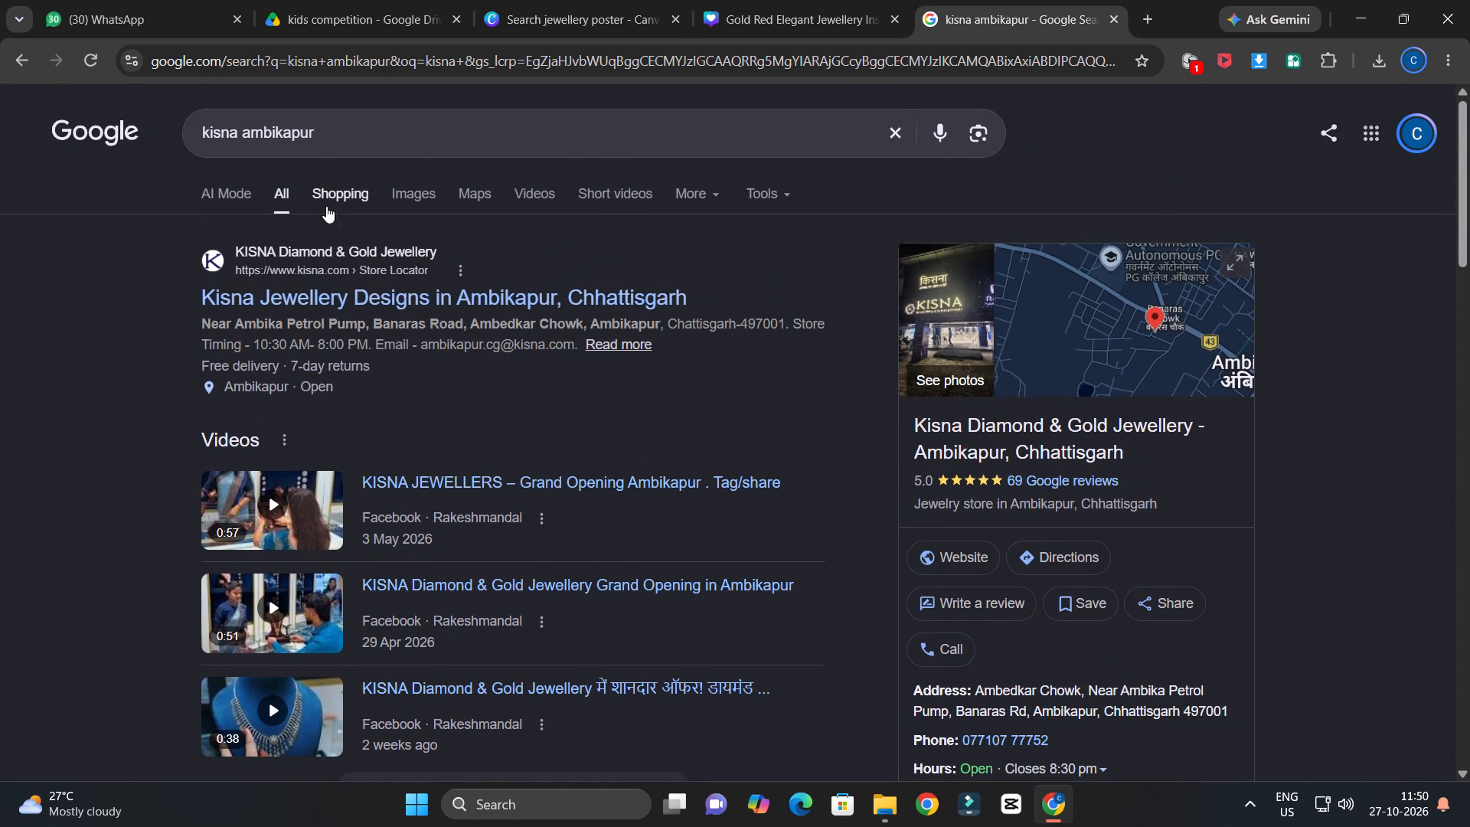
pyautogui.click(424, 190)
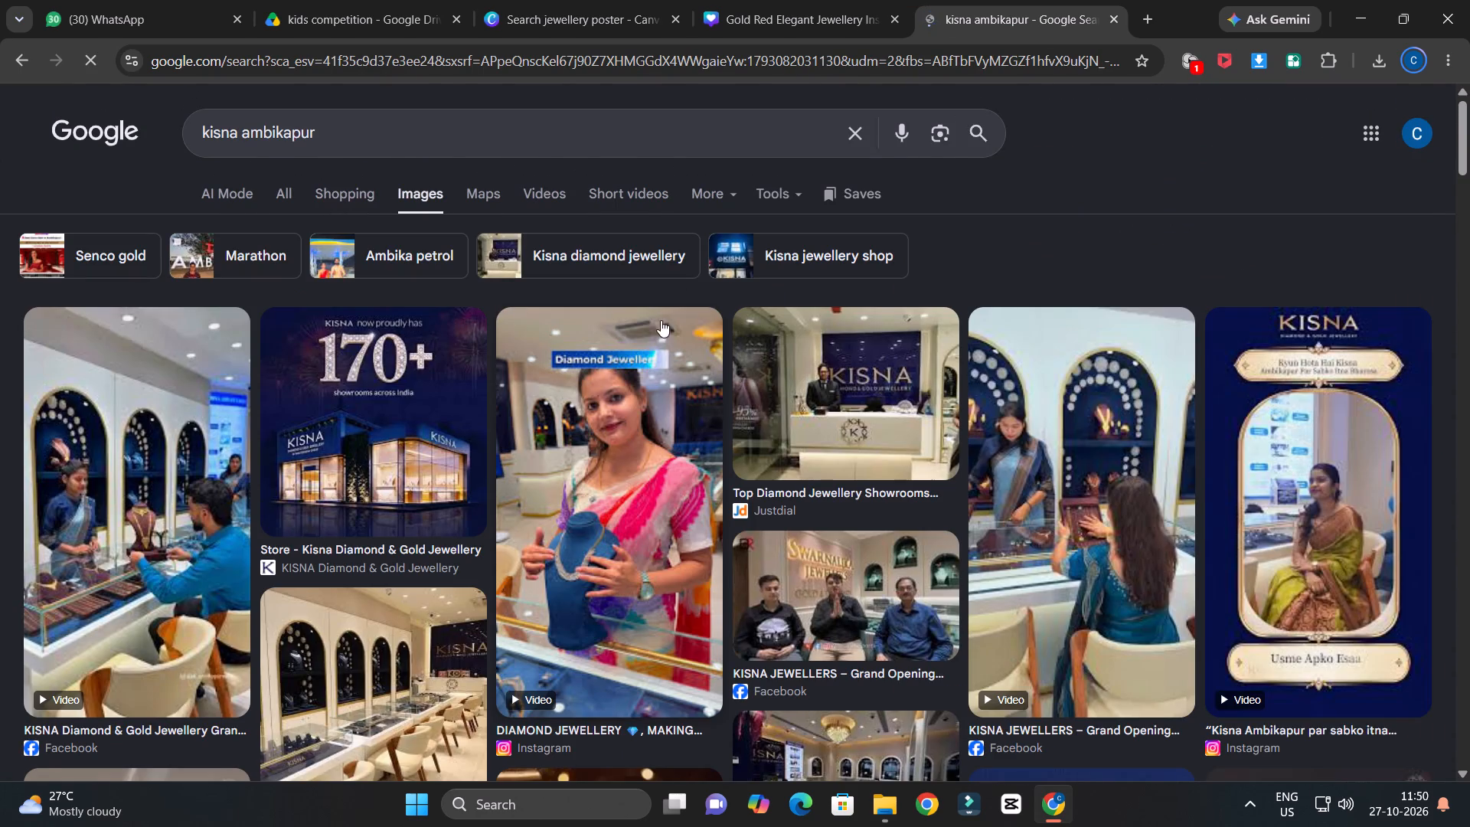
pyautogui.scroll(-5, 867, 447)
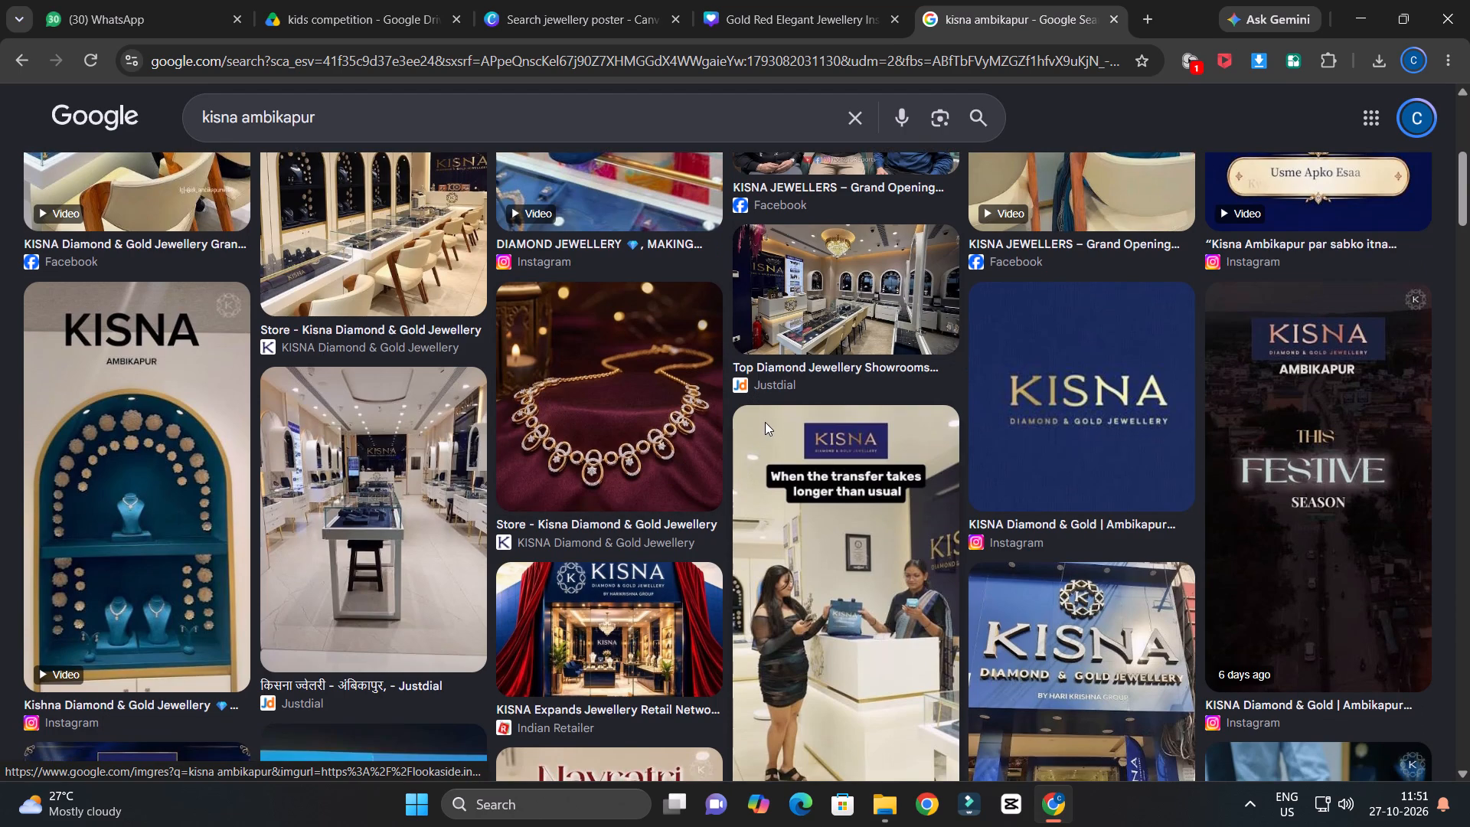
pyautogui.scroll(-2, 764, 421)
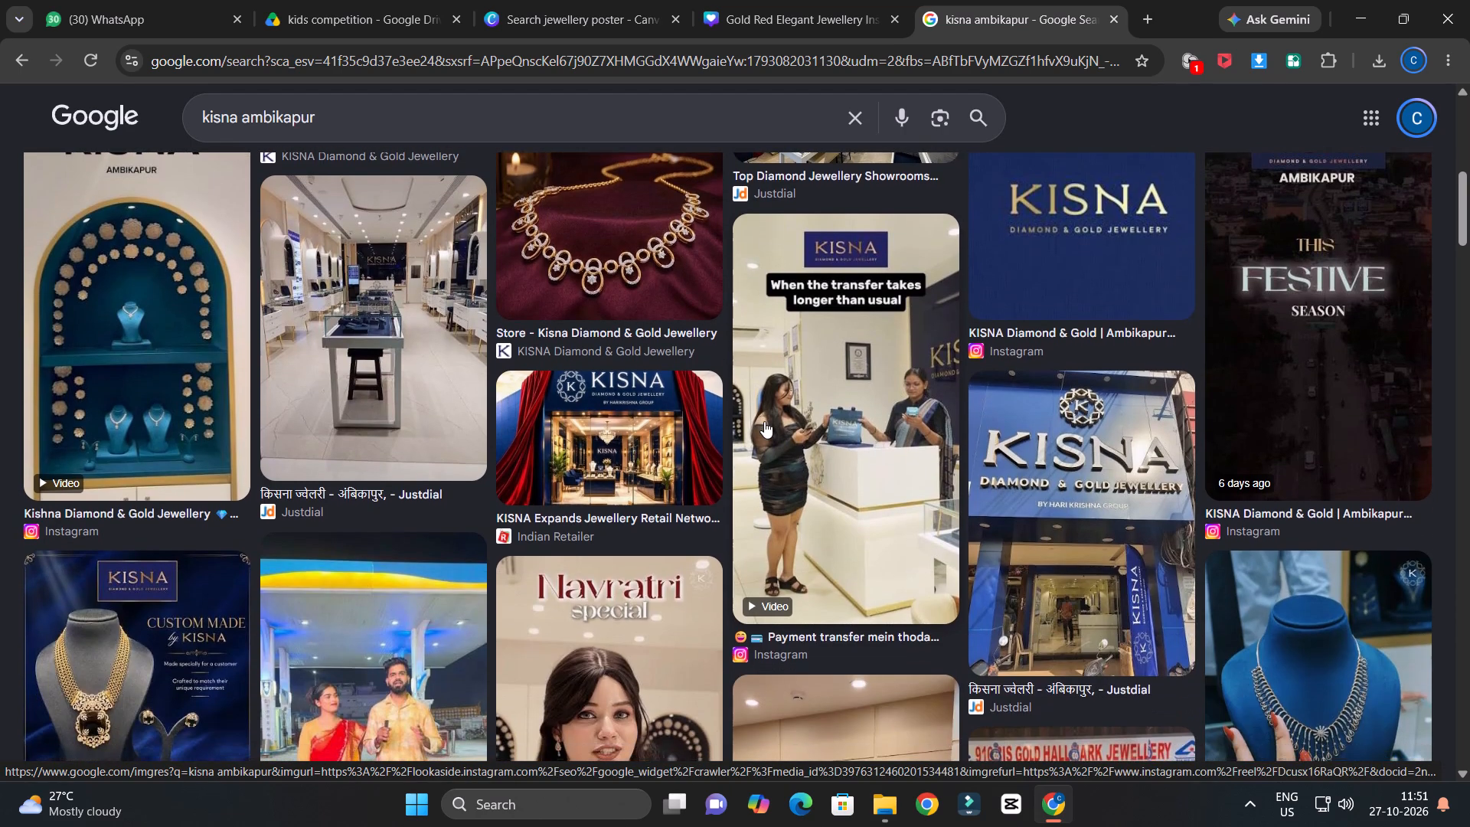
pyautogui.scroll(-1, 959, 465)
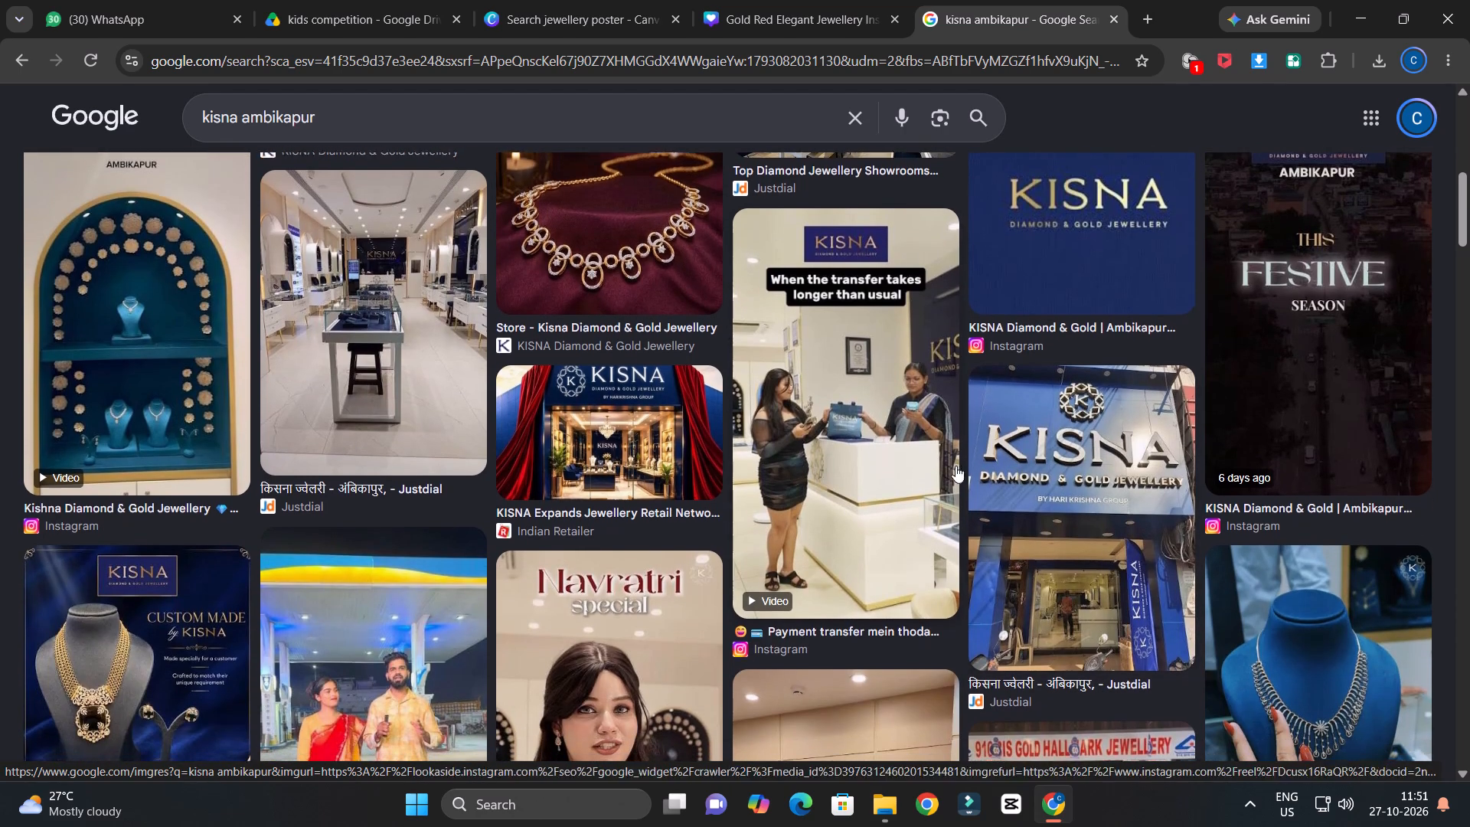
pyautogui.scroll(-2, 955, 466)
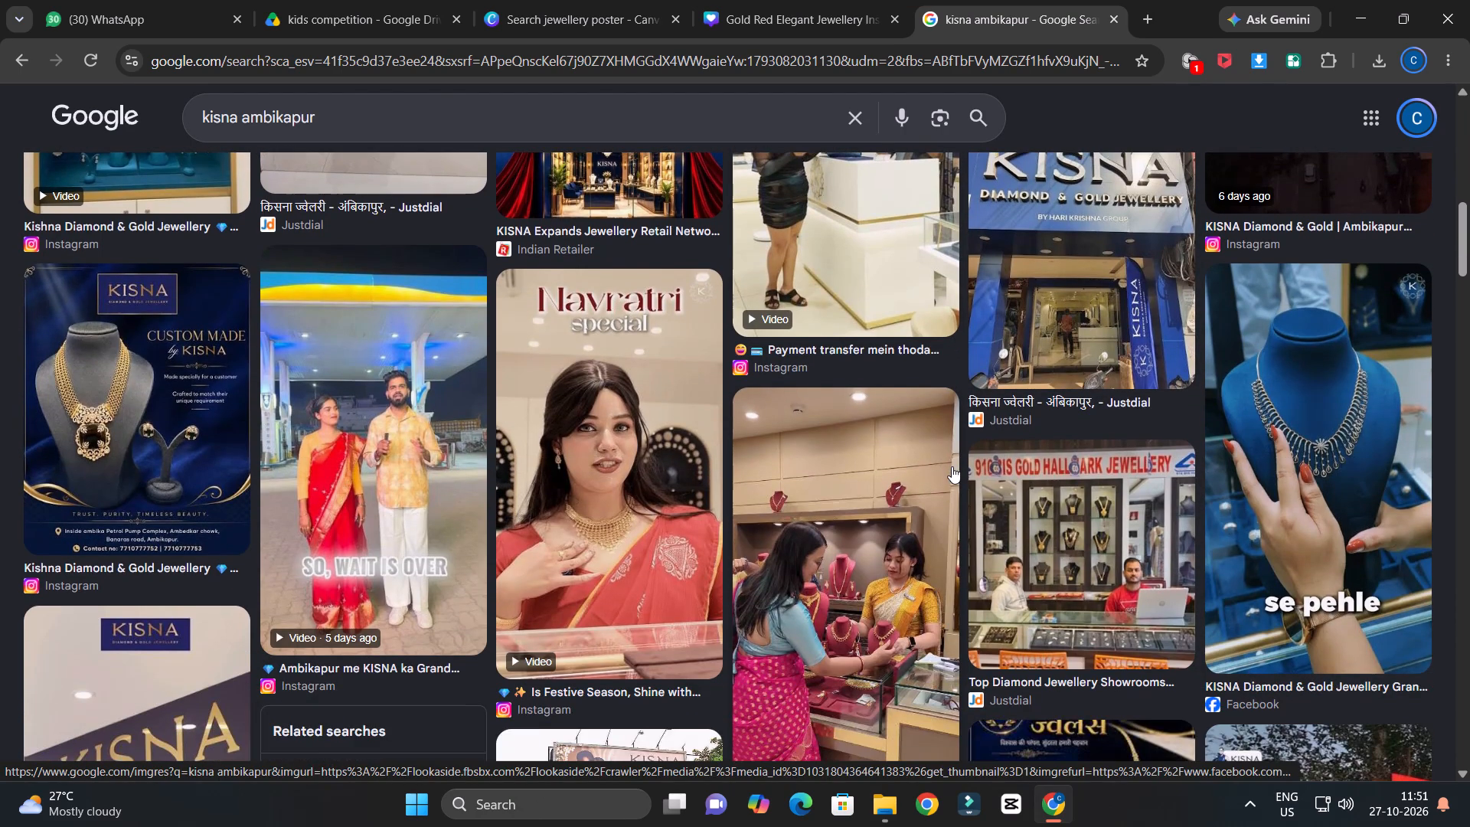
pyautogui.scroll(-4, 951, 467)
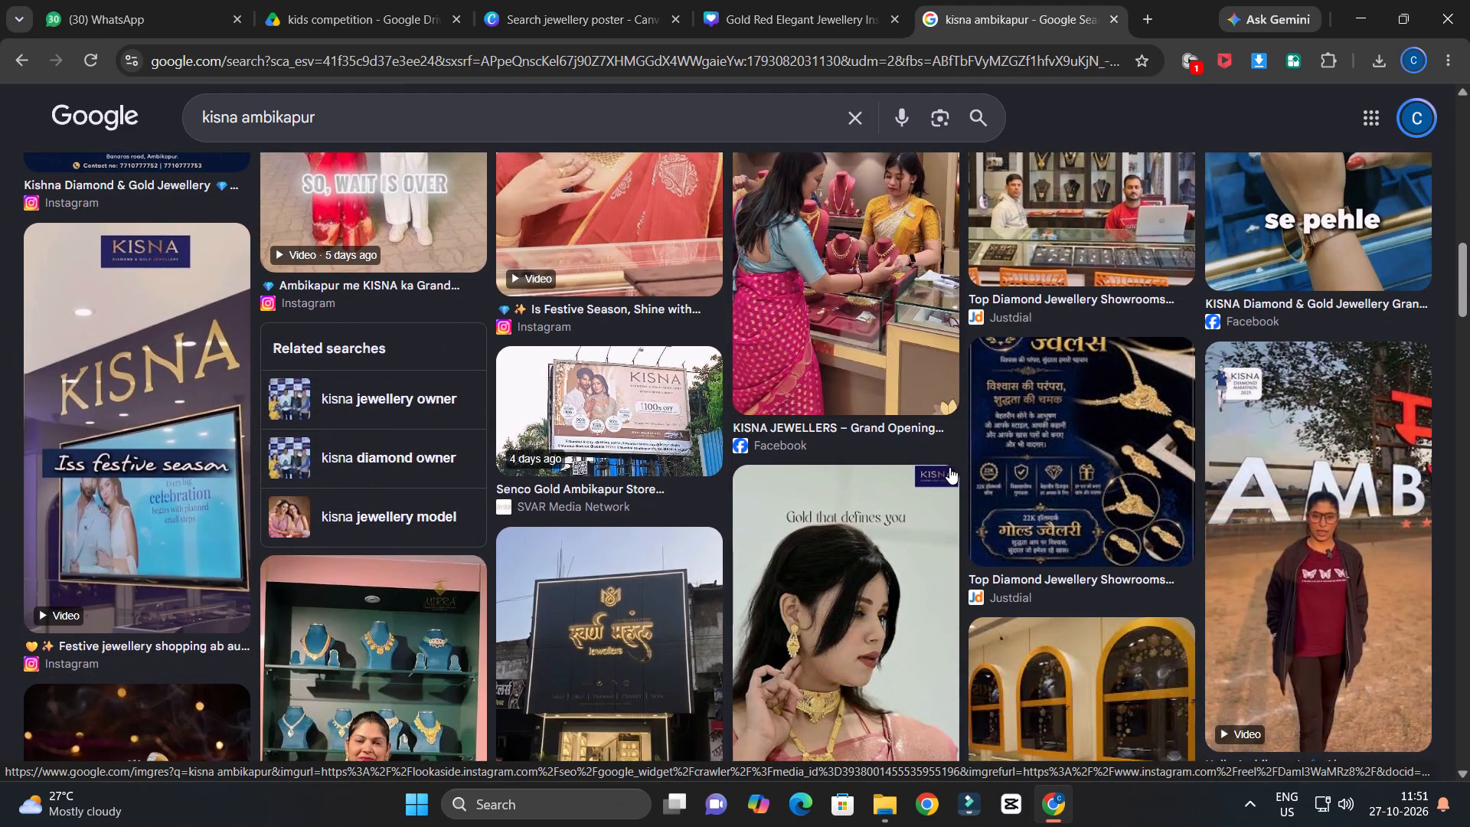
pyautogui.scroll(-3, 949, 467)
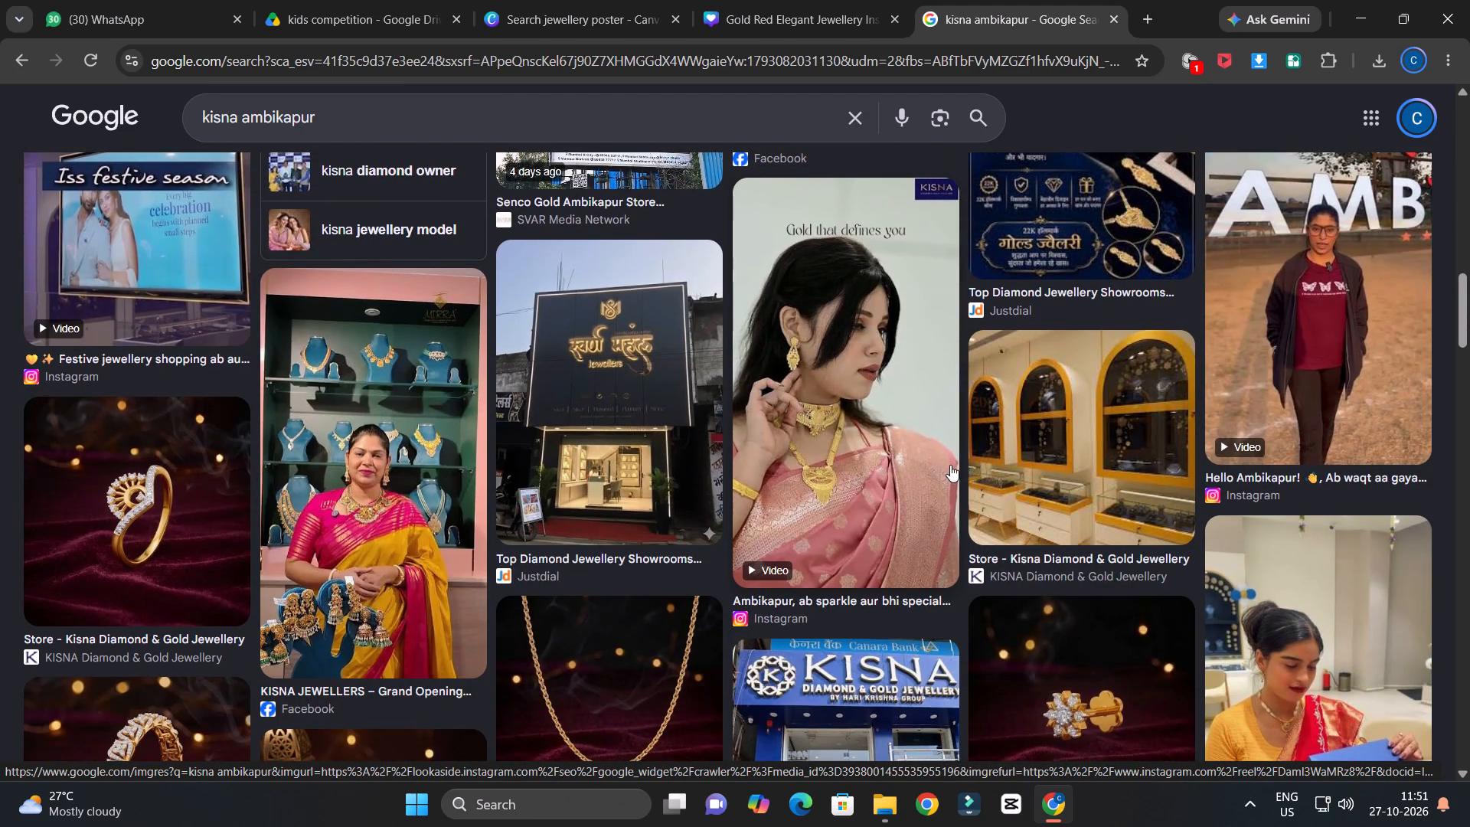
pyautogui.scroll(-4, 950, 465)
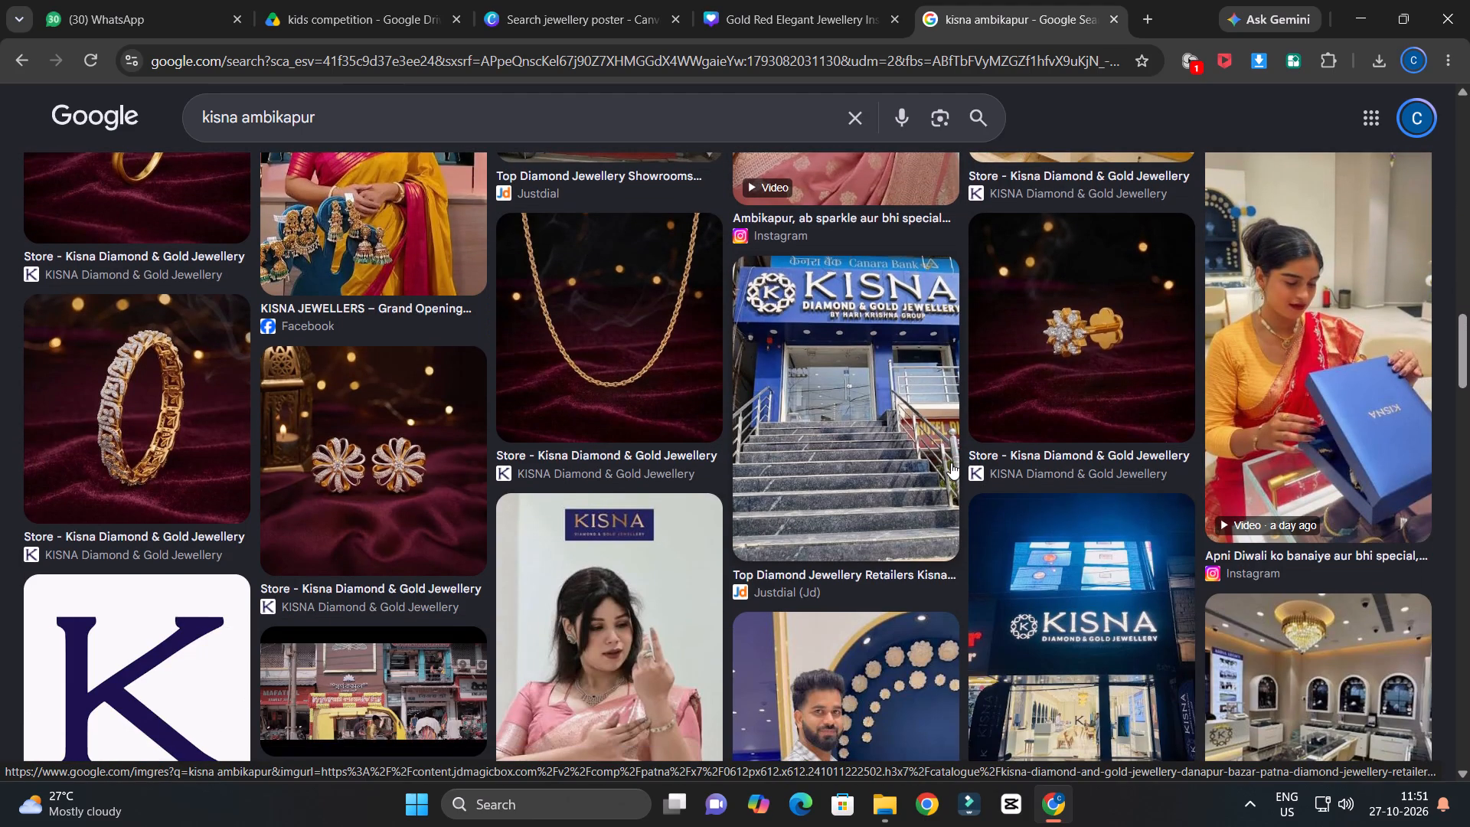
pyautogui.scroll(-5, 951, 463)
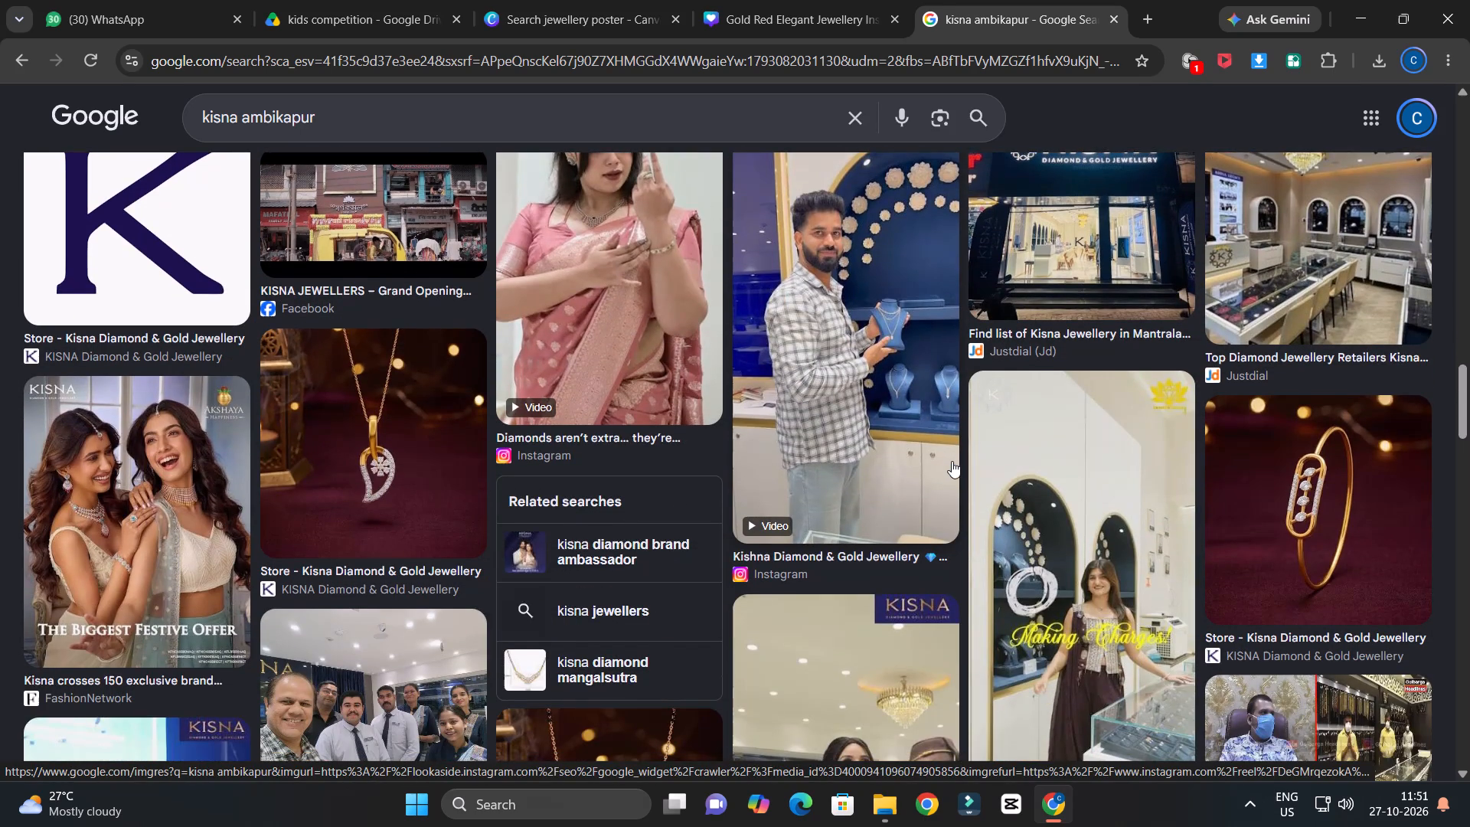
pyautogui.scroll(-1, 952, 460)
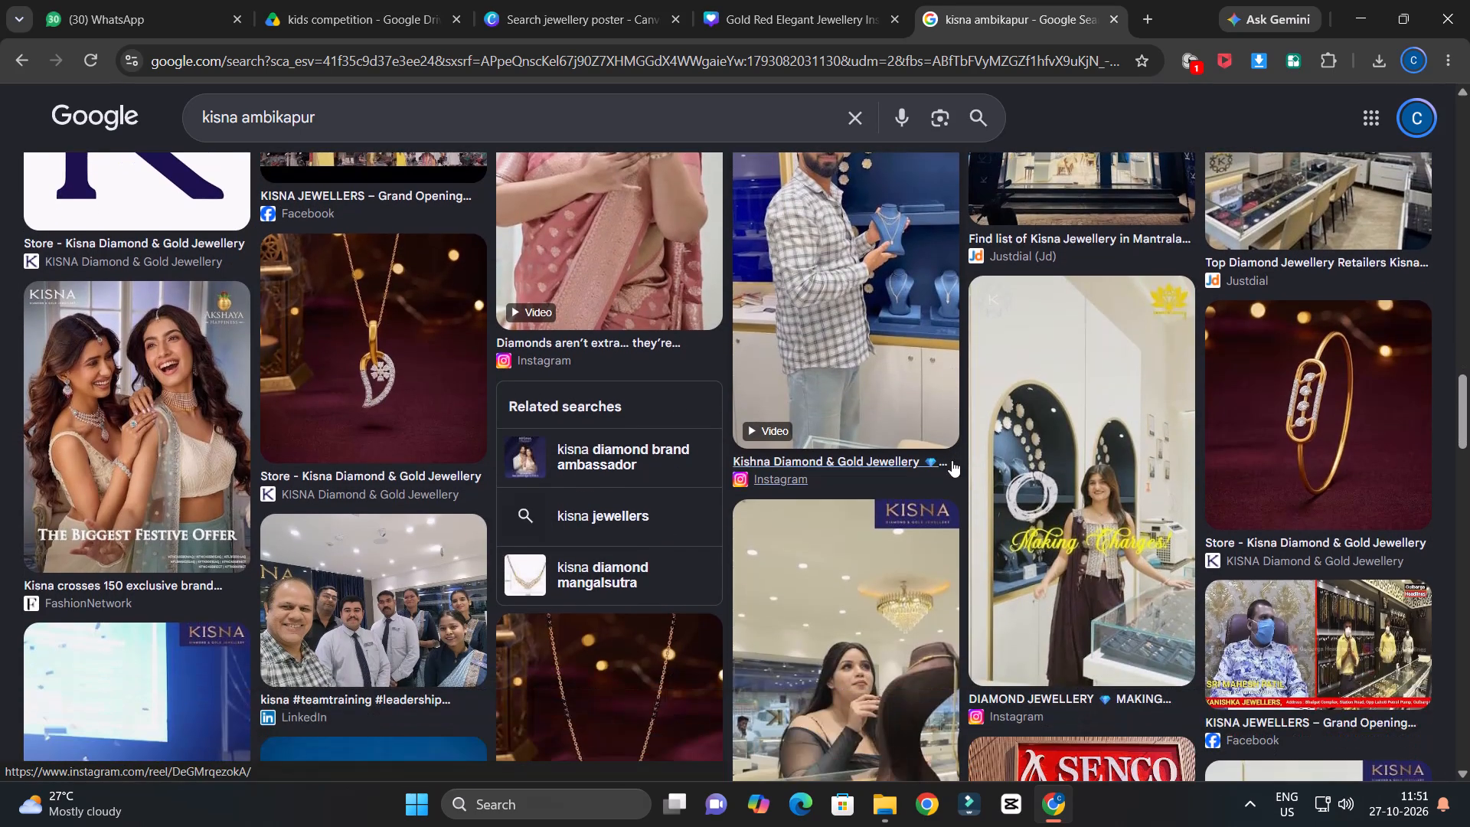
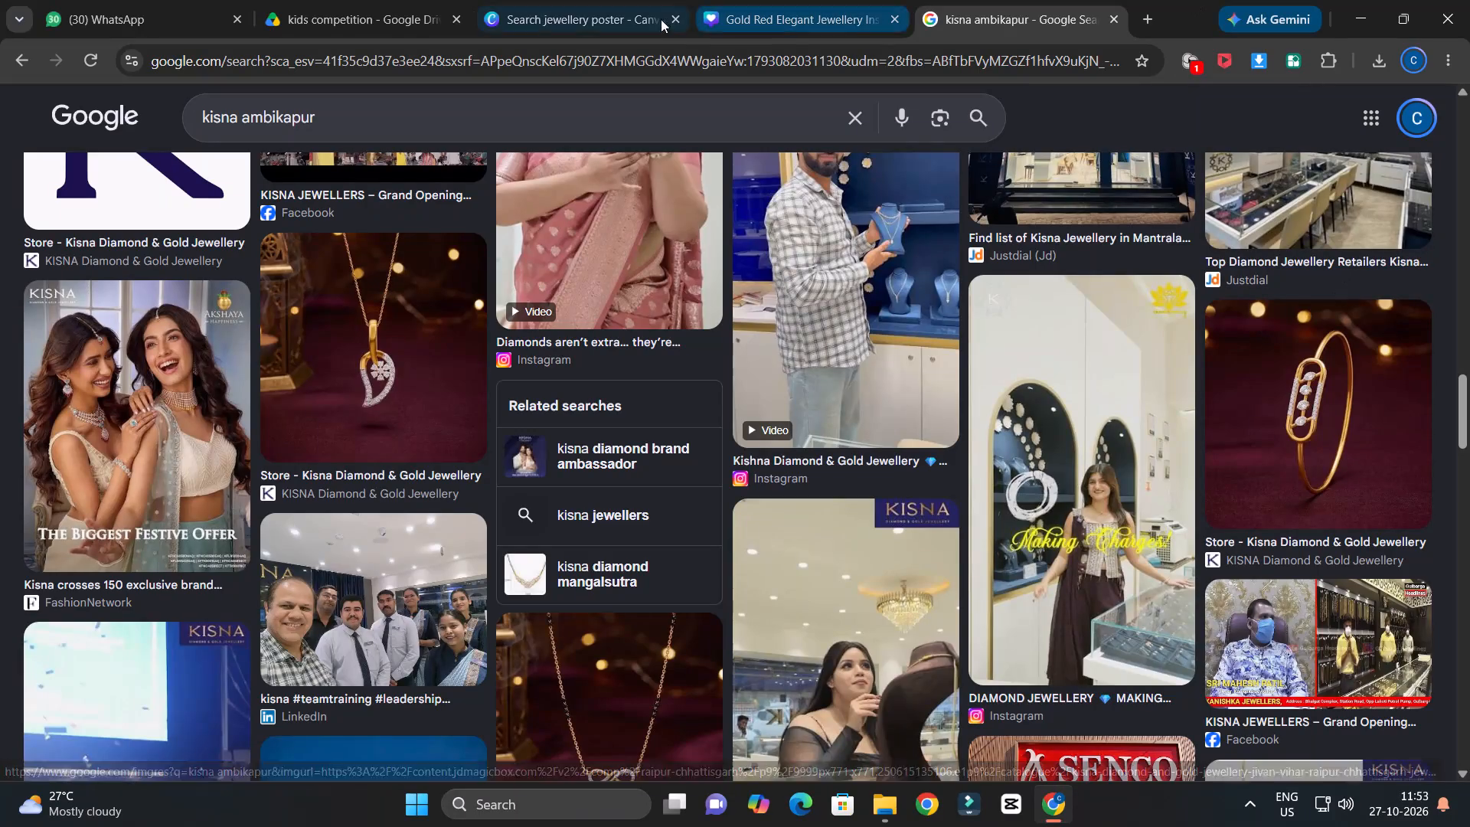
# Return to the Canva poster design and start replacing the "123 Anywhere St., Any City" placeholder on page 1 with text beginning "in".
pyautogui.click(555, 0)
pyautogui.click(777, 0)
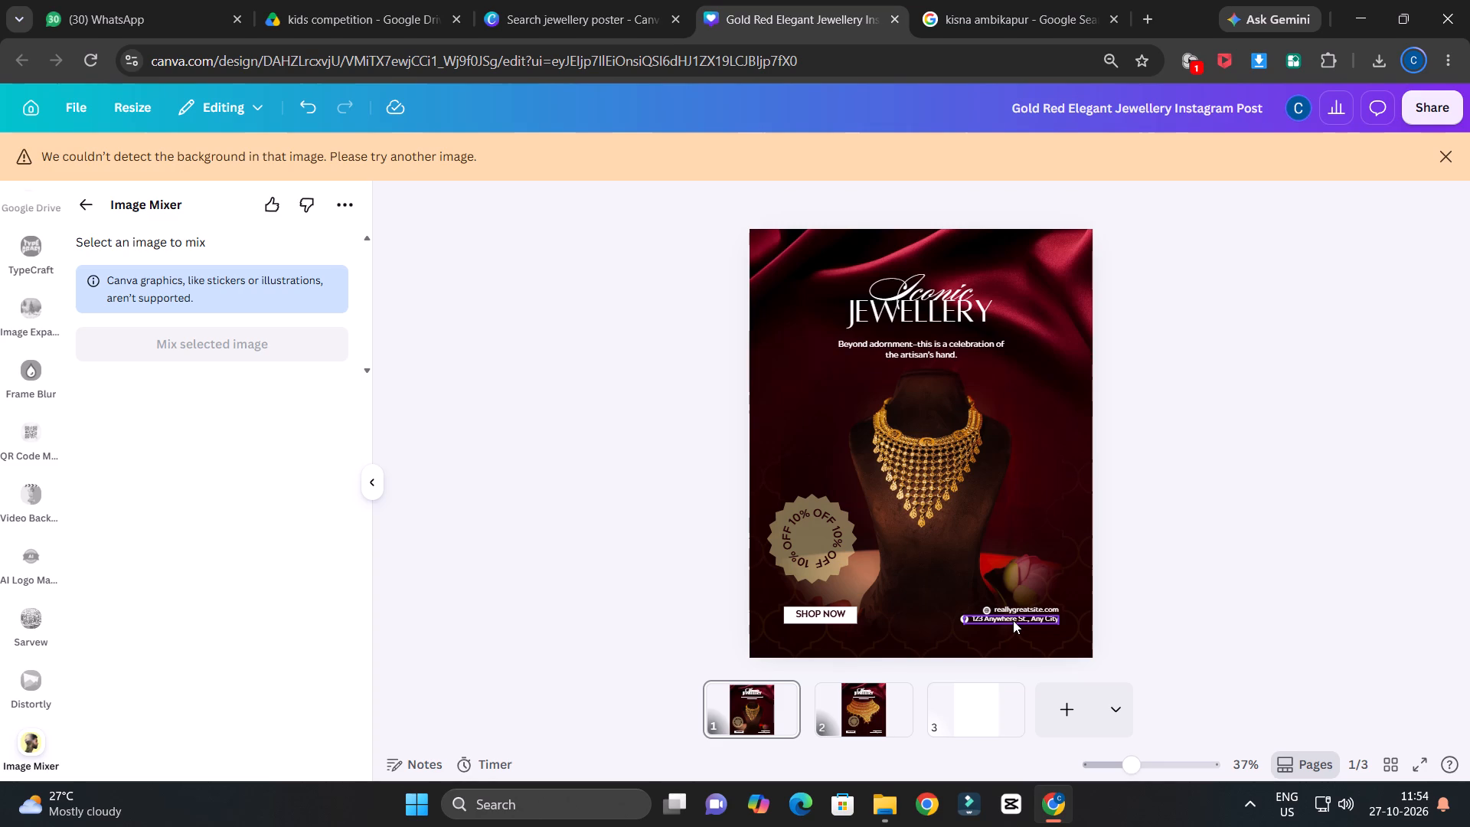
pyautogui.click(1013, 620)
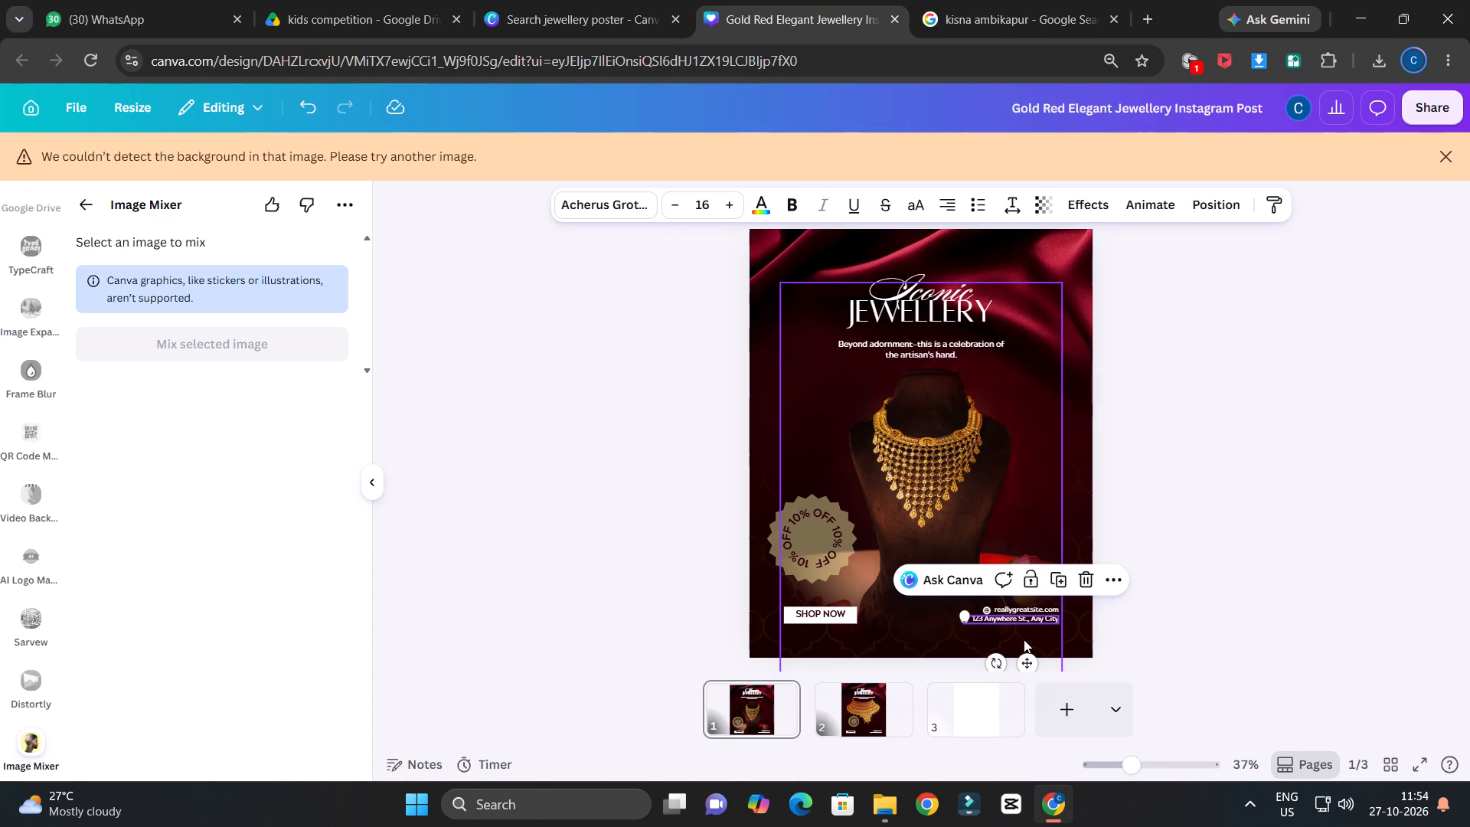
pyautogui.doubleClick(1034, 619)
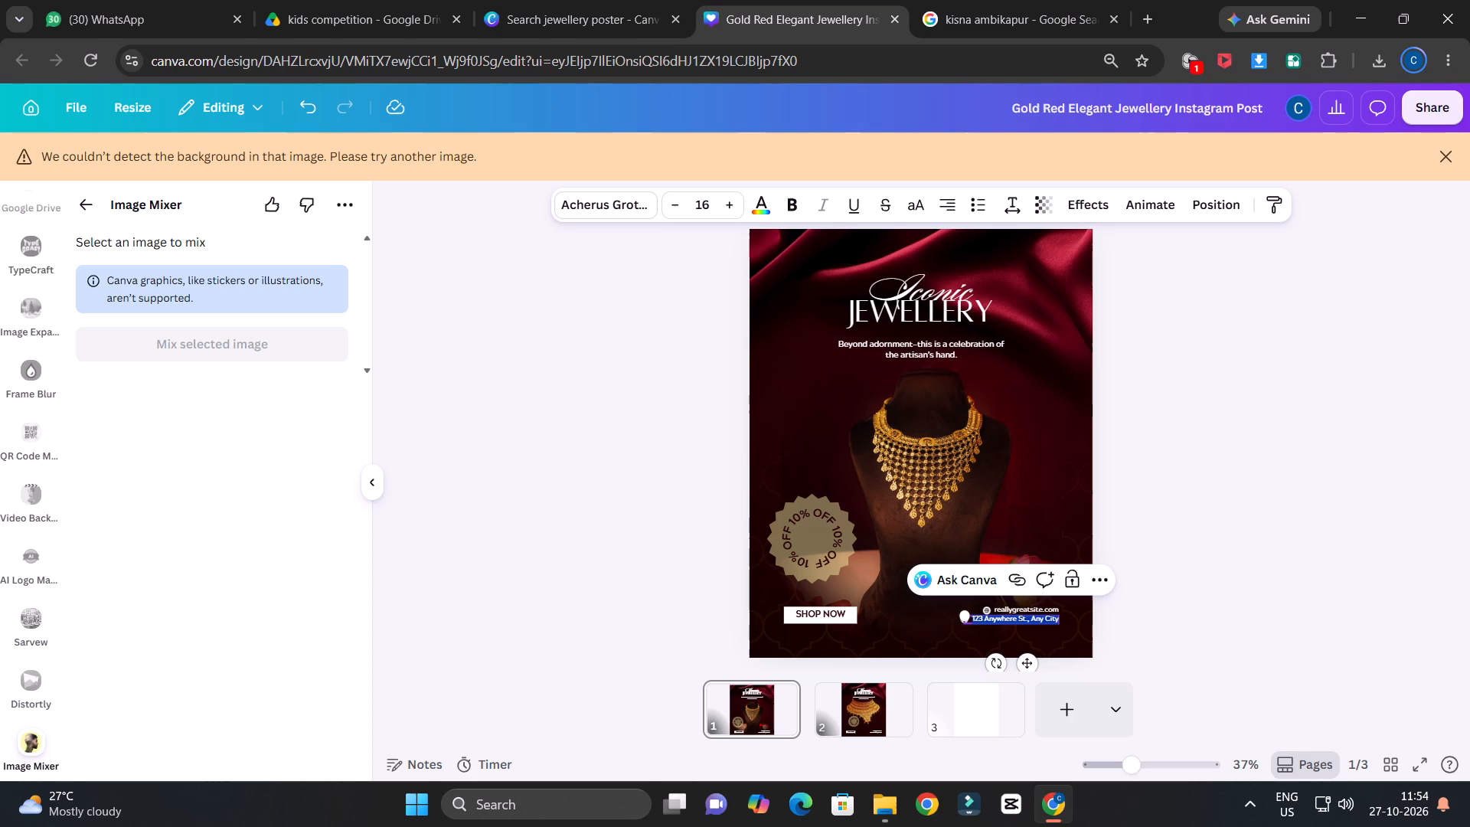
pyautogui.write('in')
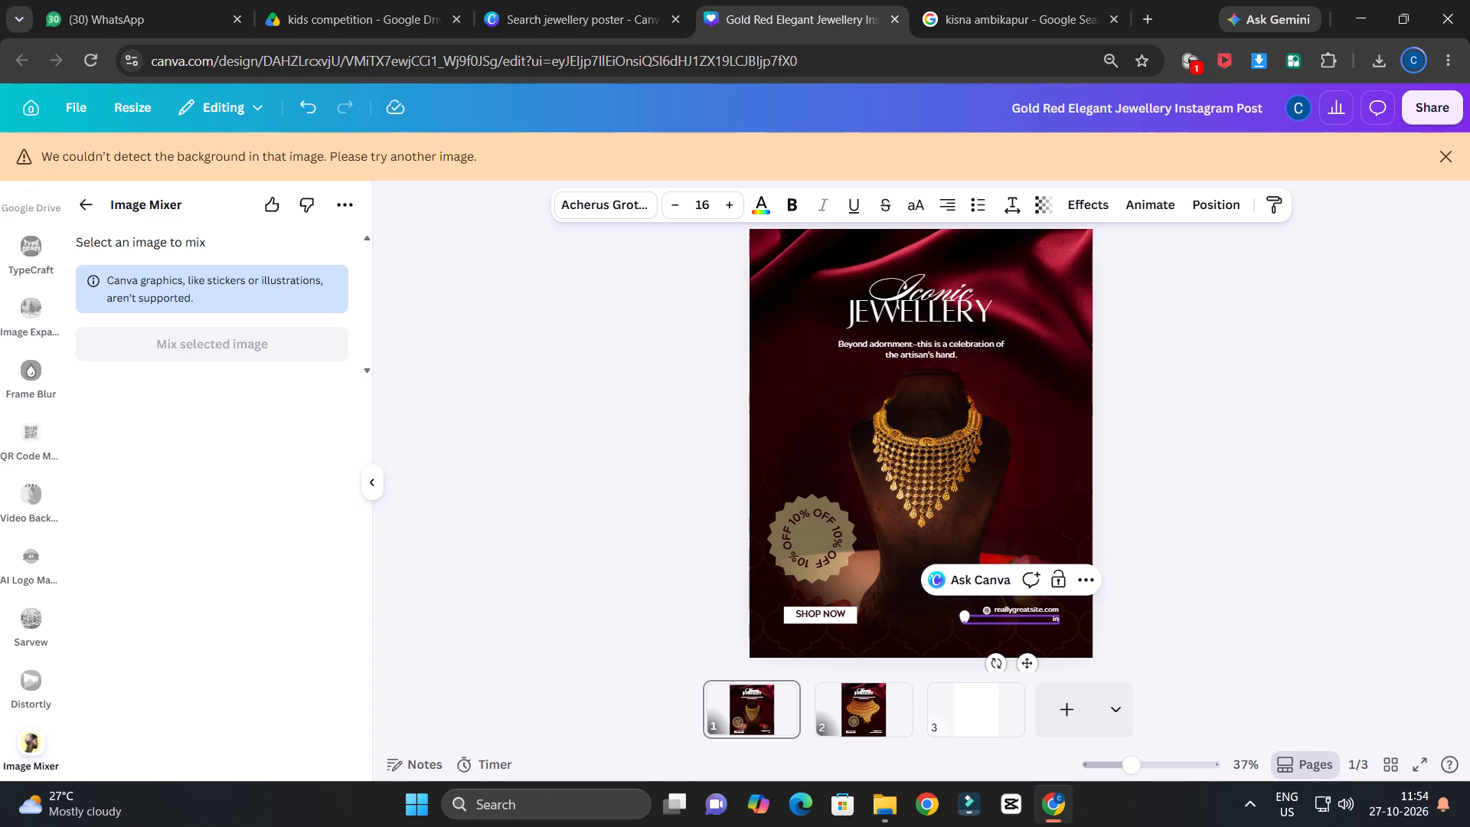
# Replace the placeholder address beneath the website line with the Kisna Ambikapur store's full address.
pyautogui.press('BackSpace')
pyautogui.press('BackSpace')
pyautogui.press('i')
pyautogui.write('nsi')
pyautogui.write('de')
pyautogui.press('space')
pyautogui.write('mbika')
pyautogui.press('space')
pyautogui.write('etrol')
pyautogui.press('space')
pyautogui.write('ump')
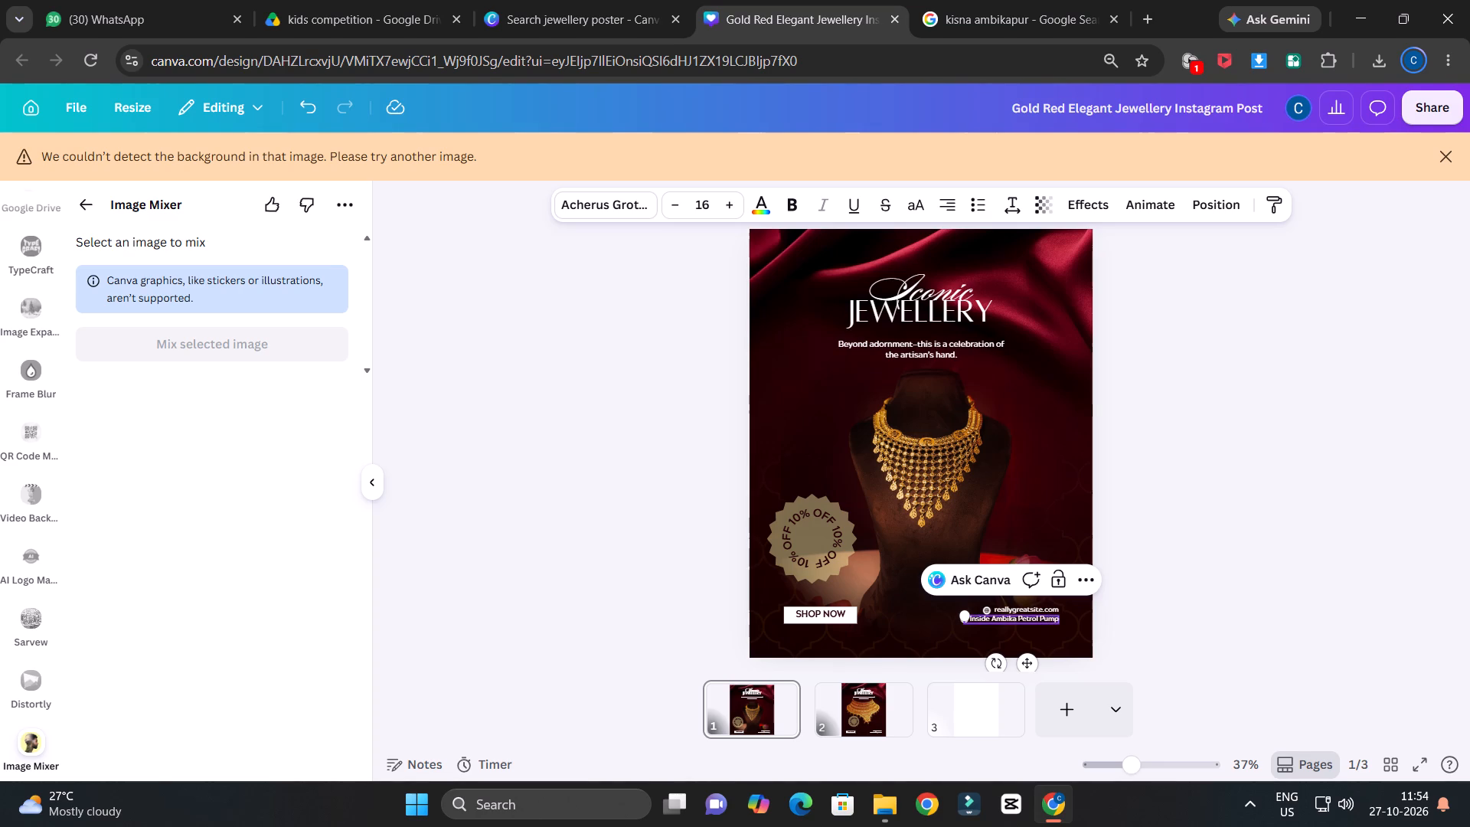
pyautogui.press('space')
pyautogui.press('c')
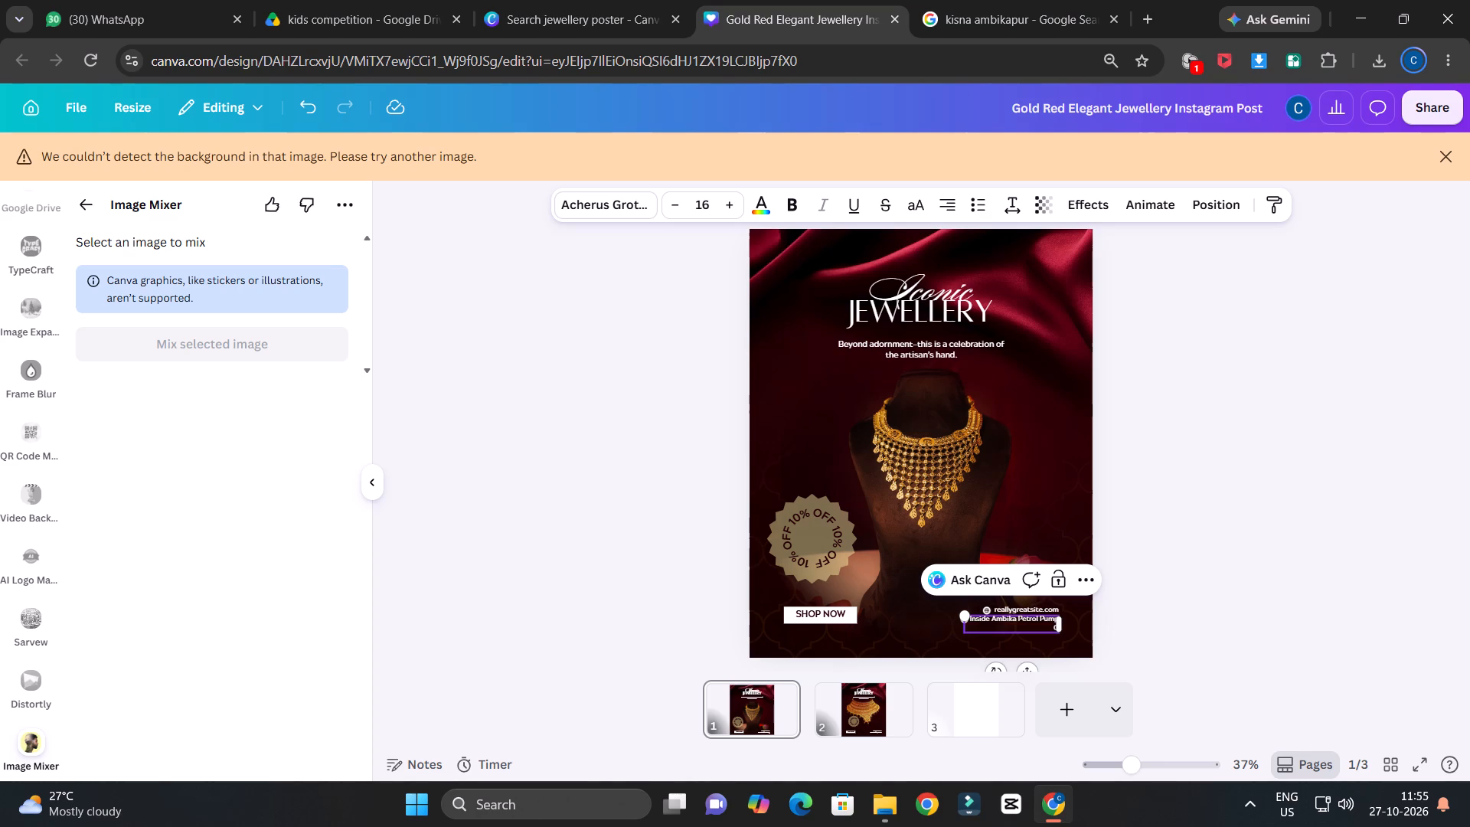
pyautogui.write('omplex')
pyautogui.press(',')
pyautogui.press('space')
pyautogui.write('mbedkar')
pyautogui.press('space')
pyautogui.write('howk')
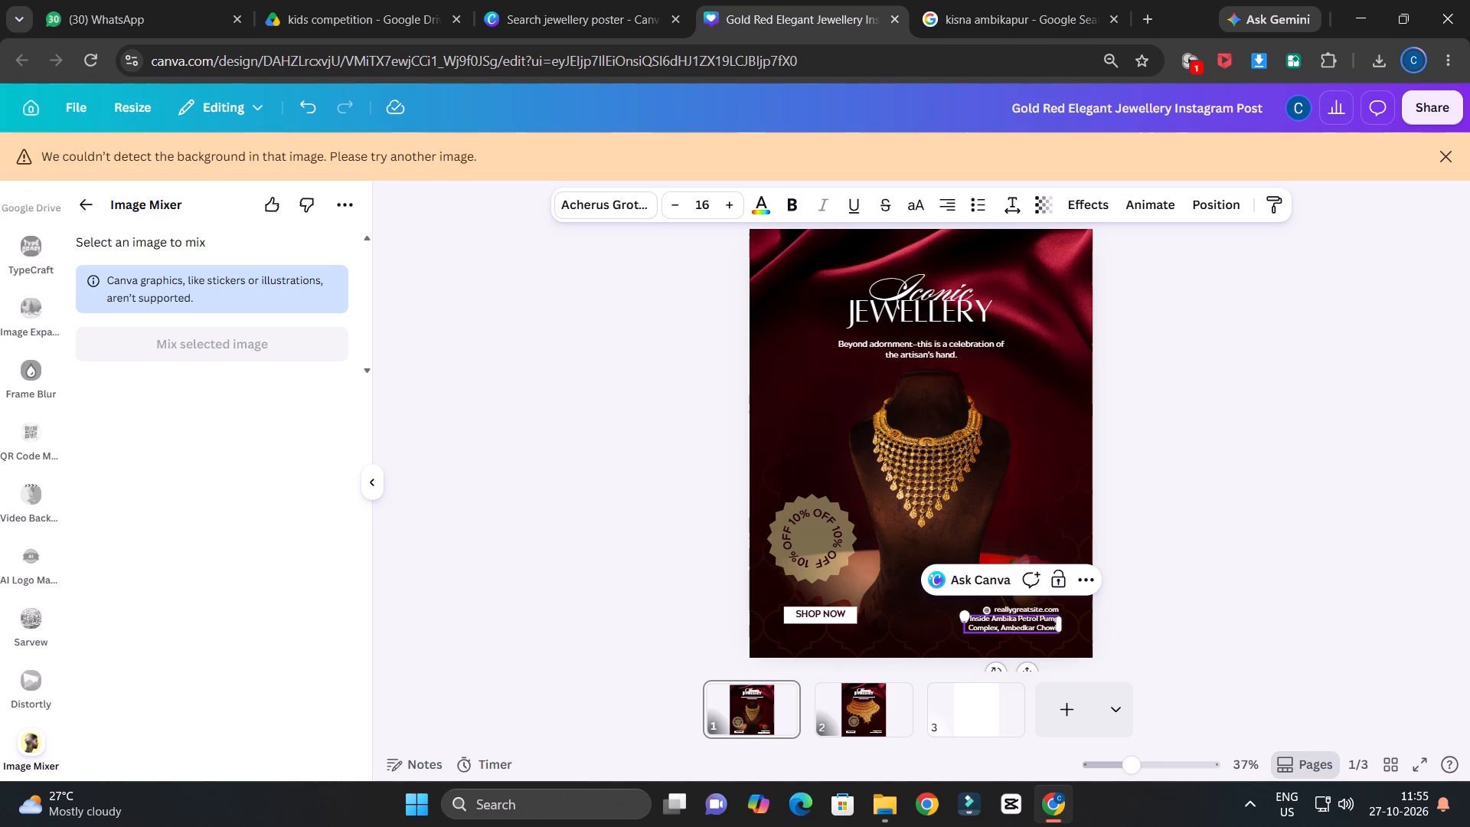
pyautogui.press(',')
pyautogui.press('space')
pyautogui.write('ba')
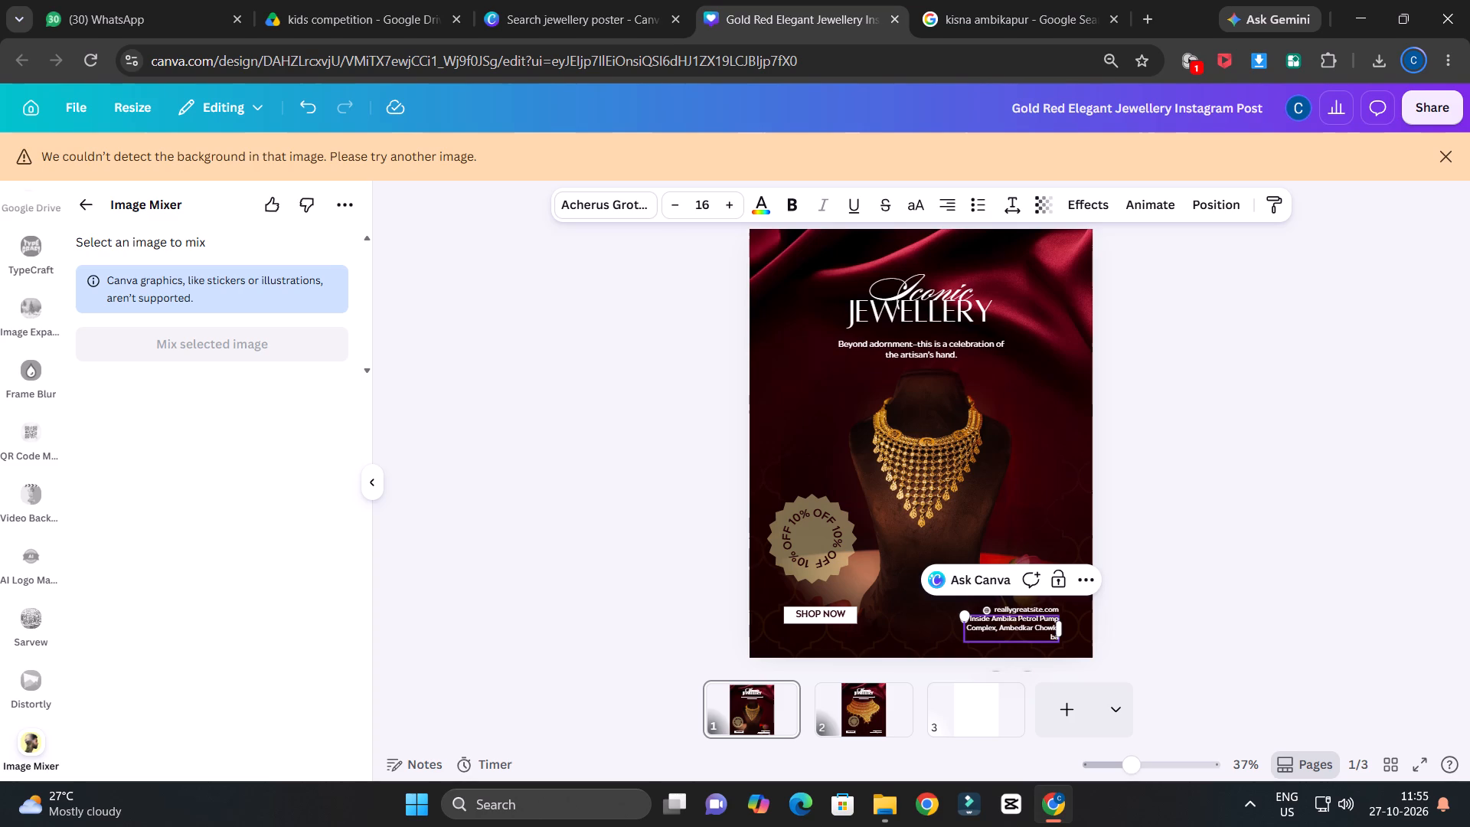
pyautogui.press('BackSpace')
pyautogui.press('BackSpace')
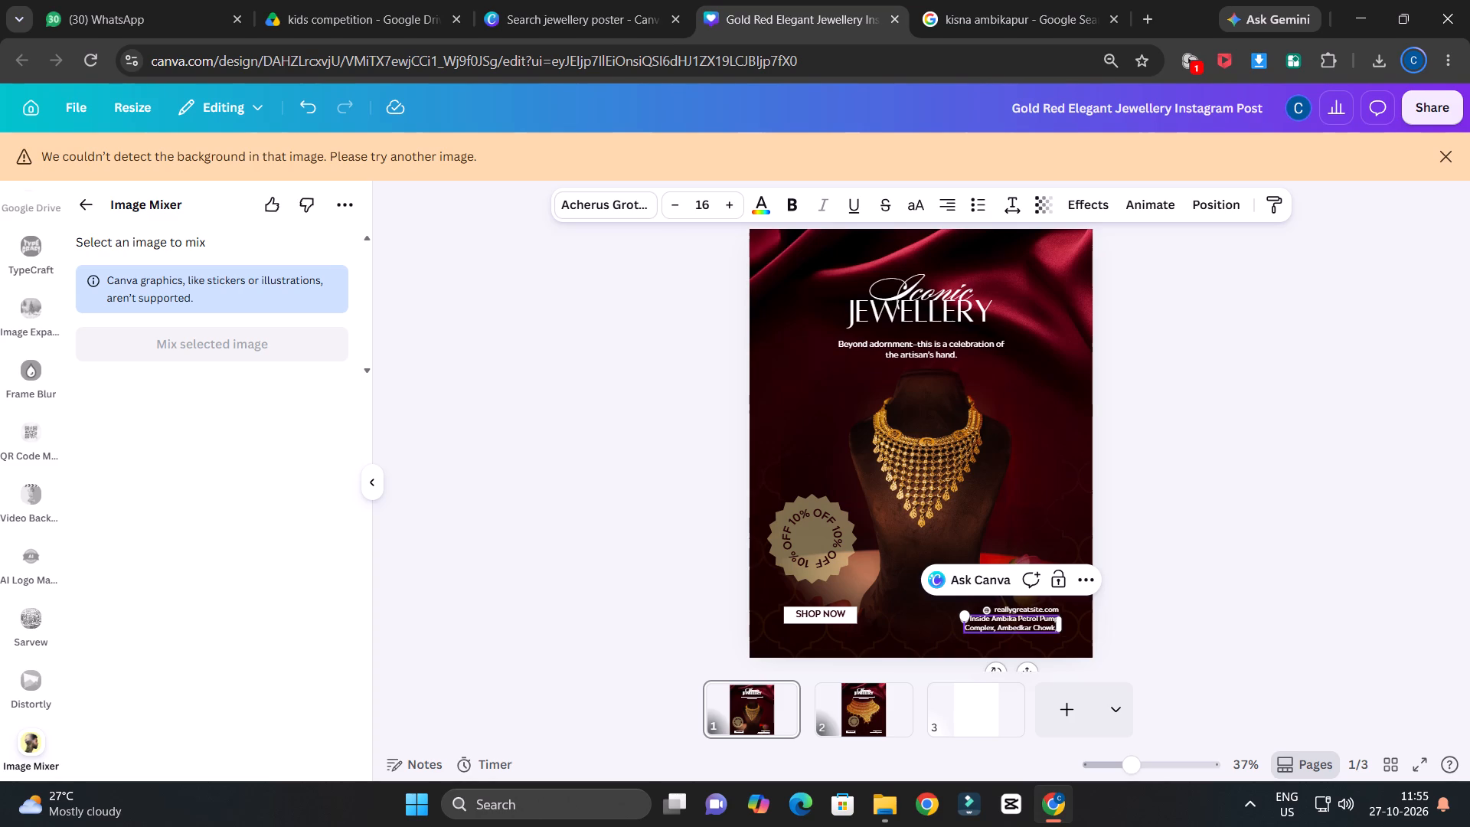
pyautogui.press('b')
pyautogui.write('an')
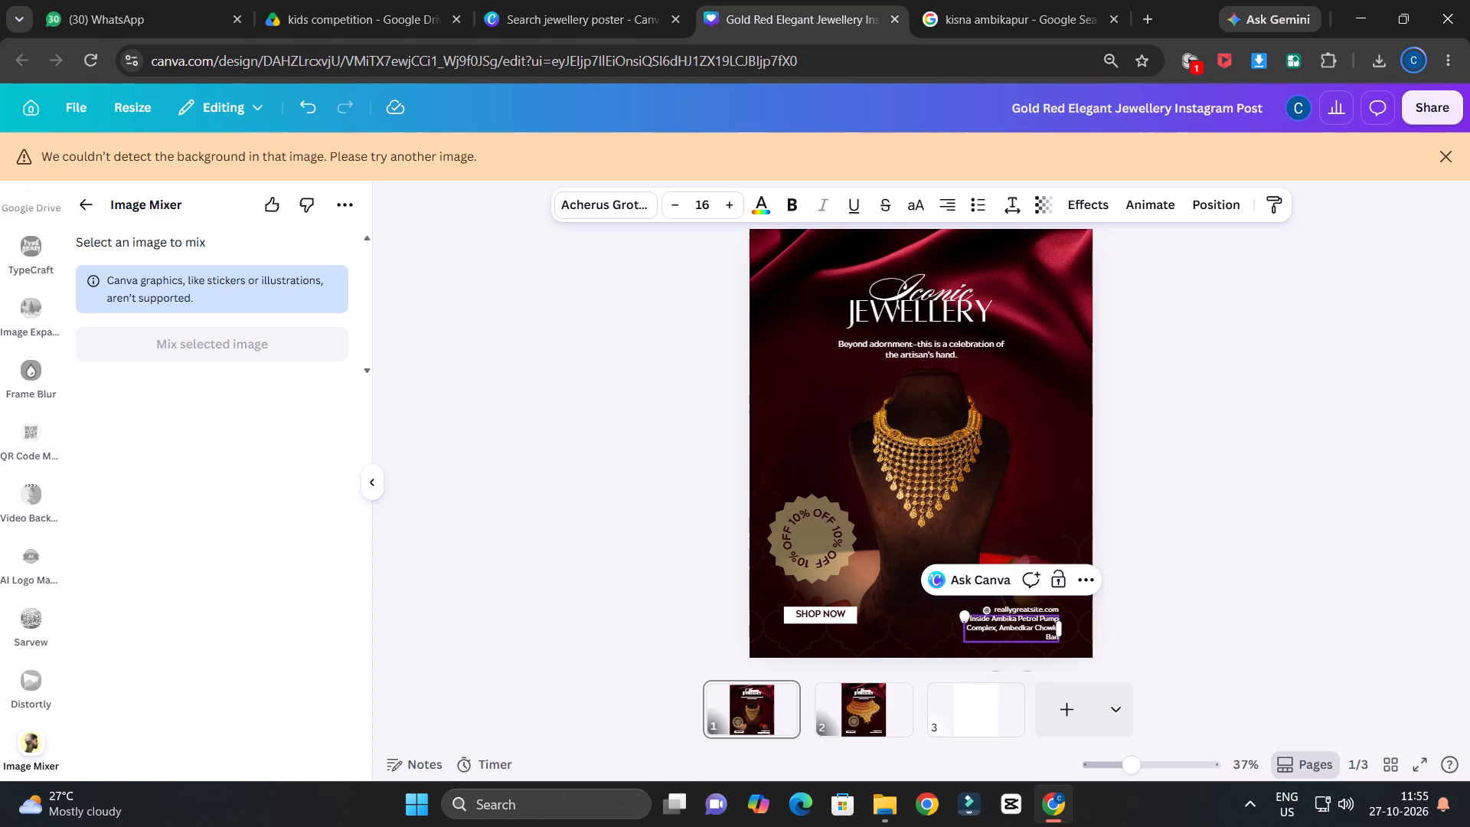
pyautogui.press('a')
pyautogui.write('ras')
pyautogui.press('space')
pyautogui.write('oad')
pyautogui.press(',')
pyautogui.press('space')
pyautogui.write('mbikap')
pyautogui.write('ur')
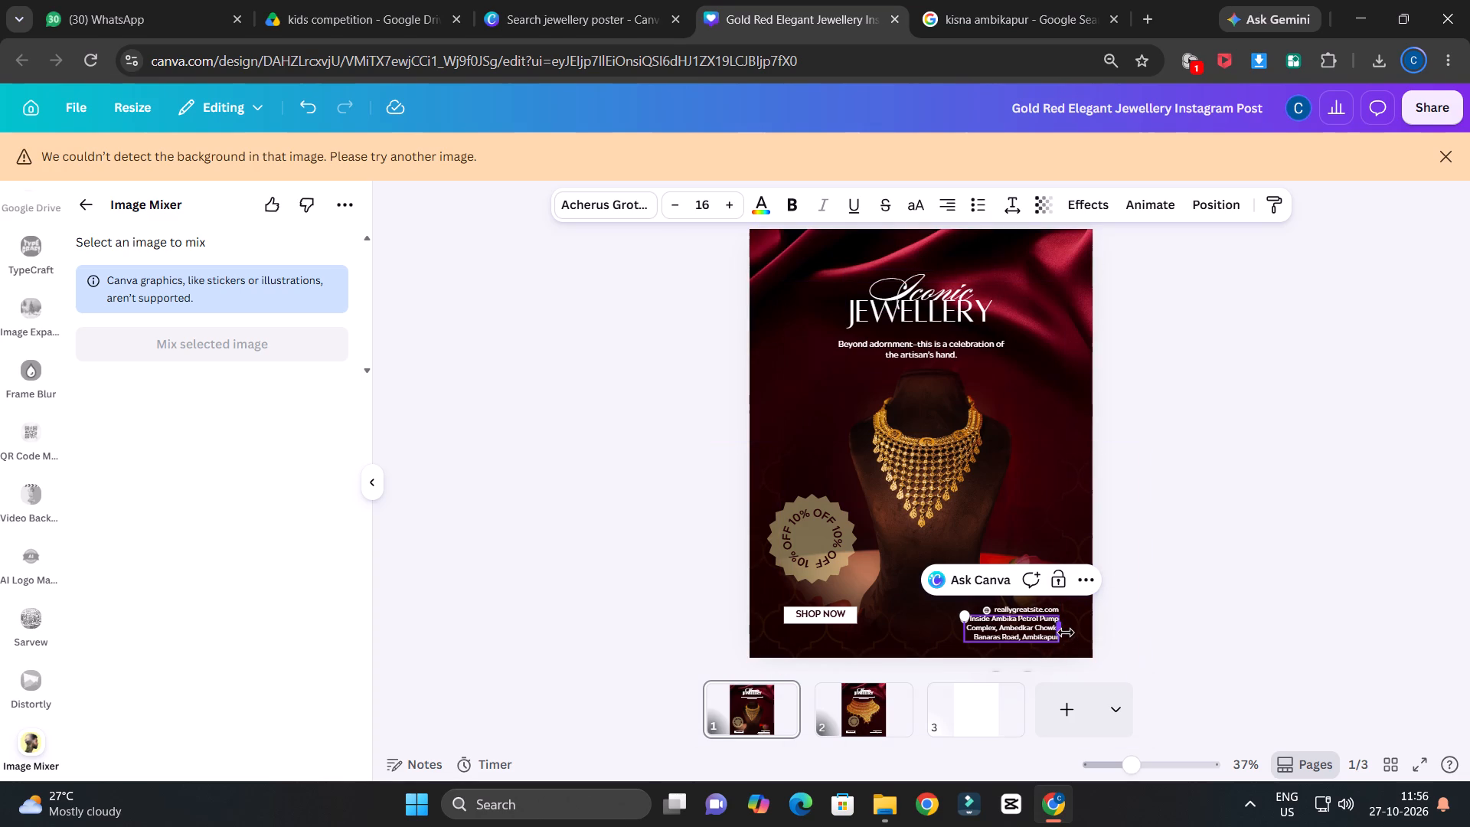
# Widen the store address text box so the address wraps onto two lines, and shift it inside the page's right edge.
pyautogui.moveTo(1063, 633); pyautogui.dragTo(1132, 622)
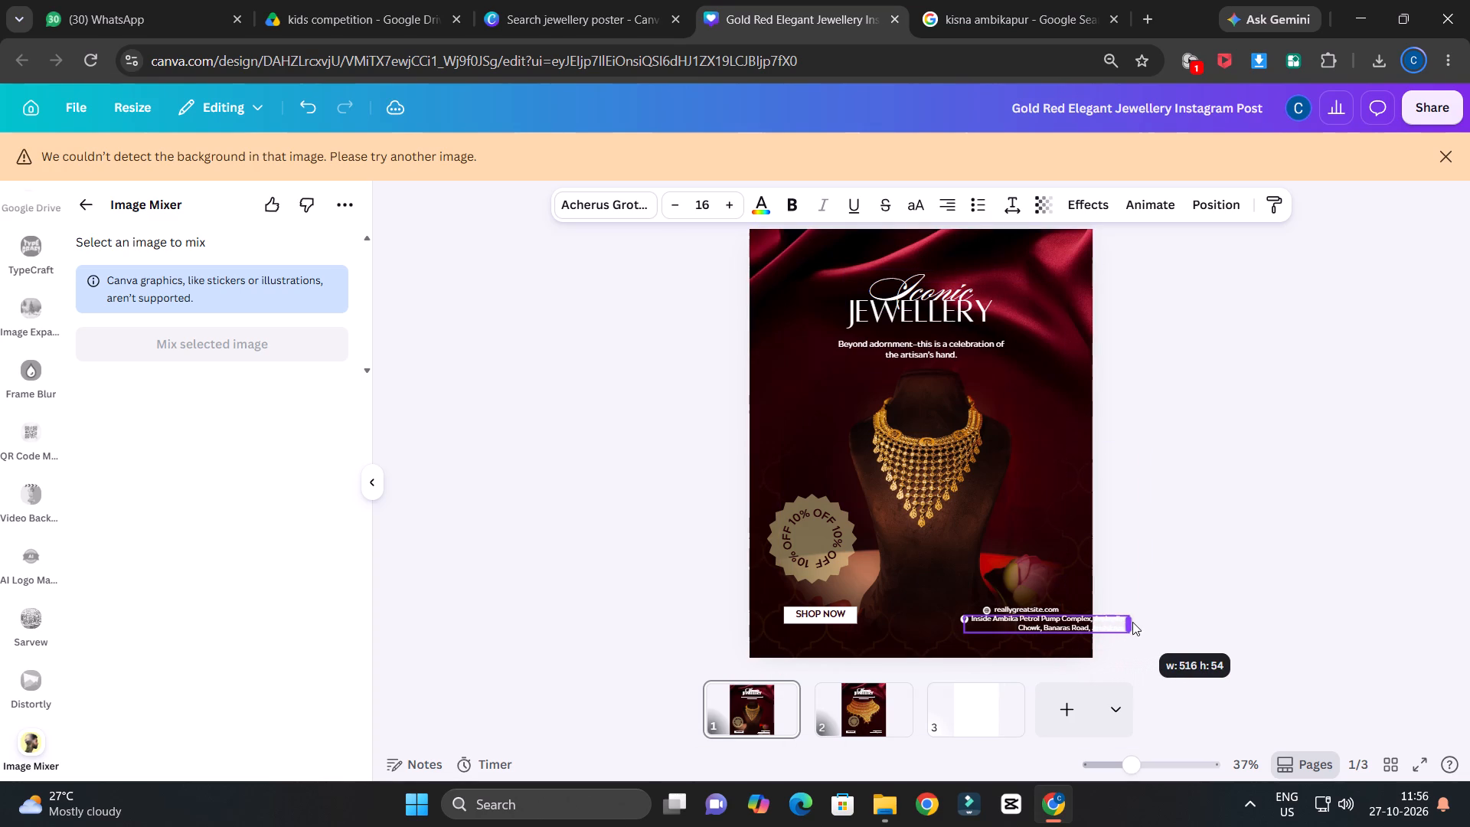
pyautogui.moveTo(1132, 622); pyautogui.dragTo(1115, 624)
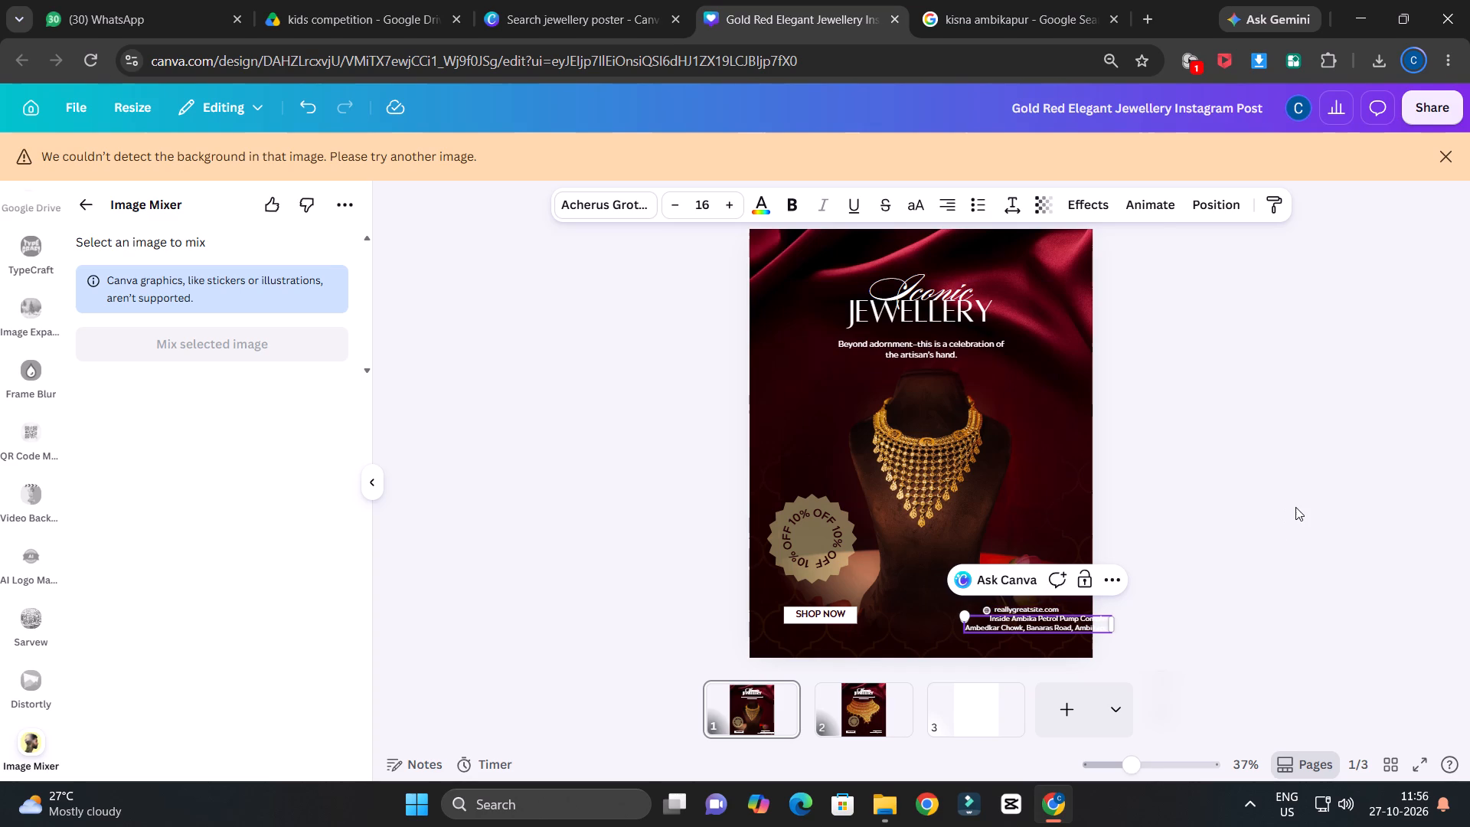
pyautogui.keyDown('ctrl'); pyautogui.scroll(4, 1296, 507); pyautogui.keyUp('ctrl')
pyautogui.scroll(-5, 1331, 477)
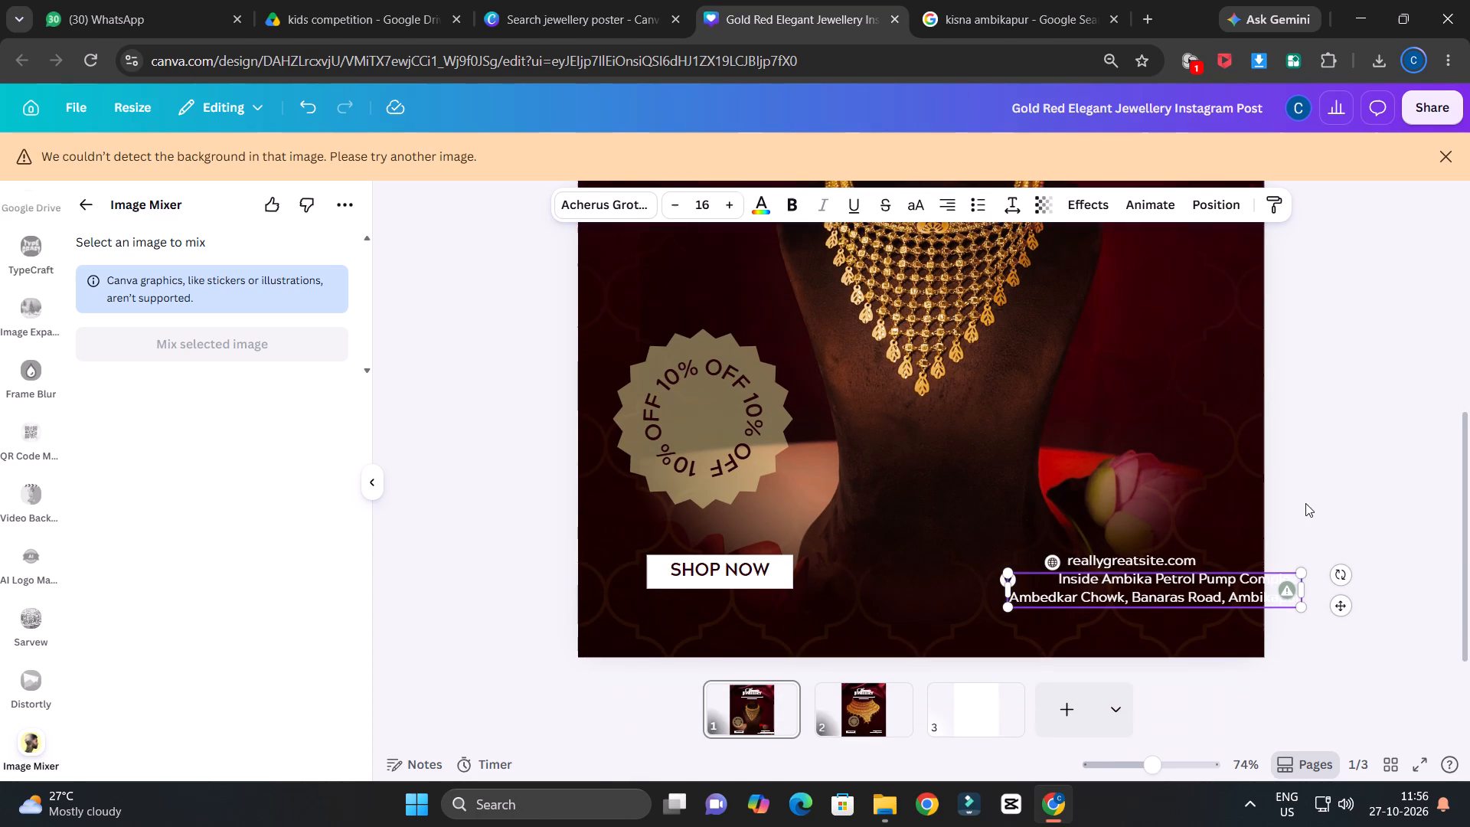
pyautogui.click(1358, 516)
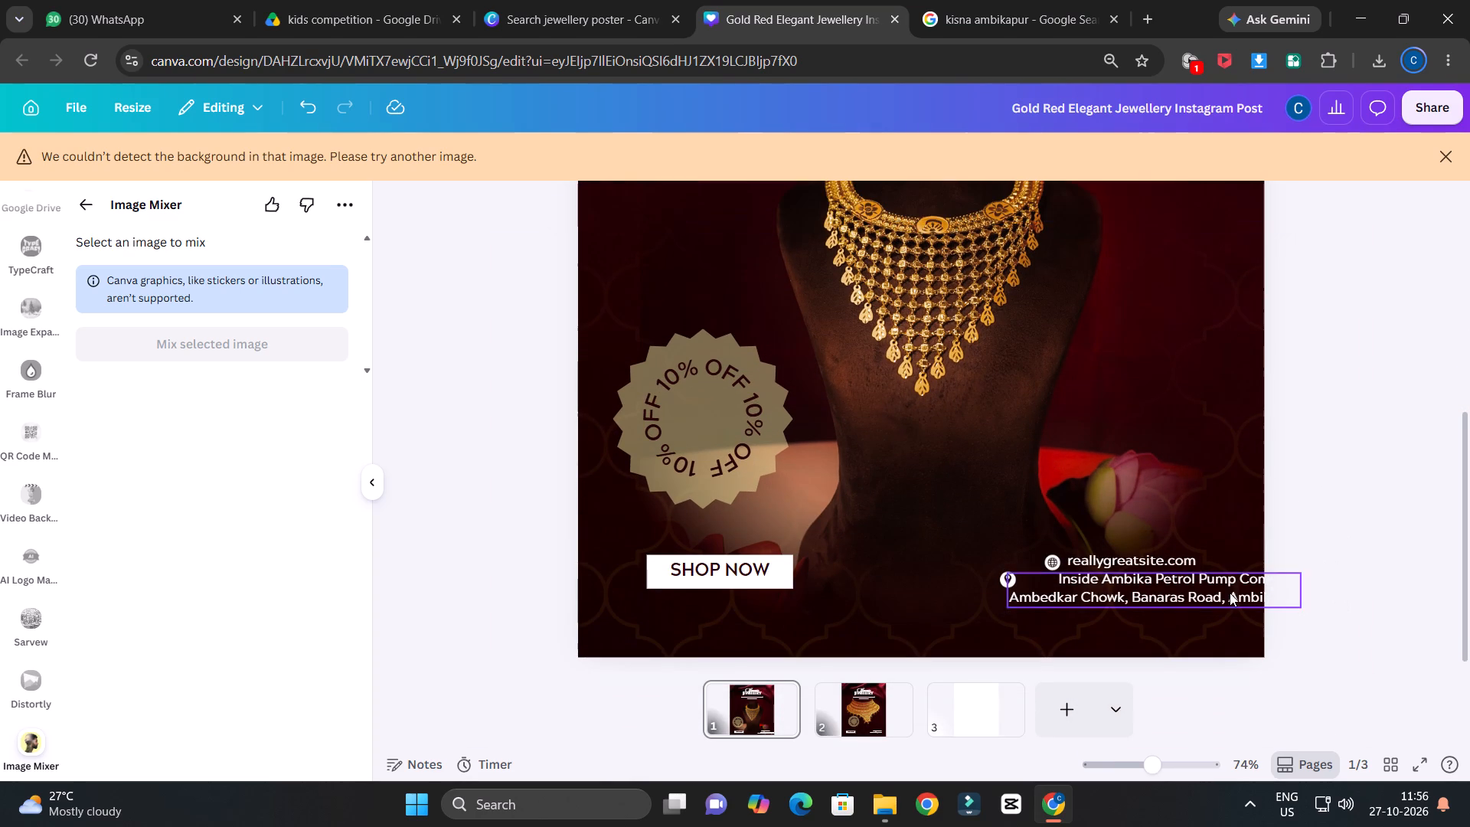
pyautogui.click(1230, 593)
pyautogui.moveTo(1226, 586); pyautogui.dragTo(1193, 586)
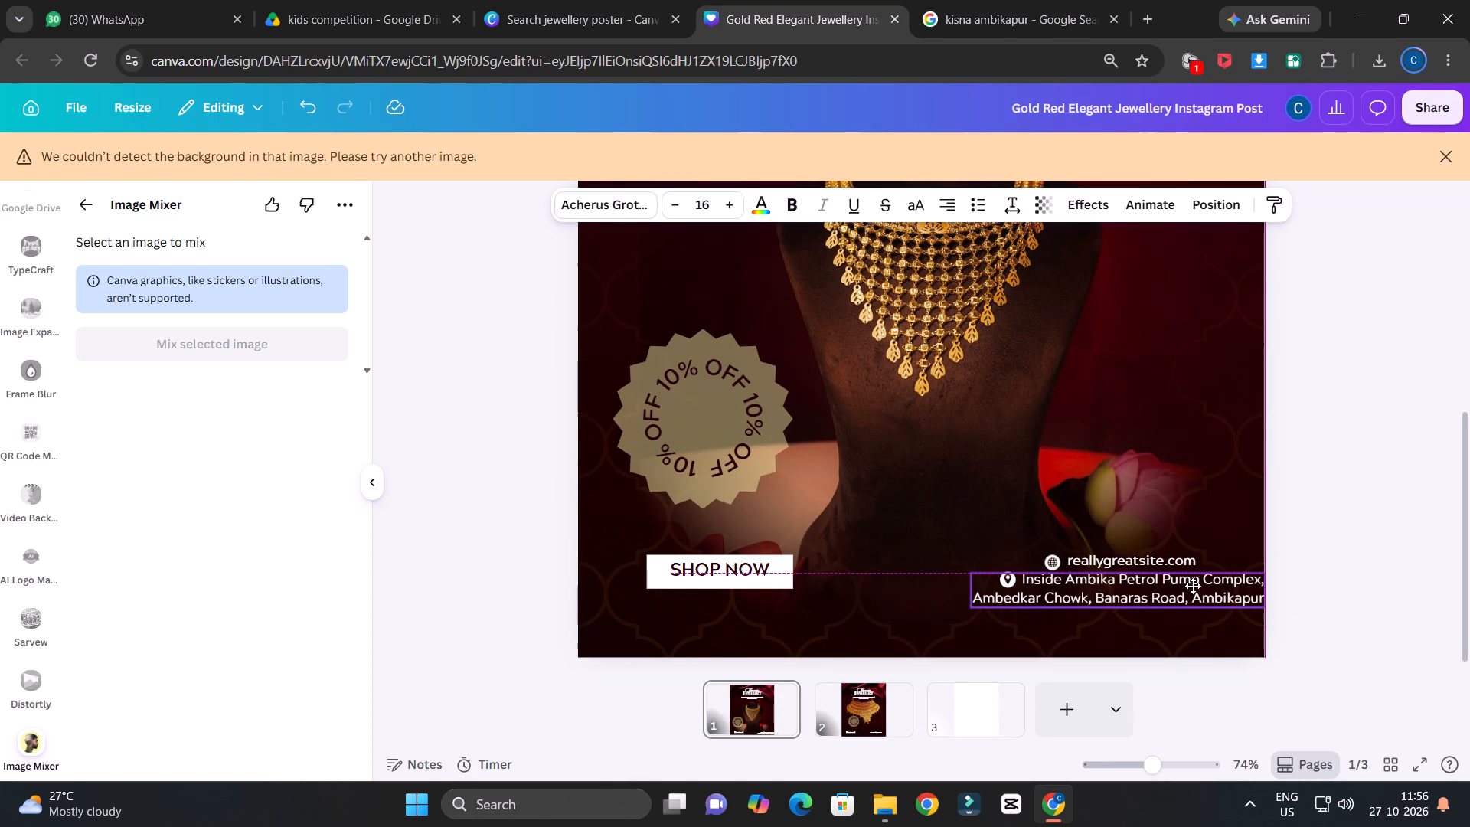
pyautogui.moveTo(1193, 586); pyautogui.dragTo(1185, 585)
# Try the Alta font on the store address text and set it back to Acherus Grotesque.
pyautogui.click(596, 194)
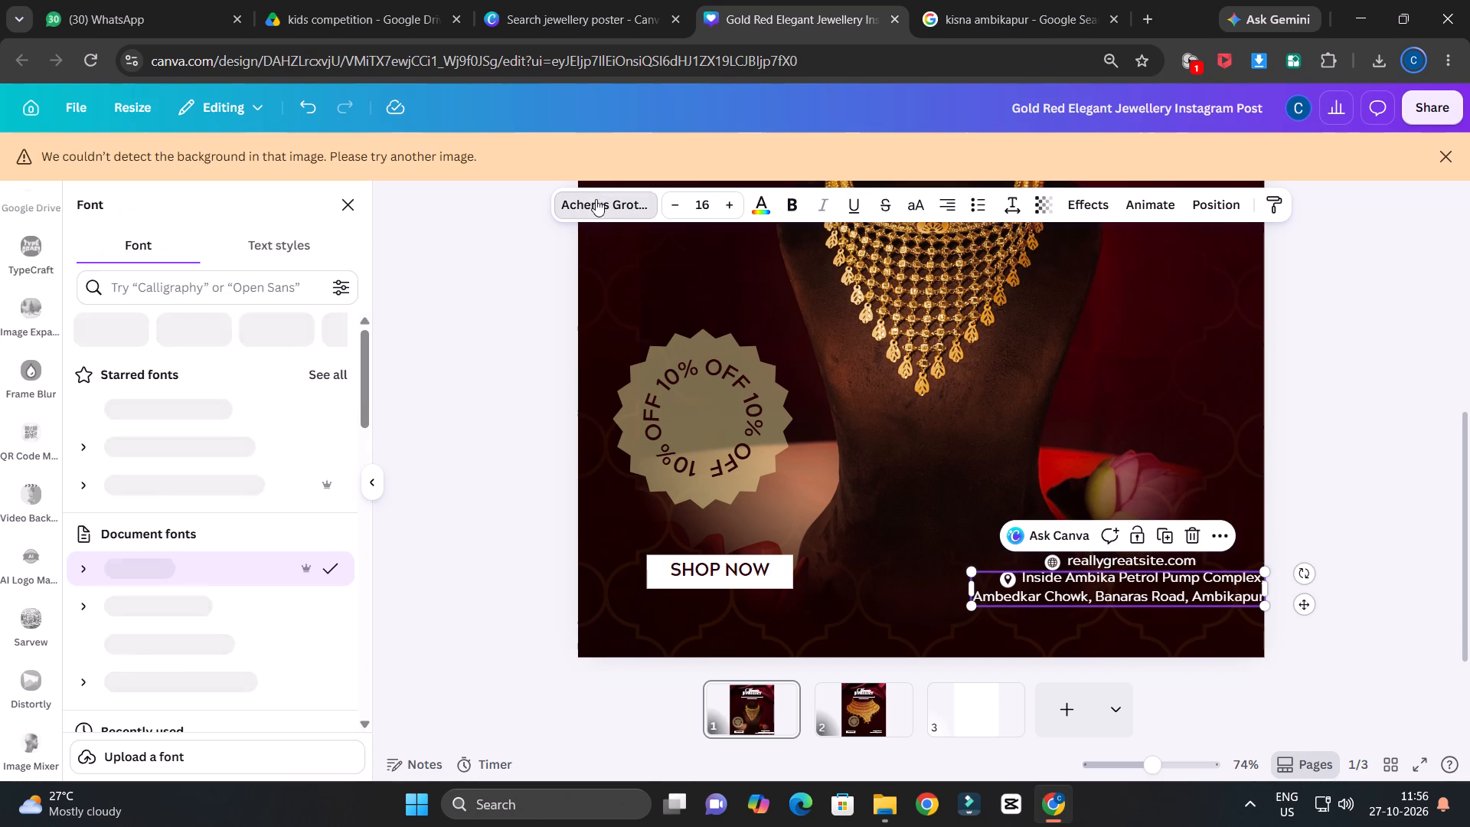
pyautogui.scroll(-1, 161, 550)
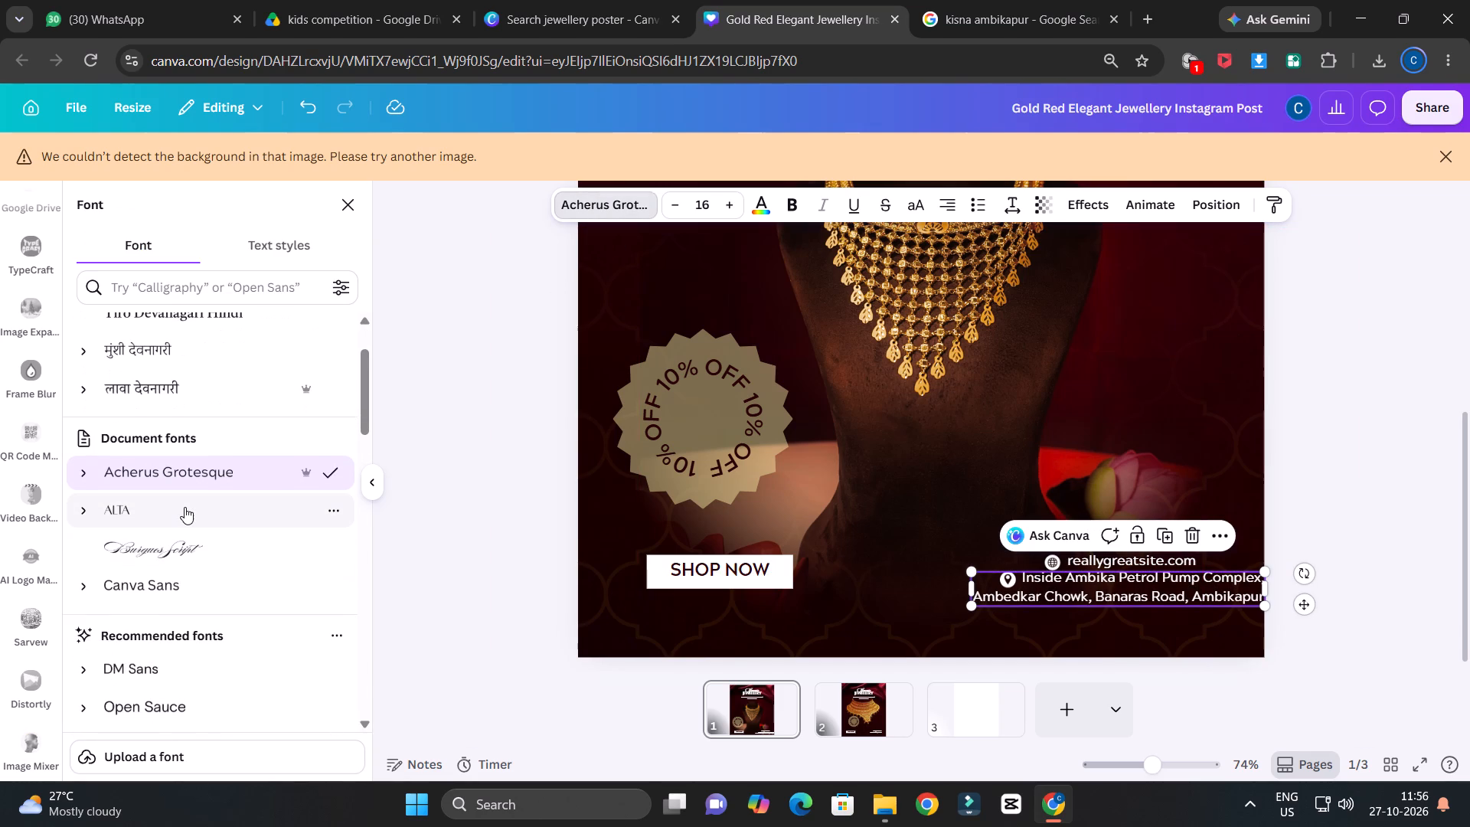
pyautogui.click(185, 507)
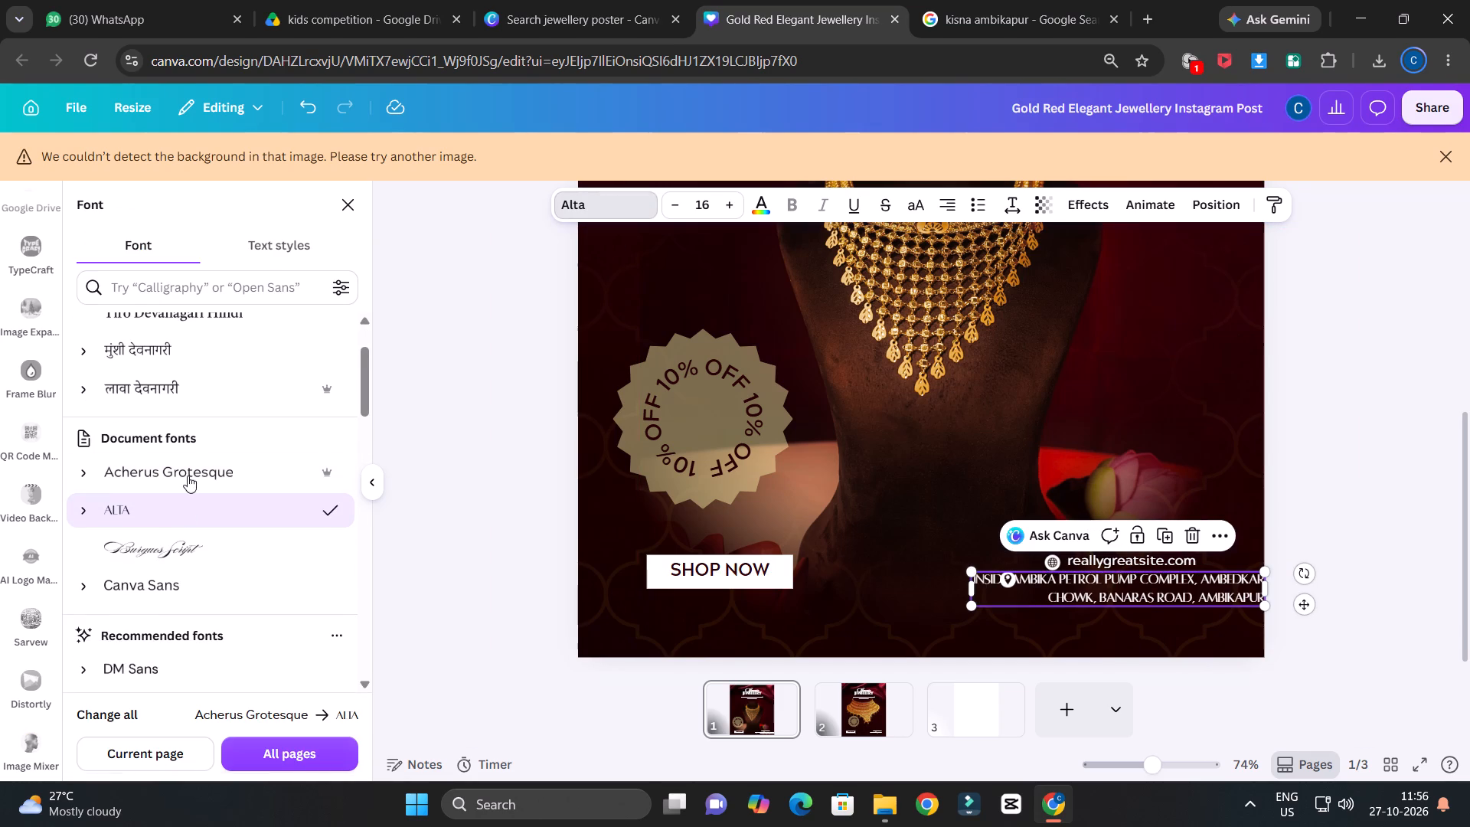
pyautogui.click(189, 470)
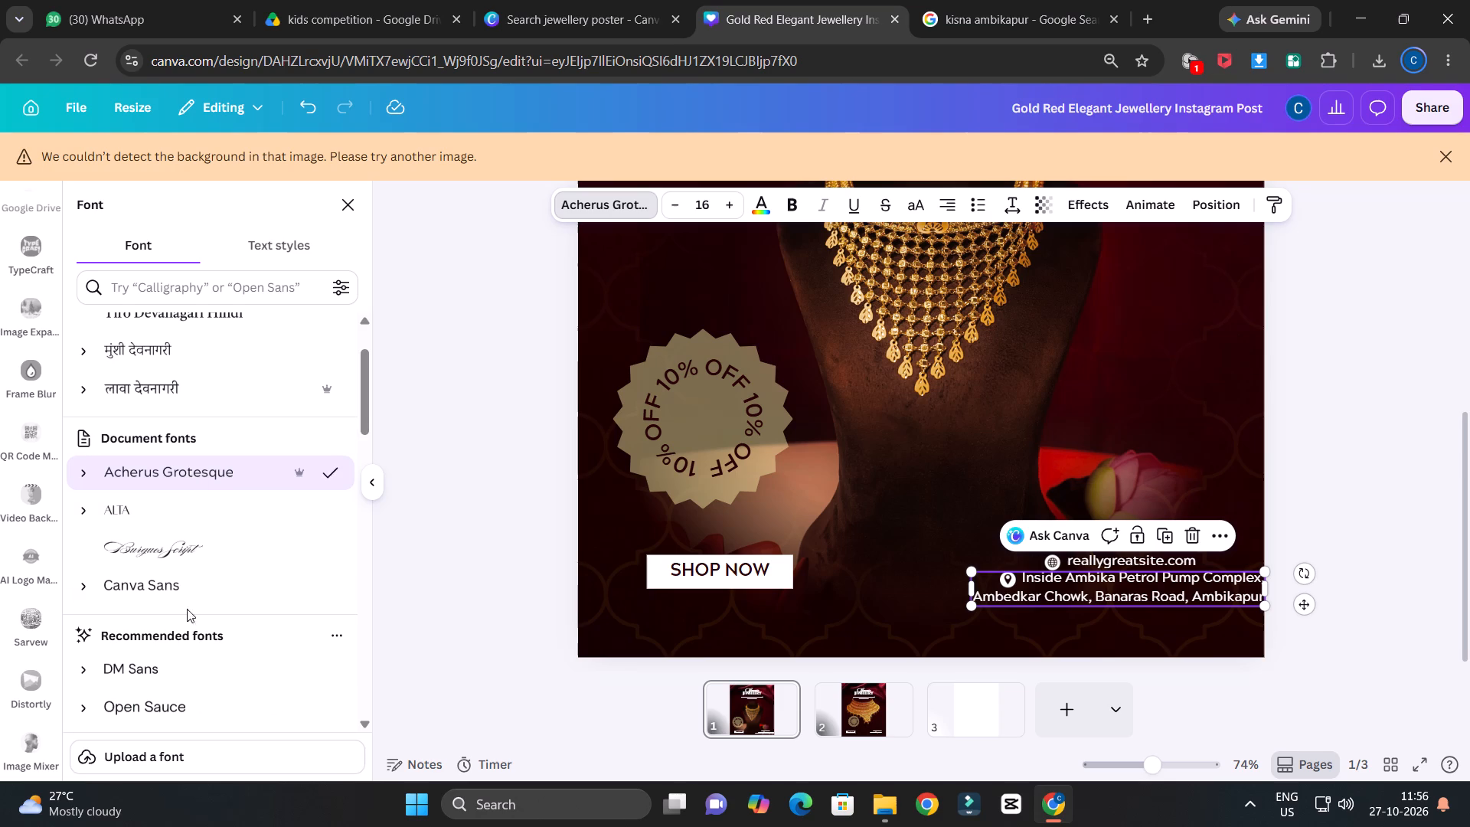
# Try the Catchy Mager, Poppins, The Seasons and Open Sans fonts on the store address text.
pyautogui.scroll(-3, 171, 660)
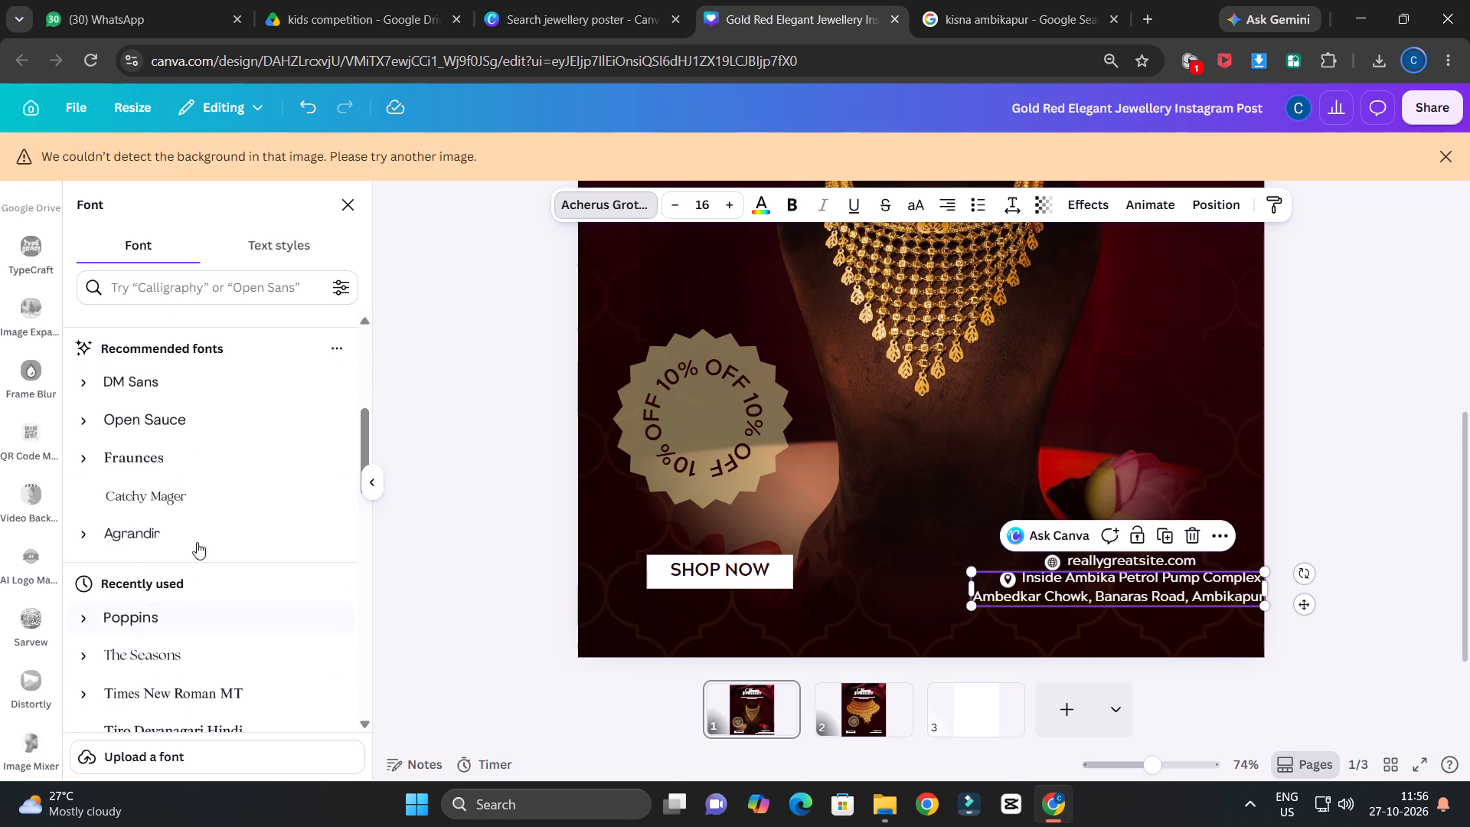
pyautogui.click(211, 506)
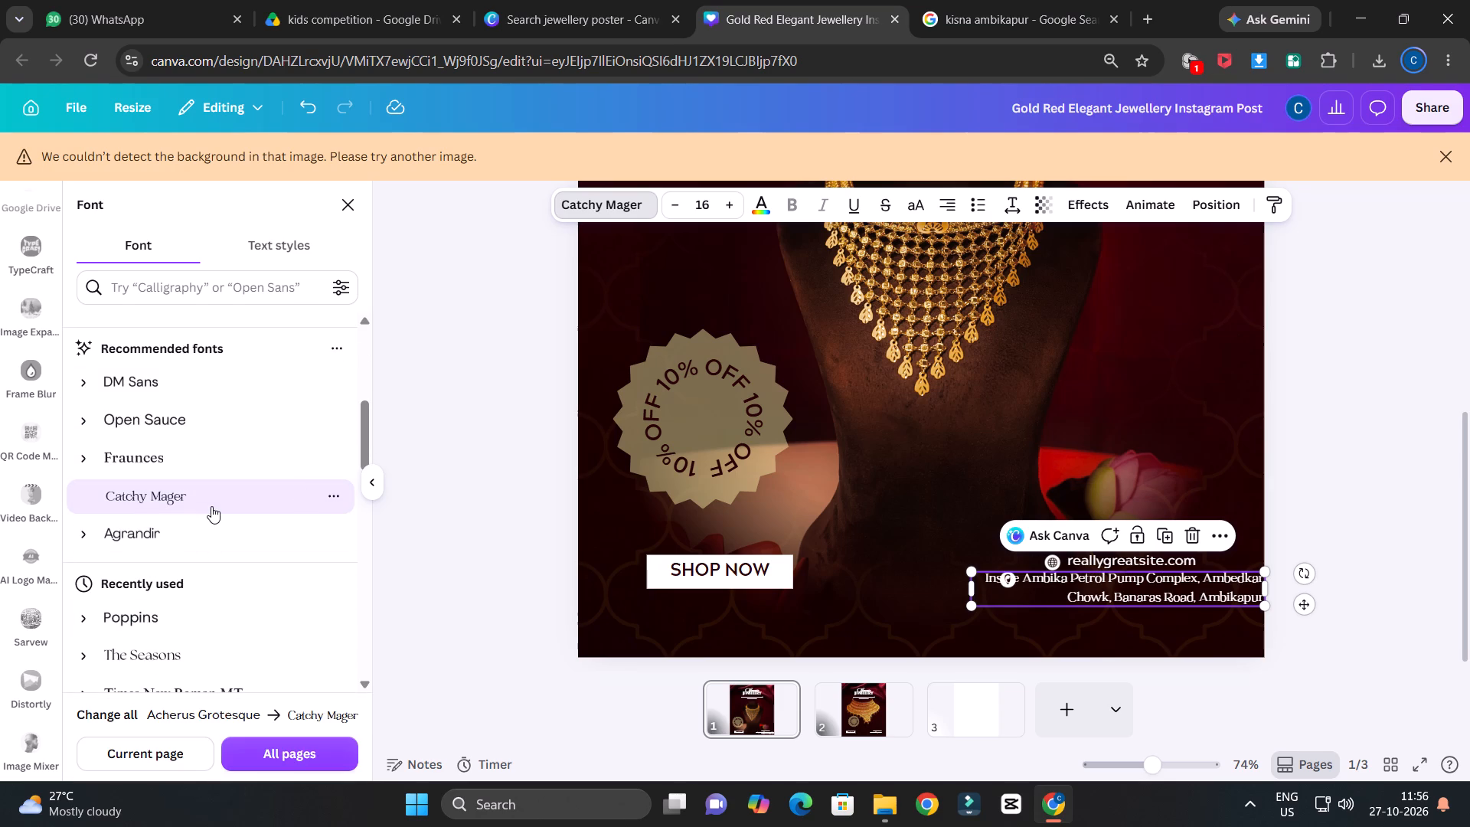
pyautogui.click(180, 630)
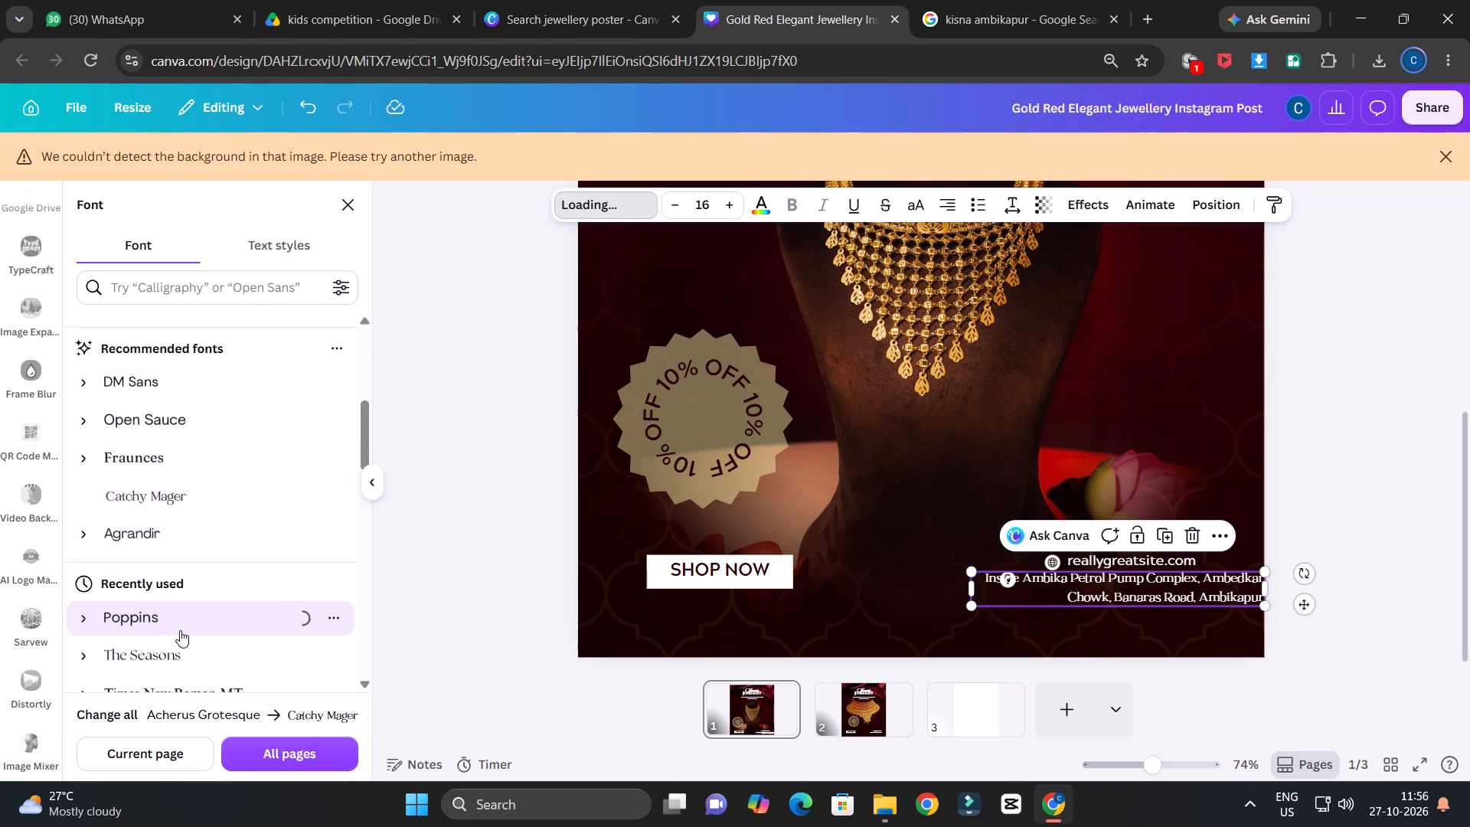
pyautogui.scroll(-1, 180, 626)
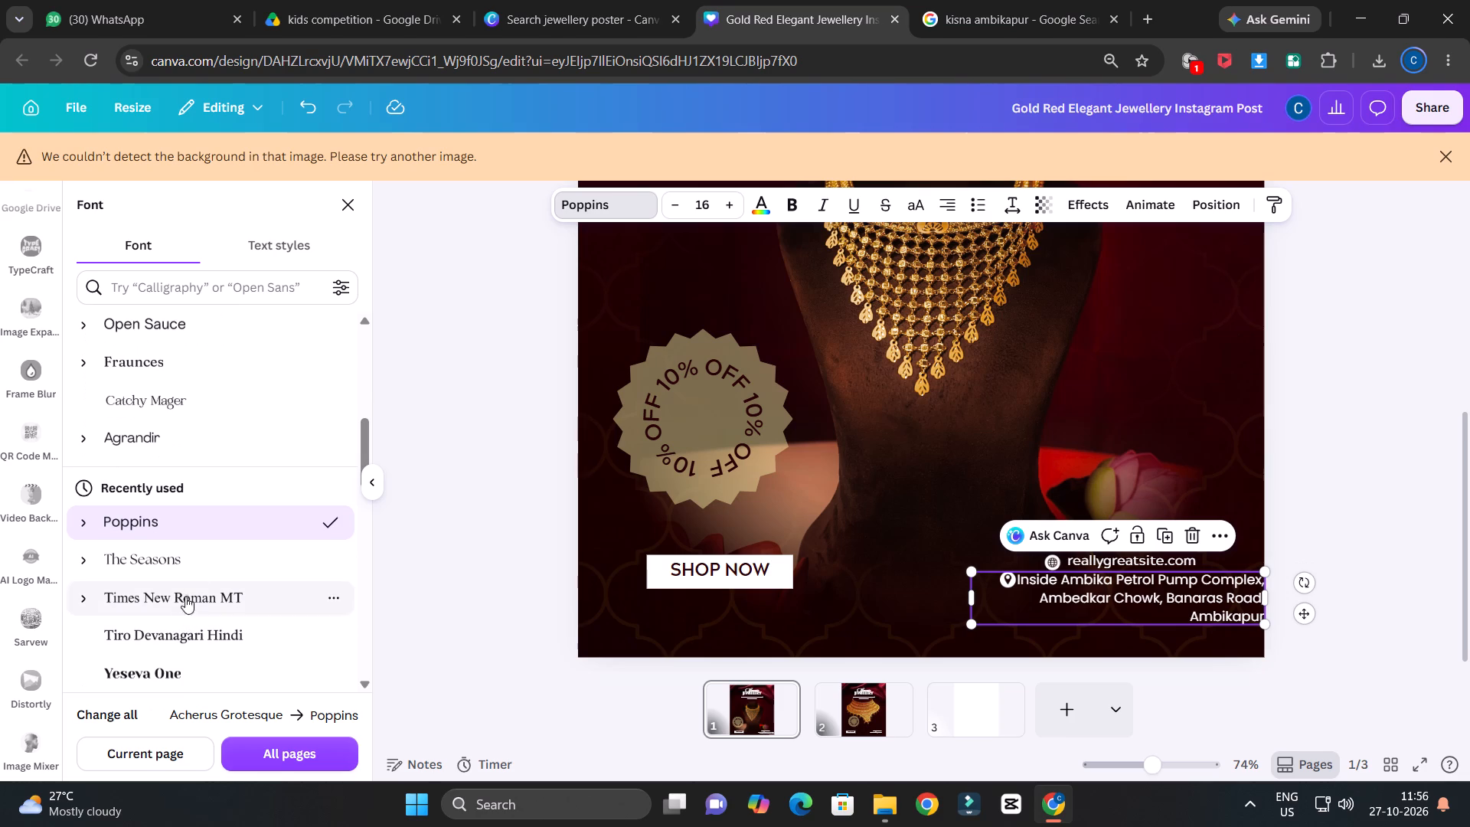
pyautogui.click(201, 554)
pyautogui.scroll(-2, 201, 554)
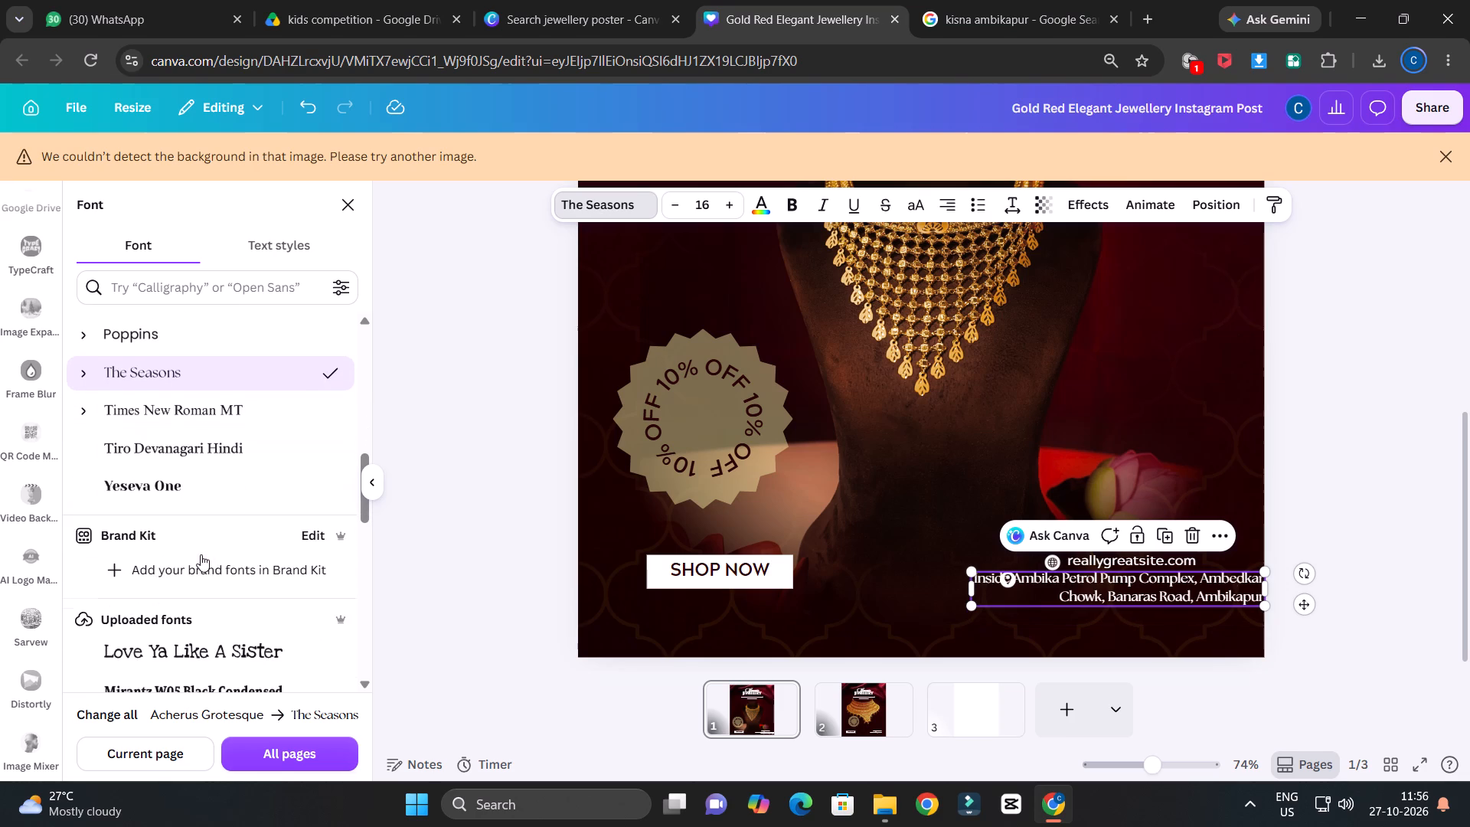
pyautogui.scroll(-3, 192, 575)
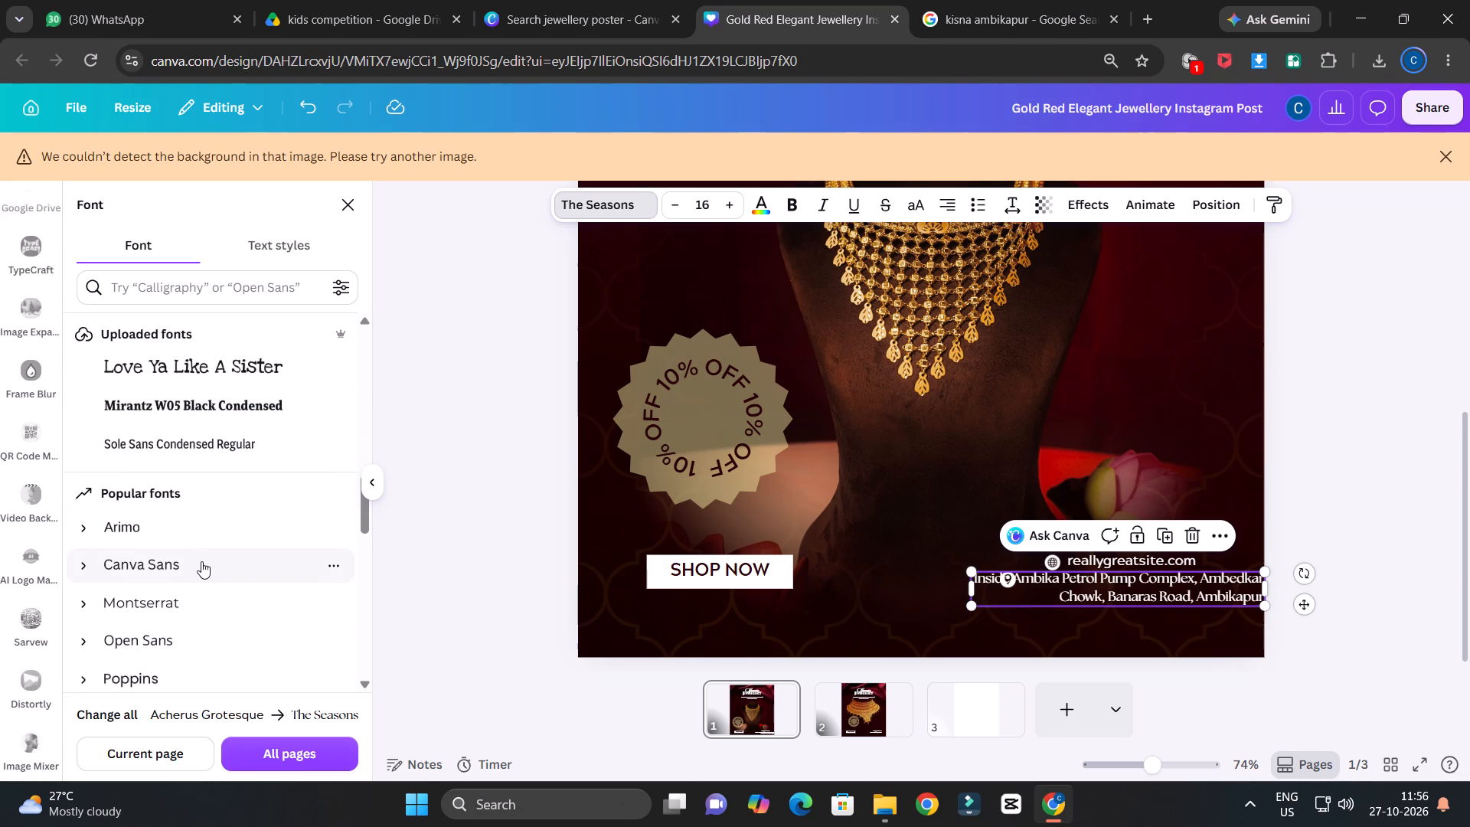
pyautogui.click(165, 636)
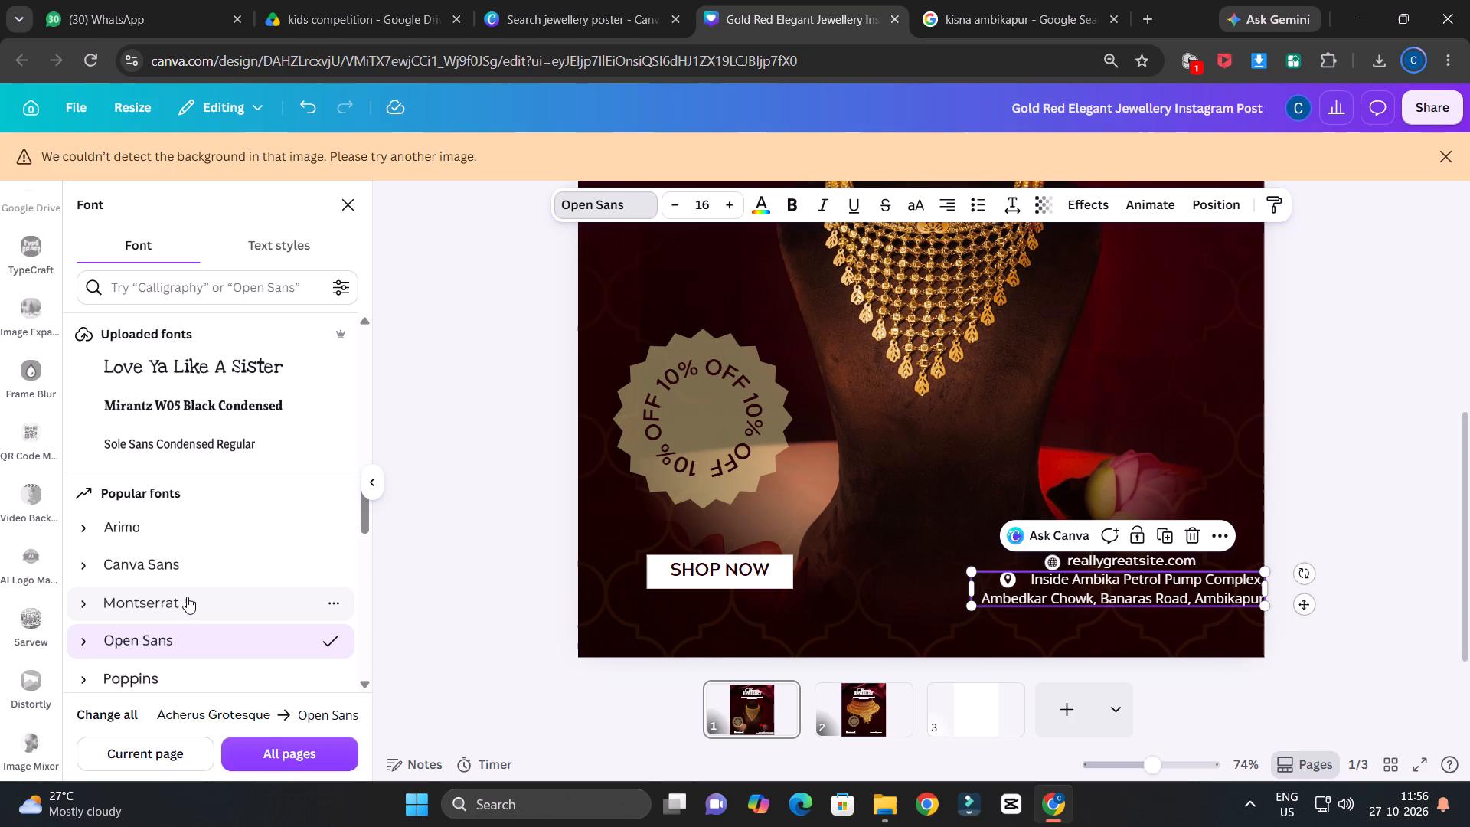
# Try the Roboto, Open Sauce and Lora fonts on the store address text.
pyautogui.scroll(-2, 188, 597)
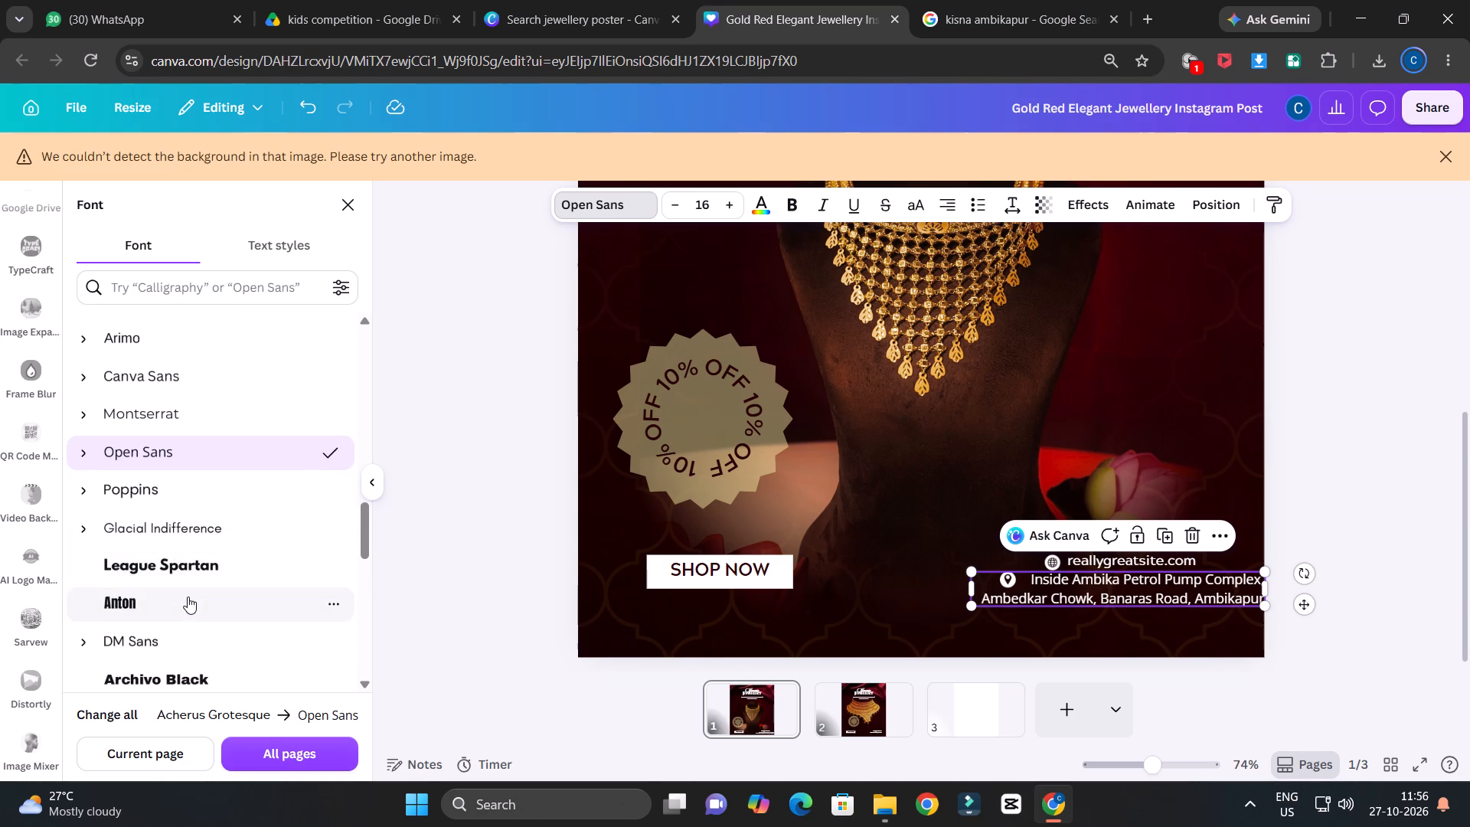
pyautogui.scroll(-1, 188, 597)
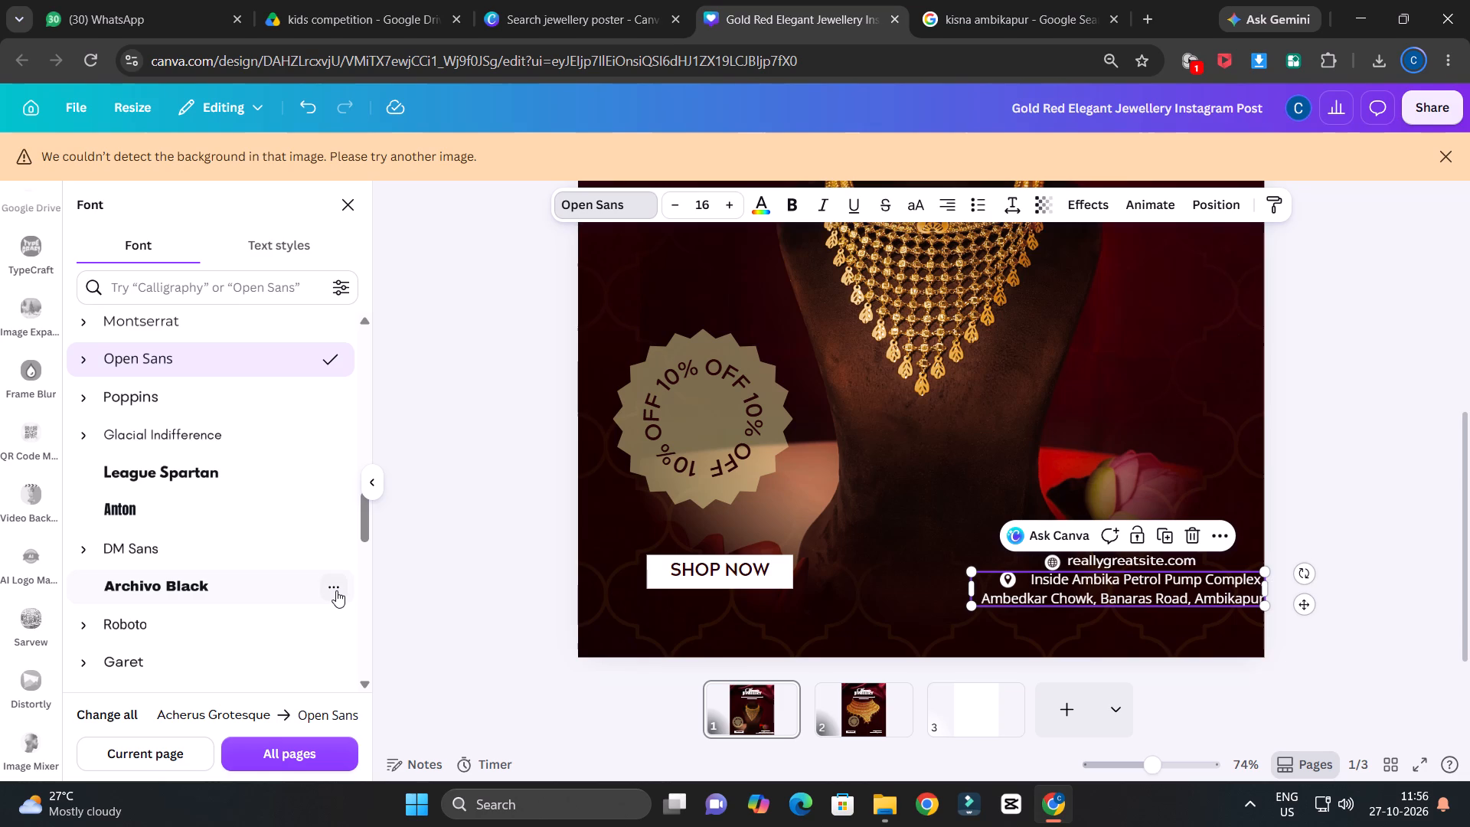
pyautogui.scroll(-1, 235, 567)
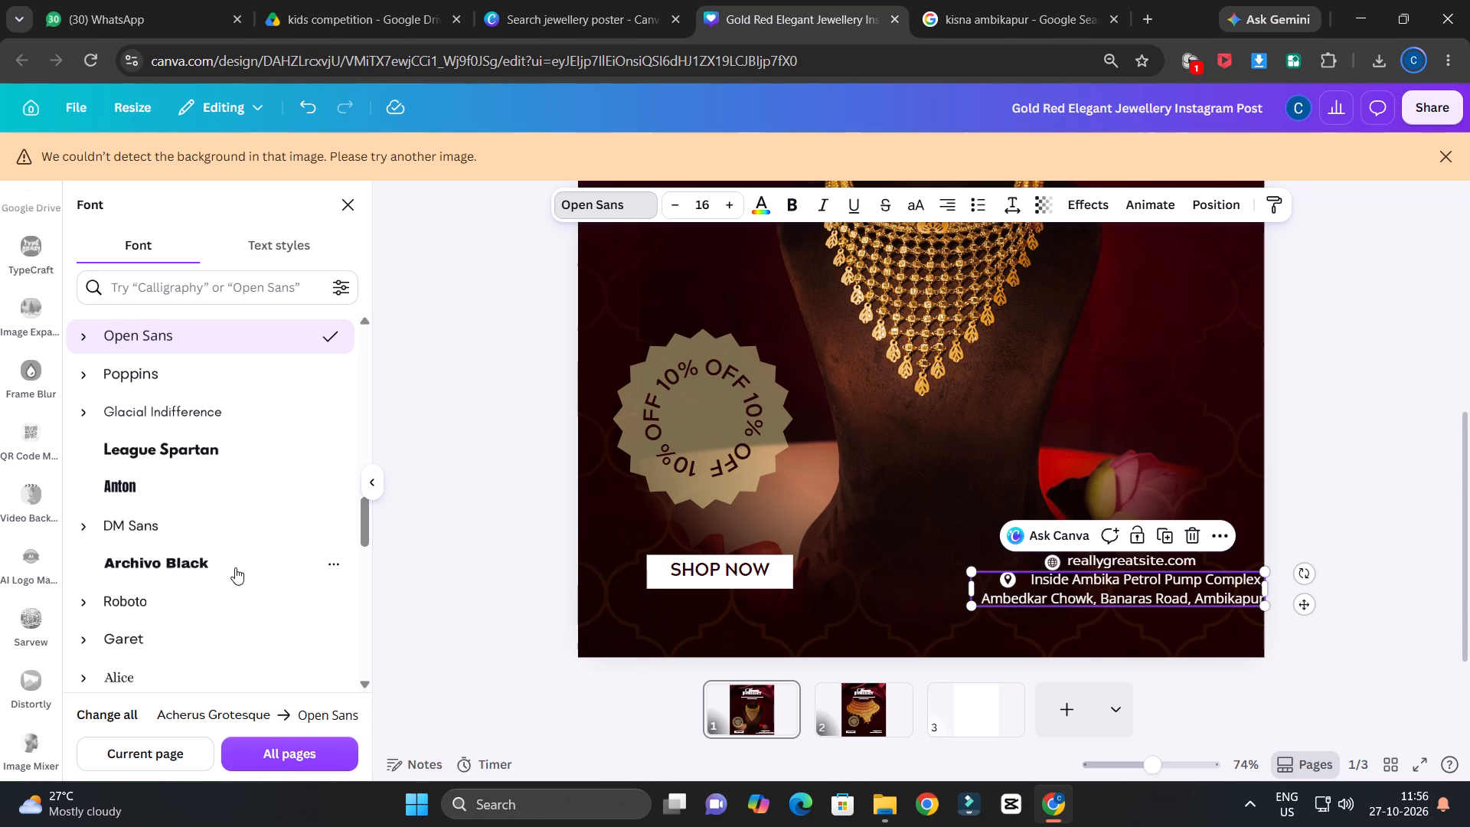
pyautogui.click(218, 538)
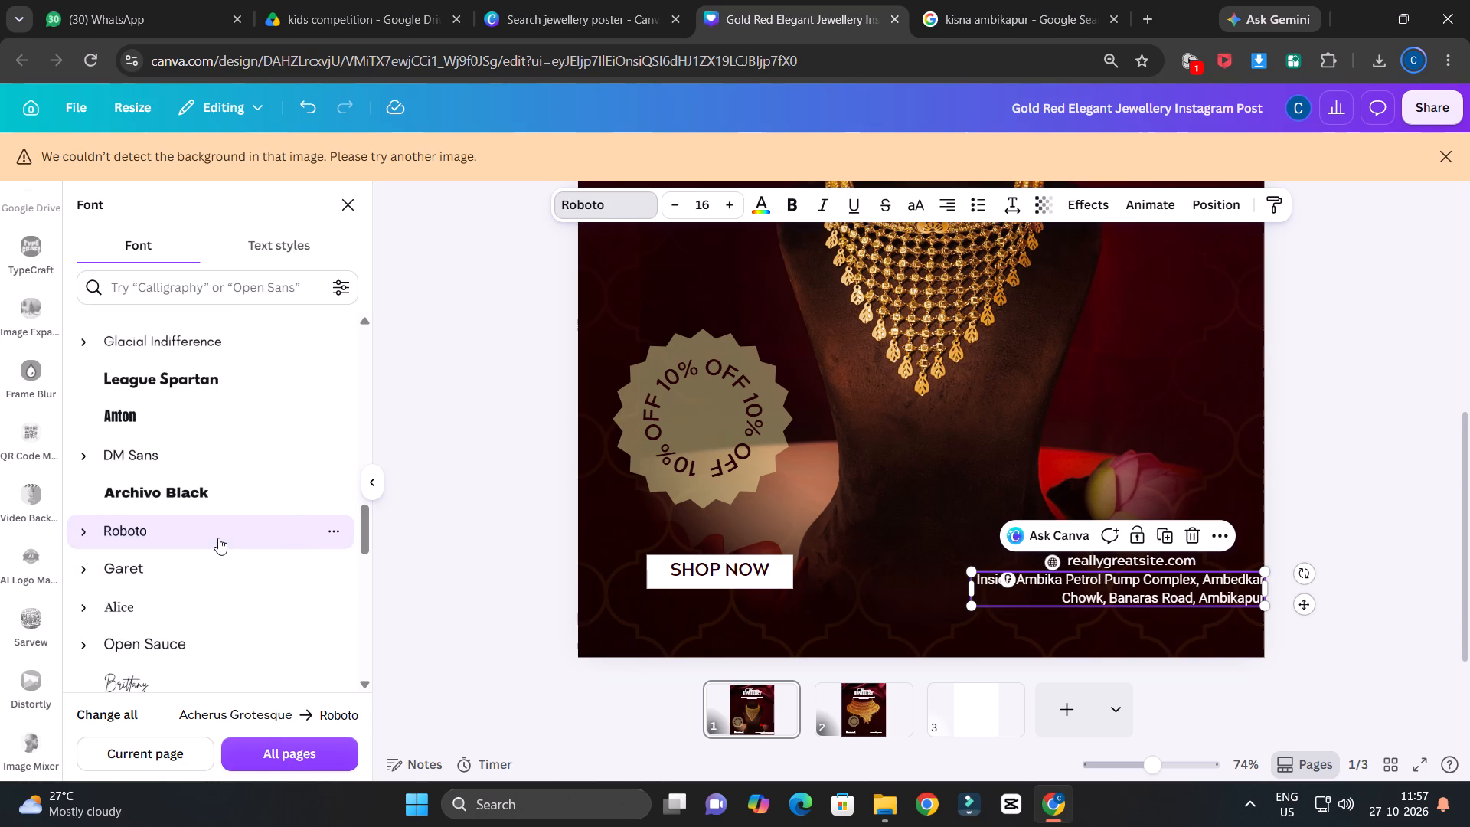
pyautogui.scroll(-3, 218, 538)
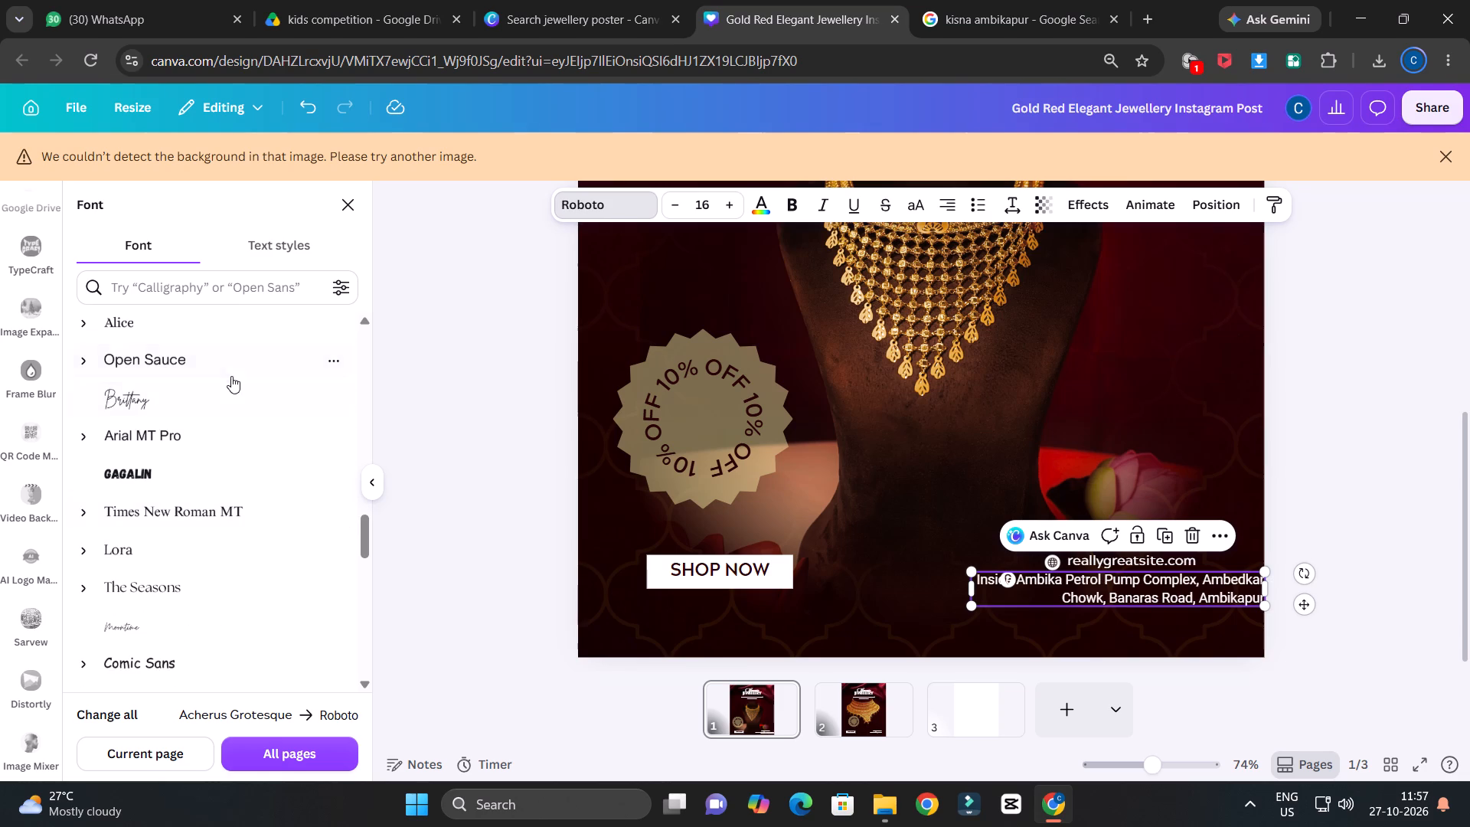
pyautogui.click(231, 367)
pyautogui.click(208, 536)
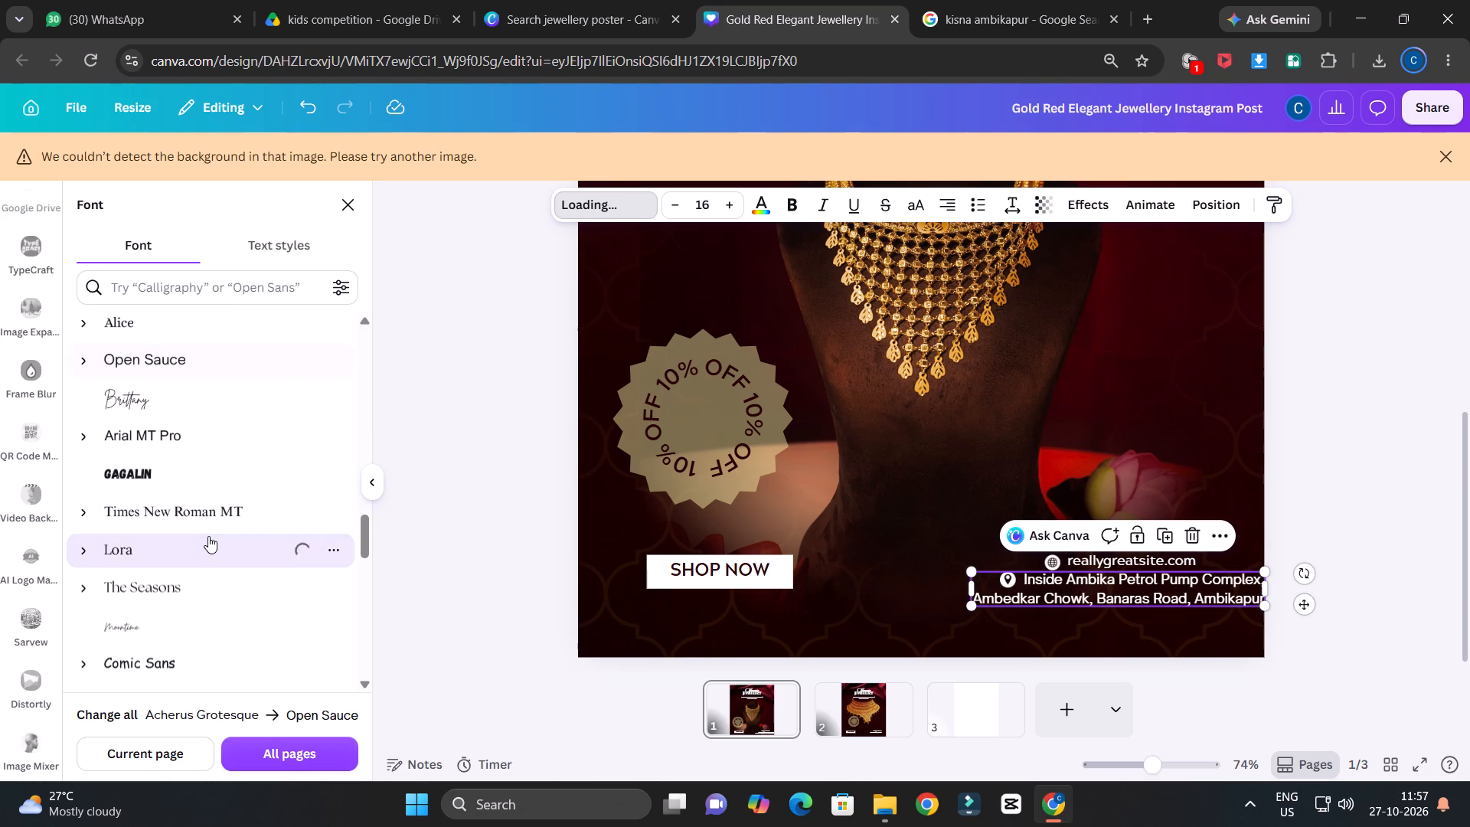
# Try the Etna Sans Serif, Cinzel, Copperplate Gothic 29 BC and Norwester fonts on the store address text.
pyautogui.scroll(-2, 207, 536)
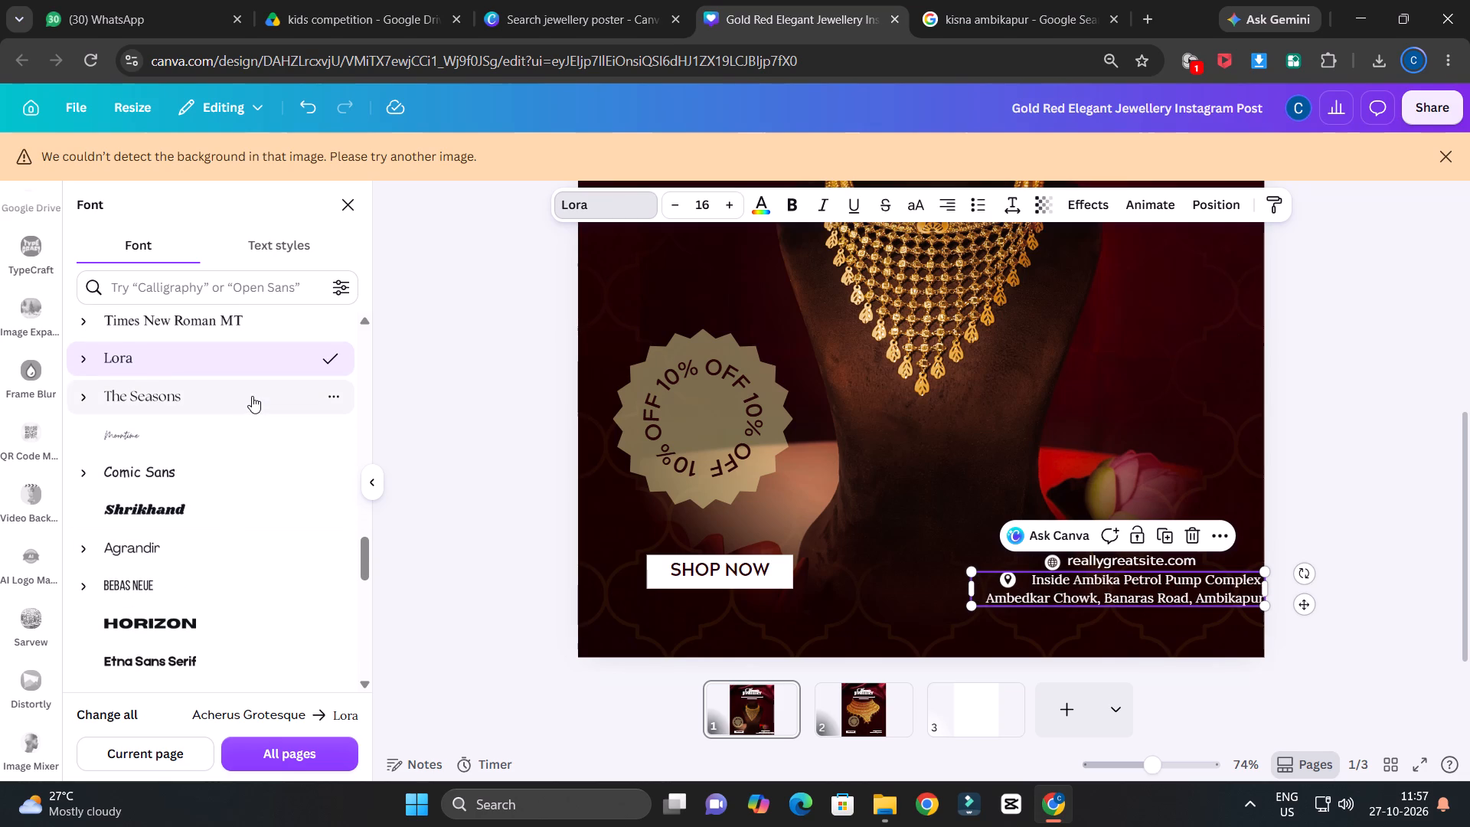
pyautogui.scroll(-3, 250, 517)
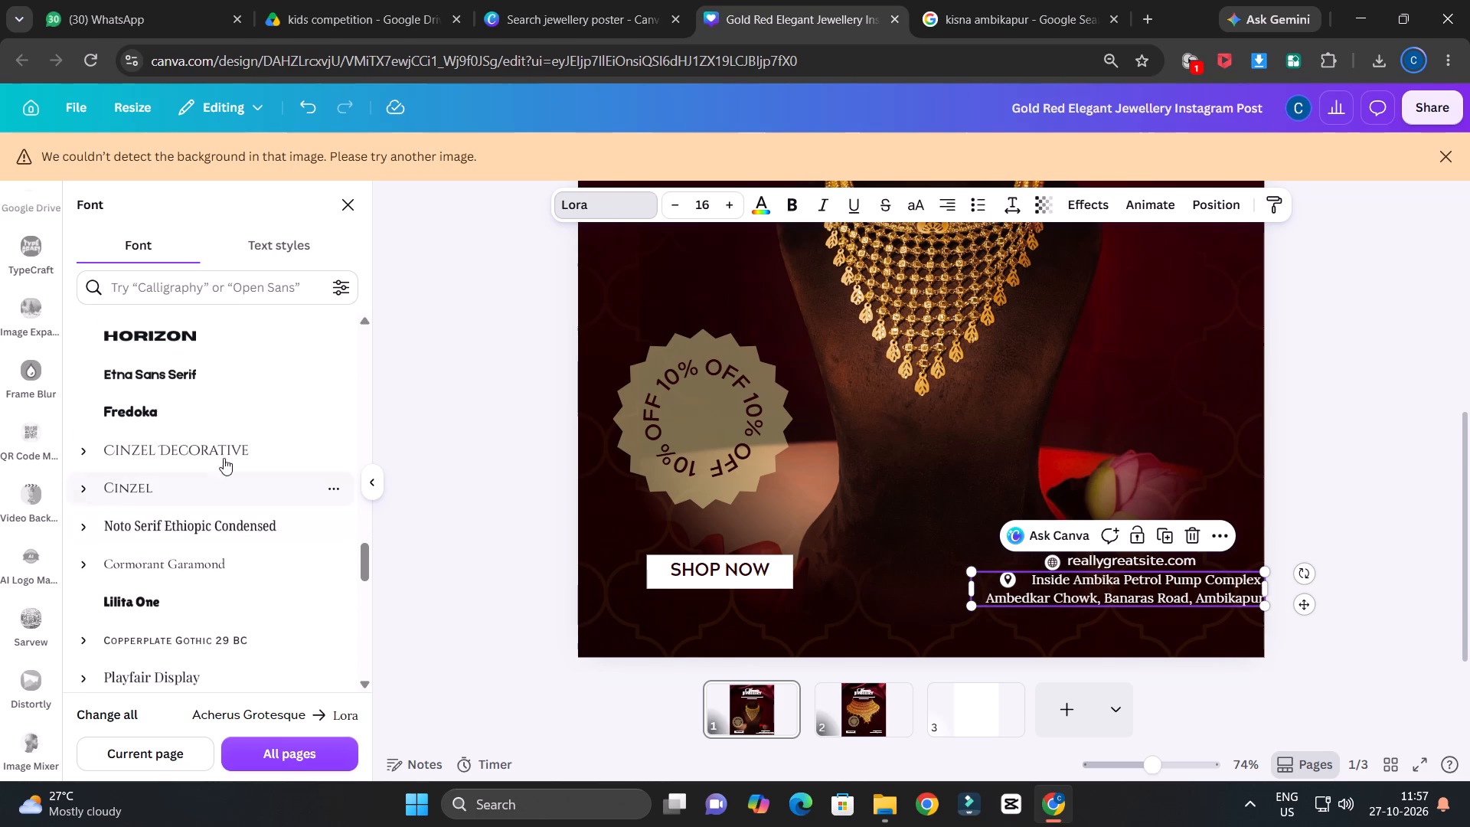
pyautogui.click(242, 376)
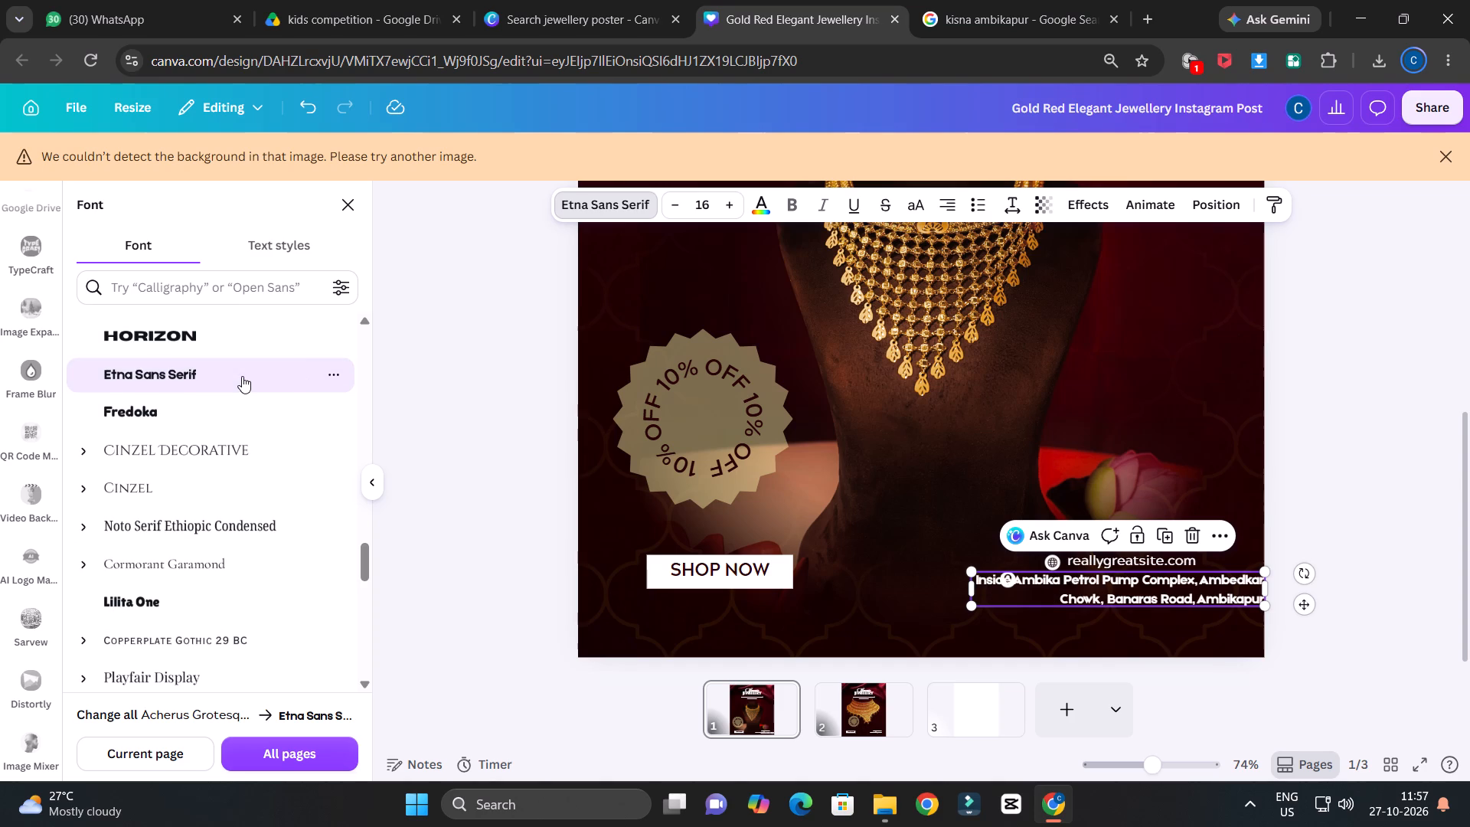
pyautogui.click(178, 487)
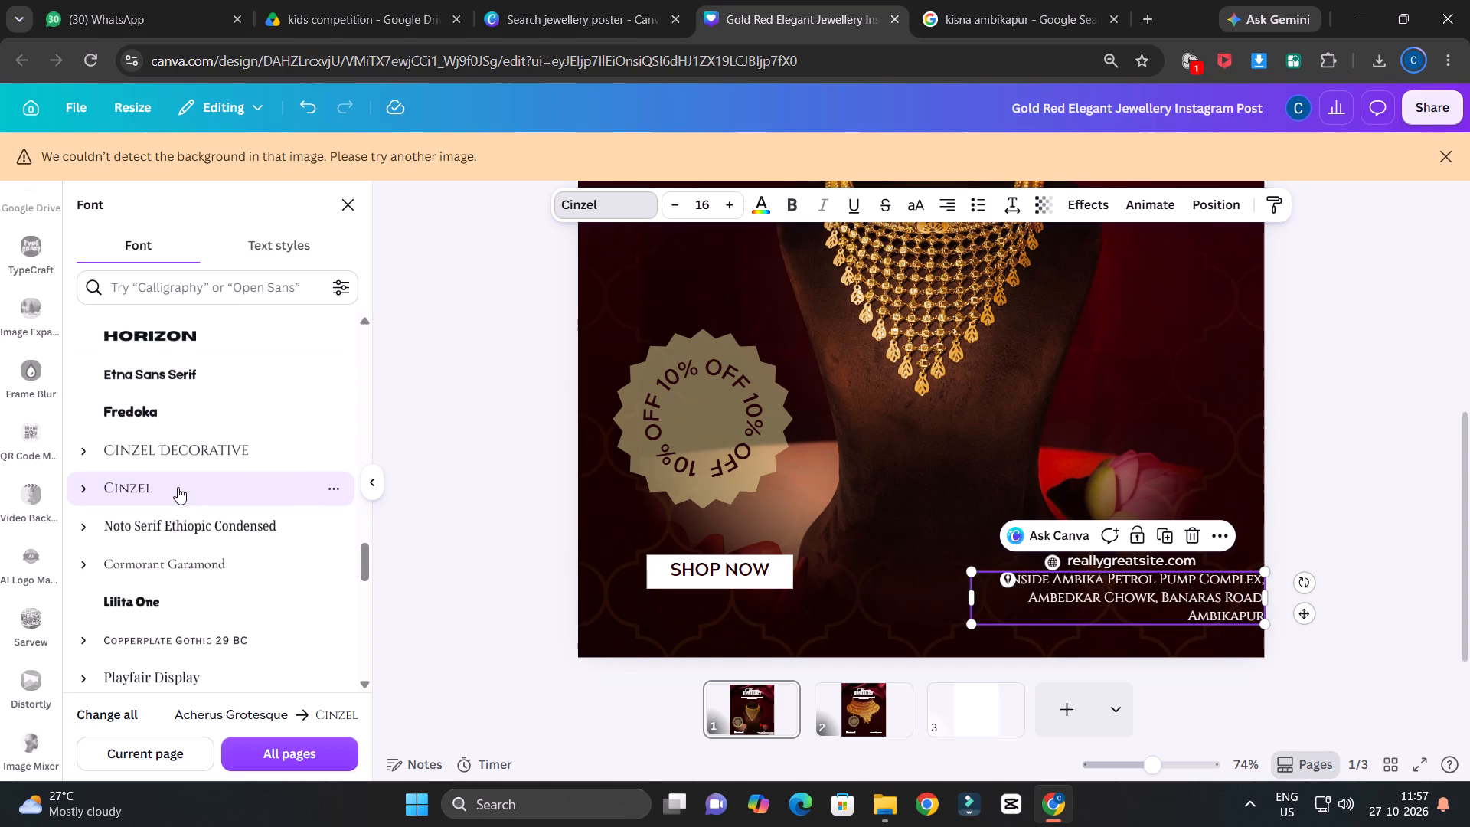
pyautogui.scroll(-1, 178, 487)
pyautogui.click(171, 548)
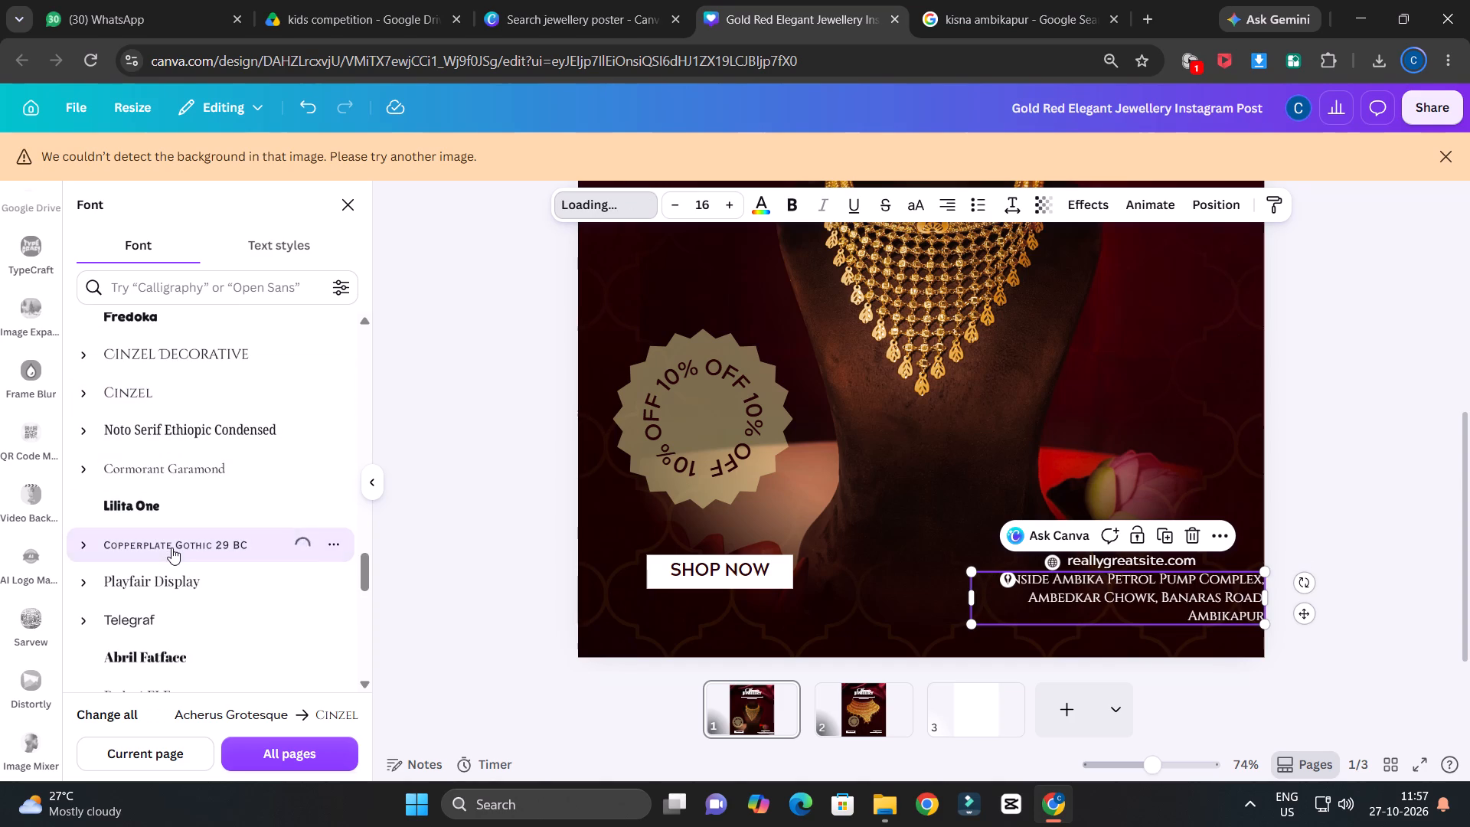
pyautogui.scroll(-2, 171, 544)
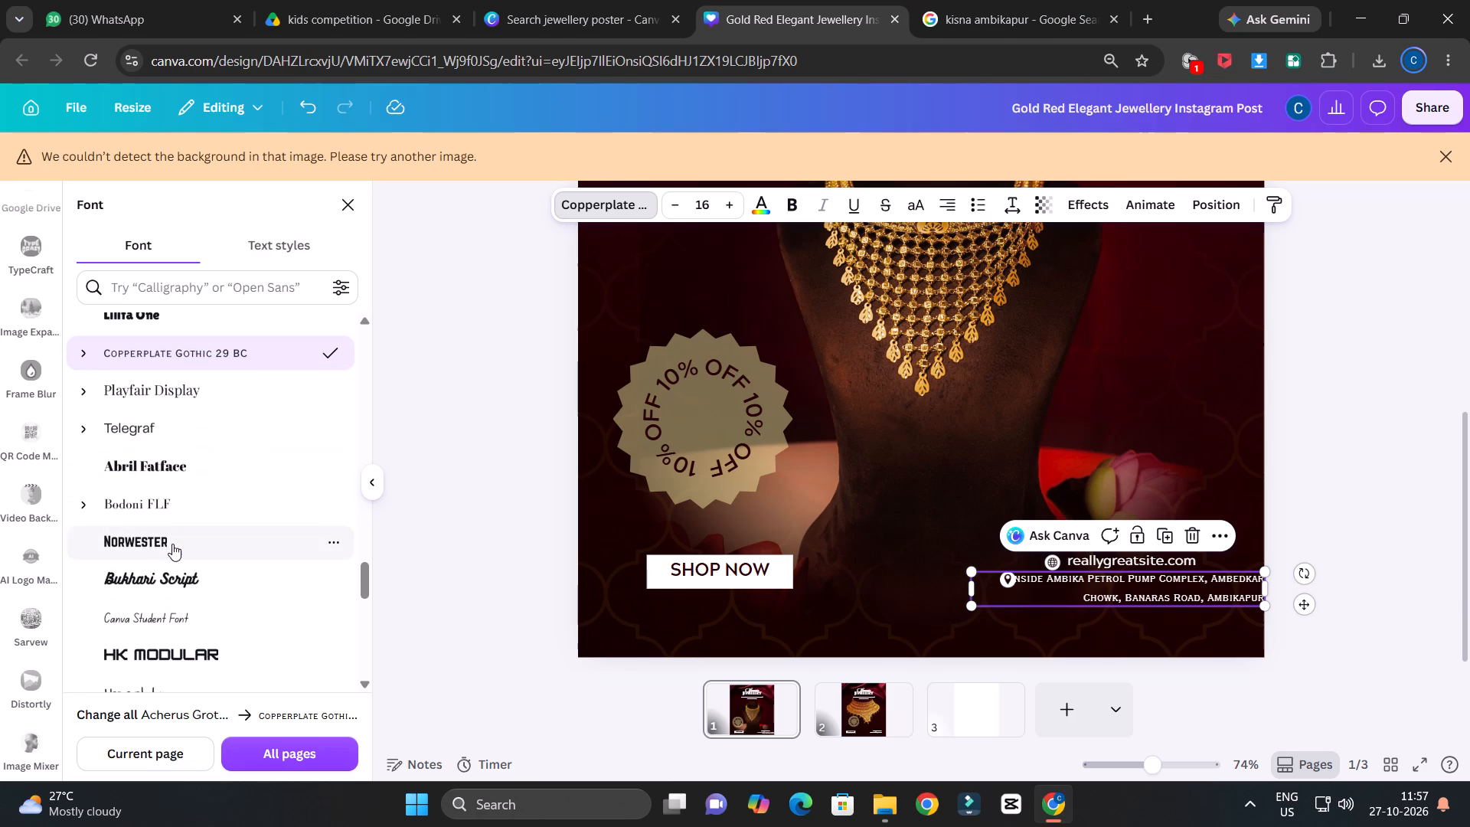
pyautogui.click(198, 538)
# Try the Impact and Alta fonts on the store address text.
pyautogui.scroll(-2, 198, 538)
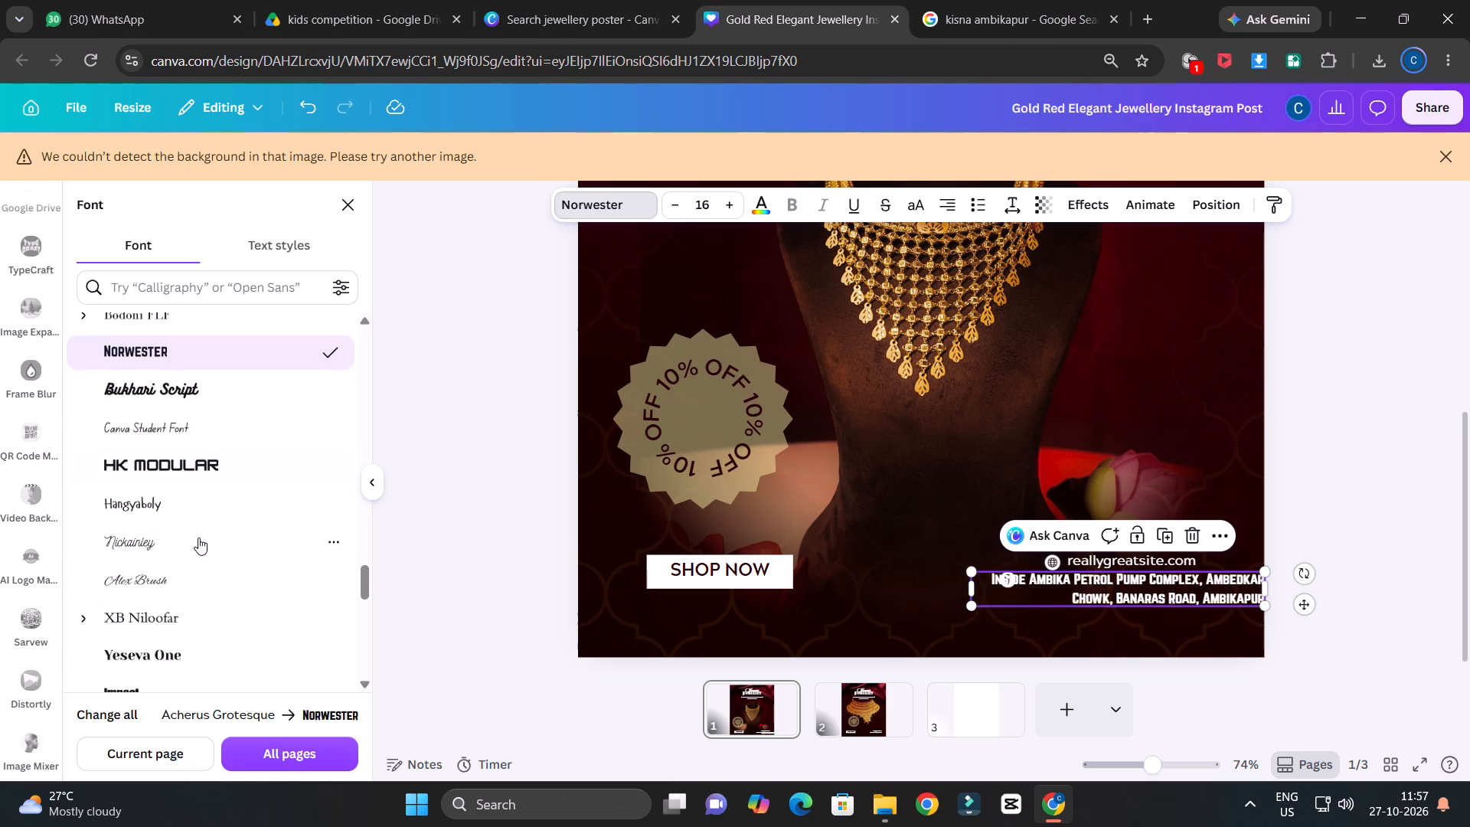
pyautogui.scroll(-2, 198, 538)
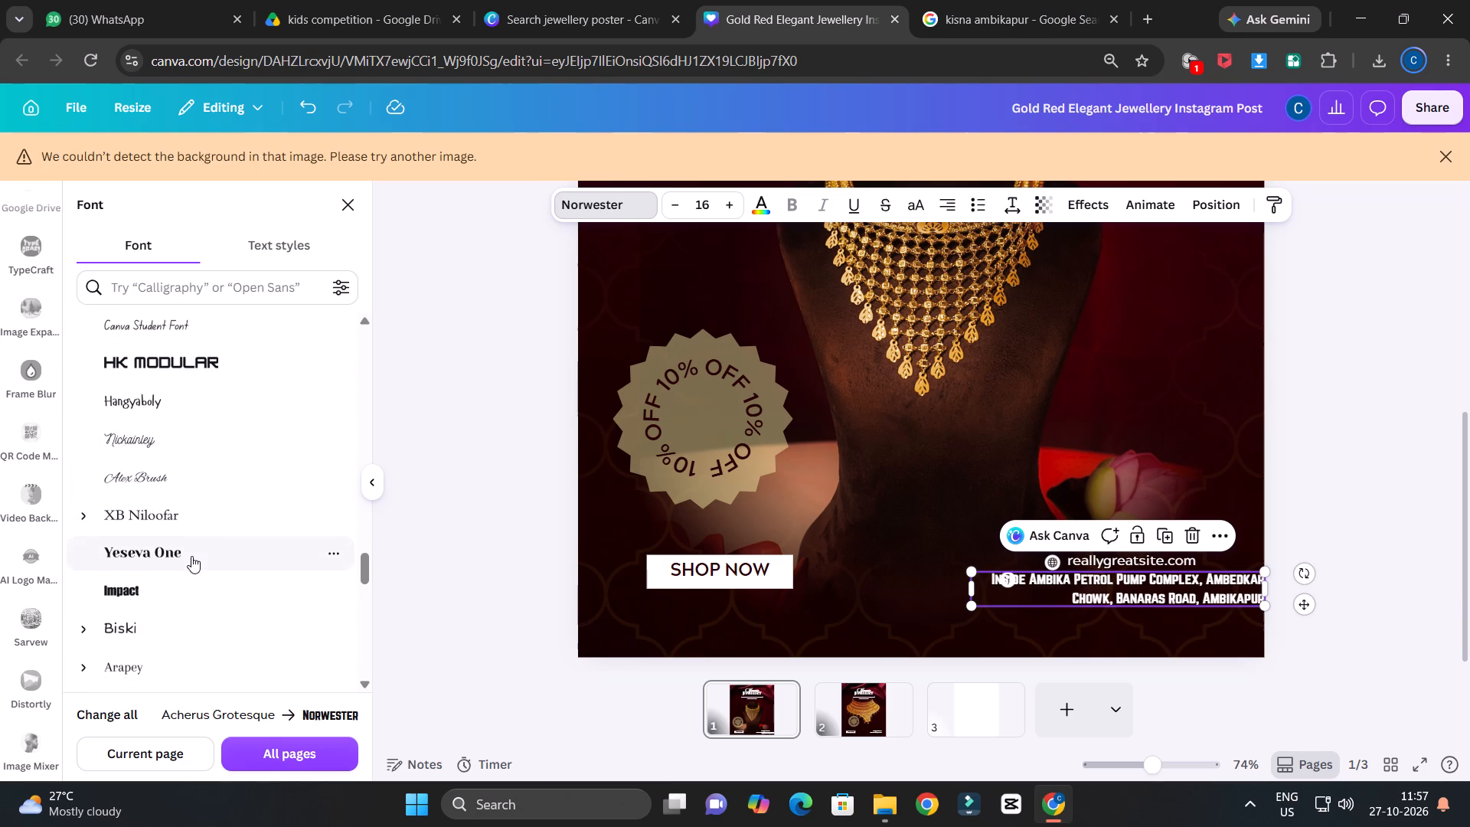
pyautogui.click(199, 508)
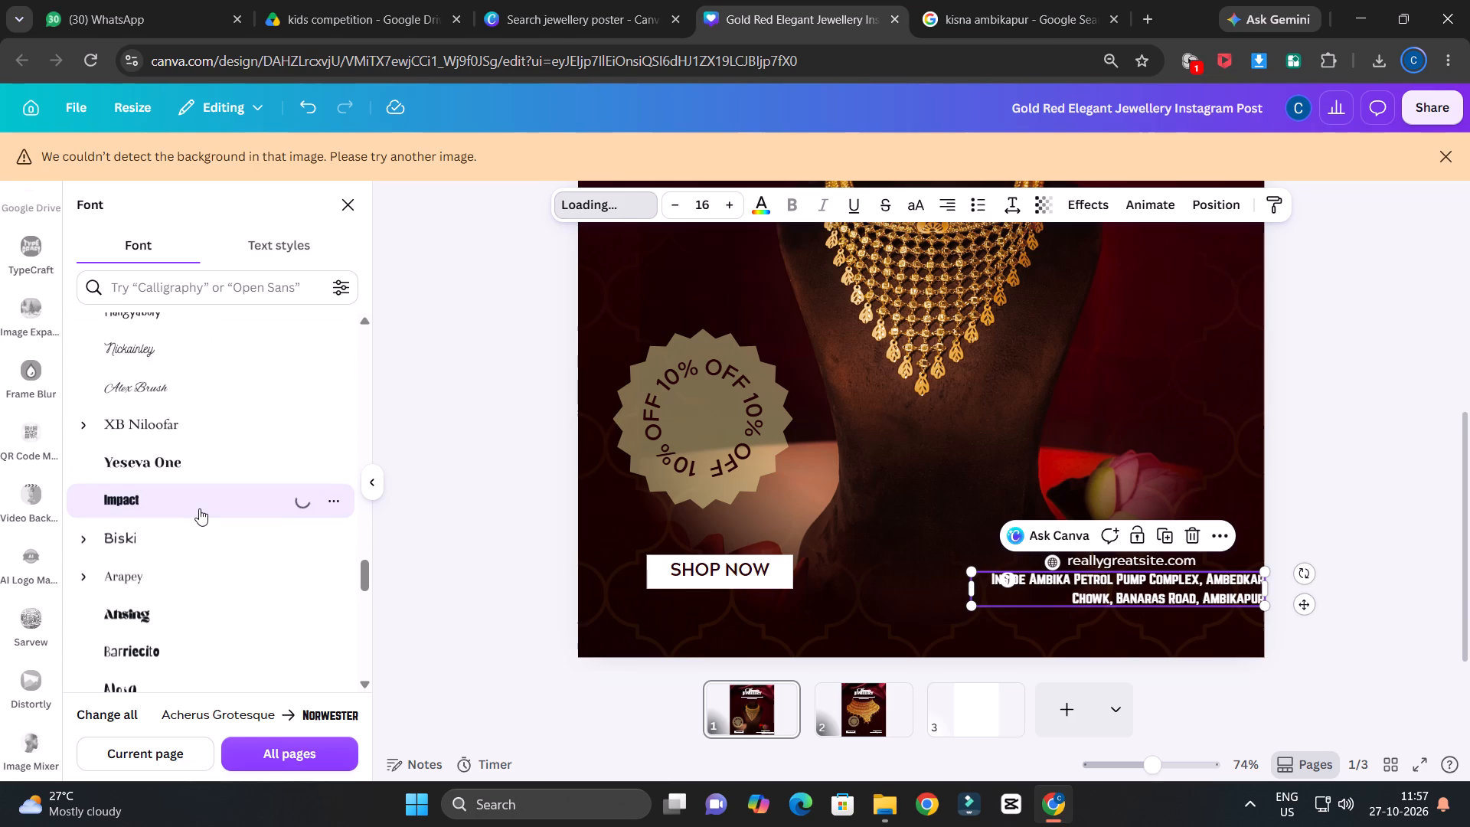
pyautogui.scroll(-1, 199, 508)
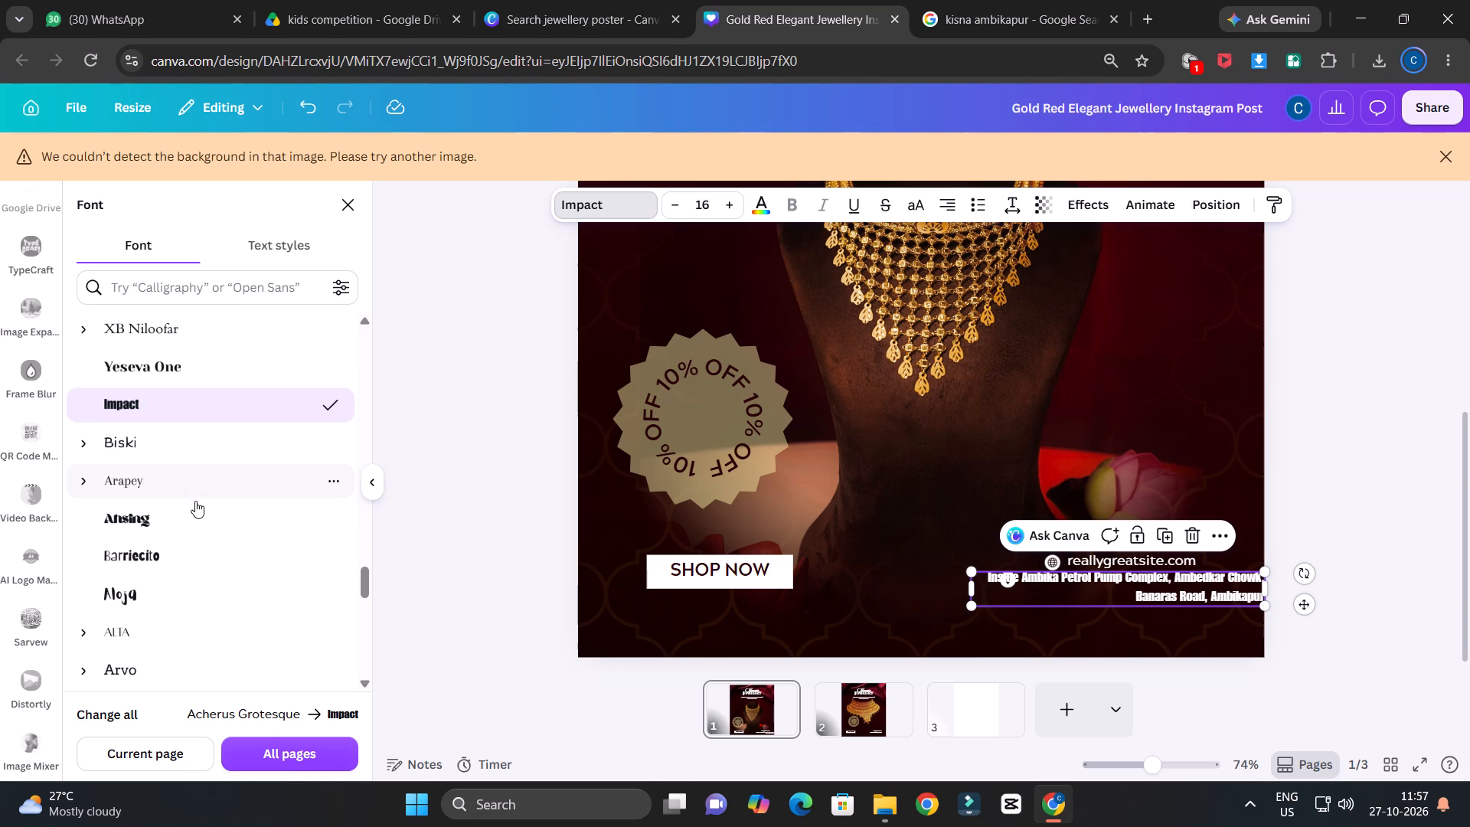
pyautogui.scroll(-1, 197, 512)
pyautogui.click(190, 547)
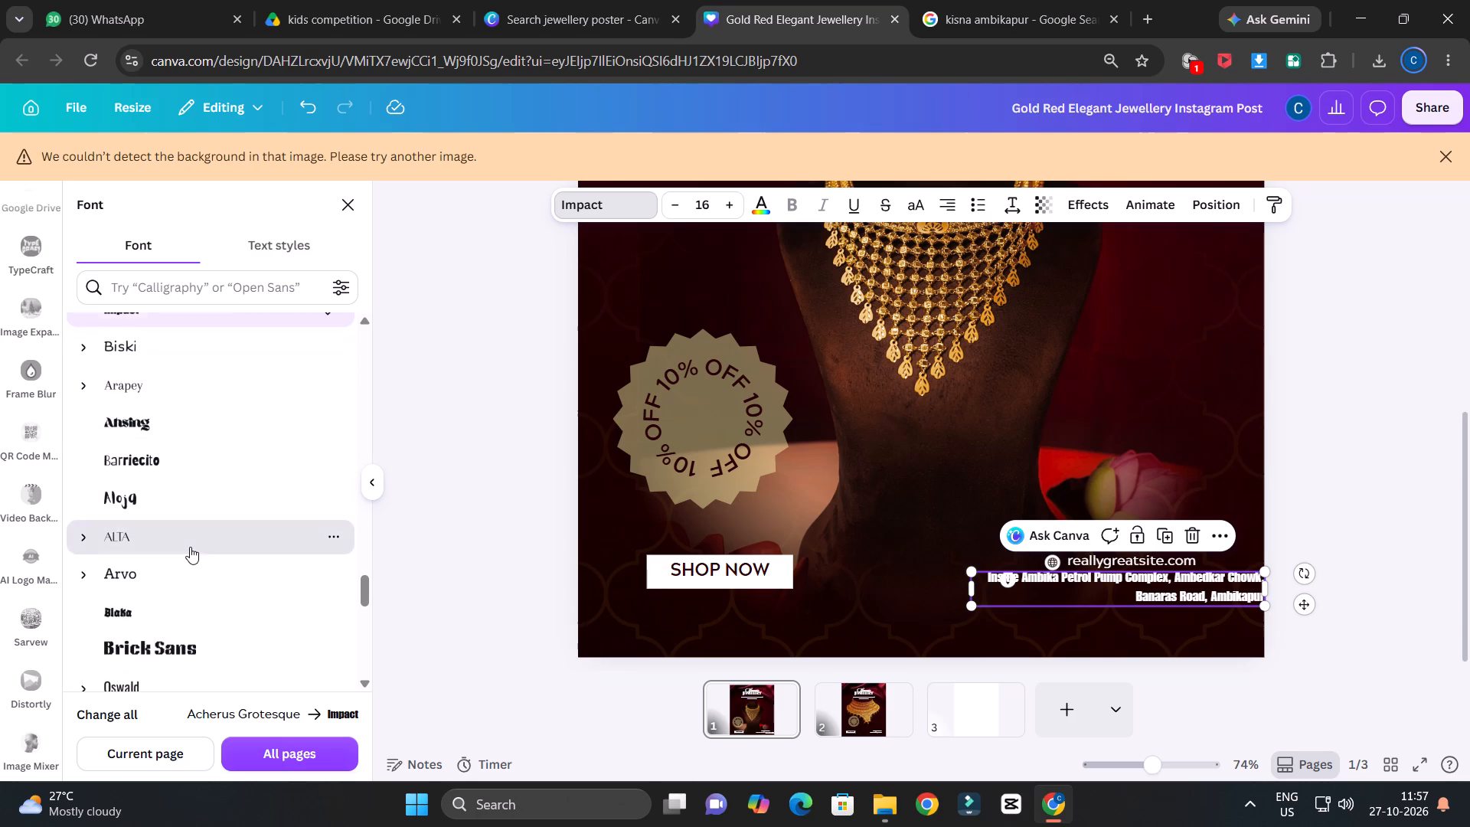
# Set the store address text in the Oswald font.
pyautogui.scroll(-2, 193, 538)
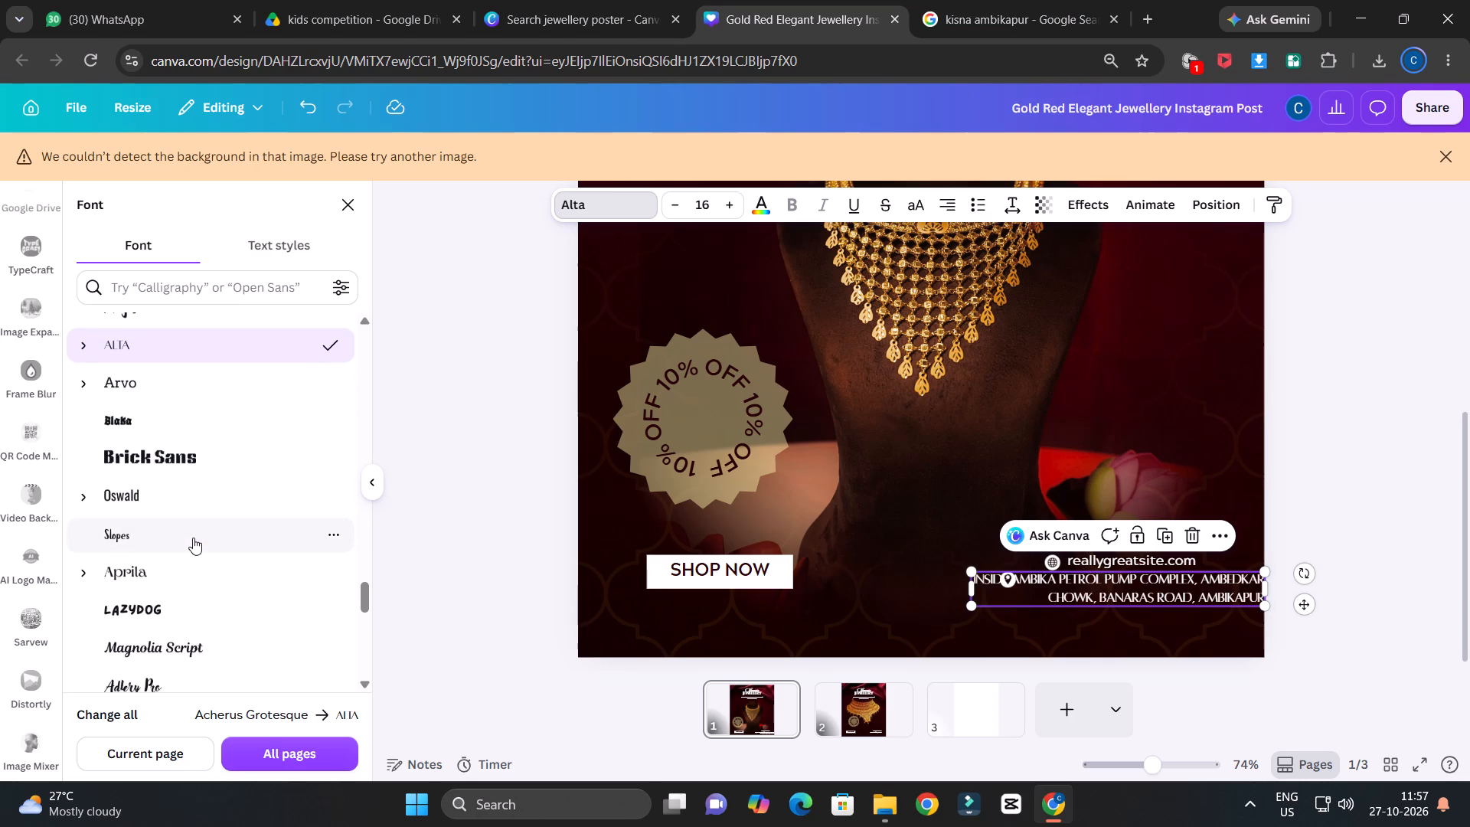
pyautogui.click(231, 478)
pyautogui.click(225, 495)
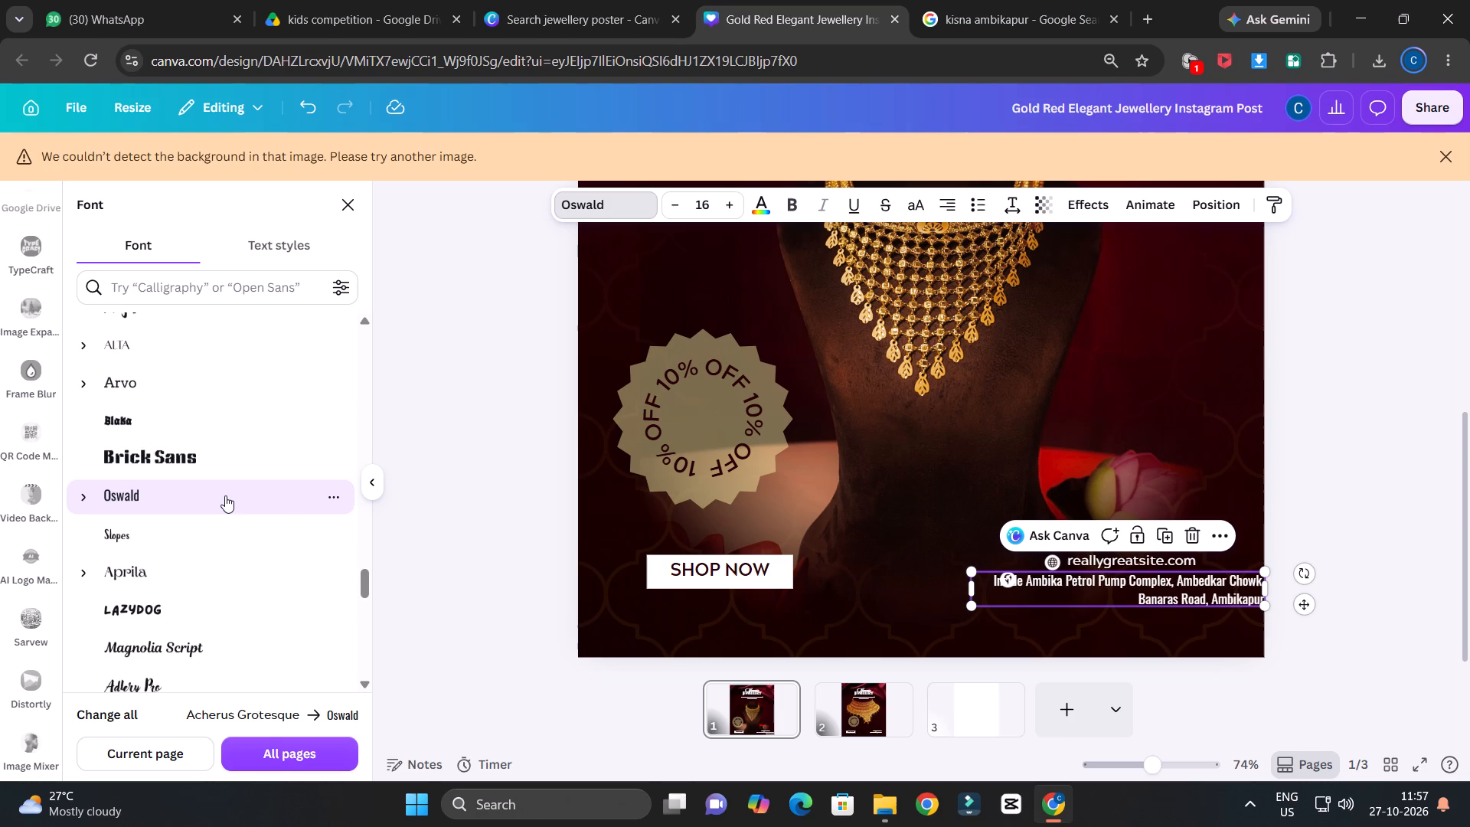
pyautogui.scroll(-3, 225, 495)
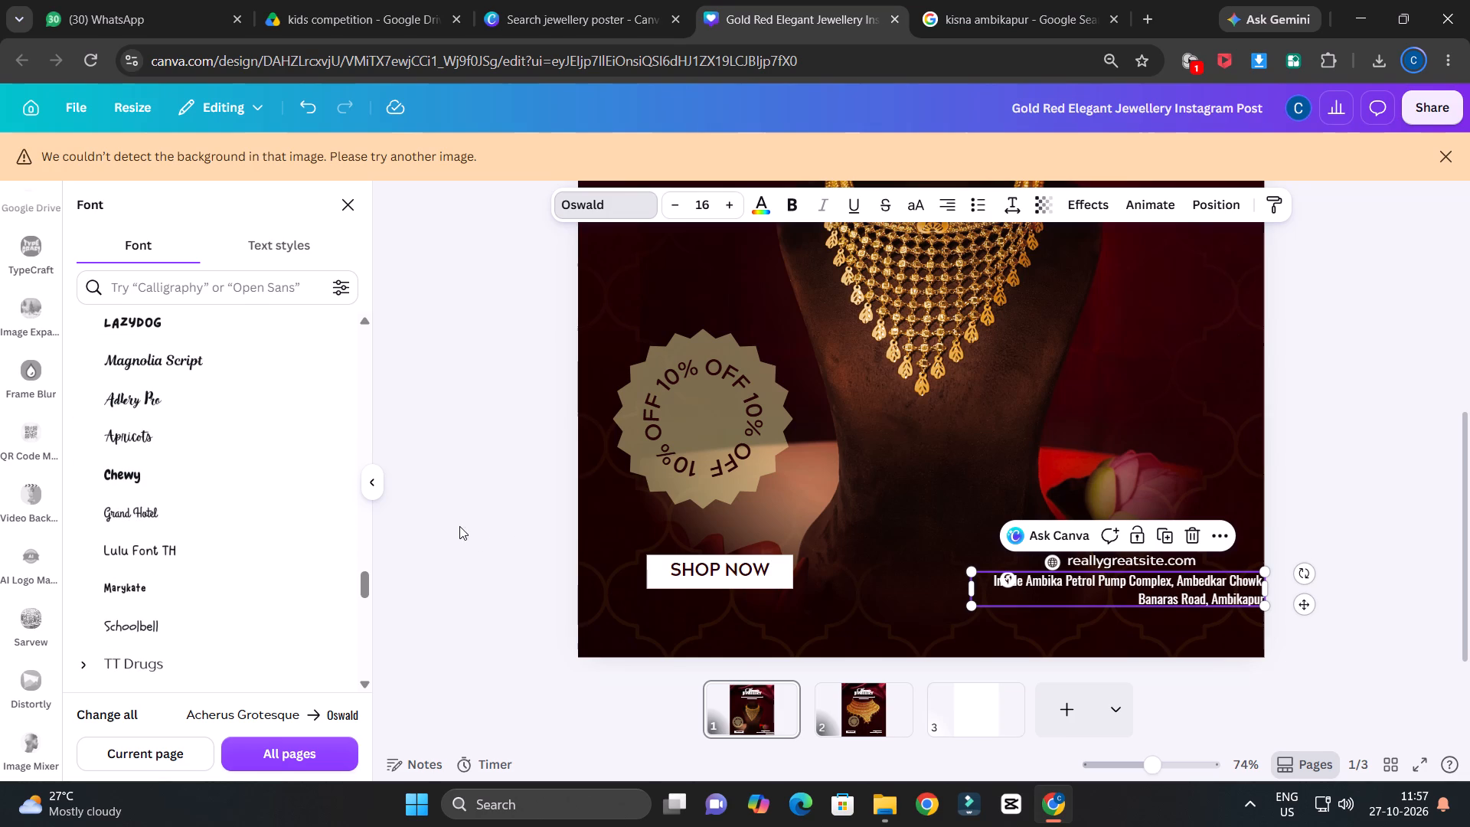
# Scale the store address text down to size 12.3 and shift it so it starts beside the location pin.
pyautogui.moveTo(1263, 605); pyautogui.dragTo(1204, 603)
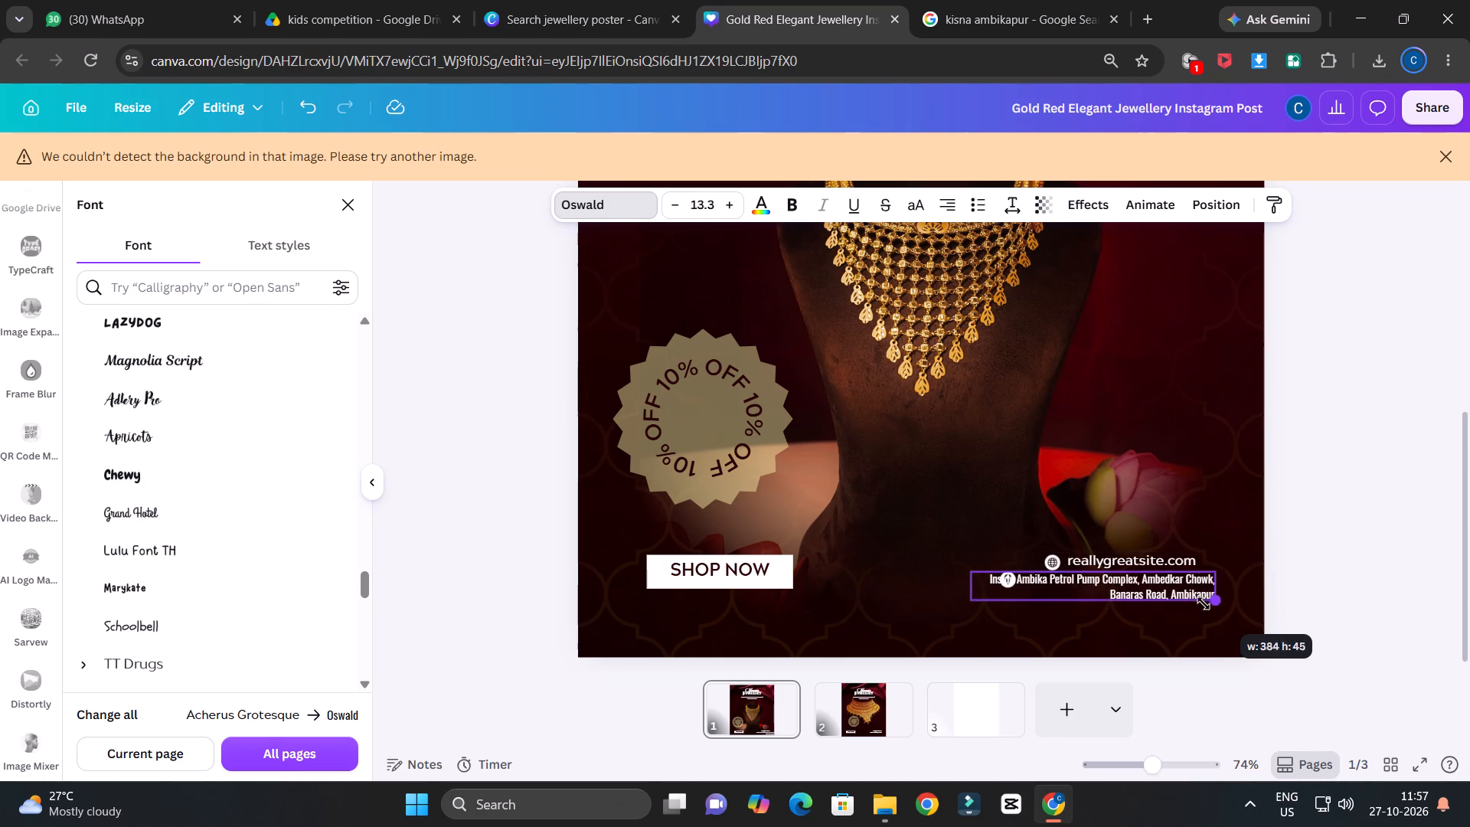
pyautogui.moveTo(1204, 603); pyautogui.dragTo(1191, 602)
pyautogui.moveTo(1138, 587); pyautogui.dragTo(1178, 590)
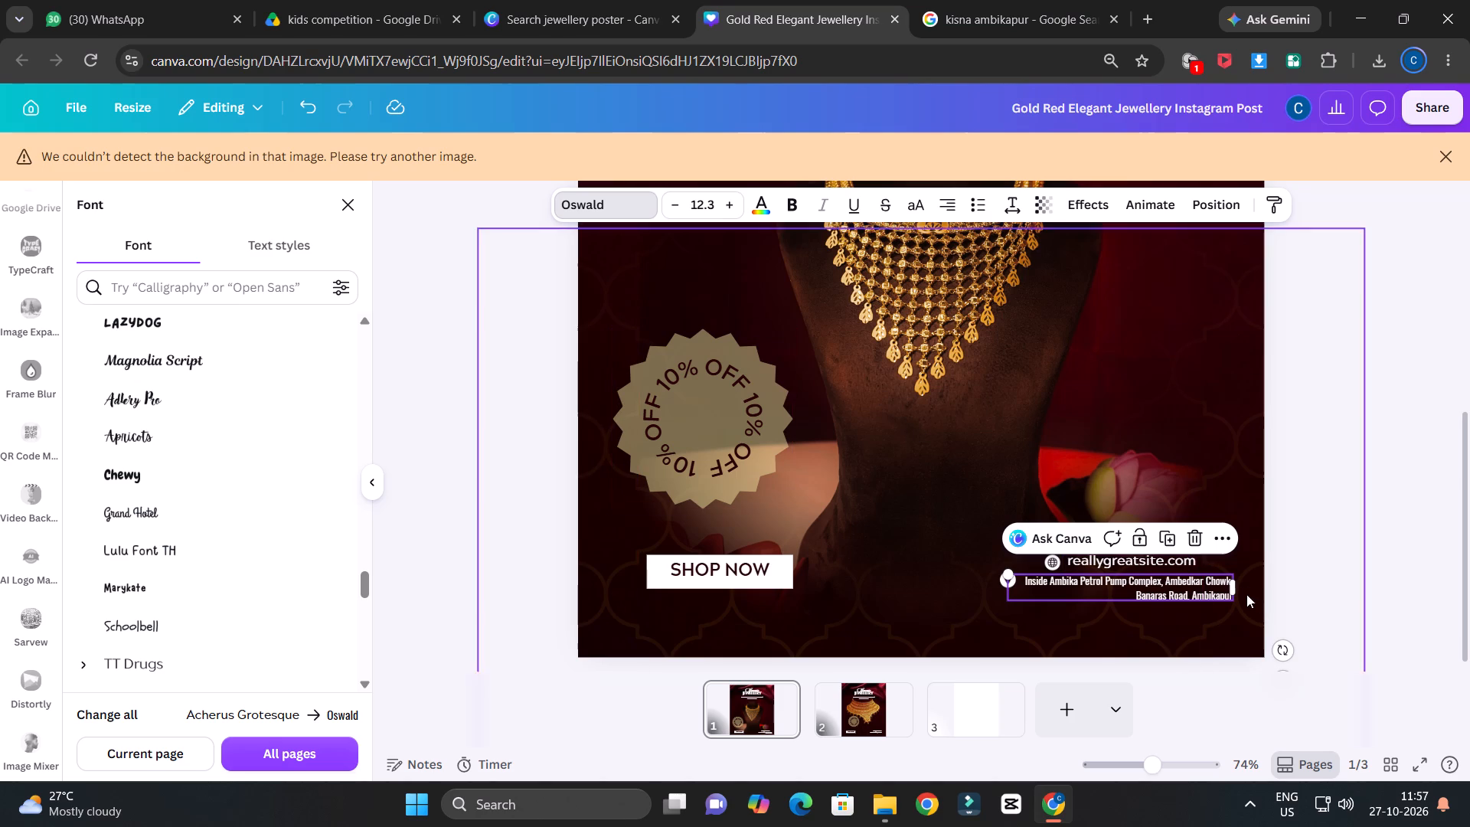
# Format the store address as a bulleted list and adjust its box width so the text wraps onto two lines.
pyautogui.moveTo(1235, 593); pyautogui.dragTo(1143, 597)
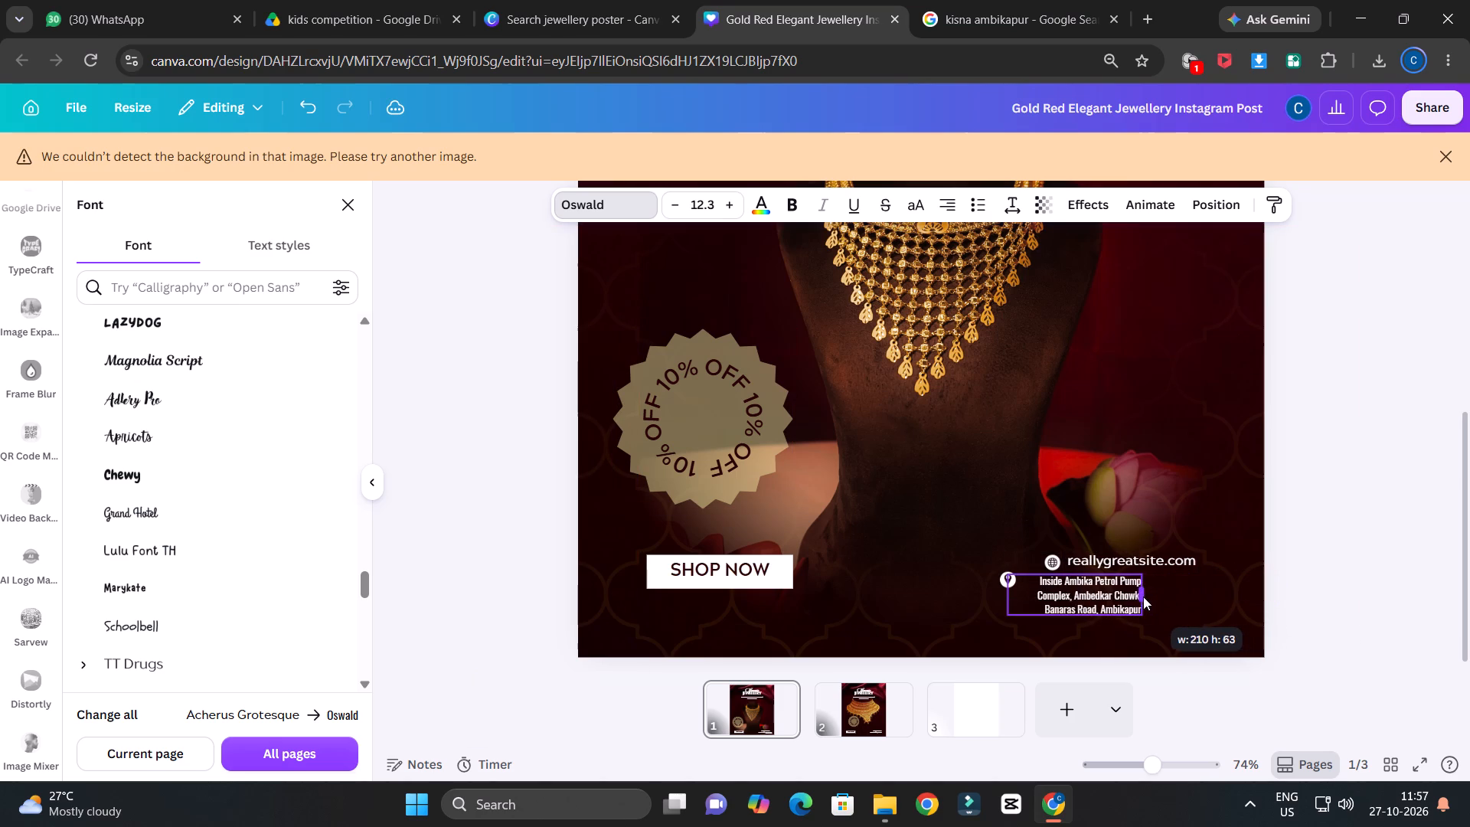
pyautogui.moveTo(1143, 597); pyautogui.dragTo(1161, 592)
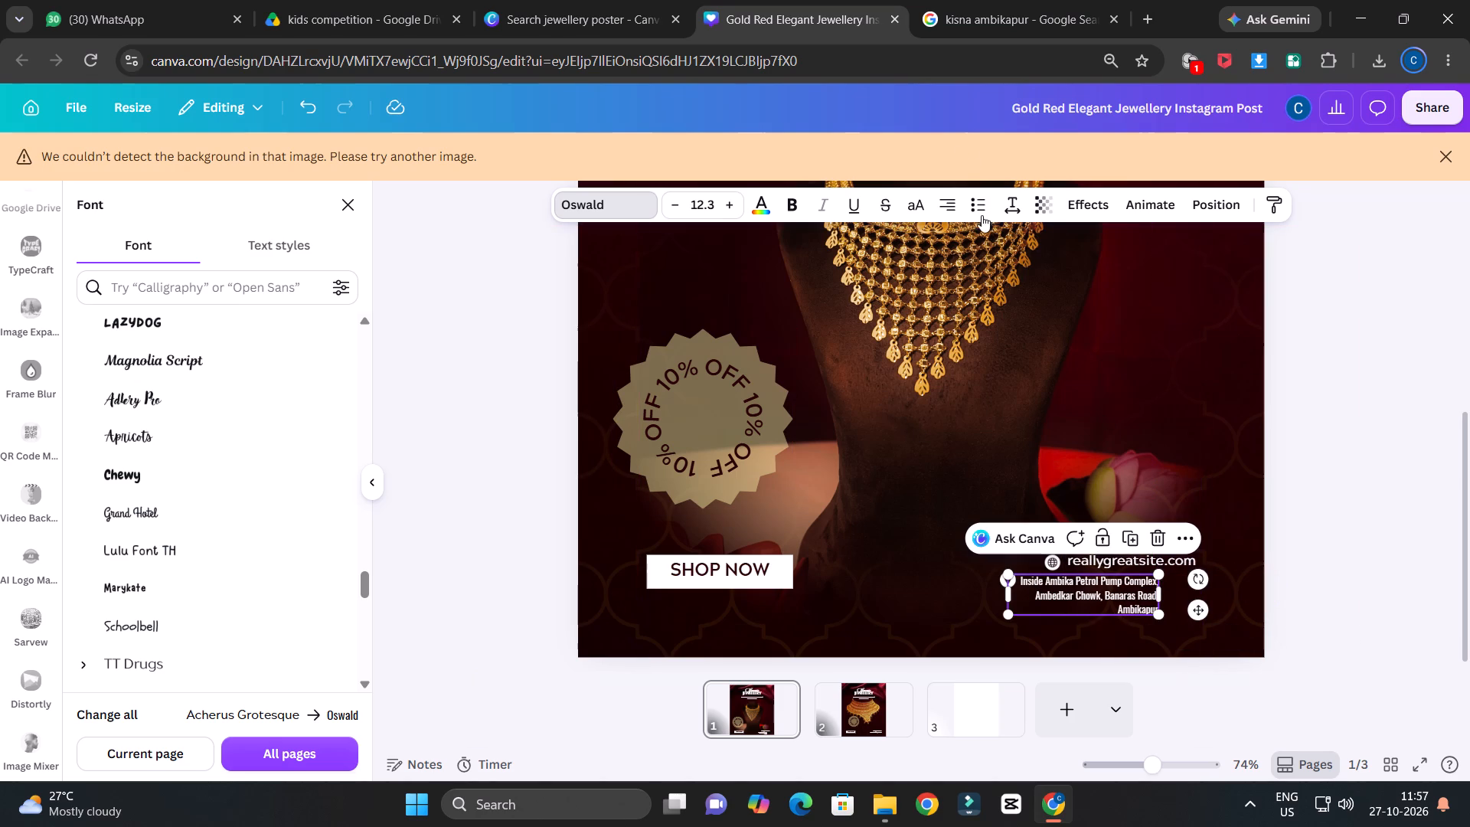
pyautogui.click(975, 204)
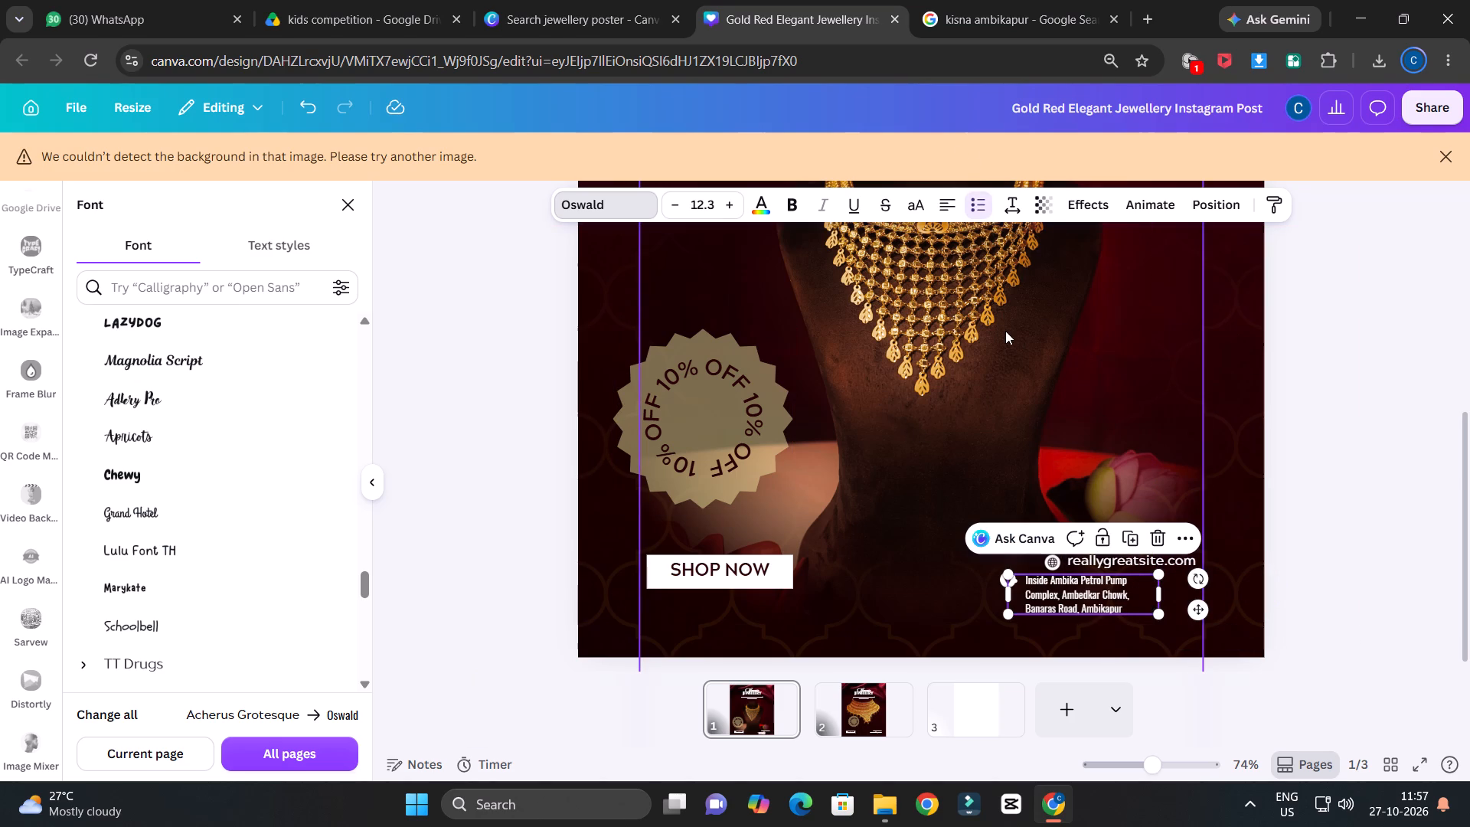
pyautogui.moveTo(1164, 600); pyautogui.dragTo(1211, 597)
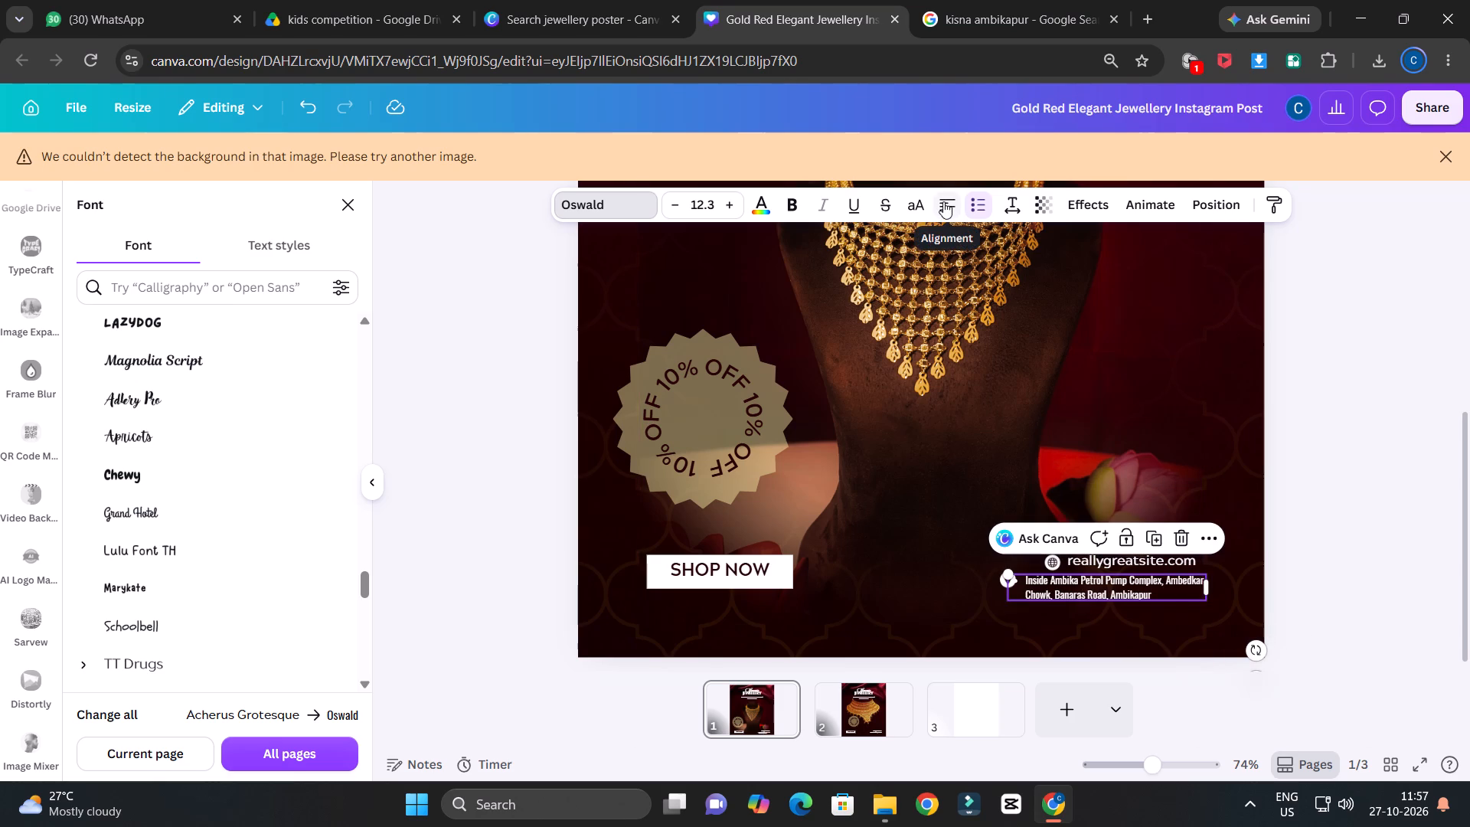
# Centre-align the store address text beneath the website line.
pyautogui.click(943, 201)
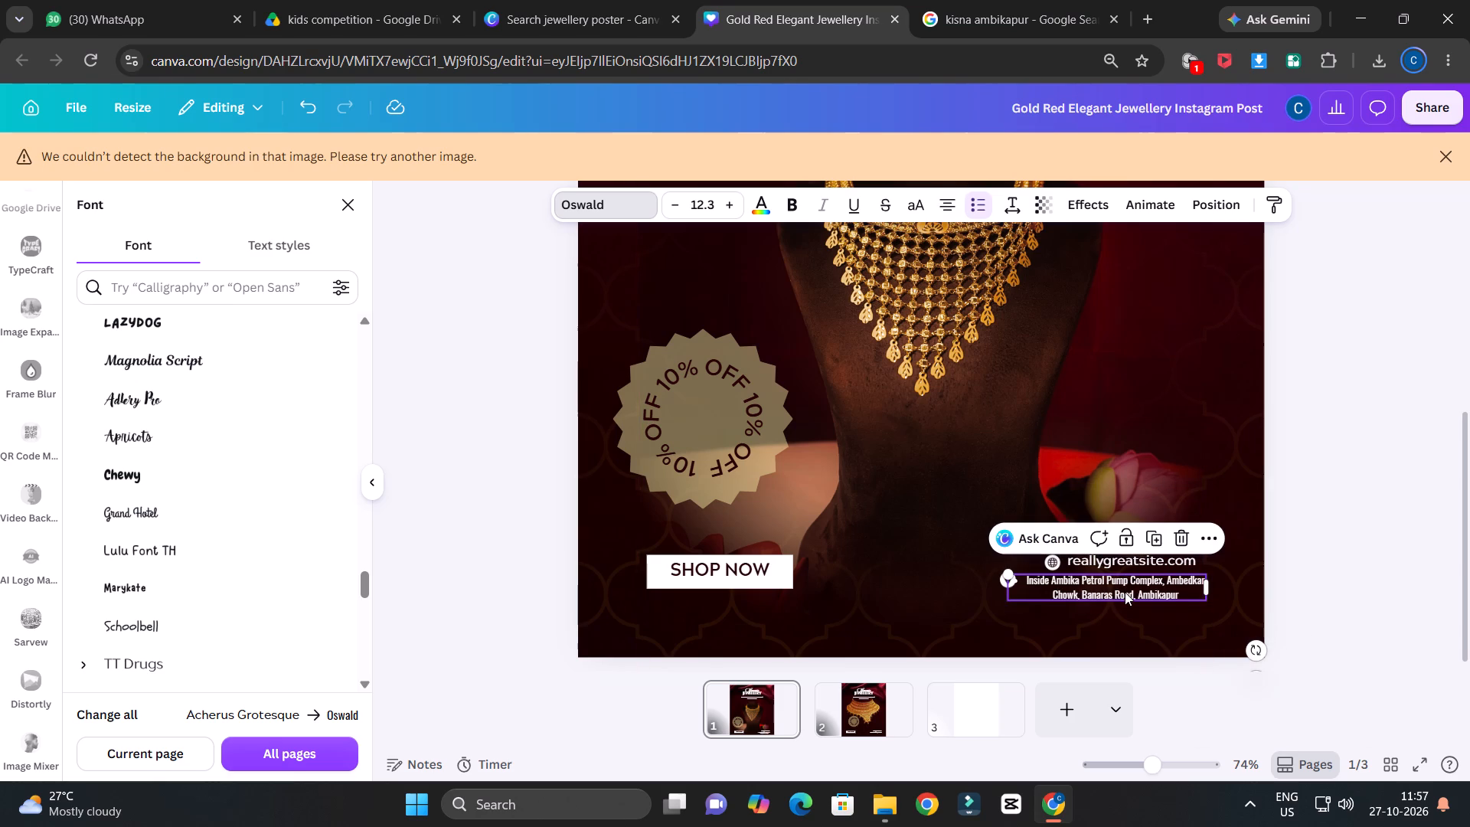
pyautogui.click(1393, 513)
pyautogui.click(1346, 551)
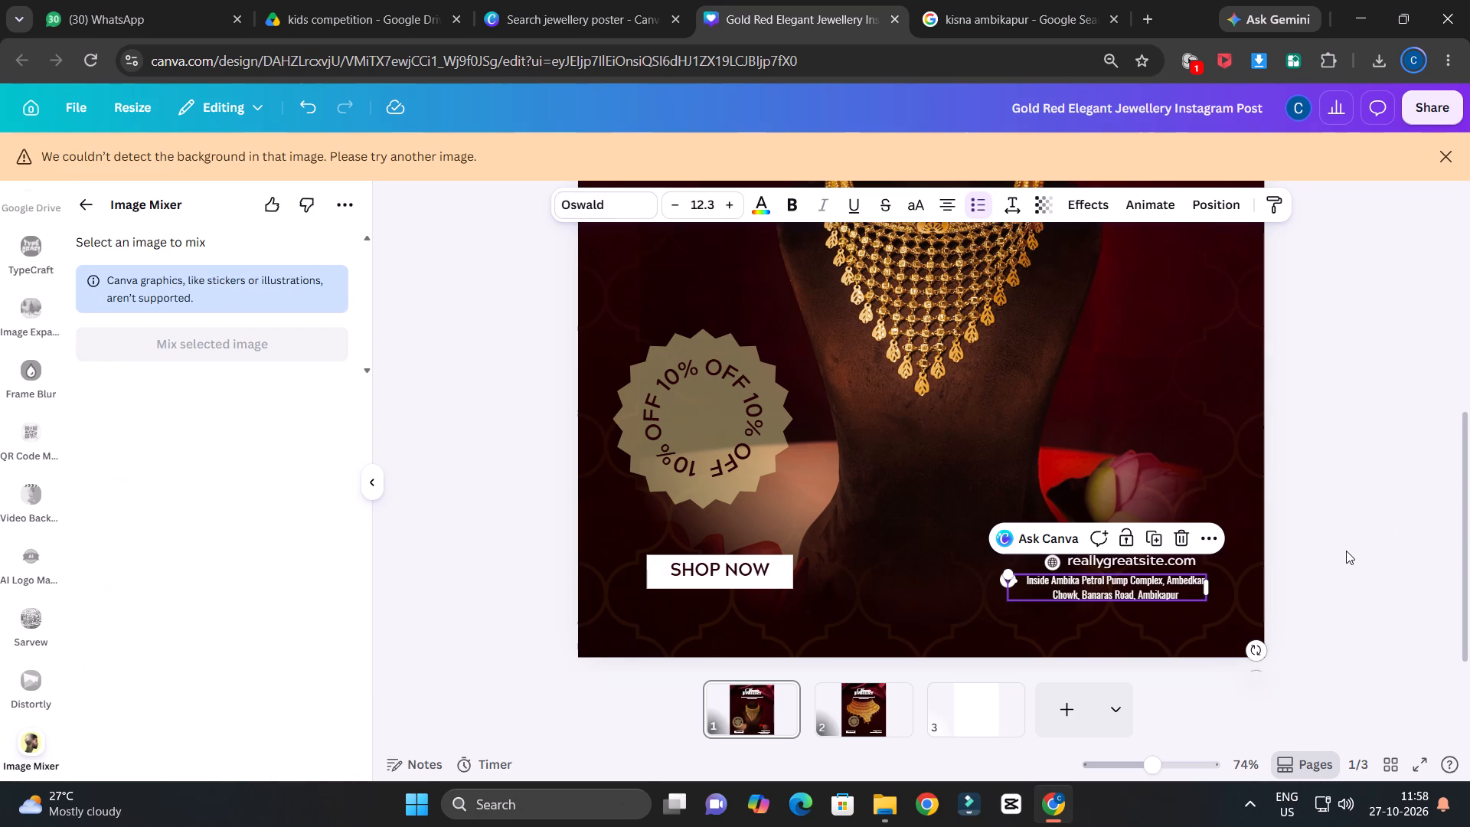
# Shift the store address text rightward beneath the website line and move the location pin close to its bullet.
pyautogui.click(479, 498)
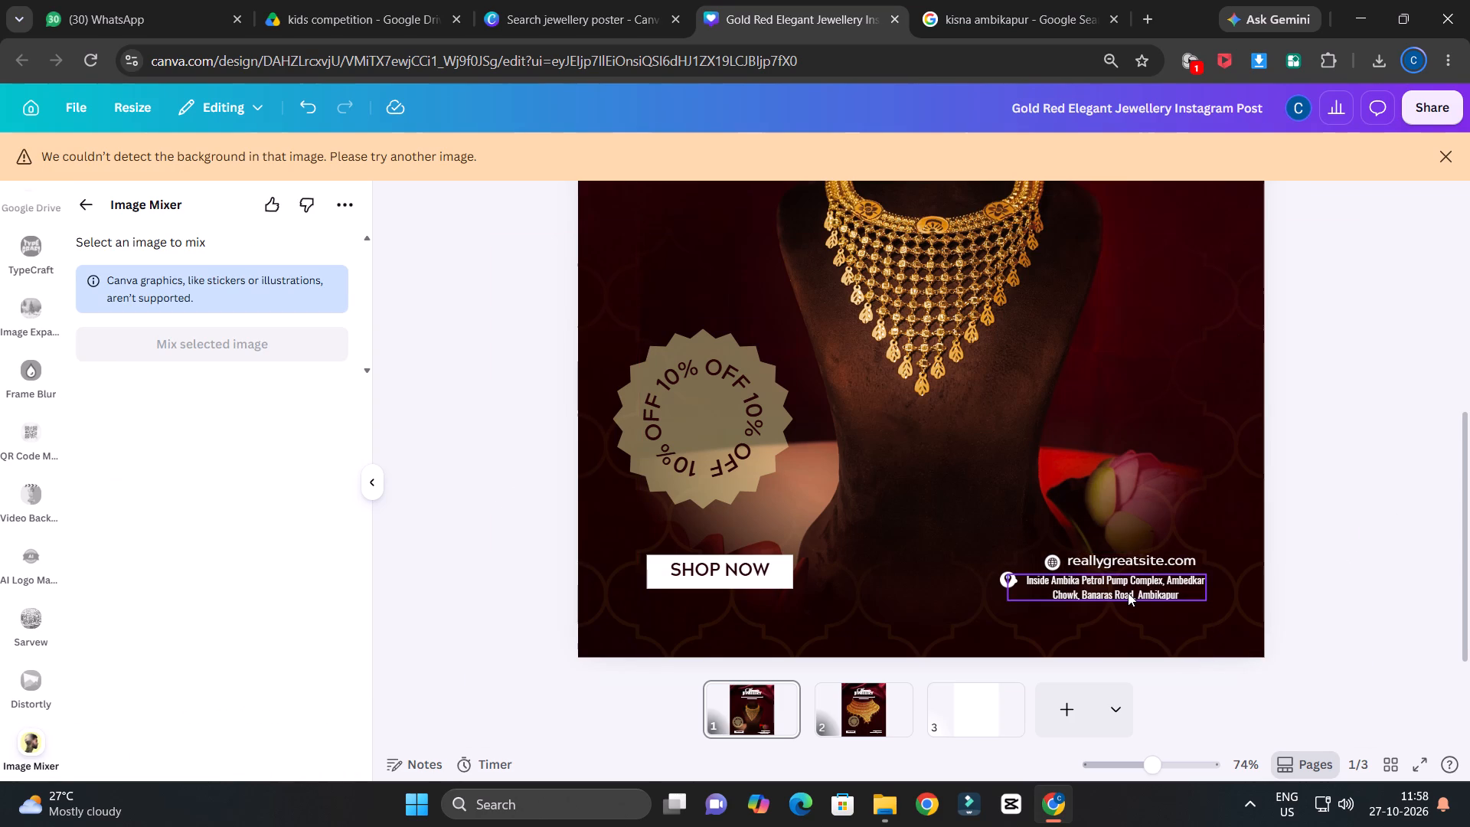
pyautogui.moveTo(1128, 593); pyautogui.dragTo(1148, 591)
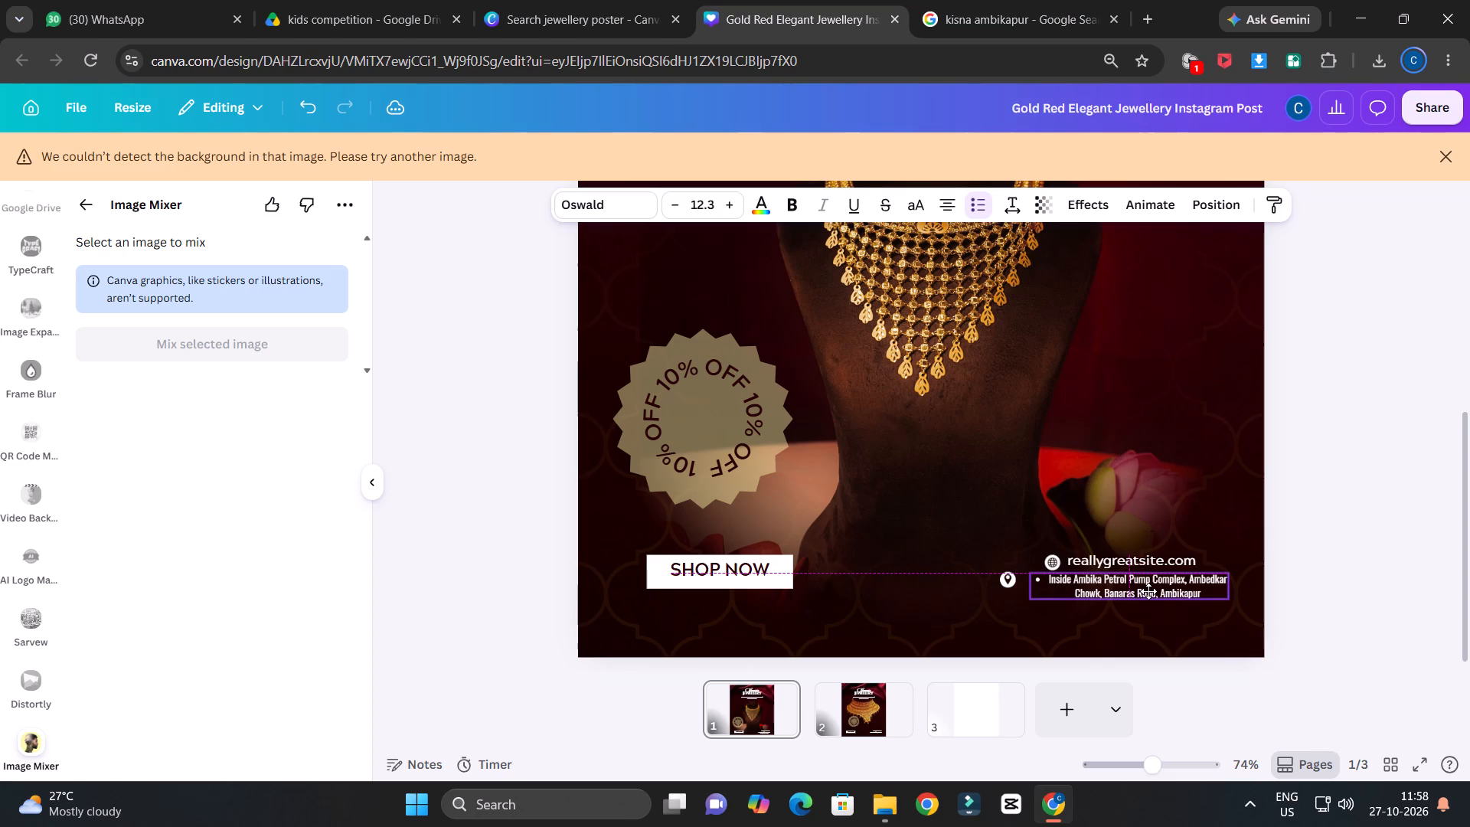
pyautogui.moveTo(1148, 591); pyautogui.dragTo(1149, 592)
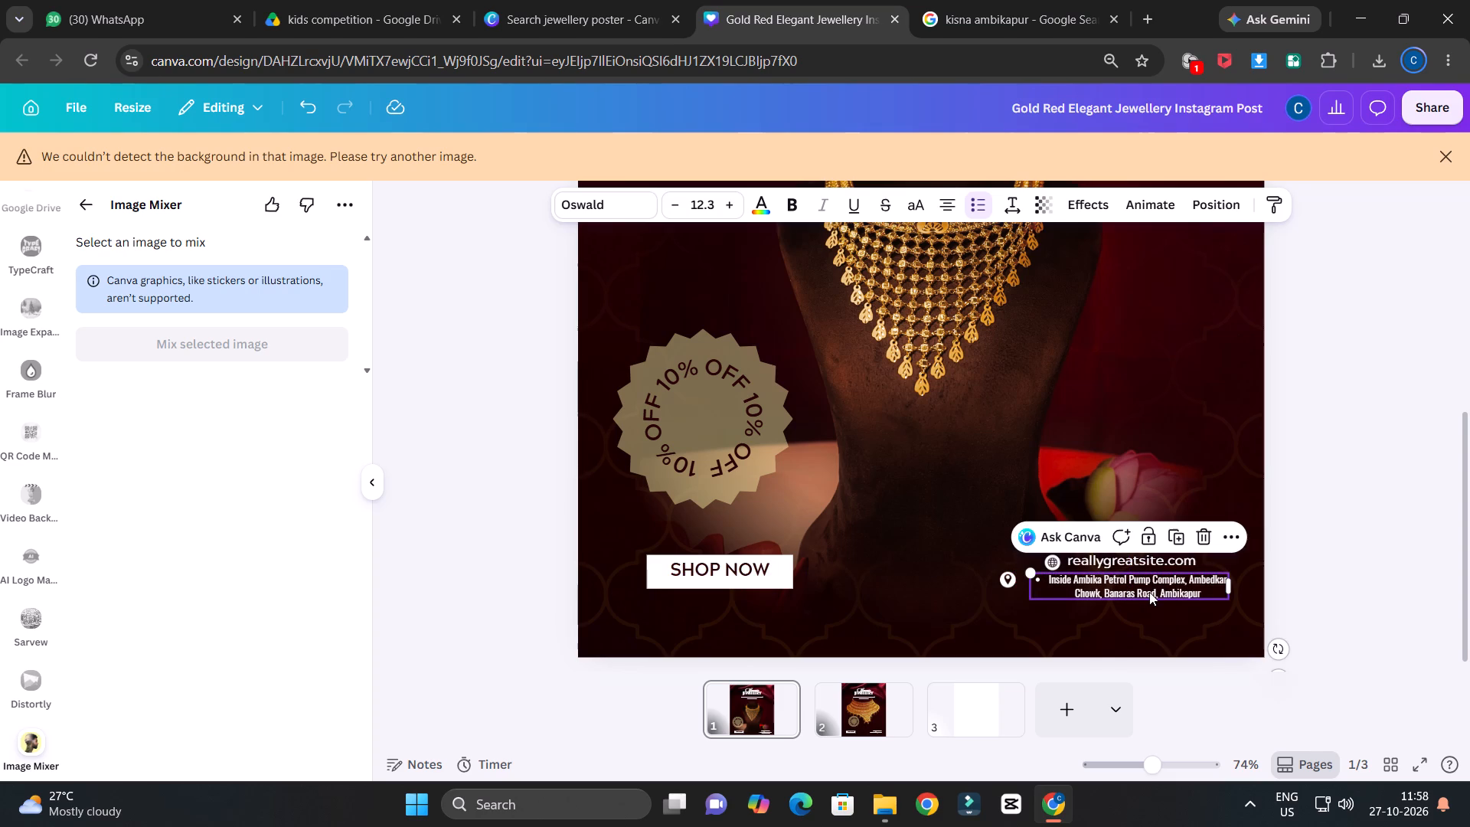
pyautogui.moveTo(1007, 583); pyautogui.dragTo(1027, 582)
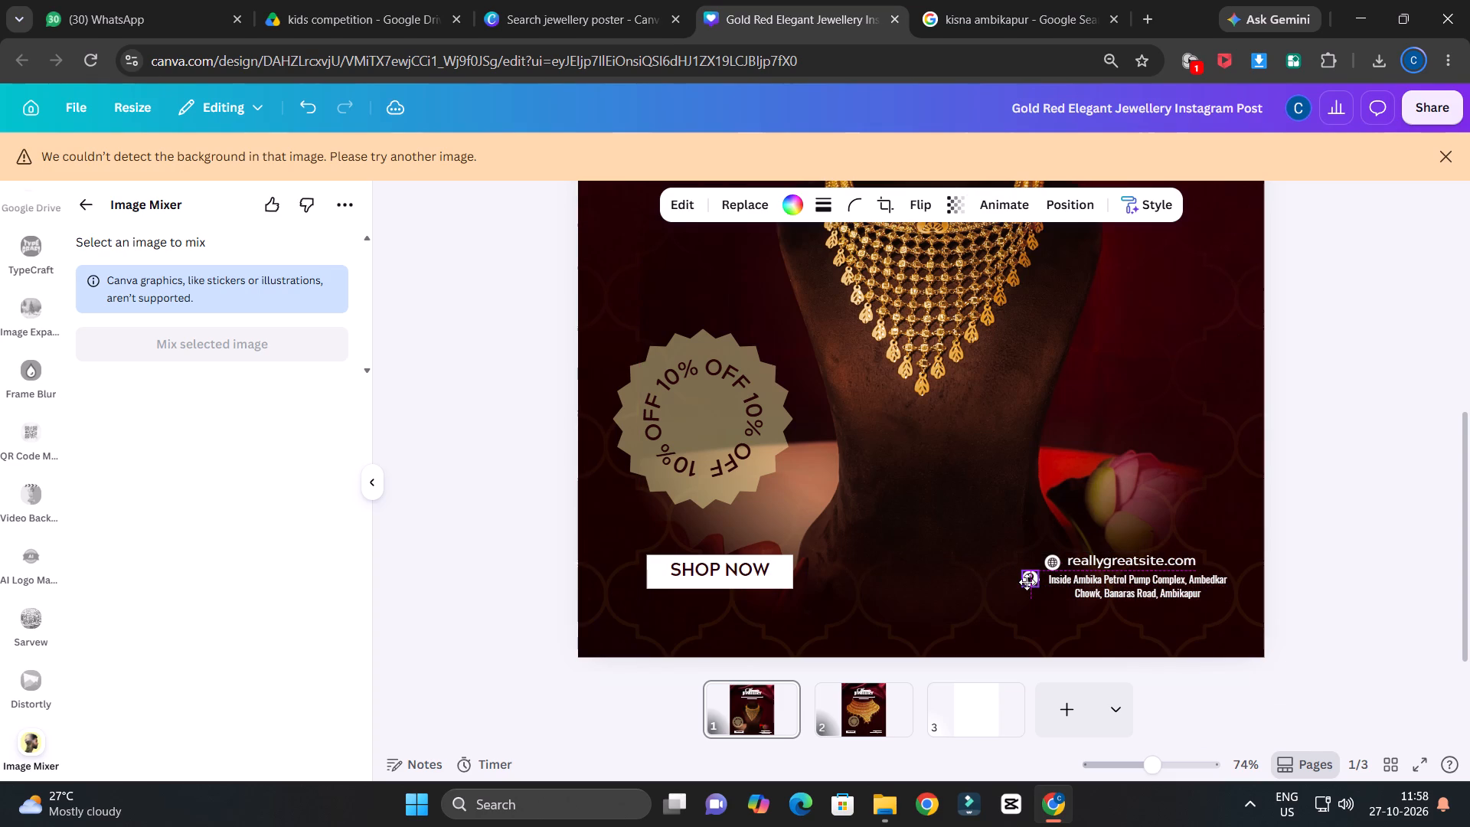
pyautogui.moveTo(1027, 582); pyautogui.dragTo(1028, 577)
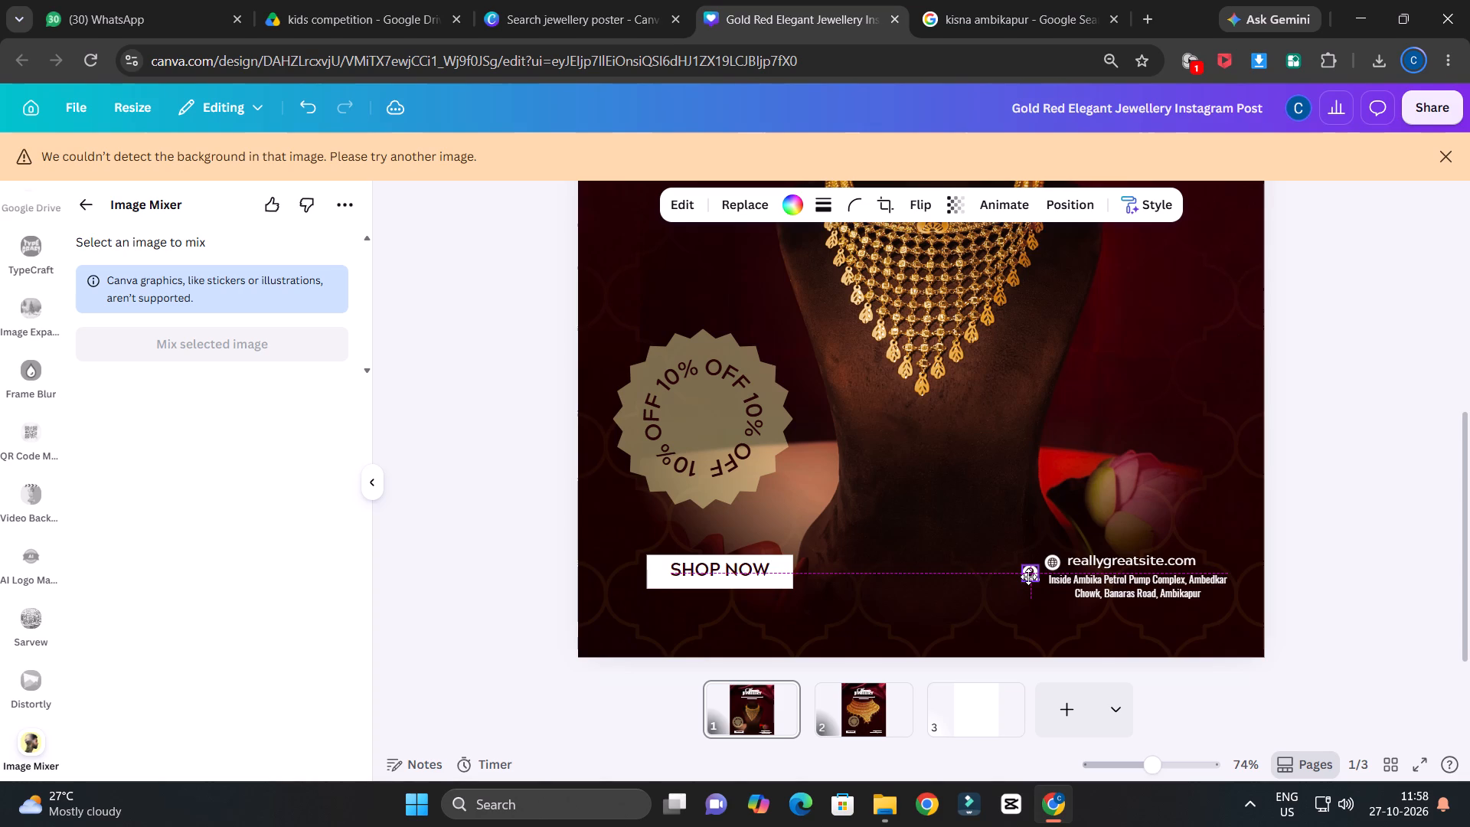
pyautogui.moveTo(1028, 577); pyautogui.dragTo(1024, 580)
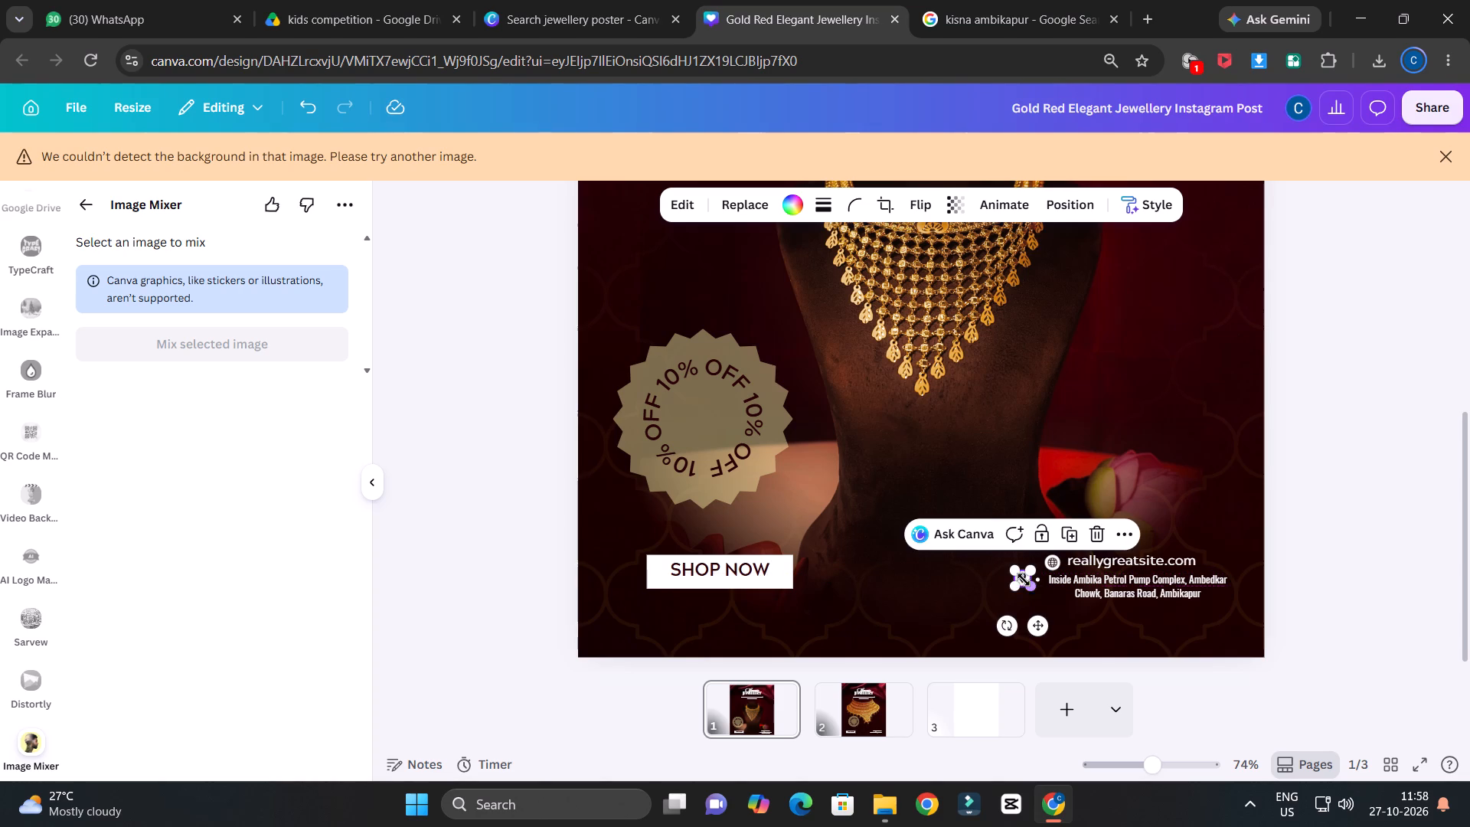
pyautogui.click(1362, 498)
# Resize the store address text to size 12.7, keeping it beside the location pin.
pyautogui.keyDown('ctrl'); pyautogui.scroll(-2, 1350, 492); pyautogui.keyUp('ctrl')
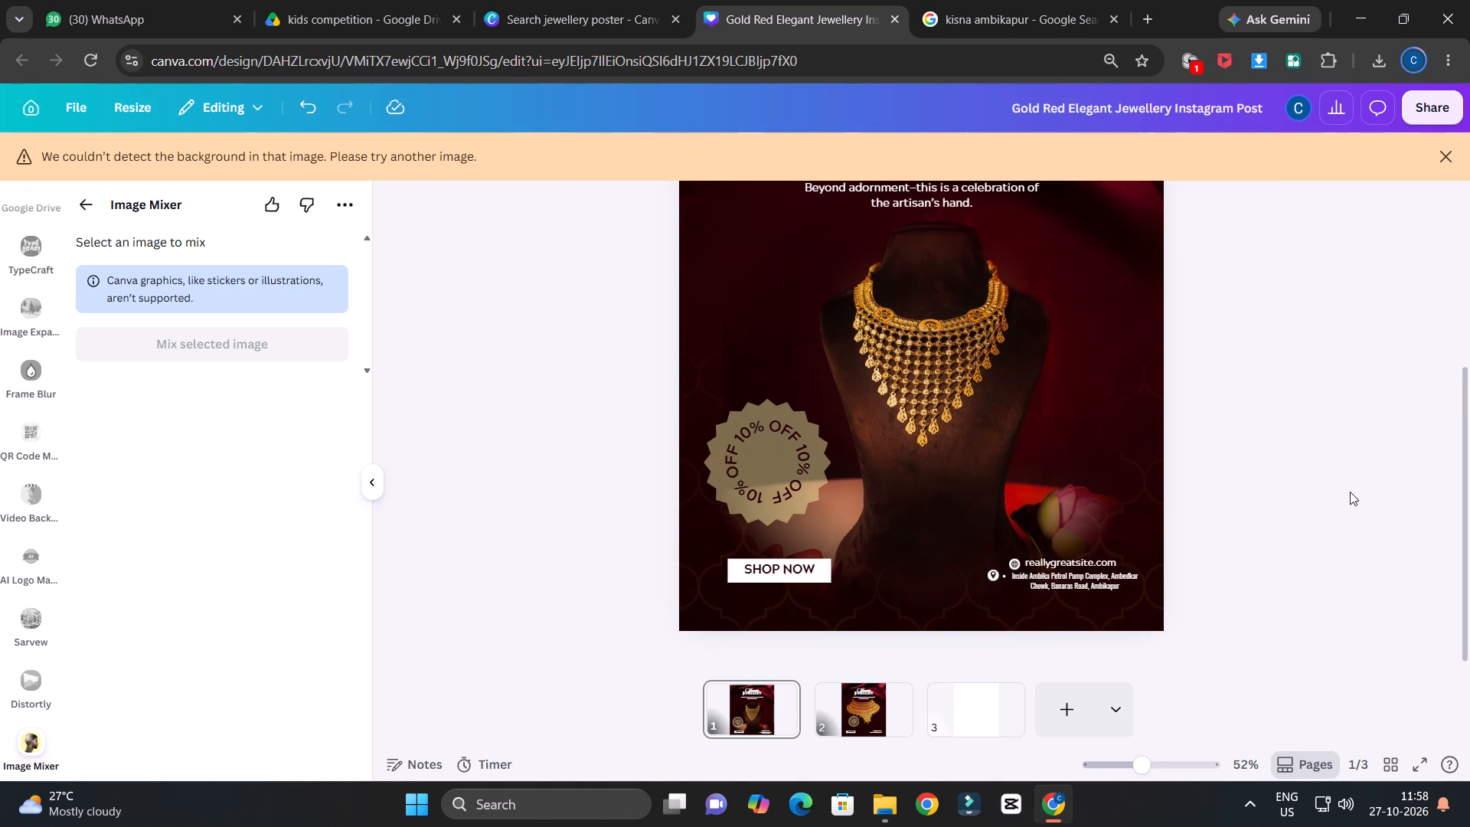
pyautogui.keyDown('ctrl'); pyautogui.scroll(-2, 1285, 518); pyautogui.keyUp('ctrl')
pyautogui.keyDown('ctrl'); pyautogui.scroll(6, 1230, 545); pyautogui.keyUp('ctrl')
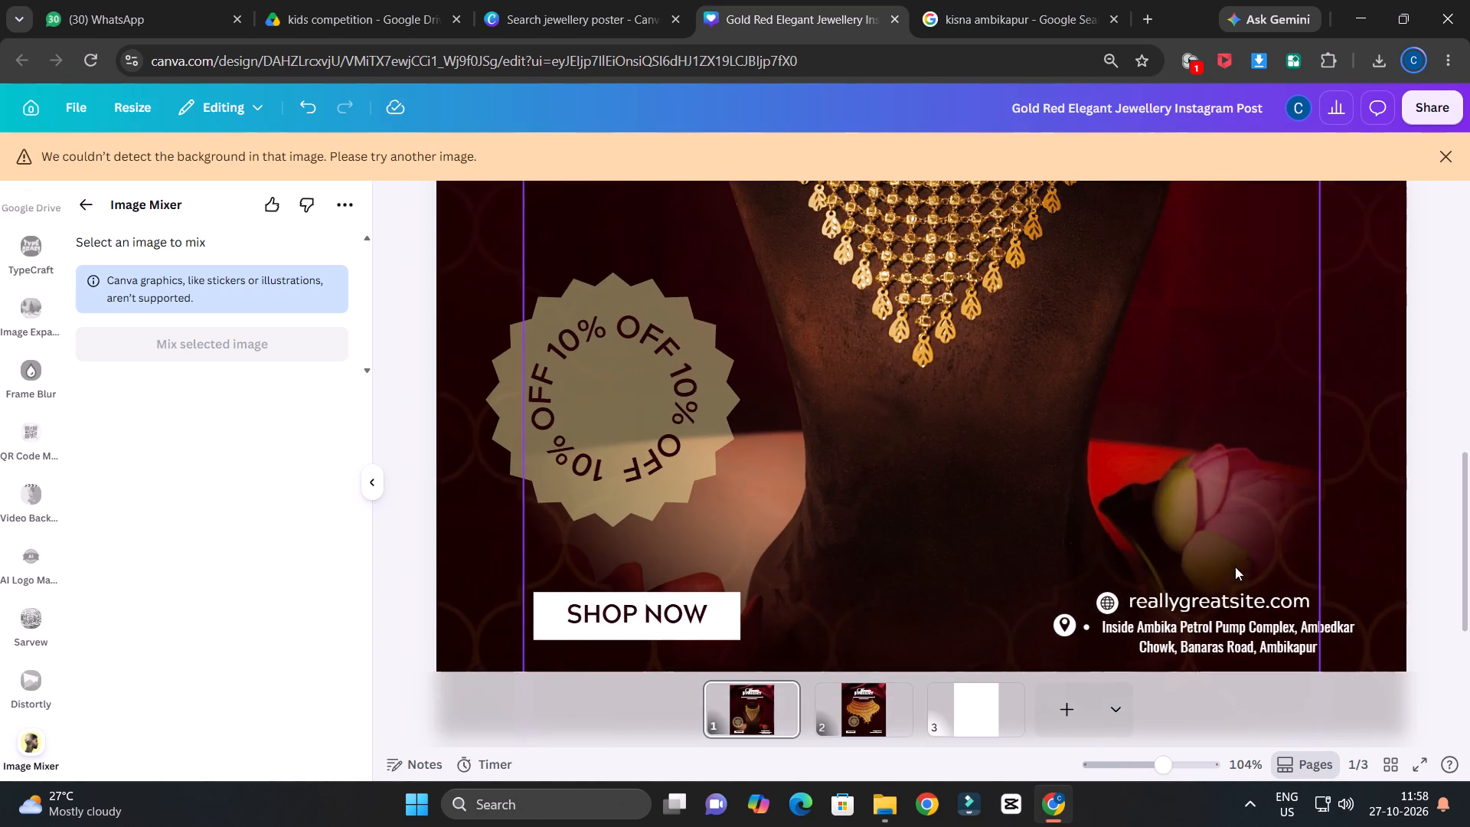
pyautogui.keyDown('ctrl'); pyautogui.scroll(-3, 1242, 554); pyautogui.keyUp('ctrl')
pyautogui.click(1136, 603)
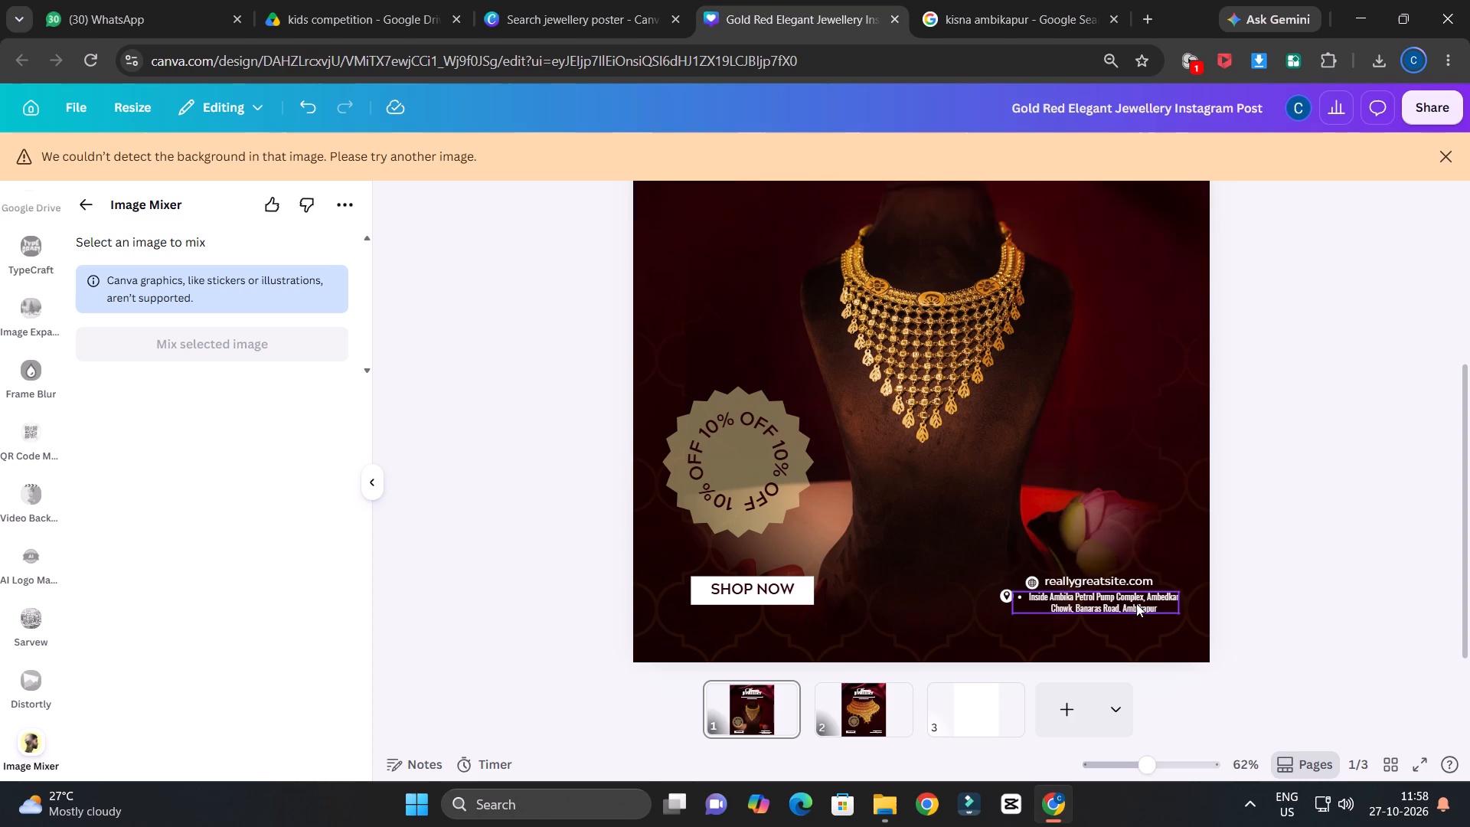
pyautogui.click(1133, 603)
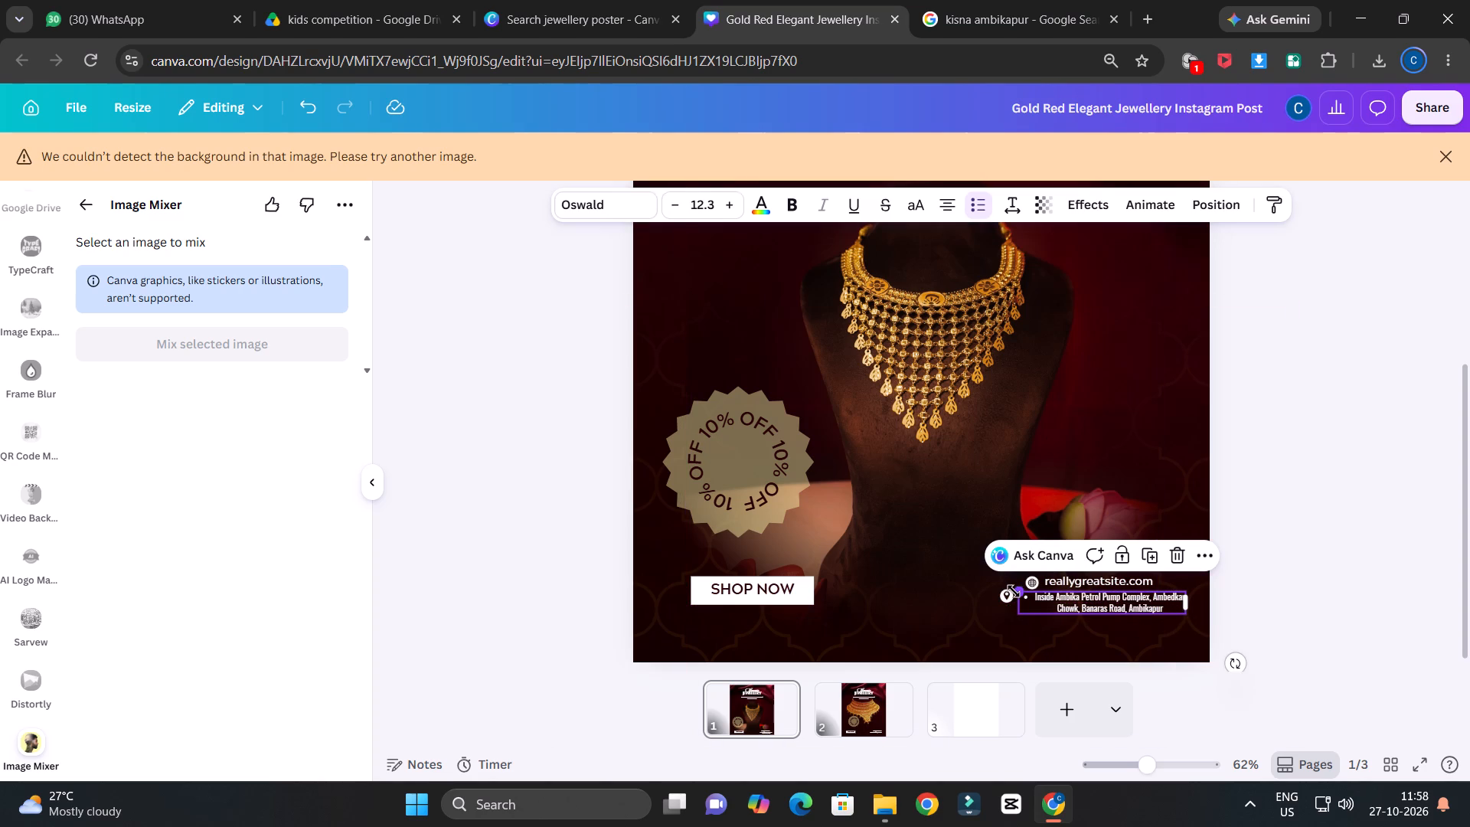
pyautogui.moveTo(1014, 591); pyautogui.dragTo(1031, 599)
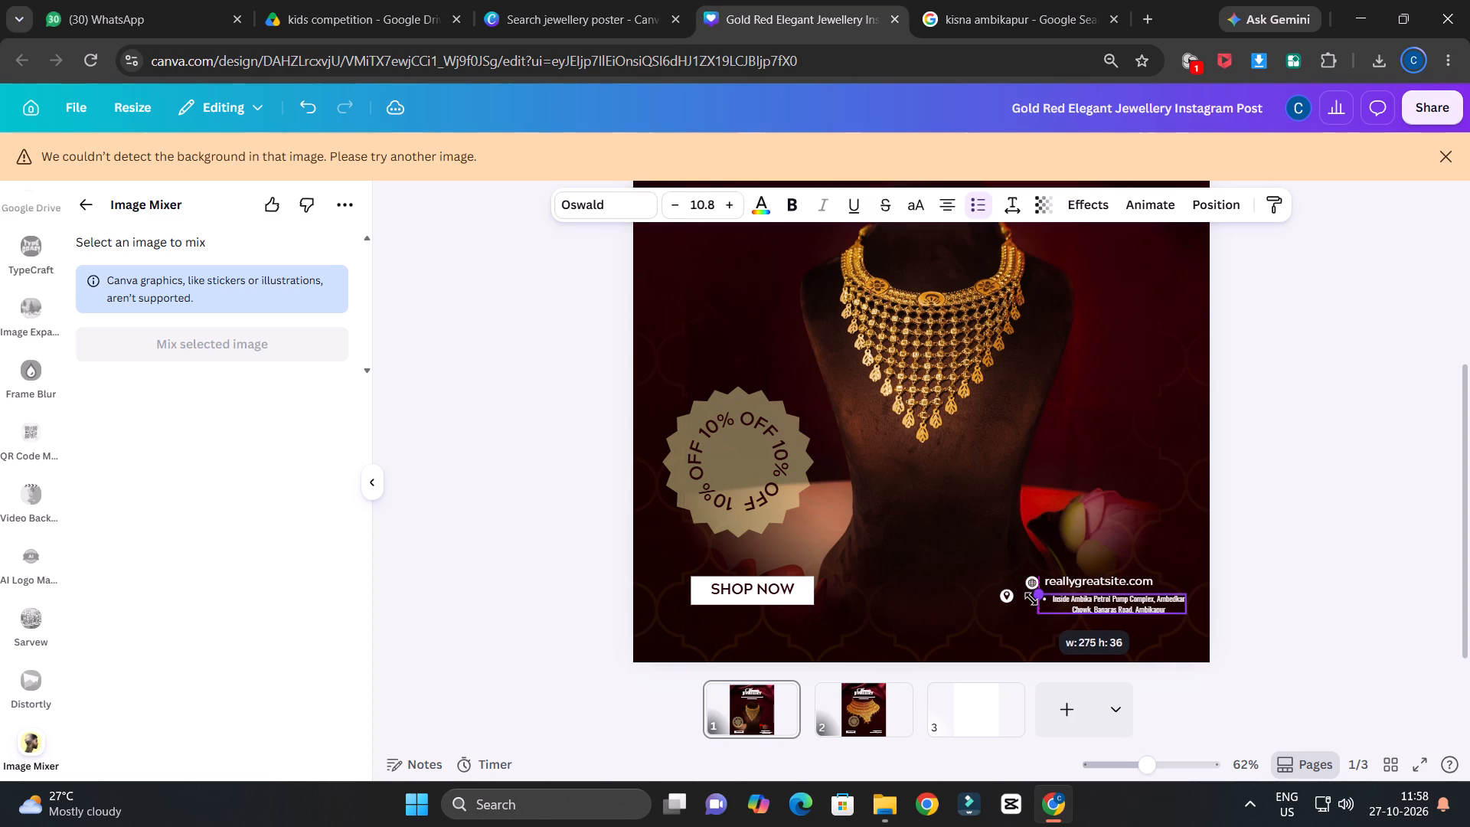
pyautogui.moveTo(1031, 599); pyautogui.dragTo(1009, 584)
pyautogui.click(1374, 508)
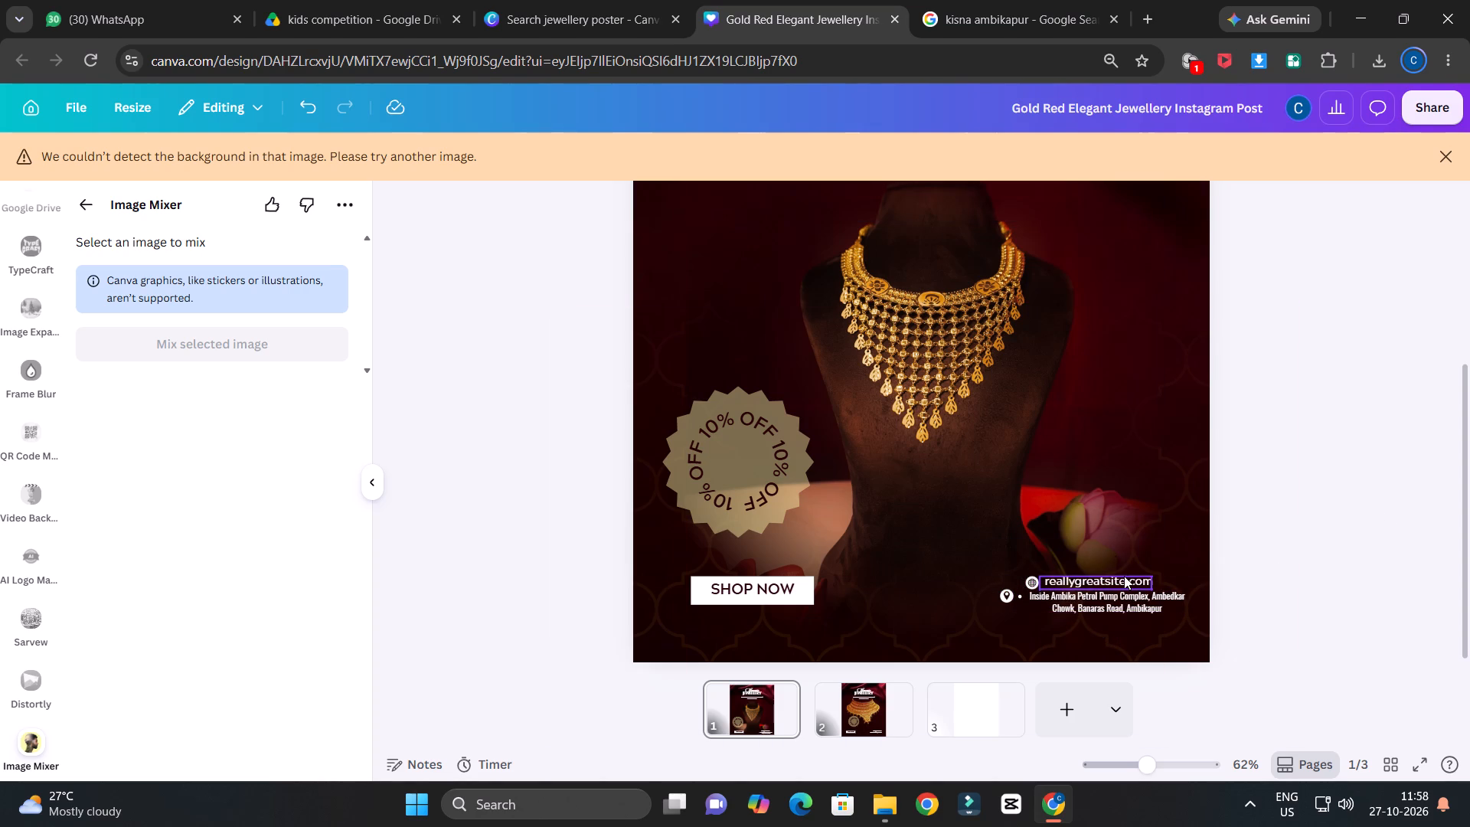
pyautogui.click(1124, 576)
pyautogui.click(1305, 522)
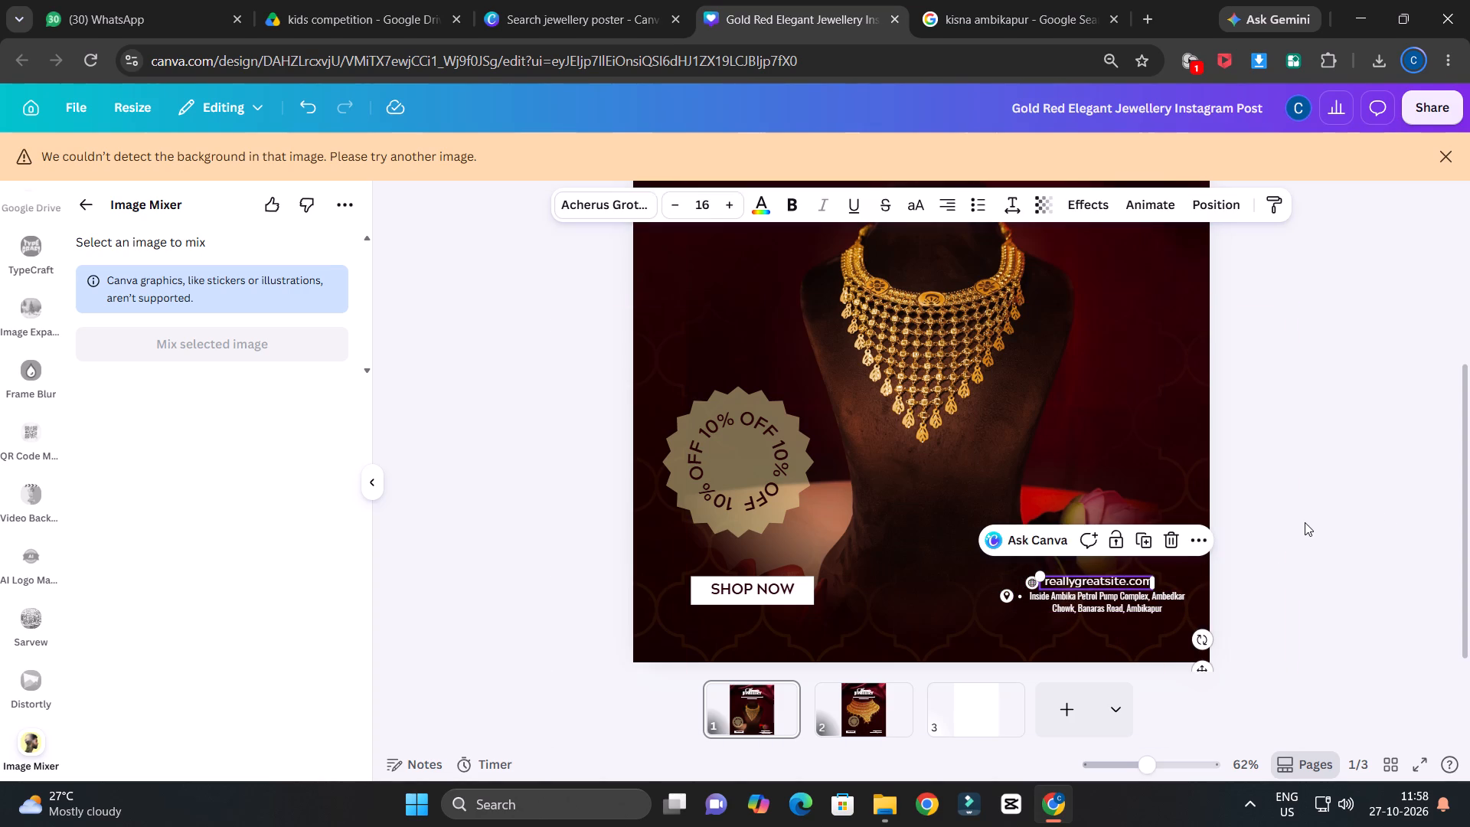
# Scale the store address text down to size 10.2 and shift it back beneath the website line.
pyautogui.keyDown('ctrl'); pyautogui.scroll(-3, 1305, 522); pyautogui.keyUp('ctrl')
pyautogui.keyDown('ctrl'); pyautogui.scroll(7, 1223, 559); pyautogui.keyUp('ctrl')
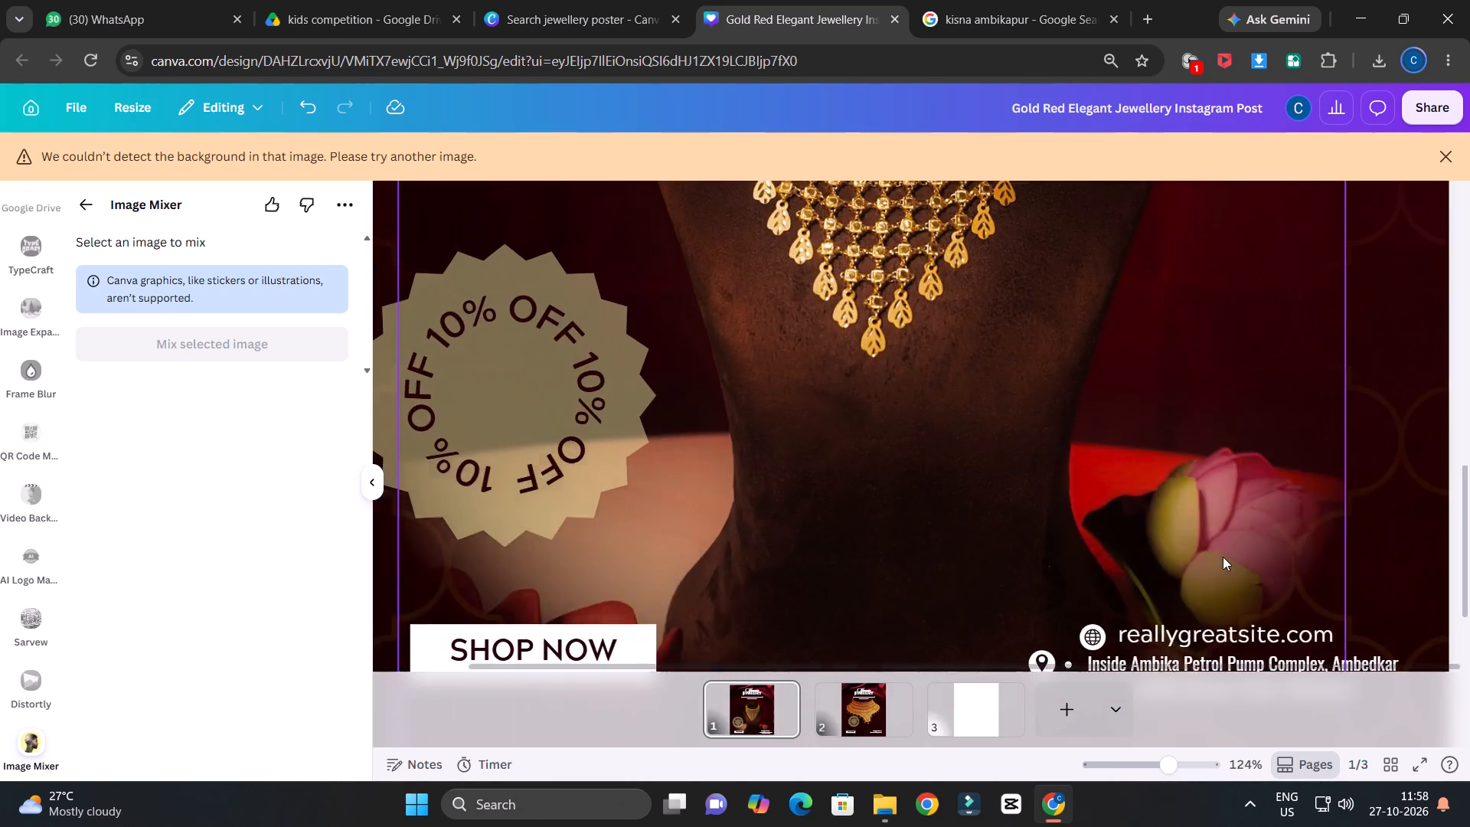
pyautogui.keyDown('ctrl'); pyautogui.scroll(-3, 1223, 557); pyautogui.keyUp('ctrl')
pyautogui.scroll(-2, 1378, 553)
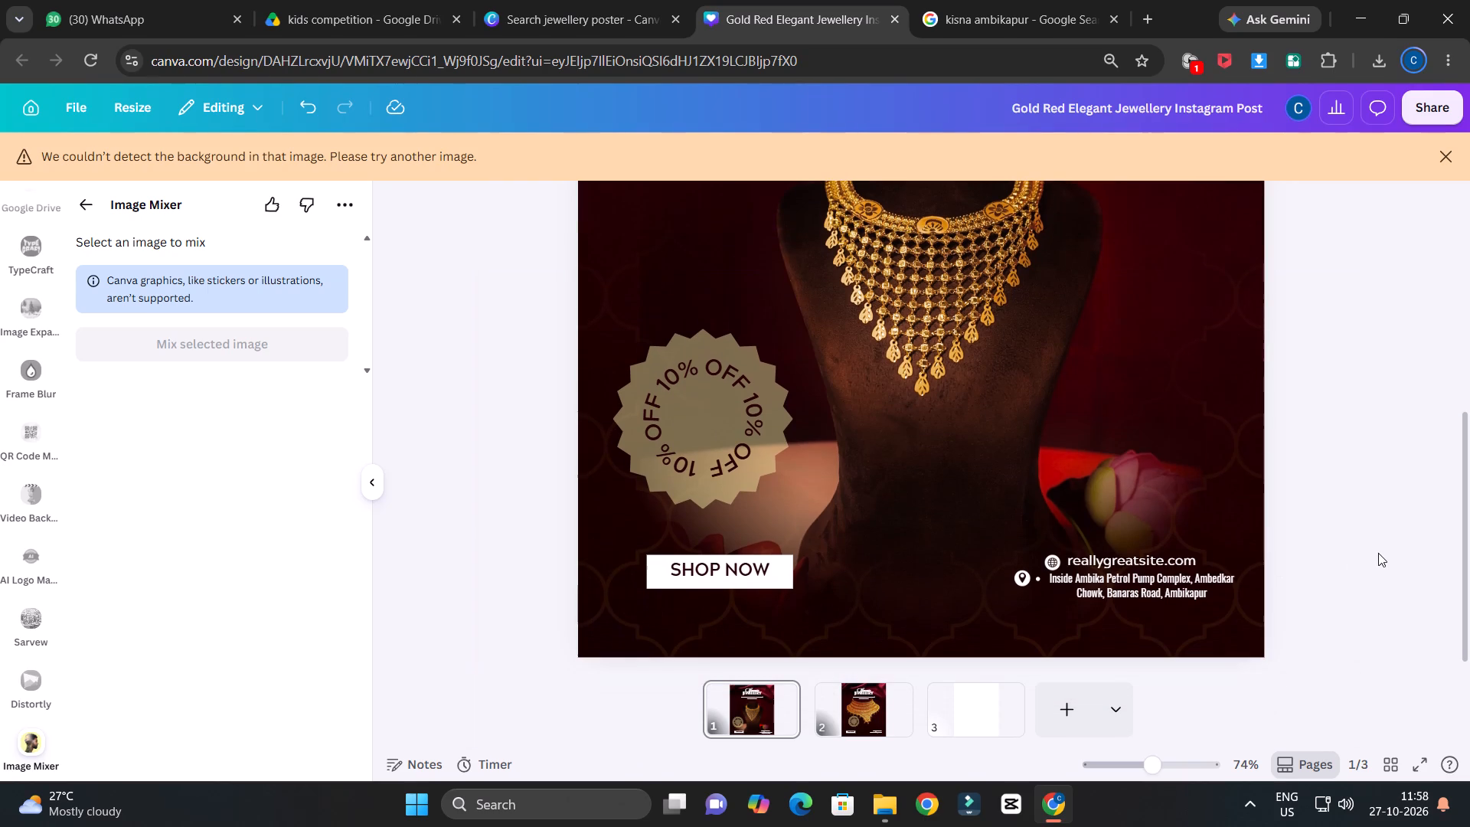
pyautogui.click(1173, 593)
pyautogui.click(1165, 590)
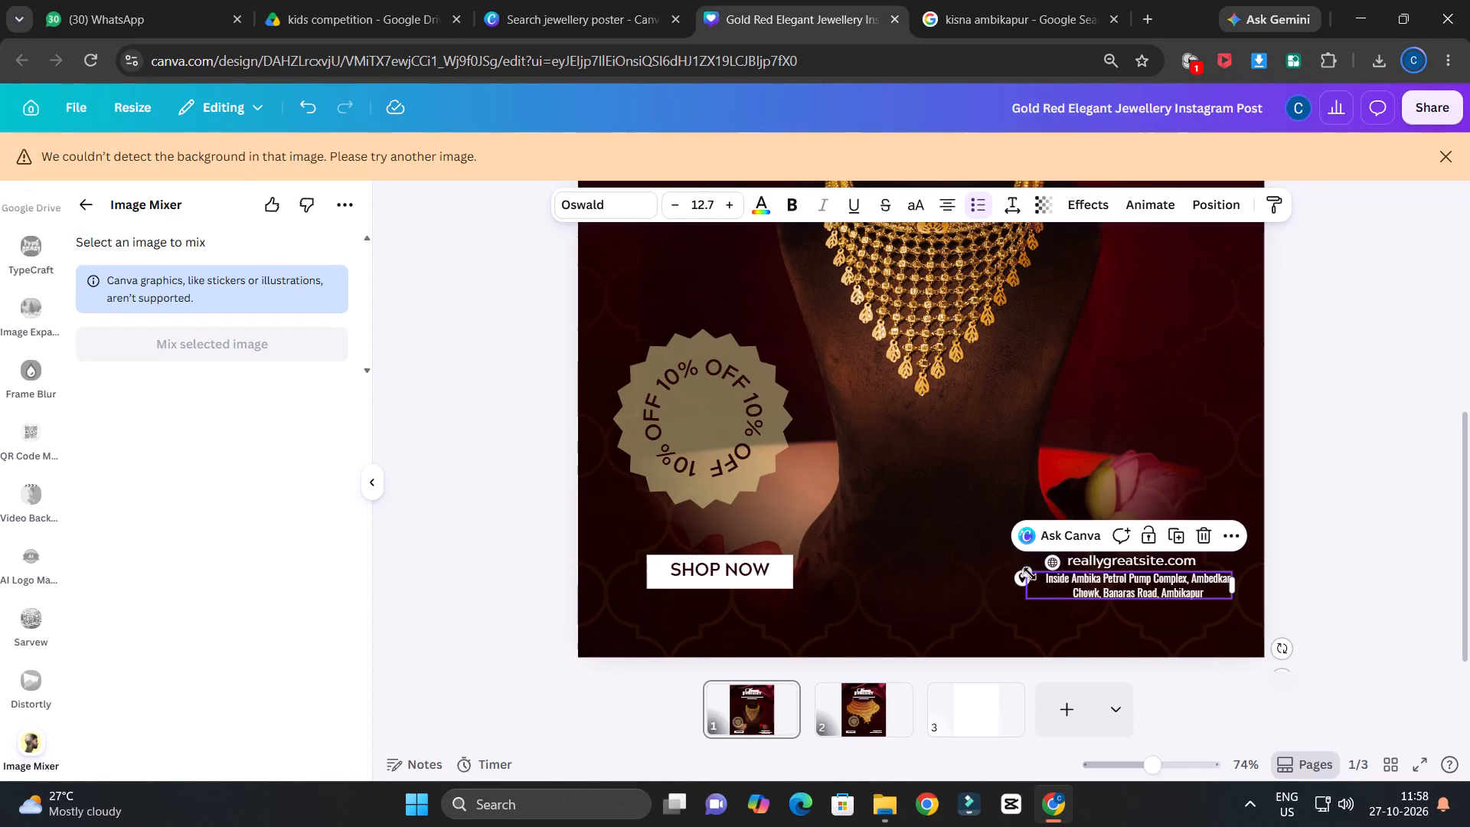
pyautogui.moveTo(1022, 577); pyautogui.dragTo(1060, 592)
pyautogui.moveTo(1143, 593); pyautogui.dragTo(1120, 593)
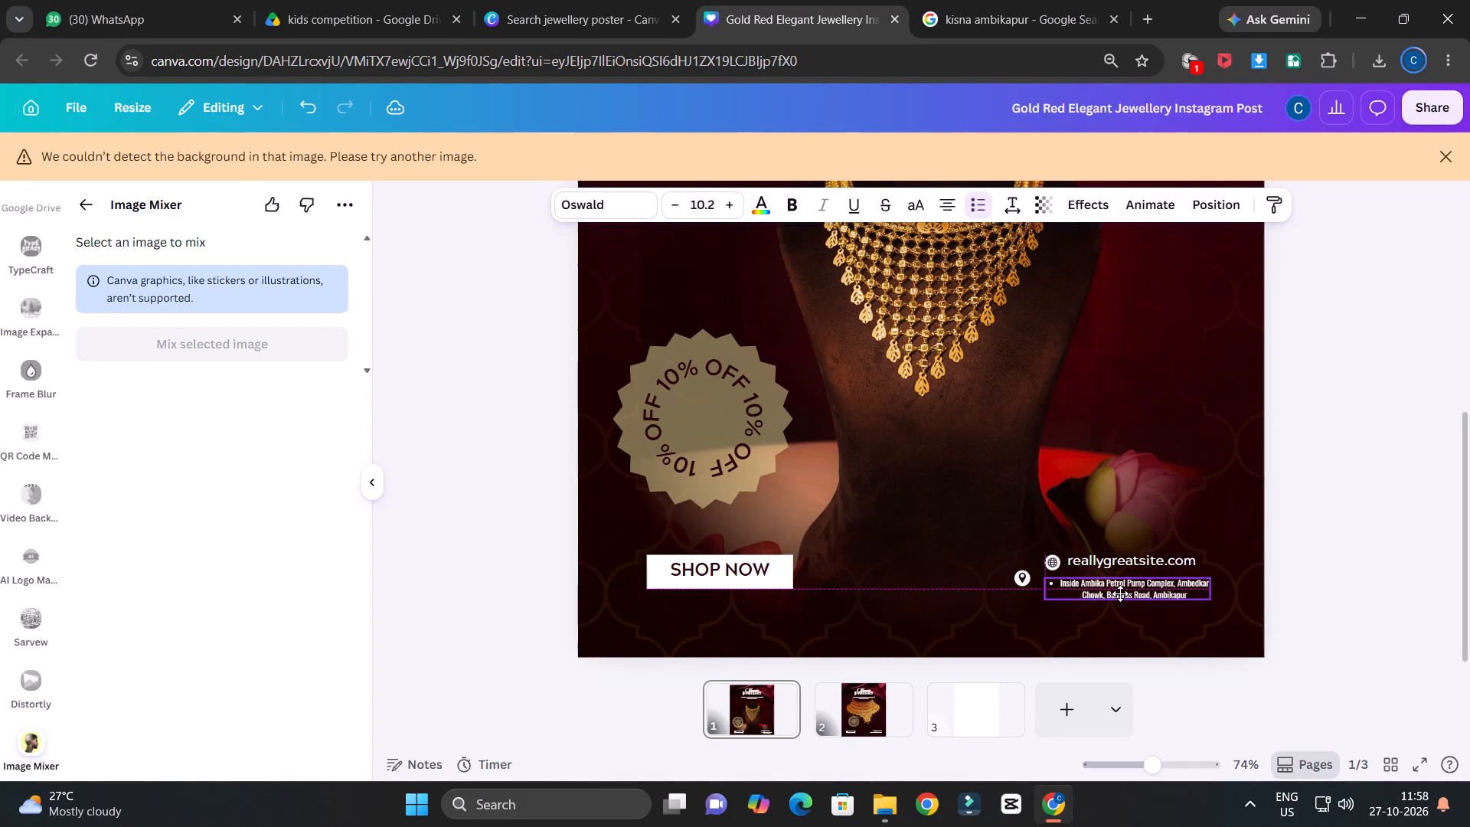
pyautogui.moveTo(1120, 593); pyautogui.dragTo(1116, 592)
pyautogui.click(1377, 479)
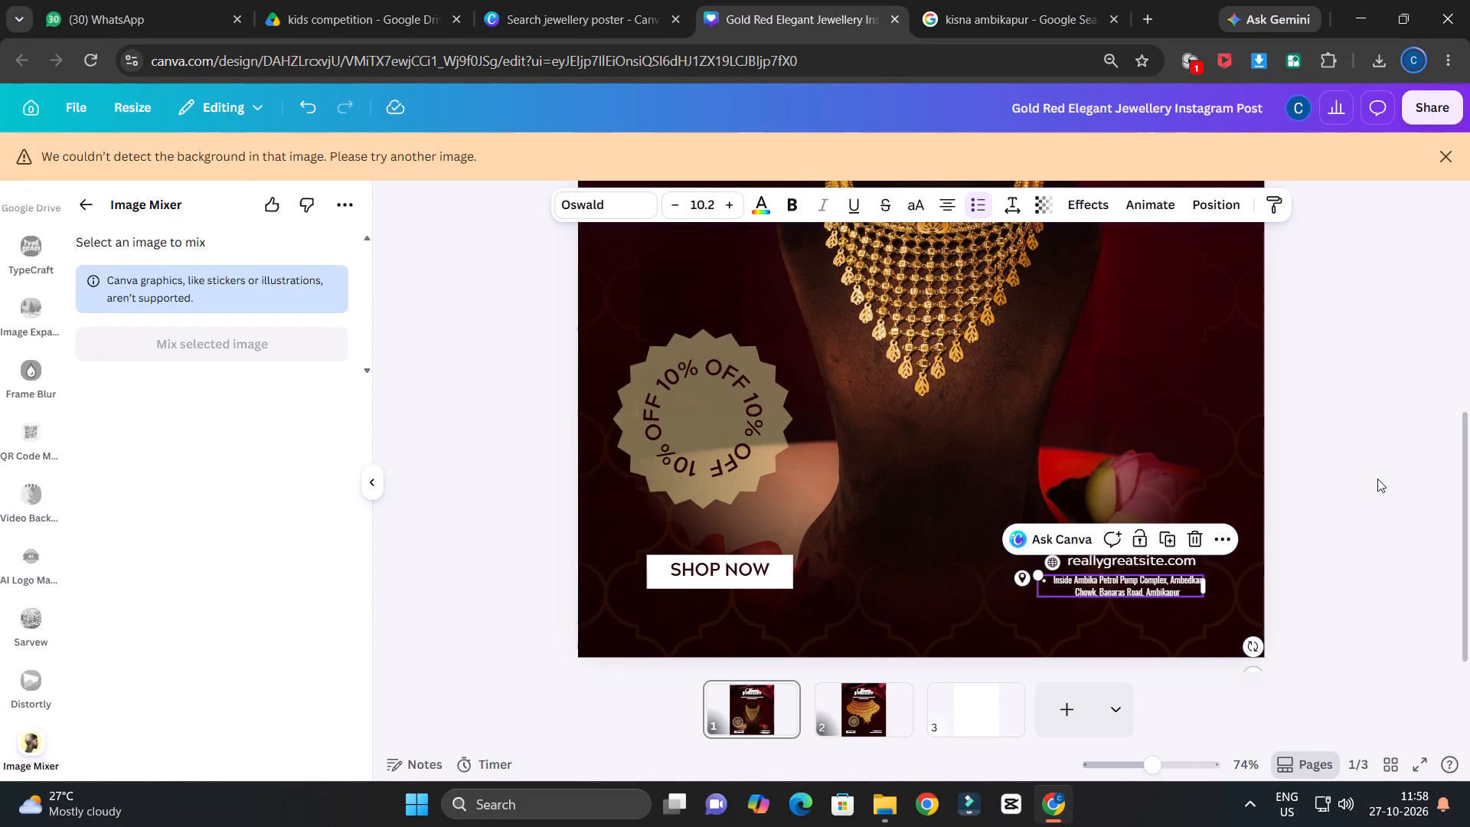
# Enlarge the store address text to size 11.2, extending its box toward the location pin.
pyautogui.keyDown('ctrl'); pyautogui.scroll(-5, 1377, 479); pyautogui.keyUp('ctrl')
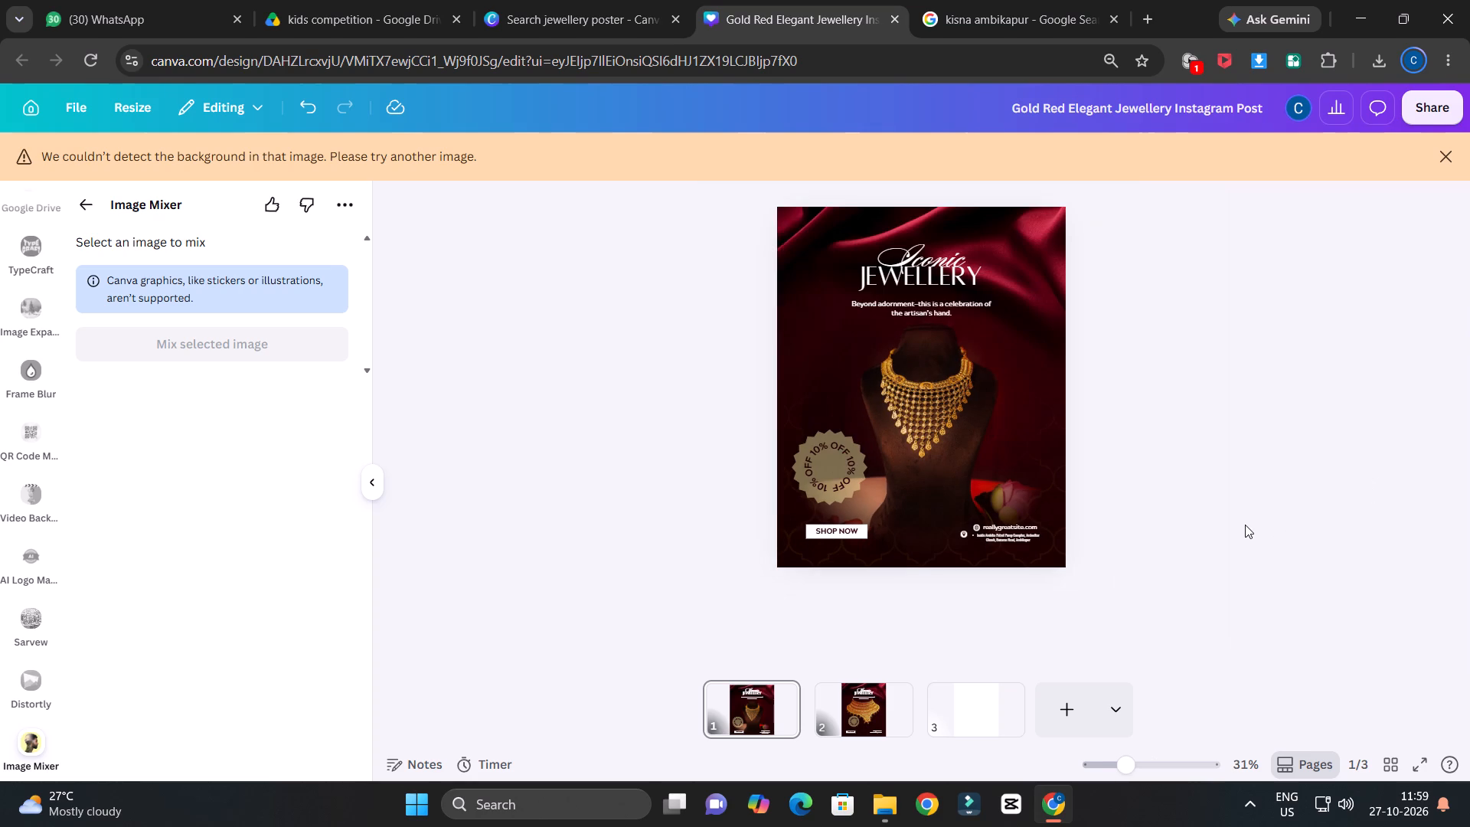
pyautogui.keyDown('ctrl'); pyautogui.scroll(6, 1245, 525); pyautogui.keyUp('ctrl')
pyautogui.keyDown('ctrl'); pyautogui.scroll(-2, 1244, 524); pyautogui.keyUp('ctrl')
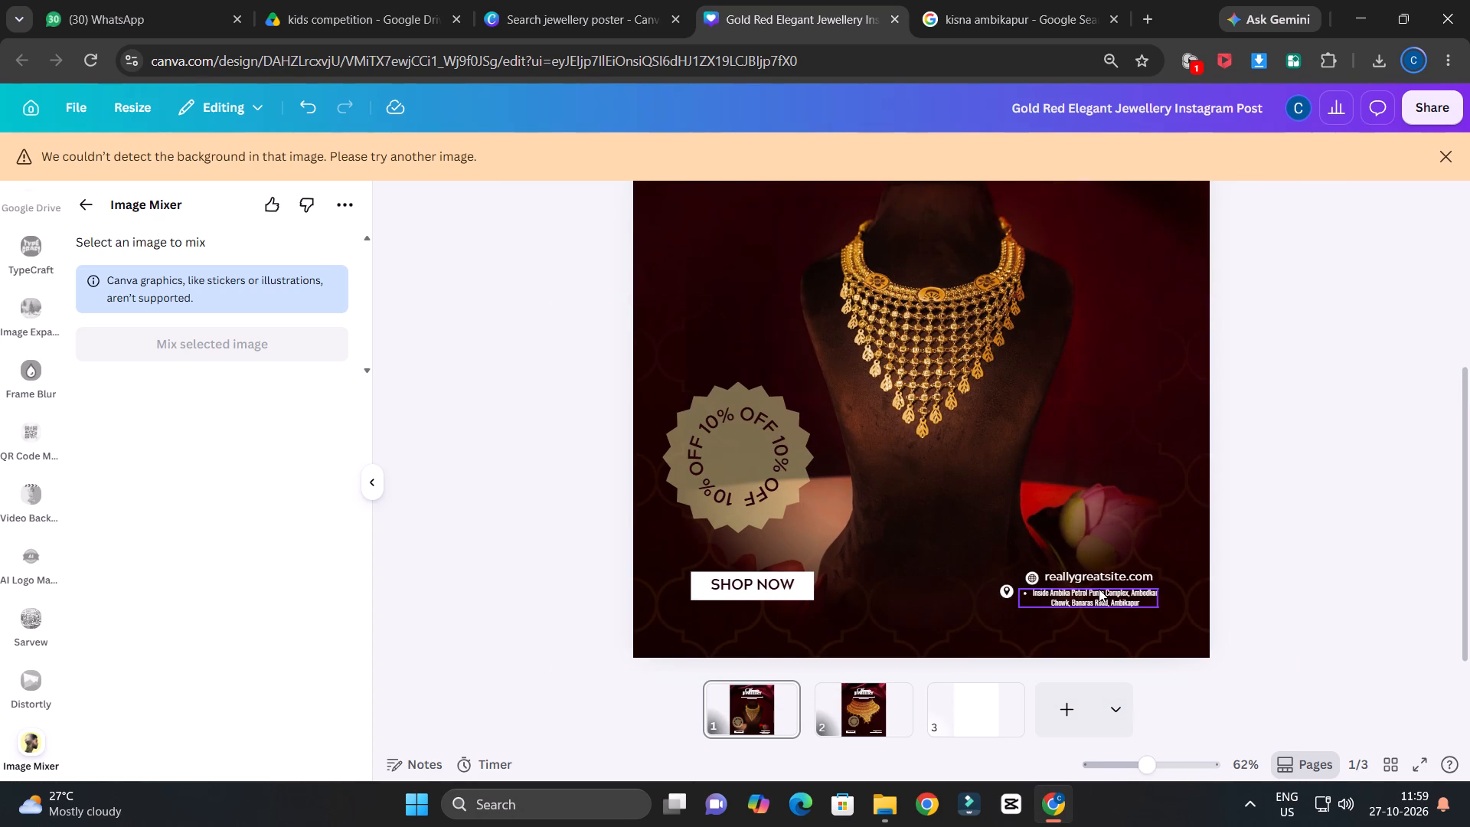
pyautogui.click(1099, 590)
pyautogui.moveTo(1021, 587); pyautogui.dragTo(1014, 587)
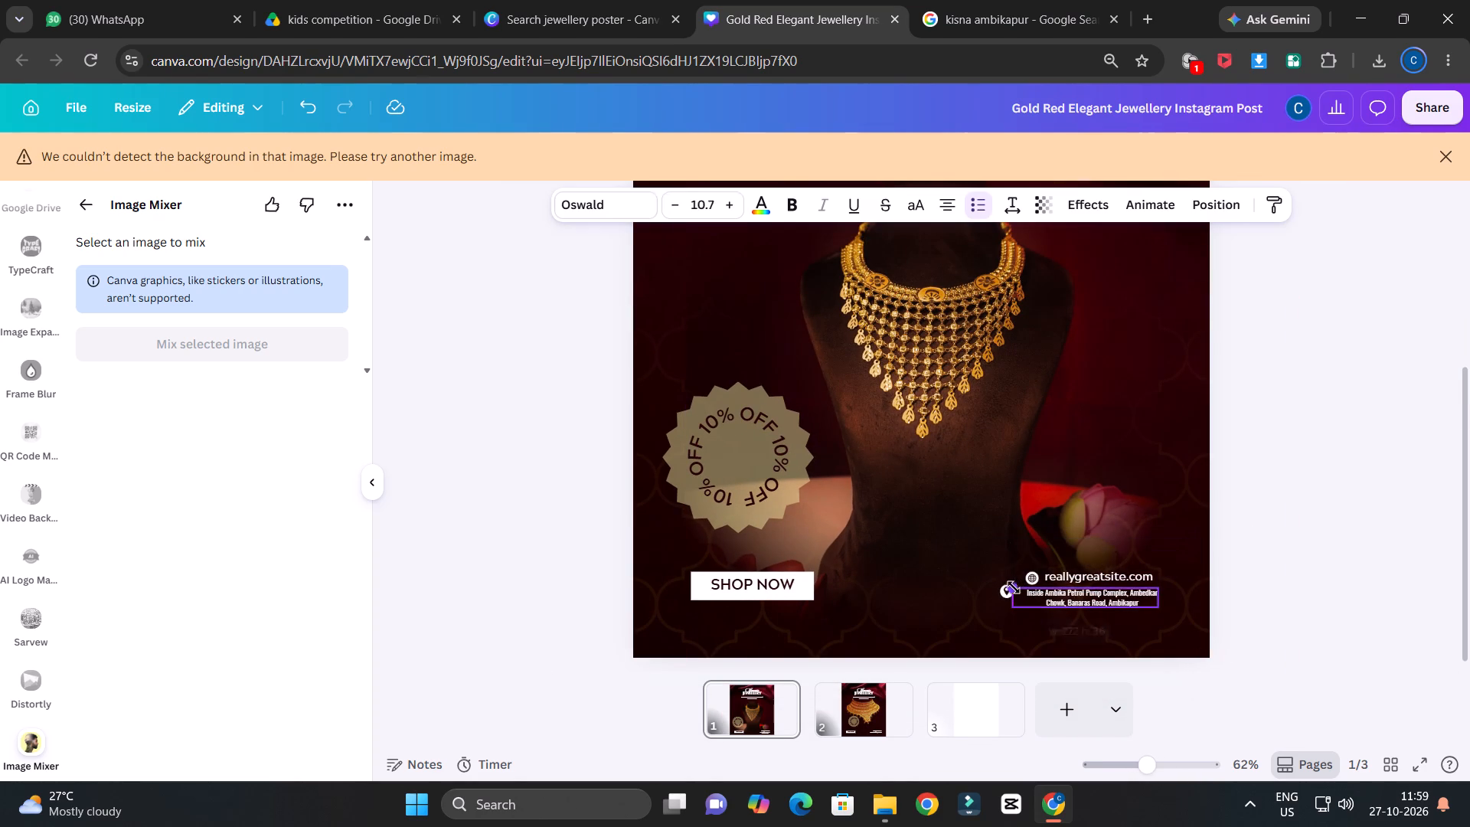
pyautogui.moveTo(1014, 587); pyautogui.dragTo(1011, 584)
# Remove the bullet formatting from the start of the store address text.
pyautogui.click(1066, 597)
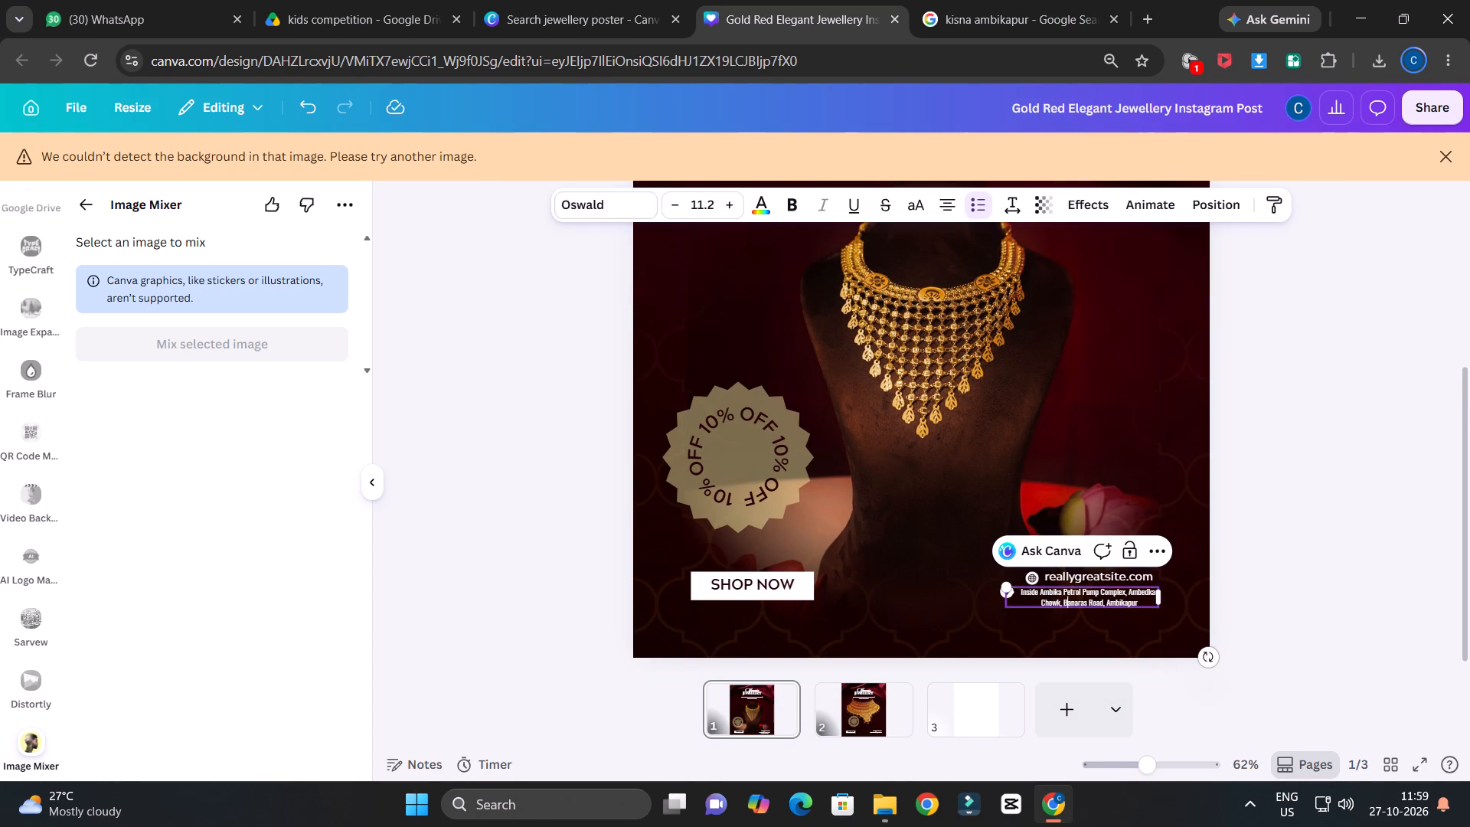
pyautogui.click(1018, 593)
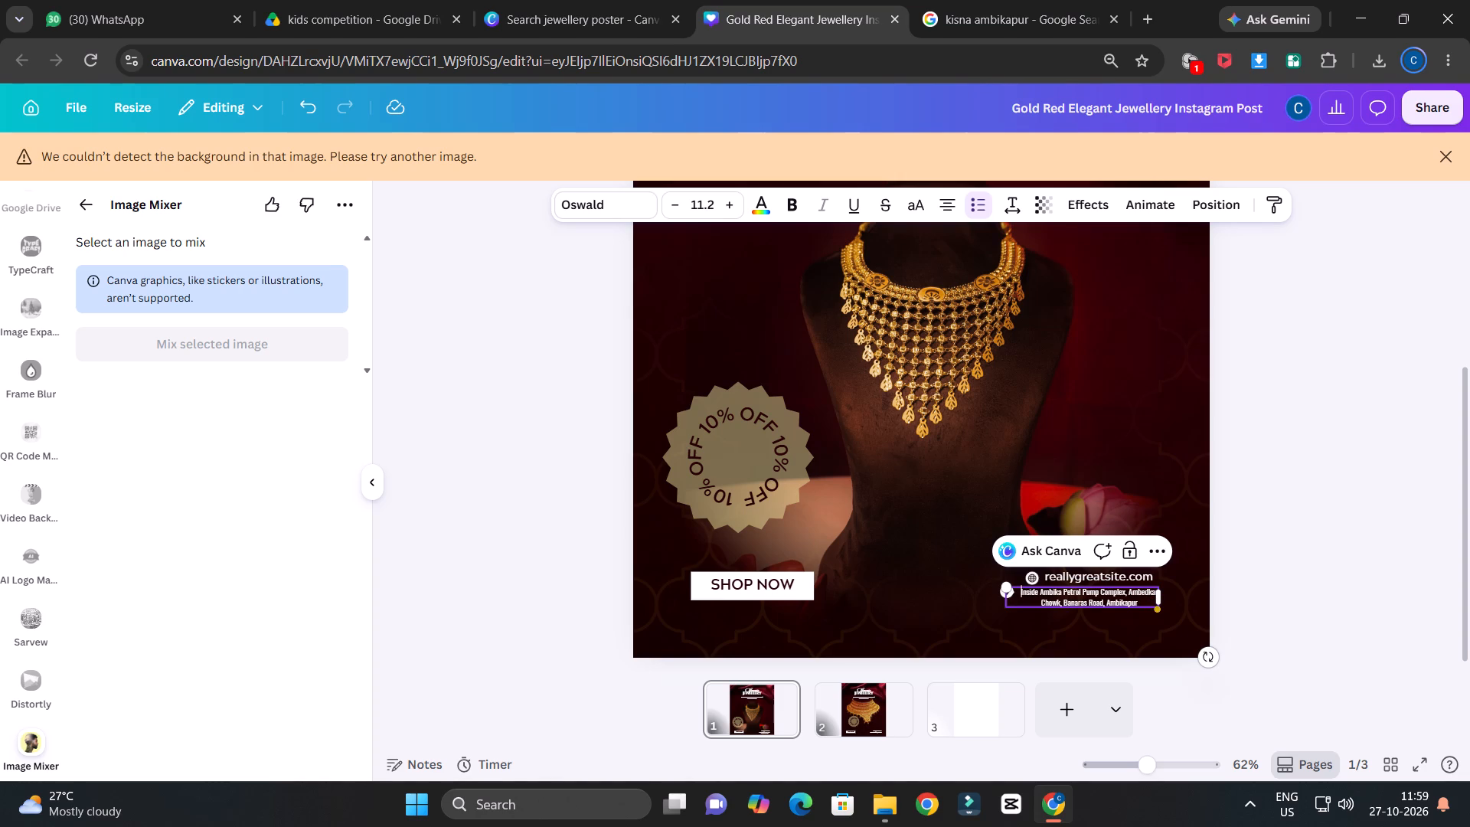
pyautogui.click(1015, 589)
pyautogui.click(1012, 590)
pyautogui.press('BackSpace')
pyautogui.press('BackSpace')
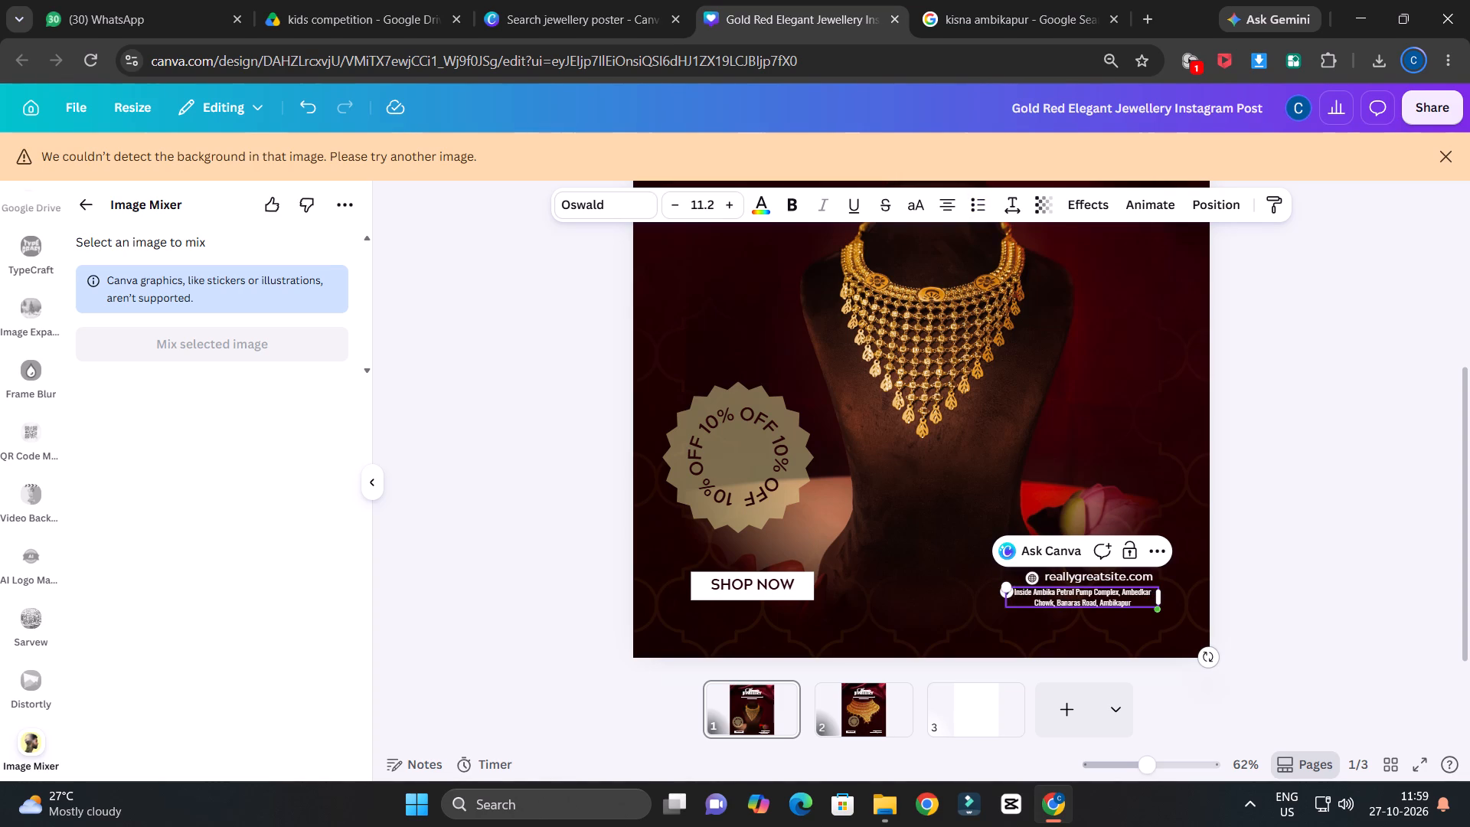
pyautogui.press('BackSpace')
pyautogui.click(1292, 498)
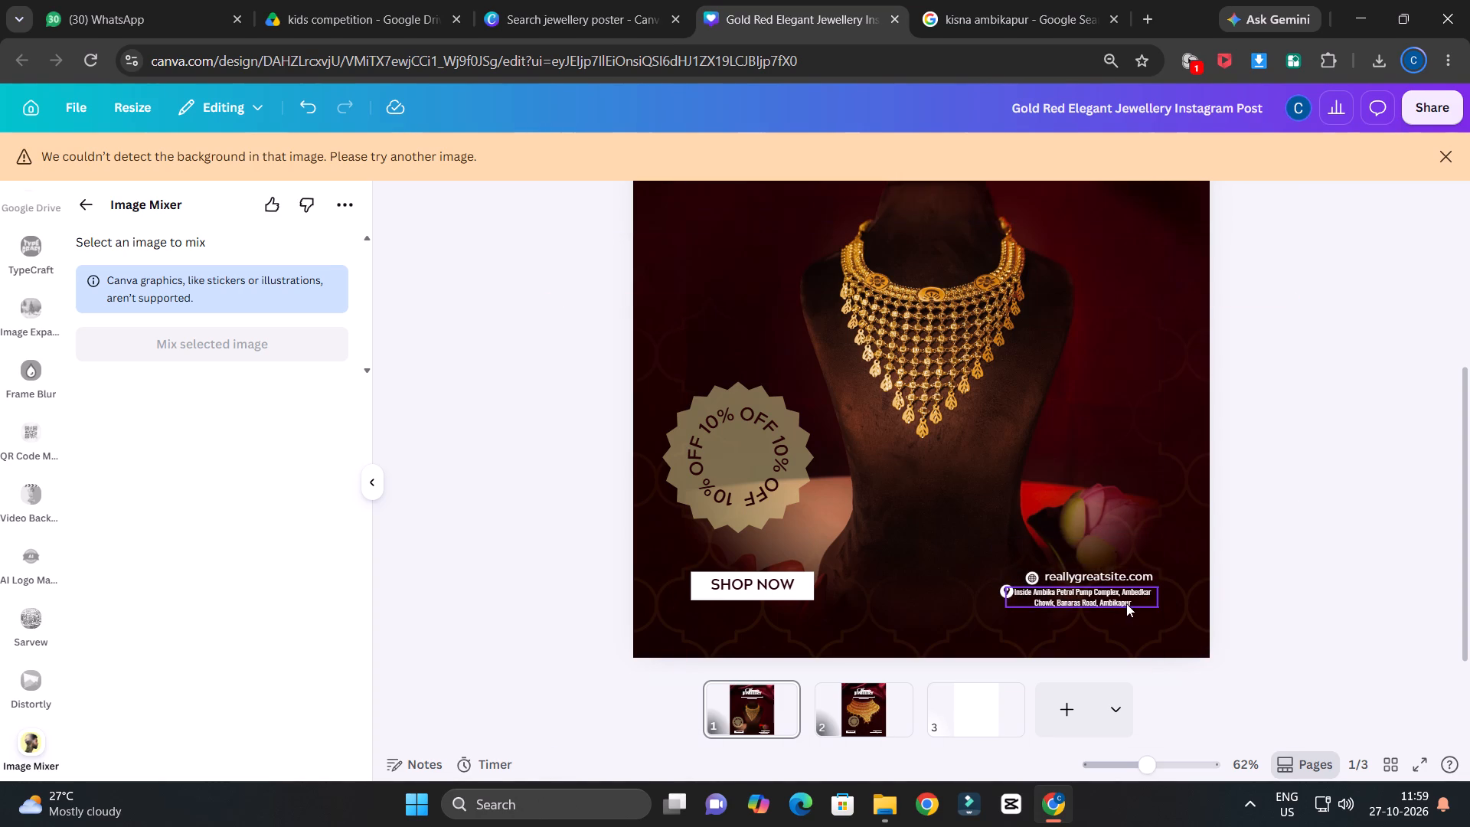
# Move the store address text rightward so it clears the location pin and sits just beside it.
pyautogui.moveTo(1116, 603); pyautogui.dragTo(1127, 606)
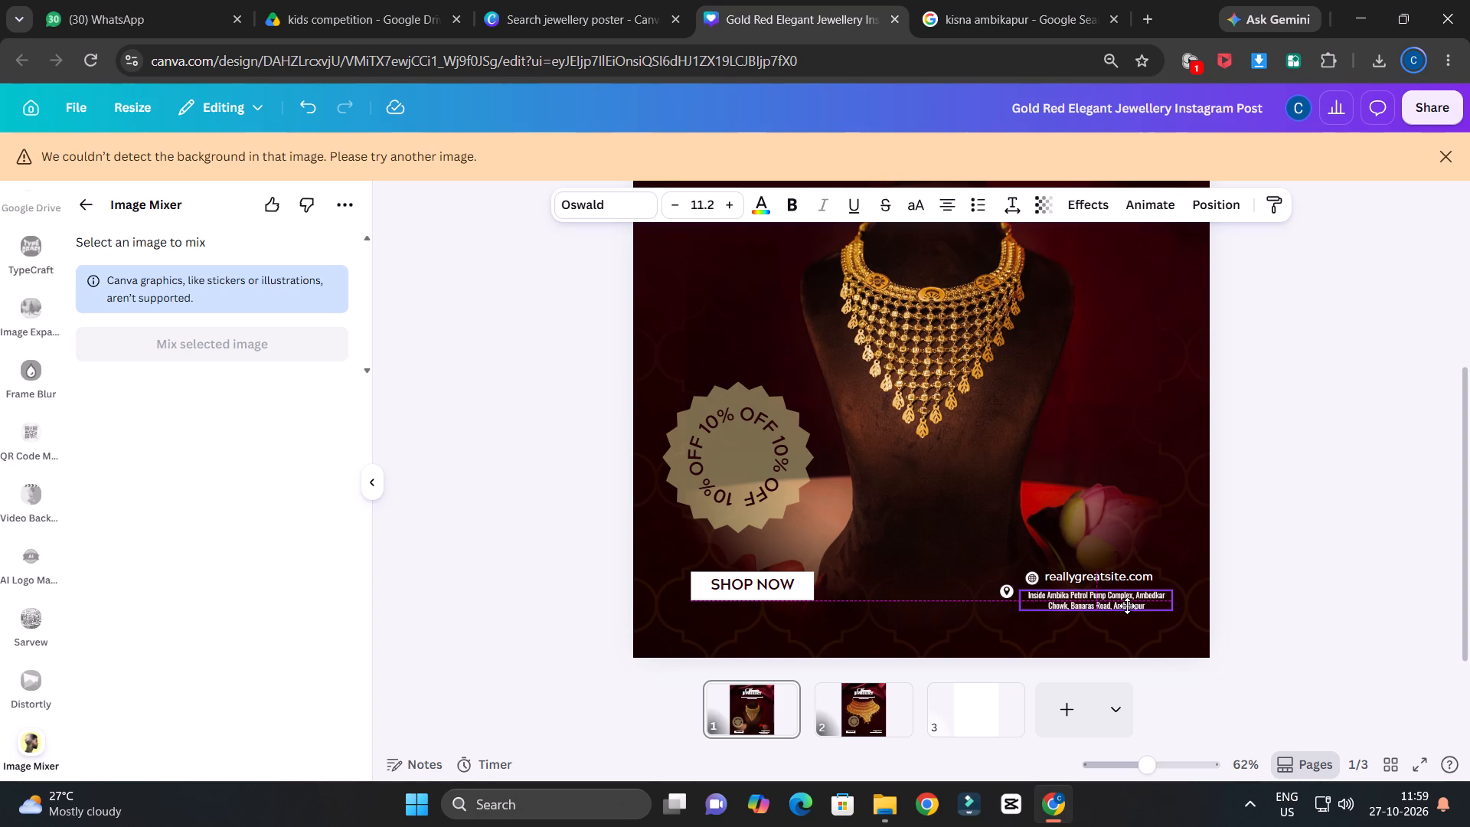
pyautogui.moveTo(1127, 606); pyautogui.dragTo(1127, 603)
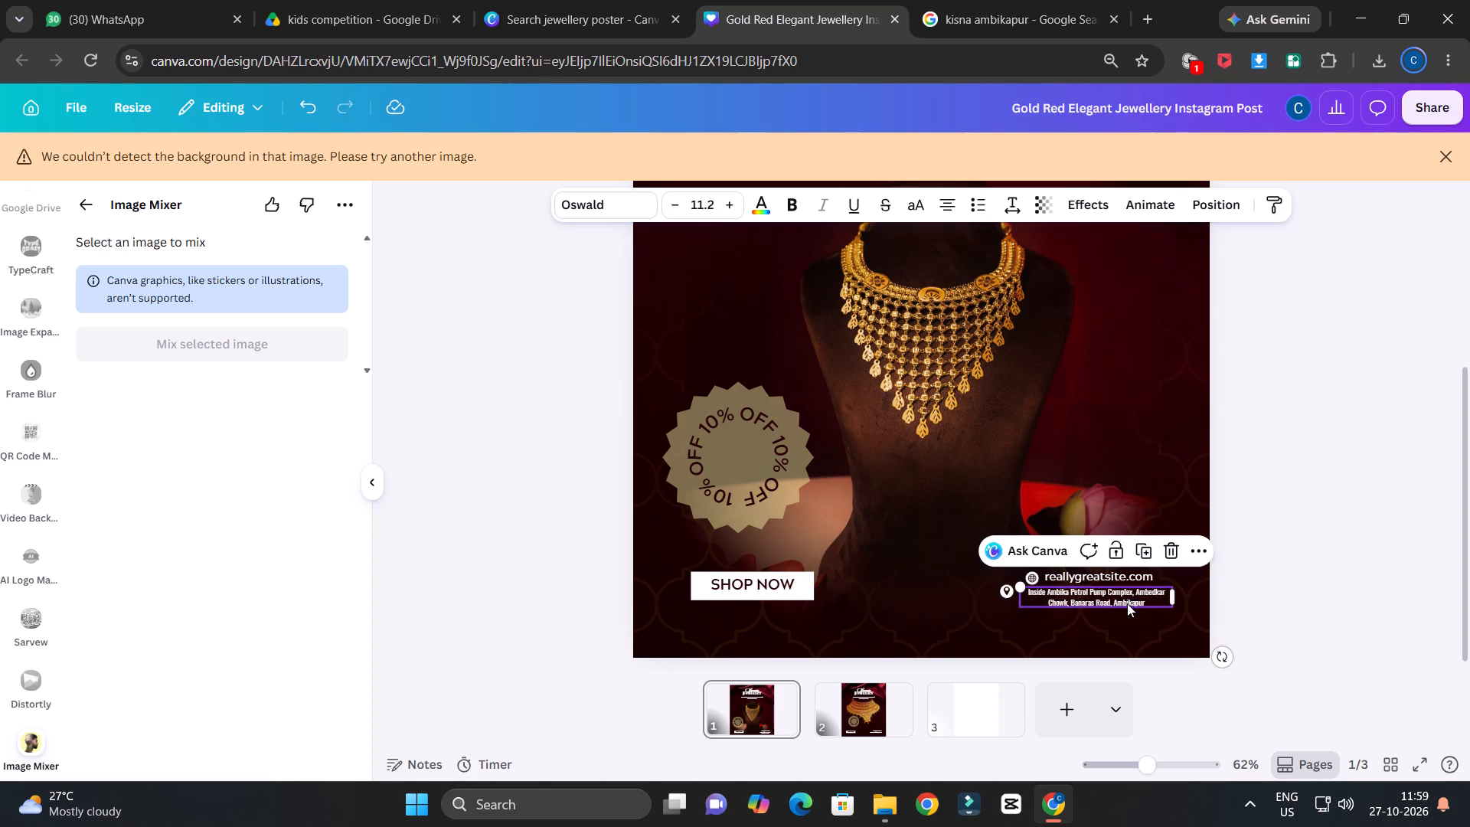
pyautogui.click(1358, 492)
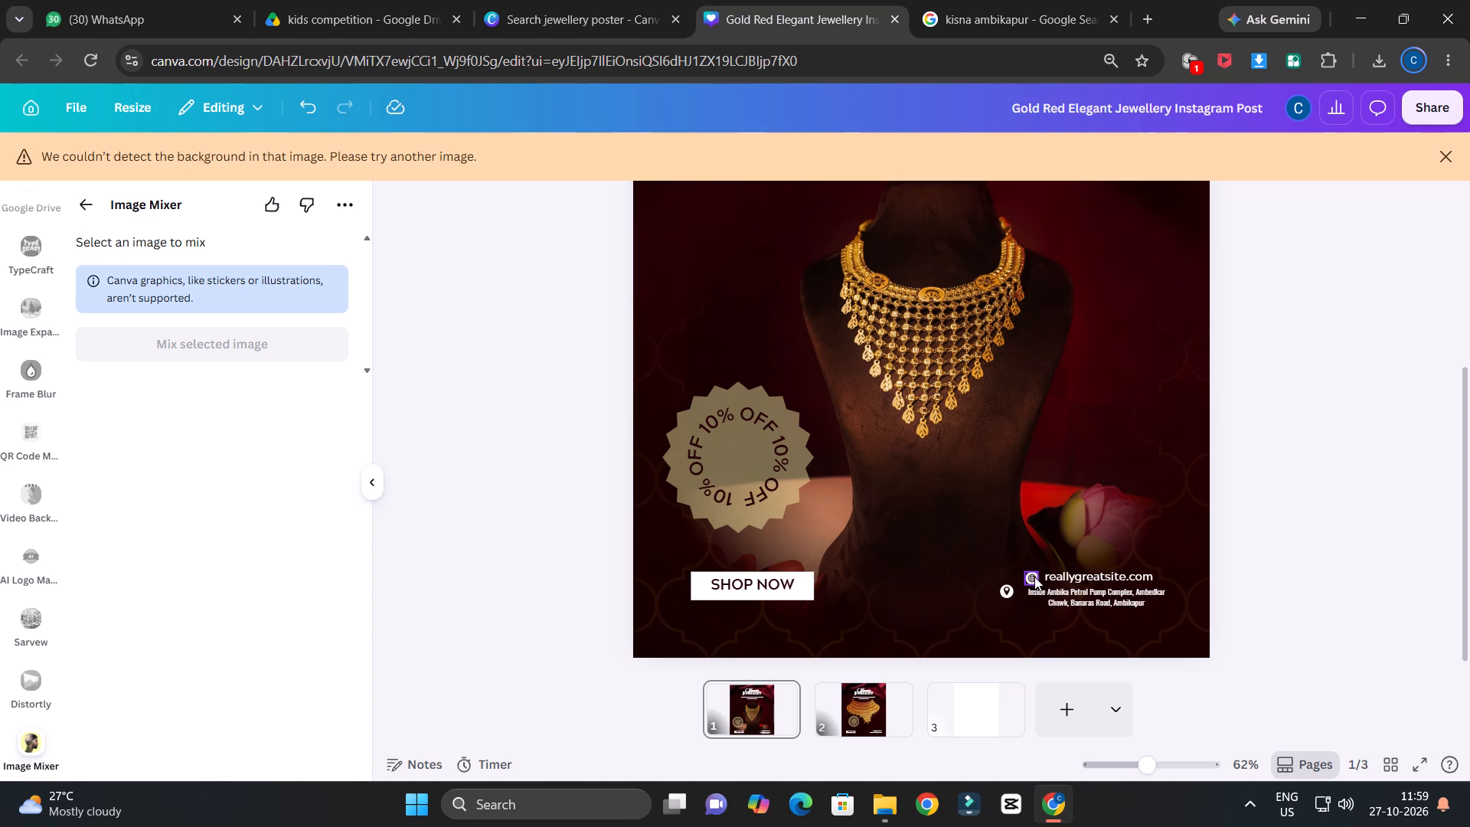
# Move the globe icon below the location pin and centre the website text beneath the store address.
pyautogui.moveTo(1034, 576); pyautogui.dragTo(1008, 615)
pyautogui.moveTo(1136, 574); pyautogui.dragTo(1136, 617)
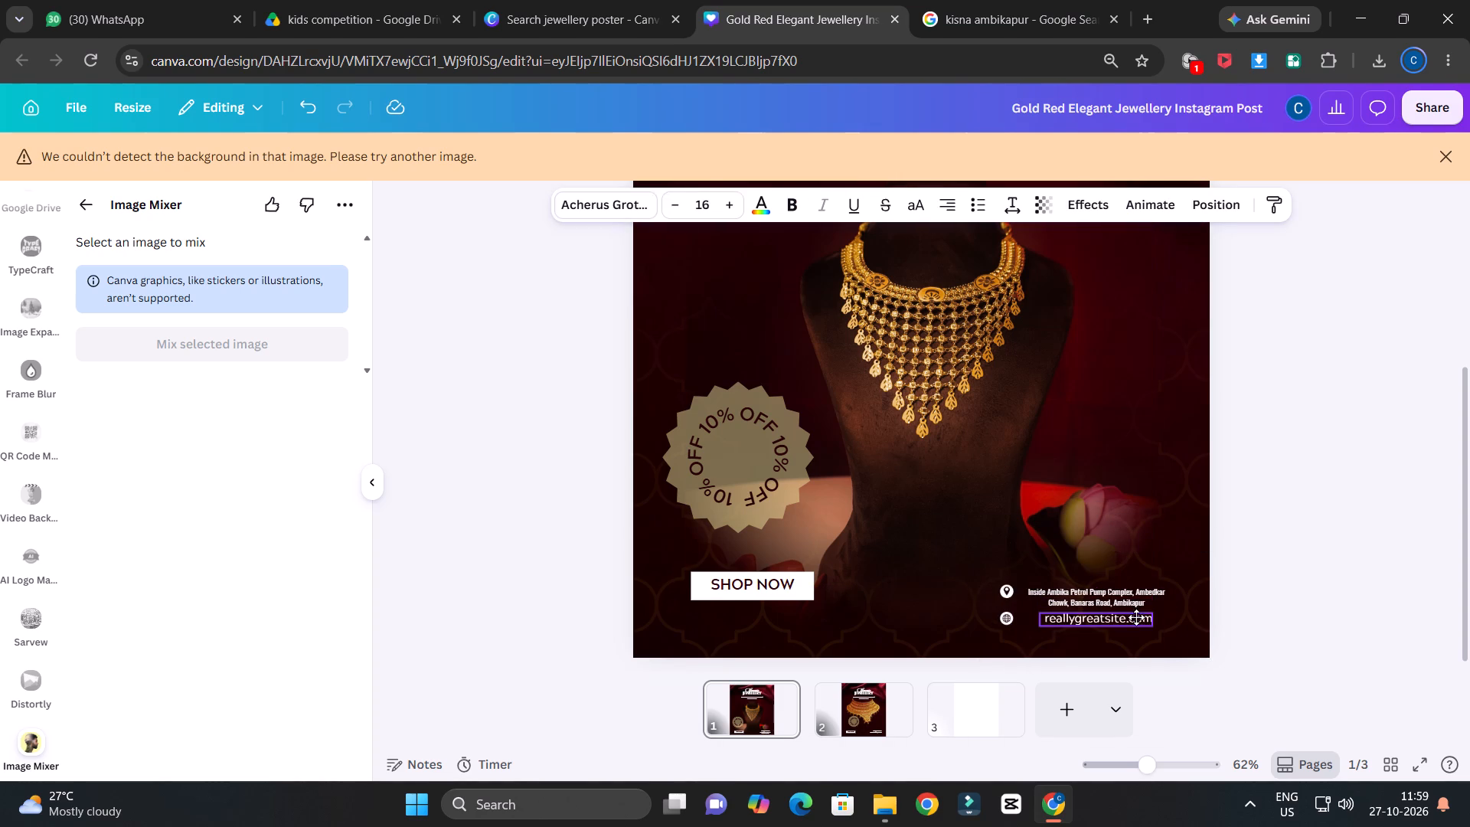
pyautogui.moveTo(1136, 617); pyautogui.dragTo(1139, 616)
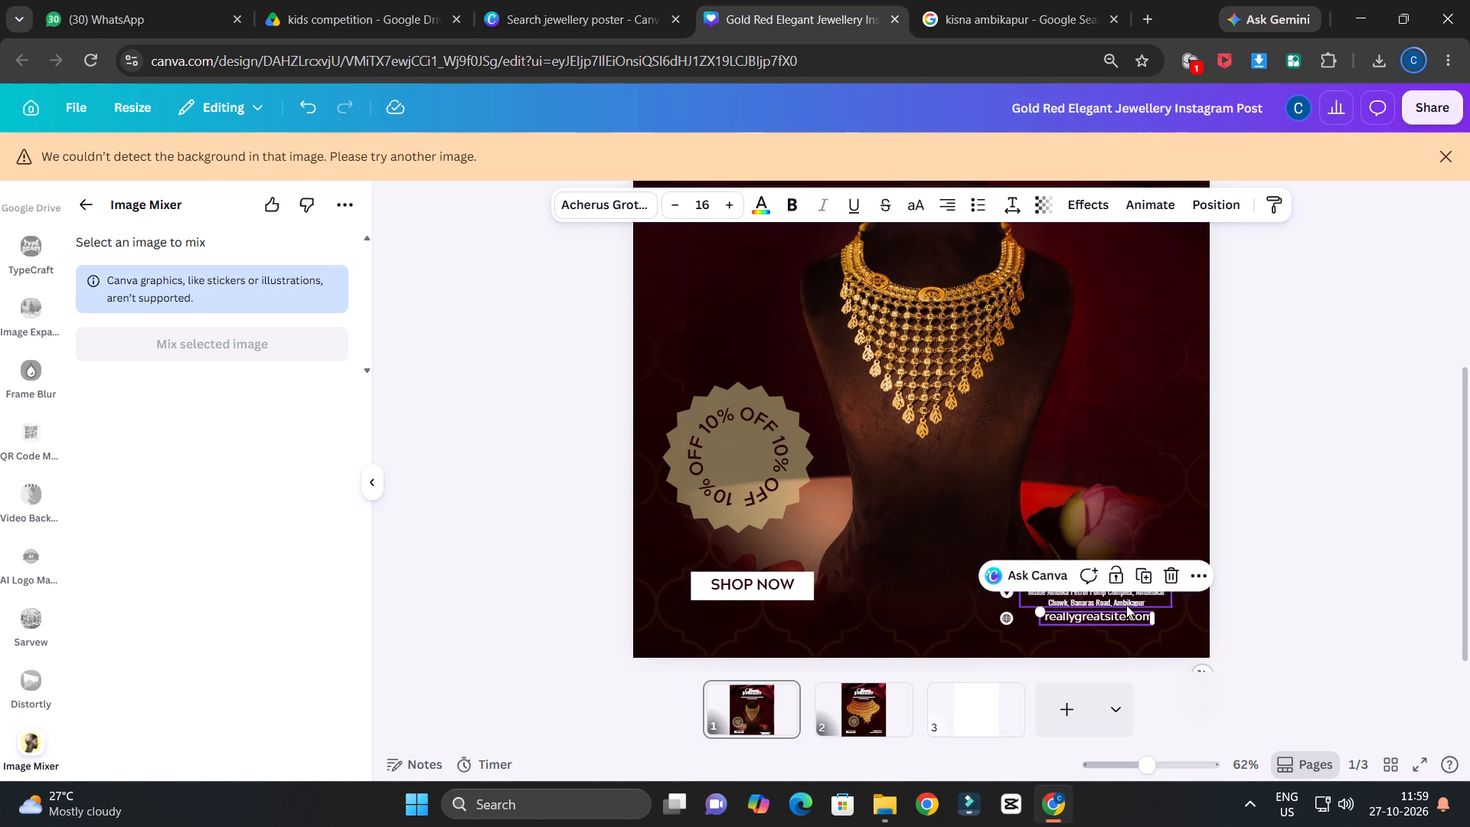
# Nudge the location pin slightly upward beside the first line of the store address.
pyautogui.click(1107, 600)
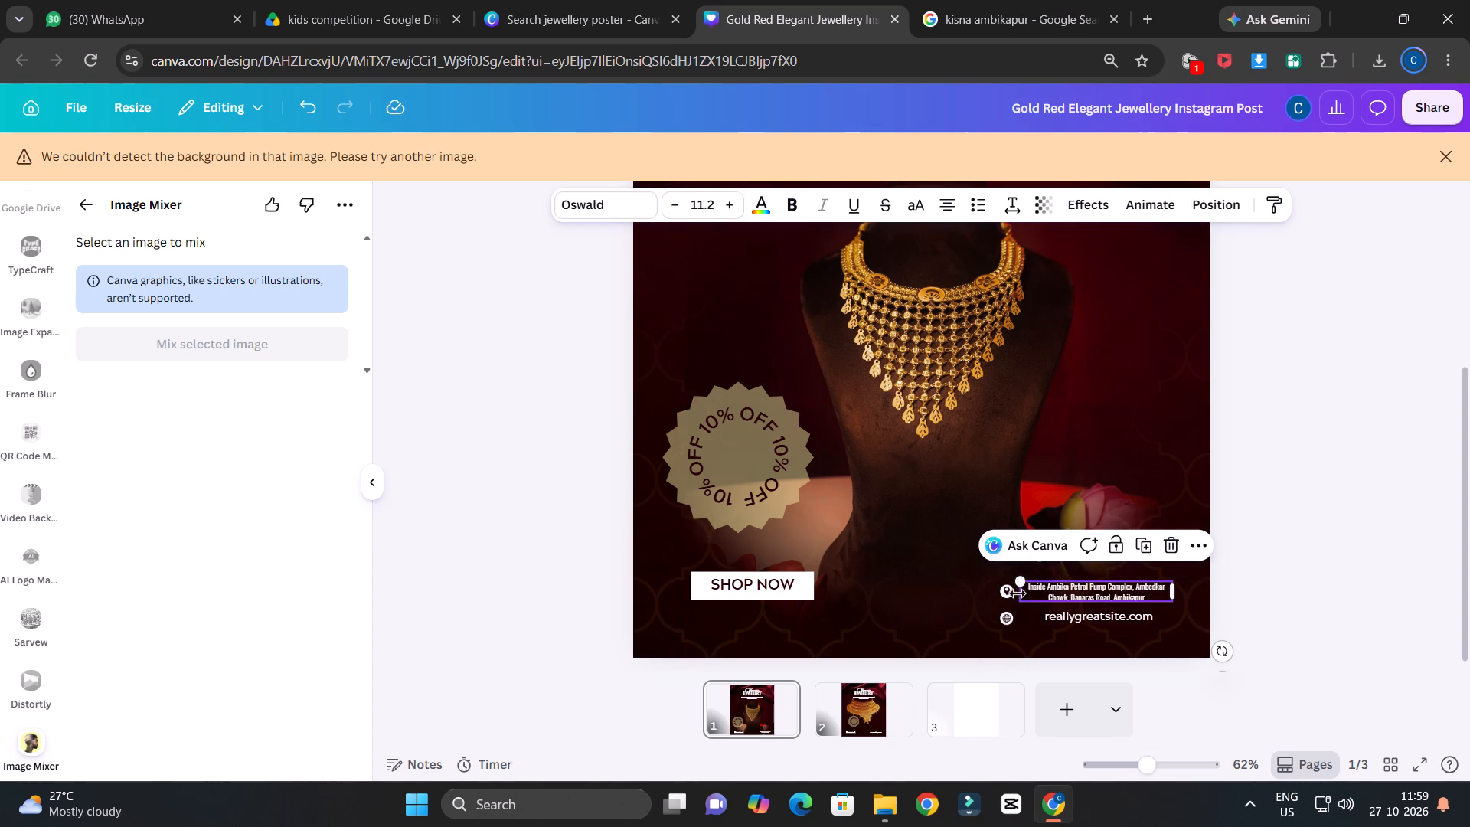
pyautogui.click(1004, 593)
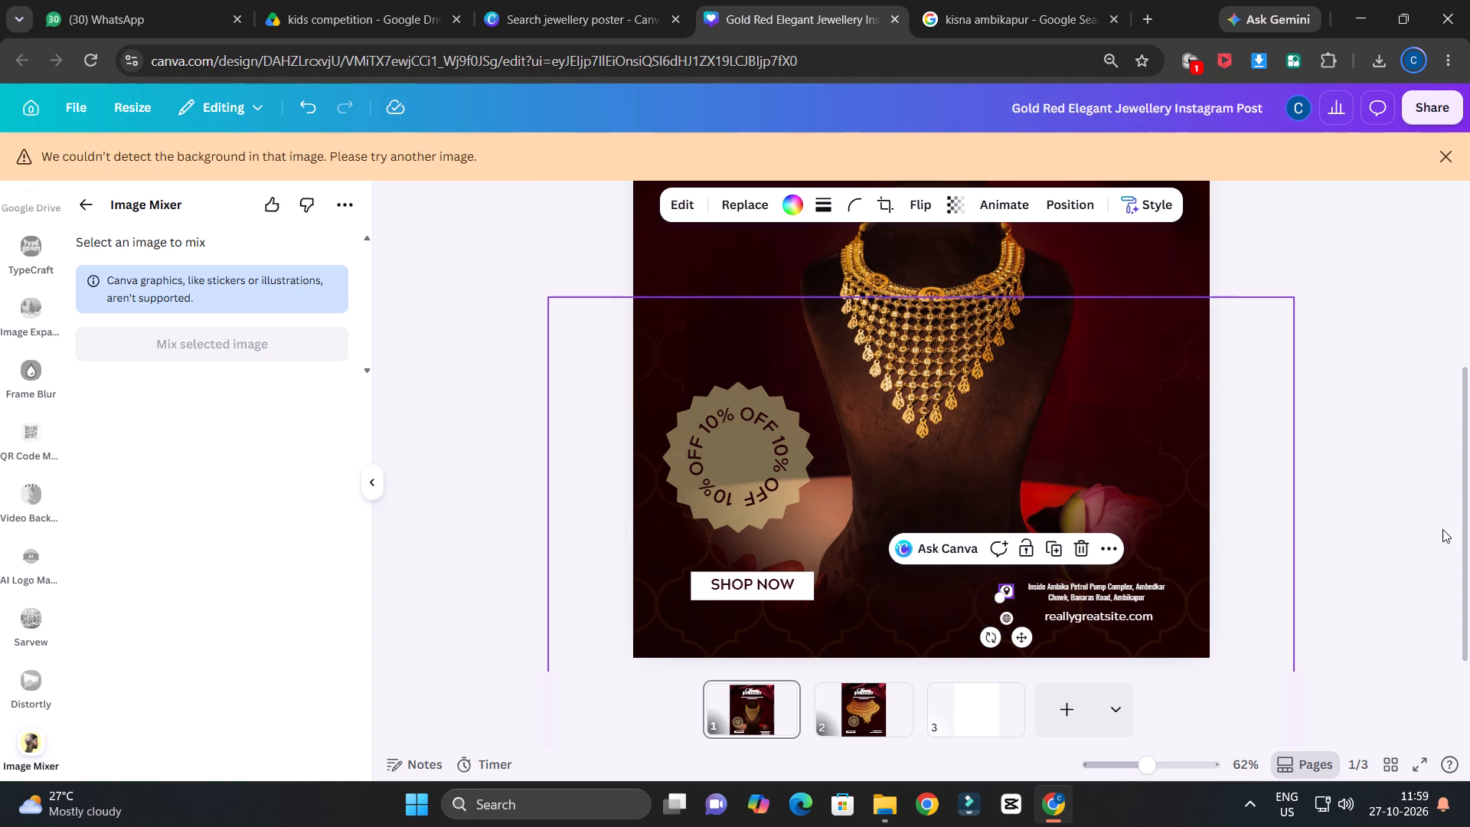
pyautogui.keyDown('ctrl'); pyautogui.scroll(2, 1408, 537); pyautogui.keyUp('ctrl')
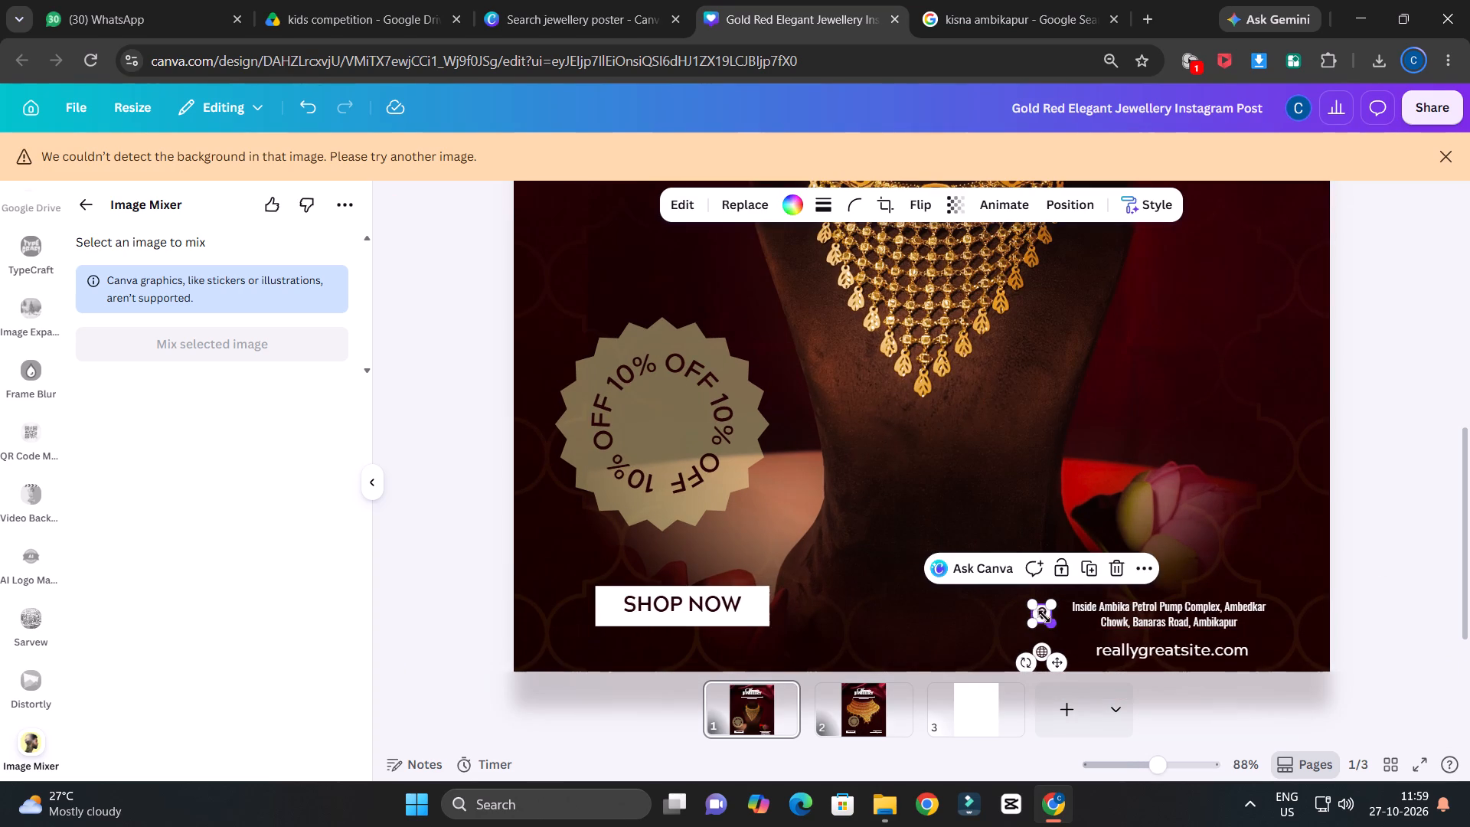
pyautogui.click(1042, 613)
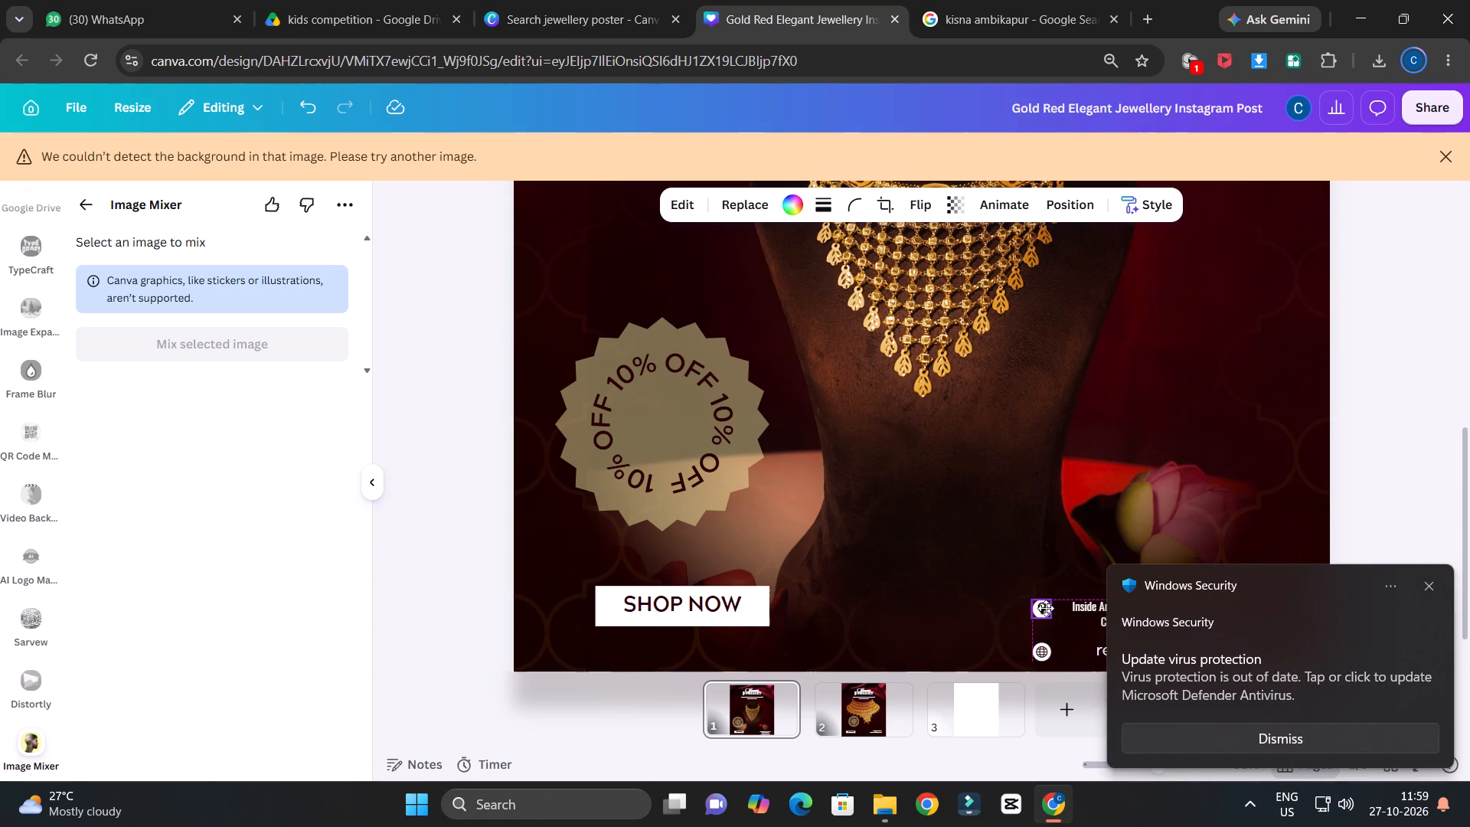
pyautogui.keyDown('ctrl'); pyautogui.scroll(-2, 1378, 447); pyautogui.keyUp('ctrl')
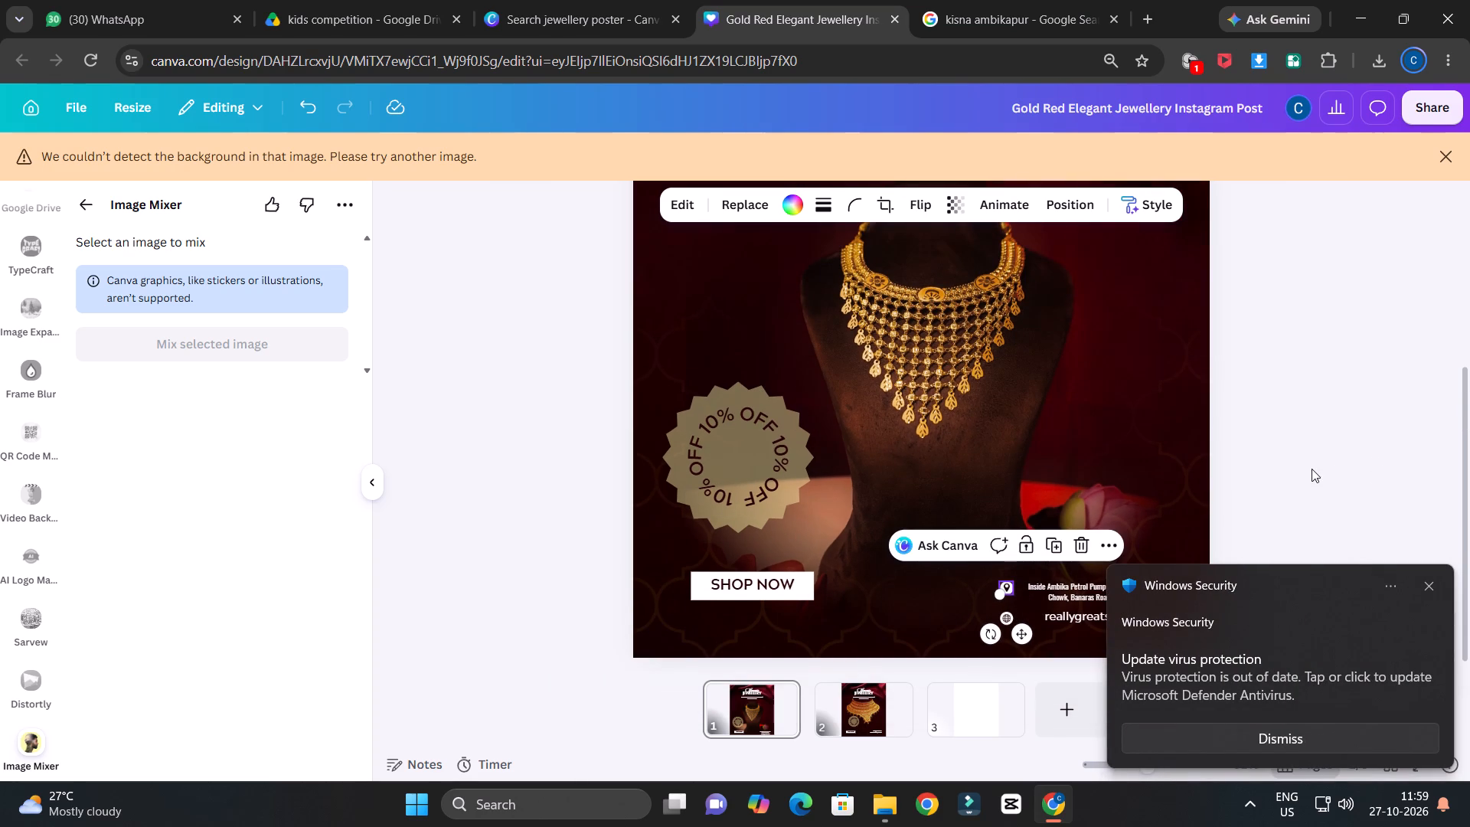
pyautogui.scroll(-2, 1312, 469)
pyautogui.click(1302, 469)
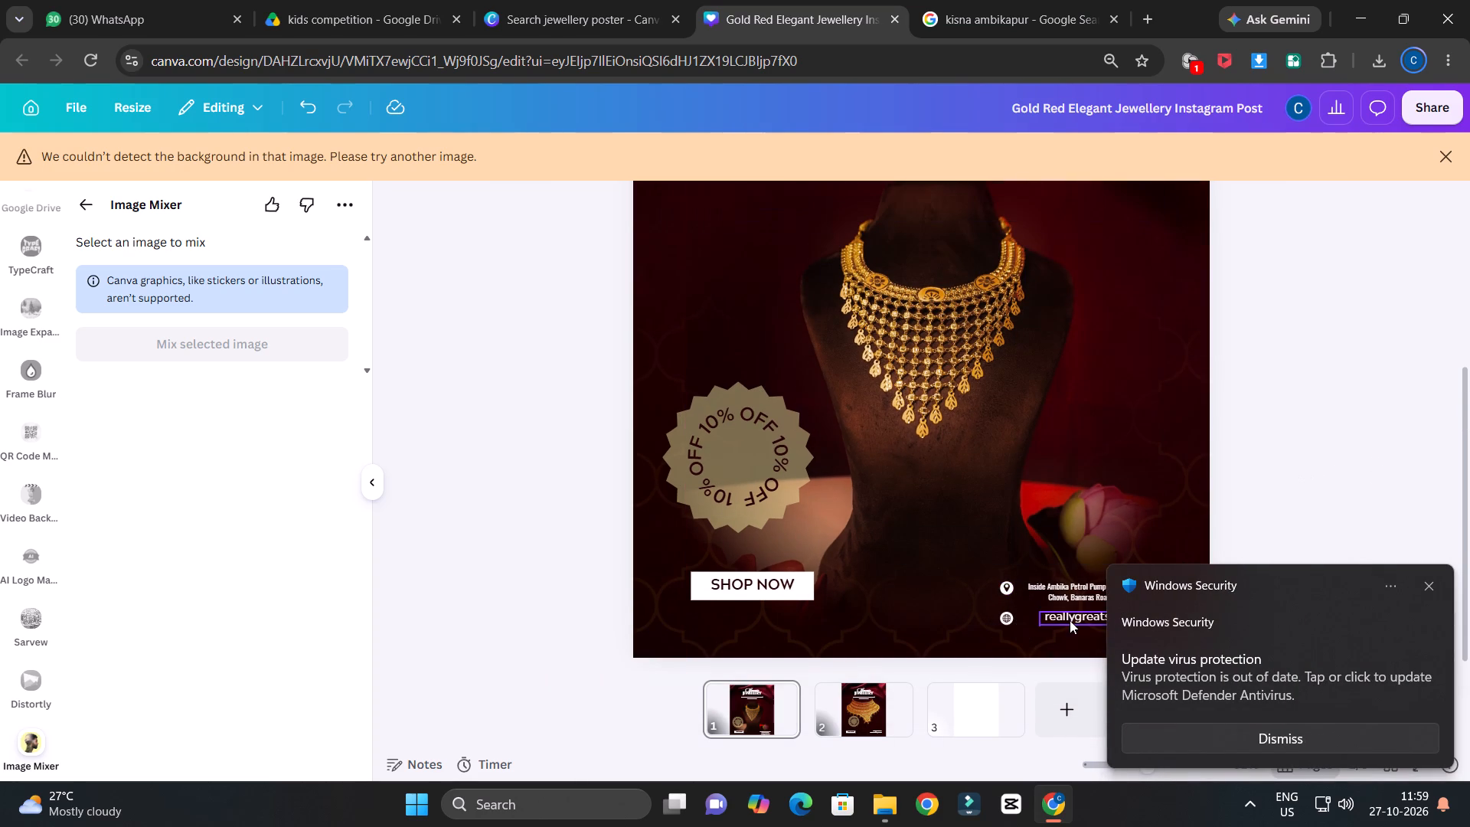
# Dismiss the Windows Security notification that covers the poster's contact details.
pyautogui.click(1069, 621)
pyautogui.click(1428, 582)
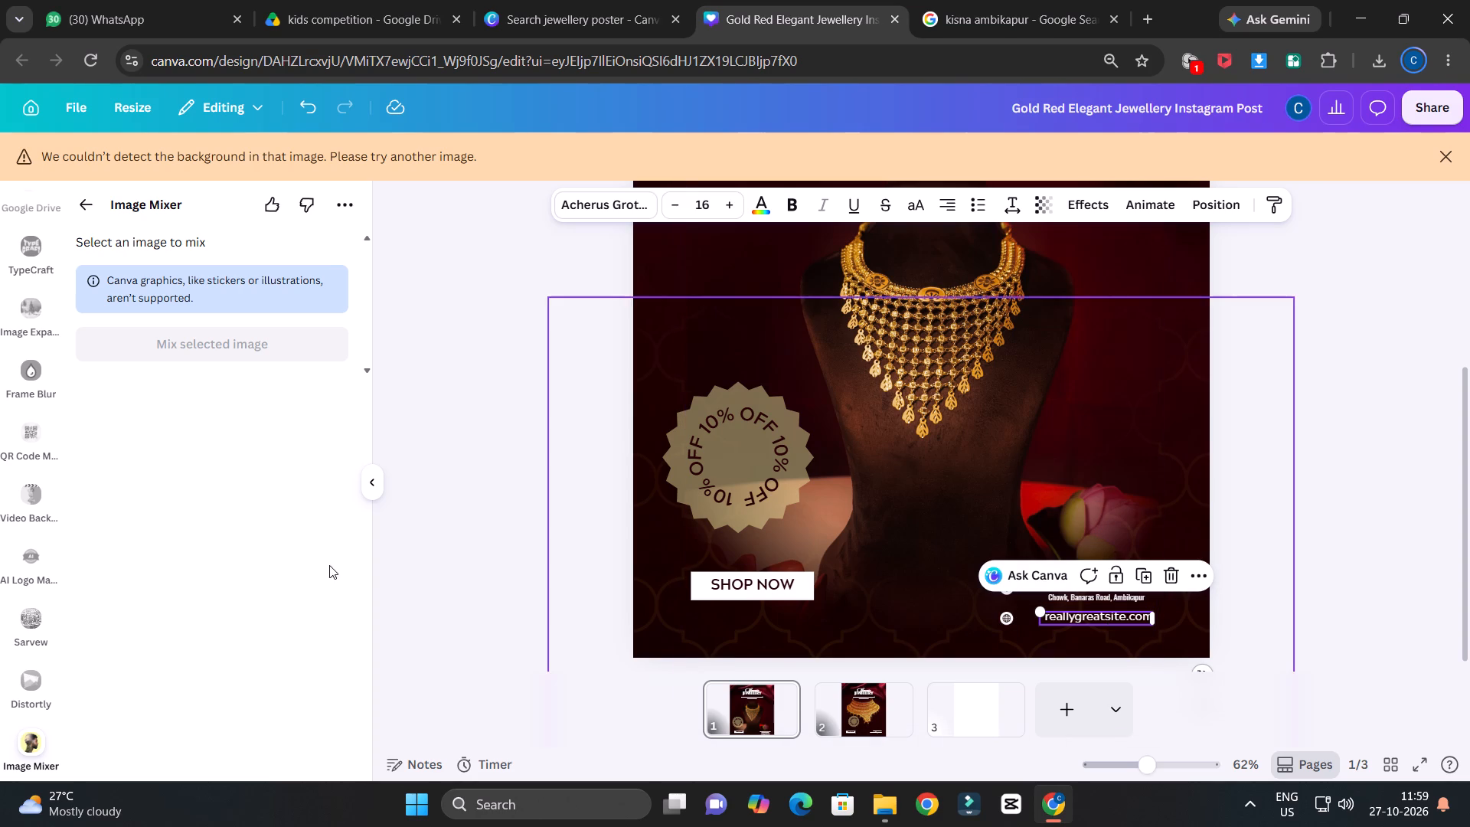
# Leave Image Mixer and search the templates for "phone" to find a phone graphic.
pyautogui.click(215, 492)
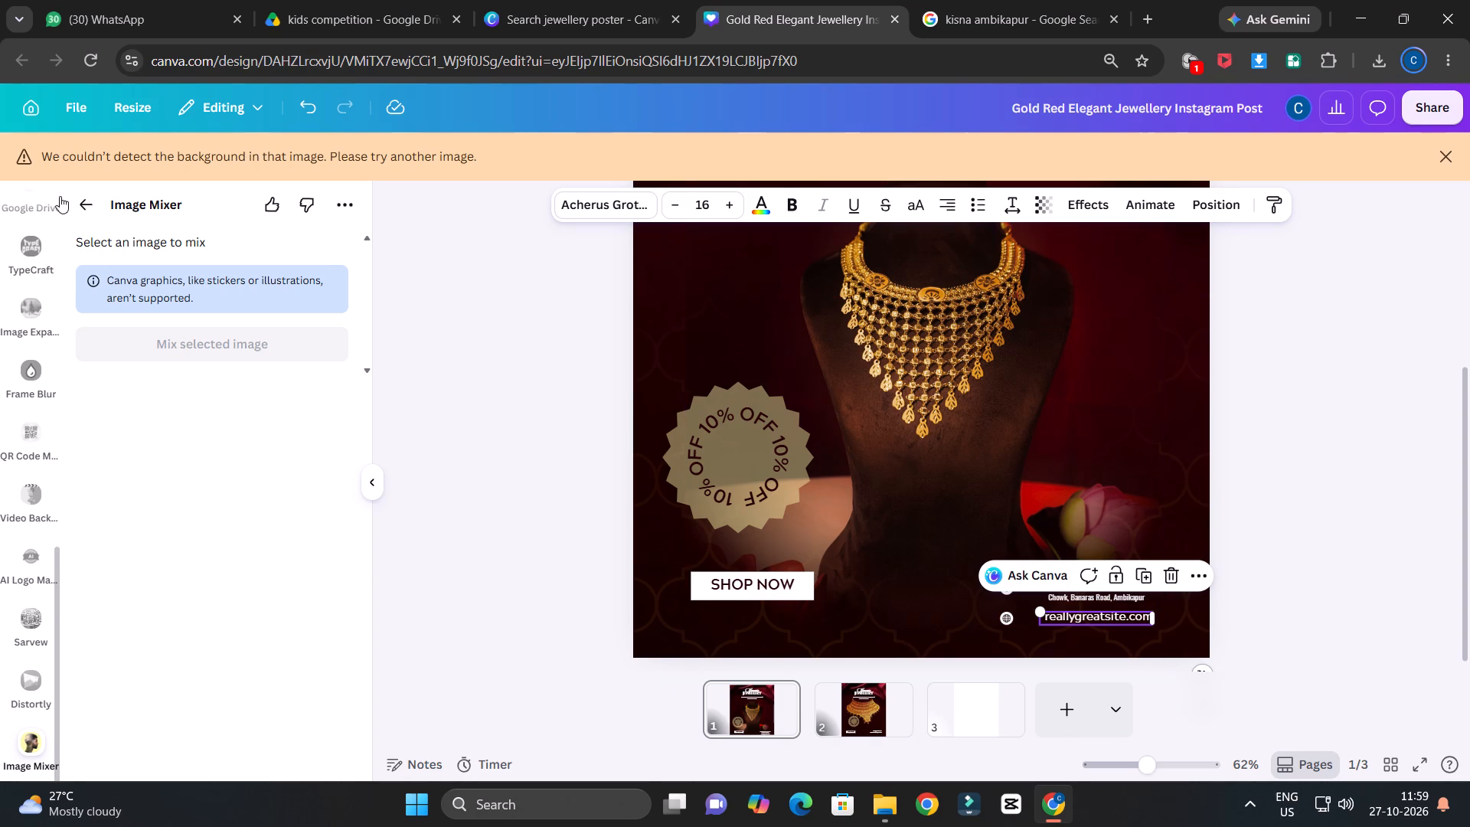
pyautogui.click(85, 202)
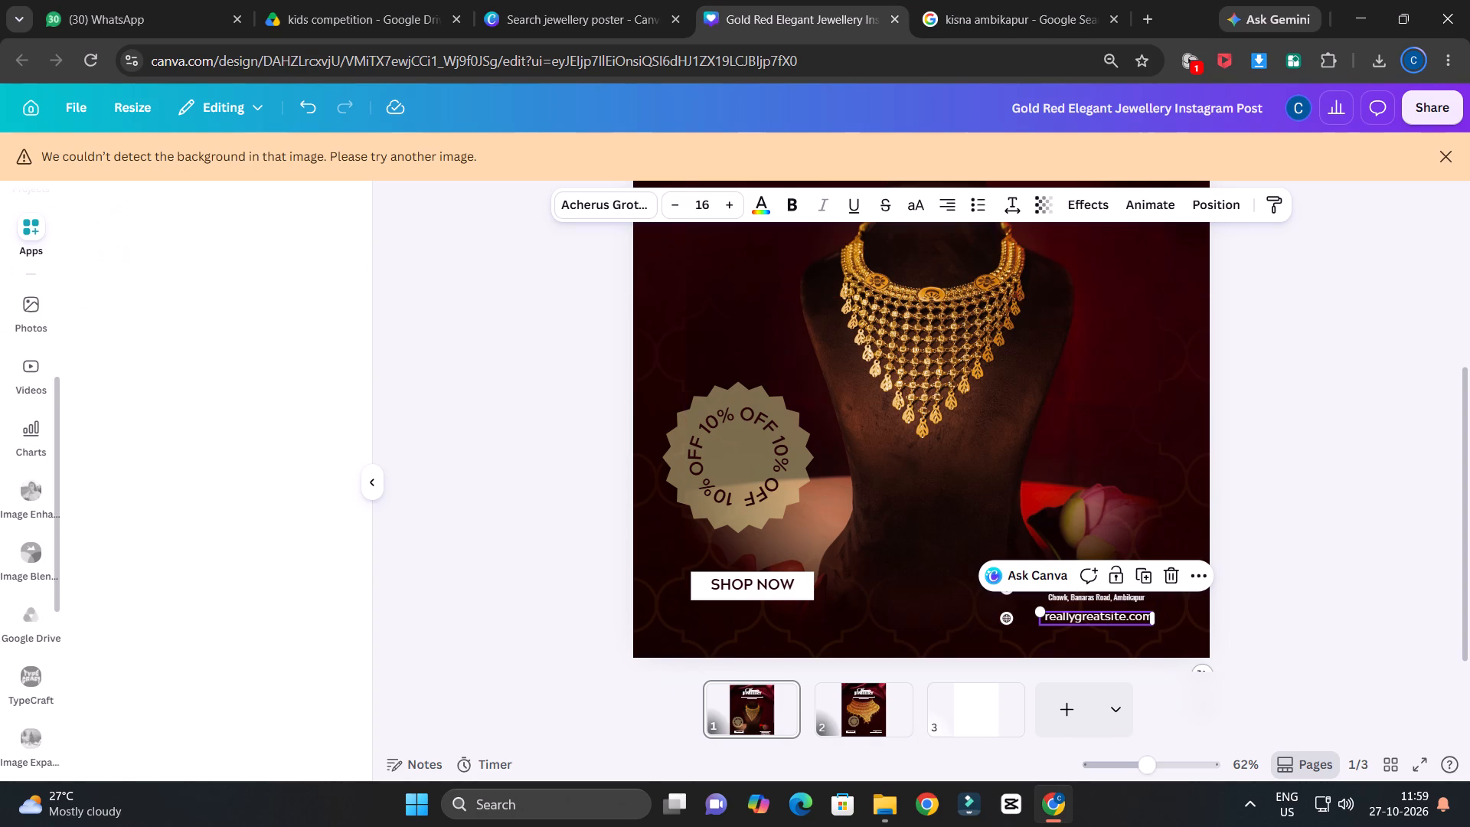
pyautogui.scroll(3, 19, 395)
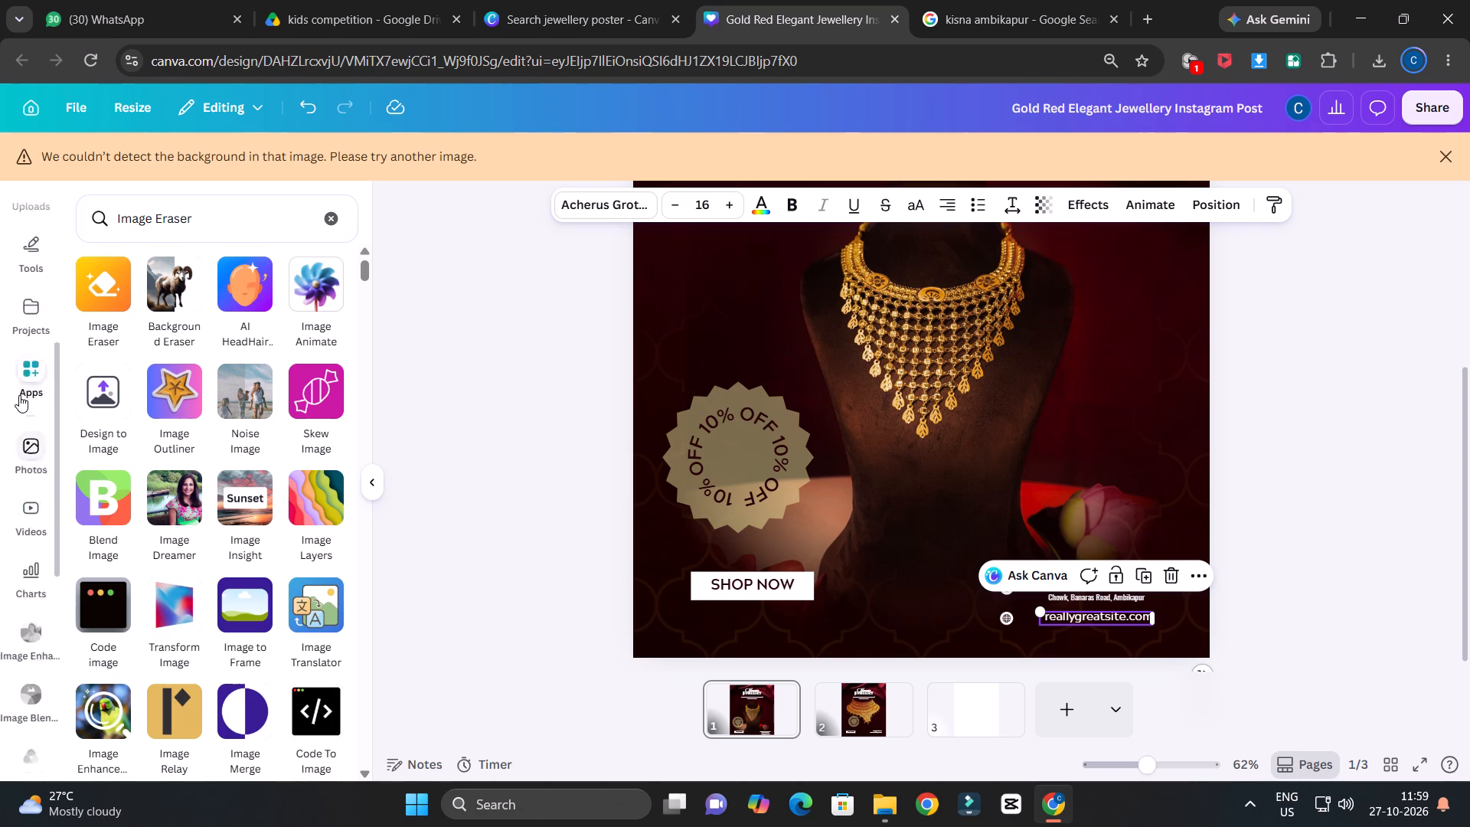
pyautogui.scroll(3, 19, 395)
pyautogui.click(8, 524)
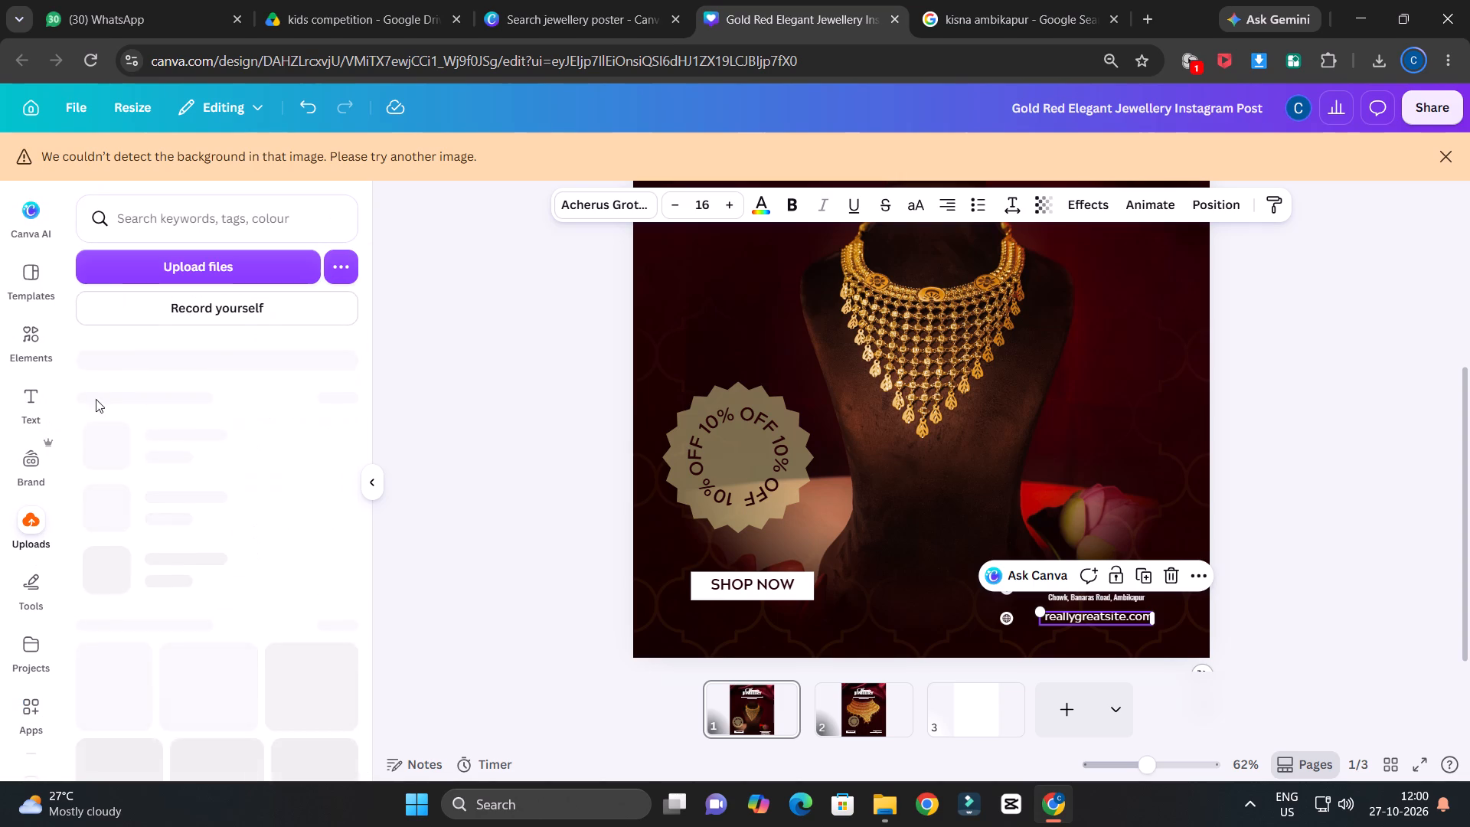
pyautogui.click(168, 217)
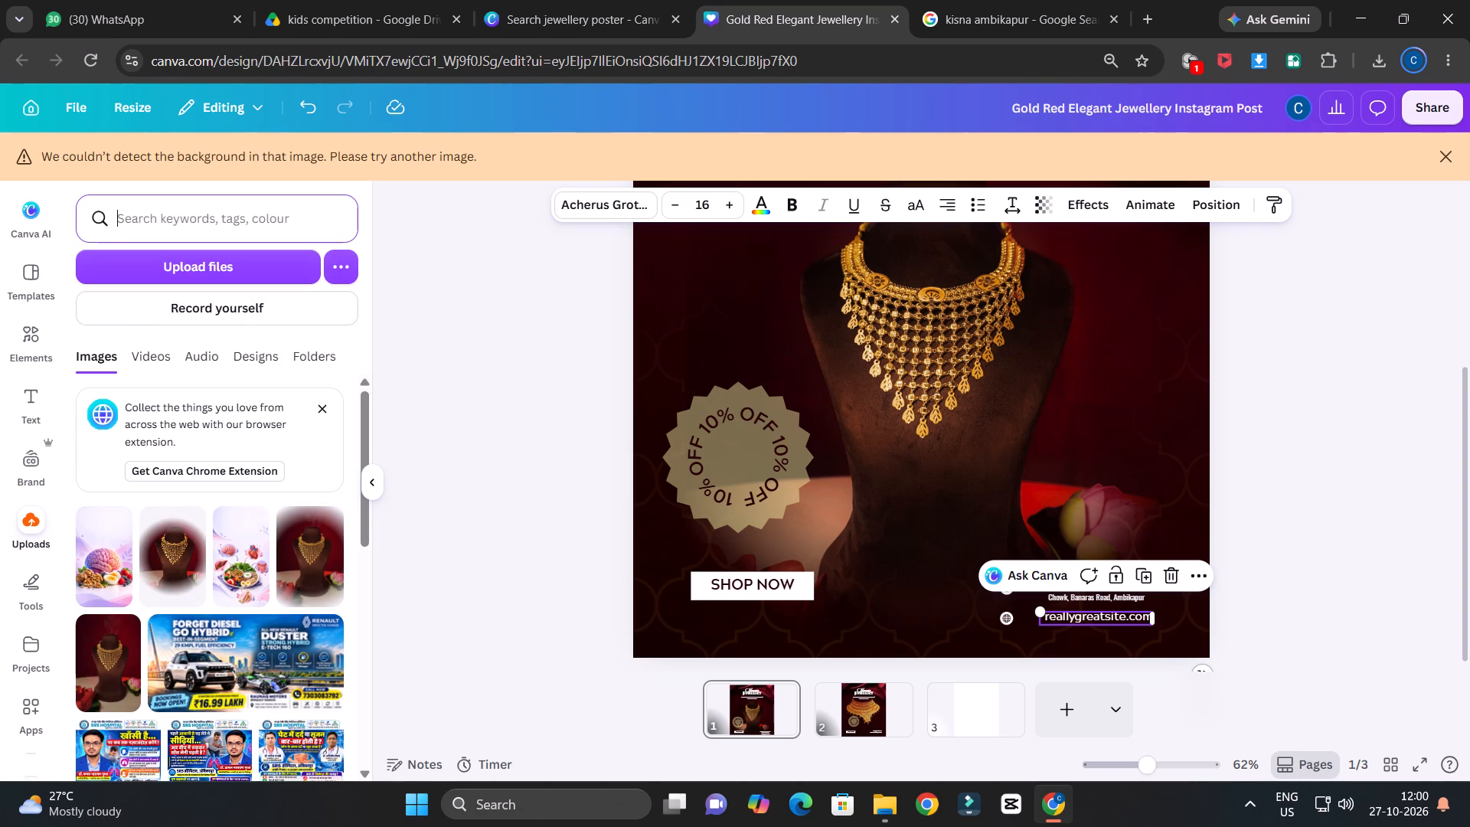
pyautogui.click(0, 272)
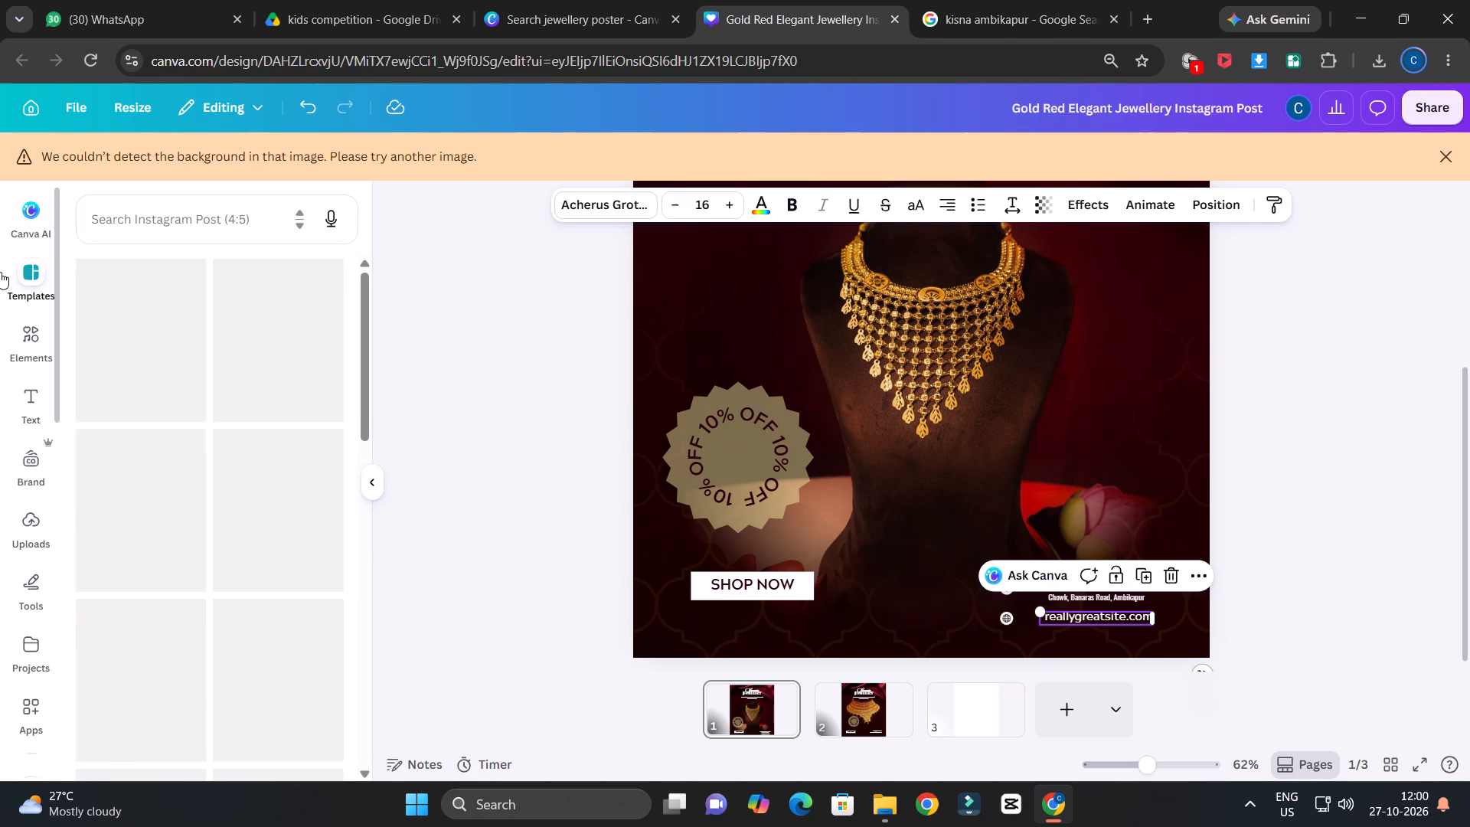
pyautogui.click(144, 226)
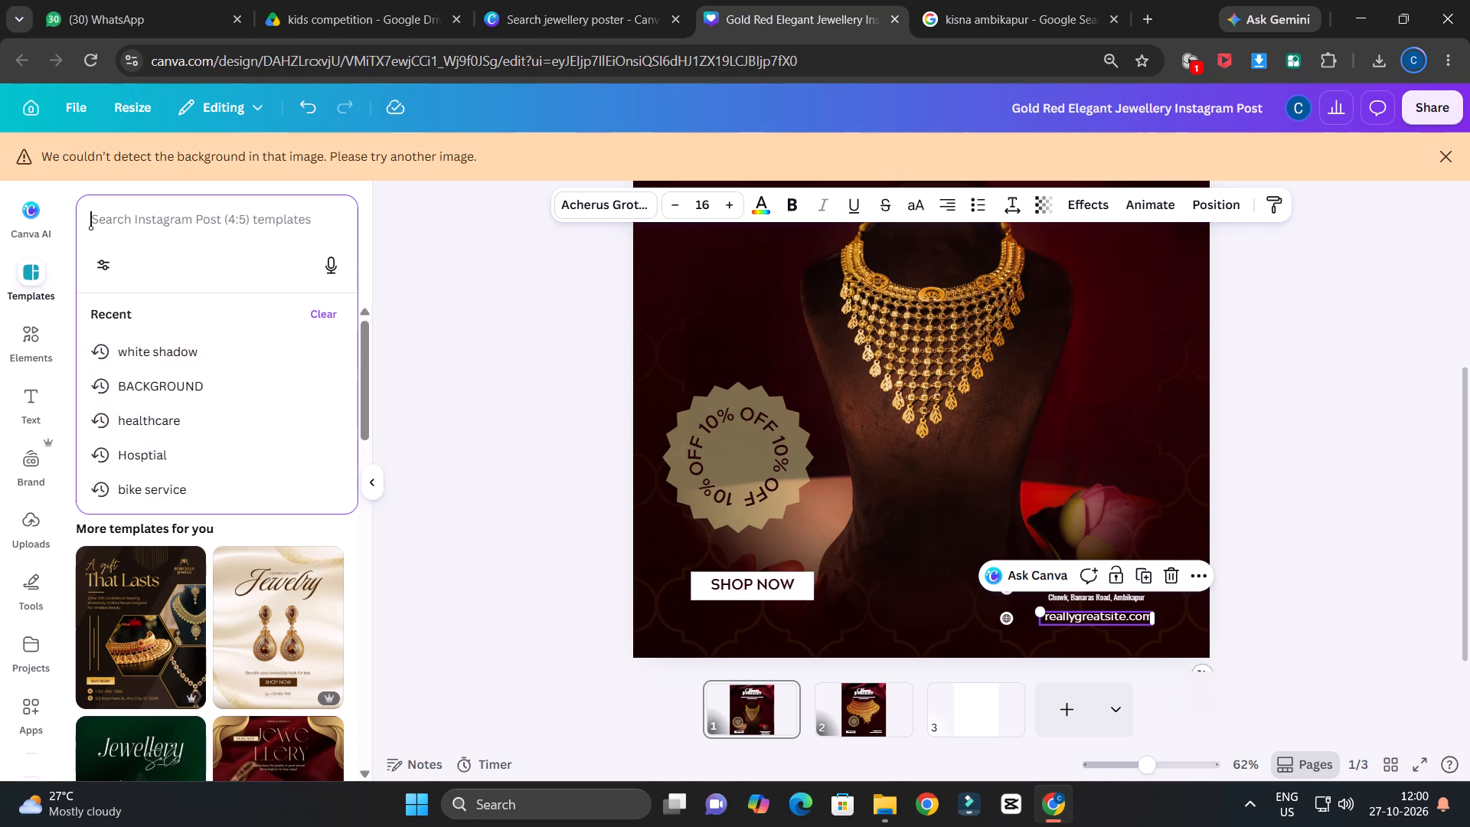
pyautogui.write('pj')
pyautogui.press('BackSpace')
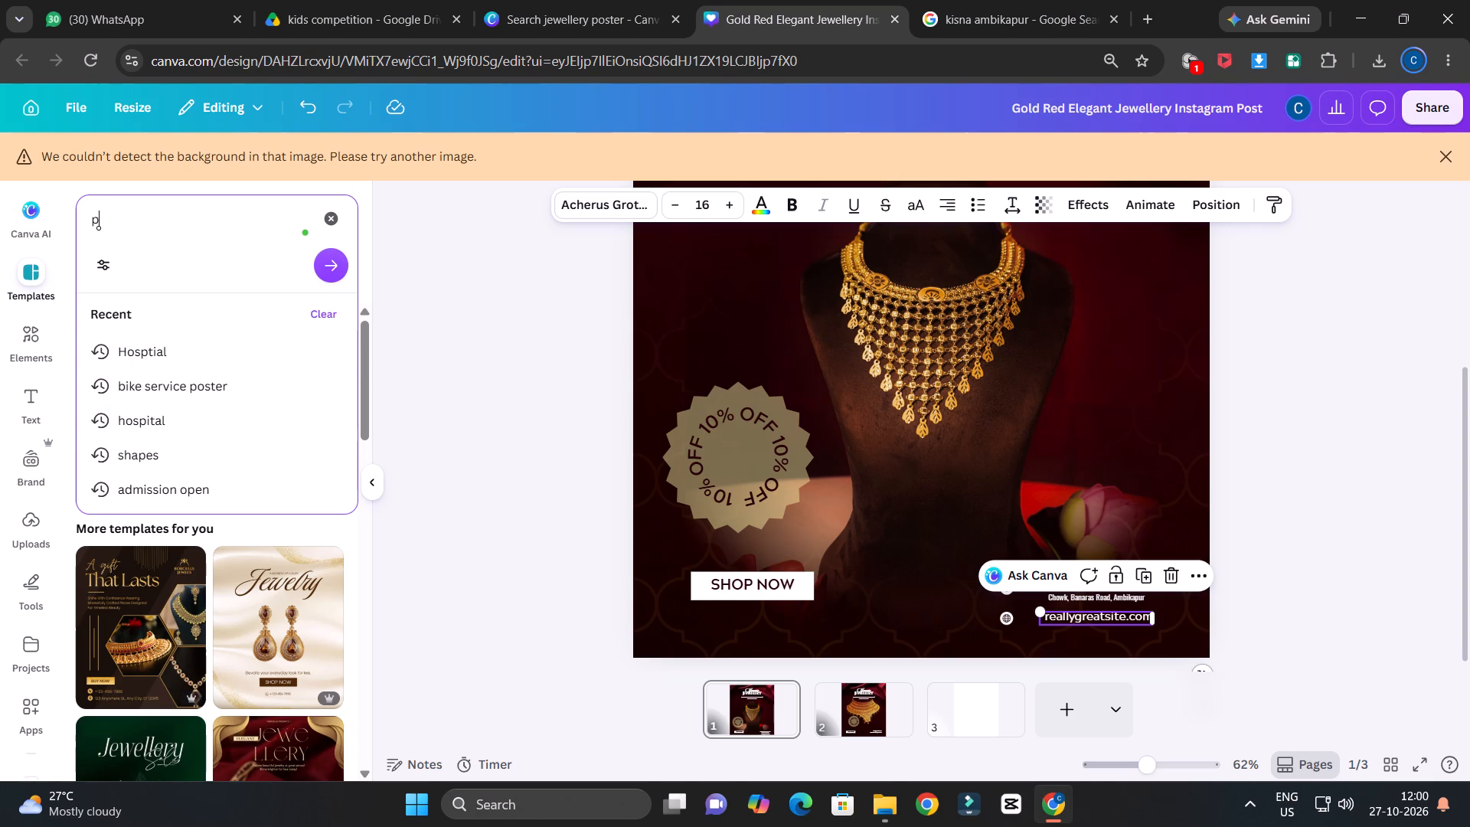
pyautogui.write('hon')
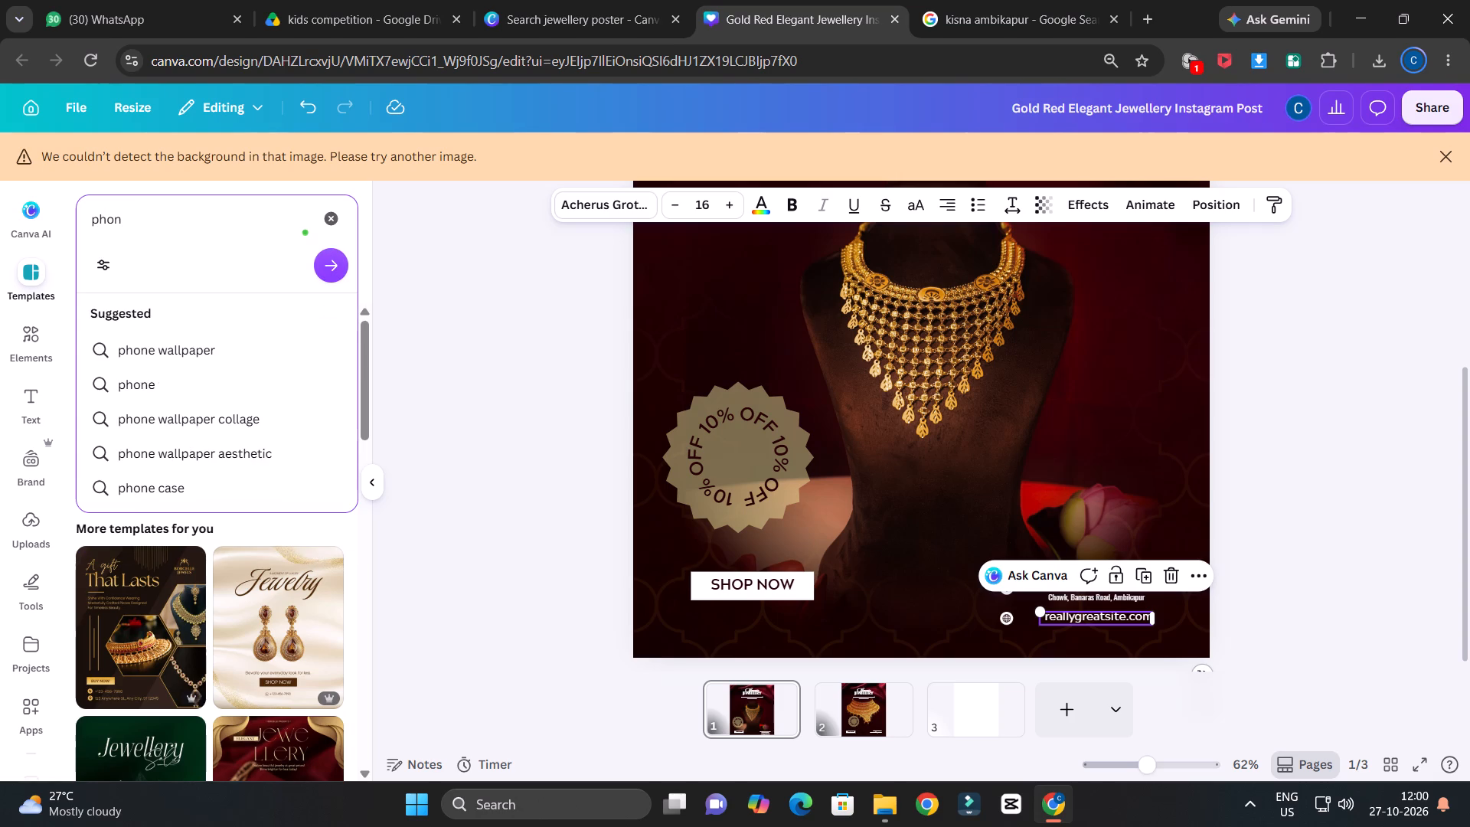
pyautogui.click(149, 387)
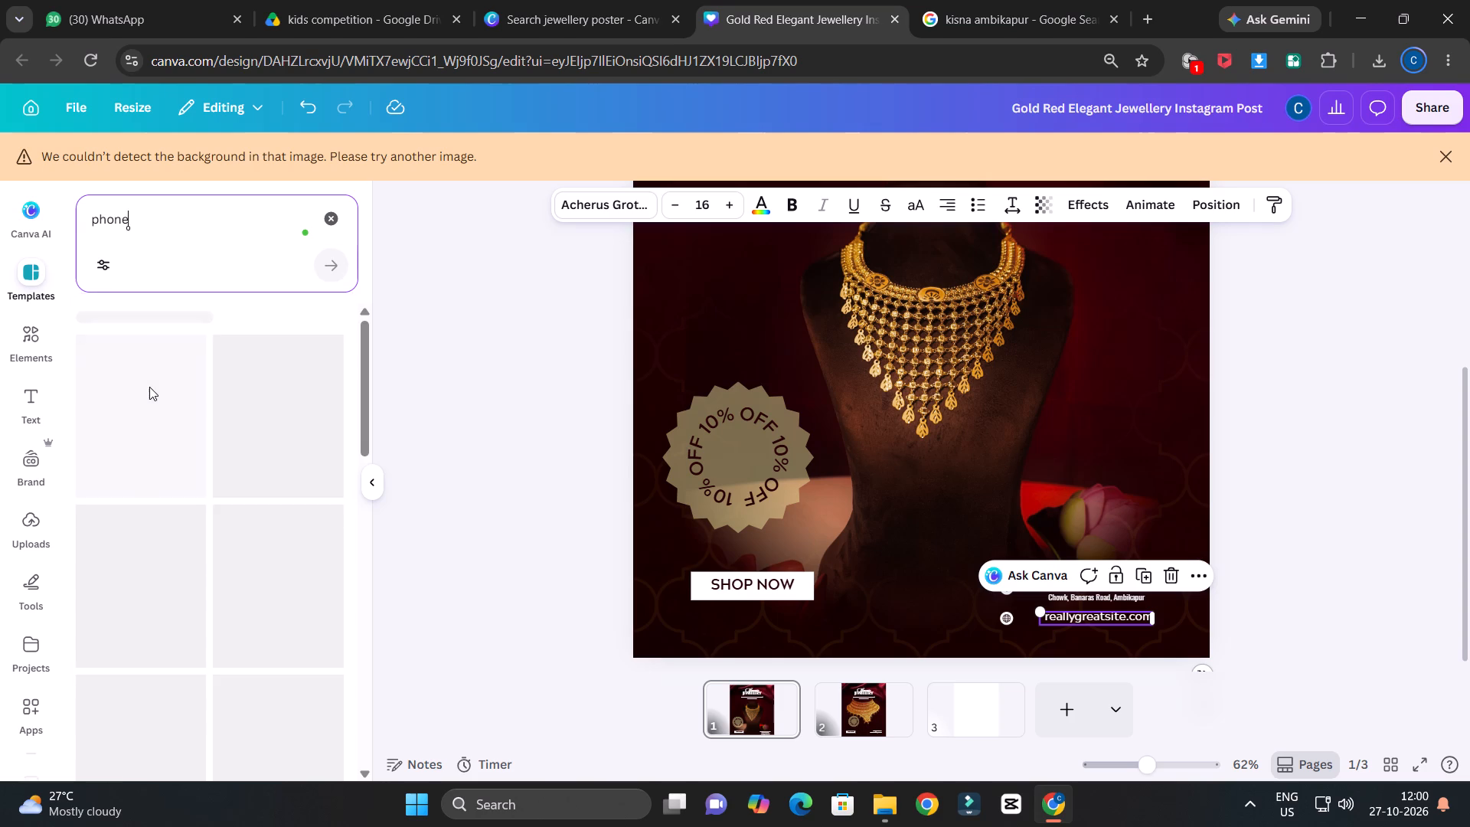
pyautogui.scroll(-1, 212, 404)
pyautogui.scroll(2, 212, 404)
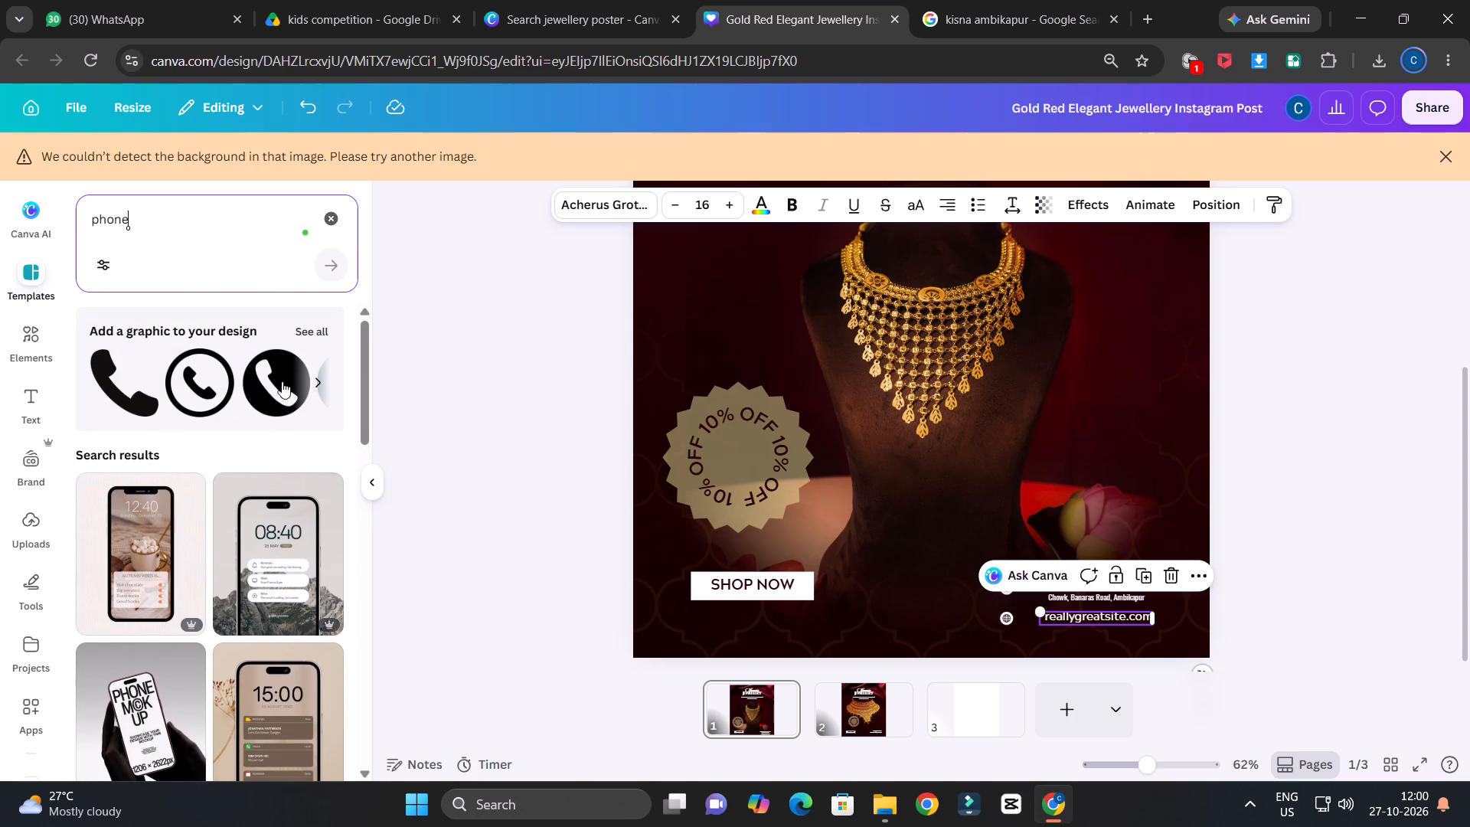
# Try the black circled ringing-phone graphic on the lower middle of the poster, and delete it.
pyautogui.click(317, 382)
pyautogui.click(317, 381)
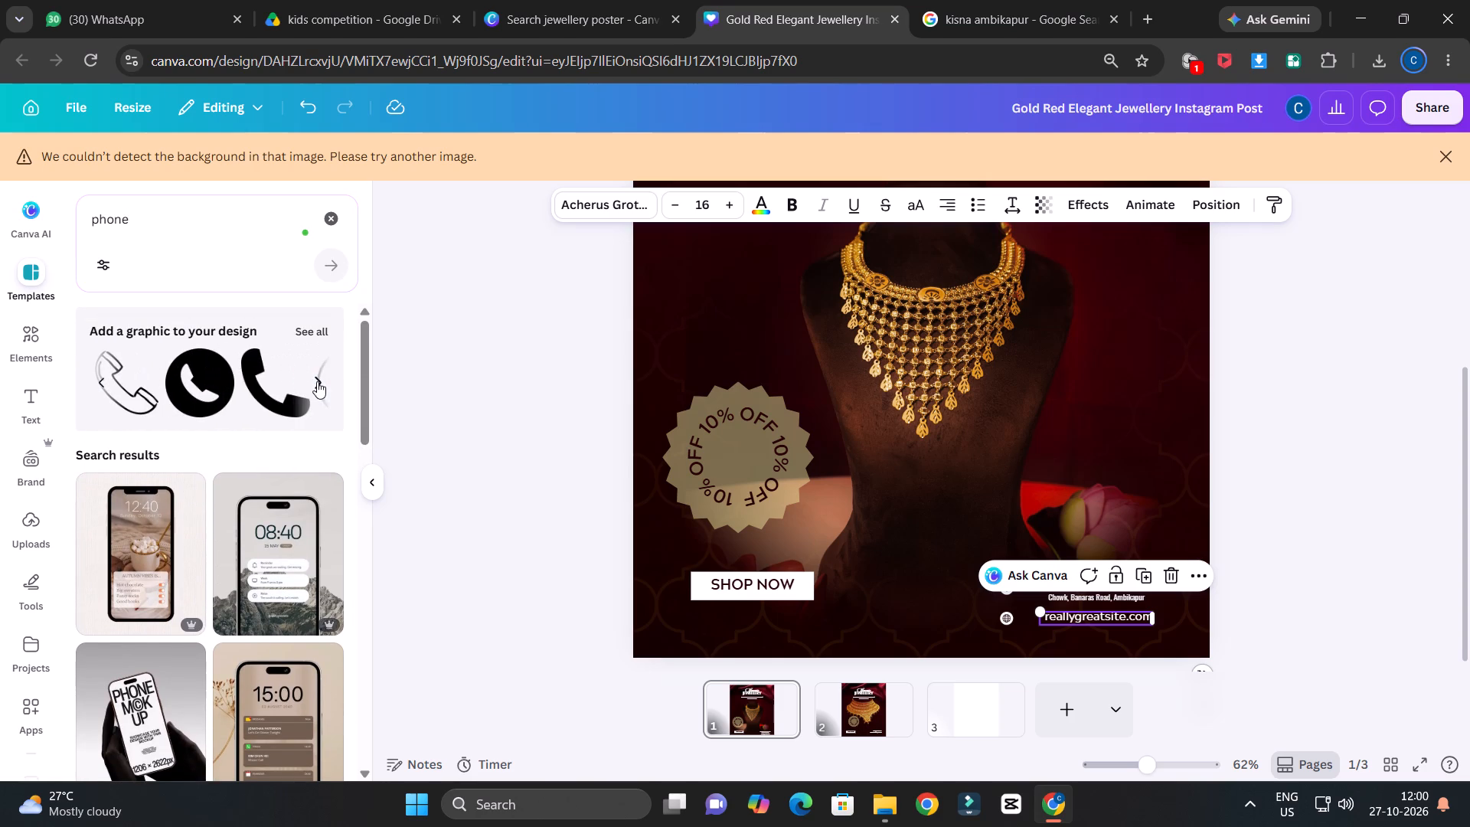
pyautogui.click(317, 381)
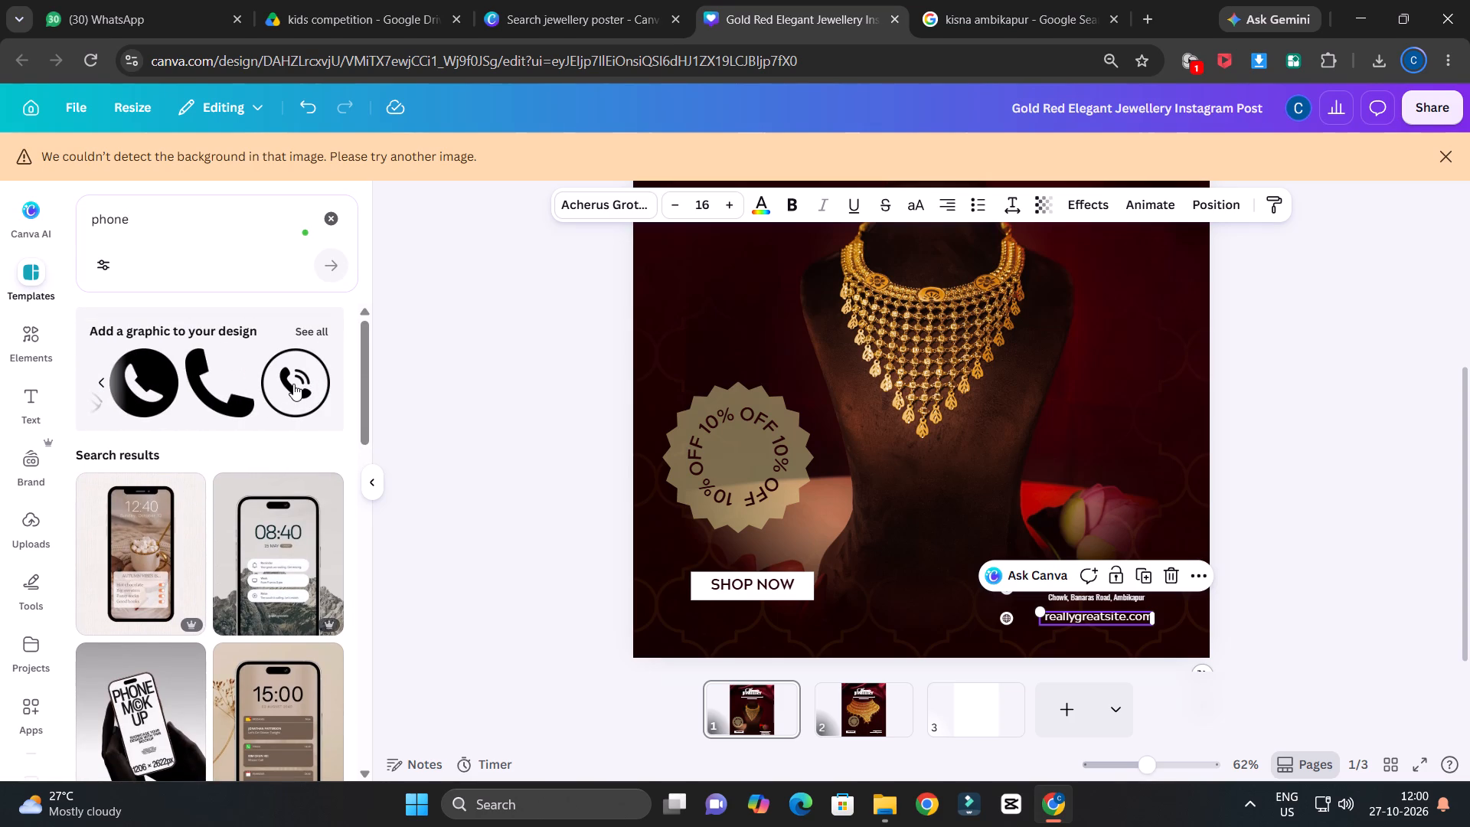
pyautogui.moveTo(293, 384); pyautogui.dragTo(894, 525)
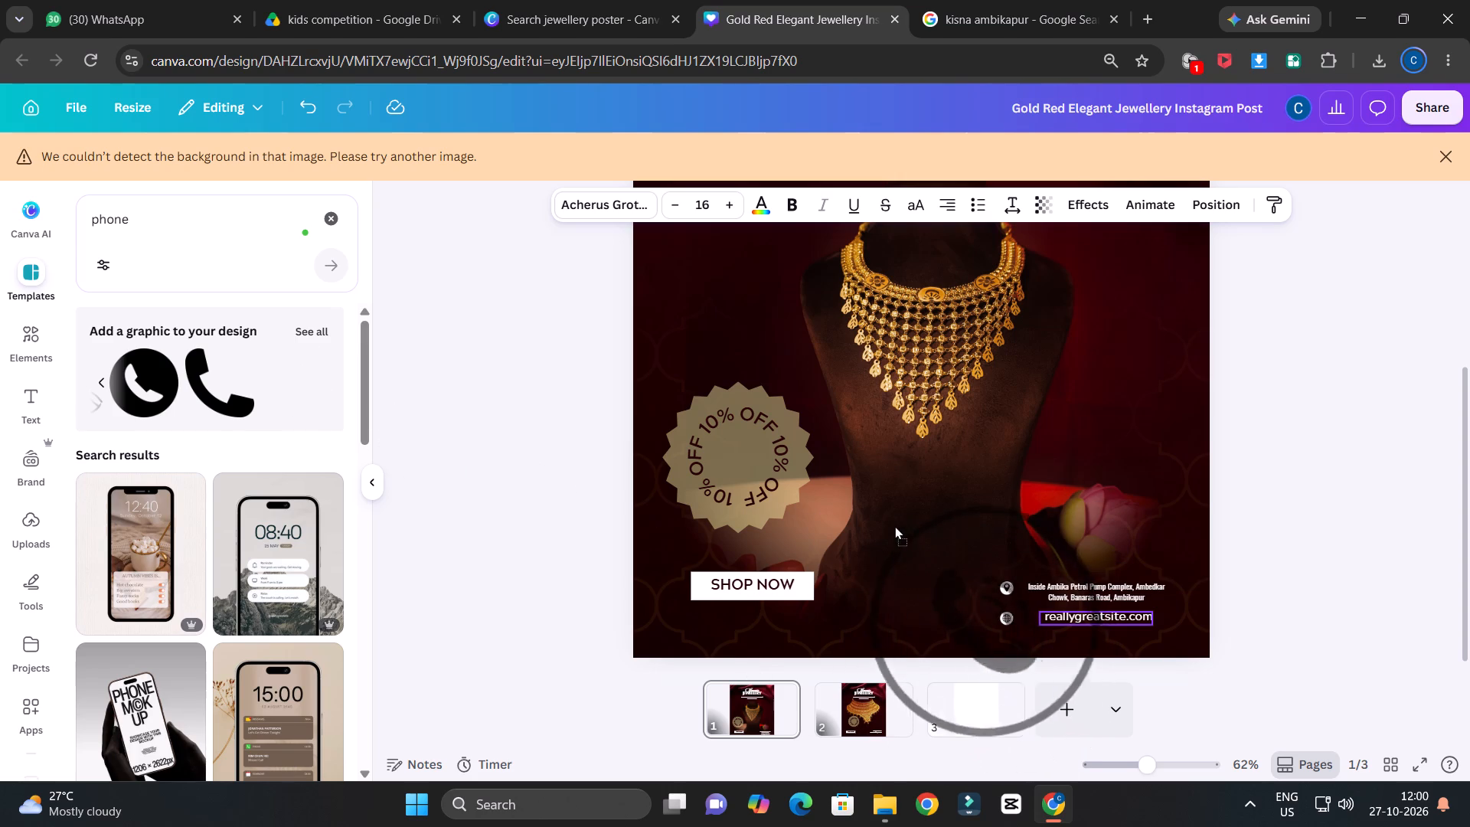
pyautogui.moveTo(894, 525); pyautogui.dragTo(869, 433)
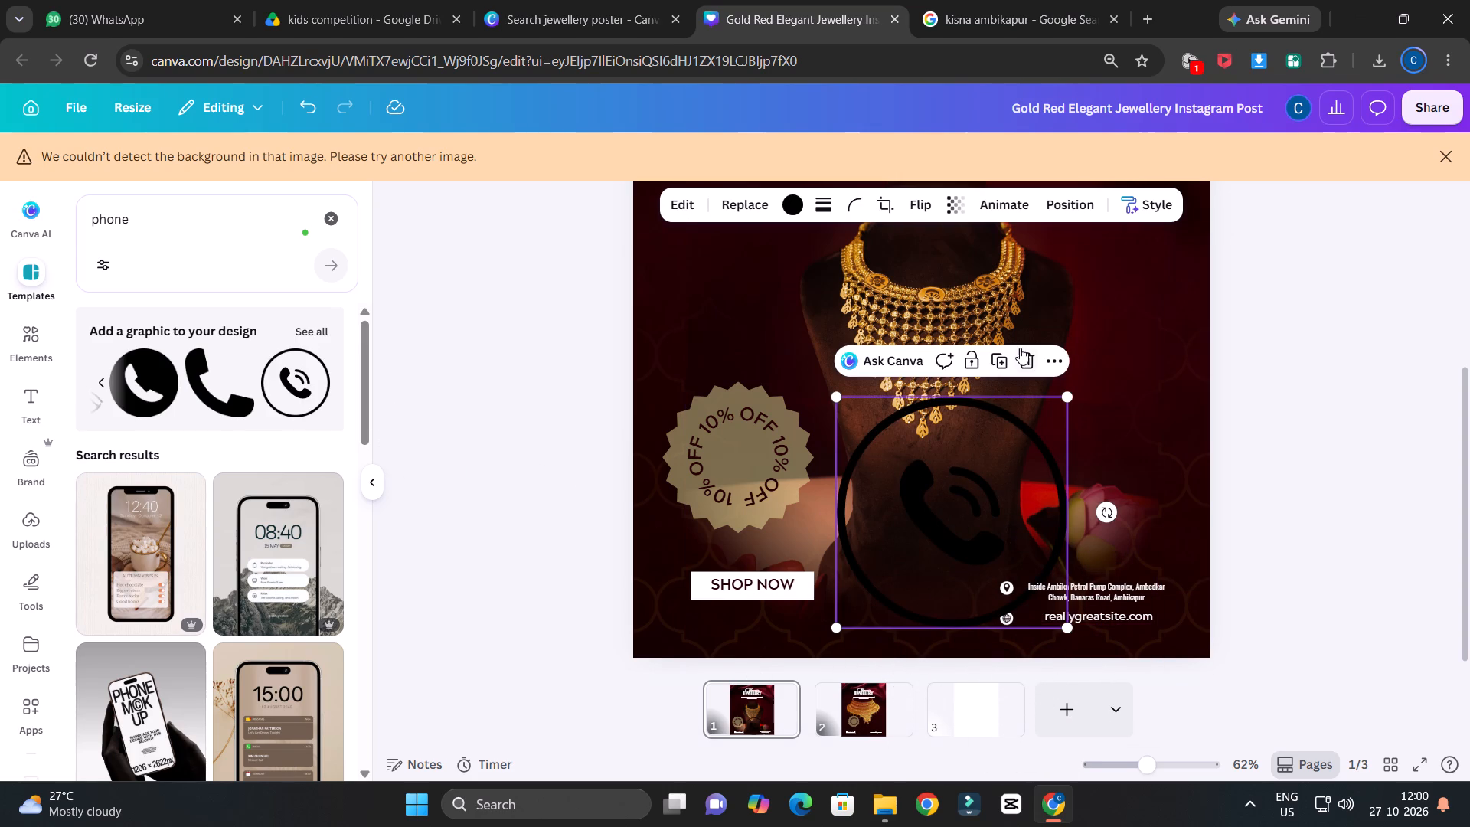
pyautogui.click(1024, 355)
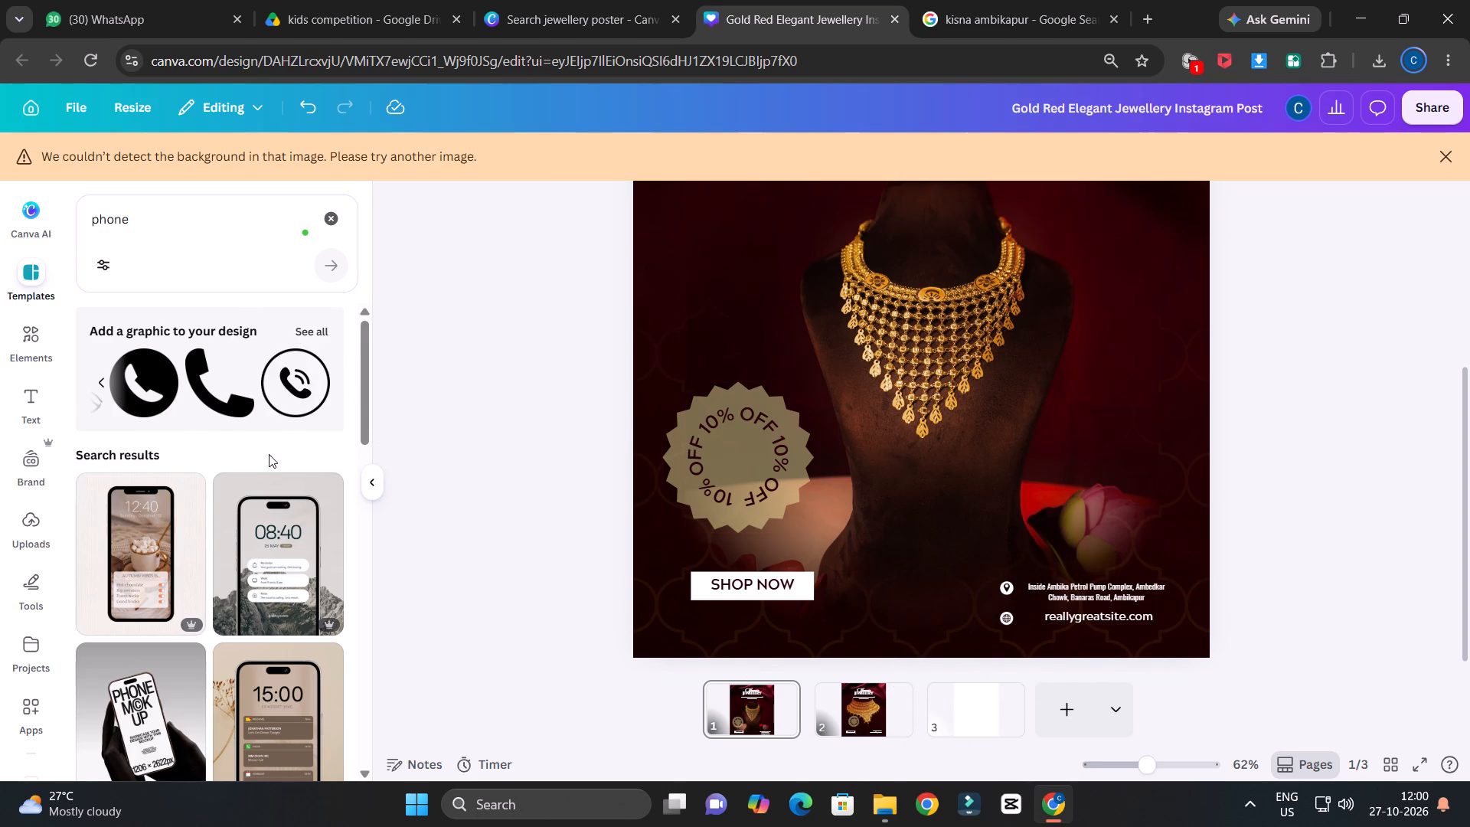
# Browse the phone search results and the full set of recommended elements for a suitable call icon.
pyautogui.scroll(-12, 271, 456)
pyautogui.scroll(8, 273, 453)
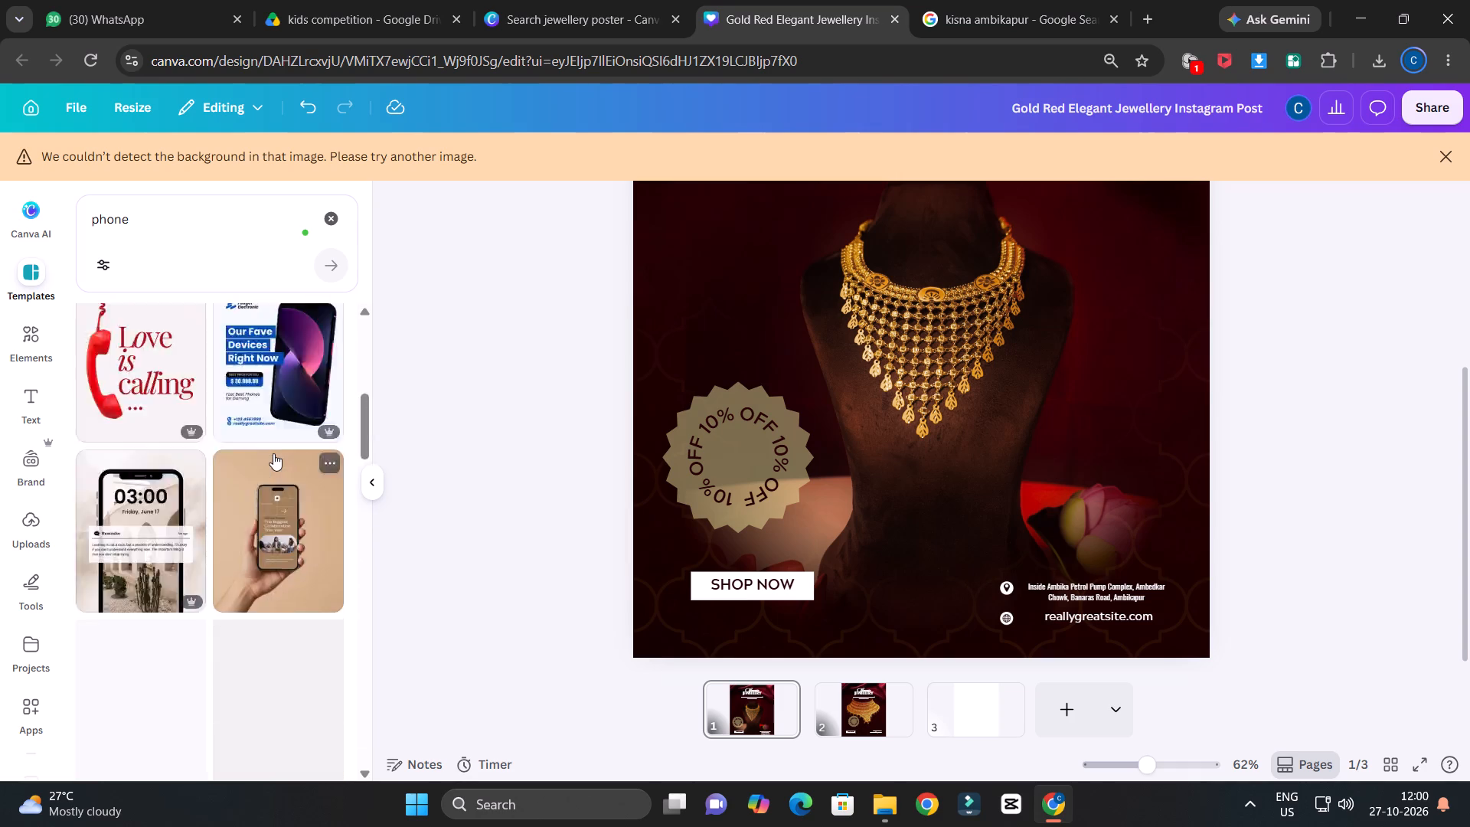
pyautogui.scroll(12, 273, 453)
pyautogui.click(24, 335)
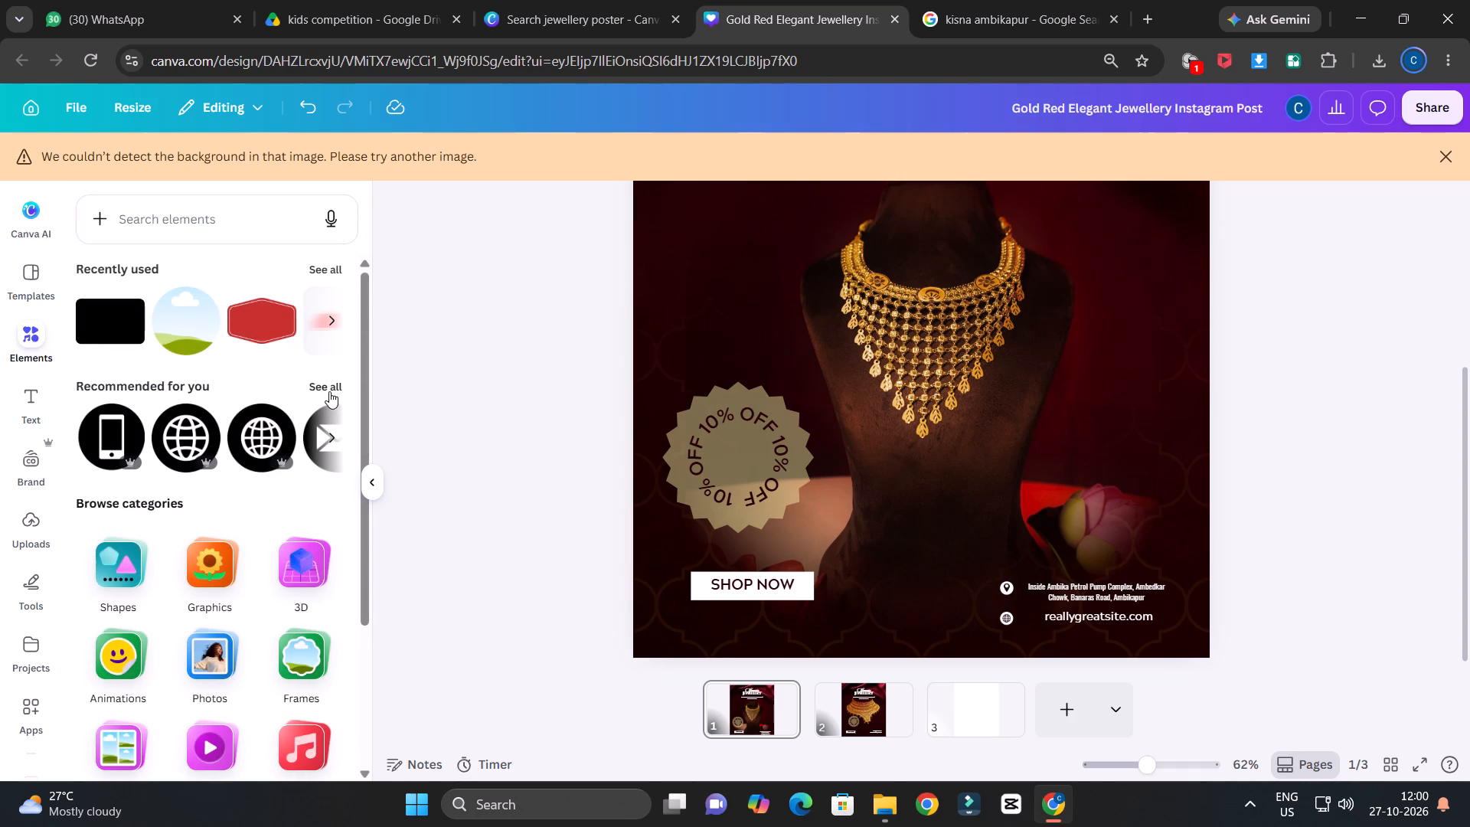
pyautogui.click(328, 387)
pyautogui.scroll(-4, 225, 492)
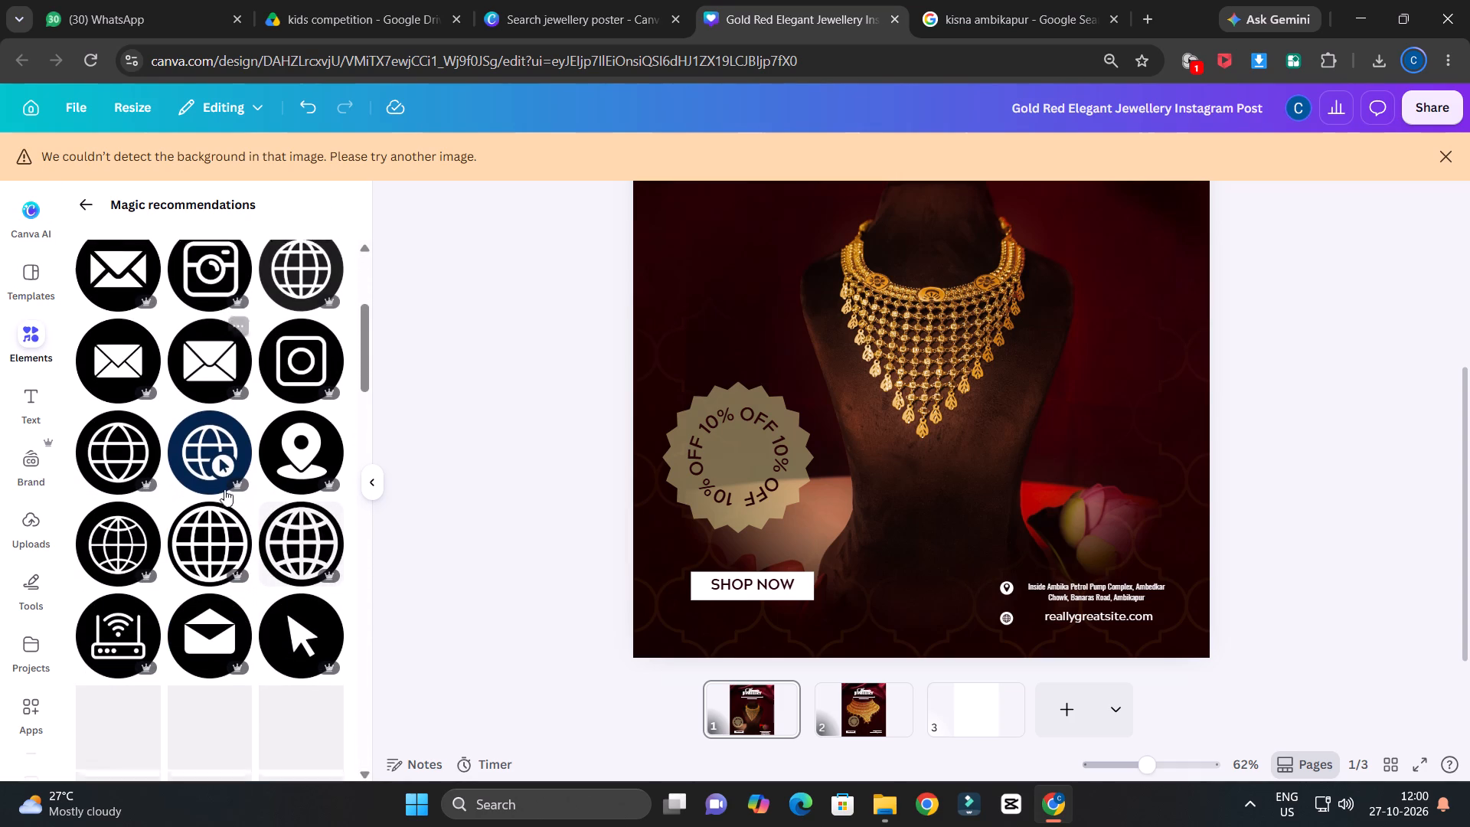
pyautogui.scroll(-2, 224, 489)
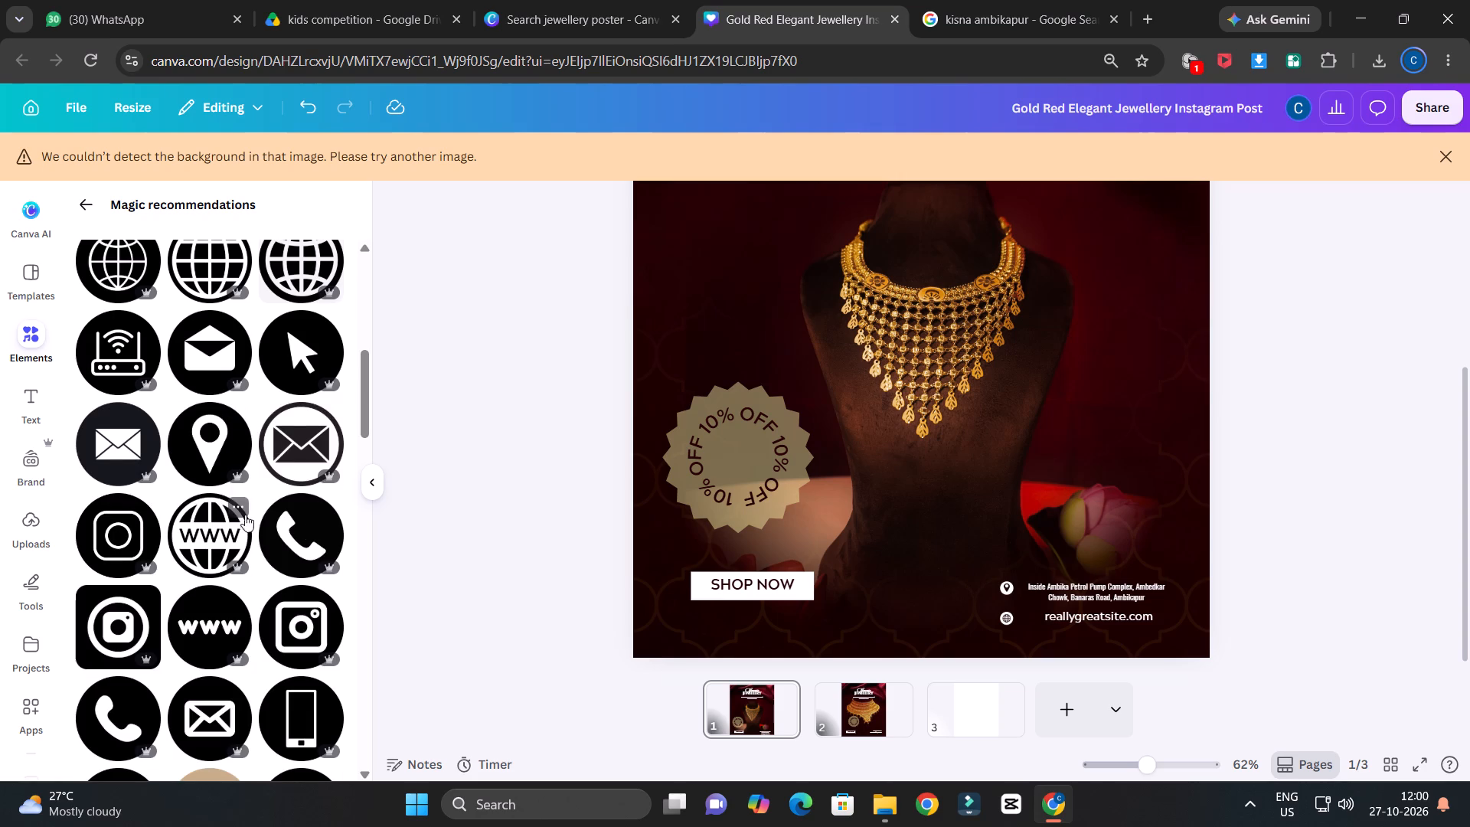
pyautogui.scroll(-7, 274, 552)
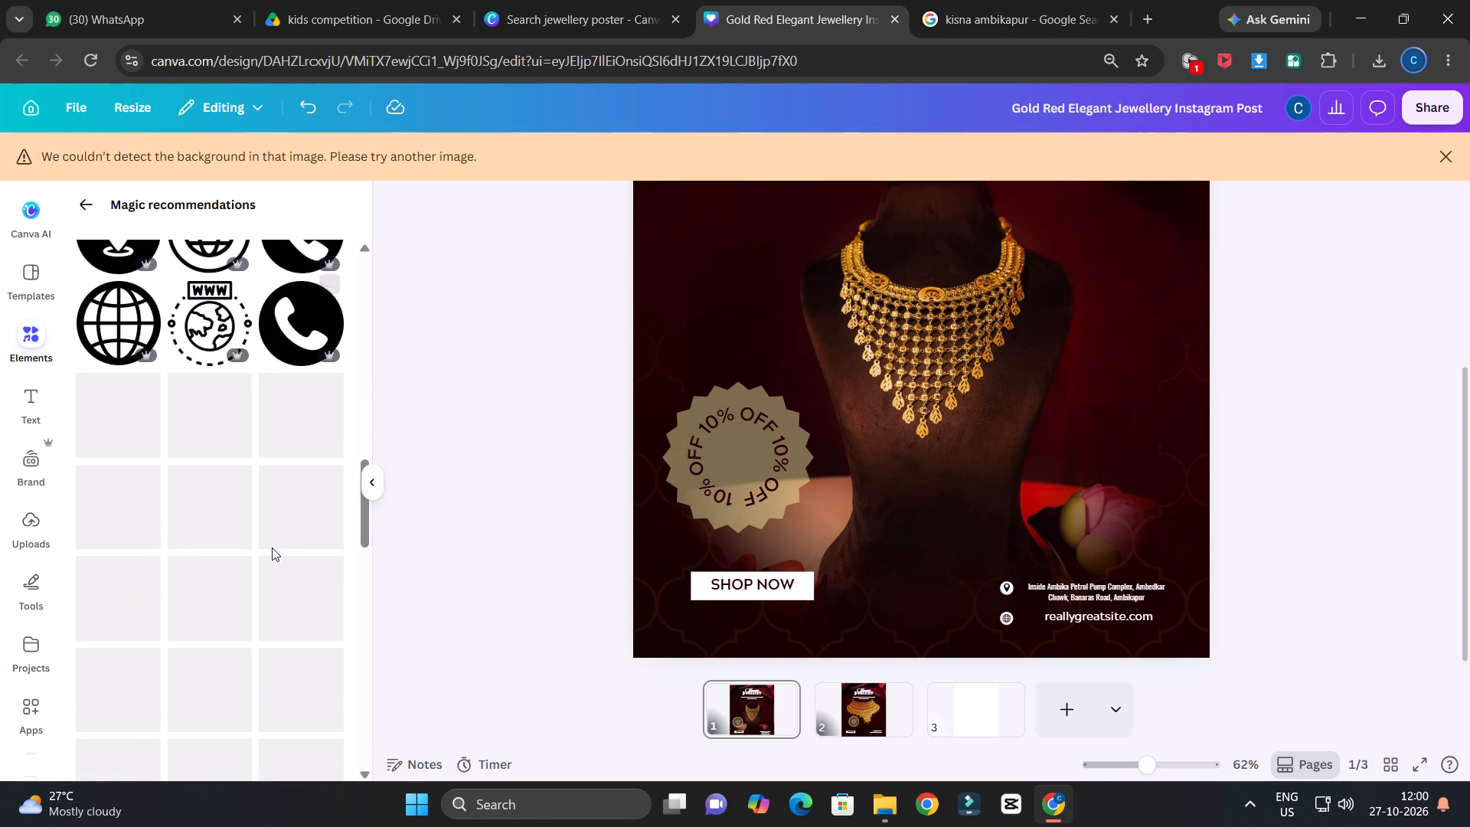
pyautogui.scroll(-3, 256, 482)
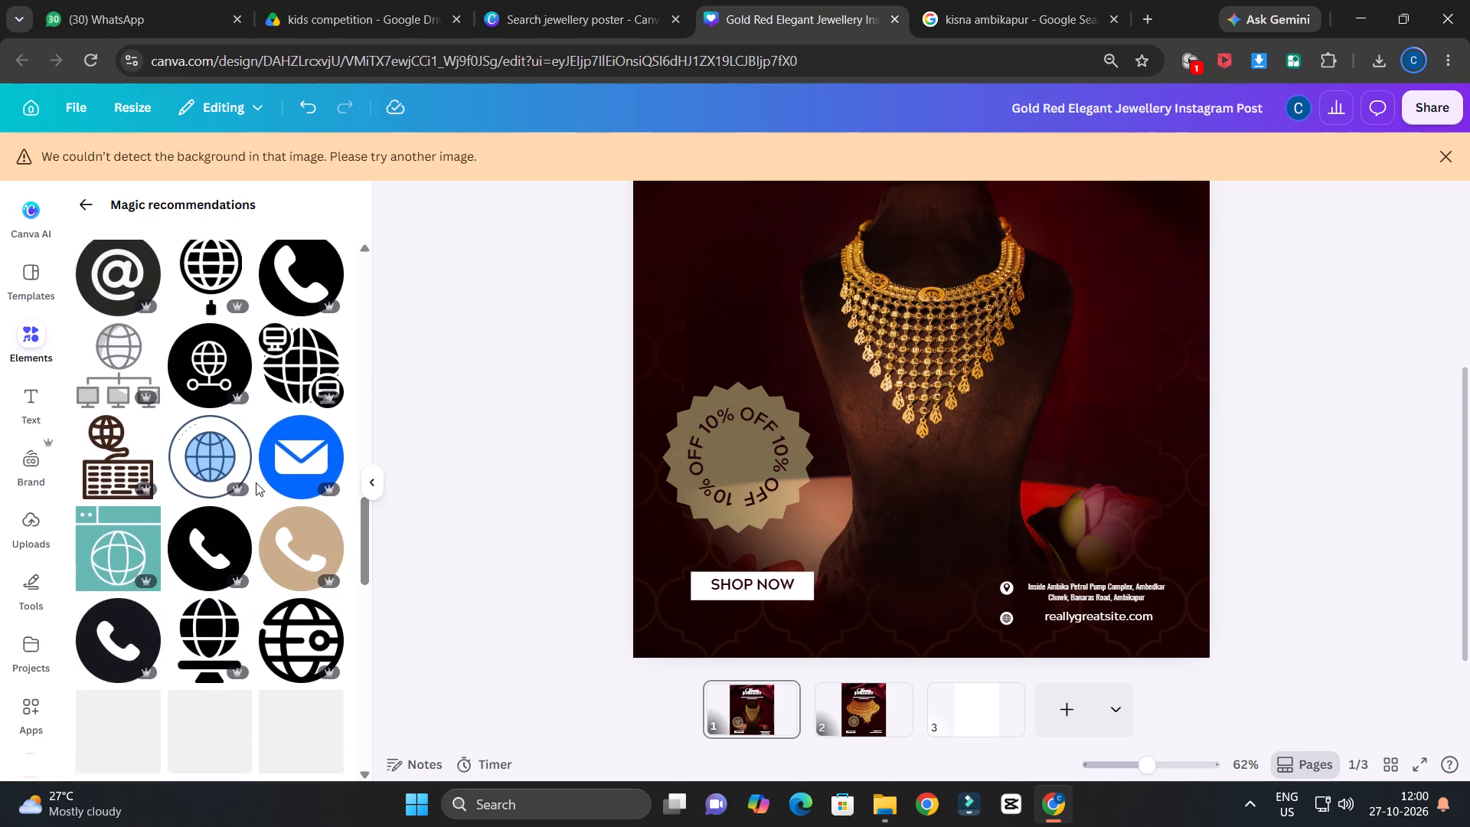
pyautogui.scroll(-5, 256, 479)
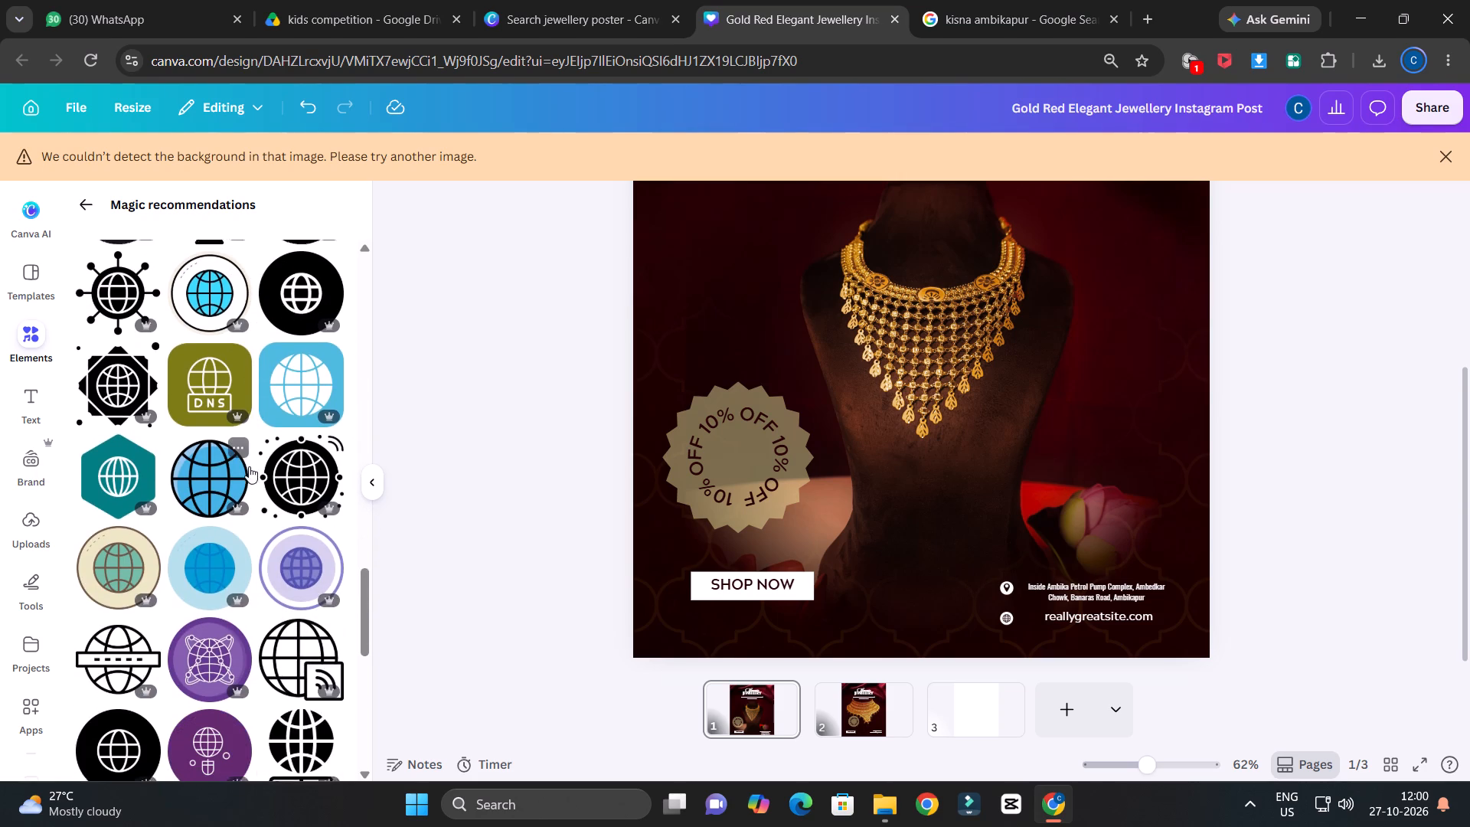
pyautogui.scroll(-6, 249, 466)
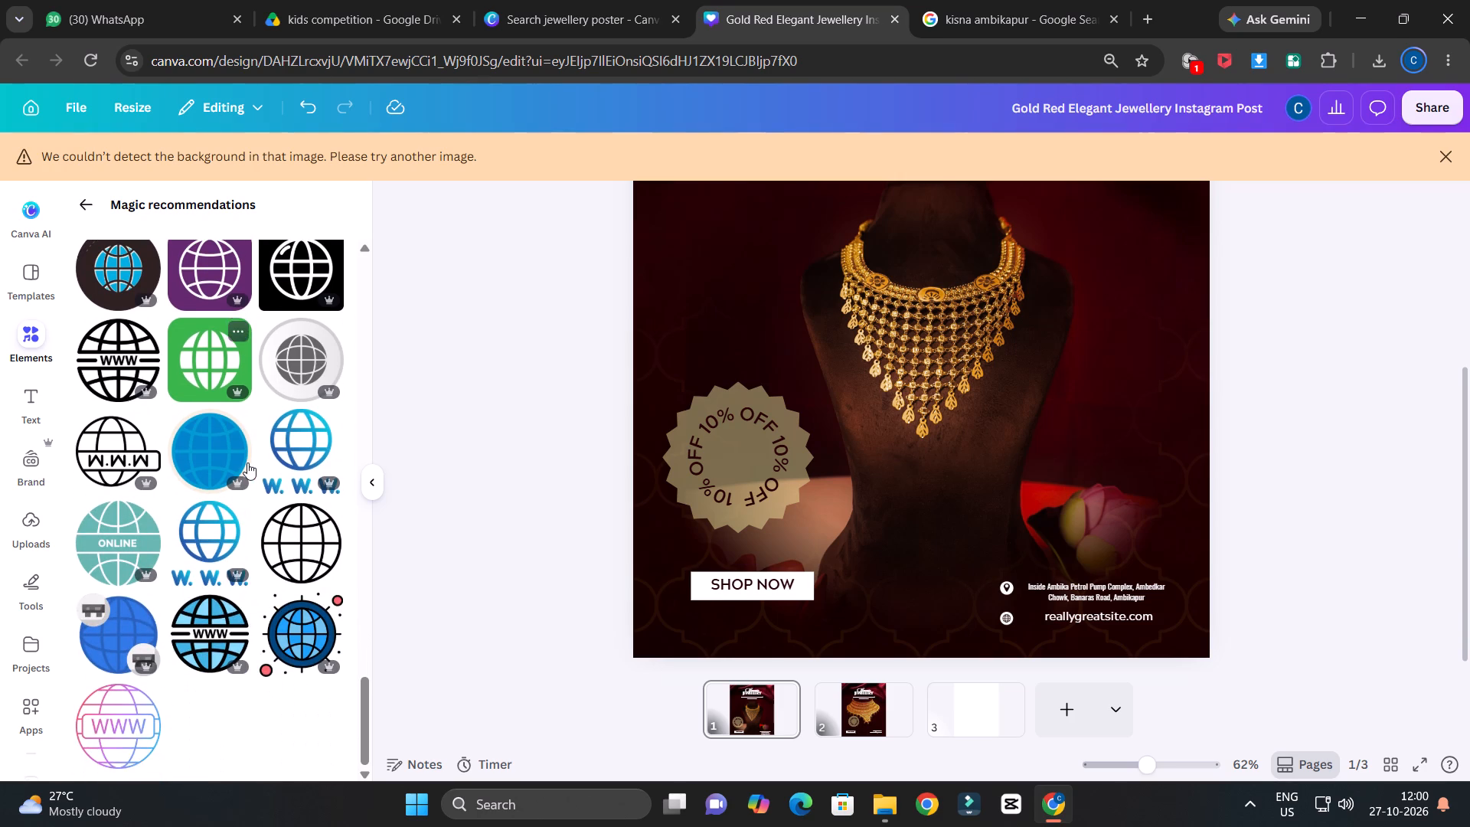
pyautogui.scroll(-5, 247, 463)
pyautogui.scroll(14, 247, 463)
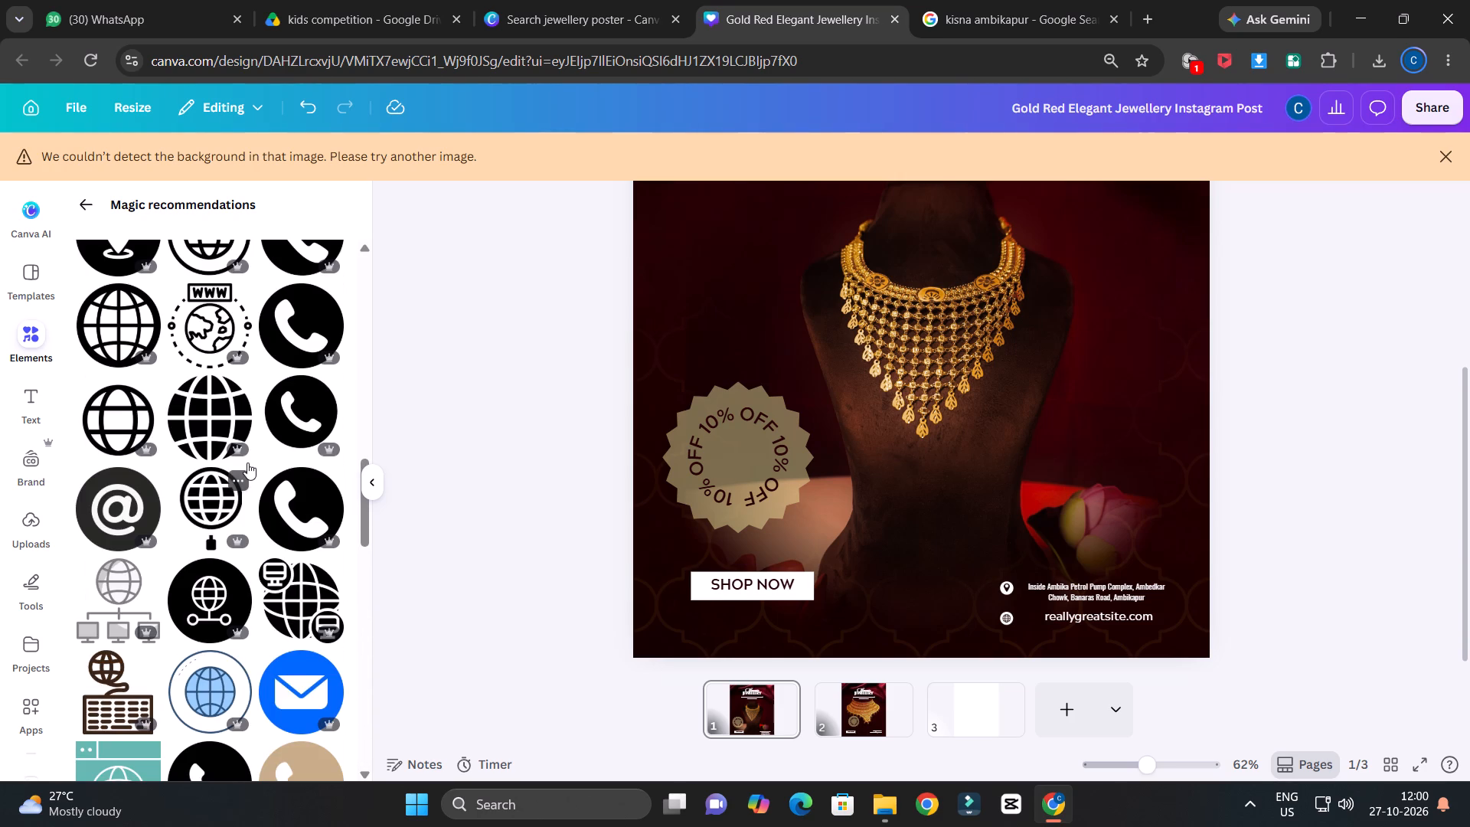
# Leave the recommended elements and search the element graphics for "call icon".
pyautogui.scroll(10, 270, 479)
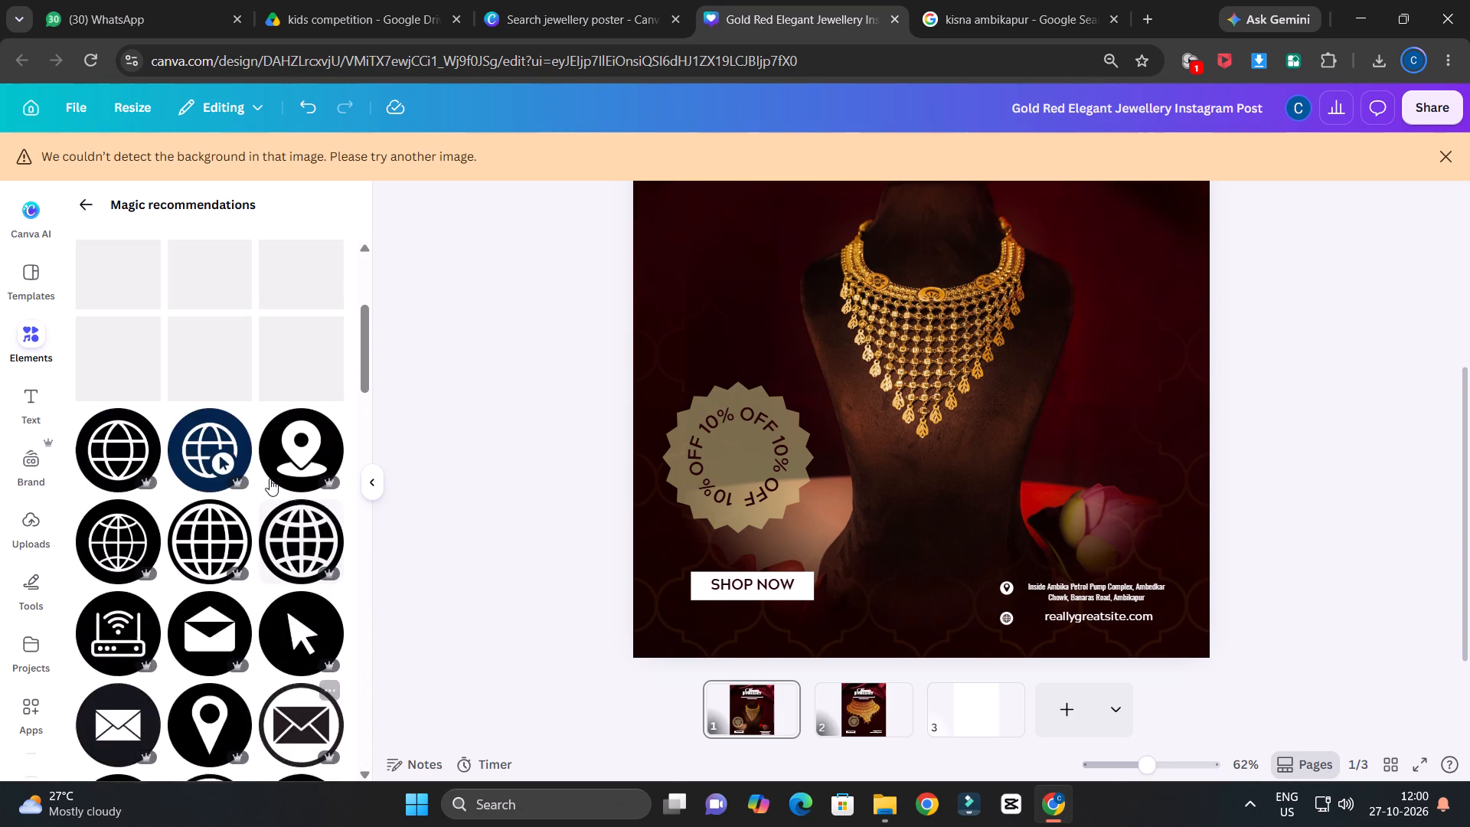
pyautogui.scroll(7, 269, 479)
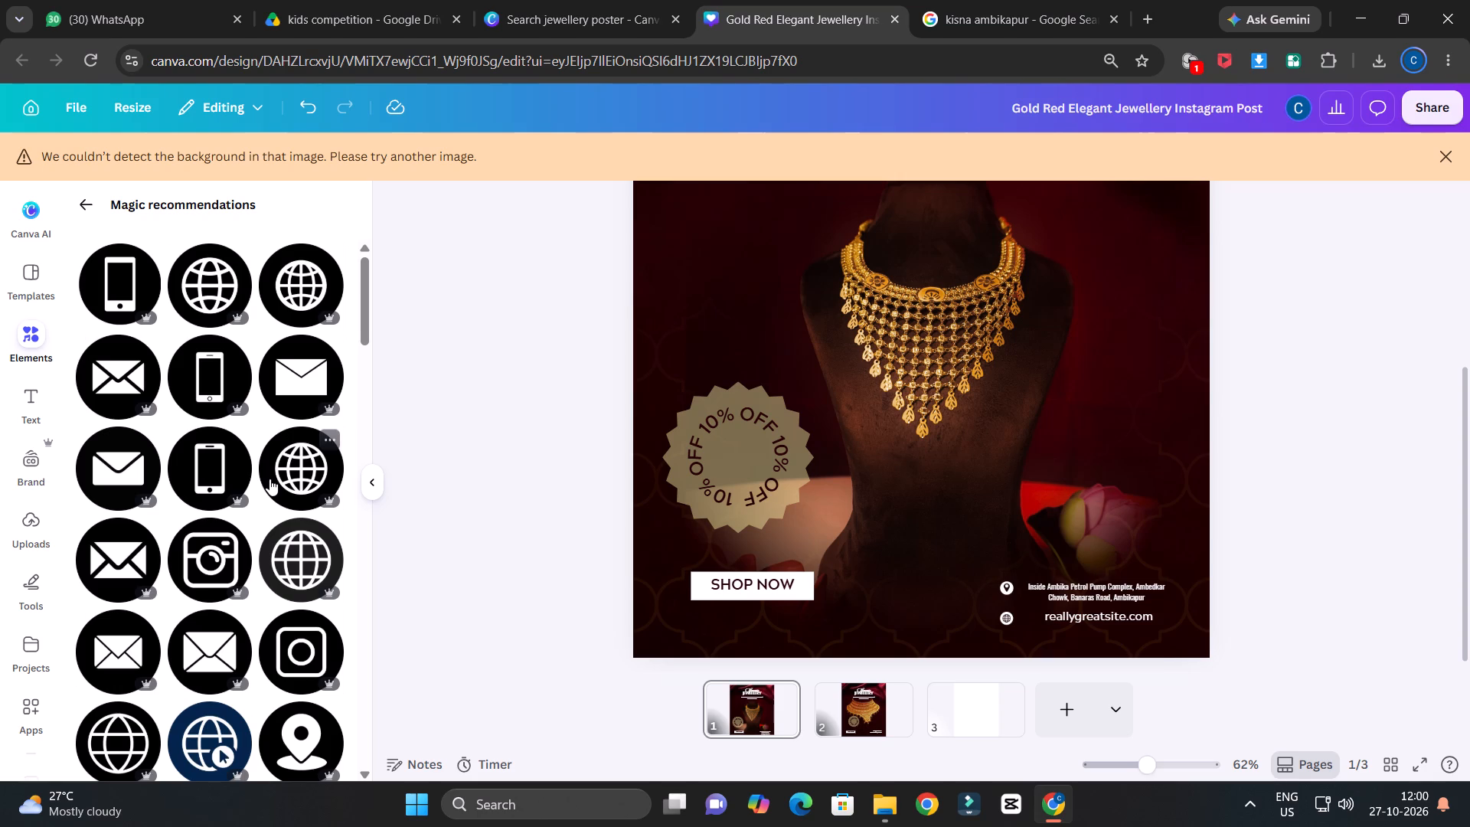
pyautogui.scroll(3, 269, 479)
pyautogui.click(86, 195)
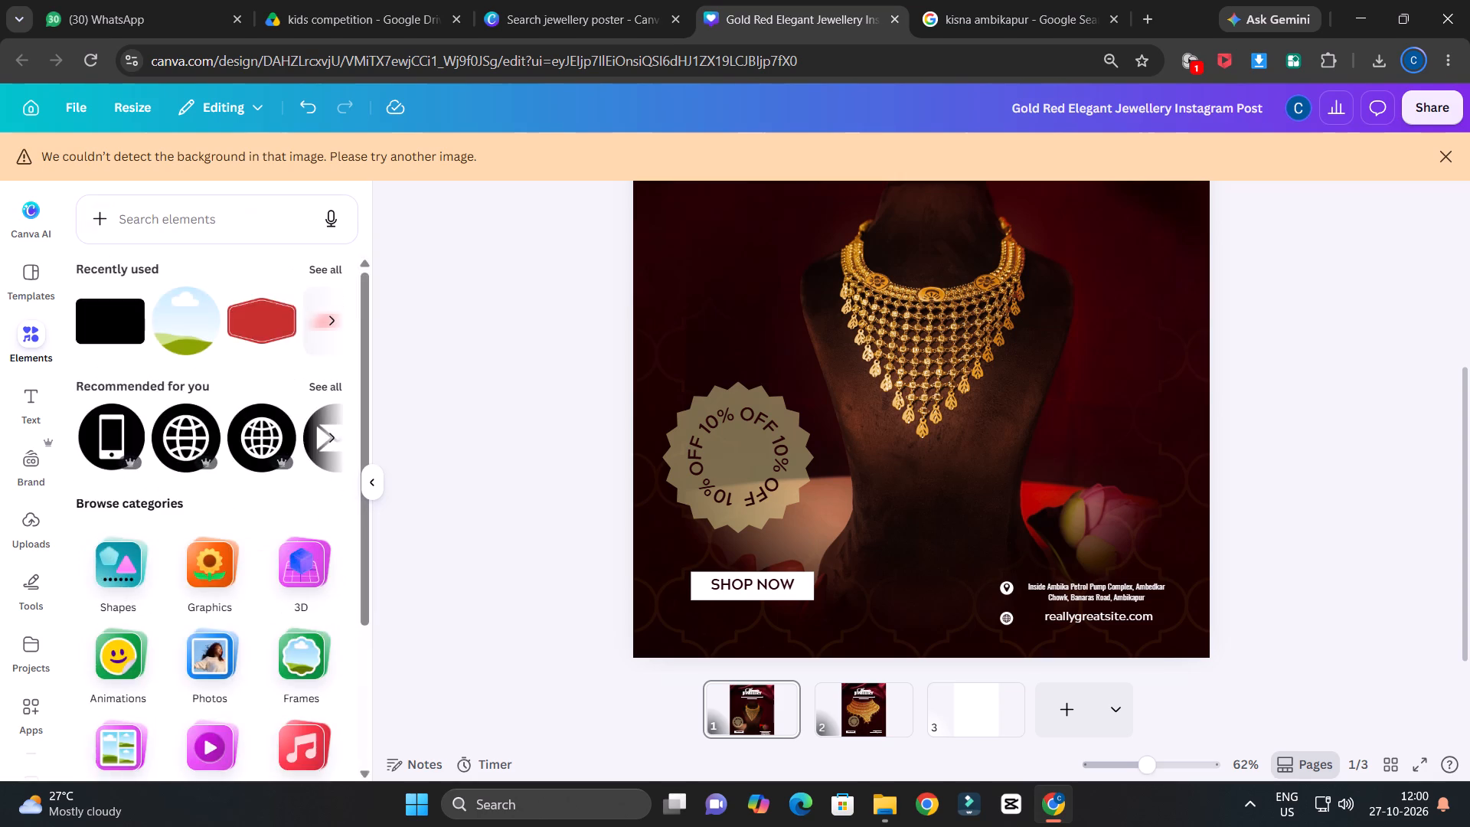
pyautogui.click(141, 227)
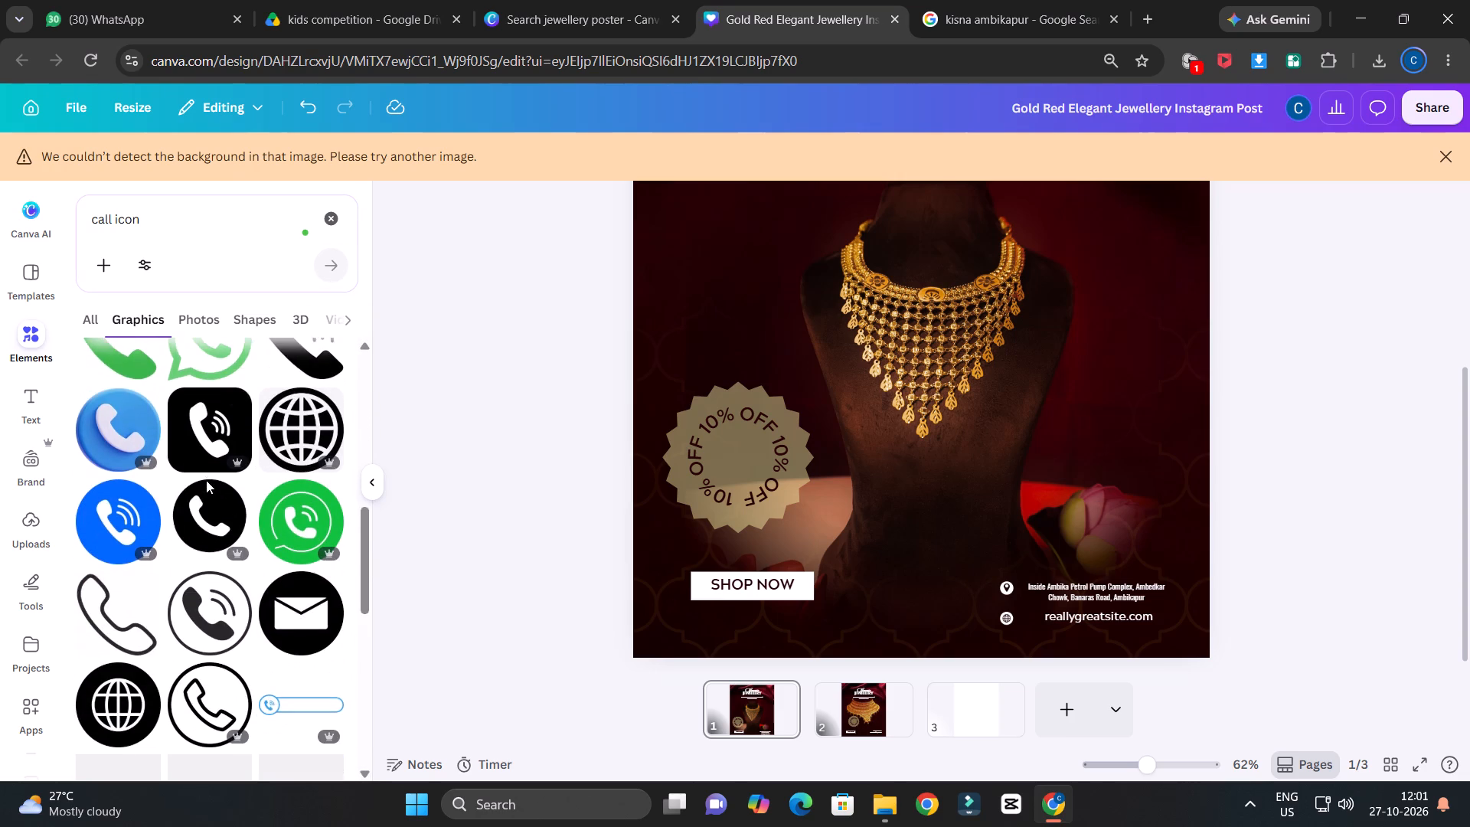
# Add the white circular call icon with a cut-out handset from the "call icon" graphics results to the necklace poster.
pyautogui.scroll(-1, 206, 480)
pyautogui.scroll(3, 206, 483)
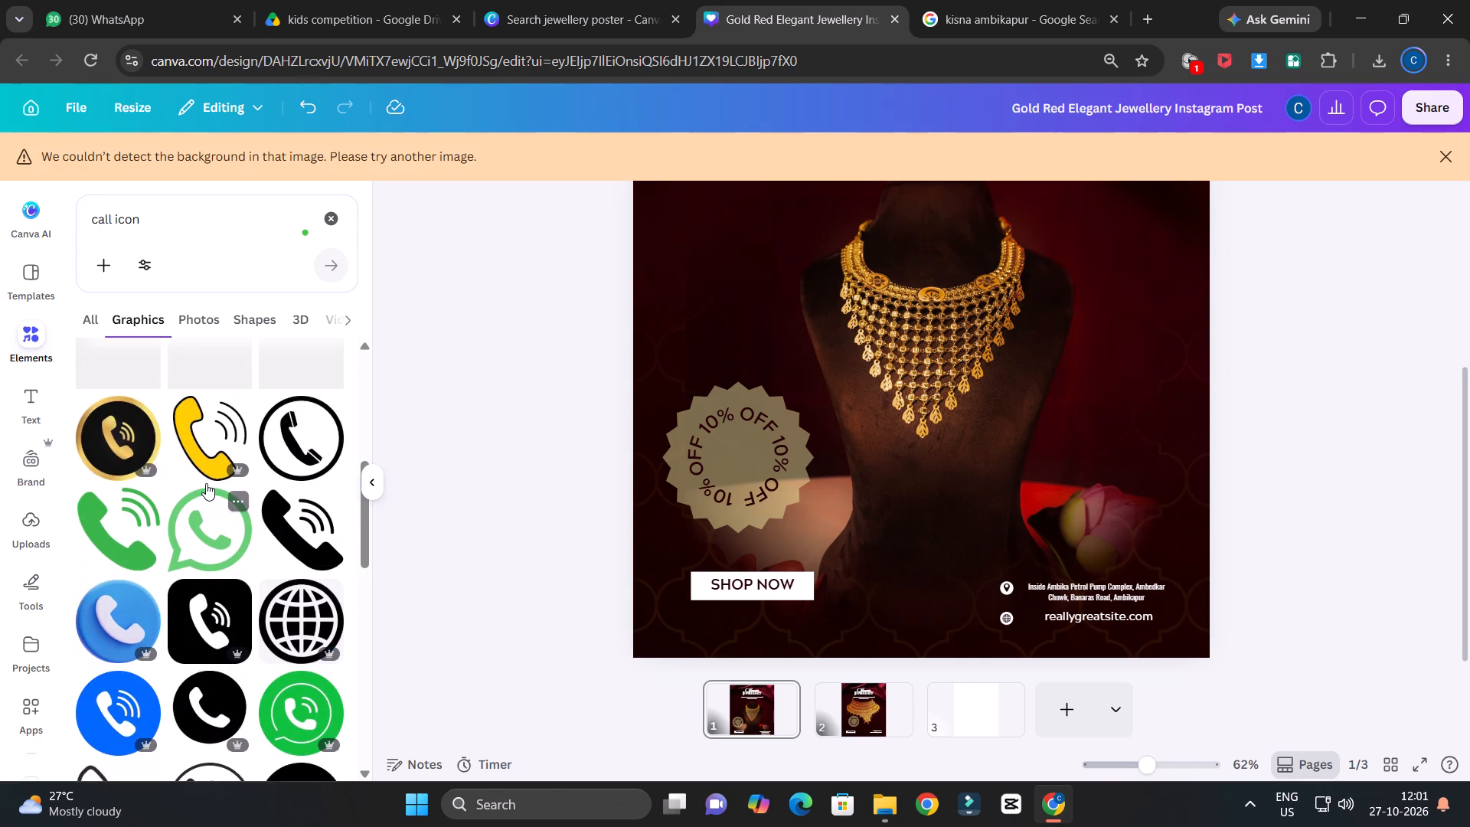
pyautogui.scroll(-4, 206, 483)
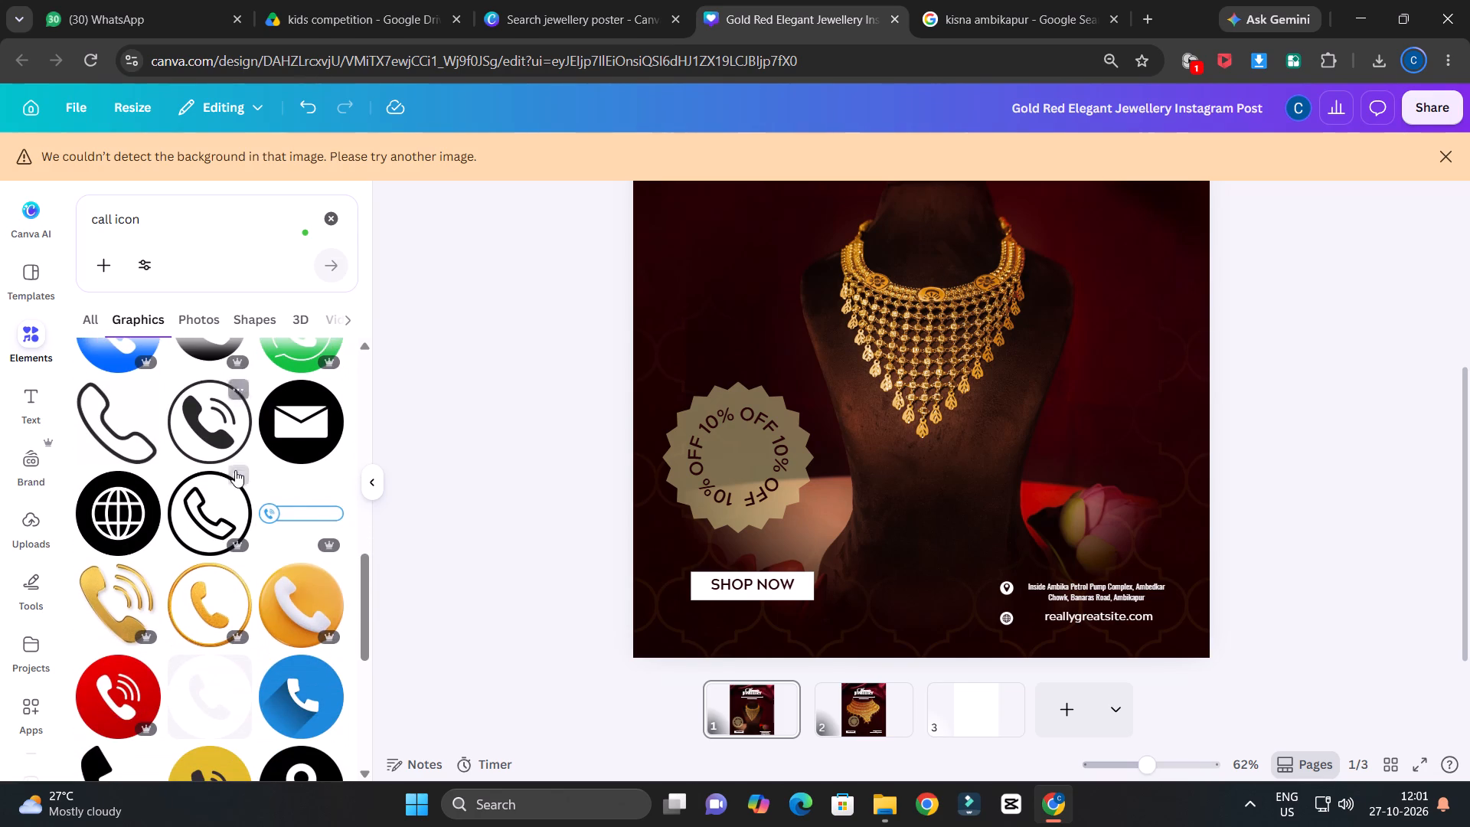
pyautogui.scroll(-2, 235, 470)
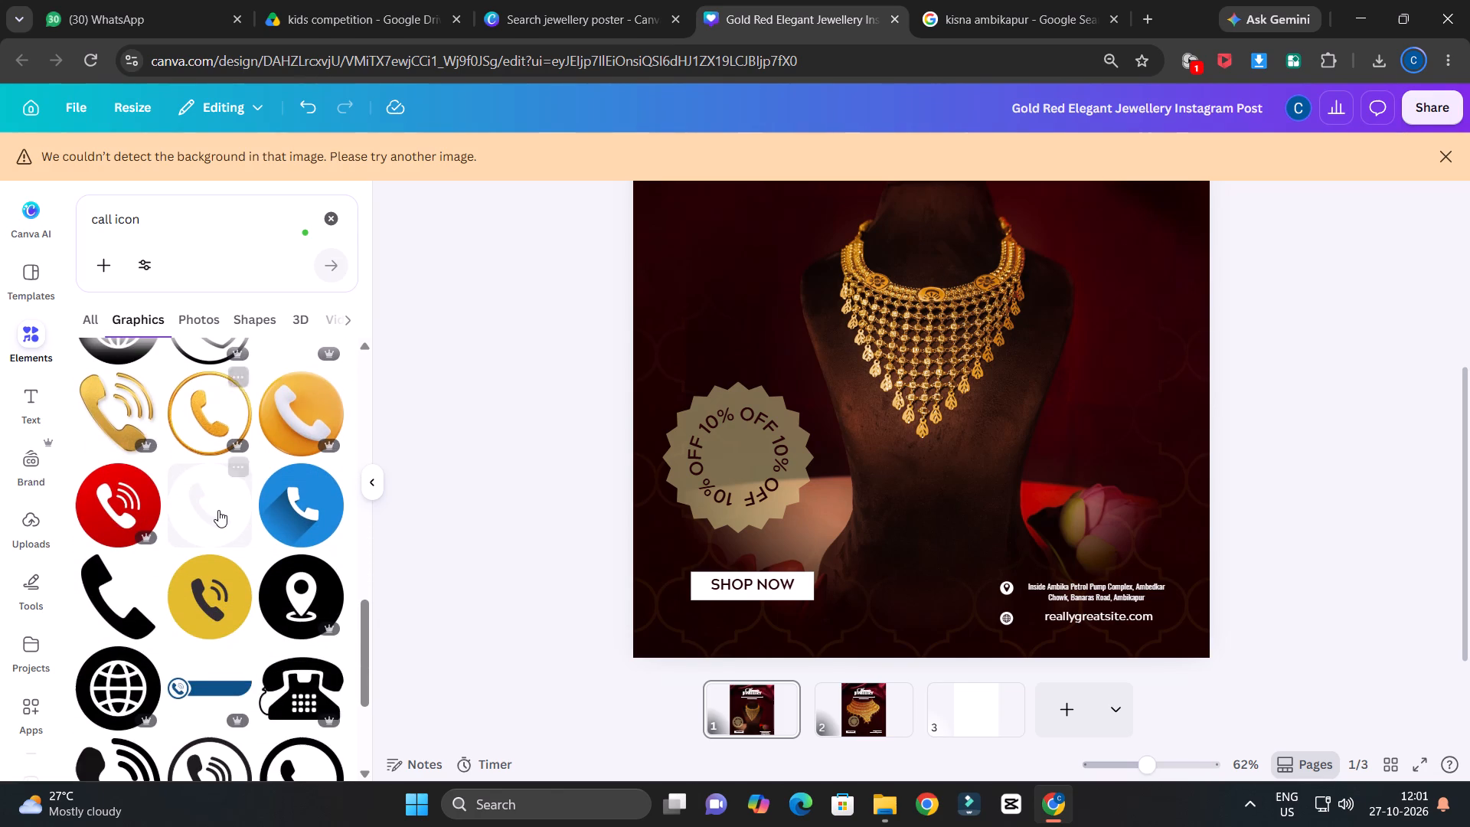
pyautogui.click(216, 510)
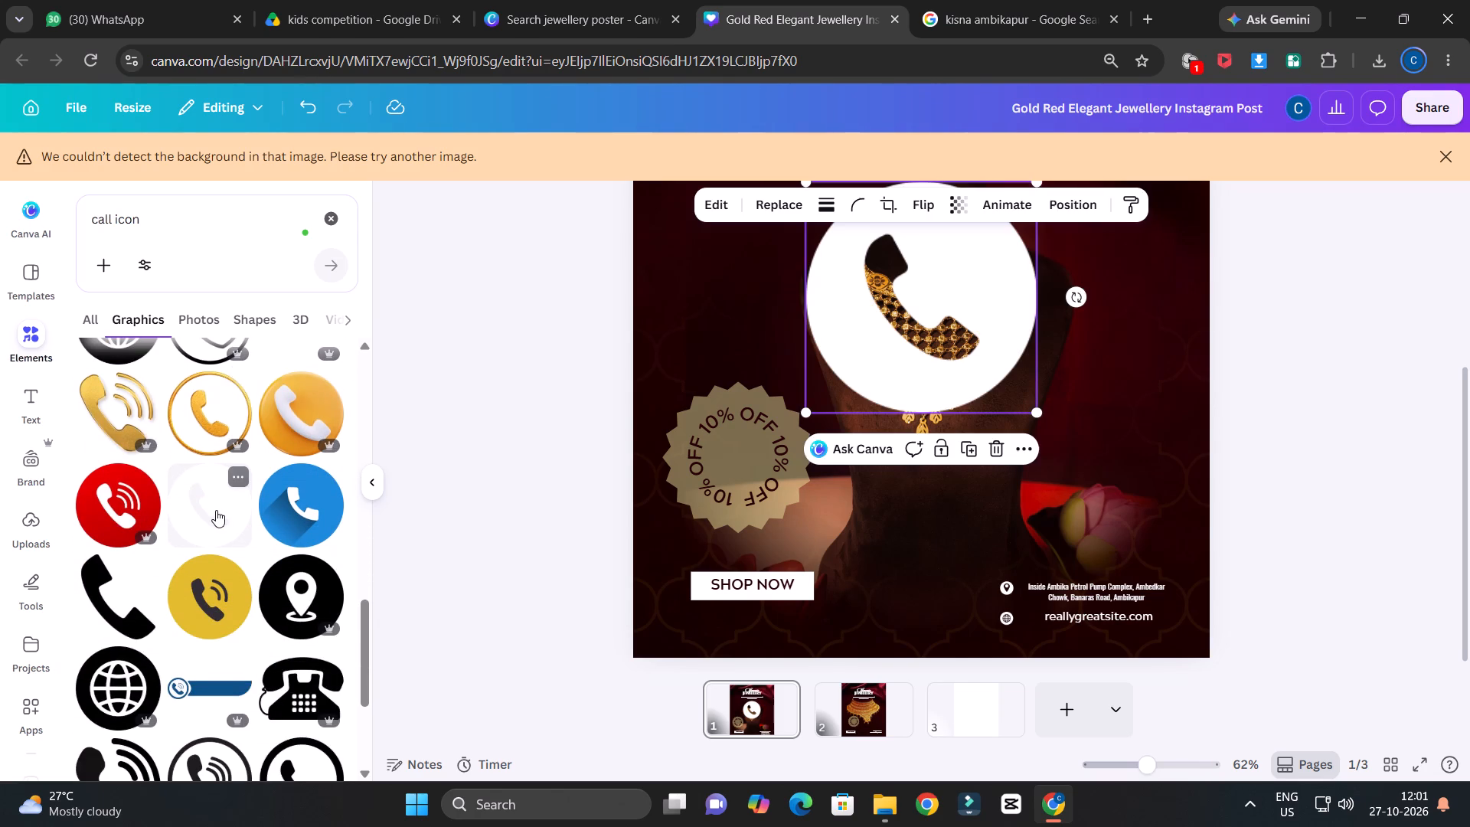
# Shrink the white circular call icon to contact-icon size and place it over the globe icon below the location pin.
pyautogui.moveTo(1035, 415); pyautogui.dragTo(968, 372)
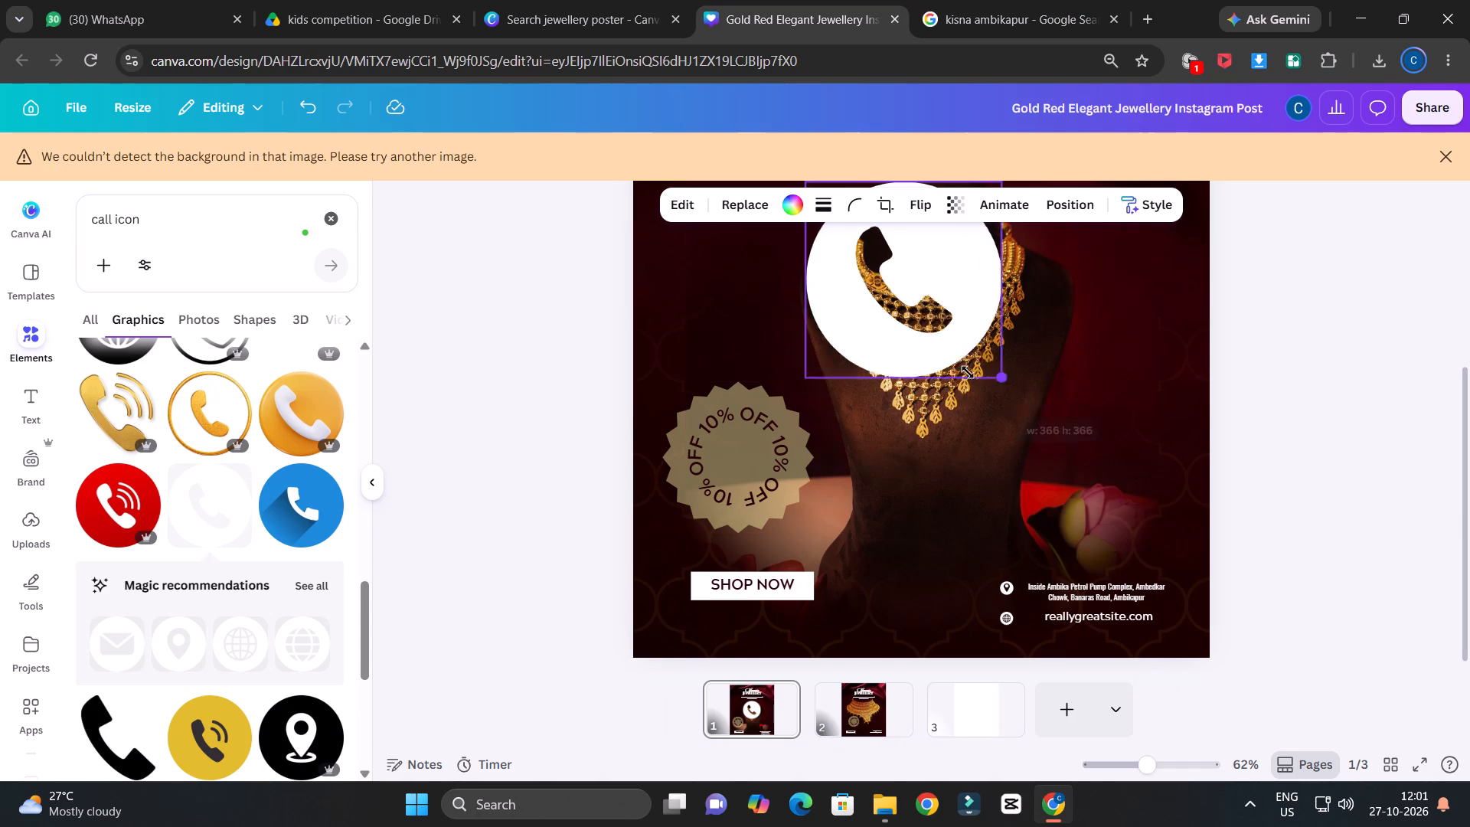
pyautogui.moveTo(968, 372); pyautogui.dragTo(847, 252)
pyautogui.moveTo(844, 229); pyautogui.dragTo(962, 557)
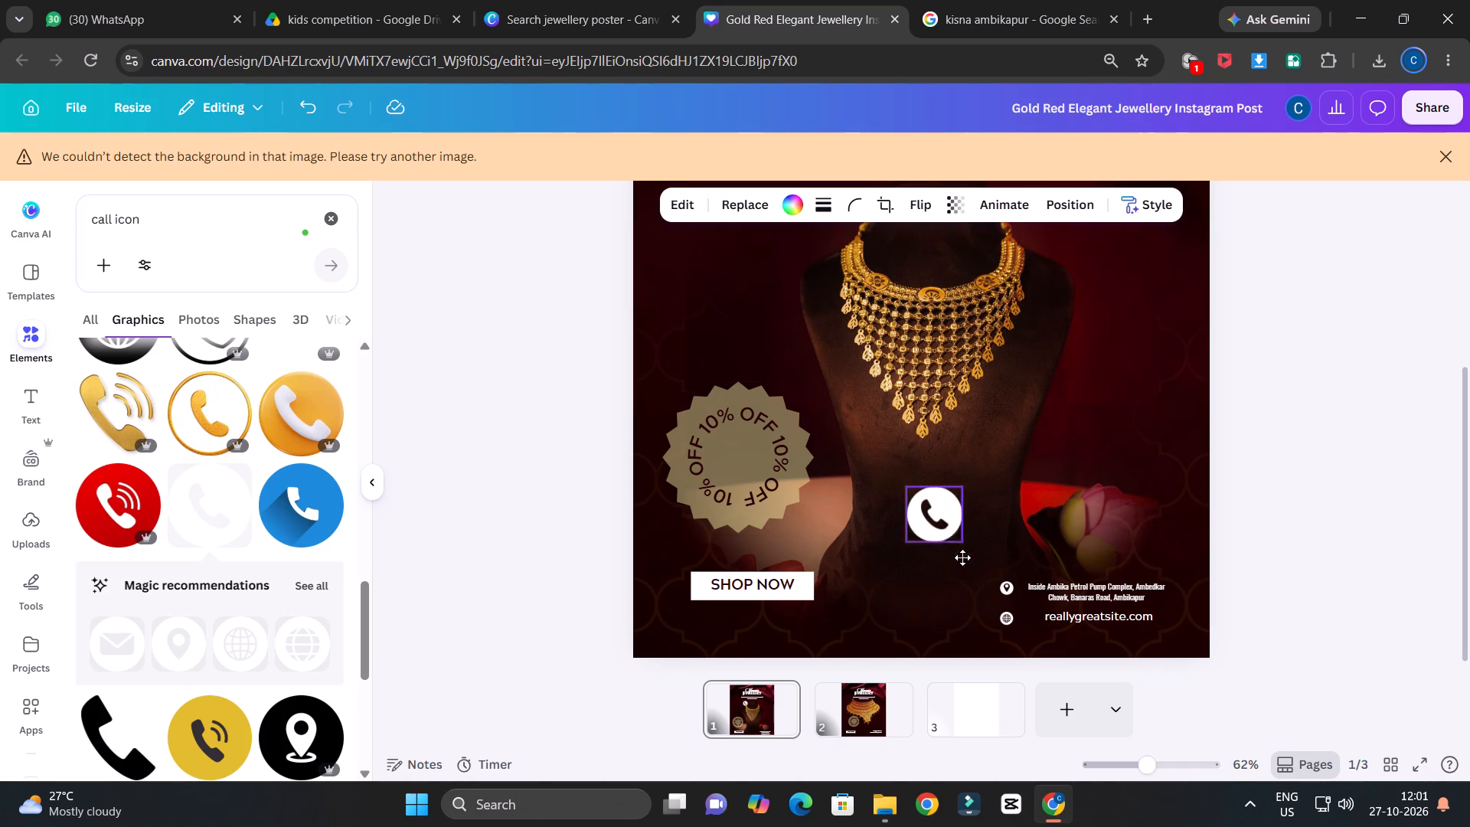
pyautogui.moveTo(962, 557); pyautogui.dragTo(967, 600)
pyautogui.moveTo(982, 609); pyautogui.dragTo(949, 583)
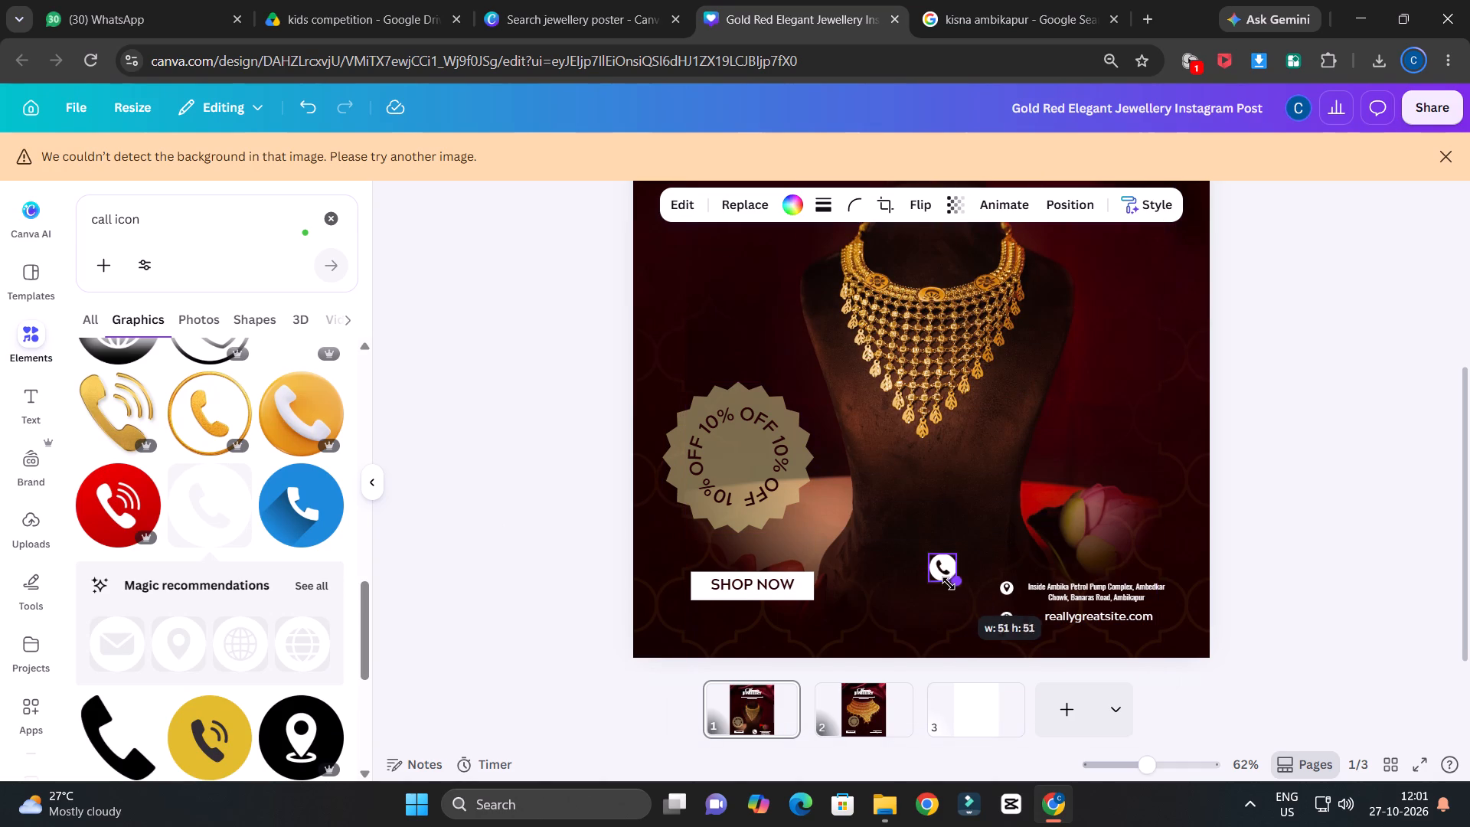
pyautogui.moveTo(949, 583); pyautogui.dragTo(942, 580)
pyautogui.moveTo(939, 563); pyautogui.dragTo(938, 574)
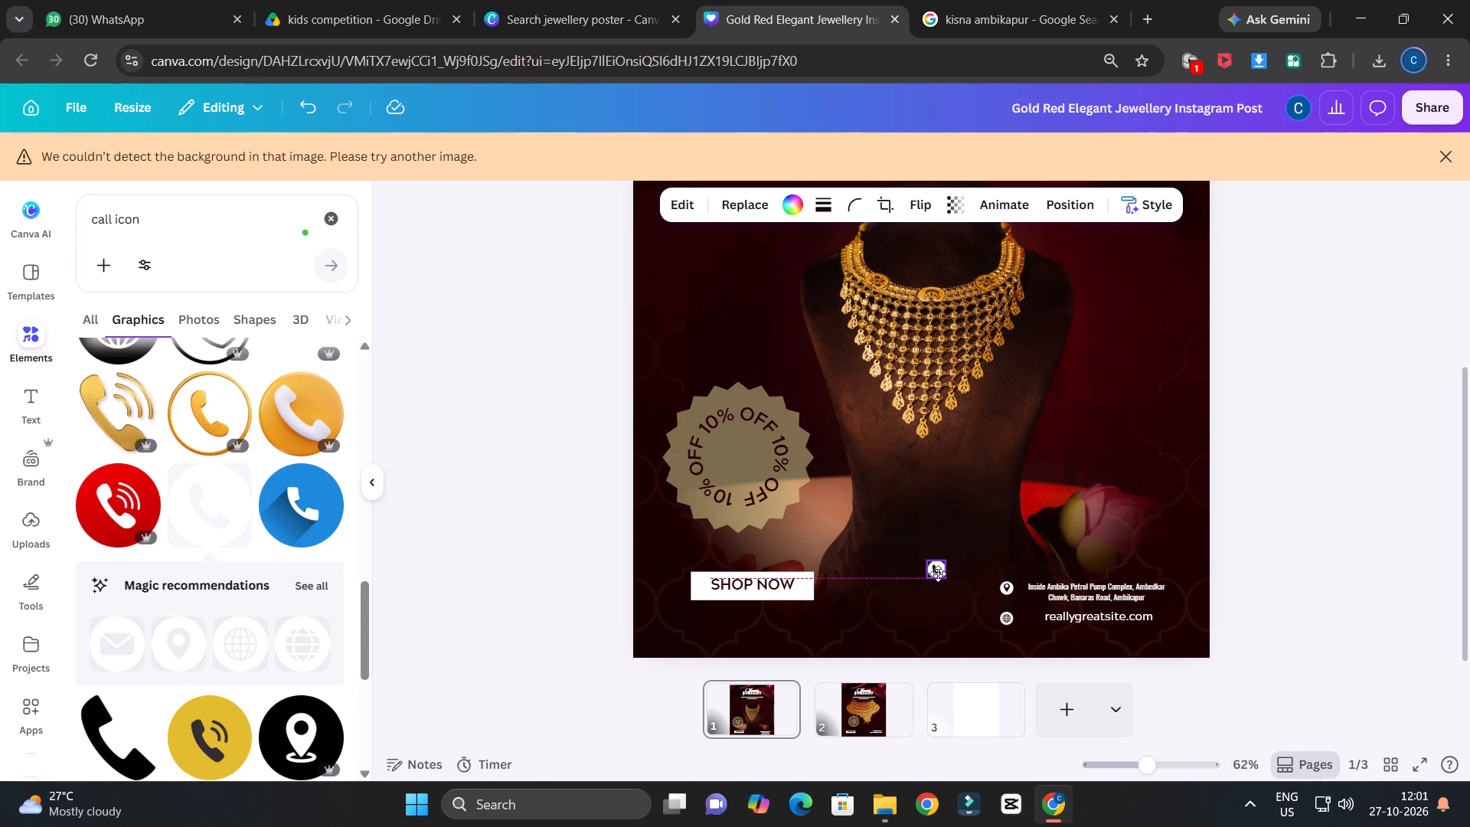
pyautogui.moveTo(938, 574); pyautogui.dragTo(1010, 619)
pyautogui.click(1276, 524)
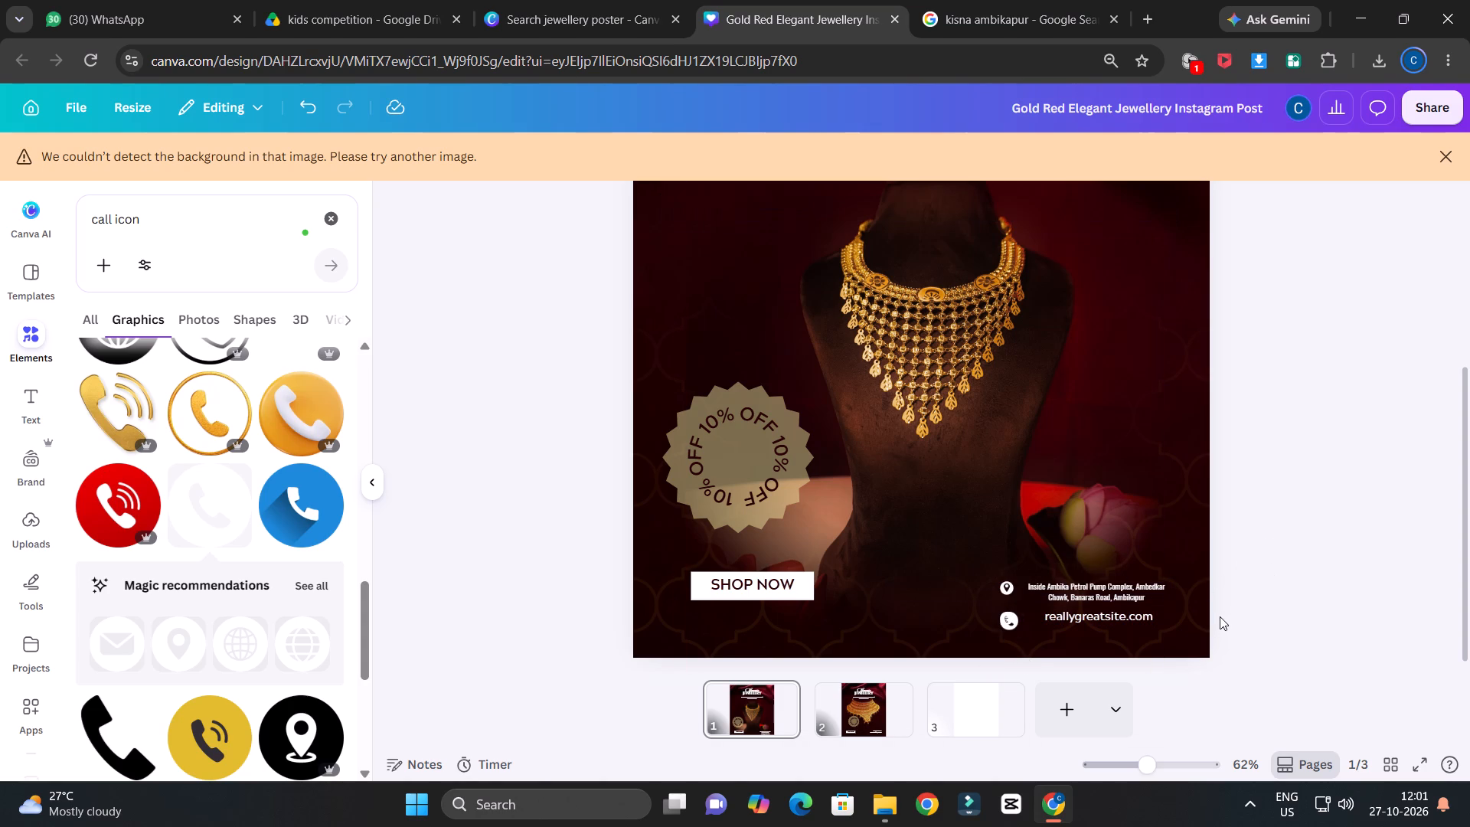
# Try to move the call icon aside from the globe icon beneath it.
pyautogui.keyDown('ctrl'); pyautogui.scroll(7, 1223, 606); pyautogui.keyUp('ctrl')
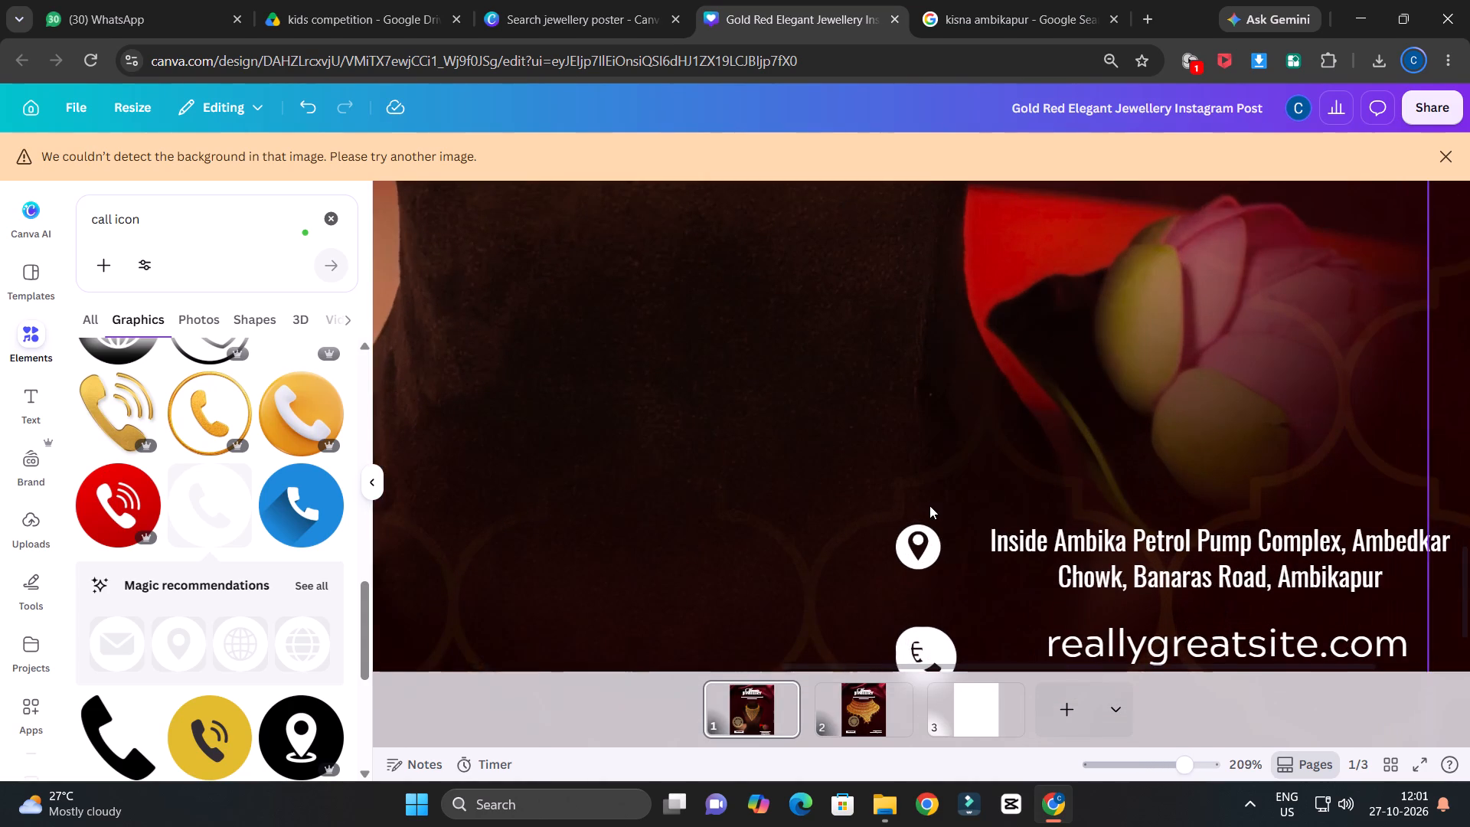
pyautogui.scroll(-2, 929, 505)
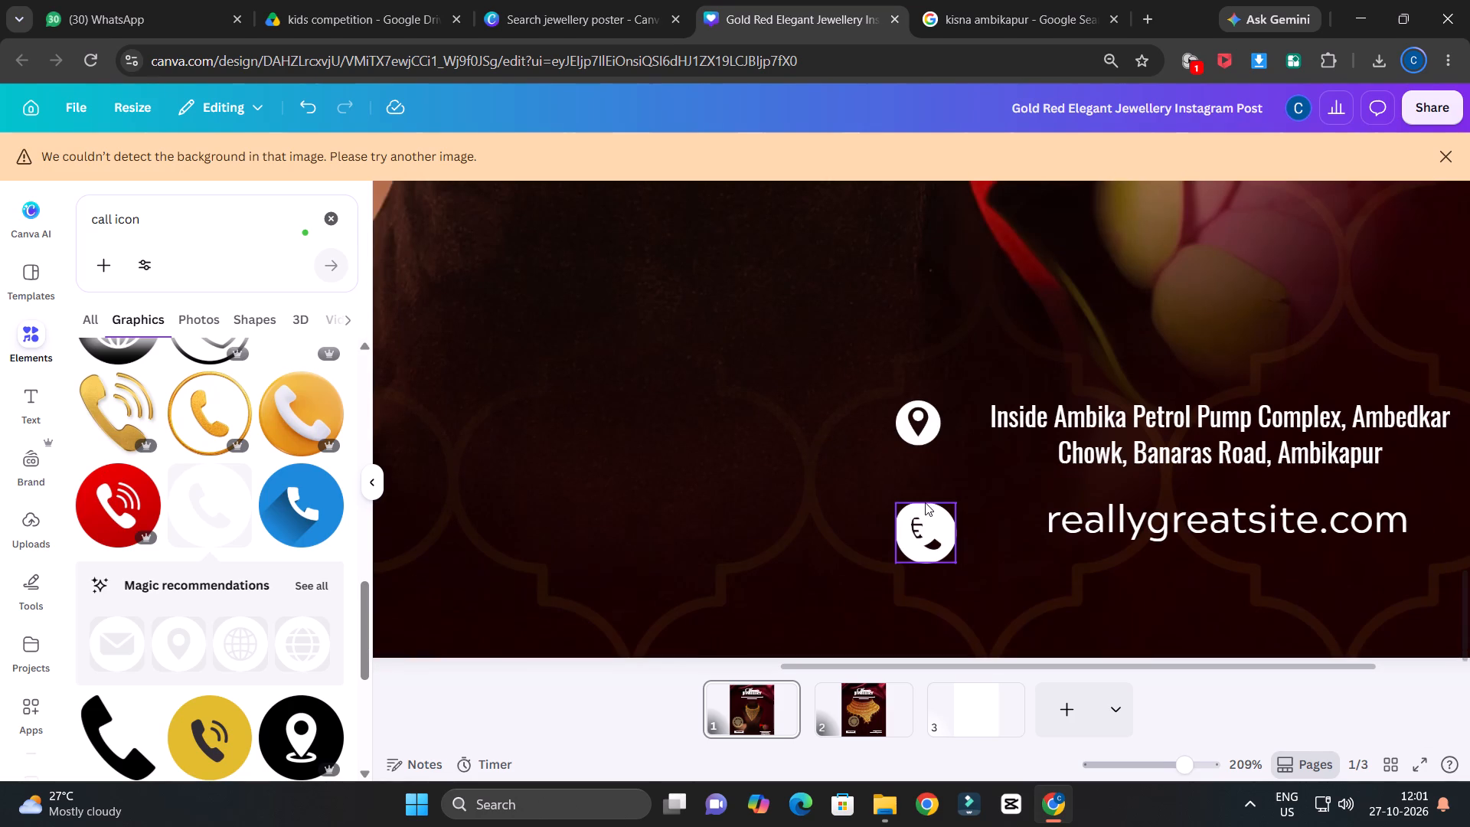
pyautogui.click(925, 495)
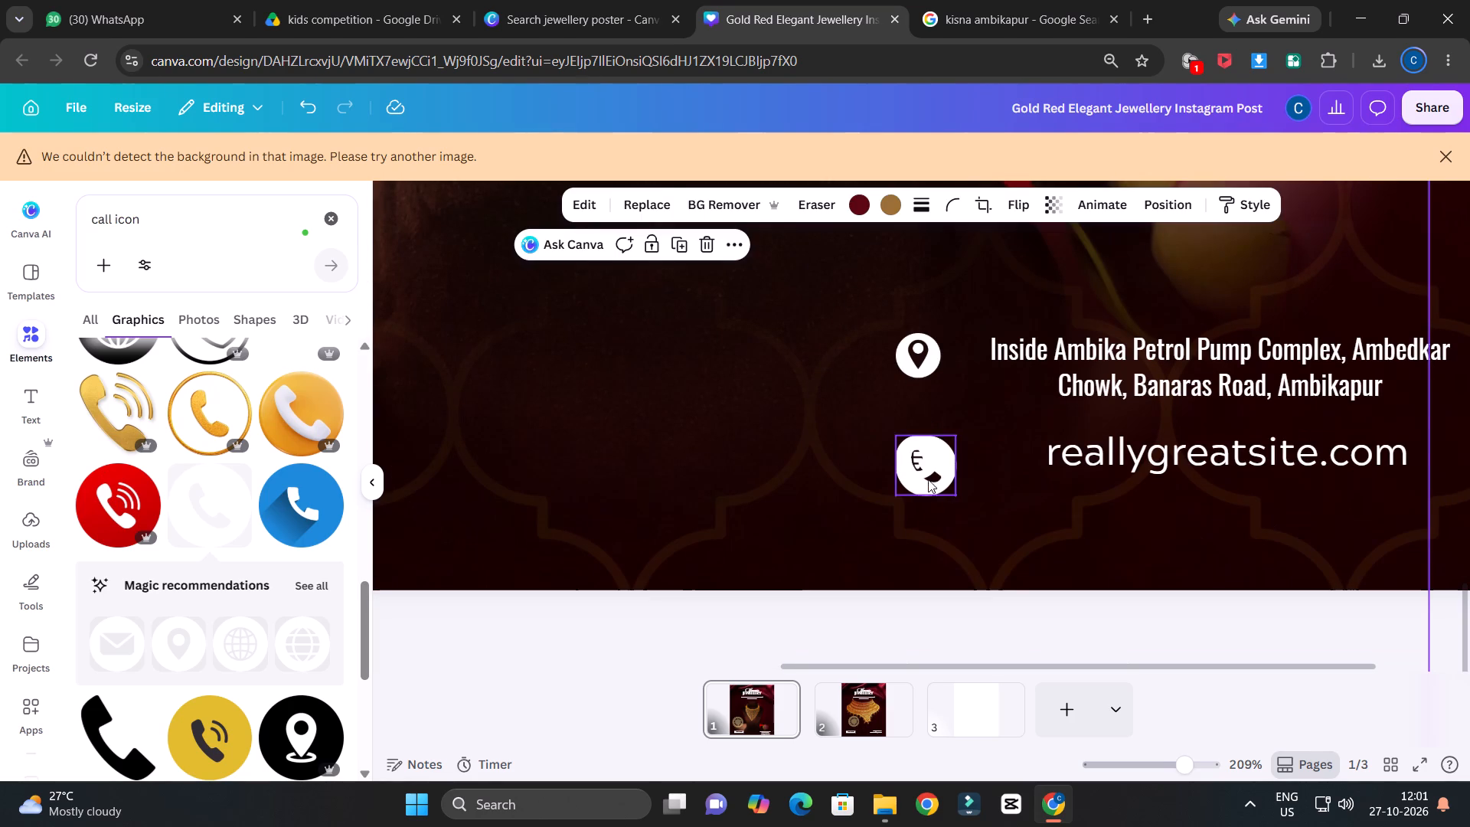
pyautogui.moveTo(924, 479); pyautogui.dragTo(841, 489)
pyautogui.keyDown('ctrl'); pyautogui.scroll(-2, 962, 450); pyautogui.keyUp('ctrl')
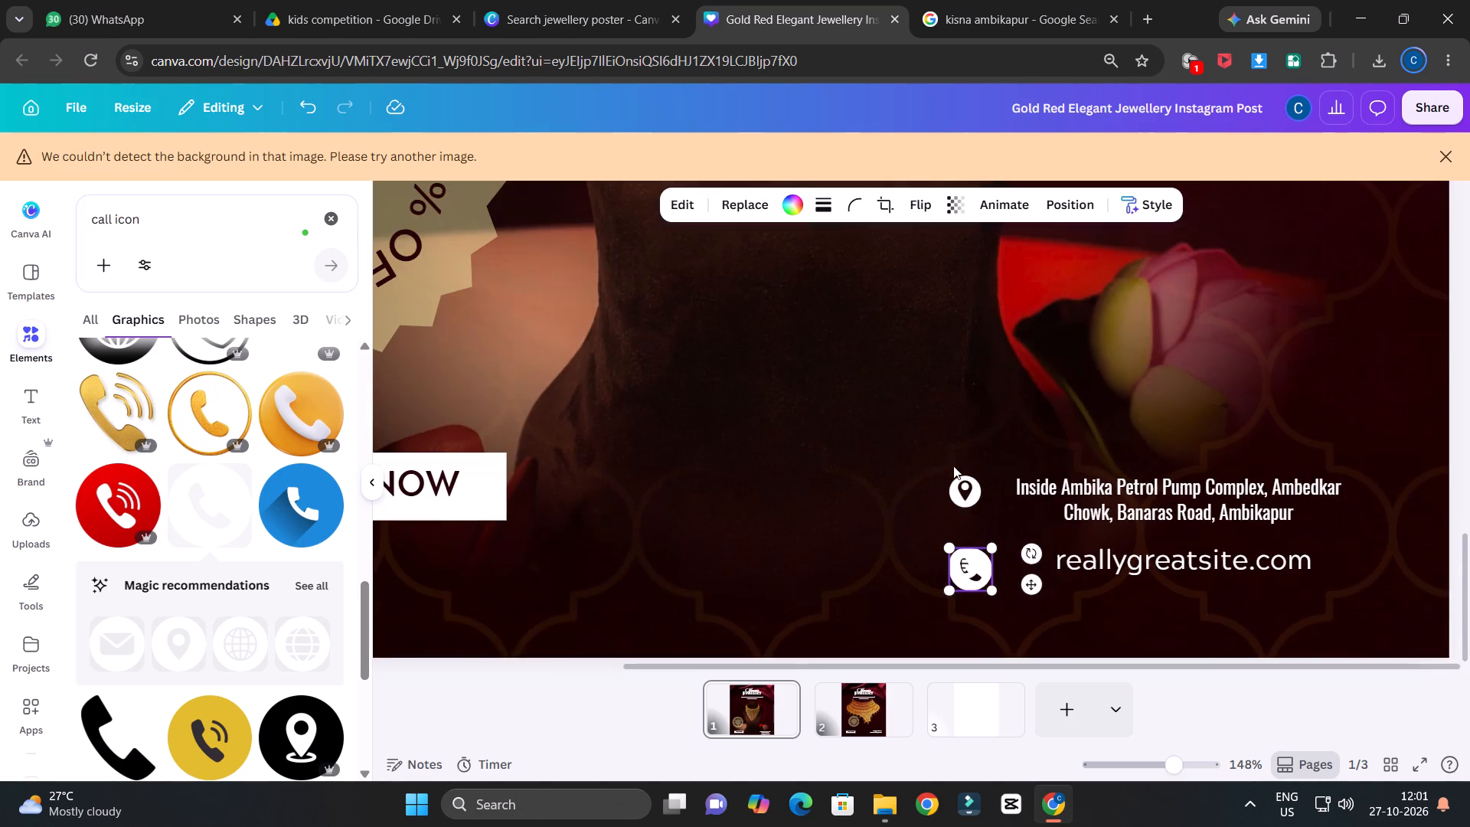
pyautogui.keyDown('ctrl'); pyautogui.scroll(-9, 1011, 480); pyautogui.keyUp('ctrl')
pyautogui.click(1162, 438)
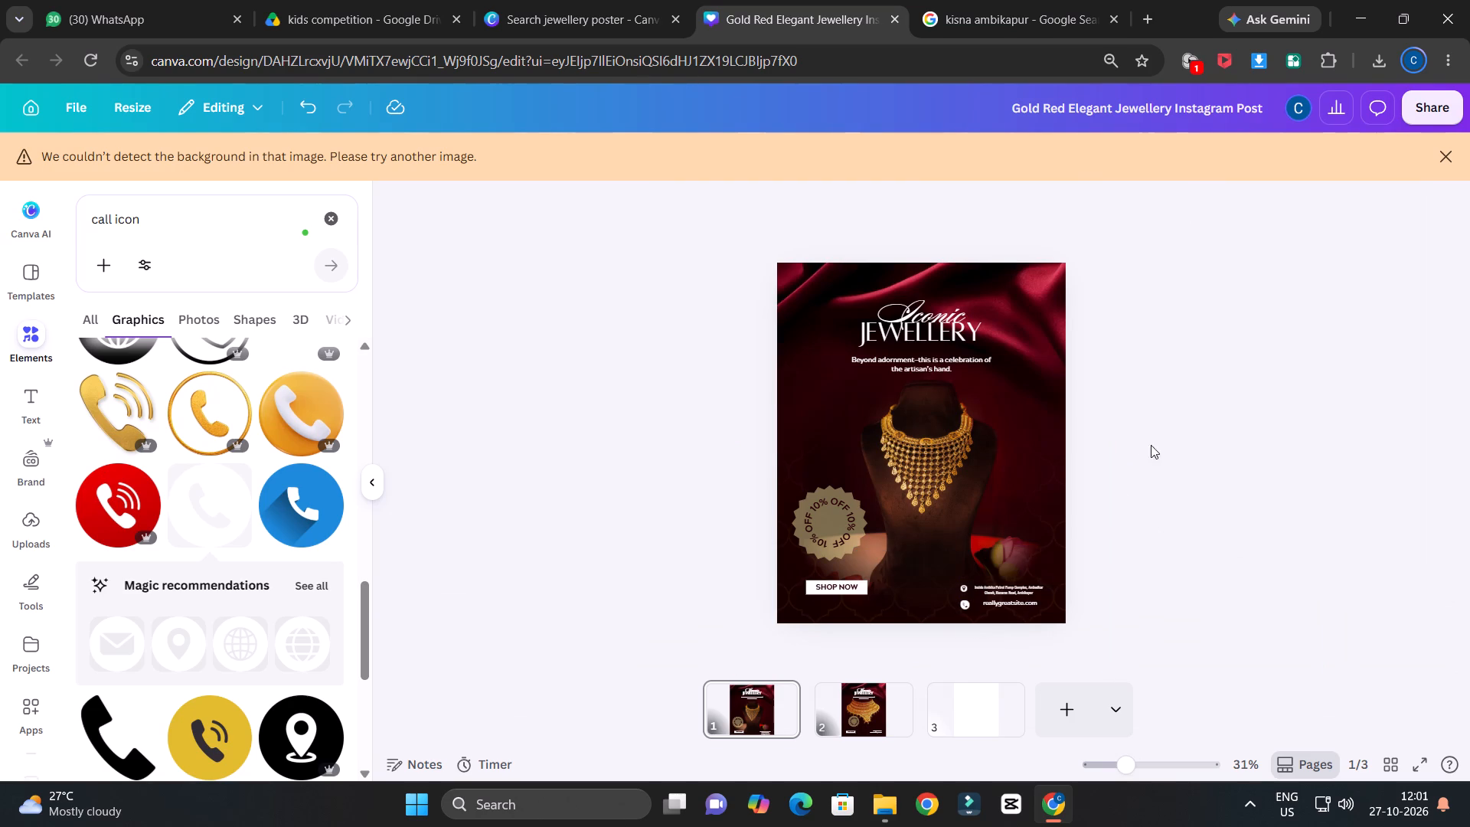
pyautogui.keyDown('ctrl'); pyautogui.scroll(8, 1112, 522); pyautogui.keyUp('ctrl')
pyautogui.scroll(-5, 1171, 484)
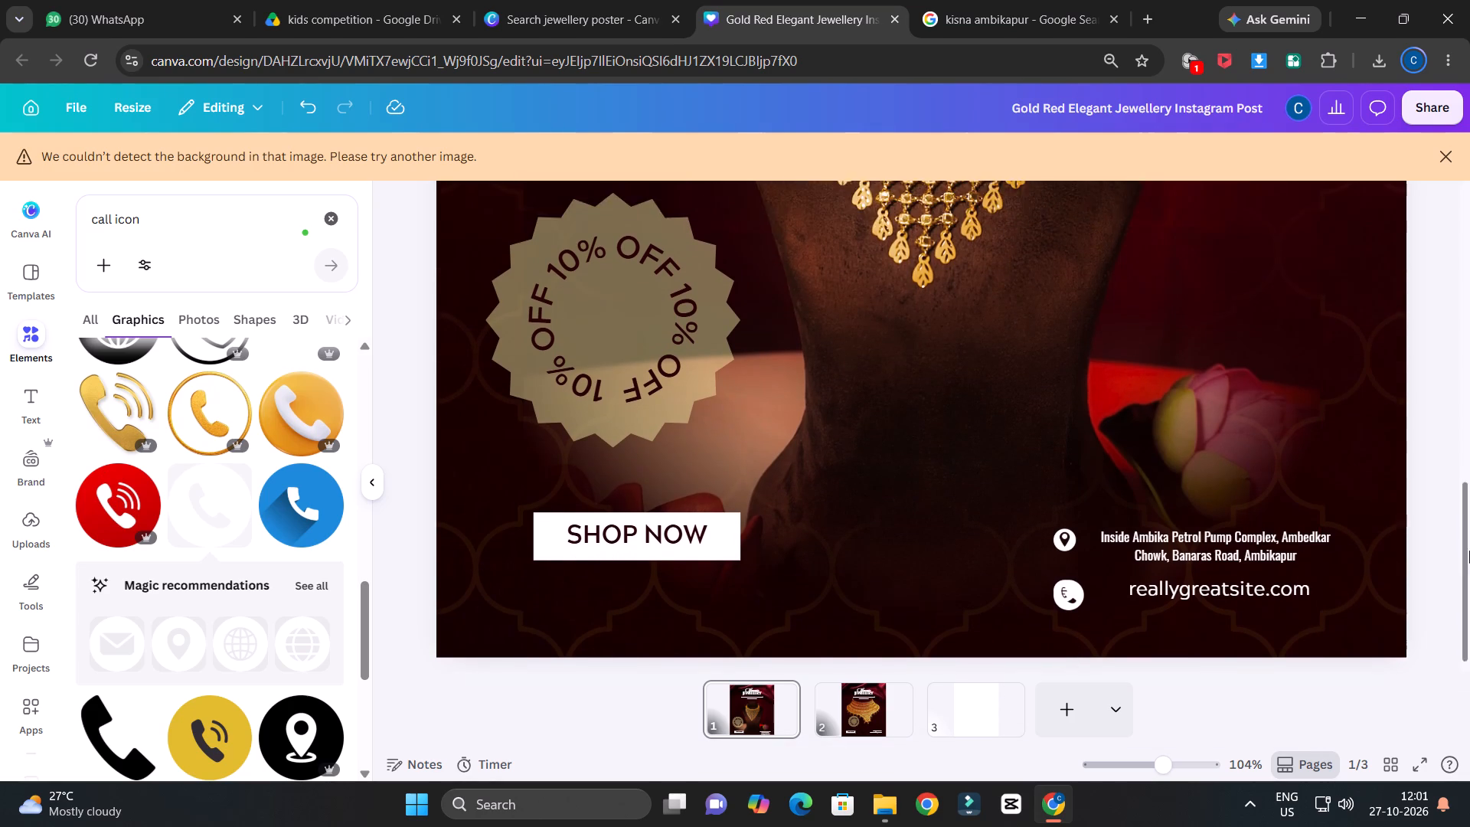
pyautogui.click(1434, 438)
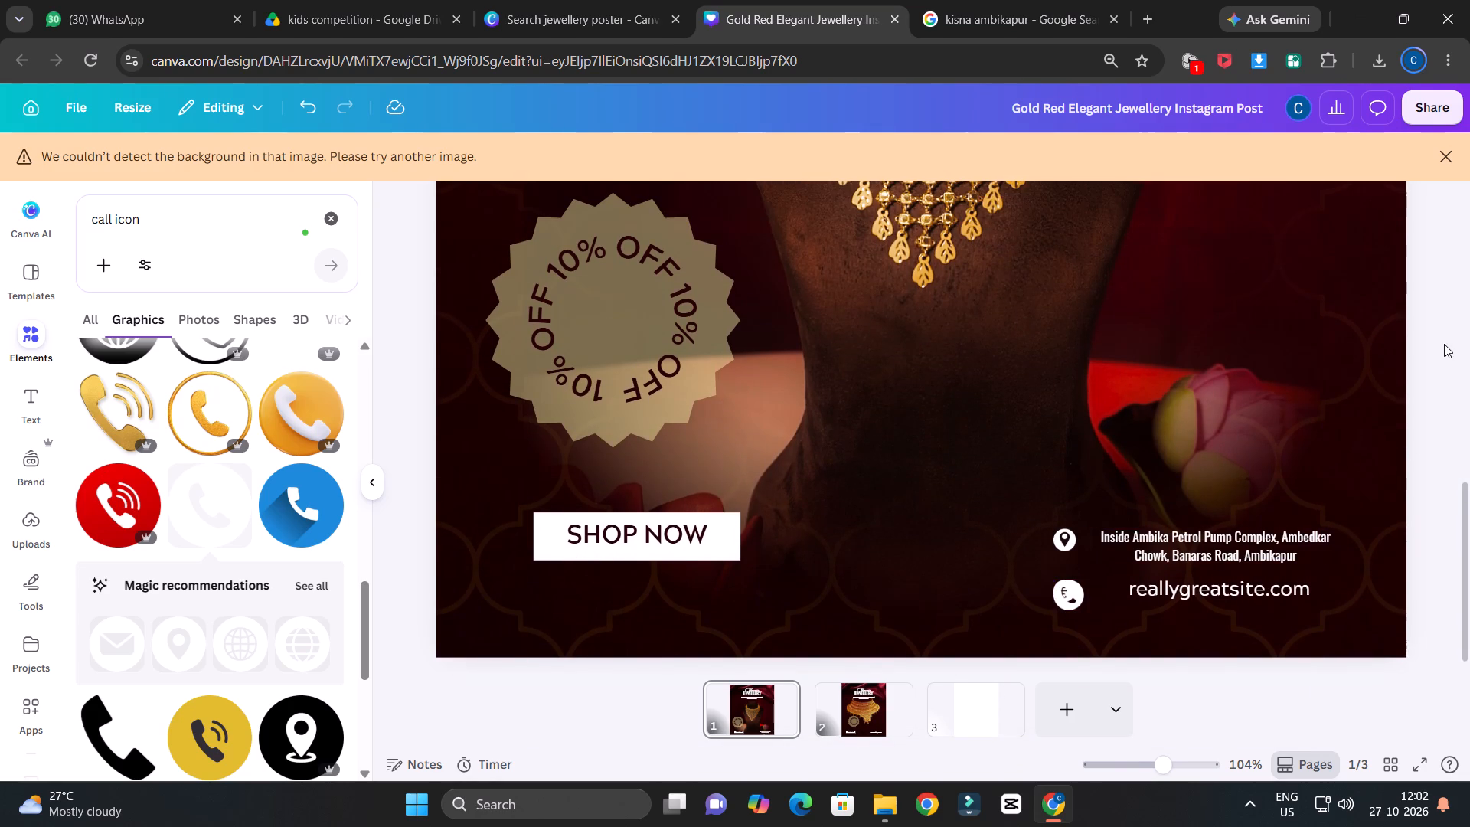
# Lock the gold necklace bust image on the first page.
pyautogui.keyDown('ctrl'); pyautogui.scroll(-10, 1442, 344); pyautogui.keyUp('ctrl')
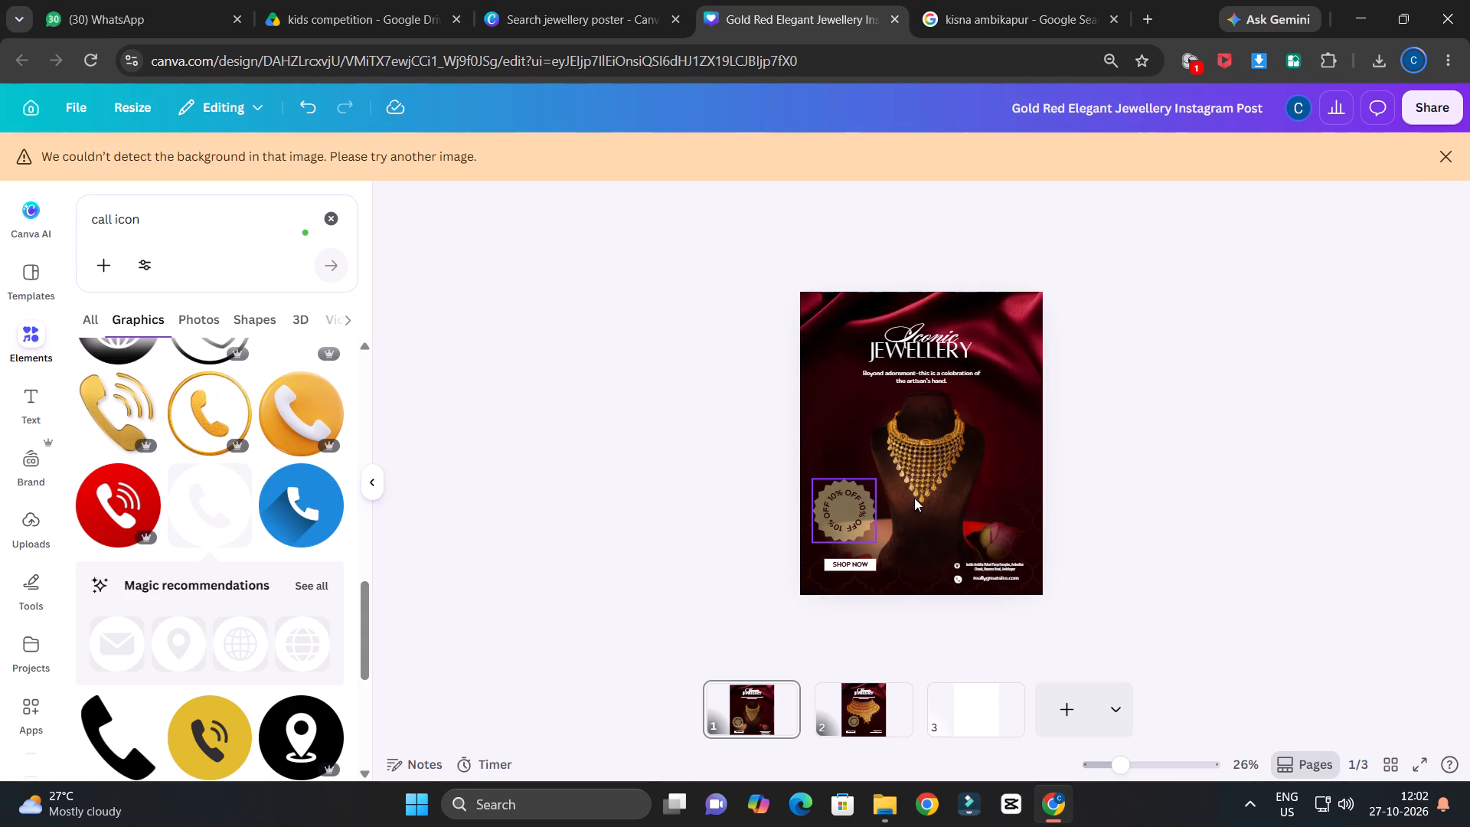
pyautogui.click(914, 497)
pyautogui.rightClick(914, 497)
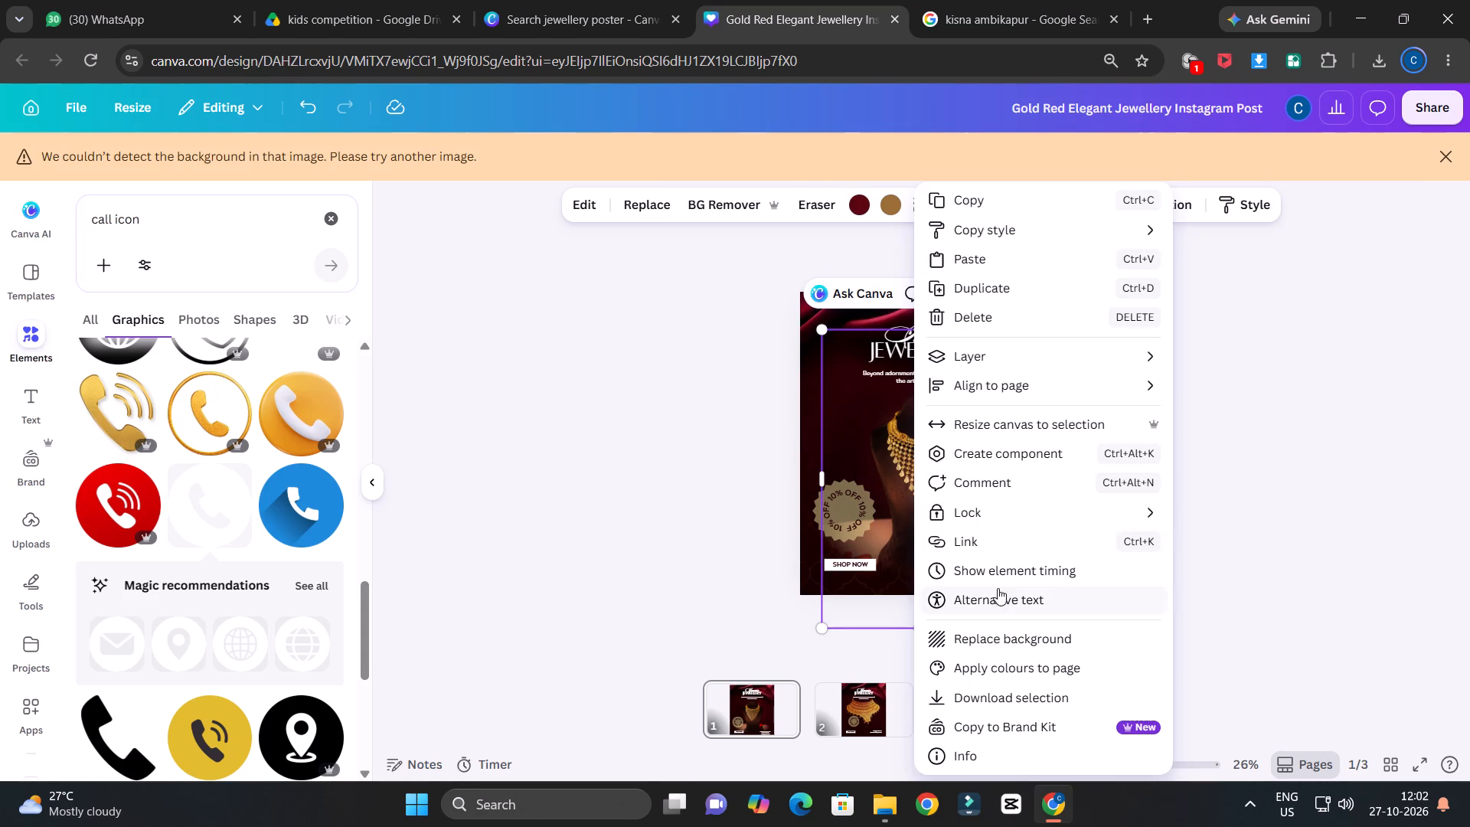
pyautogui.click(1001, 507)
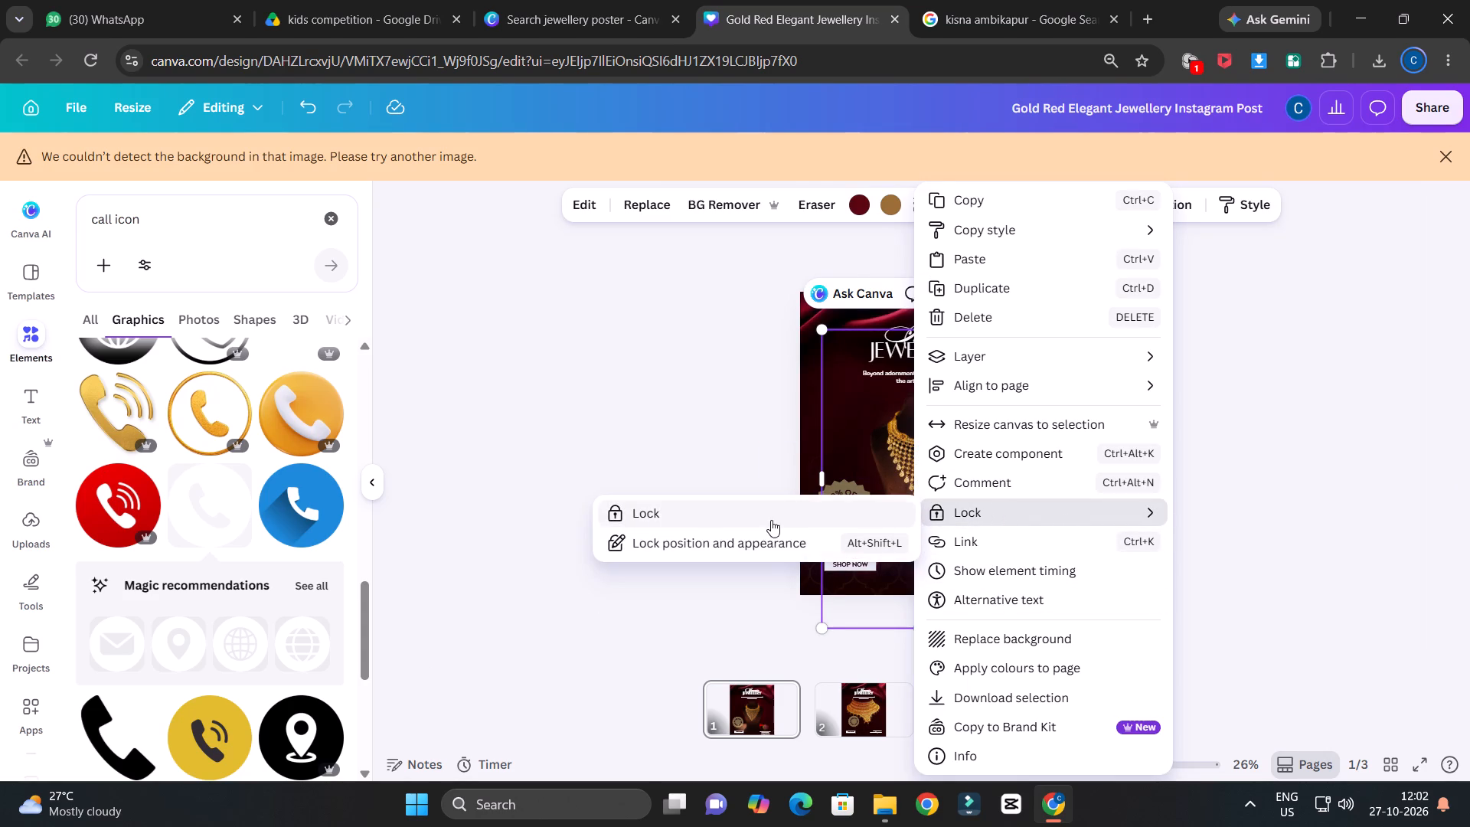
pyautogui.click(771, 520)
pyautogui.click(1112, 455)
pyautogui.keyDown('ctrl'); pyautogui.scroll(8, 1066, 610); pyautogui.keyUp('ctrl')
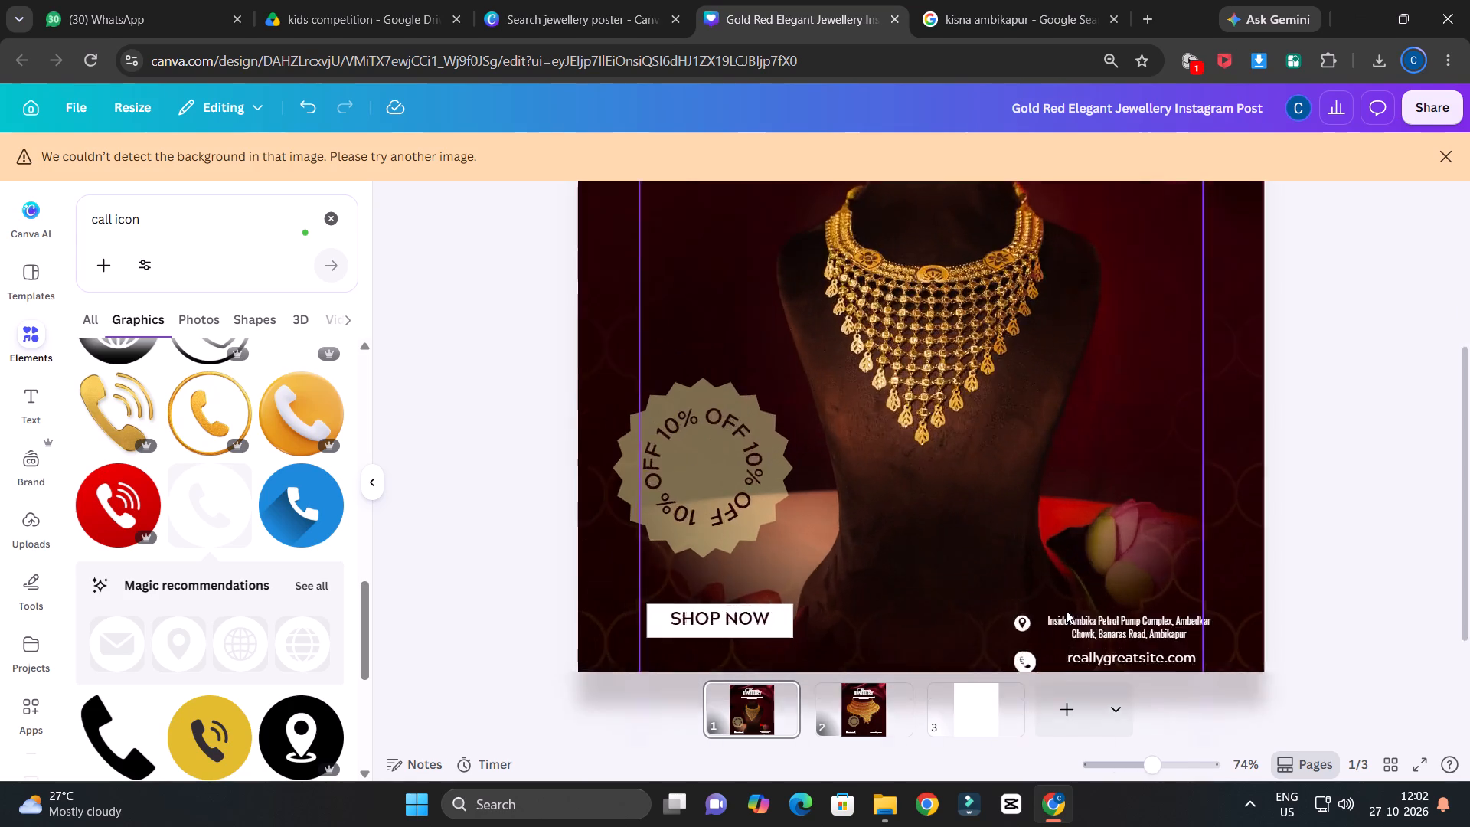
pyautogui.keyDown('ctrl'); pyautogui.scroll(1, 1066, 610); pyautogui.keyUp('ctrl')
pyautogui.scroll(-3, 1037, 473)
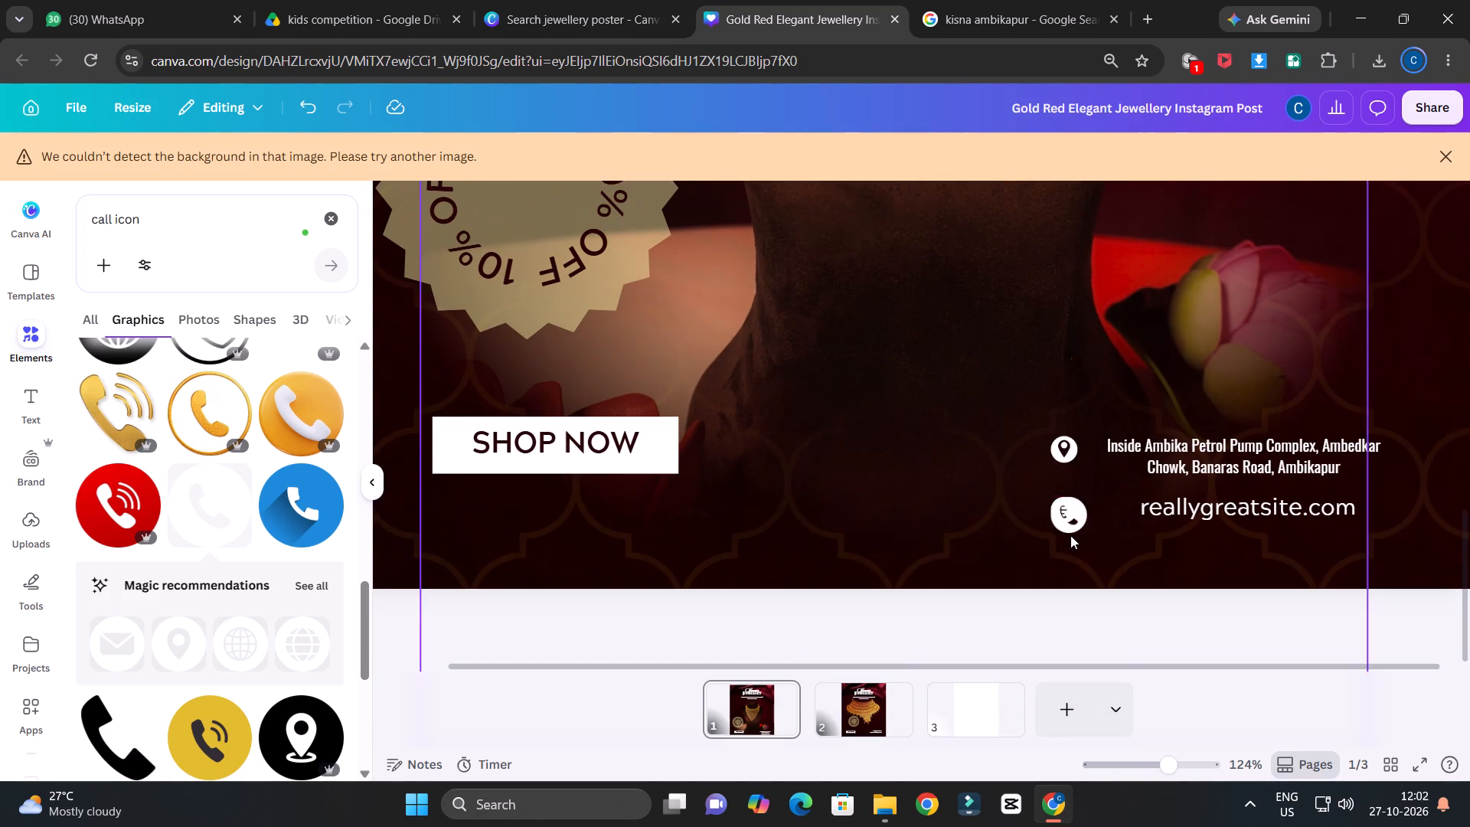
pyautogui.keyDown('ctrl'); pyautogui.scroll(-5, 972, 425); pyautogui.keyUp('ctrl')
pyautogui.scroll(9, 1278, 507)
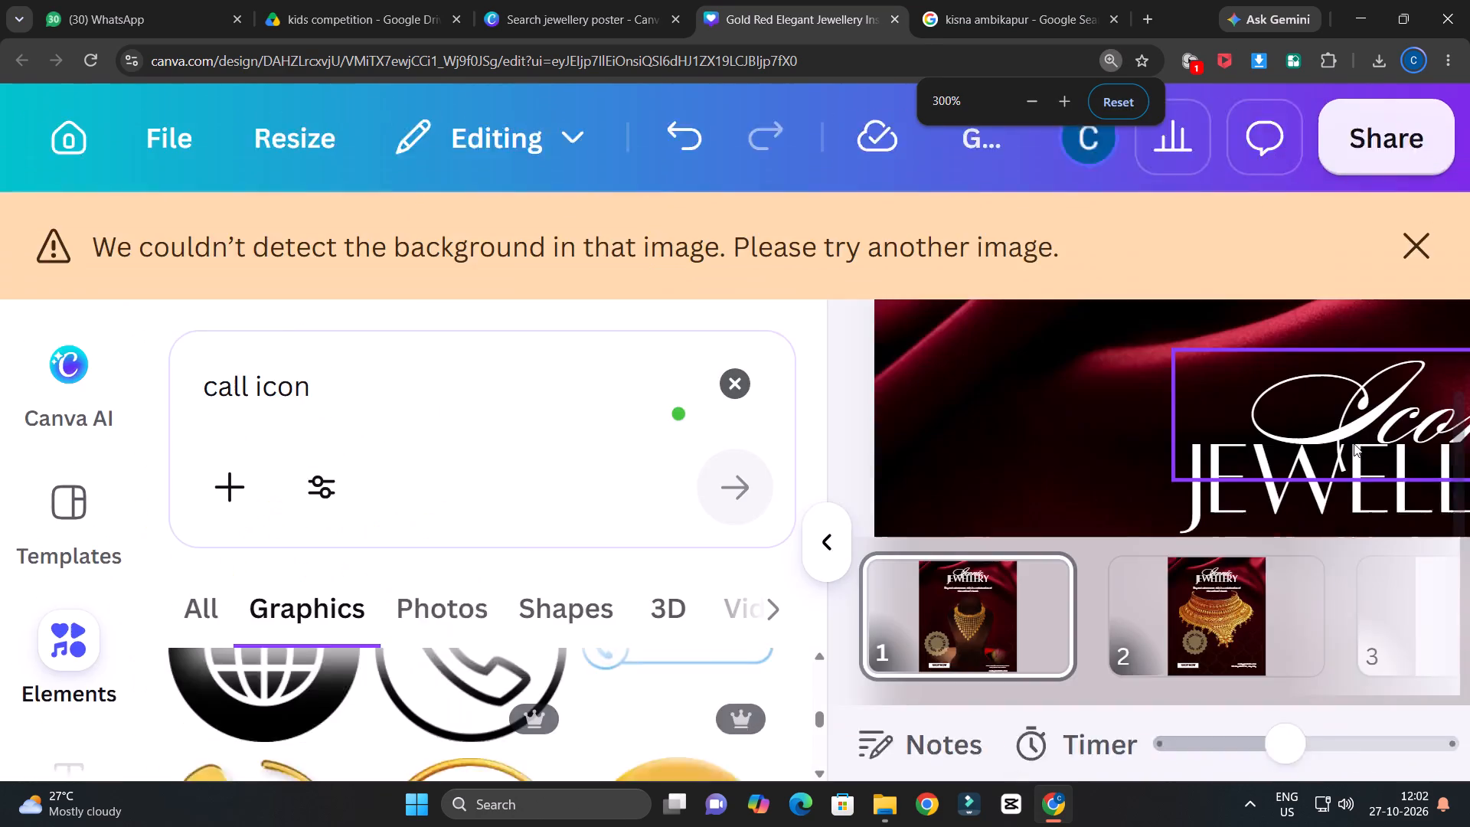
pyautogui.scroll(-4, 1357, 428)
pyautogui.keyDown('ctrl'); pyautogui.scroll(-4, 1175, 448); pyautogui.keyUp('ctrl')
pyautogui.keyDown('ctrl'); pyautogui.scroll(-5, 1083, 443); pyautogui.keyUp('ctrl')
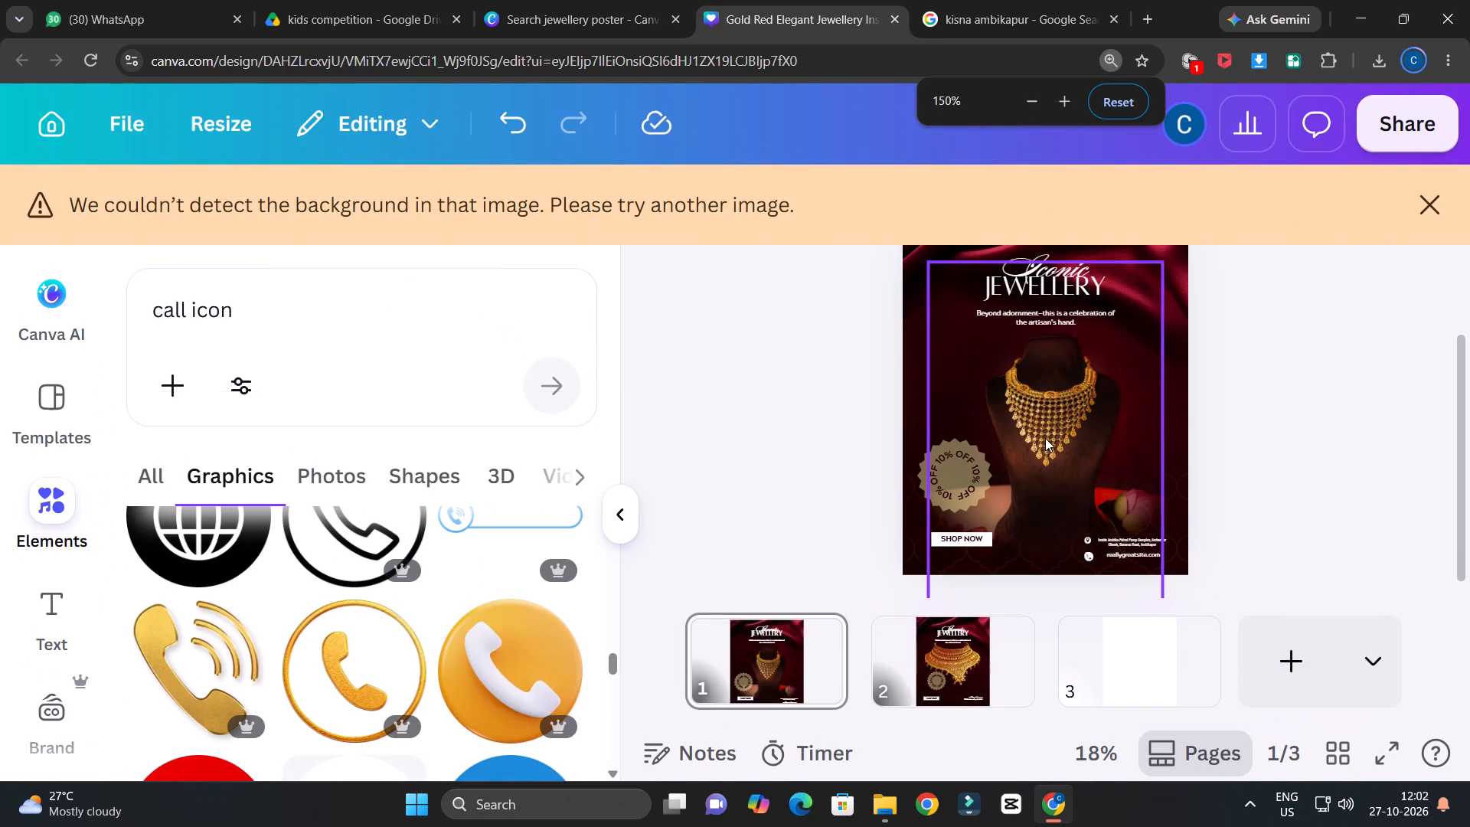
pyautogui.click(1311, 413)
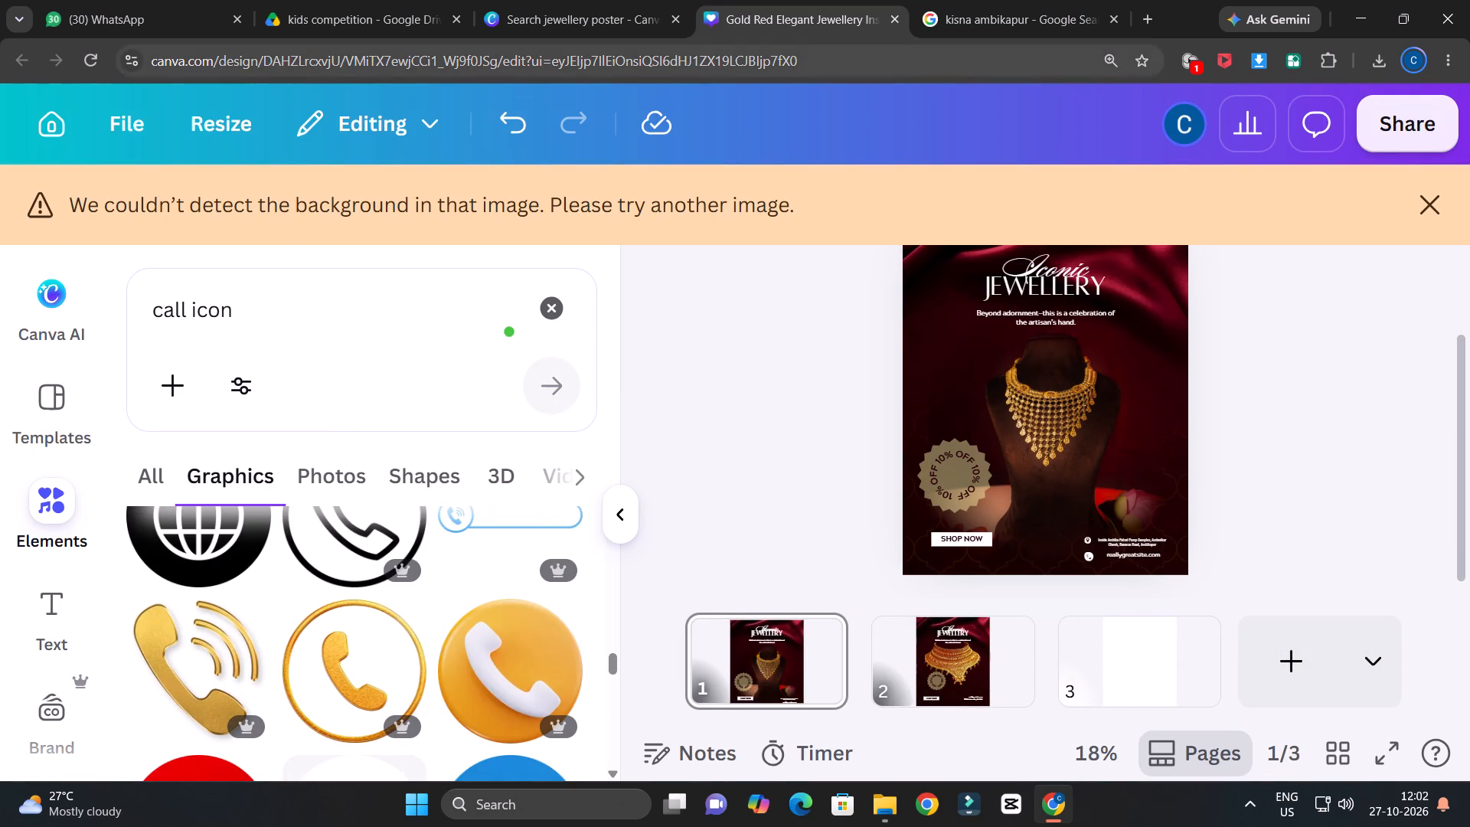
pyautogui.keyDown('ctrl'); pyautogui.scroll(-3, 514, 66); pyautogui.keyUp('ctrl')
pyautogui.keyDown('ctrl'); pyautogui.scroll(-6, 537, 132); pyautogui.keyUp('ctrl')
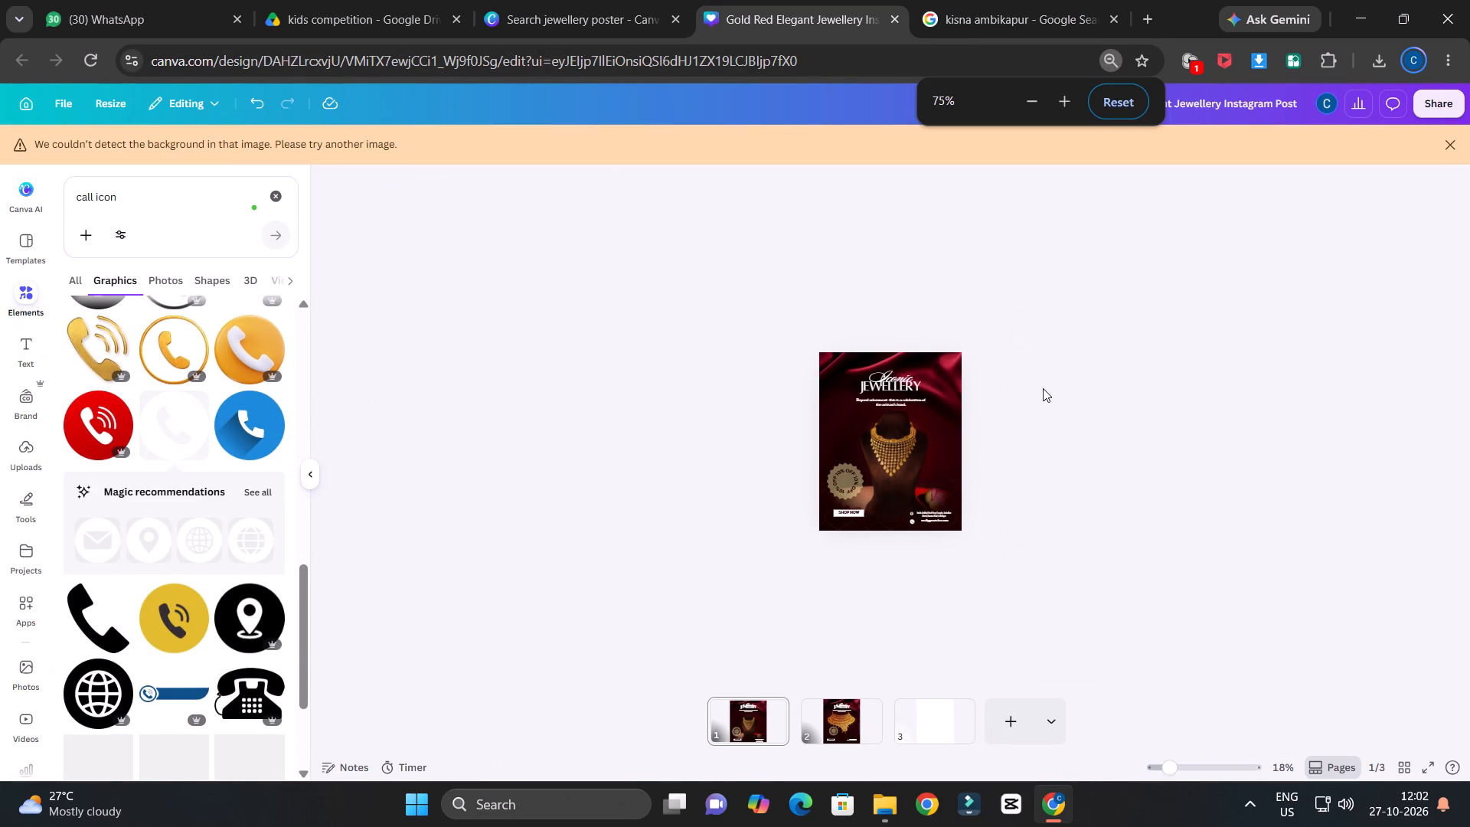
# Move the call icon aside, uncovering the globe icon, and shift the globe icon out of the contact row to beside the location pin.
pyautogui.keyDown('ctrl'); pyautogui.scroll(4, 1036, 466); pyautogui.keyUp('ctrl')
pyautogui.keyDown('ctrl'); pyautogui.scroll(4, 1126, 466); pyautogui.keyUp('ctrl')
pyautogui.scroll(1, 1227, 400)
pyautogui.scroll(-3, 1227, 400)
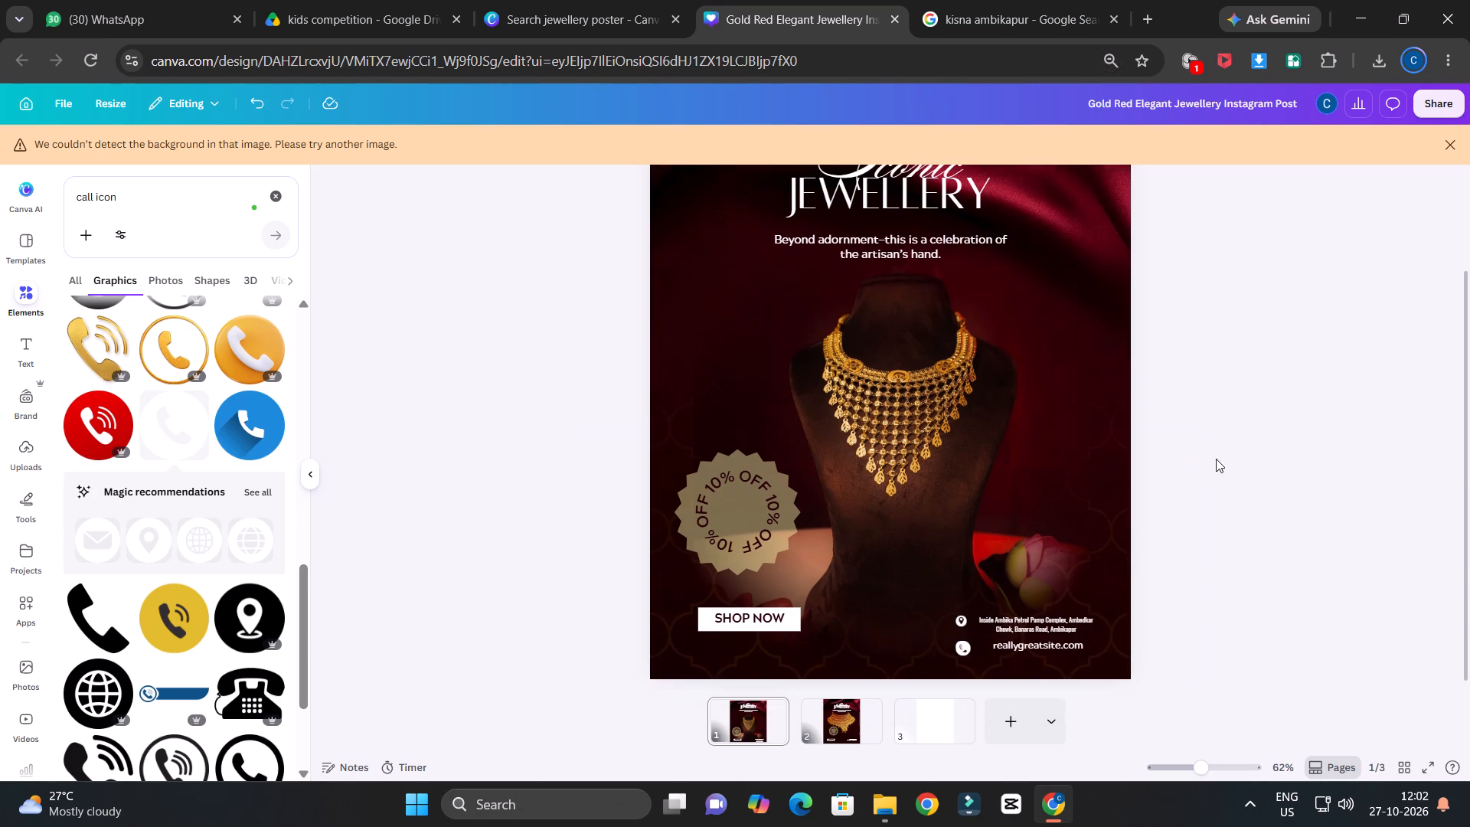
pyautogui.scroll(-3, 1215, 459)
pyautogui.keyDown('ctrl'); pyautogui.scroll(8, 1151, 574); pyautogui.keyUp('ctrl')
pyautogui.scroll(-4, 1135, 473)
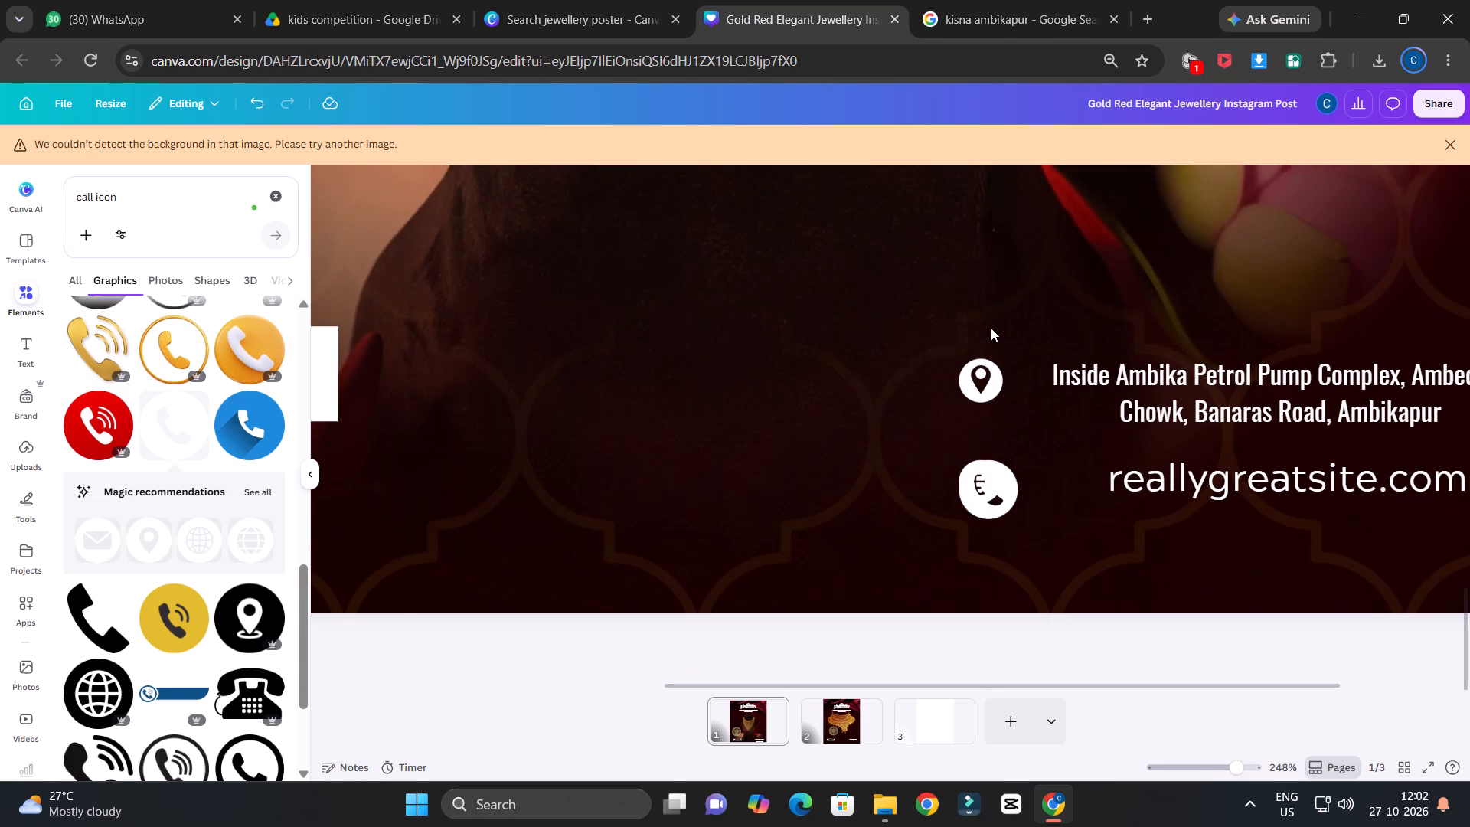
pyautogui.keyDown('ctrl'); pyautogui.scroll(-5, 990, 326); pyautogui.keyUp('ctrl')
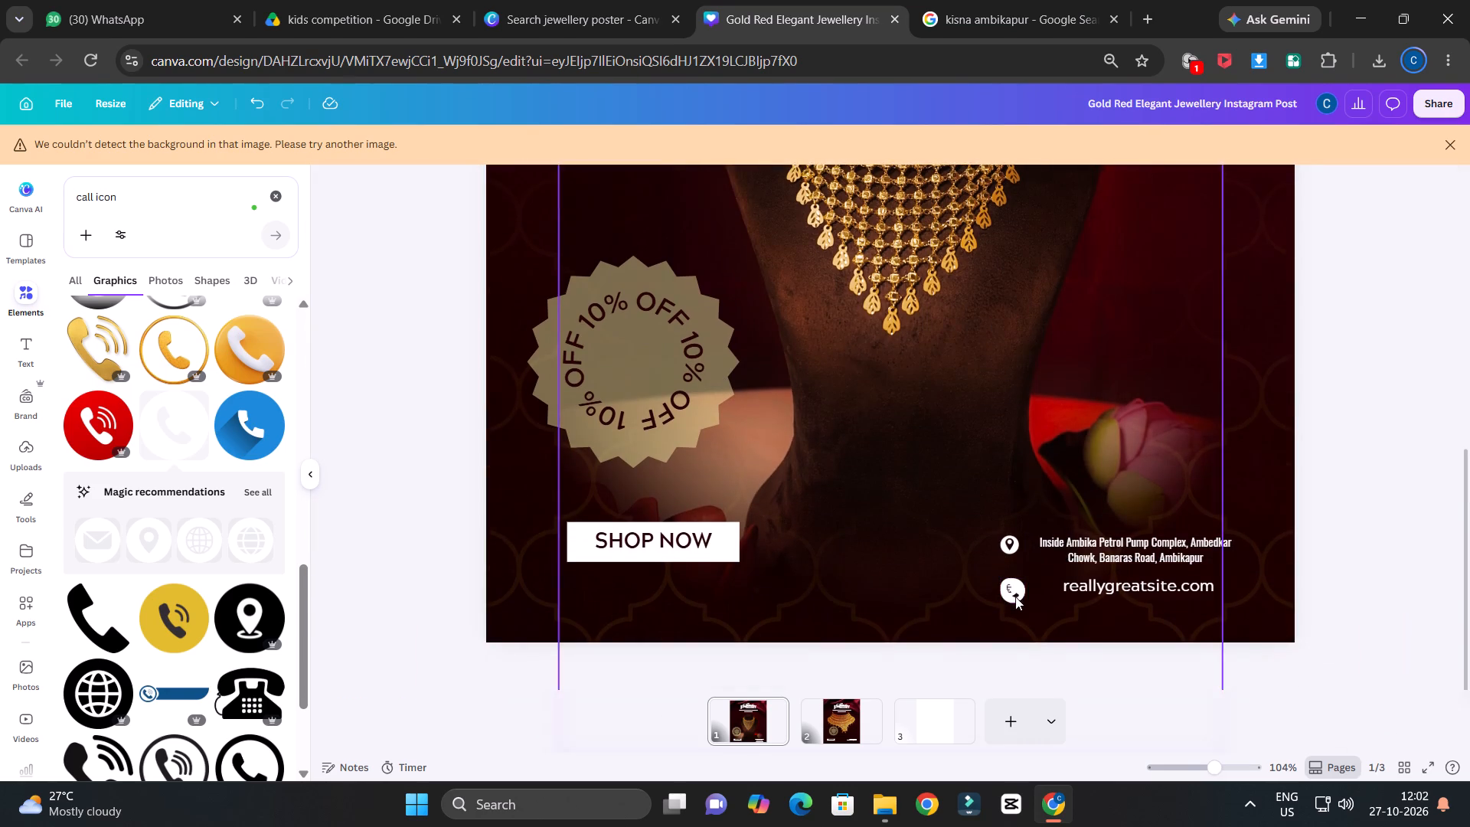
pyautogui.keyDown('ctrl'); pyautogui.scroll(-2, 1015, 477); pyautogui.keyUp('ctrl')
pyautogui.moveTo(975, 646); pyautogui.dragTo(950, 646)
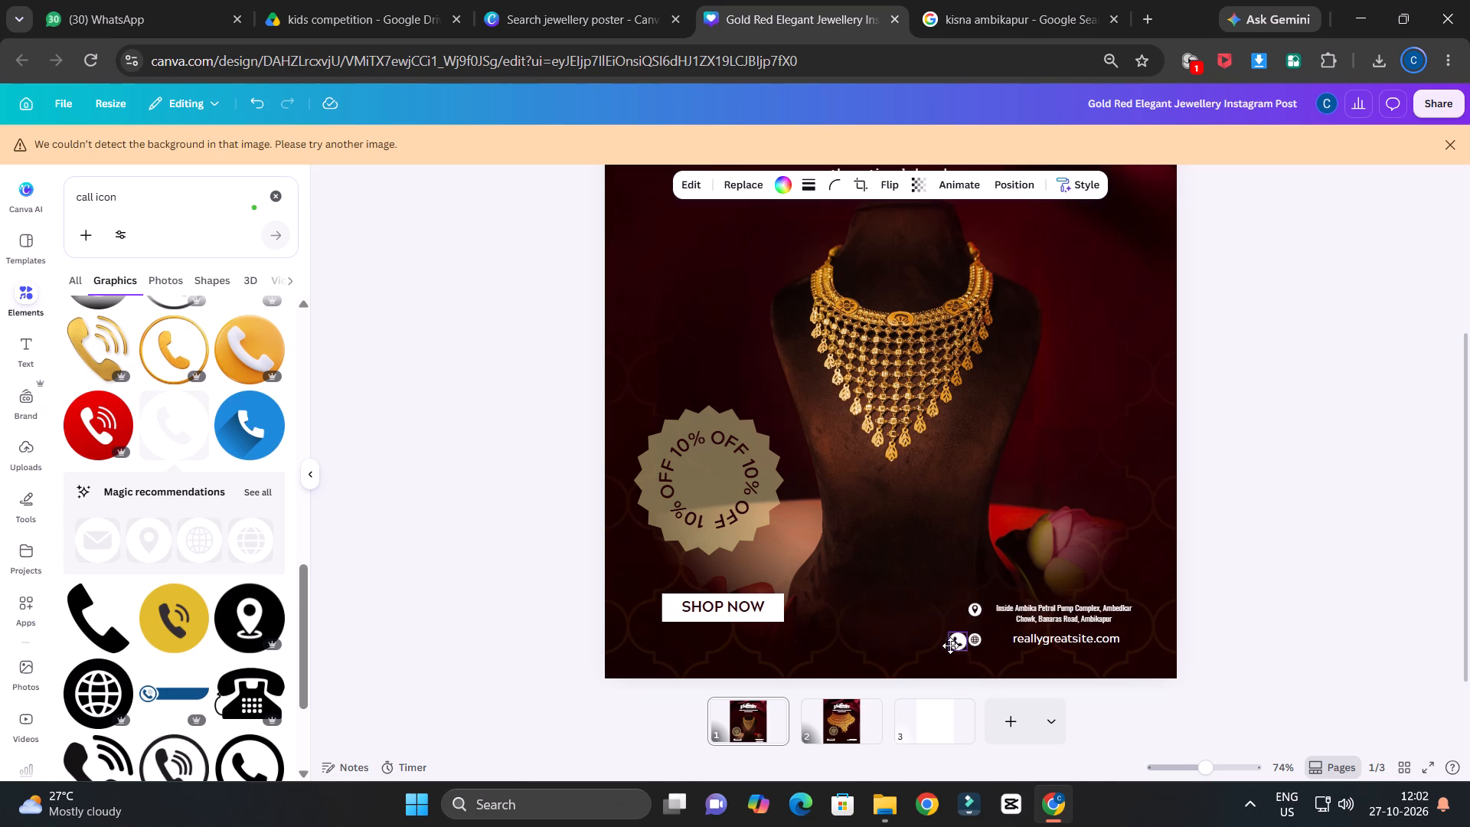
pyautogui.moveTo(950, 646); pyautogui.dragTo(927, 648)
pyautogui.moveTo(972, 638); pyautogui.dragTo(929, 610)
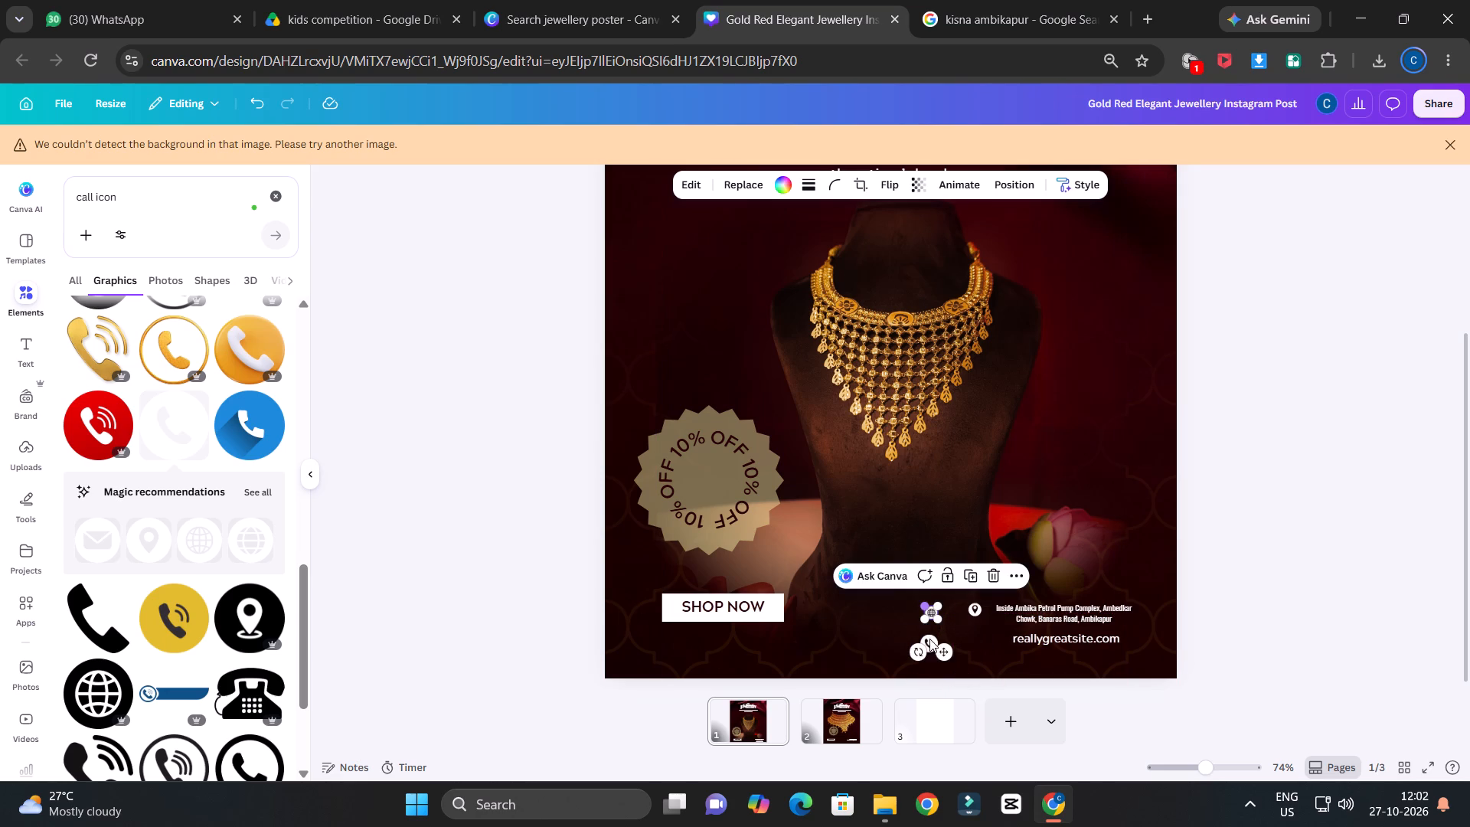
# Place the call icon directly beneath the location pin, in line with the reallygreatsite.com text.
pyautogui.moveTo(926, 644); pyautogui.dragTo(973, 640)
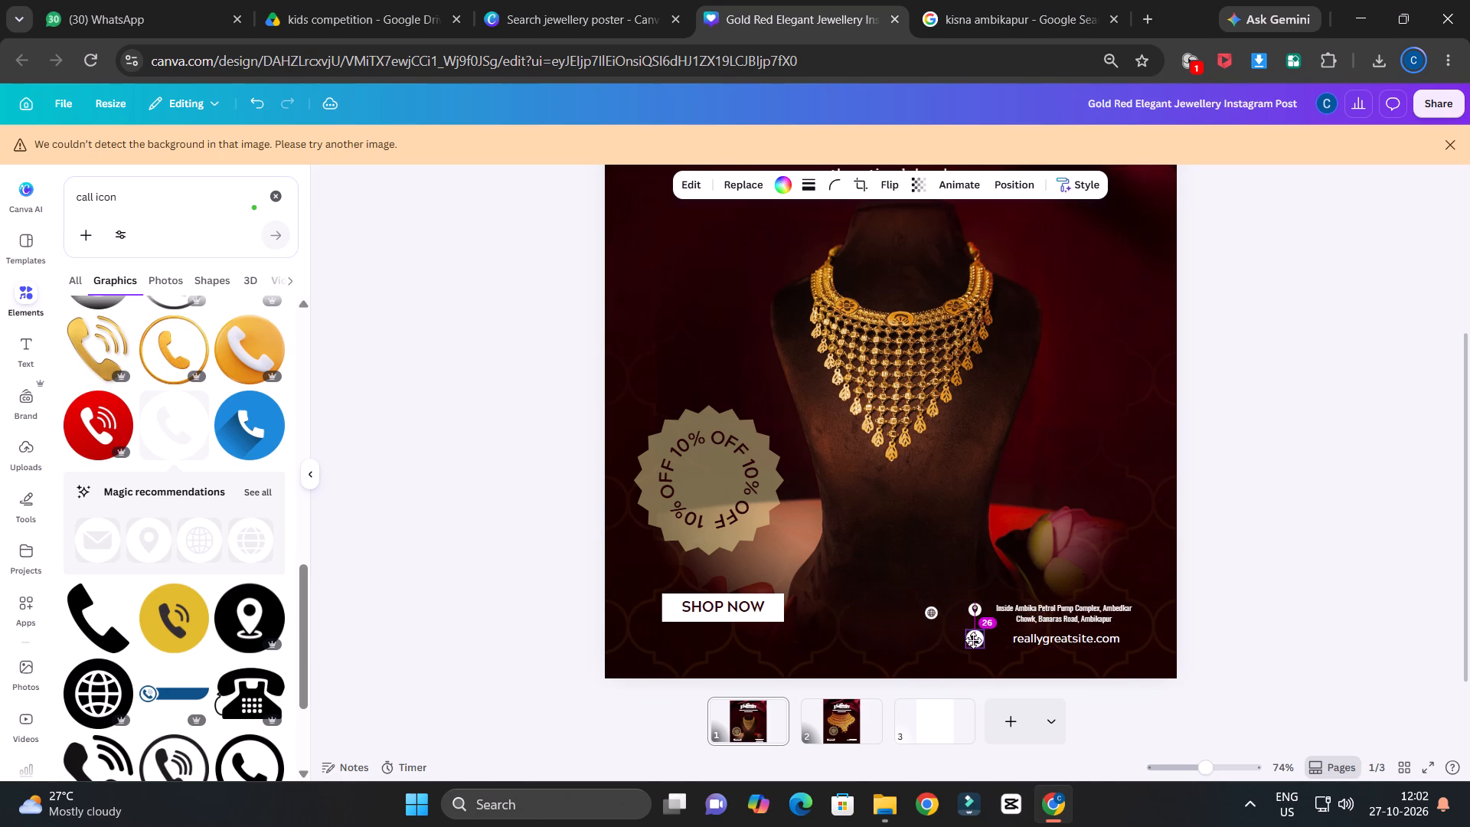
pyautogui.moveTo(973, 640); pyautogui.dragTo(973, 639)
pyautogui.click(970, 629)
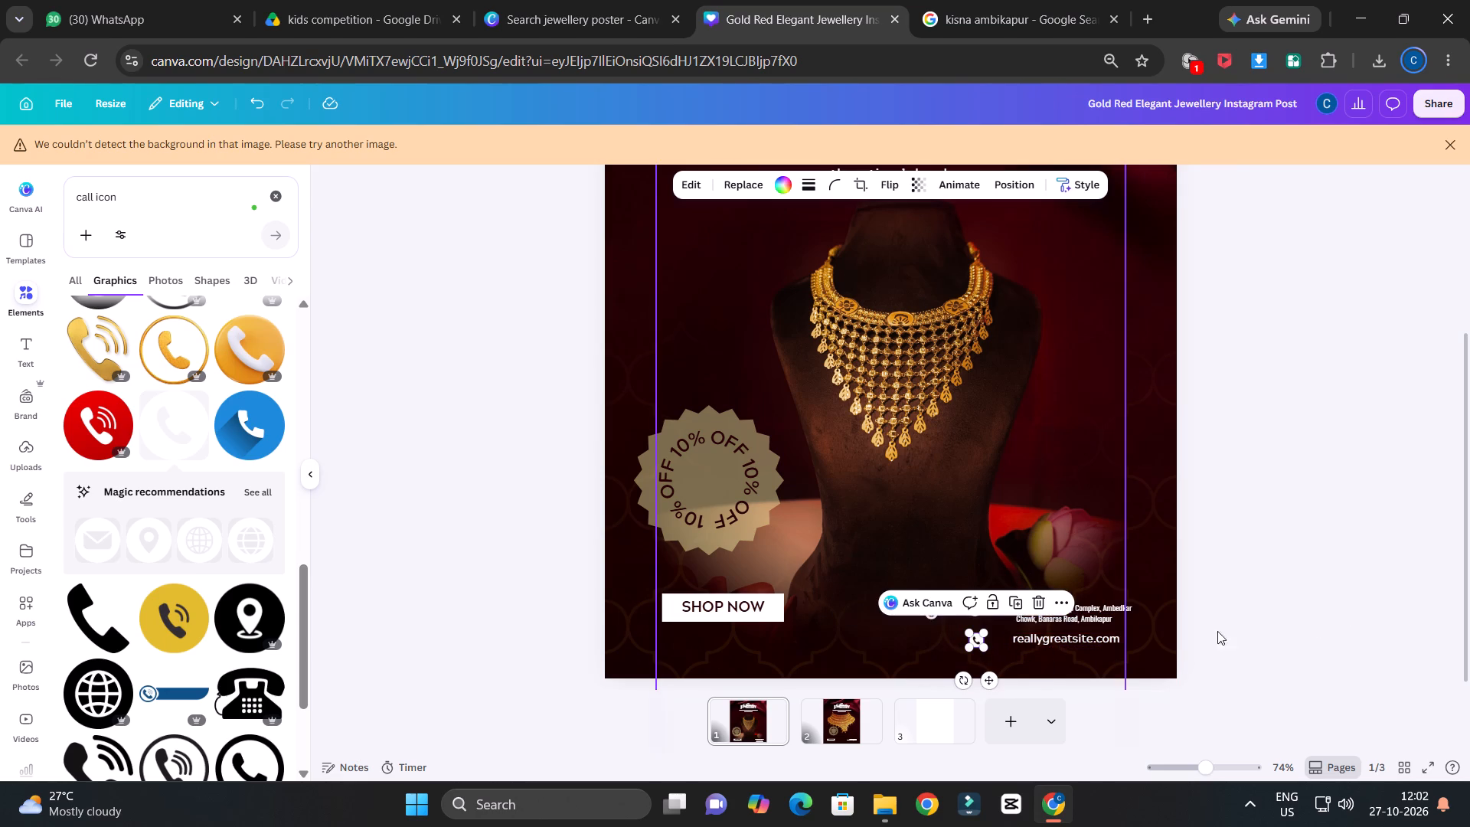
# Examine the alignment and size of the call icon against the location pin and the contact text.
pyautogui.keyDown('ctrl'); pyautogui.scroll(4, 1305, 591); pyautogui.keyUp('ctrl')
pyautogui.scroll(-2, 1001, 463)
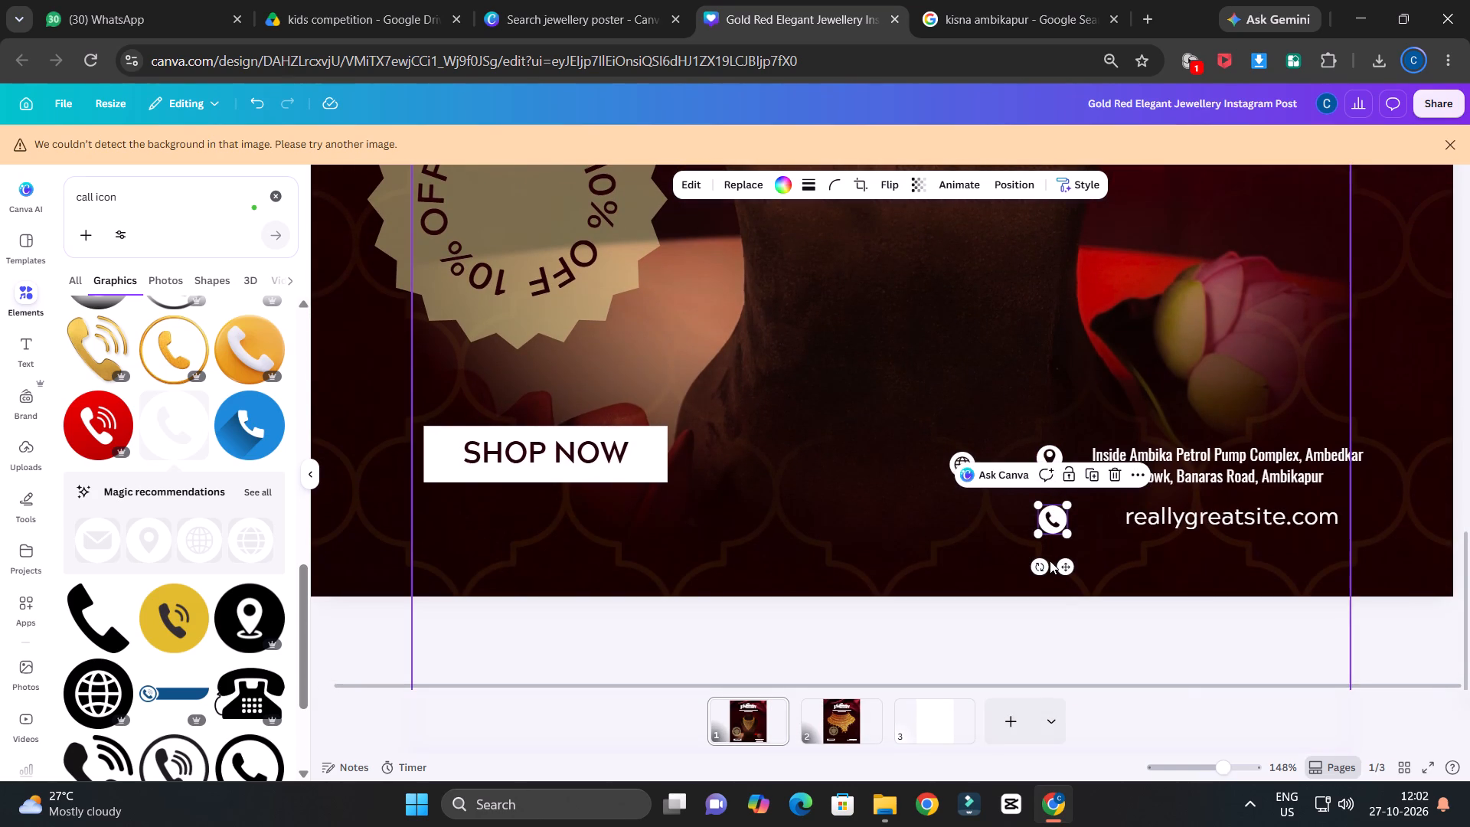
pyautogui.keyDown('ctrl'); pyautogui.scroll(-1, 1135, 391); pyautogui.keyUp('ctrl')
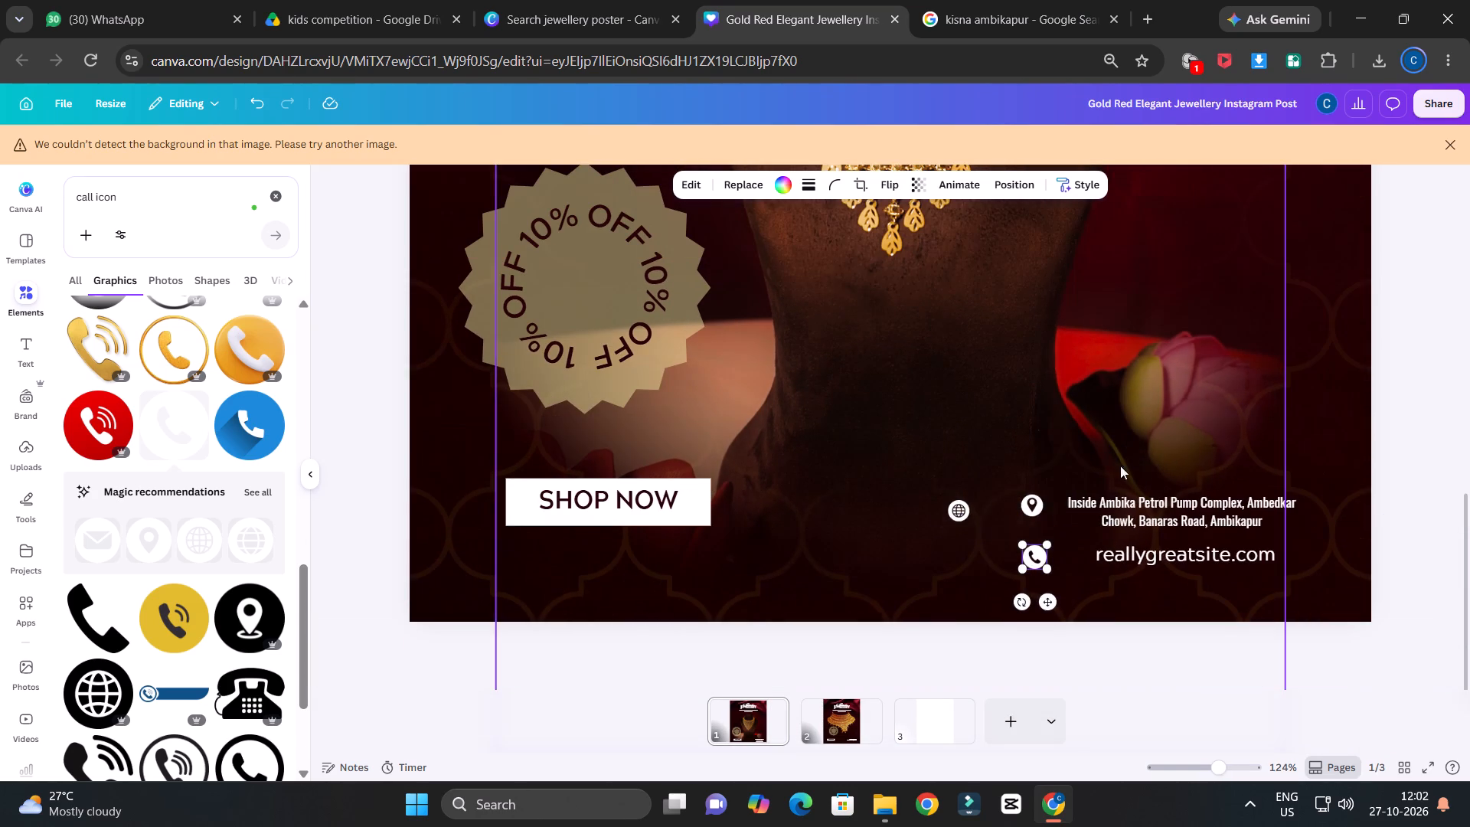
pyautogui.keyDown('ctrl'); pyautogui.scroll(-2, 1029, 476); pyautogui.keyUp('ctrl')
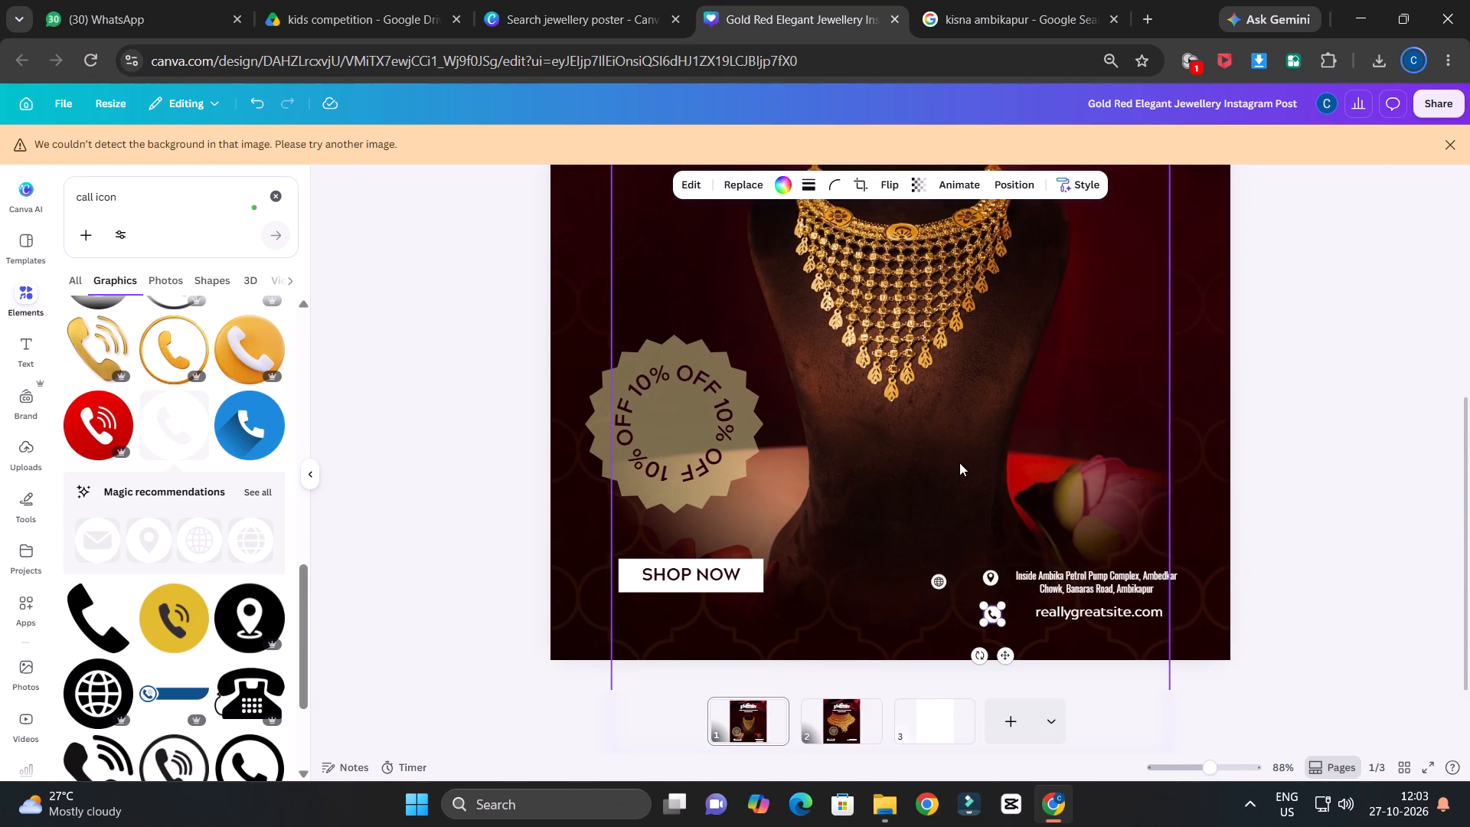
pyautogui.scroll(-2, 959, 462)
pyautogui.keyDown('ctrl'); pyautogui.scroll(-2, 1040, 449); pyautogui.keyUp('ctrl')
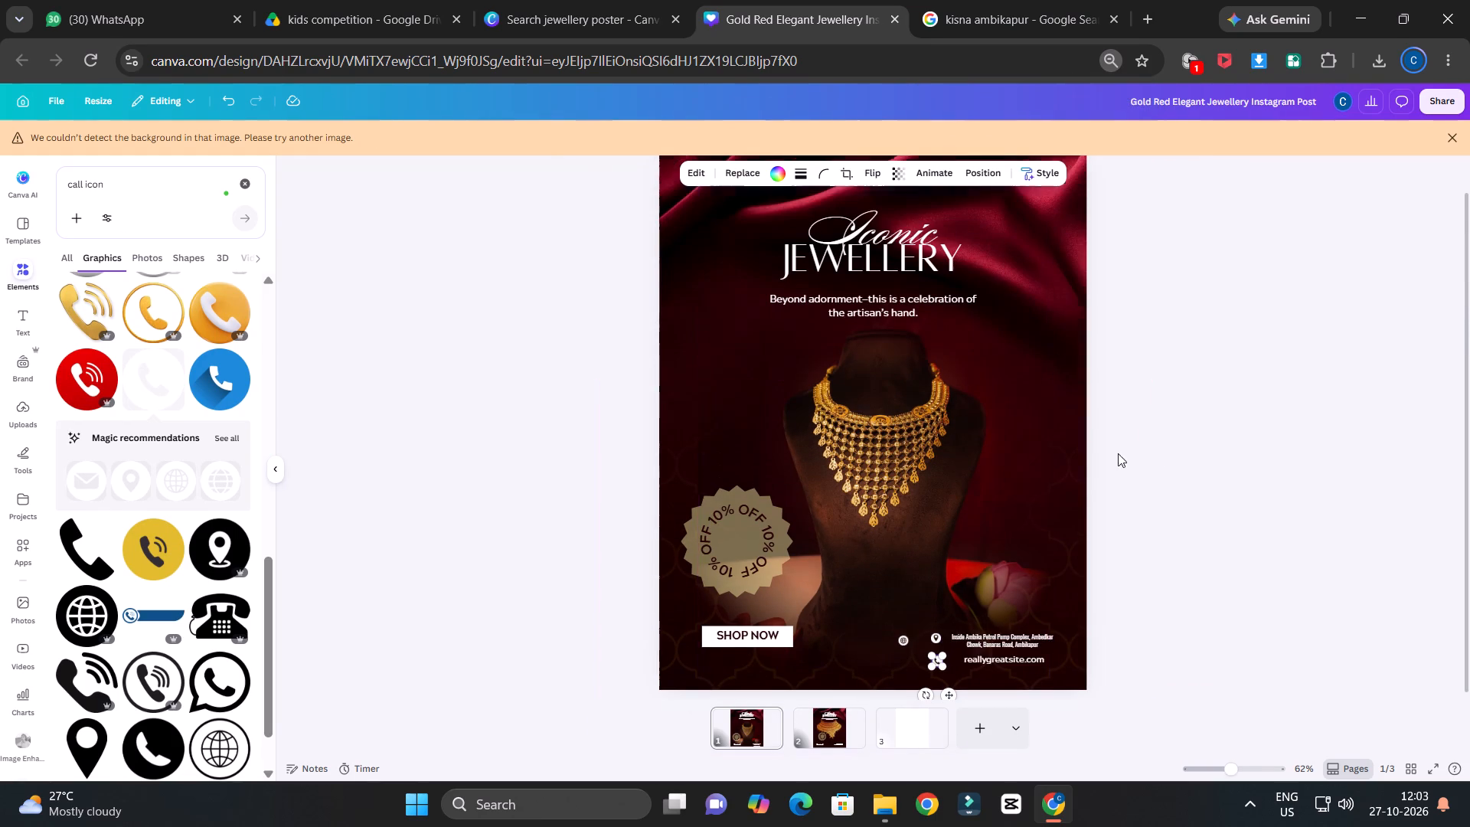
pyautogui.click(1162, 445)
pyautogui.click(936, 662)
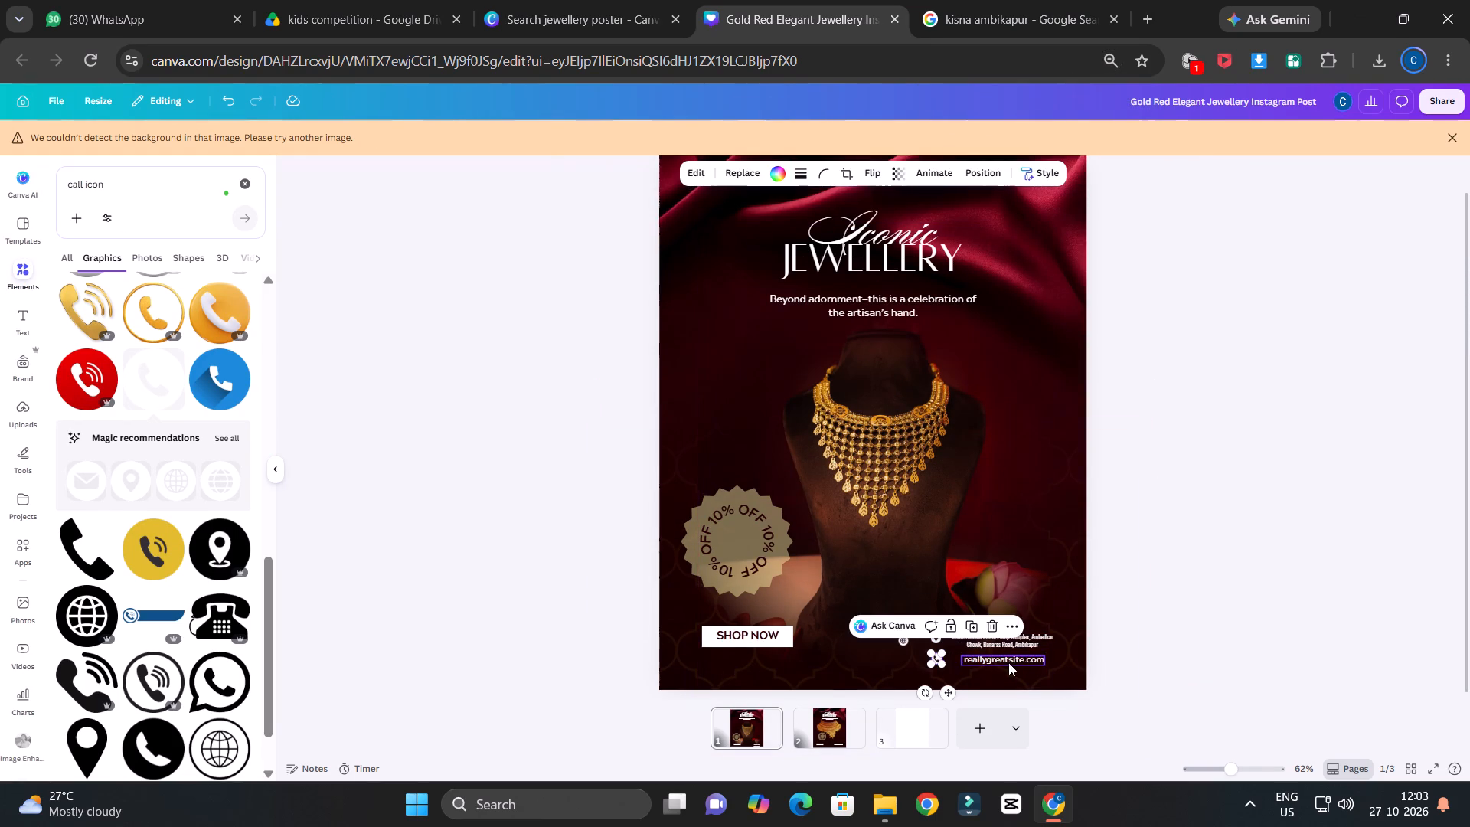
# Move the reallygreatsite.com text closer to the call icon and level with it, beneath the store address.
pyautogui.moveTo(1008, 660); pyautogui.dragTo(1003, 659)
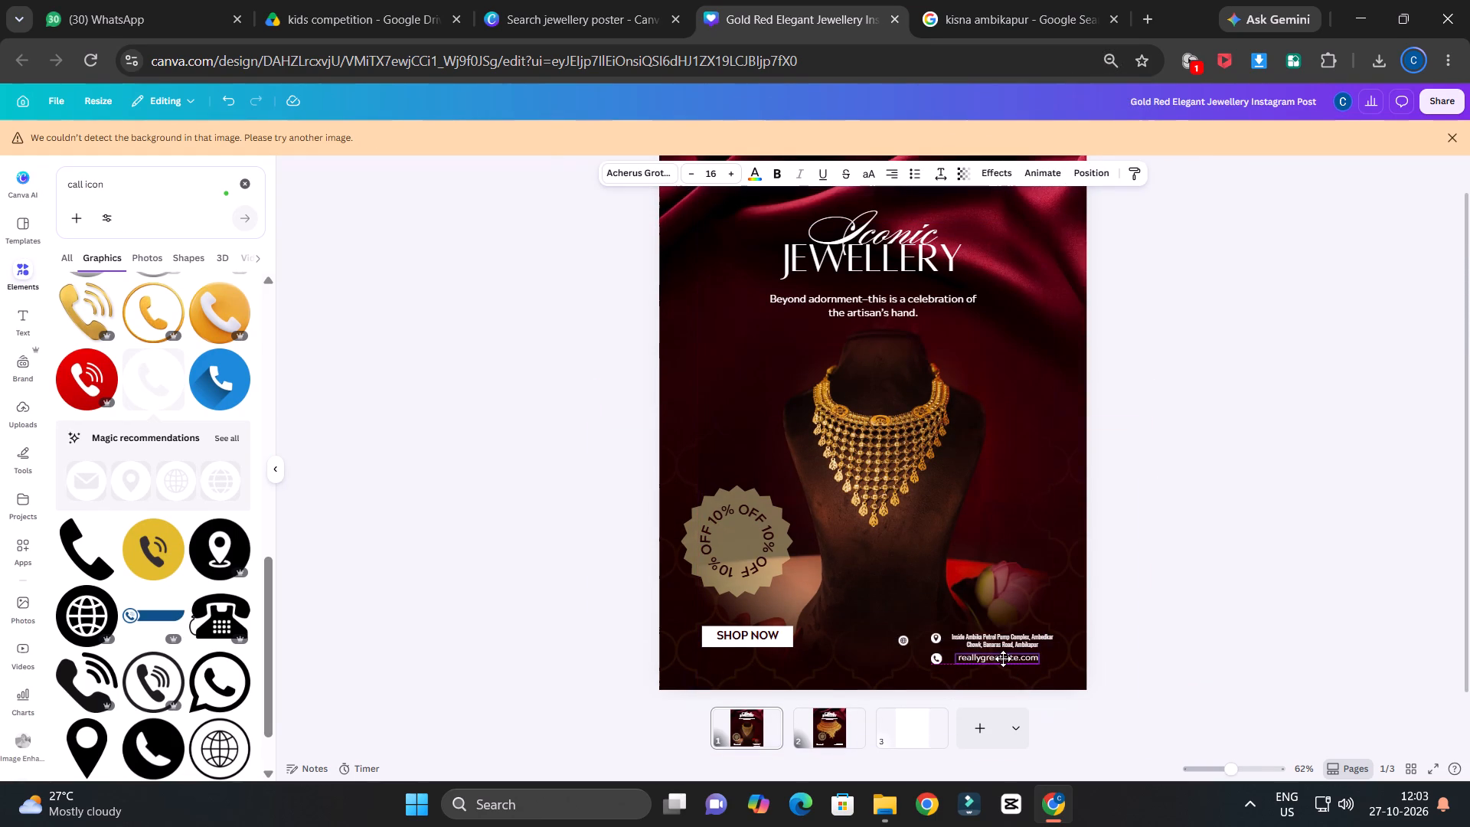
pyautogui.moveTo(1003, 659); pyautogui.dragTo(997, 653)
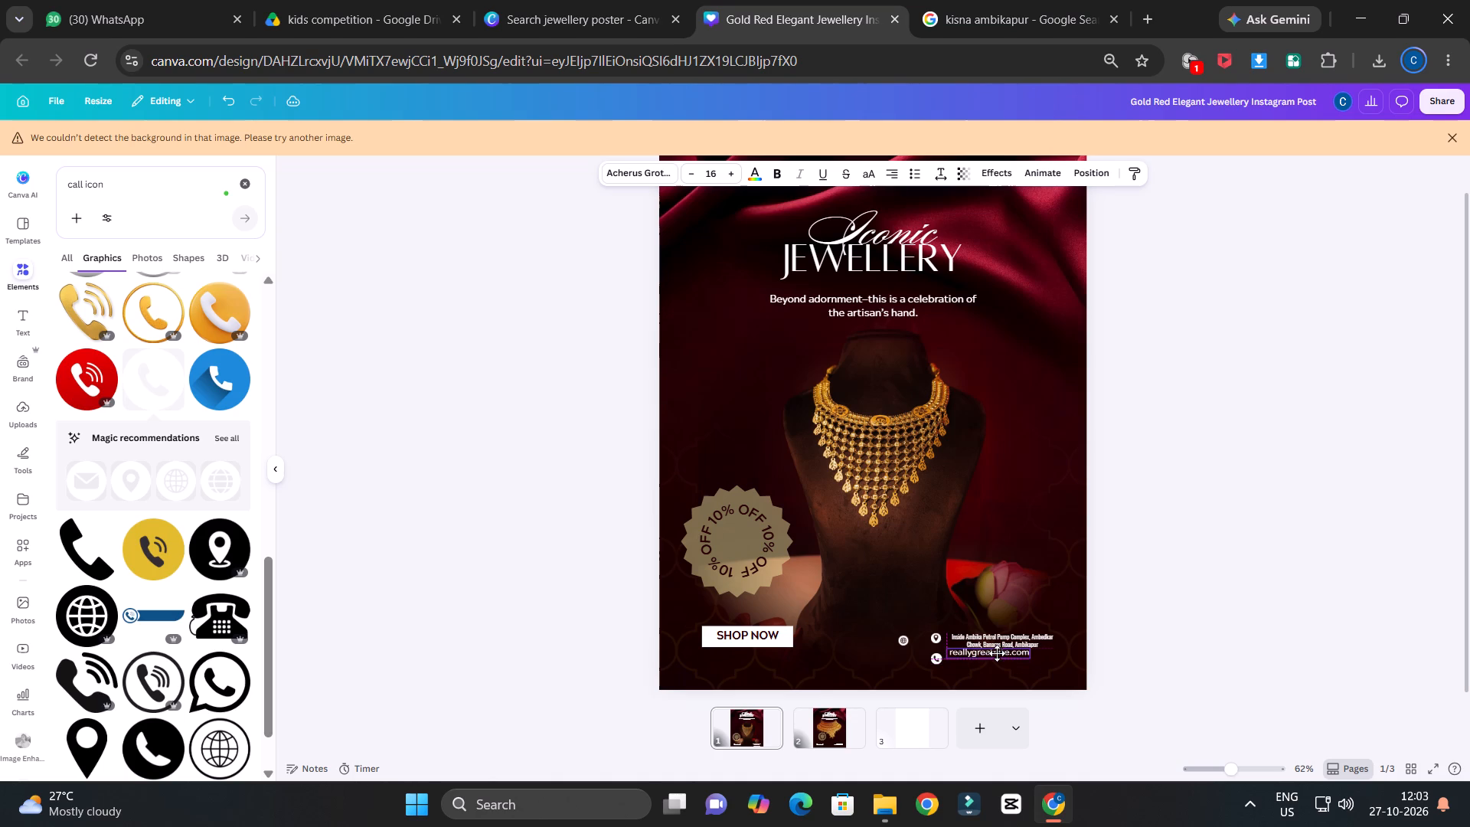
pyautogui.moveTo(997, 653); pyautogui.dragTo(996, 661)
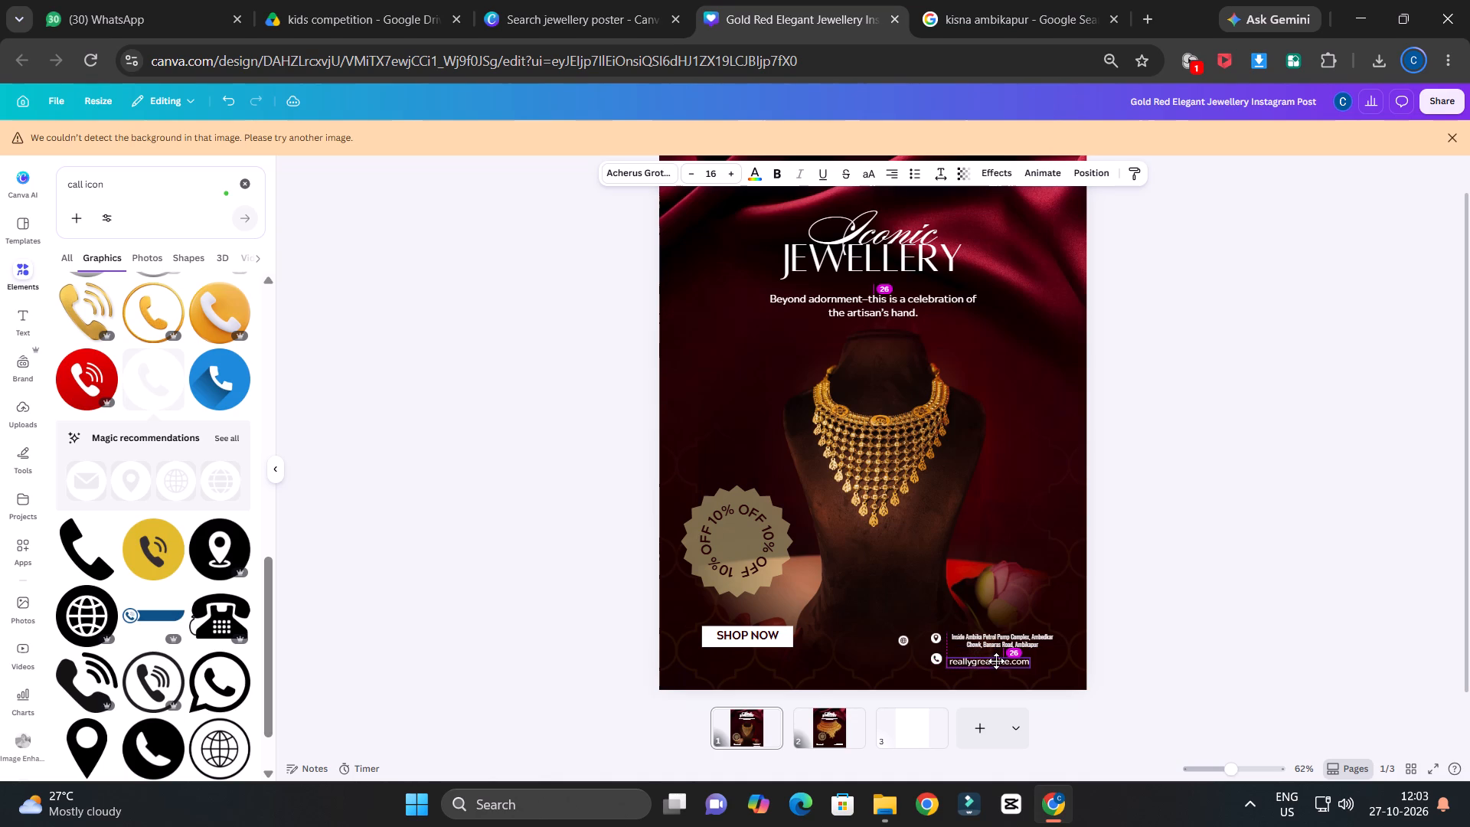
pyautogui.moveTo(996, 661); pyautogui.dragTo(998, 657)
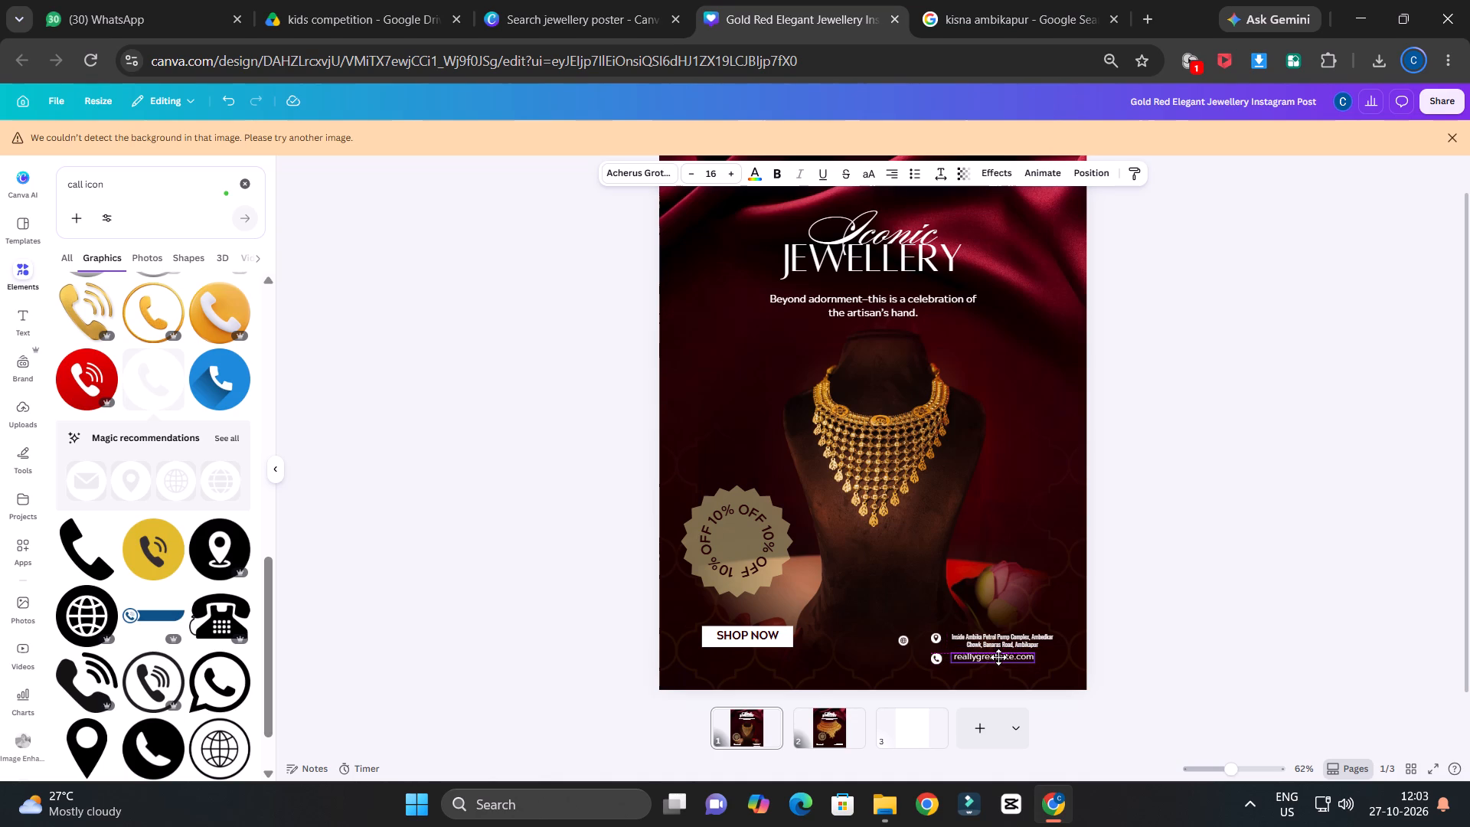
pyautogui.moveTo(998, 657); pyautogui.dragTo(997, 659)
pyautogui.moveTo(997, 659); pyautogui.dragTo(998, 658)
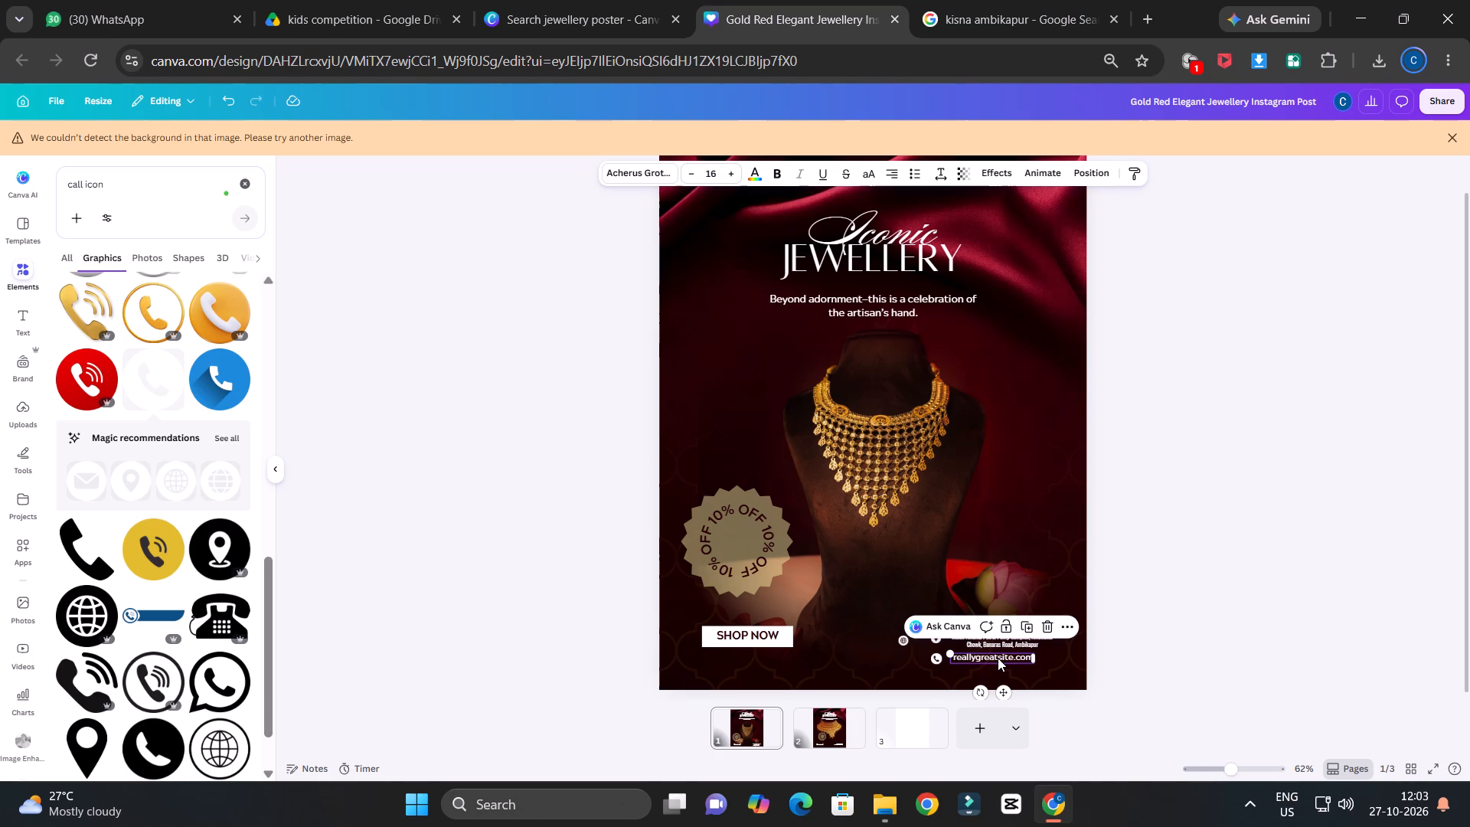
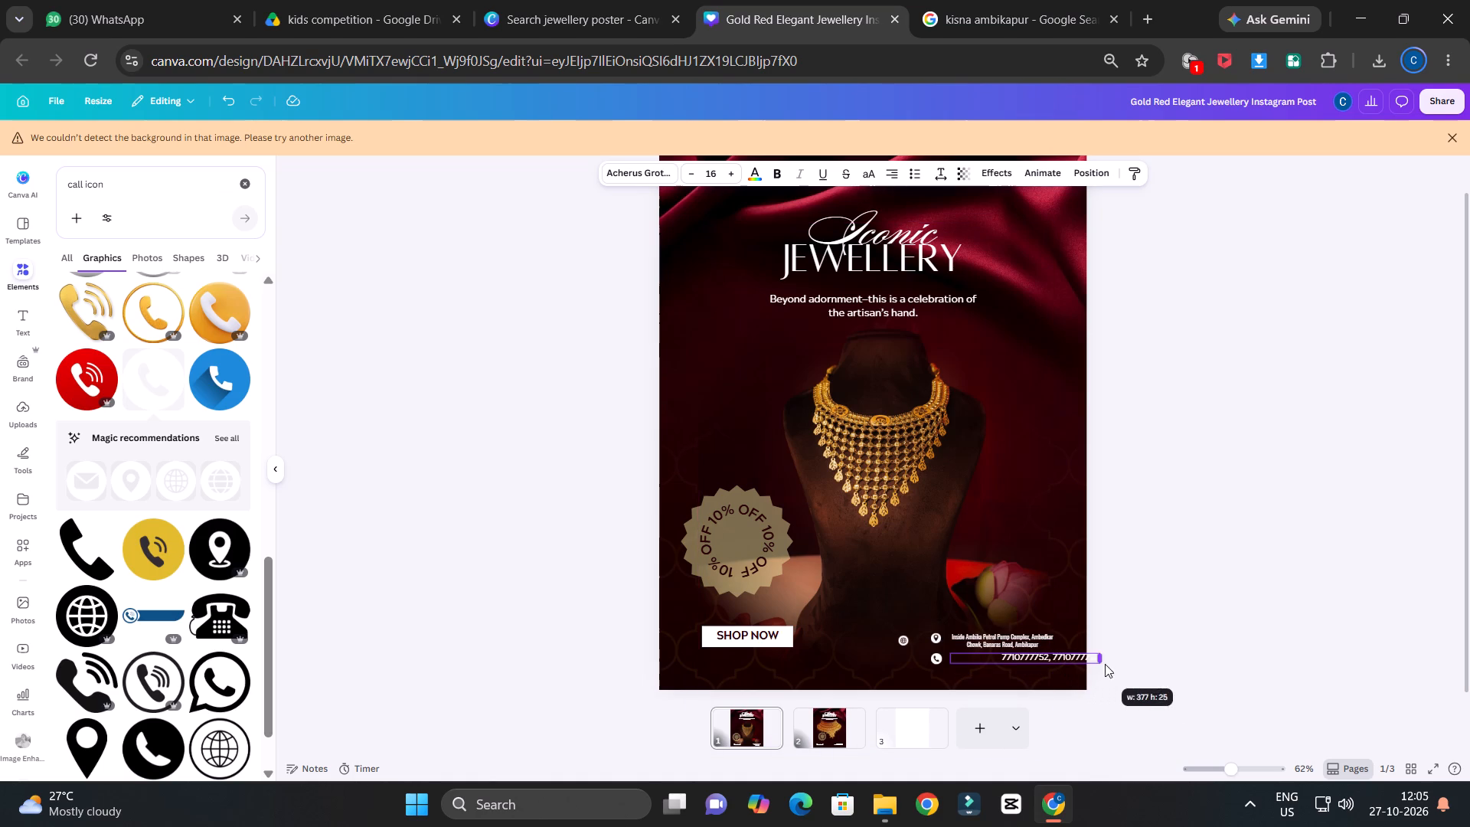
# Adjust the width of the phone number text box so both numbers fit on one line beneath the store address.
pyautogui.moveTo(1105, 664); pyautogui.dragTo(1106, 662)
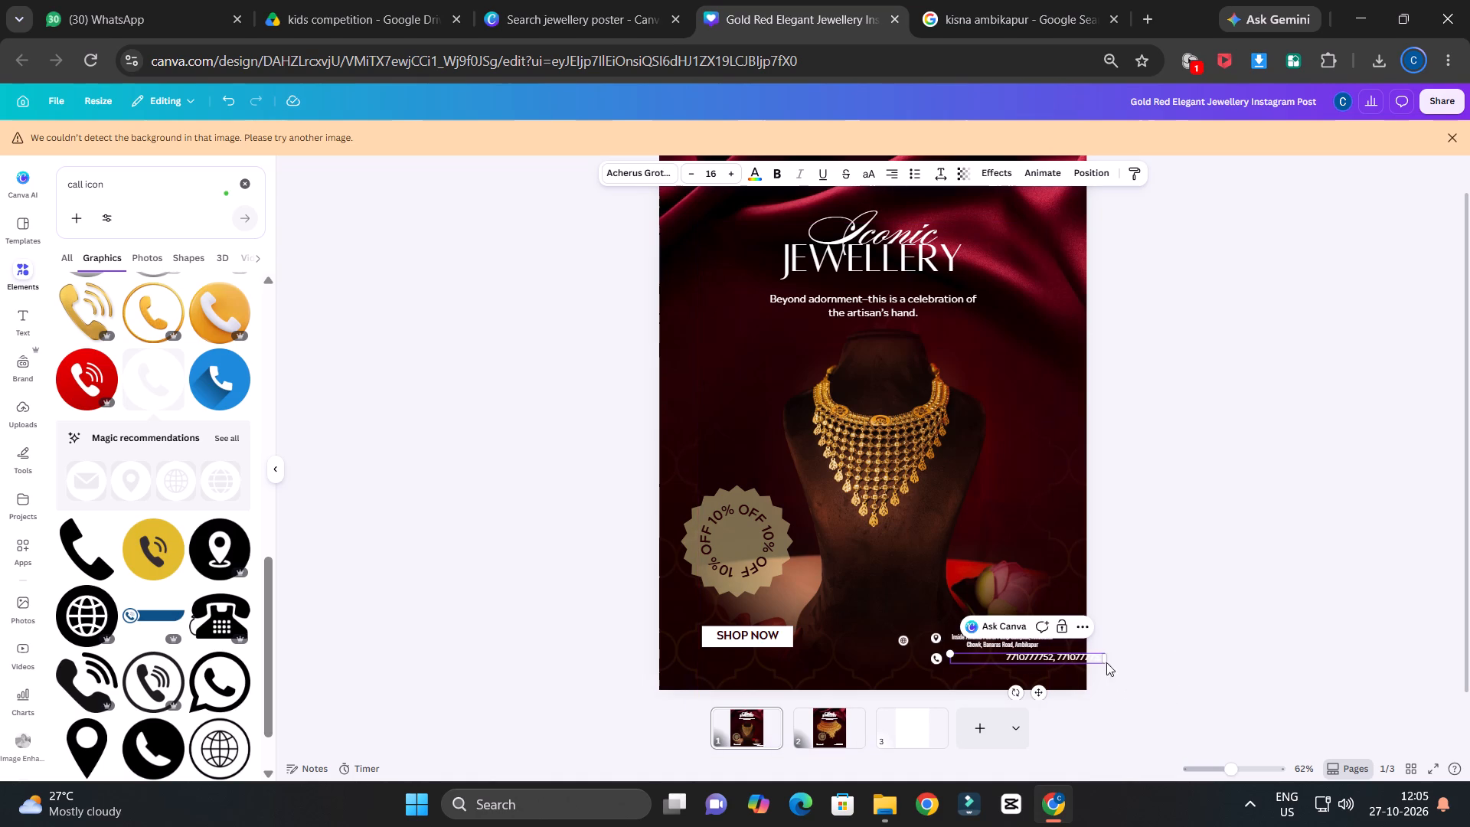
pyautogui.moveTo(1104, 656); pyautogui.dragTo(1047, 654)
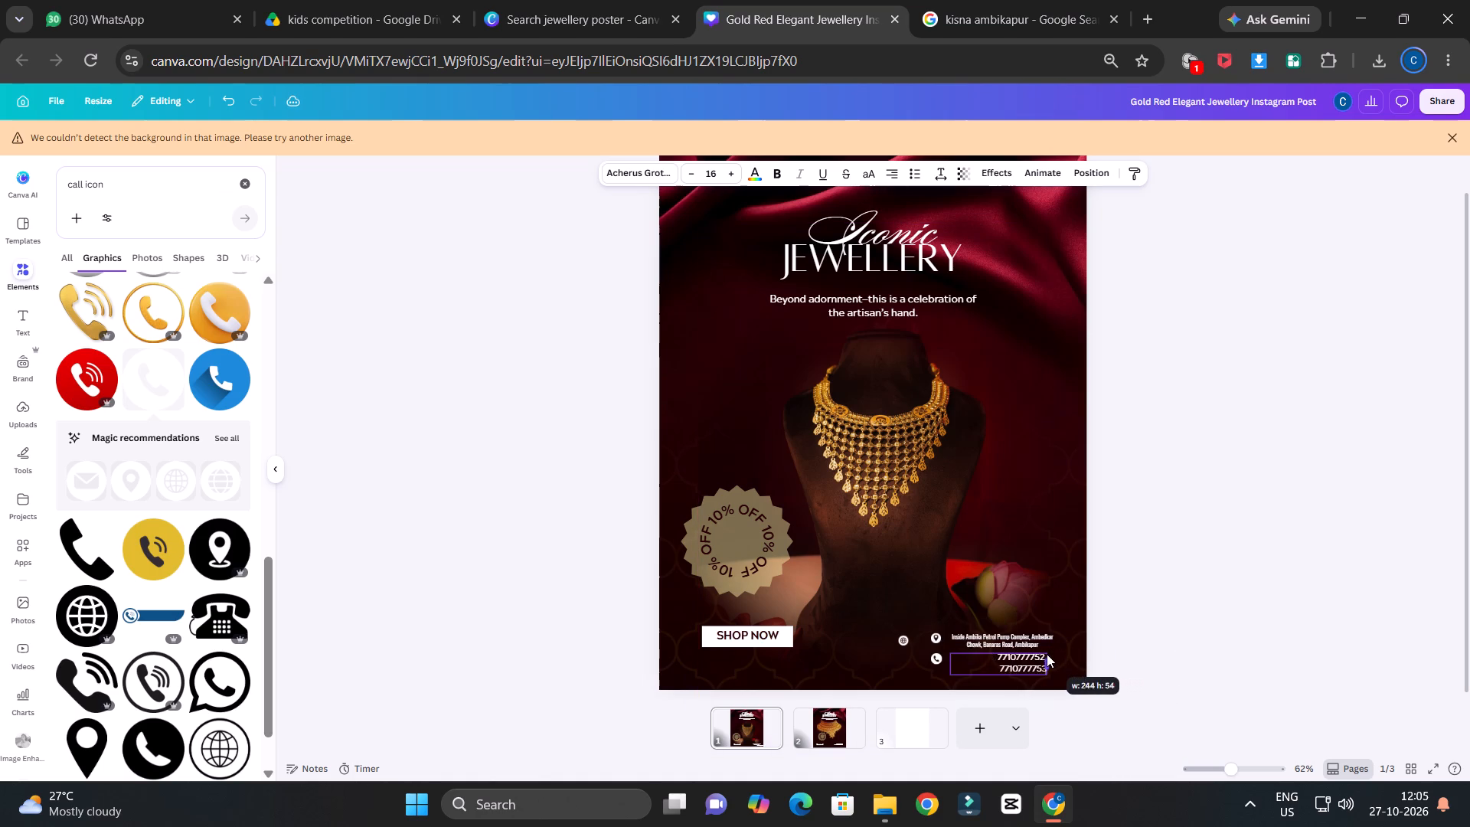
pyautogui.moveTo(1047, 654); pyautogui.dragTo(1061, 654)
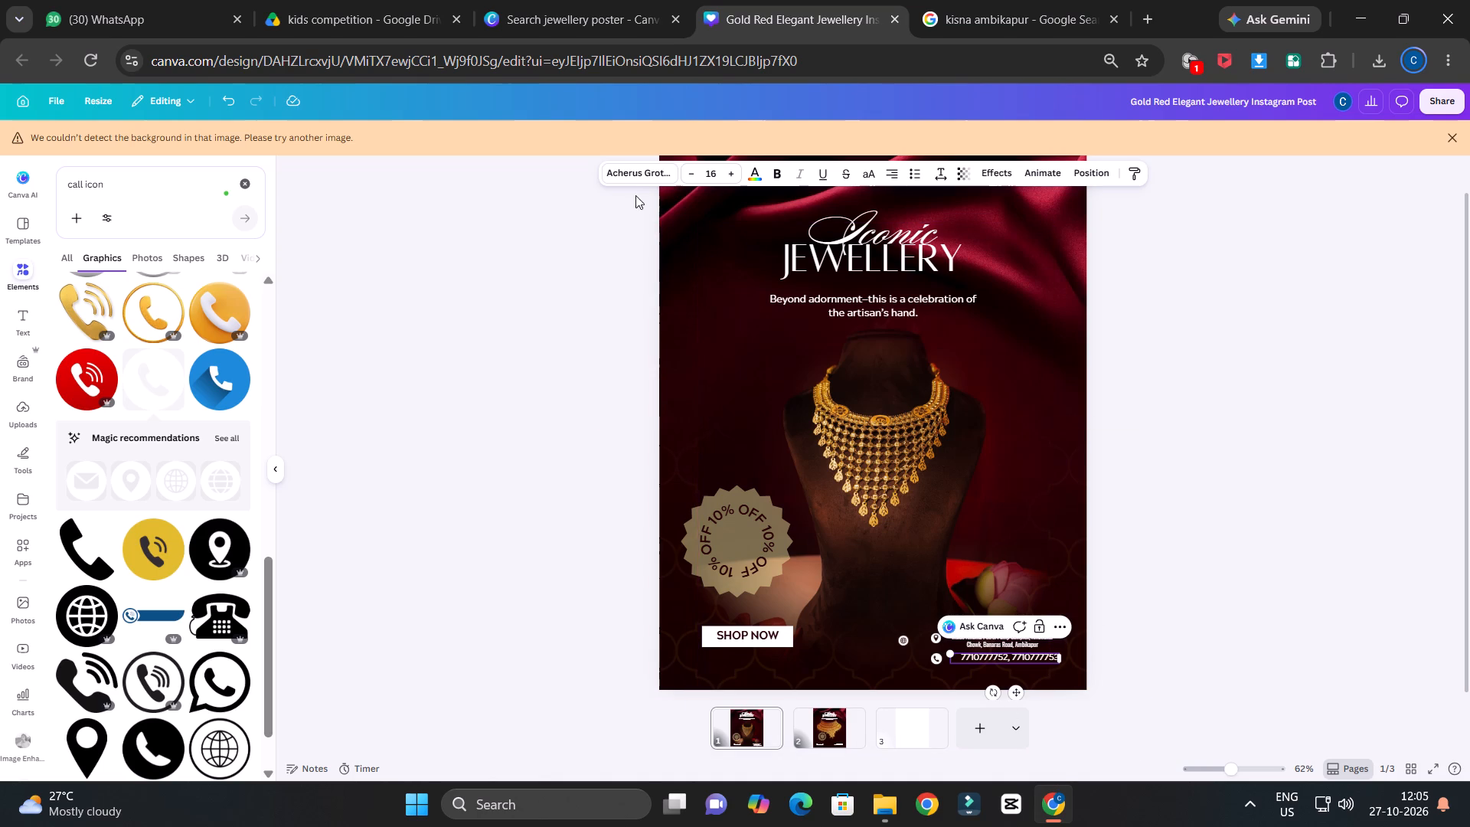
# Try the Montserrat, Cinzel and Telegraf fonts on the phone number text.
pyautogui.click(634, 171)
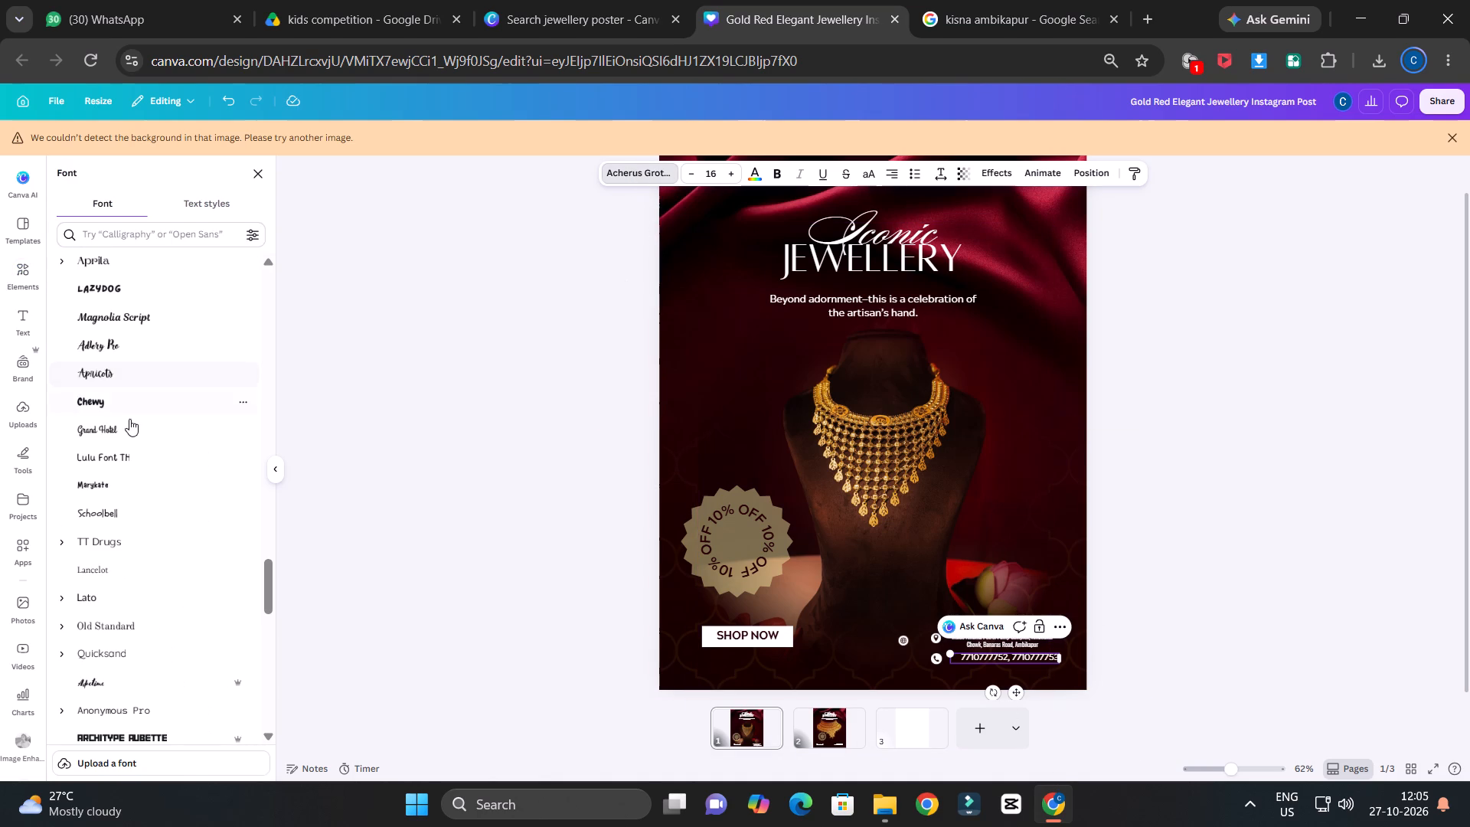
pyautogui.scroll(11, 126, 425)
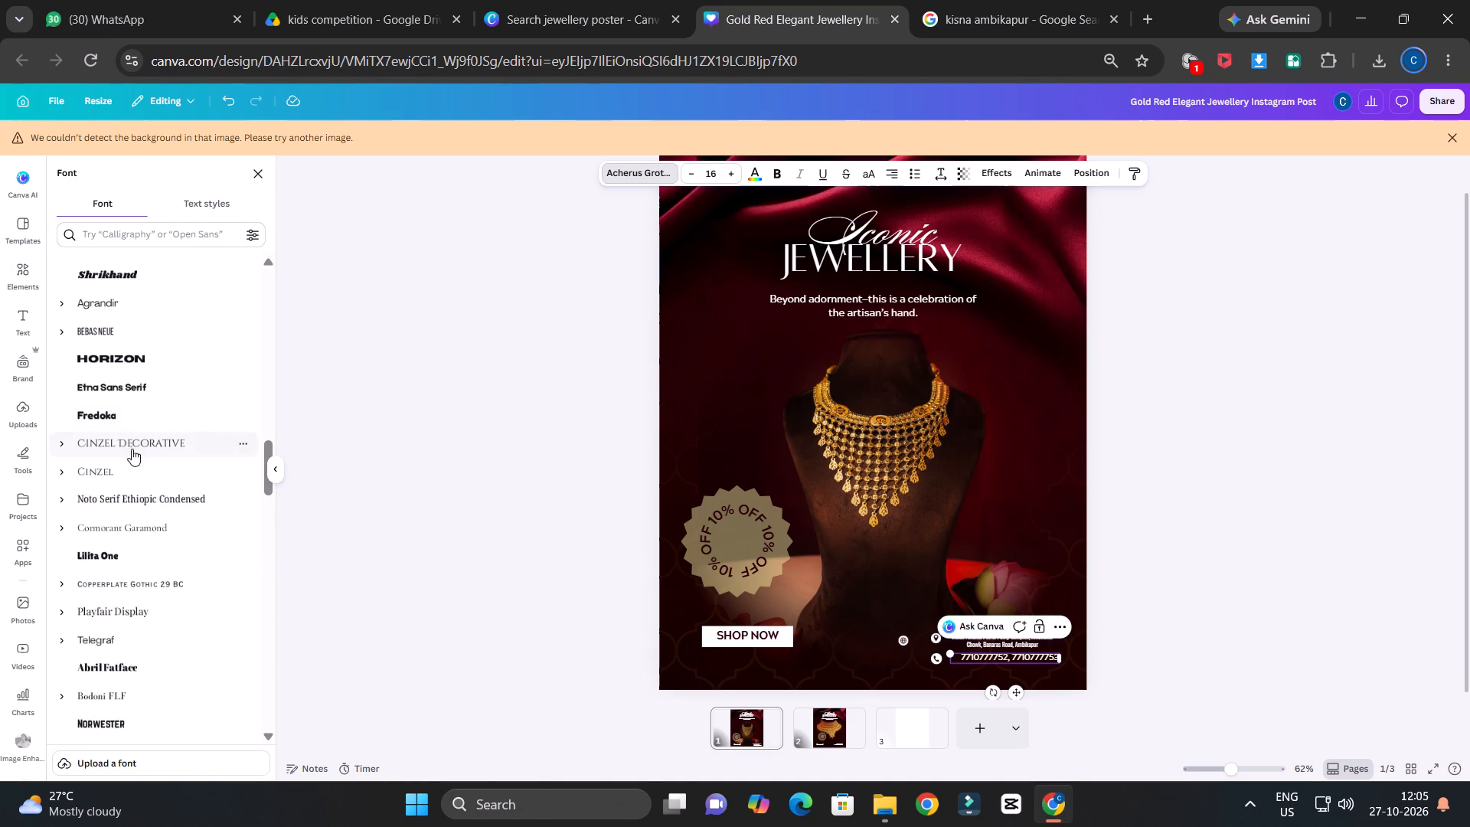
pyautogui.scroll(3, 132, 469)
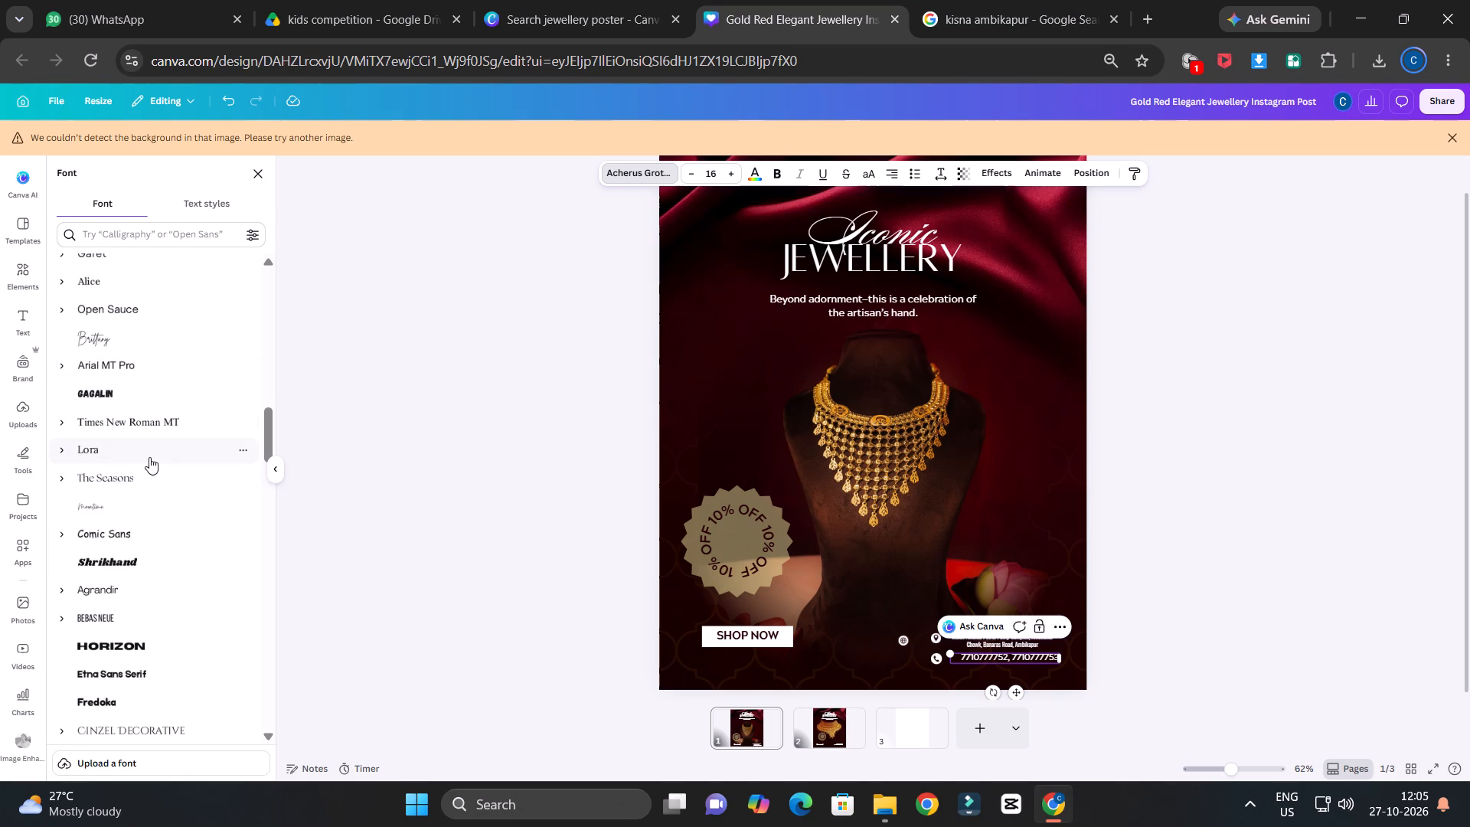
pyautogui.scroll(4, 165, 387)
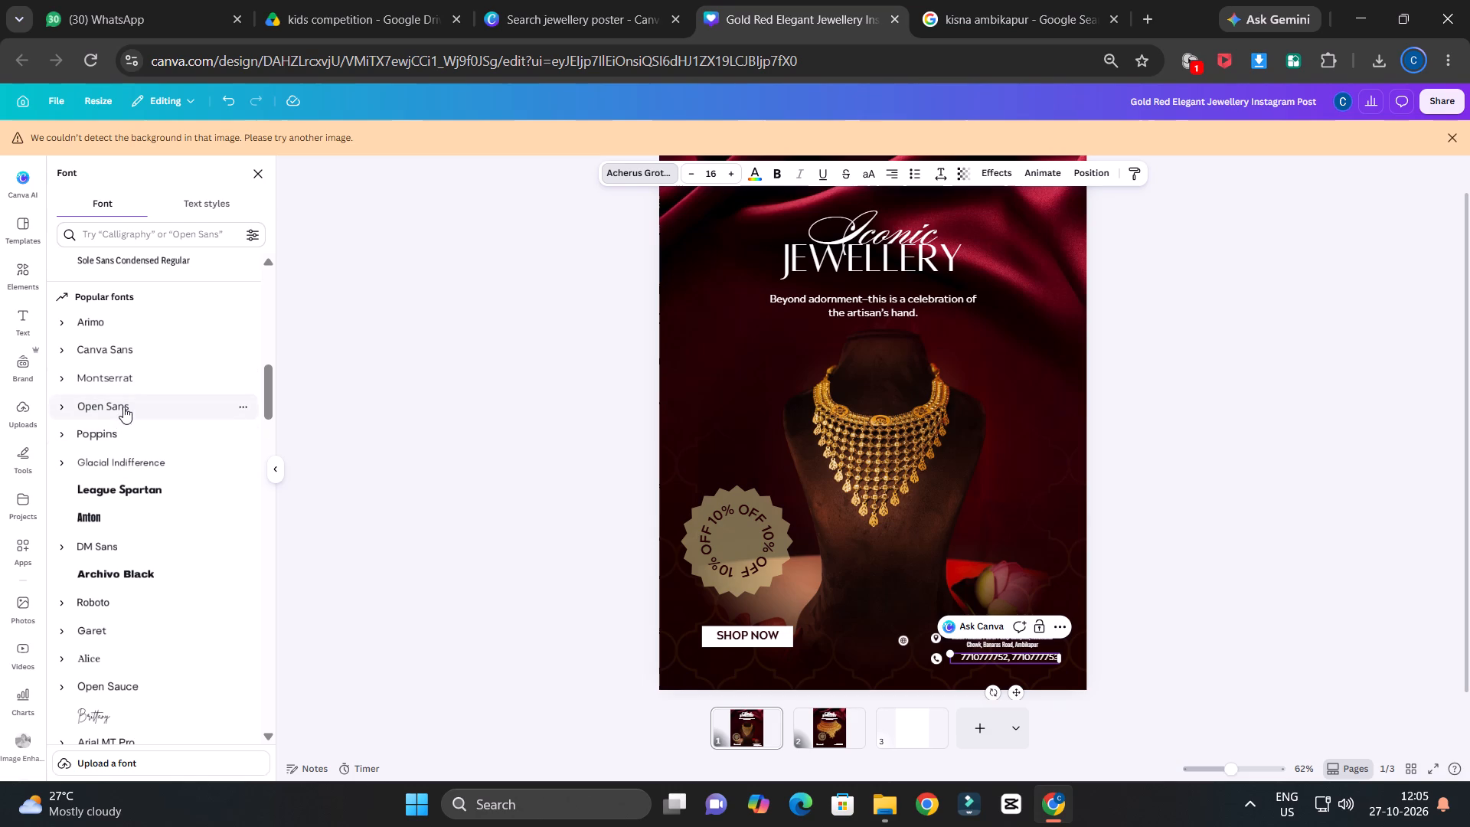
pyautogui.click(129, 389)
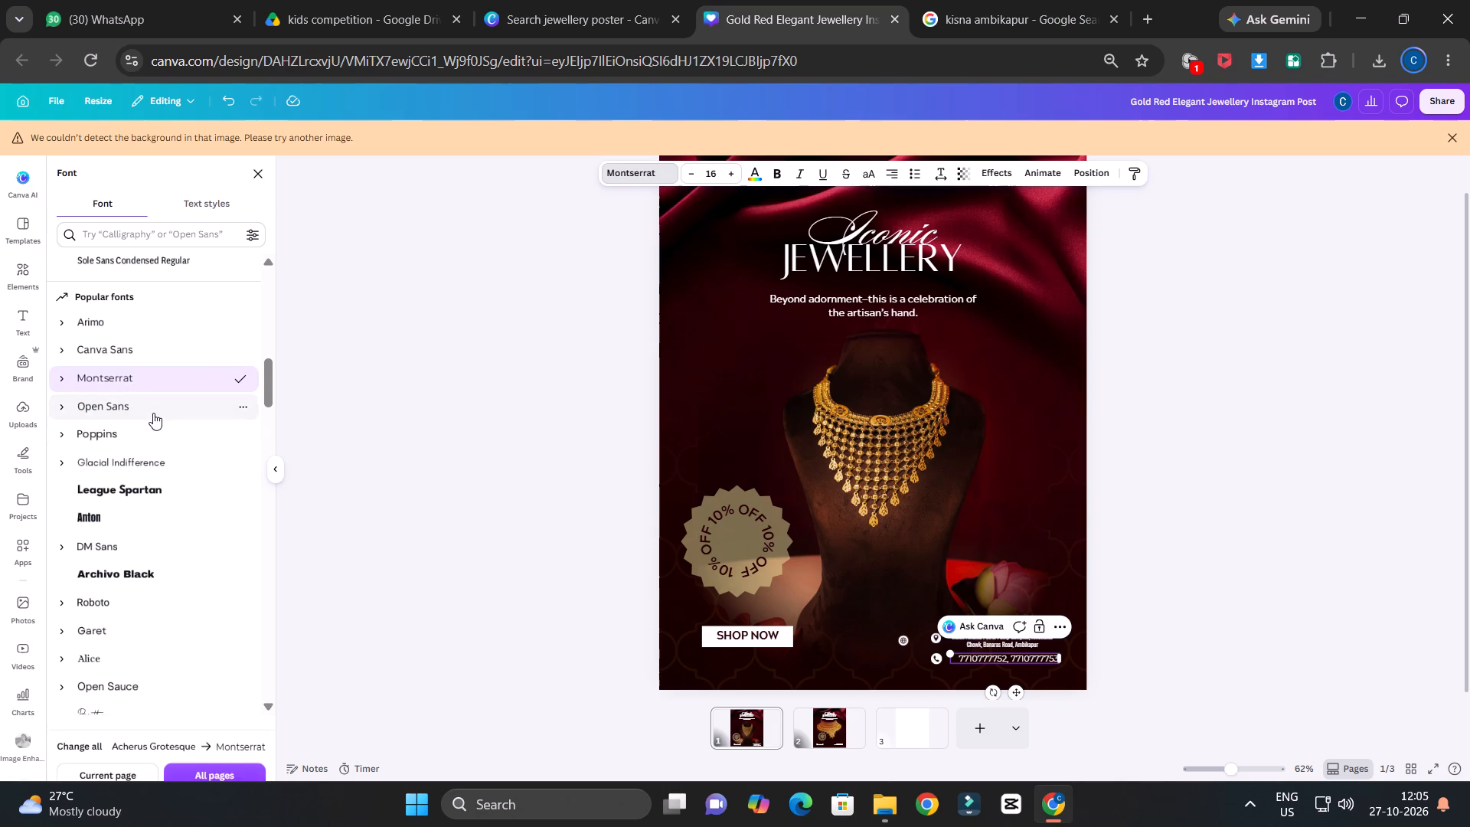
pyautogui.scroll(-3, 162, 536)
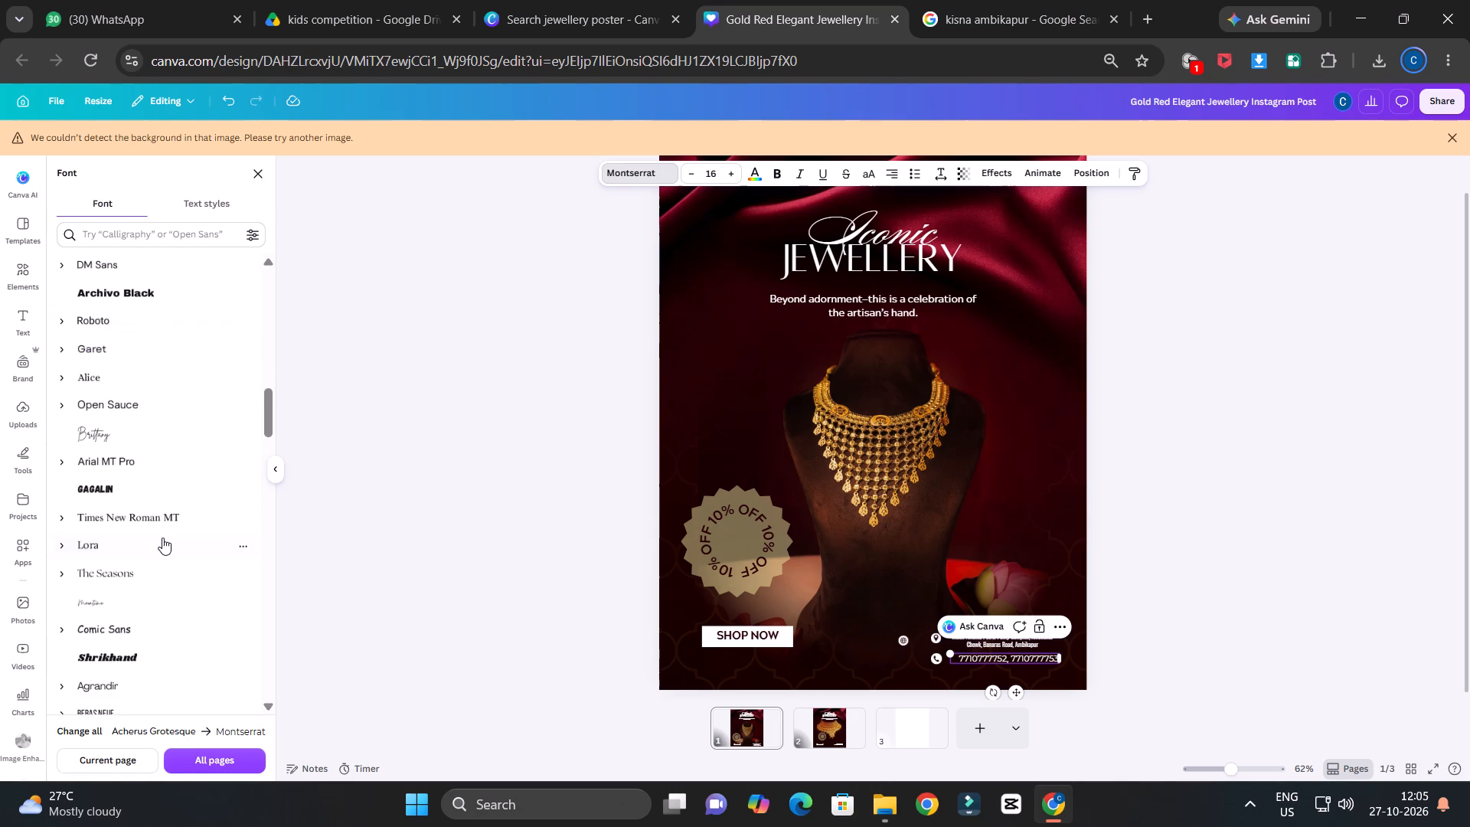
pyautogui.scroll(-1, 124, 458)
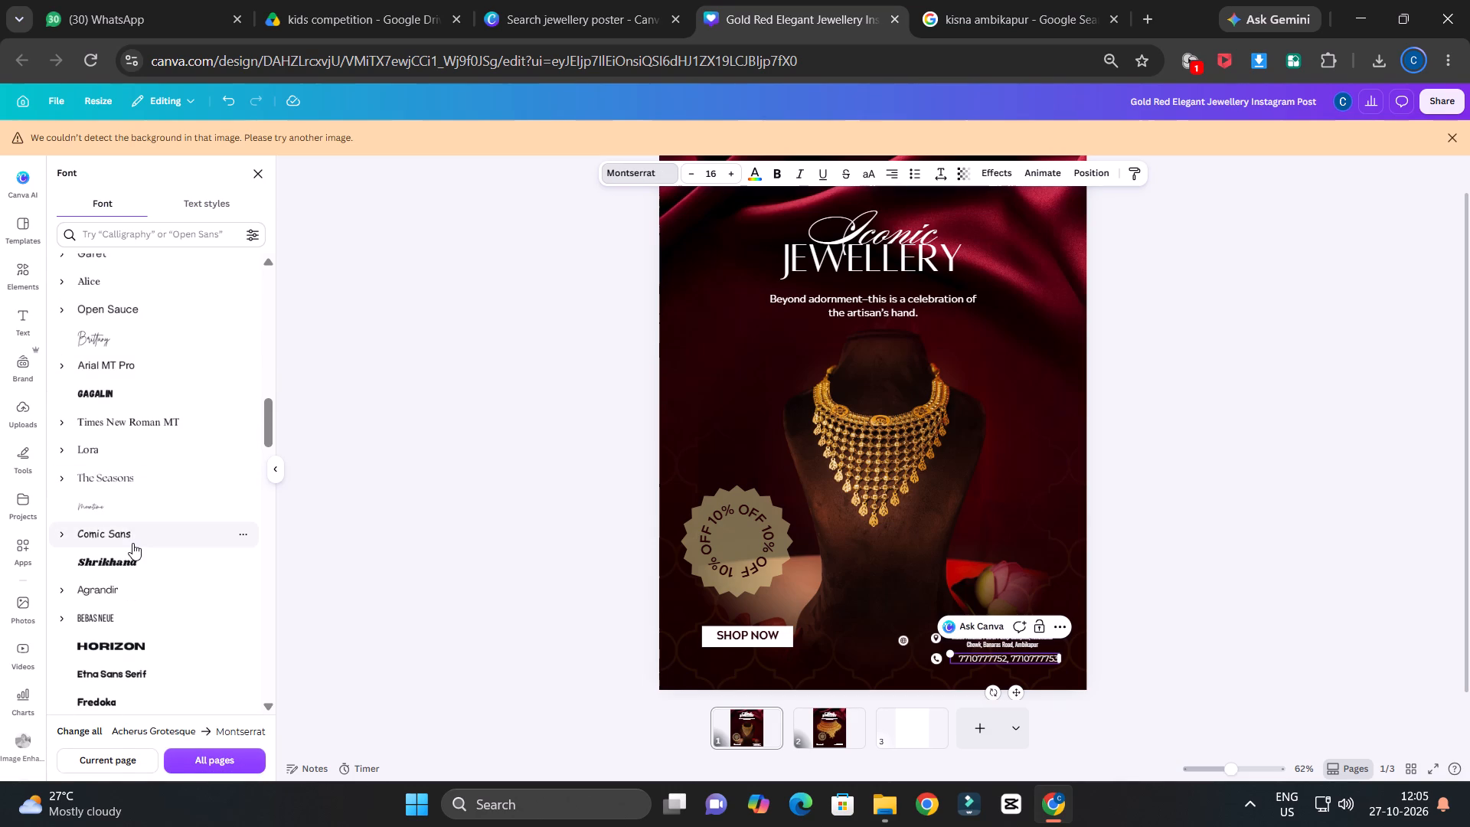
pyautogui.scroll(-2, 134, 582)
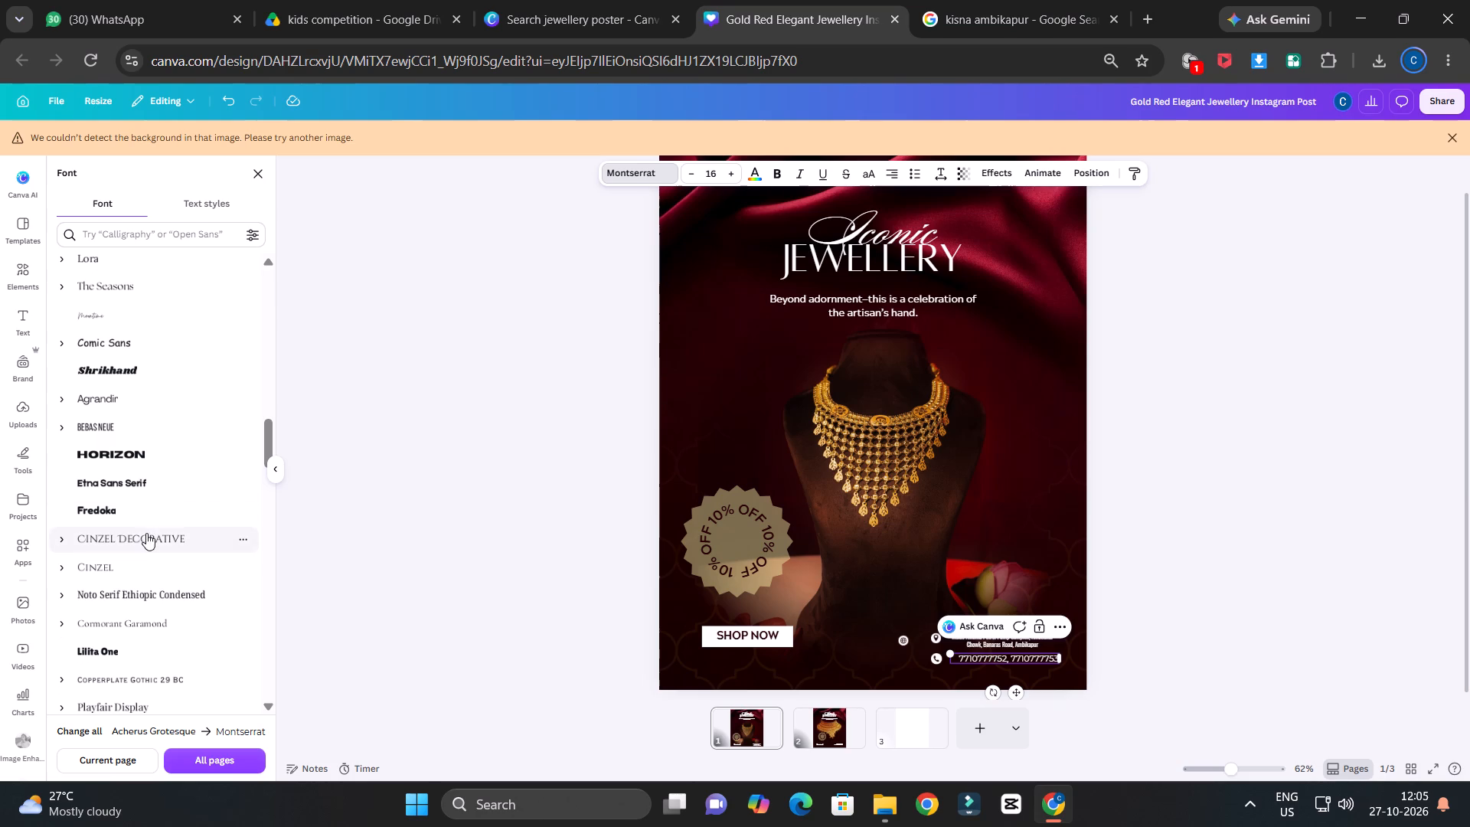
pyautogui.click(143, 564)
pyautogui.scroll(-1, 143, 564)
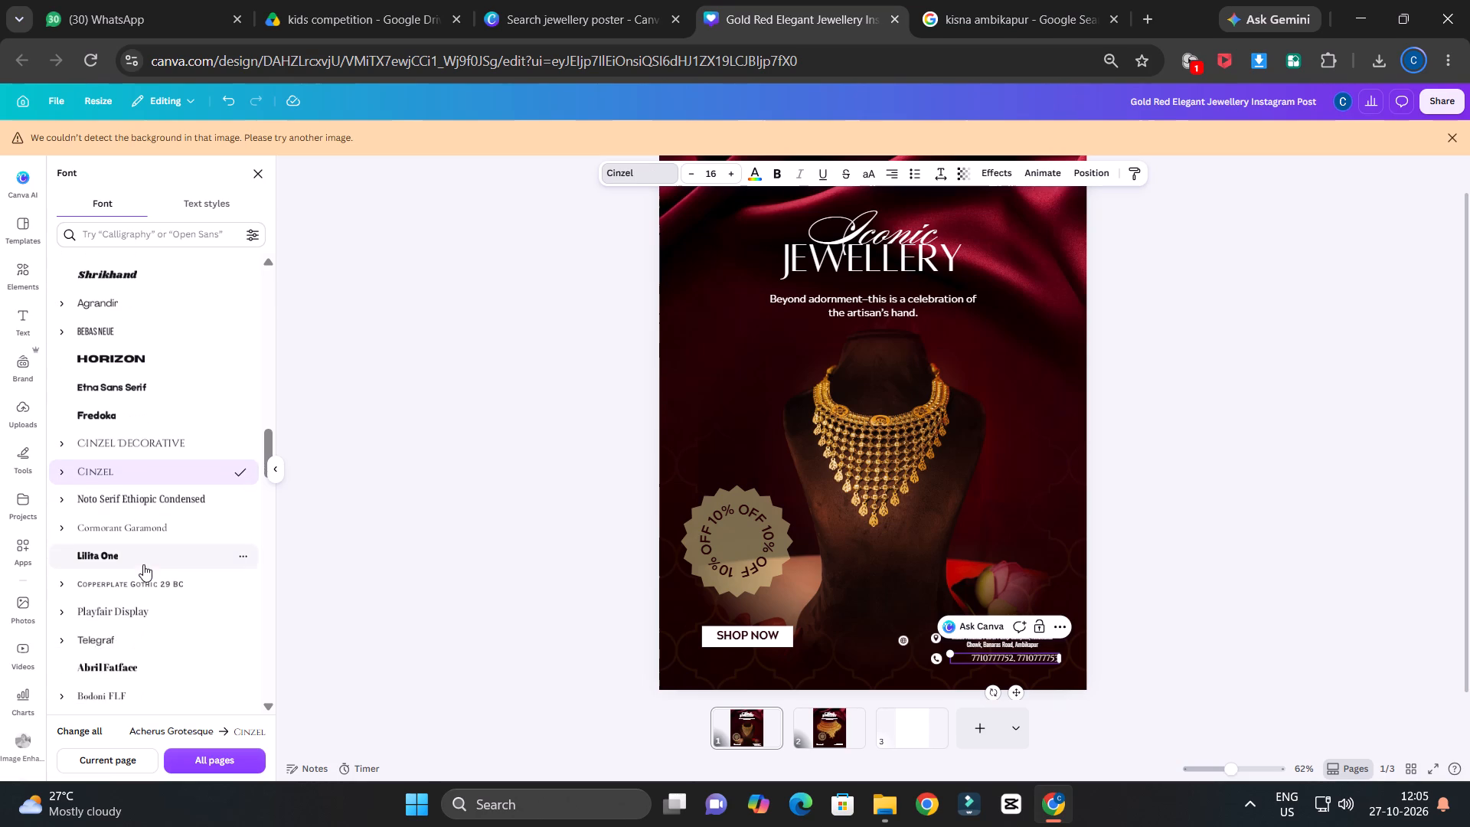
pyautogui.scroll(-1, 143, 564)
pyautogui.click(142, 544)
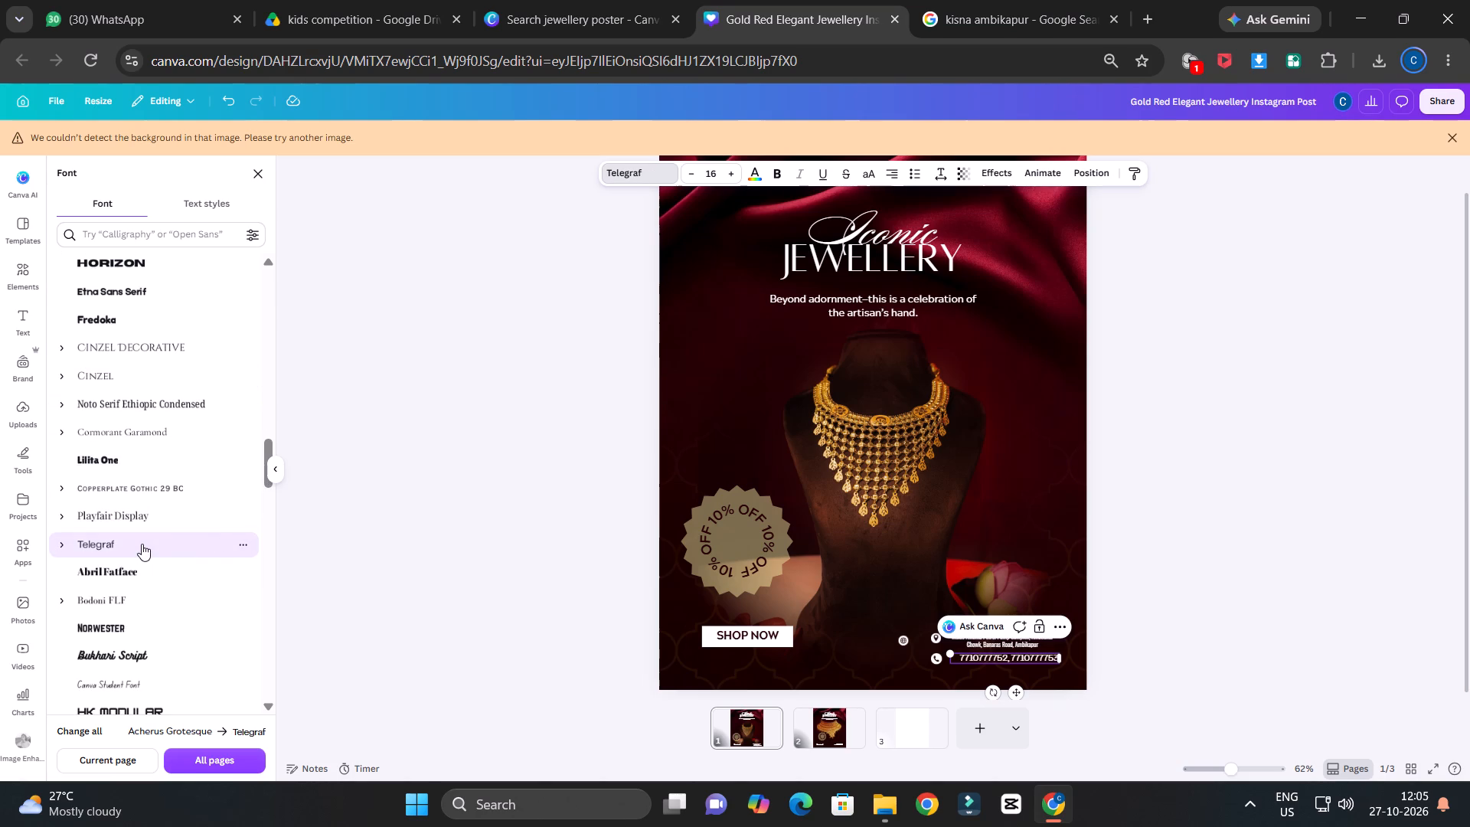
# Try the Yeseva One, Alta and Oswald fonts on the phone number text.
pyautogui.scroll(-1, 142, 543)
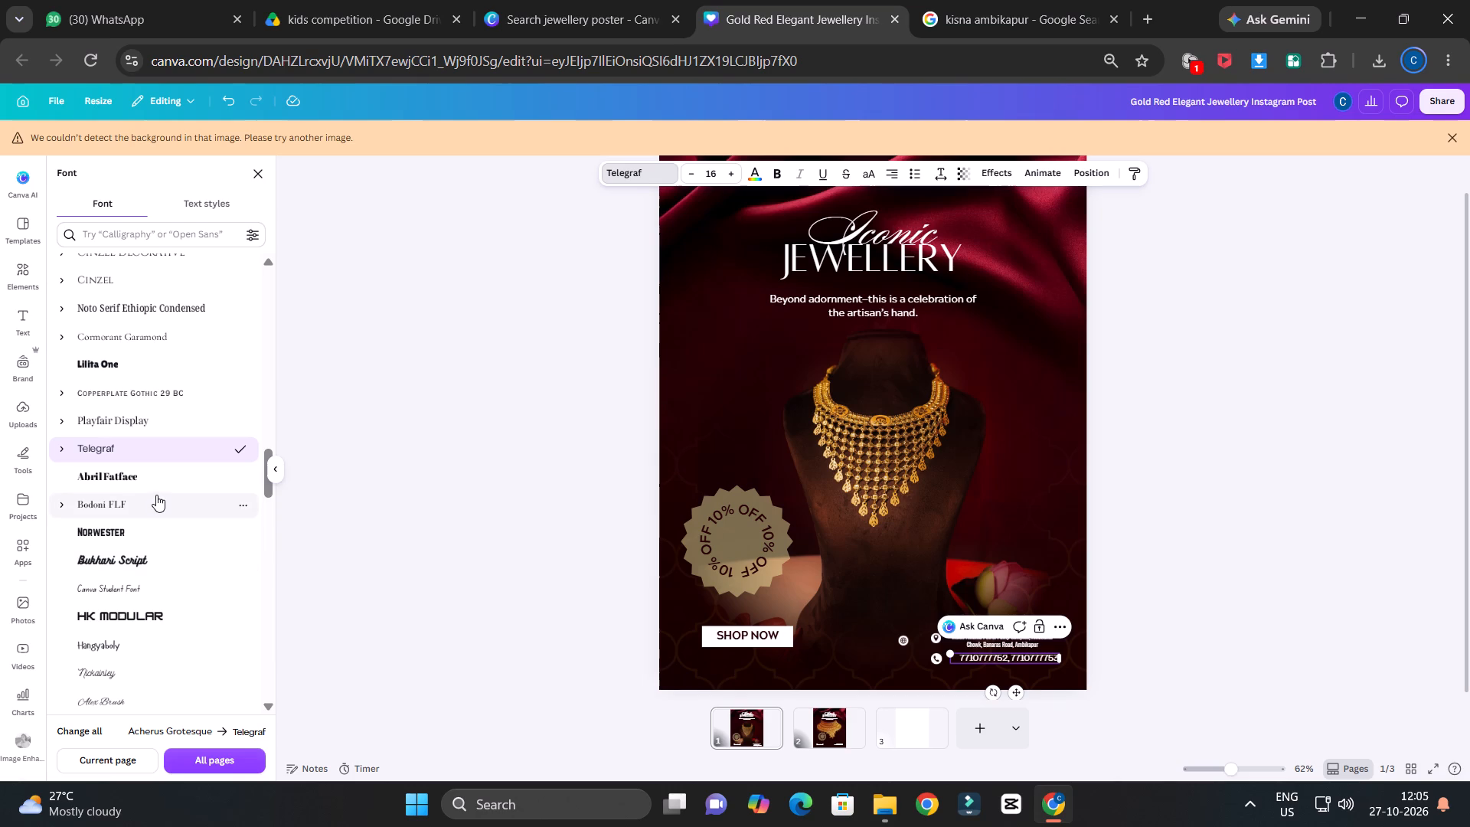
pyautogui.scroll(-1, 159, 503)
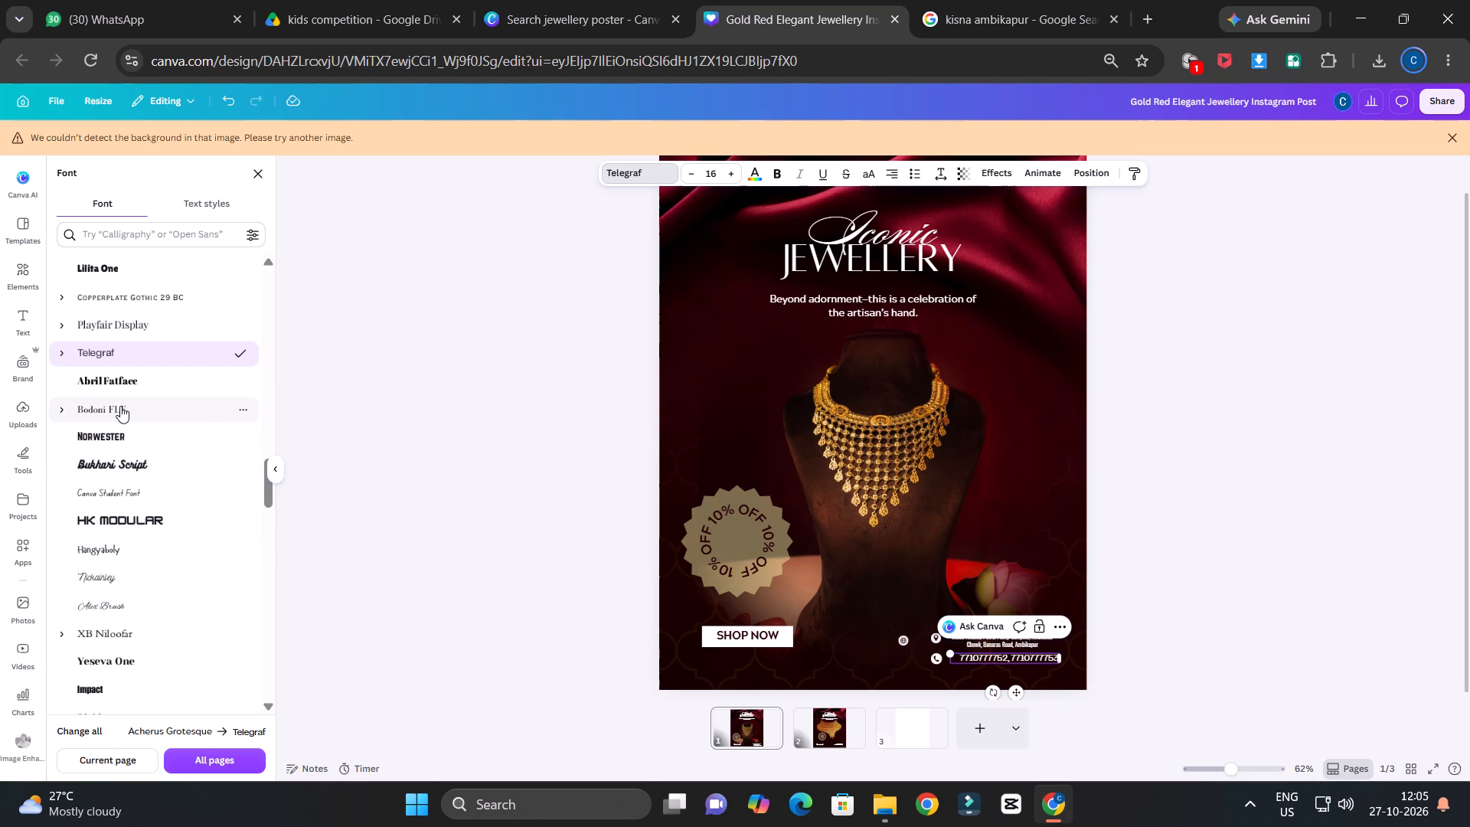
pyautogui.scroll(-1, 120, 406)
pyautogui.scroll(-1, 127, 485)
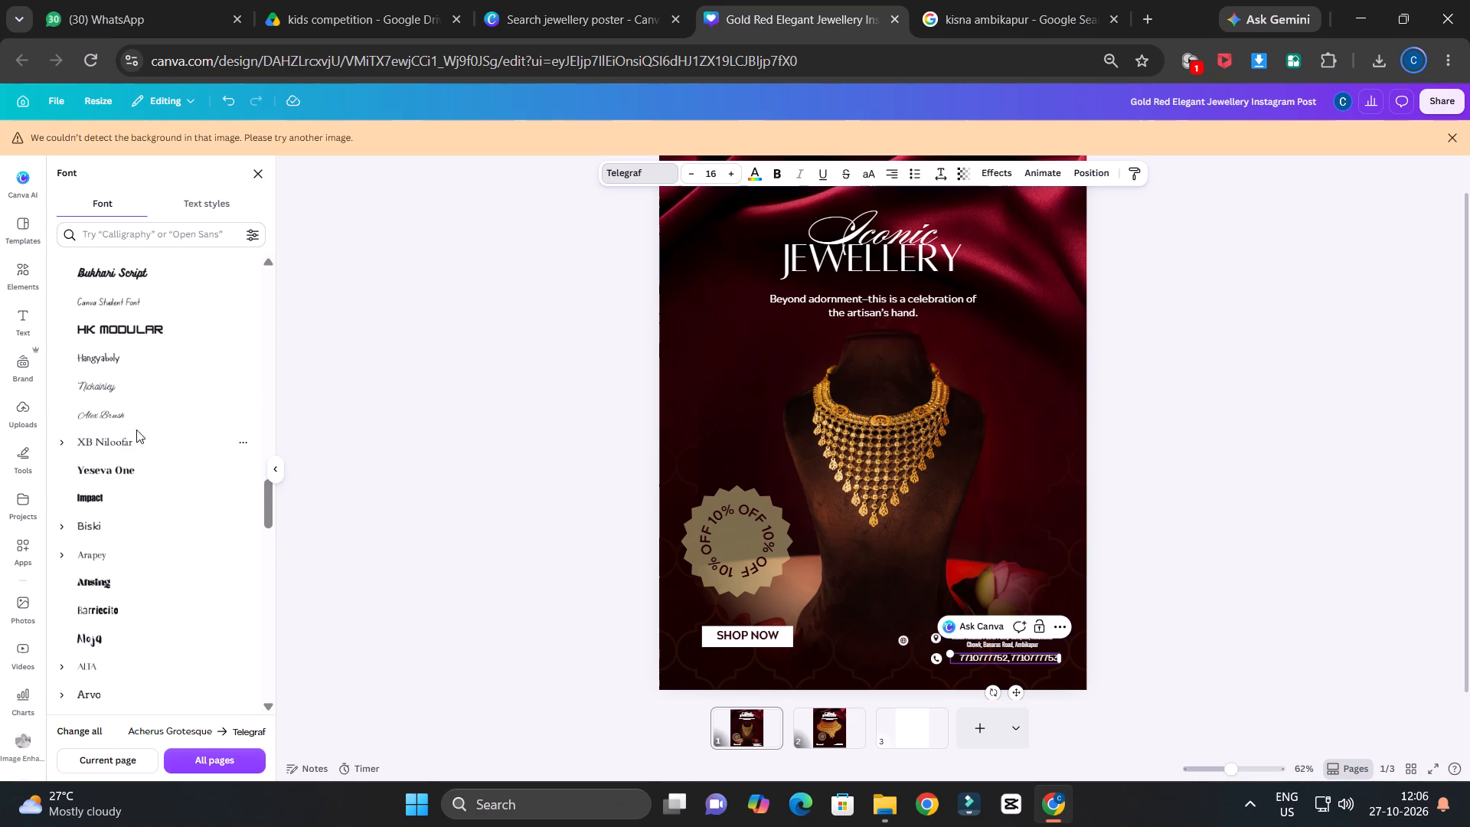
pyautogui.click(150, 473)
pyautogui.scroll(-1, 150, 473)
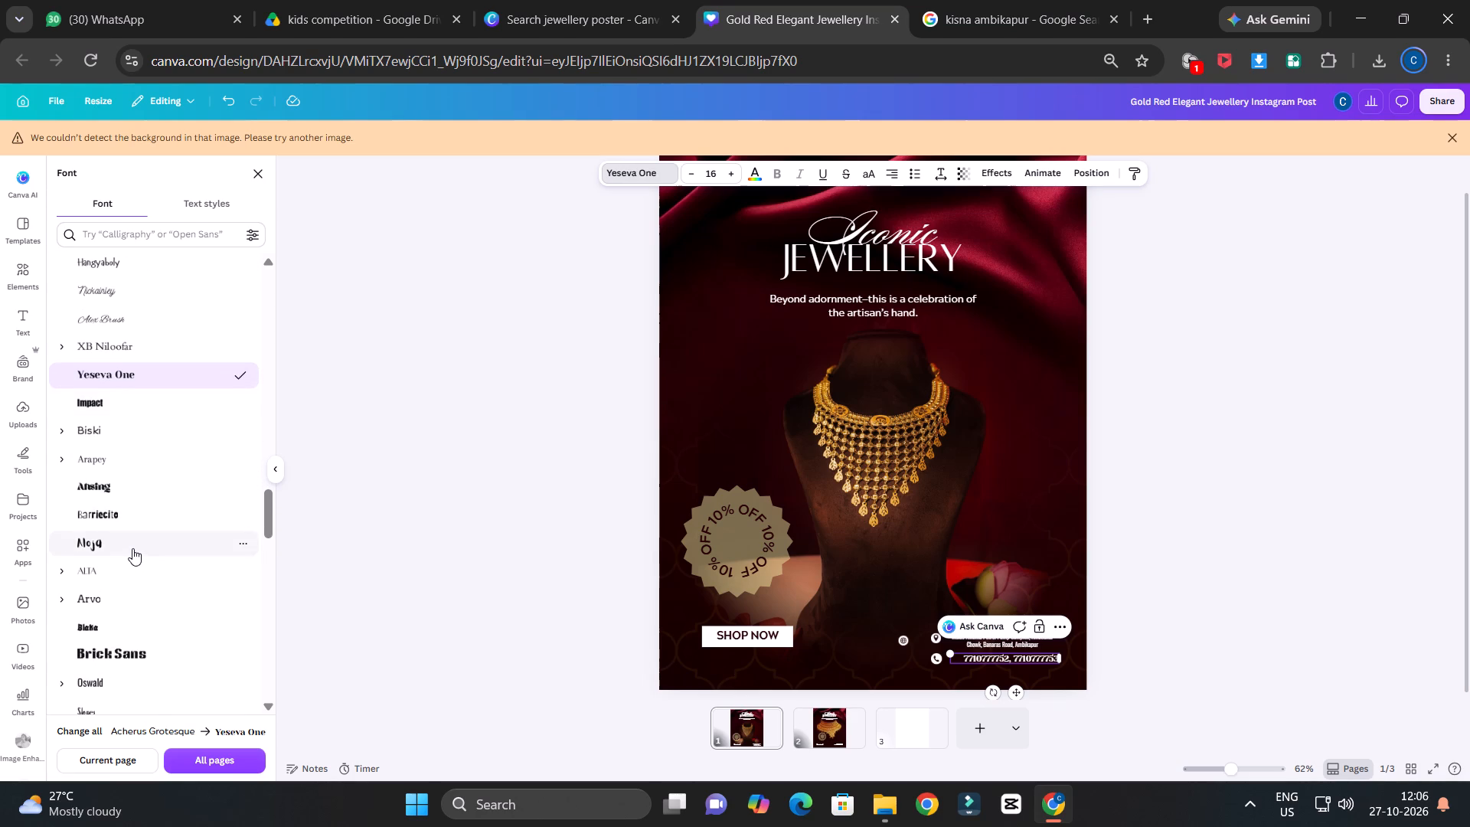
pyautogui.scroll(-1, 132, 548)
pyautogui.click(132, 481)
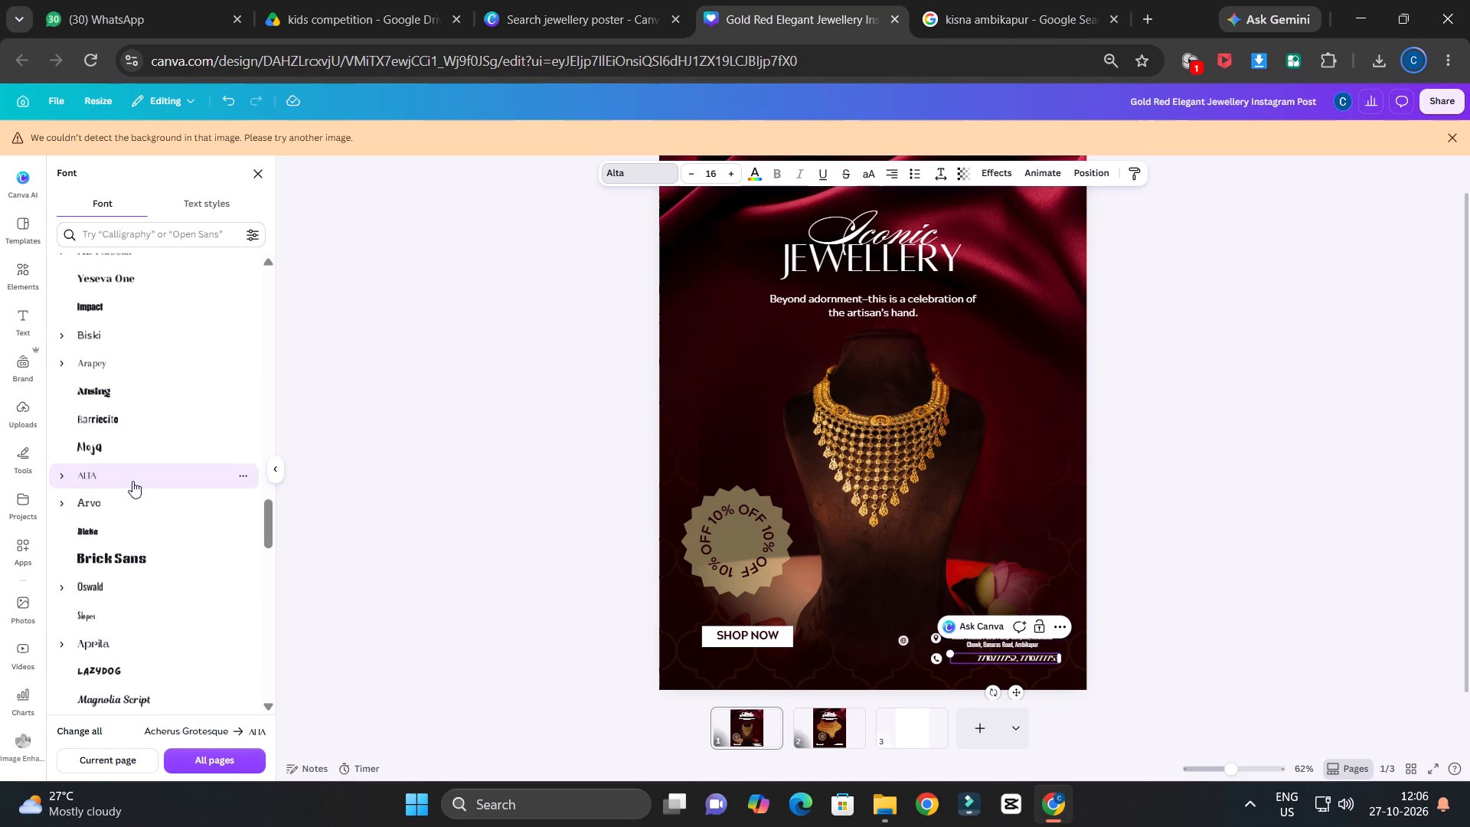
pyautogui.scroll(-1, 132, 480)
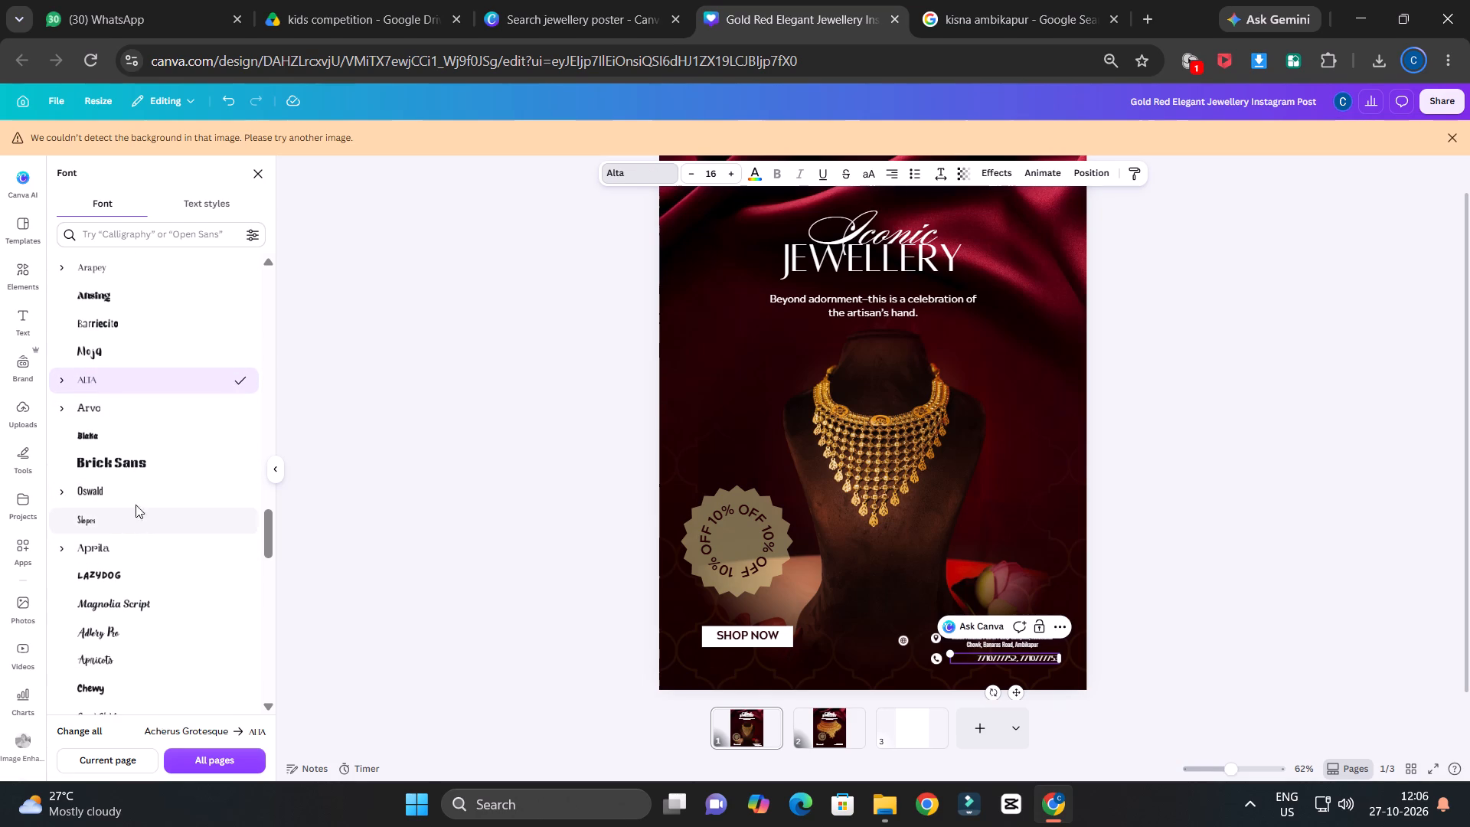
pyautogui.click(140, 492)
# Set the phone number text's font to Lato and deselect the text.
pyautogui.scroll(-1, 119, 528)
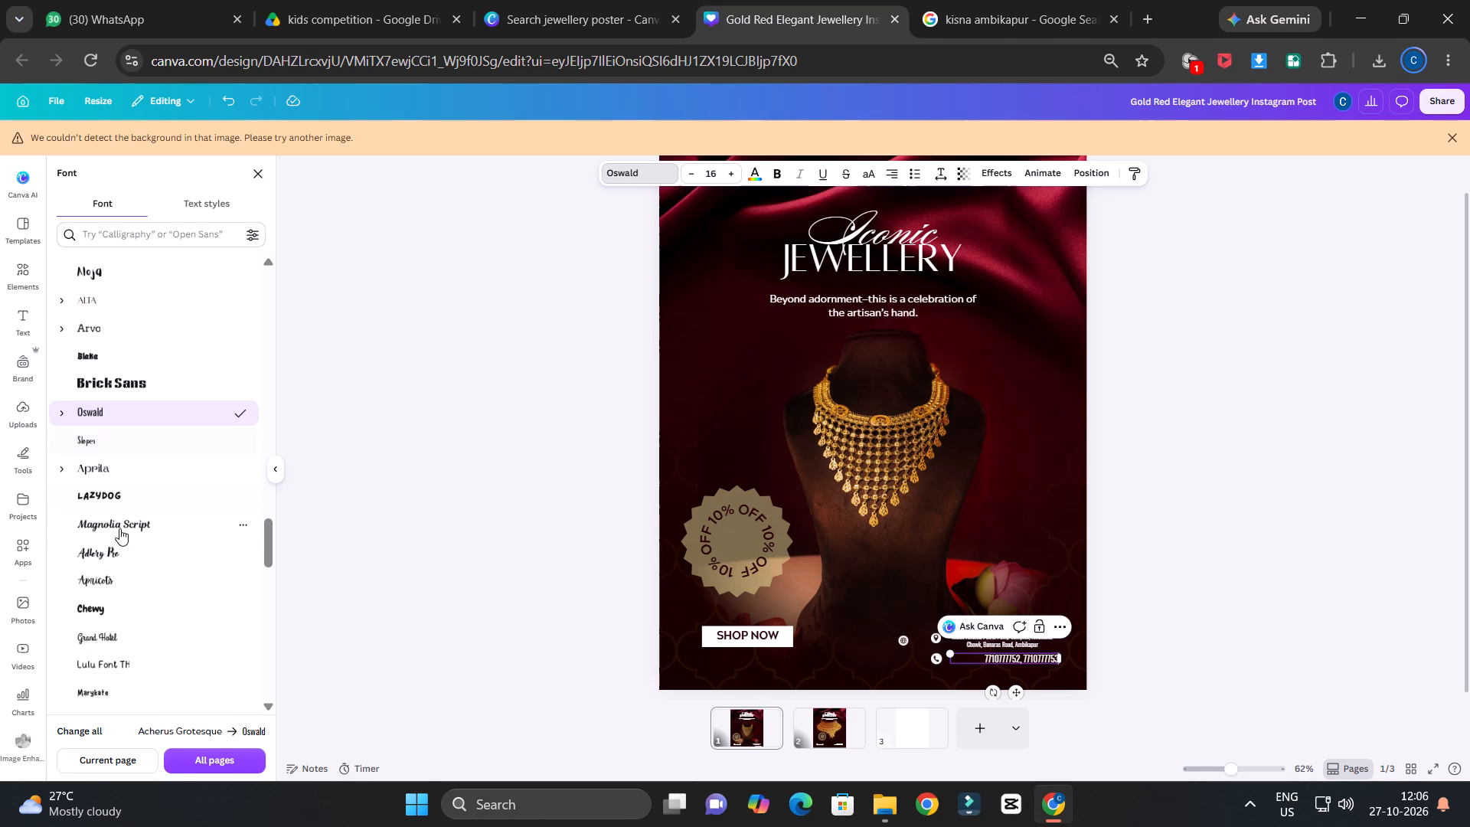
pyautogui.scroll(-2, 119, 524)
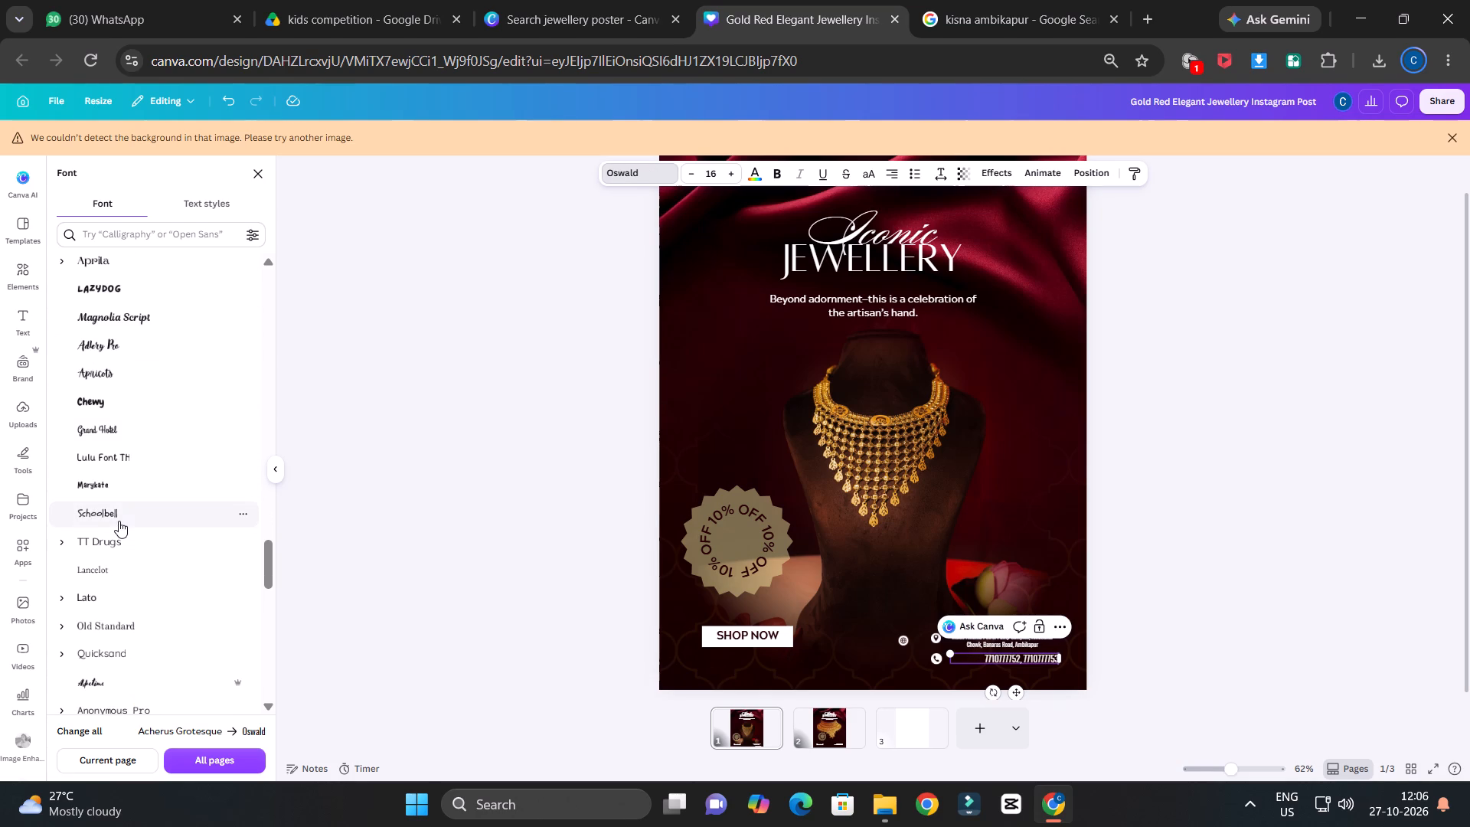
pyautogui.scroll(-1, 130, 570)
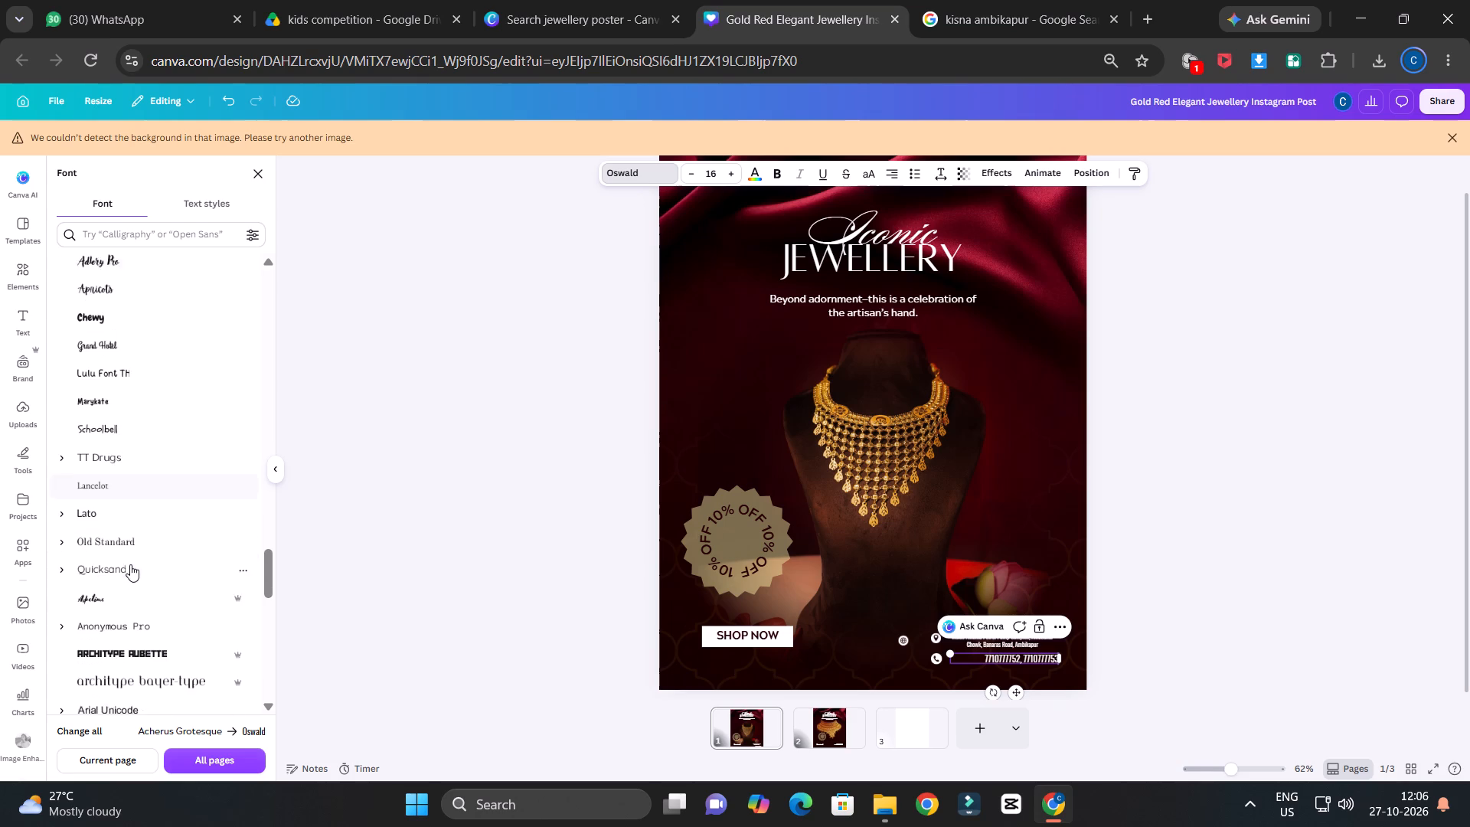
pyautogui.click(127, 509)
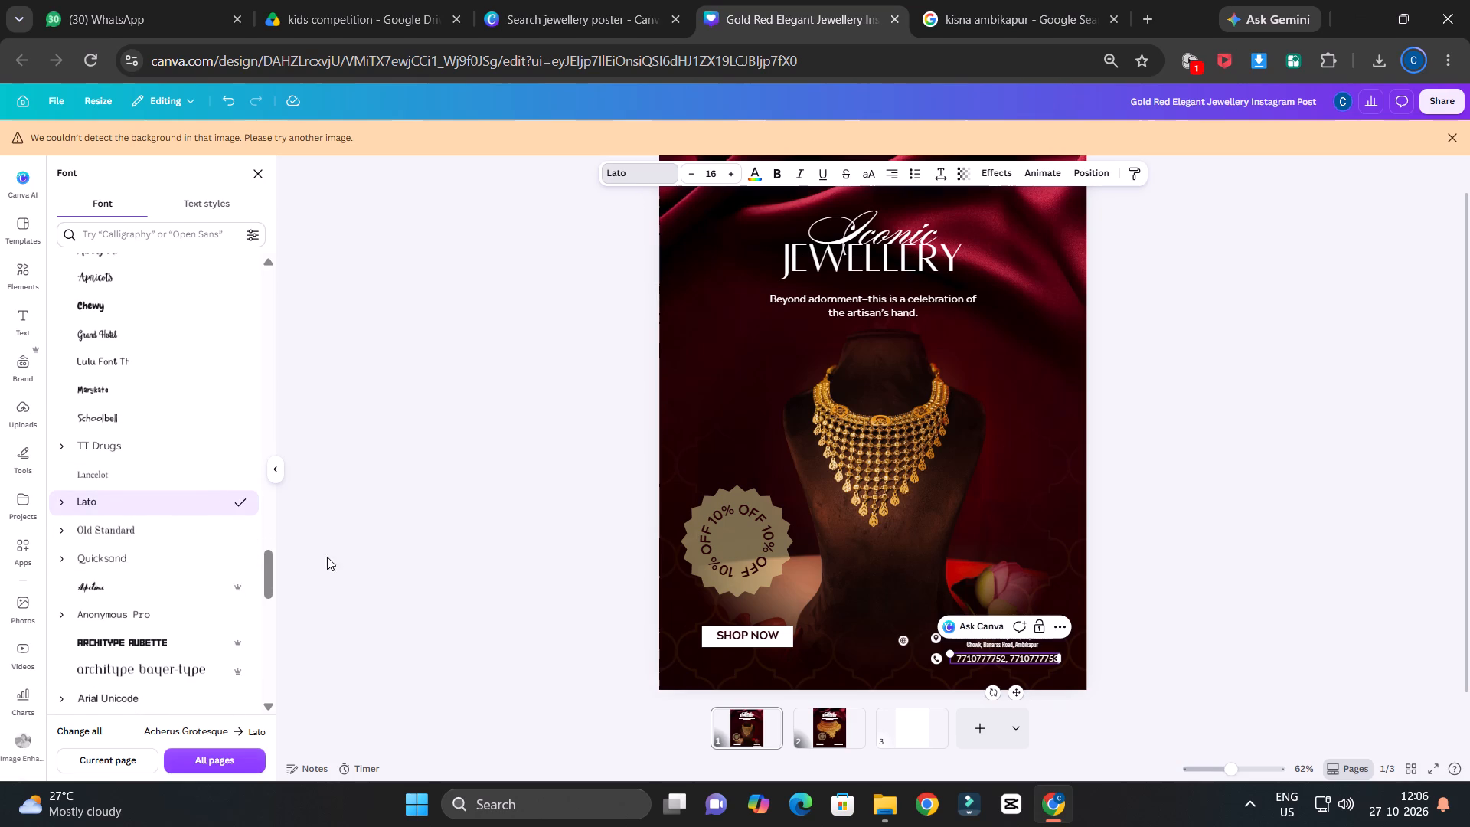
pyautogui.click(1187, 604)
pyautogui.click(1172, 554)
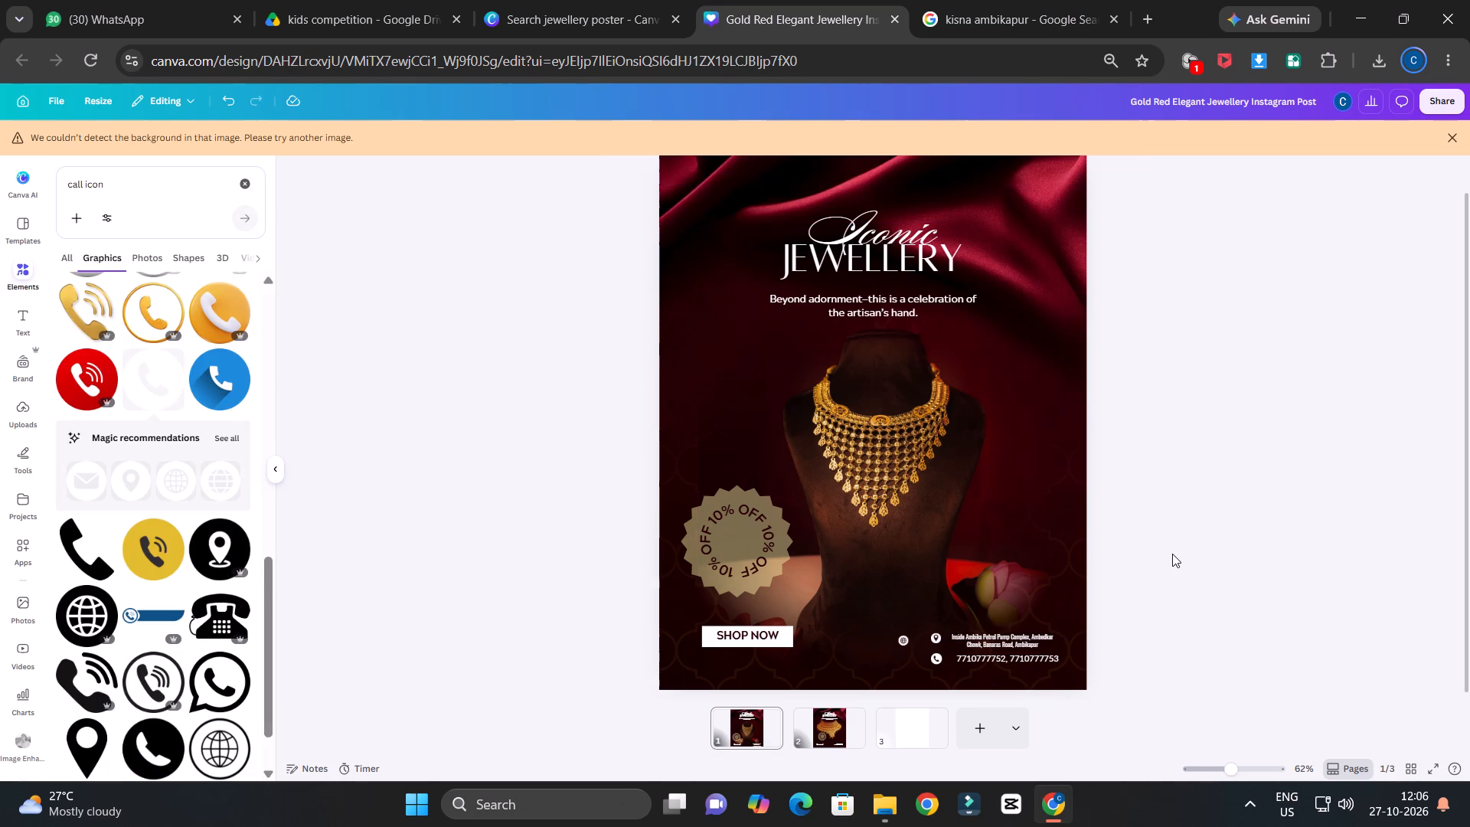
# Shift the phone number text slightly closer to the call icon, lining it up beneath the store address.
pyautogui.click(1011, 662)
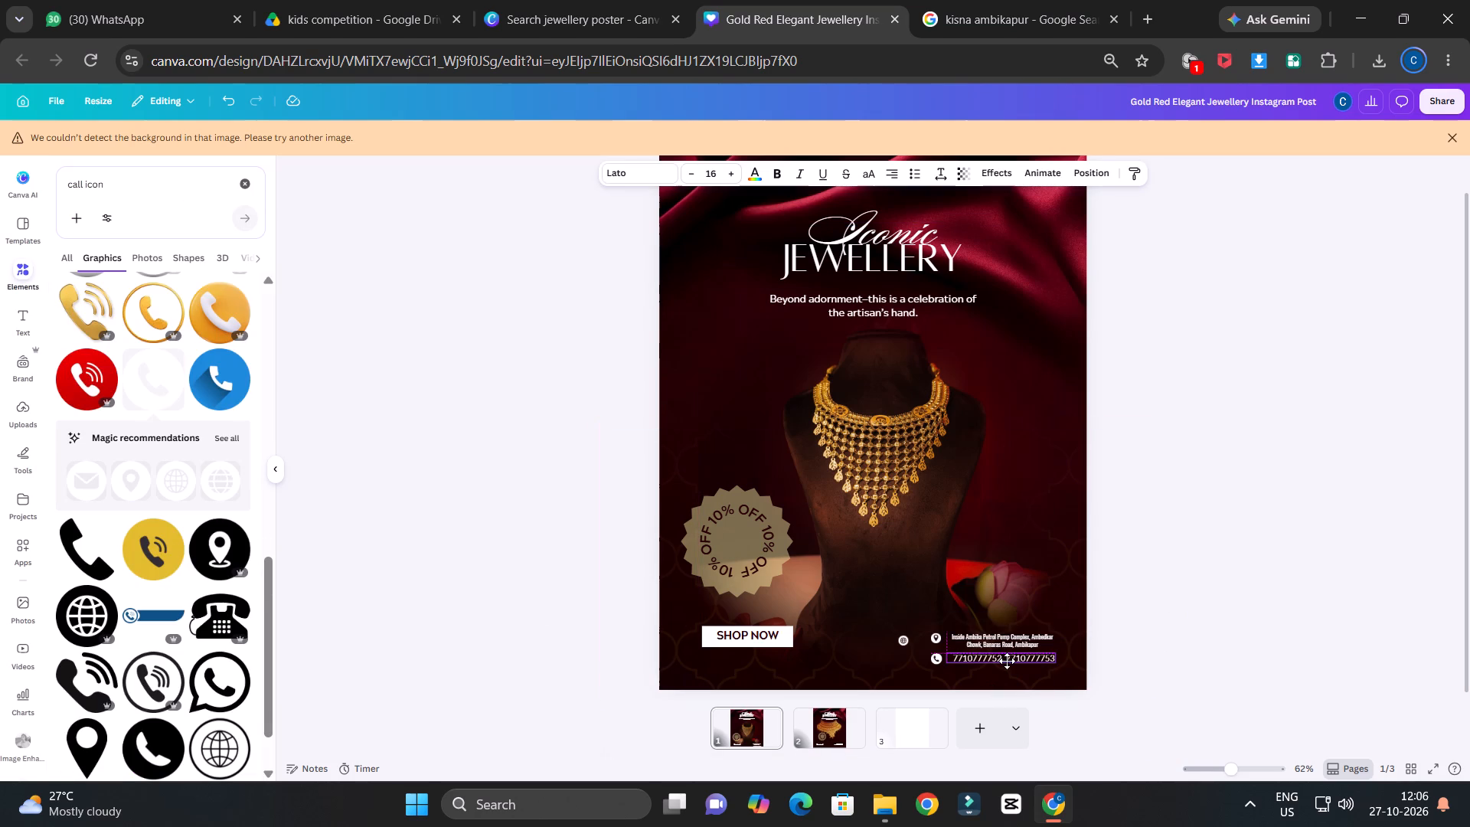
pyautogui.click(1197, 561)
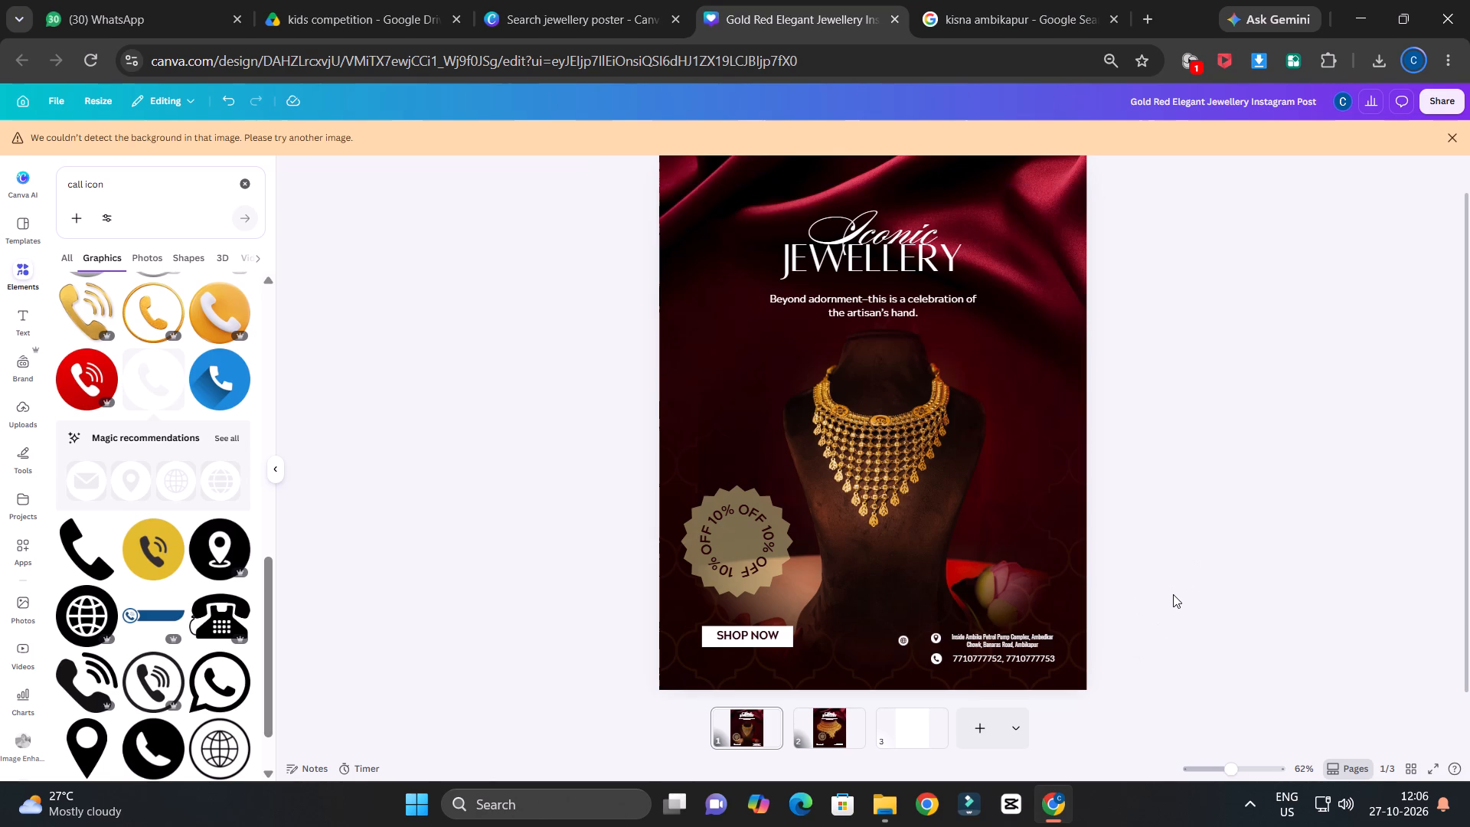
# Delete the round 10% OFF badge above the SHOP NOW label.
pyautogui.click(753, 518)
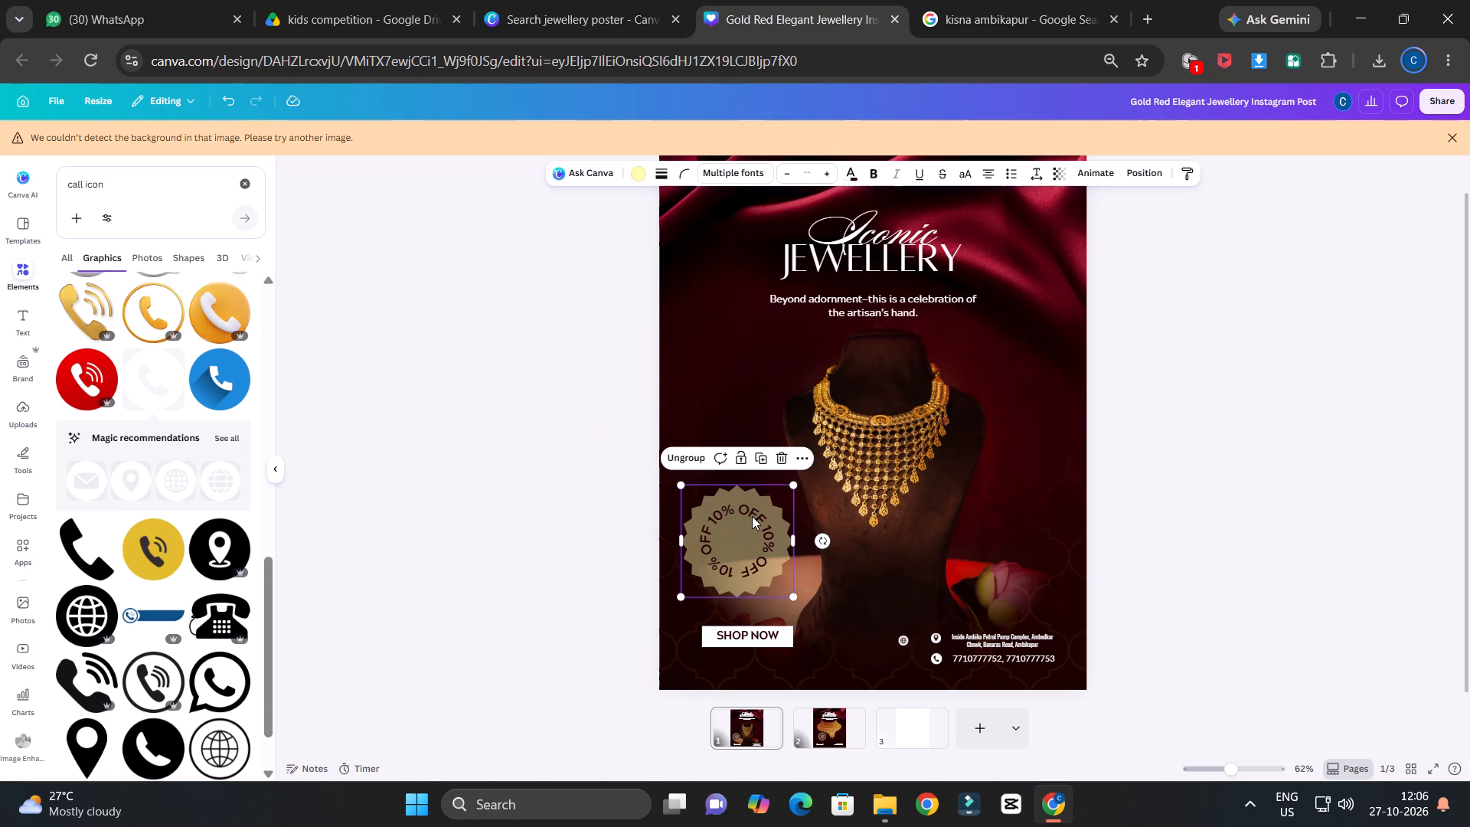
pyautogui.press('Delete')
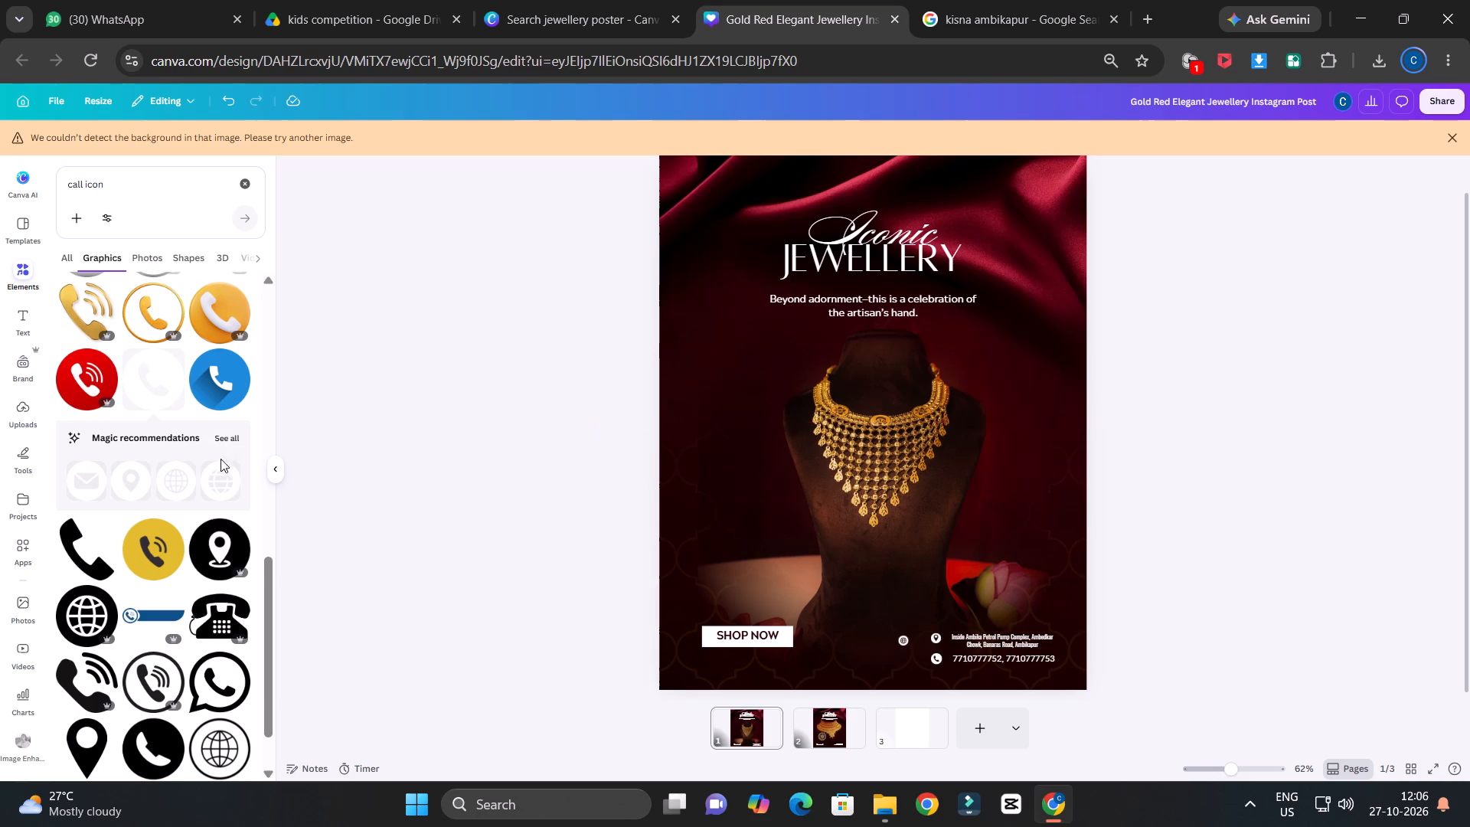
# Find the KISNA Diamond & Gold Jewellery logo among the uploaded images and place it on the first page.
pyautogui.click(19, 413)
pyautogui.scroll(-3, 155, 463)
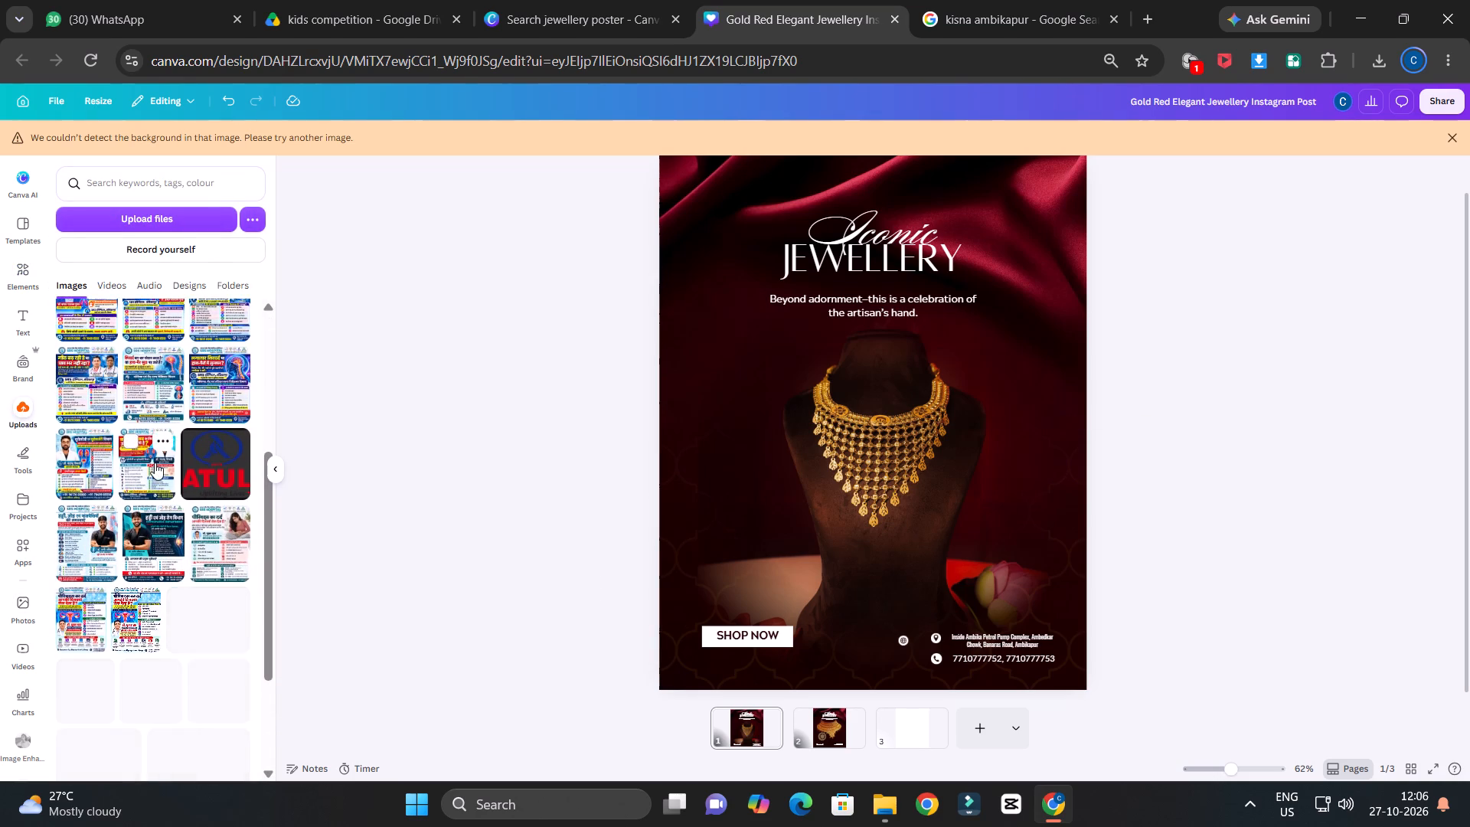
pyautogui.scroll(-5, 155, 463)
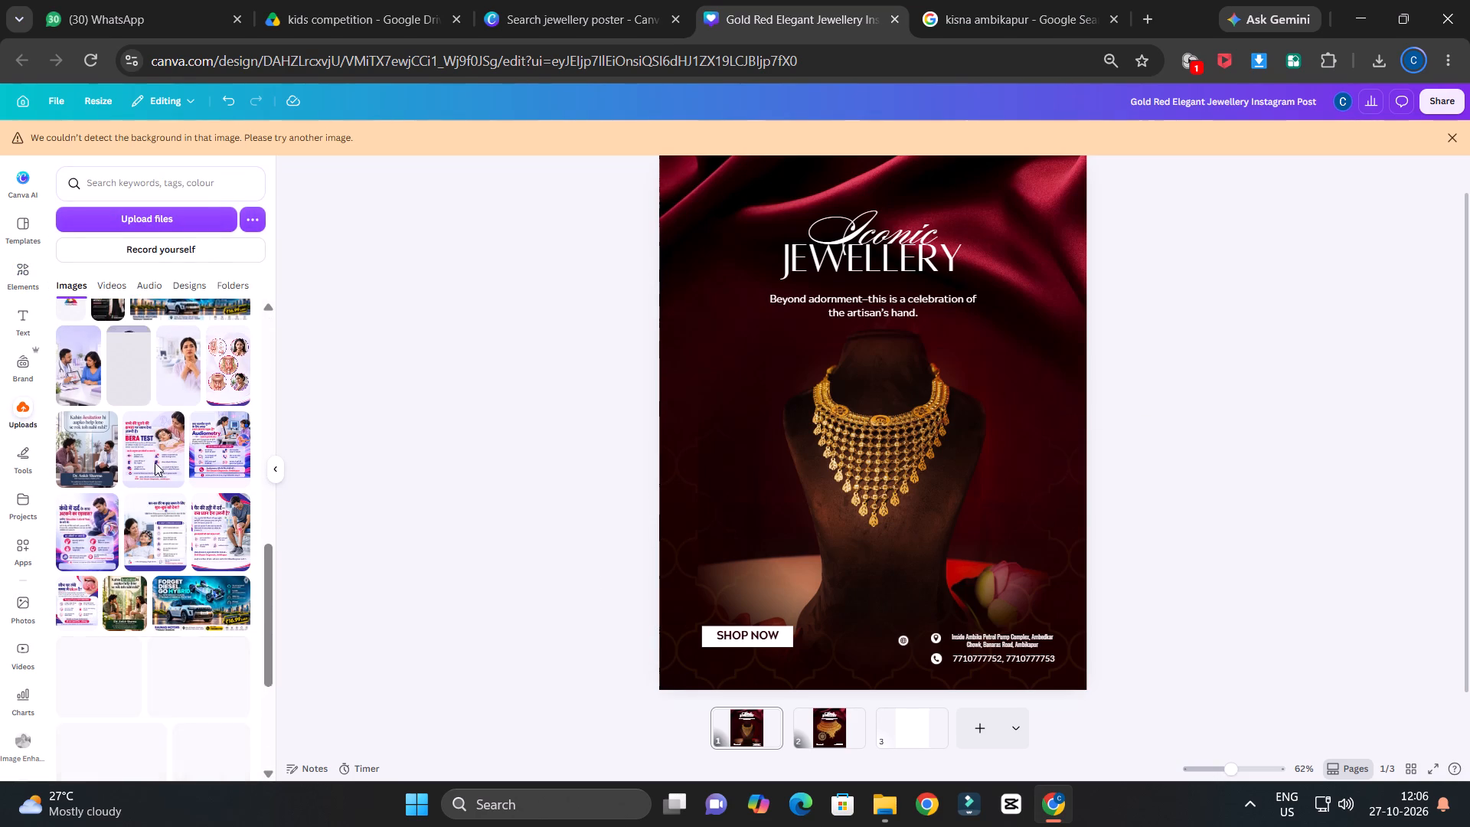
pyautogui.scroll(-7, 155, 463)
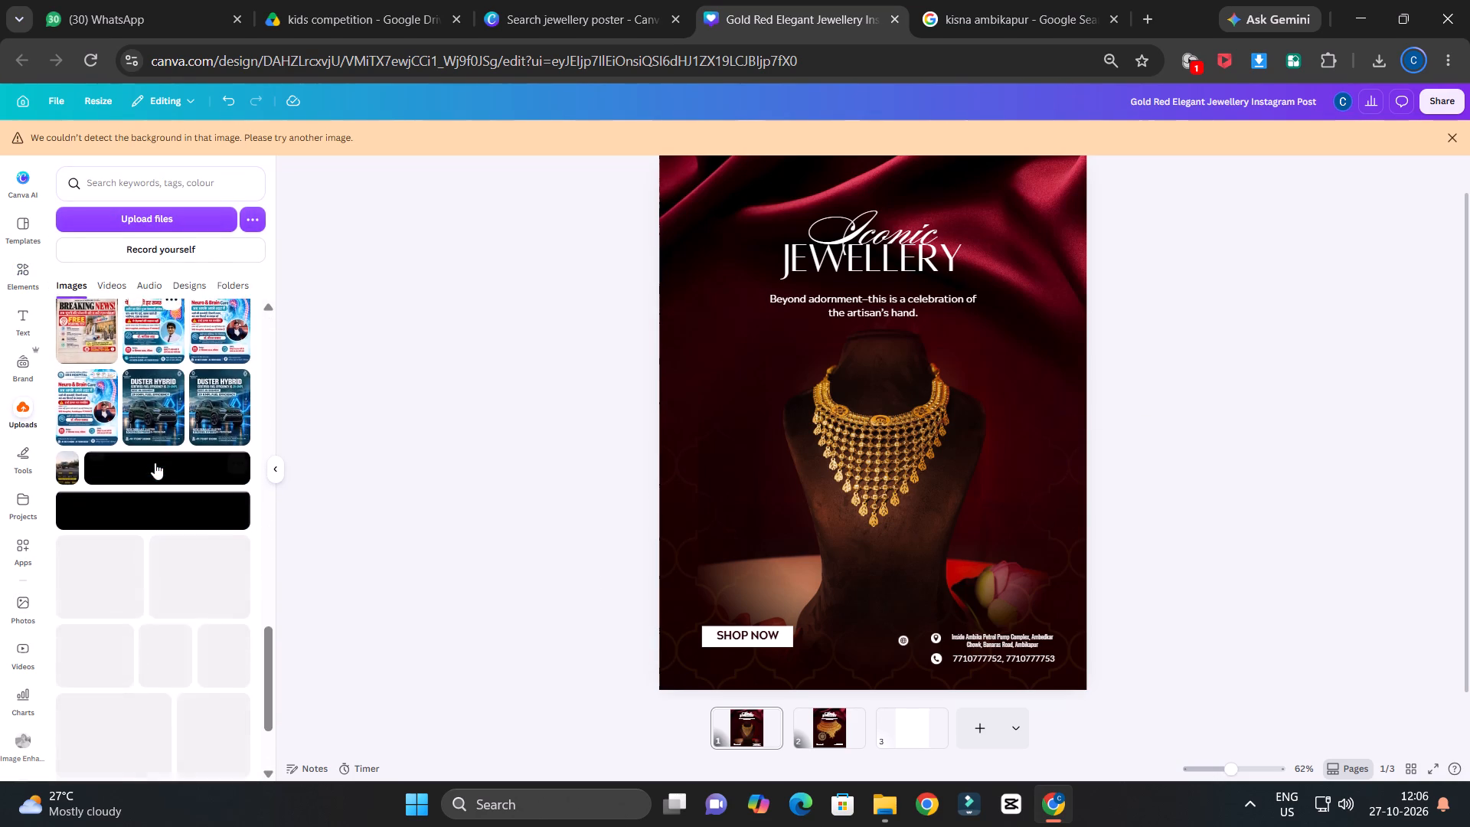
pyautogui.scroll(-2, 155, 463)
pyautogui.scroll(2, 155, 463)
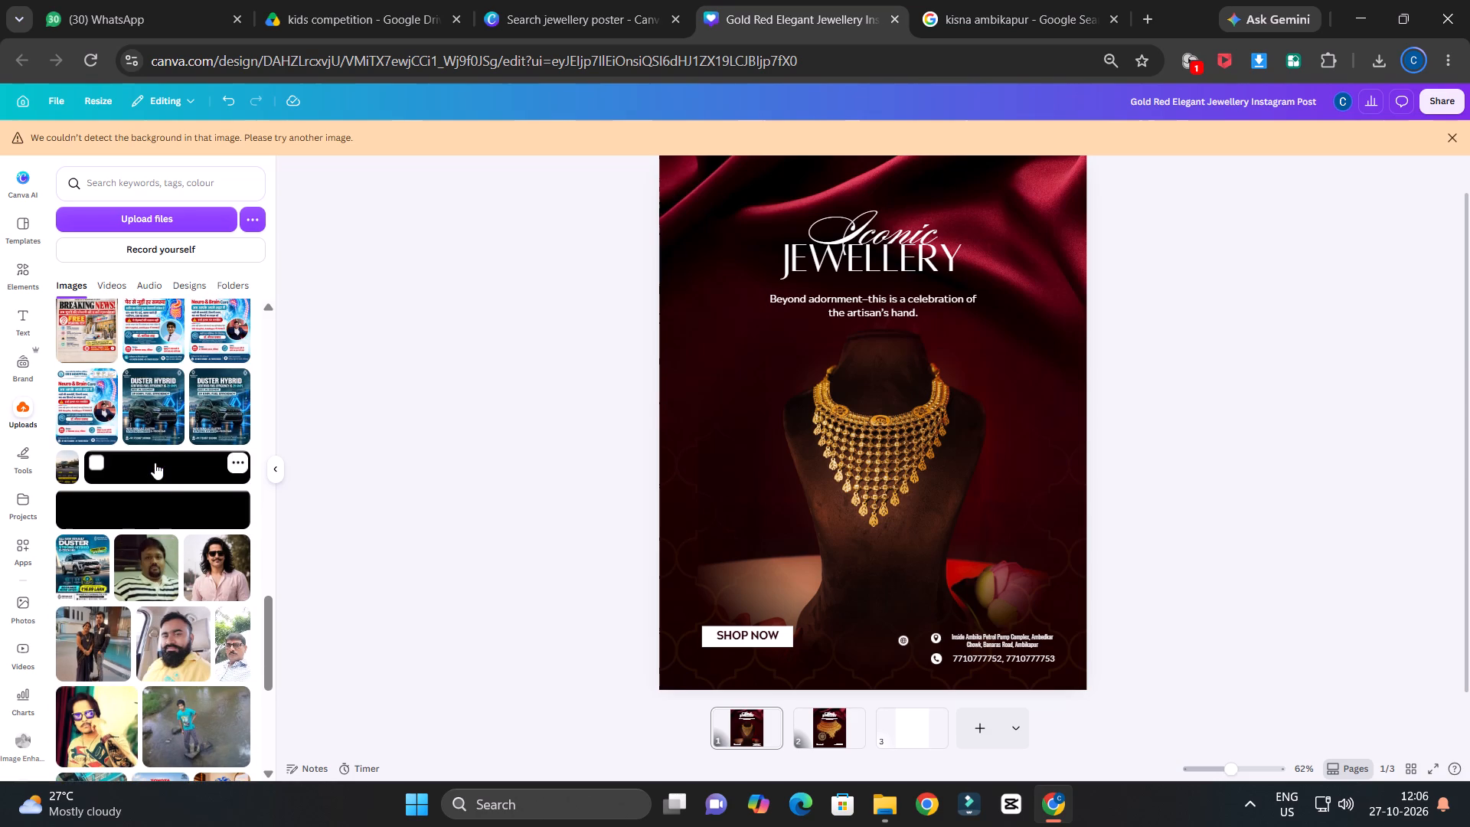
pyautogui.scroll(-7, 155, 463)
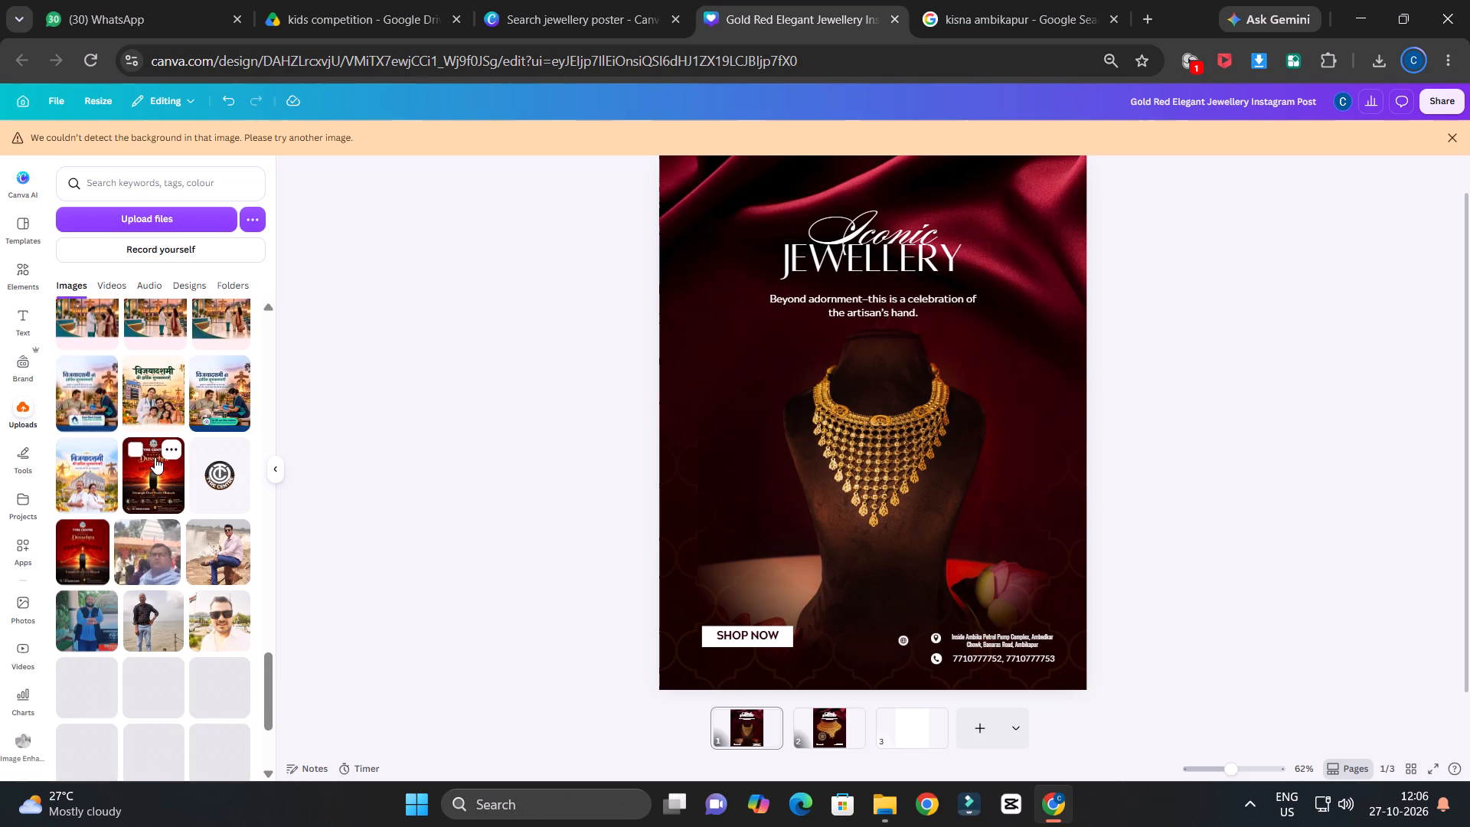
pyautogui.scroll(-6, 155, 457)
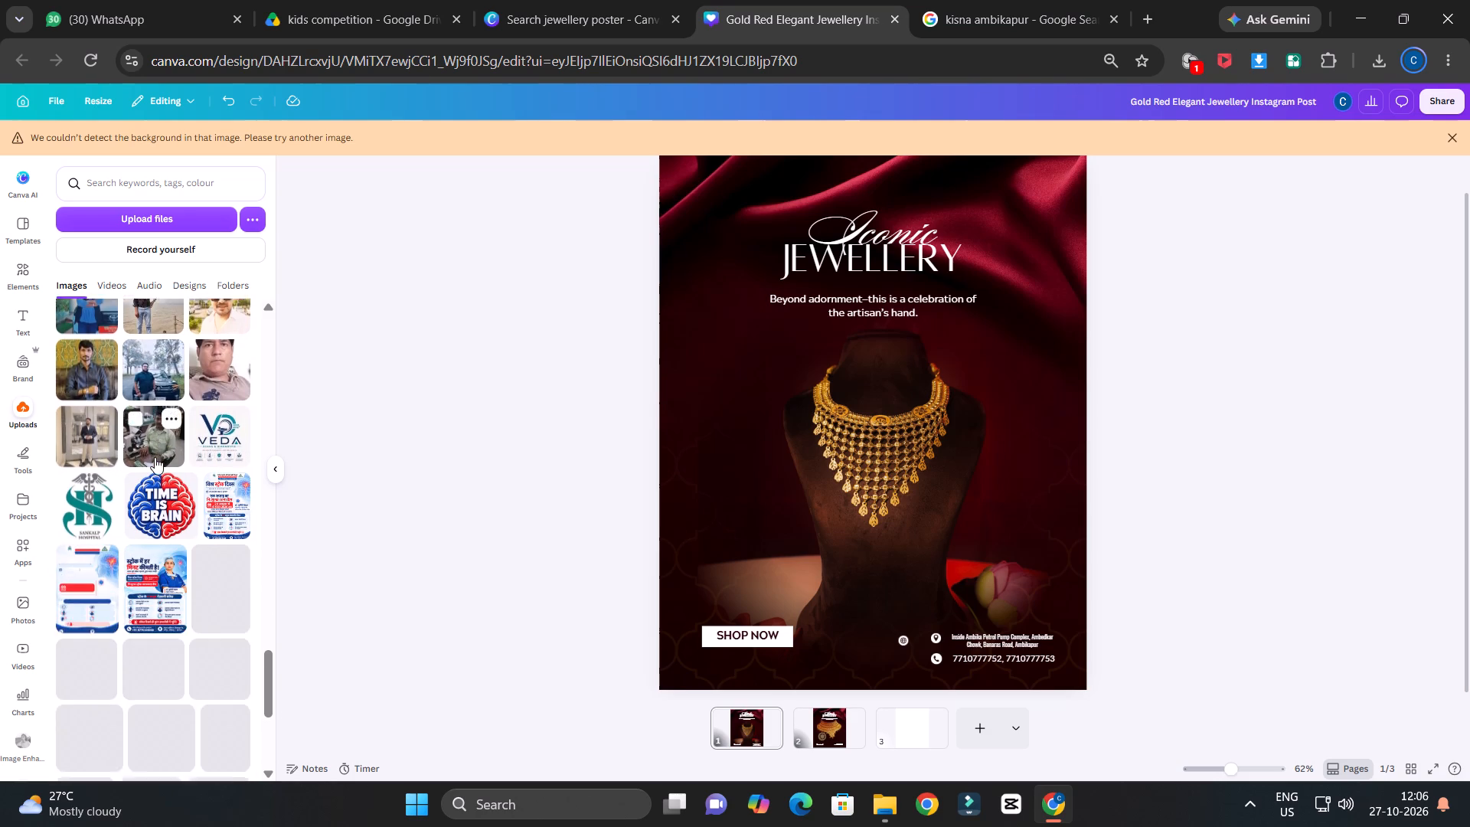
pyautogui.scroll(-3, 155, 457)
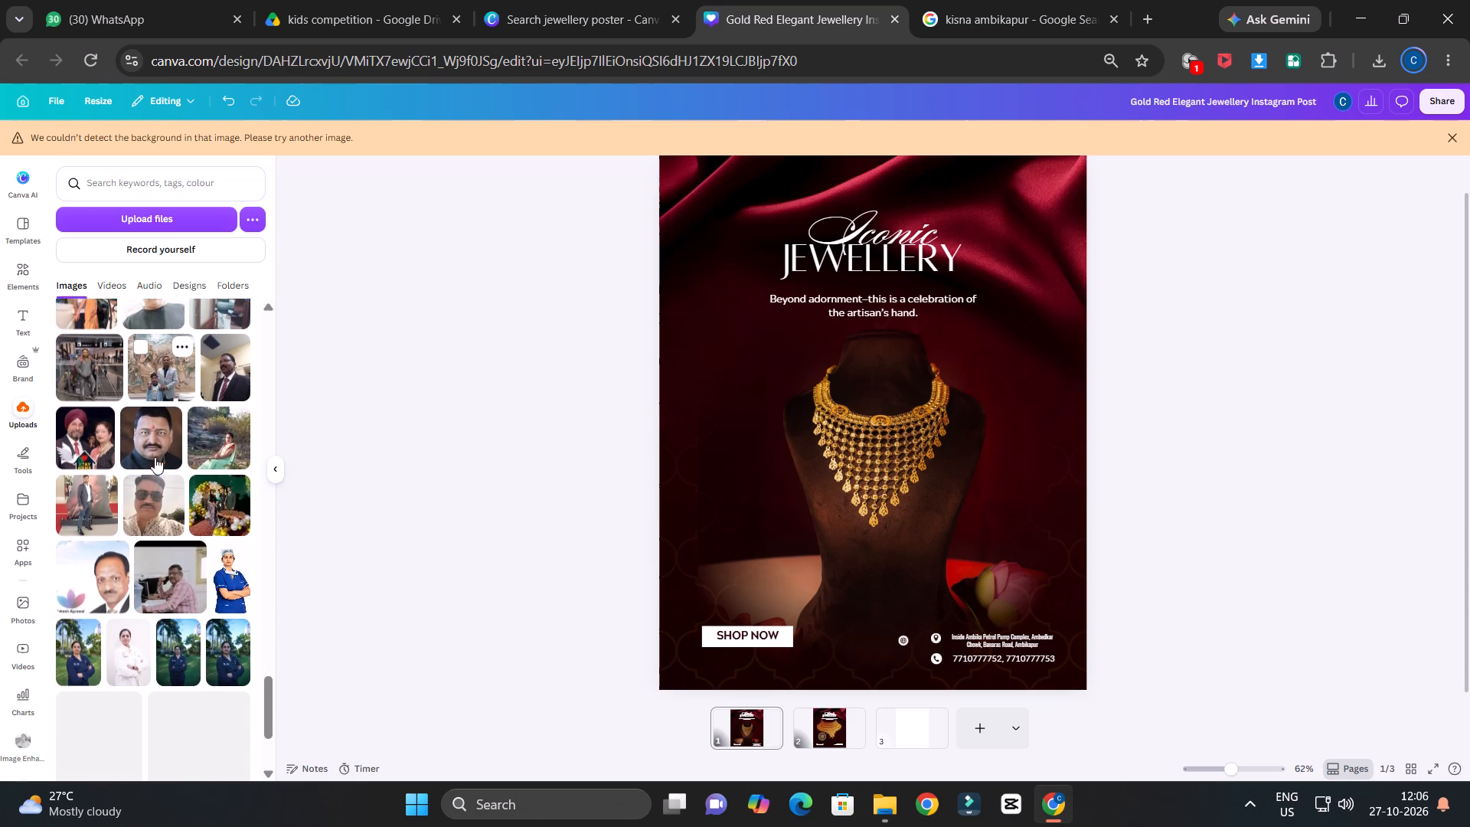
pyautogui.scroll(-2, 155, 457)
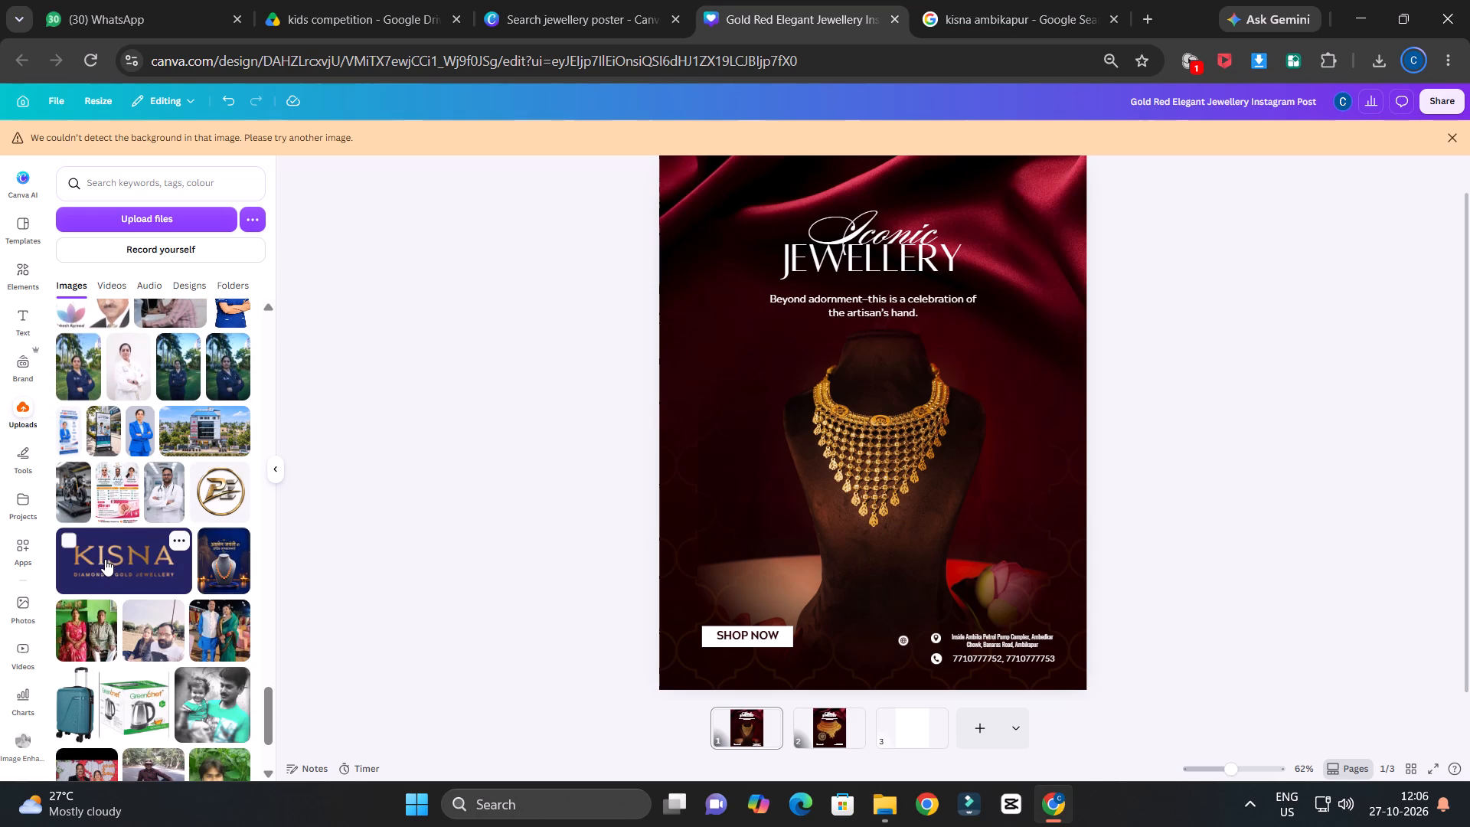
pyautogui.moveTo(105, 558); pyautogui.dragTo(786, 318)
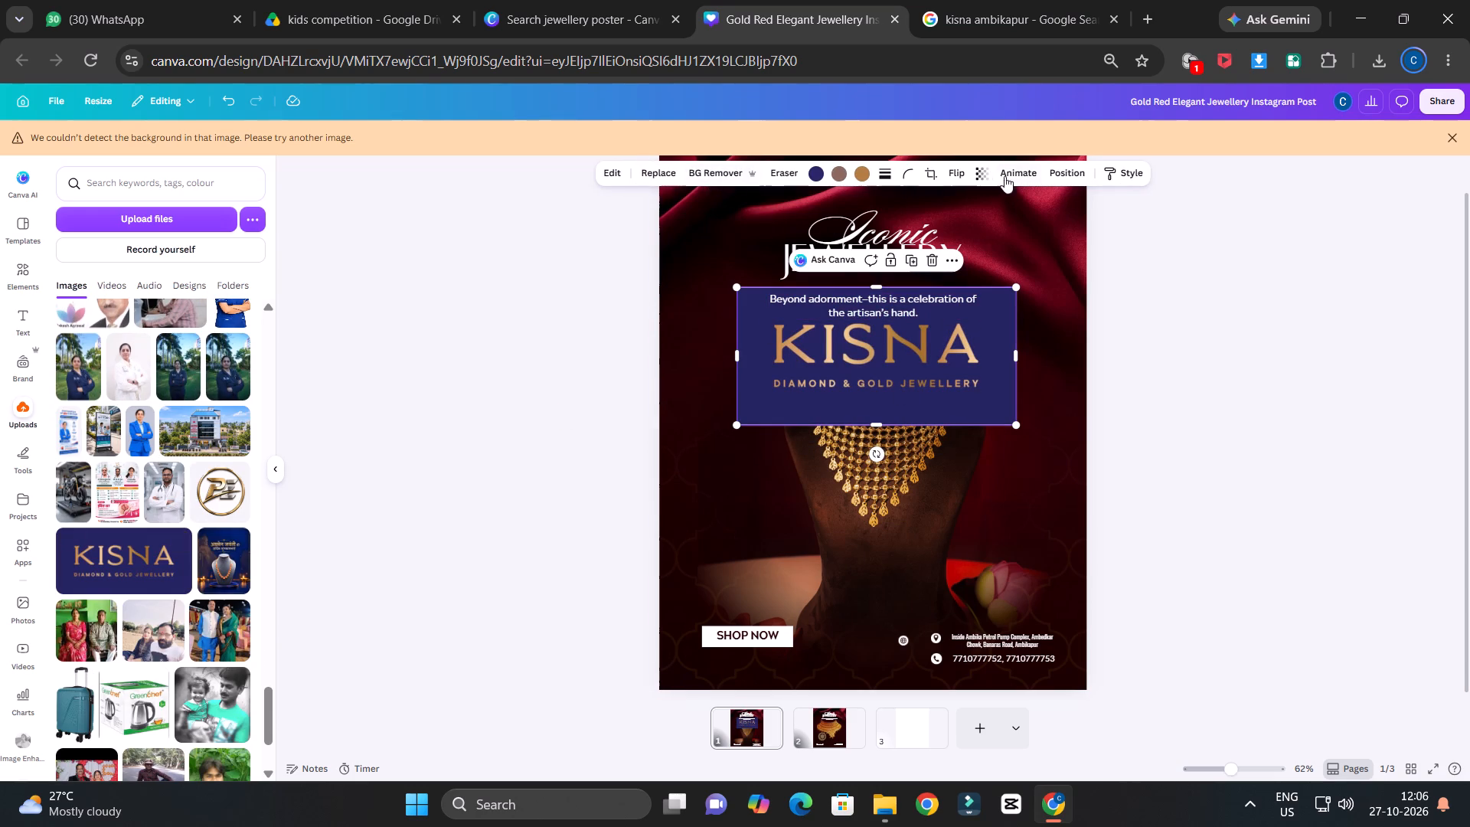
# Crop the KISNA logo image, trimming the empty blue margins above and below the lettering.
pyautogui.click(932, 169)
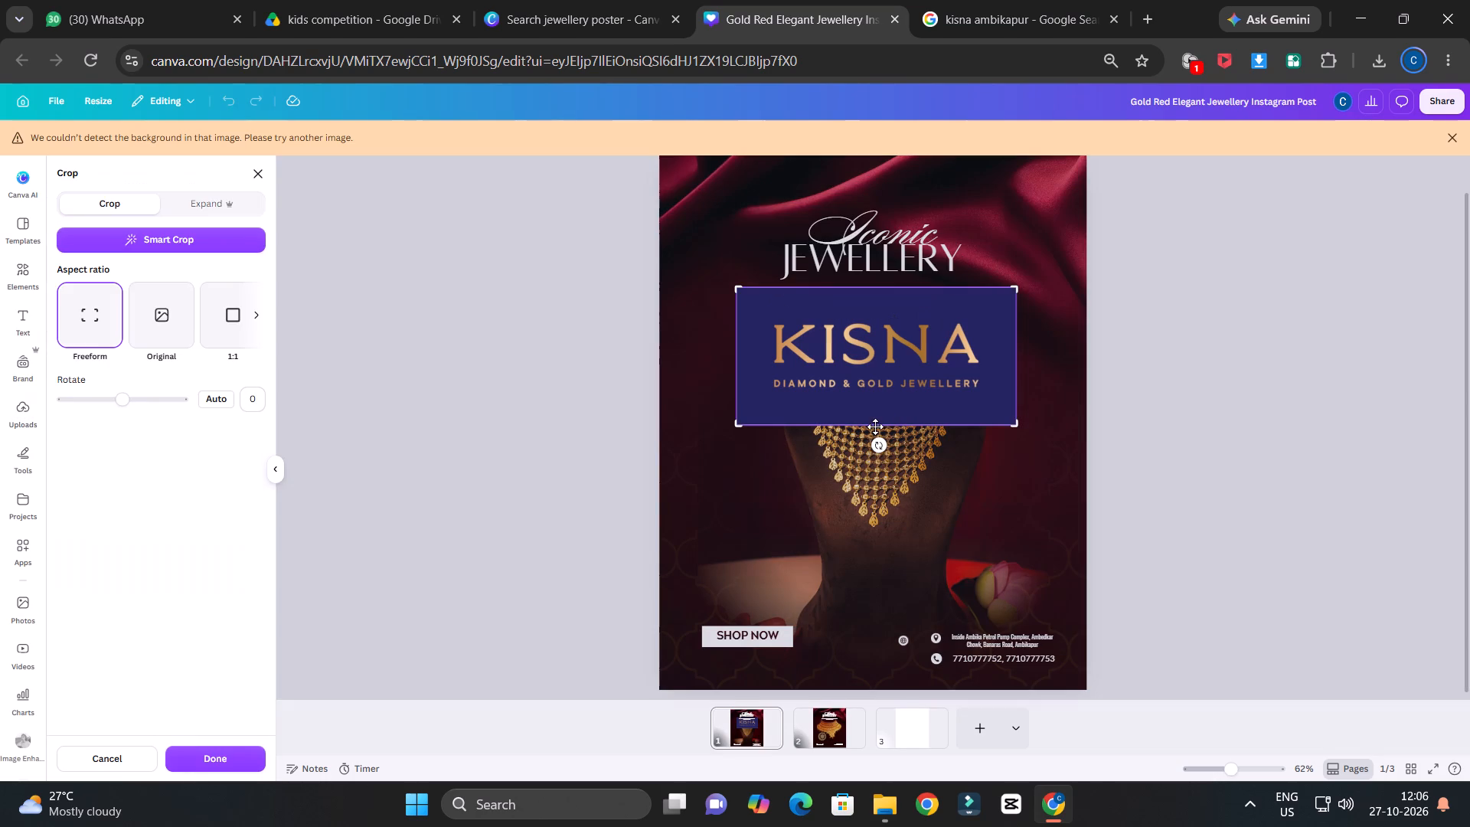
pyautogui.moveTo(1016, 424); pyautogui.dragTo(1027, 400)
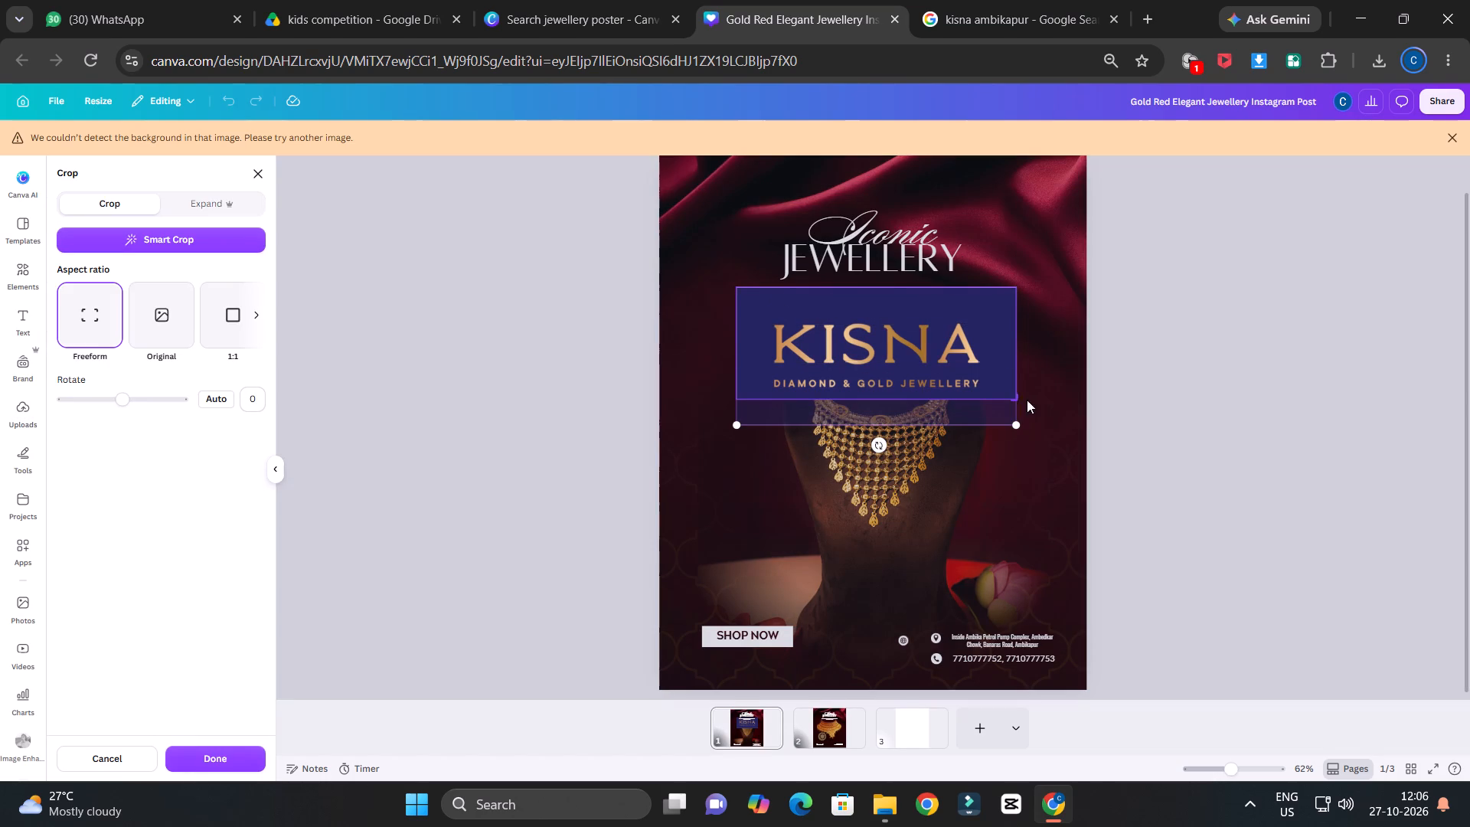
pyautogui.moveTo(1016, 293); pyautogui.dragTo(1022, 314)
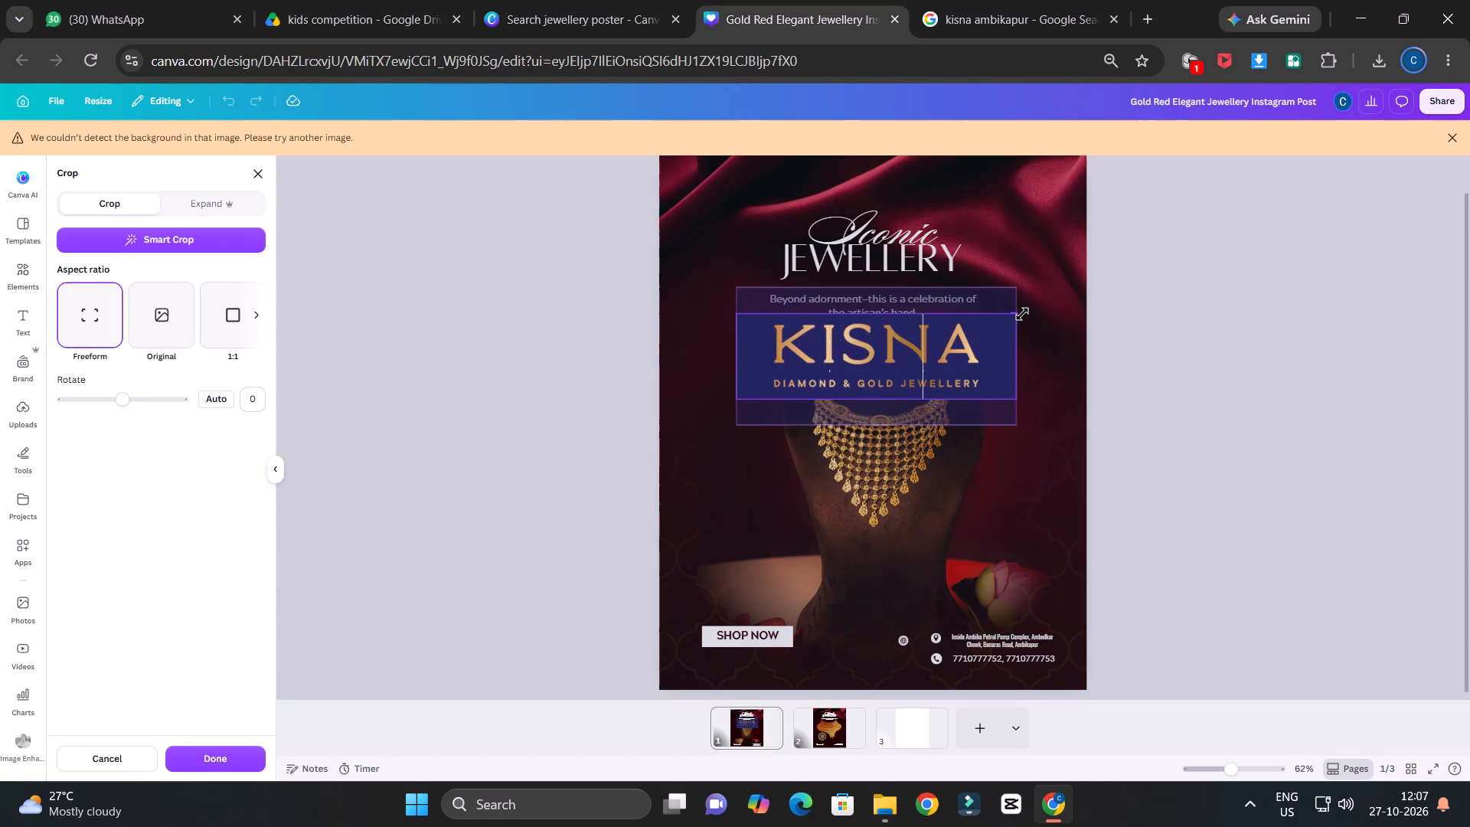
pyautogui.moveTo(1022, 314); pyautogui.dragTo(1024, 314)
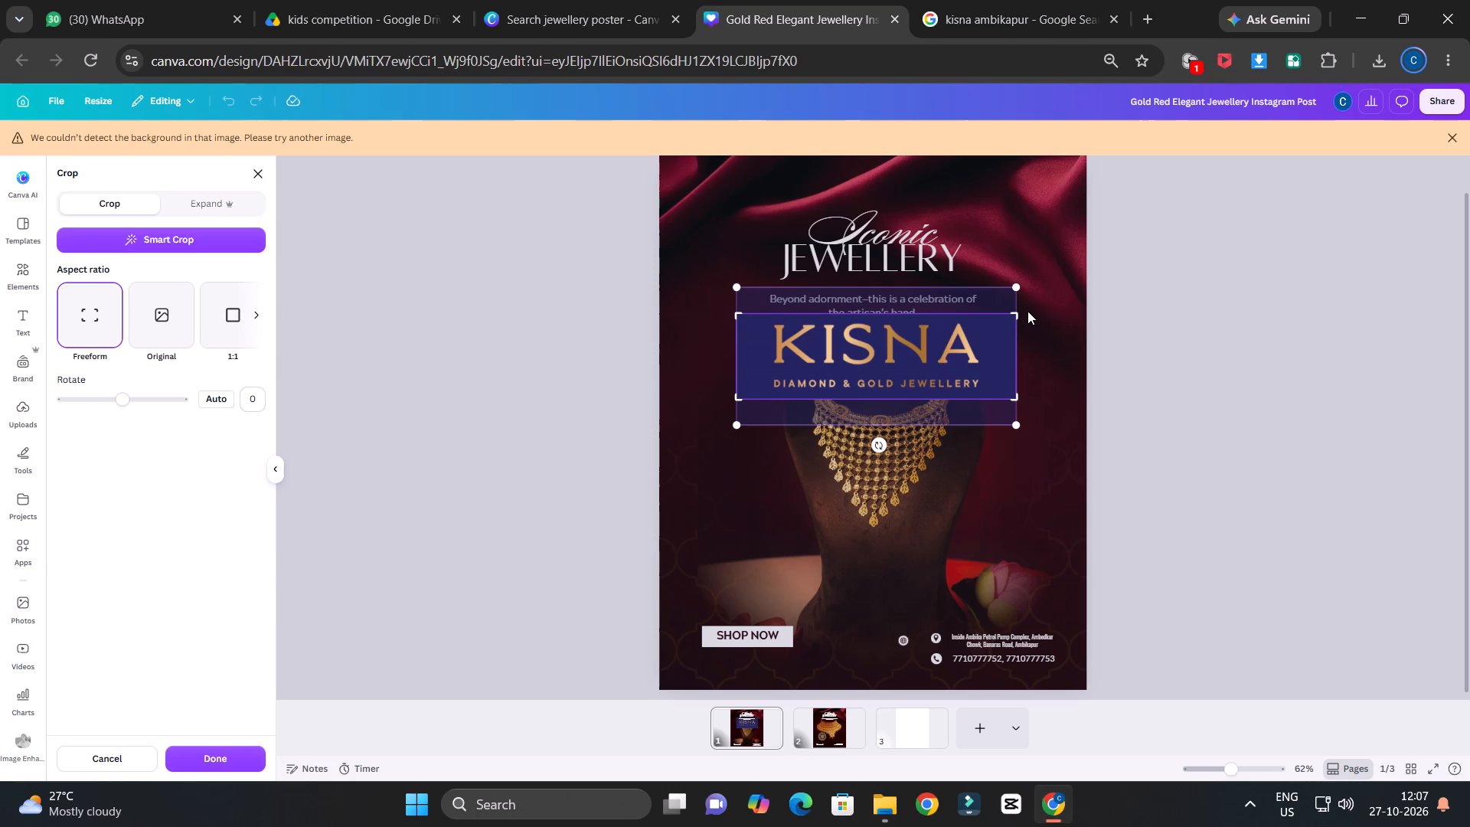
pyautogui.click(1018, 400)
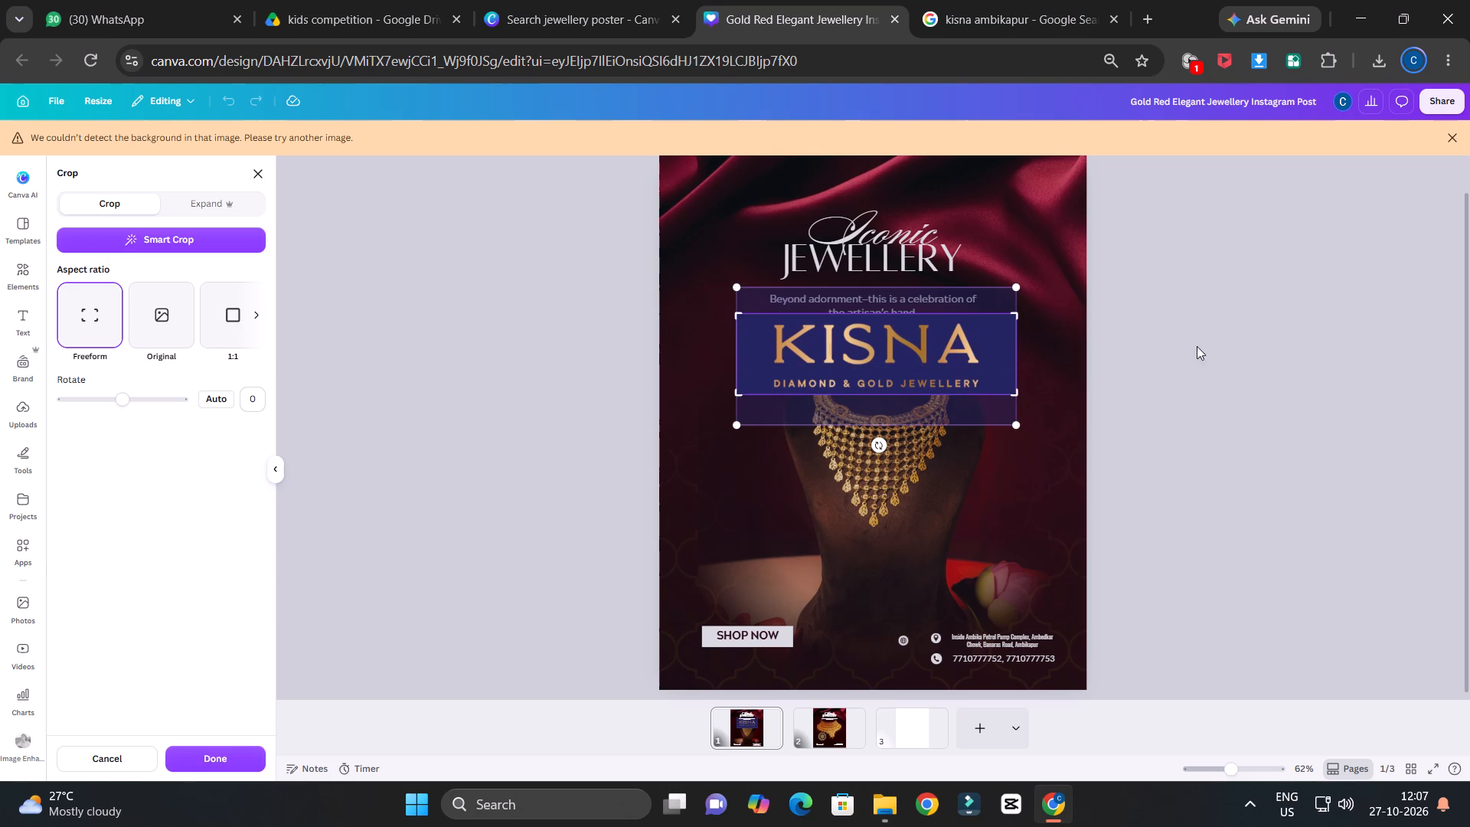
pyautogui.click(1214, 335)
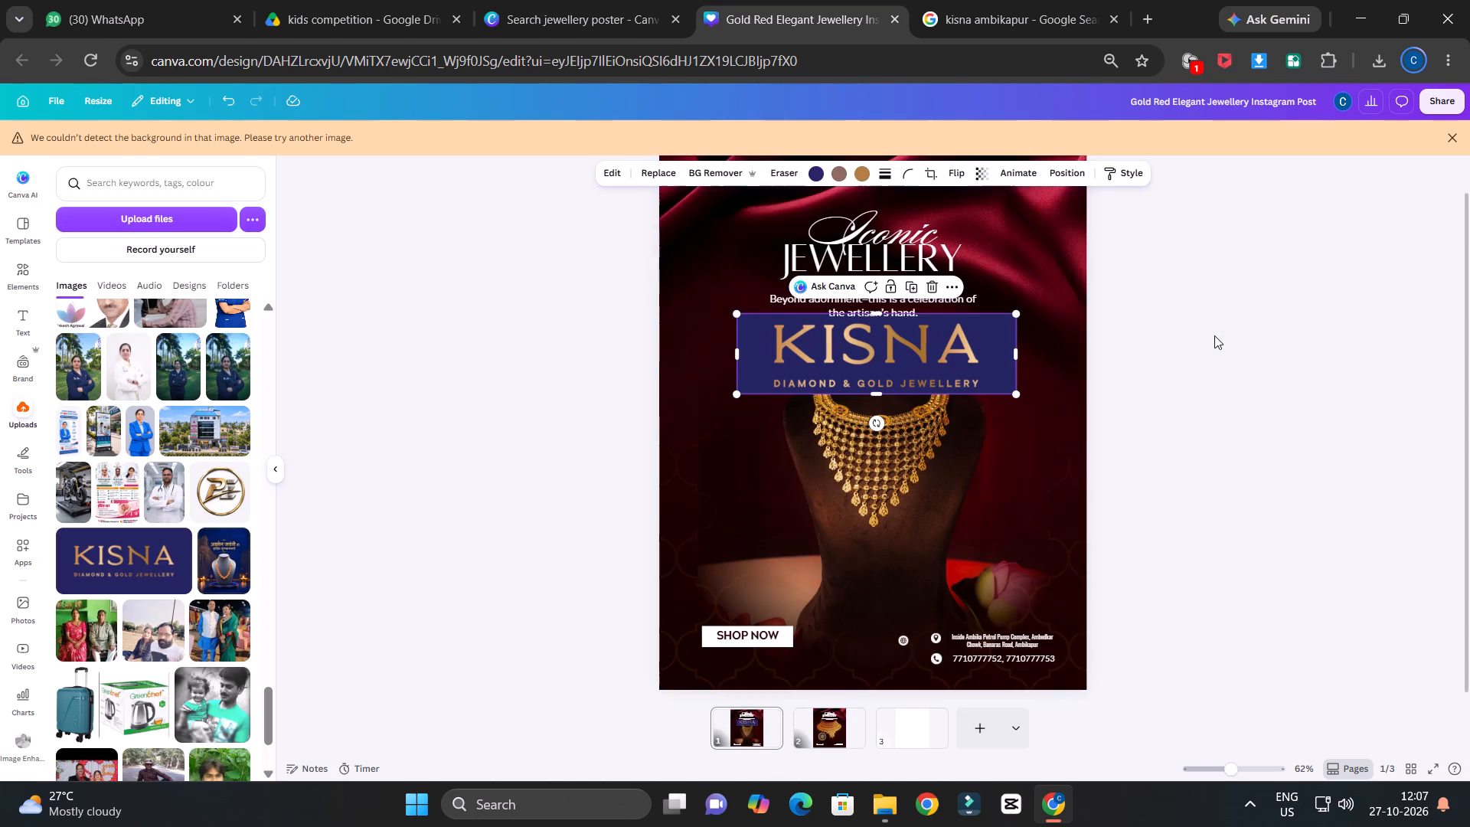
# Shrink the KISNA logo and centre it horizontally at the top of the page, just above the Iconic heading.
pyautogui.moveTo(1018, 394); pyautogui.dragTo(892, 353)
pyautogui.scroll(1, 1268, 352)
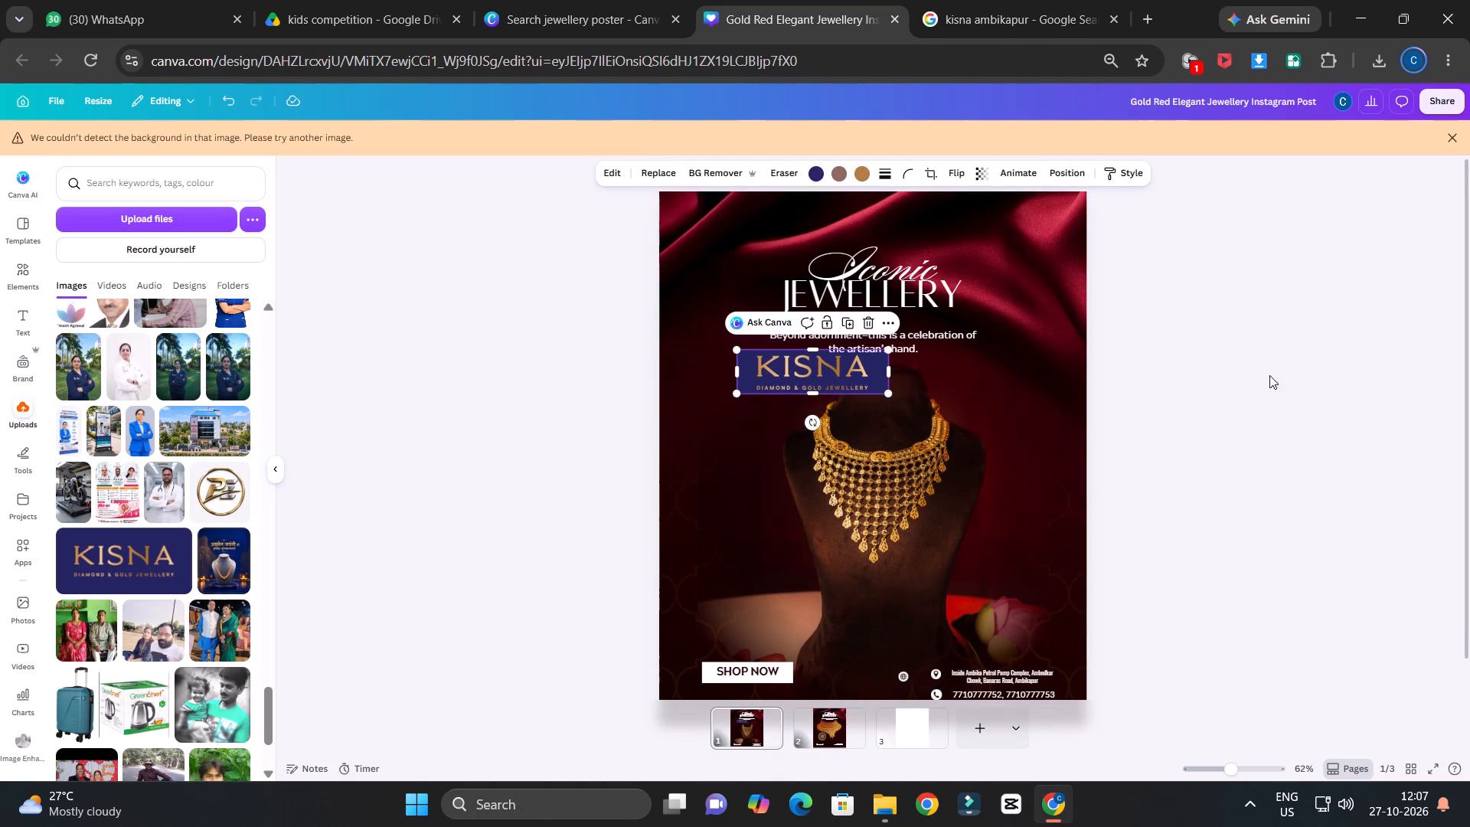
pyautogui.scroll(2, 1318, 367)
pyautogui.moveTo(828, 373); pyautogui.dragTo(914, 352)
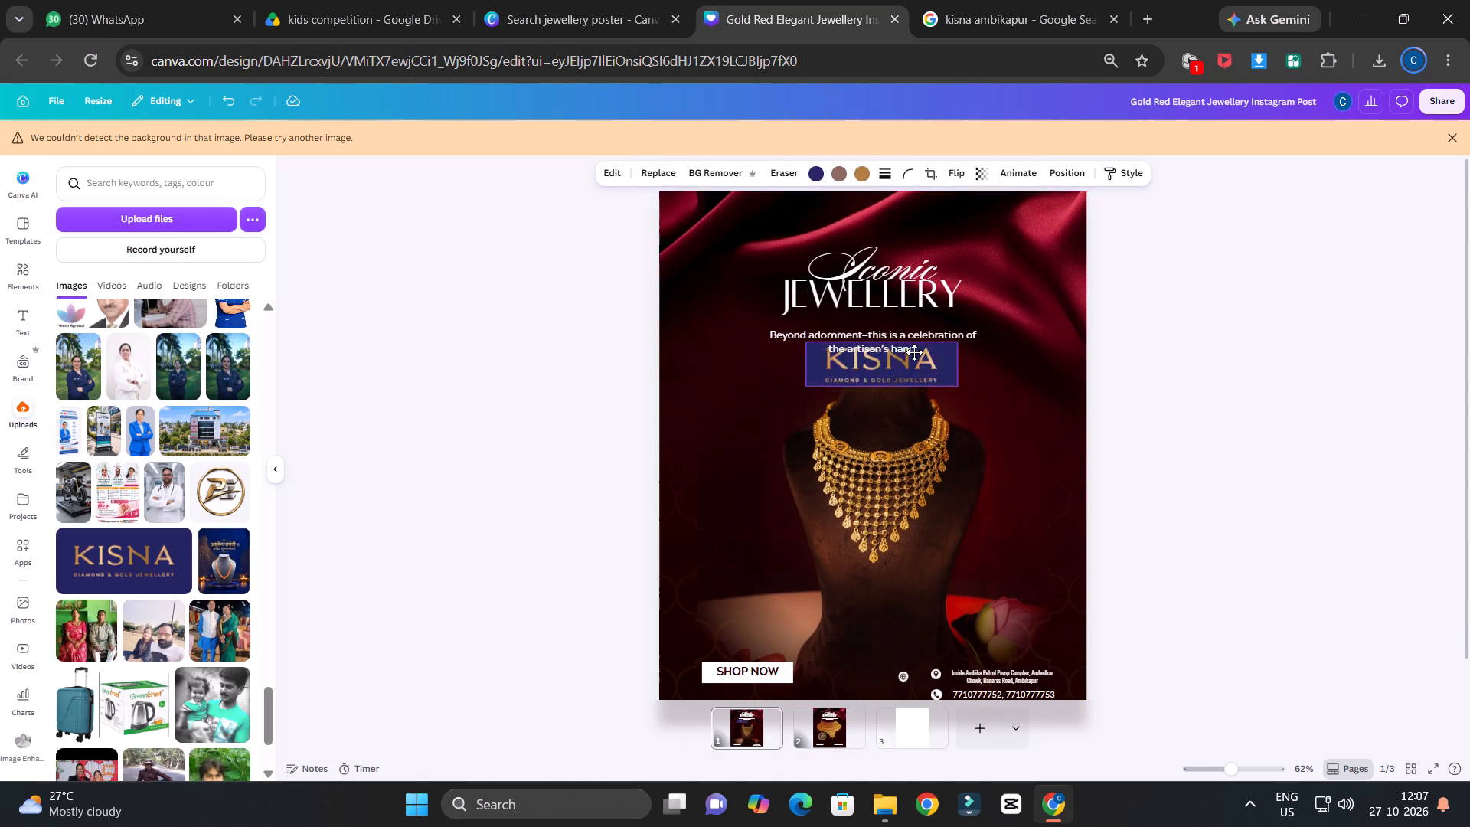
pyautogui.moveTo(914, 352); pyautogui.dragTo(897, 221)
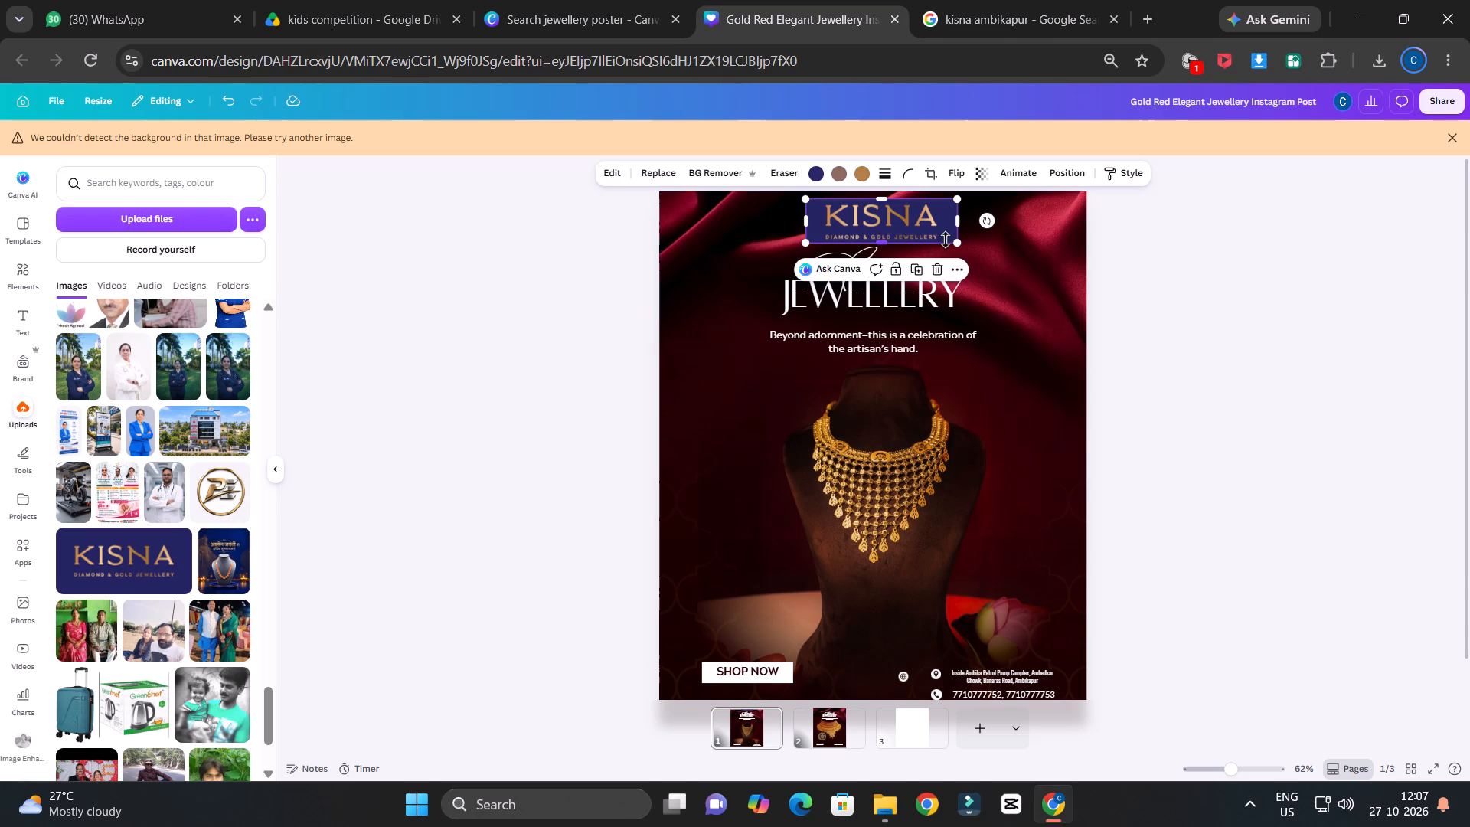
pyautogui.moveTo(958, 241); pyautogui.dragTo(905, 227)
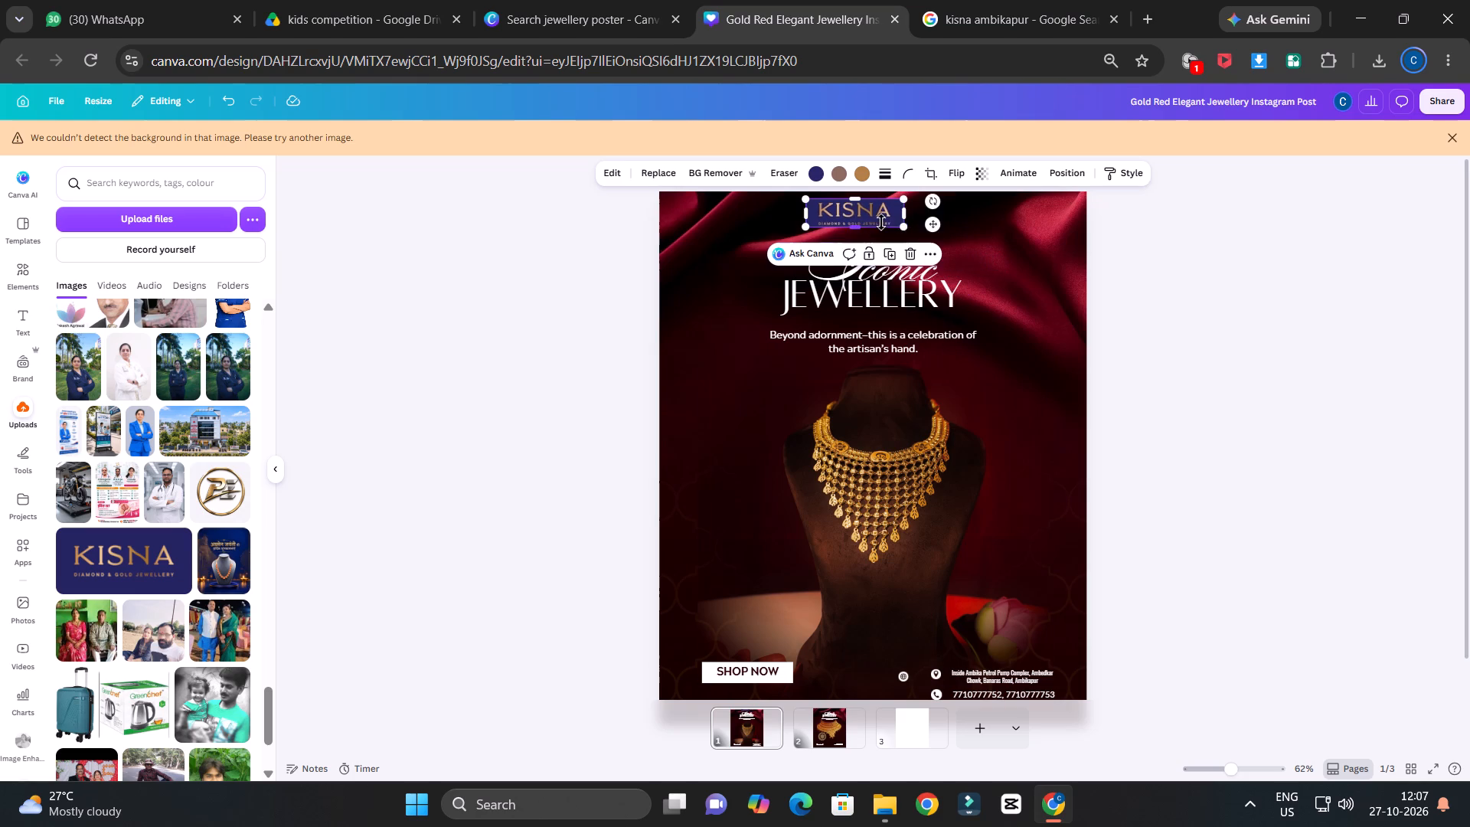
pyautogui.moveTo(870, 217); pyautogui.dragTo(903, 228)
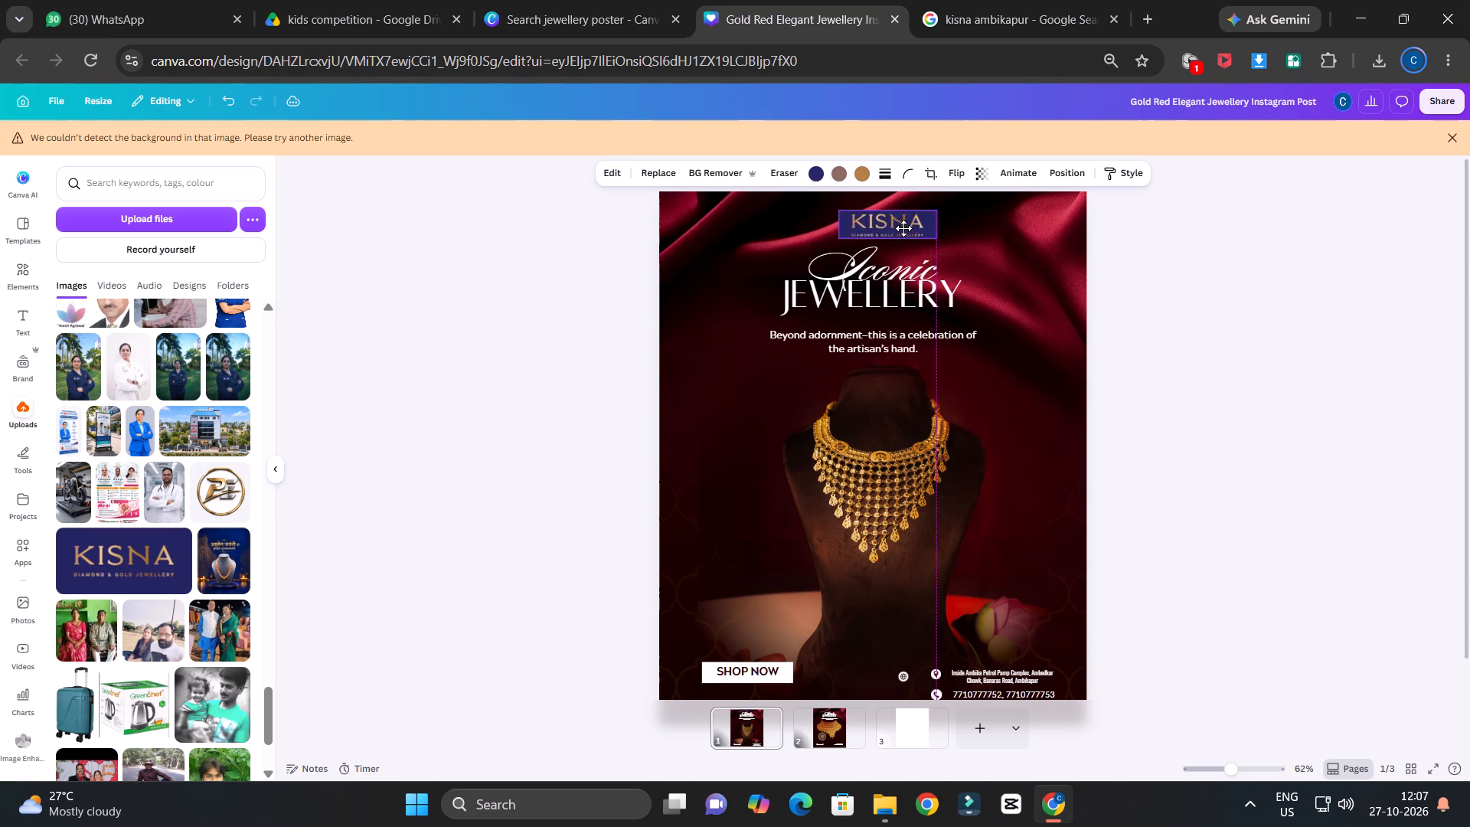
pyautogui.moveTo(903, 228); pyautogui.dragTo(890, 227)
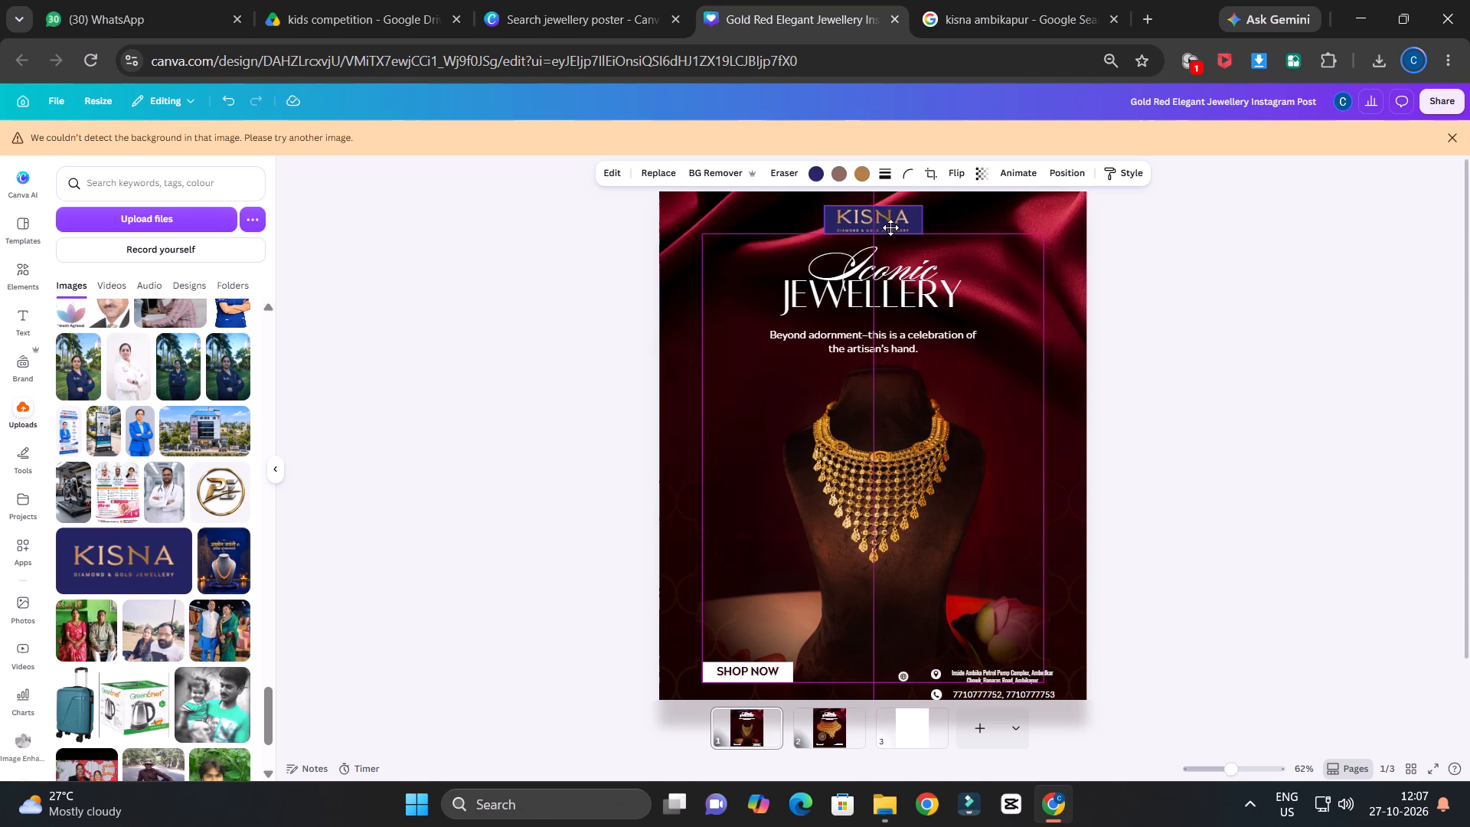
pyautogui.moveTo(890, 227); pyautogui.dragTo(890, 228)
pyautogui.click(1272, 273)
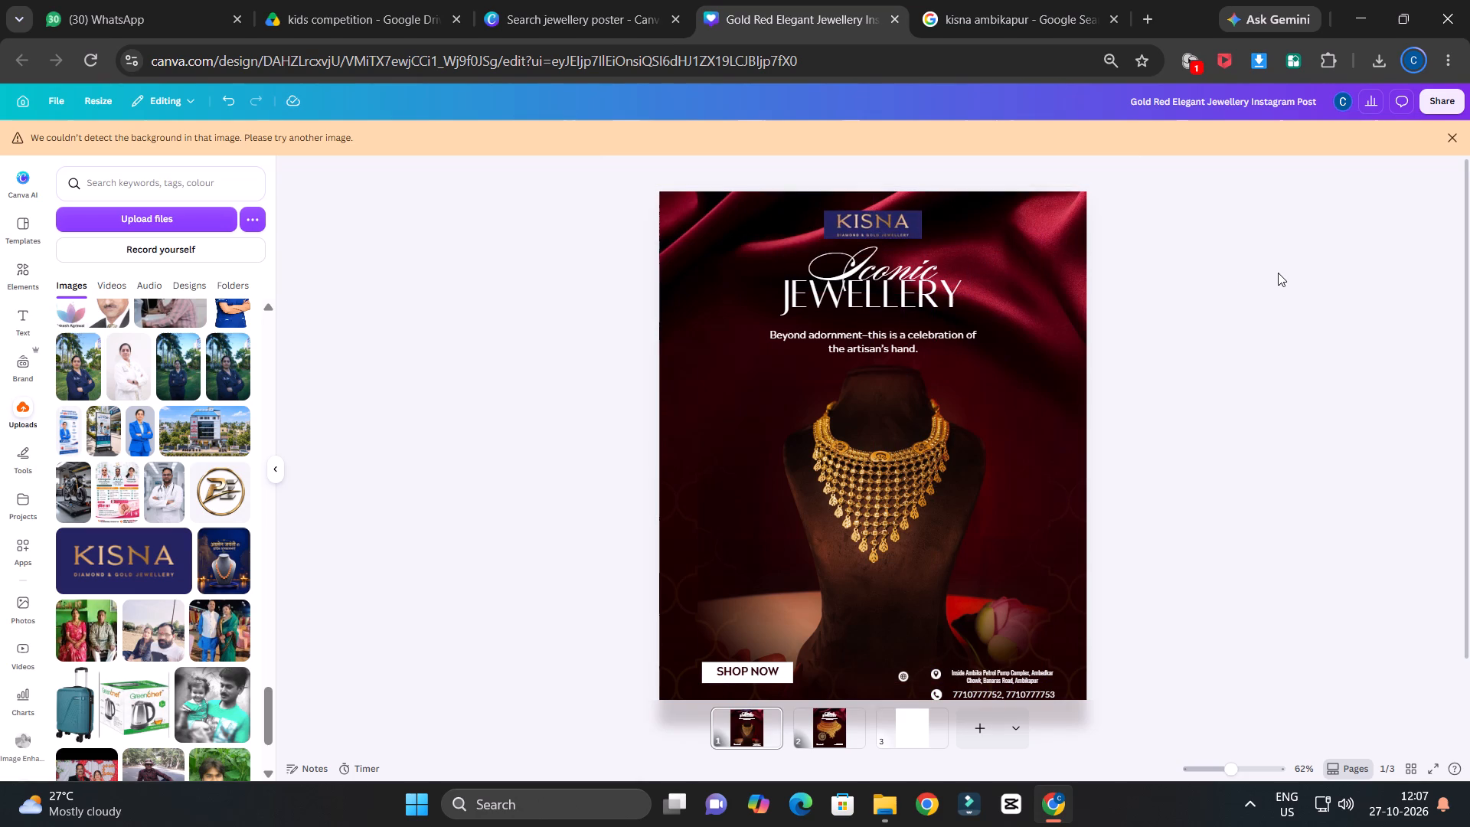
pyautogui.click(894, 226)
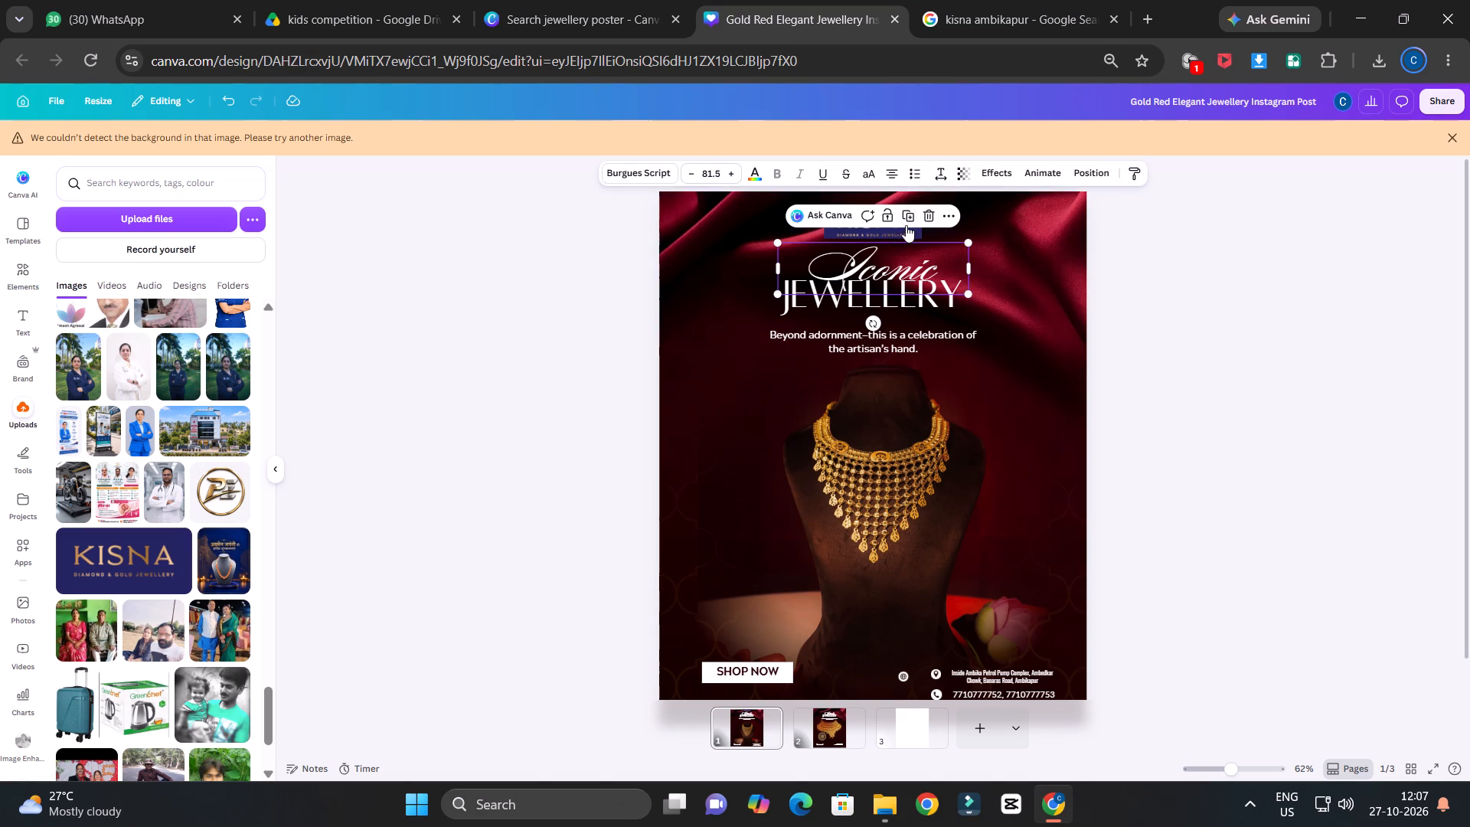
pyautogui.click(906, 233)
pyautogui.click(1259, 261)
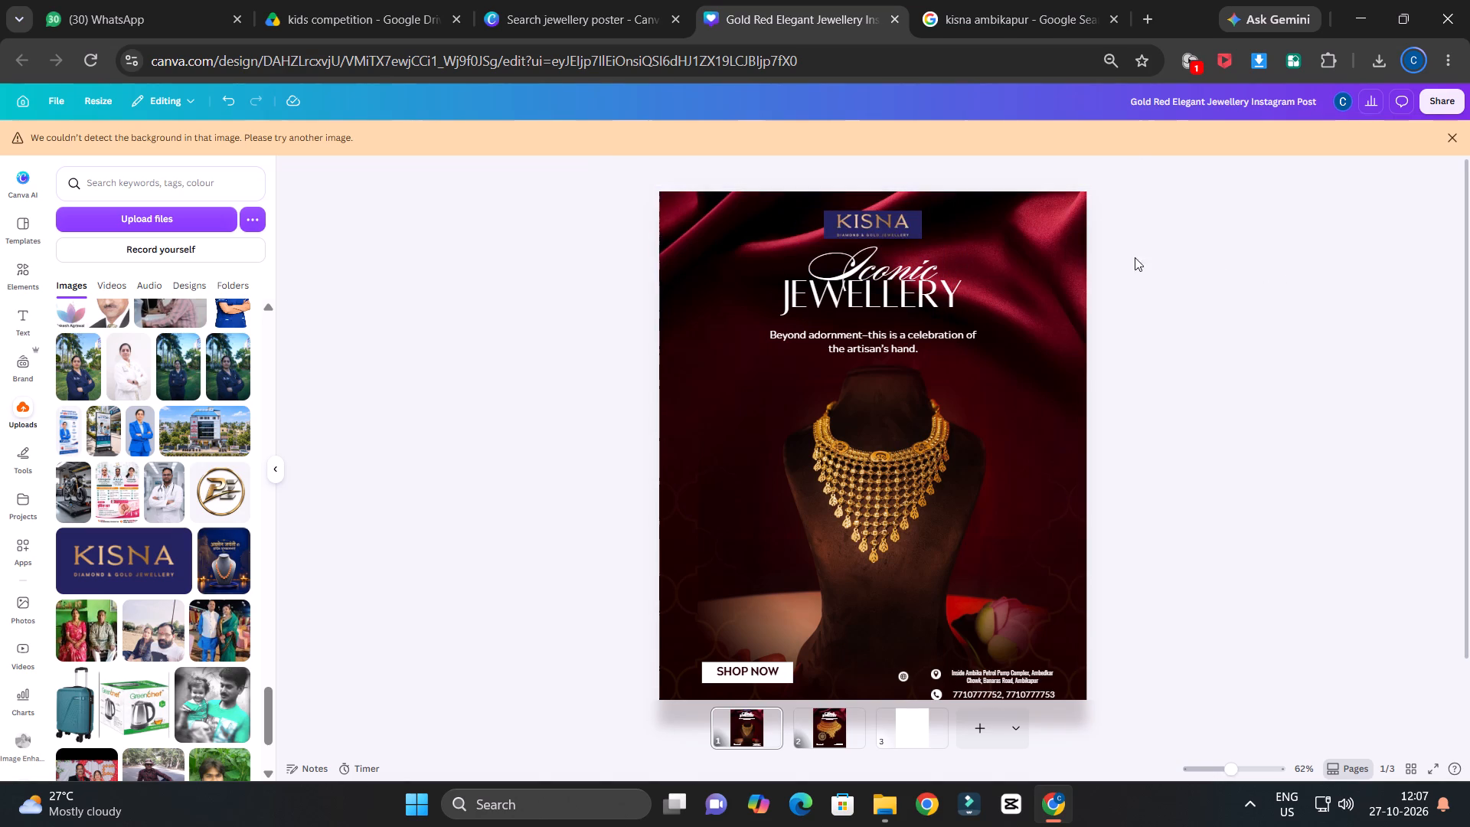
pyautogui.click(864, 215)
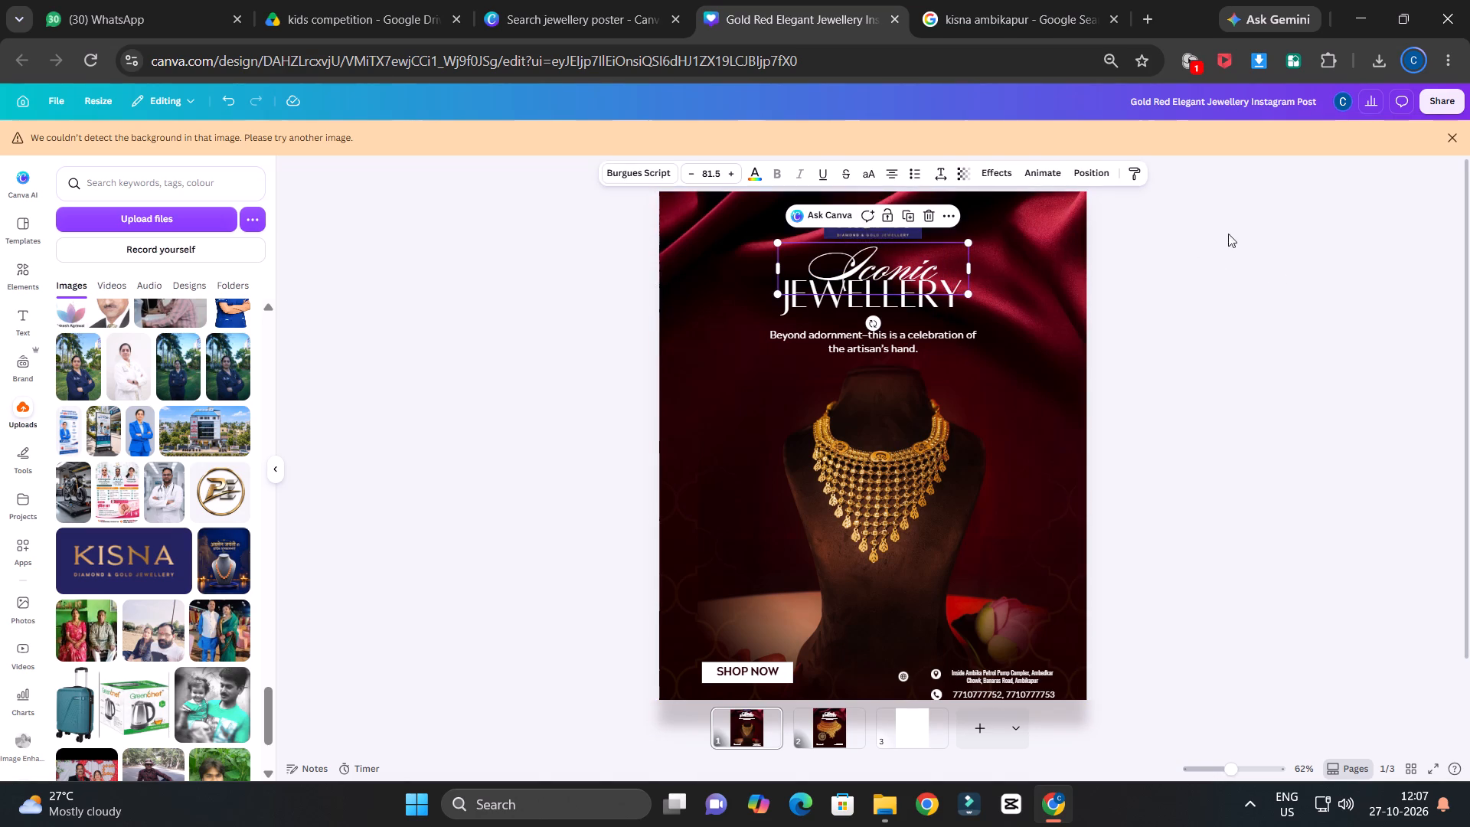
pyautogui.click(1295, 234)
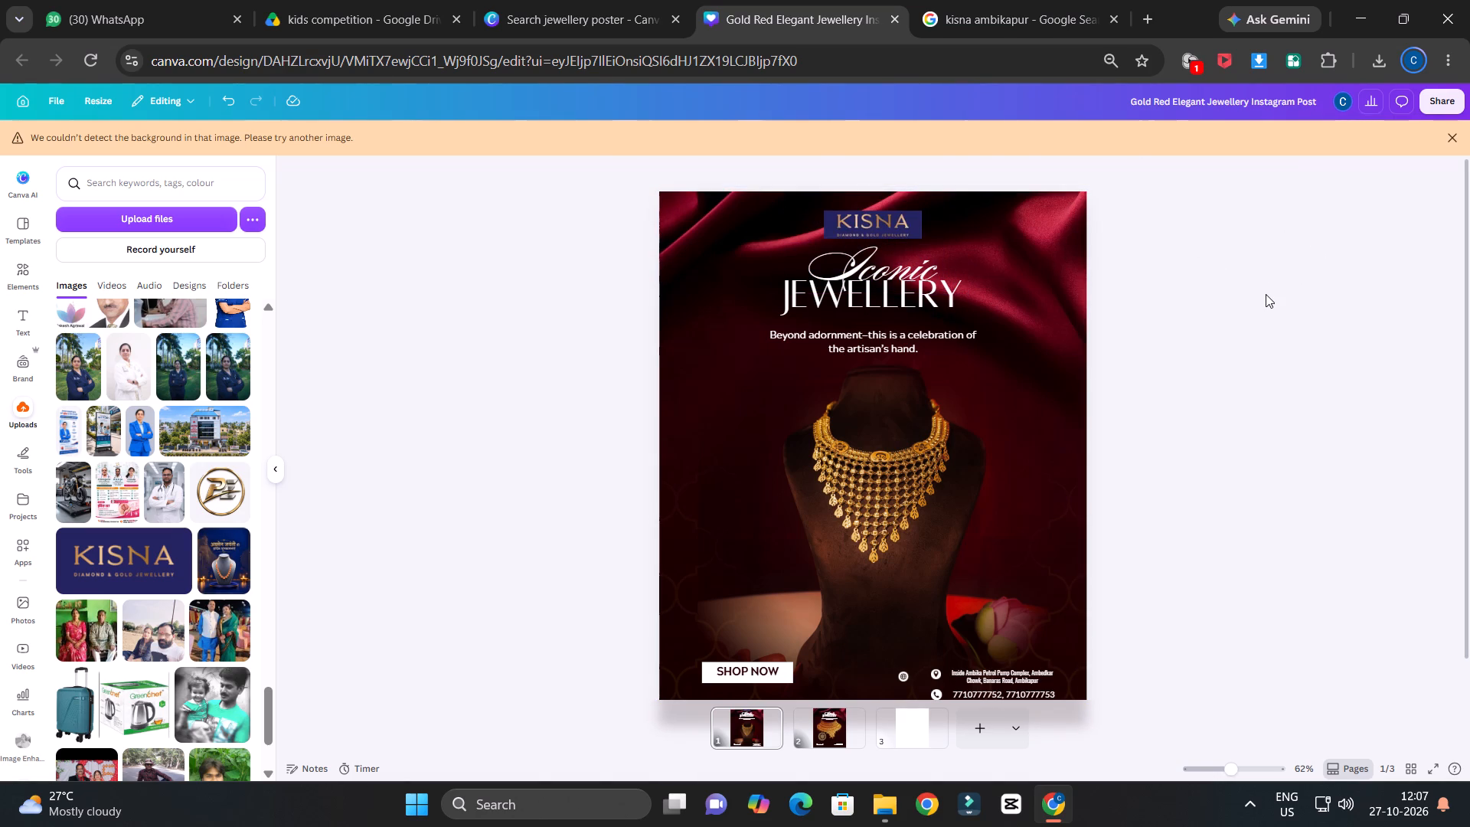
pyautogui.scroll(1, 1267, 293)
# Lock the Iconic heading text below the KISNA logo.
pyautogui.click(863, 215)
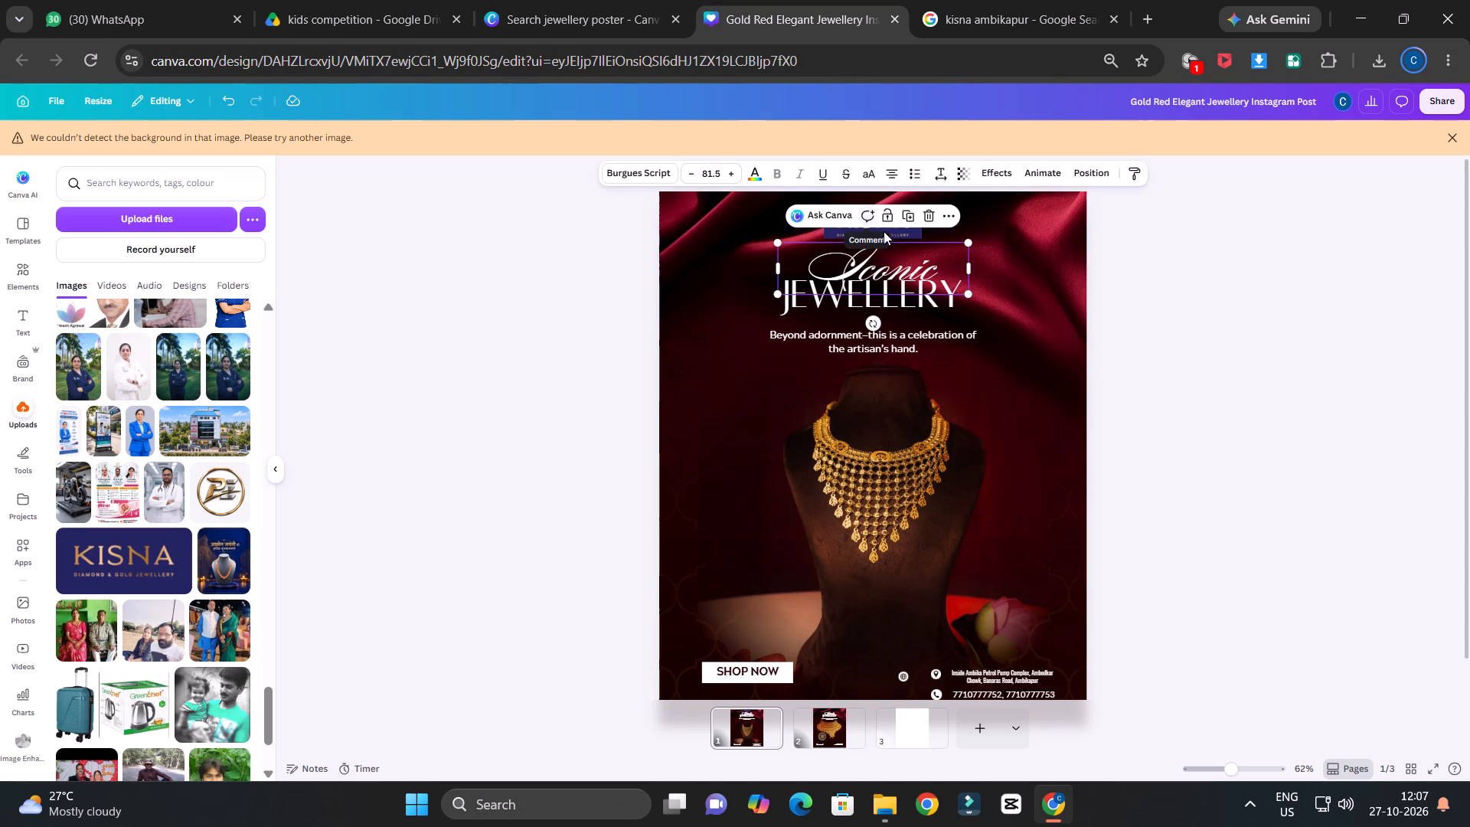
pyautogui.click(951, 220)
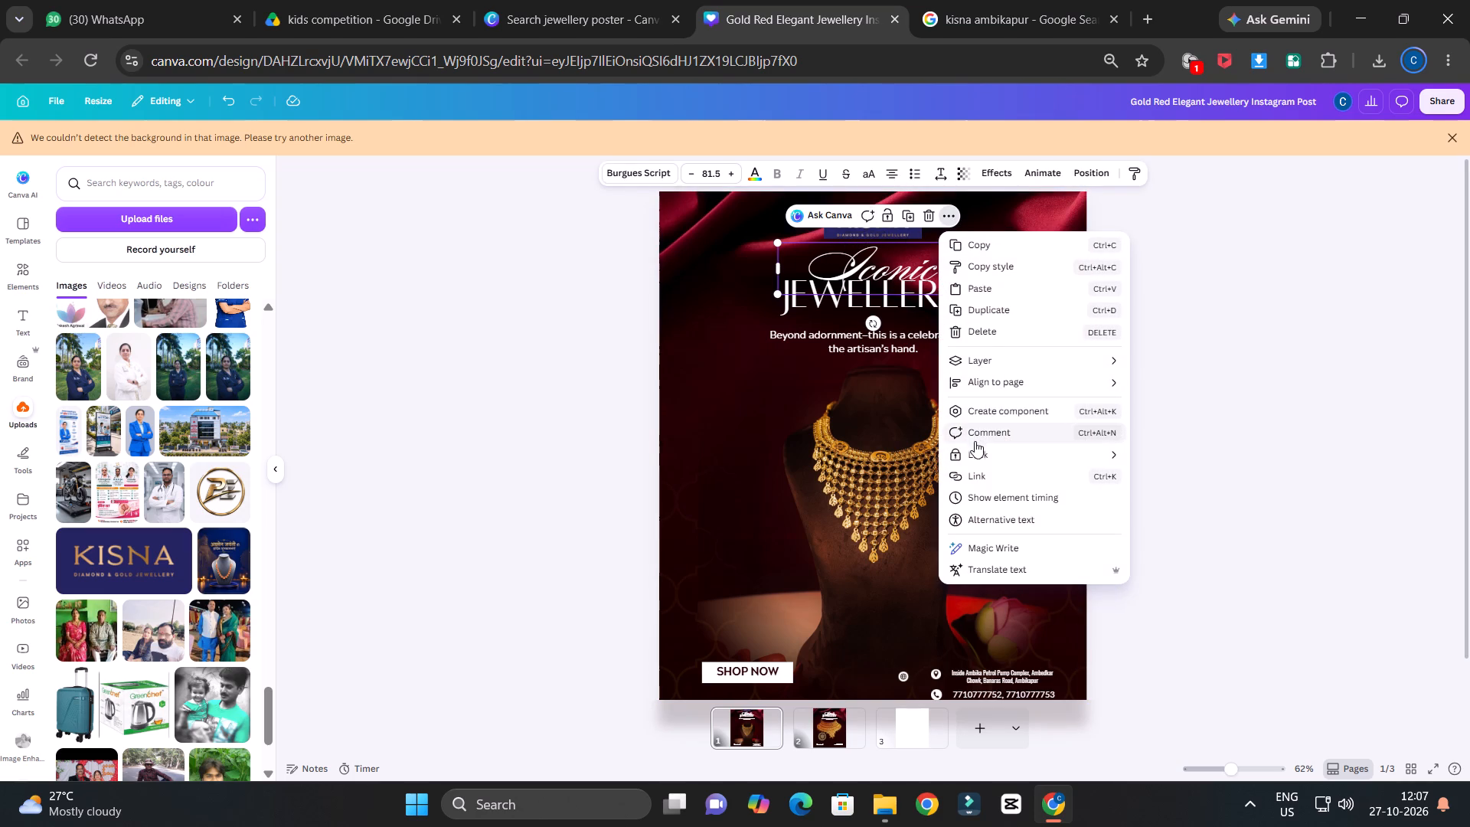
pyautogui.click(1005, 449)
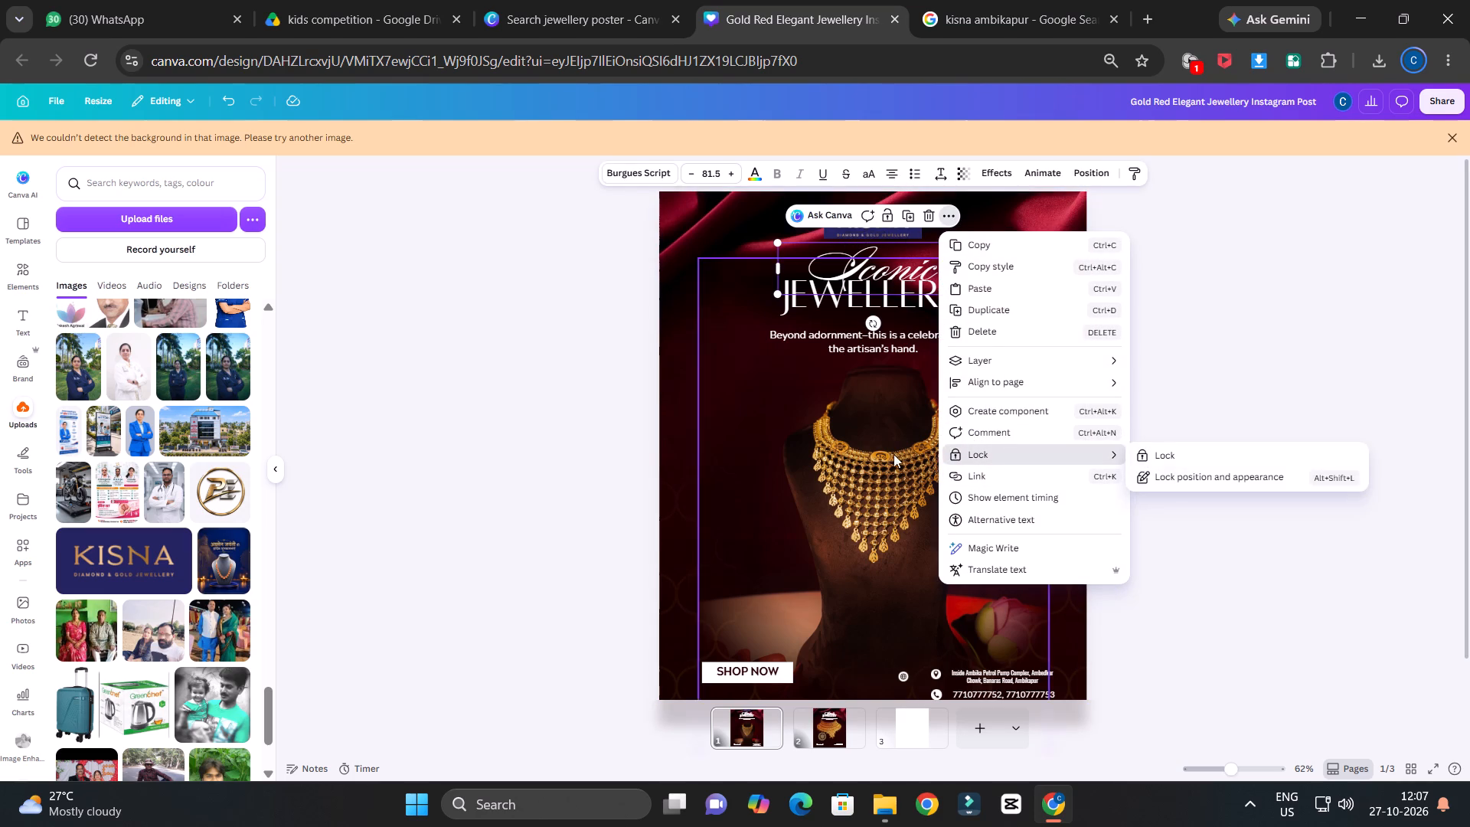
pyautogui.click(1153, 452)
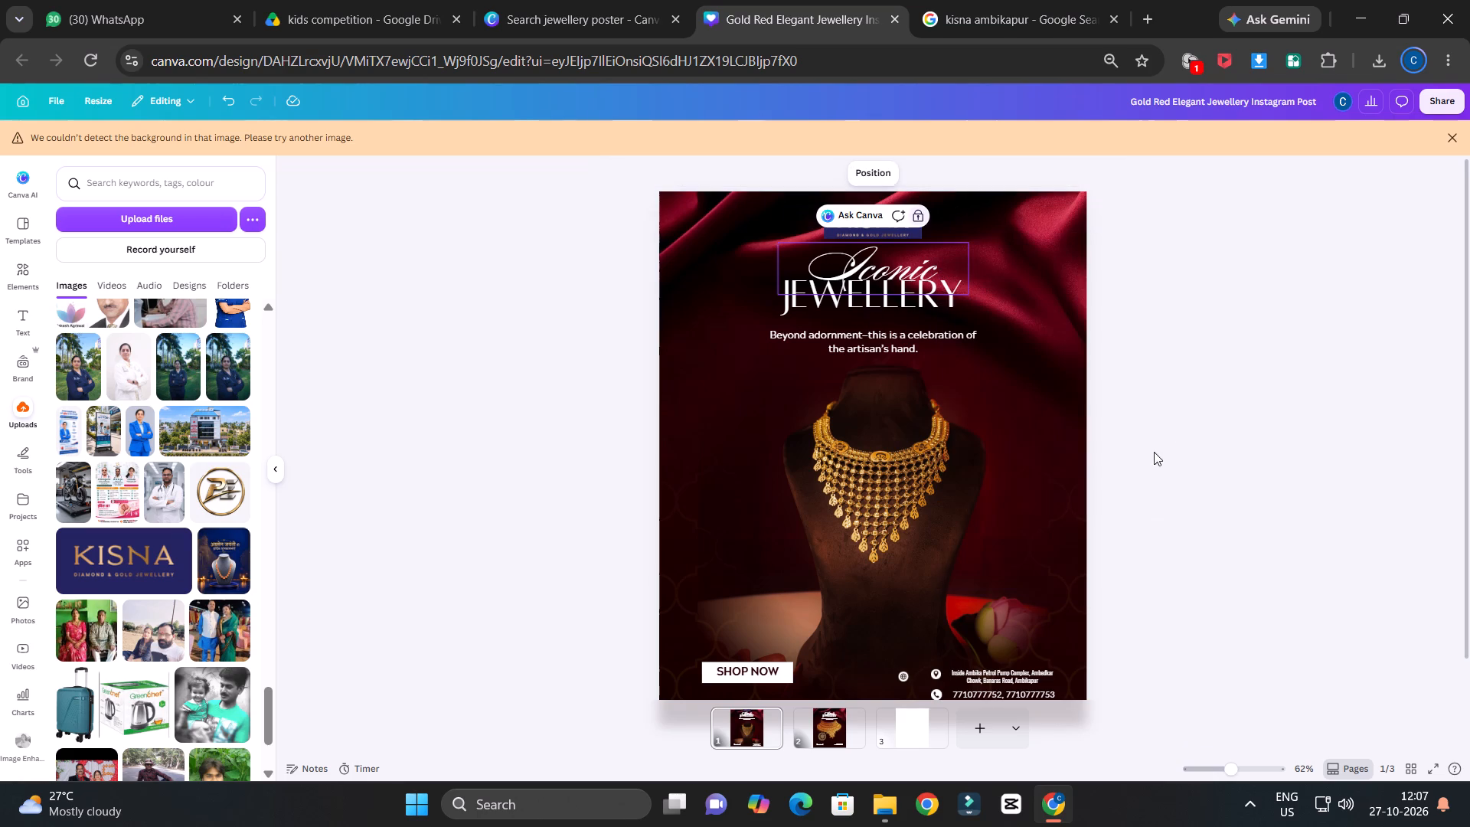
pyautogui.click(1207, 375)
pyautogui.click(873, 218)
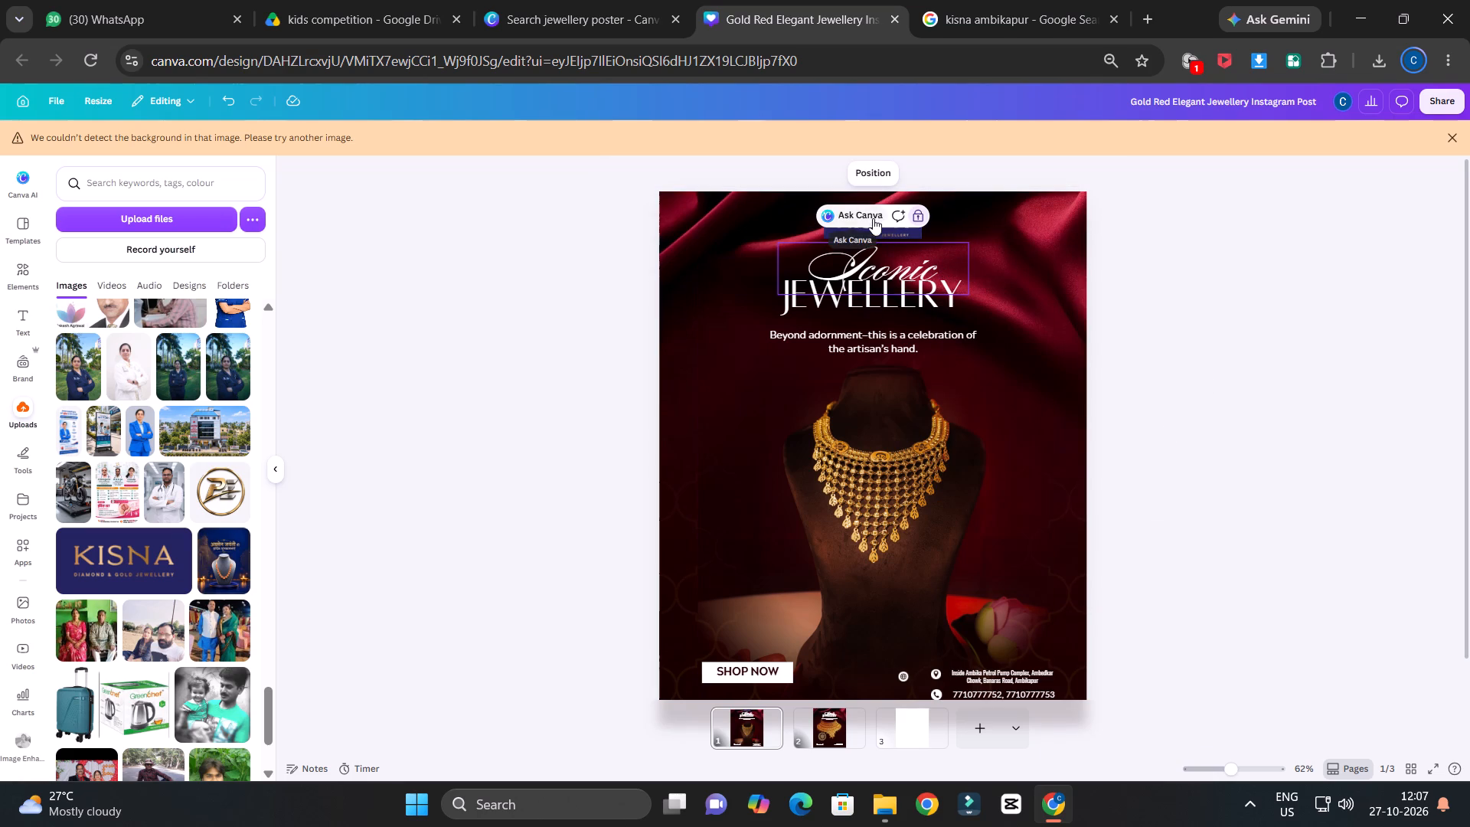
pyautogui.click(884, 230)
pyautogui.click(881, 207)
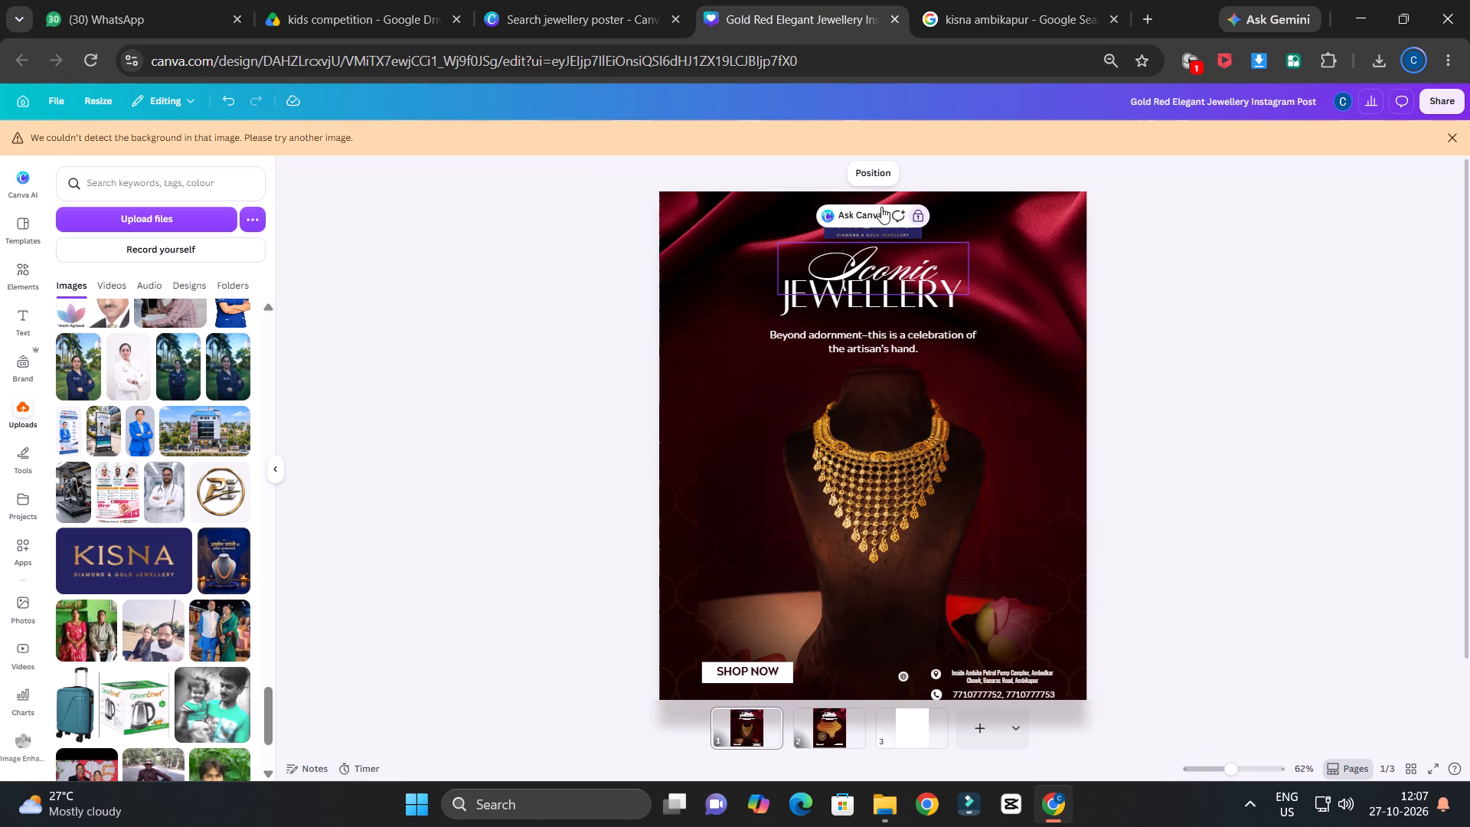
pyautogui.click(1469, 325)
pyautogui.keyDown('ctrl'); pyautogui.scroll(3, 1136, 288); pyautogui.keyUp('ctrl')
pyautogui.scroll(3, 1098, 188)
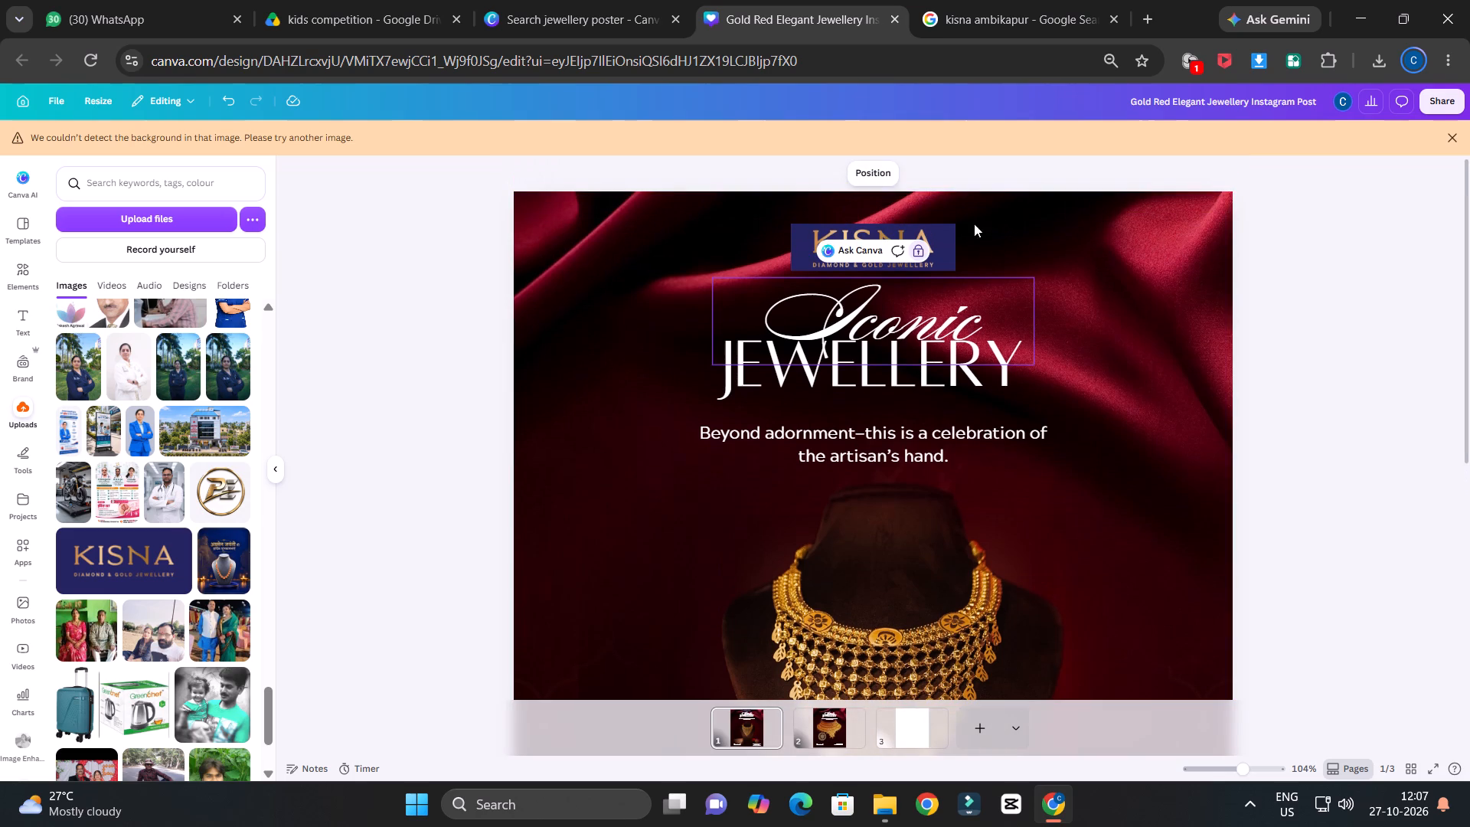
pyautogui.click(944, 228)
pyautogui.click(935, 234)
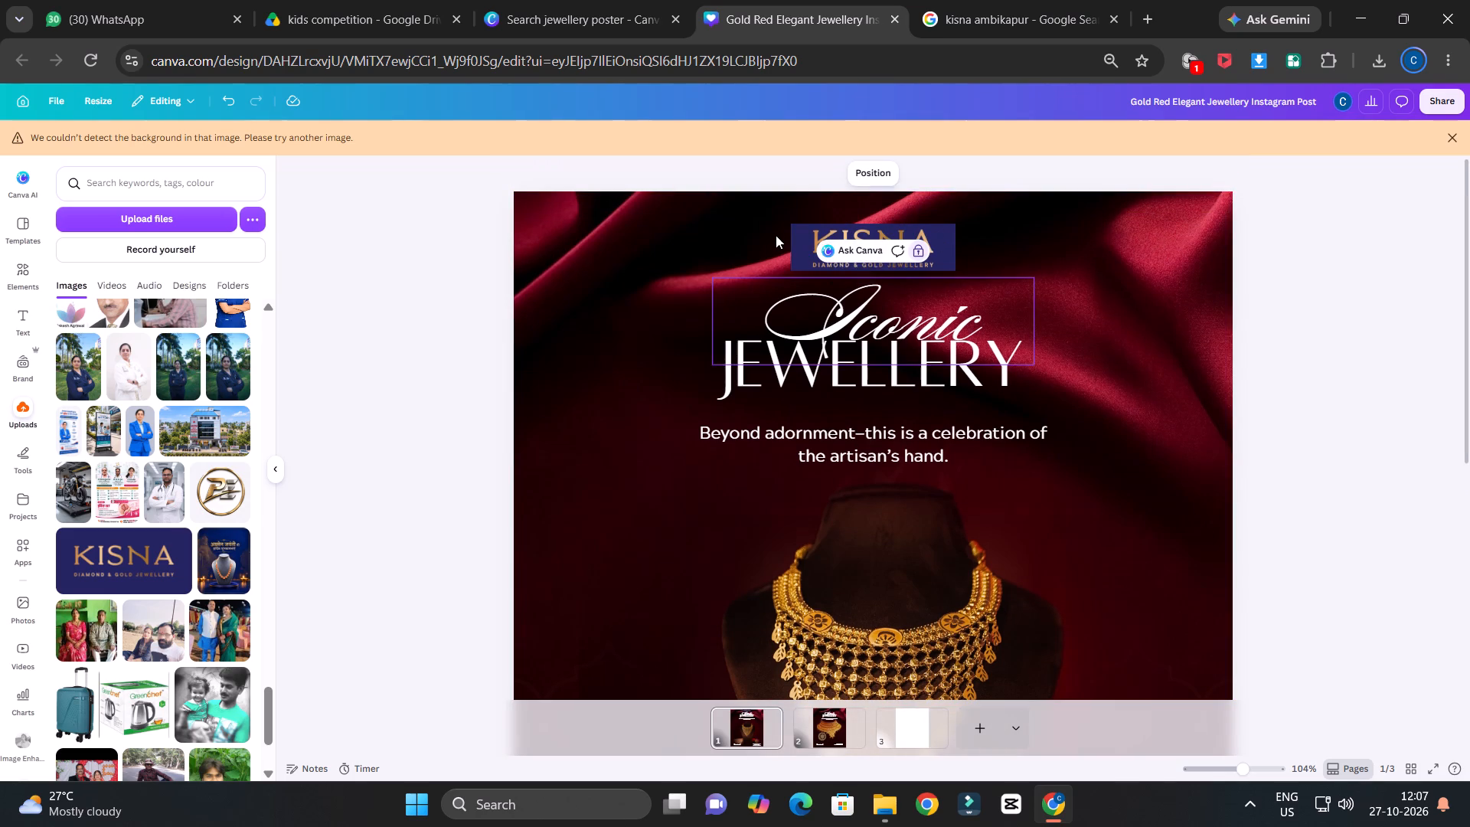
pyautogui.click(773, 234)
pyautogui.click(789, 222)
# Lock the JEWELLERY heading text beneath the Iconic heading.
pyautogui.click(747, 374)
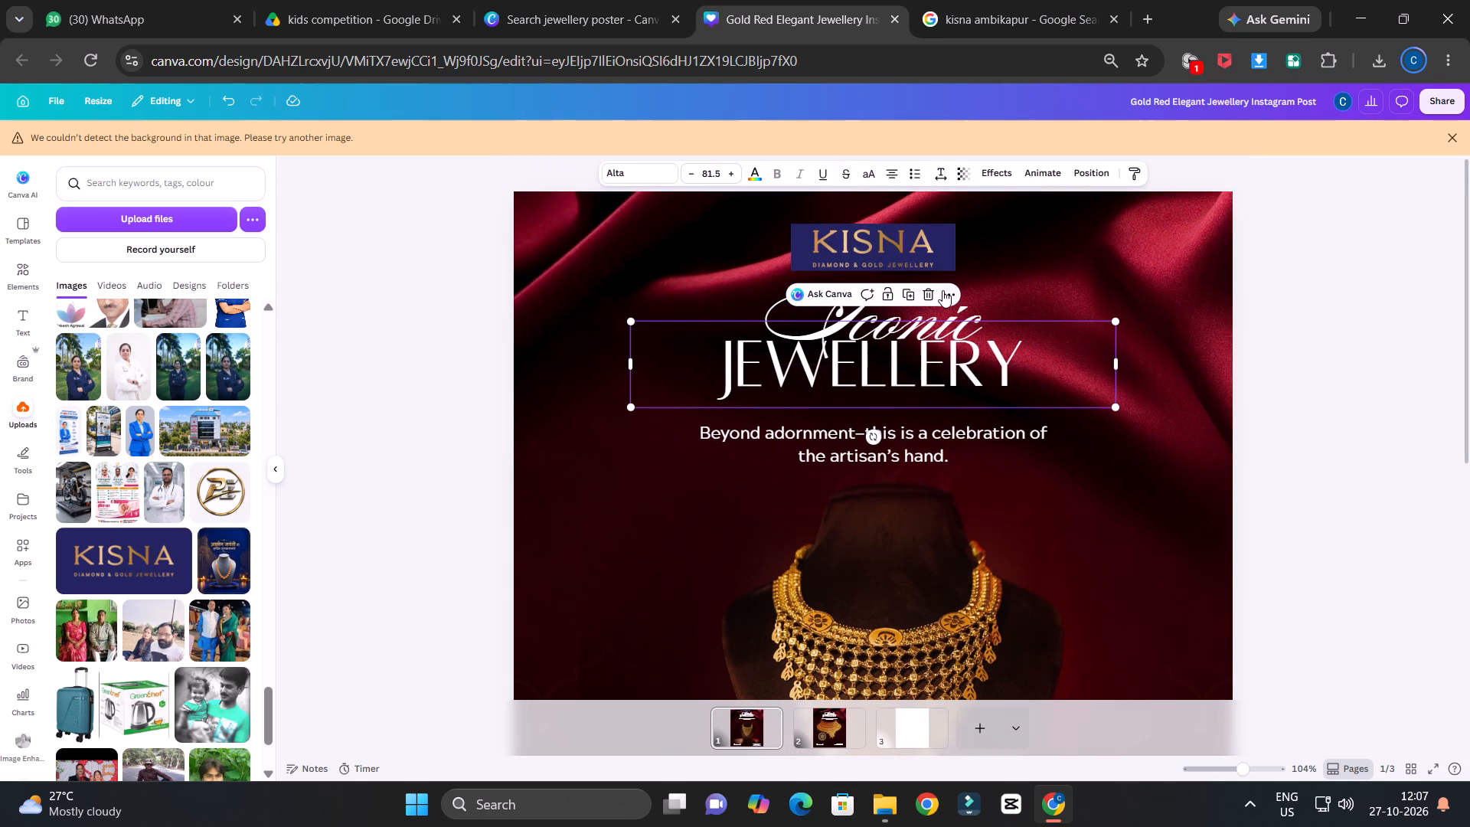
pyautogui.click(942, 290)
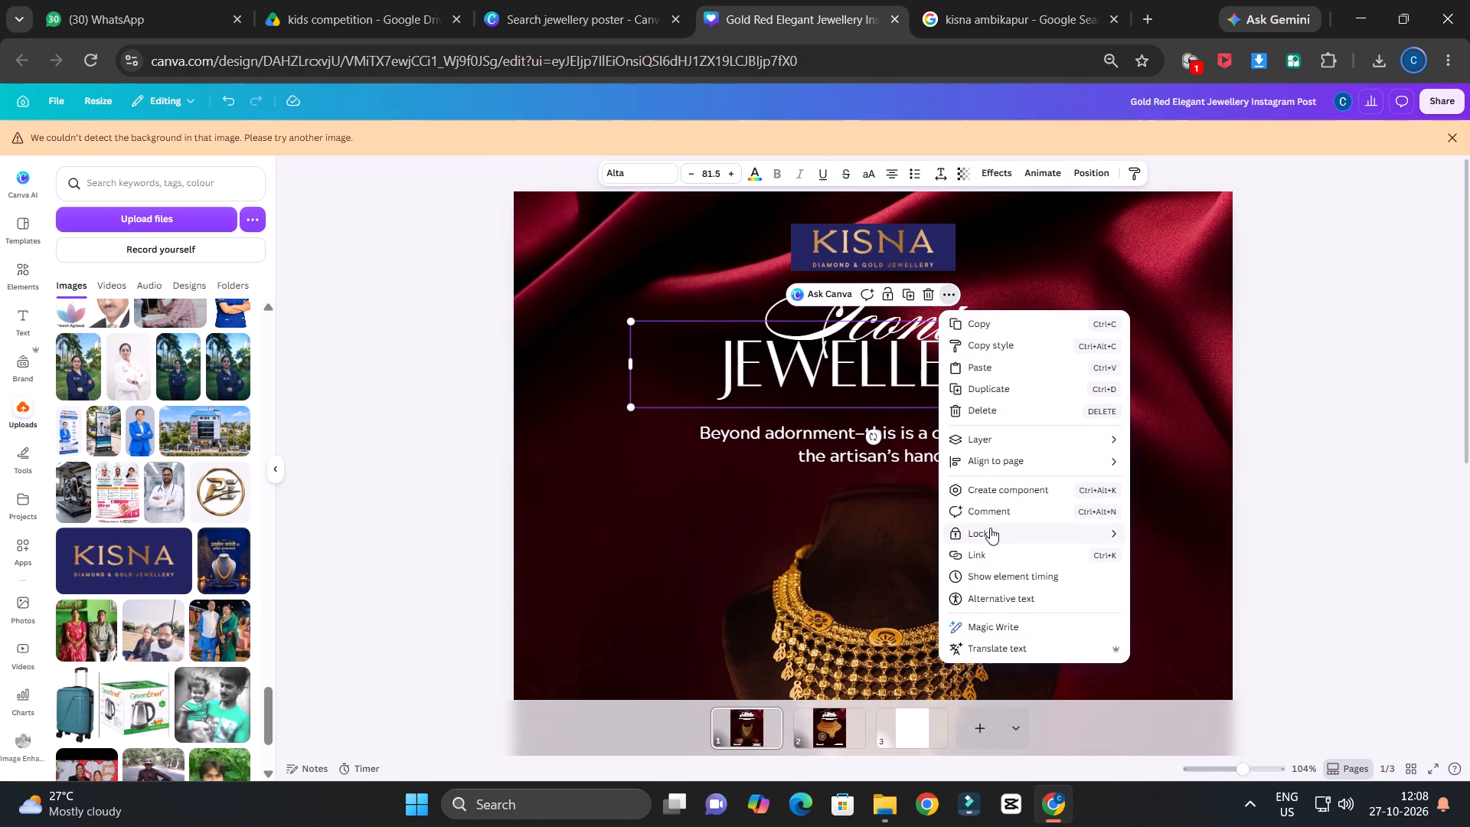
pyautogui.click(990, 528)
pyautogui.click(1155, 527)
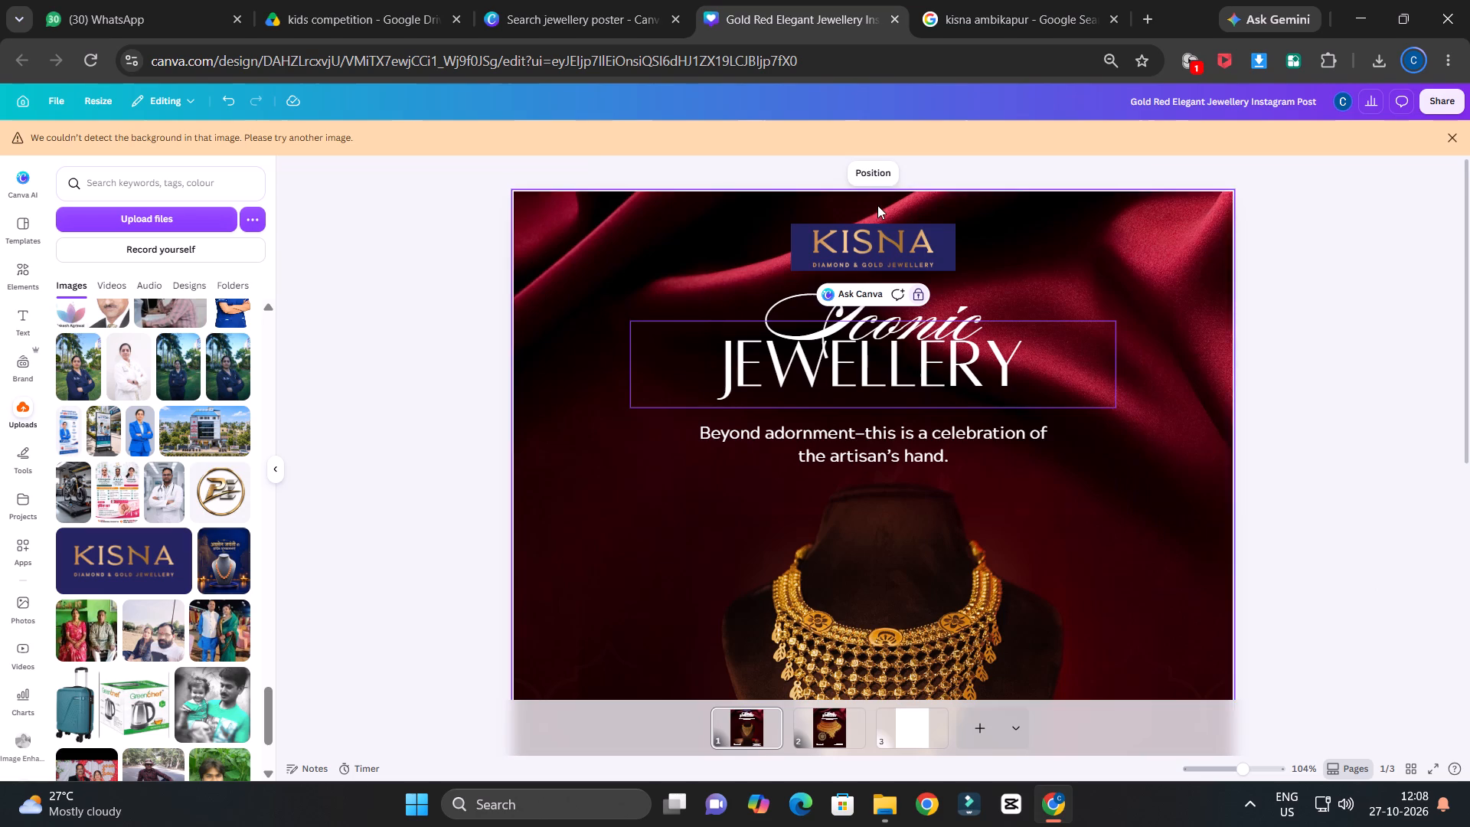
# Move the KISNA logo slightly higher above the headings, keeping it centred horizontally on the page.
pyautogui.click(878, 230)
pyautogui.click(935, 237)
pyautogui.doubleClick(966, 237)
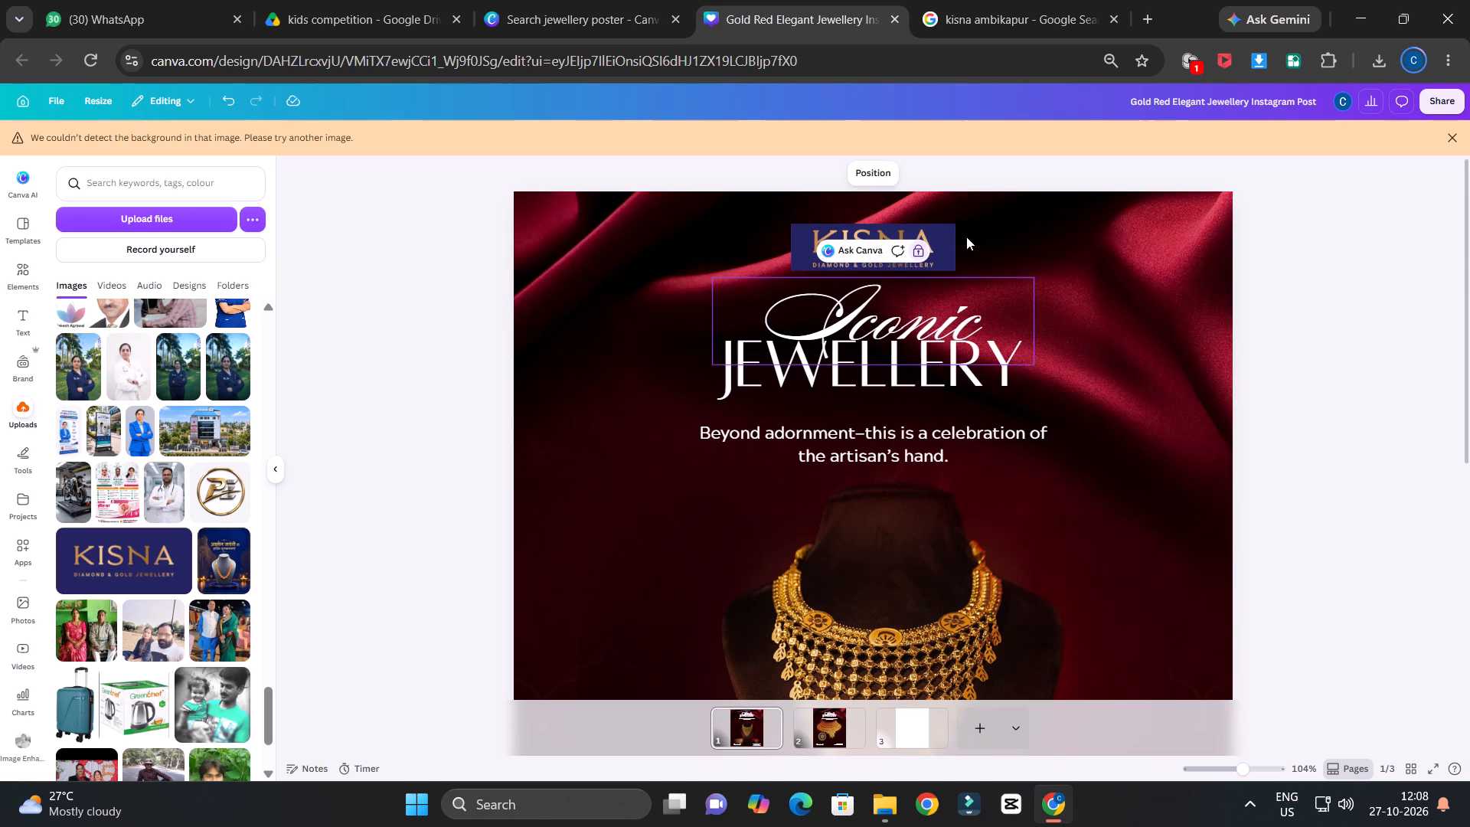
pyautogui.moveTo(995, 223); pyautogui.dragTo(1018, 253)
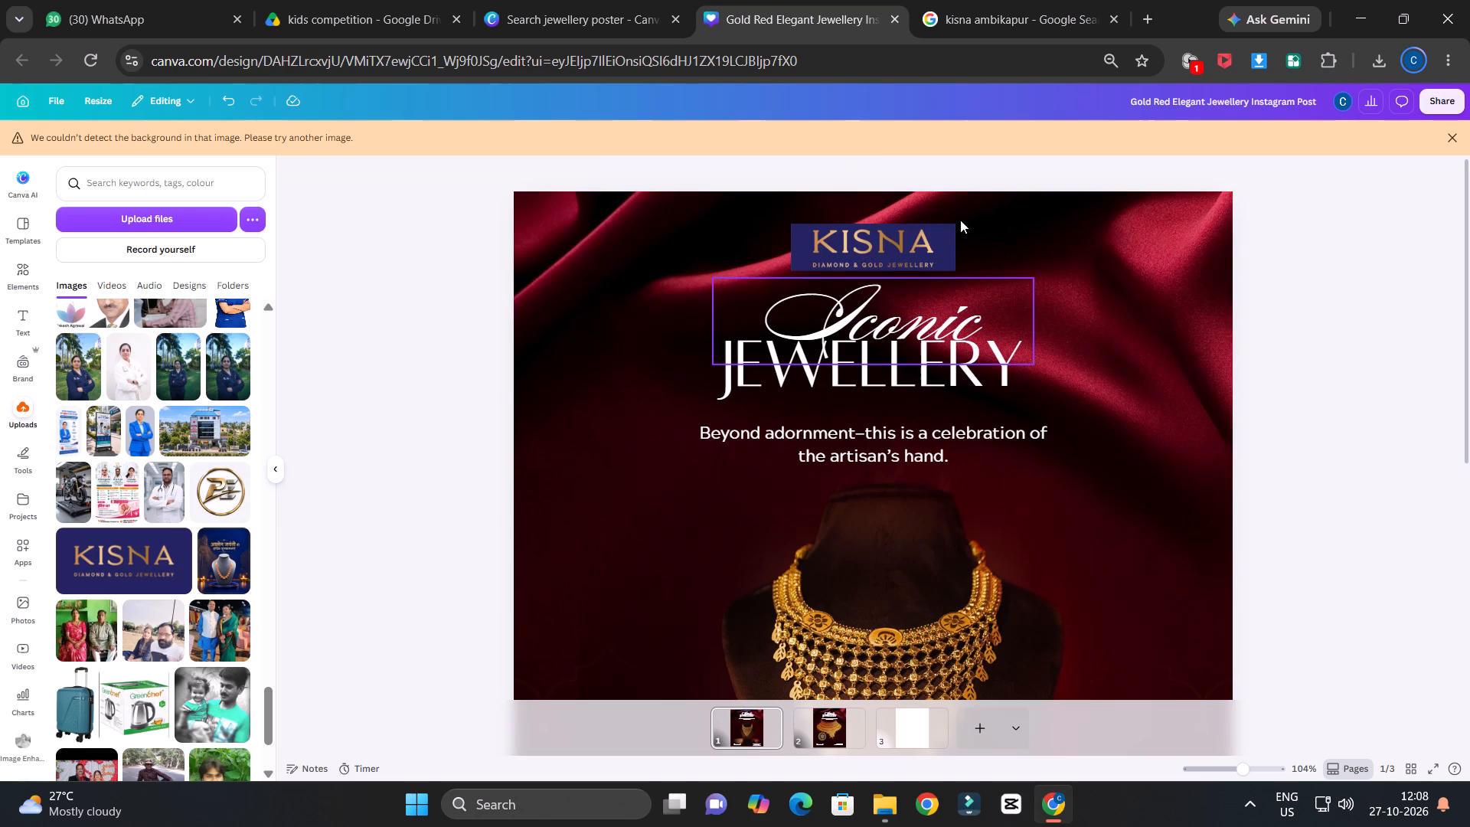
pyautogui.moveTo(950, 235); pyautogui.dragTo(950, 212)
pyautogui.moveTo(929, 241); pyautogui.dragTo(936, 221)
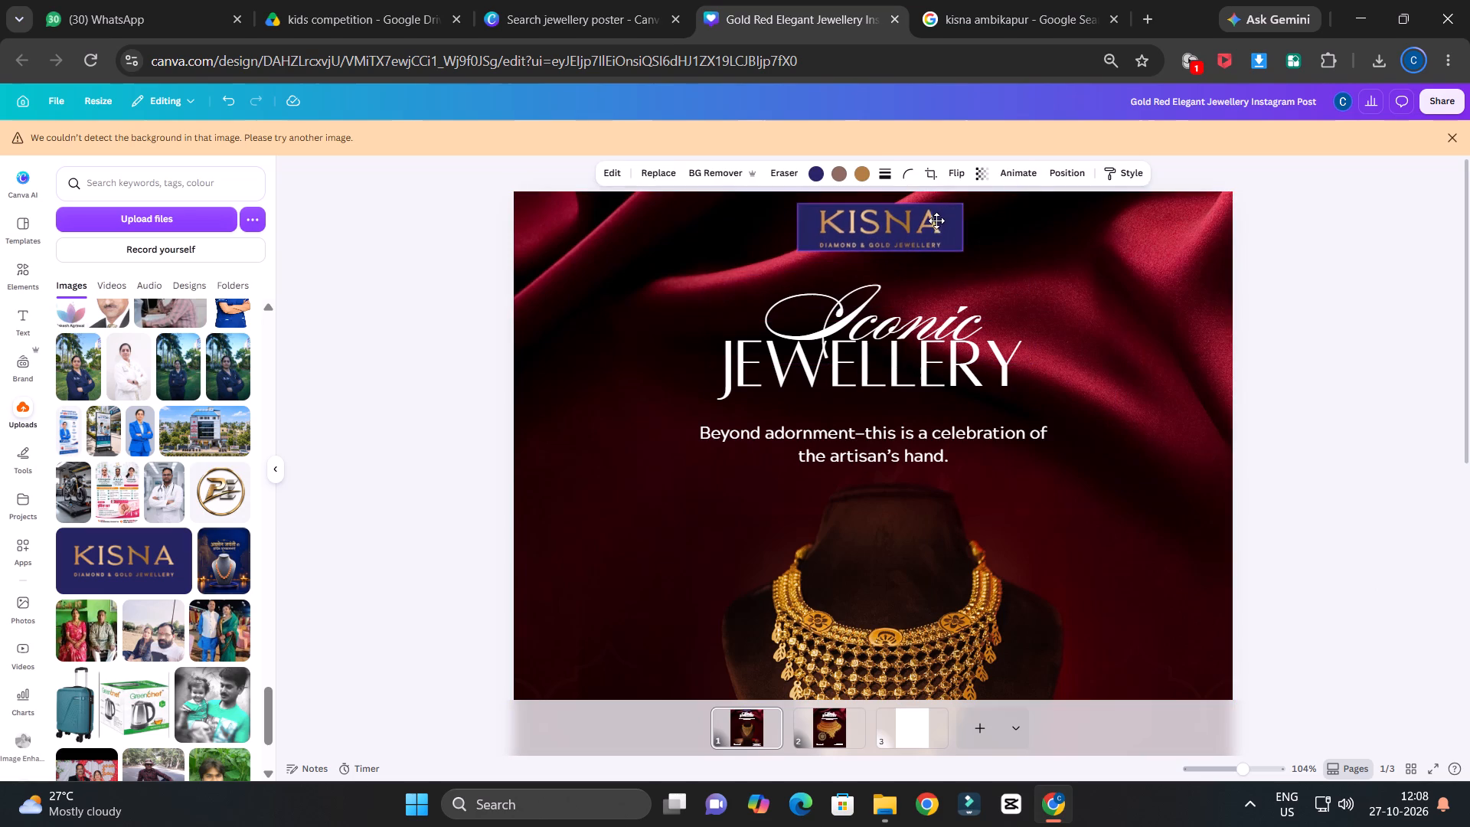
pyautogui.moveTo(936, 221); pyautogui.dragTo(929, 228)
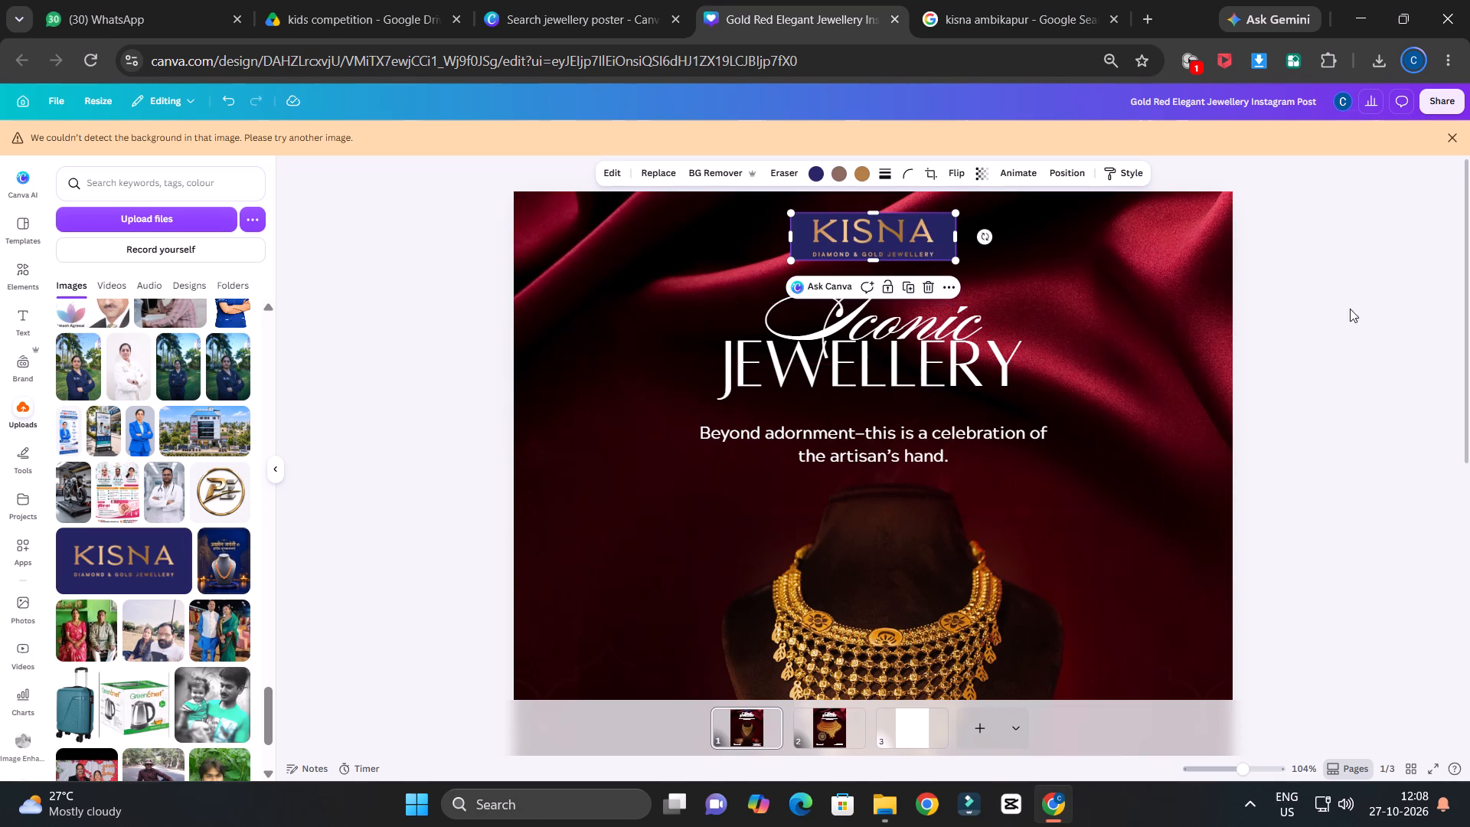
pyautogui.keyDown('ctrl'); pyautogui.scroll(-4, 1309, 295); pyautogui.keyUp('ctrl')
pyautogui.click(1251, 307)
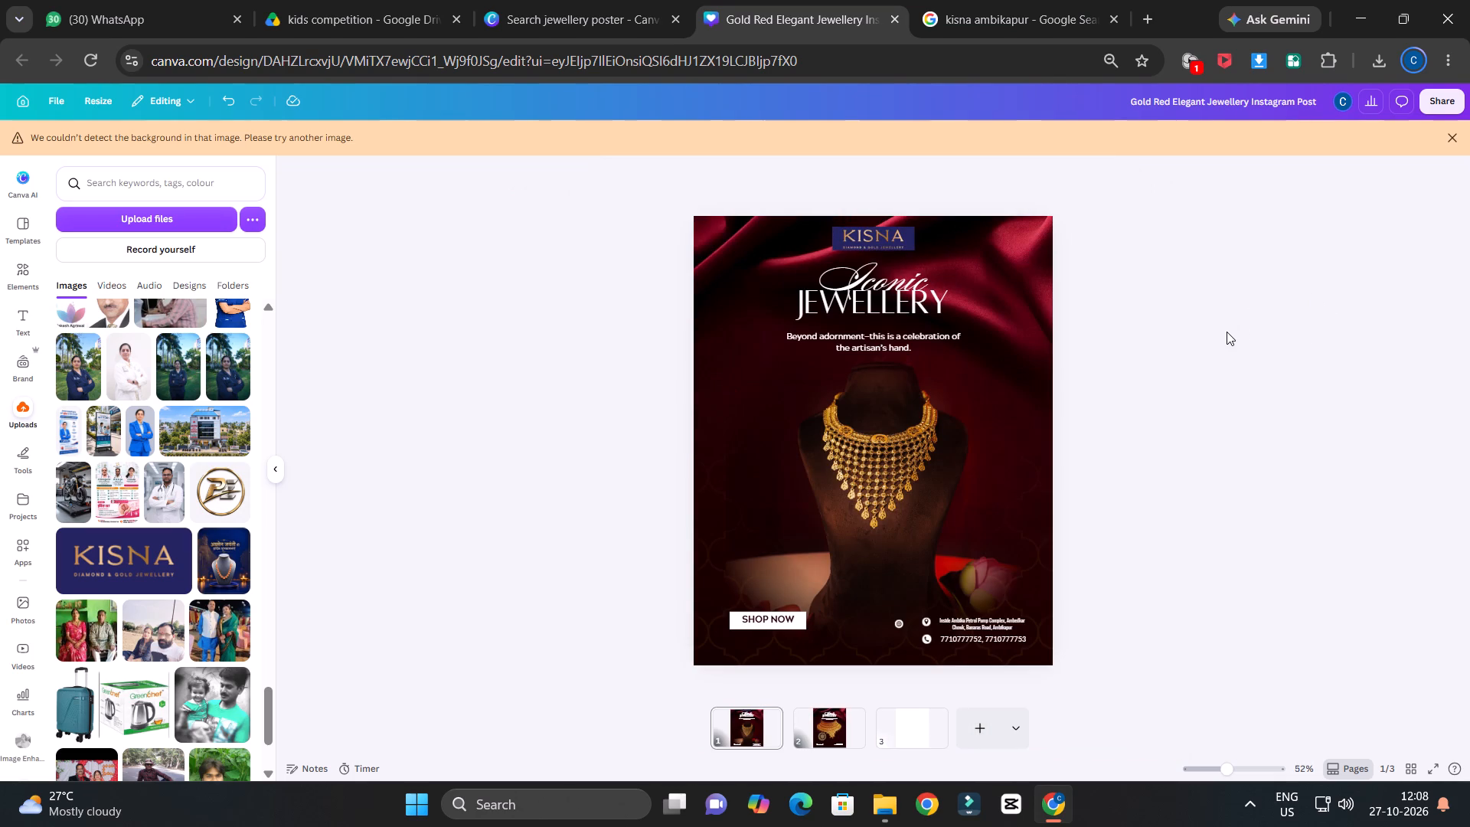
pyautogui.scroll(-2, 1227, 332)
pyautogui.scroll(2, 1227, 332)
# Move the KISNA logo from the top centre to the top-right corner of the page.
pyautogui.keyDown('ctrl'); pyautogui.scroll(2, 1175, 343); pyautogui.keyUp('ctrl')
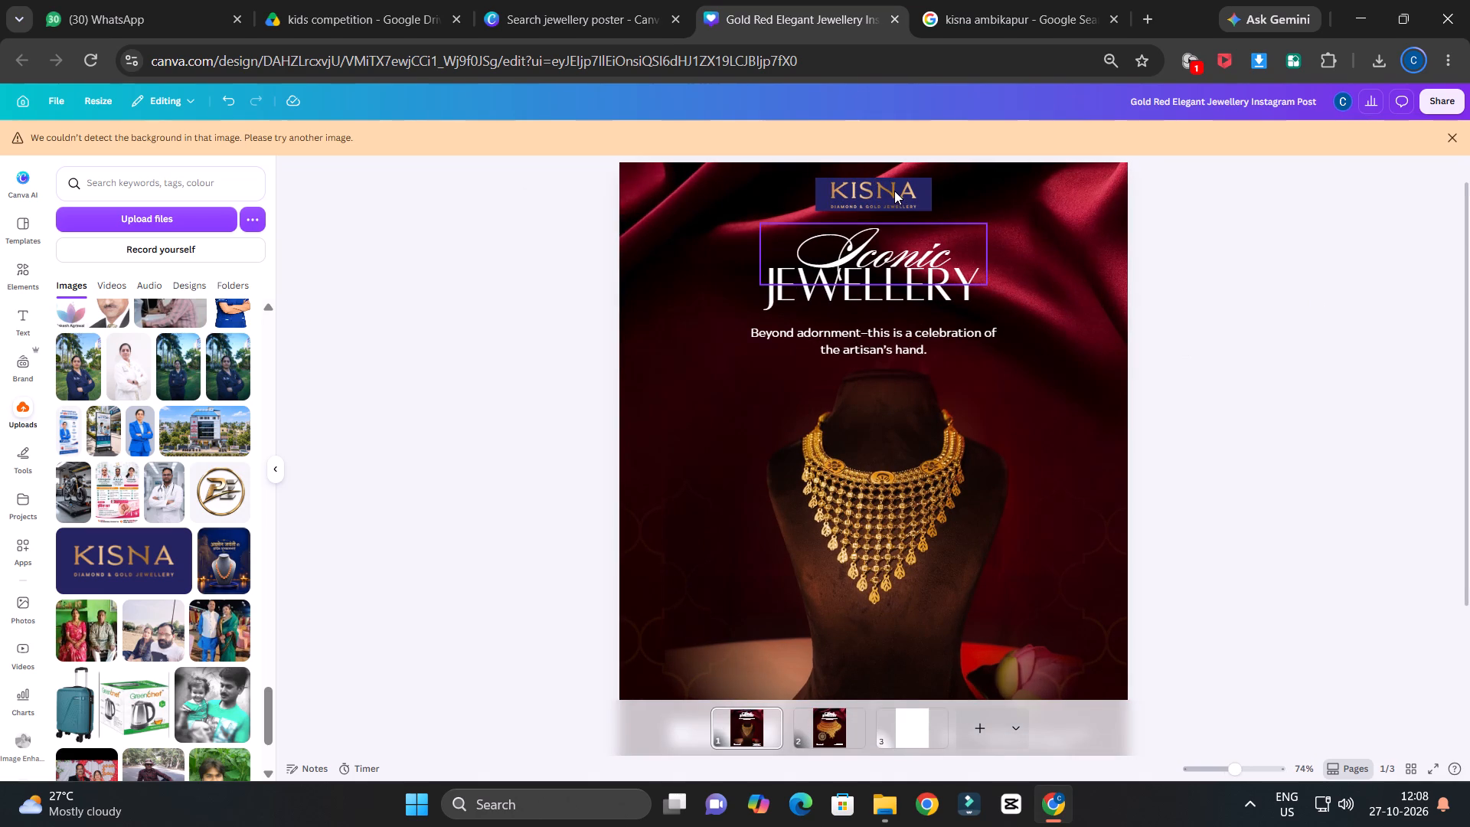
pyautogui.click(894, 189)
pyautogui.click(926, 181)
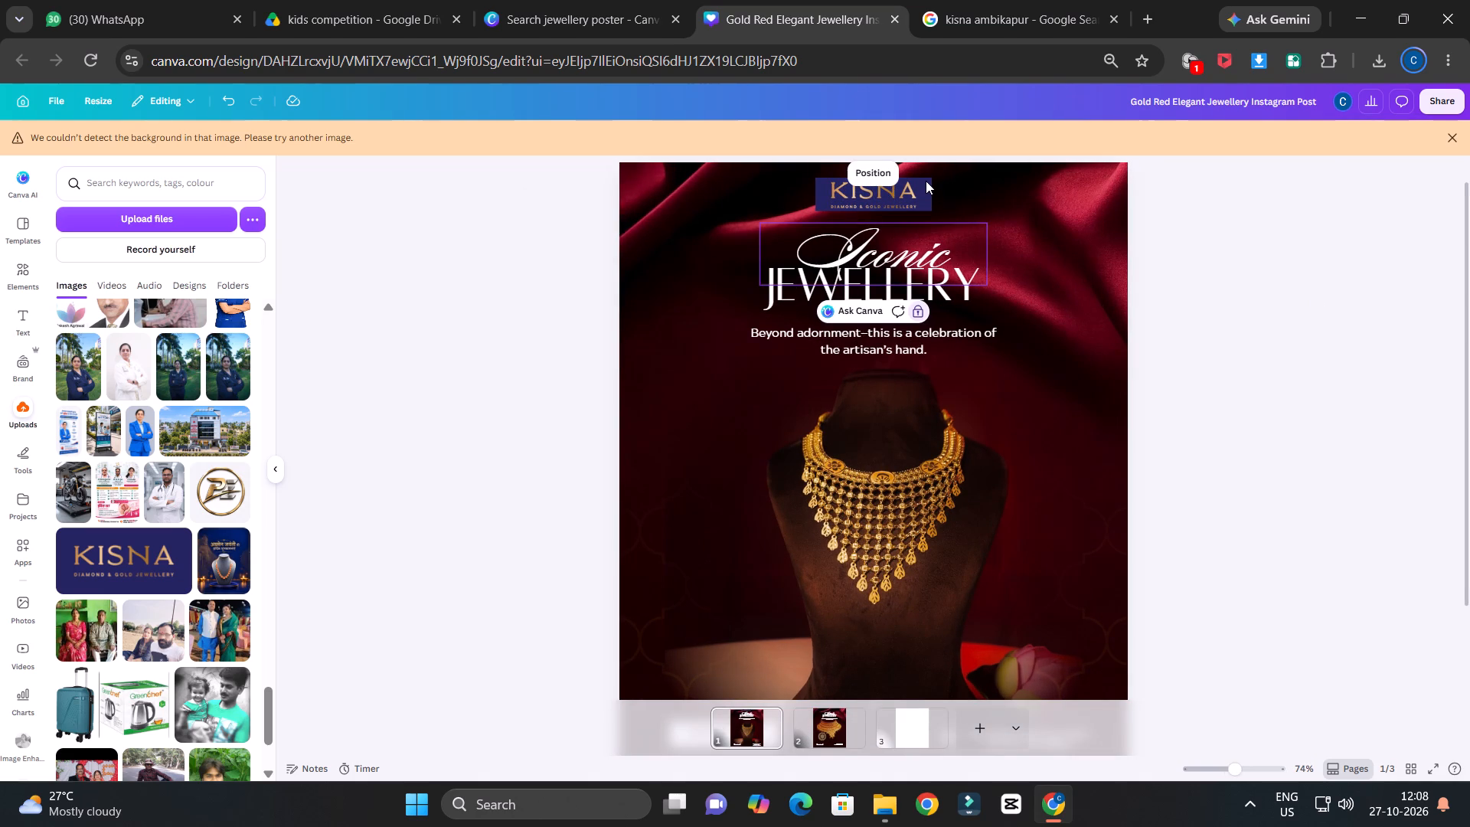
pyautogui.click(913, 185)
pyautogui.click(913, 181)
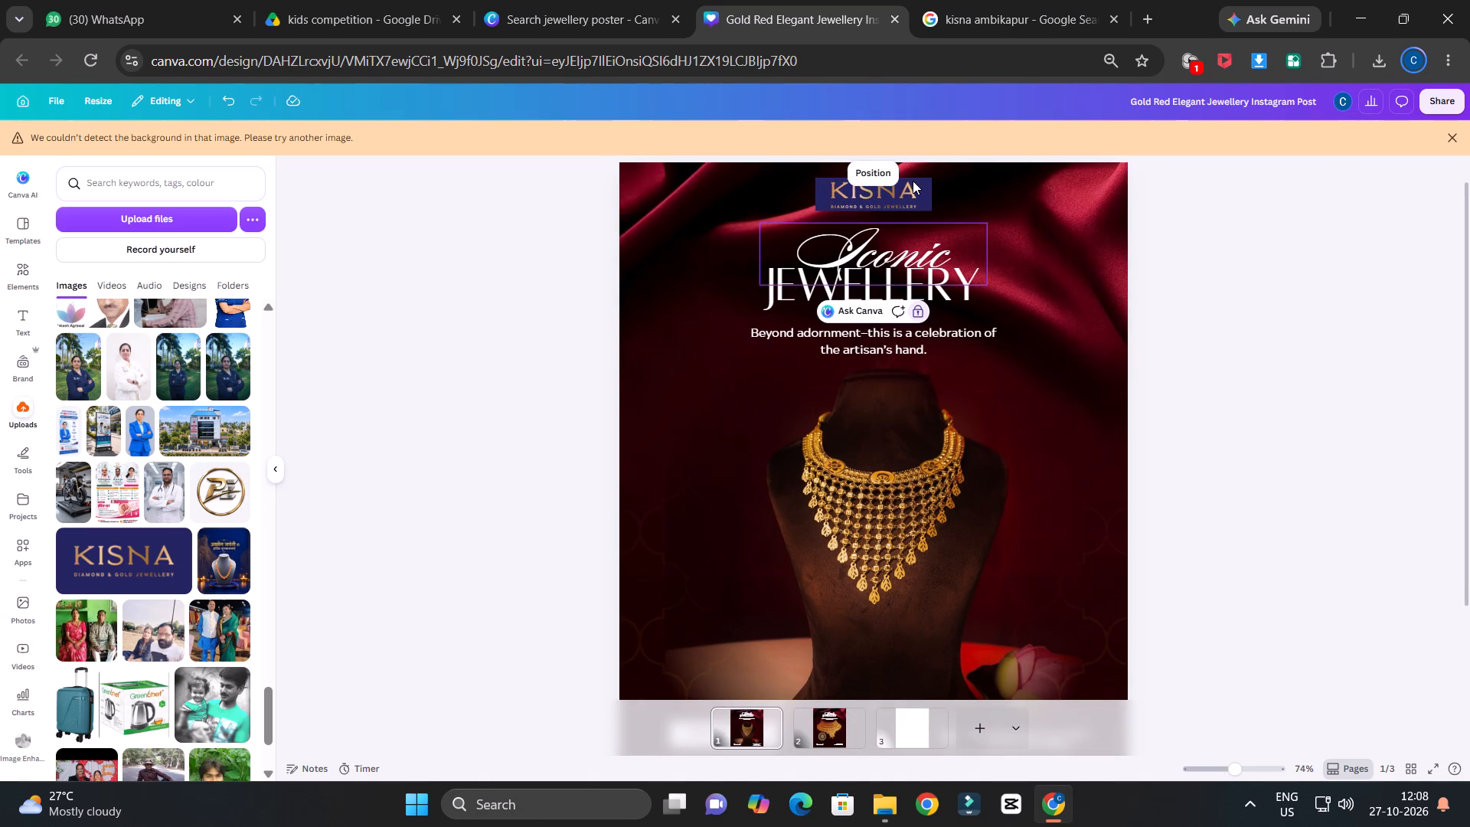
pyautogui.click(917, 188)
pyautogui.click(917, 185)
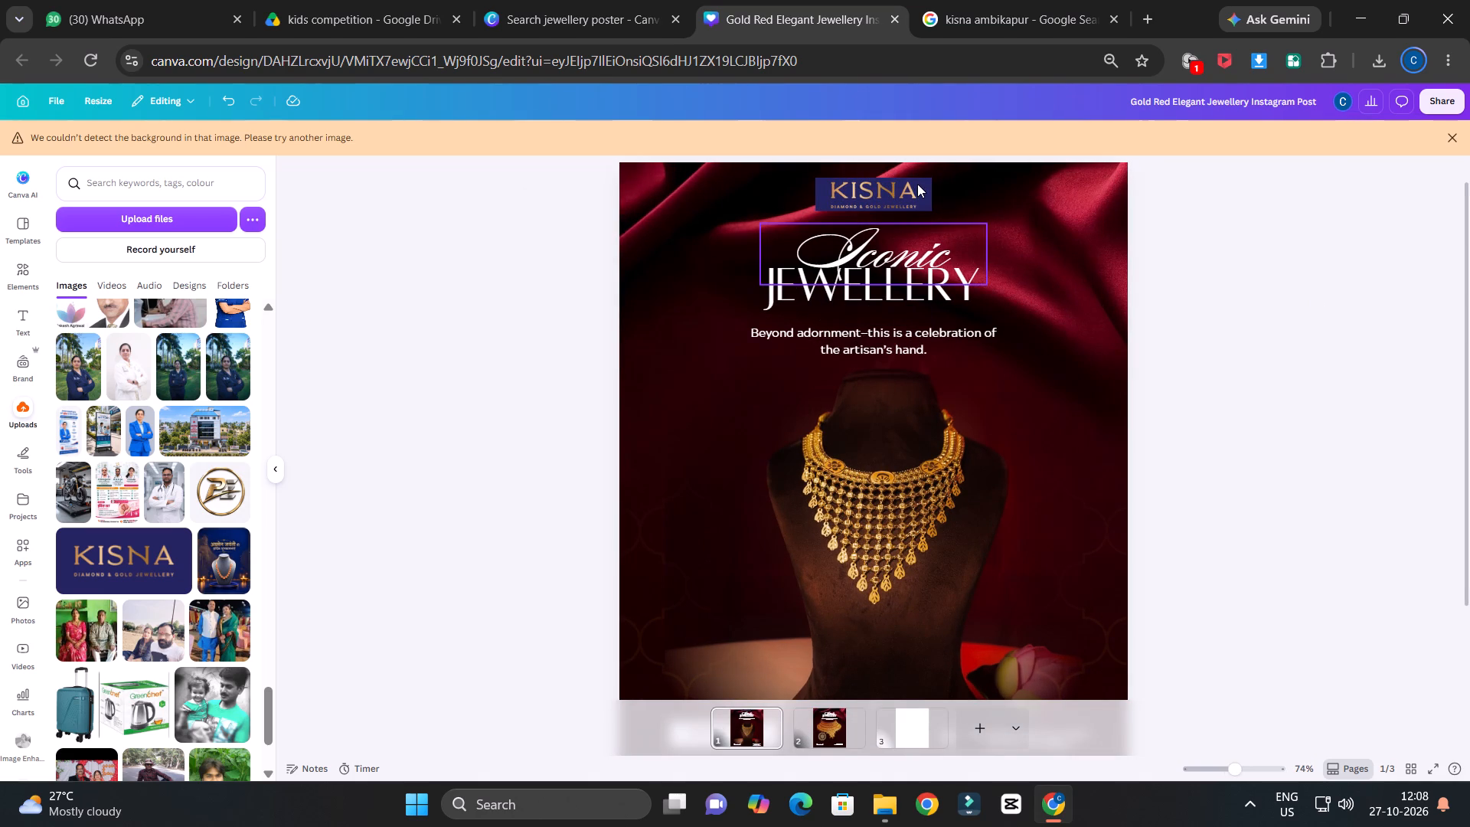
pyautogui.click(924, 179)
pyautogui.moveTo(900, 191); pyautogui.dragTo(931, 194)
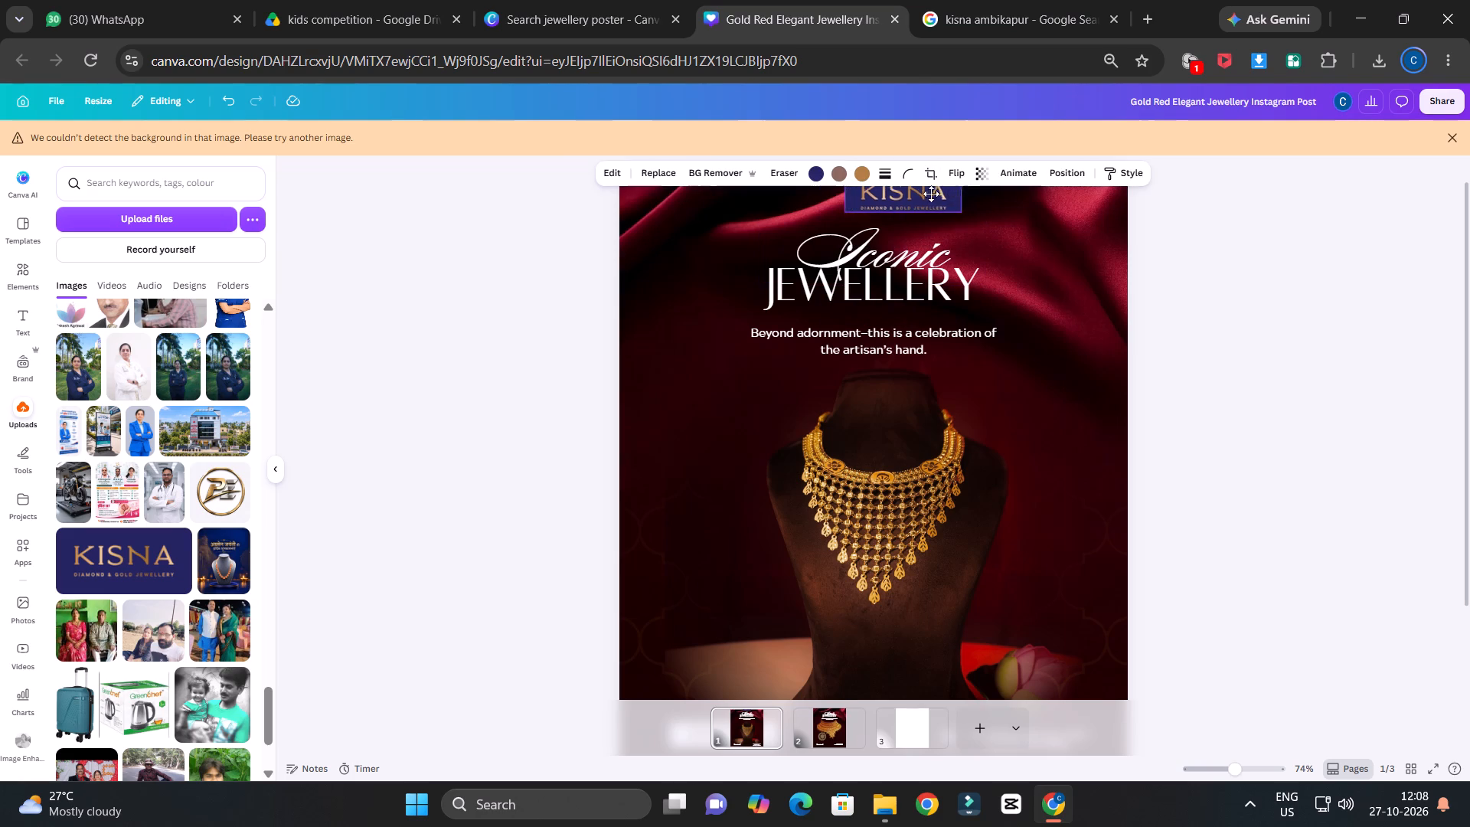
pyautogui.moveTo(931, 194); pyautogui.dragTo(1081, 204)
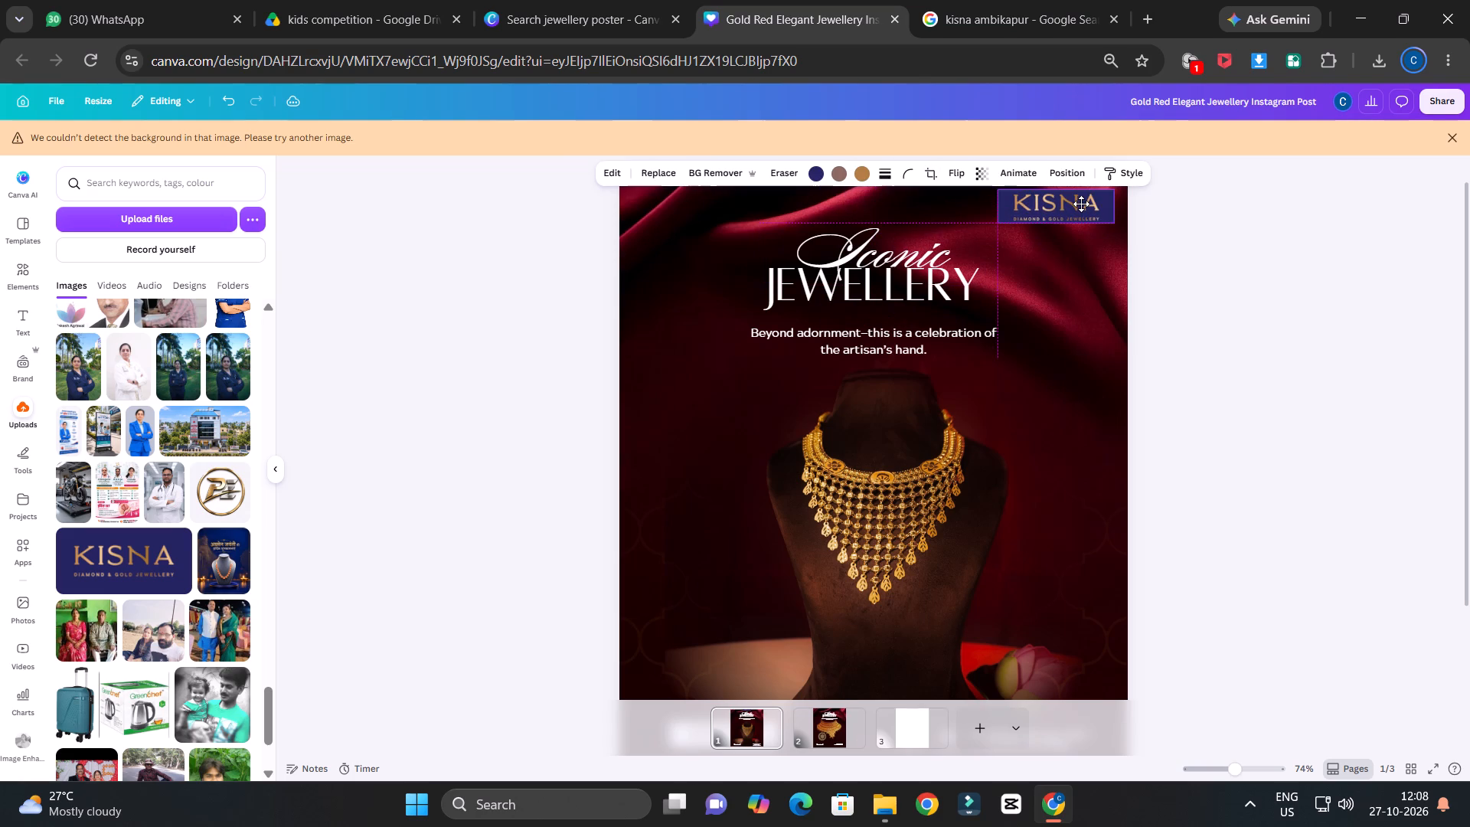
pyautogui.moveTo(1081, 204); pyautogui.dragTo(1089, 201)
pyautogui.click(1315, 263)
pyautogui.keyDown('ctrl'); pyautogui.scroll(-3, 1315, 263); pyautogui.keyUp('ctrl')
pyautogui.keyDown('ctrl'); pyautogui.scroll(2, 1315, 263); pyautogui.keyUp('ctrl')
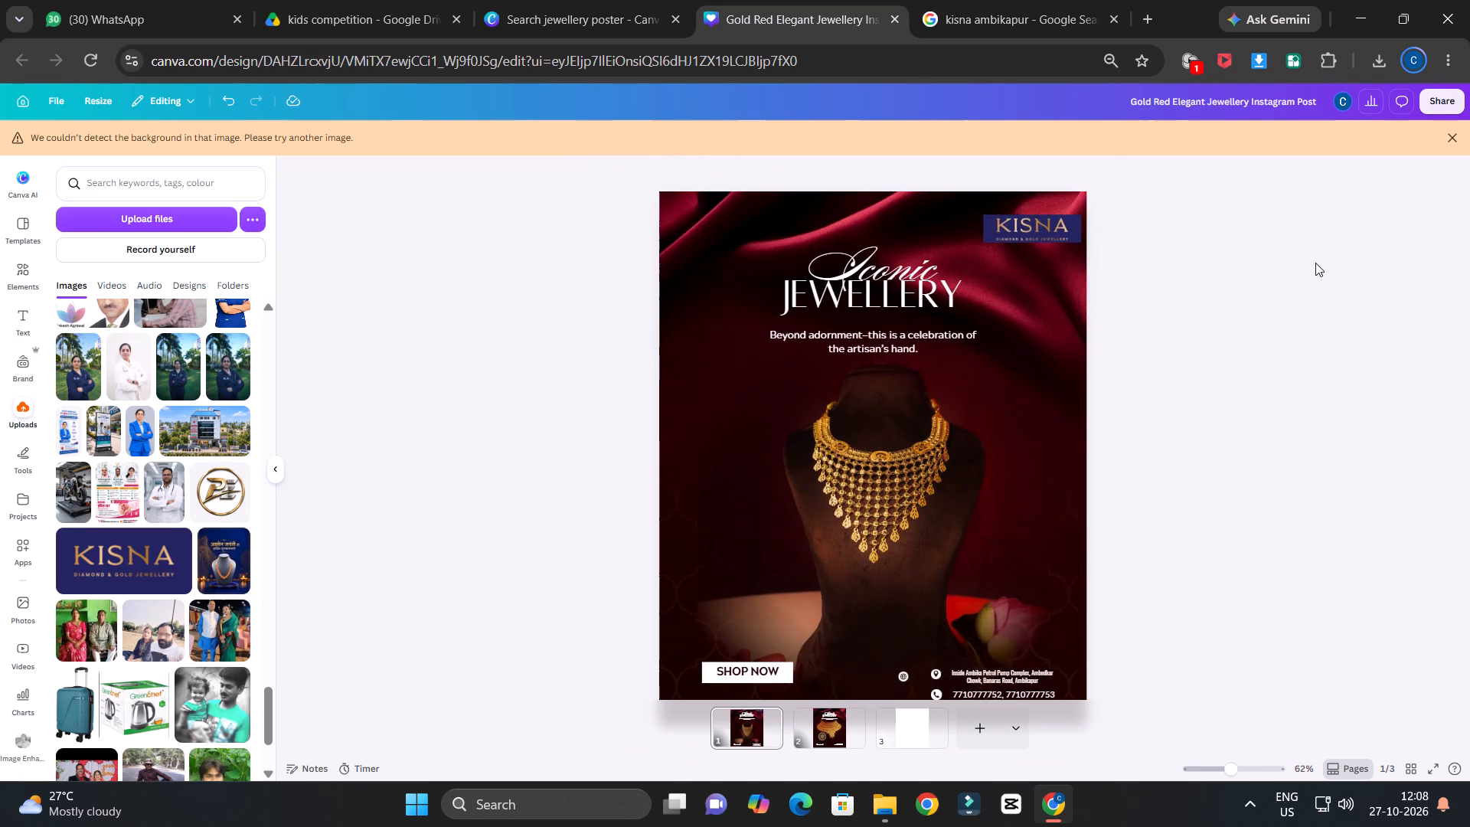
# Nudge the KISNA logo closer to the page's top edge, leaving a narrow margin in the top-right corner.
pyautogui.keyDown('ctrl'); pyautogui.scroll(1, 1315, 263); pyautogui.keyUp('ctrl')
pyautogui.click(1074, 214)
pyautogui.moveTo(1076, 217); pyautogui.dragTo(1076, 207)
pyautogui.click(1301, 240)
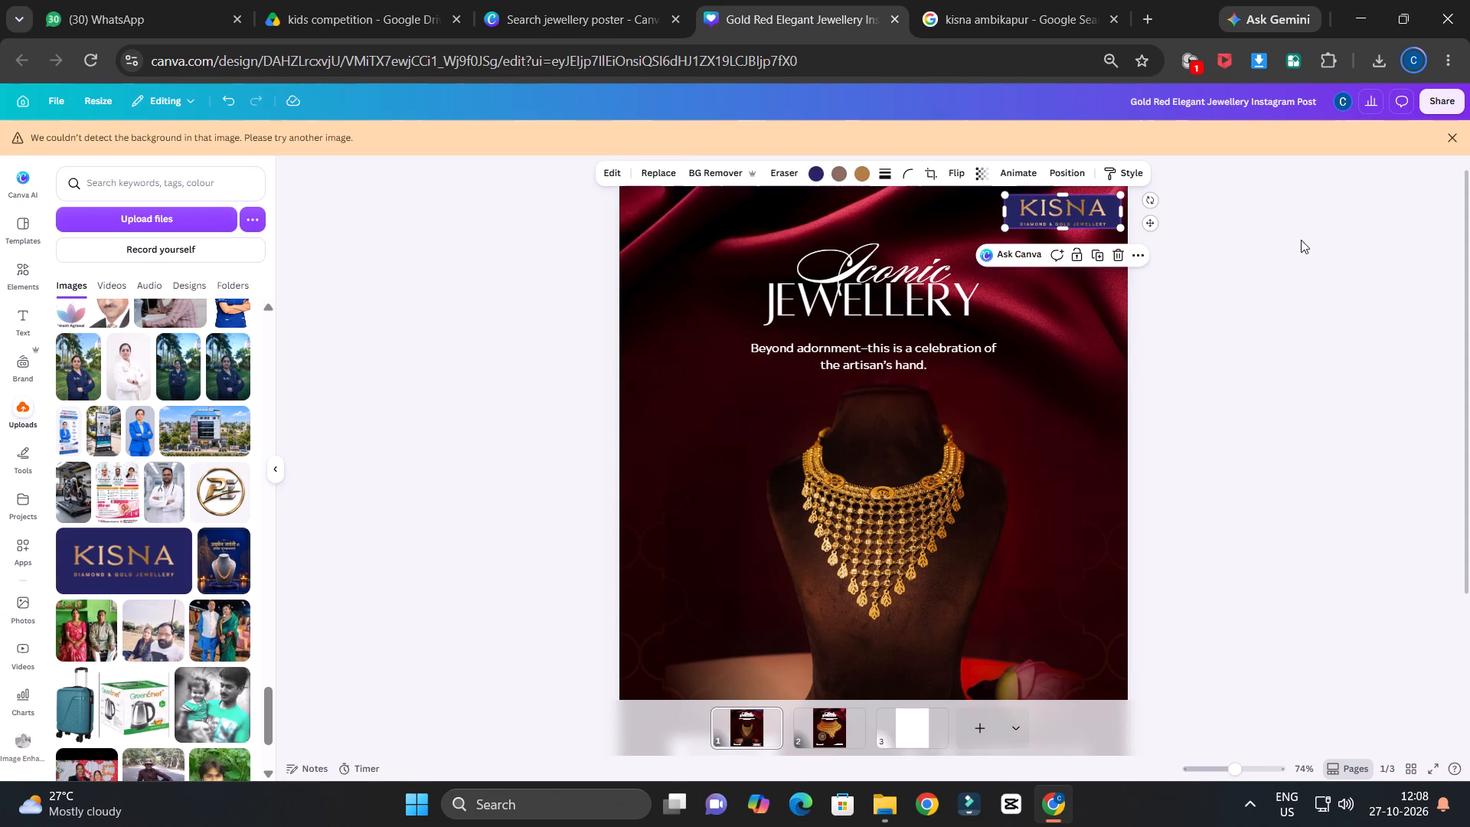
pyautogui.keyDown('ctrl'); pyautogui.scroll(-3, 1298, 240); pyautogui.keyUp('ctrl')
pyautogui.keyDown('ctrl'); pyautogui.scroll(3, 1293, 241); pyautogui.keyUp('ctrl')
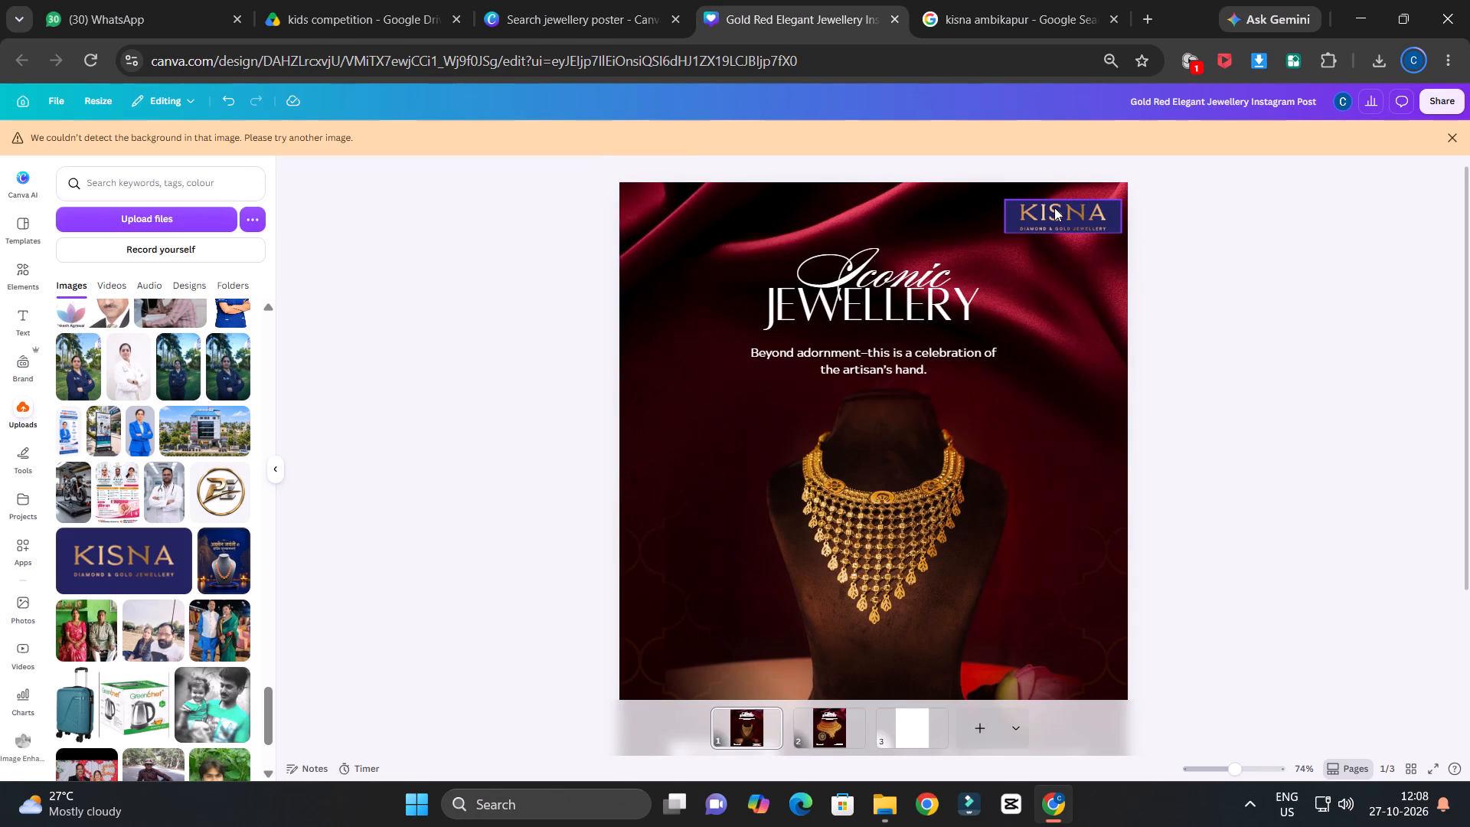
pyautogui.click(1054, 208)
pyautogui.moveTo(1071, 208); pyautogui.dragTo(1065, 201)
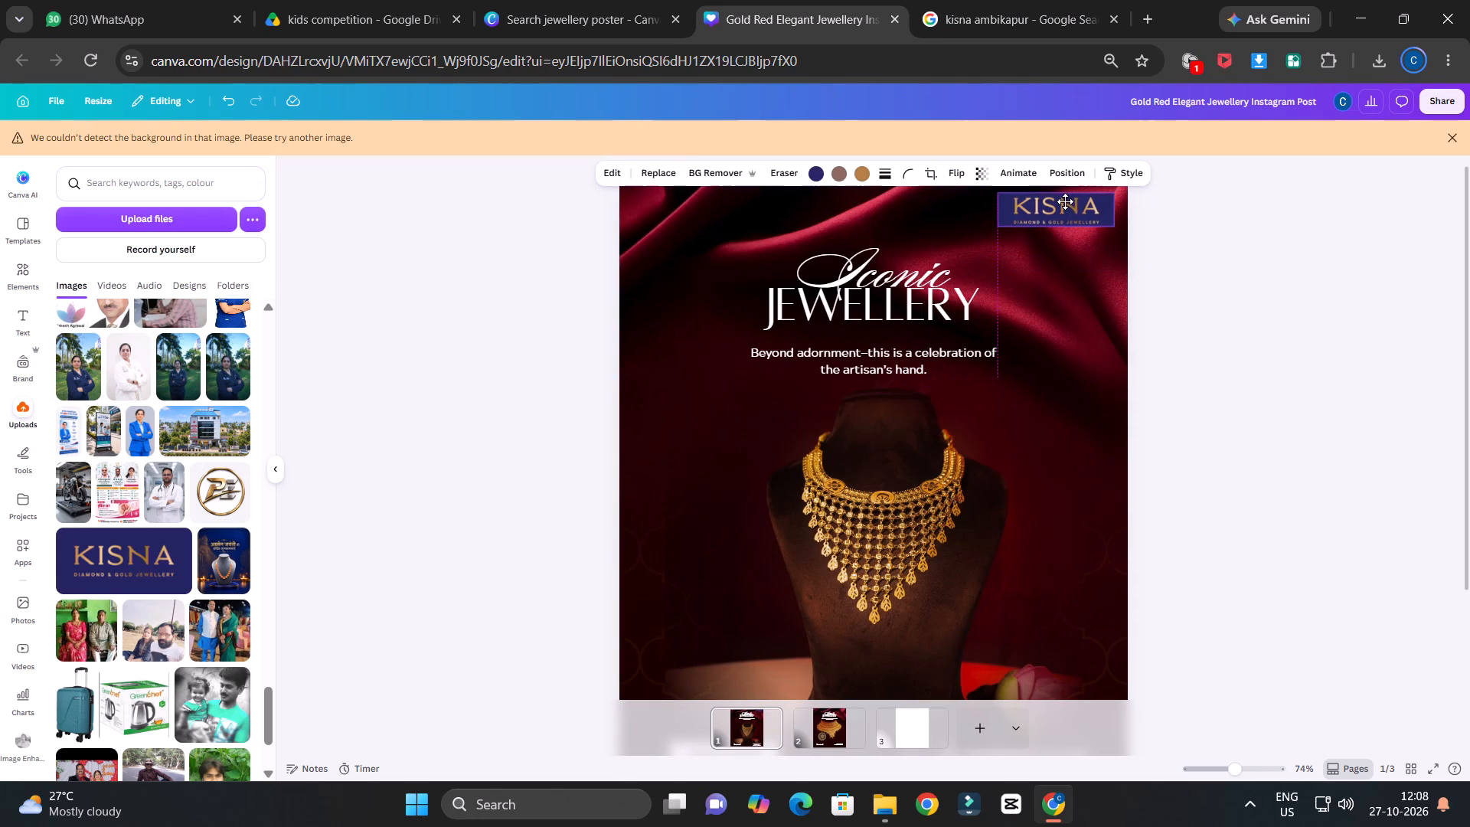
pyautogui.moveTo(1065, 201); pyautogui.dragTo(1072, 197)
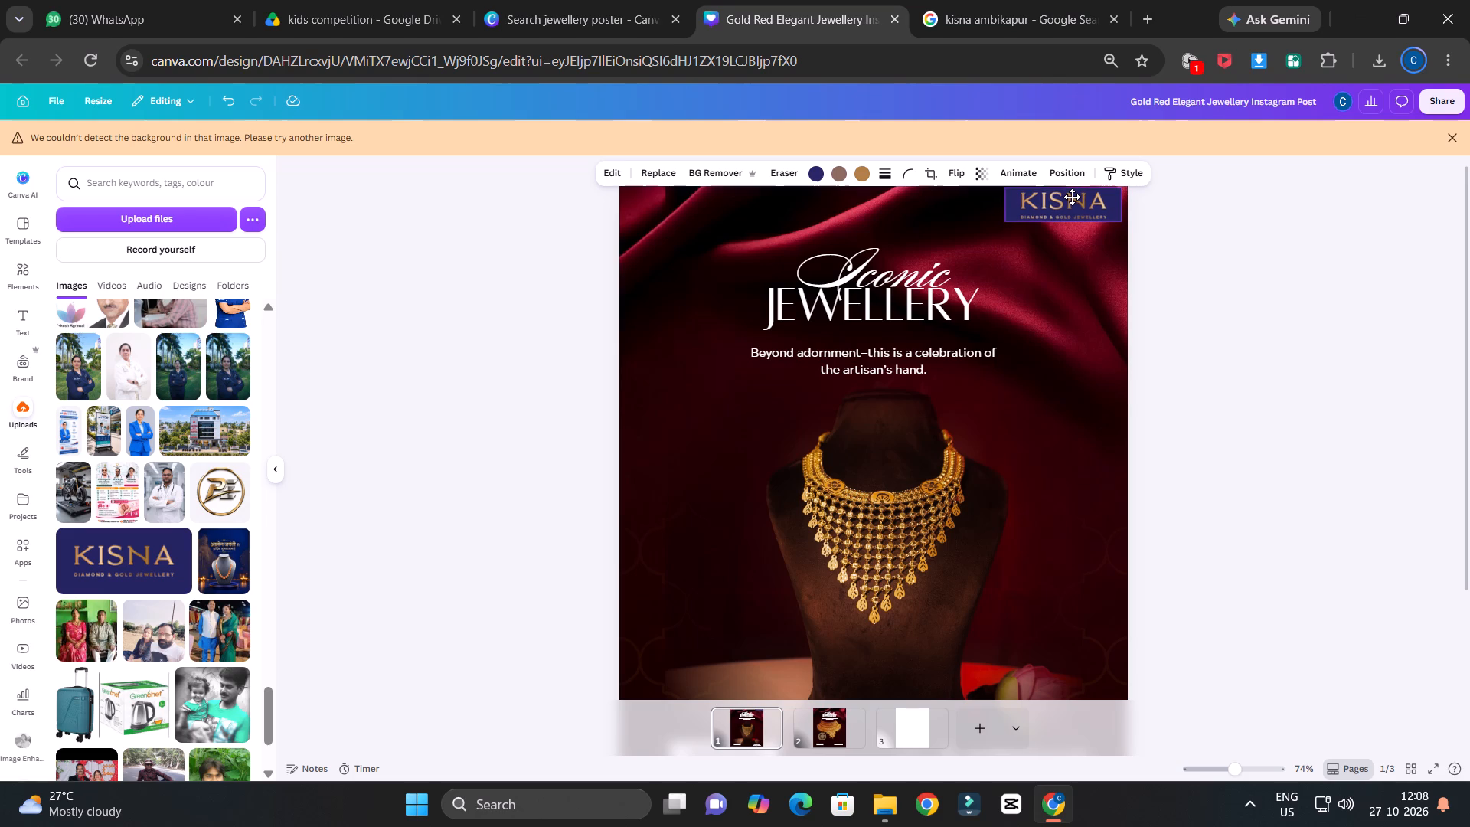
pyautogui.moveTo(1072, 197); pyautogui.dragTo(1072, 199)
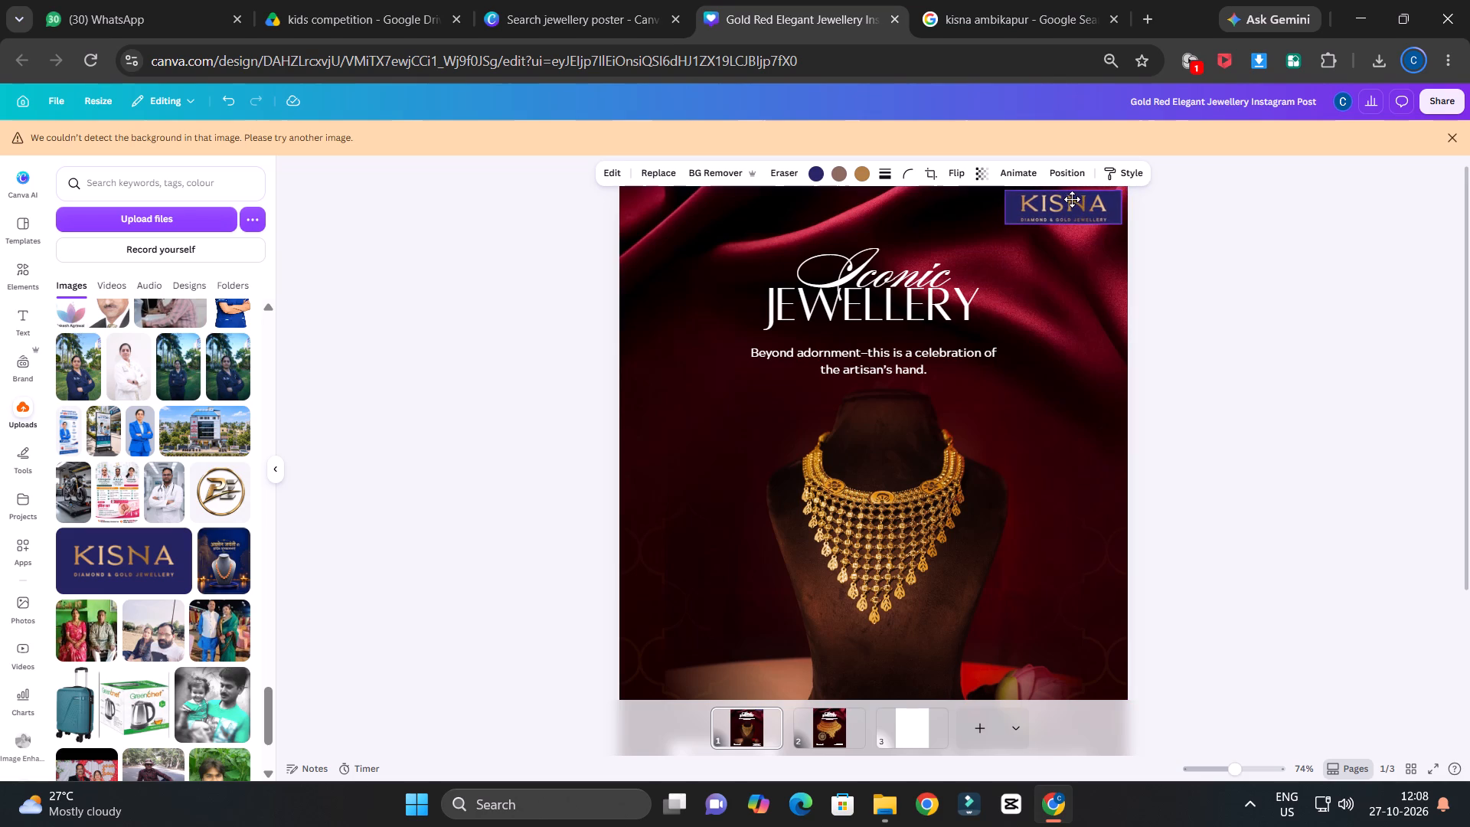
pyautogui.moveTo(1072, 199); pyautogui.dragTo(1071, 198)
pyautogui.click(1193, 223)
pyautogui.keyDown('ctrl'); pyautogui.scroll(-2, 1220, 240); pyautogui.keyUp('ctrl')
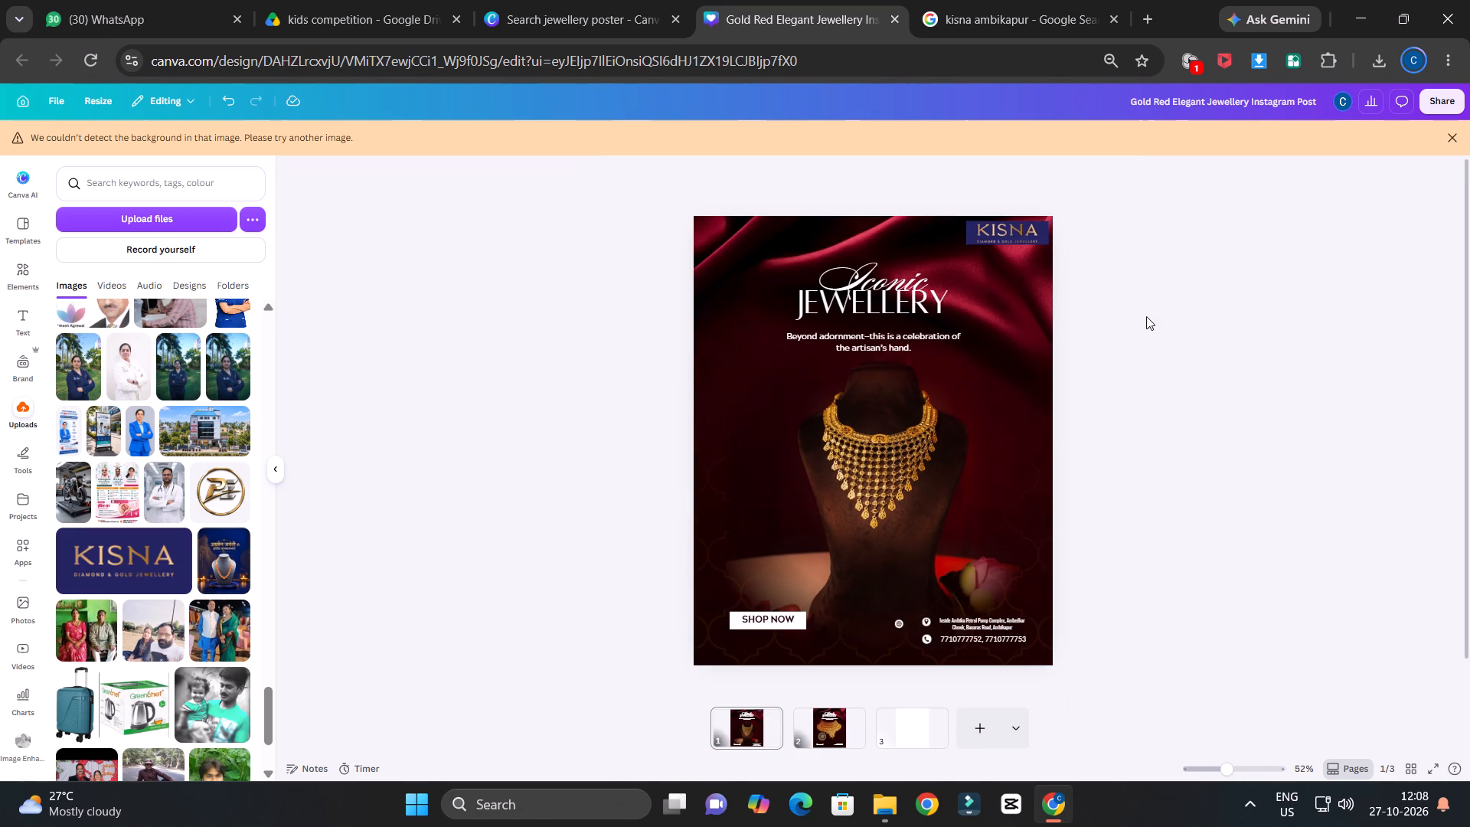
# Delete the small globe icon beside the location pin near the bottom of the first page.
pyautogui.keyDown('ctrl'); pyautogui.scroll(2, 1148, 315); pyautogui.keyUp('ctrl')
pyautogui.keyDown('ctrl'); pyautogui.scroll(-3, 1148, 315); pyautogui.keyUp('ctrl')
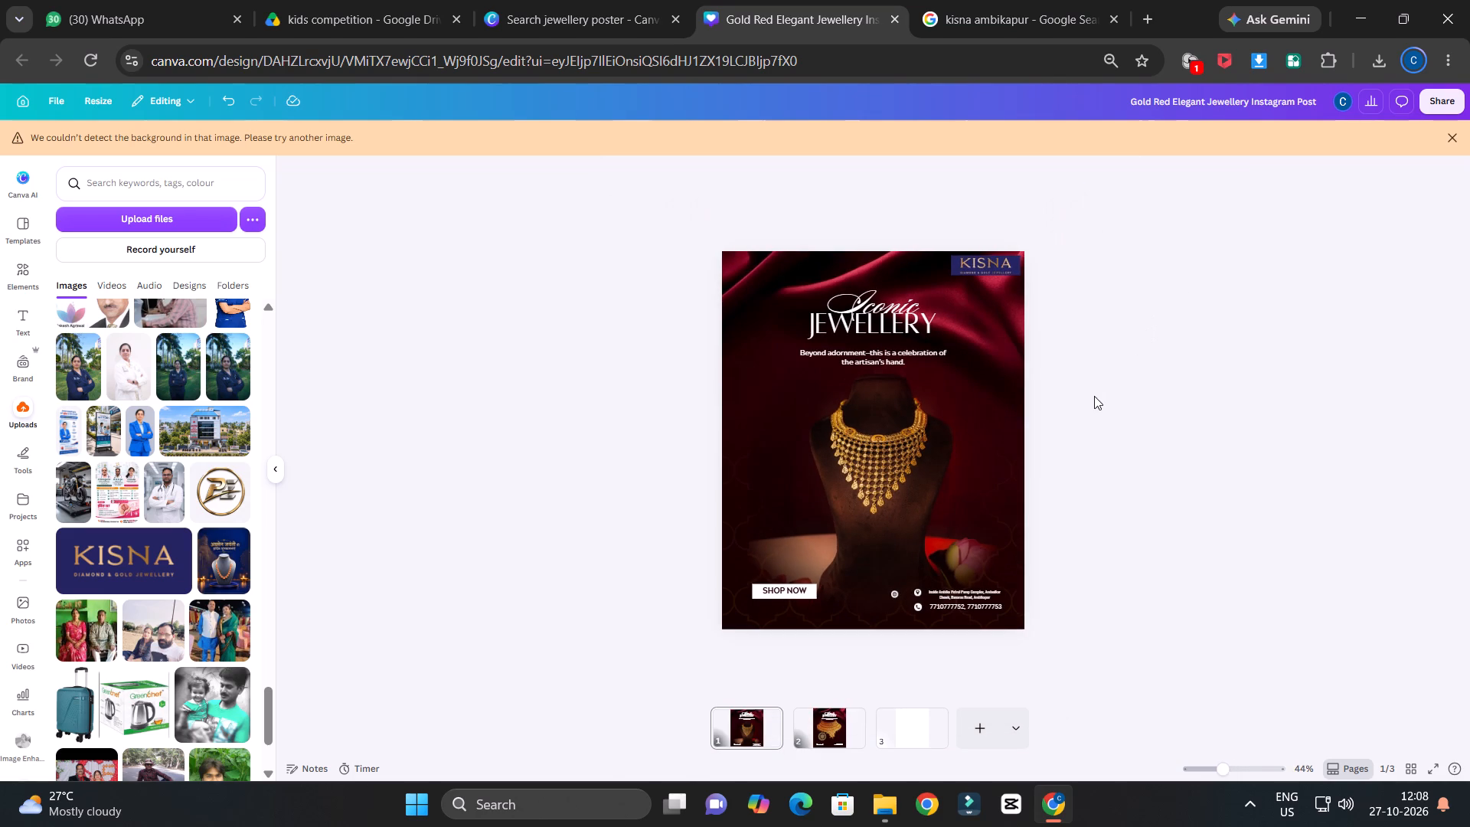
pyautogui.keyDown('ctrl'); pyautogui.scroll(3, 1099, 391); pyautogui.keyUp('ctrl')
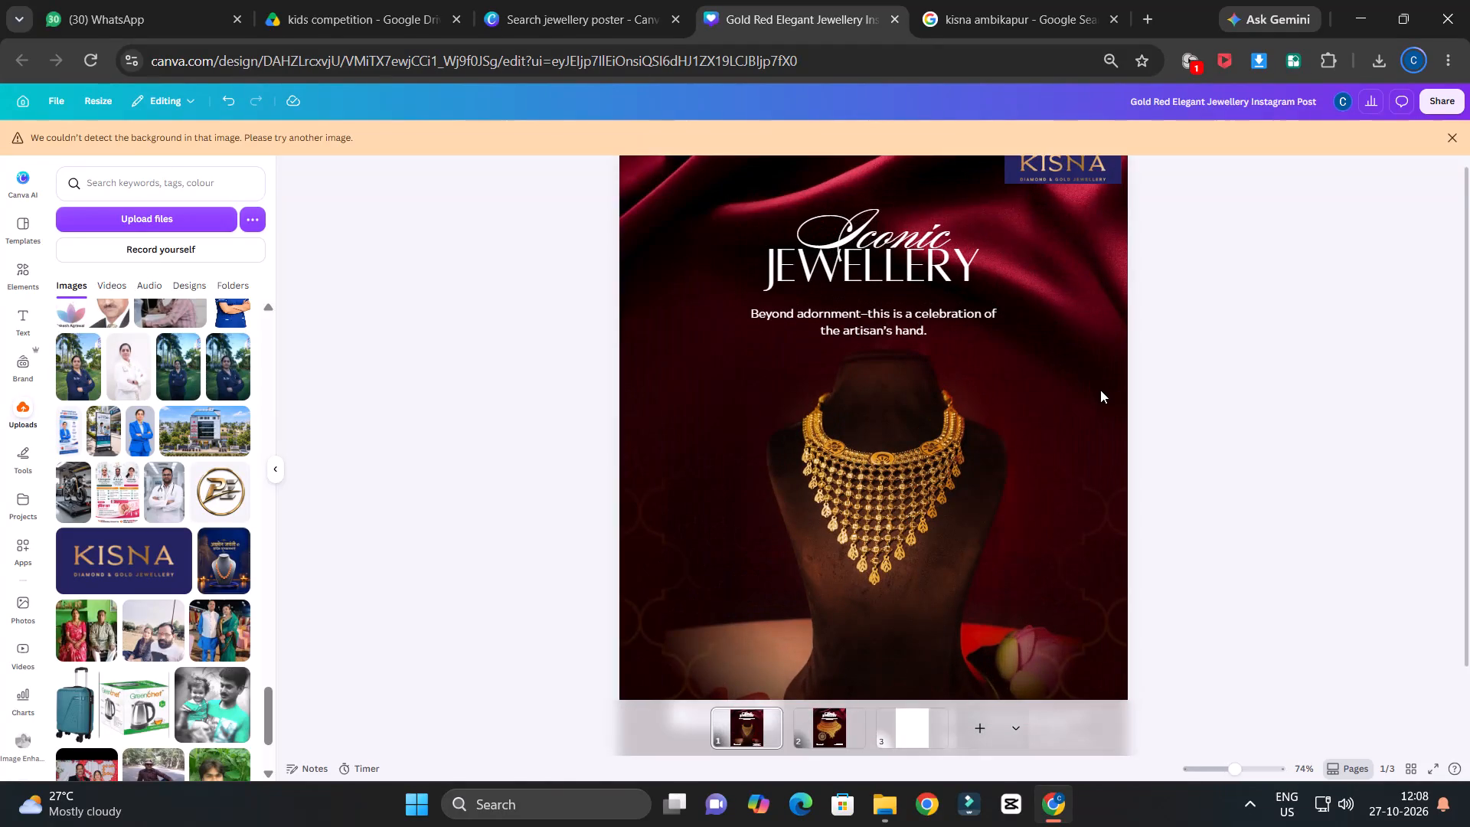
pyautogui.scroll(-4, 1100, 390)
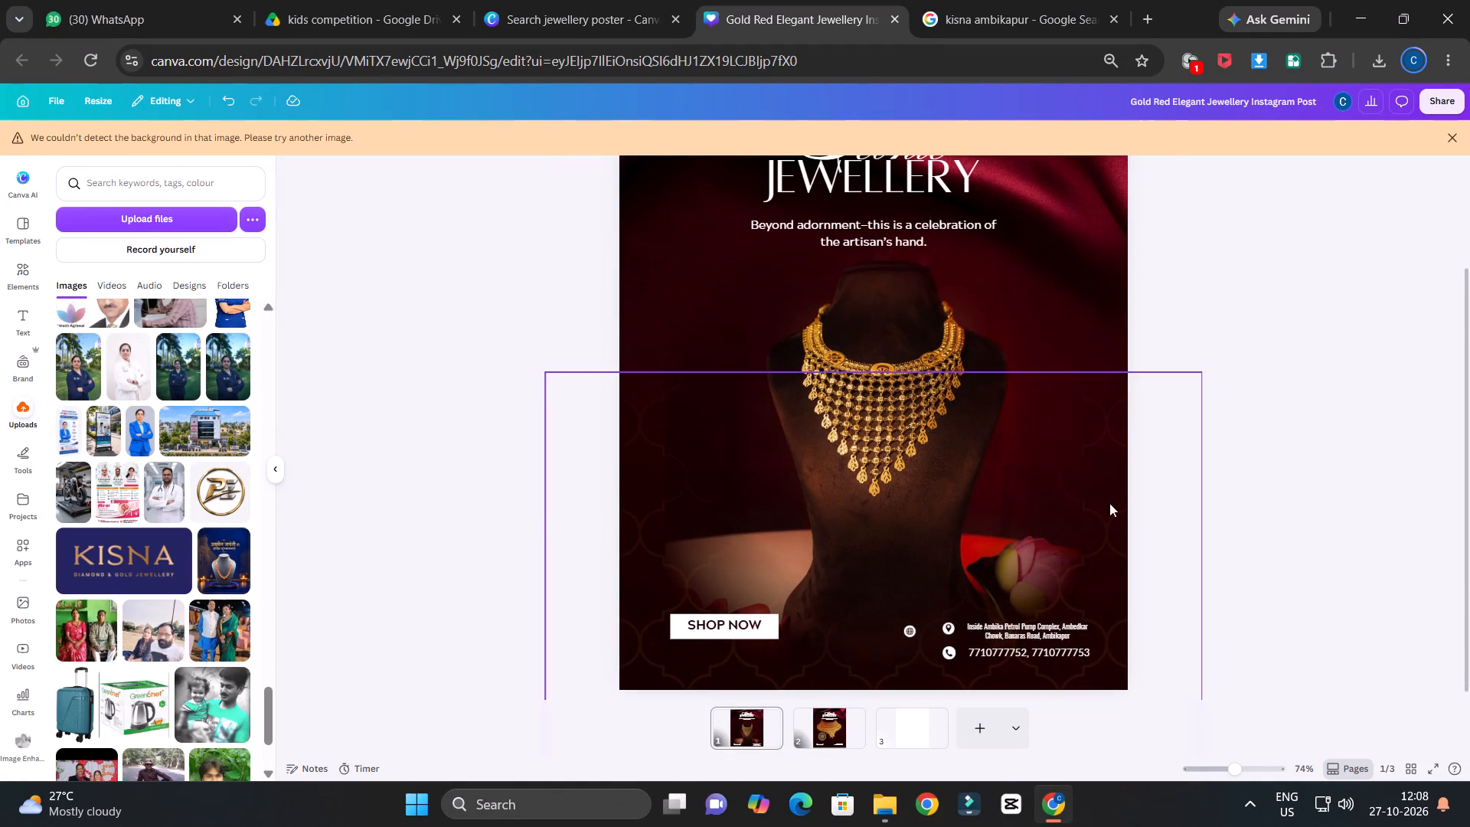
pyautogui.keyDown('ctrl'); pyautogui.scroll(2, 1194, 467); pyautogui.keyUp('ctrl')
pyautogui.scroll(-3, 1203, 445)
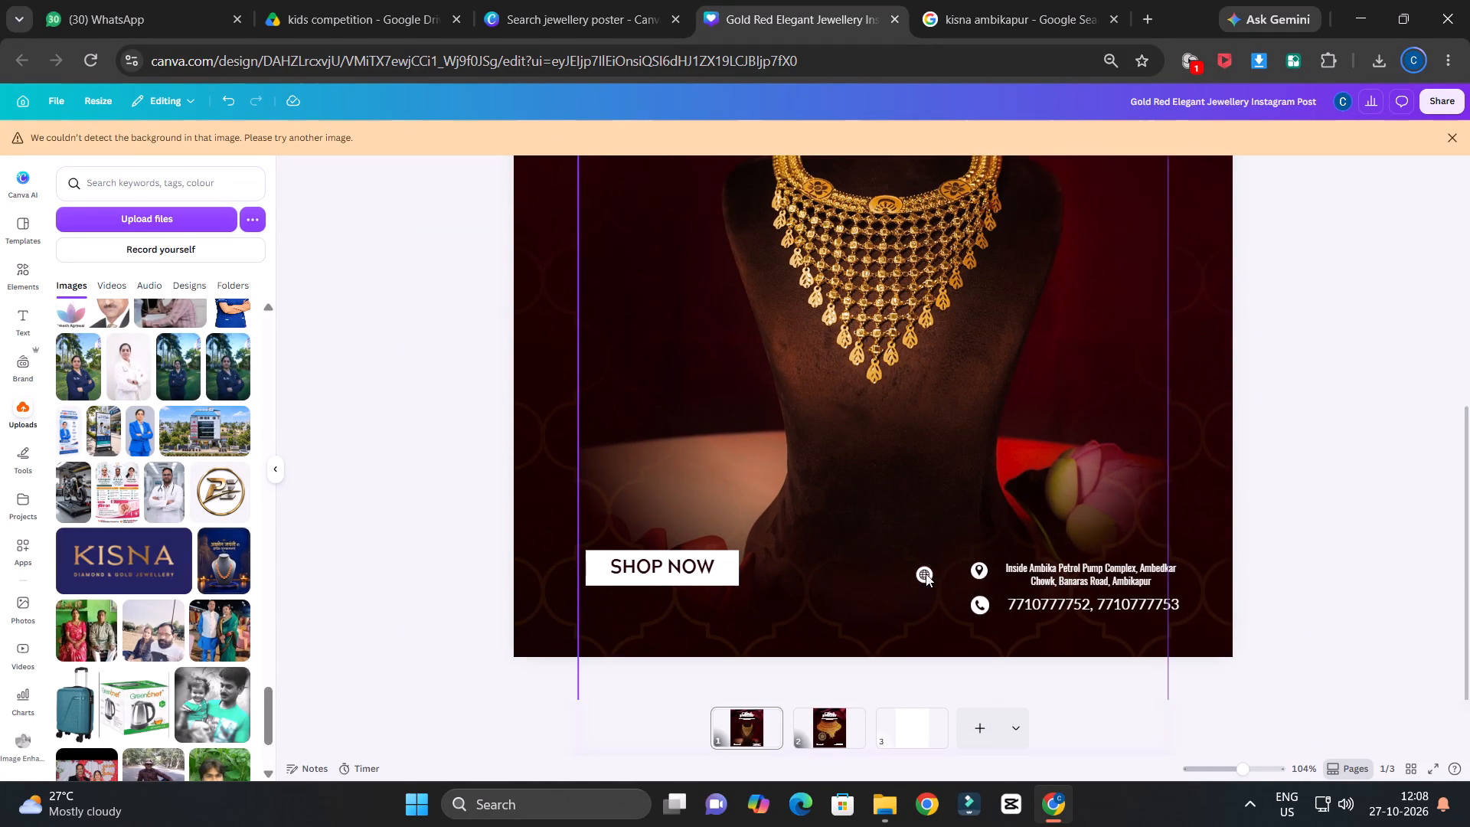
pyautogui.click(928, 583)
pyautogui.click(923, 580)
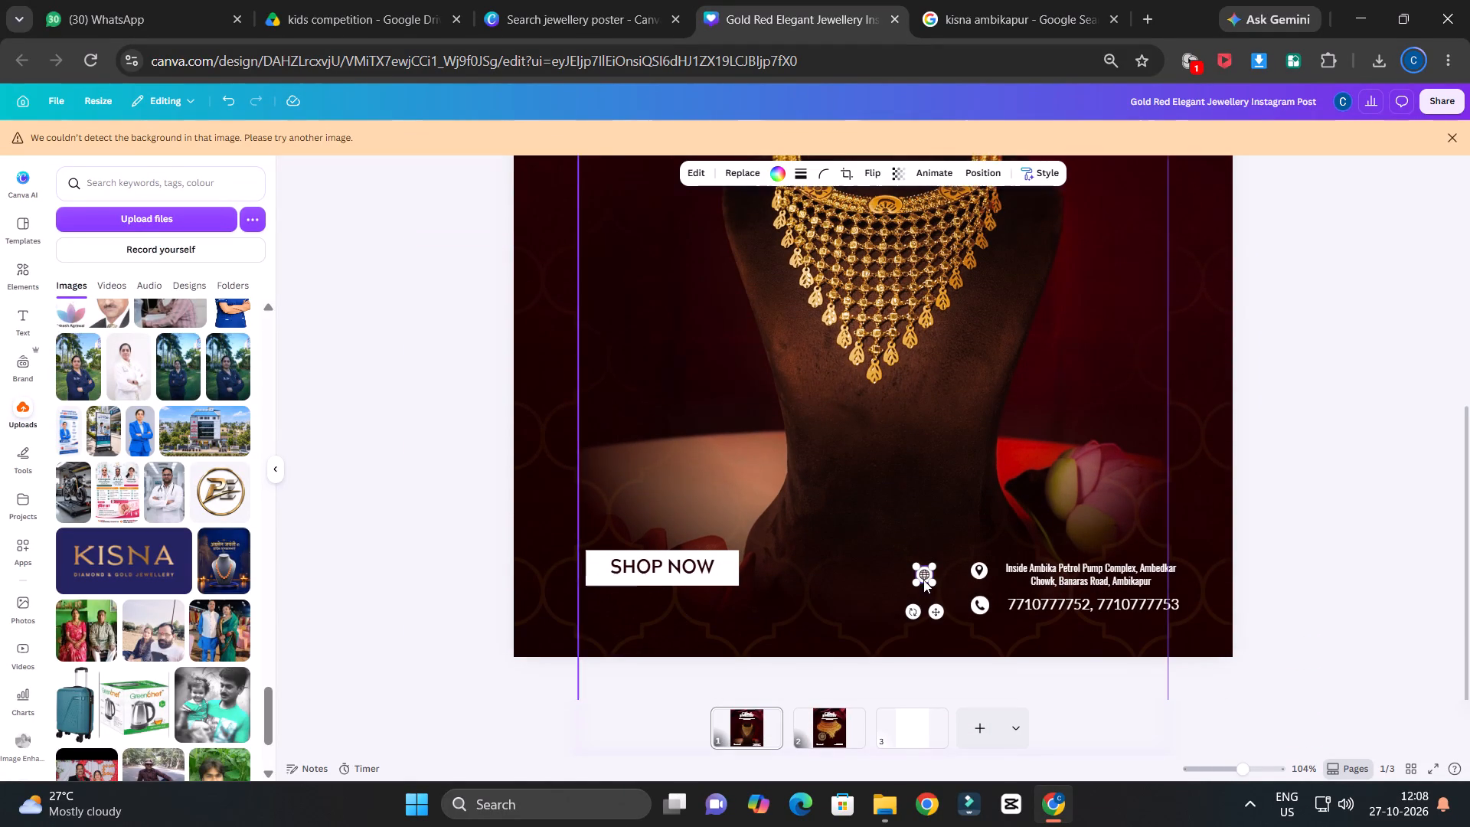
pyautogui.press('Delete')
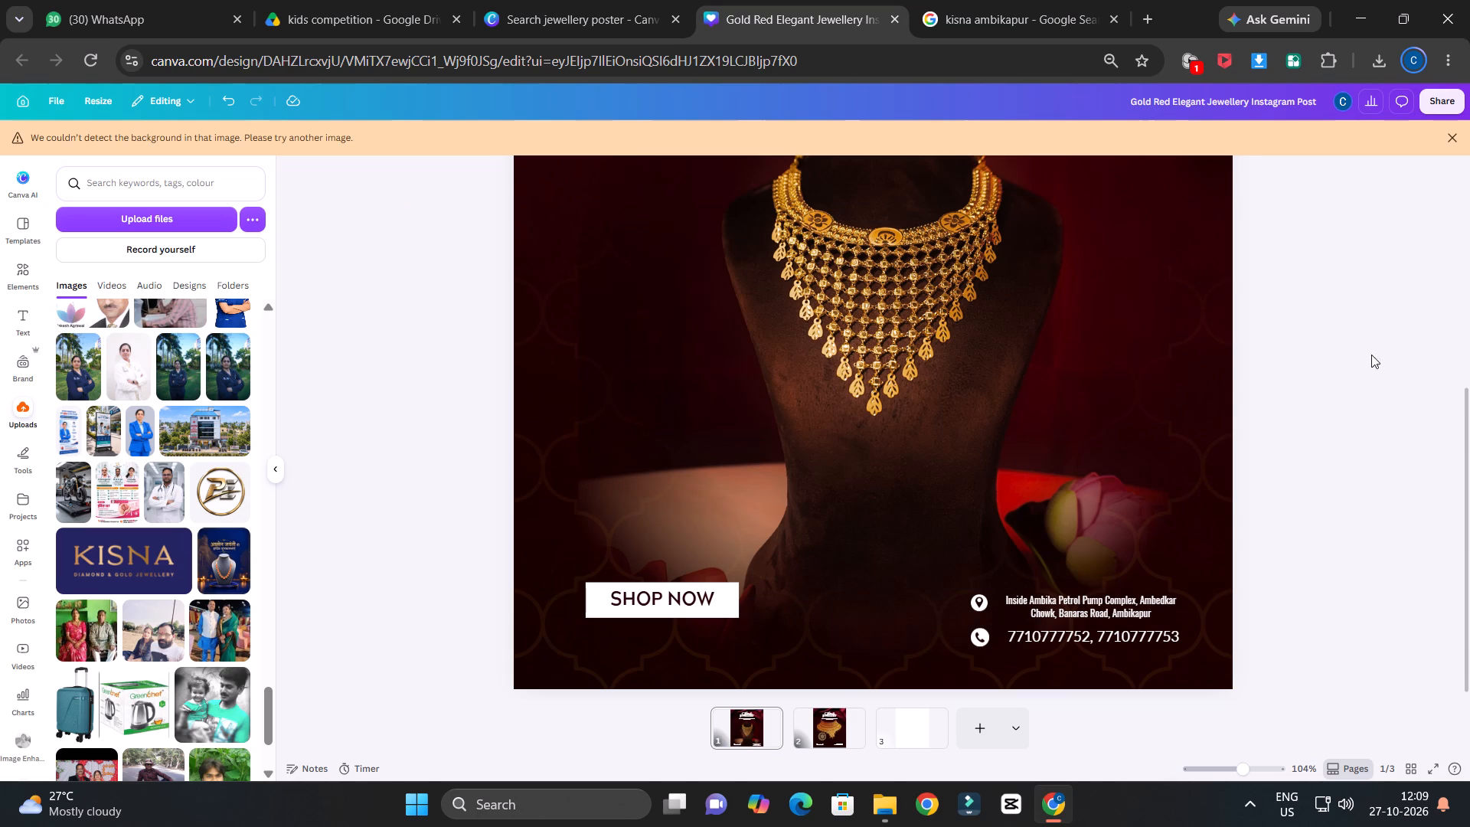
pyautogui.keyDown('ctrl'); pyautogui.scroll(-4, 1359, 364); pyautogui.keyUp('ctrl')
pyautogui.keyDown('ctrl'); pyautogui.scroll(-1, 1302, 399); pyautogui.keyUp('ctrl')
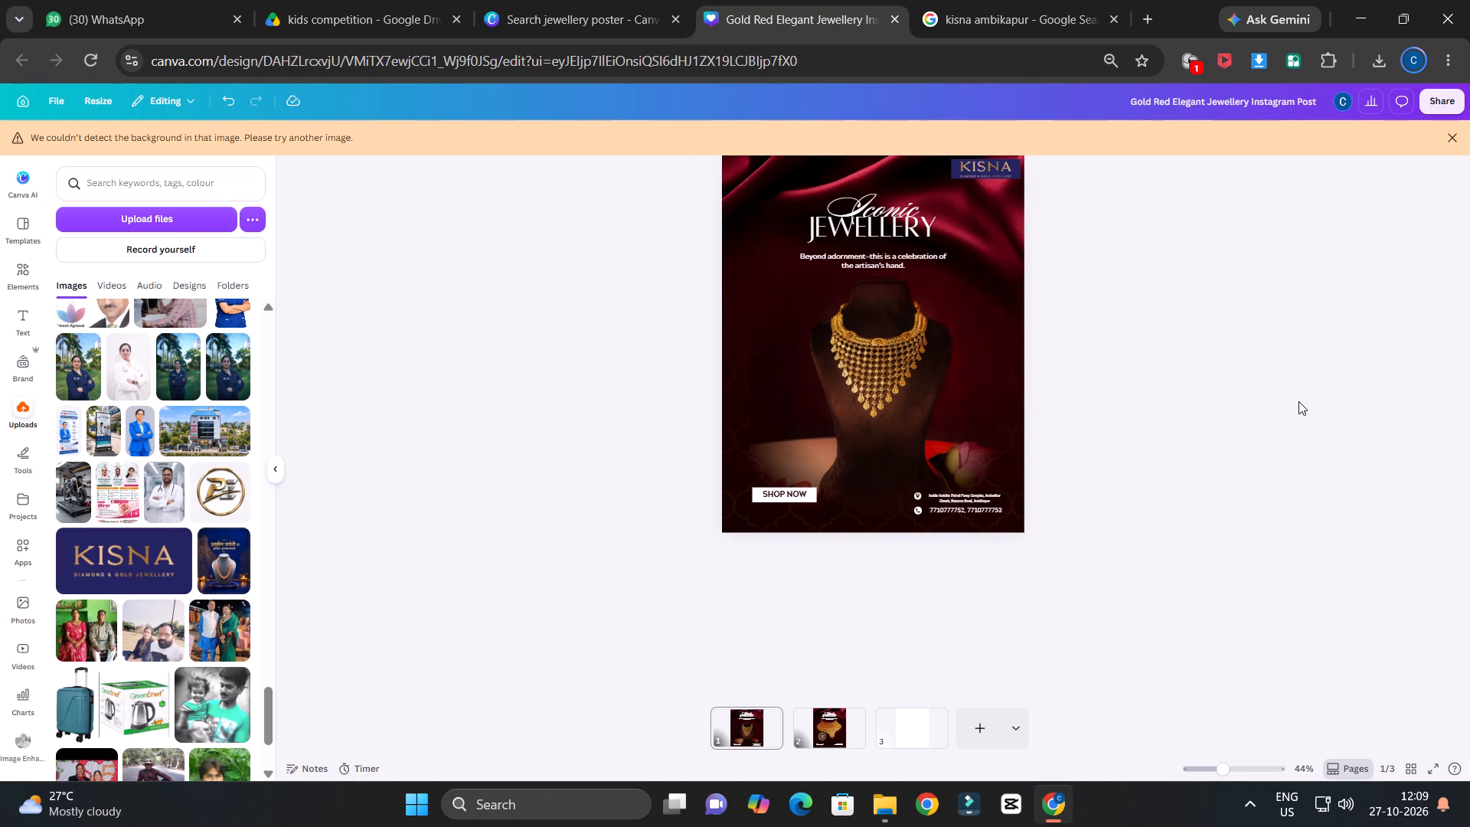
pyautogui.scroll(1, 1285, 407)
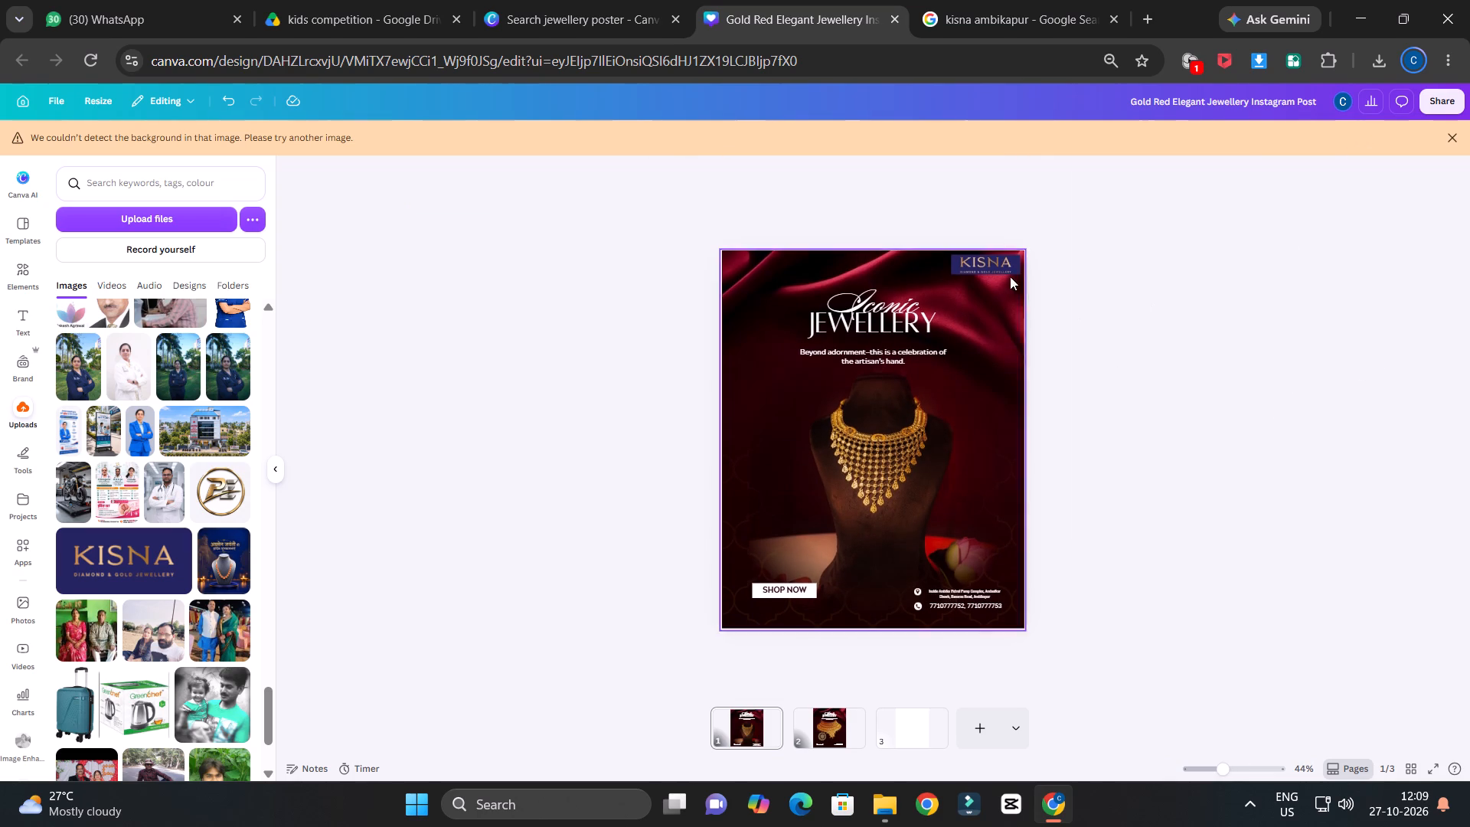
# Brighten the KISNA logo in the page's top-right corner by moderately raising its Brightness adjustment, then deselect it.
pyautogui.click(982, 258)
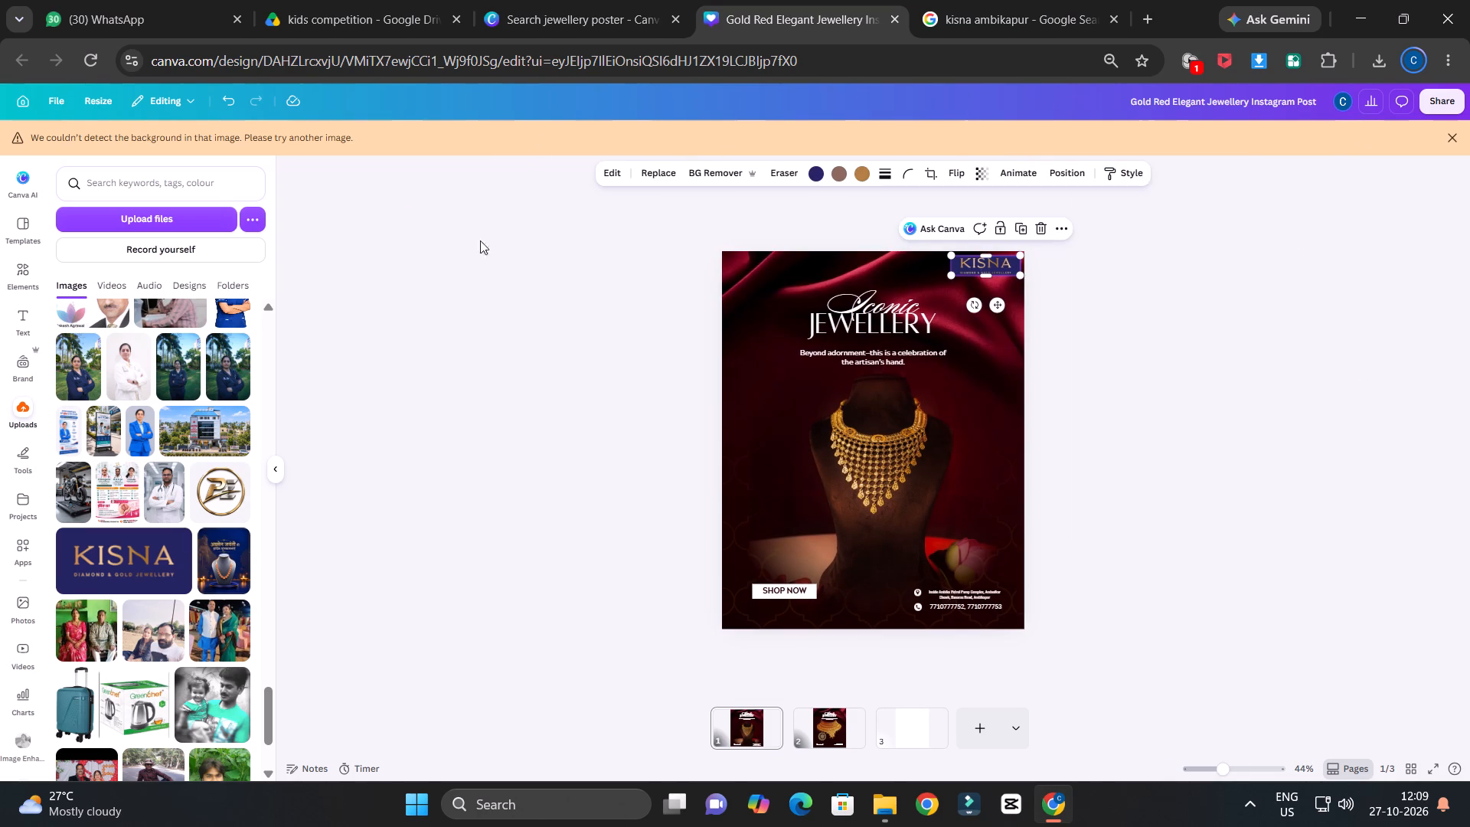
pyautogui.click(615, 178)
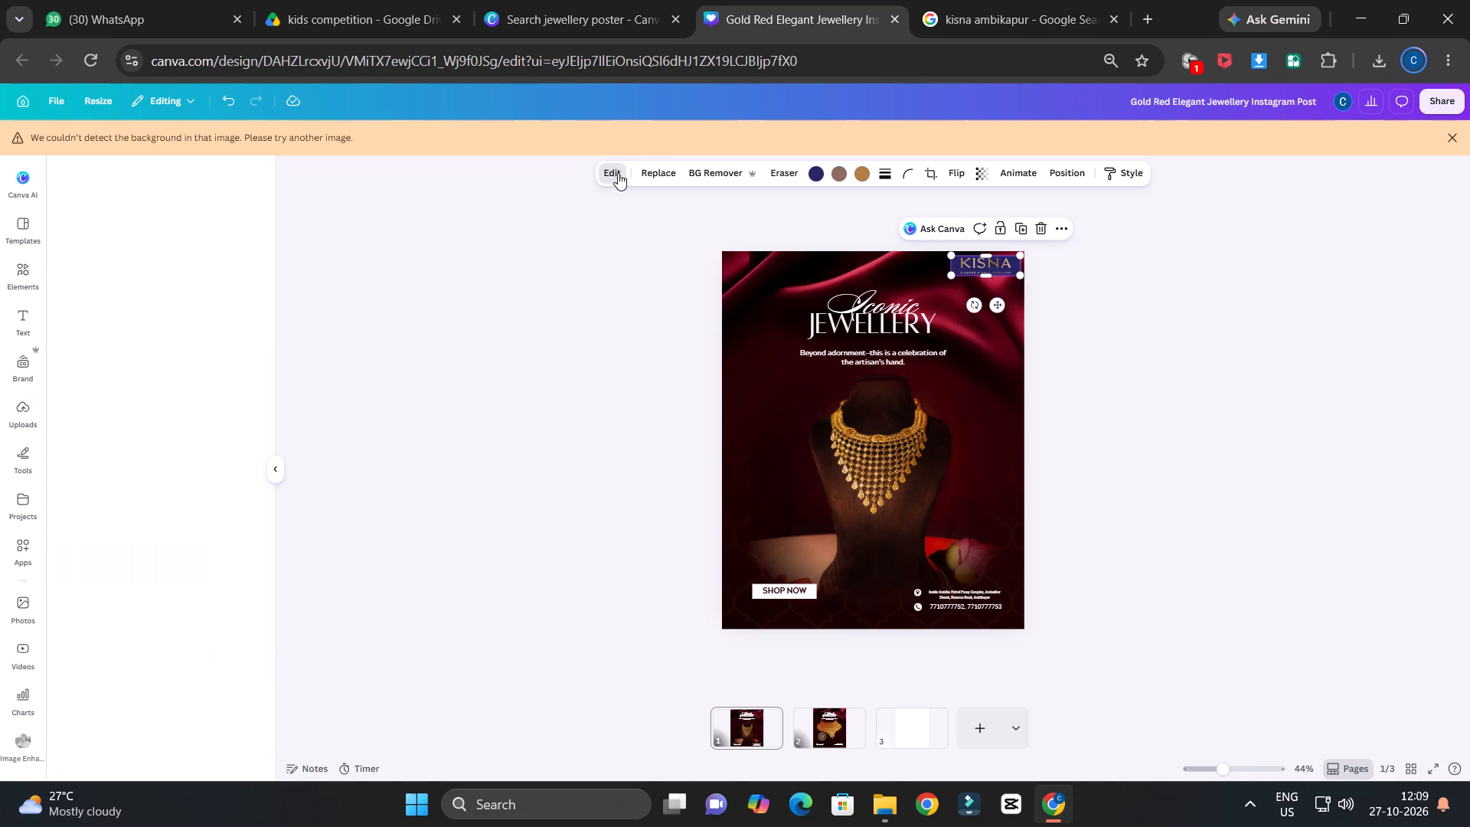
pyautogui.click(87, 305)
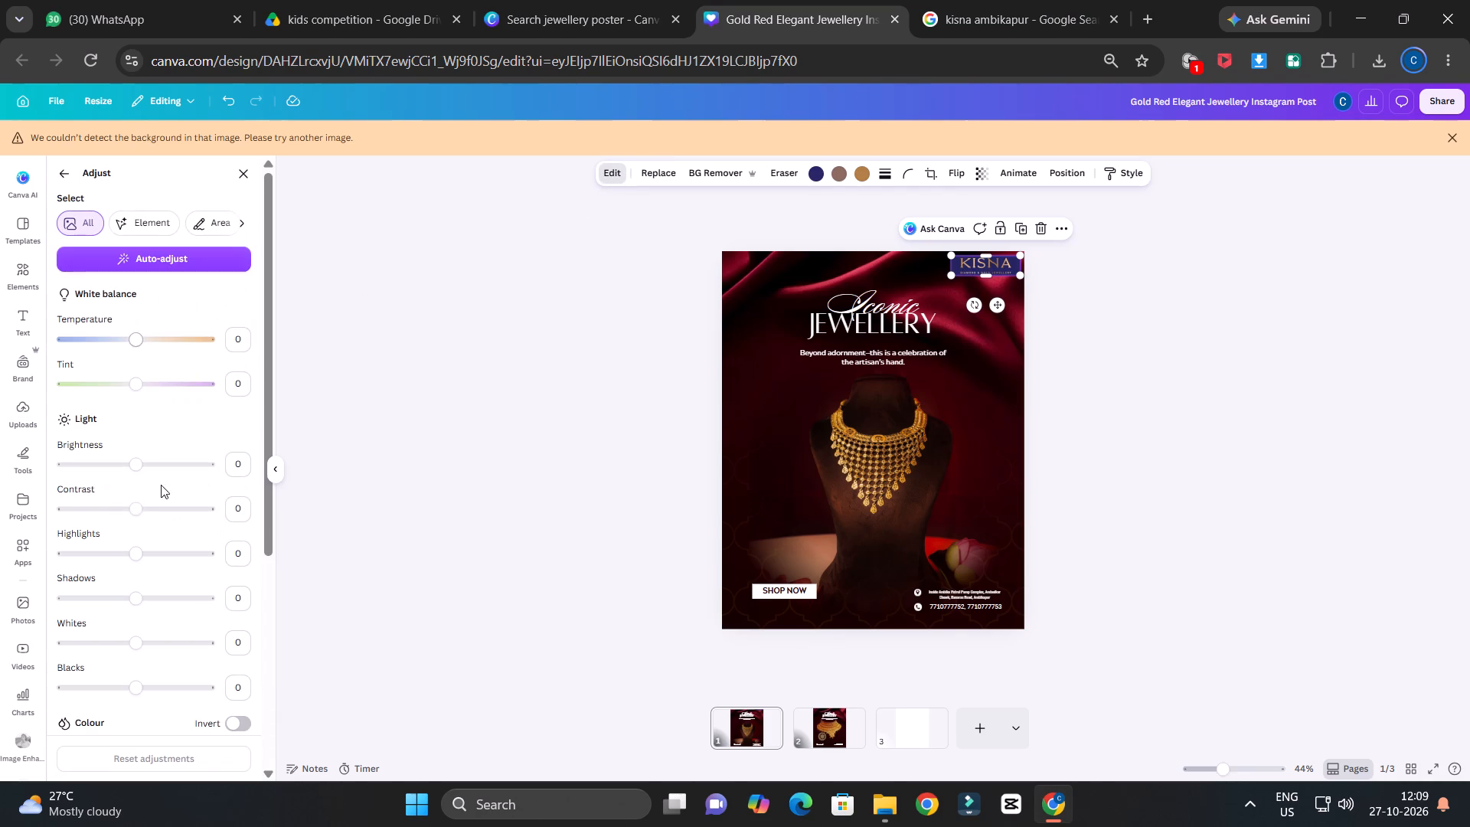
pyautogui.moveTo(144, 466); pyautogui.dragTo(169, 466)
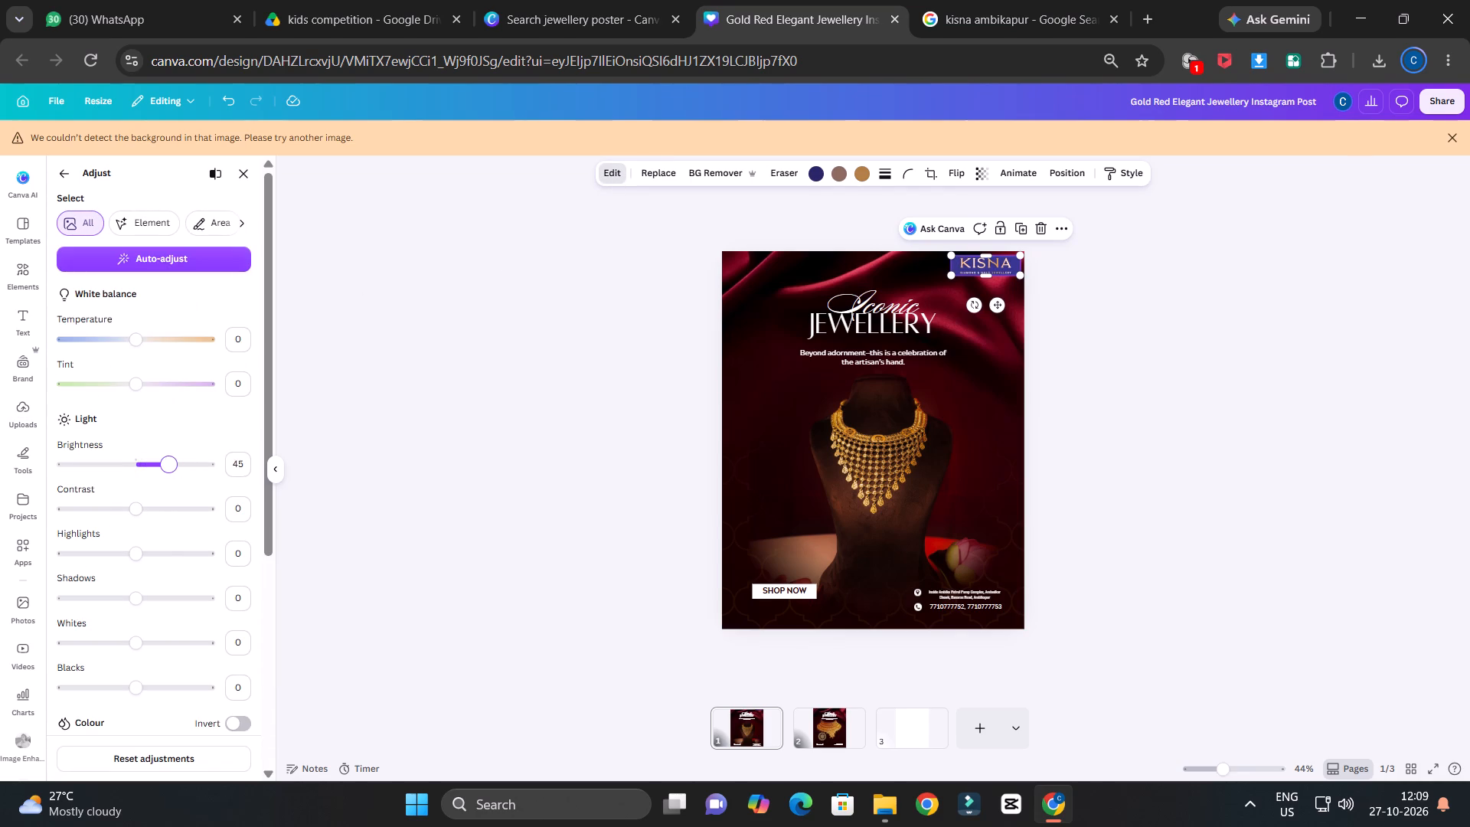
pyautogui.moveTo(169, 466); pyautogui.dragTo(162, 477)
pyautogui.click(1179, 311)
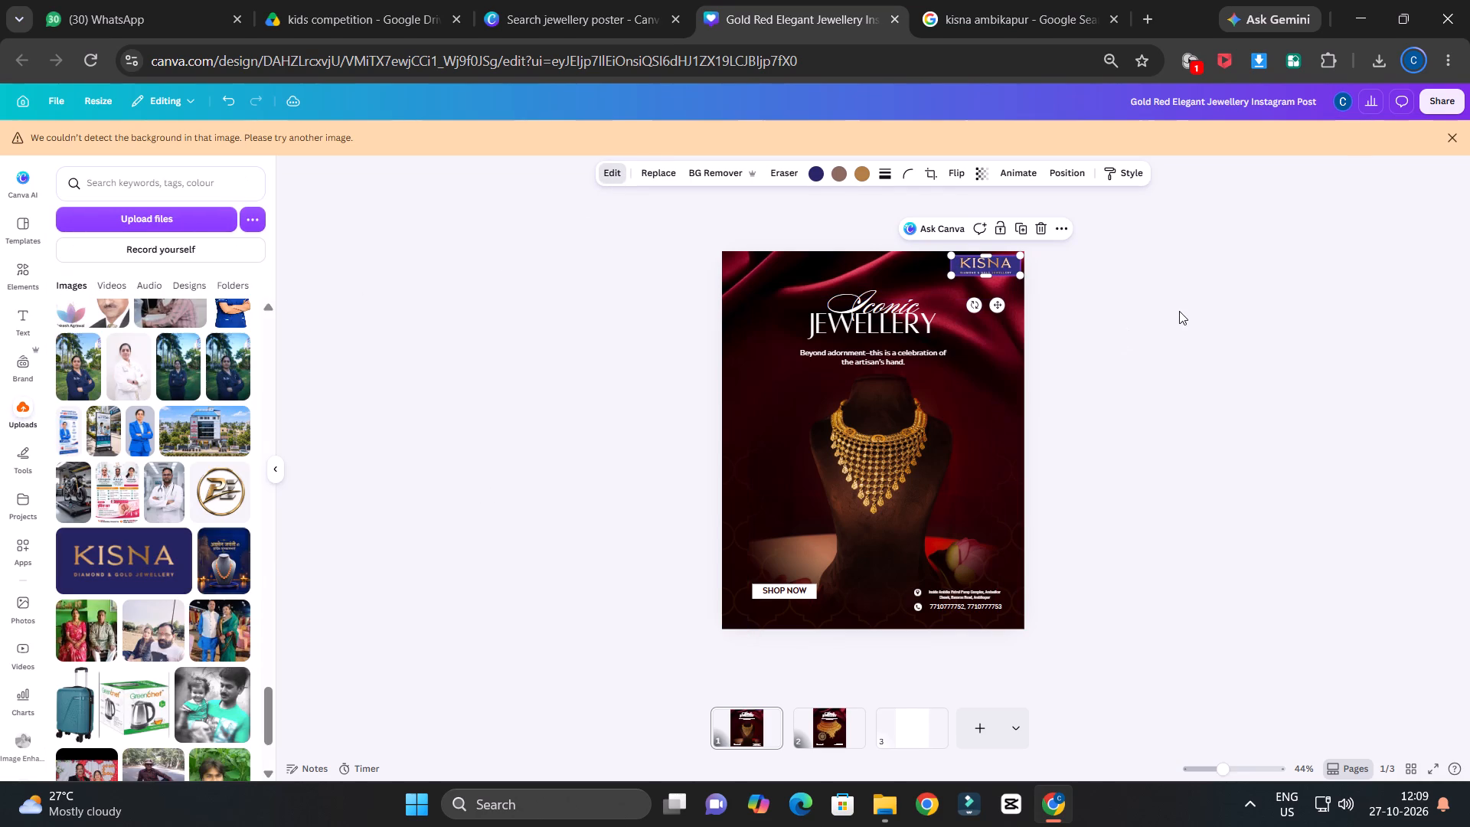
pyautogui.click(1179, 310)
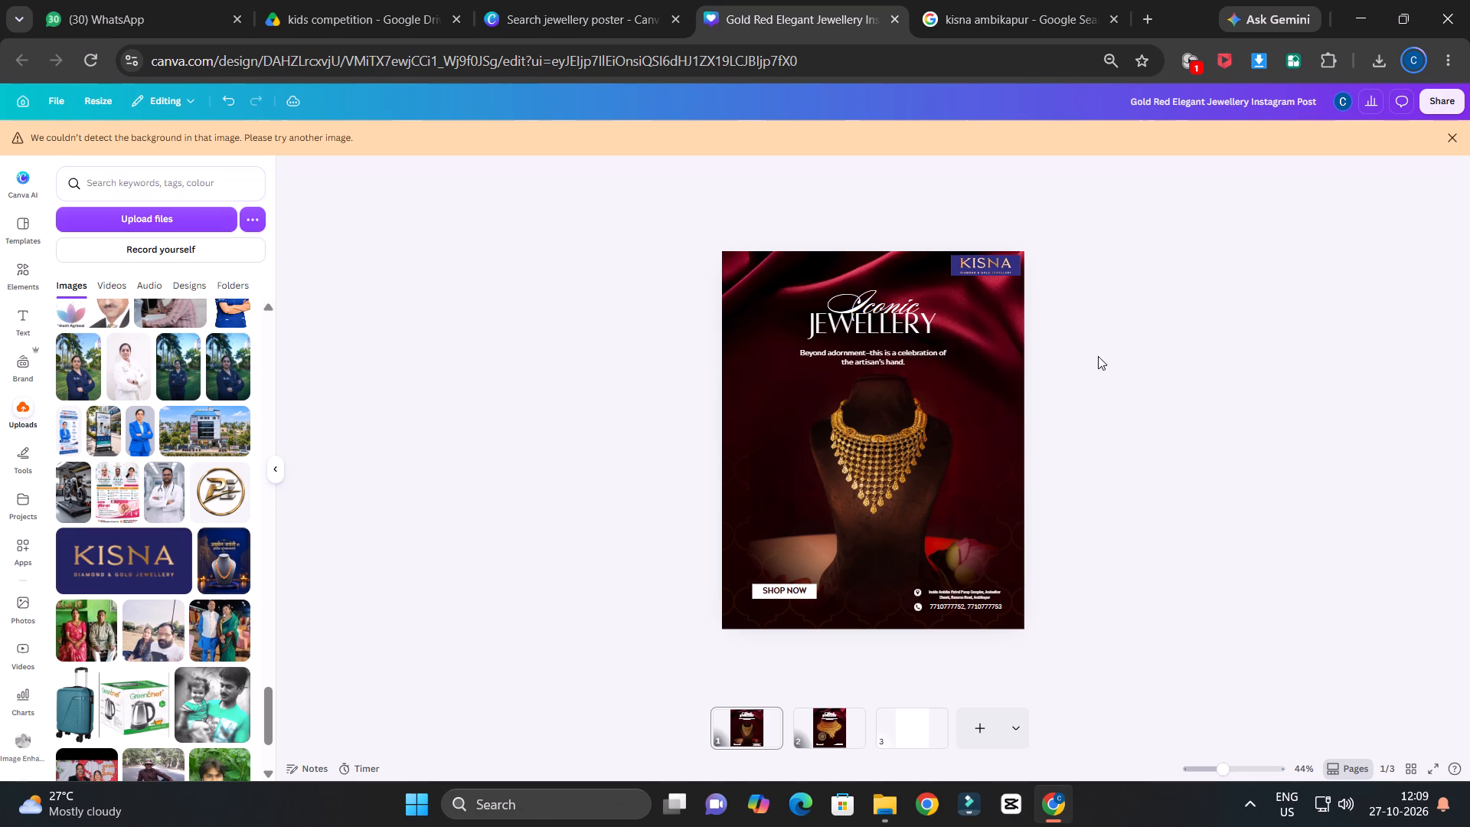
# Download only the current page, the finished necklace poster, as a PNG at size 1 with high quality.
pyautogui.click(1444, 99)
pyautogui.click(1246, 401)
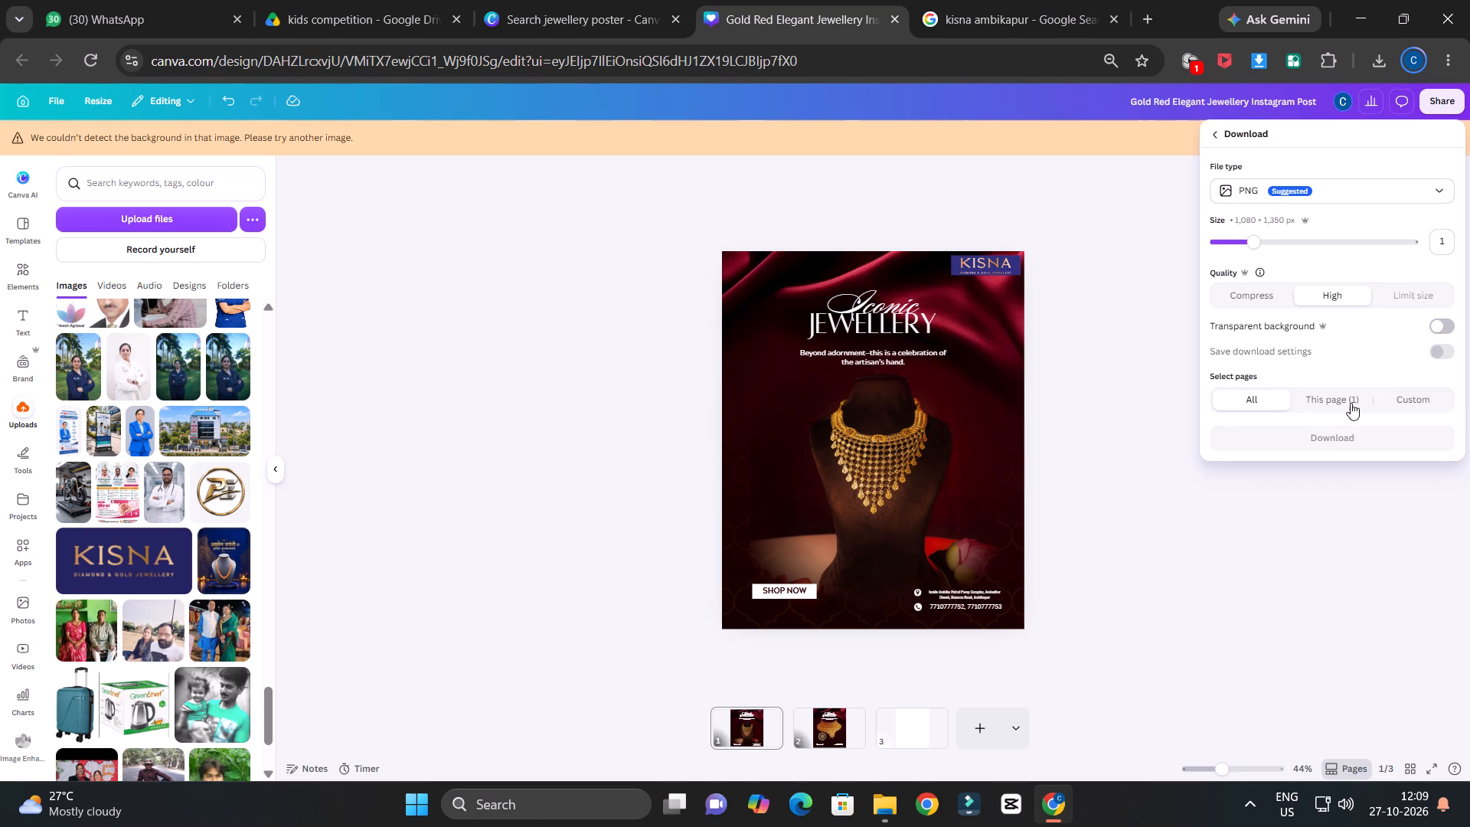
pyautogui.click(1349, 401)
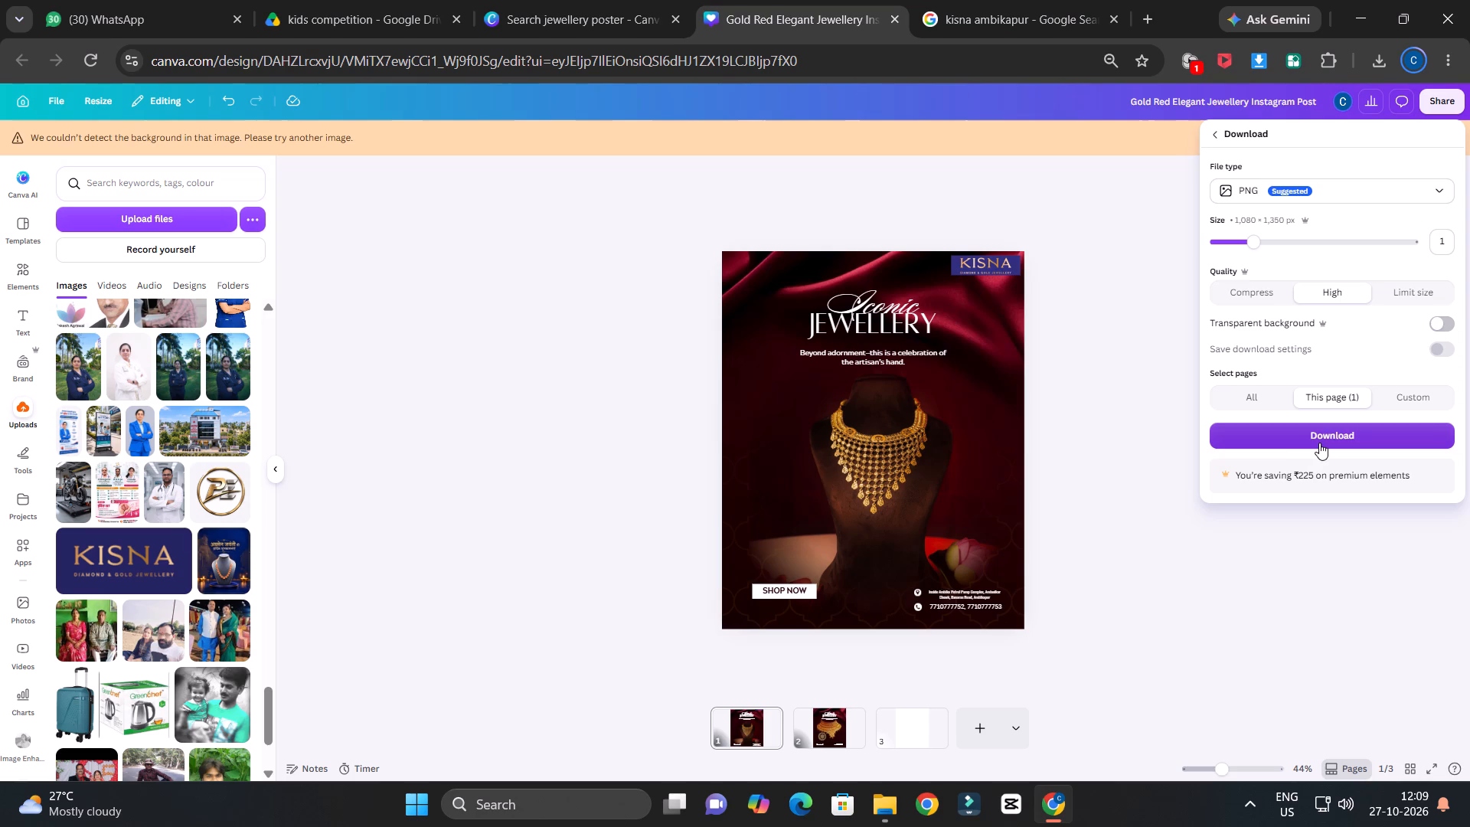
pyautogui.click(1320, 440)
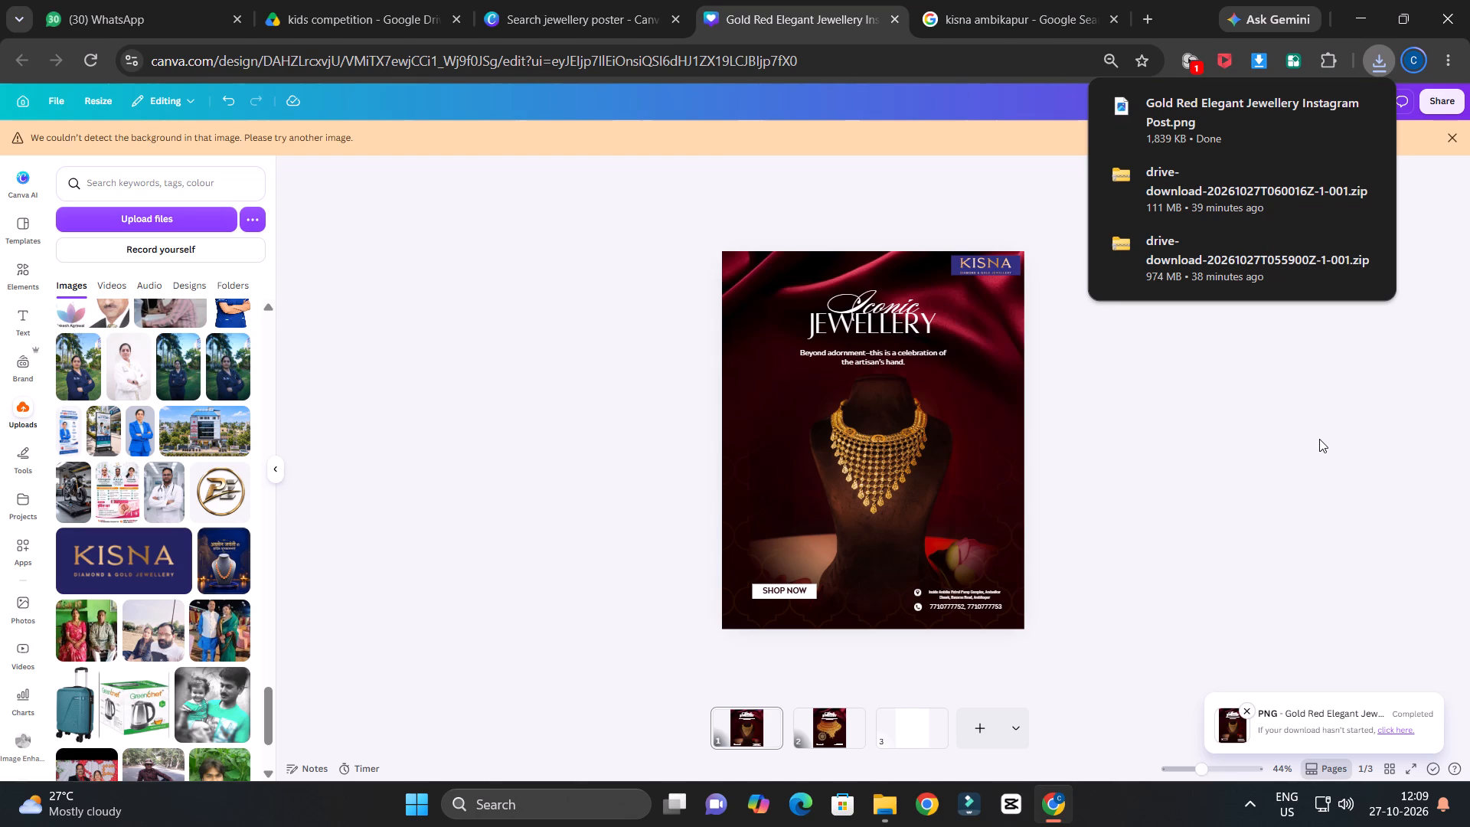
# Open the downloaded Gold Red Elegant Jewellery Instagram Post.png to check it, and close the image viewer.
pyautogui.click(1290, 124)
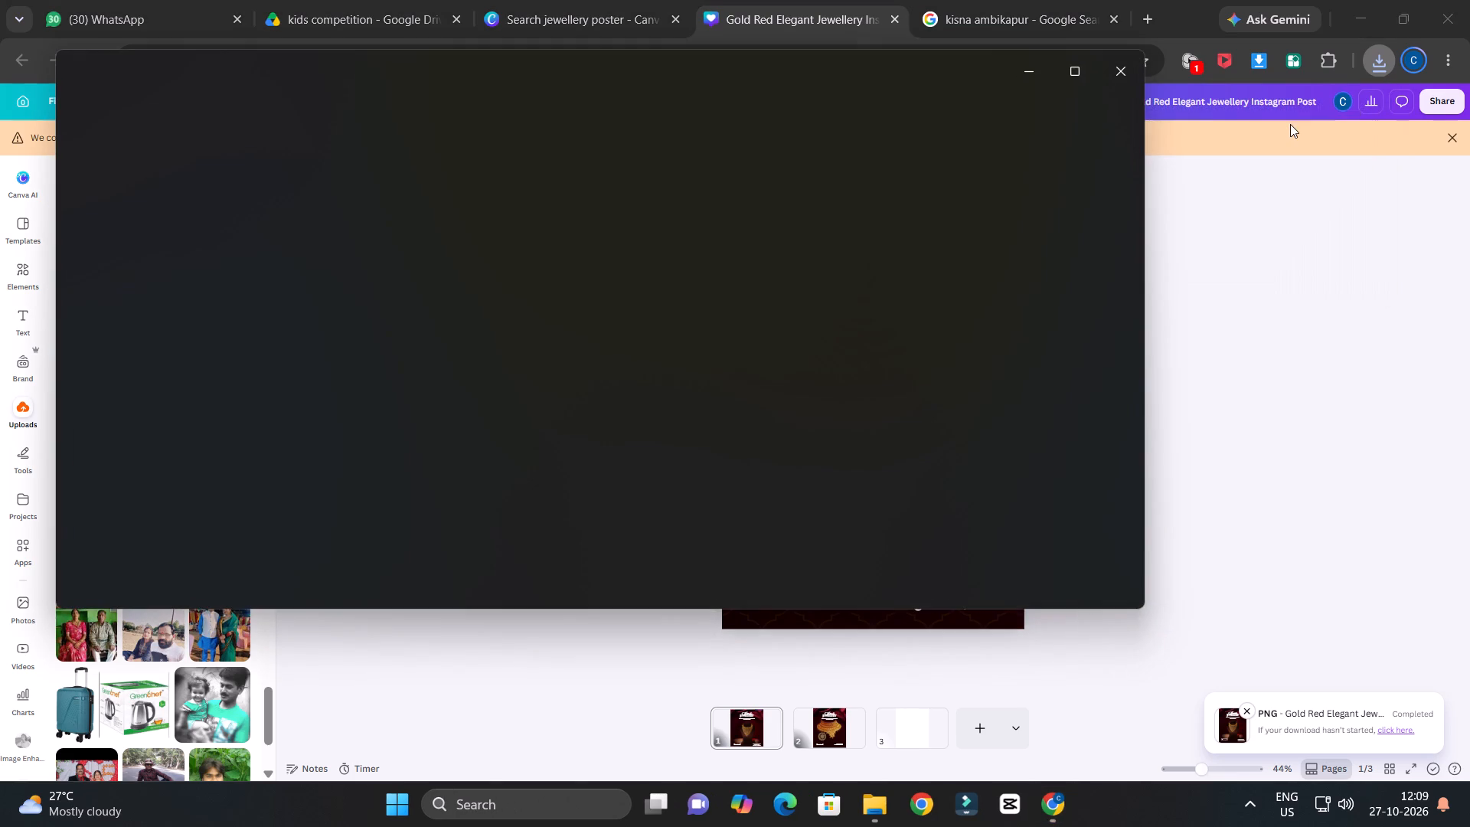
pyautogui.click(1116, 75)
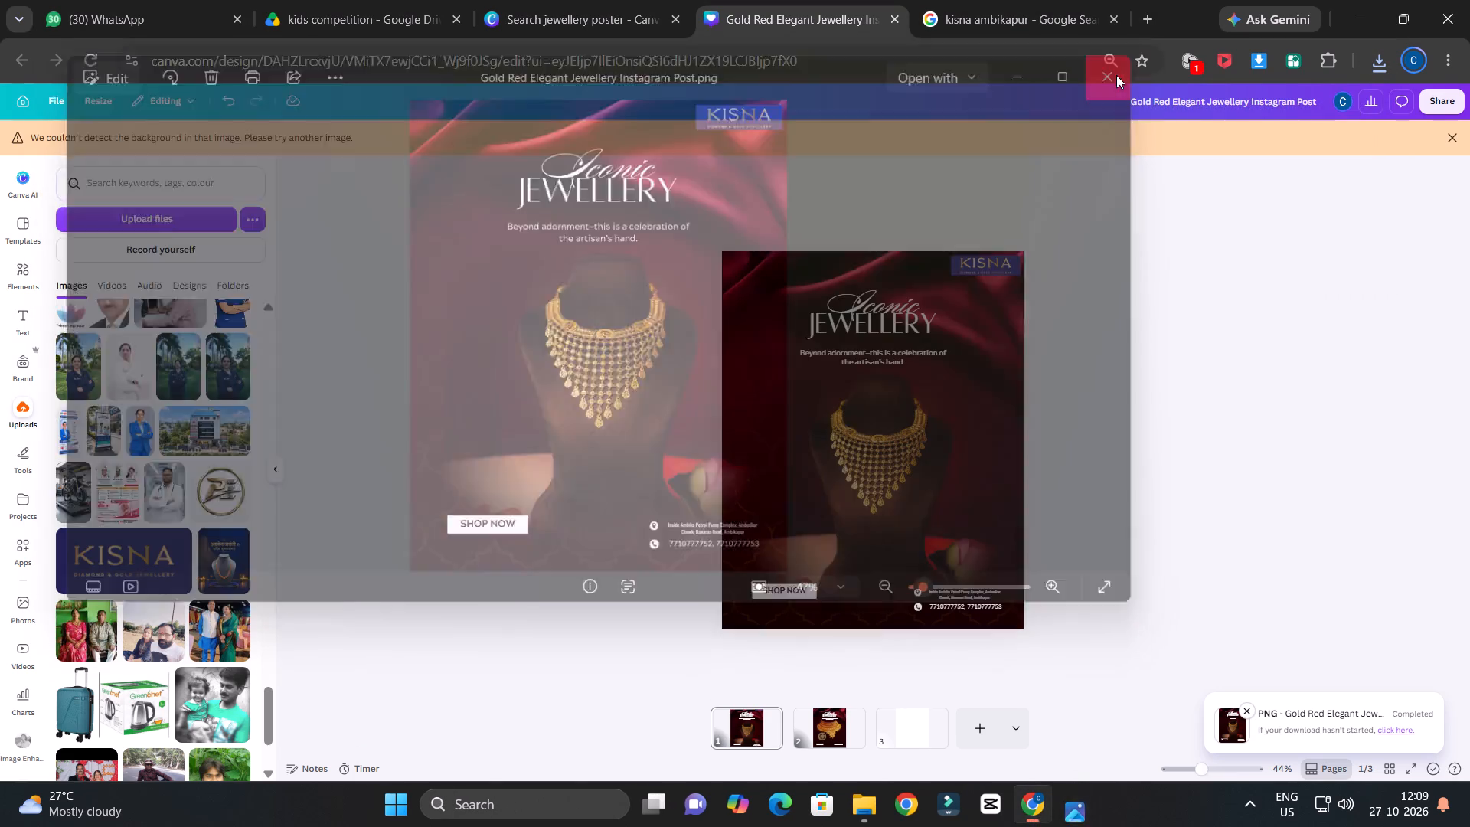
pyautogui.click(1256, 361)
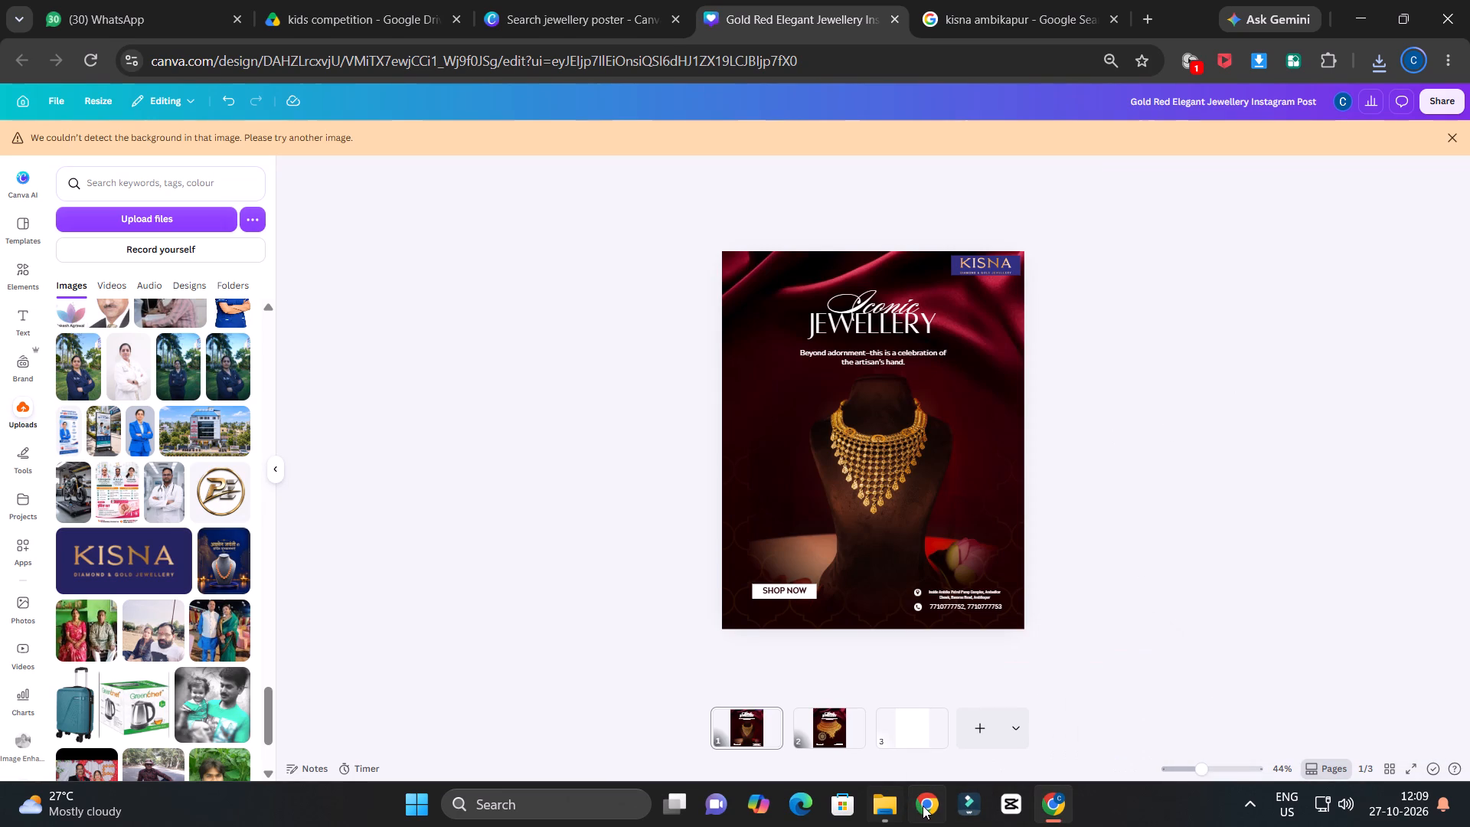
# Switch to the photo_ folder of jewellery photos in File Explorer.
pyautogui.click(1063, 804)
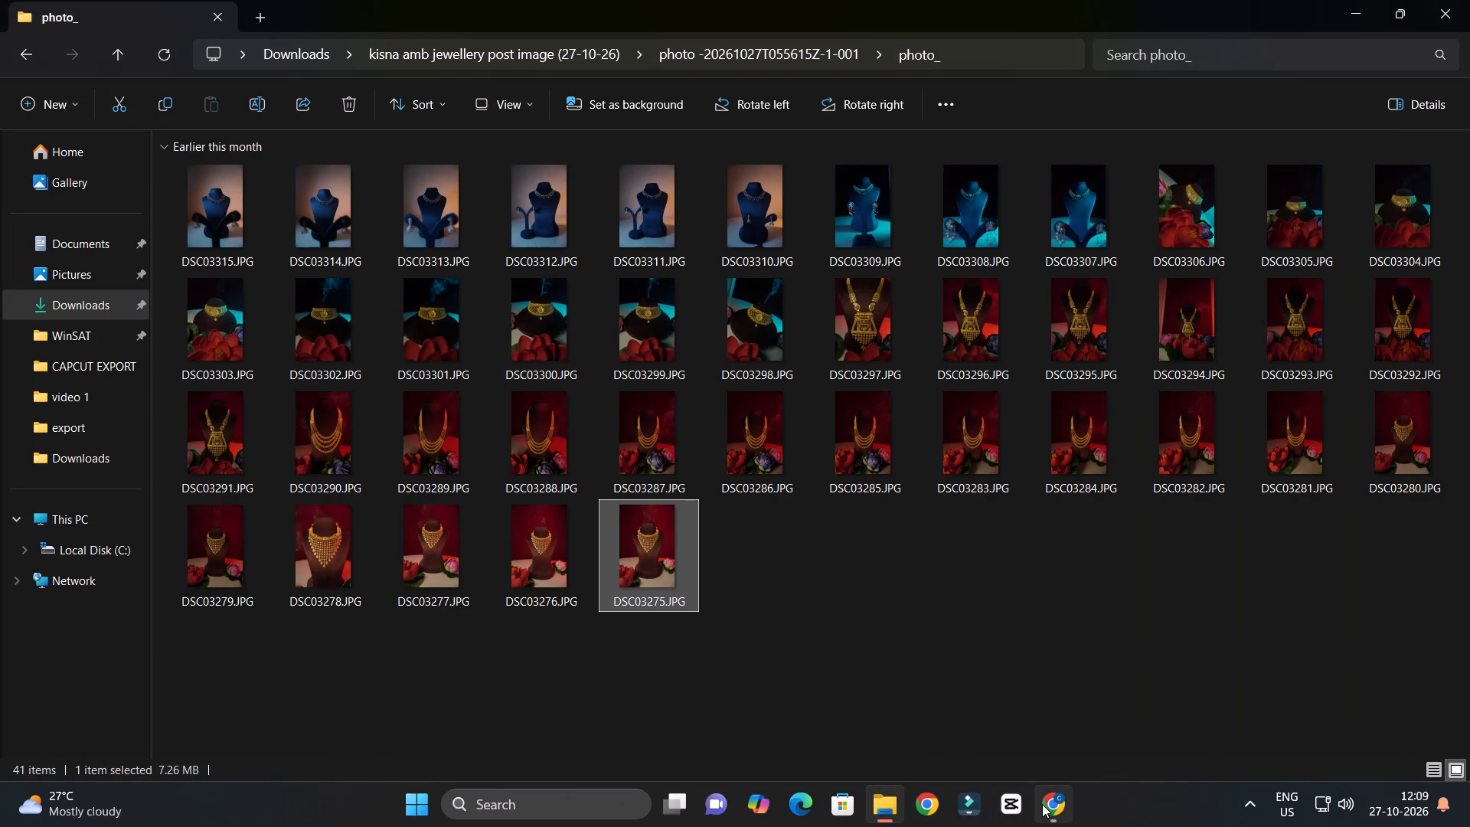
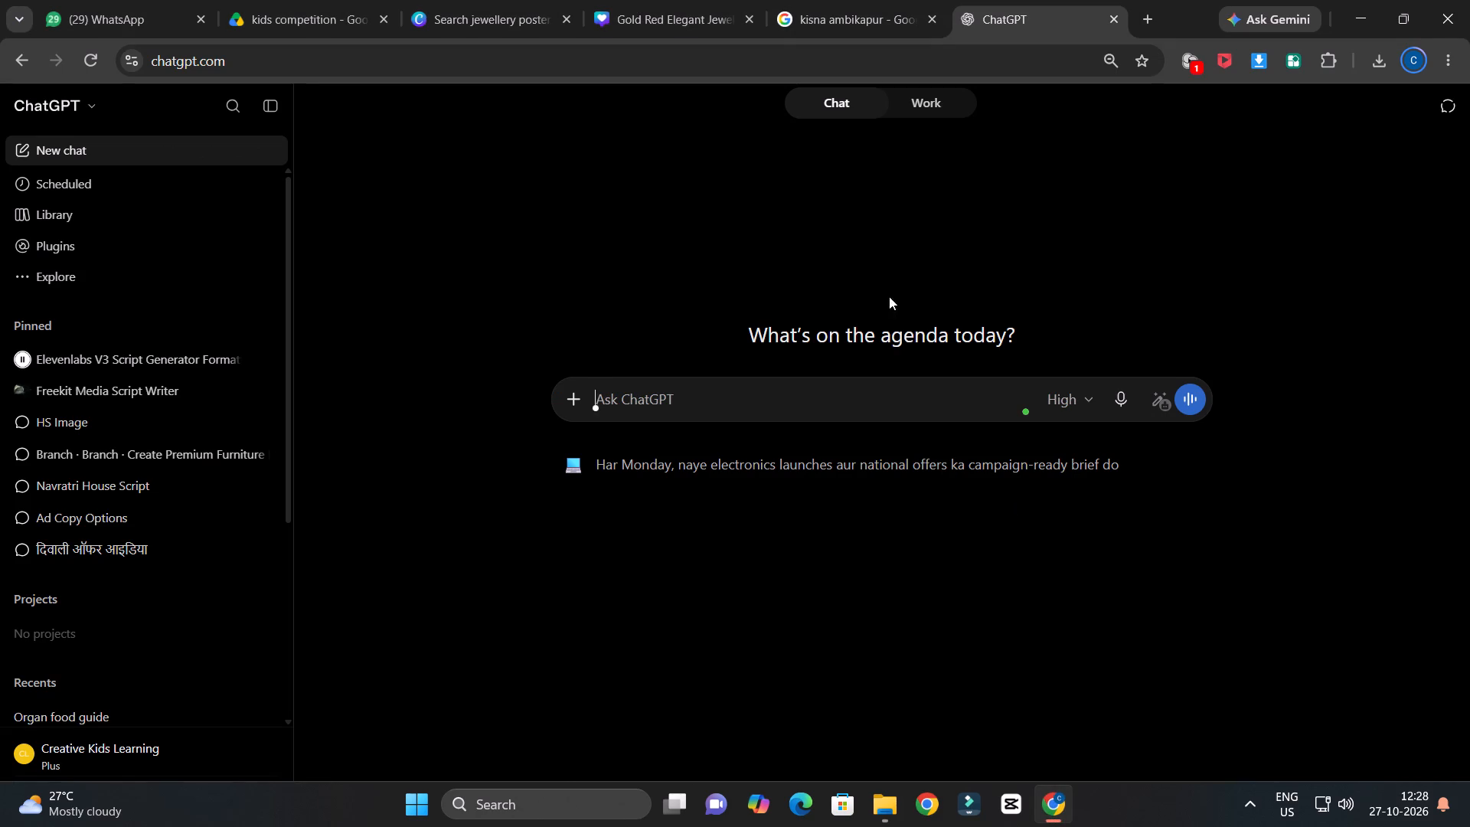
# Return to the Canva jewellery design, clear the "phone" template search and browse the suggested jewellery templates.
pyautogui.click(668, 0)
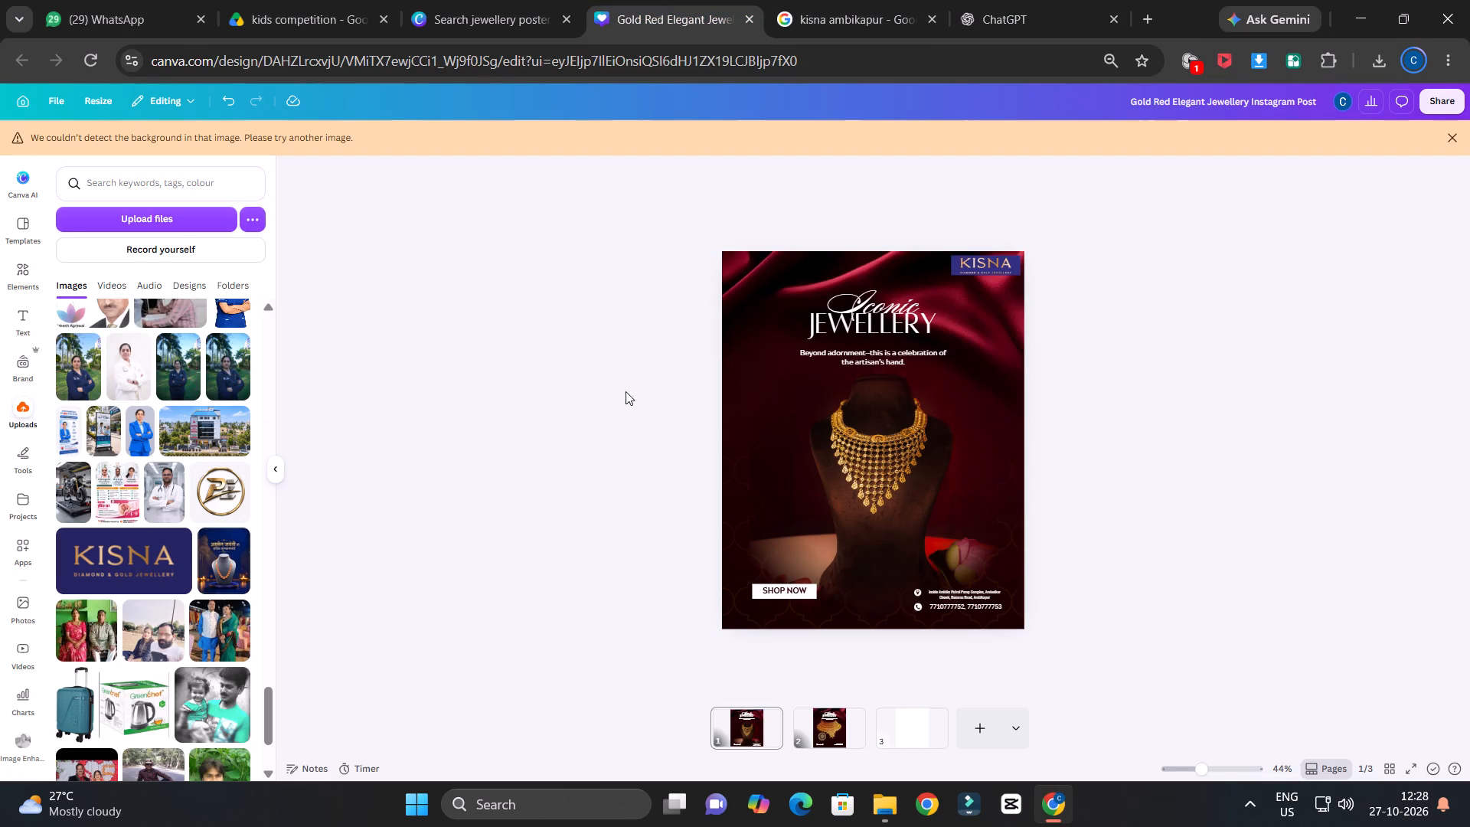
pyautogui.click(18, 224)
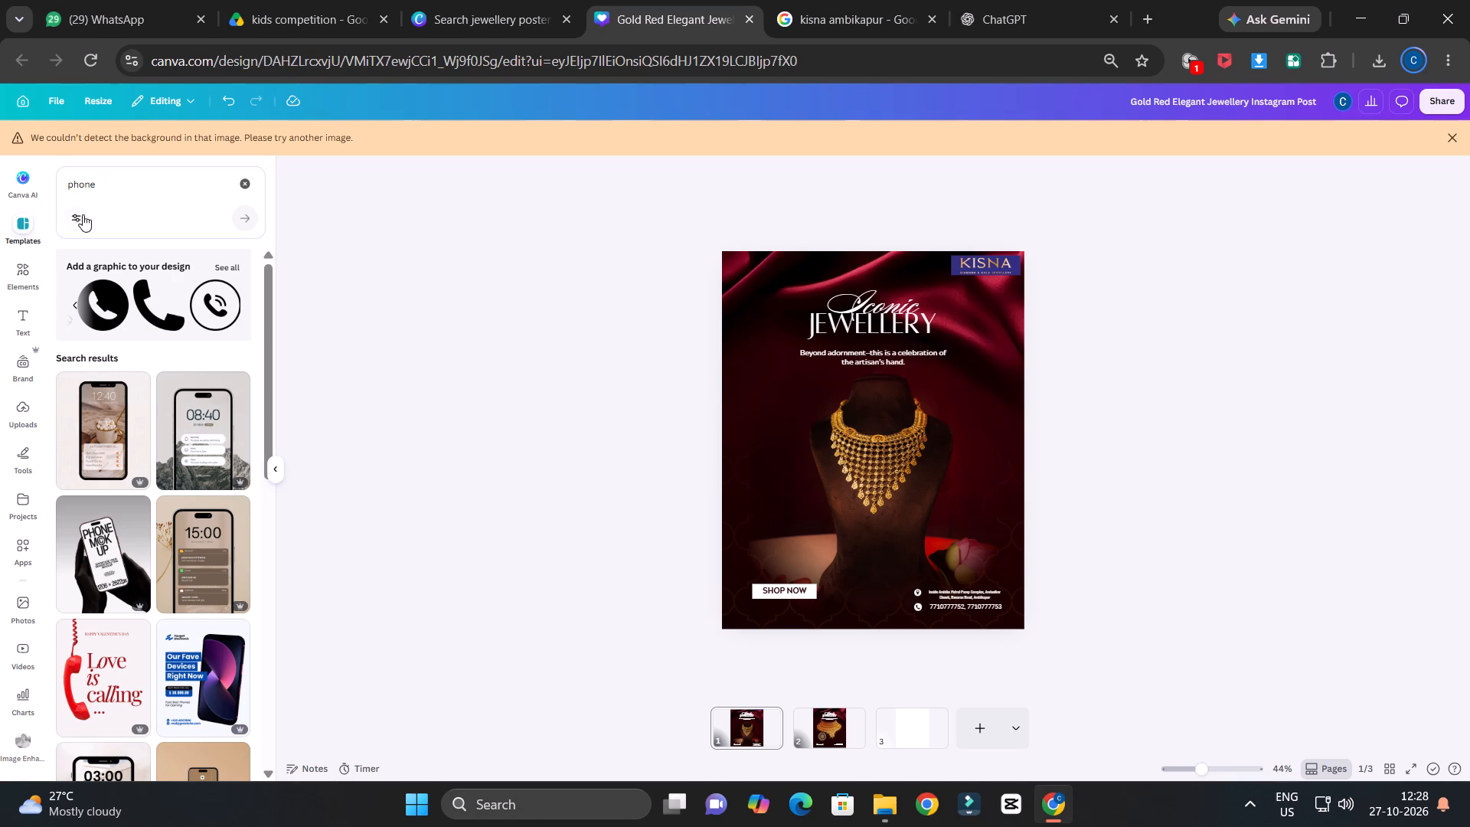
pyautogui.click(249, 181)
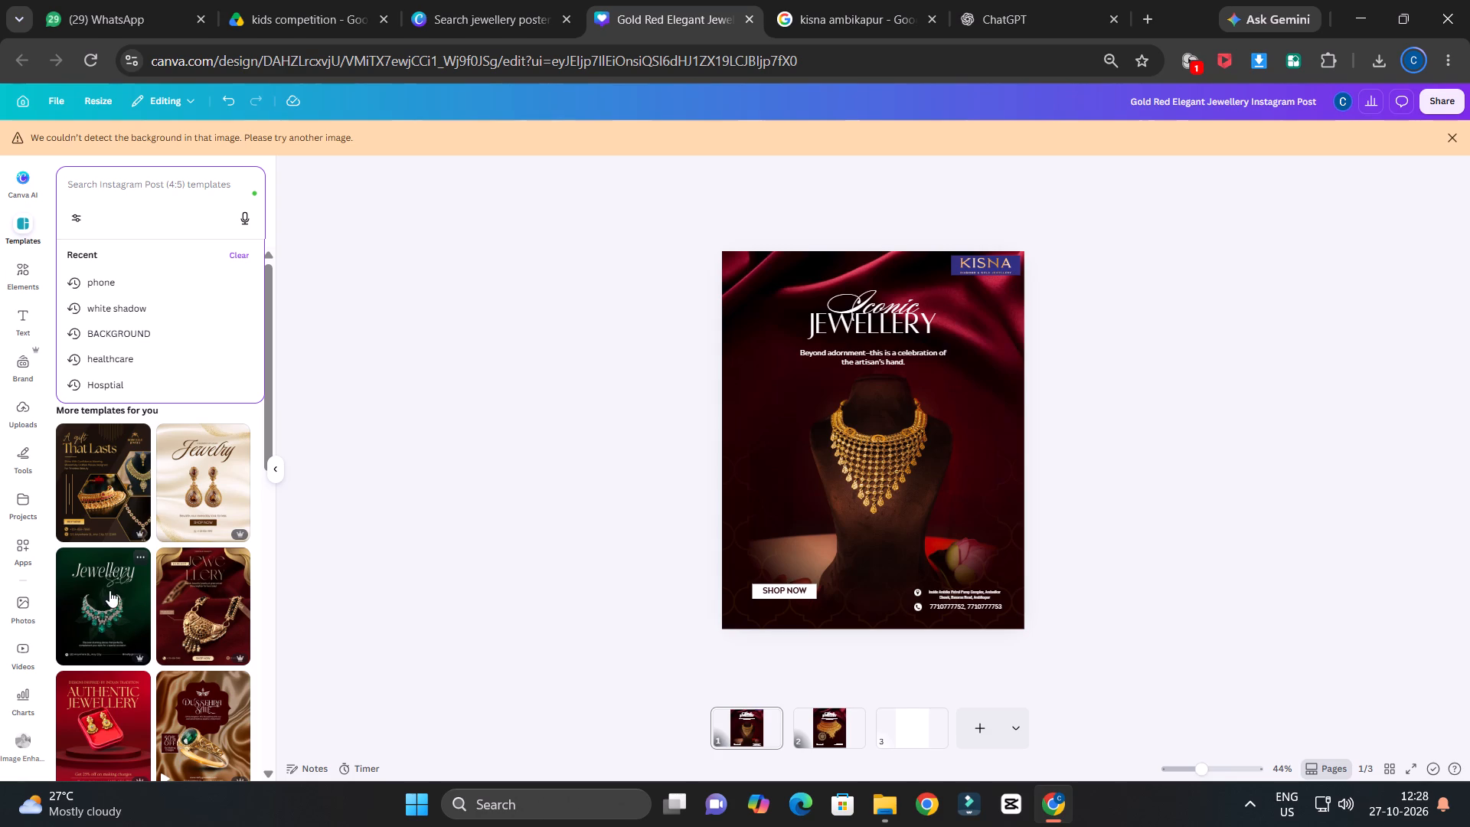
pyautogui.scroll(-2, 109, 587)
pyautogui.scroll(1, 109, 587)
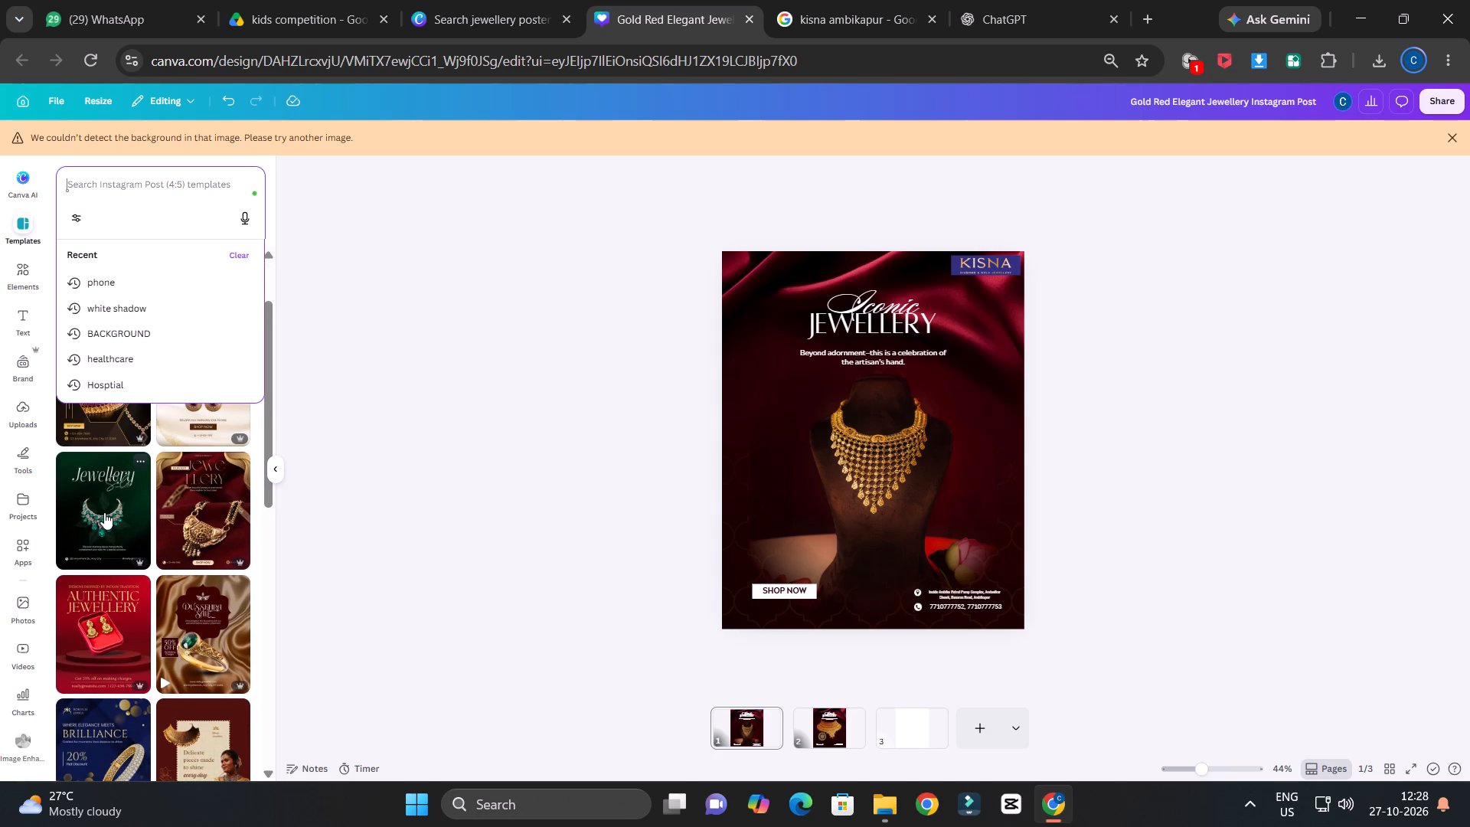
# Browse the suggested Instagram Post templates for another jewellery design to use in the document.
pyautogui.scroll(3, 102, 512)
pyautogui.scroll(-1, 100, 512)
pyautogui.scroll(1, 100, 512)
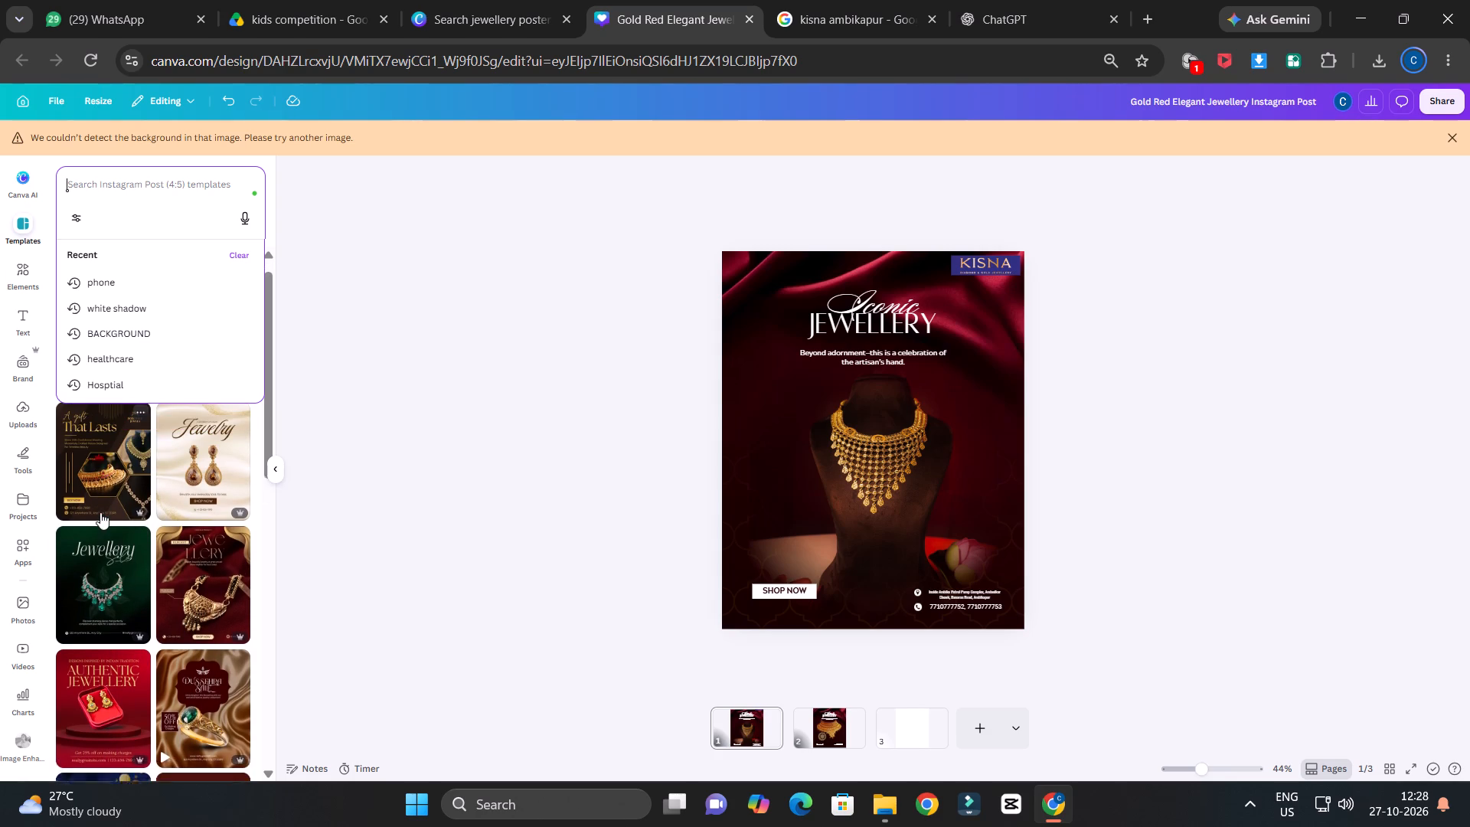
pyautogui.scroll(-1, 100, 512)
pyautogui.scroll(1, 100, 512)
pyautogui.scroll(-2, 100, 512)
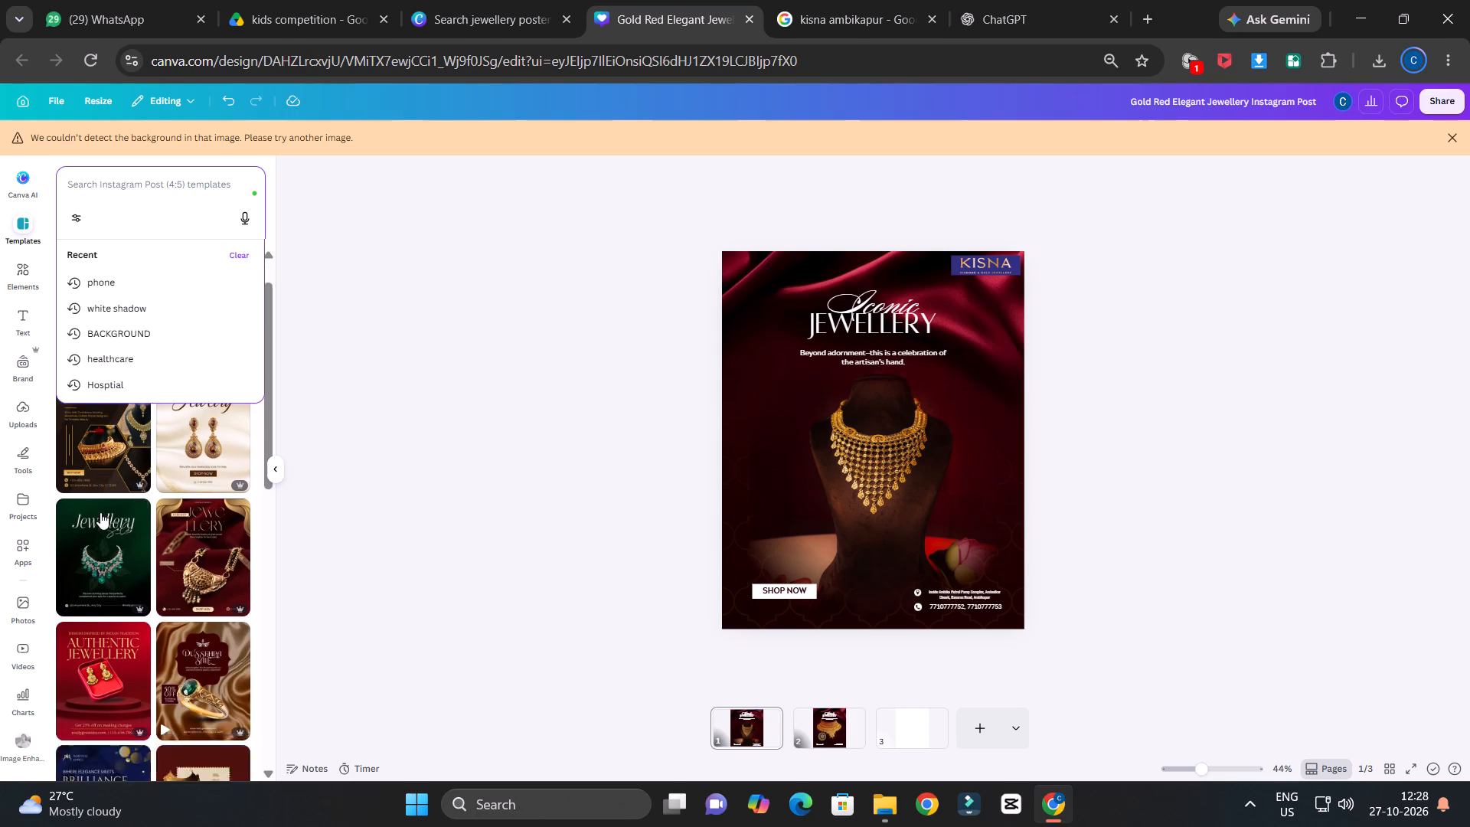
pyautogui.scroll(-2, 100, 512)
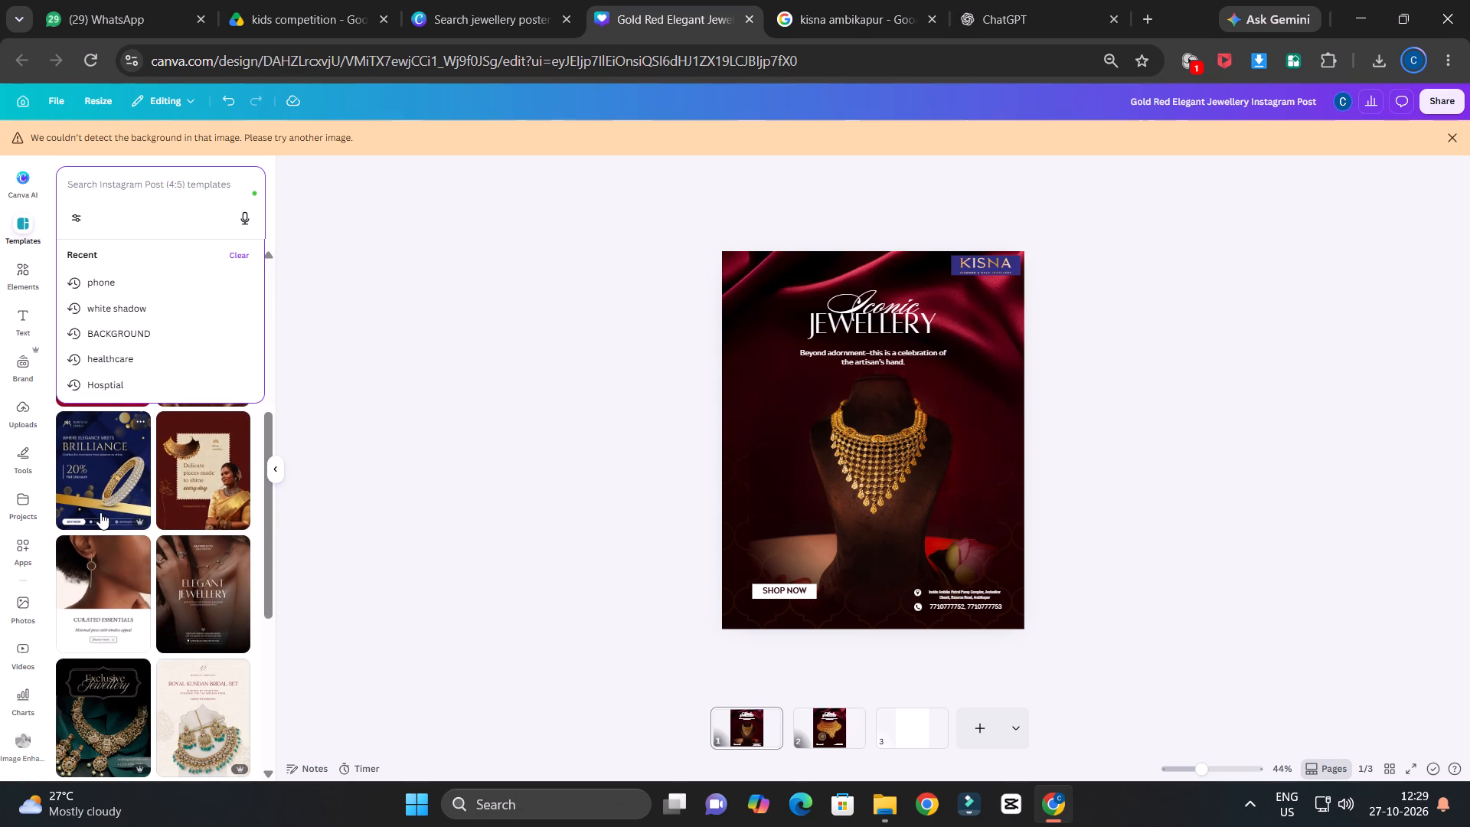
pyautogui.scroll(-3, 100, 512)
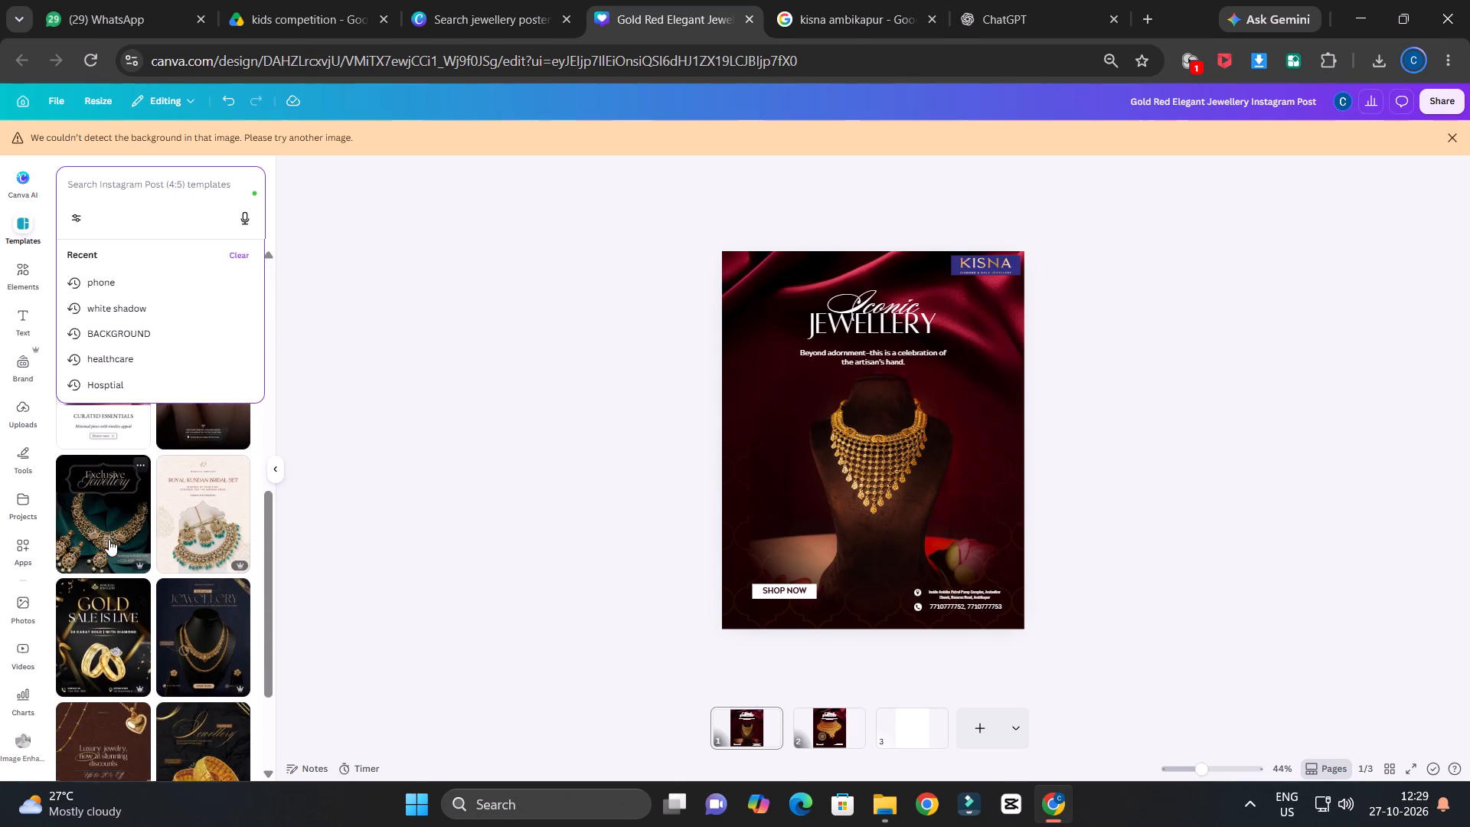
pyautogui.scroll(-2, 109, 539)
pyautogui.scroll(-2, 180, 518)
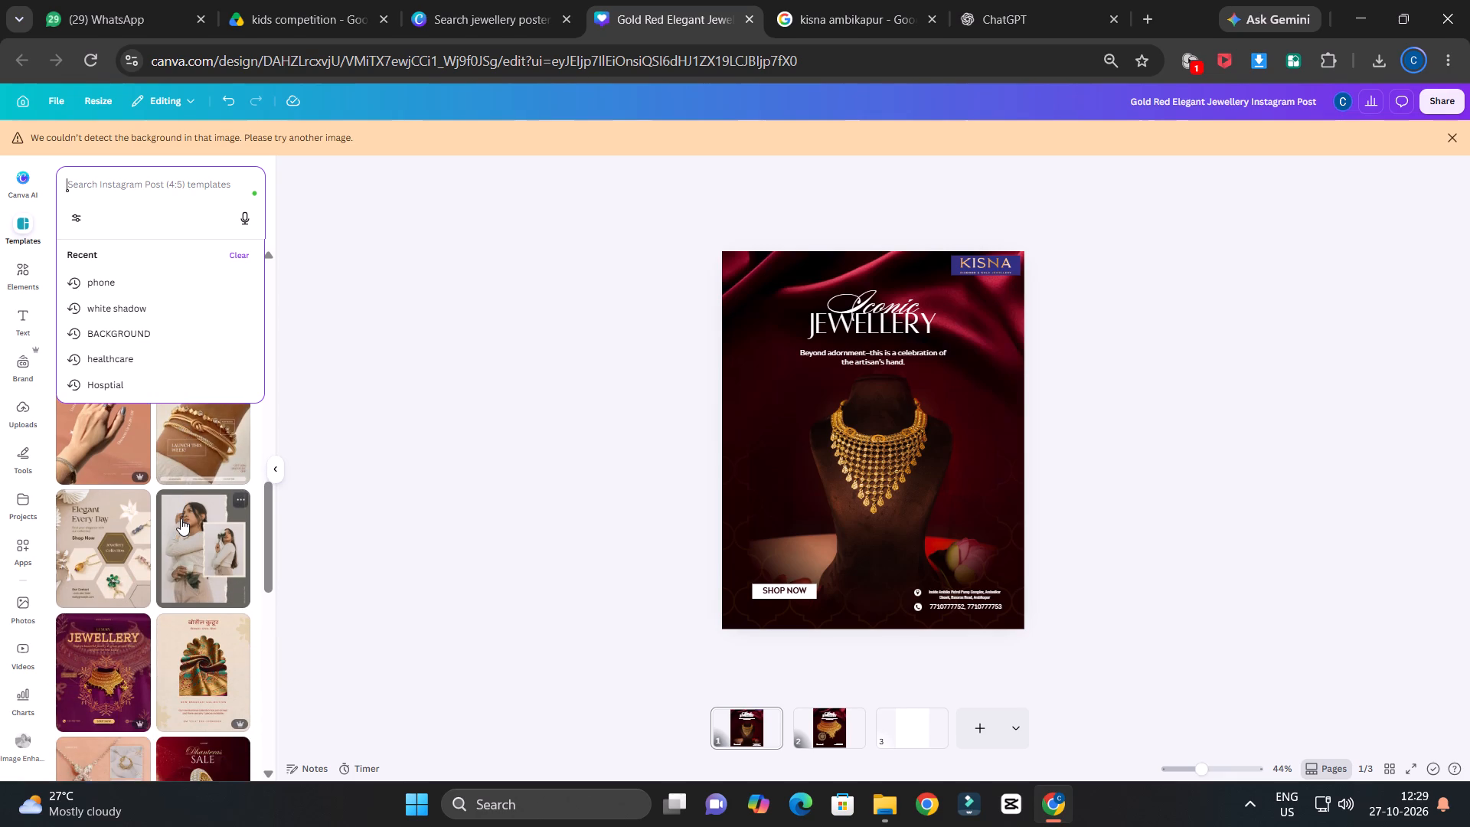
pyautogui.scroll(-3, 181, 518)
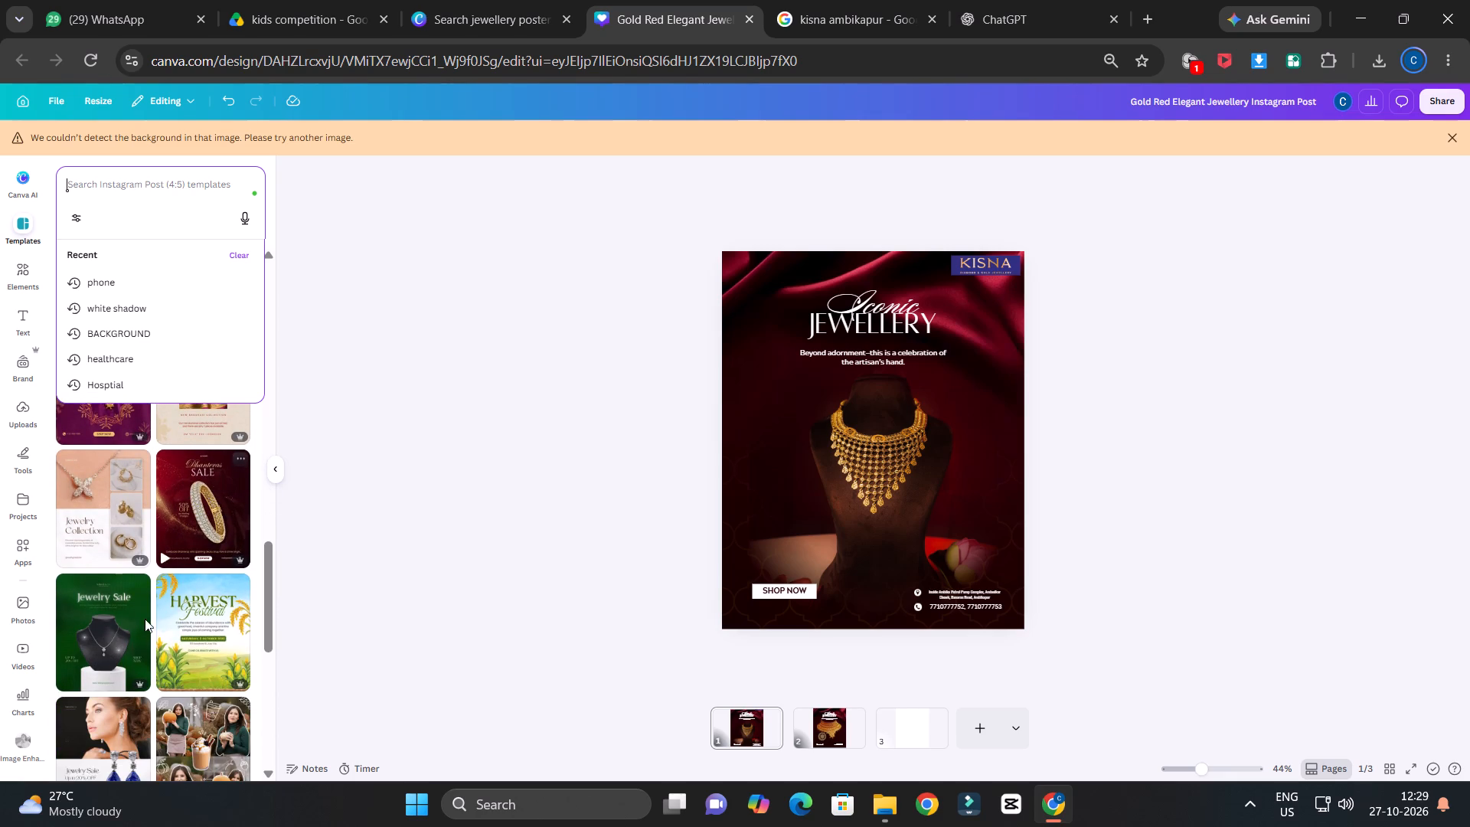
pyautogui.scroll(-2, 100, 636)
pyautogui.scroll(-2, 191, 577)
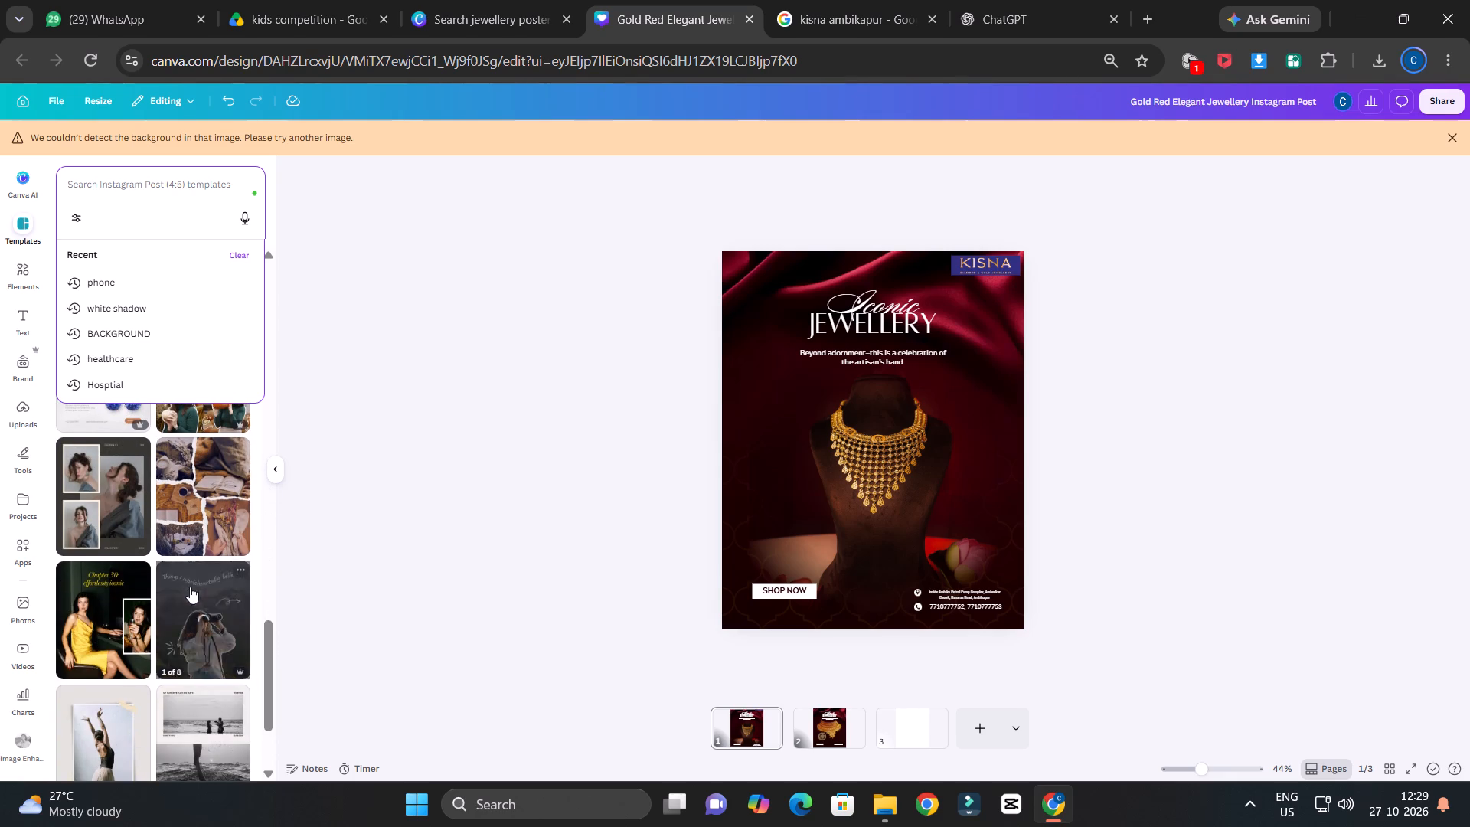
pyautogui.scroll(-2, 116, 619)
pyautogui.scroll(-1, 196, 592)
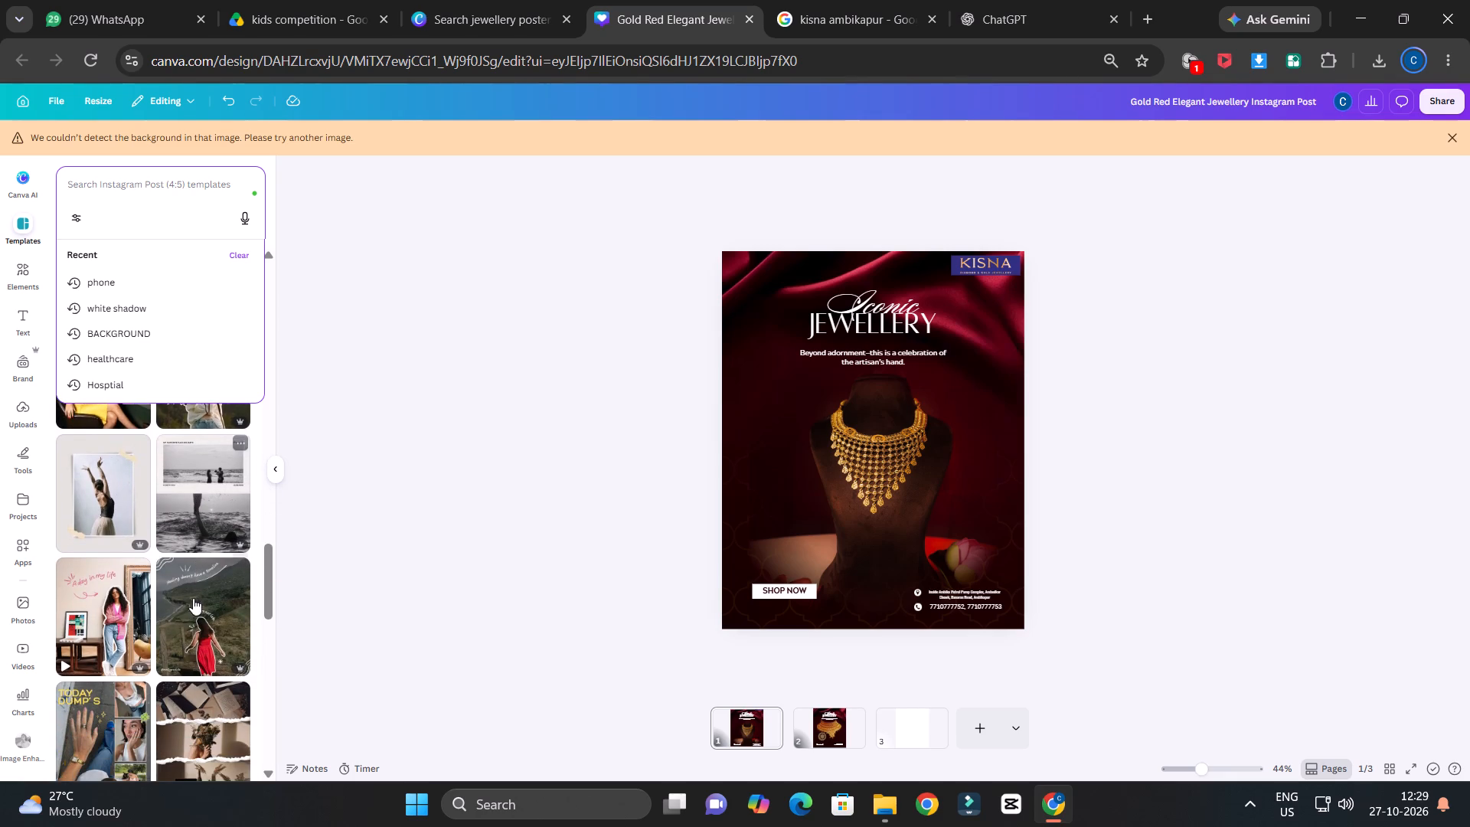
pyautogui.scroll(-2, 188, 602)
pyautogui.scroll(-4, 118, 605)
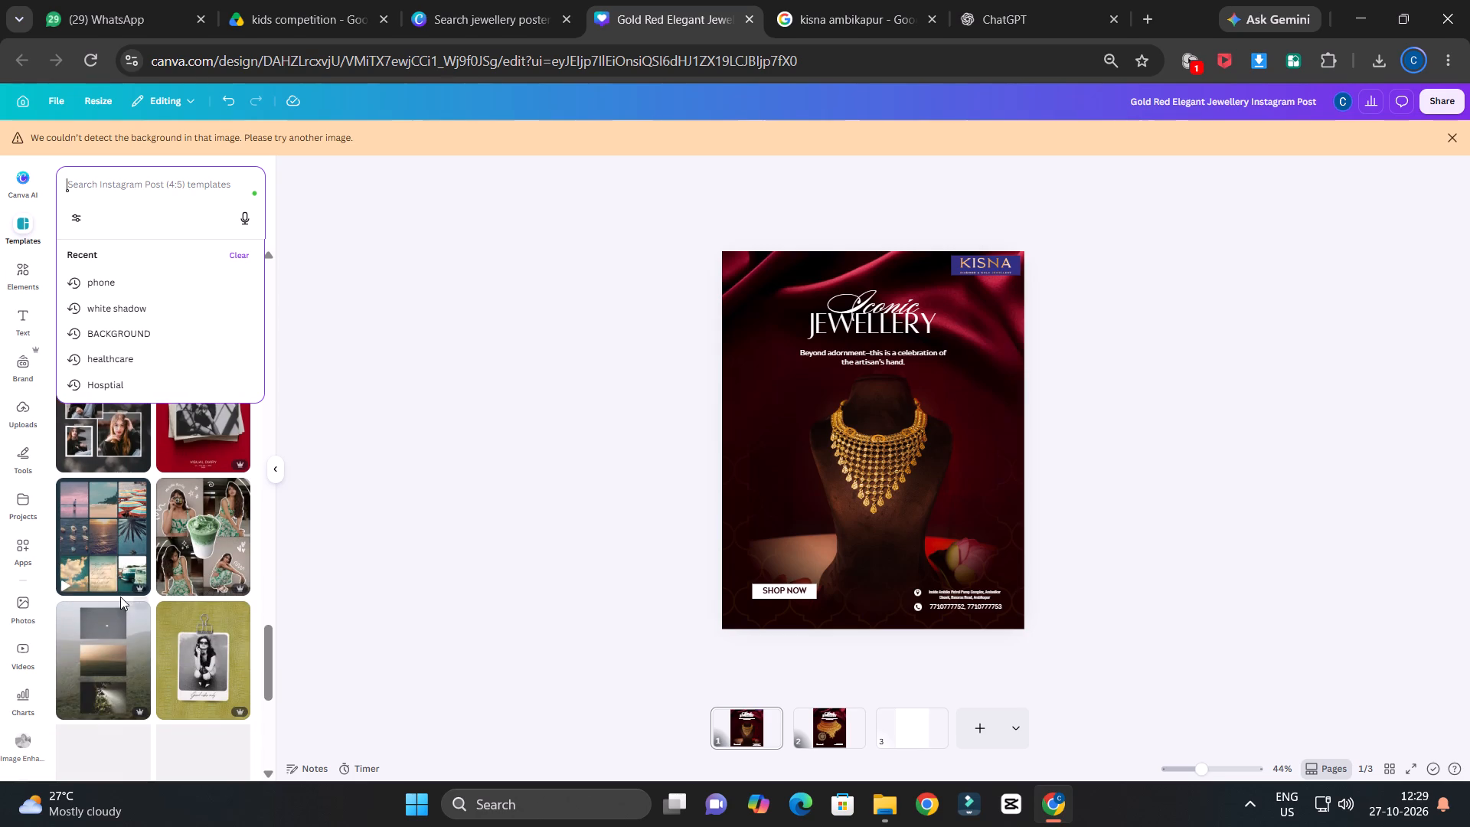
pyautogui.scroll(-2, 126, 591)
pyautogui.scroll(9, 176, 597)
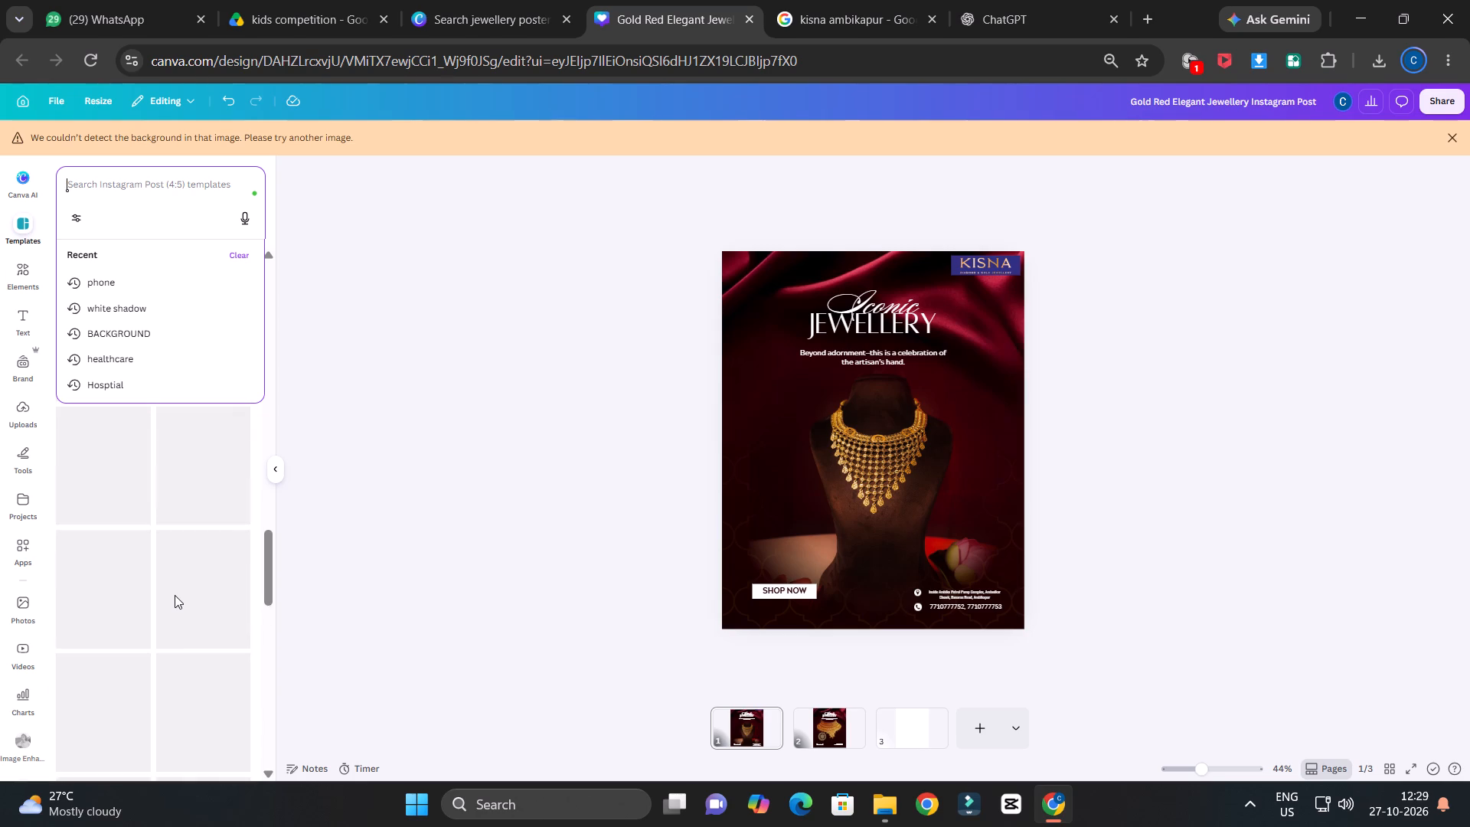
pyautogui.scroll(15, 175, 595)
pyautogui.scroll(9, 175, 595)
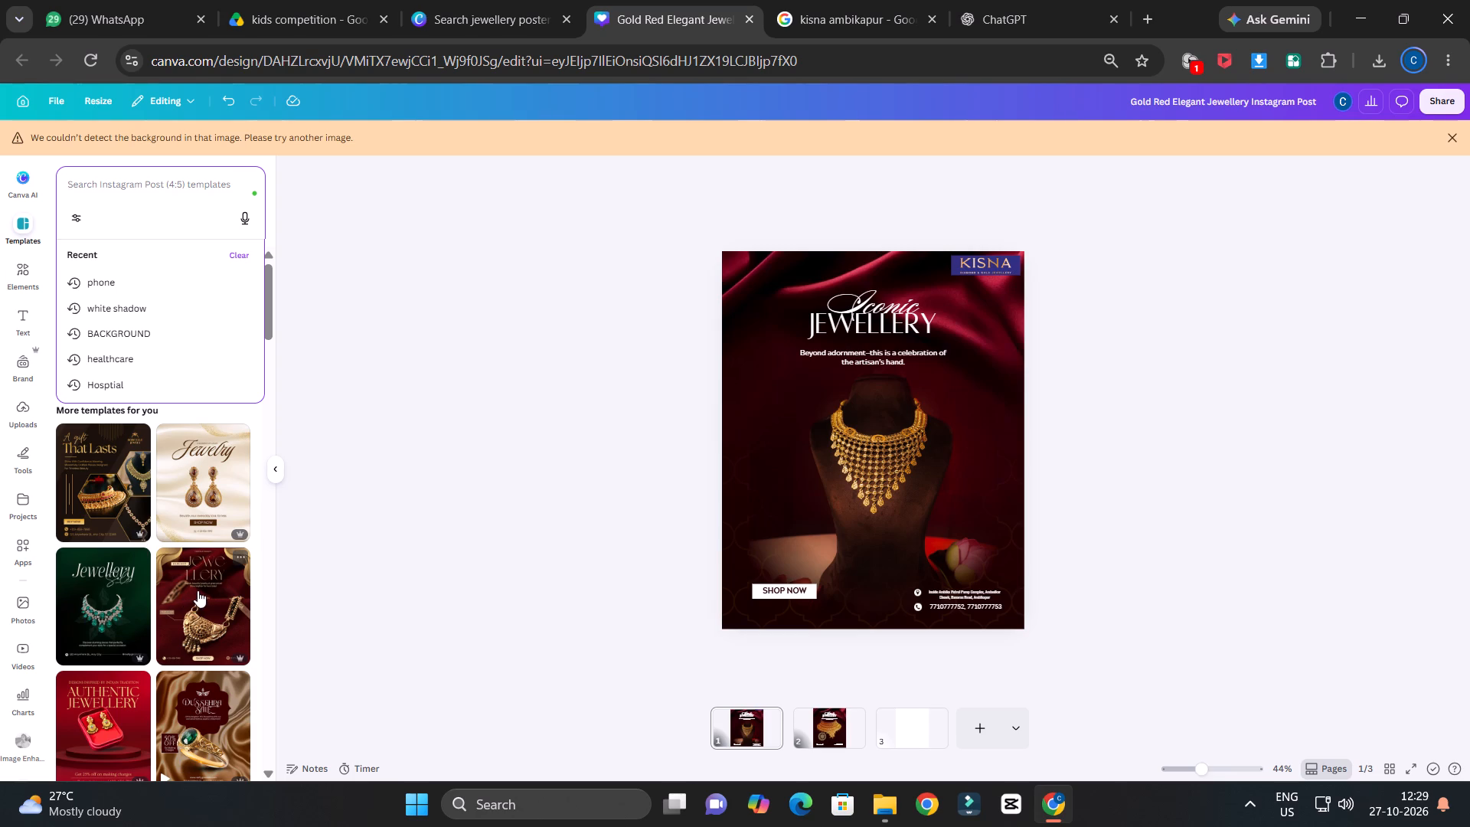
# Apply the Gold and Red Elegant Jewellery Sale template to the blank third page.
pyautogui.moveTo(196, 591); pyautogui.dragTo(913, 705)
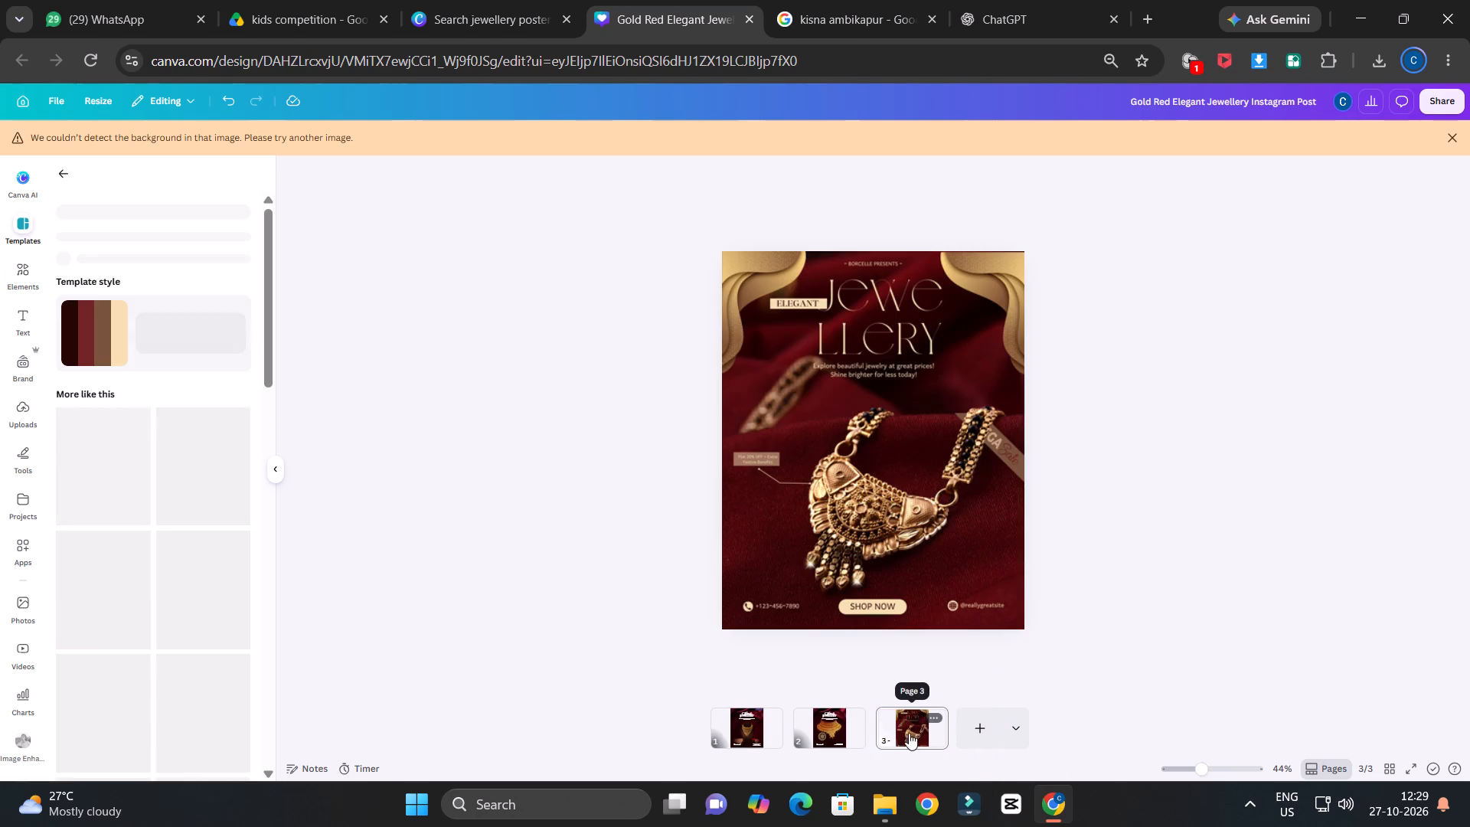
# Delete the second page, the old necklace design with the round 10% OFF badge.
pyautogui.click(836, 723)
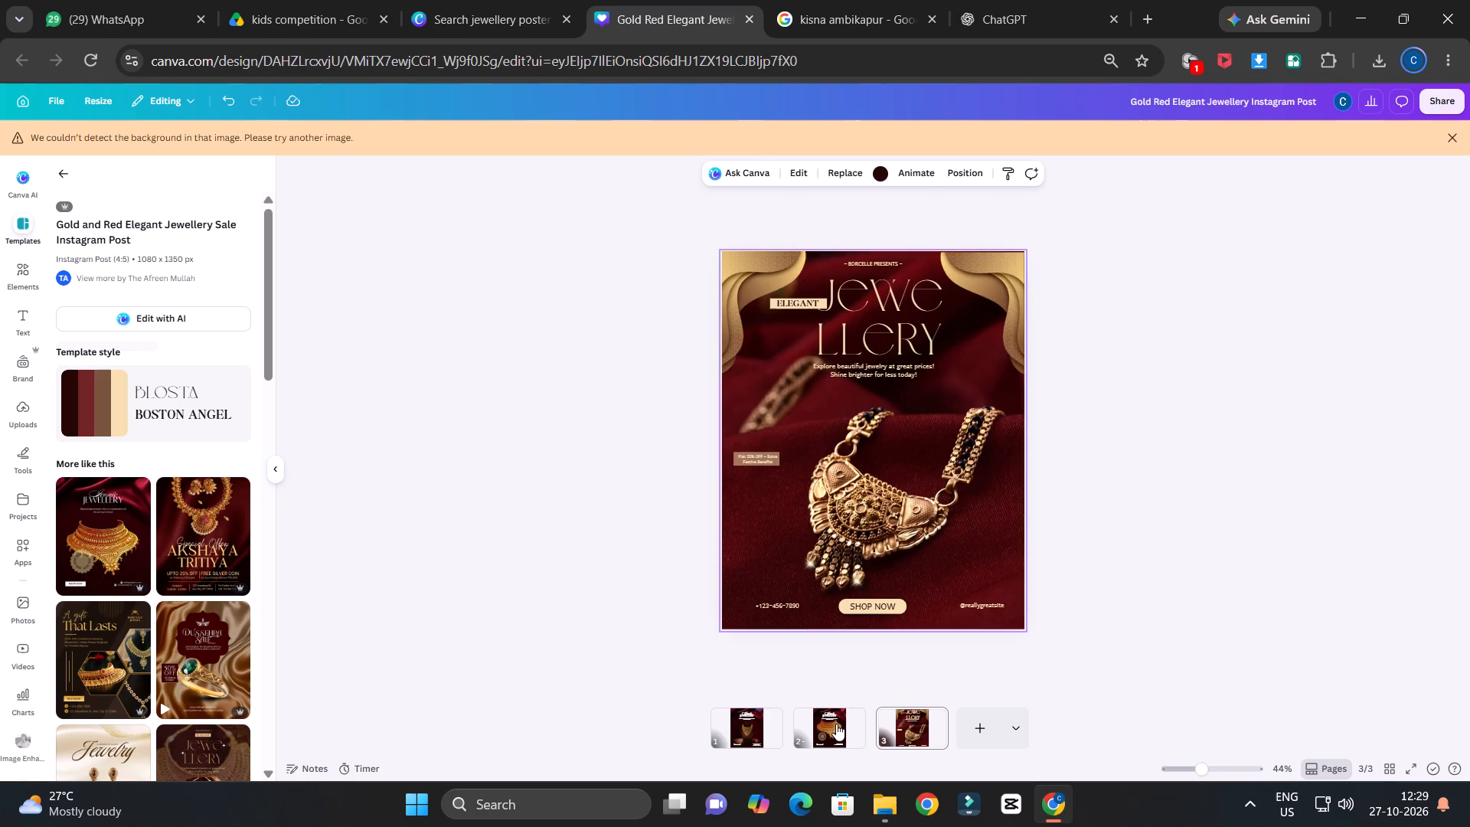
pyautogui.click(847, 714)
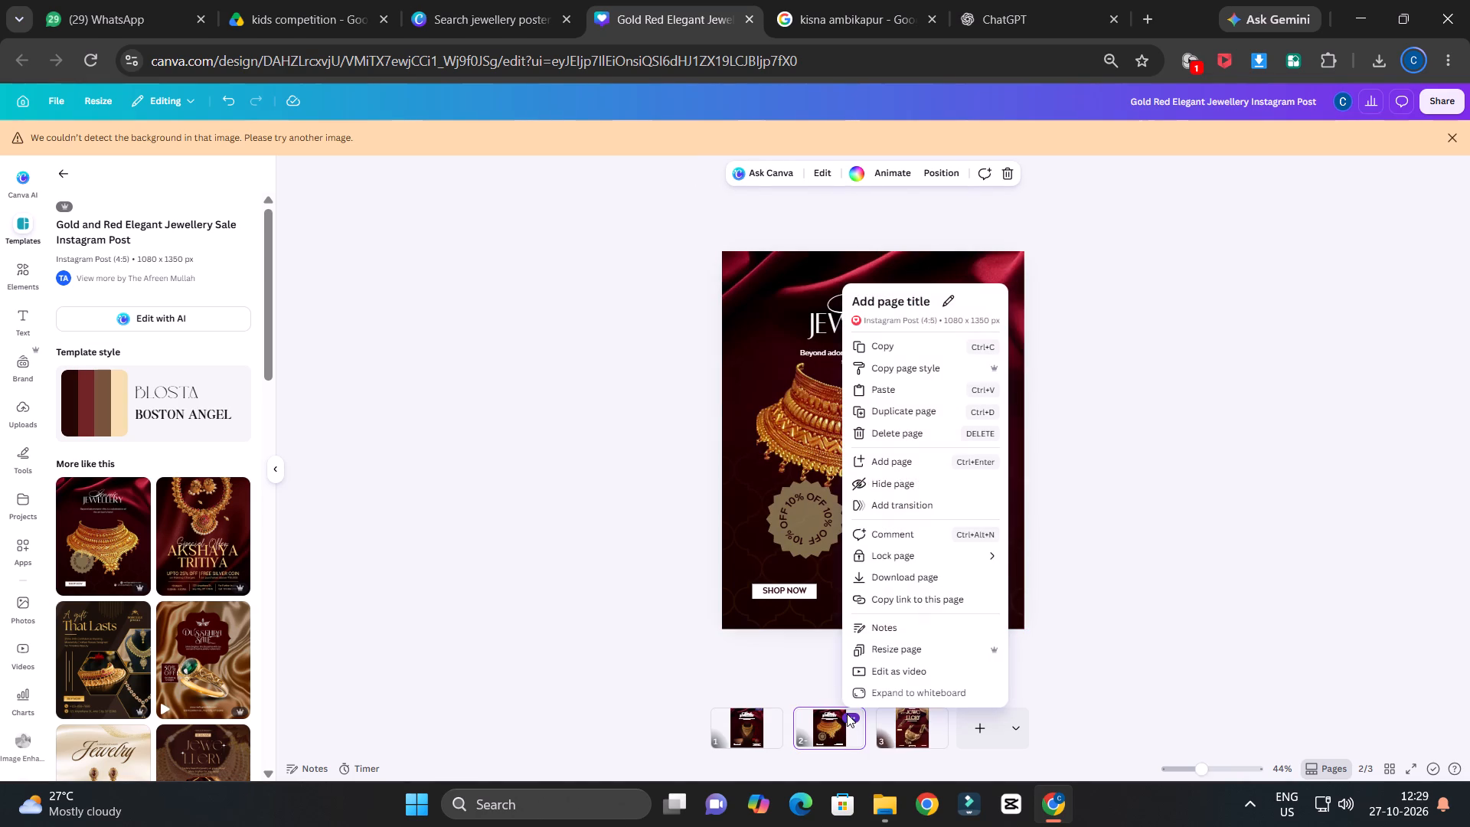
pyautogui.click(926, 431)
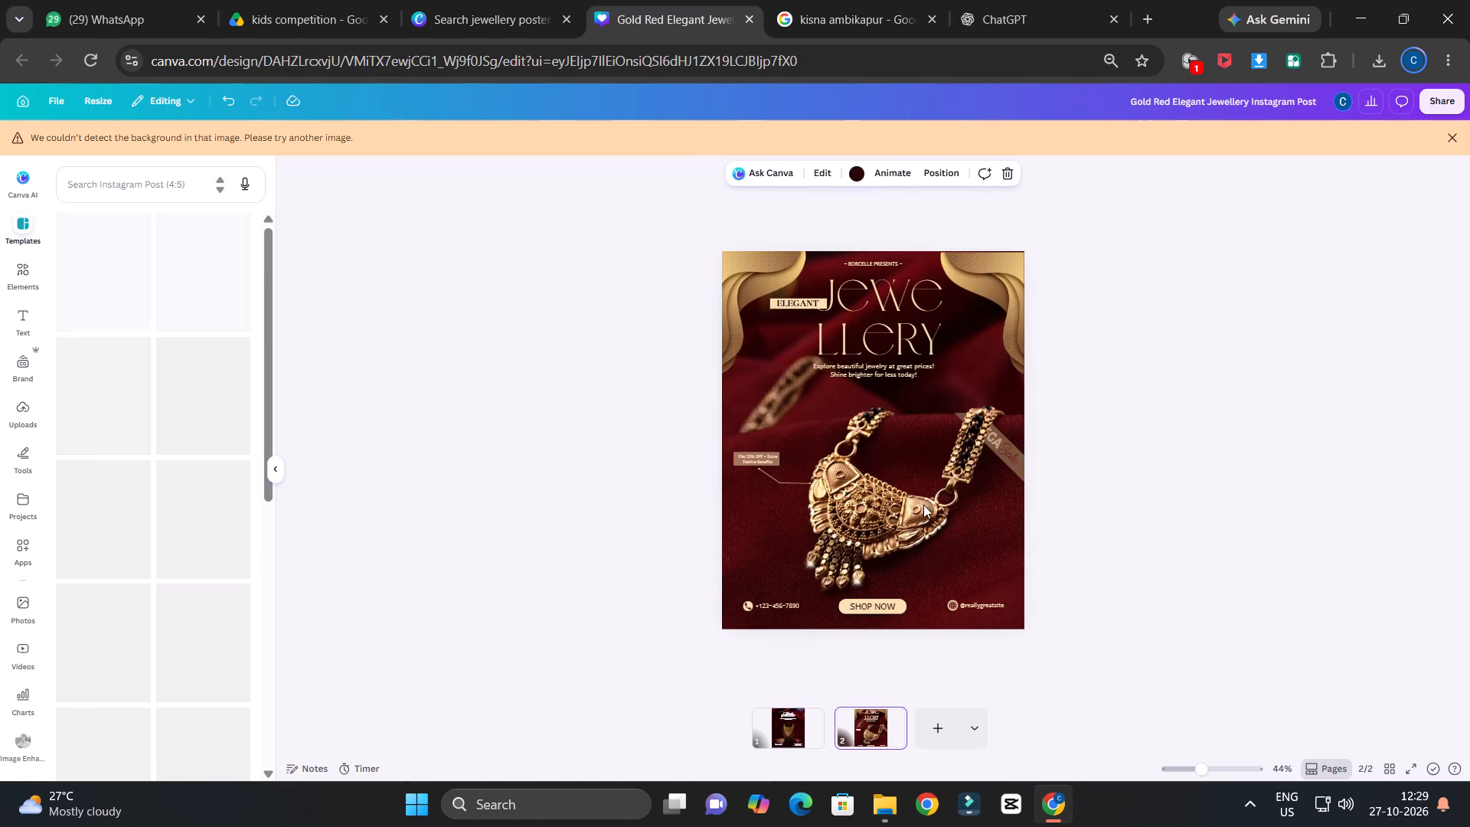
# Add a blank final page and duplicate the second page's jewellery sale design, reopening the original copy.
pyautogui.click(936, 725)
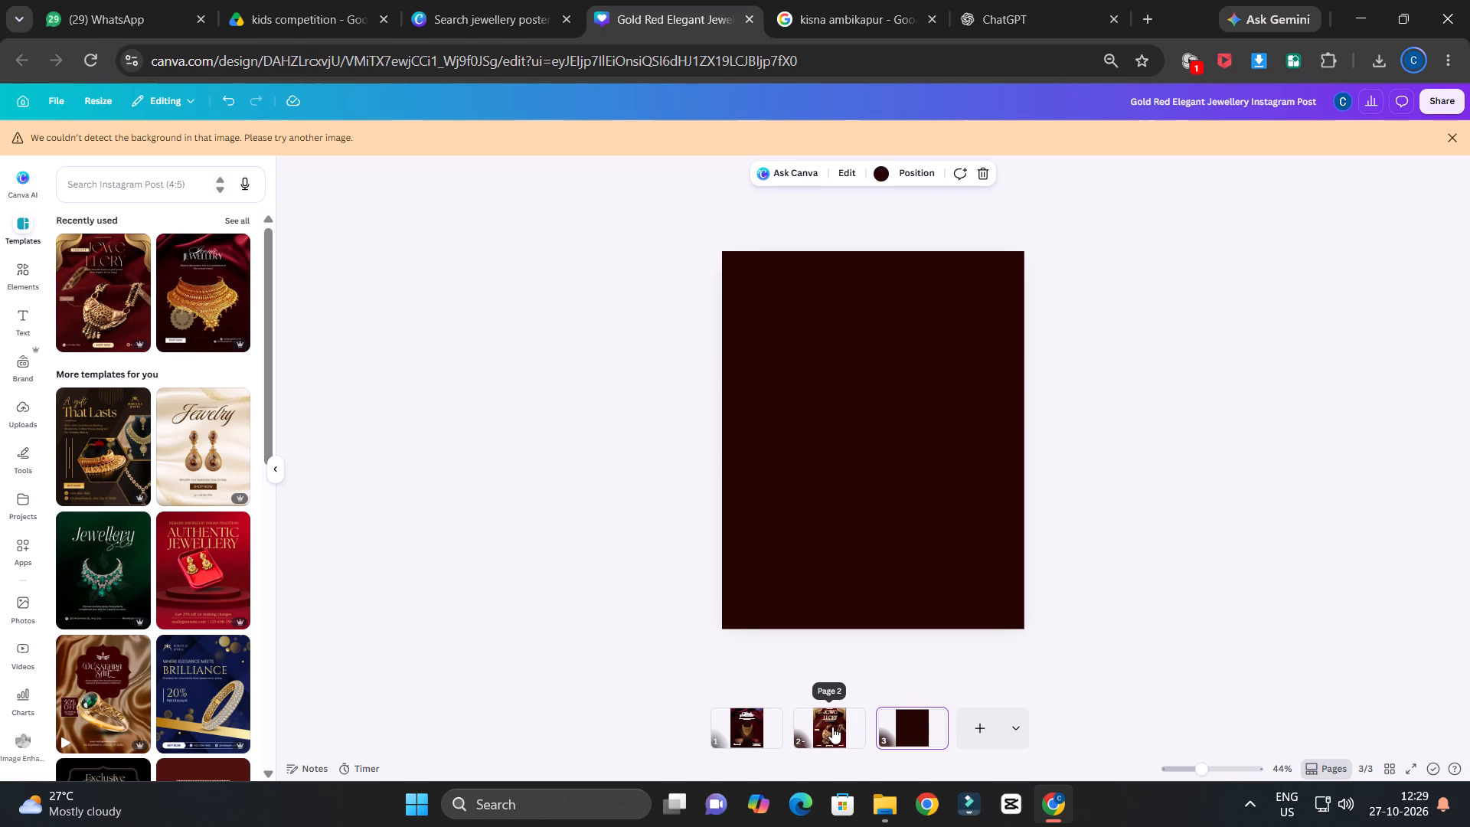
pyautogui.keyDown('alt'); pyautogui.moveTo(832, 727); pyautogui.dragTo(916, 713); pyautogui.keyUp('alt')
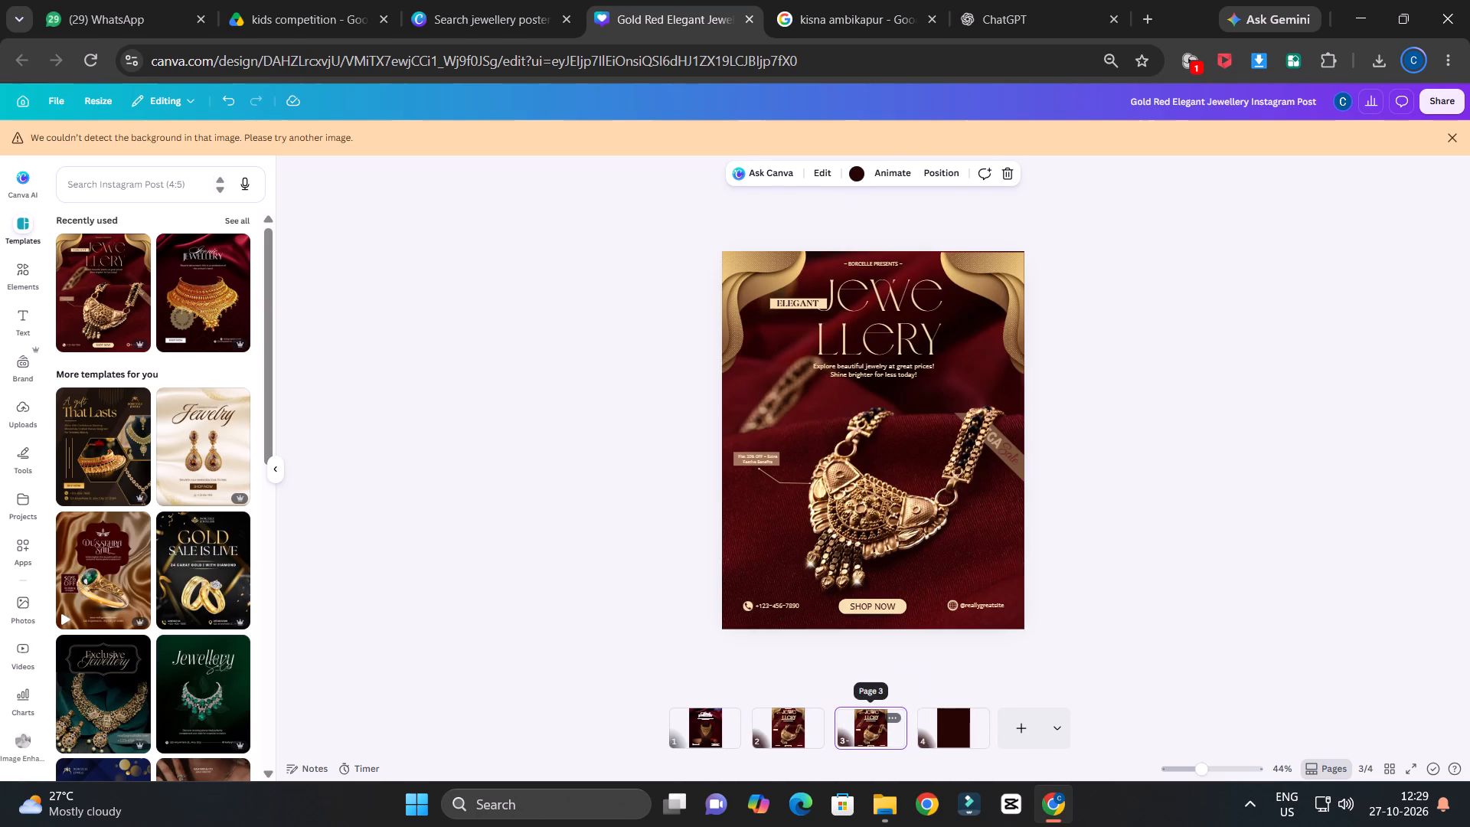
pyautogui.click(787, 721)
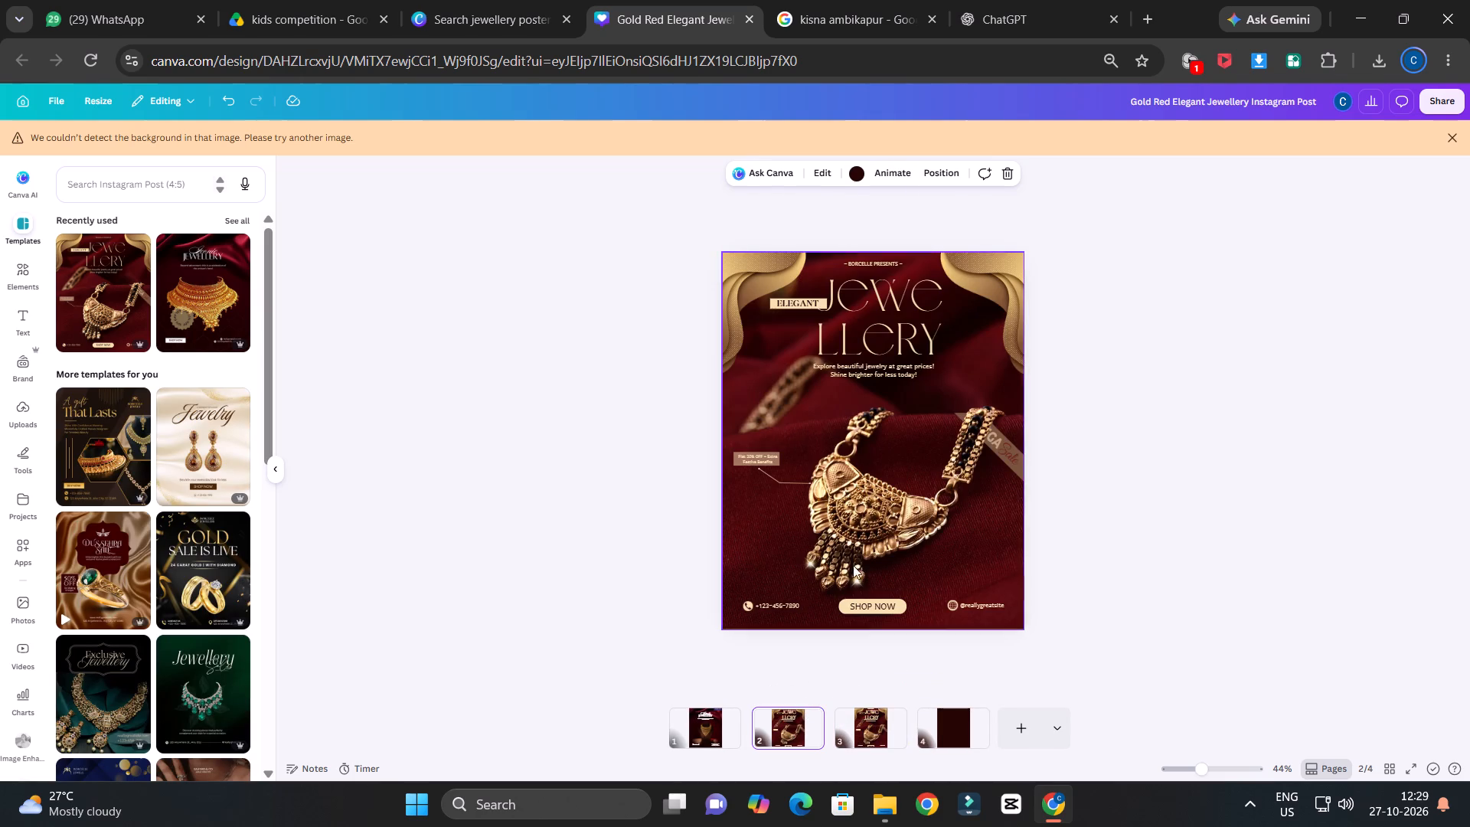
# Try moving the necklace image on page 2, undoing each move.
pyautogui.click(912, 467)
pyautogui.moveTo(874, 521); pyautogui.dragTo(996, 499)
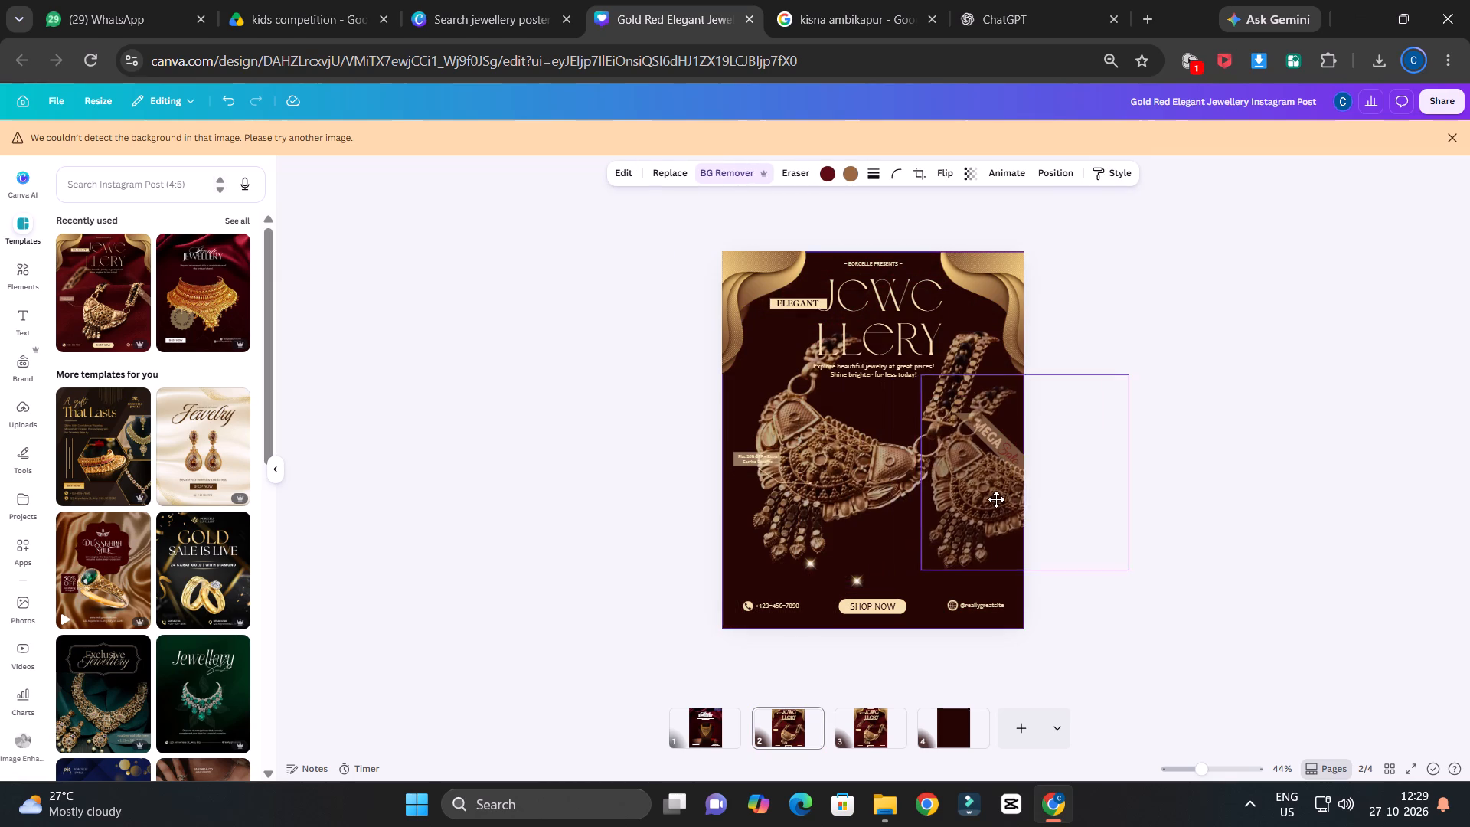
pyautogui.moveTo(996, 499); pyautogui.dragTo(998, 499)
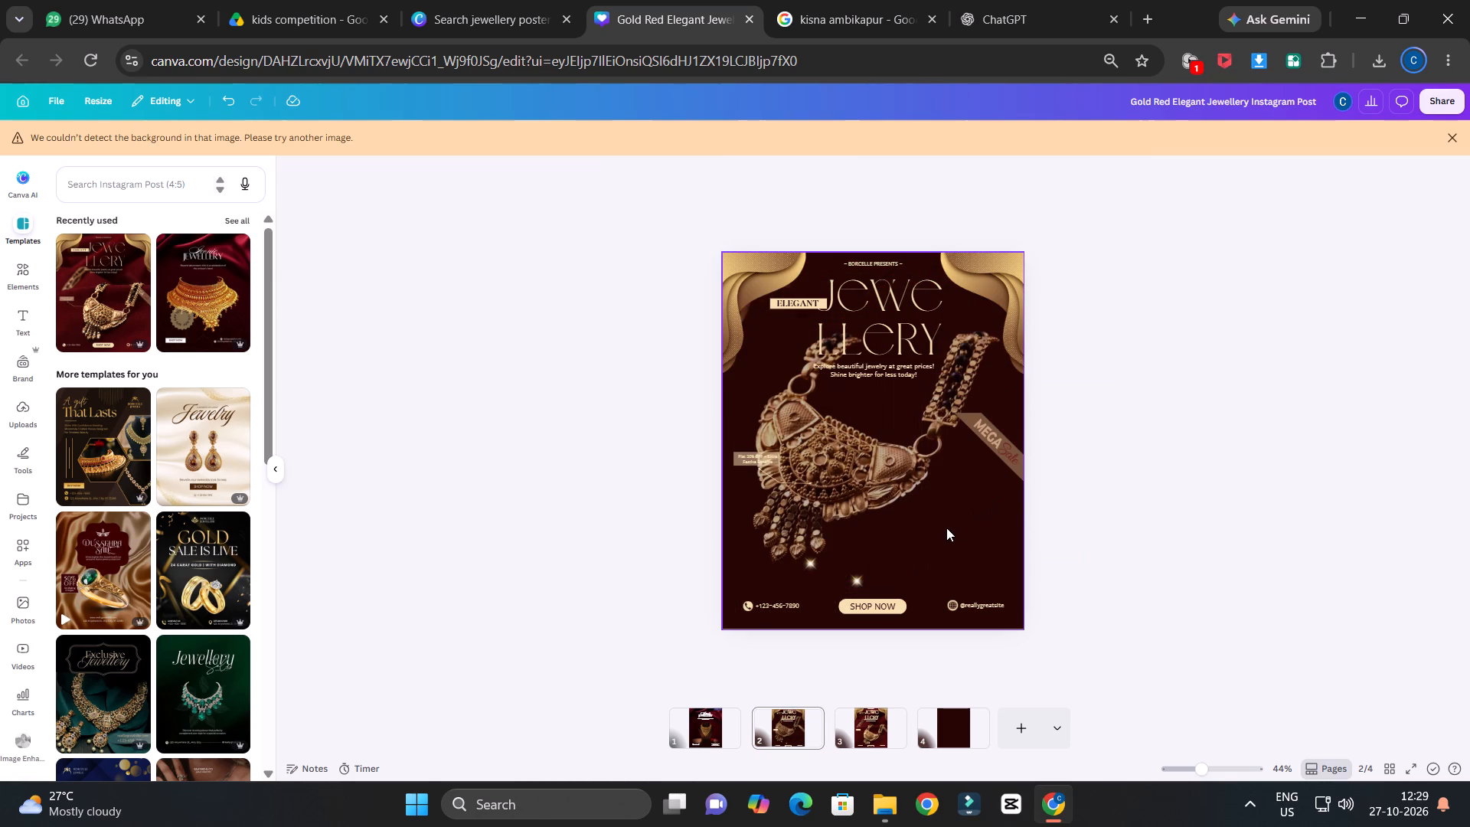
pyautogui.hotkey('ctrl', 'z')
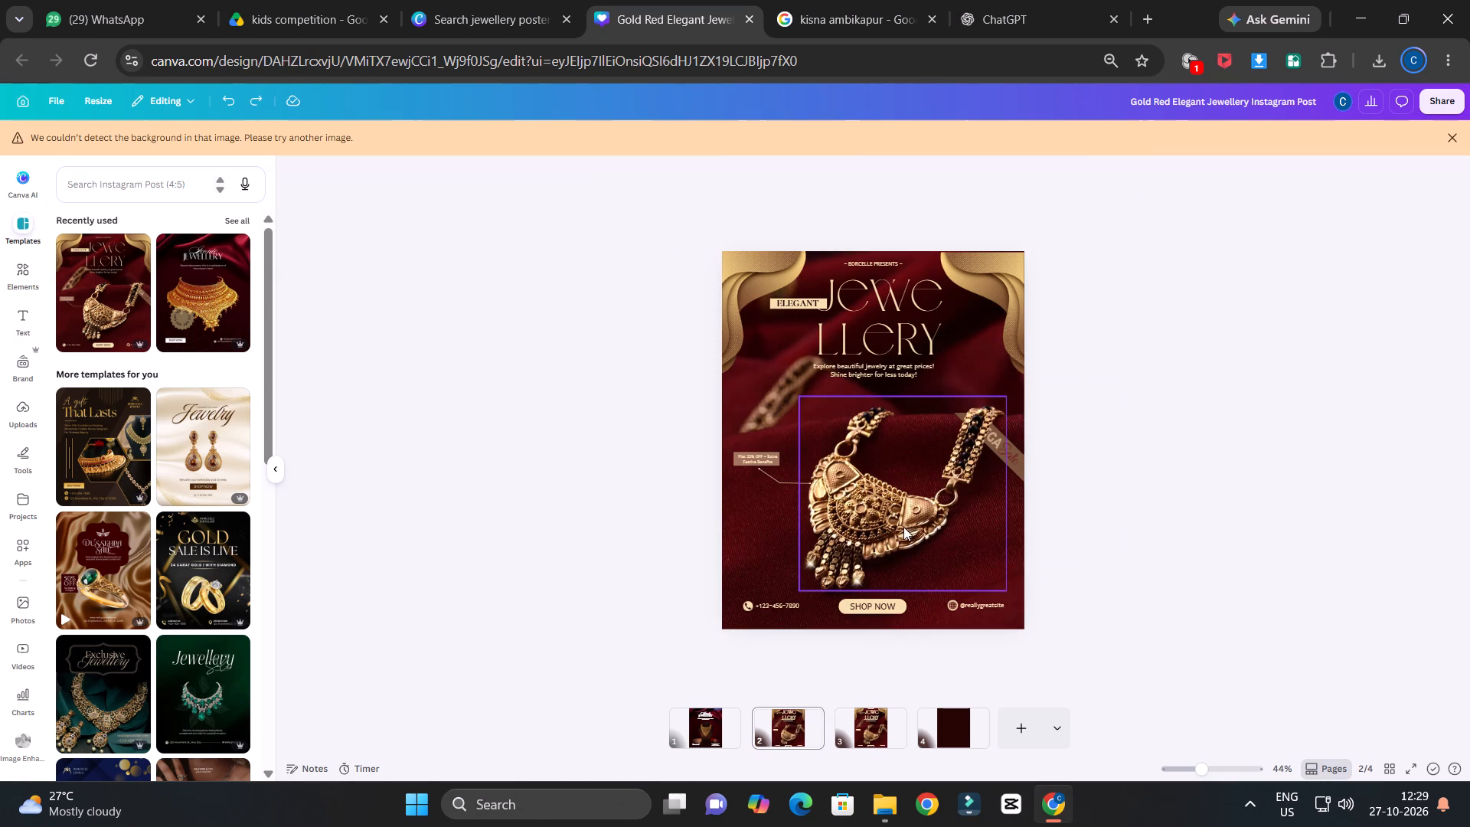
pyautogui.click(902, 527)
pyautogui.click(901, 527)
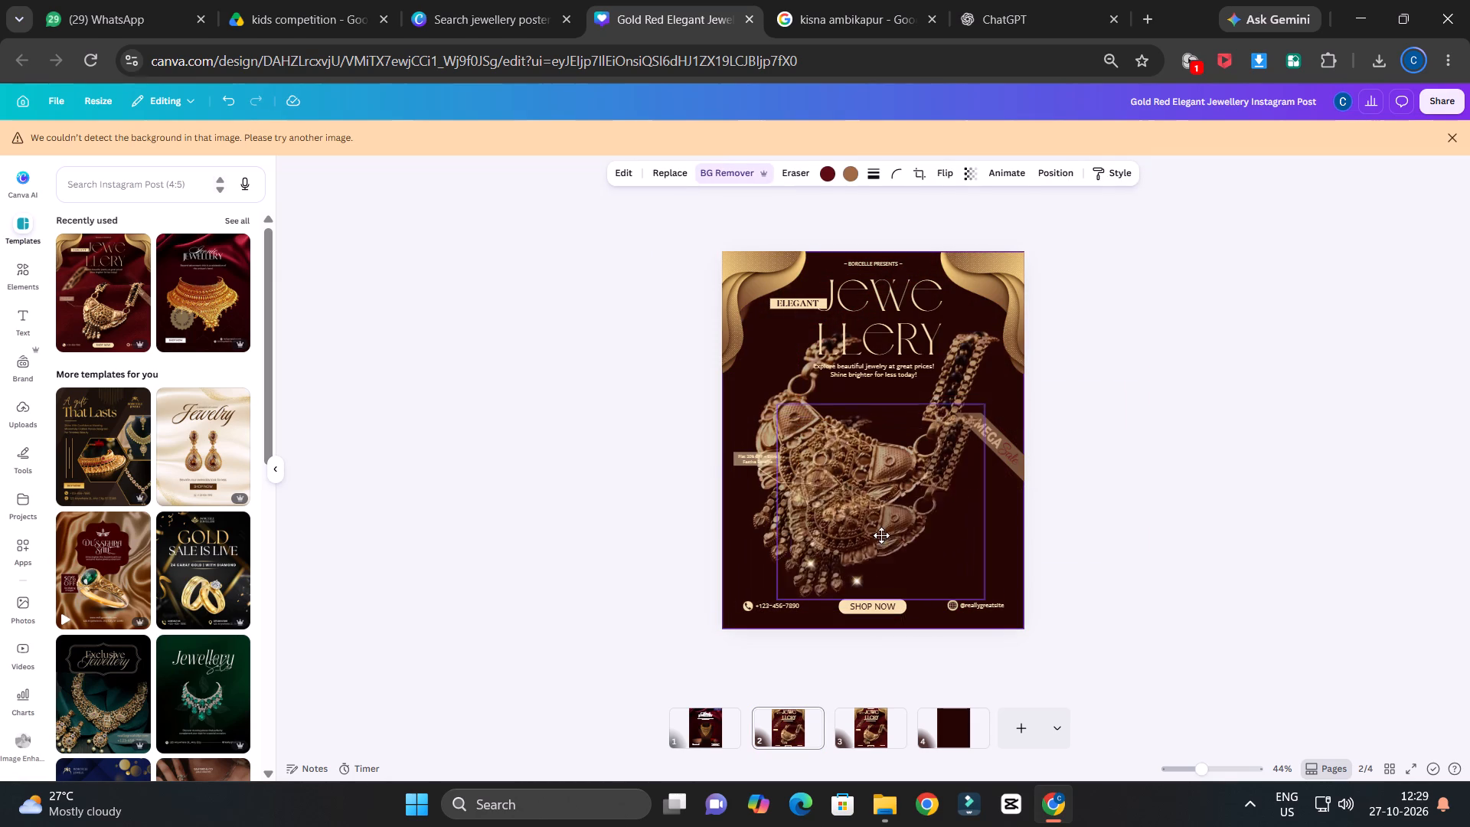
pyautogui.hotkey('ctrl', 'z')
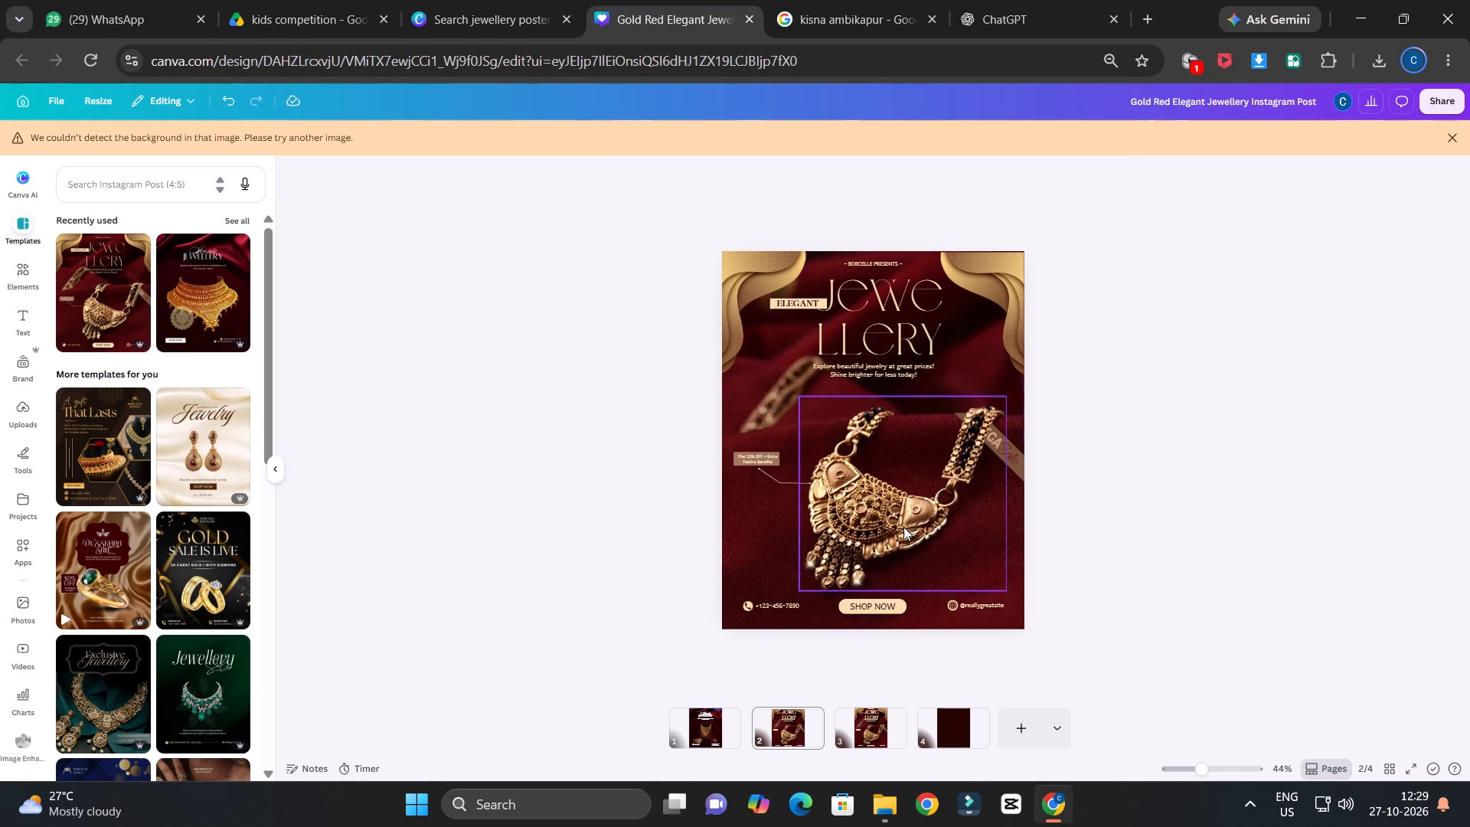
# Delete the bright necklace cutout that overlays the background photo on page 2.
pyautogui.click(887, 463)
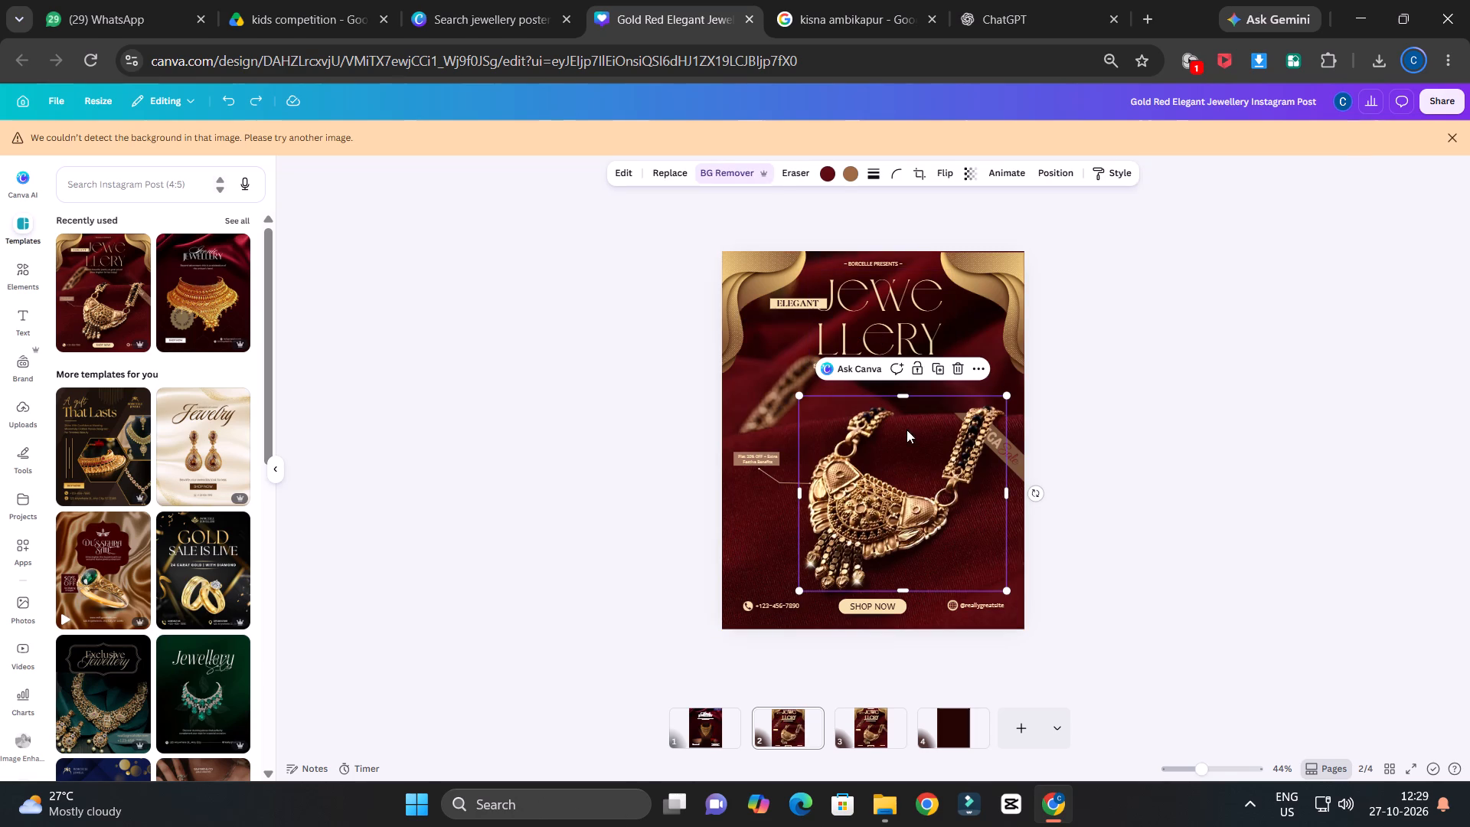
pyautogui.click(963, 375)
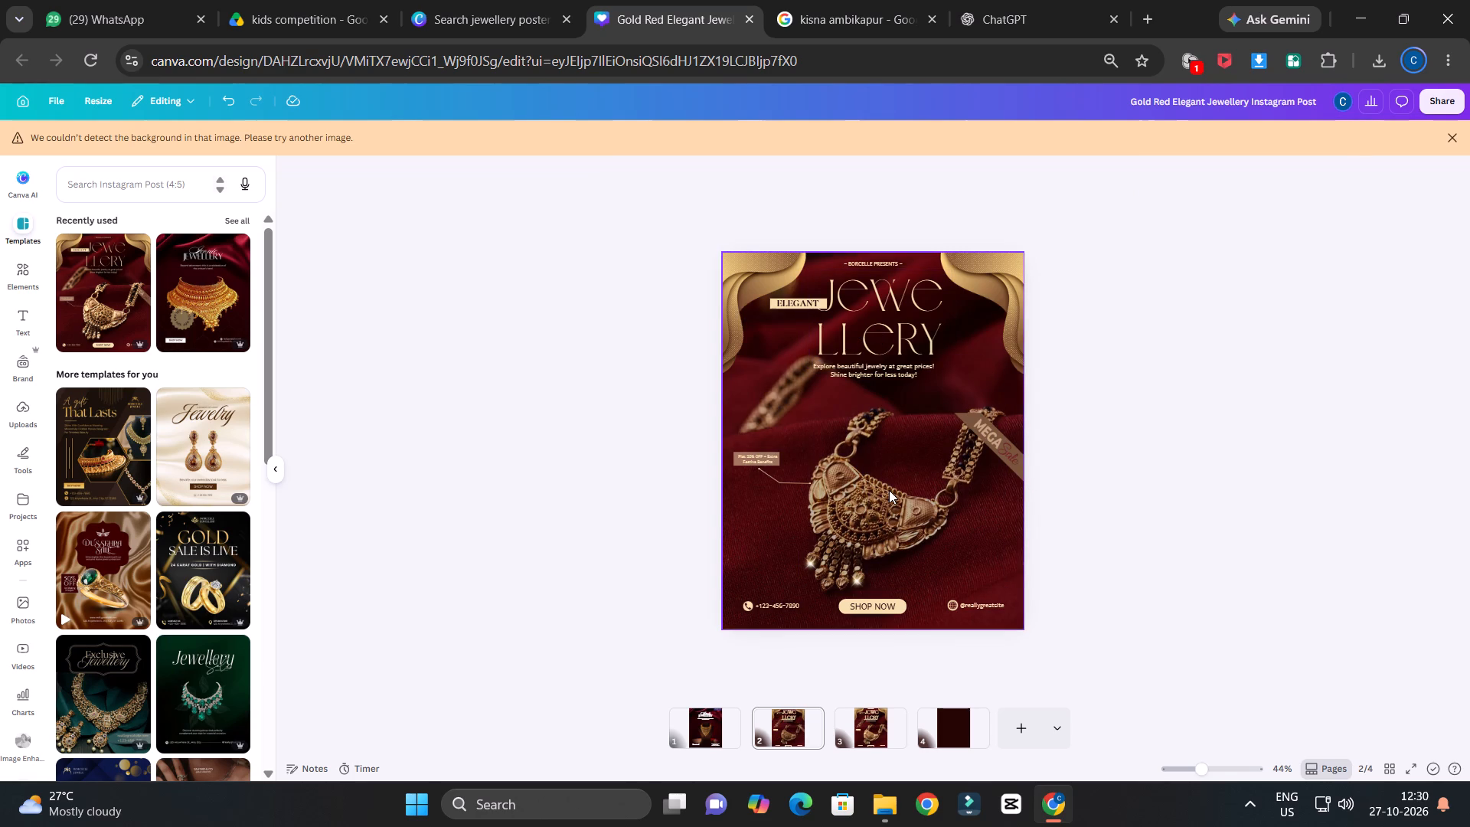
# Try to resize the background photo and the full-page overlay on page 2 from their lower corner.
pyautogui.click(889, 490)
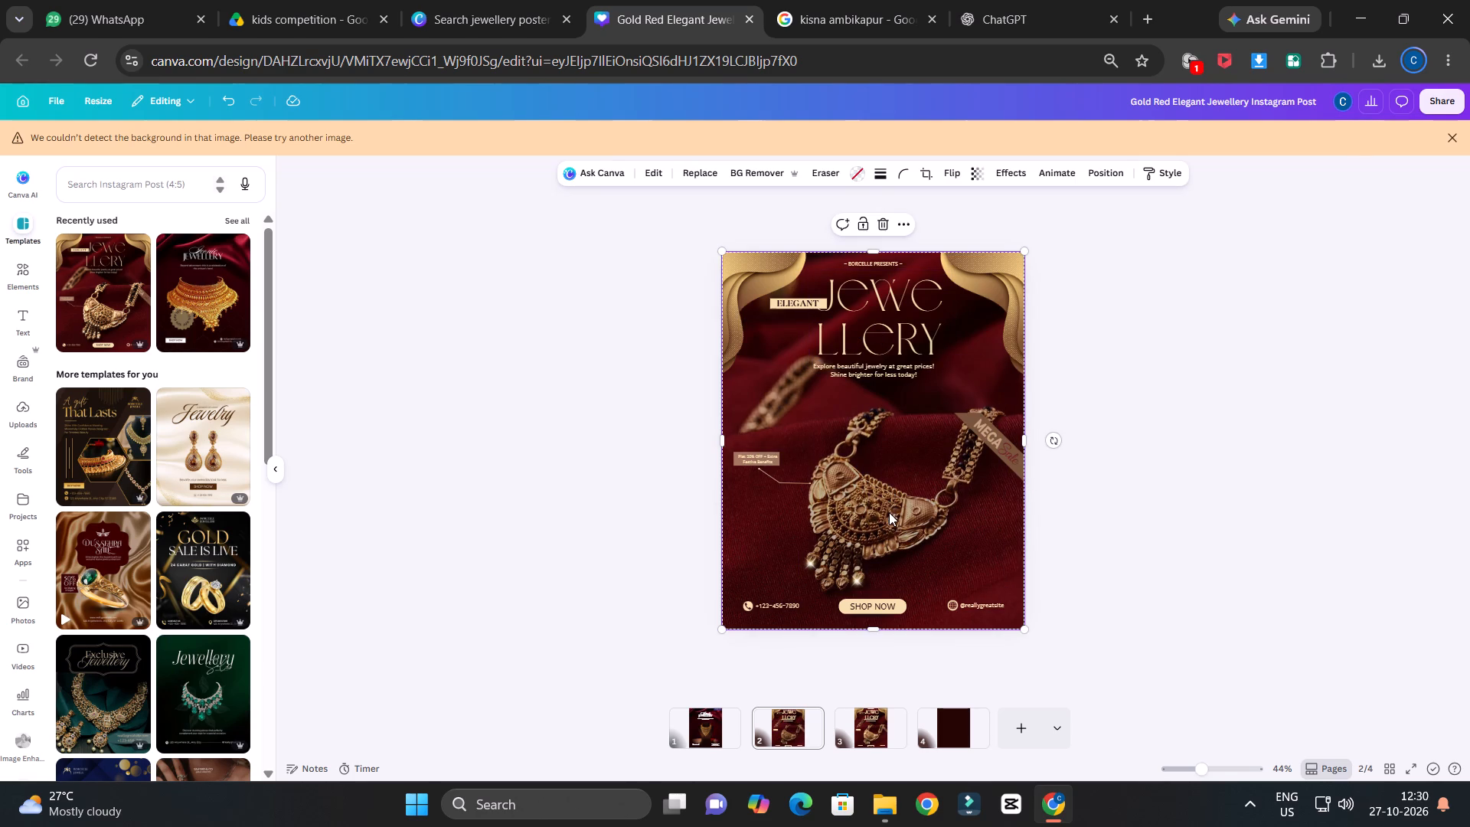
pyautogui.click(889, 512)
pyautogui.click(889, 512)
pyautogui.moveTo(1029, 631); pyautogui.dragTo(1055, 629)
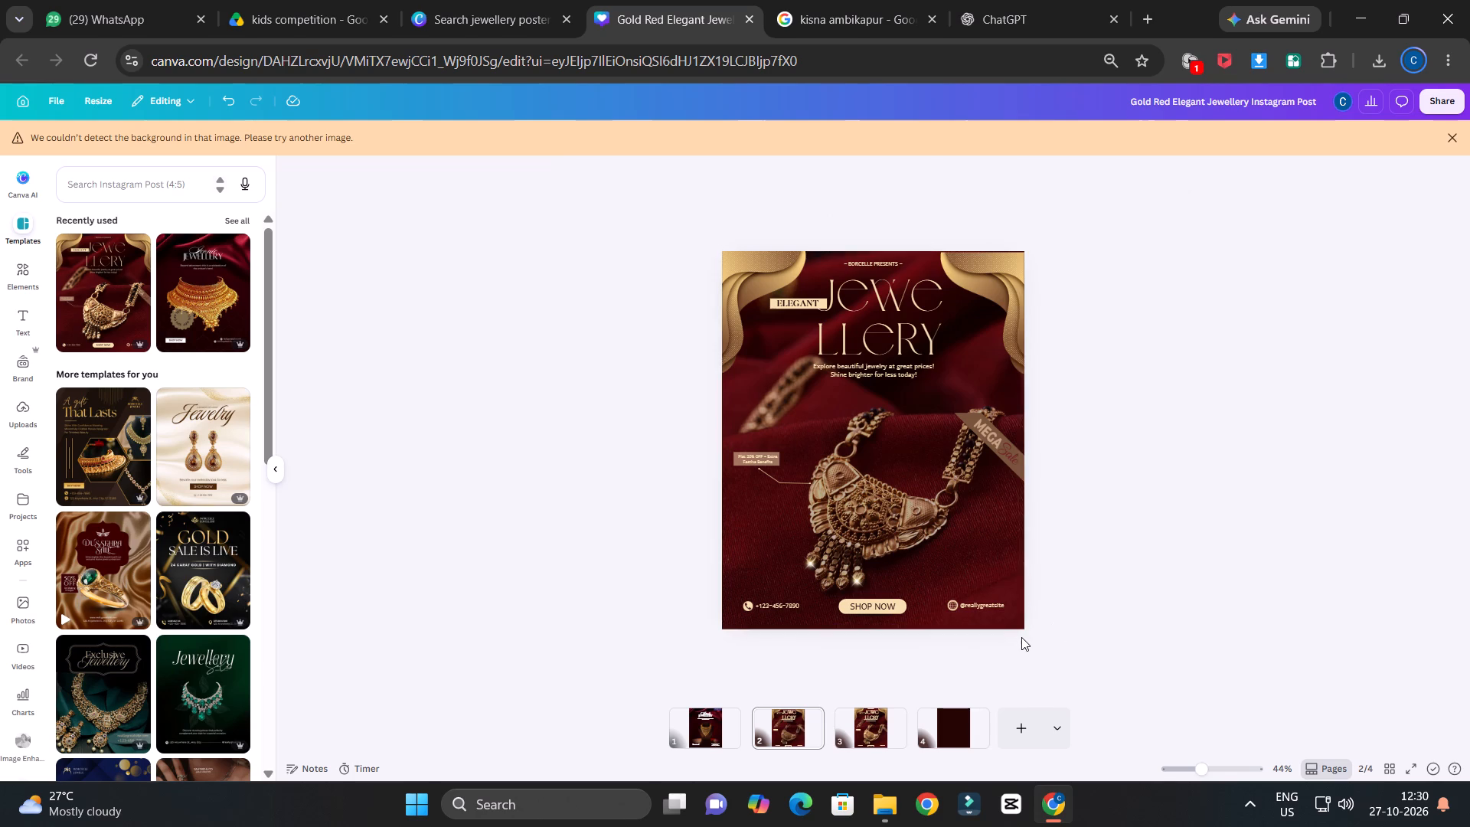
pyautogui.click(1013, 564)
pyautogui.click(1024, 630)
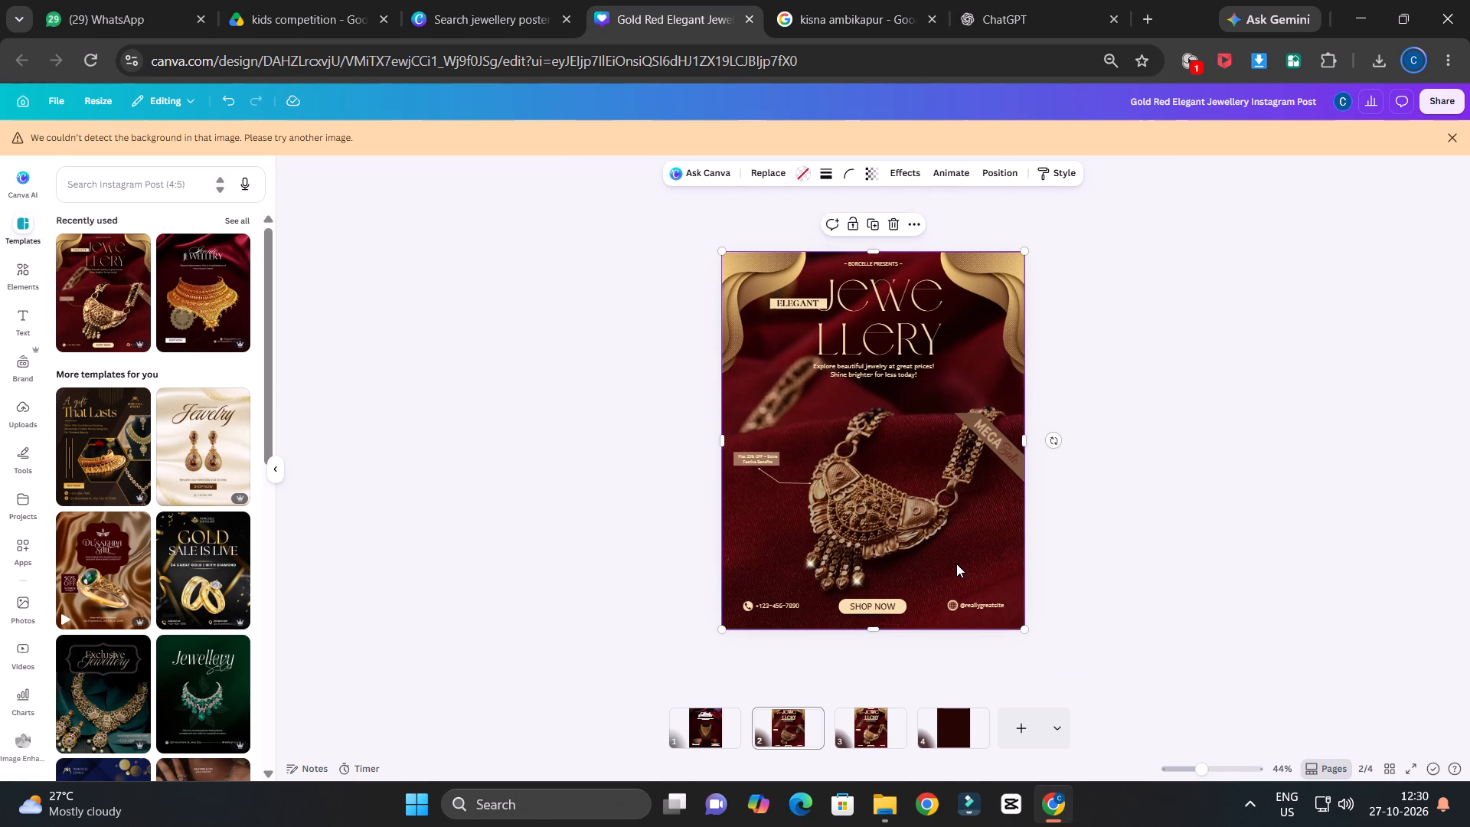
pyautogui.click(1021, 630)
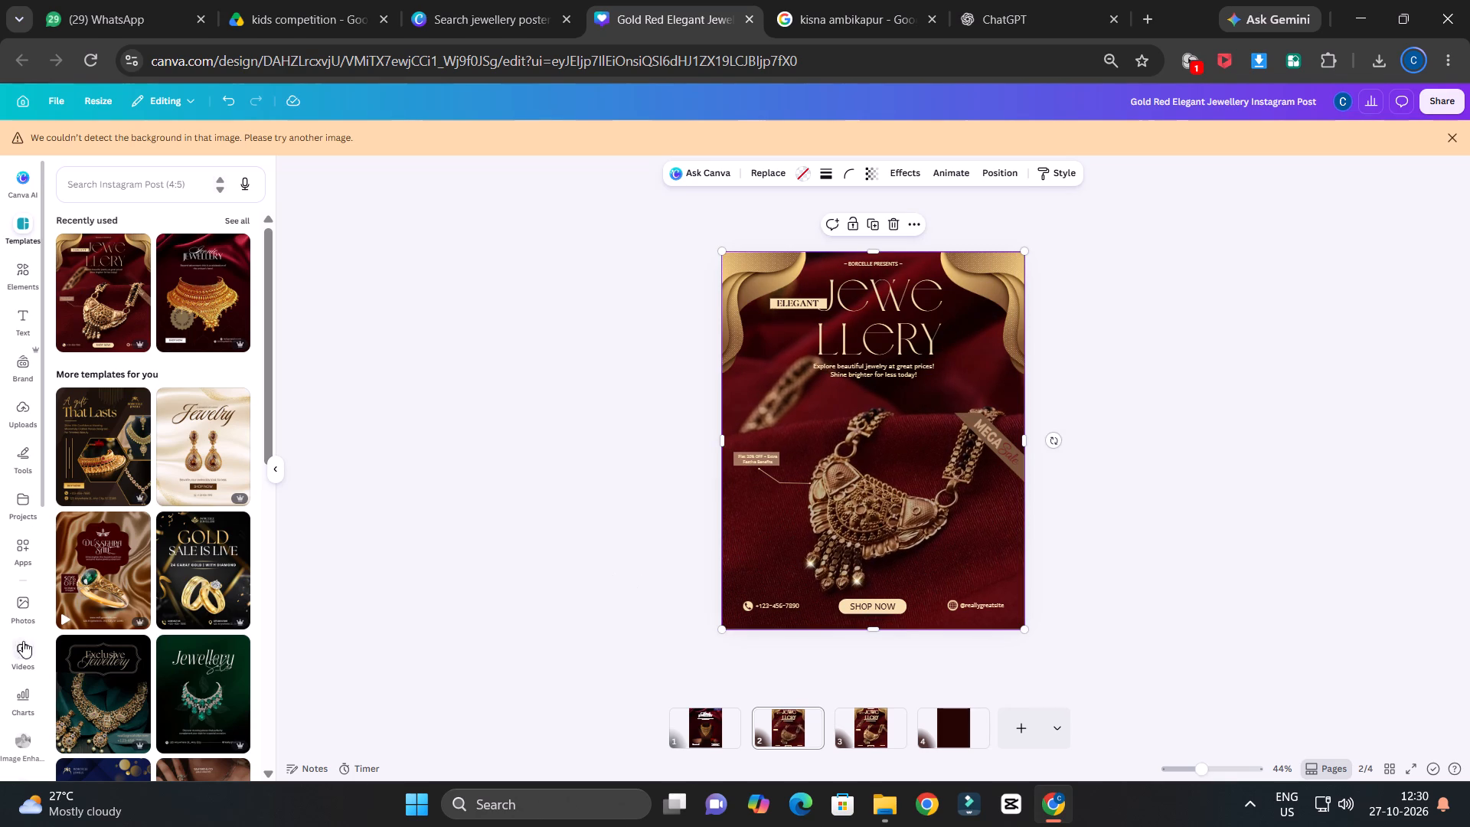
# Check the recent uploads, and in File Explorer examine necklace photos DSC03291 and DSC03293 to DSC03297 in the photo_ folder as candidates for page 2.
pyautogui.click(22, 409)
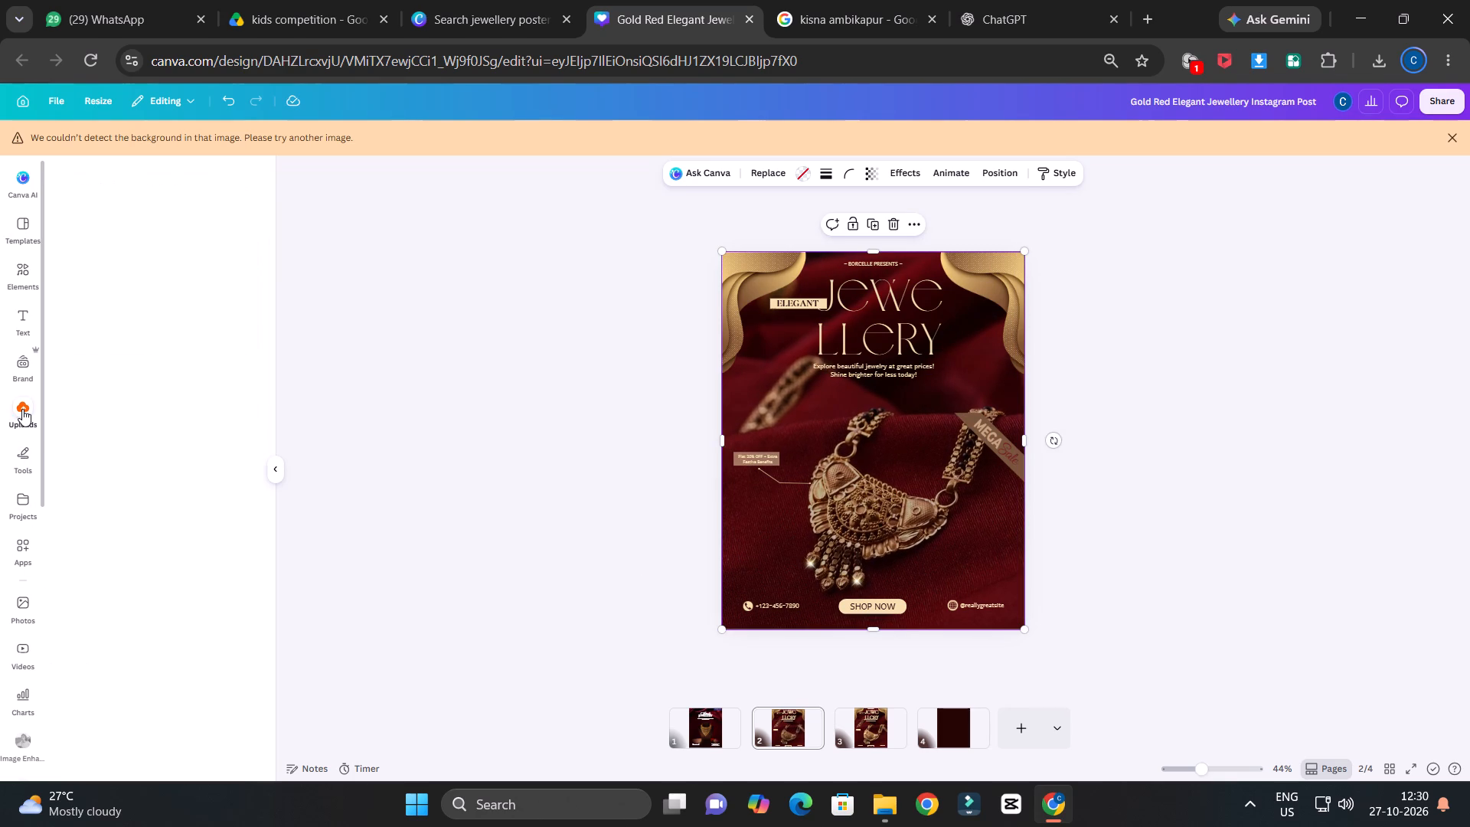
pyautogui.scroll(12, 131, 400)
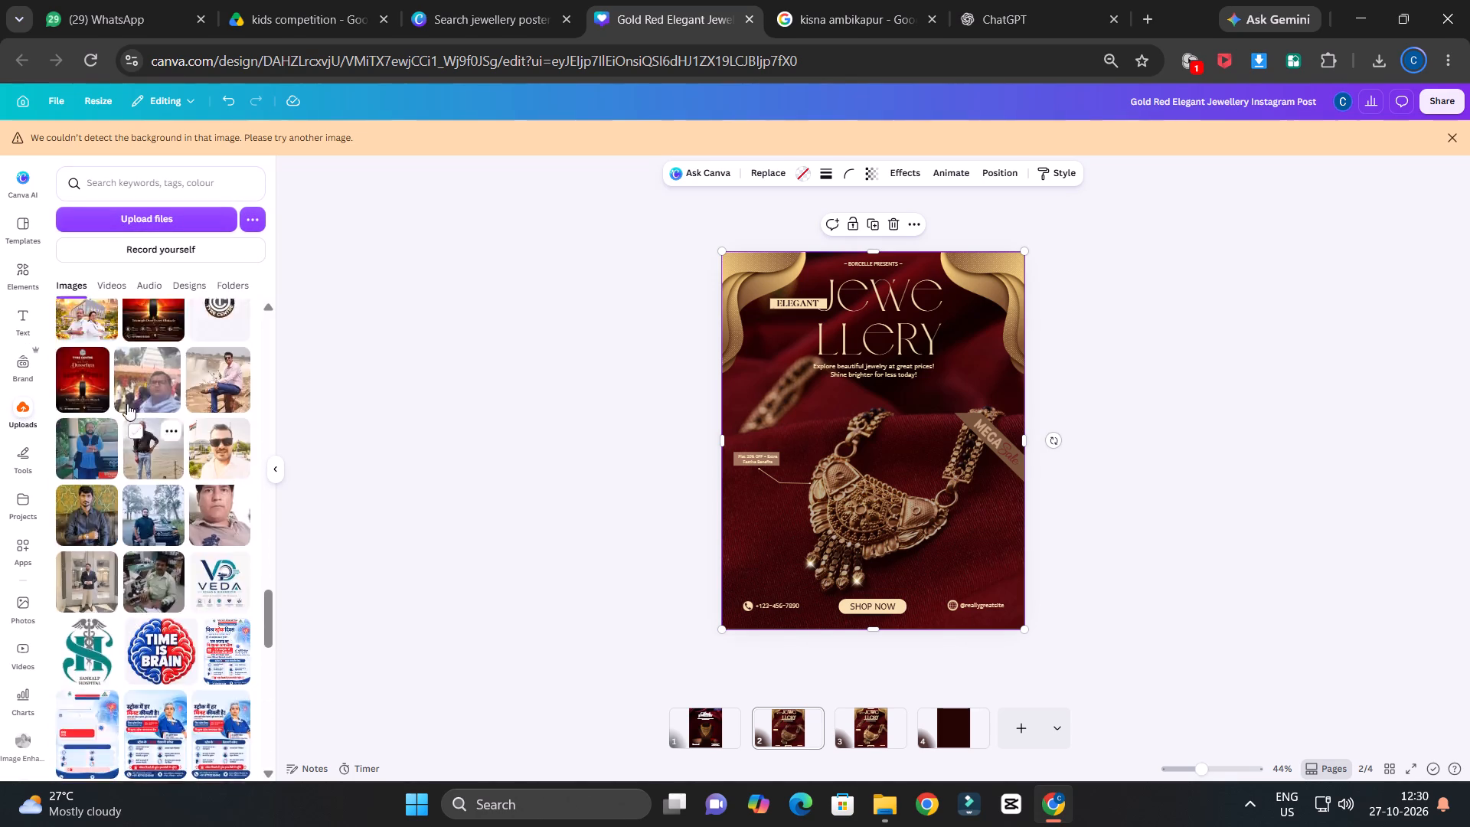
pyautogui.scroll(20, 127, 404)
pyautogui.scroll(6, 127, 404)
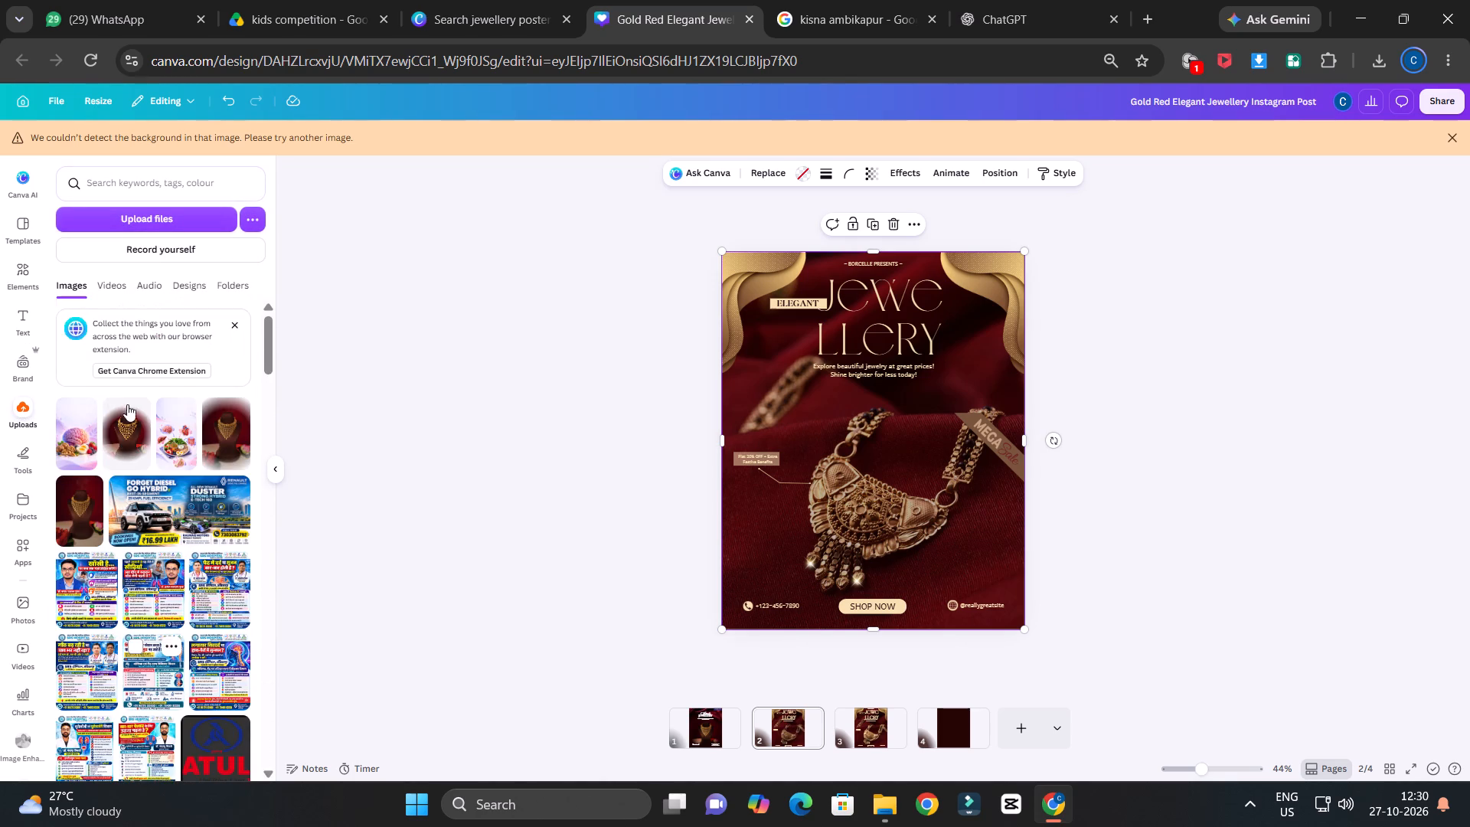
pyautogui.click(883, 812)
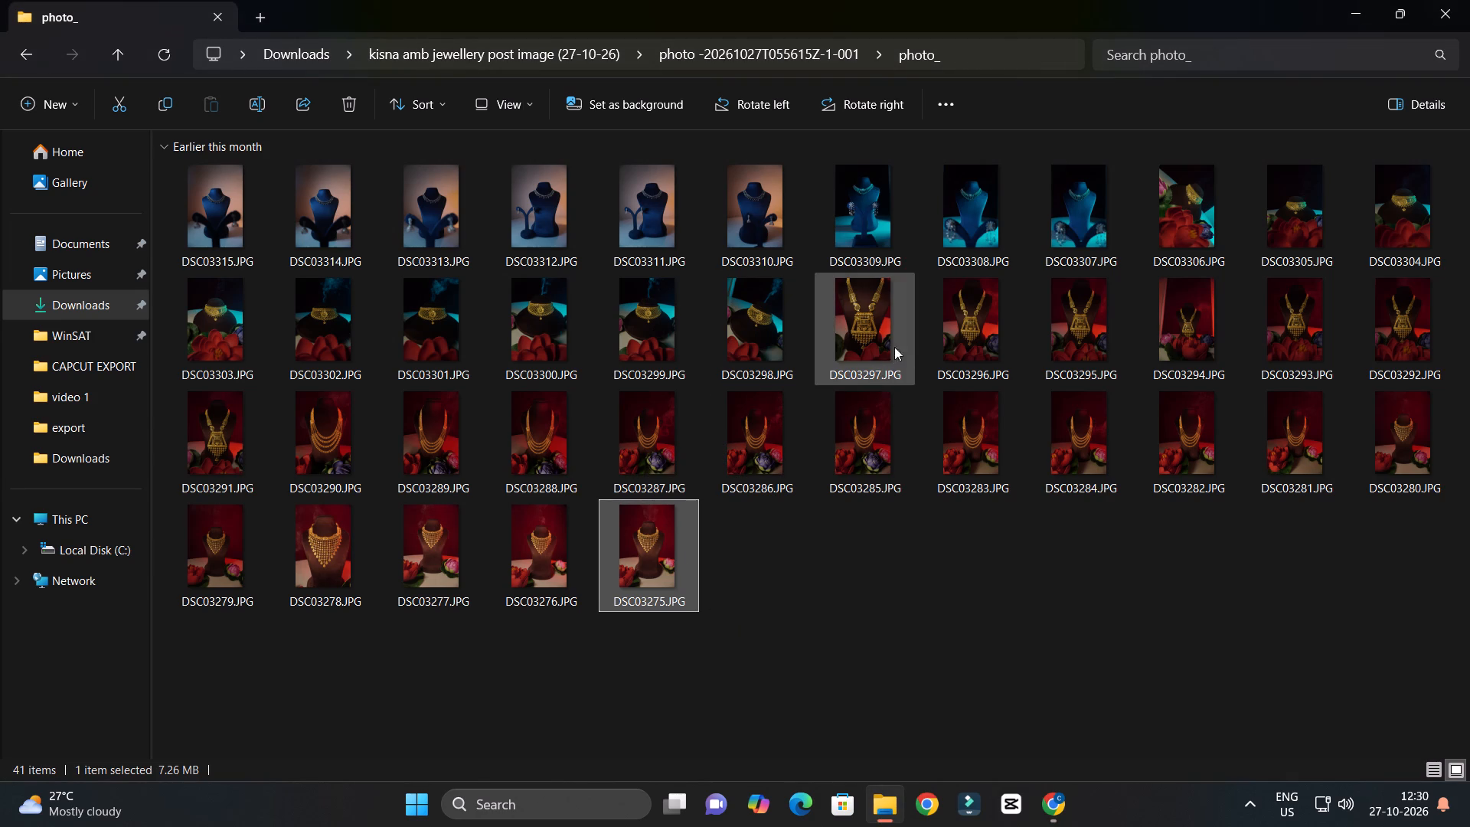
pyautogui.doubleClick(1307, 319)
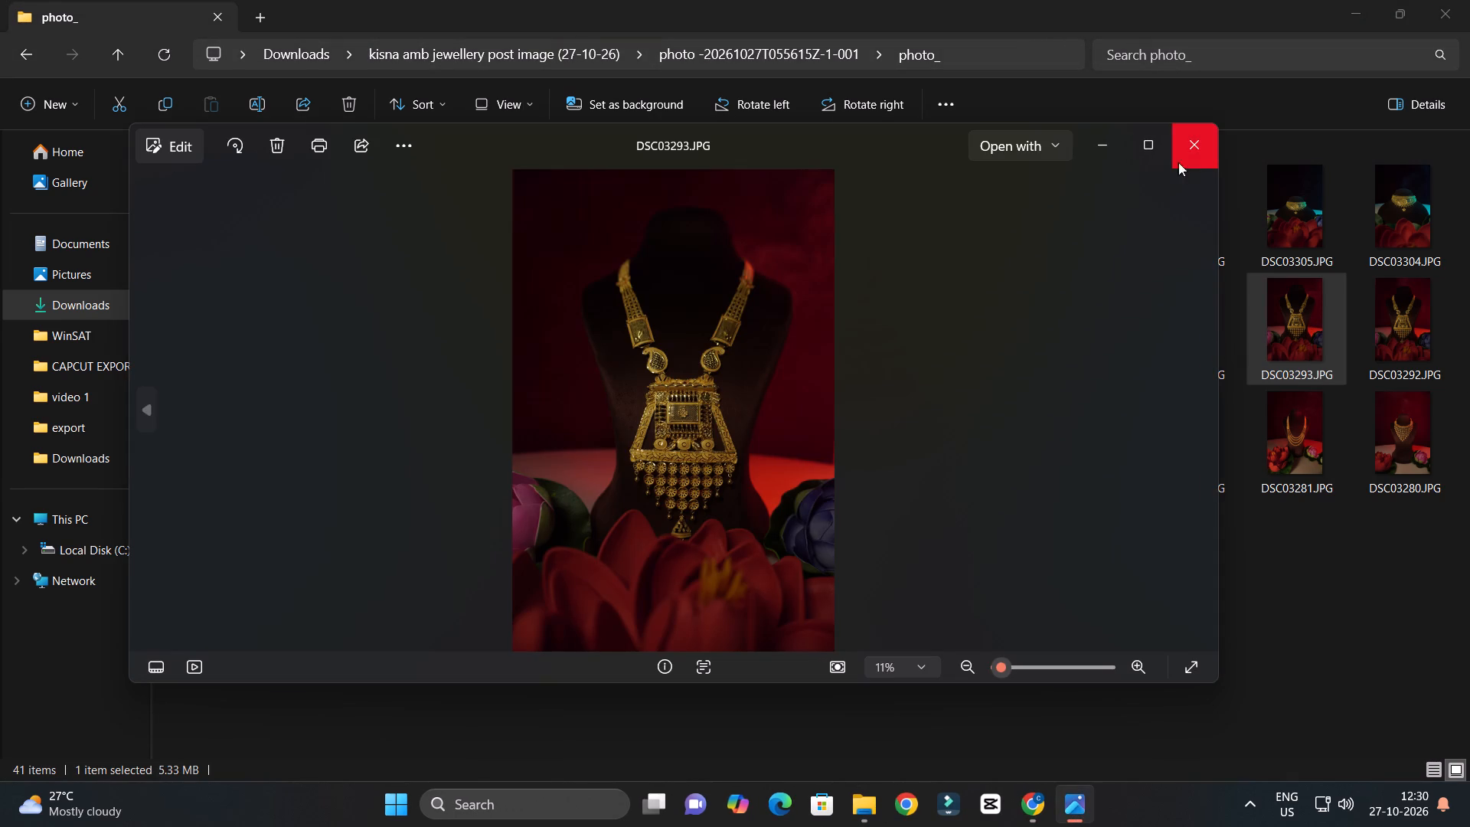
pyautogui.click(1191, 144)
pyautogui.doubleClick(231, 446)
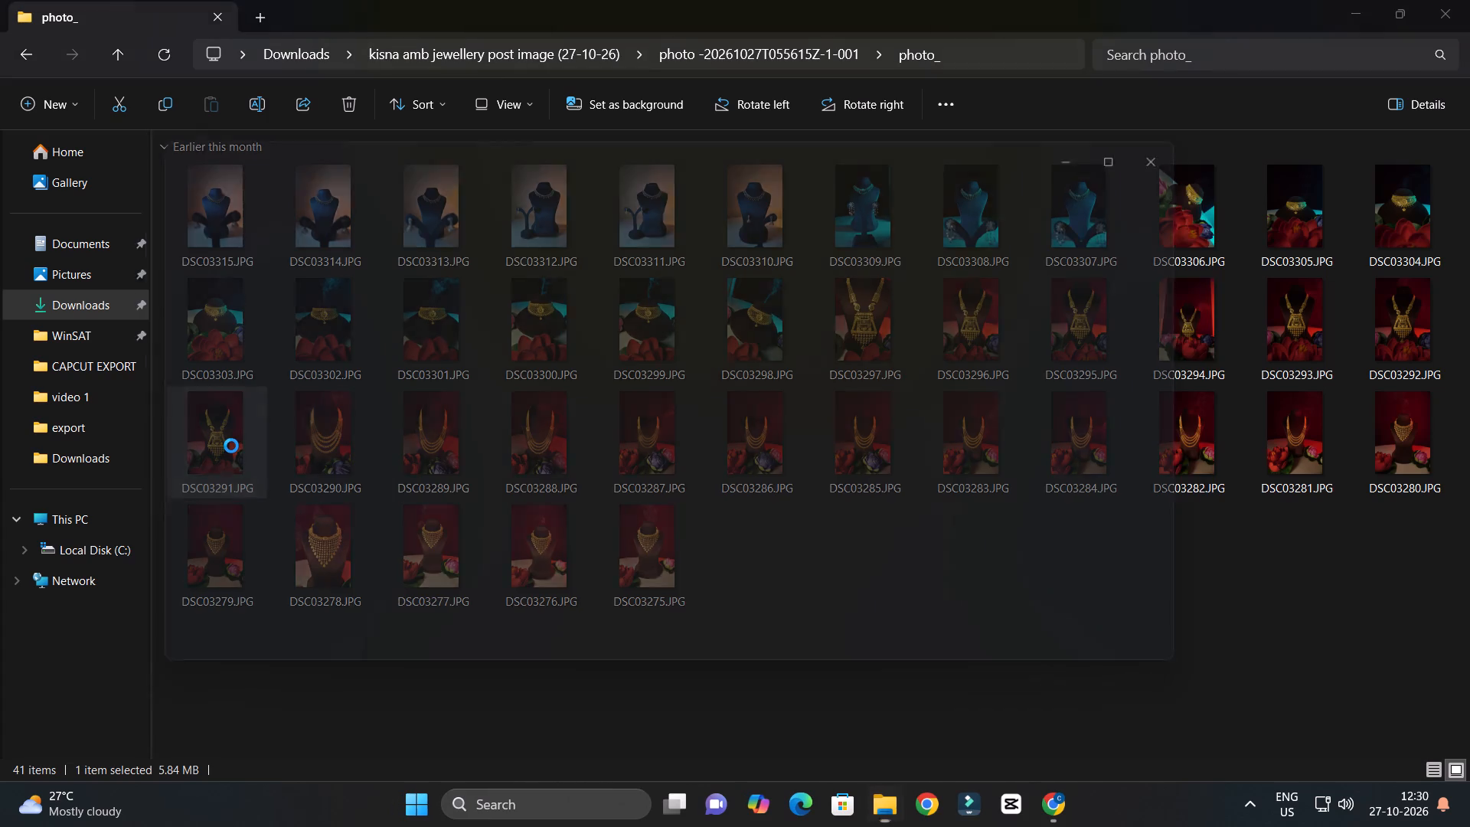
pyautogui.click(1195, 152)
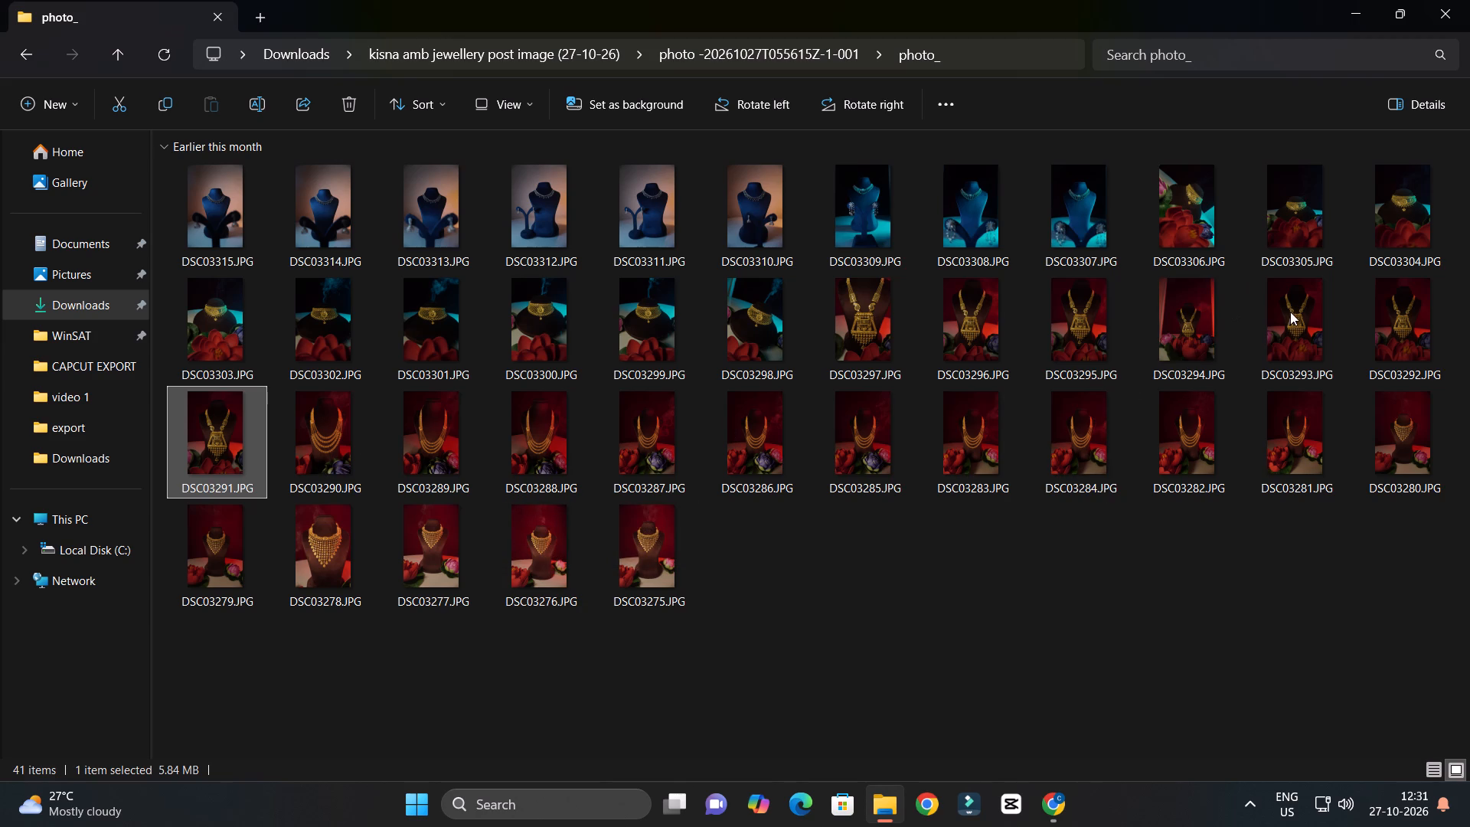
pyautogui.doubleClick(1207, 327)
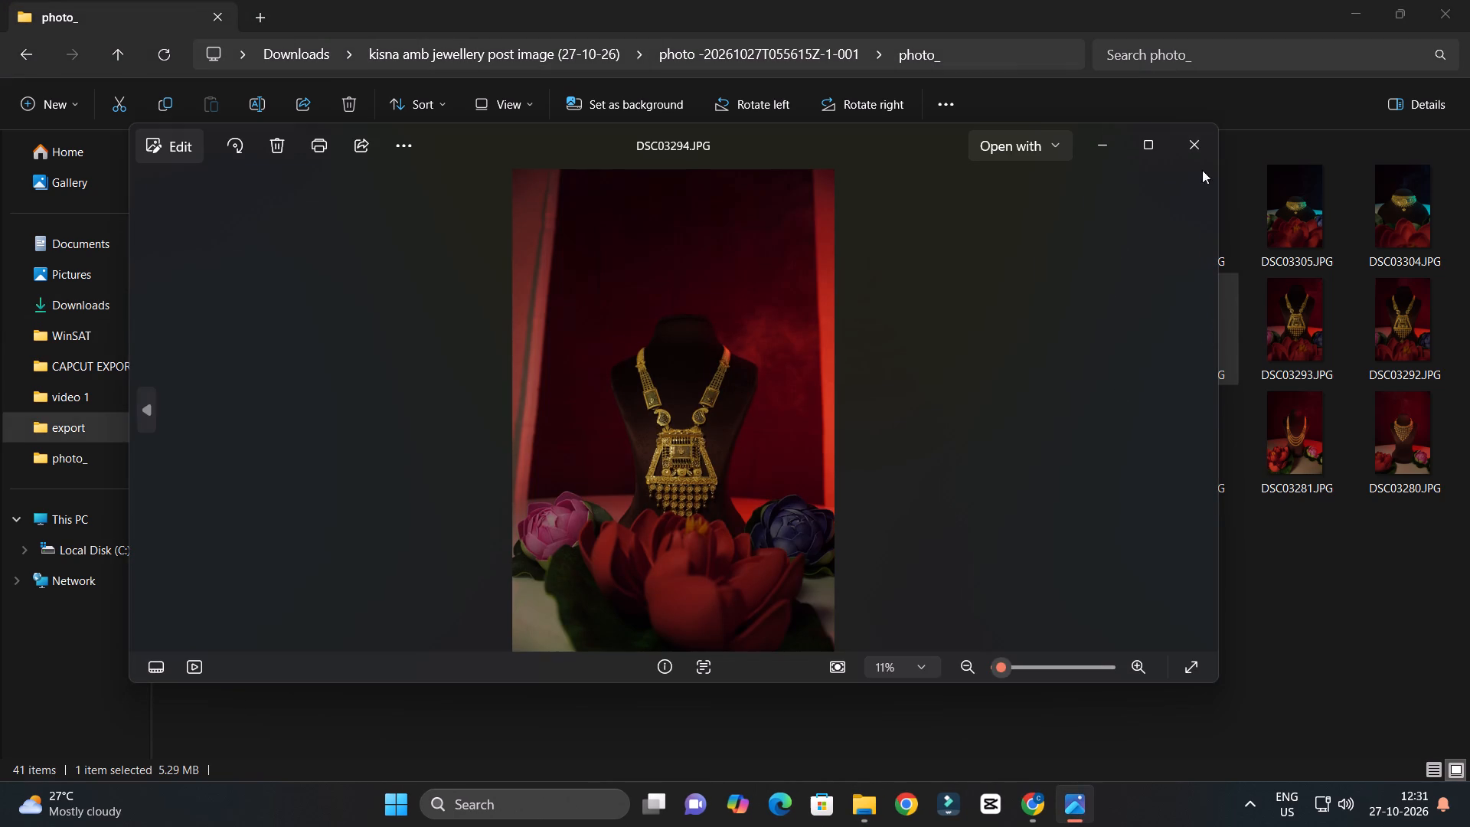
pyautogui.click(1204, 148)
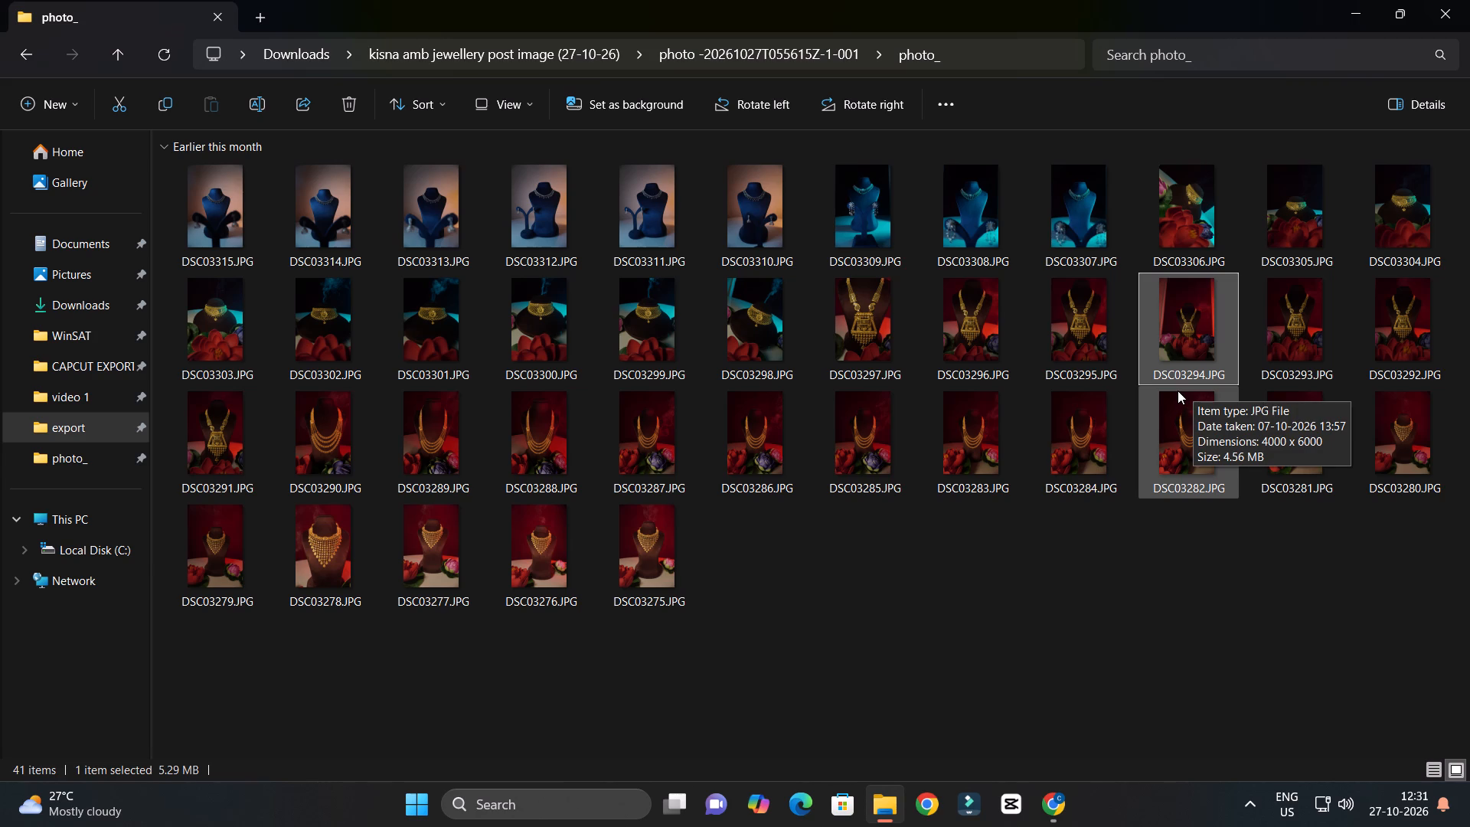
pyautogui.doubleClick(1072, 341)
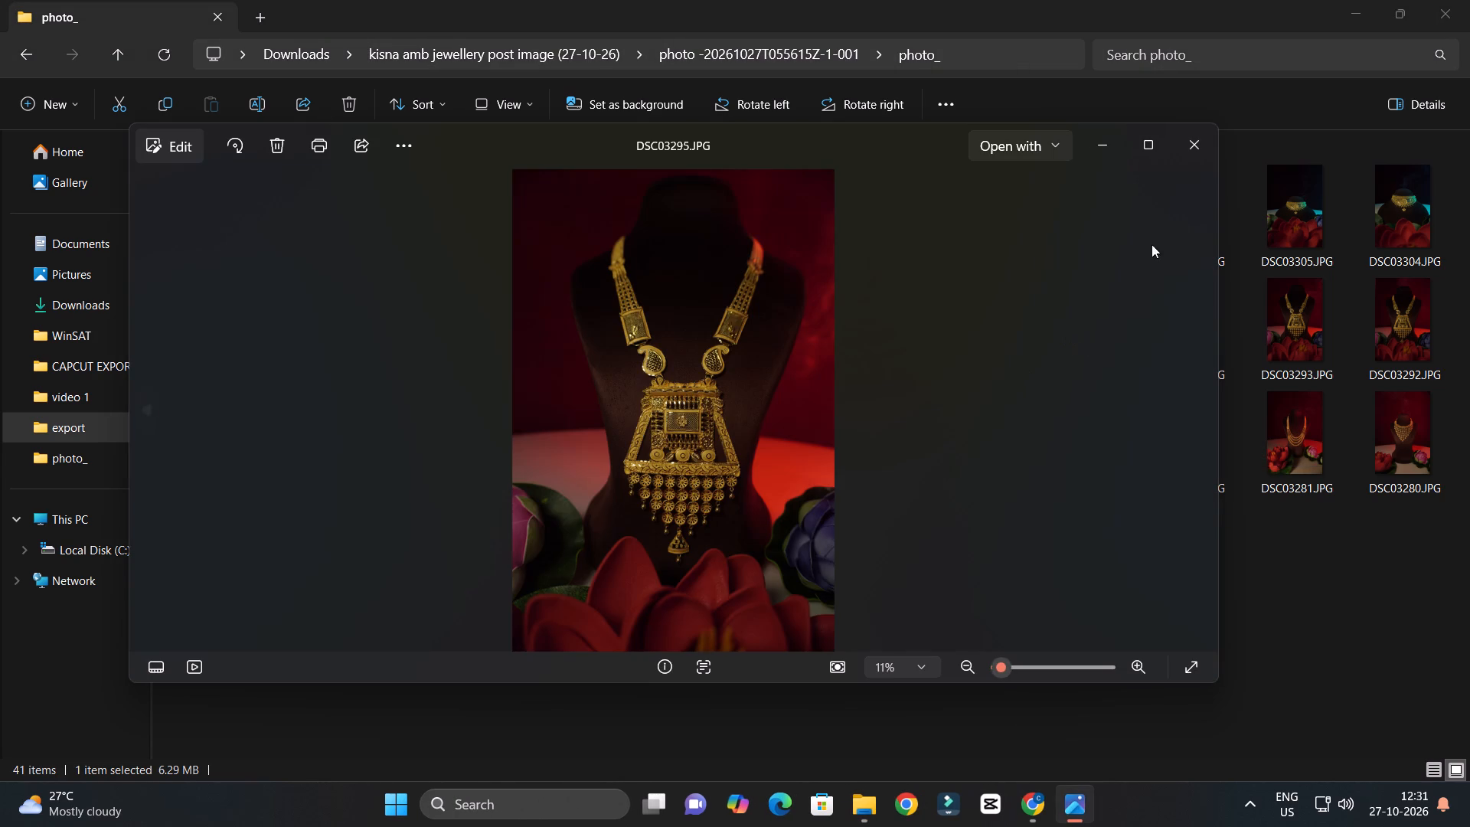
pyautogui.click(1204, 145)
pyautogui.doubleClick(988, 322)
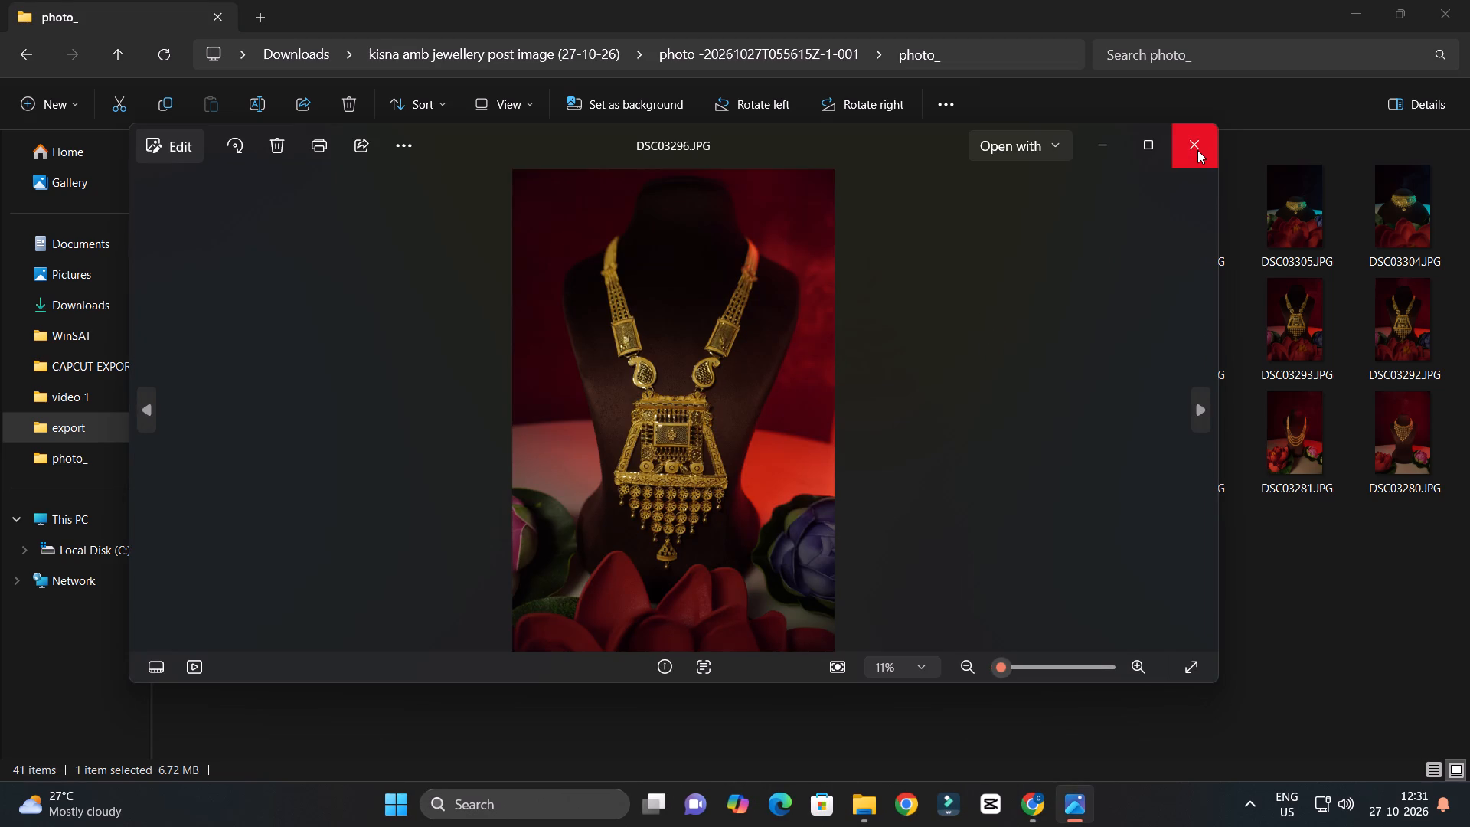
pyautogui.click(1197, 150)
pyautogui.doubleClick(887, 309)
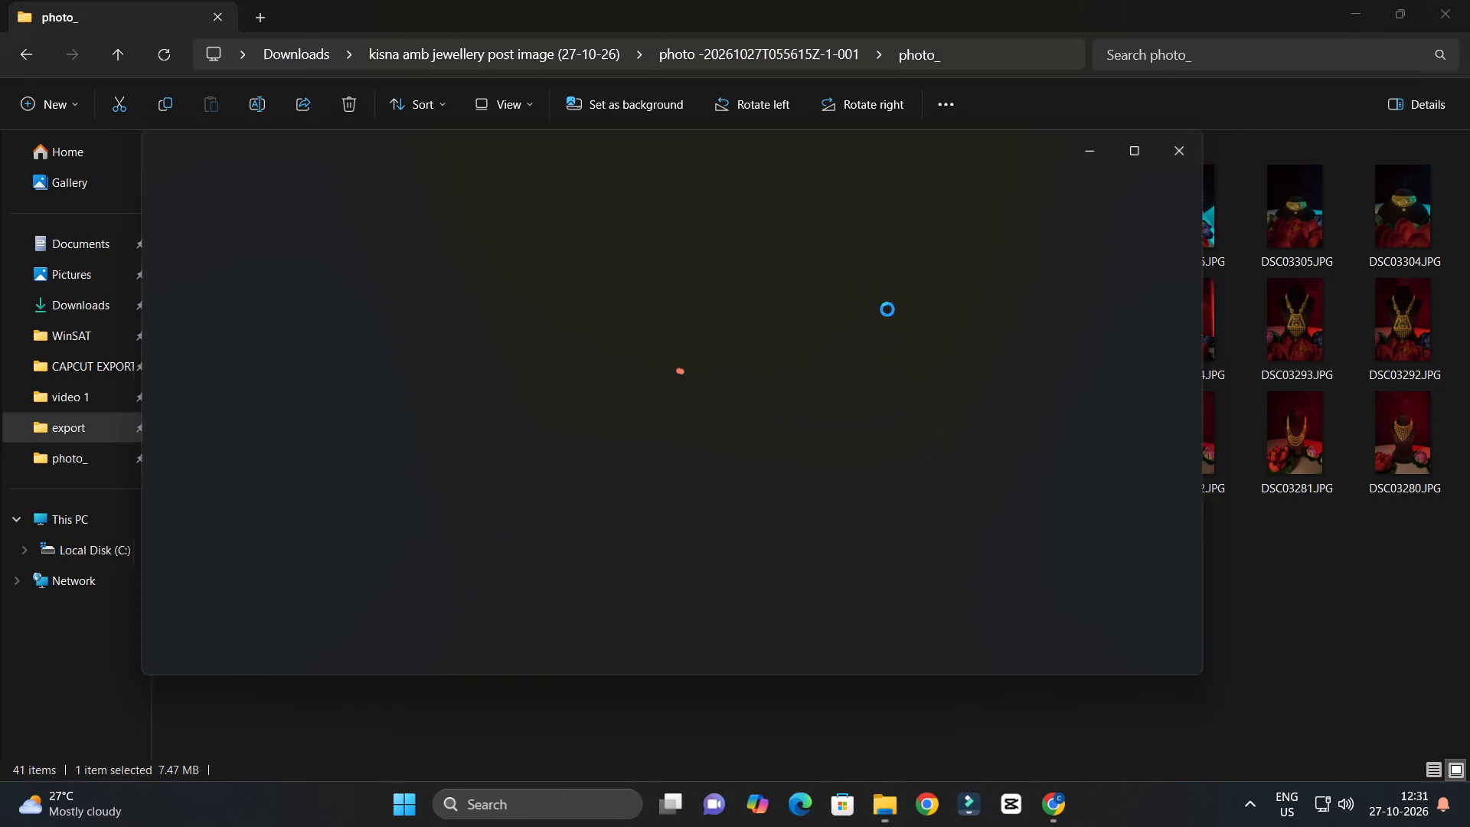
pyautogui.click(1194, 145)
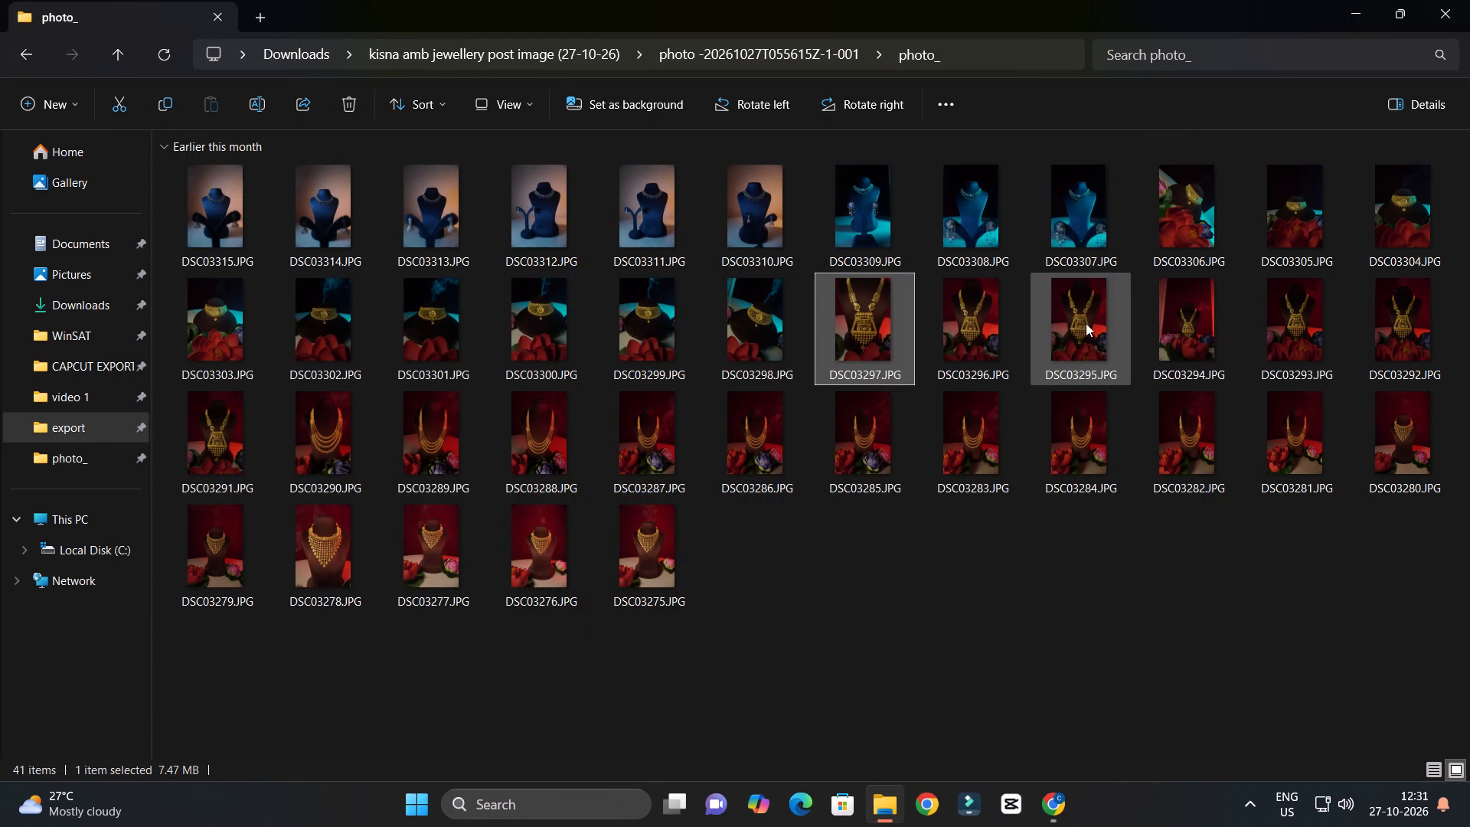
pyautogui.doubleClick(1067, 324)
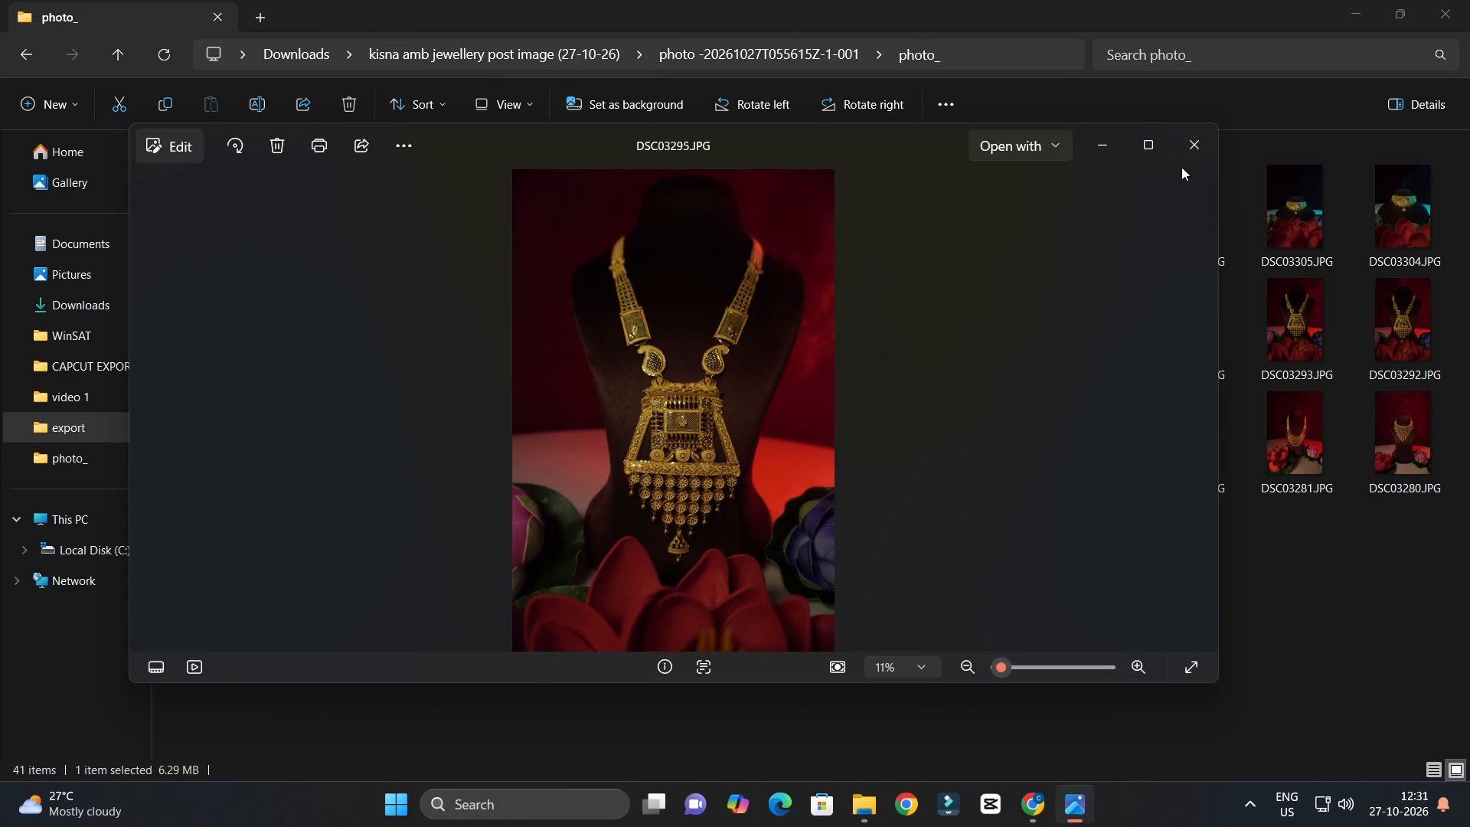
pyautogui.click(1197, 145)
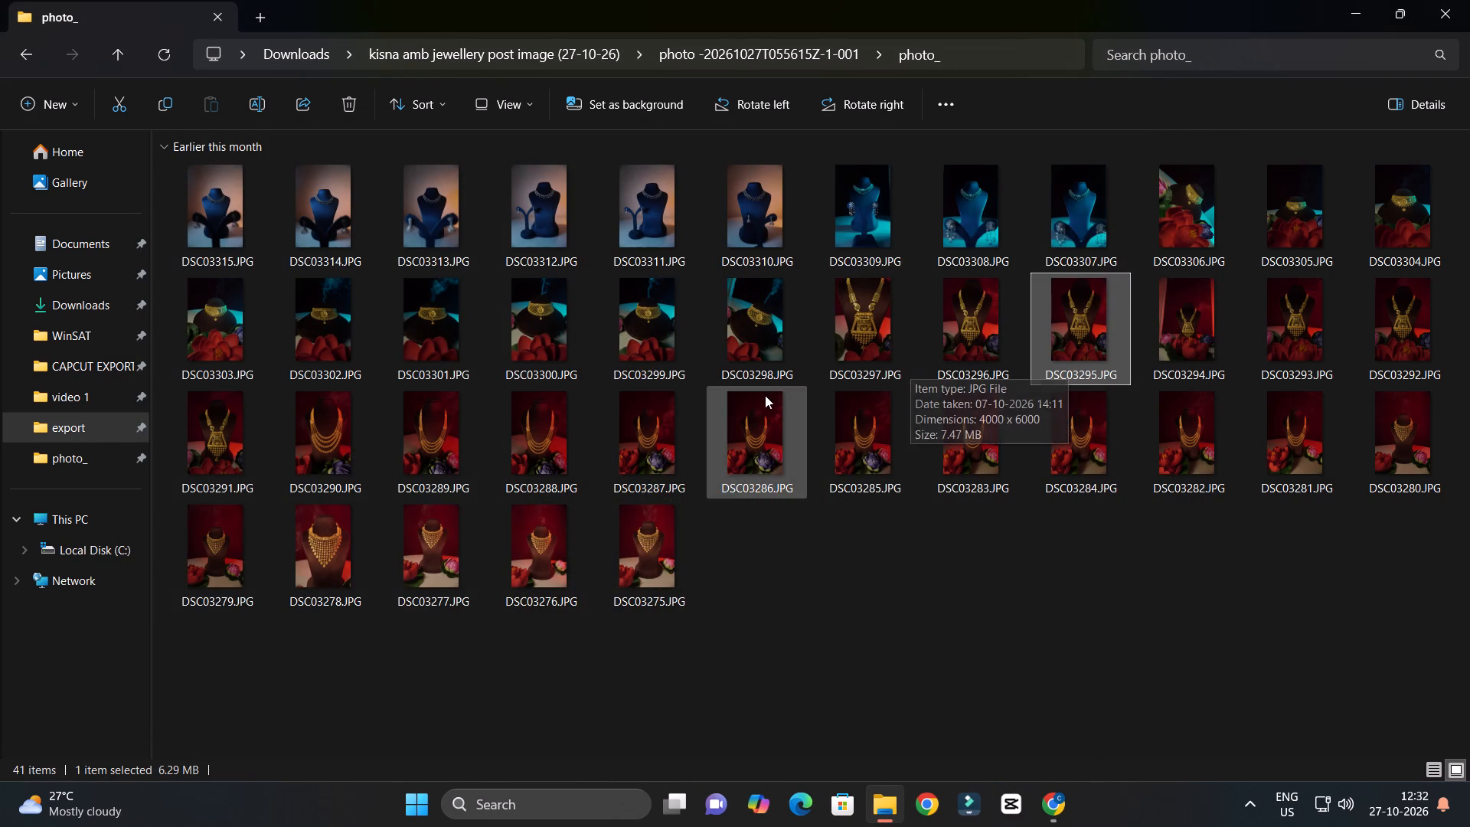
pyautogui.doubleClick(220, 445)
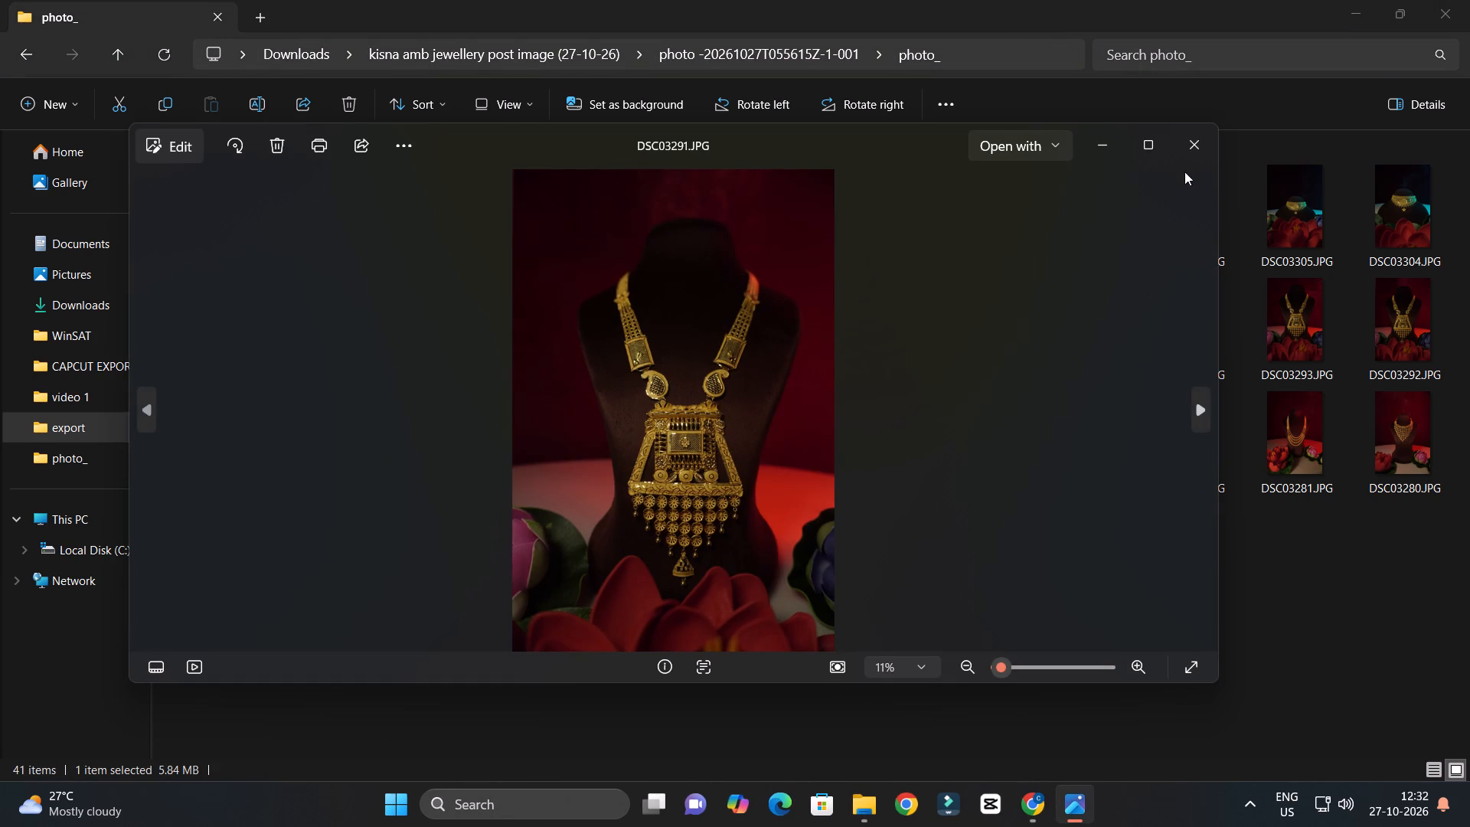
# Add photo DSC03291 from the photo_ folder onto page 2 of the Canva design, over the poster's centre.
pyautogui.click(1193, 154)
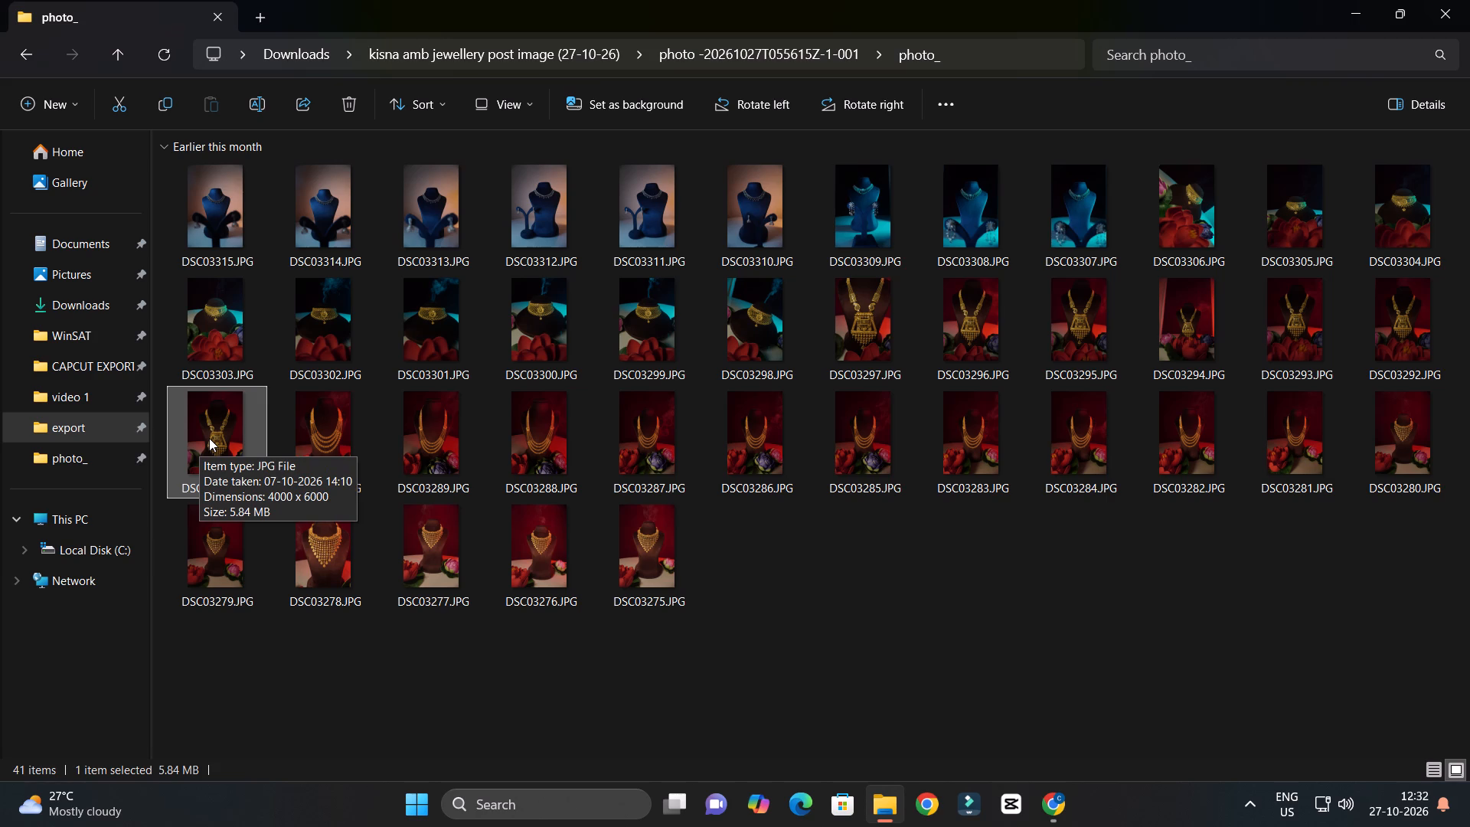
pyautogui.moveTo(209, 438); pyautogui.dragTo(1088, 813)
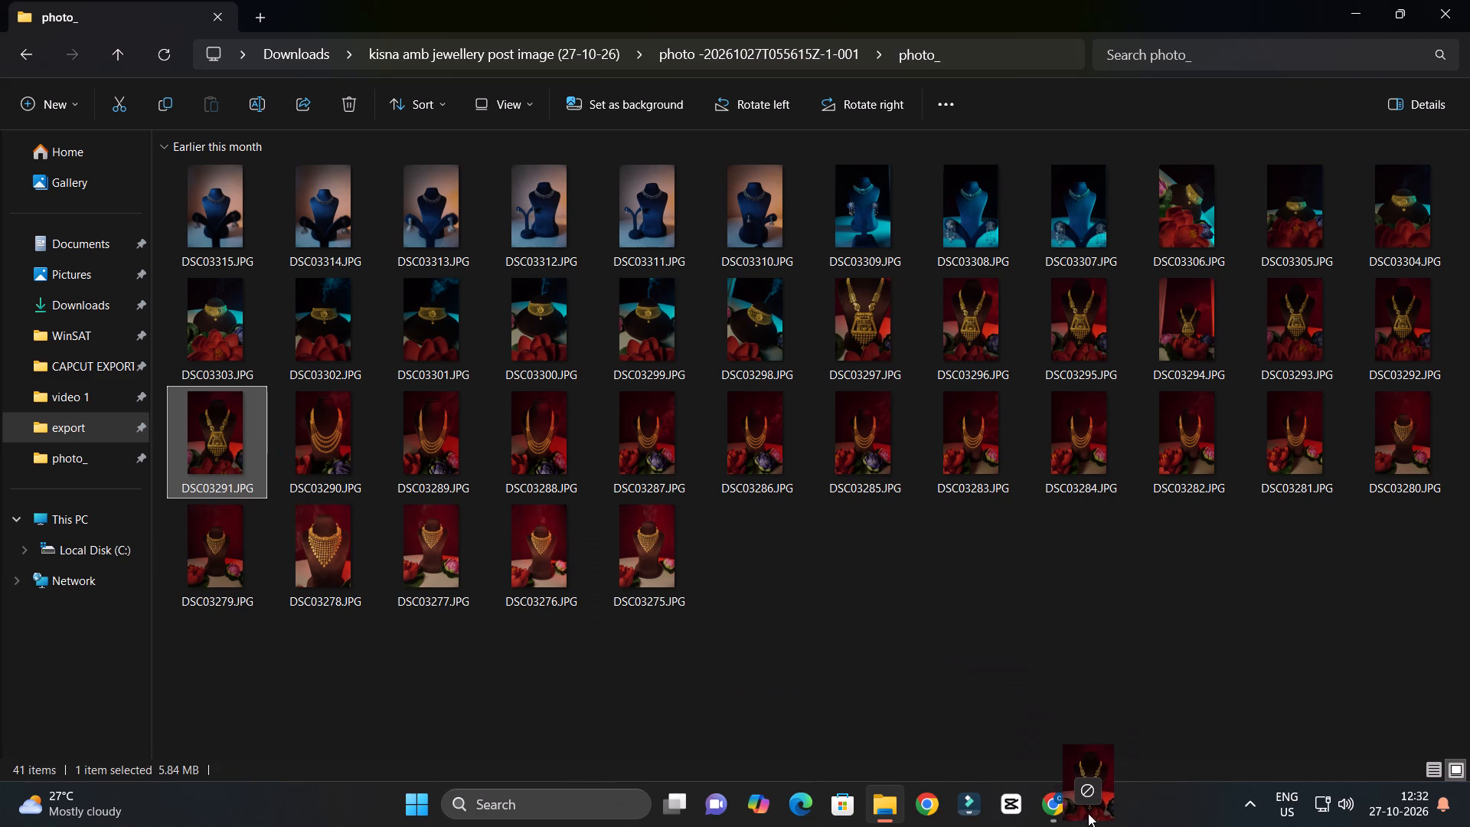
pyautogui.moveTo(1088, 813); pyautogui.dragTo(903, 523)
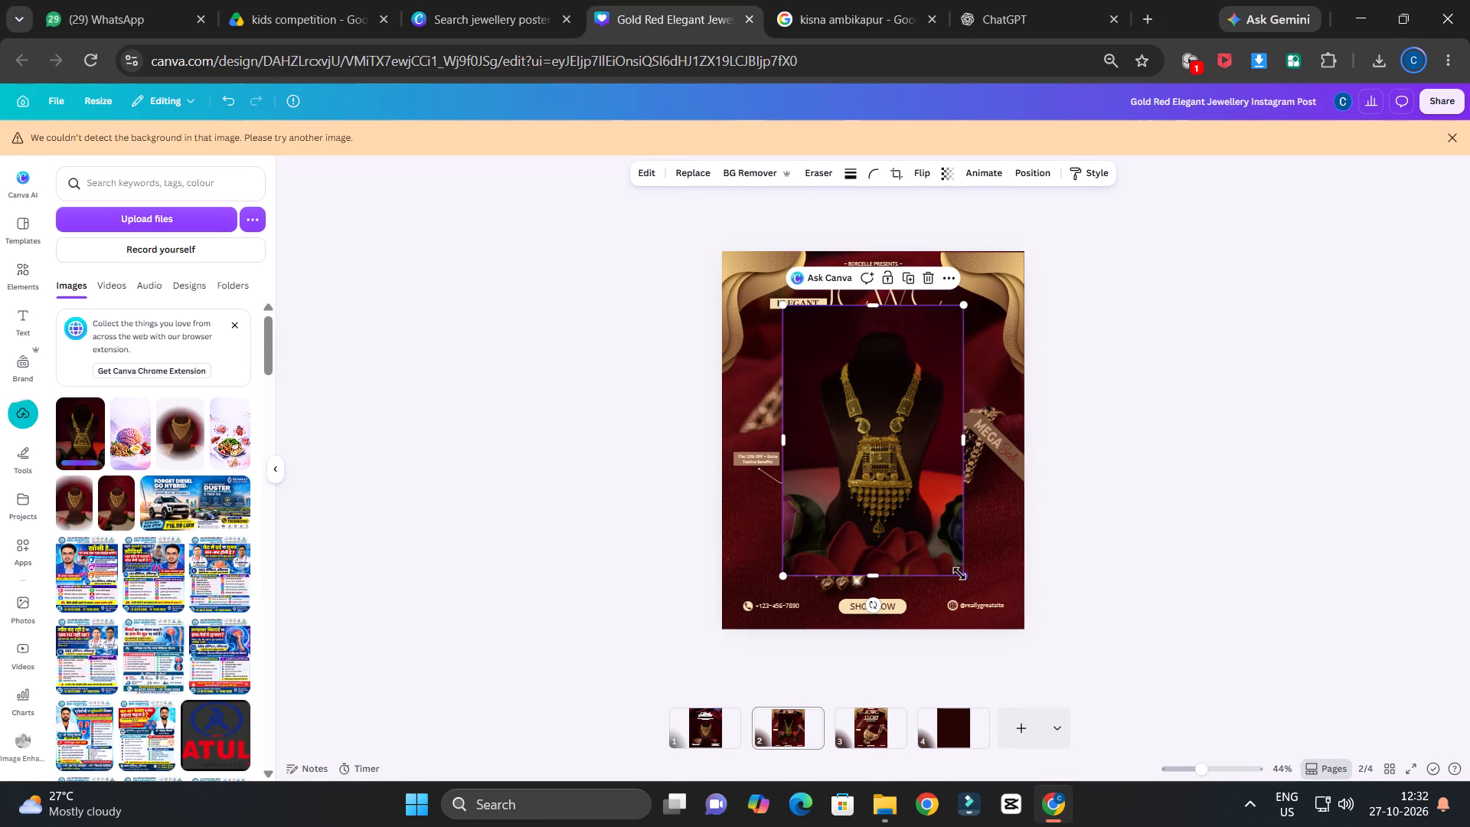
# Raise the brightness of the newly placed necklace photo to 39 in its image adjustments.
pyautogui.click(643, 175)
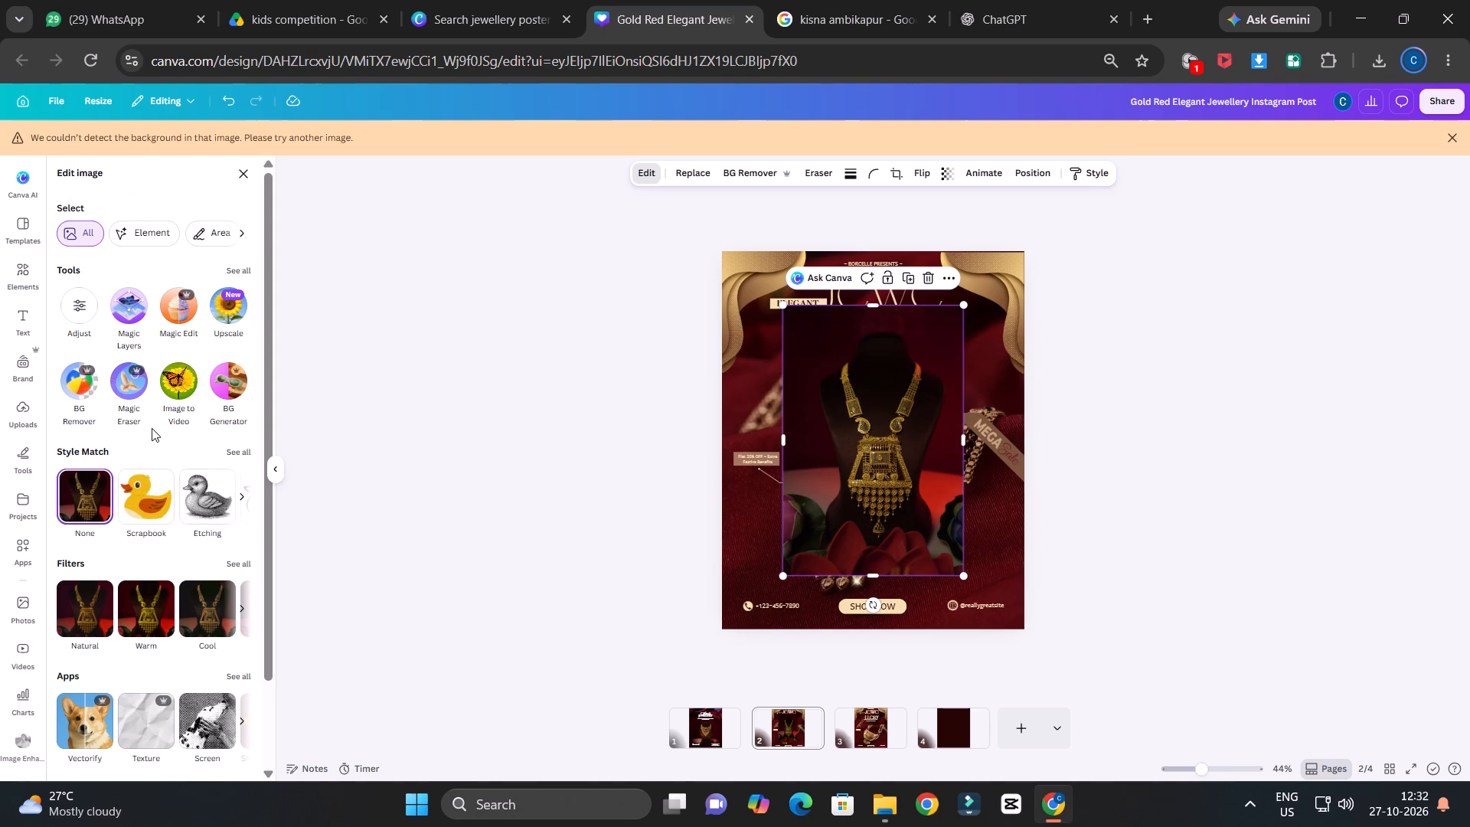
pyautogui.click(82, 302)
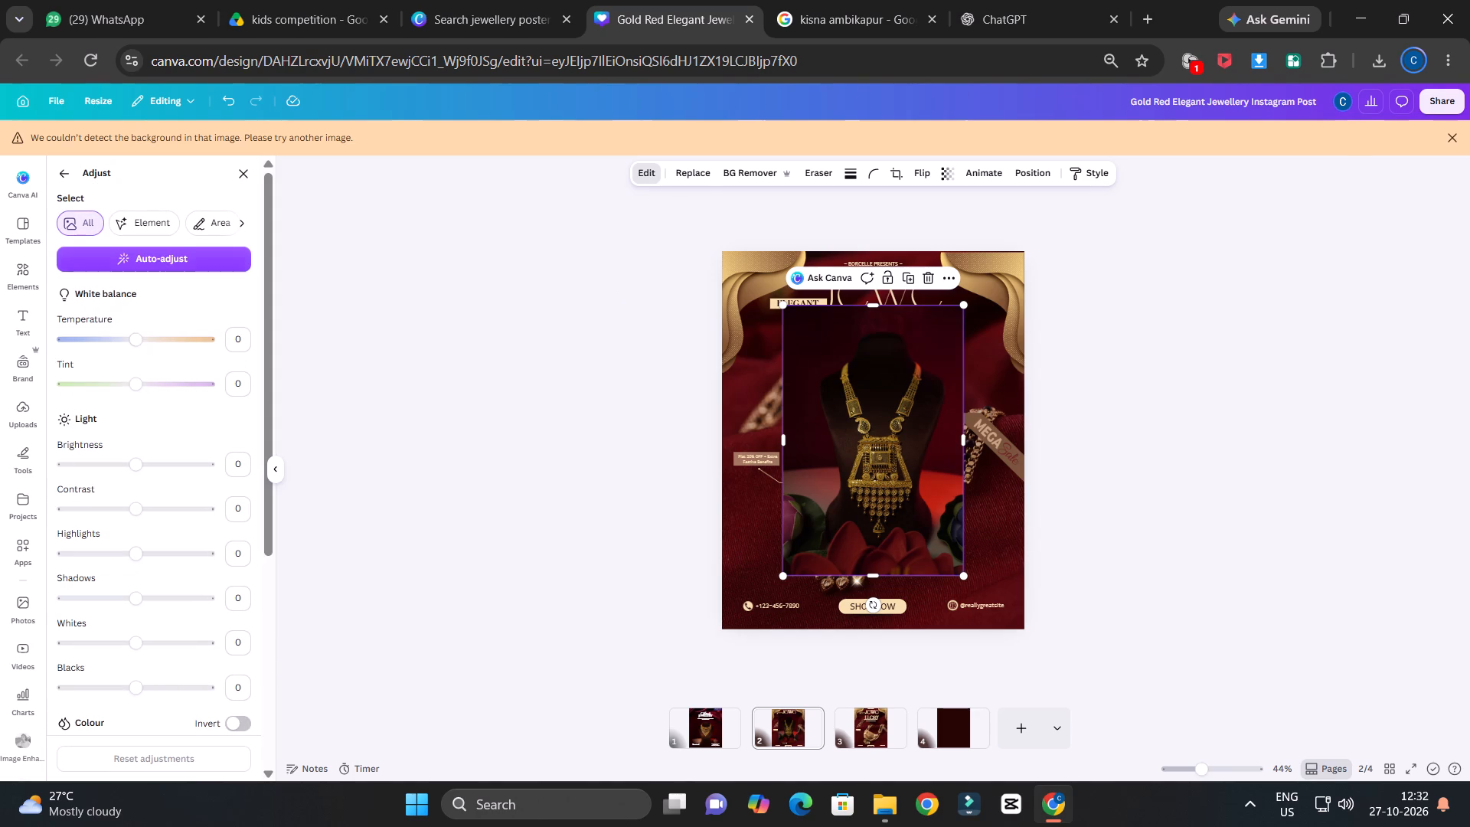
pyautogui.moveTo(136, 469); pyautogui.dragTo(164, 475)
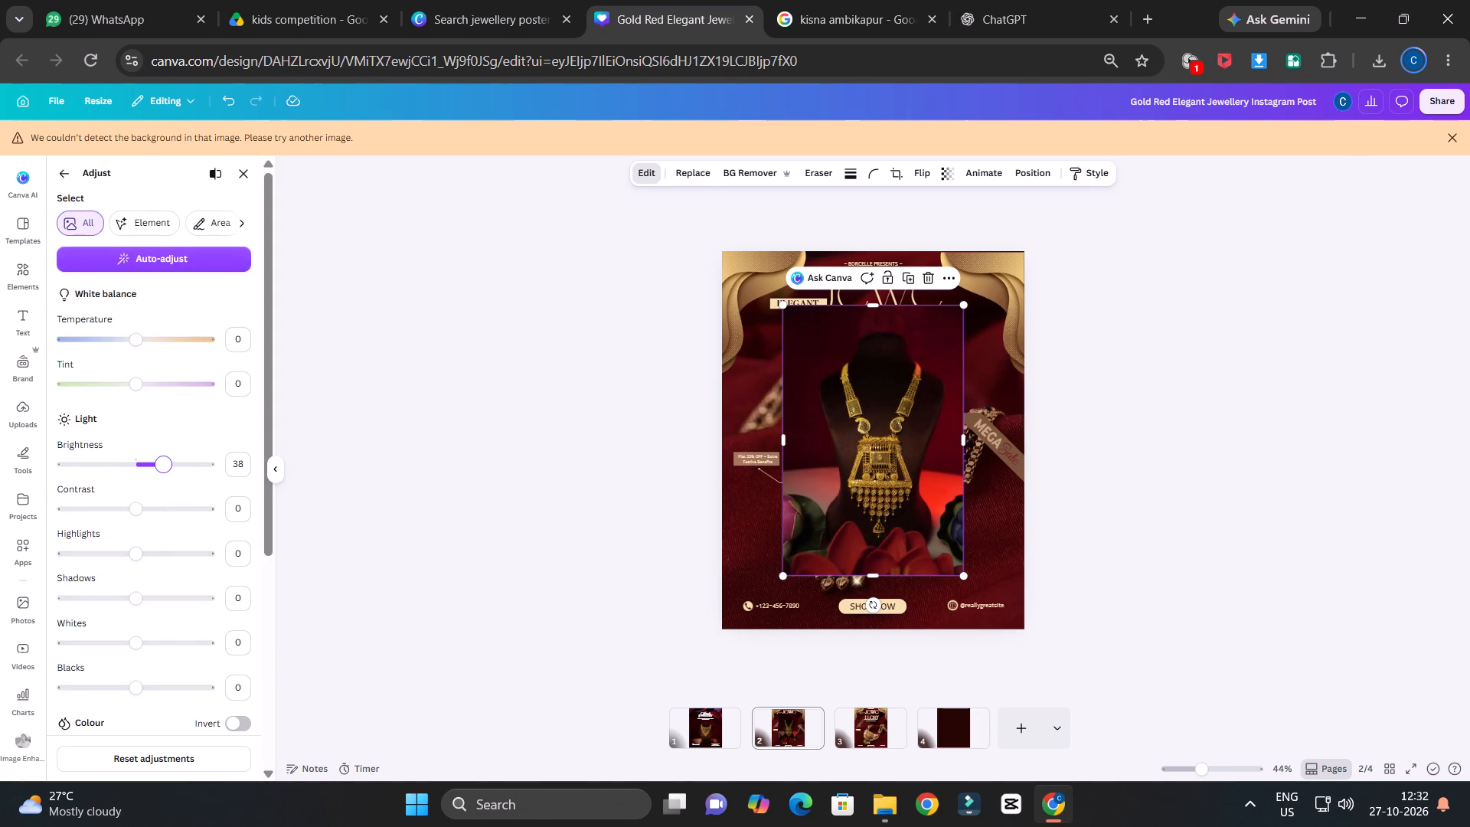
pyautogui.moveTo(164, 475); pyautogui.dragTo(165, 475)
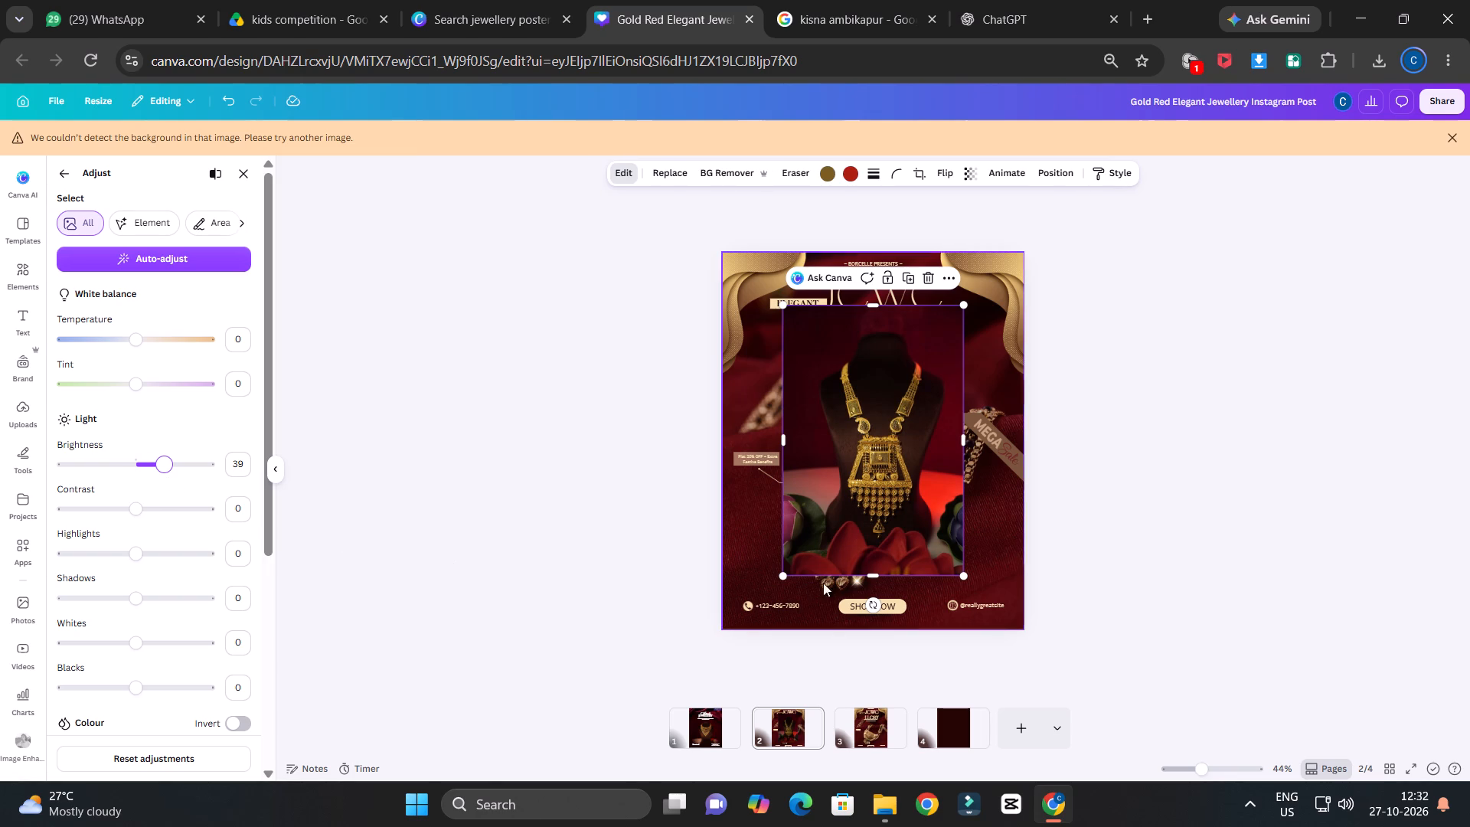
# Resize the necklace photo from its lower corner to slightly smaller, ending just above the contact row on page 2.
pyautogui.moveTo(965, 577); pyautogui.dragTo(998, 610)
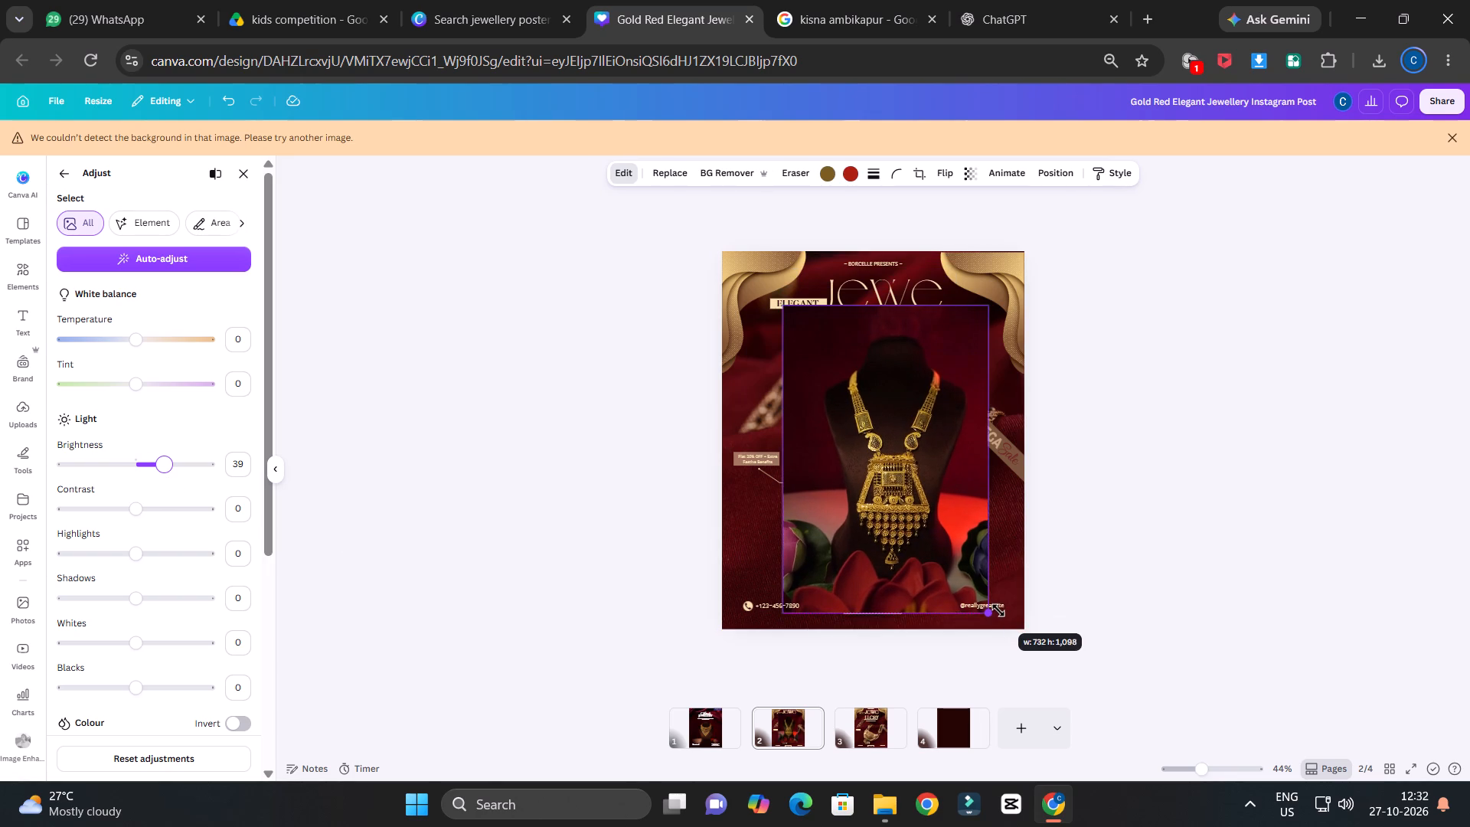
pyautogui.moveTo(998, 610); pyautogui.dragTo(971, 564)
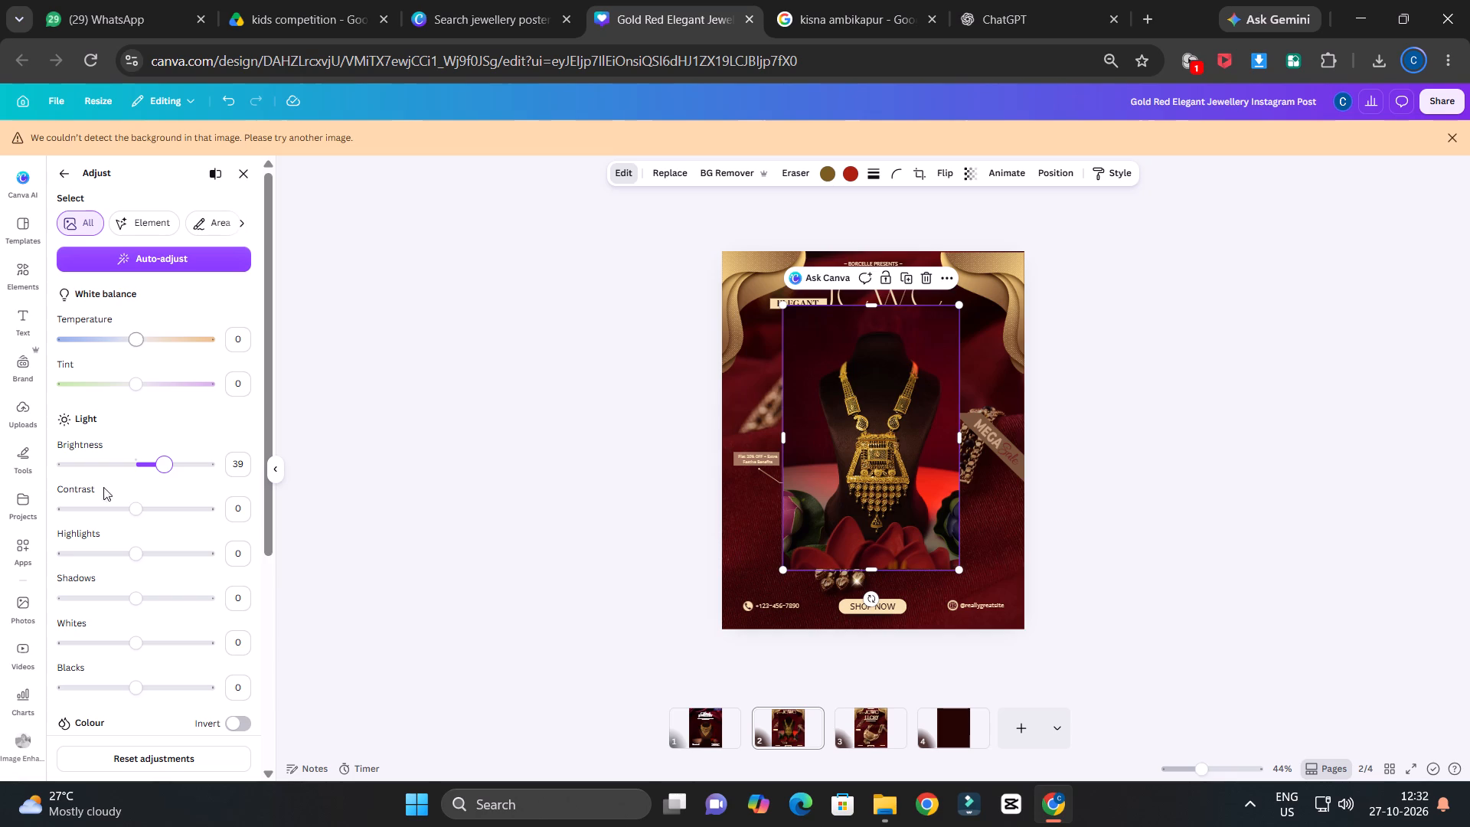
# Look through the editor's available apps for one to use on the necklace photo.
pyautogui.scroll(-4, 16, 639)
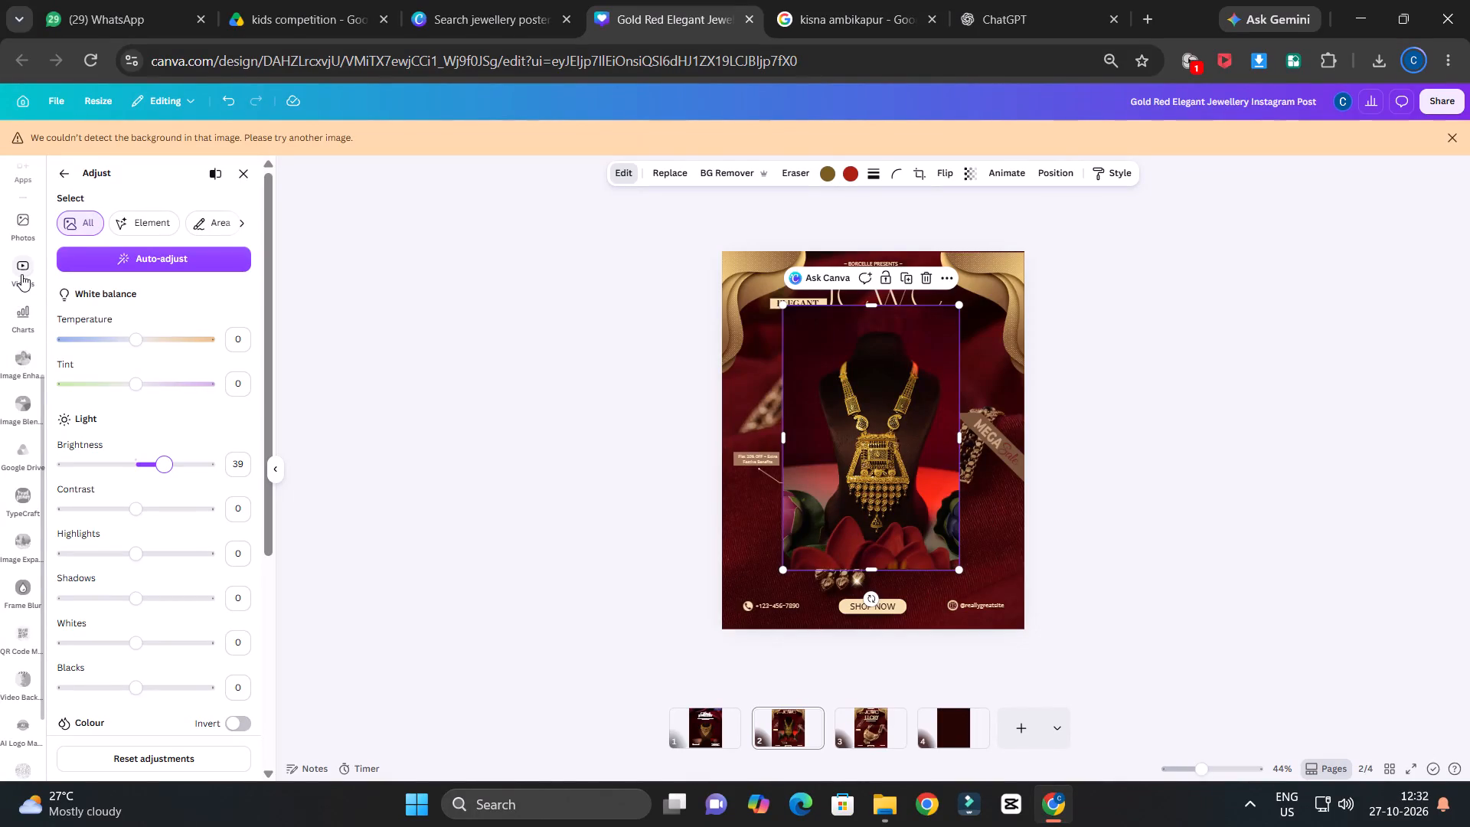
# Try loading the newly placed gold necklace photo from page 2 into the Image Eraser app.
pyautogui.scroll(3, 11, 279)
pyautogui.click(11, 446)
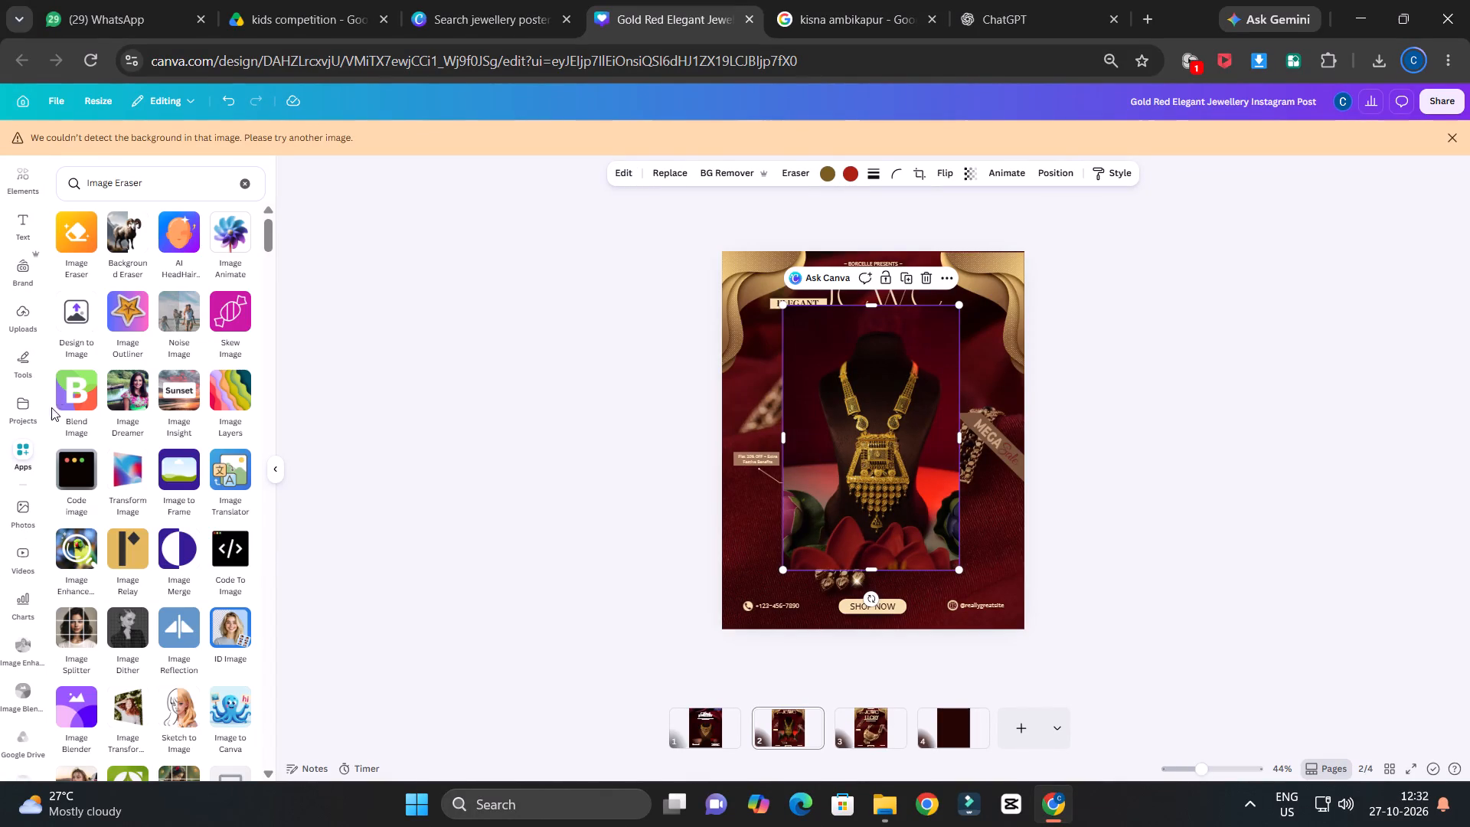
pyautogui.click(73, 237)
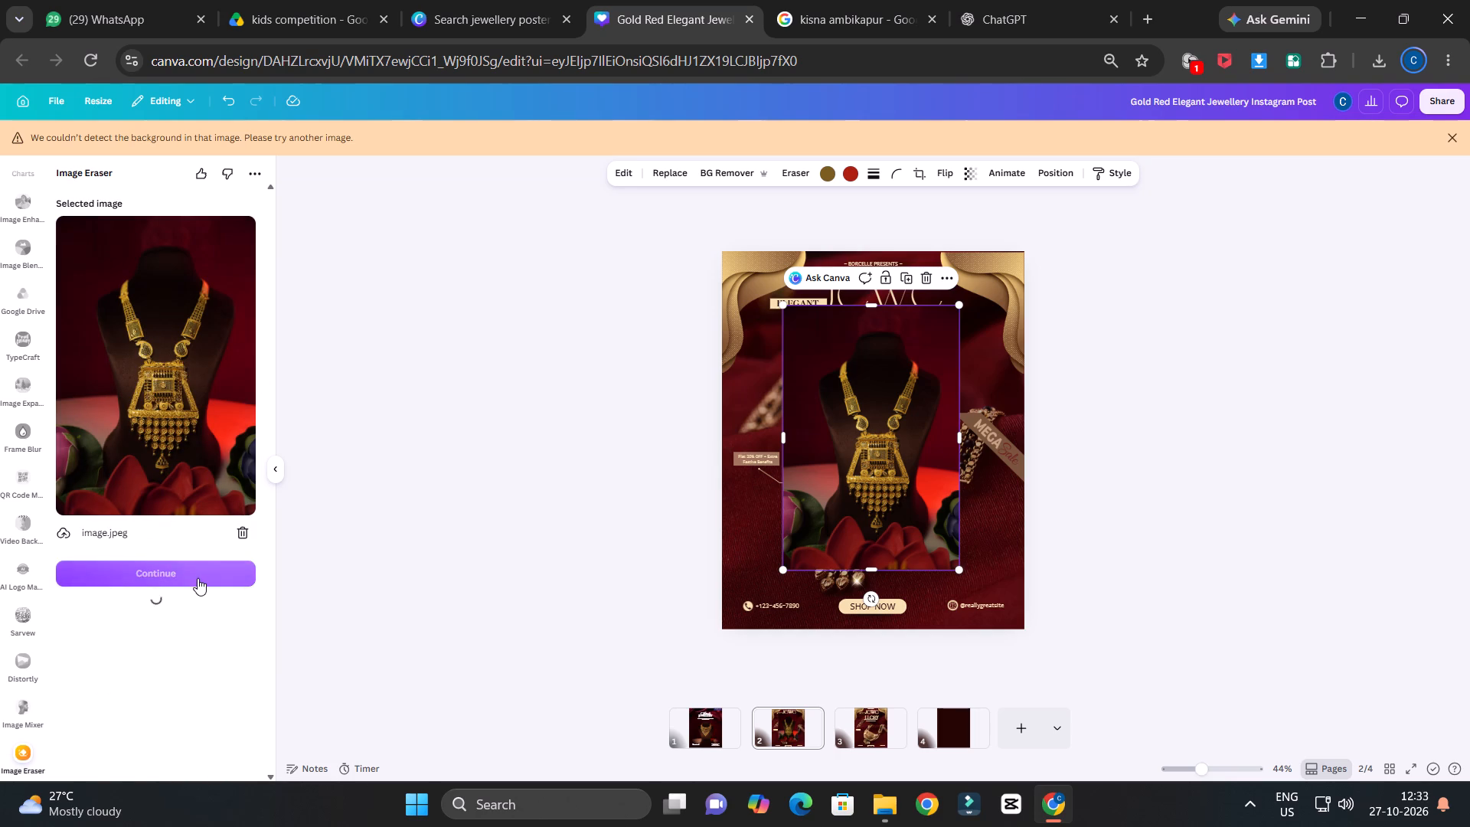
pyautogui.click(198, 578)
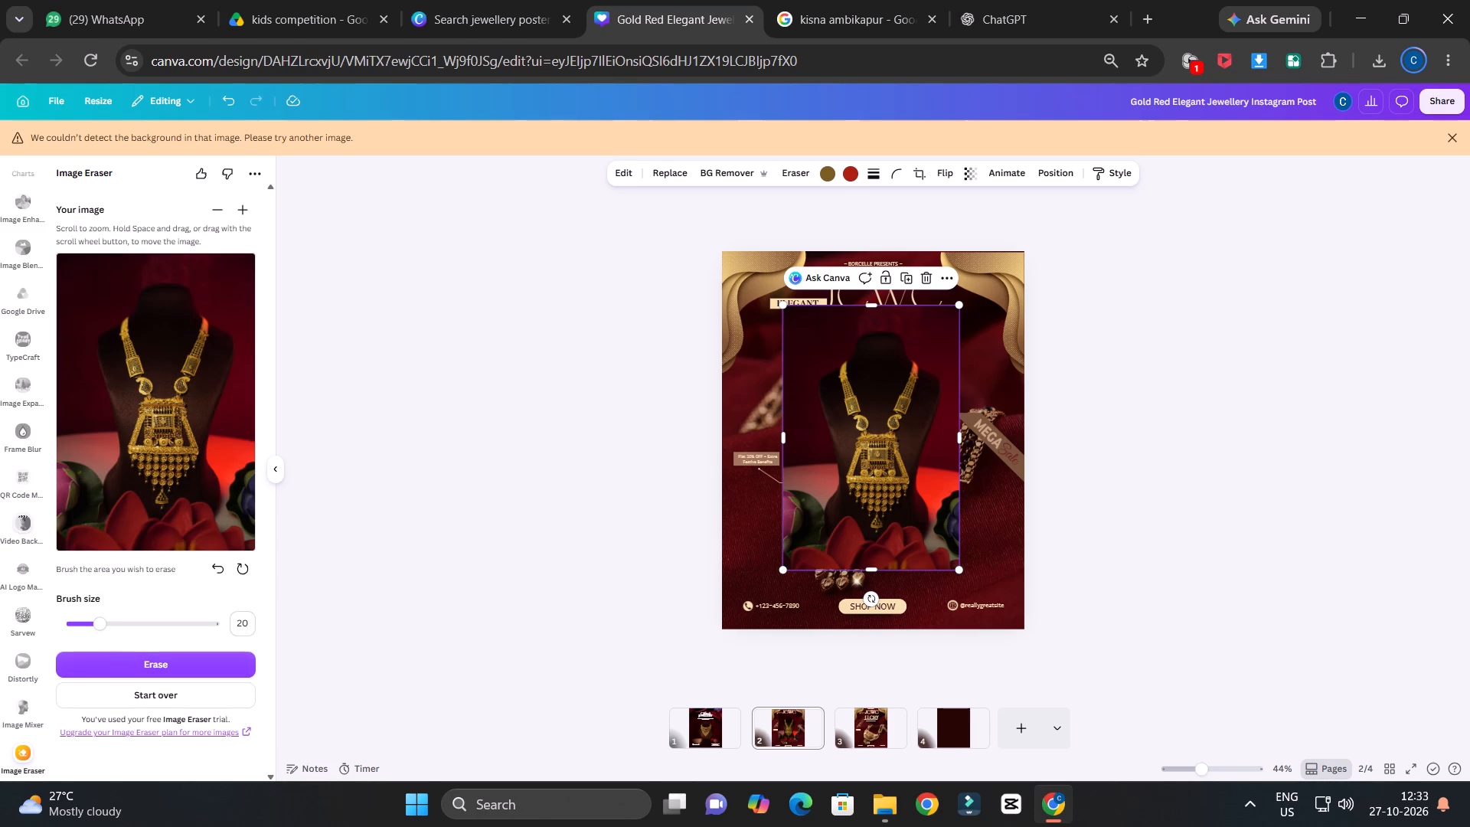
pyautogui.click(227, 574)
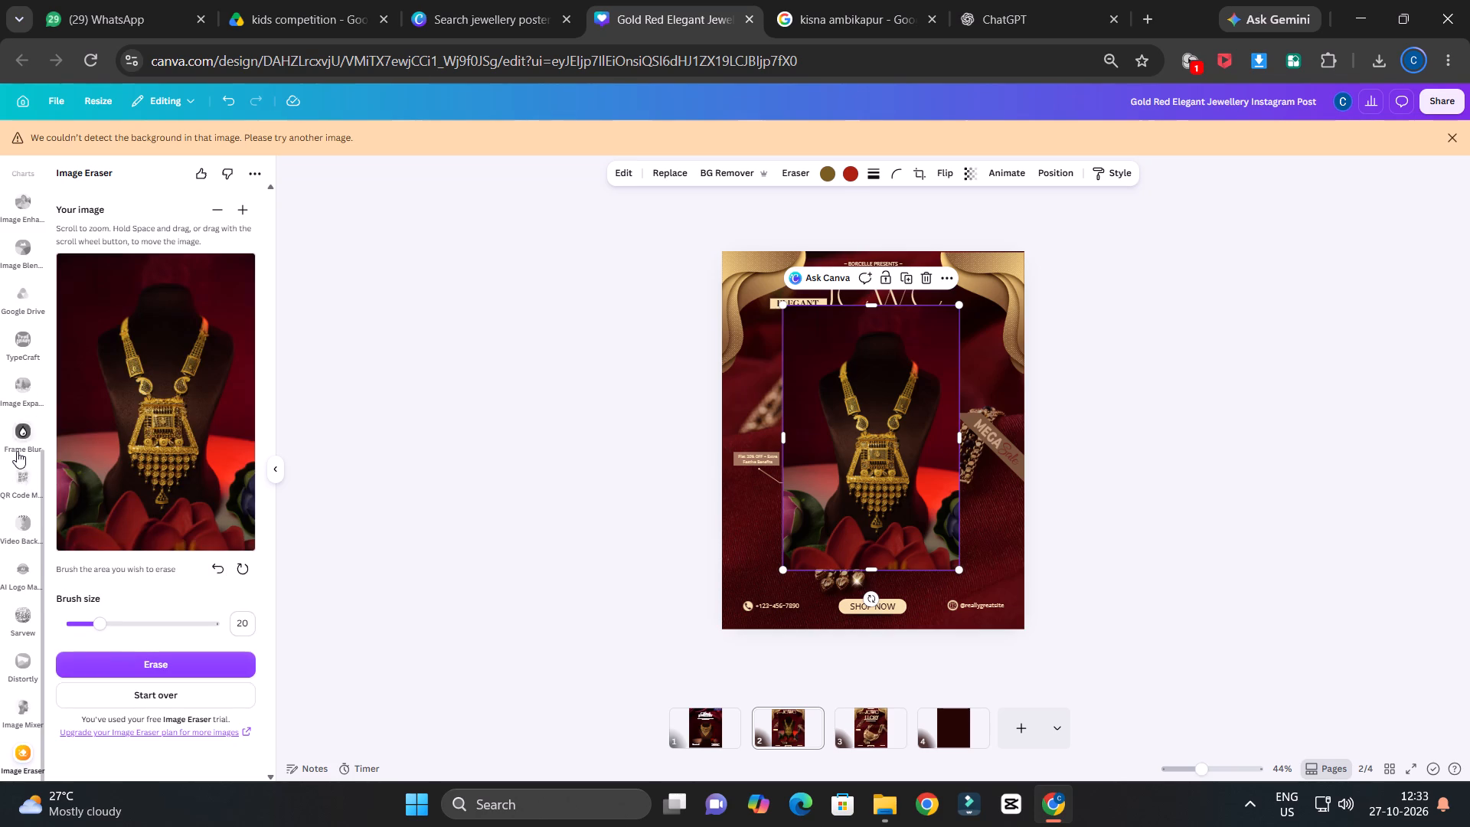
# Fade the necklace photo's edges with the Image Mixer app using a radial mix, strength 47 and mix size 1600, and save it.
pyautogui.scroll(4, 15, 448)
pyautogui.click(15, 401)
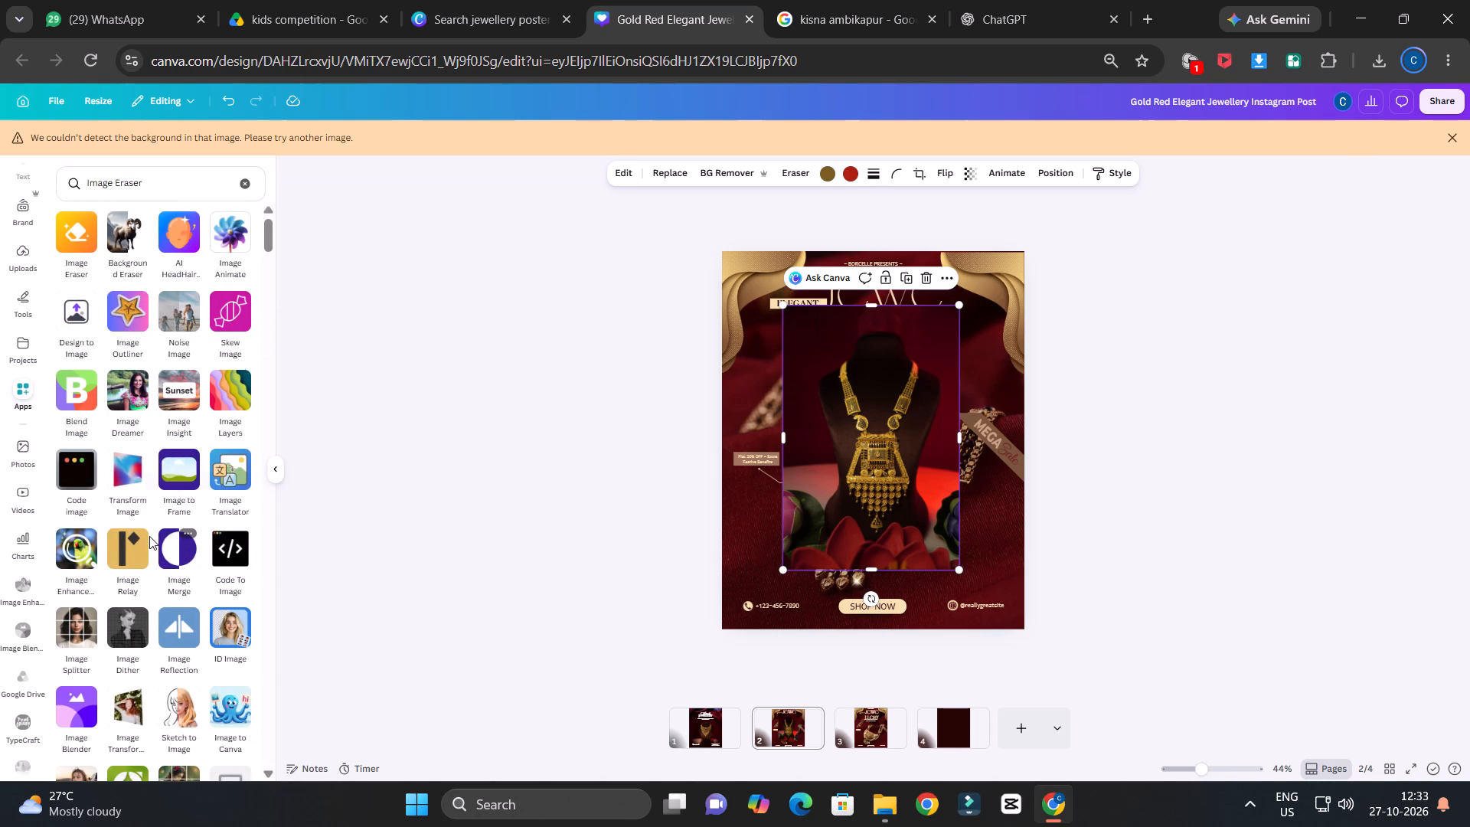
pyautogui.scroll(-3, 149, 536)
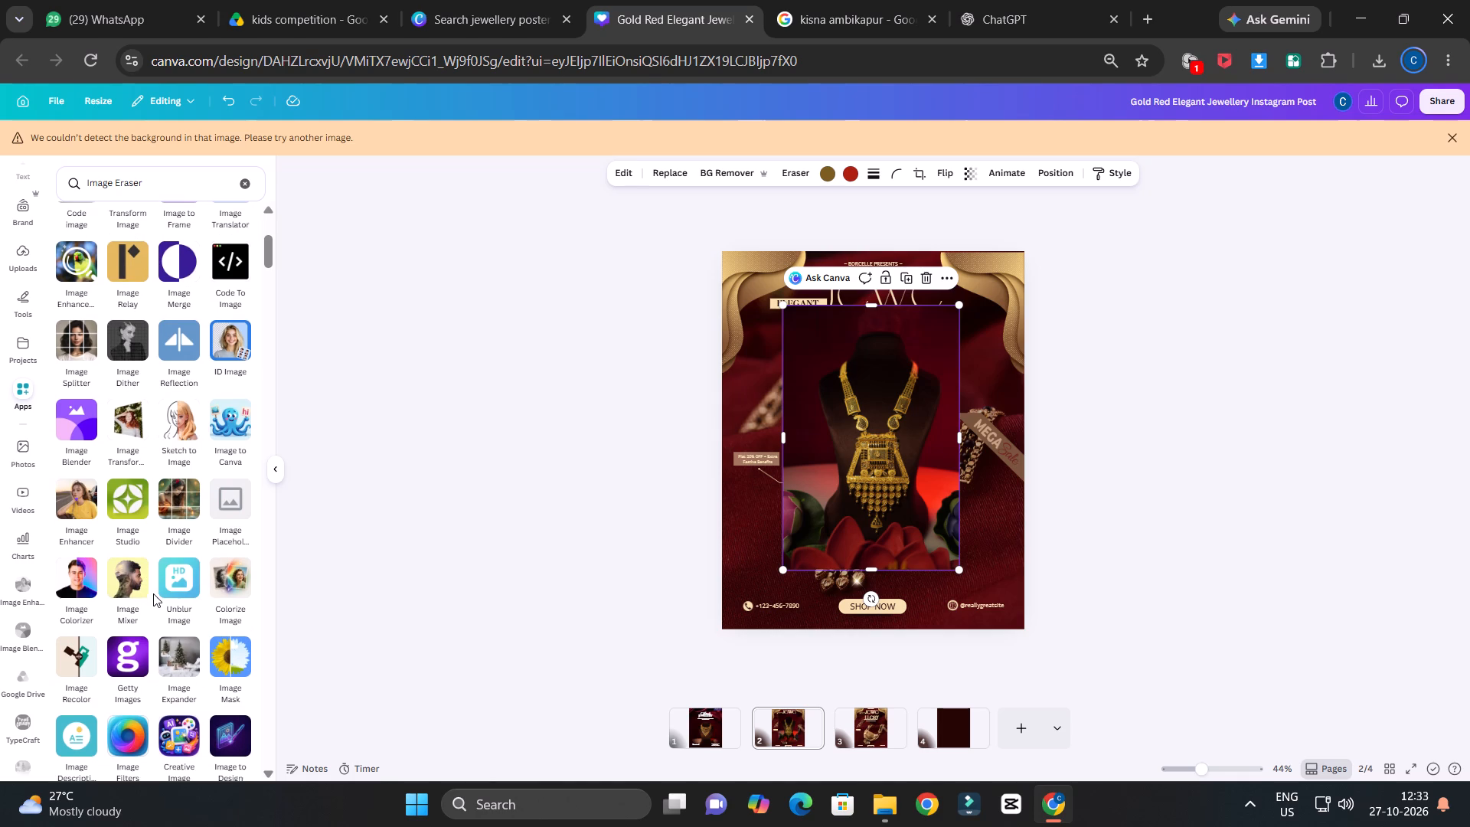
pyautogui.click(134, 578)
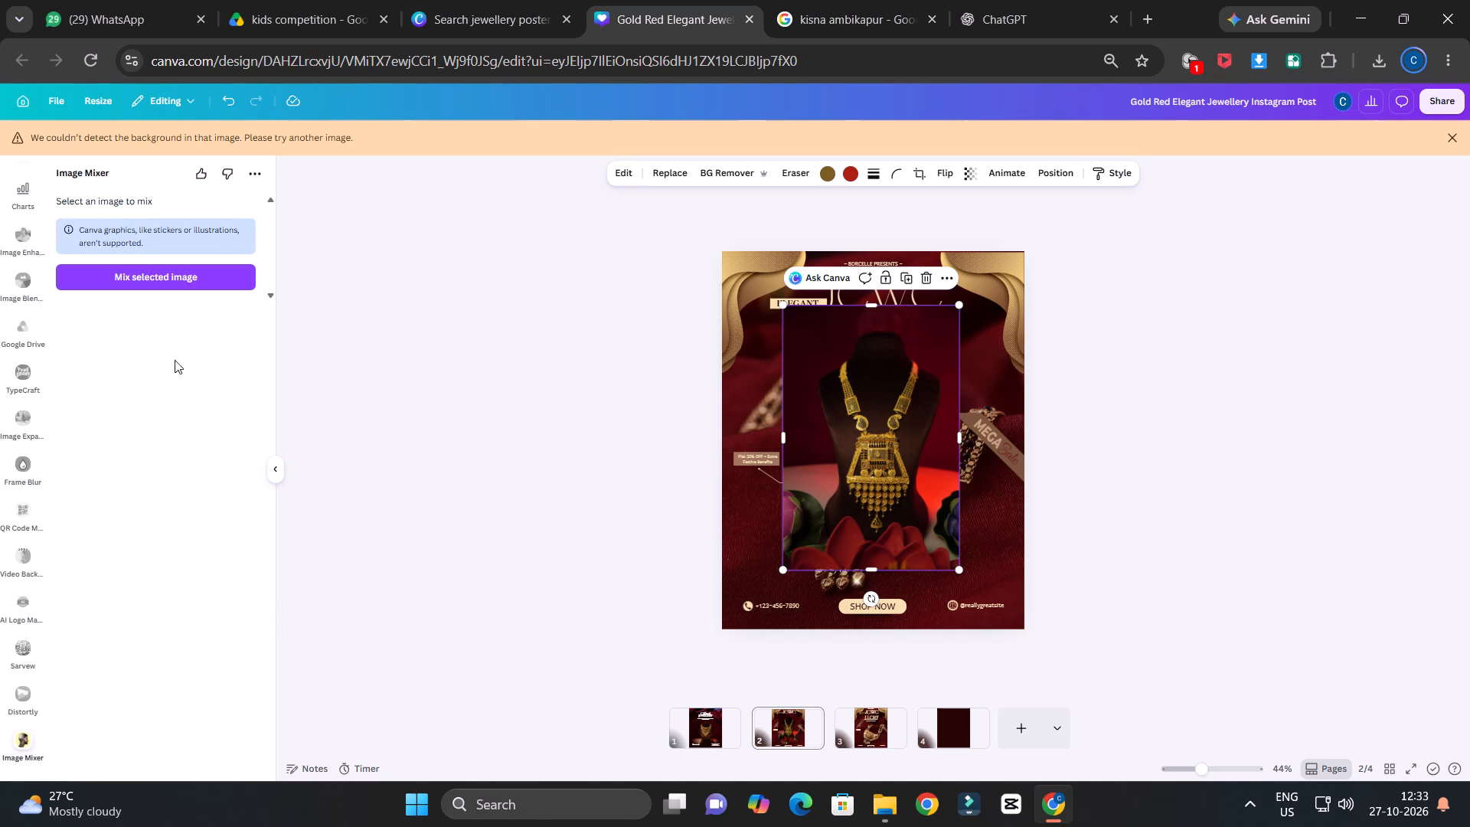
pyautogui.click(168, 281)
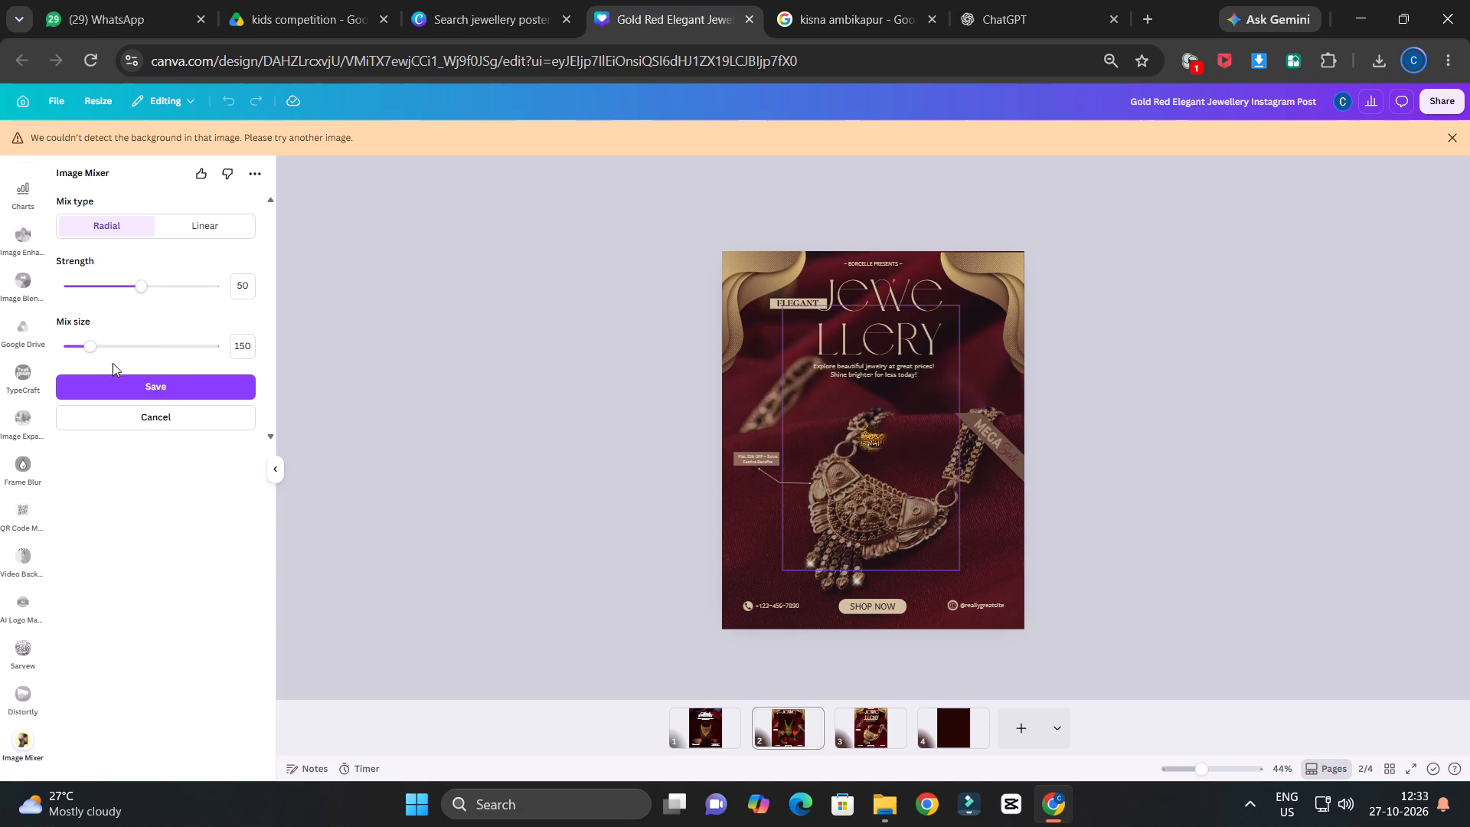
pyautogui.moveTo(139, 289); pyautogui.dragTo(95, 298)
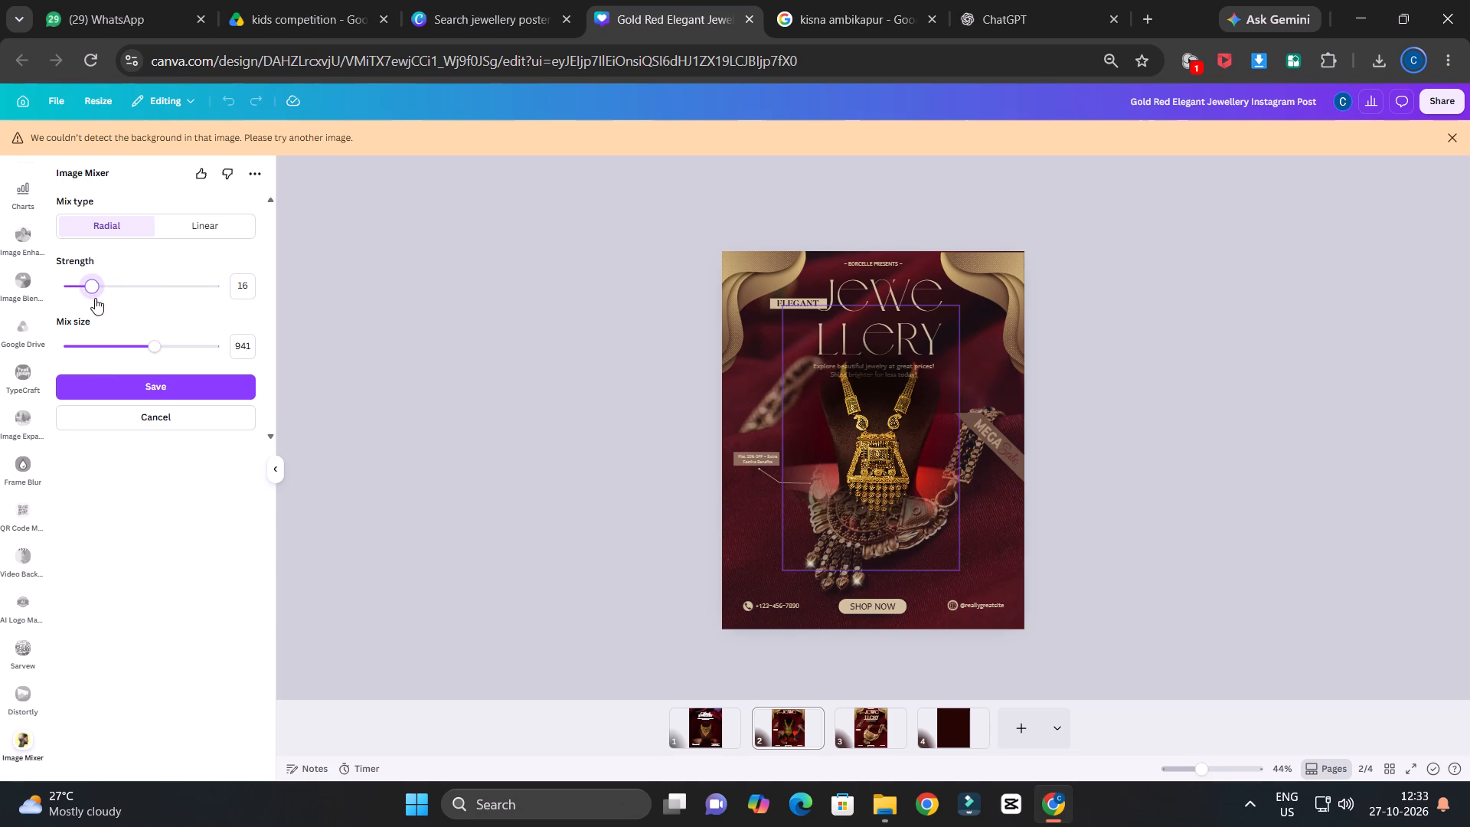
pyautogui.moveTo(95, 298); pyautogui.dragTo(93, 307)
pyautogui.moveTo(102, 287); pyautogui.dragTo(155, 288)
pyautogui.moveTo(155, 345); pyautogui.dragTo(231, 345)
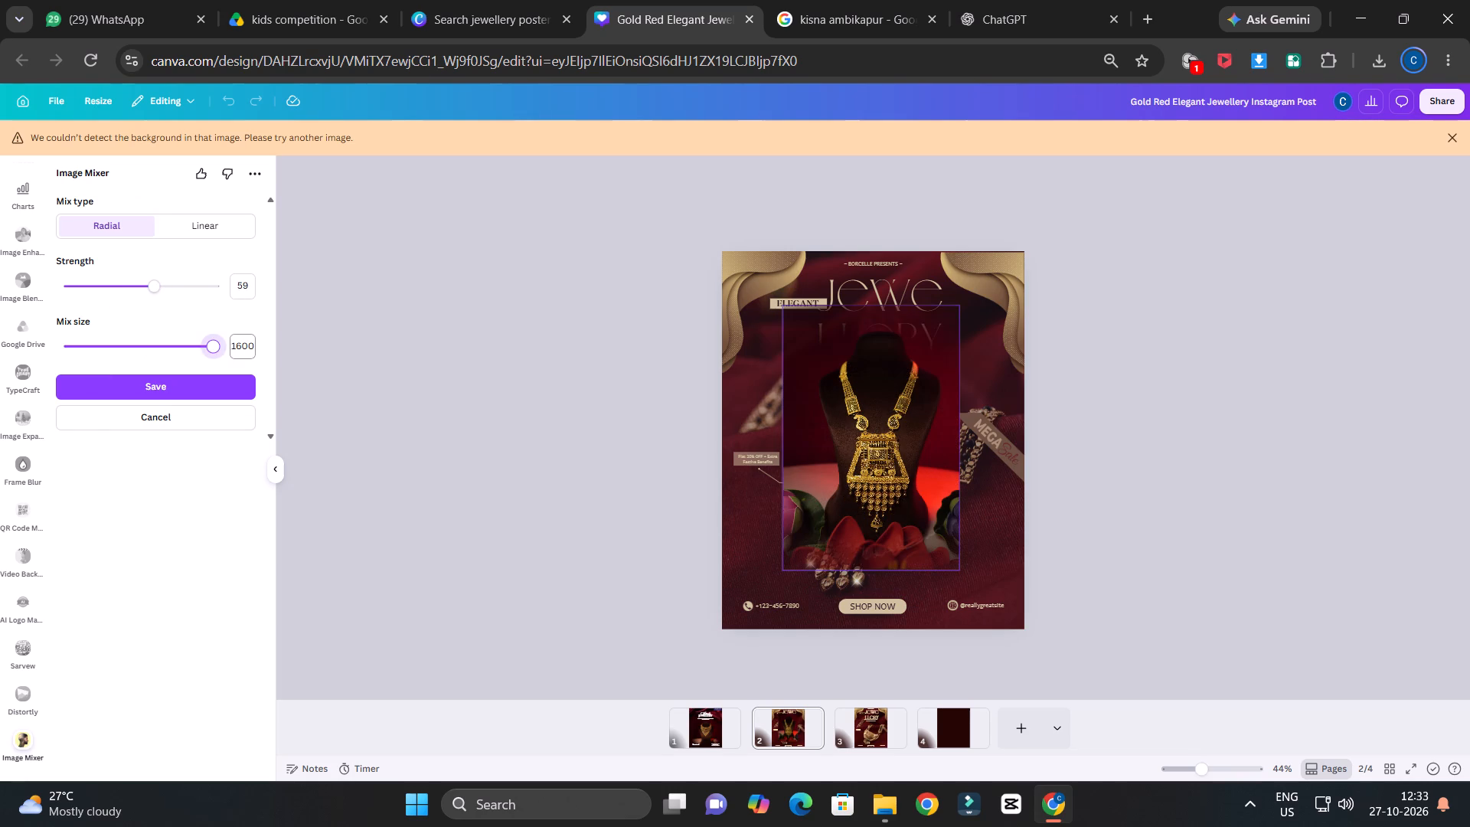
pyautogui.moveTo(152, 289); pyautogui.dragTo(137, 292)
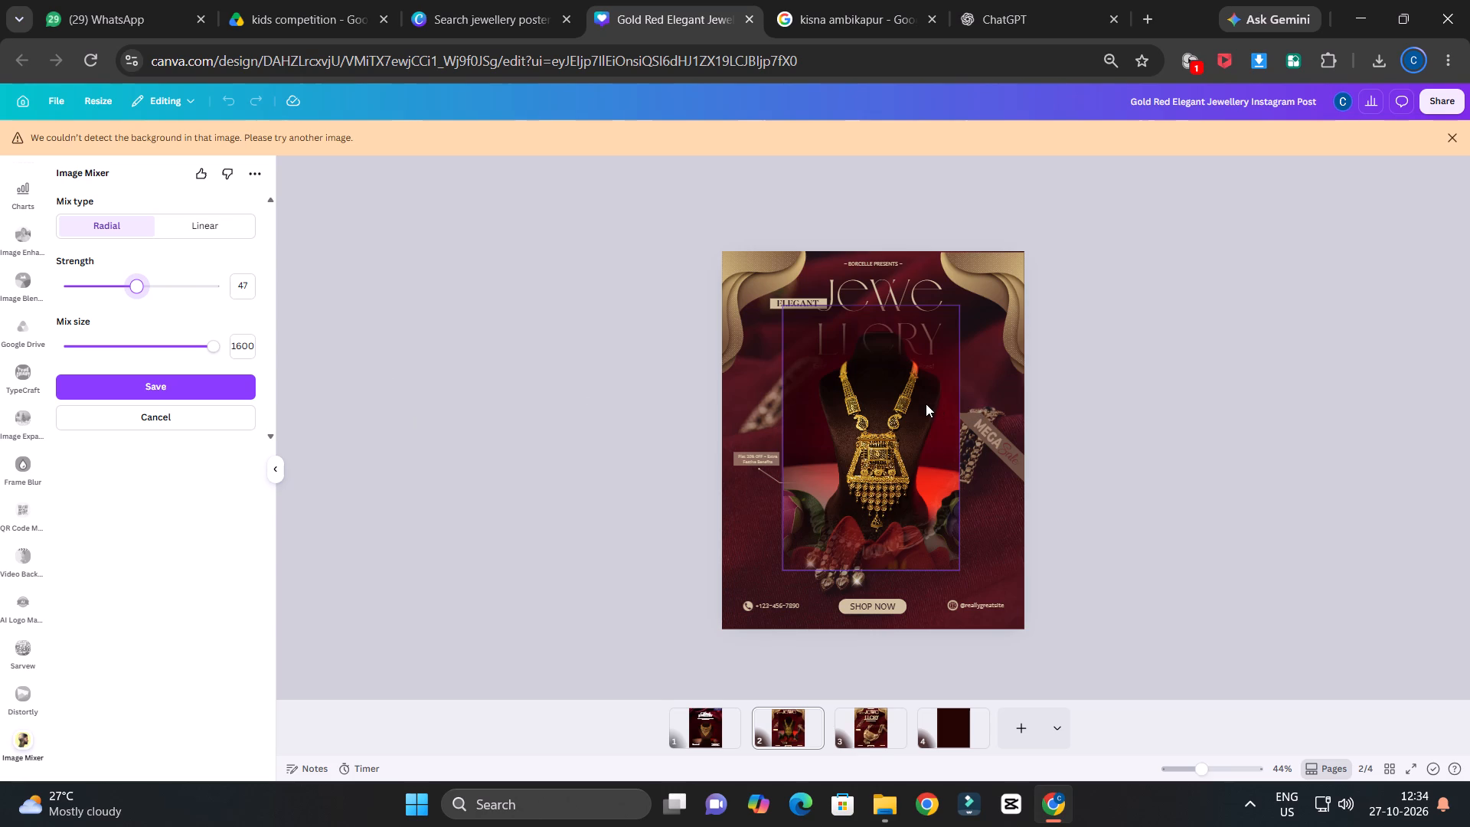
pyautogui.click(927, 505)
pyautogui.moveTo(910, 463); pyautogui.dragTo(920, 528)
pyautogui.click(185, 383)
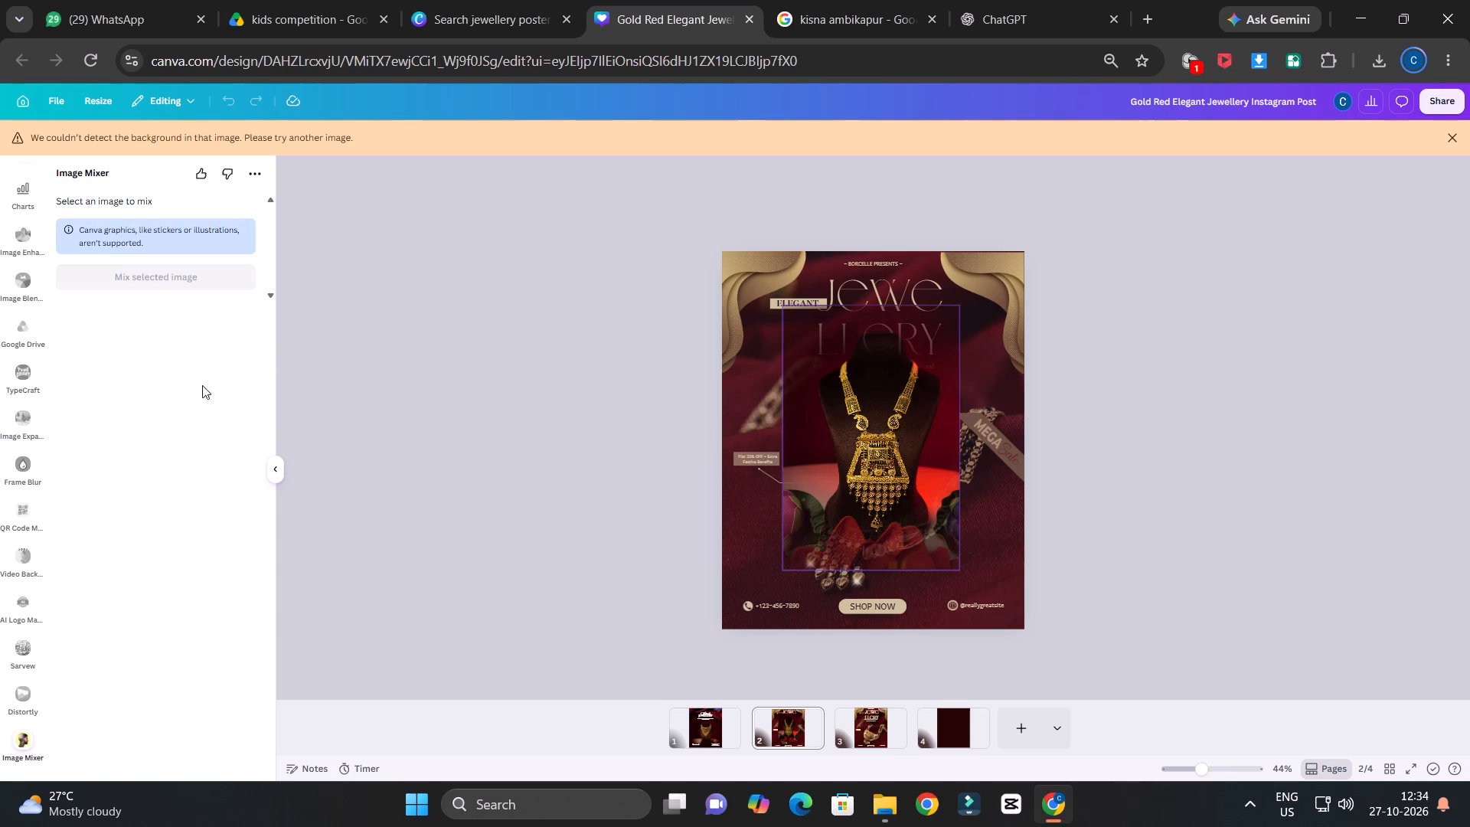
# Enlarge the faded necklace photo on page 2 proportionally from its lower-right corner, almost down to the page's bottom edge.
pyautogui.click(871, 456)
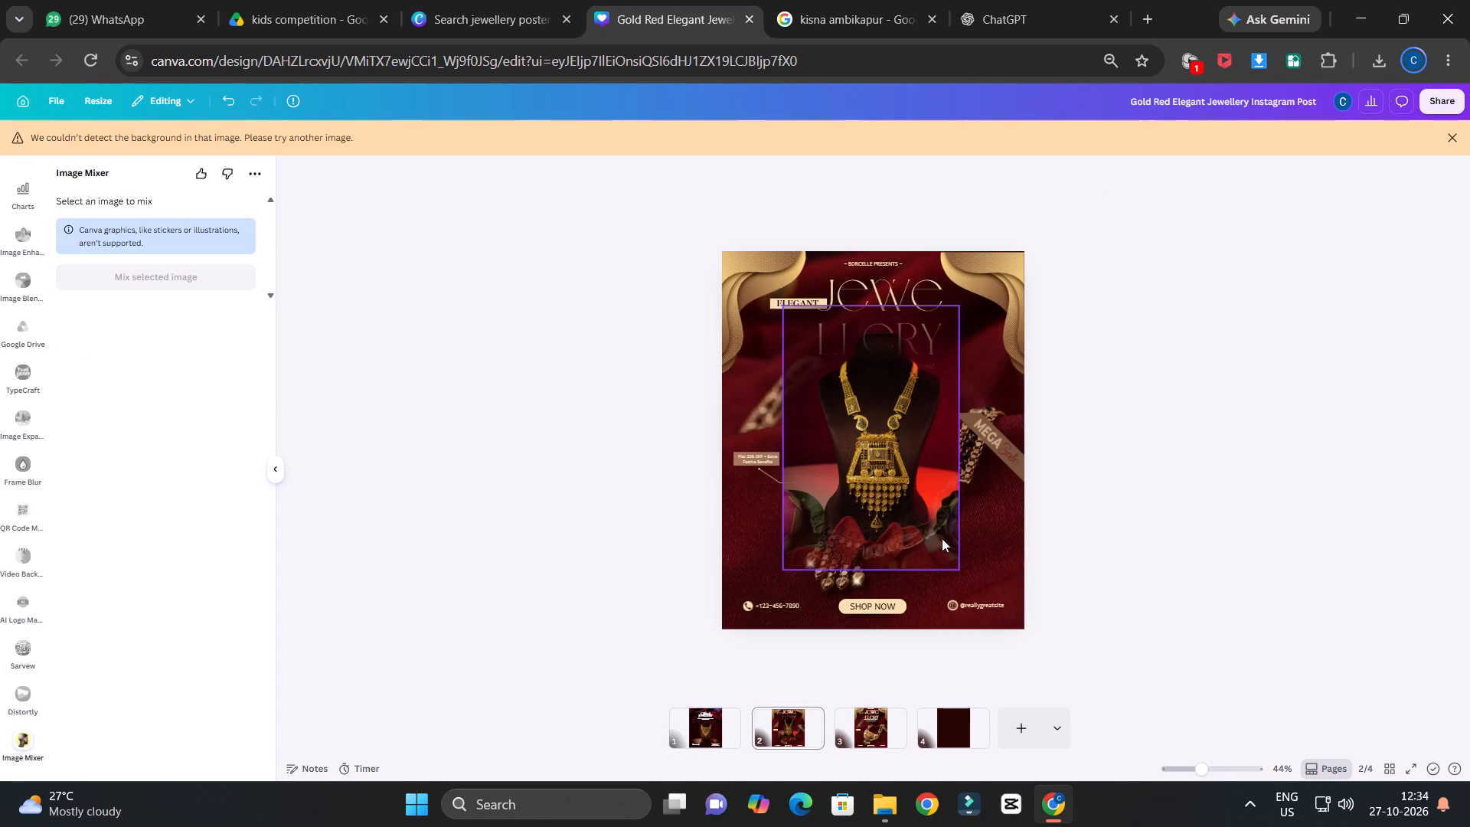
pyautogui.click(919, 514)
pyautogui.moveTo(954, 571); pyautogui.dragTo(982, 612)
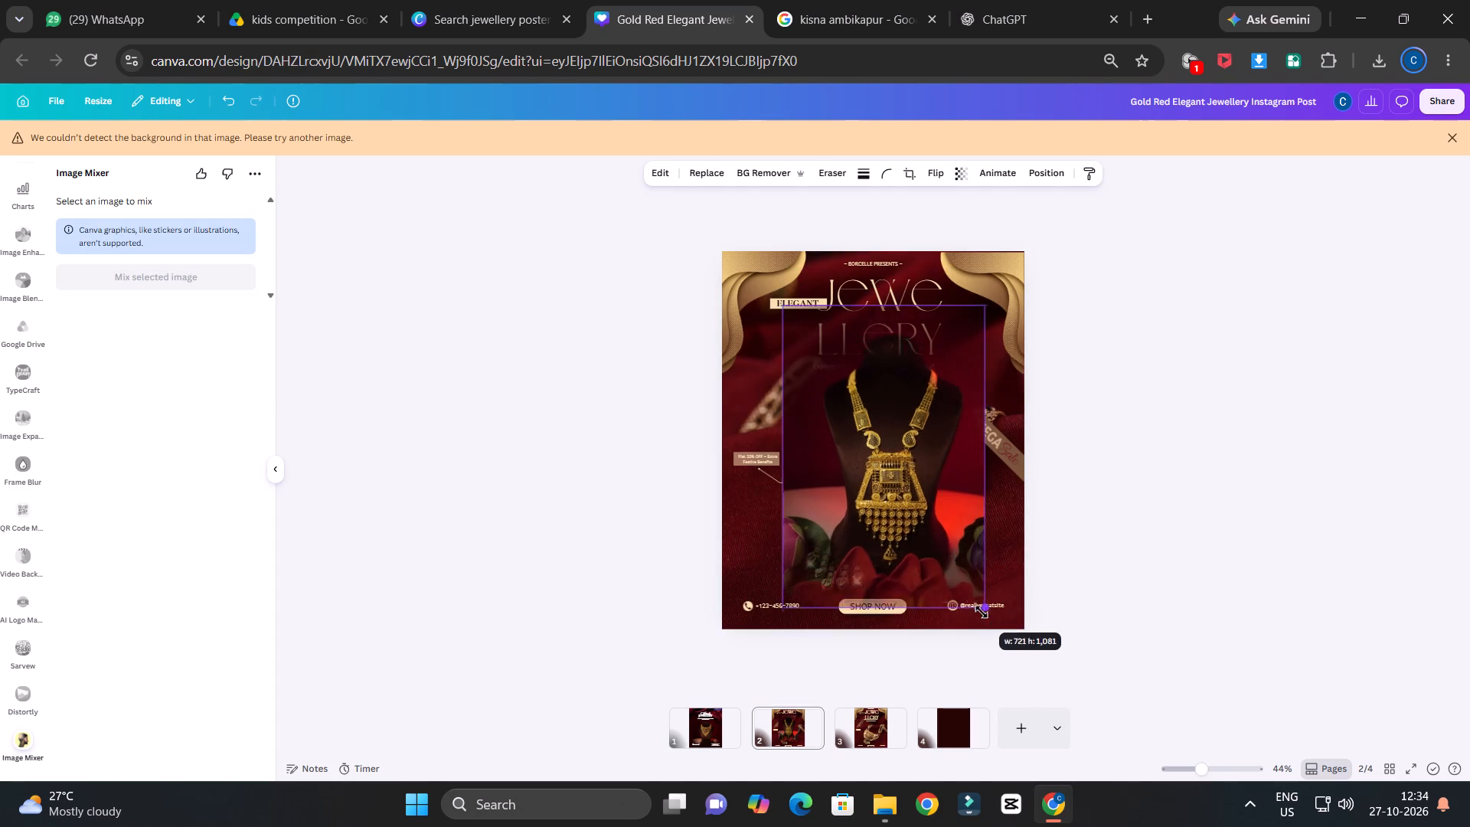
pyautogui.moveTo(982, 612); pyautogui.dragTo(987, 620)
# Set the faded necklace photo as page 2's full-page background image, undoing the first placement and placing it again.
pyautogui.moveTo(939, 518); pyautogui.dragTo(918, 502)
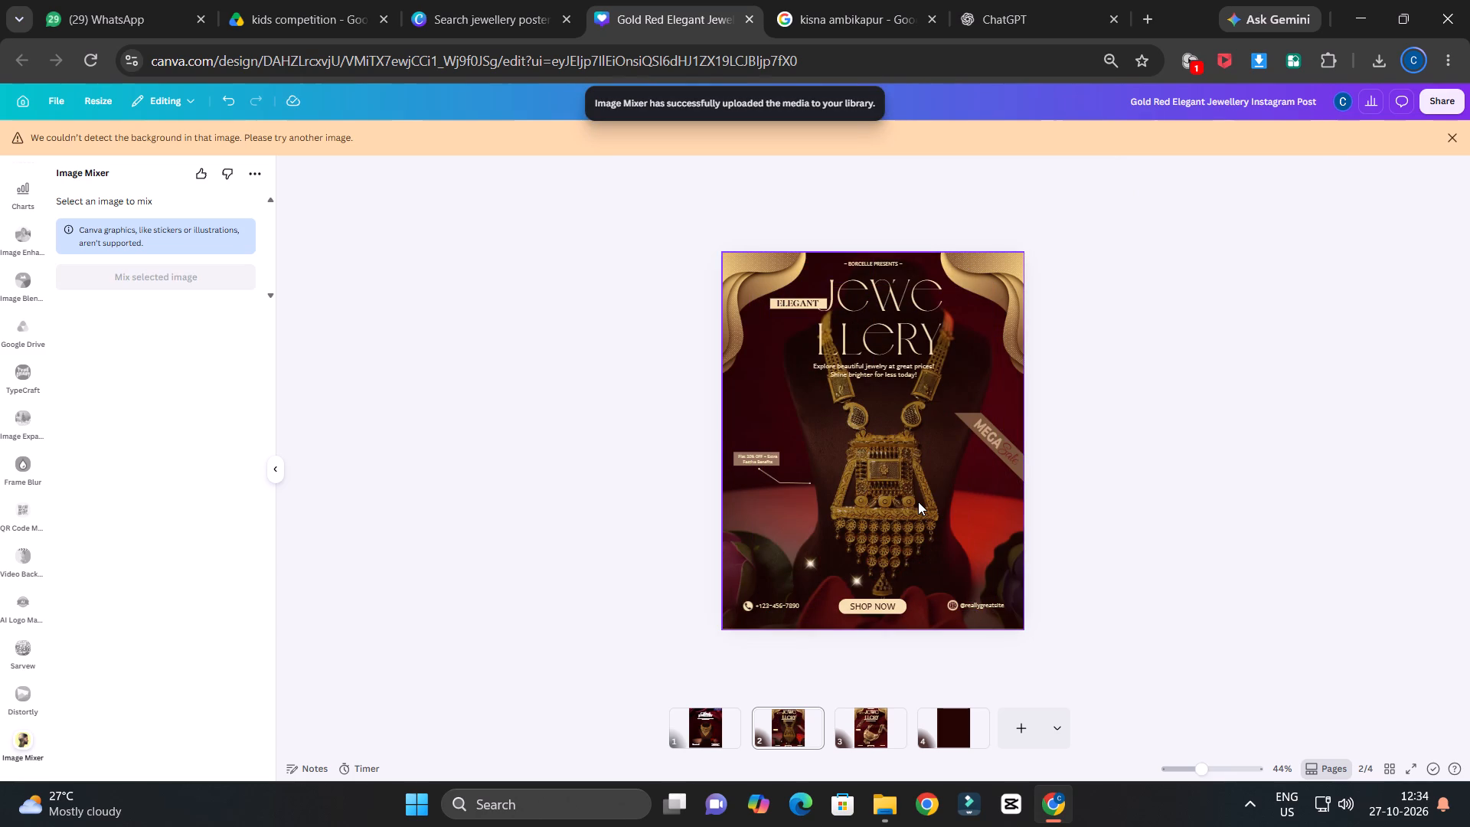
pyautogui.hotkey('ctrl', 'z')
pyautogui.moveTo(926, 516); pyautogui.dragTo(916, 495)
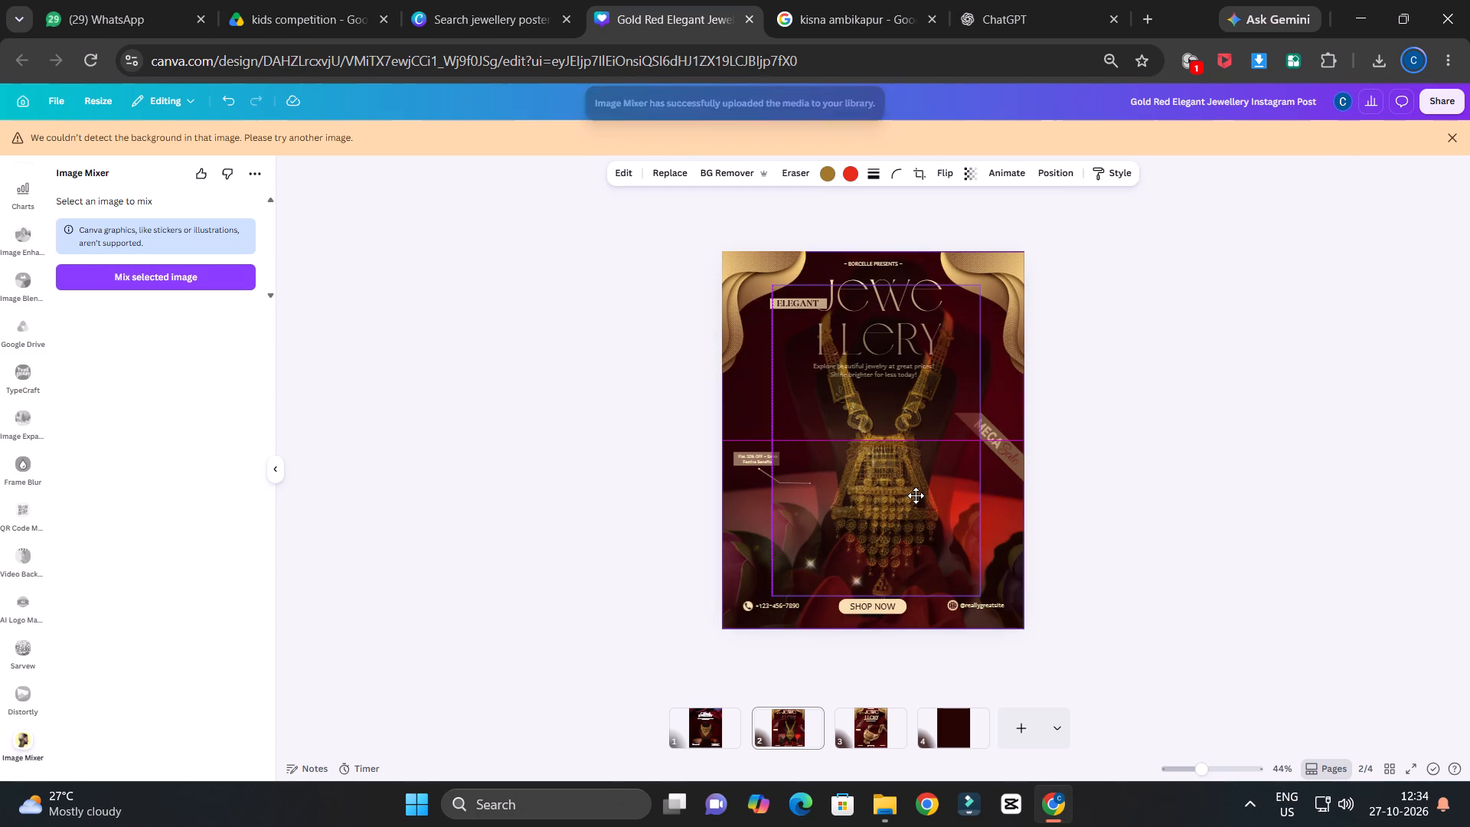
pyautogui.moveTo(916, 495); pyautogui.dragTo(911, 495)
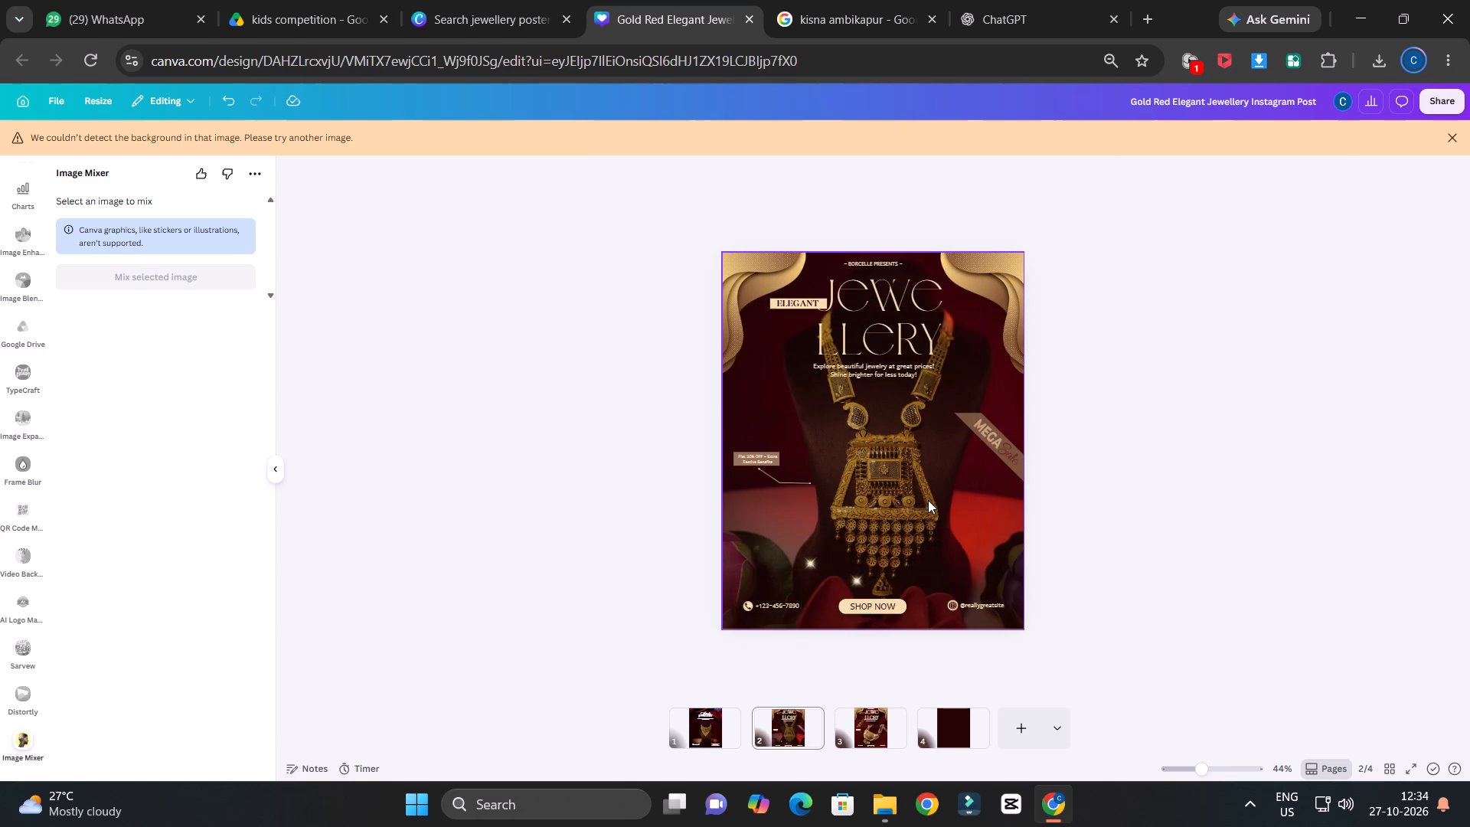
# Enlarge page 2's full-page necklace photo to about 1,146 × 1,432 and reposition it so it covers the whole page.
pyautogui.moveTo(928, 500); pyautogui.dragTo(914, 504)
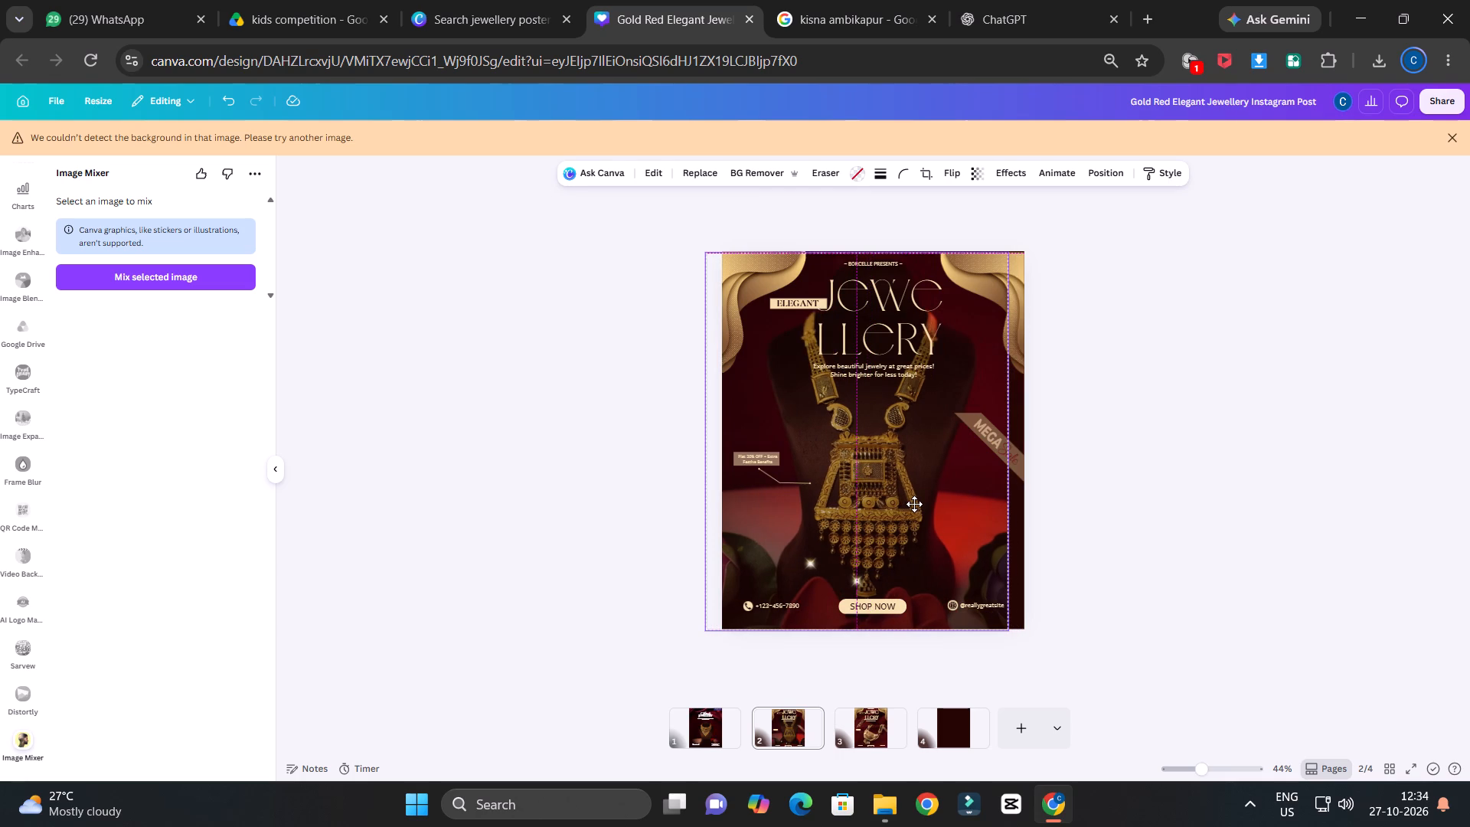
pyautogui.moveTo(914, 504); pyautogui.dragTo(918, 504)
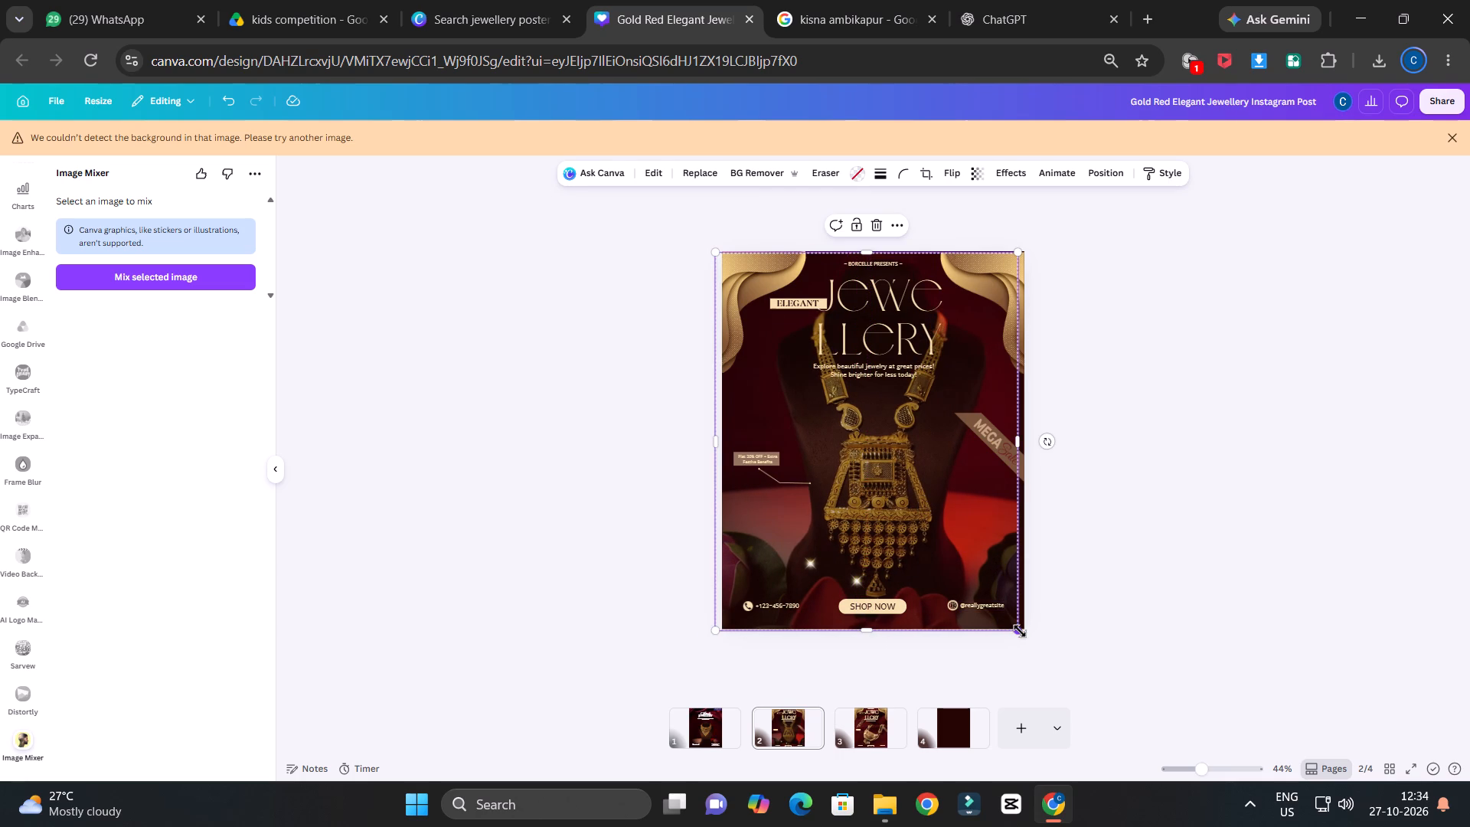
pyautogui.moveTo(1020, 631); pyautogui.dragTo(1038, 654)
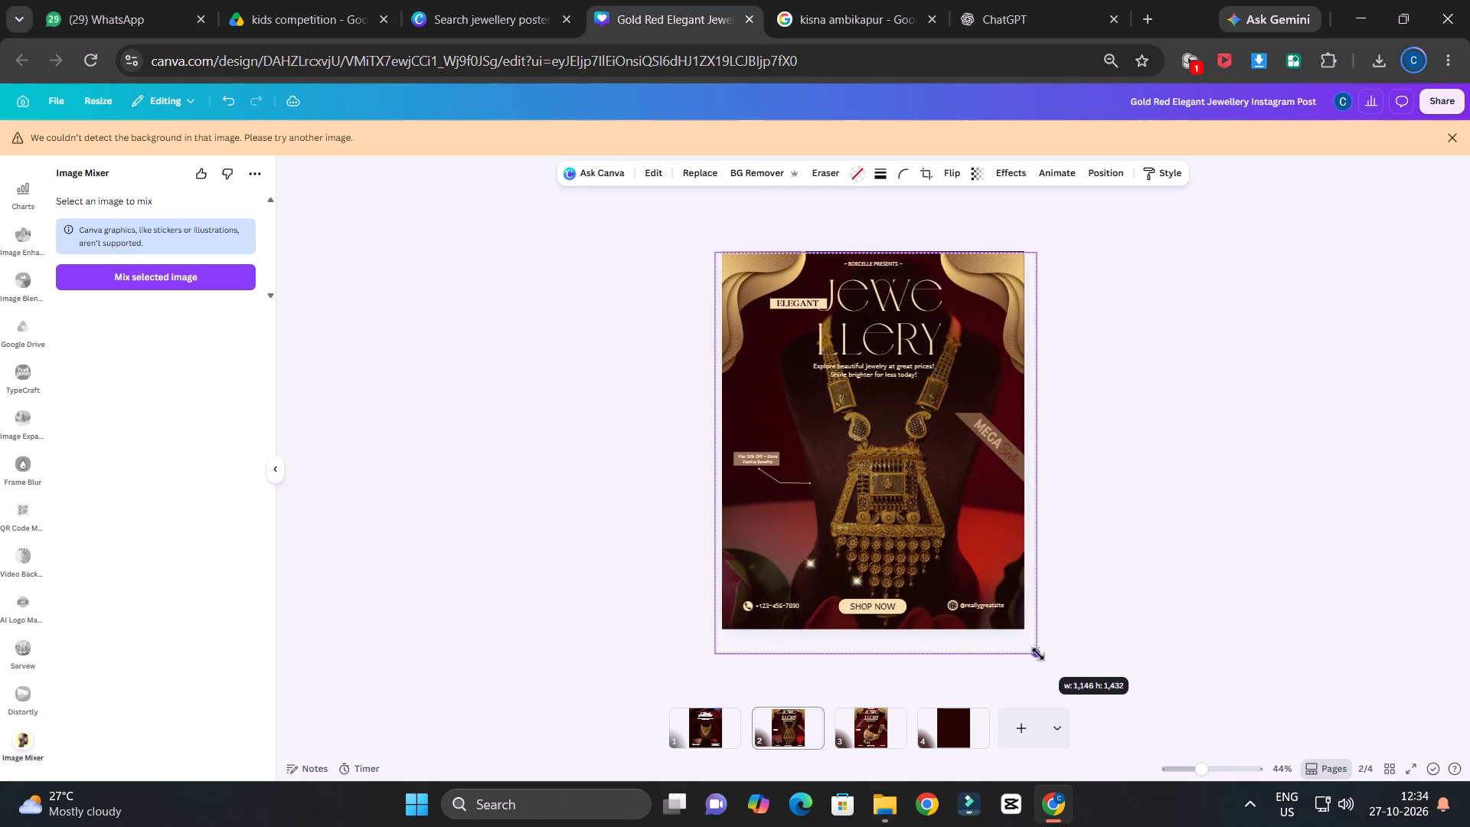
pyautogui.moveTo(1038, 654); pyautogui.dragTo(1040, 655)
pyautogui.moveTo(949, 531); pyautogui.dragTo(936, 525)
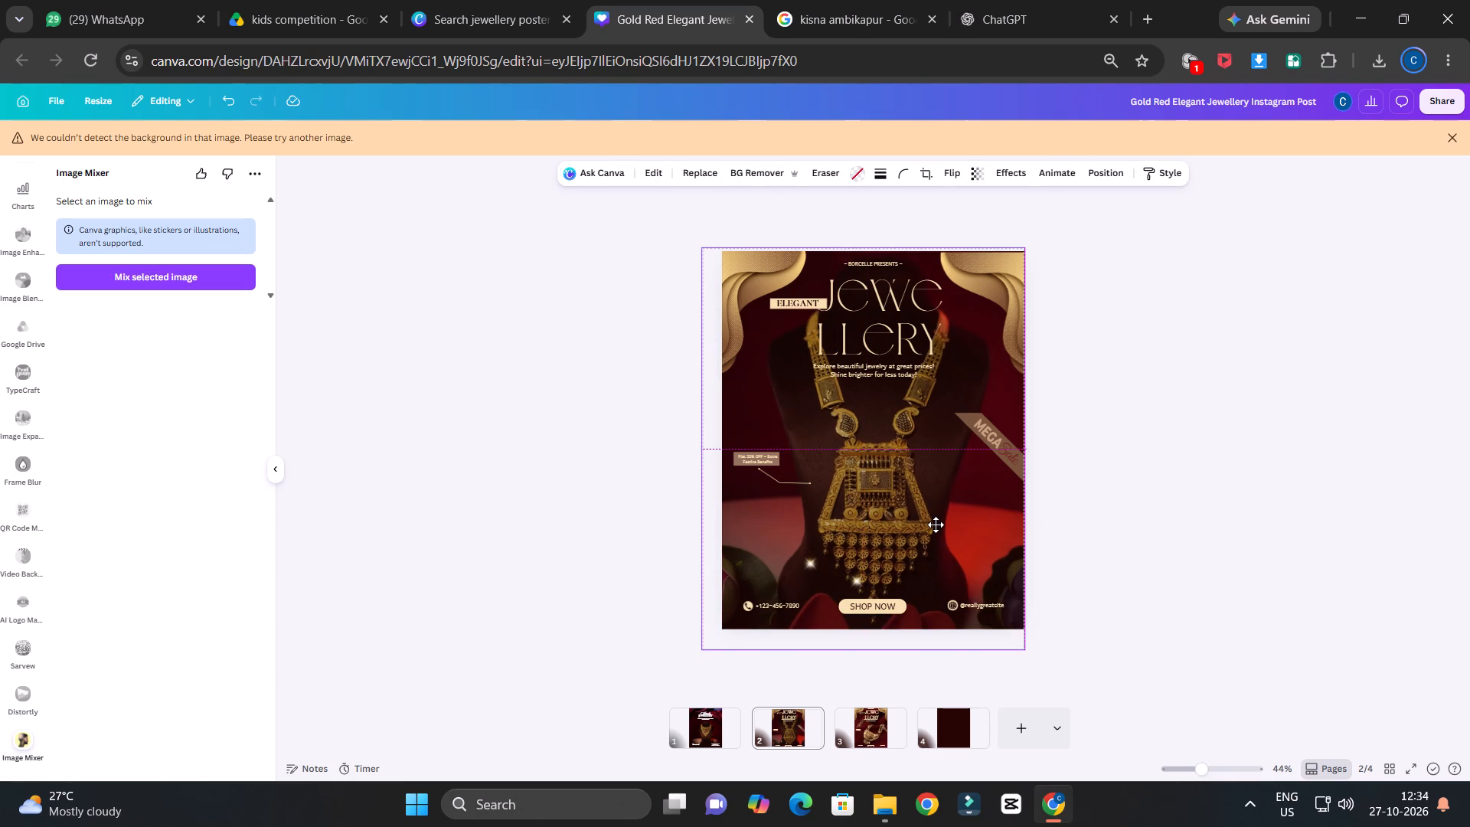
pyautogui.moveTo(936, 525); pyautogui.dragTo(936, 518)
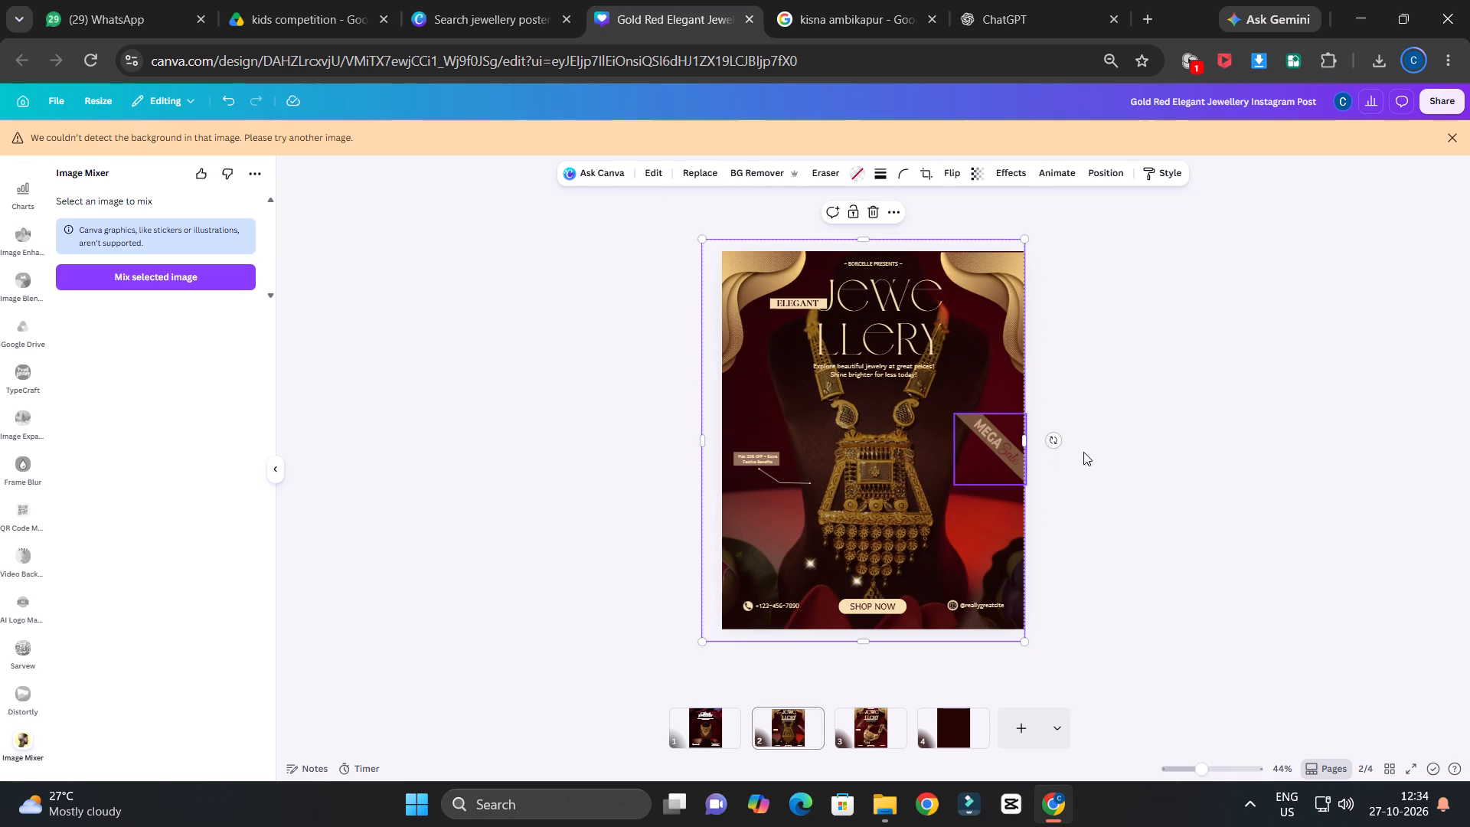
pyautogui.click(1142, 431)
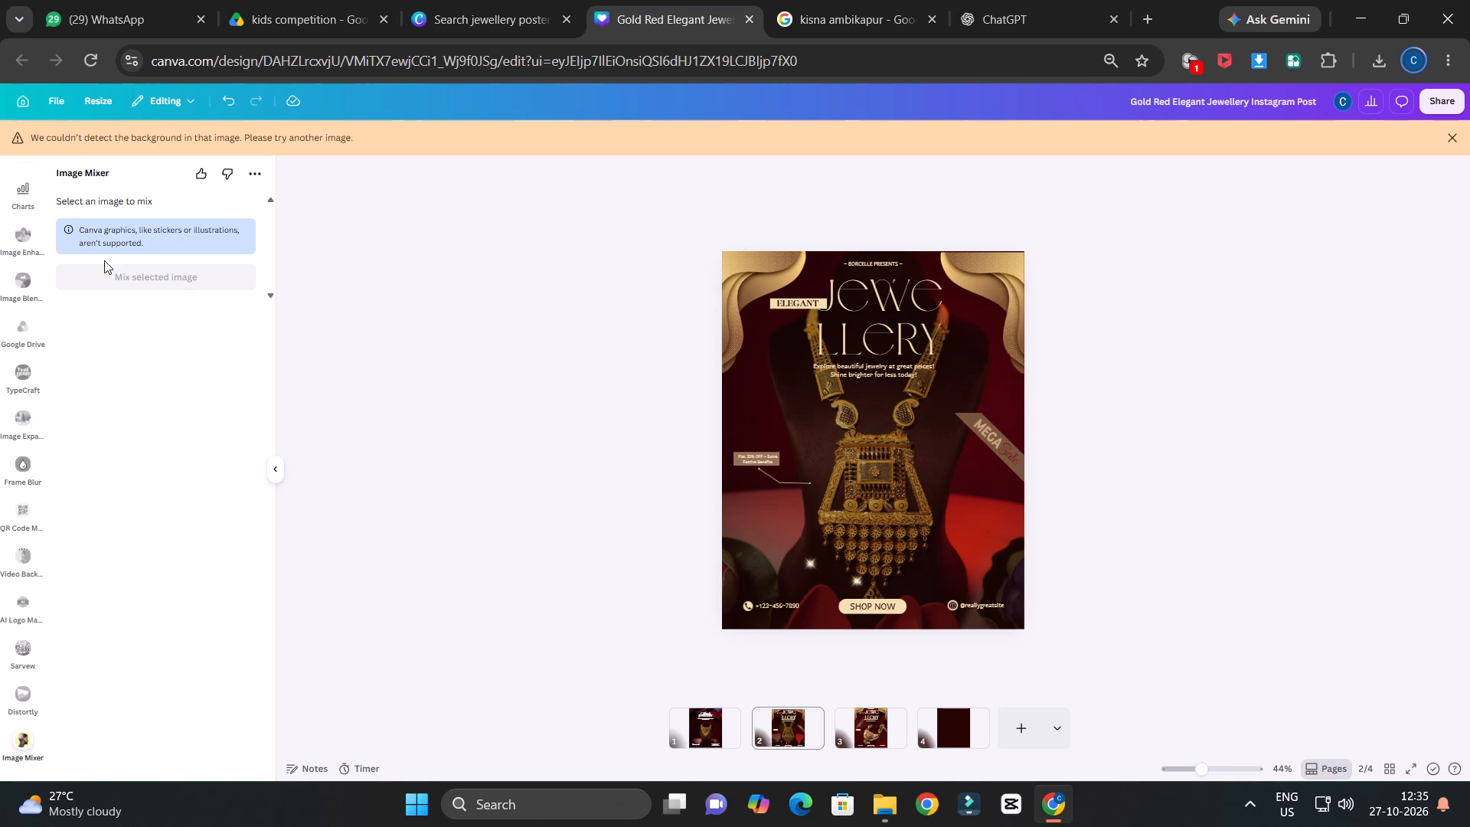
pyautogui.scroll(10, 54, 390)
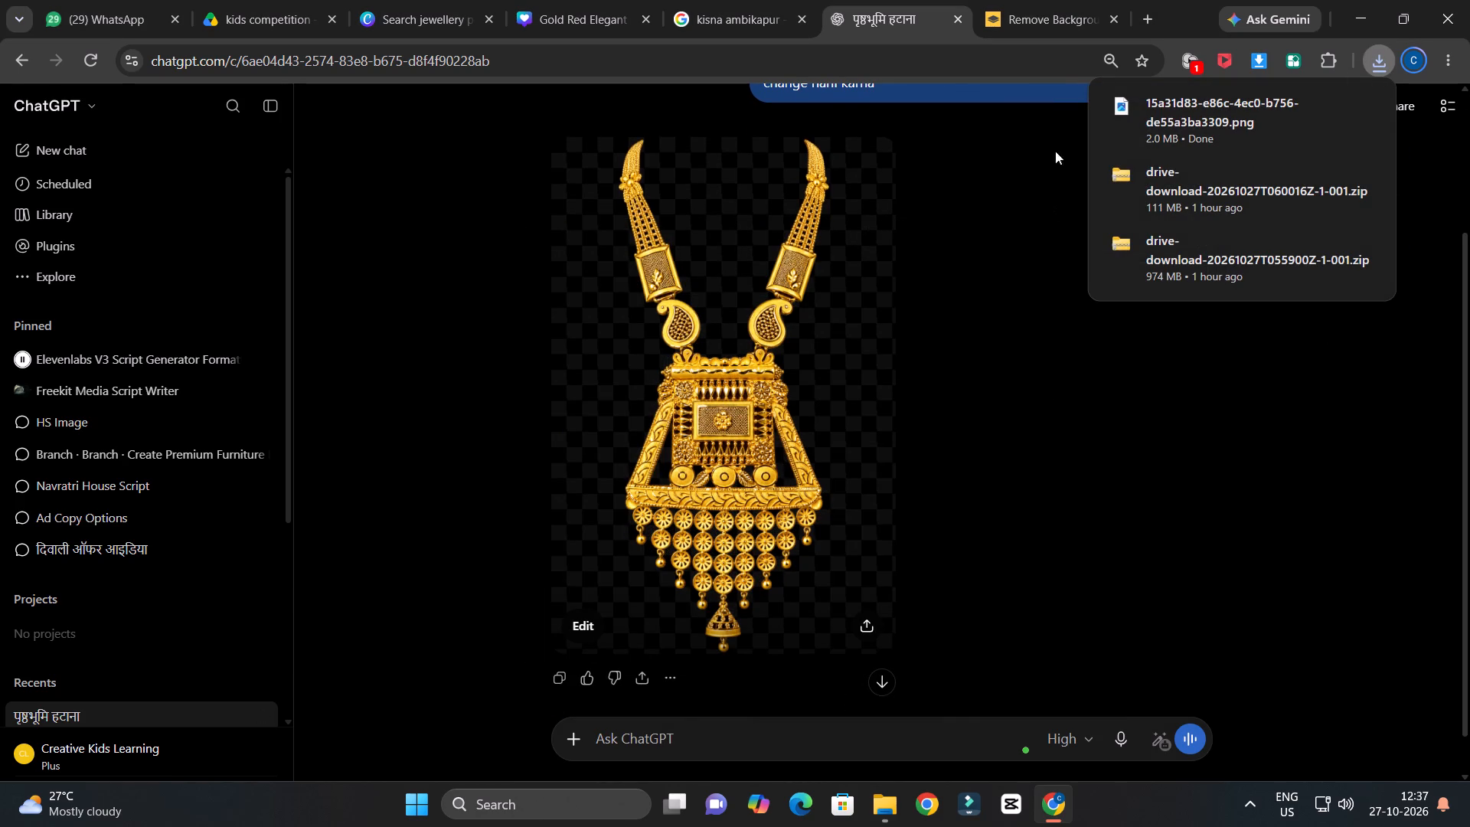
# Save the background-free necklace image from remove.bg to the computer.
pyautogui.click(1044, 21)
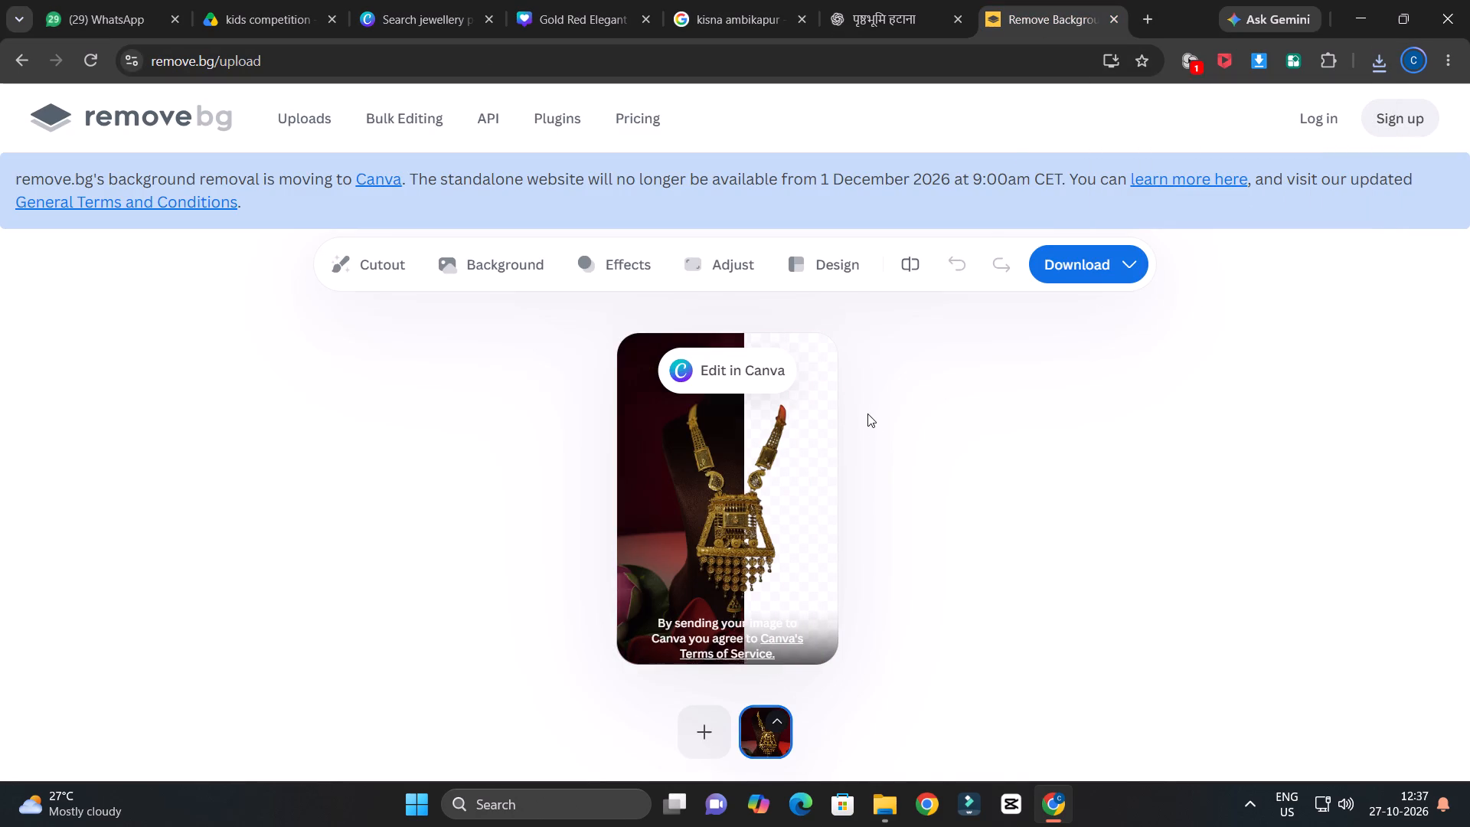
pyautogui.rightClick(759, 467)
pyautogui.click(873, 496)
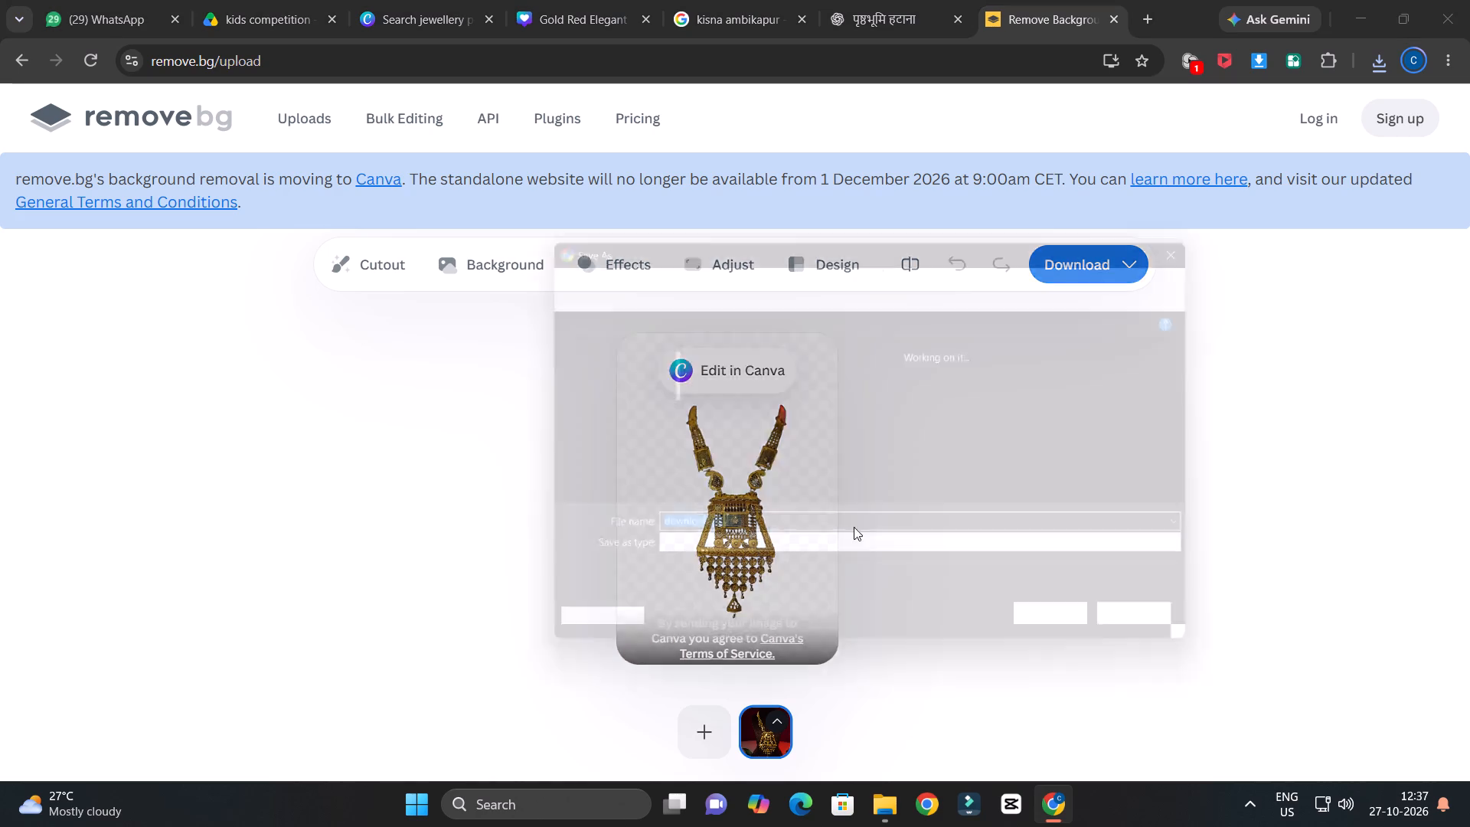
pyautogui.click(1087, 639)
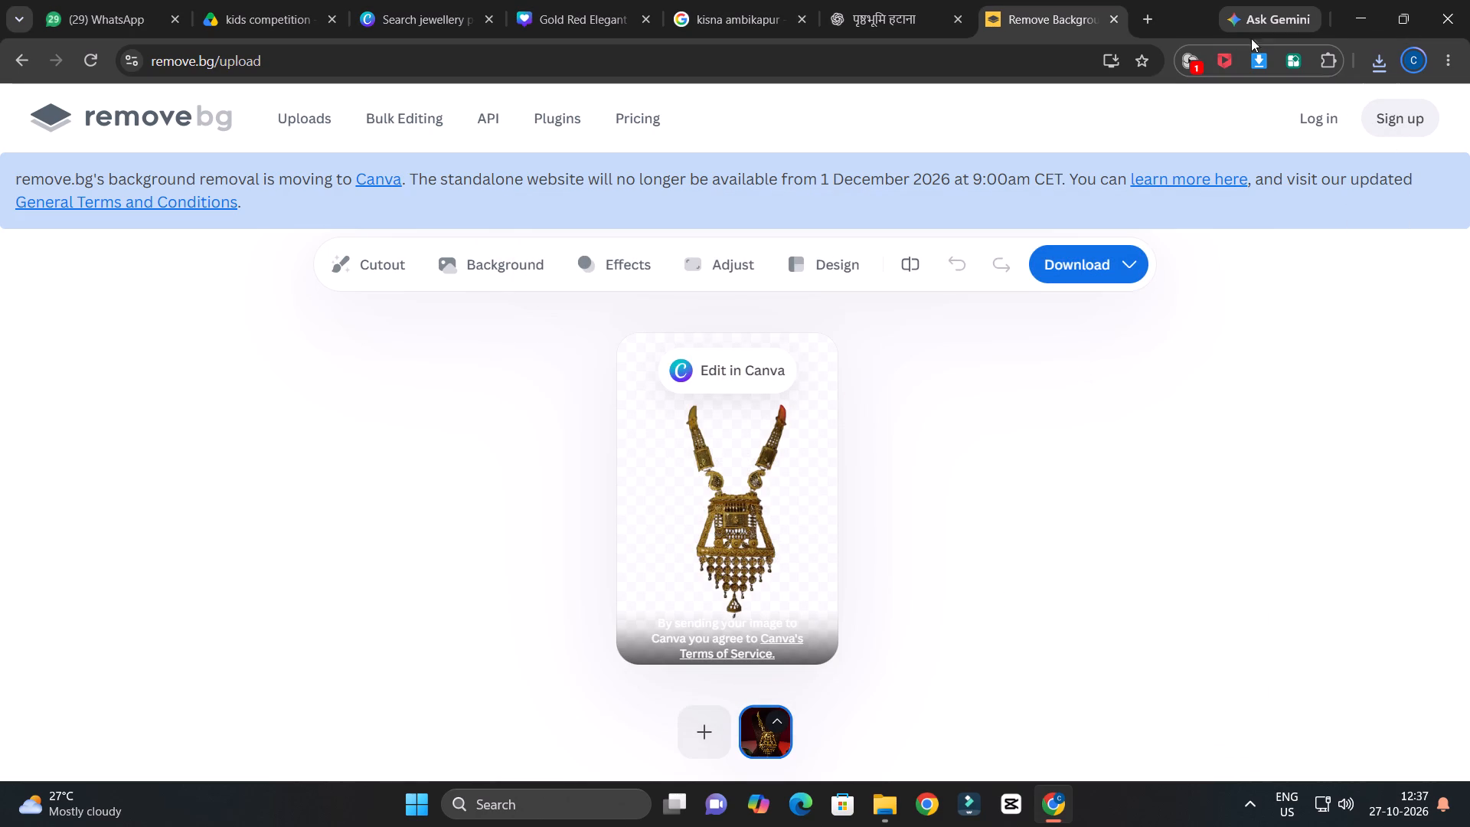
# Upload the two necklace cutouts, download (5).png and the 15a31d83 PNG from Downloads, to the Canva jewellery design.
pyautogui.click(554, 17)
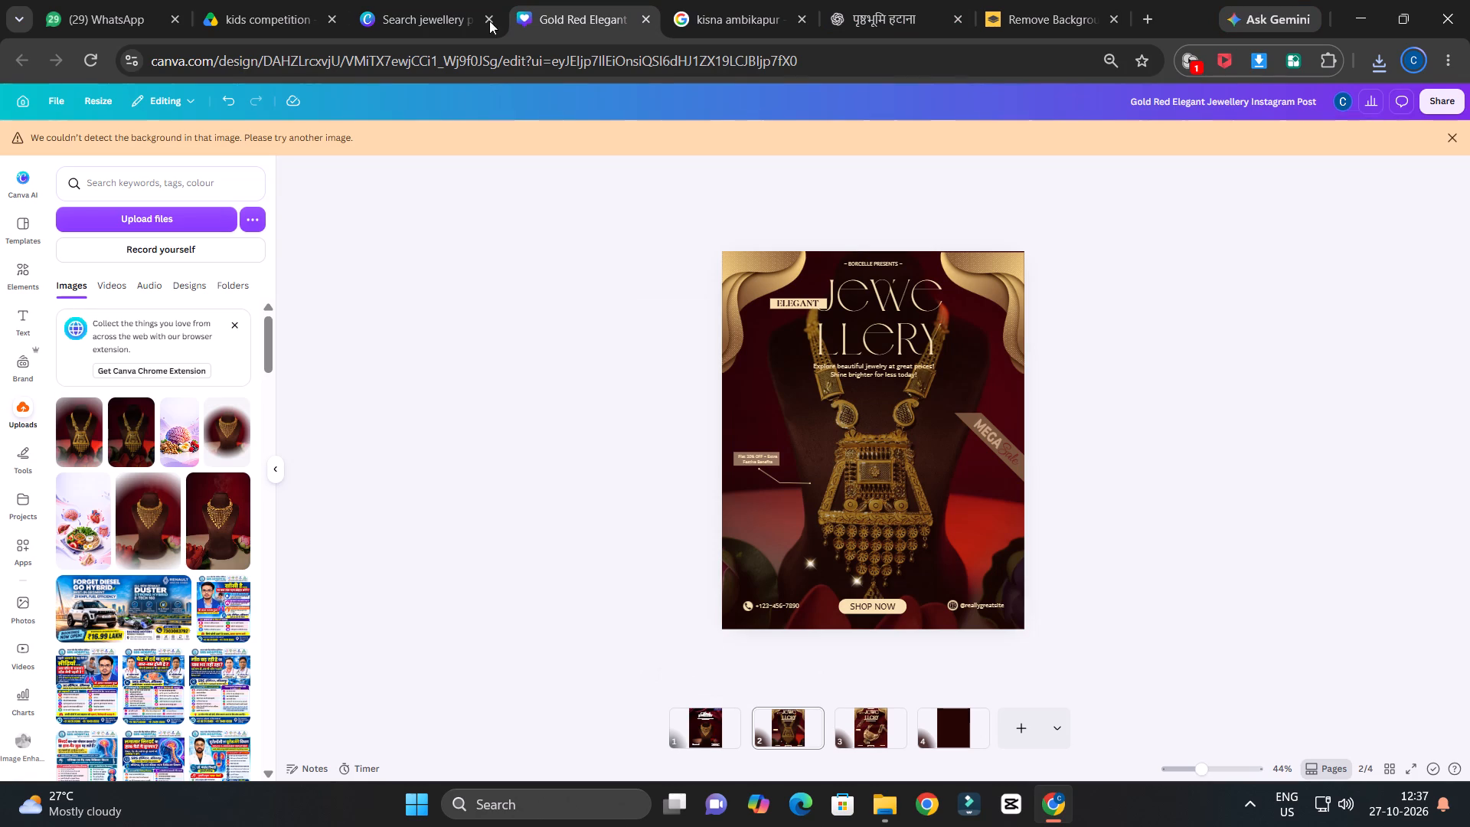
pyautogui.click(138, 224)
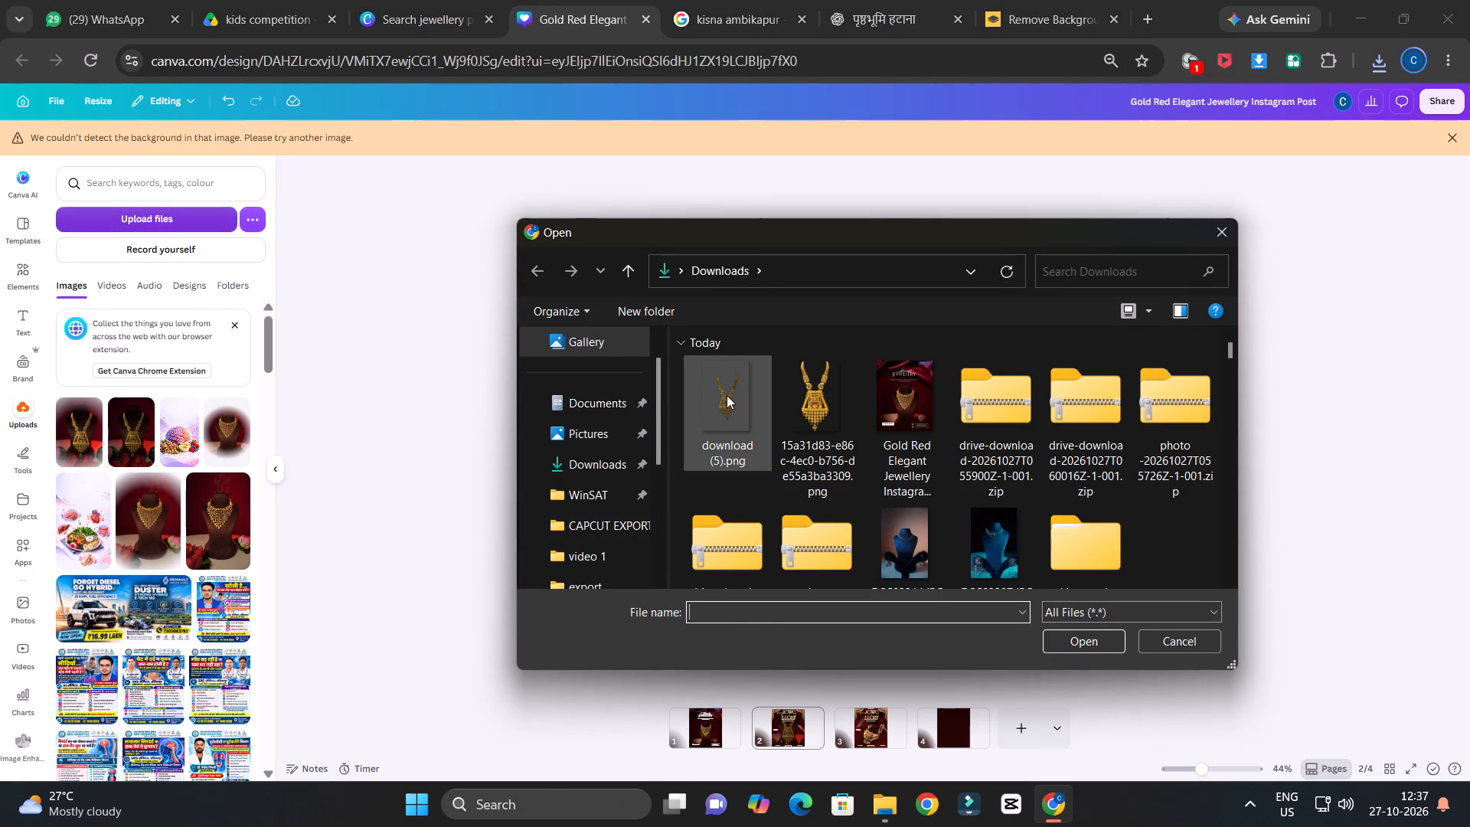
pyautogui.keyDown('ctrl'); pyautogui.click(727, 395); pyautogui.keyUp('ctrl')
pyautogui.keyDown('ctrl'); pyautogui.click(799, 404); pyautogui.keyUp('ctrl')
pyautogui.click(1080, 634)
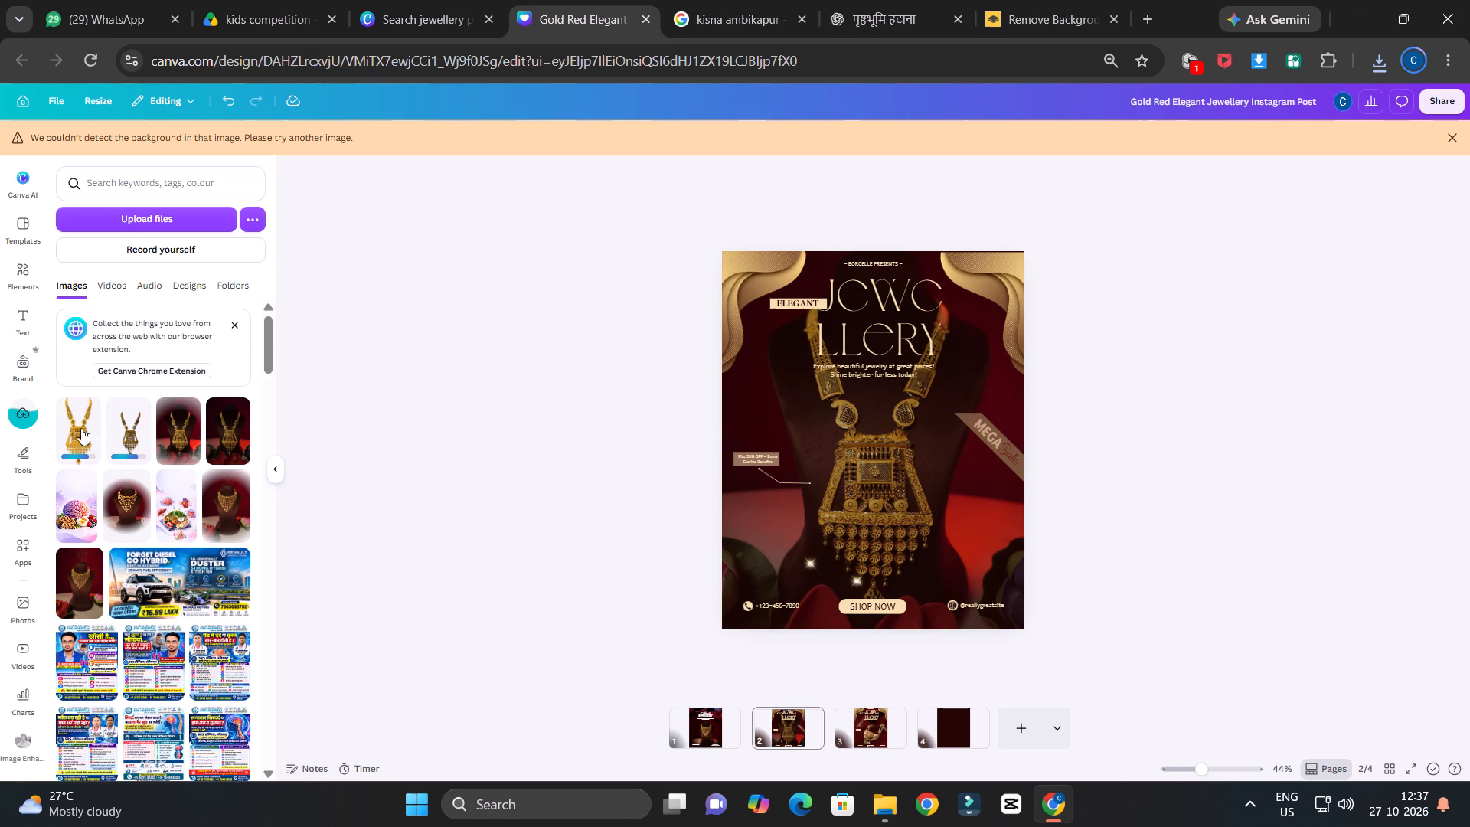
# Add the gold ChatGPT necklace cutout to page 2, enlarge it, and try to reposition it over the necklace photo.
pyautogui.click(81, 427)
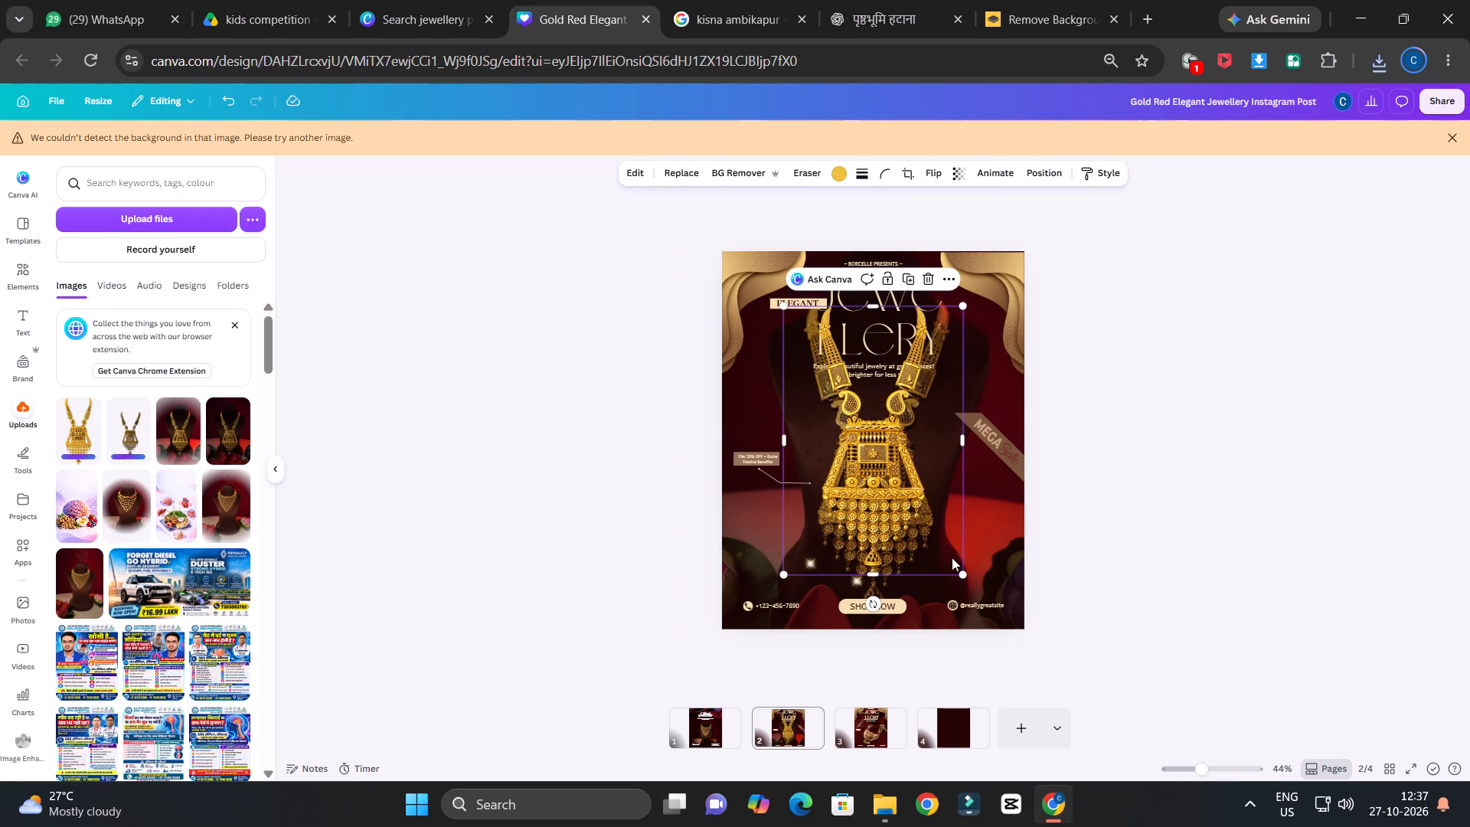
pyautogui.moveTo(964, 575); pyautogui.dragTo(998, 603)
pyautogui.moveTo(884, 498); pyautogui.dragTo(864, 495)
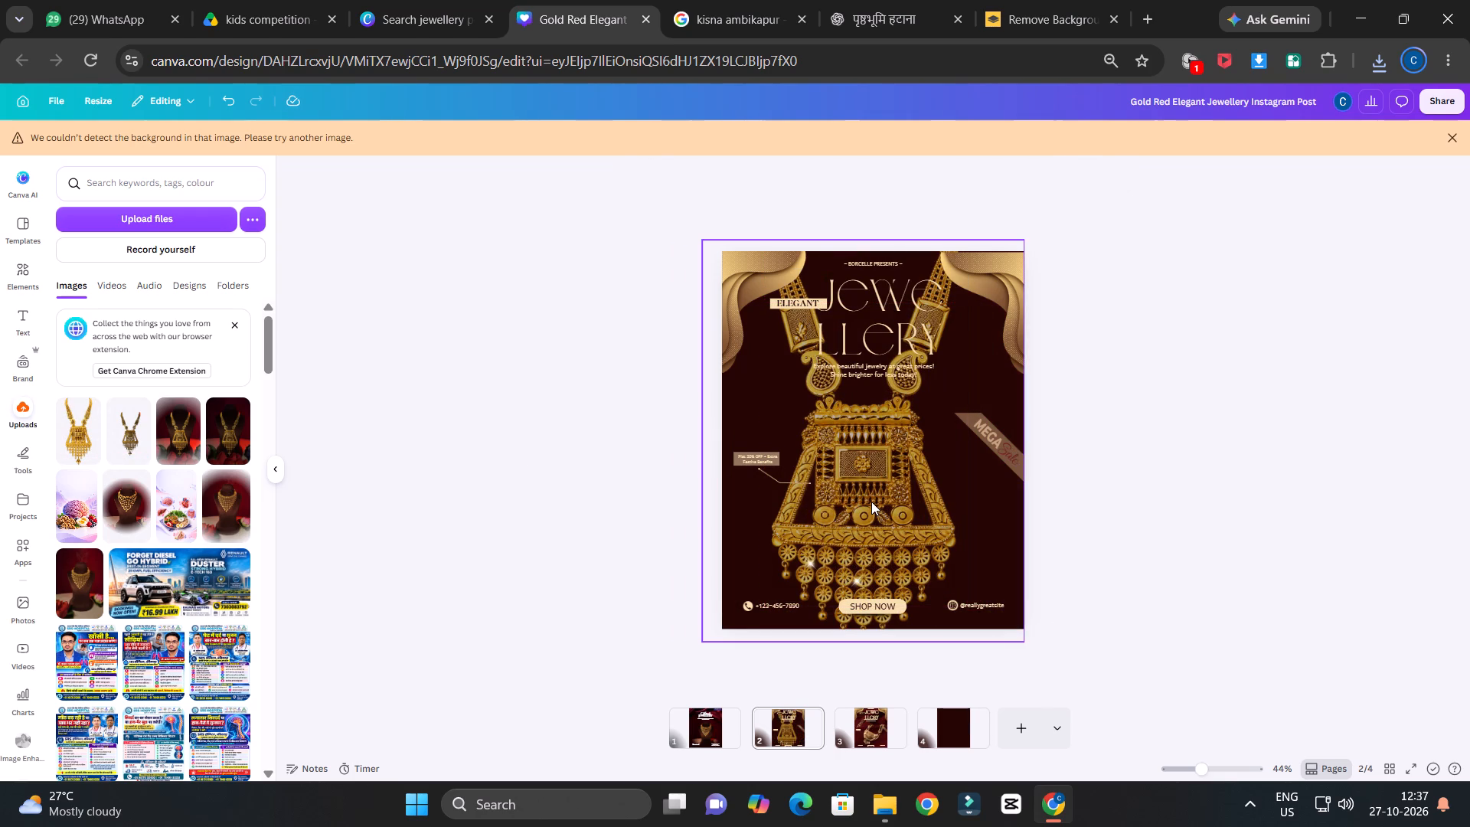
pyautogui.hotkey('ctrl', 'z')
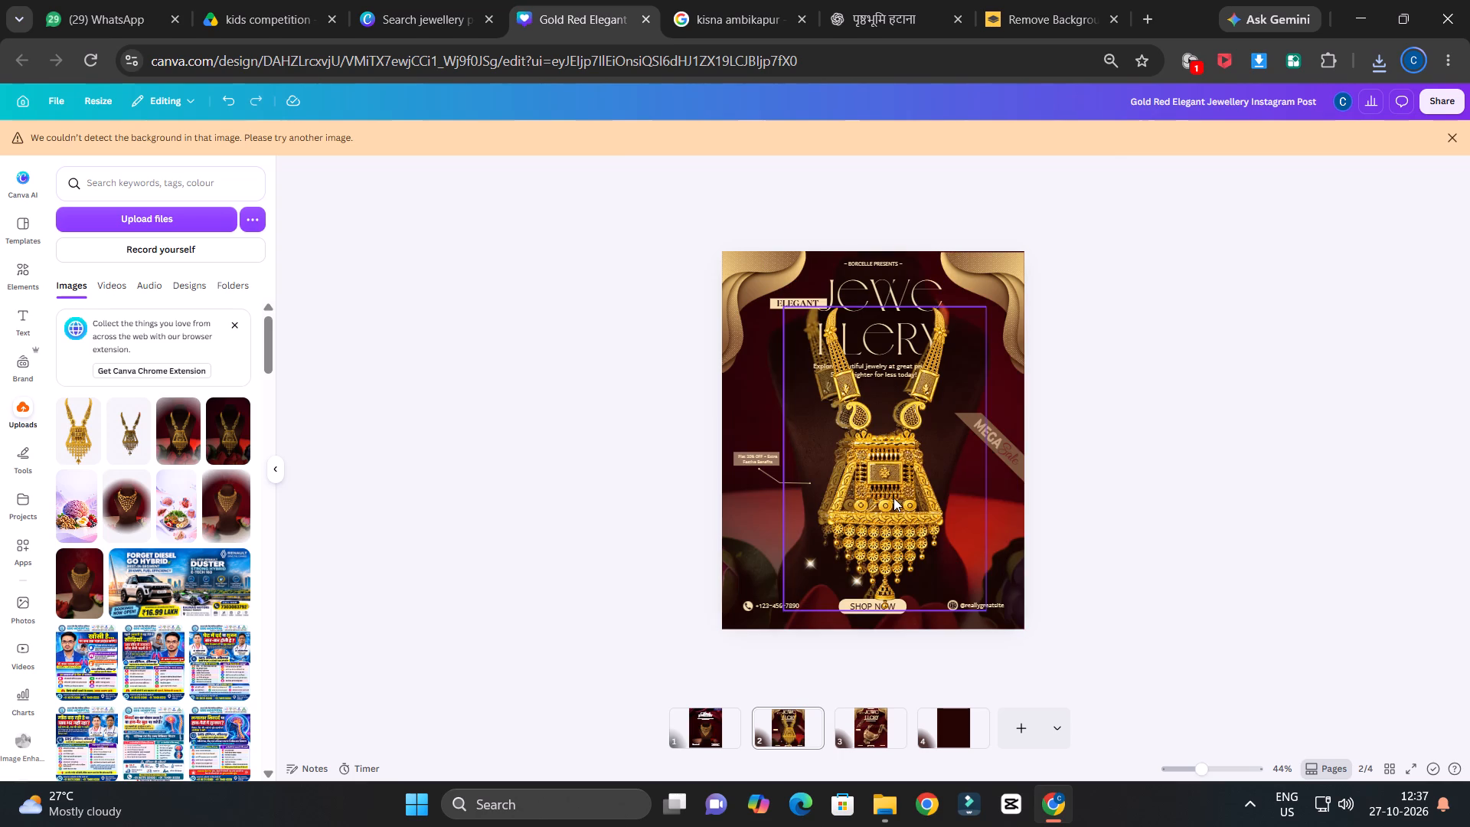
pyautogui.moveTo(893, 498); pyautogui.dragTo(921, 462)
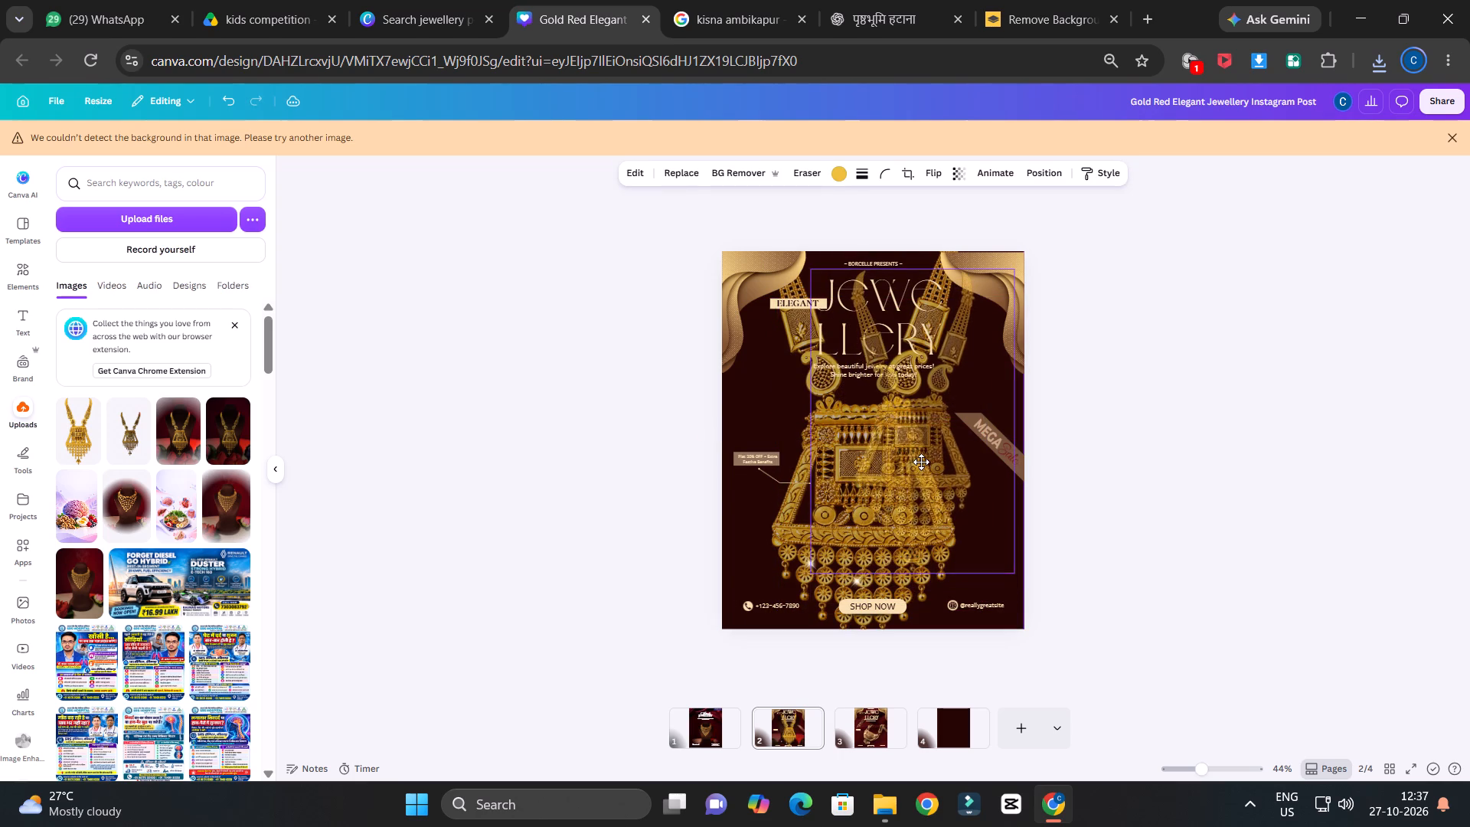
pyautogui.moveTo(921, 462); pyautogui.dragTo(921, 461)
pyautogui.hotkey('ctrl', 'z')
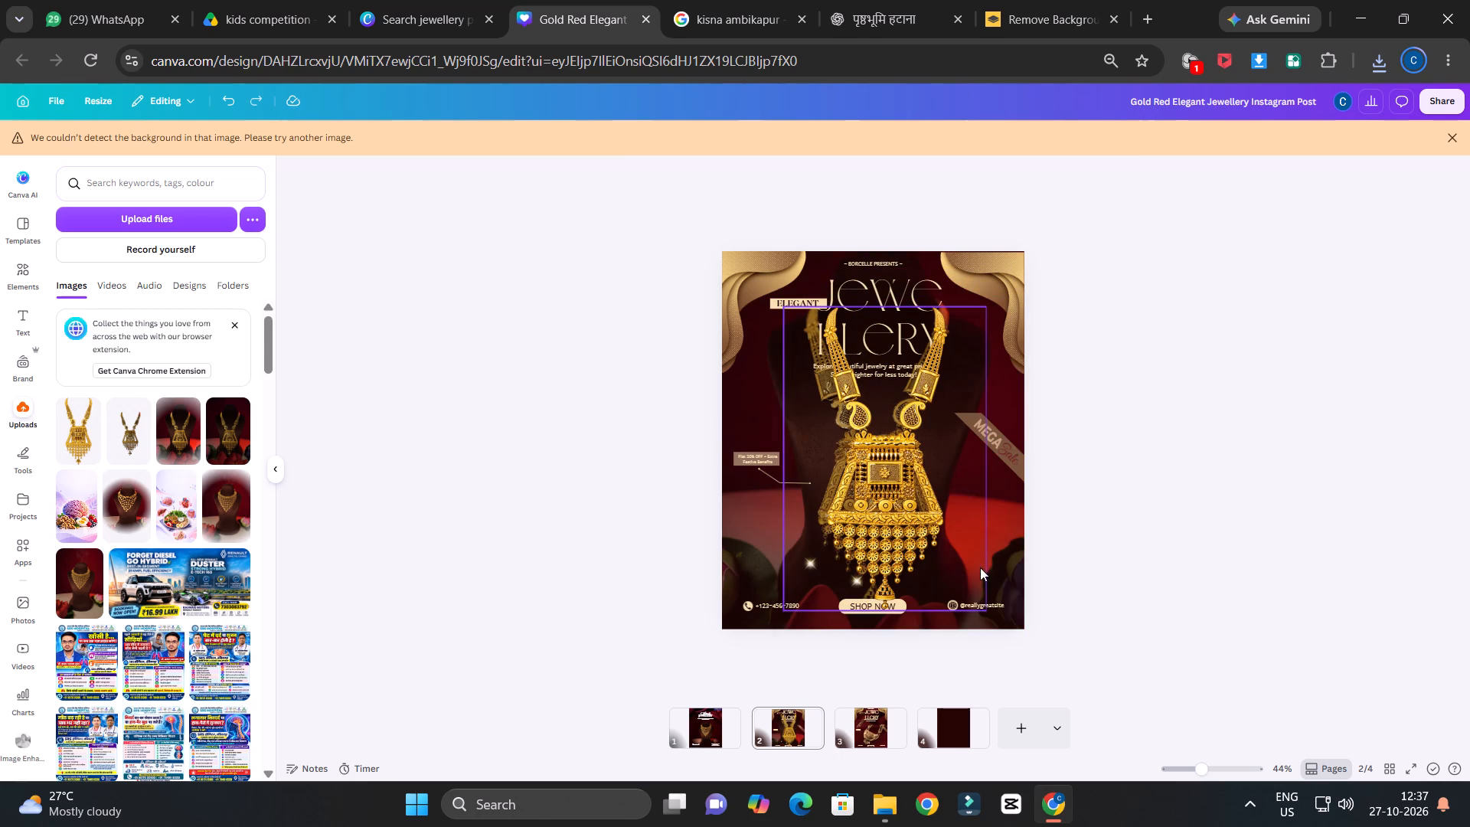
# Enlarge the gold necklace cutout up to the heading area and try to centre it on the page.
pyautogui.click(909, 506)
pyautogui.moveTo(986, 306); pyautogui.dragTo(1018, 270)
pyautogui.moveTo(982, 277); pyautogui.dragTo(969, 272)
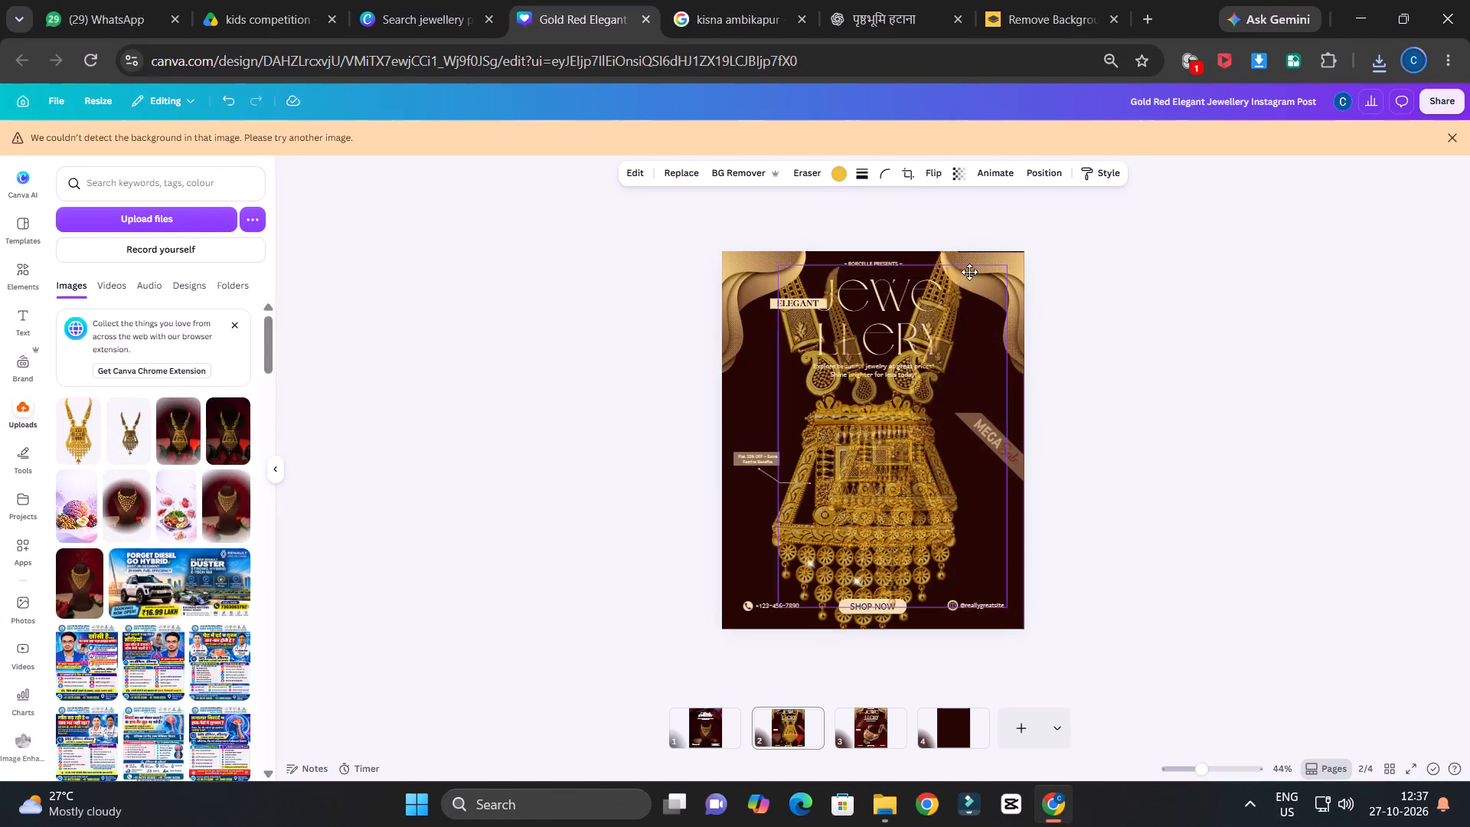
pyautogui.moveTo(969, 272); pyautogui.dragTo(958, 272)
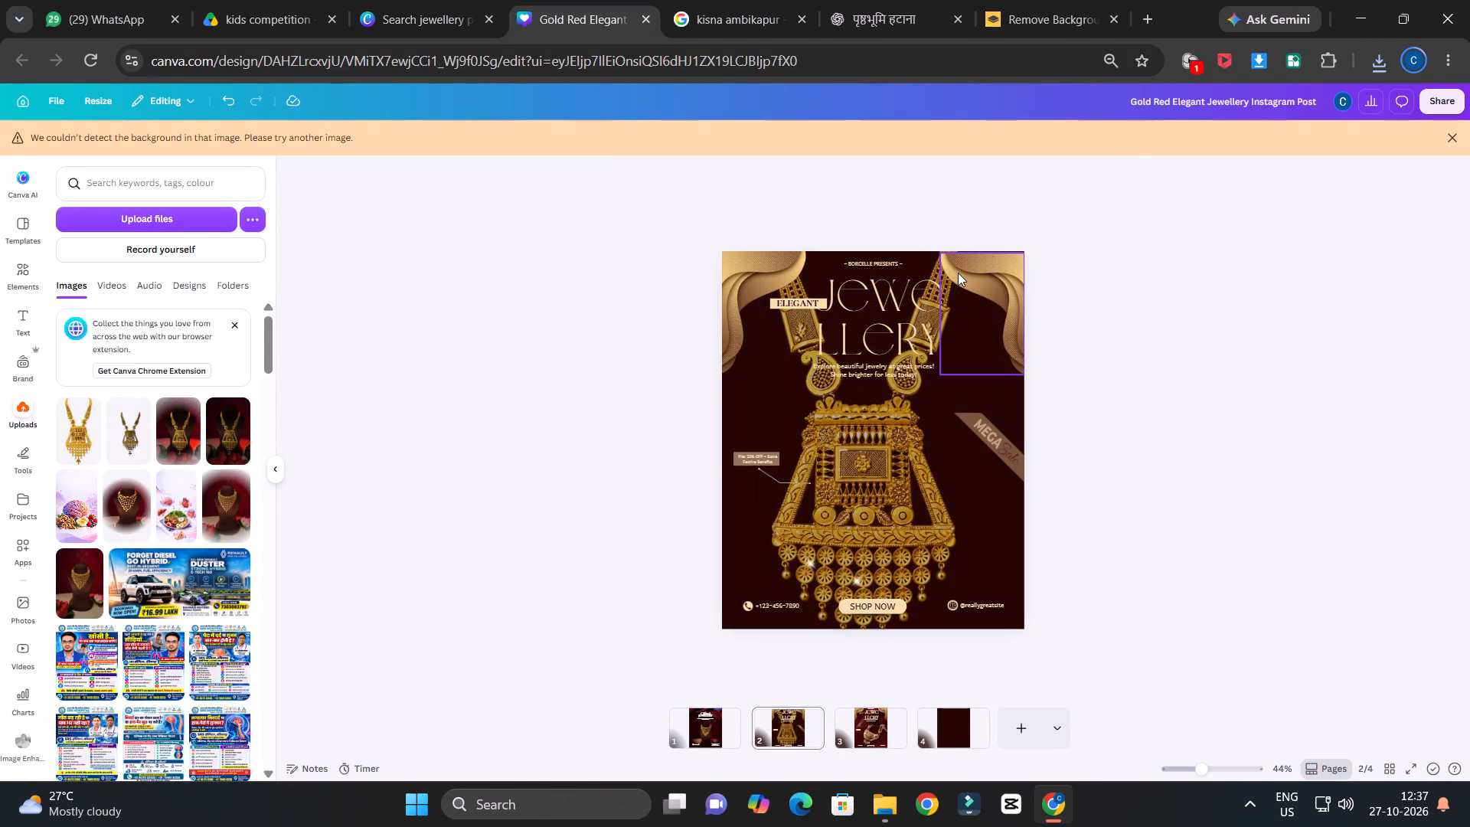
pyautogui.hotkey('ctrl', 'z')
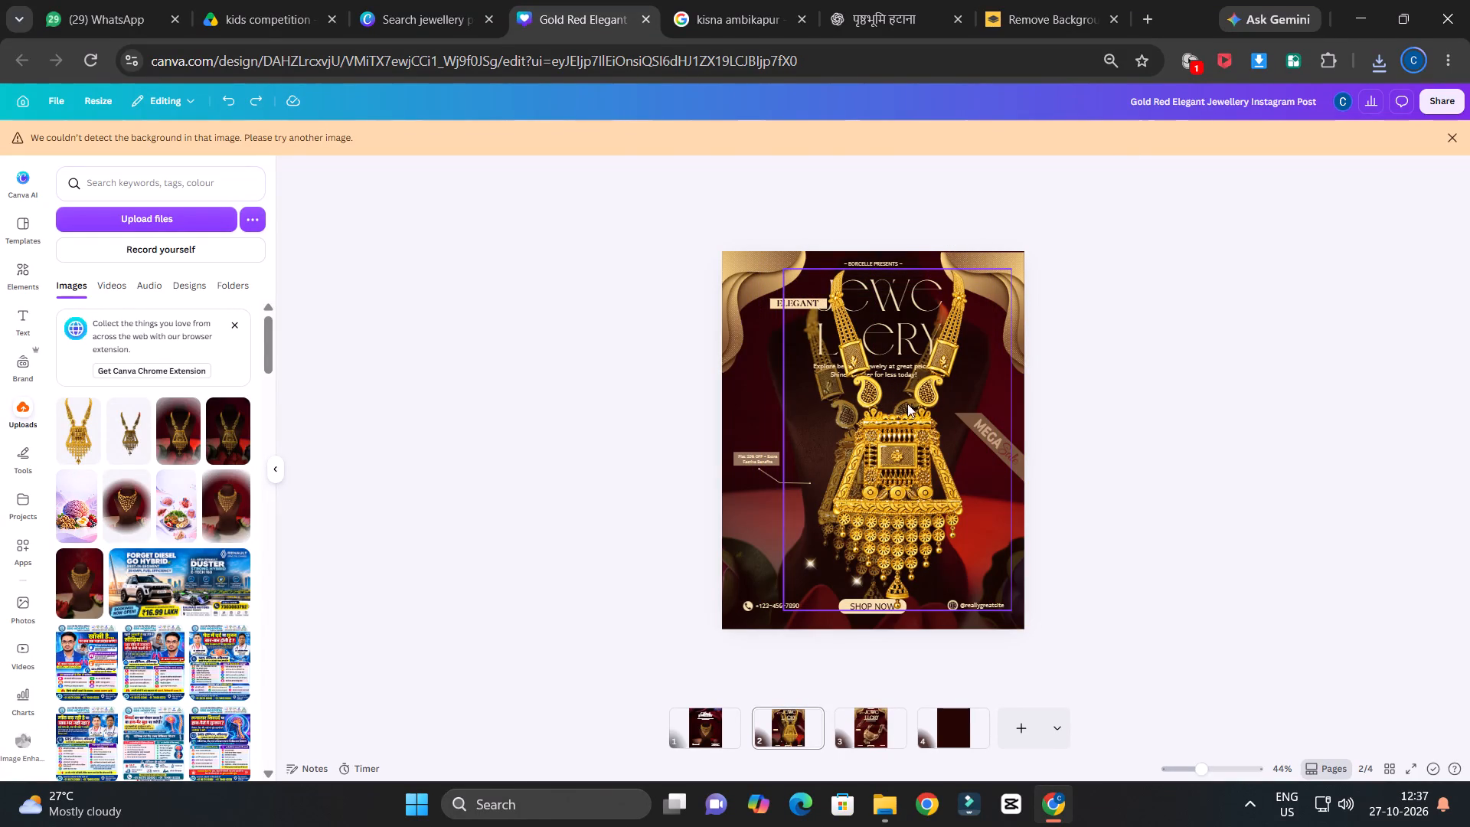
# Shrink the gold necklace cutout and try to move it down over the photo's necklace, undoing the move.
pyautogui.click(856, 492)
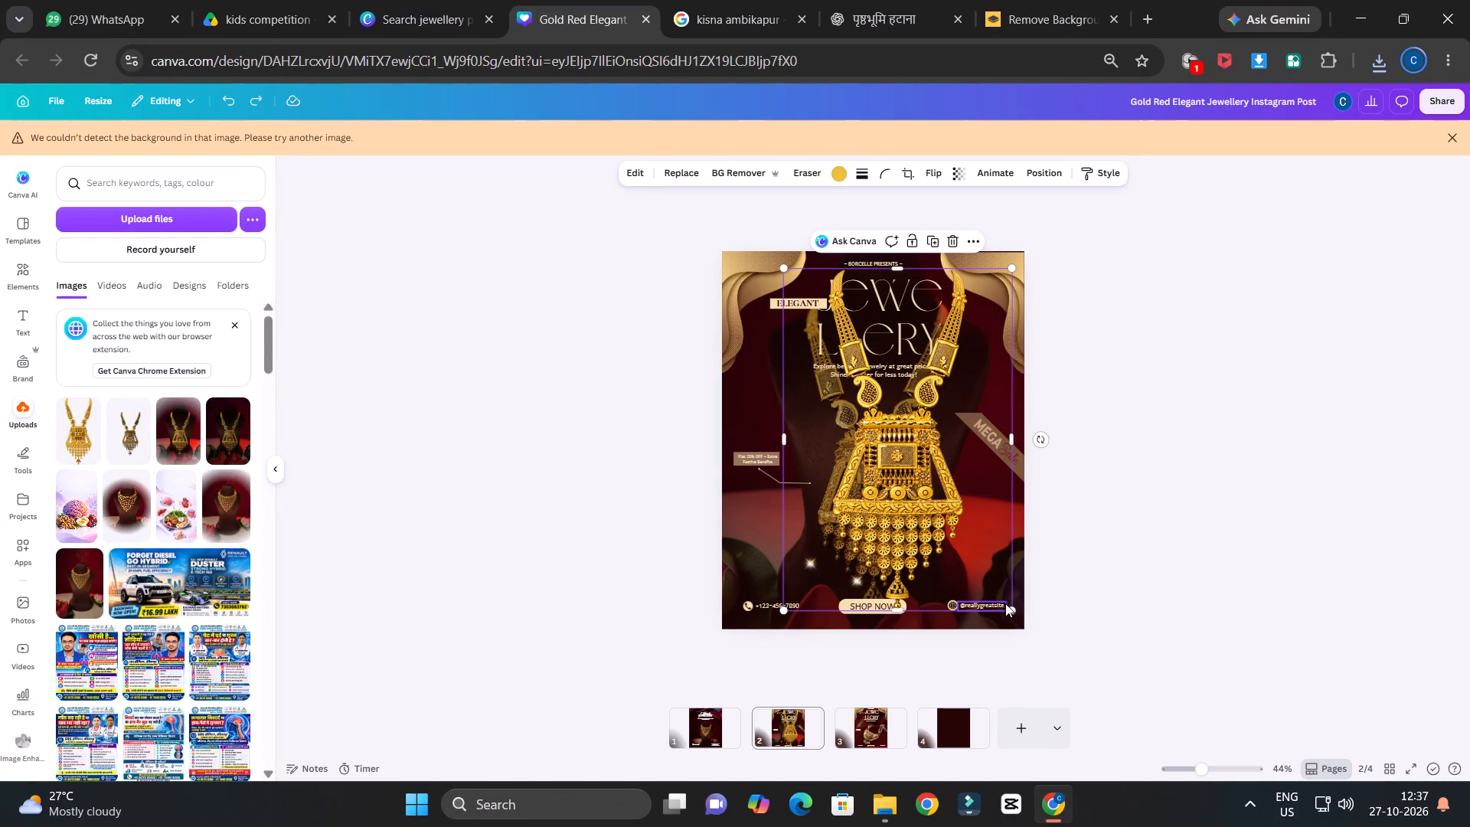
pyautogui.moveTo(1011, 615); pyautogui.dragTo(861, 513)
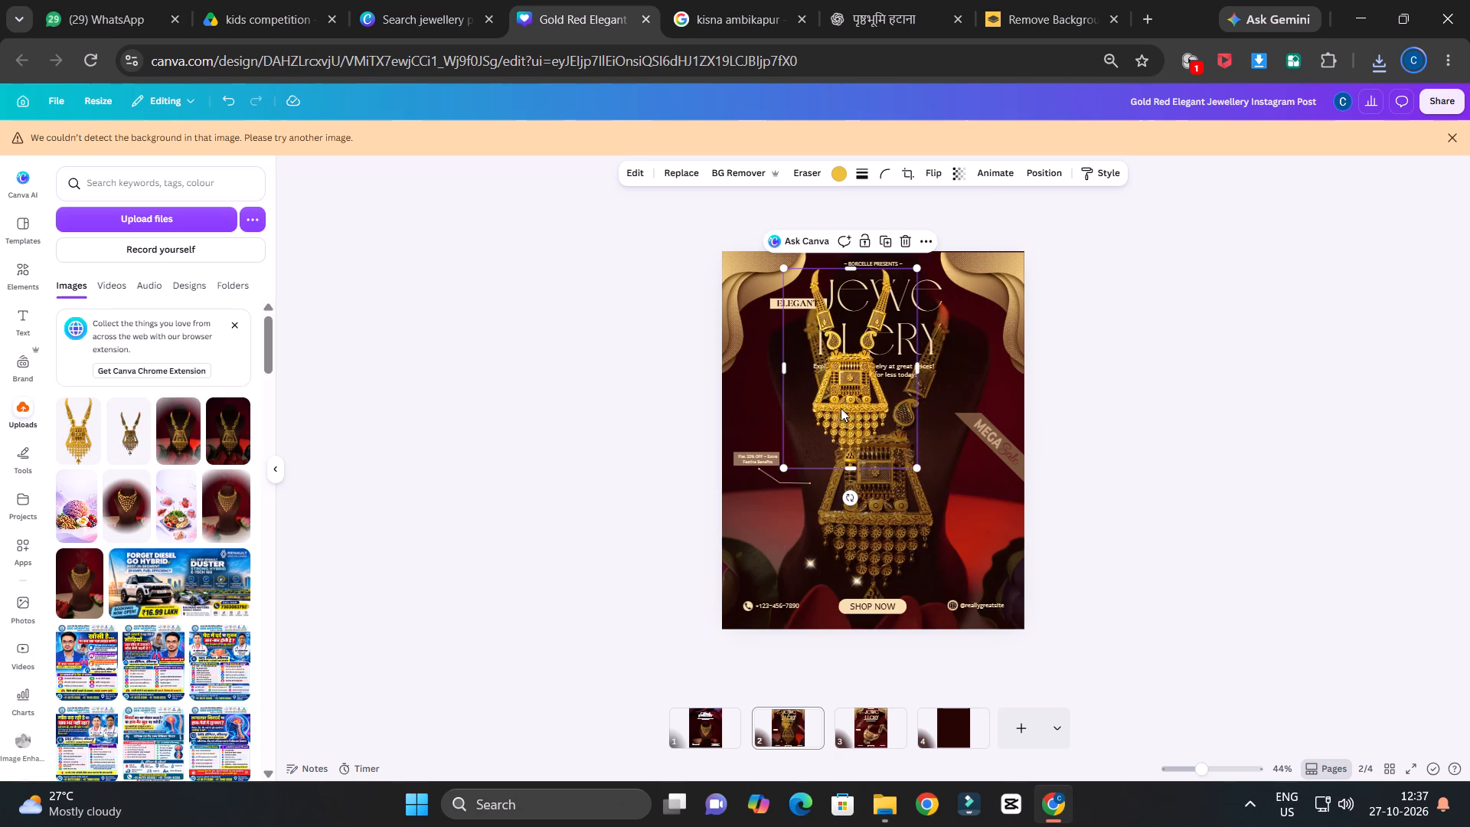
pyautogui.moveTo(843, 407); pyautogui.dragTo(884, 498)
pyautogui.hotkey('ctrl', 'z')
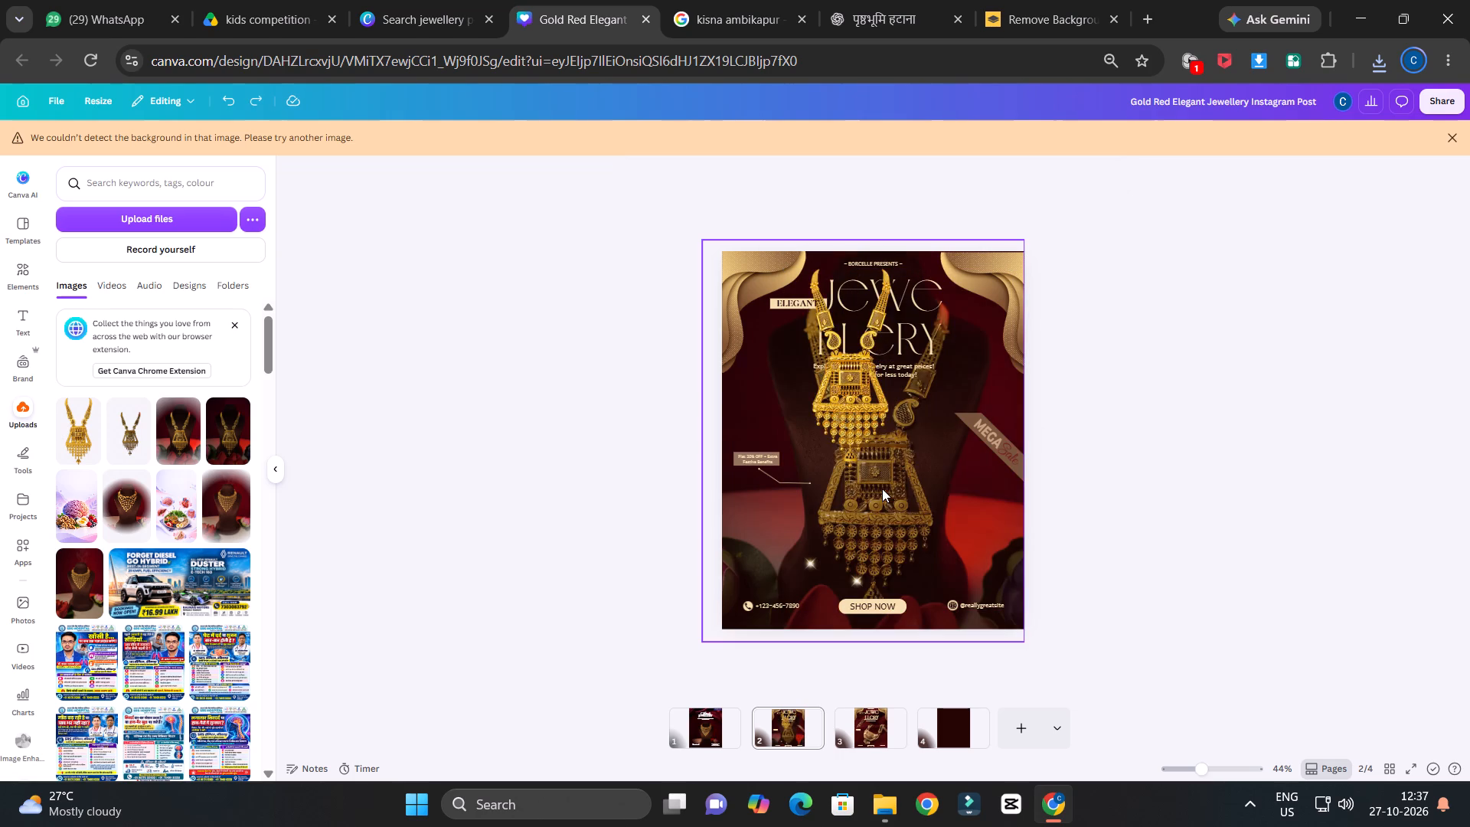
# Undo the cutout placement and the preceding background edits on page 2, back to the separately placed necklace photo.
pyautogui.hotkey('ctrl', 'z')
pyautogui.hotkey('ctrl', 'z')
pyautogui.hotkey('ctrl', 'z')
pyautogui.hotkey('ctrl', 'z')
pyautogui.hotkey('ctrl', 'z')
pyautogui.hotkey('ctrl', 'z')
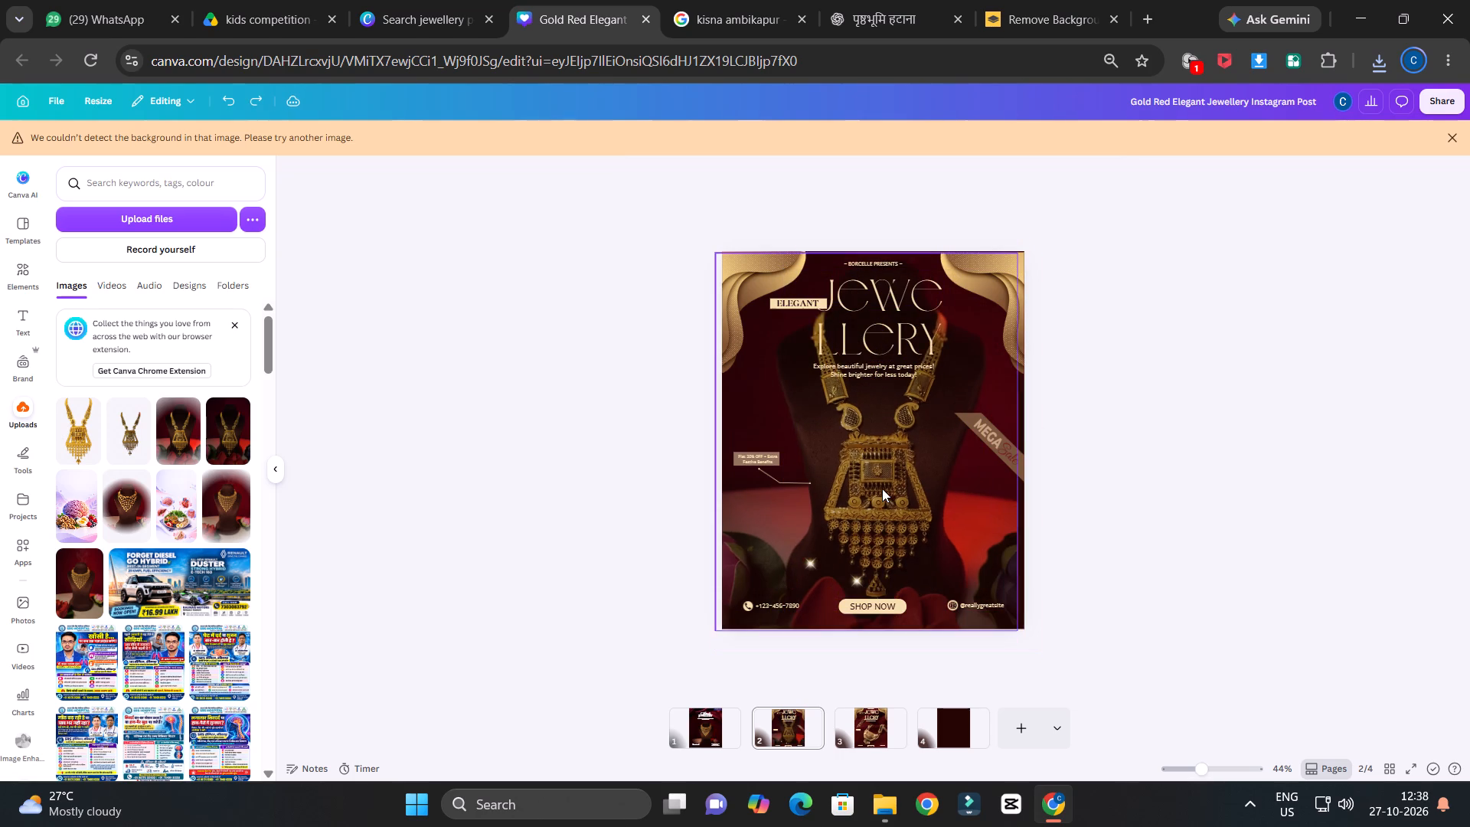
pyautogui.hotkey('ctrl', 'z')
pyautogui.hotkey('ctrl', 'z')
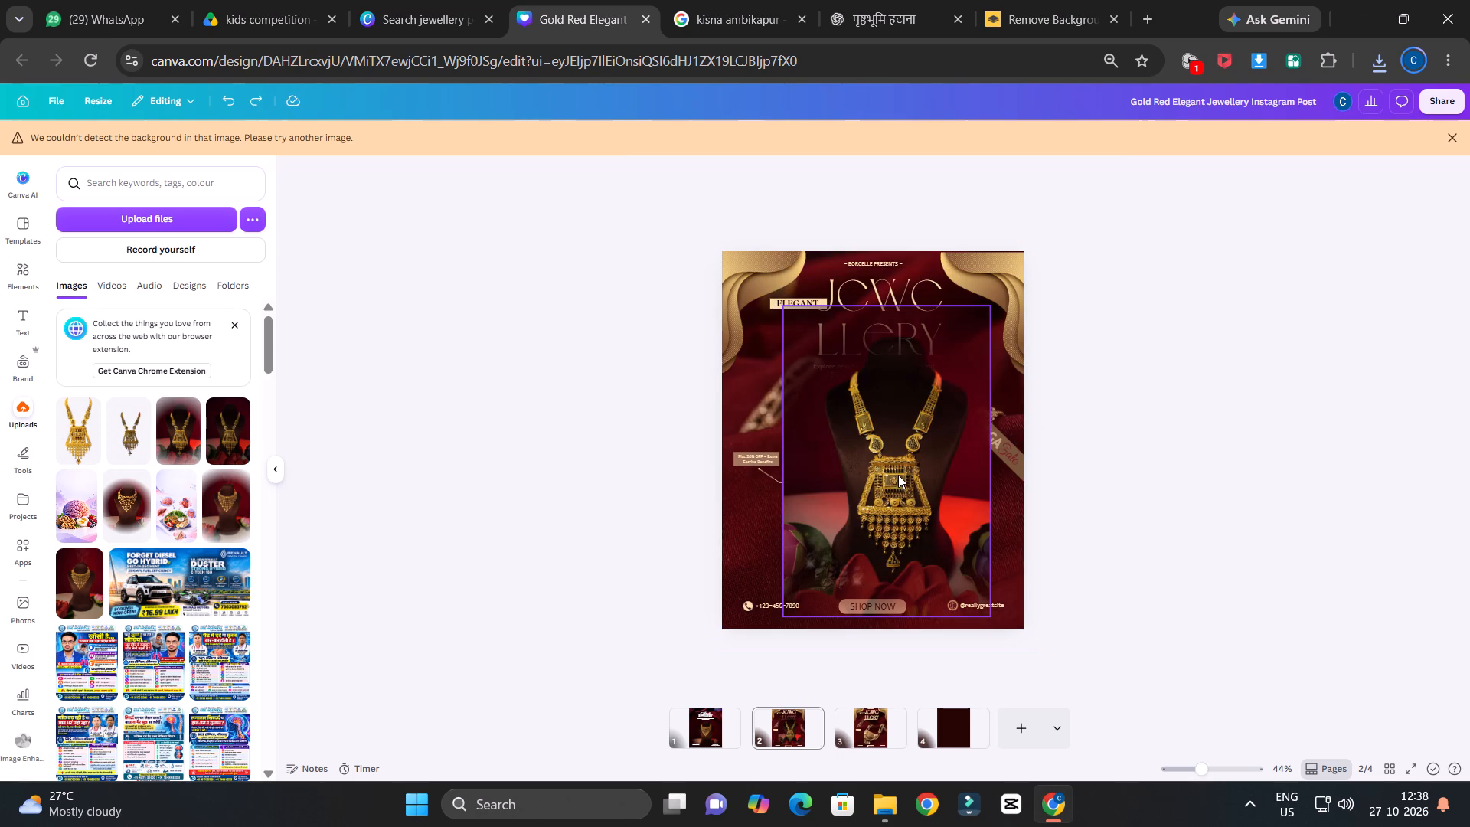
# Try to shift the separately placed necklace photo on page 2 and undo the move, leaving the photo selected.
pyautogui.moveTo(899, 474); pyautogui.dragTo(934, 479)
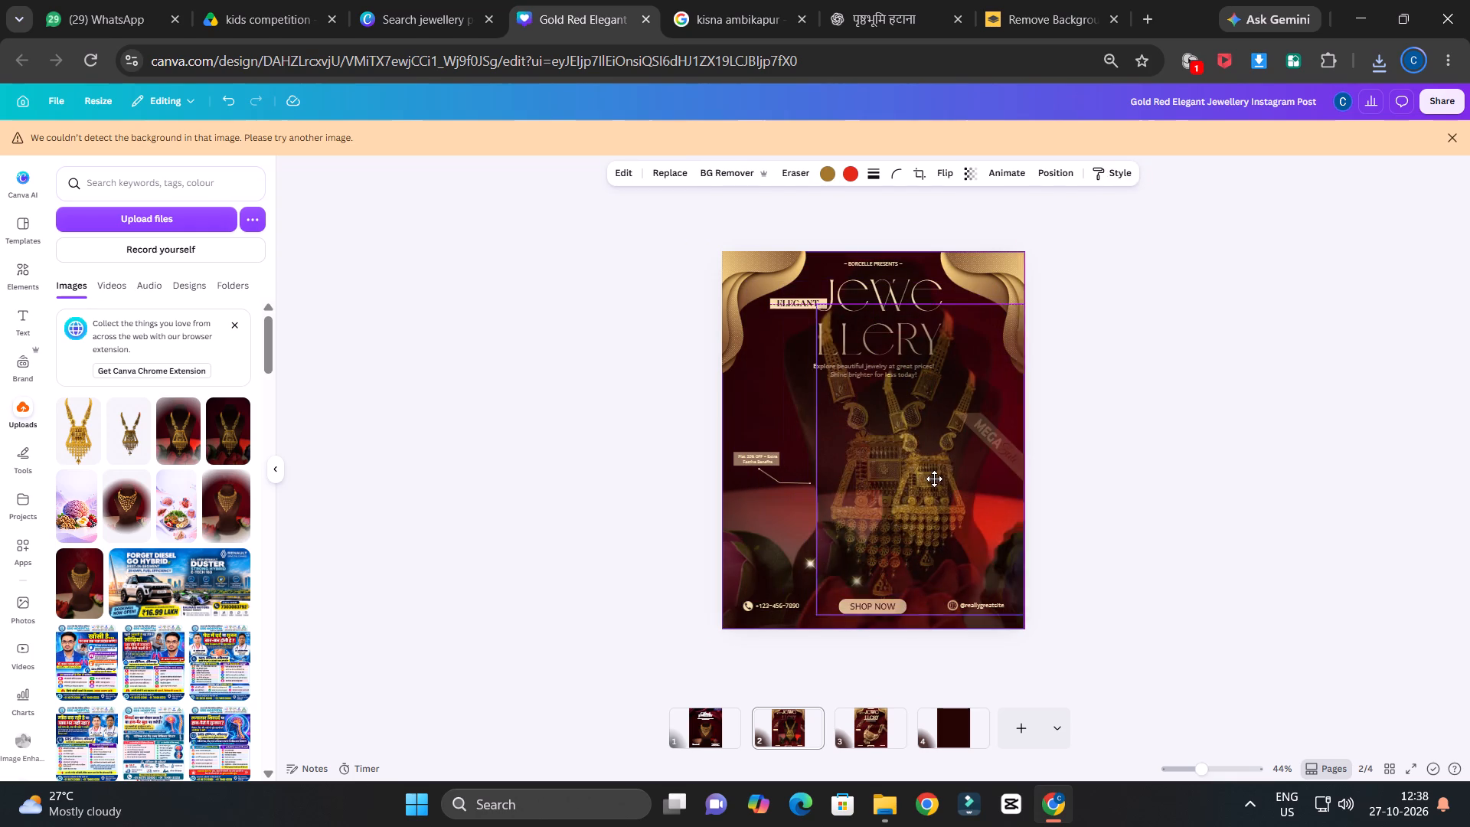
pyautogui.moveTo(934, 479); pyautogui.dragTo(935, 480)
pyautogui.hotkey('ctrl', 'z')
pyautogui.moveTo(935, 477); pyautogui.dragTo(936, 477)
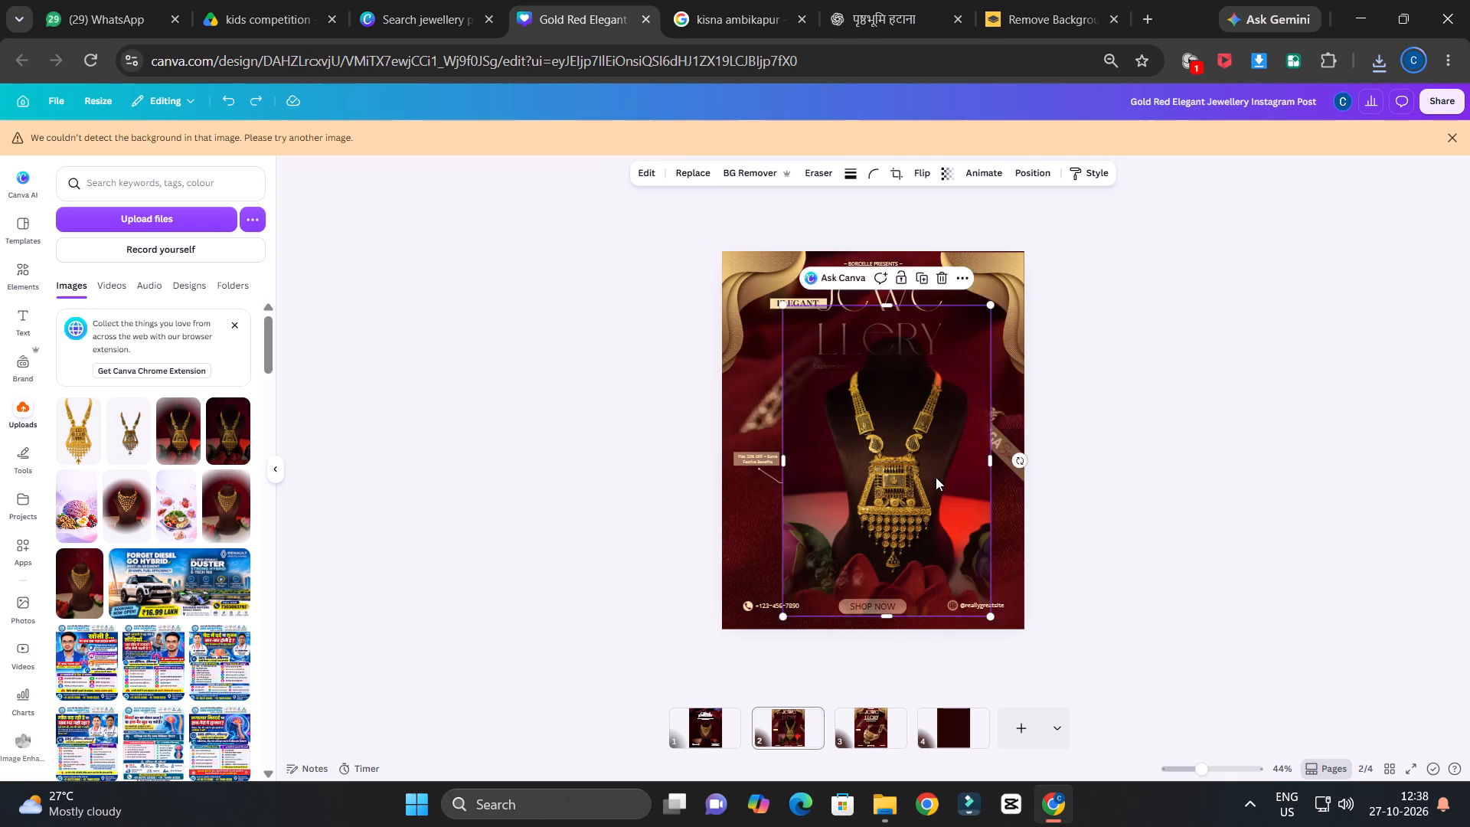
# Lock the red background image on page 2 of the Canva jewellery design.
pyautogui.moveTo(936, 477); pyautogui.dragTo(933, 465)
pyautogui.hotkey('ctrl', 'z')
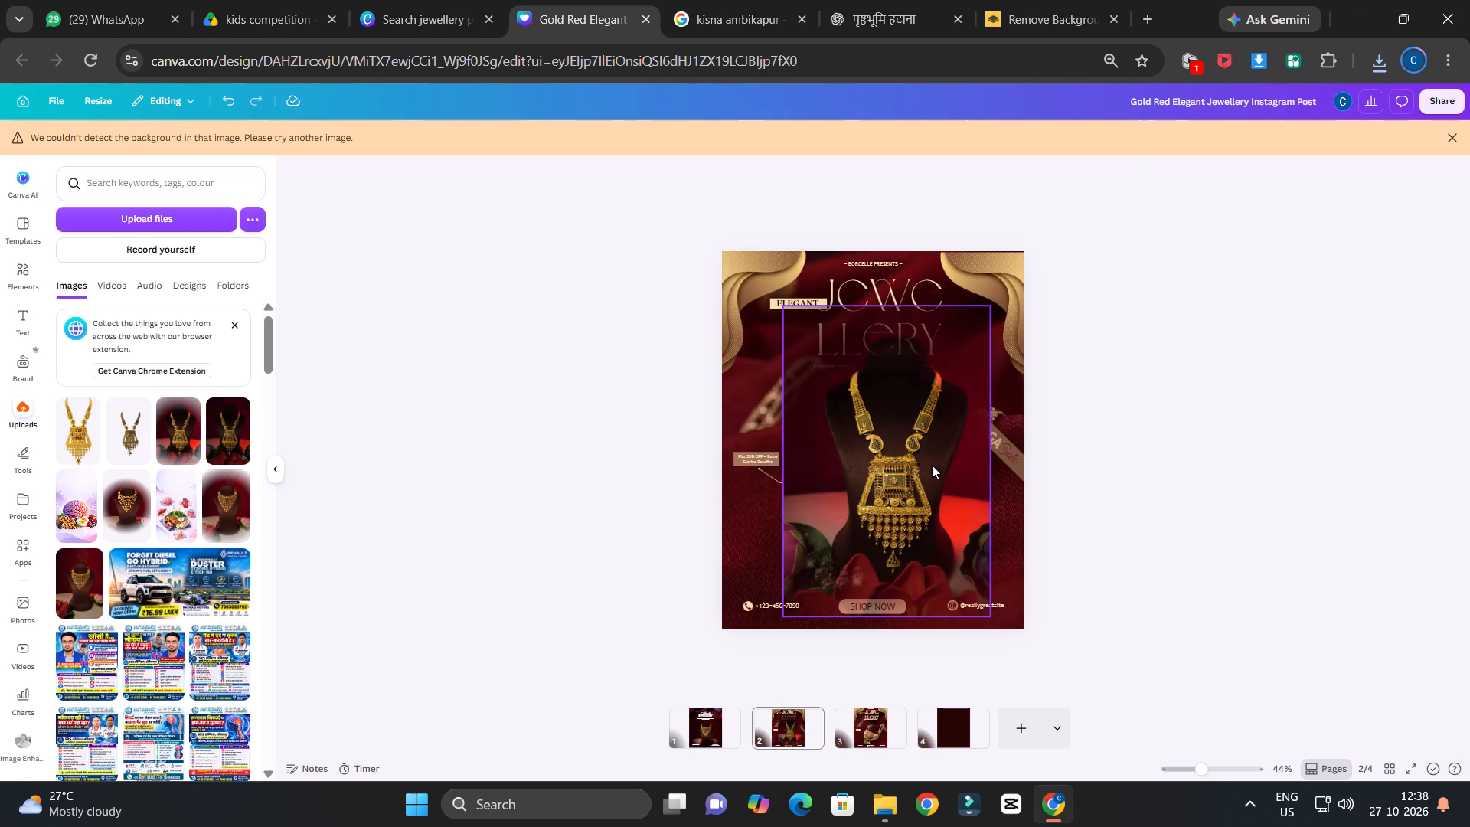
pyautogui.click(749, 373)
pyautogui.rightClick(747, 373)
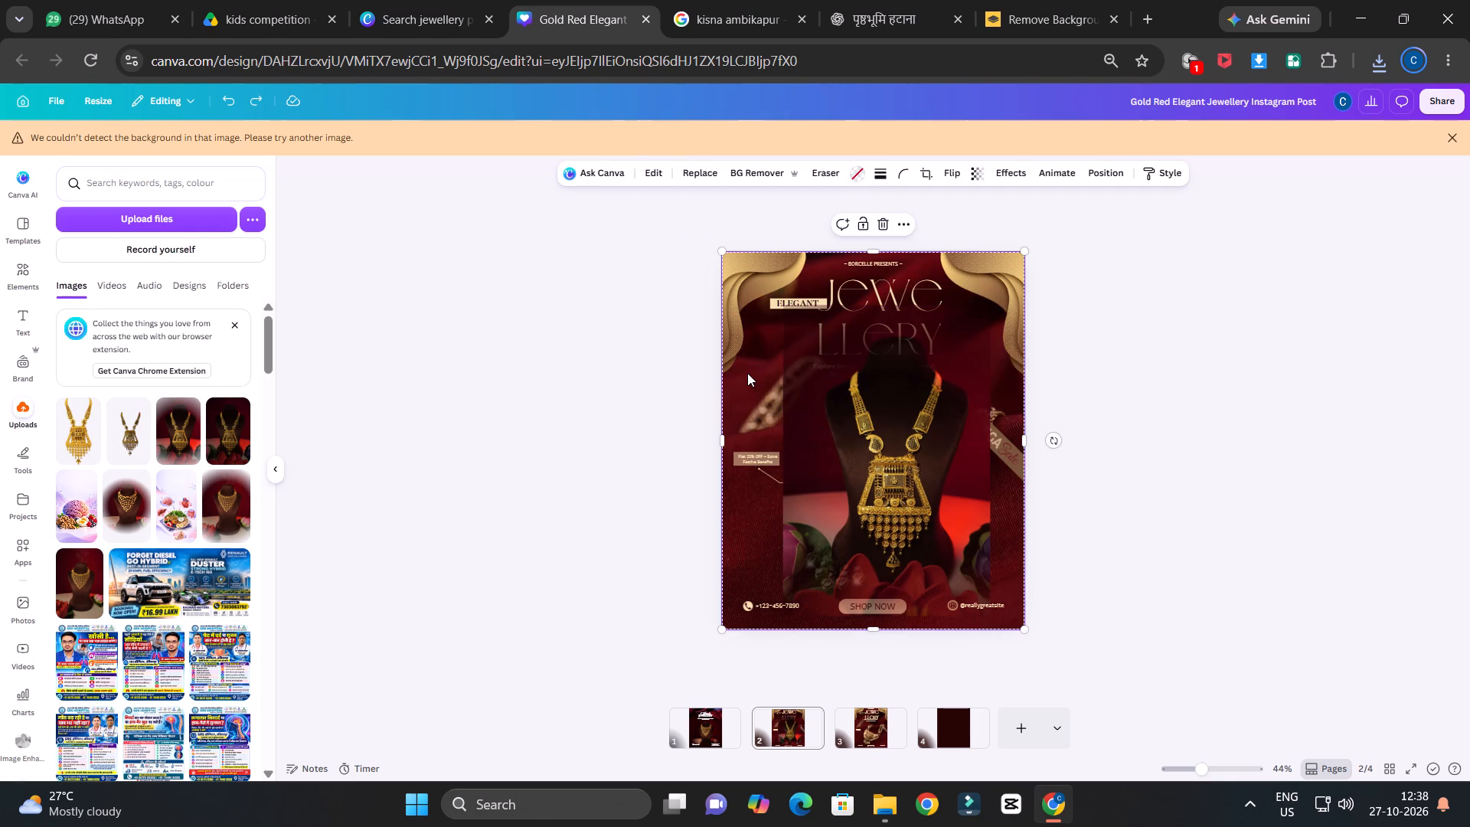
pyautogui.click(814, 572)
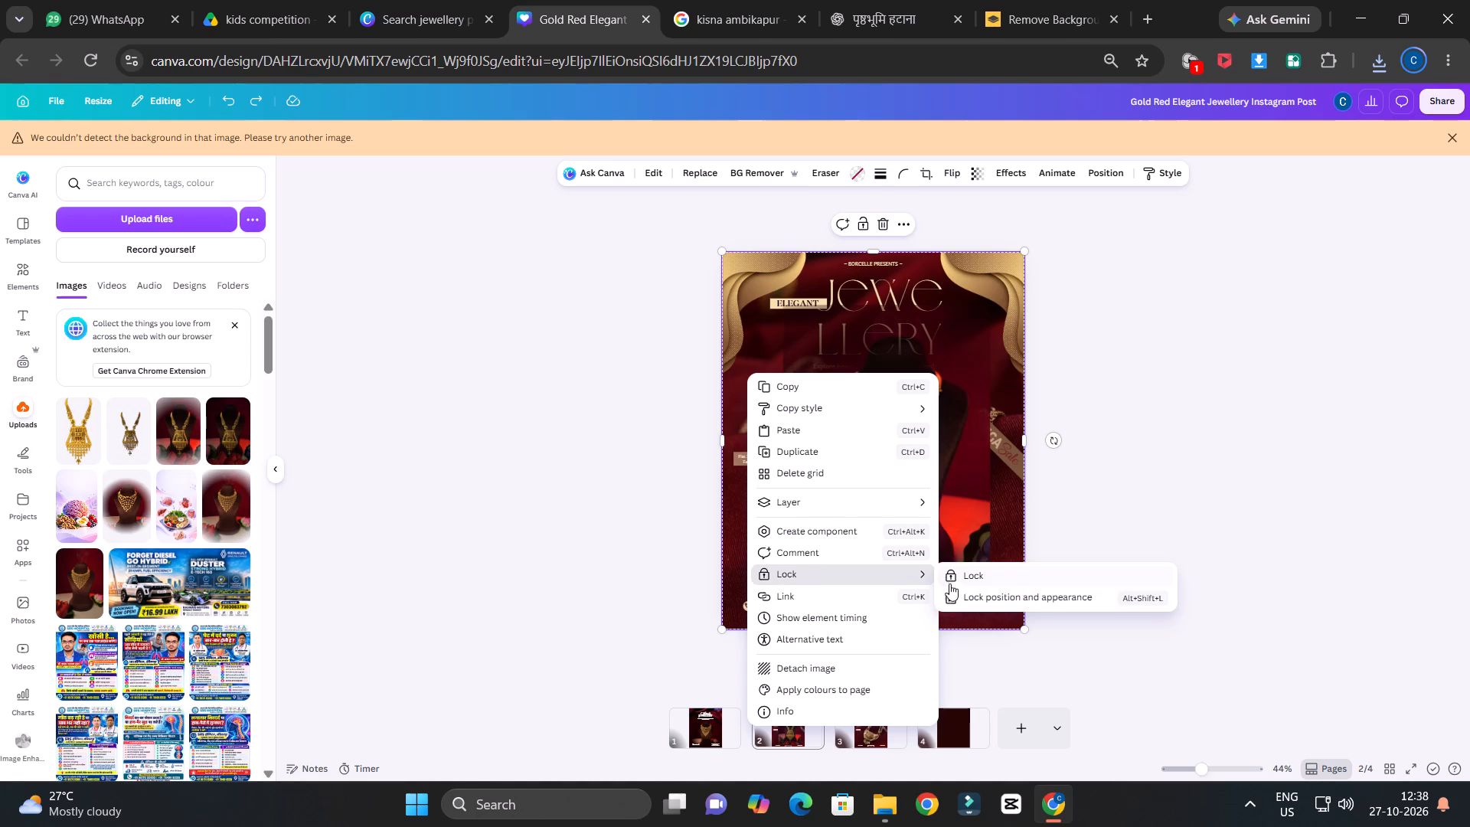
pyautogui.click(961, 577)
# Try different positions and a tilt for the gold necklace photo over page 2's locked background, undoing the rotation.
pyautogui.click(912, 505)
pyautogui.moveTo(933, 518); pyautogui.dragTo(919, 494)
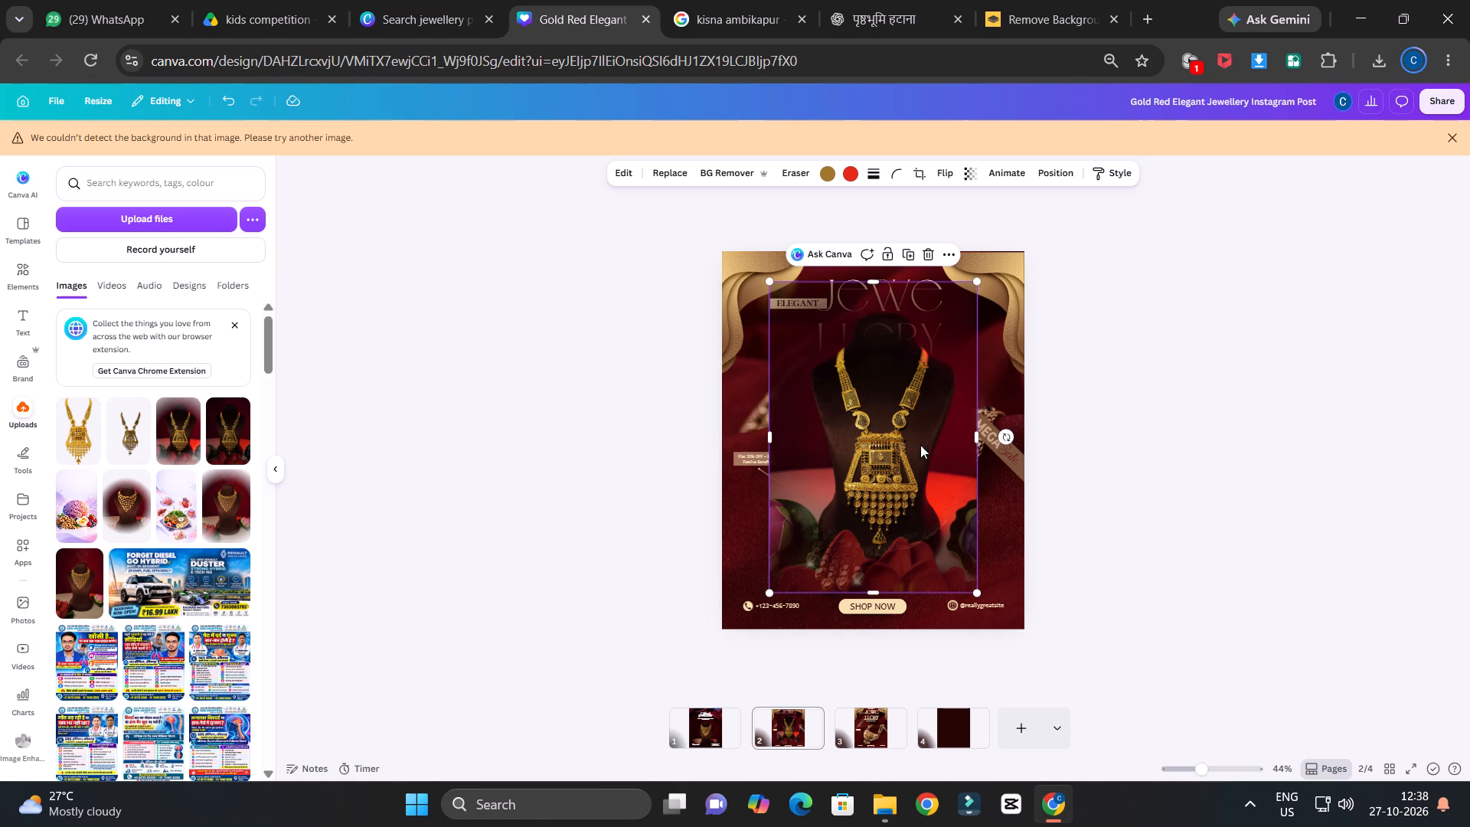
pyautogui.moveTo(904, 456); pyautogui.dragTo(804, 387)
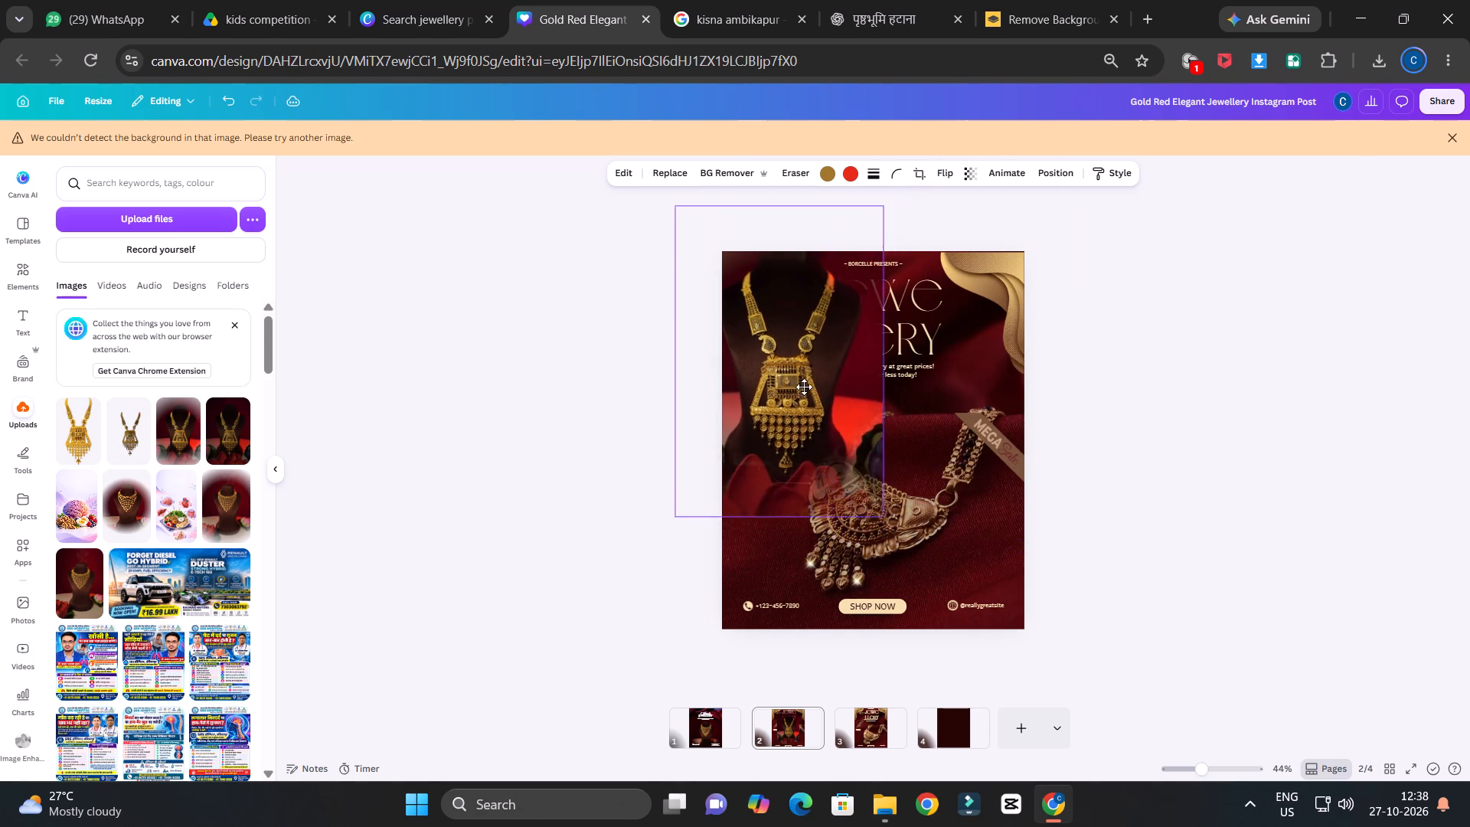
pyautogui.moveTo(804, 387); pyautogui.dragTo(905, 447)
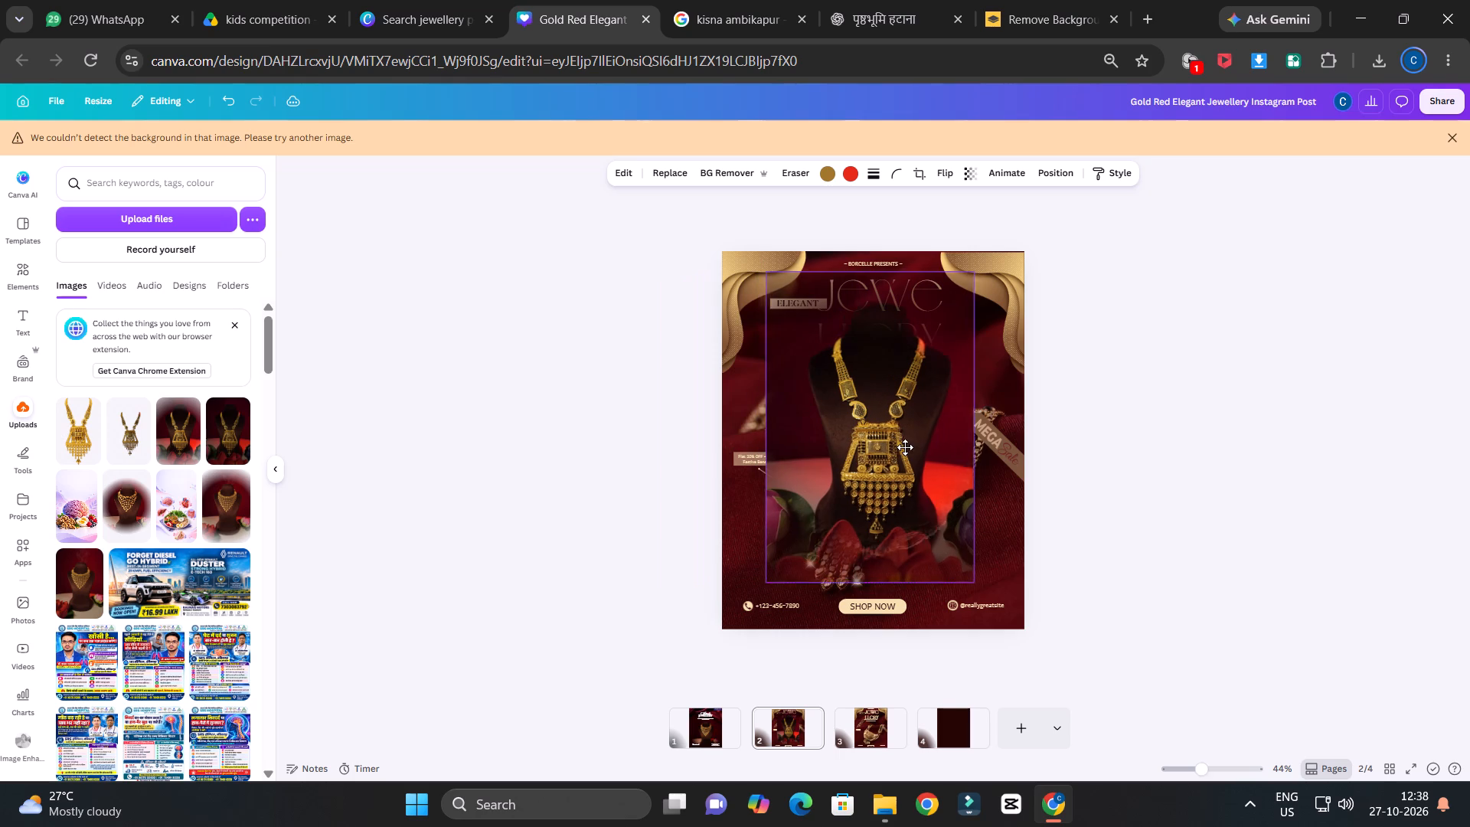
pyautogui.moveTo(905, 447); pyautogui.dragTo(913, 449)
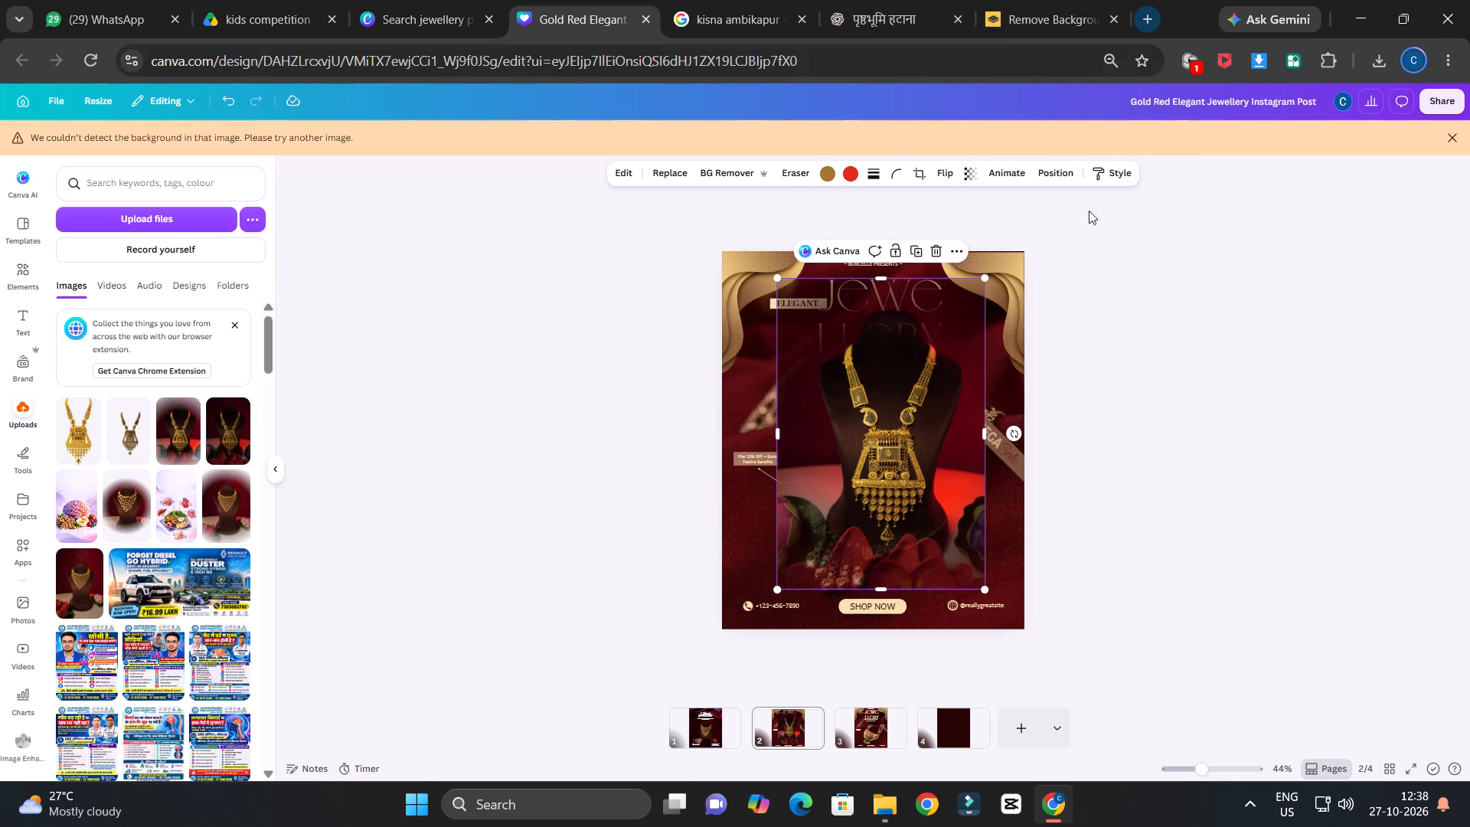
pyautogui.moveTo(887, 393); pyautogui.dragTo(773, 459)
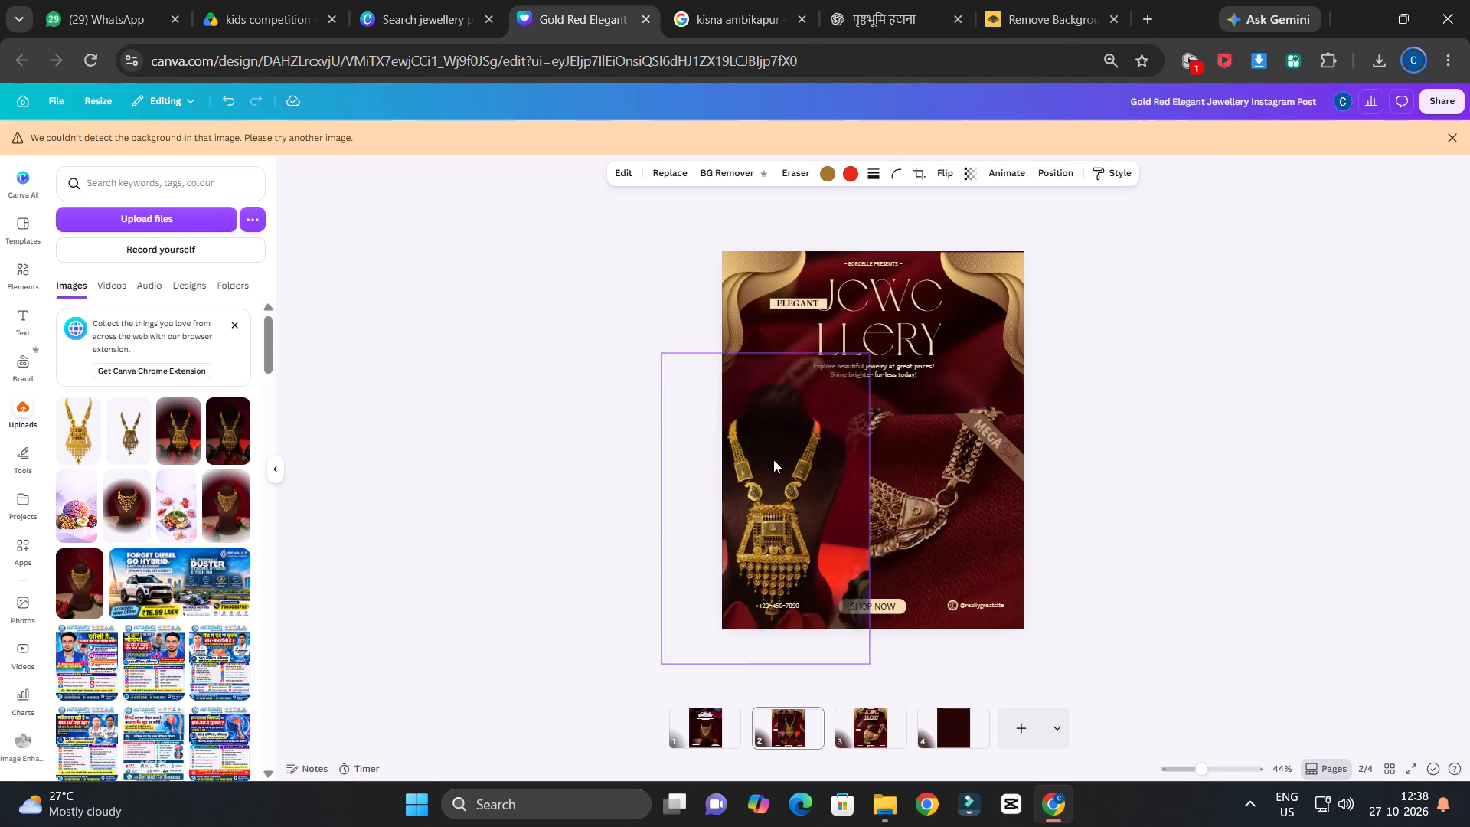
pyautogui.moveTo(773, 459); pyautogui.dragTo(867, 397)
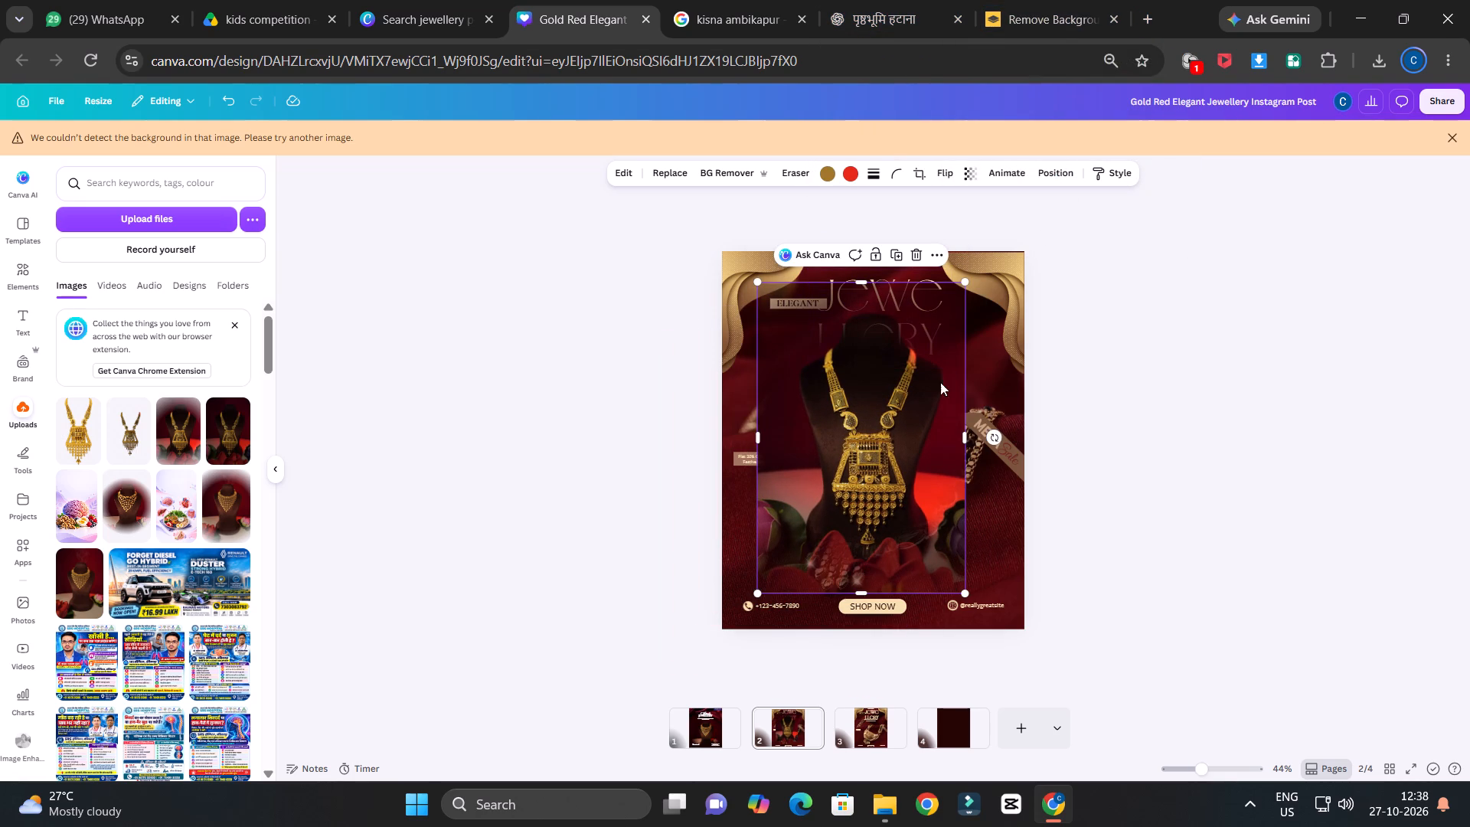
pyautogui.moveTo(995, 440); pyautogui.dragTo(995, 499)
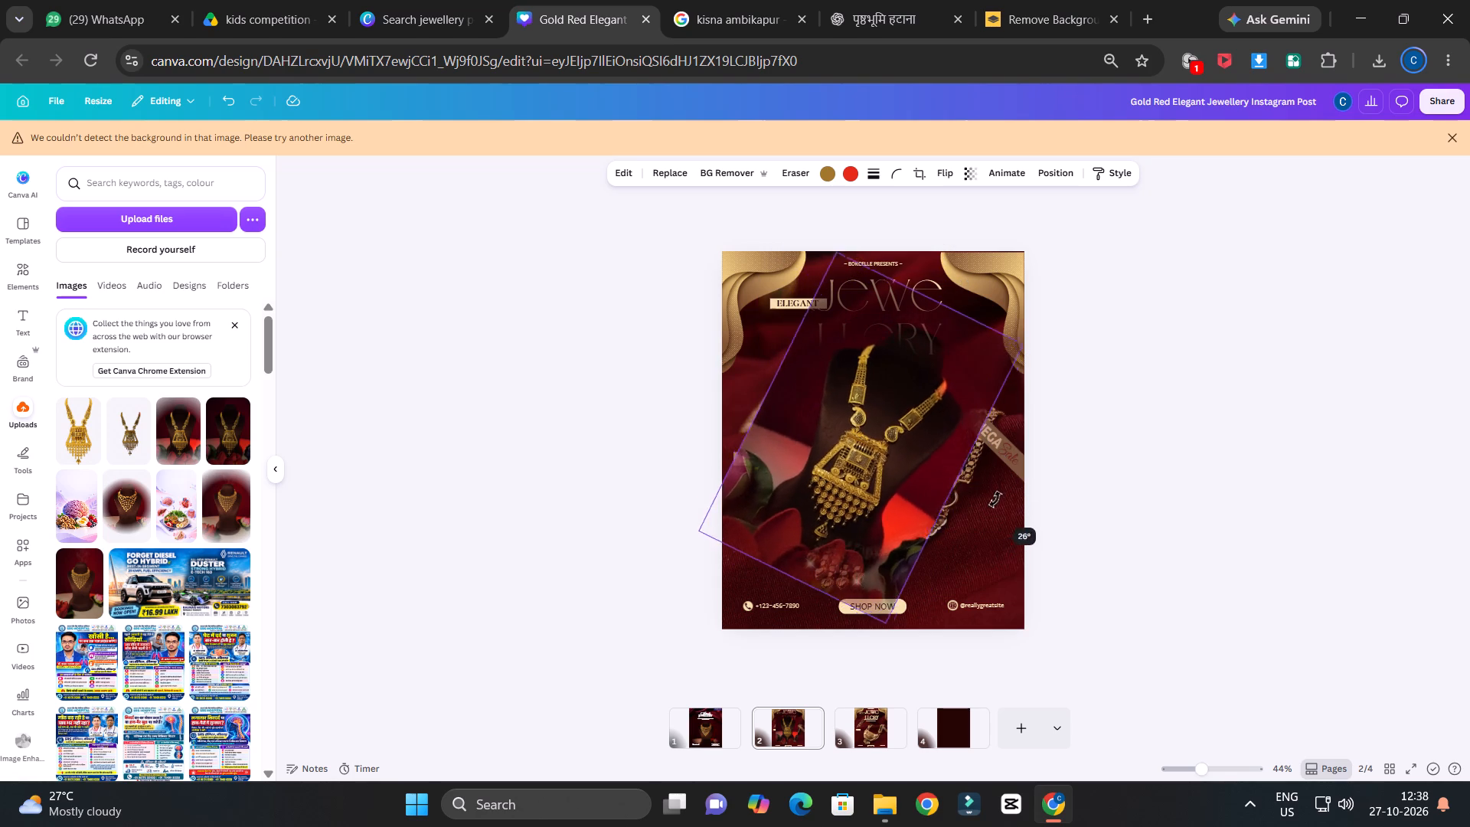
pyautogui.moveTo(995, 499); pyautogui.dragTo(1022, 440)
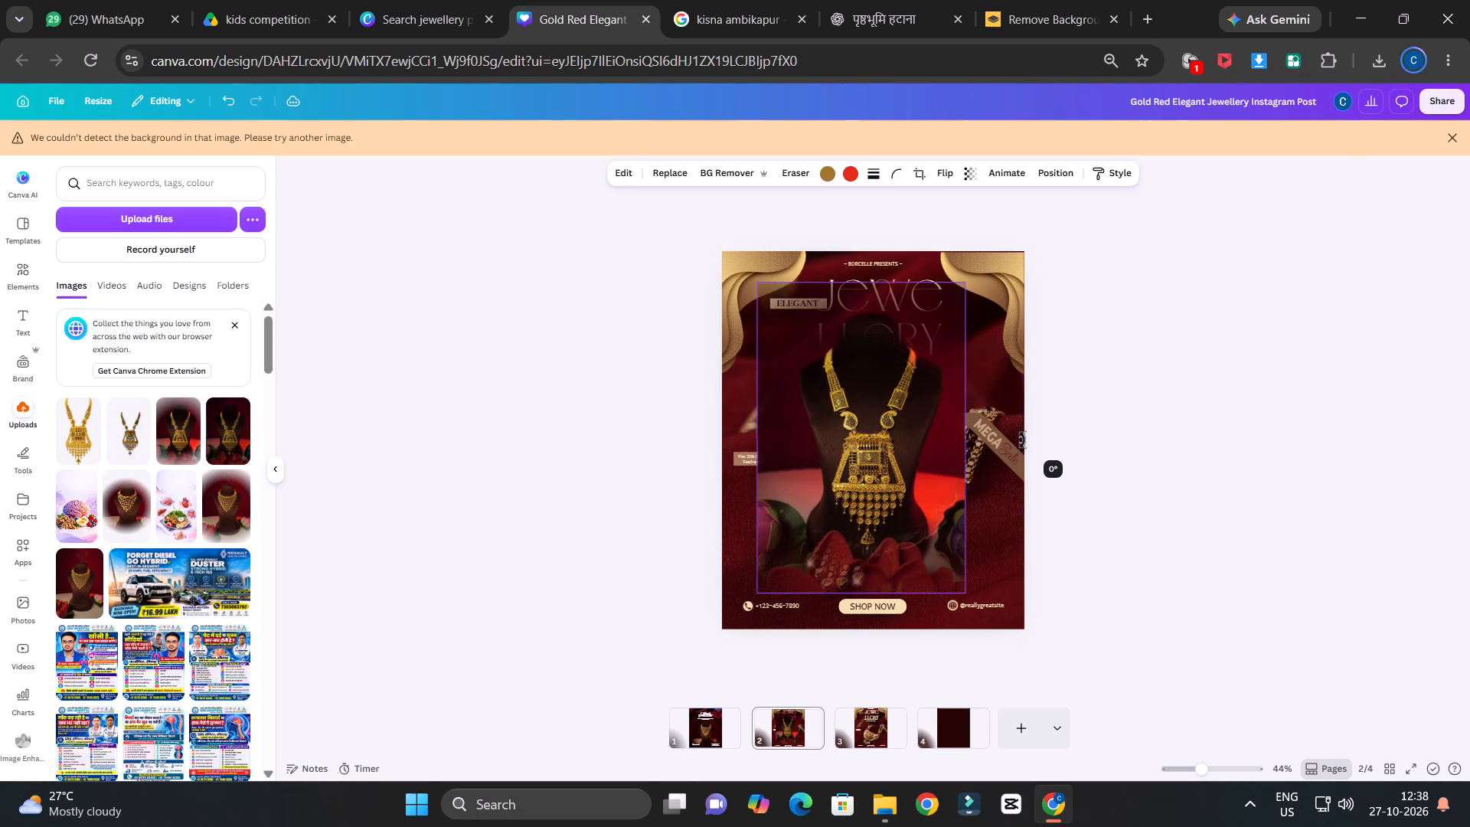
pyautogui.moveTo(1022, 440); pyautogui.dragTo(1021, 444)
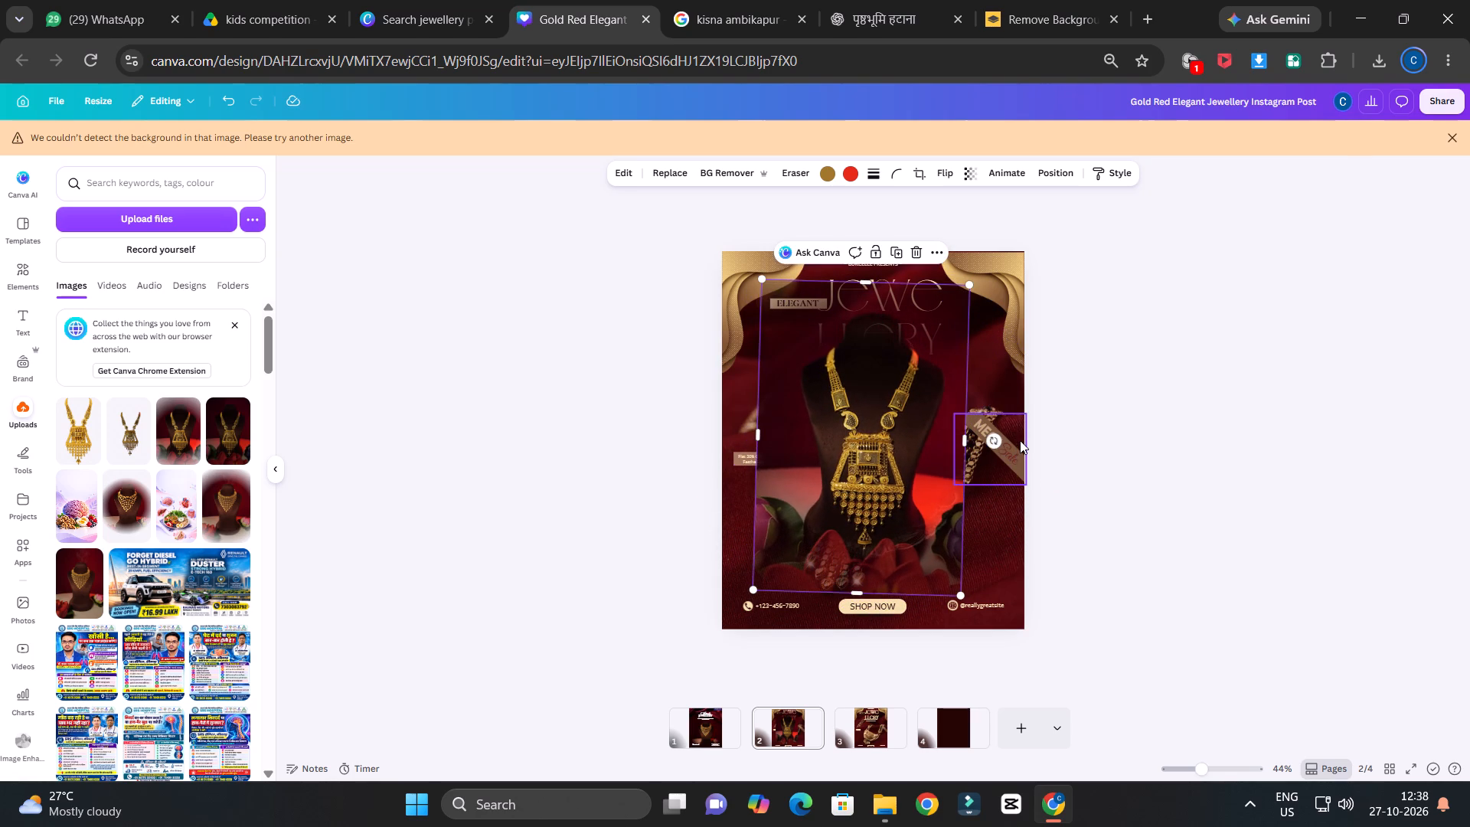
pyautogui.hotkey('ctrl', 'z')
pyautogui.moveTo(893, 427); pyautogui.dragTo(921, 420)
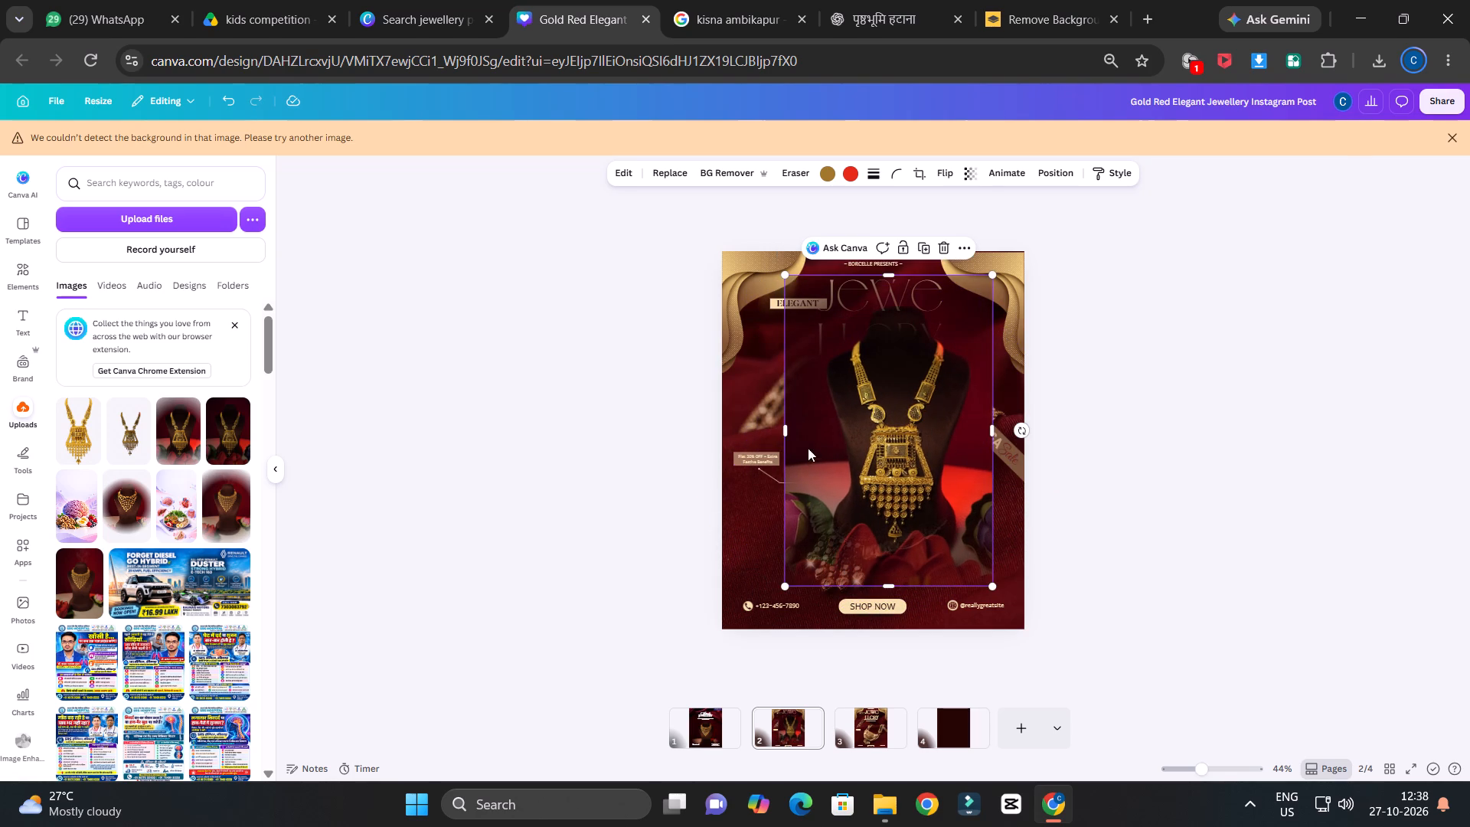
# Unlock page 2's background image and replace it with the necklace photo by dropping the photo into it.
pyautogui.rightClick(757, 495)
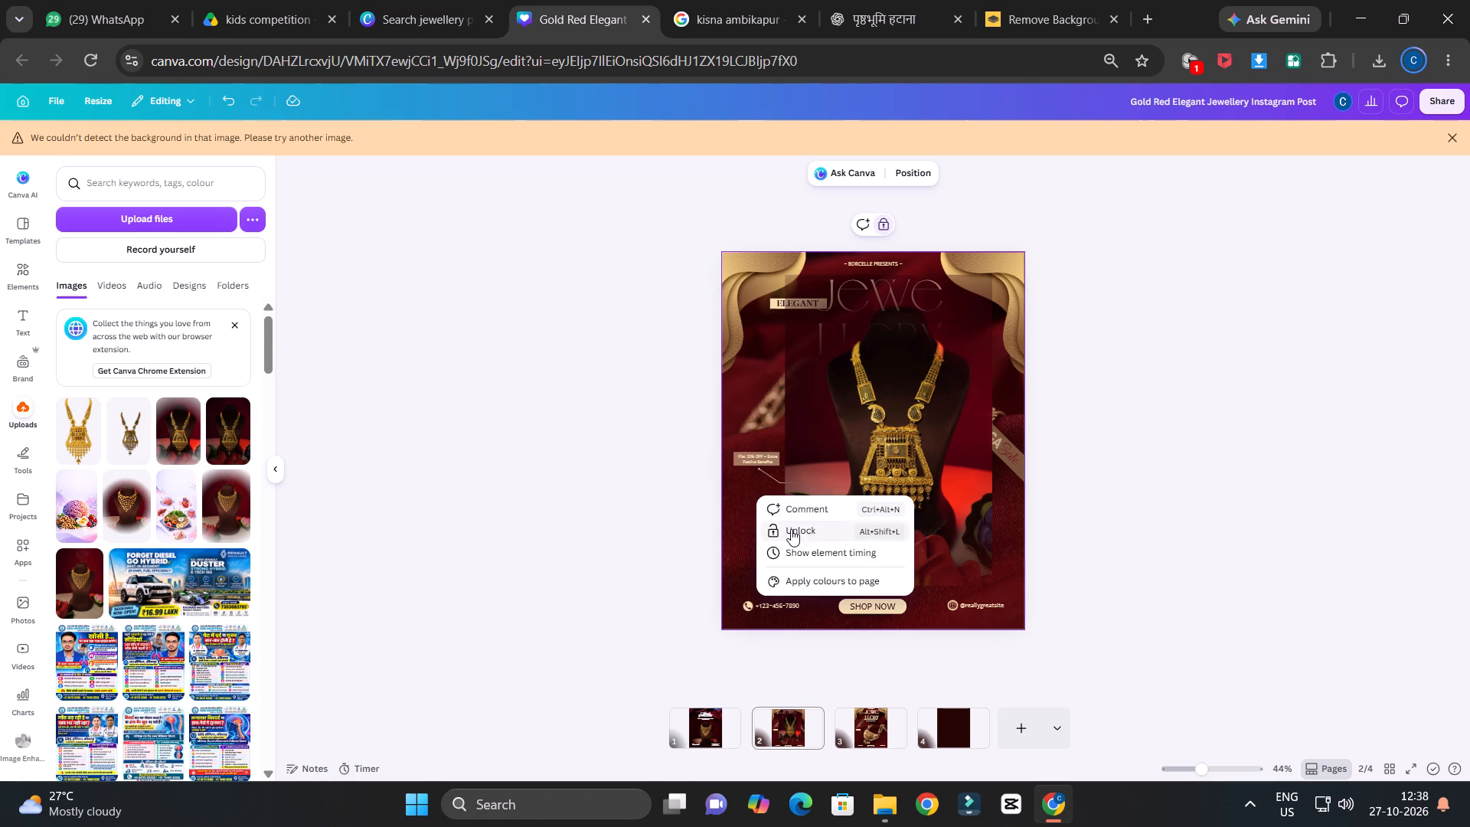
pyautogui.click(791, 530)
pyautogui.moveTo(897, 502); pyautogui.dragTo(876, 511)
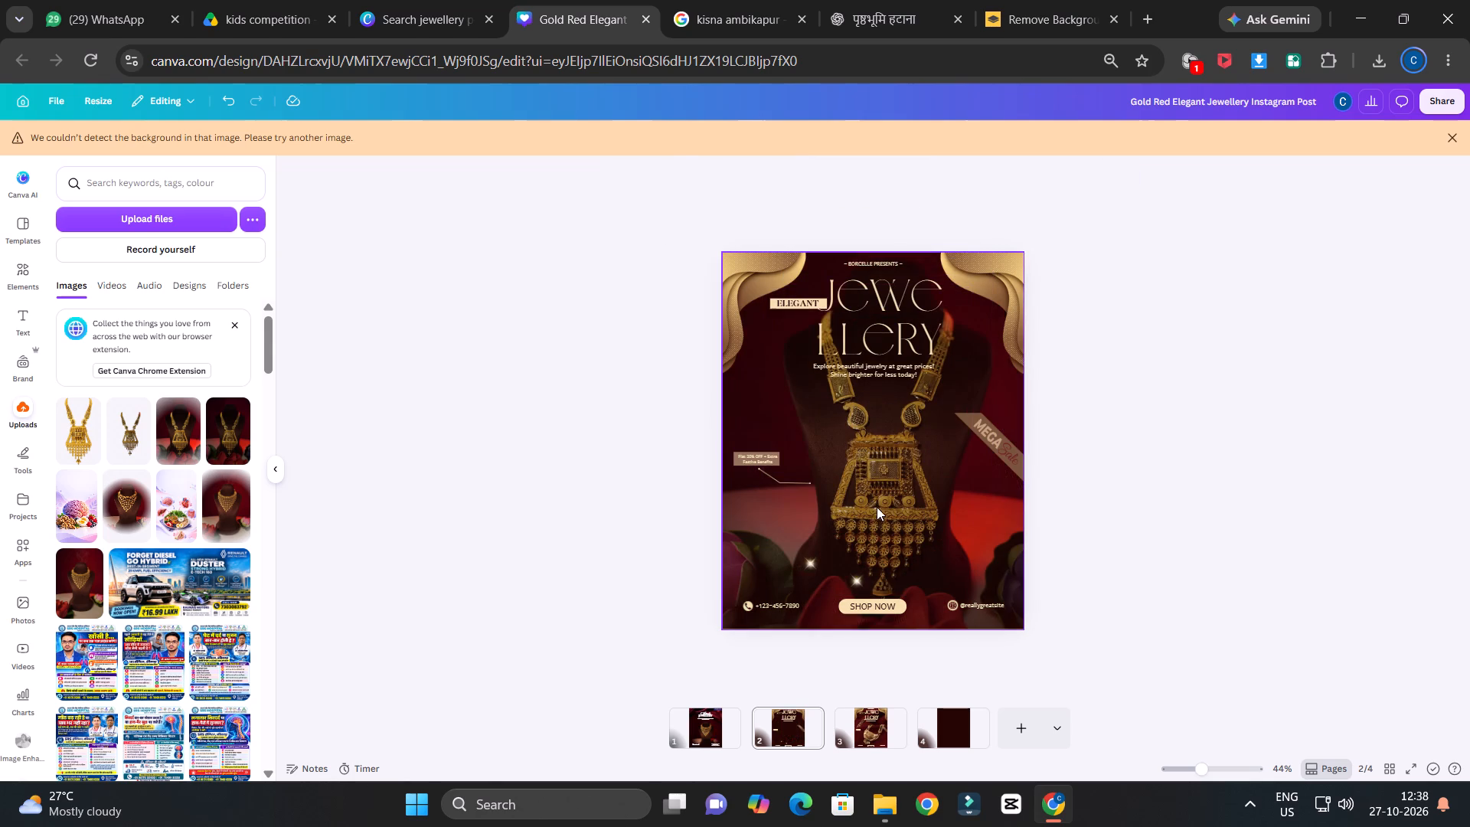
# Enlarge the necklace background image beyond the page's side edges and reposition it so the pendant sits centred below the heading.
pyautogui.moveTo(885, 477); pyautogui.dragTo(877, 479)
pyautogui.moveTo(1015, 629); pyautogui.dragTo(1051, 640)
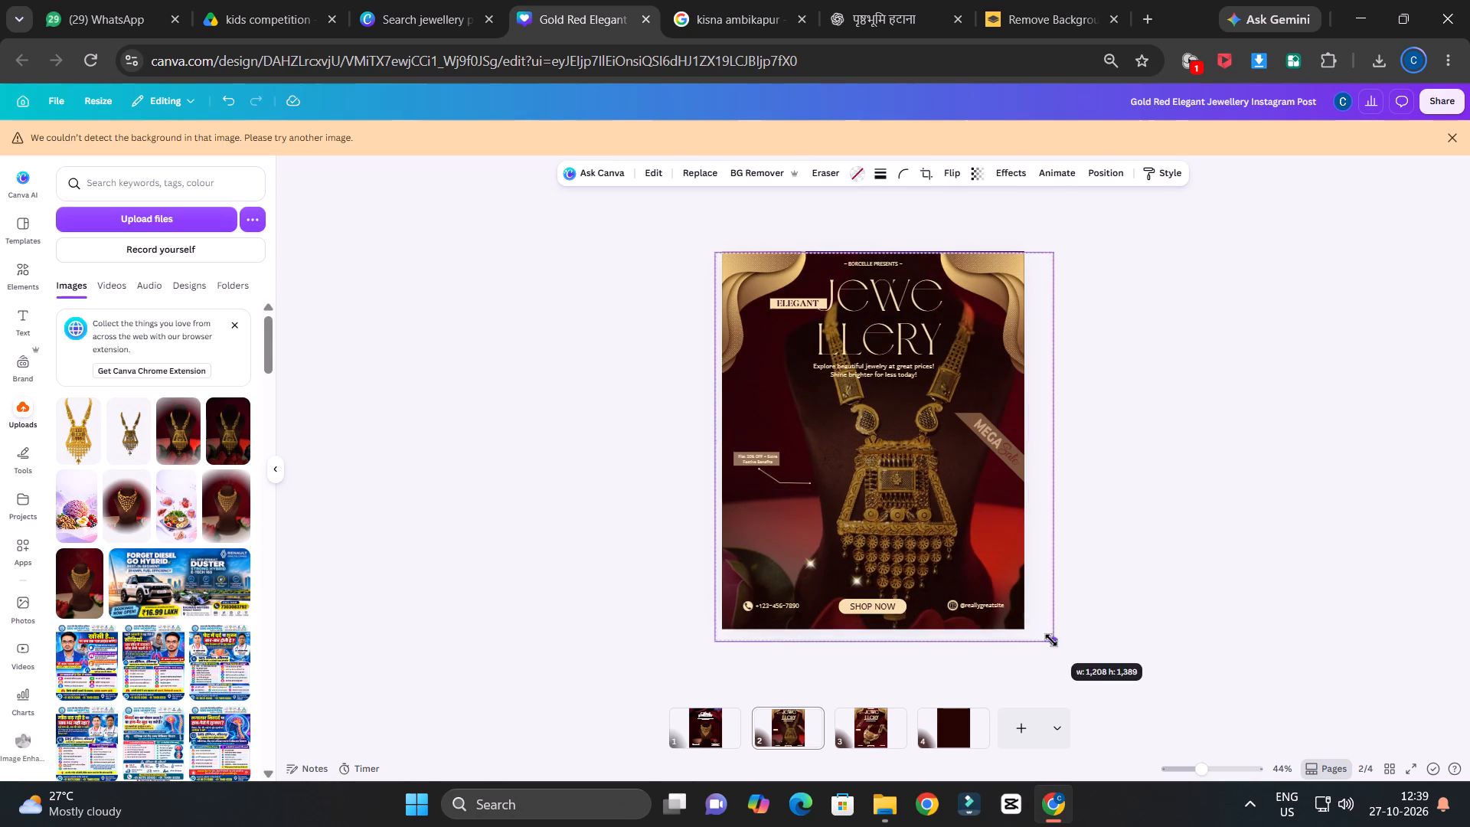
pyautogui.moveTo(1051, 640); pyautogui.dragTo(1051, 635)
pyautogui.moveTo(945, 535); pyautogui.dragTo(923, 485)
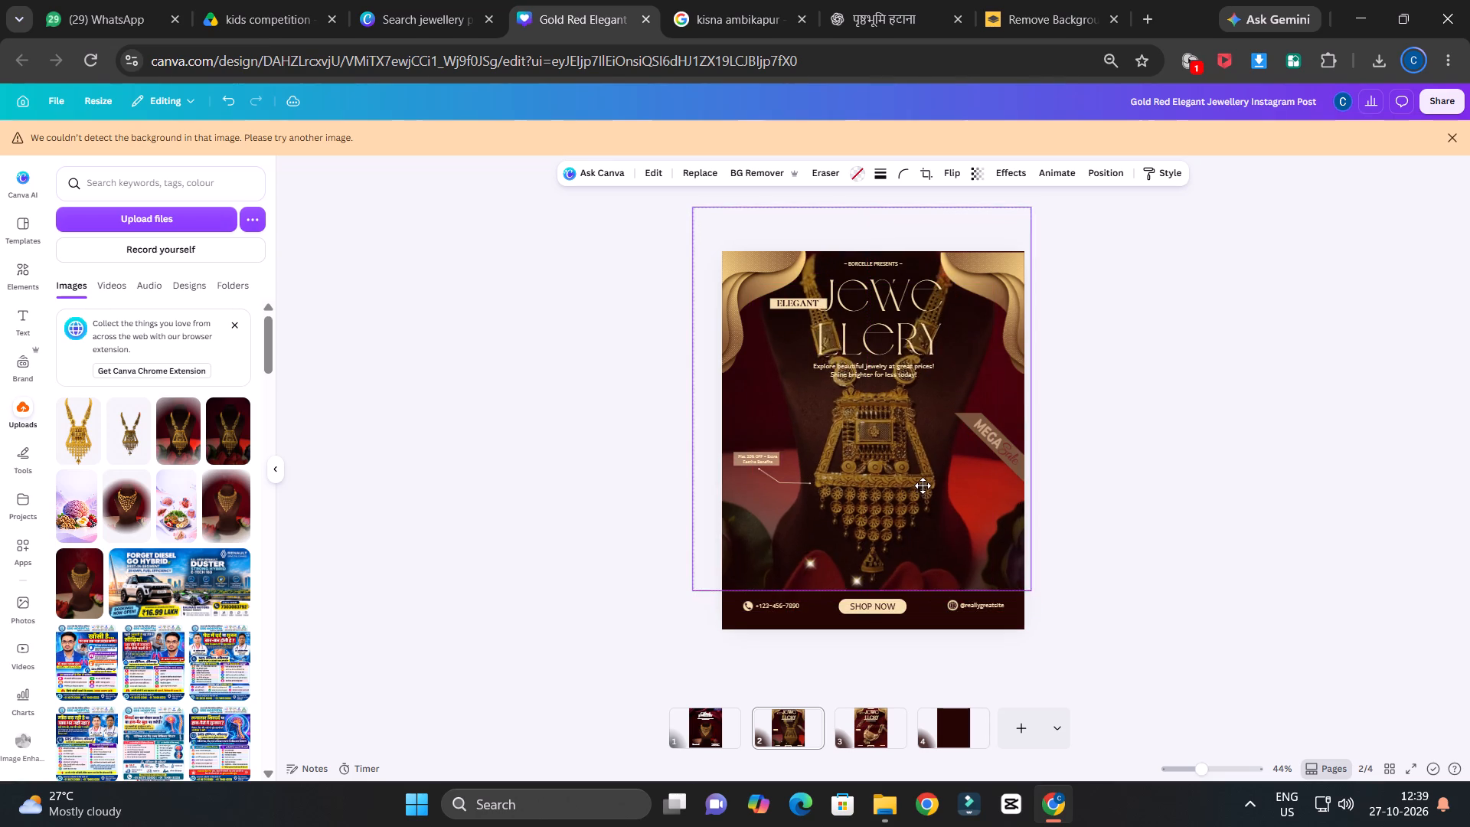
pyautogui.moveTo(923, 485); pyautogui.dragTo(924, 485)
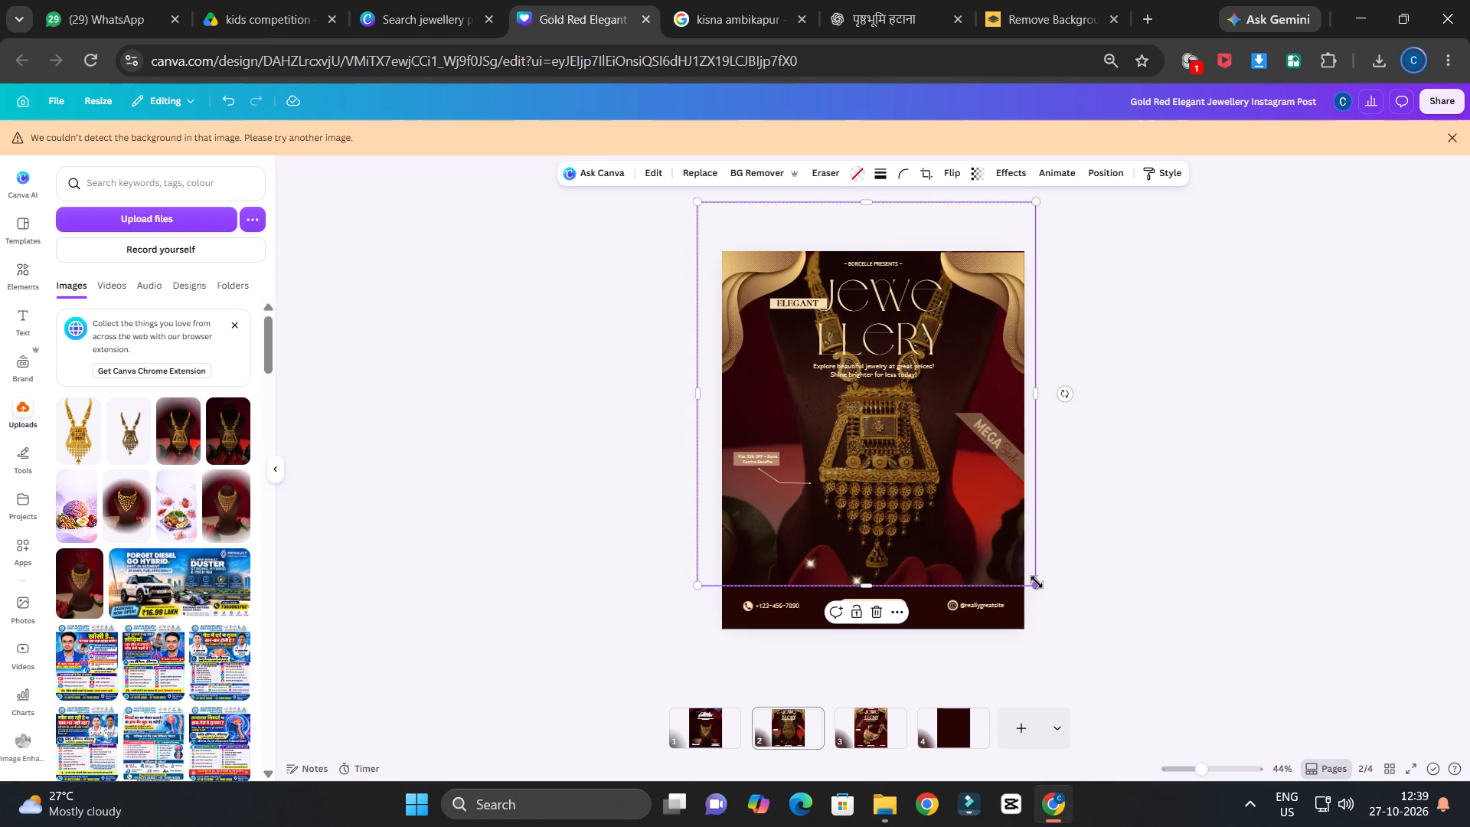
pyautogui.moveTo(1037, 582); pyautogui.dragTo(1064, 620)
pyautogui.moveTo(959, 549); pyautogui.dragTo(954, 549)
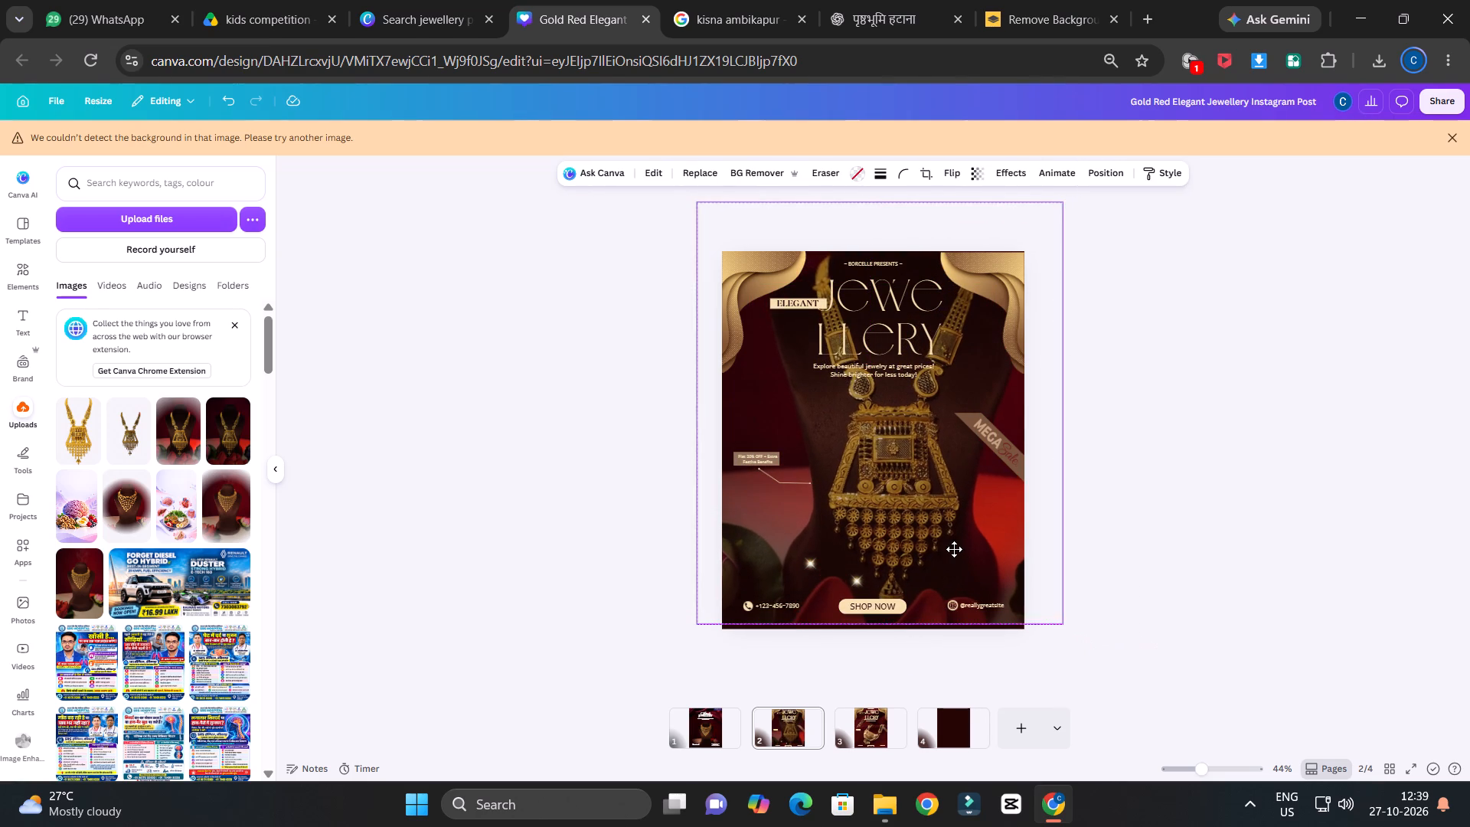
pyautogui.moveTo(954, 549); pyautogui.dragTo(949, 551)
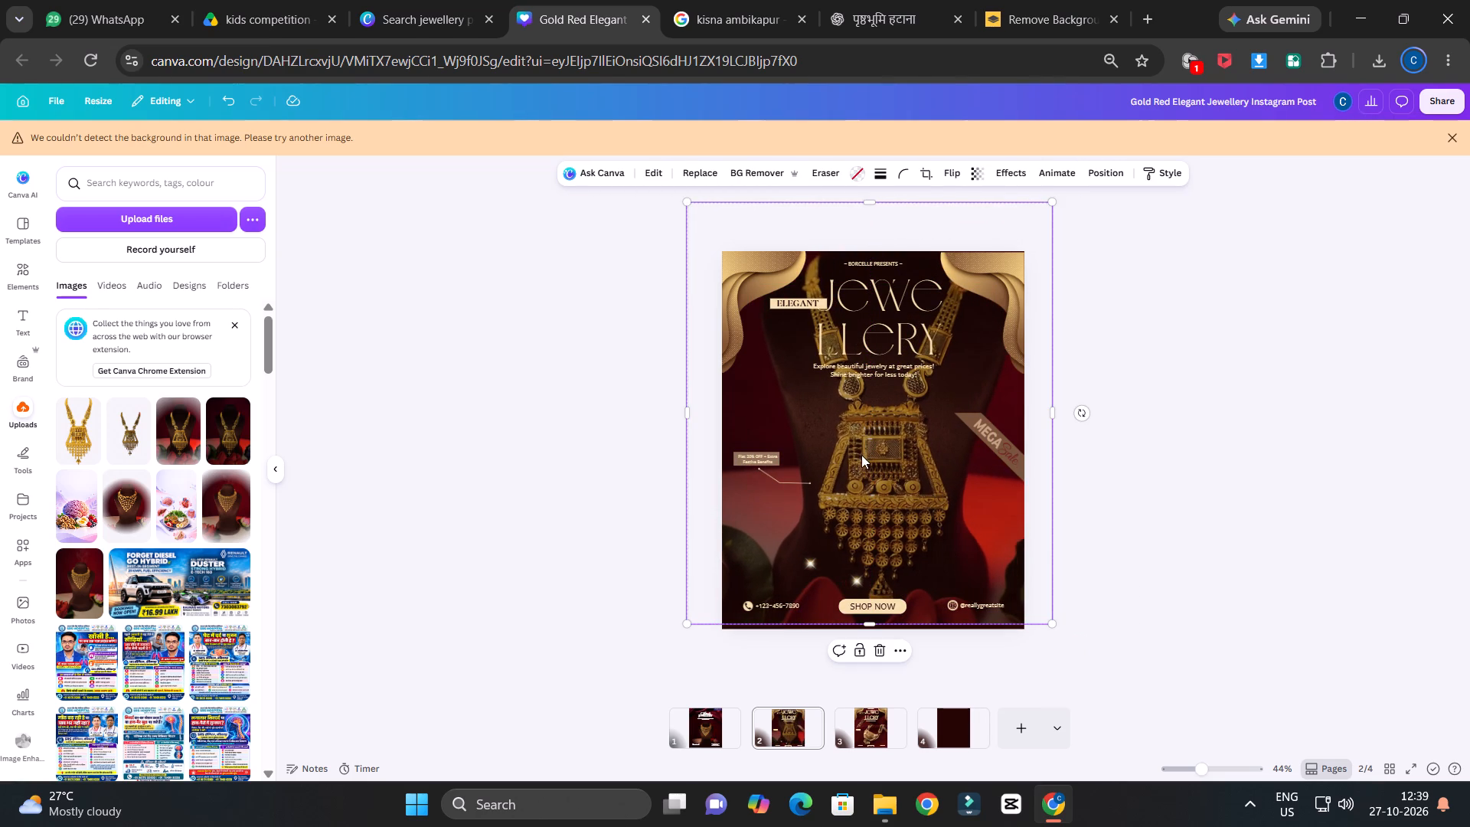
pyautogui.click(1235, 465)
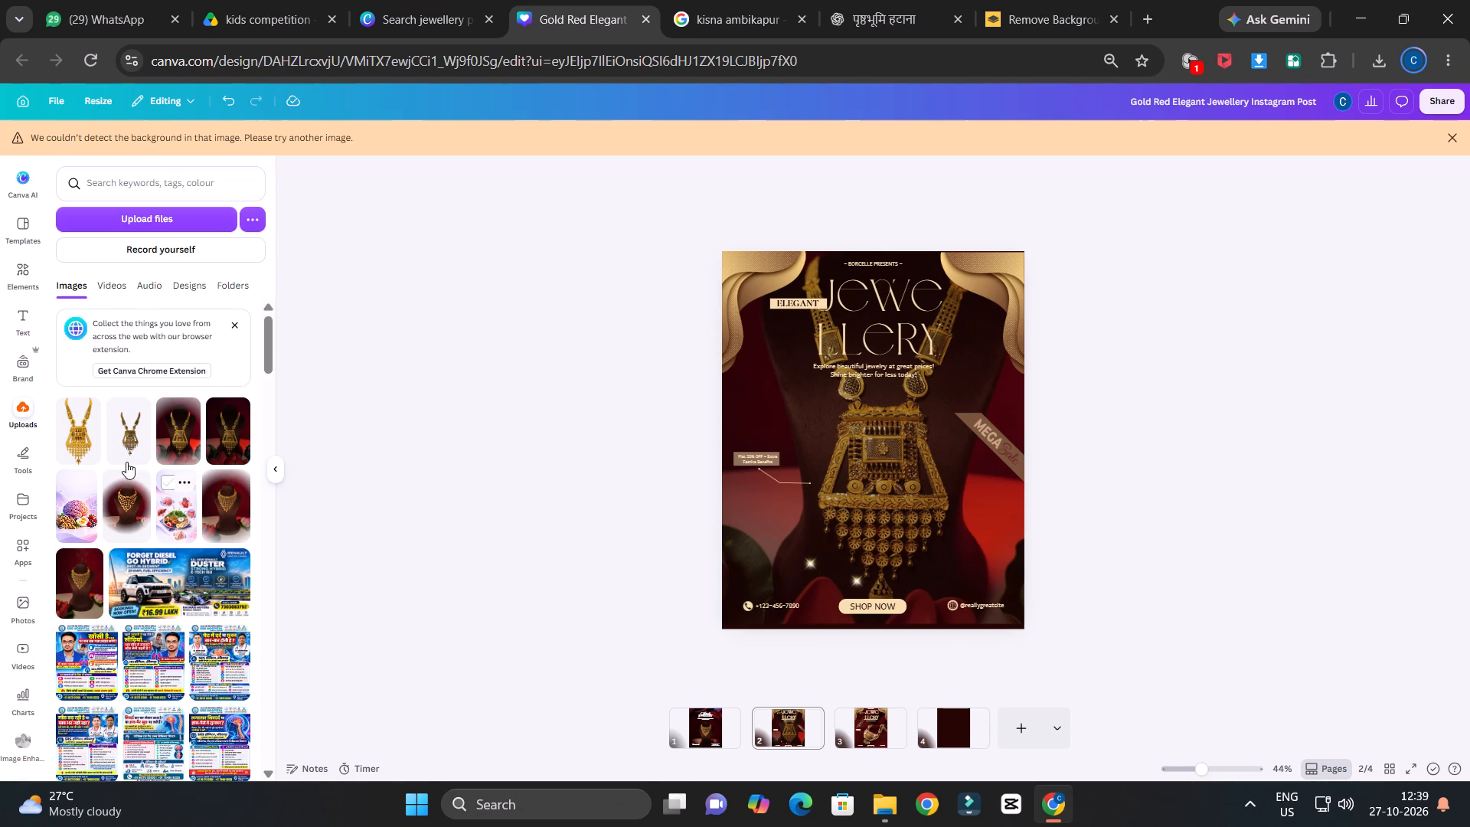
pyautogui.rightClick(845, 515)
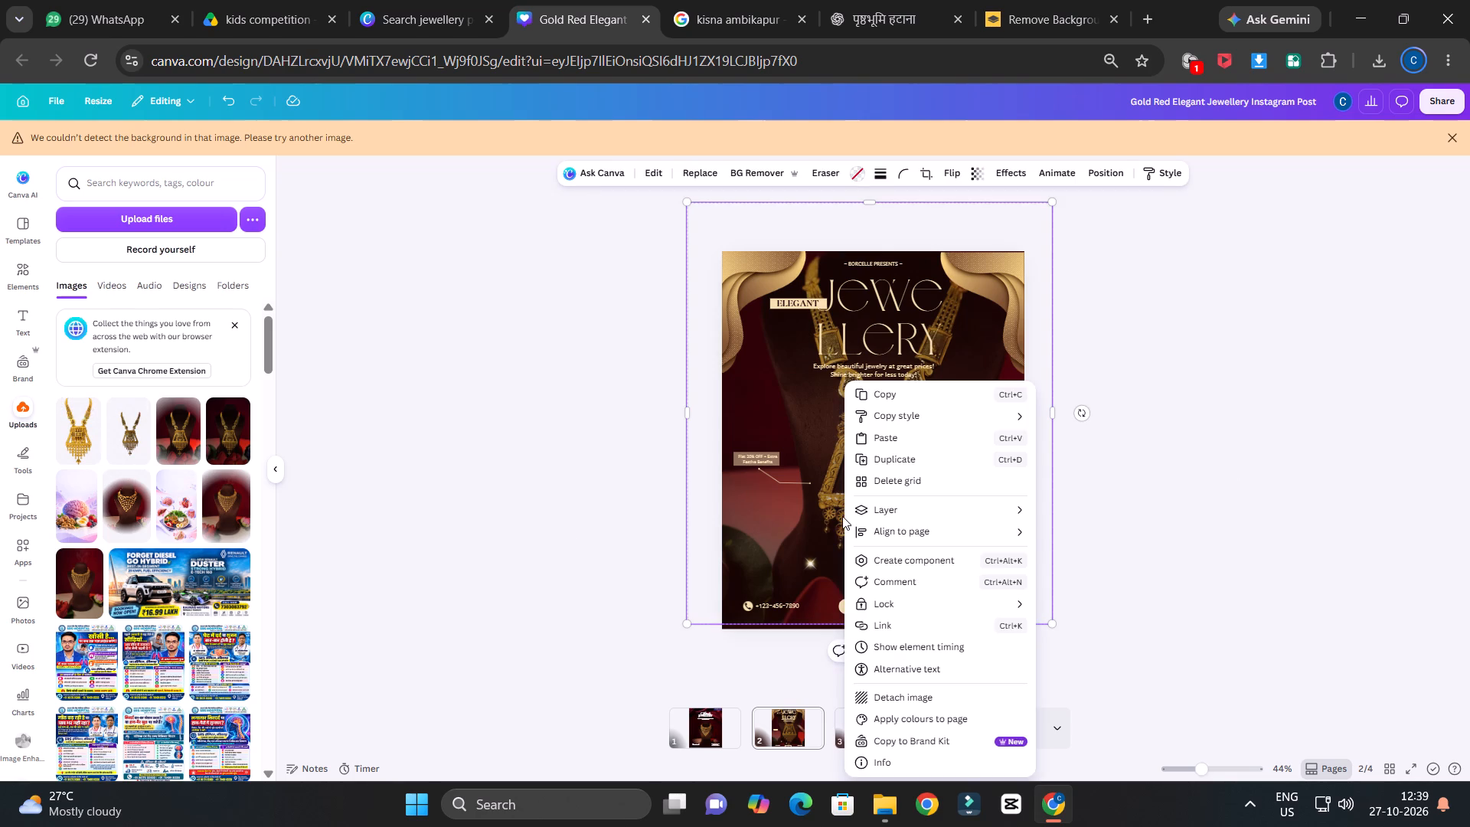
pyautogui.moveTo(796, 524); pyautogui.dragTo(798, 551)
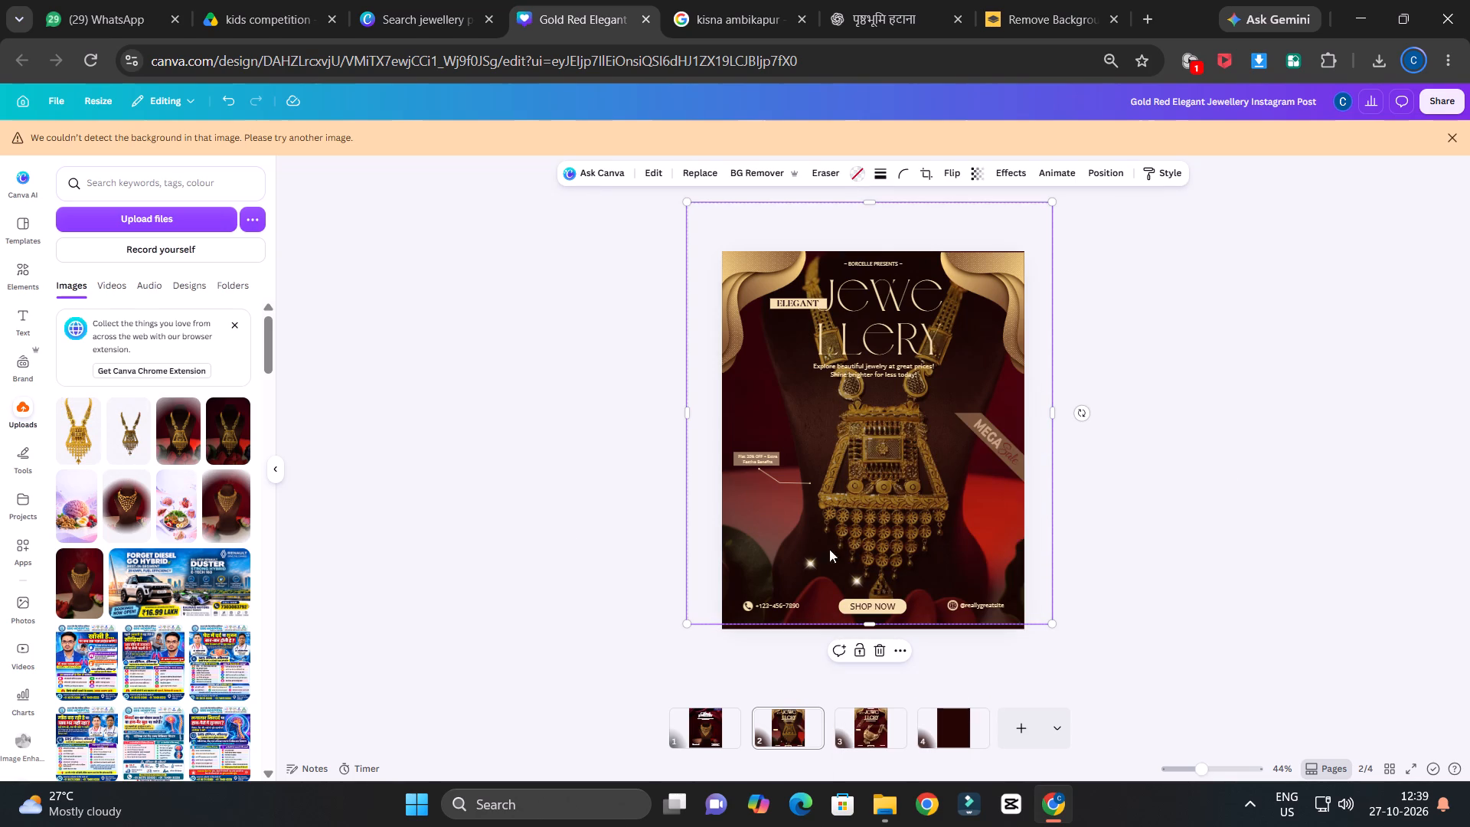
# Nudge page 2's necklace background image so the pendant sits centred on the page, and lock it in place.
pyautogui.click(1139, 528)
pyautogui.click(946, 496)
pyautogui.moveTo(959, 514); pyautogui.dragTo(961, 525)
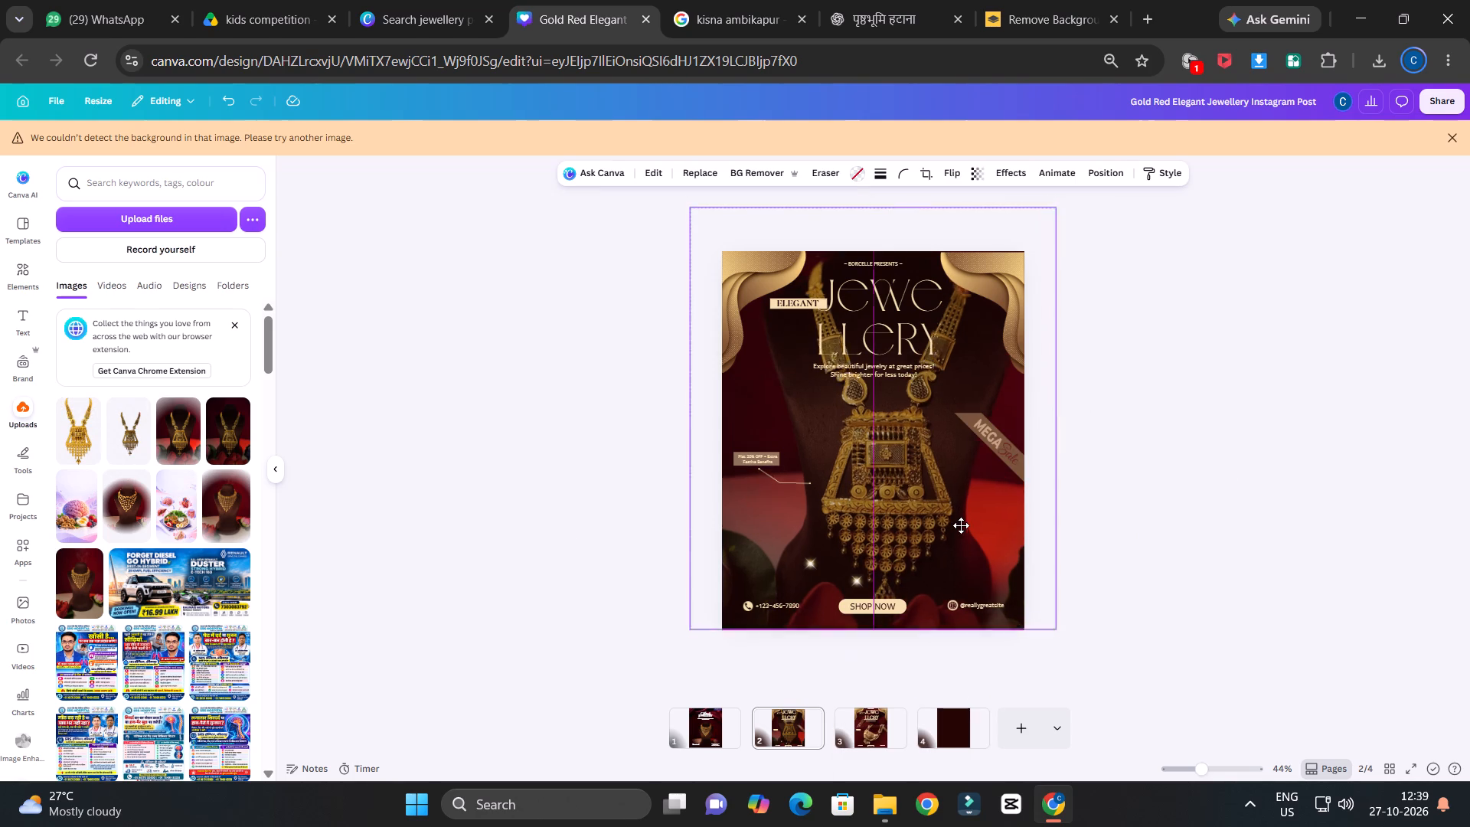
pyautogui.moveTo(961, 525); pyautogui.dragTo(949, 522)
pyautogui.rightClick(913, 500)
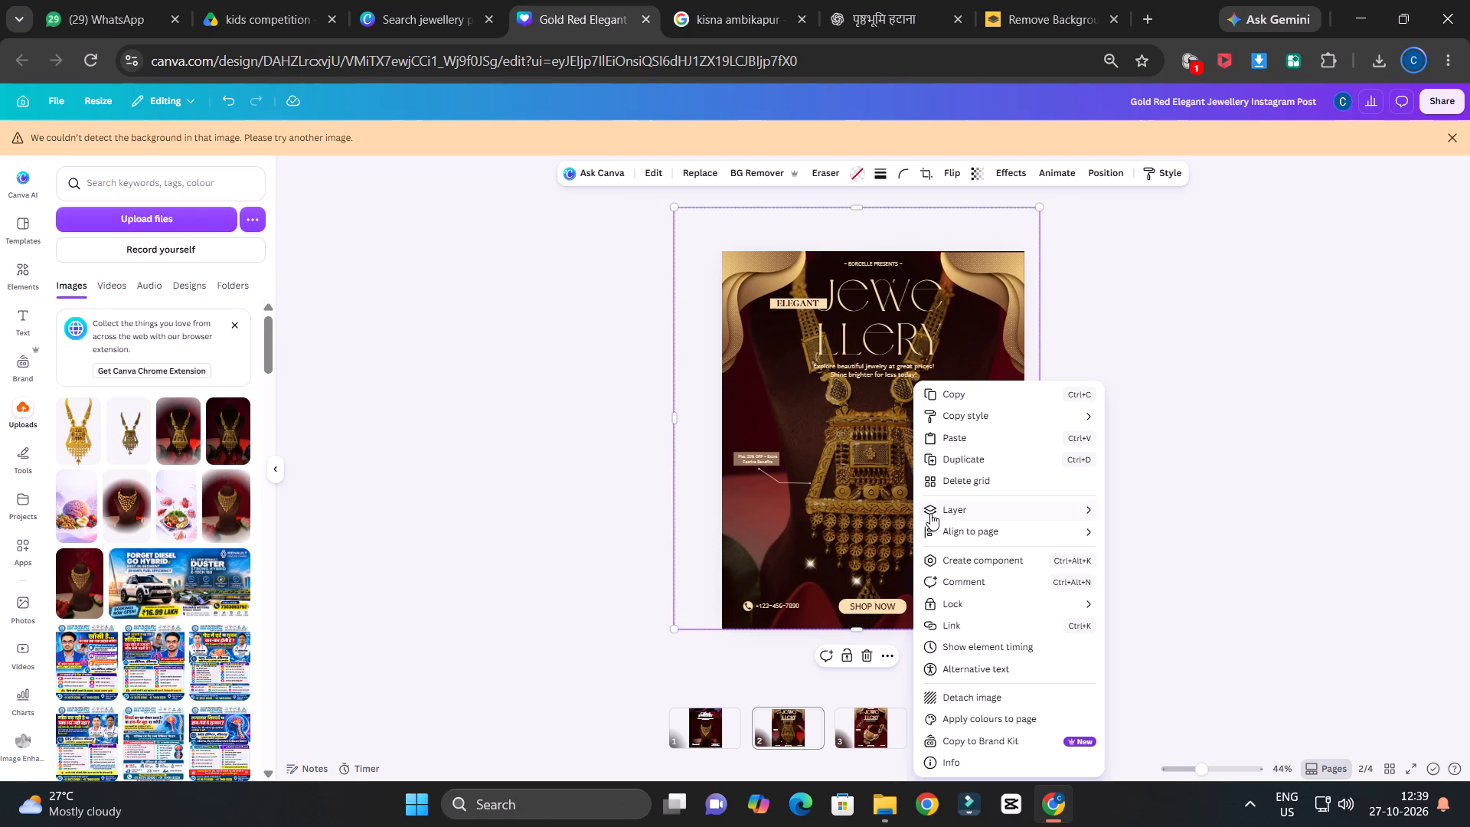
pyautogui.click(941, 593)
pyautogui.click(1163, 610)
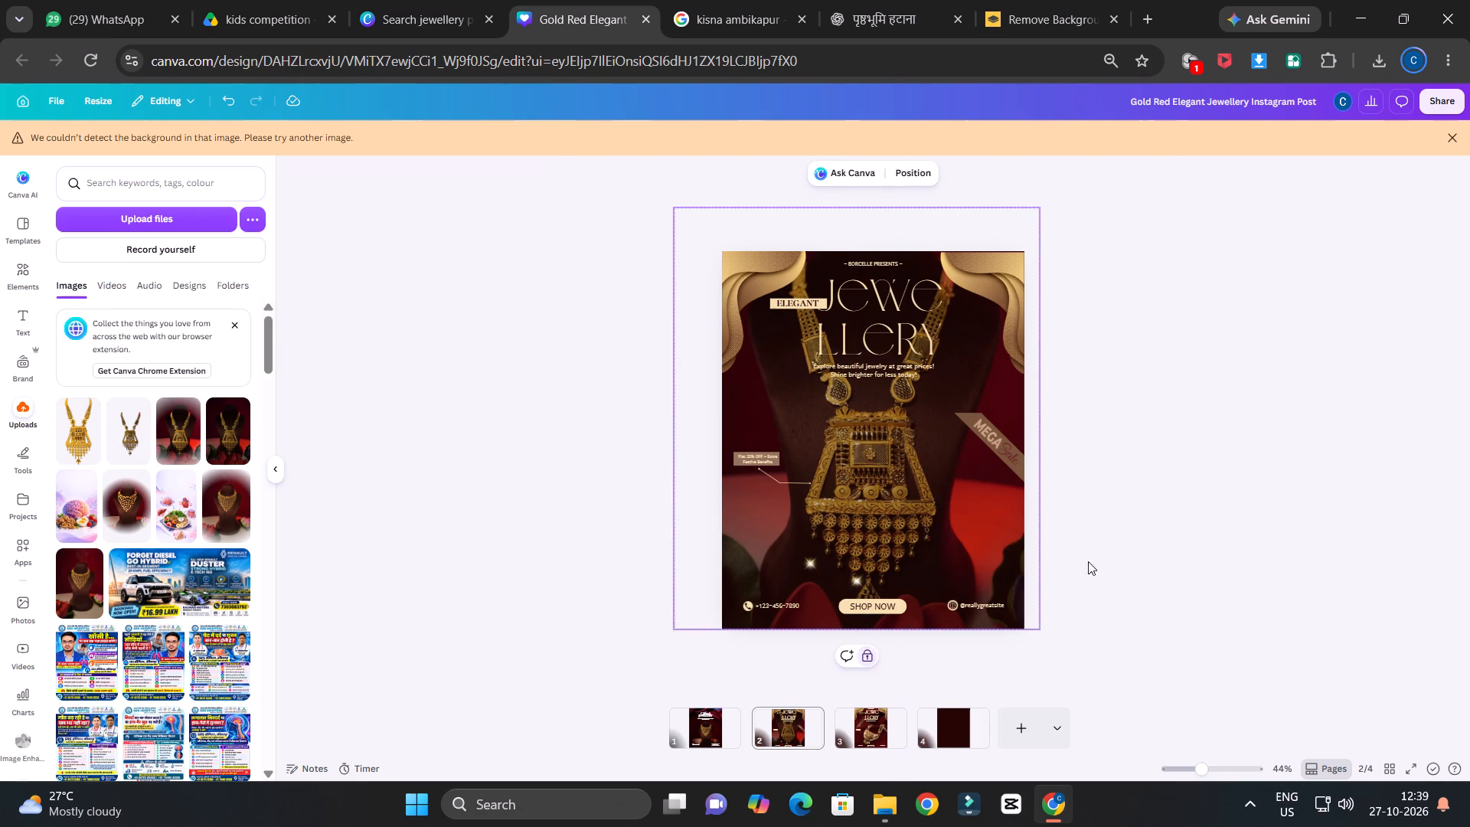
pyautogui.click(1140, 497)
# Add the uploaded gold necklace cut-out to page 2, enlarge it slightly and align it over the background pendant.
pyautogui.moveTo(84, 444); pyautogui.dragTo(828, 489)
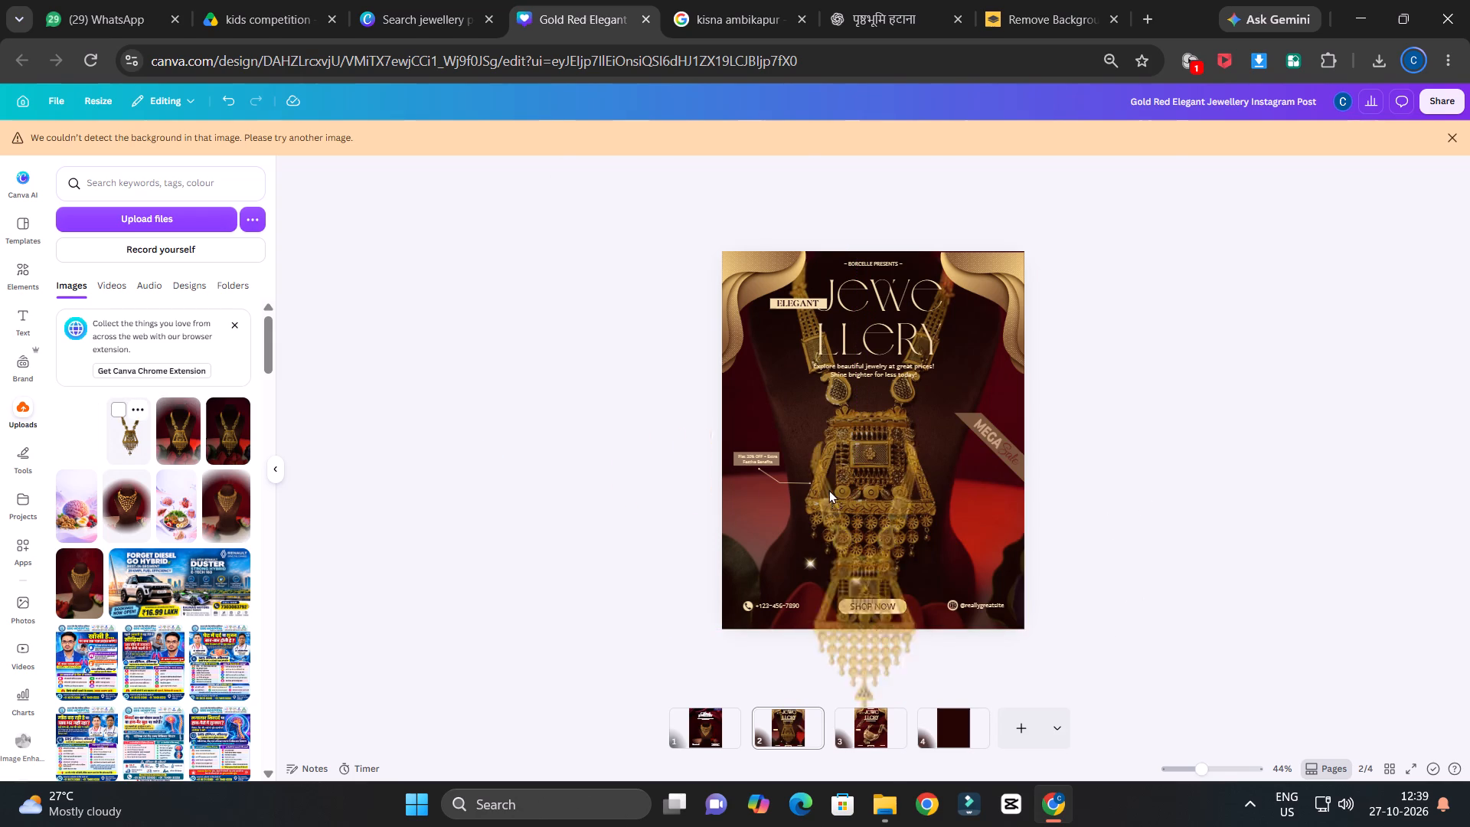
pyautogui.moveTo(828, 489); pyautogui.dragTo(841, 459)
pyautogui.moveTo(971, 508); pyautogui.dragTo(943, 396)
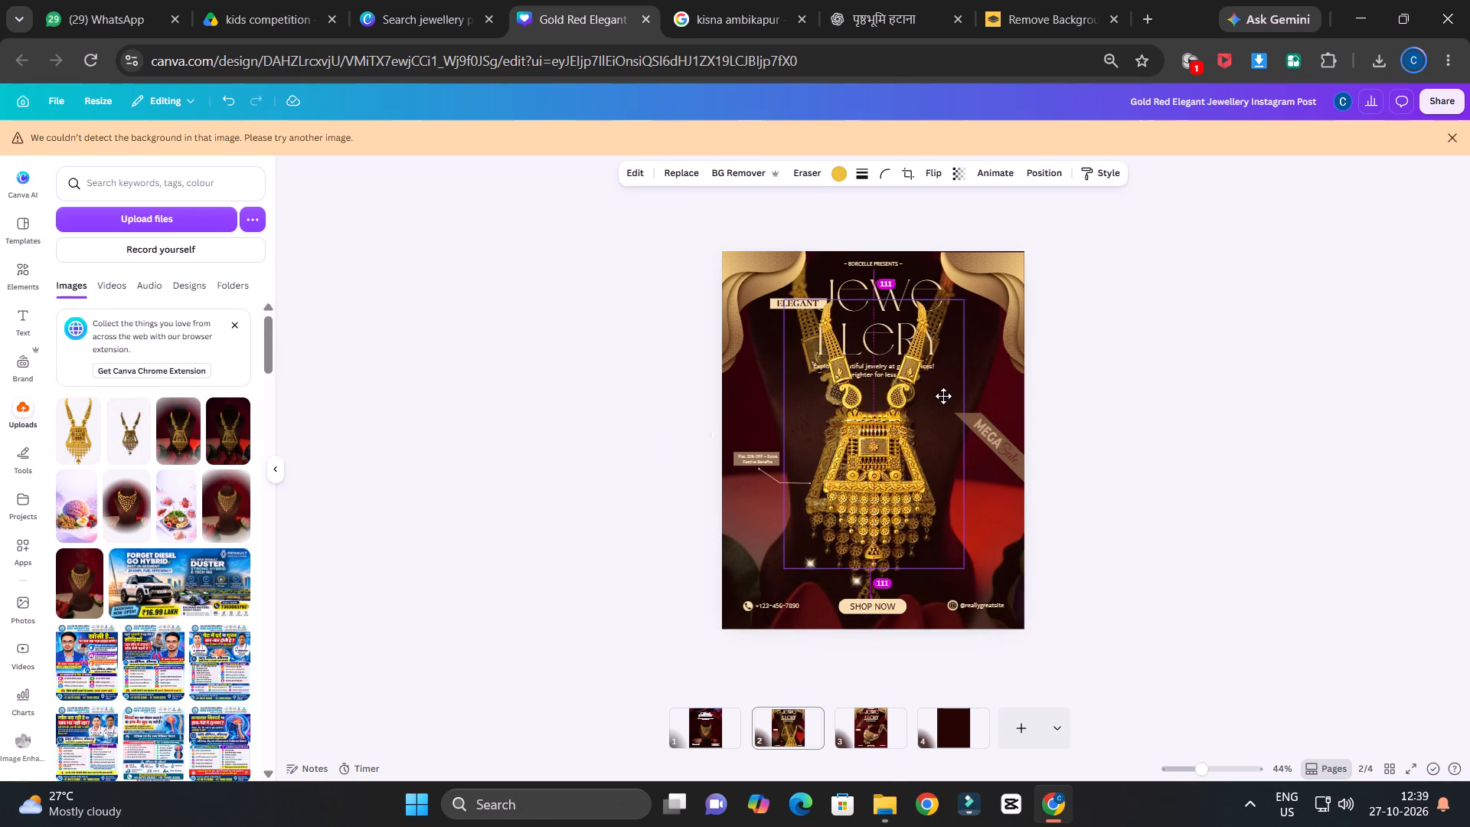
pyautogui.moveTo(943, 396); pyautogui.dragTo(942, 409)
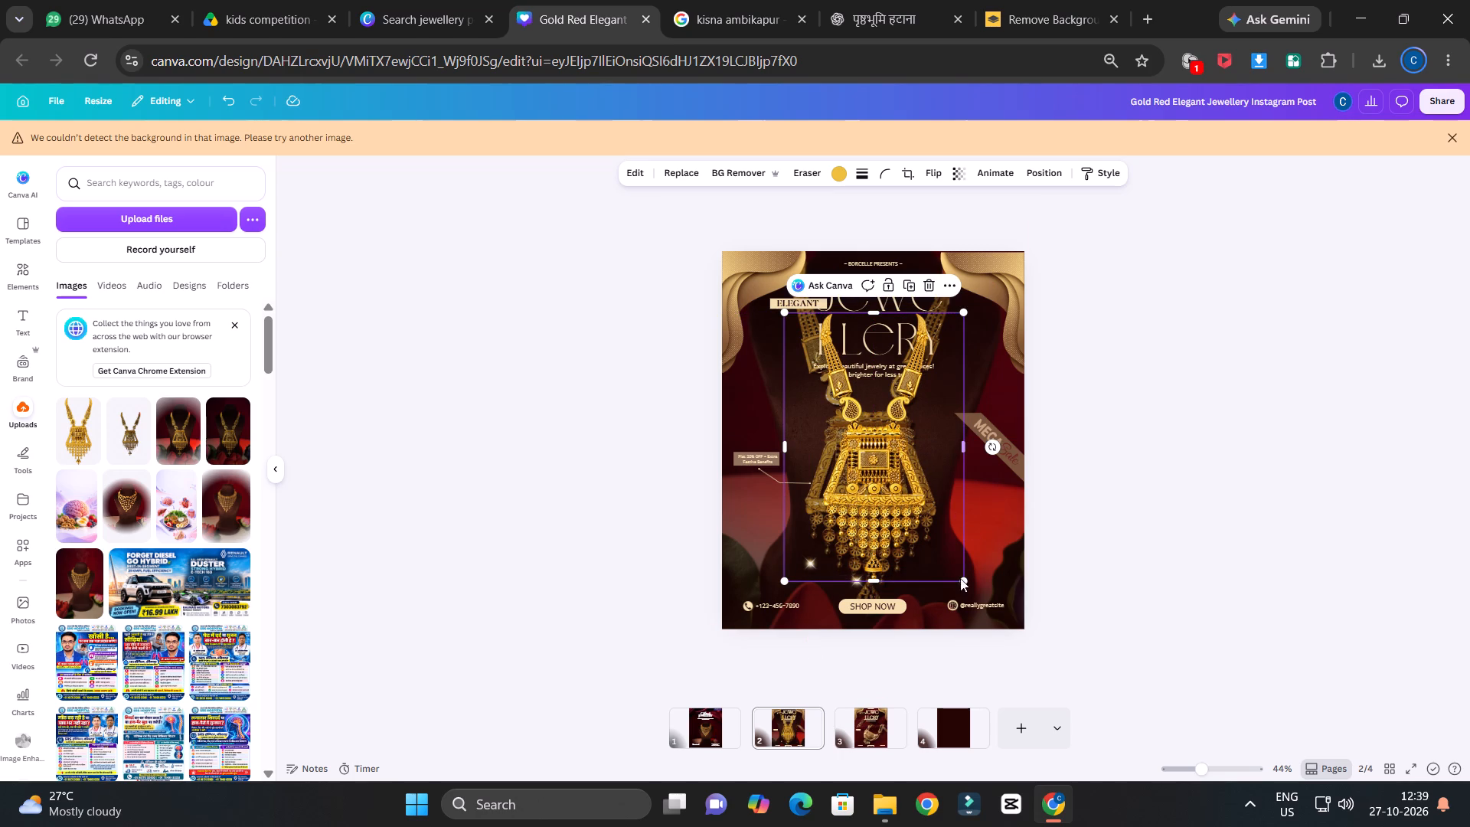
pyautogui.moveTo(961, 582); pyautogui.dragTo(992, 597)
pyautogui.moveTo(868, 497); pyautogui.dragTo(860, 490)
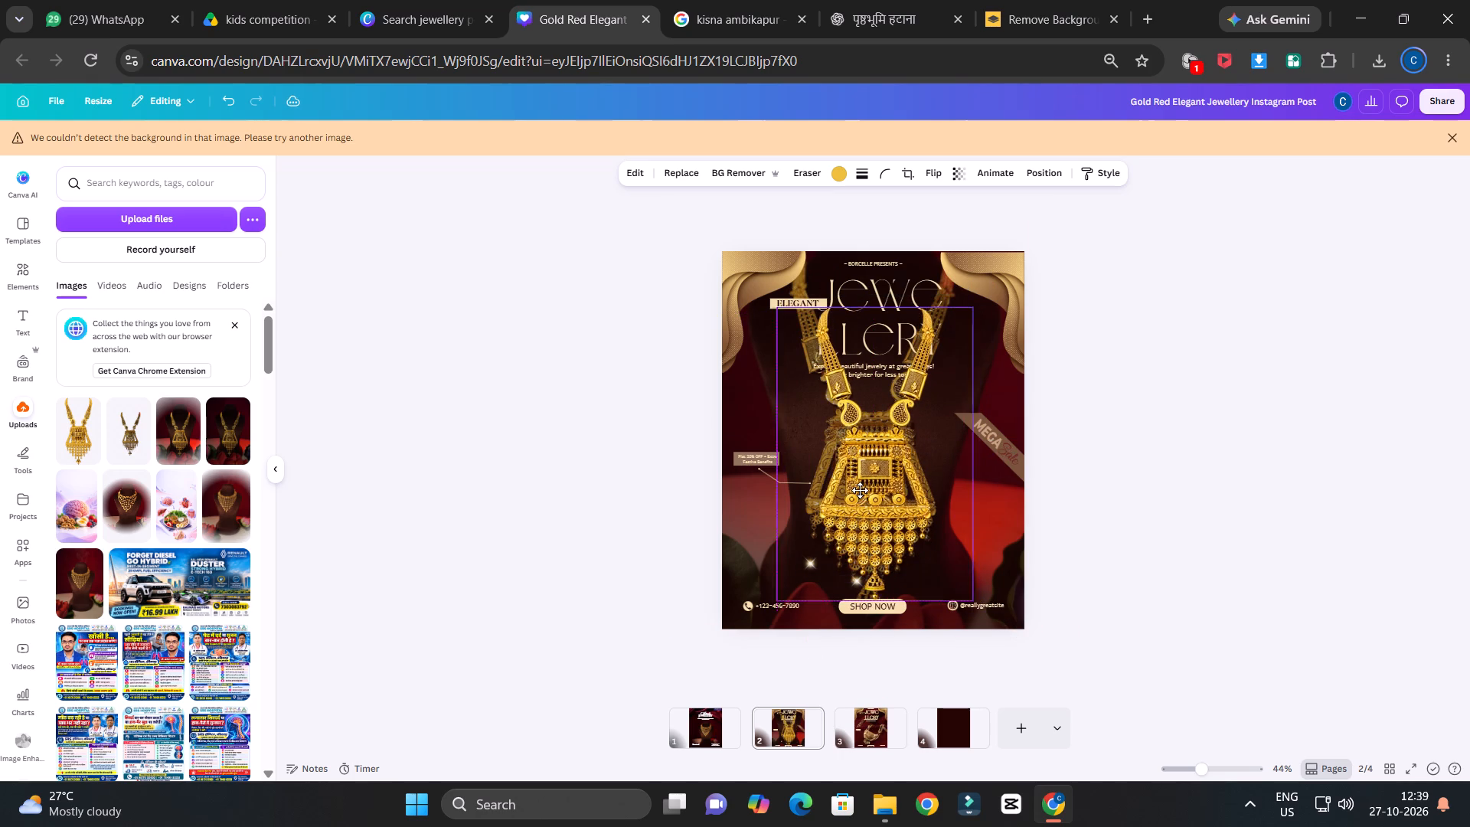
pyautogui.moveTo(860, 490); pyautogui.dragTo(852, 486)
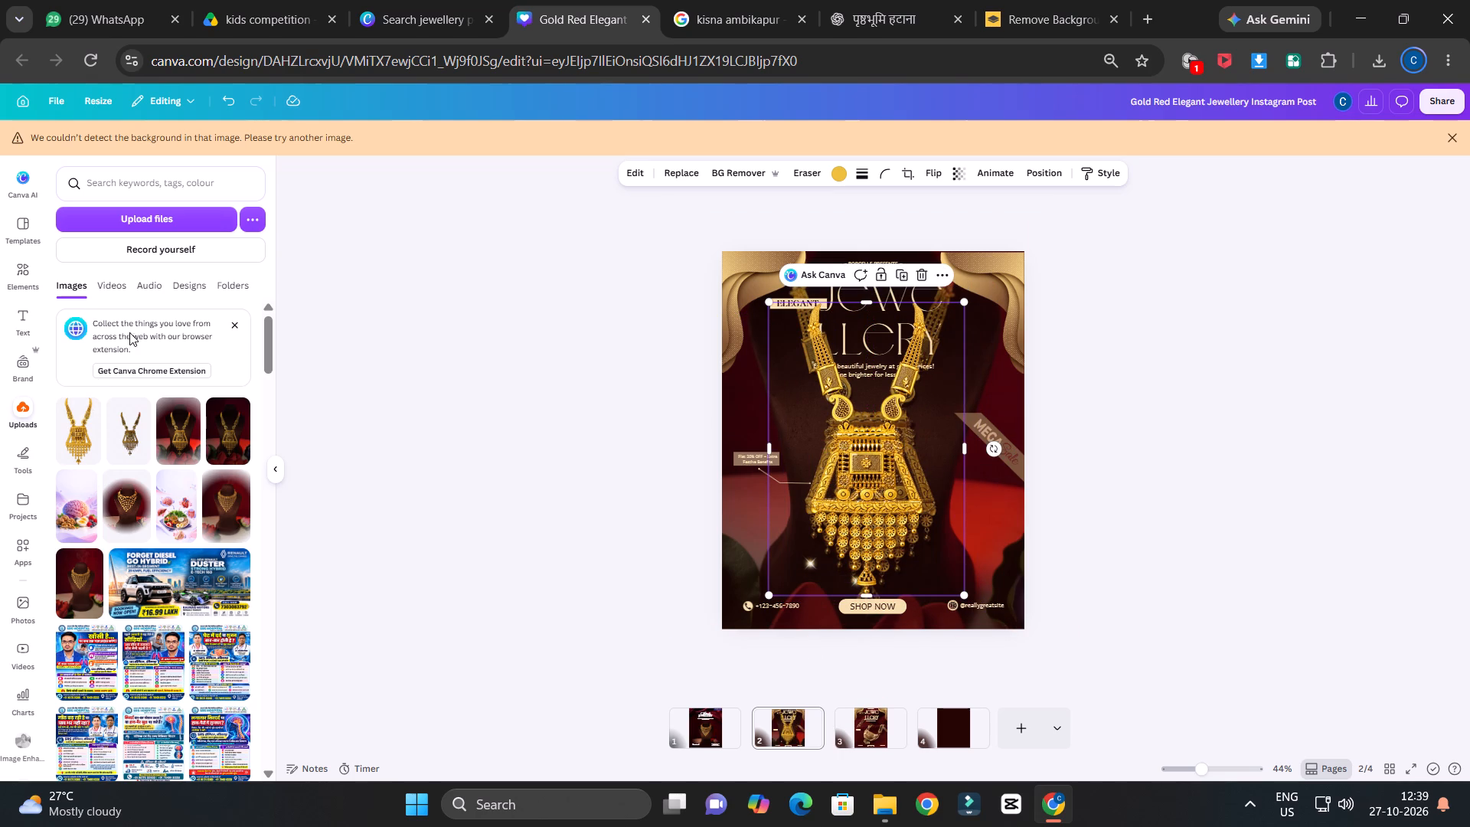
# Search elements for "black shadow" and place the black gradient graphic across the top of page 2 at the heading.
pyautogui.click(13, 278)
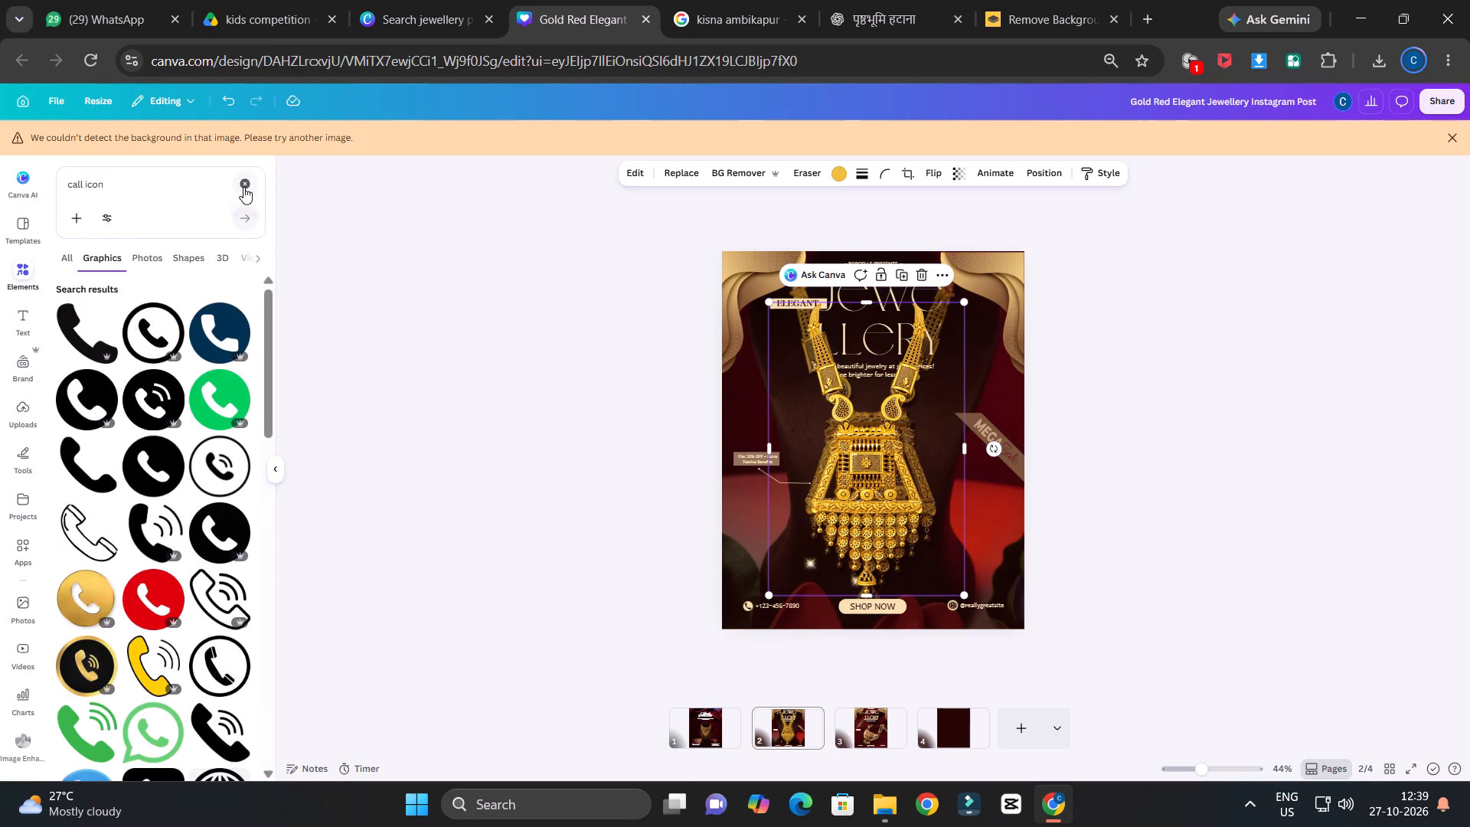
pyautogui.click(243, 187)
pyautogui.click(421, 319)
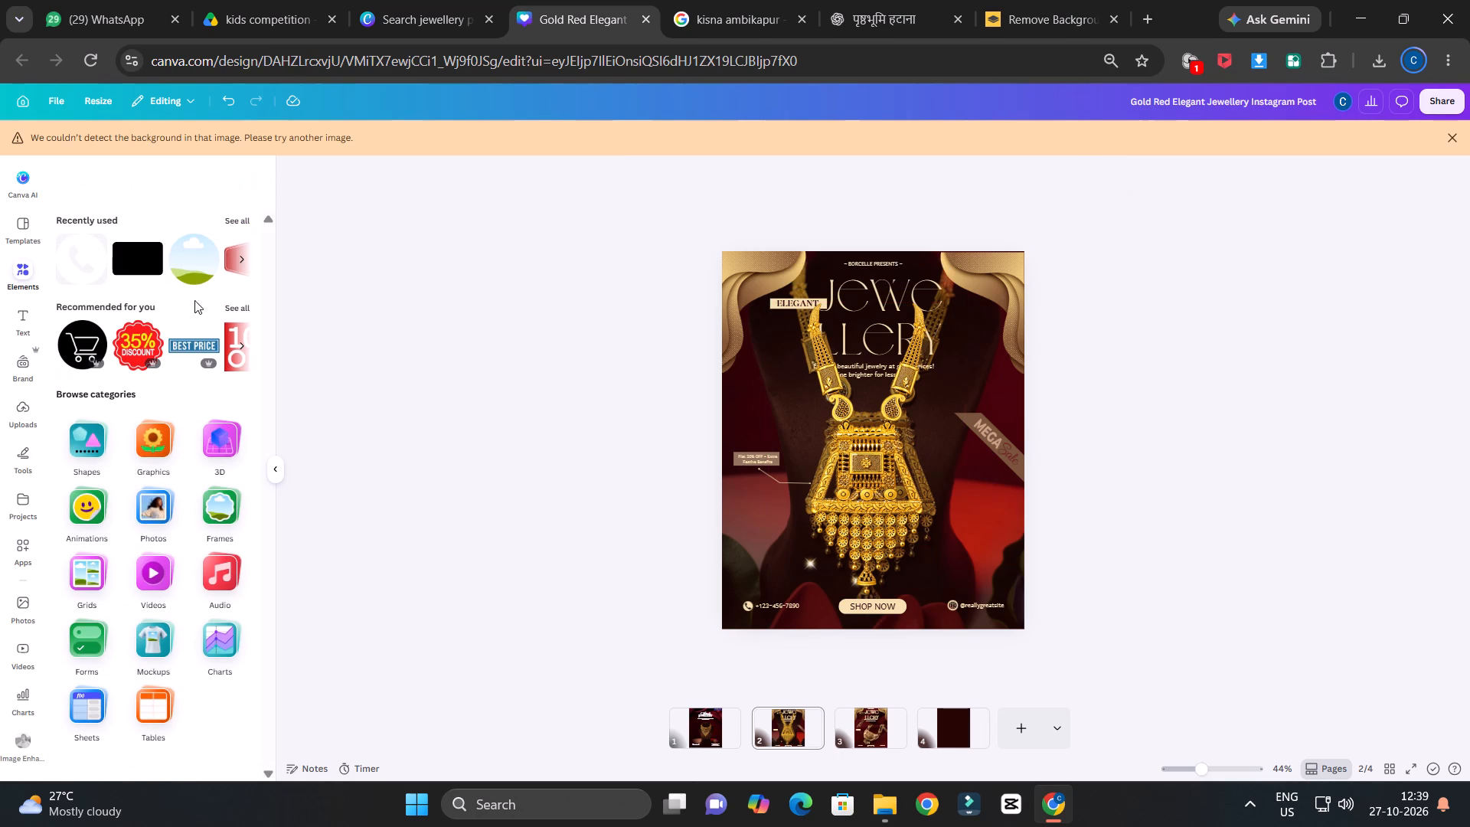
pyautogui.scroll(-5, 178, 538)
pyautogui.scroll(4, 174, 537)
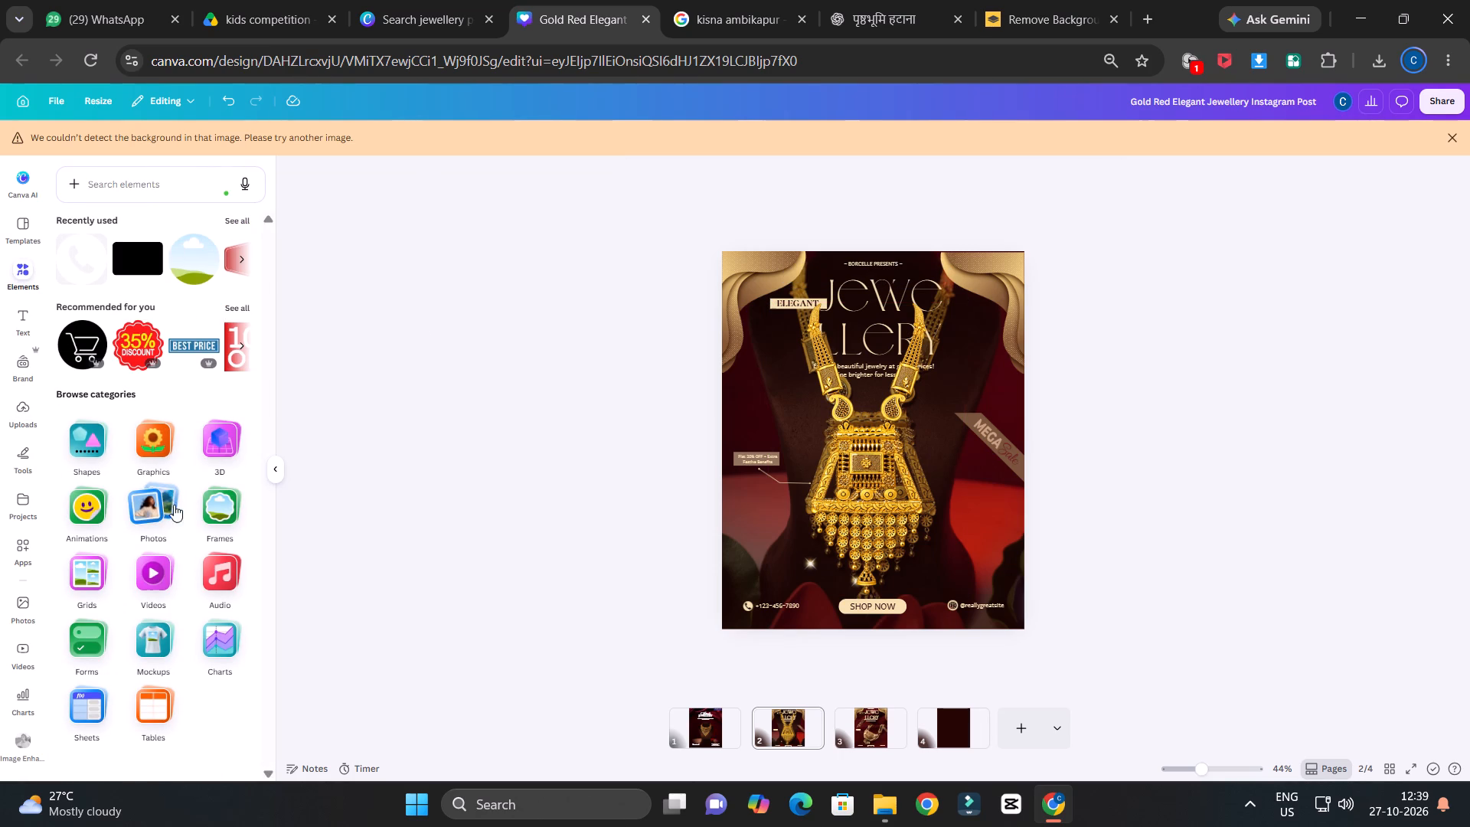
pyautogui.click(138, 181)
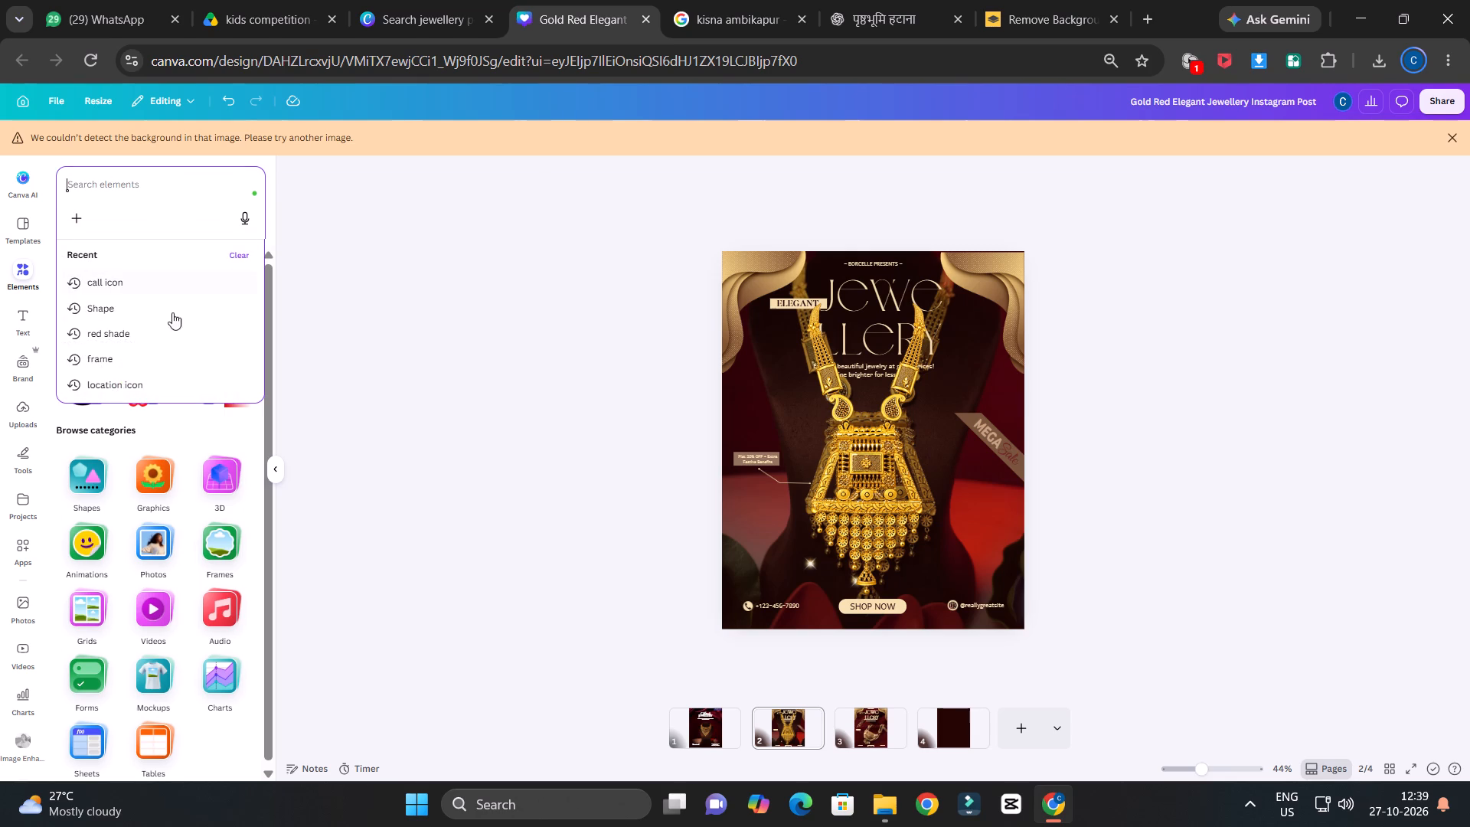
pyautogui.click(129, 188)
pyautogui.write('ba')
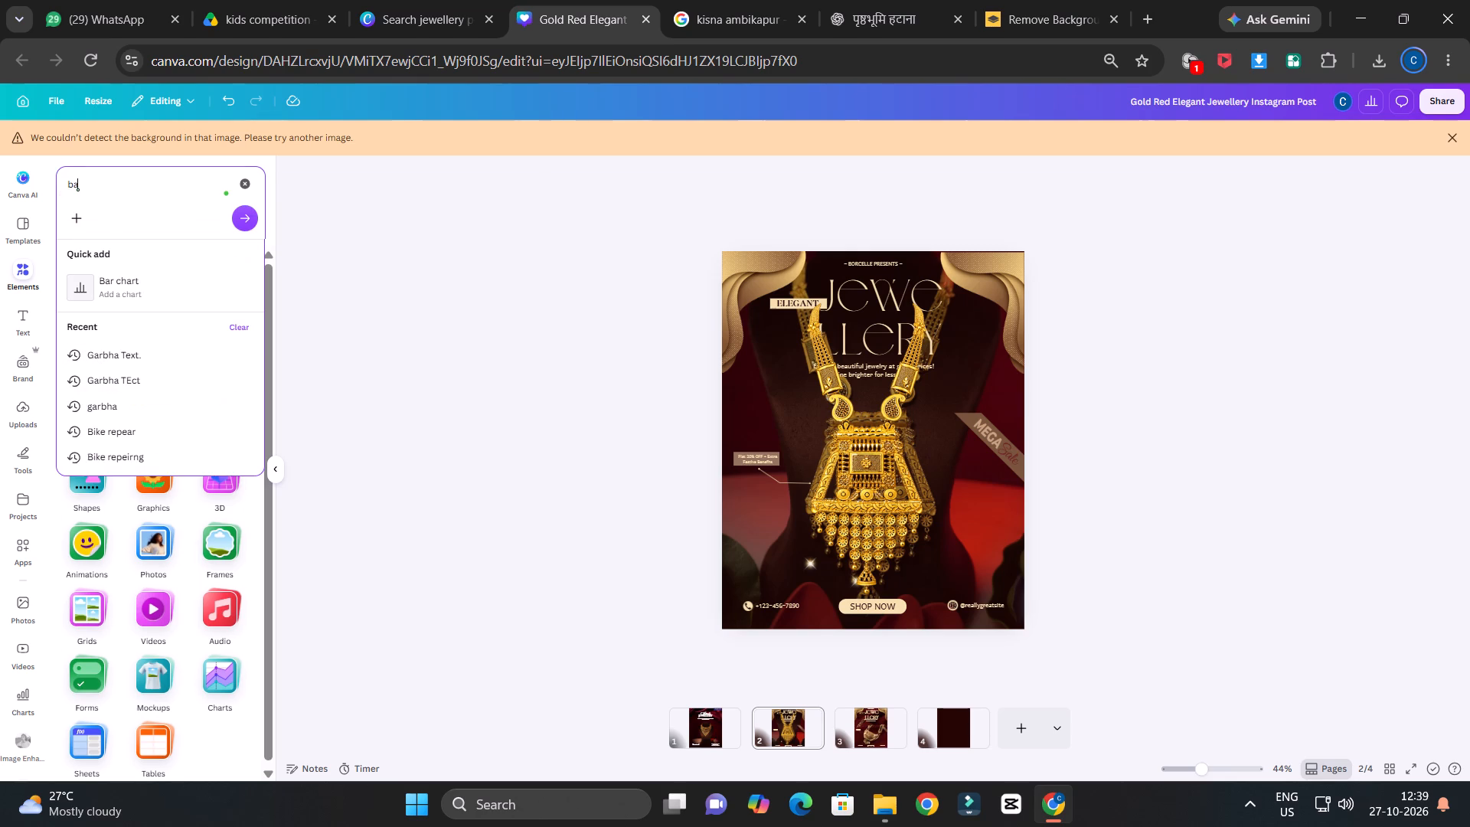
pyautogui.press('BackSpace')
pyautogui.write('lach')
pyautogui.press('BackSpace')
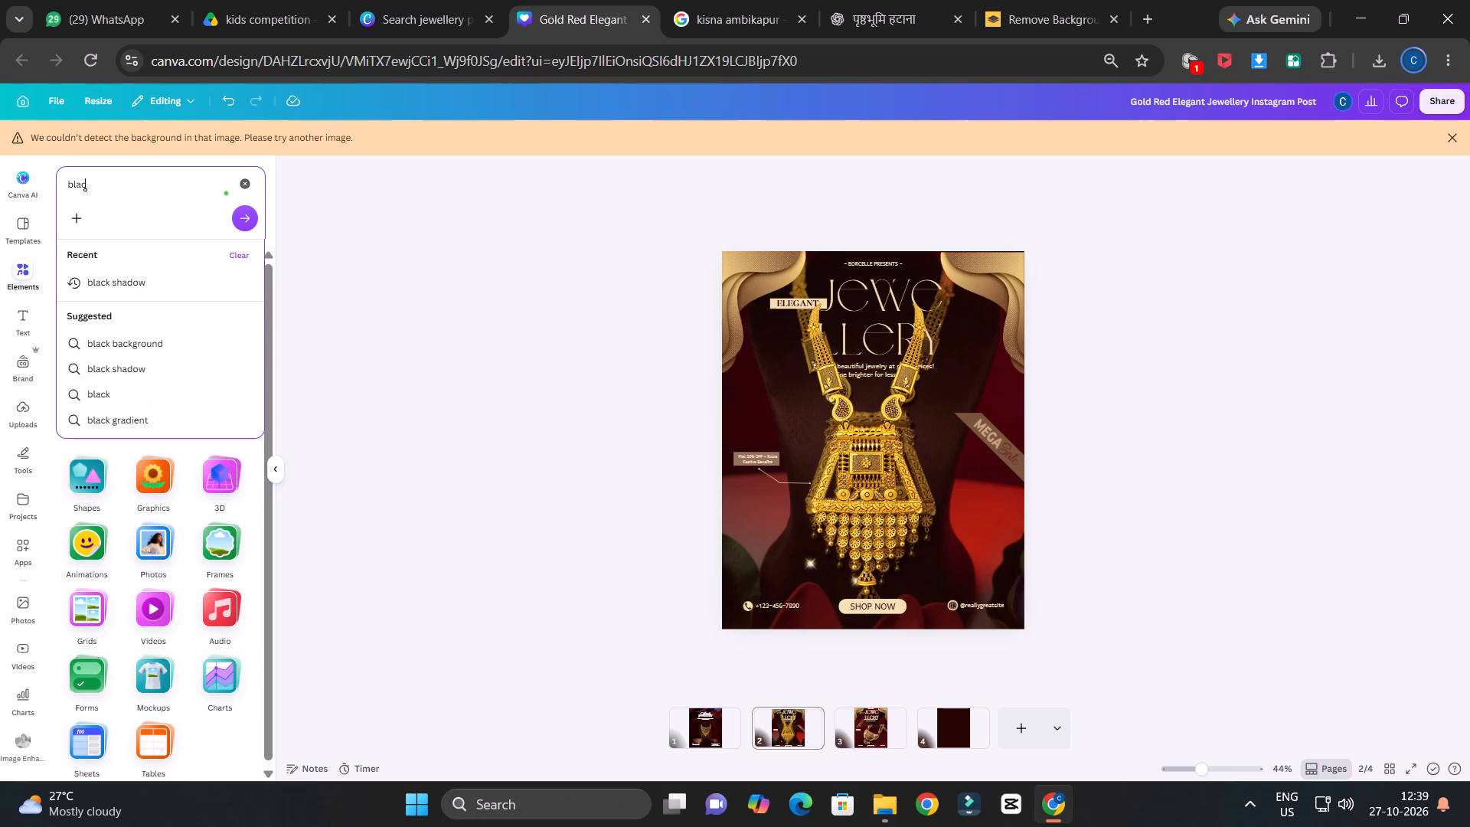
pyautogui.press('k')
pyautogui.click(133, 281)
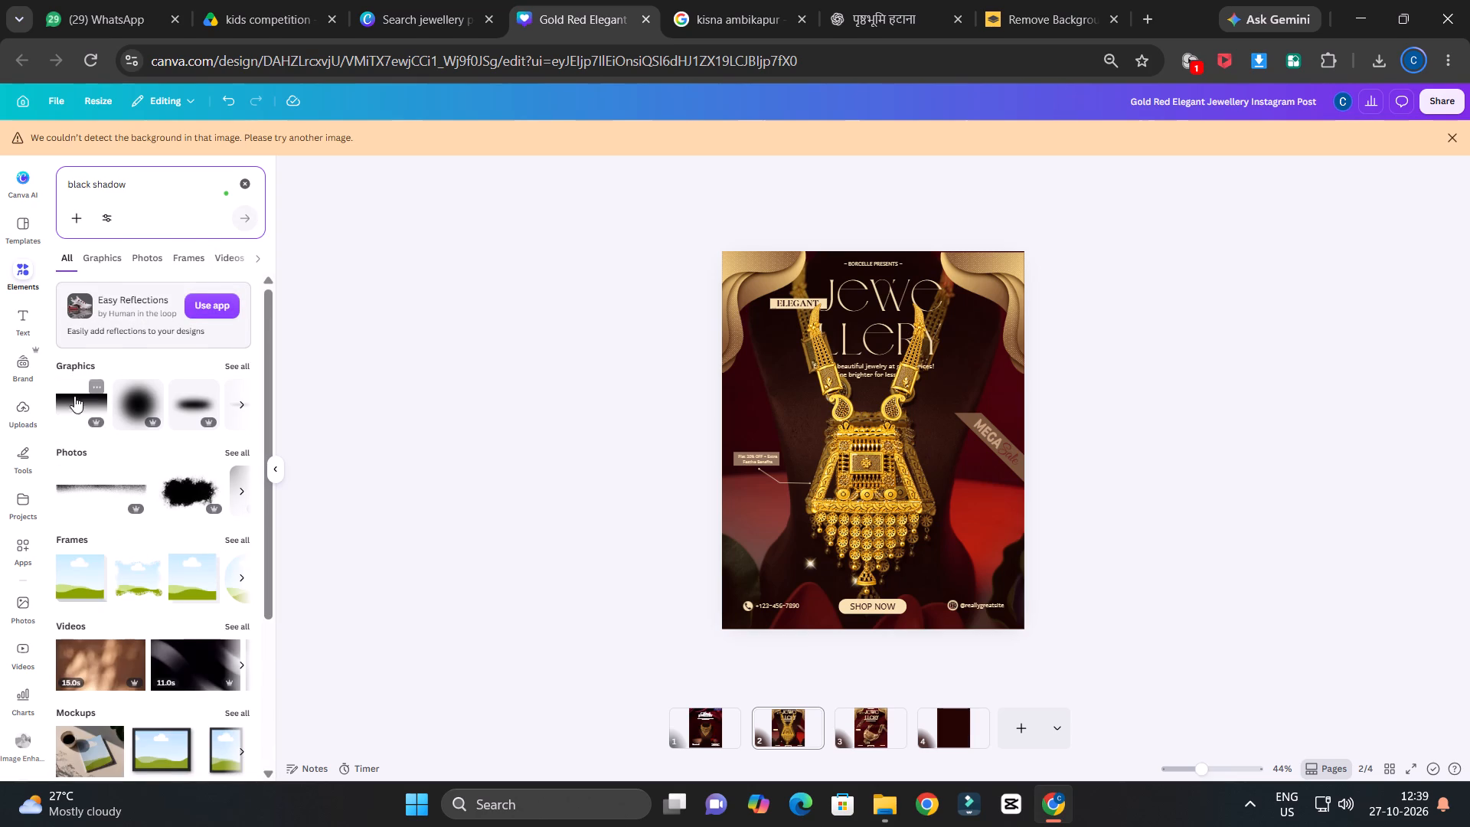
pyautogui.click(71, 393)
pyautogui.moveTo(953, 424); pyautogui.dragTo(942, 289)
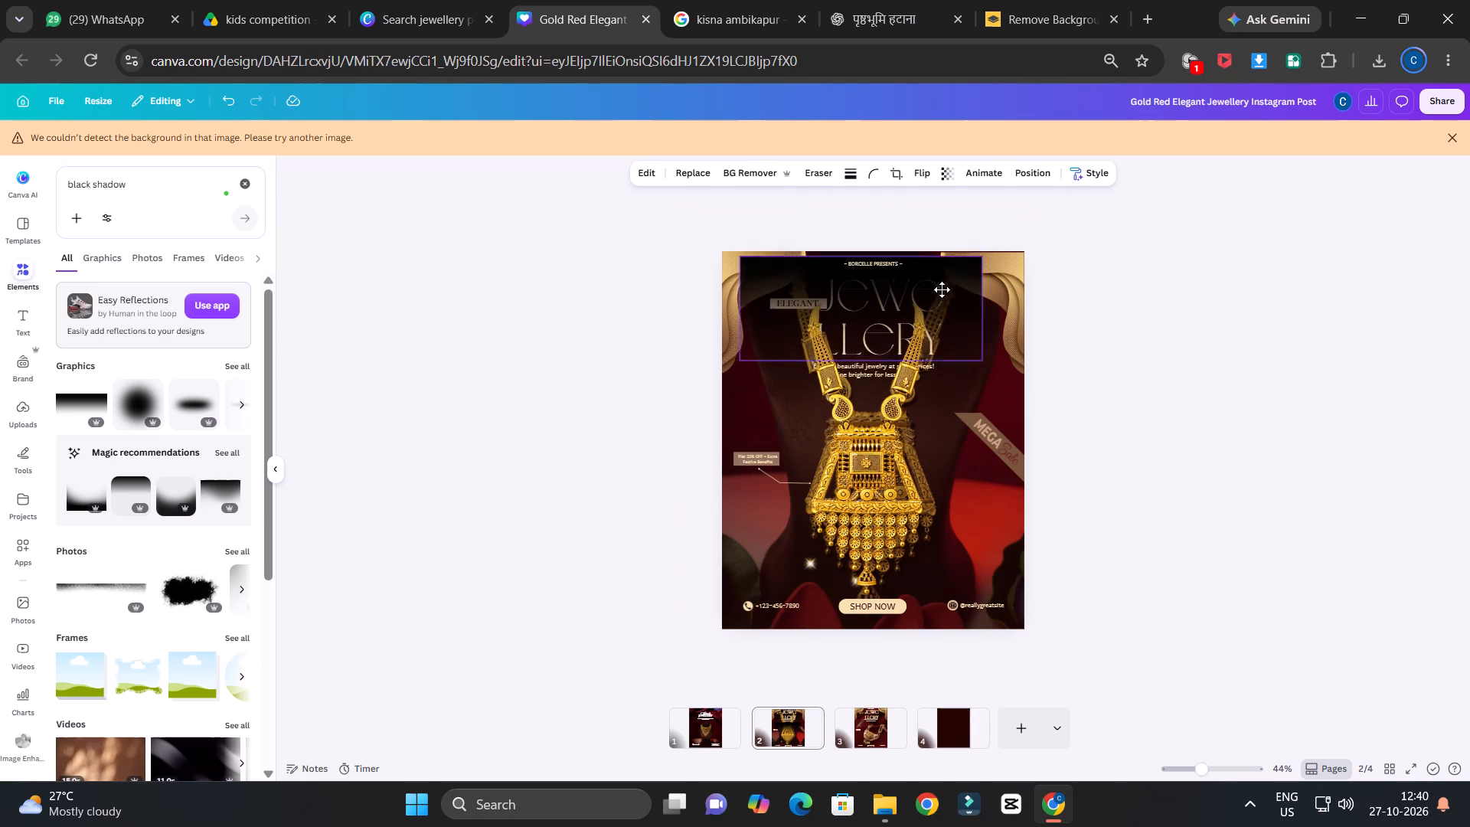
# Enlarge the black gradient graphic beyond page 2's side edges and reposition it over the heading area at the page top.
pyautogui.moveTo(942, 289); pyautogui.dragTo(945, 279)
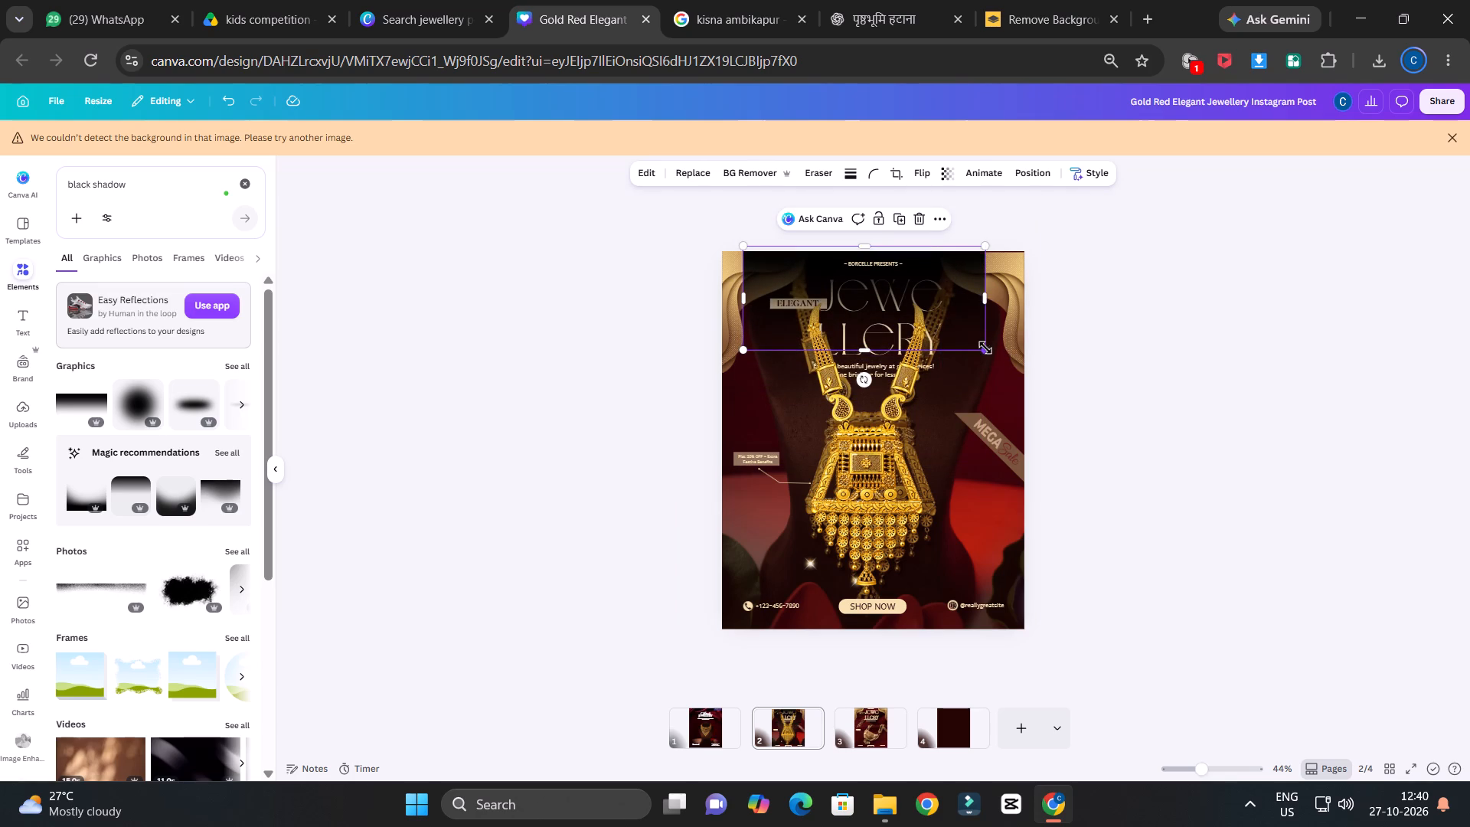
pyautogui.moveTo(985, 348); pyautogui.dragTo(1143, 466)
pyautogui.moveTo(1030, 378); pyautogui.dragTo(972, 380)
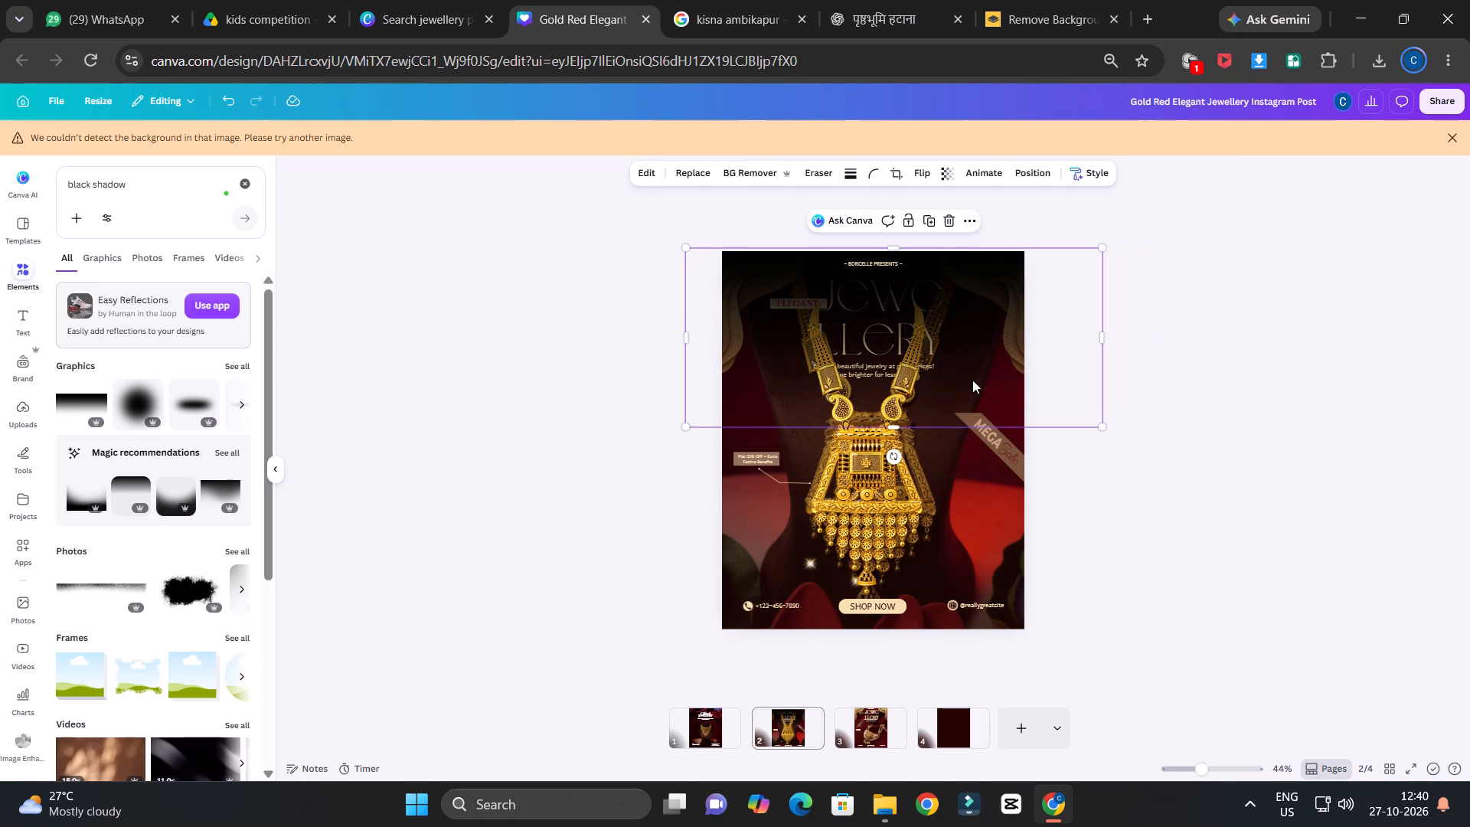
# Send the black gradient backward behind the heading text, ELEGANT label, gold drapes and necklace cut-out, and shift it sideways to centre it on the page.
pyautogui.rightClick(982, 368)
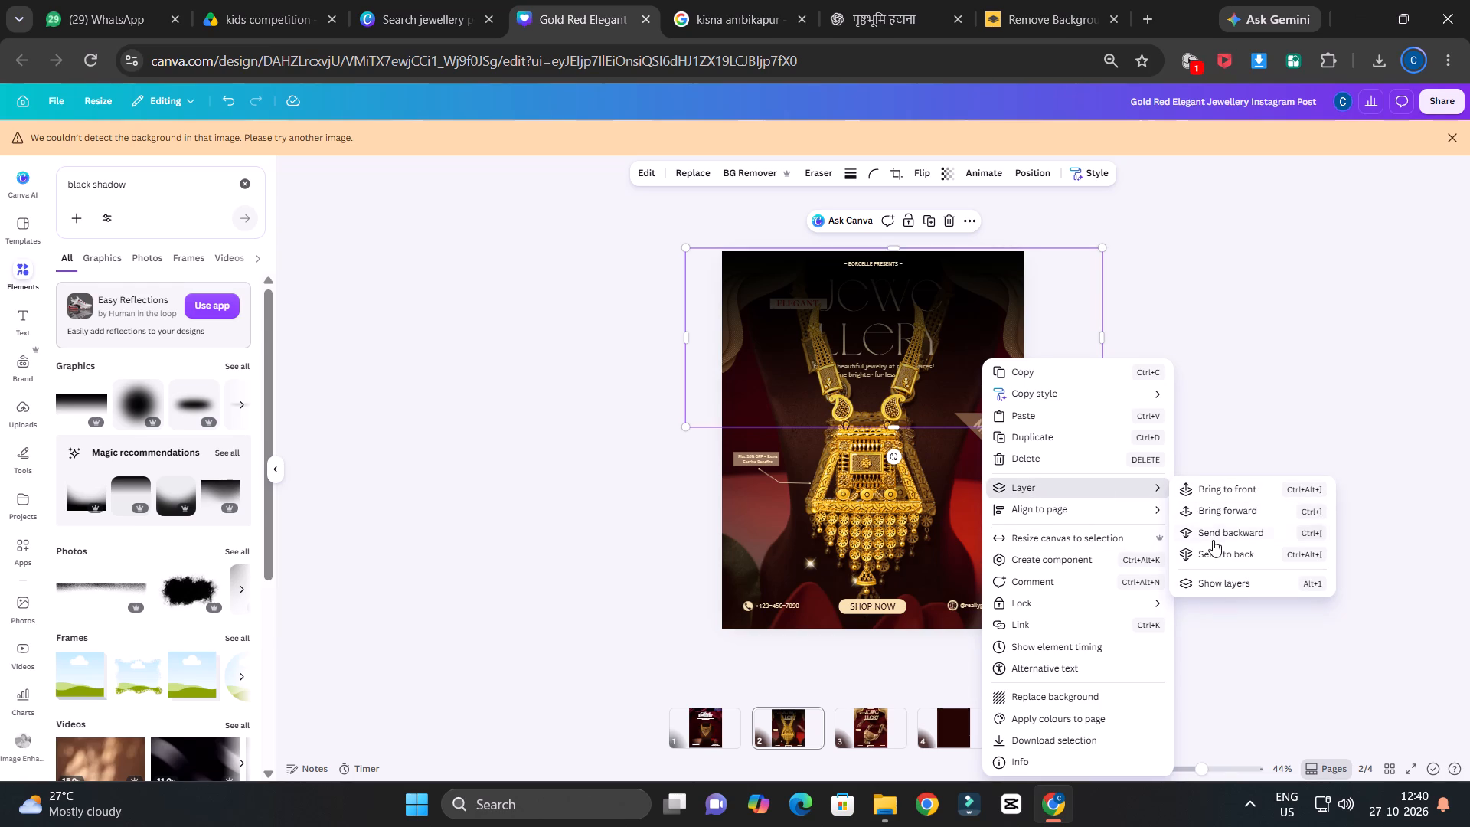
pyautogui.click(1216, 534)
pyautogui.click(1223, 534)
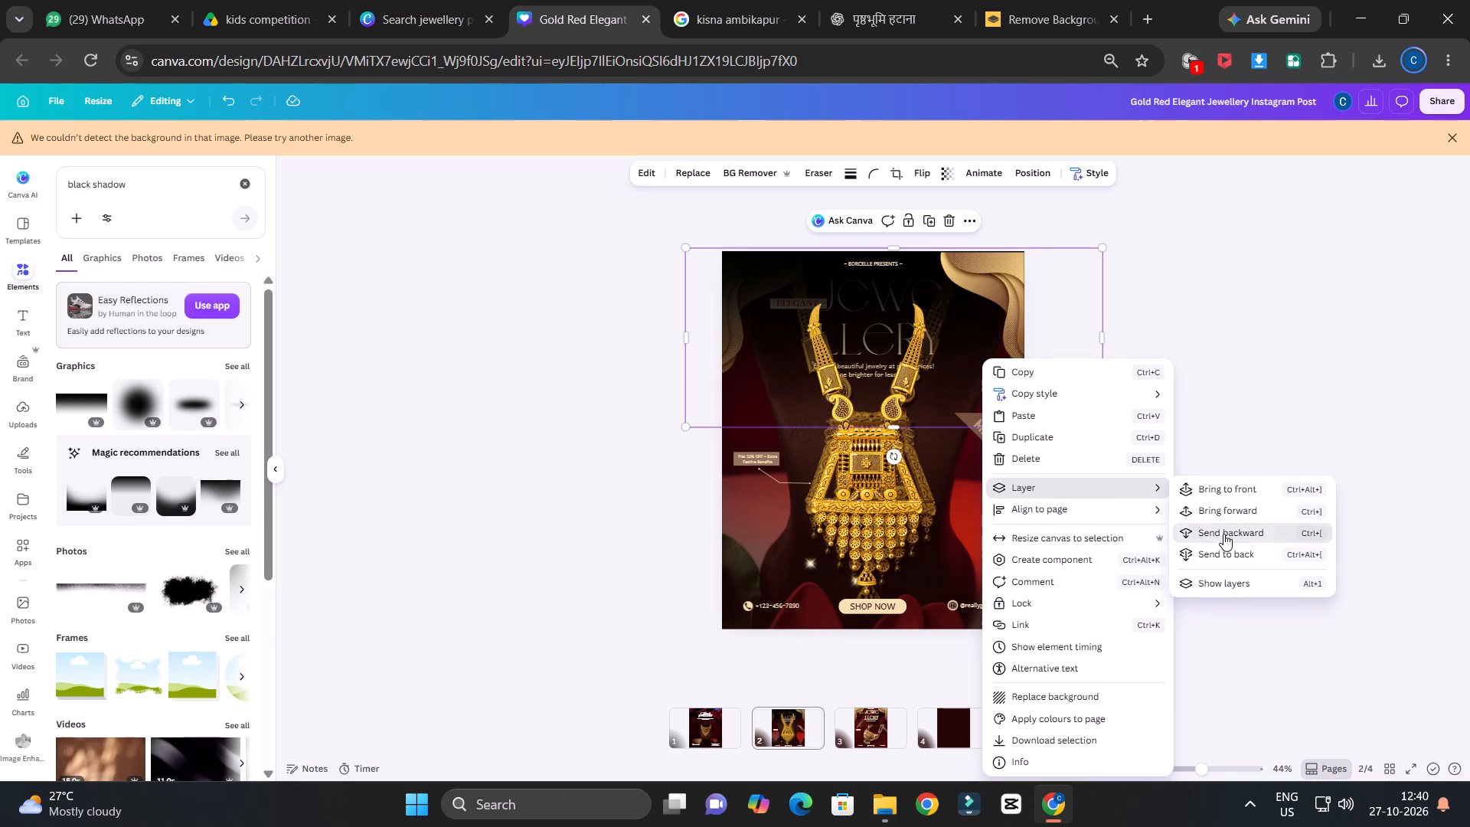
pyautogui.click(1223, 534)
pyautogui.click(1223, 534)
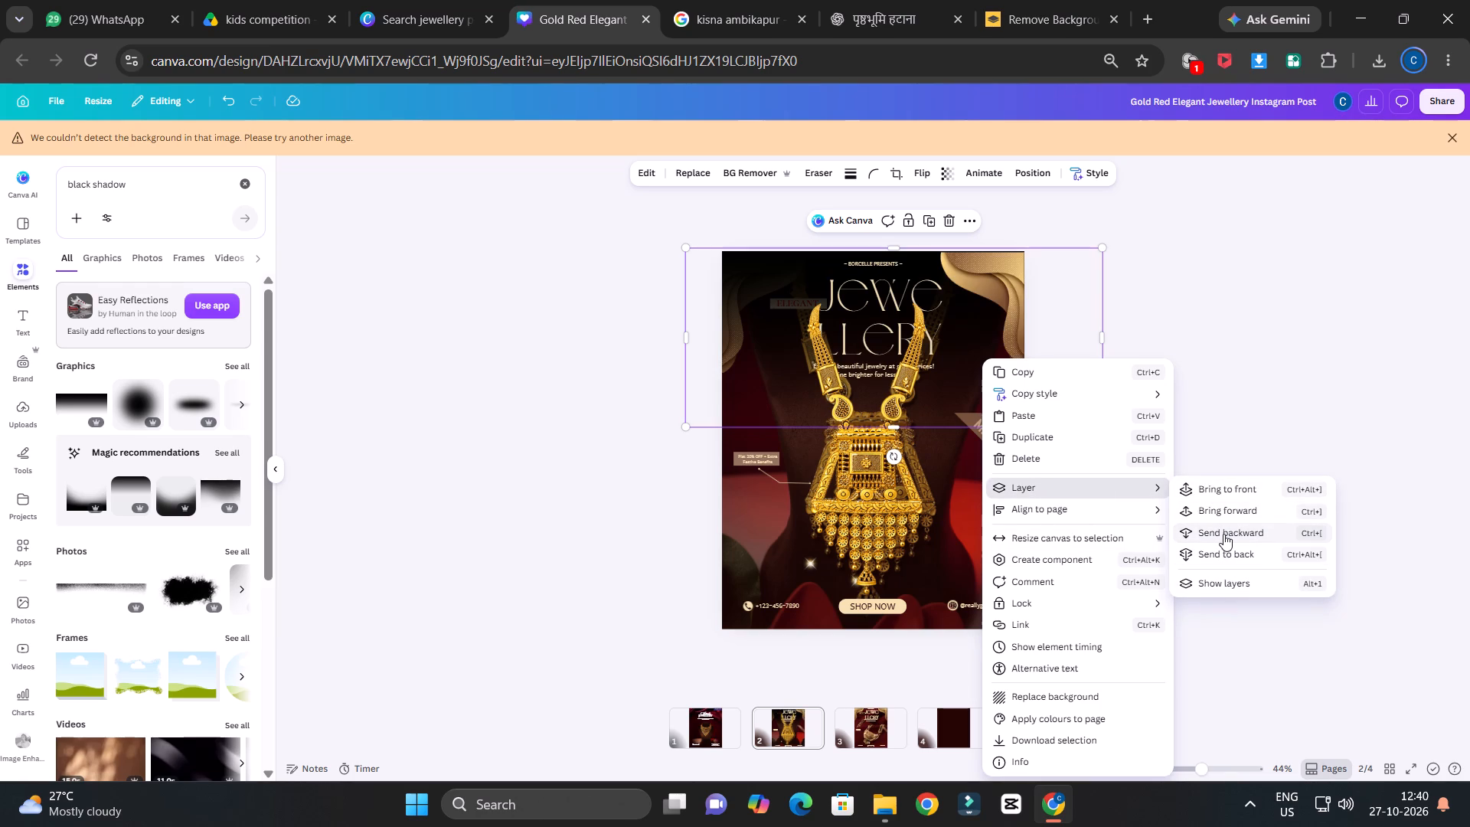
pyautogui.click(1223, 534)
pyautogui.click(1223, 534)
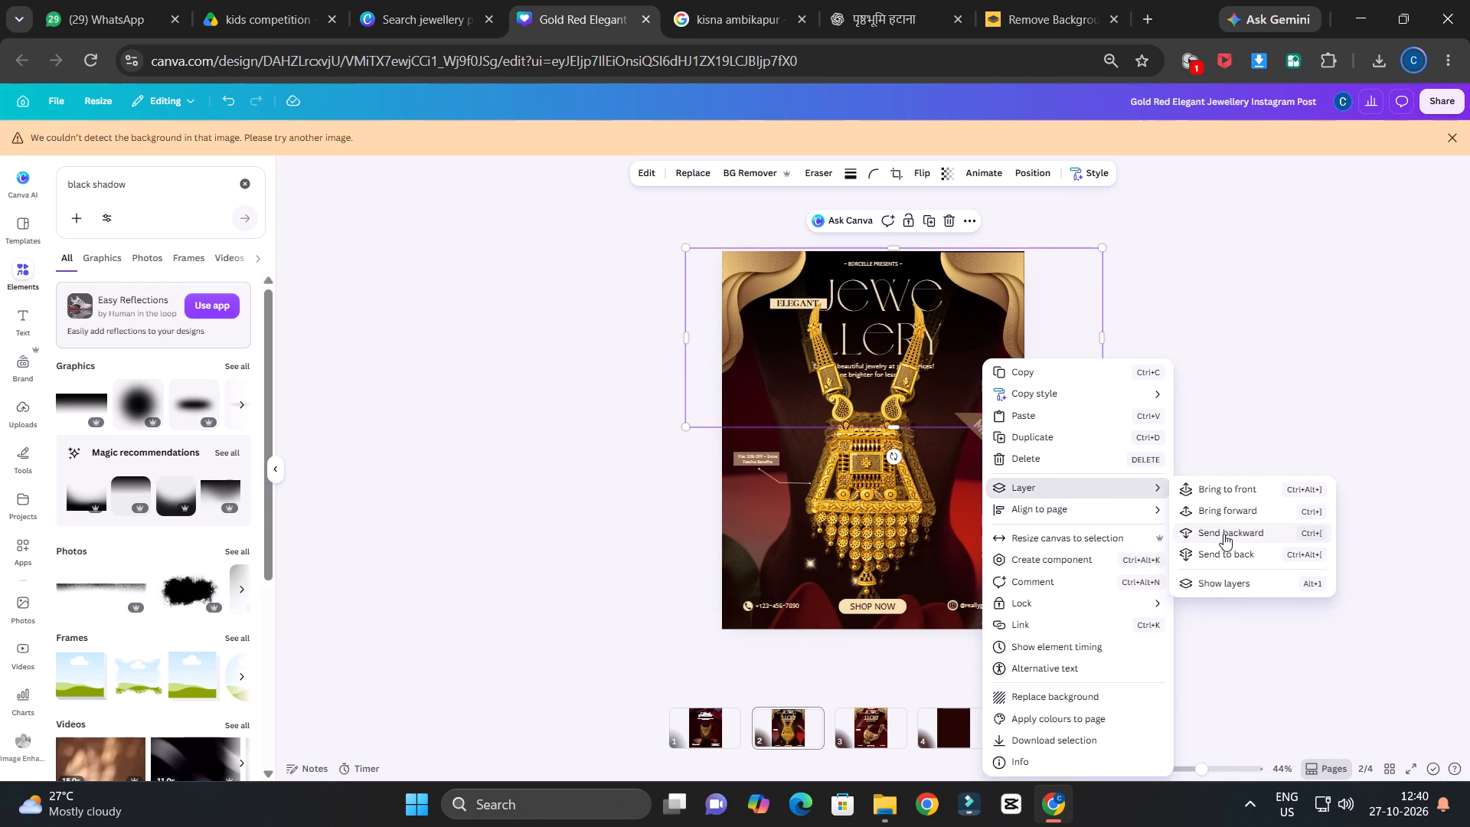
pyautogui.click(1270, 376)
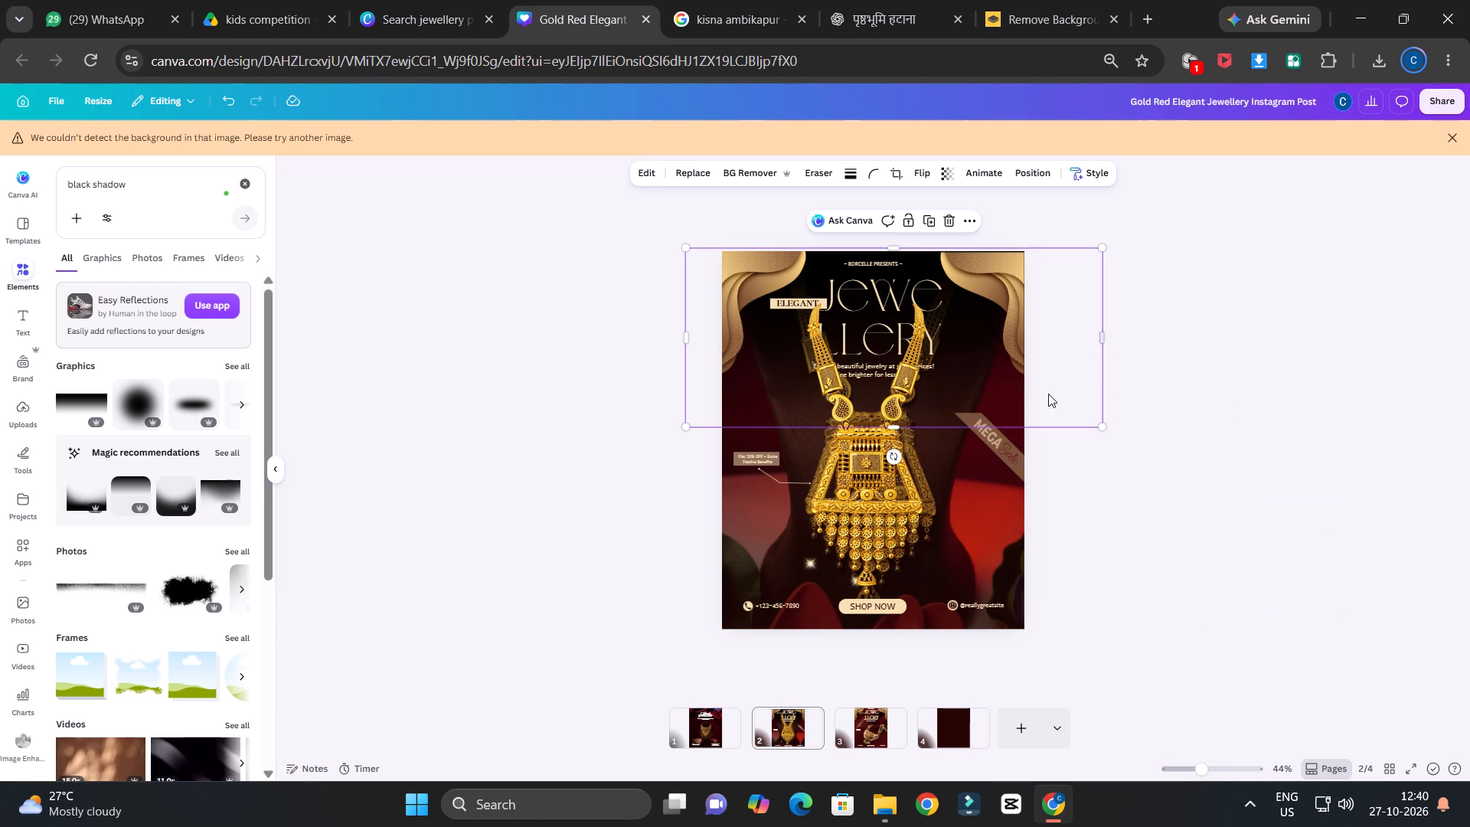
pyautogui.moveTo(1034, 391); pyautogui.dragTo(1006, 392)
pyautogui.click(1186, 404)
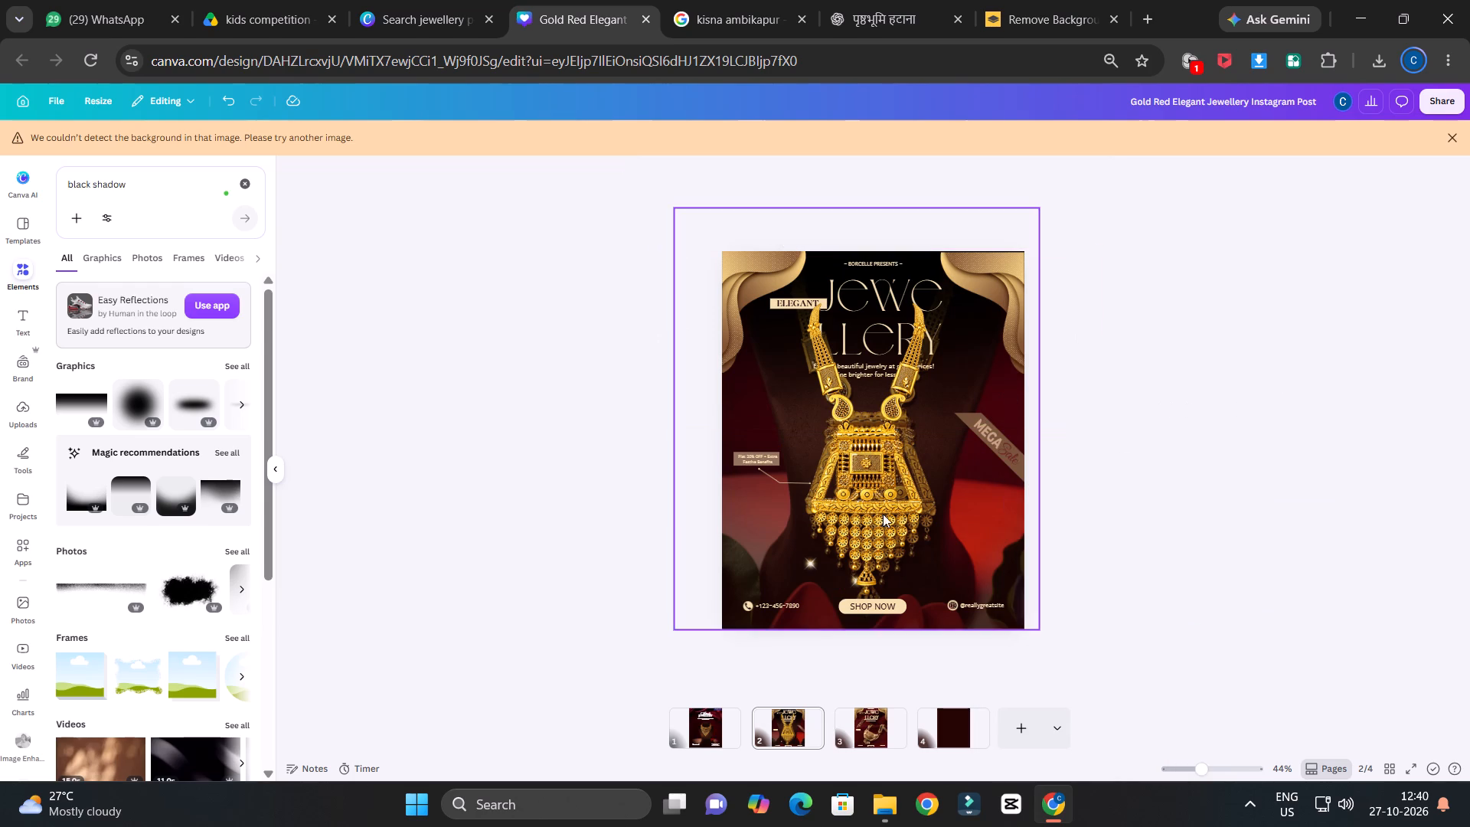
# Enlarge the gold necklace cut-out on page 2 slightly, keeping it over the background pendant.
pyautogui.click(847, 519)
pyautogui.moveTo(959, 596); pyautogui.dragTo(970, 600)
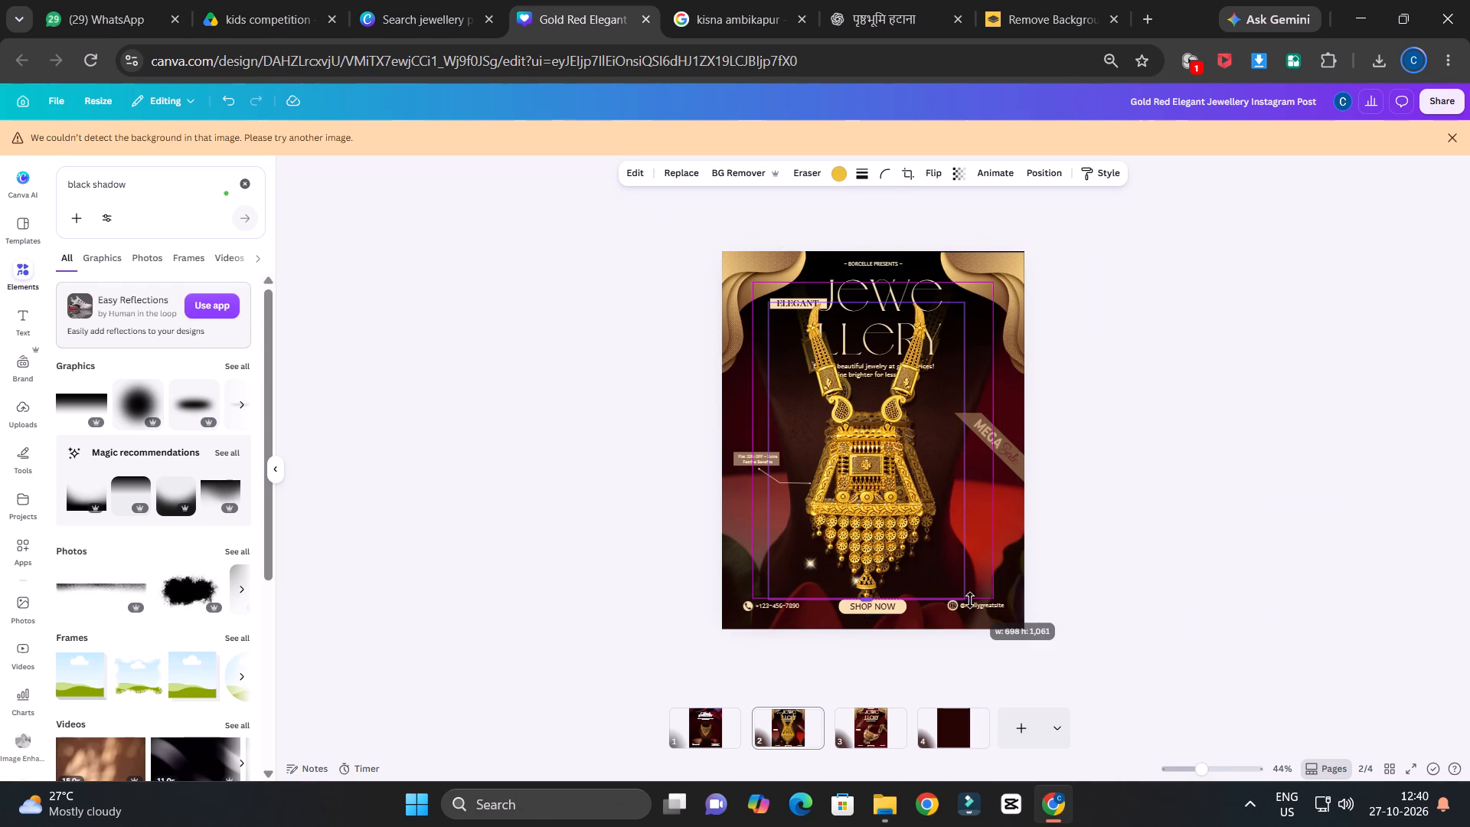
pyautogui.moveTo(970, 600); pyautogui.dragTo(982, 607)
pyautogui.click(926, 528)
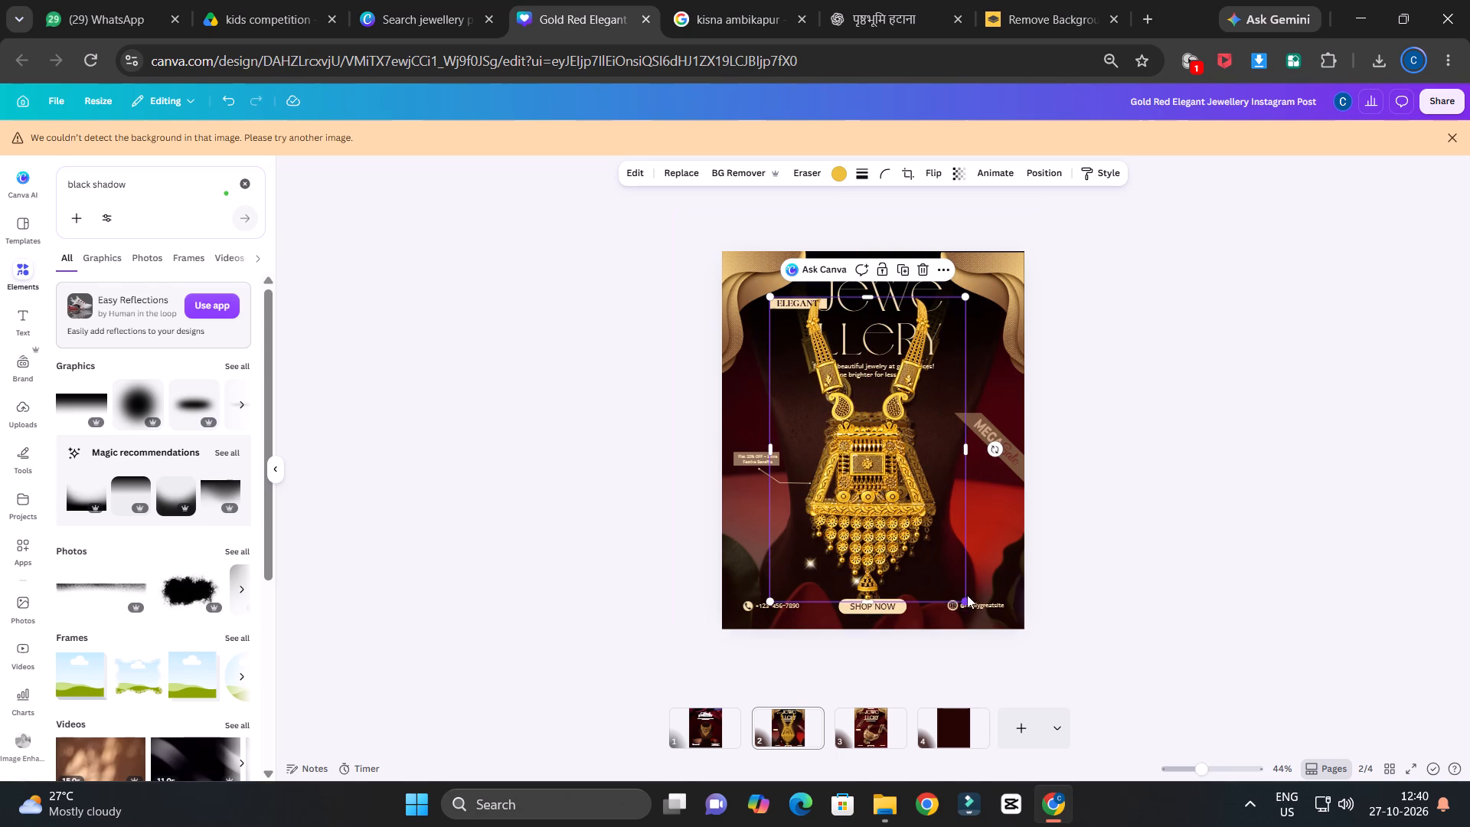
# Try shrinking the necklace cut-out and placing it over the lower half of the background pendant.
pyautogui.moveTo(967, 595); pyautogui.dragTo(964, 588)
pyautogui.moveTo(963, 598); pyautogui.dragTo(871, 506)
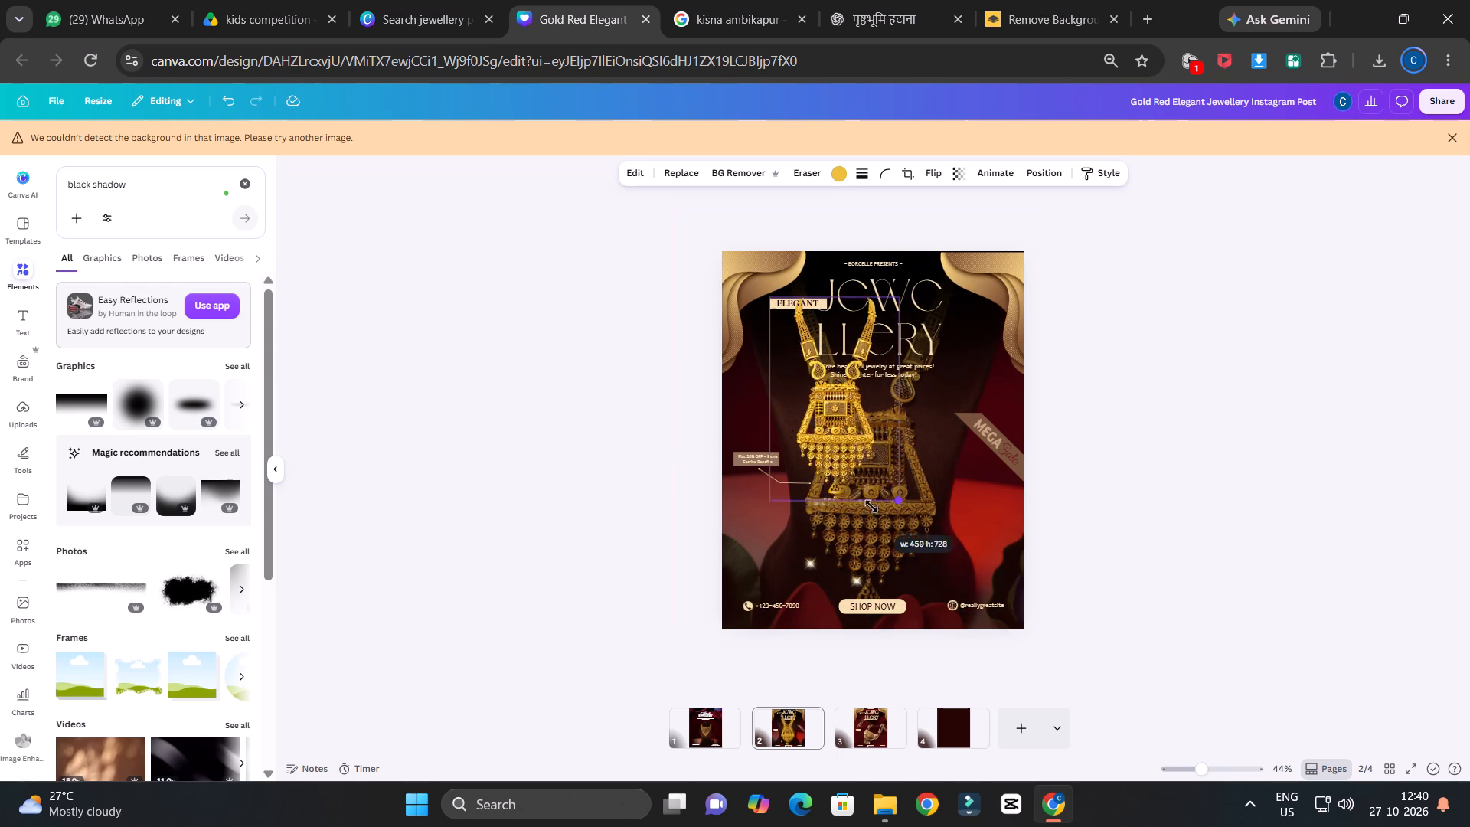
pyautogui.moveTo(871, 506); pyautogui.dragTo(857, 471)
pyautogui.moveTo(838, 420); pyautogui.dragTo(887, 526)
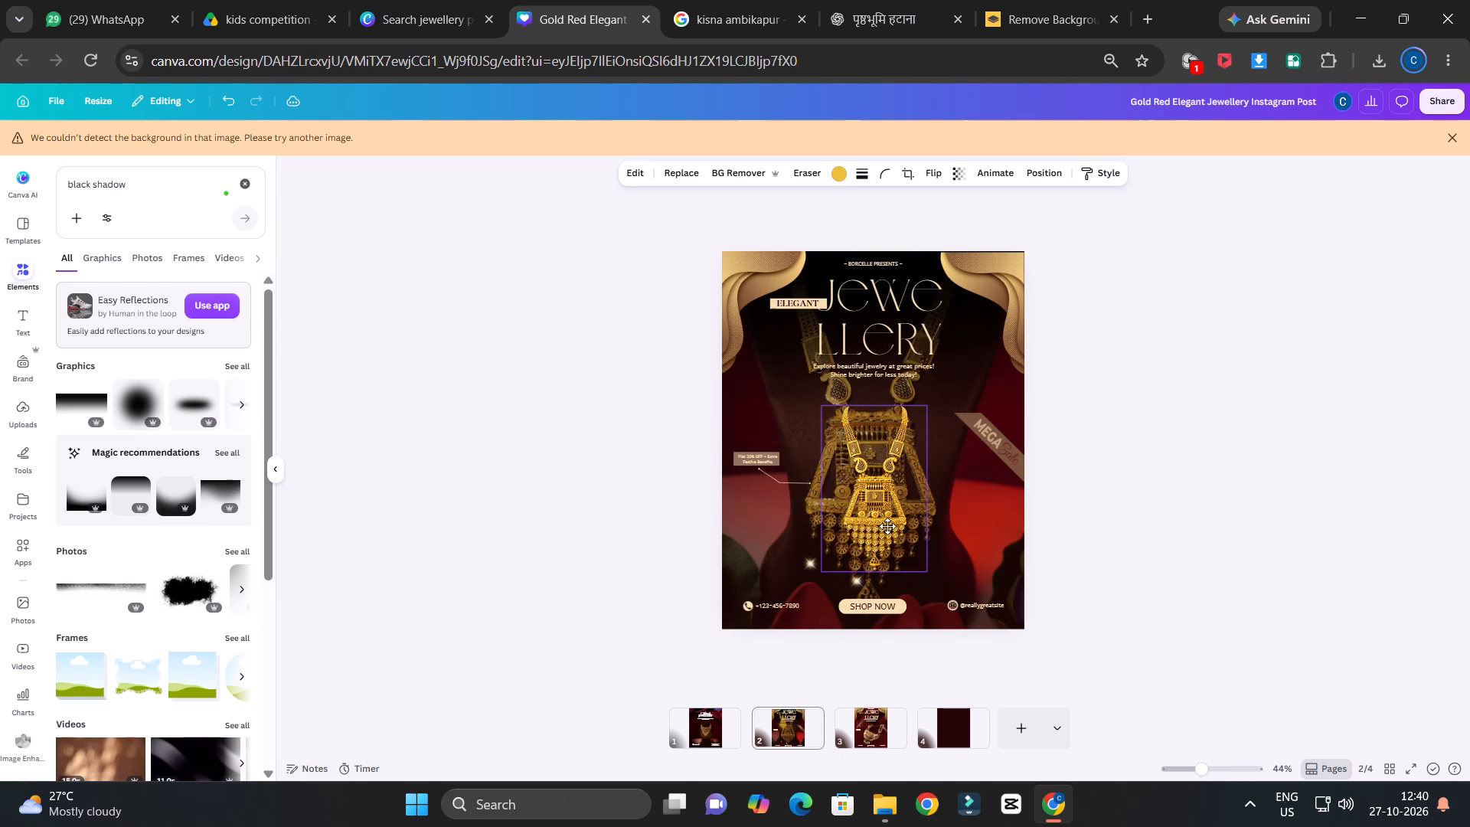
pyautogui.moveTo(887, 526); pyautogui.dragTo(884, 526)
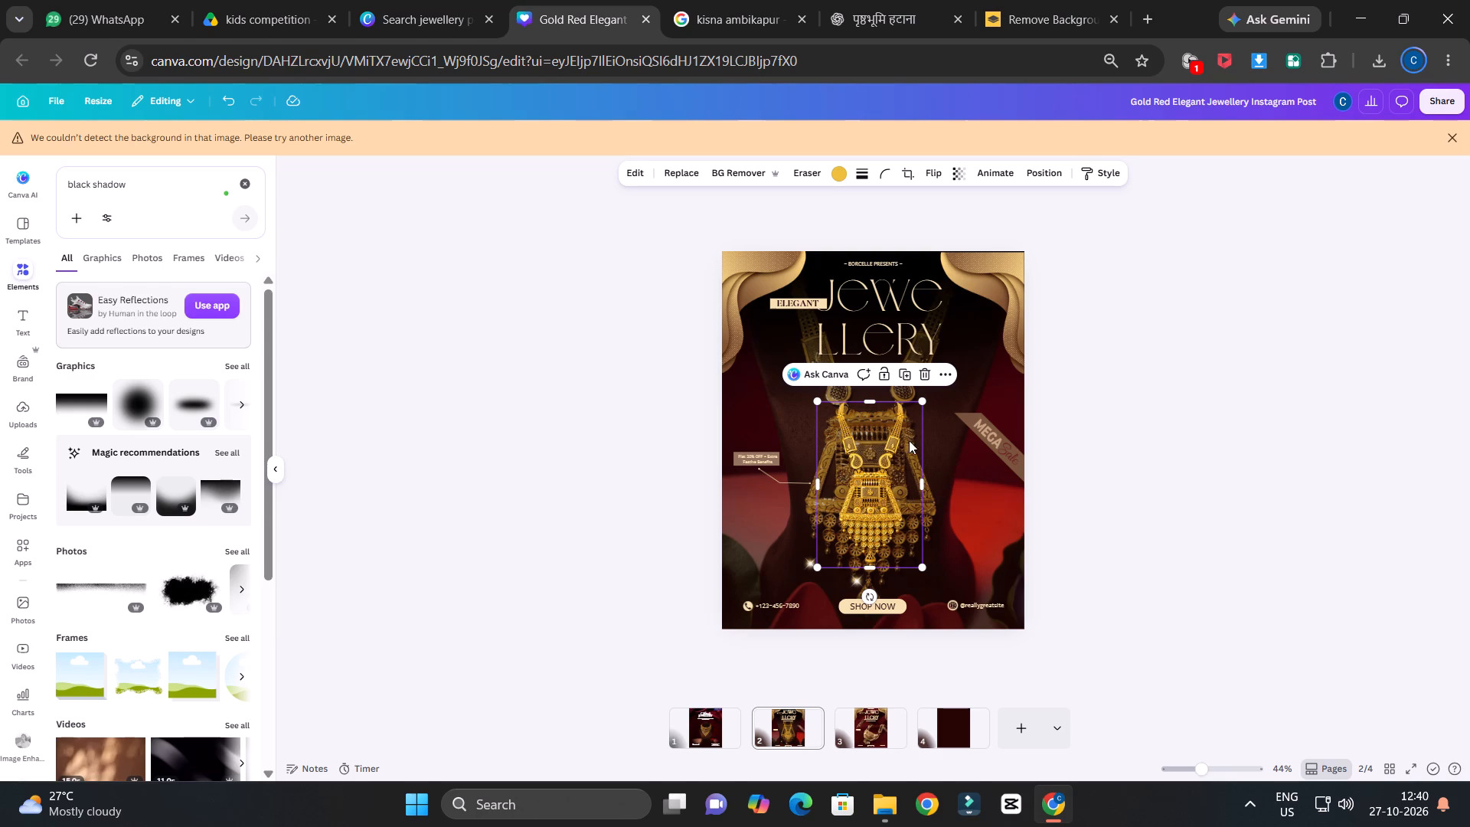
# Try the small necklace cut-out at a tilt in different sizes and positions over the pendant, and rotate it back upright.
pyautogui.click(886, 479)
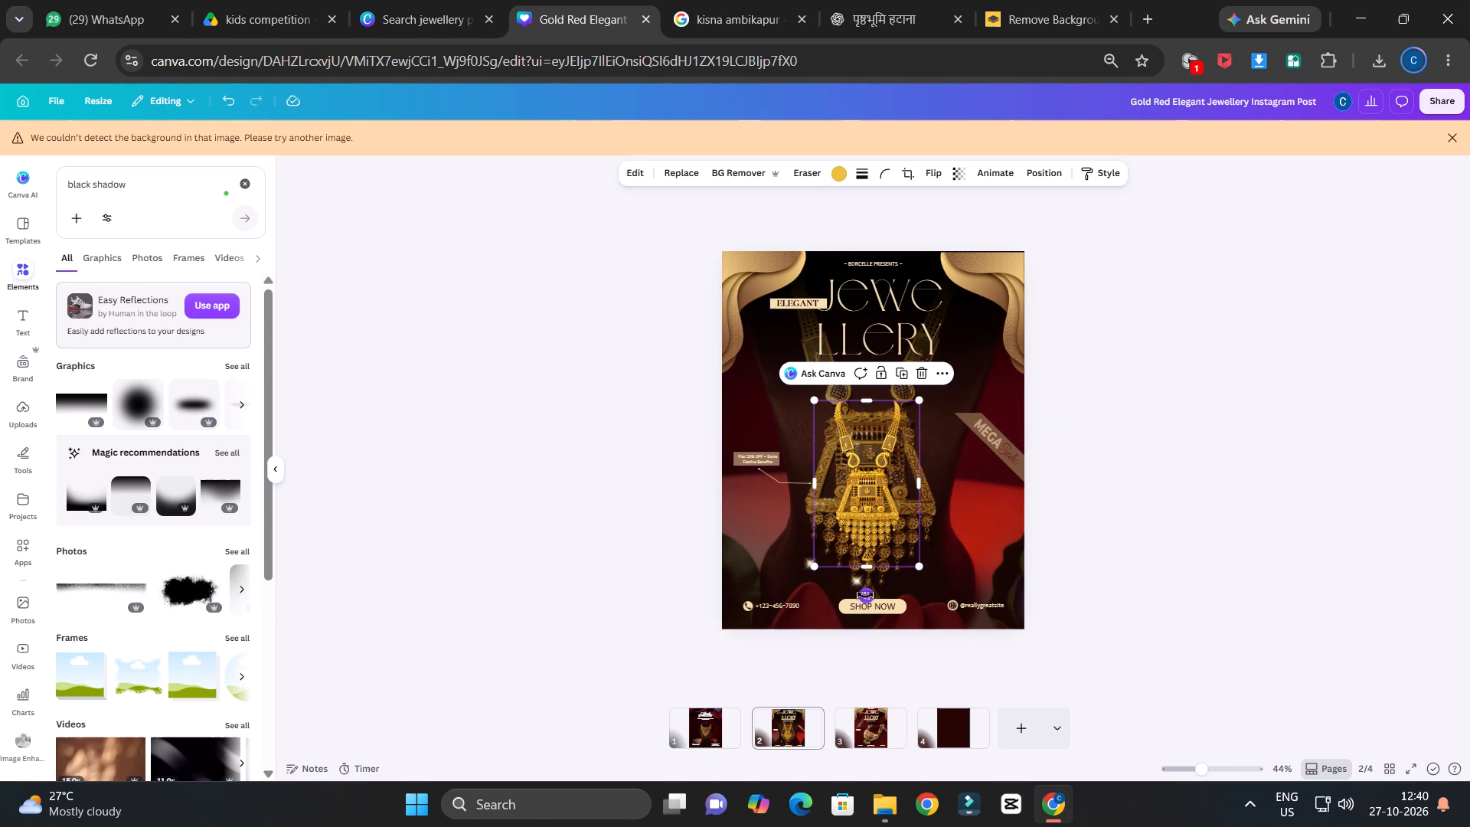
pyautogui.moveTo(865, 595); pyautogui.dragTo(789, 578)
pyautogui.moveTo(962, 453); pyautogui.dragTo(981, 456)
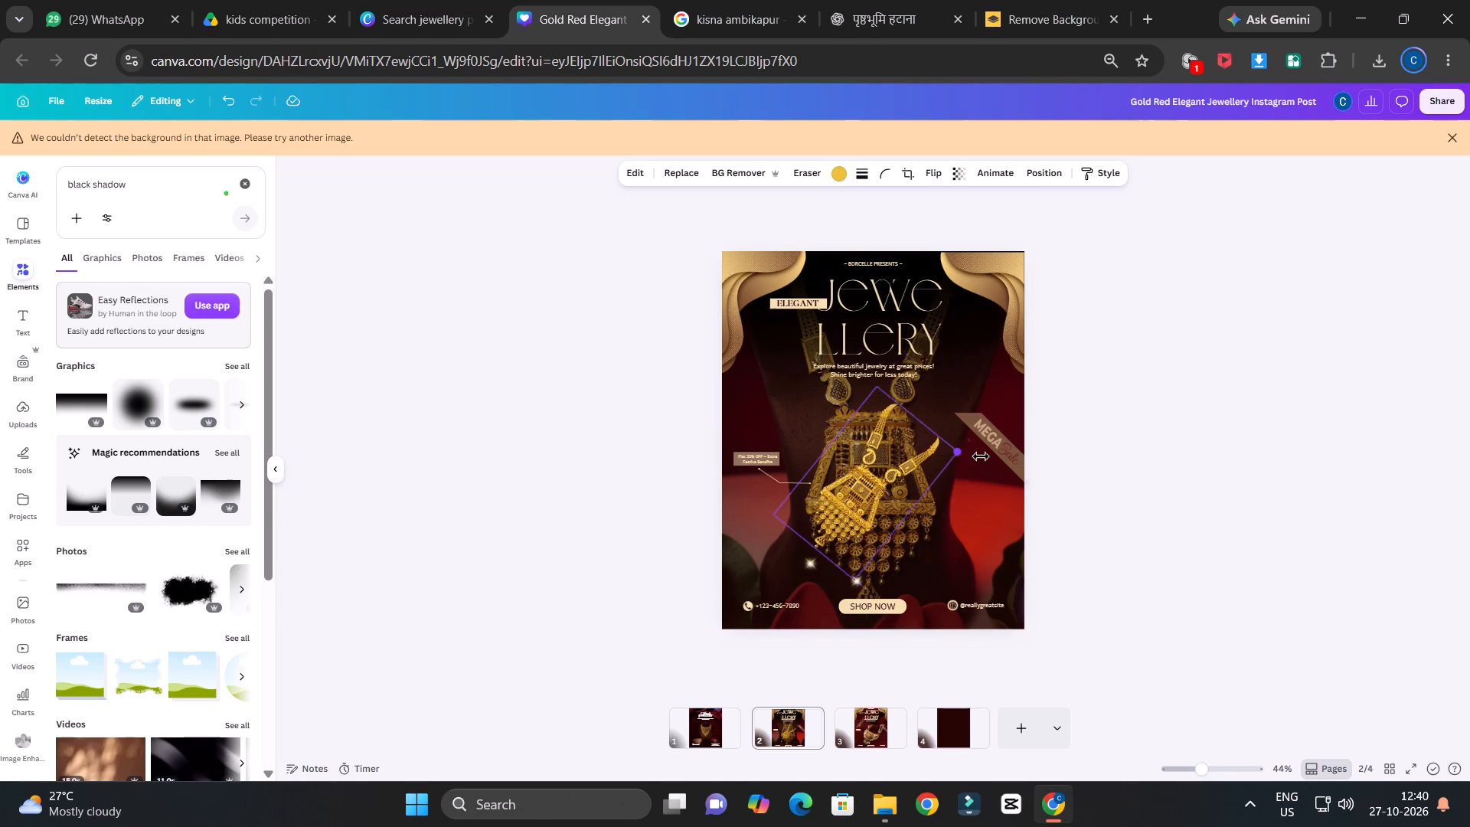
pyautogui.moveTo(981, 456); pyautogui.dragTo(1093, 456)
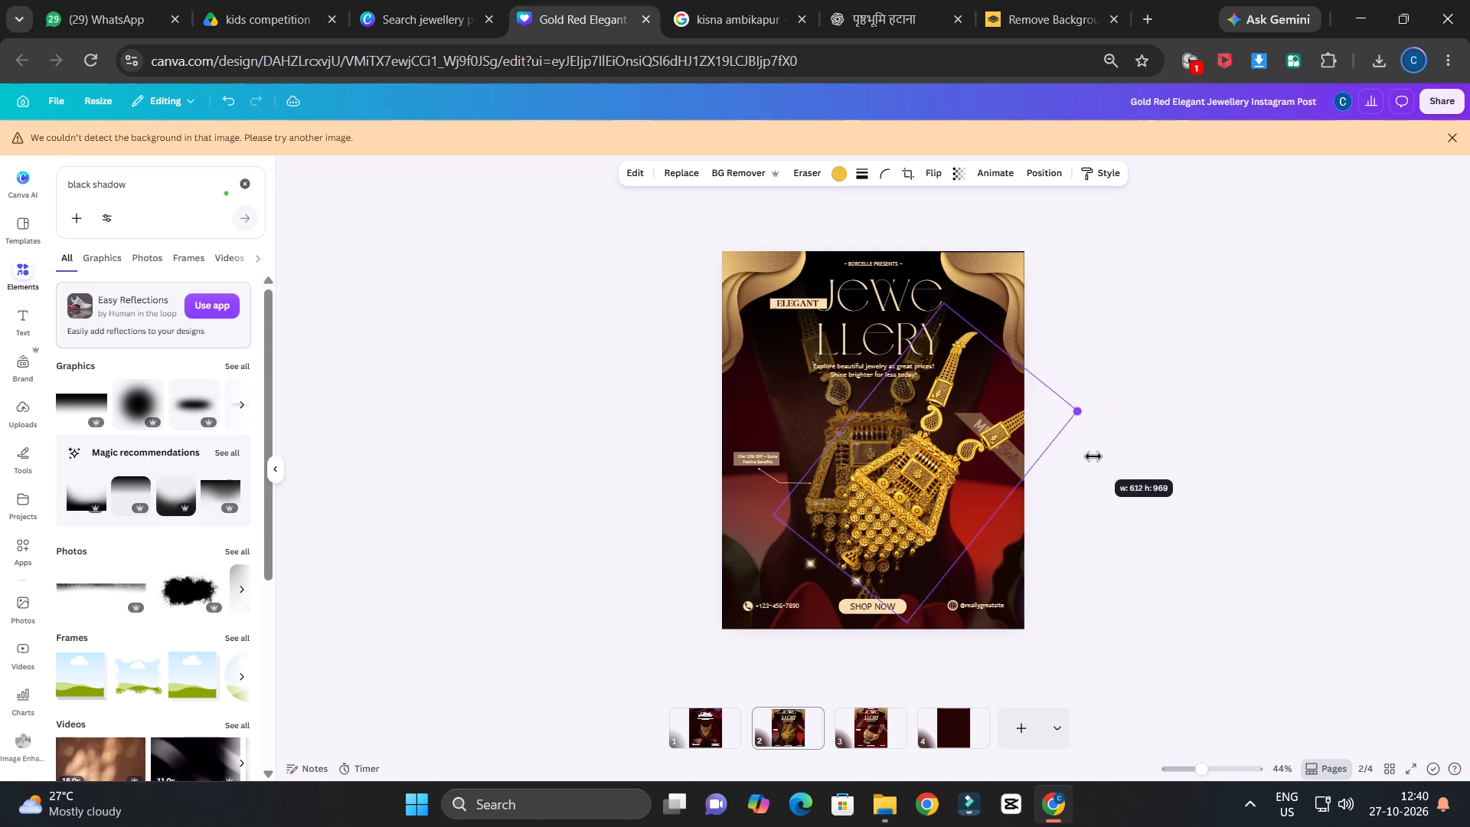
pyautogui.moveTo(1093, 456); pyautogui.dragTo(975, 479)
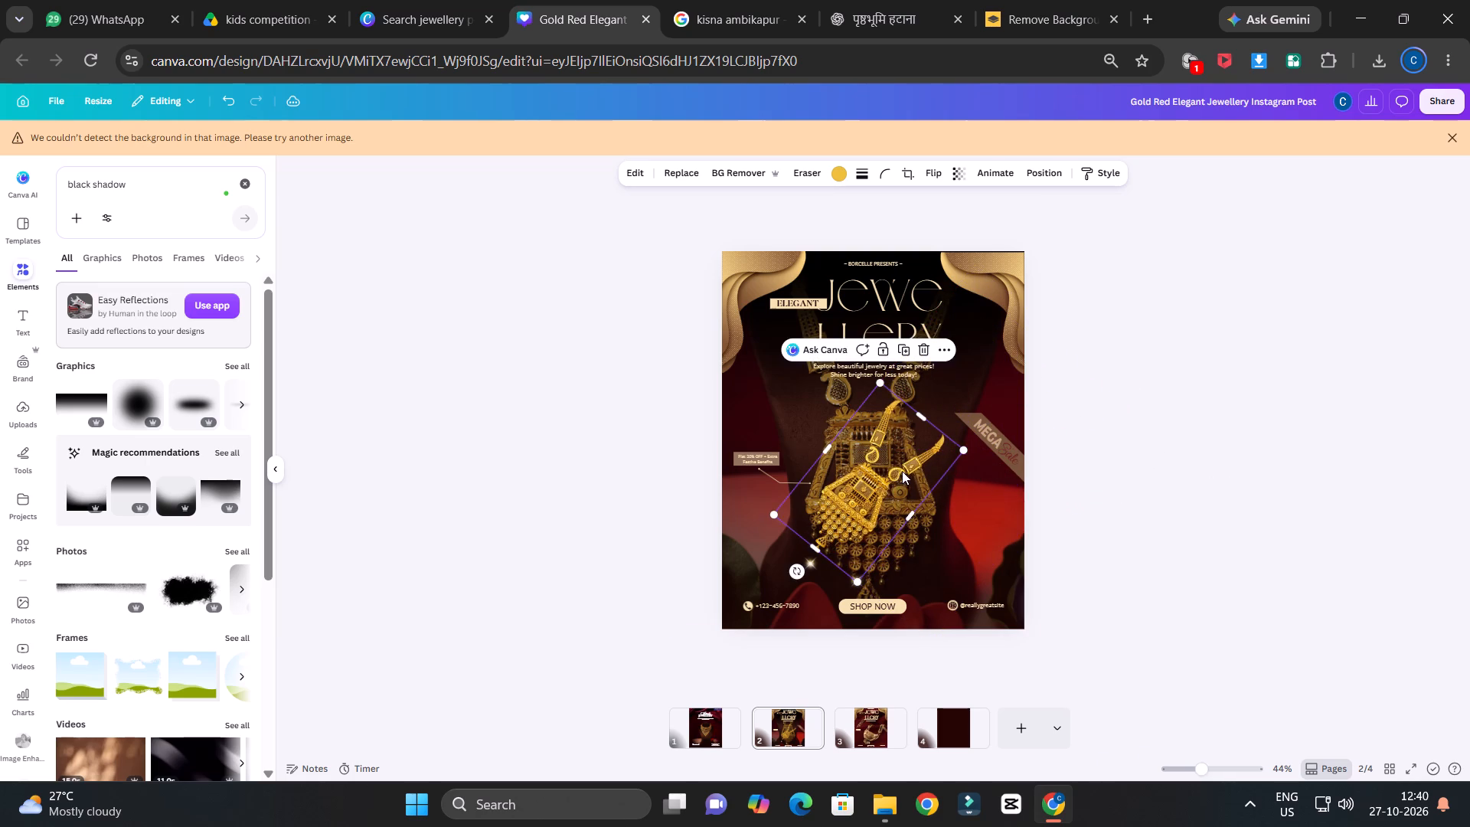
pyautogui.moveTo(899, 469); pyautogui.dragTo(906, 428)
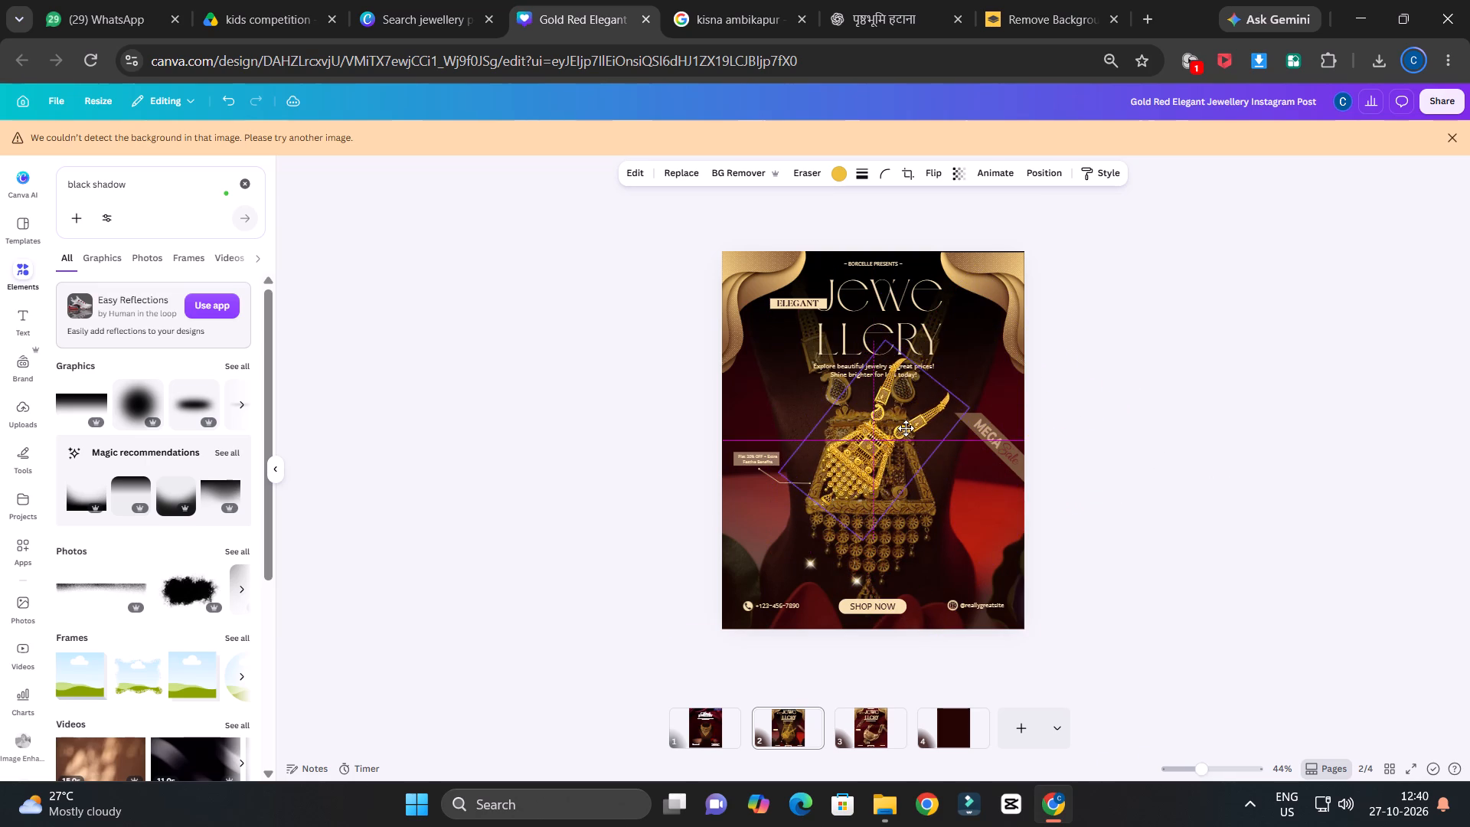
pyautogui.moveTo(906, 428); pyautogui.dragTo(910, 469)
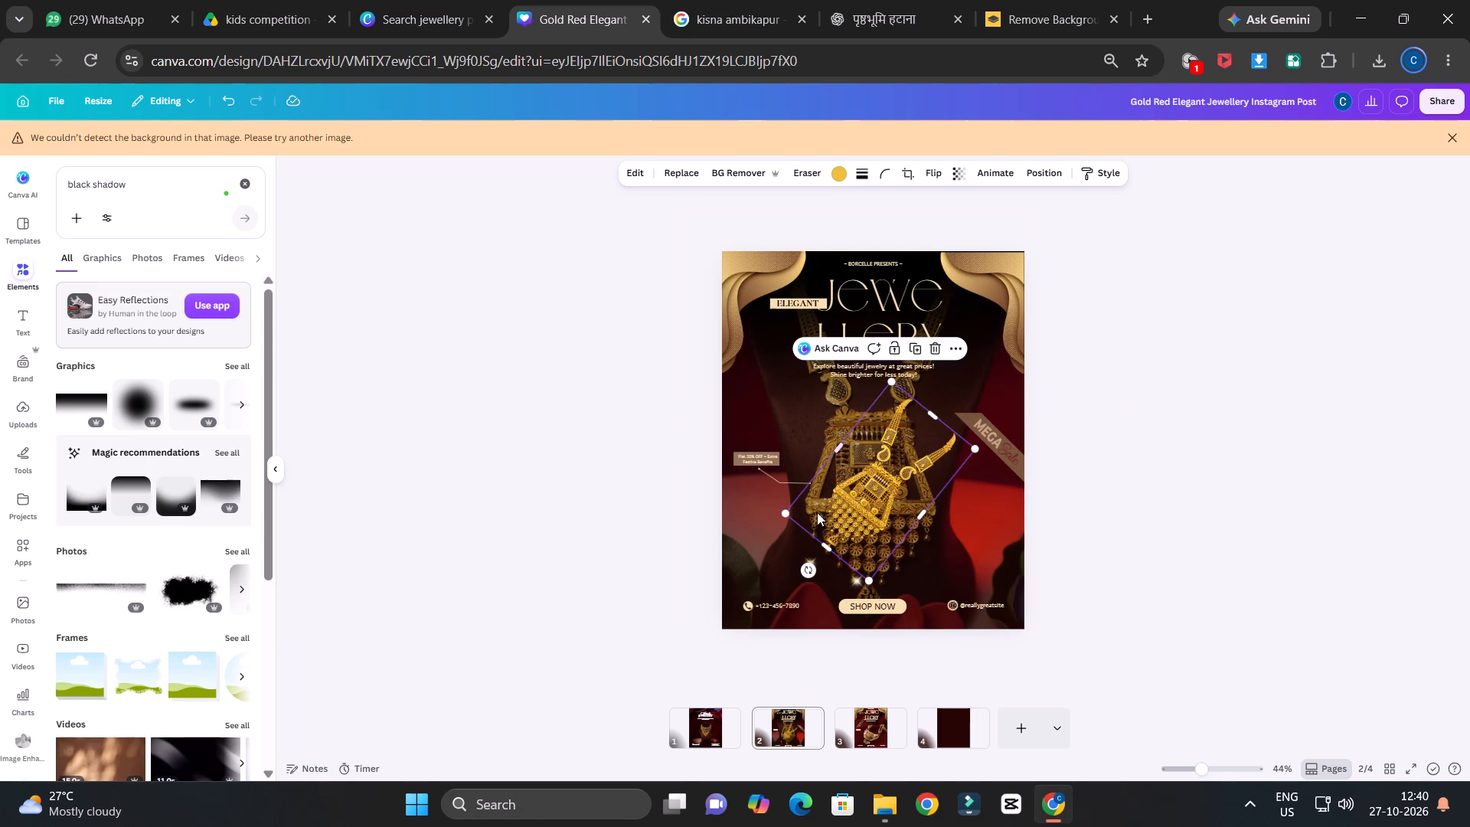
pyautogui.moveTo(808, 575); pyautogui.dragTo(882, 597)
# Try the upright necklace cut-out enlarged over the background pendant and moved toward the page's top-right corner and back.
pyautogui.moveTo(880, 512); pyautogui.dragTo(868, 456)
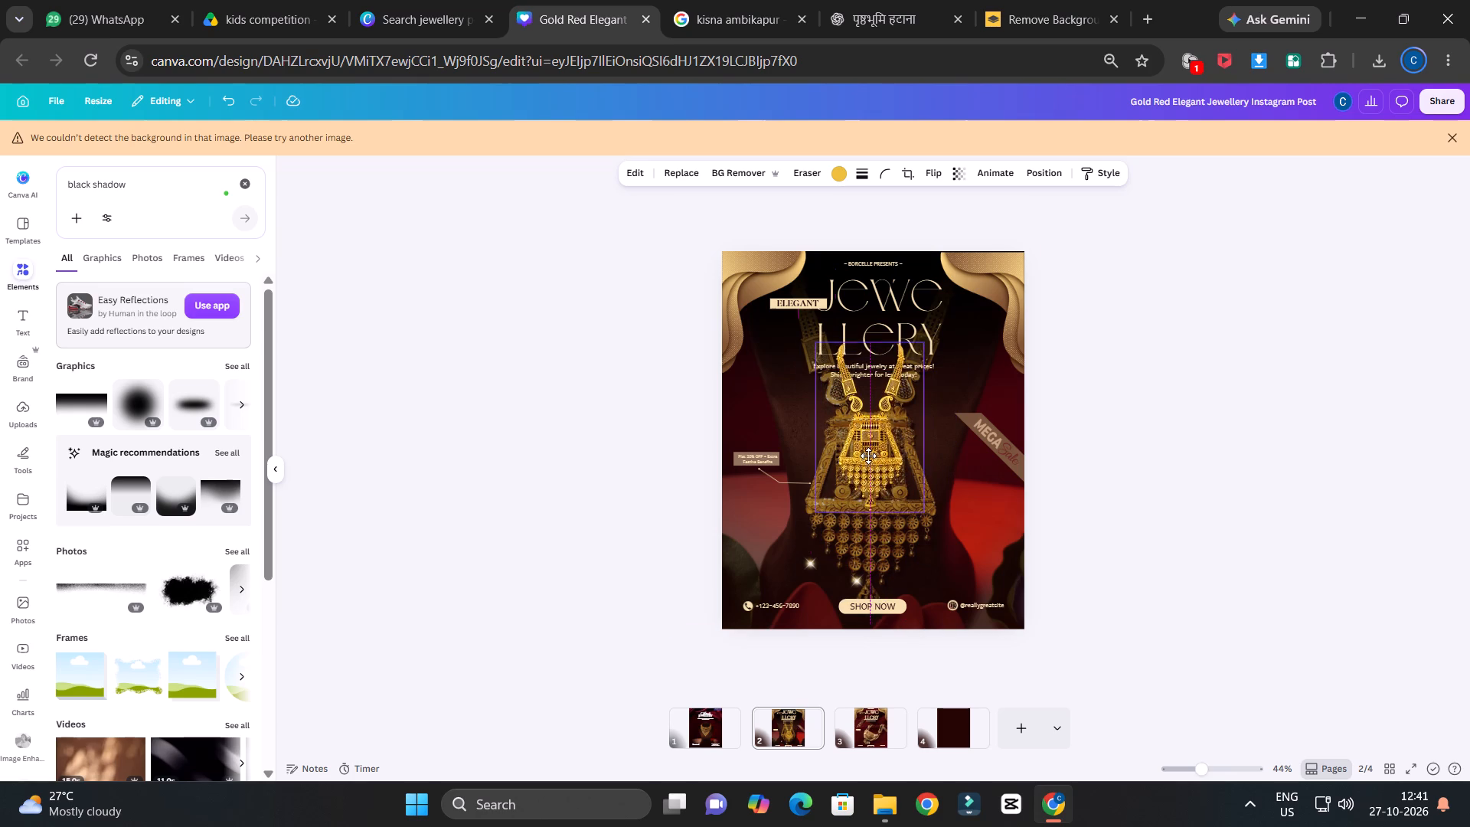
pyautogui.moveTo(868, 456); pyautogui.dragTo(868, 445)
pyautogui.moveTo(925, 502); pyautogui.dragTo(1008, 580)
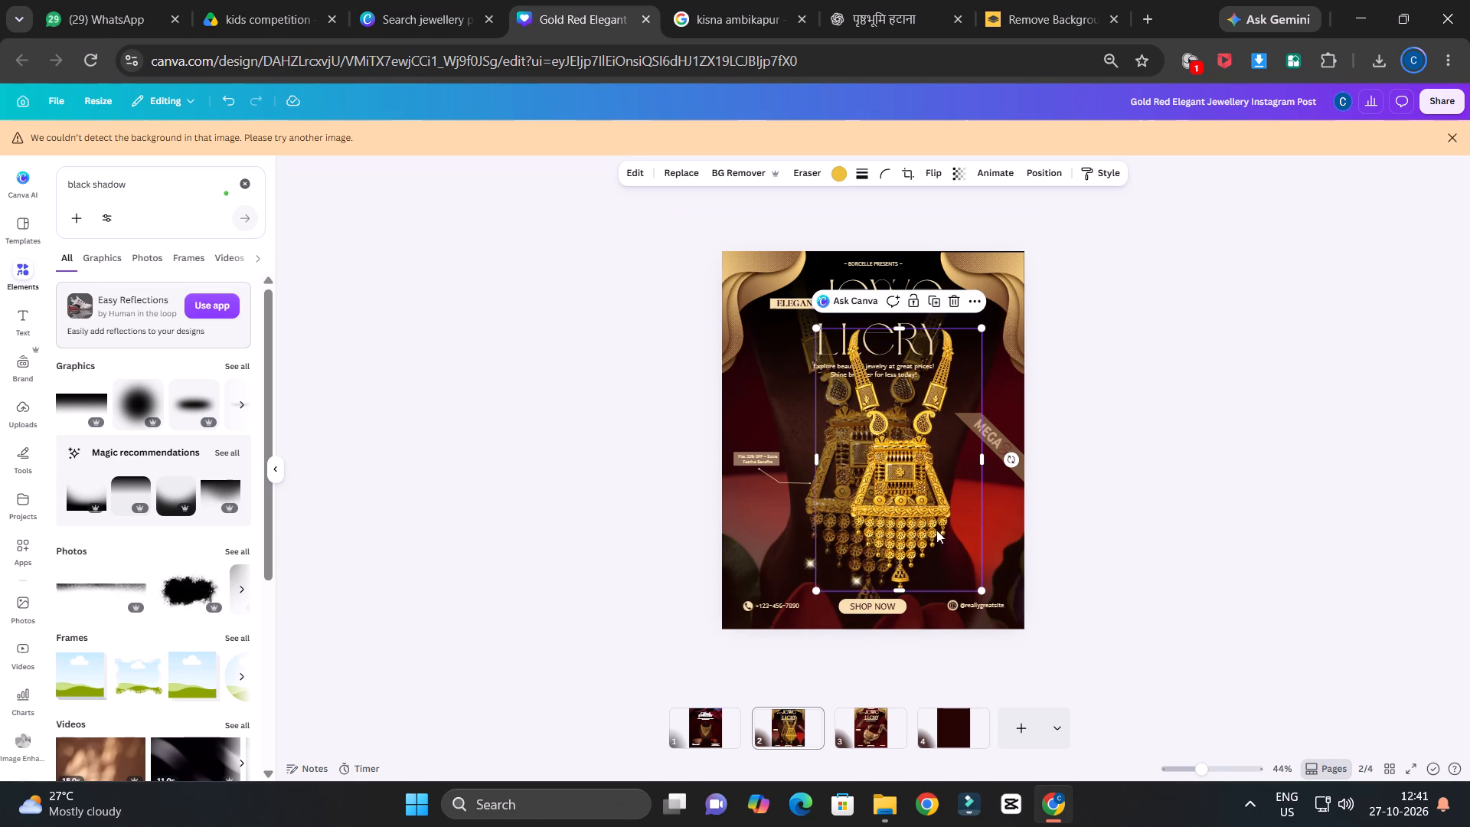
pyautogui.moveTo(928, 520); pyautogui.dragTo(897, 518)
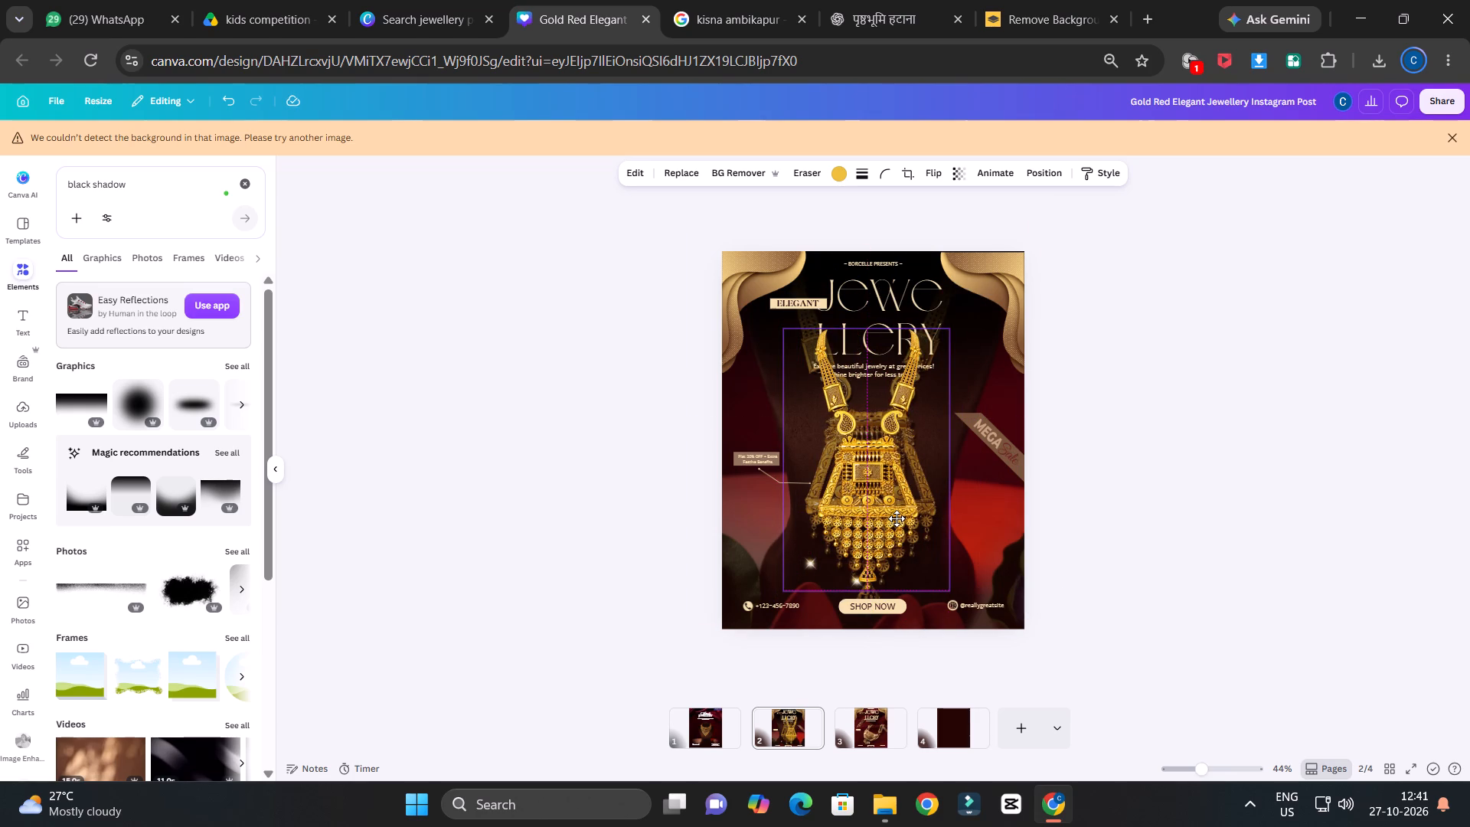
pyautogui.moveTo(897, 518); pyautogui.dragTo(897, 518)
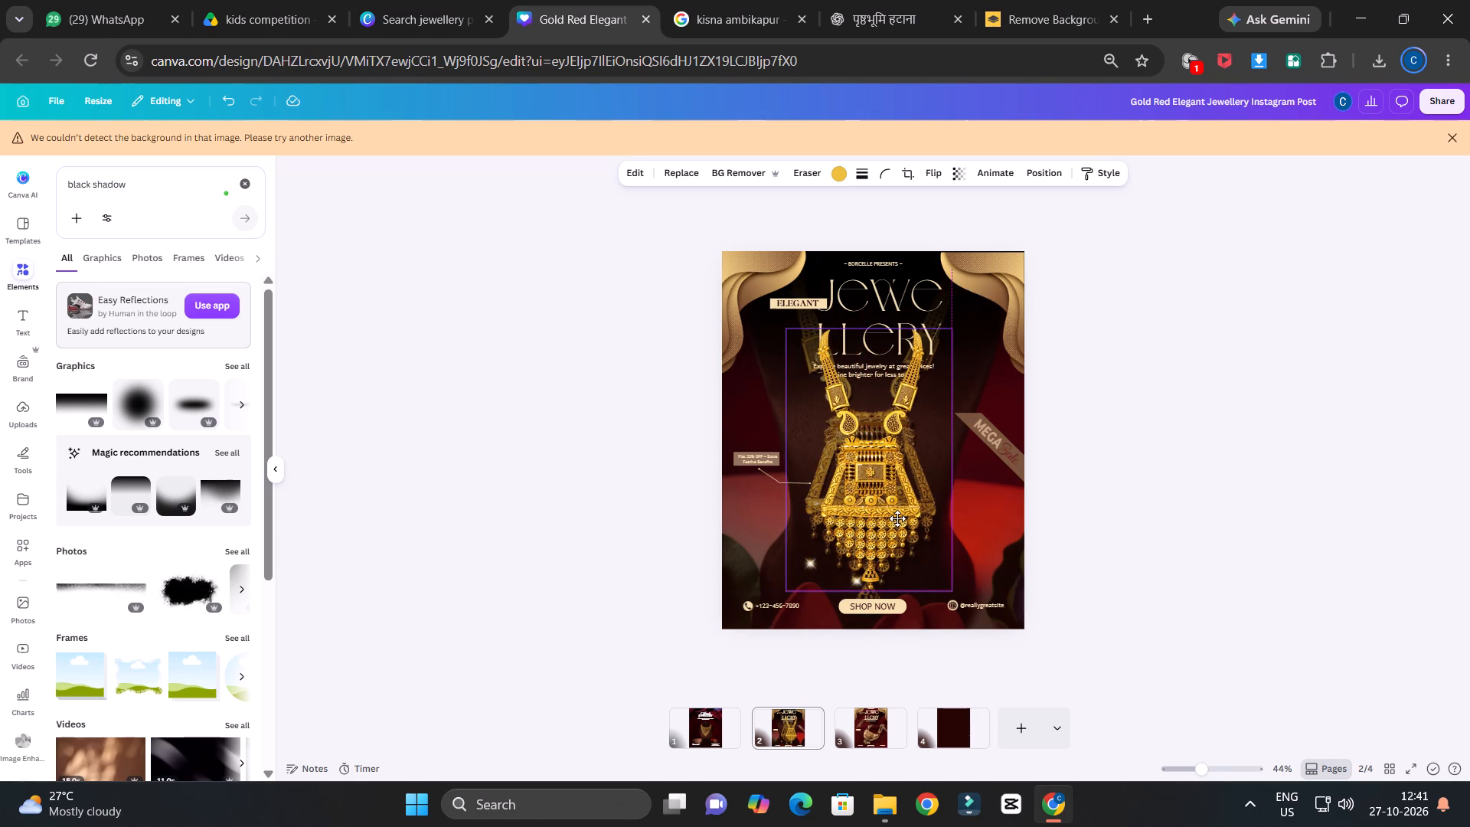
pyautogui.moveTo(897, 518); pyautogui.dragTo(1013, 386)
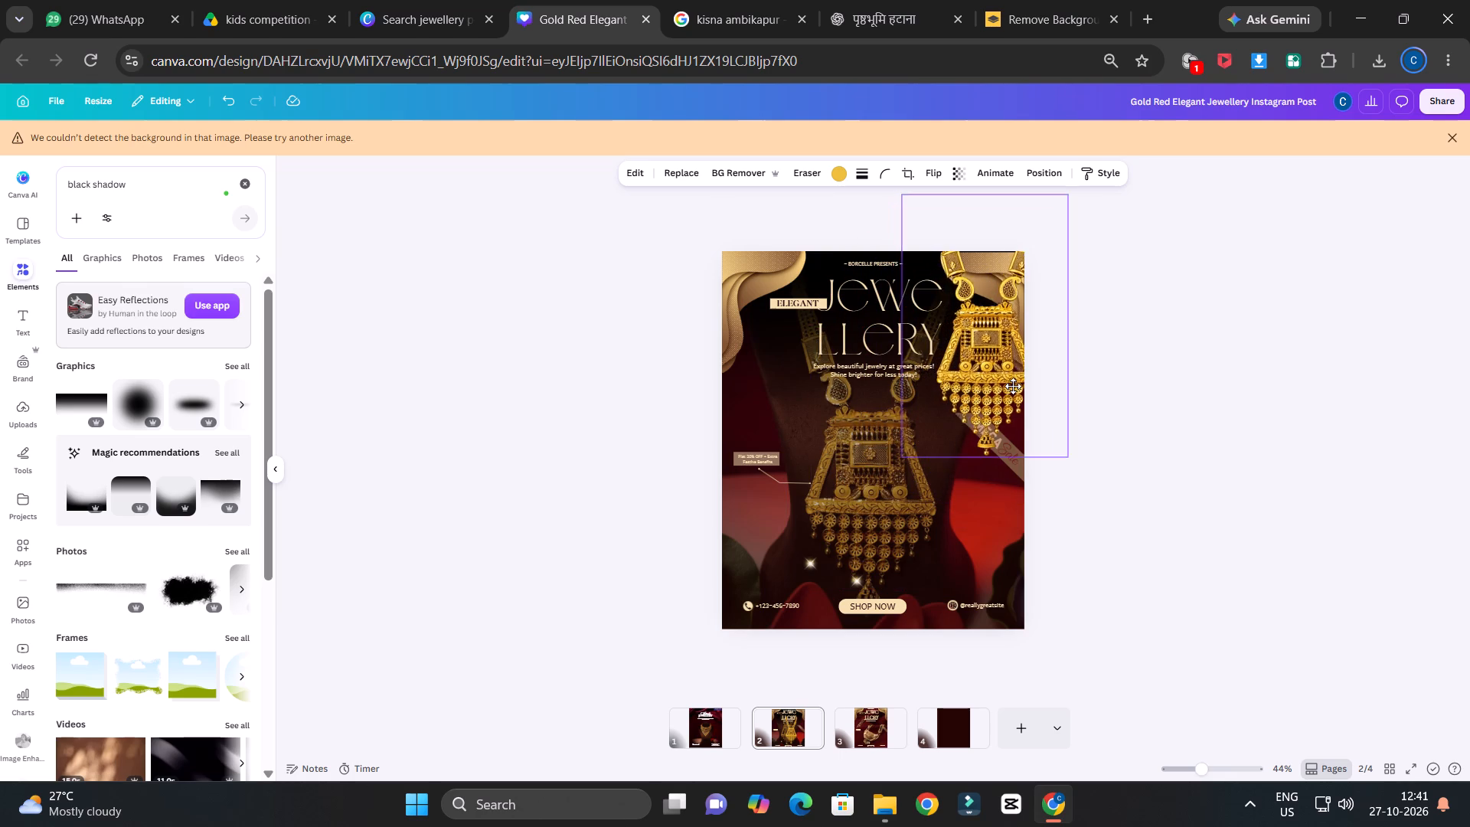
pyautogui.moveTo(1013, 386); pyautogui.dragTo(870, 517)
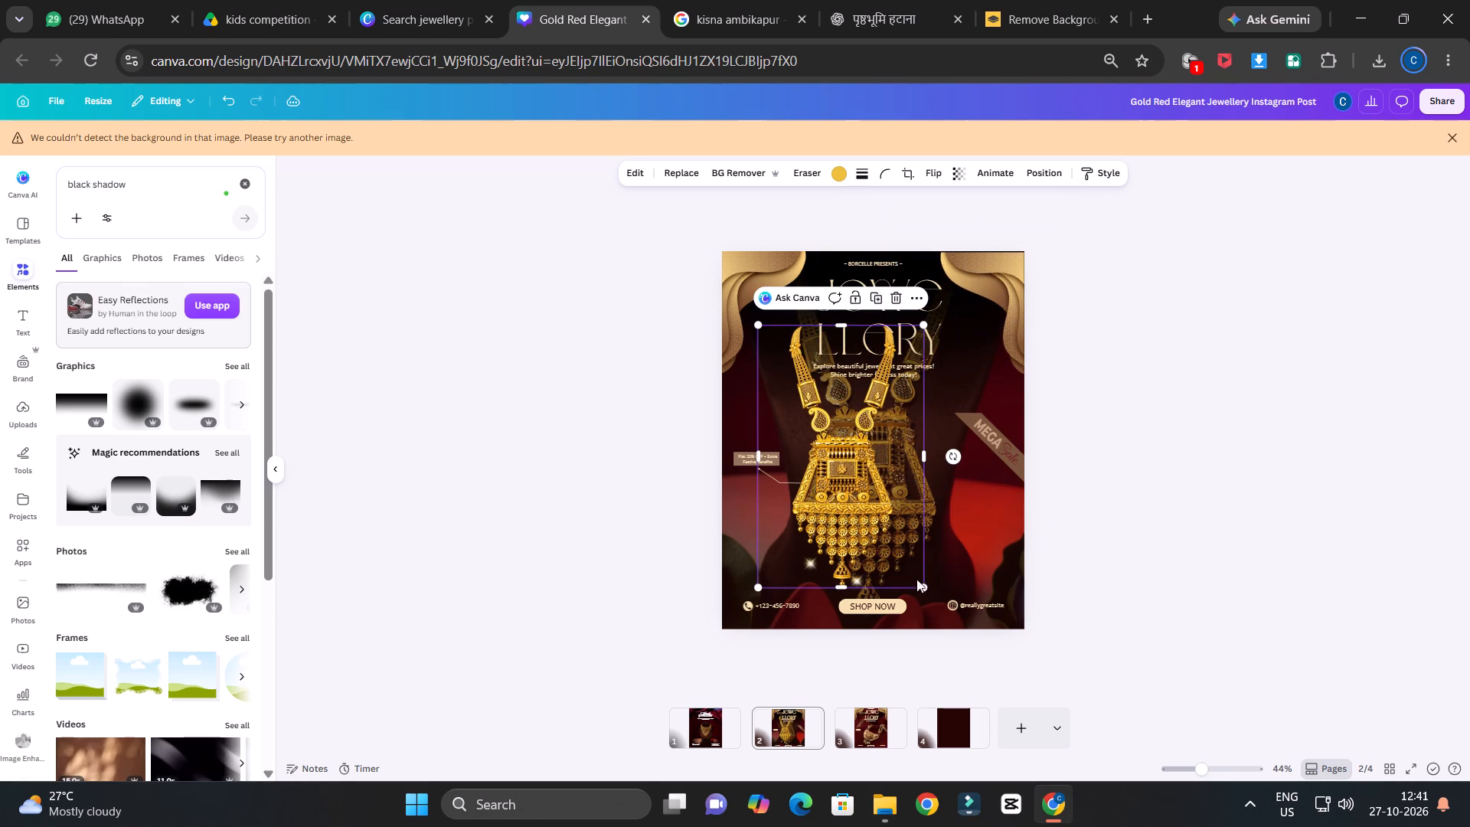
# Shrink the necklace cut-out and place it in page 2's top-right corner, beside the heading.
pyautogui.moveTo(923, 591); pyautogui.dragTo(867, 507)
pyautogui.moveTo(834, 470); pyautogui.dragTo(1005, 388)
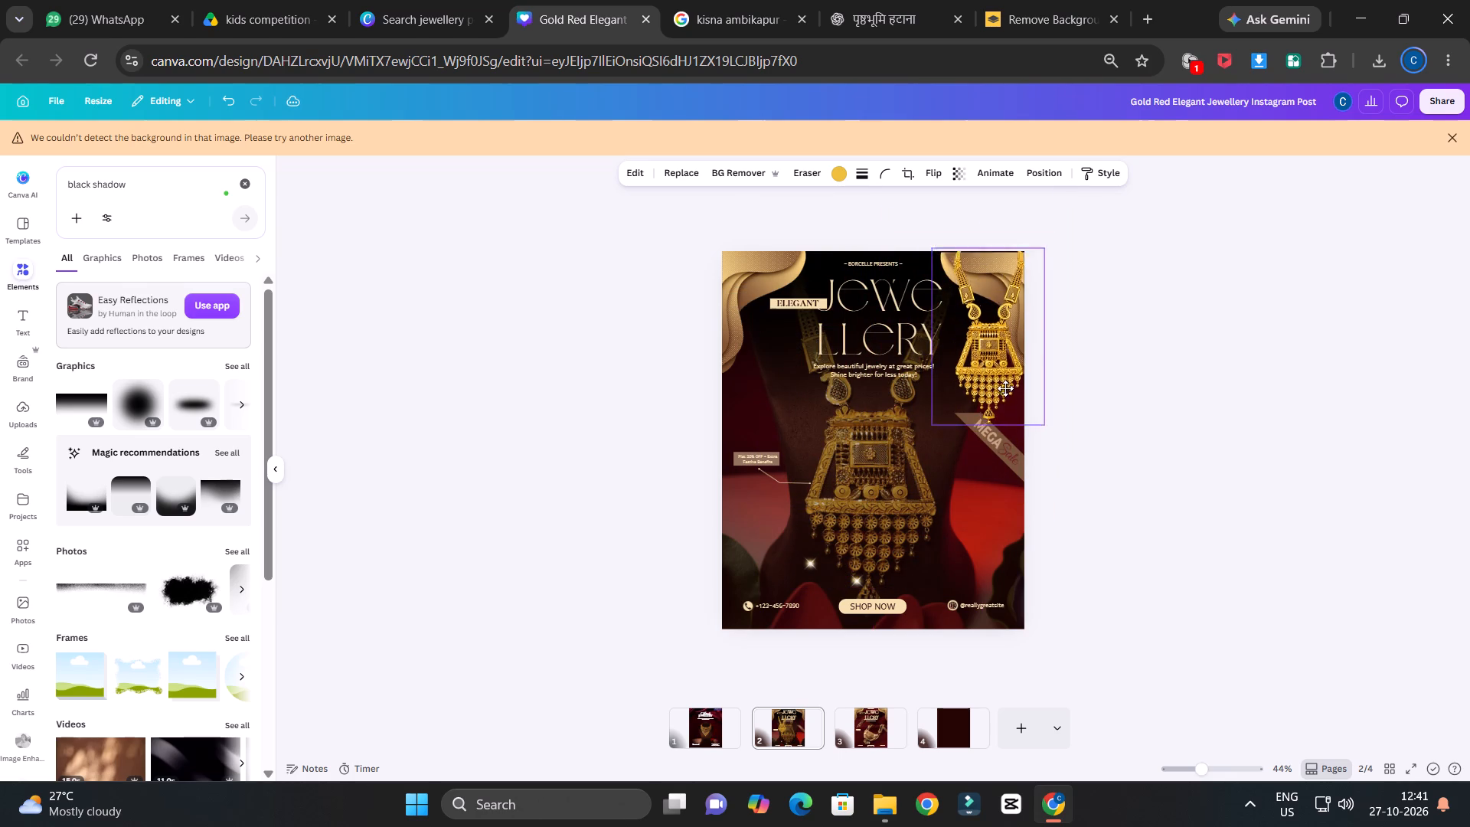
pyautogui.moveTo(1005, 388); pyautogui.dragTo(1002, 378)
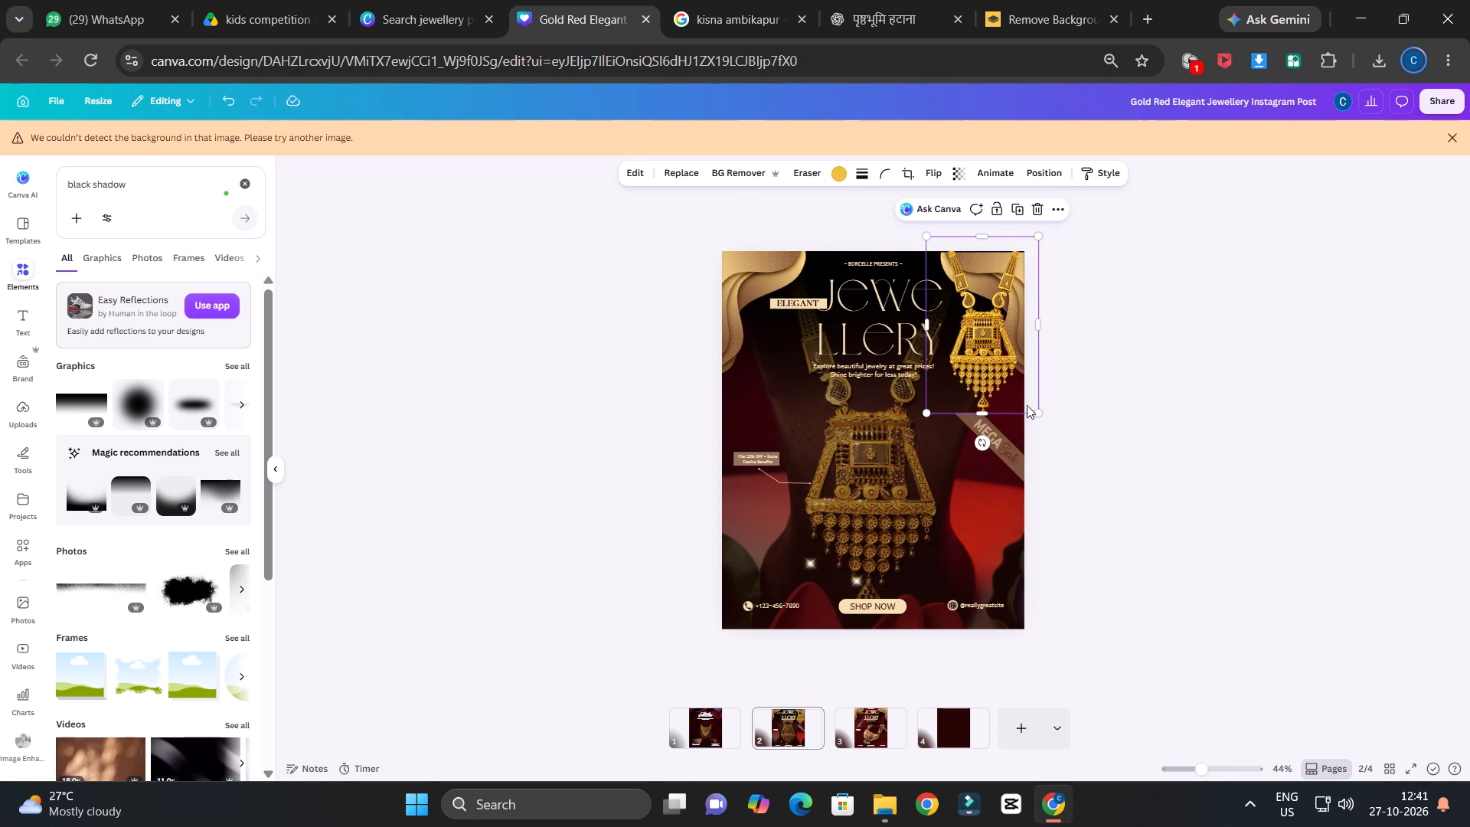
# Duplicate the necklace cut-out and place the copy in page 2's top-left corner, mirroring the one beside the heading.
pyautogui.keyDown('alt'); pyautogui.moveTo(977, 368); pyautogui.dragTo(783, 375); pyautogui.keyUp('alt')
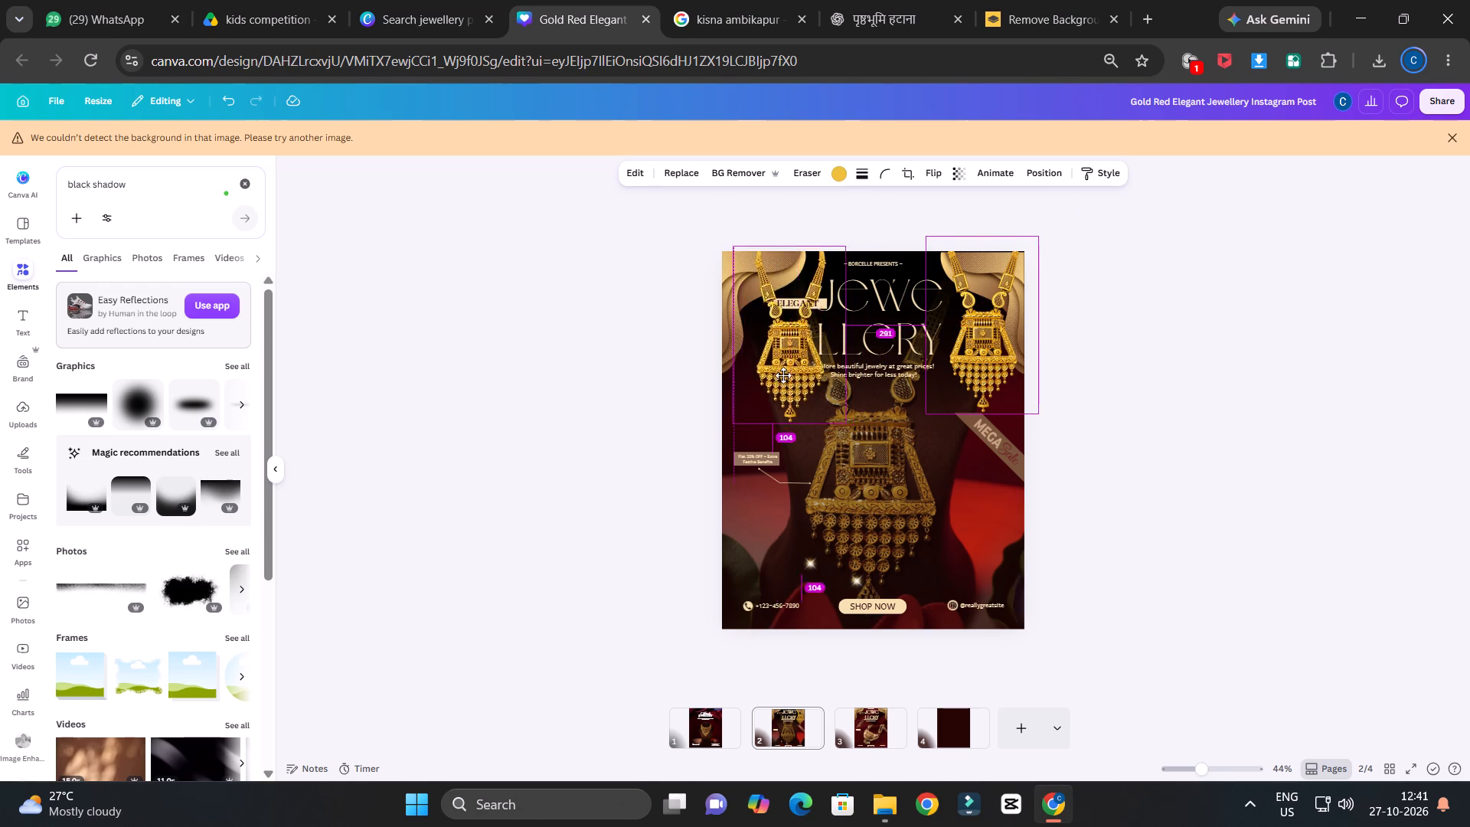
pyautogui.keyDown('alt'); pyautogui.moveTo(783, 375); pyautogui.dragTo(769, 372); pyautogui.keyUp('alt')
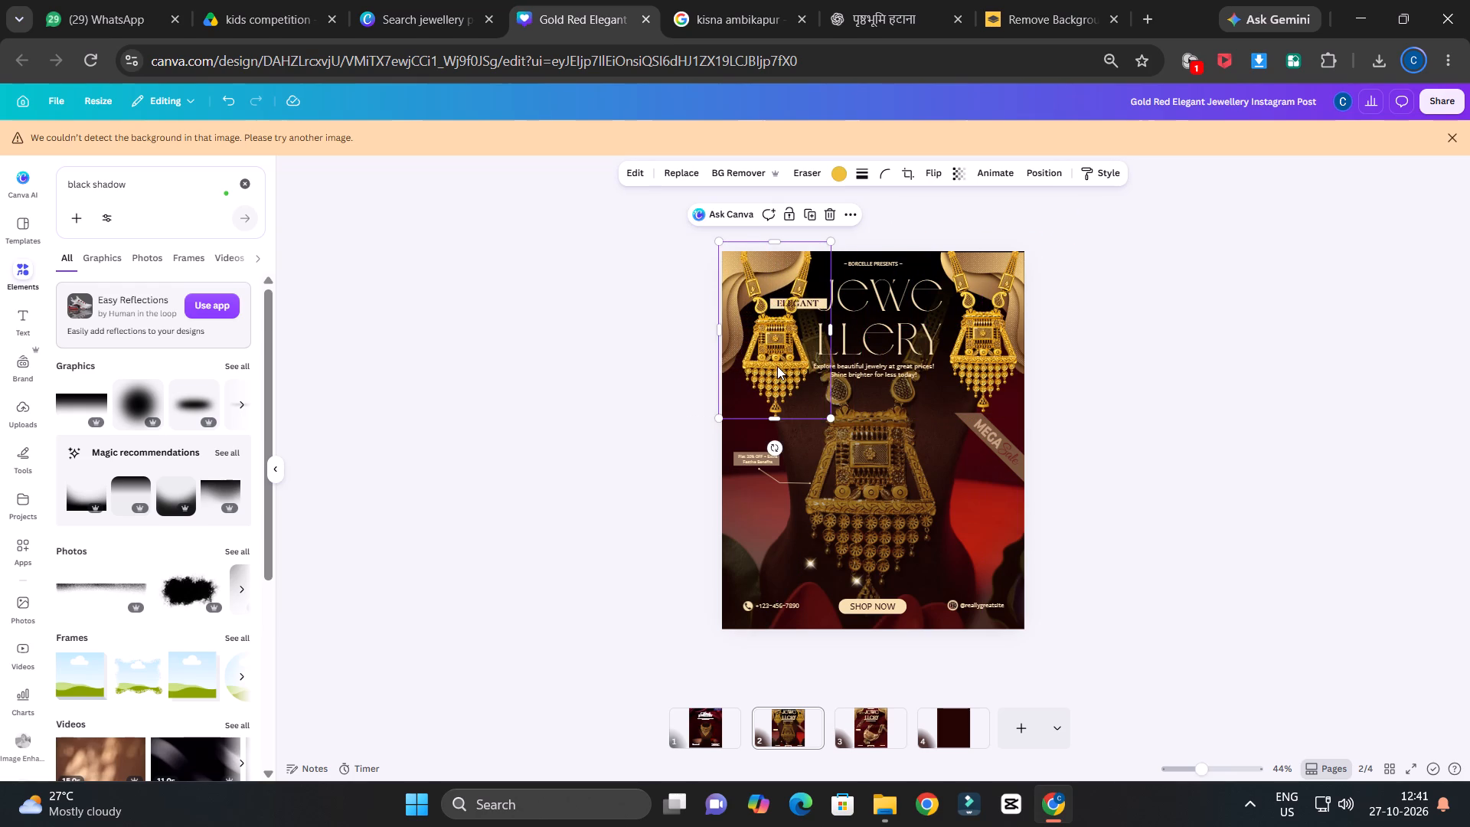
pyautogui.click(777, 366)
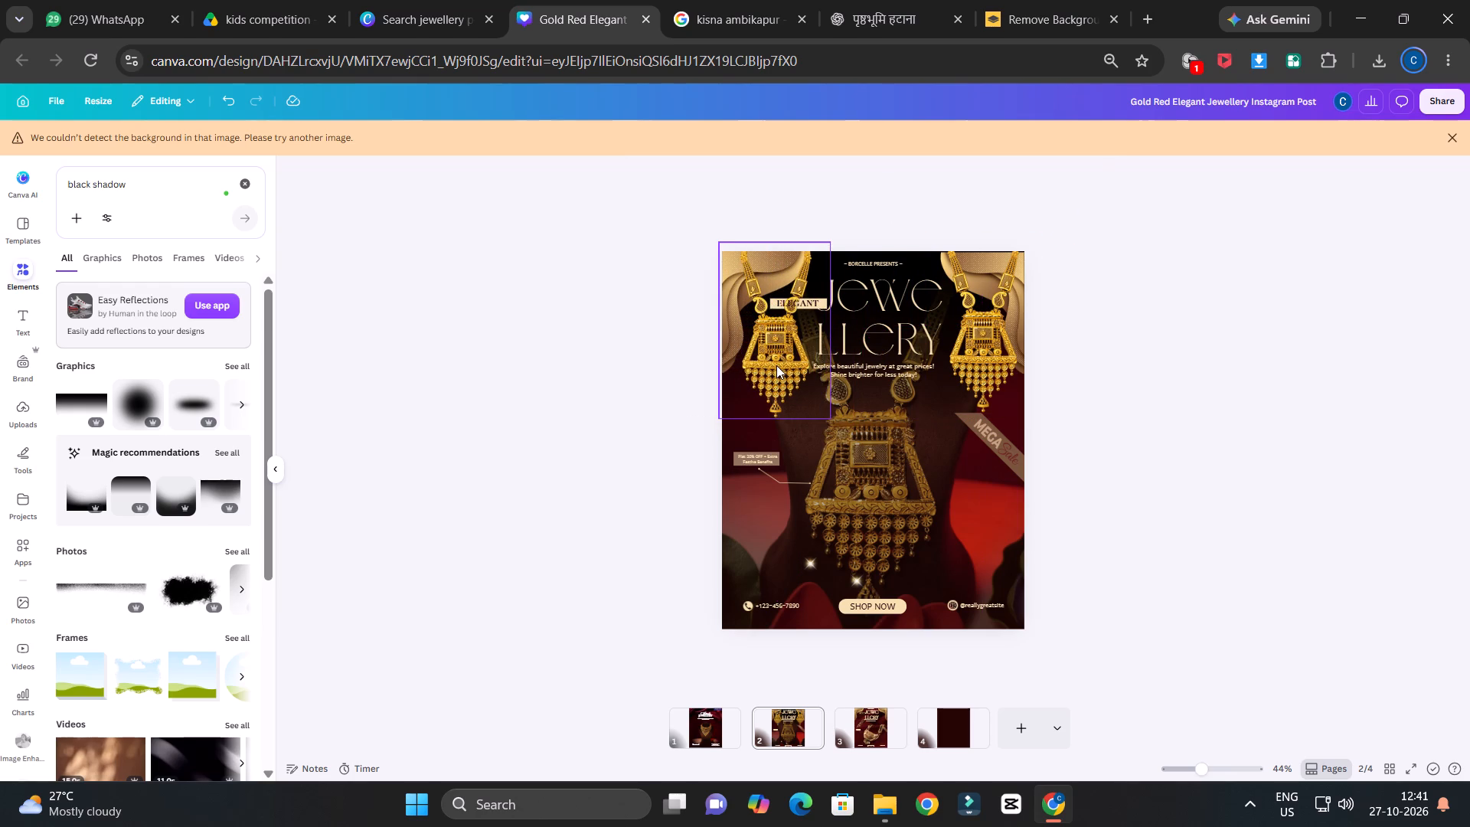
pyautogui.click(776, 365)
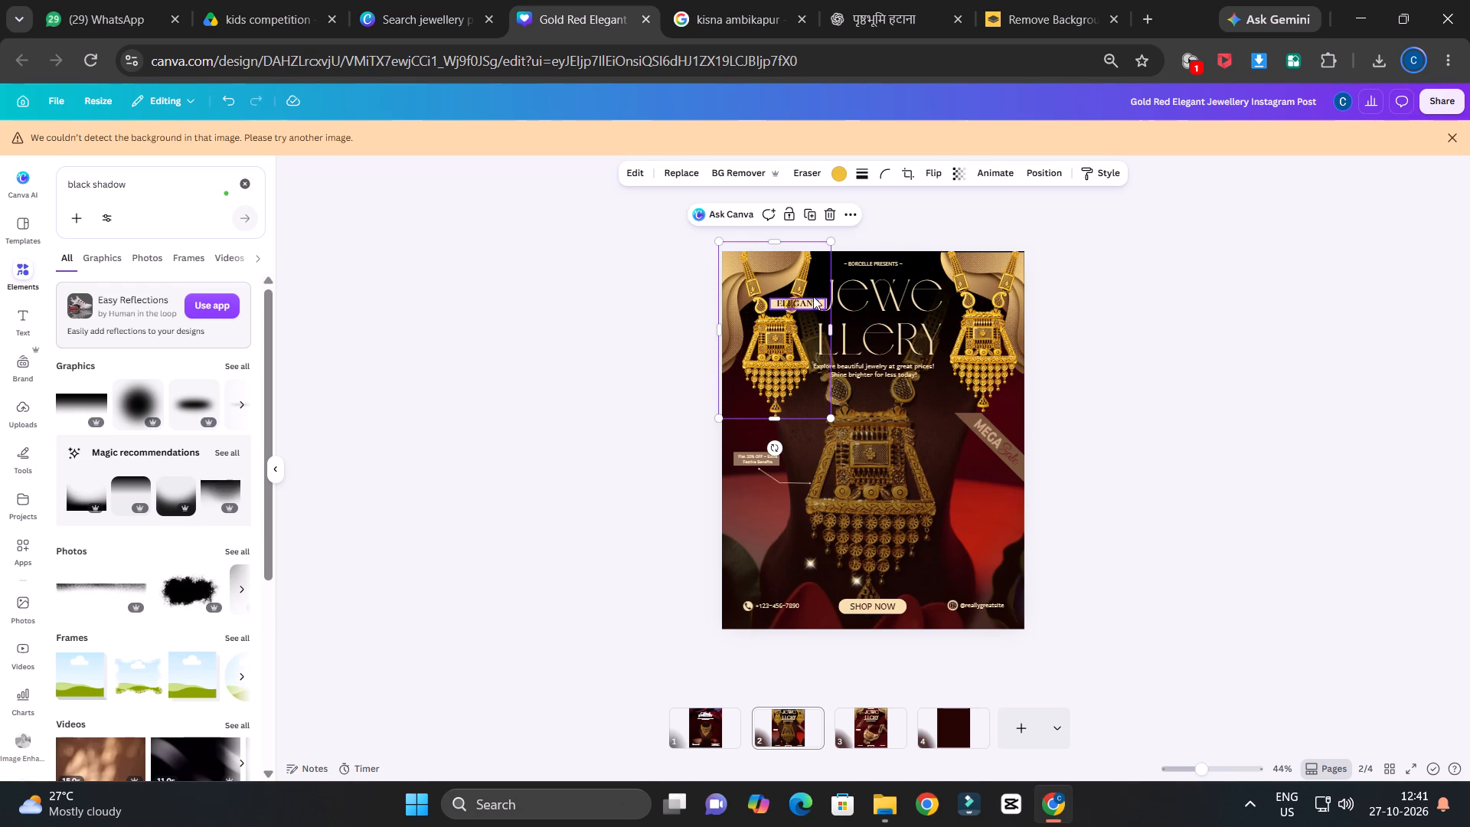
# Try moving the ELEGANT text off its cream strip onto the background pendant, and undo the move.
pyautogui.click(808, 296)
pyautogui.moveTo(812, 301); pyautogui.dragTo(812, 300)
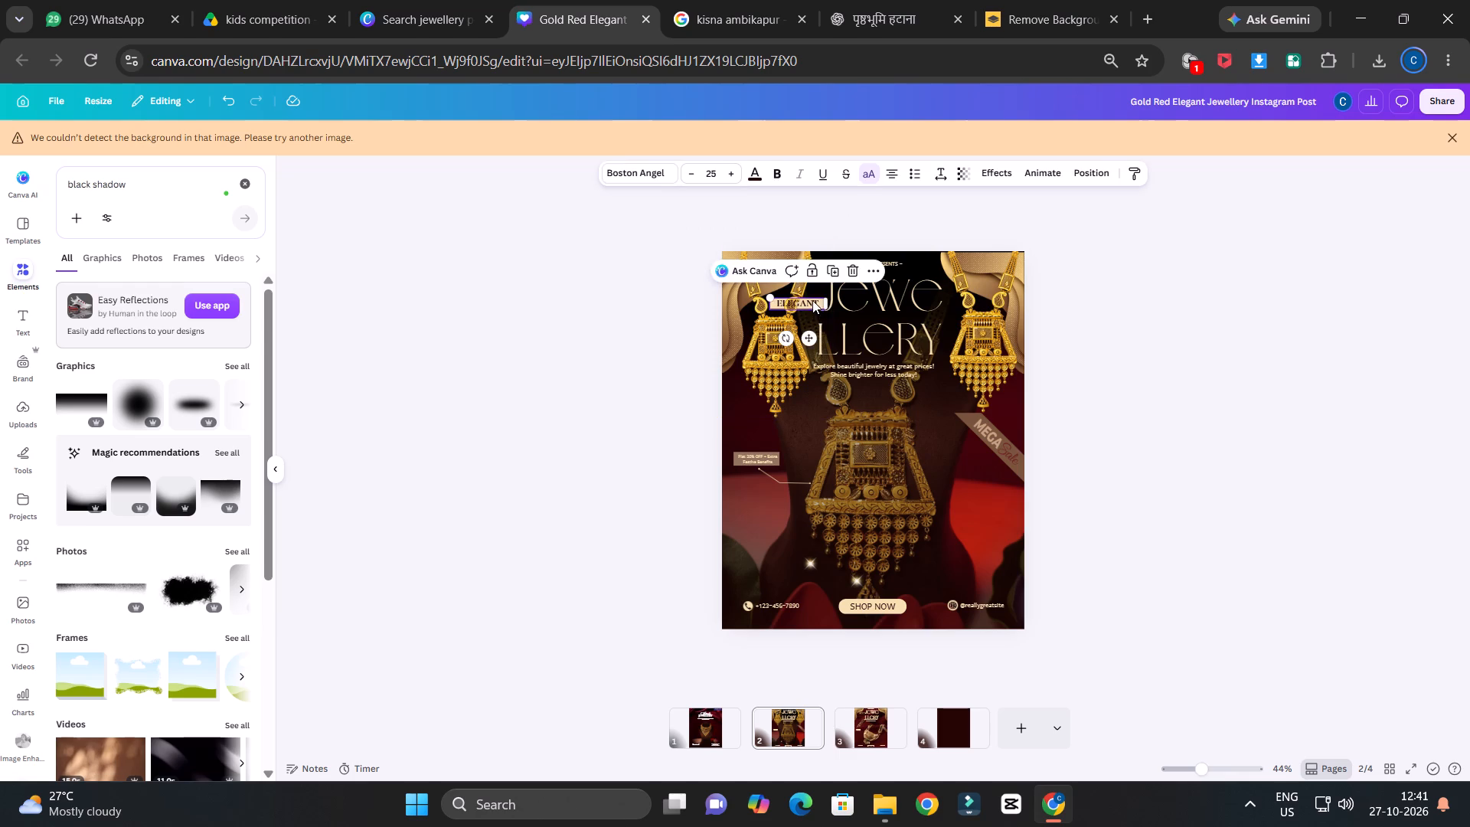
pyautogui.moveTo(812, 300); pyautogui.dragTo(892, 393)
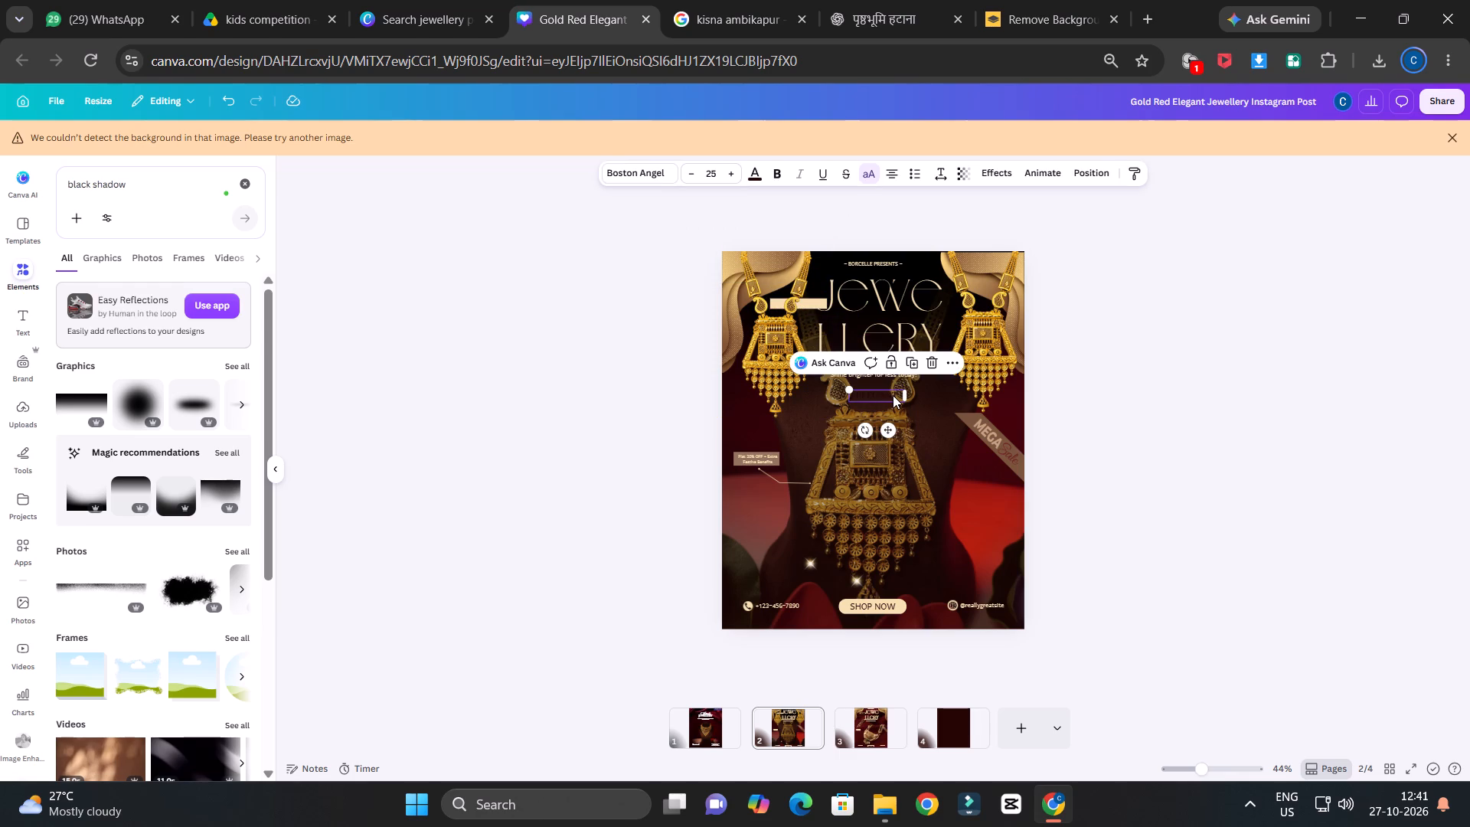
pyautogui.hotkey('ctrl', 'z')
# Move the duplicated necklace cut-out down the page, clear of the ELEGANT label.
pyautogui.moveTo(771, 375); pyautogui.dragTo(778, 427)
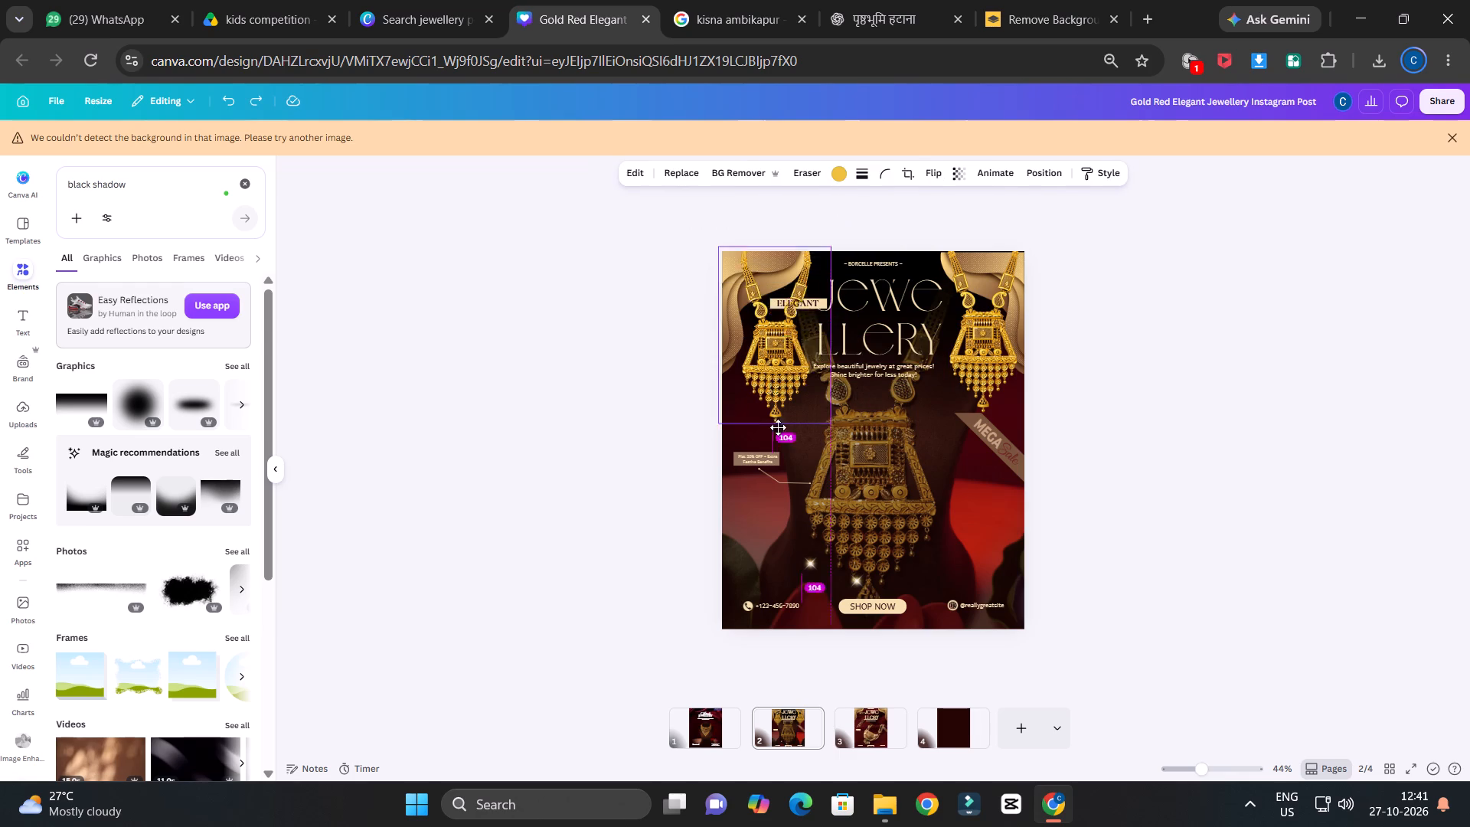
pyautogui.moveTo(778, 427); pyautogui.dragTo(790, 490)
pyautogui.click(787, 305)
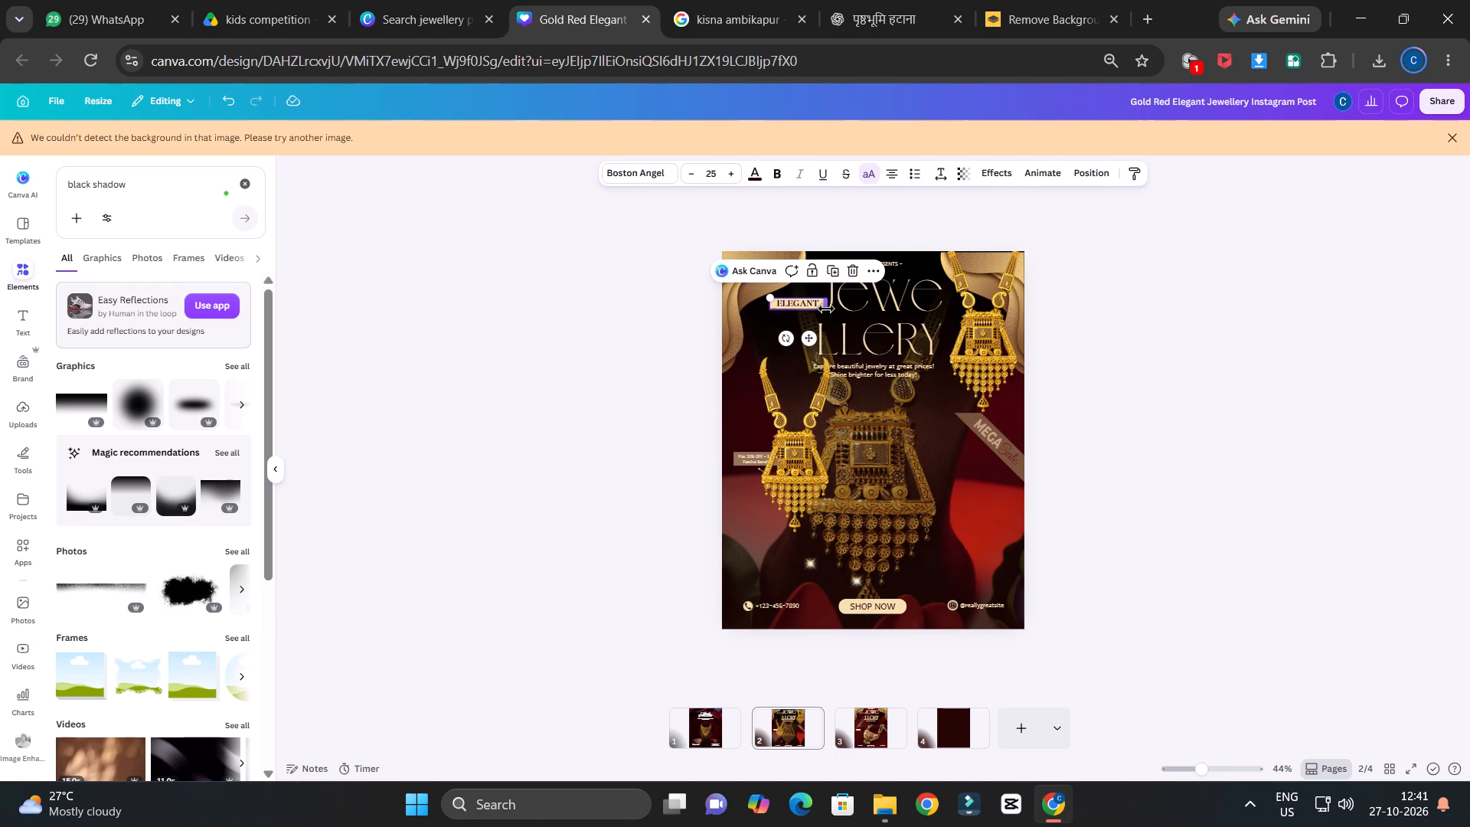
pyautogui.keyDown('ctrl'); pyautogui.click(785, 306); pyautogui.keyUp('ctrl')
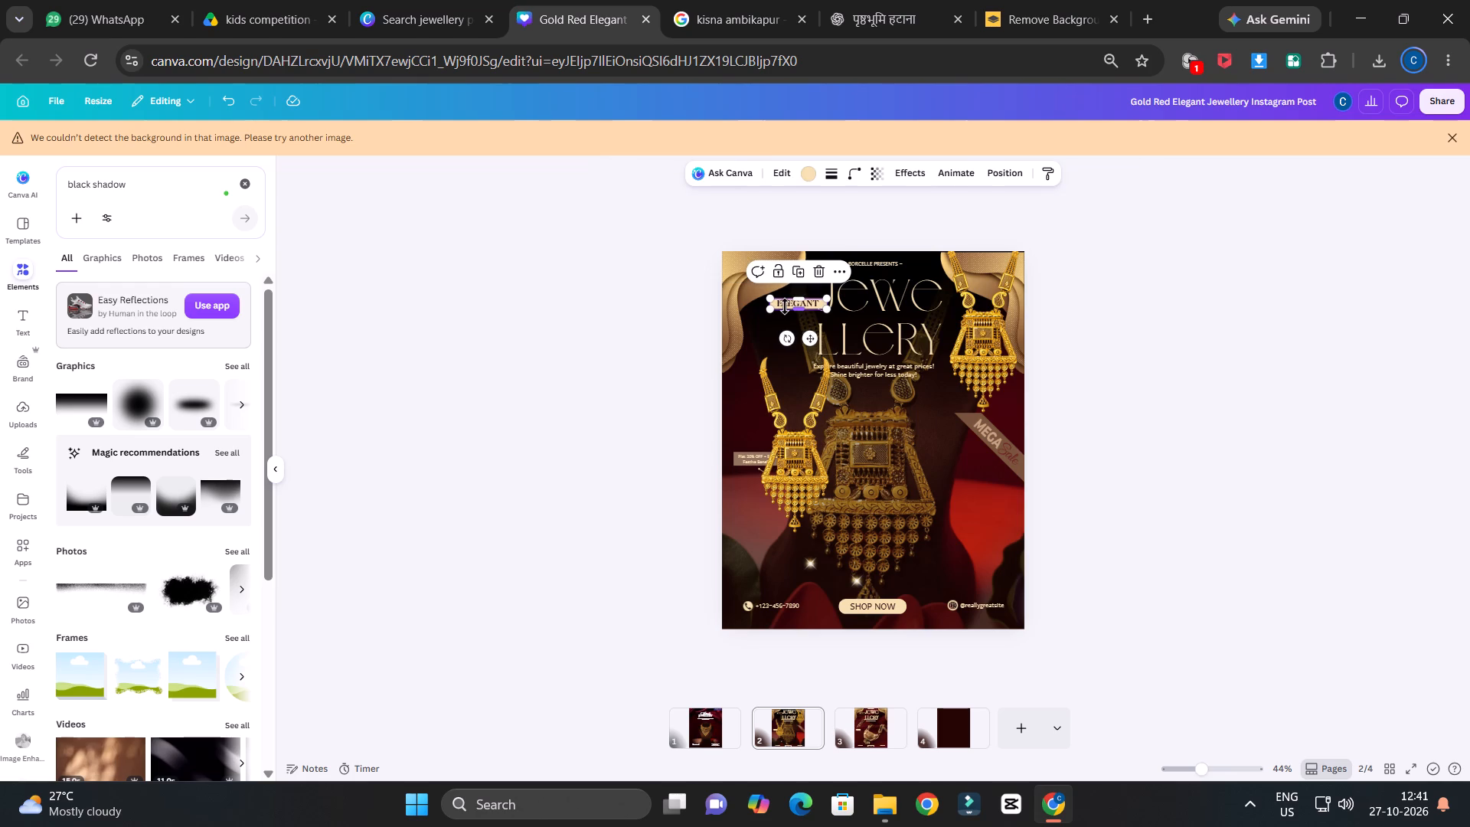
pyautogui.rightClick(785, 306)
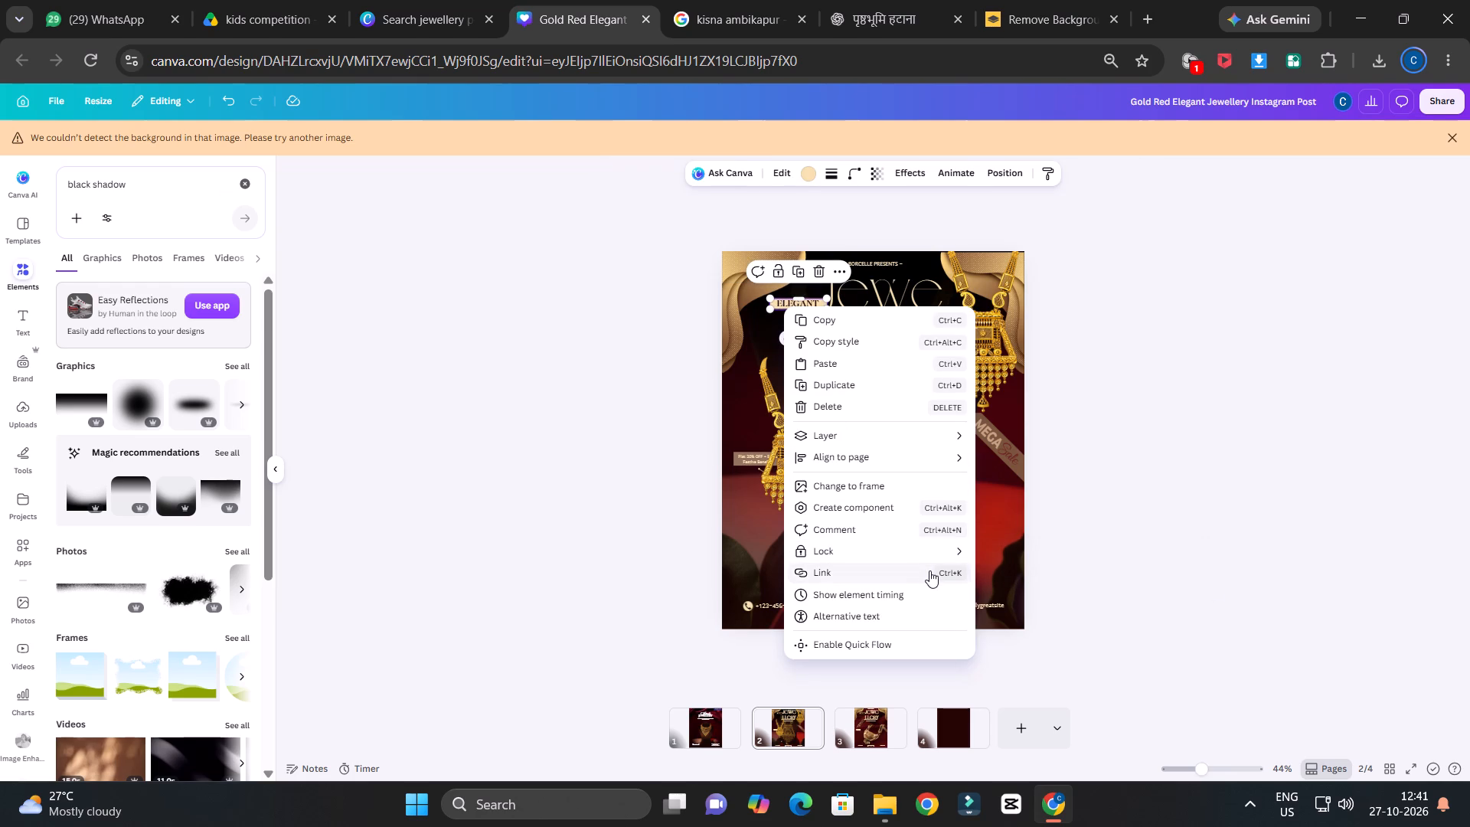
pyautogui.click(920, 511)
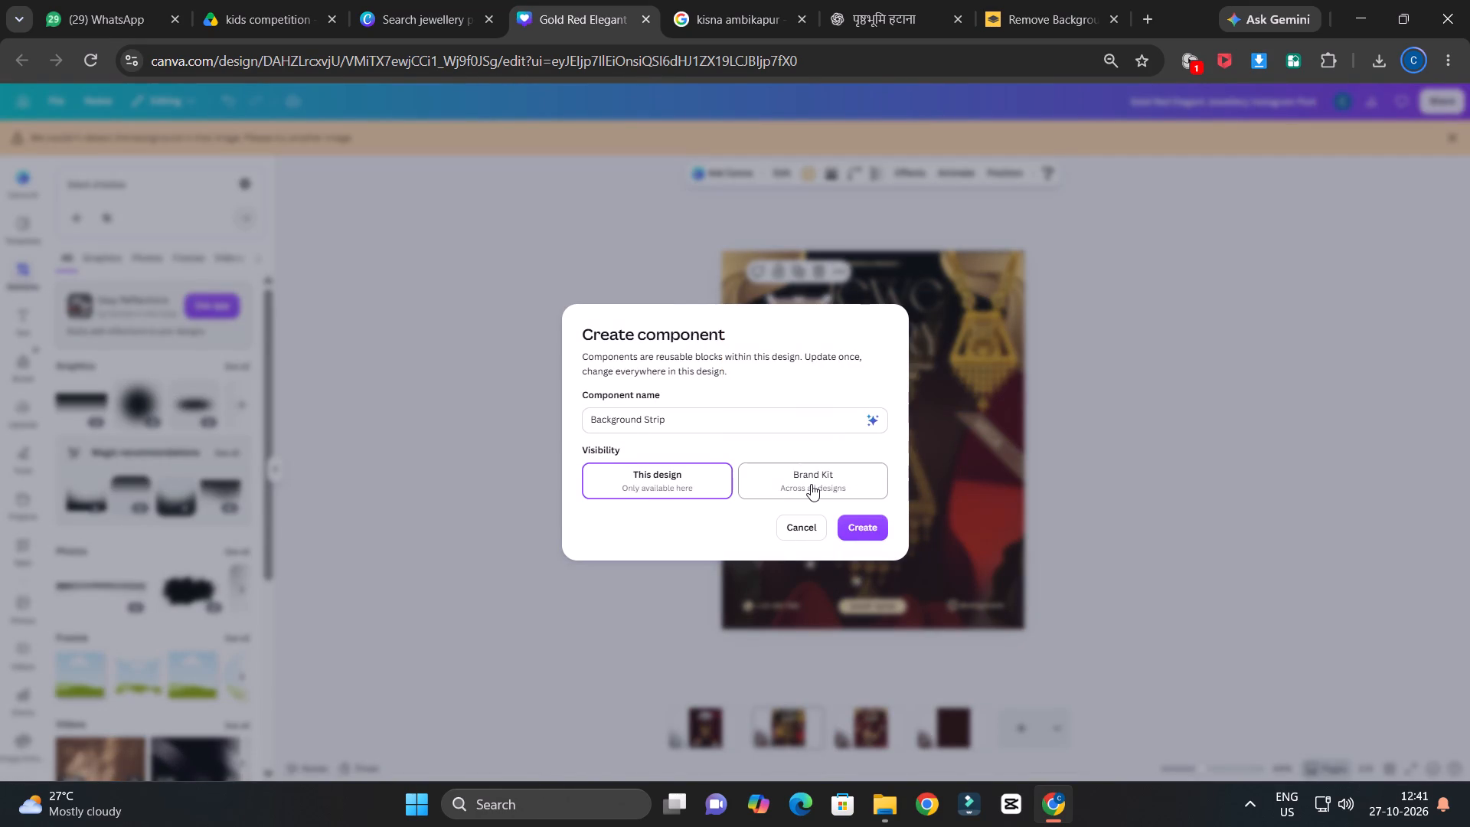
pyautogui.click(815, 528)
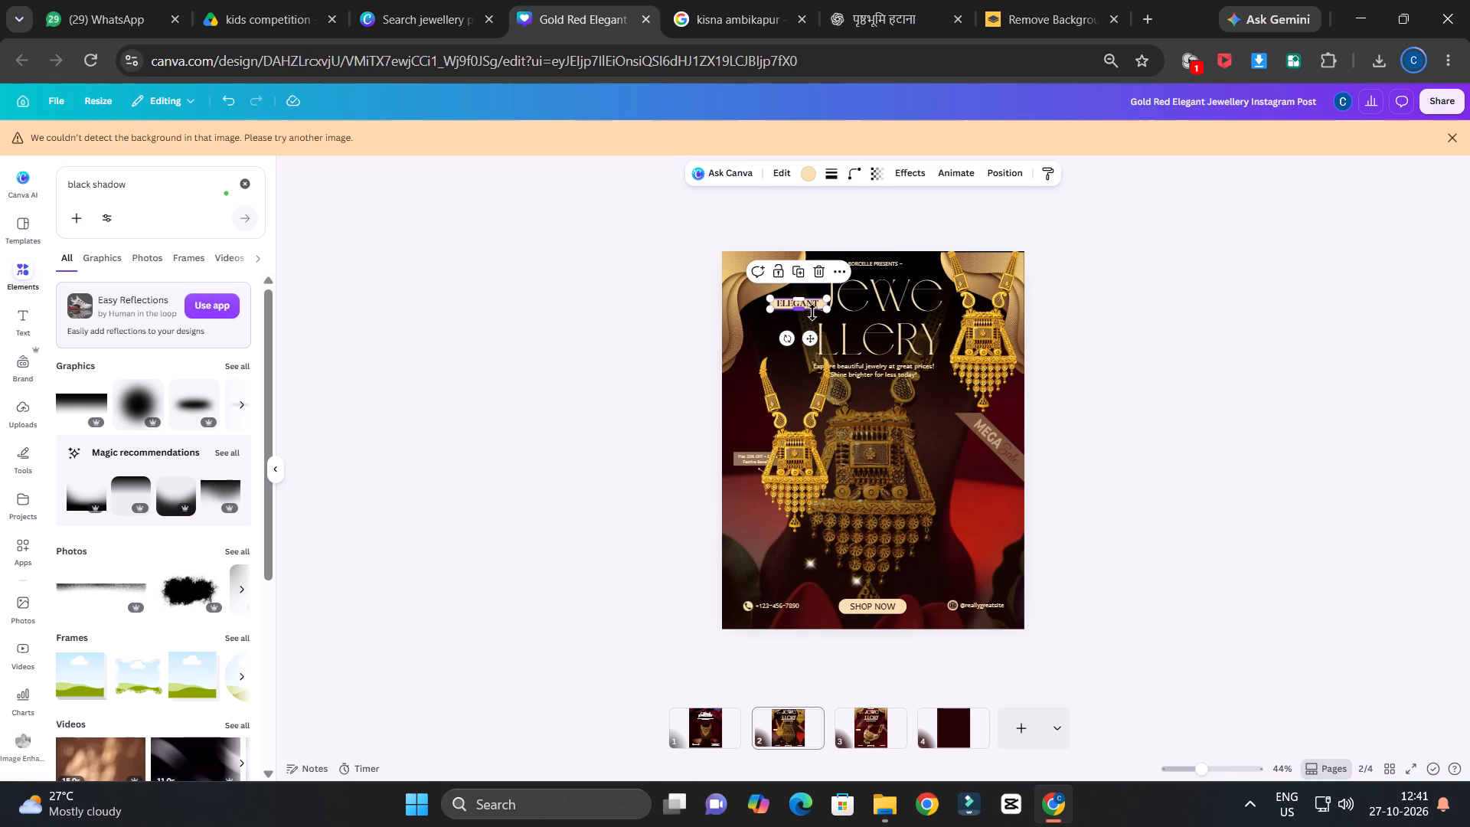
# Move the ELEGANT text and its cream strip from beside the heading to beneath the right end of the tagline.
pyautogui.keyDown('ctrl'); pyautogui.scroll(5, 1145, 421); pyautogui.keyUp('ctrl')
pyautogui.scroll(1, 881, 466)
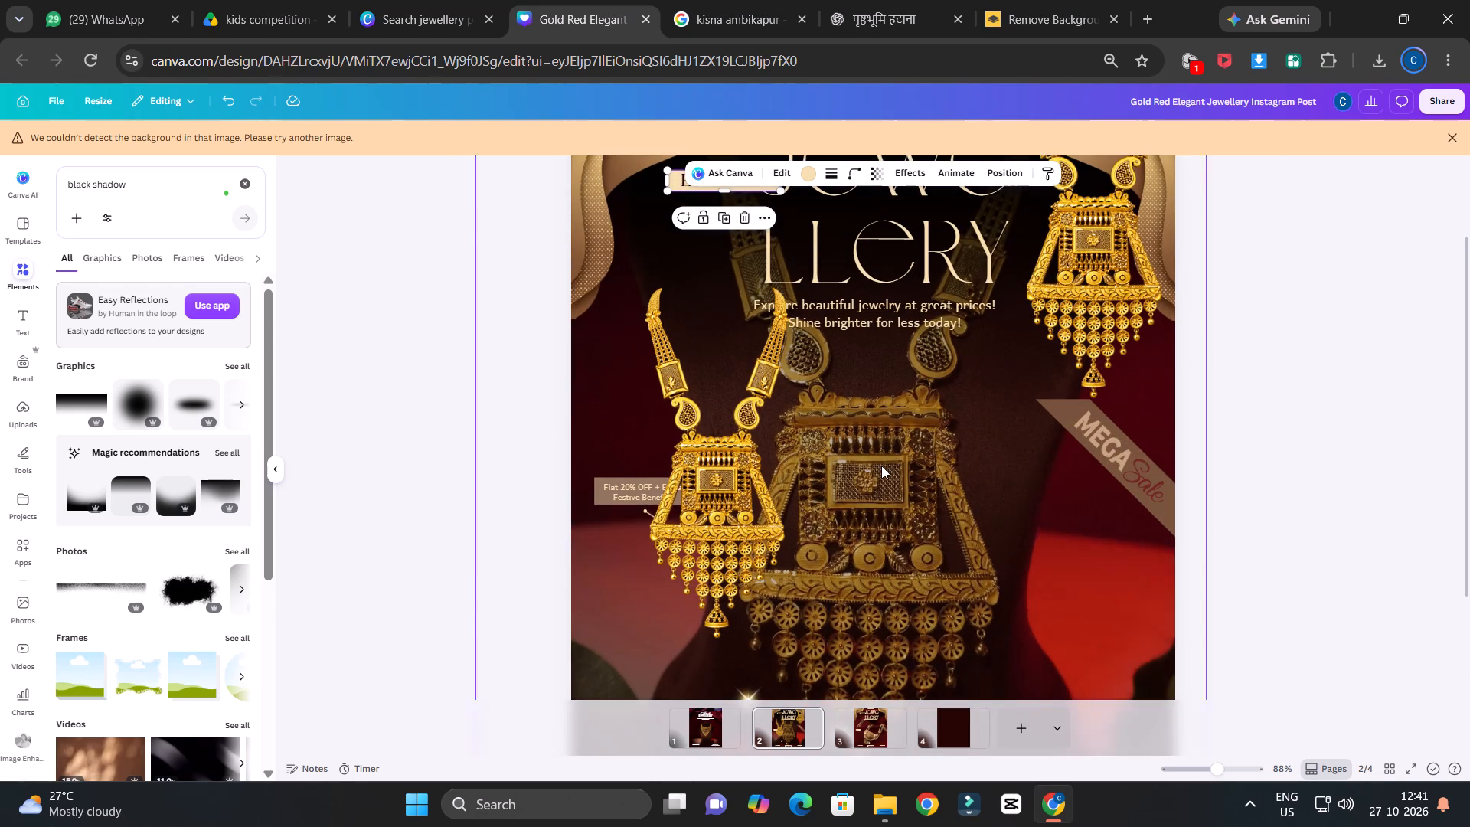
pyautogui.scroll(1, 881, 466)
pyautogui.moveTo(699, 296); pyautogui.dragTo(657, 351)
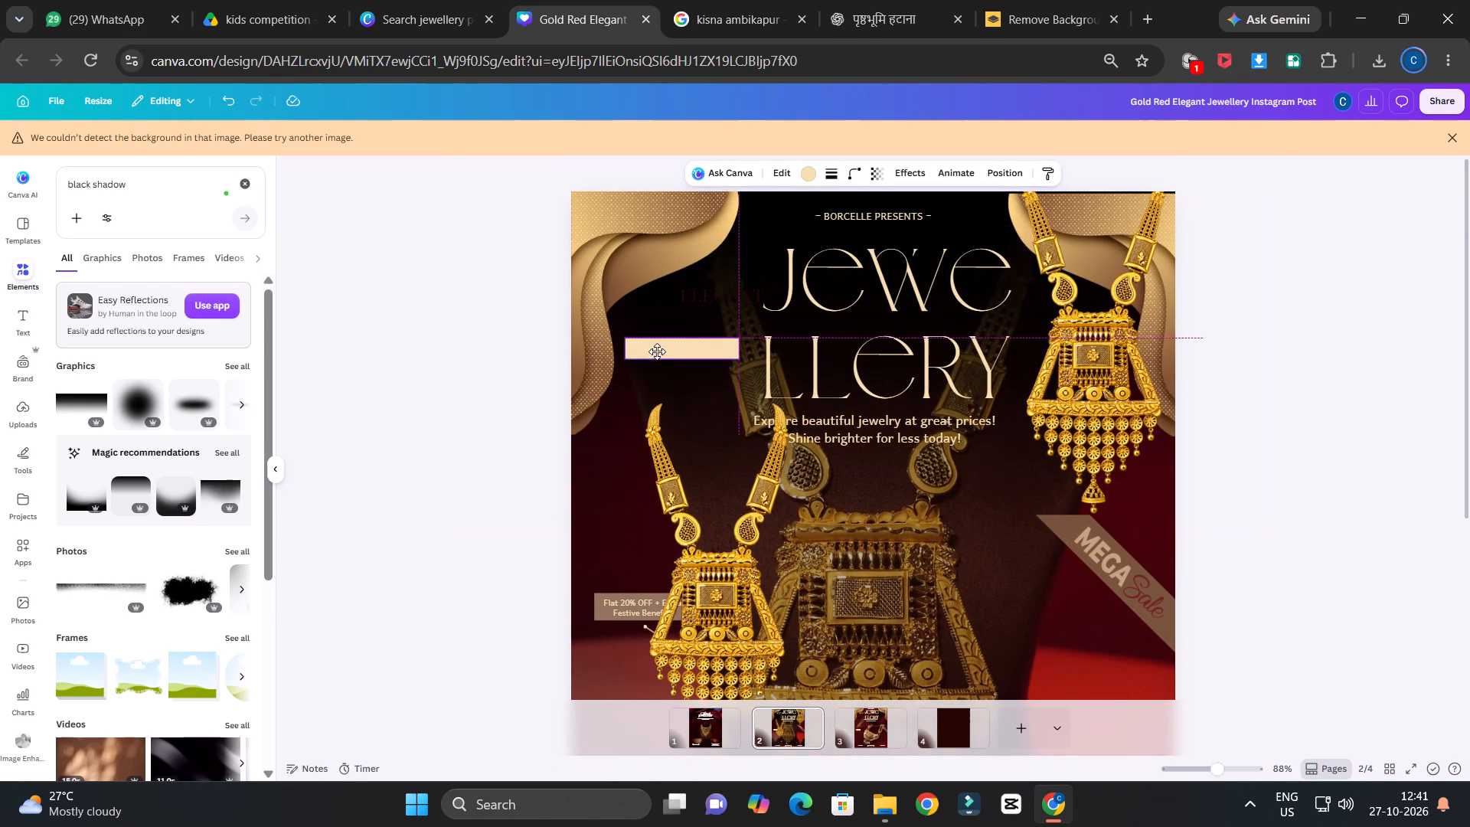
pyautogui.moveTo(657, 351); pyautogui.dragTo(663, 329)
pyautogui.moveTo(757, 289); pyautogui.dragTo(724, 322)
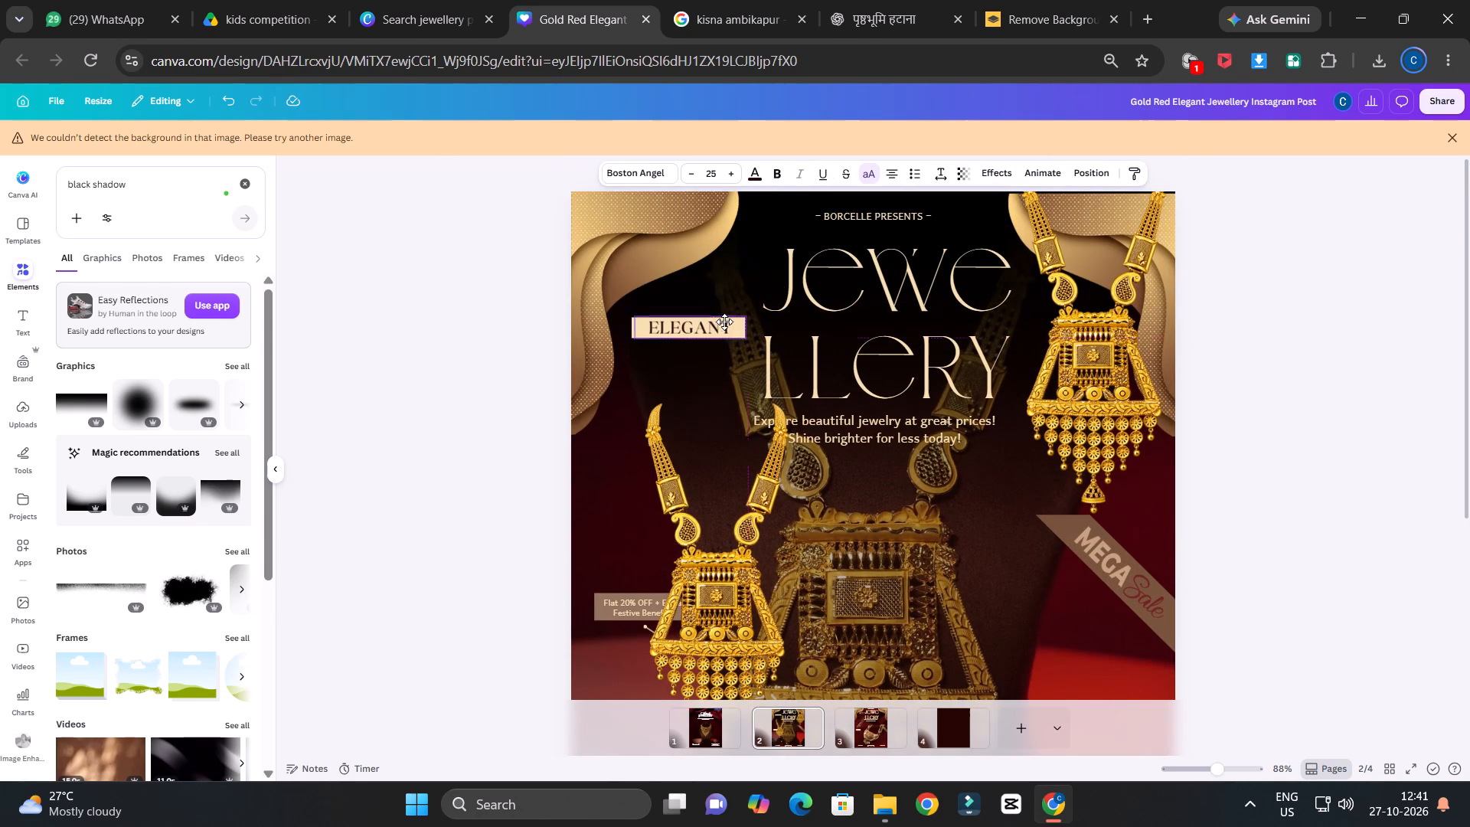
pyautogui.moveTo(724, 322); pyautogui.dragTo(1006, 470)
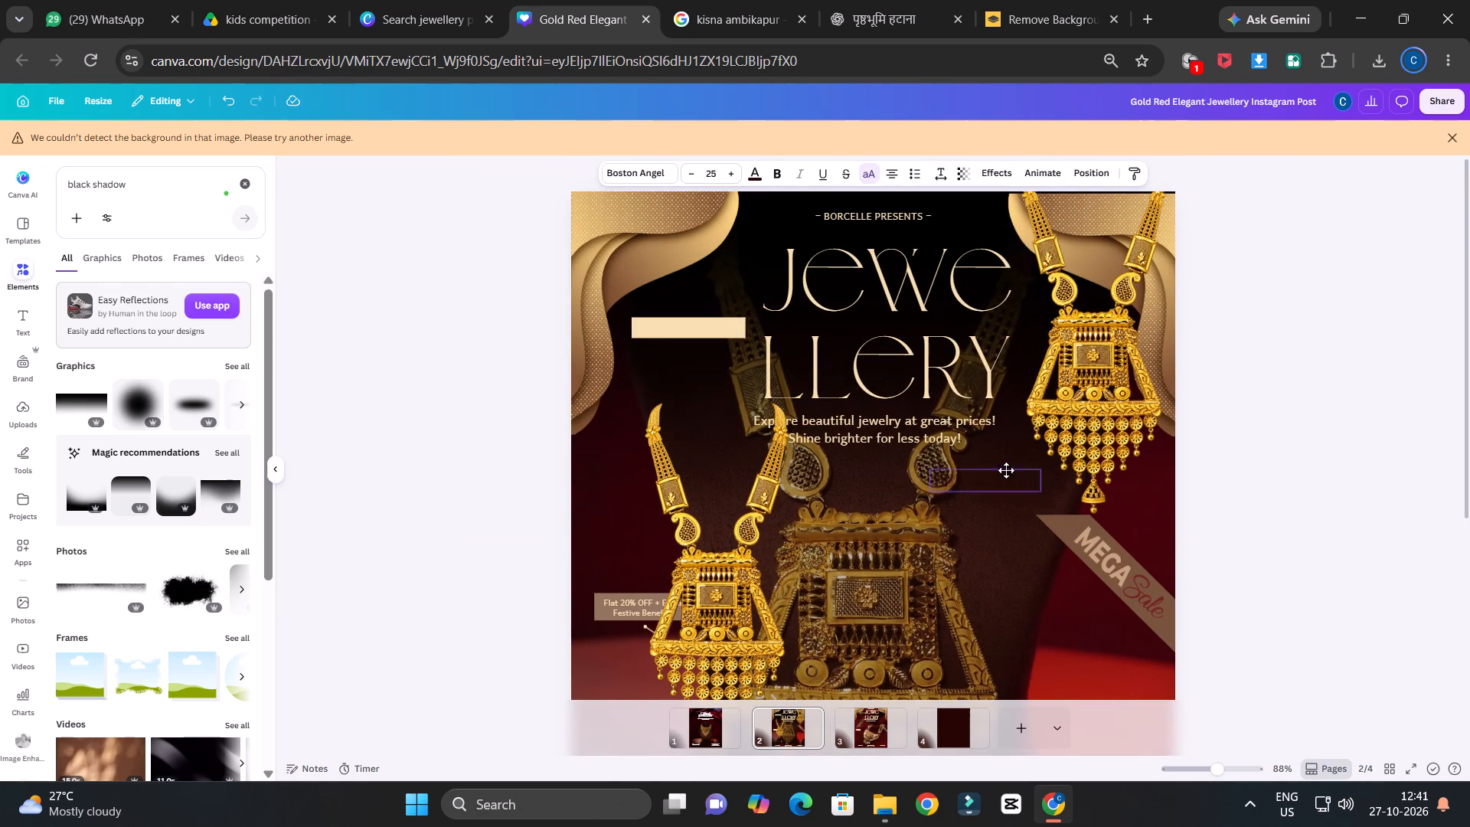
pyautogui.moveTo(1006, 470); pyautogui.dragTo(1005, 460)
pyautogui.moveTo(690, 325); pyautogui.dragTo(1054, 469)
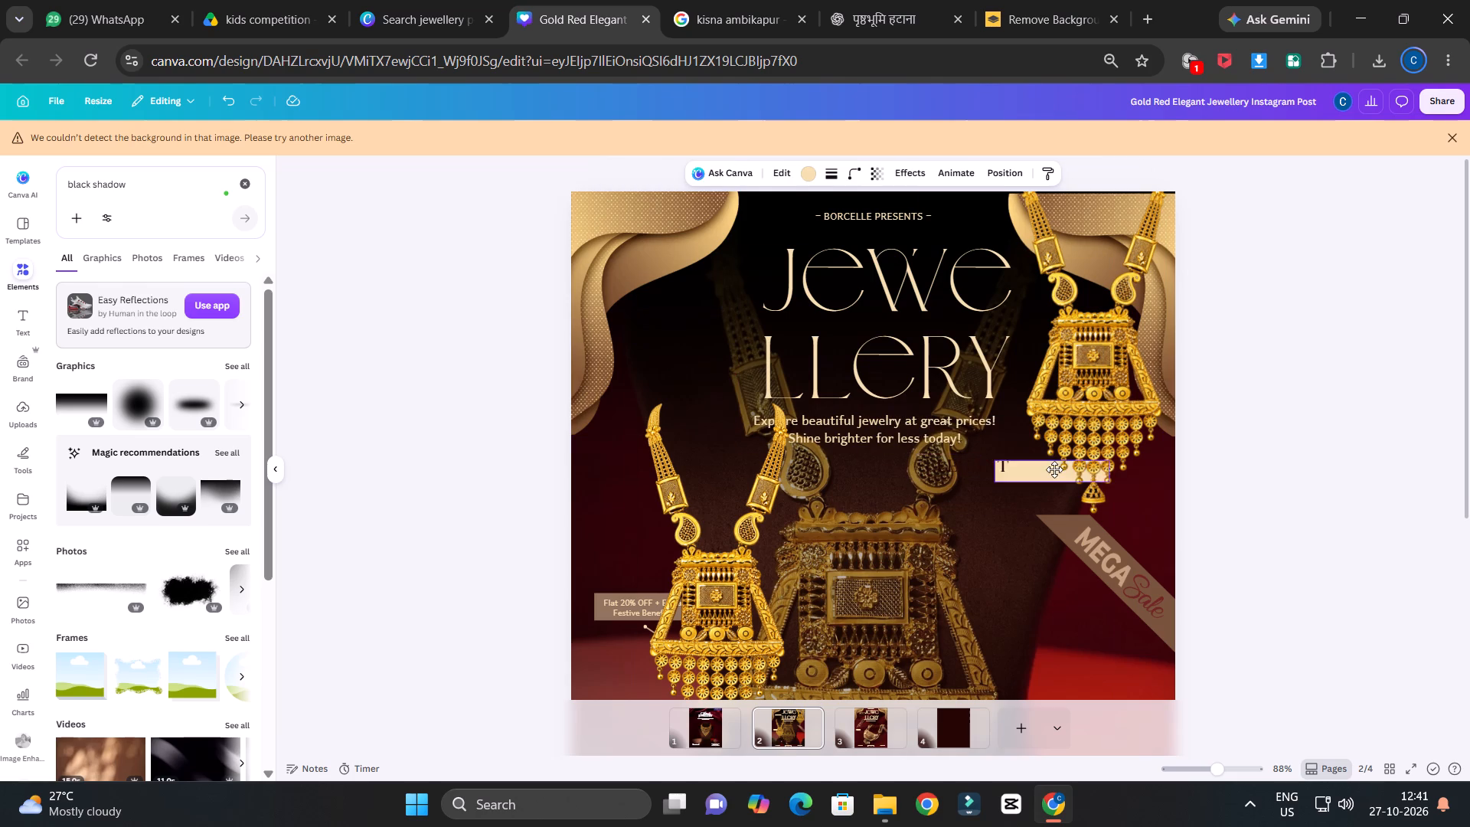
pyautogui.moveTo(1054, 469); pyautogui.dragTo(972, 461)
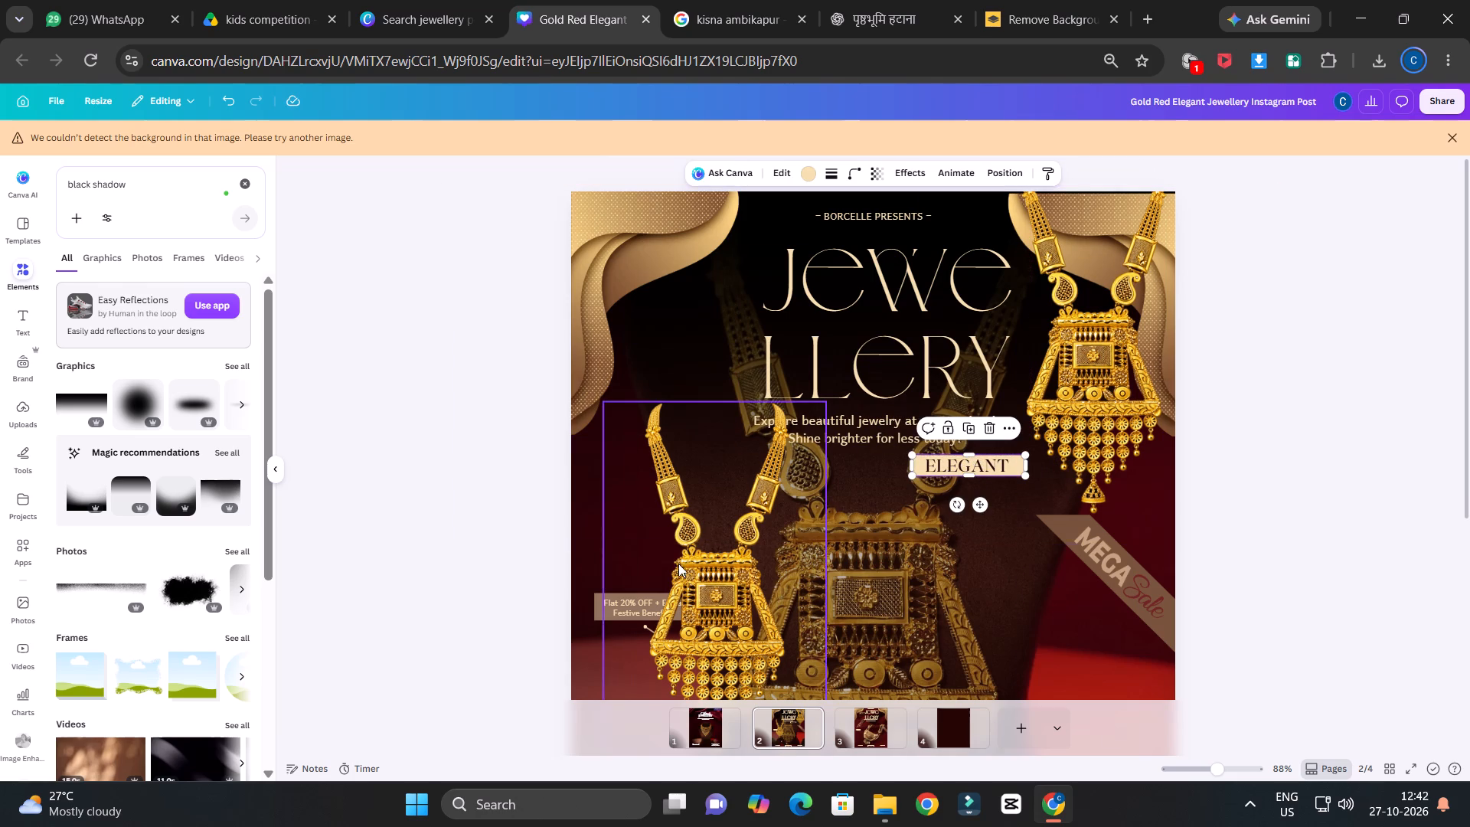
# Move the duplicated necklace cut-out up into page 2's top-left corner.
pyautogui.moveTo(697, 569); pyautogui.dragTo(645, 346)
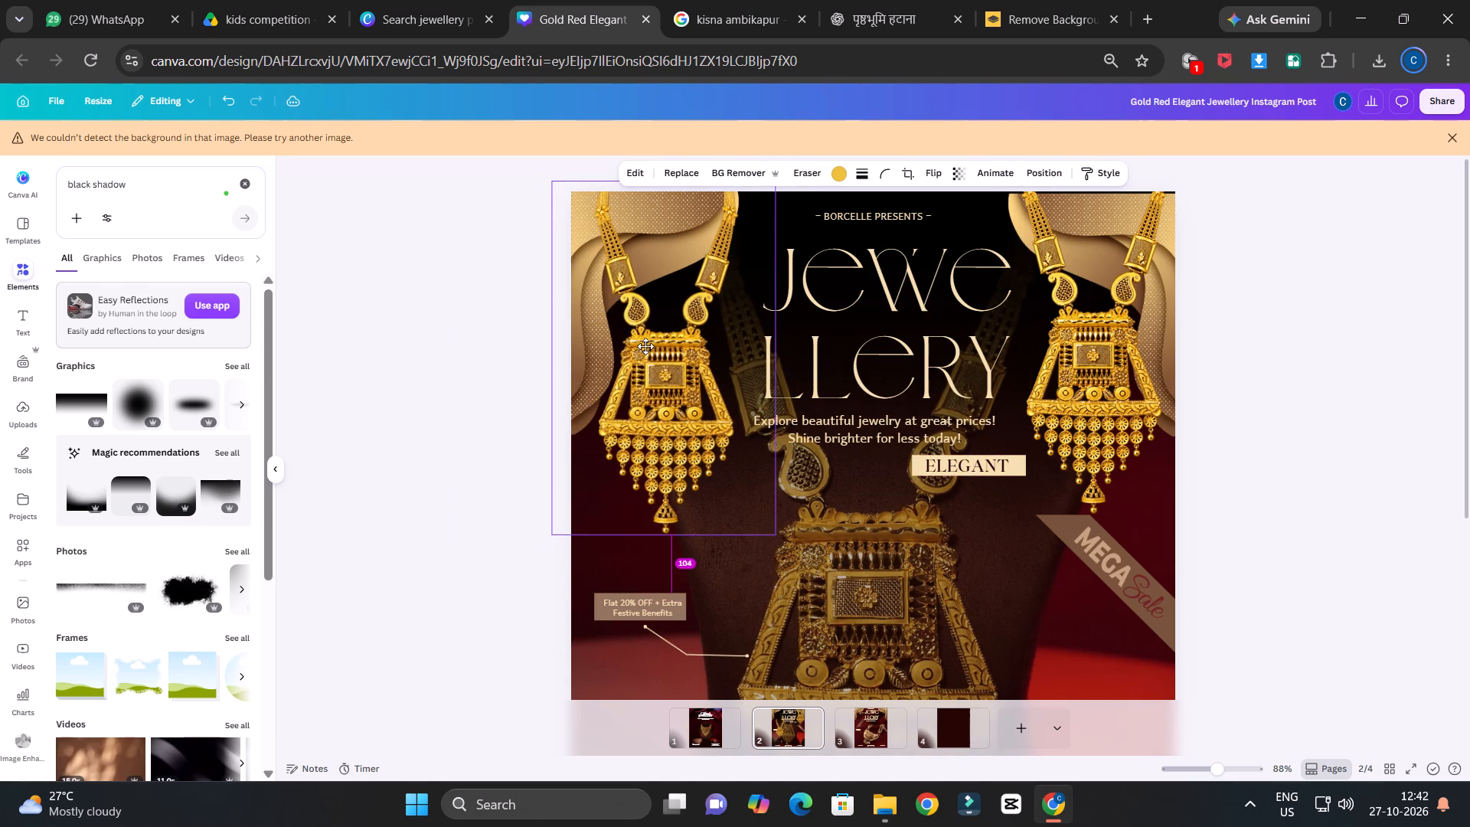
pyautogui.moveTo(645, 346); pyautogui.dragTo(644, 346)
# Set the transparency of the necklace cut-out in the page's top-left corner to about 46.
pyautogui.keyDown('ctrl'); pyautogui.scroll(-5, 1341, 434); pyautogui.keyUp('ctrl')
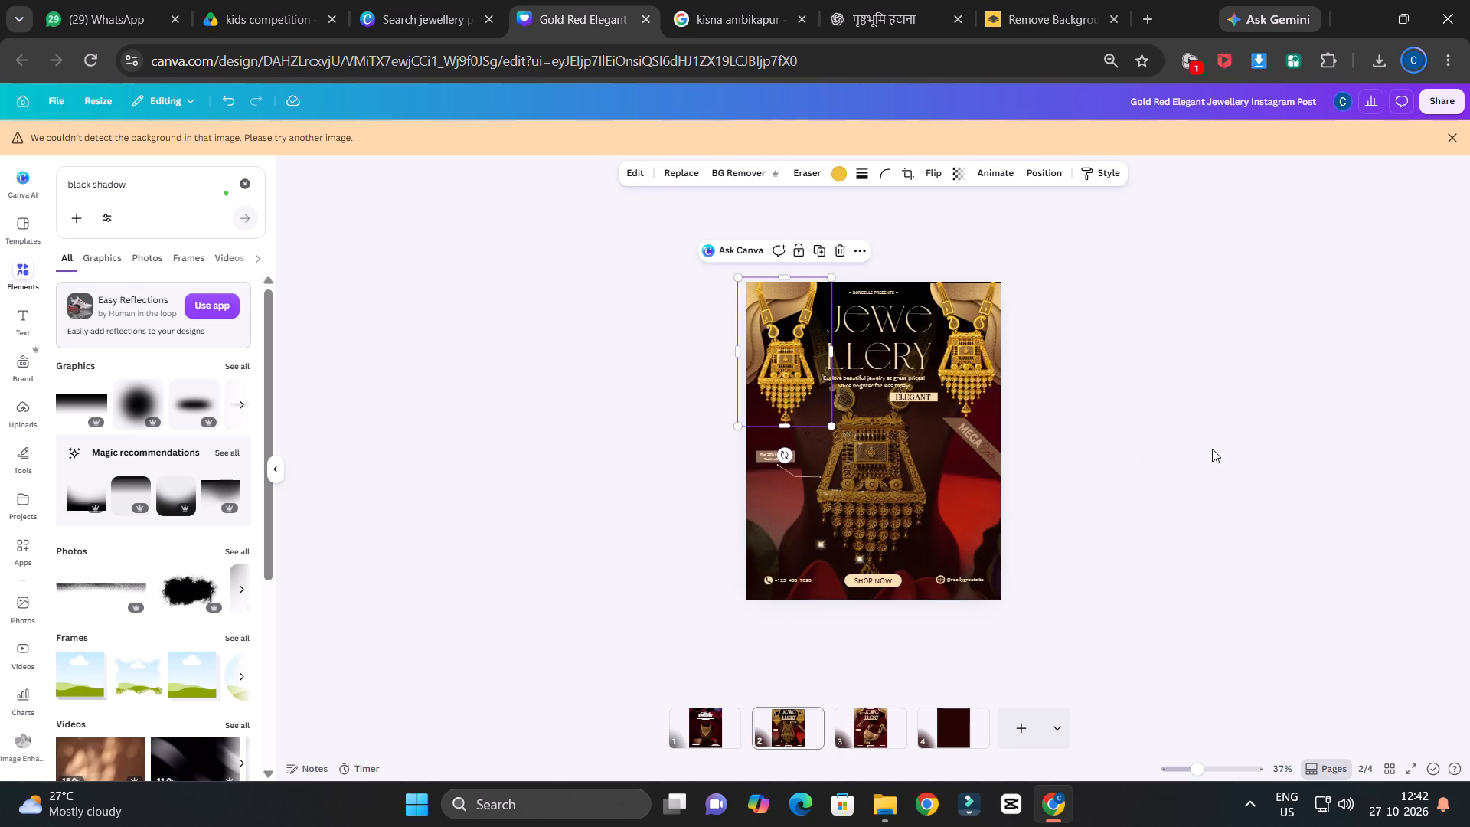
pyautogui.keyDown('ctrl'); pyautogui.scroll(3, 1108, 447); pyautogui.keyUp('ctrl')
pyautogui.keyDown('ctrl'); pyautogui.scroll(-2, 1116, 447); pyautogui.keyUp('ctrl')
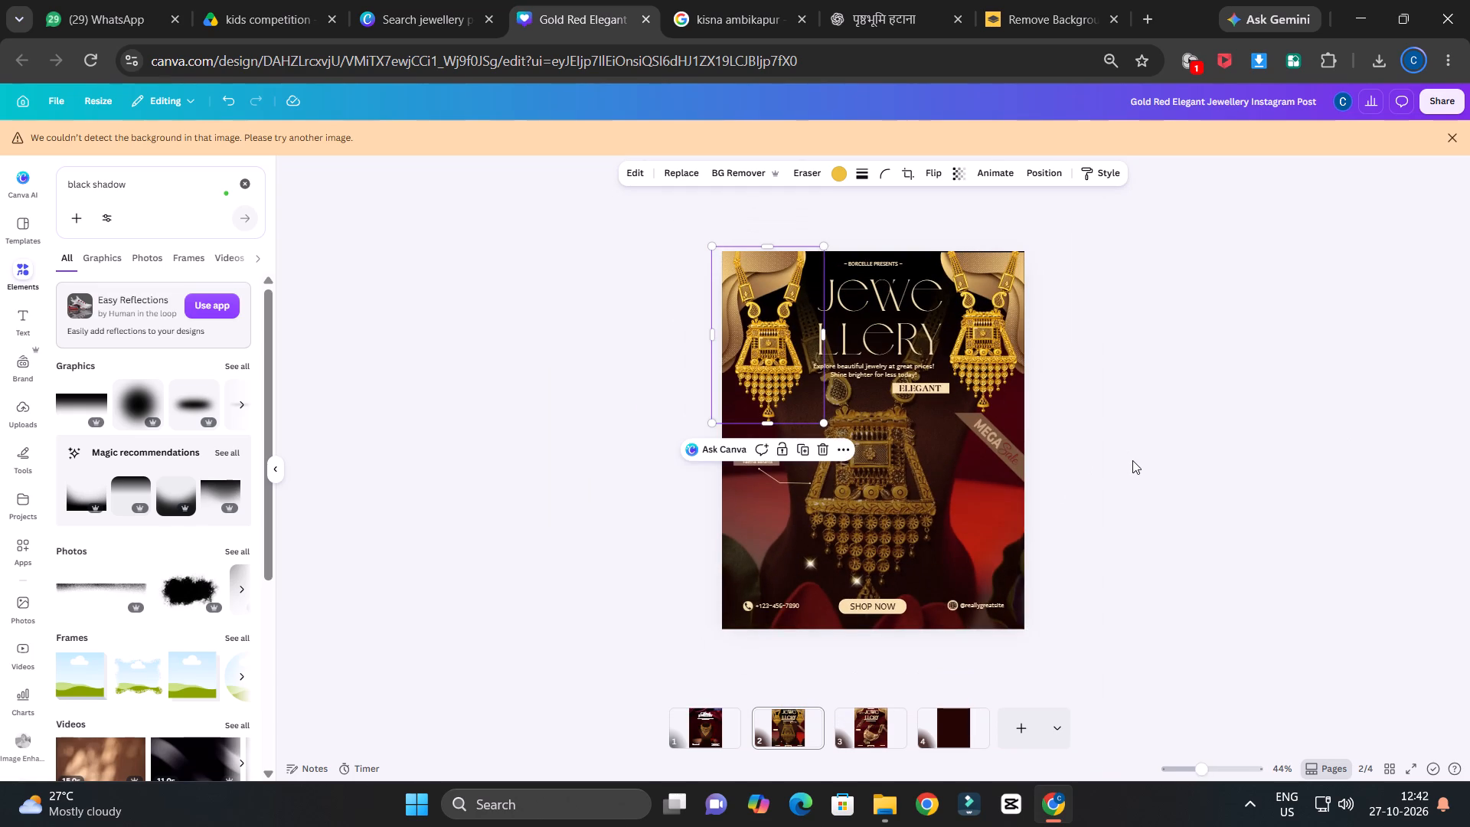
pyautogui.scroll(1, 1132, 460)
pyautogui.keyDown('ctrl'); pyautogui.scroll(1, 1132, 460); pyautogui.keyUp('ctrl')
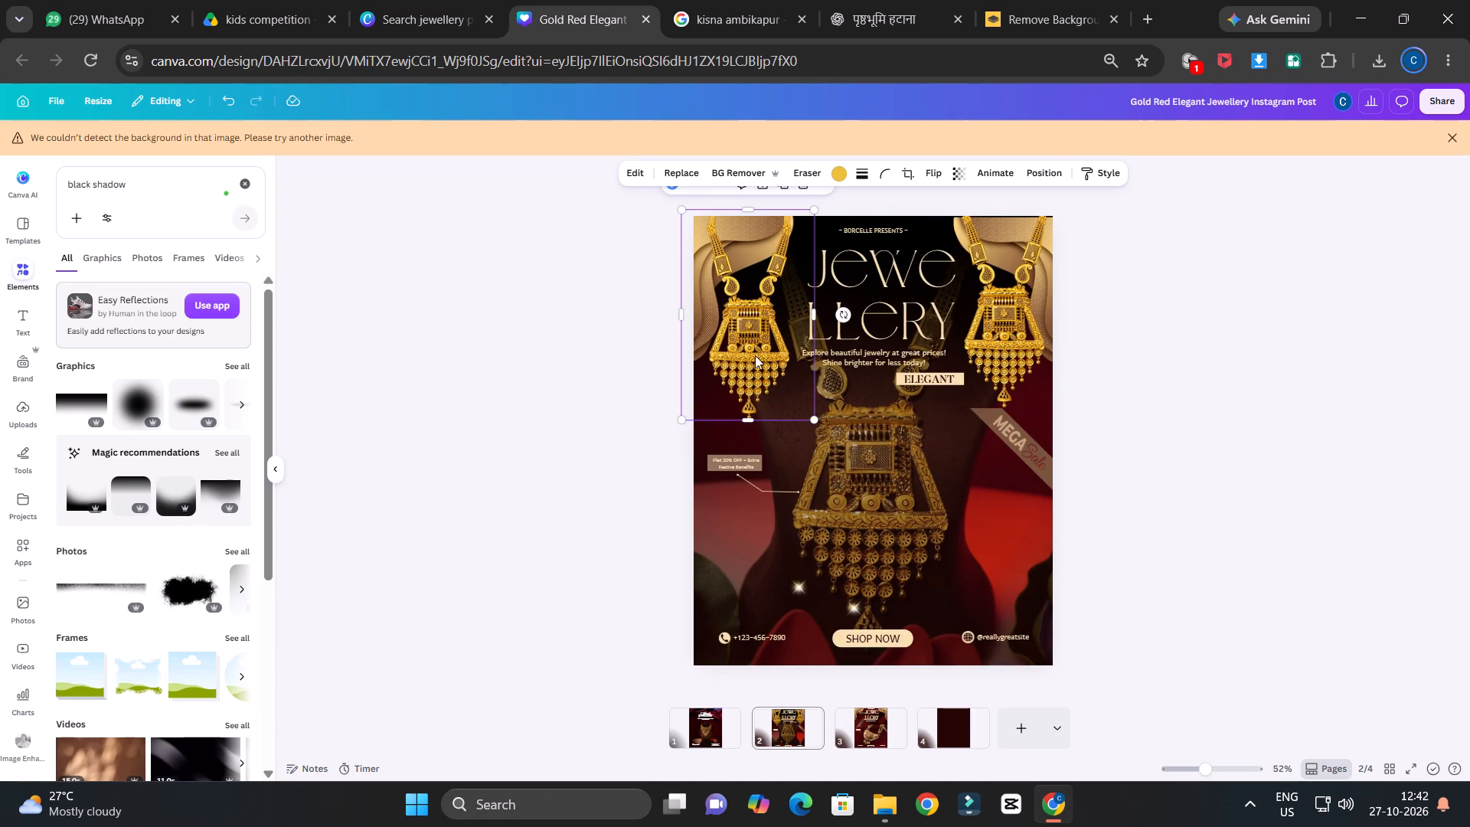
pyautogui.click(956, 172)
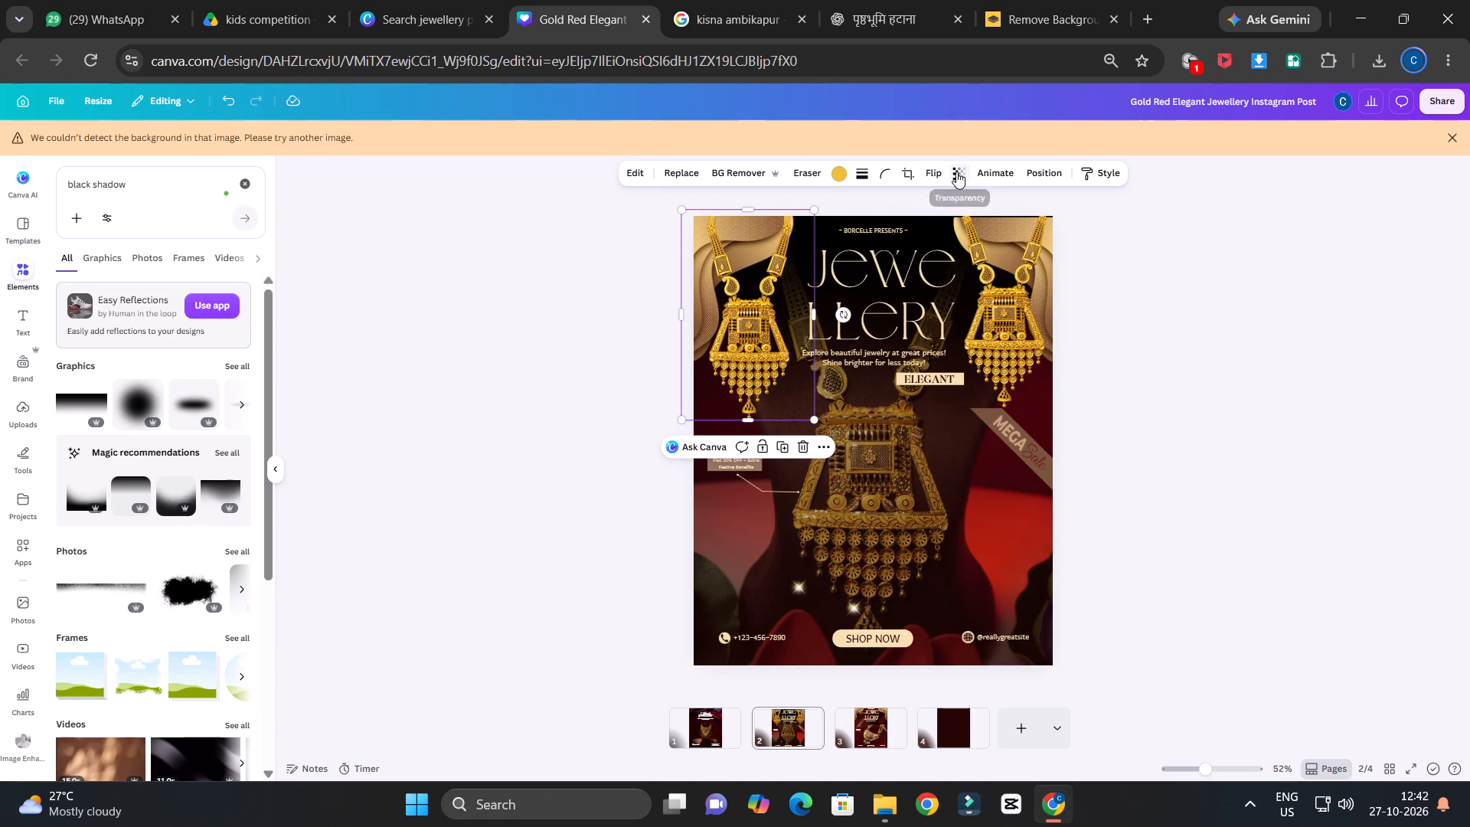
pyautogui.moveTo(971, 224); pyautogui.dragTo(938, 227)
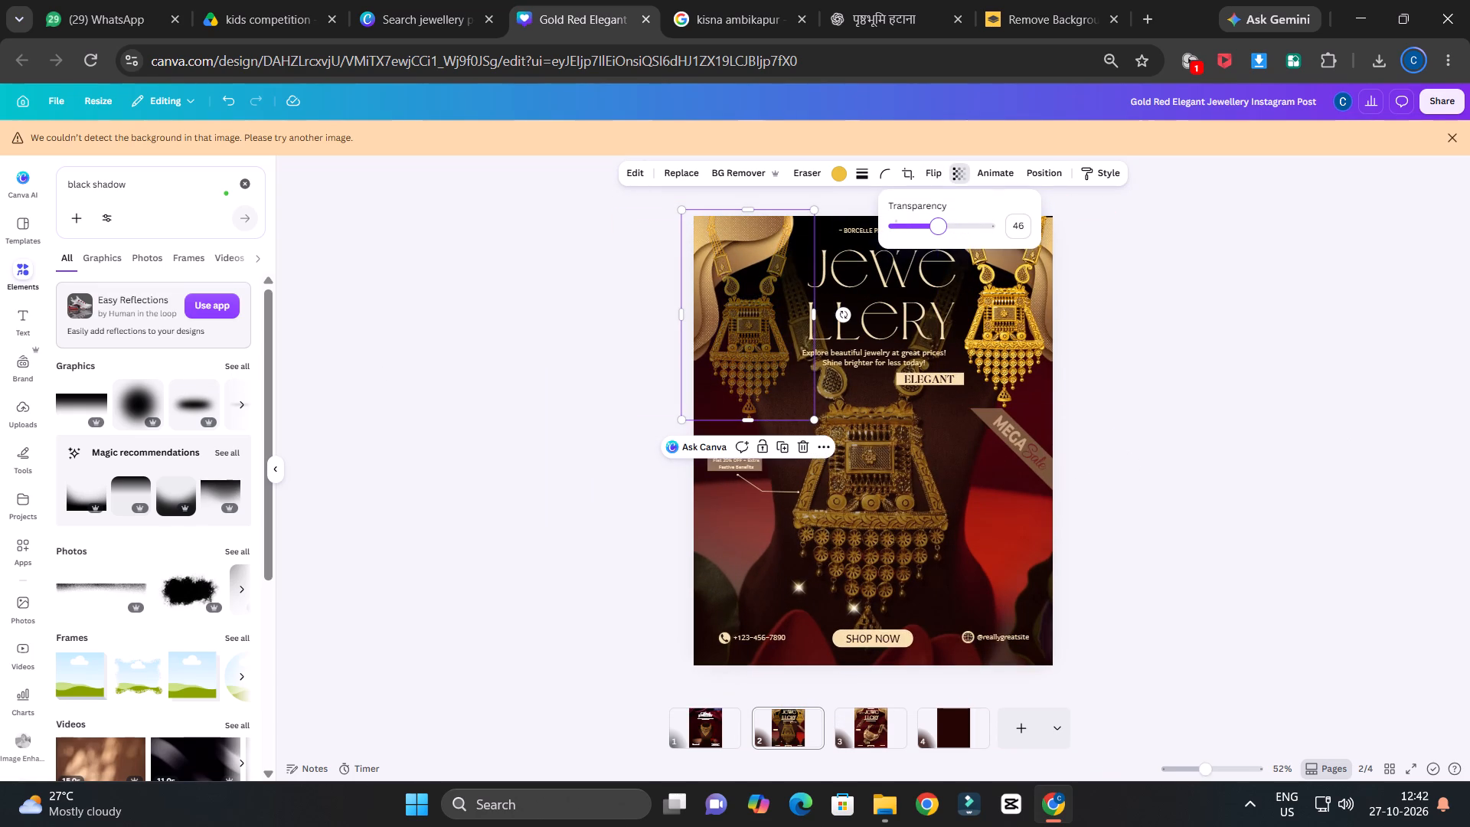
pyautogui.moveTo(938, 227); pyautogui.dragTo(939, 227)
# Set the transparency of the necklace cut-out in the page's top-right corner to 35.
pyautogui.click(1014, 324)
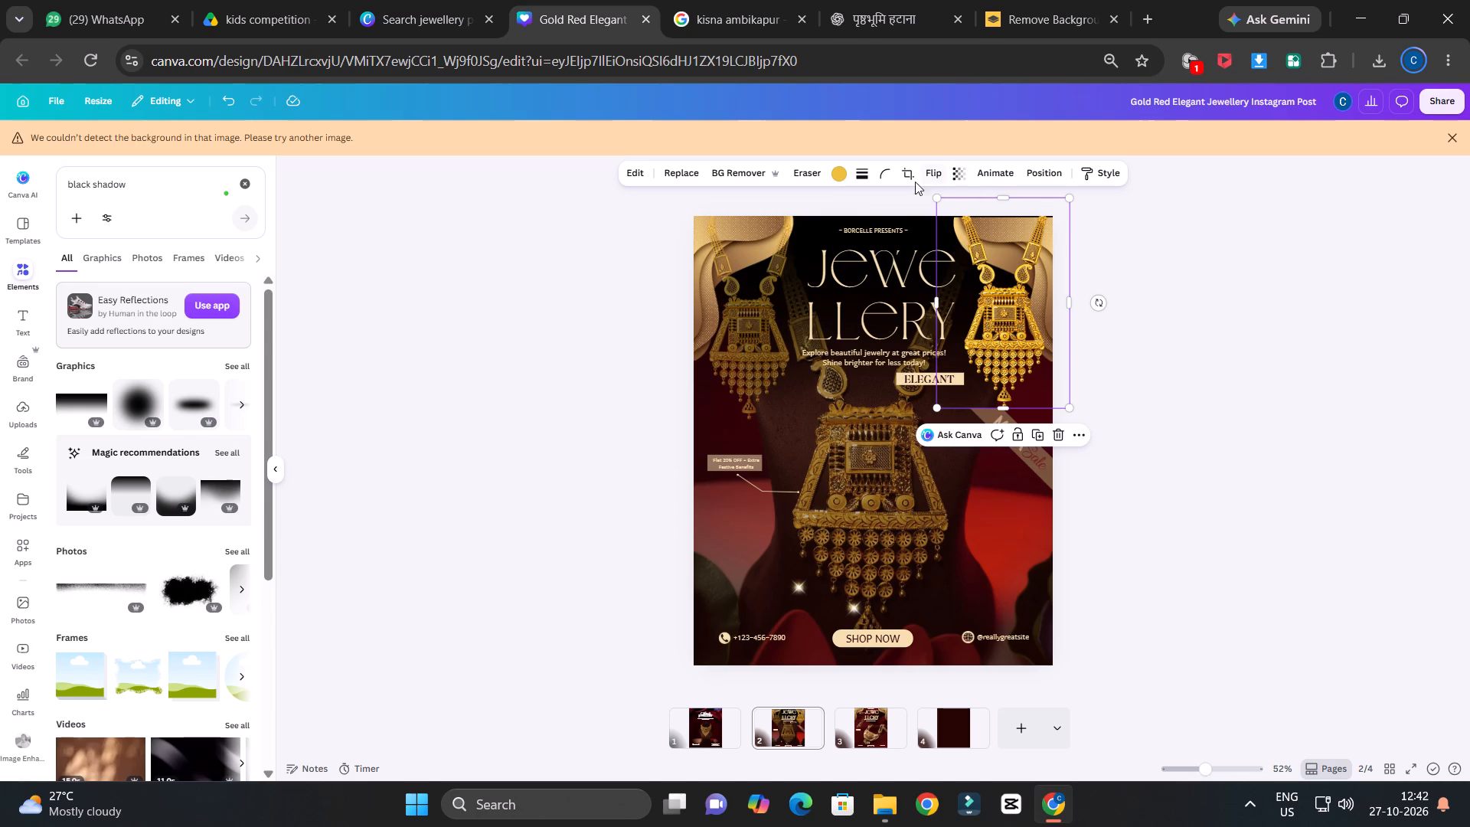
pyautogui.click(982, 175)
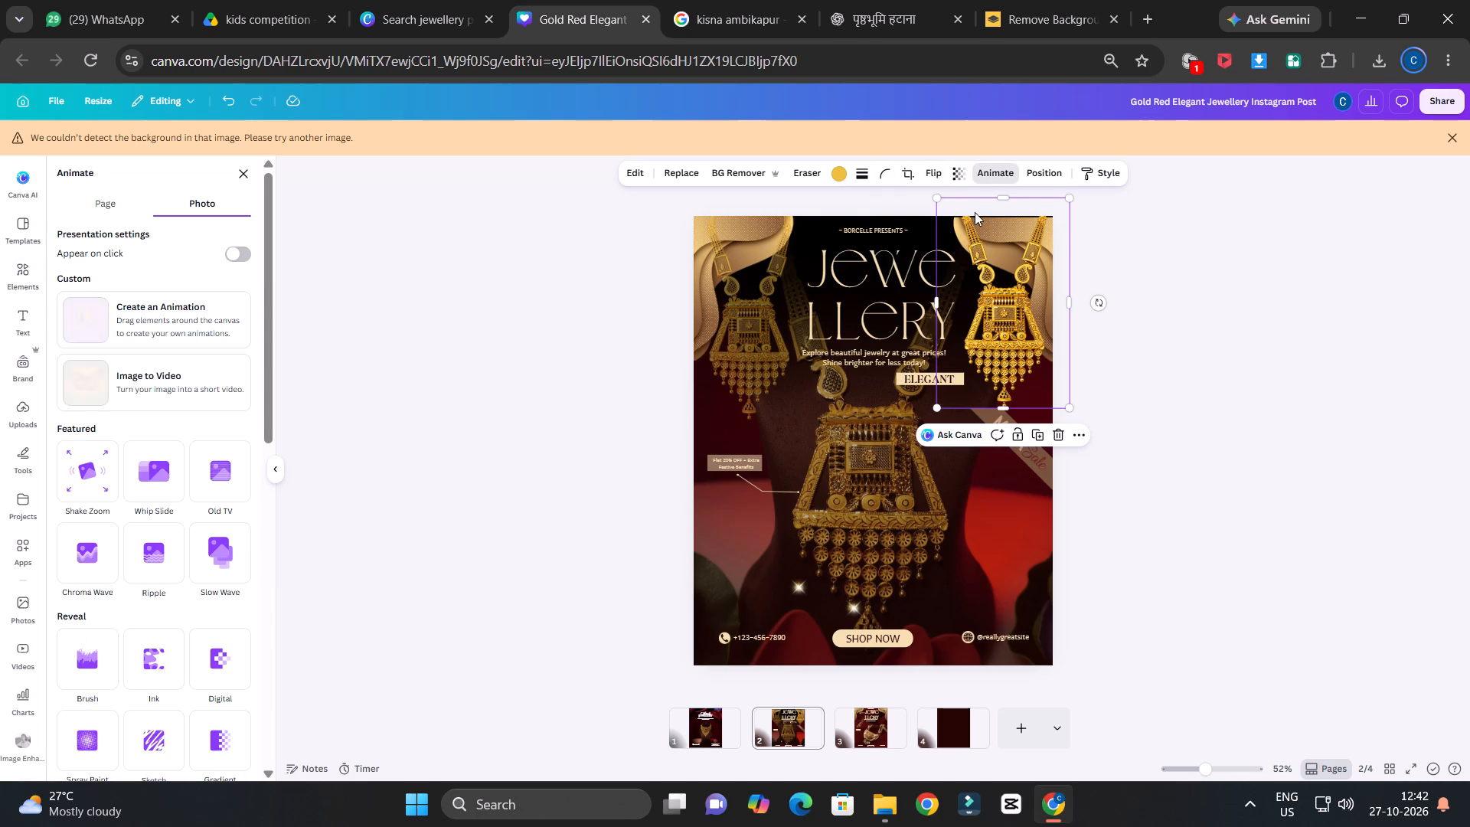
pyautogui.click(951, 171)
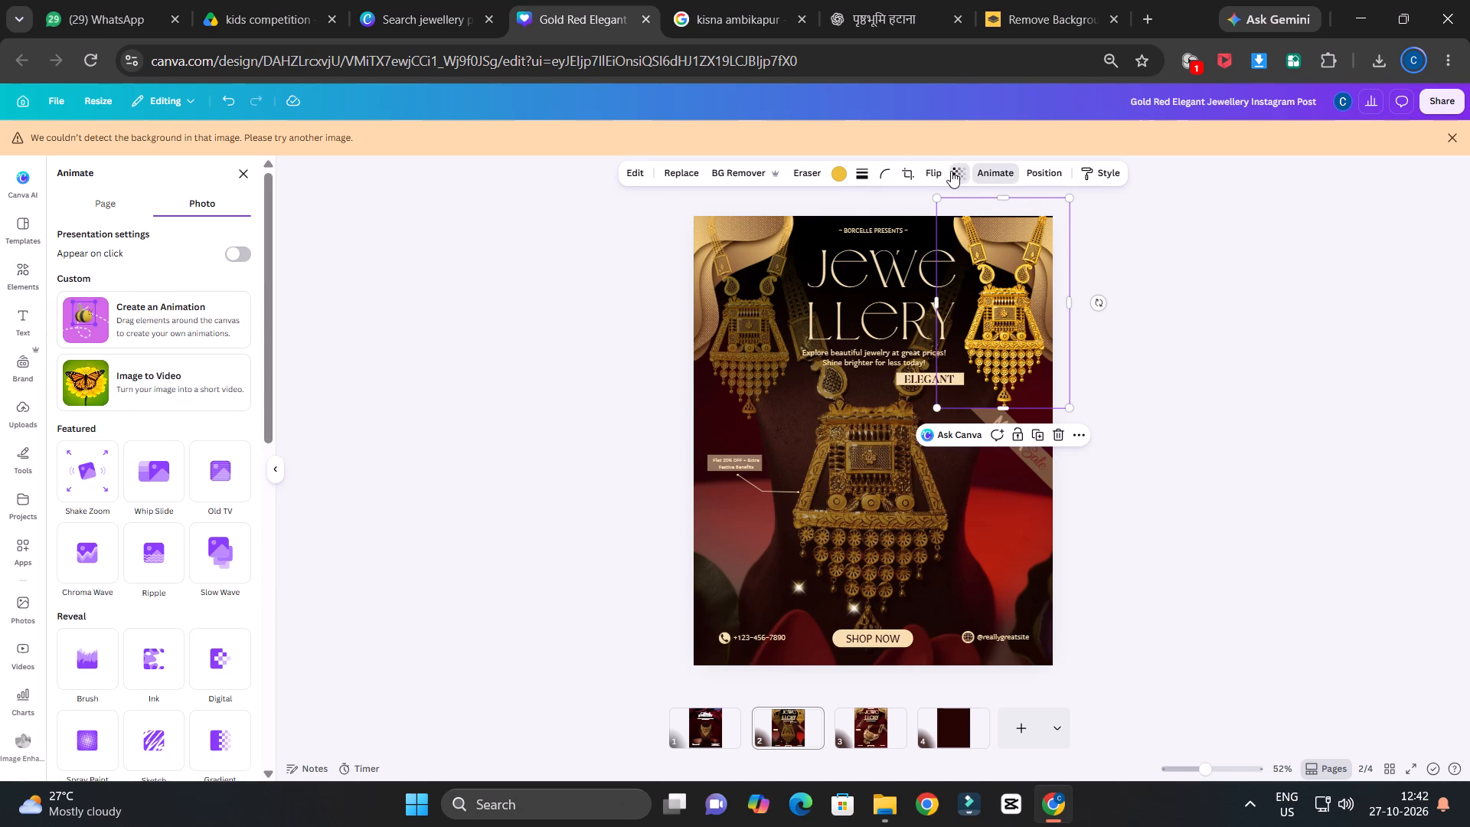
pyautogui.moveTo(952, 226); pyautogui.dragTo(926, 234)
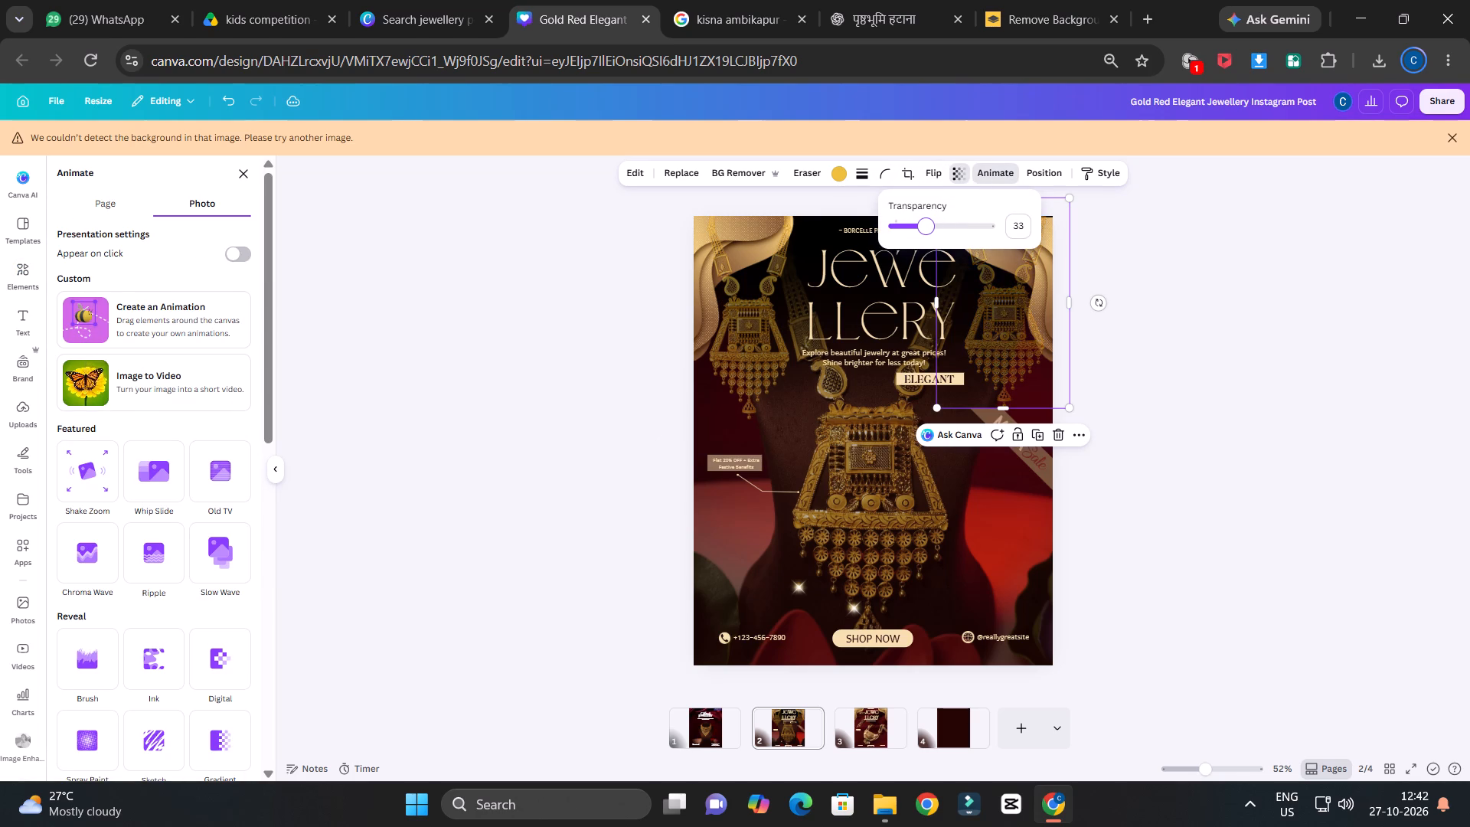
pyautogui.moveTo(926, 234); pyautogui.dragTo(927, 234)
# Nudge the page's top-right necklace cut-out down, level with the one in the top-left corner.
pyautogui.moveTo(1018, 341); pyautogui.dragTo(1015, 354)
pyautogui.click(1228, 345)
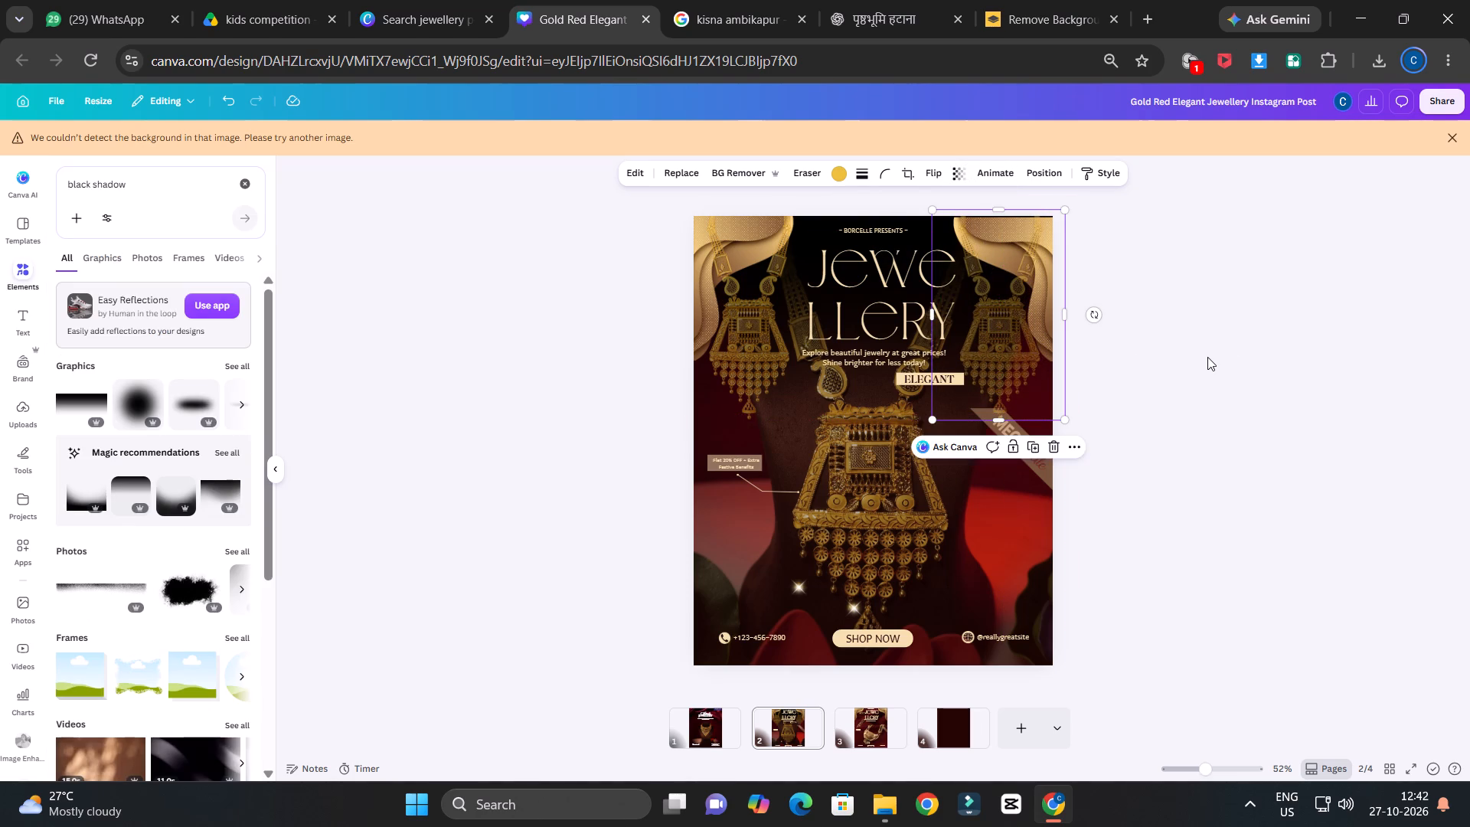
pyautogui.keyDown('ctrl'); pyautogui.scroll(-3, 1202, 340); pyautogui.keyUp('ctrl')
pyautogui.keyDown('ctrl'); pyautogui.scroll(3, 1175, 412); pyautogui.keyUp('ctrl')
pyautogui.click(1194, 416)
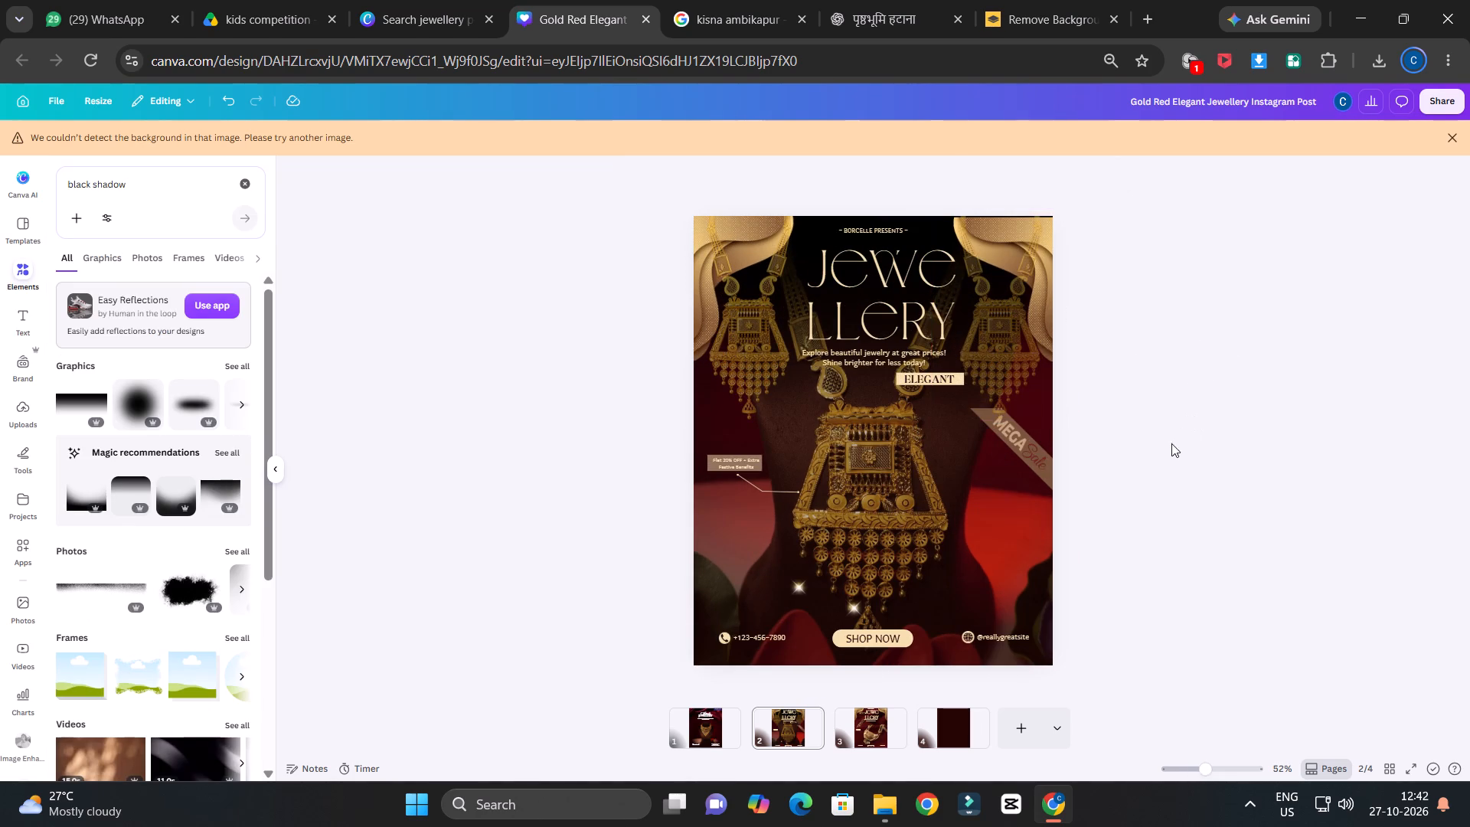
# Centre the ELEGANT text and its cream strip beneath the tagline, just above the background pendant.
pyautogui.keyDown('ctrl'); pyautogui.scroll(3, 1174, 439); pyautogui.keyUp('ctrl')
pyautogui.keyDown('ctrl'); pyautogui.scroll(-3, 1174, 439); pyautogui.keyUp('ctrl')
pyautogui.moveTo(929, 378); pyautogui.dragTo(871, 378)
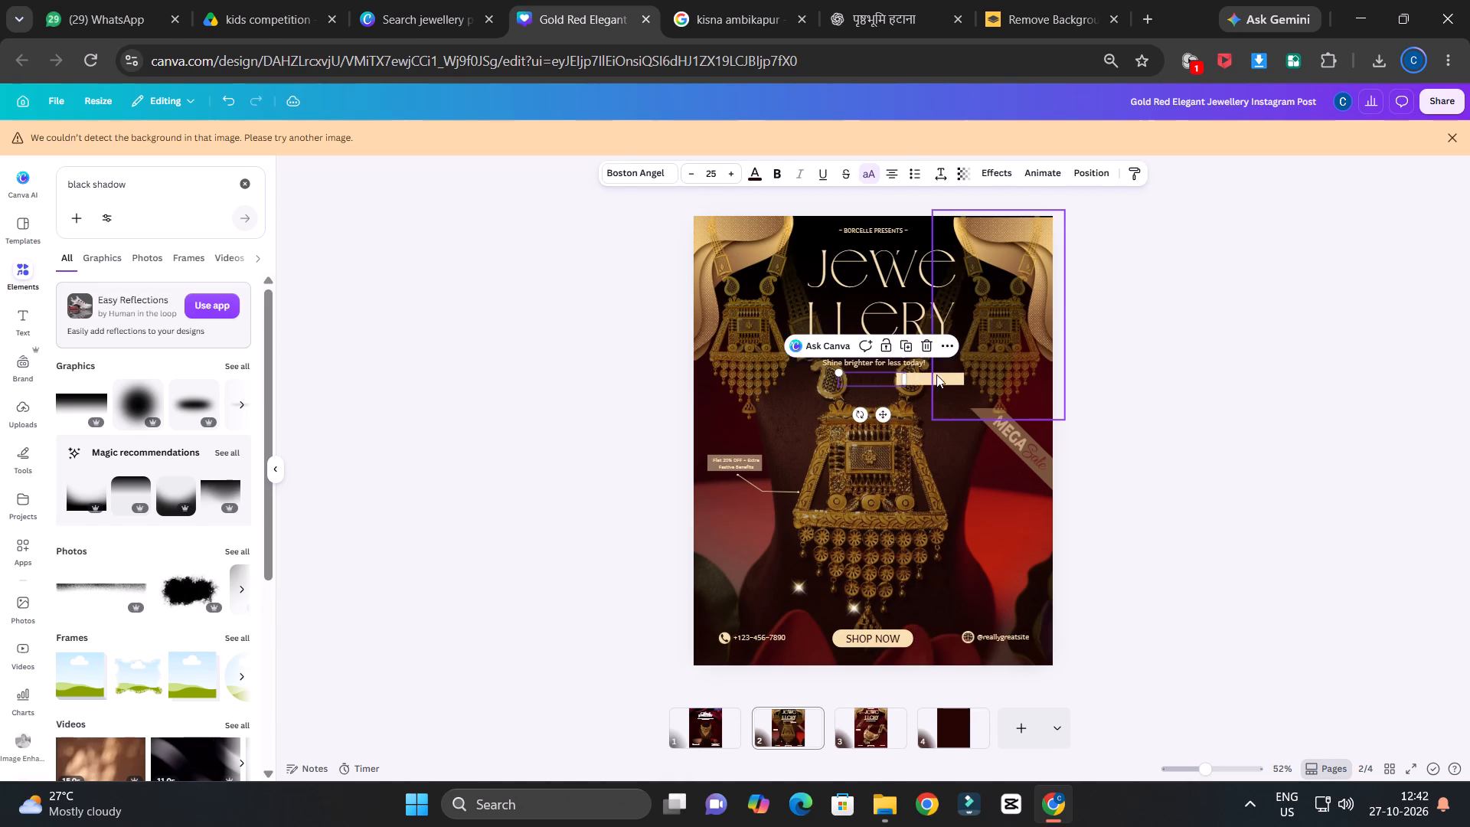
pyautogui.click(936, 374)
pyautogui.moveTo(921, 379); pyautogui.dragTo(865, 378)
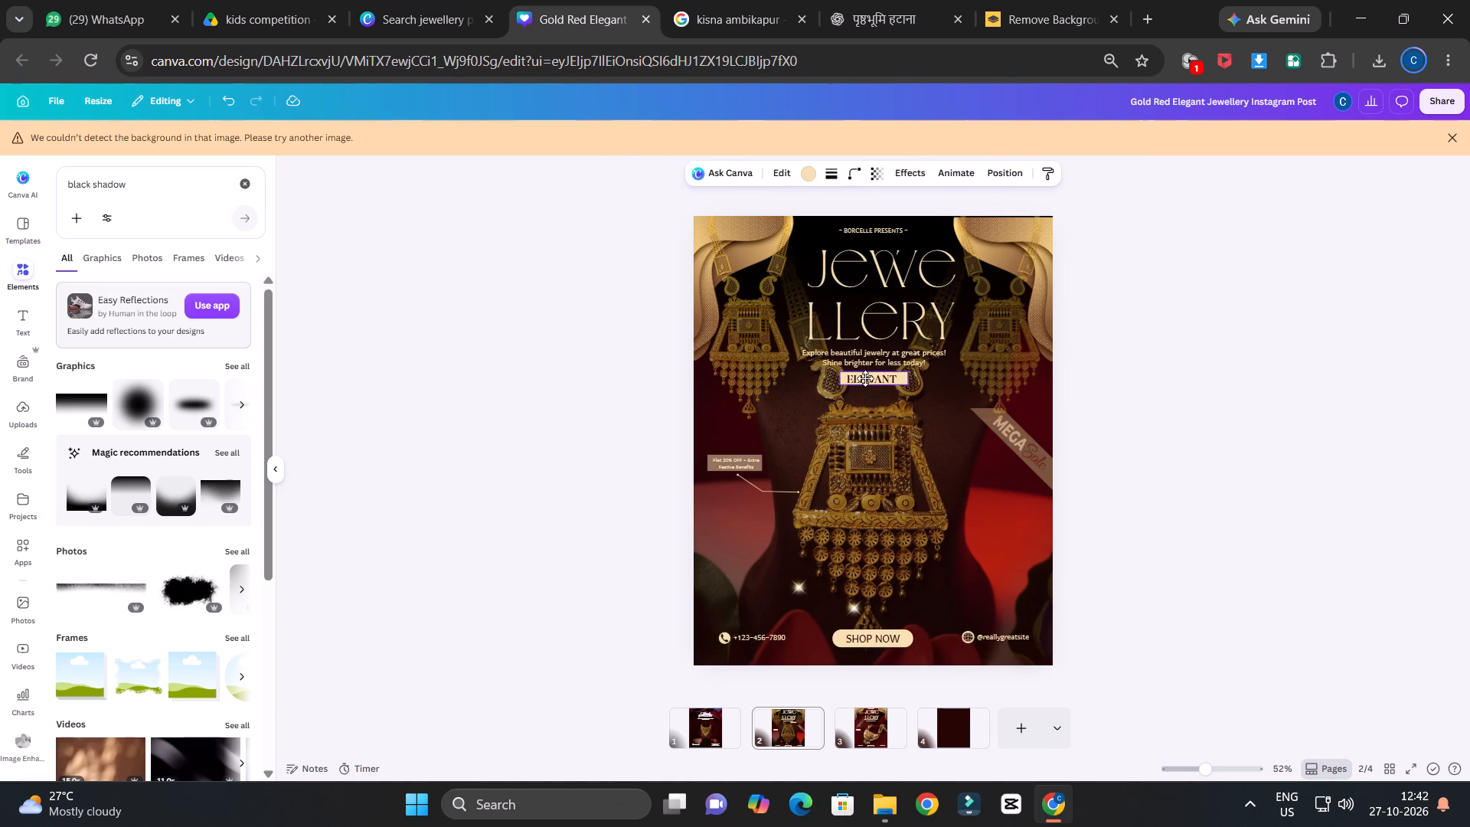
pyautogui.moveTo(865, 378); pyautogui.dragTo(864, 379)
pyautogui.click(1249, 348)
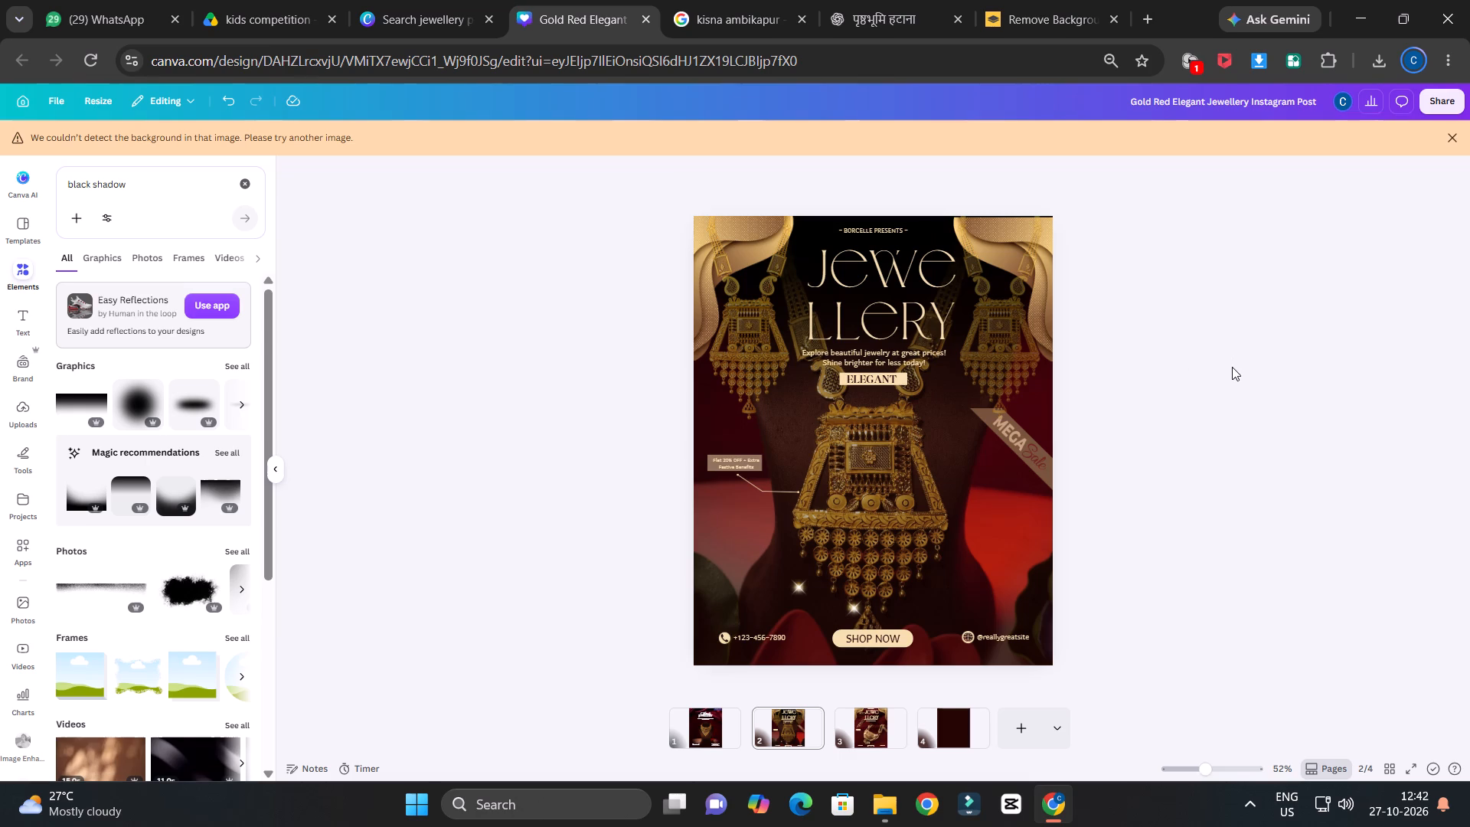
# Delete the diagonal MEGA SALE ribbon at the page's right edge.
pyautogui.click(1028, 446)
pyautogui.moveTo(1027, 449); pyautogui.dragTo(678, 557)
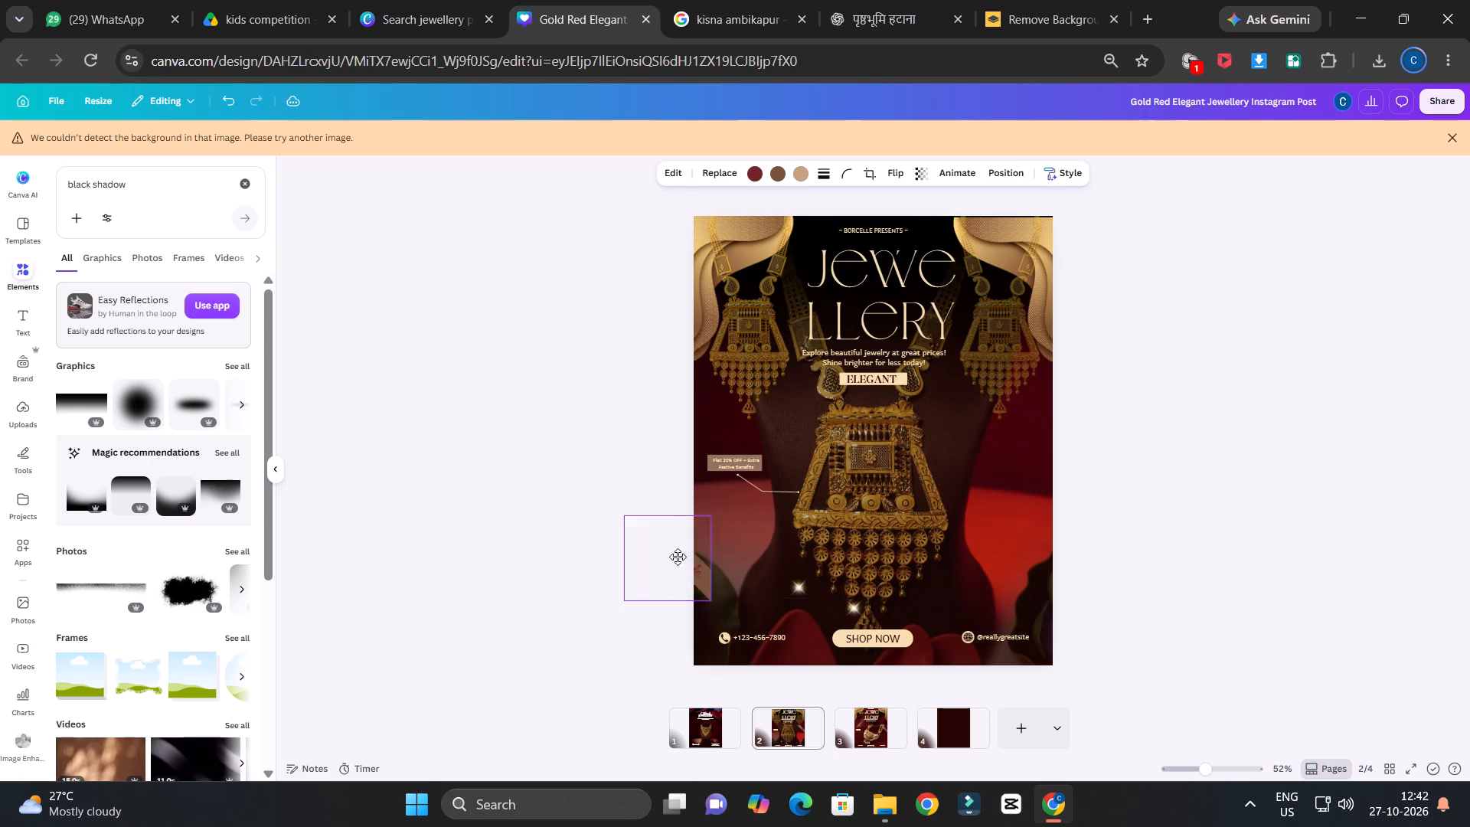
pyautogui.moveTo(678, 557); pyautogui.dragTo(983, 506)
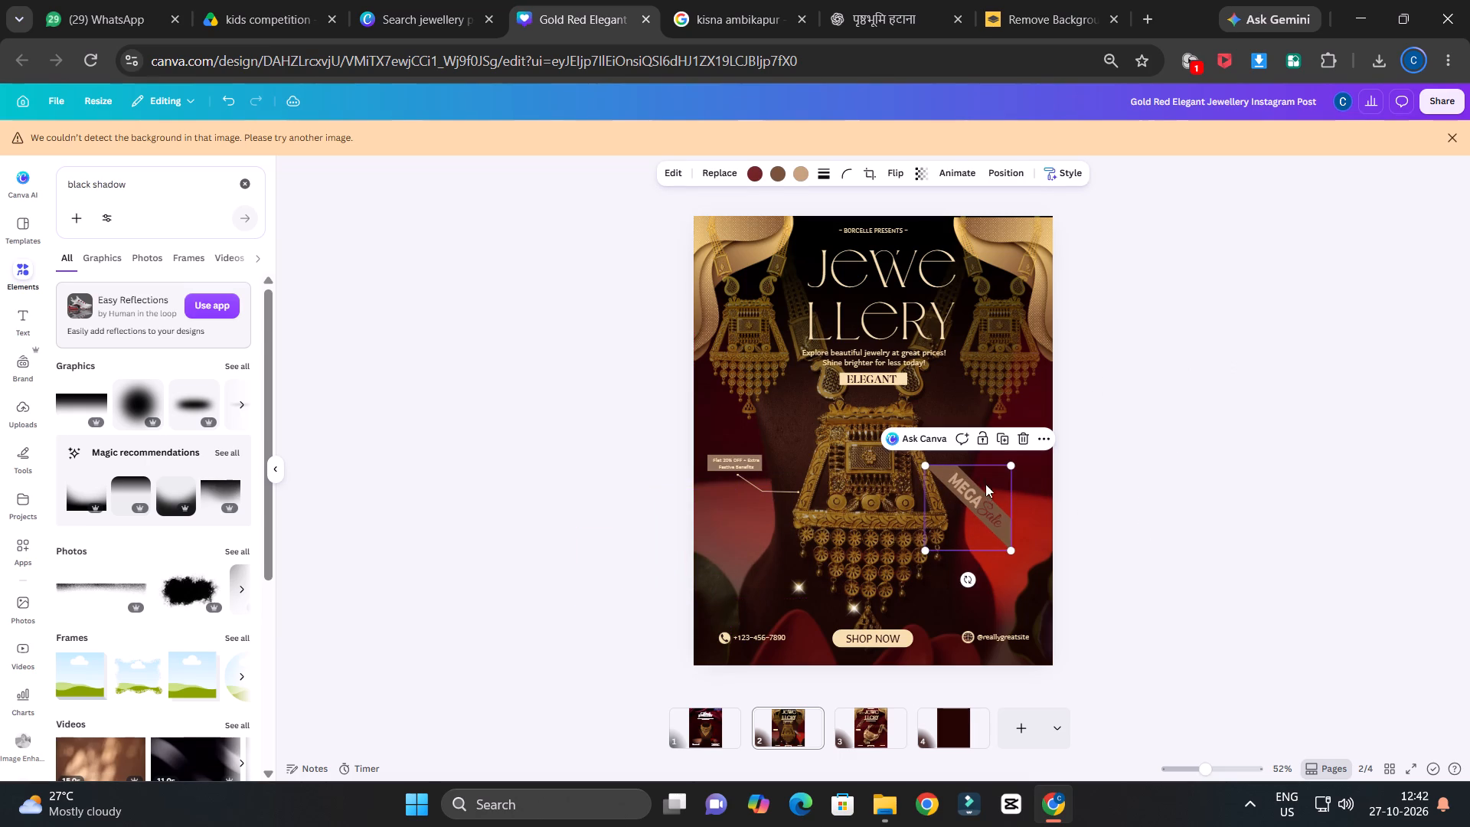
pyautogui.click(1021, 438)
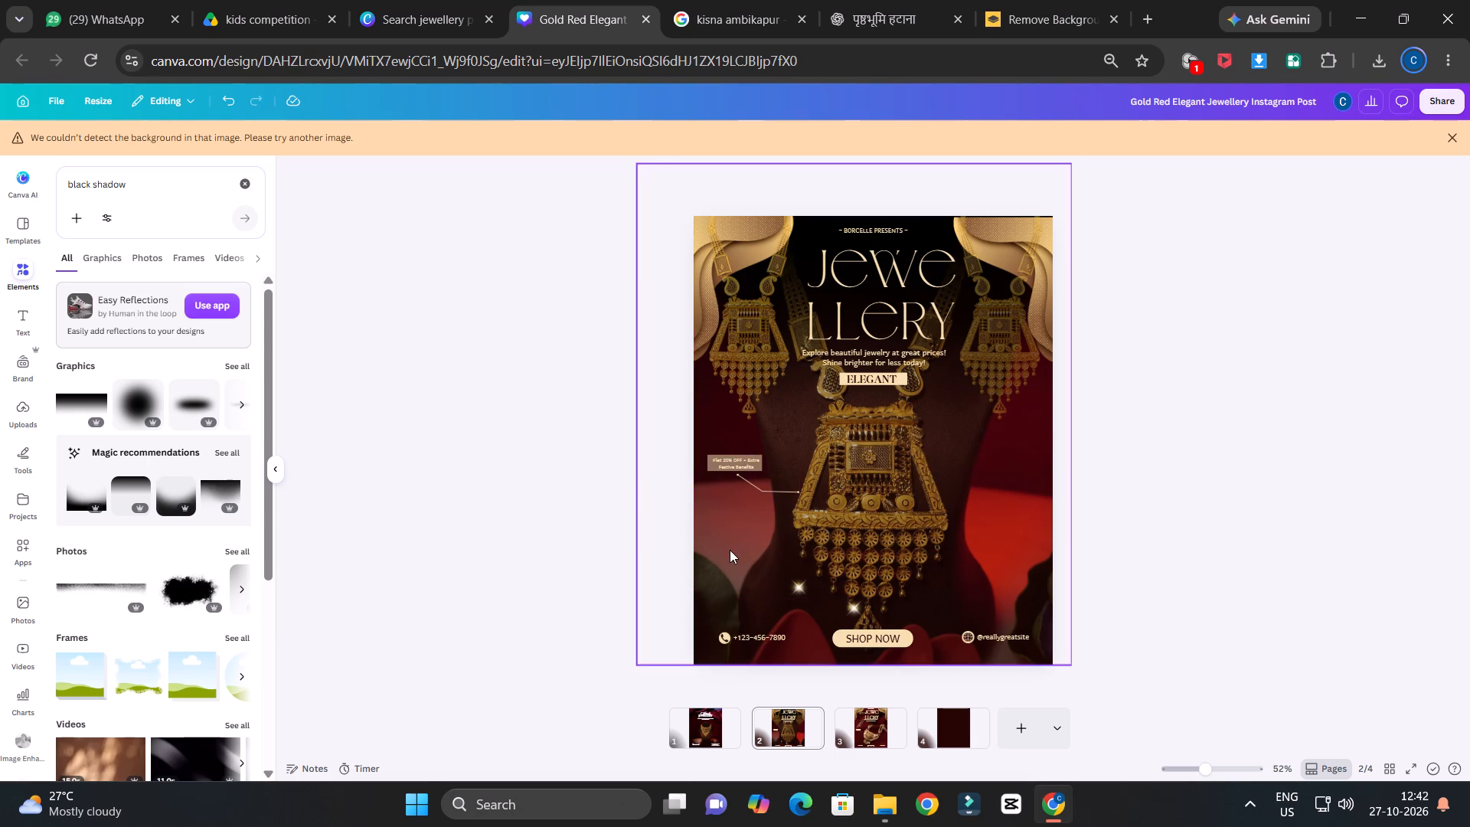
# Delete the "Flat 20% OFF + Extra Festive Benefits" callout and its pointer line beside the pendant.
pyautogui.keyDown('ctrl'); pyautogui.scroll(5, 723, 551); pyautogui.keyUp('ctrl')
pyautogui.keyDown('ctrl'); pyautogui.scroll(-2, 684, 529); pyautogui.keyUp('ctrl')
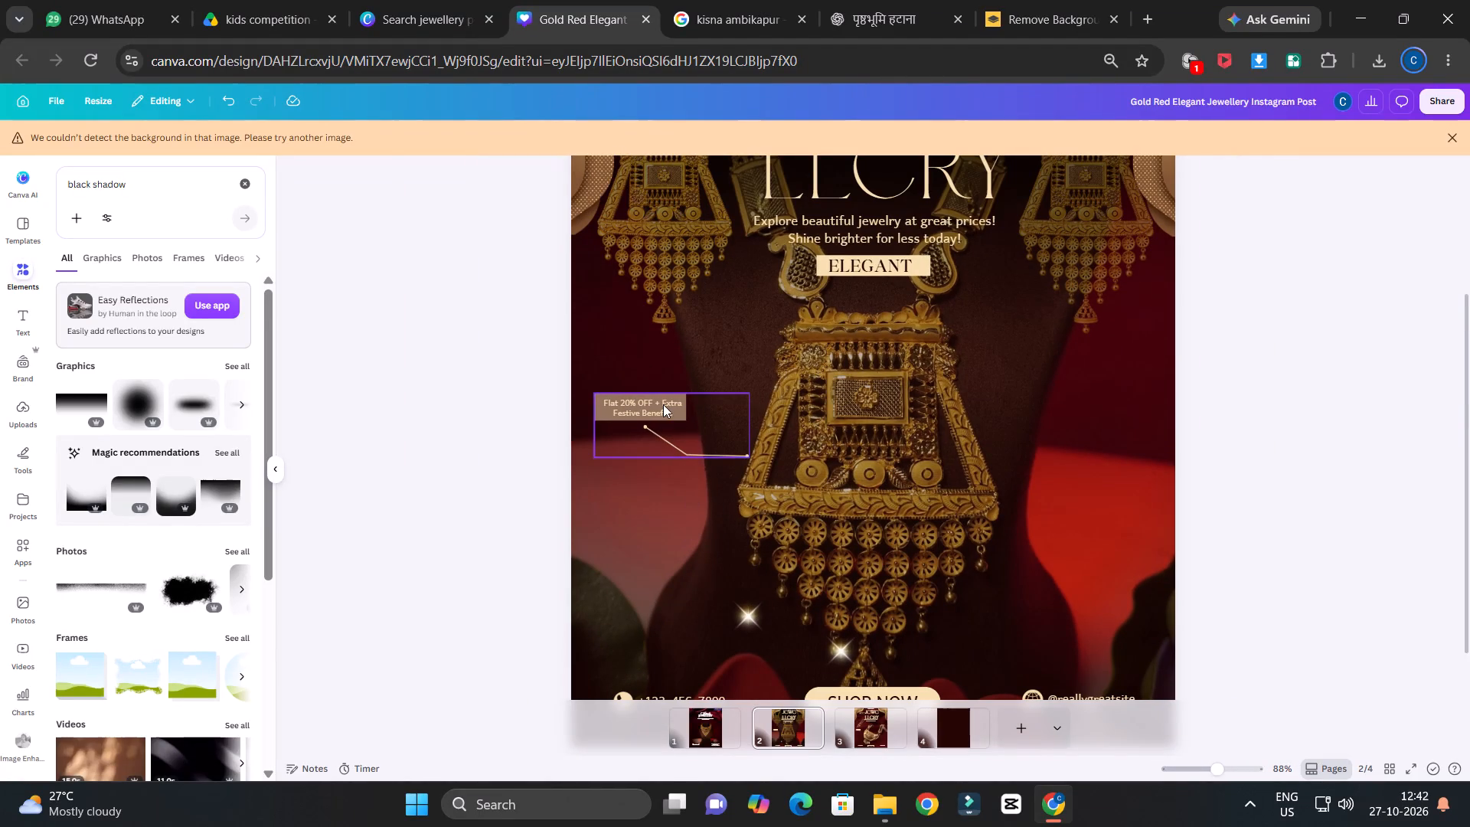
pyautogui.click(663, 404)
pyautogui.click(721, 364)
pyautogui.keyDown('ctrl'); pyautogui.scroll(-4, 846, 446); pyautogui.keyUp('ctrl')
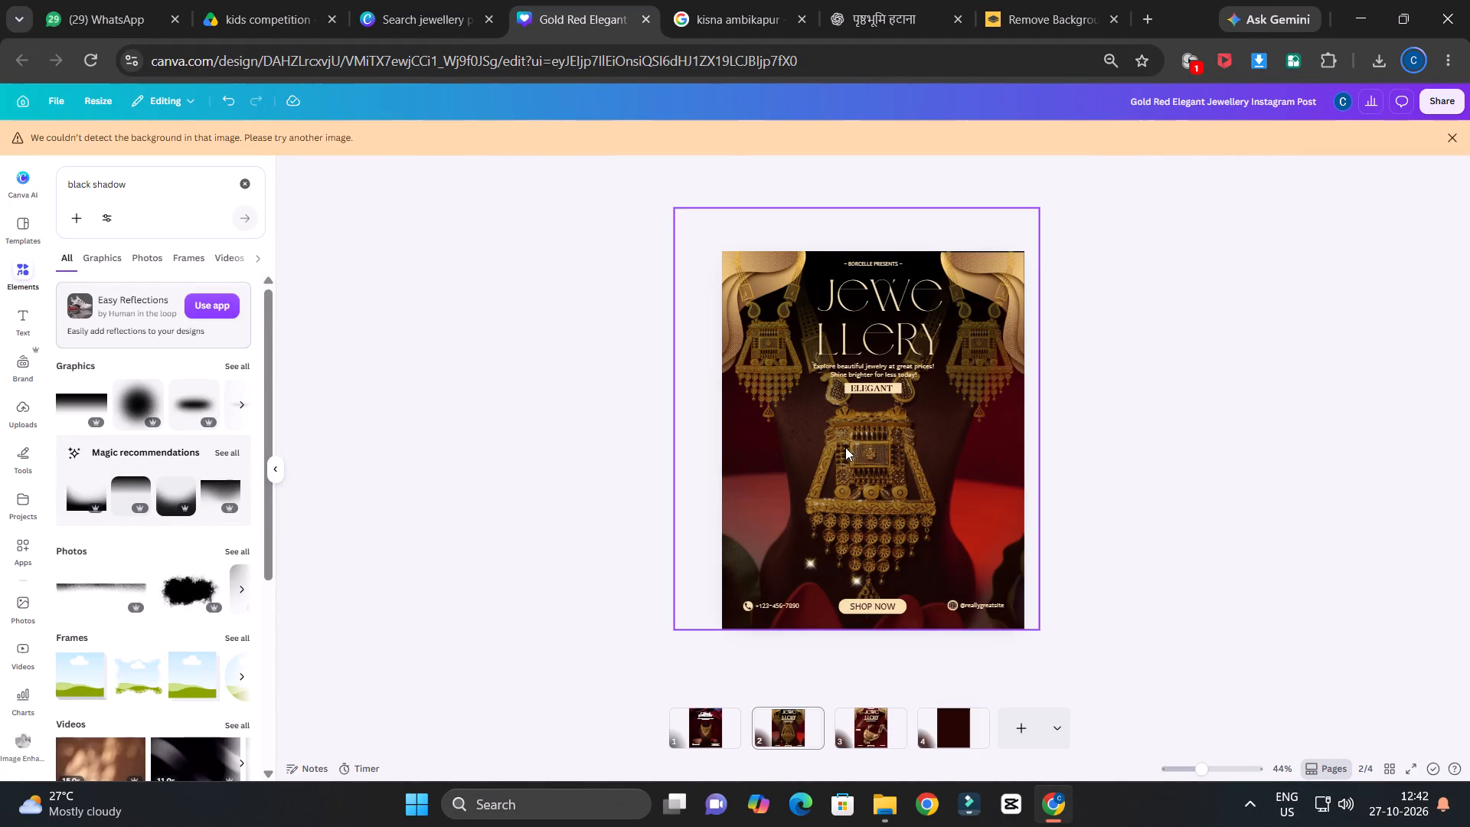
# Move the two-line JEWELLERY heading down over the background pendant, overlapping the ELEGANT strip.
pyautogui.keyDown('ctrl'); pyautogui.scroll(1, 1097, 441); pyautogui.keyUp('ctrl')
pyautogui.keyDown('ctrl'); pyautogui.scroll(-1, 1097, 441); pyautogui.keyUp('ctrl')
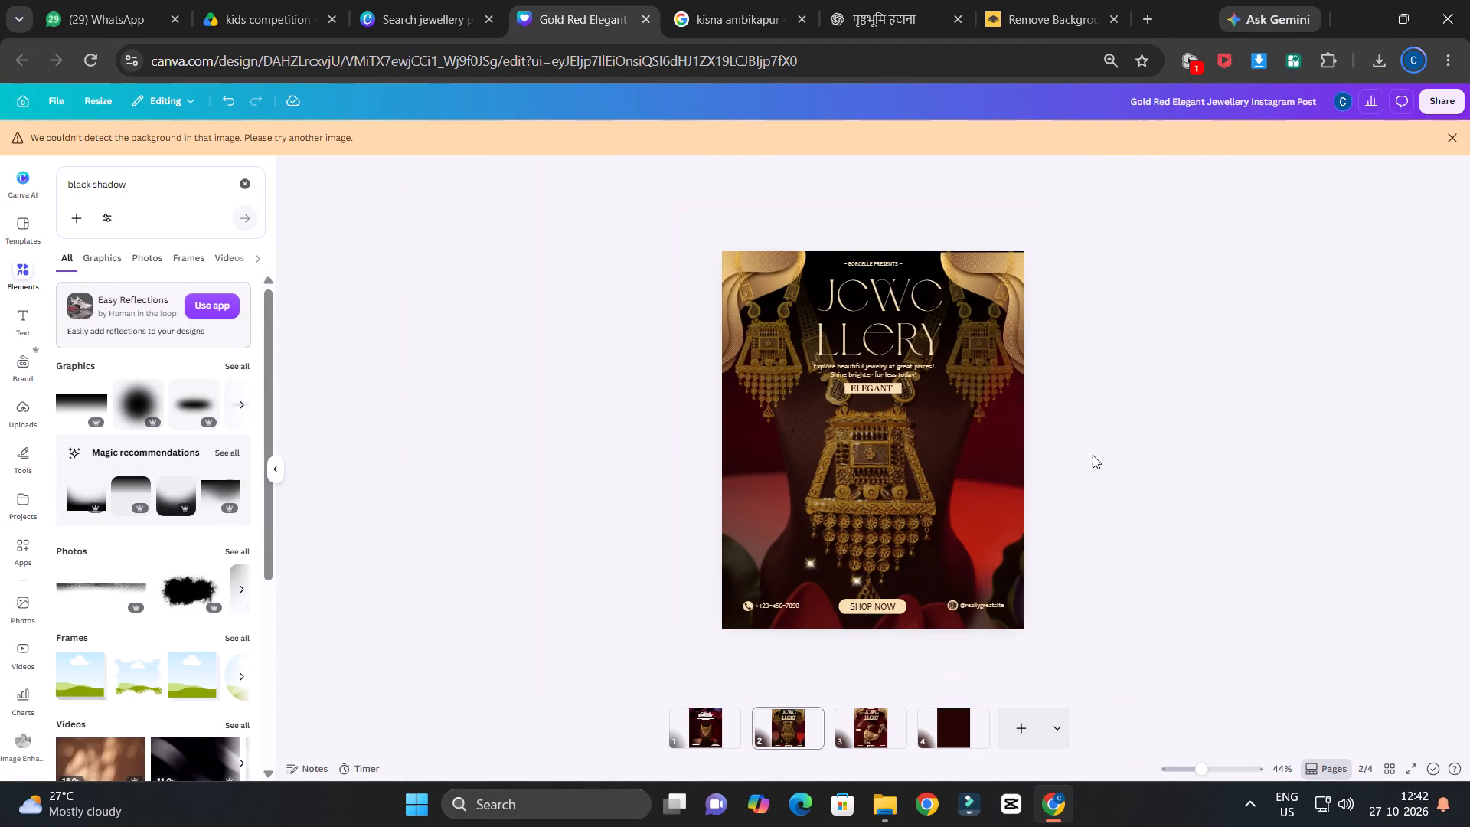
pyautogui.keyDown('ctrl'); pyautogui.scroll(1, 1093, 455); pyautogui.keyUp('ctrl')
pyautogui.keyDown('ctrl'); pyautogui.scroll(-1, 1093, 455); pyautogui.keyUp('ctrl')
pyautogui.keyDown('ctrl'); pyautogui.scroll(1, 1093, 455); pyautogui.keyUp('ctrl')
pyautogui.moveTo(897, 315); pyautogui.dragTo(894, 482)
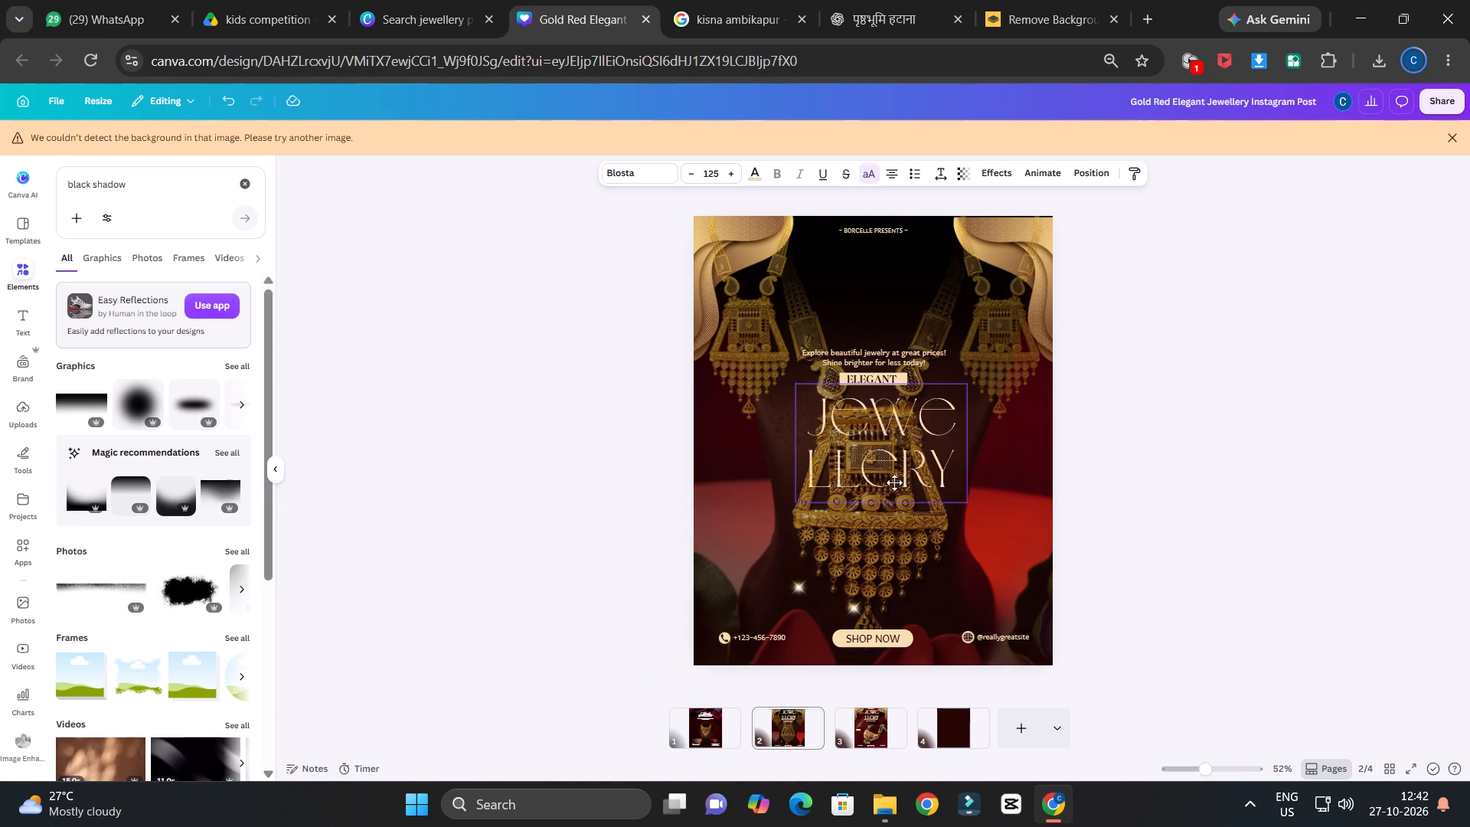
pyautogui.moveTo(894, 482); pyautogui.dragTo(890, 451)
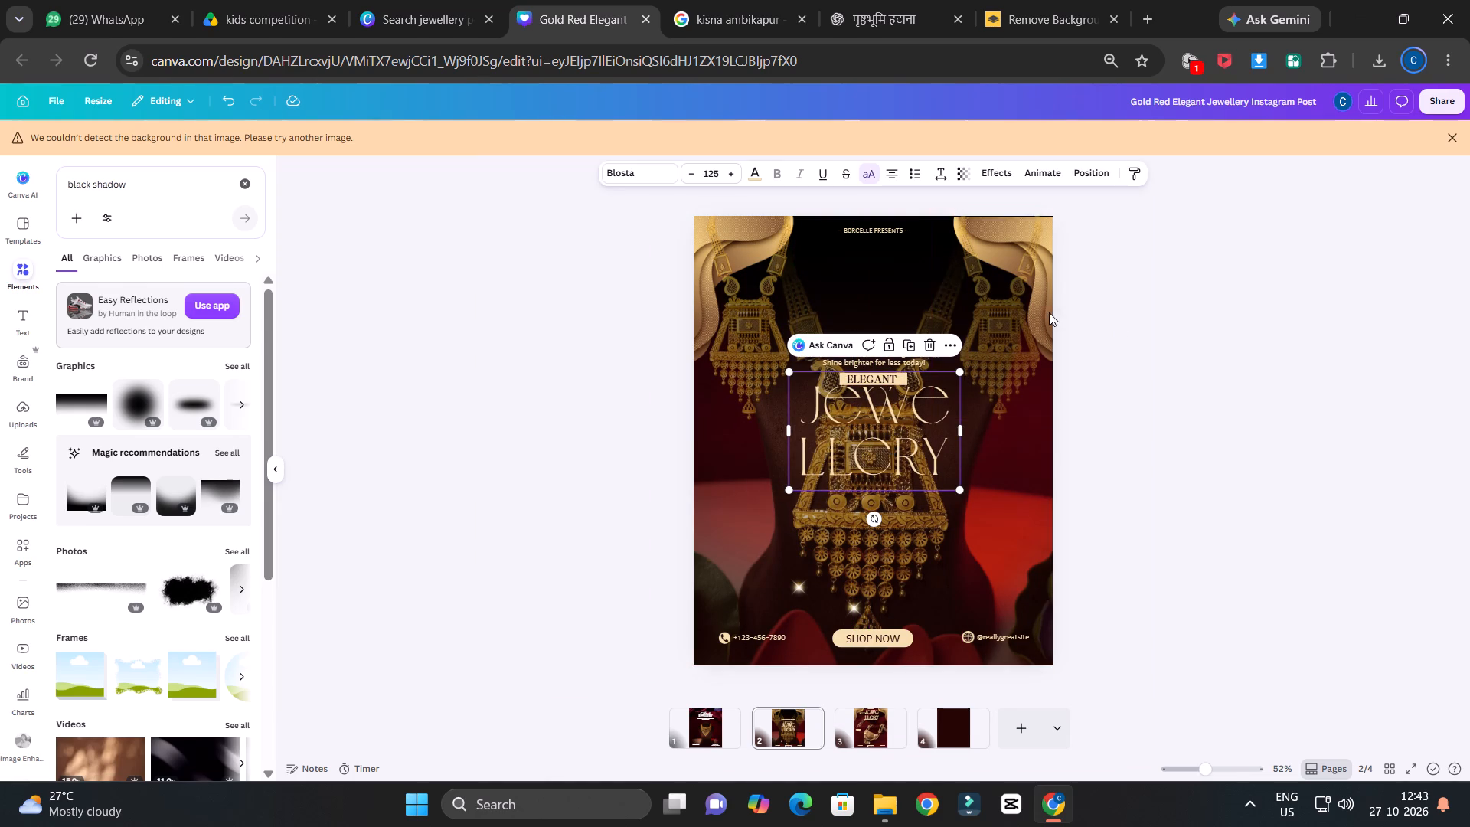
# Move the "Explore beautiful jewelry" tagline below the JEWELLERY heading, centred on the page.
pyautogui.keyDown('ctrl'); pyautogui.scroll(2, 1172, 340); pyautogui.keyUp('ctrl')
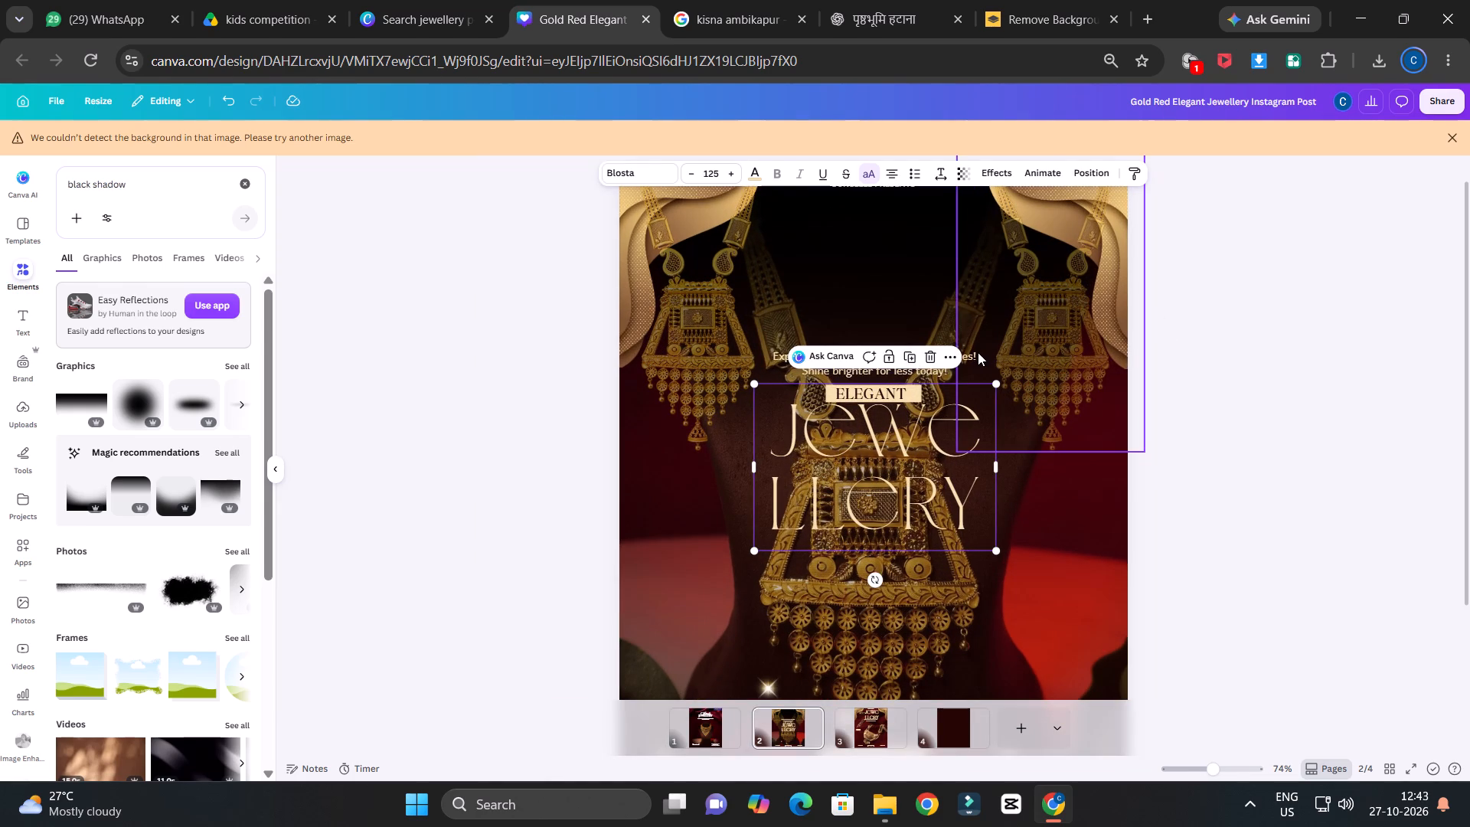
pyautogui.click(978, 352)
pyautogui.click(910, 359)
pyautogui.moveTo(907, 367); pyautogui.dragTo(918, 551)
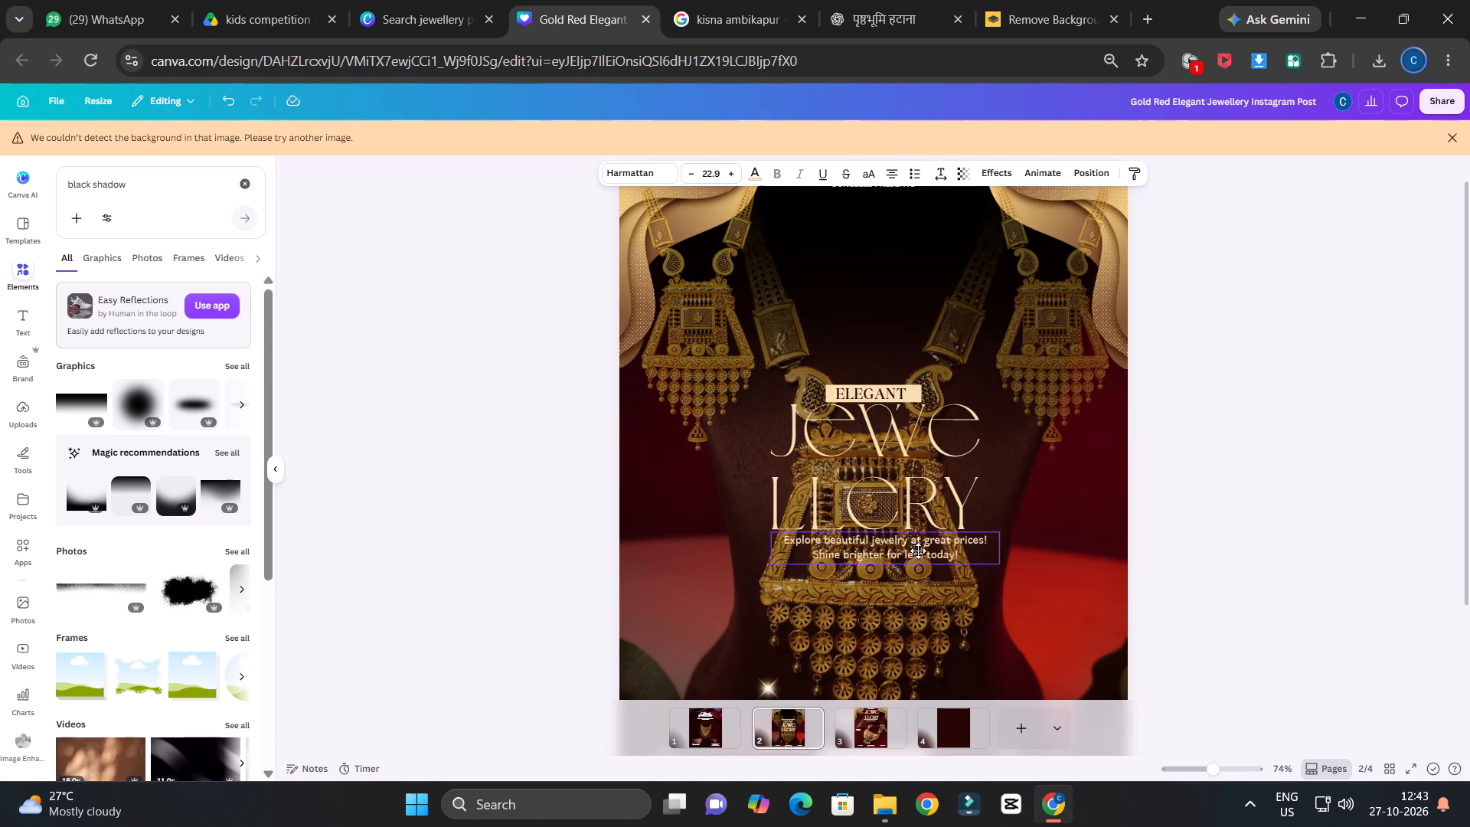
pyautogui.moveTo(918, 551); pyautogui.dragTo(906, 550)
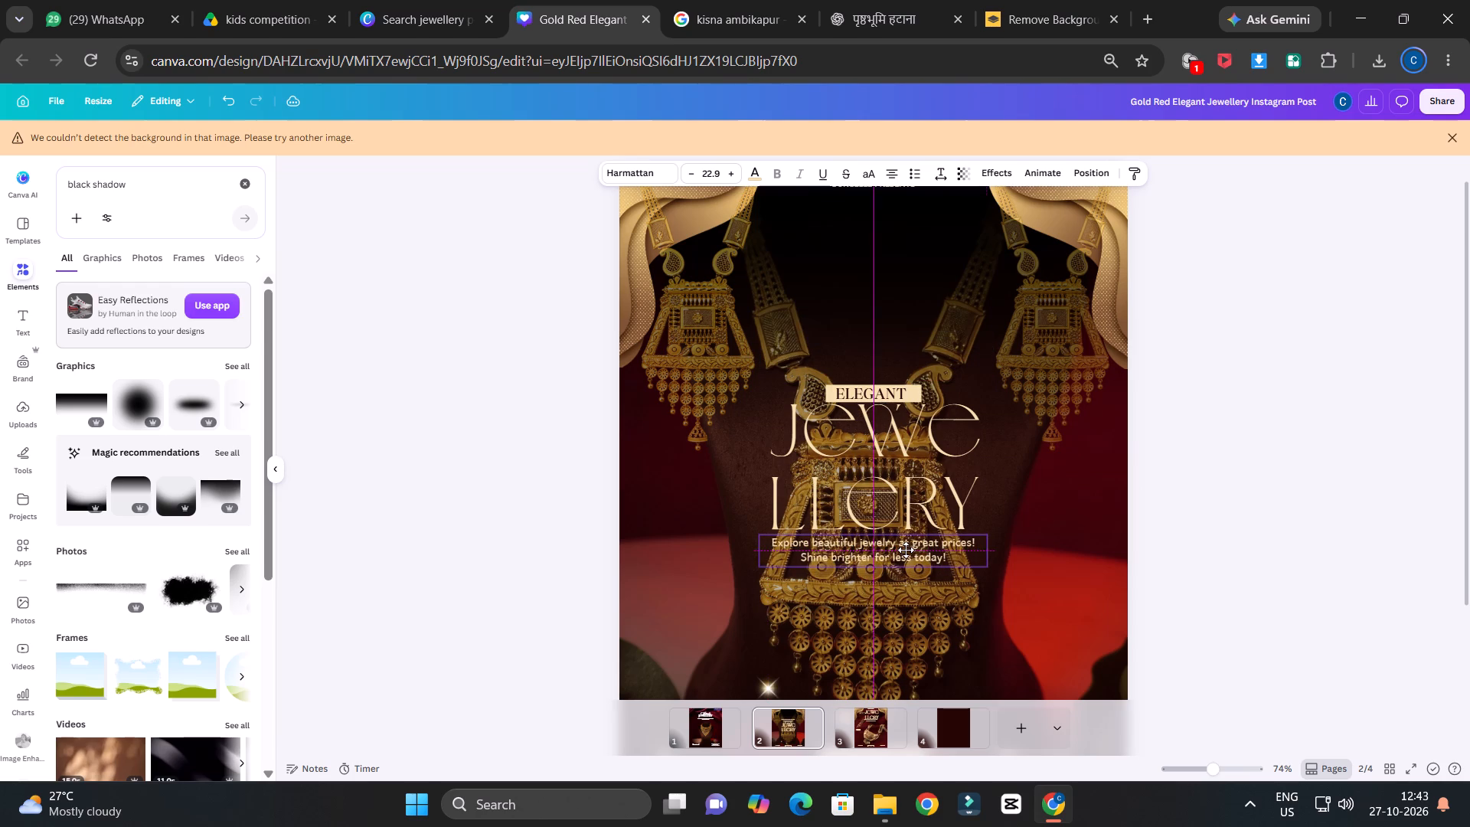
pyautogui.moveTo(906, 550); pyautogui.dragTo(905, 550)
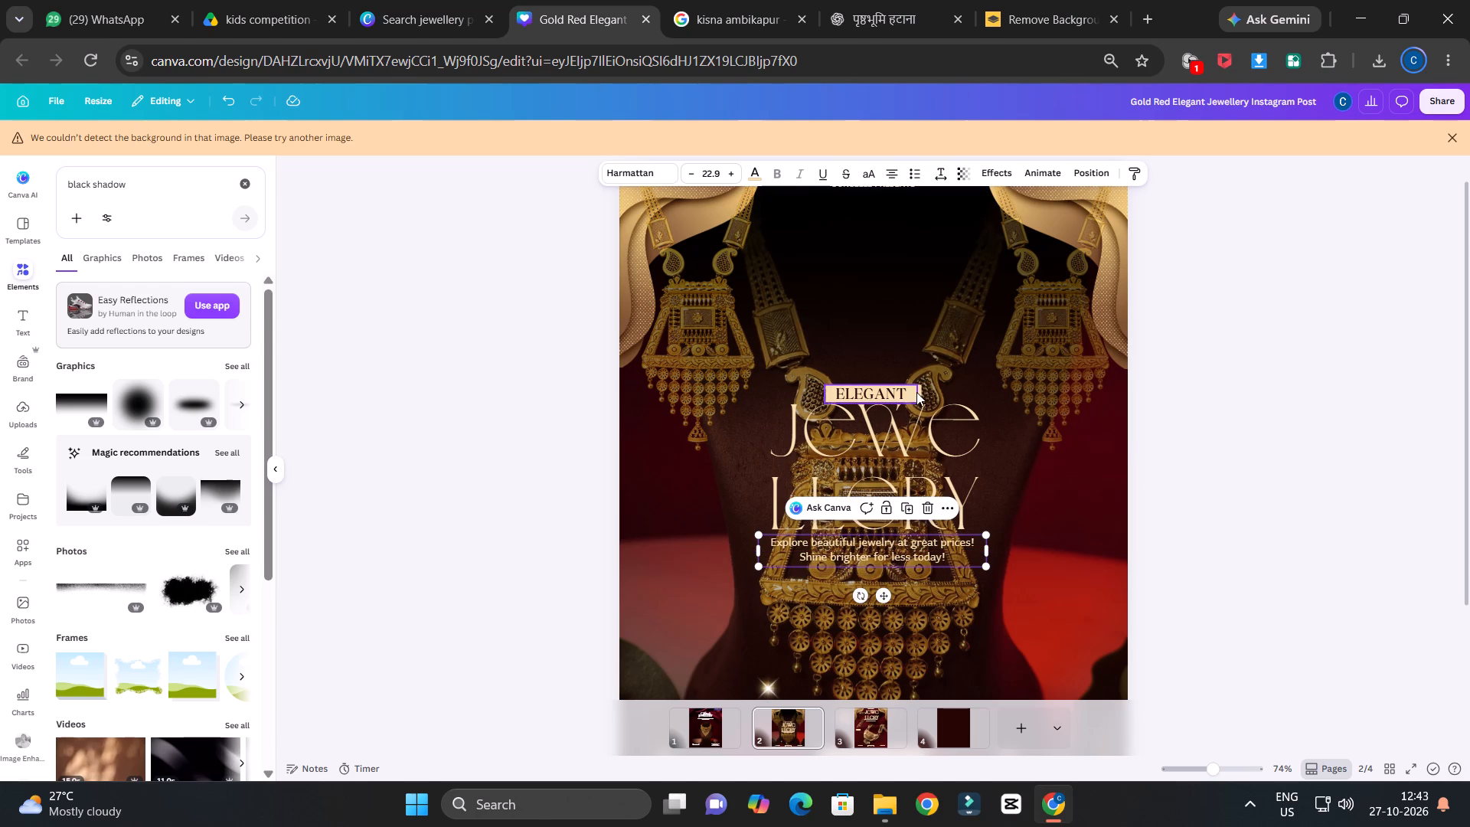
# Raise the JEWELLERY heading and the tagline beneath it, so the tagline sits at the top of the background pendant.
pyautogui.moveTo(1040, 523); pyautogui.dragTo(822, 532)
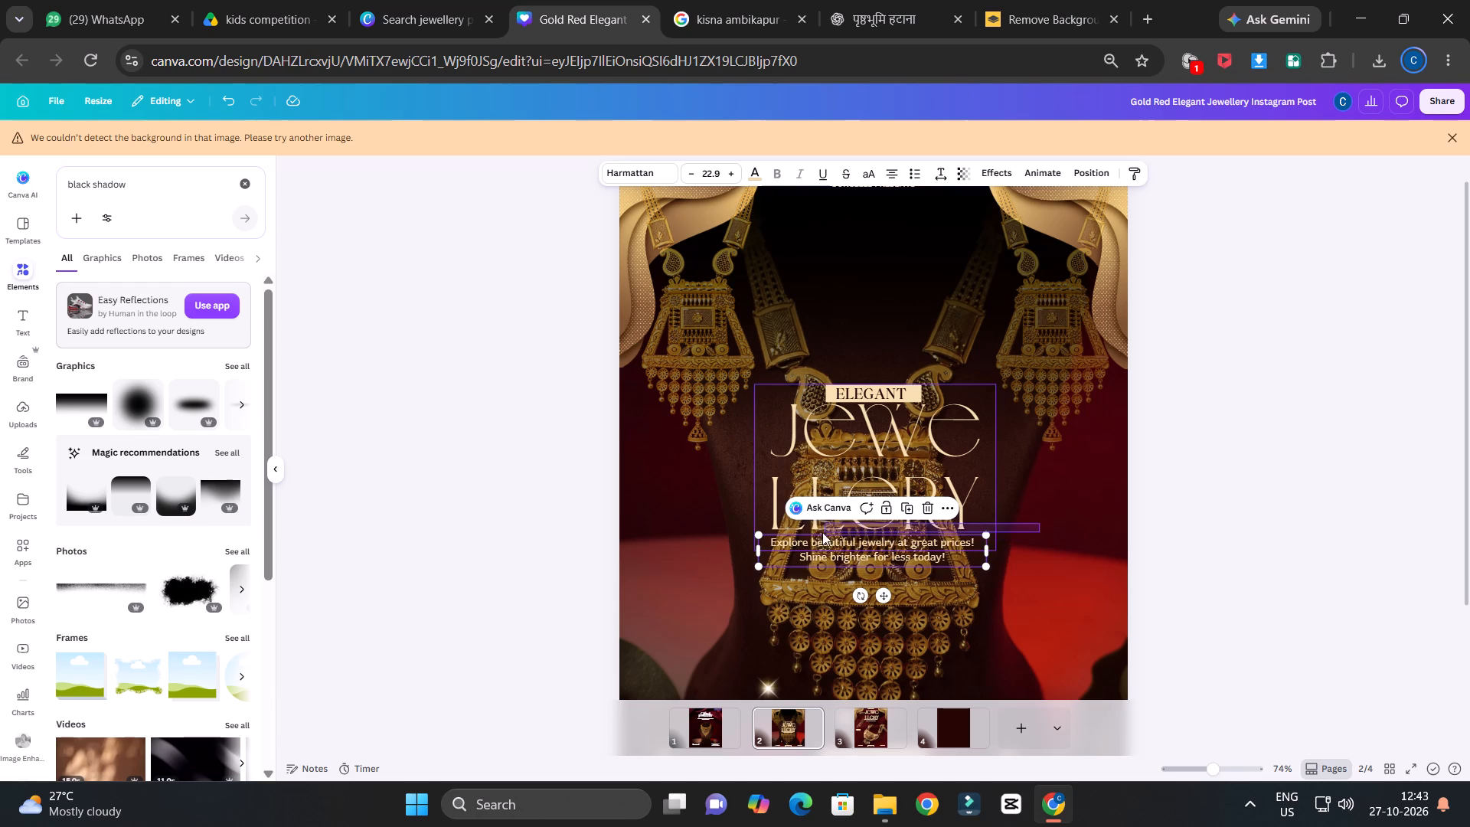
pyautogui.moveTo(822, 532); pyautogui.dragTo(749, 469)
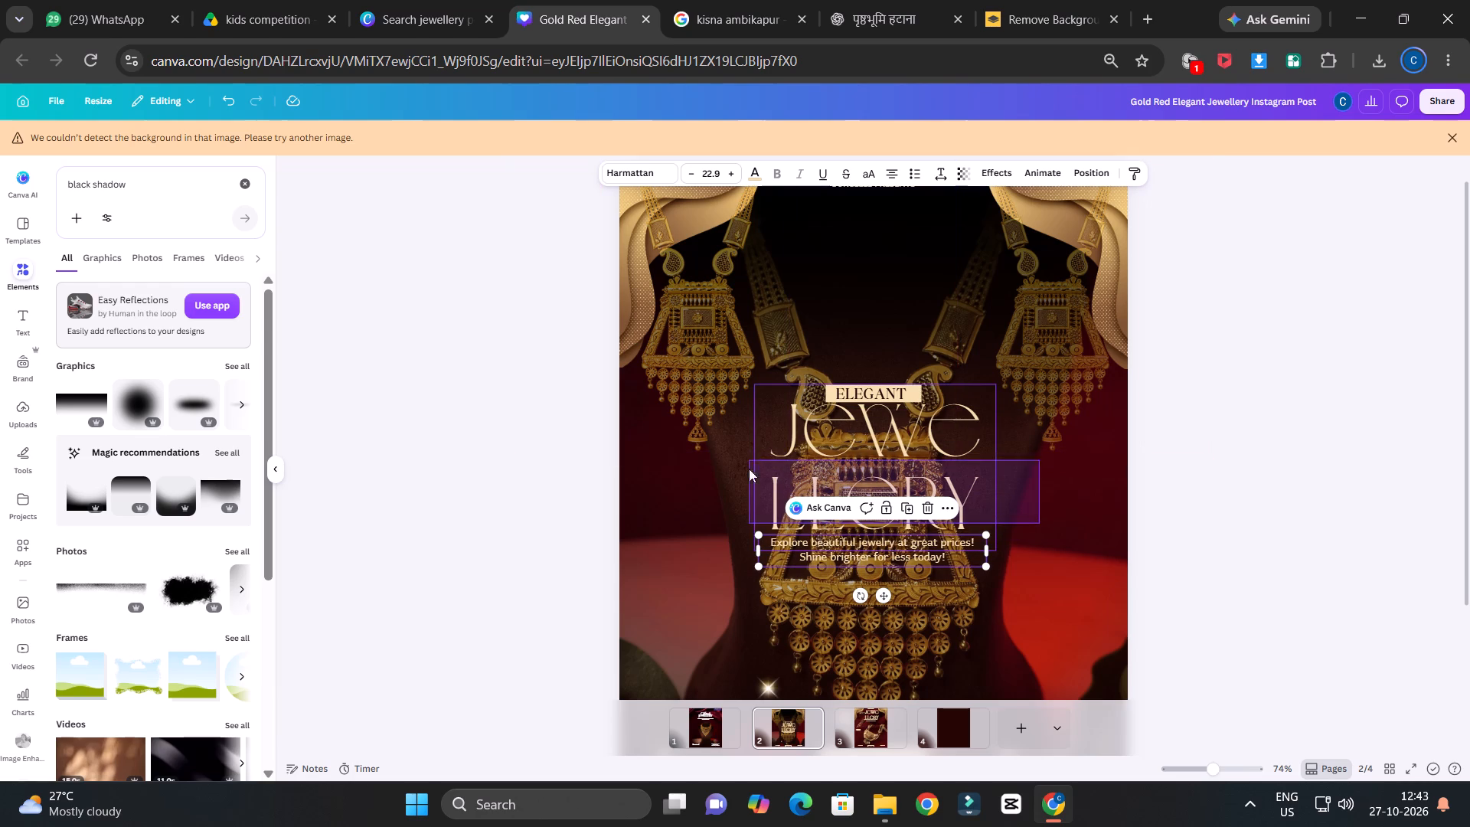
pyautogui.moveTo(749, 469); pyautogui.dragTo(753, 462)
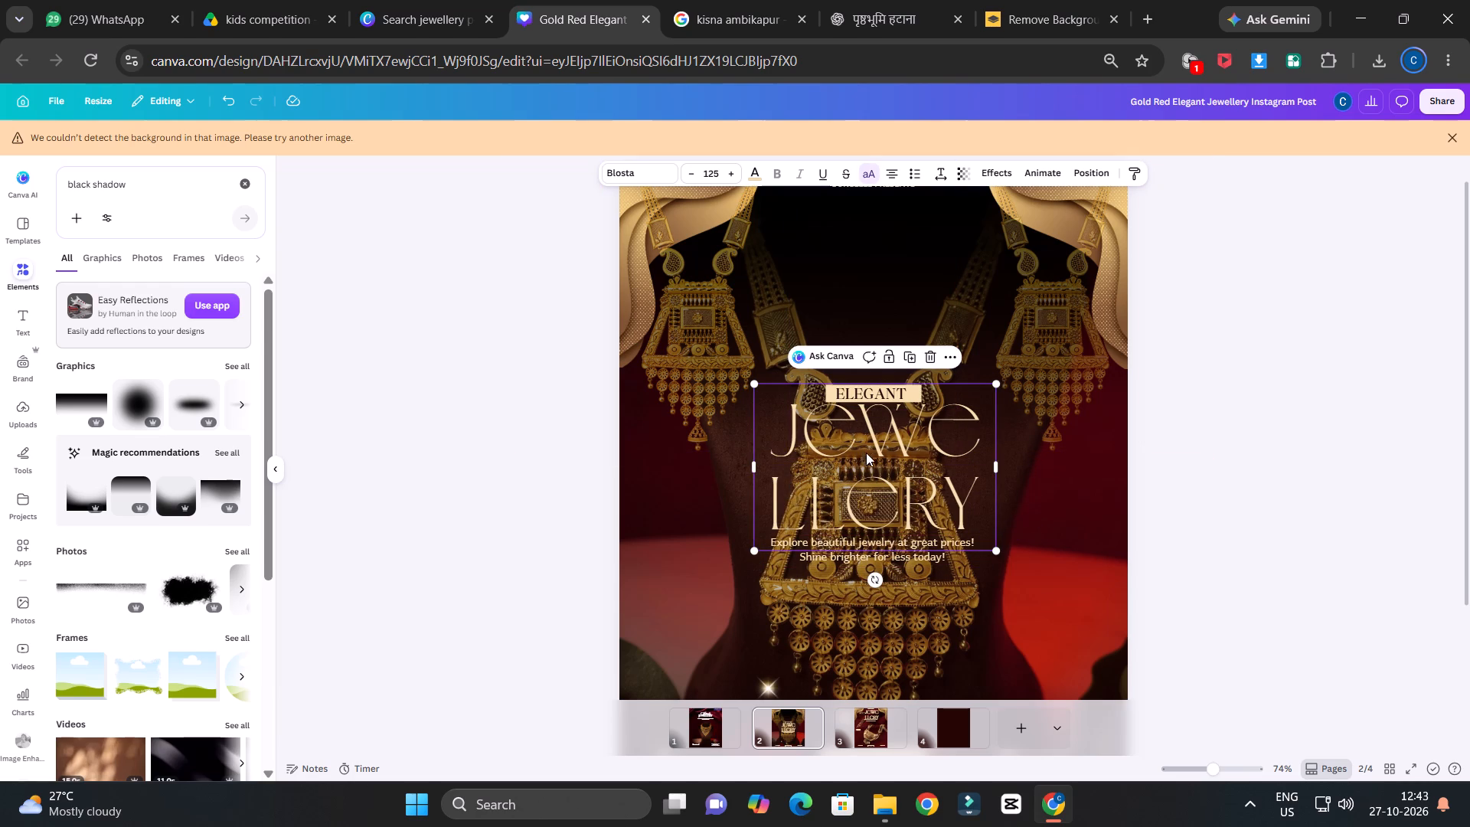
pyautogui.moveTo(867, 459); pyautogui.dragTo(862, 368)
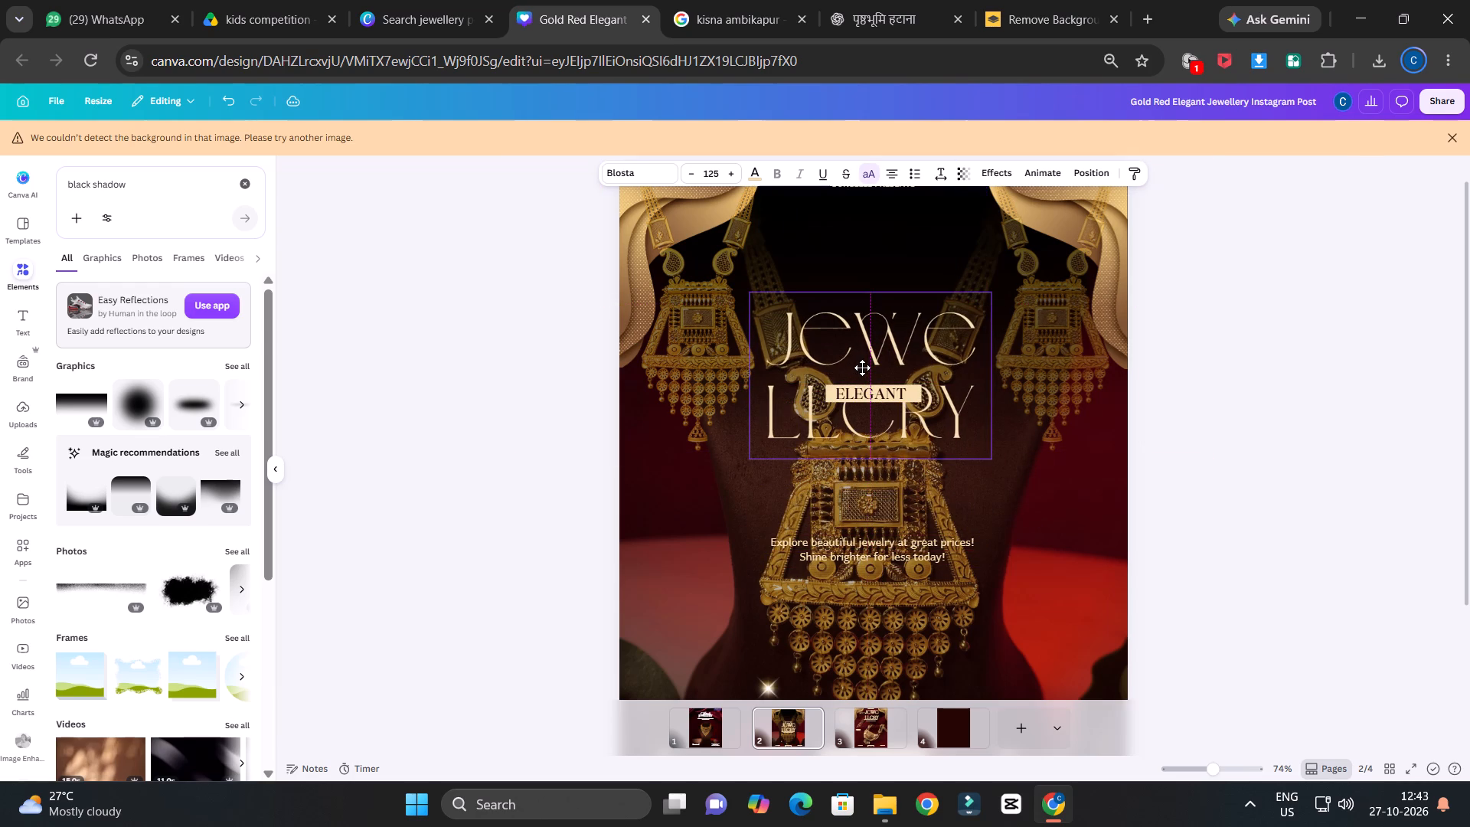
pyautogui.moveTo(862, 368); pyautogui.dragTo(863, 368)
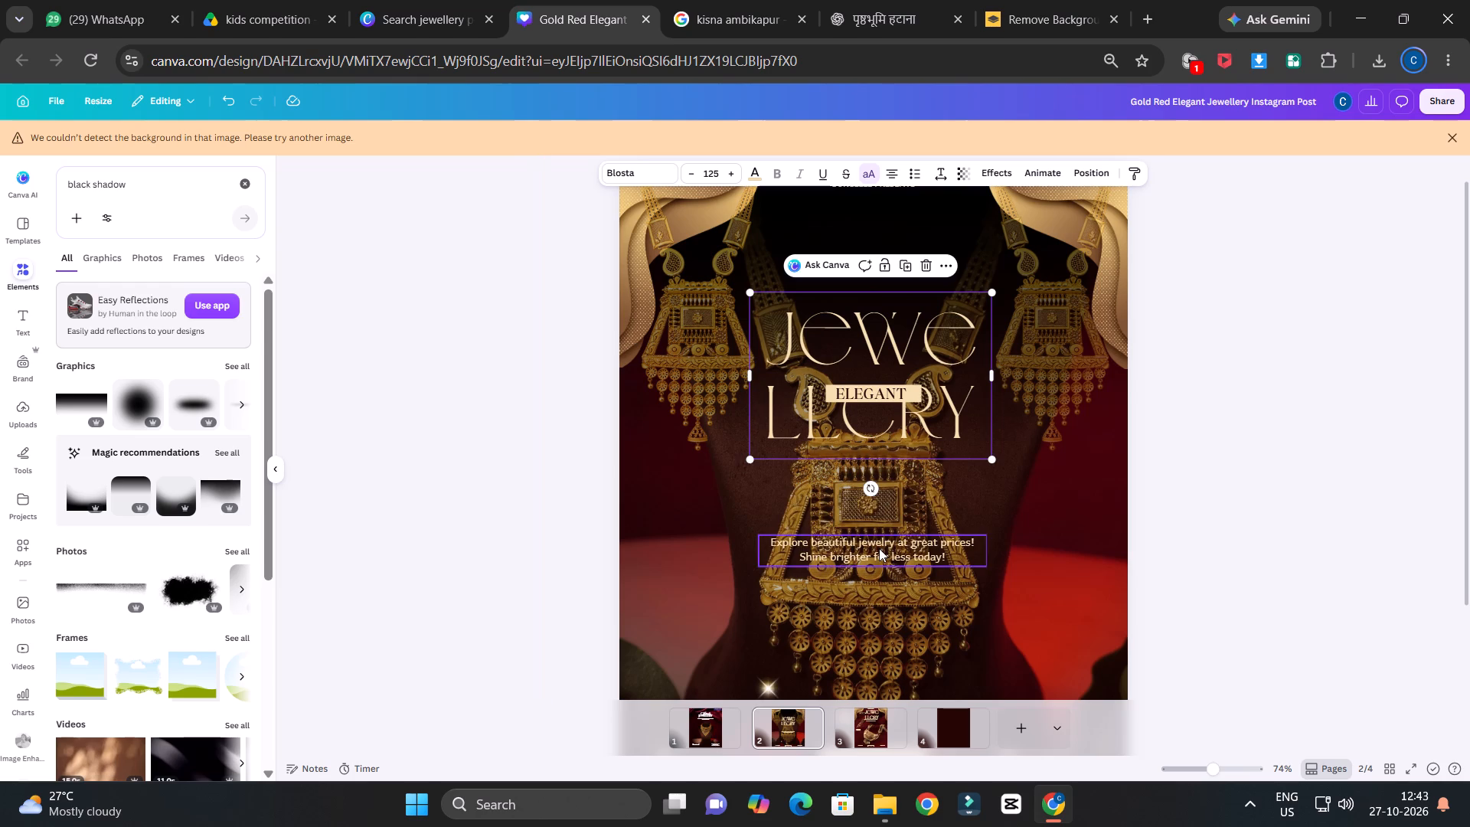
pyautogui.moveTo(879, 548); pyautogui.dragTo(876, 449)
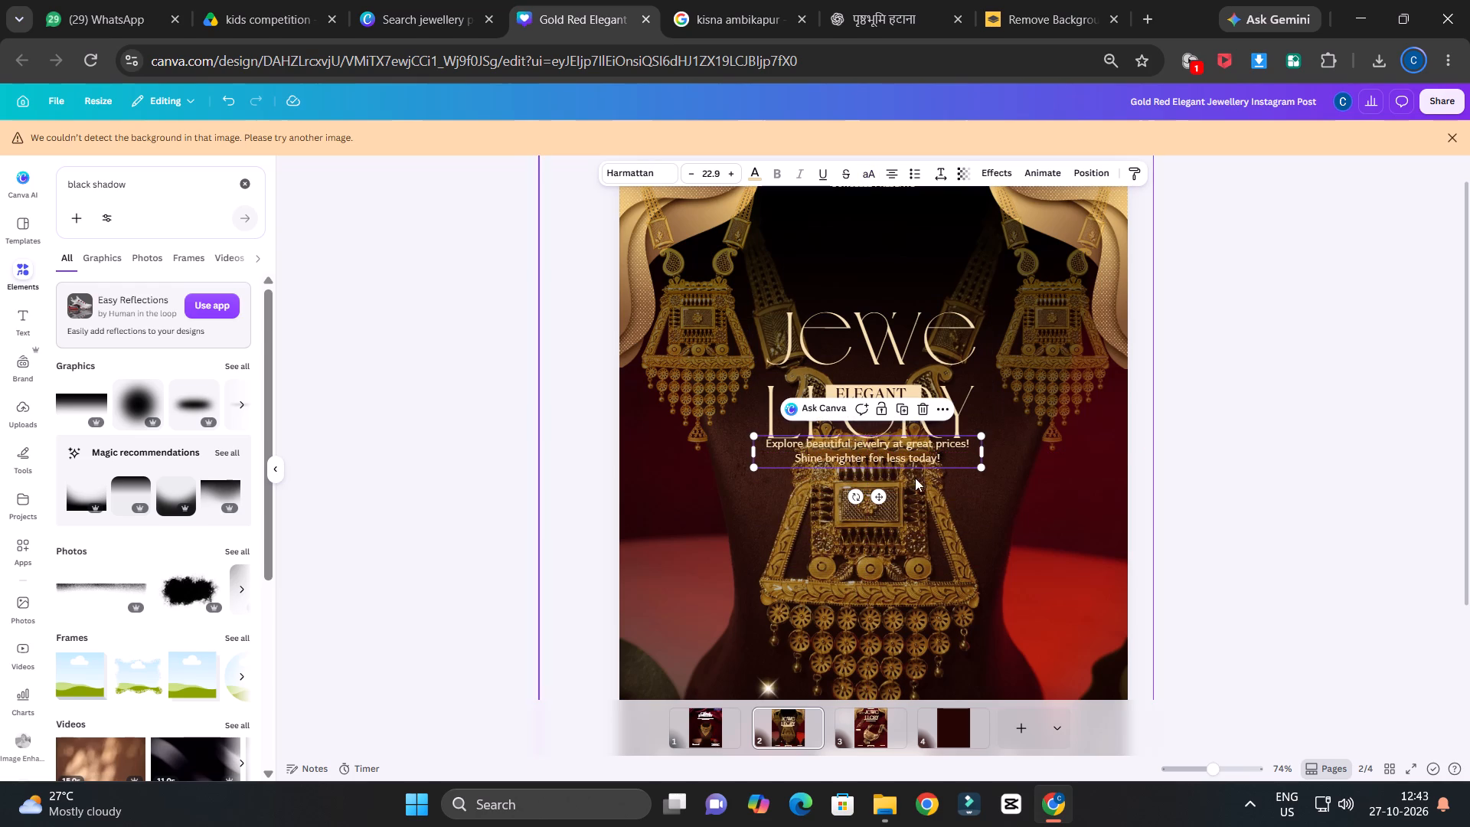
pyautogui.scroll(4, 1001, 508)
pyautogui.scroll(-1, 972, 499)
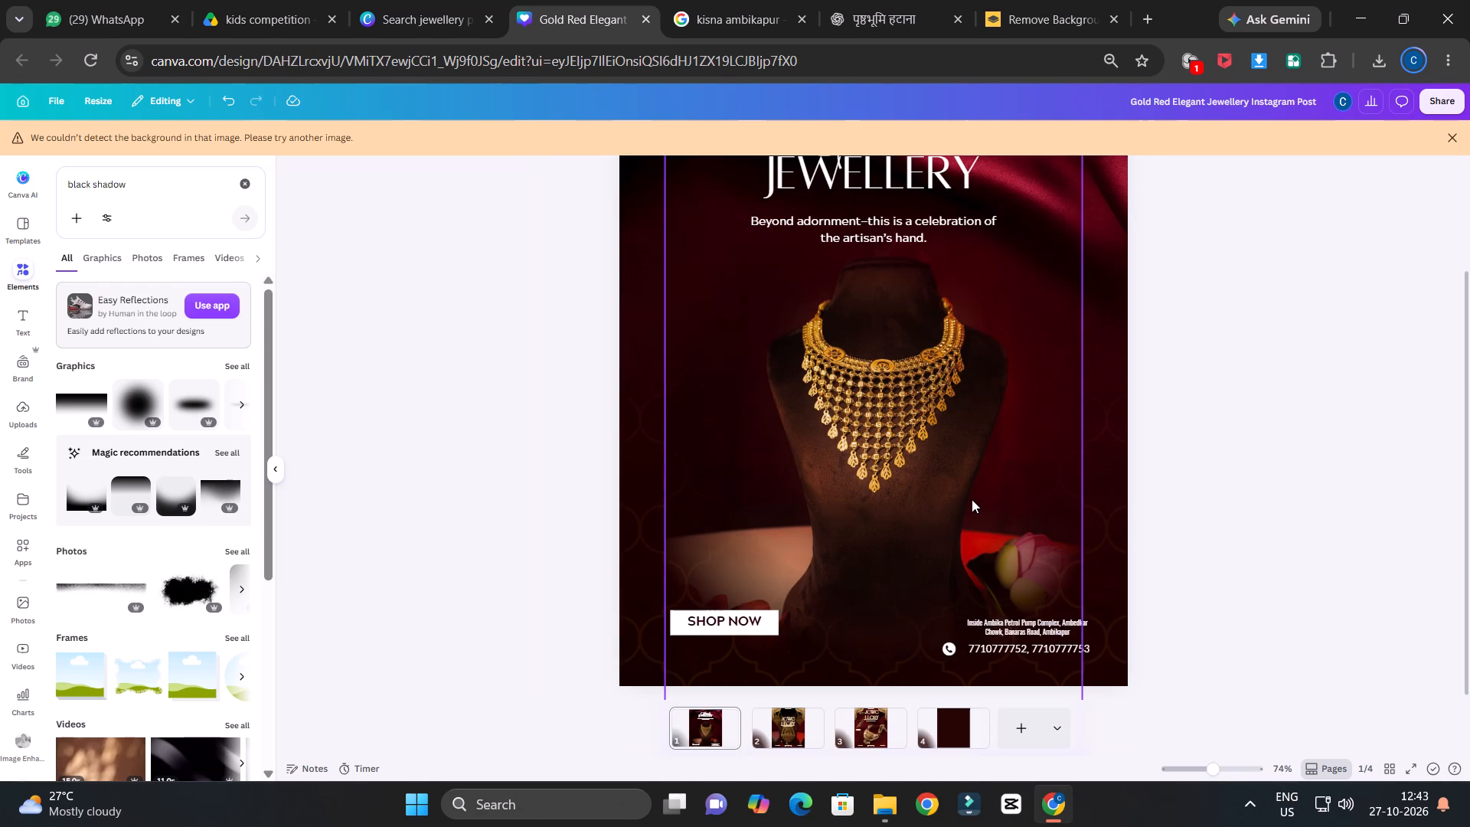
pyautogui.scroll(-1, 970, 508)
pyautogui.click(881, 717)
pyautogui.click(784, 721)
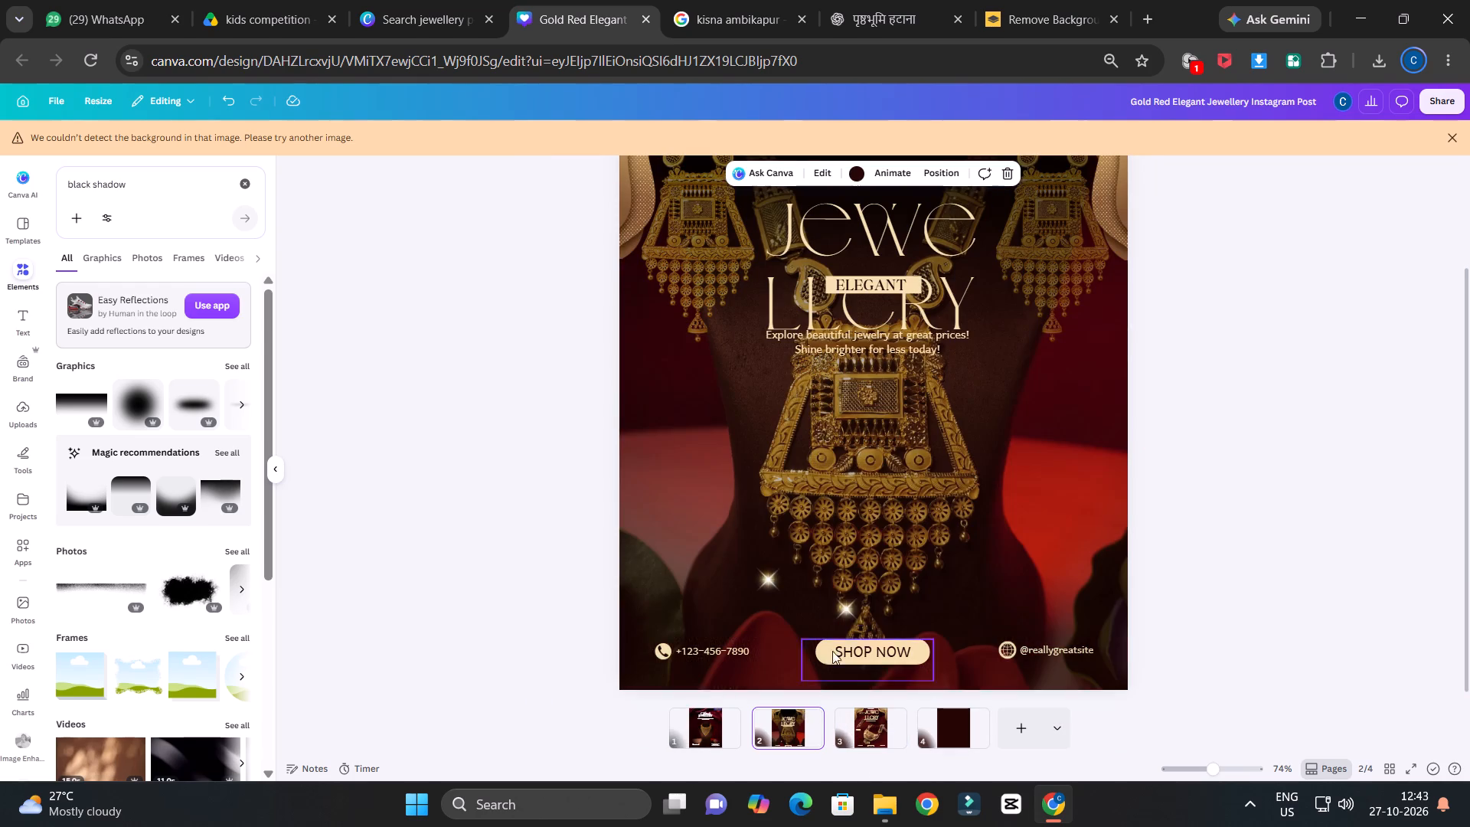
# Move the ELEGANT text on page 2 up above the JEWELLERY heading.
pyautogui.scroll(2, 864, 531)
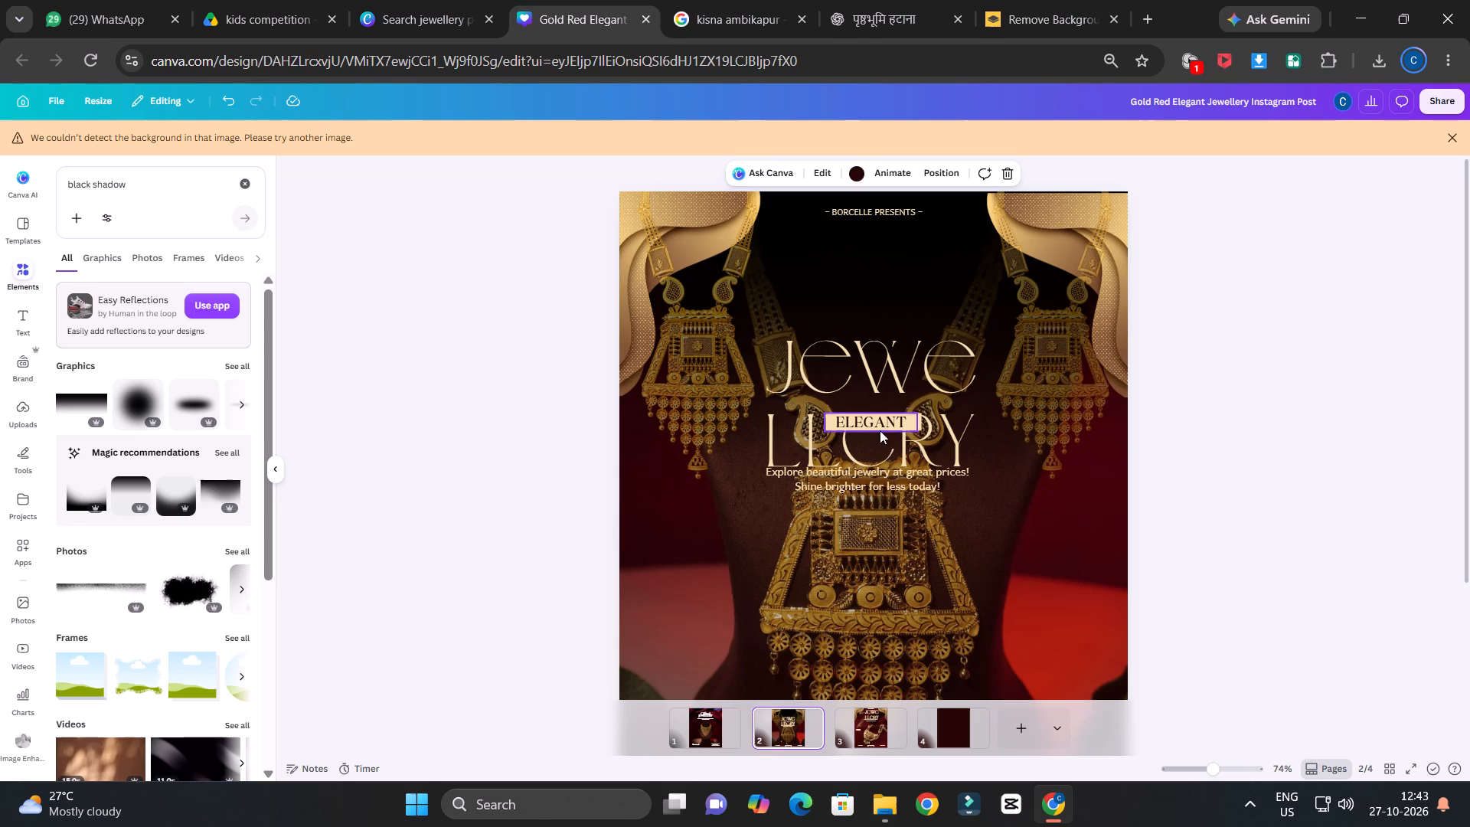
pyautogui.moveTo(882, 423); pyautogui.dragTo(878, 306)
# Move the JEWELLERY heading down over the pendant, clear of the cream strip it overlaps.
pyautogui.click(871, 424)
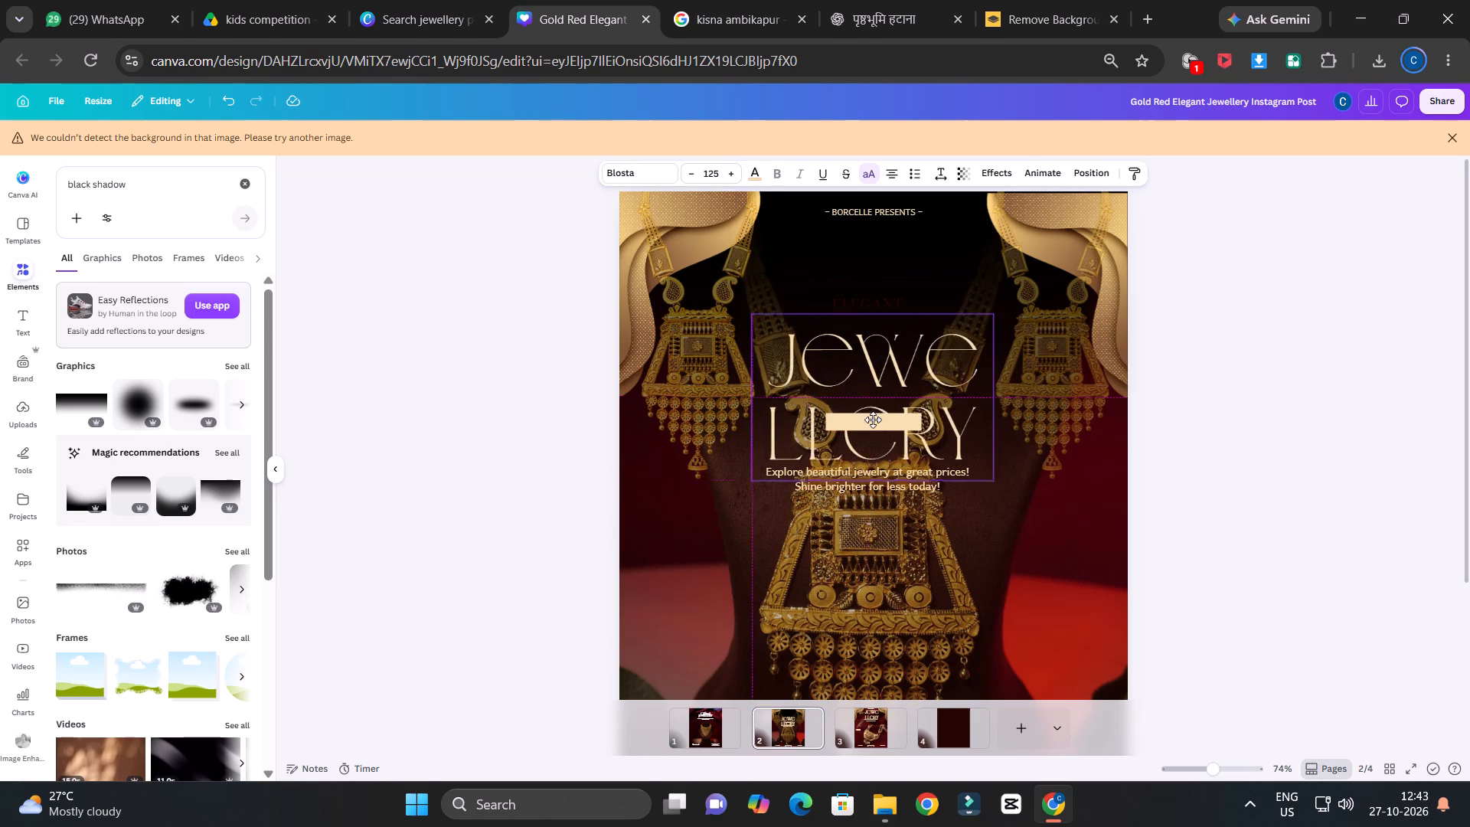
pyautogui.click(877, 422)
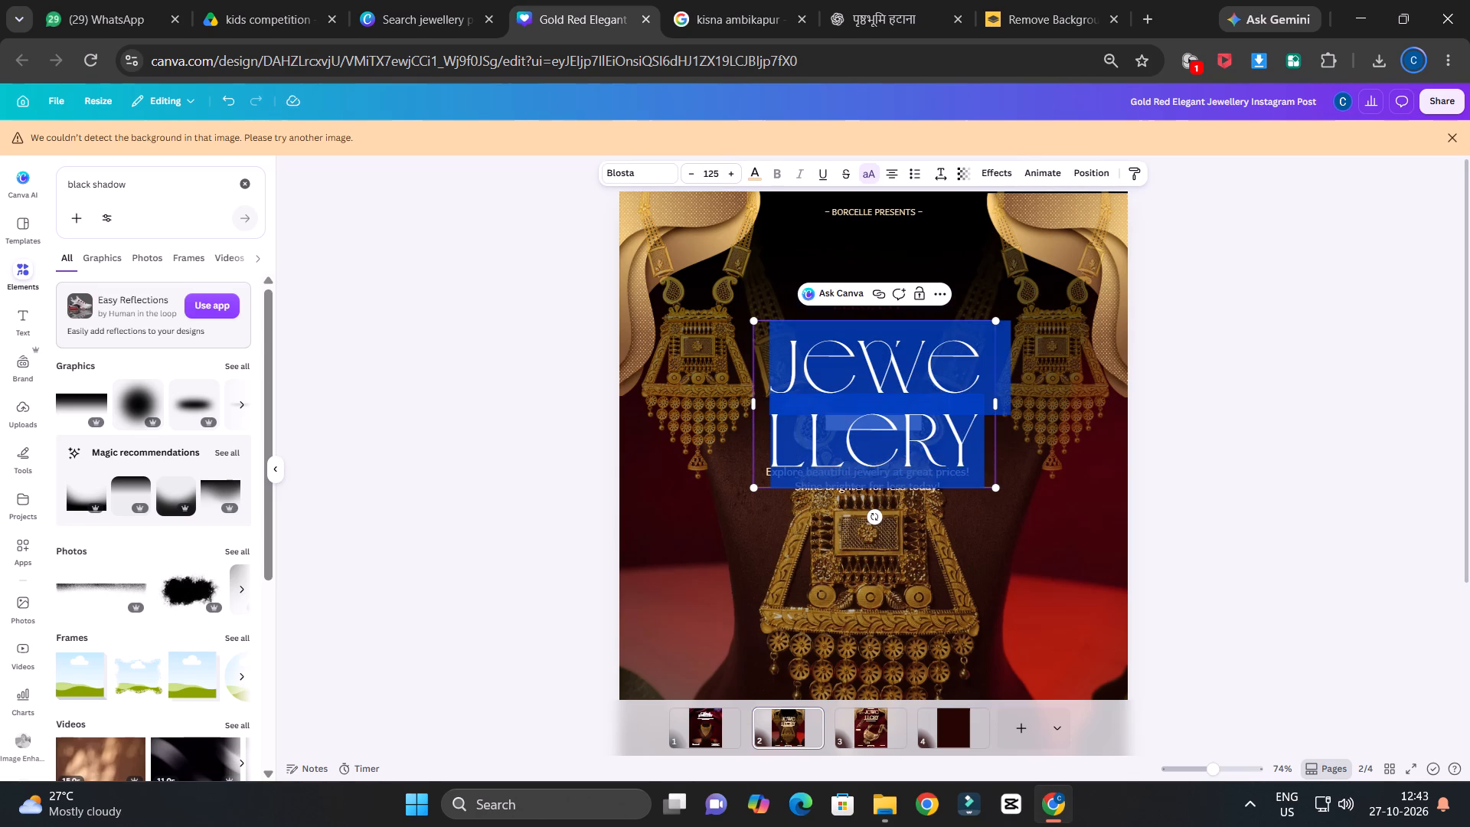
pyautogui.click(1394, 476)
pyautogui.click(863, 423)
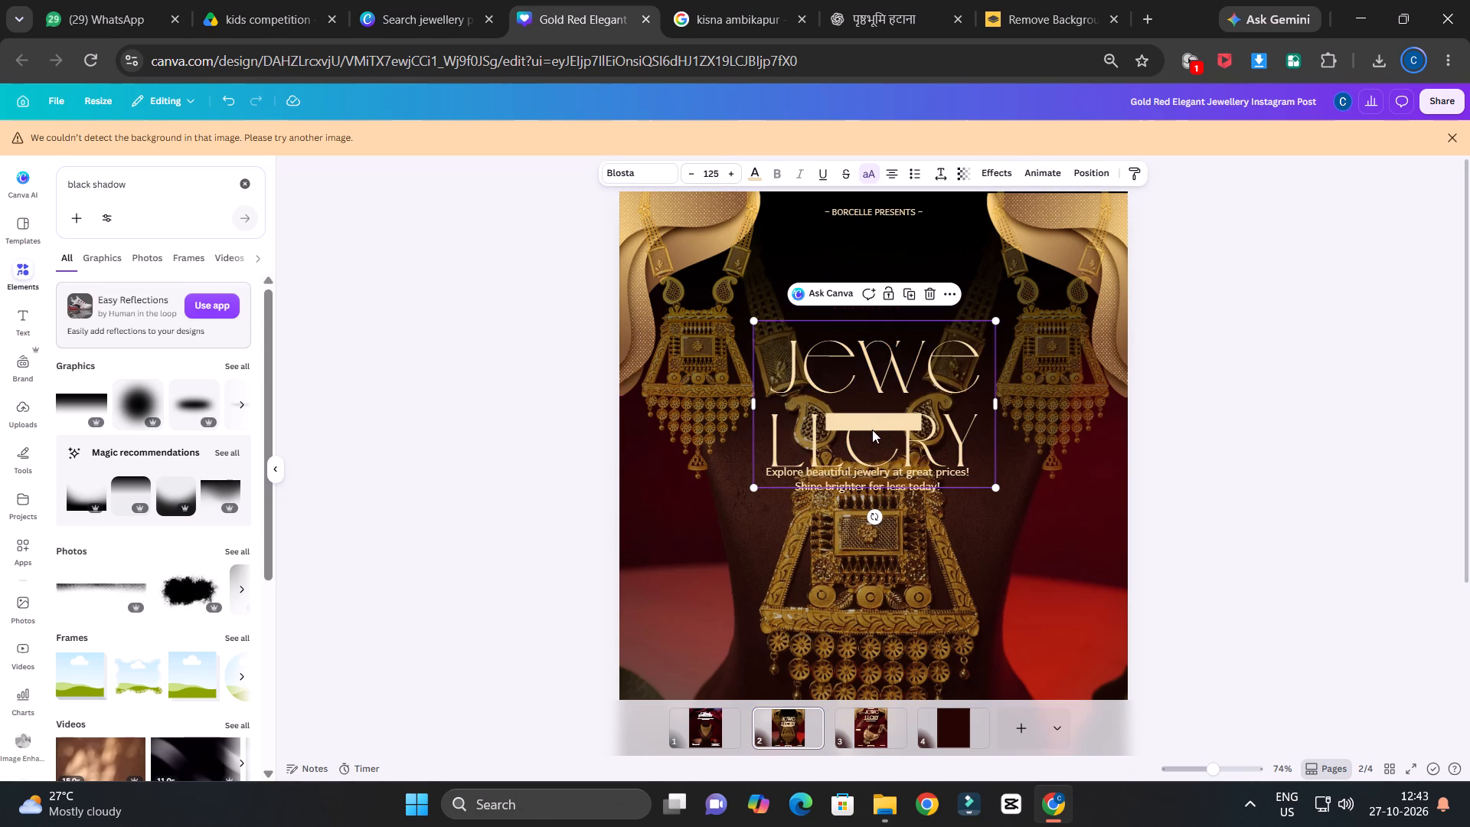
pyautogui.click(887, 422)
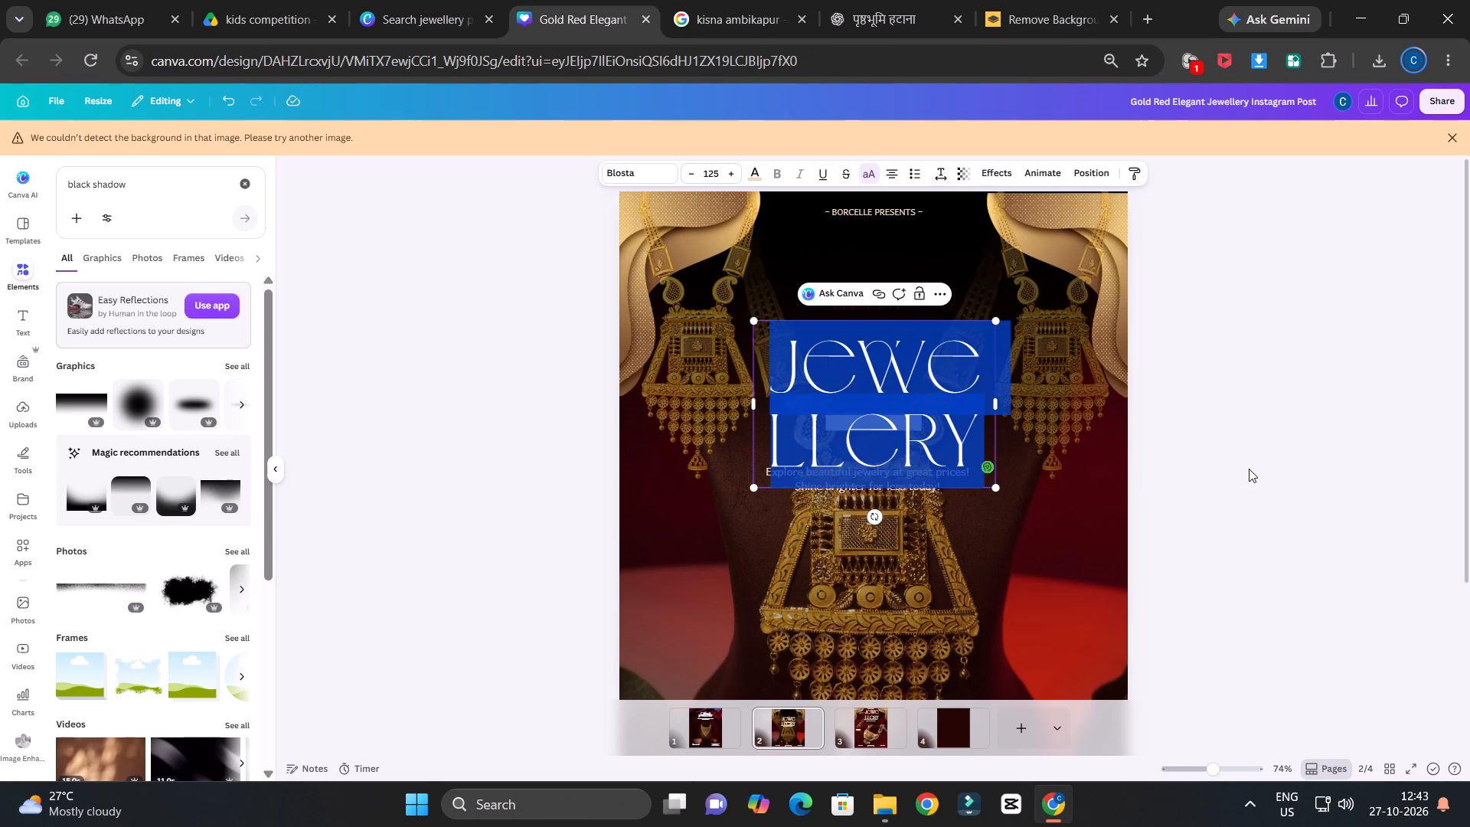
pyautogui.click(1249, 469)
pyautogui.click(939, 447)
pyautogui.moveTo(946, 440); pyautogui.dragTo(943, 587)
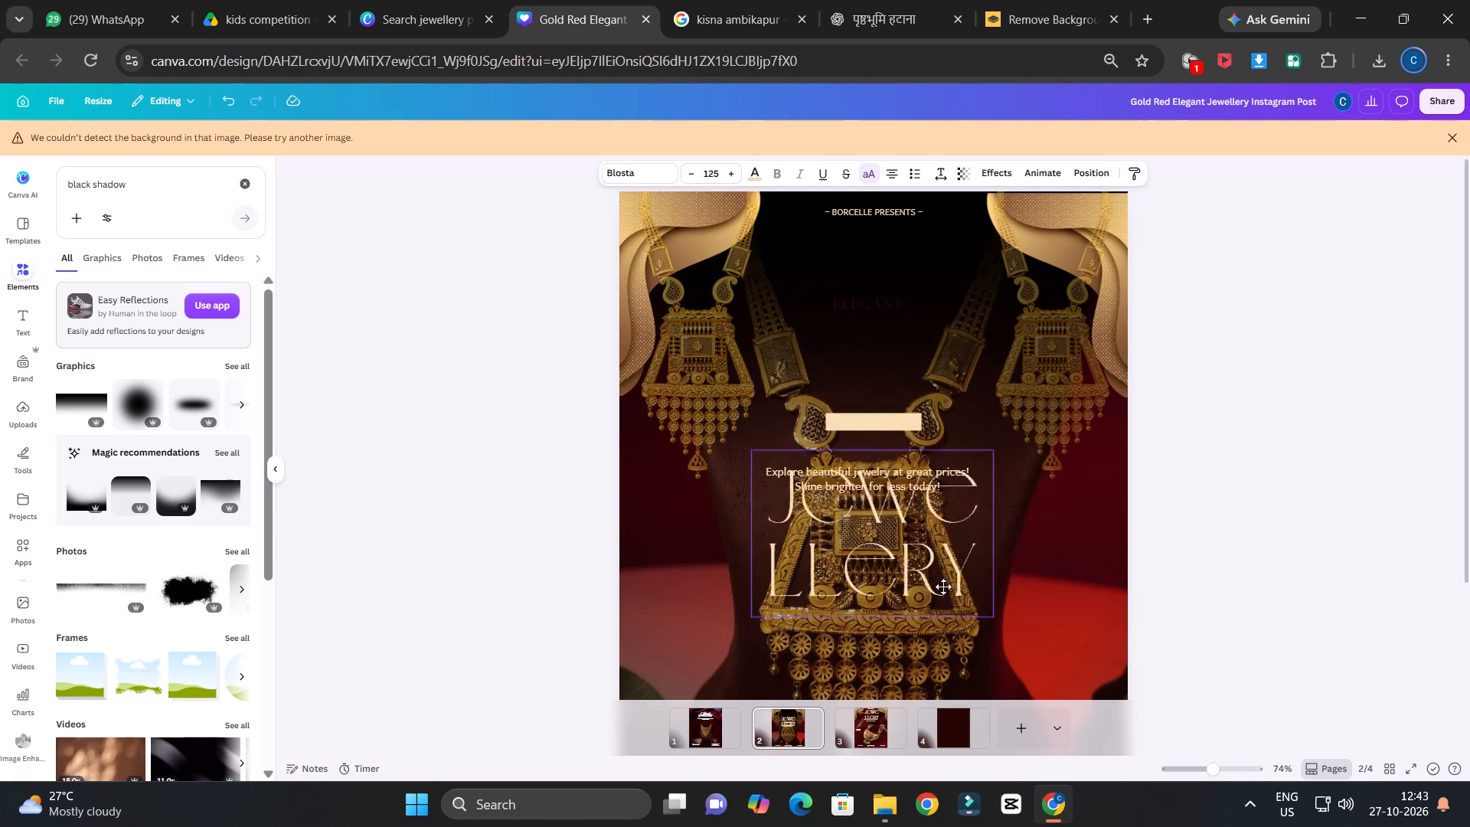
pyautogui.moveTo(943, 587); pyautogui.dragTo(946, 604)
# Move the cream strip up behind the ELEGANT text.
pyautogui.click(891, 419)
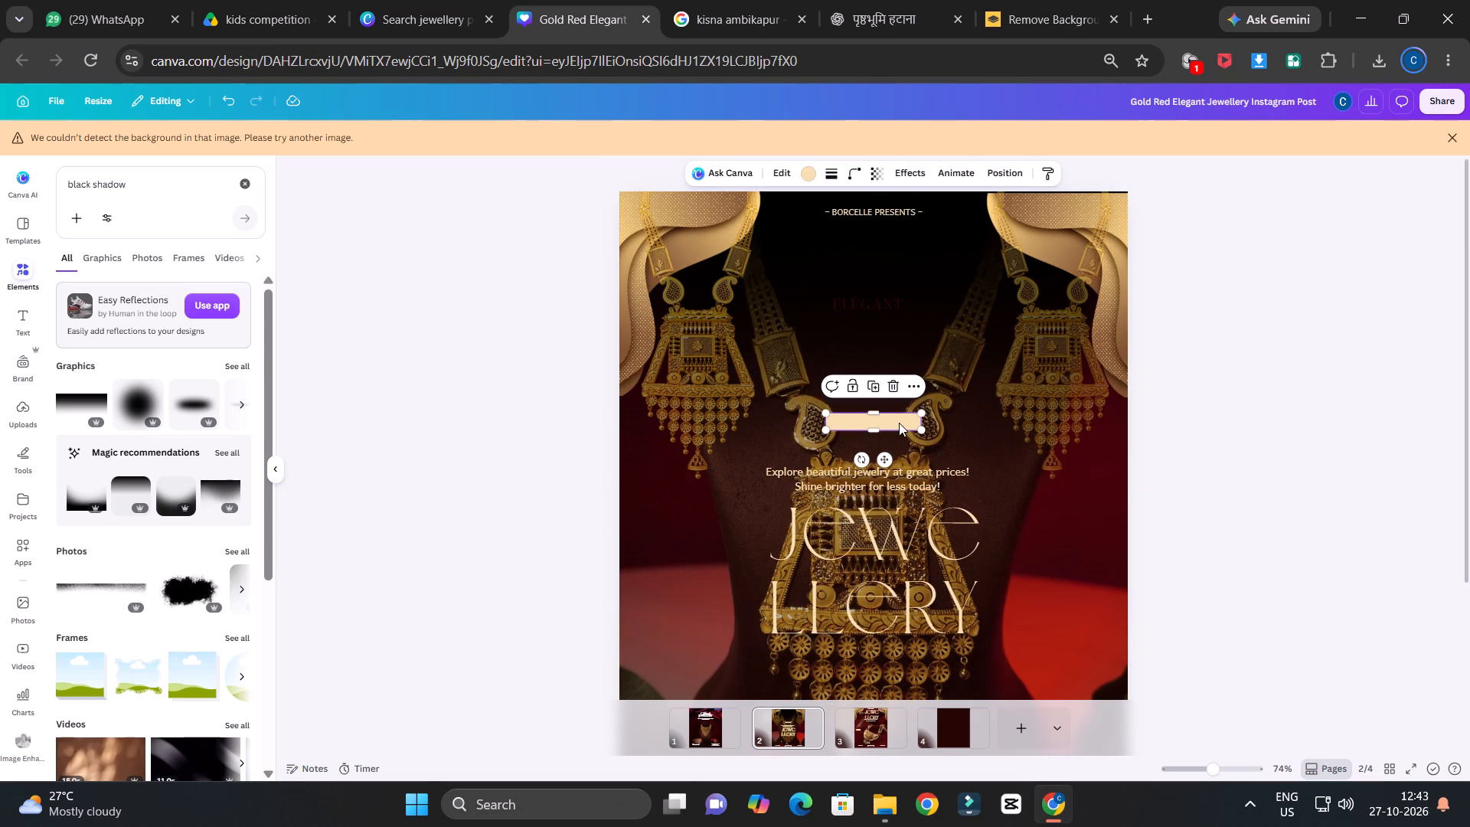
pyautogui.moveTo(899, 423); pyautogui.dragTo(897, 305)
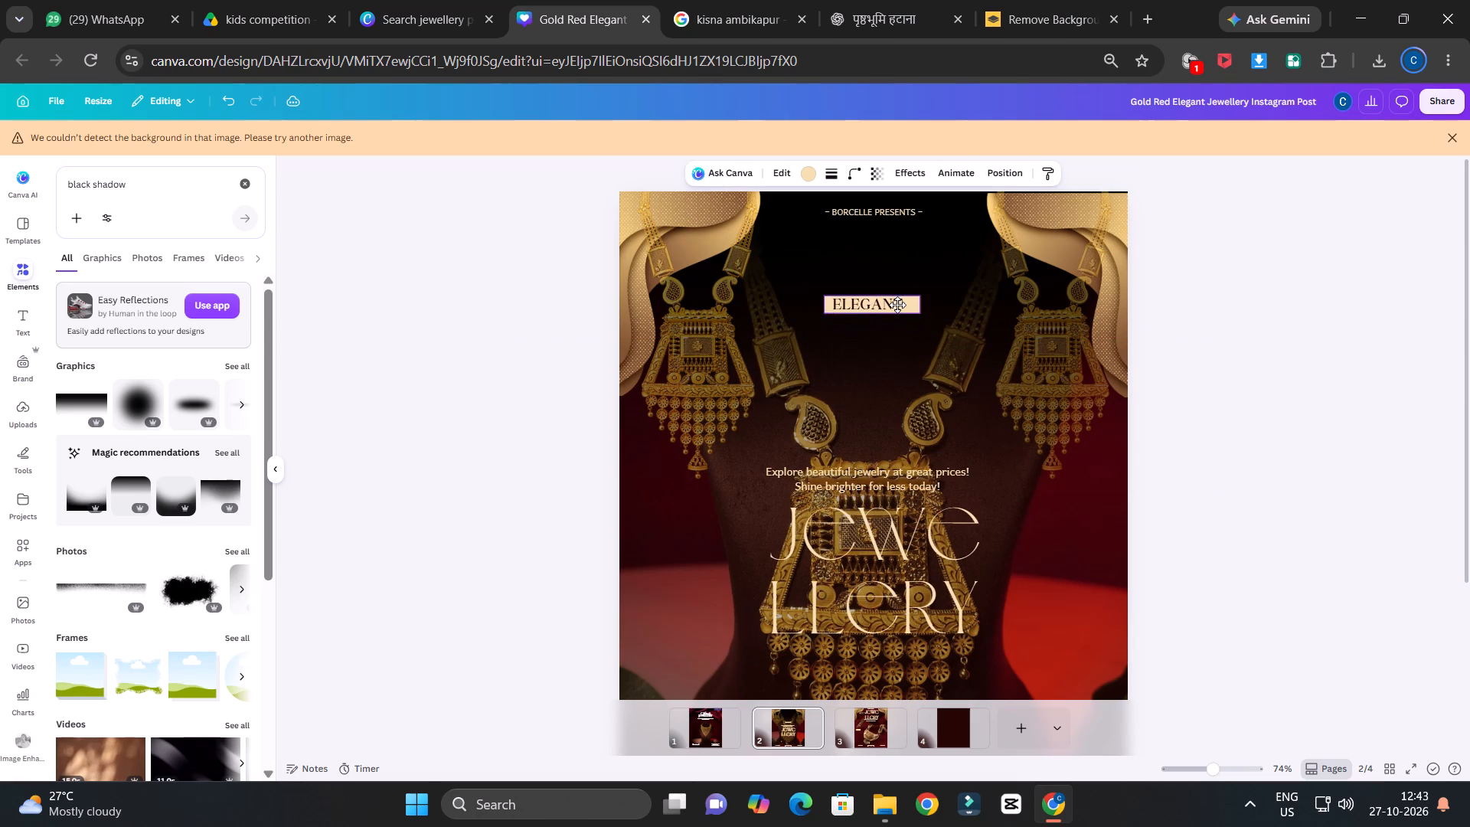
pyautogui.moveTo(897, 305); pyautogui.dragTo(893, 305)
# Move the JEWELLERY heading up so it sits between the ELEGANT strip and the tagline.
pyautogui.moveTo(907, 564); pyautogui.dragTo(890, 374)
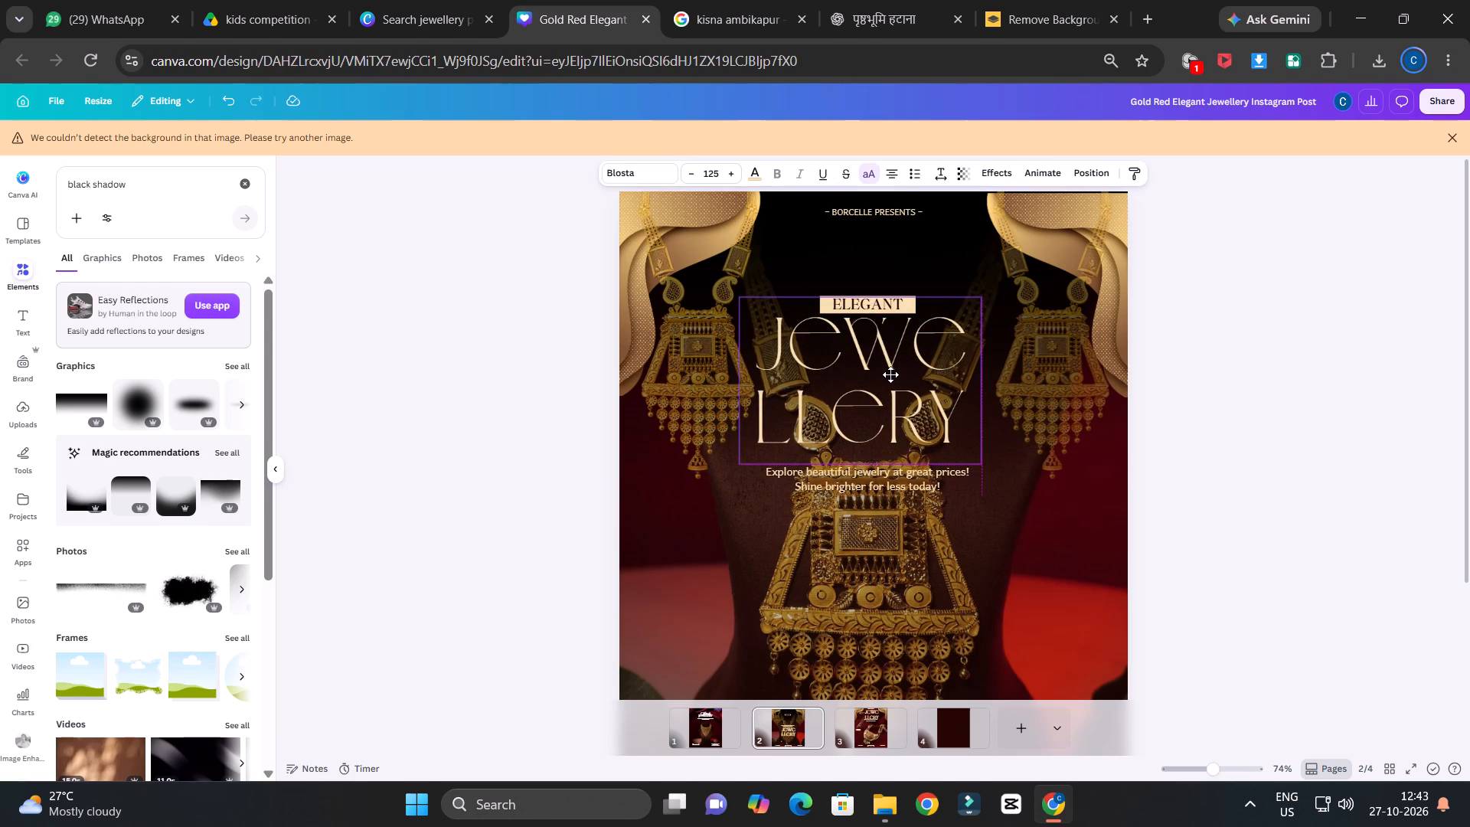
pyautogui.moveTo(890, 374); pyautogui.dragTo(893, 381)
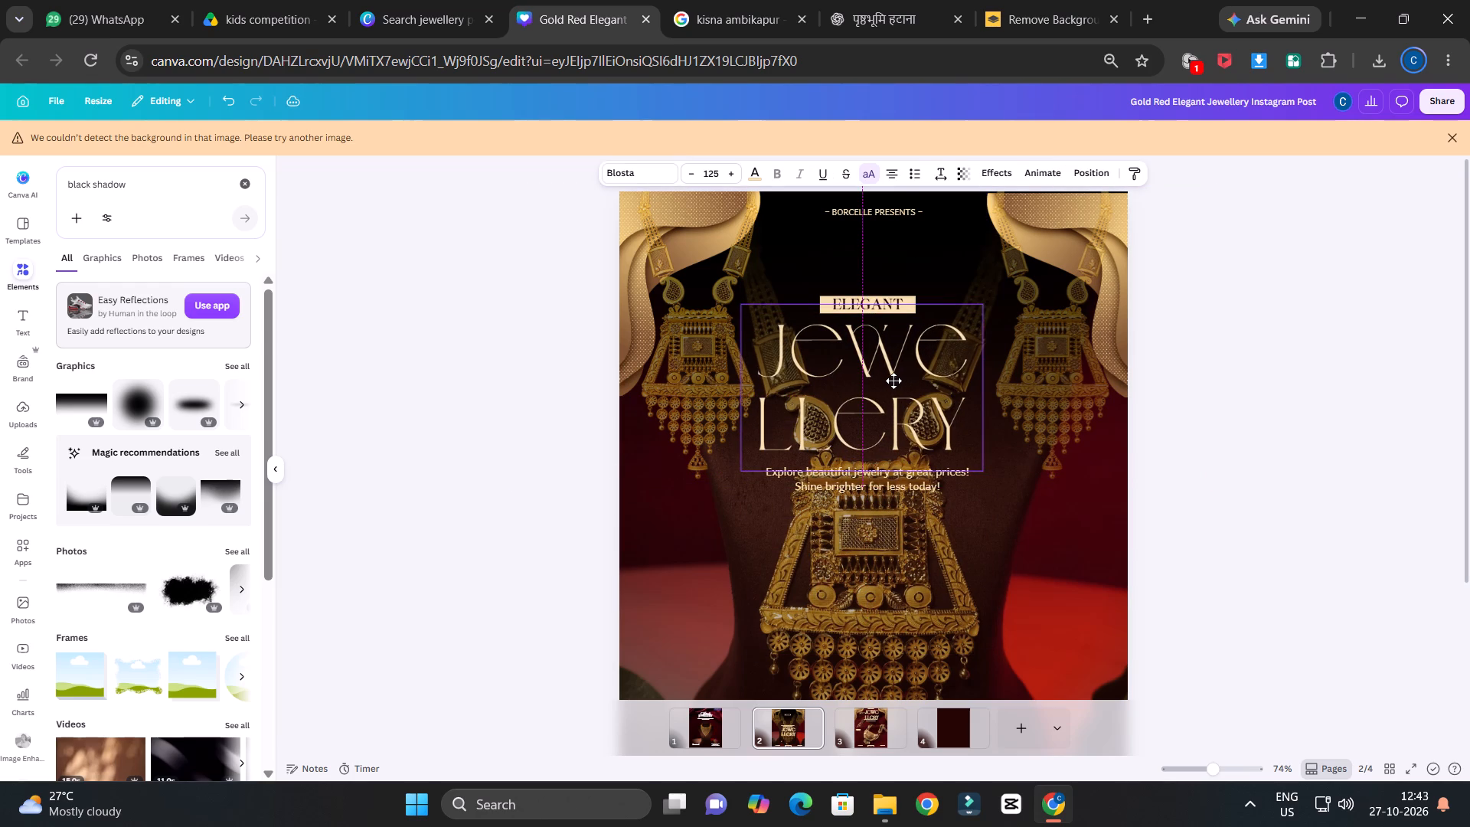
pyautogui.moveTo(893, 381); pyautogui.dragTo(896, 381)
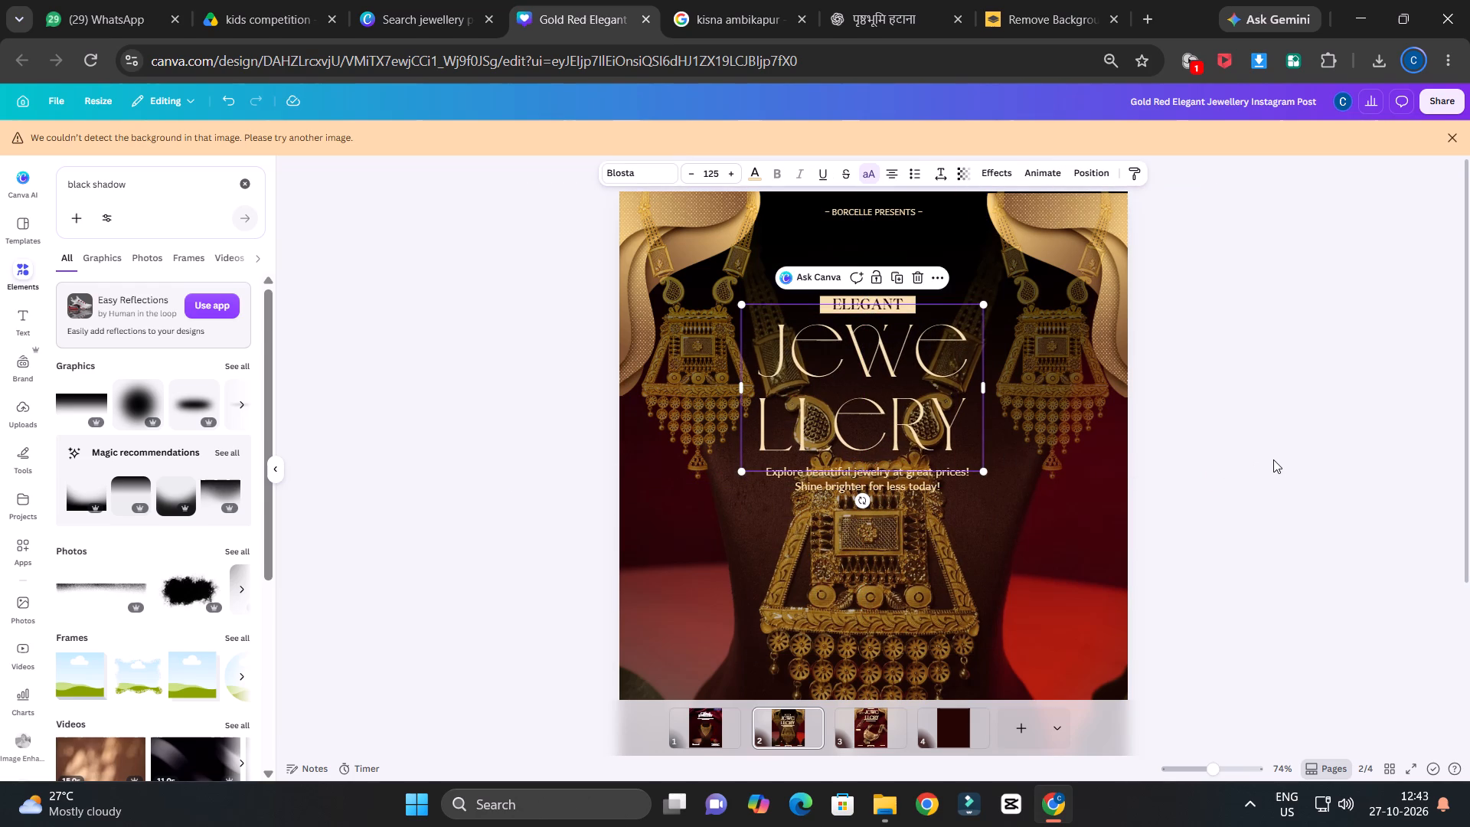
# Shrink page 2's "Explore beautiful jewelry" tagline to font size 15.5 and centre it closely beneath the JEWELLERY heading.
pyautogui.click(1273, 459)
pyautogui.keyDown('ctrl'); pyautogui.scroll(-3, 1272, 459); pyautogui.keyUp('ctrl')
pyautogui.keyDown('ctrl'); pyautogui.scroll(1, 1130, 486); pyautogui.keyUp('ctrl')
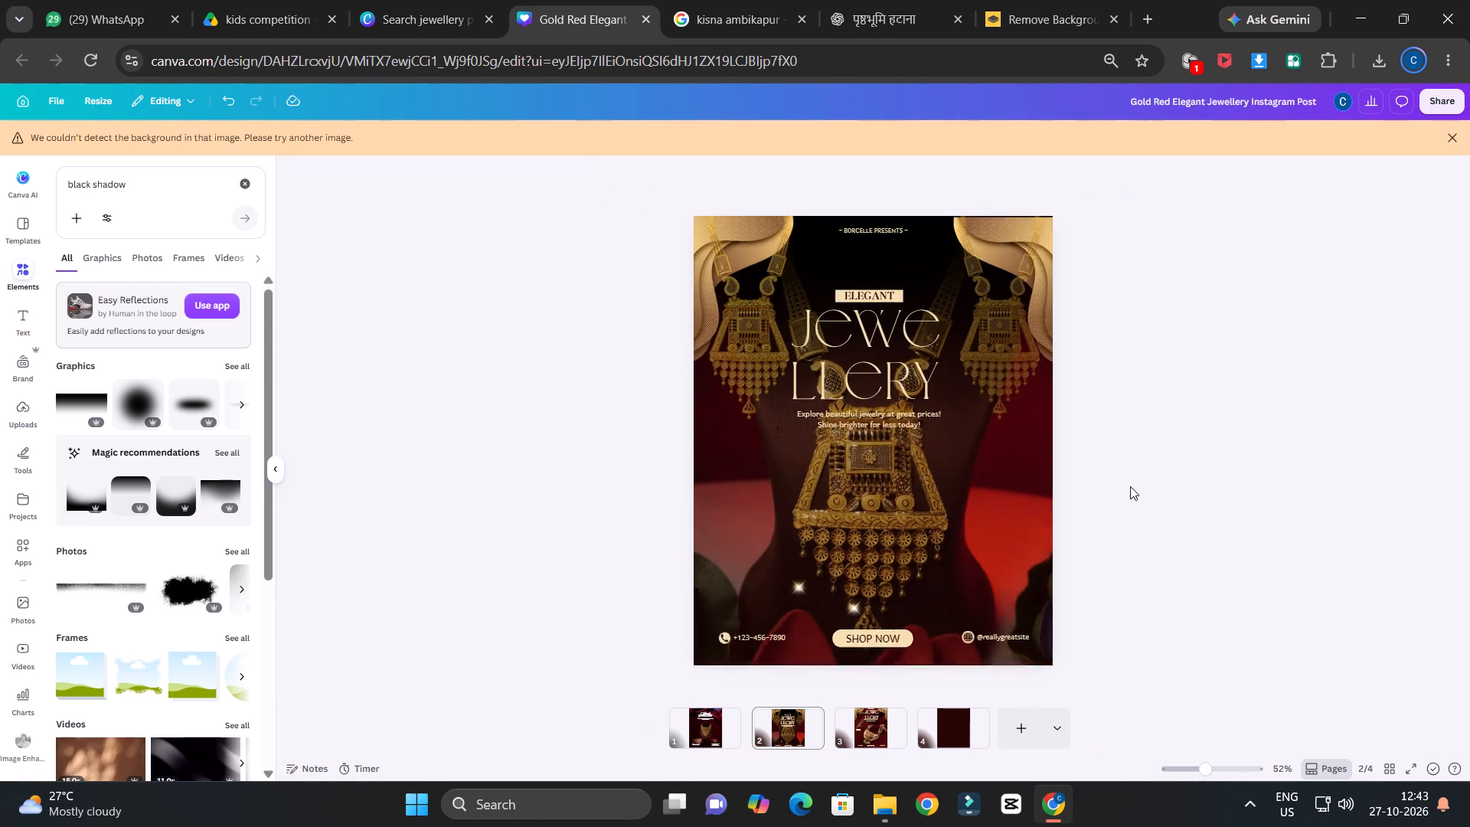
pyautogui.keyDown('ctrl'); pyautogui.scroll(2, 1130, 486); pyautogui.keyUp('ctrl')
pyautogui.click(920, 394)
pyautogui.moveTo(909, 396); pyautogui.dragTo(912, 652)
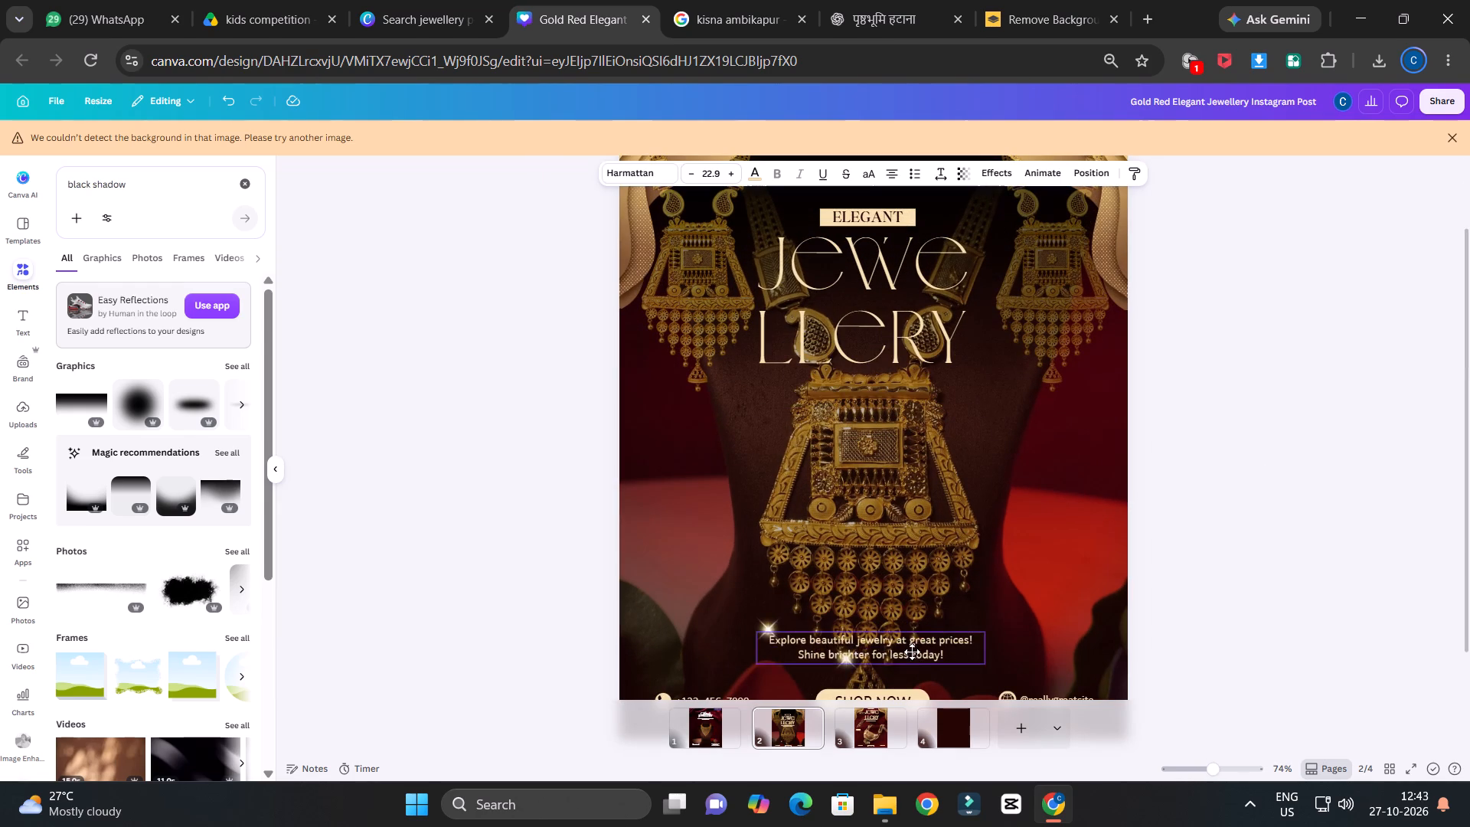
pyautogui.moveTo(912, 652); pyautogui.dragTo(906, 401)
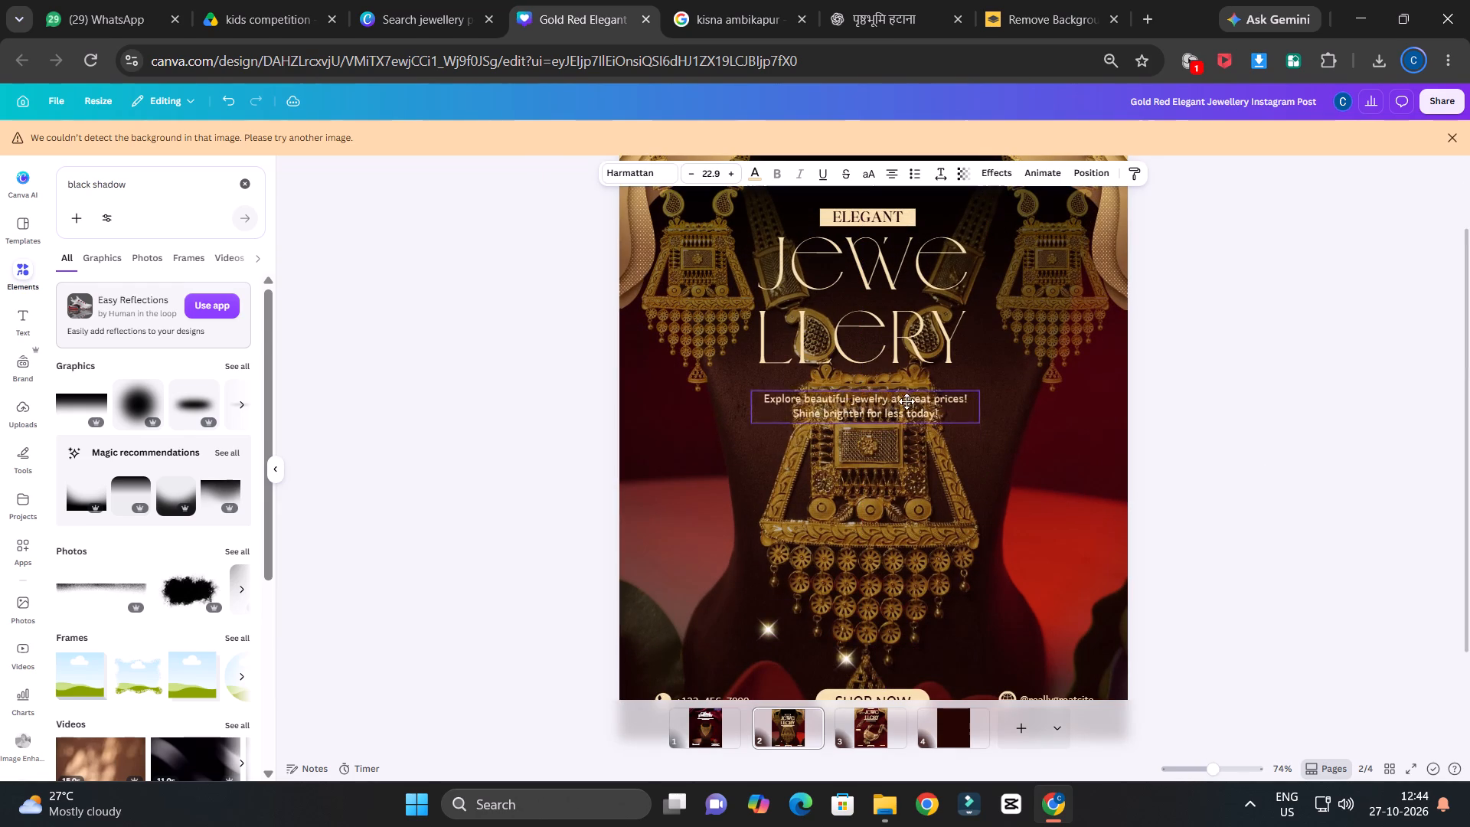
pyautogui.moveTo(906, 401); pyautogui.dragTo(901, 385)
pyautogui.moveTo(978, 399); pyautogui.dragTo(904, 387)
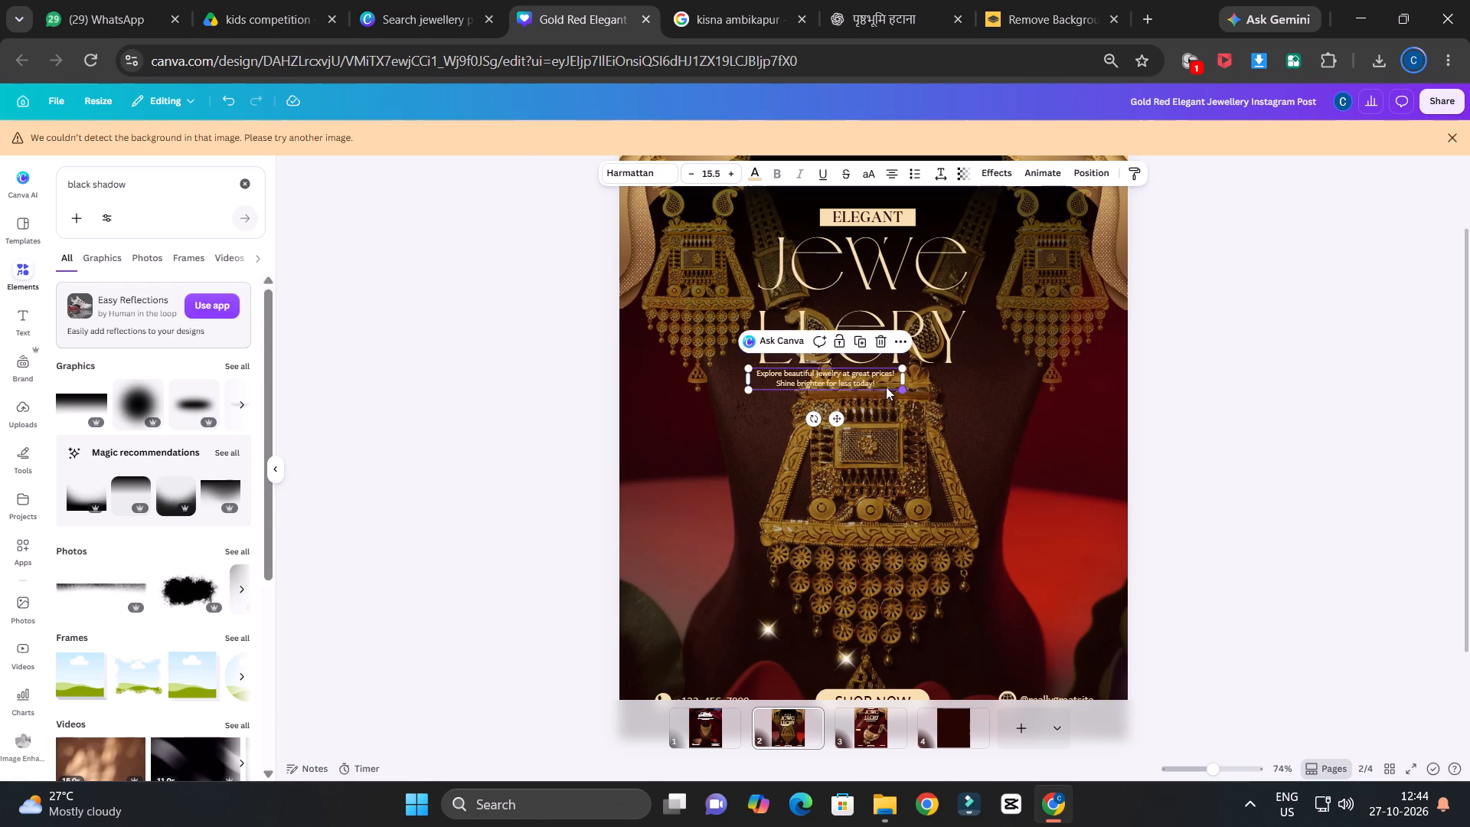
pyautogui.moveTo(865, 385); pyautogui.dragTo(901, 389)
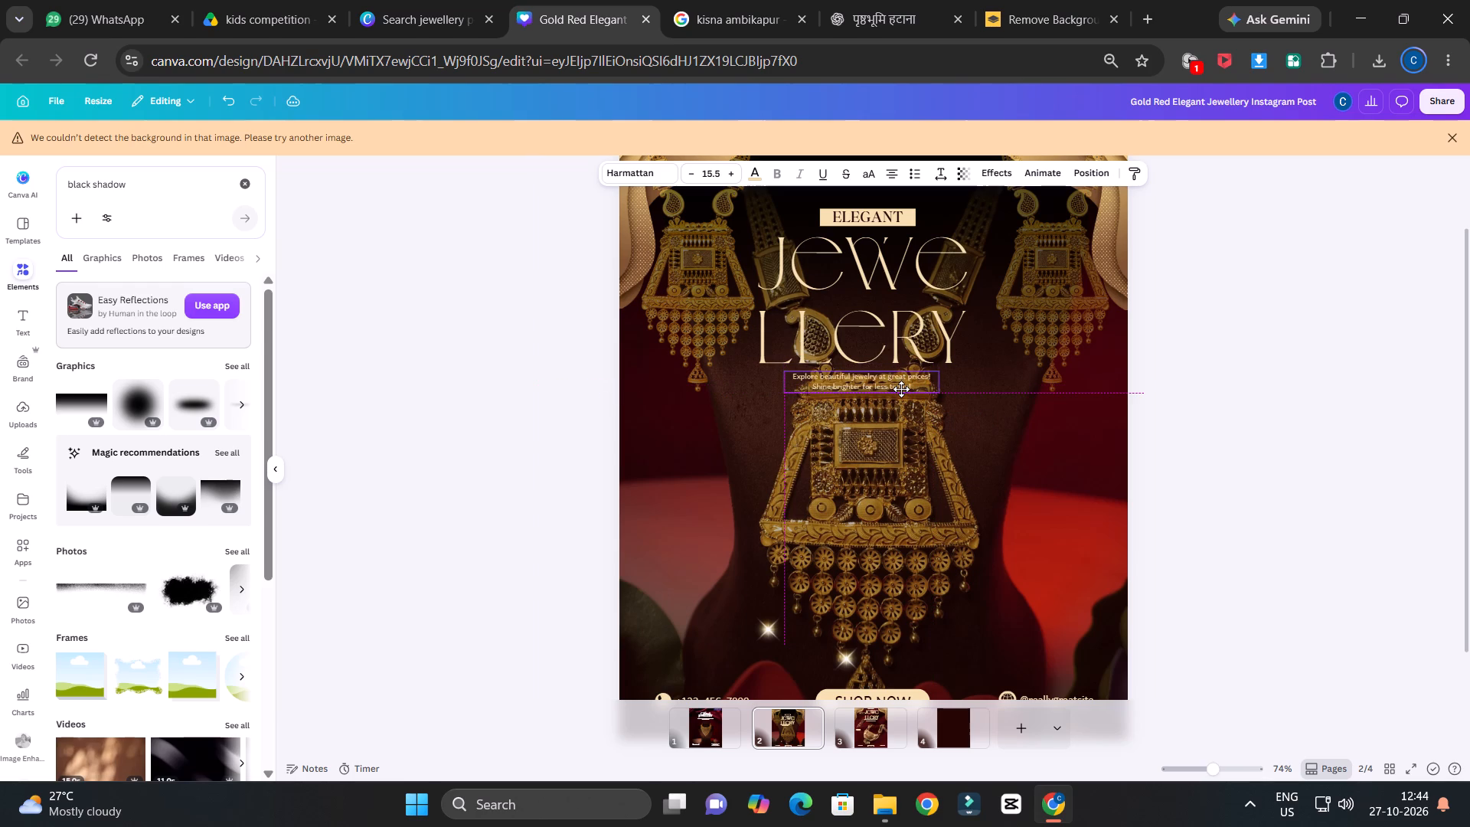
pyautogui.moveTo(901, 389); pyautogui.dragTo(903, 385)
pyautogui.click(1346, 370)
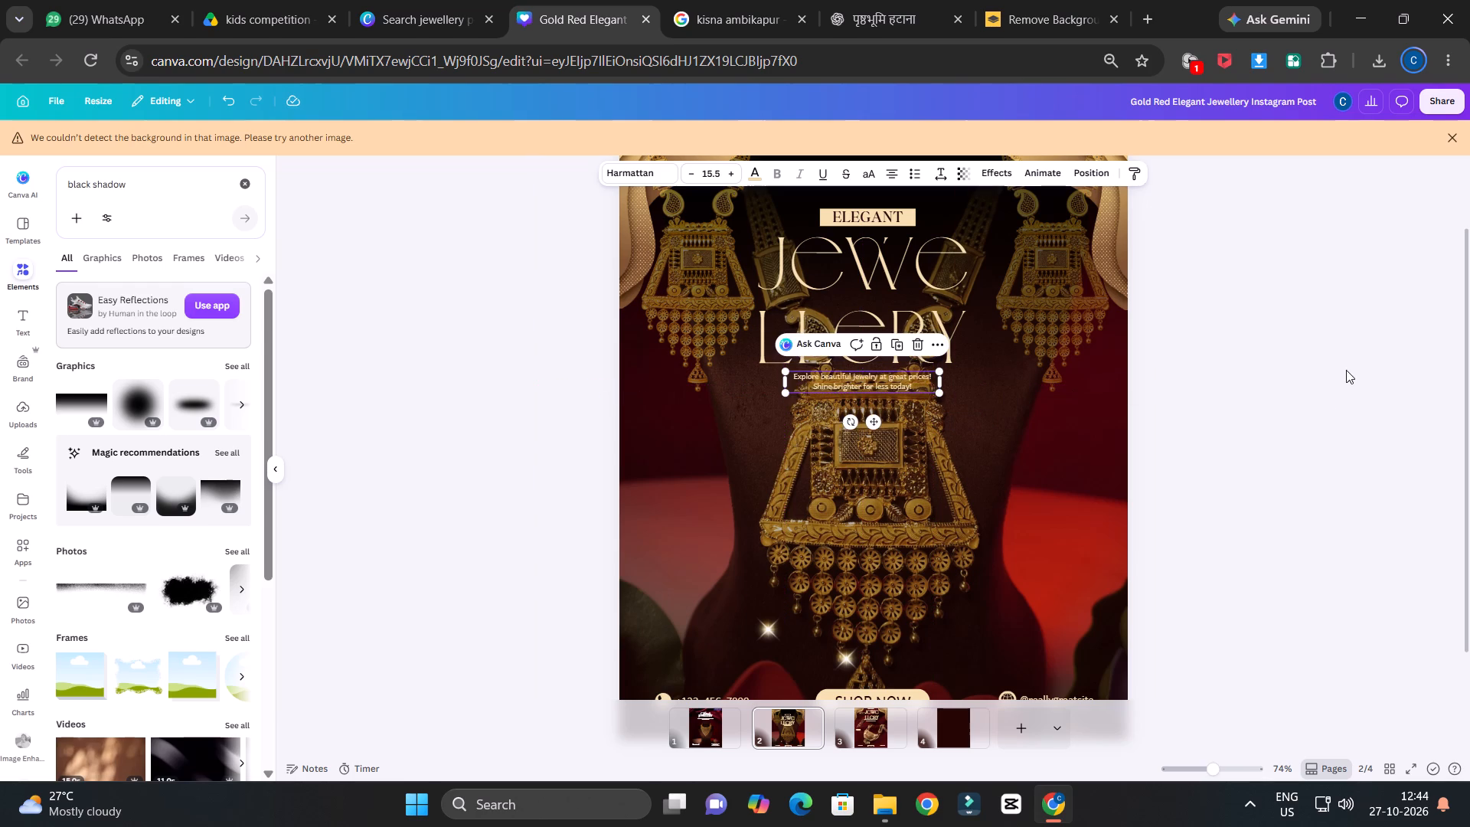
# Delete the BORCELLE PRESENTS text at the top of page 2.
pyautogui.scroll(2, 1317, 418)
pyautogui.keyDown('ctrl'); pyautogui.scroll(-3, 1317, 418); pyautogui.keyUp('ctrl')
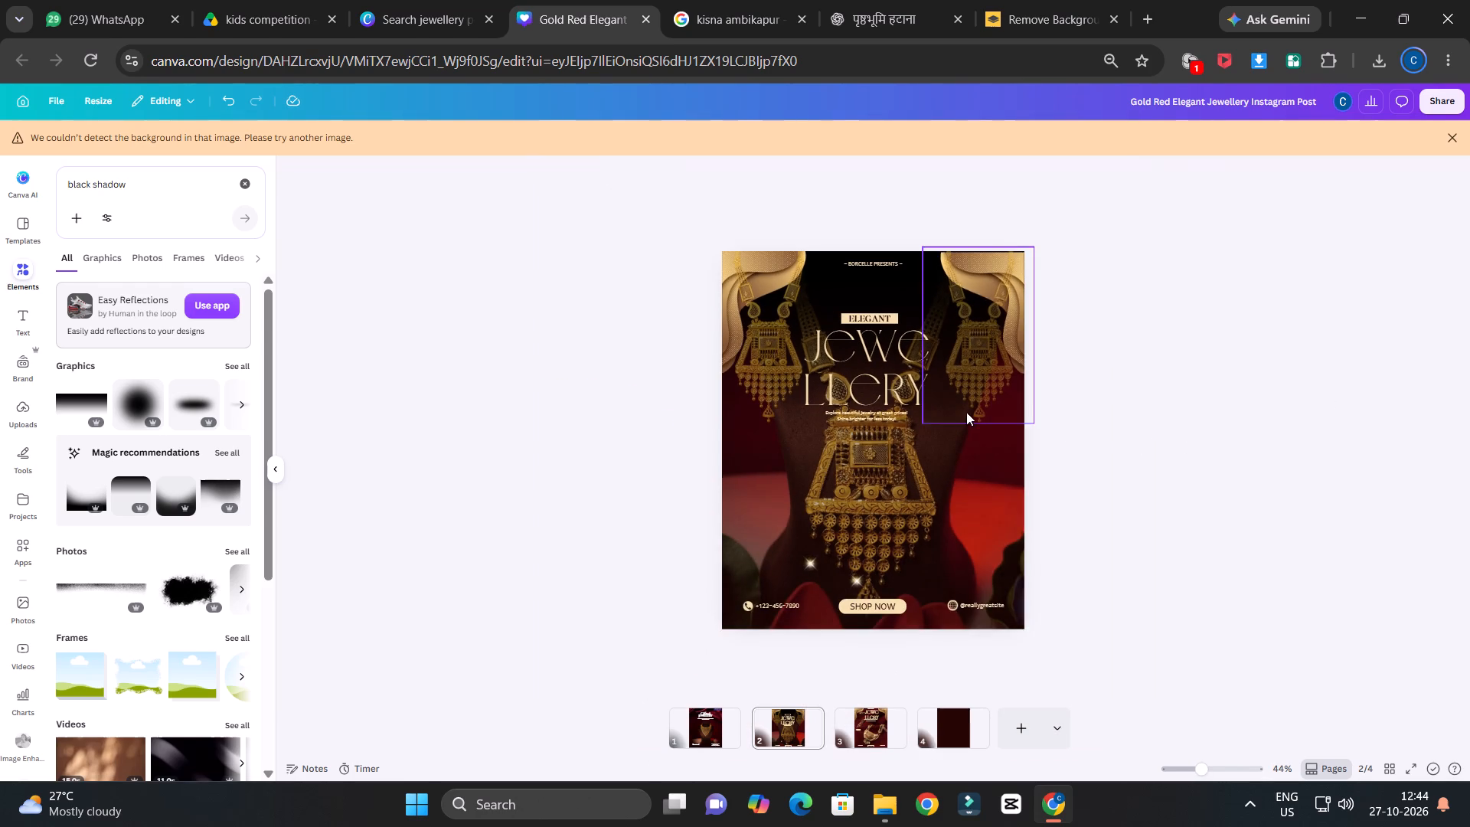
pyautogui.keyDown('ctrl'); pyautogui.scroll(3, 966, 412); pyautogui.keyUp('ctrl')
pyautogui.scroll(1, 912, 446)
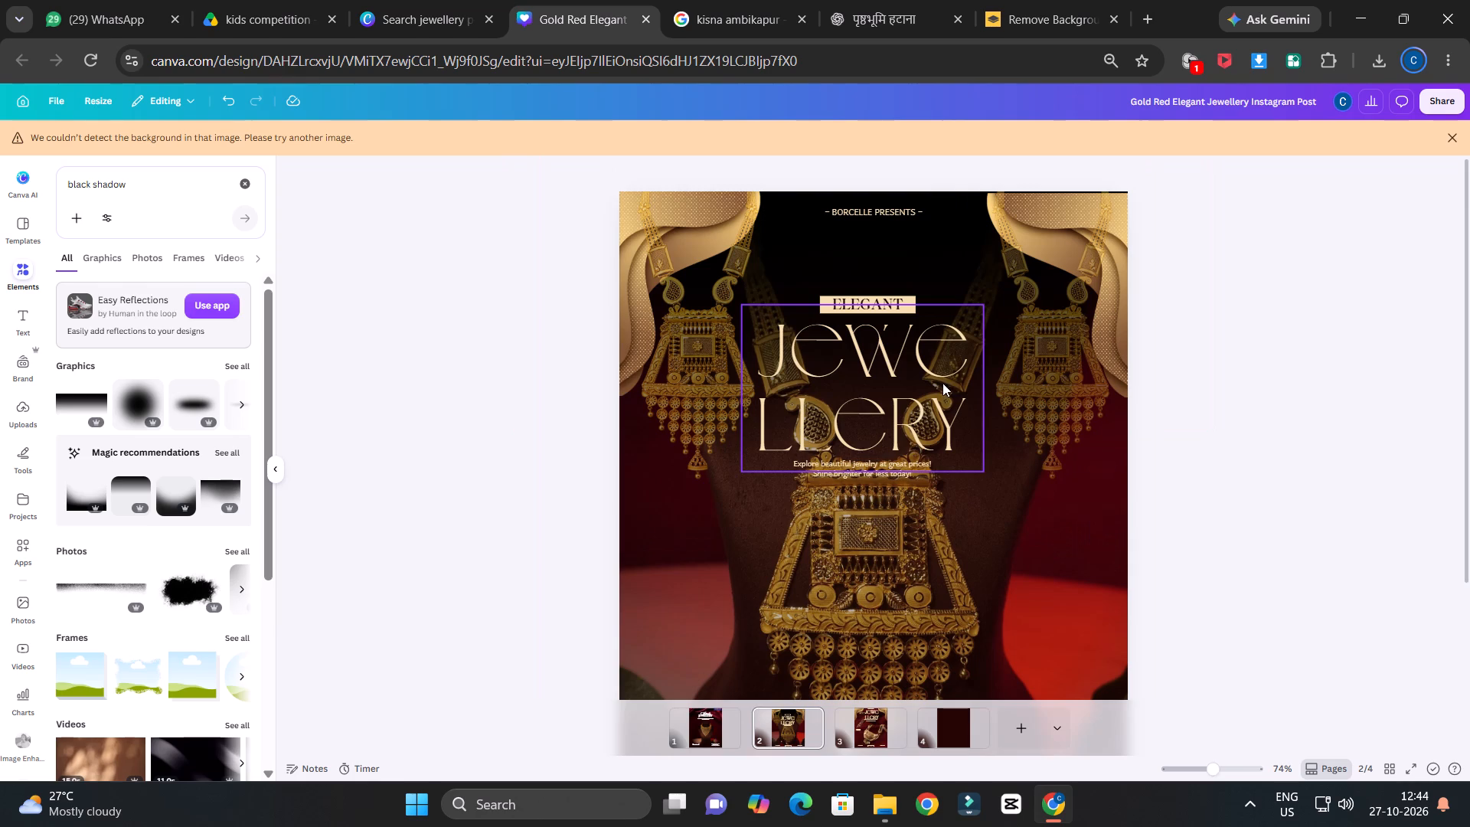
pyautogui.click(866, 212)
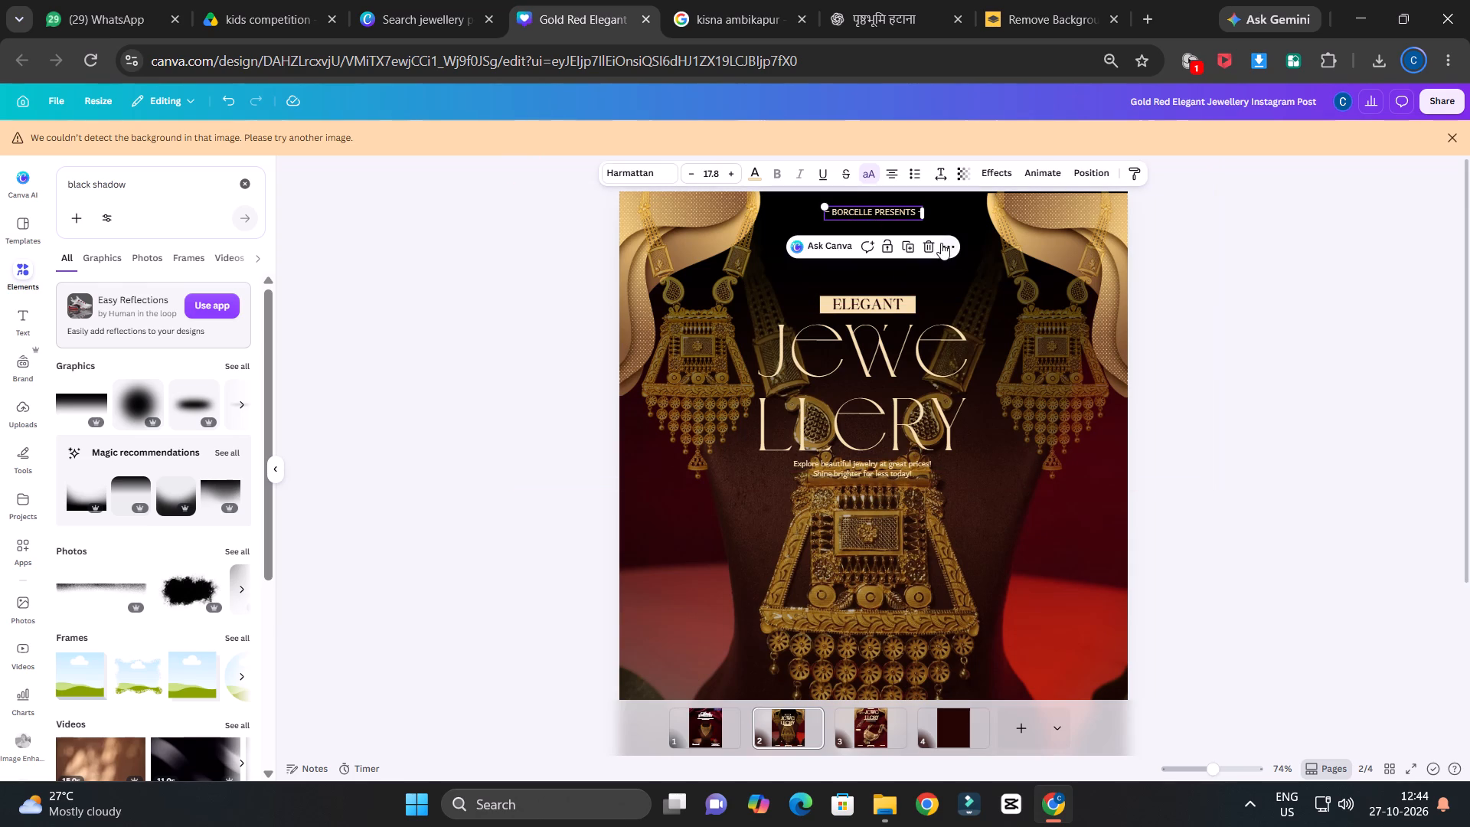
pyautogui.click(926, 245)
pyautogui.keyDown('ctrl'); pyautogui.scroll(-2, 1266, 297); pyautogui.keyUp('ctrl')
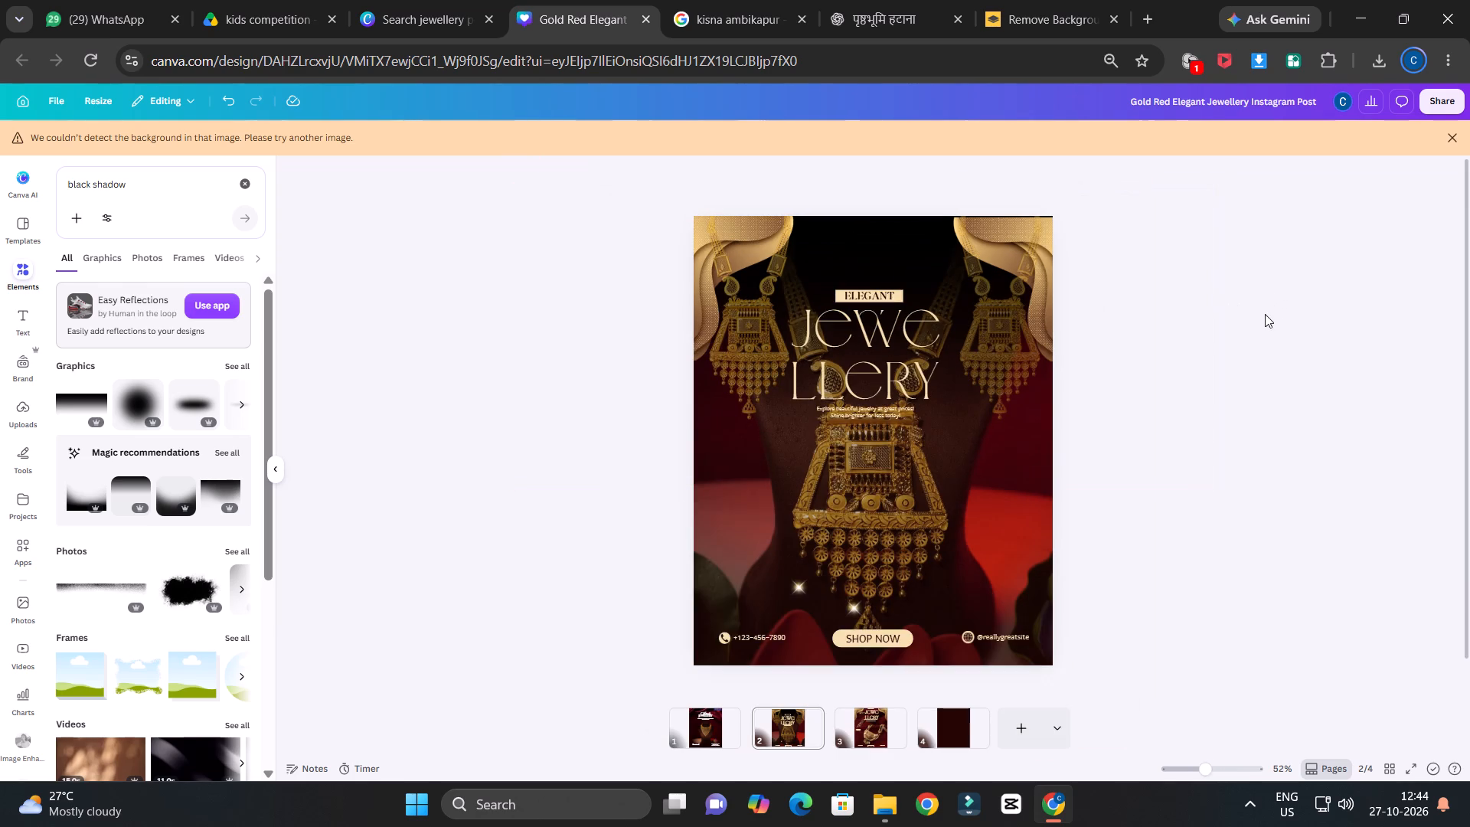
pyautogui.keyDown('ctrl'); pyautogui.scroll(-2, 1265, 315); pyautogui.keyUp('ctrl')
pyautogui.keyDown('ctrl'); pyautogui.scroll(2, 1217, 368); pyautogui.keyUp('ctrl')
pyautogui.scroll(-1, 1217, 368)
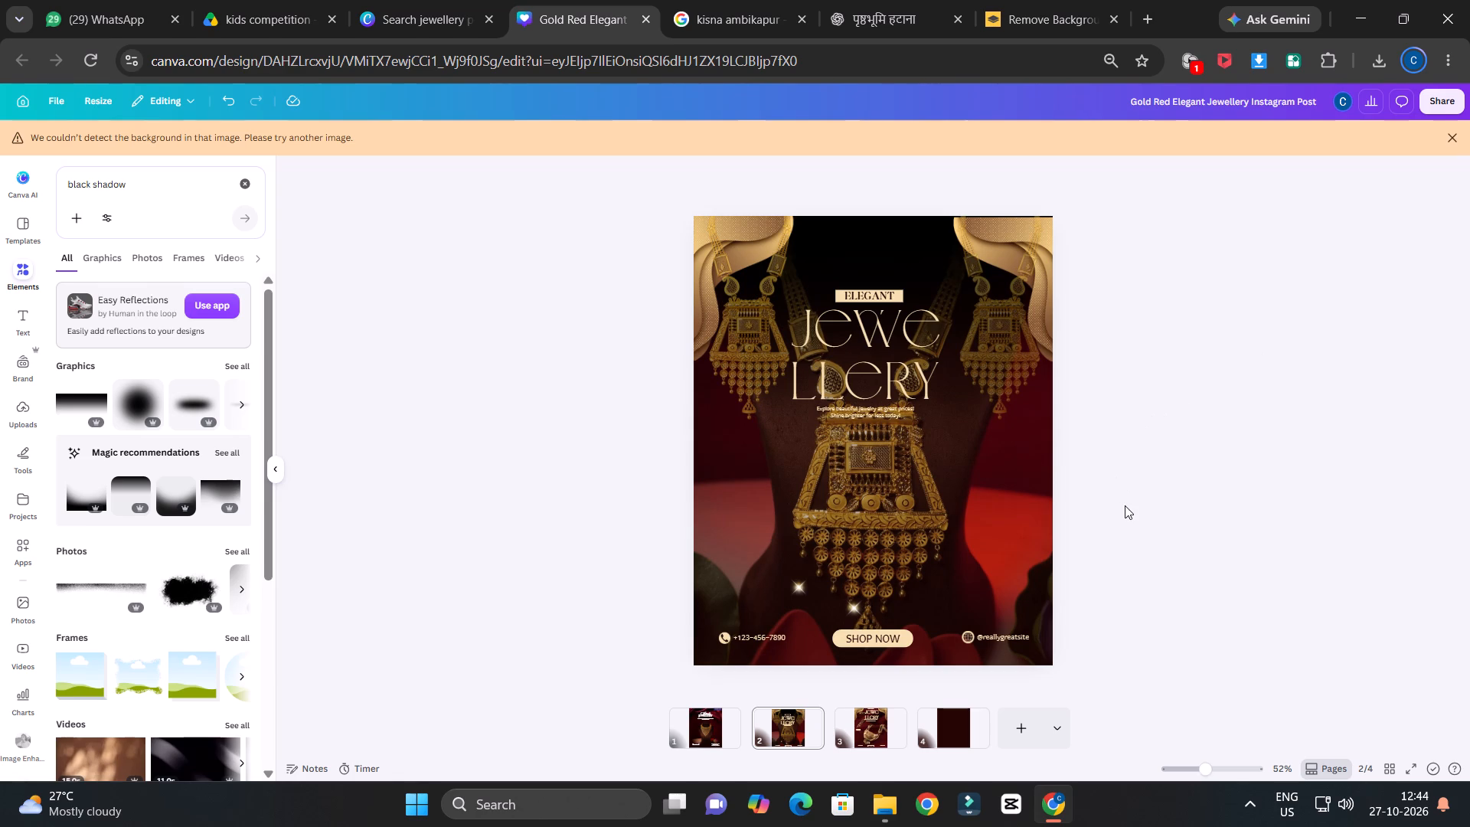
pyautogui.scroll(1, 1166, 484)
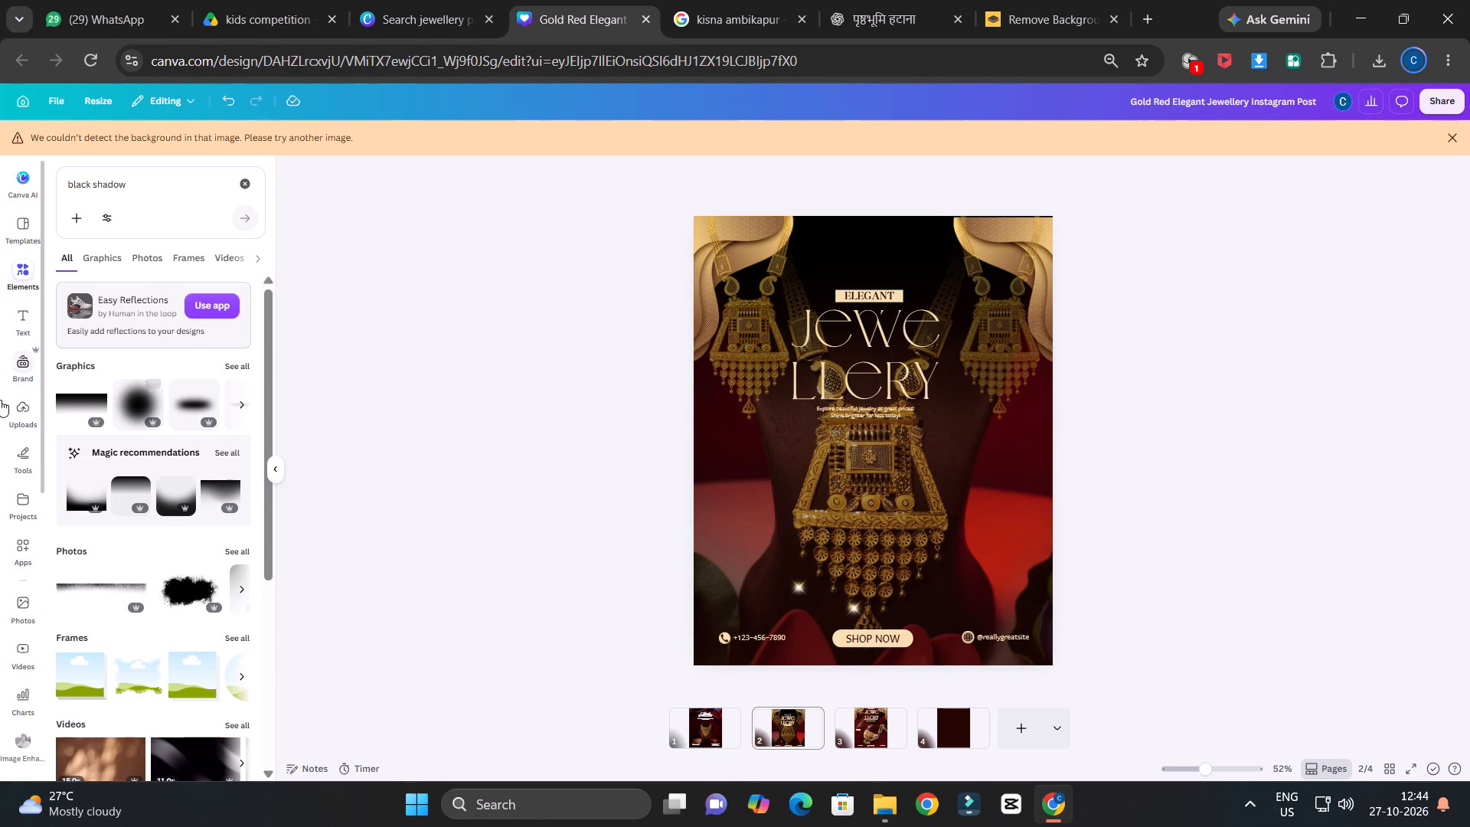
# Look through the uploaded images for the brand logo.
pyautogui.click(21, 420)
pyautogui.scroll(-1, 109, 491)
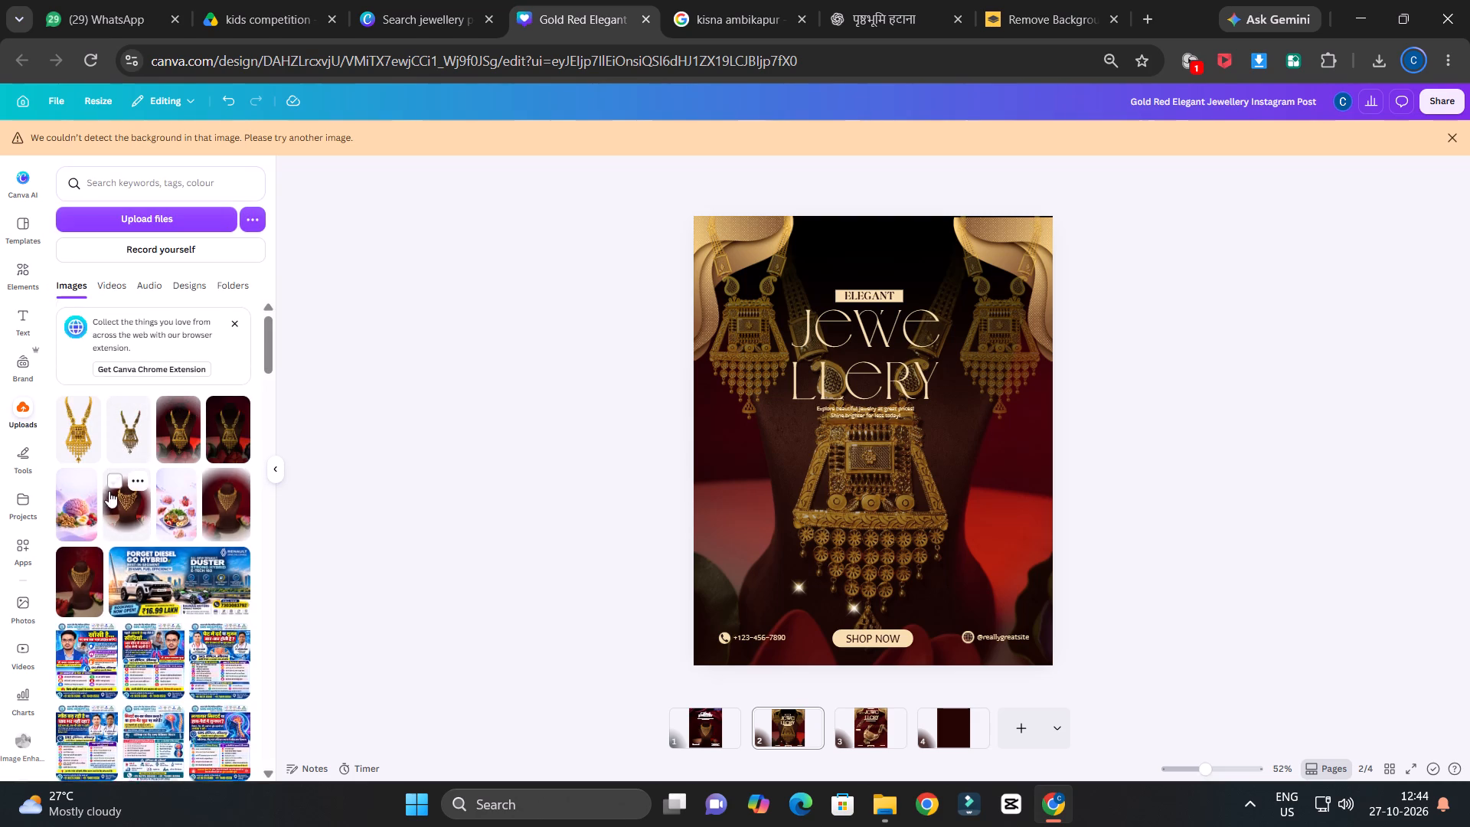
pyautogui.scroll(-4, 109, 491)
pyautogui.scroll(9, 119, 523)
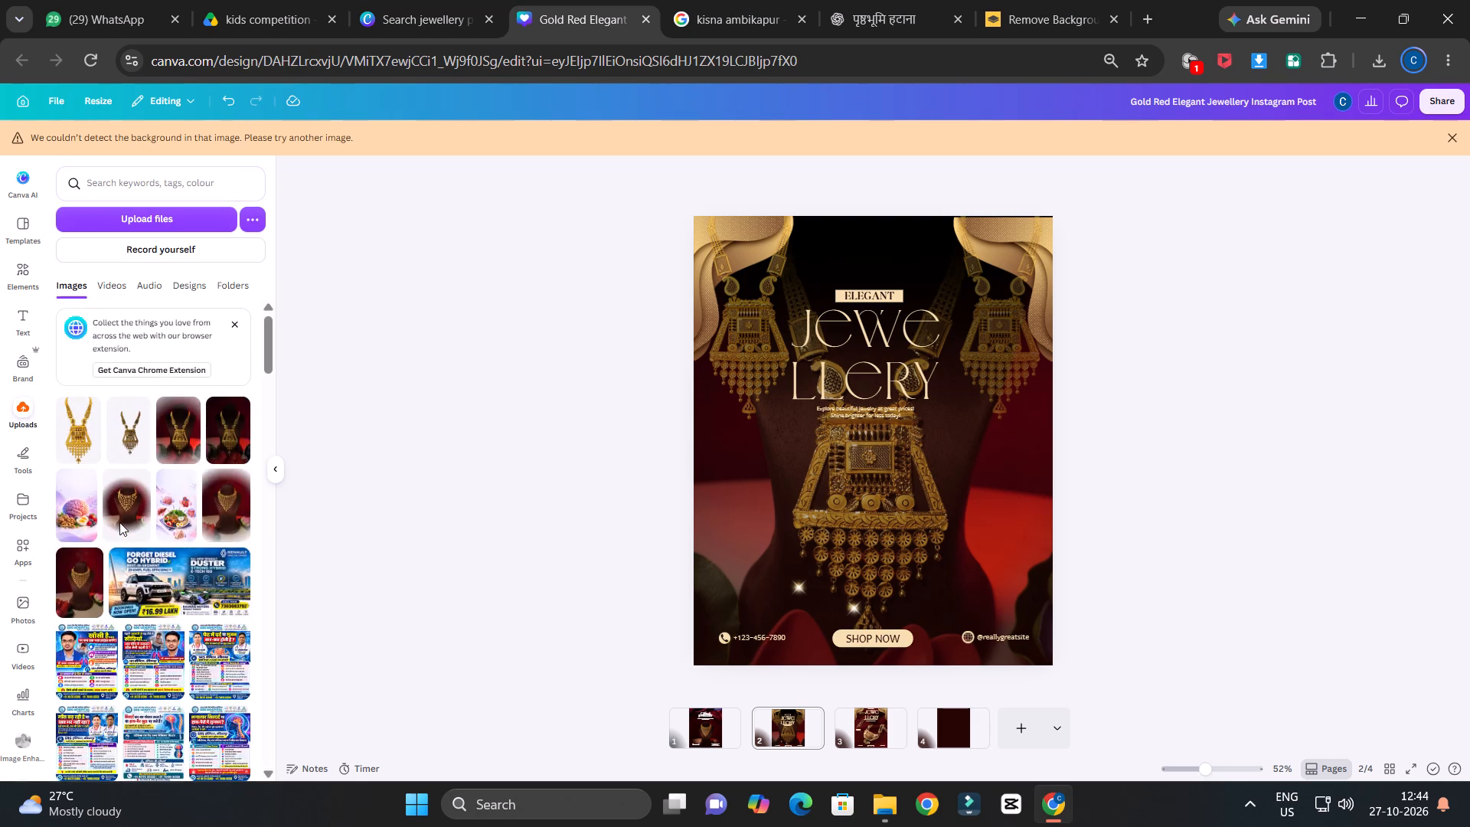
pyautogui.scroll(-8, 119, 522)
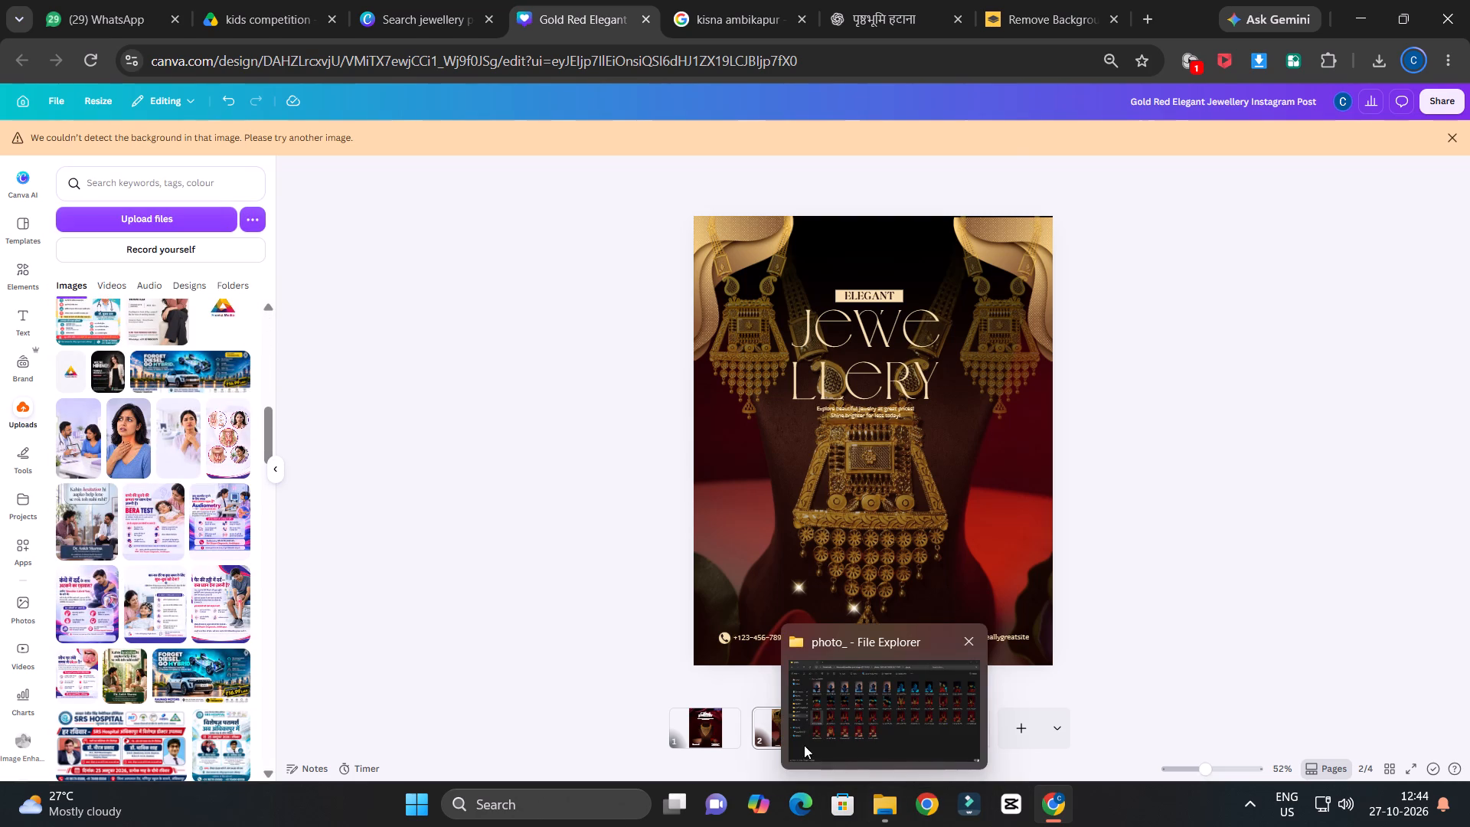
# Copy the KISNA logo from page 1 onto page 2, placing it above the ELEGANT text.
pyautogui.click(701, 728)
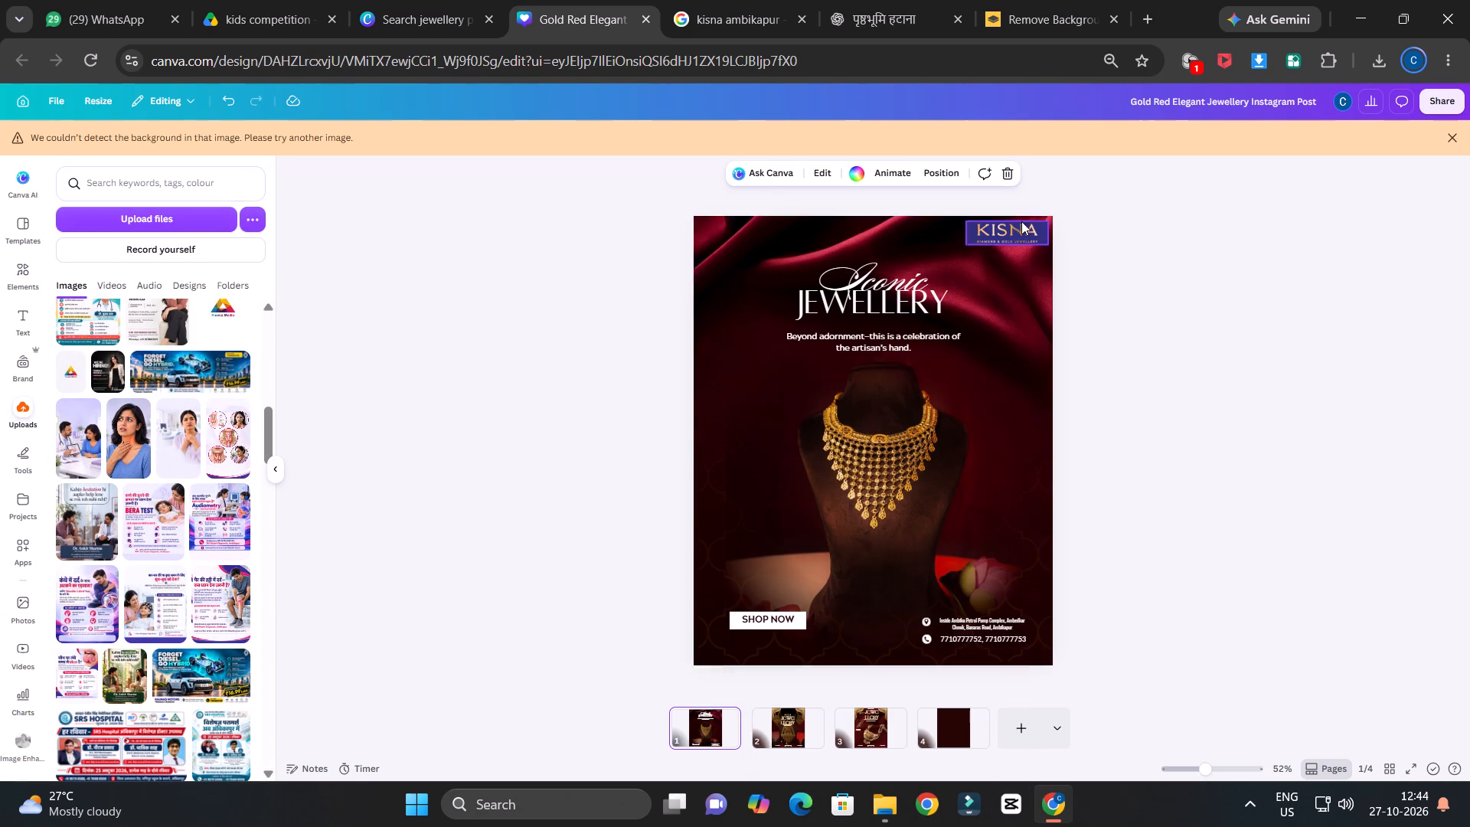
pyautogui.click(998, 237)
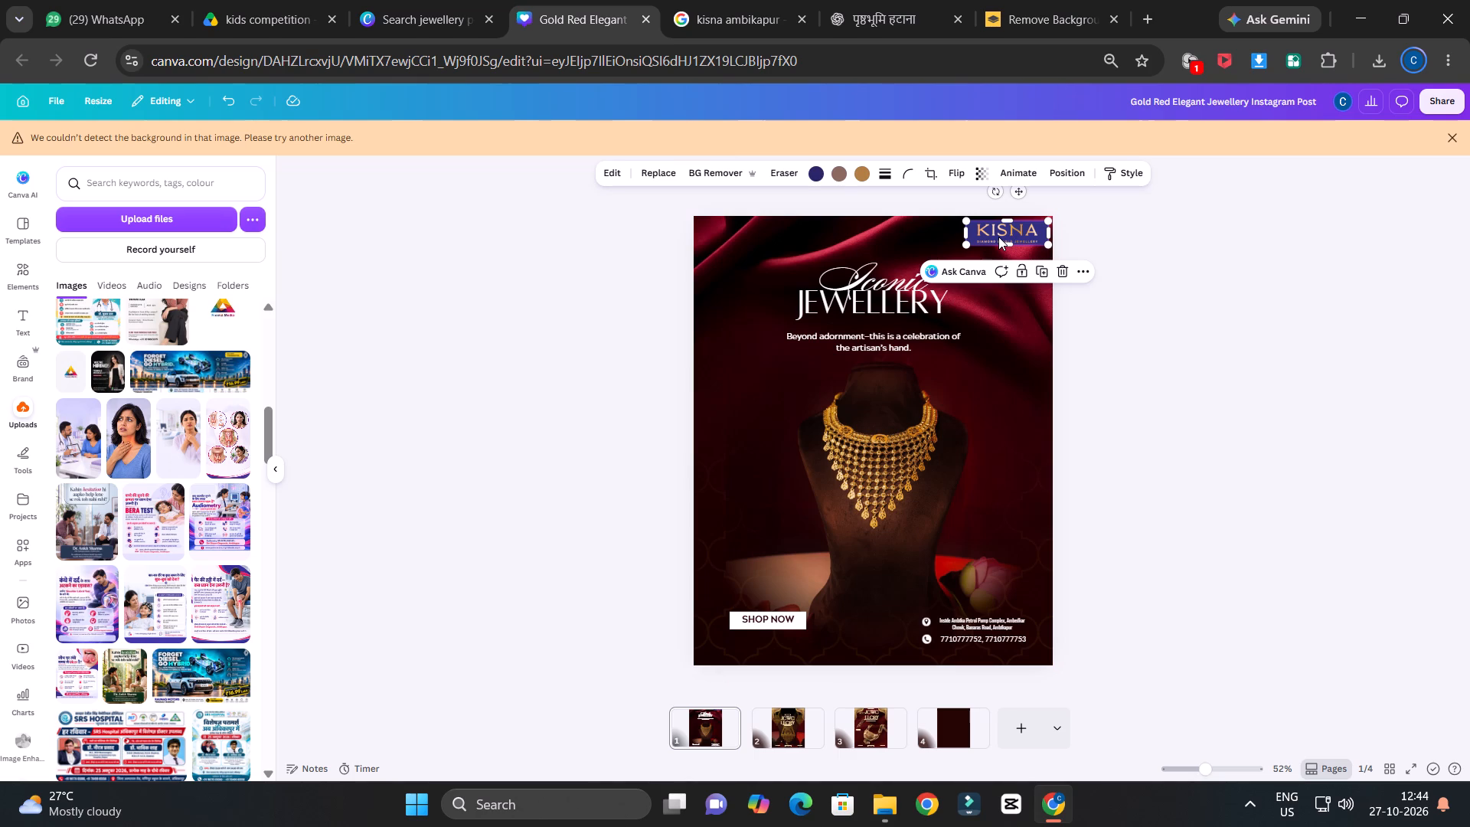
pyautogui.keyDown('alt'); pyautogui.moveTo(998, 236); pyautogui.dragTo(853, 716); pyautogui.keyUp('alt')
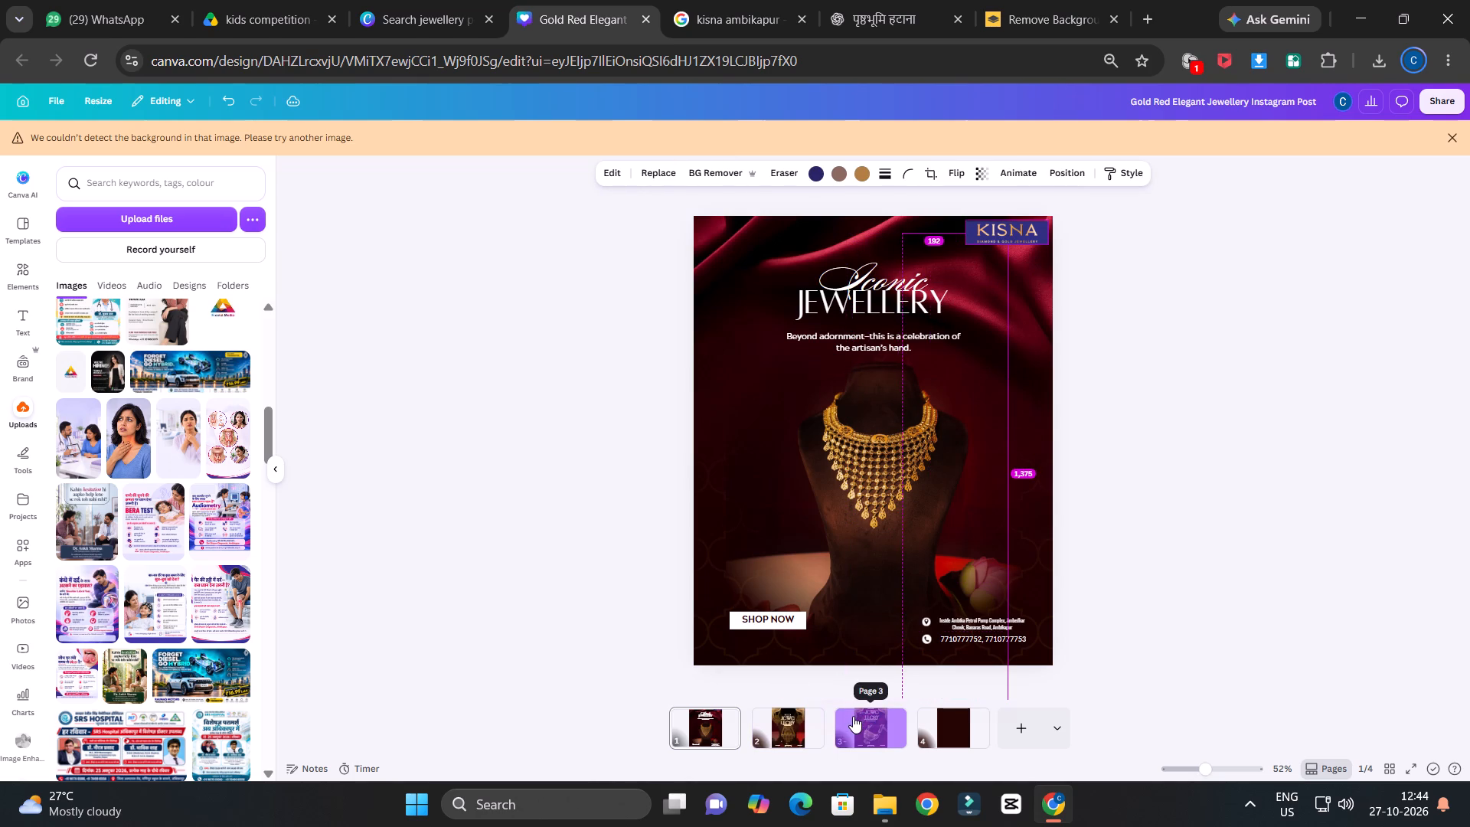
pyautogui.keyDown('alt'); pyautogui.moveTo(853, 716); pyautogui.dragTo(799, 750); pyautogui.keyUp('alt')
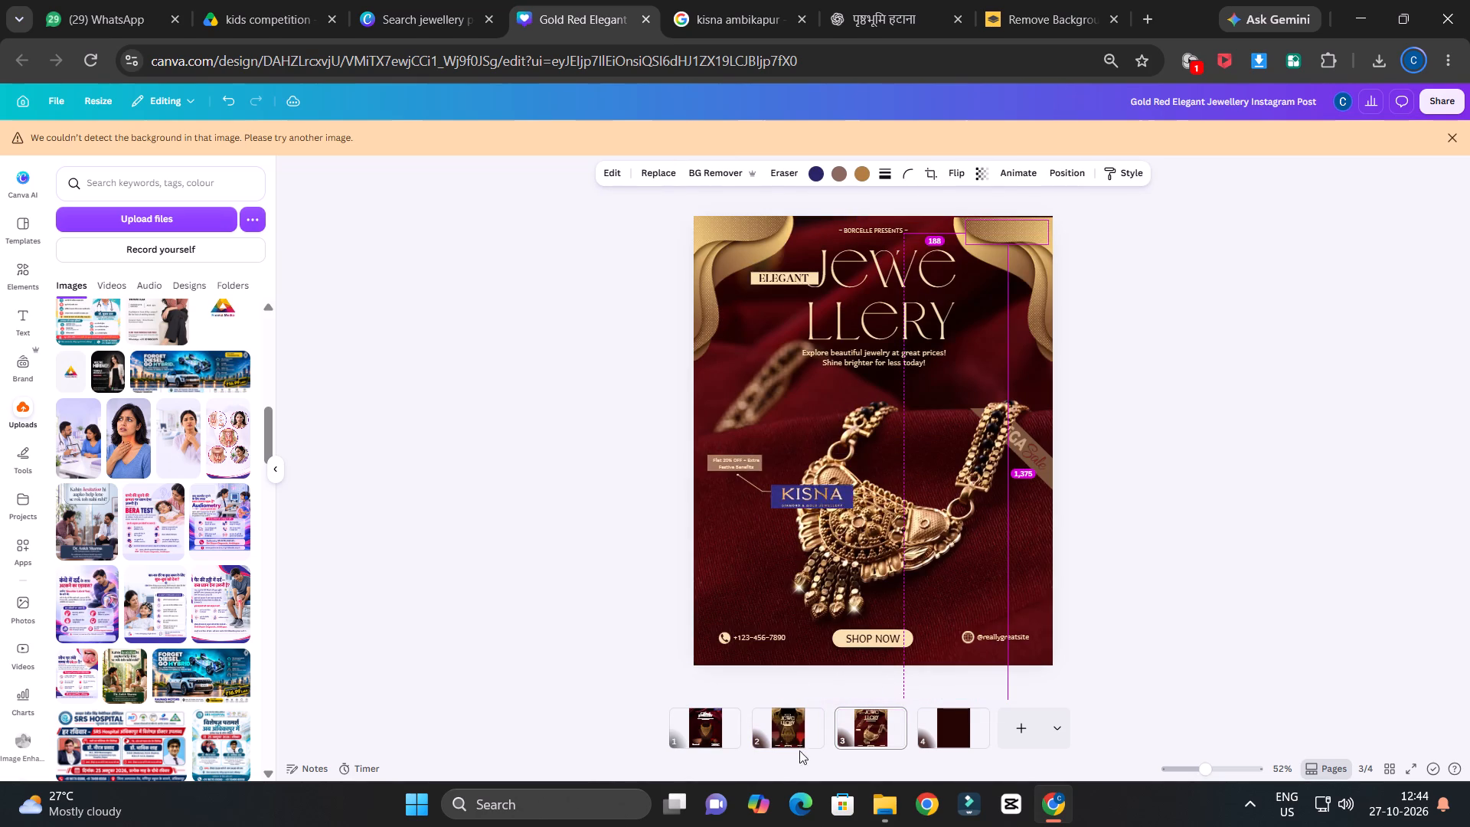
pyautogui.keyDown('alt'); pyautogui.moveTo(799, 750); pyautogui.dragTo(841, 548); pyautogui.keyUp('alt')
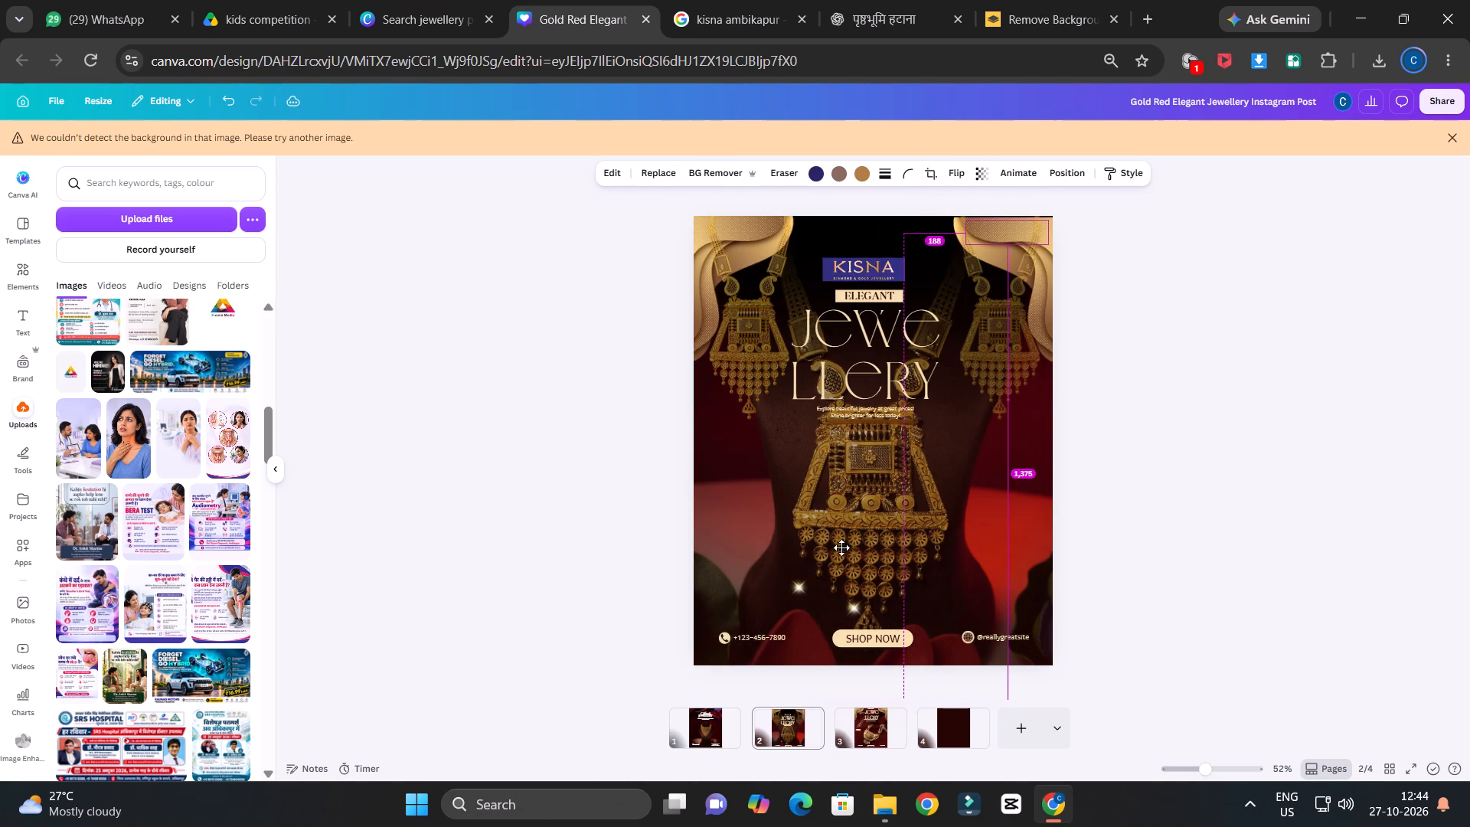
pyautogui.keyDown('alt'); pyautogui.moveTo(841, 548); pyautogui.dragTo(841, 530); pyautogui.keyUp('alt')
pyautogui.keyDown('ctrl'); pyautogui.scroll(2, 1140, 427); pyautogui.keyUp('ctrl')
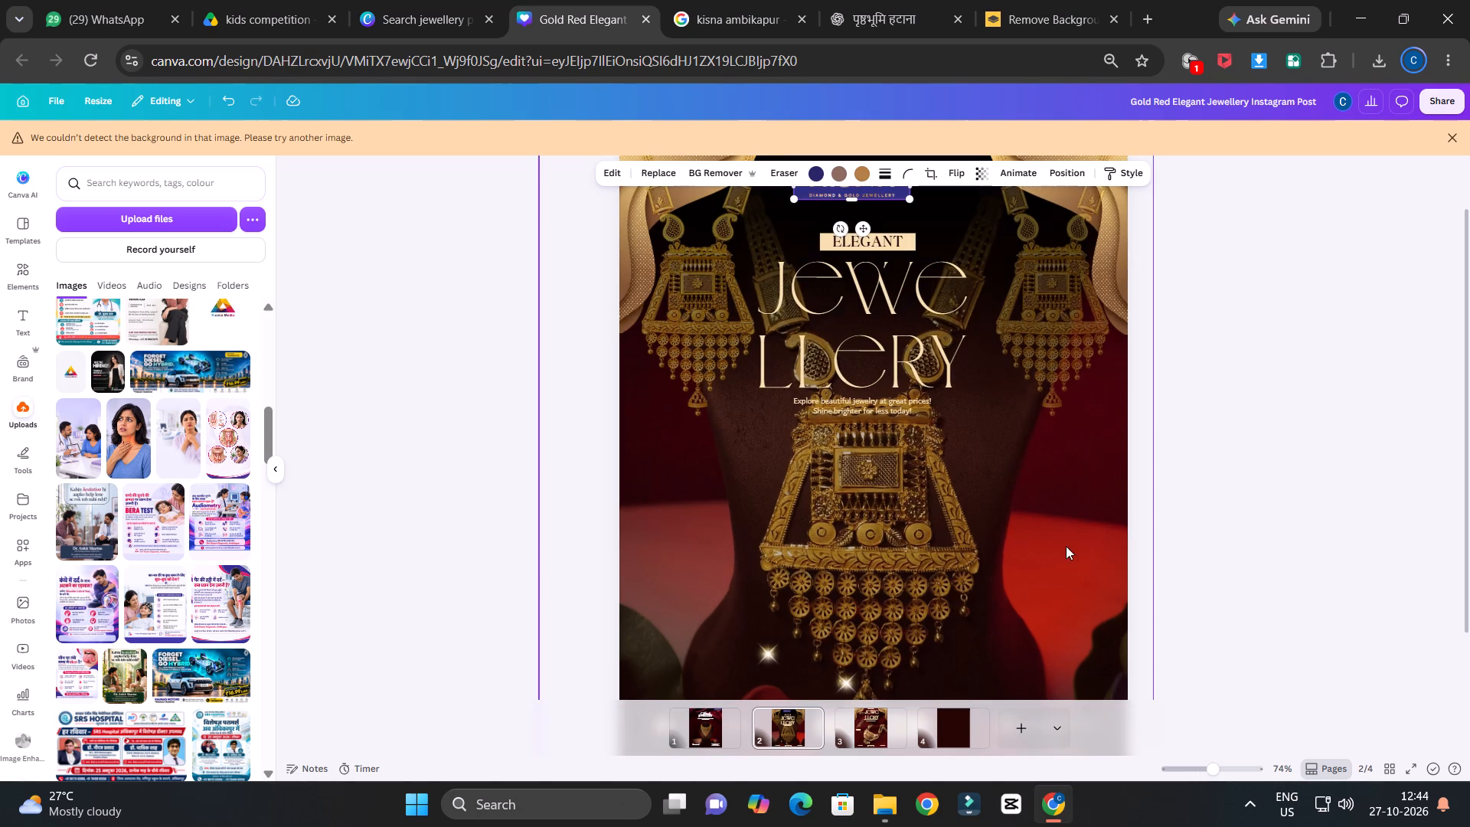
pyautogui.click(697, 726)
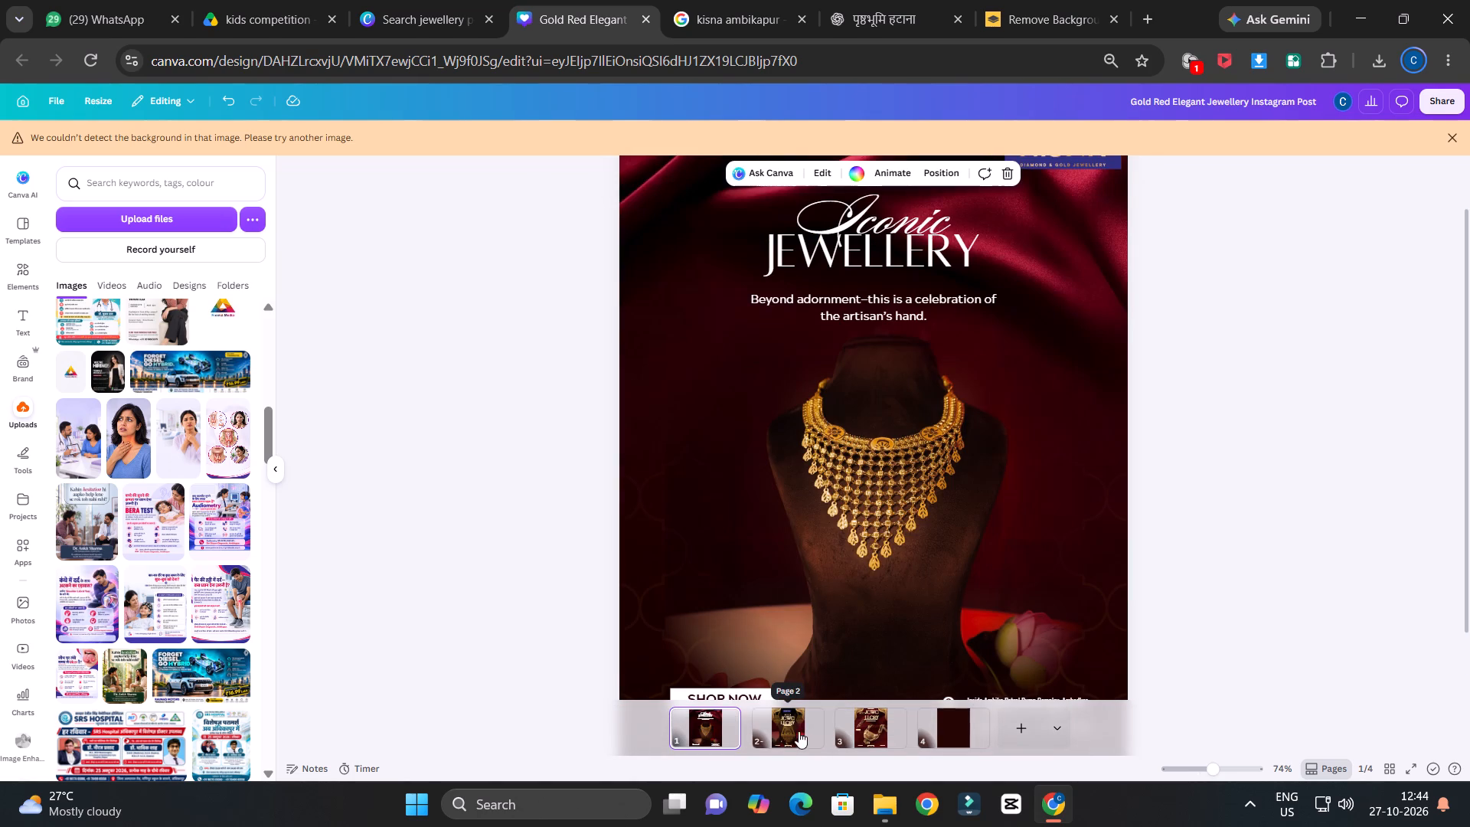
pyautogui.click(782, 729)
# Enlarge the KISNA logo on page 2 and centre it above the ELEGANT text.
pyautogui.scroll(2, 840, 527)
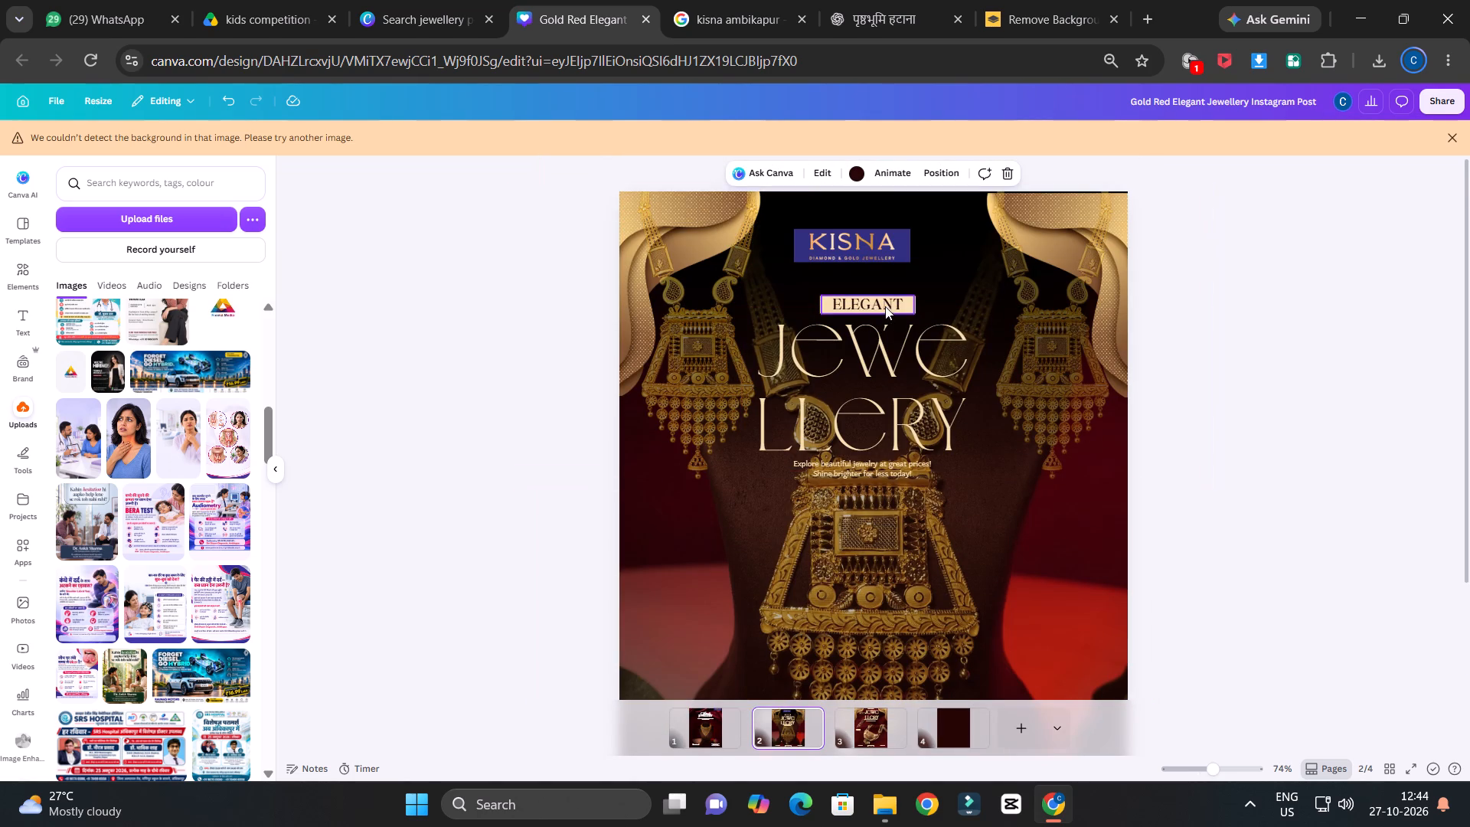
pyautogui.moveTo(876, 244); pyautogui.dragTo(894, 240)
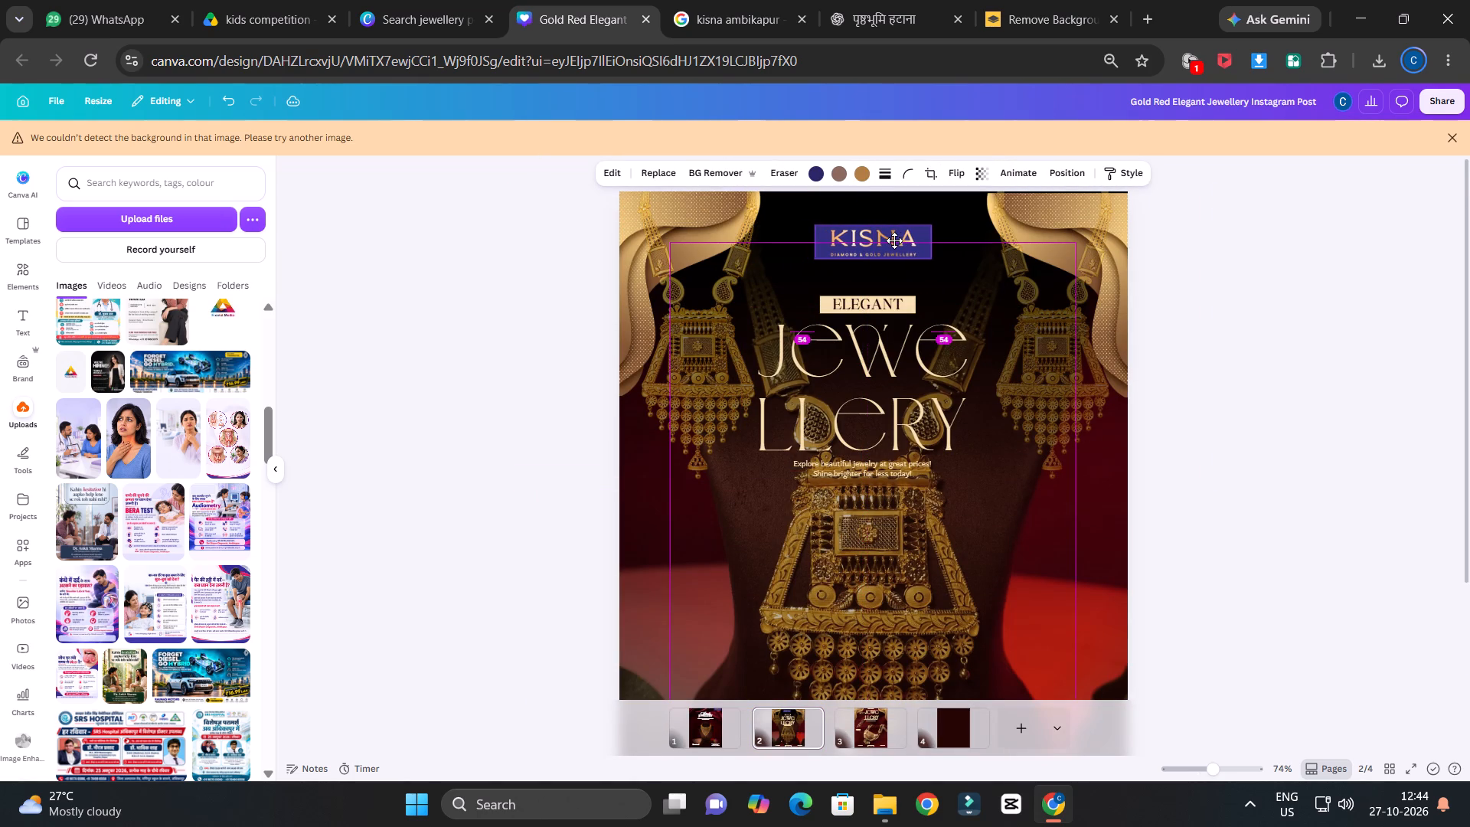
pyautogui.moveTo(894, 240); pyautogui.dragTo(892, 240)
pyautogui.moveTo(928, 257); pyautogui.dragTo(928, 257)
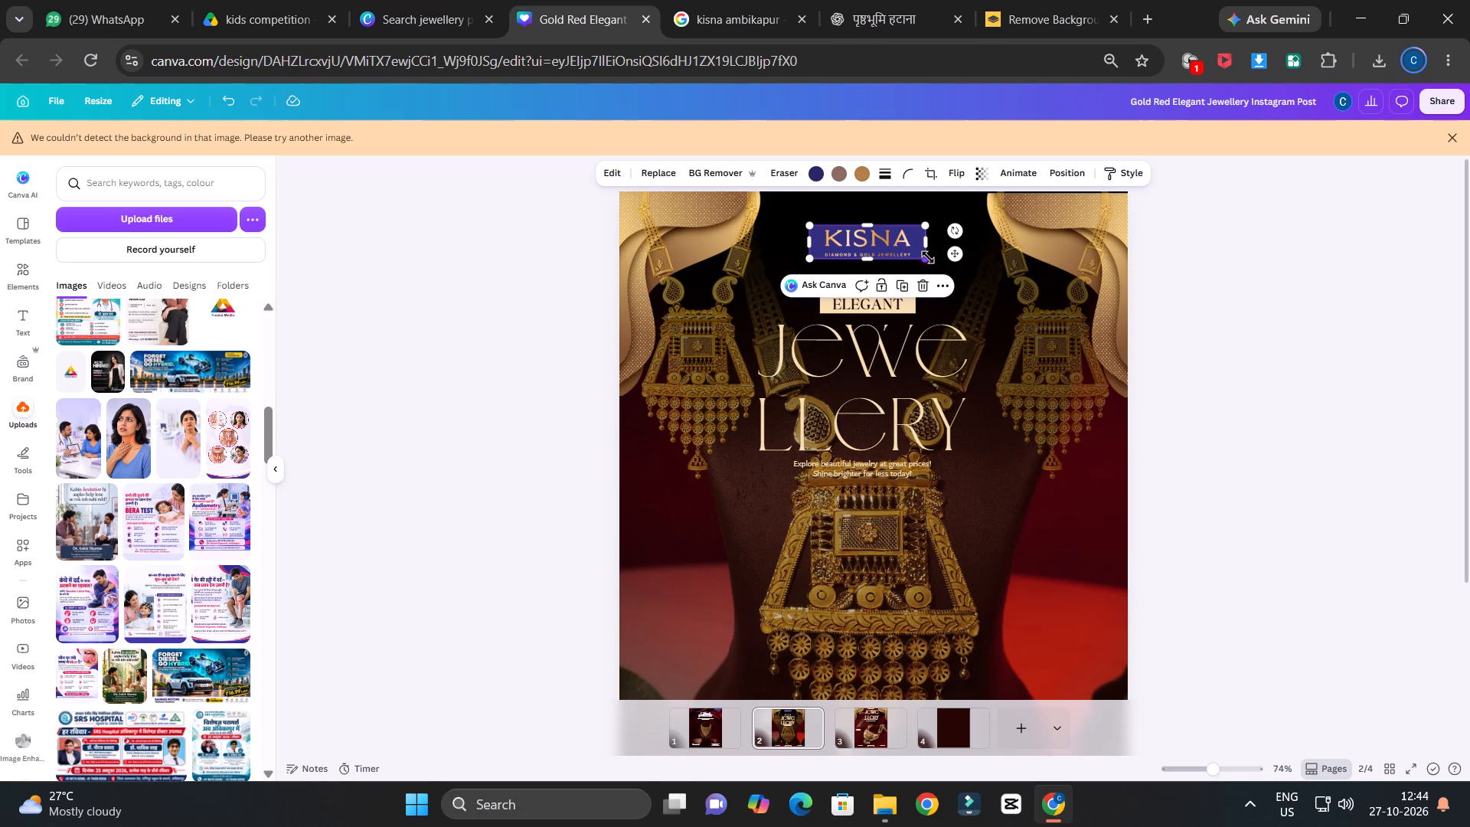
pyautogui.moveTo(928, 257); pyautogui.dragTo(983, 280)
pyautogui.moveTo(935, 256); pyautogui.dragTo(920, 257)
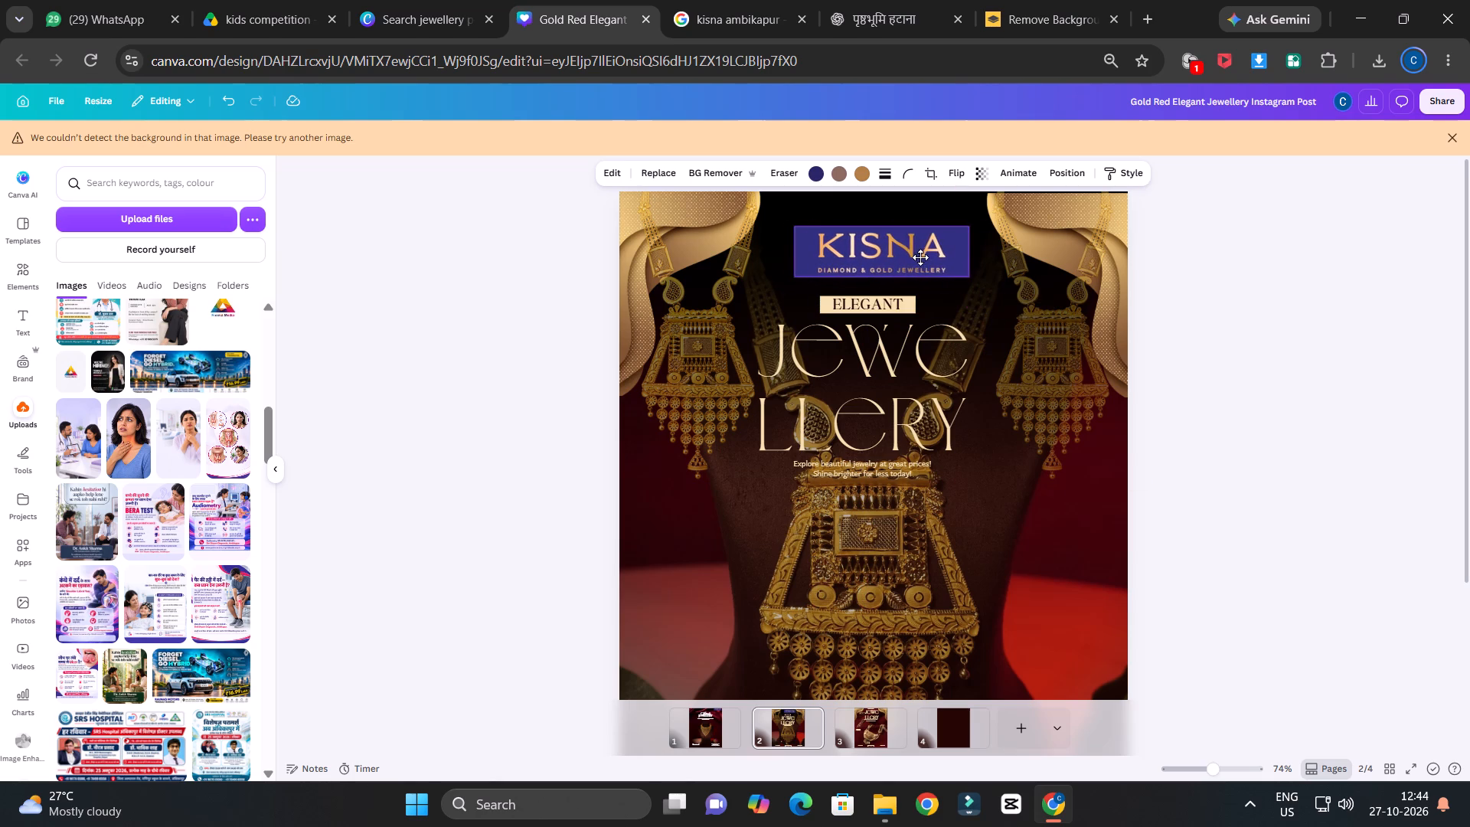
pyautogui.moveTo(920, 257); pyautogui.dragTo(908, 254)
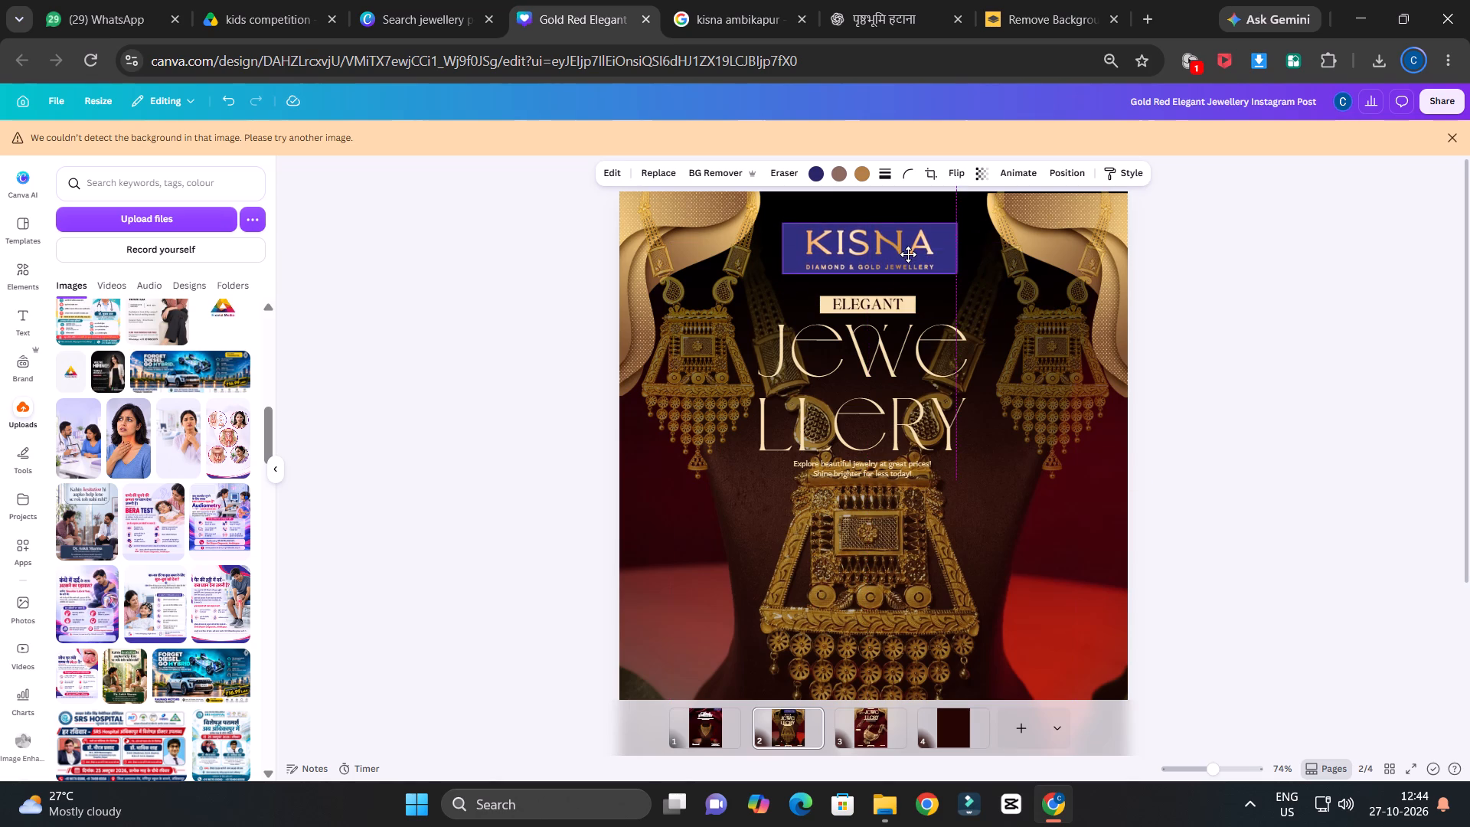
pyautogui.moveTo(908, 254); pyautogui.dragTo(906, 257)
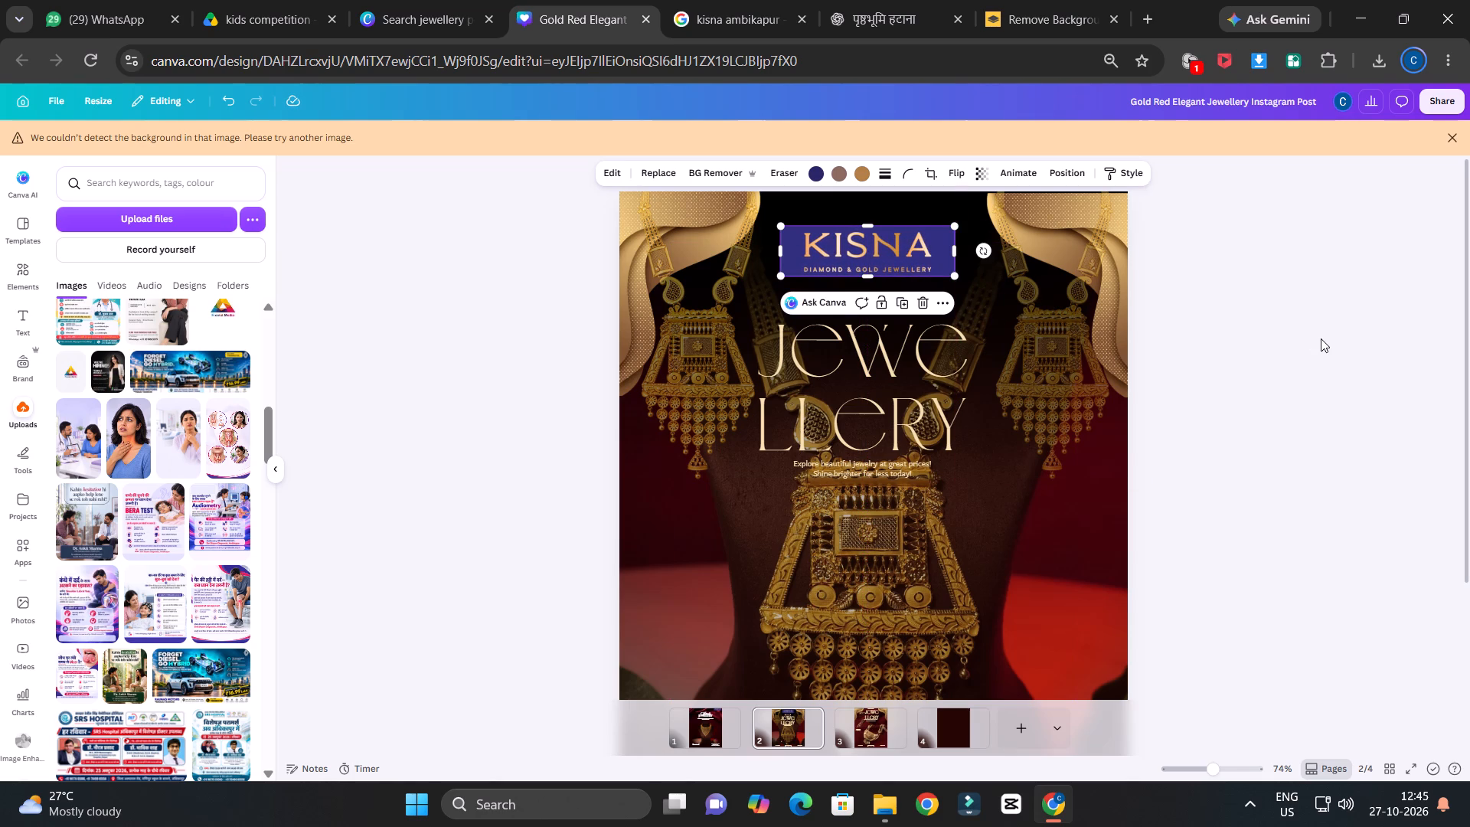
pyautogui.click(1321, 338)
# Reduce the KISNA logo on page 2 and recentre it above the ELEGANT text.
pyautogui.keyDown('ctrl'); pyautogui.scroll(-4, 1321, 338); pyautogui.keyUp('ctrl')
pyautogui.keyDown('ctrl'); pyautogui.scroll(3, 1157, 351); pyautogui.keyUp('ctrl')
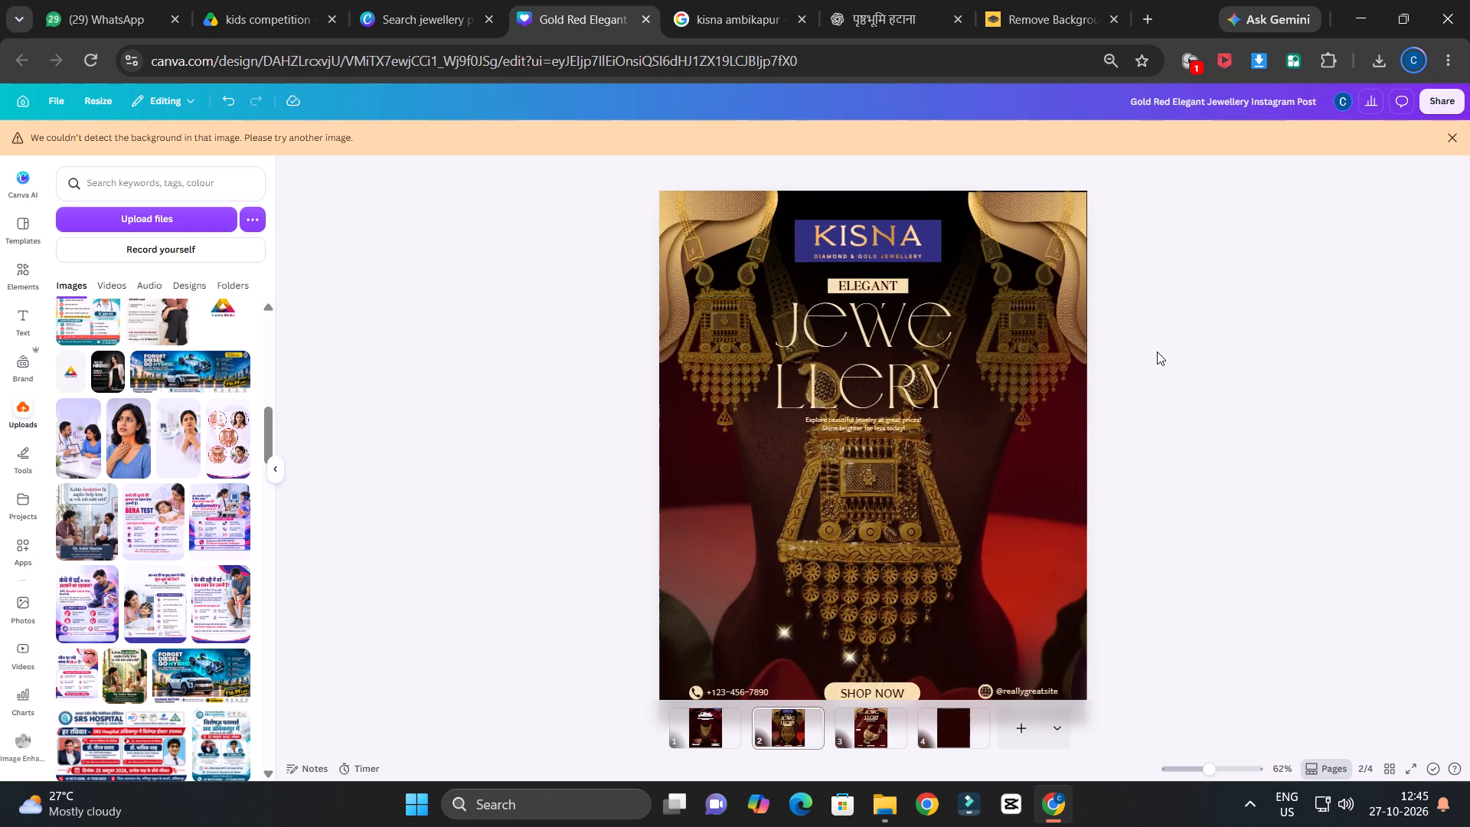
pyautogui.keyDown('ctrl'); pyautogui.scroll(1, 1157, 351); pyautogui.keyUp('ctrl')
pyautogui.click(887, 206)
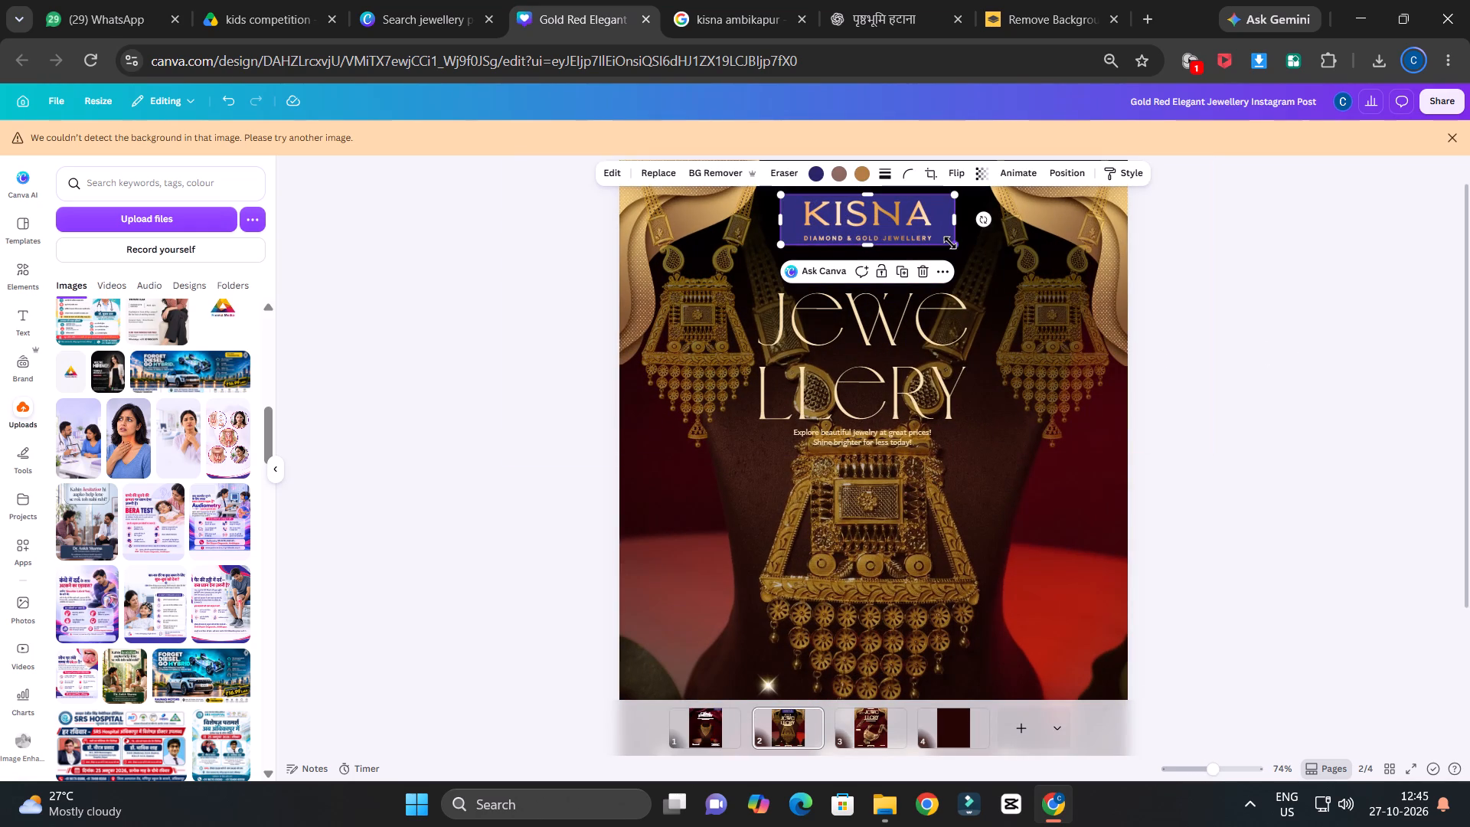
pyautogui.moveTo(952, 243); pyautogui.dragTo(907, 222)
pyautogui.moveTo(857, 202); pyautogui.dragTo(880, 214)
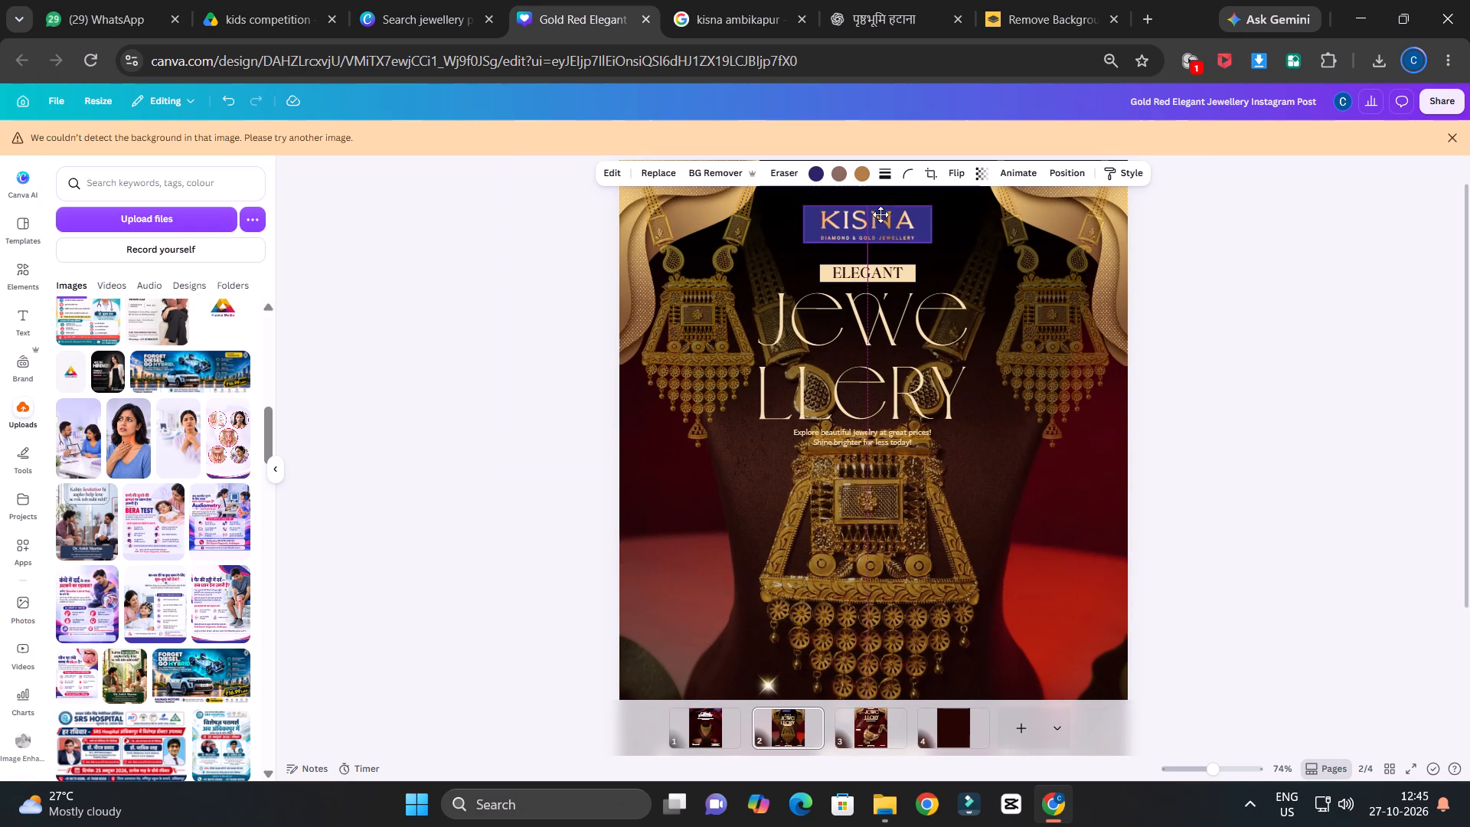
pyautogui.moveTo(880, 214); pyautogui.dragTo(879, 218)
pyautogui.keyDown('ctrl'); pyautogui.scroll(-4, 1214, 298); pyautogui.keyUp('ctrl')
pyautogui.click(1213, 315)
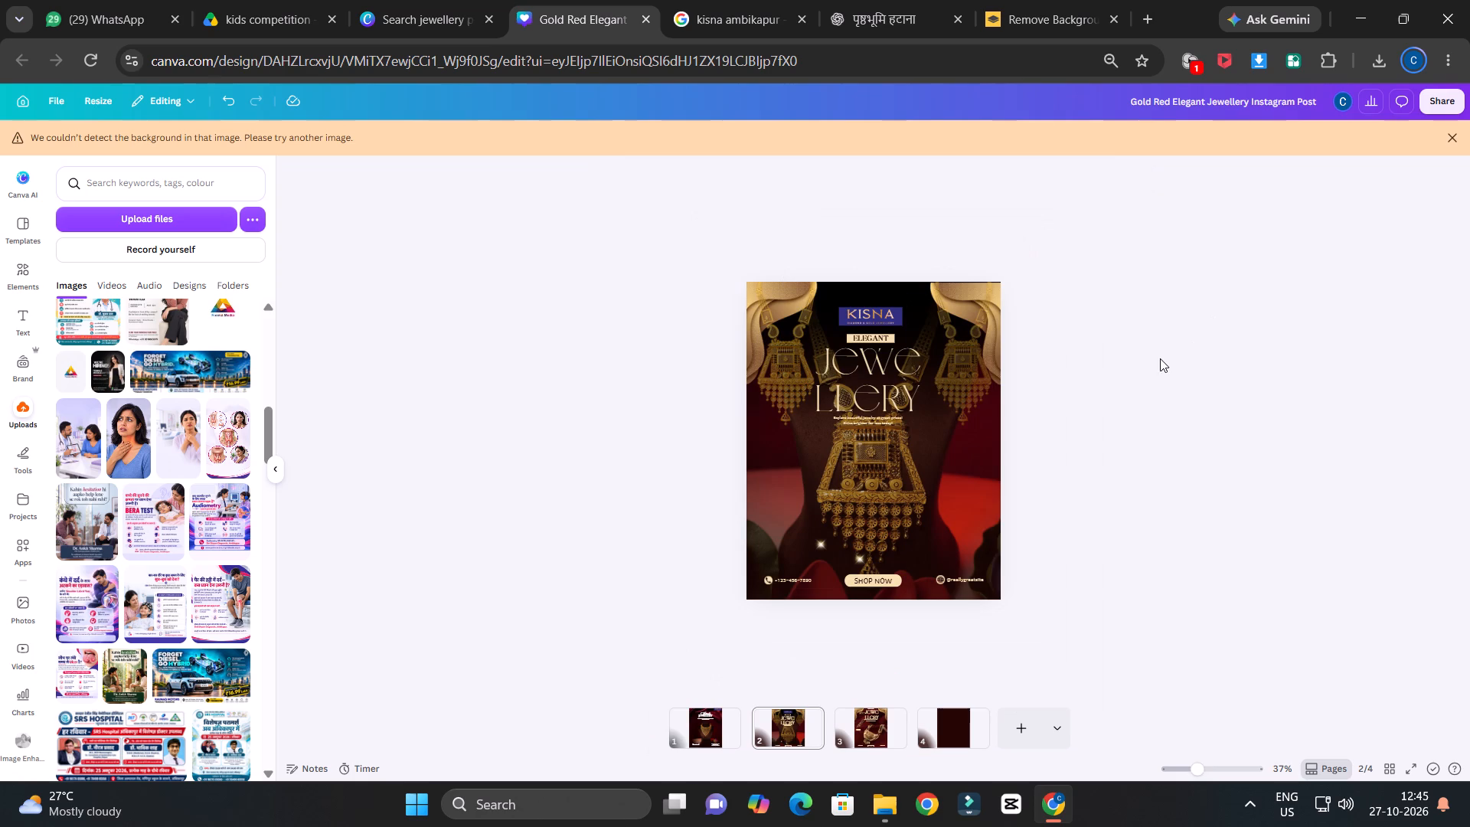
# Move the KISNA logo on page 2 slightly higher, enlarge it, and recentre it above the ELEGANT text.
pyautogui.keyDown('ctrl'); pyautogui.scroll(3, 1113, 372); pyautogui.keyUp('ctrl')
pyautogui.moveTo(880, 247); pyautogui.dragTo(880, 237)
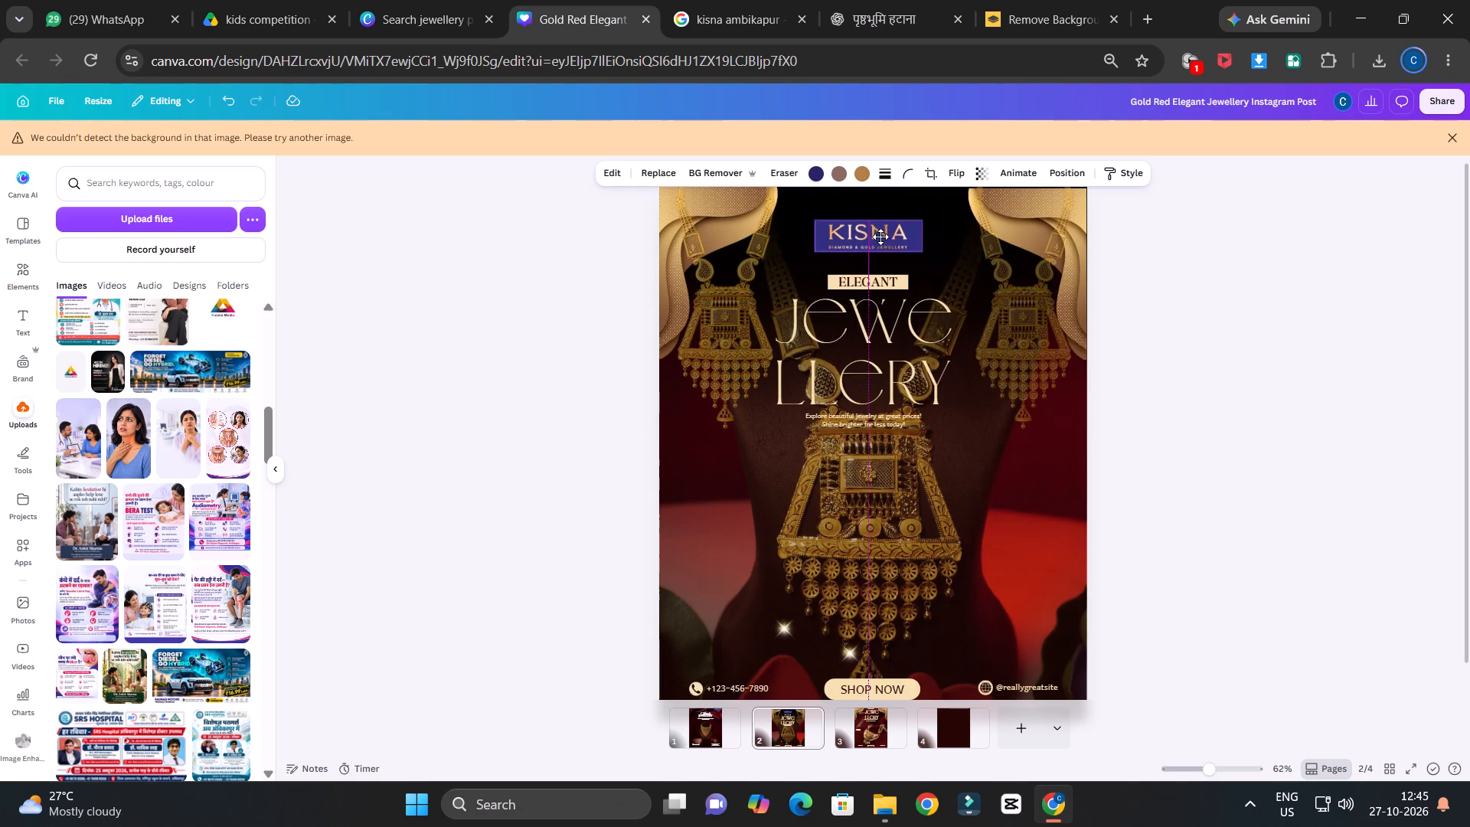
pyautogui.moveTo(880, 237); pyautogui.dragTo(880, 231)
pyautogui.moveTo(923, 248); pyautogui.dragTo(952, 264)
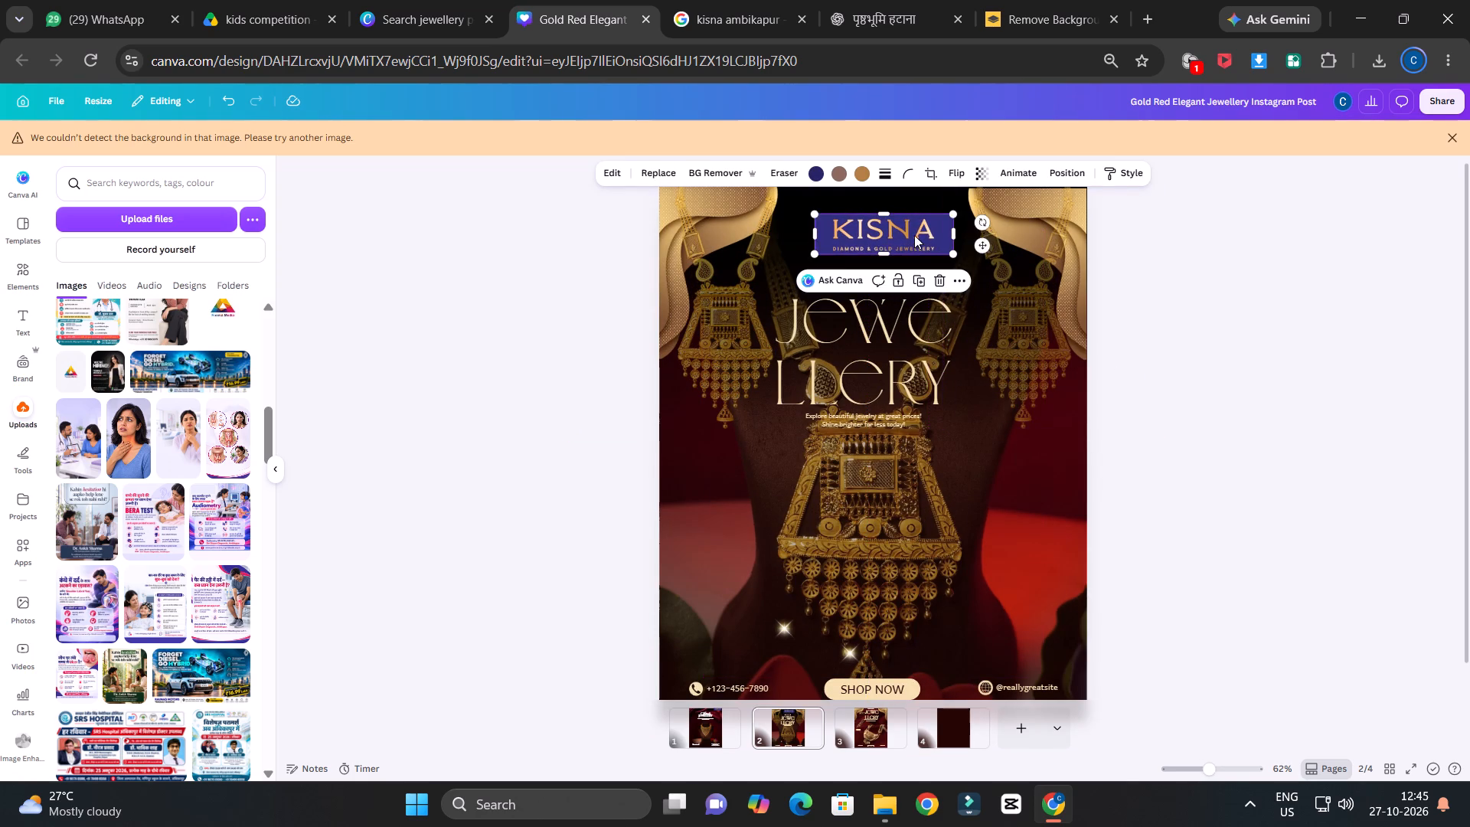
pyautogui.moveTo(913, 234); pyautogui.dragTo(907, 226)
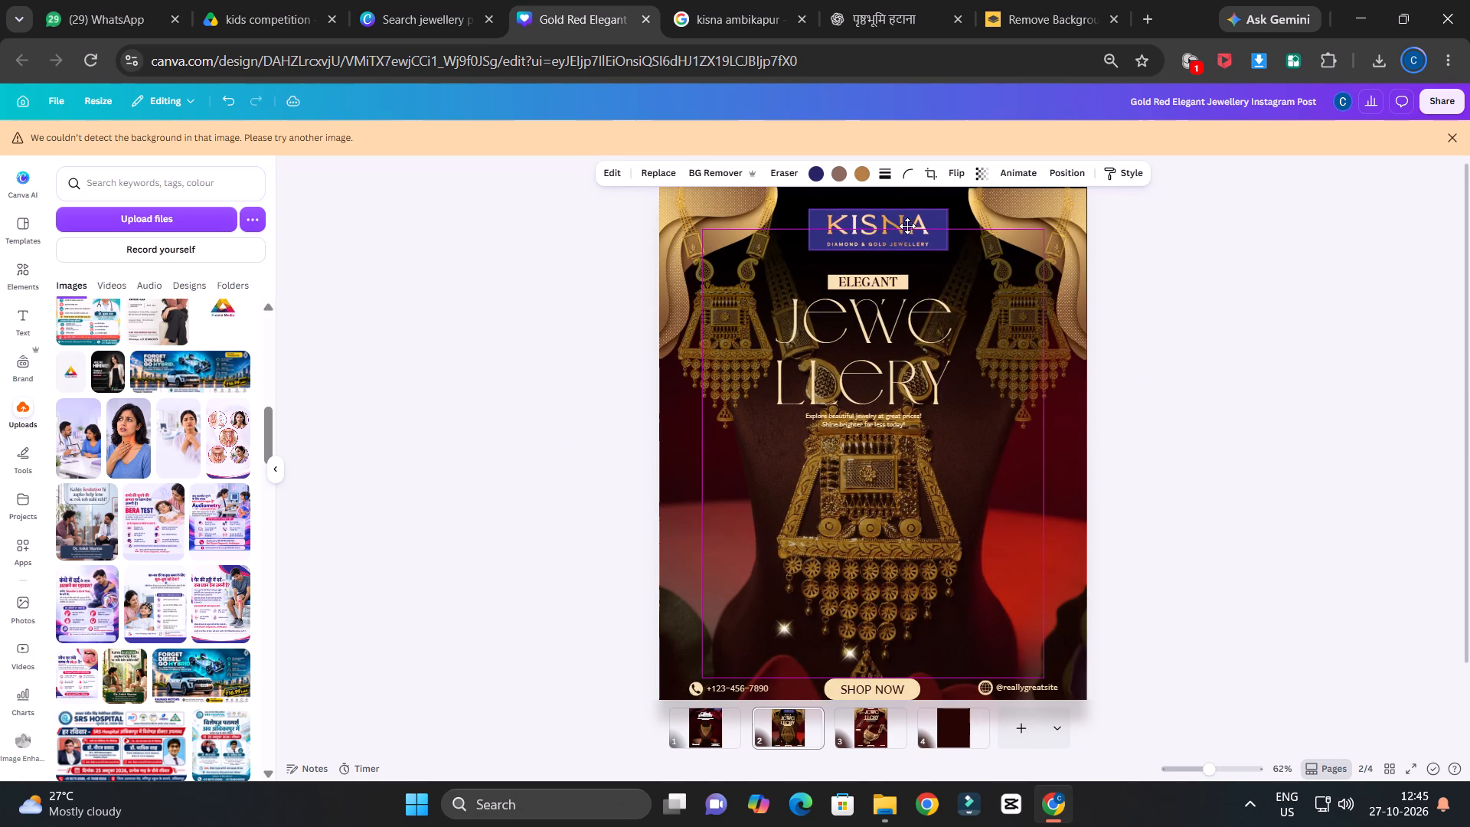
pyautogui.moveTo(907, 226); pyautogui.dragTo(902, 229)
pyautogui.click(1229, 276)
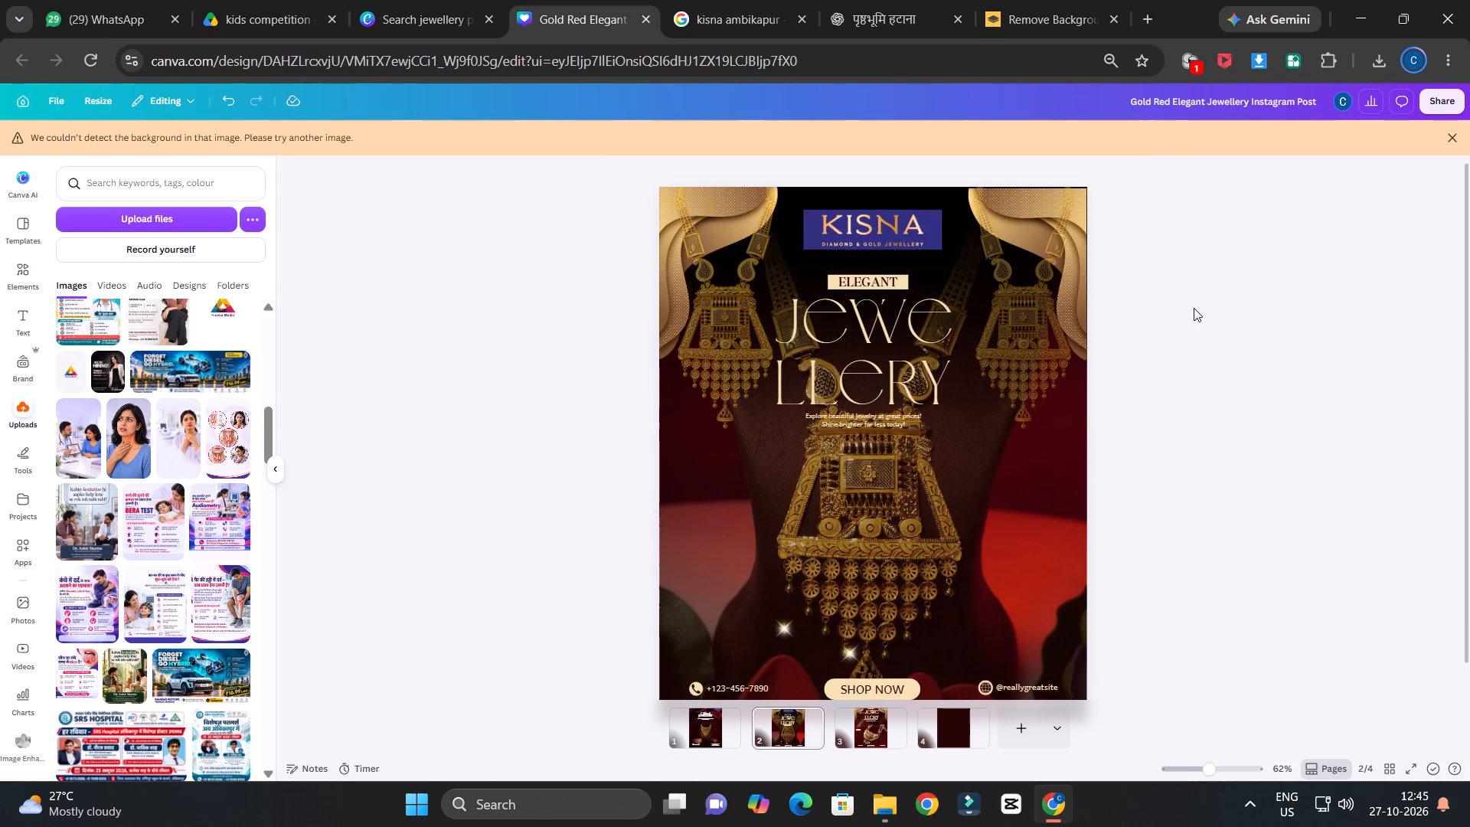
pyautogui.keyDown('ctrl'); pyautogui.scroll(2, 1193, 307); pyautogui.keyUp('ctrl')
pyautogui.click(890, 185)
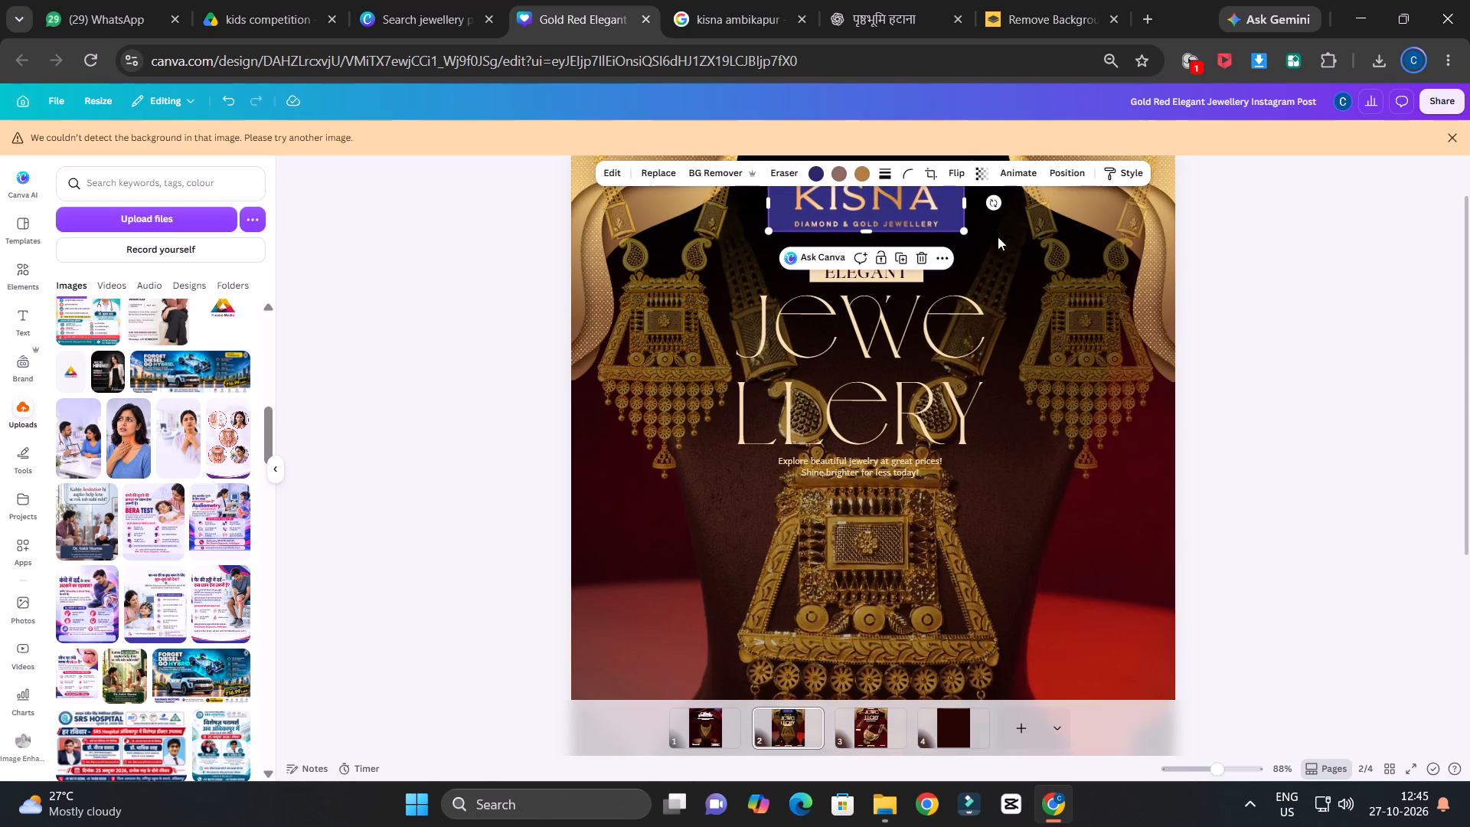
pyautogui.click(1300, 289)
pyautogui.keyDown('ctrl'); pyautogui.scroll(-3, 1294, 288); pyautogui.keyUp('ctrl')
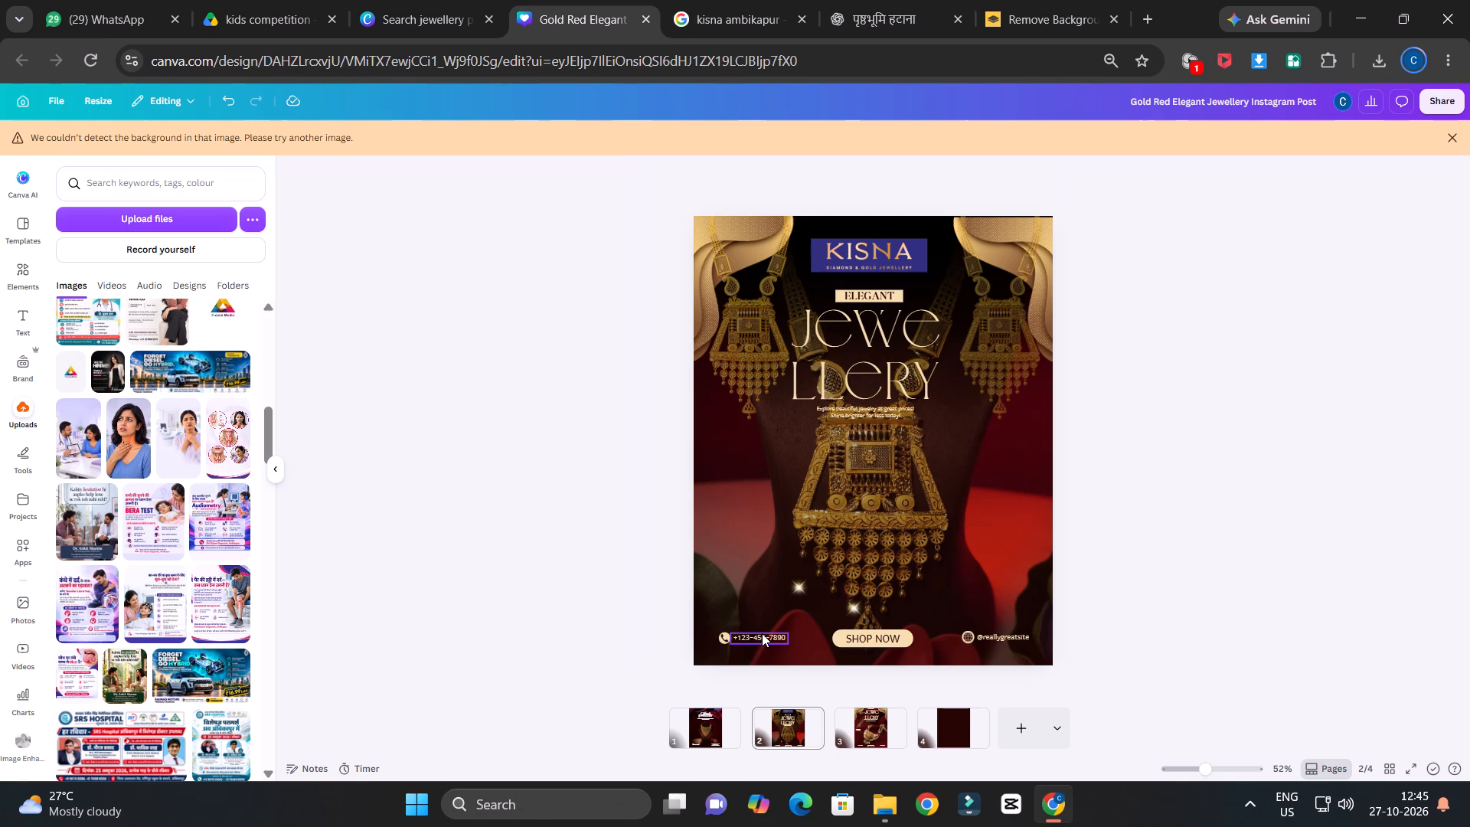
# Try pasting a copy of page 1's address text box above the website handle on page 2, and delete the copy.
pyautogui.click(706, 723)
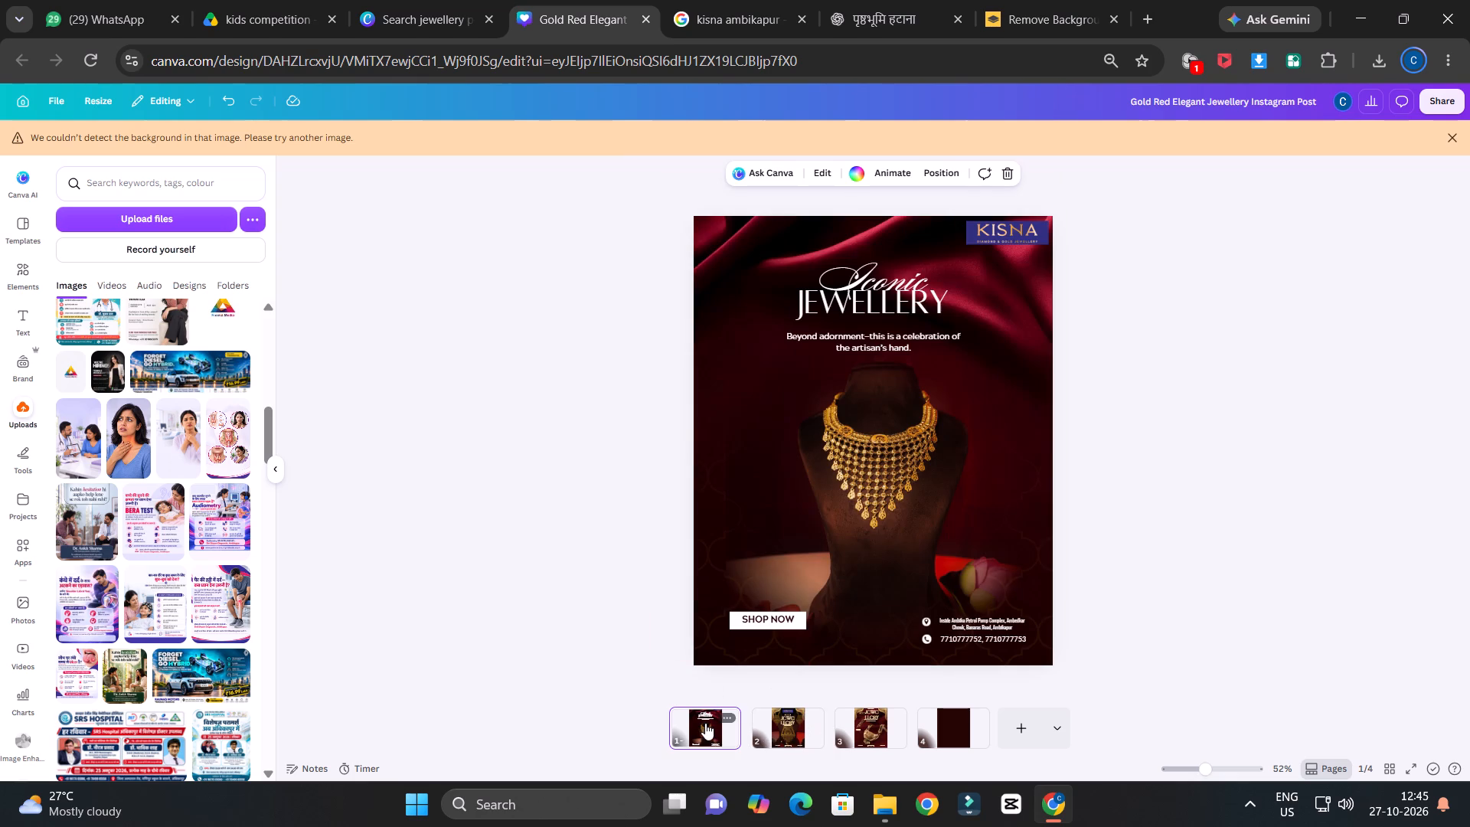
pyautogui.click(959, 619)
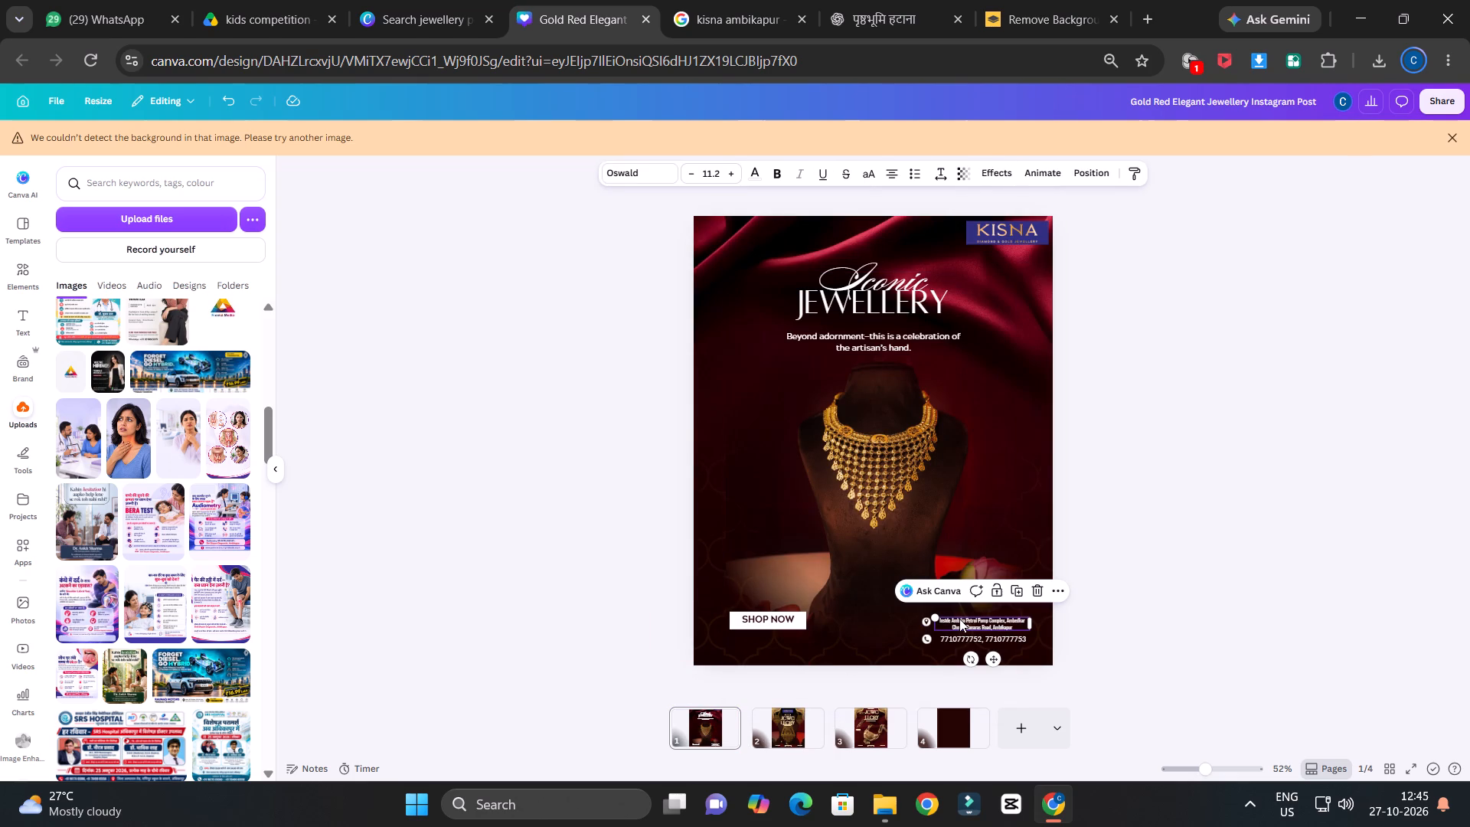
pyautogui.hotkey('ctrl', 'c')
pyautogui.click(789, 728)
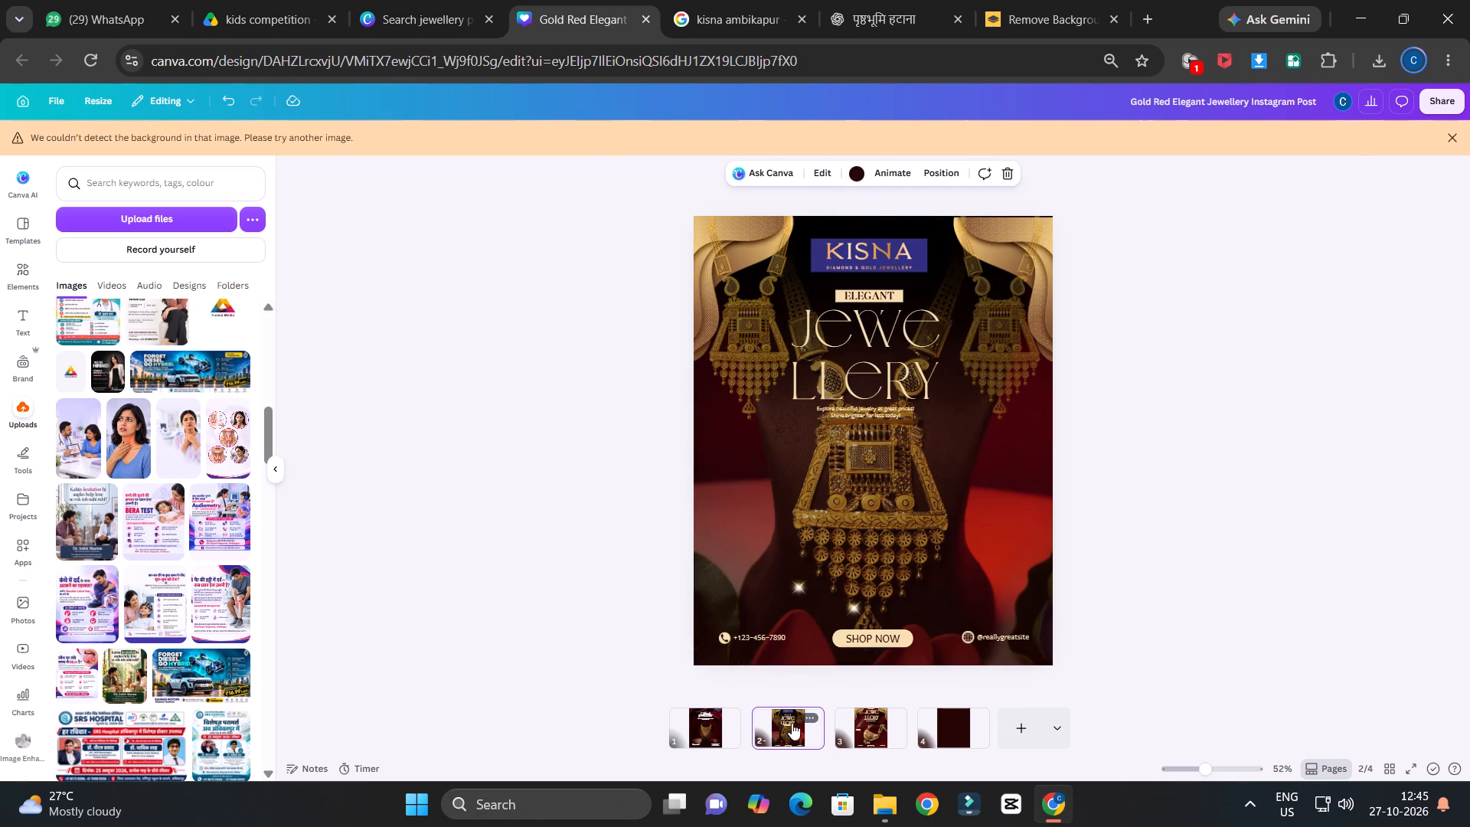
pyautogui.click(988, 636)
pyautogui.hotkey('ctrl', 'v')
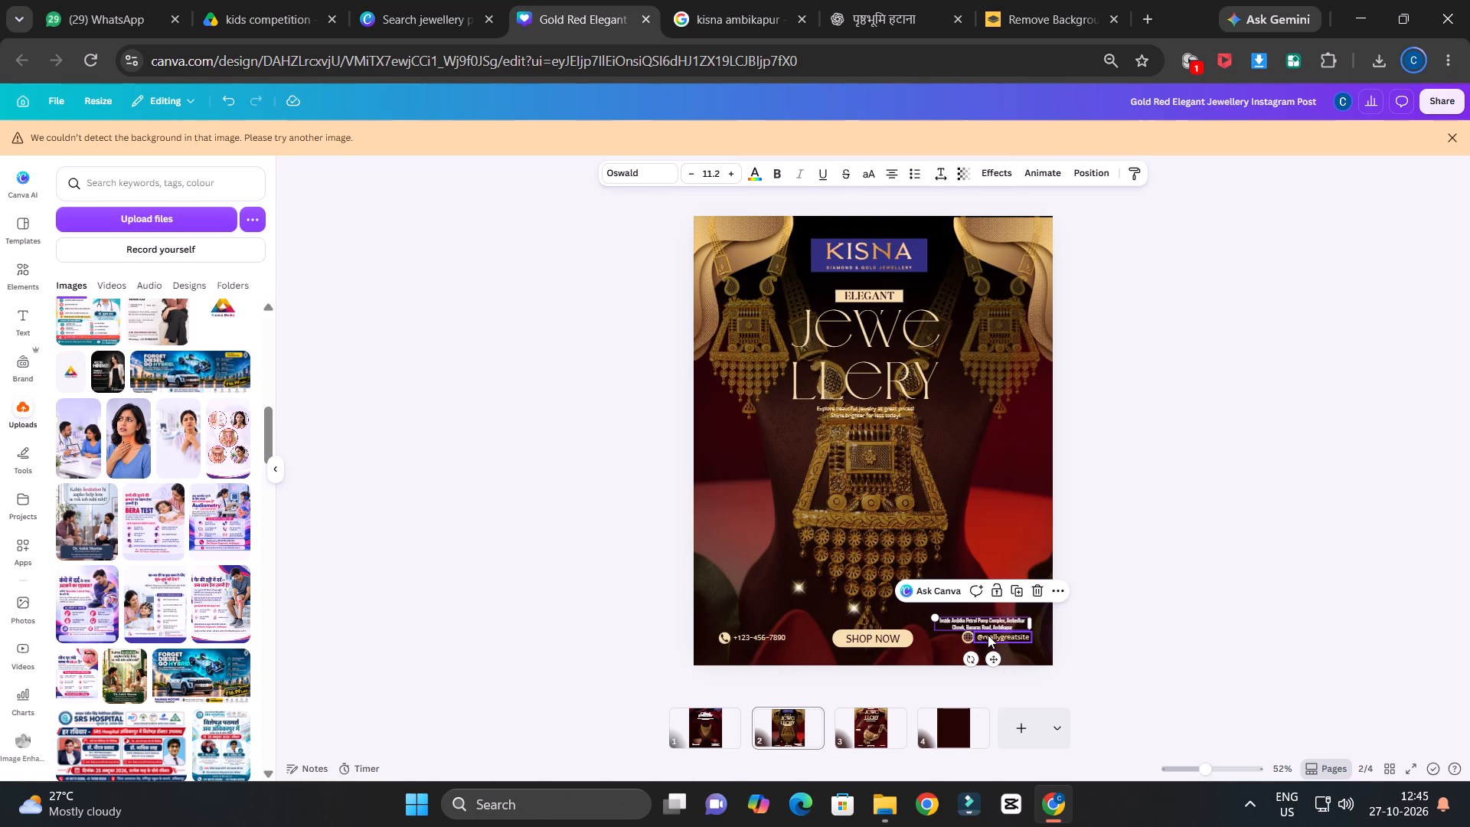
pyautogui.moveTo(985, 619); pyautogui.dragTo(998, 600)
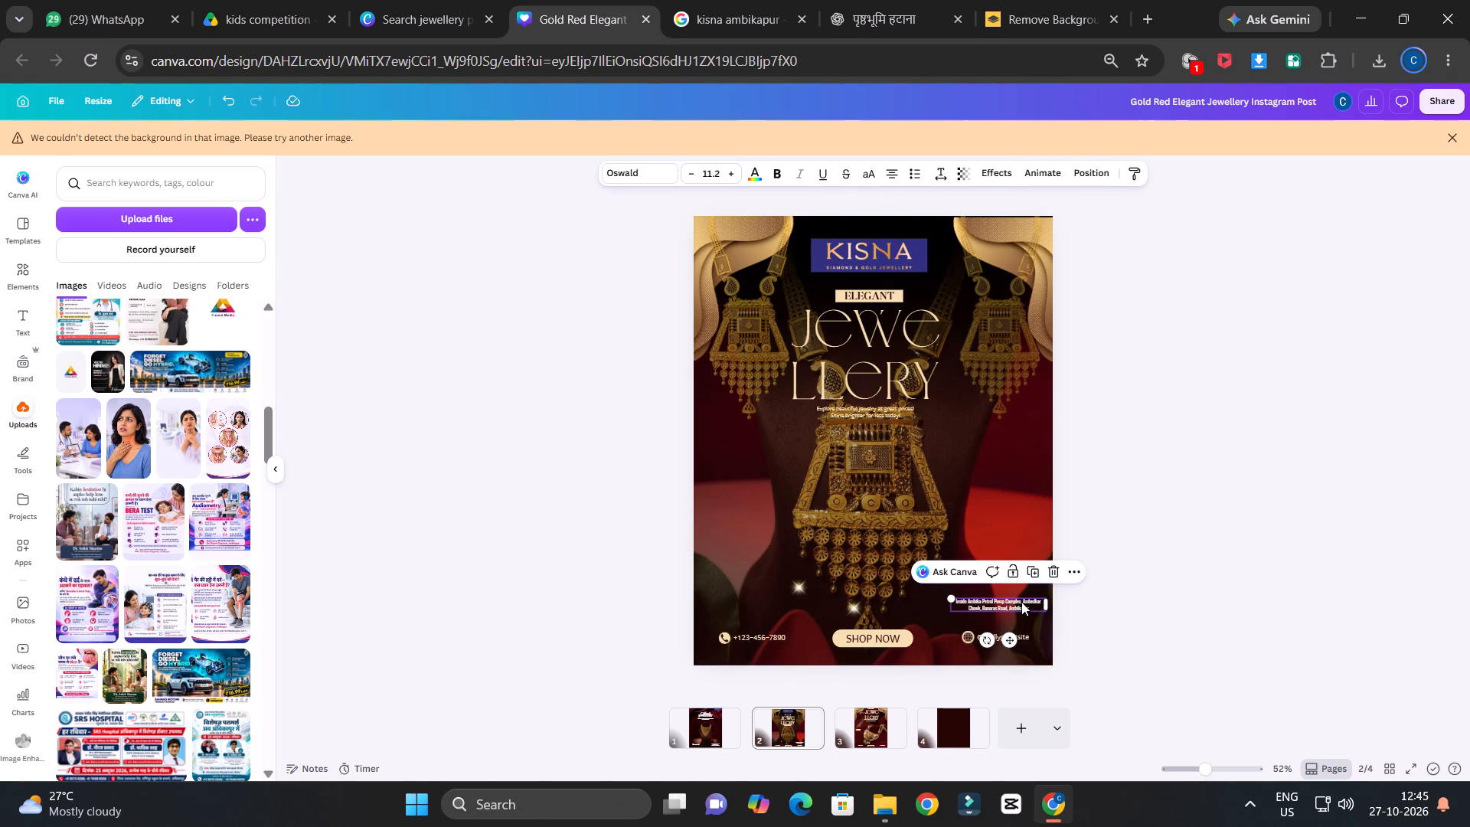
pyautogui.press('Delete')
pyautogui.click(714, 728)
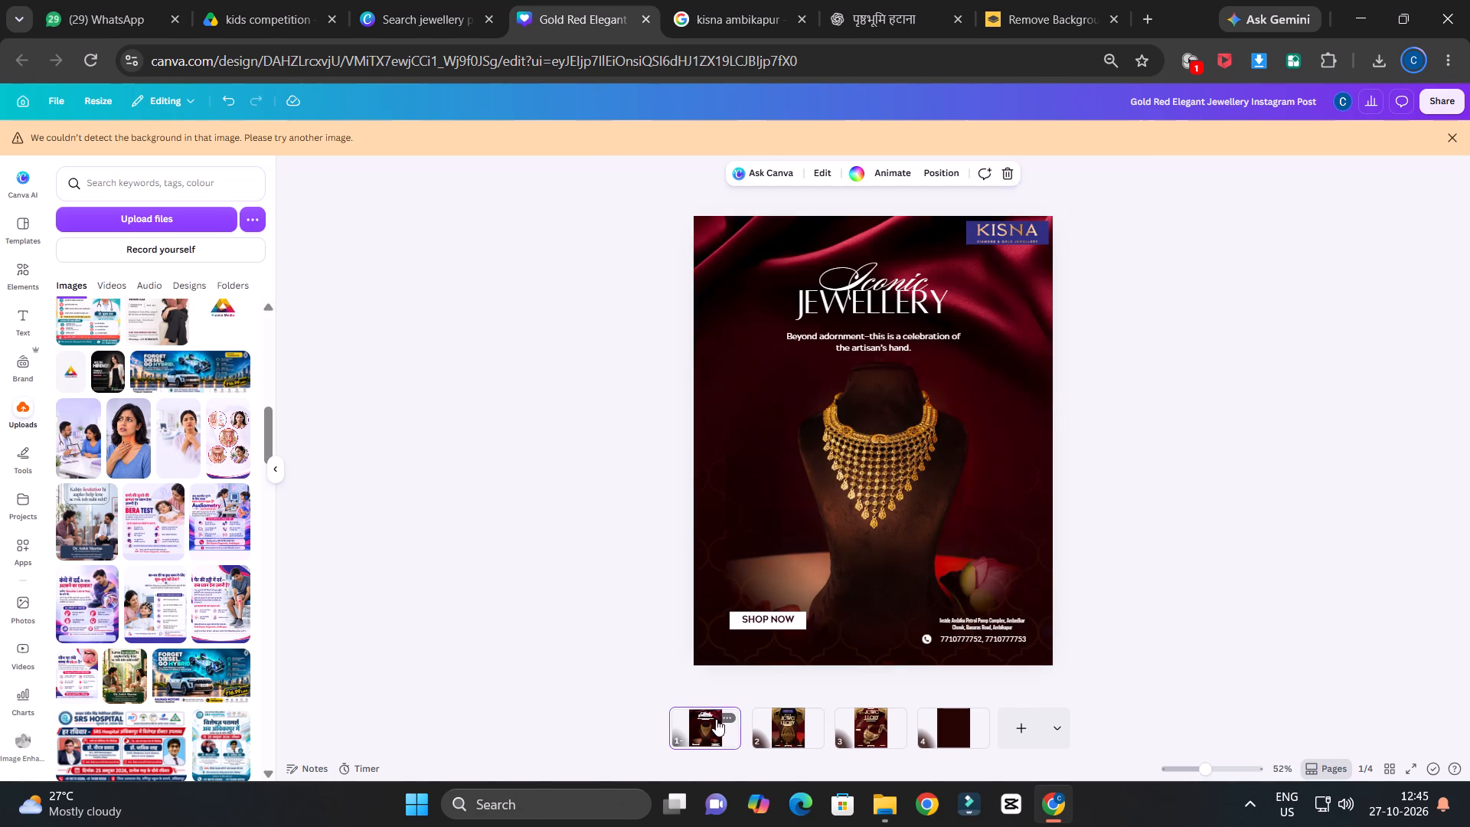
pyautogui.doubleClick(973, 624)
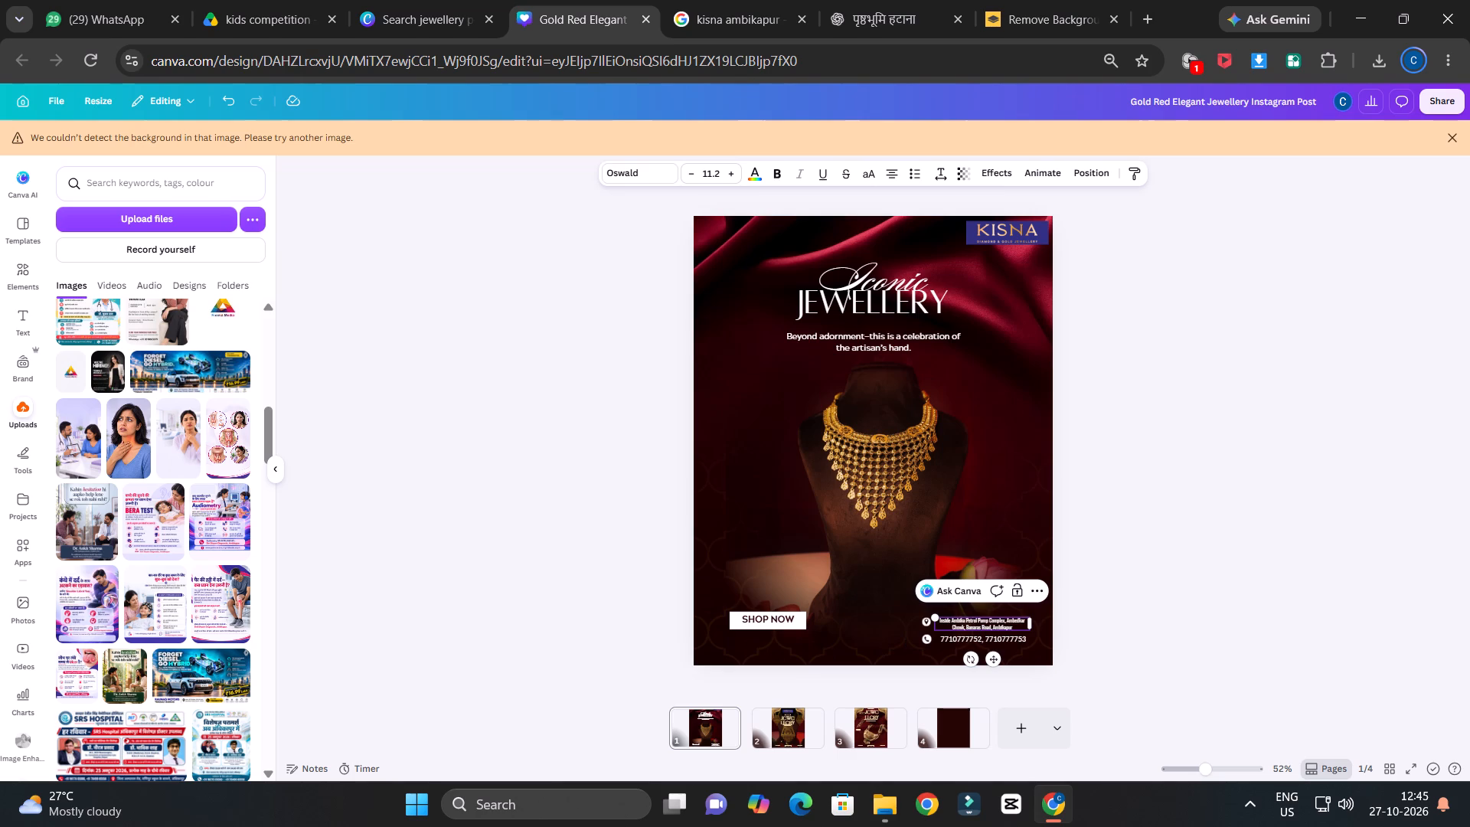
pyautogui.doubleClick(991, 623)
pyautogui.hotkey('ctrl', 'a')
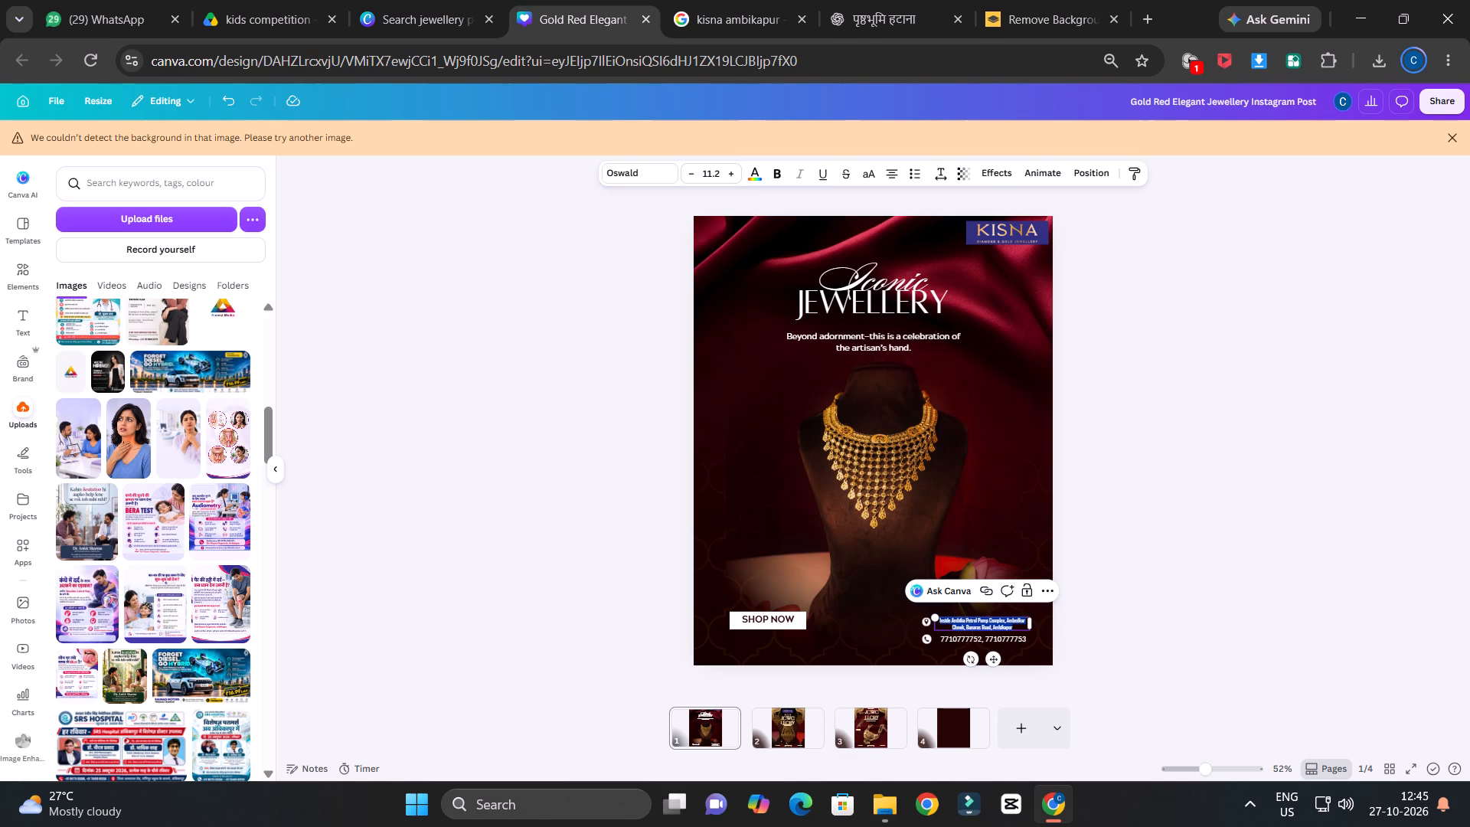
pyautogui.hotkey('ctrl', 'c')
pyautogui.click(797, 721)
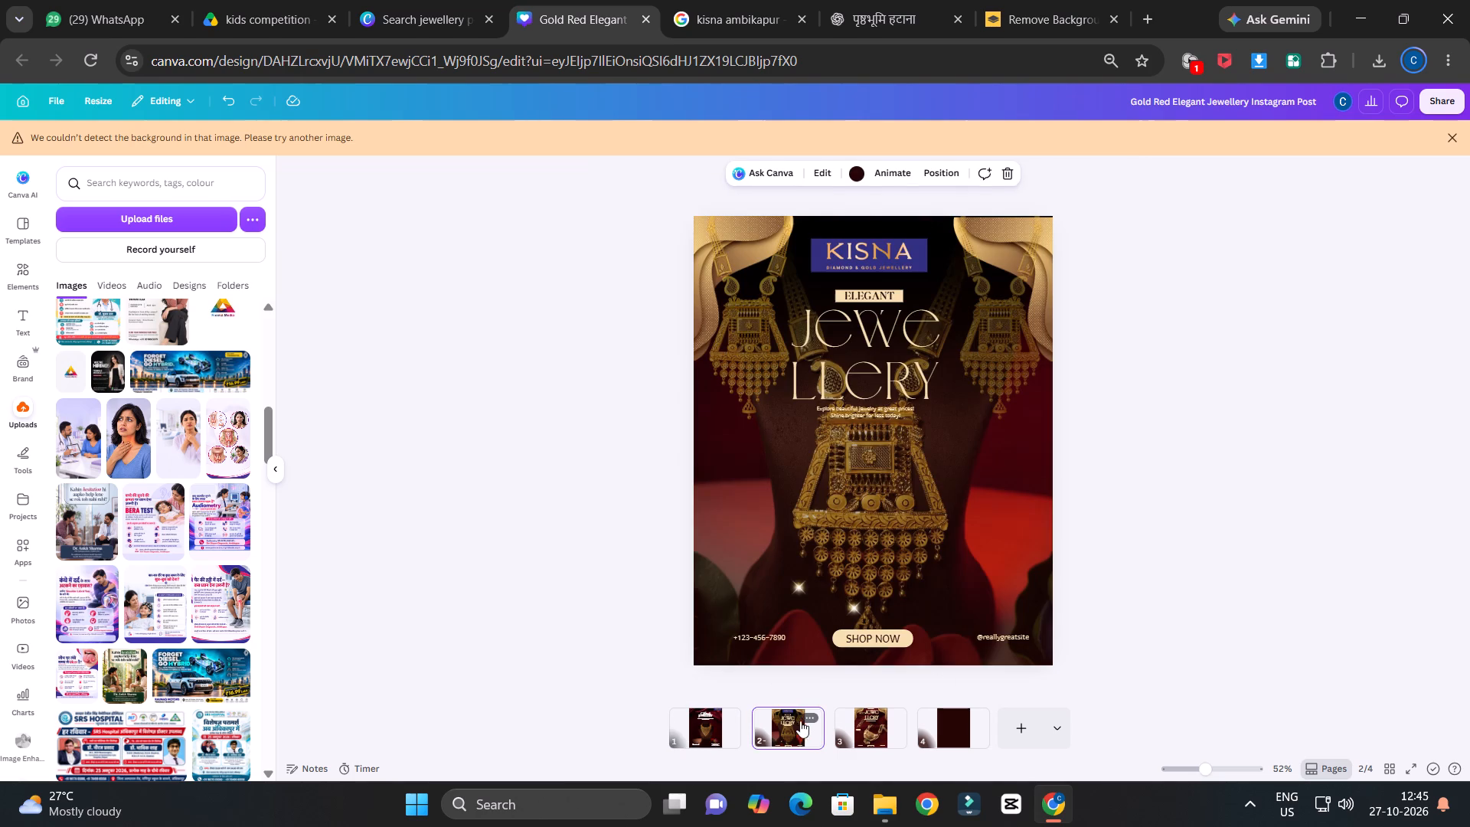
pyautogui.doubleClick(1004, 633)
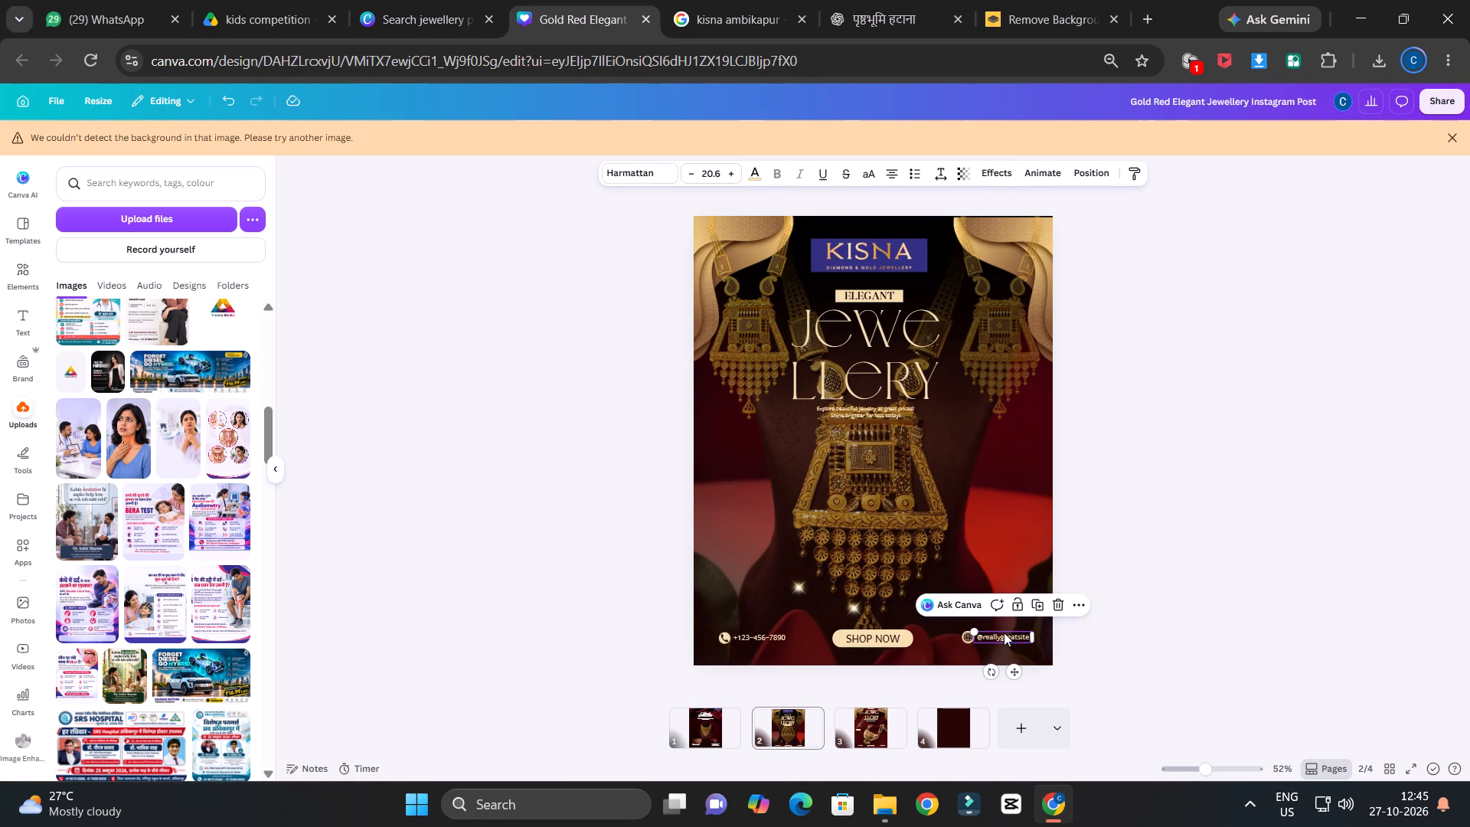
pyautogui.hotkey('ctrl', 'v')
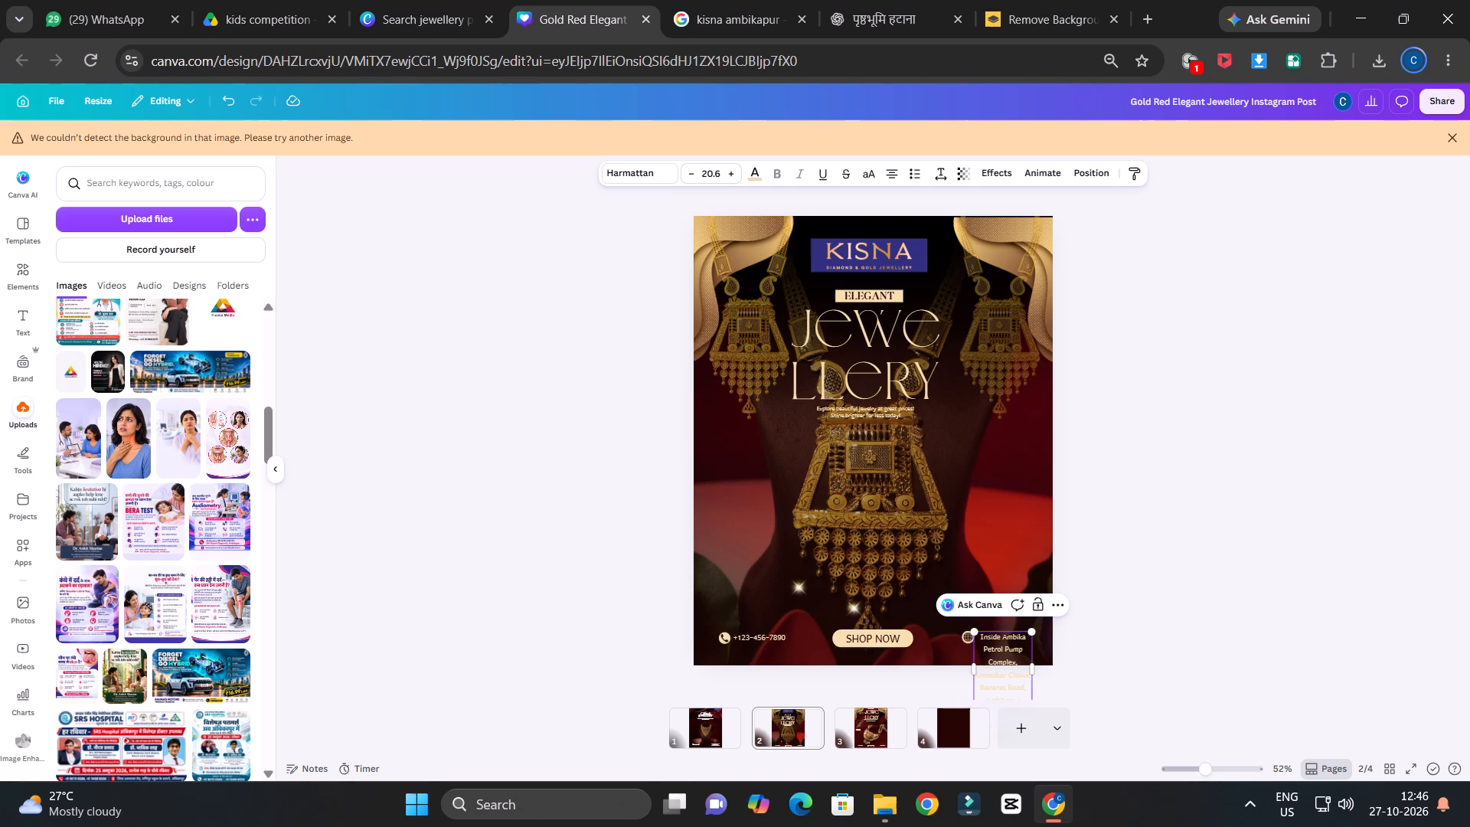
pyautogui.moveTo(1033, 670); pyautogui.dragTo(1114, 656)
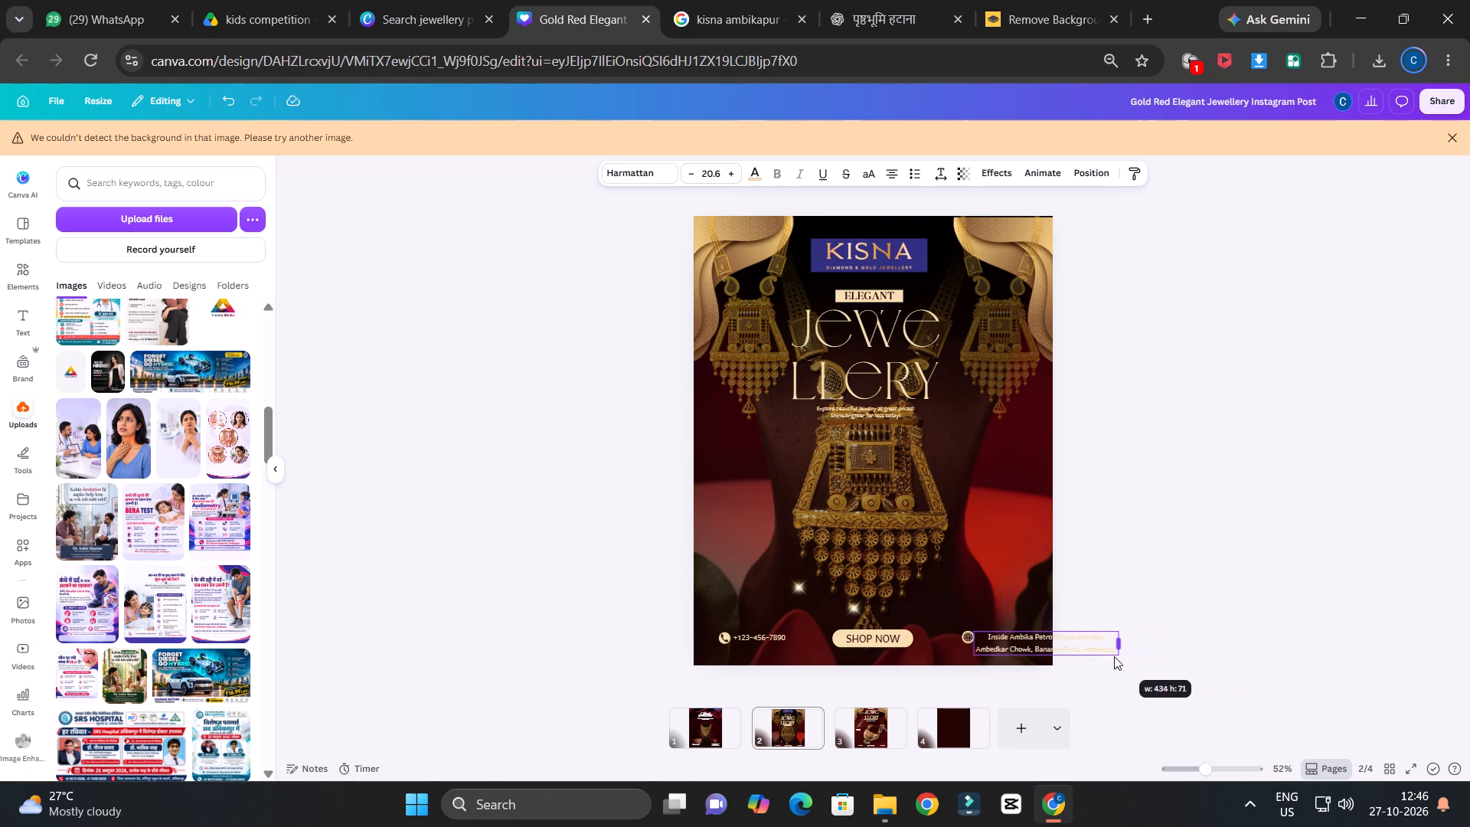
pyautogui.moveTo(1114, 656); pyautogui.dragTo(1120, 653)
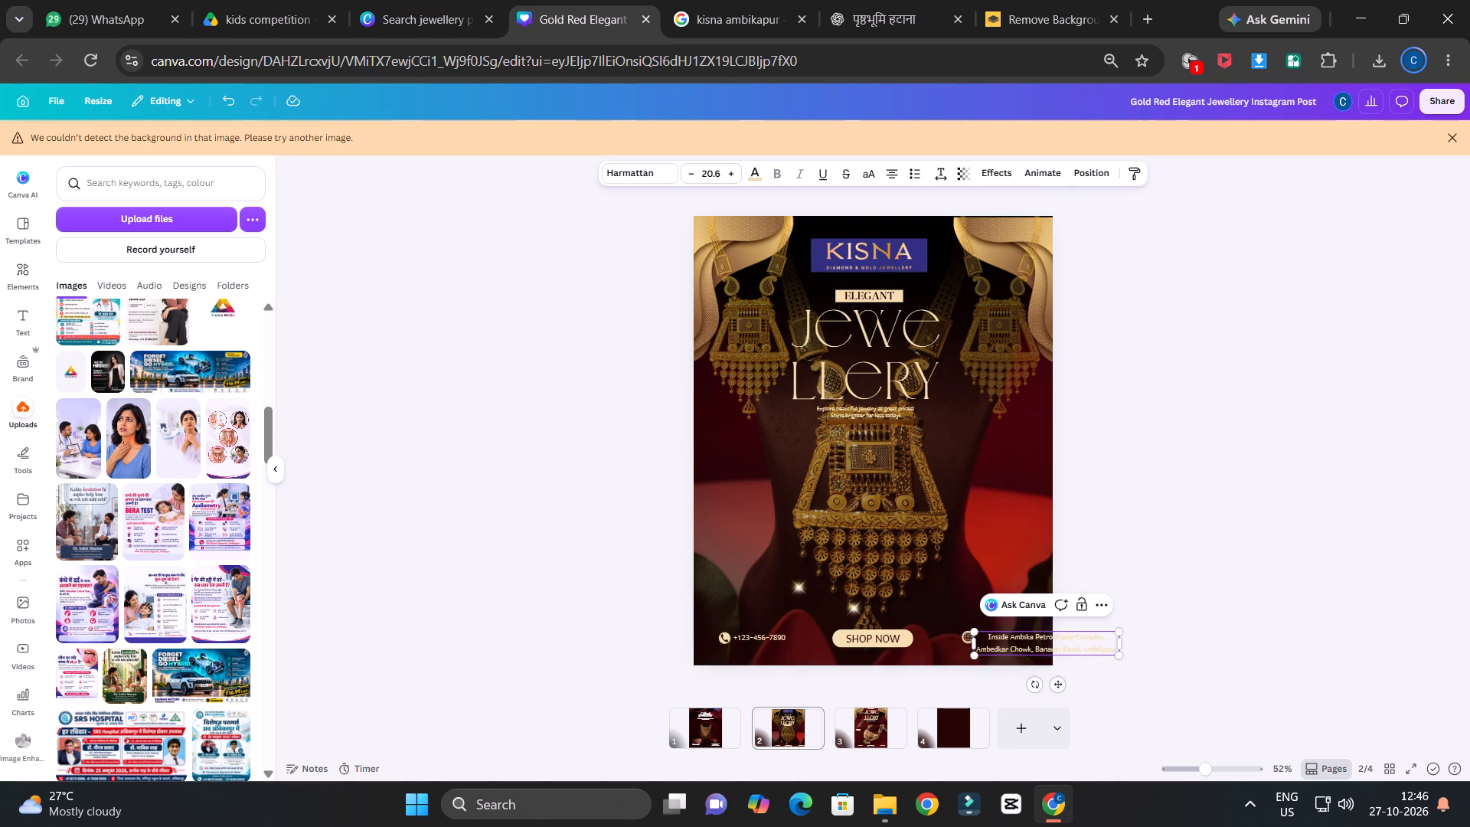
# Move the globe icon on page 2 closer to the SHOP NOW label.
pyautogui.keyDown('ctrl'); pyautogui.scroll(3, 1178, 553); pyautogui.keyUp('ctrl')
pyautogui.scroll(-4, 1220, 494)
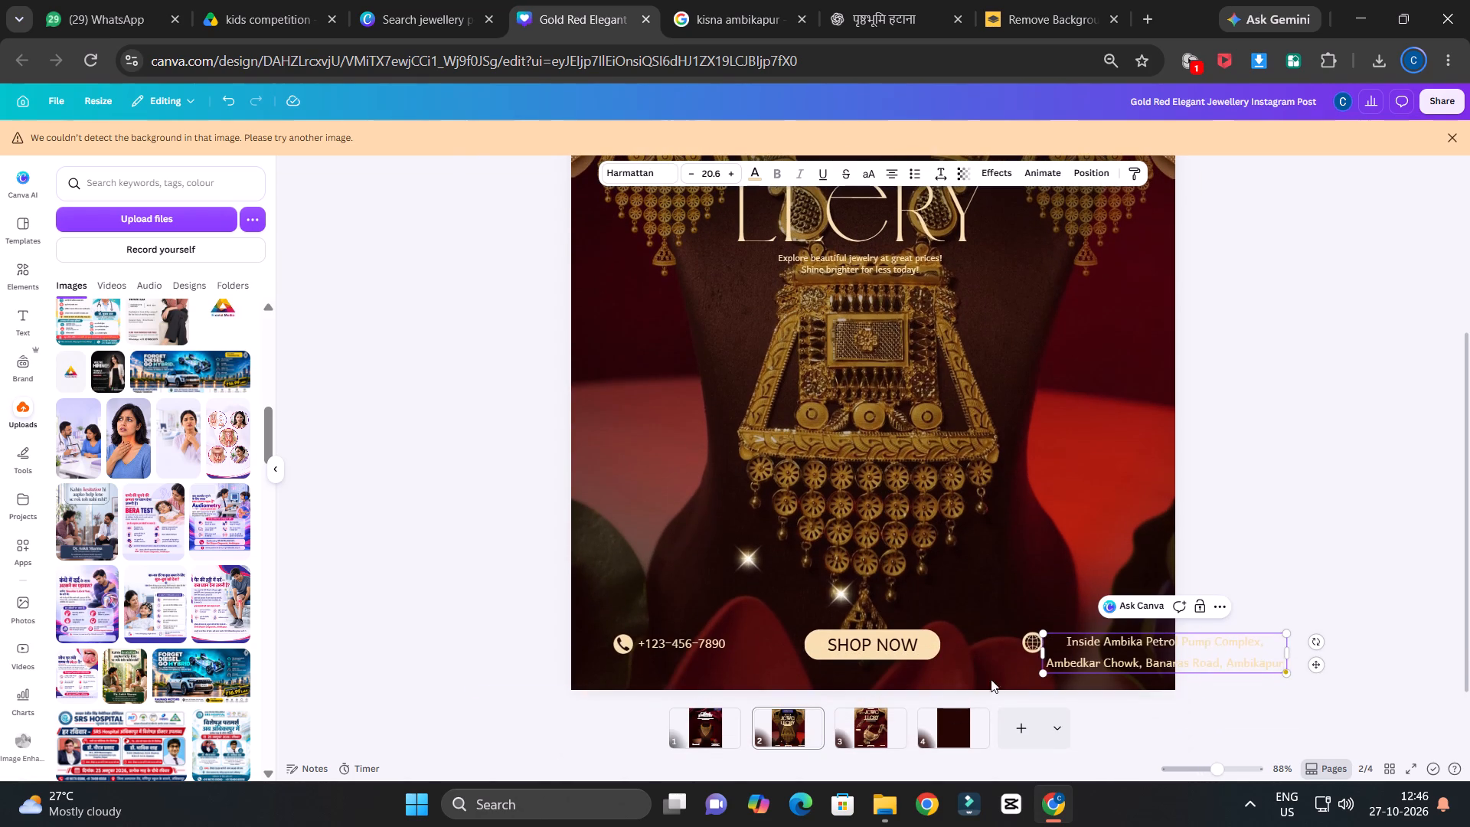
pyautogui.moveTo(1026, 639); pyautogui.dragTo(991, 642)
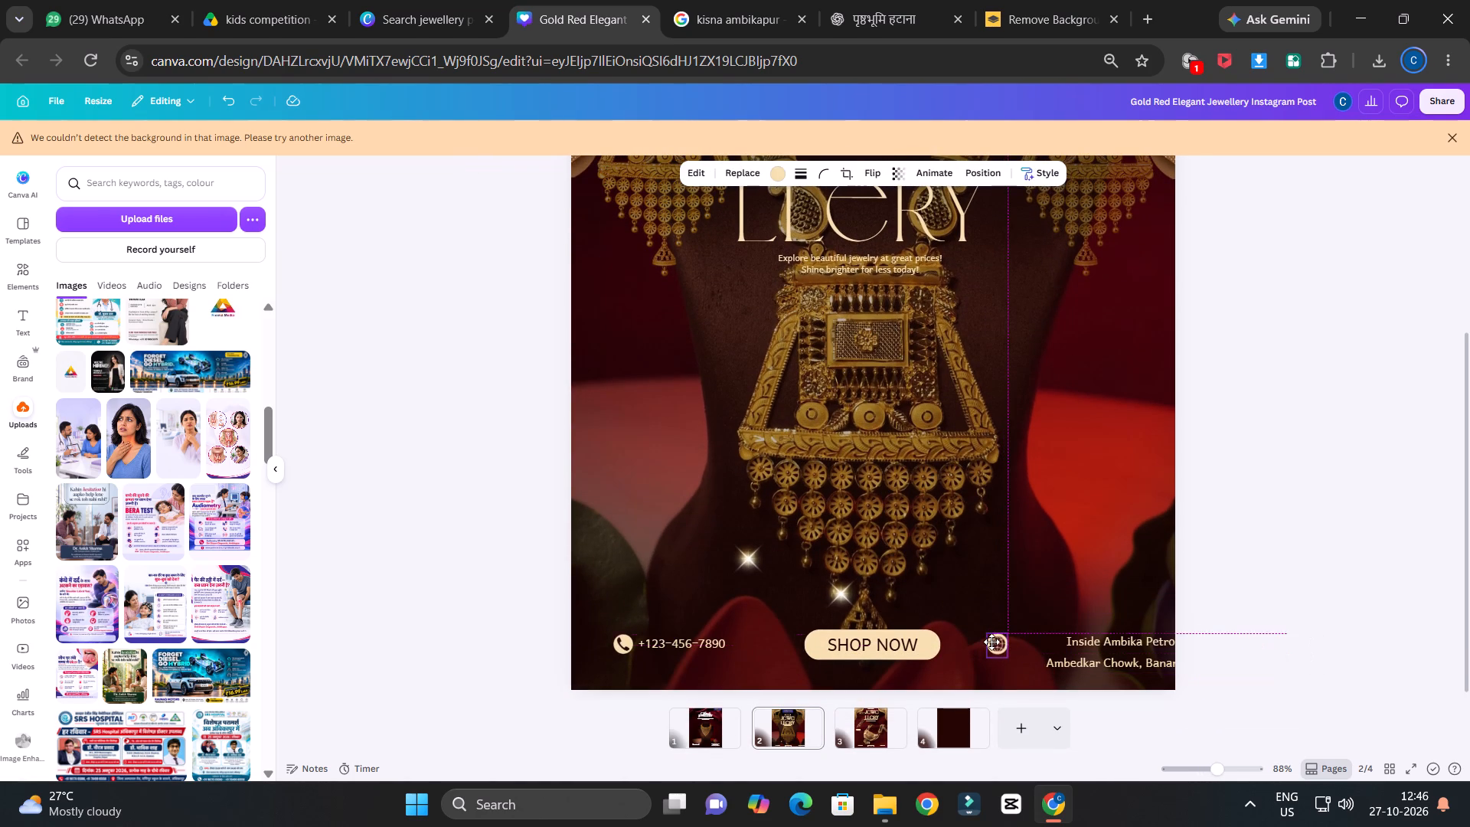
pyautogui.moveTo(991, 642); pyautogui.dragTo(991, 643)
# Bring the address text on page 2 inside the page edge and reduce it to about size 17.7.
pyautogui.moveTo(1122, 642); pyautogui.dragTo(1086, 633)
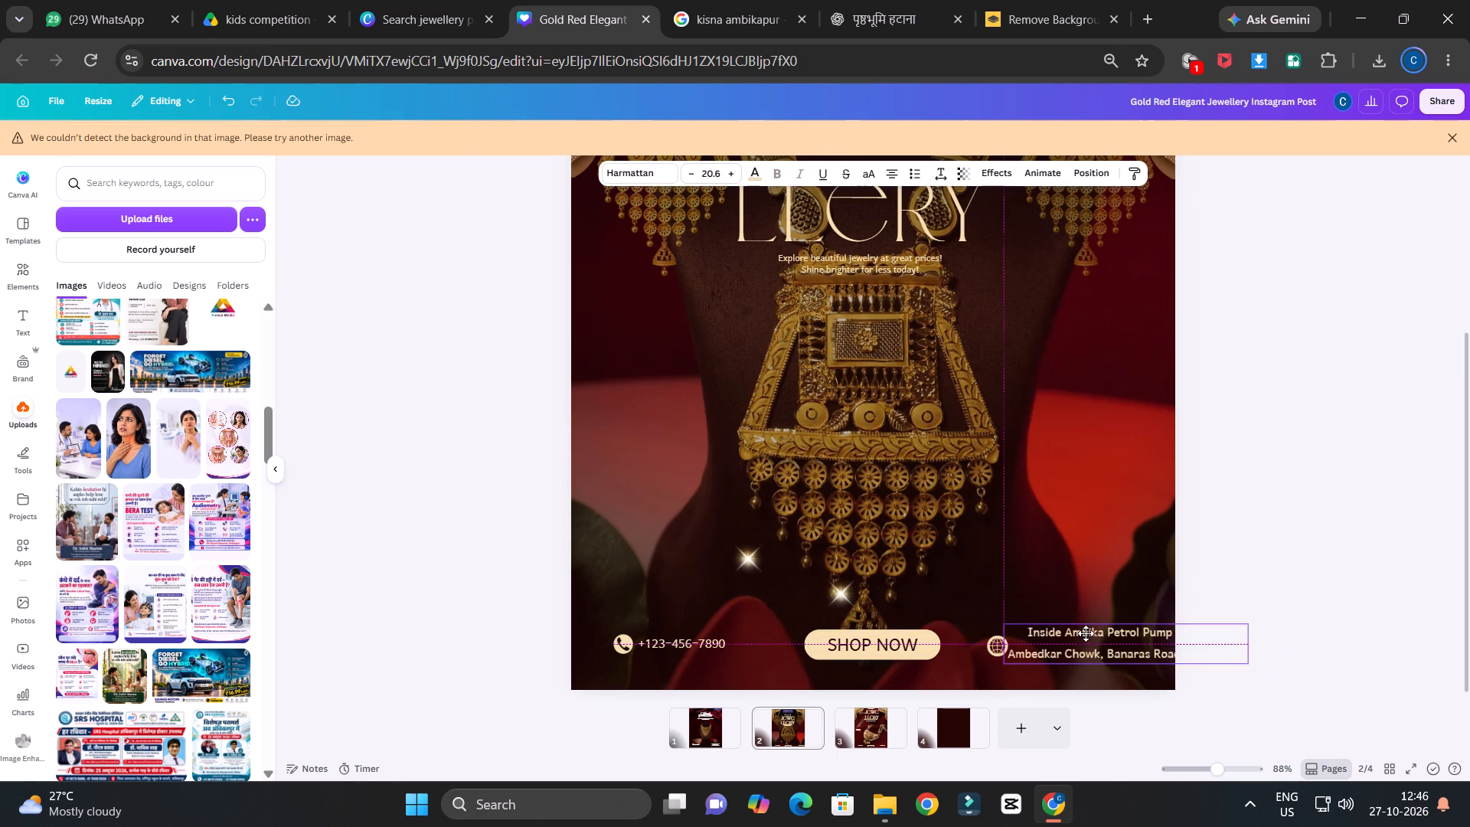
pyautogui.moveTo(1086, 633); pyautogui.dragTo(1011, 630)
pyautogui.moveTo(1177, 662); pyautogui.dragTo(1175, 659)
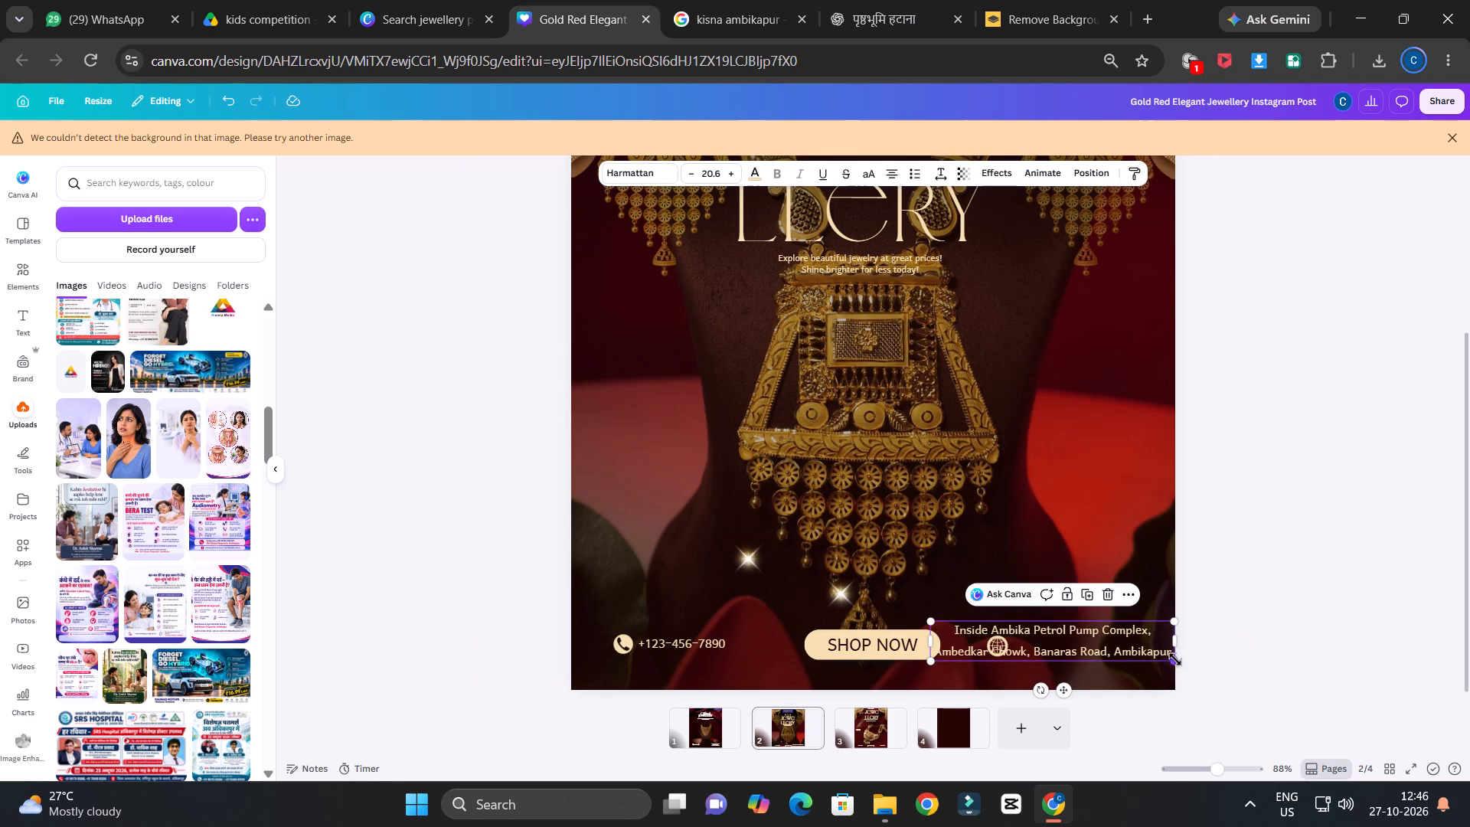
pyautogui.moveTo(1175, 659); pyautogui.dragTo(1142, 655)
pyautogui.click(1139, 636)
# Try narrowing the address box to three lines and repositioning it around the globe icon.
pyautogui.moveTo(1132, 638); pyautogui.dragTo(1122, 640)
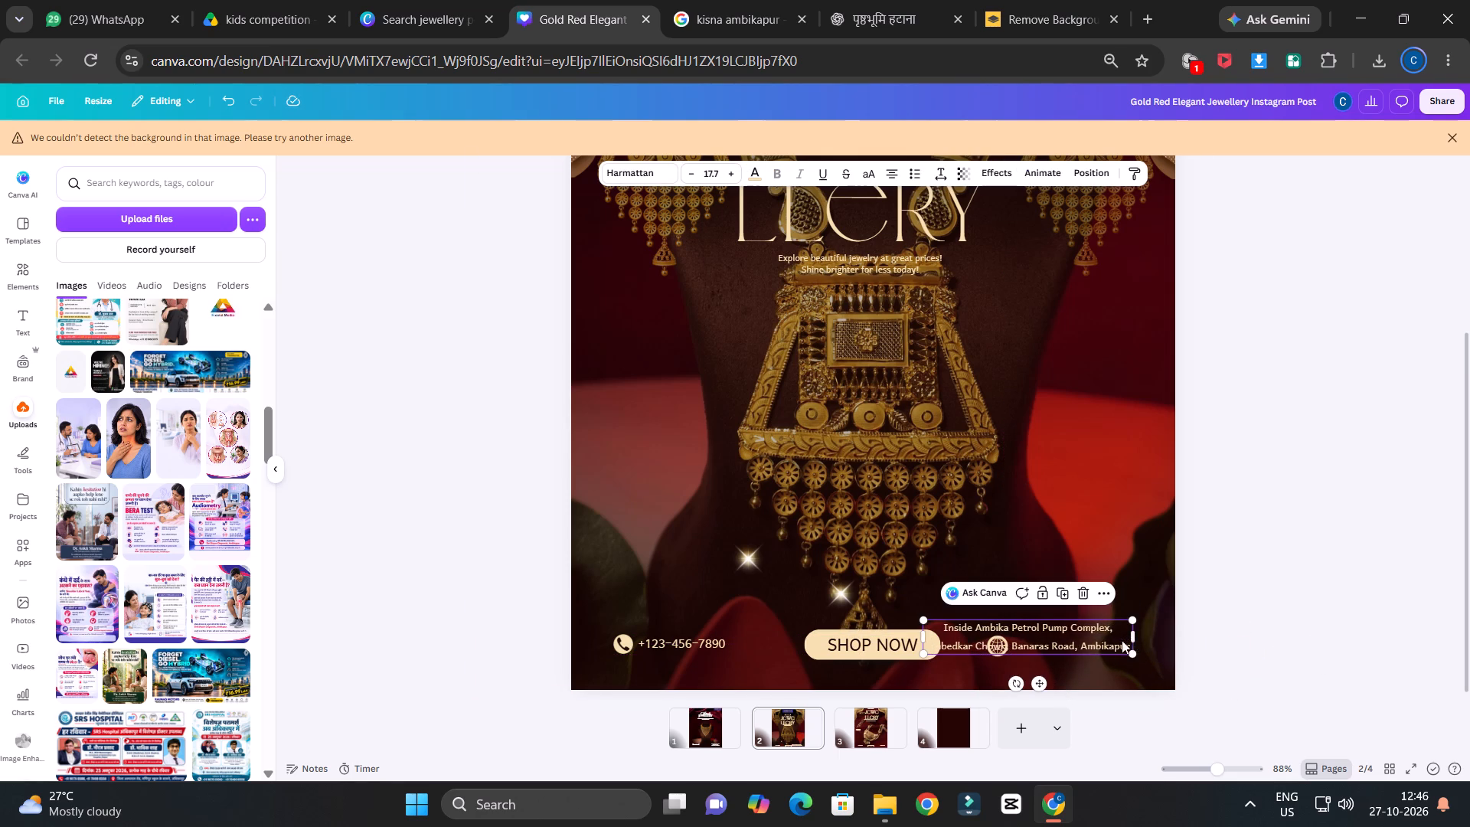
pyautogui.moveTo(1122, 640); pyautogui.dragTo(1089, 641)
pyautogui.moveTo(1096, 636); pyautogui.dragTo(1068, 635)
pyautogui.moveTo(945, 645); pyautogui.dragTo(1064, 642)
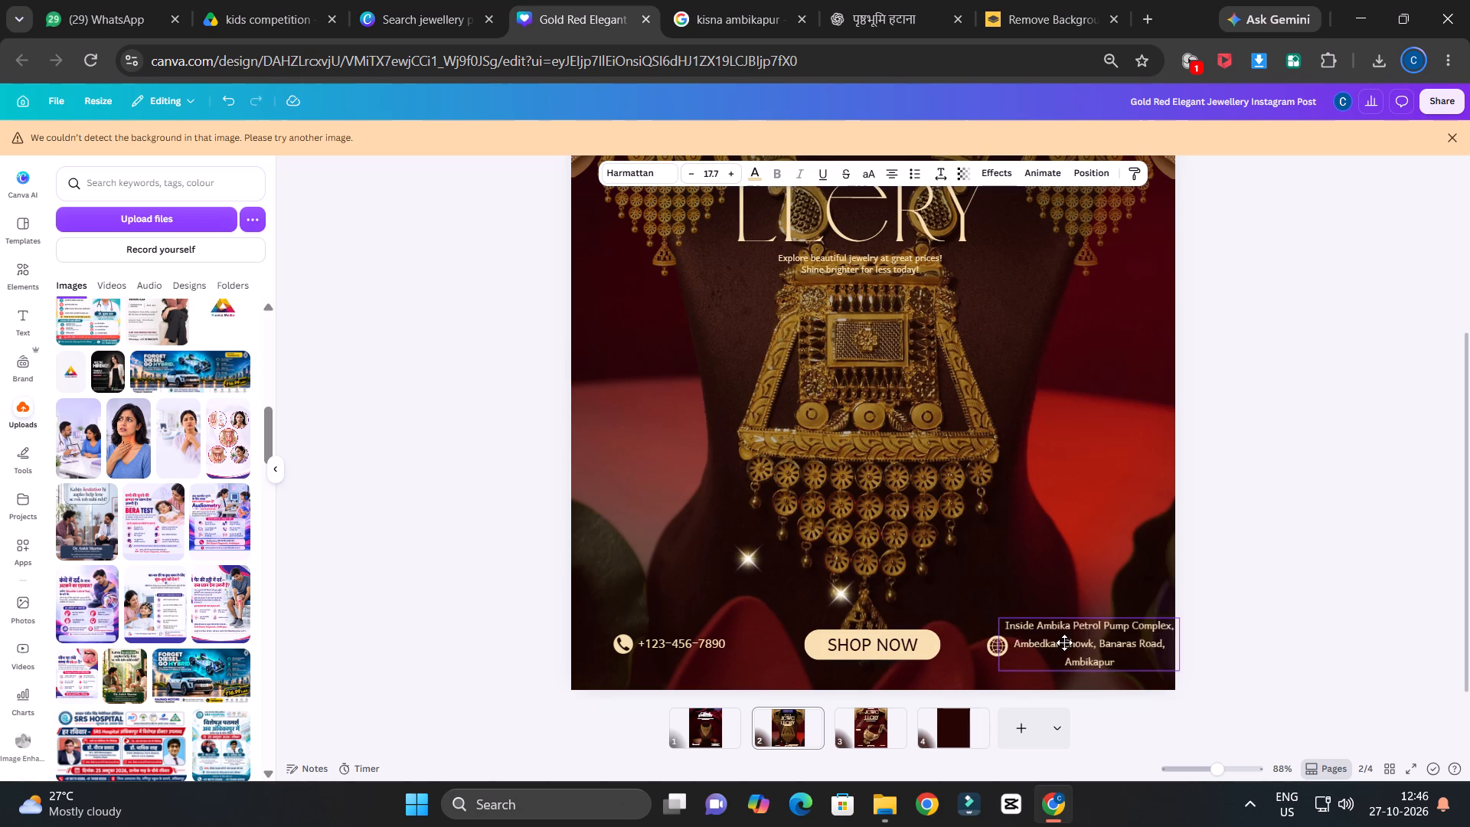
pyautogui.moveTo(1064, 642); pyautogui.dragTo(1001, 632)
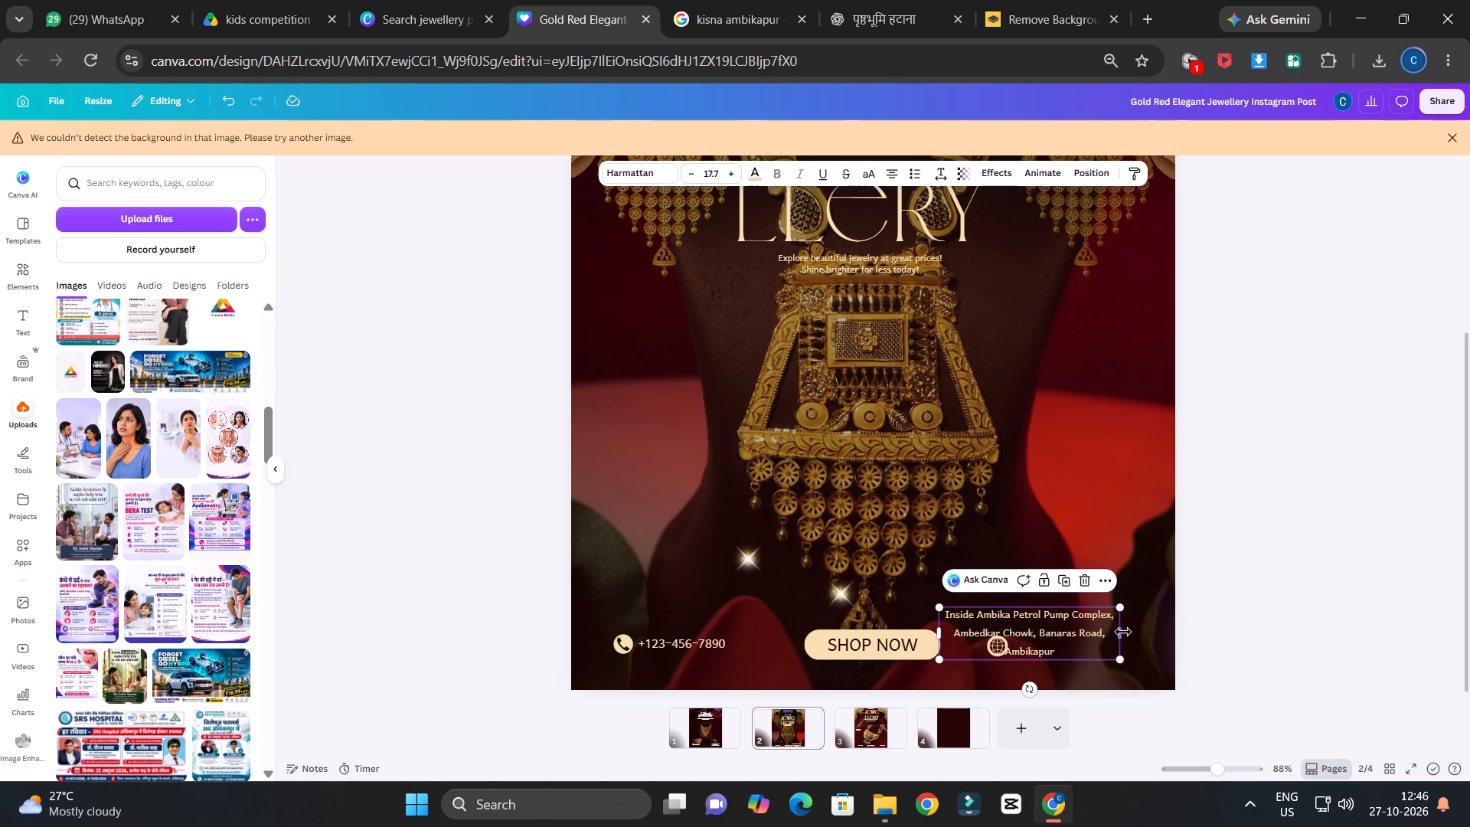
# Widen the address box to two lines, reduce its text to about size 13.2, and place it beside the globe icon.
pyautogui.moveTo(1123, 632); pyautogui.dragTo(1164, 634)
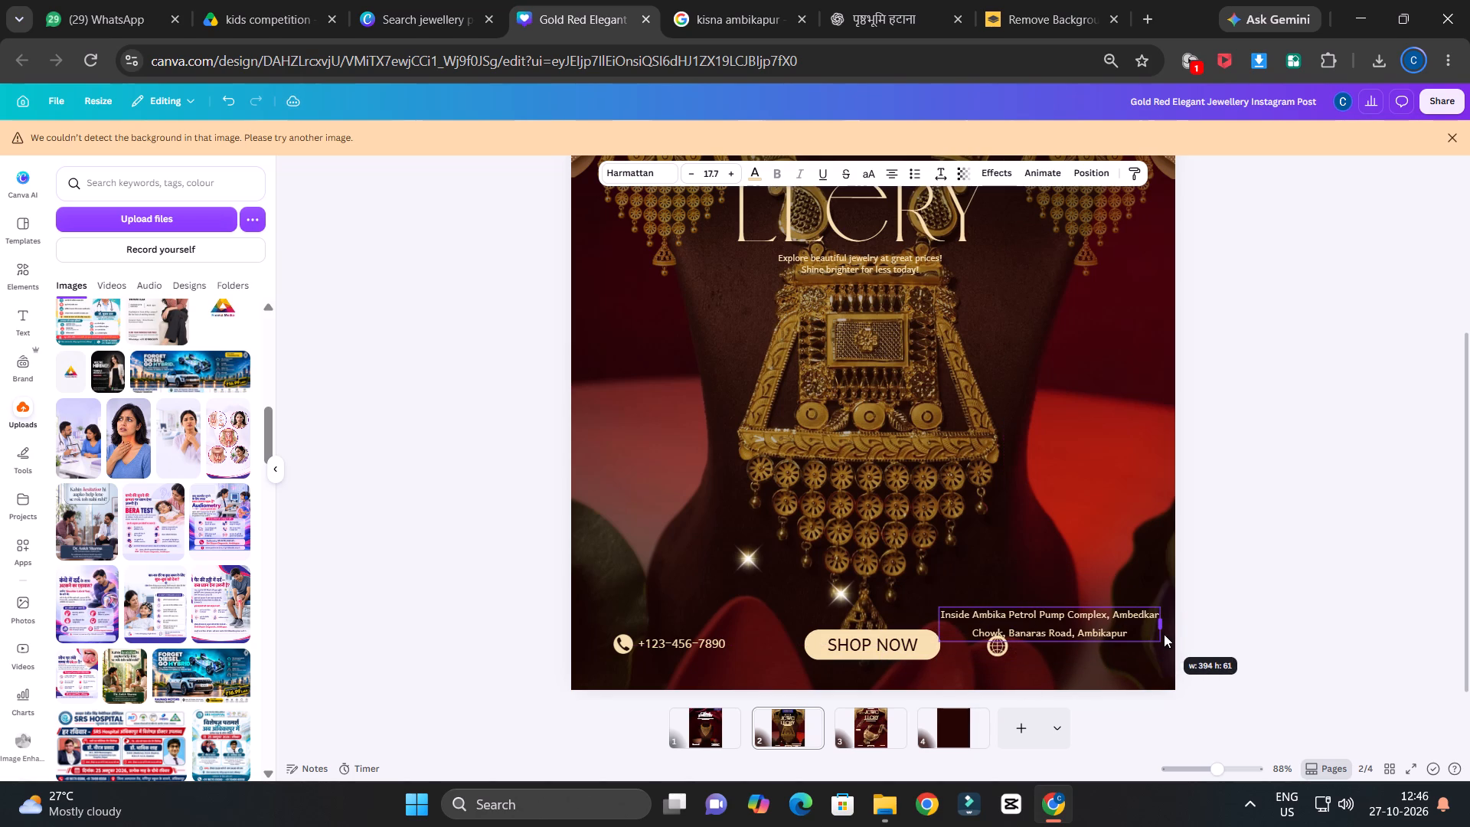
pyautogui.moveTo(1164, 634); pyautogui.dragTo(1165, 634)
pyautogui.moveTo(1165, 640); pyautogui.dragTo(1153, 639)
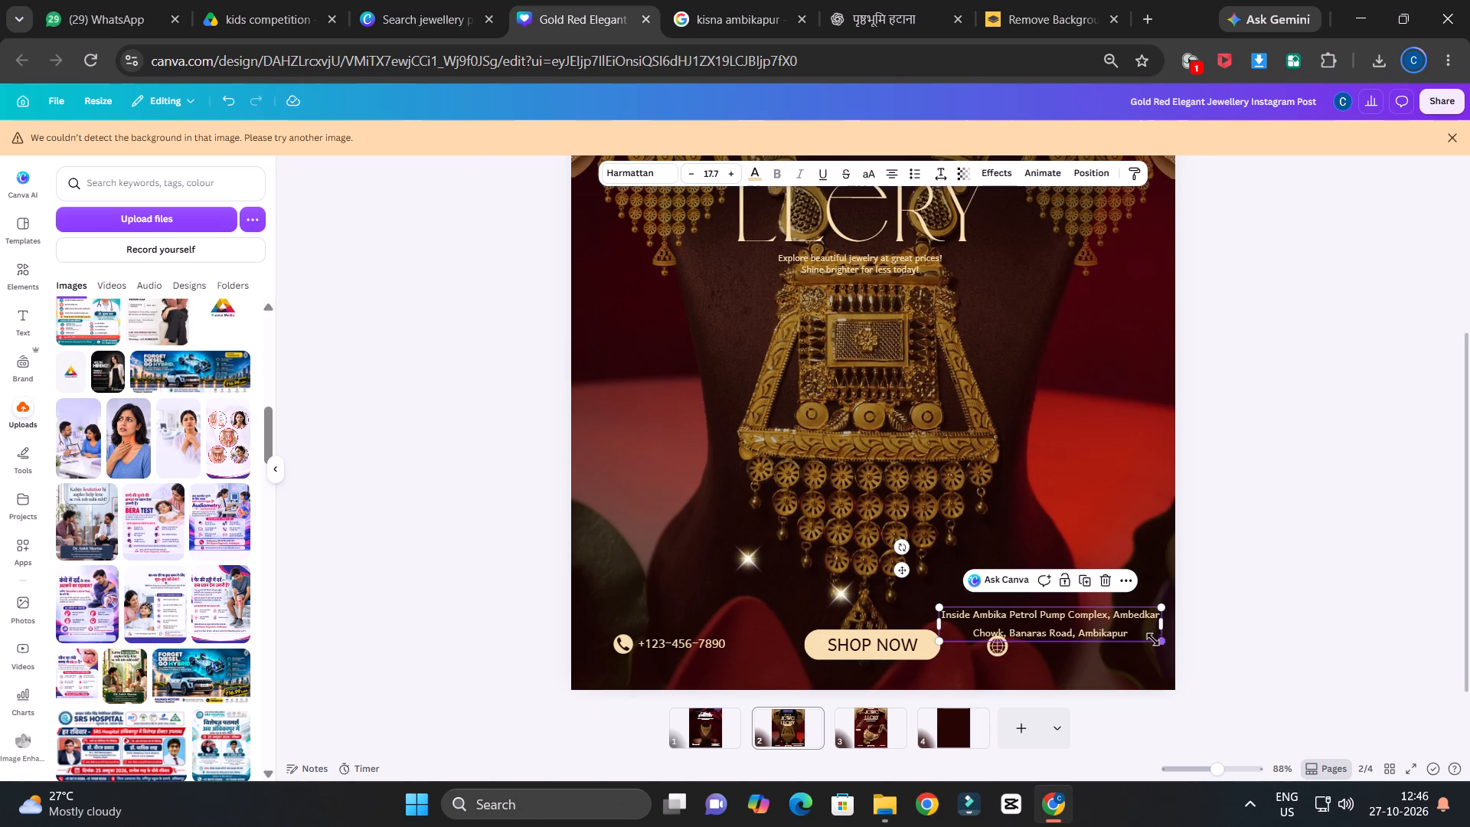
pyautogui.moveTo(1153, 639); pyautogui.dragTo(1109, 629)
pyautogui.moveTo(1053, 619); pyautogui.dragTo(1127, 645)
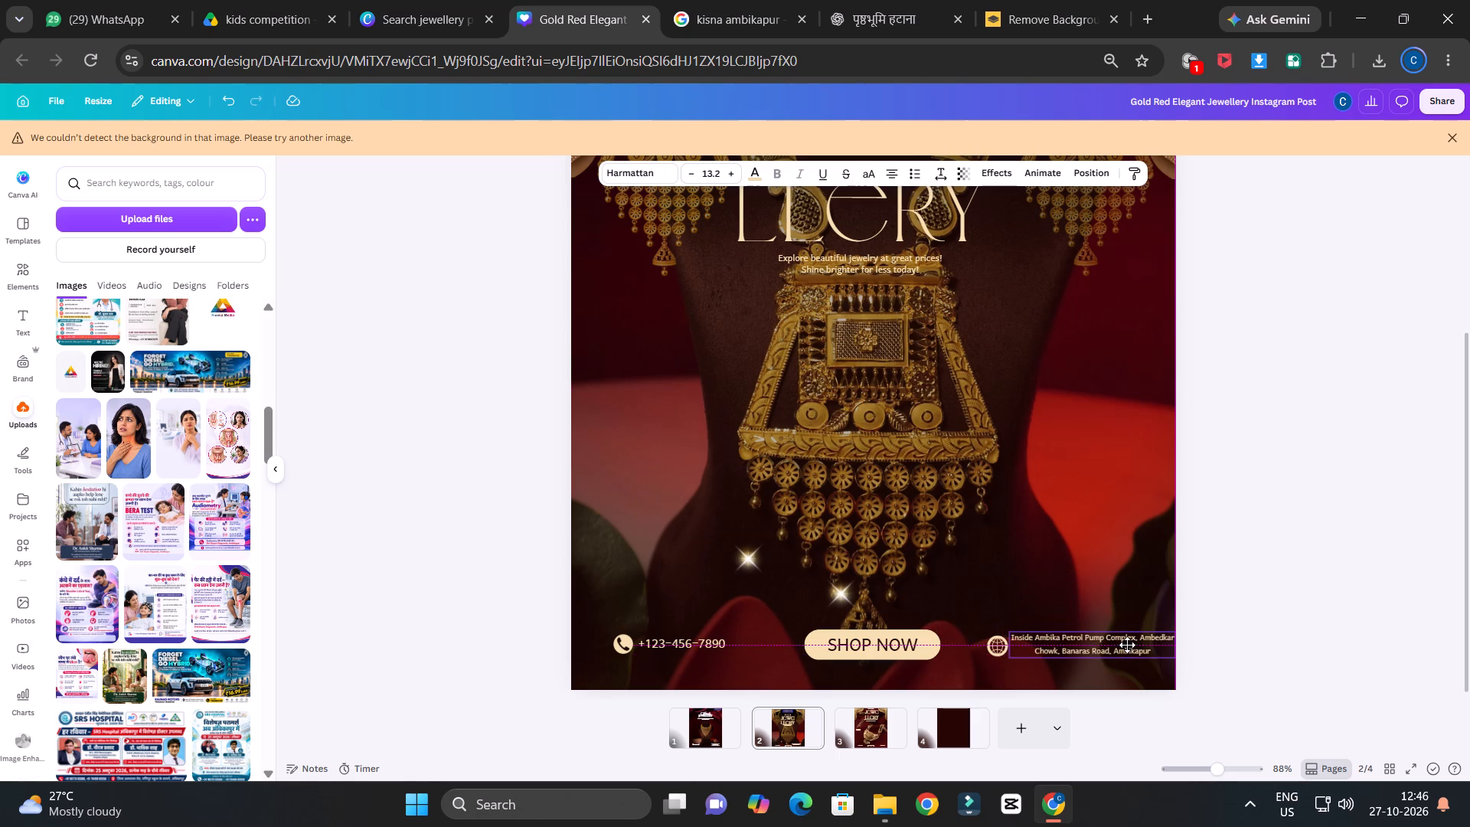
pyautogui.moveTo(1127, 645); pyautogui.dragTo(1129, 646)
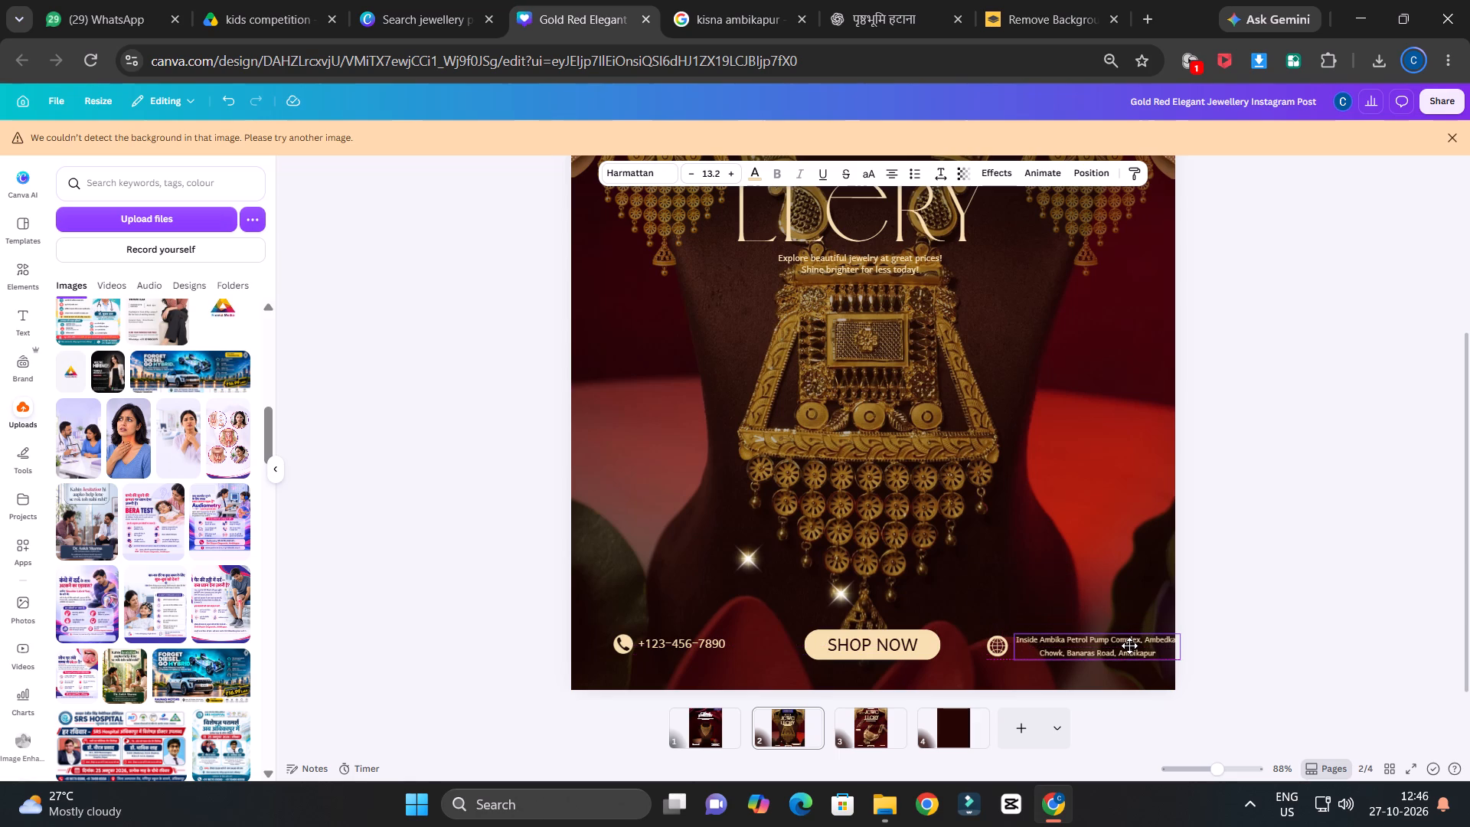
pyautogui.moveTo(1129, 646); pyautogui.dragTo(1119, 649)
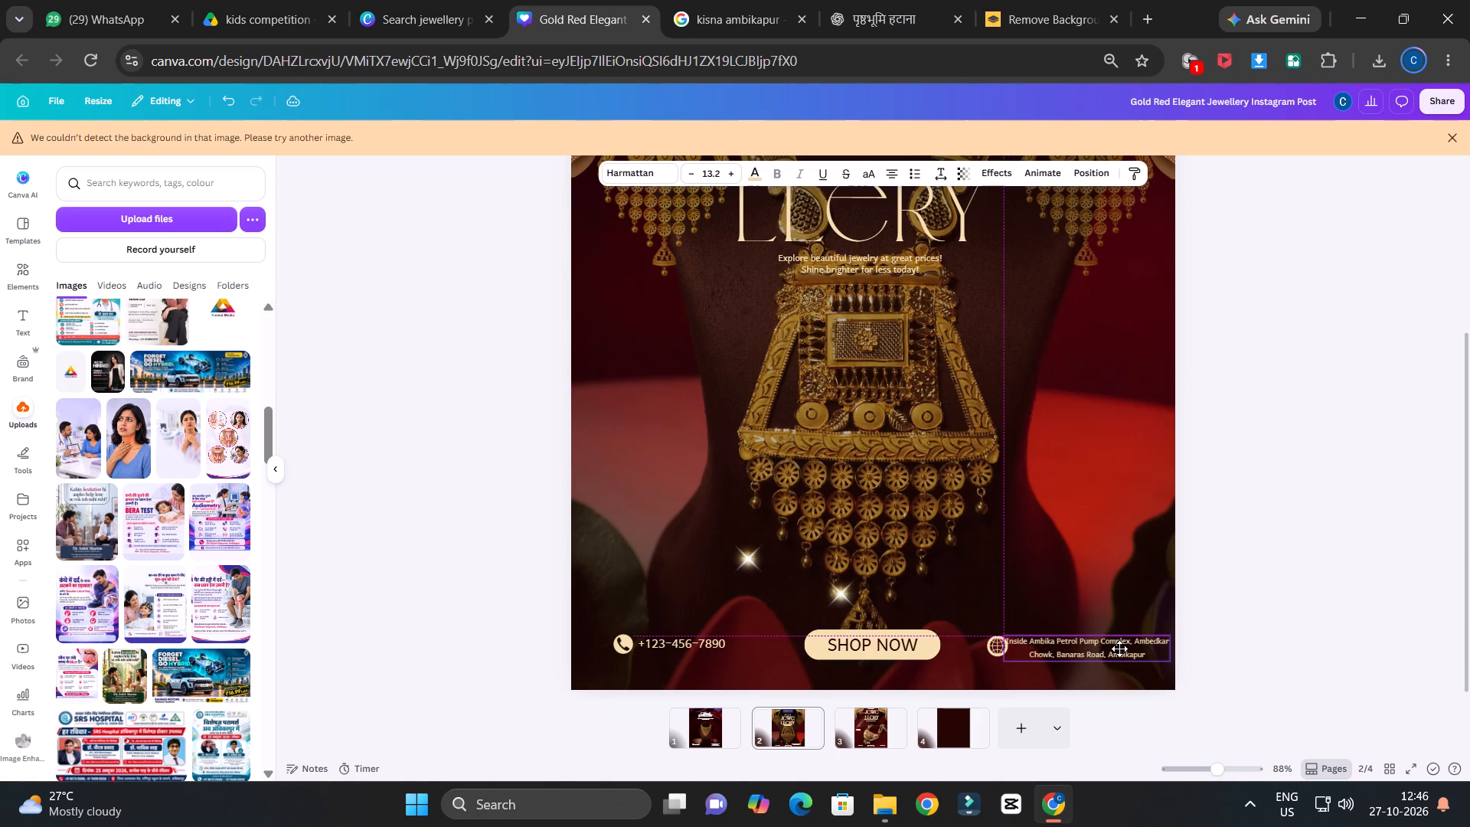
pyautogui.moveTo(1119, 649); pyautogui.dragTo(1122, 648)
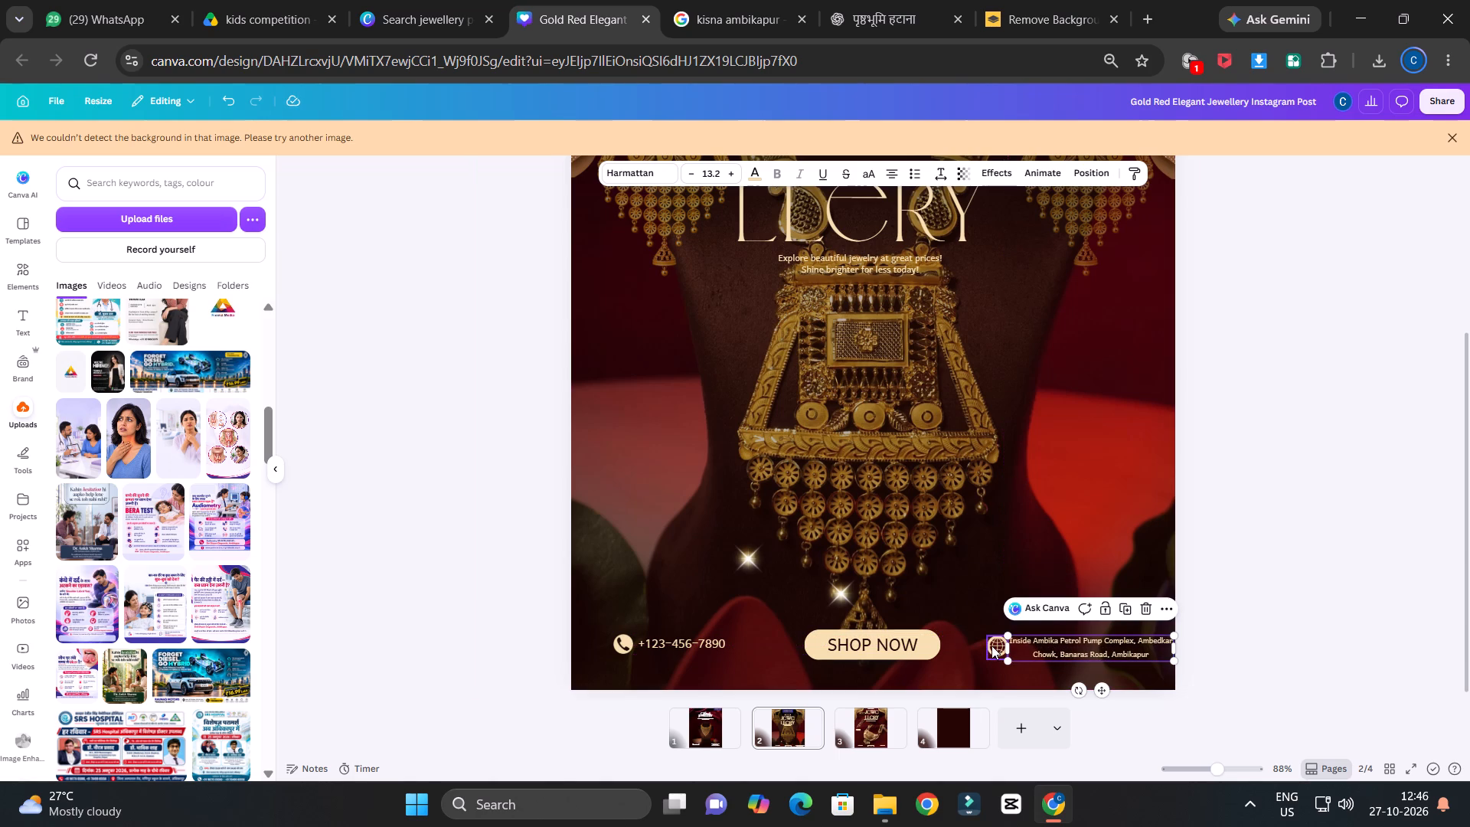
# Move page 2's globe icon closer to SHOP NOW, enlarge the address text to about size 14.3, and place it beside the icon.
pyautogui.moveTo(991, 646); pyautogui.dragTo(970, 646)
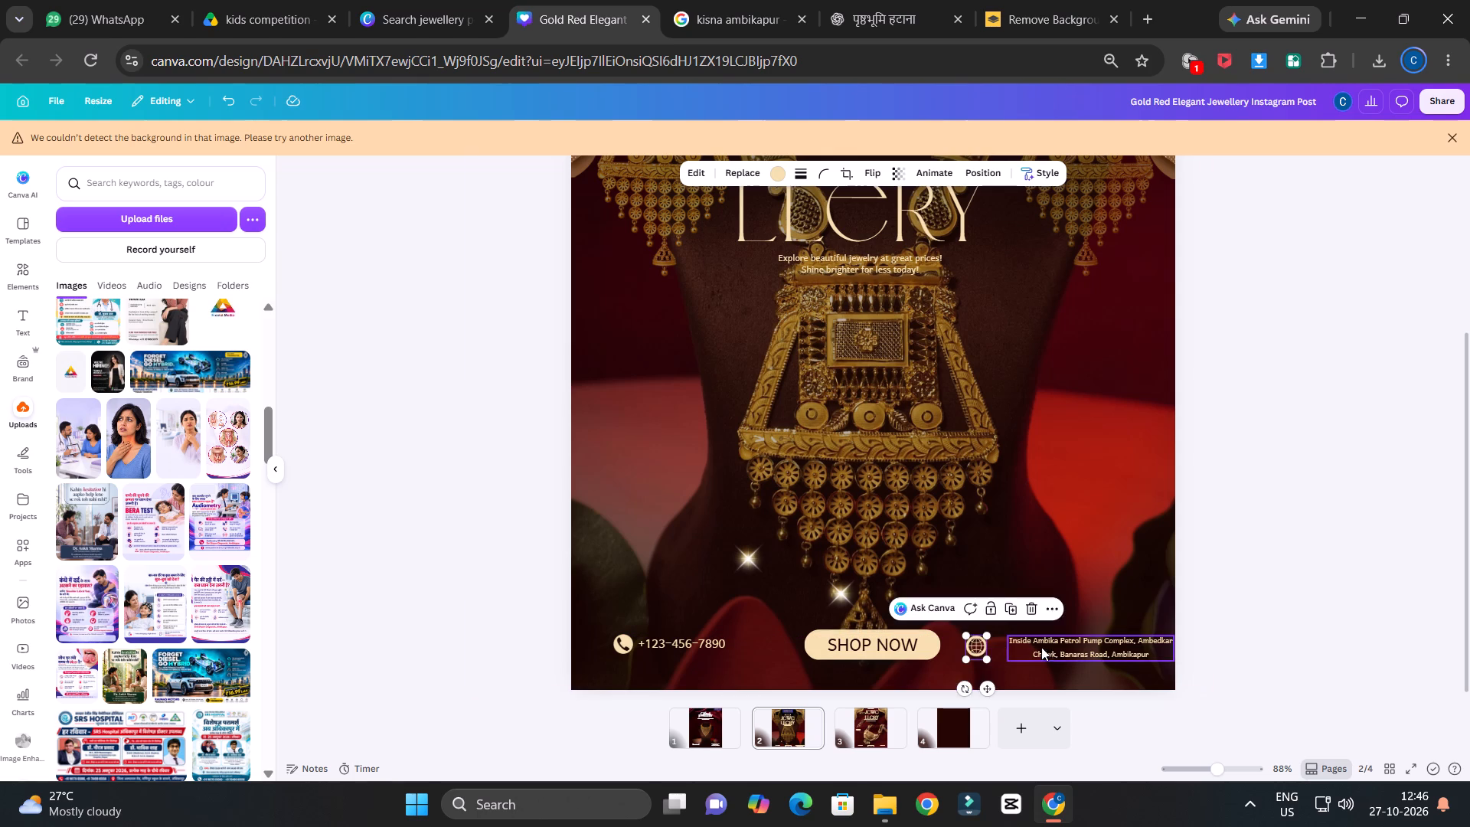
pyautogui.moveTo(1052, 647); pyautogui.dragTo(1040, 647)
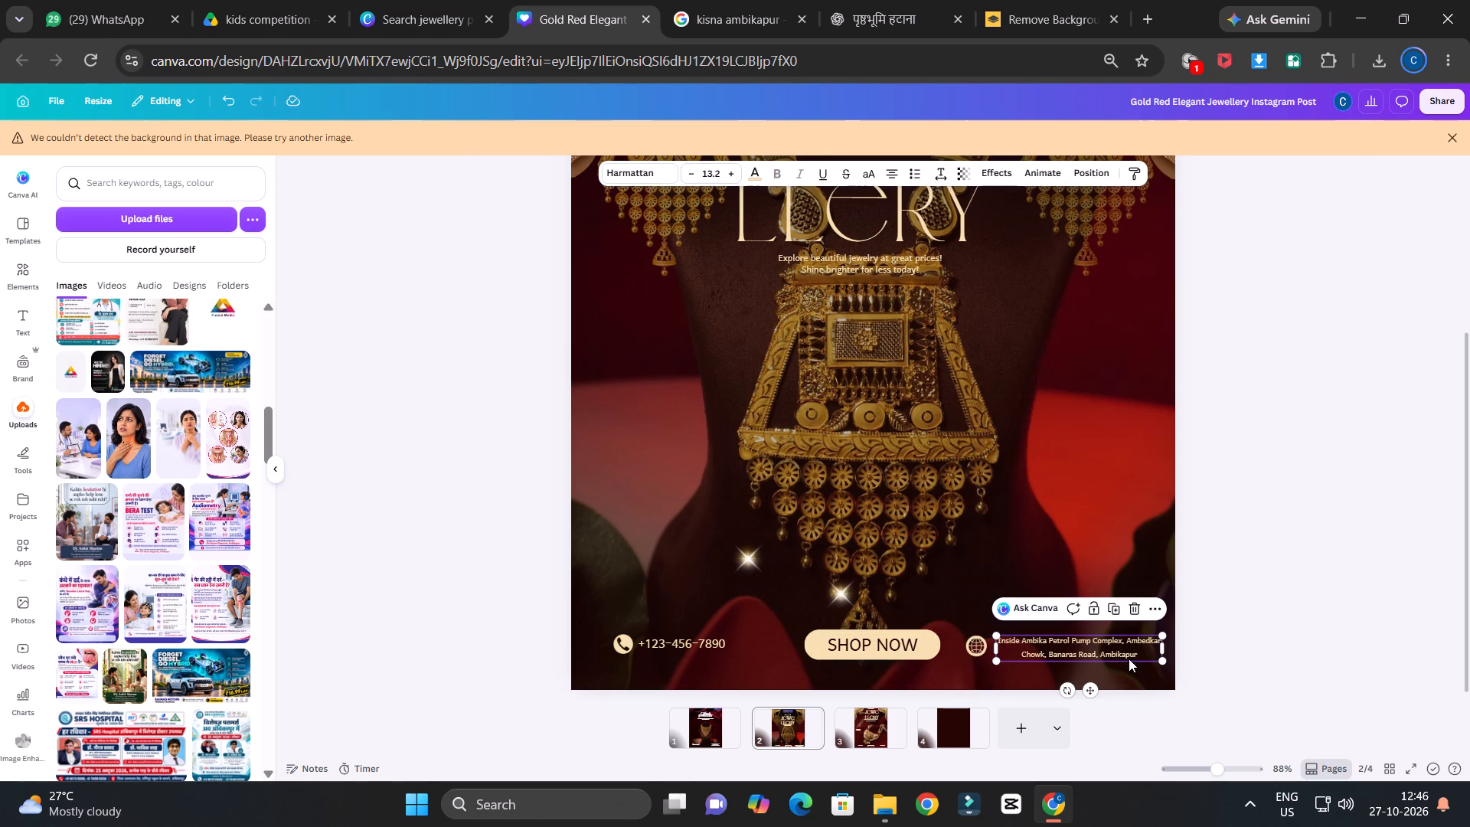
pyautogui.moveTo(1160, 659); pyautogui.dragTo(1171, 662)
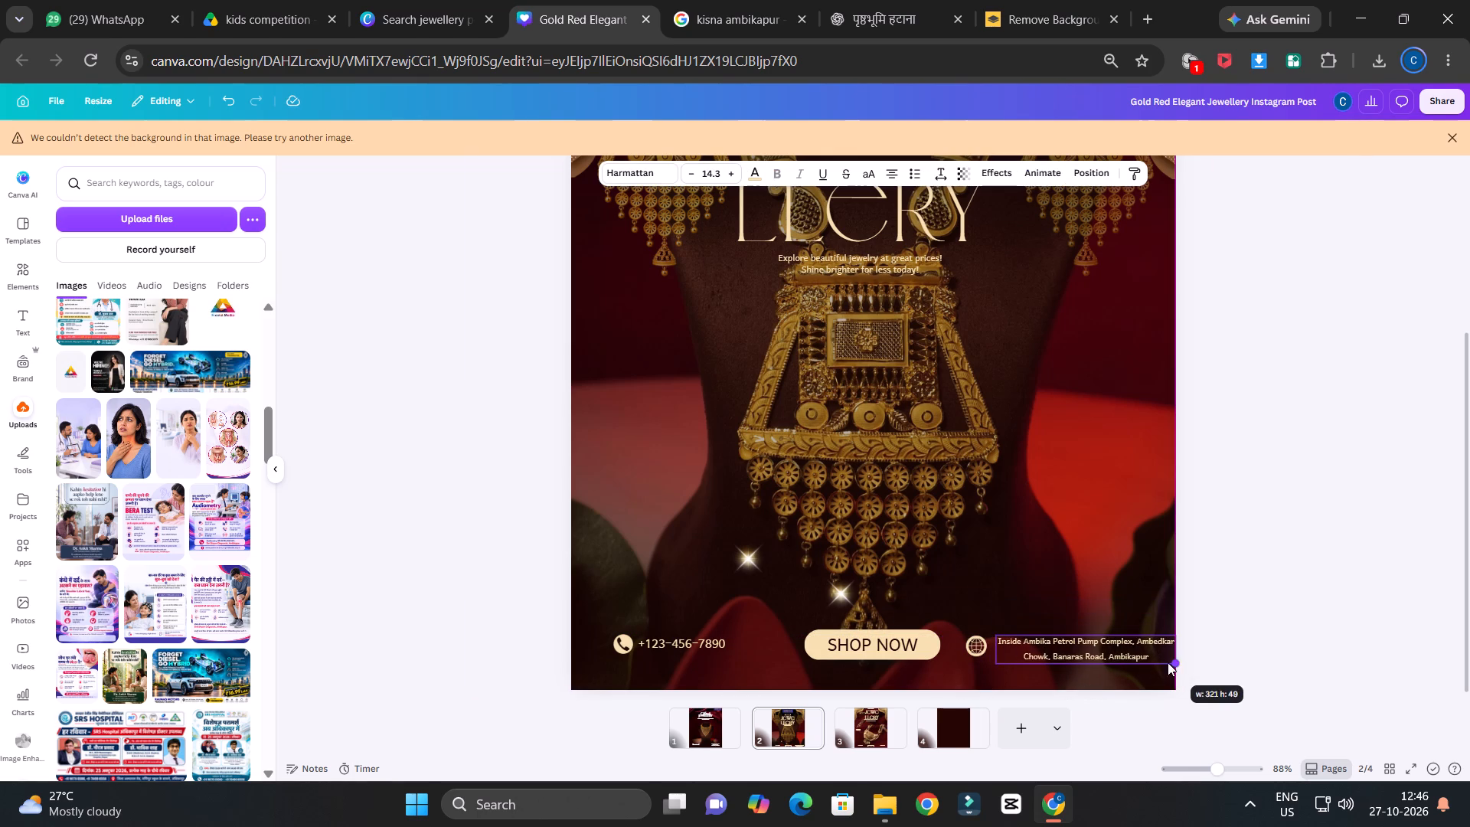
pyautogui.moveTo(1126, 649); pyautogui.dragTo(1121, 651)
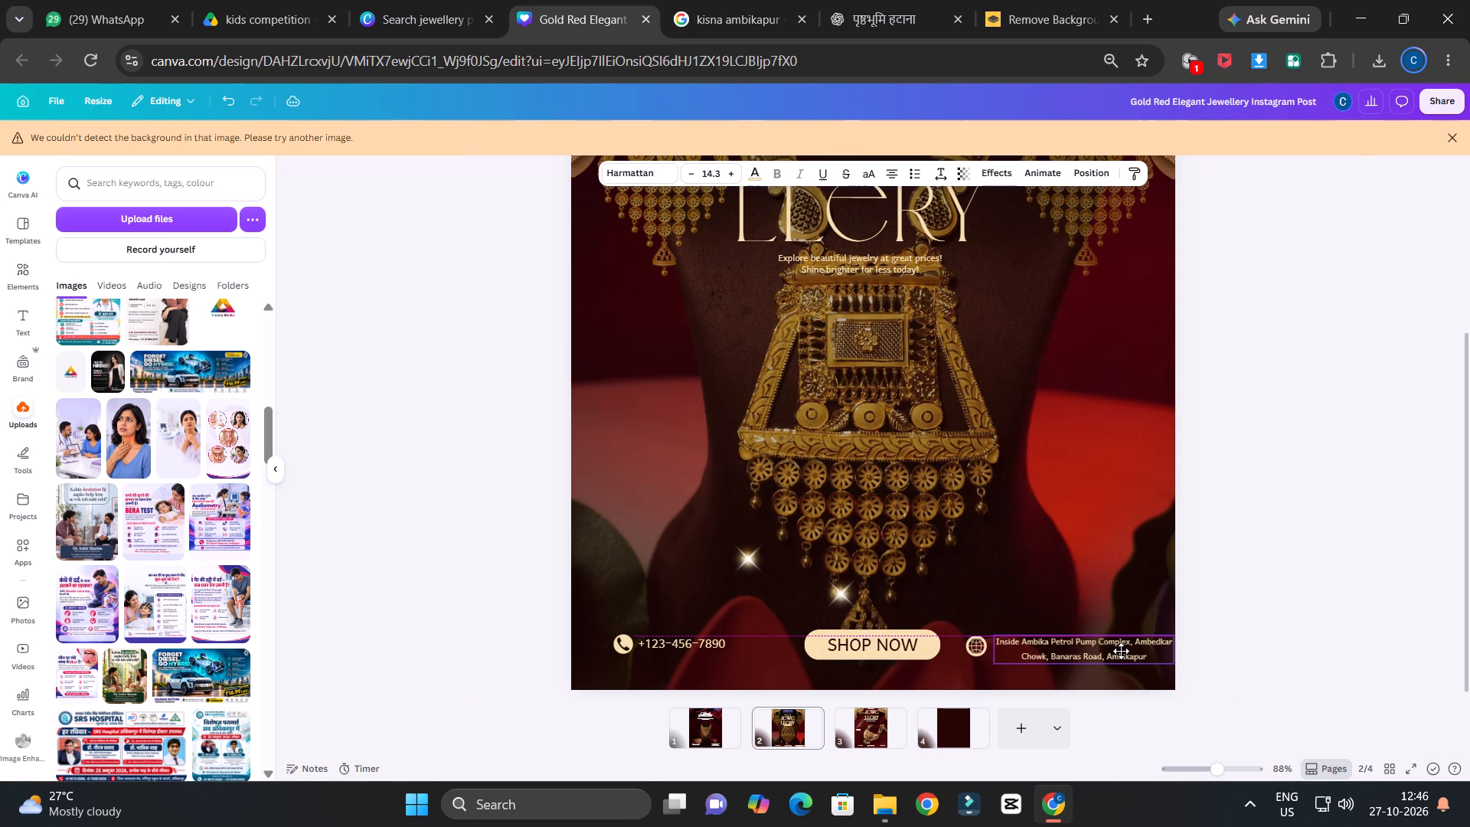
pyautogui.moveTo(1121, 651); pyautogui.dragTo(1119, 651)
pyautogui.click(1277, 600)
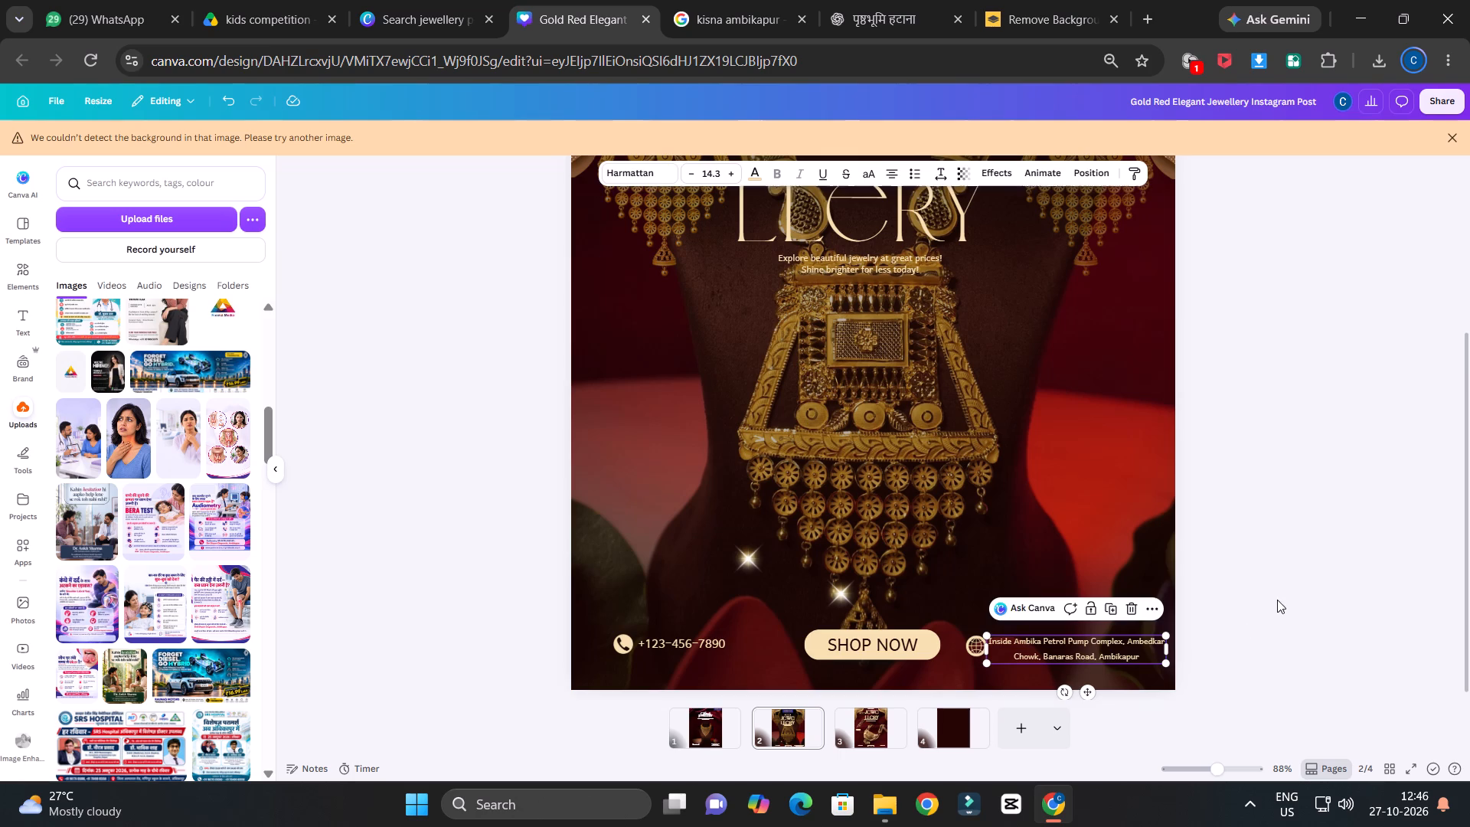
pyautogui.keyDown('ctrl'); pyautogui.scroll(3, 1249, 611); pyautogui.keyUp('ctrl')
pyautogui.scroll(-2, 1249, 610)
pyautogui.moveTo(1249, 612); pyautogui.dragTo(1253, 612)
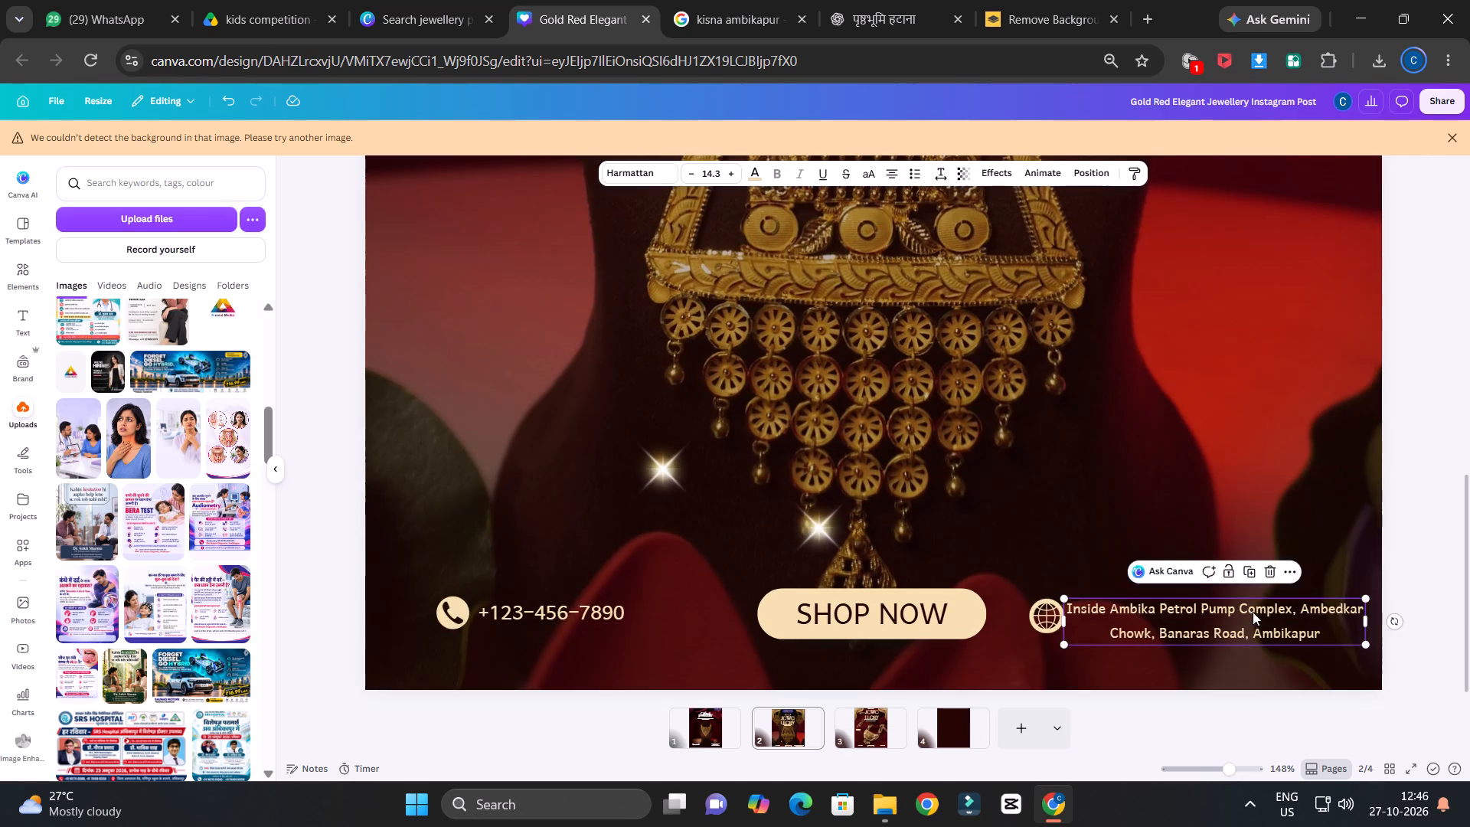
pyautogui.moveTo(1253, 612); pyautogui.dragTo(1258, 614)
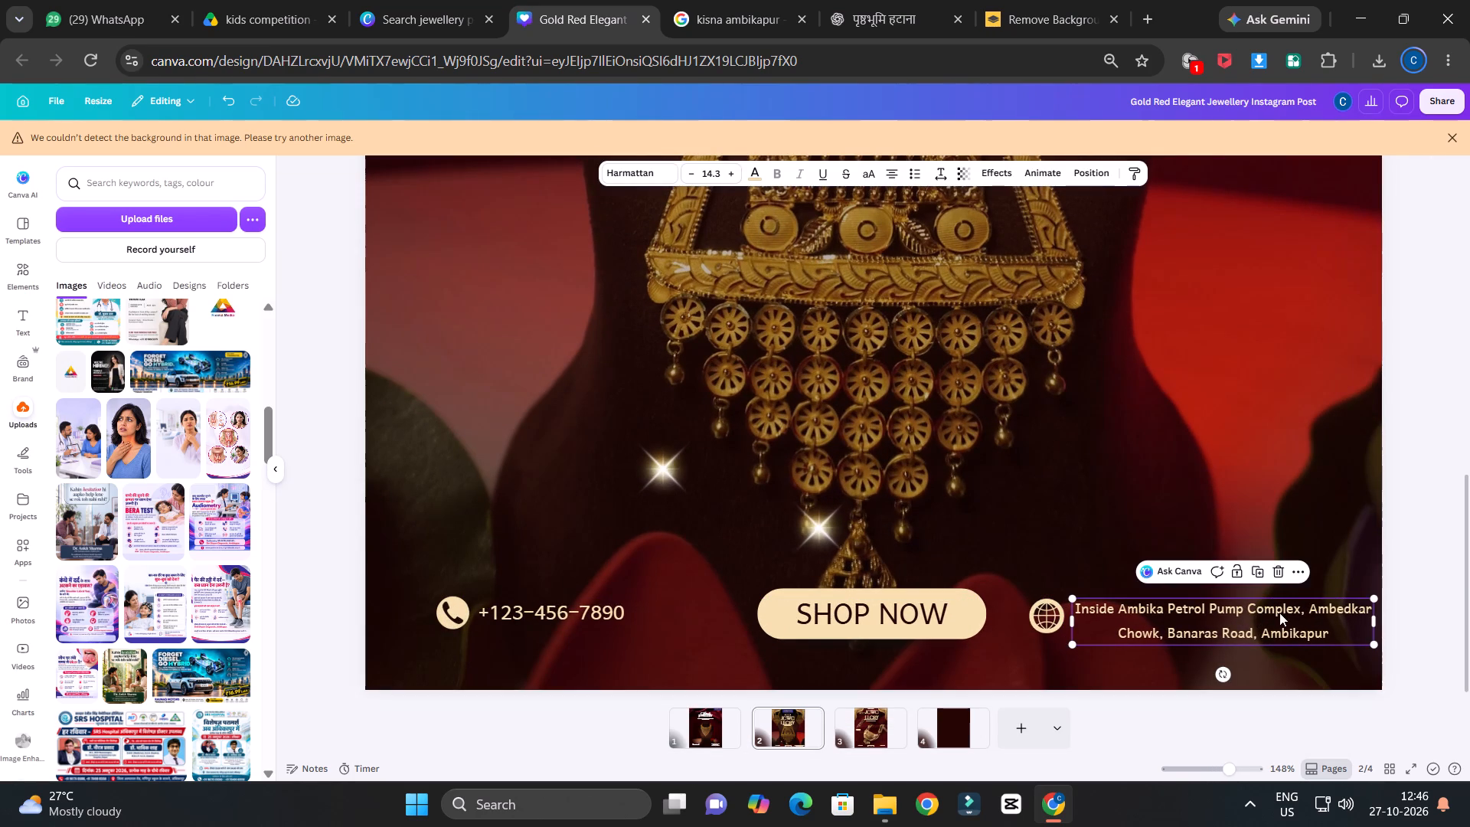
pyautogui.click(1441, 555)
# Replace the placeholder phone number on page 3 with the store numbers copied from page 1, widening the box to fit one line.
pyautogui.keyDown('ctrl'); pyautogui.scroll(-3, 1440, 555); pyautogui.keyUp('ctrl')
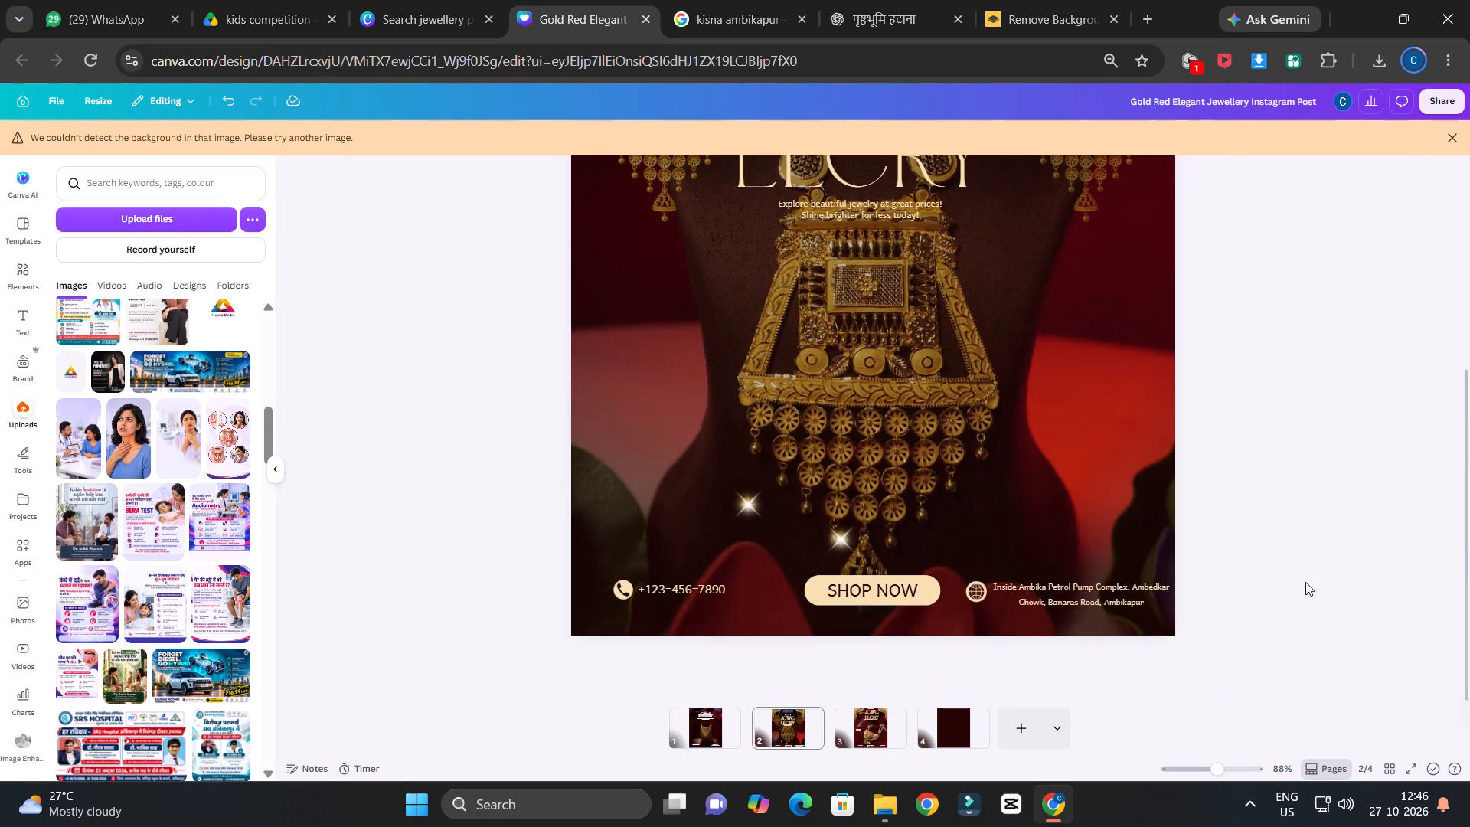
pyautogui.keyDown('ctrl'); pyautogui.scroll(-2, 972, 621); pyautogui.keyUp('ctrl')
pyautogui.keyDown('ctrl'); pyautogui.scroll(2, 774, 643); pyautogui.keyUp('ctrl')
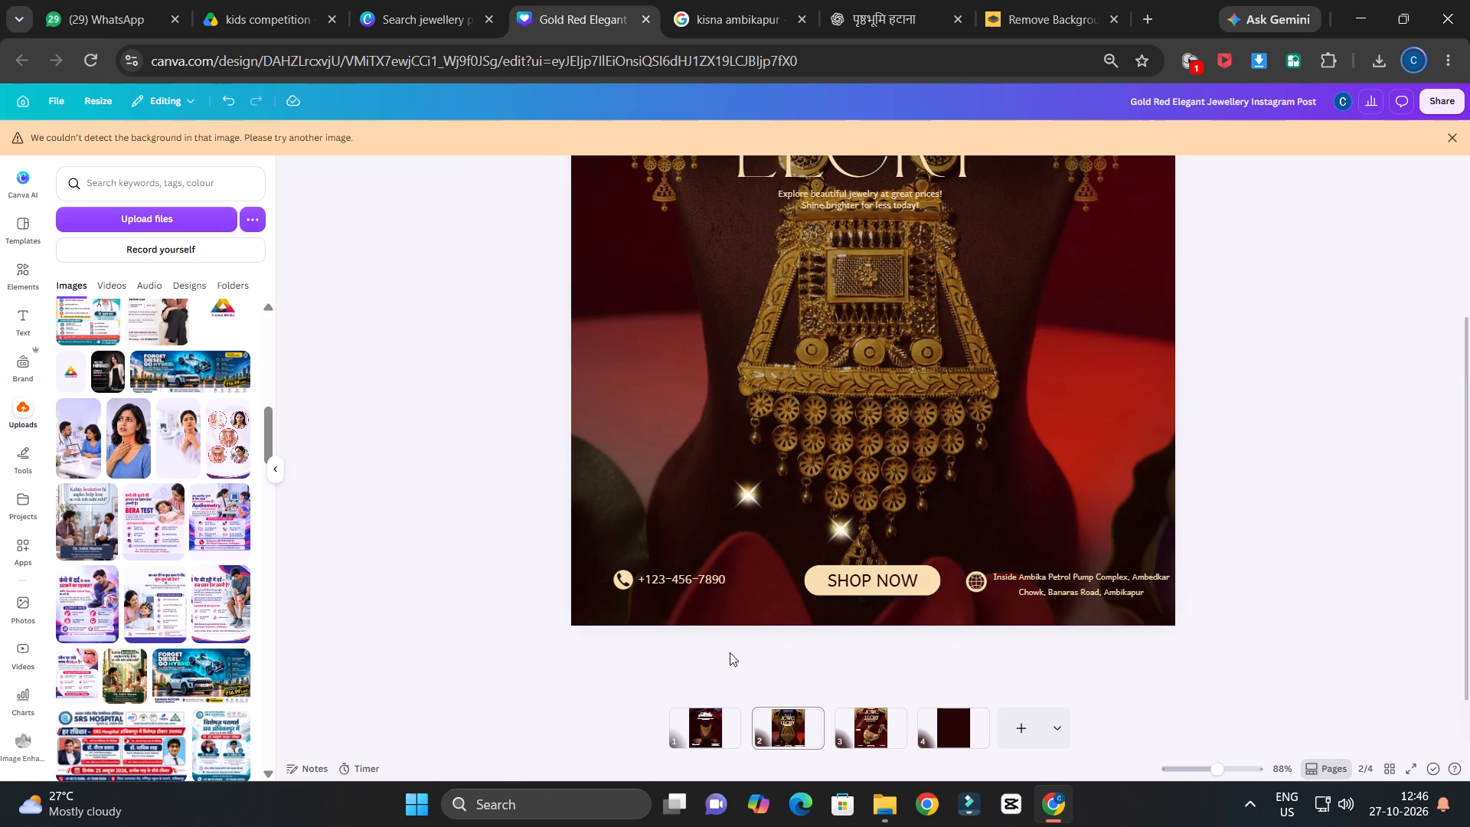
pyautogui.click(660, 577)
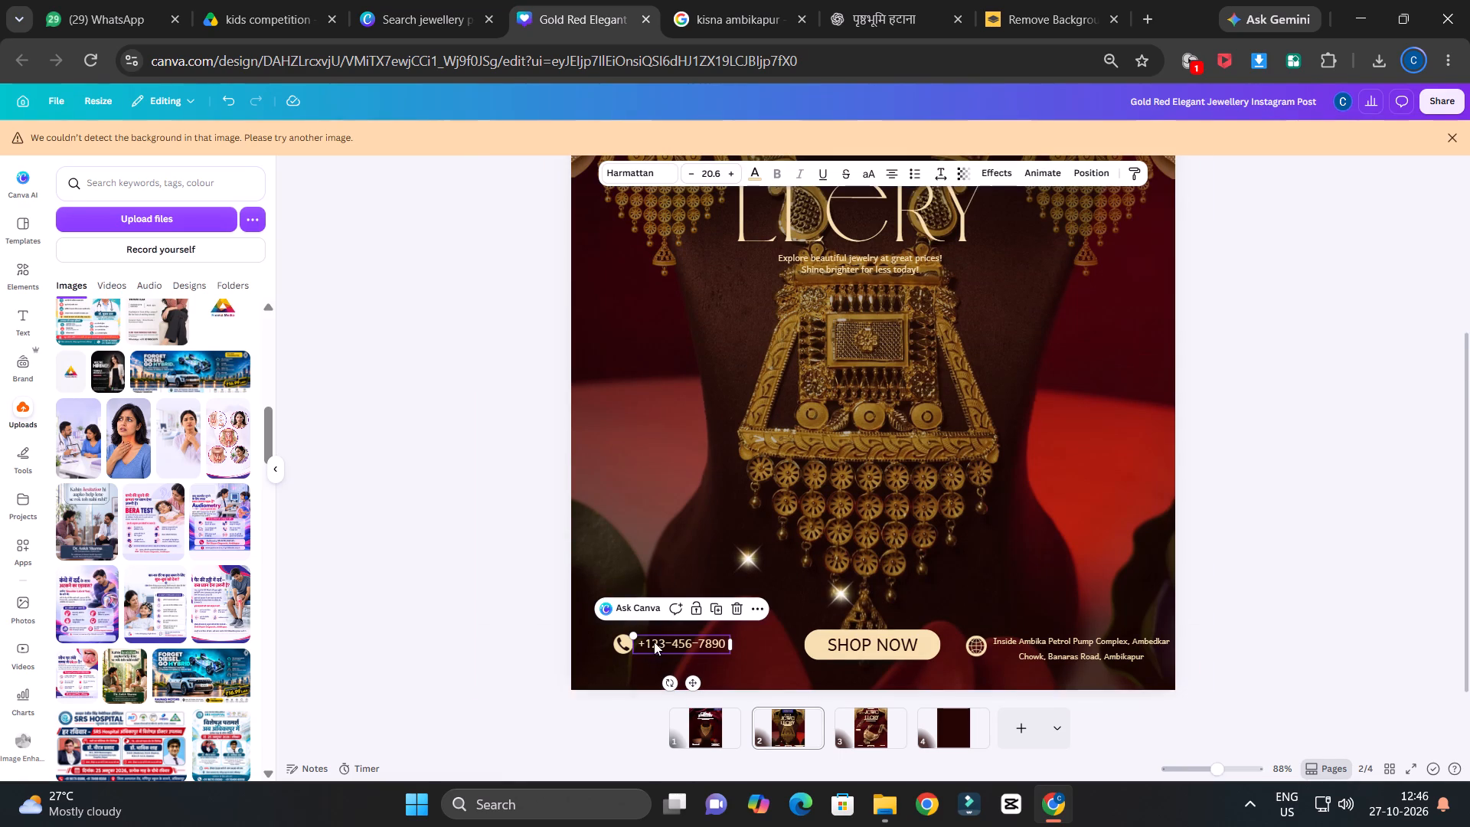
pyautogui.click(707, 726)
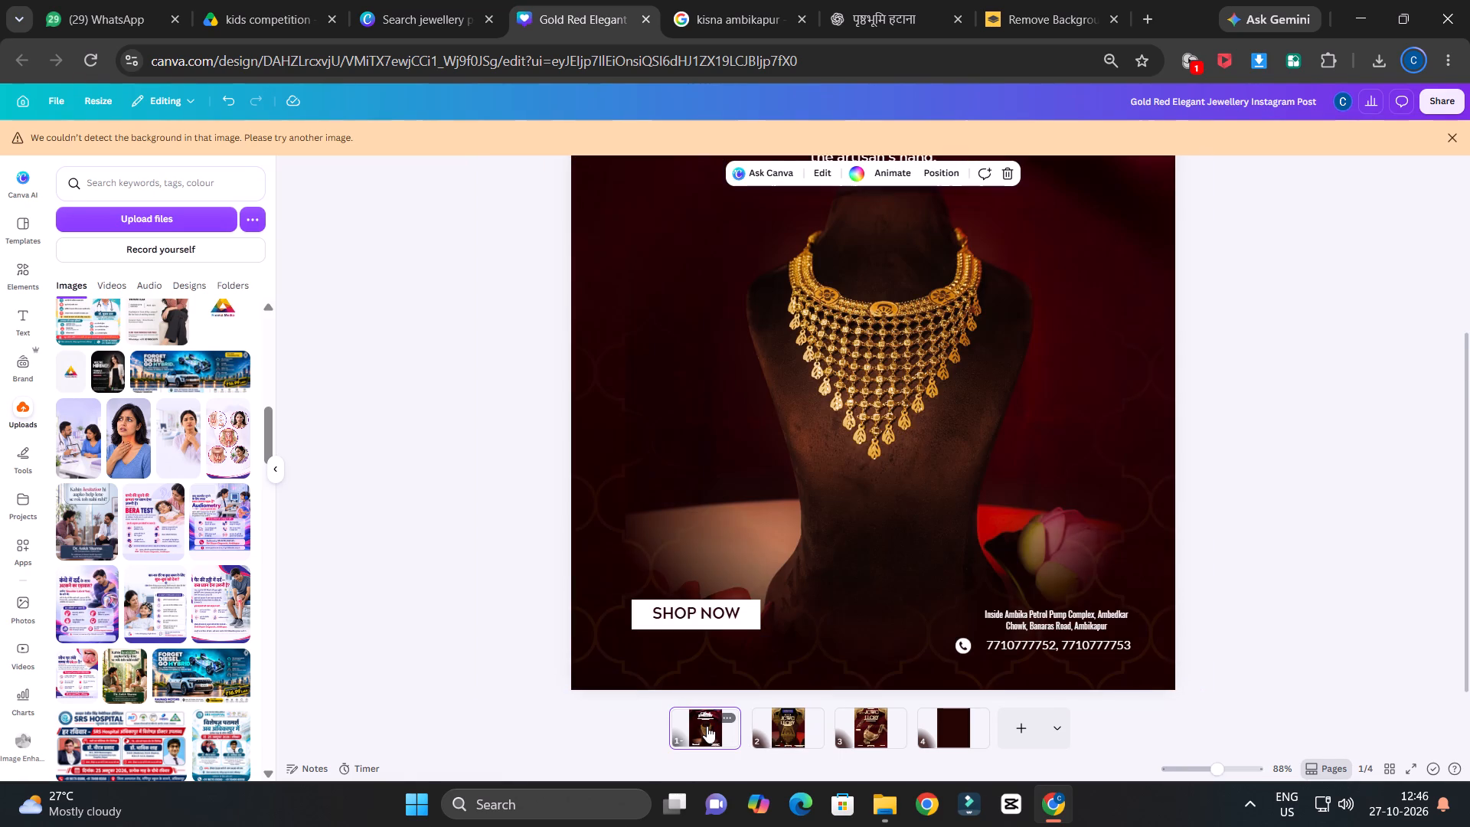
pyautogui.click(1039, 646)
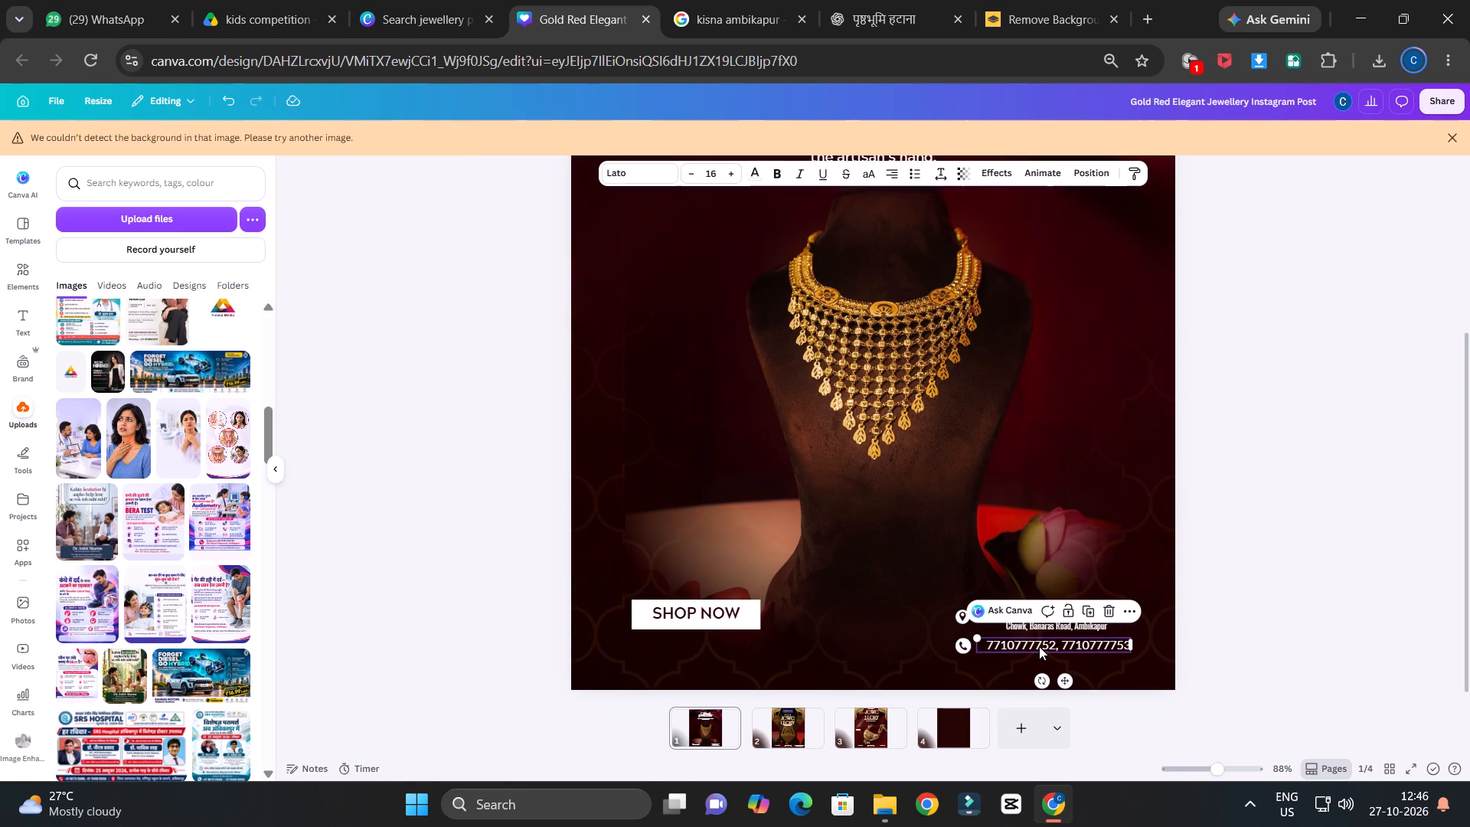
pyautogui.doubleClick(1039, 646)
pyautogui.hotkey('ctrl', 'a')
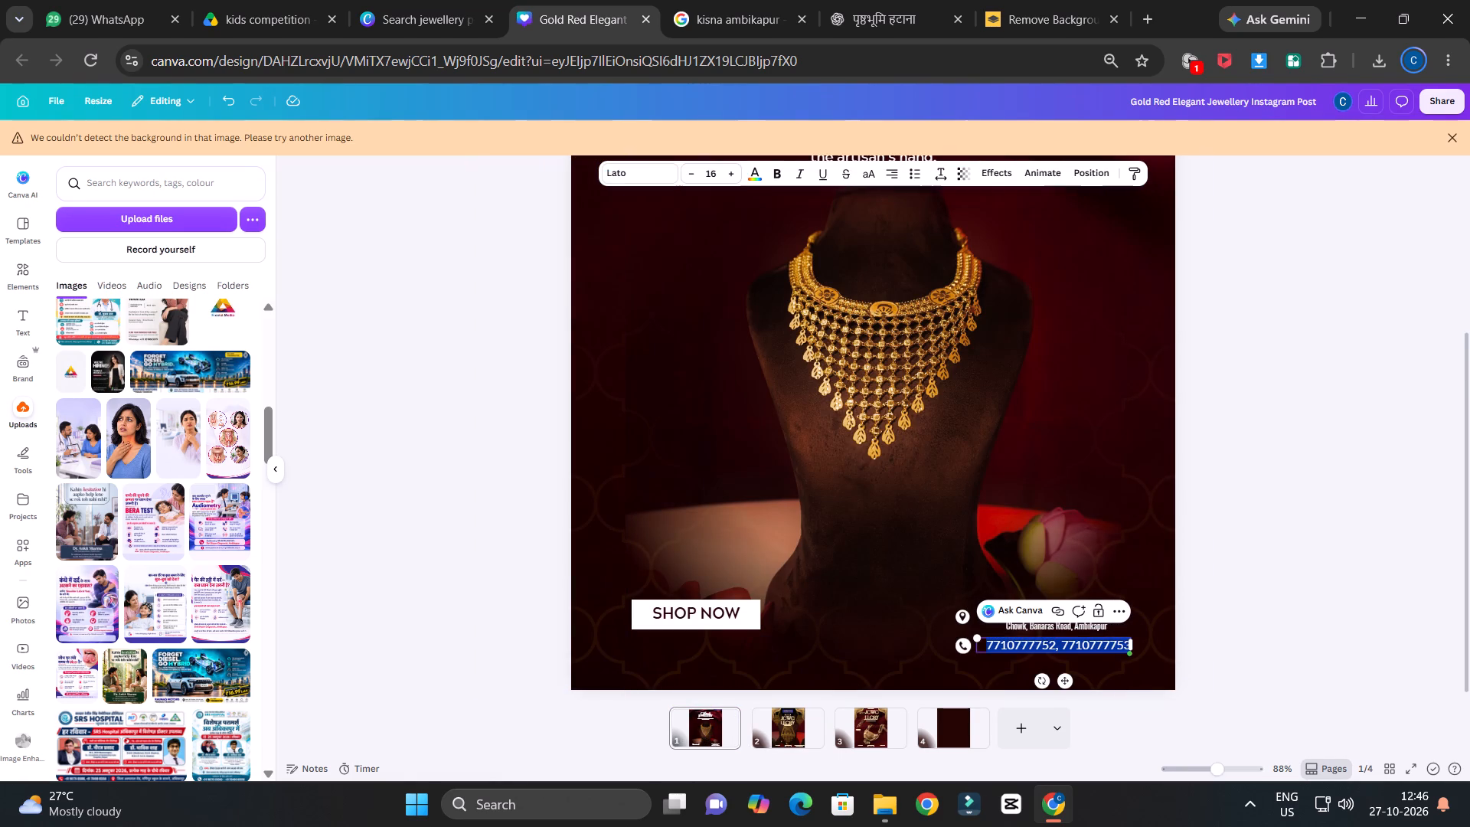
pyautogui.hotkey('ctrl', 'c')
pyautogui.click(873, 720)
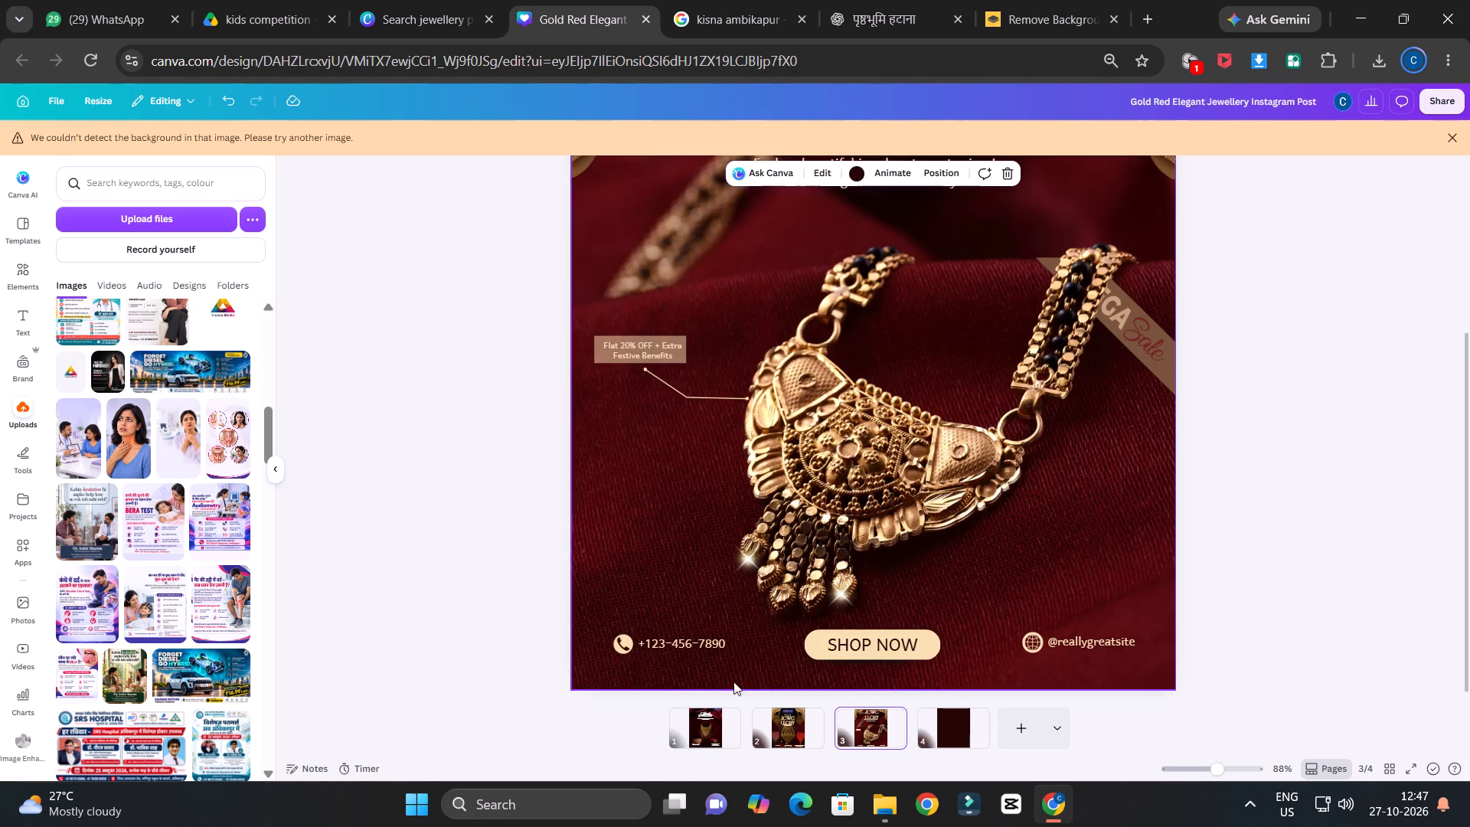
pyautogui.tripleClick(694, 648)
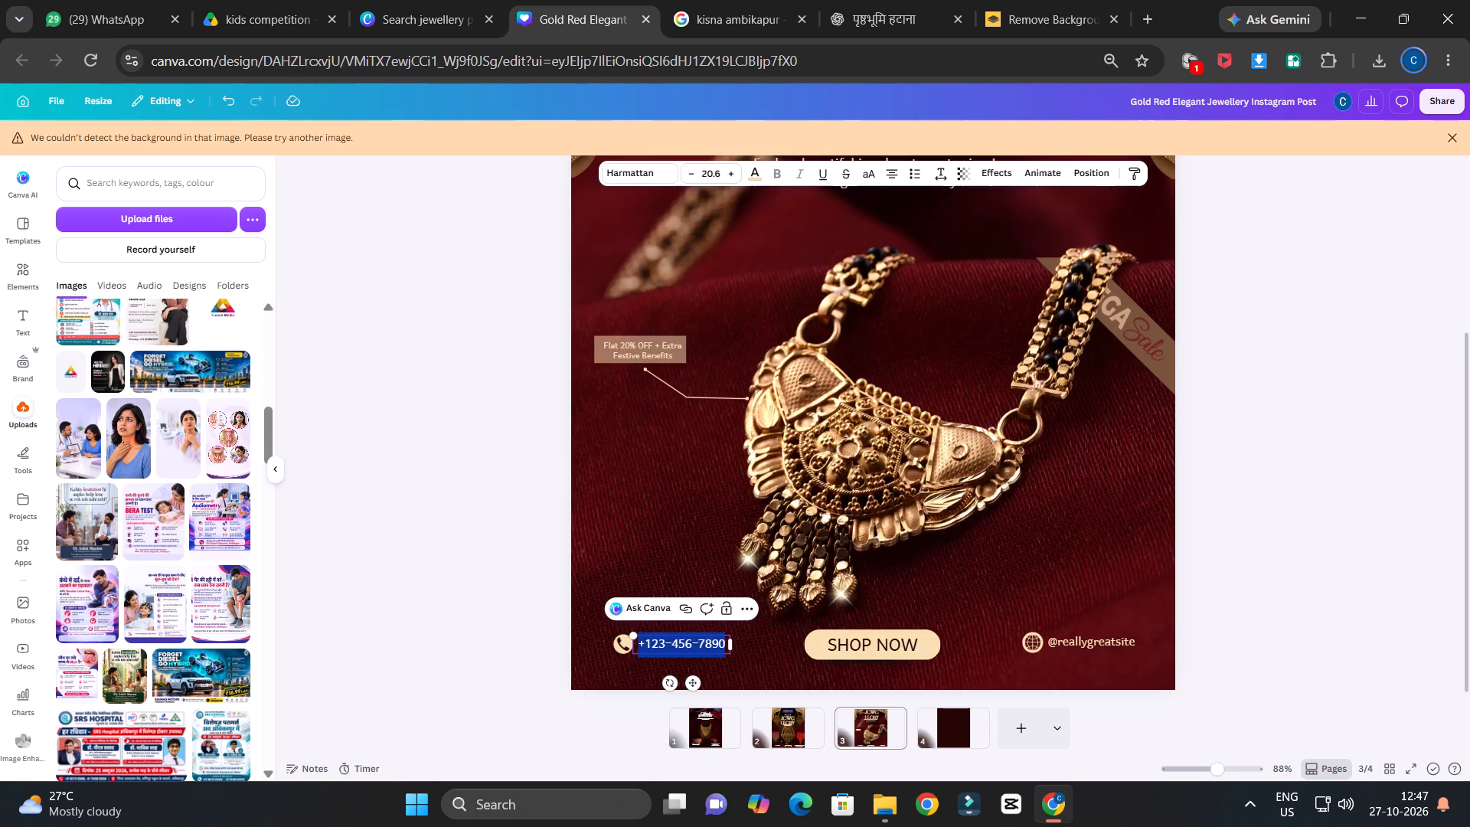
pyautogui.hotkey('ctrl', 'a')
pyautogui.hotkey('ctrl', 'v')
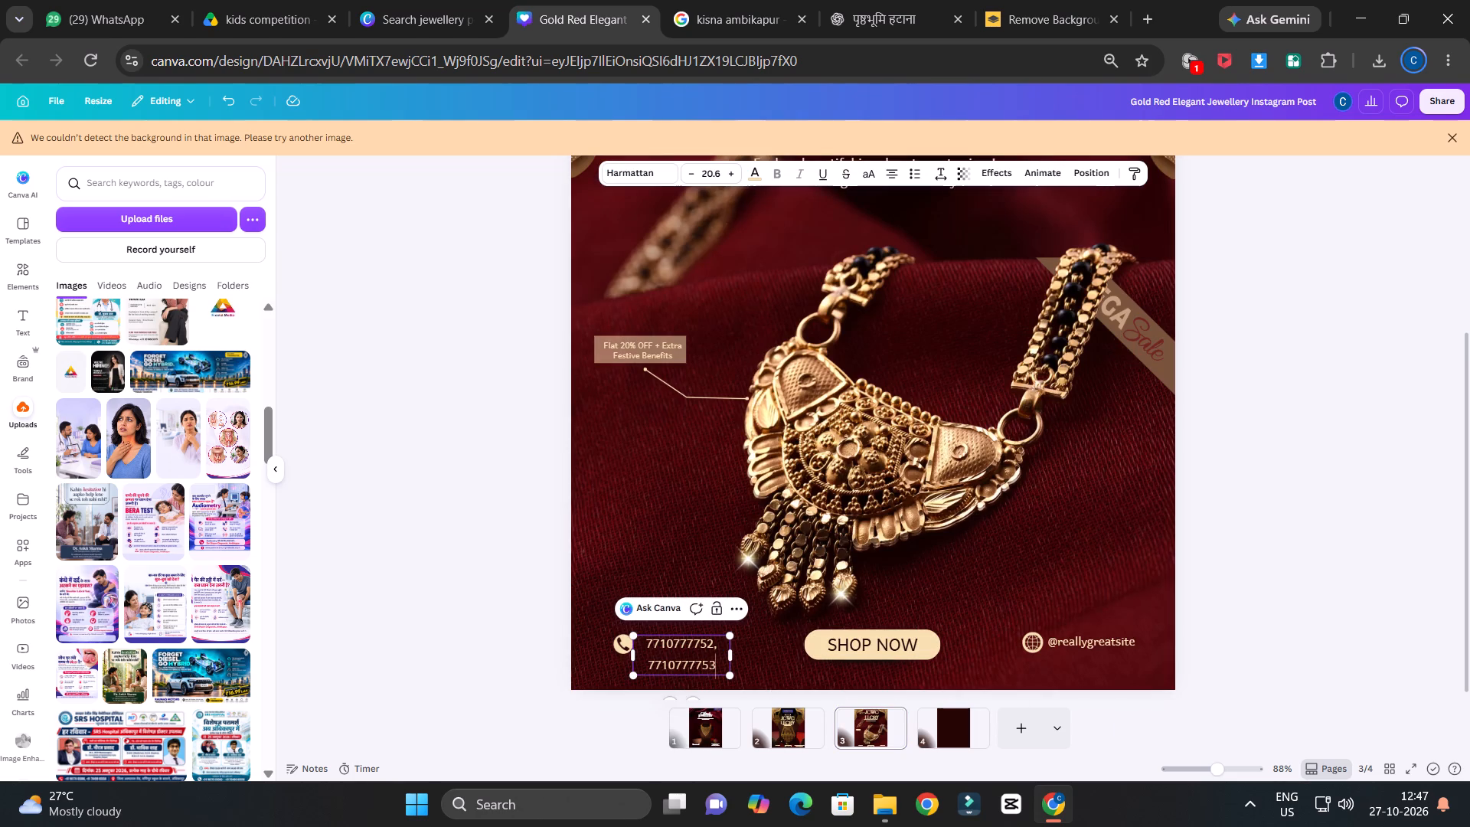
pyautogui.moveTo(732, 660); pyautogui.dragTo(792, 639)
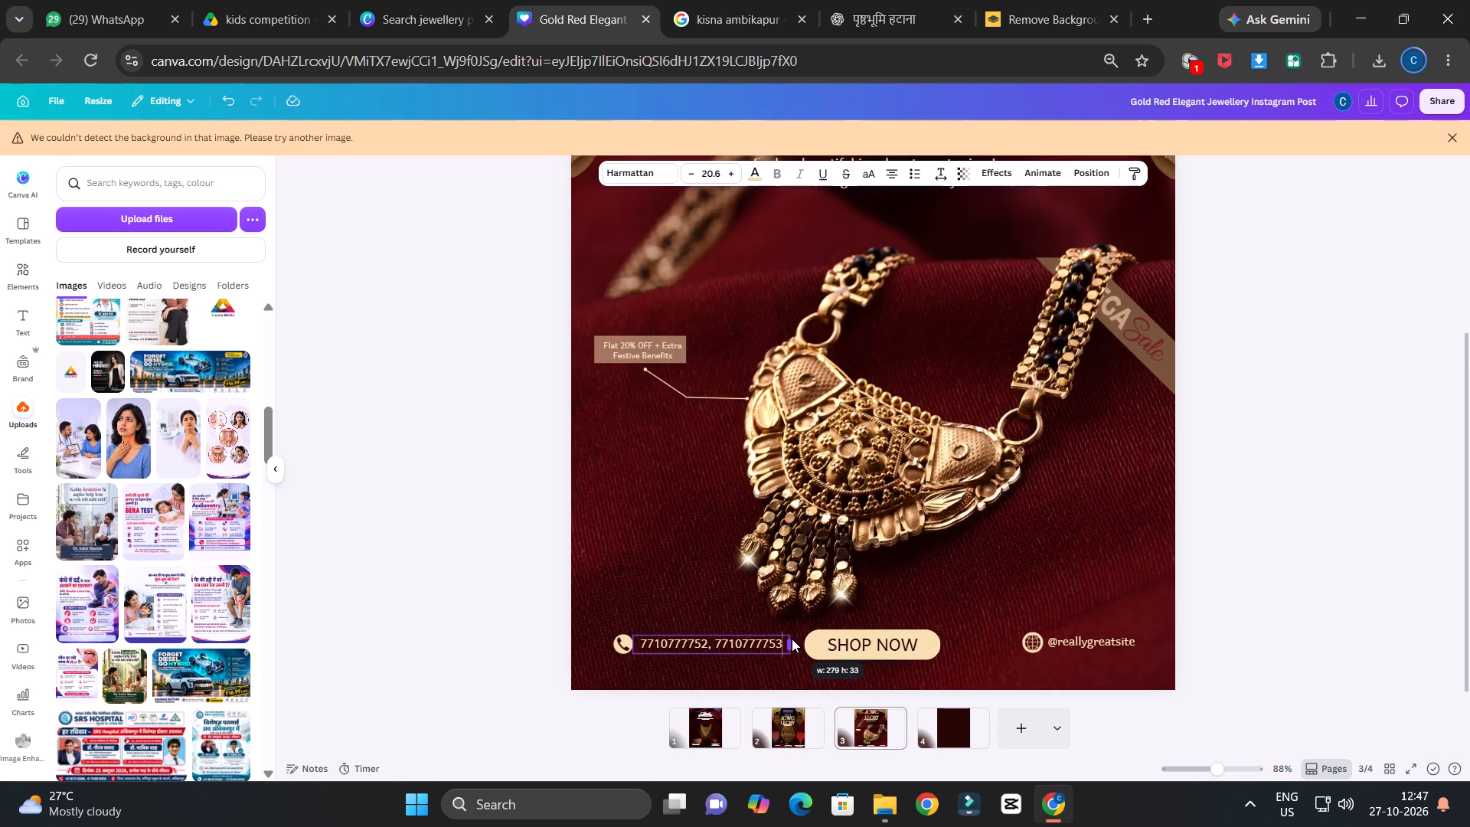
pyautogui.moveTo(792, 639); pyautogui.dragTo(791, 639)
pyautogui.click(1292, 540)
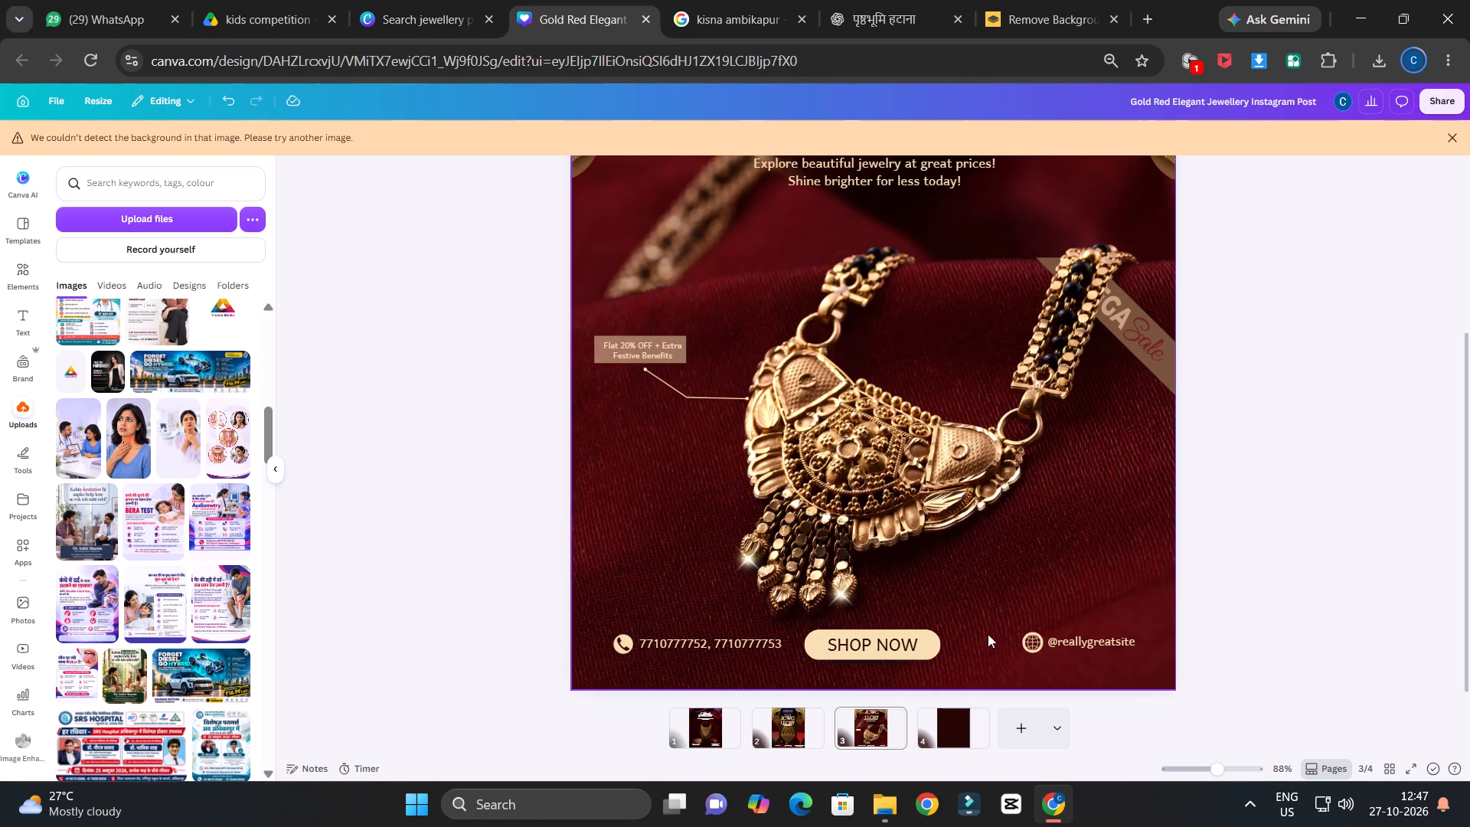
# Replace the placeholder phone number on page 2 with the copied store numbers and widen the box to fit one line.
pyautogui.click(802, 724)
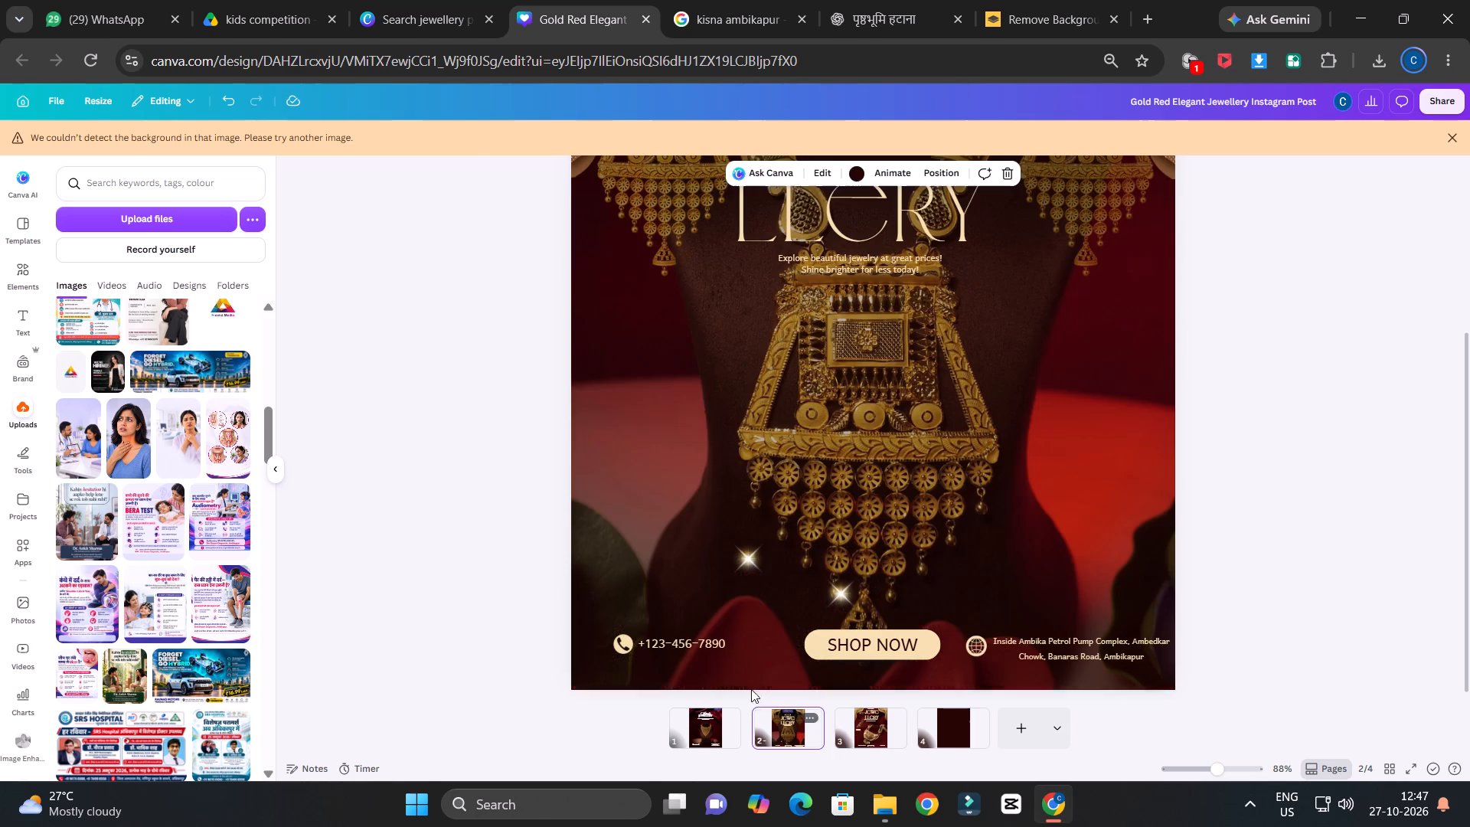
pyautogui.doubleClick(707, 648)
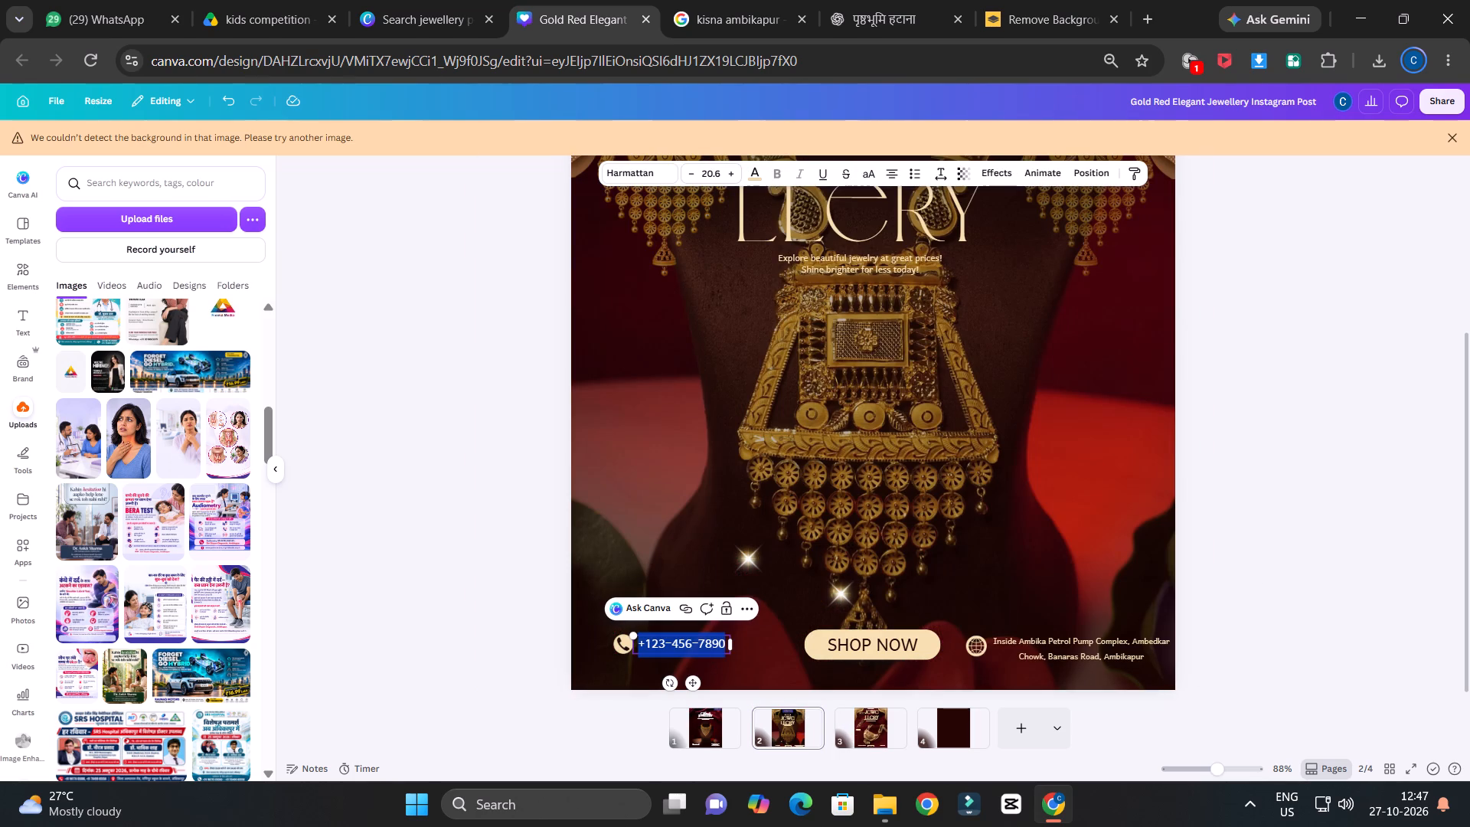
pyautogui.hotkey('ctrl', 'v')
pyautogui.moveTo(734, 656); pyautogui.dragTo(789, 642)
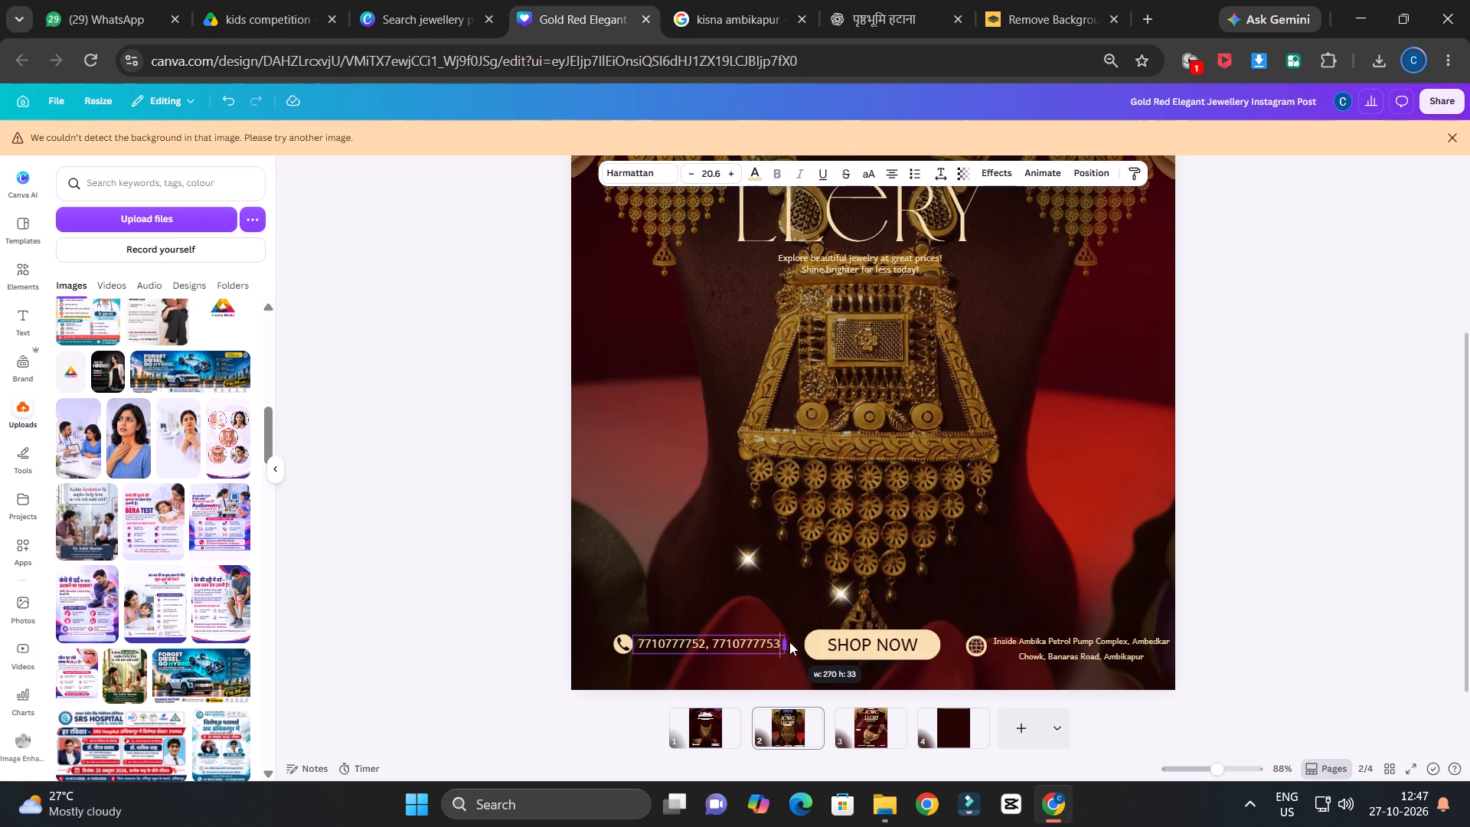
pyautogui.moveTo(789, 642); pyautogui.dragTo(801, 640)
pyautogui.click(1331, 572)
# Select the globe icon on page 2 and search the elements library for "location icon".
pyautogui.keyDown('ctrl'); pyautogui.scroll(-2, 1327, 572); pyautogui.keyUp('ctrl')
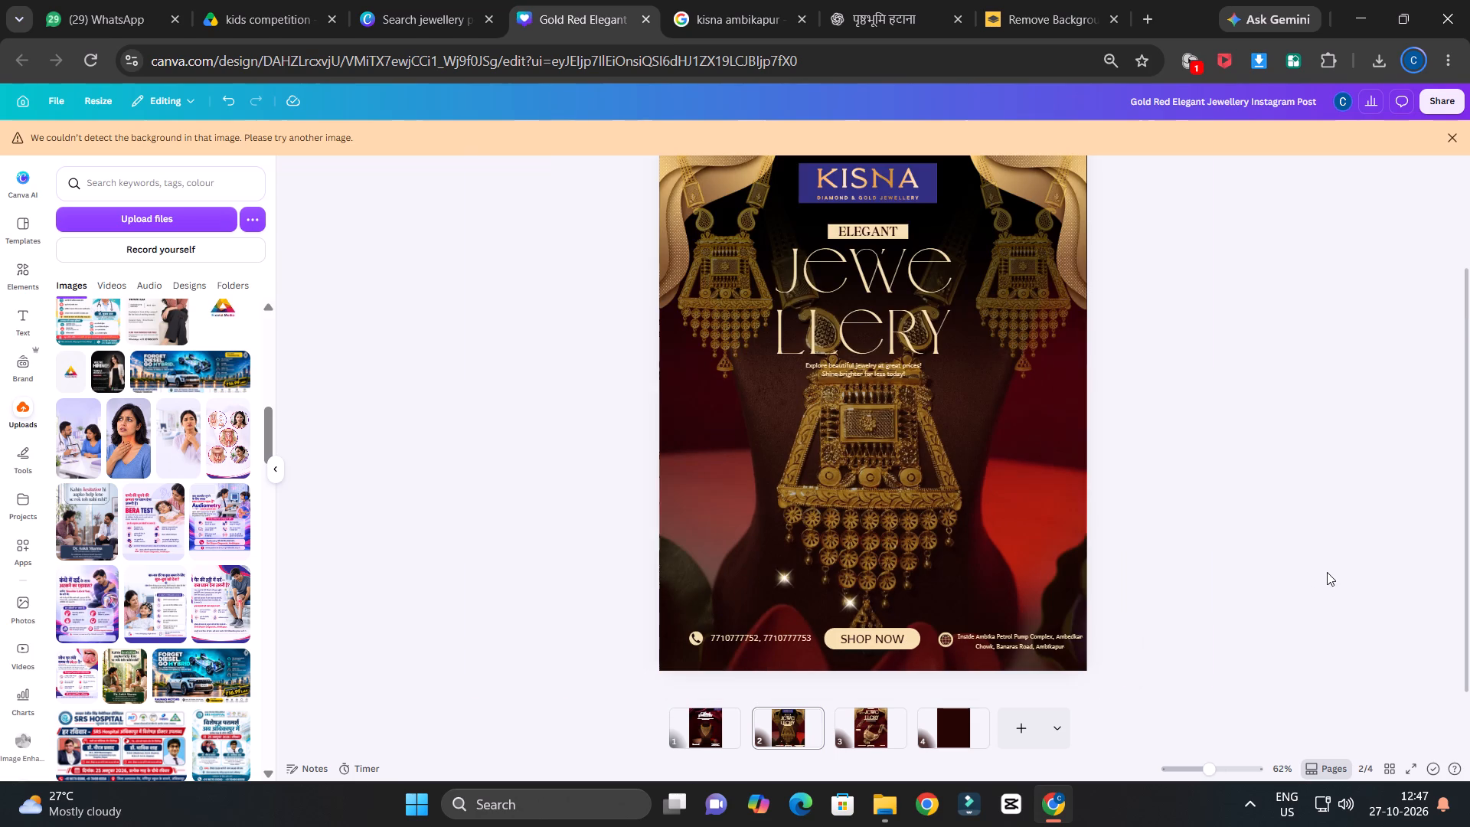
pyautogui.keyDown('ctrl'); pyautogui.scroll(2, 1308, 585); pyautogui.keyUp('ctrl')
pyautogui.click(972, 668)
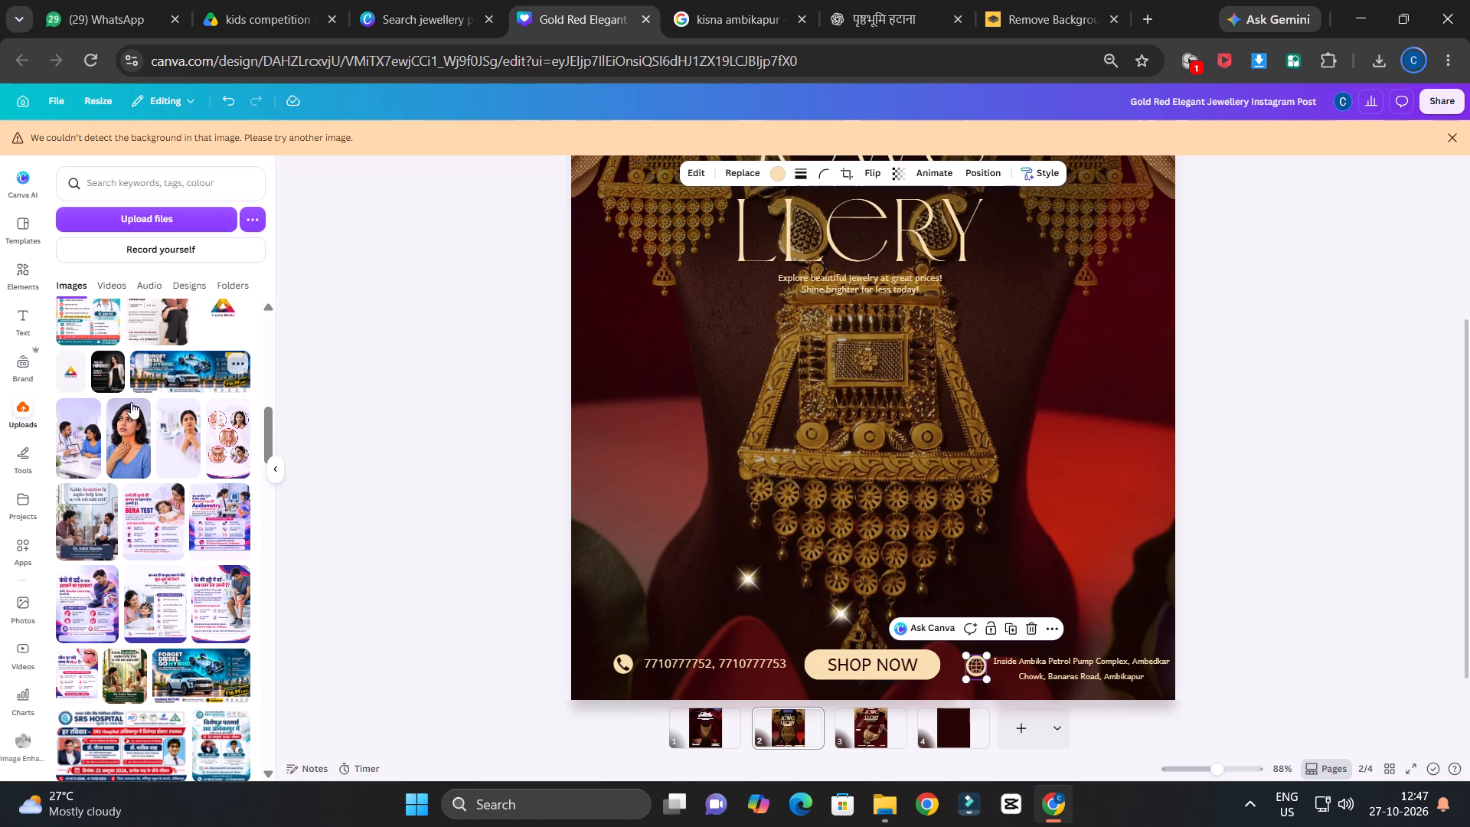
pyautogui.click(26, 278)
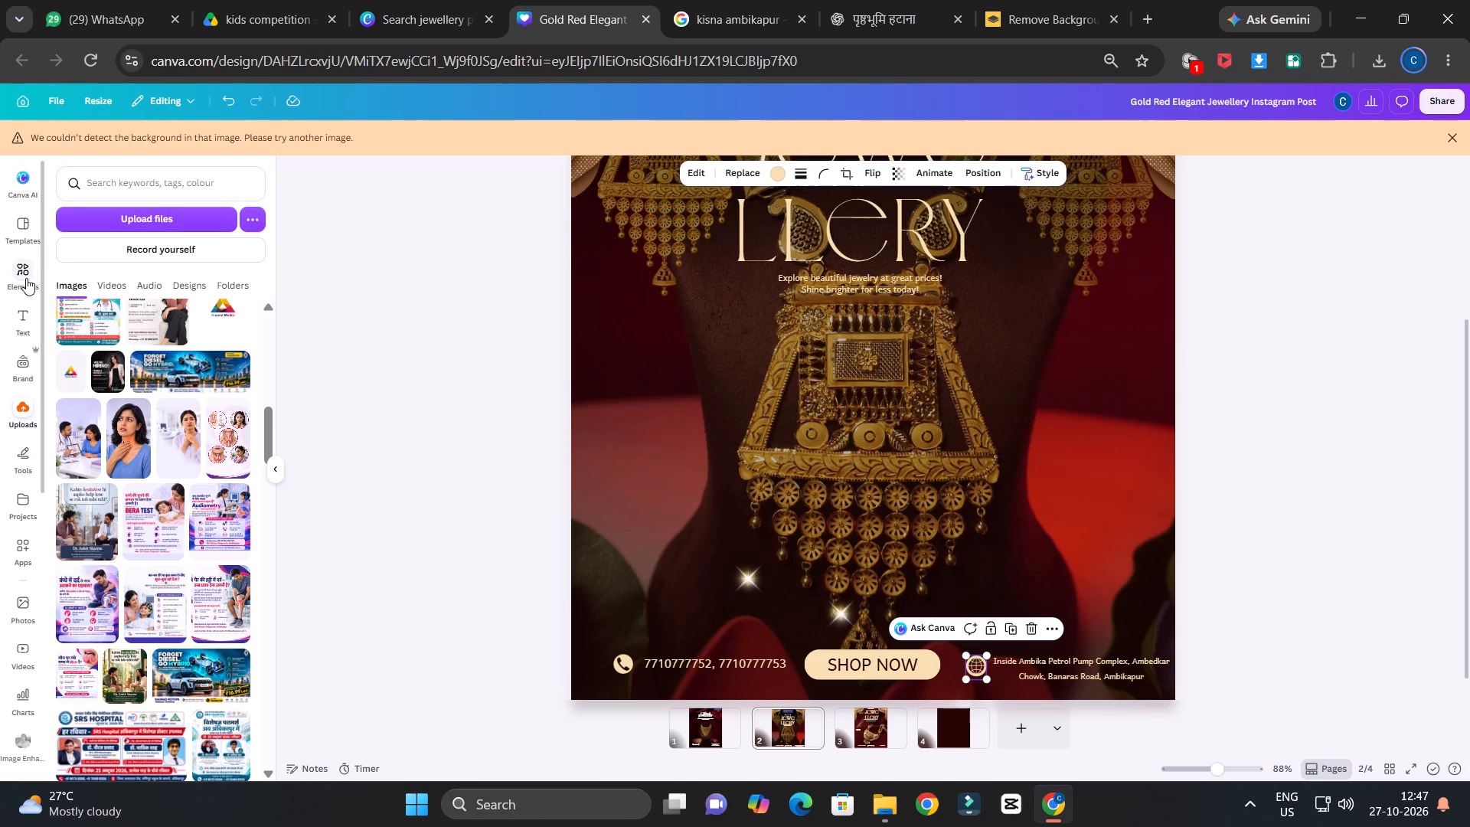
pyautogui.click(248, 182)
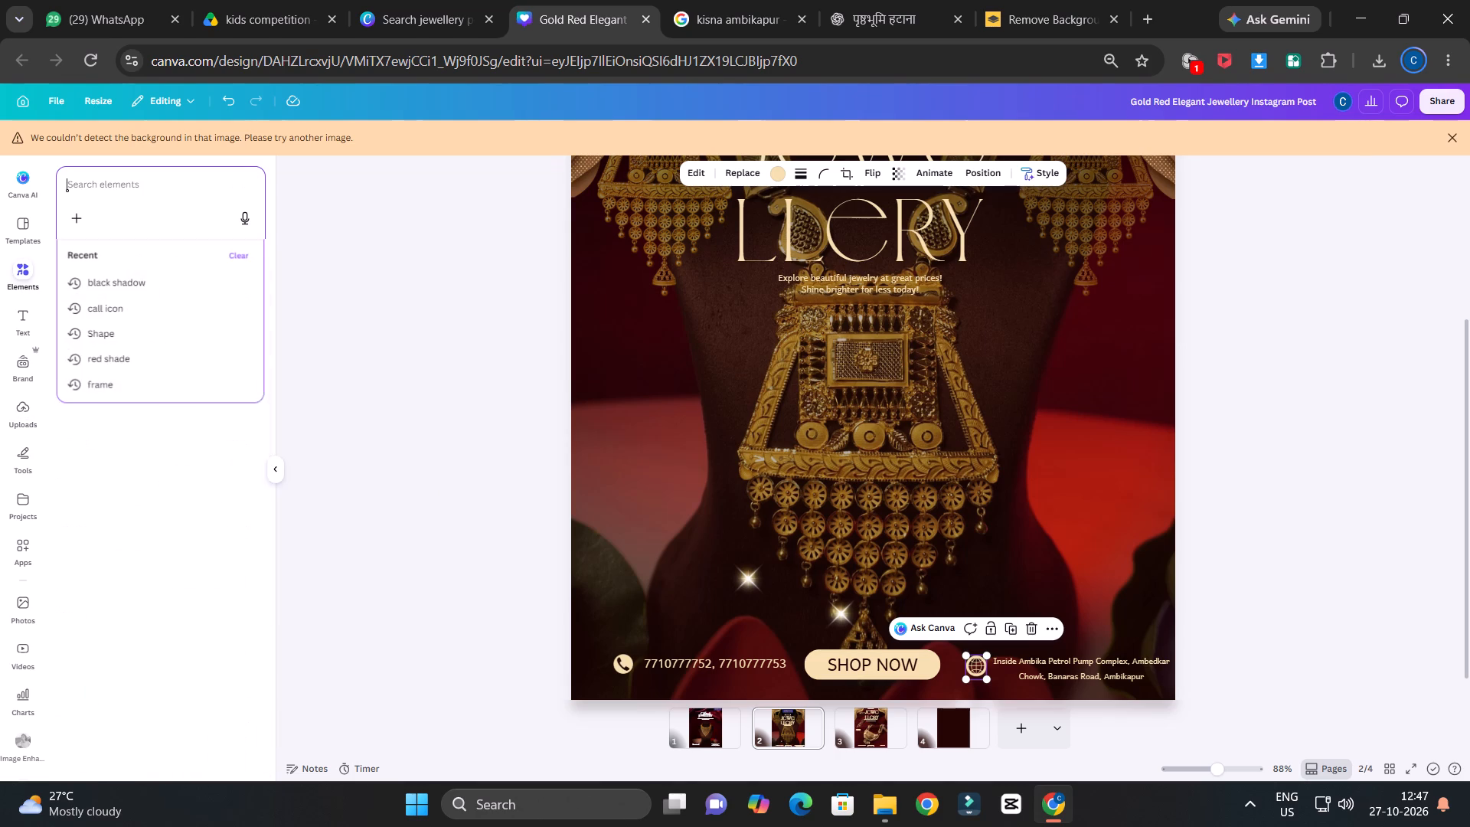
pyautogui.click(201, 181)
pyautogui.click(175, 187)
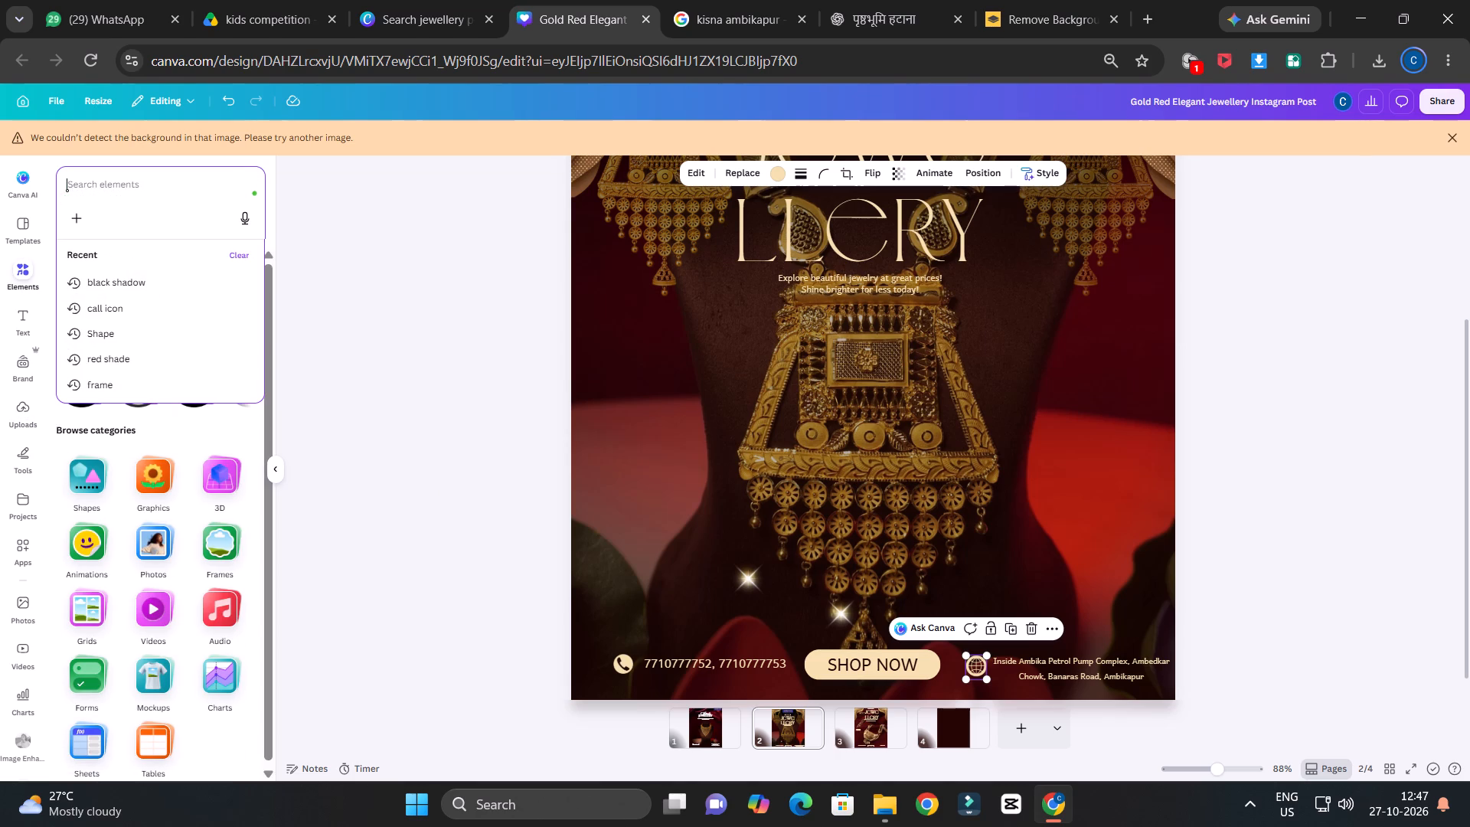
pyautogui.write('lo')
pyautogui.write('ca')
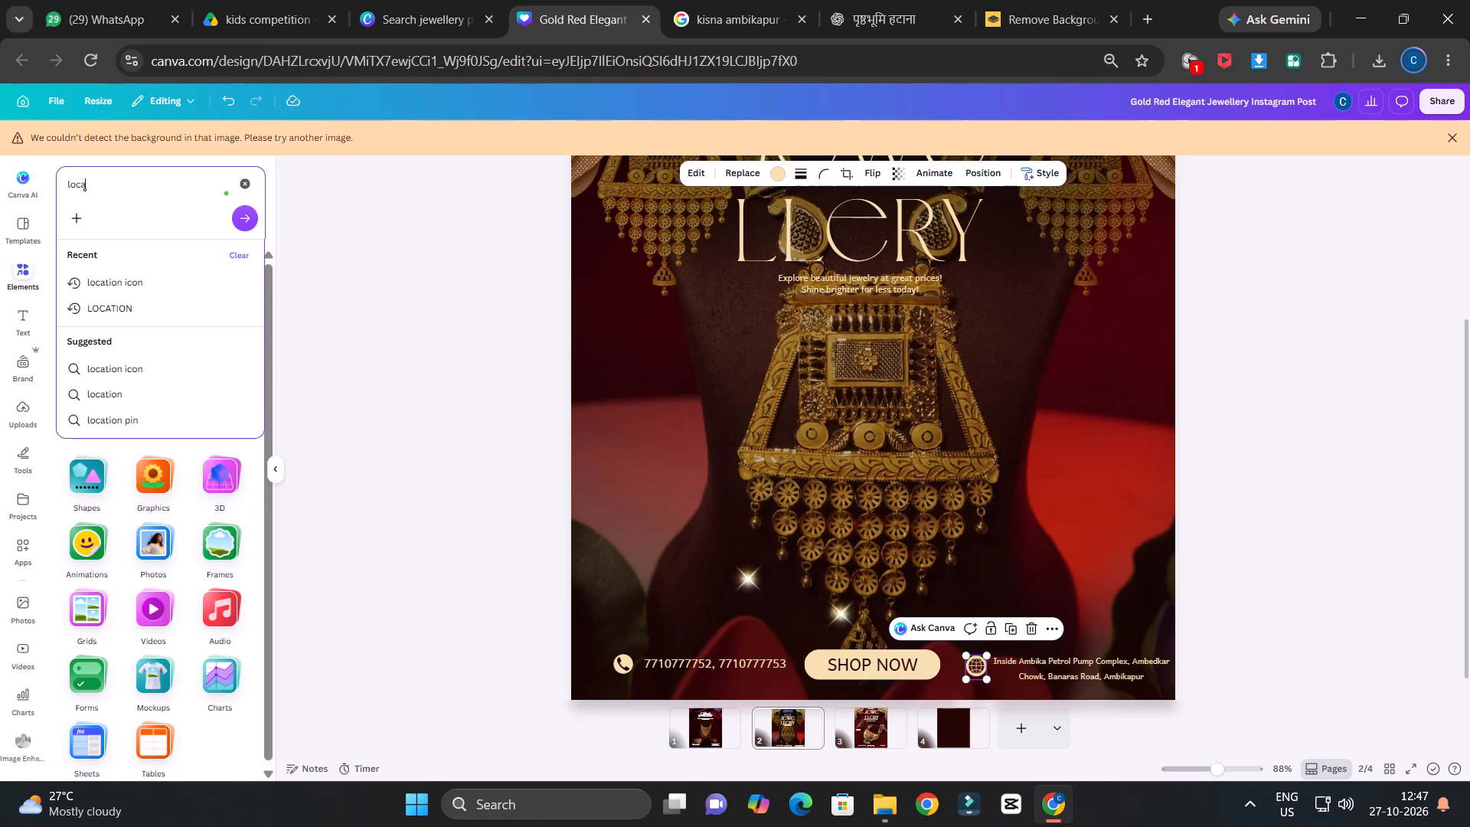
pyautogui.write('ti')
pyautogui.click(147, 278)
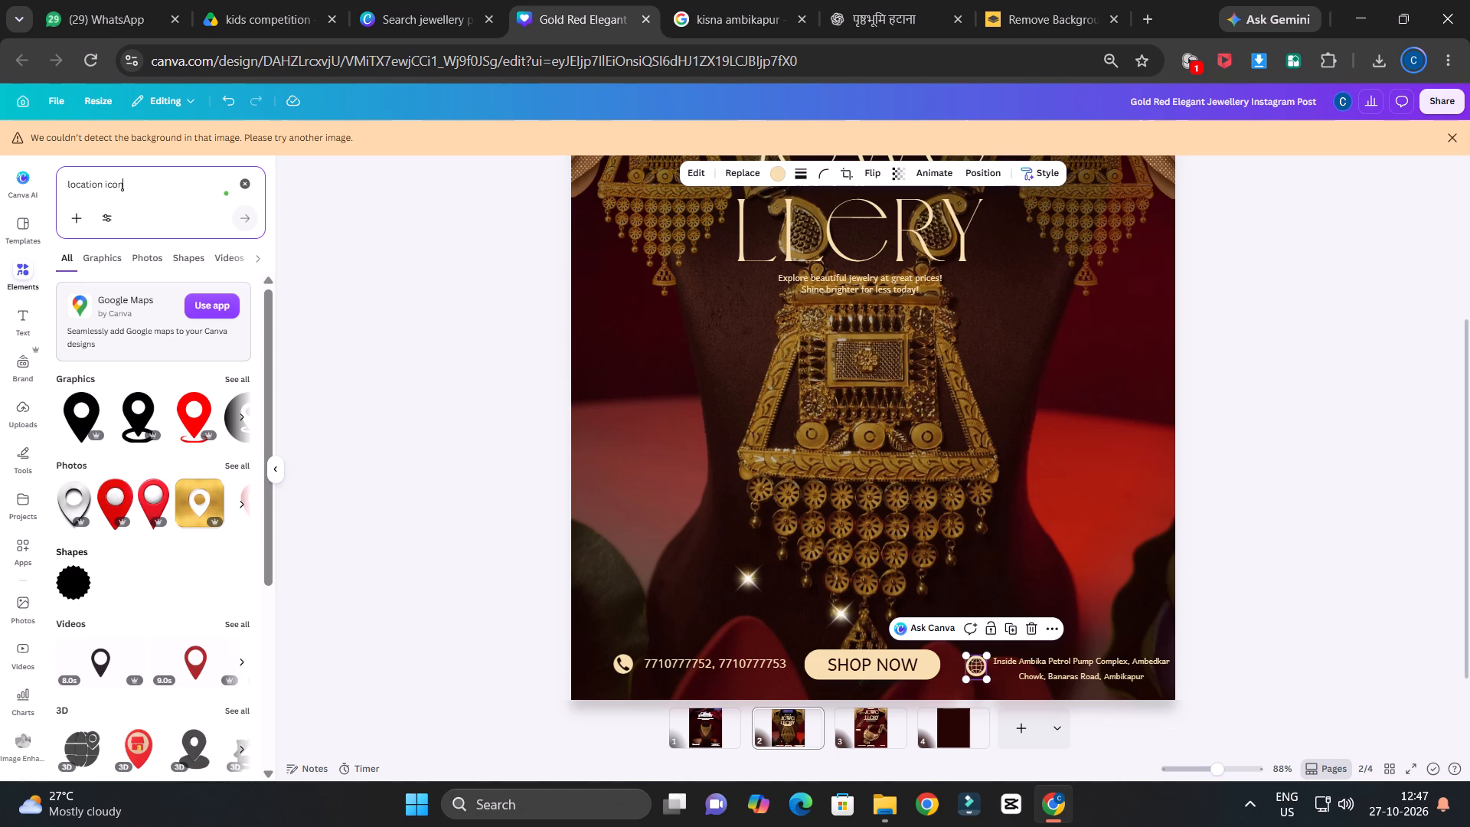
# Search the elements library for "golden location icon" and show all the matching graphics.
pyautogui.click(66, 184)
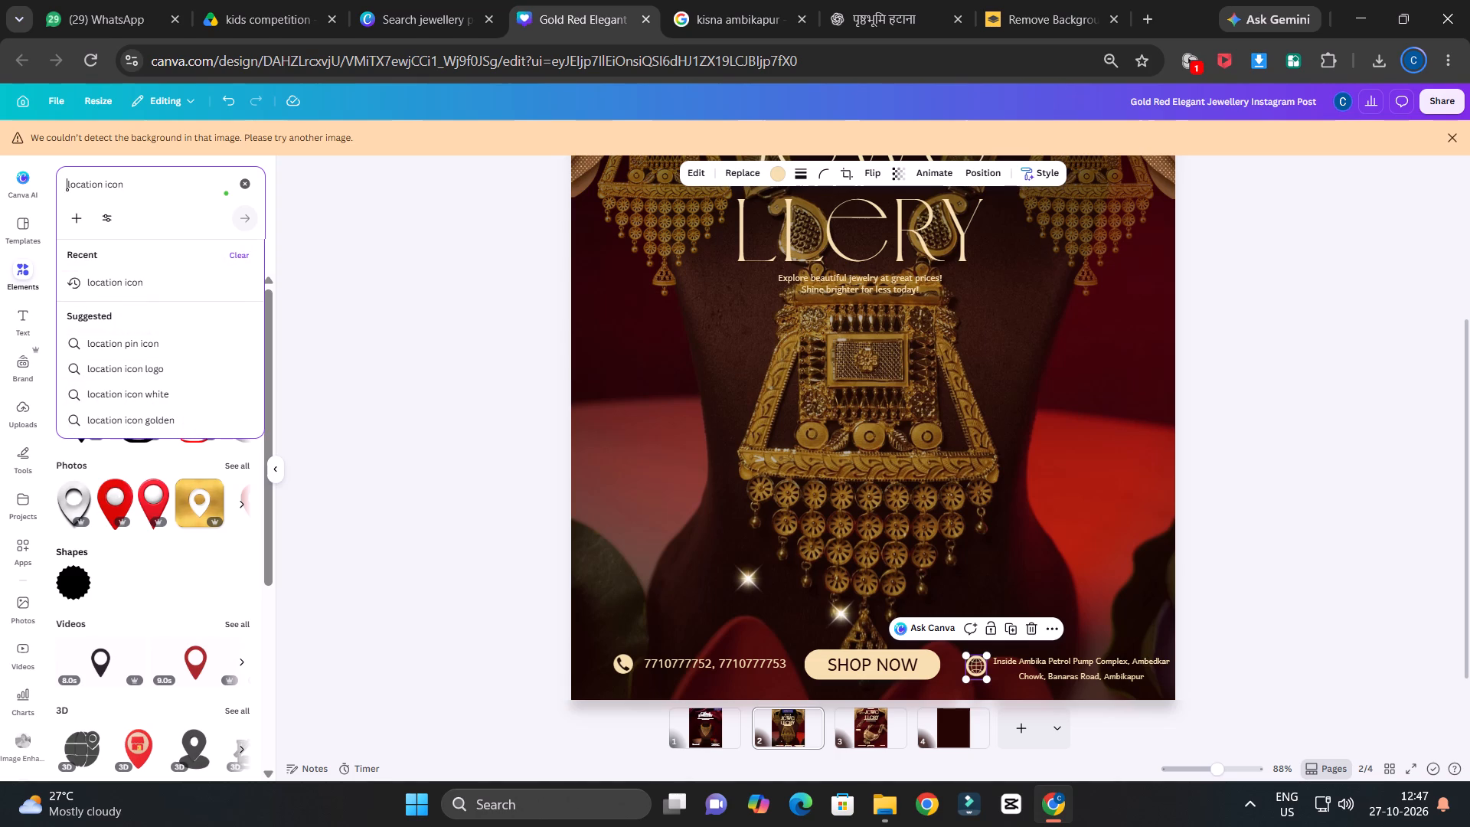
pyautogui.write('golden')
pyautogui.press('space')
pyautogui.press('Return')
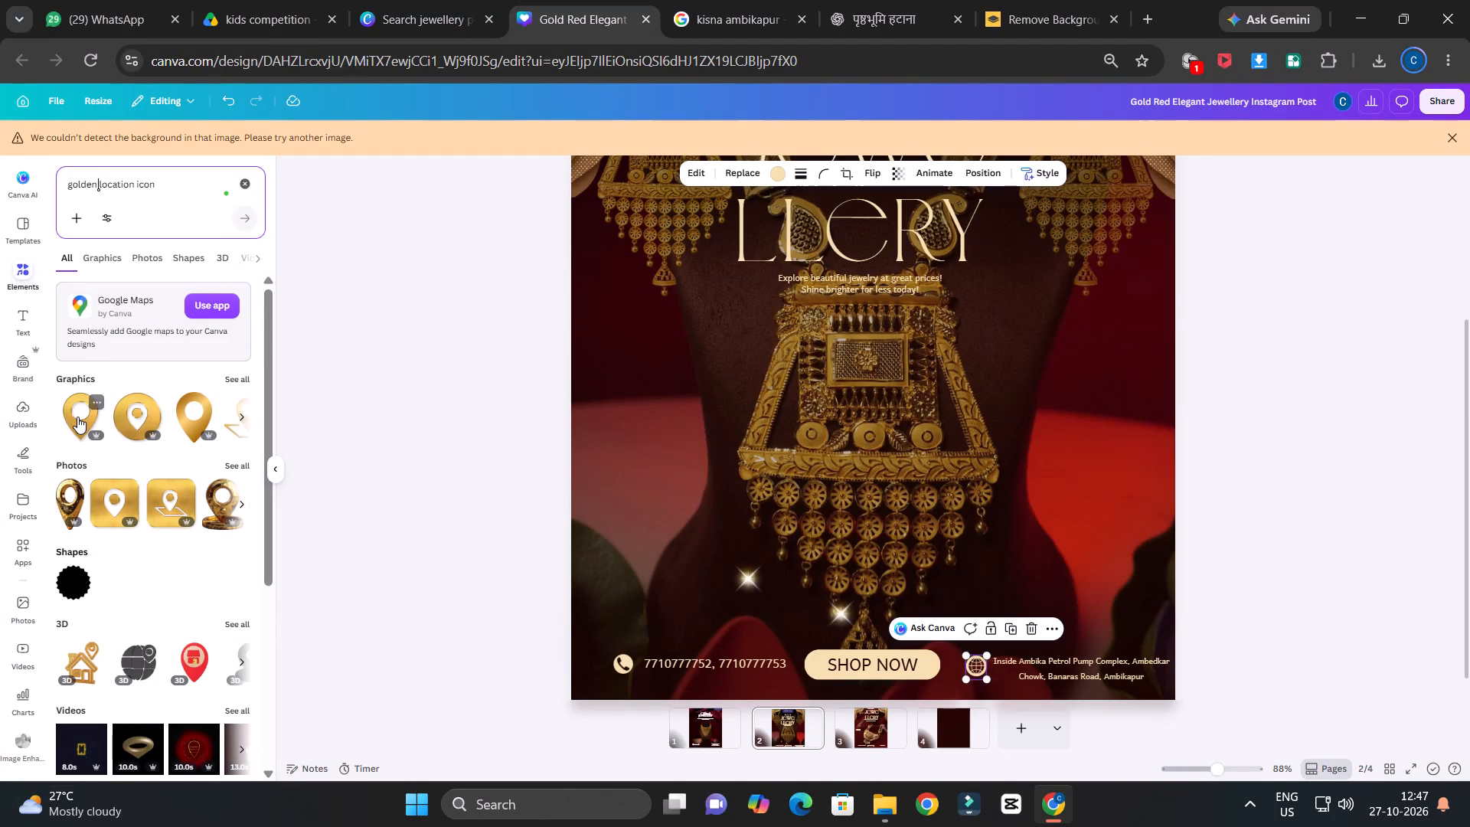
pyautogui.click(243, 381)
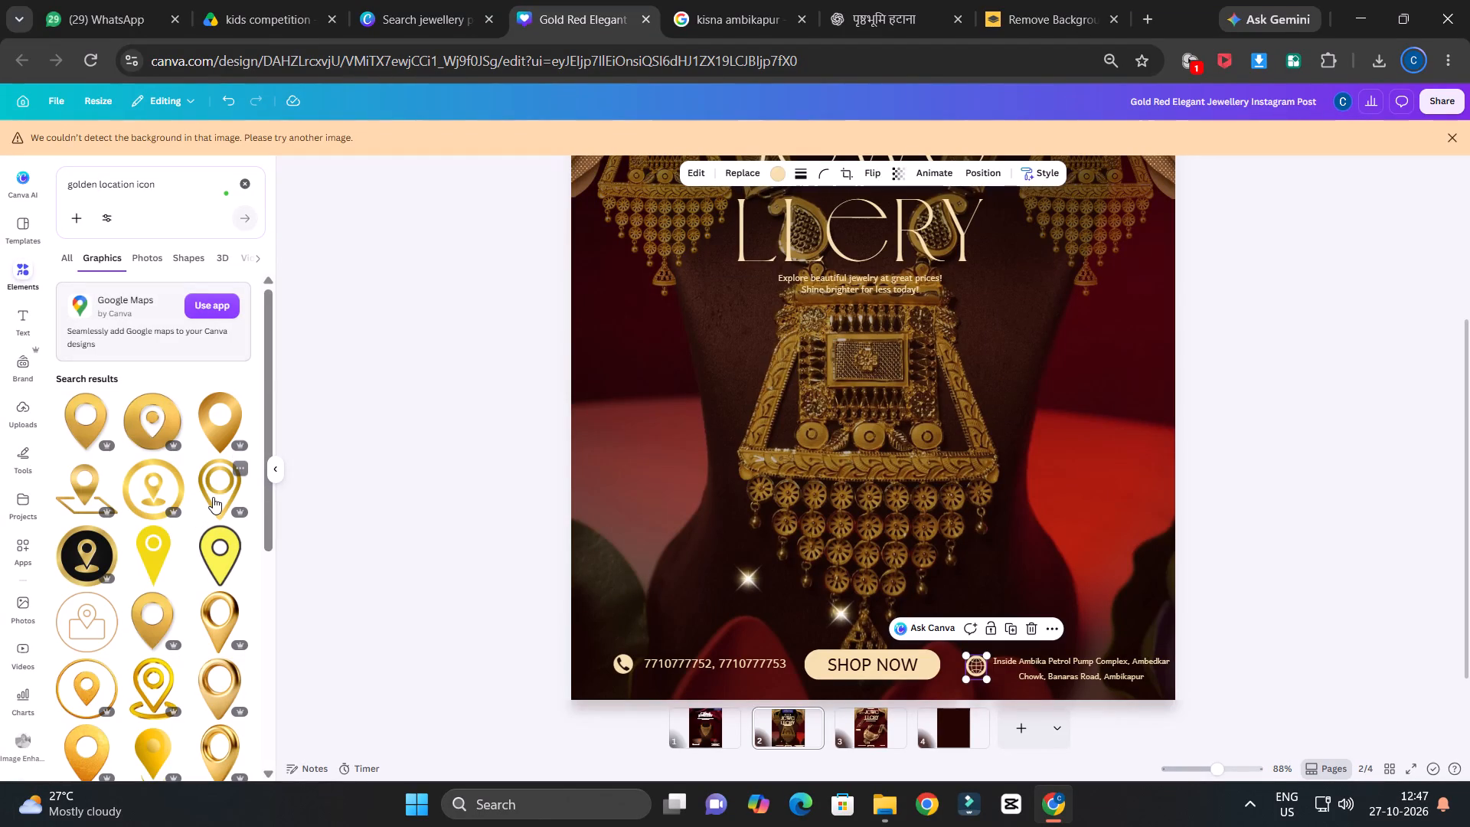
# Add the golden double-outline location pin from the graphics results to page 2 and shrink it to a small icon.
pyautogui.scroll(-2, 163, 603)
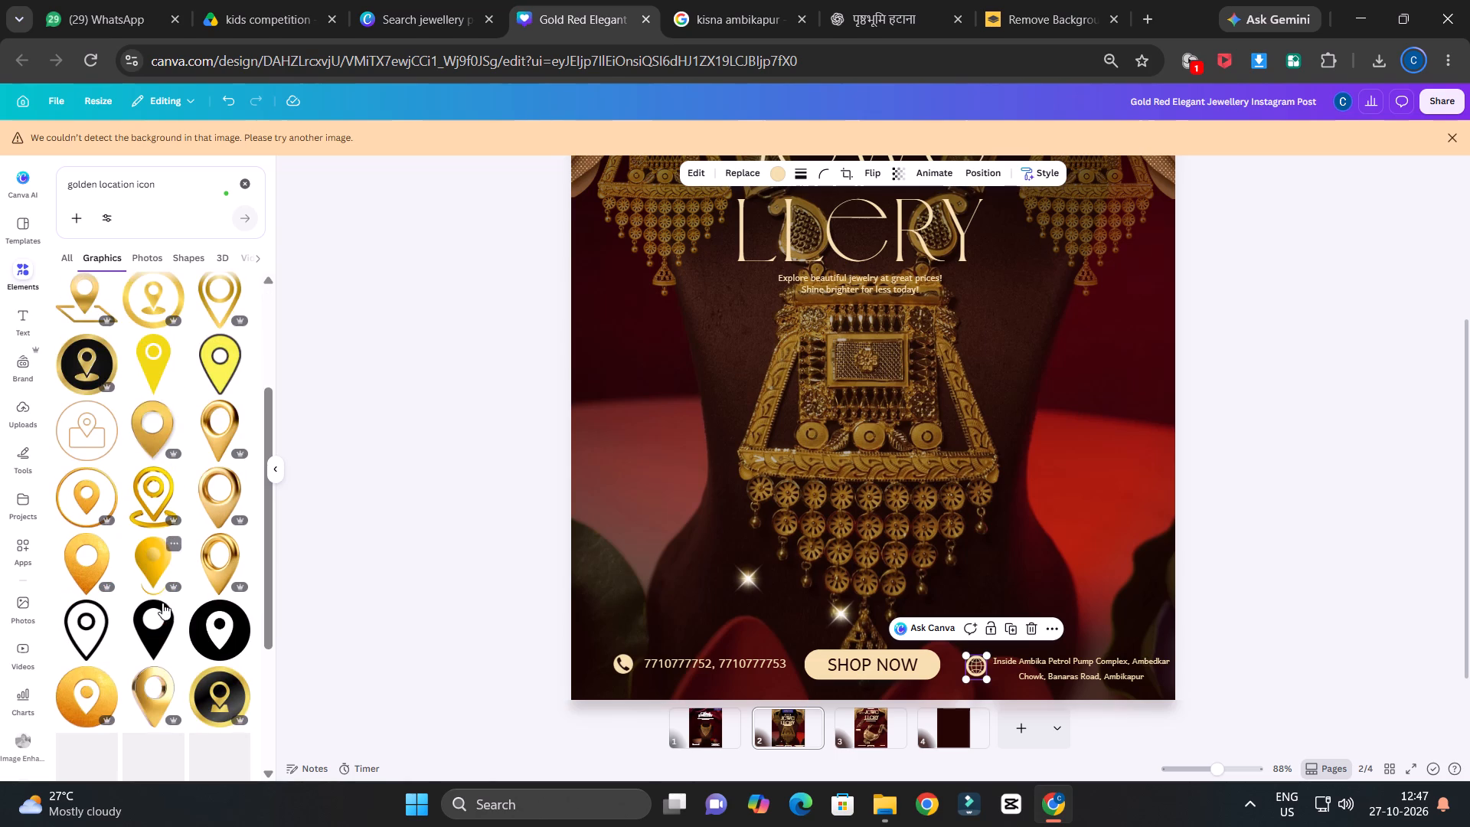
pyautogui.scroll(-3, 162, 603)
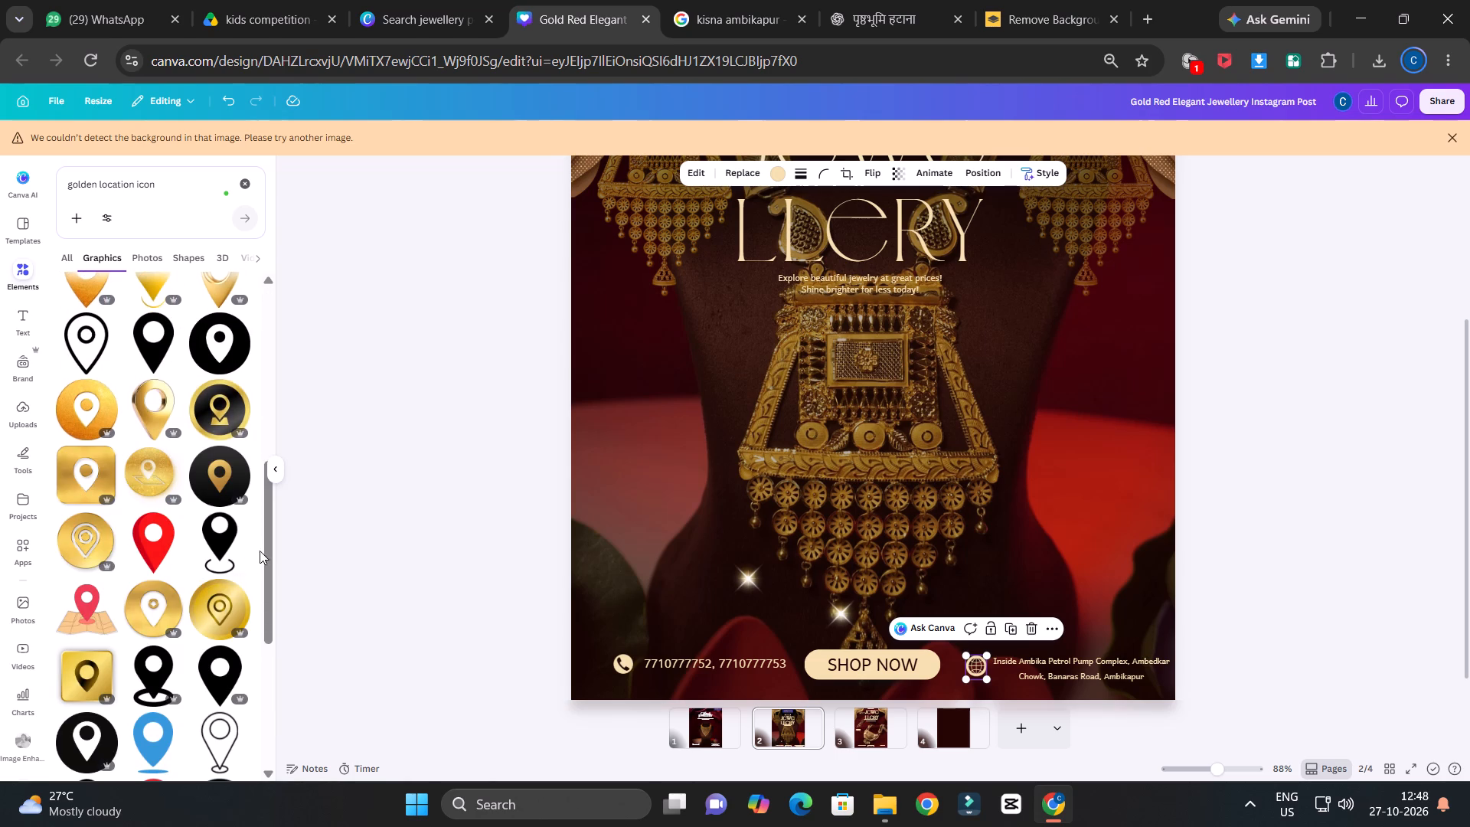
pyautogui.scroll(-2, 162, 588)
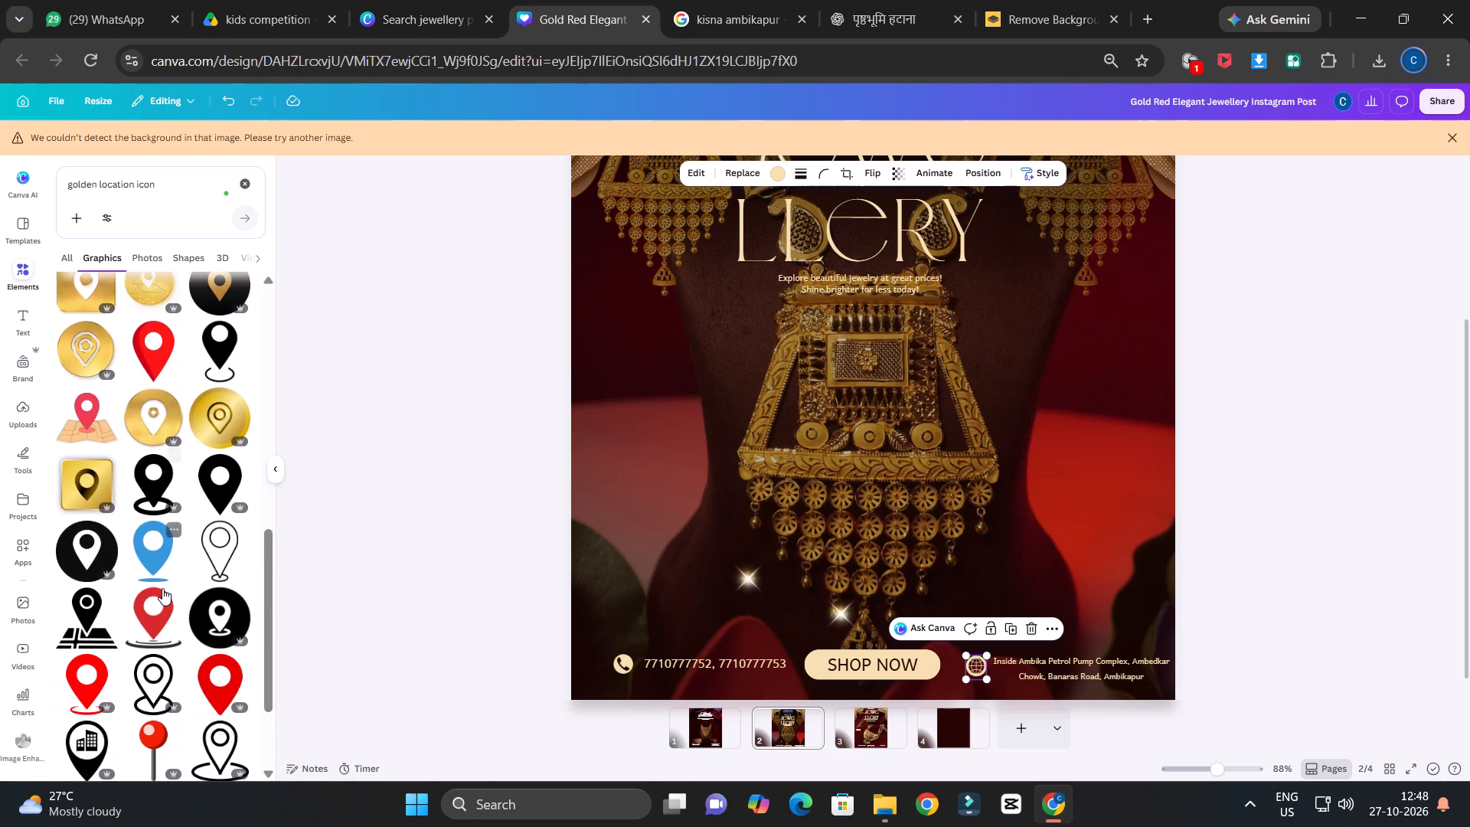
pyautogui.scroll(-1, 162, 588)
pyautogui.scroll(1, 163, 588)
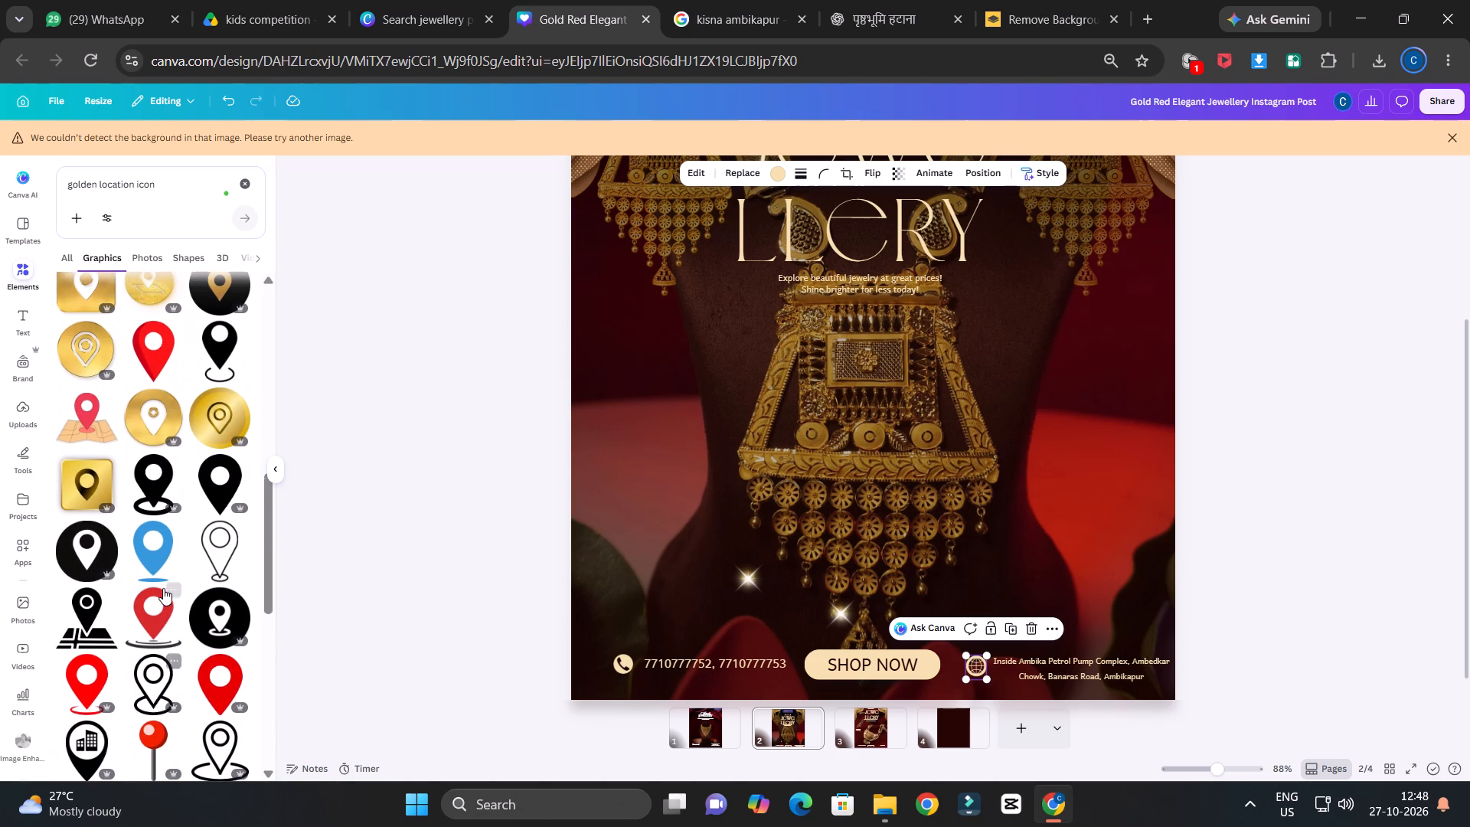
pyautogui.scroll(4, 163, 588)
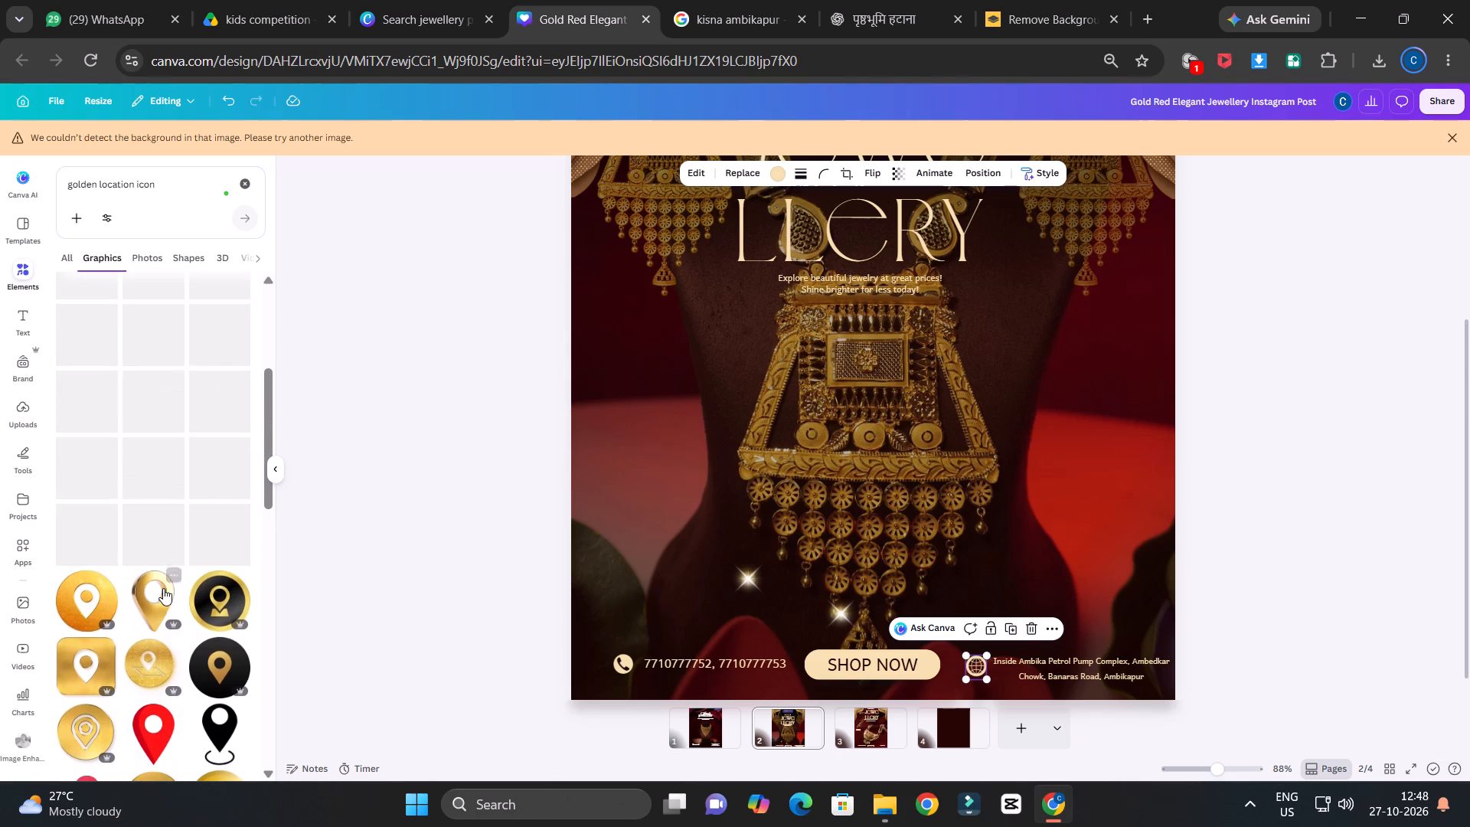
pyautogui.scroll(1, 160, 443)
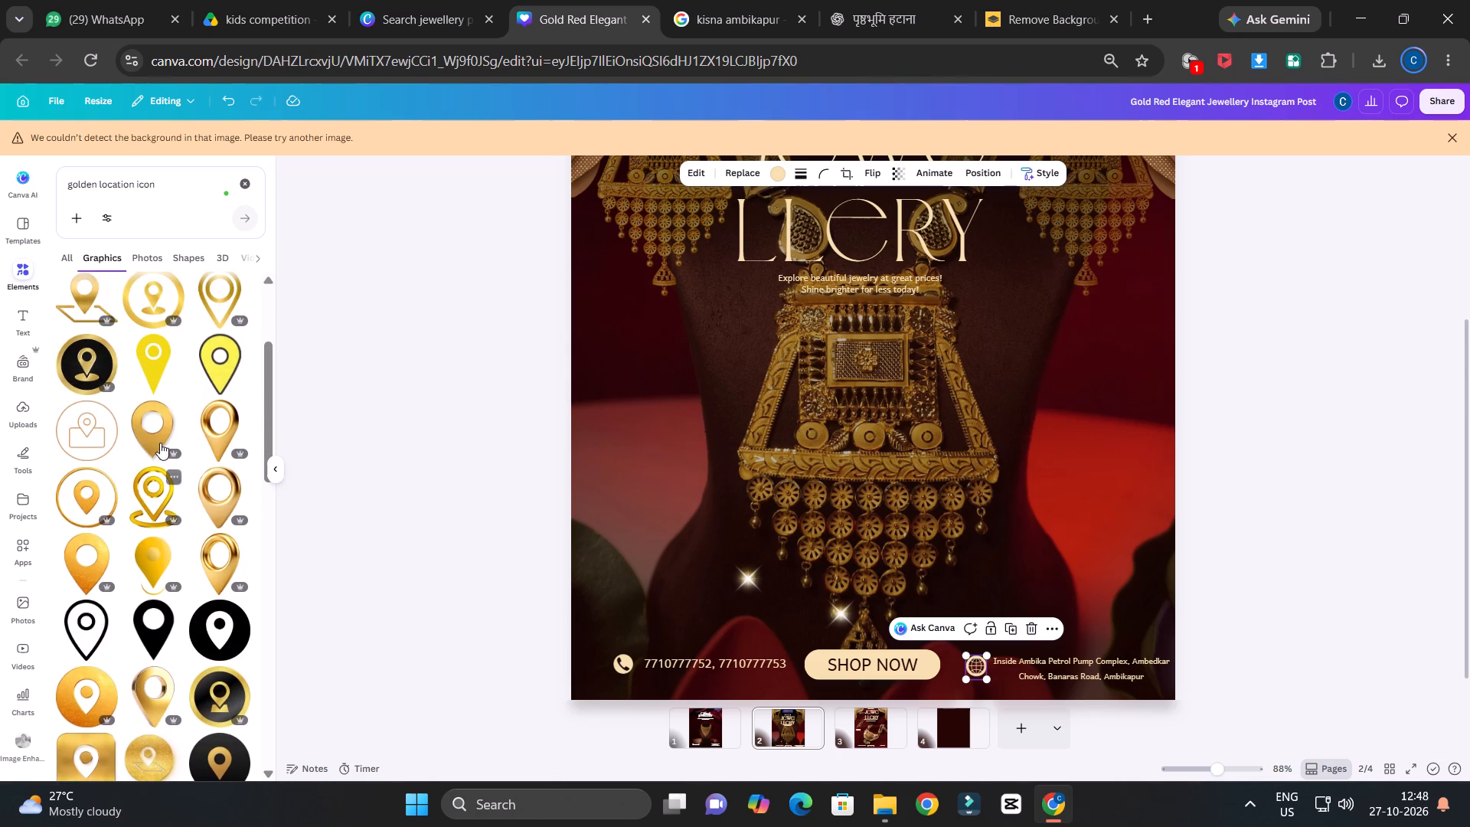
pyautogui.scroll(2, 158, 452)
pyautogui.scroll(-1, 171, 485)
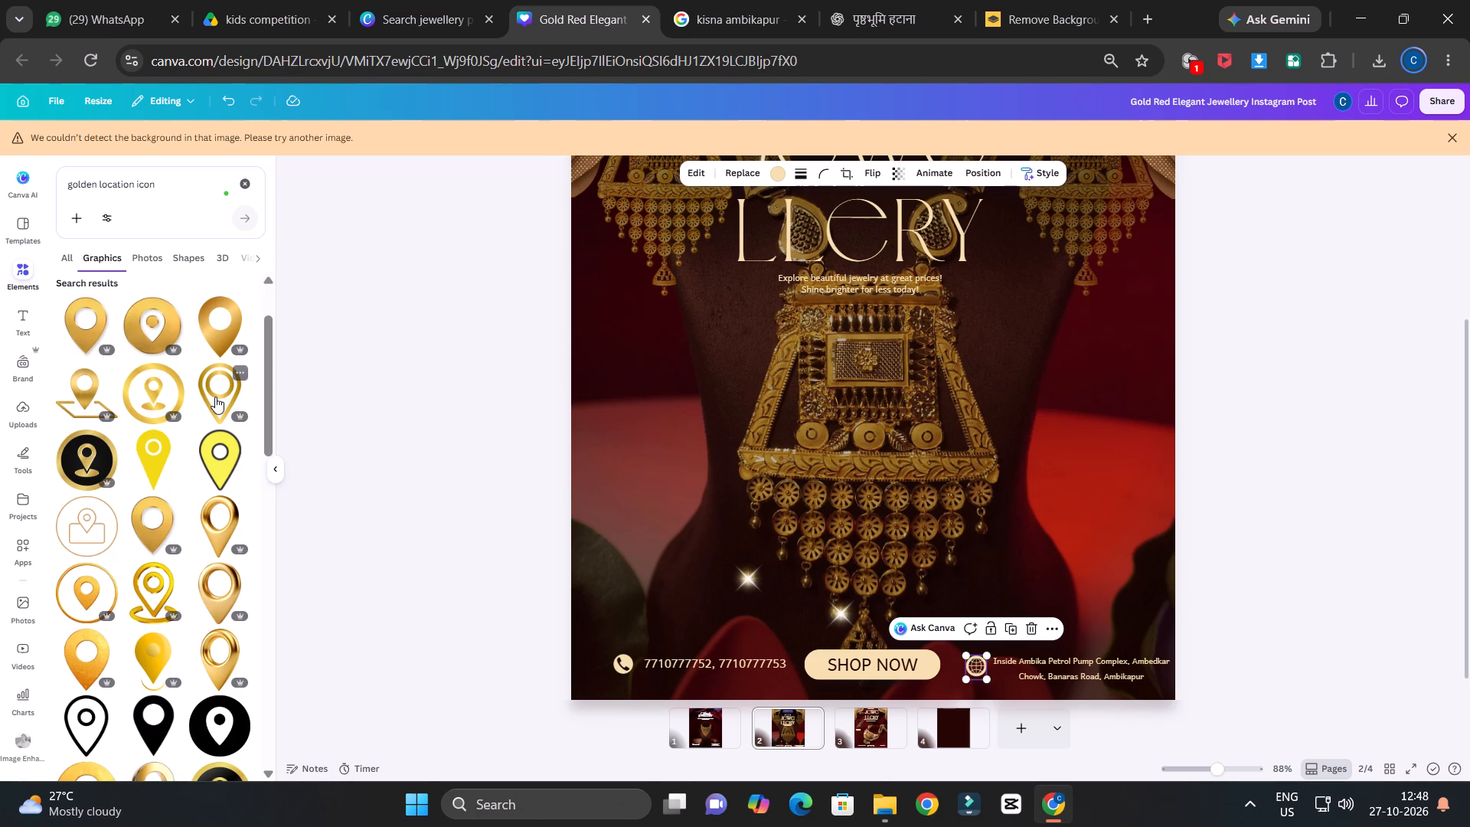
pyautogui.moveTo(215, 397); pyautogui.dragTo(697, 345)
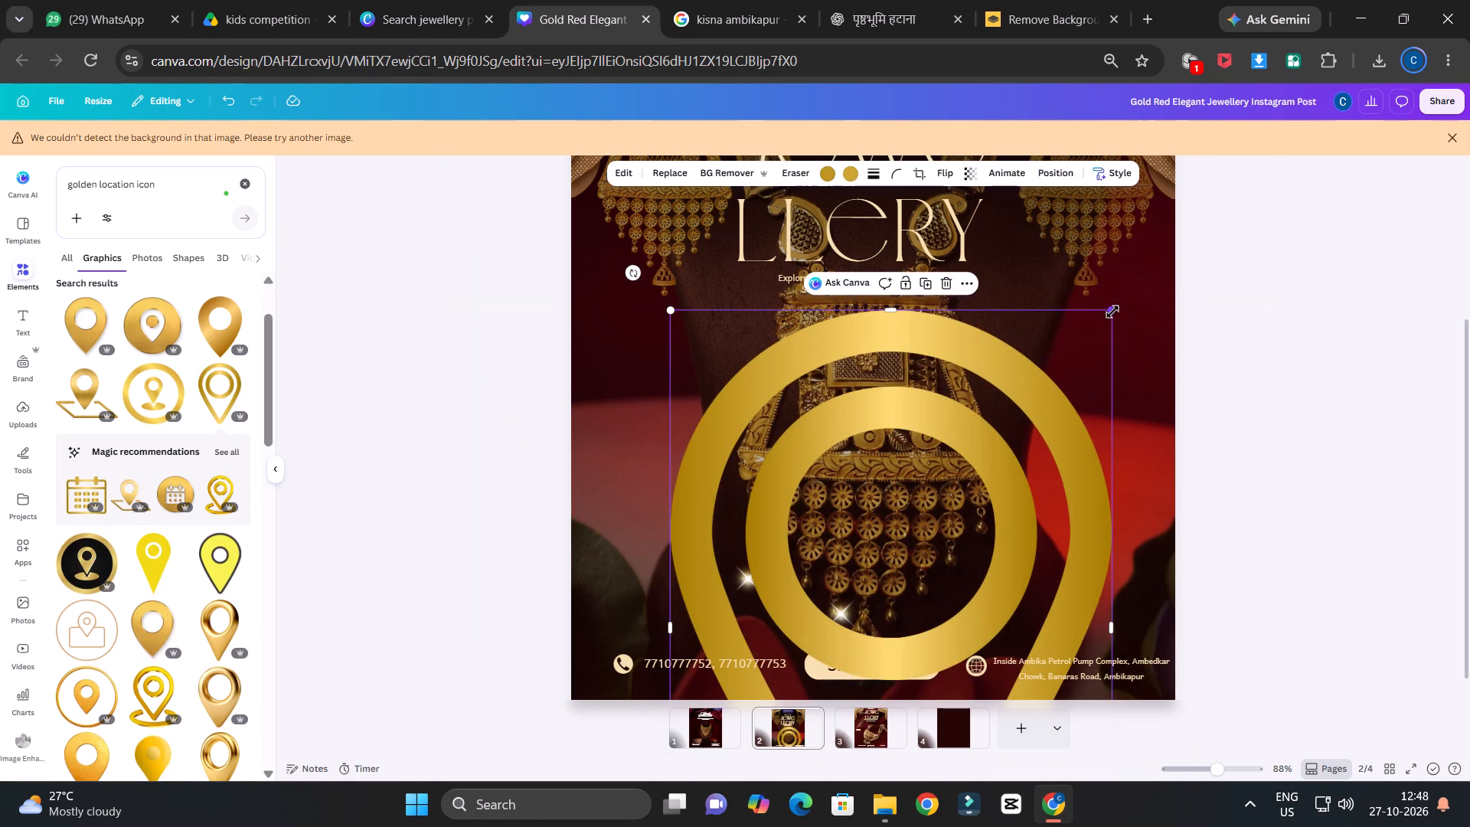
pyautogui.moveTo(1111, 312); pyautogui.dragTo(777, 548)
pyautogui.click(759, 665)
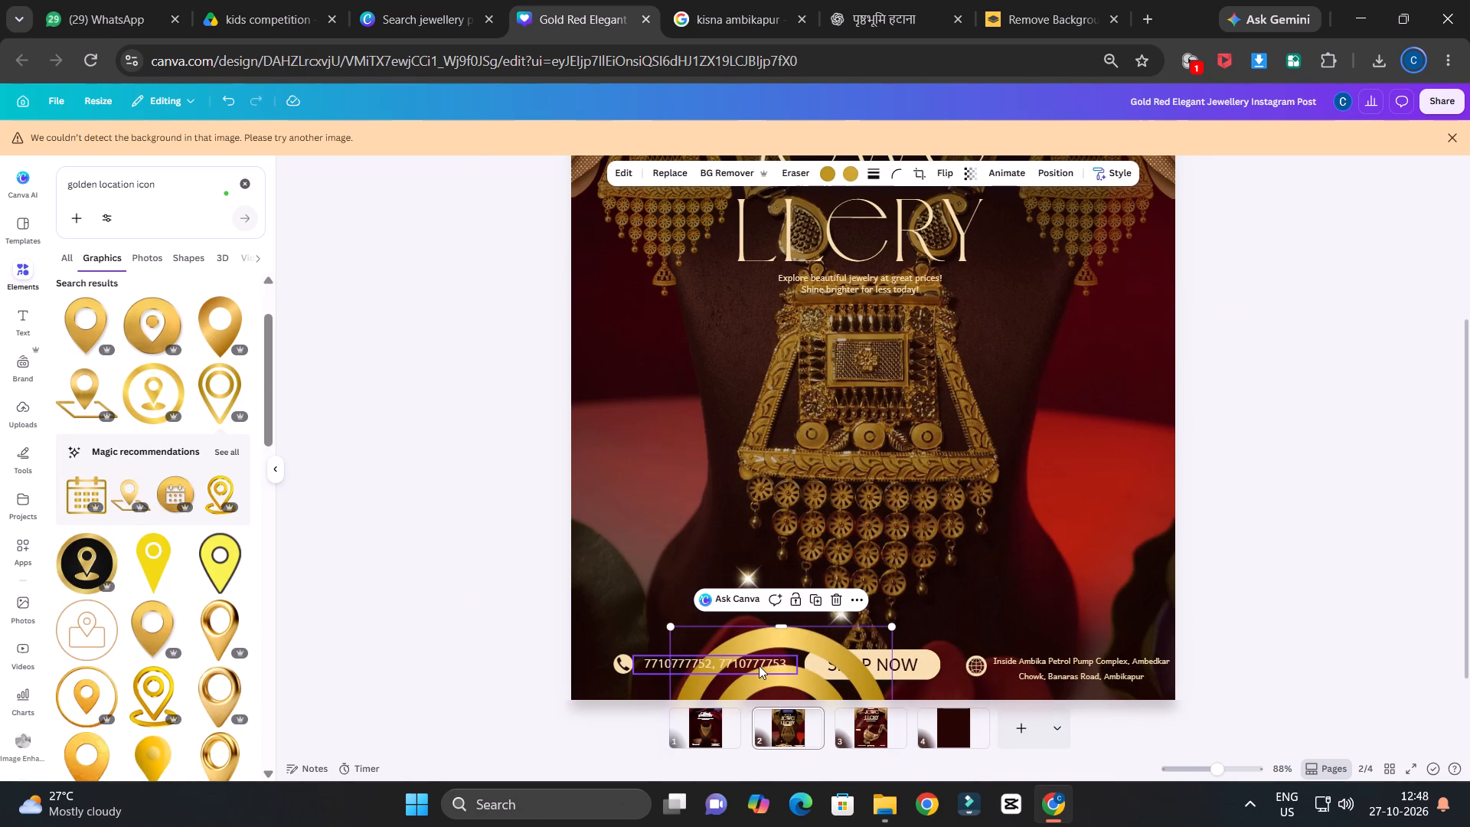
# Move the golden location pin up over the necklace on page 2 and shrink it to about 57 × 83.
pyautogui.click(827, 663)
pyautogui.moveTo(822, 676); pyautogui.dragTo(966, 325)
pyautogui.moveTo(1038, 276); pyautogui.dragTo(835, 539)
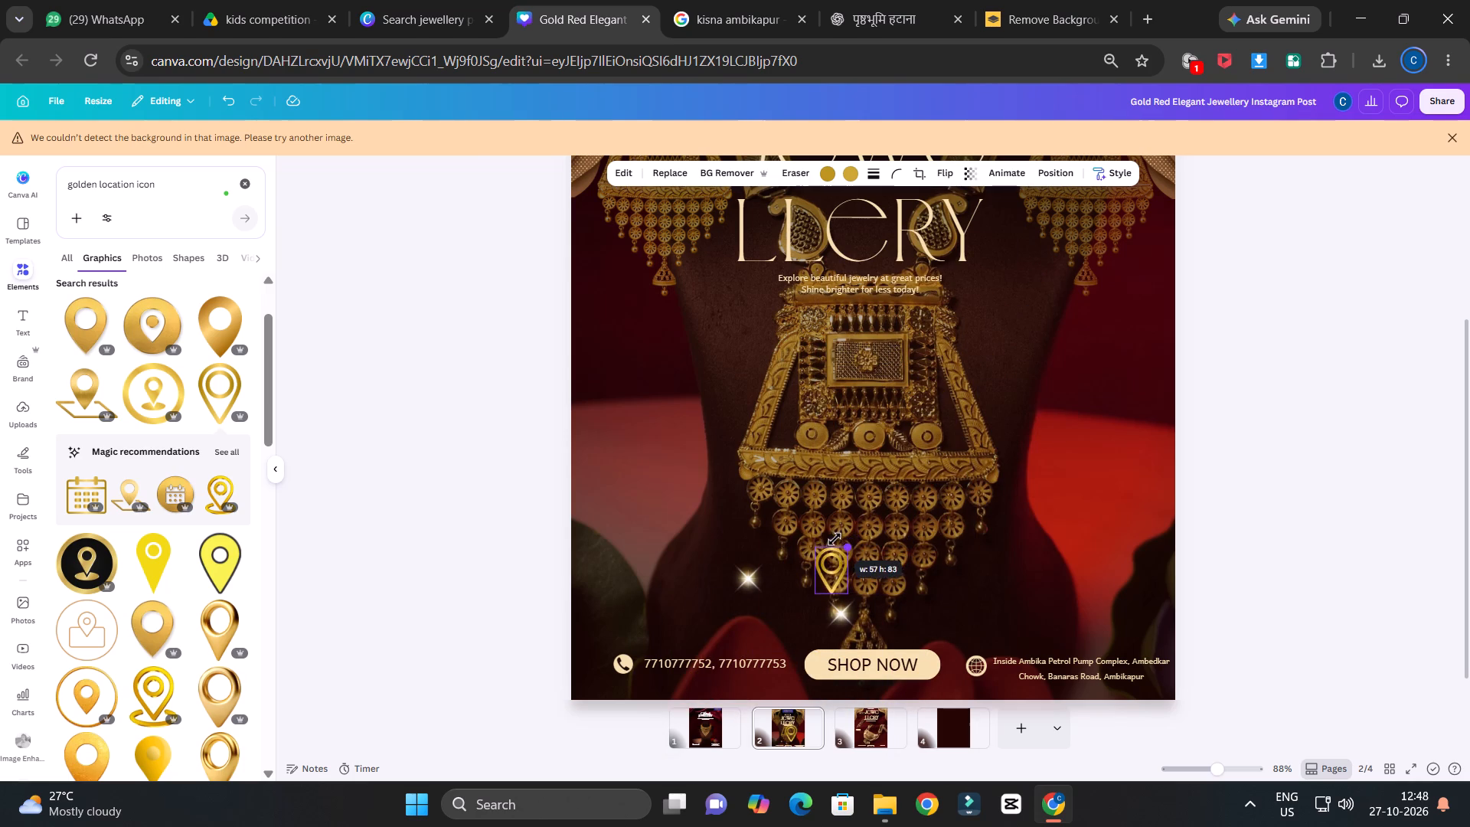
pyautogui.moveTo(835, 539); pyautogui.dragTo(835, 538)
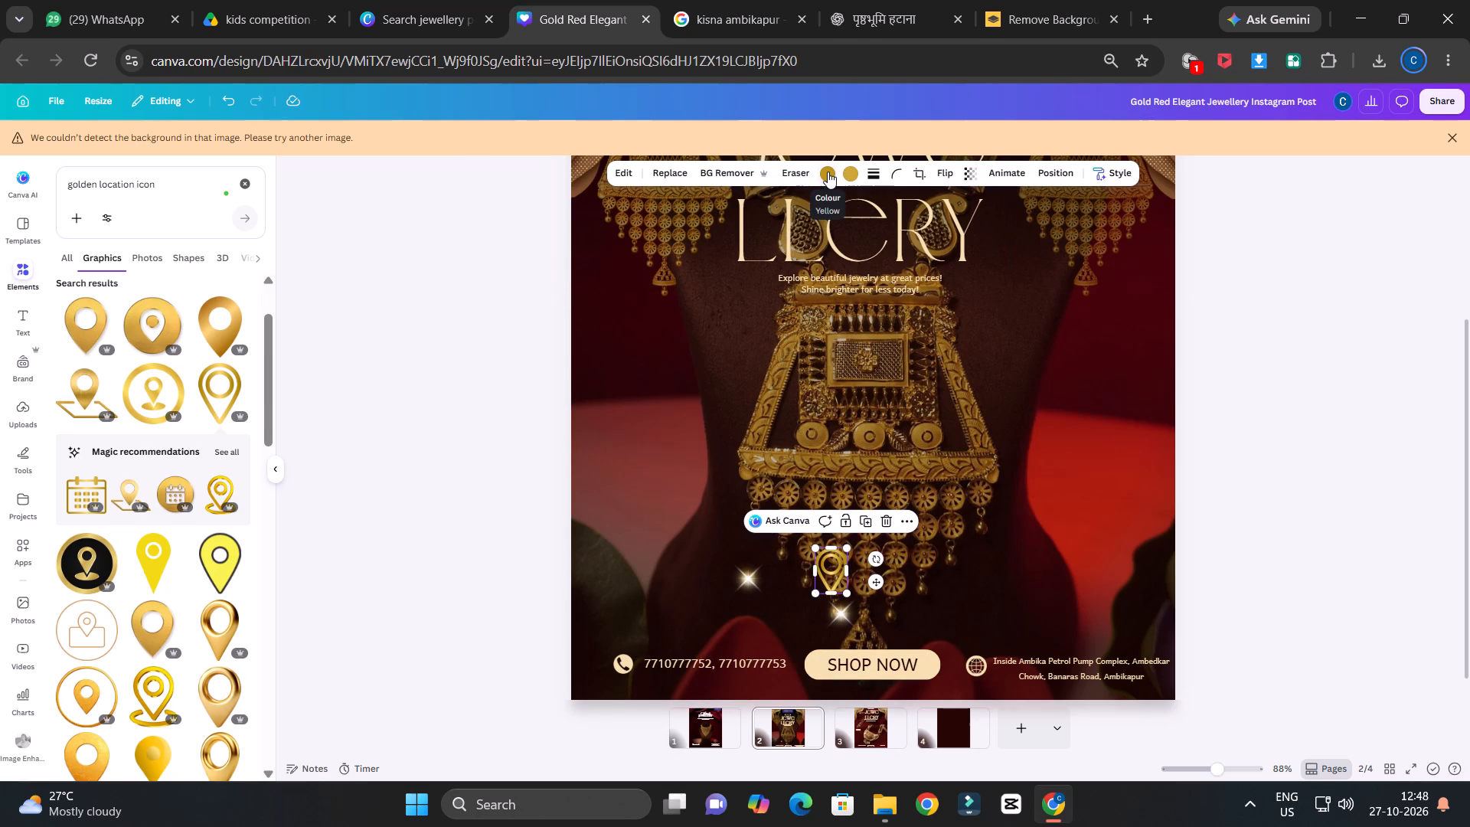
# Recolour the location pin's first yellow to the design's cream and shrink the pin to about 26 × 38.
pyautogui.click(828, 172)
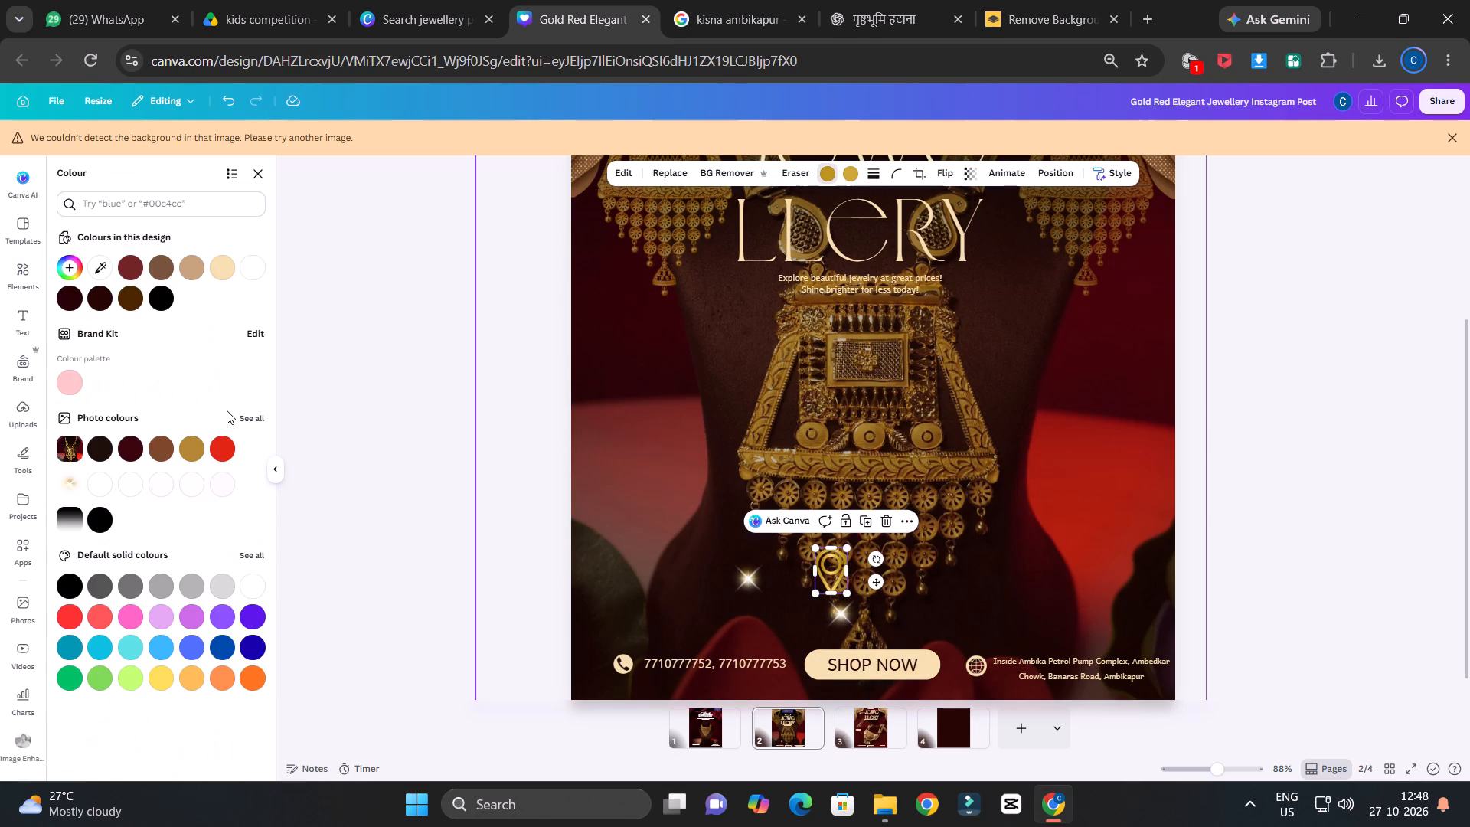
pyautogui.click(220, 262)
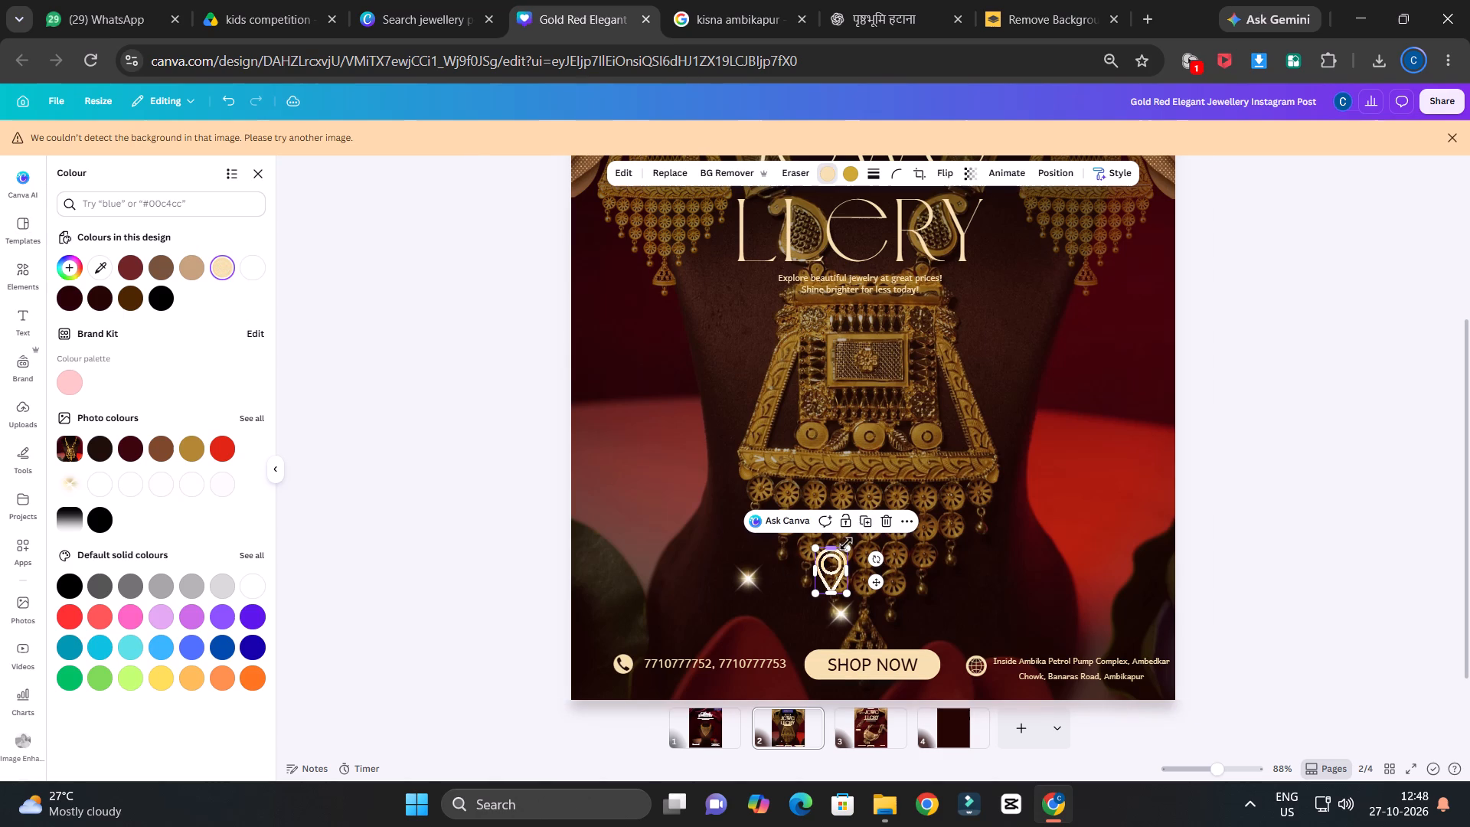
pyautogui.moveTo(848, 544); pyautogui.dragTo(835, 570)
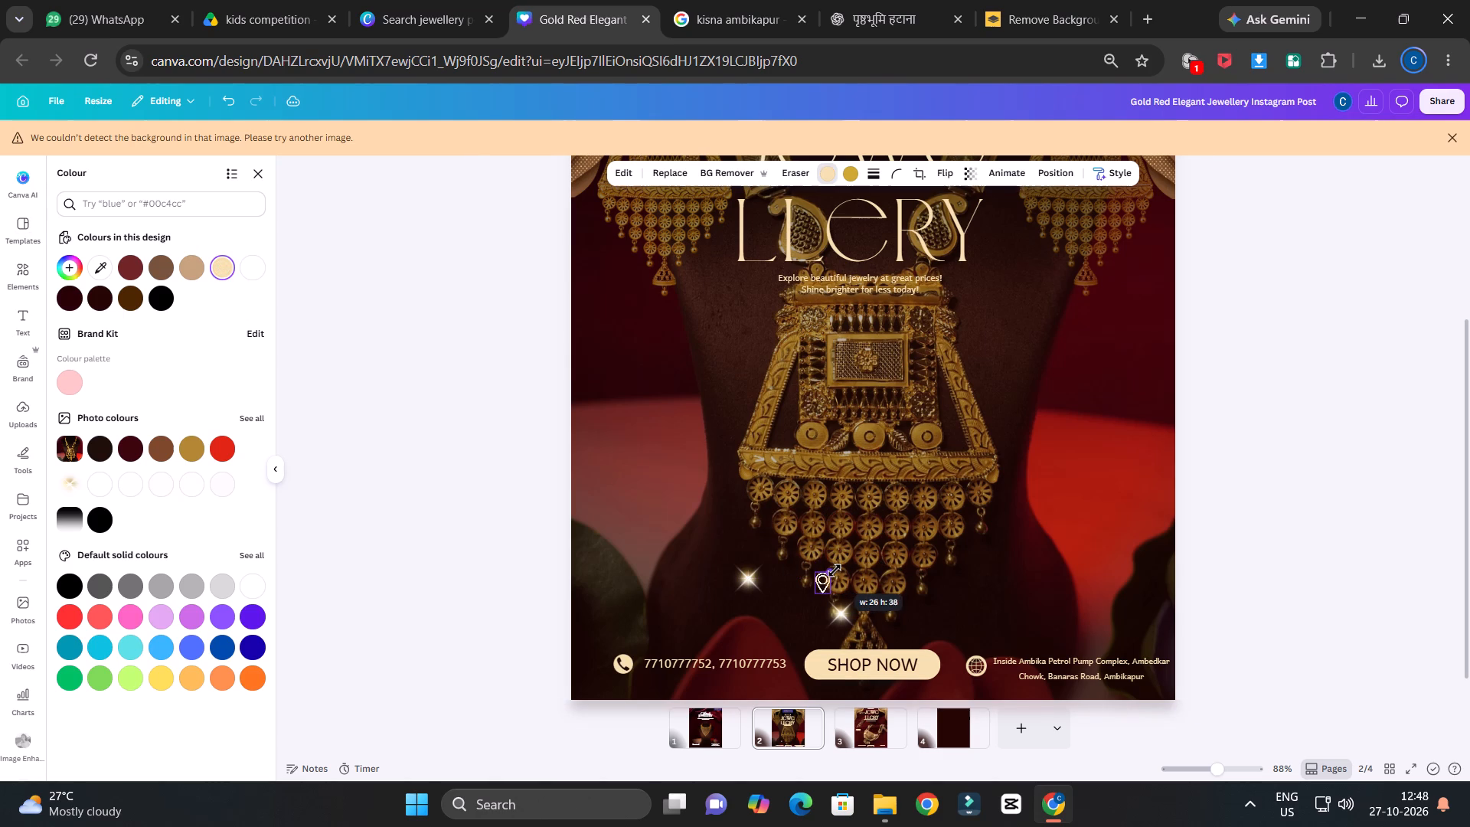
pyautogui.moveTo(835, 570); pyautogui.dragTo(835, 570)
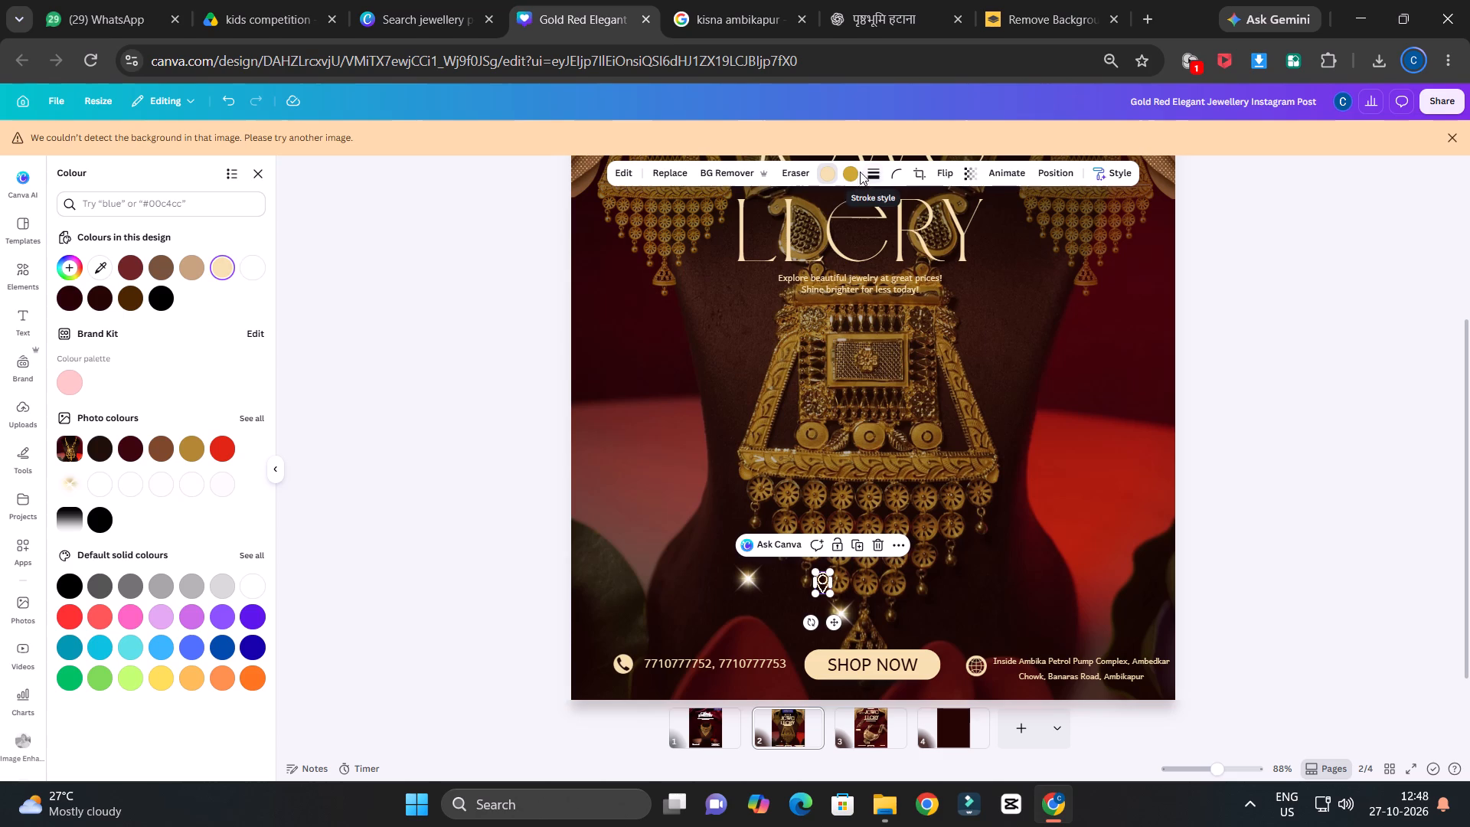
# Recolour the location pin's second colour from the design colours, trying dark maroon and cream before choosing tan.
pyautogui.click(855, 172)
pyautogui.click(64, 299)
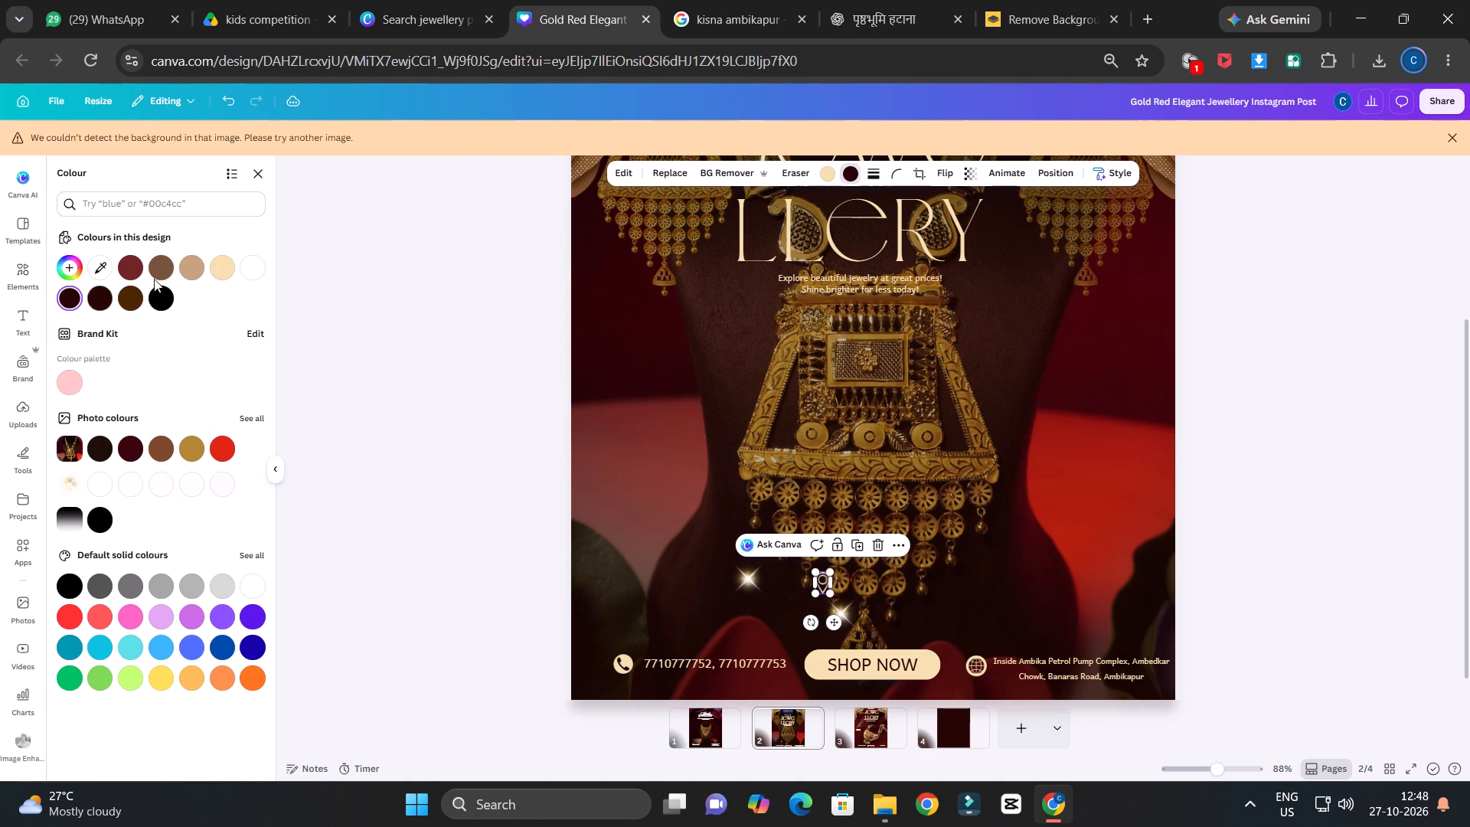
pyautogui.click(214, 263)
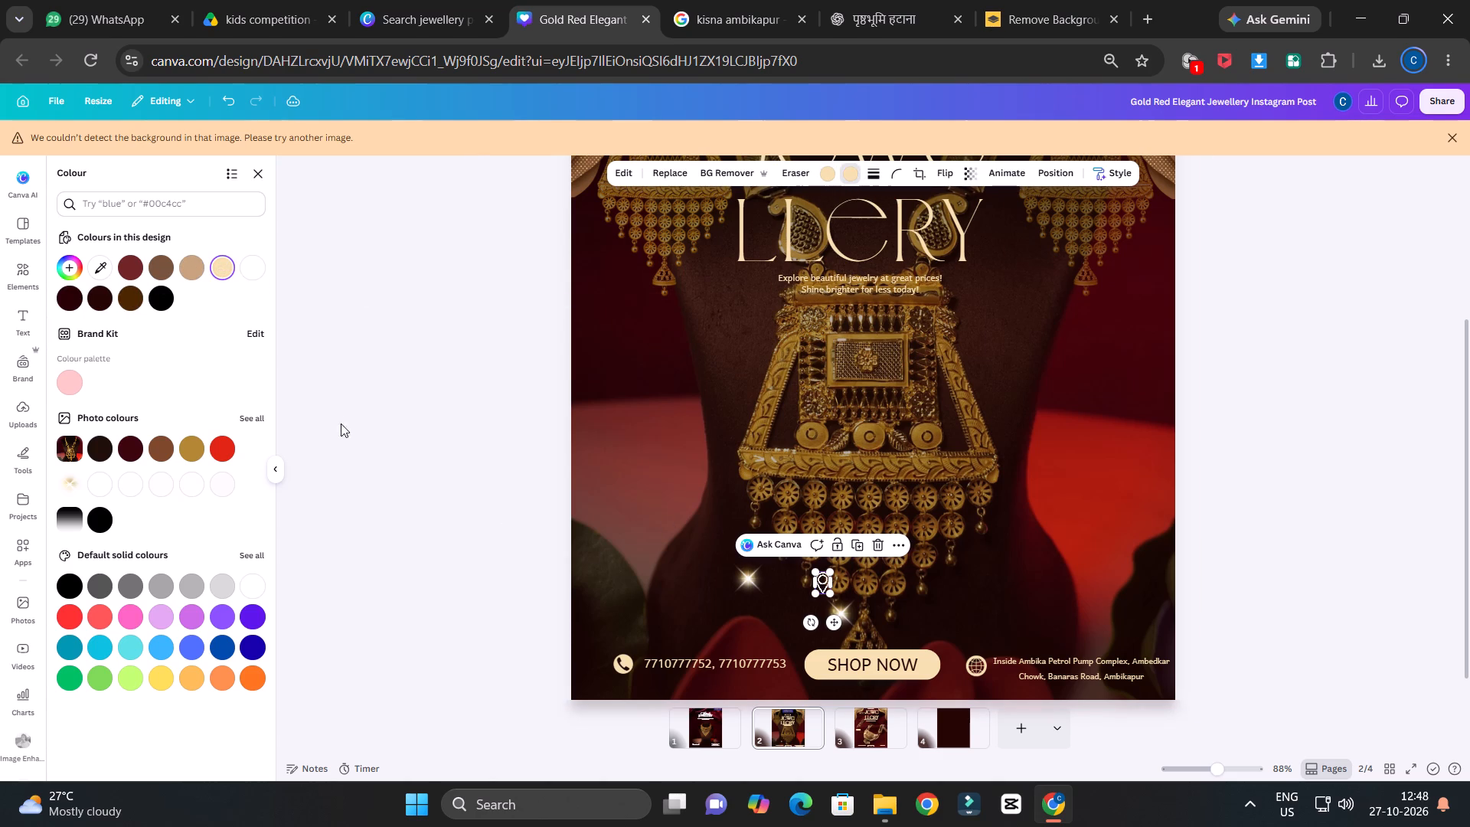
pyautogui.click(183, 273)
pyautogui.click(1384, 506)
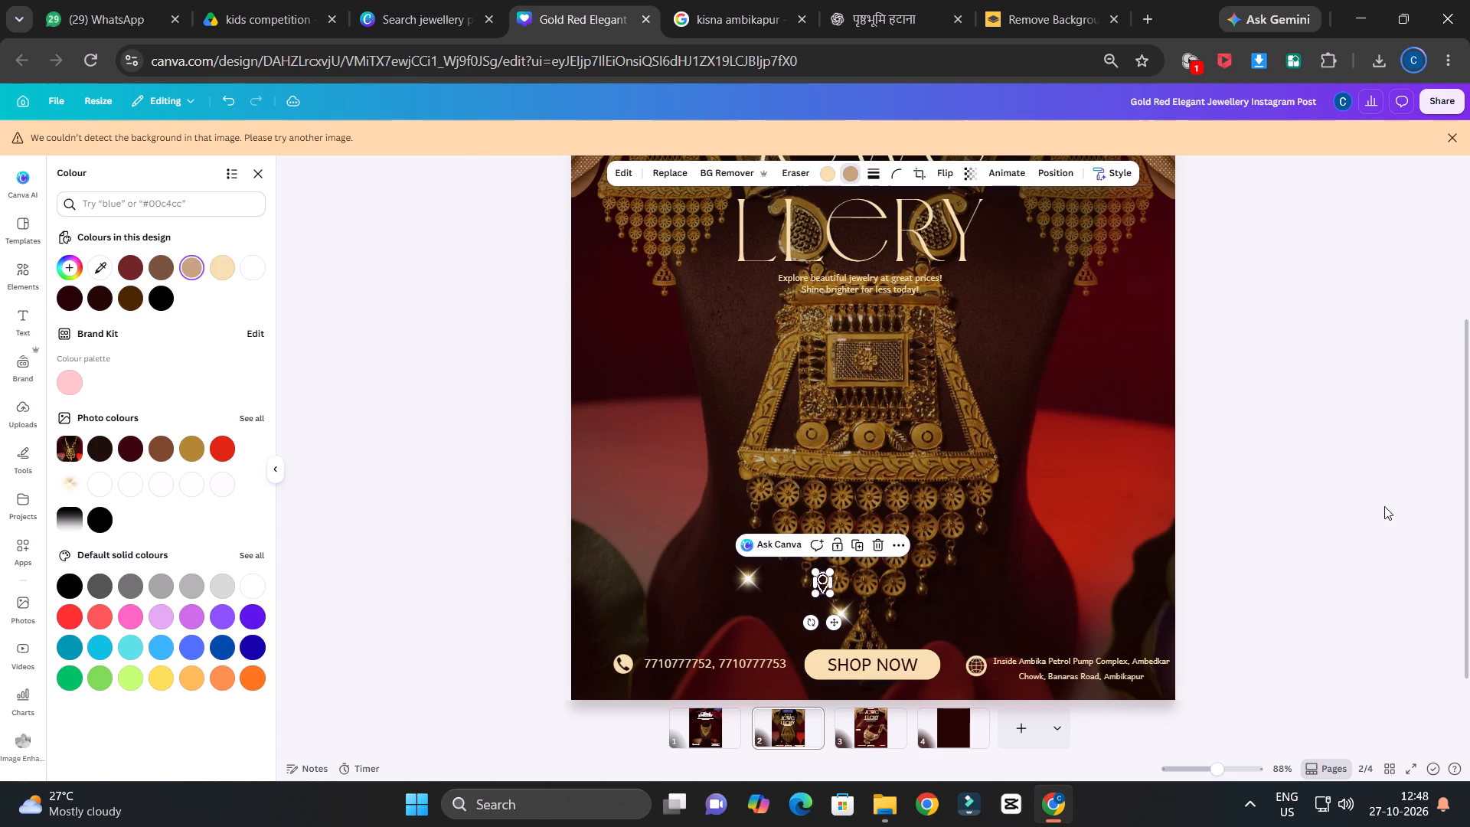
# Open the location pin's first colour for editing again.
pyautogui.click(830, 168)
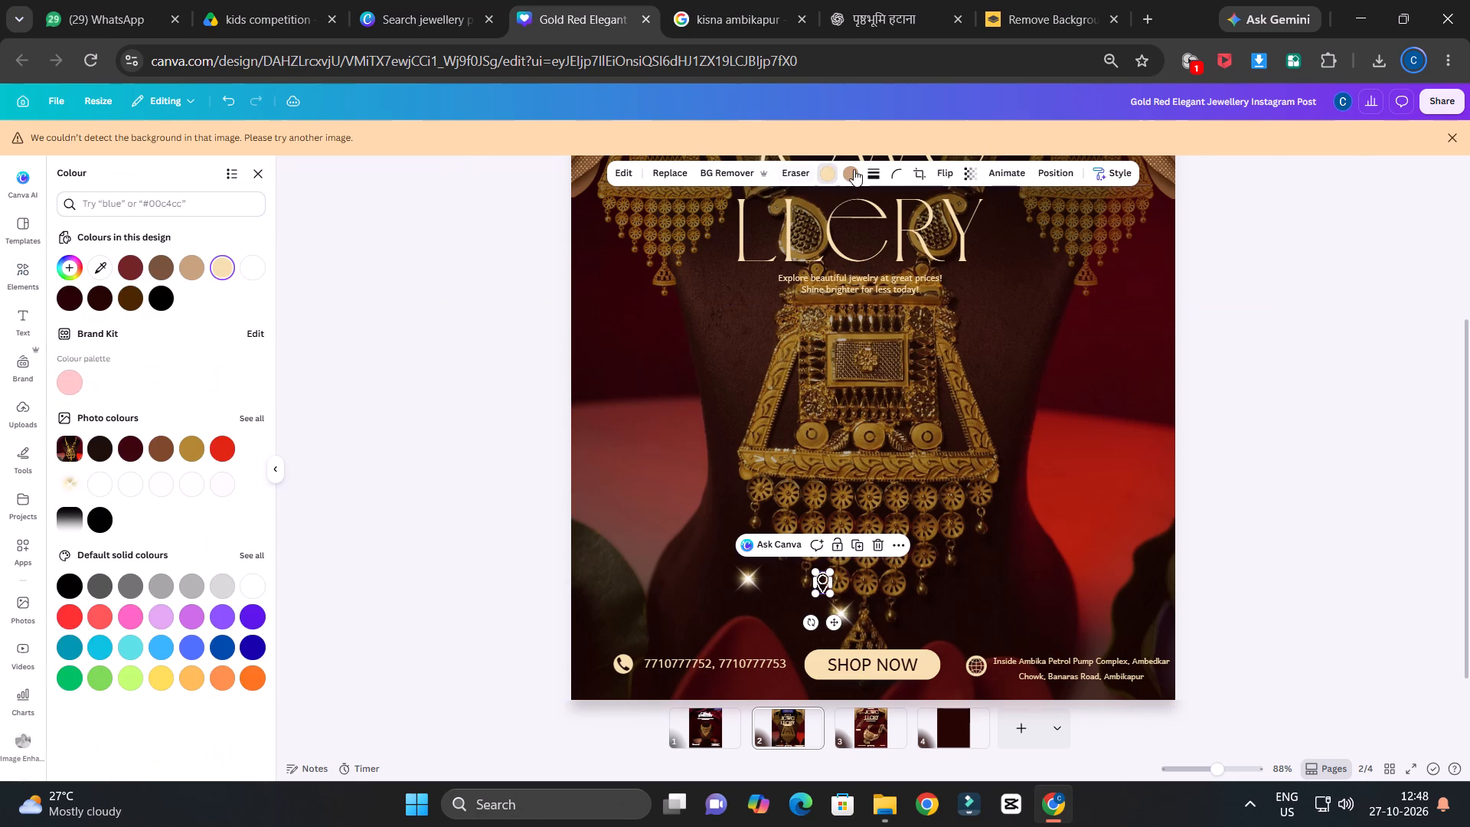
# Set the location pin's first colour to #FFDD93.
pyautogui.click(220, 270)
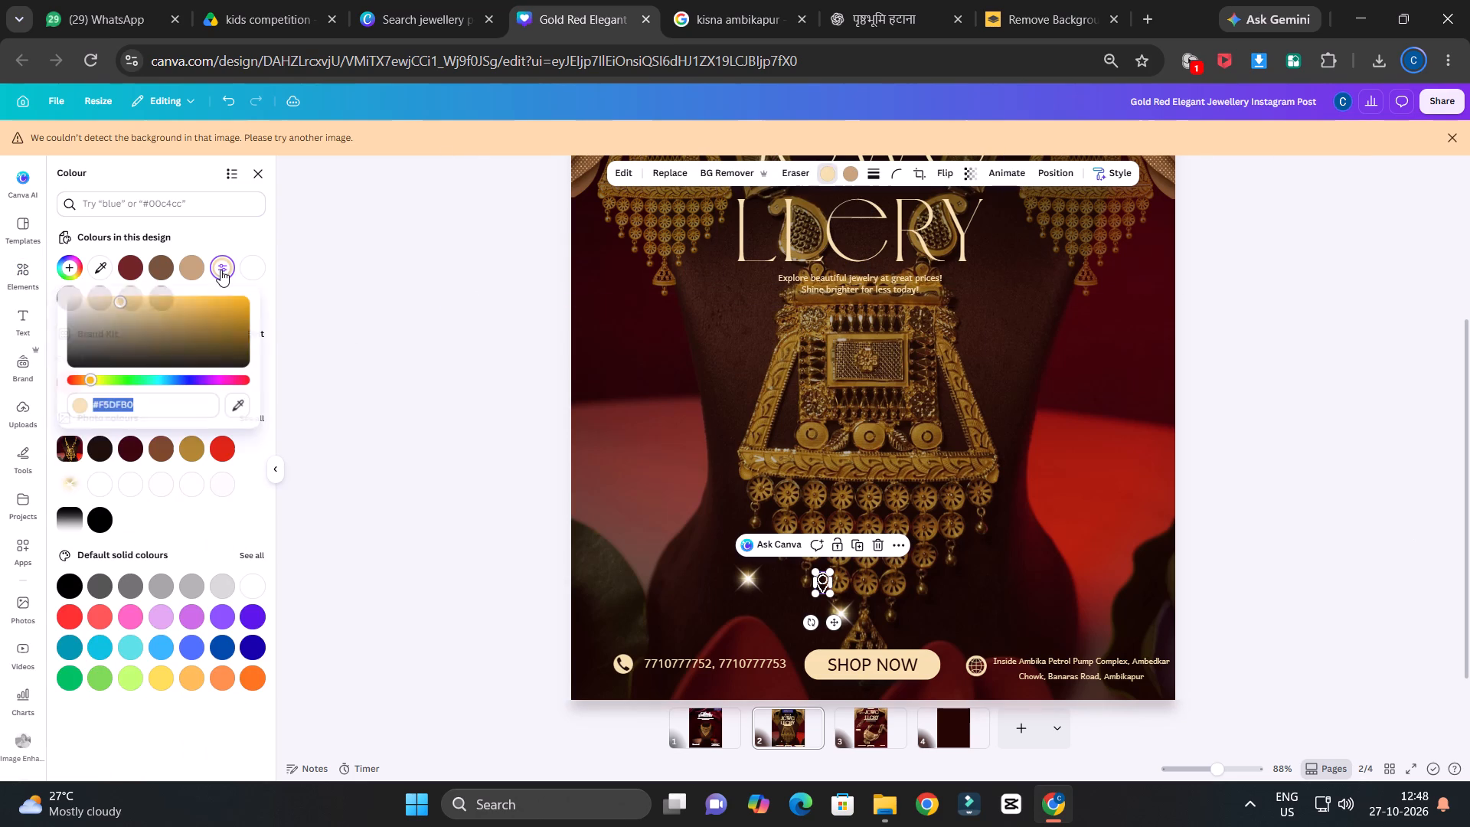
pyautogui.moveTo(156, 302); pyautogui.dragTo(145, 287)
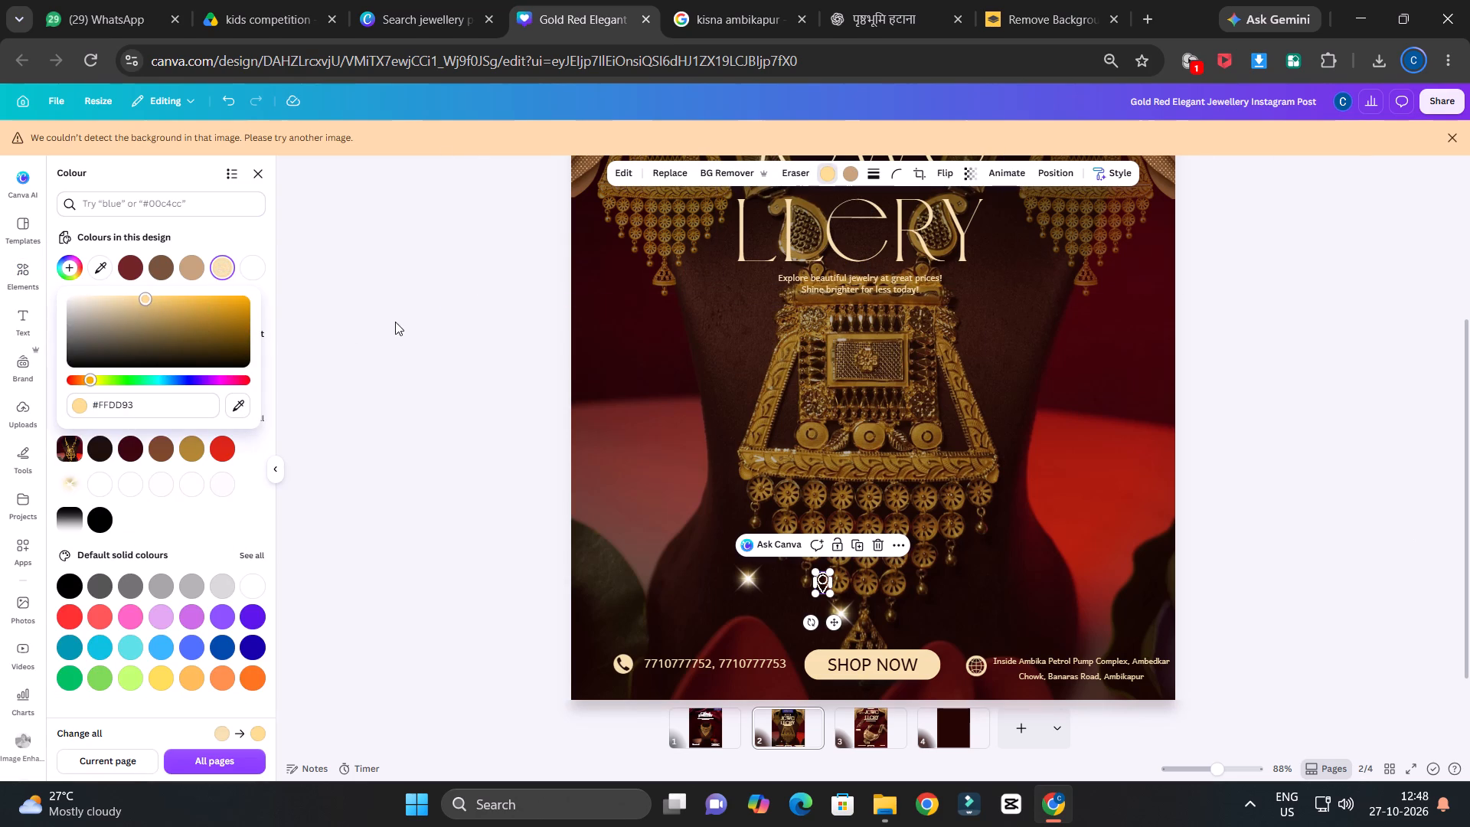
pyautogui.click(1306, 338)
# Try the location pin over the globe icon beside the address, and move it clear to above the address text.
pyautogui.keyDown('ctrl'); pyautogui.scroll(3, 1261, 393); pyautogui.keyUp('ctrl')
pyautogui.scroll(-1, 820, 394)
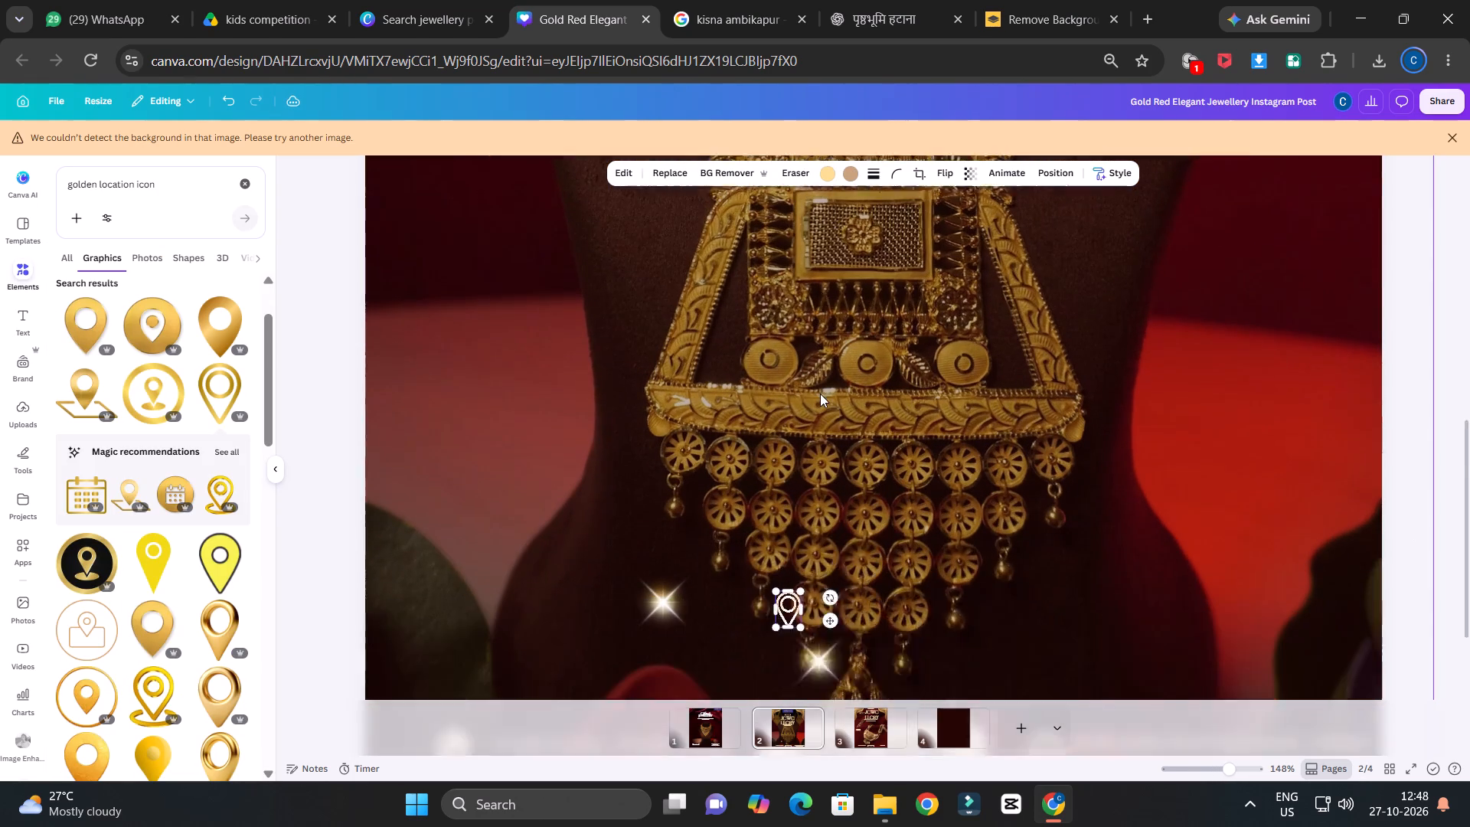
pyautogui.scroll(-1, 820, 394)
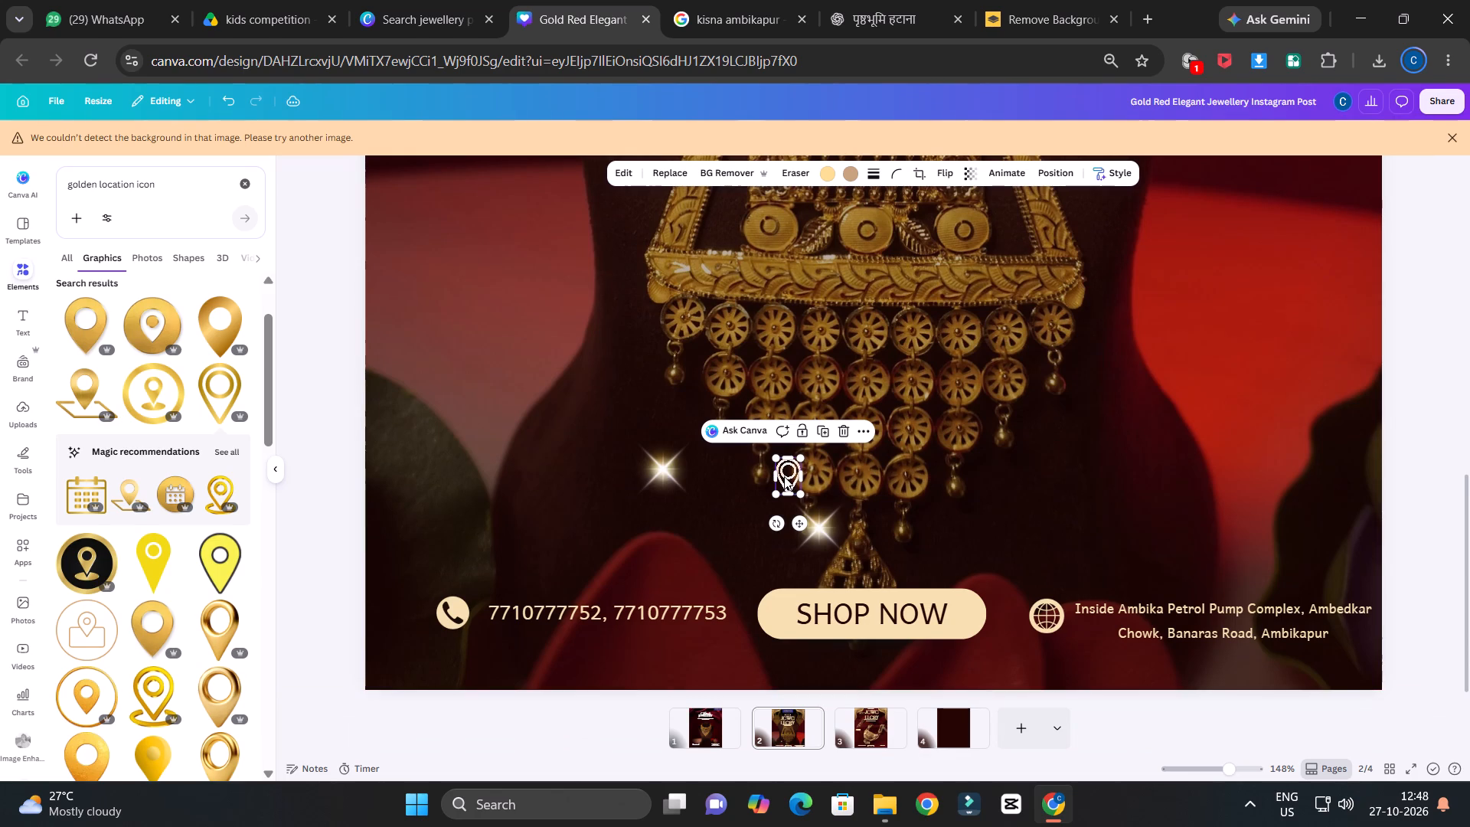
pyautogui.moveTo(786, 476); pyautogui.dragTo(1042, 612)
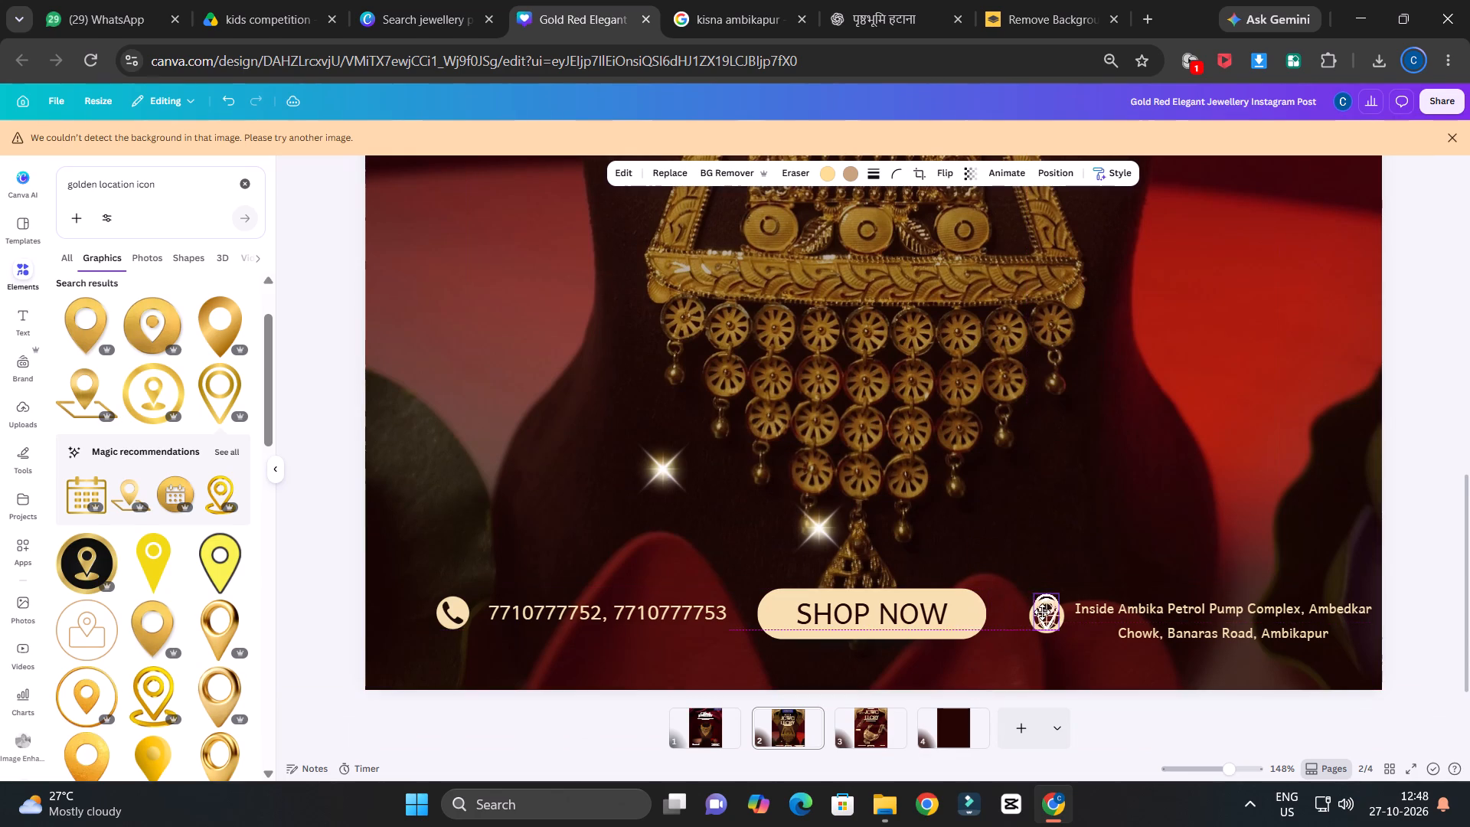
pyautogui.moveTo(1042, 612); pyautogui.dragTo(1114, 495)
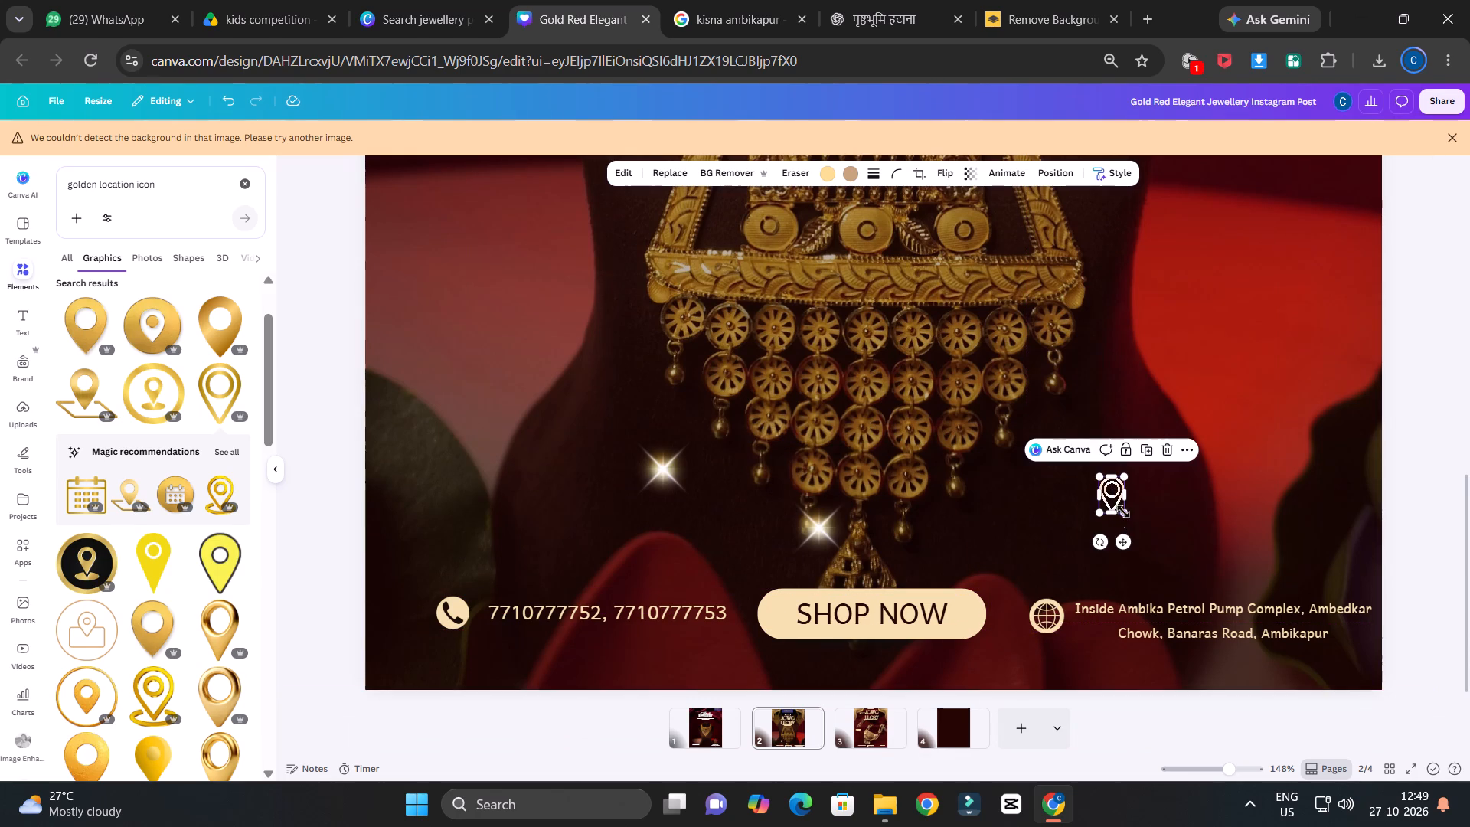
# Enlarge the location pin to about three and a half times its size and place it above the gap between SHOP NOW and the address.
pyautogui.moveTo(1123, 511); pyautogui.dragTo(1266, 575)
pyautogui.moveTo(1034, 486); pyautogui.dragTo(1021, 481)
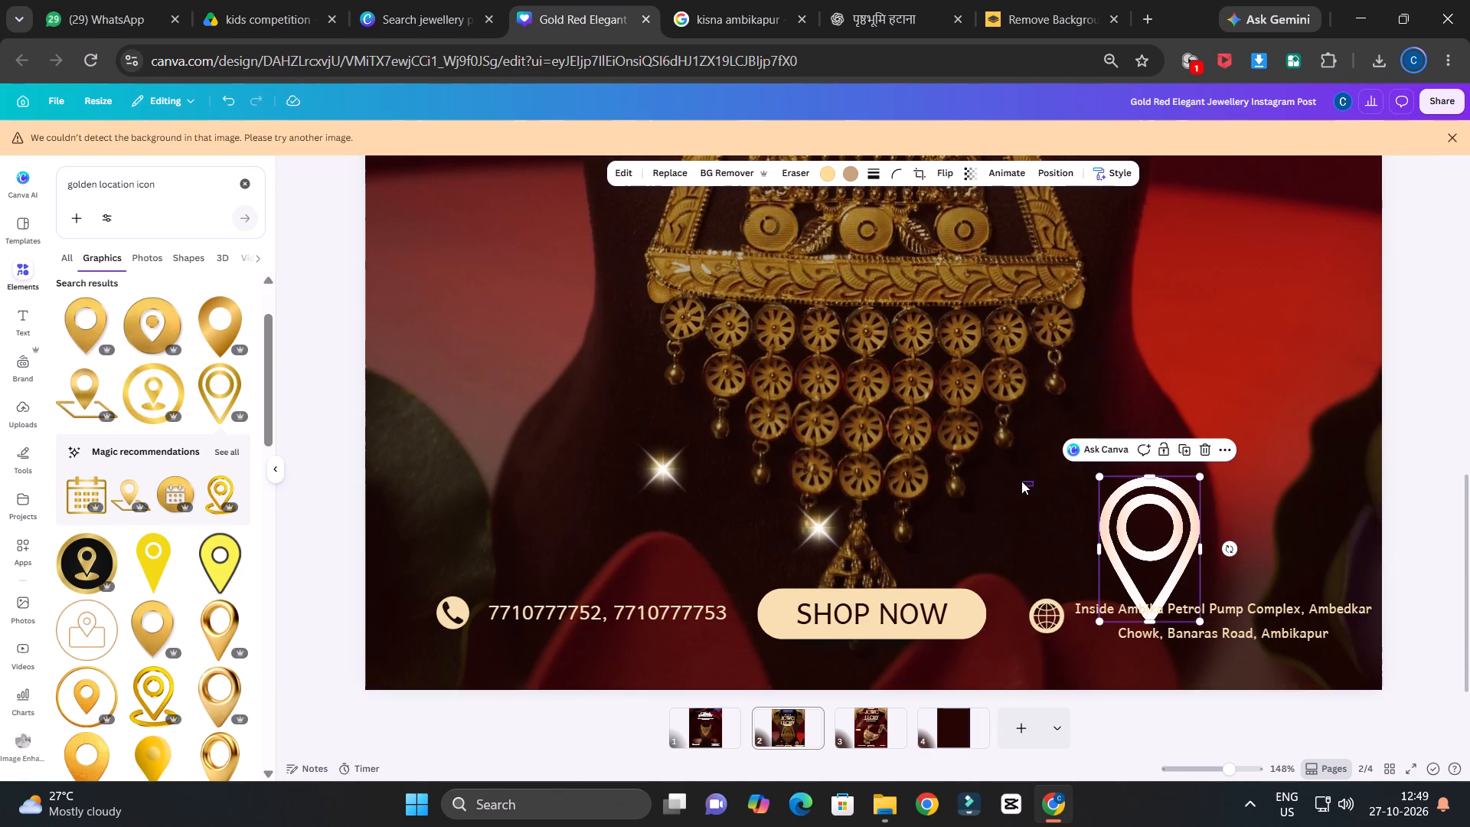
pyautogui.moveTo(1021, 481); pyautogui.dragTo(1021, 481)
pyautogui.moveTo(1157, 537); pyautogui.dragTo(991, 466)
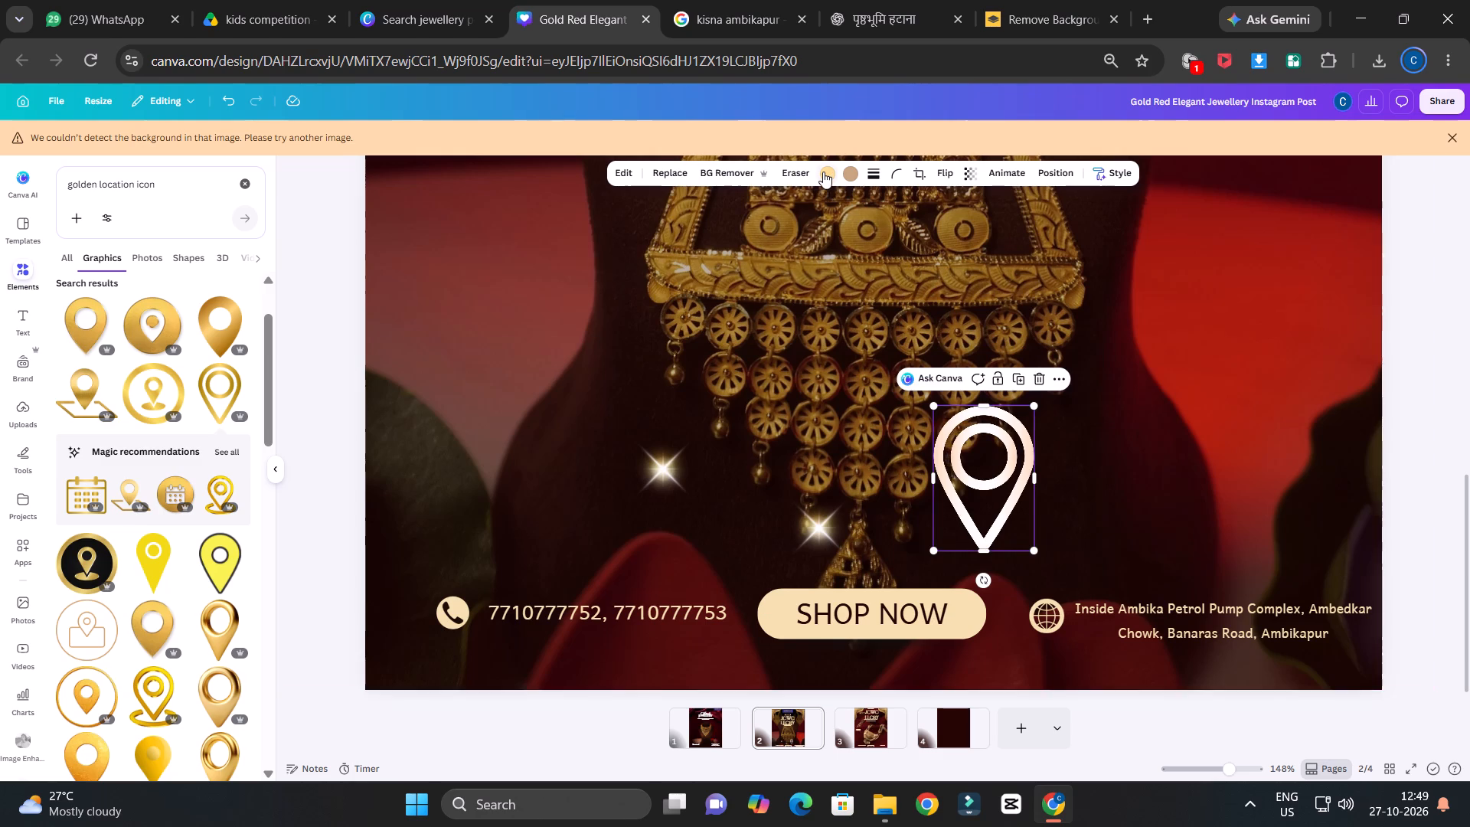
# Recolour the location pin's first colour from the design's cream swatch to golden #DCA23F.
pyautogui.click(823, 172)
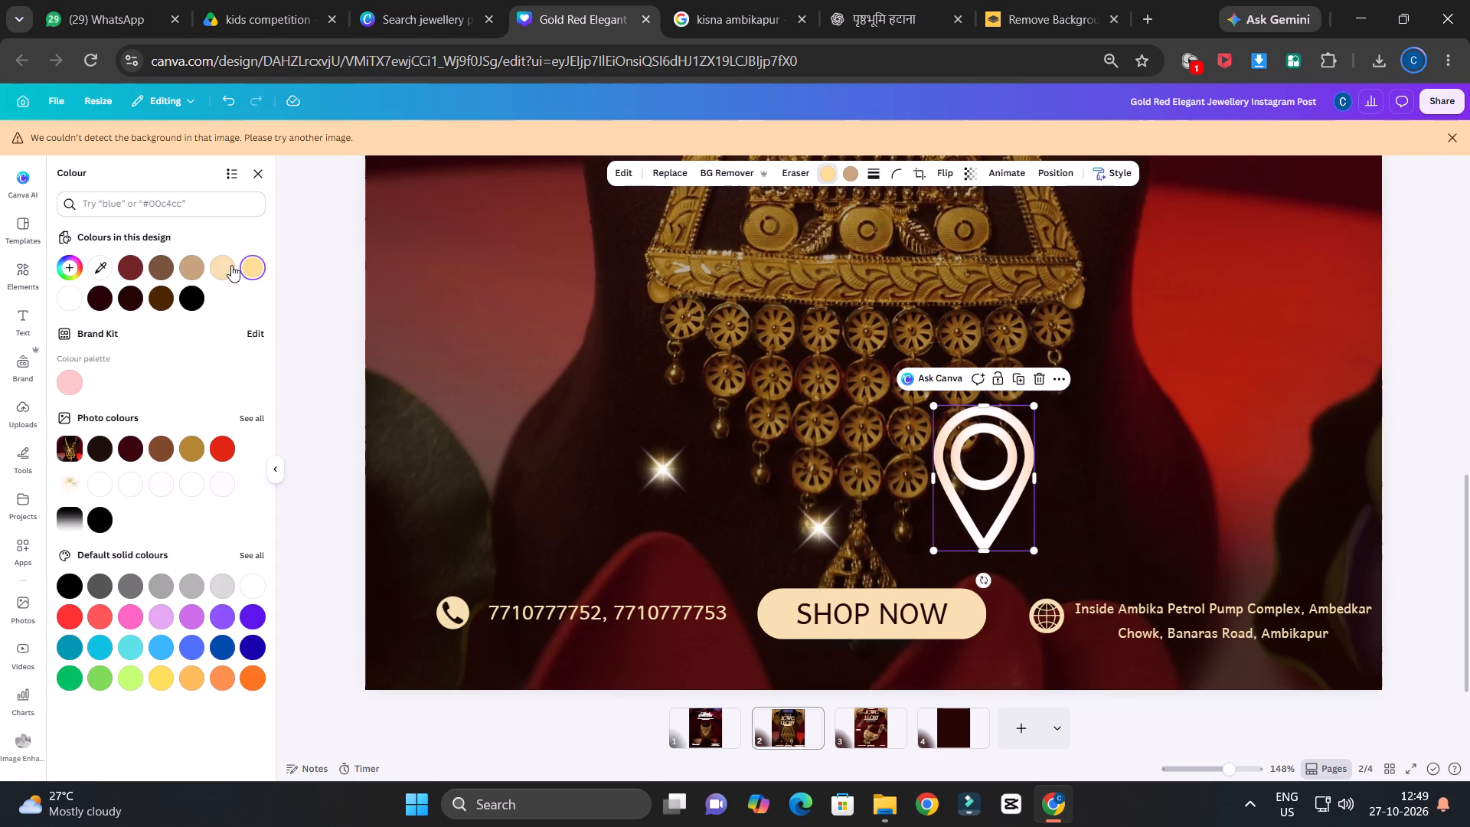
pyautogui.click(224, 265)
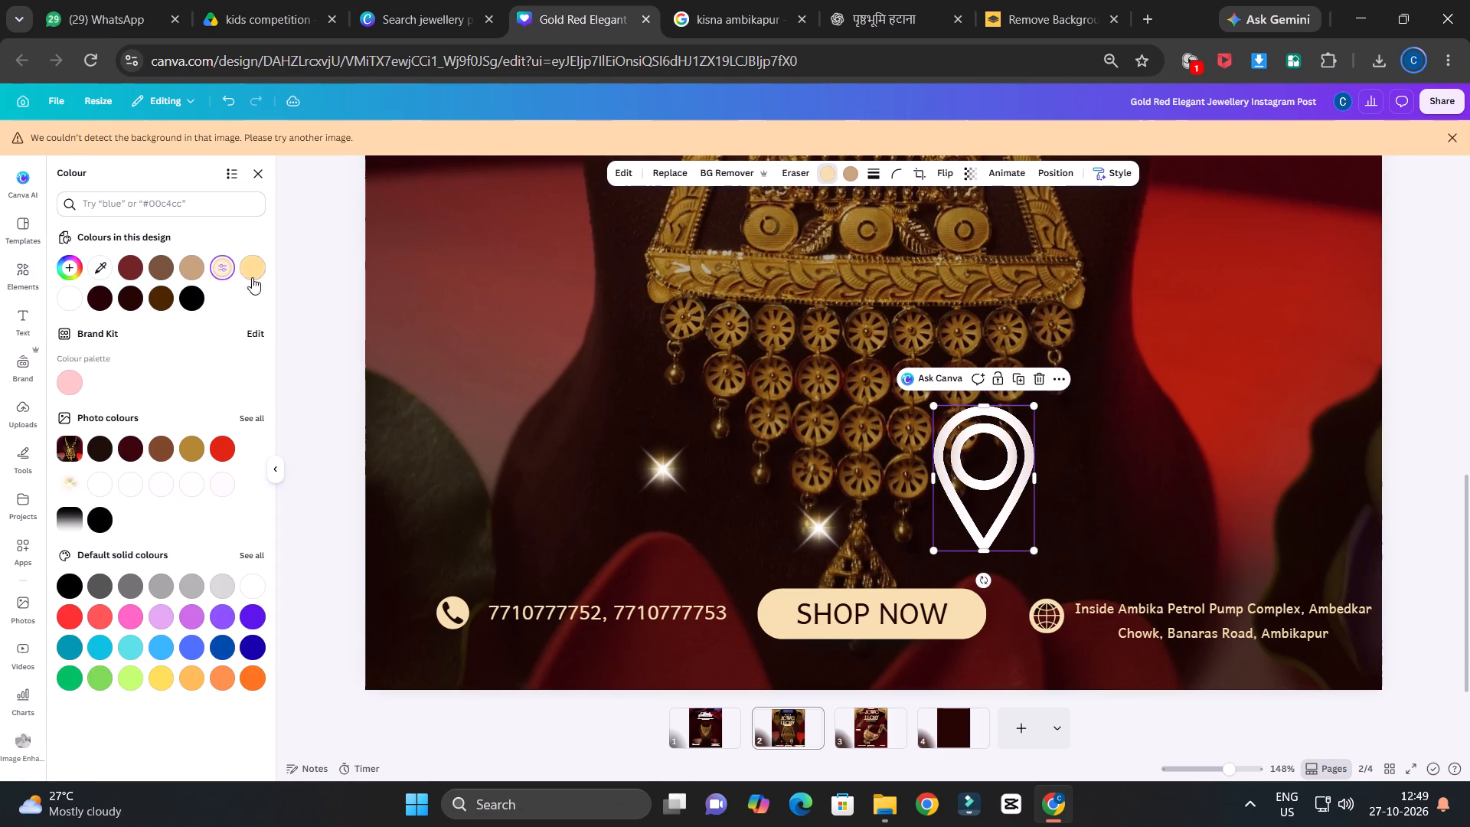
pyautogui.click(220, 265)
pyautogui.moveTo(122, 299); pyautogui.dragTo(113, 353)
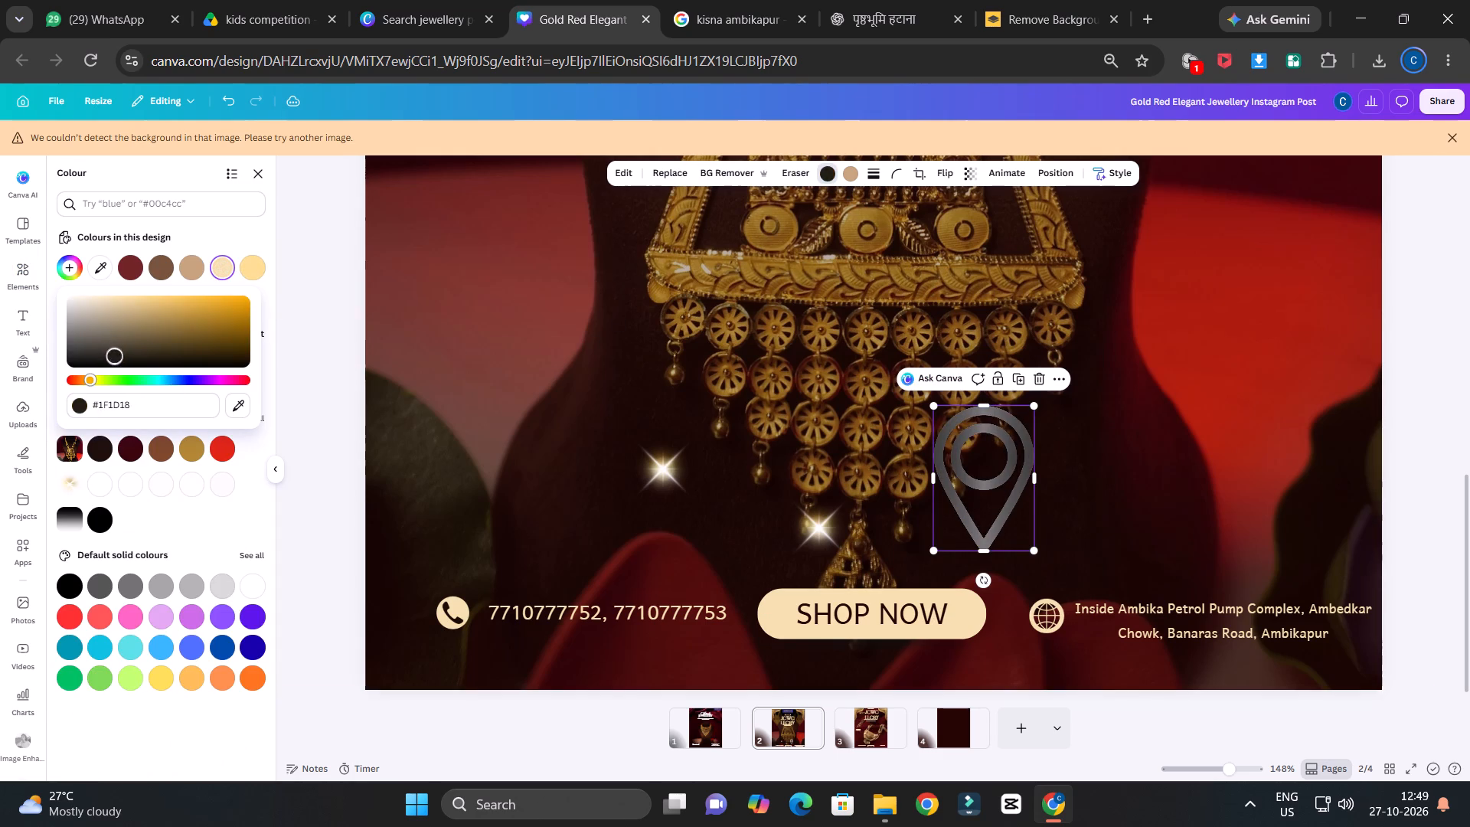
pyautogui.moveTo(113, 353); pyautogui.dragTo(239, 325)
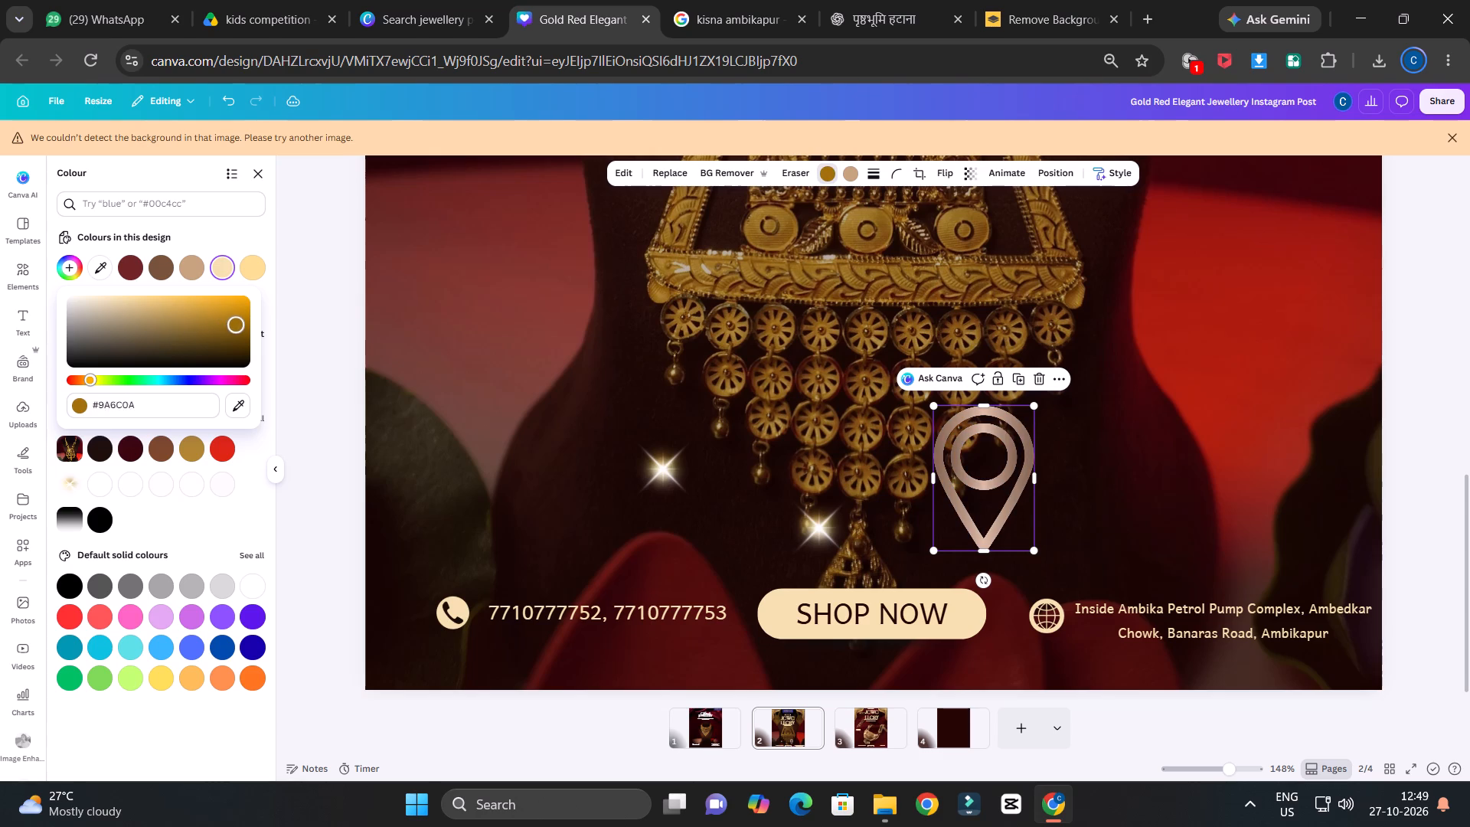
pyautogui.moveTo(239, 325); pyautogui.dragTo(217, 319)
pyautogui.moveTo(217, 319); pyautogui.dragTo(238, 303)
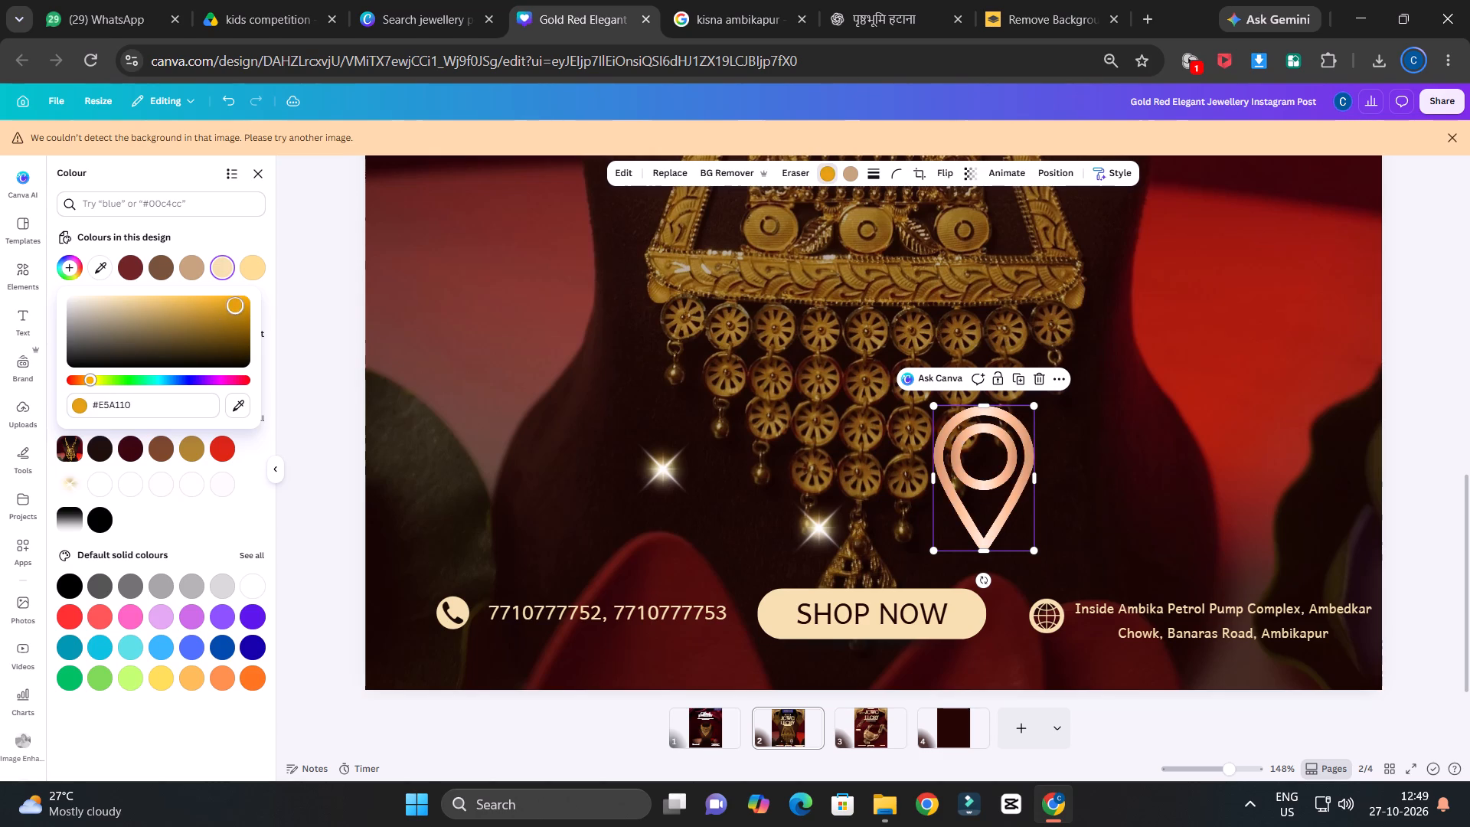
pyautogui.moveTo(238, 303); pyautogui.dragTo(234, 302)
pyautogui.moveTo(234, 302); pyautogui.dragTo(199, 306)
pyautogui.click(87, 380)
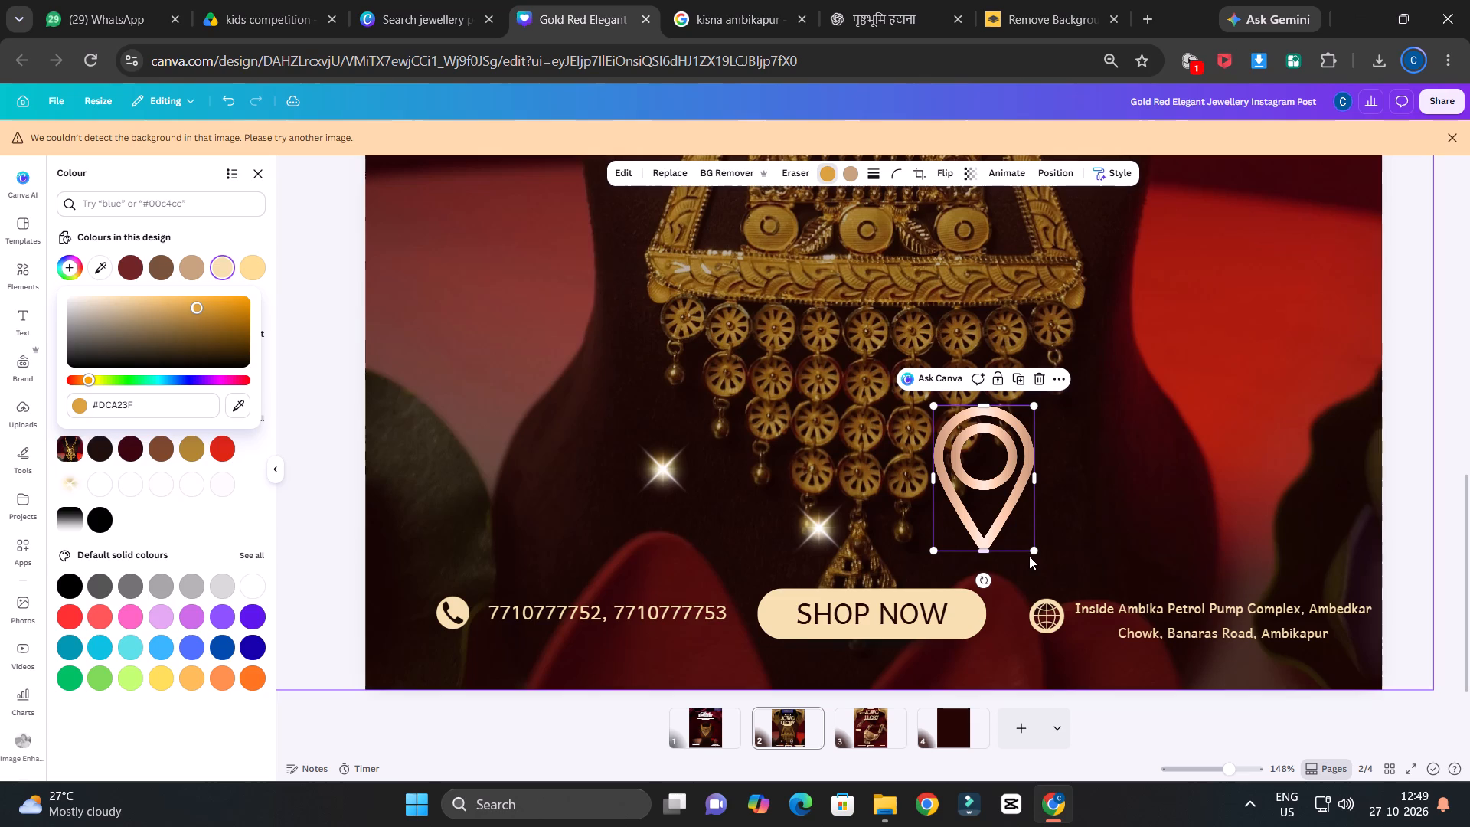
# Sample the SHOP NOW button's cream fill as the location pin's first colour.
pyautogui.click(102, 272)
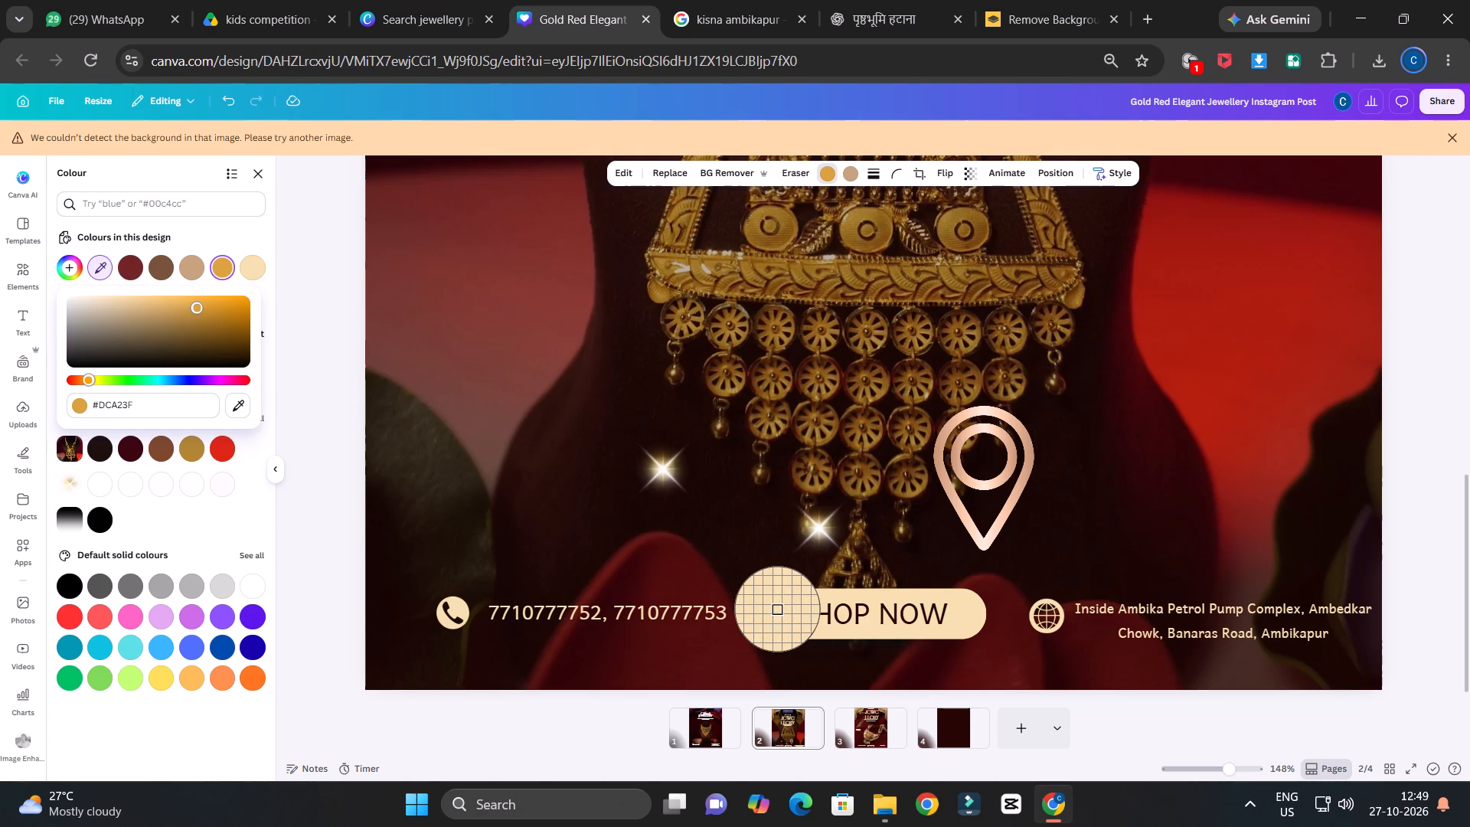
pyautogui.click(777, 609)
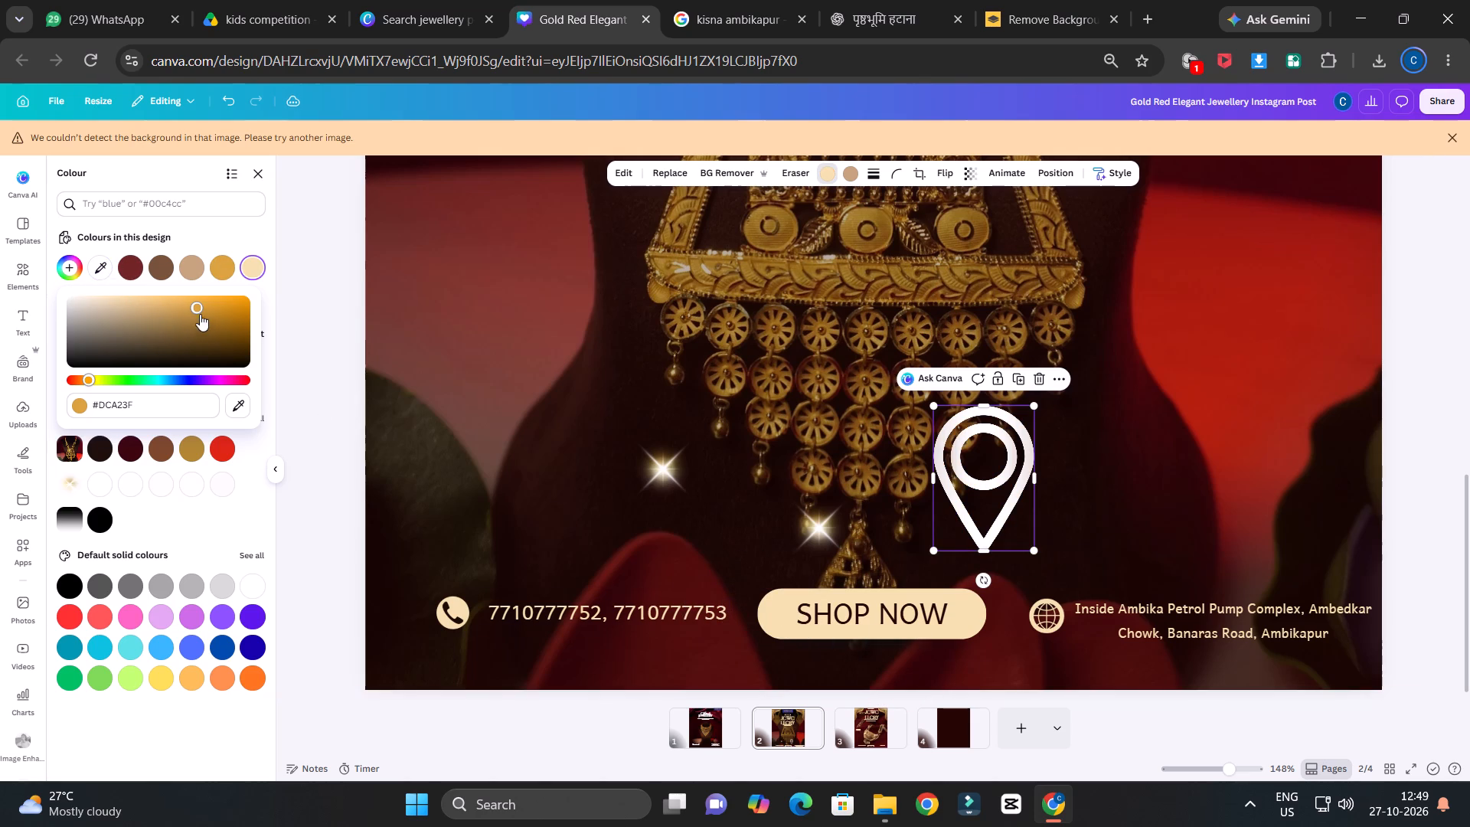
# Adjust the location pin's first colour to the muted gold #D19D45.
pyautogui.moveTo(198, 308); pyautogui.dragTo(192, 319)
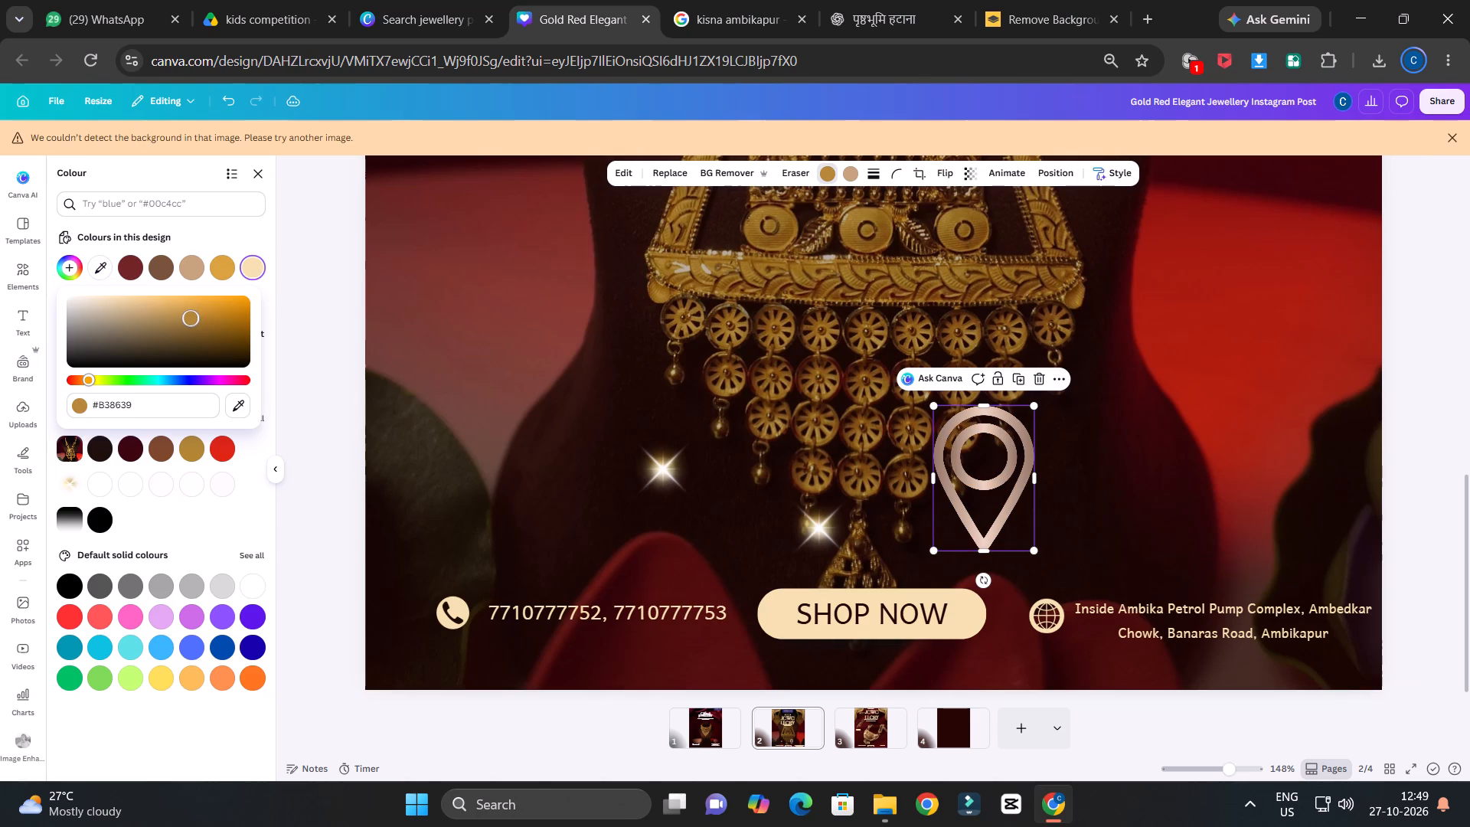
pyautogui.moveTo(192, 319); pyautogui.dragTo(189, 312)
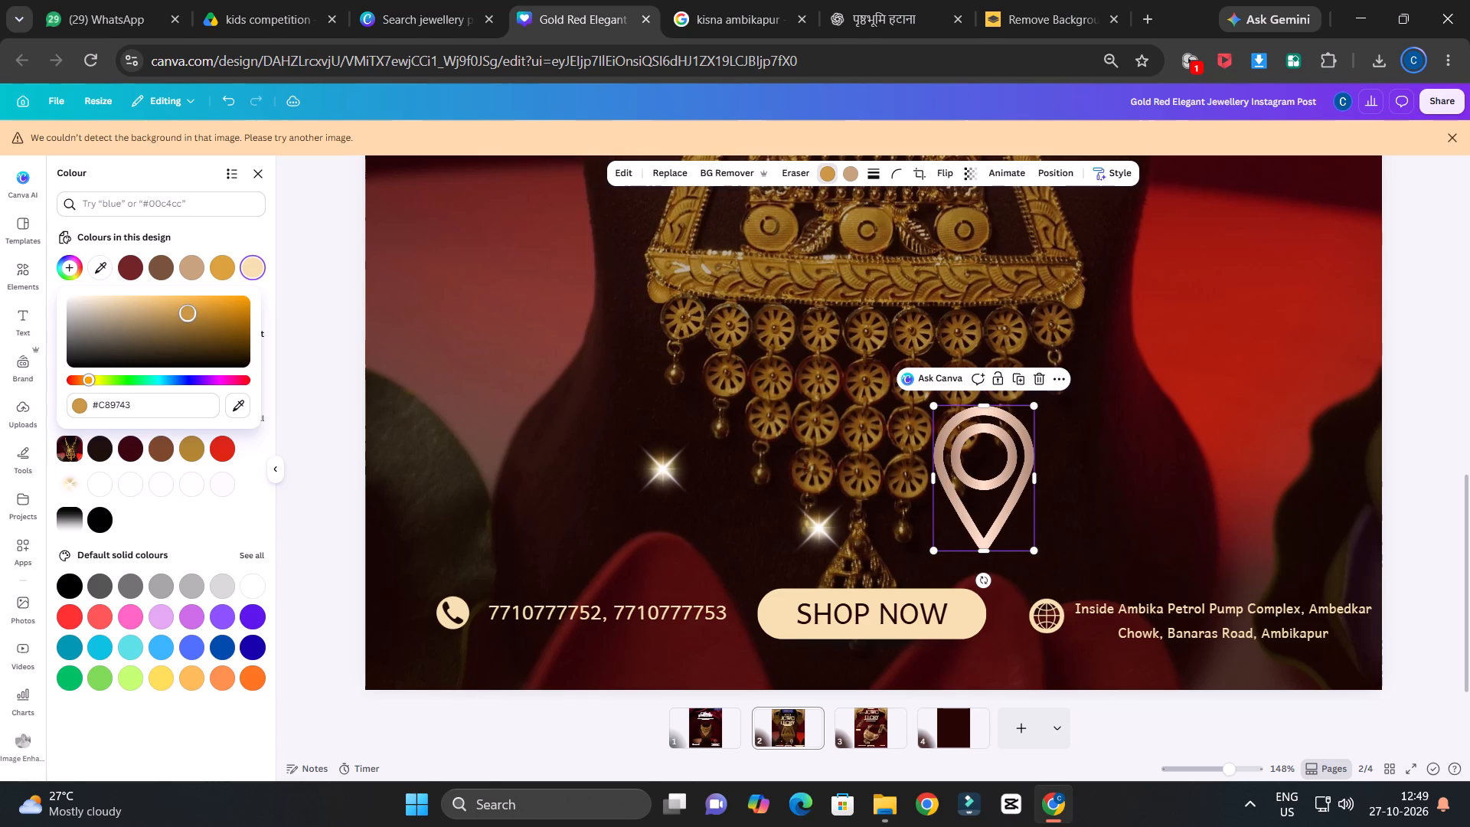
pyautogui.moveTo(189, 312); pyautogui.dragTo(189, 301)
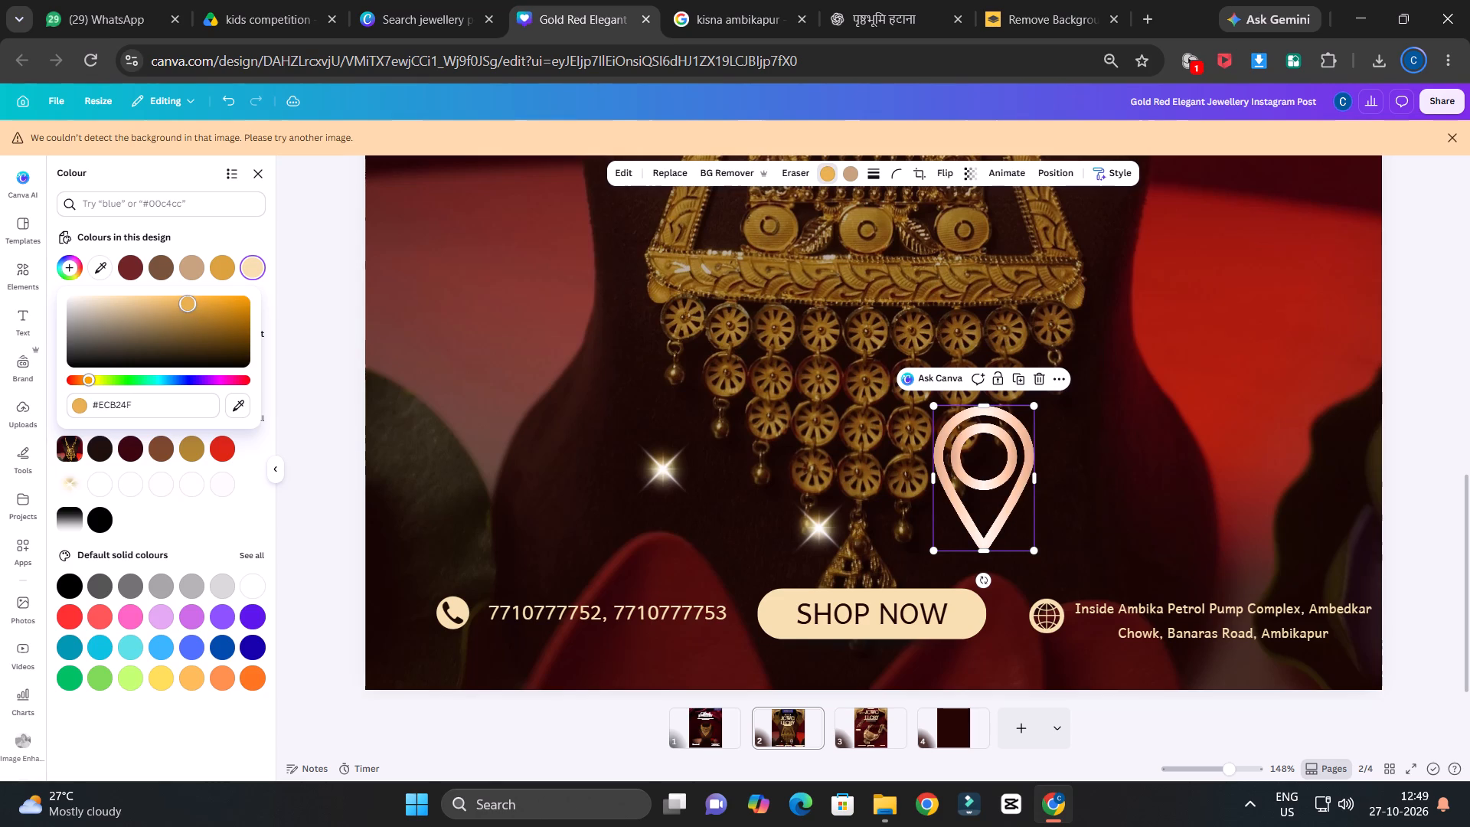
pyautogui.moveTo(189, 301); pyautogui.dragTo(206, 305)
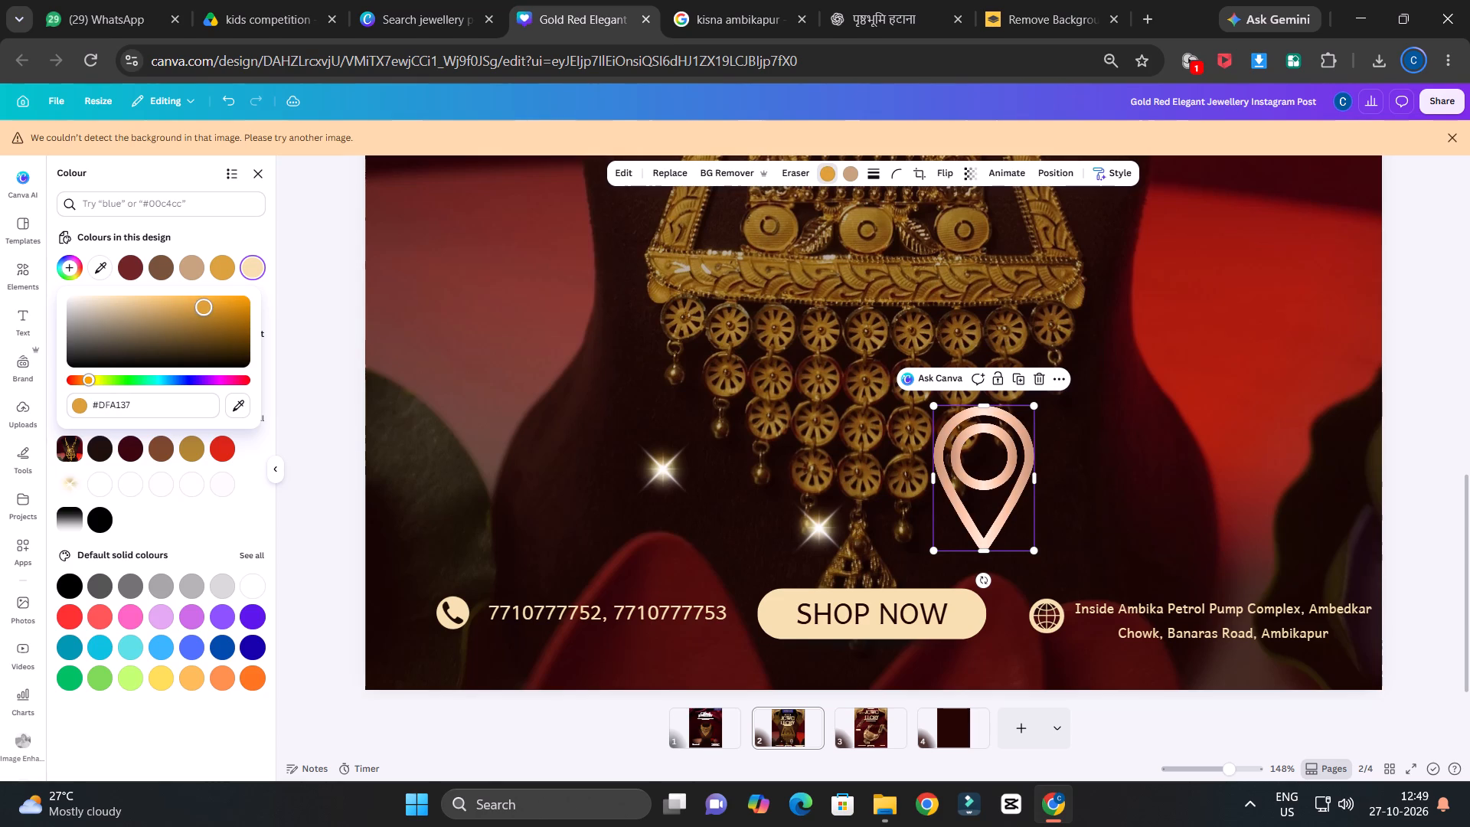
pyautogui.moveTo(206, 305); pyautogui.dragTo(206, 308)
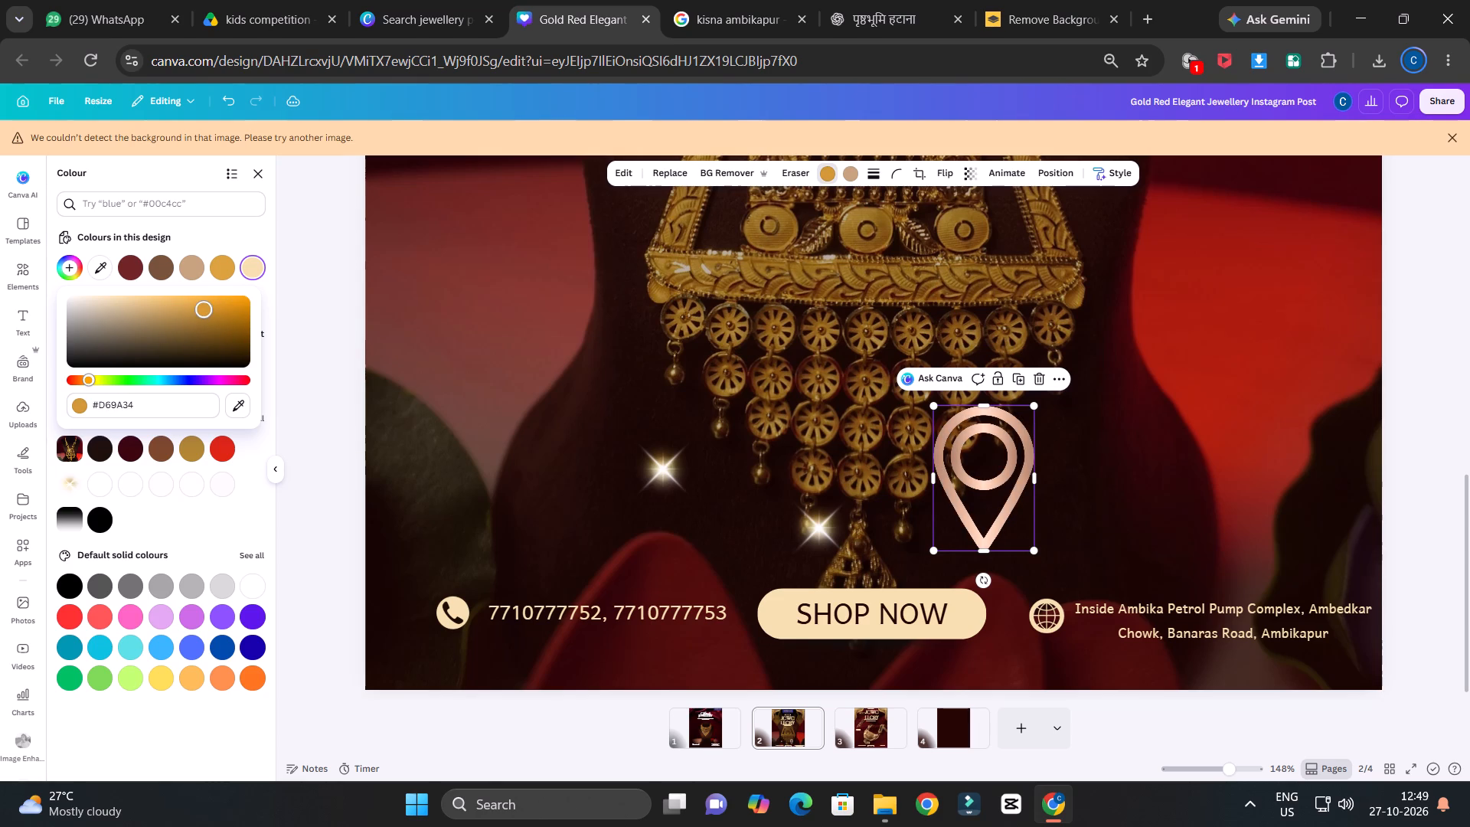
pyautogui.moveTo(206, 308); pyautogui.dragTo(191, 309)
# Shrink the location pin to about the globe icon's height and place it between SHOP NOW and the globe.
pyautogui.moveTo(1034, 547); pyautogui.dragTo(963, 479)
pyautogui.moveTo(954, 445); pyautogui.dragTo(1014, 589)
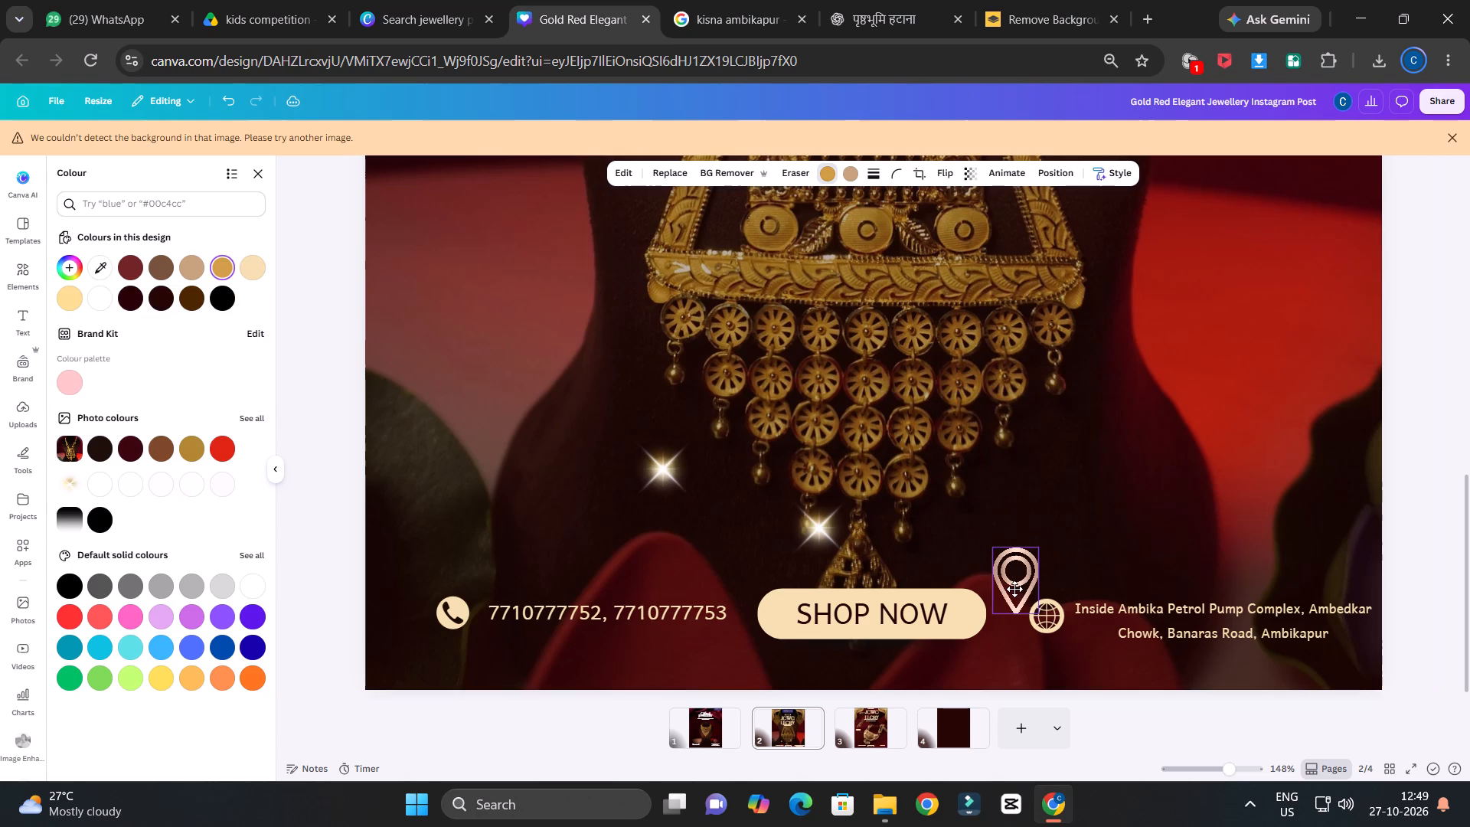
pyautogui.moveTo(1014, 589); pyautogui.dragTo(1030, 522)
pyautogui.moveTo(1056, 547); pyautogui.dragTo(1027, 521)
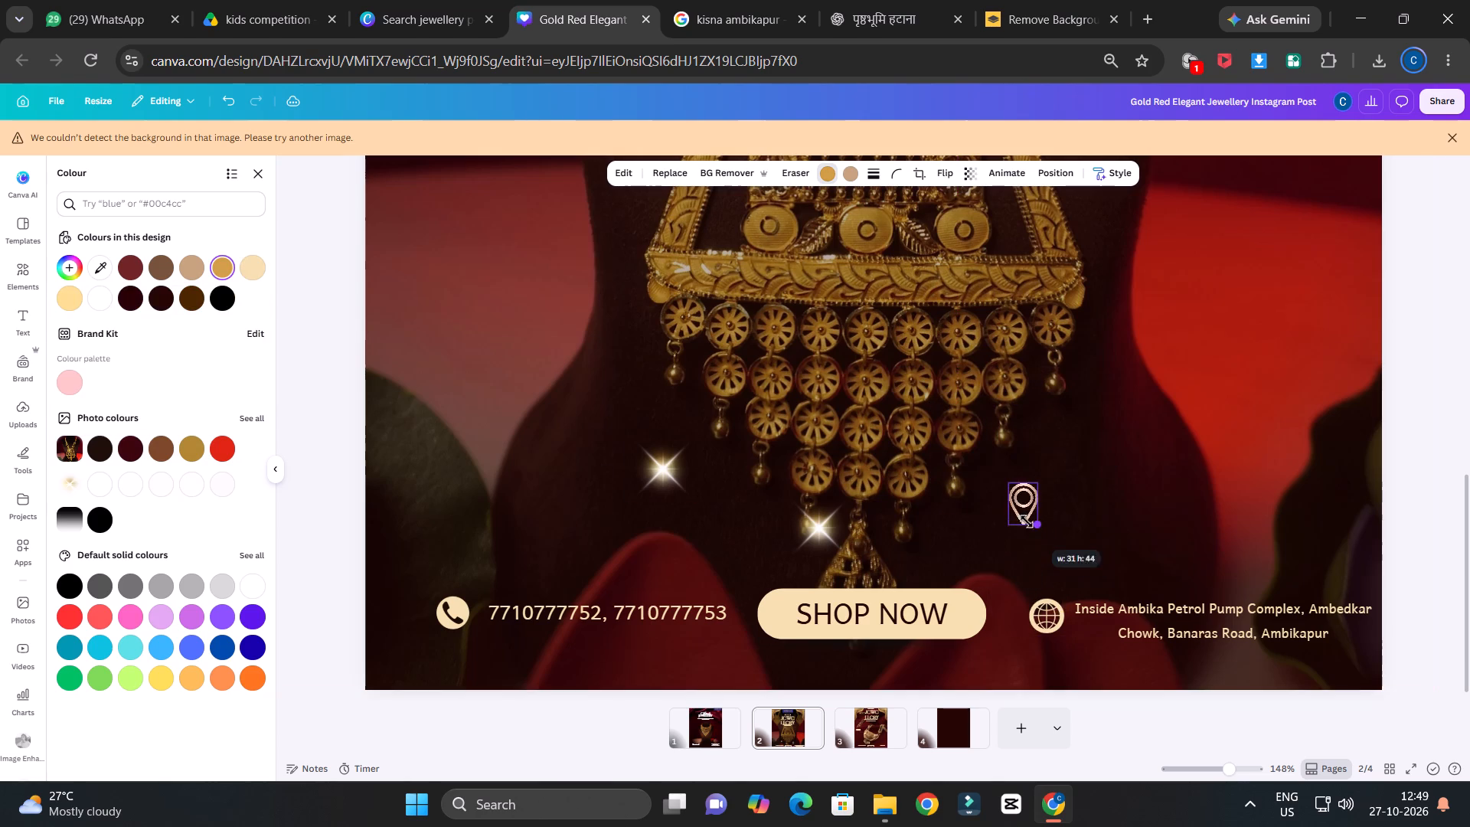
pyautogui.moveTo(1027, 521); pyautogui.dragTo(1027, 521)
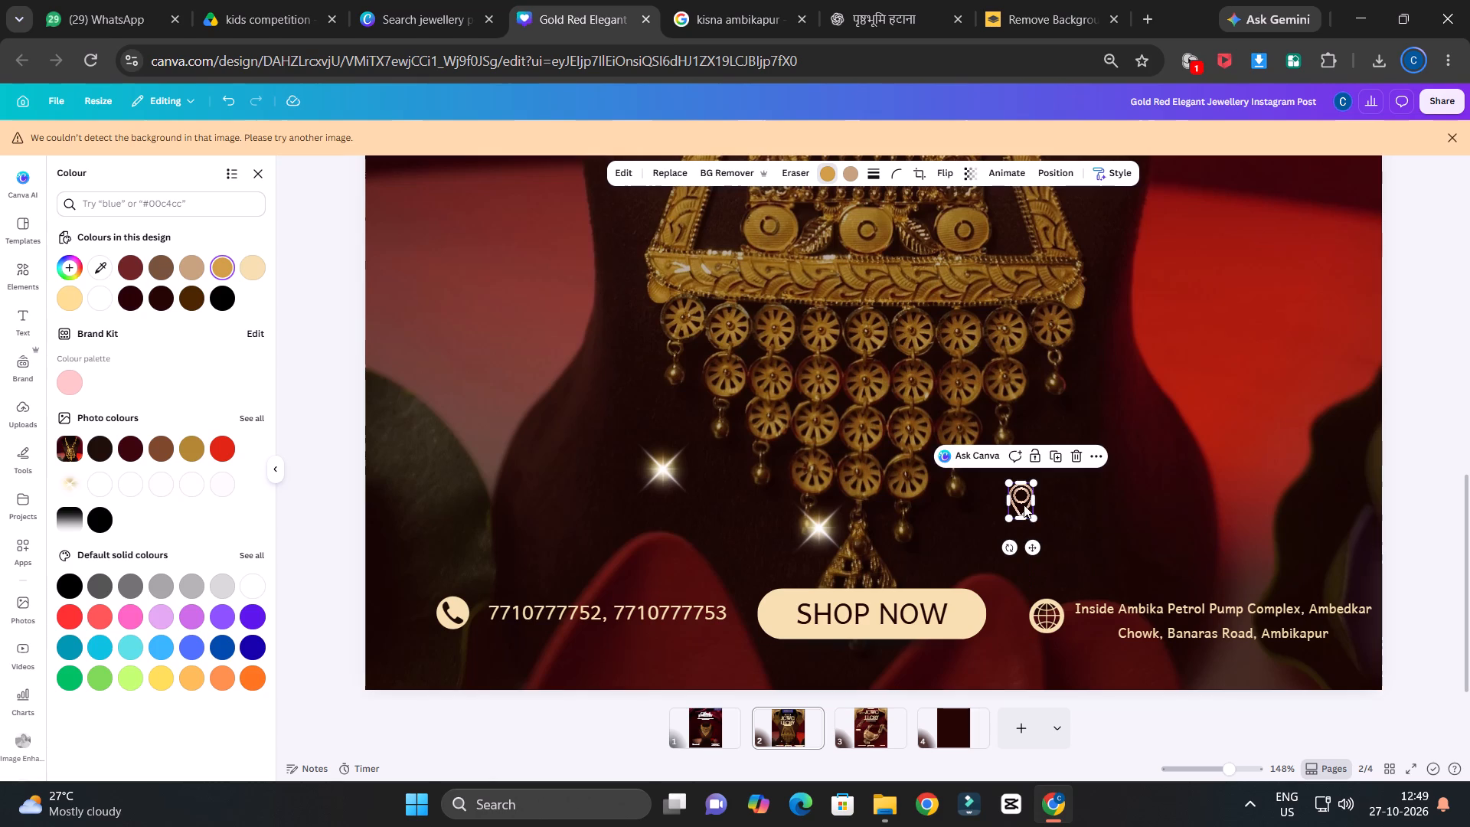
pyautogui.moveTo(1024, 505); pyautogui.dragTo(1024, 621)
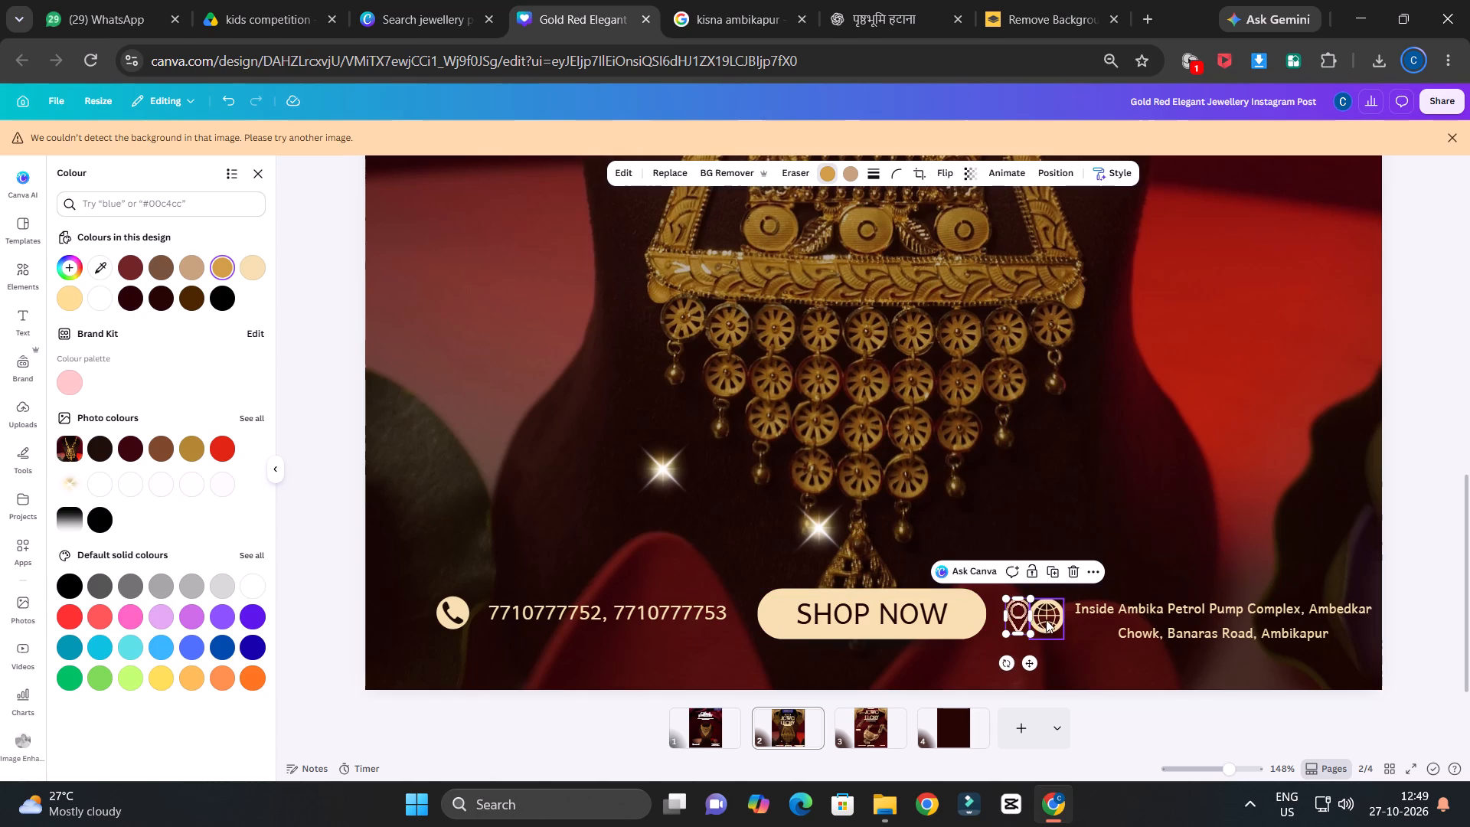
# Delete the globe icon and place the location pin in its spot beside the address.
pyautogui.click(1047, 619)
pyautogui.click(1099, 568)
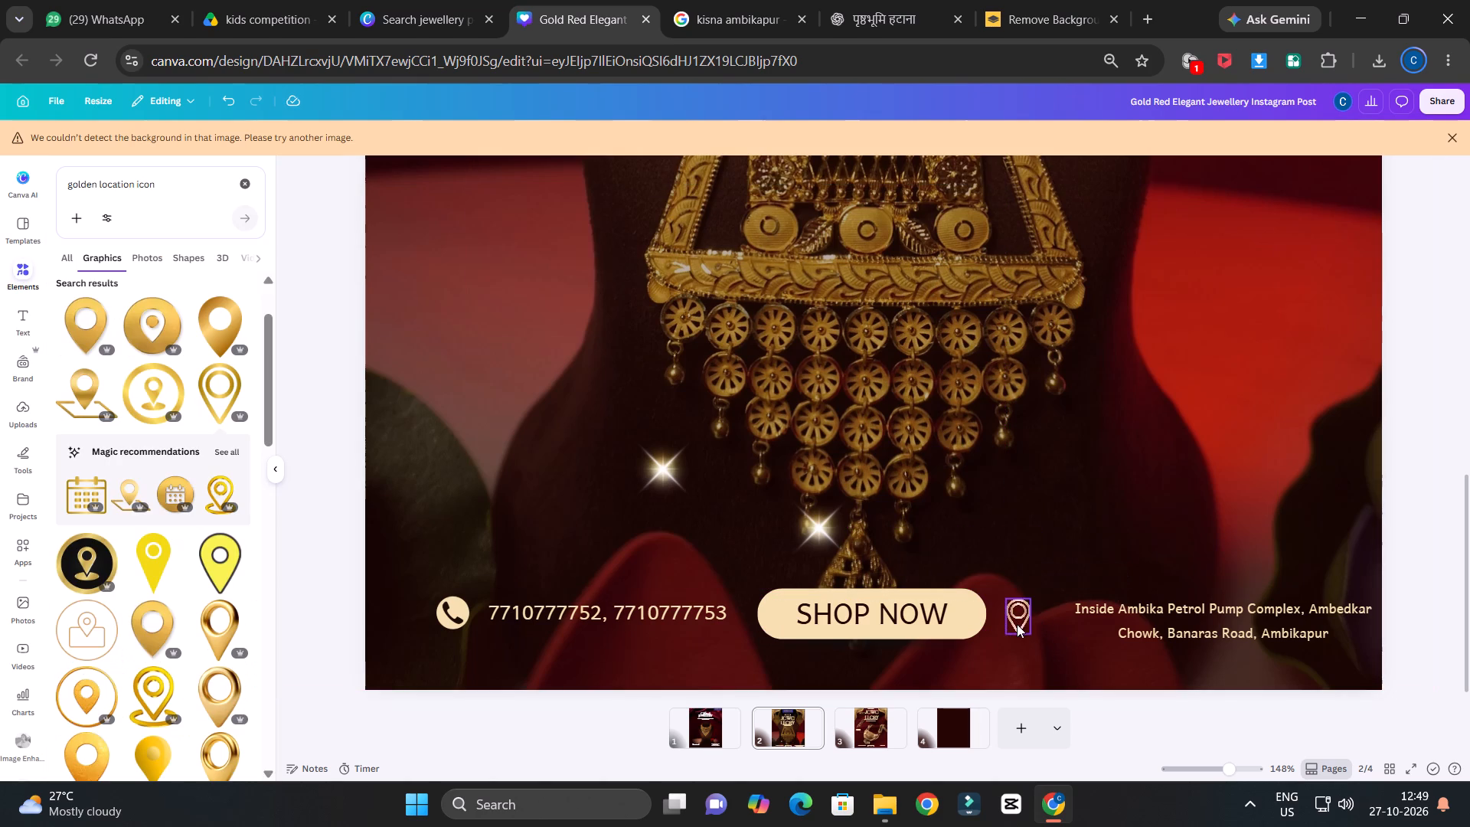
pyautogui.moveTo(1015, 617); pyautogui.dragTo(1048, 616)
pyautogui.click(1439, 510)
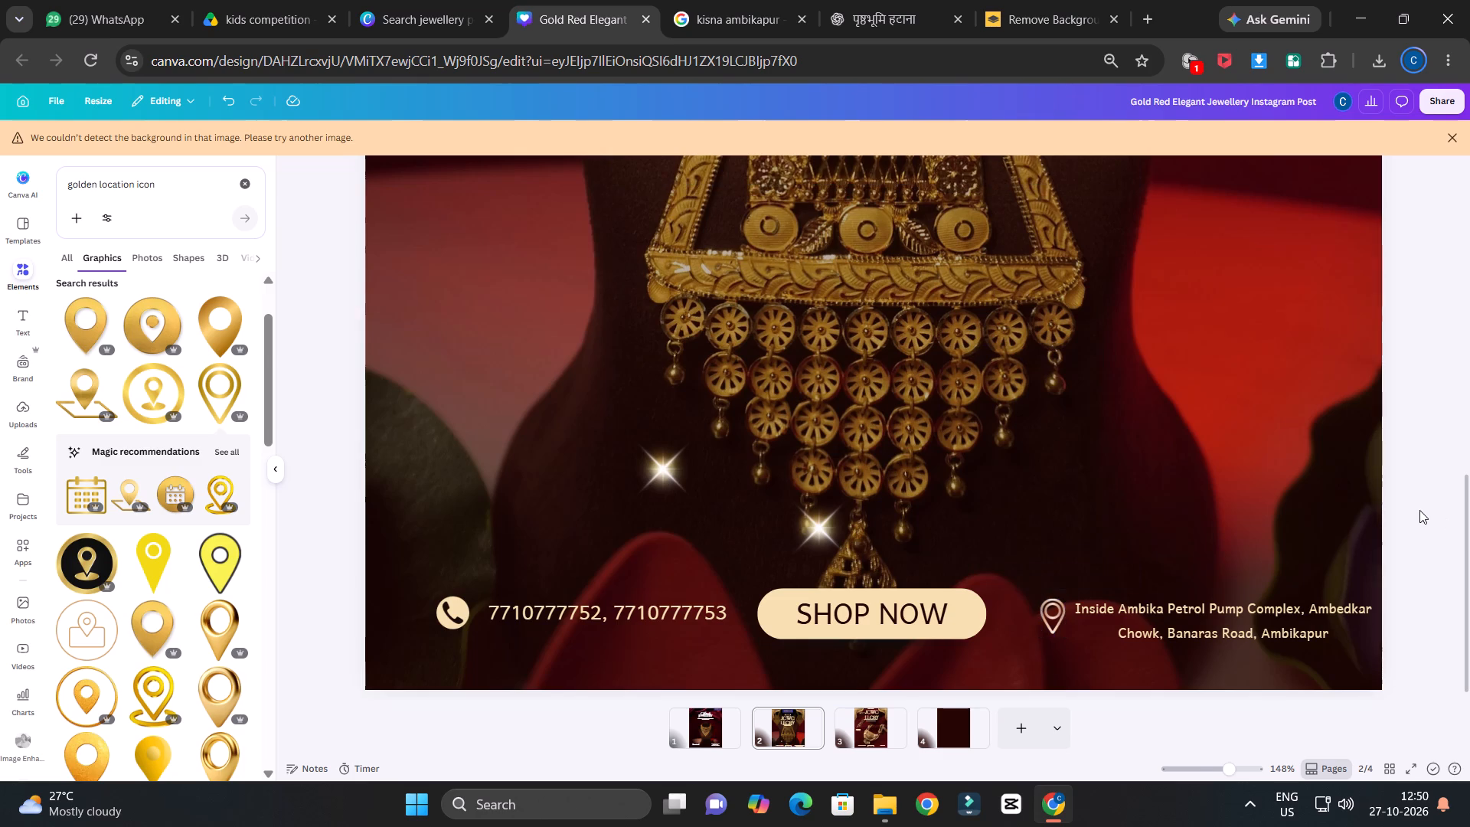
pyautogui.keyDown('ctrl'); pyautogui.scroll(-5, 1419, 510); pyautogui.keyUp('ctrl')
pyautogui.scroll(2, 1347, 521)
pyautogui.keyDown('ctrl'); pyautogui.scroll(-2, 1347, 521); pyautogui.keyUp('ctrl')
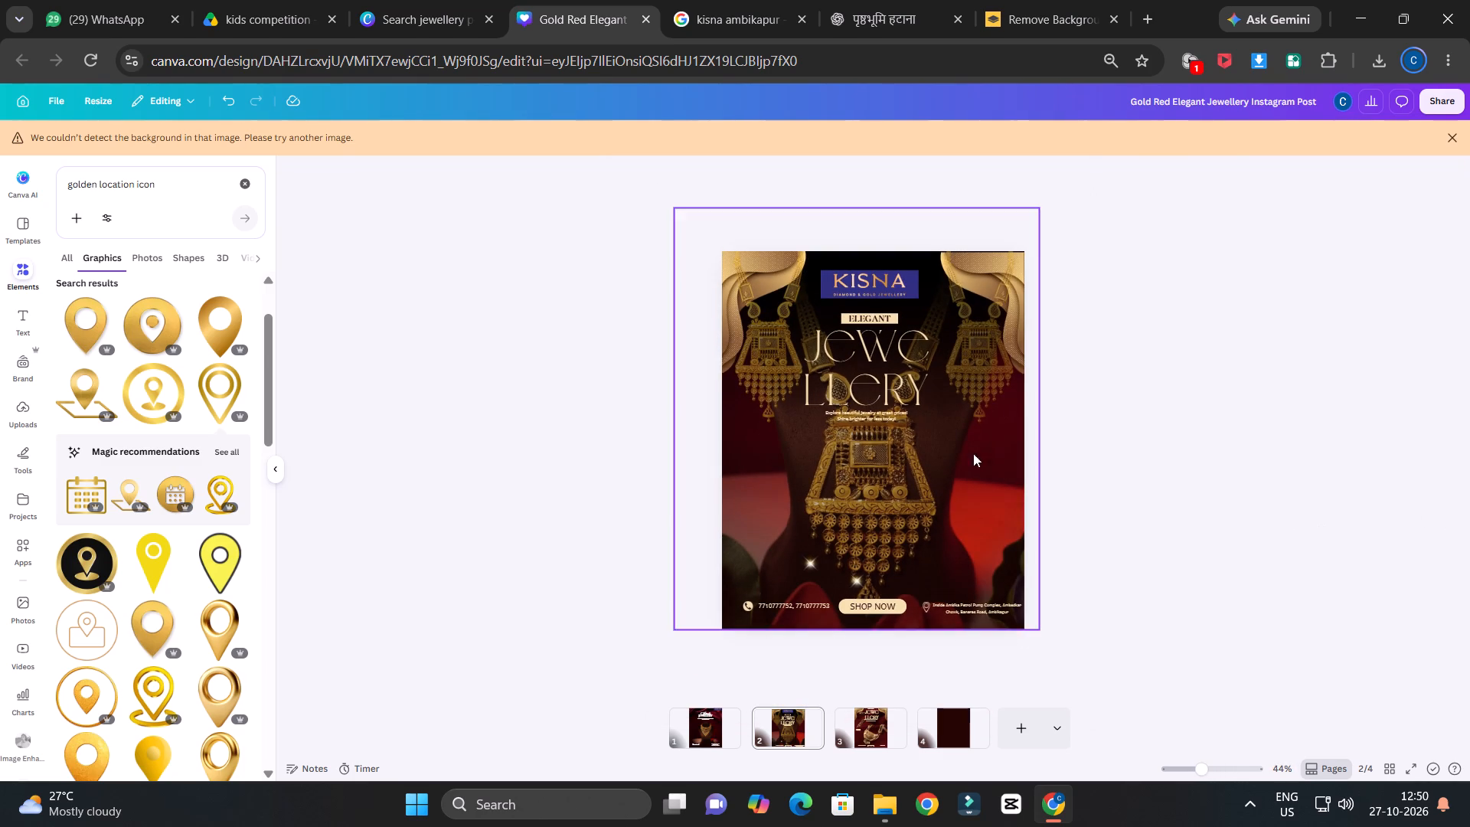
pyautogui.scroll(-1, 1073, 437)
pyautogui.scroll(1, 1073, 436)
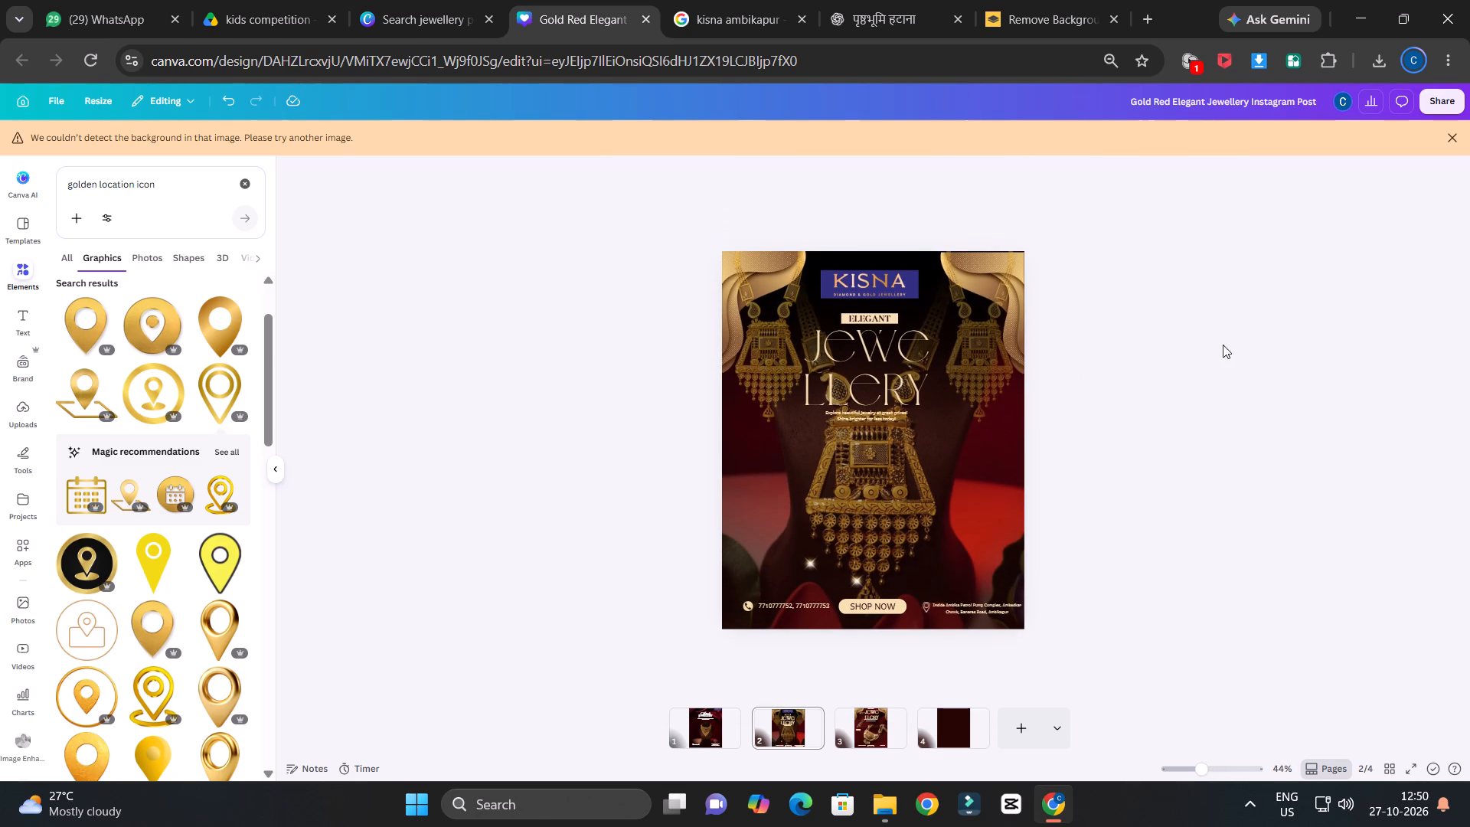
# Download only the current page, page 2, of the design as a PNG.
pyautogui.click(1454, 96)
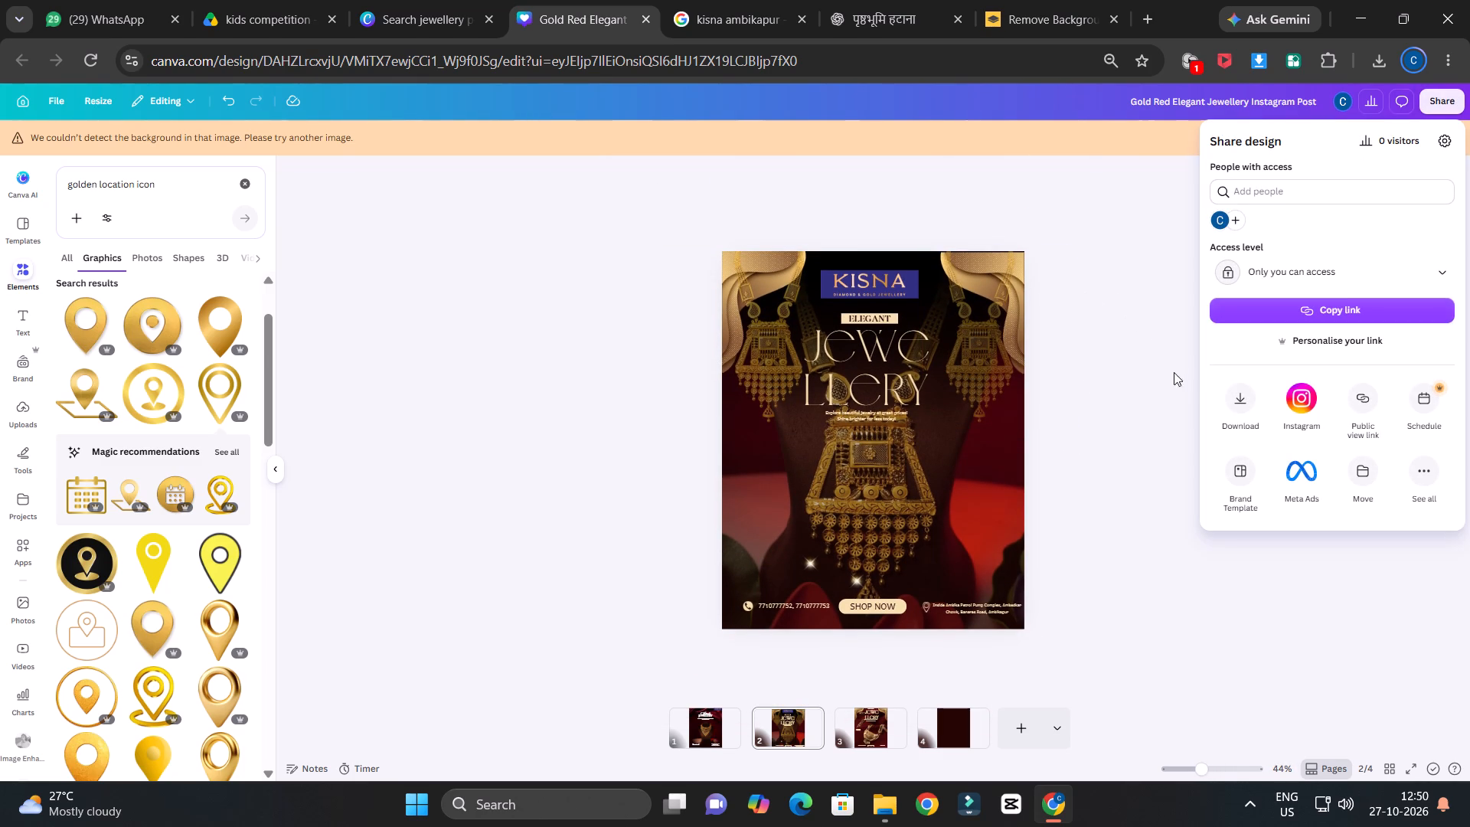
pyautogui.click(1233, 394)
pyautogui.click(1349, 404)
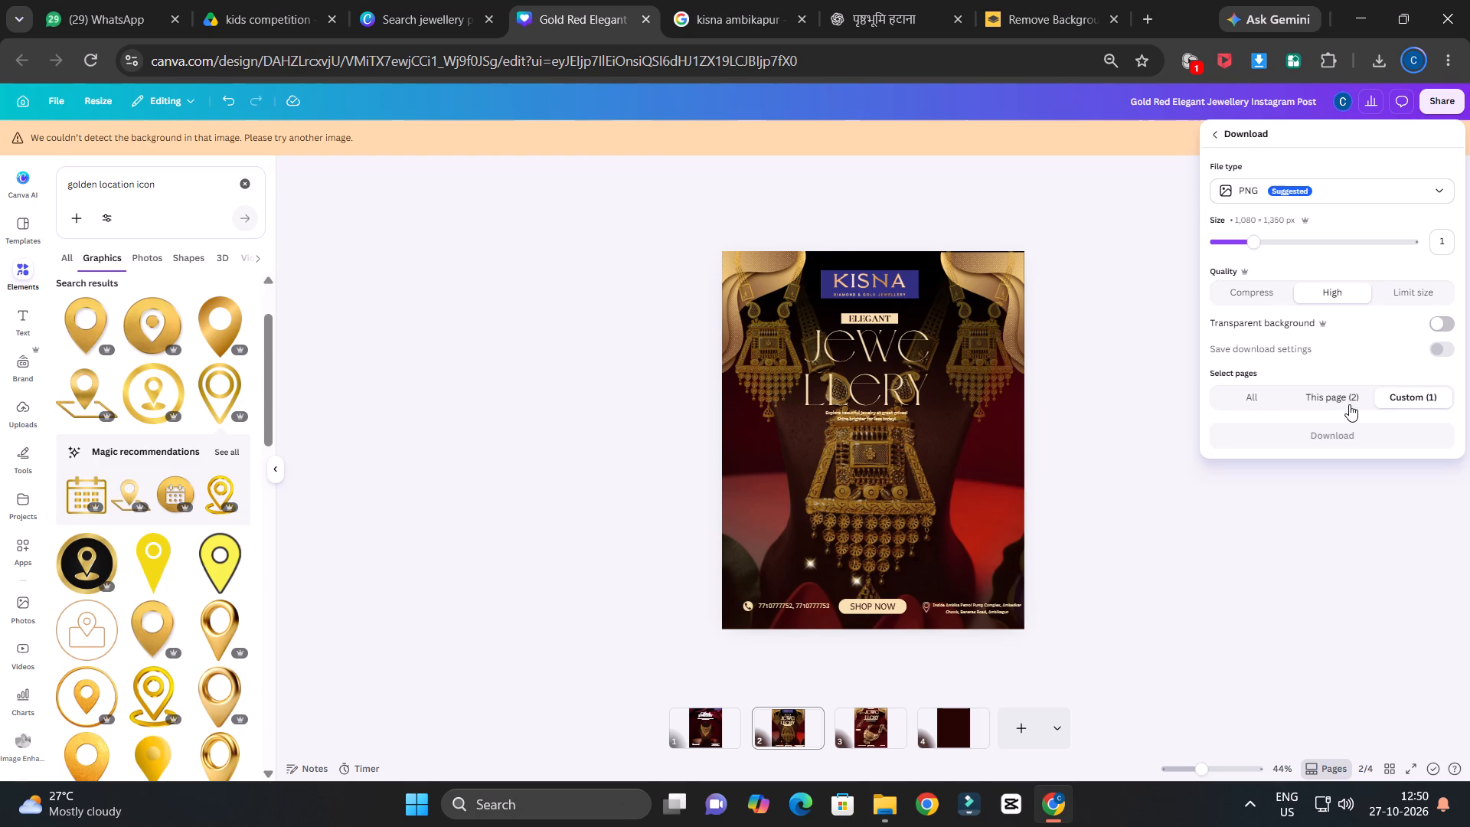
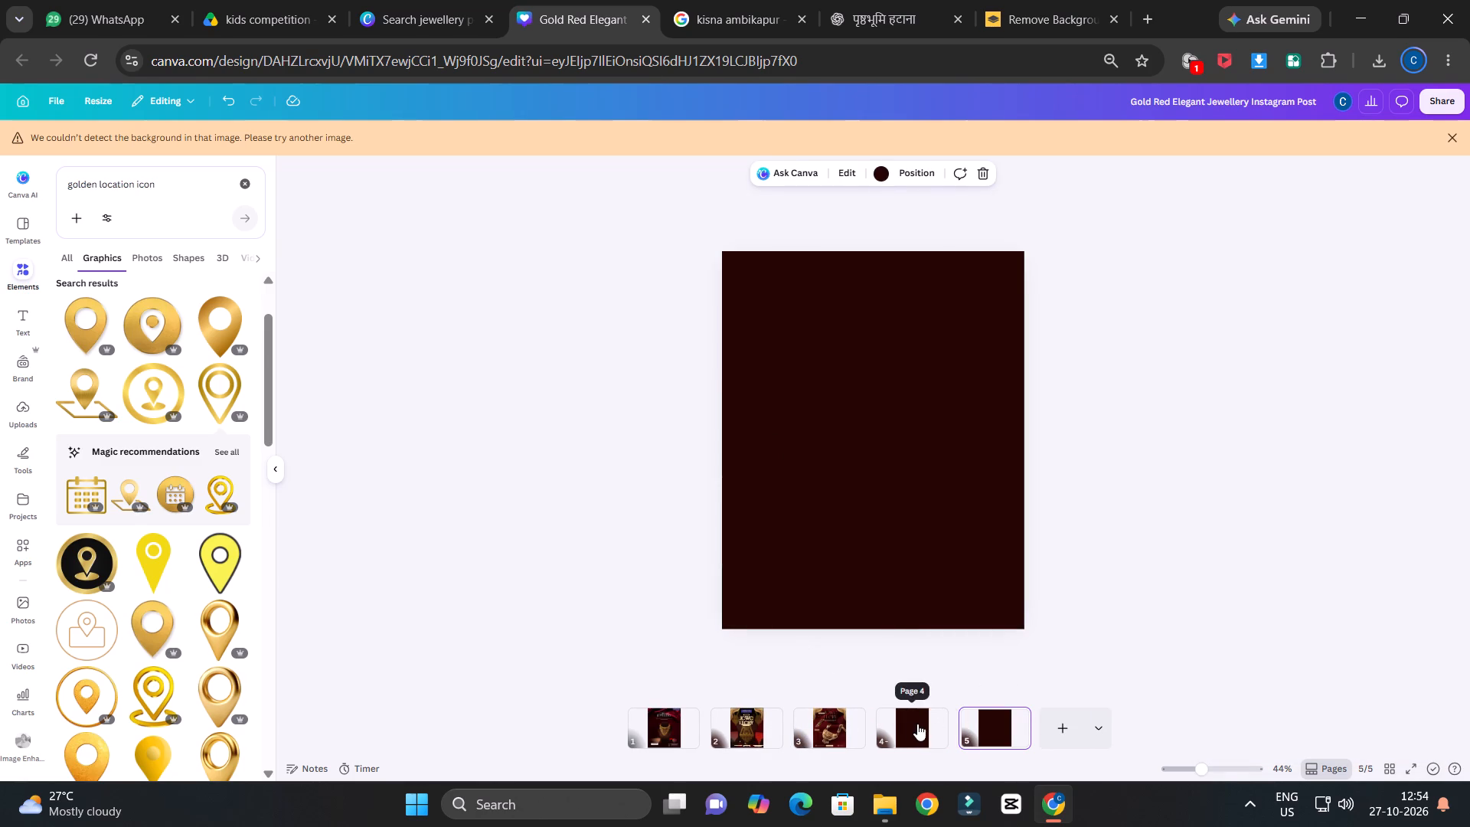
# Apply the green Jewellery Sale template with the emerald necklace to the blank page 4.
pyautogui.click(909, 724)
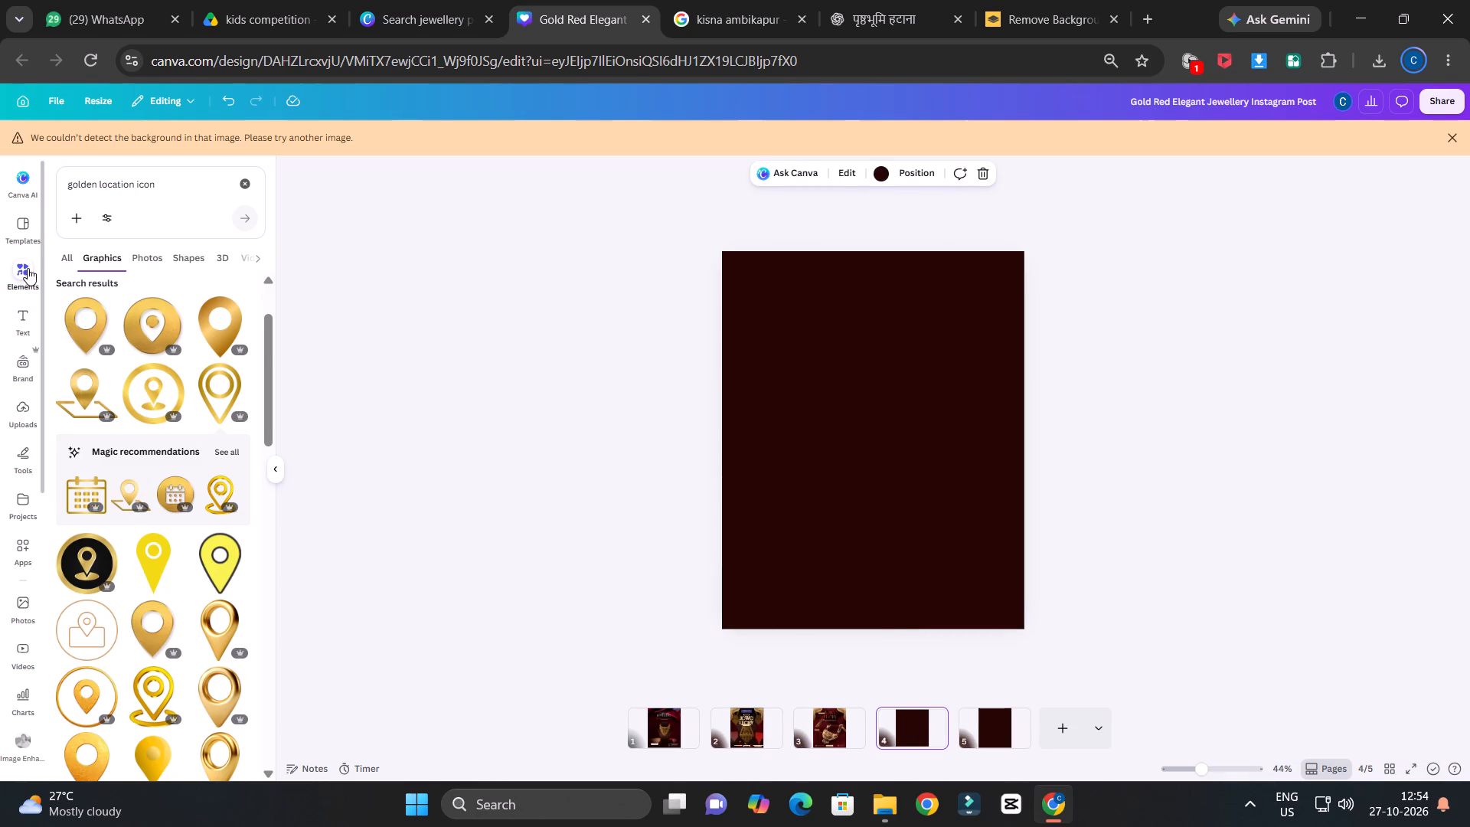
pyautogui.click(29, 230)
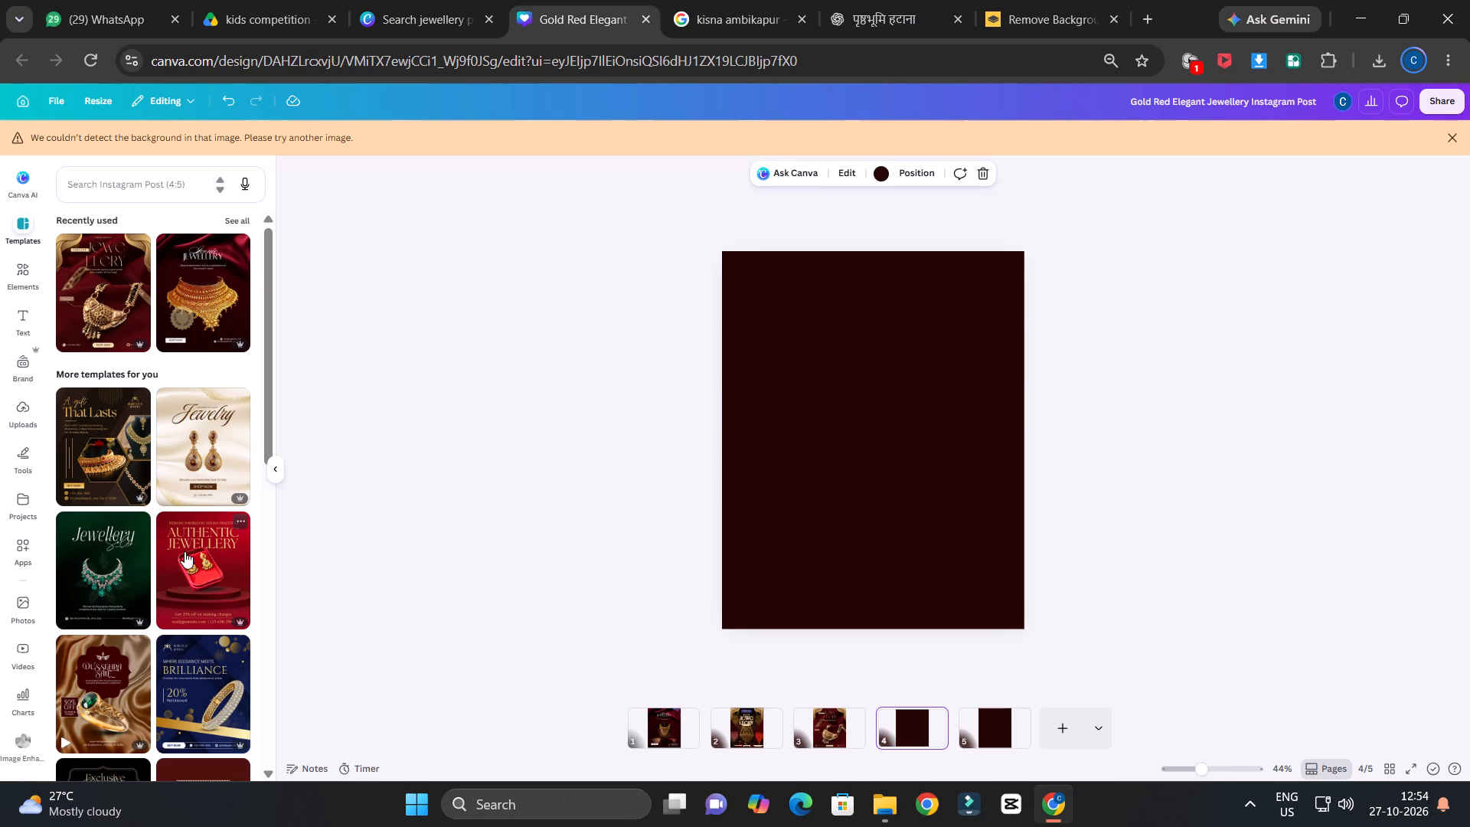
pyautogui.scroll(-2, 163, 527)
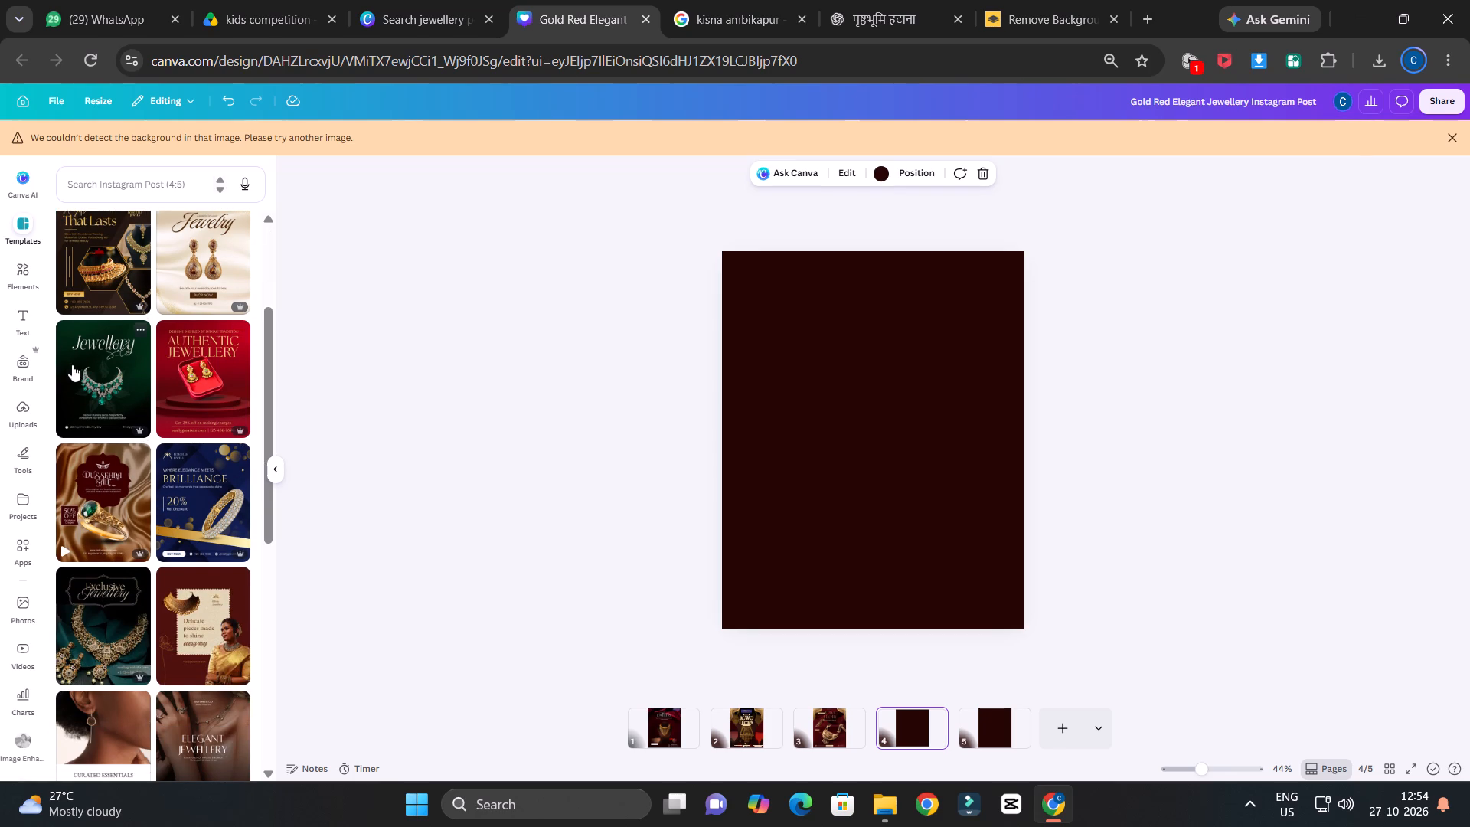
pyautogui.moveTo(104, 364); pyautogui.dragTo(800, 433)
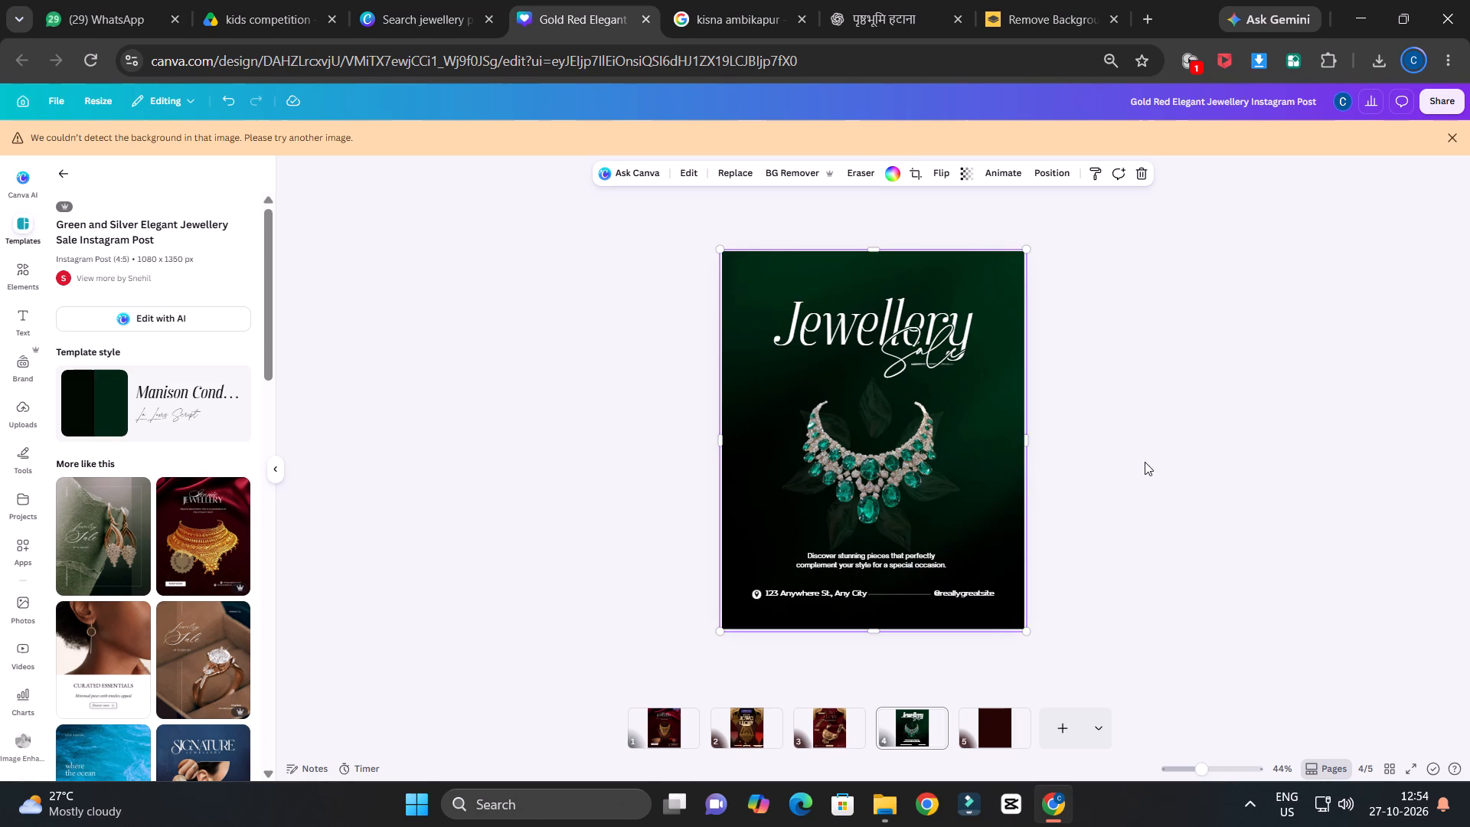
# Shift the emerald necklace image around on page 4 and set it back centred between the heading and the tagline.
pyautogui.keyDown('ctrl'); pyautogui.scroll(2, 1158, 465); pyautogui.keyUp('ctrl')
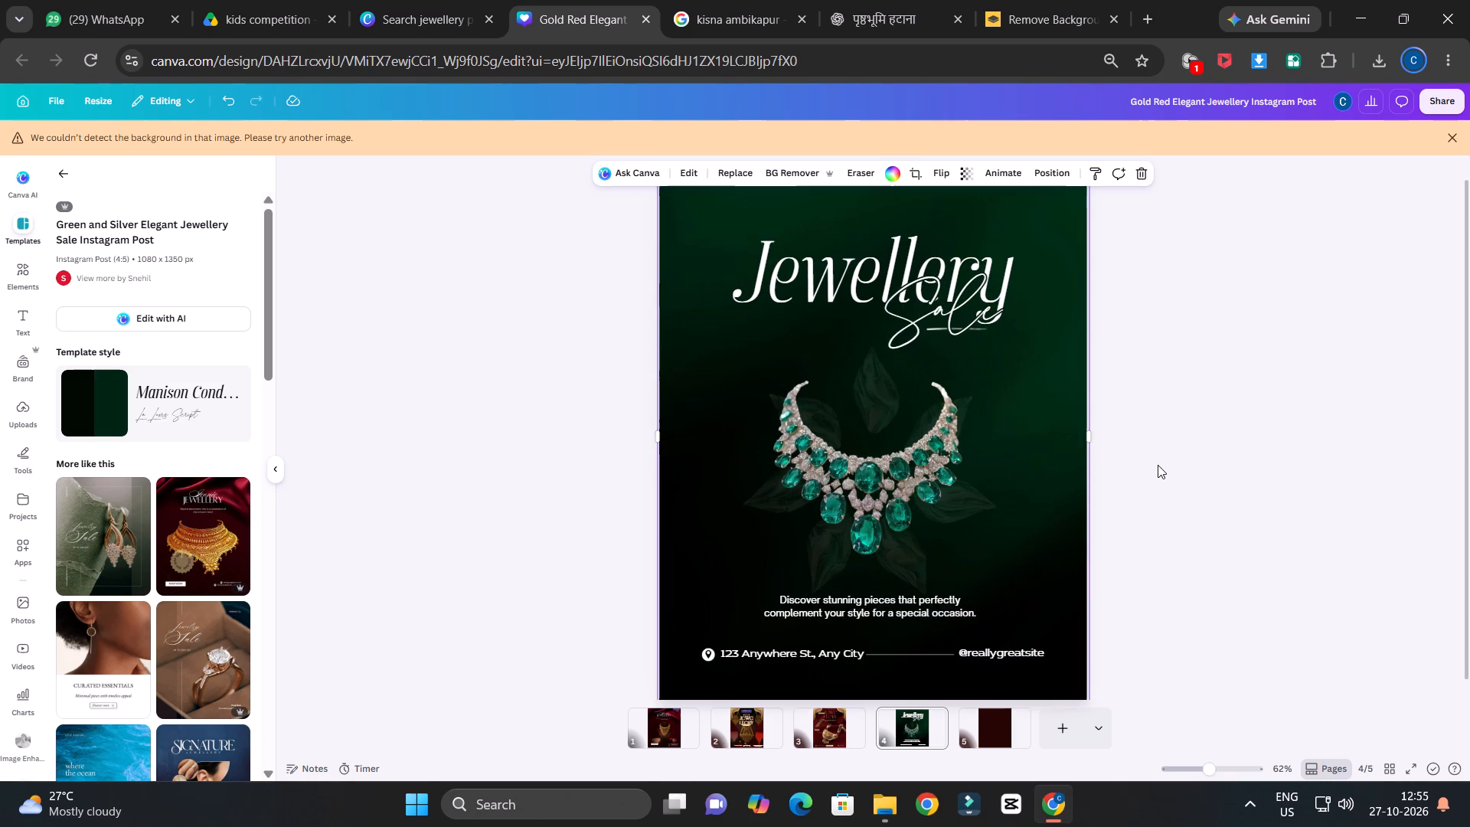
pyautogui.keyDown('ctrl'); pyautogui.scroll(-2, 1158, 465); pyautogui.keyUp('ctrl')
pyautogui.click(886, 465)
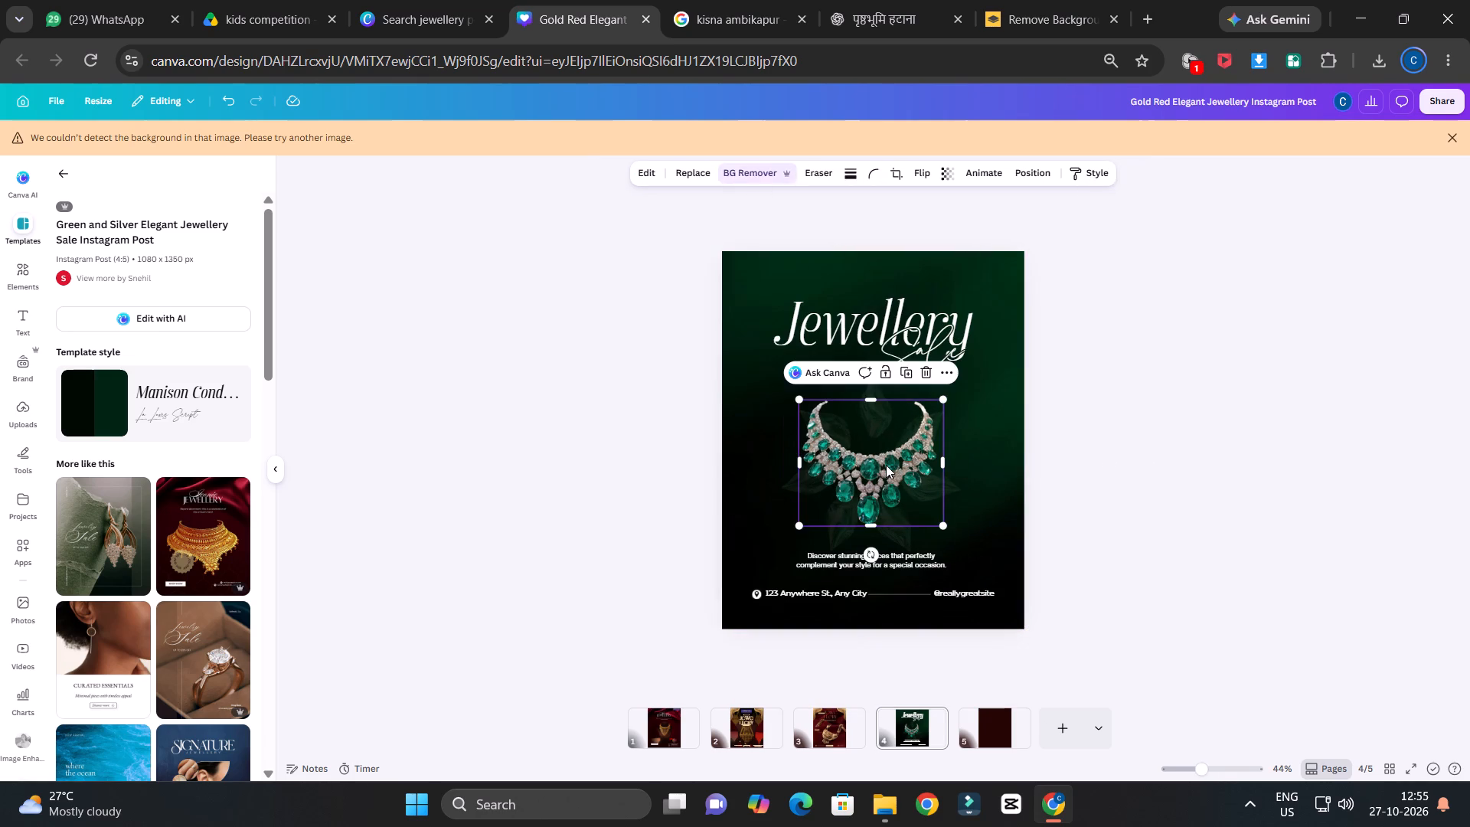
pyautogui.moveTo(884, 465); pyautogui.dragTo(821, 489)
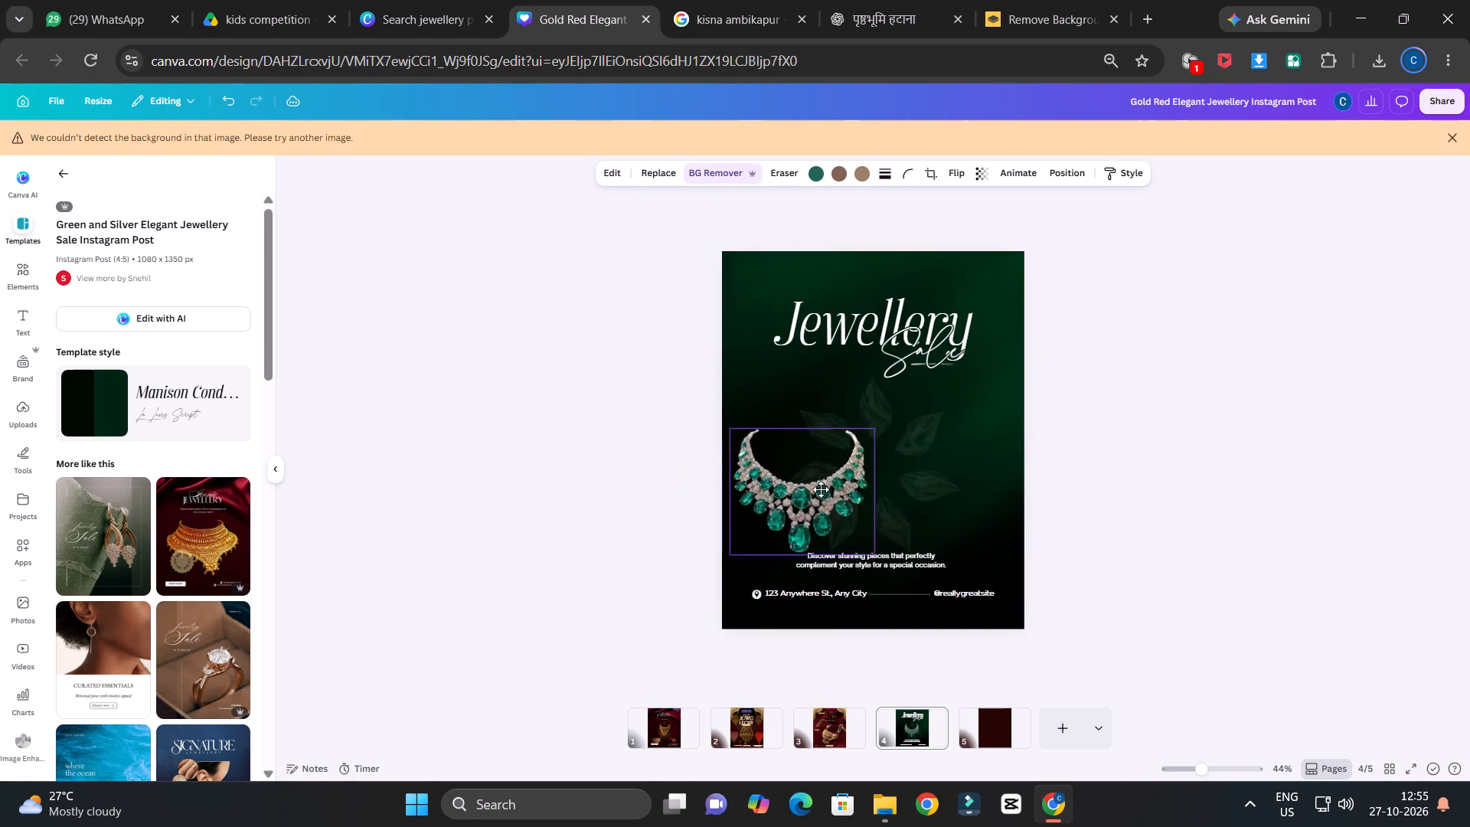
pyautogui.moveTo(821, 489); pyautogui.dragTo(868, 477)
pyautogui.moveTo(872, 475); pyautogui.dragTo(885, 446)
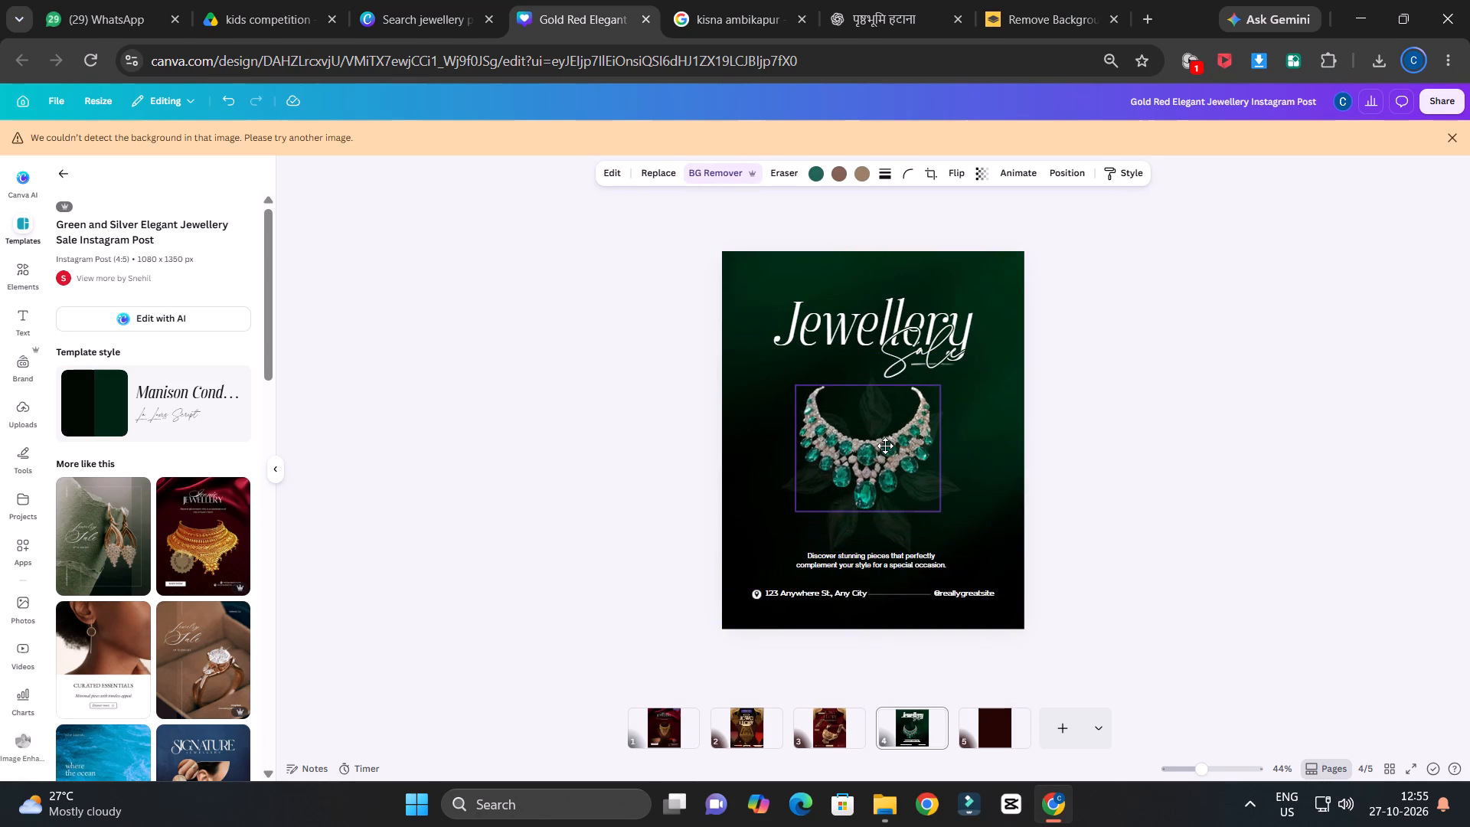
pyautogui.moveTo(885, 446); pyautogui.dragTo(888, 456)
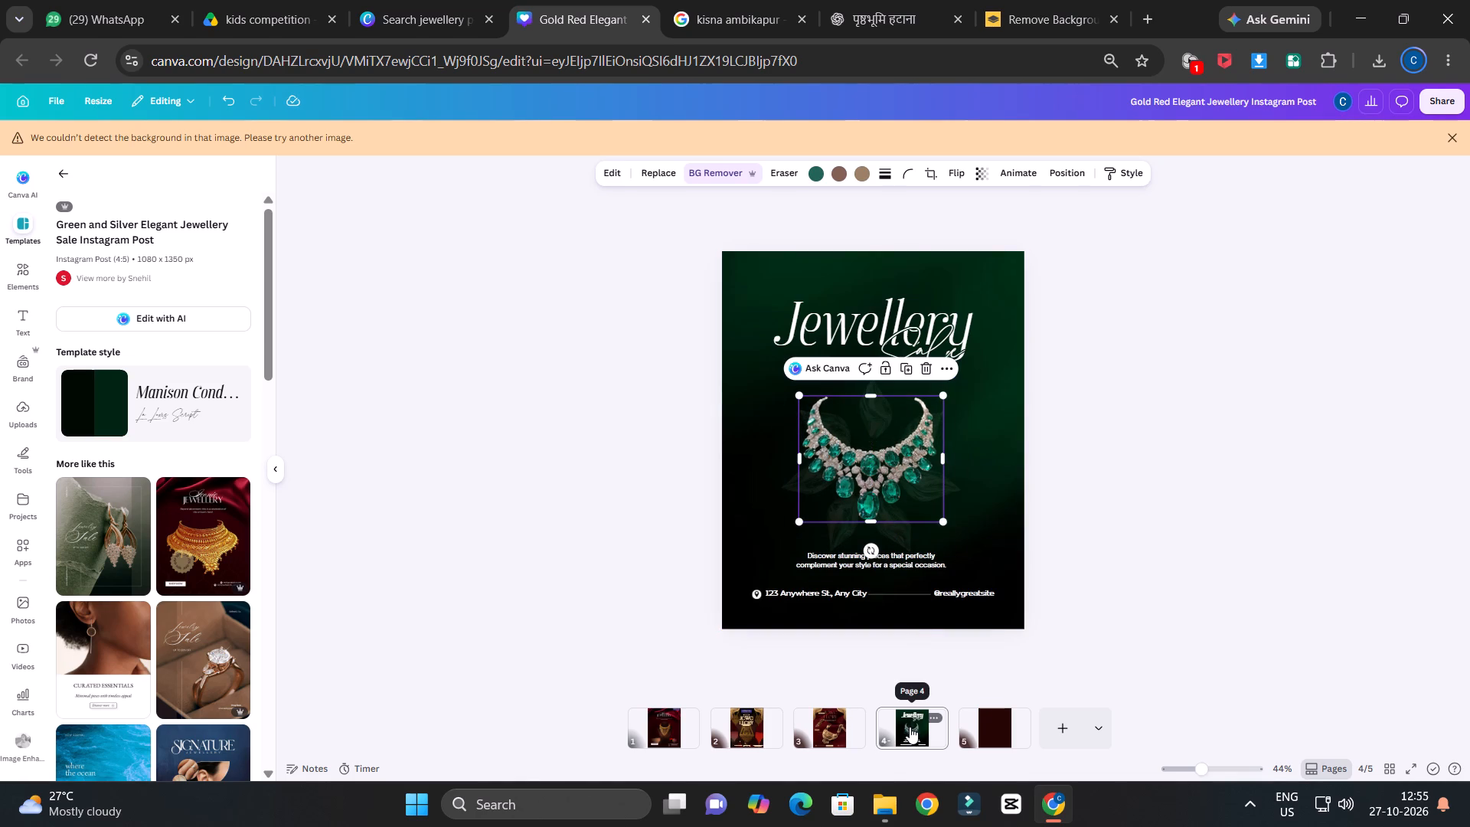
# Duplicate page 4, the green Jewellery Sale design, directly after the original.
pyautogui.keyDown('alt'); pyautogui.moveTo(910, 727); pyautogui.dragTo(978, 721); pyautogui.keyUp('alt')
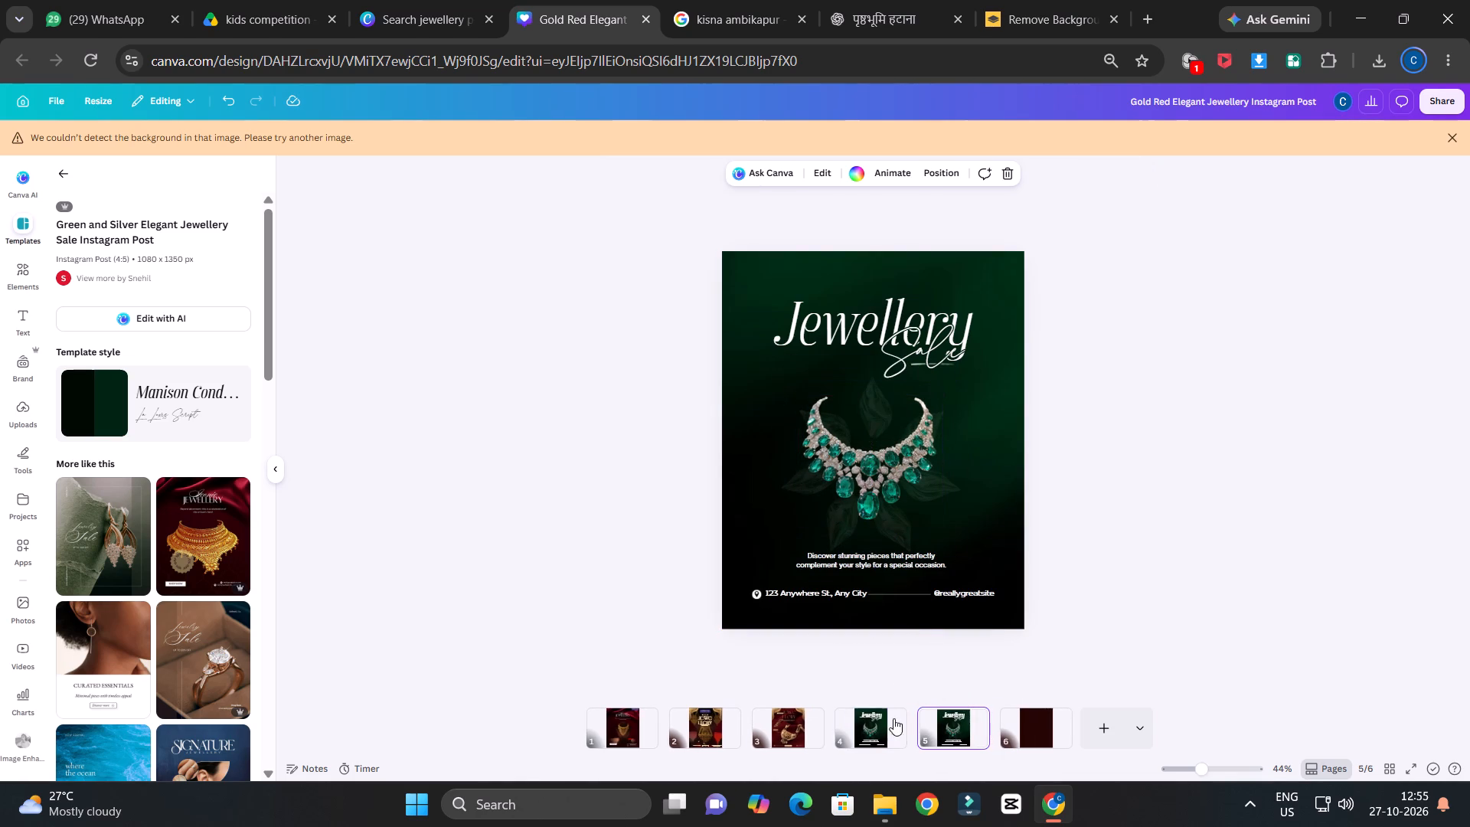
# Delete the emerald necklace image from the original Jewellery Sale design on page 4.
pyautogui.click(861, 717)
pyautogui.click(906, 492)
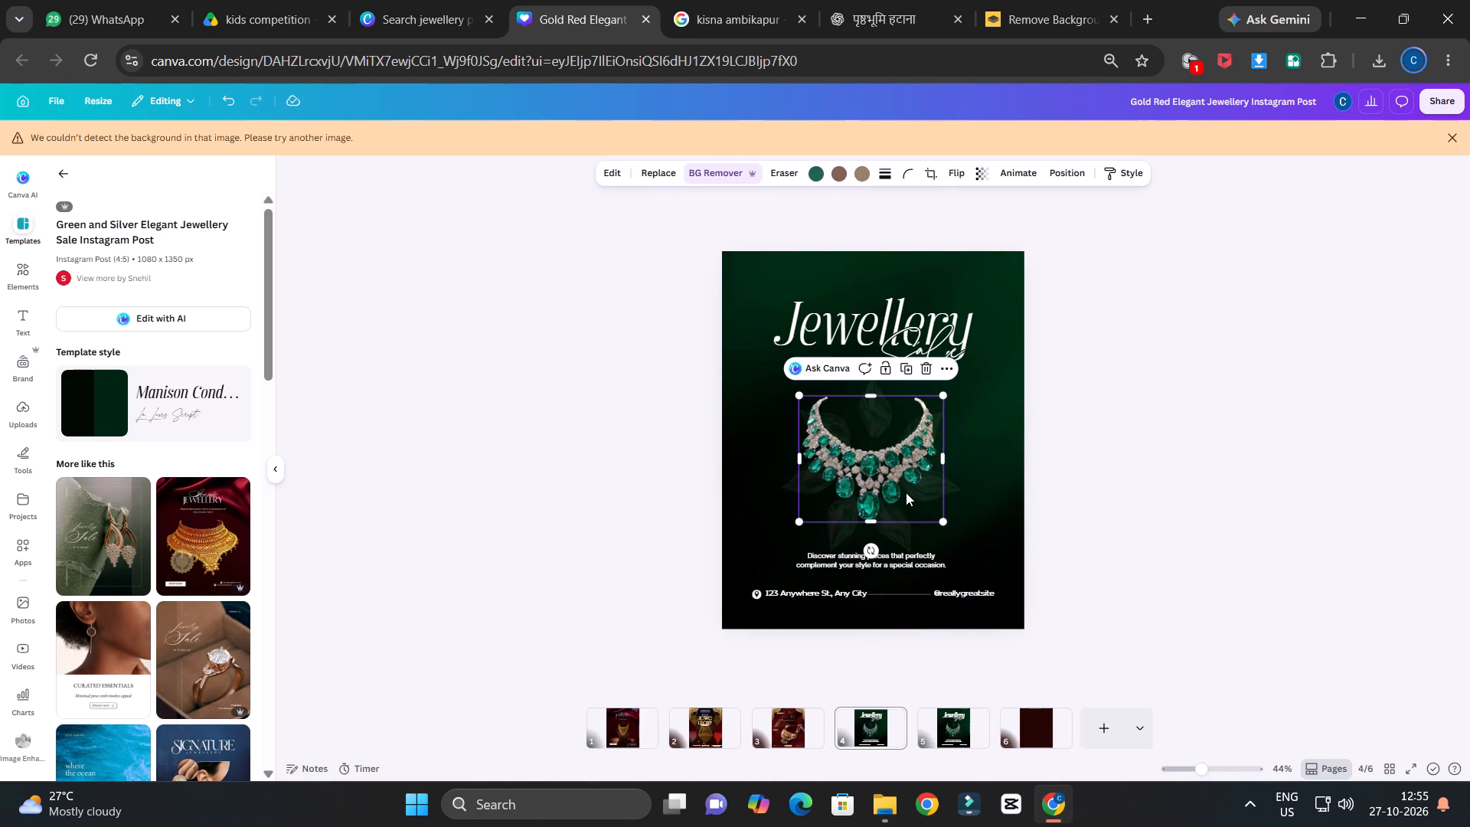
pyautogui.click(929, 371)
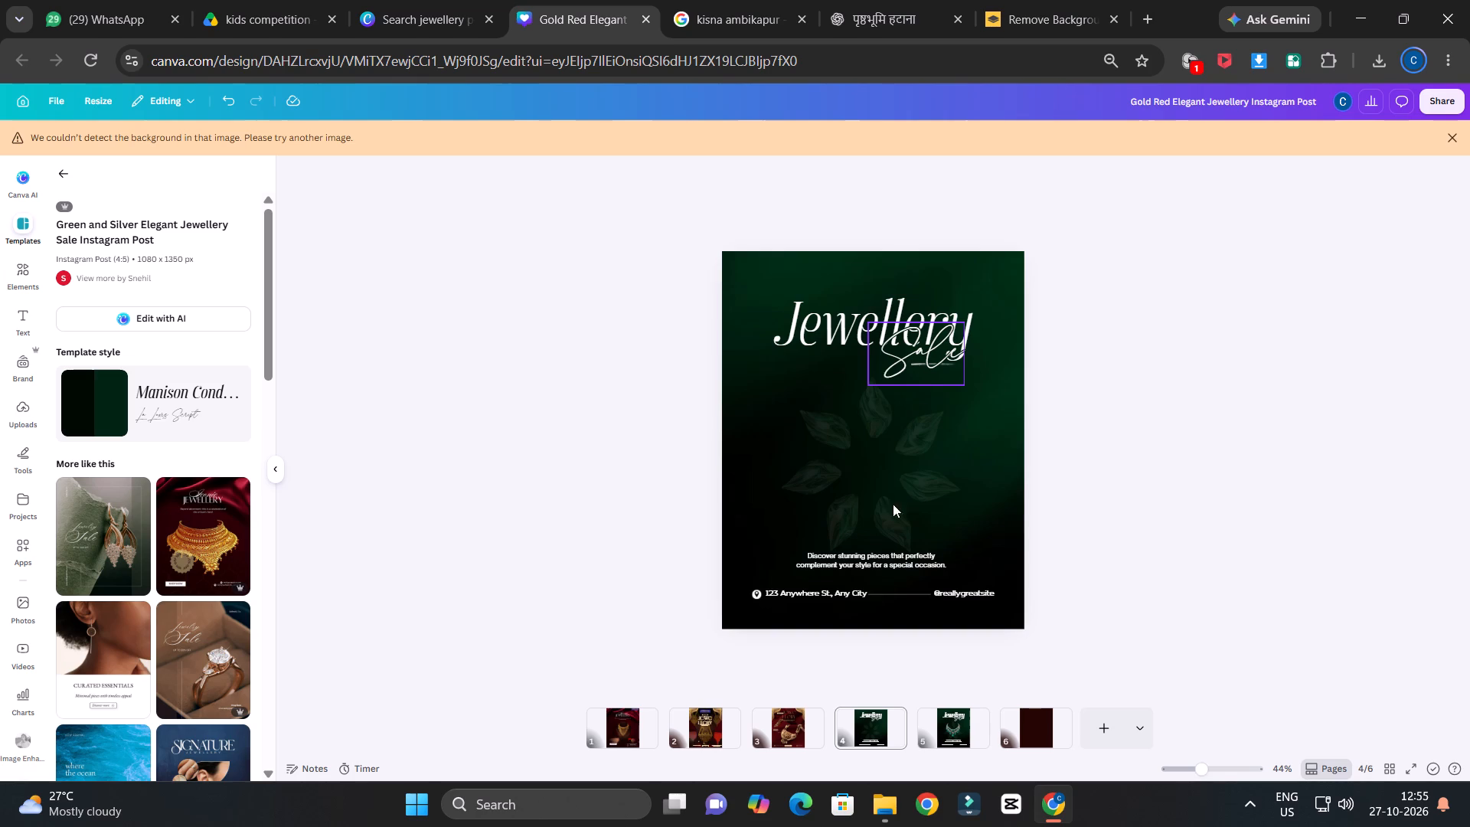
# Preview the blue-lit necklace photos DSC03307, DSC03308 and DSC03309 in the photo_ folder to compare them.
pyautogui.click(894, 799)
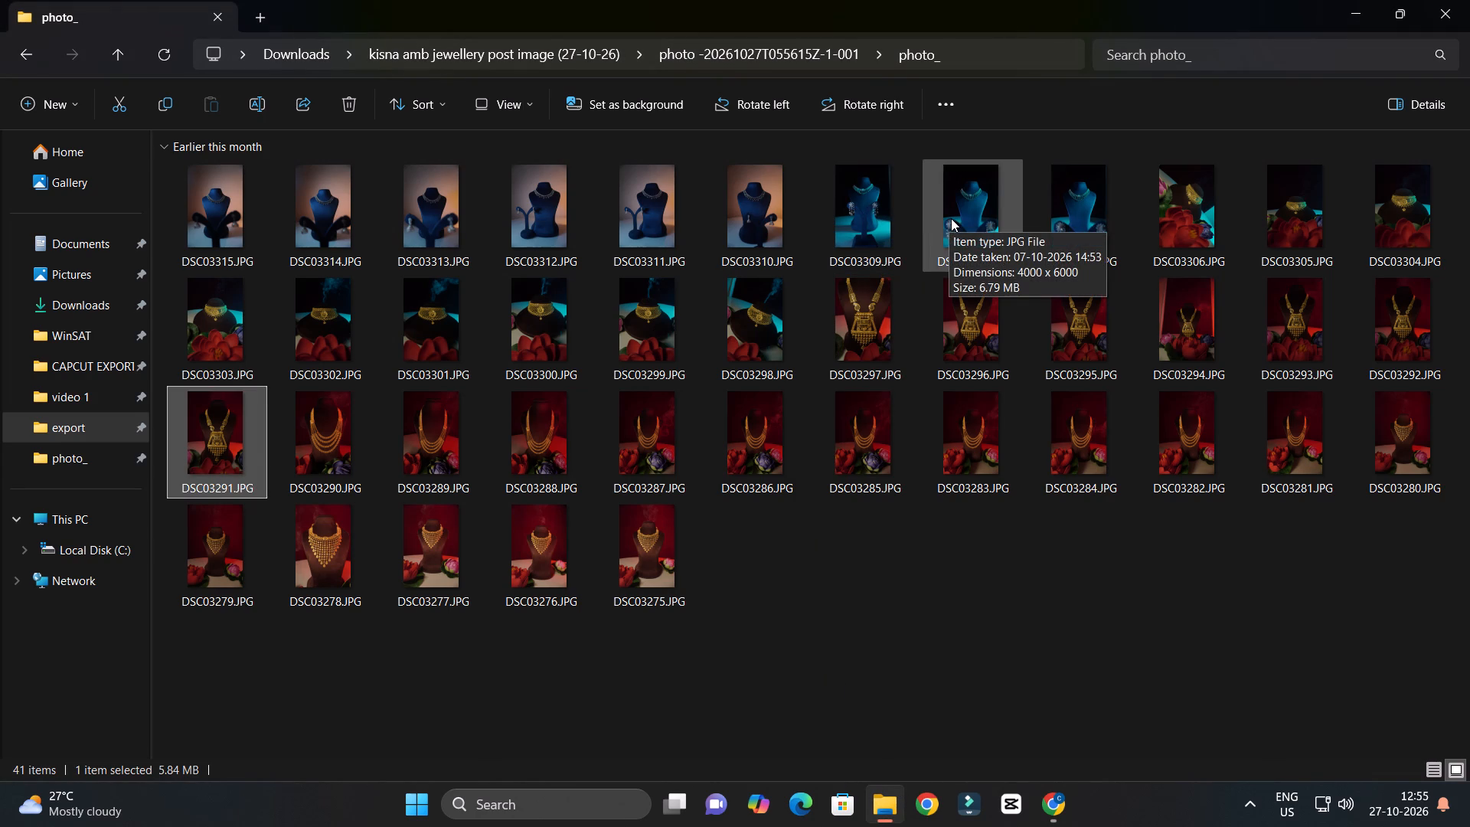
pyautogui.doubleClick(970, 210)
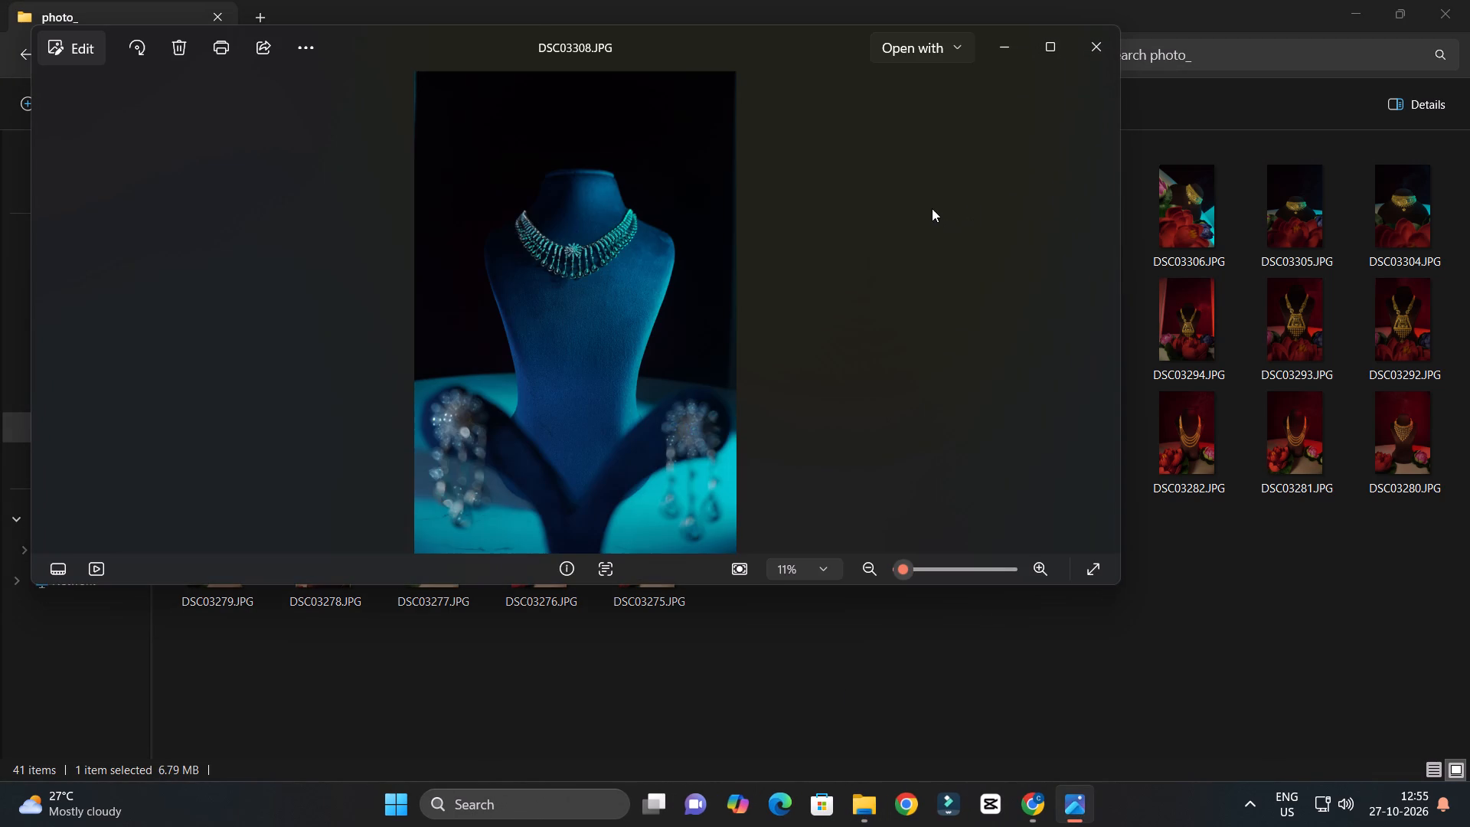
pyautogui.click(1109, 59)
pyautogui.doubleClick(875, 211)
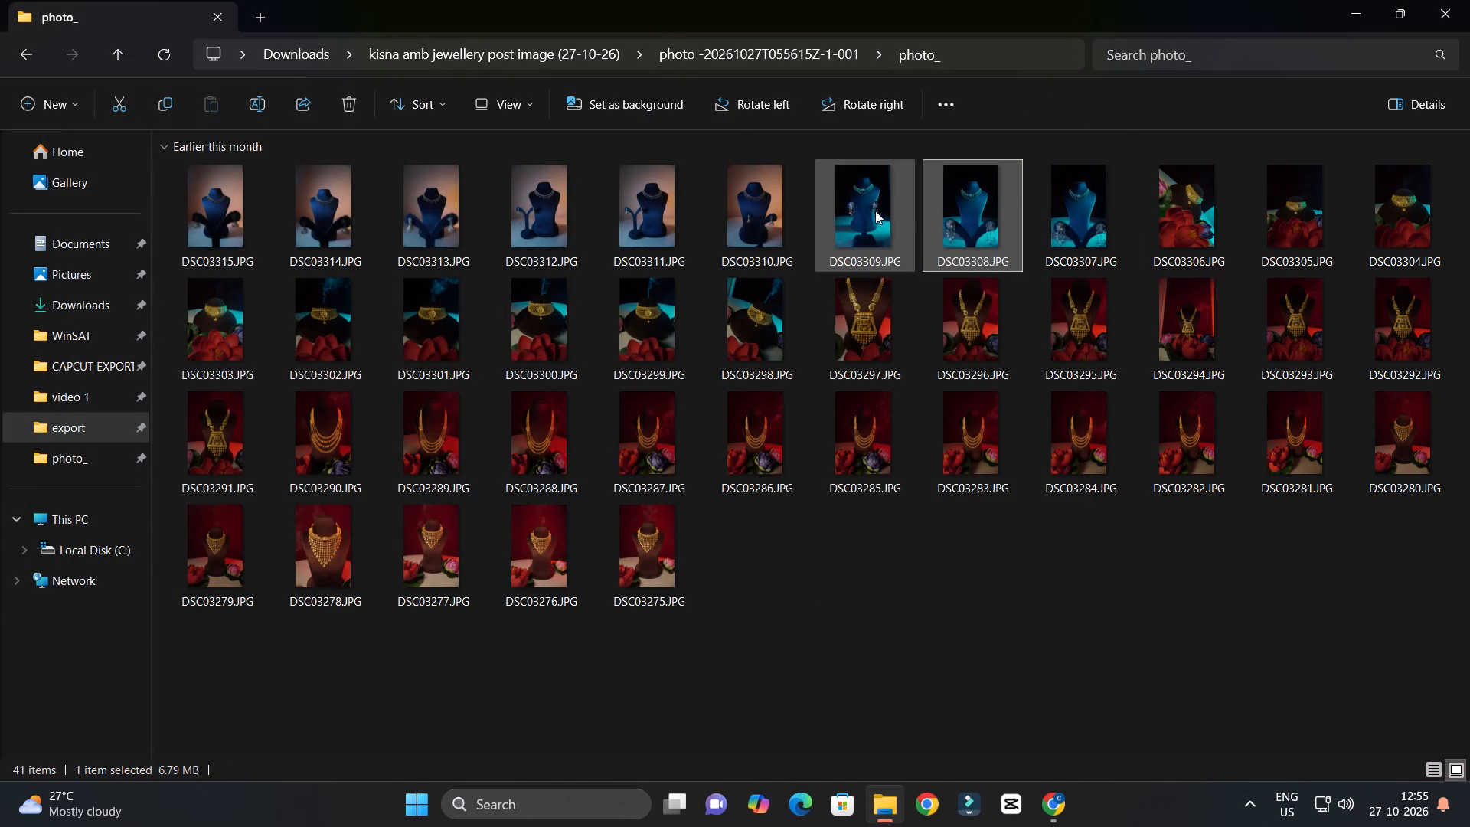
pyautogui.click(1103, 38)
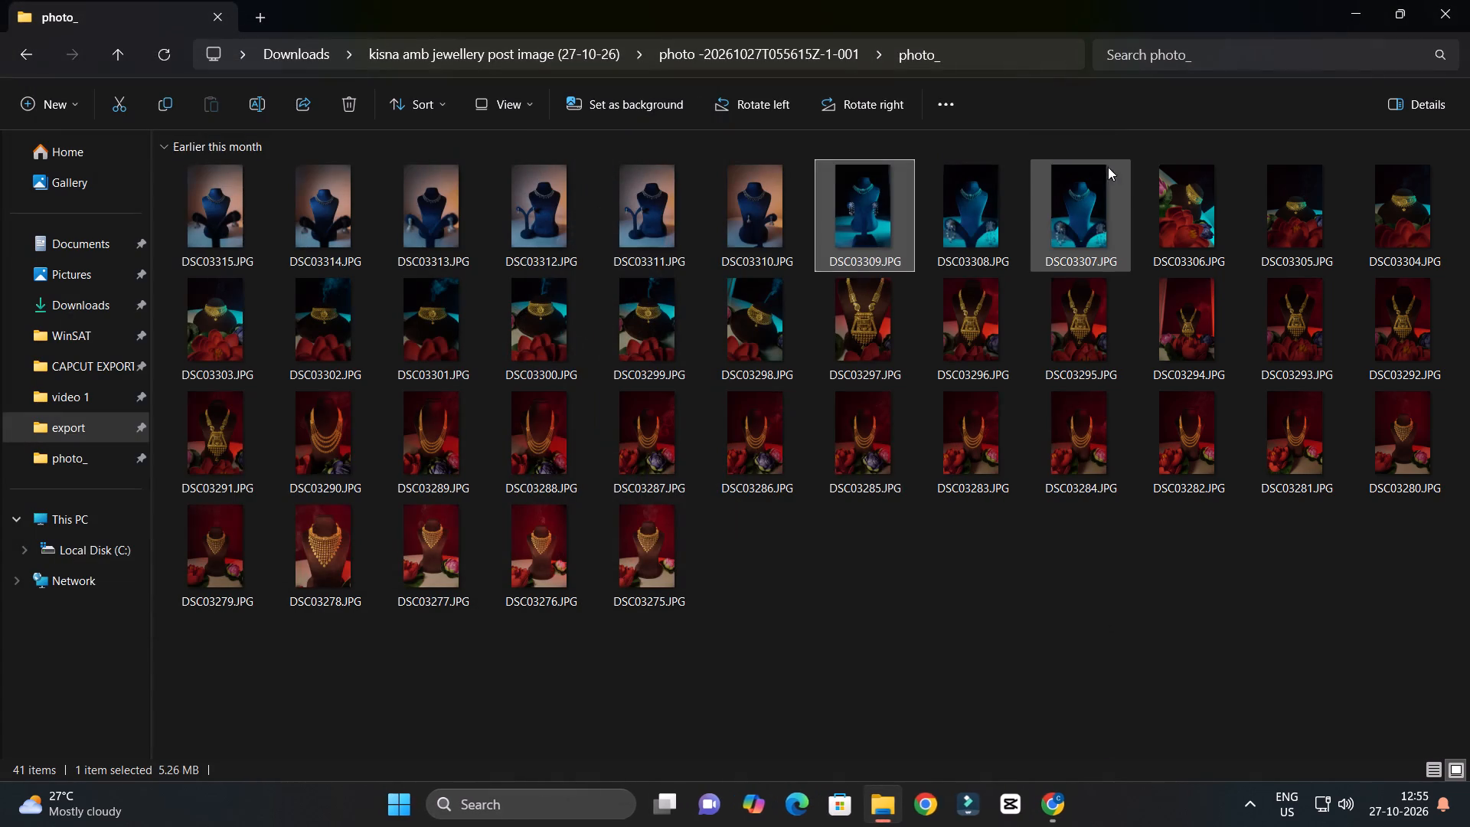
pyautogui.doubleClick(1106, 189)
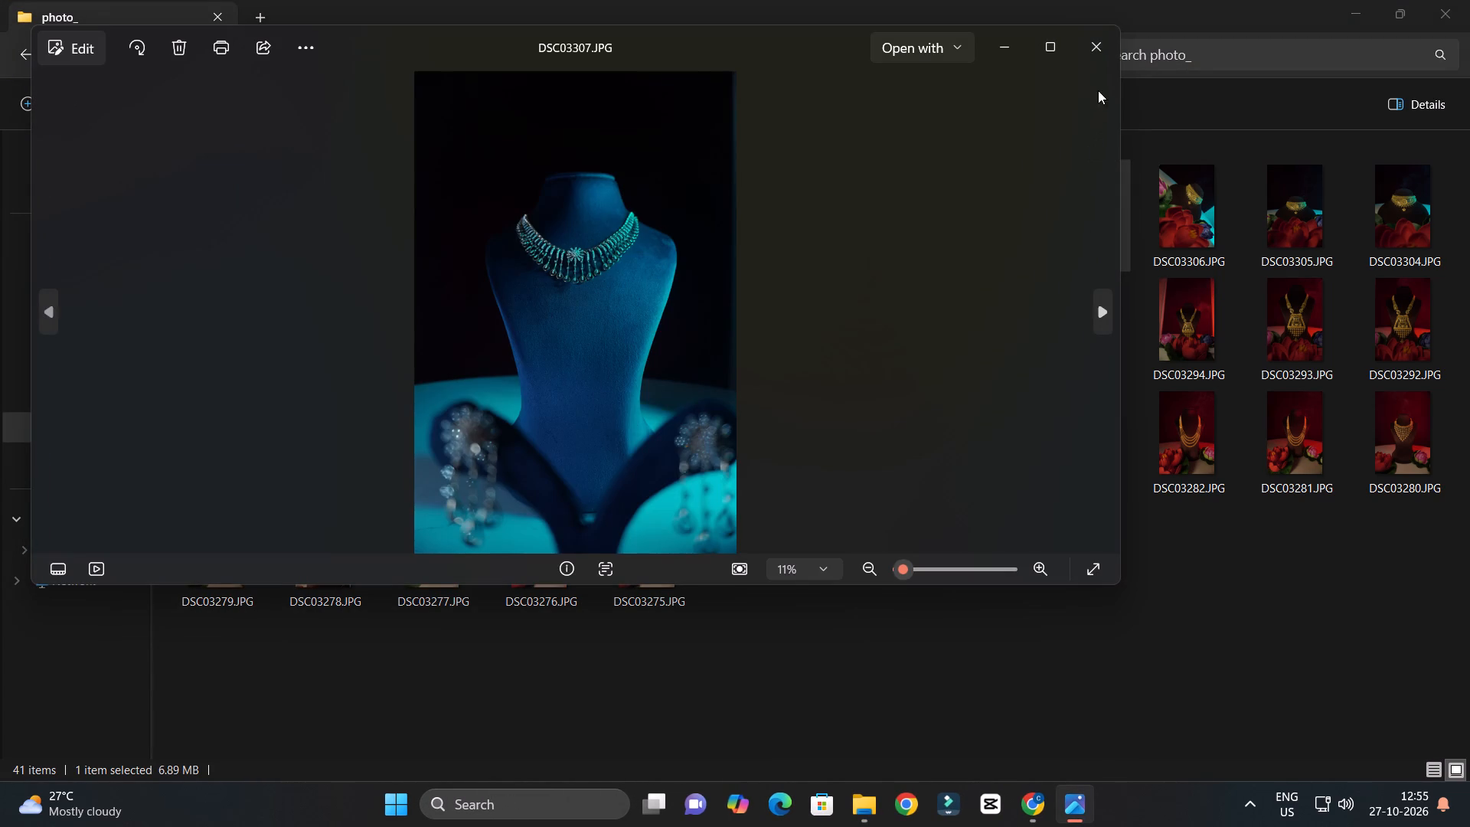
pyautogui.click(1112, 59)
pyautogui.doubleClick(996, 222)
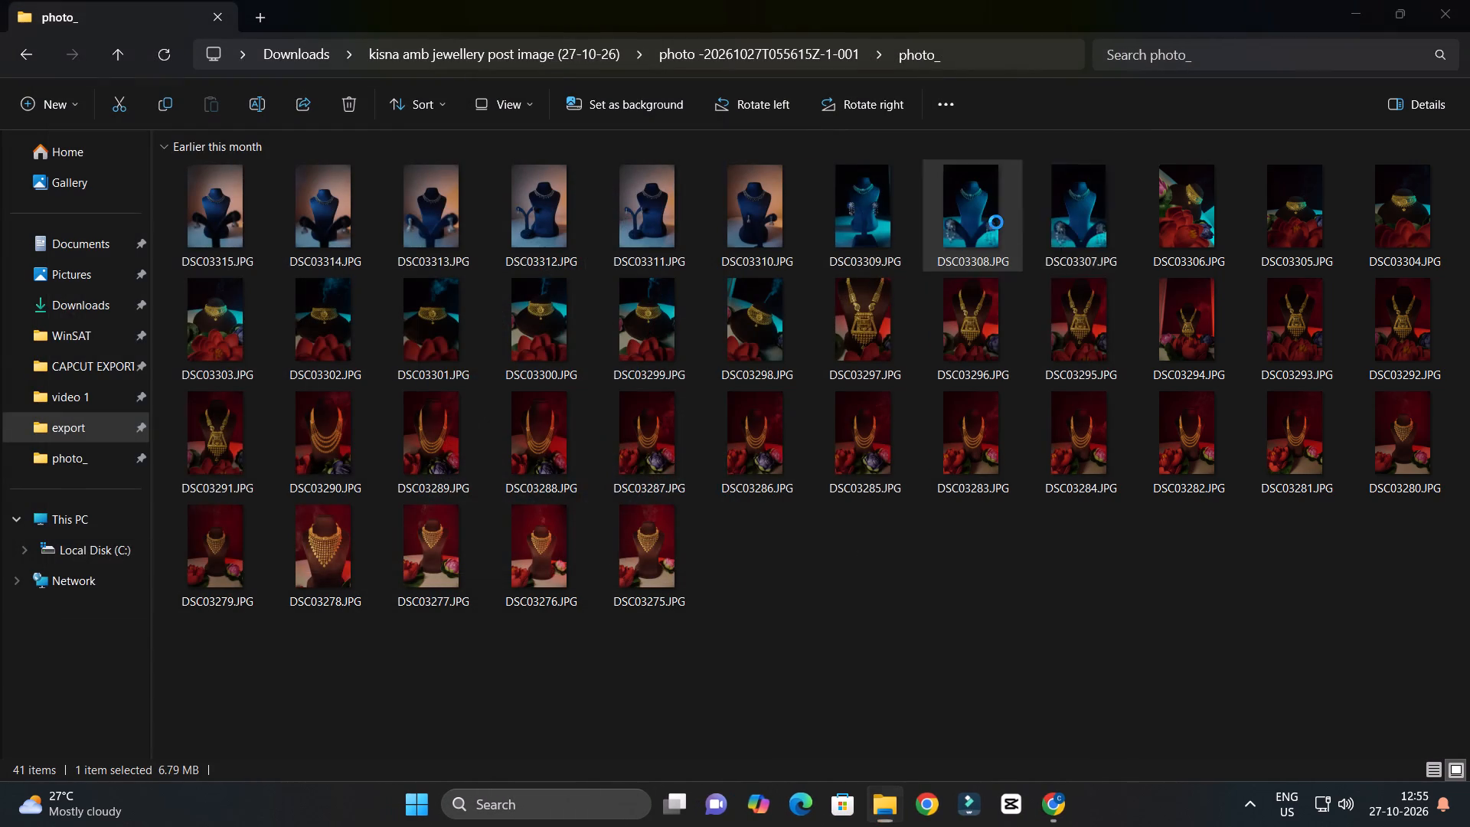
pyautogui.click(1108, 51)
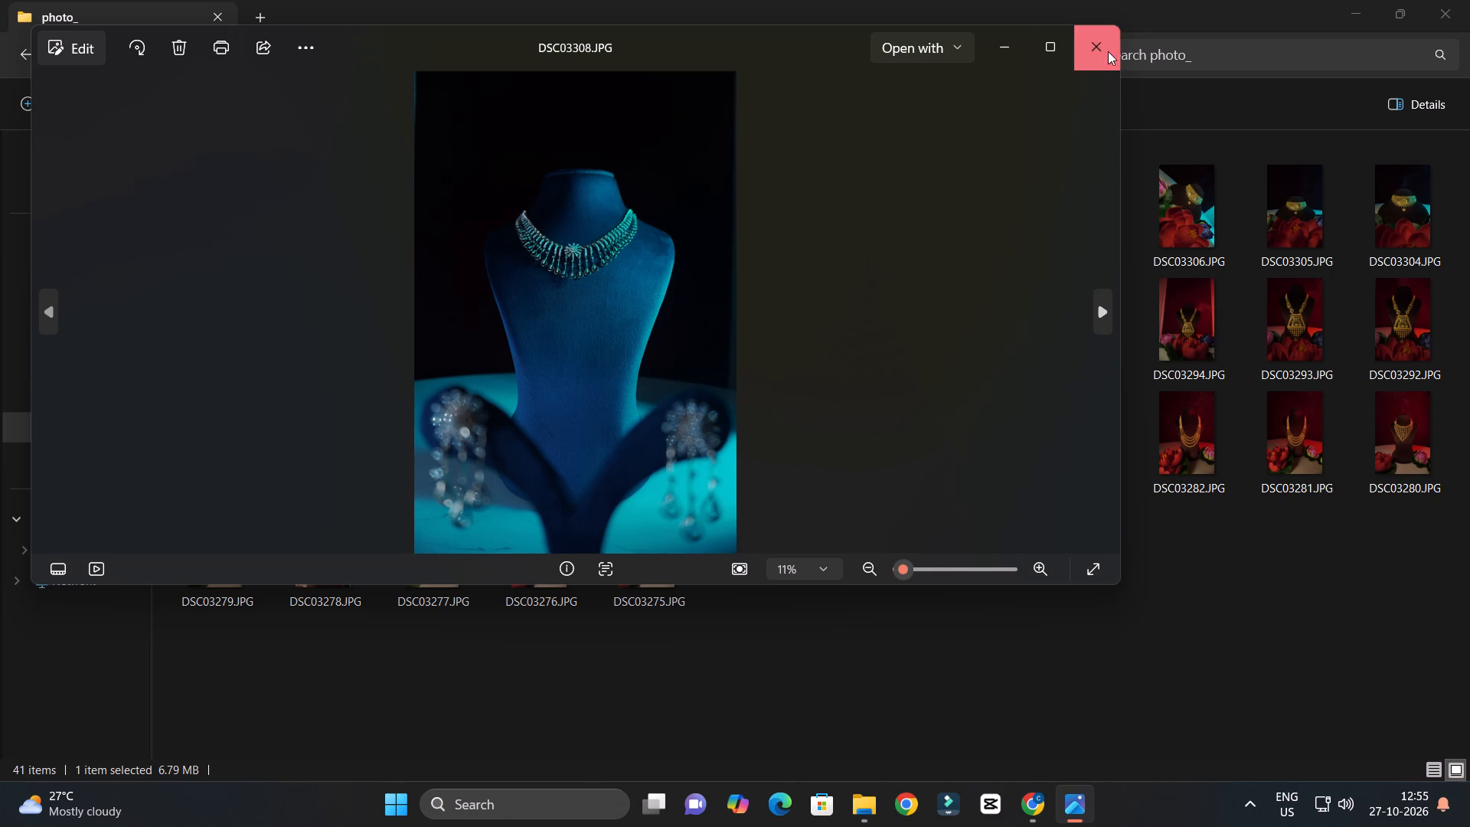
pyautogui.doubleClick(1073, 191)
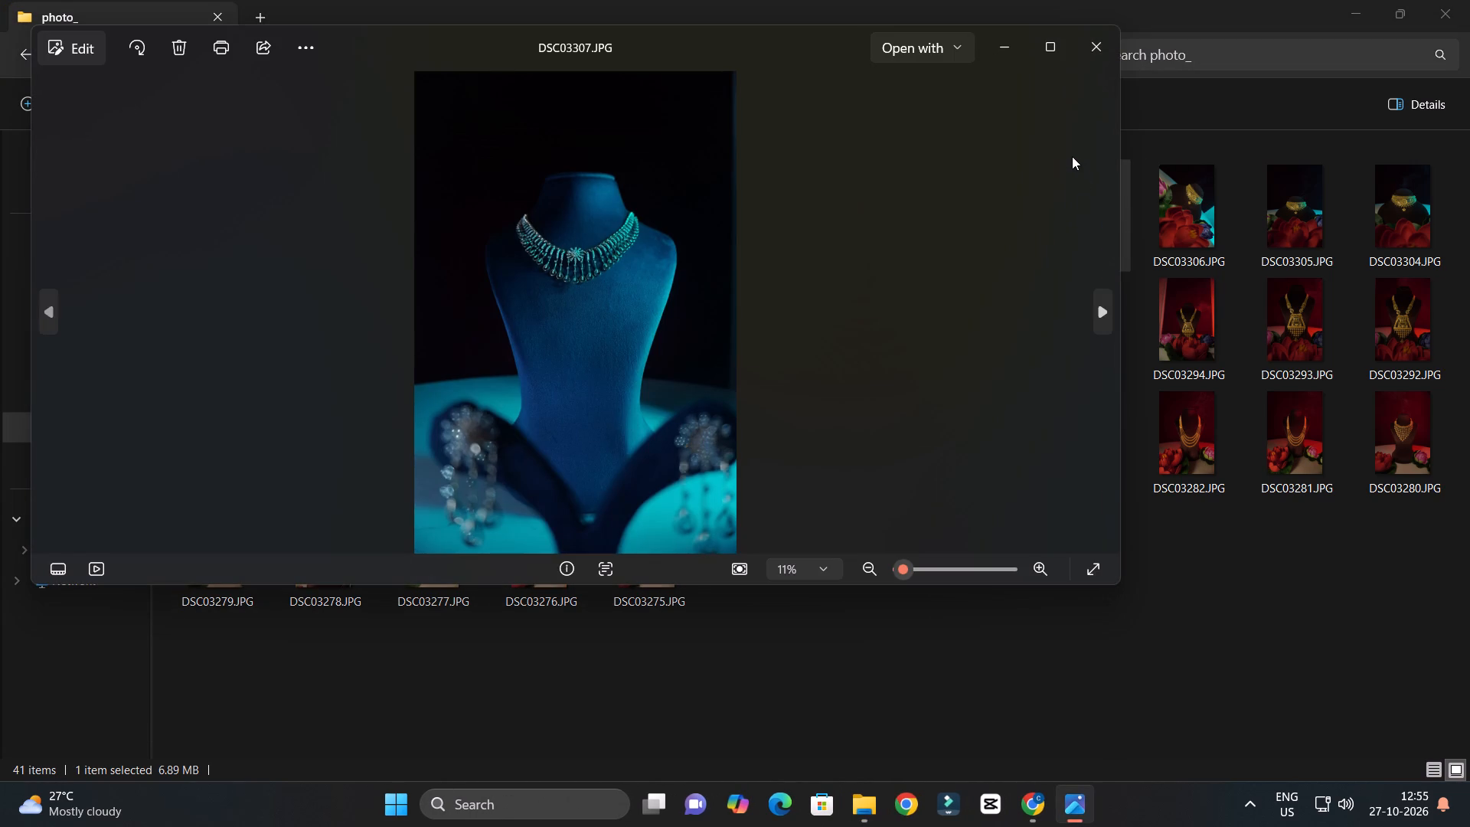
pyautogui.click(1094, 53)
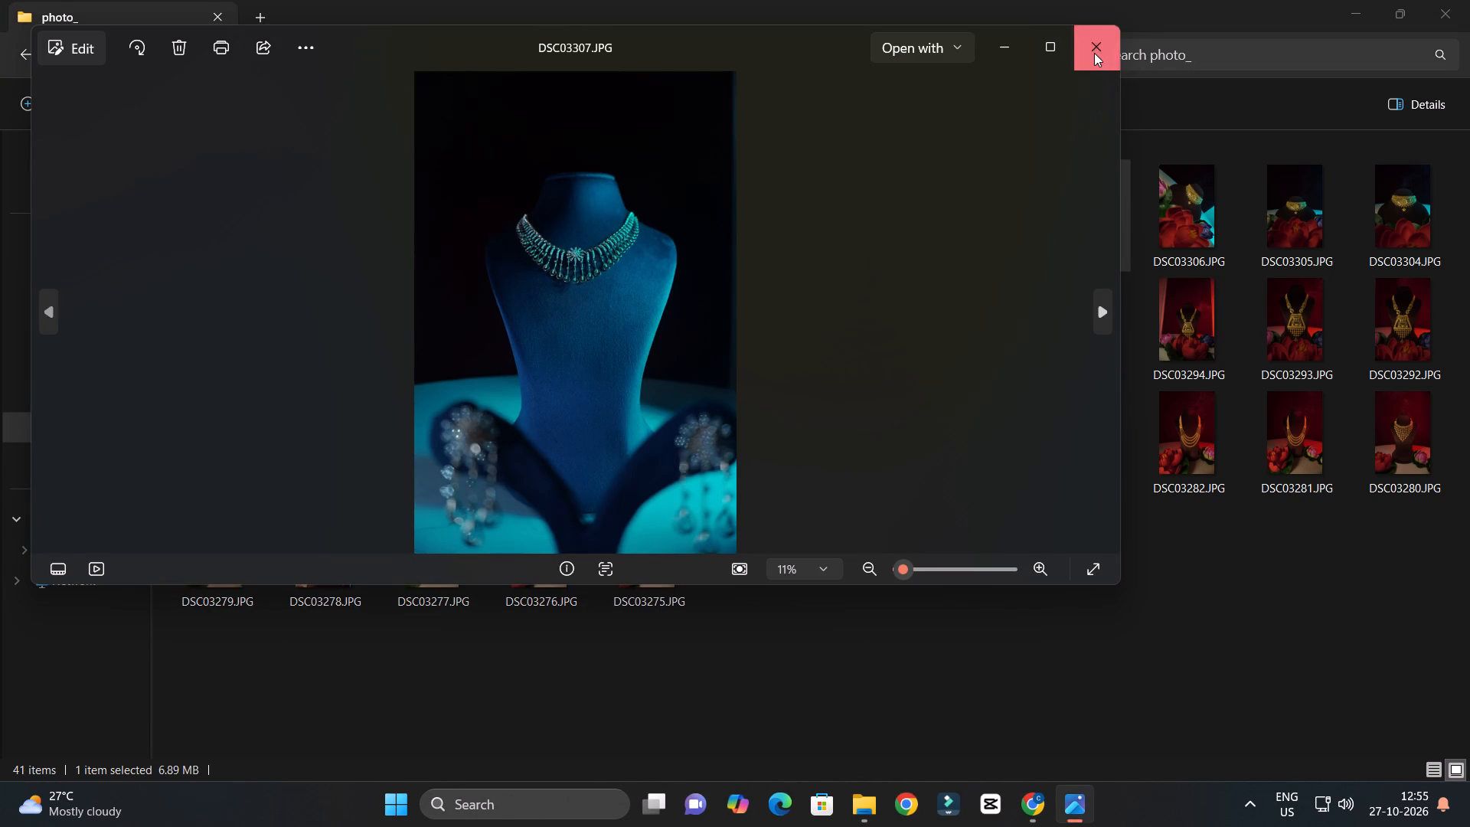
# Place the photo DSC03307.JPG from the photo_ folder onto page 4 of the Canva design.
pyautogui.moveTo(1070, 223); pyautogui.dragTo(1056, 811)
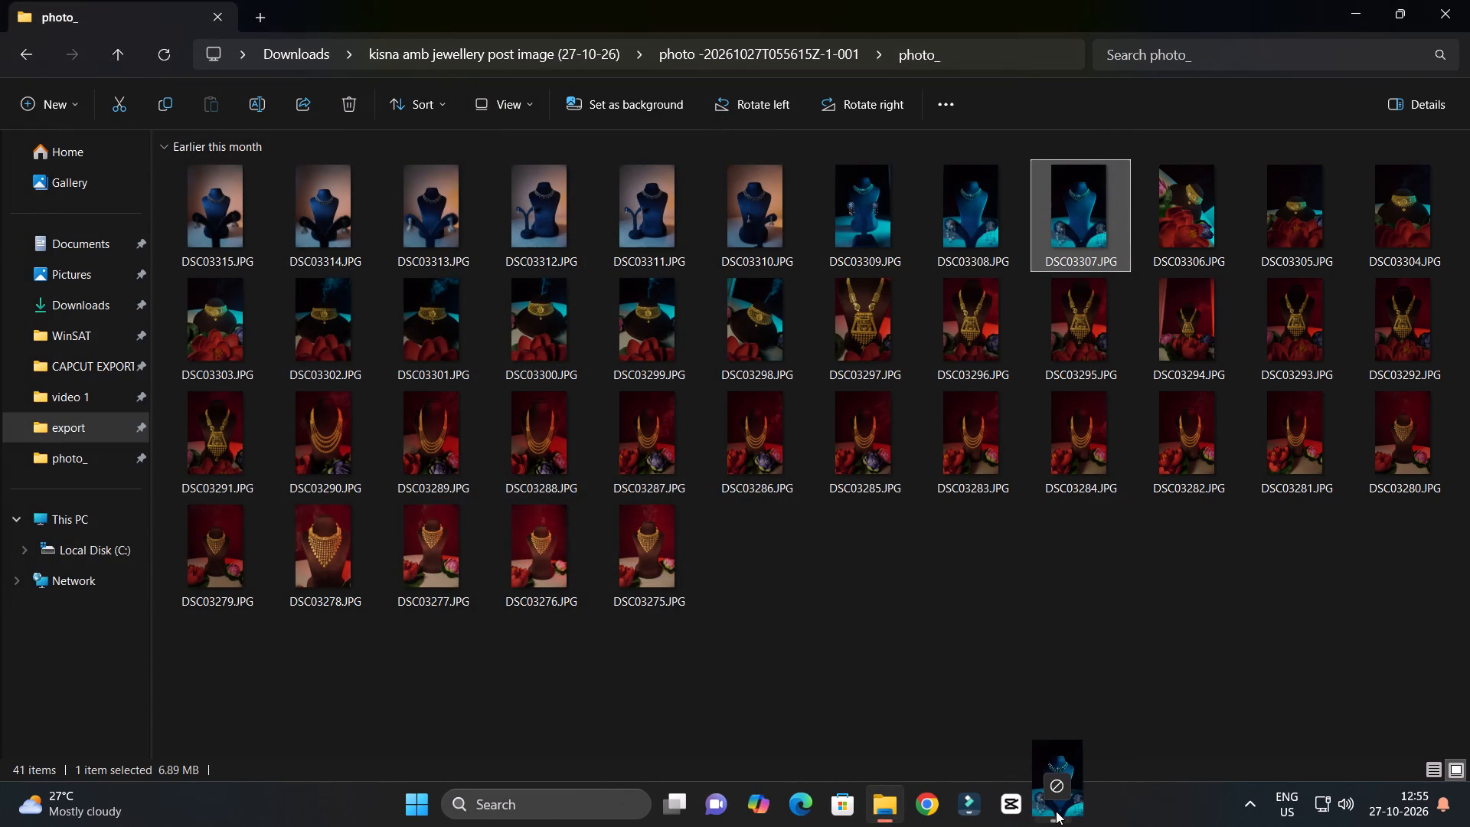
pyautogui.moveTo(1056, 811); pyautogui.dragTo(900, 459)
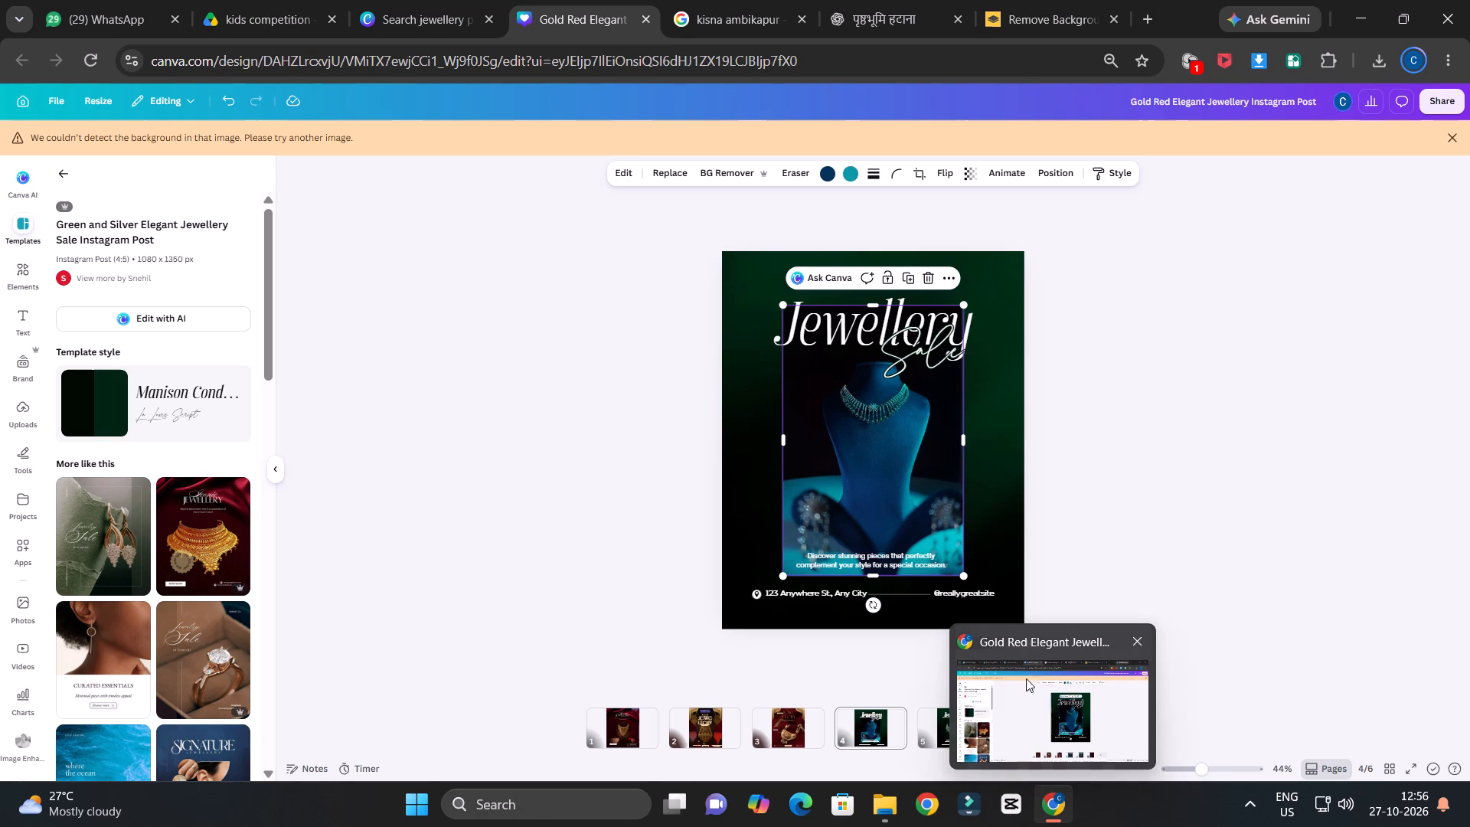
pyautogui.click(854, 0)
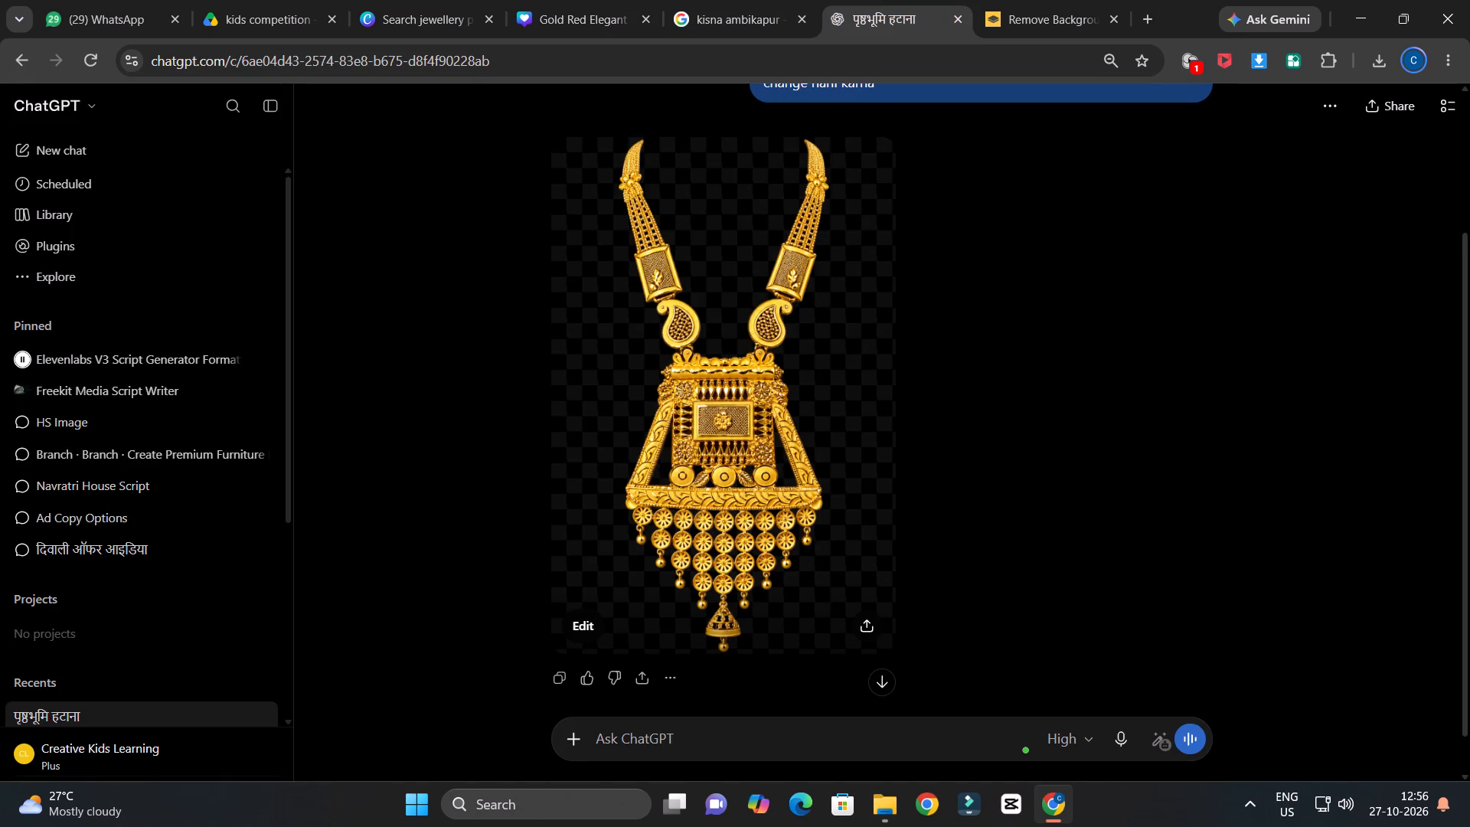
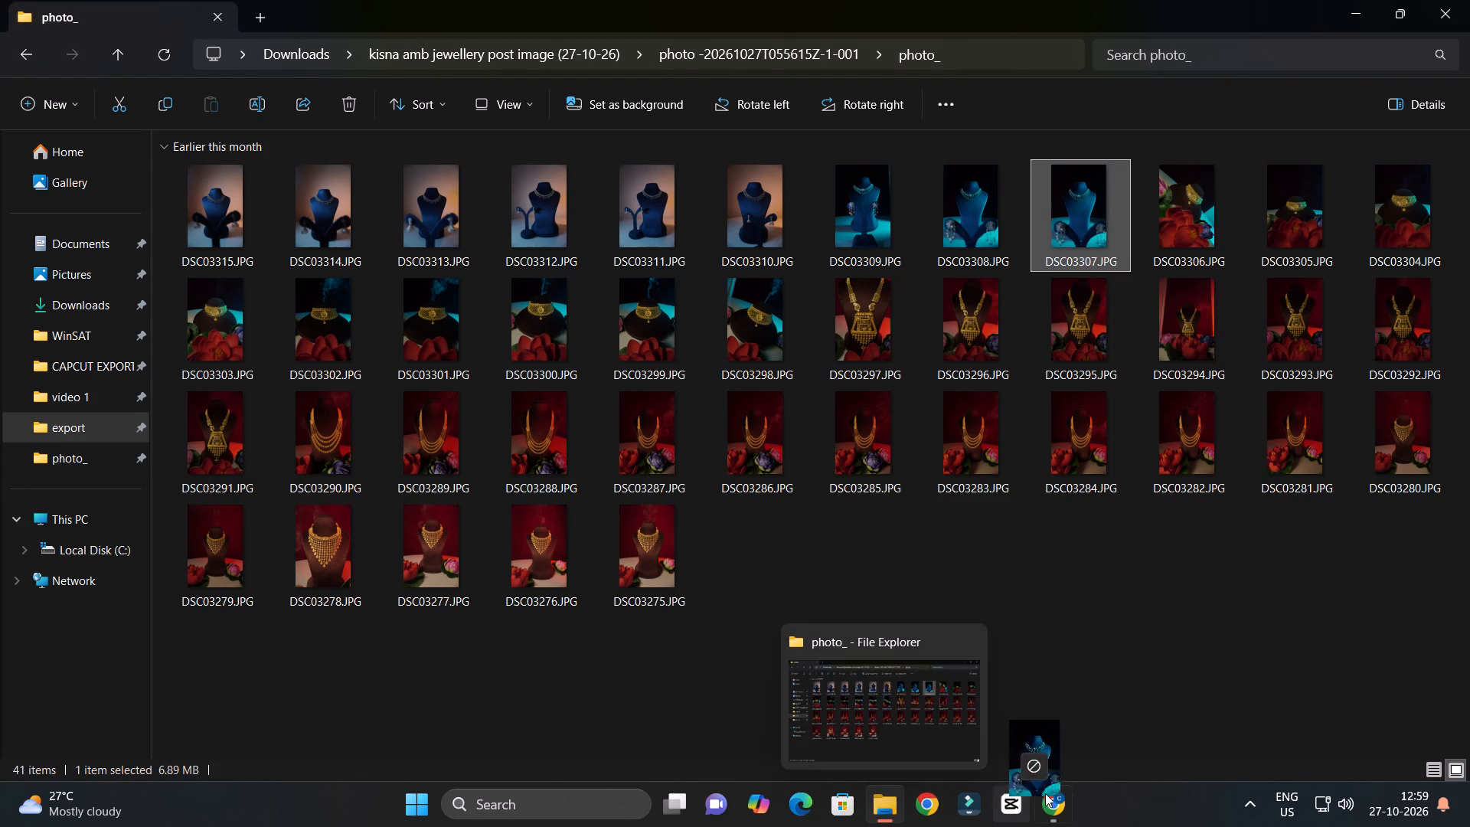
pyautogui.moveTo(1045, 793); pyautogui.dragTo(789, 528)
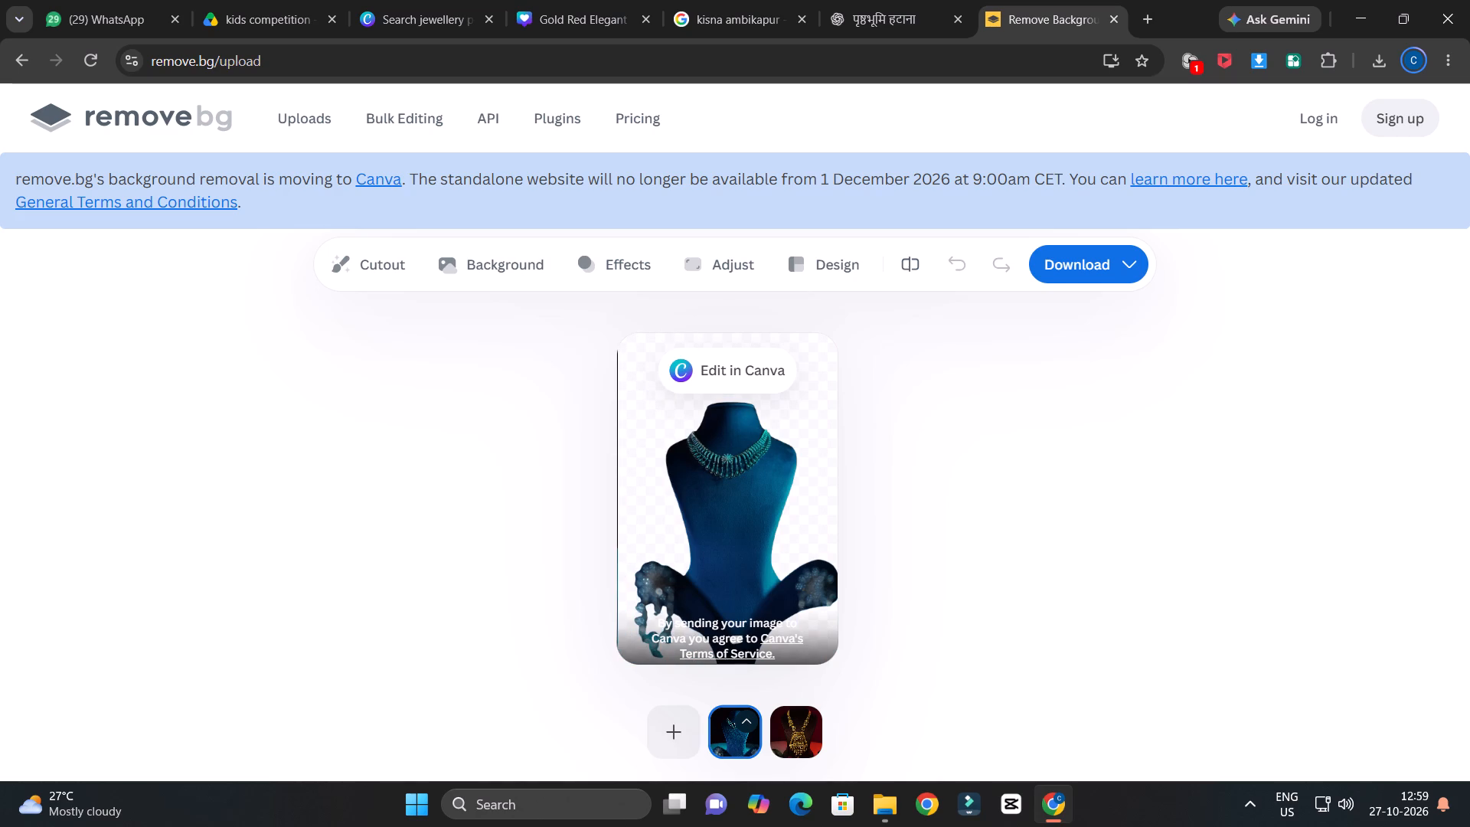
pyautogui.click(1063, 266)
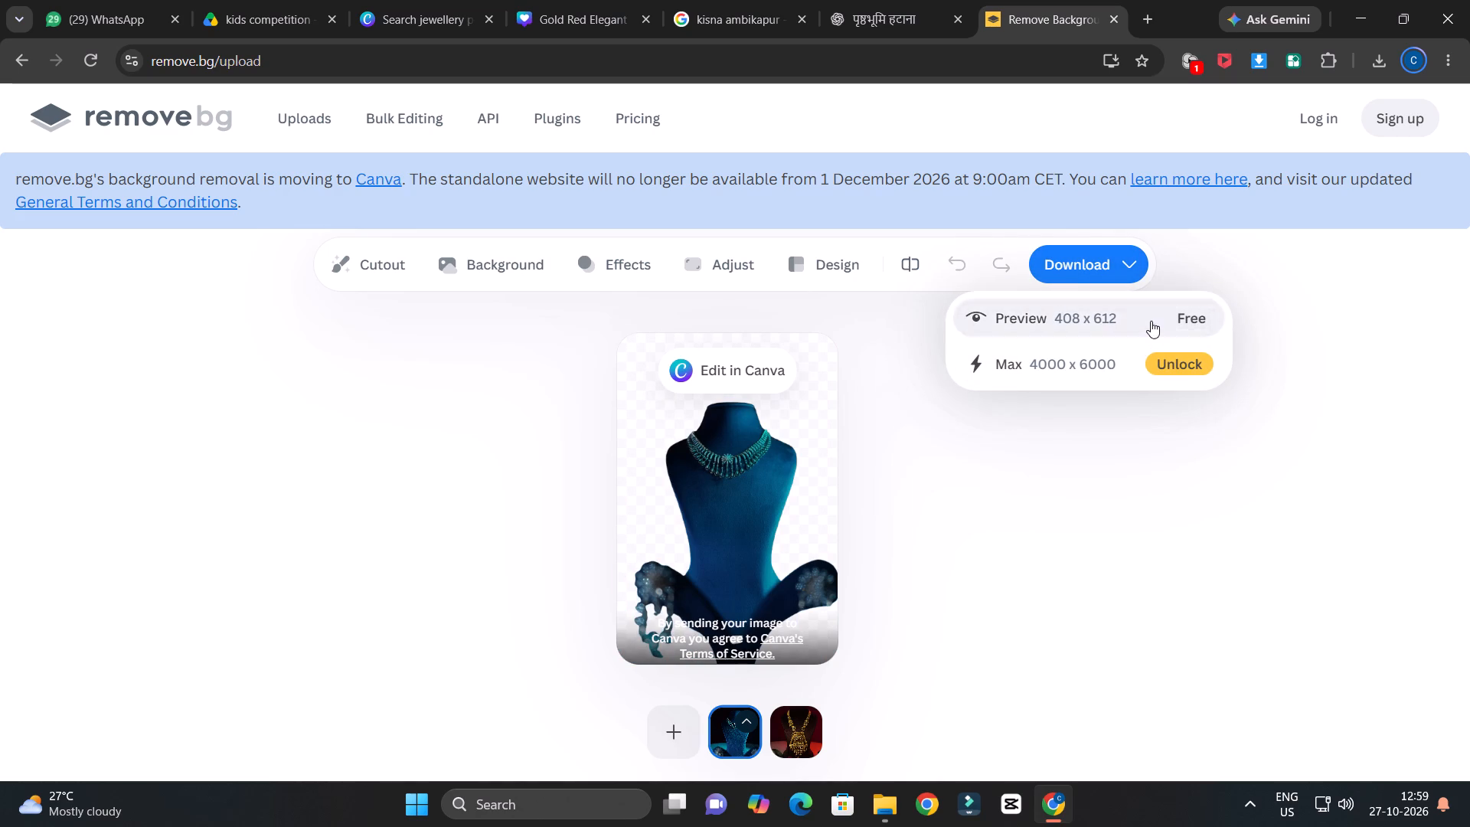
# Download the free 408 x 612 preview version of the blue necklace bust cut-out.
pyautogui.click(1151, 321)
pyautogui.click(1011, 466)
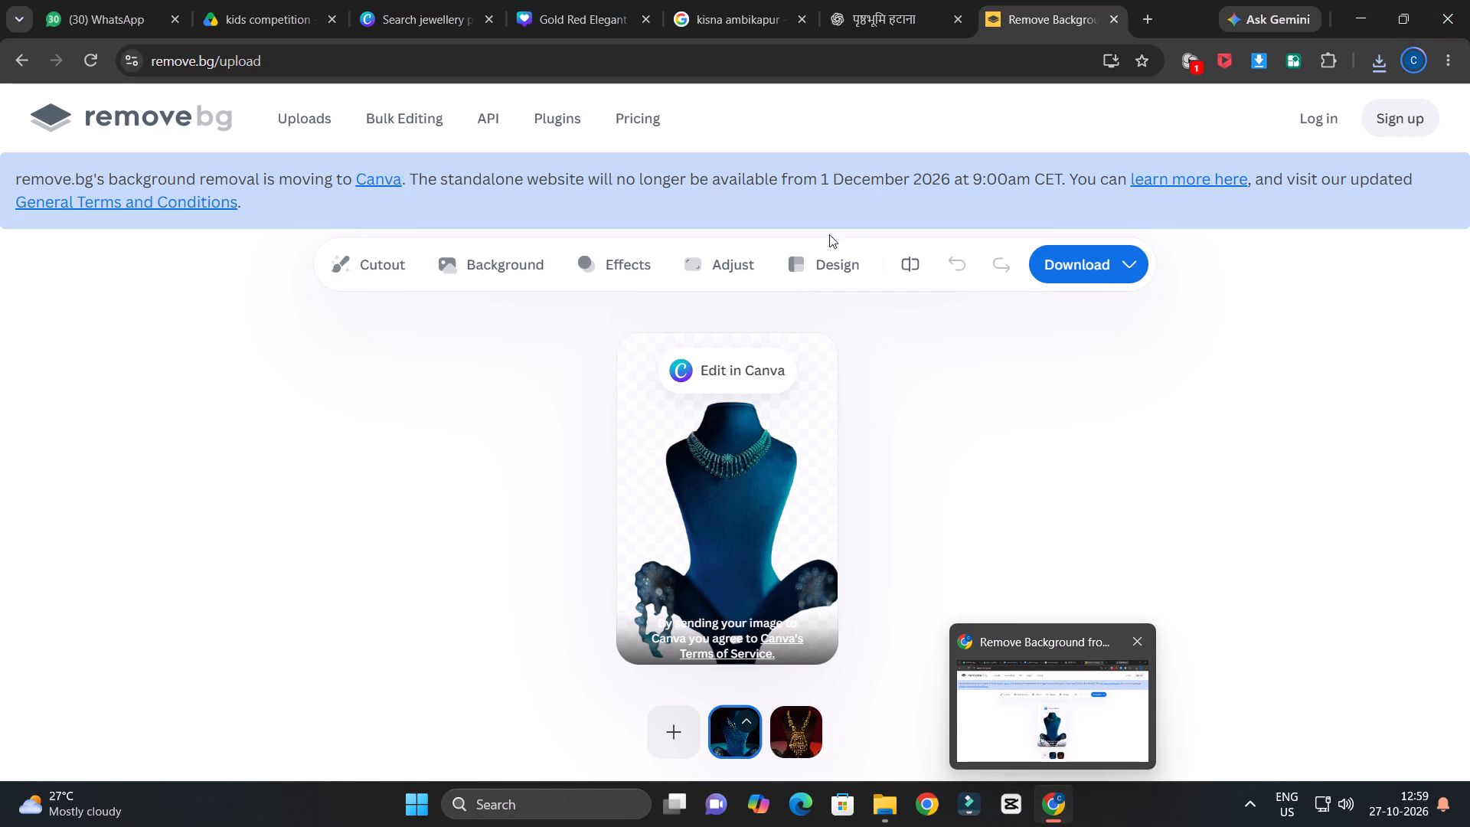
# Switch back to the Gold Red Elegant Jewellery Instagram Post design in Canva.
pyautogui.click(567, 24)
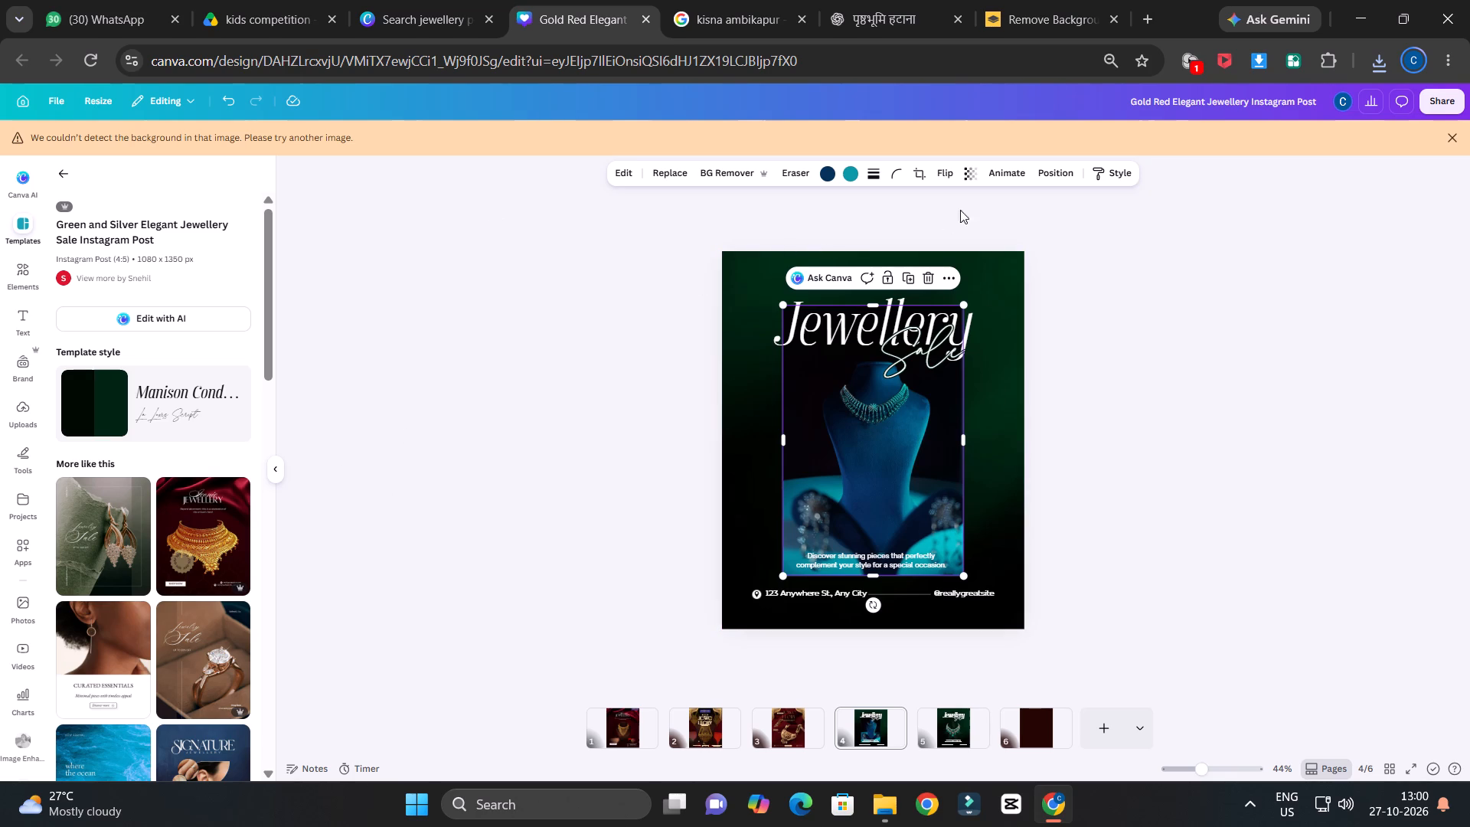
# Crop the necklace photo on page 4 to cut off the earrings below the bust, and move it down to just above the description text.
pyautogui.click(927, 176)
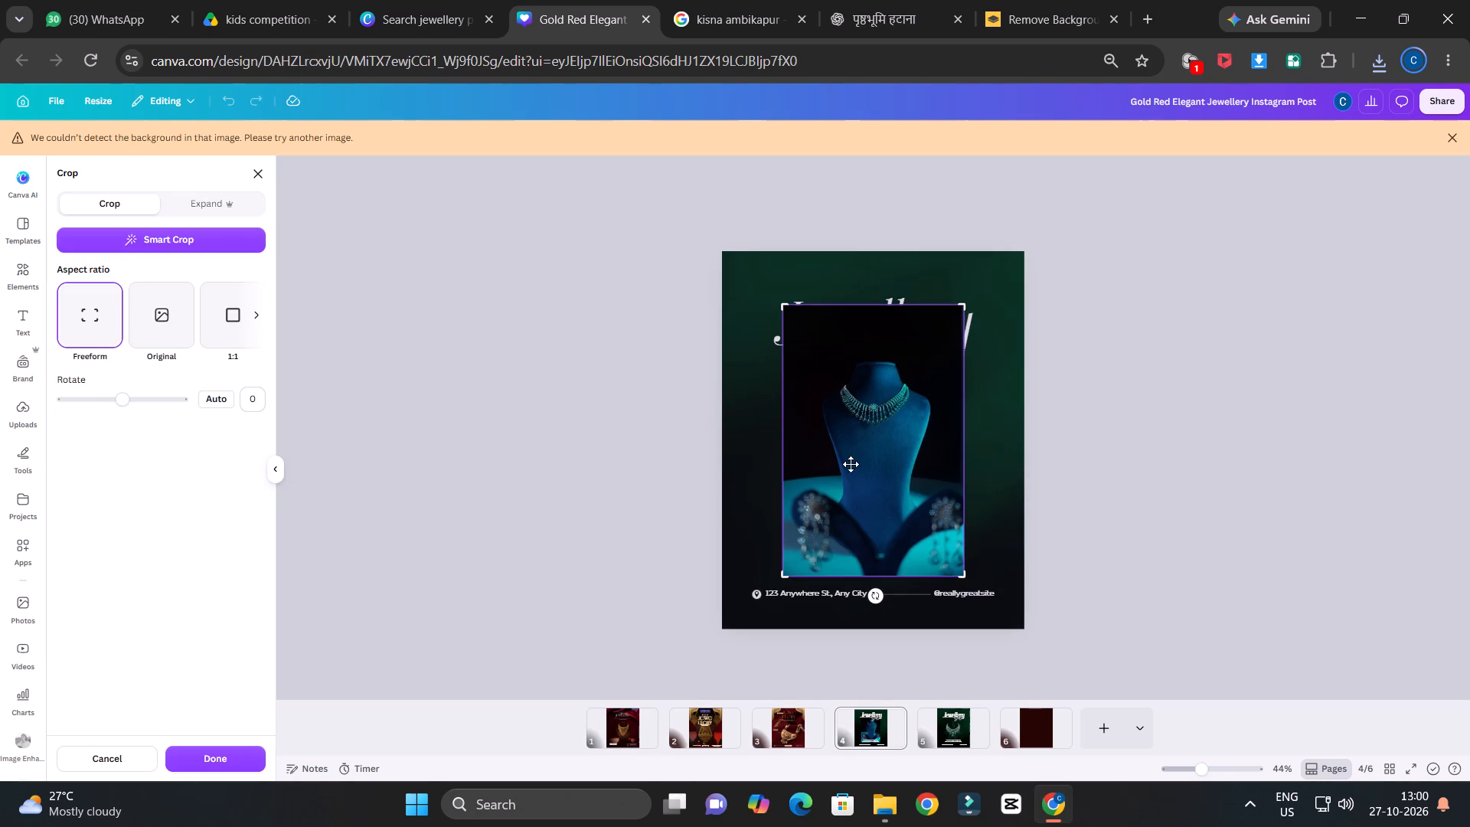
pyautogui.moveTo(880, 580); pyautogui.dragTo(878, 564)
pyautogui.moveTo(961, 577); pyautogui.dragTo(958, 499)
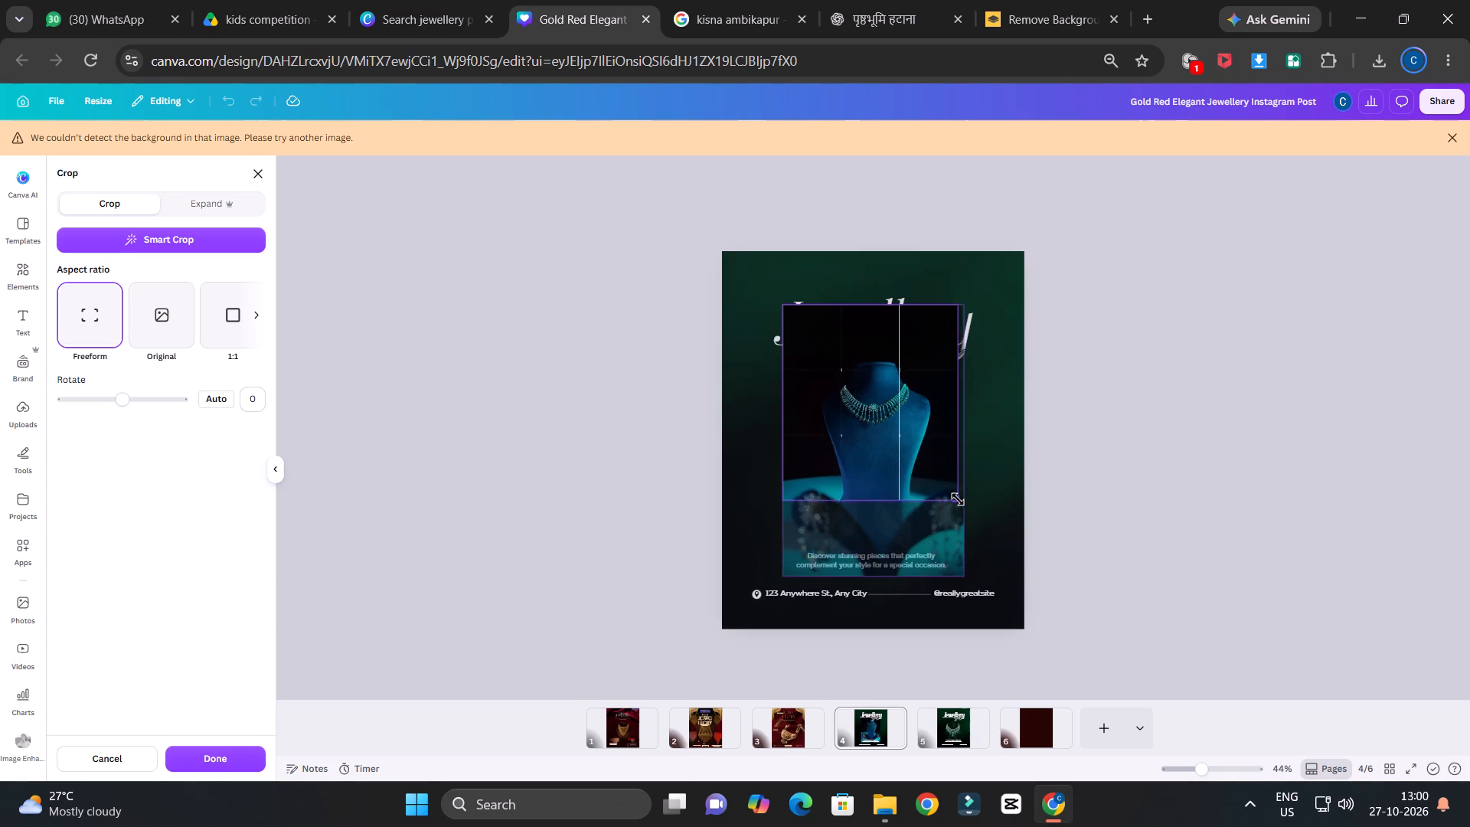
pyautogui.moveTo(958, 499); pyautogui.dragTo(965, 484)
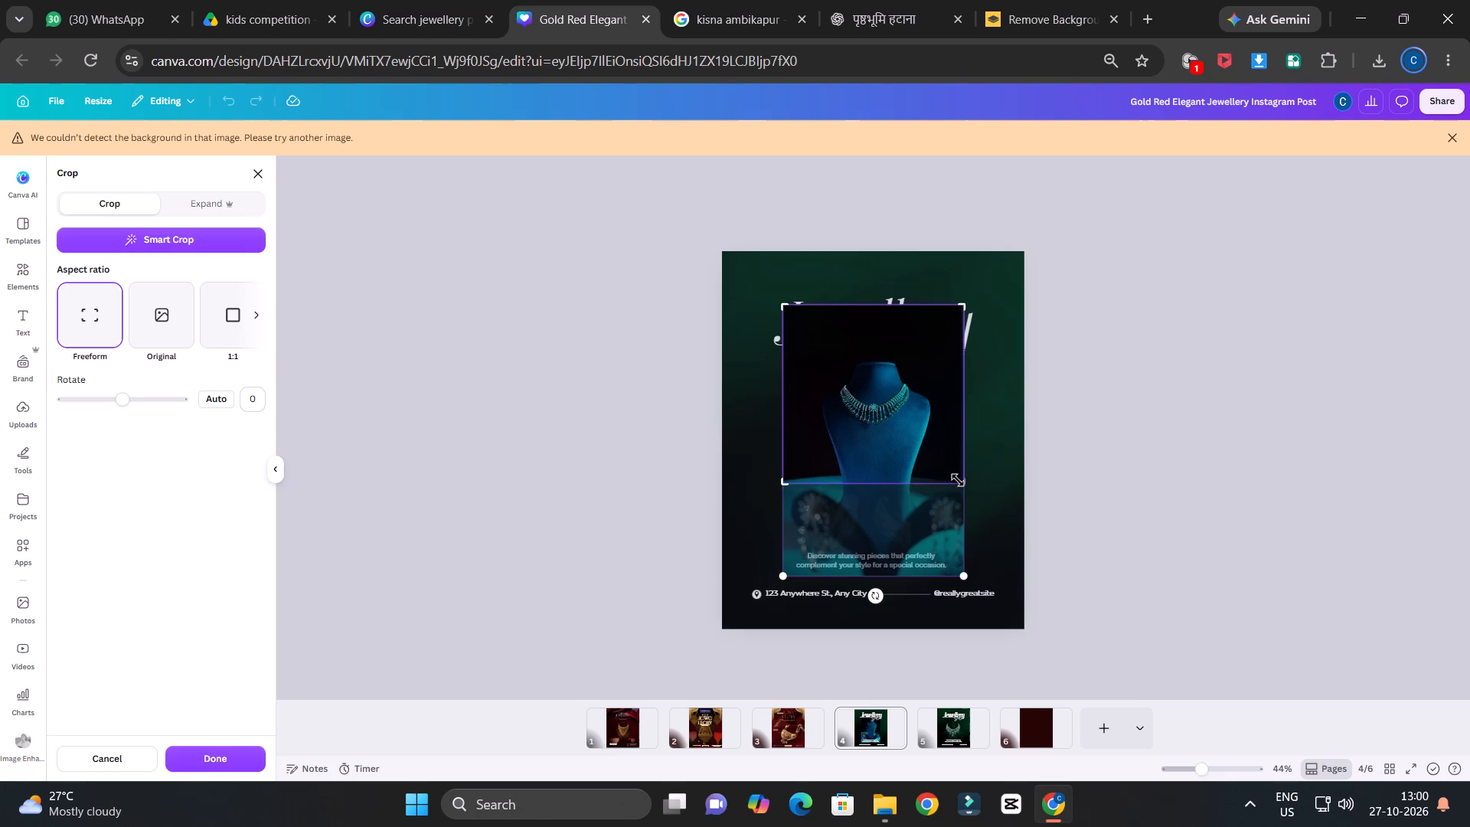
pyautogui.moveTo(958, 479); pyautogui.dragTo(969, 498)
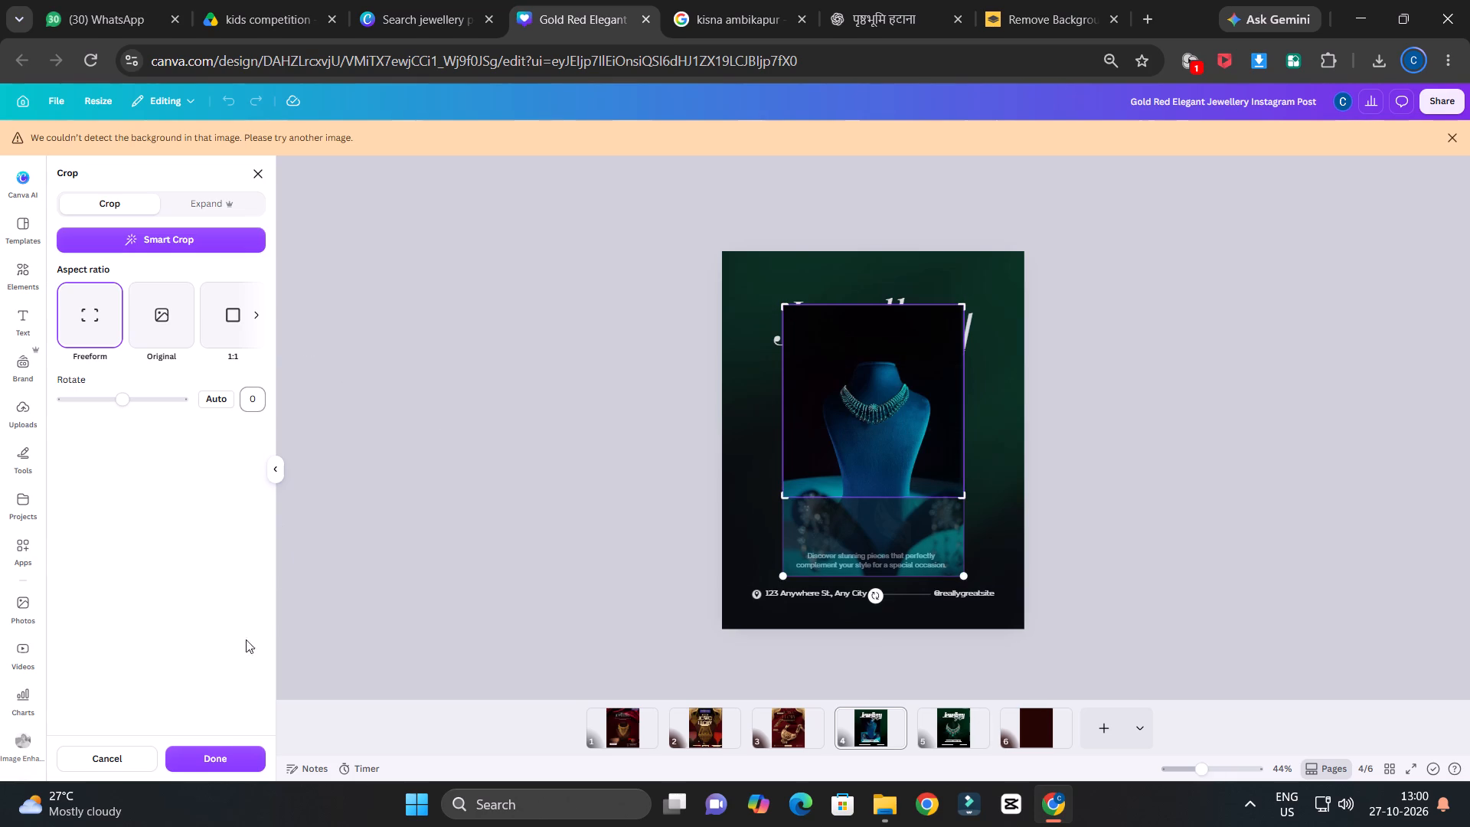
pyautogui.click(206, 763)
pyautogui.moveTo(883, 455); pyautogui.dragTo(879, 499)
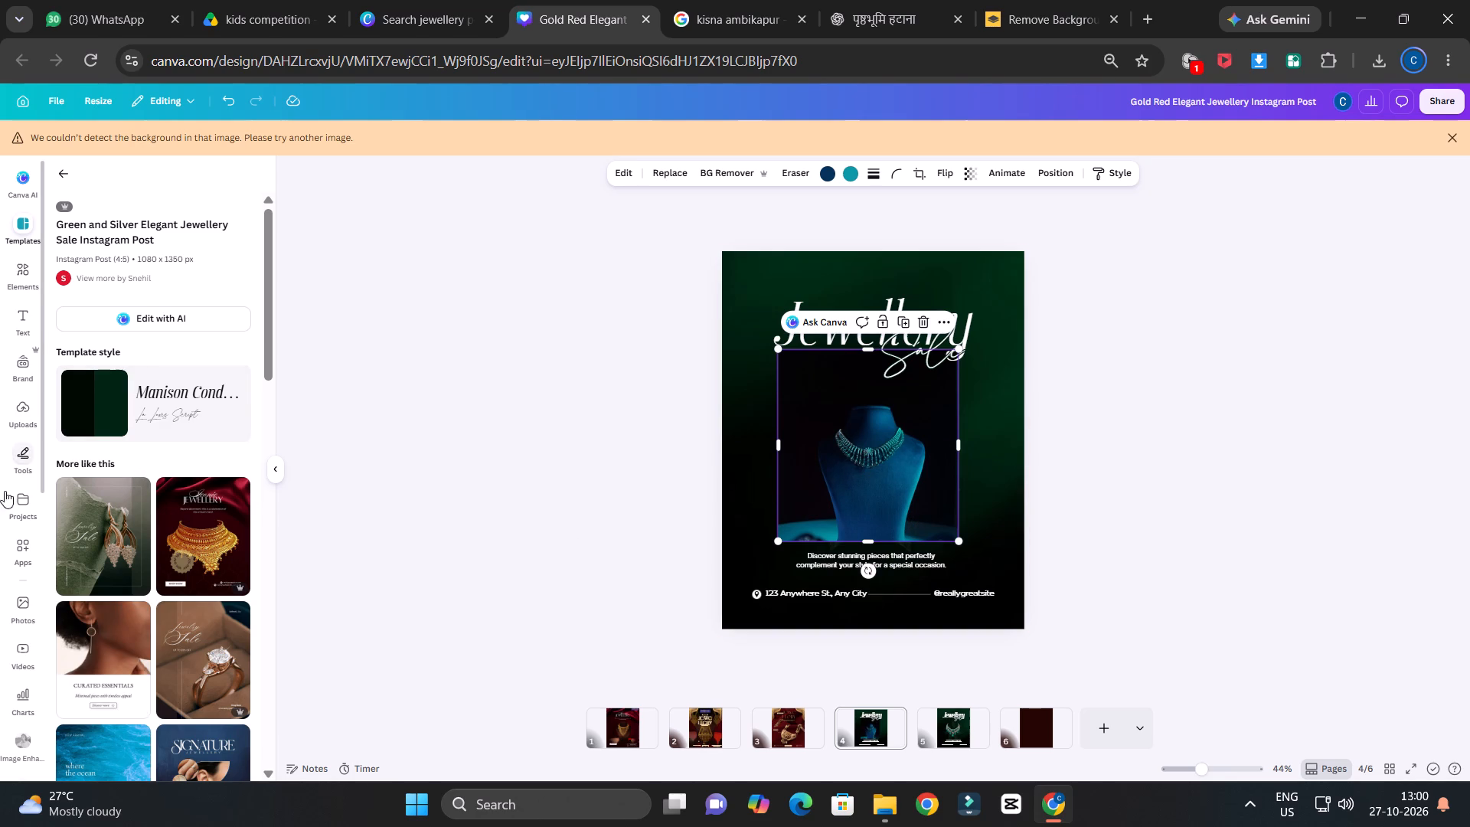
# Blend the cropped necklace photo's edges with the Image Mixer app, using Radial mix, strength 39 and mix size 1219, and save it.
pyautogui.click(34, 544)
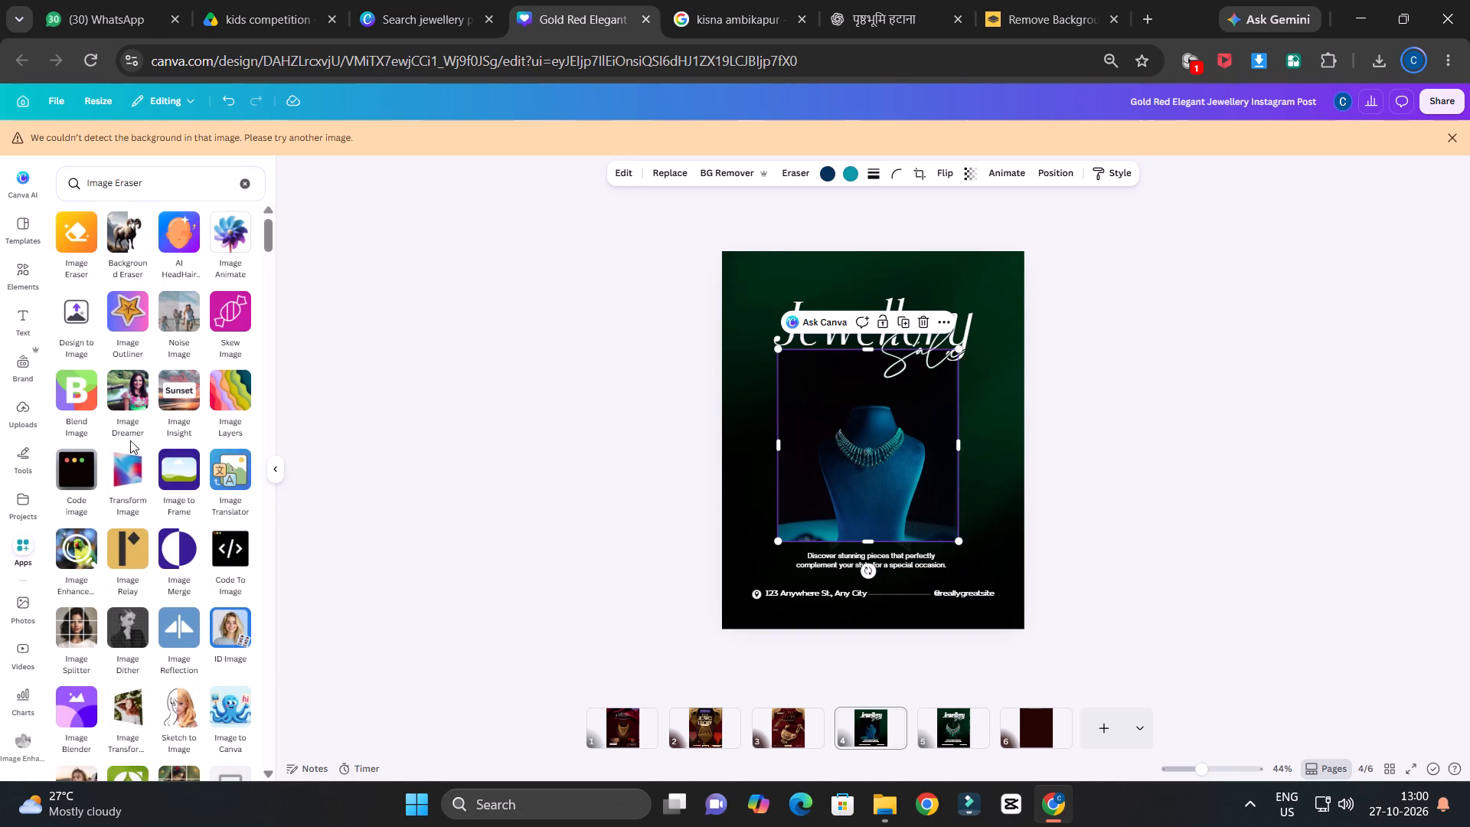
pyautogui.scroll(-4, 162, 431)
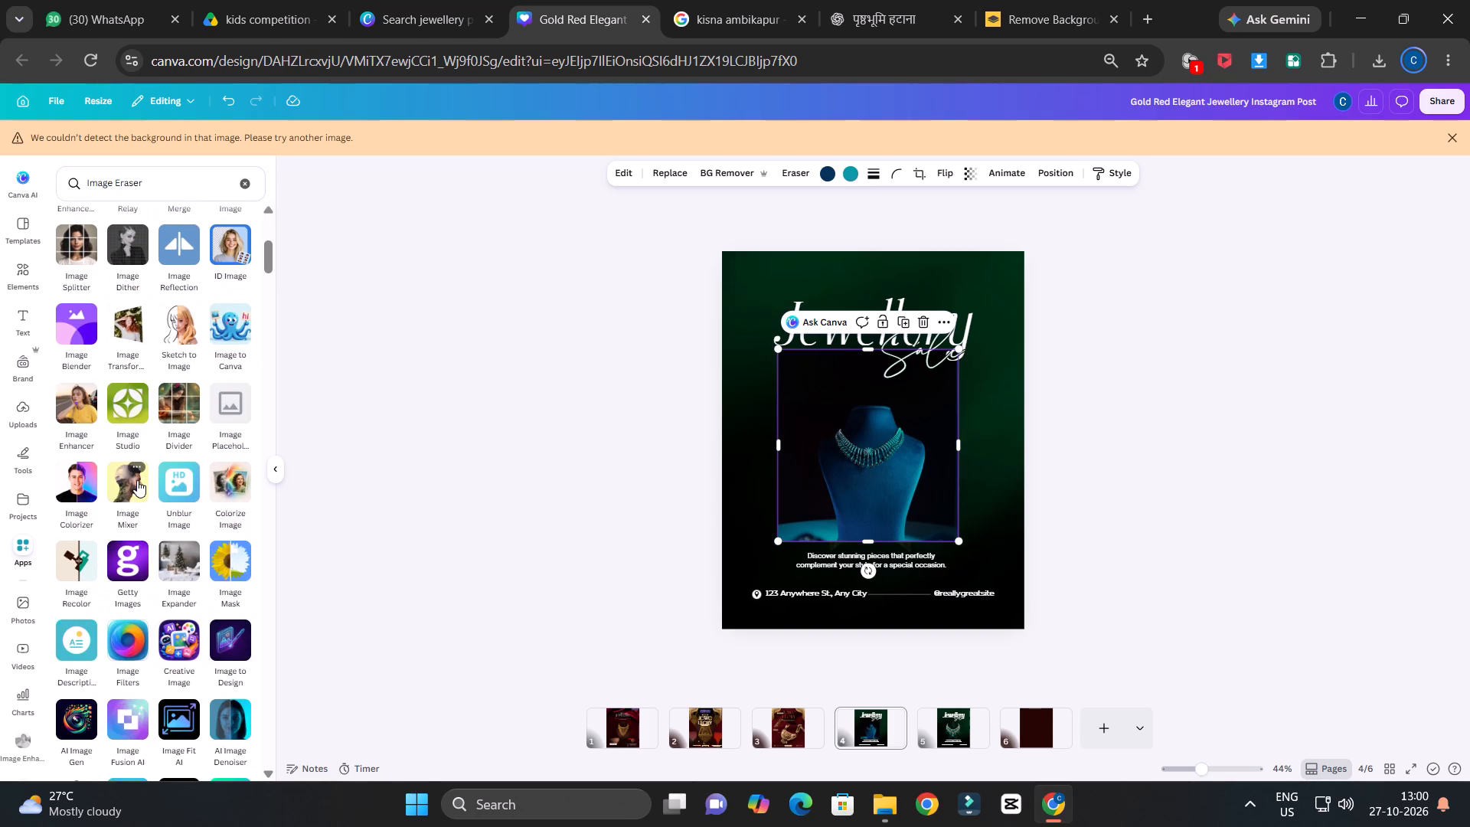
pyautogui.click(126, 495)
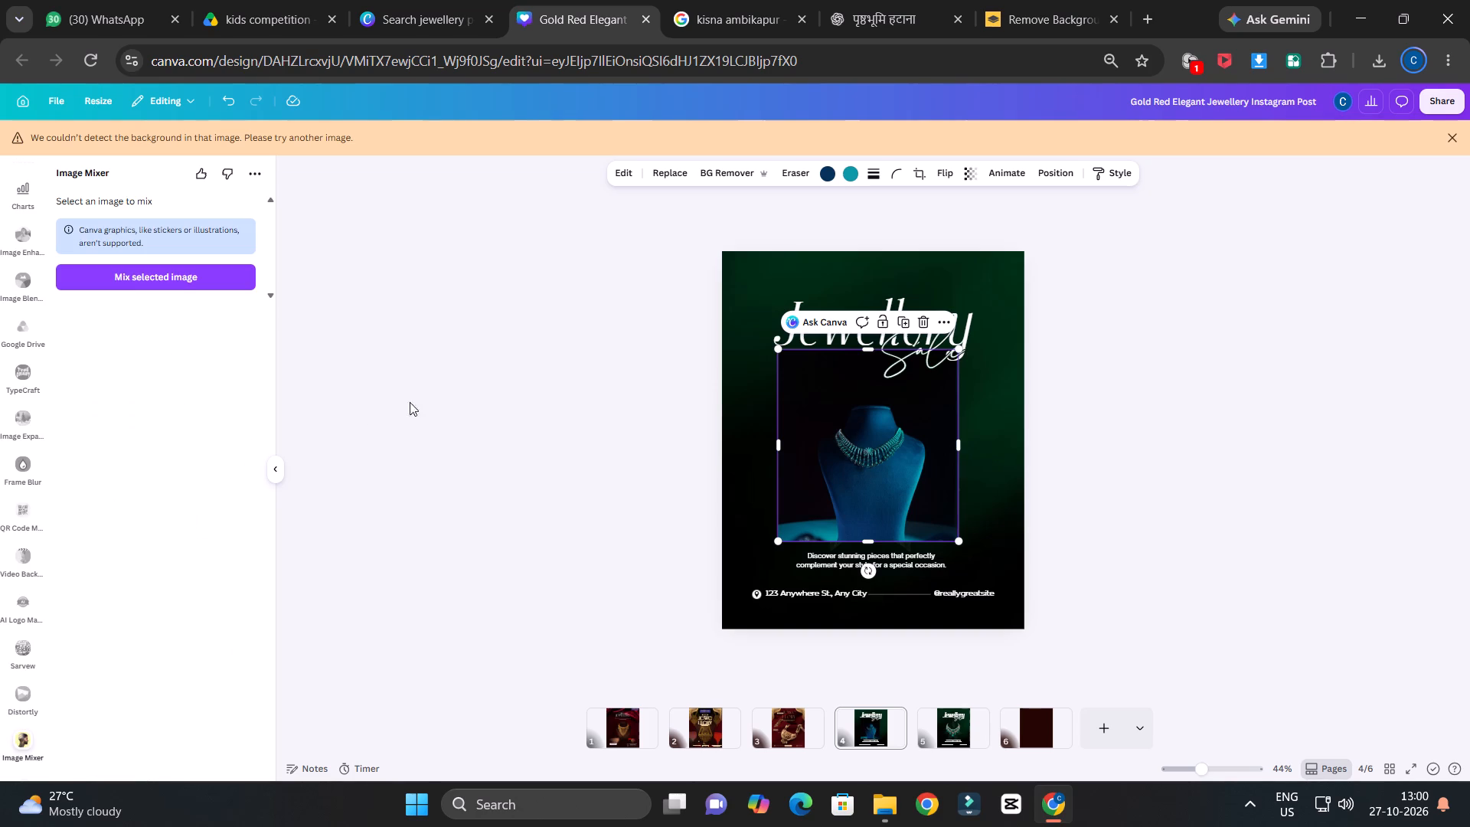
pyautogui.click(173, 276)
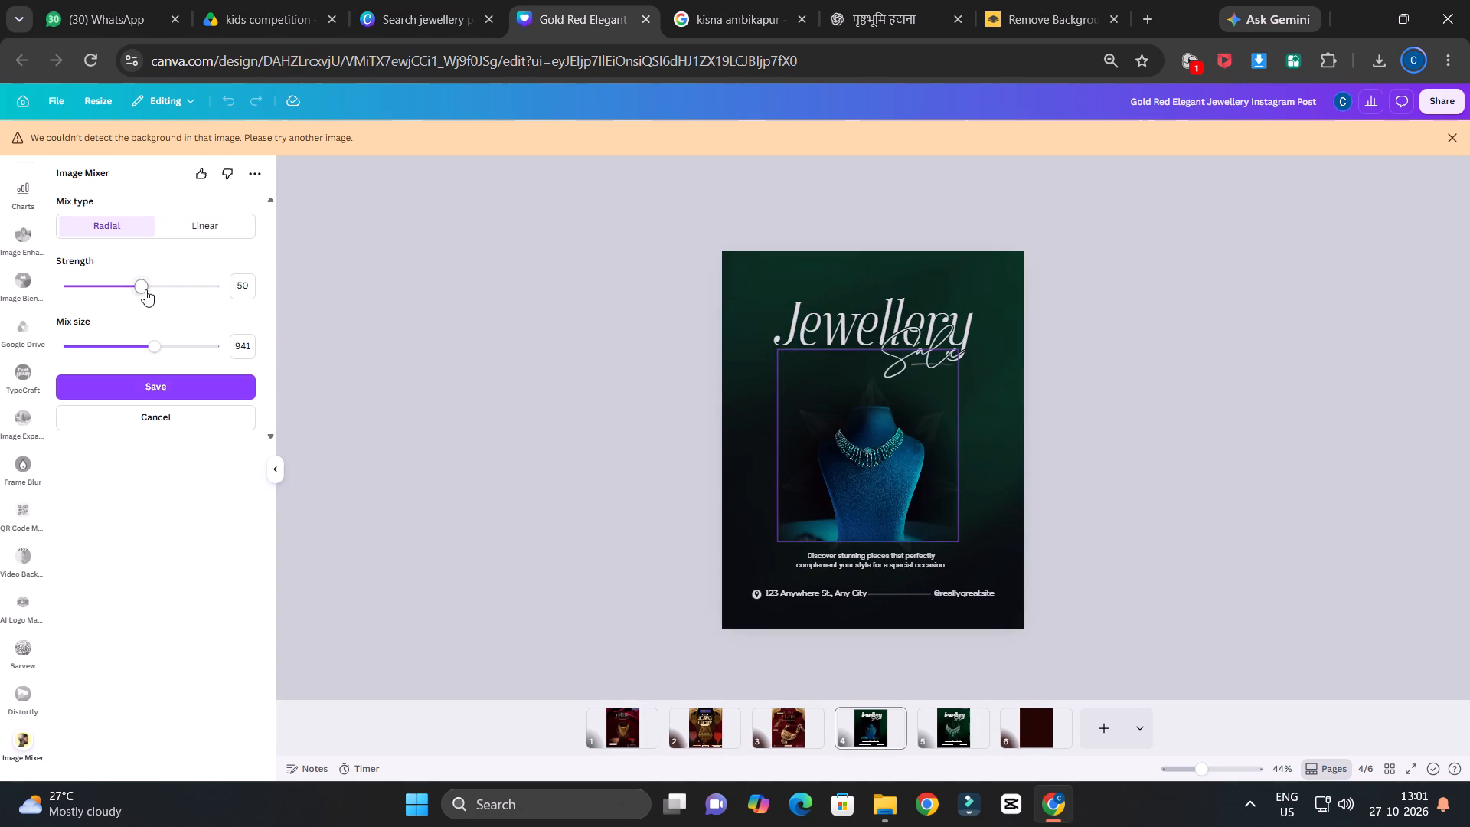
pyautogui.moveTo(145, 289); pyautogui.dragTo(100, 293)
pyautogui.moveTo(100, 293); pyautogui.dragTo(125, 295)
pyautogui.moveTo(163, 346); pyautogui.dragTo(232, 329)
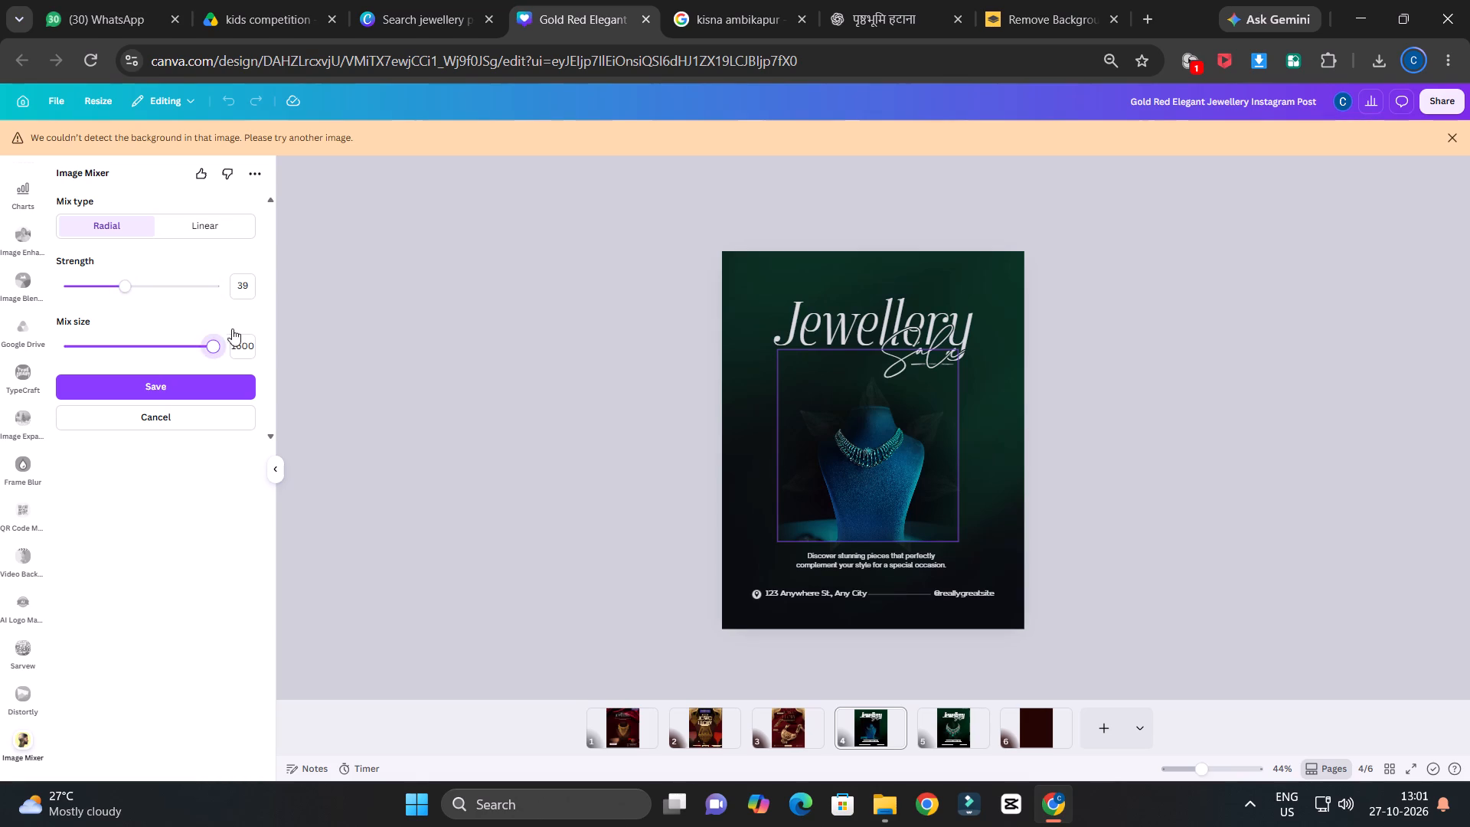
pyautogui.moveTo(232, 329); pyautogui.dragTo(201, 341)
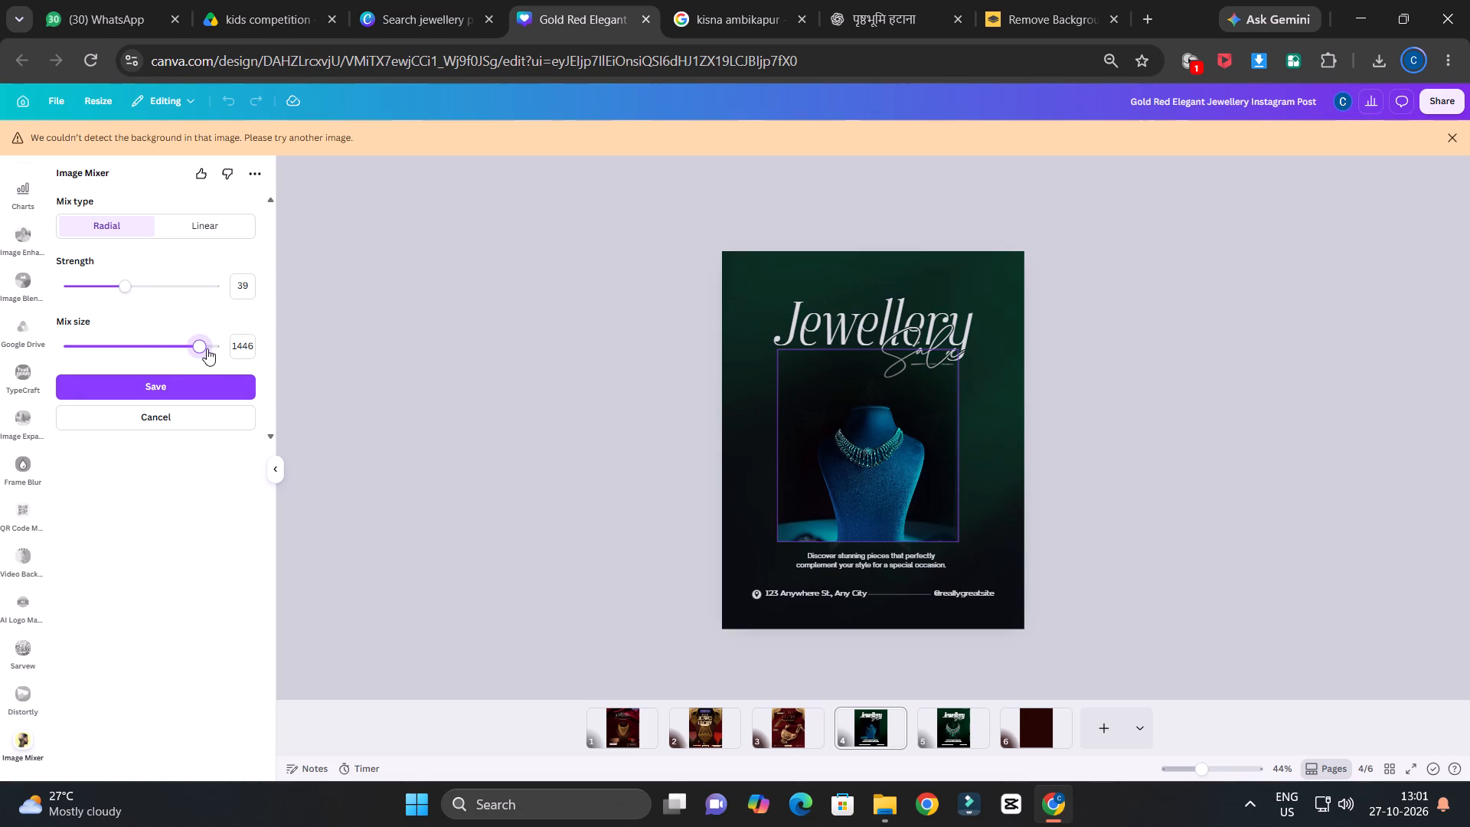
pyautogui.moveTo(207, 348); pyautogui.dragTo(180, 355)
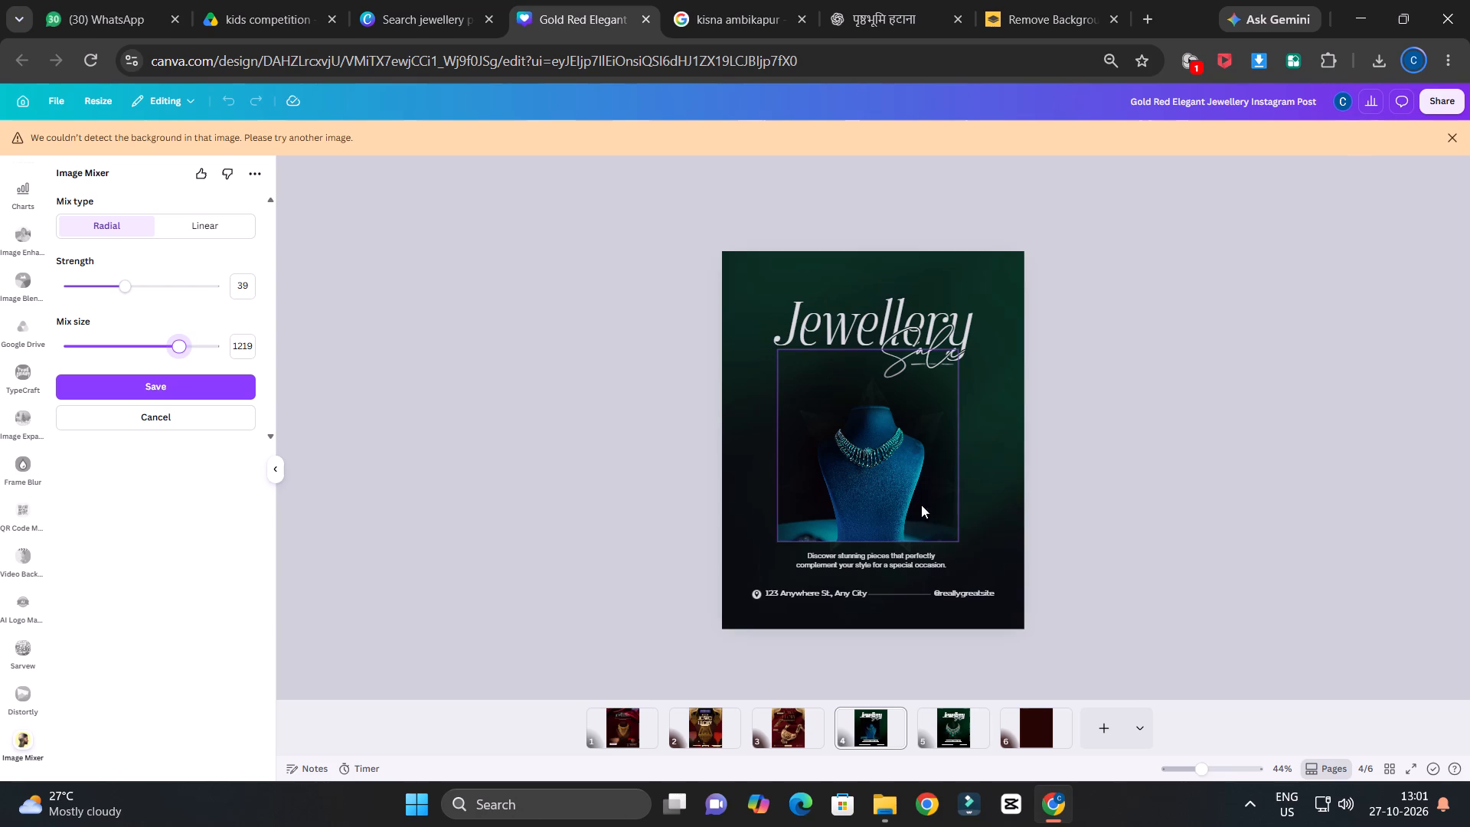
pyautogui.click(201, 393)
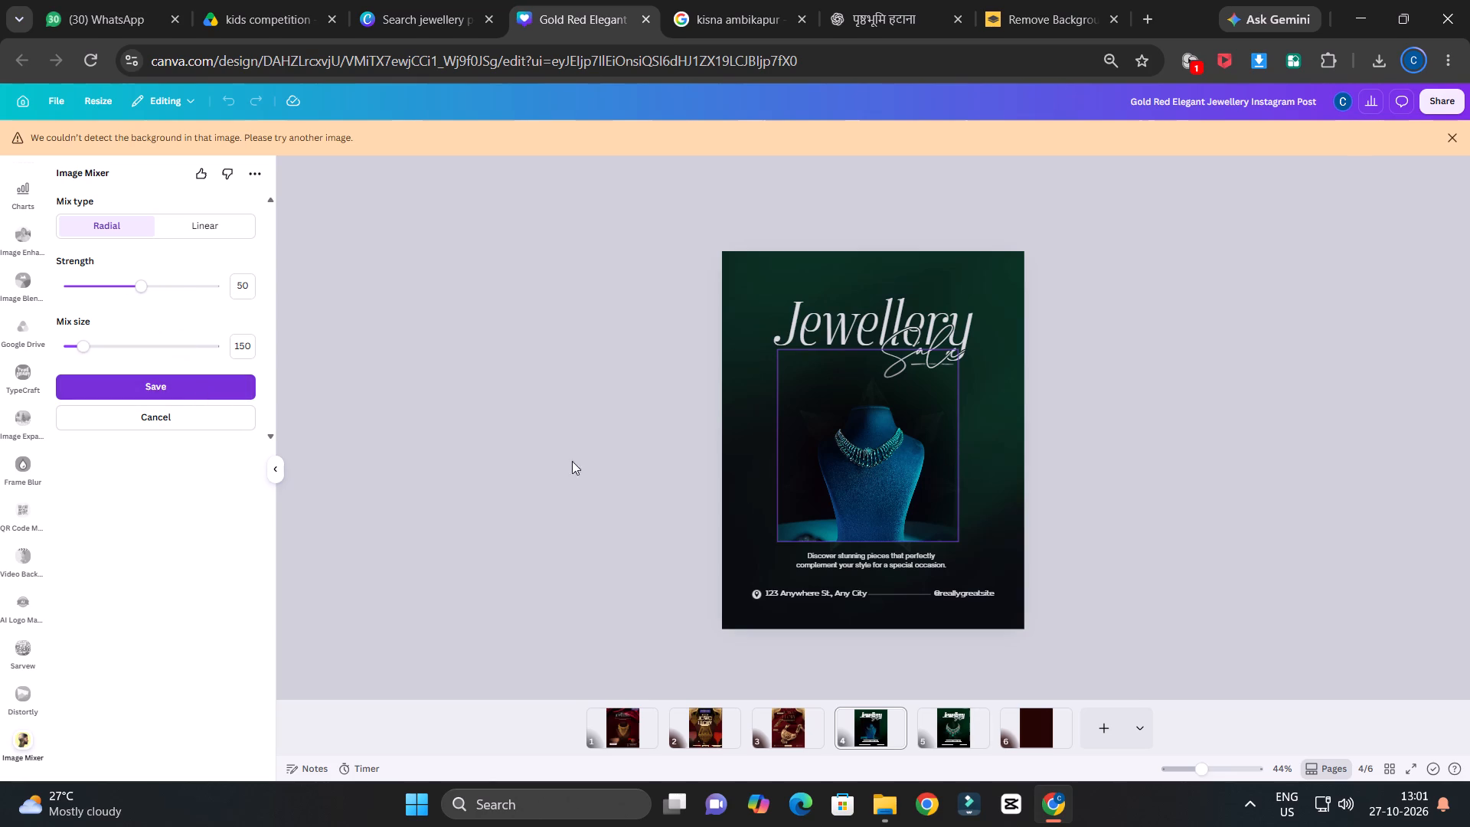
# Enlarge the blended necklace photo and centre it horizontally on the page, with its lower edge meeting the description text.
pyautogui.click(880, 472)
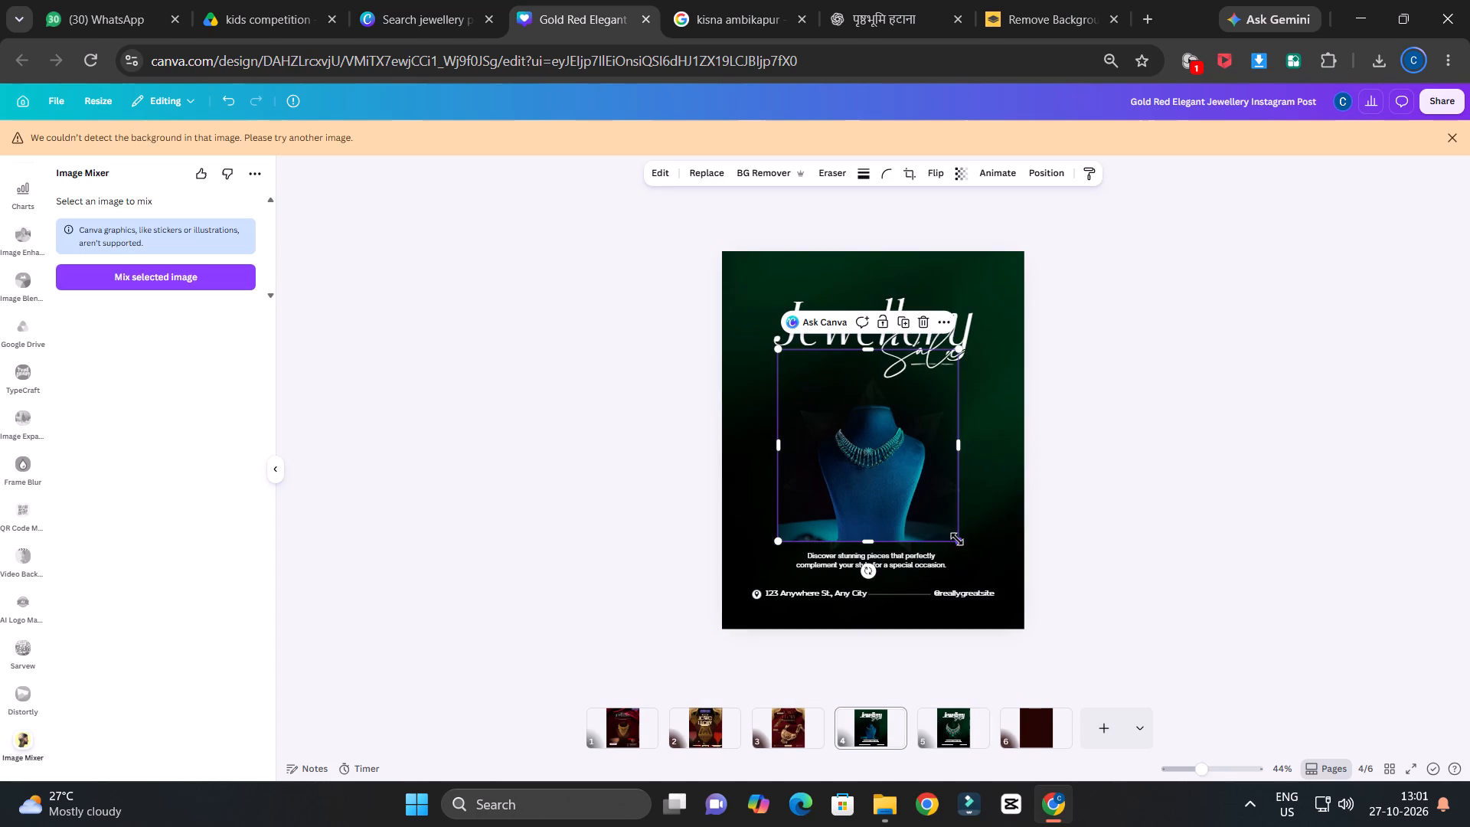
pyautogui.moveTo(957, 539); pyautogui.dragTo(1018, 575)
pyautogui.moveTo(929, 525); pyautogui.dragTo(911, 508)
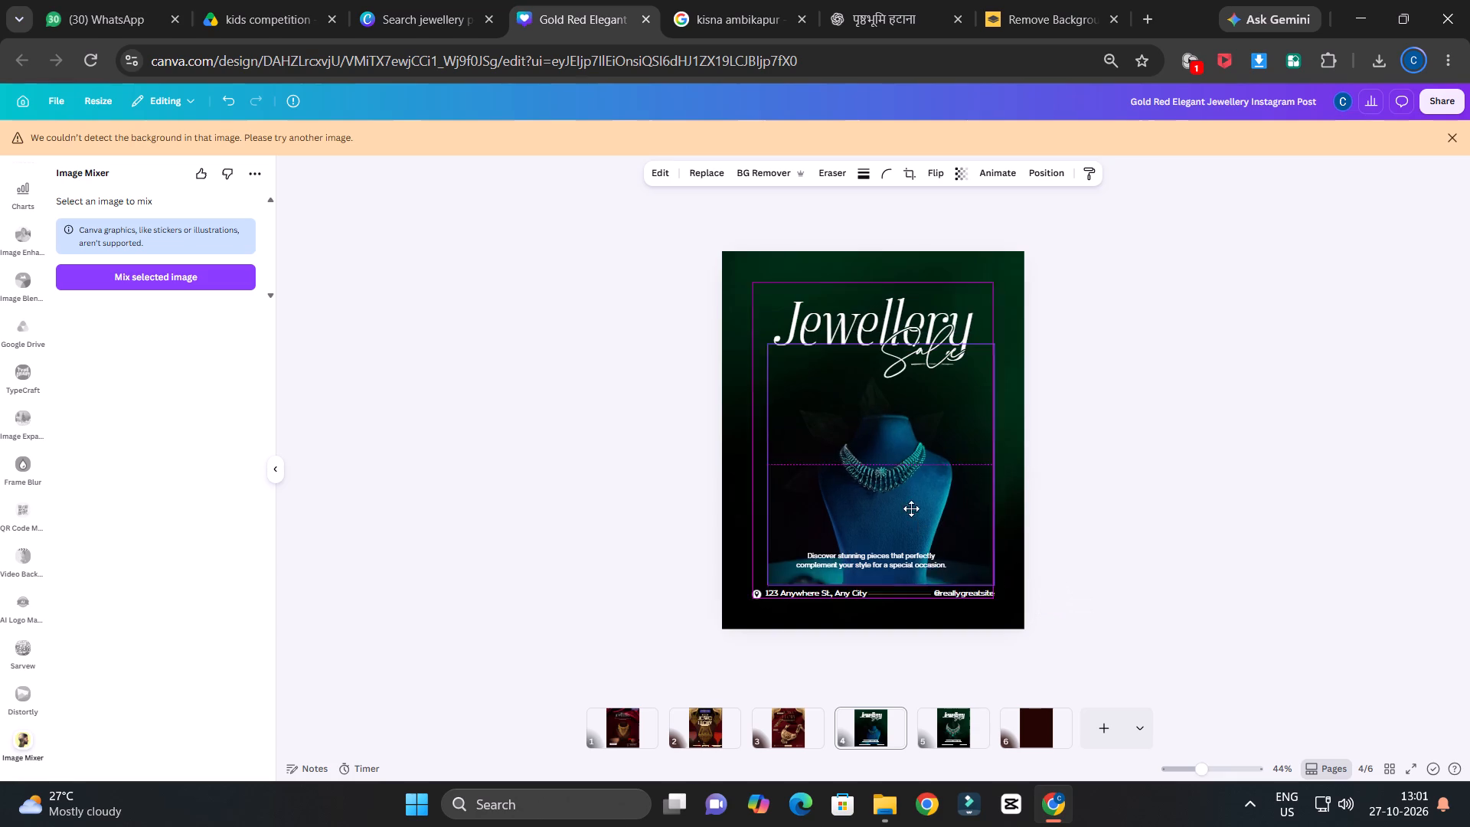
pyautogui.moveTo(911, 508); pyautogui.dragTo(910, 485)
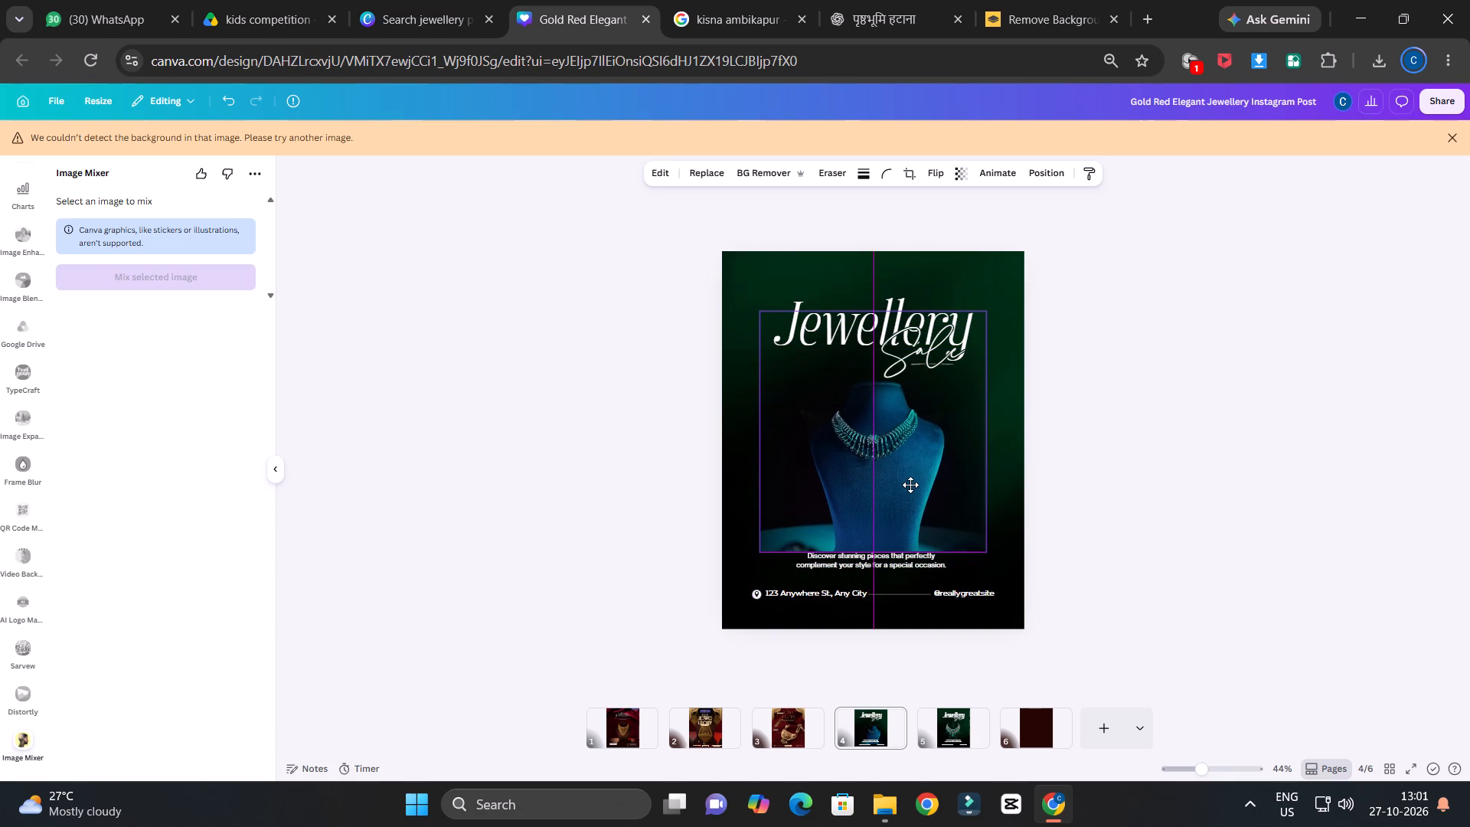
pyautogui.moveTo(910, 485); pyautogui.dragTo(911, 485)
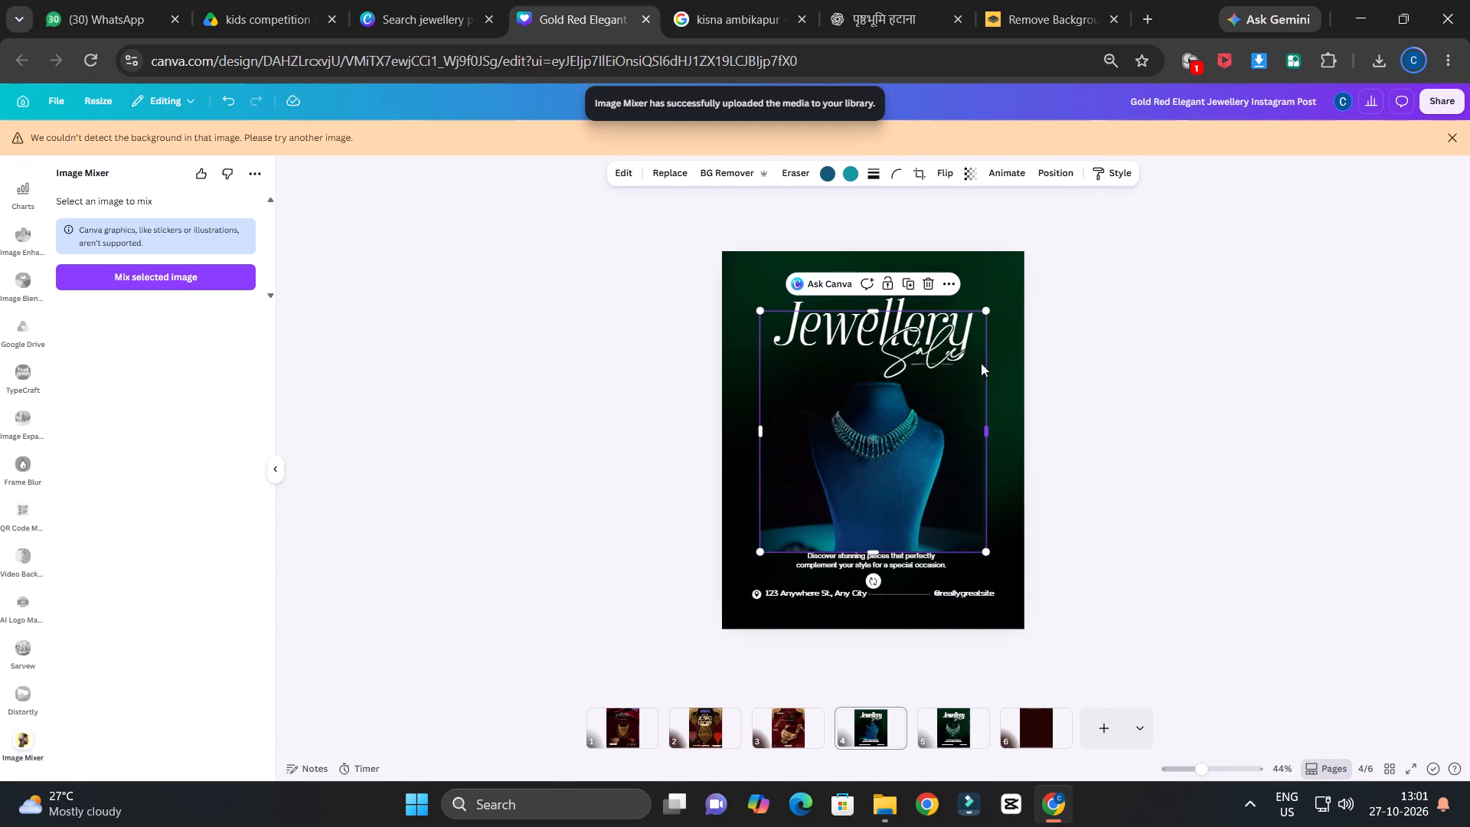
pyautogui.click(1135, 456)
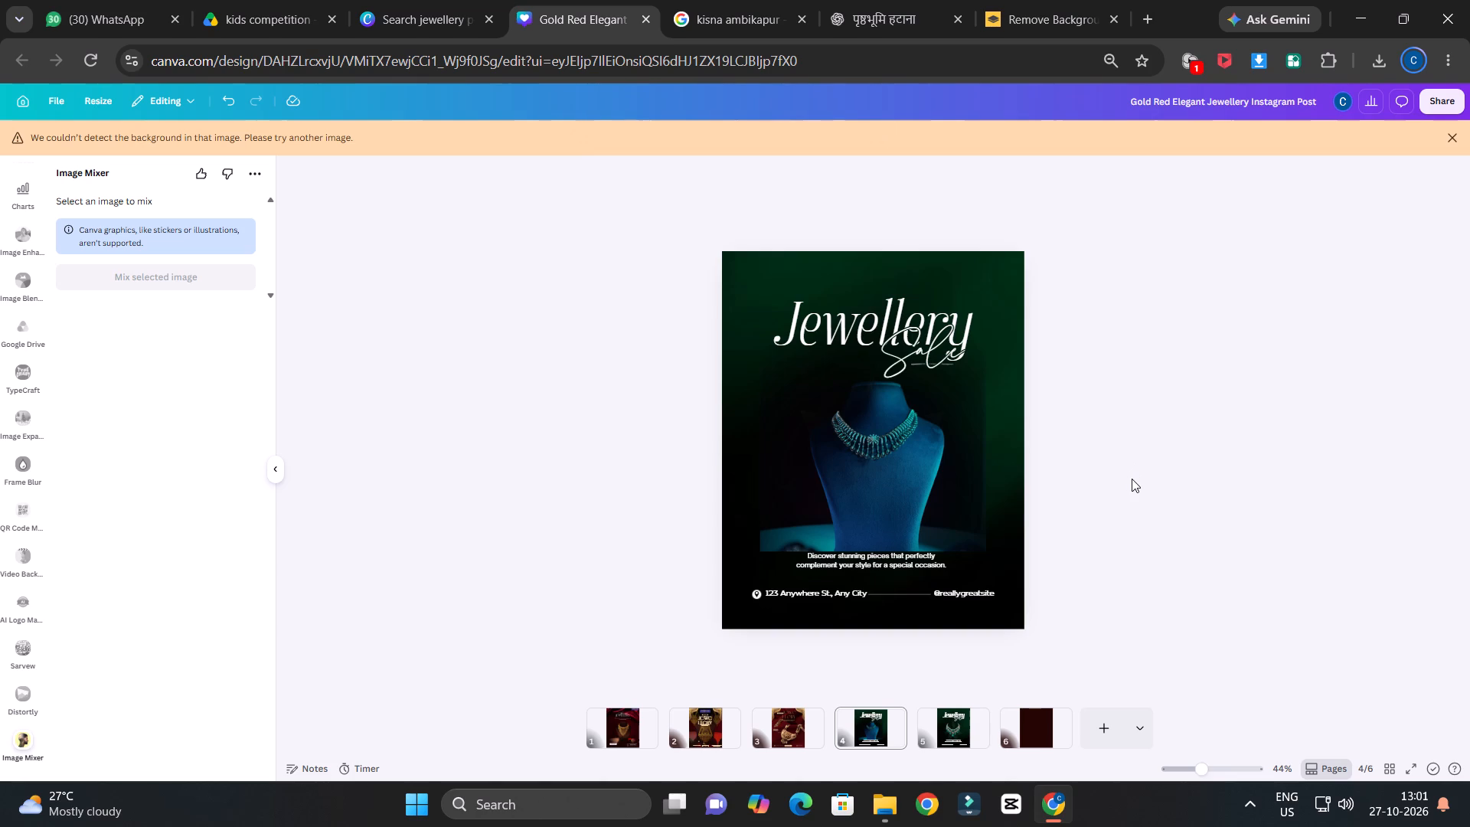
# Adjust the necklace photo on page 4, setting Whites to 73 and Shadows to -47.
pyautogui.keyDown('ctrl'); pyautogui.scroll(5, 1134, 476); pyautogui.keyUp('ctrl')
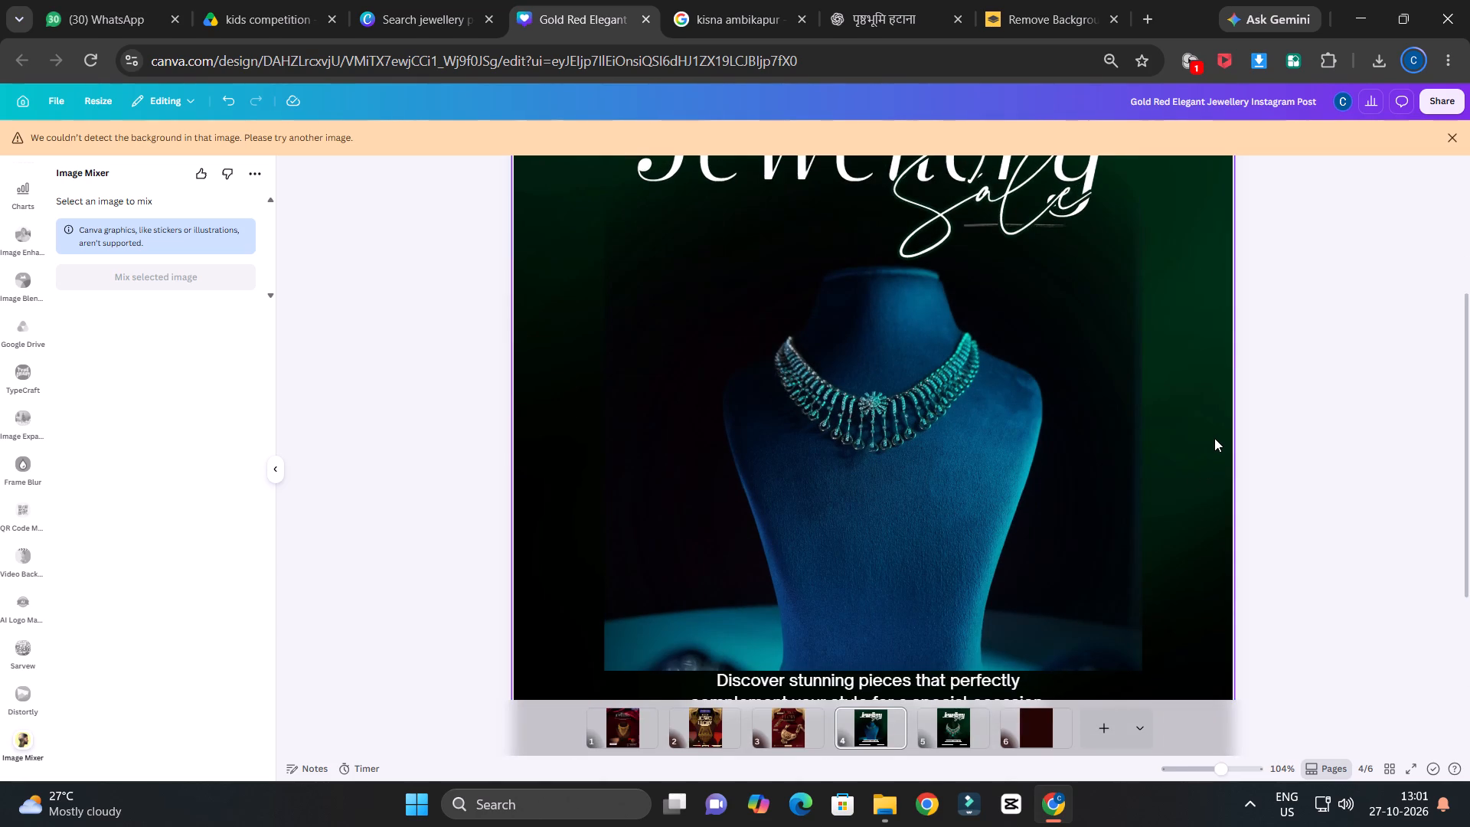
pyautogui.keyDown('ctrl'); pyautogui.scroll(-2, 1212, 432); pyautogui.keyUp('ctrl')
pyautogui.keyDown('ctrl'); pyautogui.scroll(3, 1212, 432); pyautogui.keyUp('ctrl')
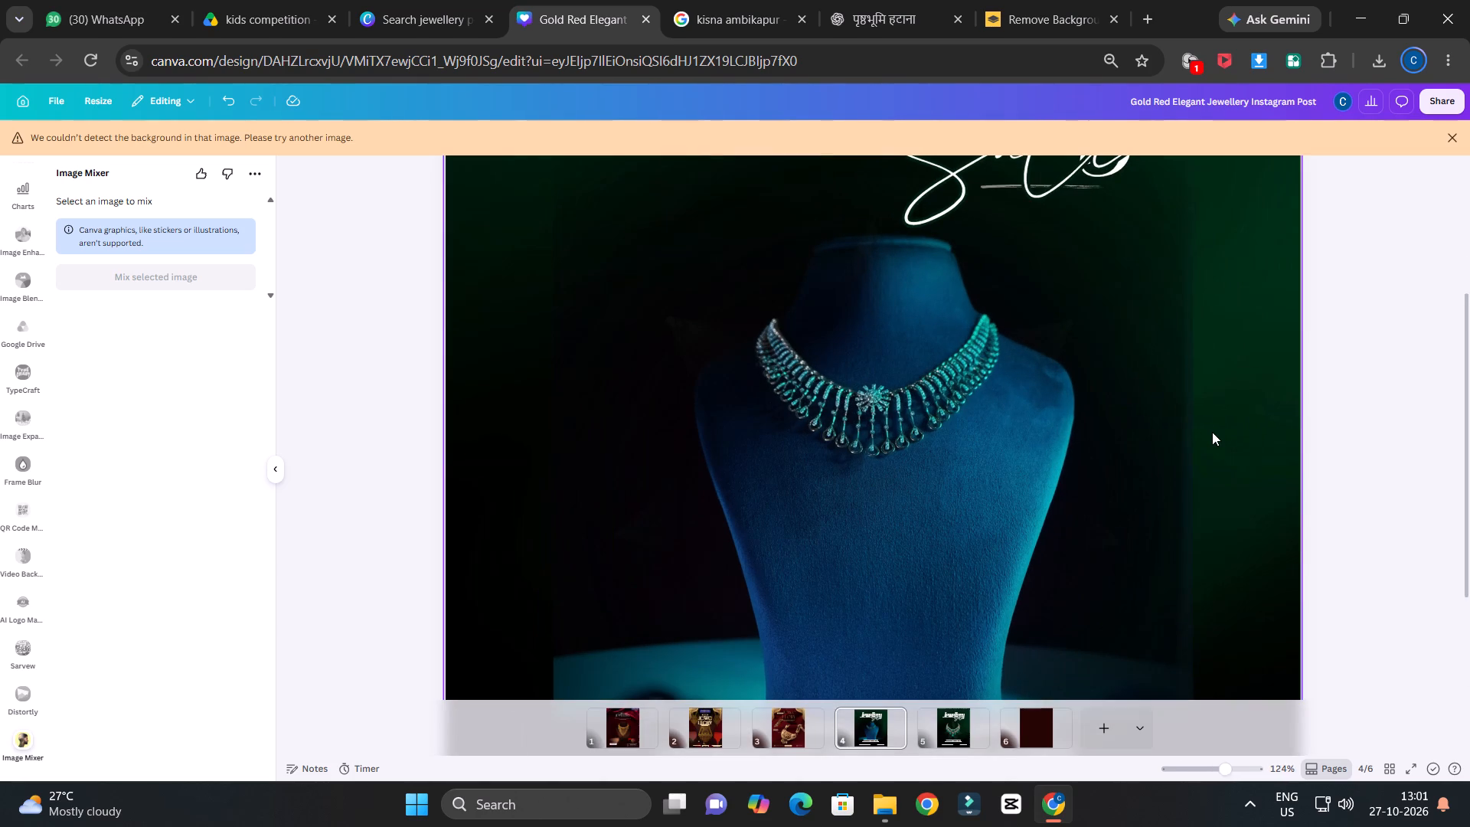
pyautogui.click(1004, 486)
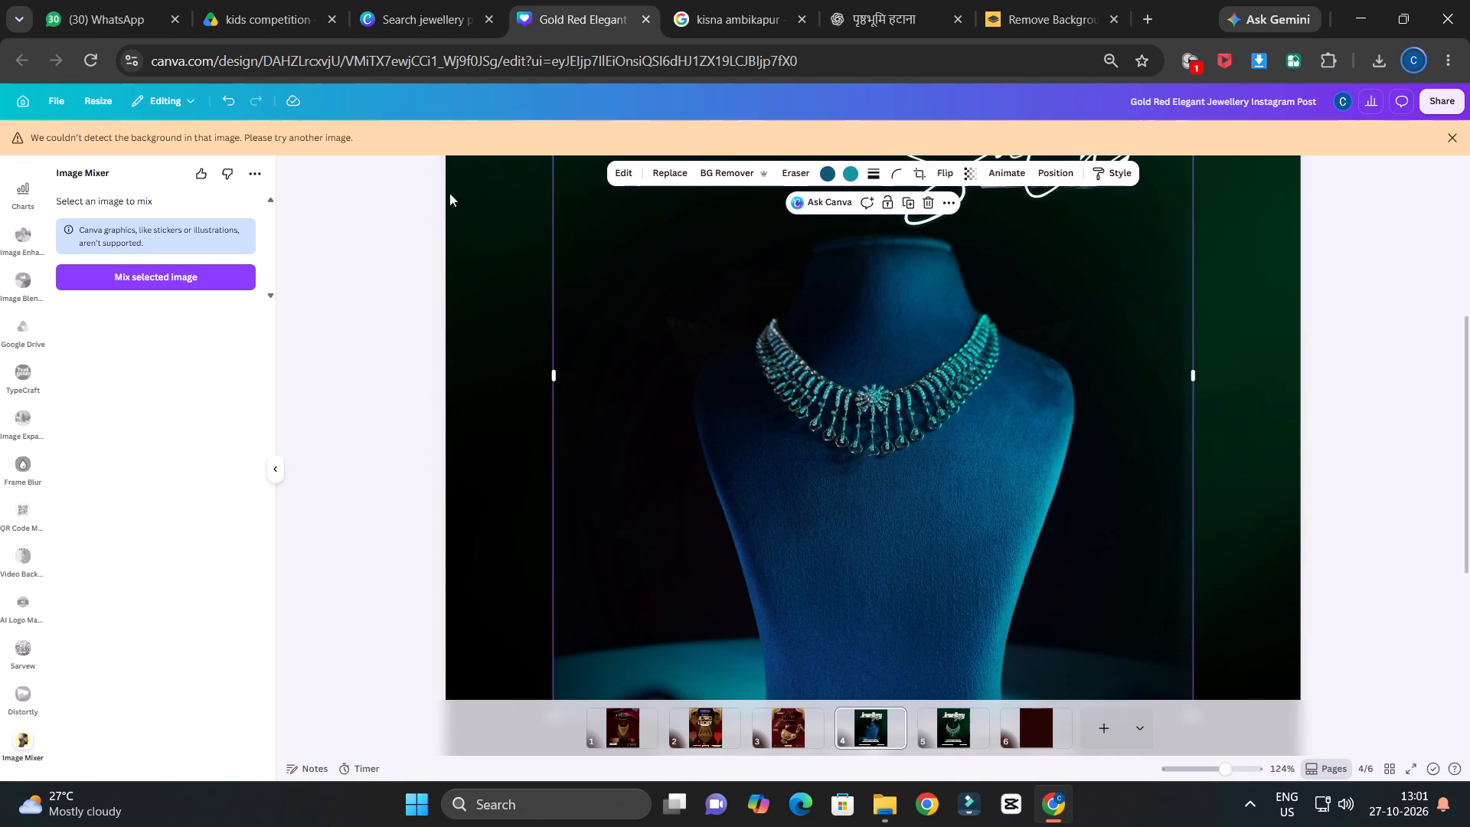
pyautogui.click(629, 172)
pyautogui.click(74, 298)
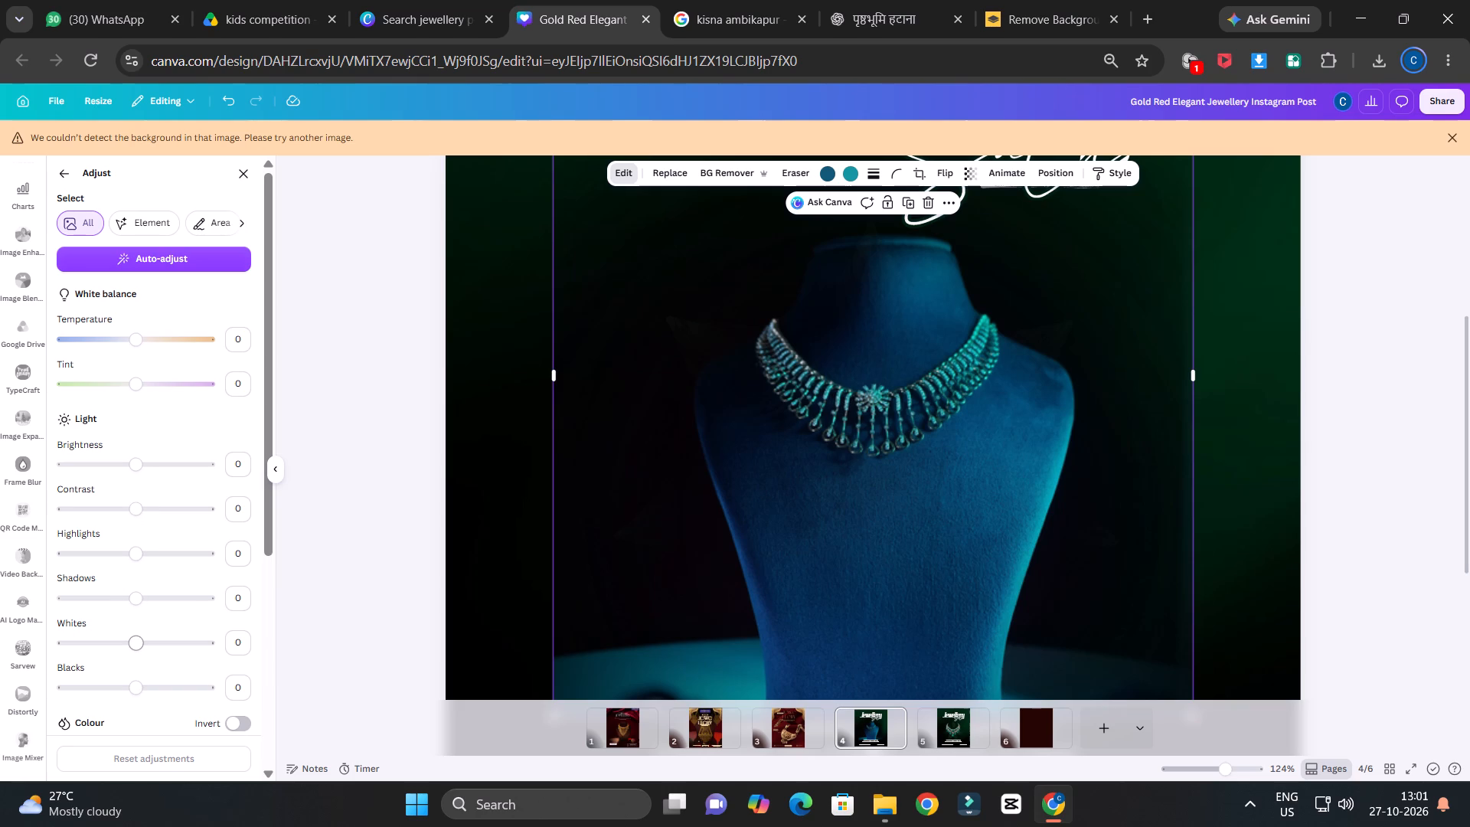
pyautogui.moveTo(131, 647); pyautogui.dragTo(216, 652)
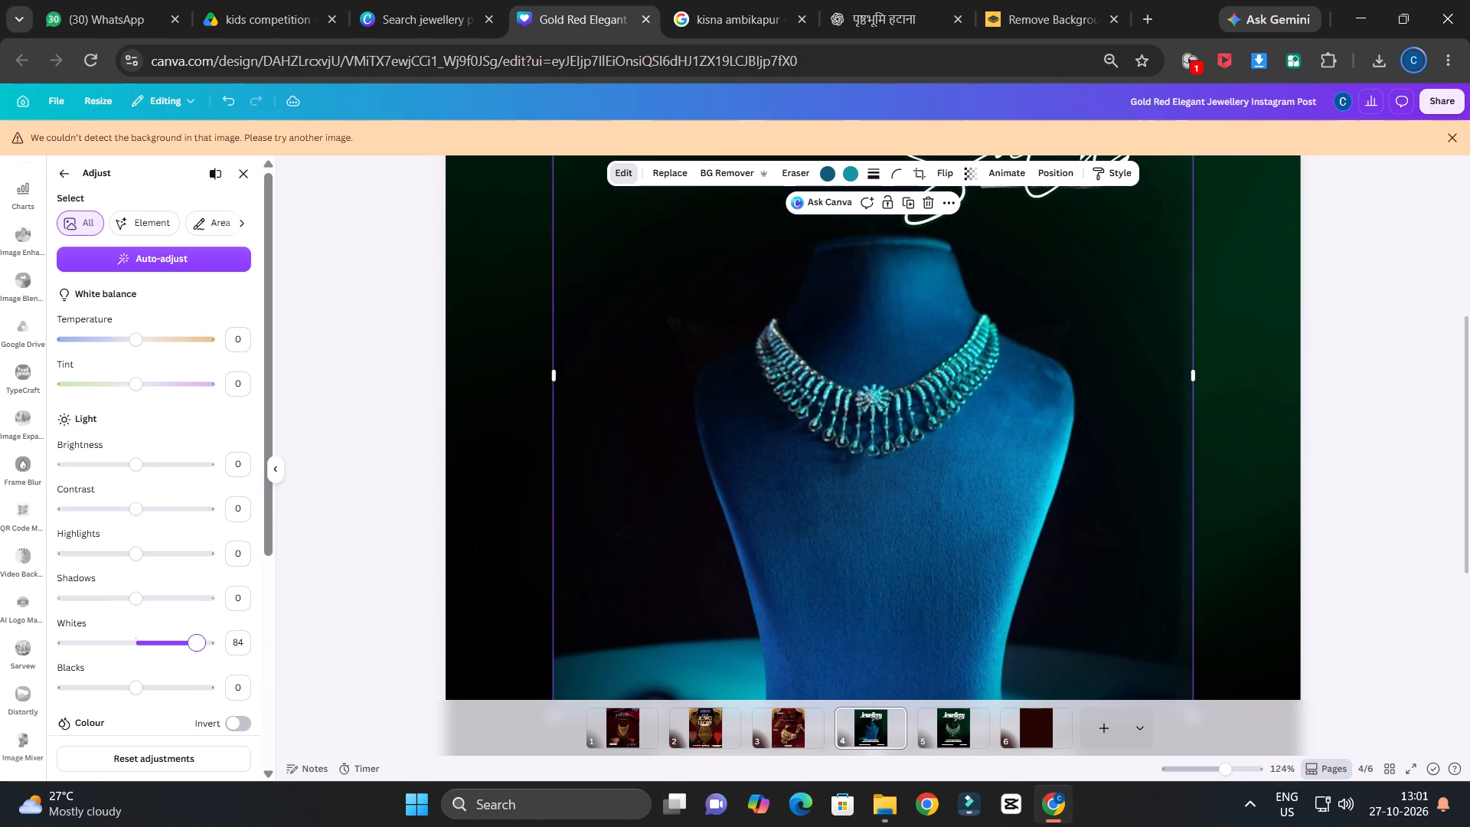
pyautogui.moveTo(216, 652); pyautogui.dragTo(190, 654)
pyautogui.moveTo(139, 602); pyautogui.dragTo(77, 604)
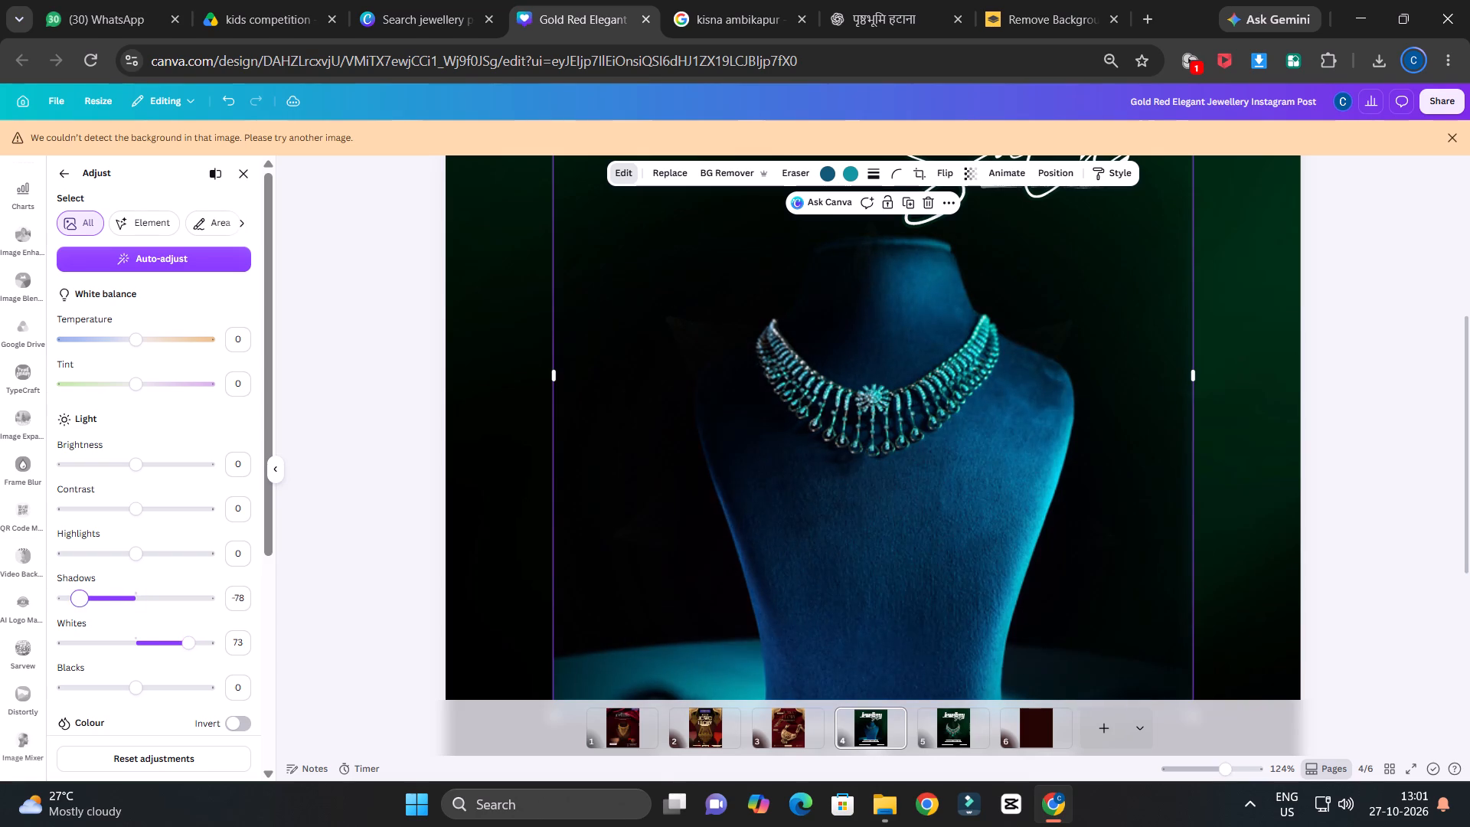
pyautogui.moveTo(77, 604); pyautogui.dragTo(101, 614)
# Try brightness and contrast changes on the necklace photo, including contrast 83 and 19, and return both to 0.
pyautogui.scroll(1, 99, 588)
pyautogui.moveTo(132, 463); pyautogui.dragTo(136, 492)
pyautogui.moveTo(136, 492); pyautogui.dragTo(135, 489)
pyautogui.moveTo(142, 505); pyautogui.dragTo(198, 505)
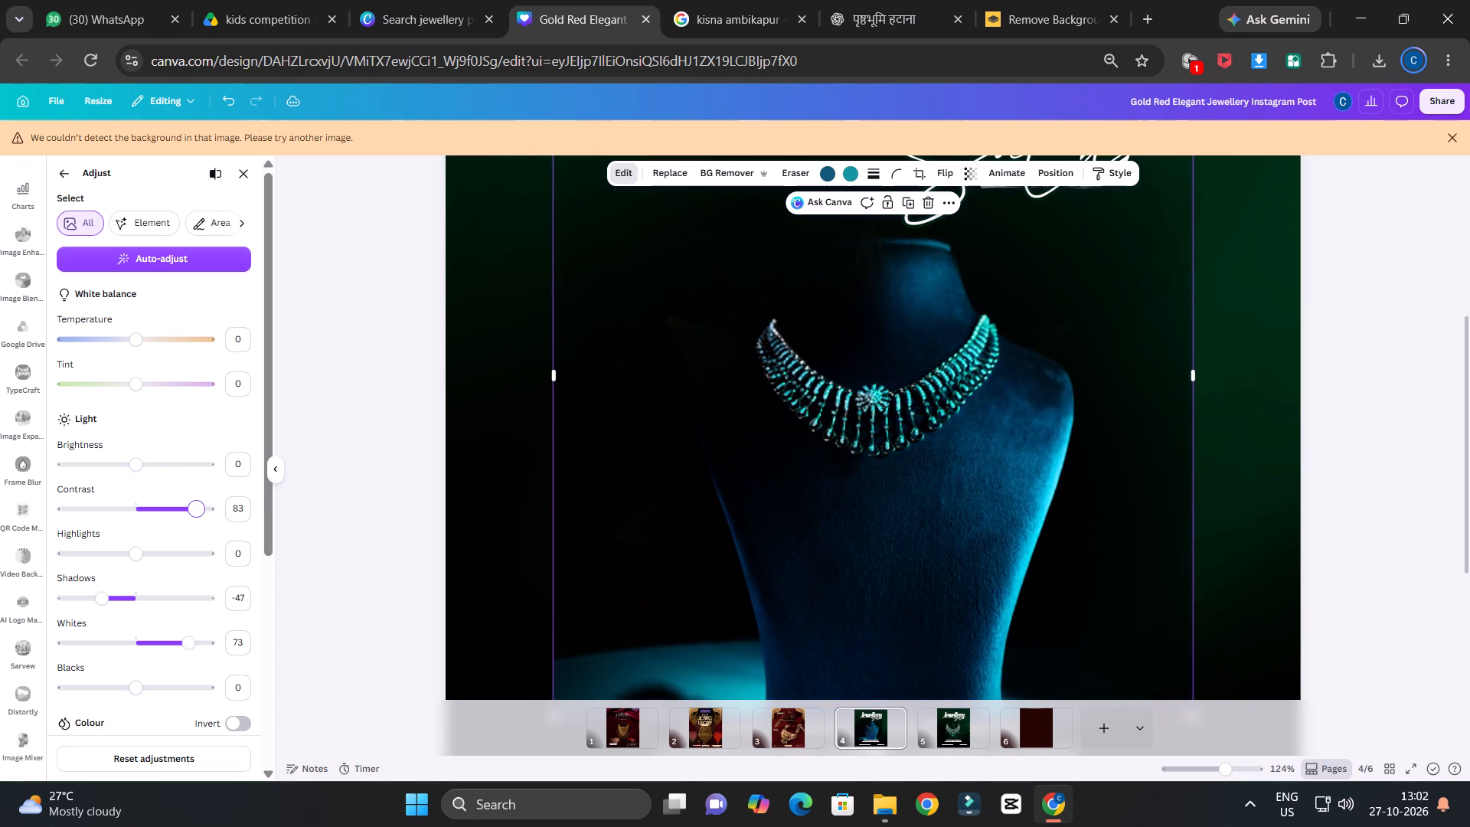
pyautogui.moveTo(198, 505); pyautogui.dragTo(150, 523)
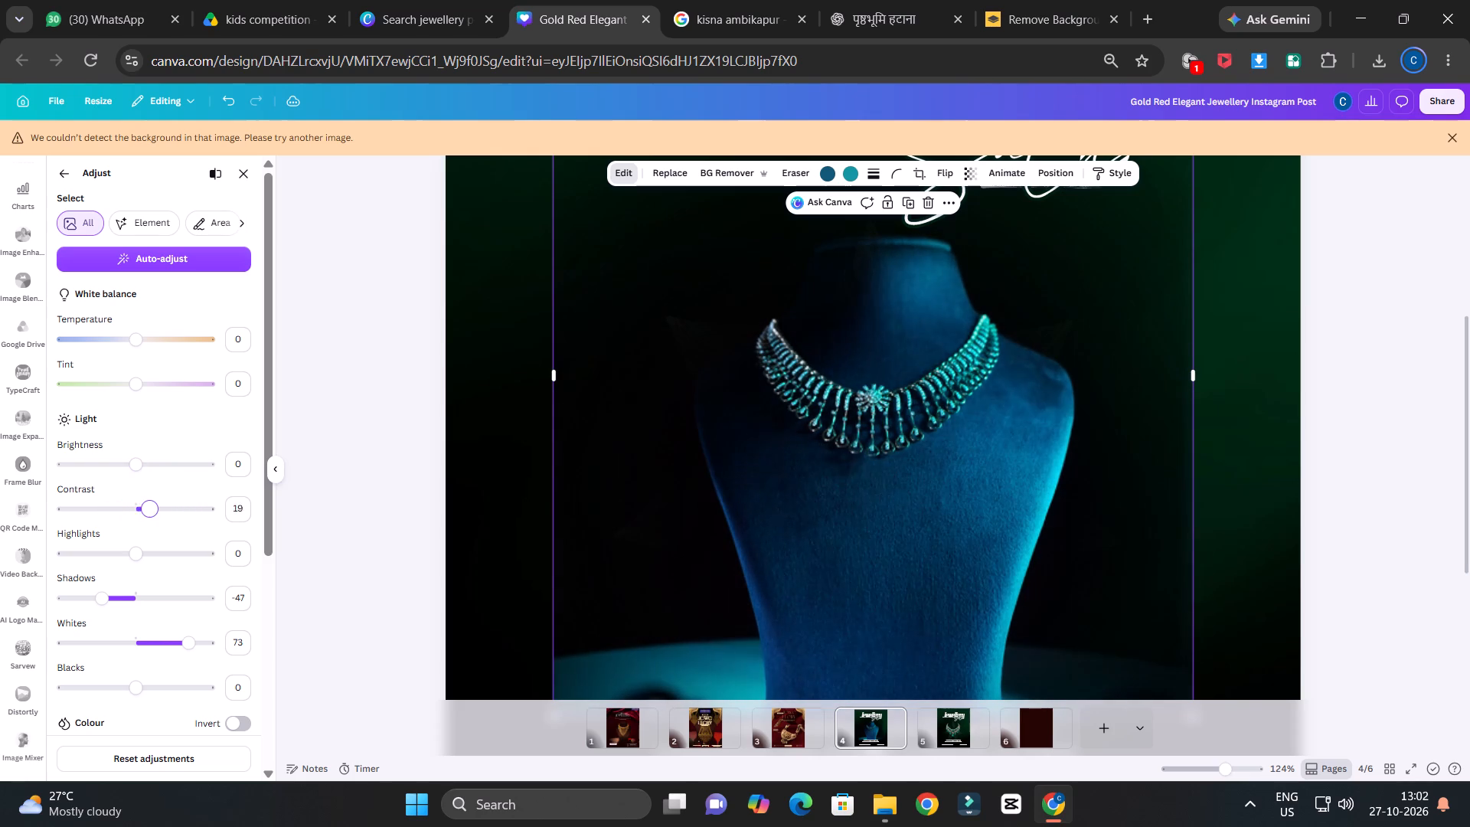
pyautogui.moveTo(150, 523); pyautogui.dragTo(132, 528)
# Set the necklace photo's tint to -14, keeping the temperature at 0.
pyautogui.scroll(2, 148, 459)
pyautogui.moveTo(138, 393); pyautogui.dragTo(168, 407)
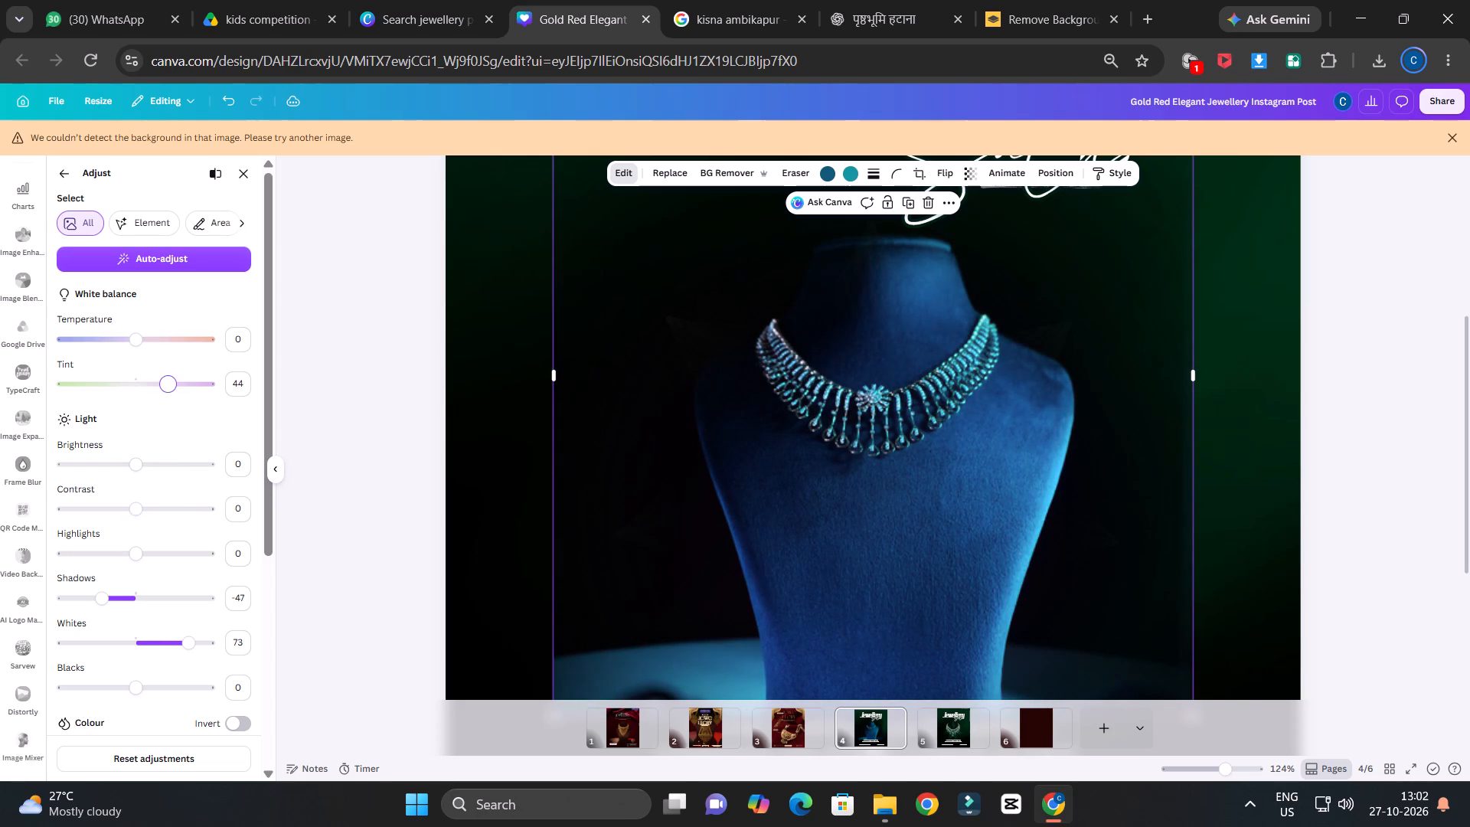
pyautogui.moveTo(168, 407); pyautogui.dragTo(116, 417)
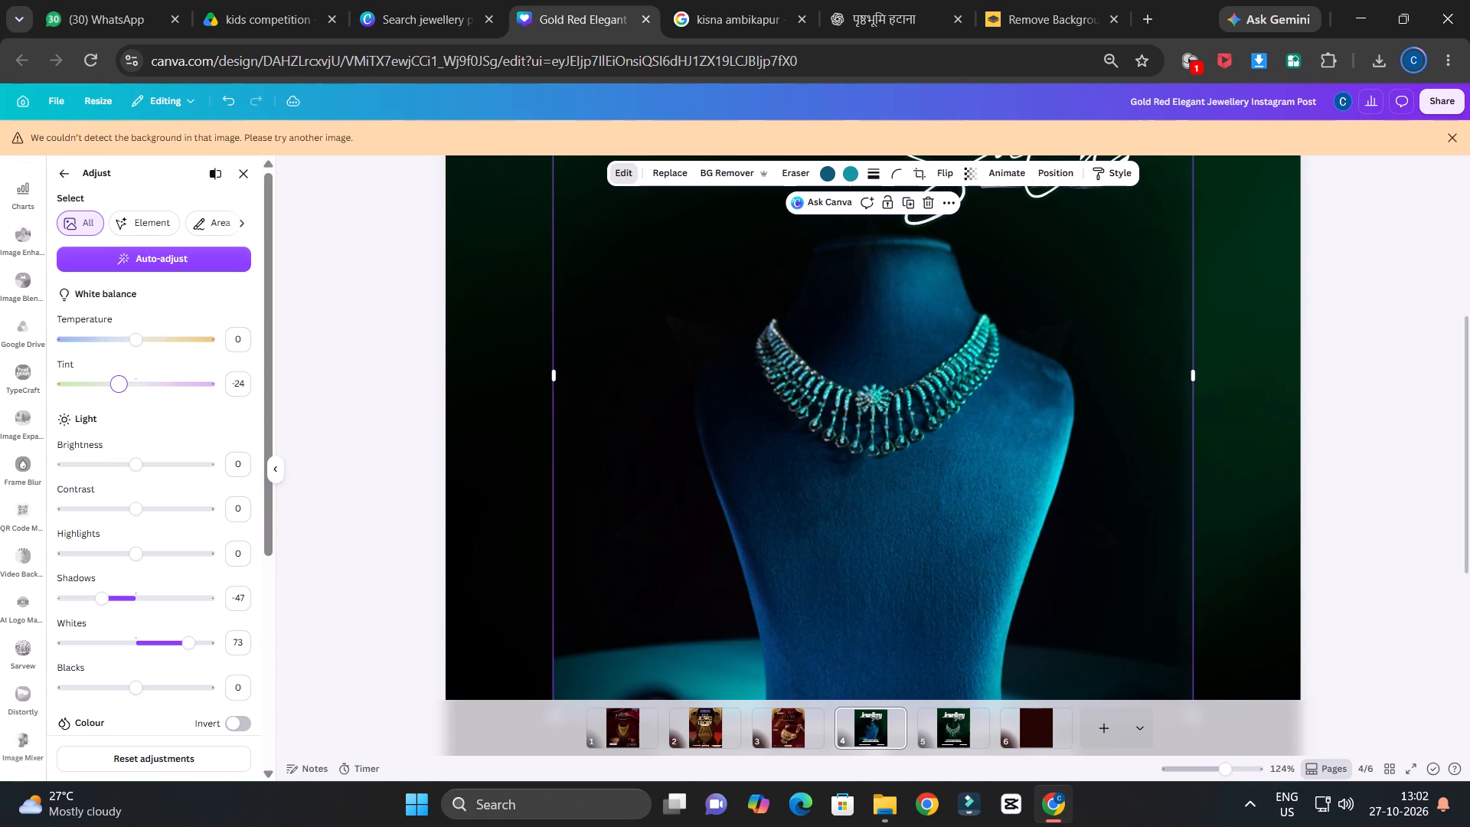
pyautogui.moveTo(116, 417); pyautogui.dragTo(133, 417)
pyautogui.moveTo(133, 417); pyautogui.dragTo(130, 421)
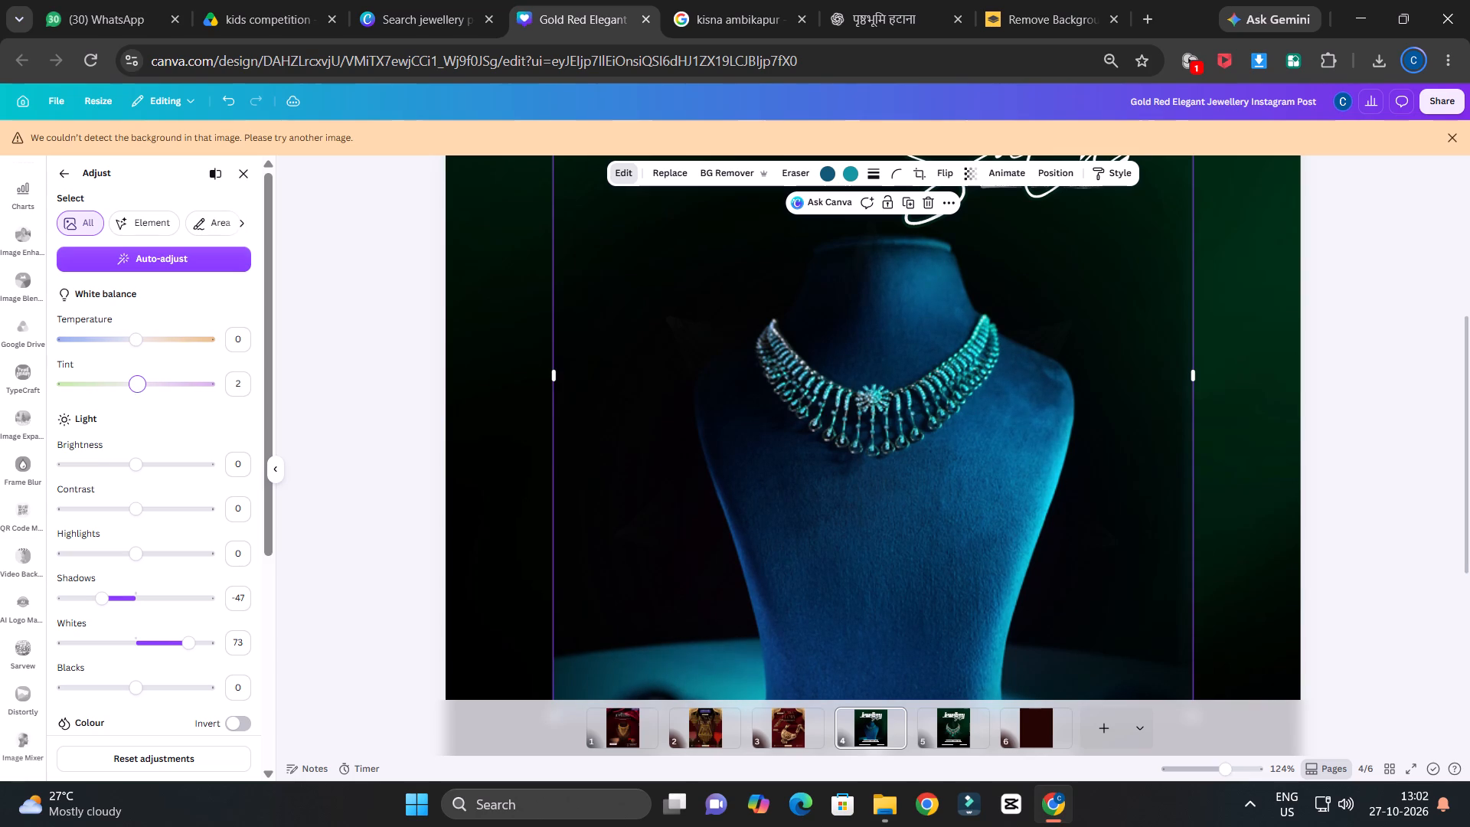
pyautogui.moveTo(130, 421); pyautogui.dragTo(126, 423)
pyautogui.moveTo(136, 345); pyautogui.dragTo(135, 356)
pyautogui.moveTo(135, 356); pyautogui.dragTo(135, 358)
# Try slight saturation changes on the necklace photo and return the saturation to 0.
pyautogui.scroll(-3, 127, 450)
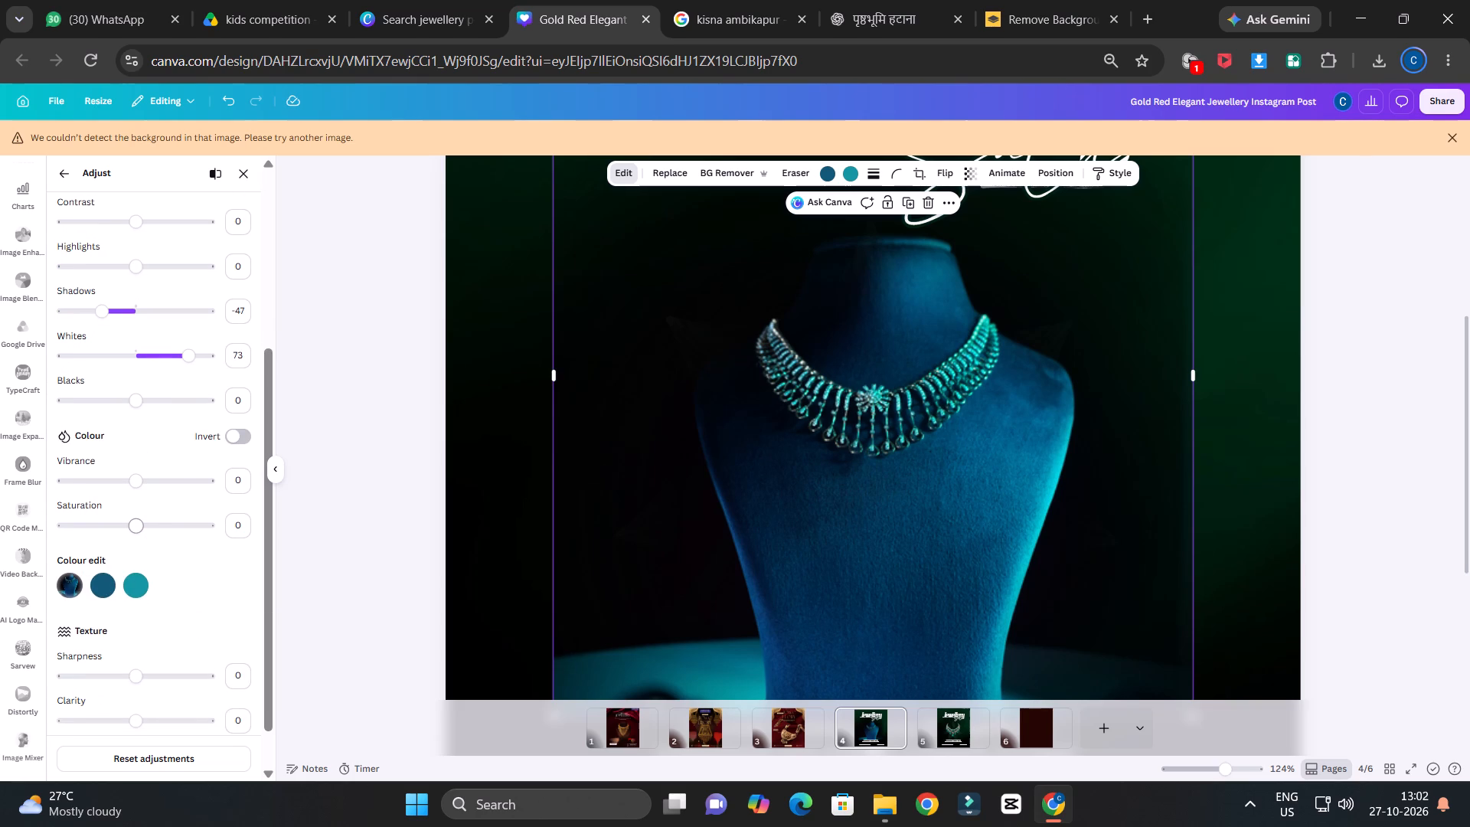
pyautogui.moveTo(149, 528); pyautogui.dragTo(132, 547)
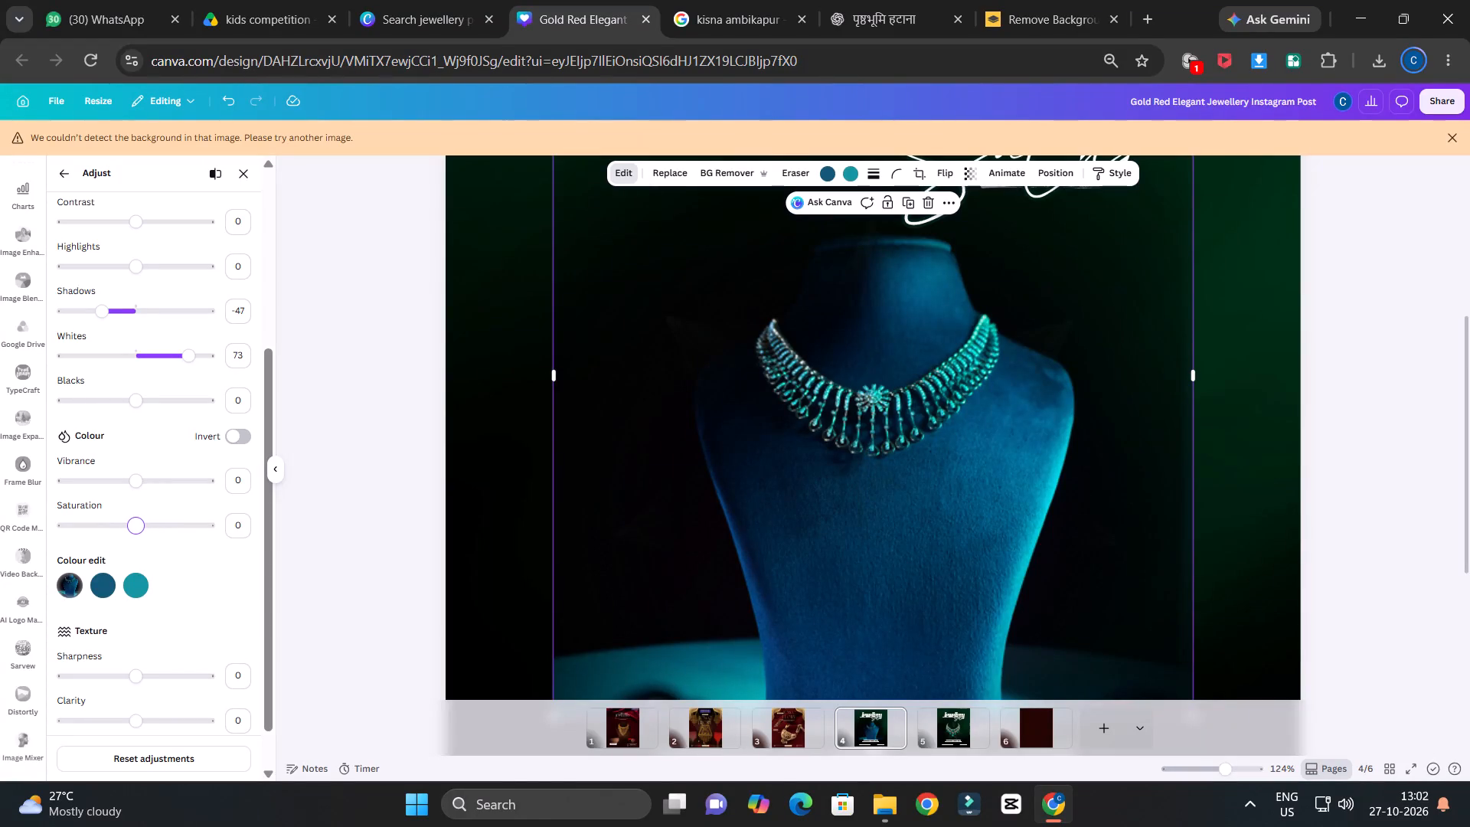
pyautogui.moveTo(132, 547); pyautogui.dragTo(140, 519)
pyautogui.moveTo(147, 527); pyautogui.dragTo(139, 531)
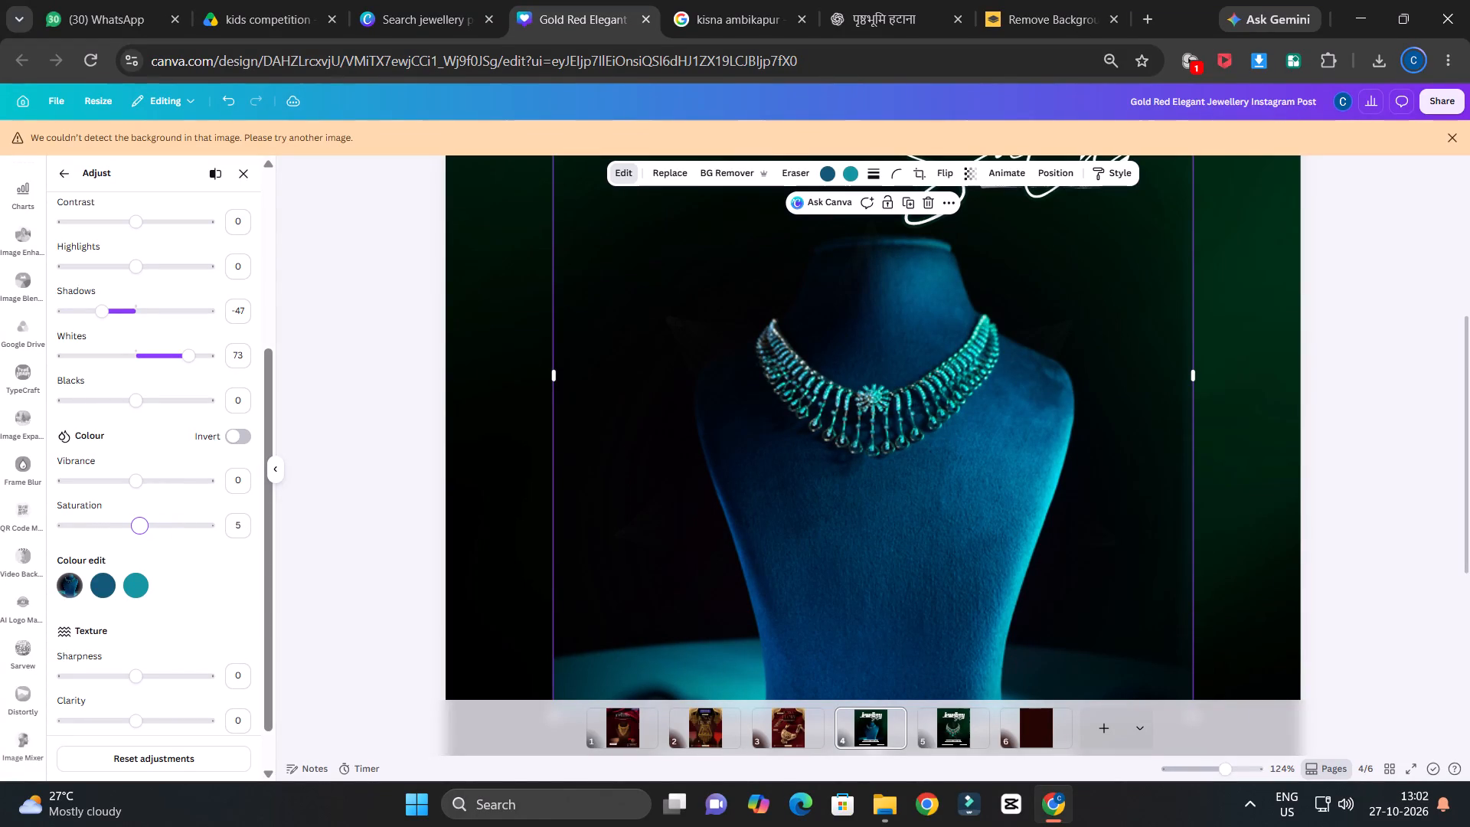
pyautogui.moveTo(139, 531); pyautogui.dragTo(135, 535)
# Deselect the adjusted necklace photo, view the whole of page 4, and save the design.
pyautogui.click(1316, 402)
pyautogui.click(1384, 402)
pyautogui.keyDown('ctrl'); pyautogui.scroll(-6, 1385, 402); pyautogui.keyUp('ctrl')
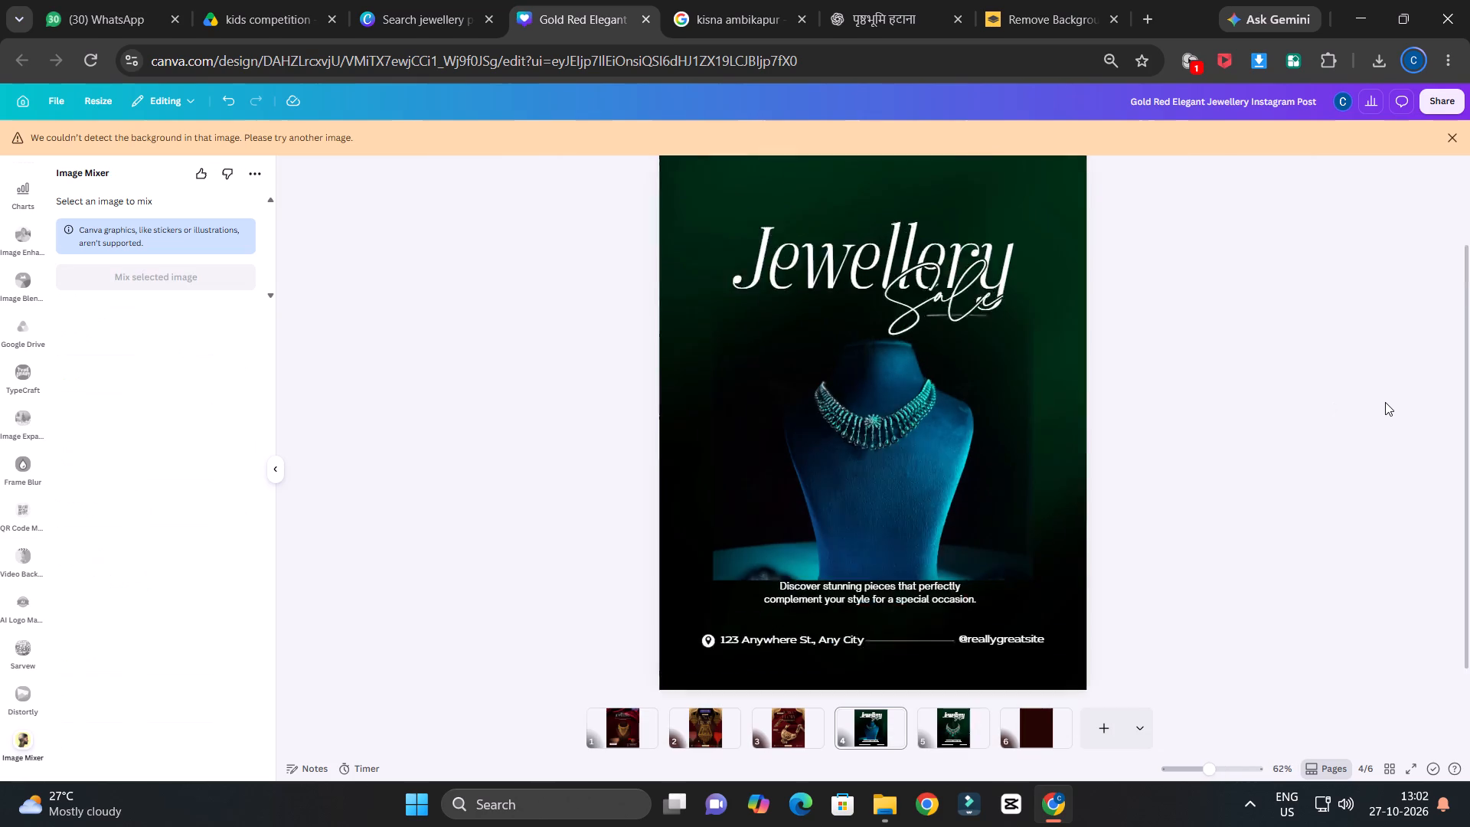
pyautogui.keyDown('ctrl'); pyautogui.scroll(1, 1163, 436); pyautogui.keyUp('ctrl')
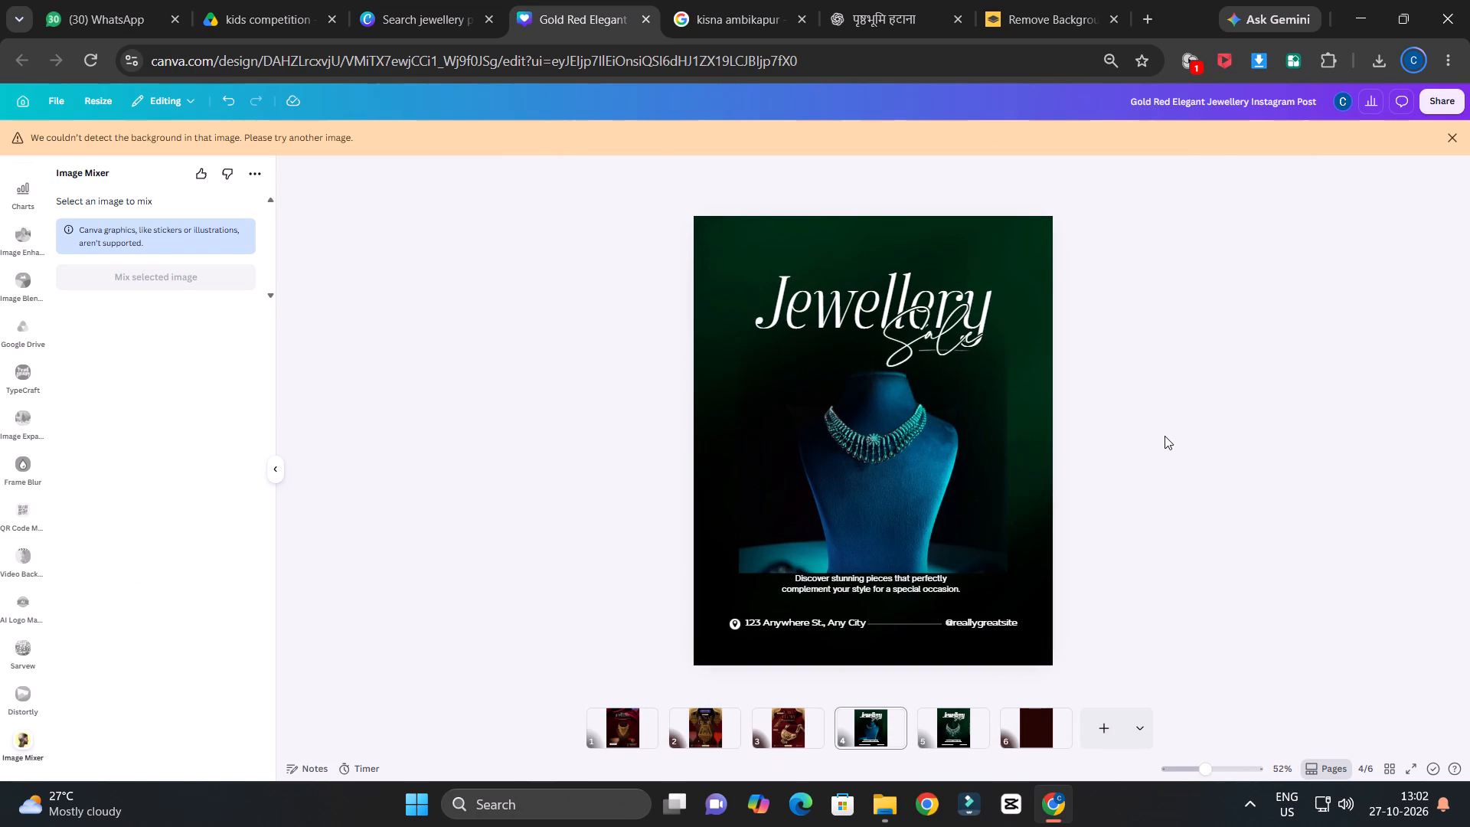
pyautogui.hotkey('ctrl', 's')
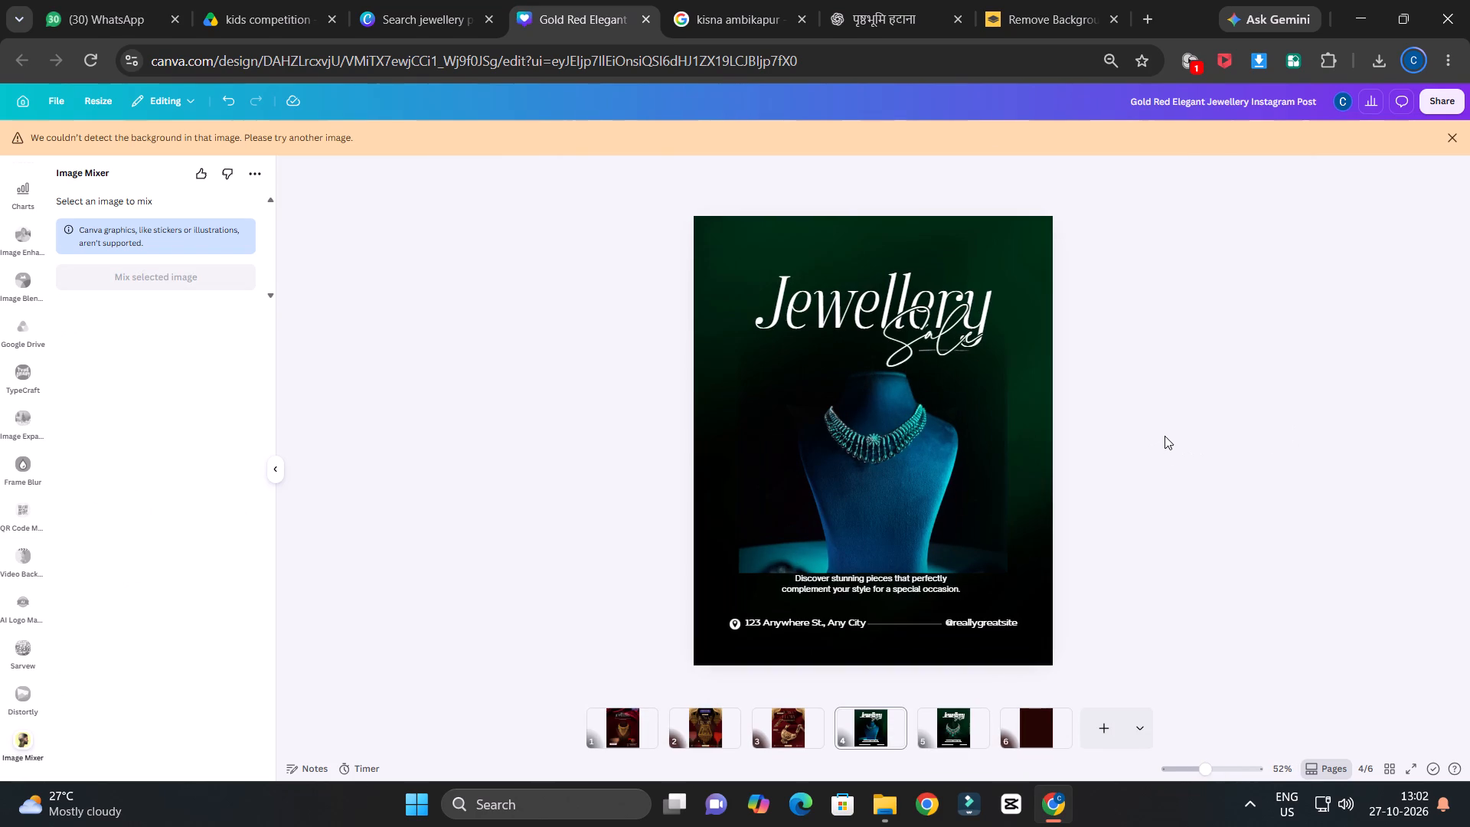
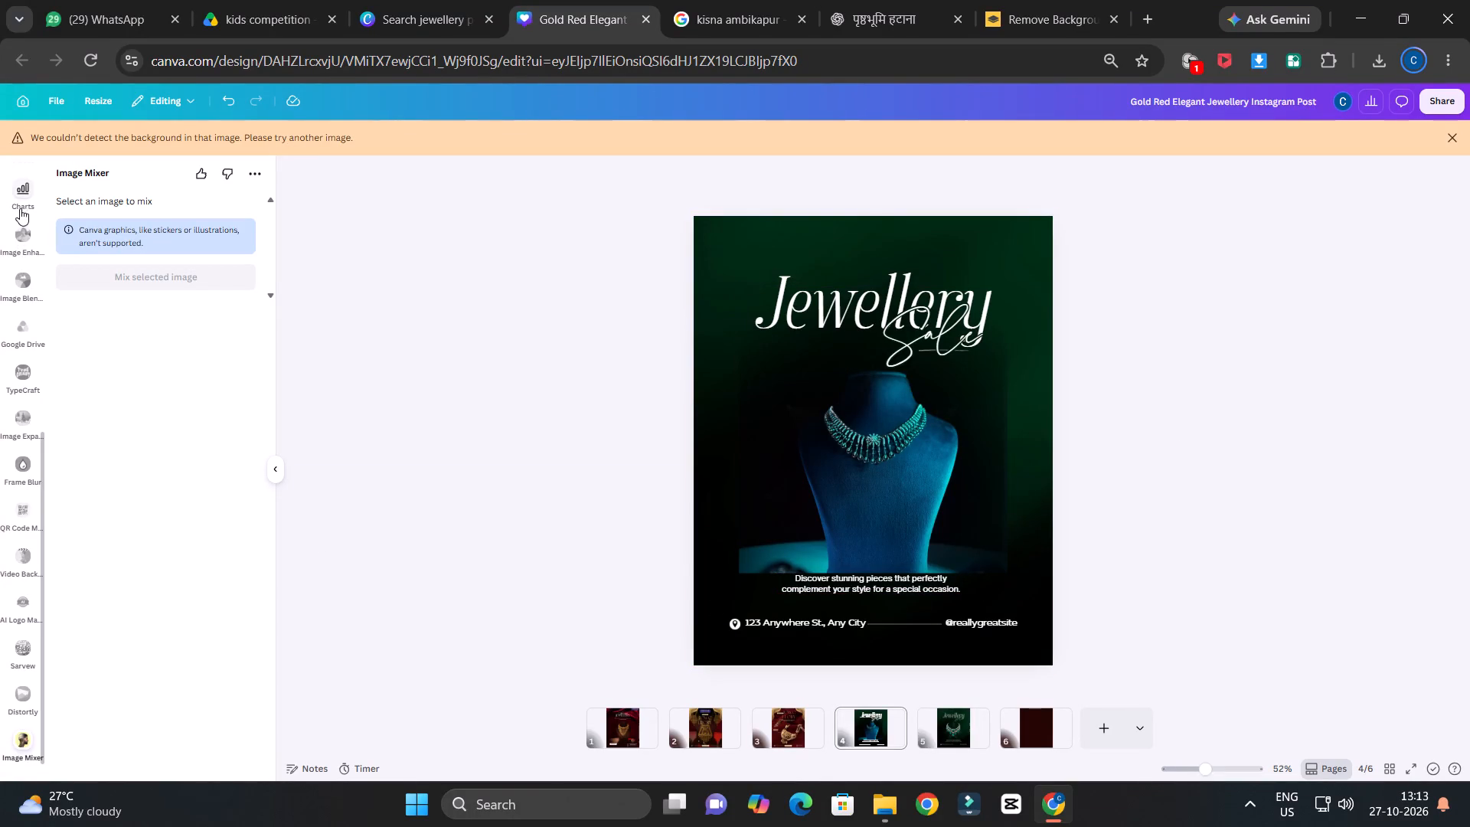
# Return to the elements library and clear the "golden location icon" search.
pyautogui.scroll(9, 113, 383)
pyautogui.click(124, 296)
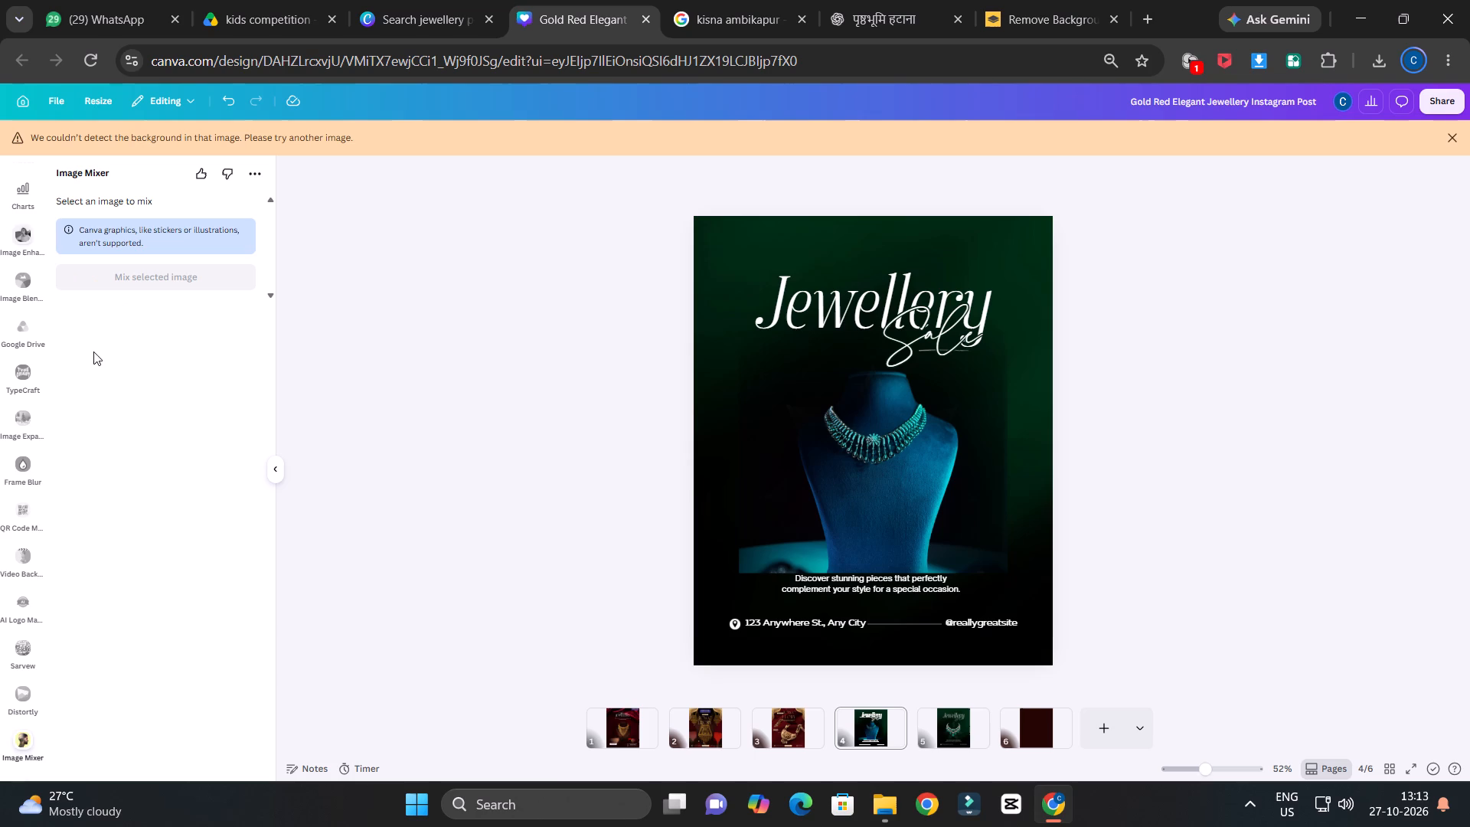
pyautogui.click(24, 270)
pyautogui.scroll(4, 101, 338)
pyautogui.click(32, 201)
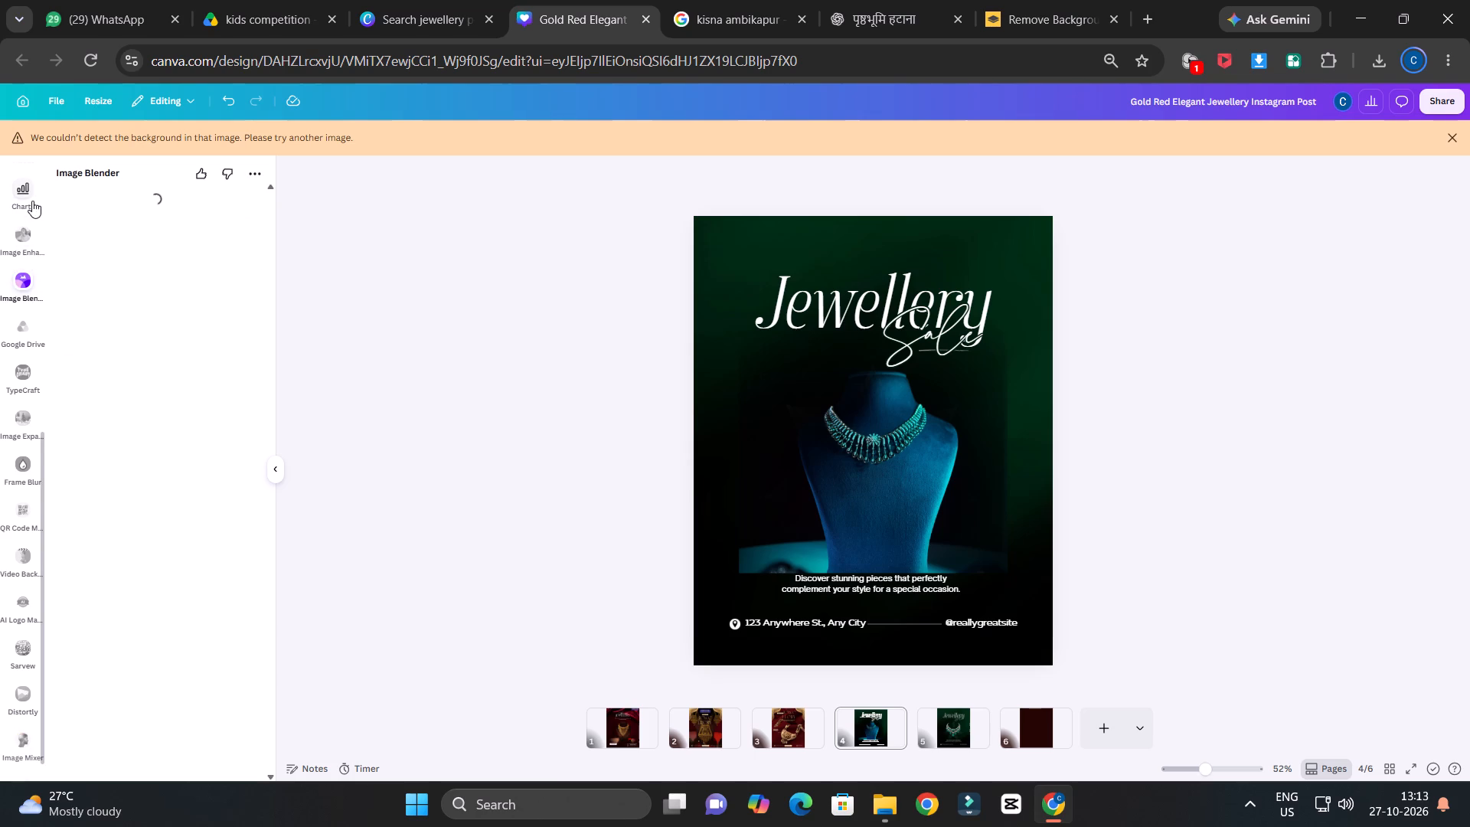
pyautogui.scroll(10, 25, 379)
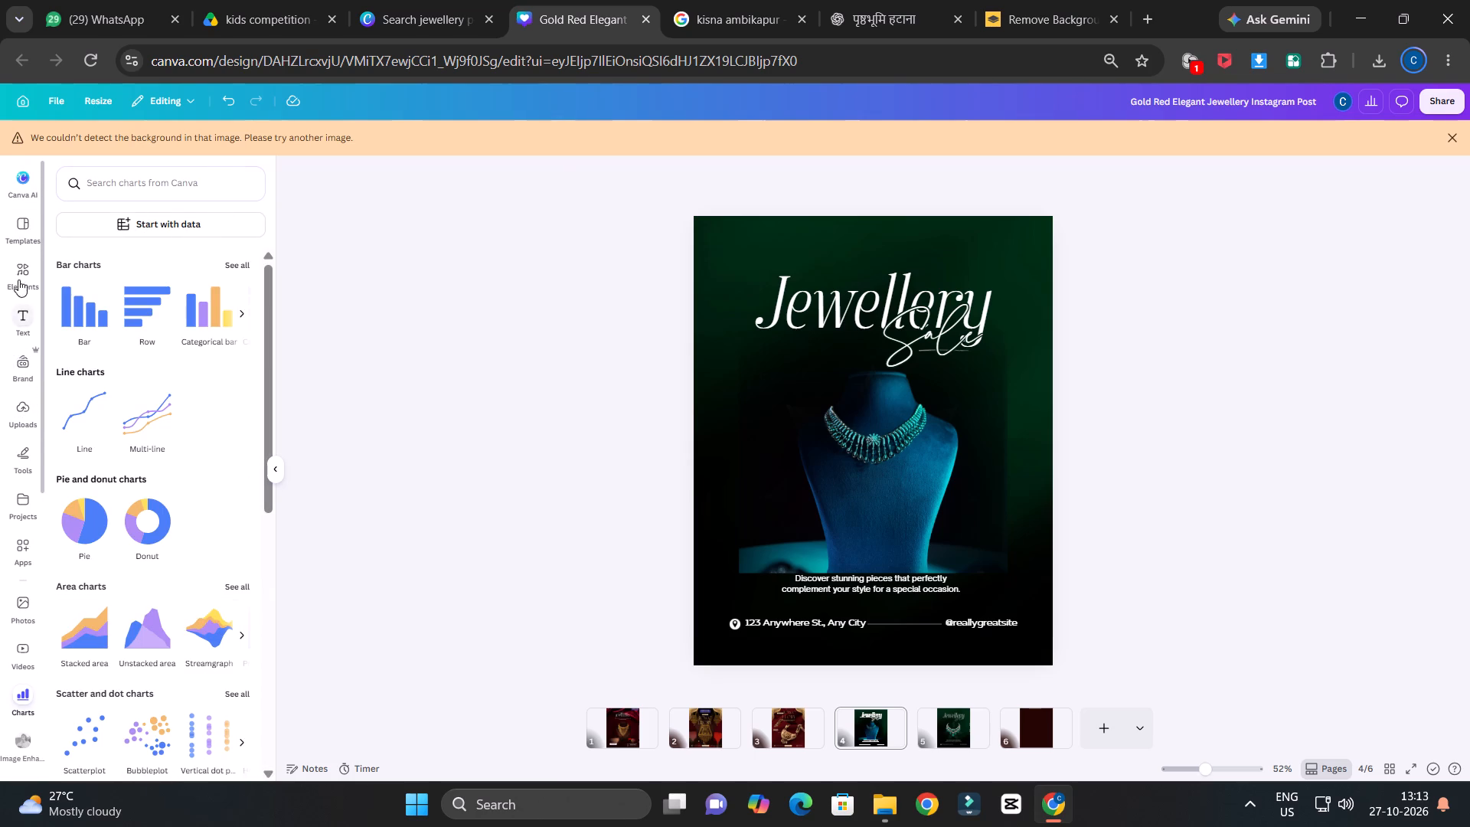
pyautogui.click(26, 236)
pyautogui.click(14, 283)
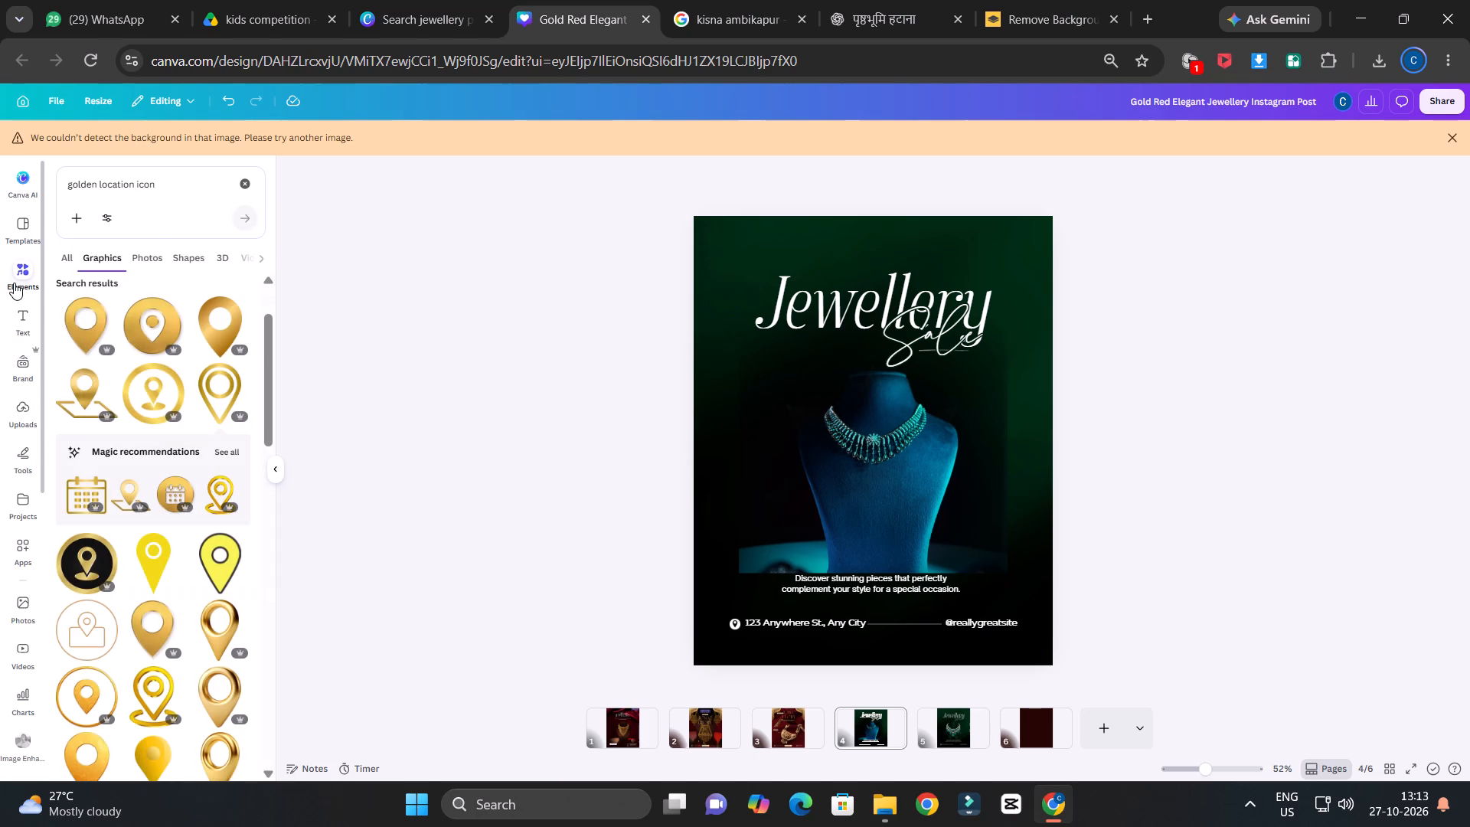
pyautogui.click(247, 185)
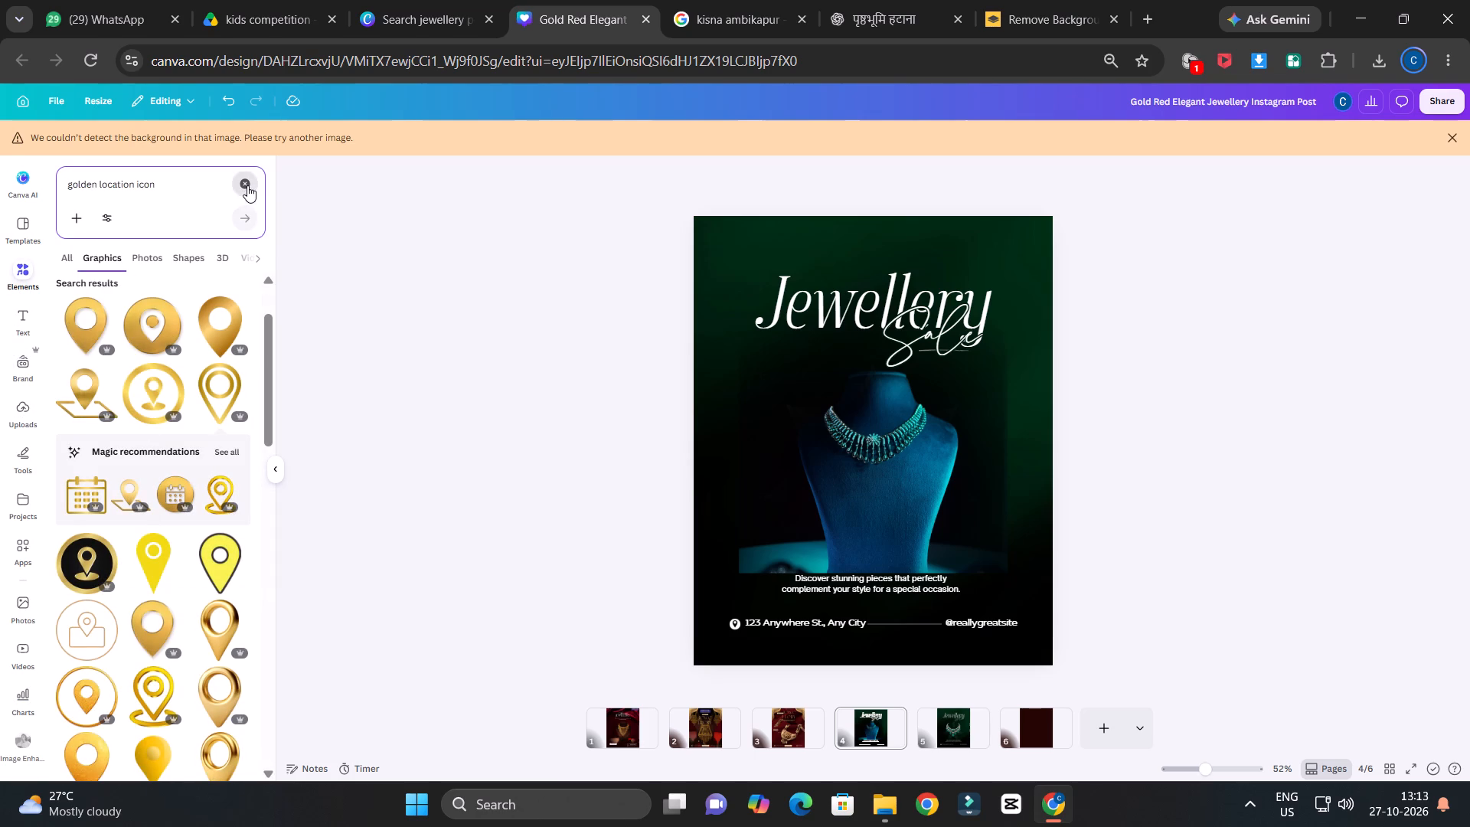
pyautogui.click(341, 377)
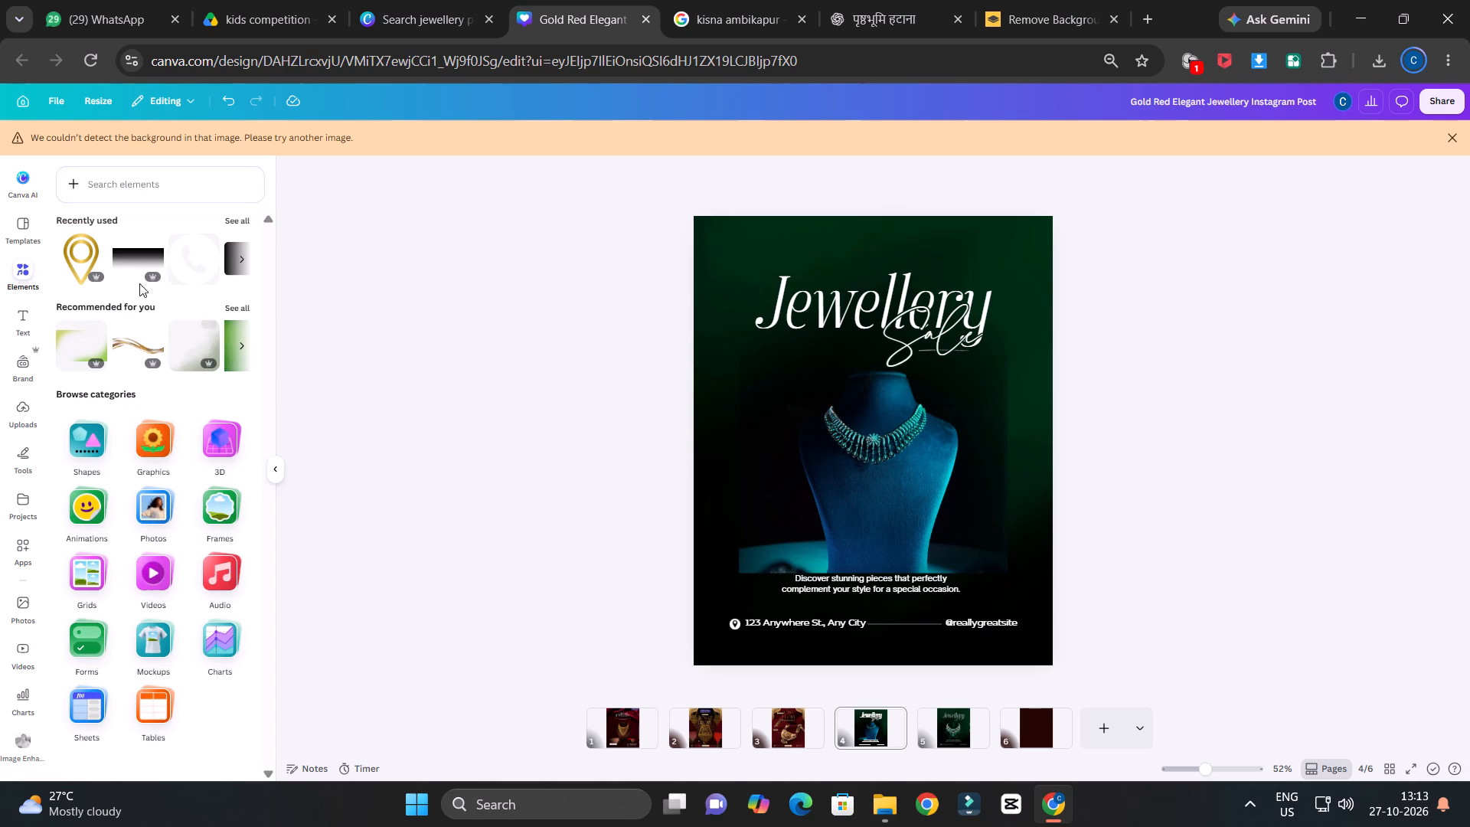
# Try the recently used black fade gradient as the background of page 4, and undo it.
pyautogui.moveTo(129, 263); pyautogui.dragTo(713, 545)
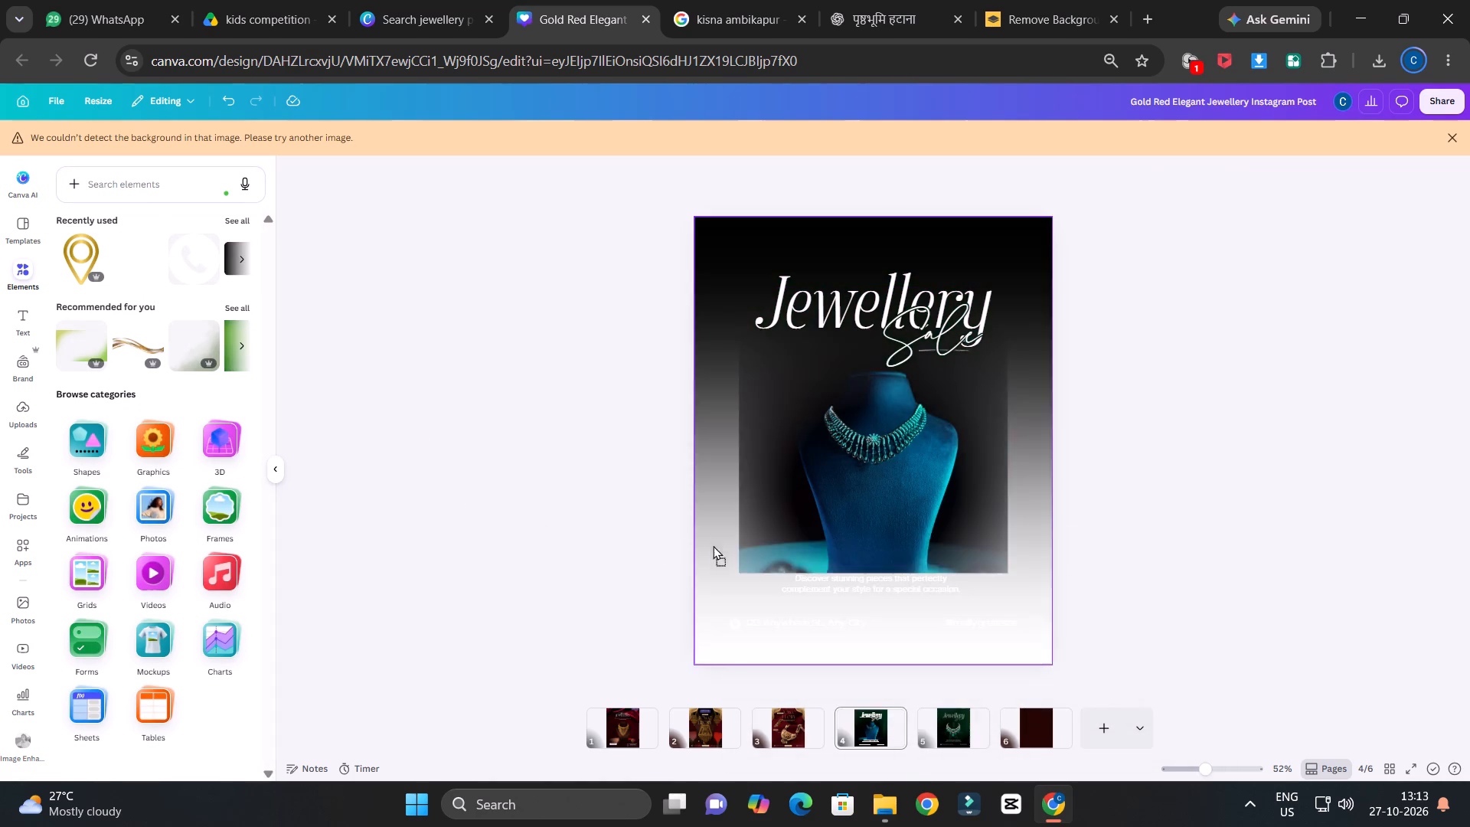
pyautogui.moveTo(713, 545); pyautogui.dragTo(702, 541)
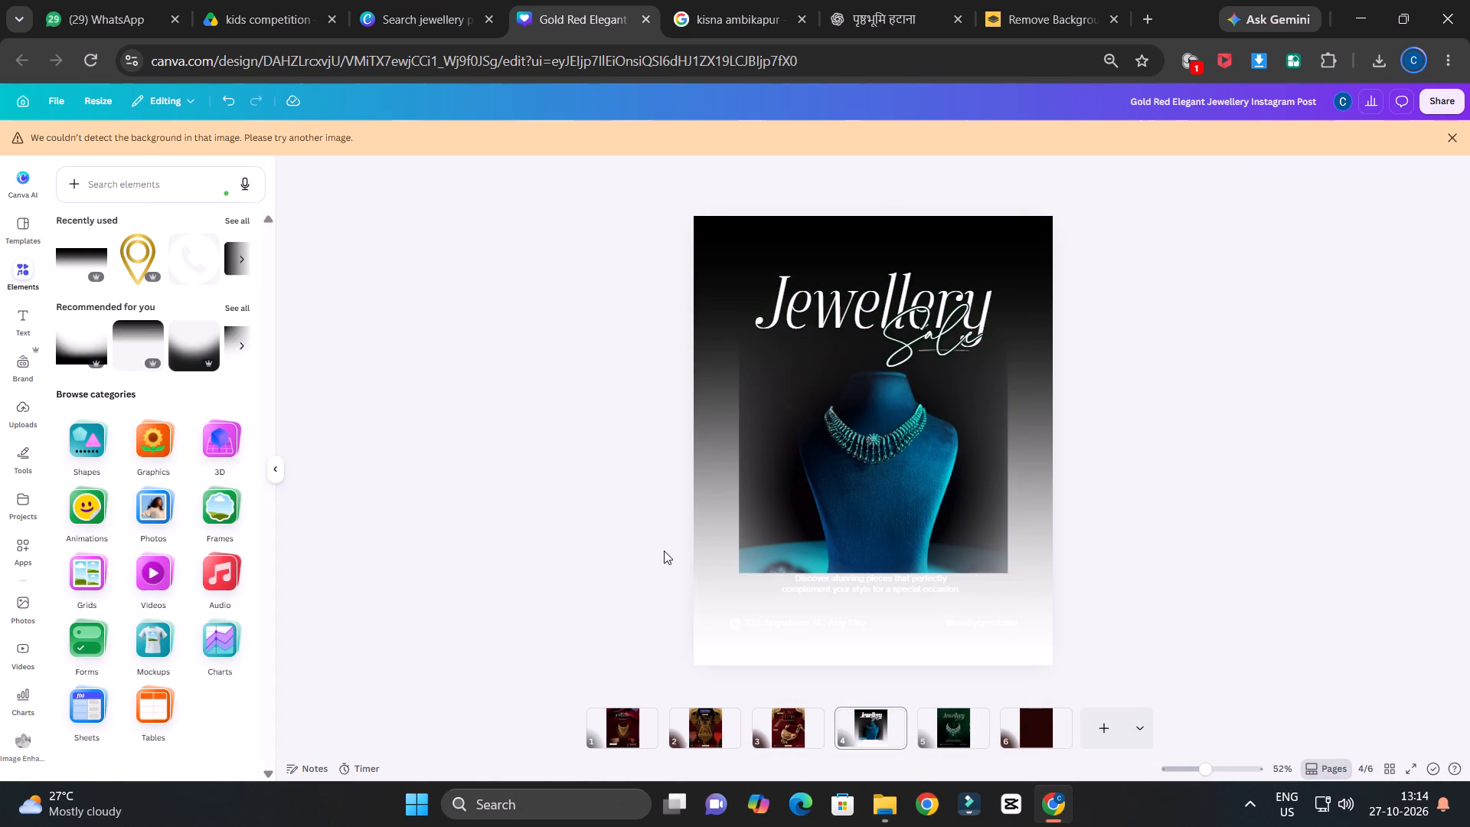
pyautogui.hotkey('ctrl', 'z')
# Add the recently used black fade gradient to page 4, turn it upside down, and move it over the lower part of the necklace photo.
pyautogui.click(78, 271)
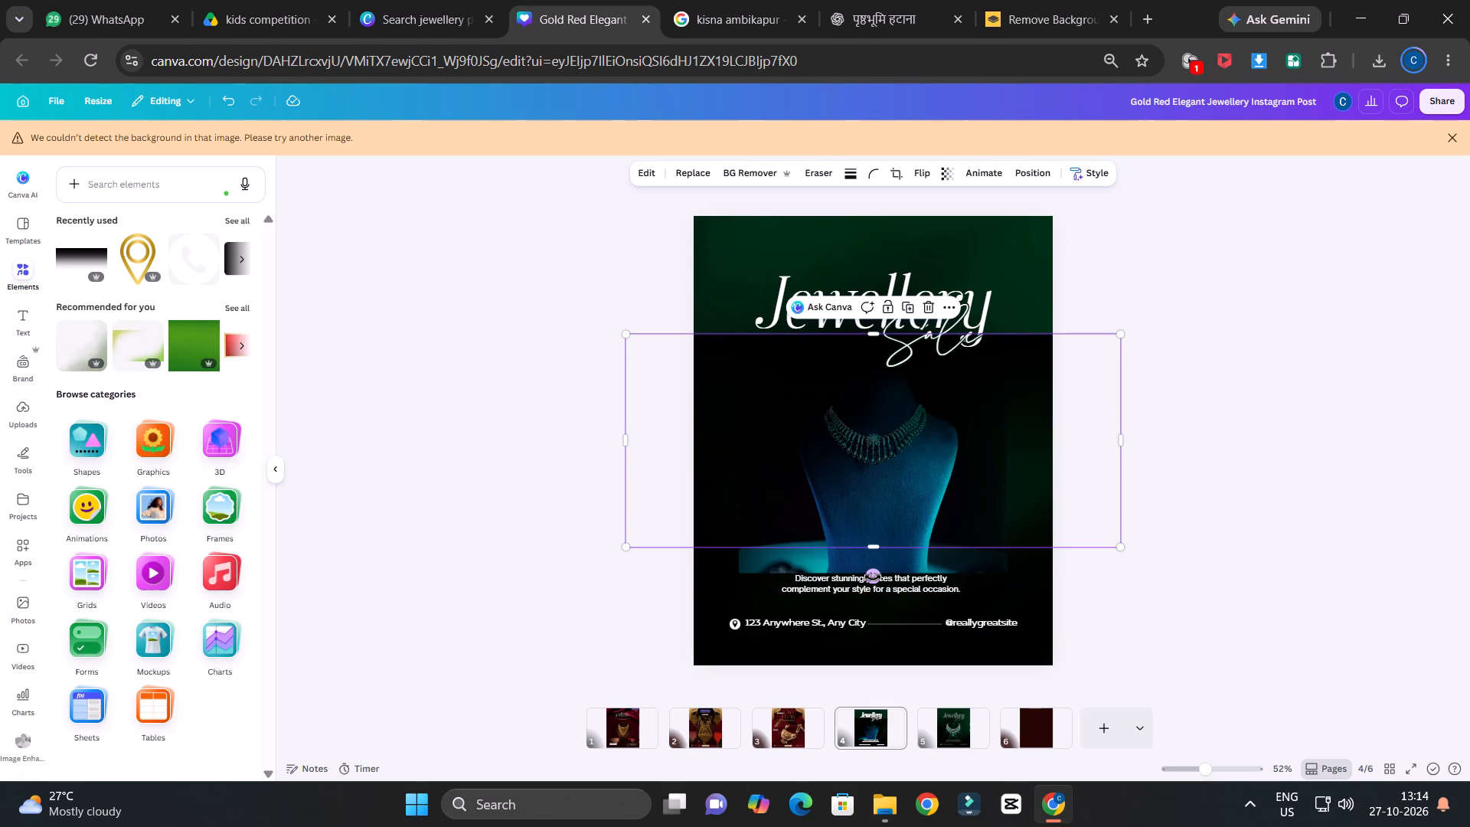
pyautogui.moveTo(873, 577); pyautogui.dragTo(885, 34)
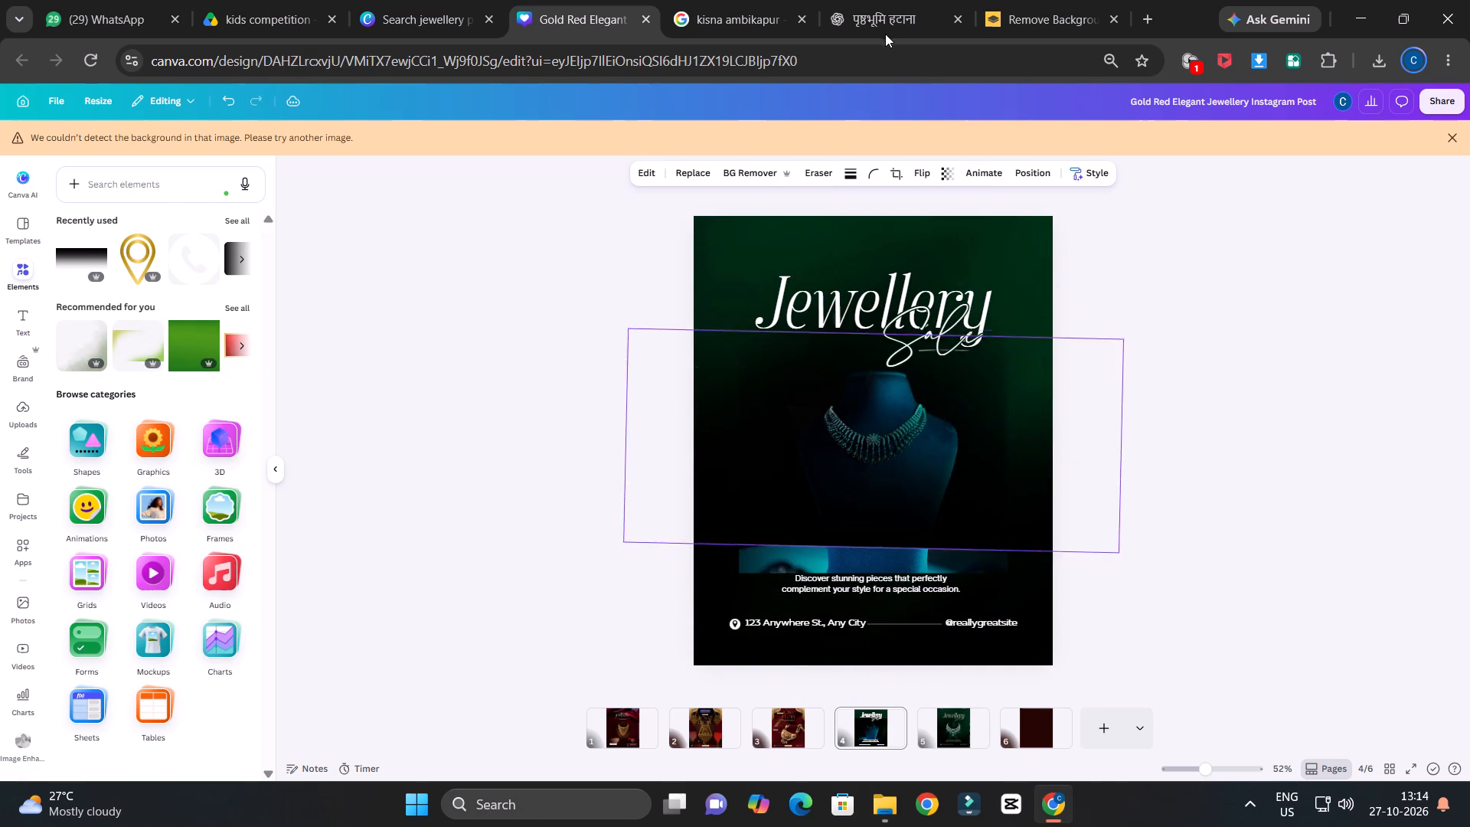
pyautogui.moveTo(885, 34); pyautogui.dragTo(877, 63)
pyautogui.moveTo(1057, 518); pyautogui.dragTo(1047, 661)
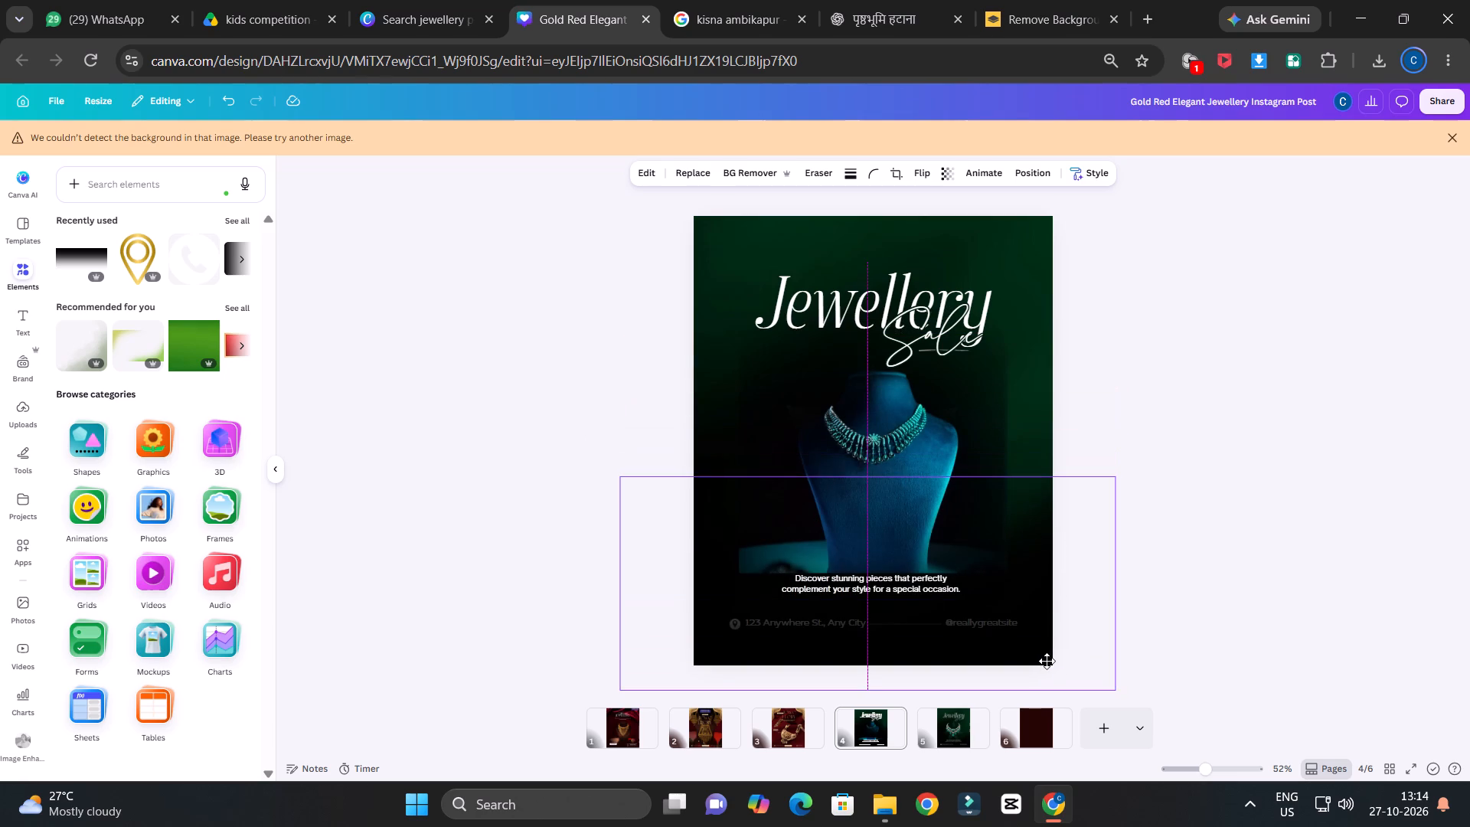
pyautogui.moveTo(1047, 661); pyautogui.dragTo(1045, 627)
pyautogui.moveTo(1073, 628); pyautogui.dragTo(1068, 600)
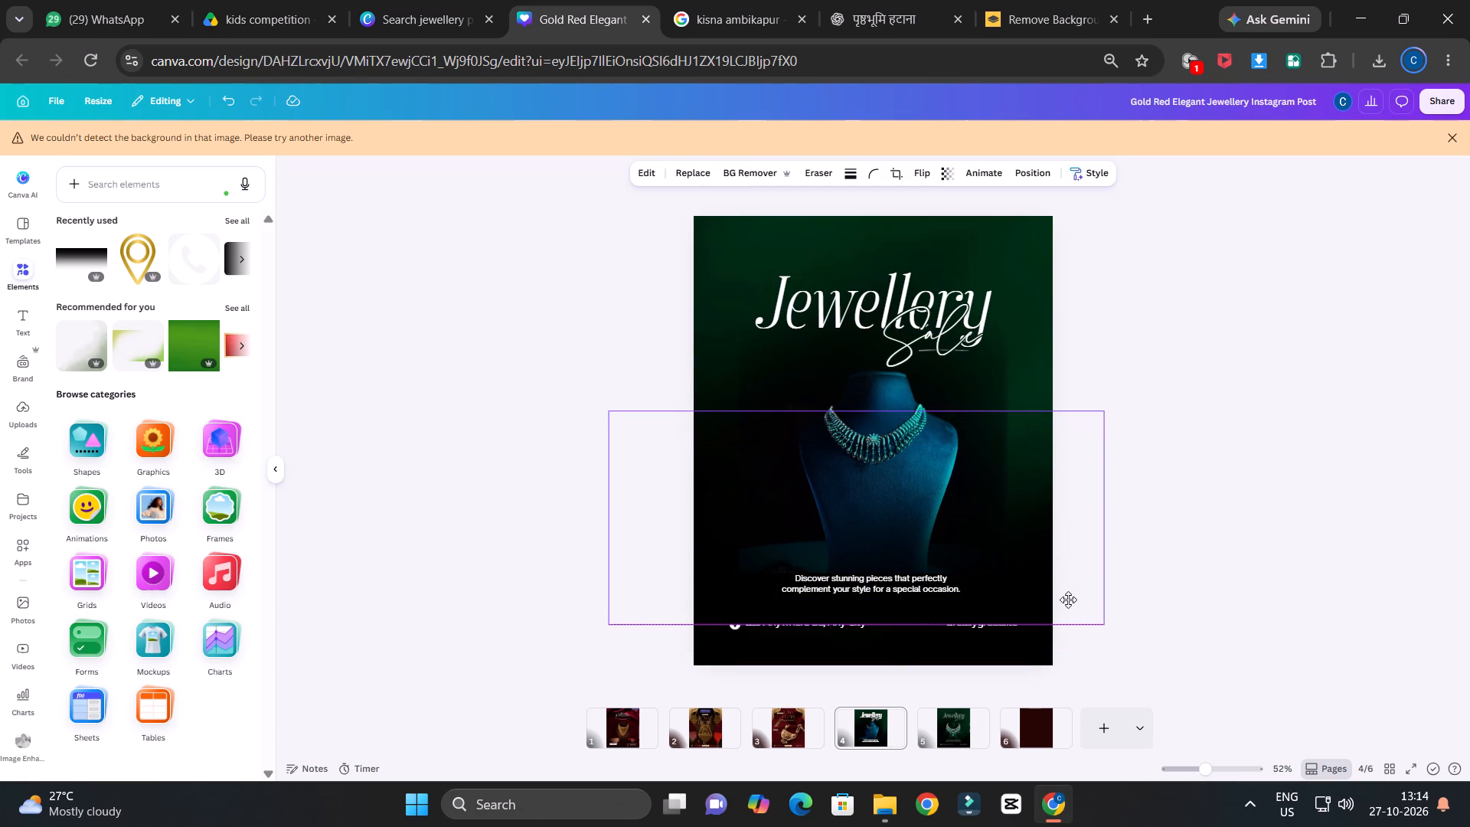
pyautogui.moveTo(1068, 600); pyautogui.dragTo(1068, 606)
# Shrink the black gradient and position it over the base of the mannequin and the tagline so the photo's lower edge blends into black.
pyautogui.moveTo(1108, 633); pyautogui.dragTo(1047, 603)
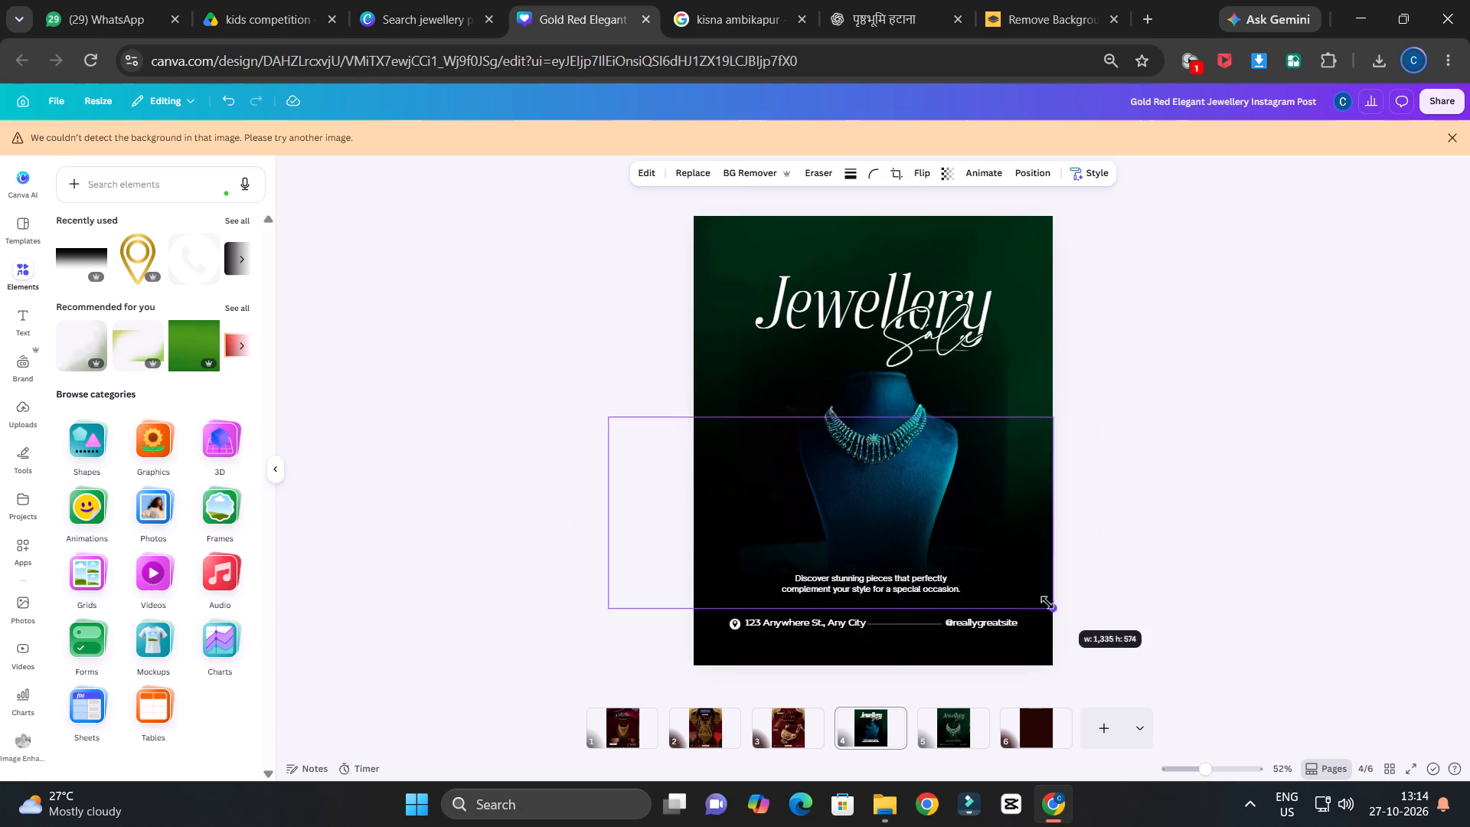
pyautogui.moveTo(1047, 603); pyautogui.dragTo(906, 561)
pyautogui.moveTo(799, 521); pyautogui.dragTo(879, 564)
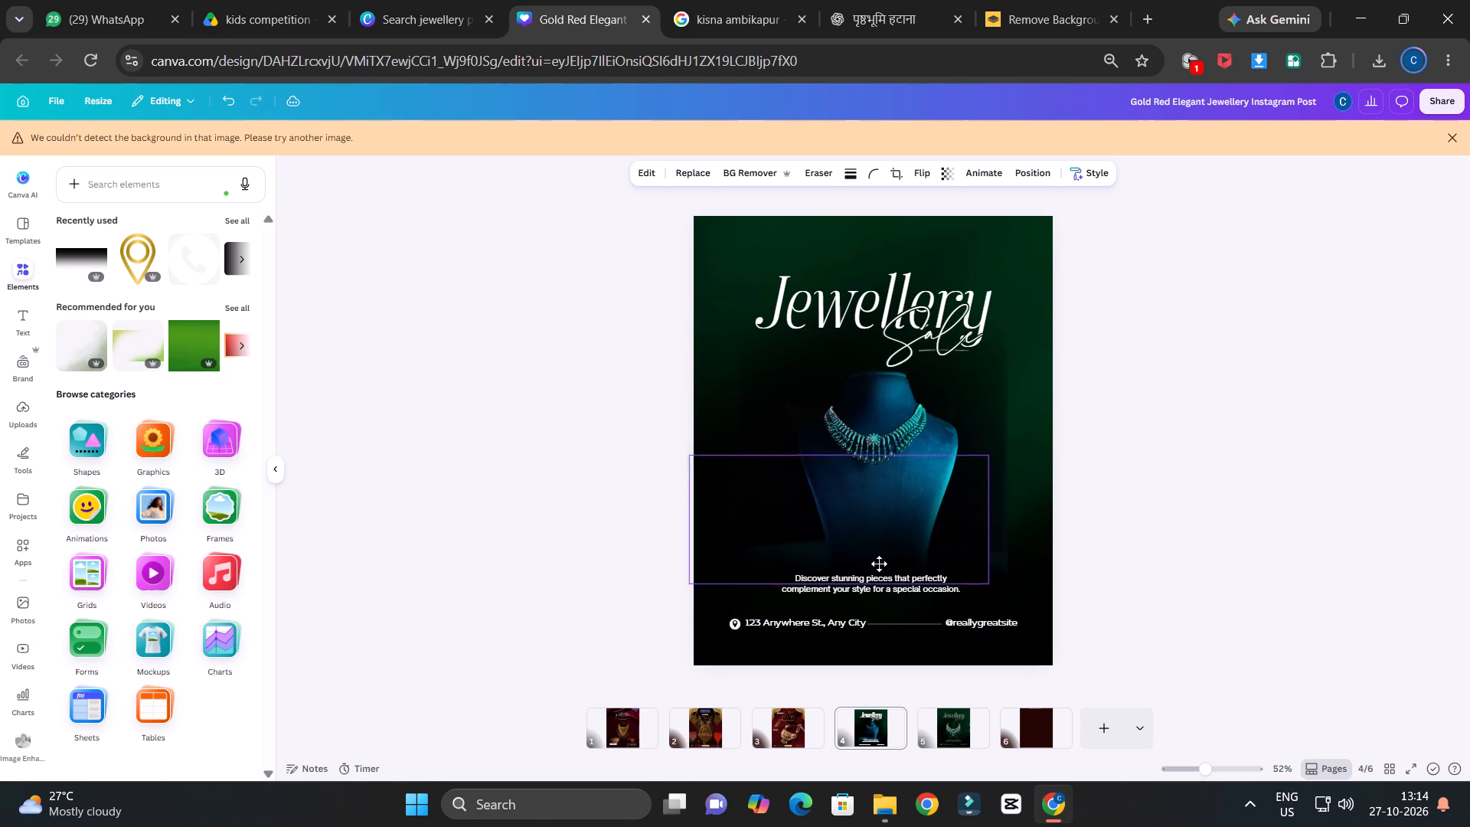
pyautogui.moveTo(879, 564); pyautogui.dragTo(894, 580)
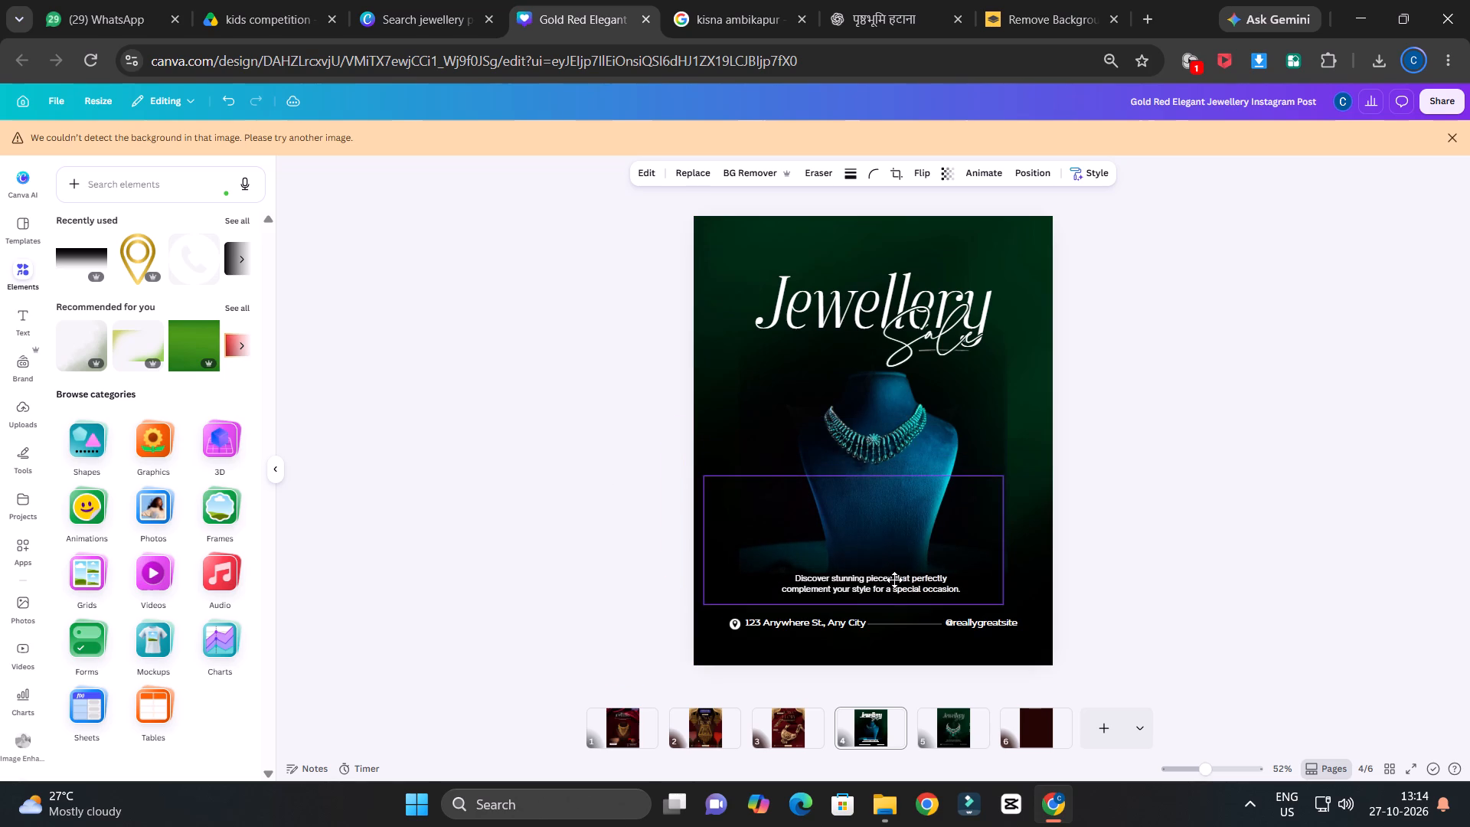
pyautogui.moveTo(894, 580); pyautogui.dragTo(918, 583)
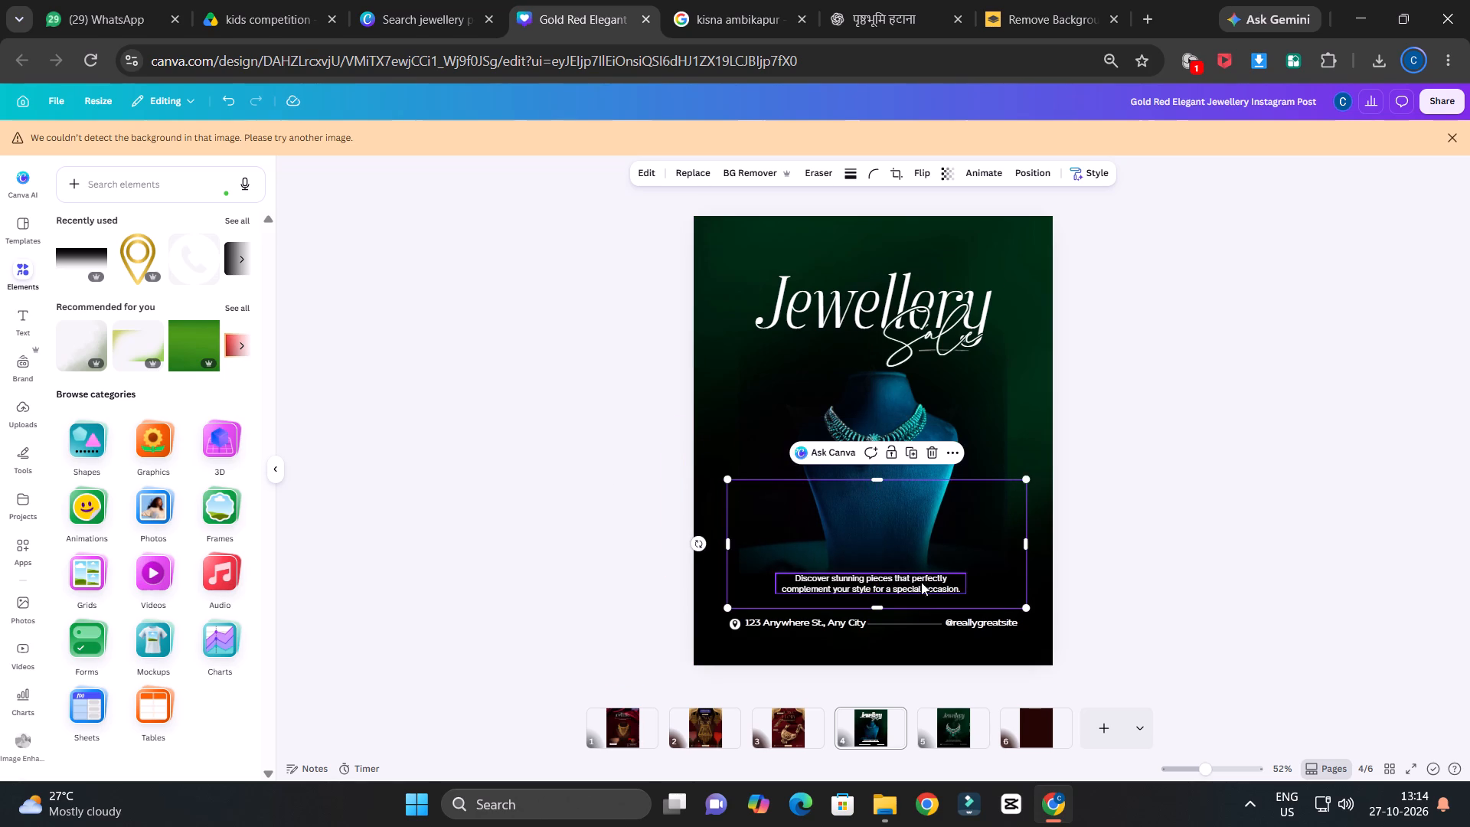
pyautogui.click(1211, 549)
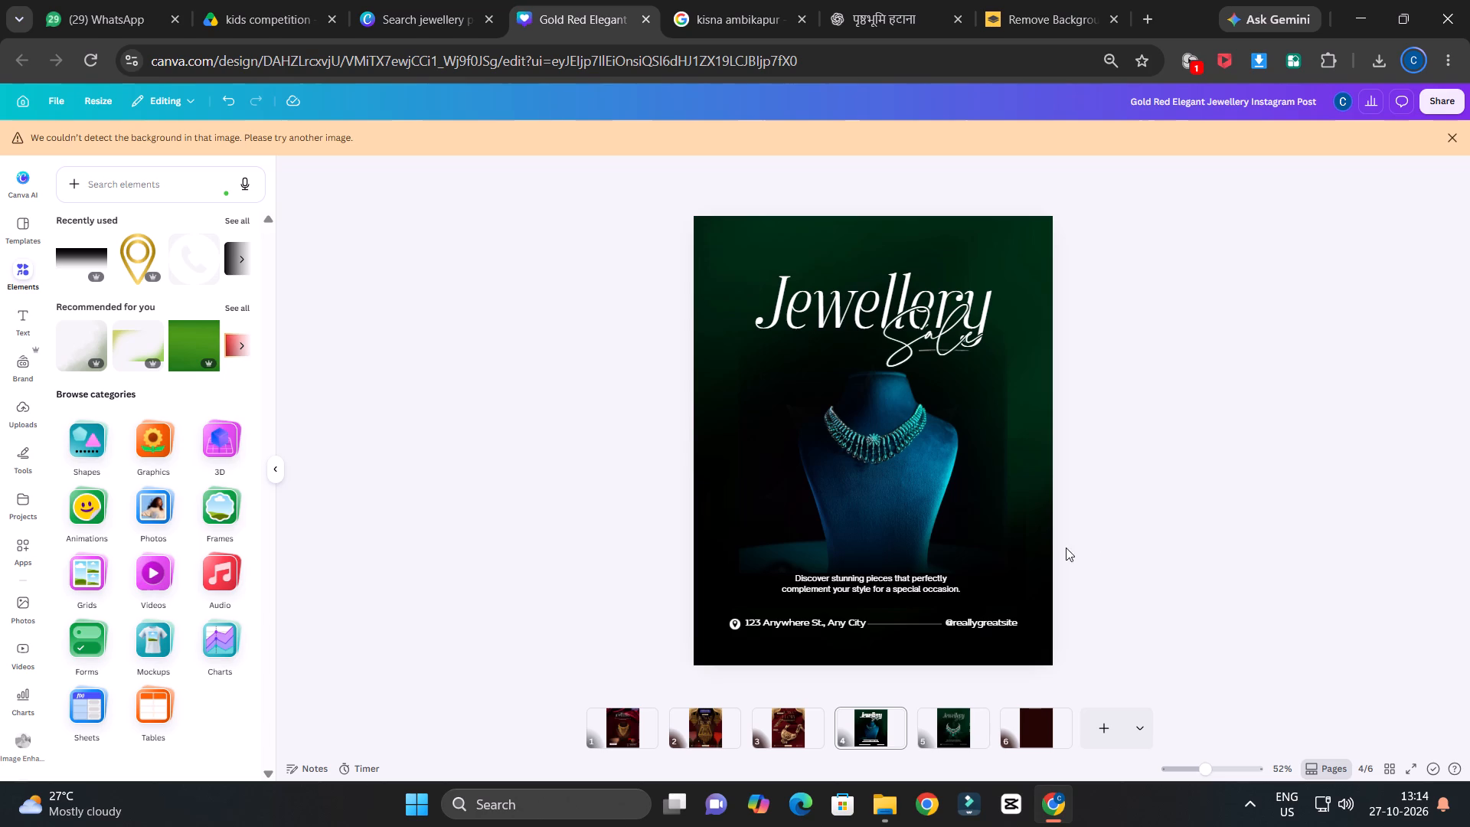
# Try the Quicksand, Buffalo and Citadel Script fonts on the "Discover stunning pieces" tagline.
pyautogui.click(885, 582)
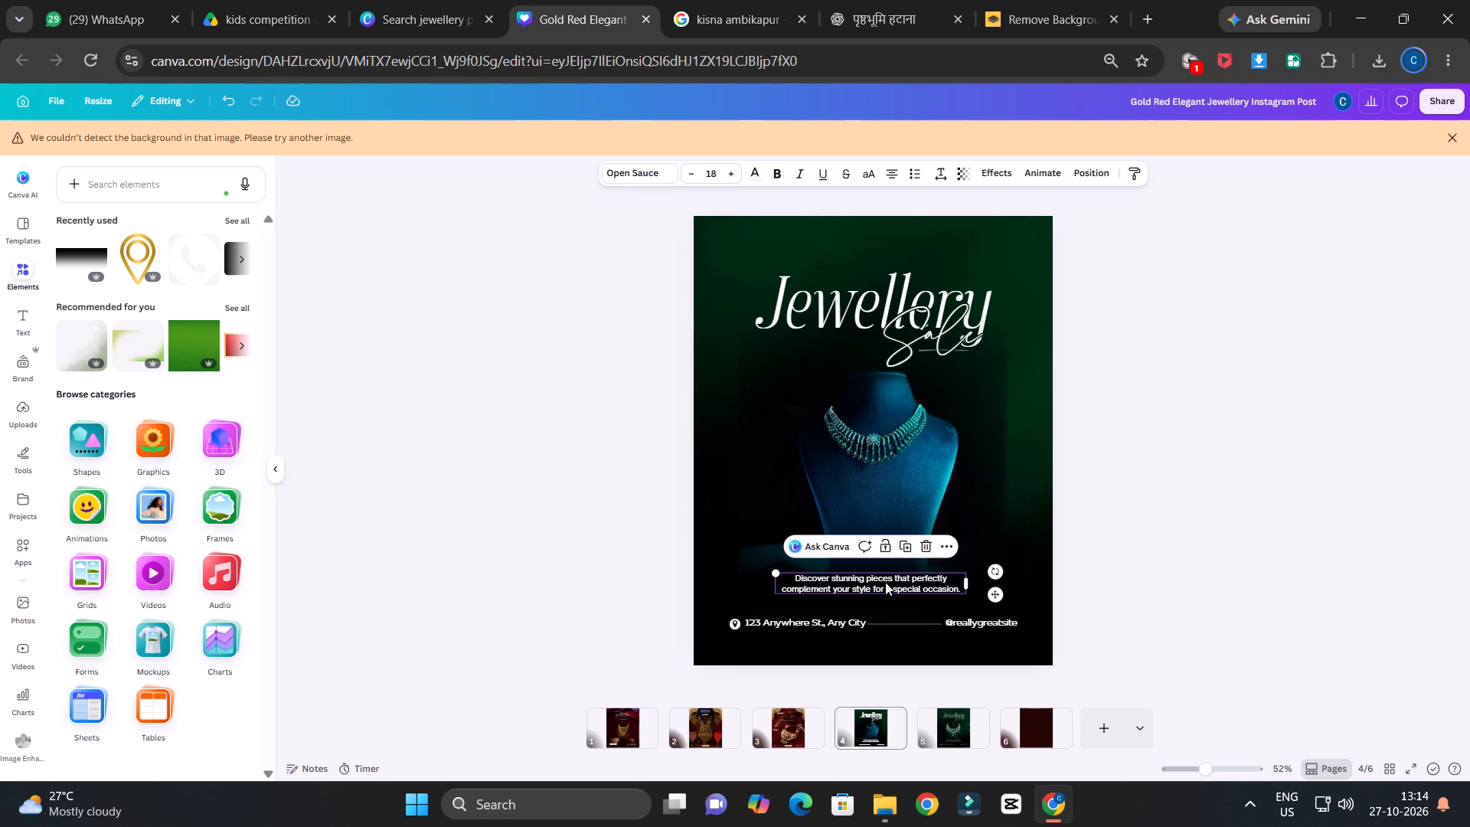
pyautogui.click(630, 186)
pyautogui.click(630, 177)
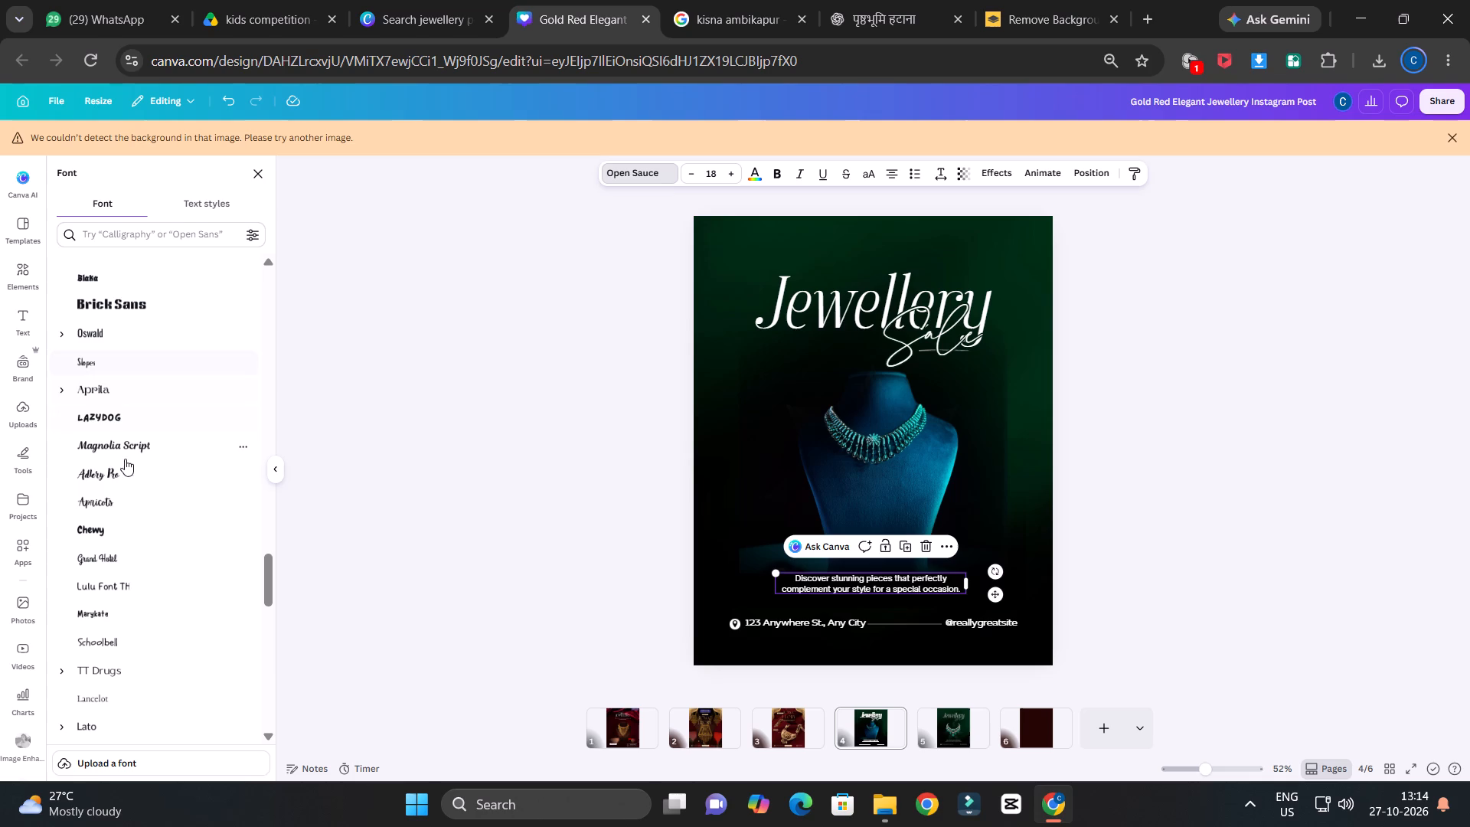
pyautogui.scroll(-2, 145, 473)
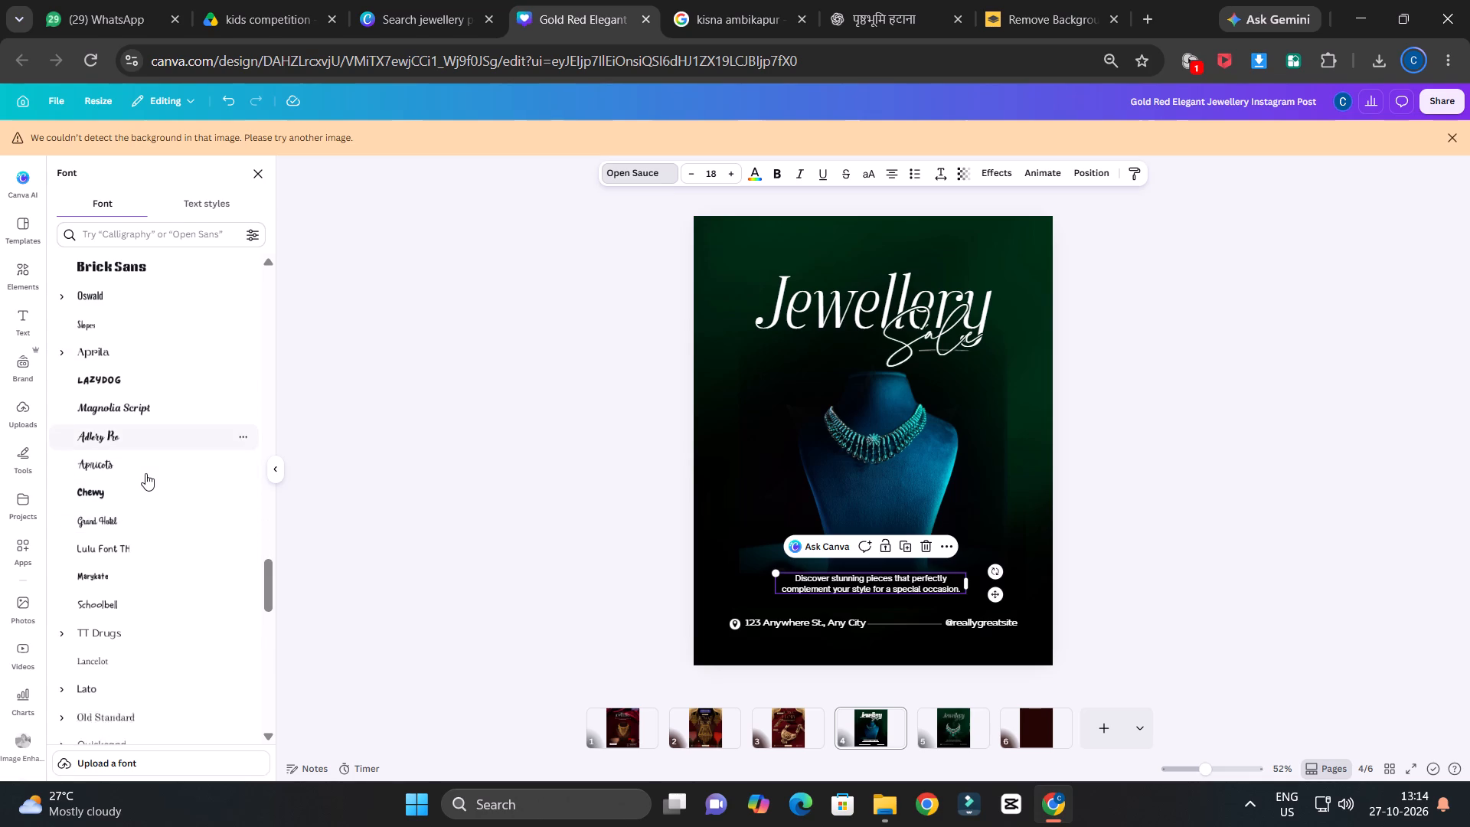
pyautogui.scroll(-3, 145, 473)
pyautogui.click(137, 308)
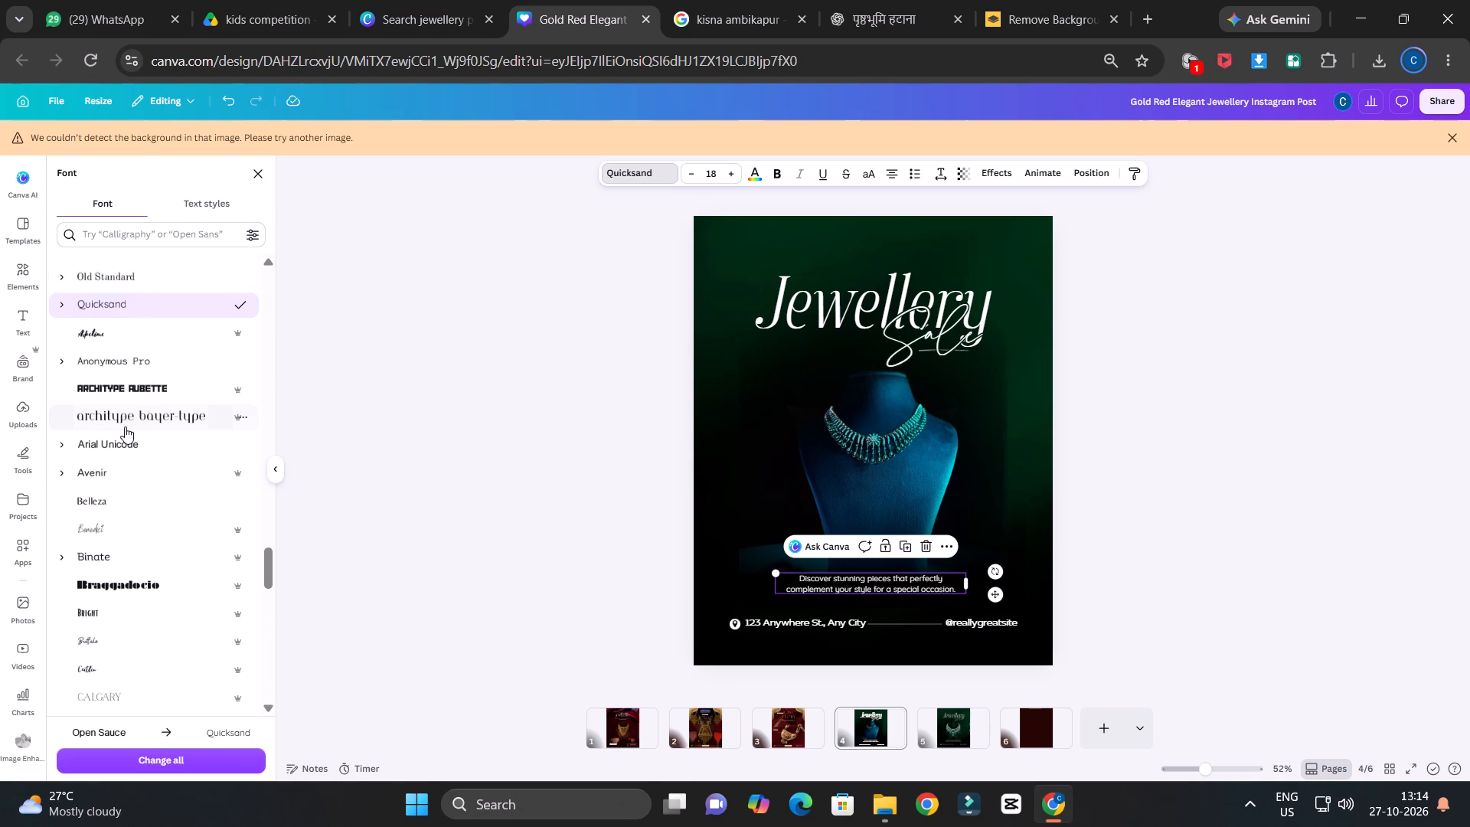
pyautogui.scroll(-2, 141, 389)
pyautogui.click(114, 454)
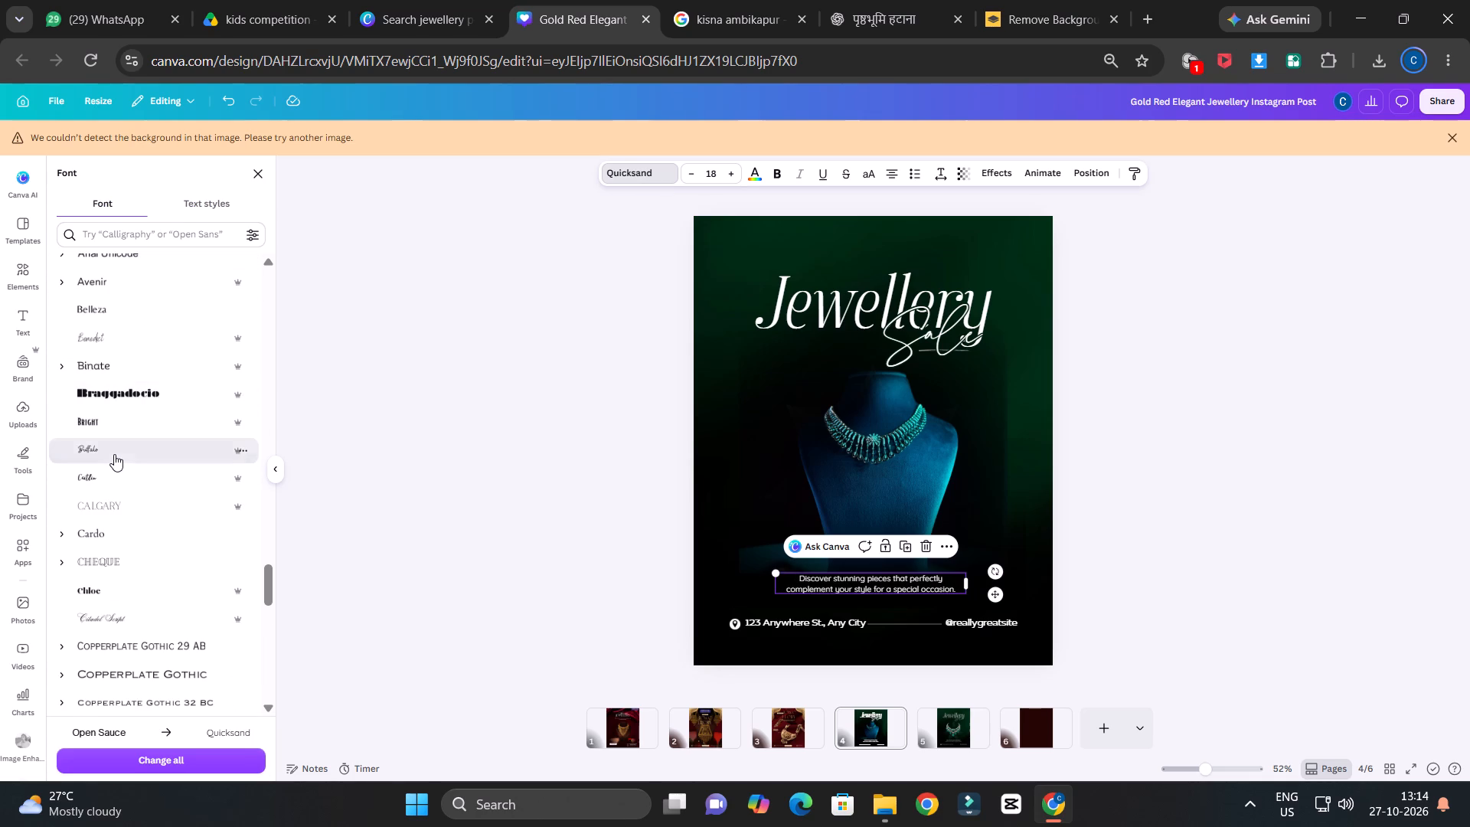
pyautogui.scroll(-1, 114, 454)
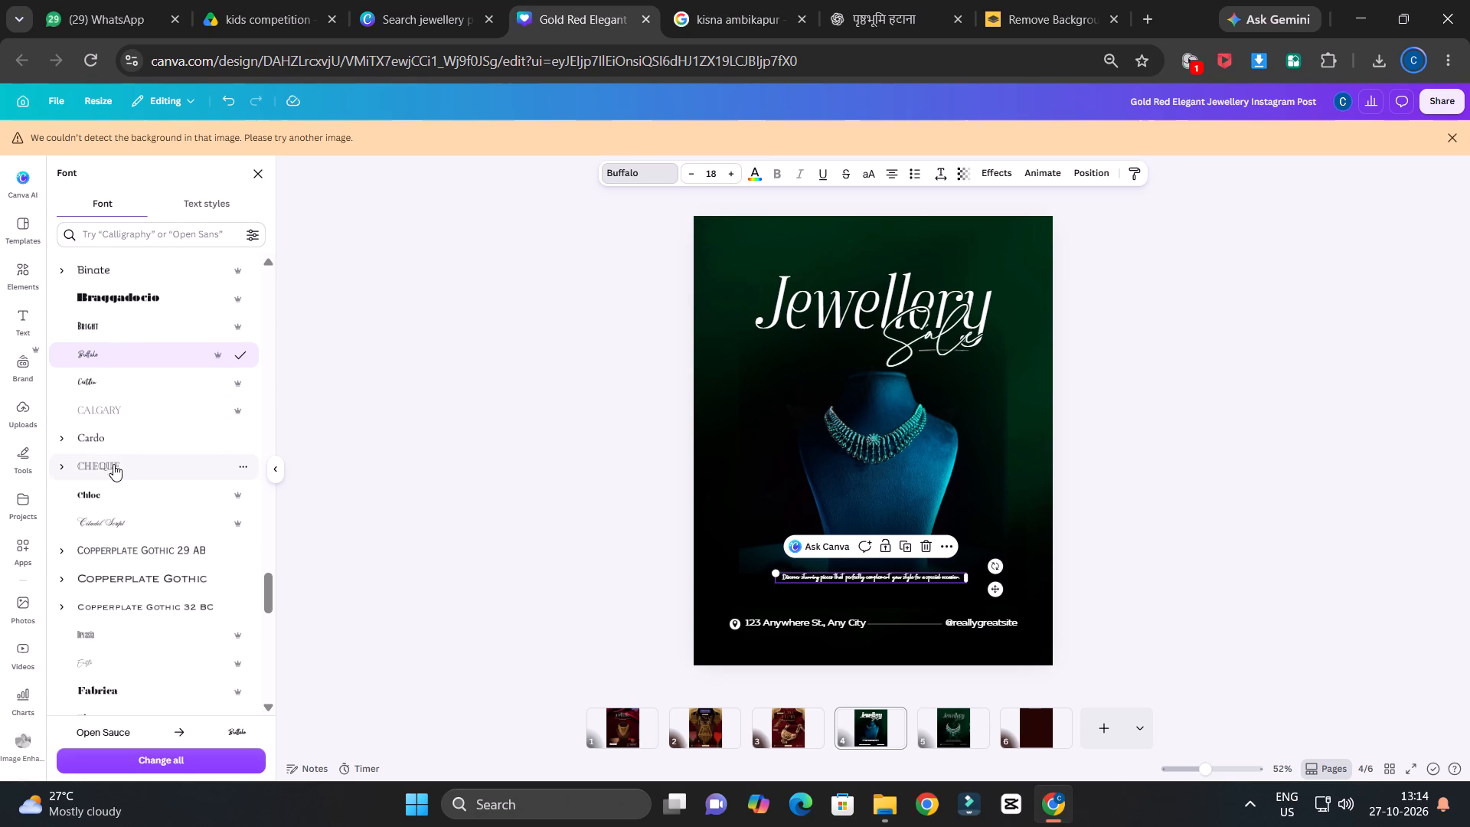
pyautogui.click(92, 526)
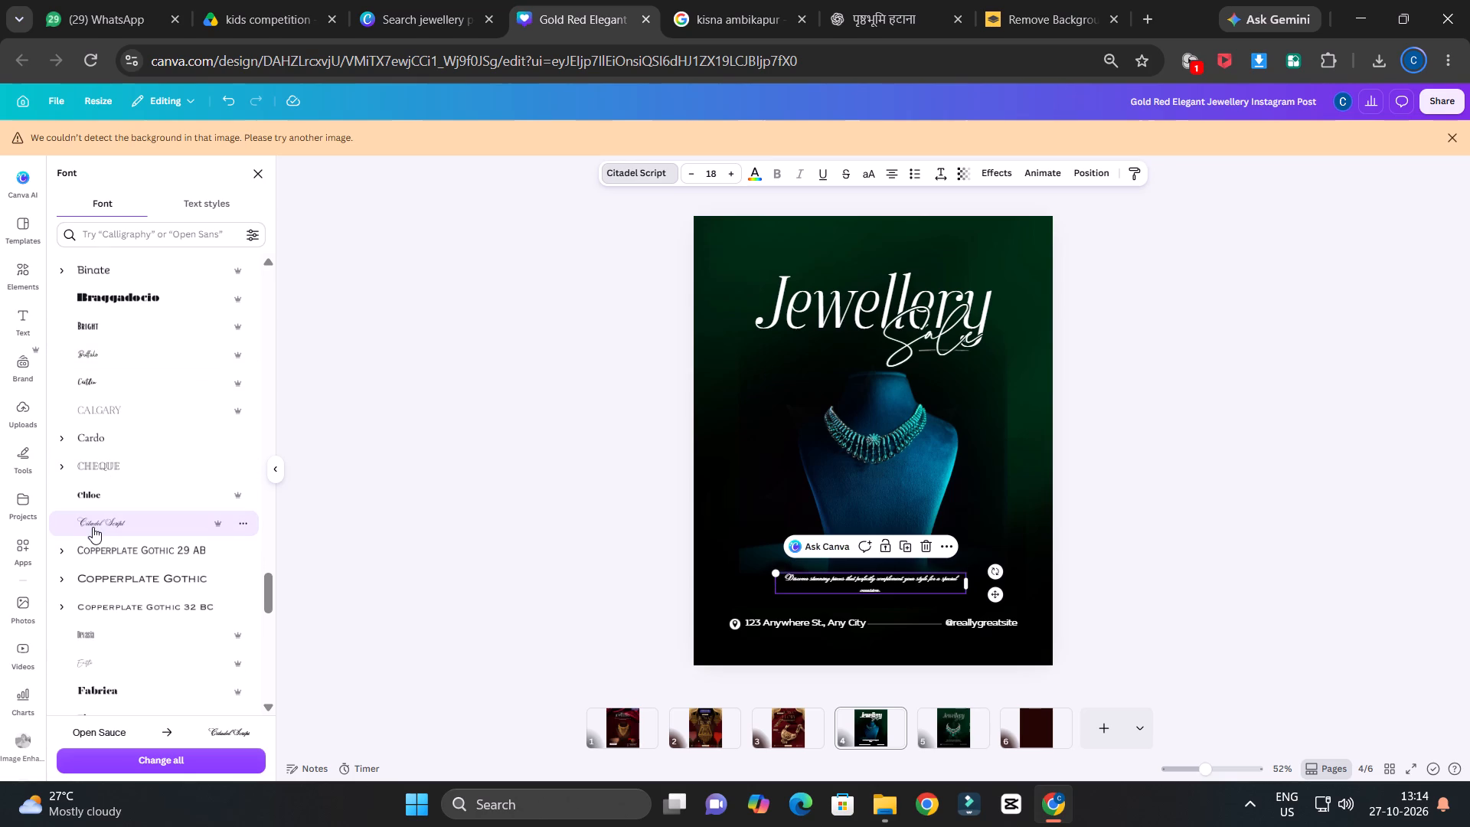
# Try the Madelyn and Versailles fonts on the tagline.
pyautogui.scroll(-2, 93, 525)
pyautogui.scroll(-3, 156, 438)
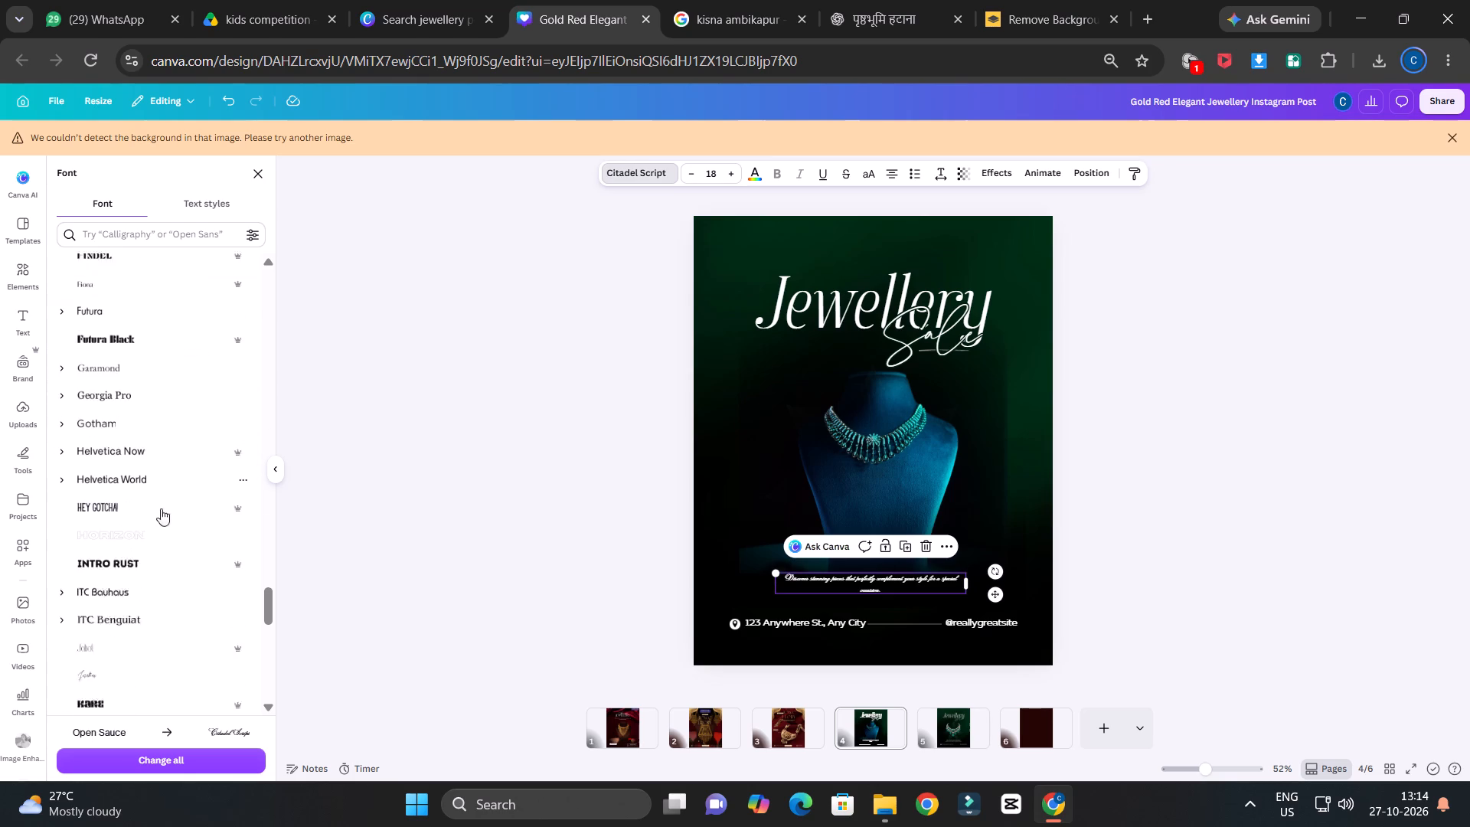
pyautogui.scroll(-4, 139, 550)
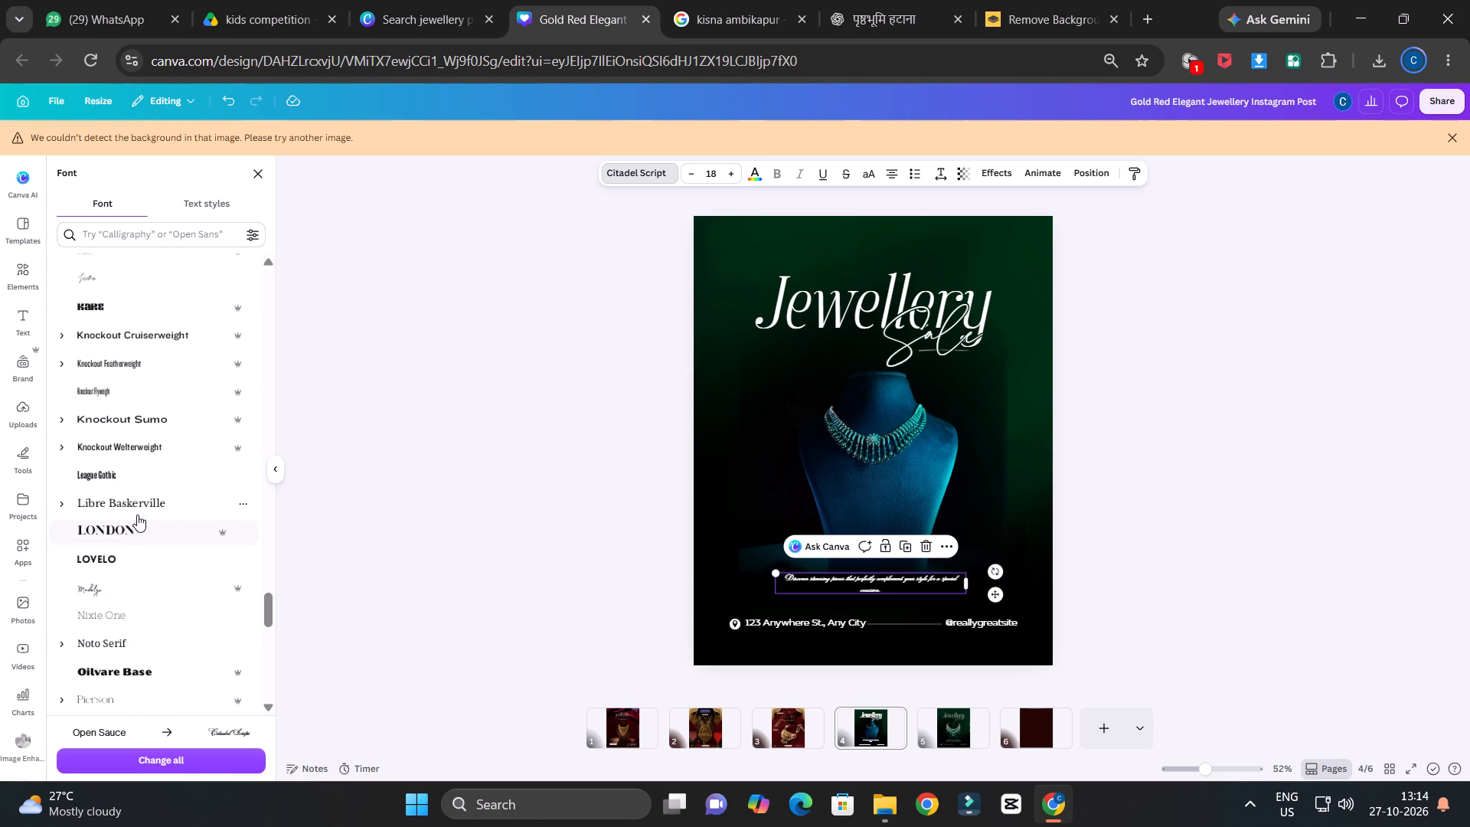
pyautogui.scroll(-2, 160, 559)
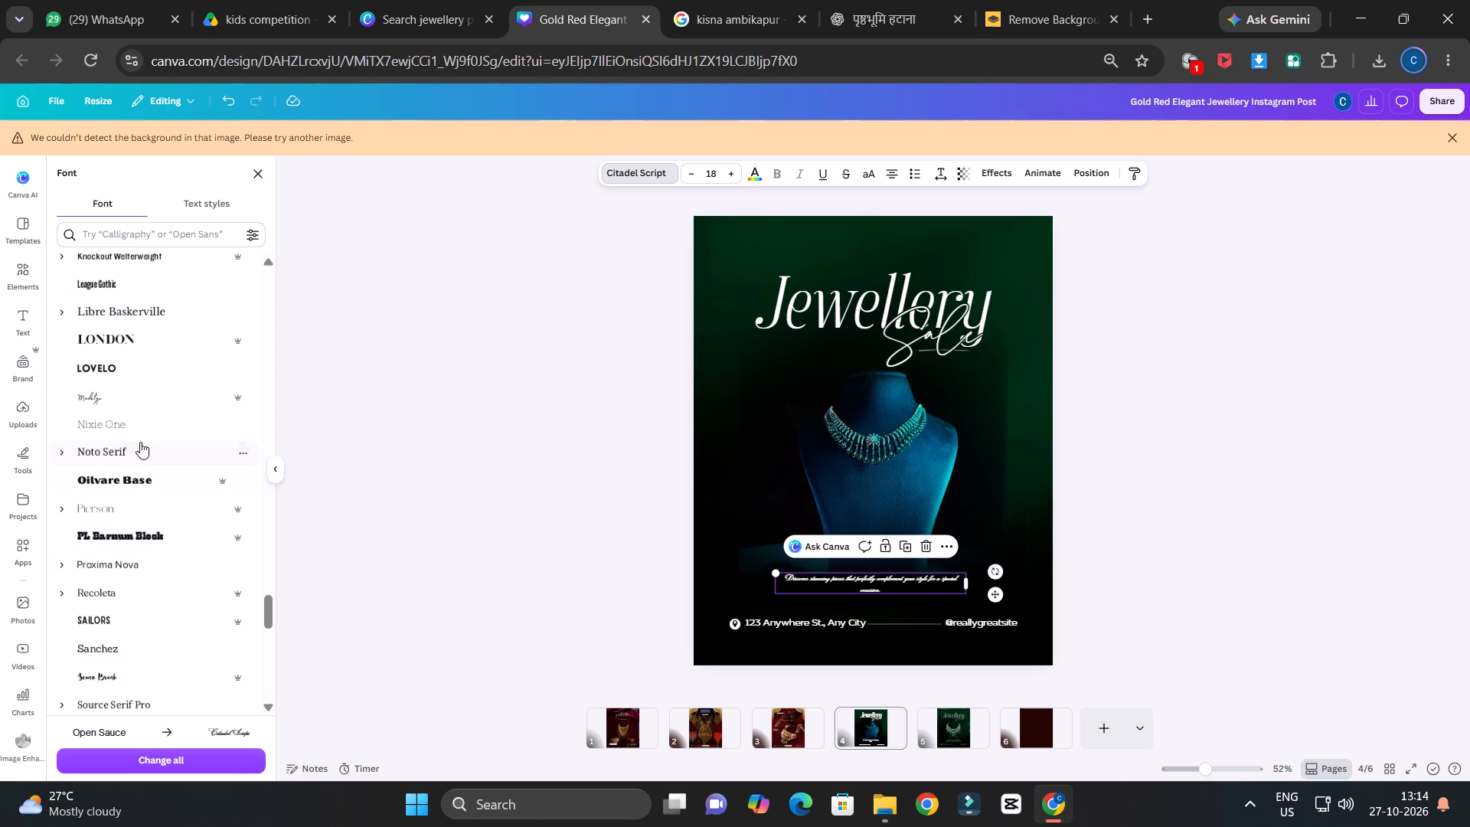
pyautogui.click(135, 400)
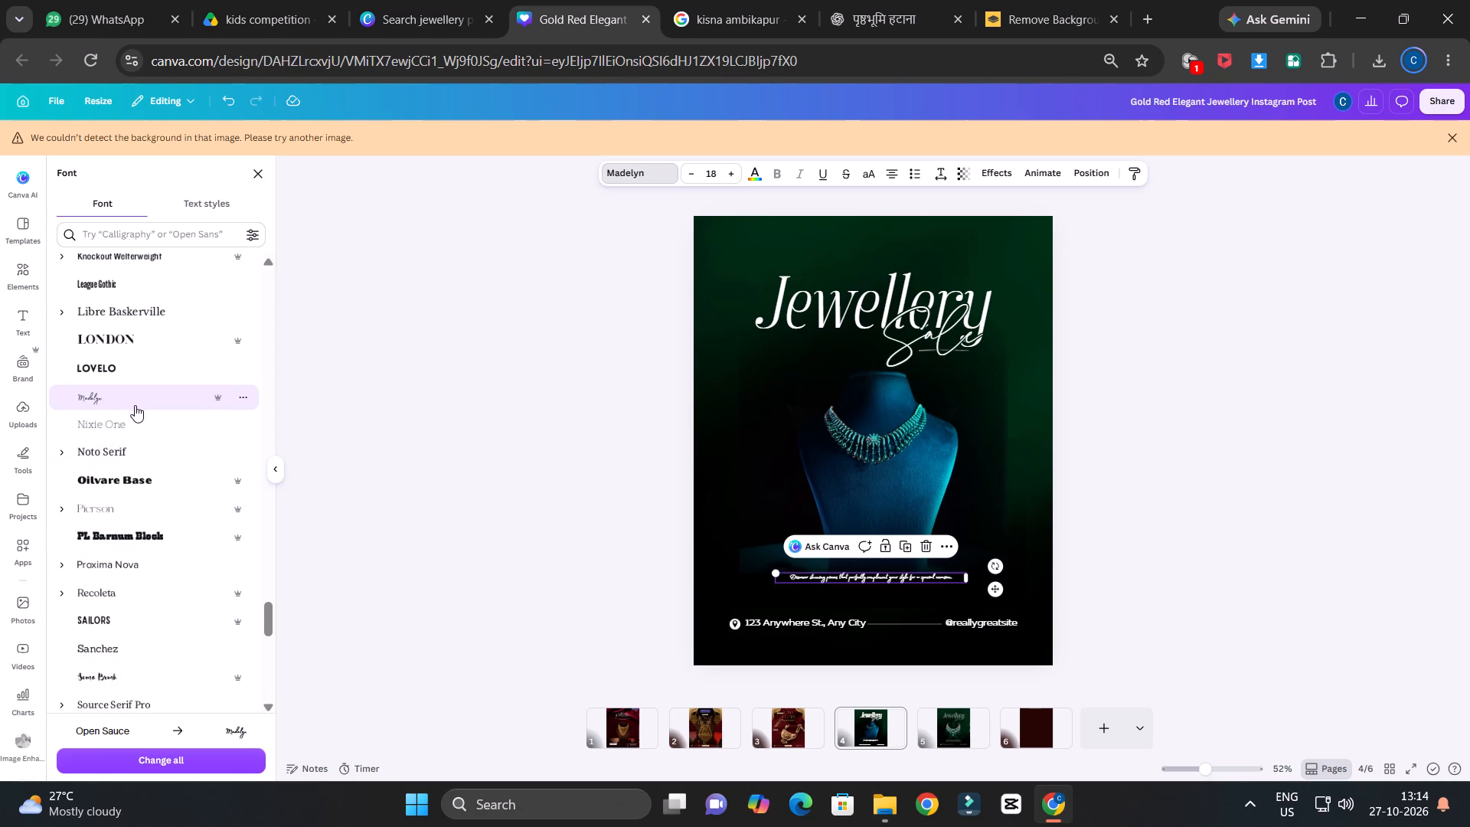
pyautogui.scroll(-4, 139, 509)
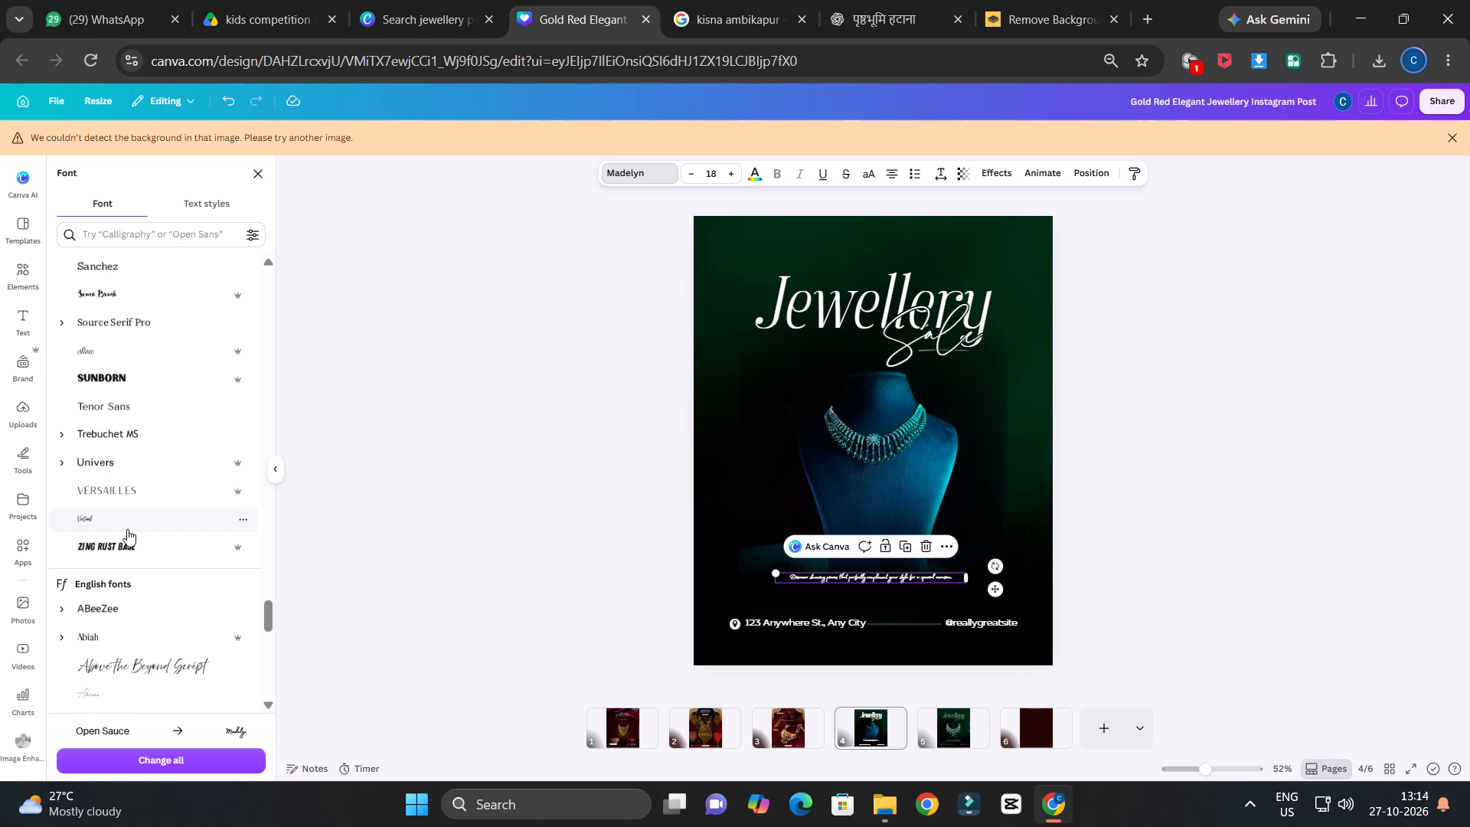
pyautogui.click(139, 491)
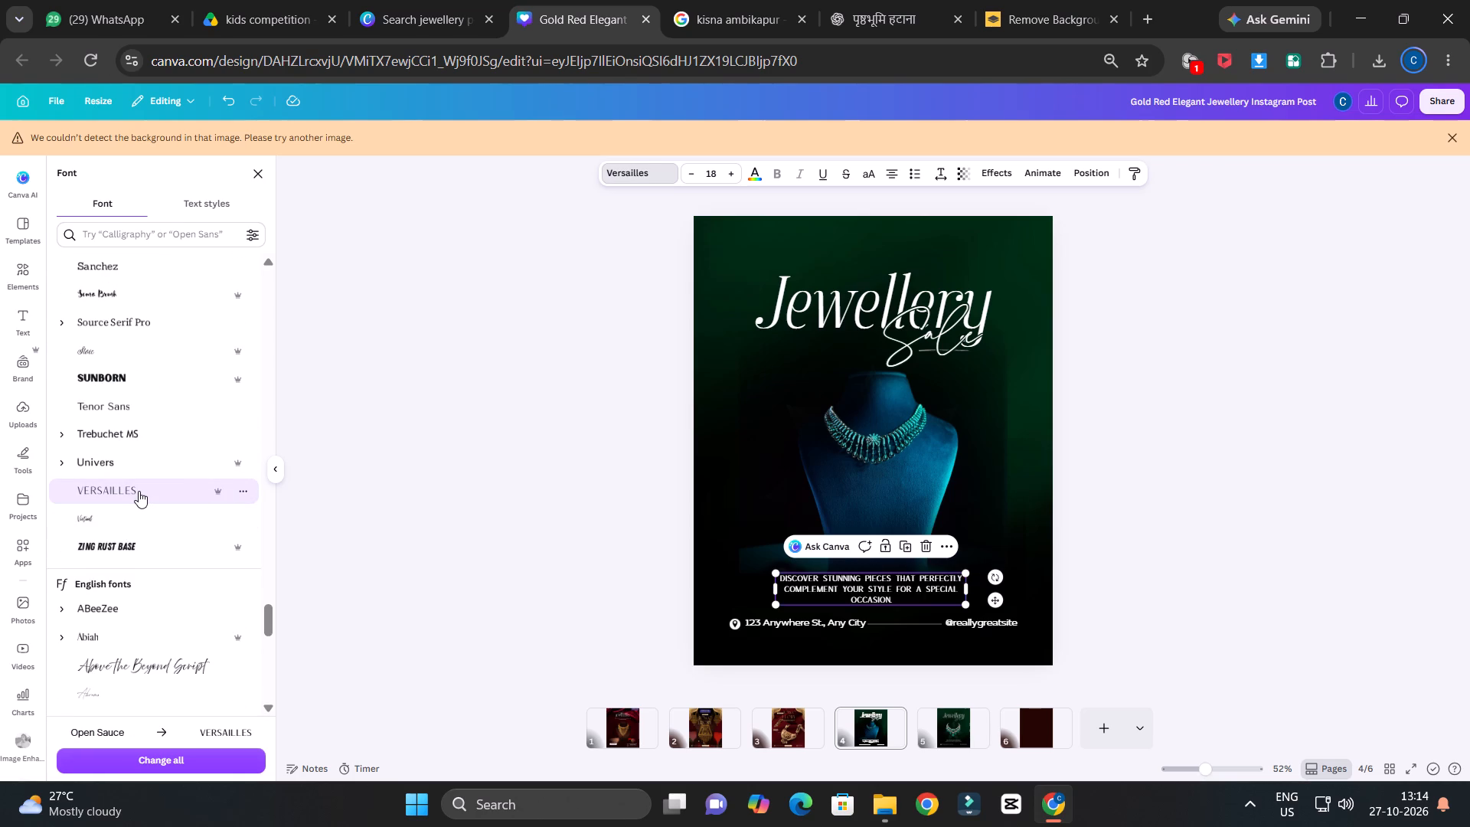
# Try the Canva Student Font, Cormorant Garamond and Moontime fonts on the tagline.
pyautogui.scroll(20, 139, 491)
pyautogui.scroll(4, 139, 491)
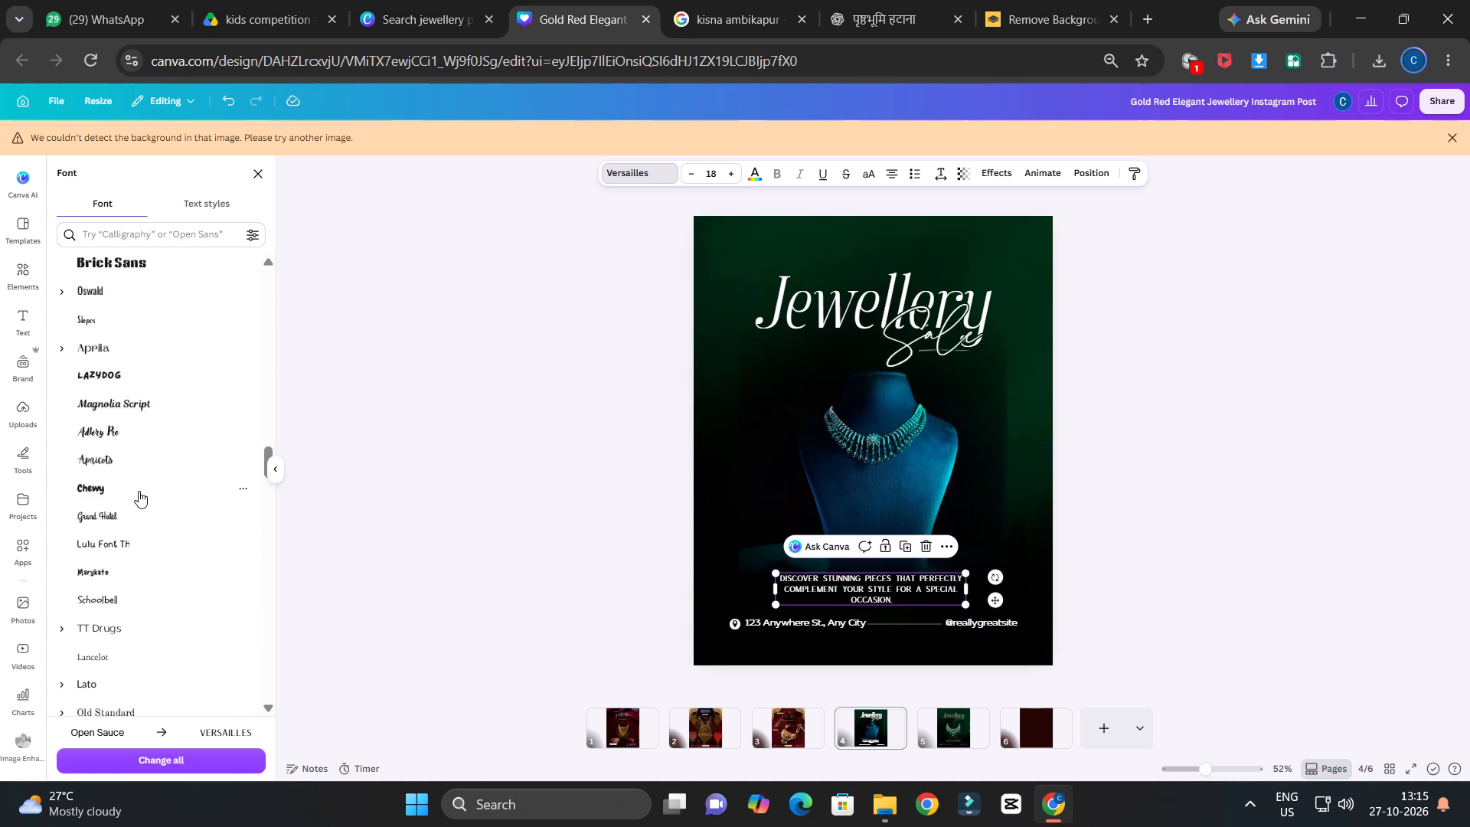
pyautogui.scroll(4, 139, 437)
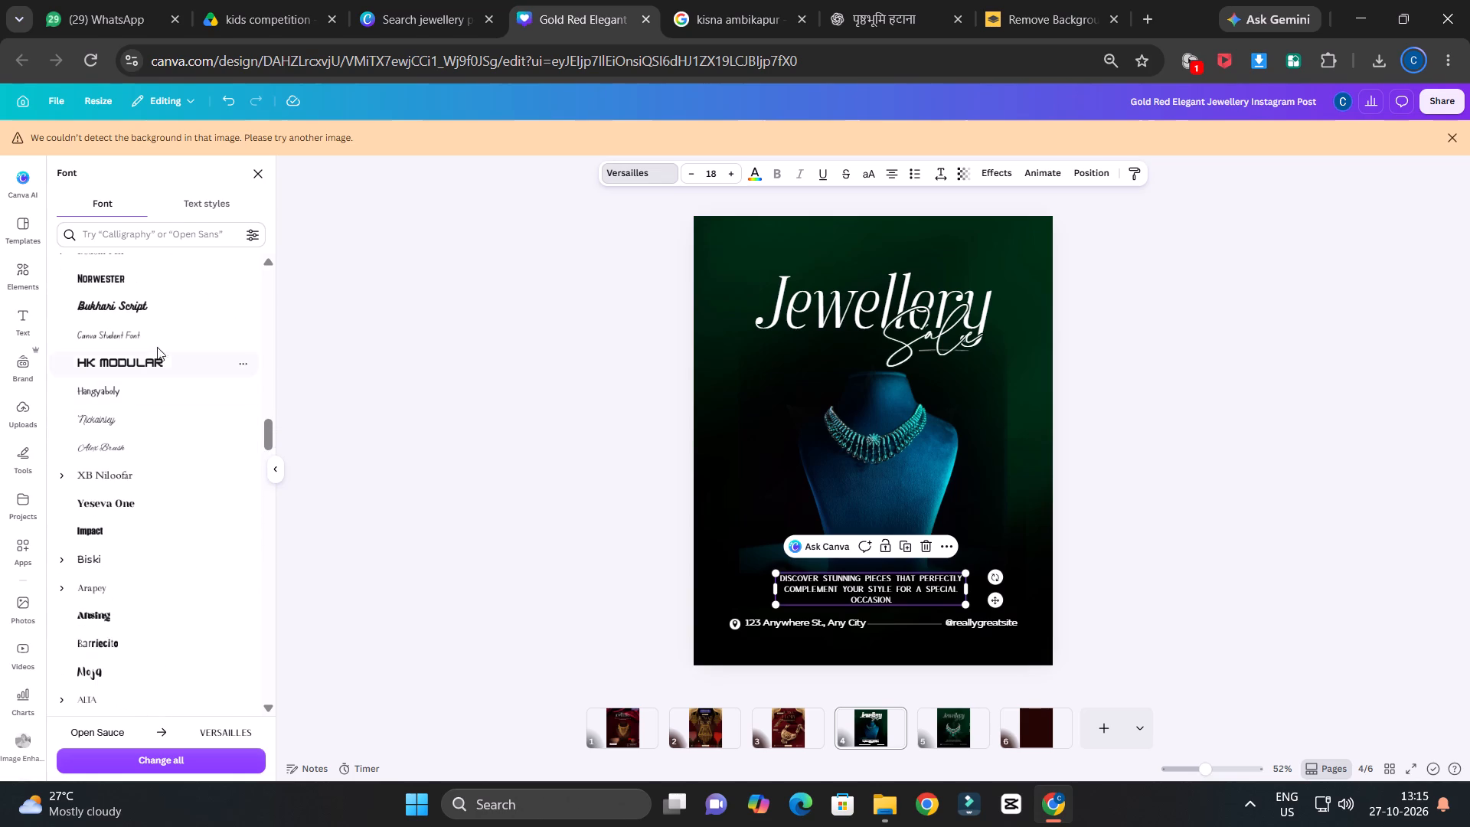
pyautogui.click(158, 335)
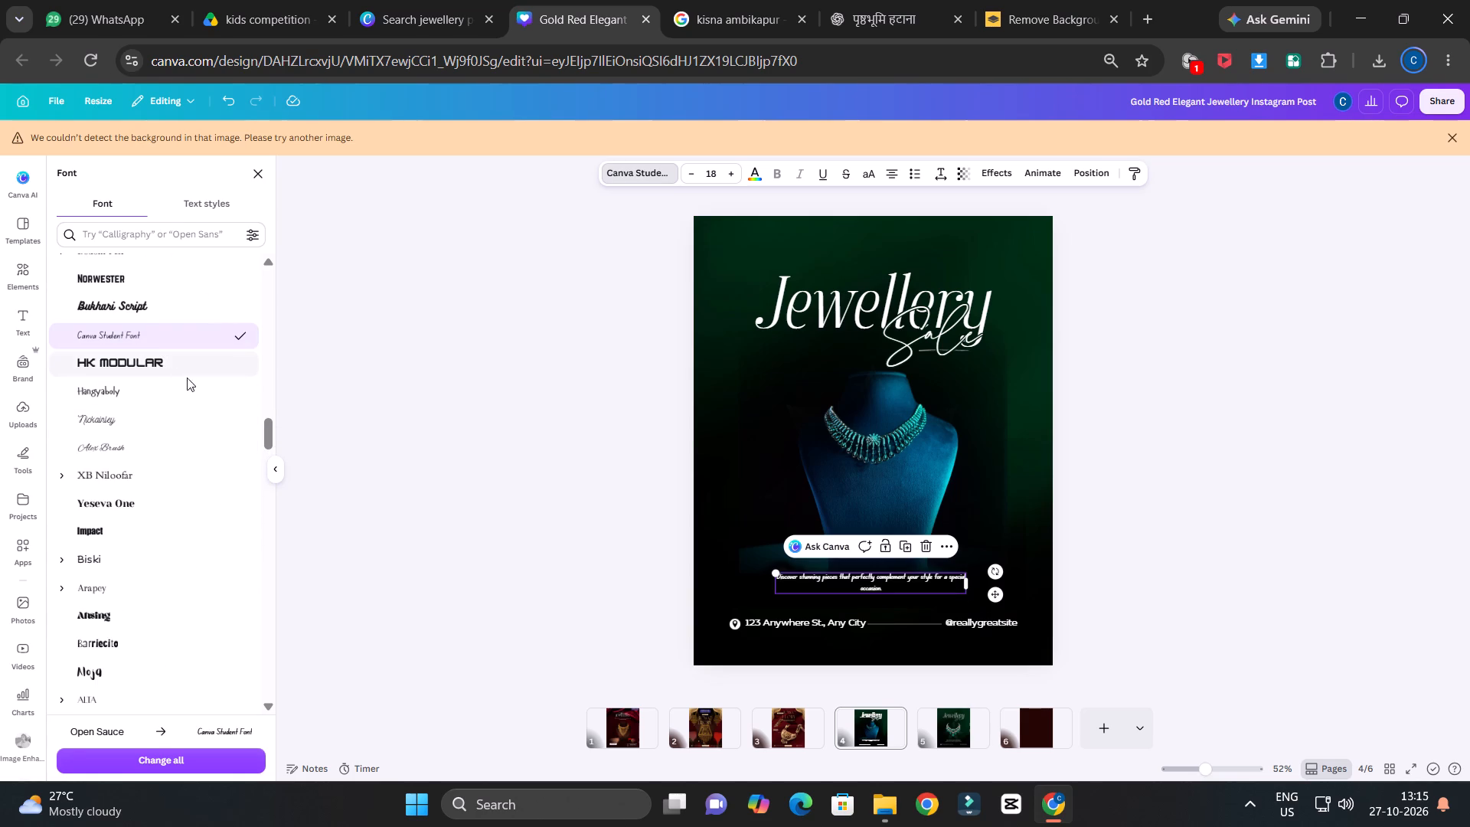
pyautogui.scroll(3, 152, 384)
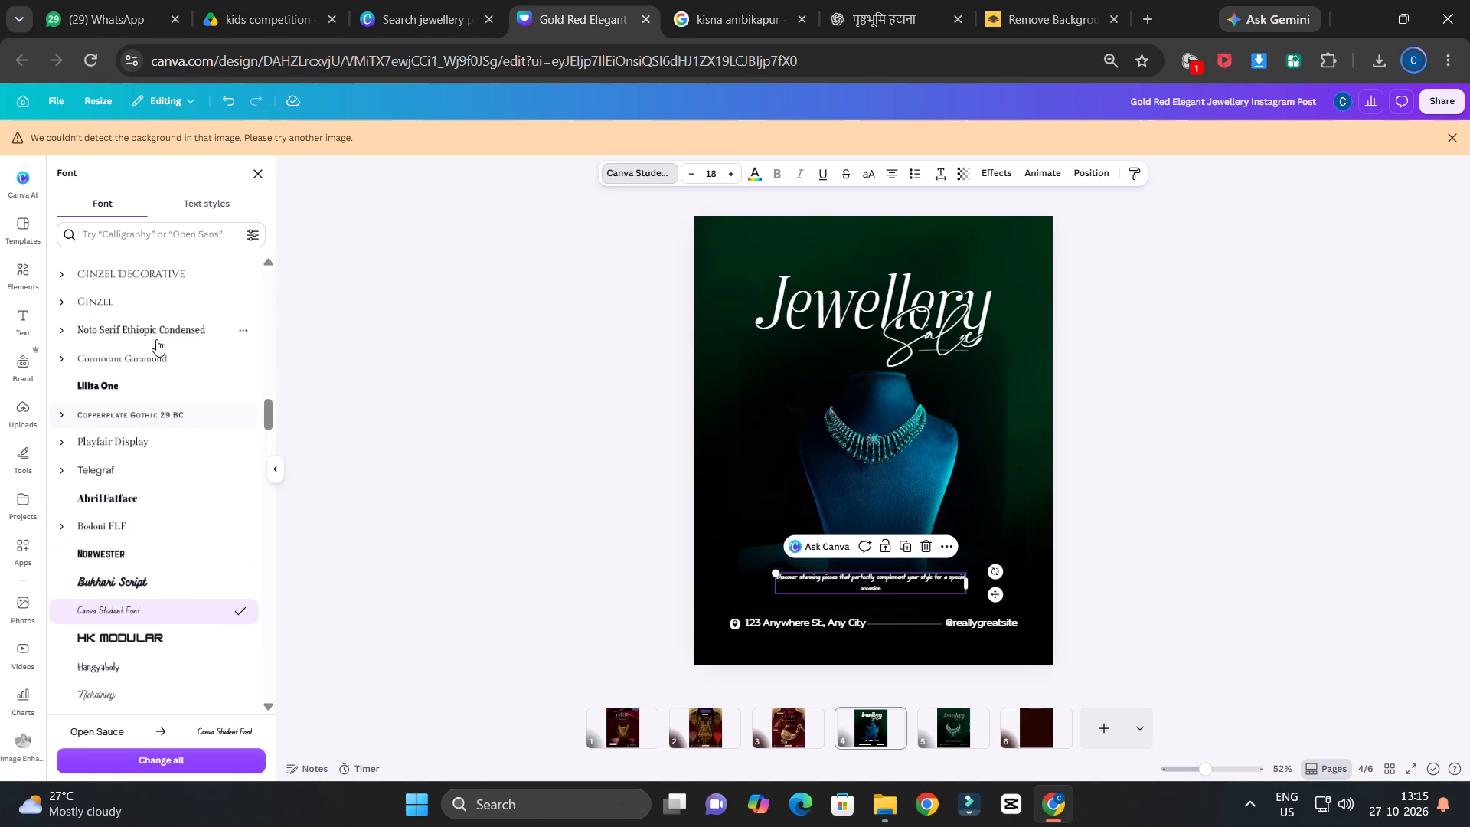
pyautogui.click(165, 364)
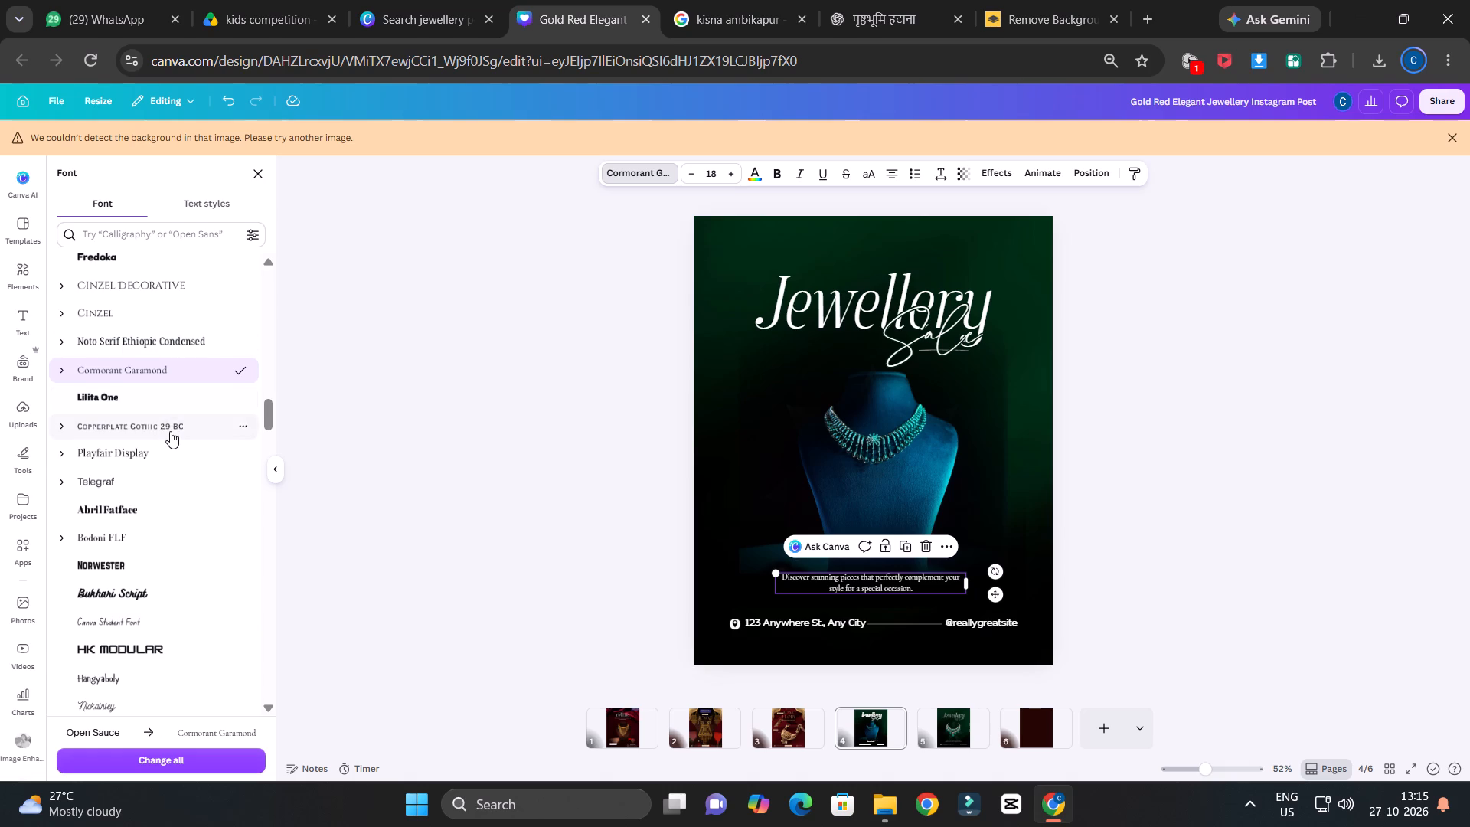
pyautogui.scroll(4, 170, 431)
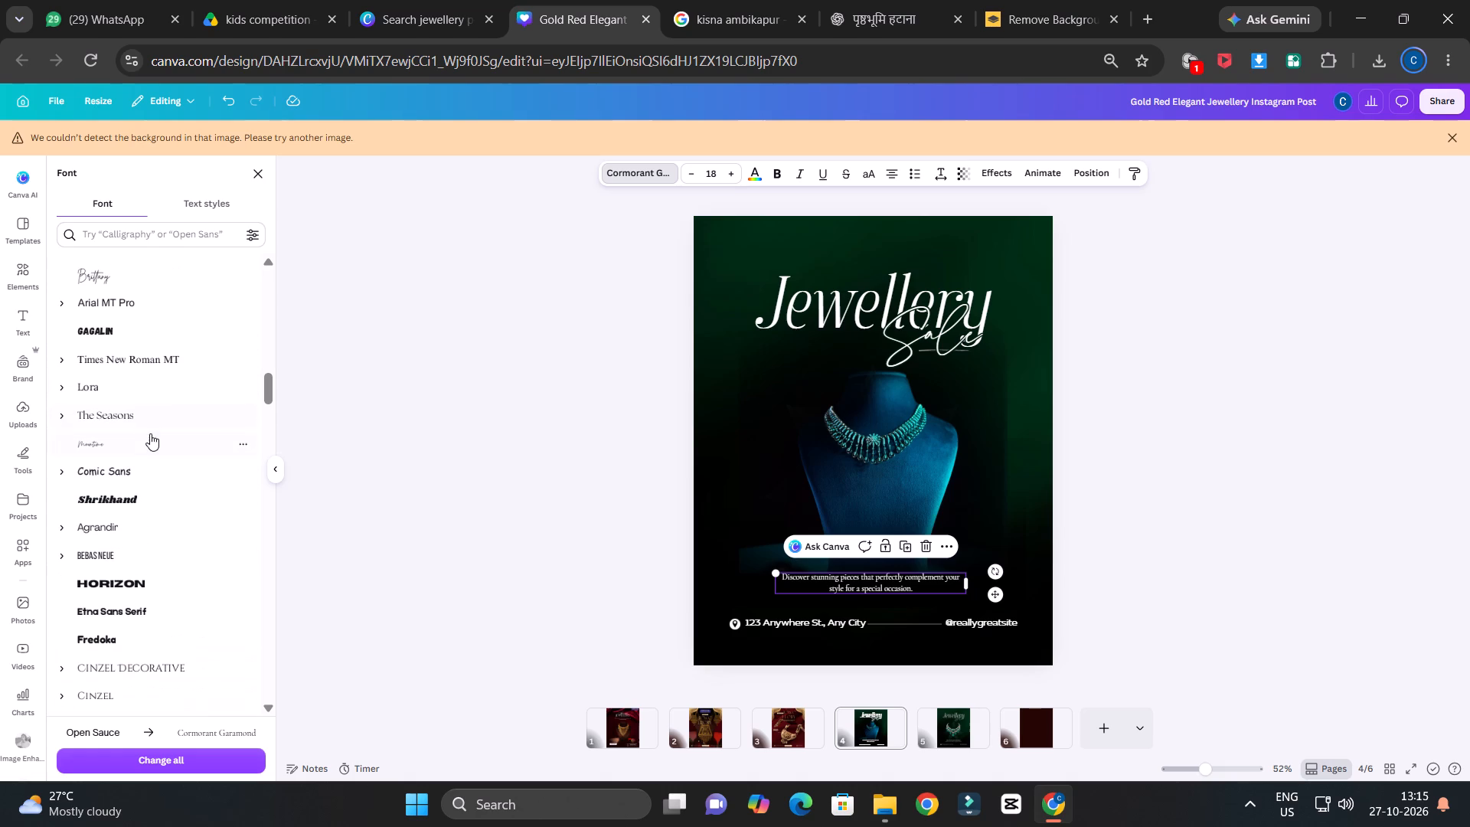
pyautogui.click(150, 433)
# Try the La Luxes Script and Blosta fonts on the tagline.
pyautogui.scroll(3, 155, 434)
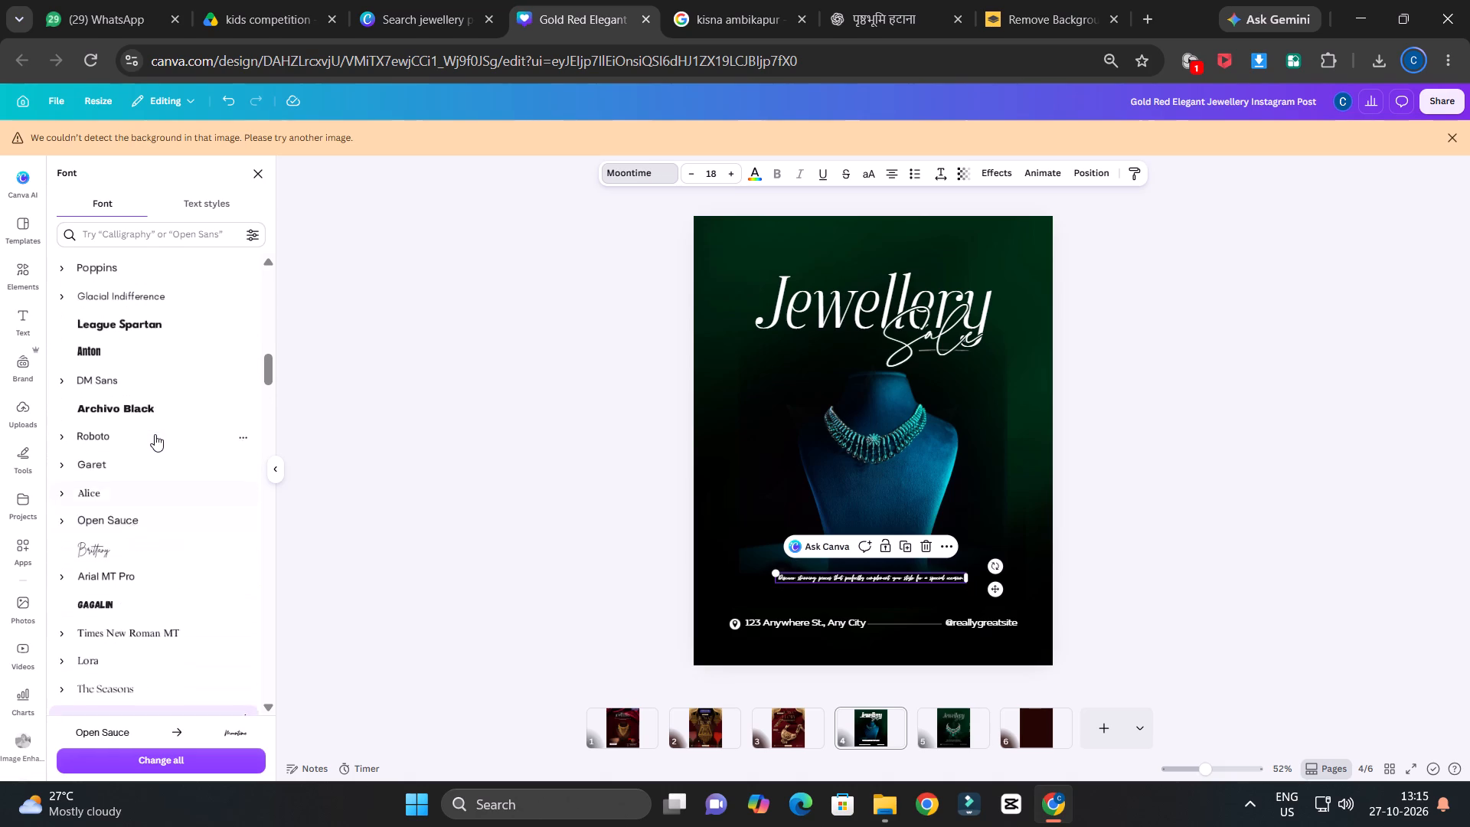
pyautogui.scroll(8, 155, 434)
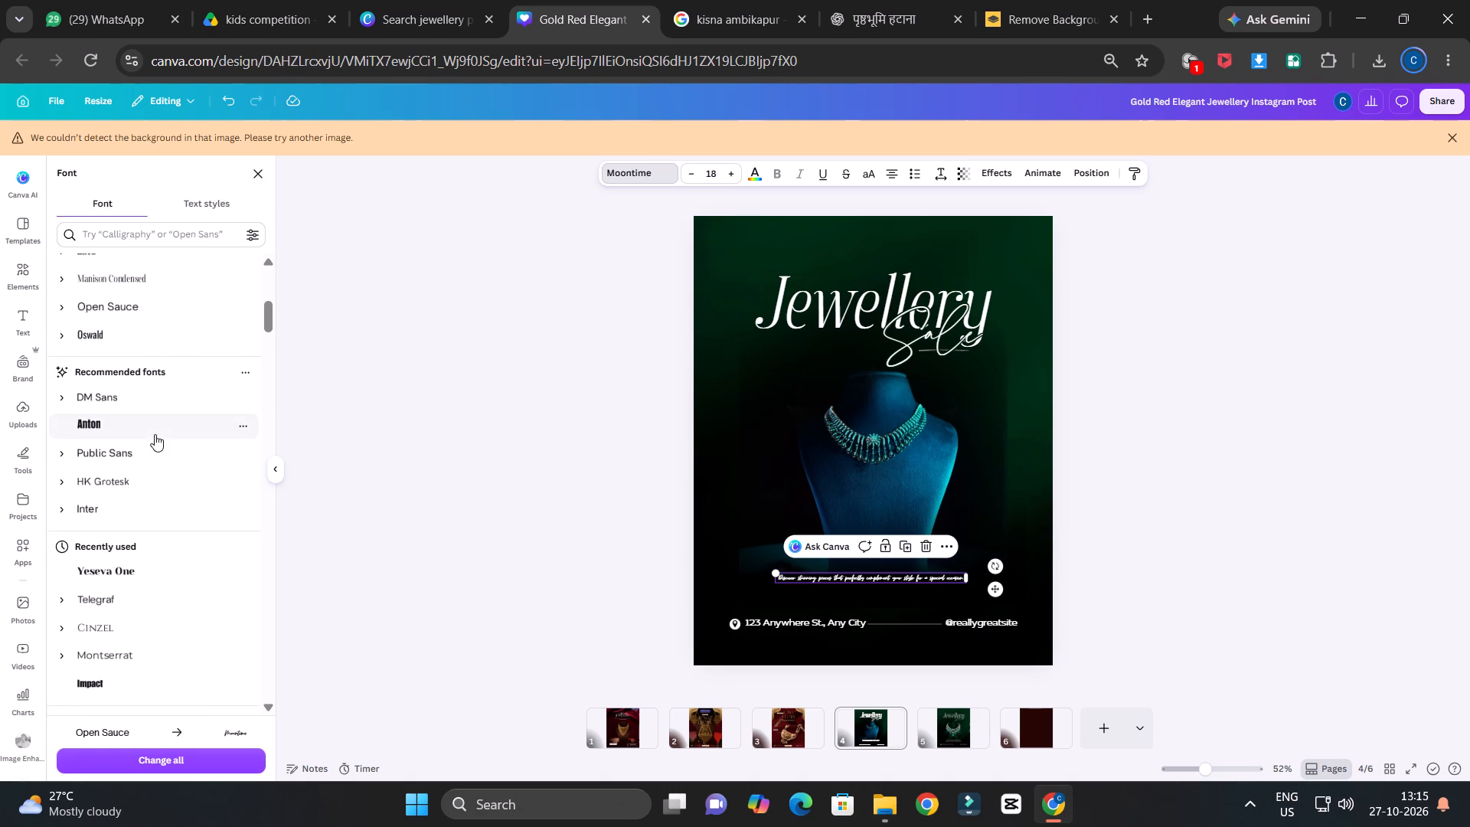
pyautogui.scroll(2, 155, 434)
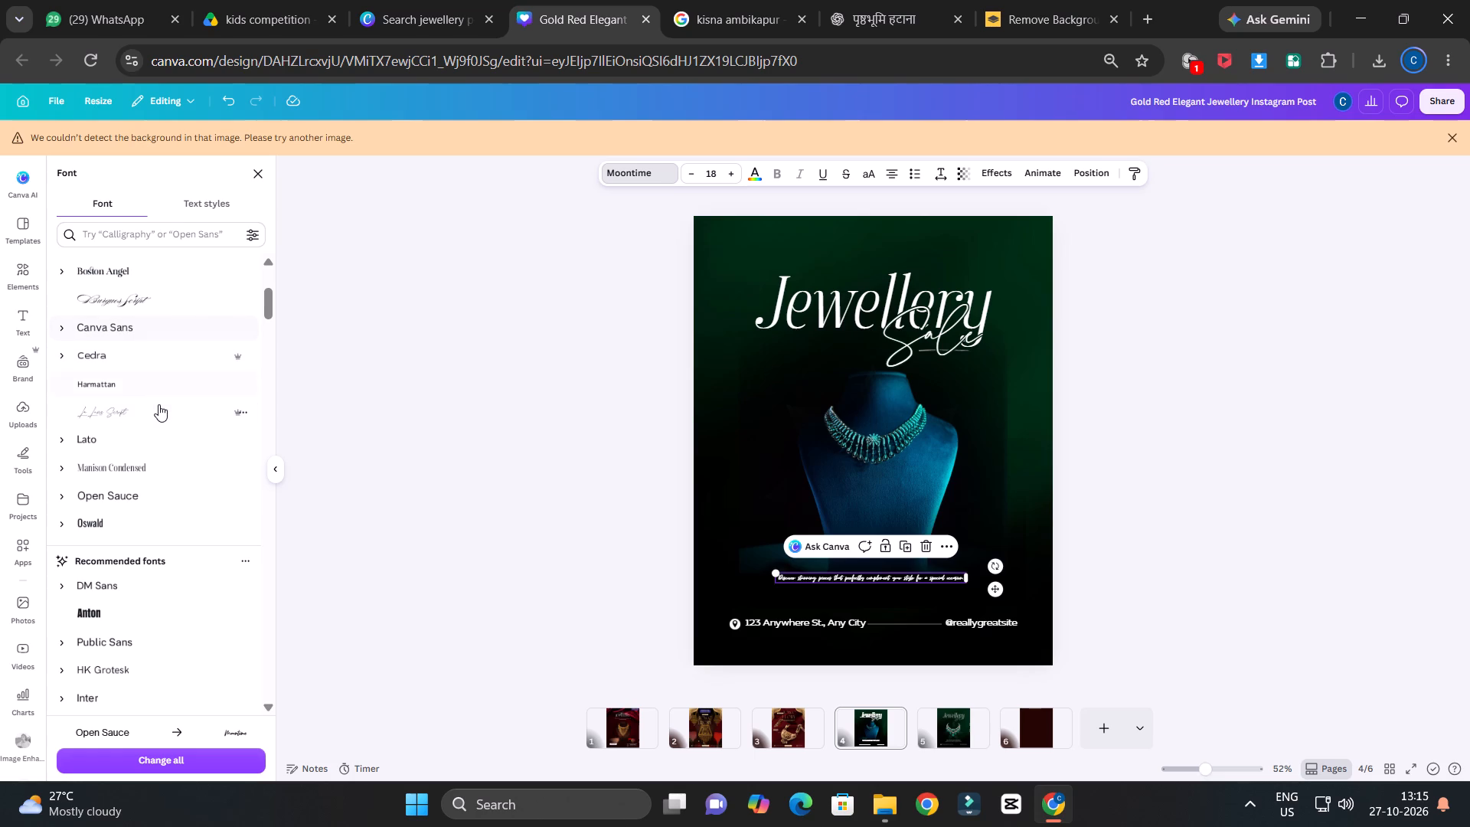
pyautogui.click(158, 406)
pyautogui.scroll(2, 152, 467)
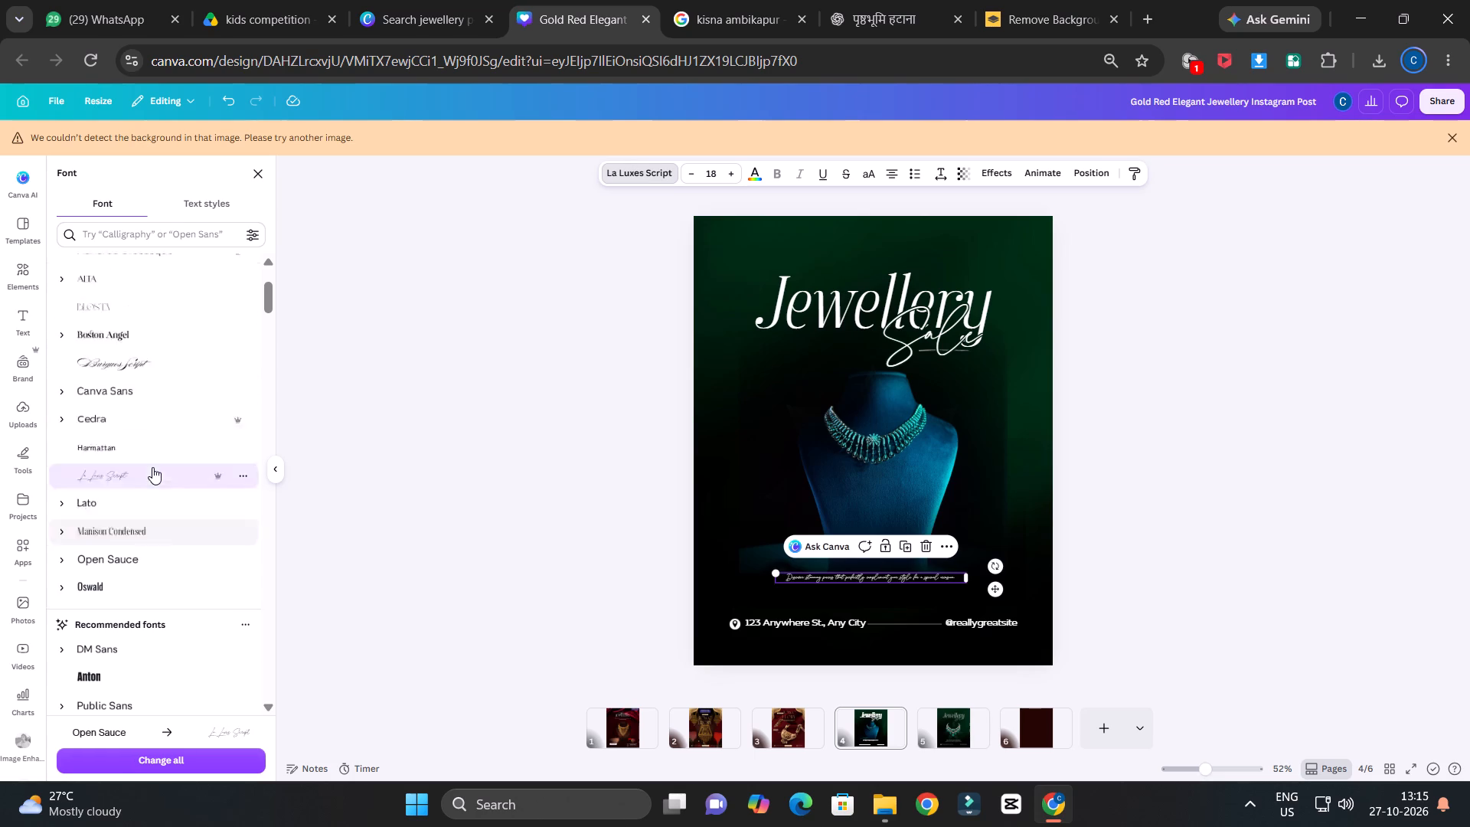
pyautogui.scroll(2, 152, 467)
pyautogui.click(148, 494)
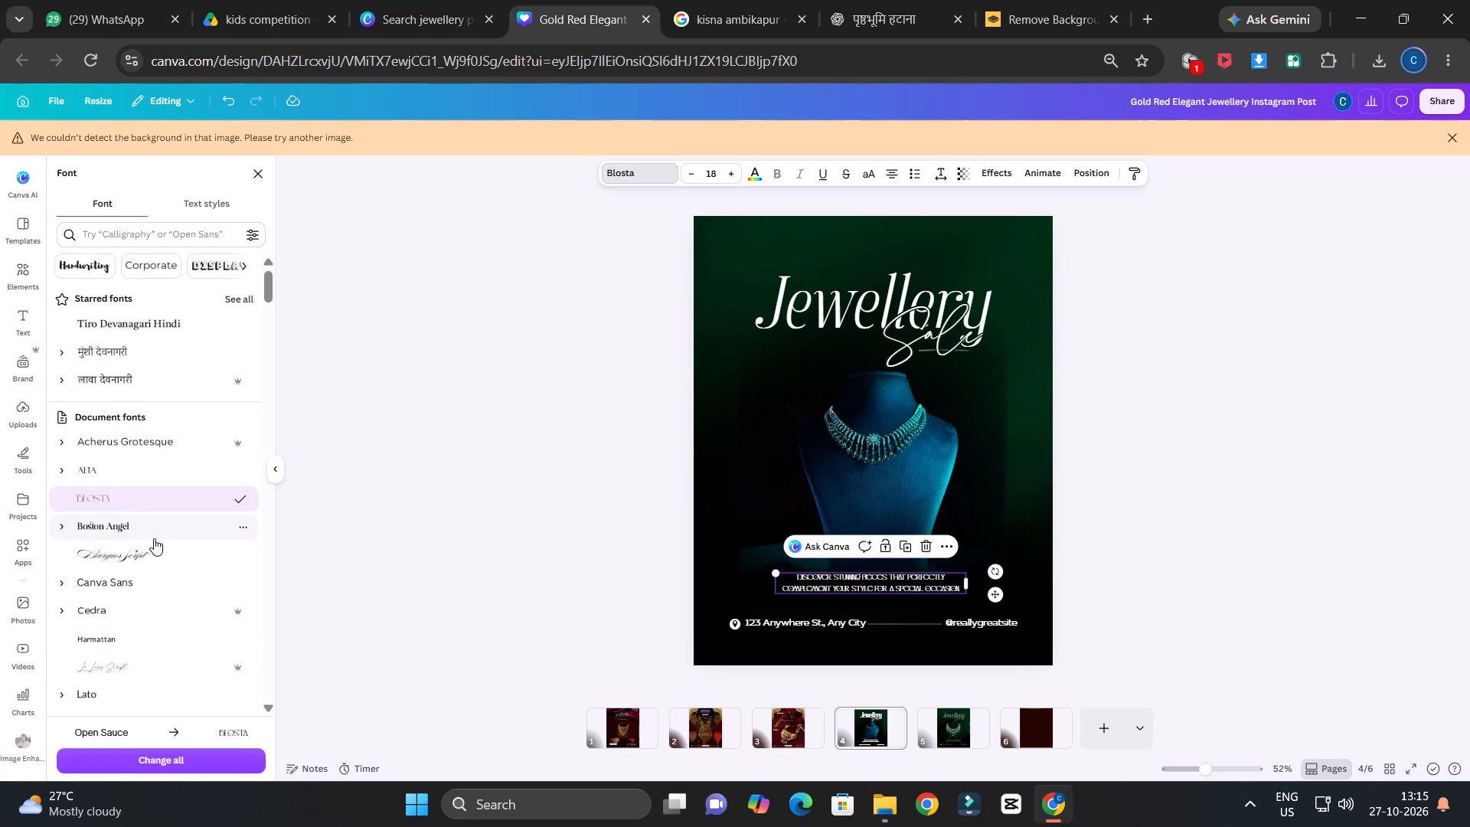
# Set the "Discover stunning pieces" tagline in the Boston Angel font and deselect it.
pyautogui.click(156, 525)
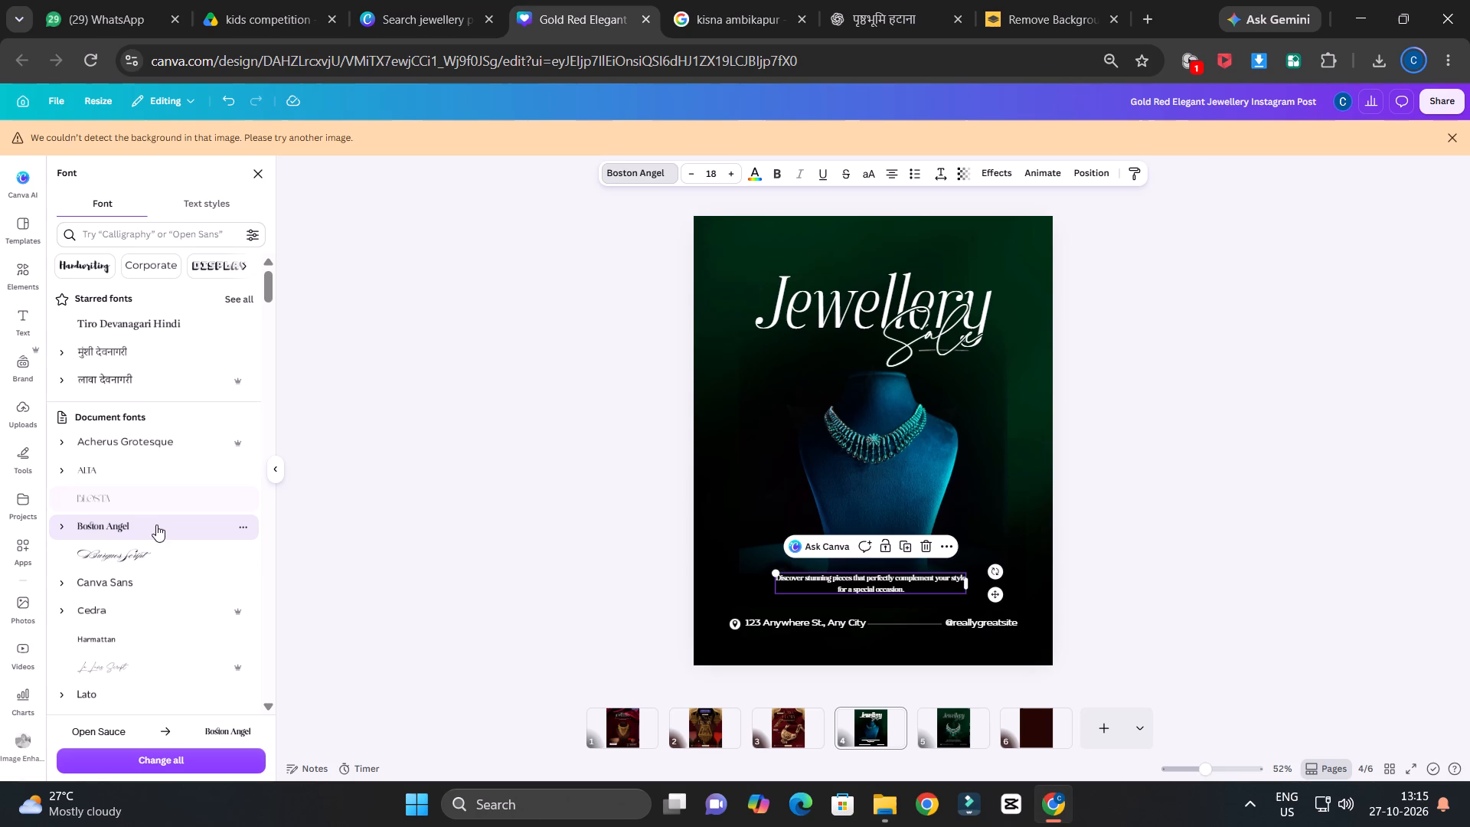
pyautogui.click(1155, 521)
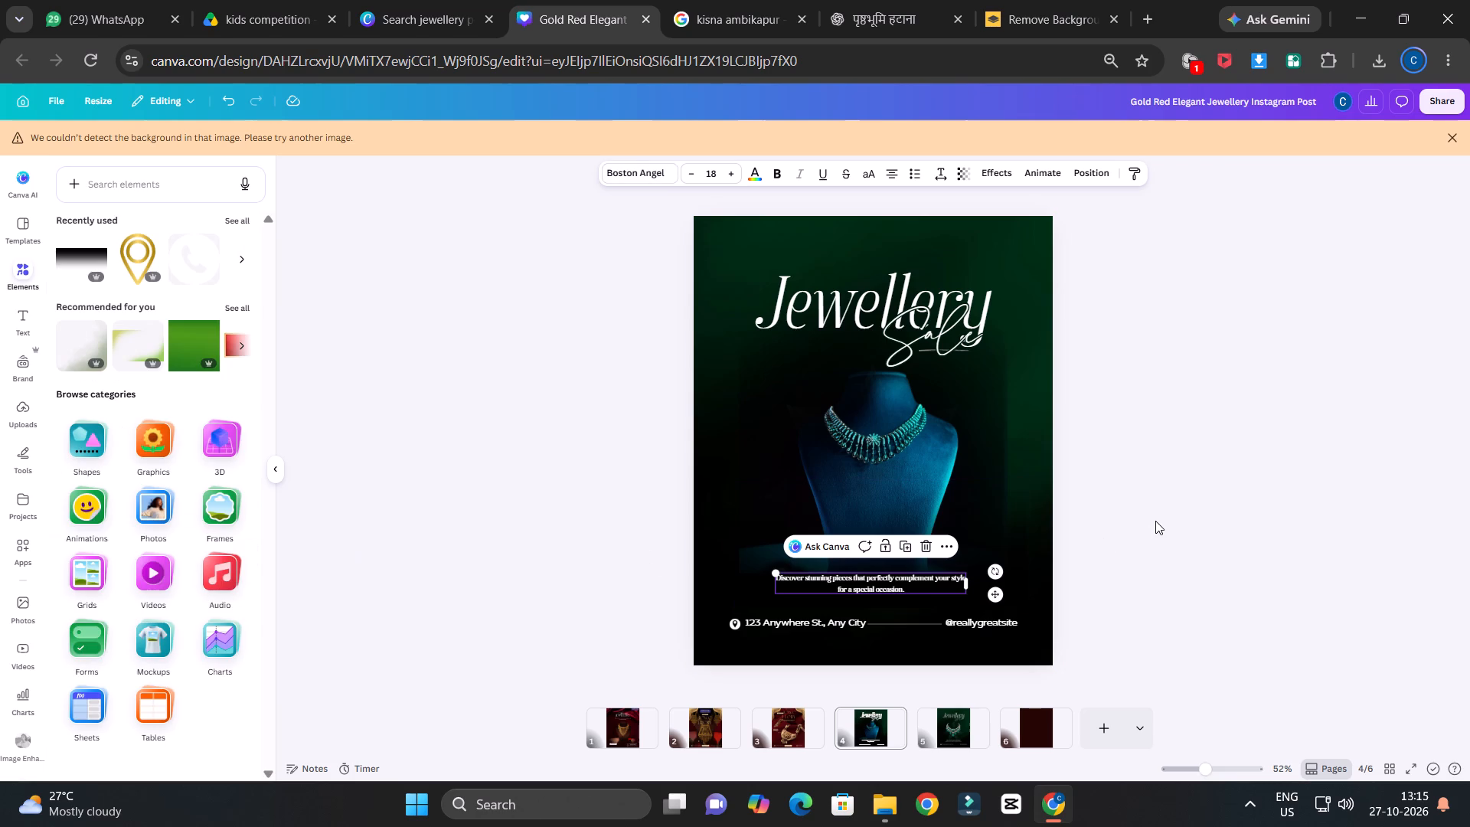
pyautogui.keyDown('ctrl'); pyautogui.scroll(3, 1155, 521); pyautogui.keyUp('ctrl')
pyautogui.click(1286, 506)
pyautogui.keyDown('ctrl'); pyautogui.scroll(-3, 1287, 505); pyautogui.keyUp('ctrl')
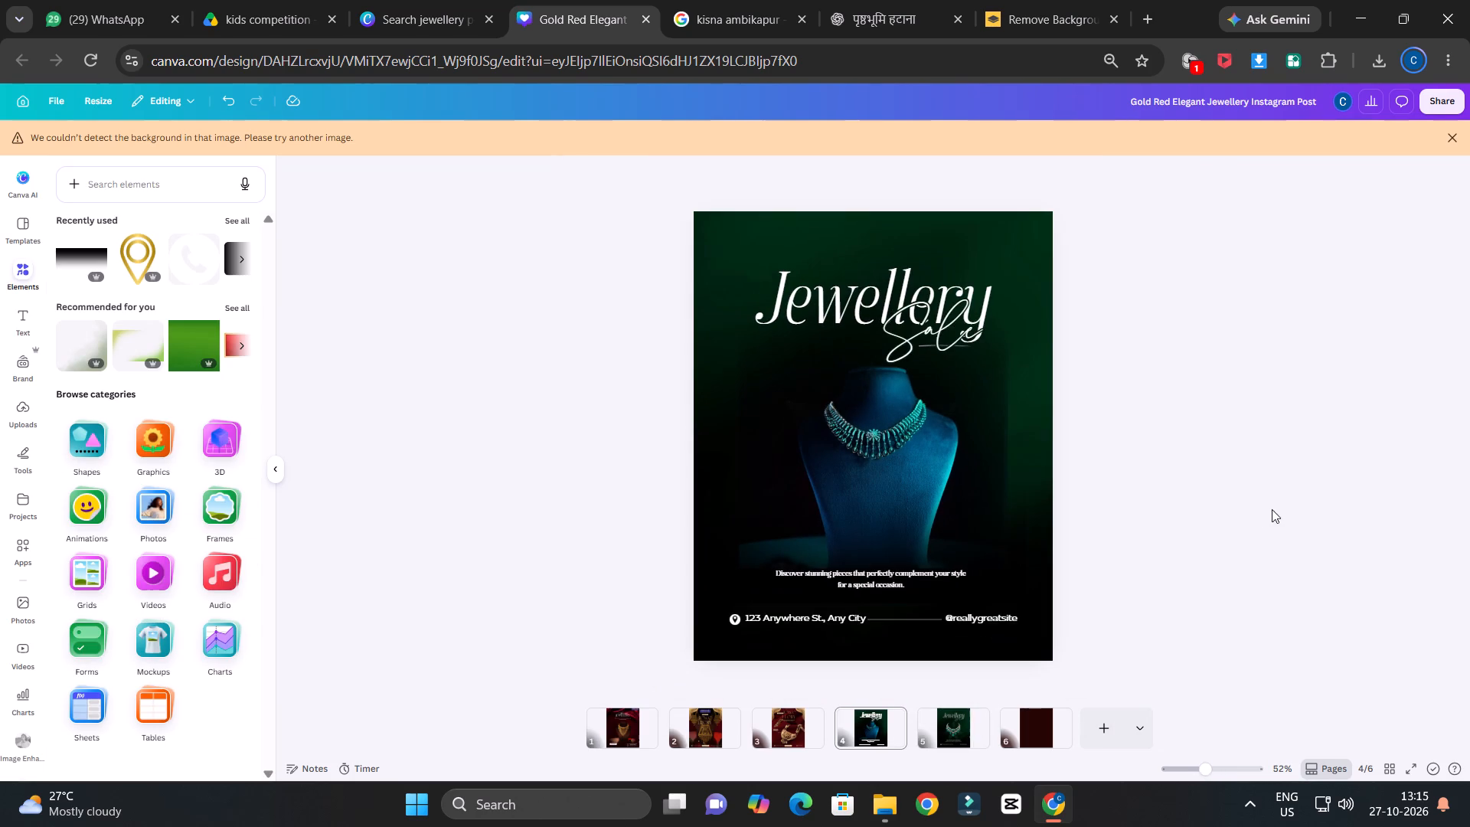
pyautogui.click(995, 622)
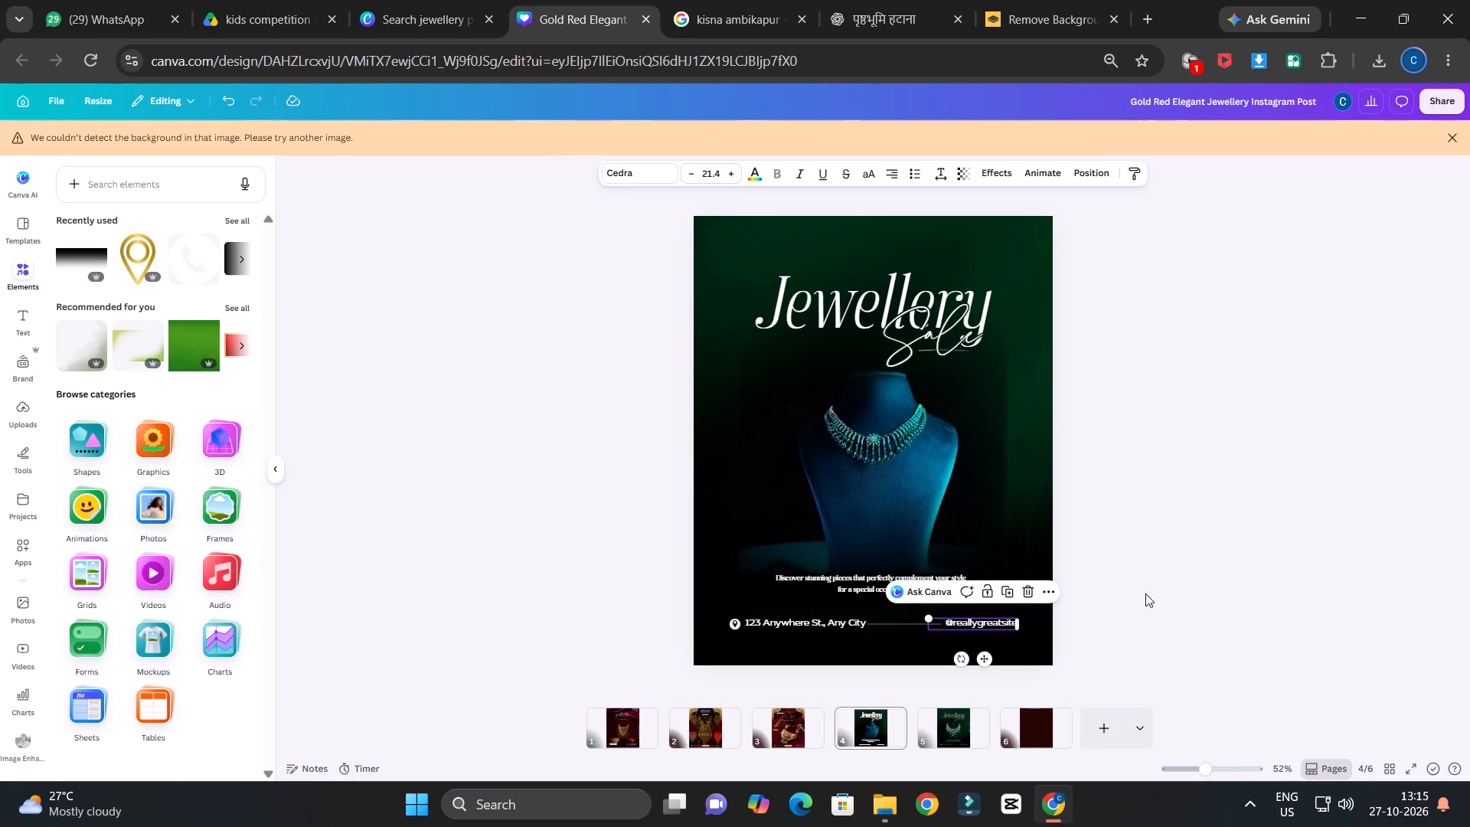
pyautogui.keyDown('ctrl'); pyautogui.scroll(3, 1145, 593); pyautogui.keyUp('ctrl')
pyautogui.keyDown('ctrl'); pyautogui.scroll(-1, 1145, 593); pyautogui.keyUp('ctrl')
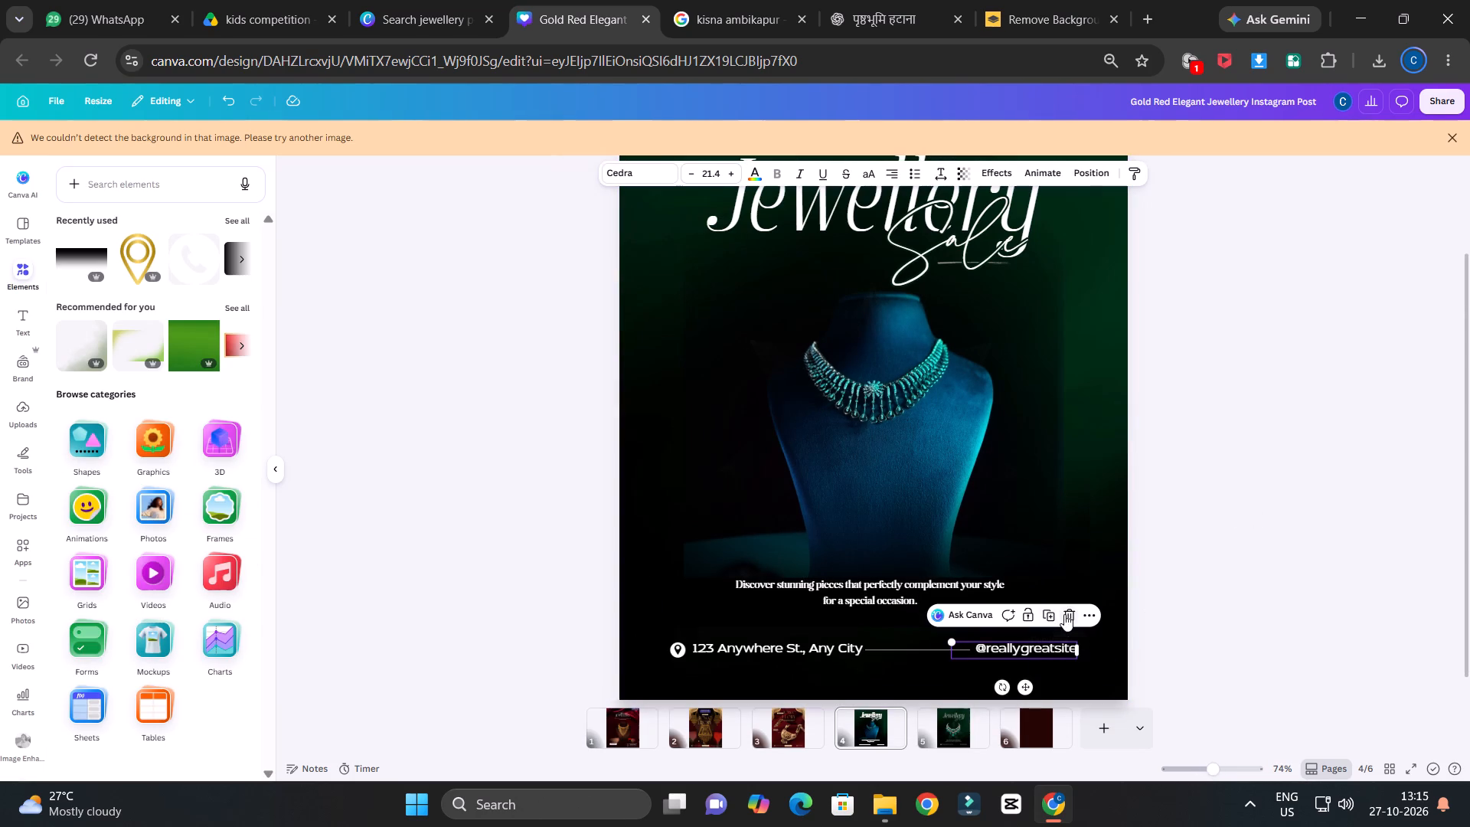
pyautogui.click(1064, 614)
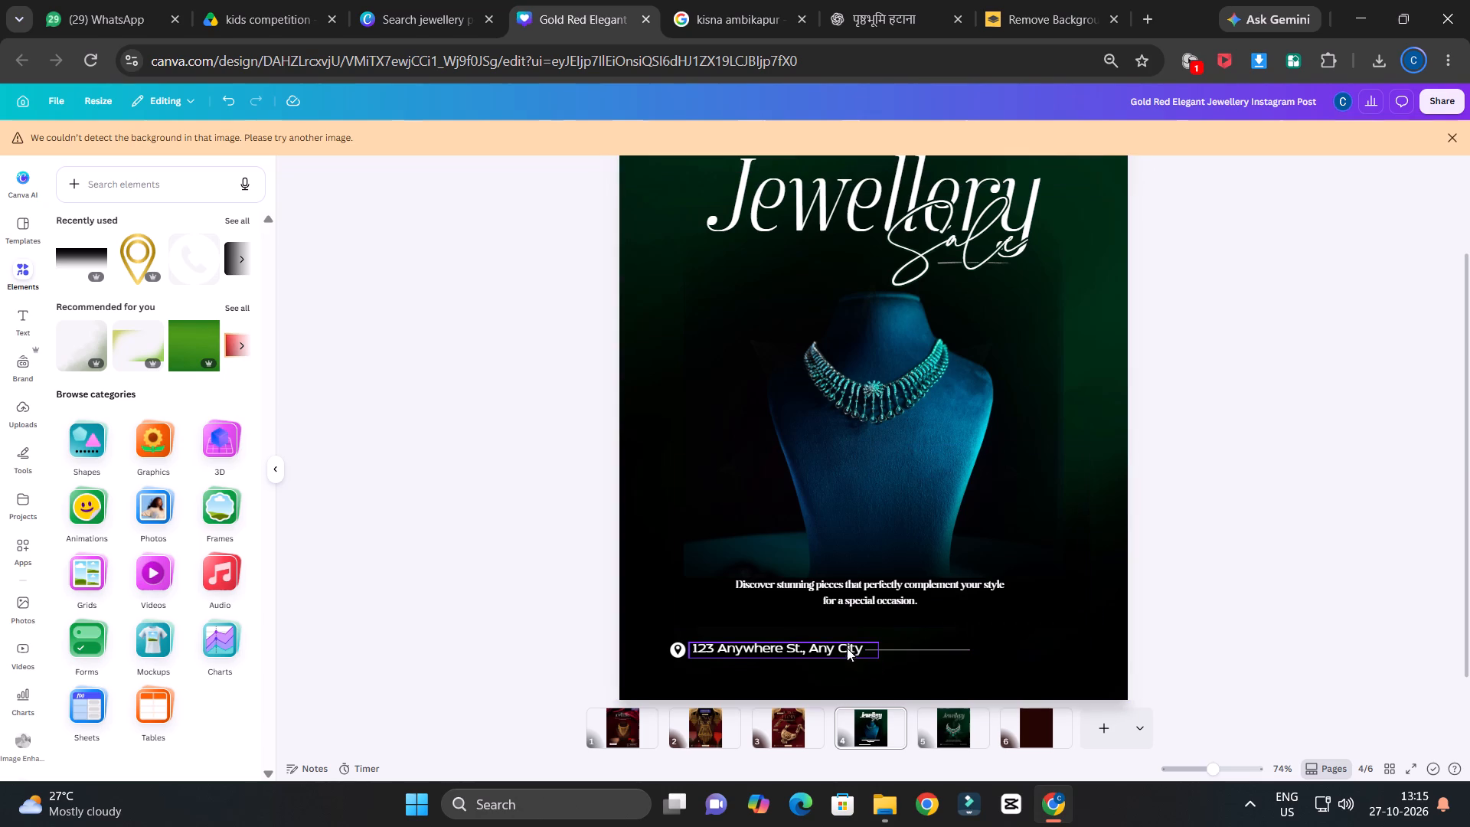
# Replace the placeholder address on page 4 with the shop address copied from page 2.
pyautogui.click(844, 646)
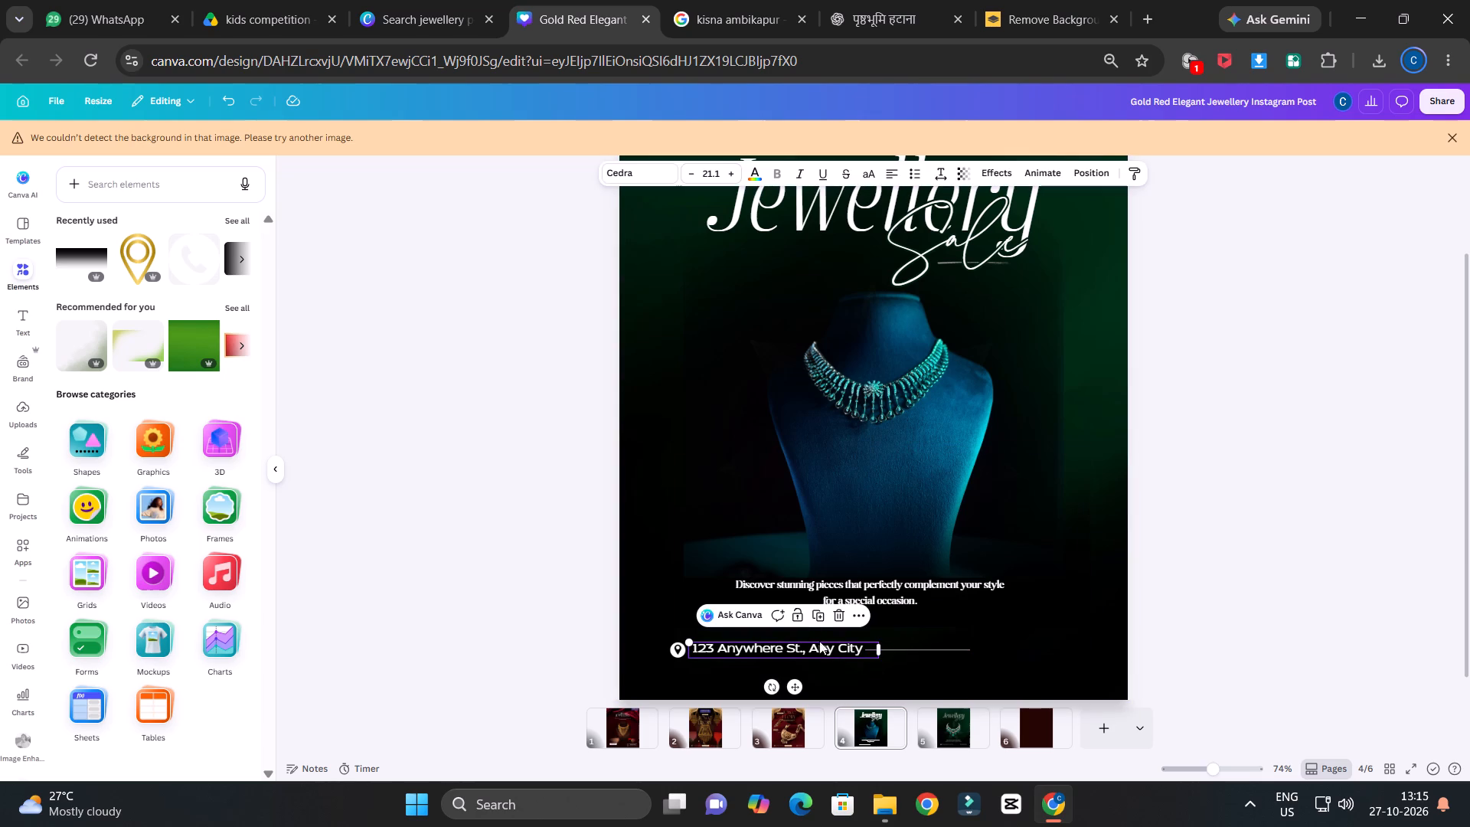
pyautogui.click(795, 729)
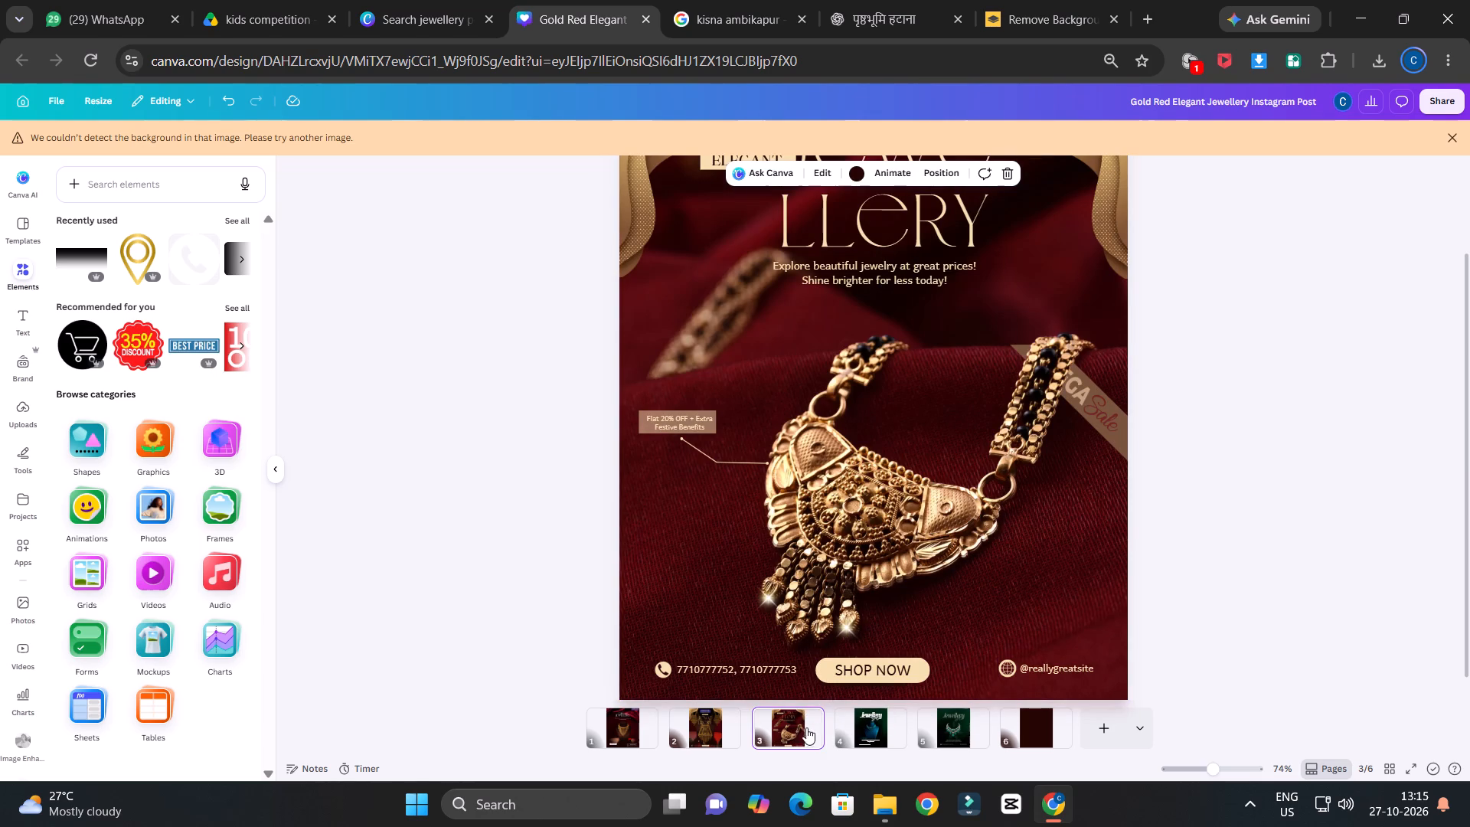
pyautogui.click(704, 733)
pyautogui.click(1016, 663)
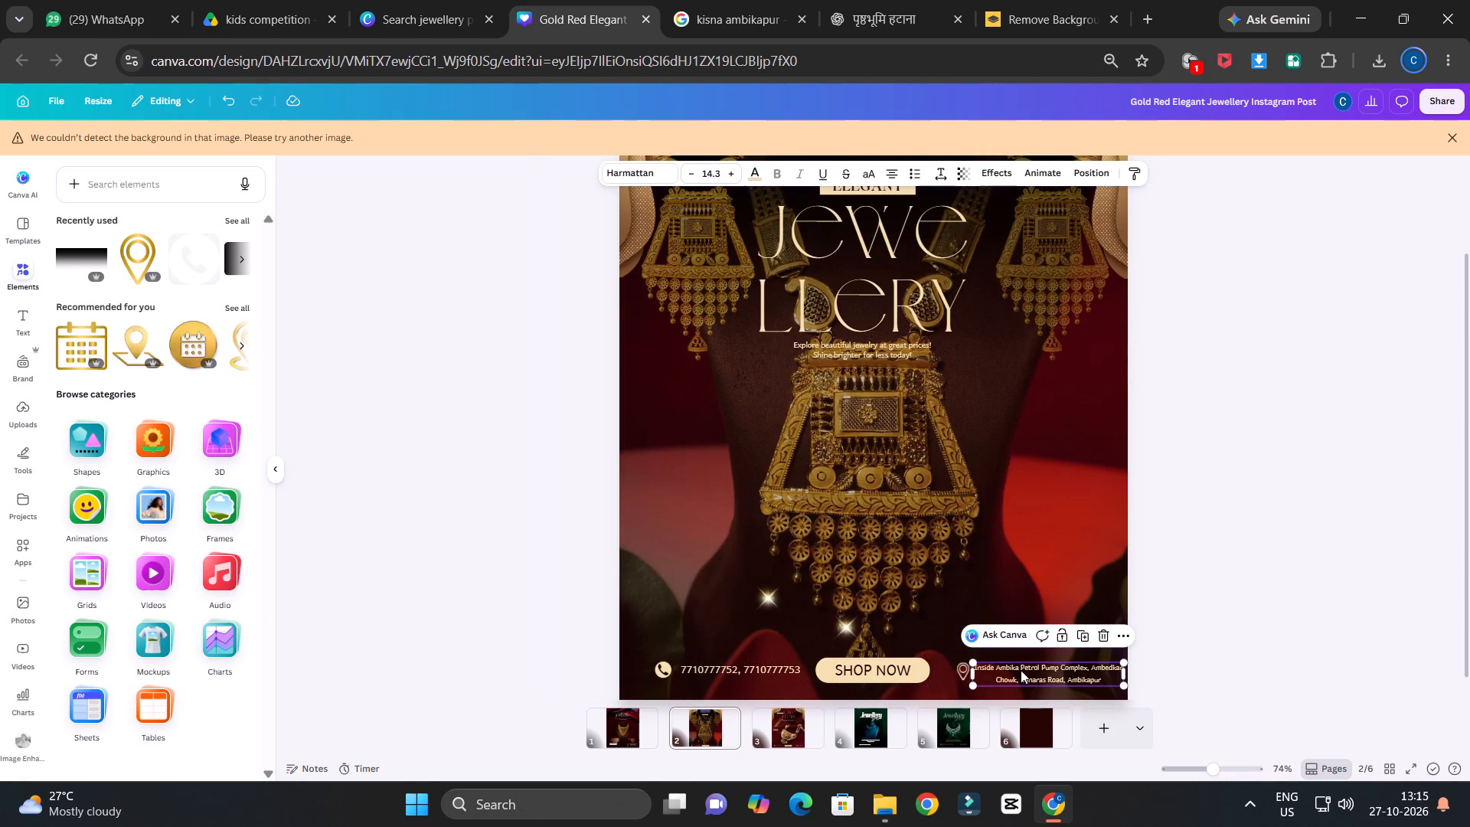
pyautogui.doubleClick(1021, 672)
pyautogui.hotkey('ctrl', 'a')
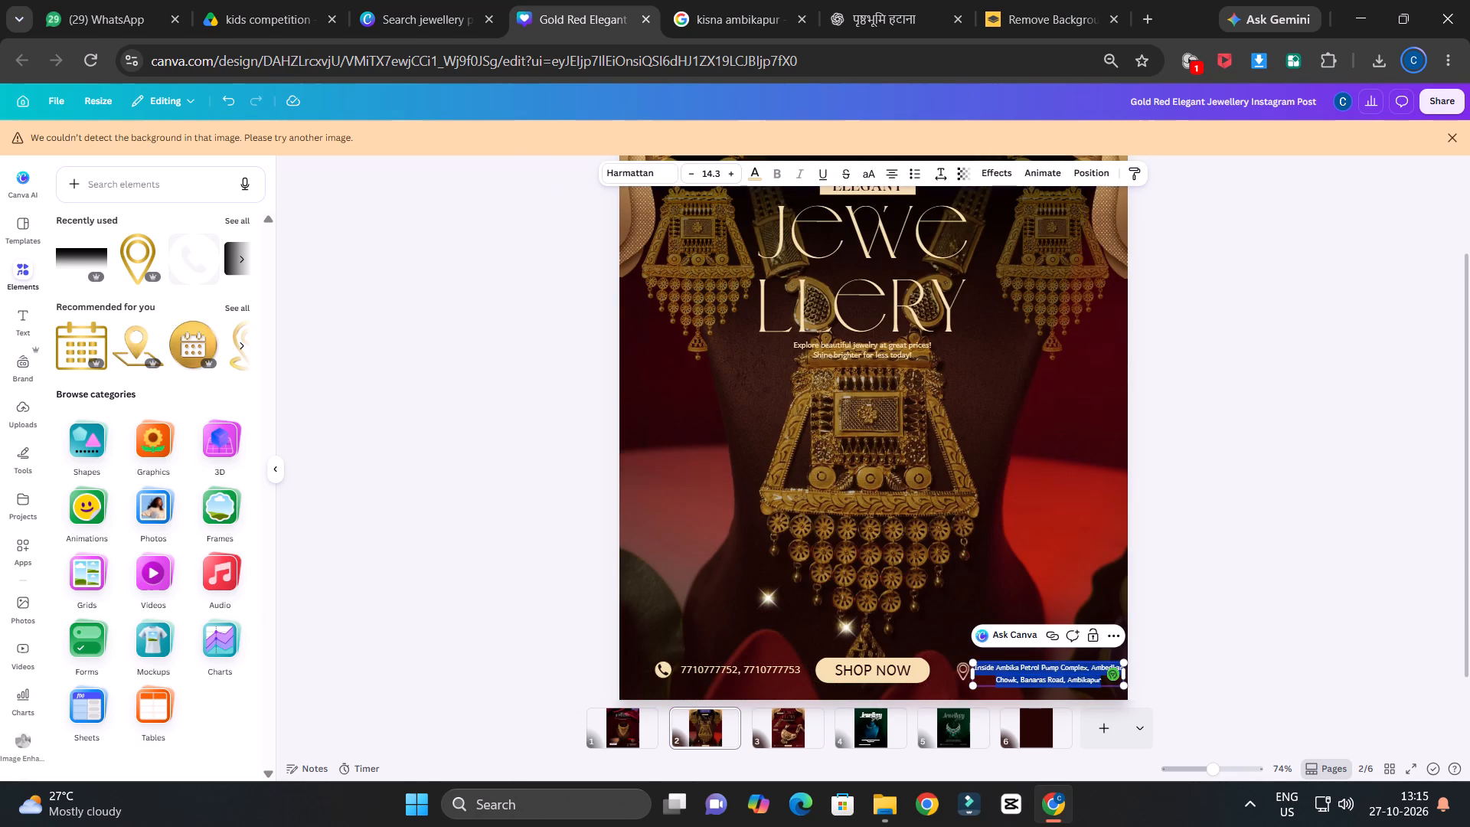
pyautogui.hotkey('ctrl', 'c')
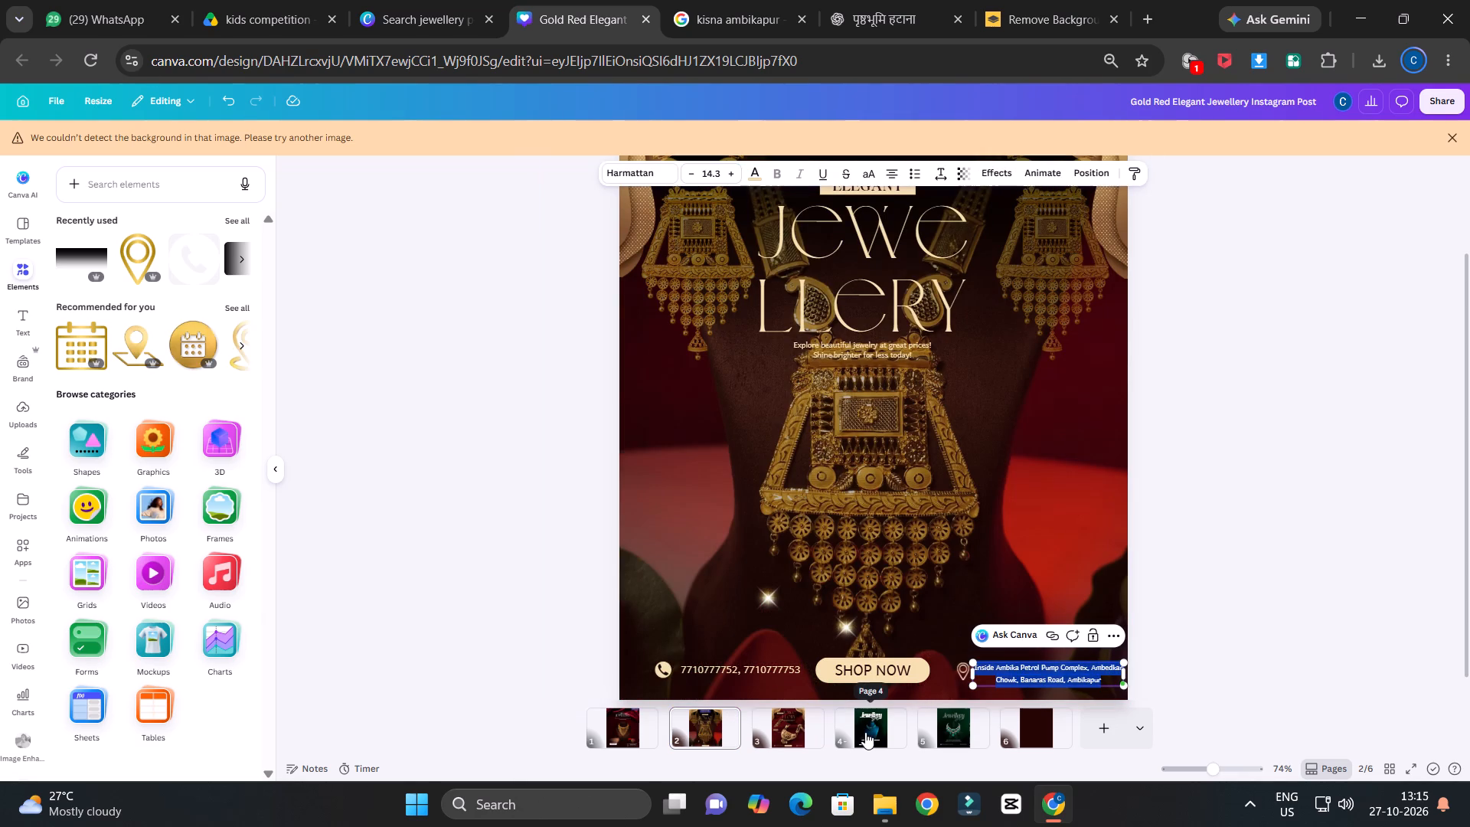
pyautogui.click(868, 731)
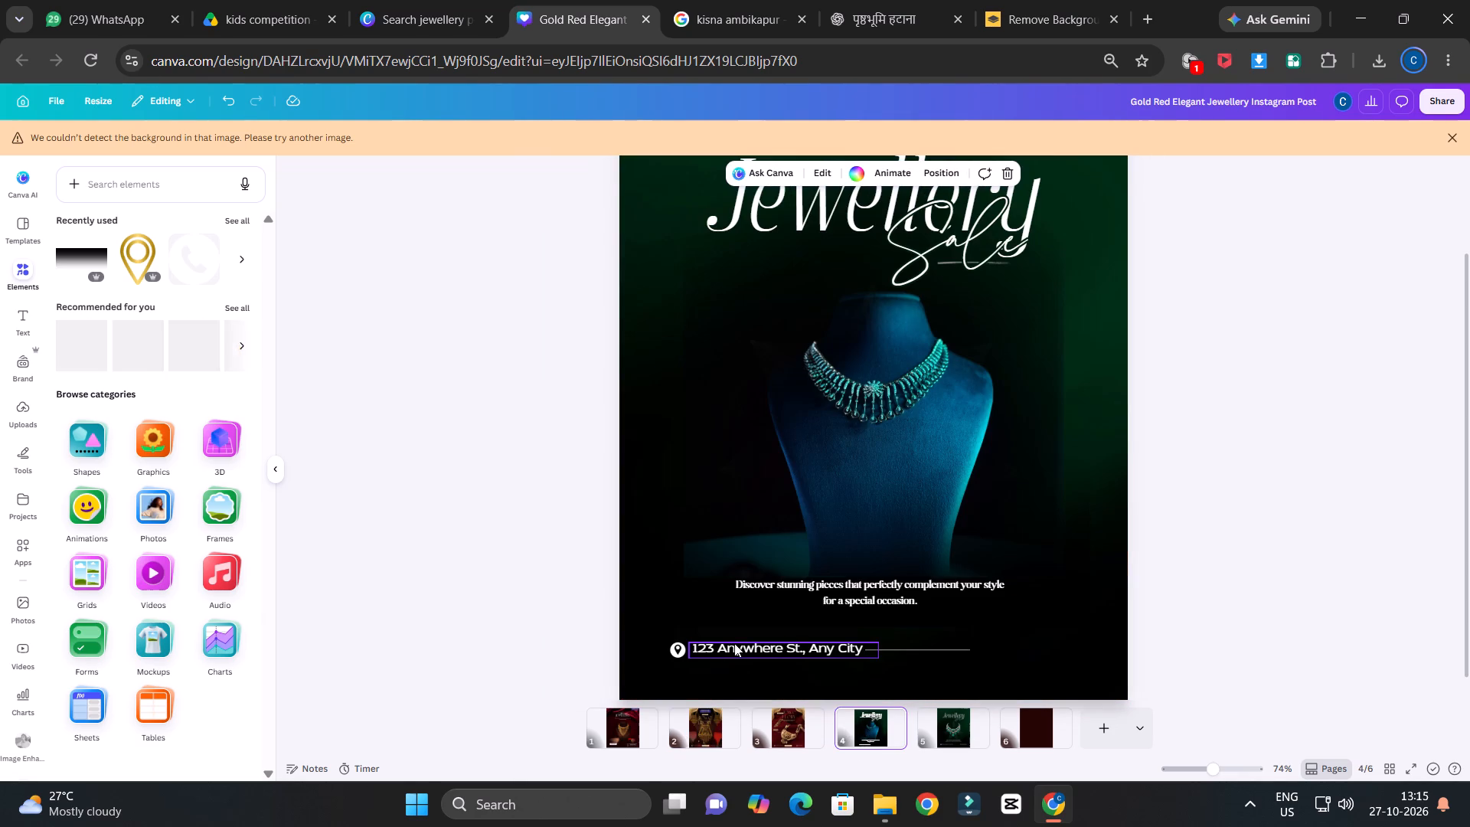
pyautogui.doubleClick(734, 643)
pyautogui.hotkey('ctrl', 'v')
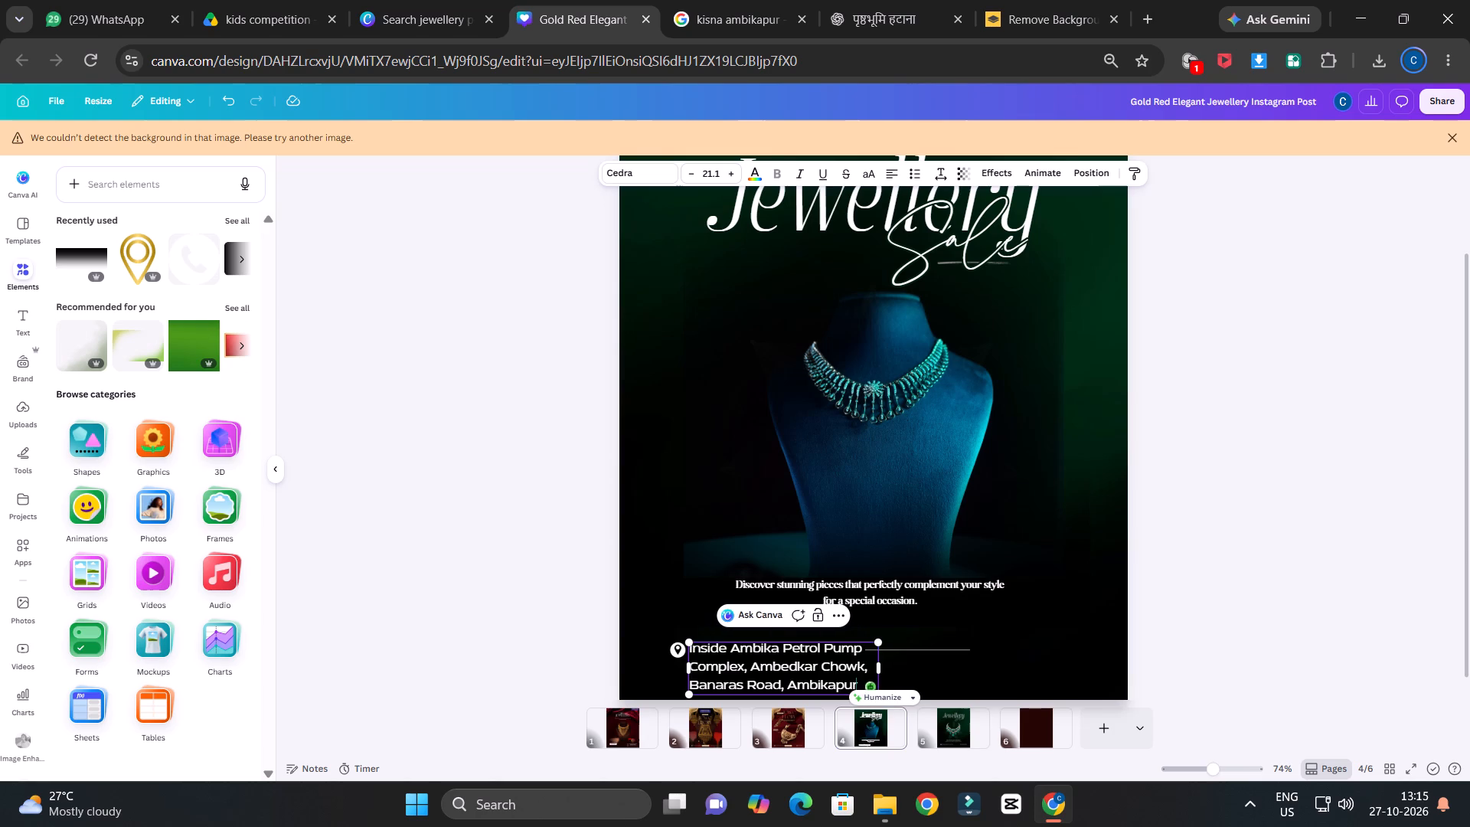
# Widen the address text box to about 674 so the address wraps onto two lines, and centre its text.
pyautogui.scroll(-3, 1214, 517)
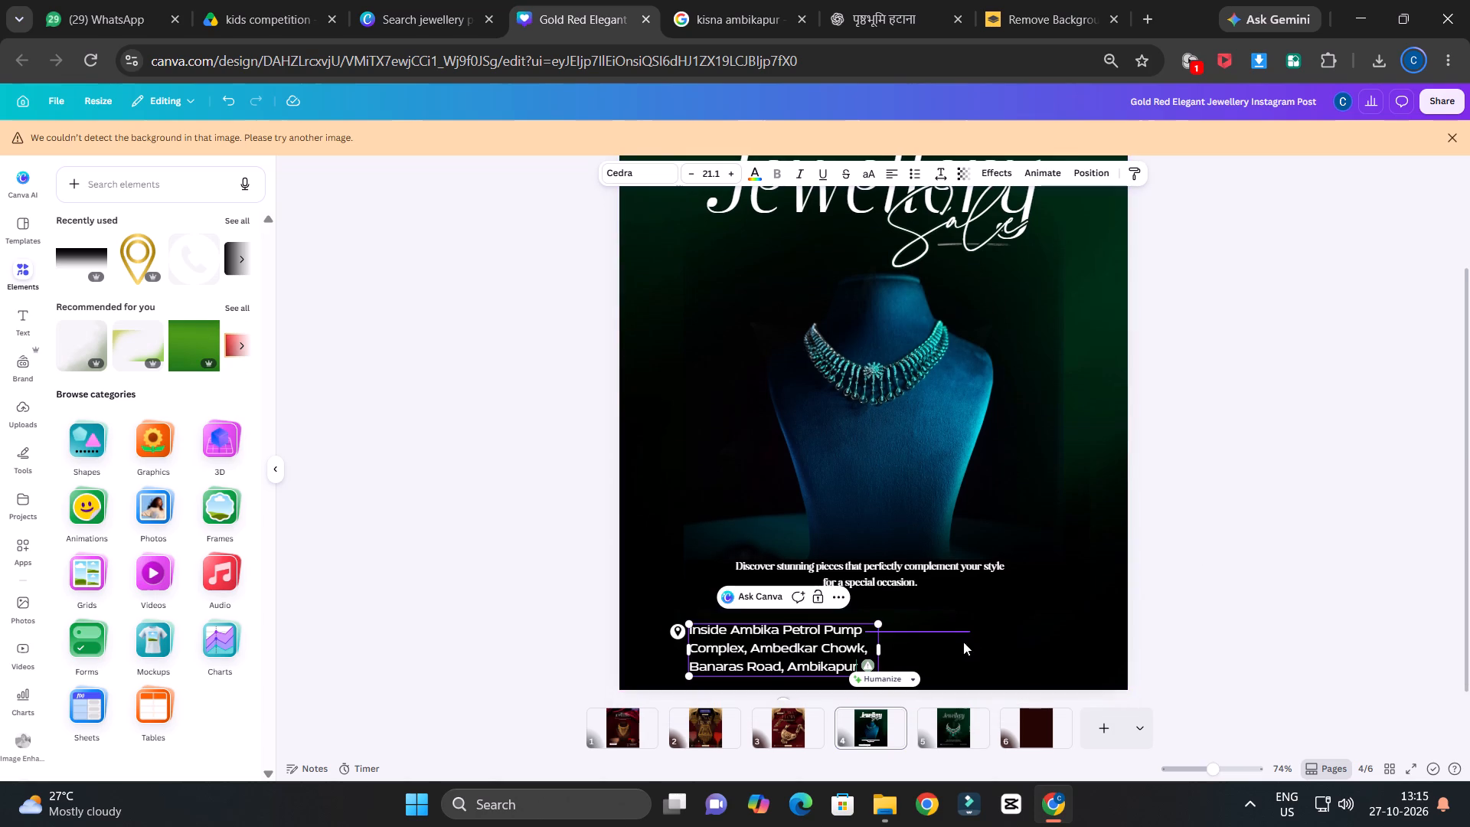
pyautogui.moveTo(880, 650); pyautogui.dragTo(1008, 617)
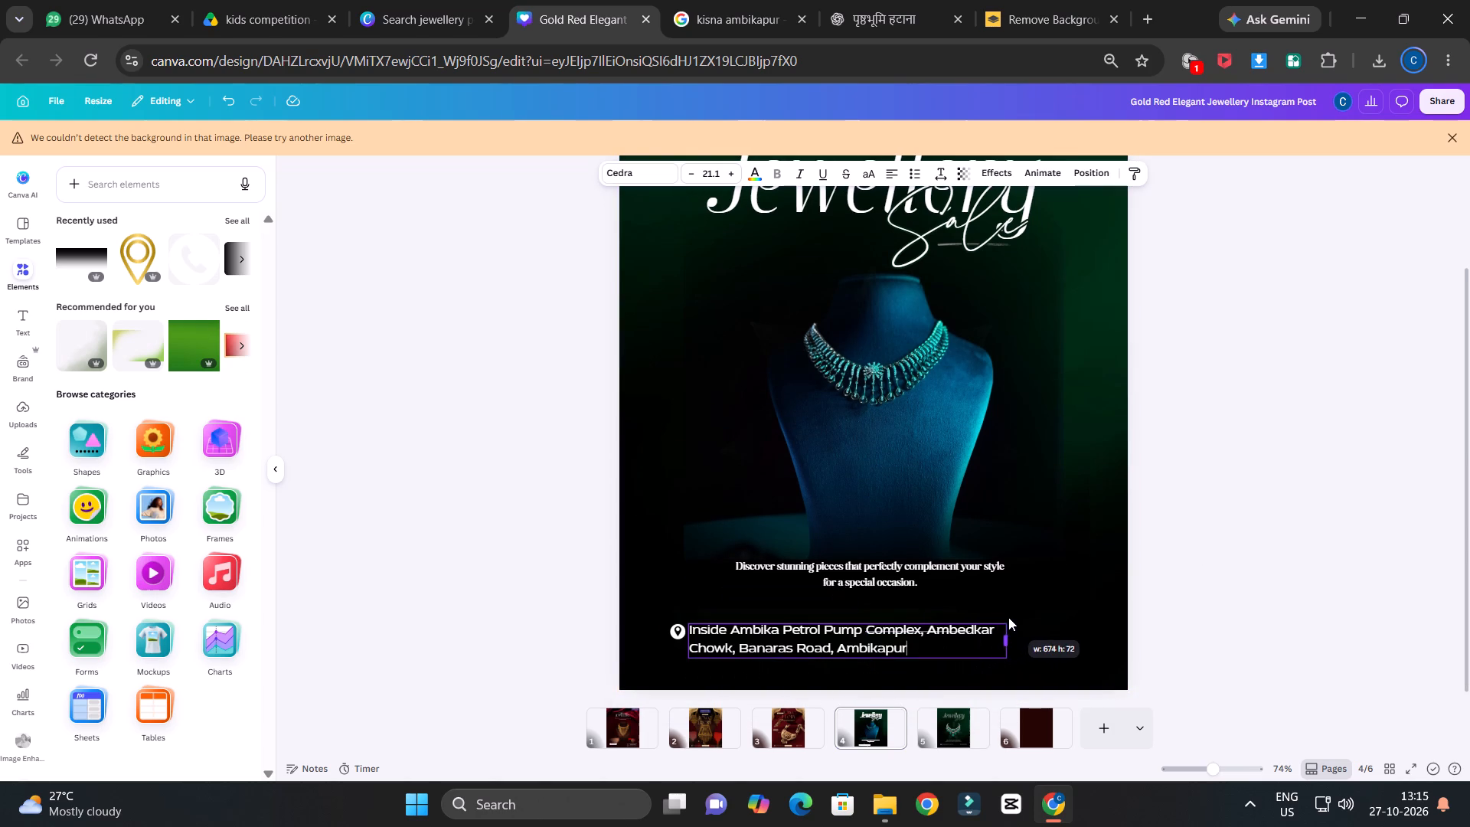
pyautogui.moveTo(1008, 617); pyautogui.dragTo(1008, 617)
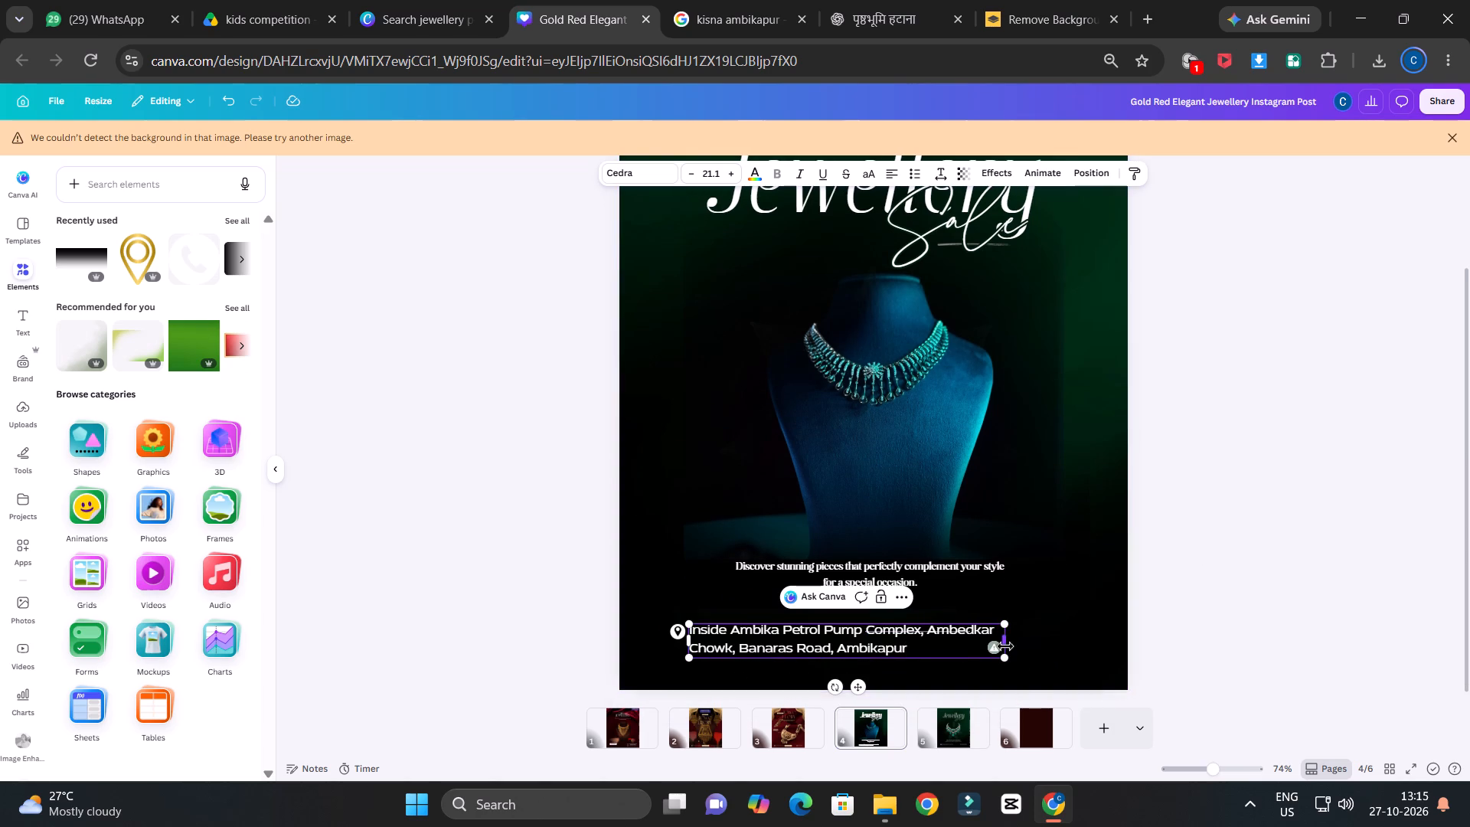
pyautogui.click(888, 168)
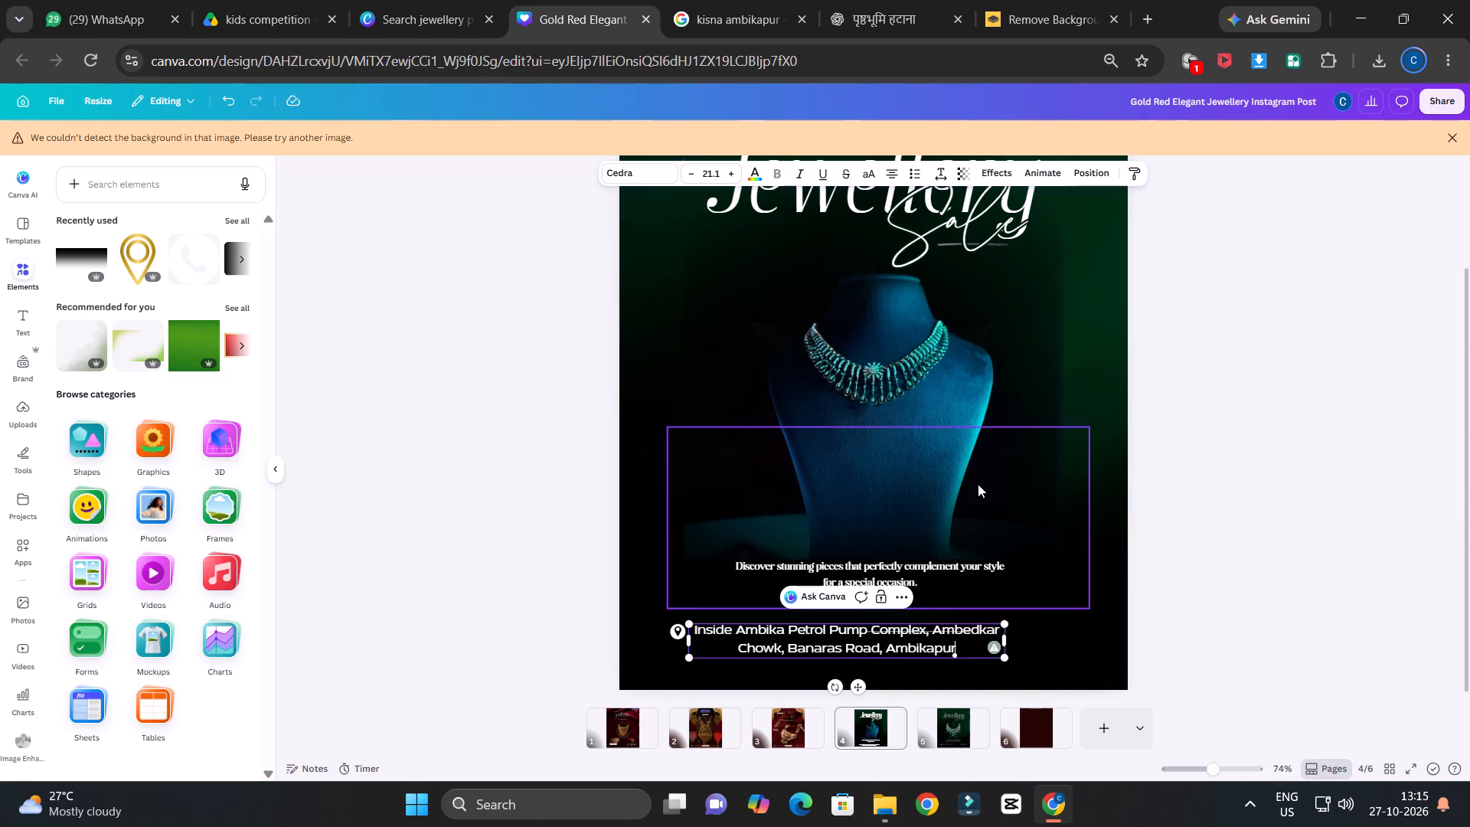
# Scale the address text down to about size 10.4 so it fits between the location pin and the thin line.
pyautogui.moveTo(1003, 659); pyautogui.dragTo(835, 633)
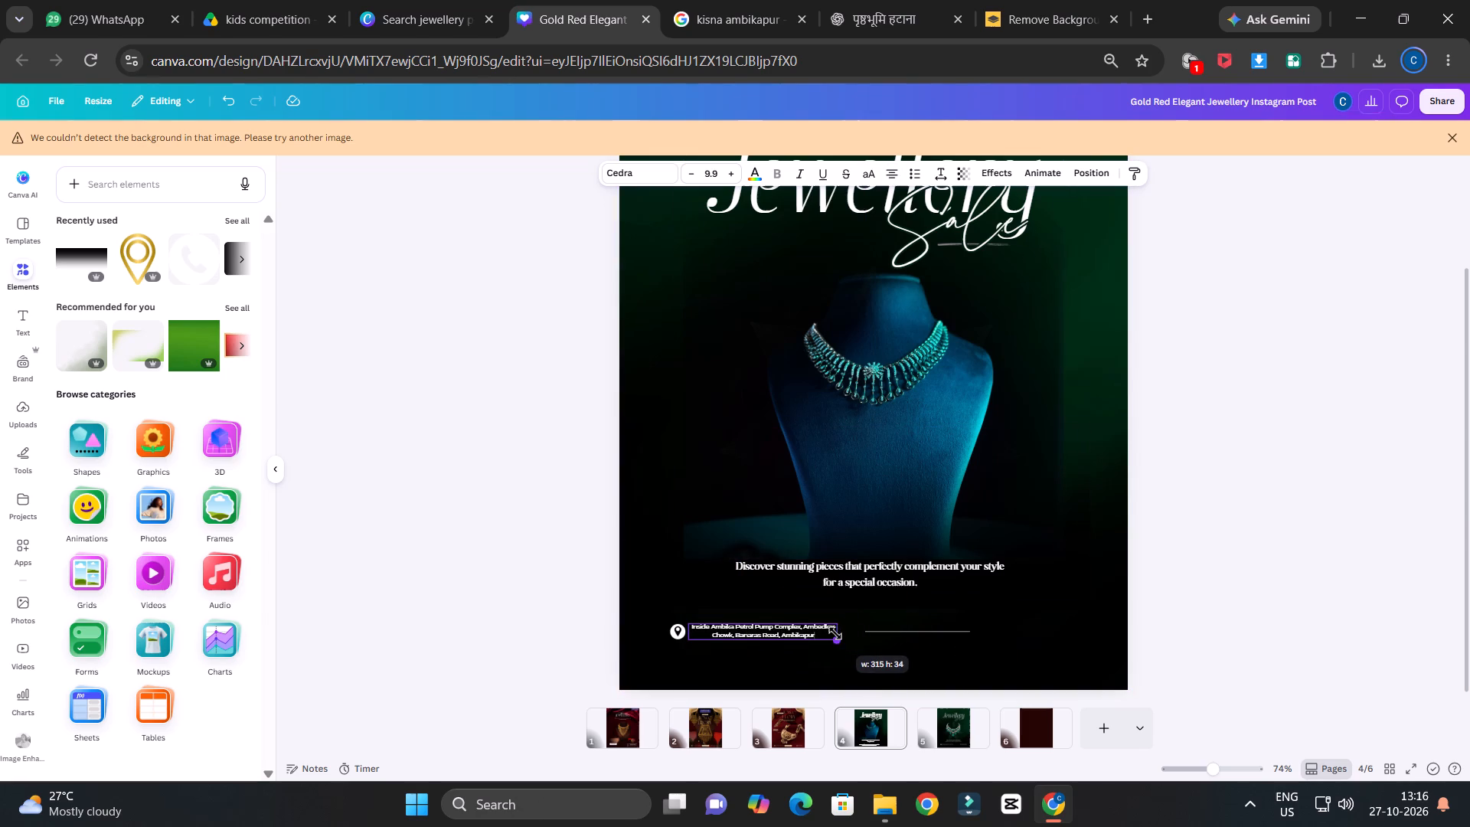
pyautogui.moveTo(835, 633); pyautogui.dragTo(844, 632)
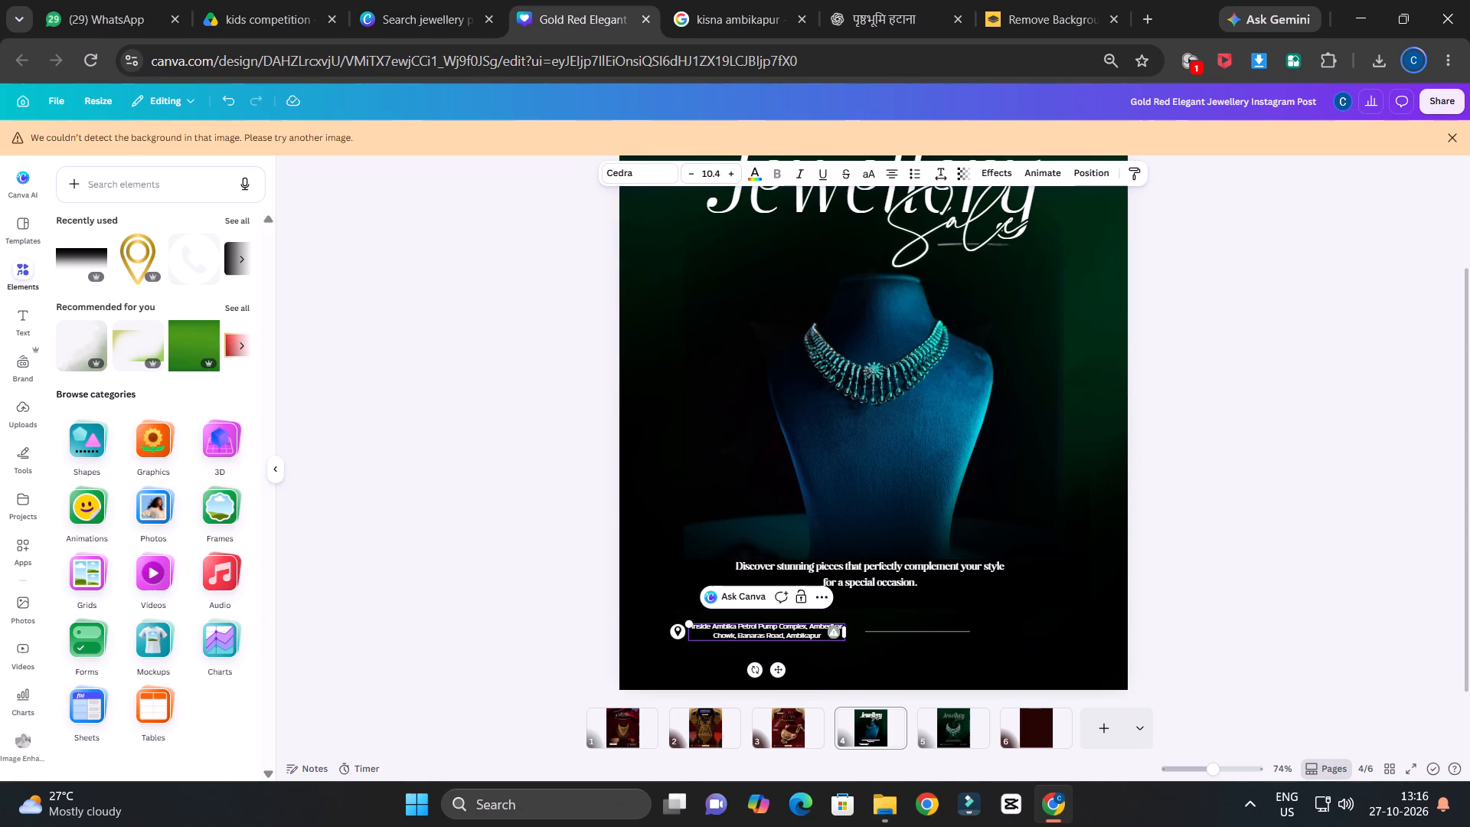
pyautogui.click(1313, 528)
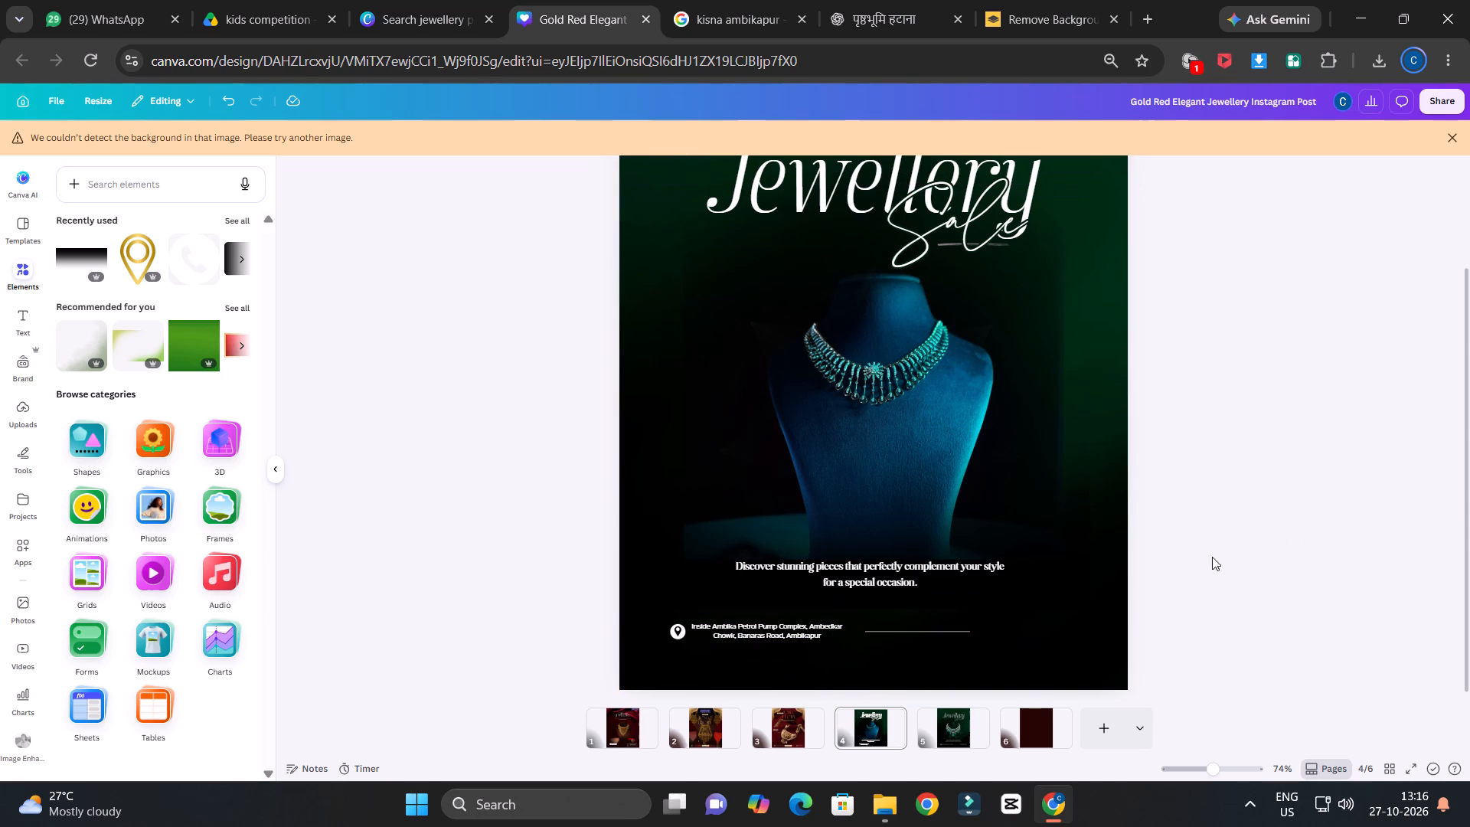
# Change the address font on page 4, trying Alta first and then applying Canva Sans.
pyautogui.click(799, 629)
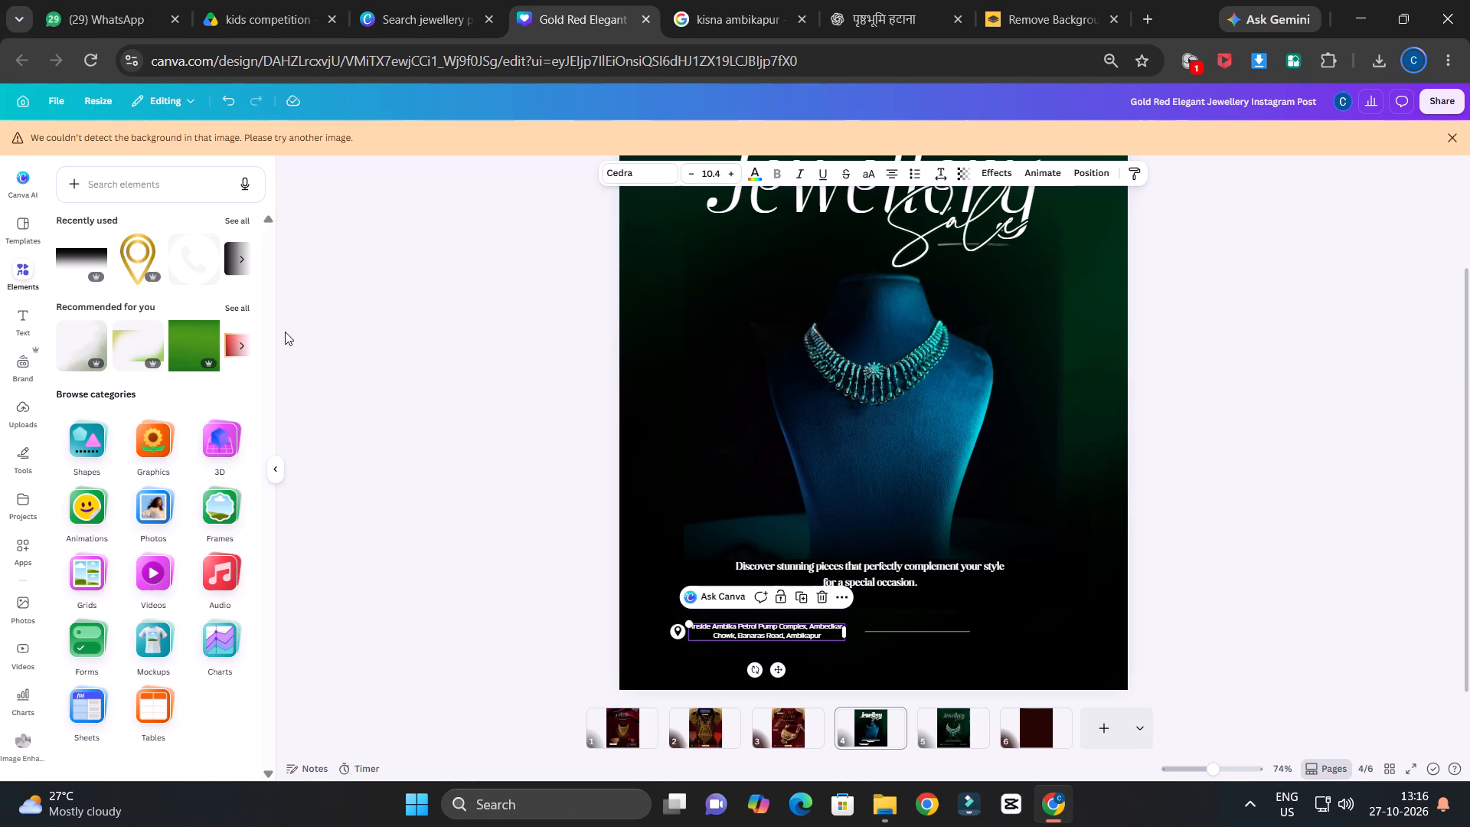
pyautogui.click(651, 173)
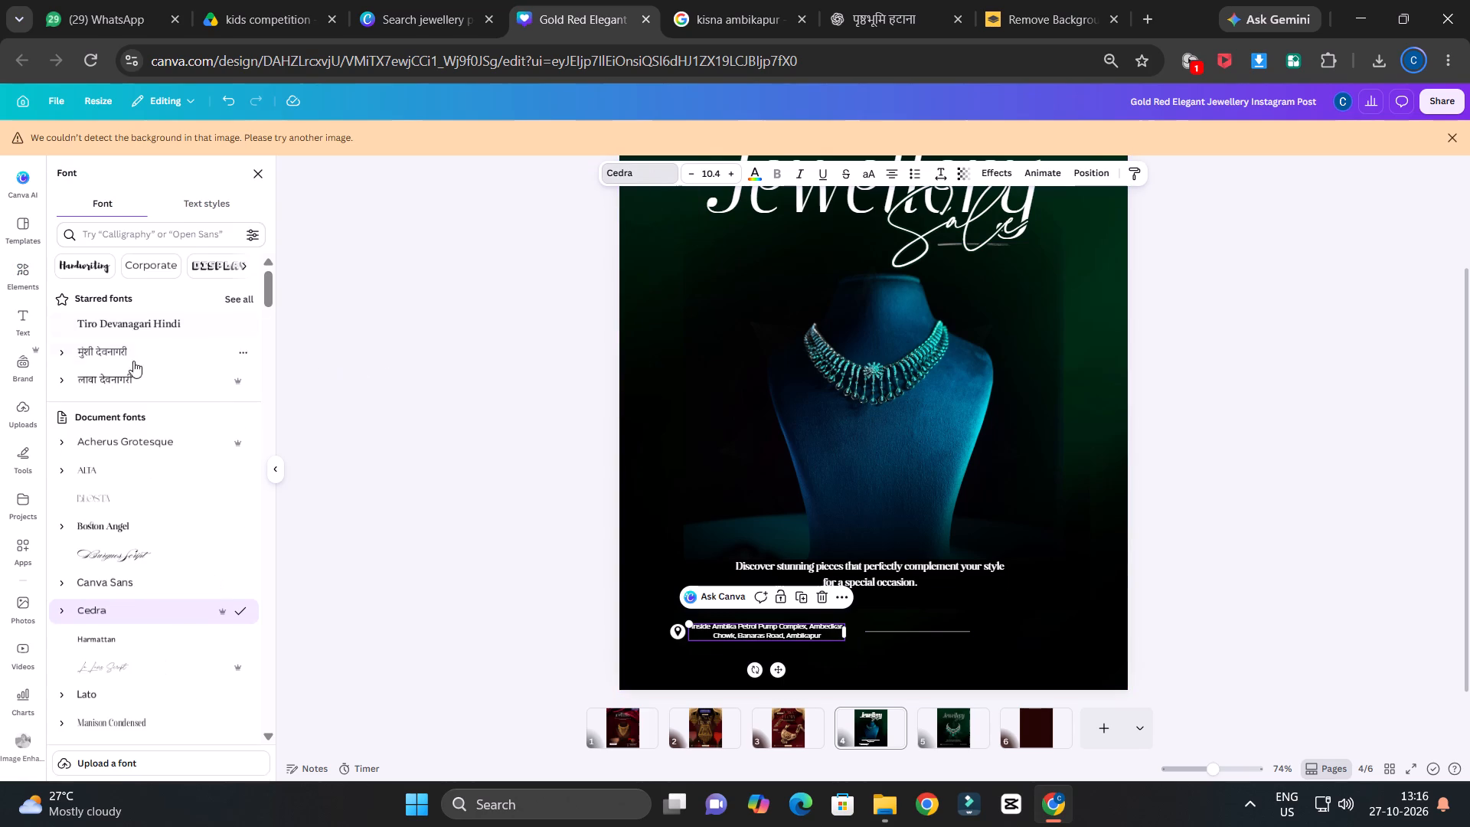
pyautogui.click(106, 472)
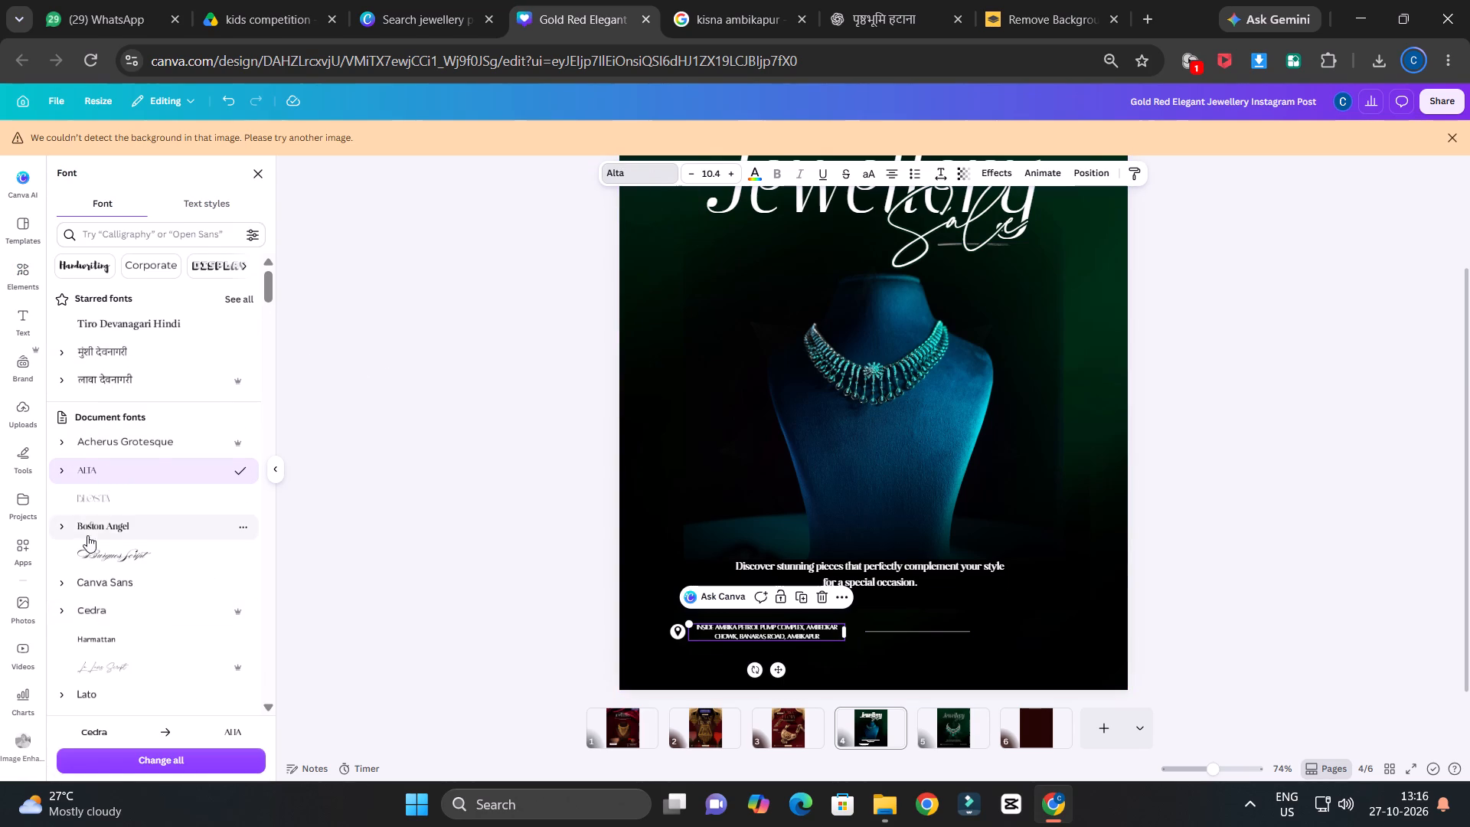
pyautogui.scroll(-1, 93, 517)
pyautogui.click(136, 487)
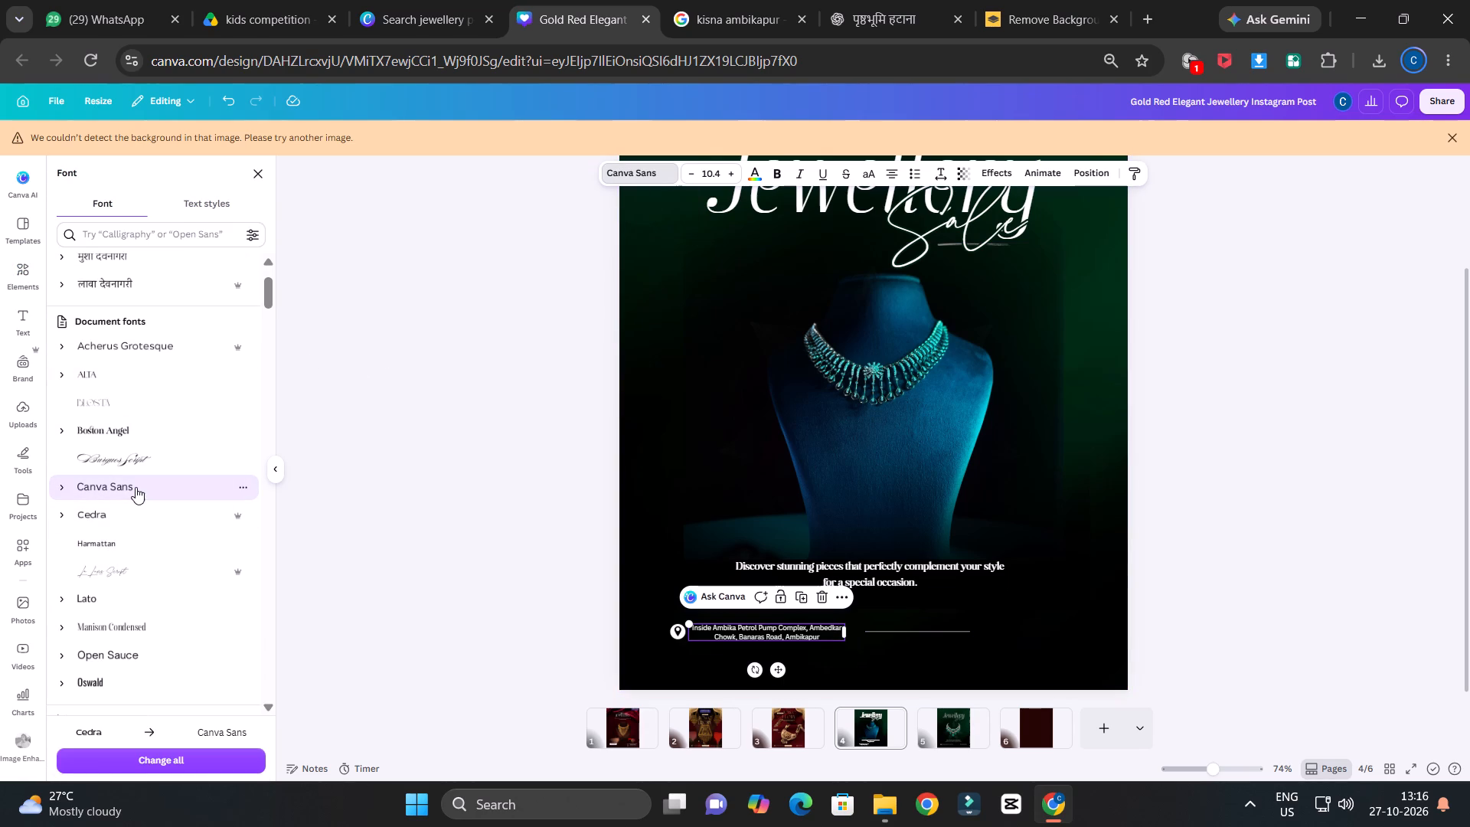
# Copy the white phone icon from page 1 and paste it onto page 4.
pyautogui.scroll(-2, 136, 487)
pyautogui.click(1200, 510)
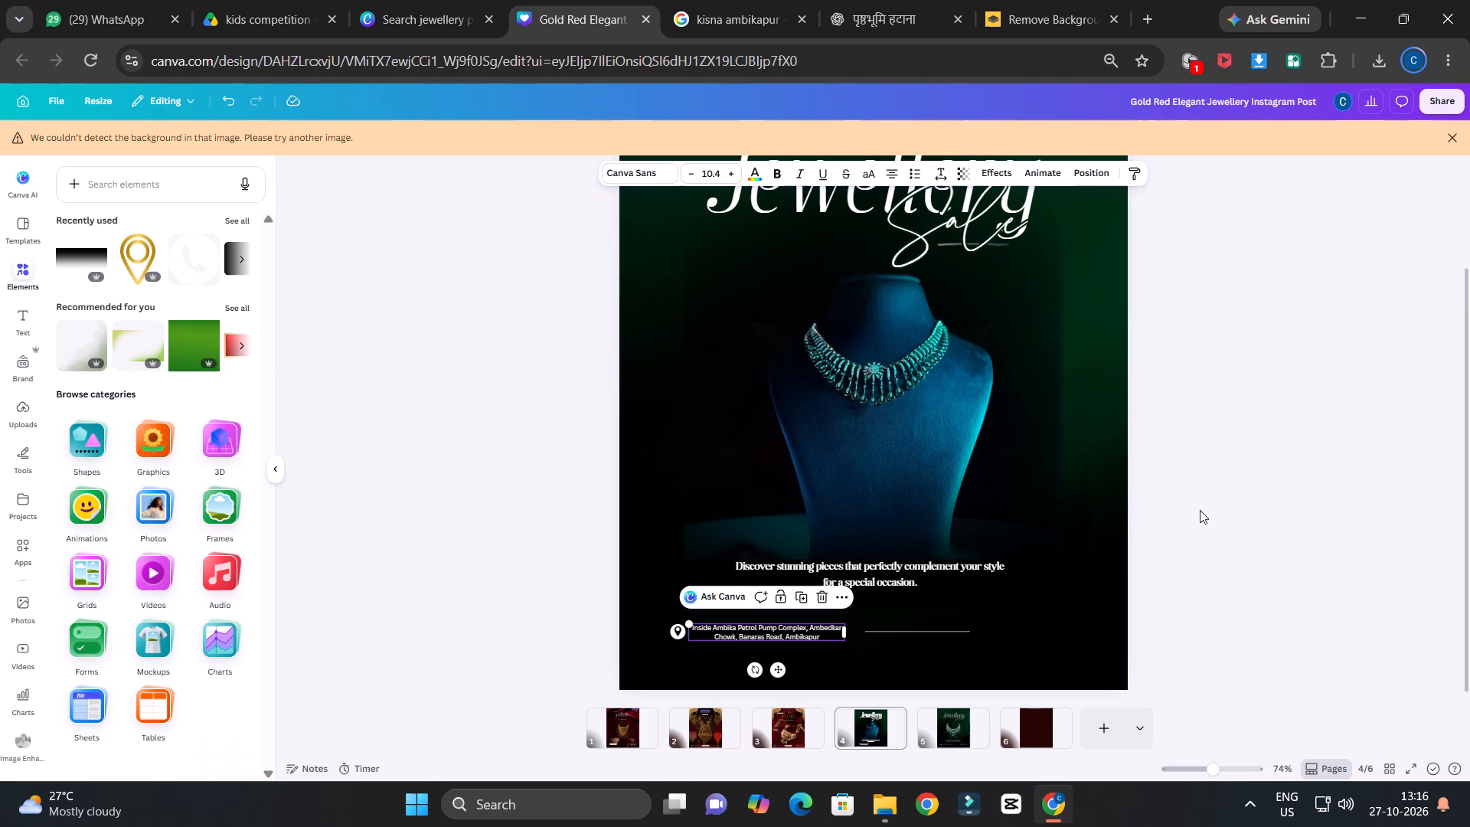
pyautogui.keyDown('ctrl'); pyautogui.scroll(-2, 1200, 509); pyautogui.keyUp('ctrl')
pyautogui.keyDown('ctrl'); pyautogui.scroll(2, 1191, 538); pyautogui.keyUp('ctrl')
pyautogui.scroll(-1, 1191, 538)
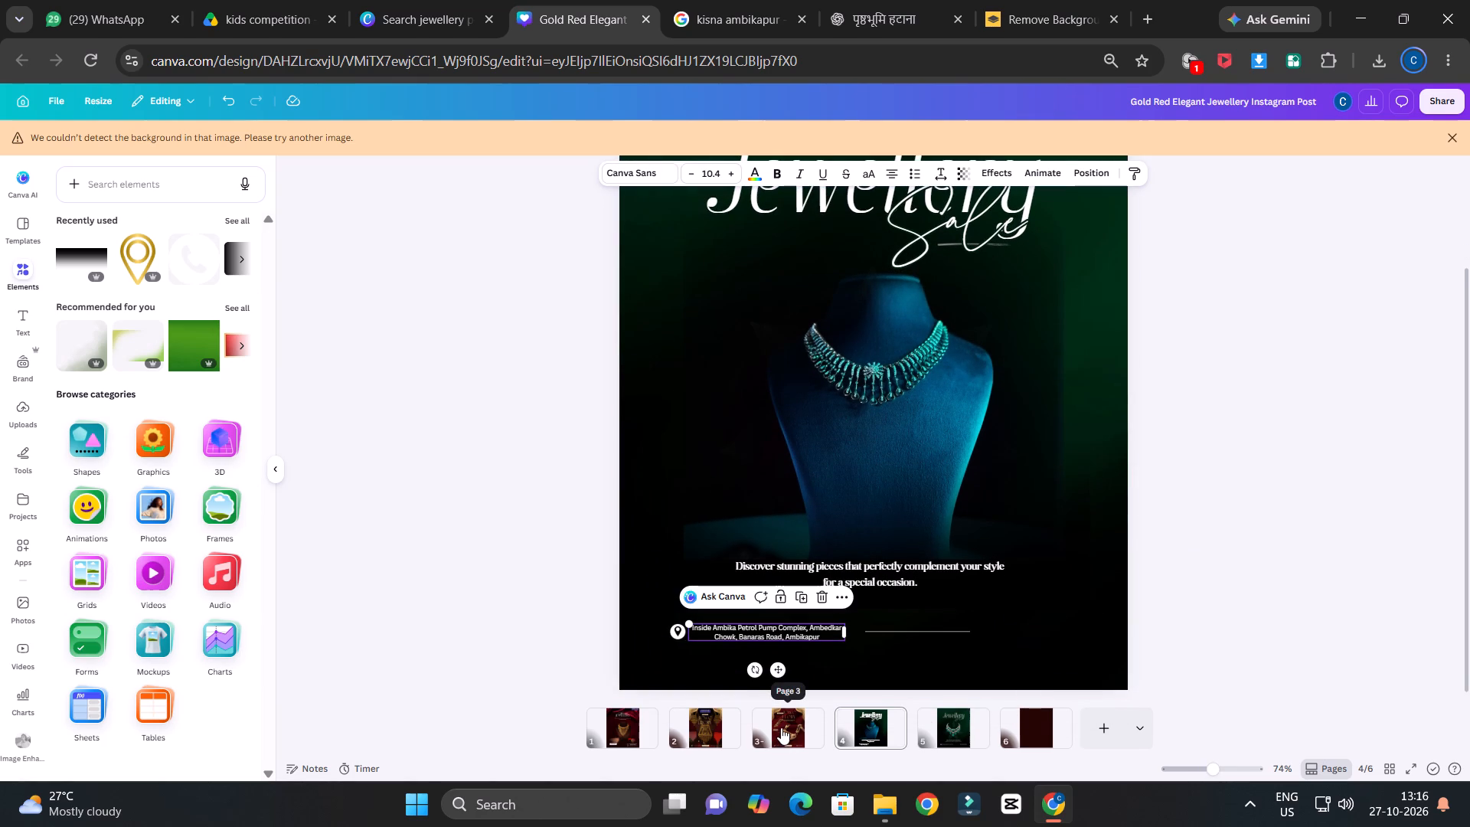
pyautogui.click(622, 721)
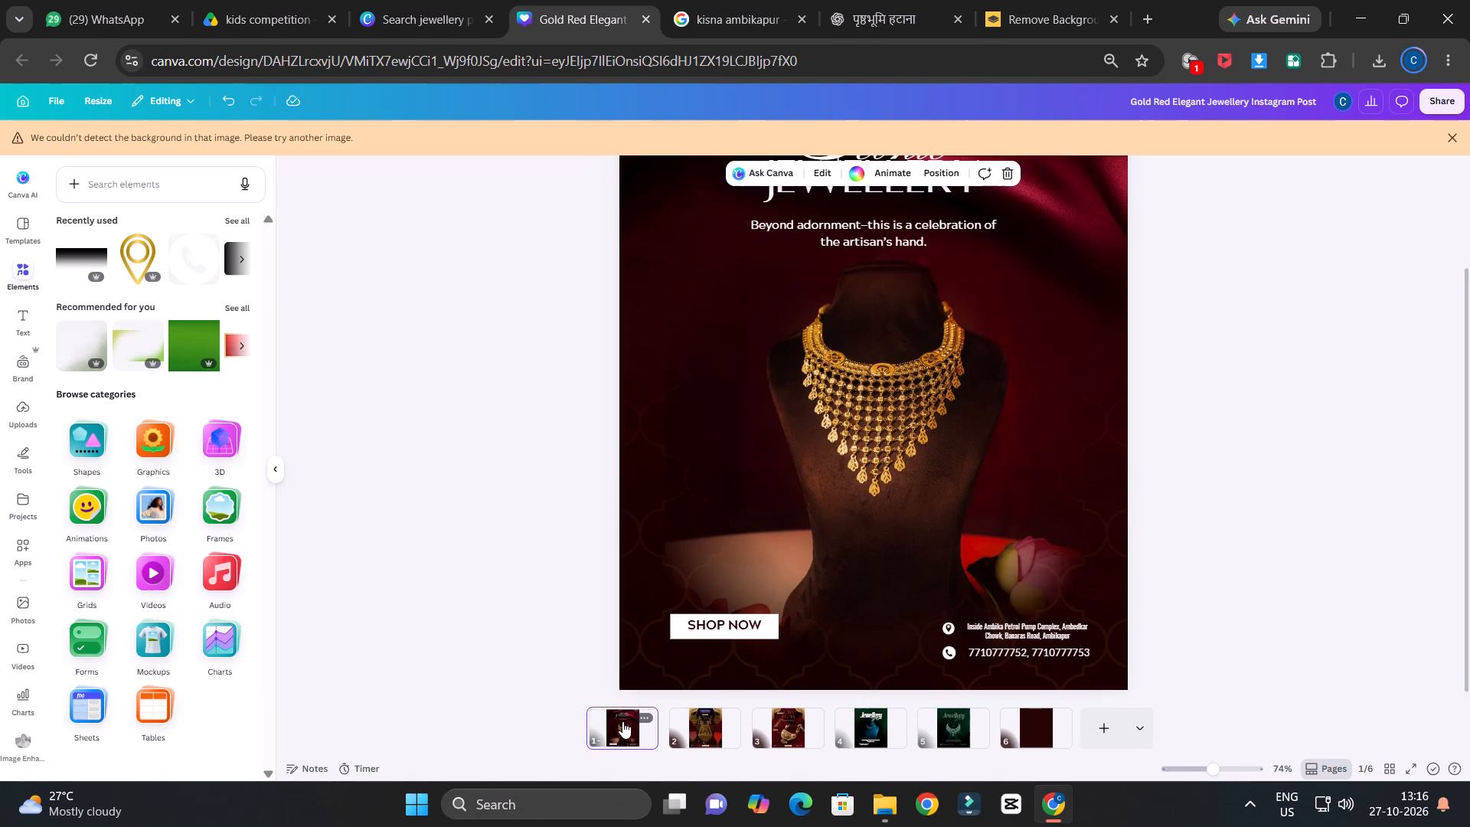
pyautogui.click(946, 649)
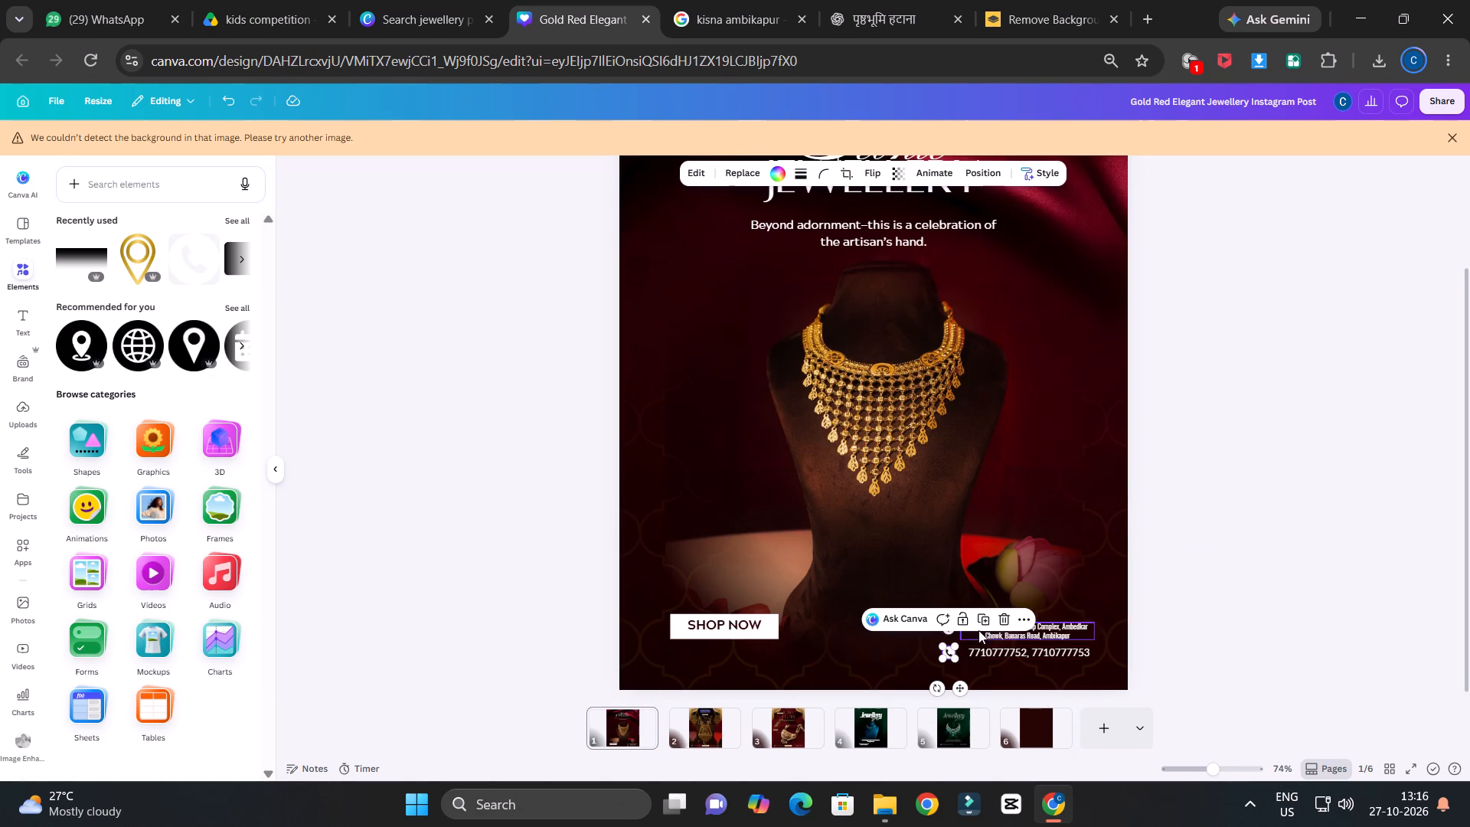
pyautogui.hotkey('ctrl', 'c')
pyautogui.click(880, 729)
pyautogui.hotkey('ctrl', 'v')
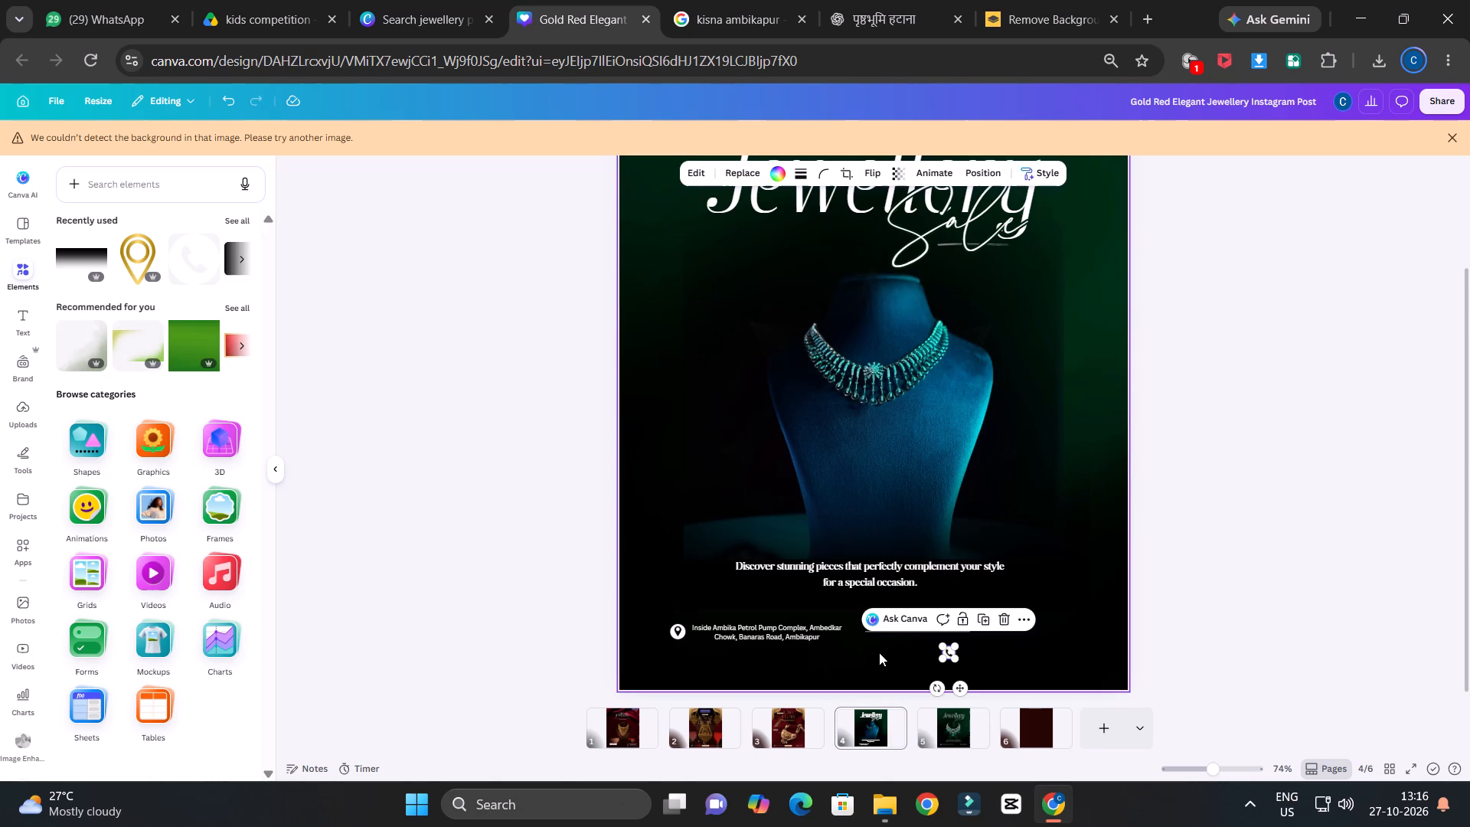
# Place the phone icon at the far end of the thin line on page 4 and enlarge it to about 35 × 35.
pyautogui.keyDown('ctrl'); pyautogui.scroll(2, 1208, 597); pyautogui.keyUp('ctrl')
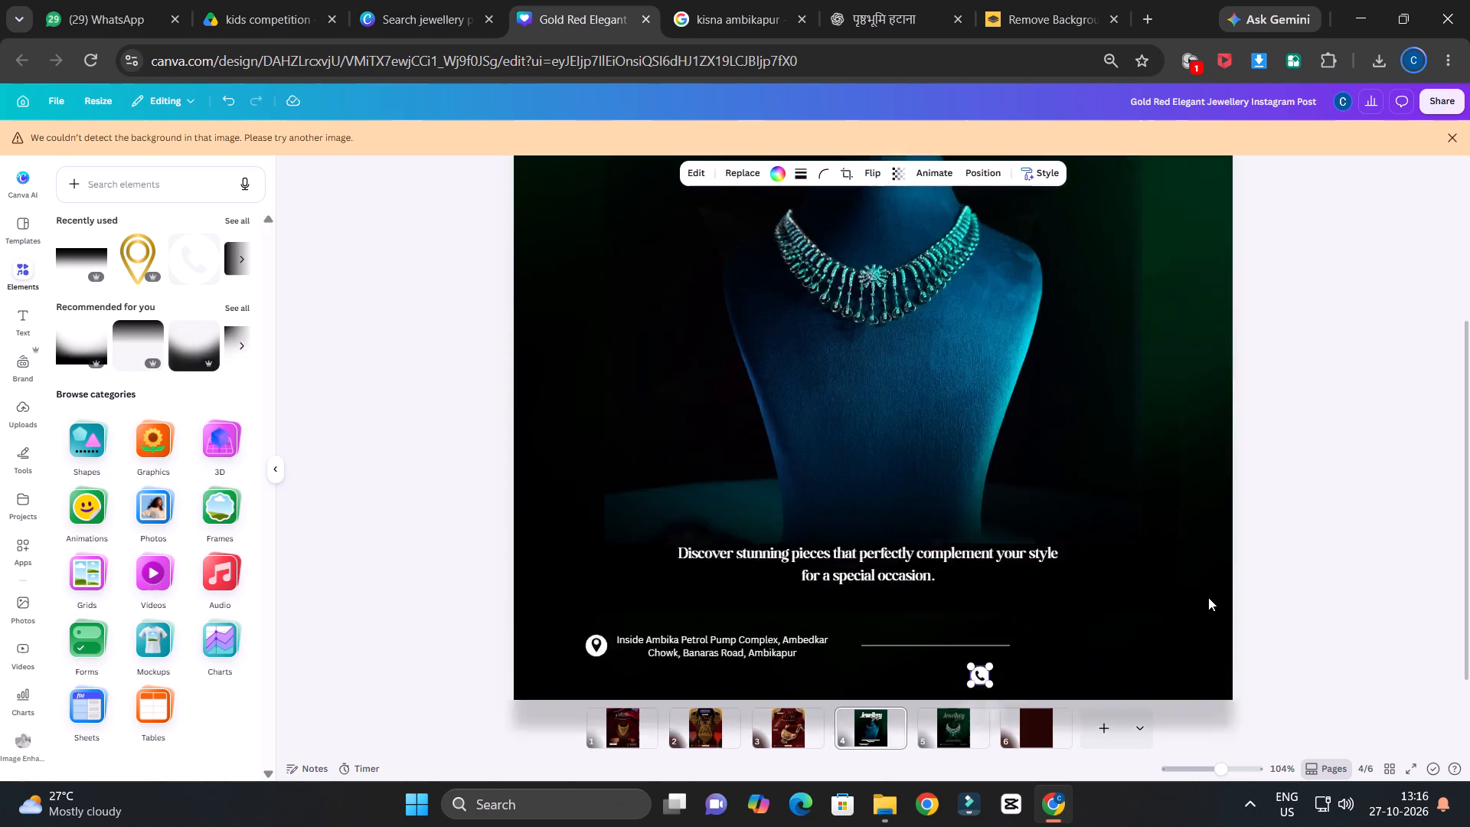
pyautogui.keyDown('ctrl'); pyautogui.scroll(2, 1208, 597); pyautogui.keyUp('ctrl')
pyautogui.scroll(-3, 1236, 574)
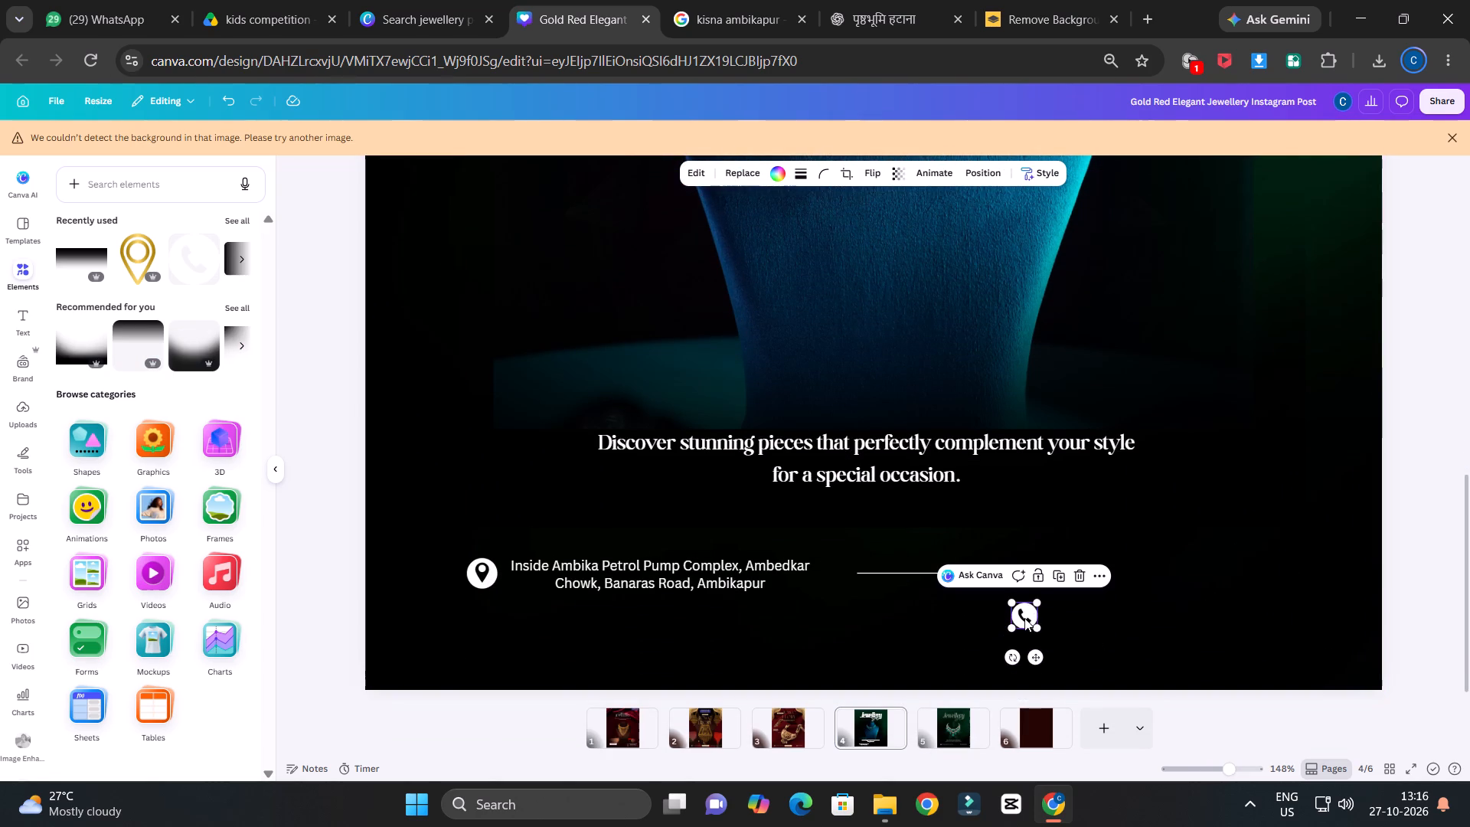
pyautogui.moveTo(1024, 618); pyautogui.dragTo(1104, 570)
pyautogui.moveTo(1119, 581); pyautogui.dragTo(1130, 592)
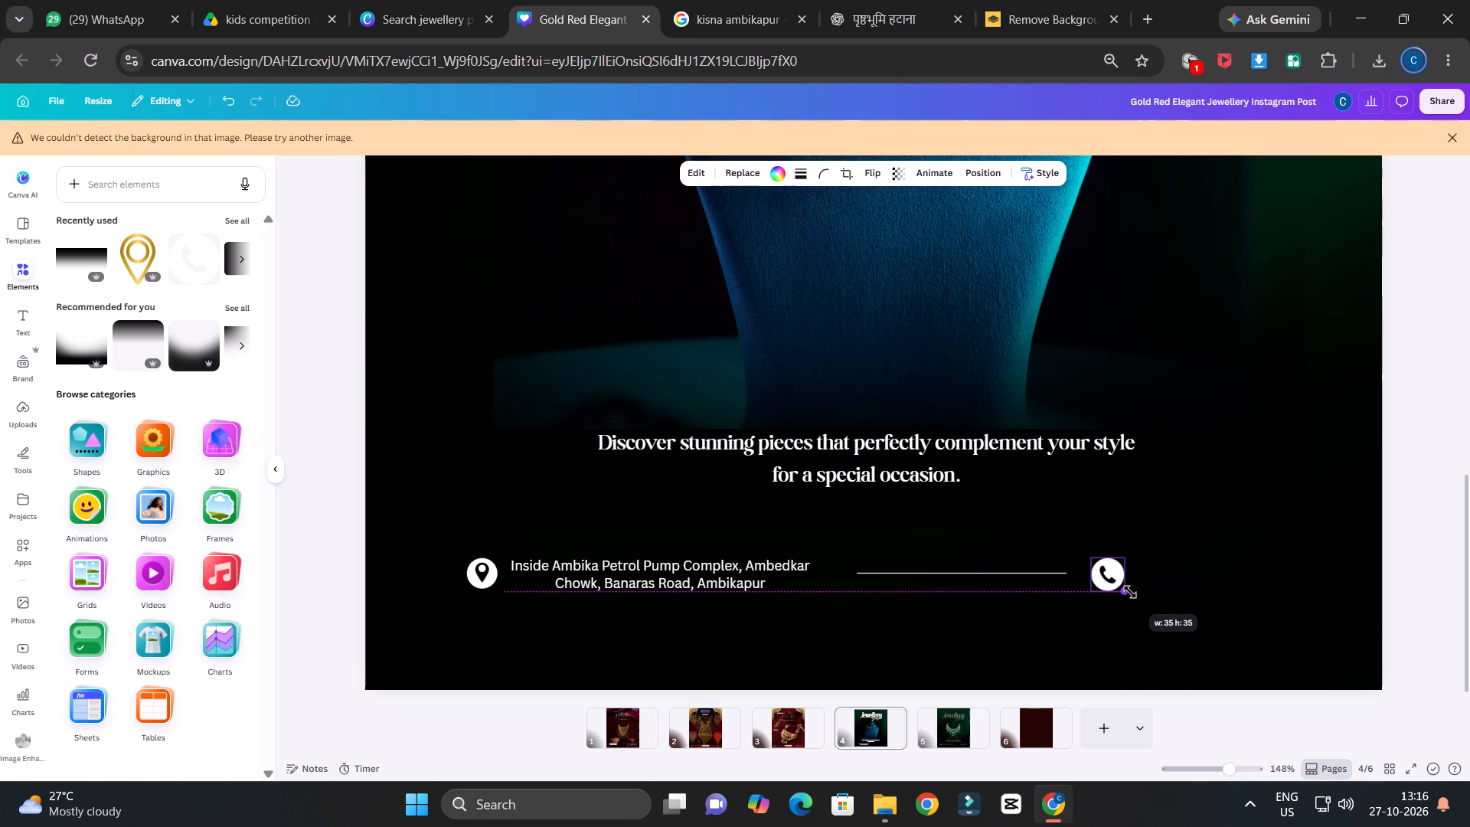
pyautogui.moveTo(1130, 592); pyautogui.dragTo(1128, 587)
pyautogui.moveTo(1112, 576); pyautogui.dragTo(1102, 576)
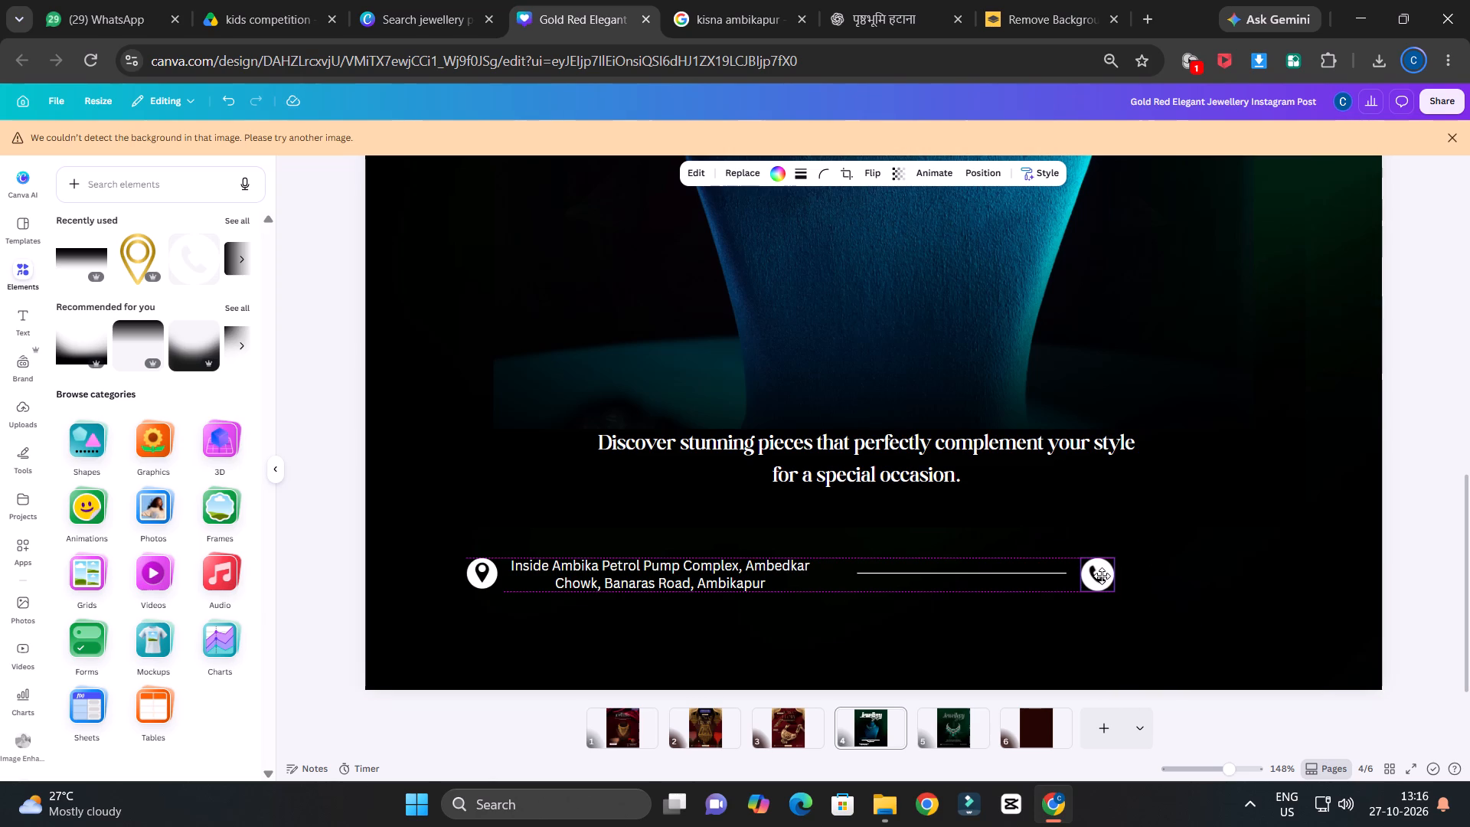
pyautogui.moveTo(1102, 576); pyautogui.dragTo(1099, 576)
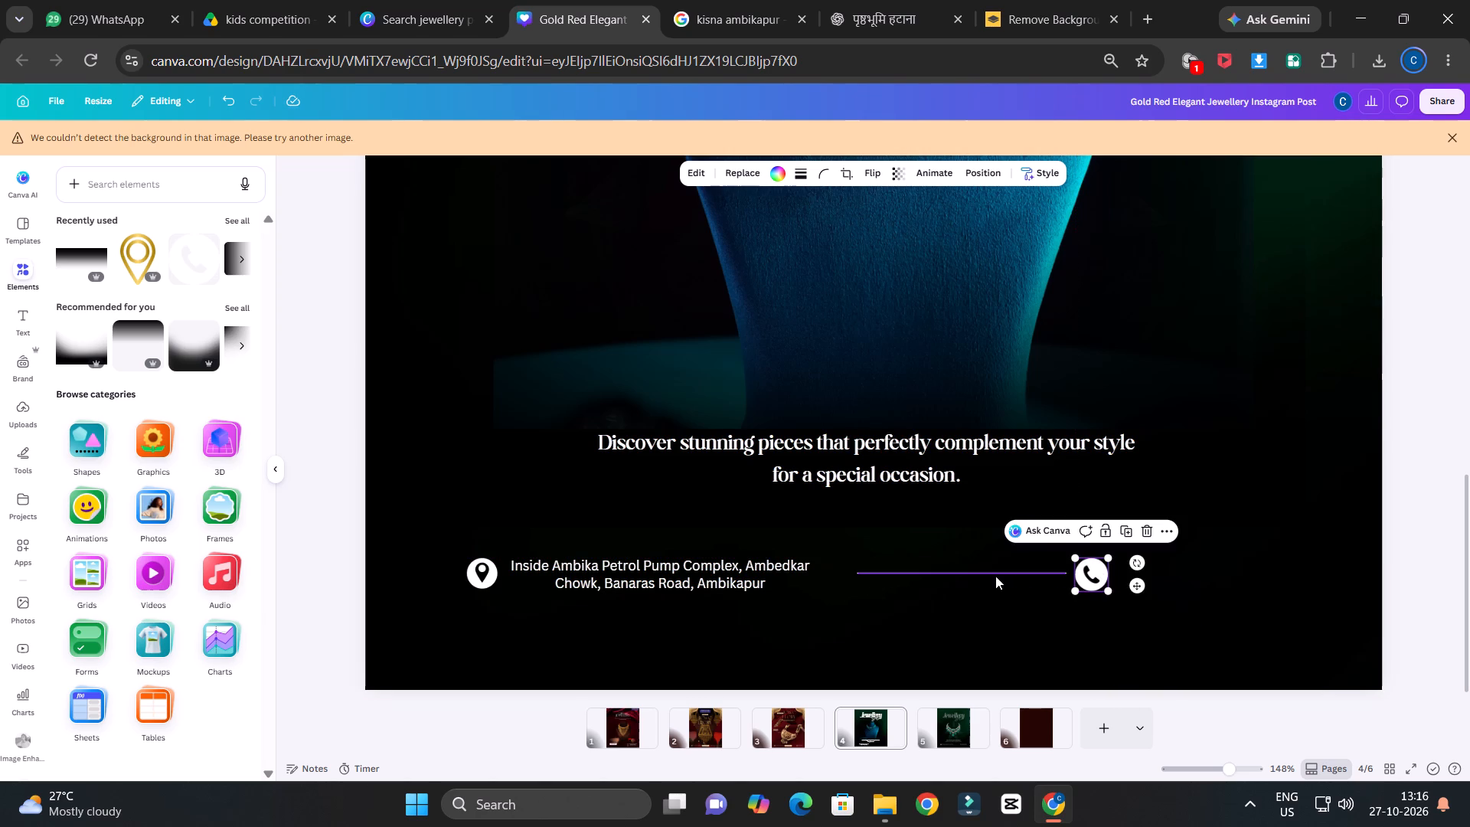
# Shift the thin line and the phone icon closer to the address text, keeping them on the address row.
pyautogui.moveTo(995, 576); pyautogui.dragTo(963, 571)
pyautogui.moveTo(1086, 580); pyautogui.dragTo(1055, 579)
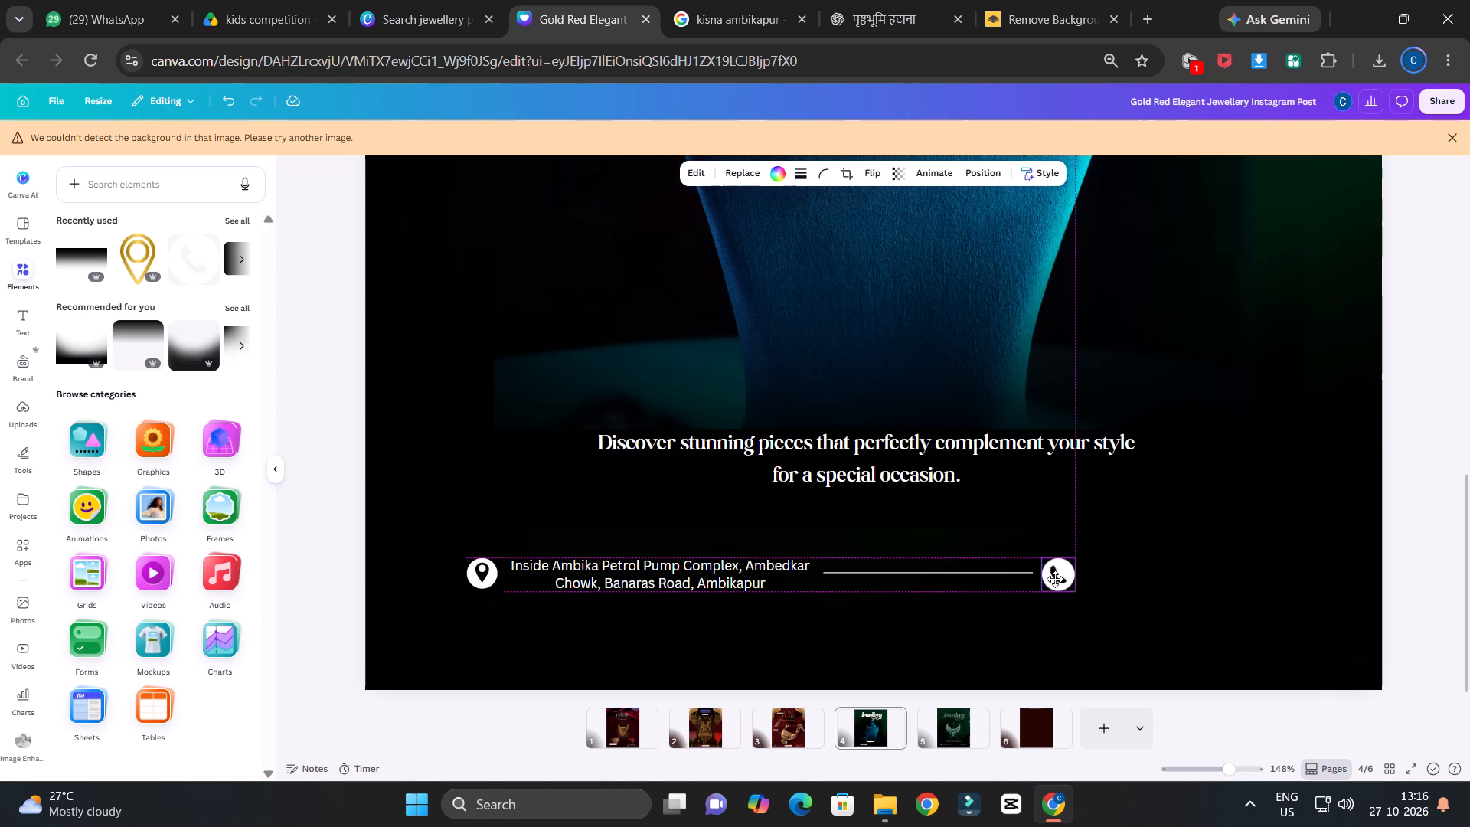
pyautogui.moveTo(1055, 579); pyautogui.dragTo(1053, 579)
pyautogui.keyDown('ctrl'); pyautogui.scroll(-4, 1437, 461); pyautogui.keyUp('ctrl')
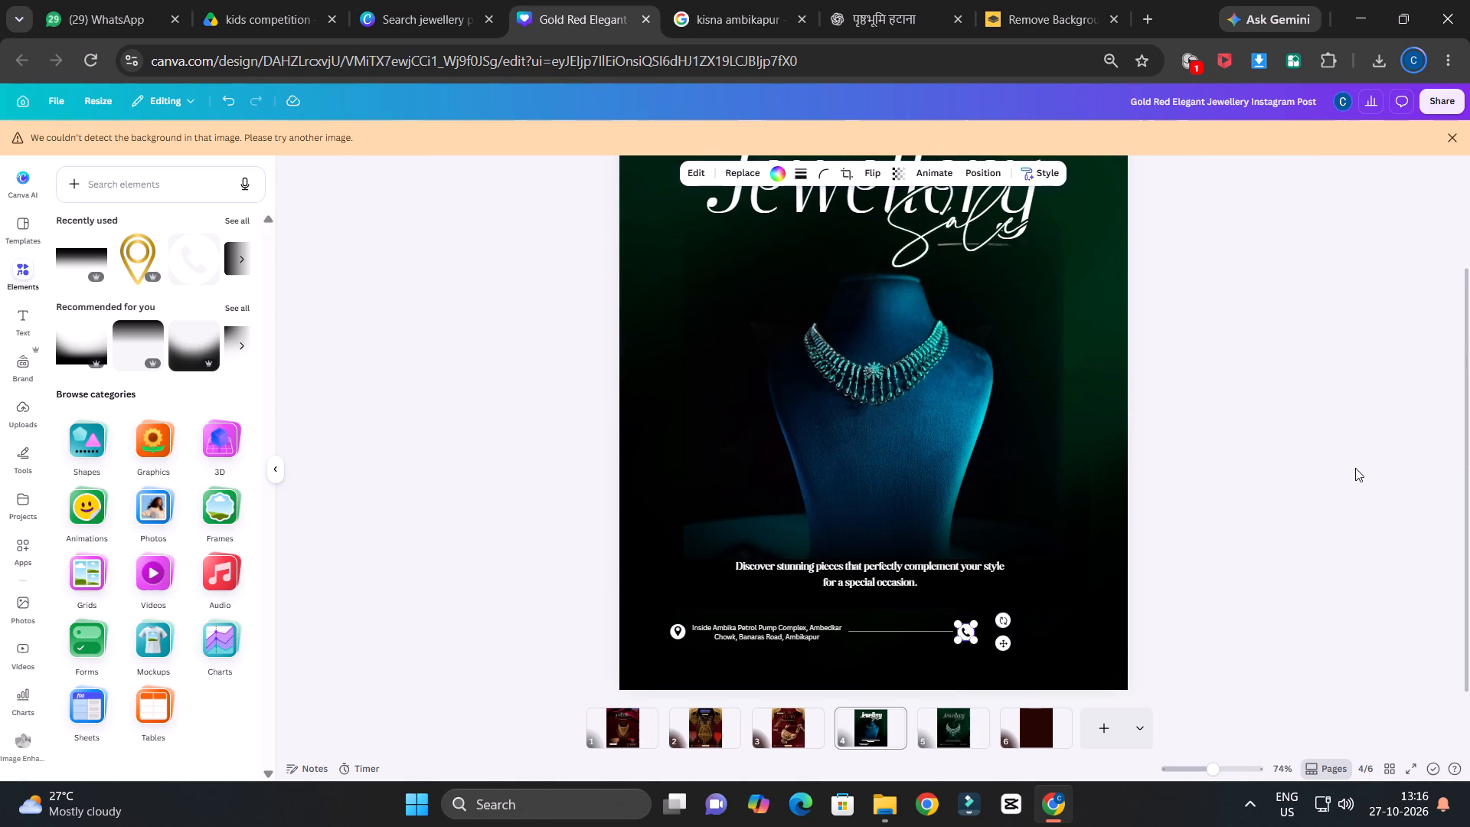
pyautogui.click(1355, 468)
pyautogui.keyDown('ctrl'); pyautogui.scroll(-2, 1247, 508); pyautogui.keyUp('ctrl')
pyautogui.keyDown('ctrl'); pyautogui.scroll(2, 1189, 543); pyautogui.keyUp('ctrl')
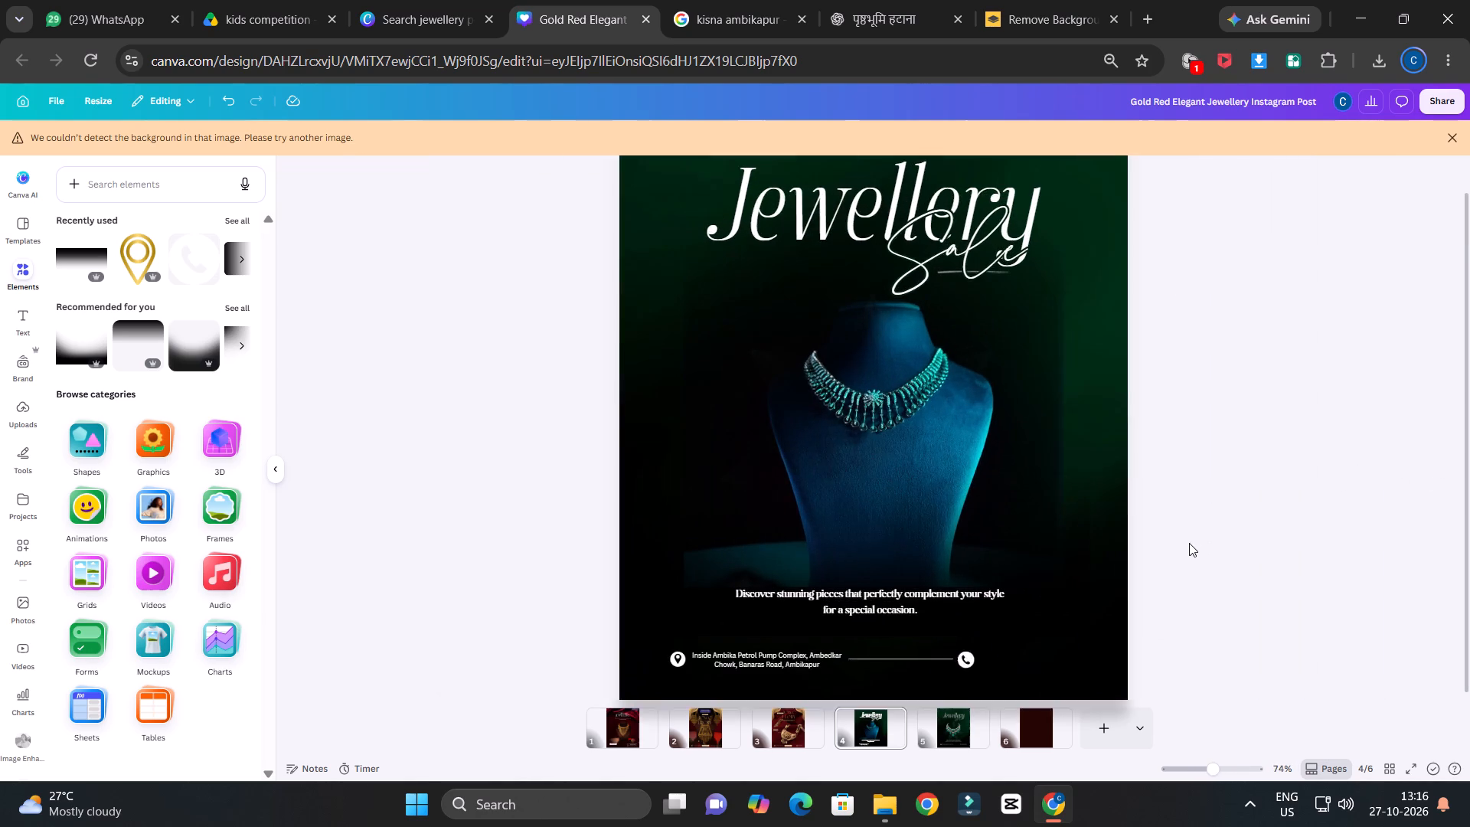
pyautogui.keyDown('ctrl'); pyautogui.scroll(-2, 1189, 543); pyautogui.keyUp('ctrl')
# Rotate the thin line to 90° and shorten it into a vertical divider between the address and the phone icon.
pyautogui.click(891, 620)
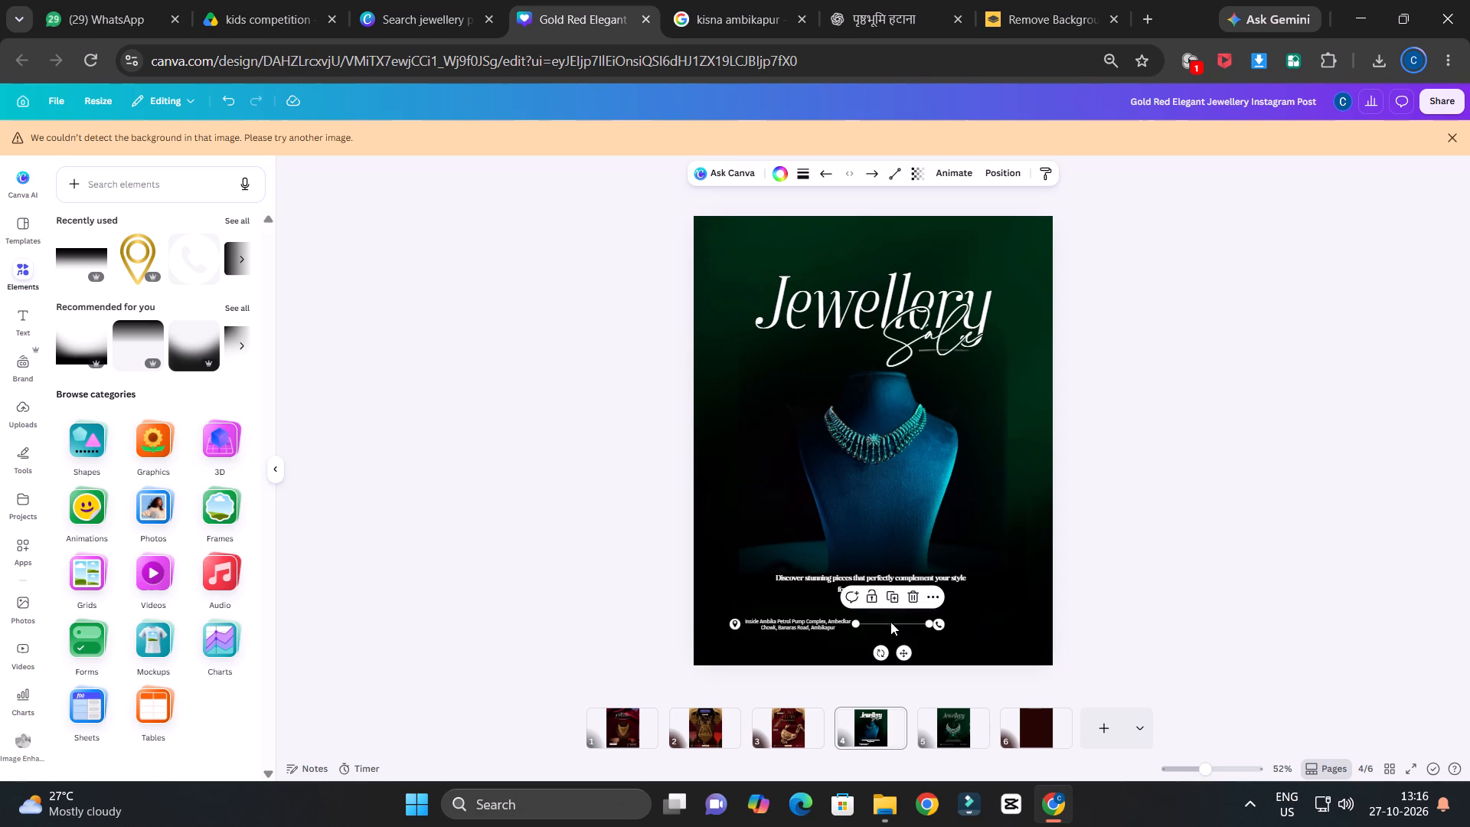
pyautogui.moveTo(883, 652); pyautogui.dragTo(812, 636)
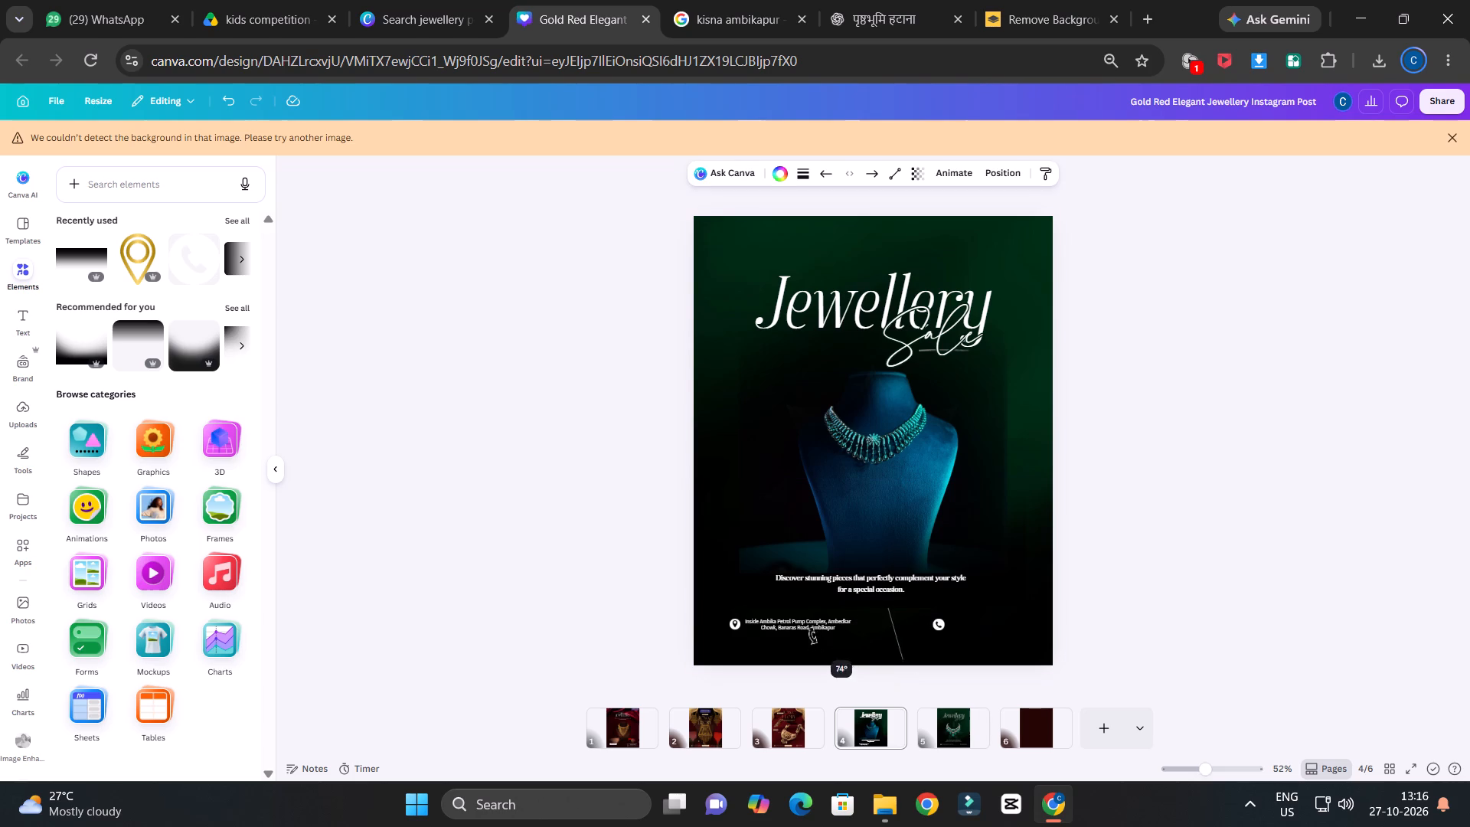
pyautogui.moveTo(812, 636); pyautogui.dragTo(847, 613)
pyautogui.moveTo(847, 613); pyautogui.dragTo(849, 613)
pyautogui.moveTo(894, 658); pyautogui.dragTo(893, 633)
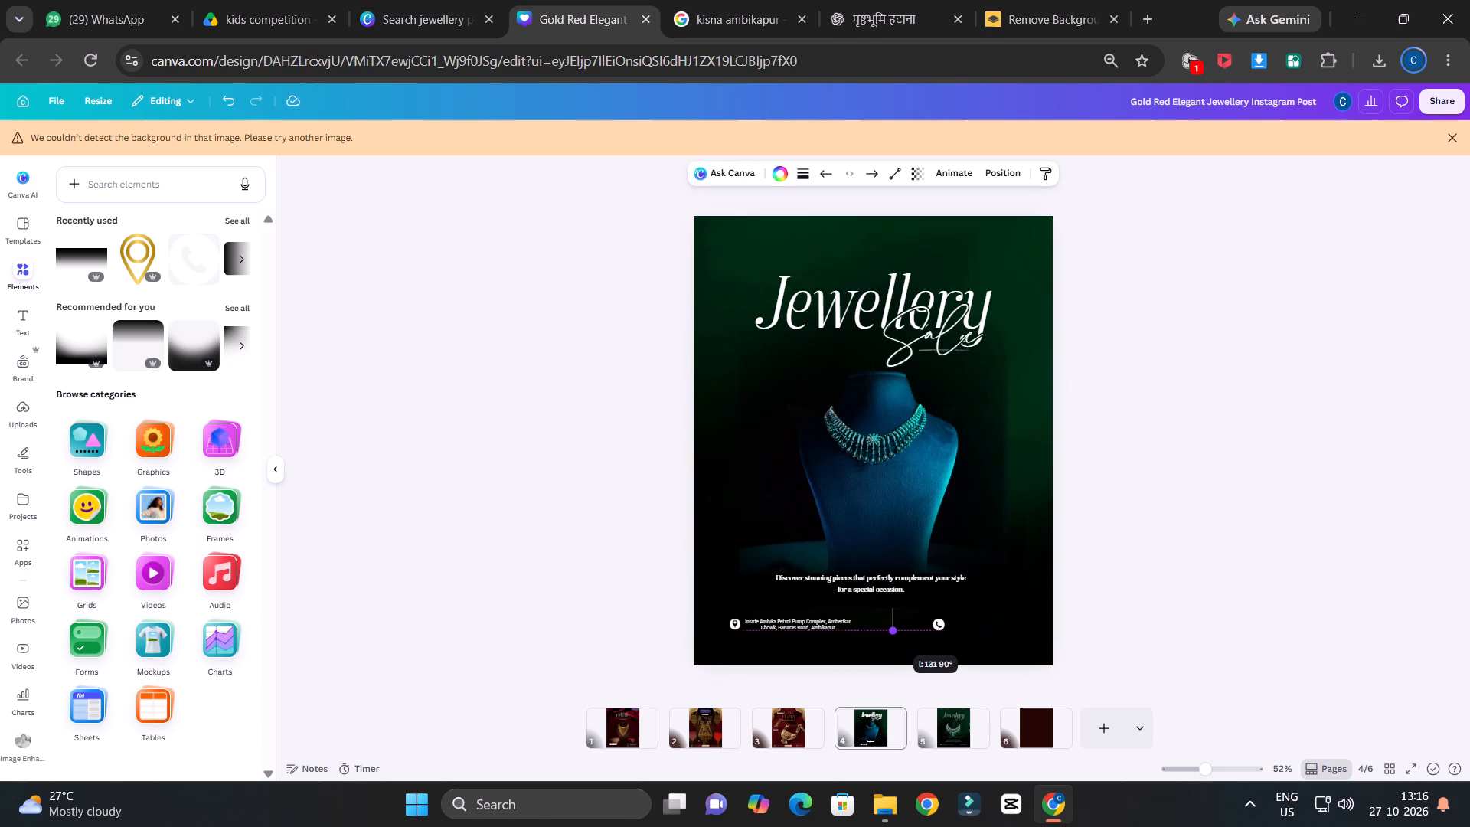
pyautogui.moveTo(893, 633); pyautogui.dragTo(894, 635)
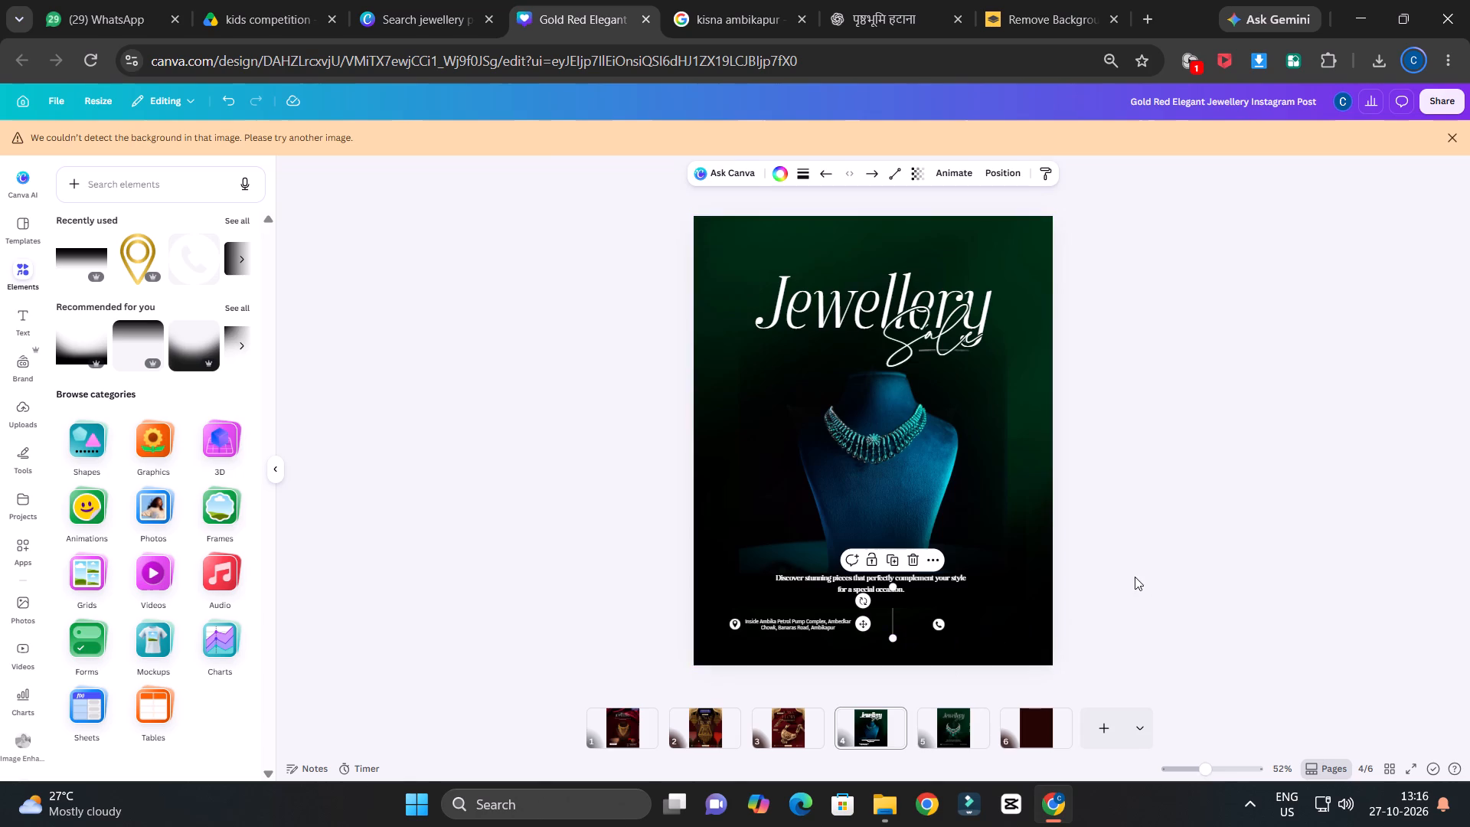
# Move the vertical divider closer to the address text, vertically centred on the contact row.
pyautogui.keyDown('ctrl'); pyautogui.scroll(4, 1135, 577); pyautogui.keyUp('ctrl')
pyautogui.scroll(-2, 1152, 557)
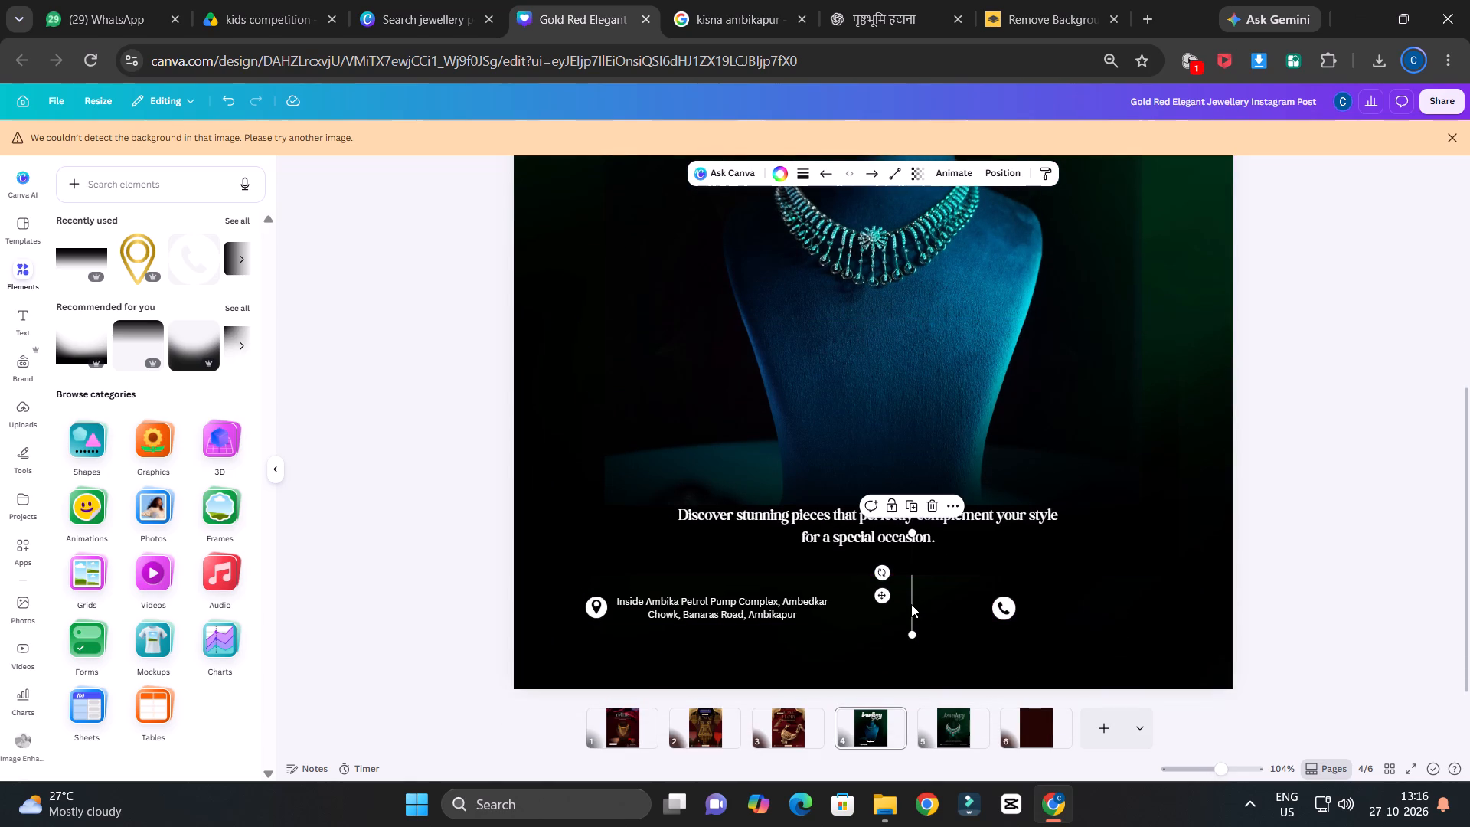
pyautogui.moveTo(911, 604); pyautogui.dragTo(897, 606)
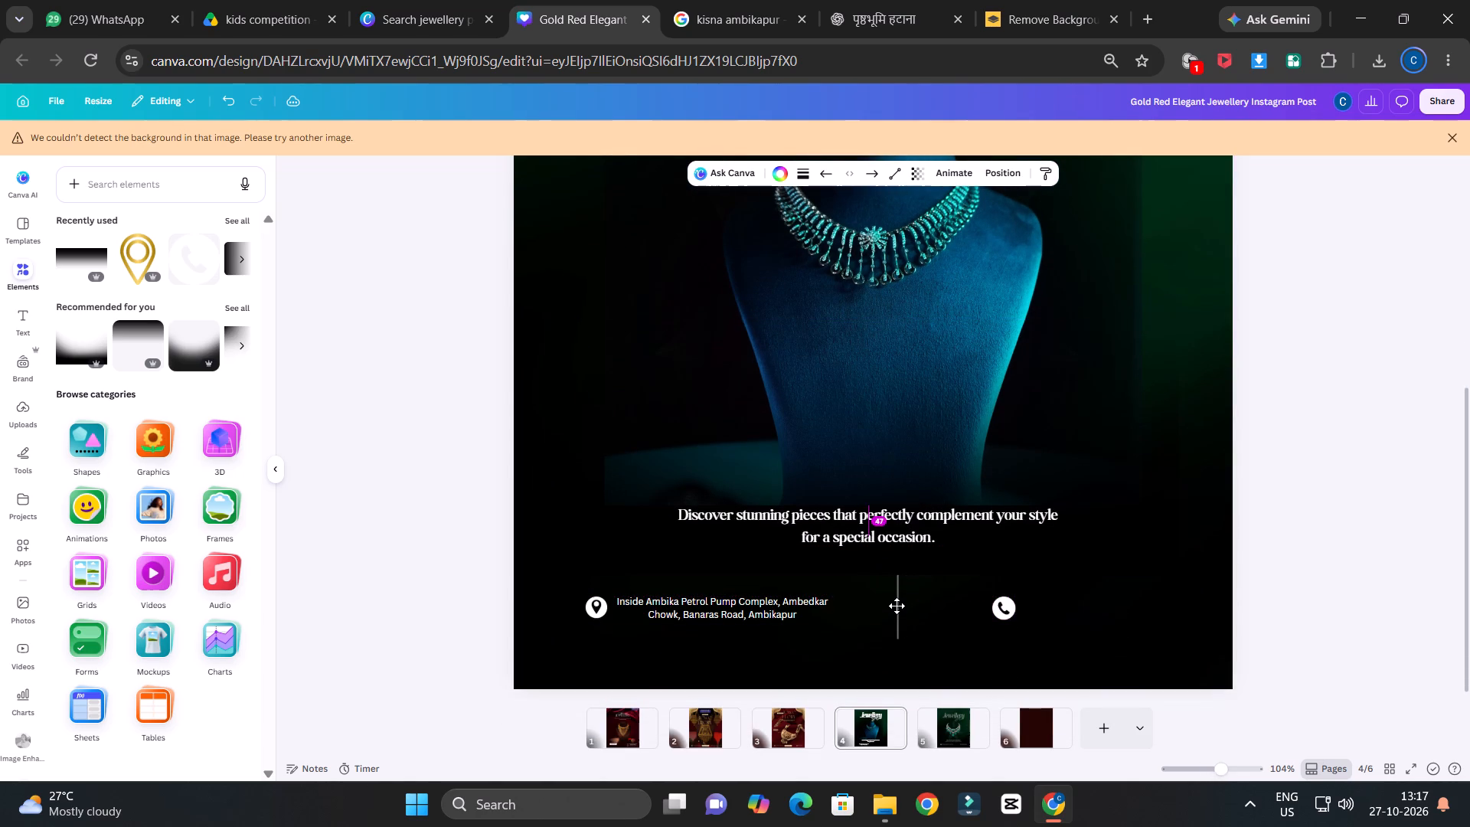
pyautogui.moveTo(897, 606); pyautogui.dragTo(890, 610)
pyautogui.moveTo(890, 610); pyautogui.dragTo(890, 609)
pyautogui.keyDown('ctrl'); pyautogui.scroll(-5, 1340, 476); pyautogui.keyUp('ctrl')
pyautogui.click(1272, 482)
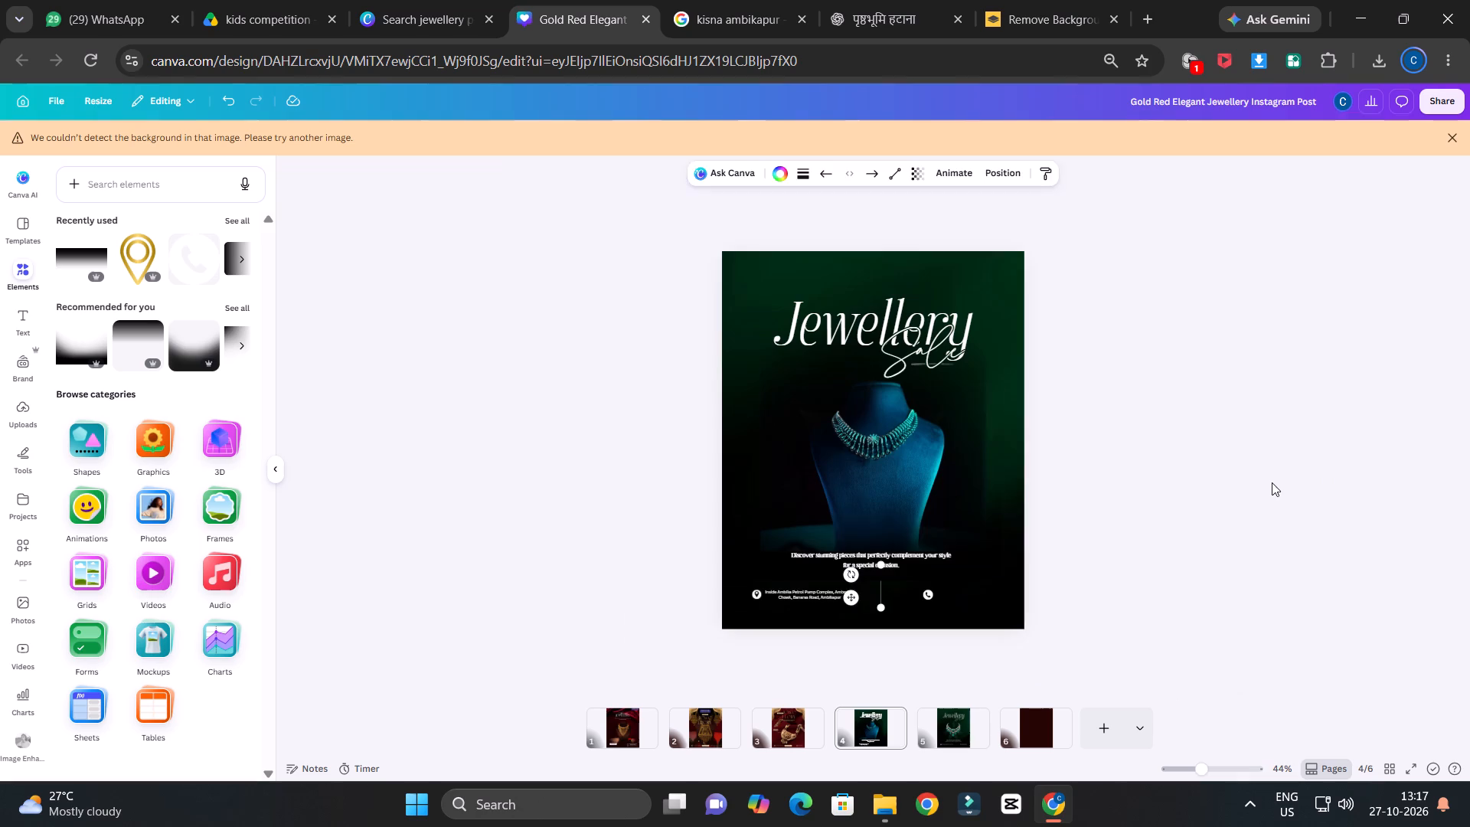
# Nudge the phone icon slightly closer to the vertical divider, keeping it level with the address row.
pyautogui.keyDown('ctrl'); pyautogui.scroll(3, 1136, 540); pyautogui.keyUp('ctrl')
pyautogui.scroll(-2, 1136, 540)
pyautogui.keyDown('ctrl'); pyautogui.scroll(2, 1194, 569); pyautogui.keyUp('ctrl')
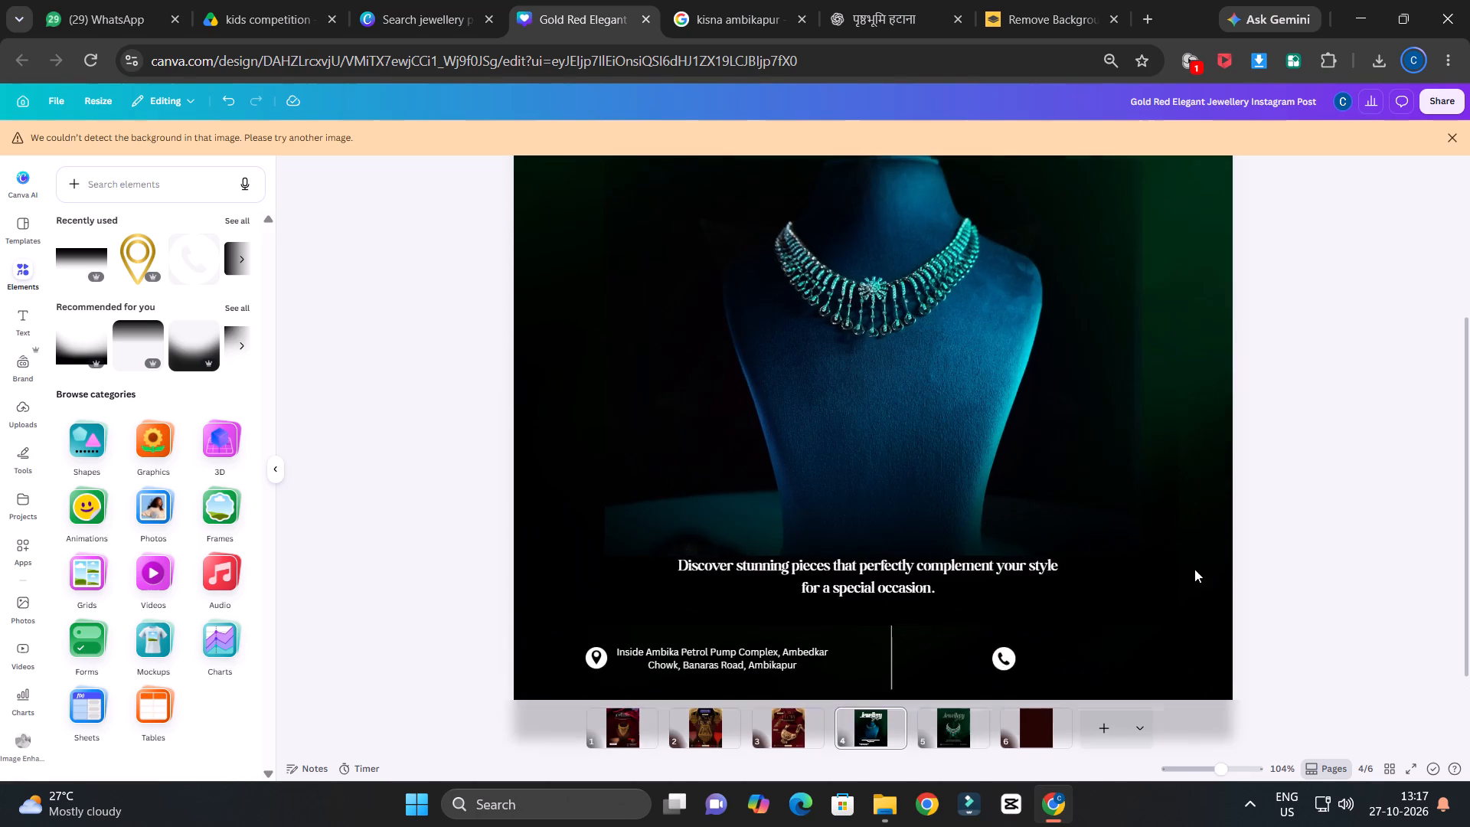
pyautogui.keyDown('ctrl'); pyautogui.scroll(-3, 1194, 569); pyautogui.keyUp('ctrl')
pyautogui.scroll(-1, 1206, 547)
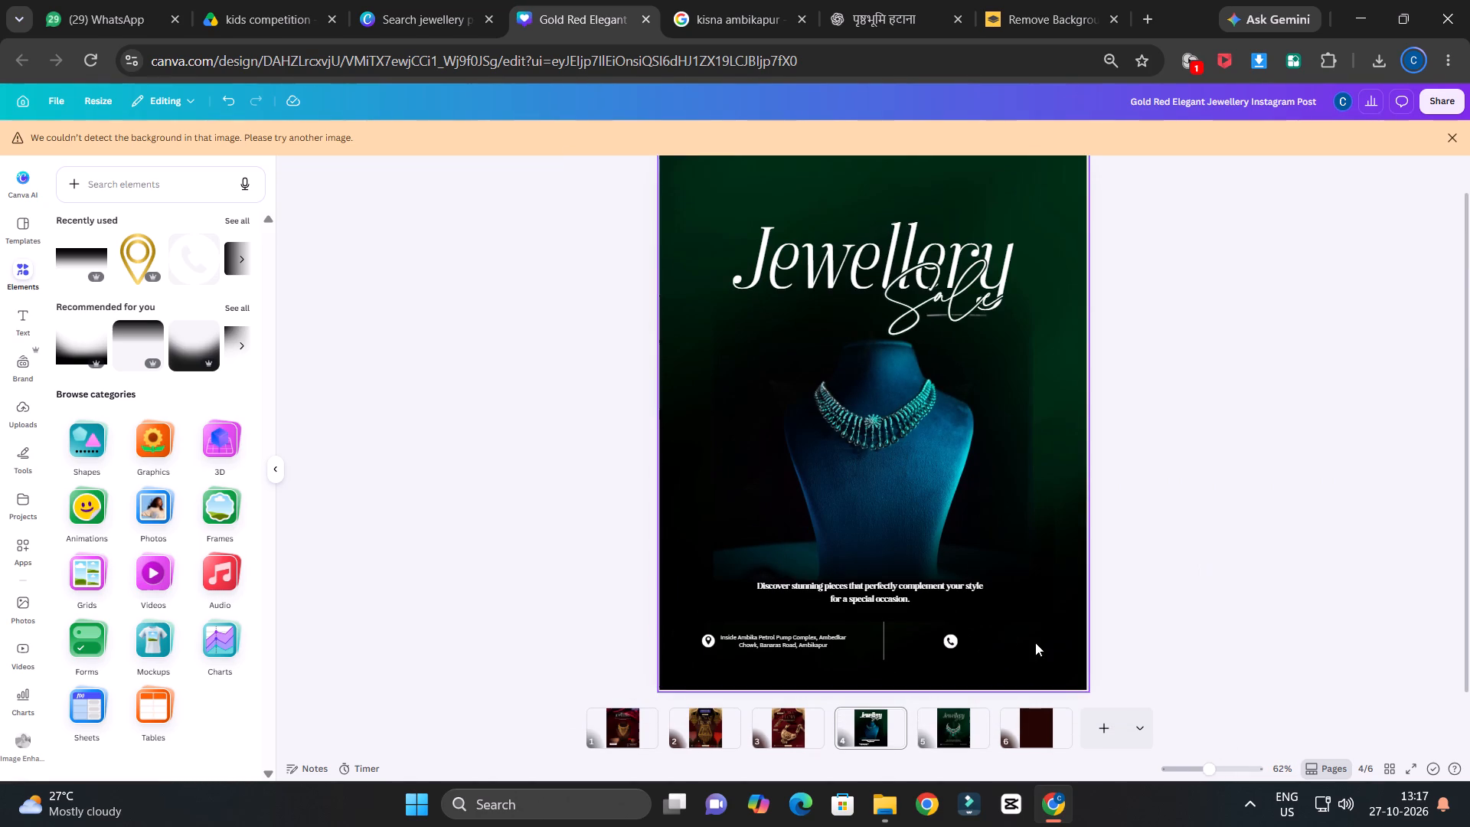
pyautogui.moveTo(949, 640); pyautogui.dragTo(944, 641)
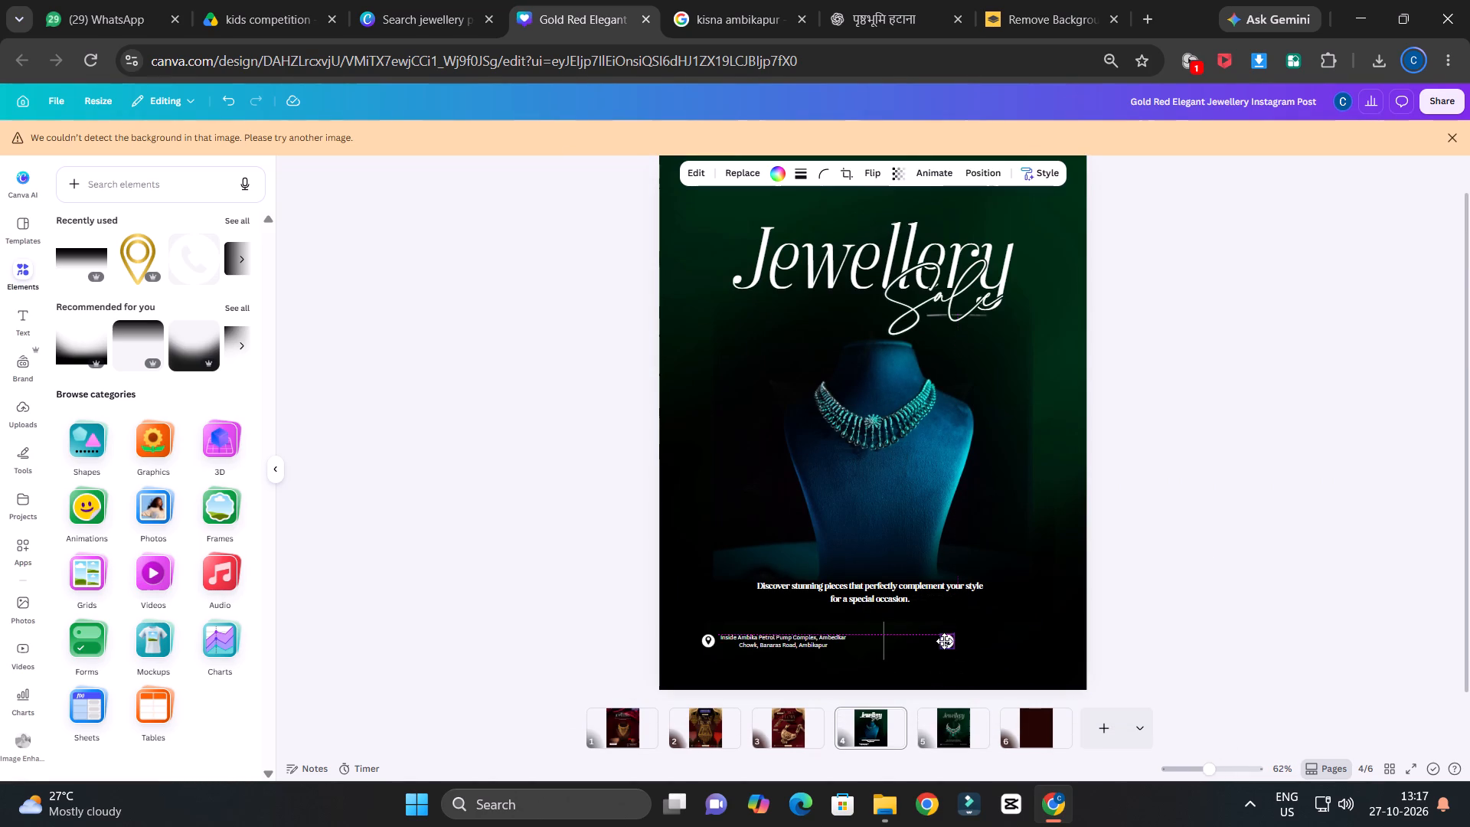
pyautogui.moveTo(944, 641); pyautogui.dragTo(942, 641)
pyautogui.click(1177, 562)
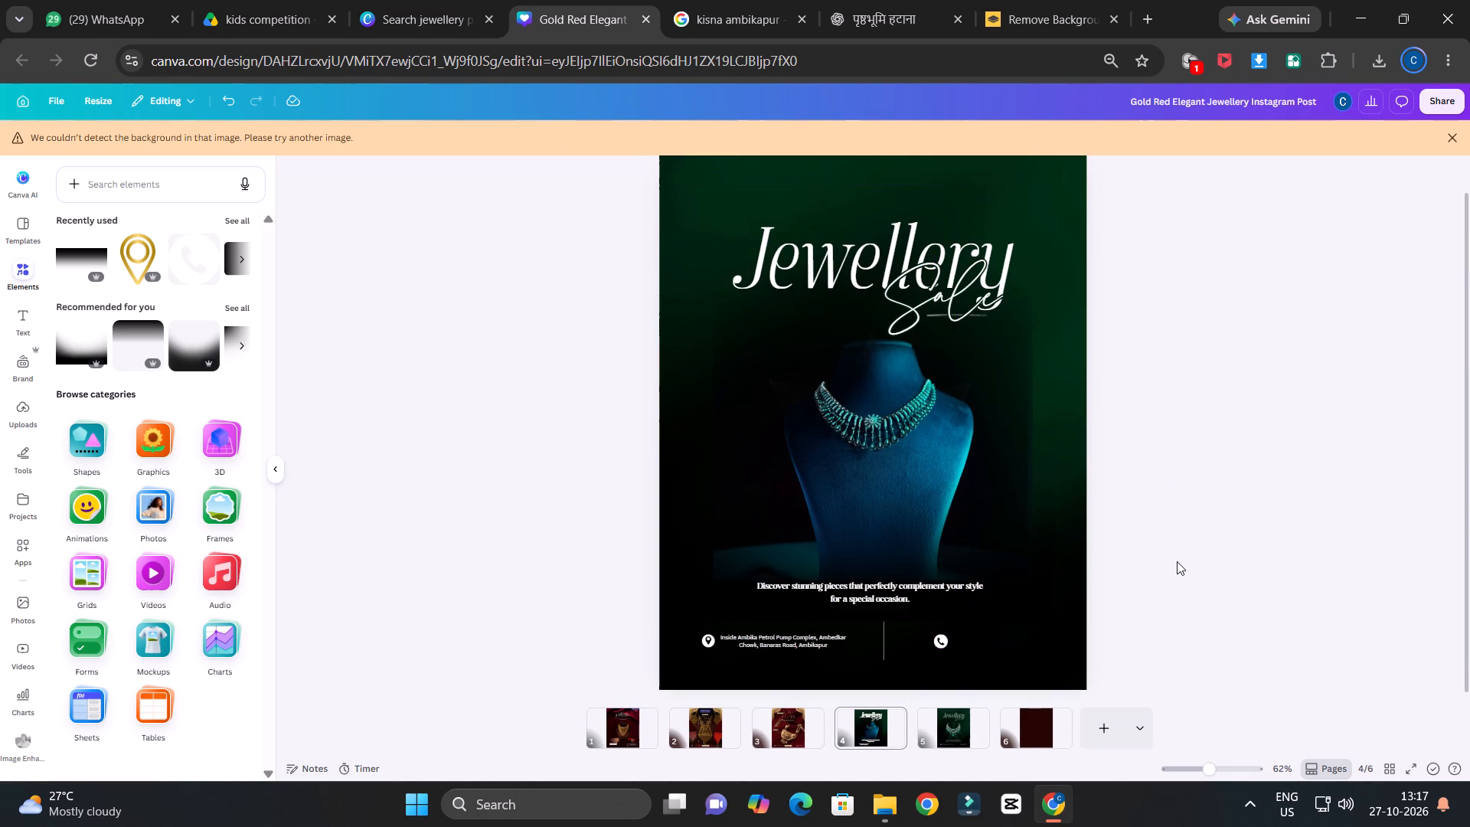
# Duplicate the address text and place the copy beside the phone icon on the same row.
pyautogui.keyDown('ctrl'); pyautogui.scroll(-2, 1177, 561); pyautogui.keyUp('ctrl')
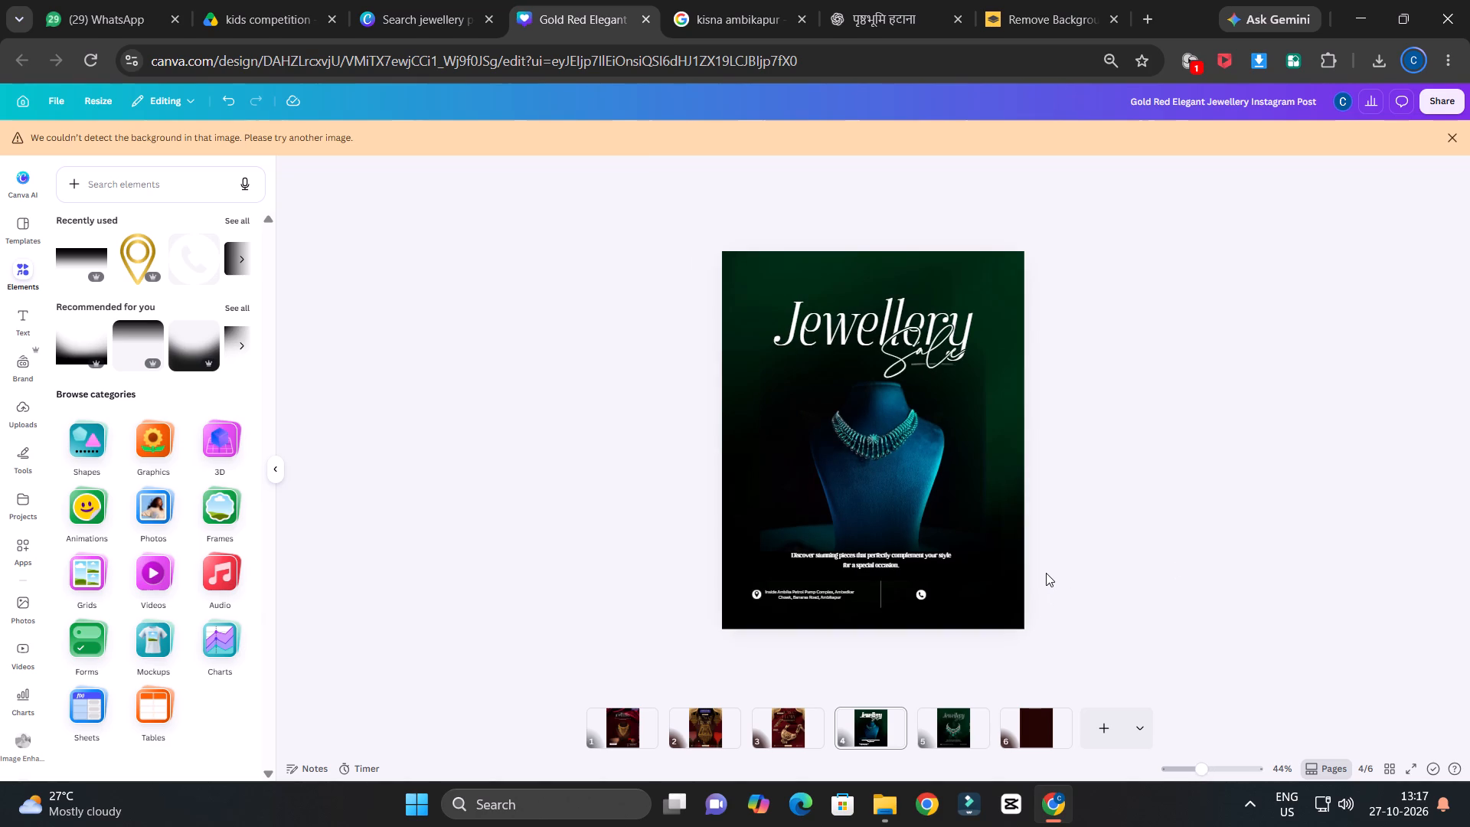
pyautogui.click(938, 596)
pyautogui.click(829, 597)
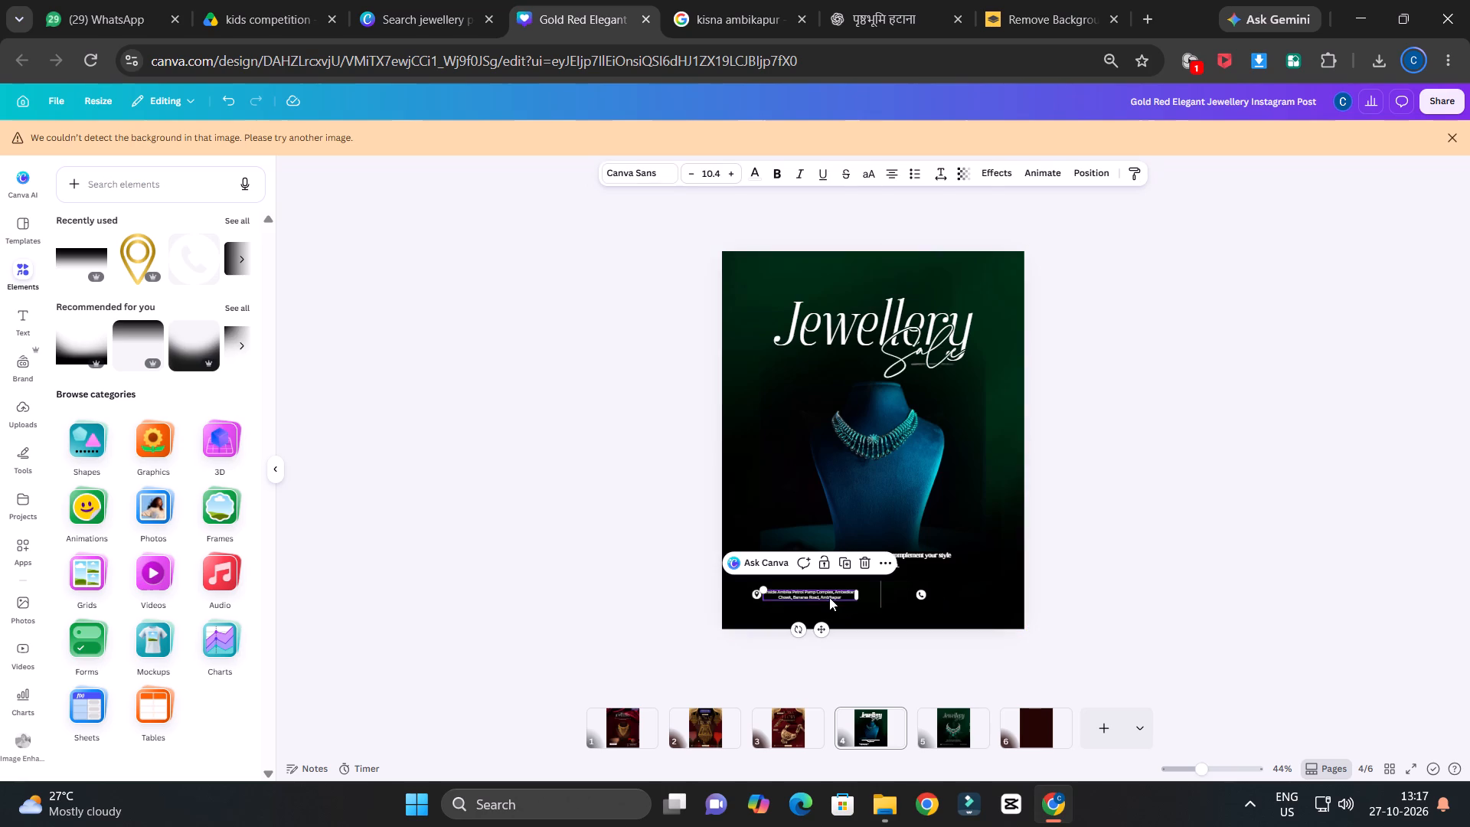
pyautogui.keyDown('alt'); pyautogui.moveTo(820, 597); pyautogui.dragTo(969, 601); pyautogui.keyUp('alt')
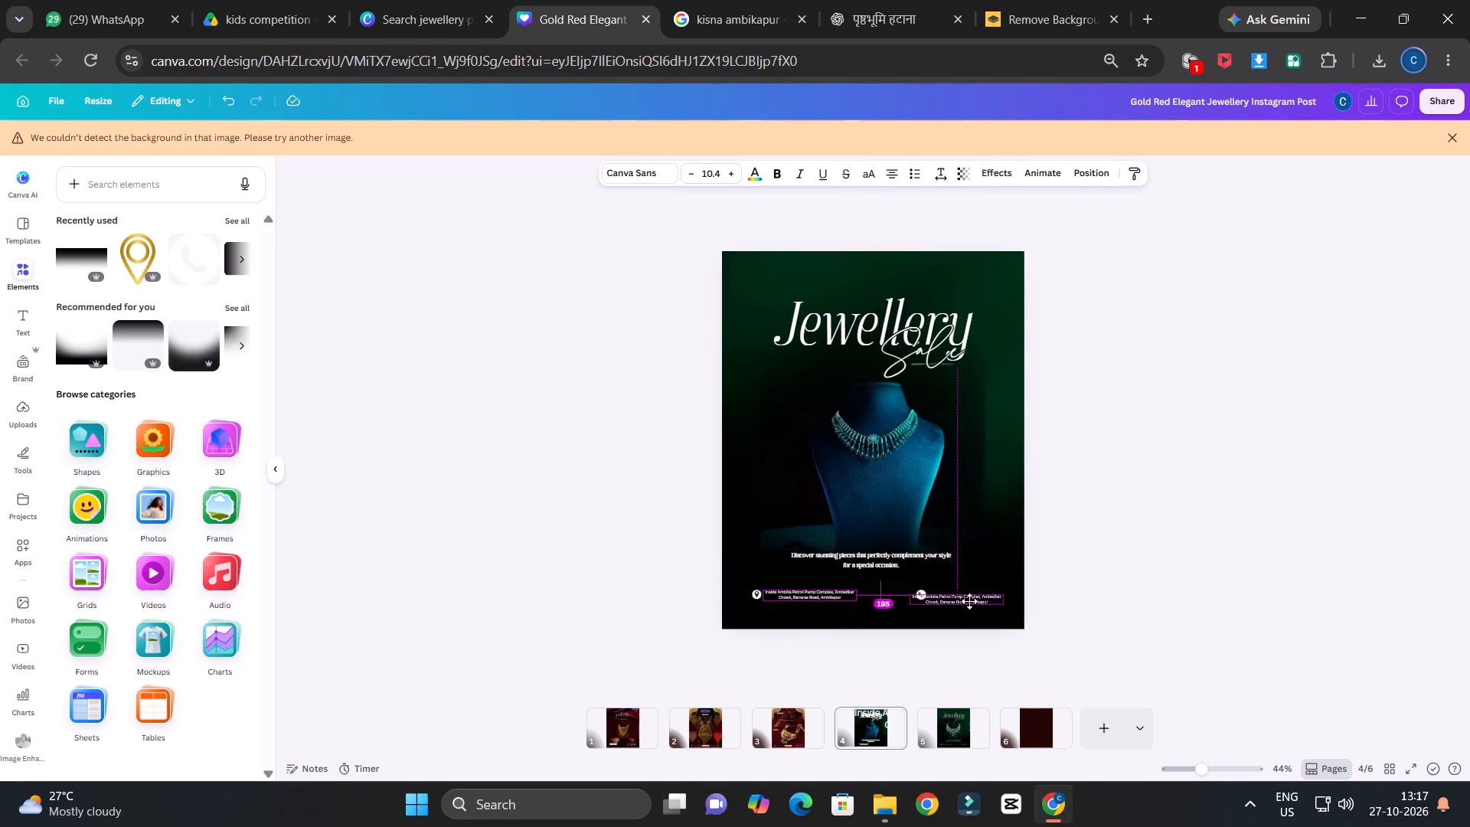
pyautogui.keyDown('alt'); pyautogui.moveTo(969, 601); pyautogui.dragTo(985, 597); pyautogui.keyUp('alt')
# Replace the duplicated address beside the phone icon on page 4 with the shop's phone numbers copied from page 2.
pyautogui.doubleClick(985, 597)
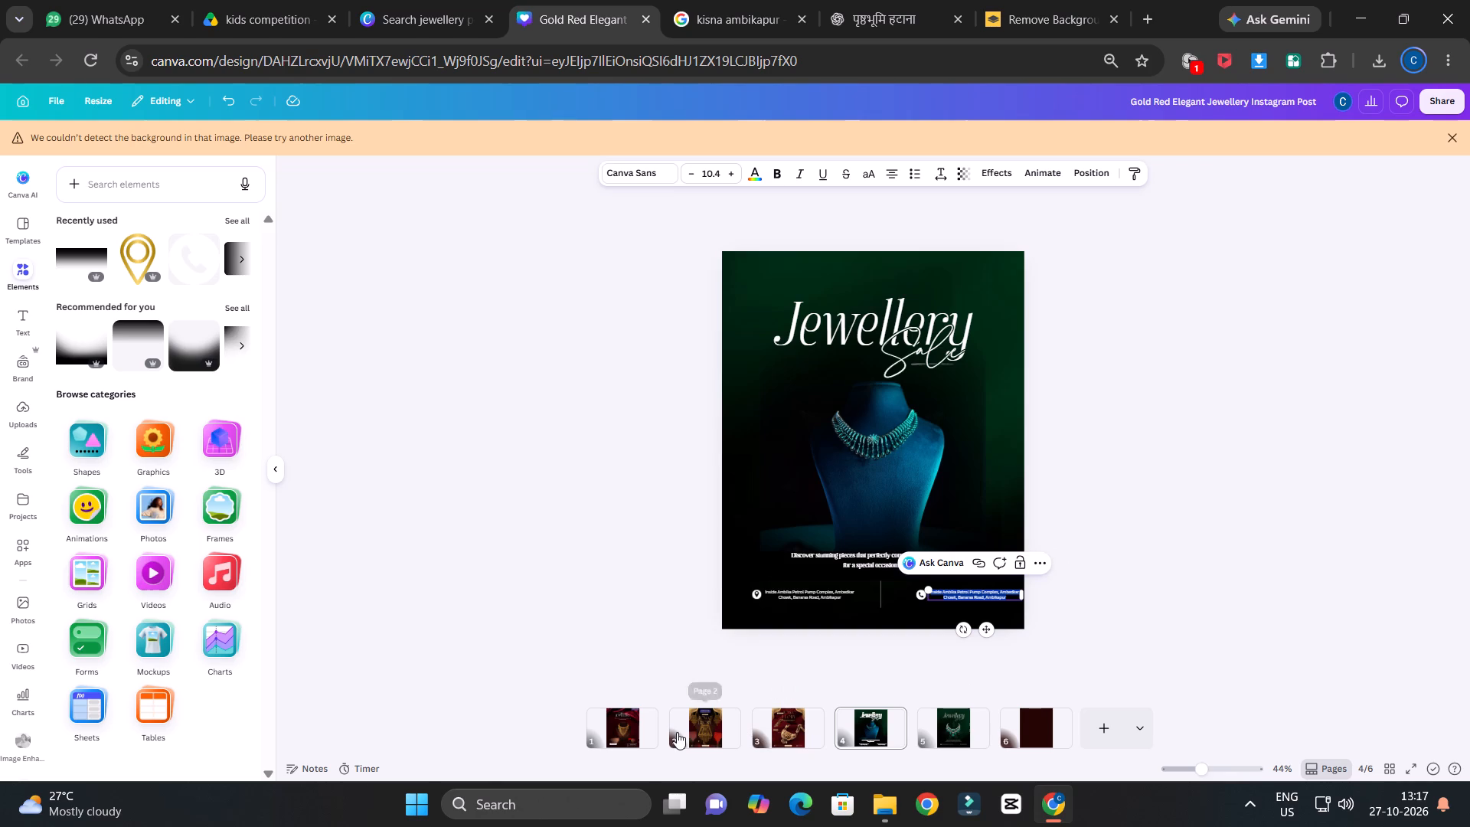
pyautogui.click(707, 726)
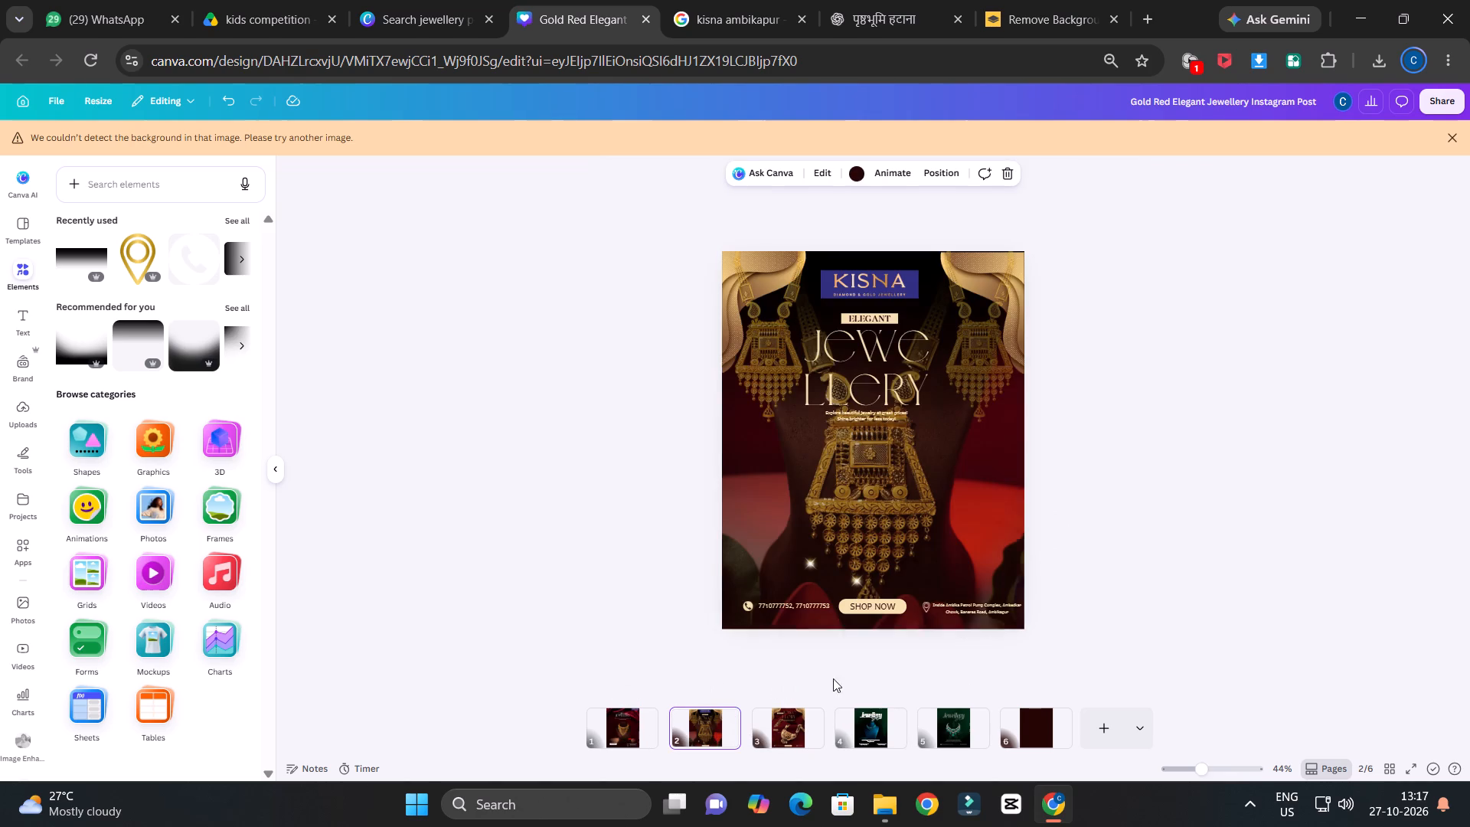
pyautogui.click(811, 610)
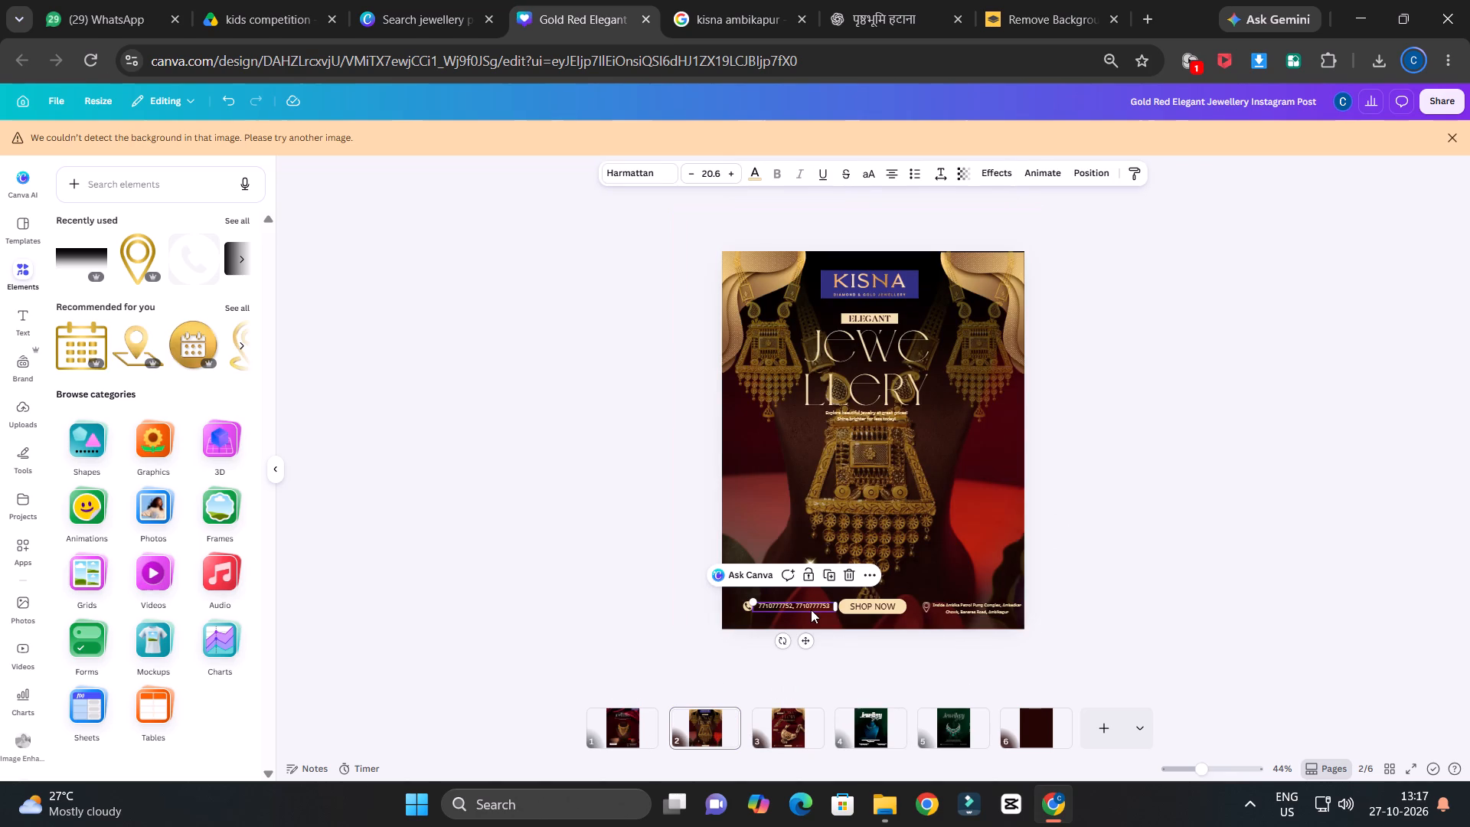
pyautogui.doubleClick(811, 610)
pyautogui.hotkey('ctrl', 'a')
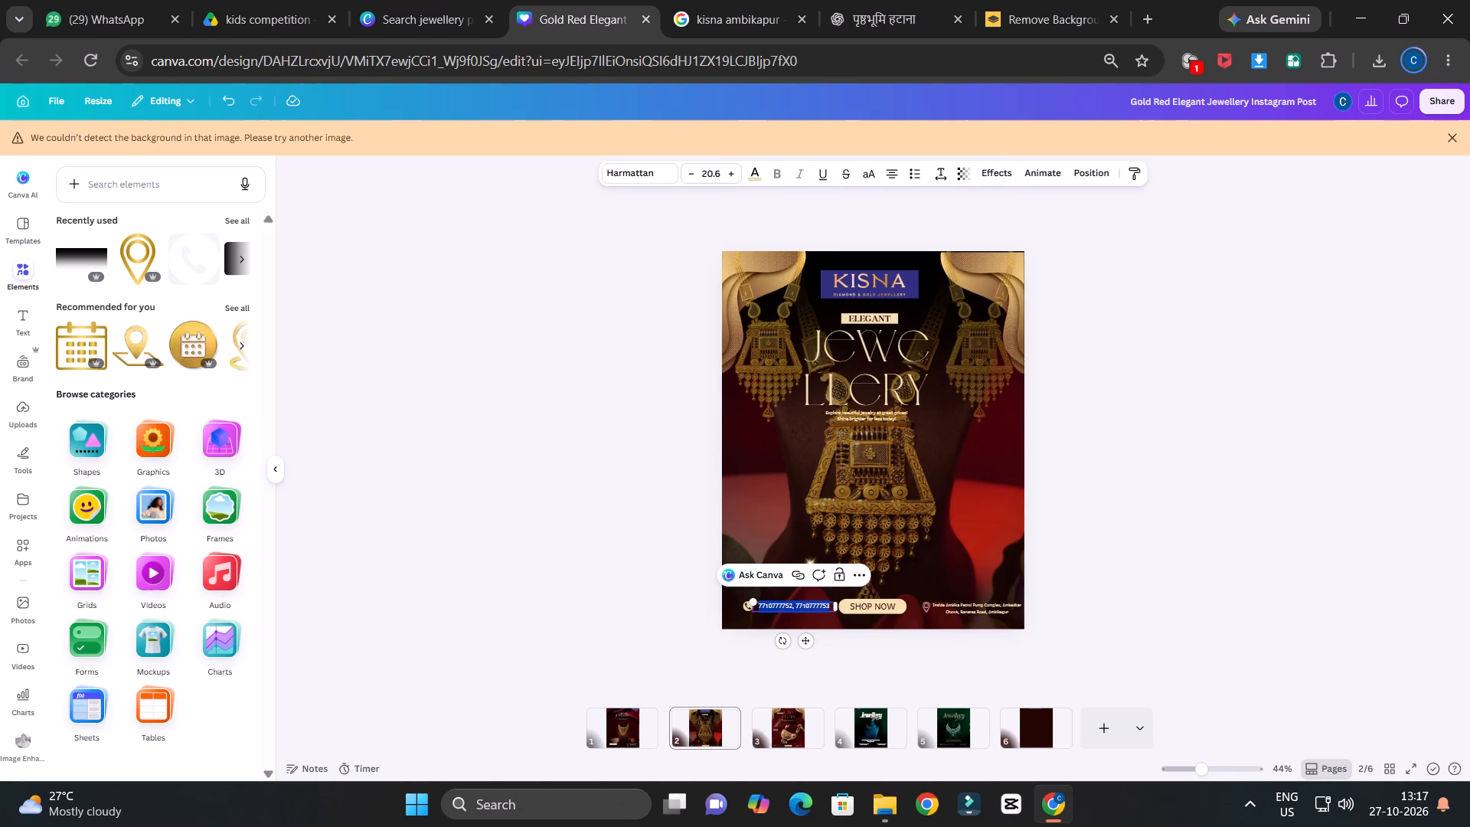
pyautogui.hotkey('ctrl', 'c')
pyautogui.click(871, 730)
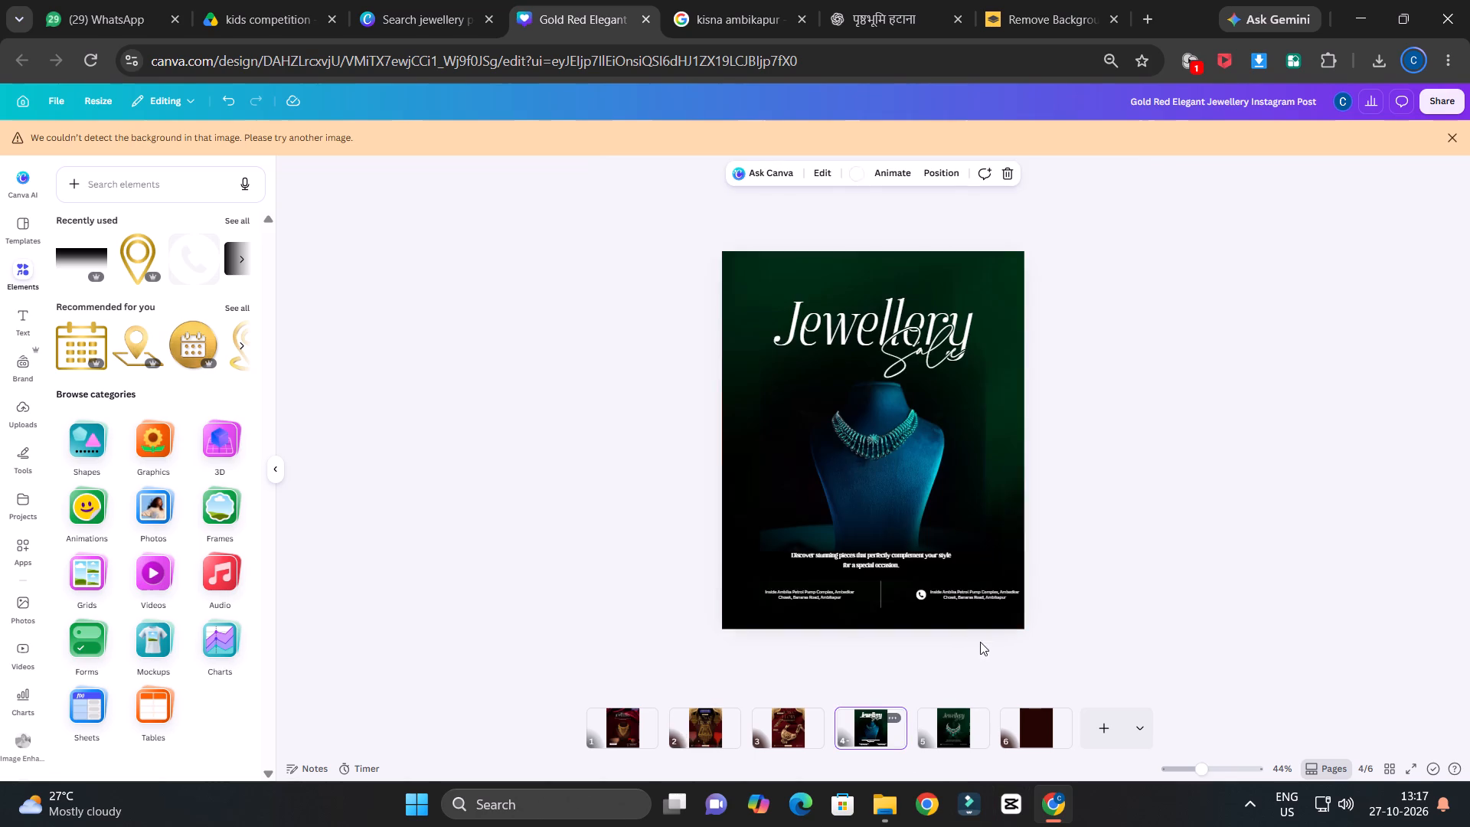
pyautogui.doubleClick(978, 591)
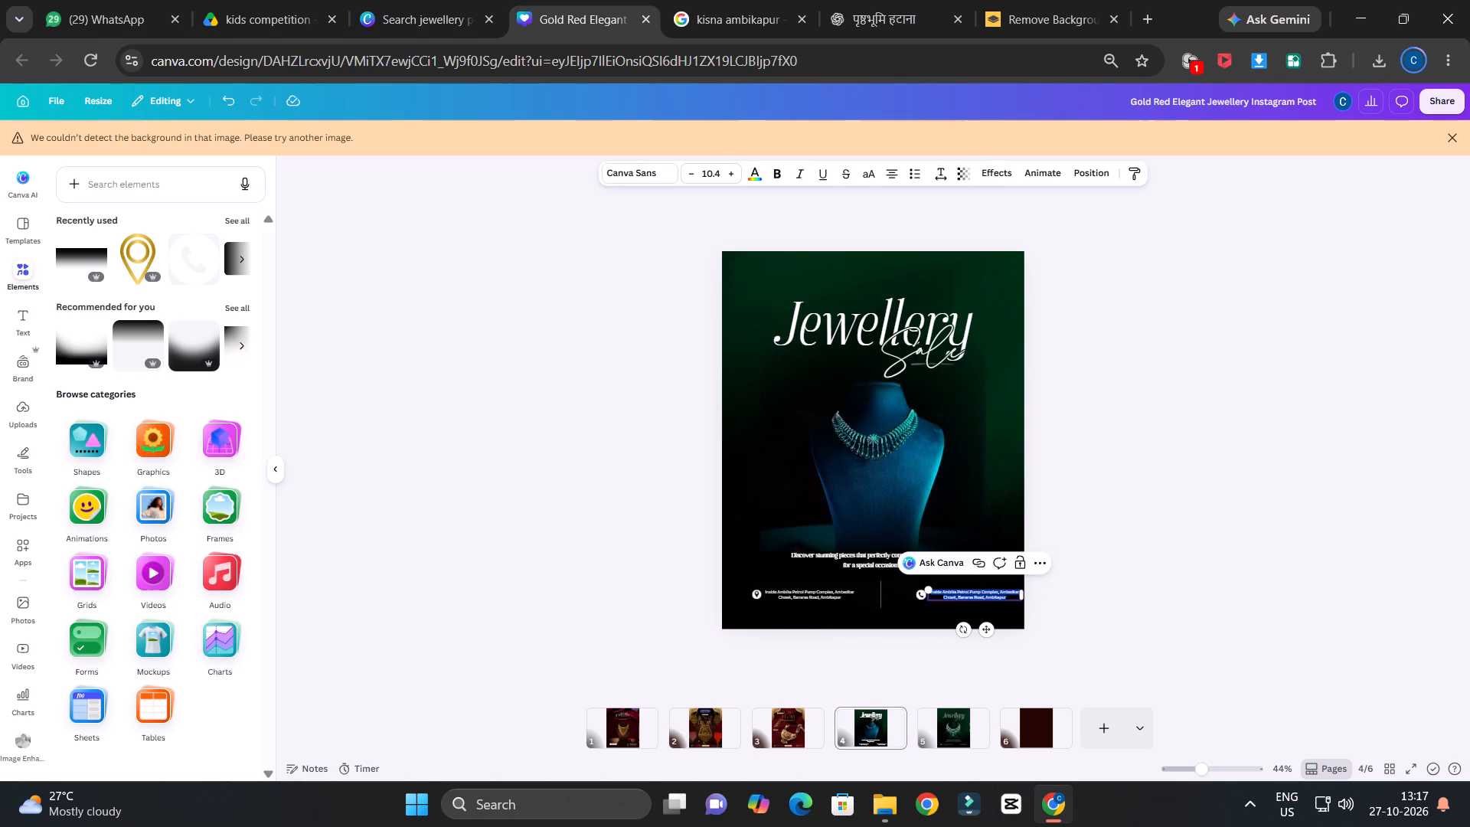
pyautogui.hotkey('ctrl', 'v')
# Move the phone number text closer to the phone icon and align it vertically with the icon's centre.
pyautogui.keyDown('ctrl'); pyautogui.scroll(3, 1150, 619); pyautogui.keyUp('ctrl')
pyautogui.scroll(-1, 1207, 590)
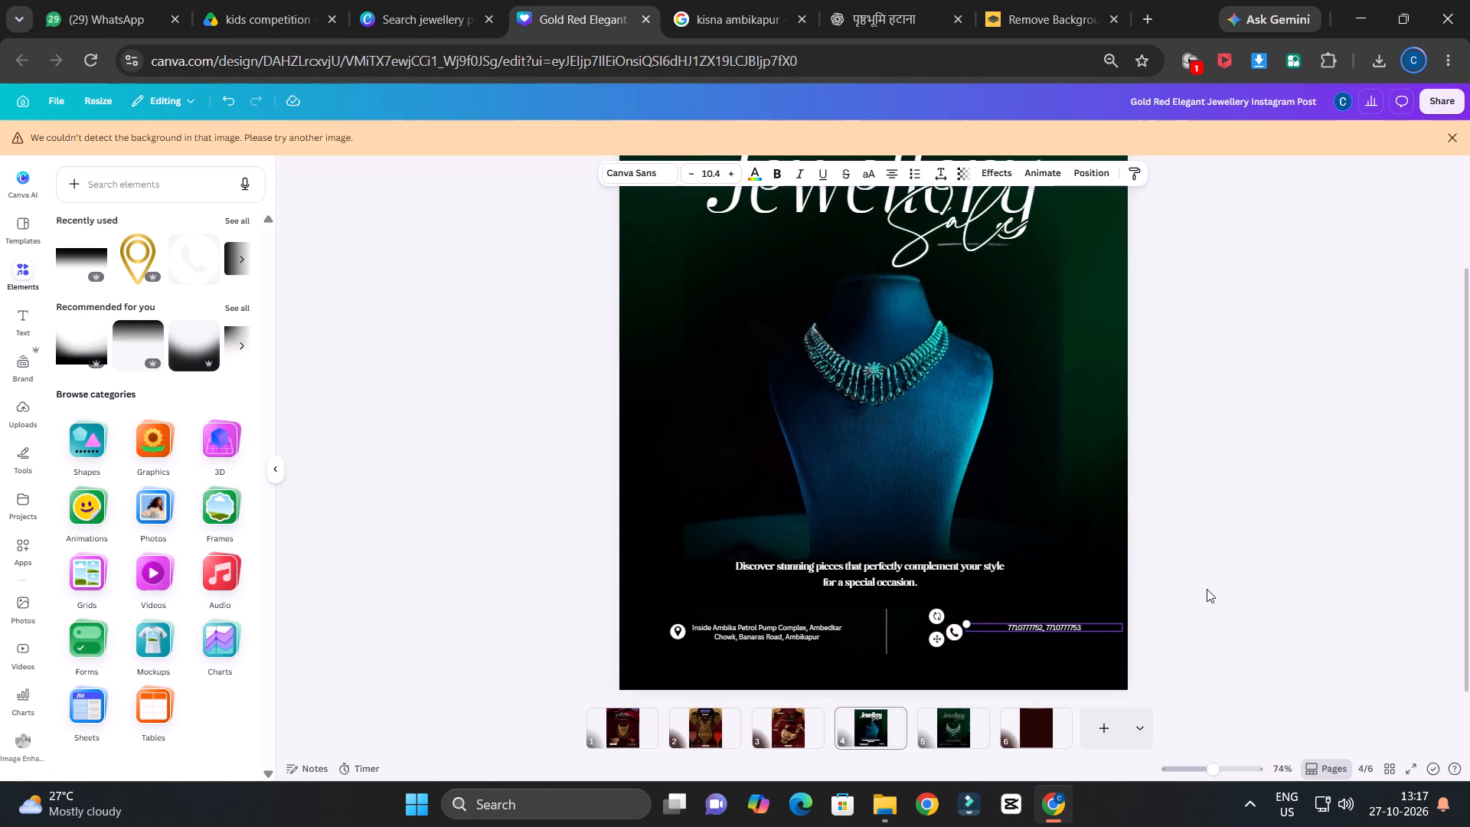
pyautogui.scroll(-1, 1220, 604)
pyautogui.keyDown('ctrl'); pyautogui.scroll(3, 1246, 616); pyautogui.keyUp('ctrl')
pyautogui.scroll(-2, 1287, 584)
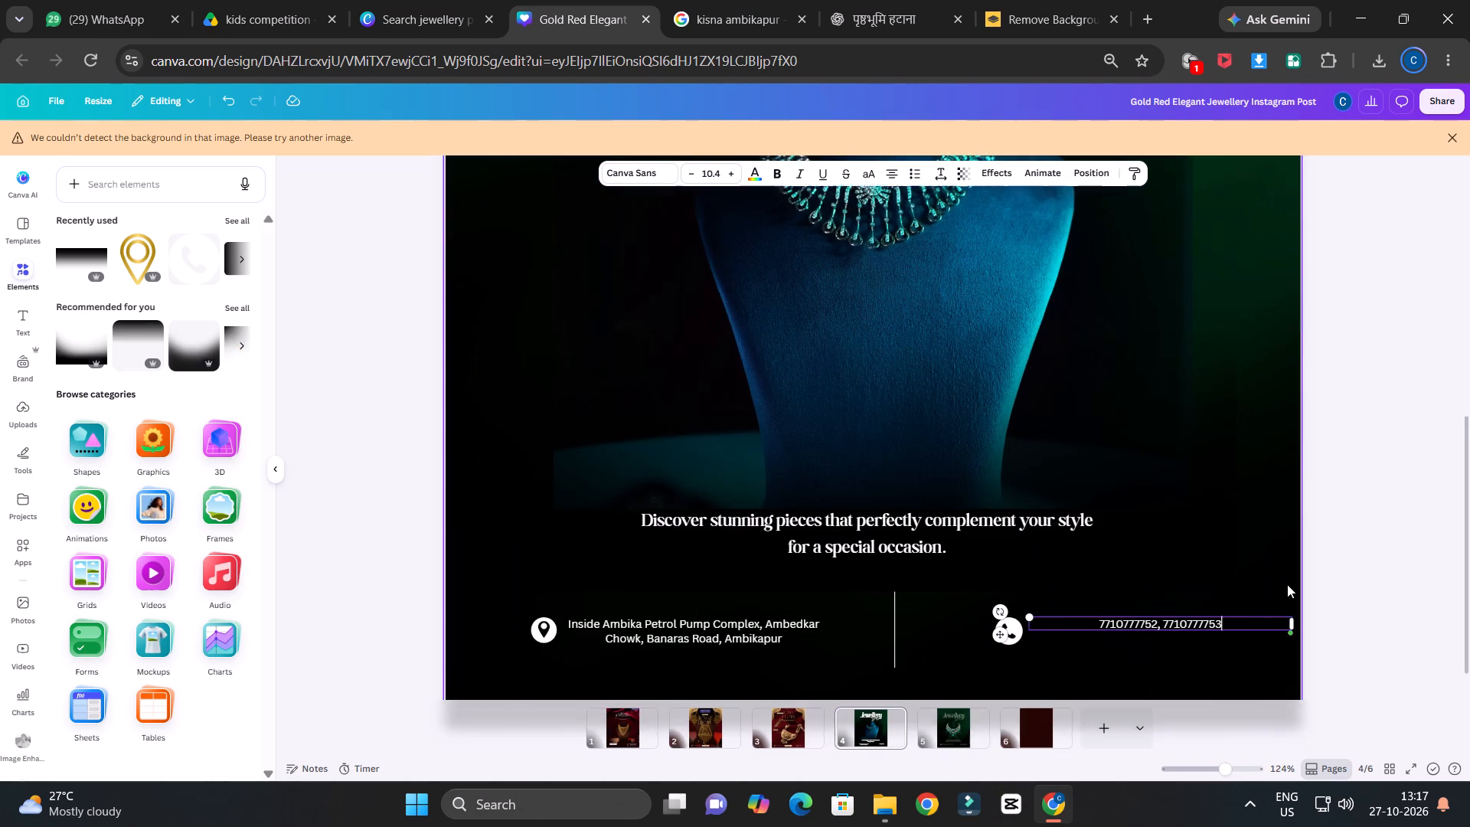
pyautogui.click(1459, 561)
pyautogui.moveTo(1189, 586); pyautogui.dragTo(1142, 589)
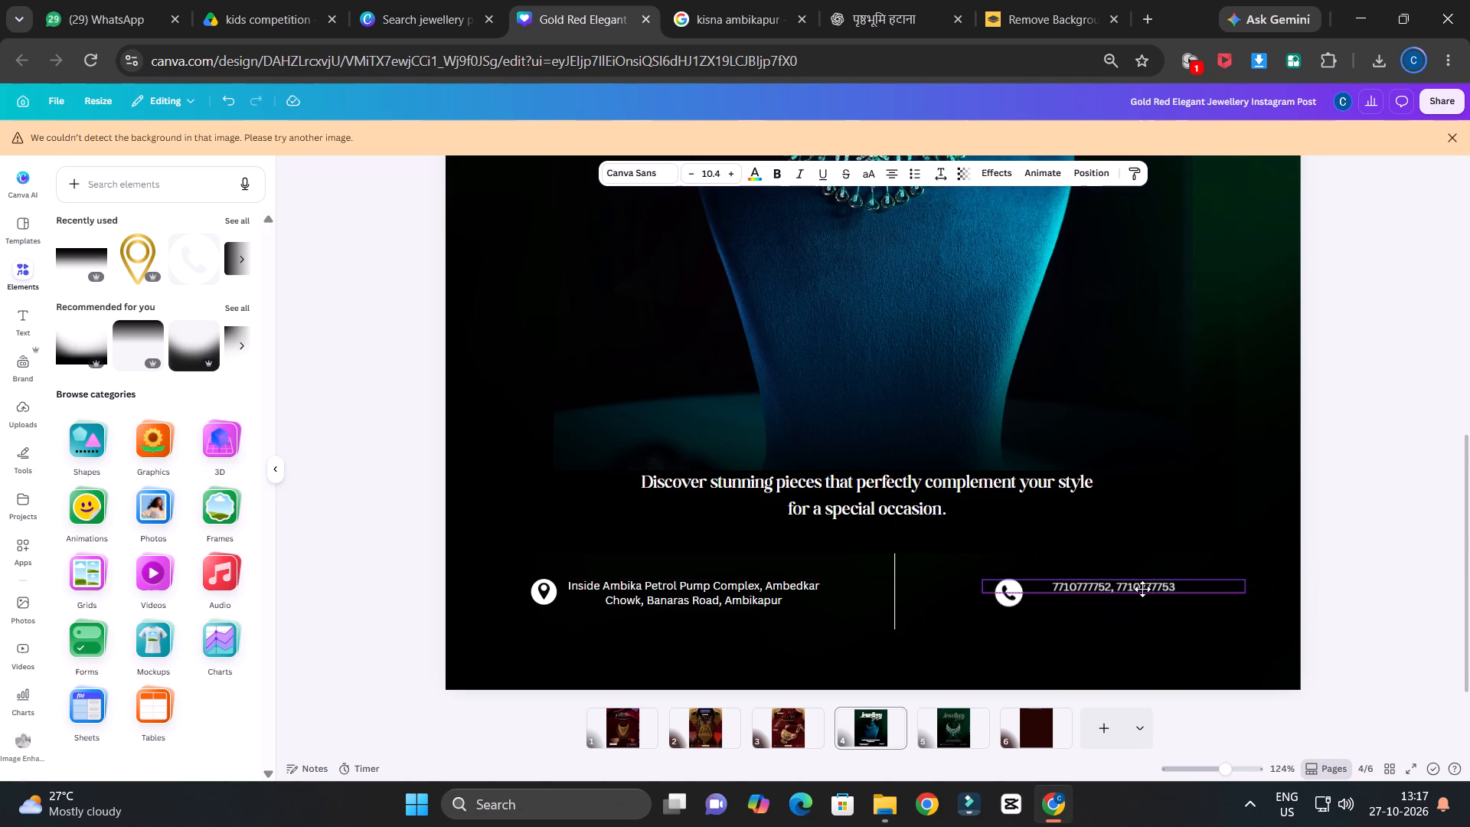
pyautogui.moveTo(1142, 589); pyautogui.dragTo(1145, 594)
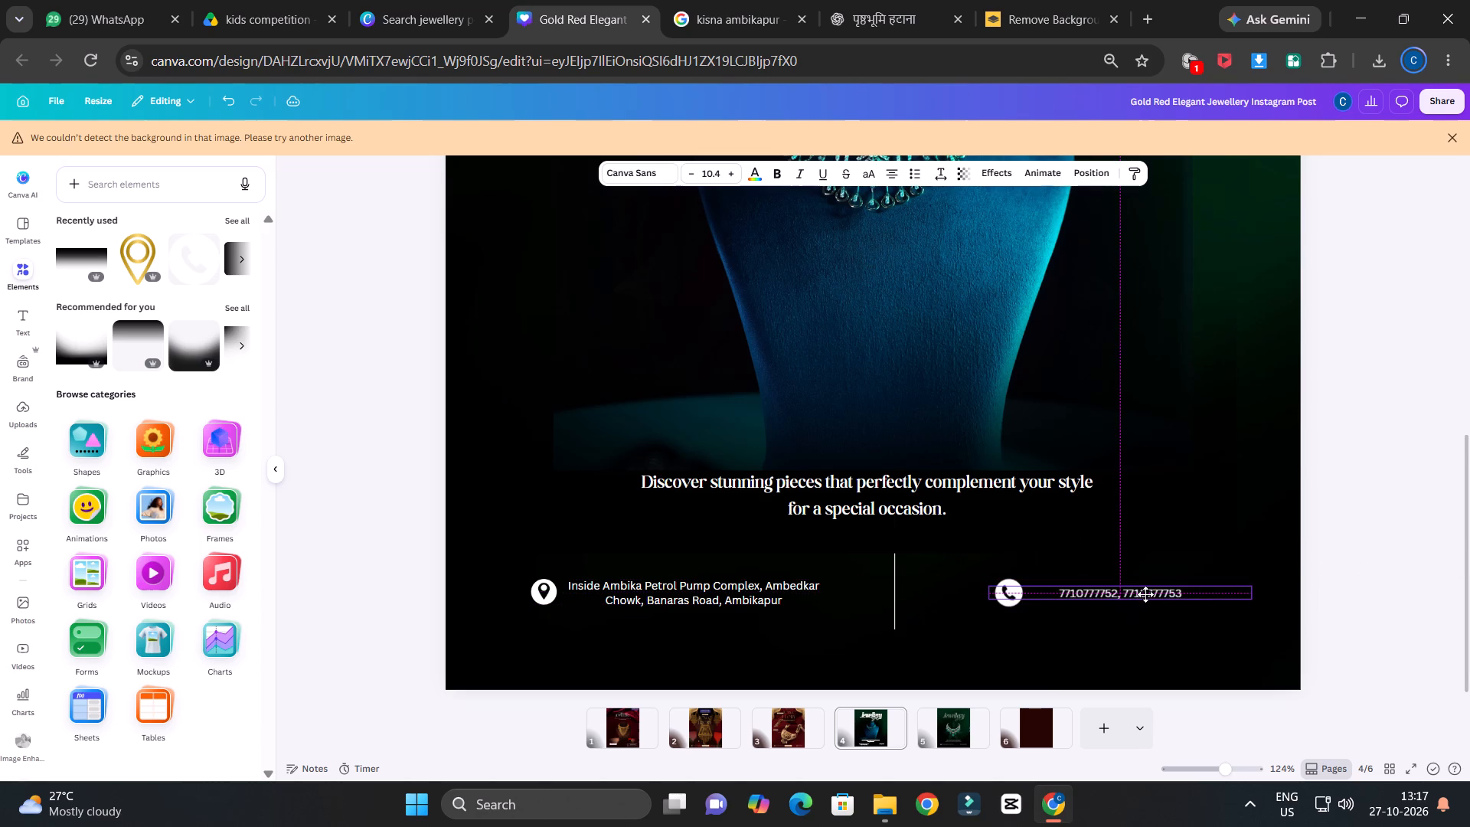
pyautogui.moveTo(1145, 594); pyautogui.dragTo(1143, 591)
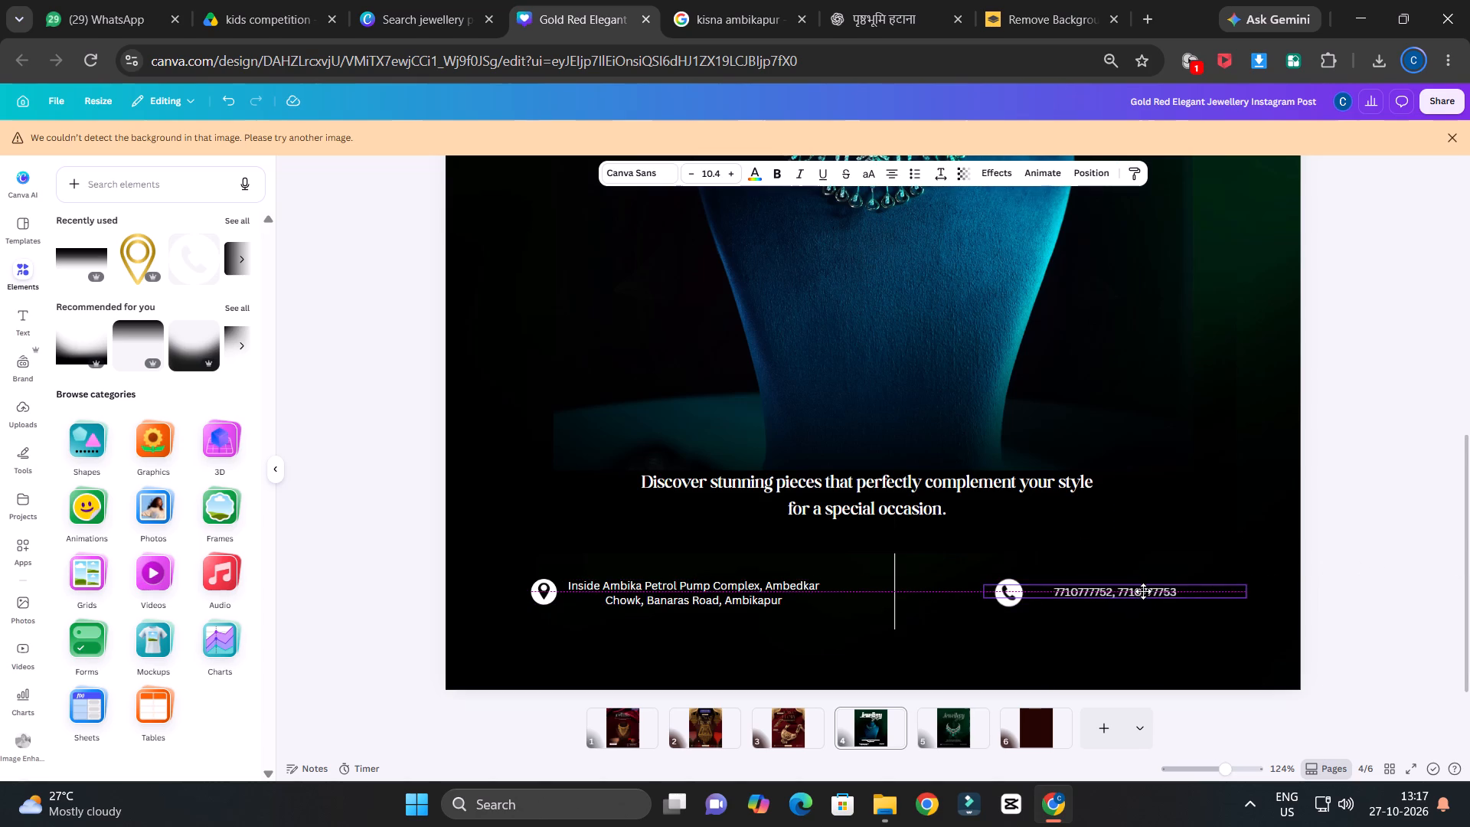
pyautogui.moveTo(1143, 591); pyautogui.dragTo(1142, 591)
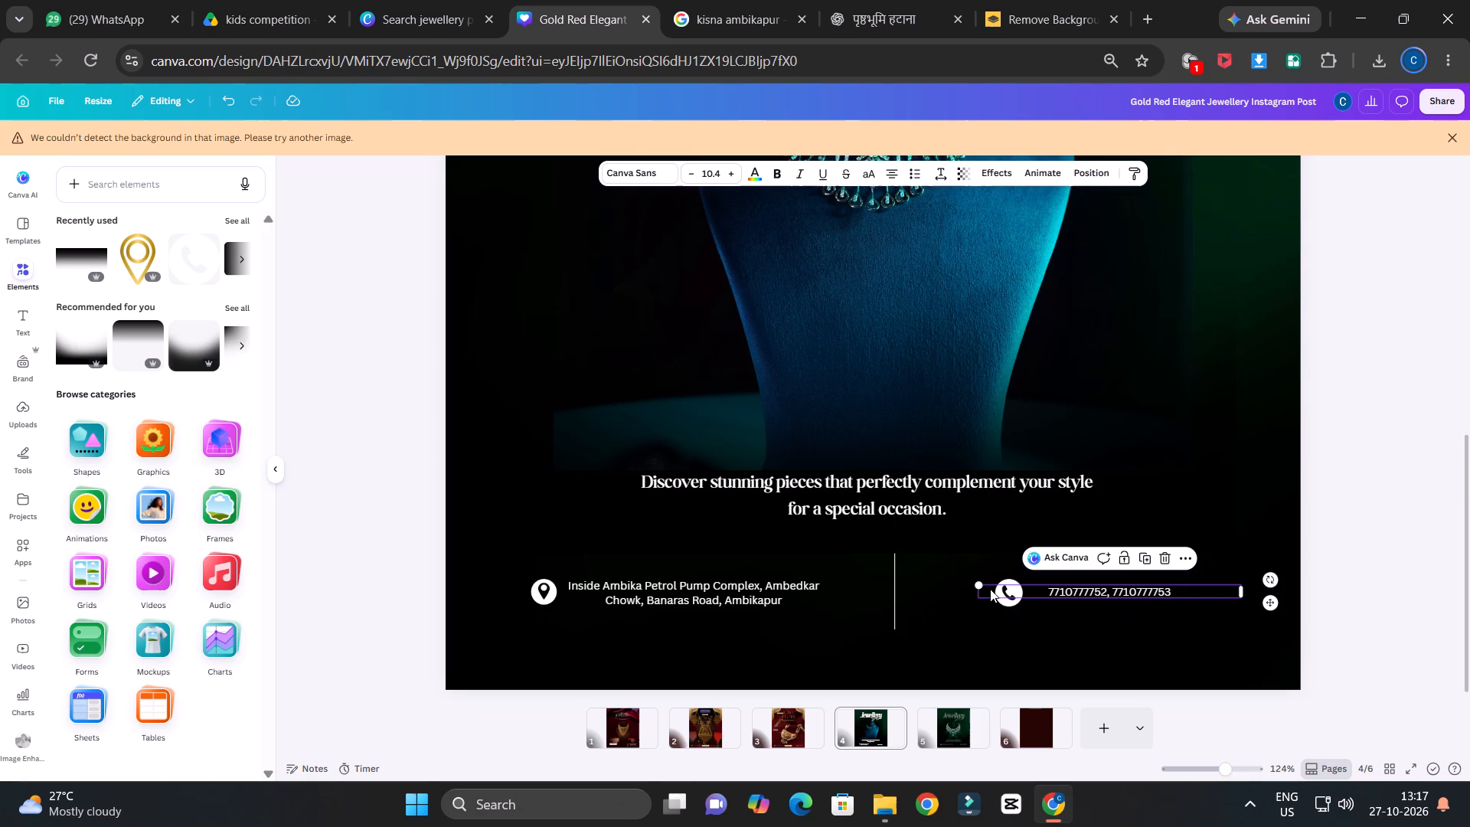
# Enlarge the phone number text to size 11.7 and reposition it just beside the phone icon, level with it.
pyautogui.moveTo(979, 582); pyautogui.dragTo(948, 566)
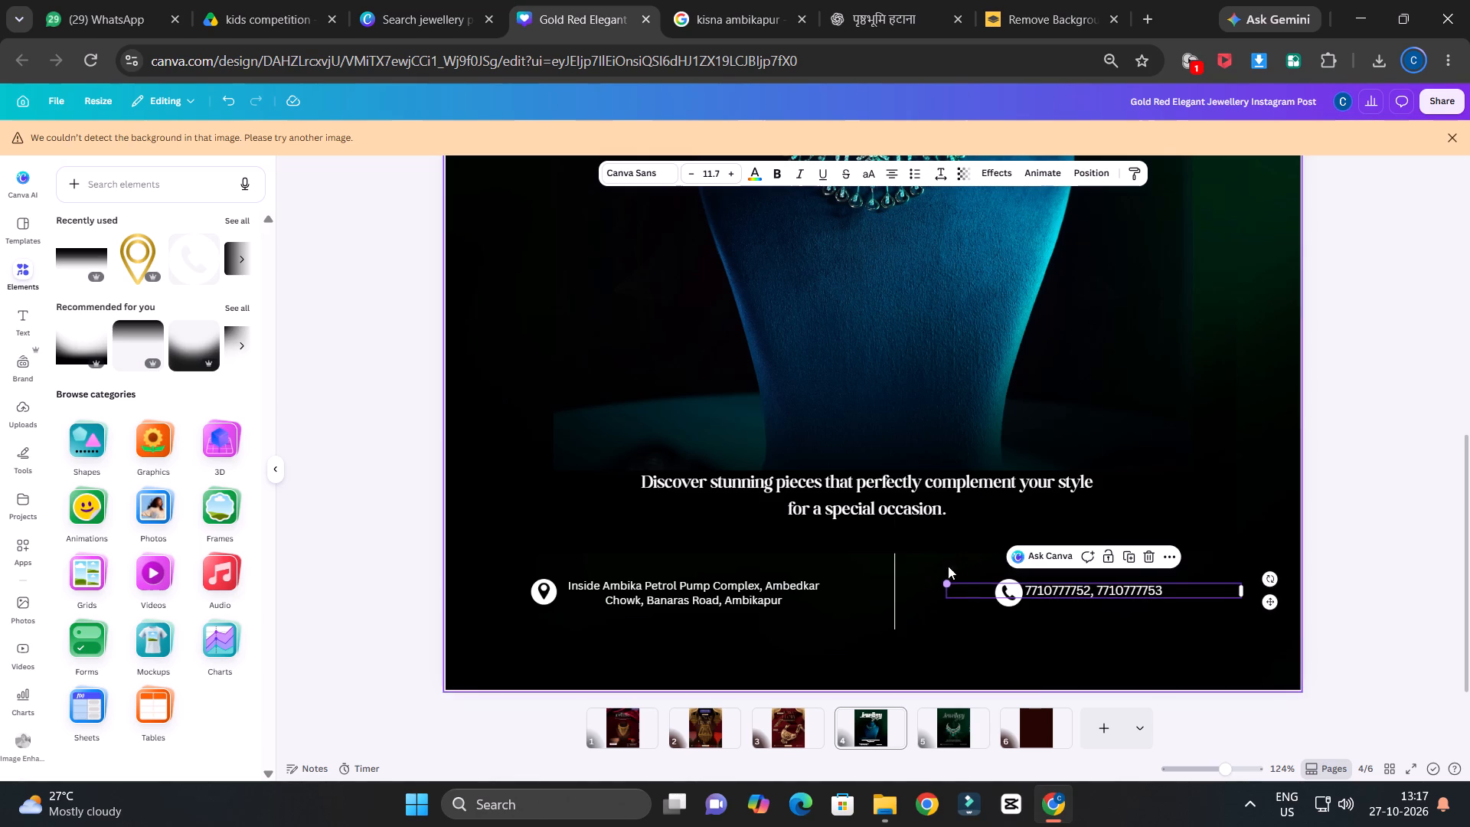
pyautogui.moveTo(1096, 591); pyautogui.dragTo(1127, 593)
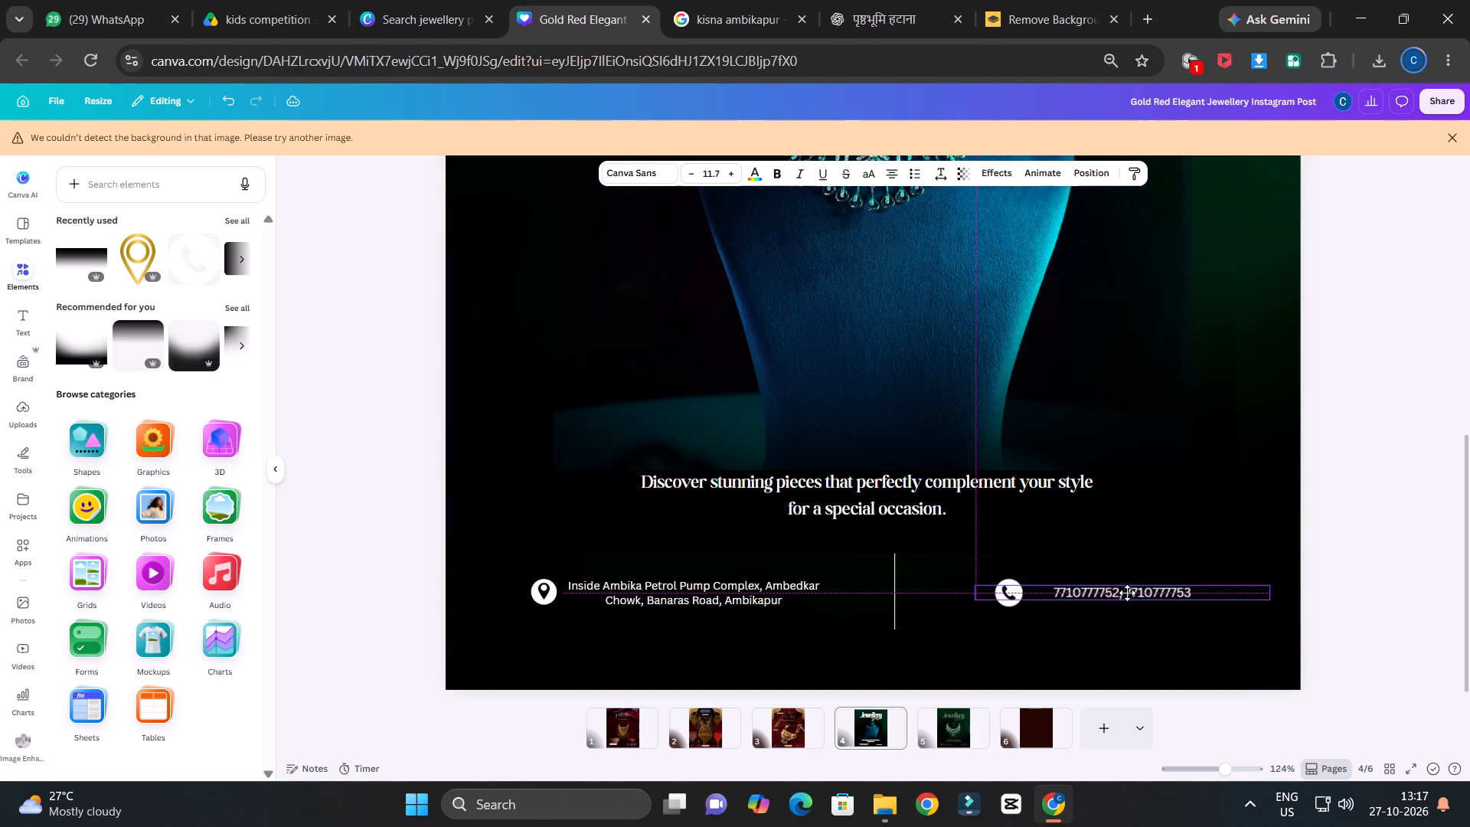
pyautogui.moveTo(1127, 593); pyautogui.dragTo(1133, 593)
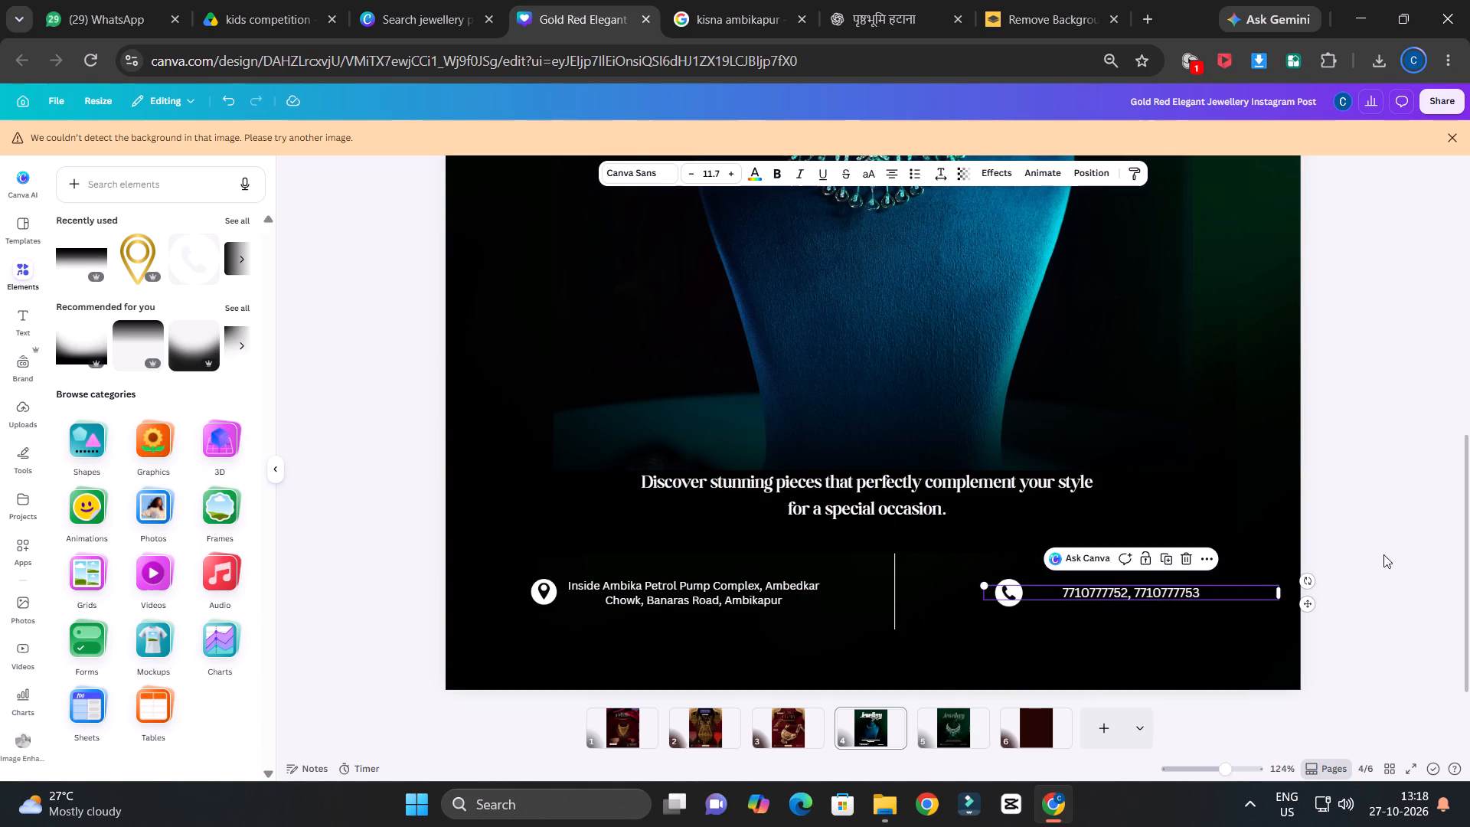
pyautogui.click(1395, 543)
# Nudge the phone number text slightly closer to the phone icon, keeping it on the same row.
pyautogui.keyDown('ctrl'); pyautogui.scroll(-5, 1395, 543); pyautogui.keyUp('ctrl')
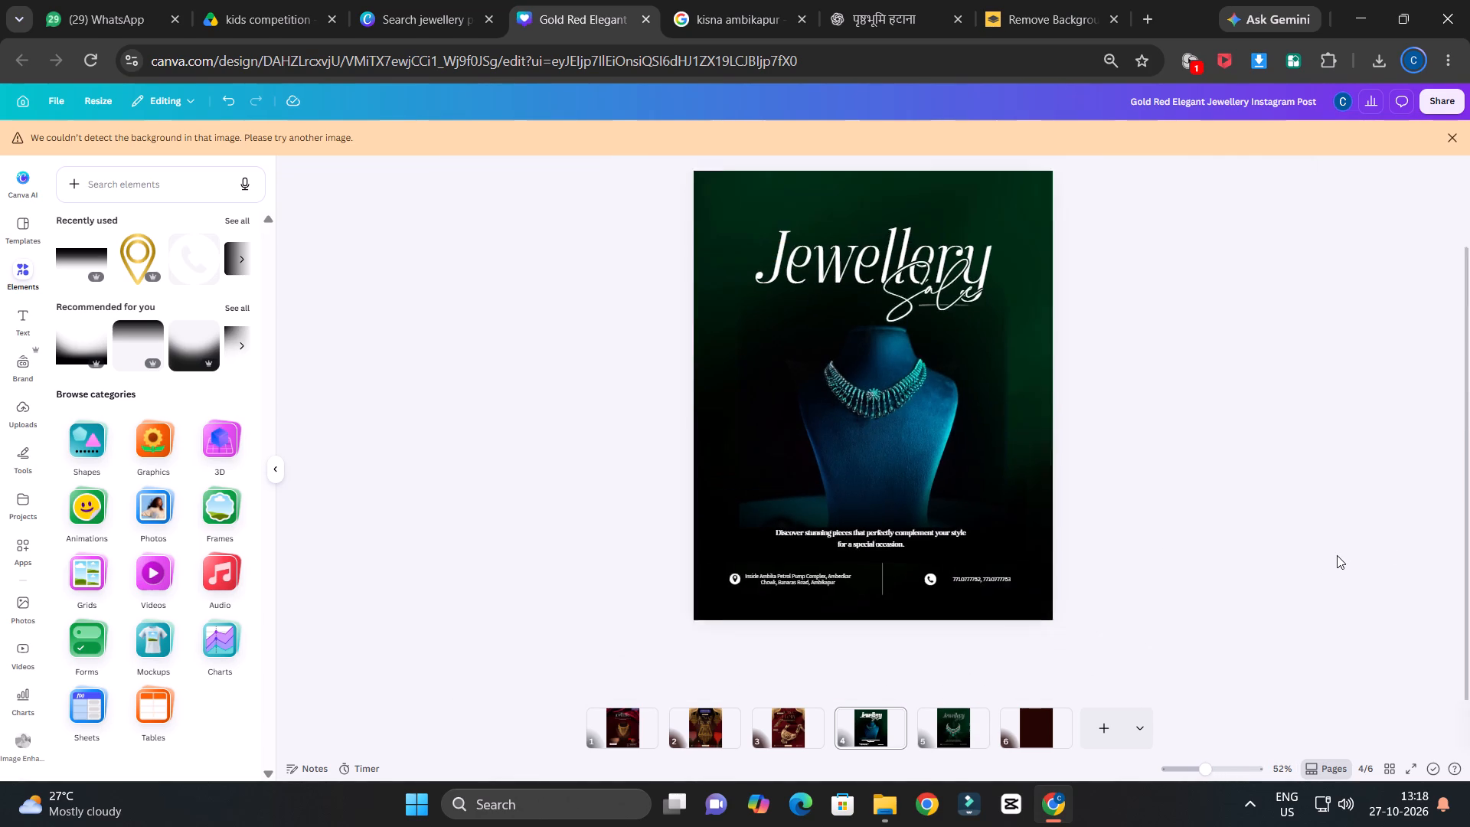
pyautogui.keyDown('ctrl'); pyautogui.scroll(-1, 1337, 555); pyautogui.keyUp('ctrl')
pyautogui.keyDown('ctrl'); pyautogui.scroll(4, 1207, 581); pyautogui.keyUp('ctrl')
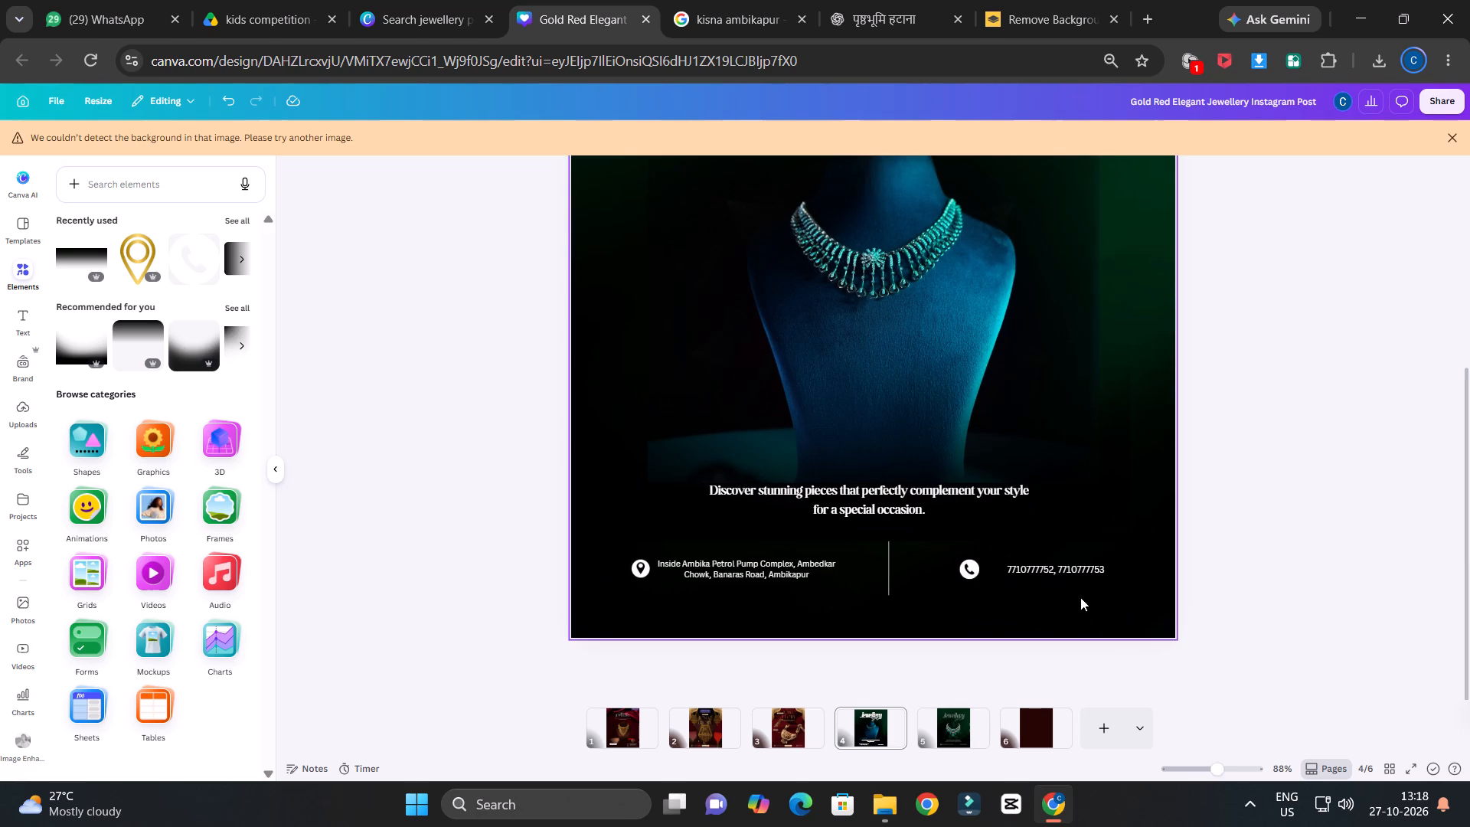
pyautogui.moveTo(1067, 570); pyautogui.dragTo(1060, 570)
pyautogui.click(1280, 559)
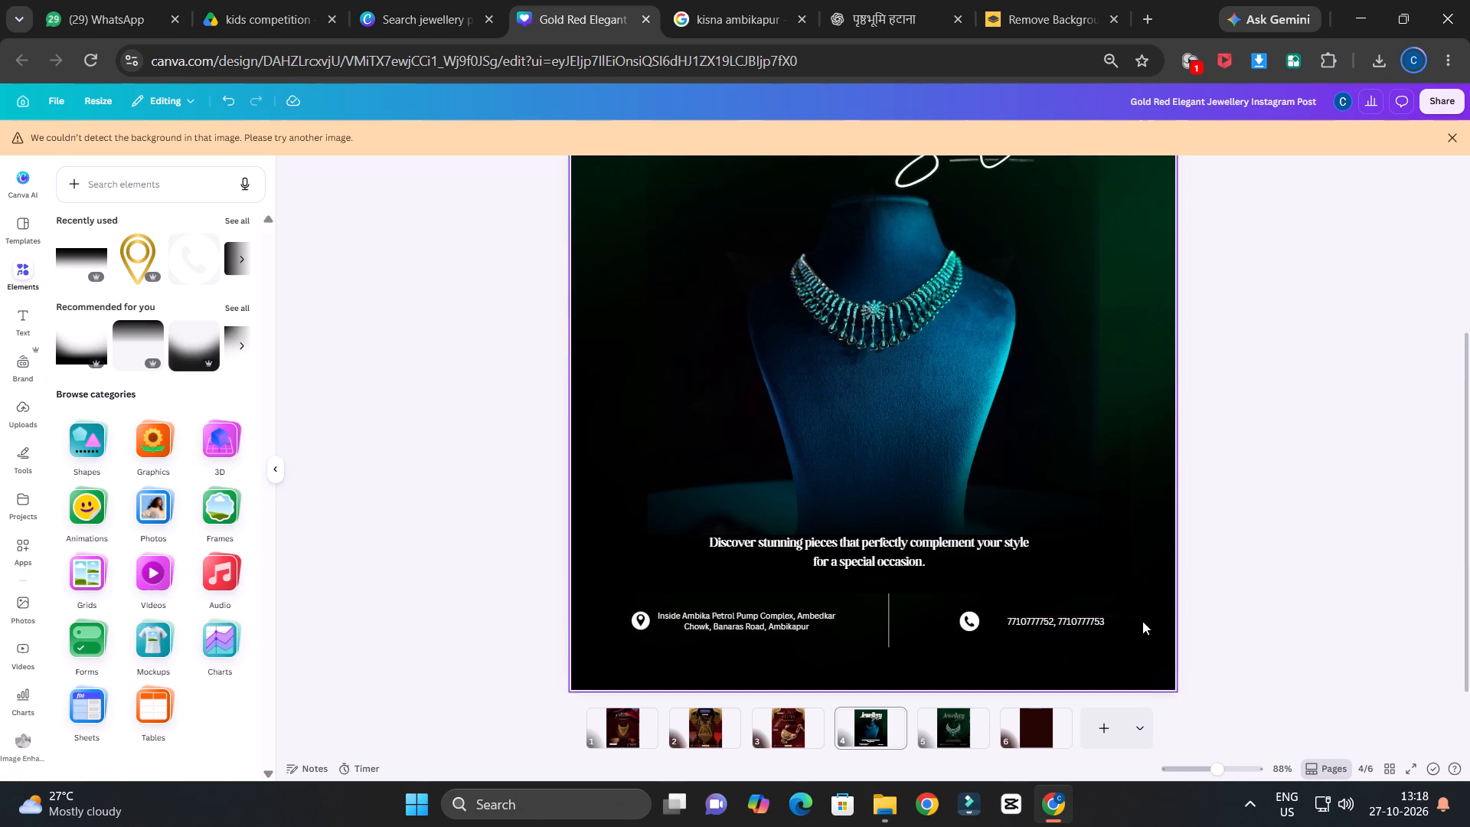
pyautogui.moveTo(1073, 621); pyautogui.dragTo(1066, 622)
pyautogui.click(1280, 559)
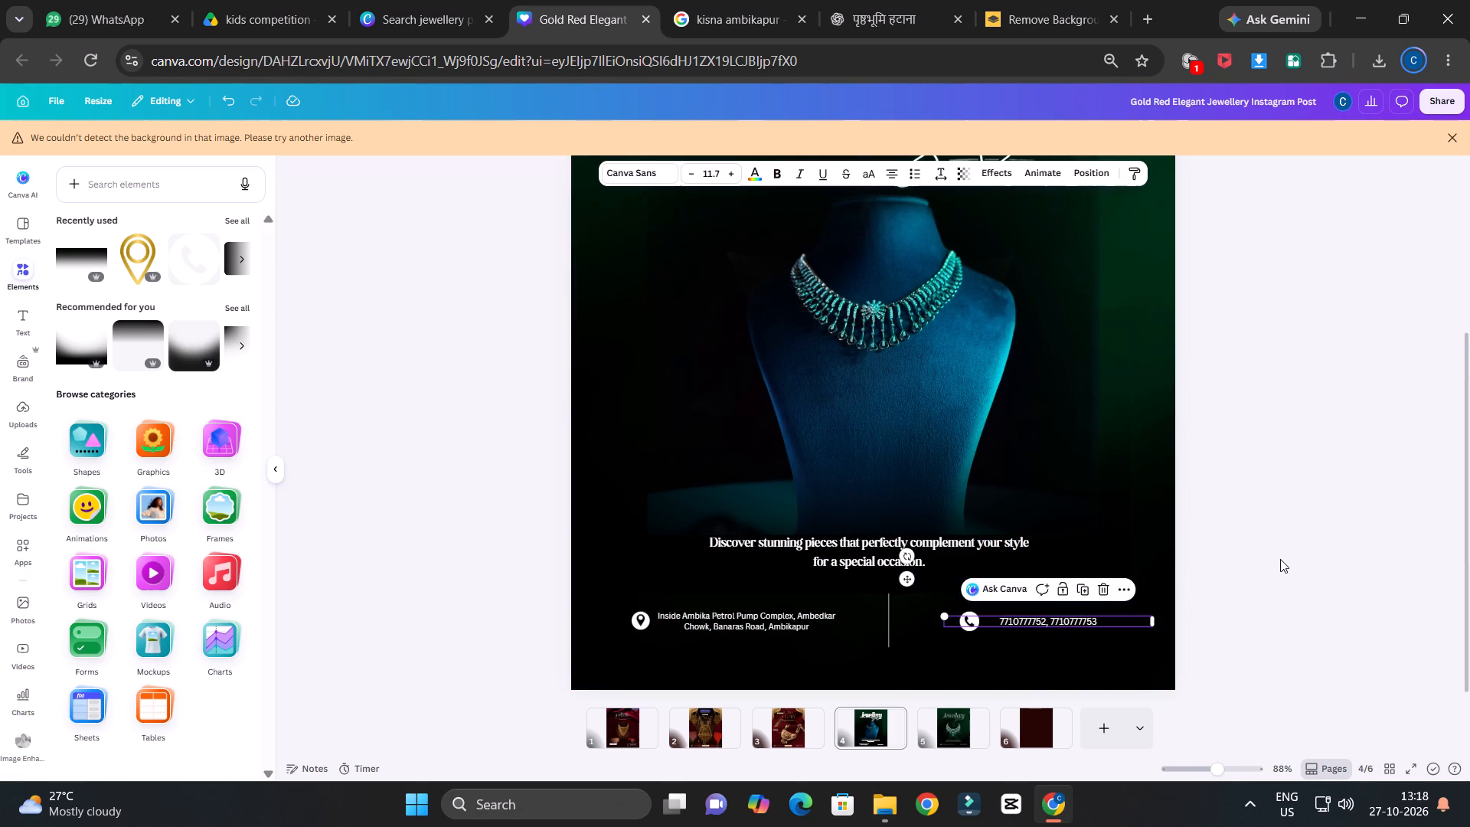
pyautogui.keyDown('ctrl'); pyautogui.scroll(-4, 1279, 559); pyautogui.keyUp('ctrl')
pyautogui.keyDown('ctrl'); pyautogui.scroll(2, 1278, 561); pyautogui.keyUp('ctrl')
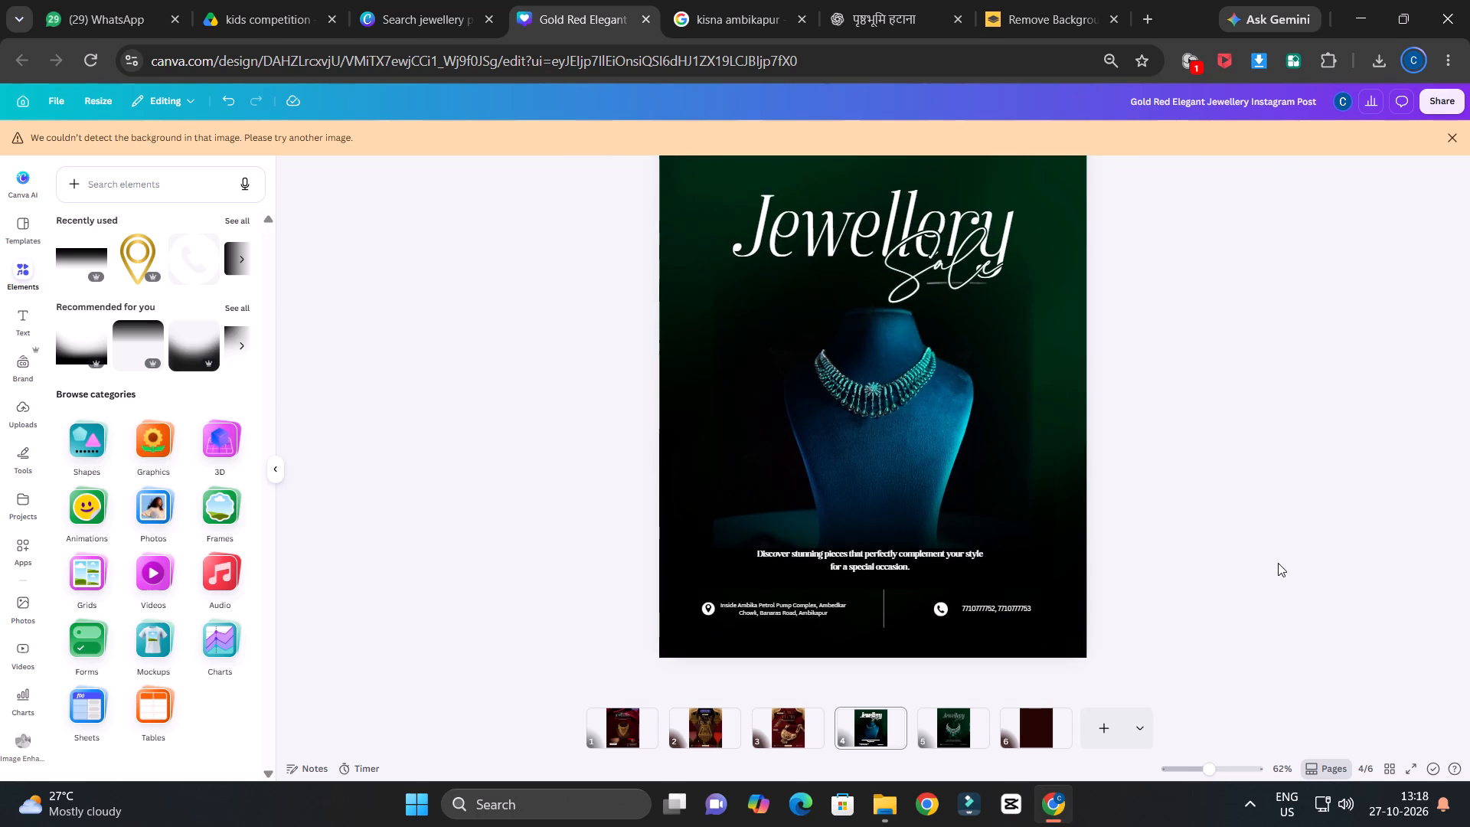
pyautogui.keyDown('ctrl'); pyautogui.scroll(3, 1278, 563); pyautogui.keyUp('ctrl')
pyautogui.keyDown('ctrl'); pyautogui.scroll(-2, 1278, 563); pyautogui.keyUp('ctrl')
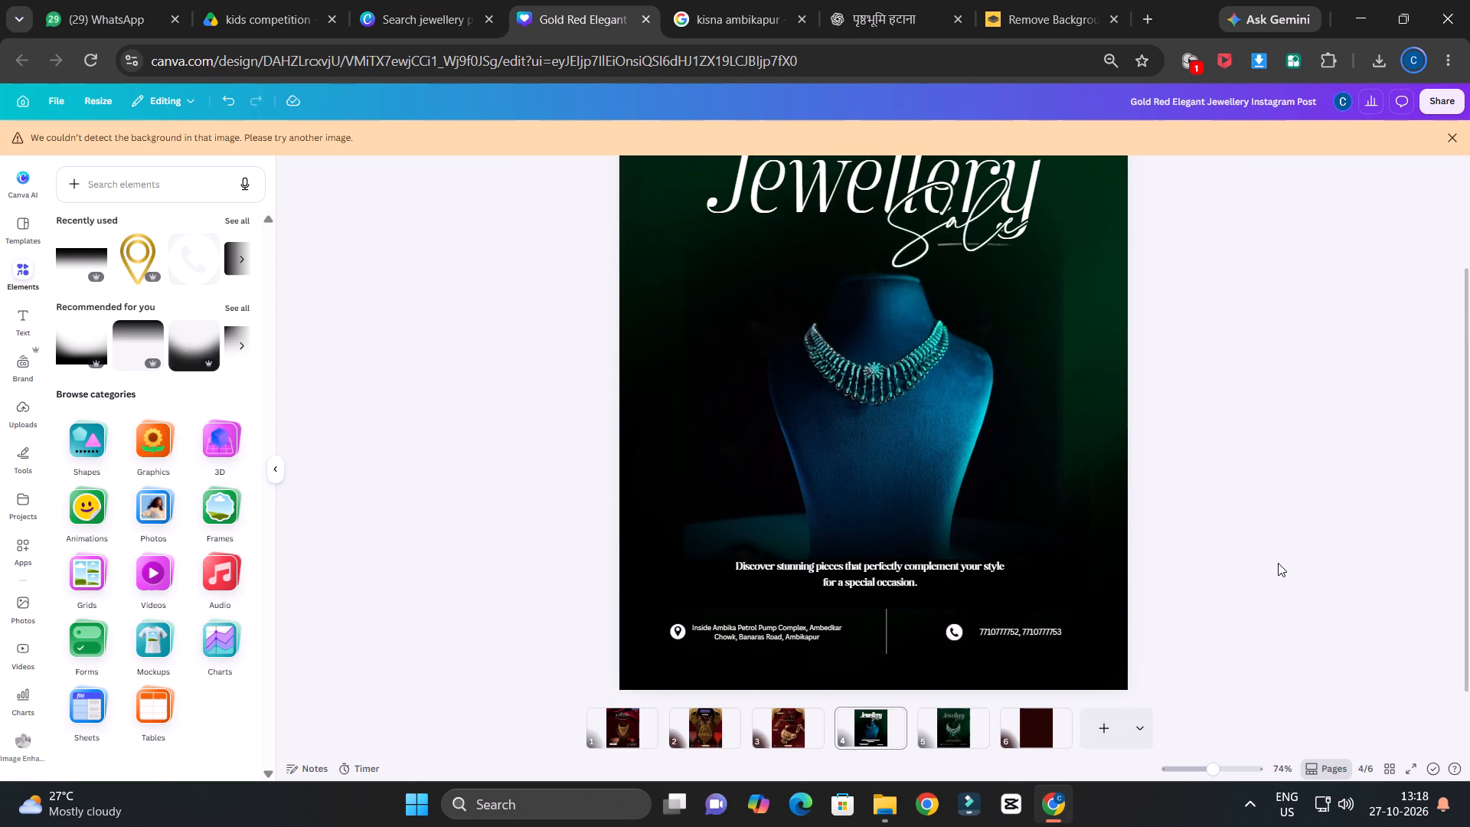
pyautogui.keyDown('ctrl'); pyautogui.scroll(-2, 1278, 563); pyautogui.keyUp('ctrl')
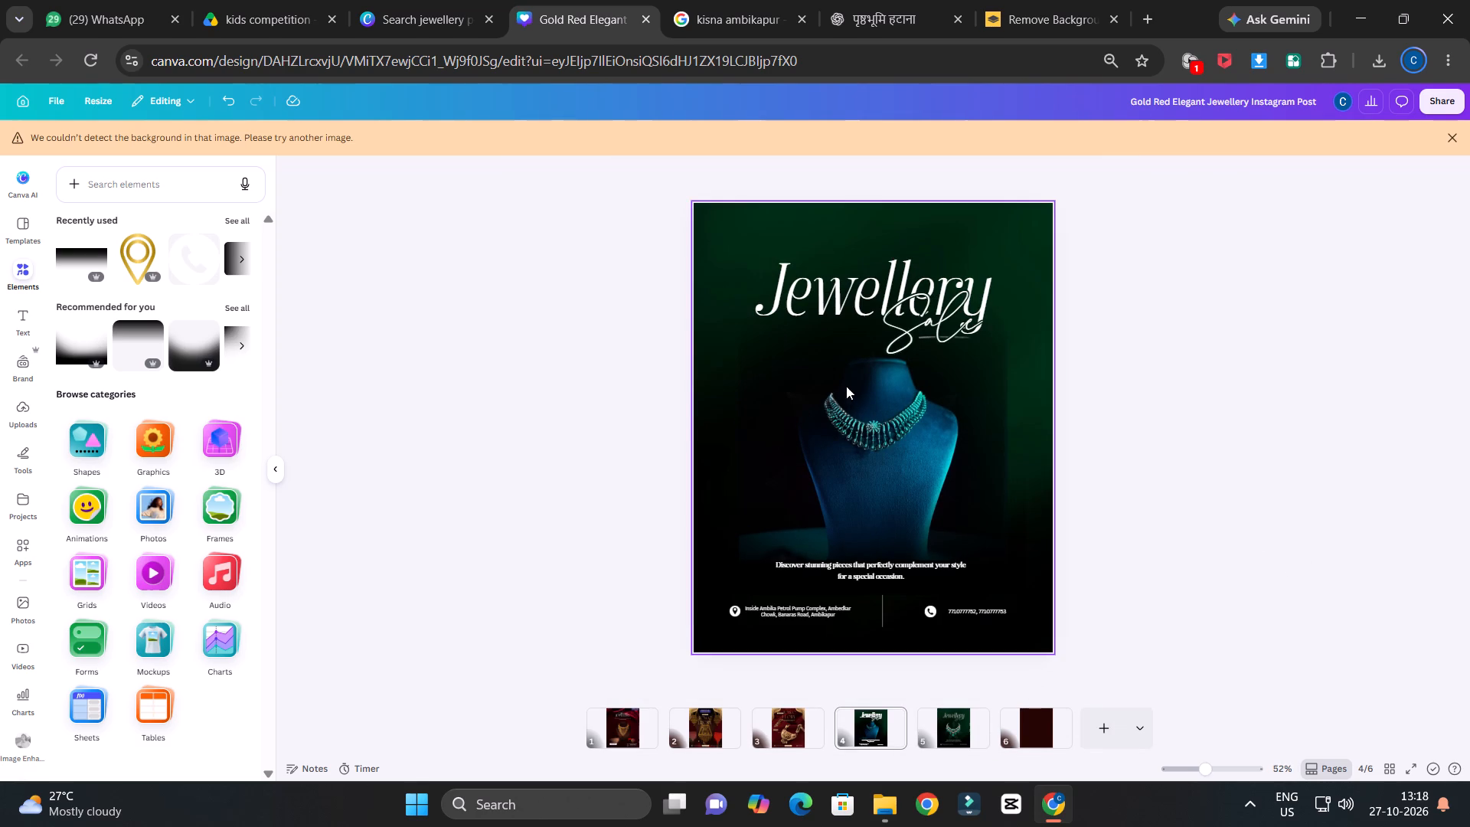
# Copy the KISNA logo from page 2 and paste it onto the green Jewellery Sale design on page 4.
pyautogui.click(709, 736)
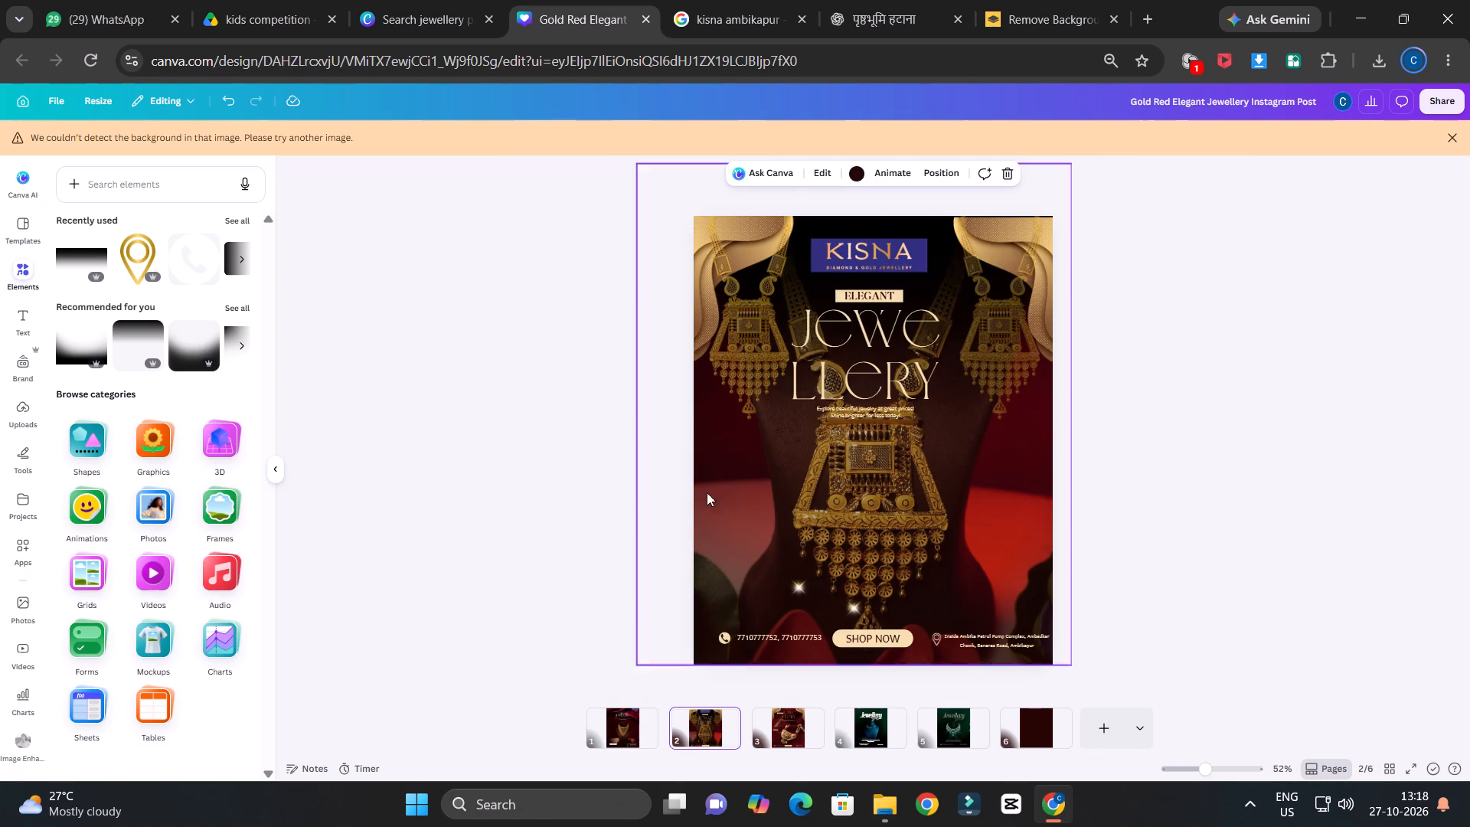
pyautogui.click(883, 254)
pyautogui.hotkey('ctrl', 'c')
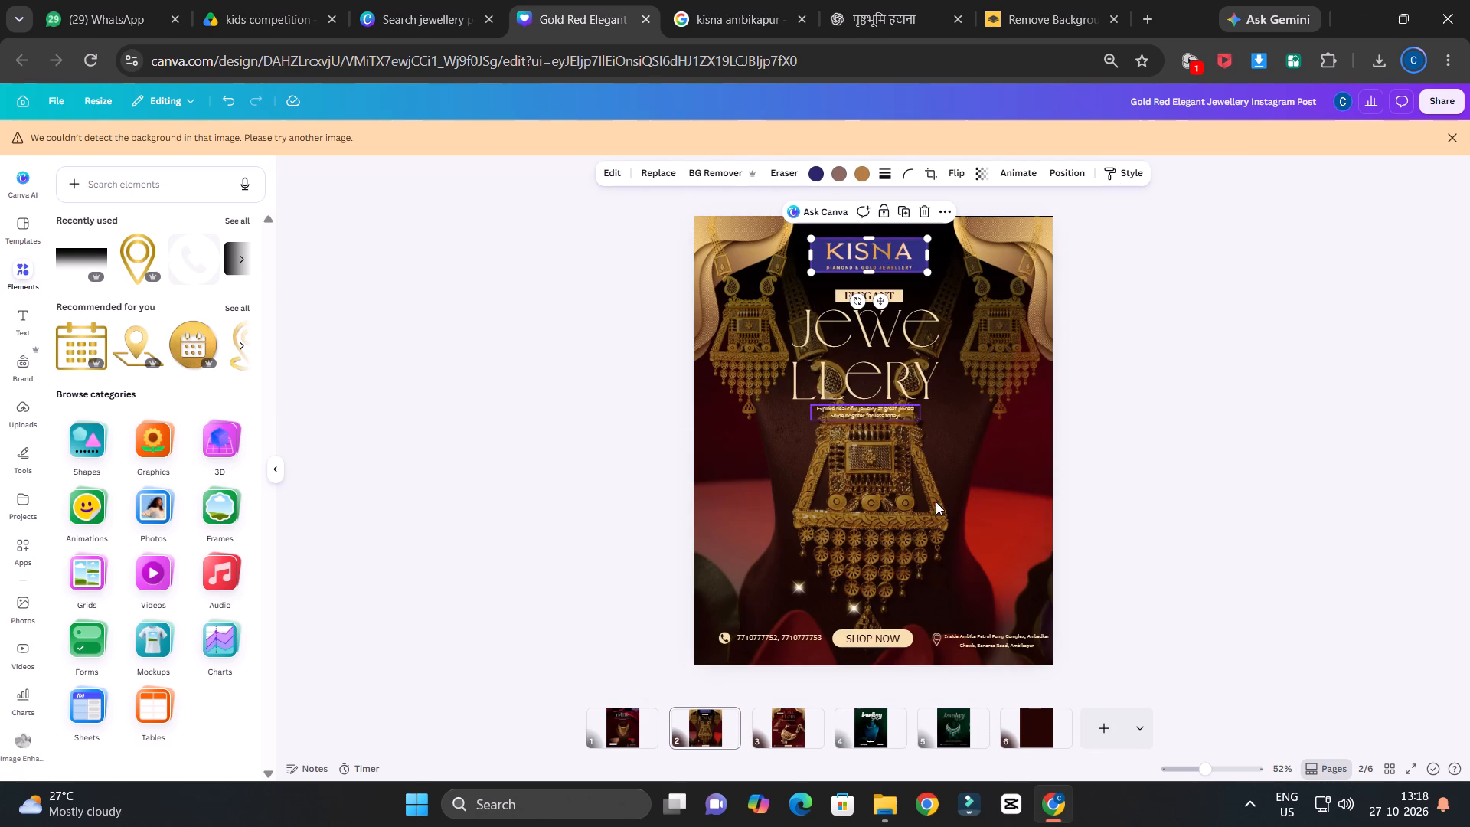
pyautogui.click(871, 725)
pyautogui.hotkey('ctrl', 'v')
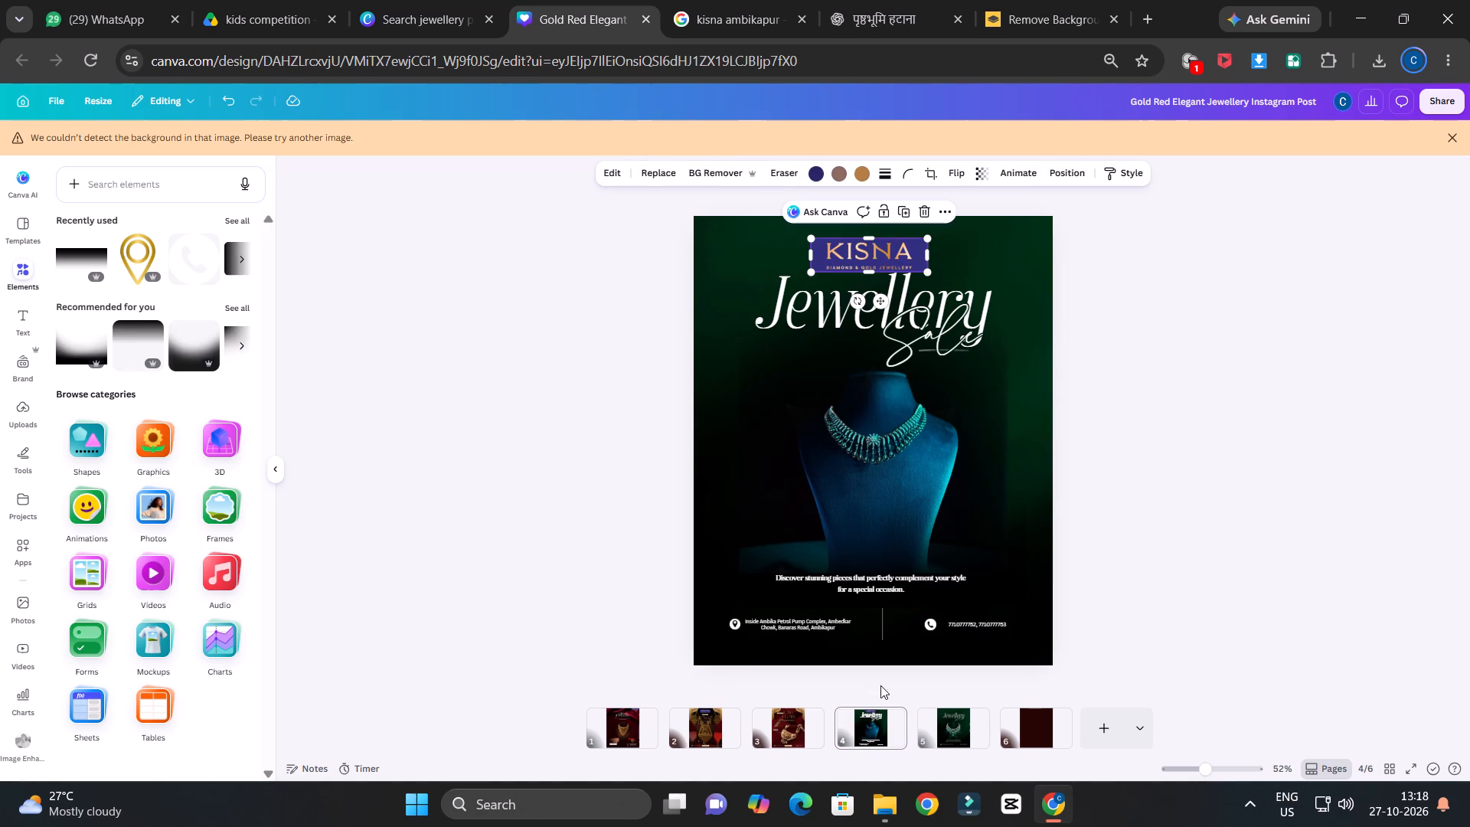
# Shrink the pasted KISNA logo and place it above the Jewellery title, leaving a small gap between them.
pyautogui.moveTo(930, 271); pyautogui.dragTo(898, 260)
pyautogui.moveTo(867, 255); pyautogui.dragTo(891, 250)
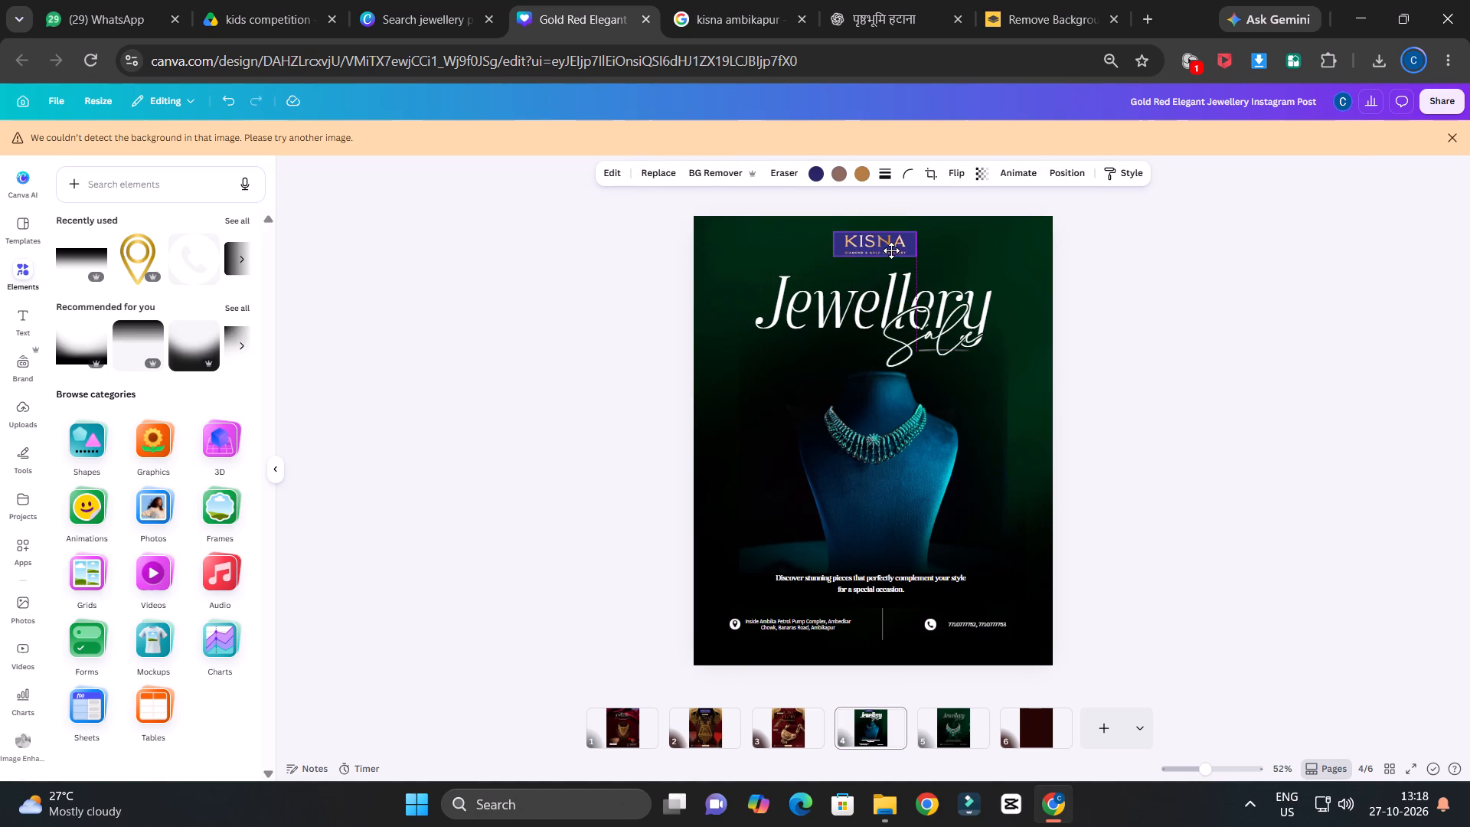
pyautogui.moveTo(891, 250); pyautogui.dragTo(895, 252)
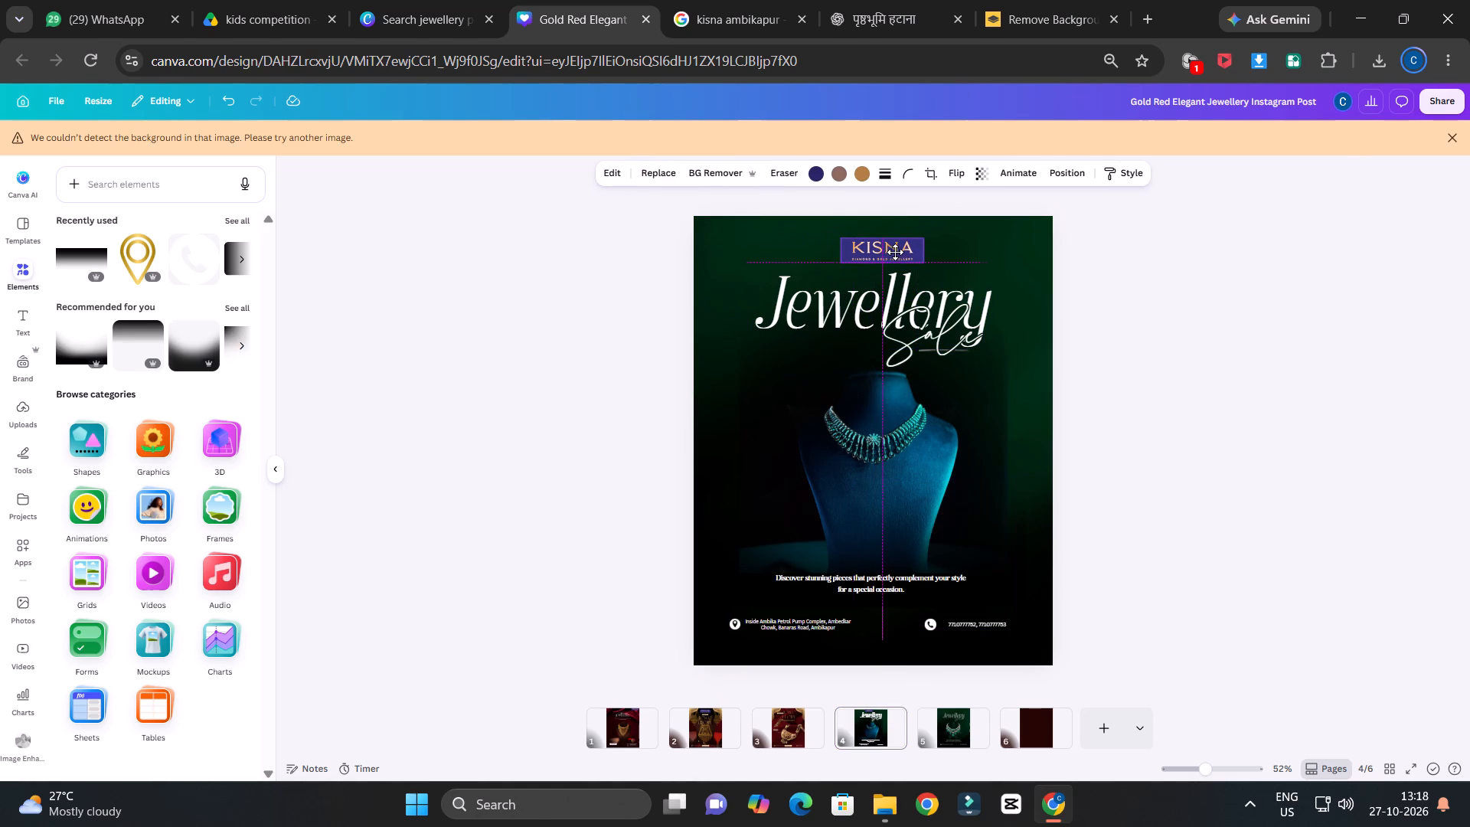
pyautogui.moveTo(895, 252); pyautogui.dragTo(891, 257)
pyautogui.click(1100, 276)
pyautogui.keyDown('ctrl'); pyautogui.scroll(-2, 1145, 283); pyautogui.keyUp('ctrl')
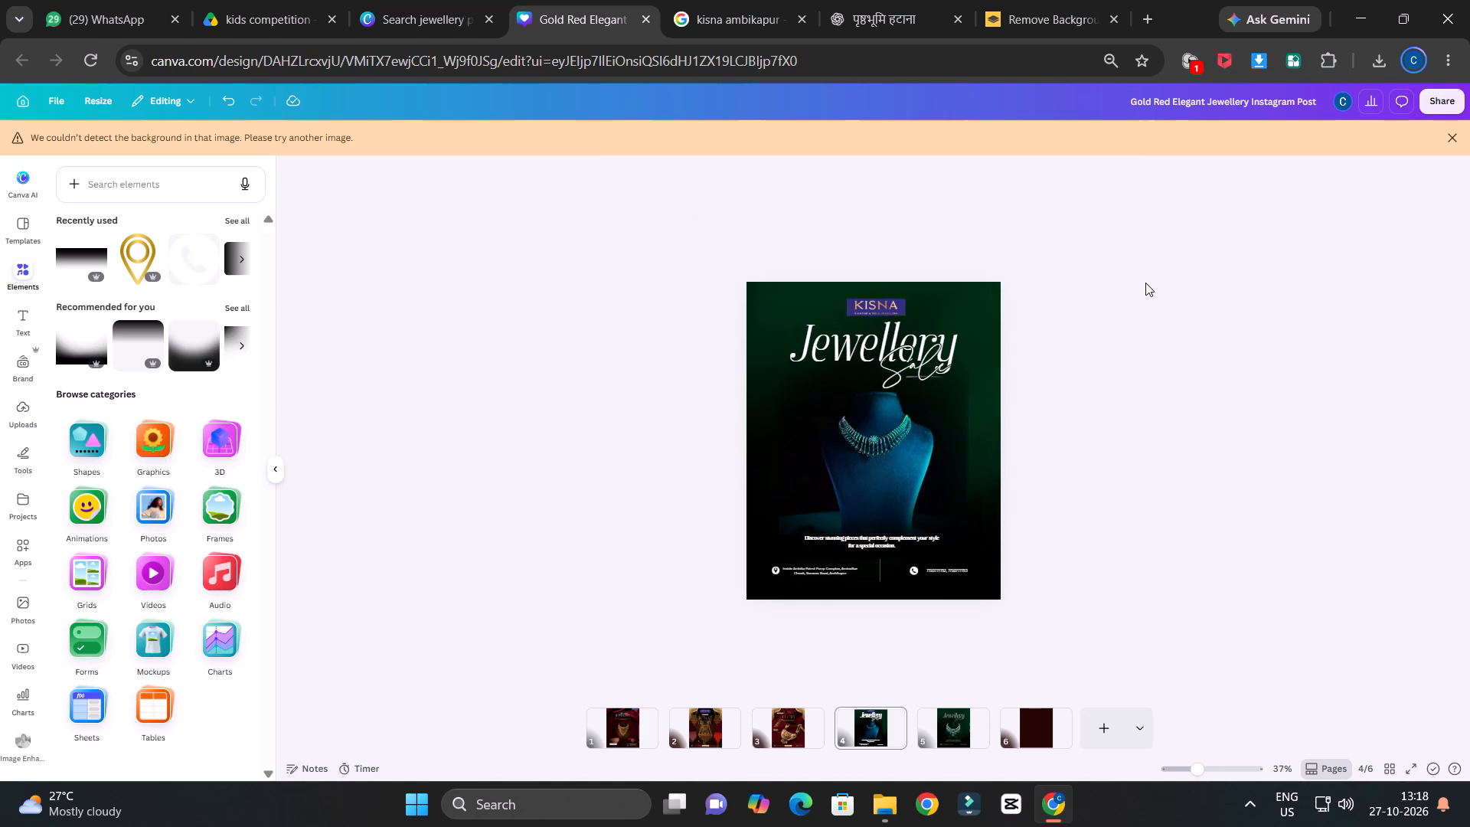
pyautogui.keyDown('ctrl'); pyautogui.scroll(-1, 1145, 283); pyautogui.keyUp('ctrl')
pyautogui.keyDown('ctrl'); pyautogui.scroll(5, 1138, 381); pyautogui.keyUp('ctrl')
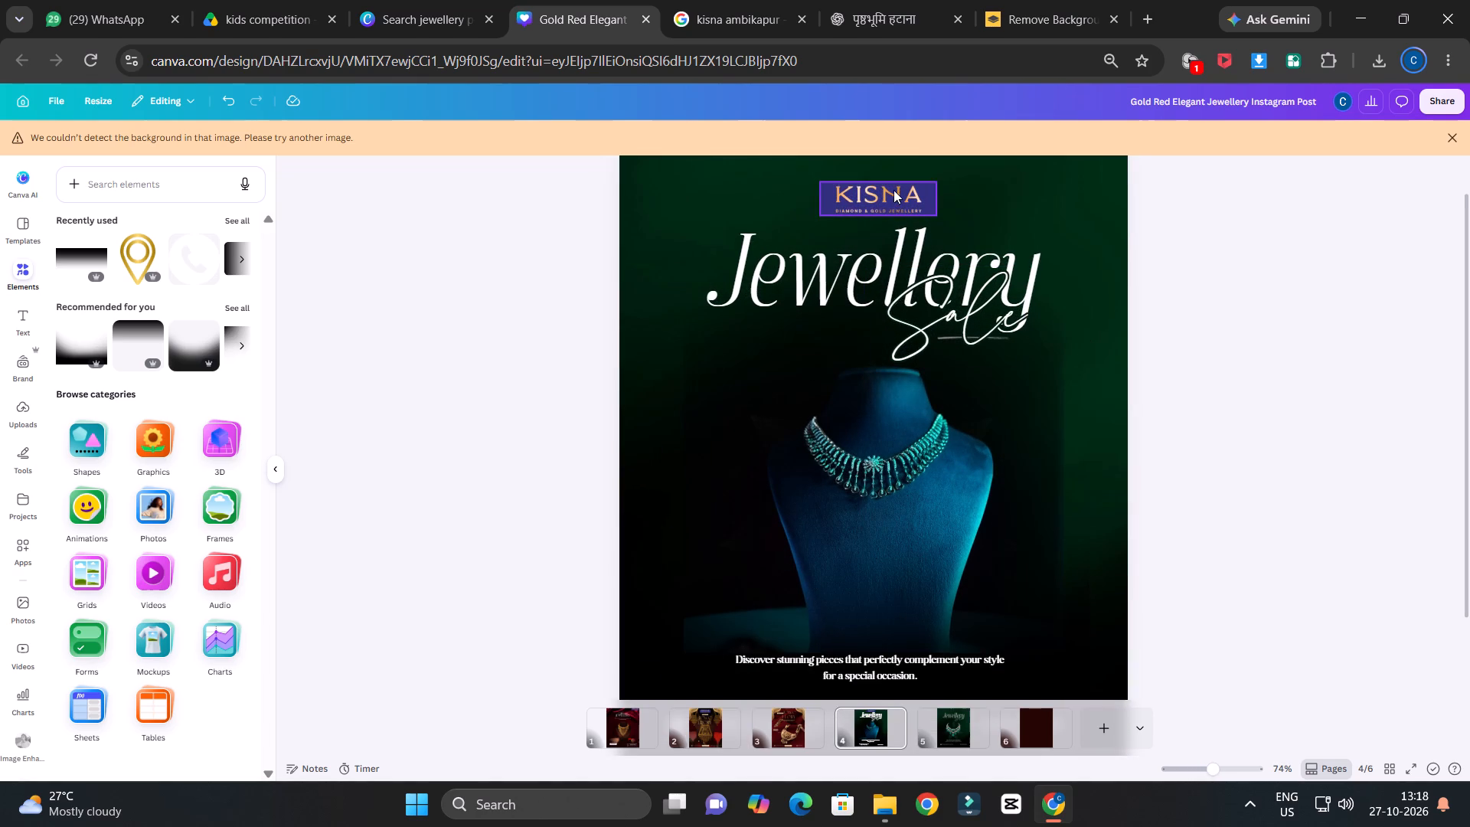
pyautogui.moveTo(893, 190); pyautogui.dragTo(894, 181)
pyautogui.click(1233, 252)
# Reposition the KISNA logo slightly lower, closer to the Jewellery title and horizontally centred on the page.
pyautogui.keyDown('ctrl'); pyautogui.scroll(-3, 1235, 252); pyautogui.keyUp('ctrl')
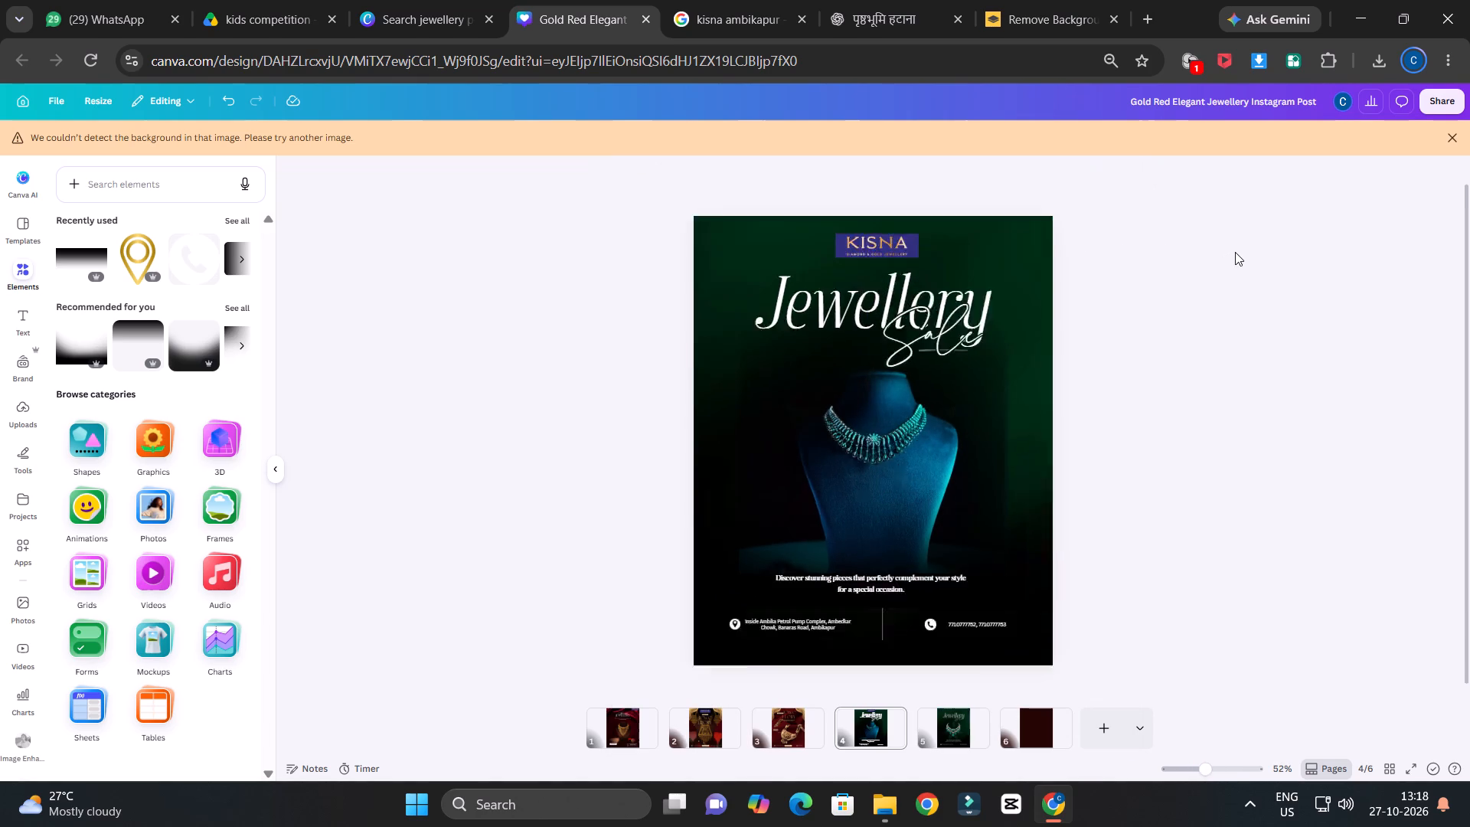
pyautogui.keyDown('ctrl'); pyautogui.scroll(-1, 1235, 252); pyautogui.keyUp('ctrl')
pyautogui.keyDown('ctrl'); pyautogui.scroll(2, 1190, 333); pyautogui.keyUp('ctrl')
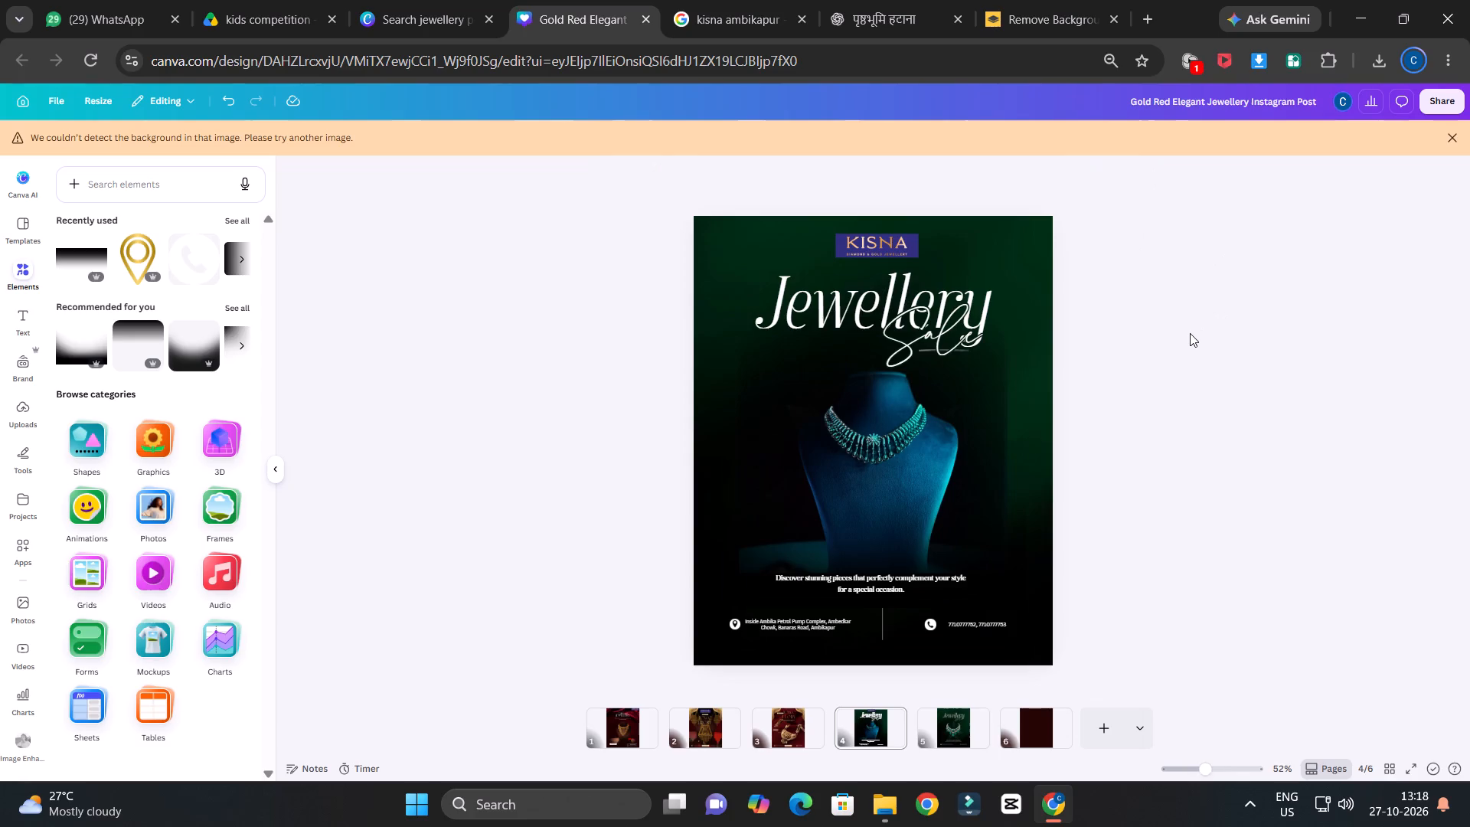
pyautogui.keyDown('ctrl'); pyautogui.scroll(1, 1190, 333); pyautogui.keyUp('ctrl')
pyautogui.keyDown('ctrl'); pyautogui.scroll(-1, 1190, 333); pyautogui.keyUp('ctrl')
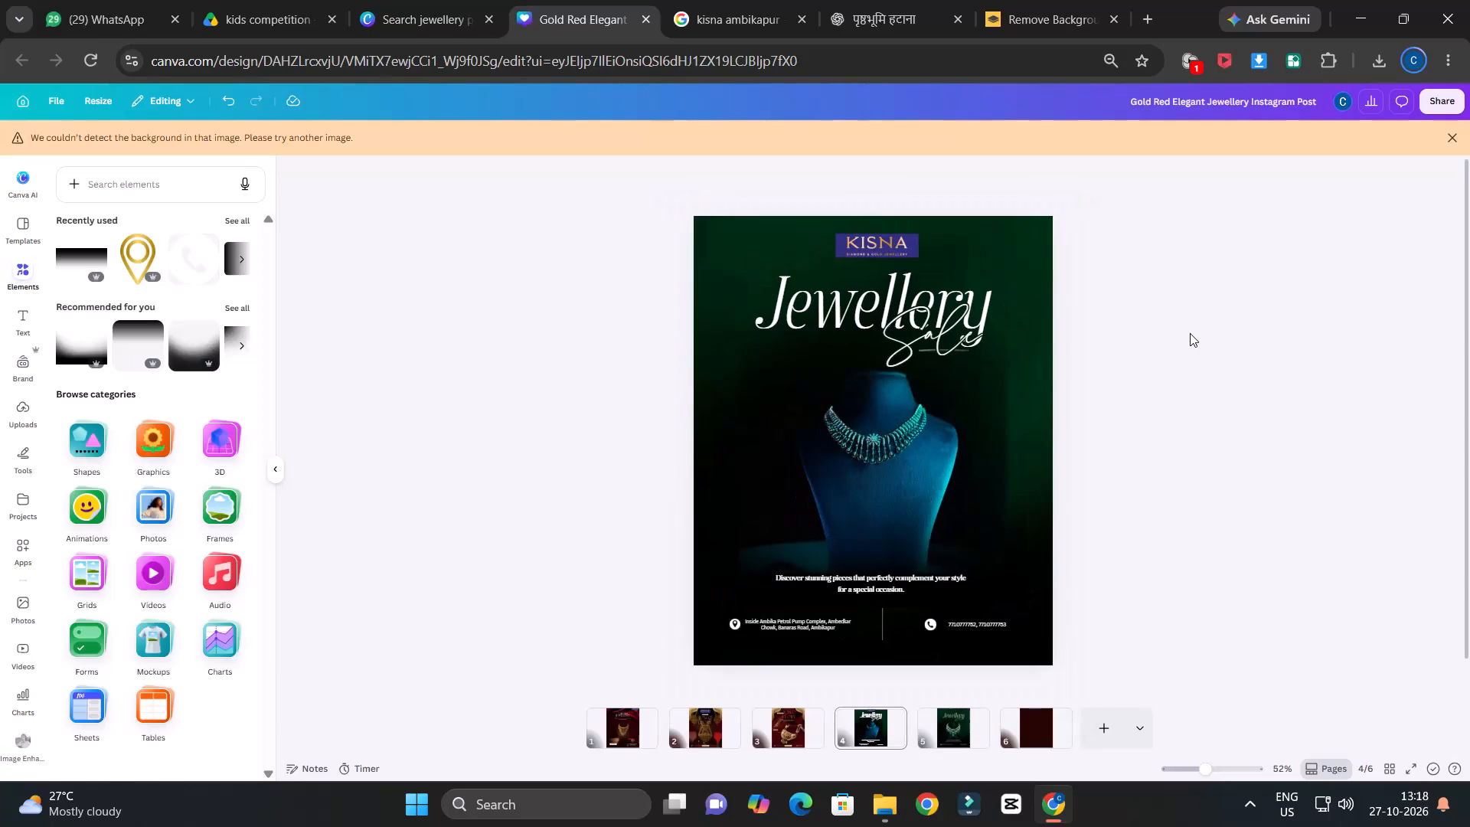
pyautogui.click(893, 240)
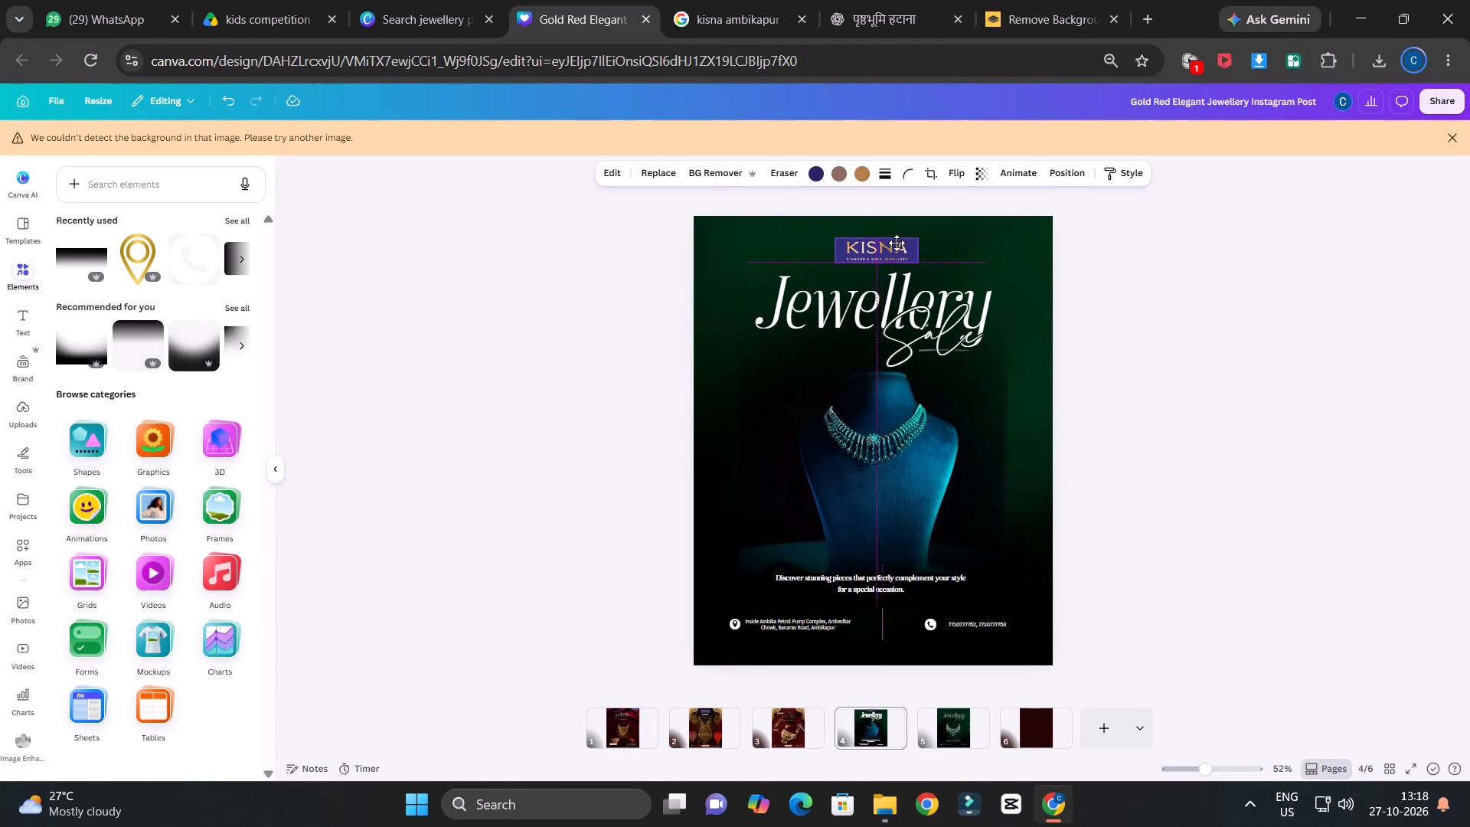
pyautogui.click(1286, 338)
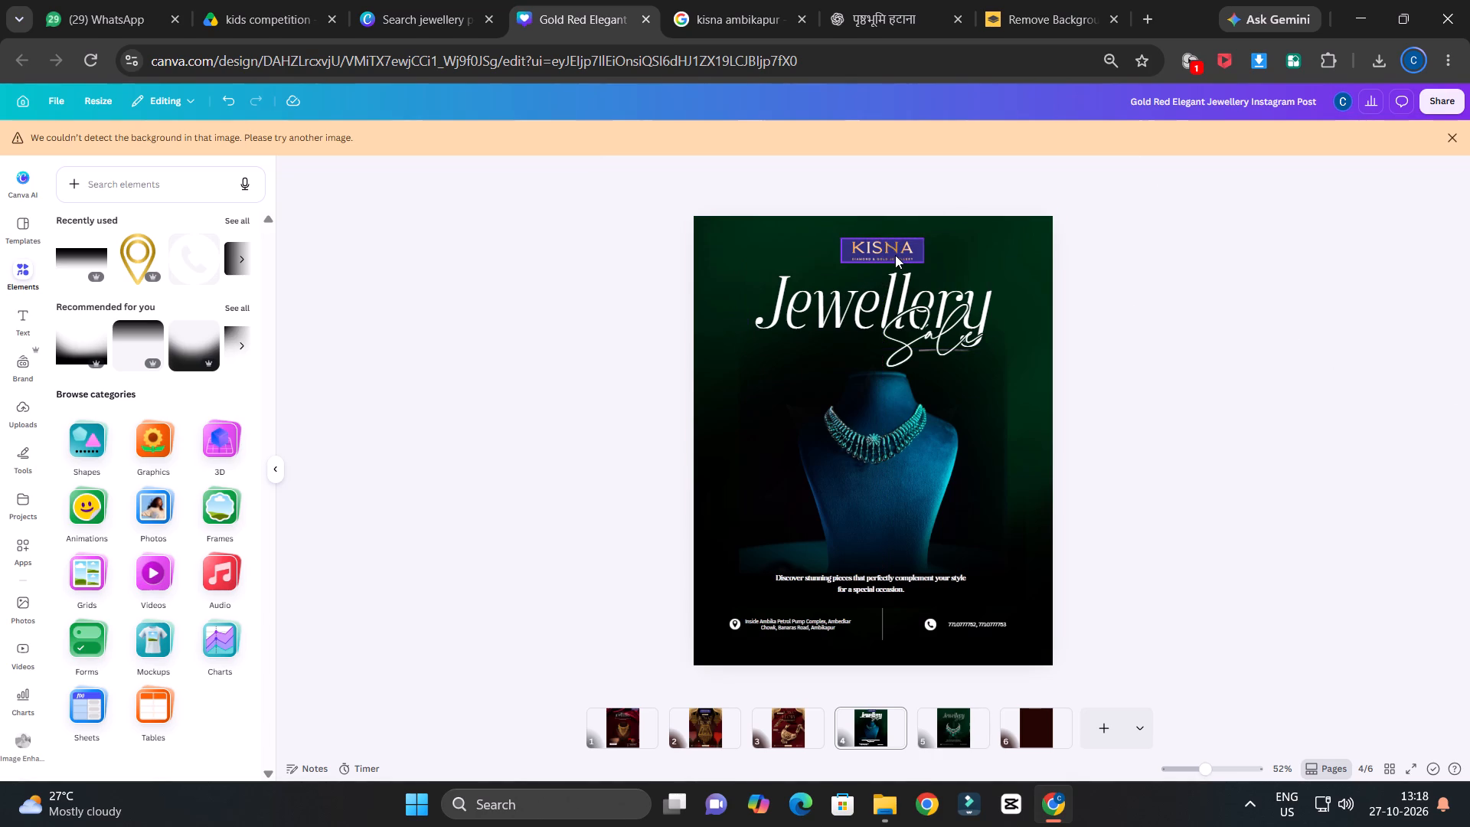
pyautogui.moveTo(895, 255); pyautogui.dragTo(884, 259)
pyautogui.click(1445, 260)
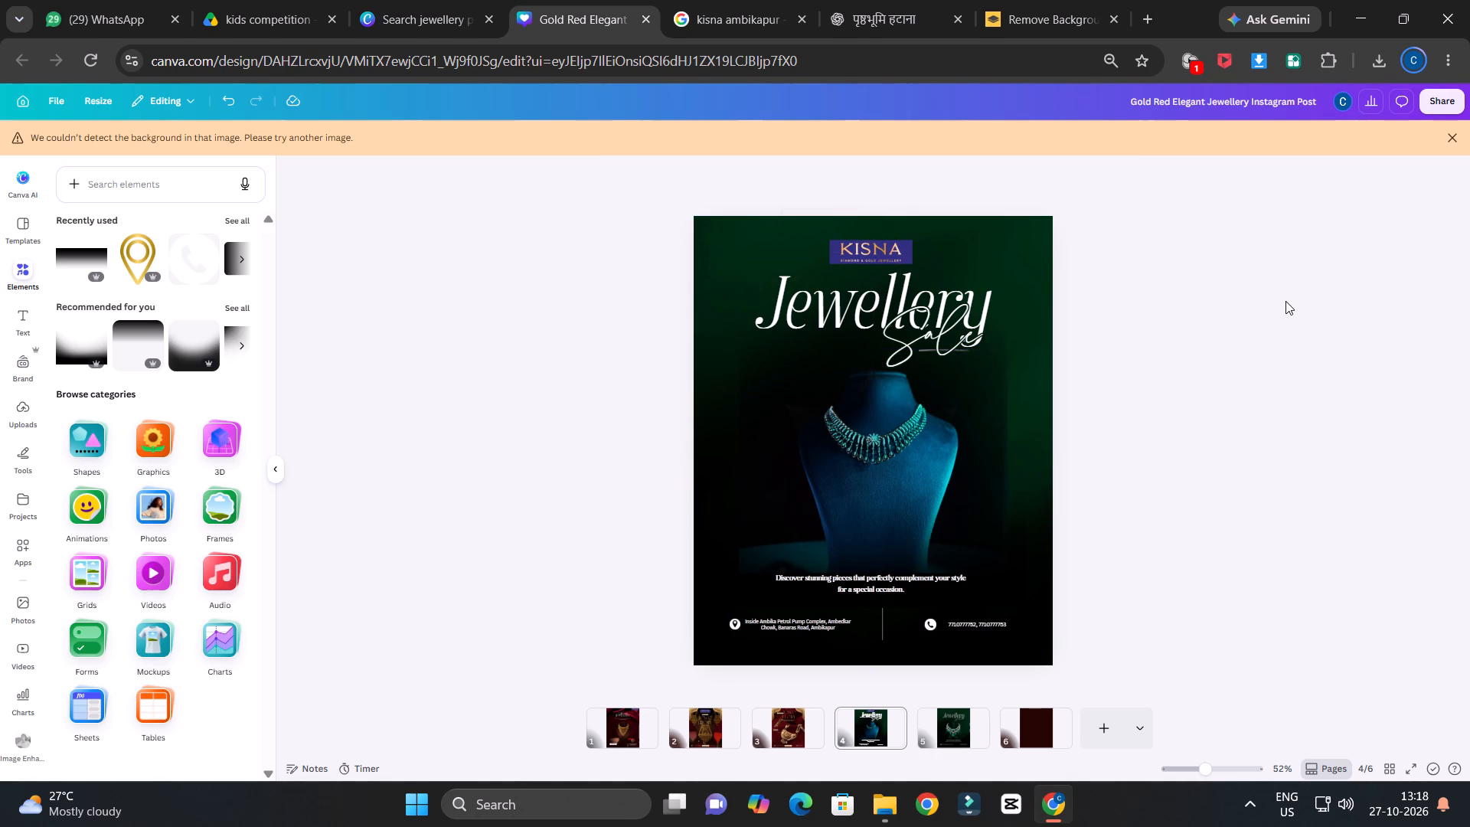
pyautogui.scroll(-3, 1285, 301)
pyautogui.scroll(1, 1263, 340)
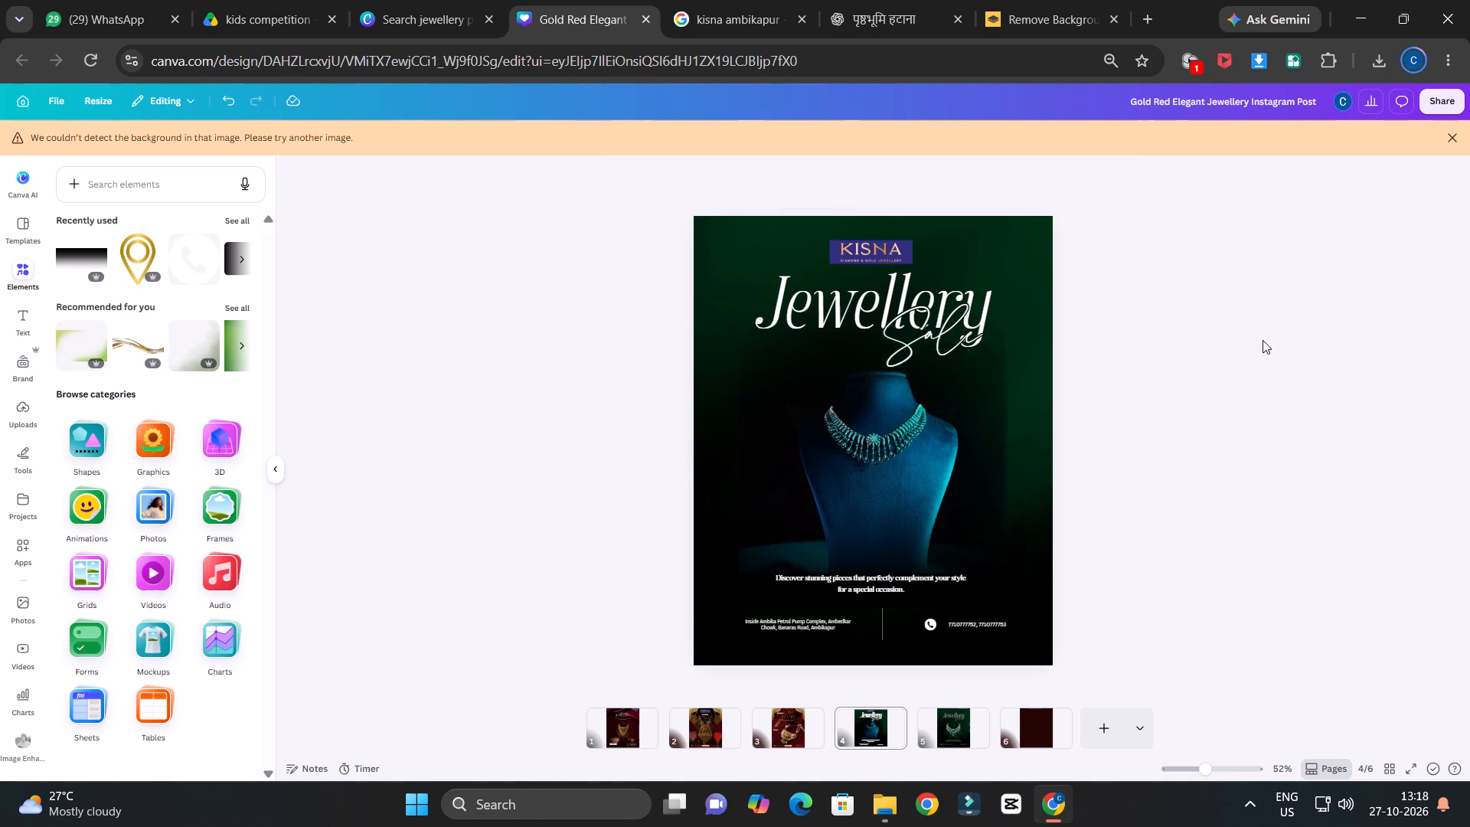
# Move the KISNA logo slightly higher above the Jewellery title, keeping it horizontally centred on the page.
pyautogui.scroll(1, 1263, 340)
pyautogui.click(881, 243)
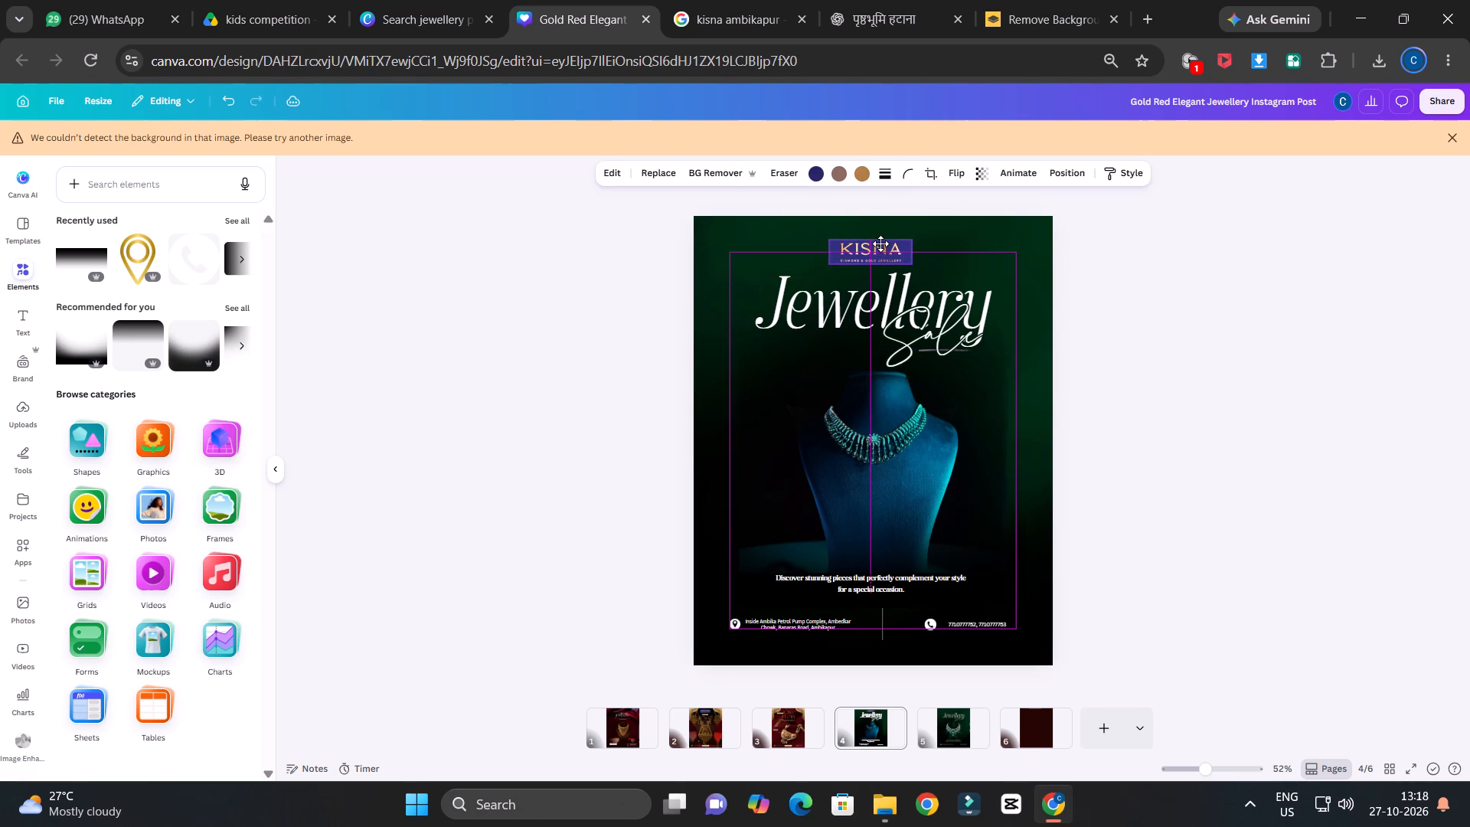
pyautogui.click(893, 247)
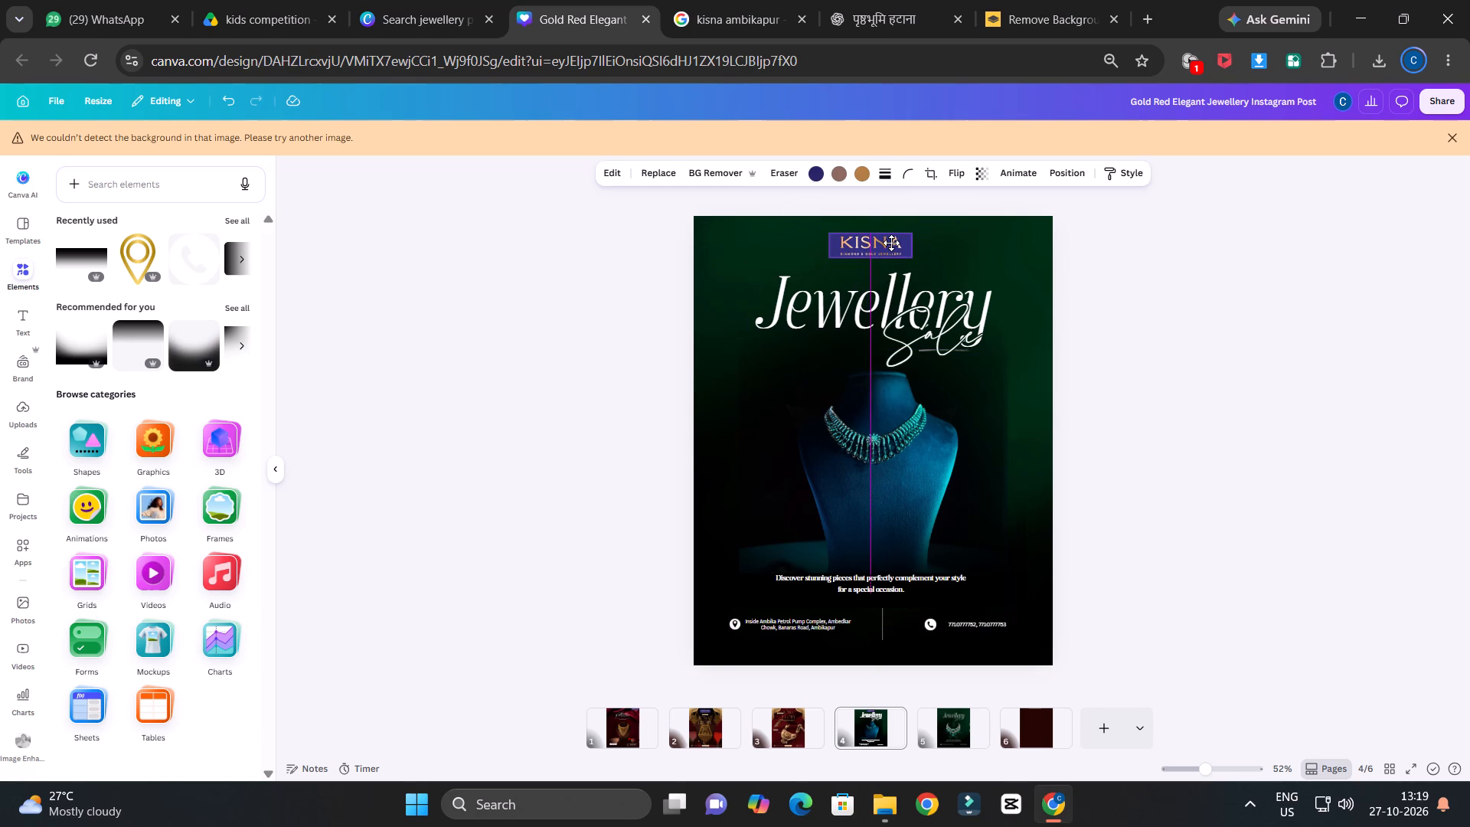
pyautogui.click(1224, 273)
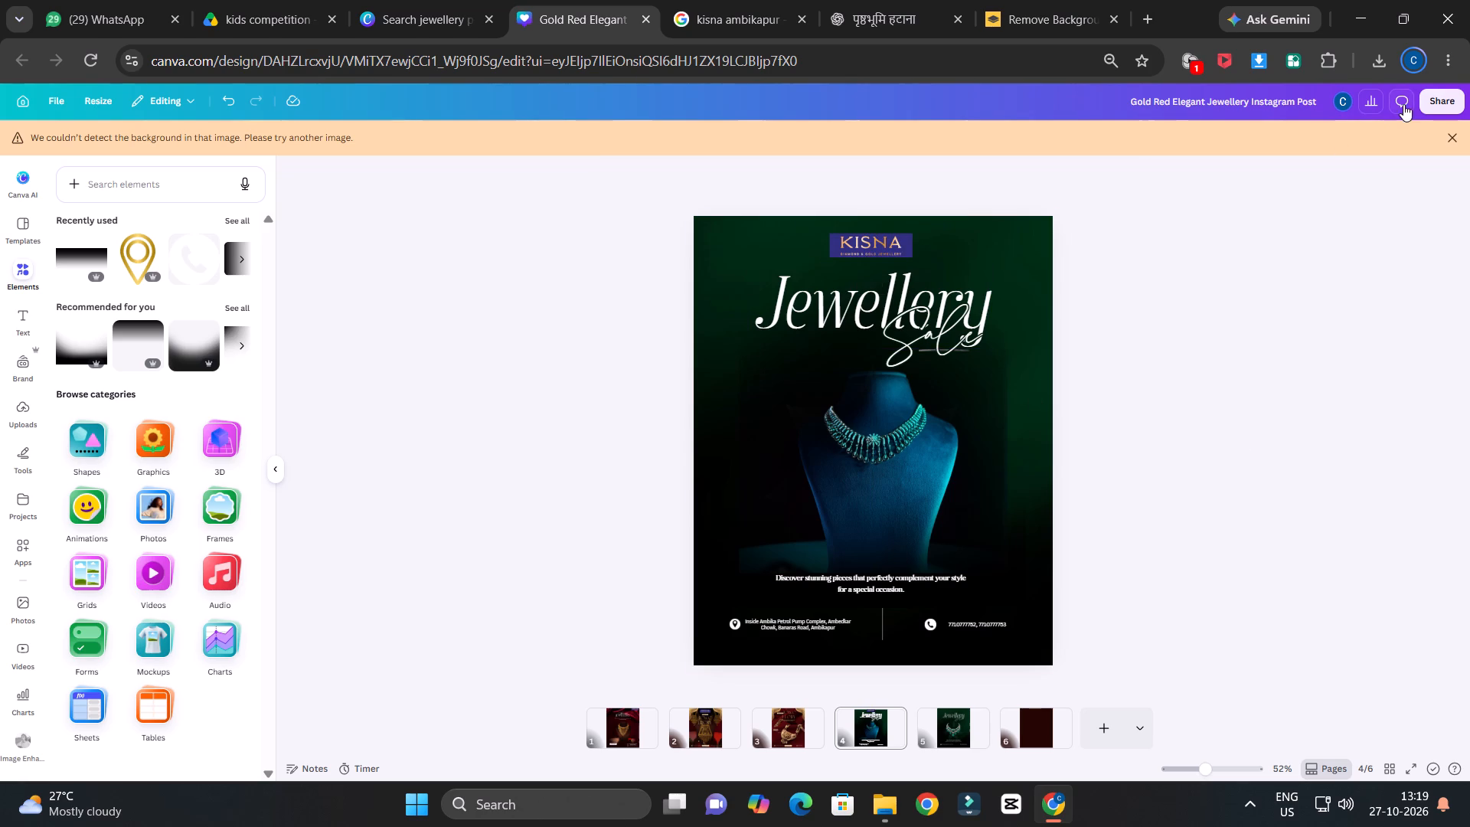
# Open the download settings to export the green Jewellery Sale poster as a PNG.
pyautogui.click(1459, 99)
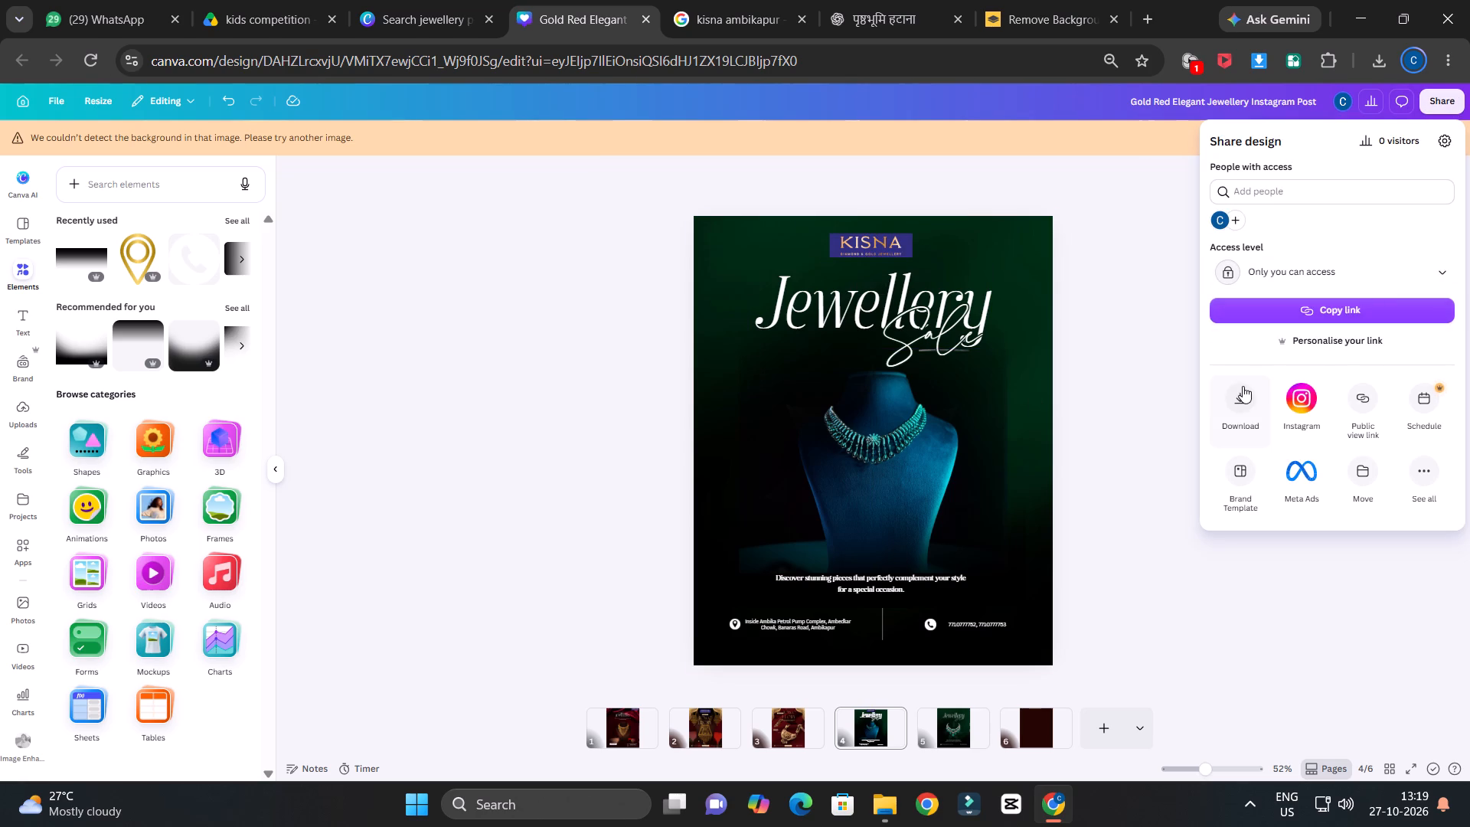
pyautogui.click(1238, 393)
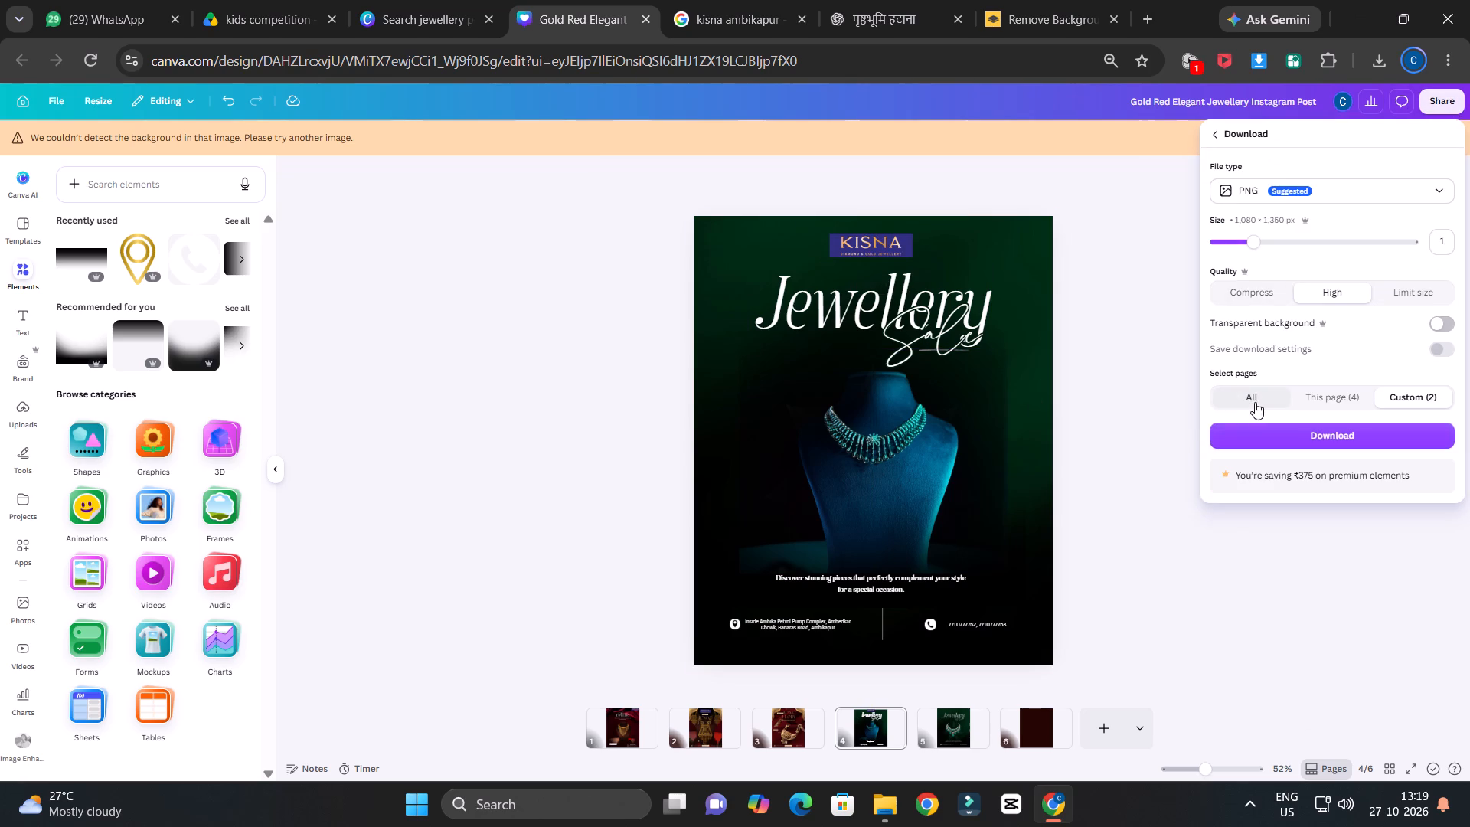
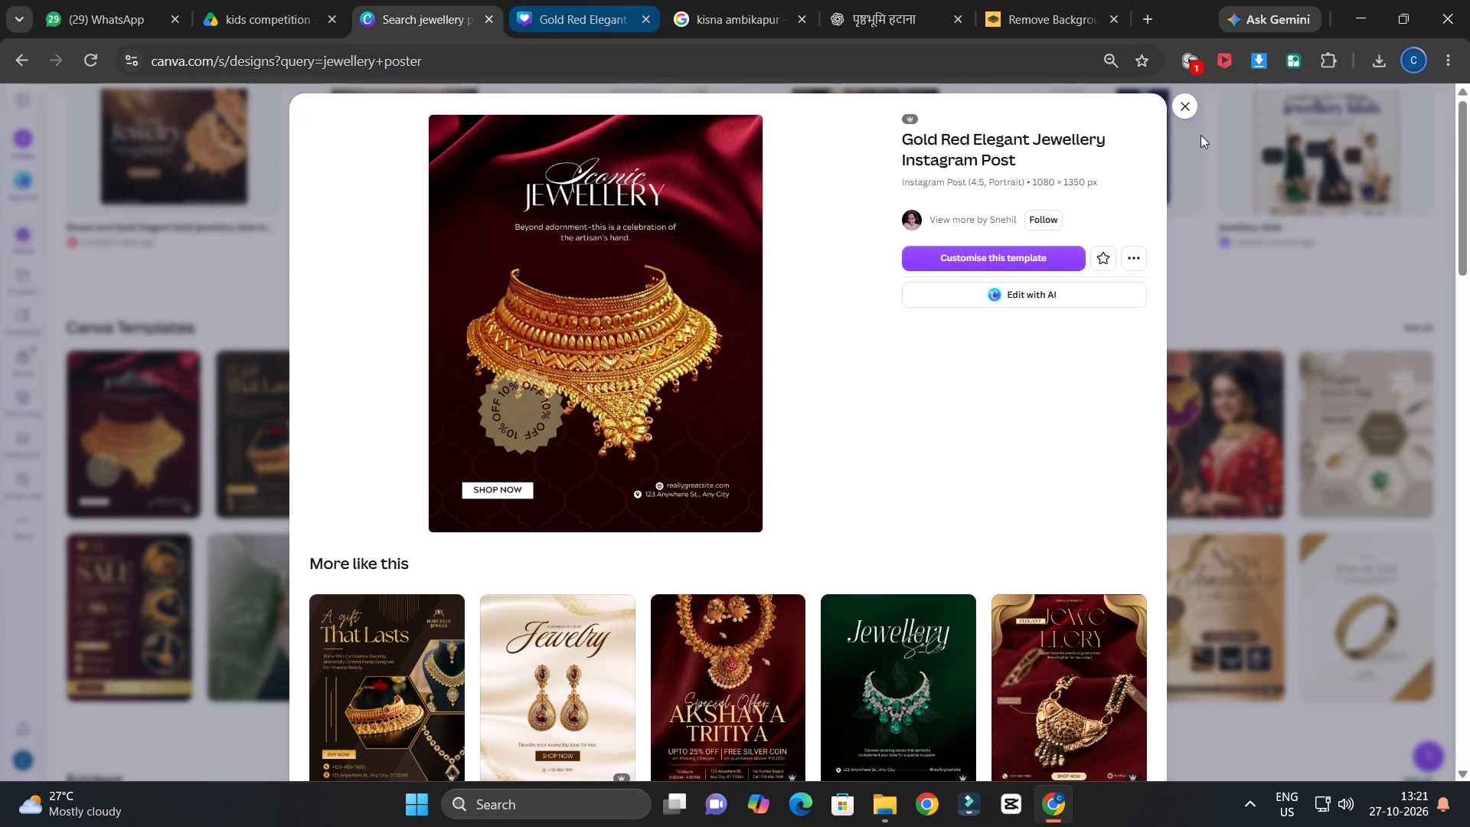
# Close the template preview, return to the Gold Red Elegant design, and browse the similar templates for another jewellery post layout.
pyautogui.click(1184, 106)
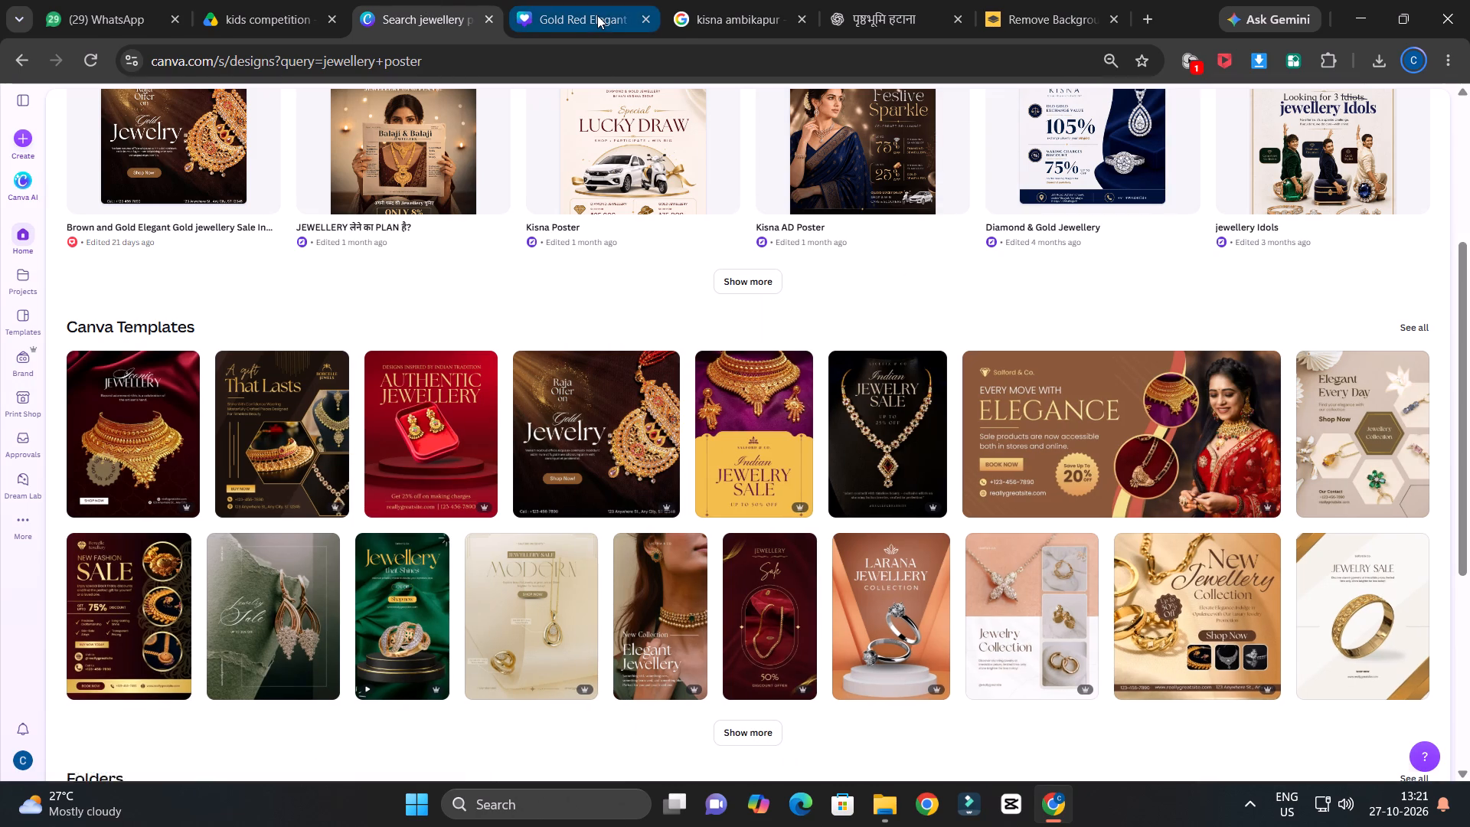
pyautogui.click(597, 15)
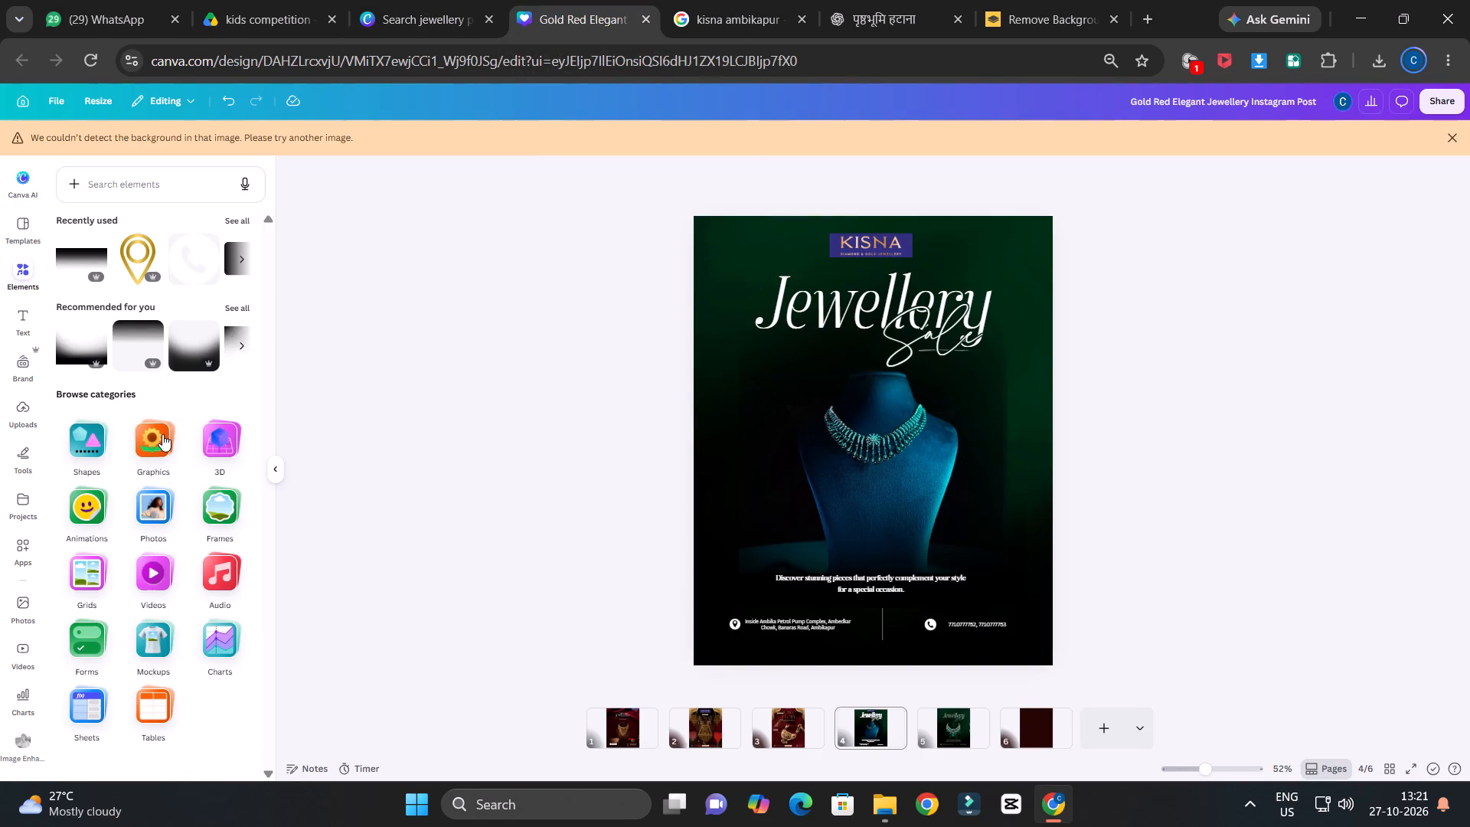
pyautogui.click(273, 473)
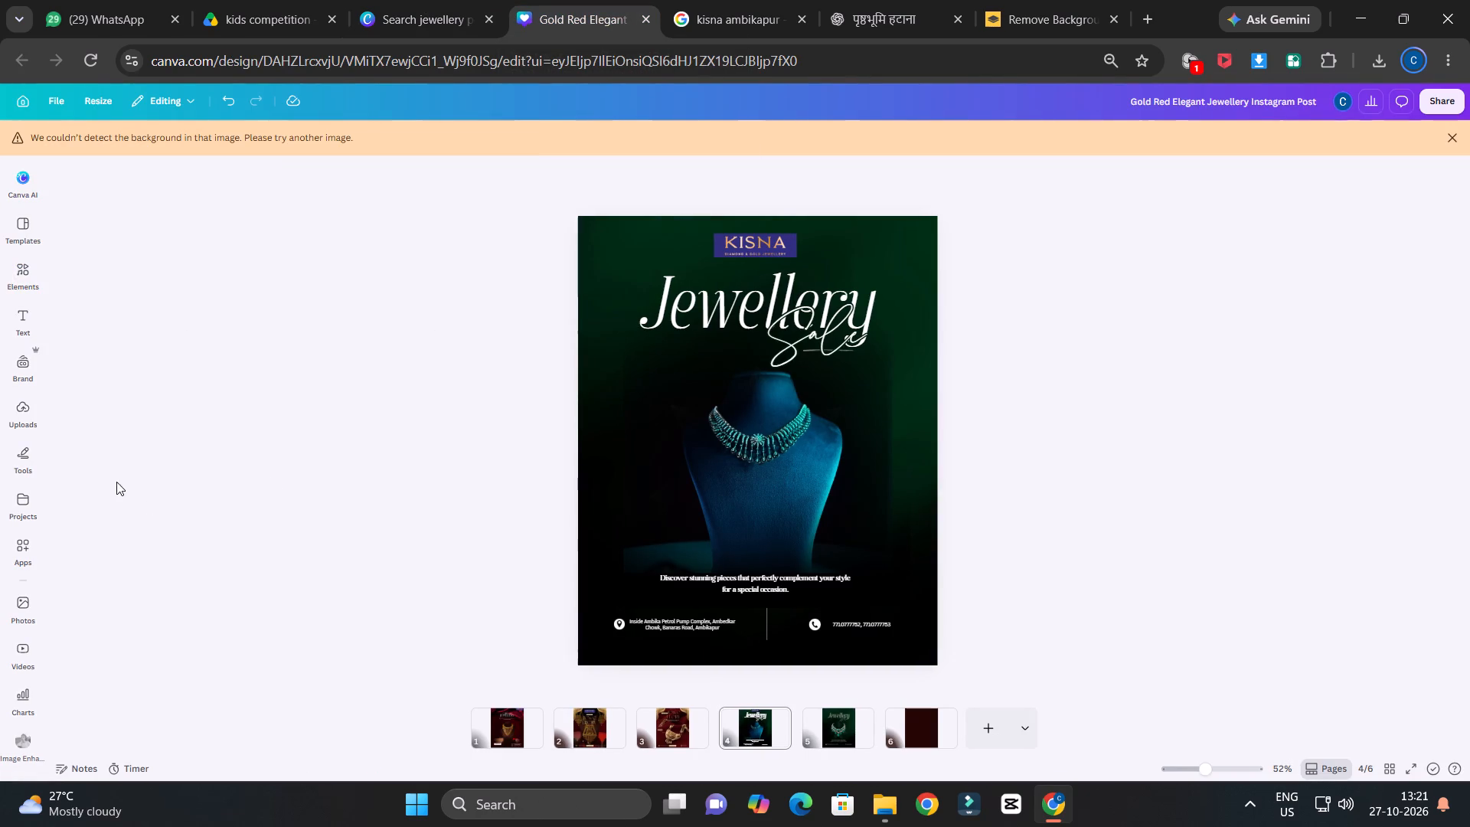
pyautogui.click(15, 278)
pyautogui.click(28, 224)
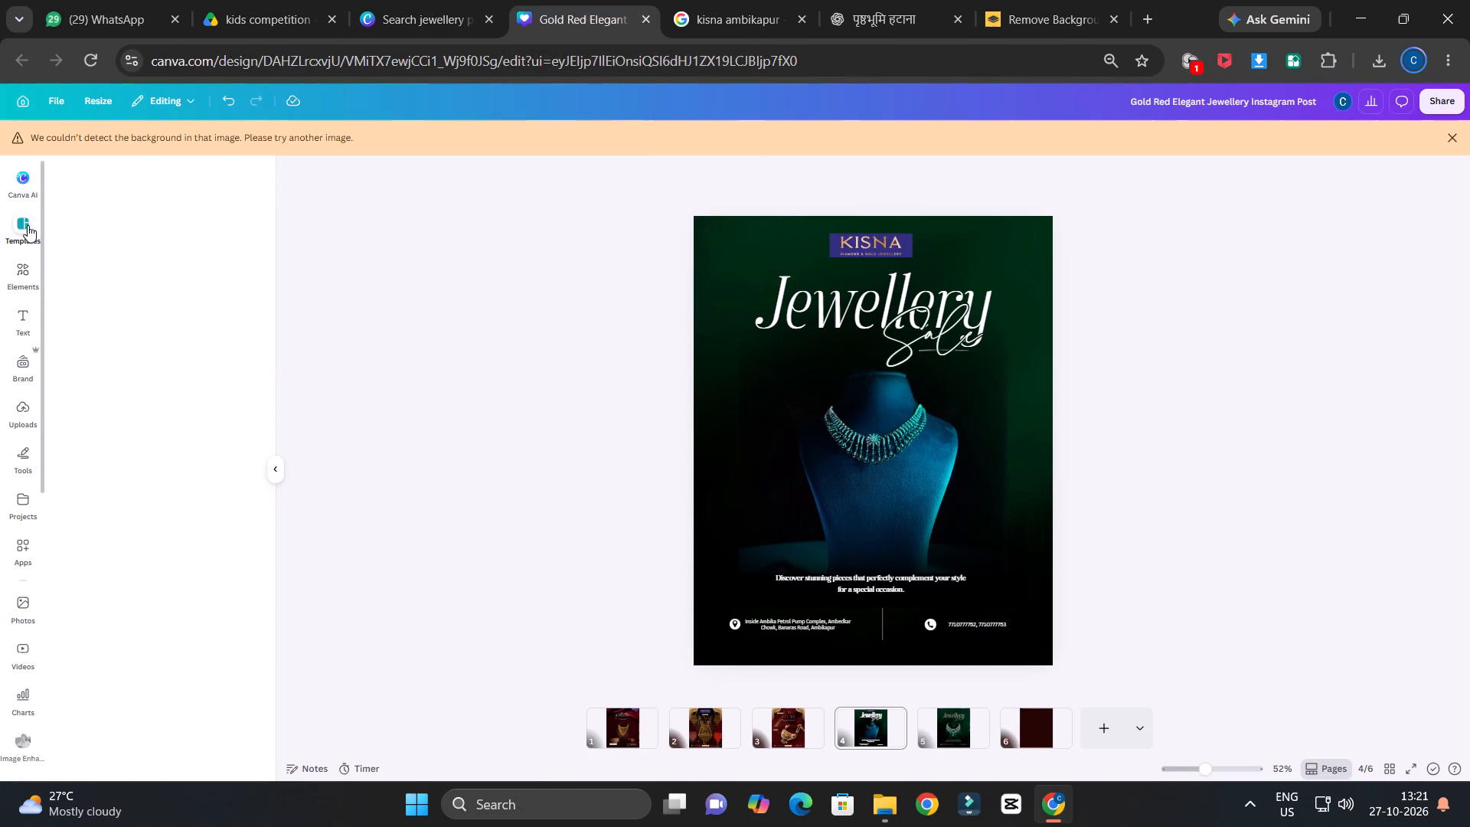
pyautogui.scroll(-2, 135, 443)
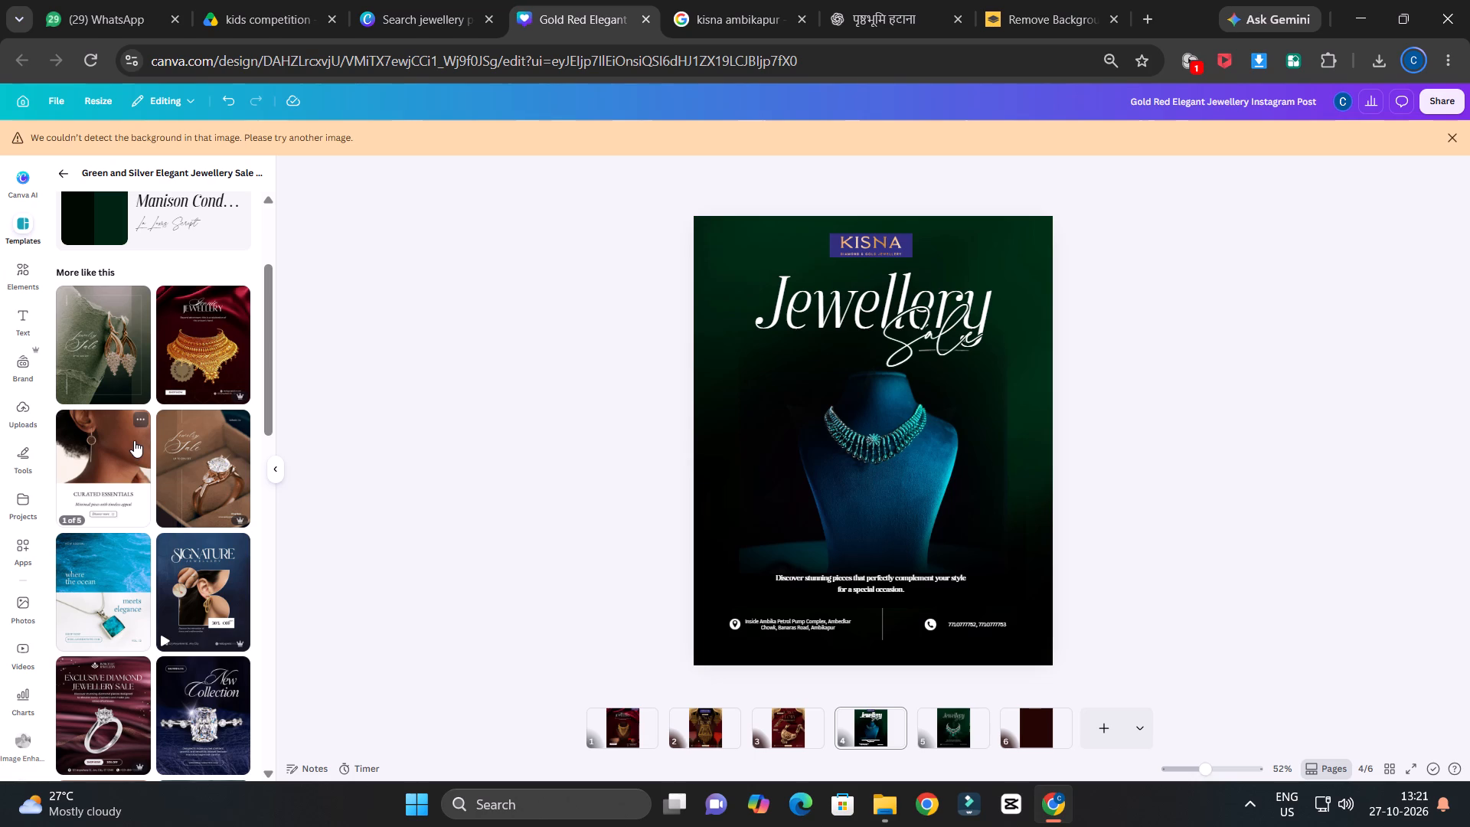
pyautogui.scroll(-1, 134, 439)
pyautogui.scroll(-2, 209, 359)
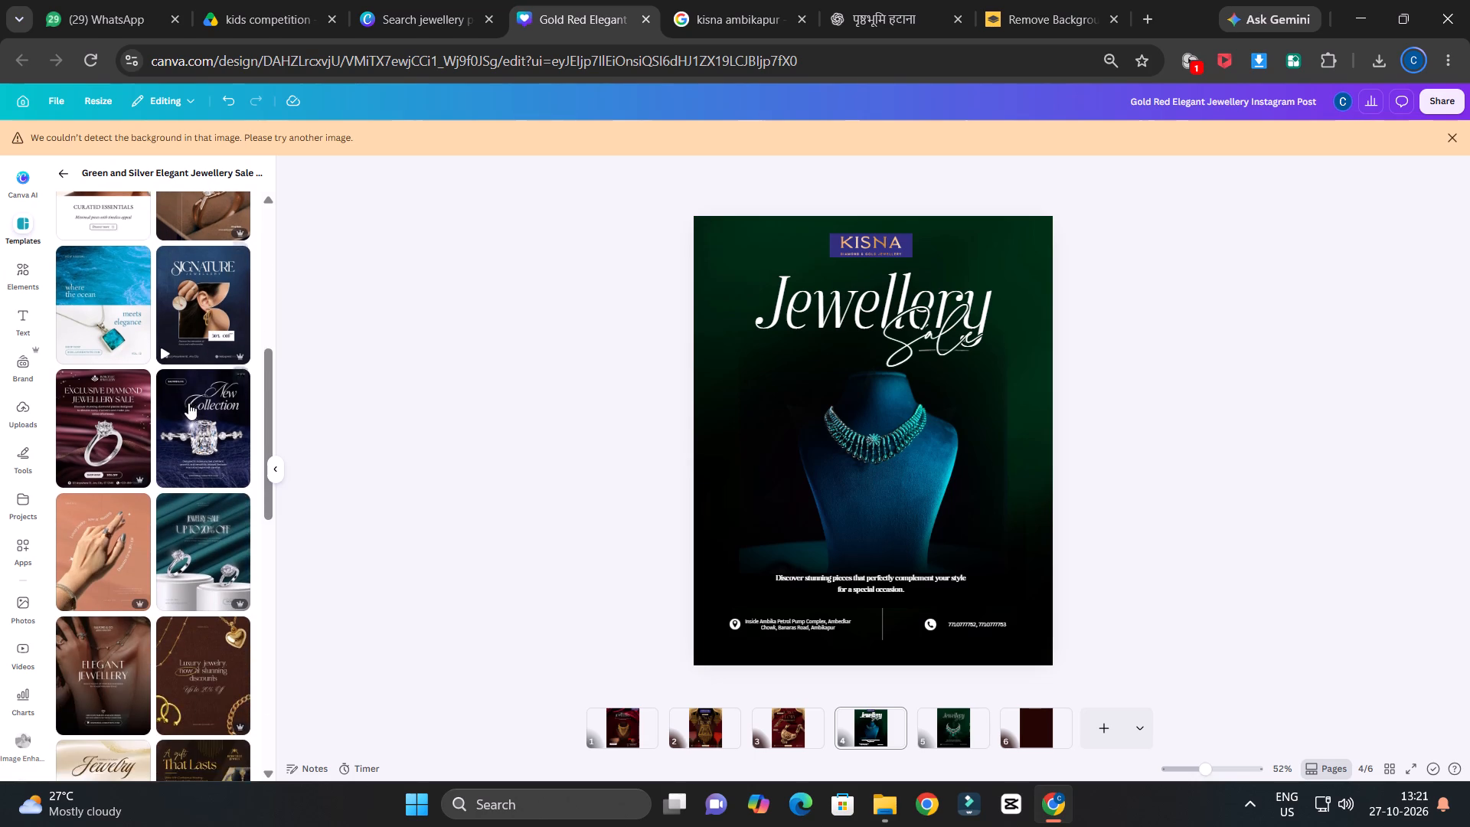
pyautogui.scroll(1, 187, 406)
pyautogui.scroll(-4, 199, 419)
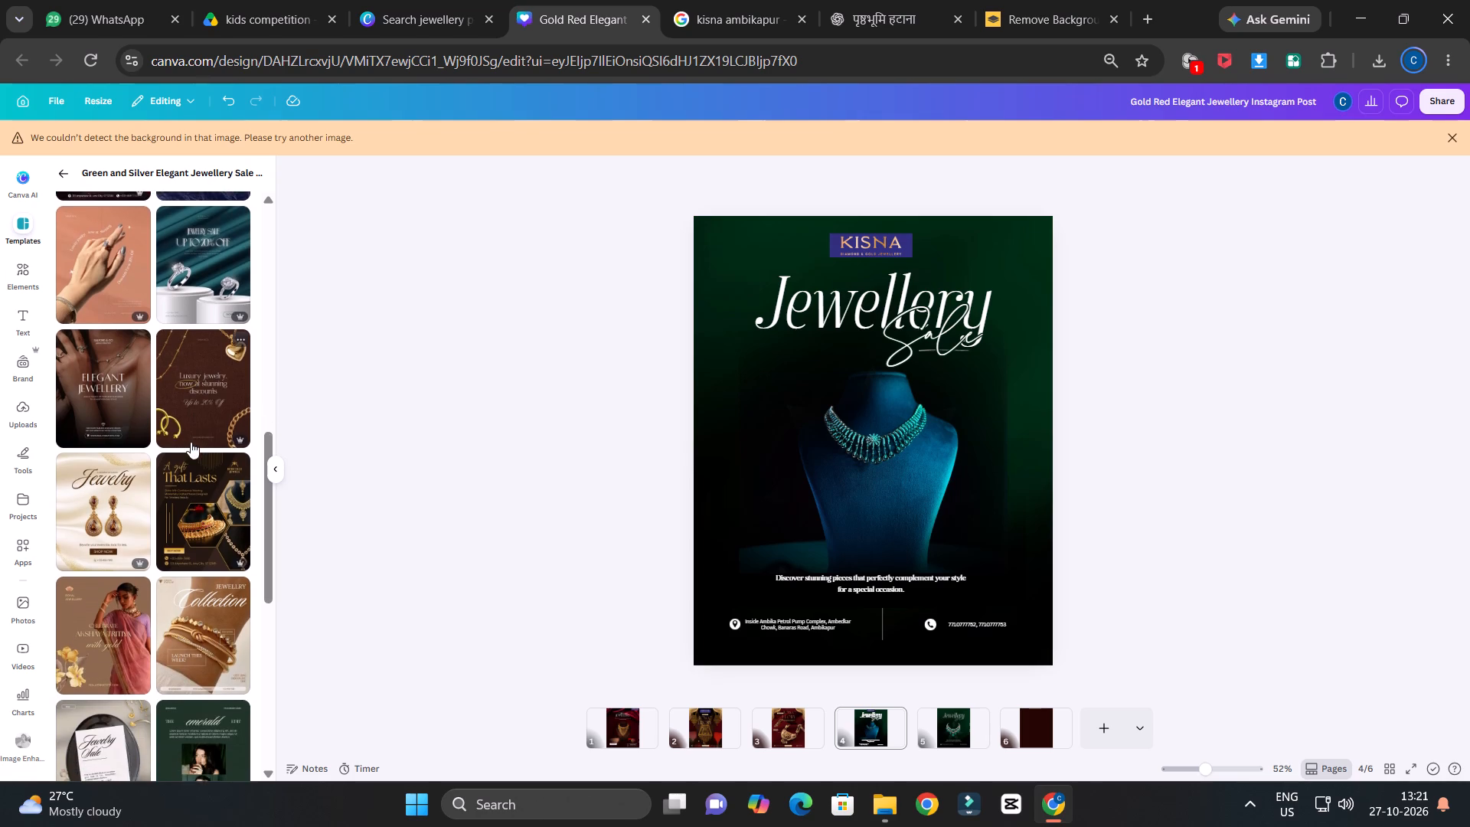
pyautogui.scroll(-3, 191, 442)
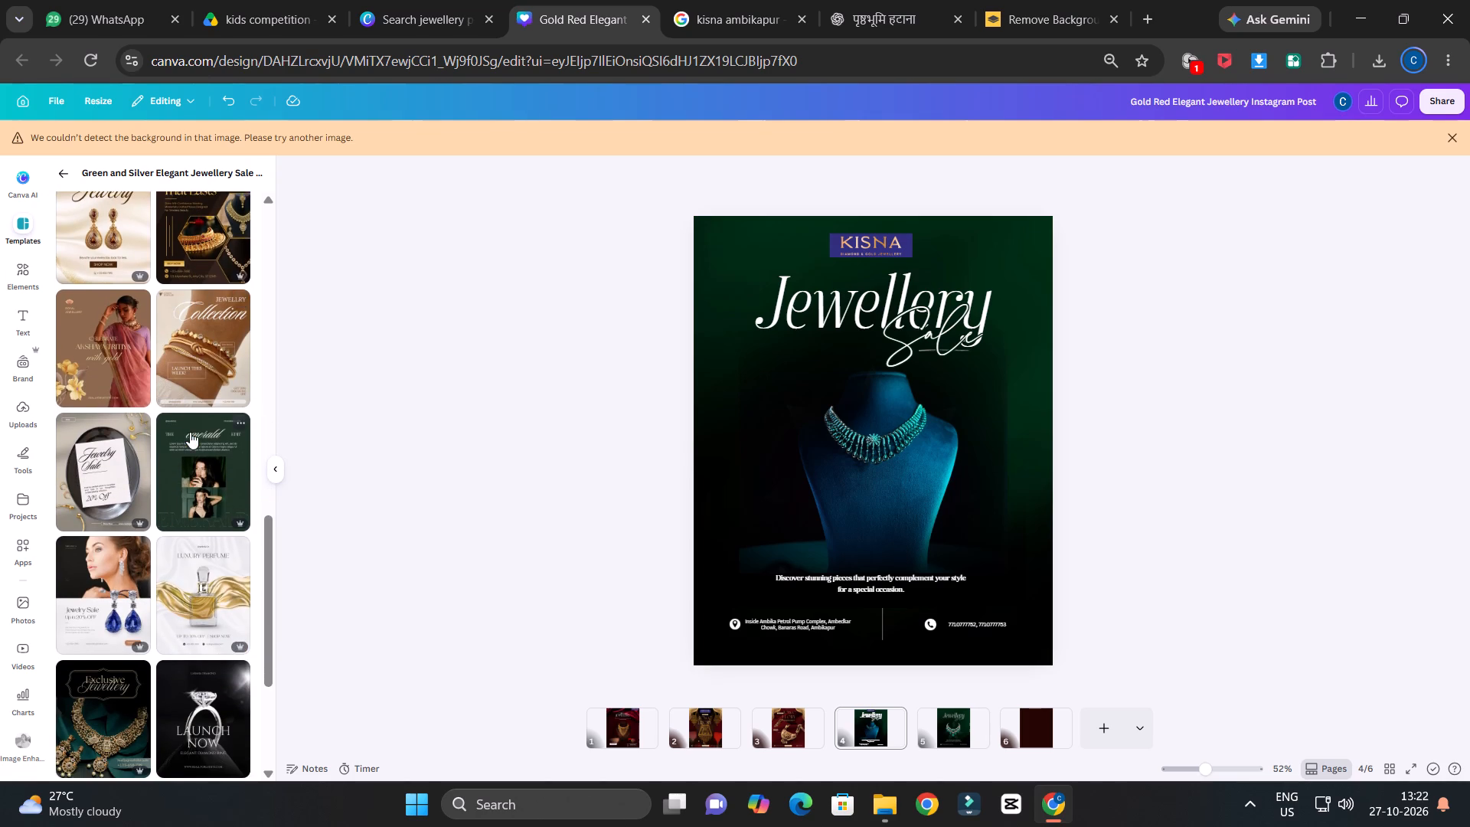
pyautogui.scroll(-1, 190, 432)
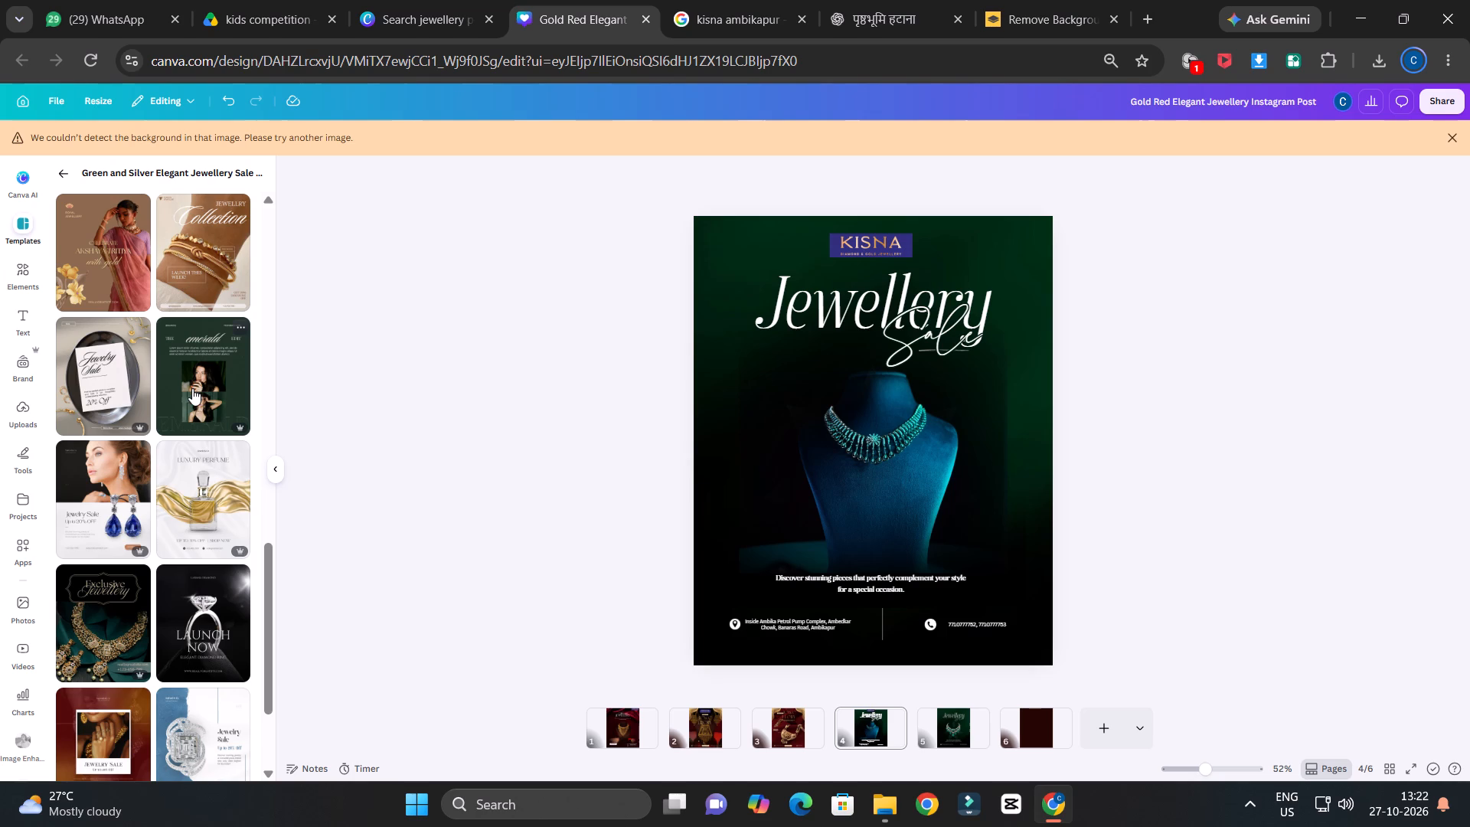
pyautogui.scroll(-1, 192, 388)
pyautogui.scroll(-2, 152, 465)
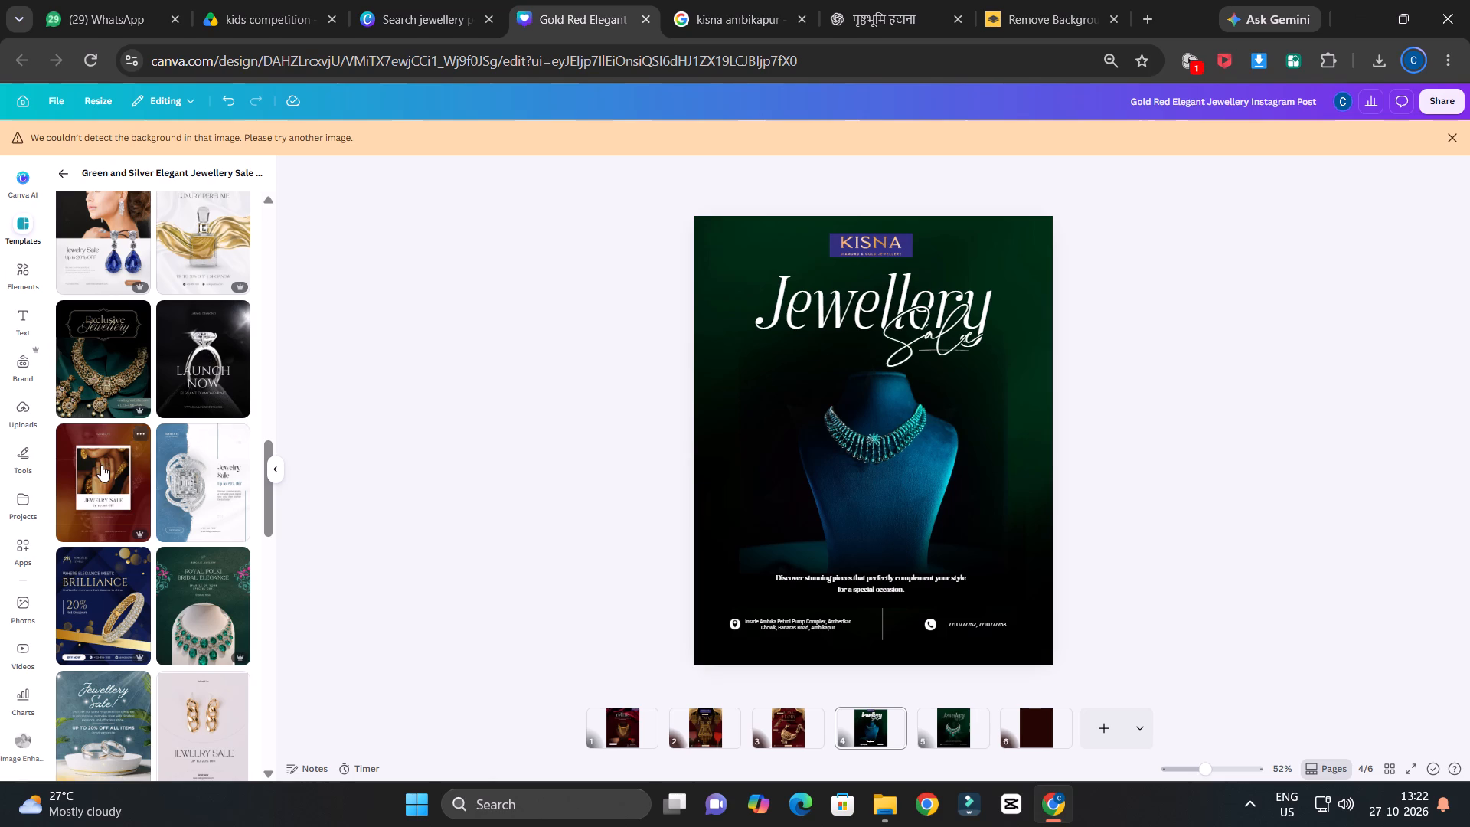
pyautogui.scroll(-3, 168, 407)
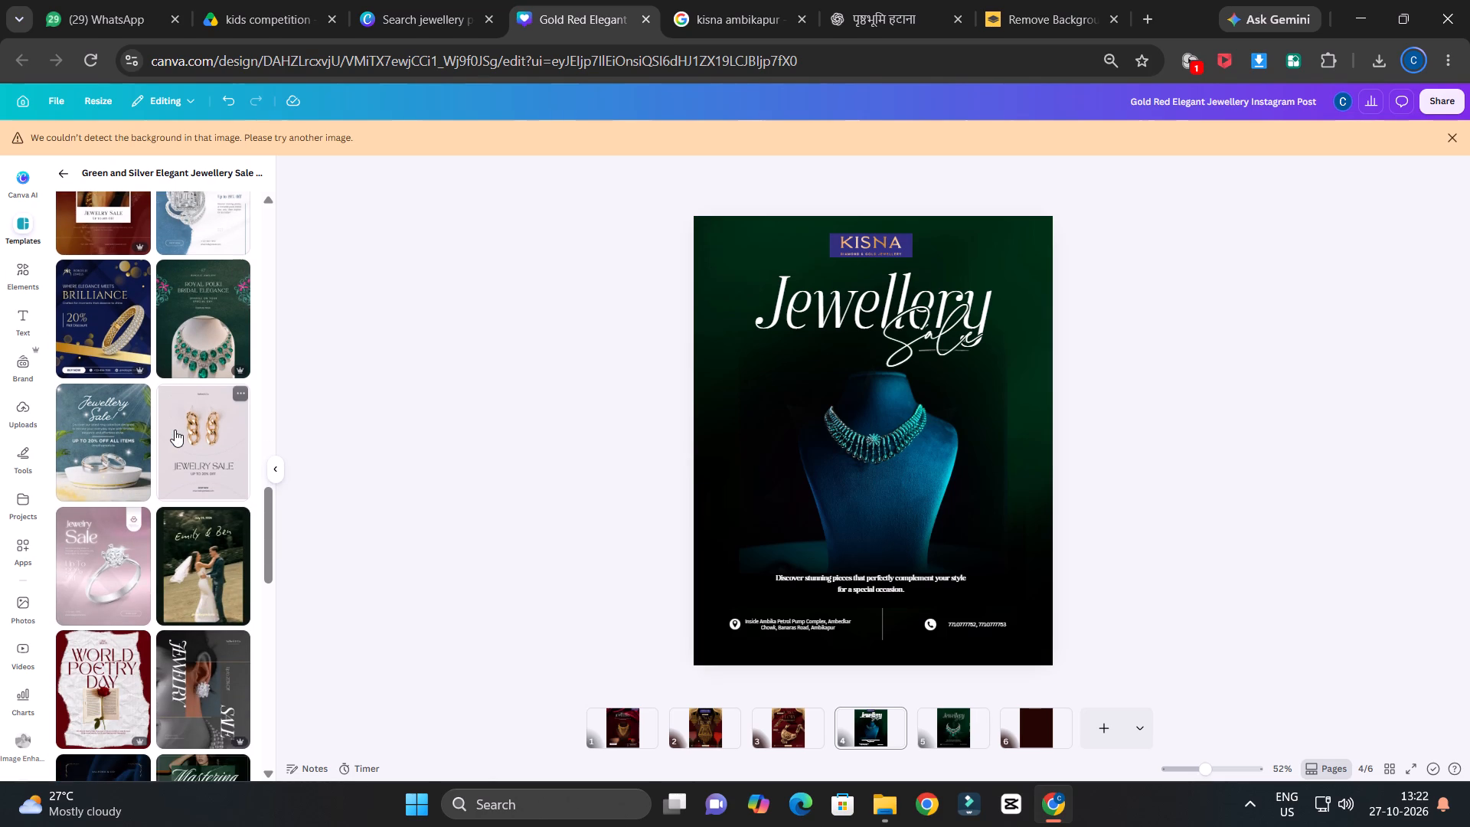
pyautogui.scroll(-4, 175, 430)
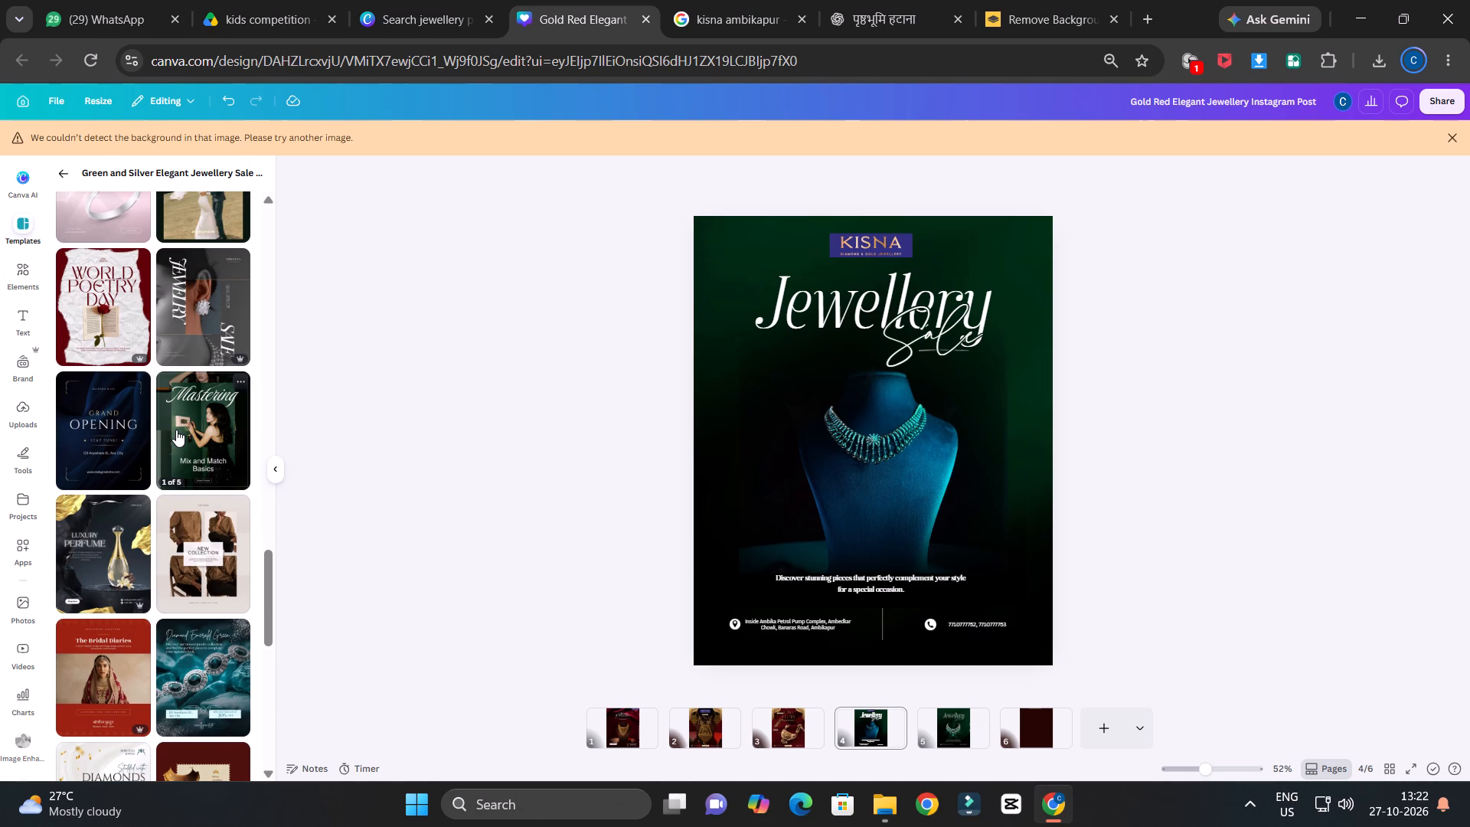
pyautogui.scroll(-2, 176, 430)
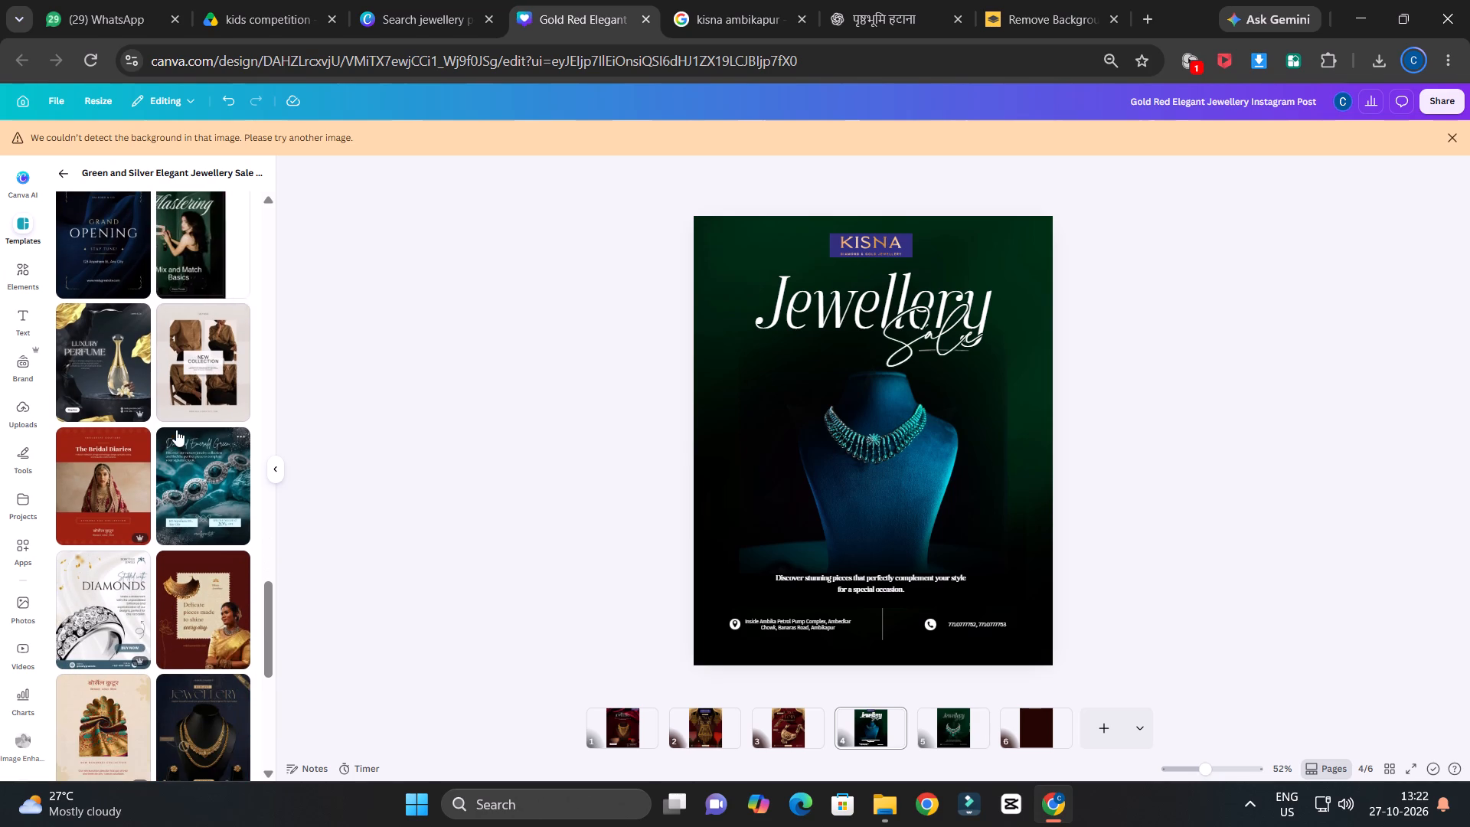
pyautogui.scroll(-2, 185, 456)
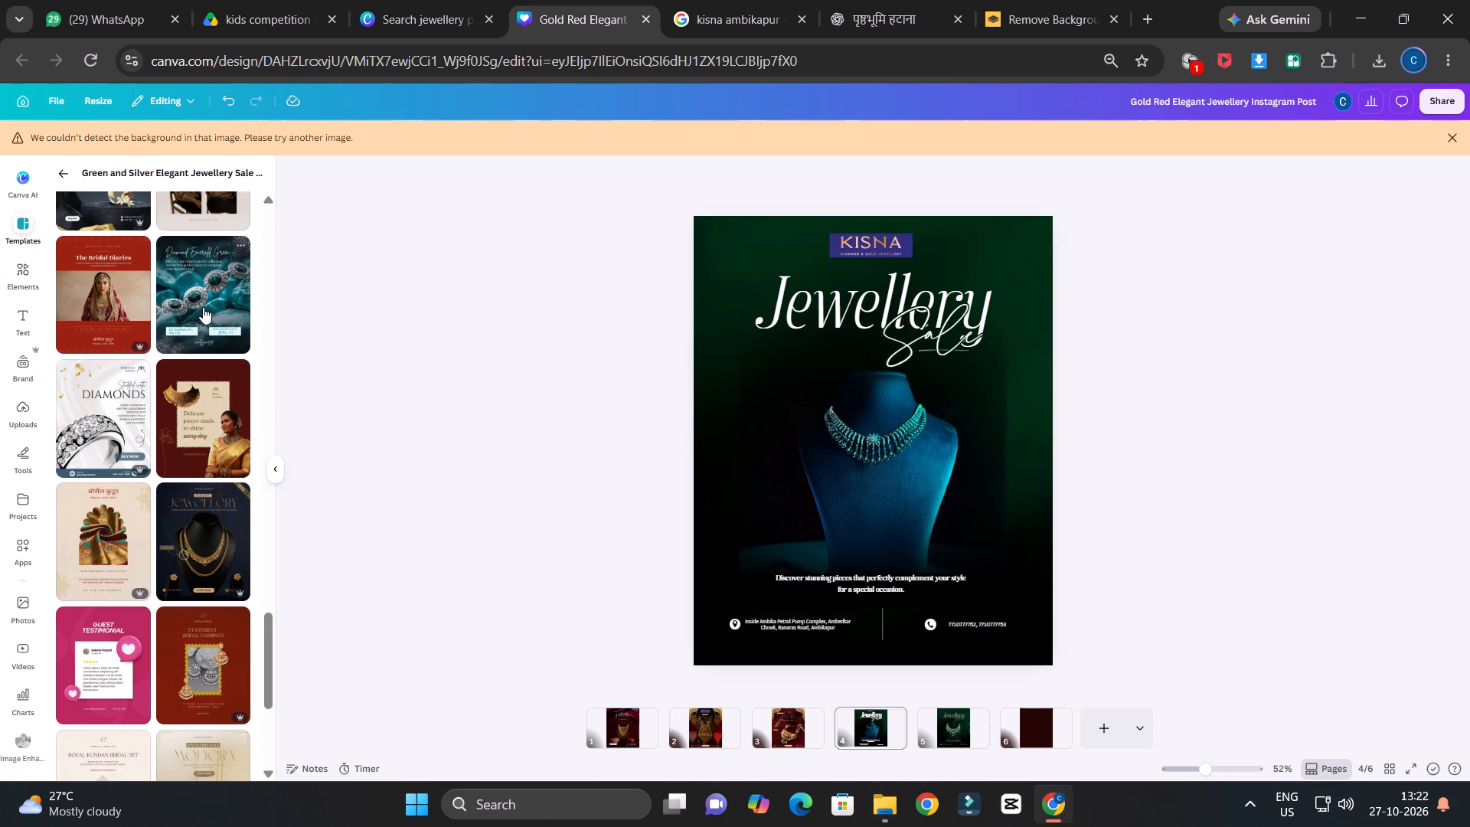
pyautogui.scroll(-2, 203, 307)
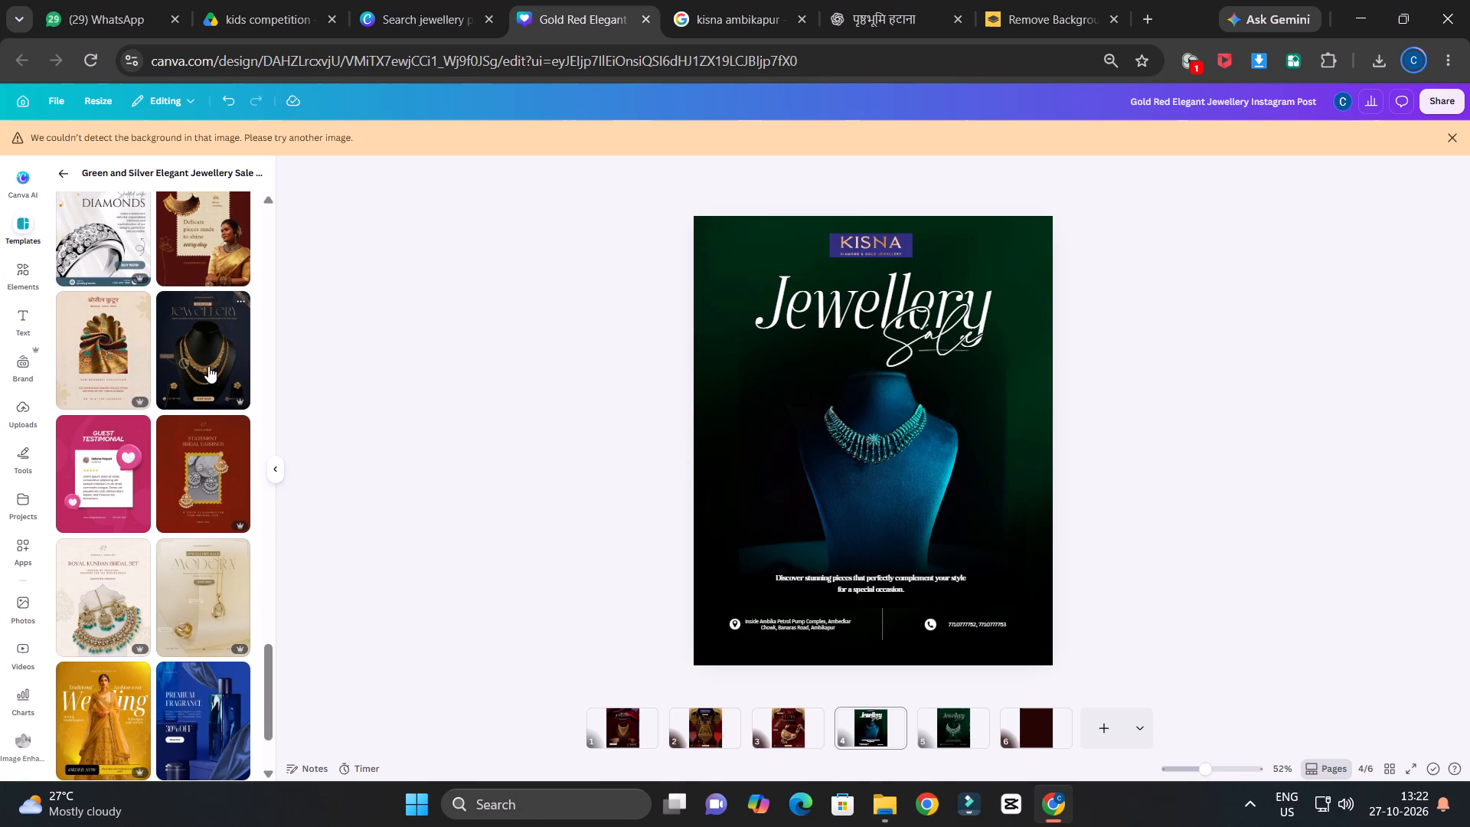
pyautogui.scroll(2, 199, 371)
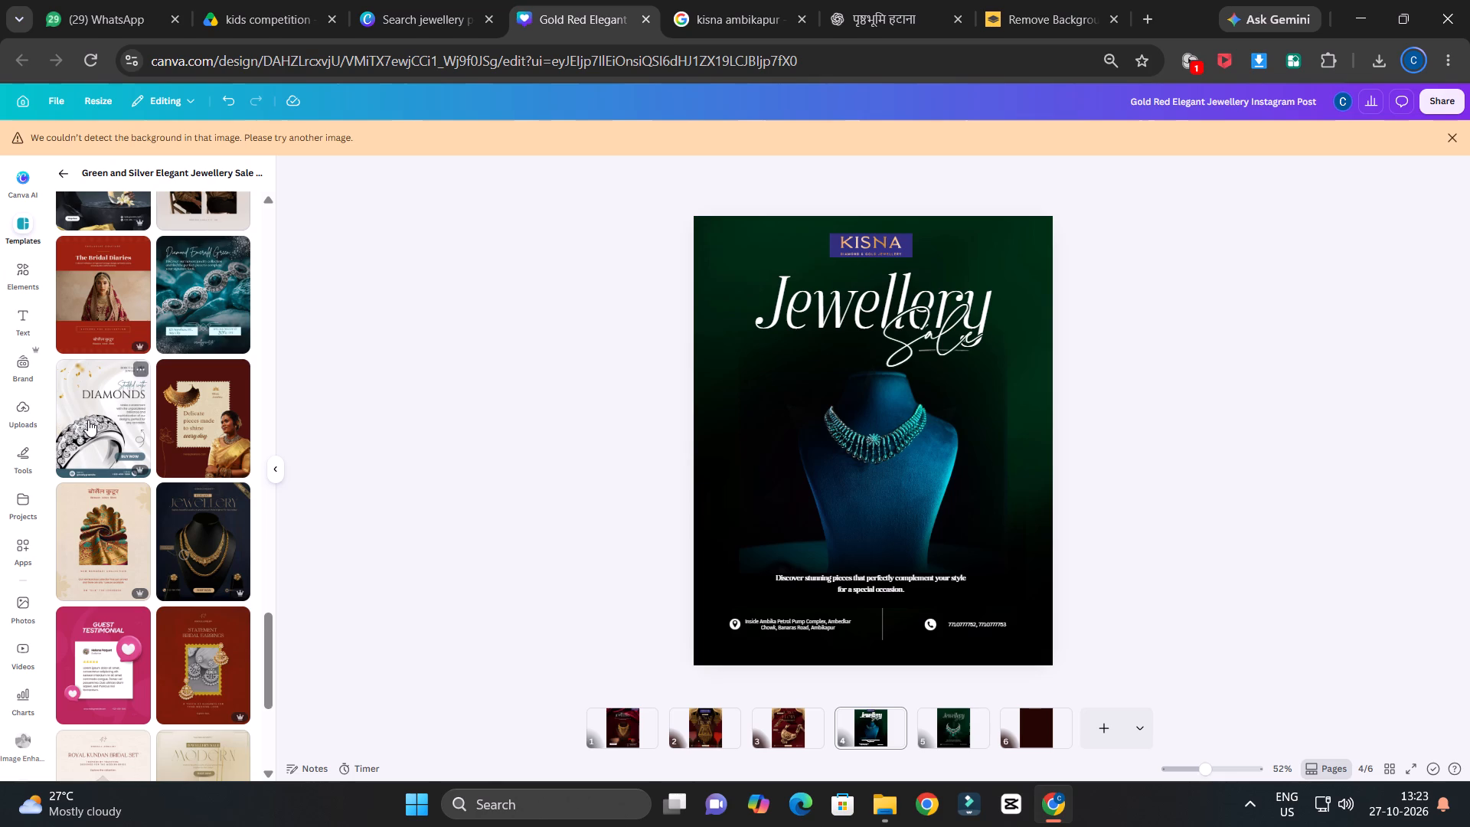
# Switch to File Explorer and inspect both drive-download photo folders in the kisna amb jewellery post image folder, using thumbnail view.
pyautogui.click(894, 812)
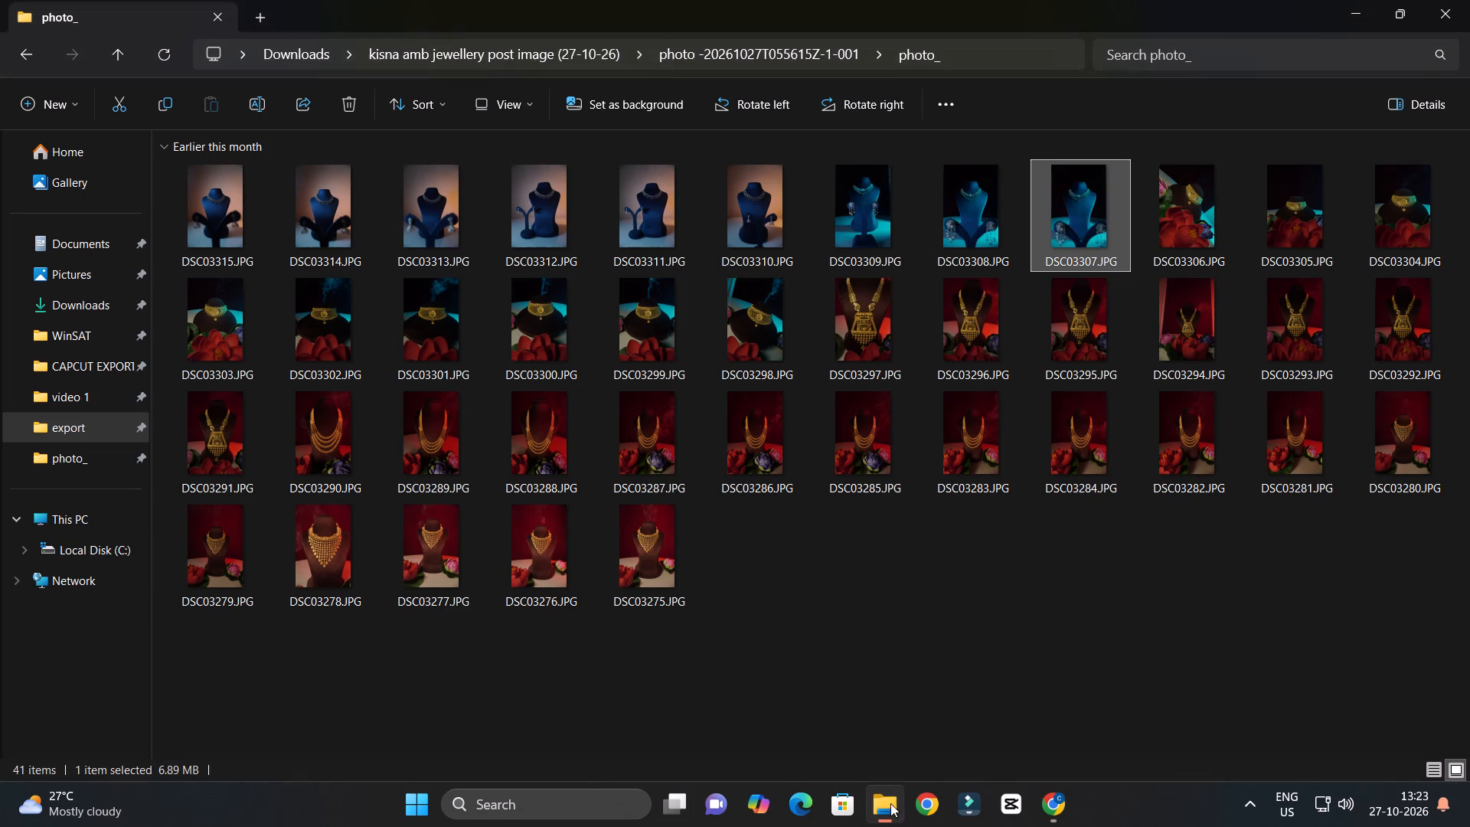
pyautogui.click(880, 613)
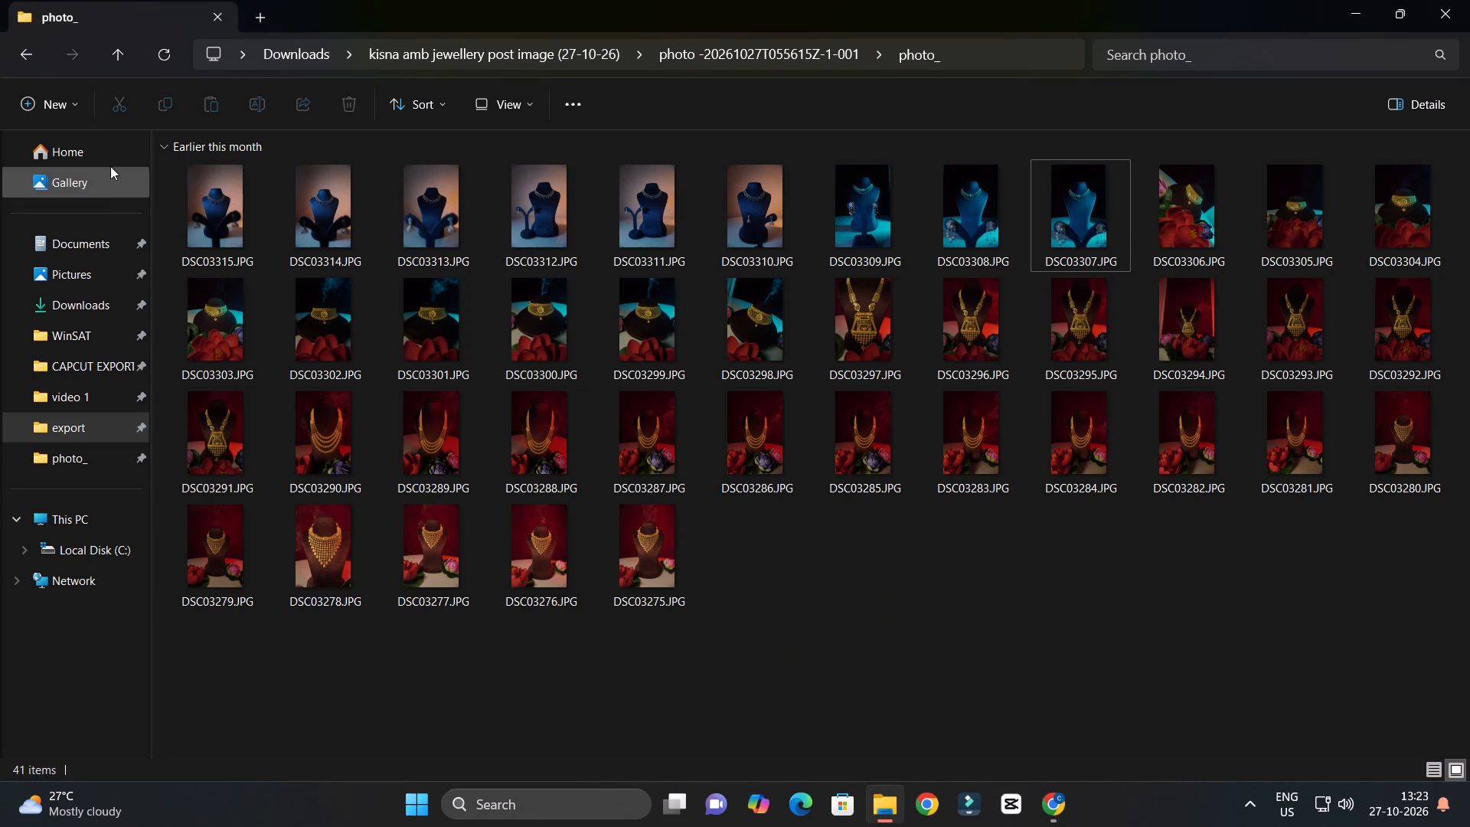
pyautogui.click(116, 60)
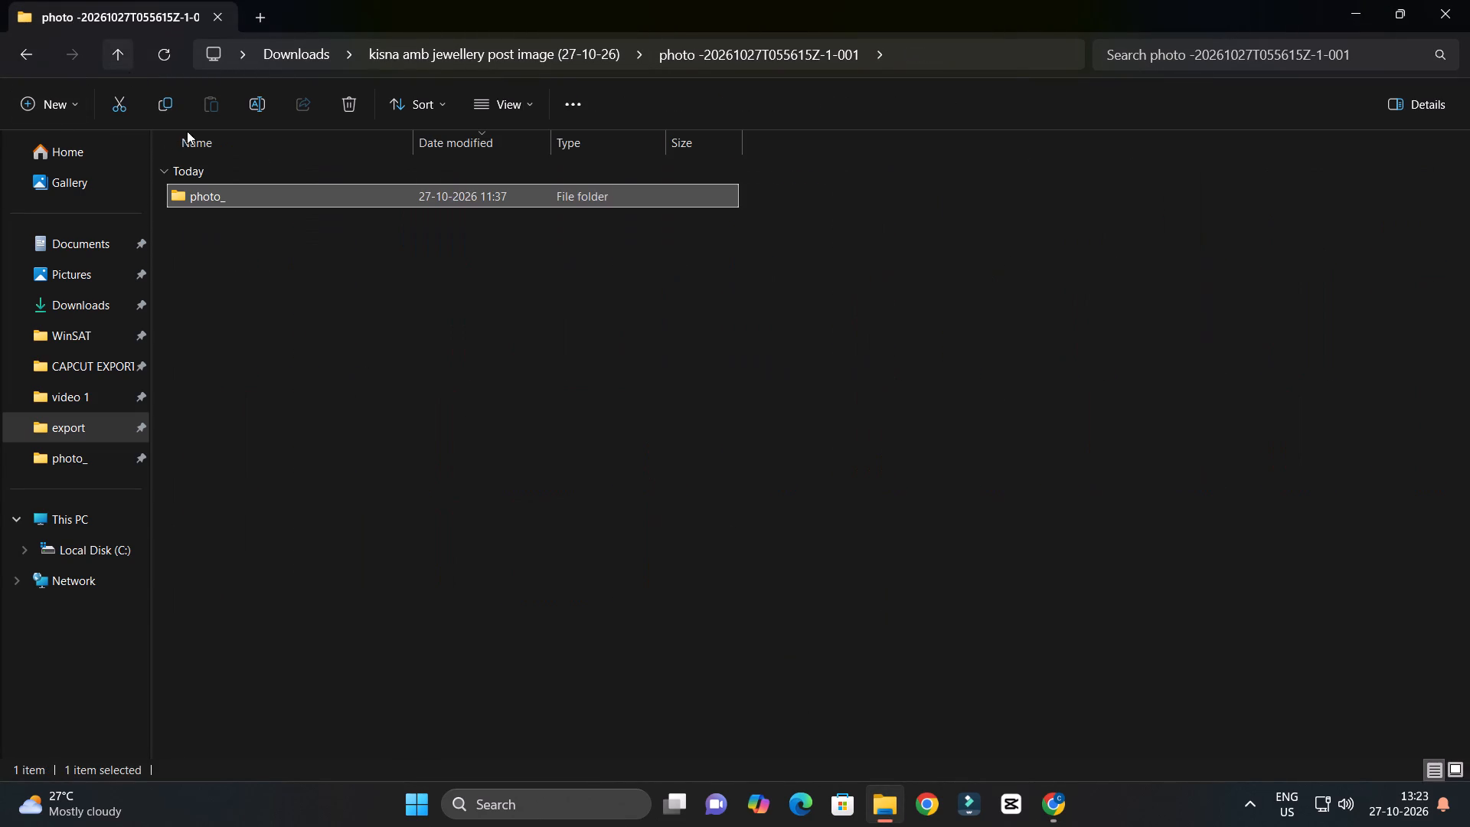
pyautogui.click(127, 61)
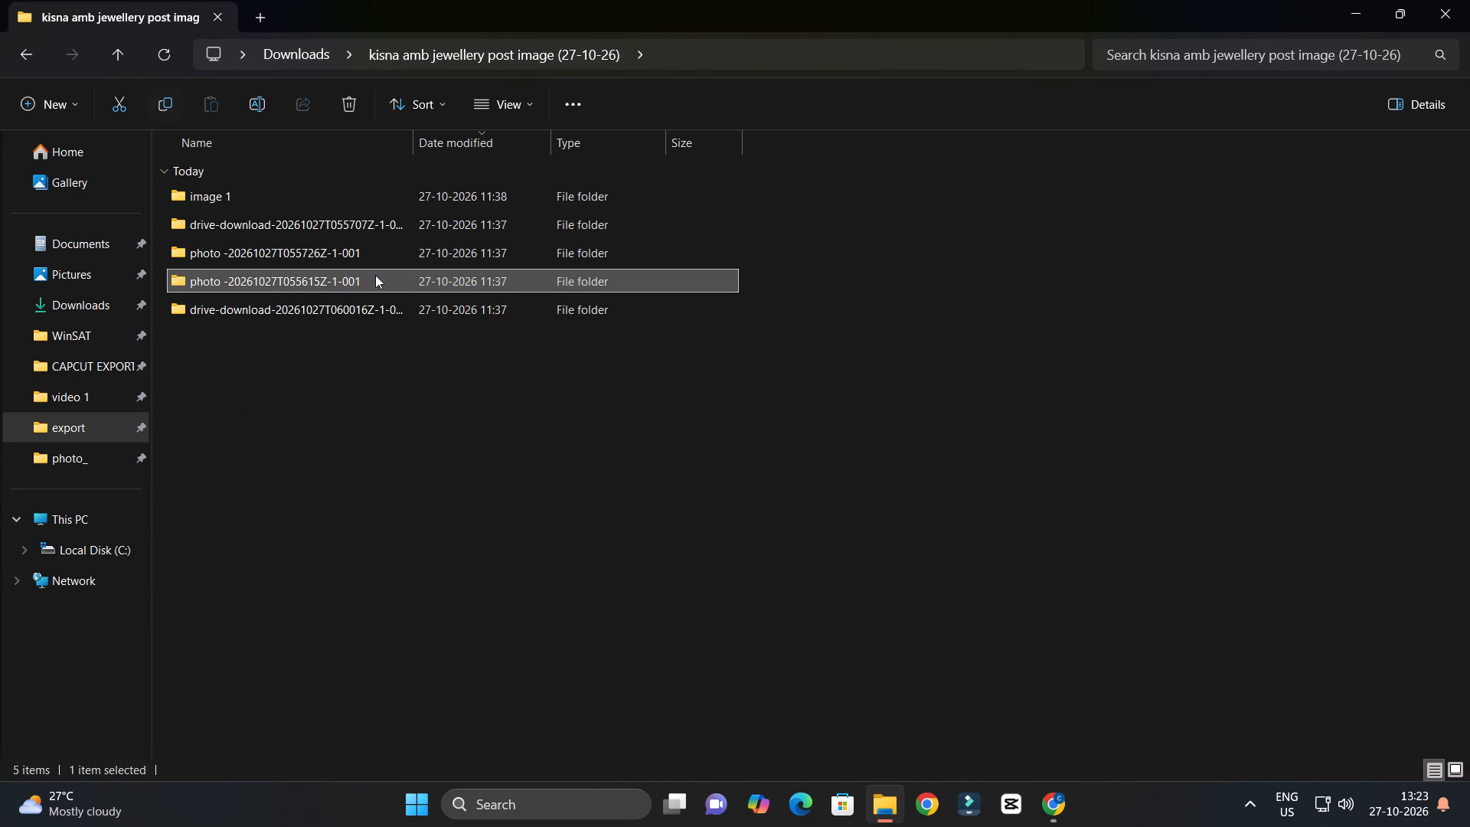
pyautogui.doubleClick(365, 312)
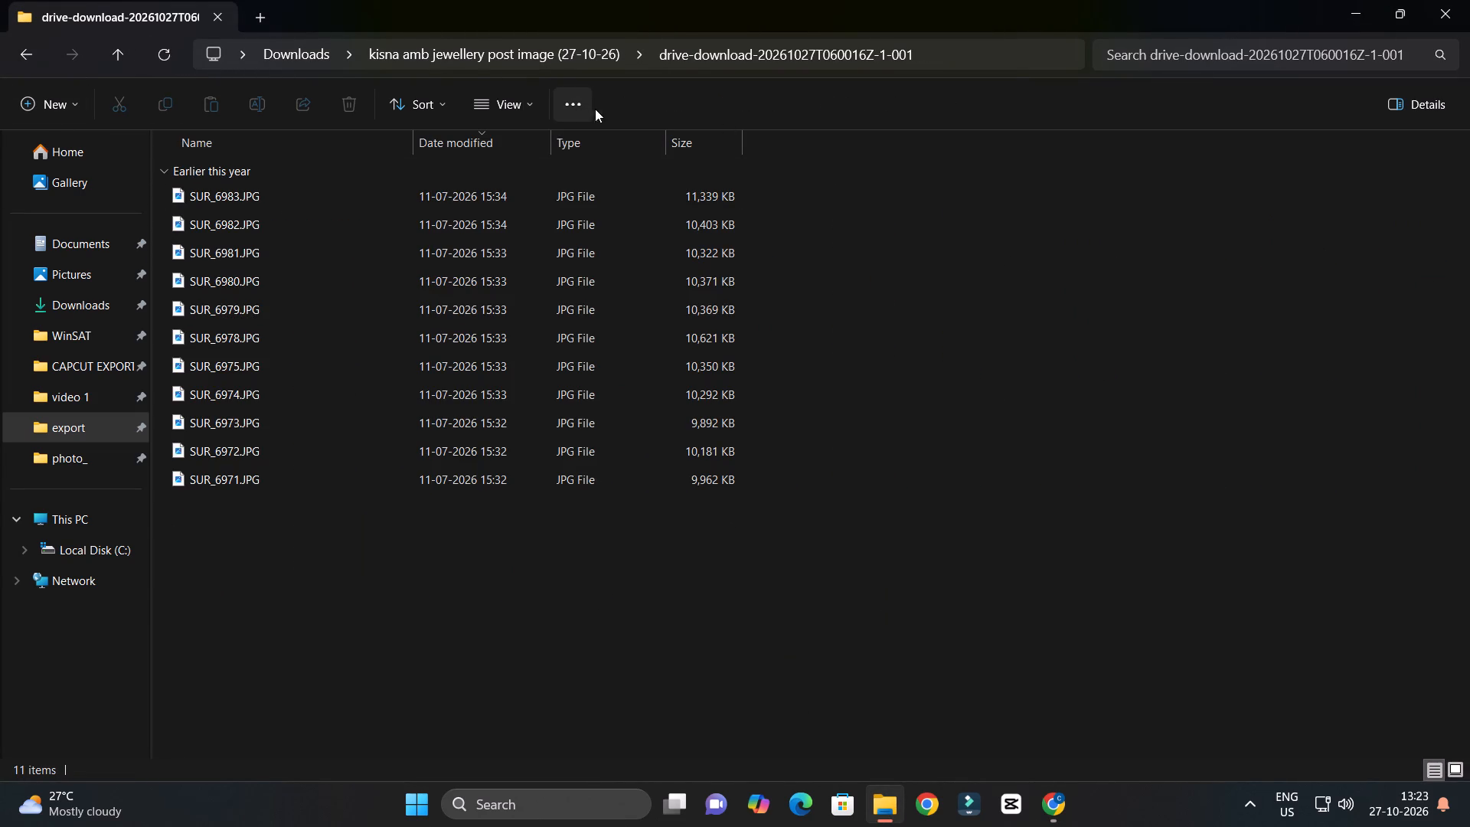
pyautogui.click(518, 106)
pyautogui.click(524, 179)
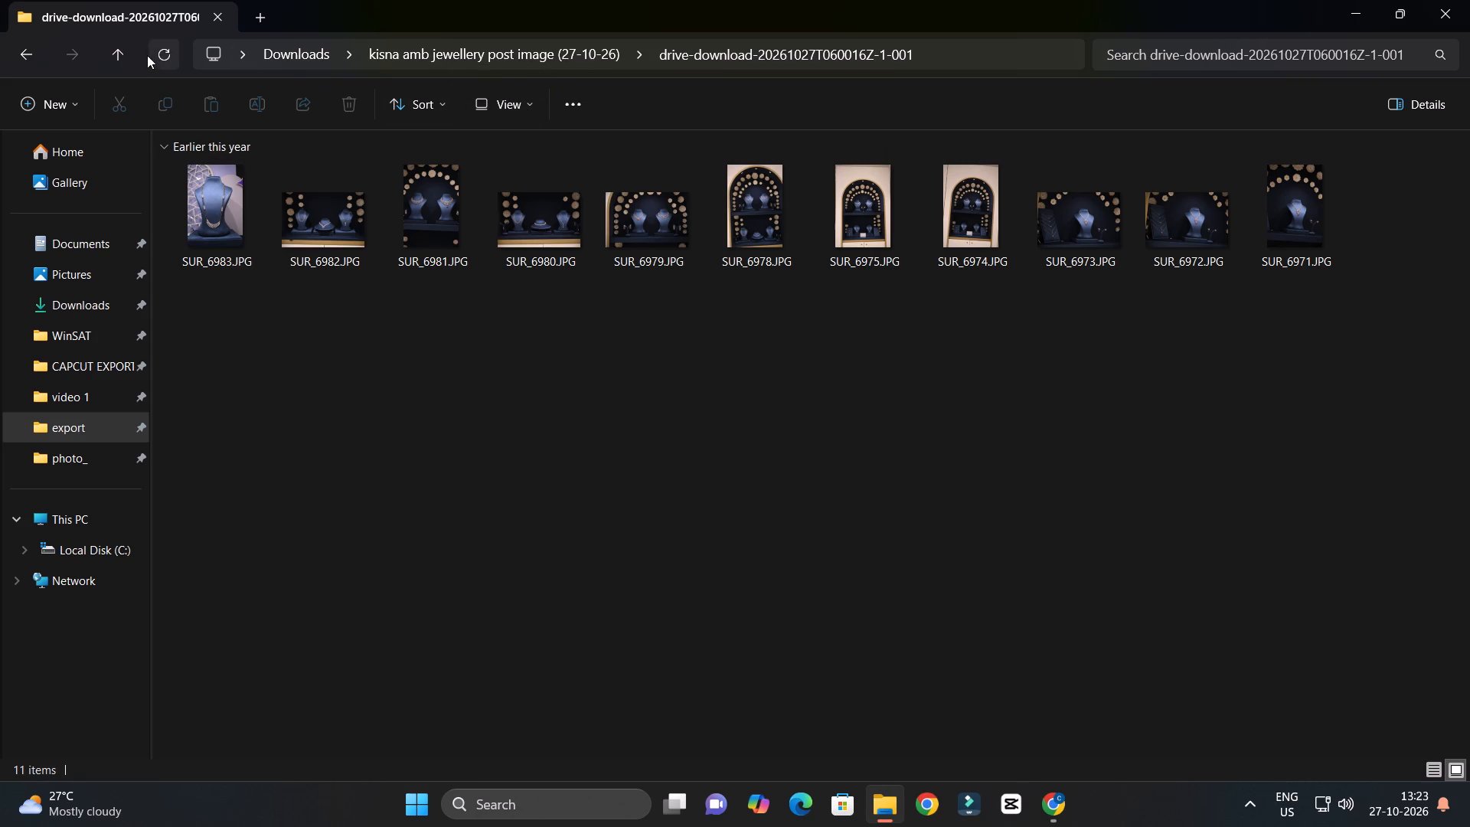
pyautogui.click(127, 59)
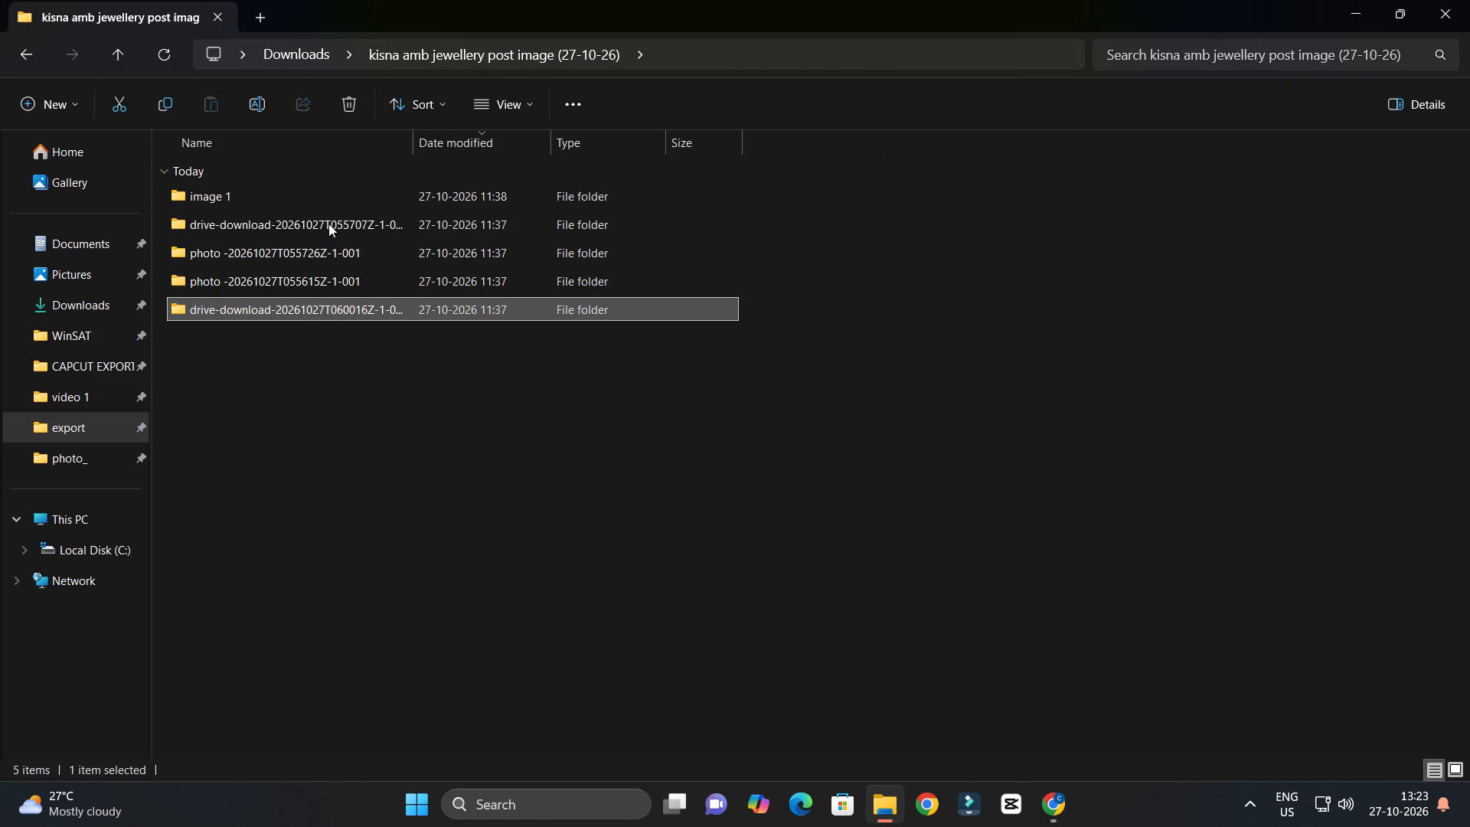
pyautogui.doubleClick(328, 224)
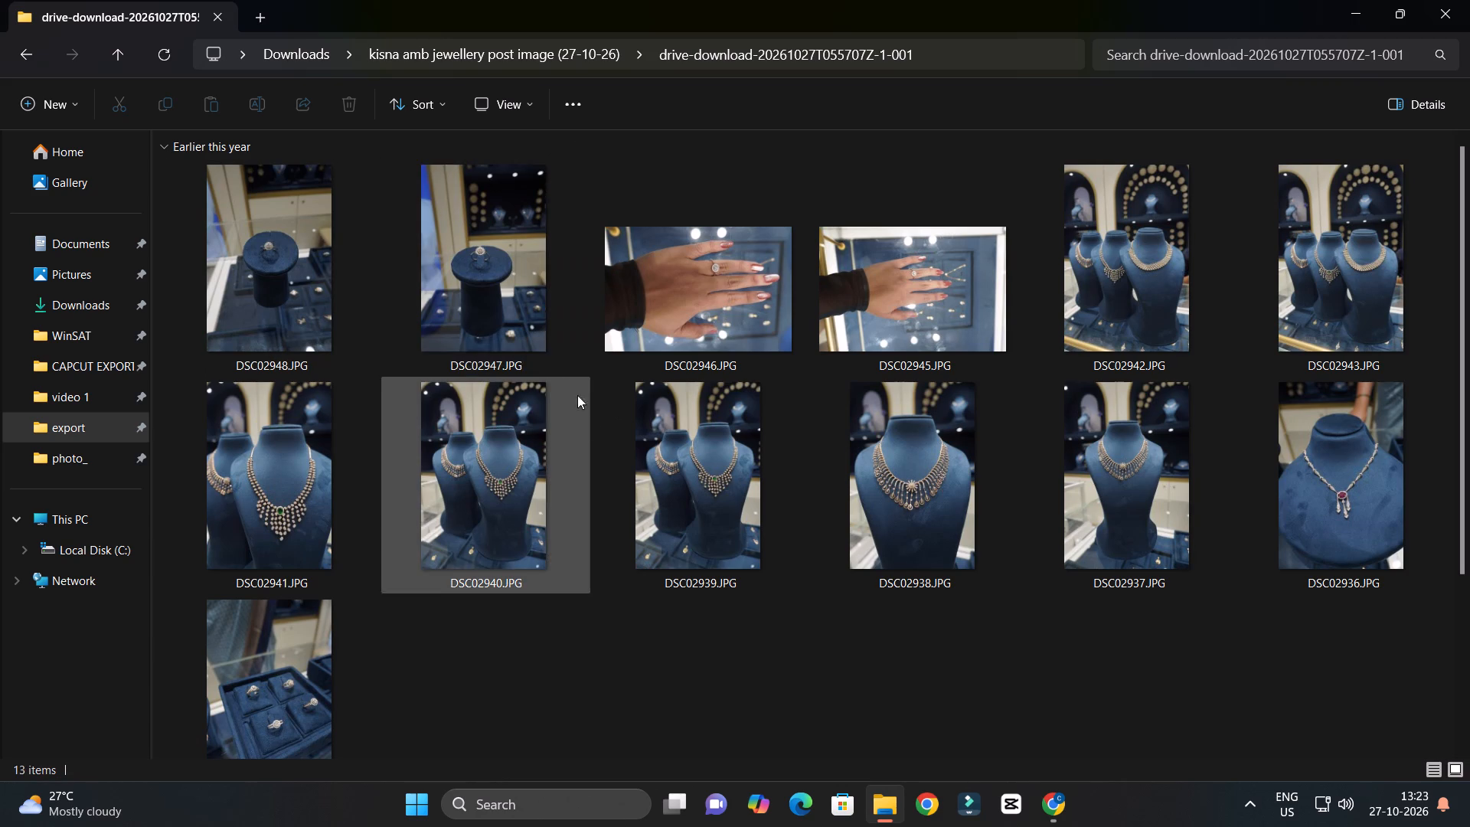
pyautogui.click(124, 72)
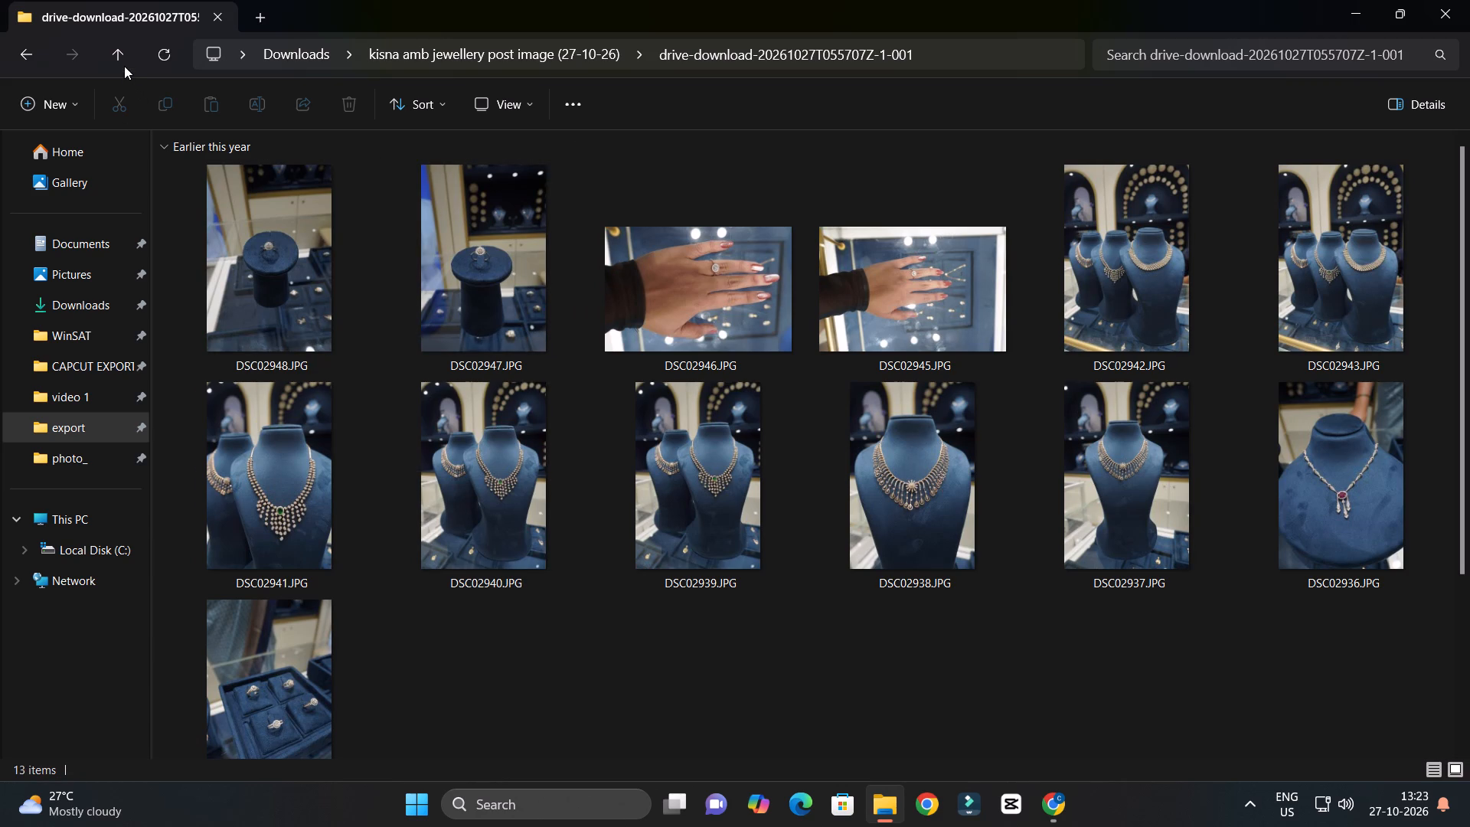
pyautogui.click(124, 54)
# Browse the necklace photos in the image 1 folder and preview DSC02707.JPG at larger size.
pyautogui.doubleClick(367, 200)
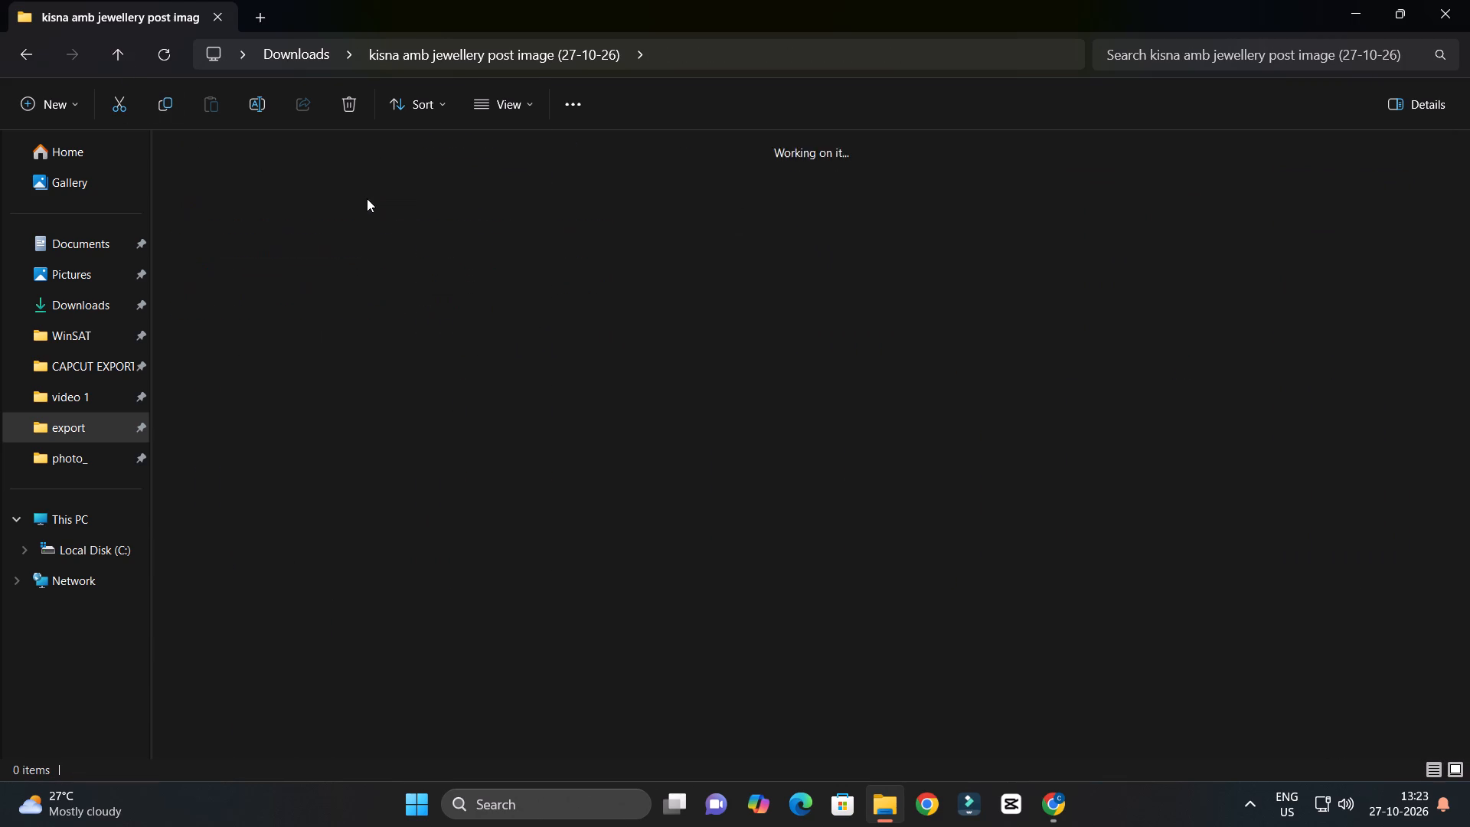
pyautogui.scroll(-14, 576, 451)
pyautogui.scroll(4, 575, 451)
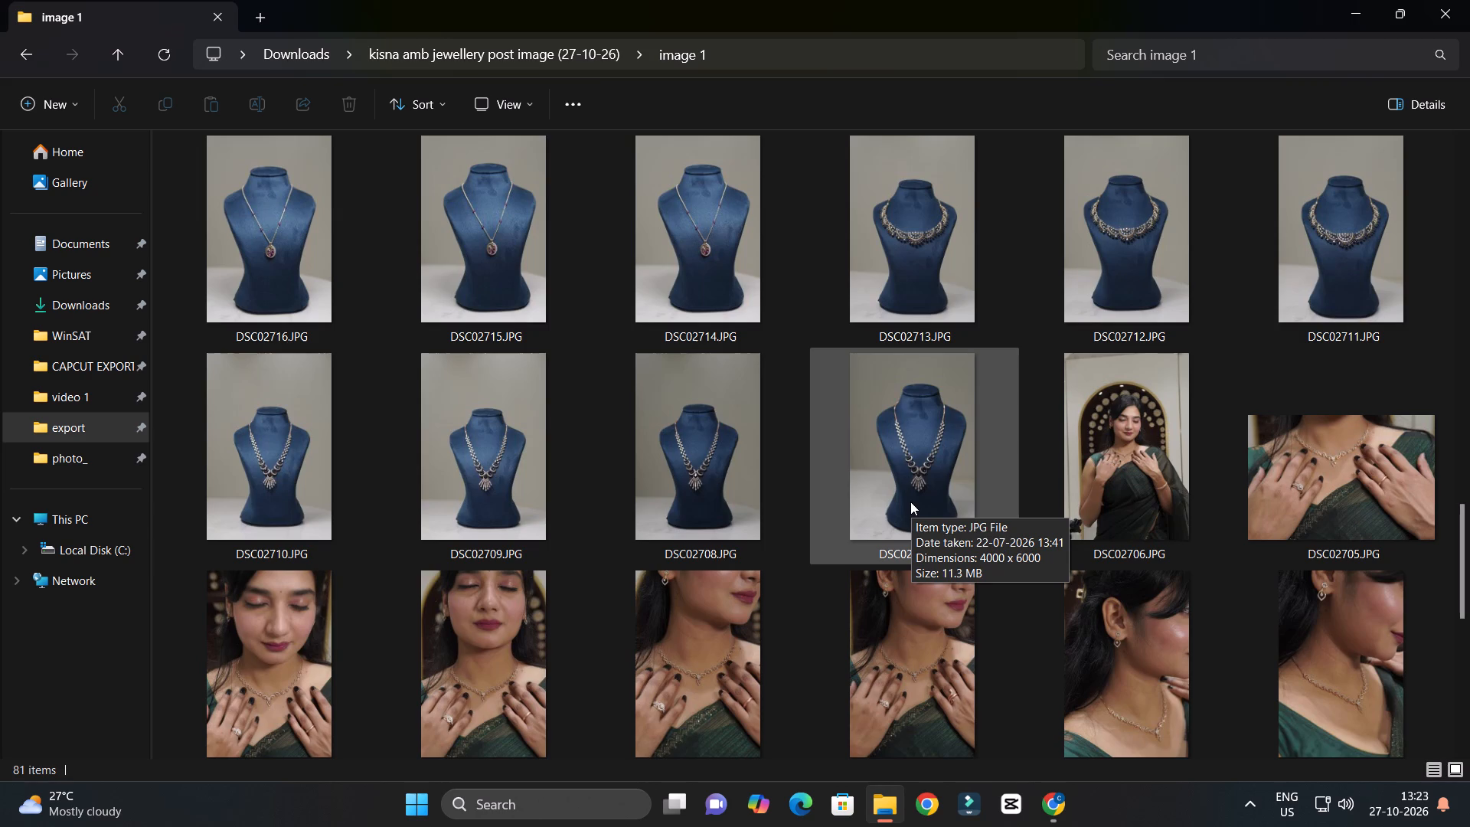
pyautogui.scroll(2, 910, 502)
pyautogui.scroll(-2, 910, 502)
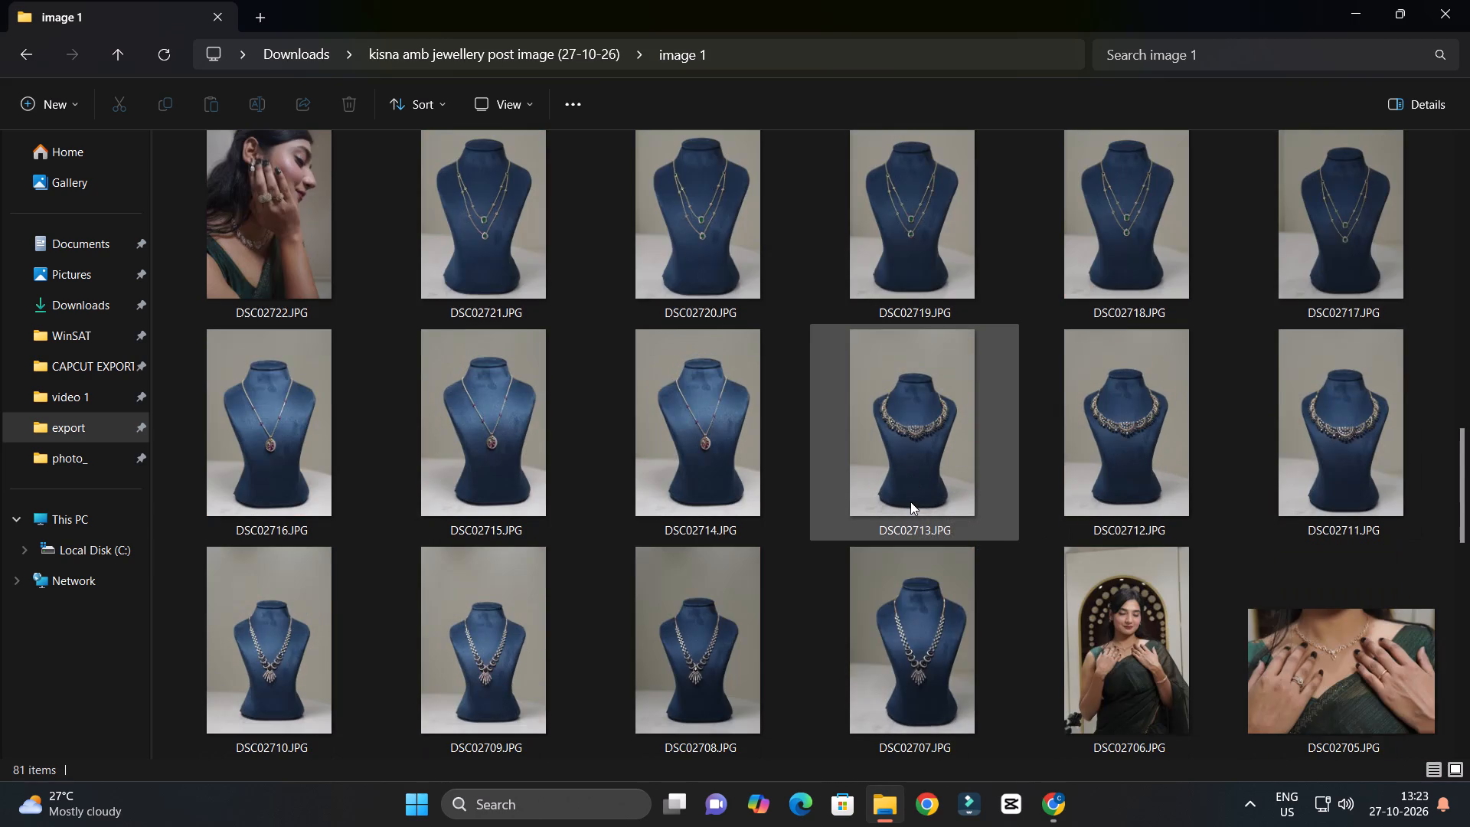
pyautogui.click(976, 617)
pyautogui.click(976, 617)
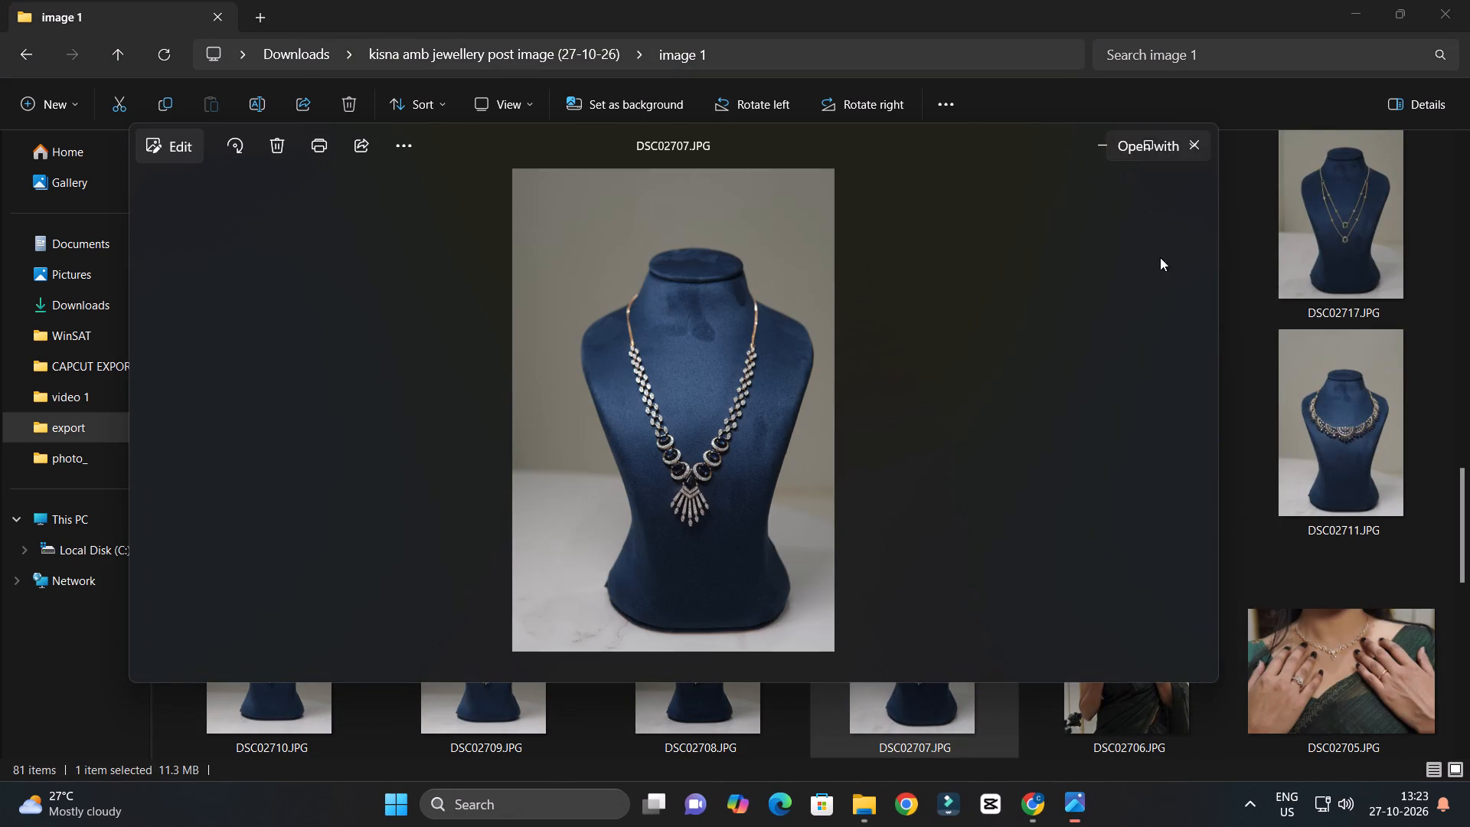
pyautogui.click(1195, 144)
# Look through the remaining image 1 photos for another necklace shot and preview DSC02713.JPG at larger size.
pyautogui.scroll(-3, 1033, 398)
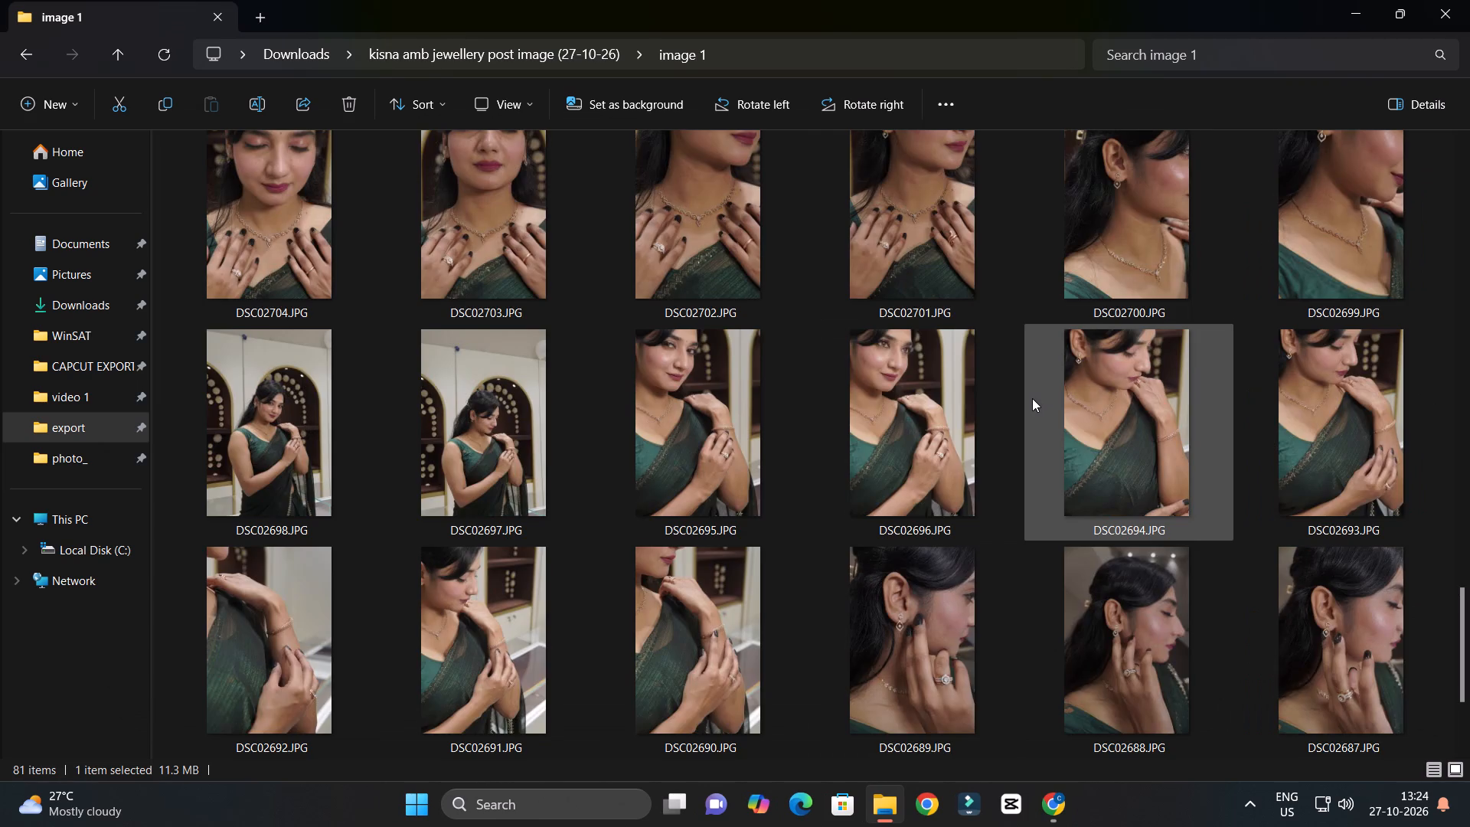
pyautogui.scroll(-3, 1032, 398)
pyautogui.scroll(11, 1032, 398)
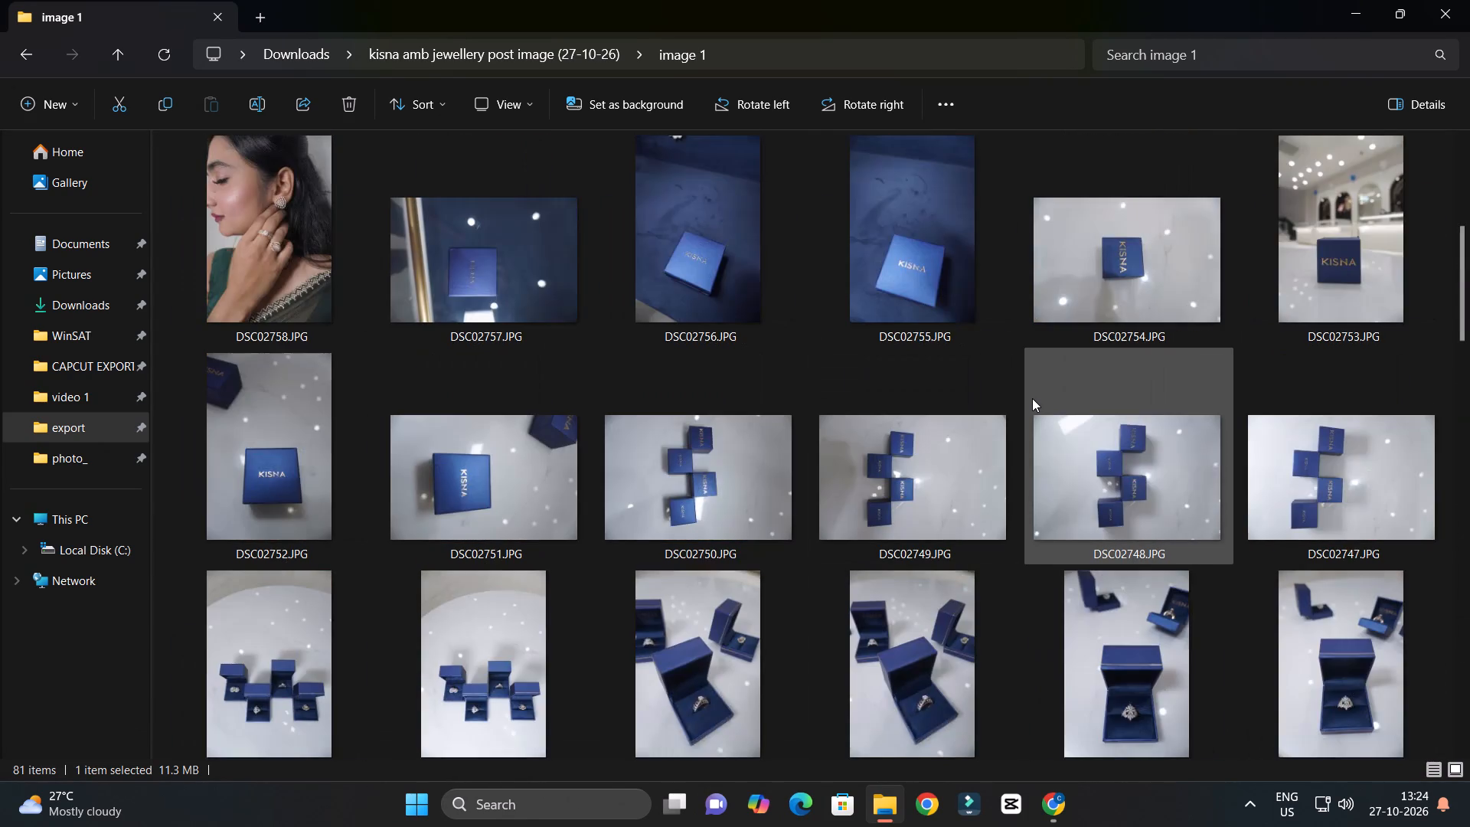
pyautogui.scroll(-17, 1032, 398)
pyautogui.scroll(4, 1032, 398)
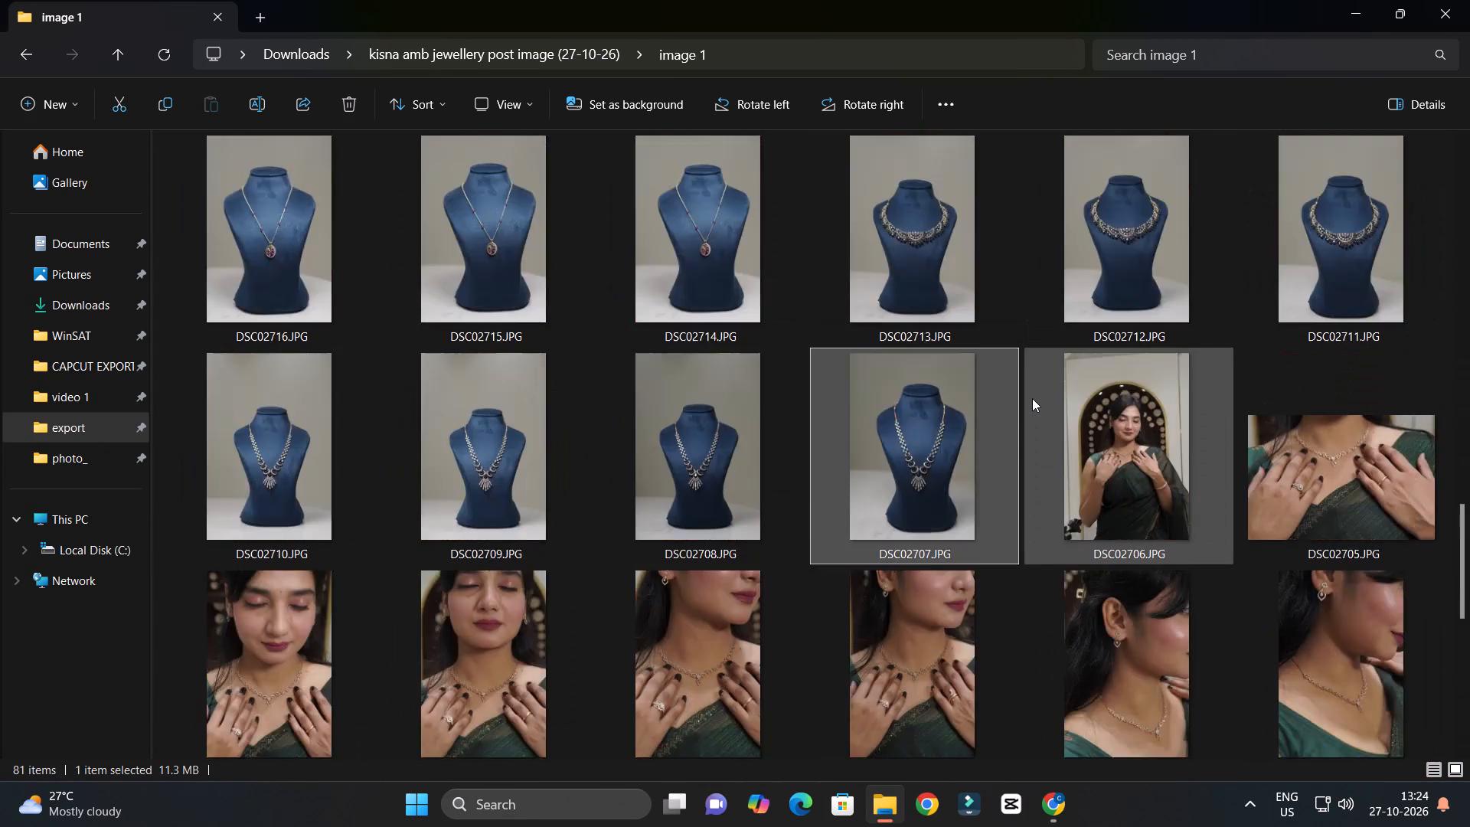
pyautogui.scroll(2, 1032, 398)
pyautogui.scroll(-2, 1032, 398)
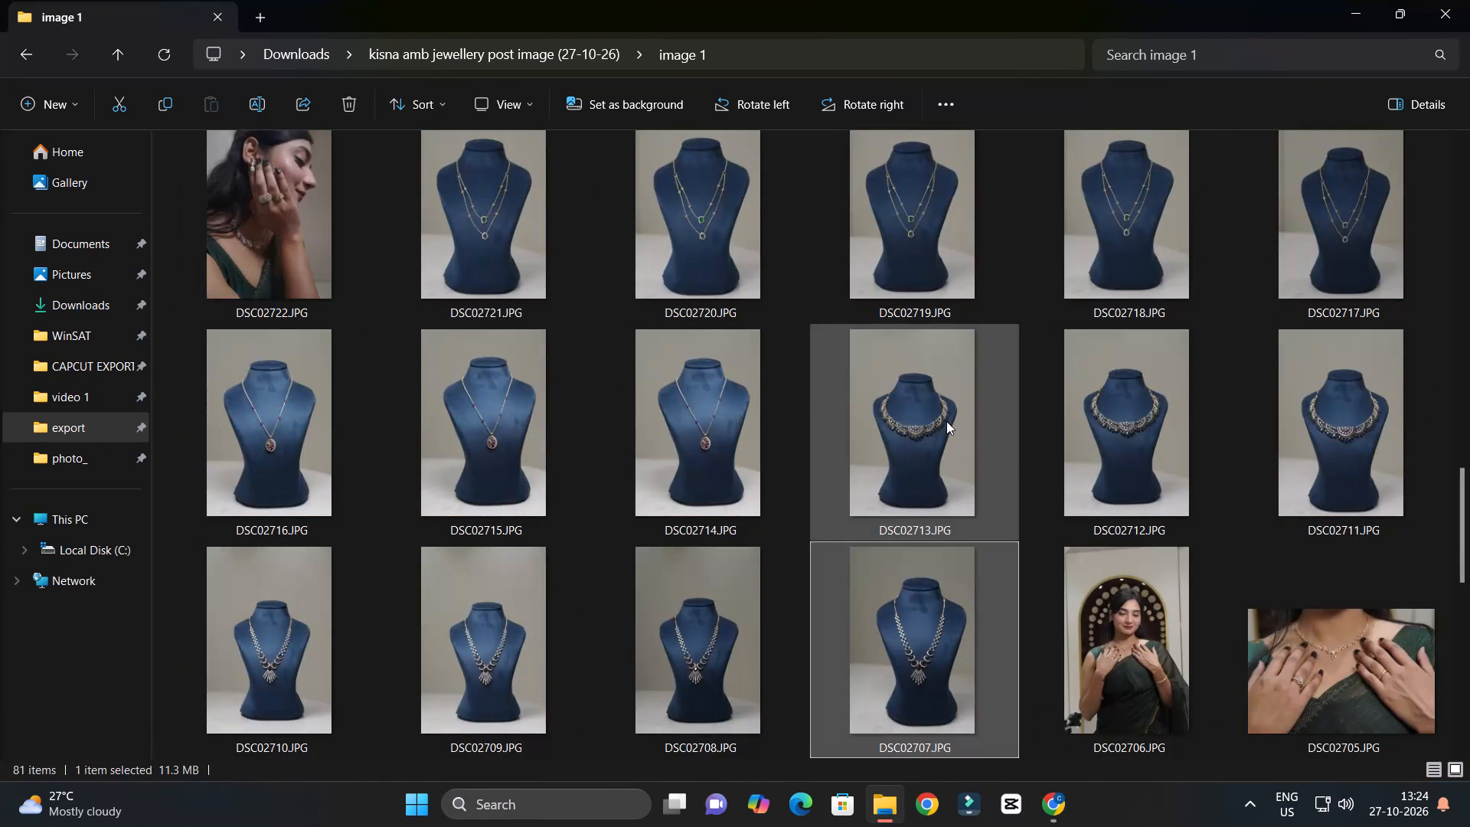
pyautogui.doubleClick(946, 421)
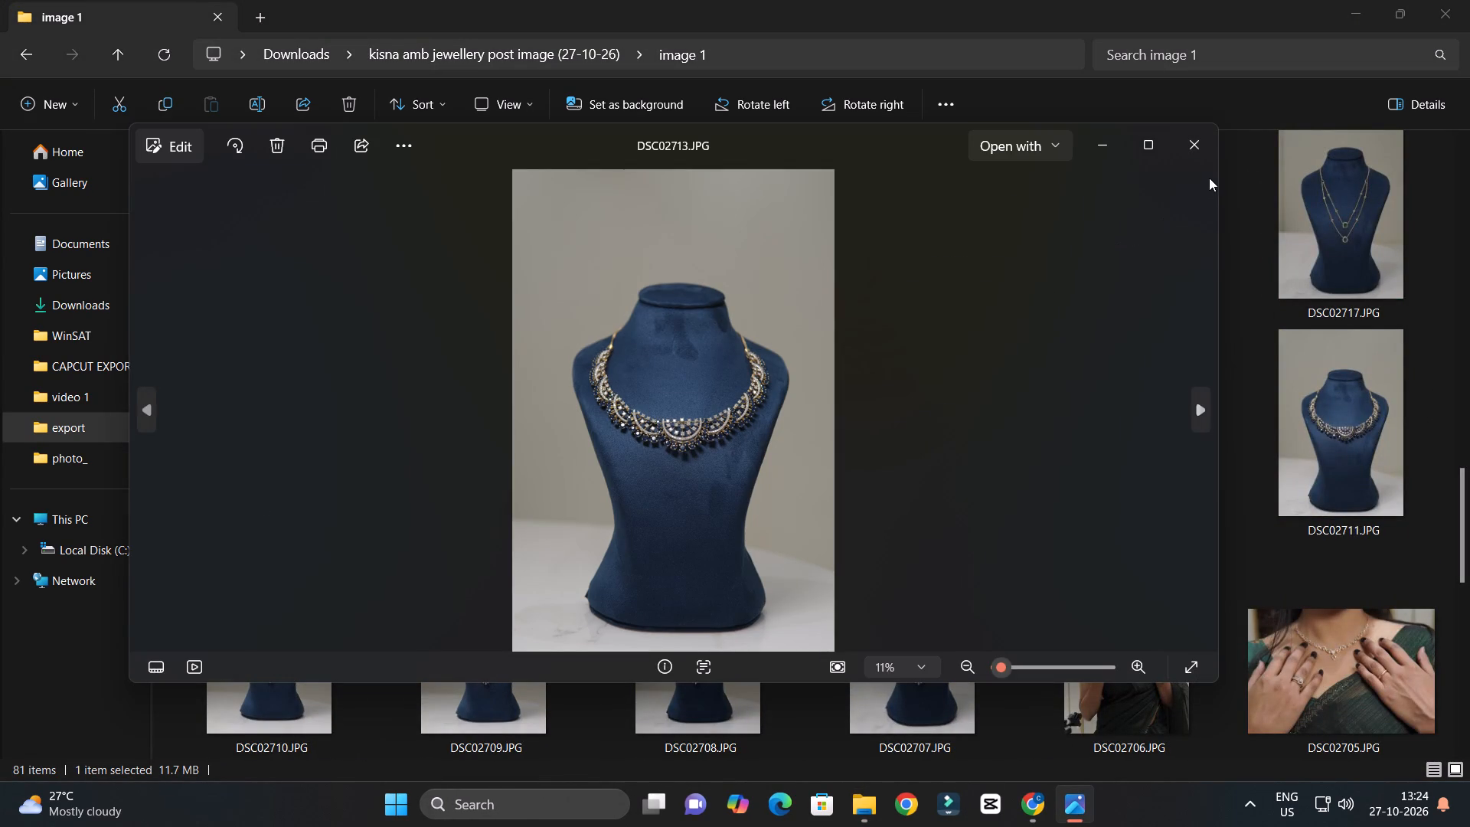
# Close the photo preview, return to the Gold Red Elegant design, and add the Blue and White Modern Premium Fragrance template as a new page.
pyautogui.click(1200, 157)
pyautogui.scroll(-1, 896, 419)
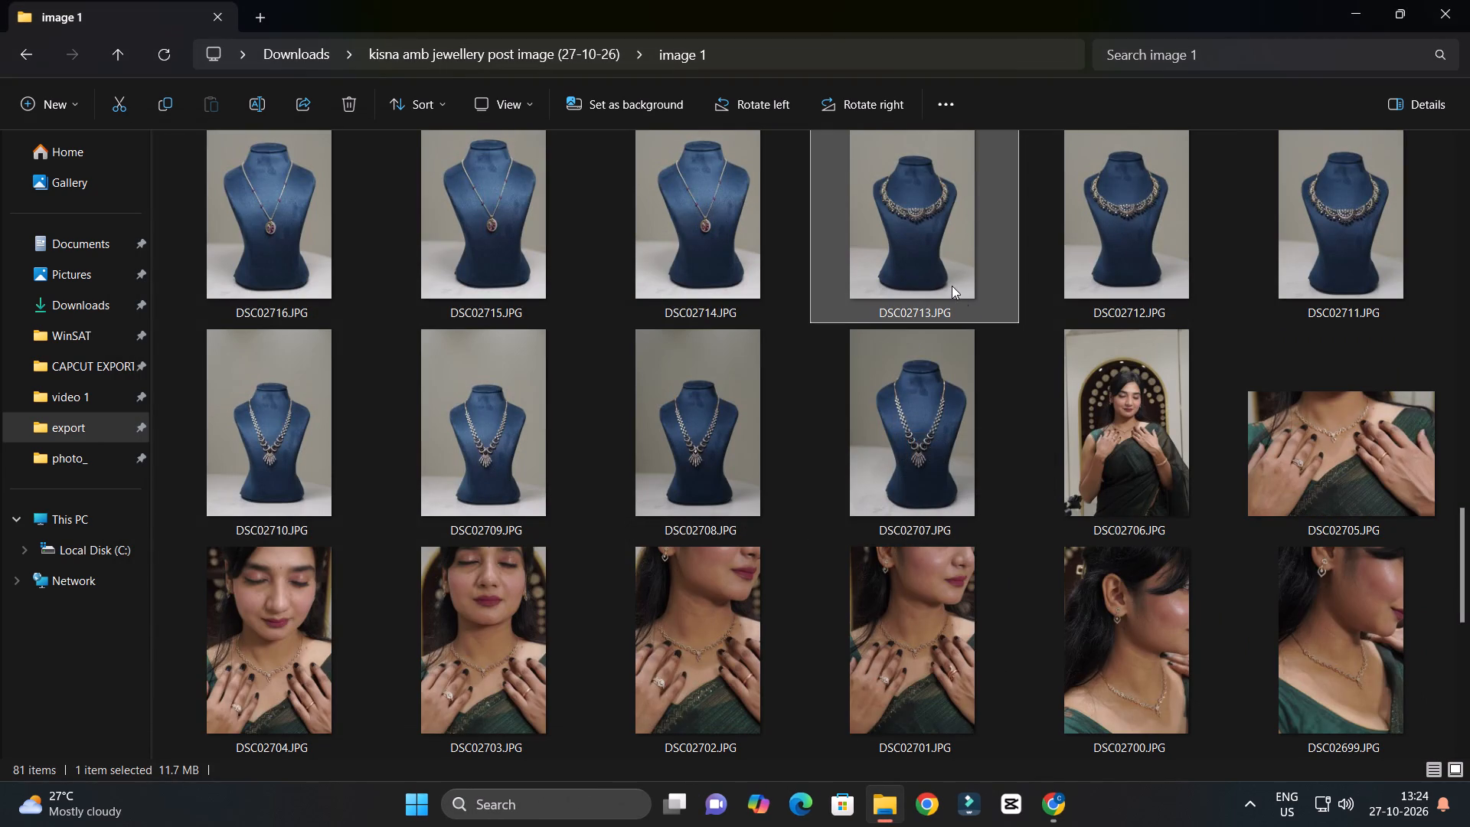
pyautogui.click(1059, 820)
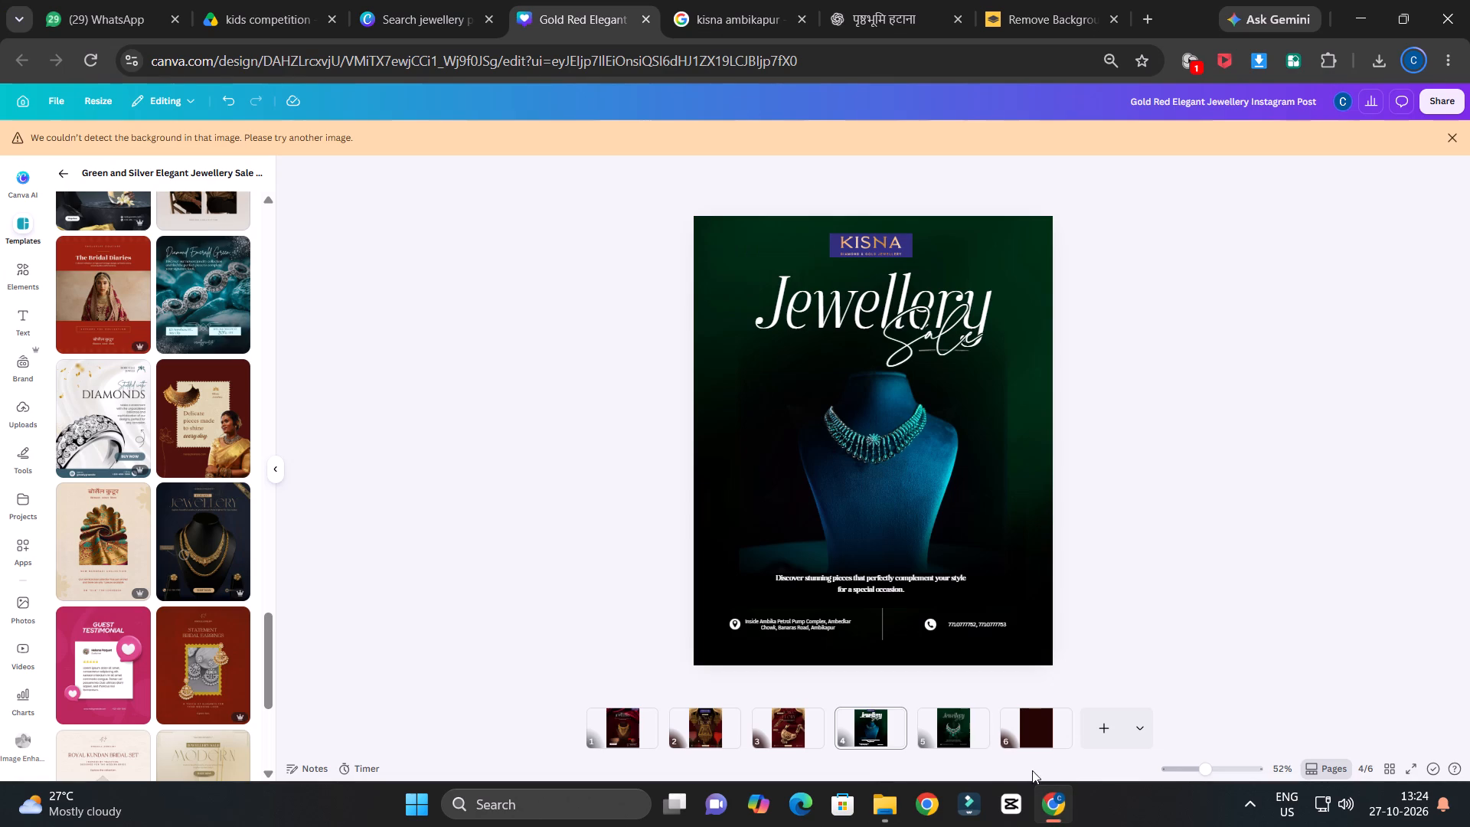
pyautogui.scroll(-2, 148, 477)
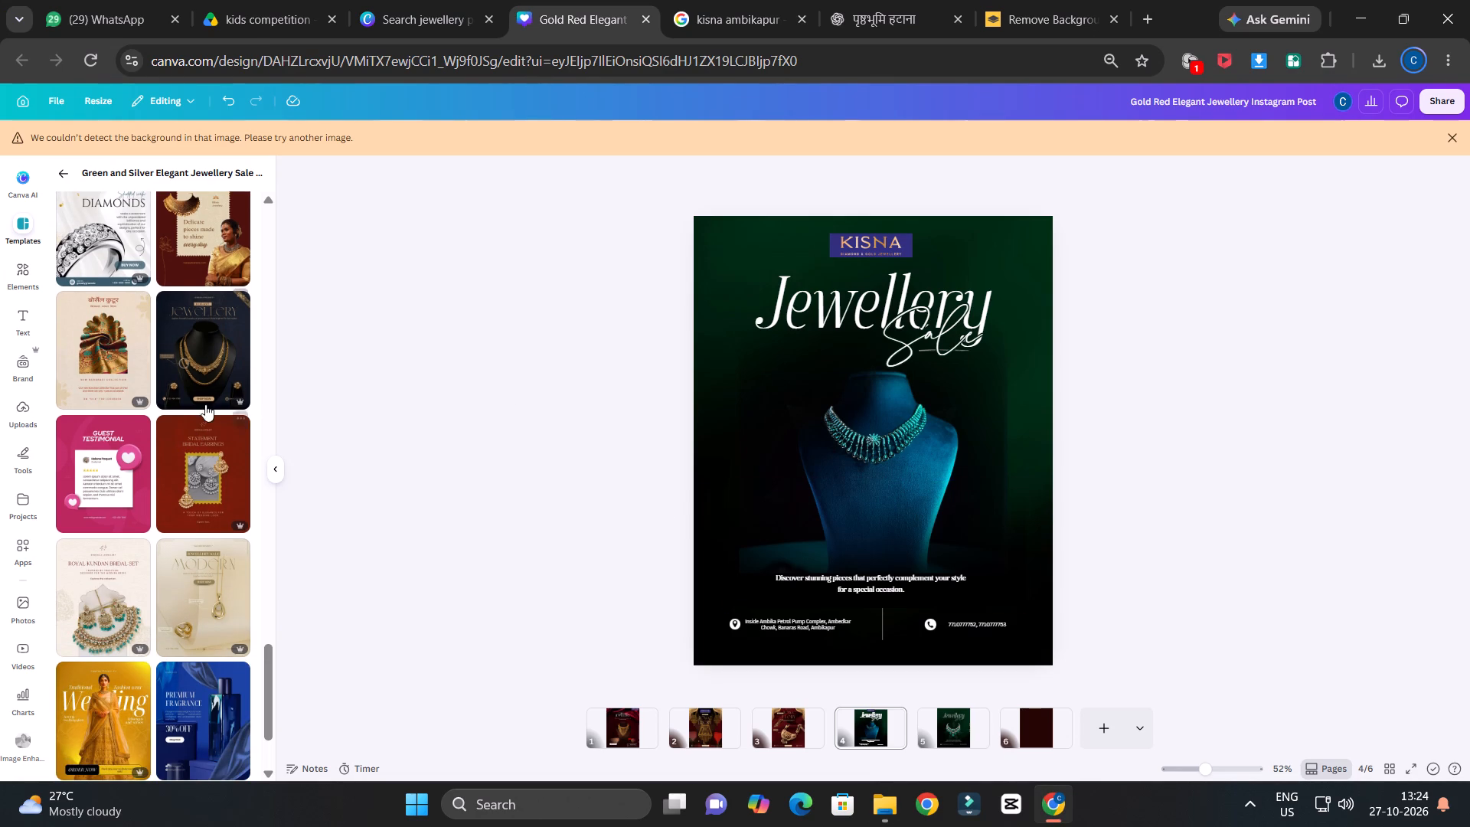
pyautogui.scroll(-2, 207, 397)
pyautogui.scroll(-1, 175, 538)
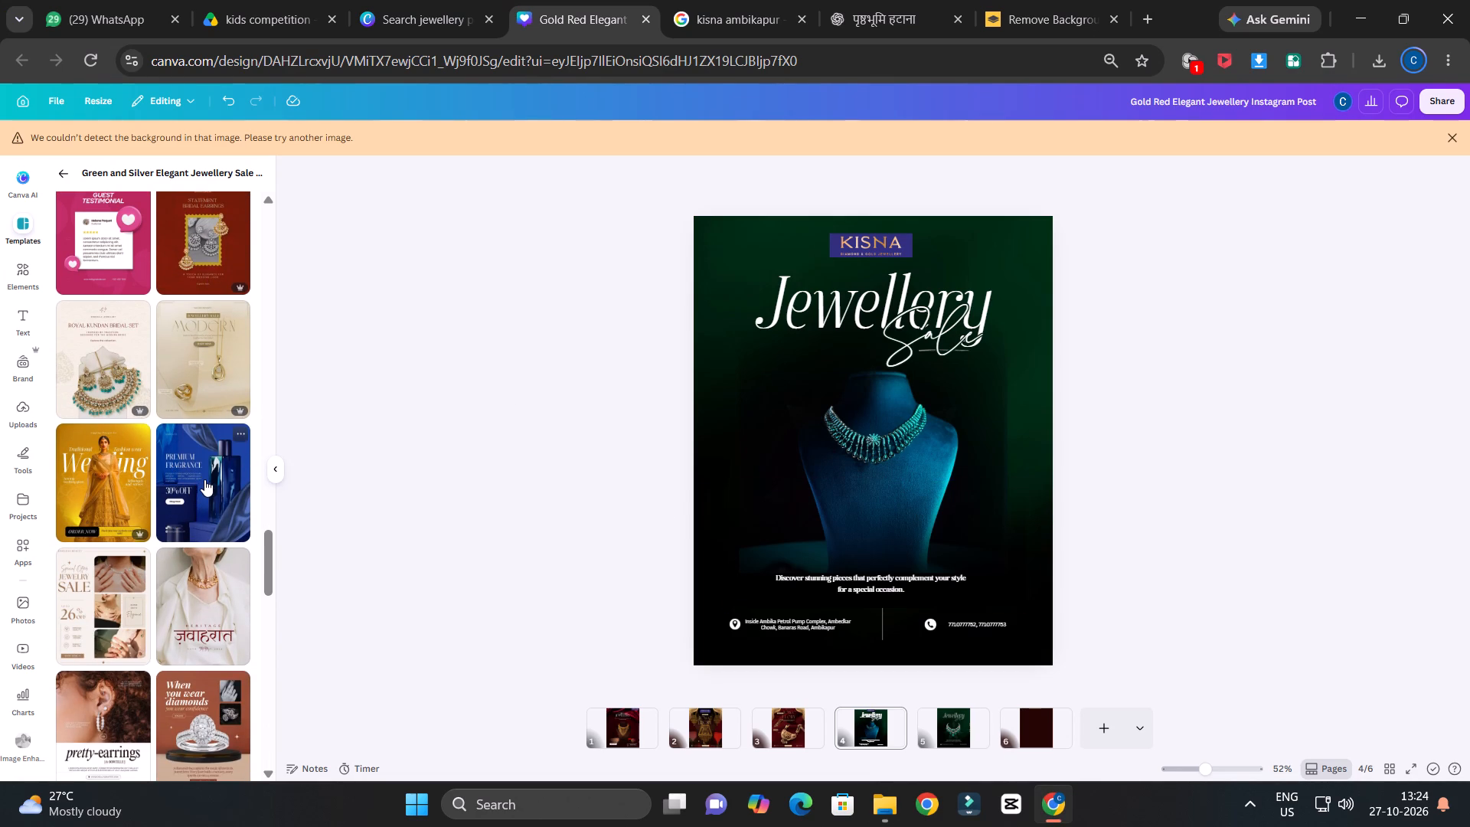
pyautogui.click(204, 479)
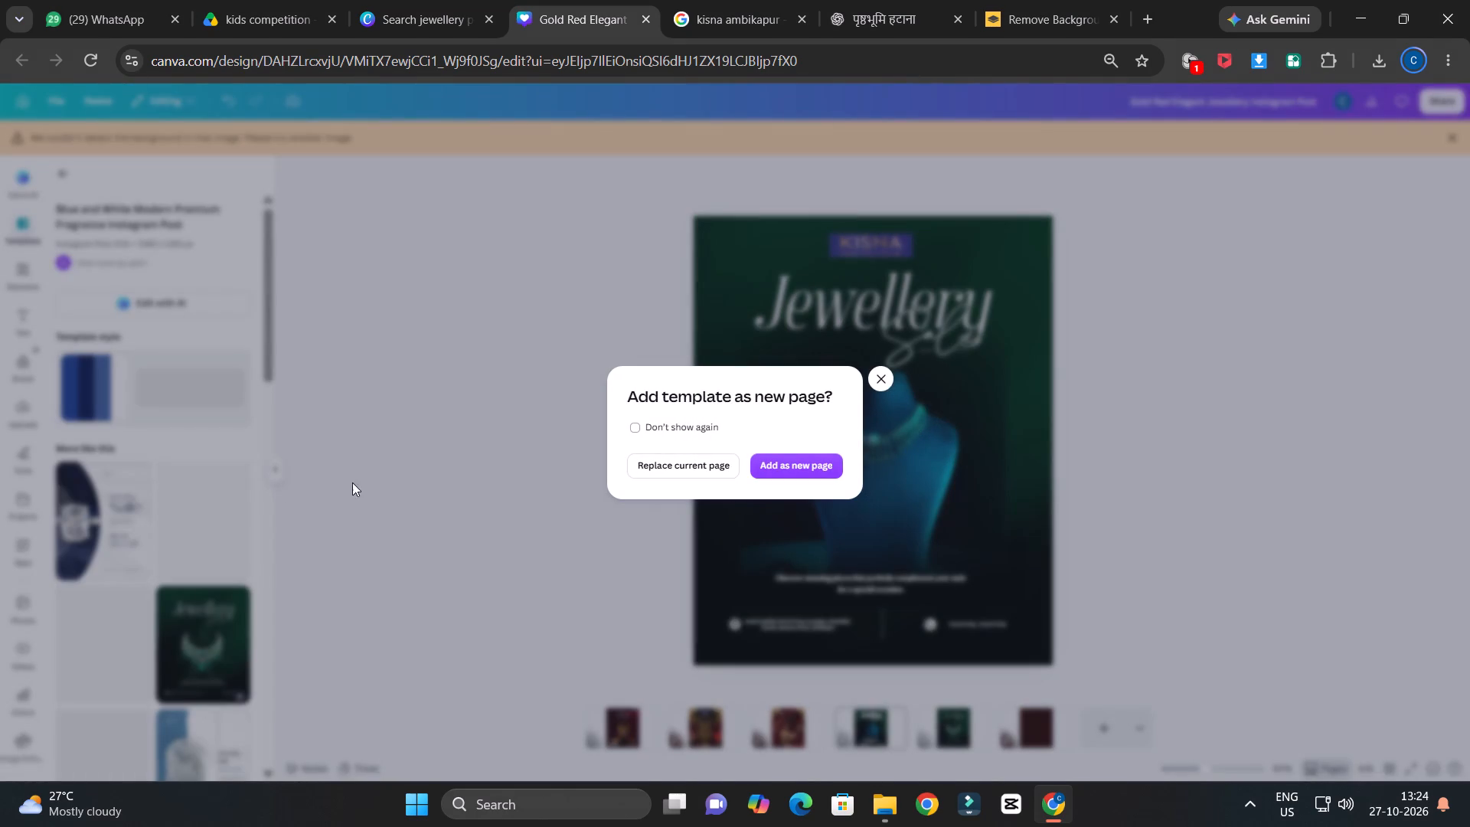
pyautogui.click(822, 458)
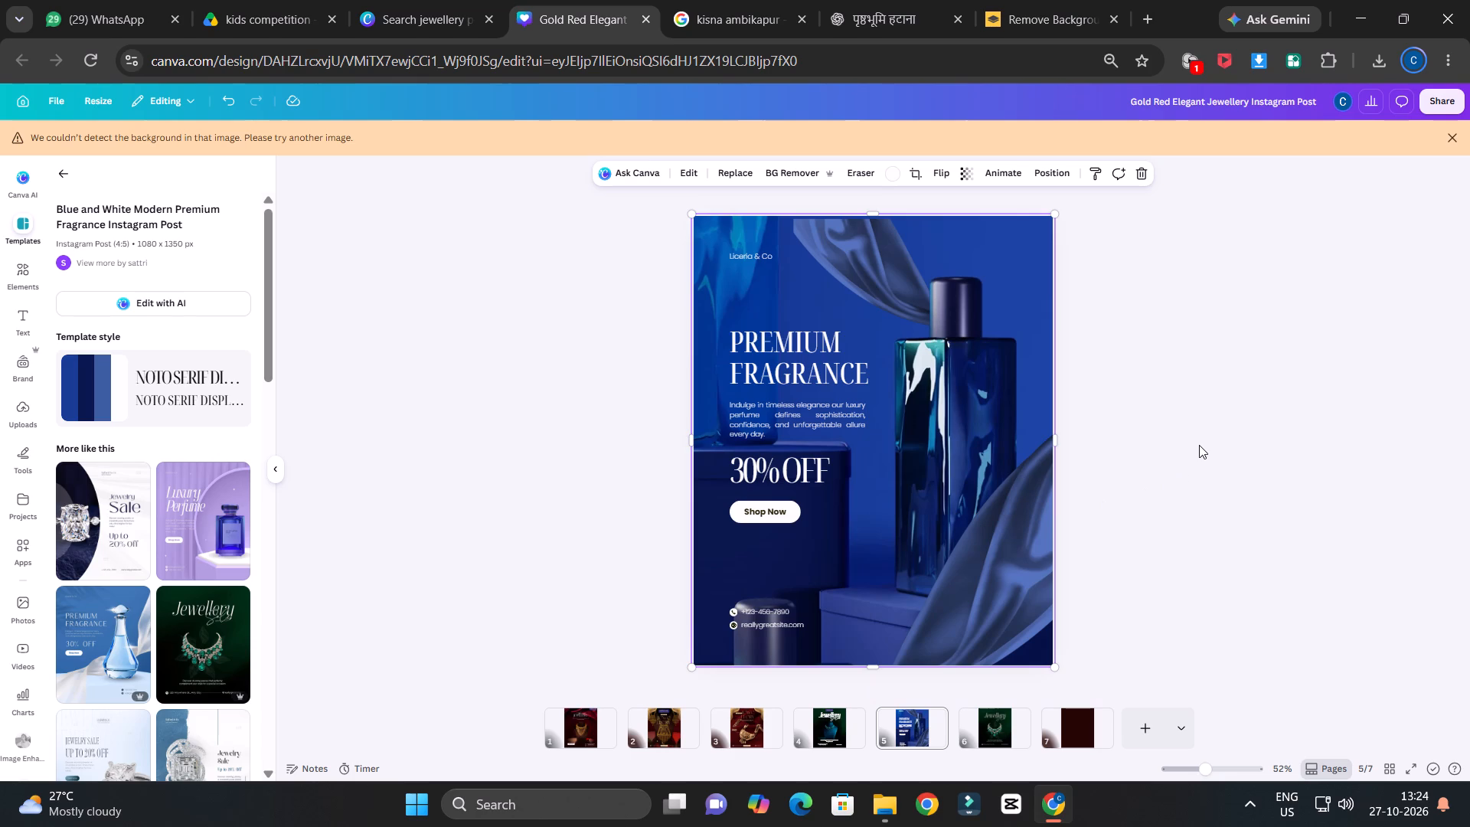
# Delete the full-page blue perfume-bottle background image from the new page, leaving the satin drapes and text in place.
pyautogui.click(935, 367)
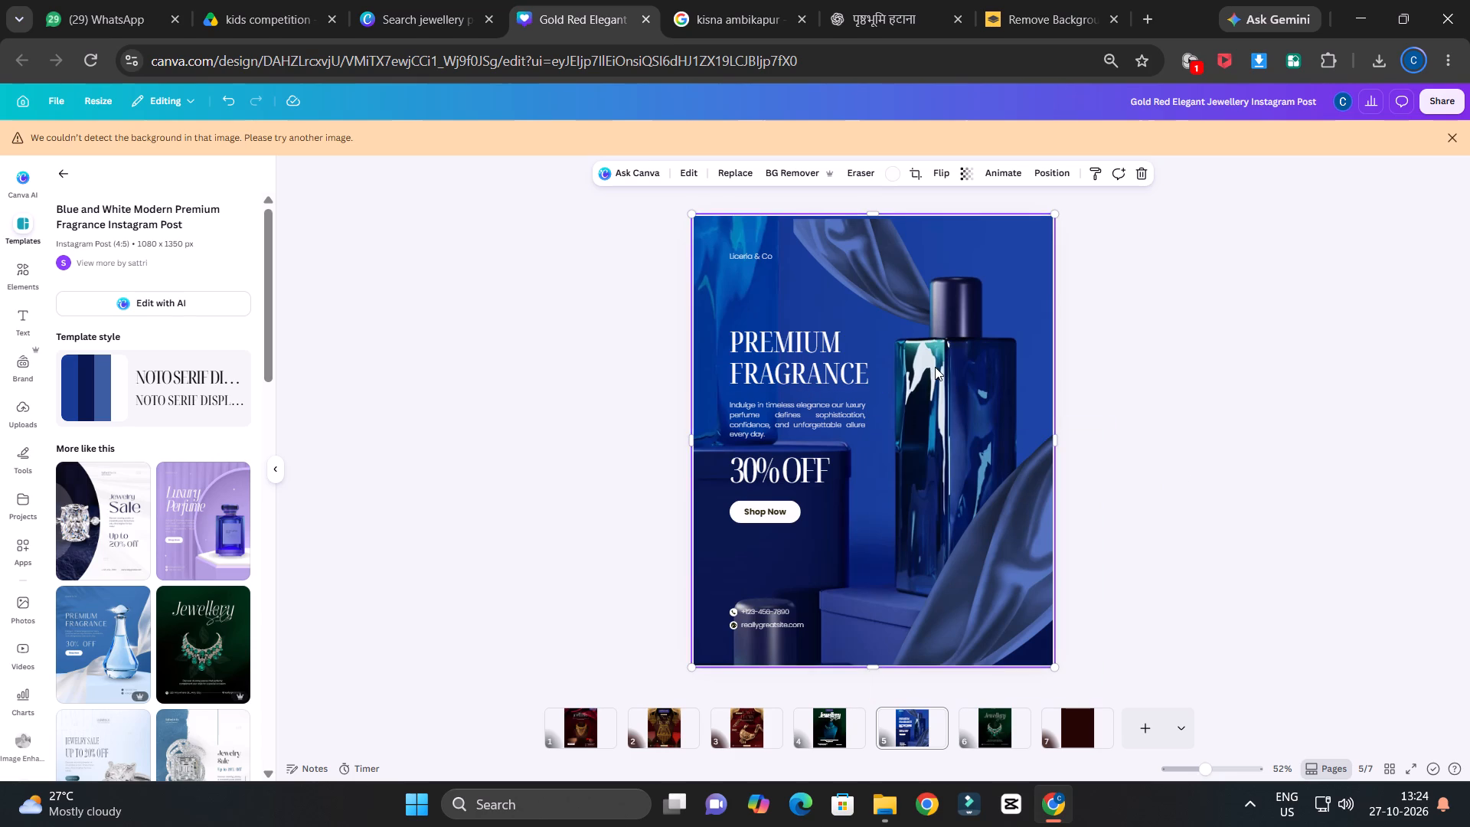
pyautogui.moveTo(939, 395); pyautogui.dragTo(970, 459)
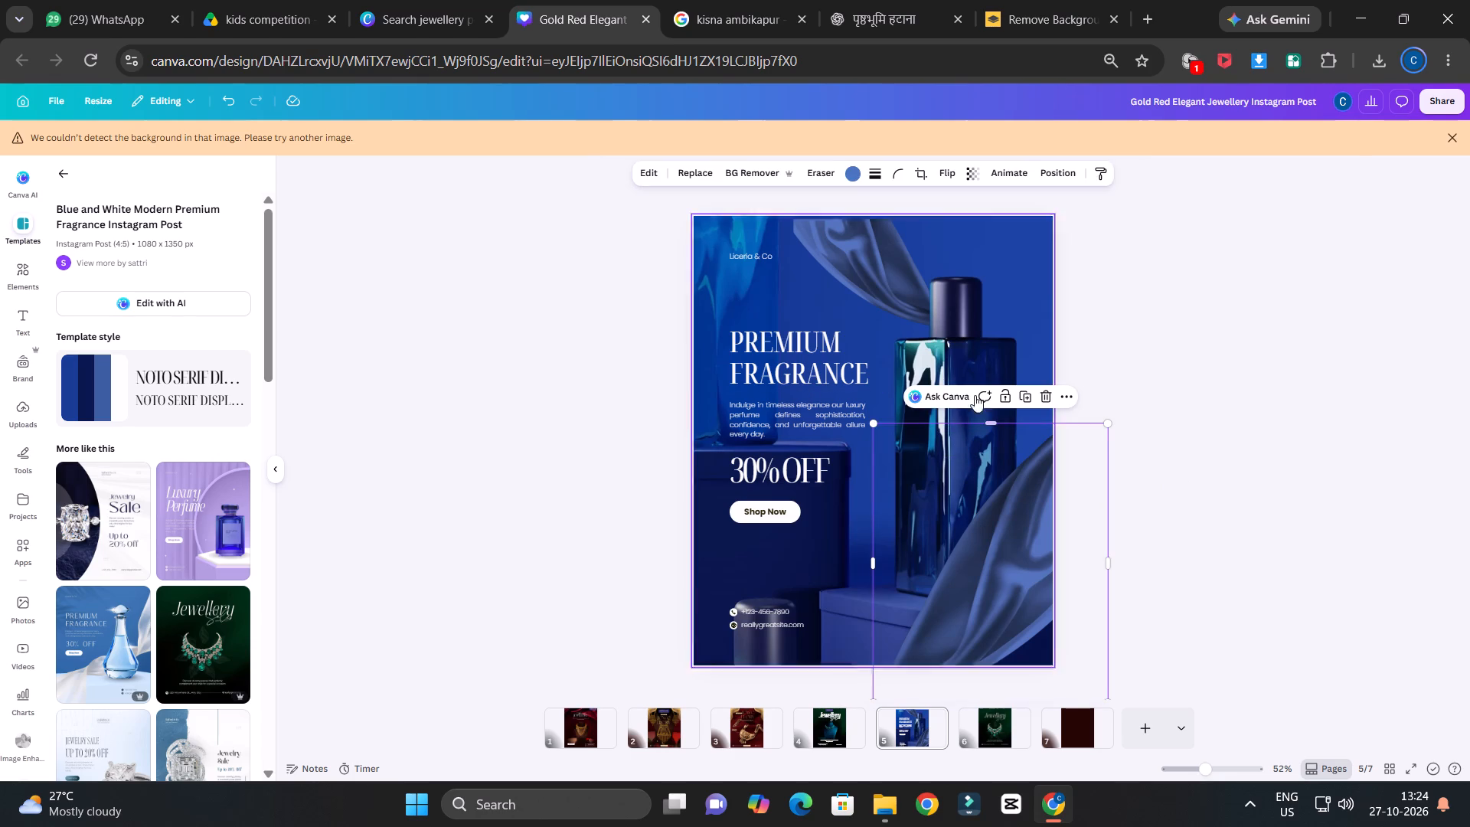
pyautogui.click(956, 256)
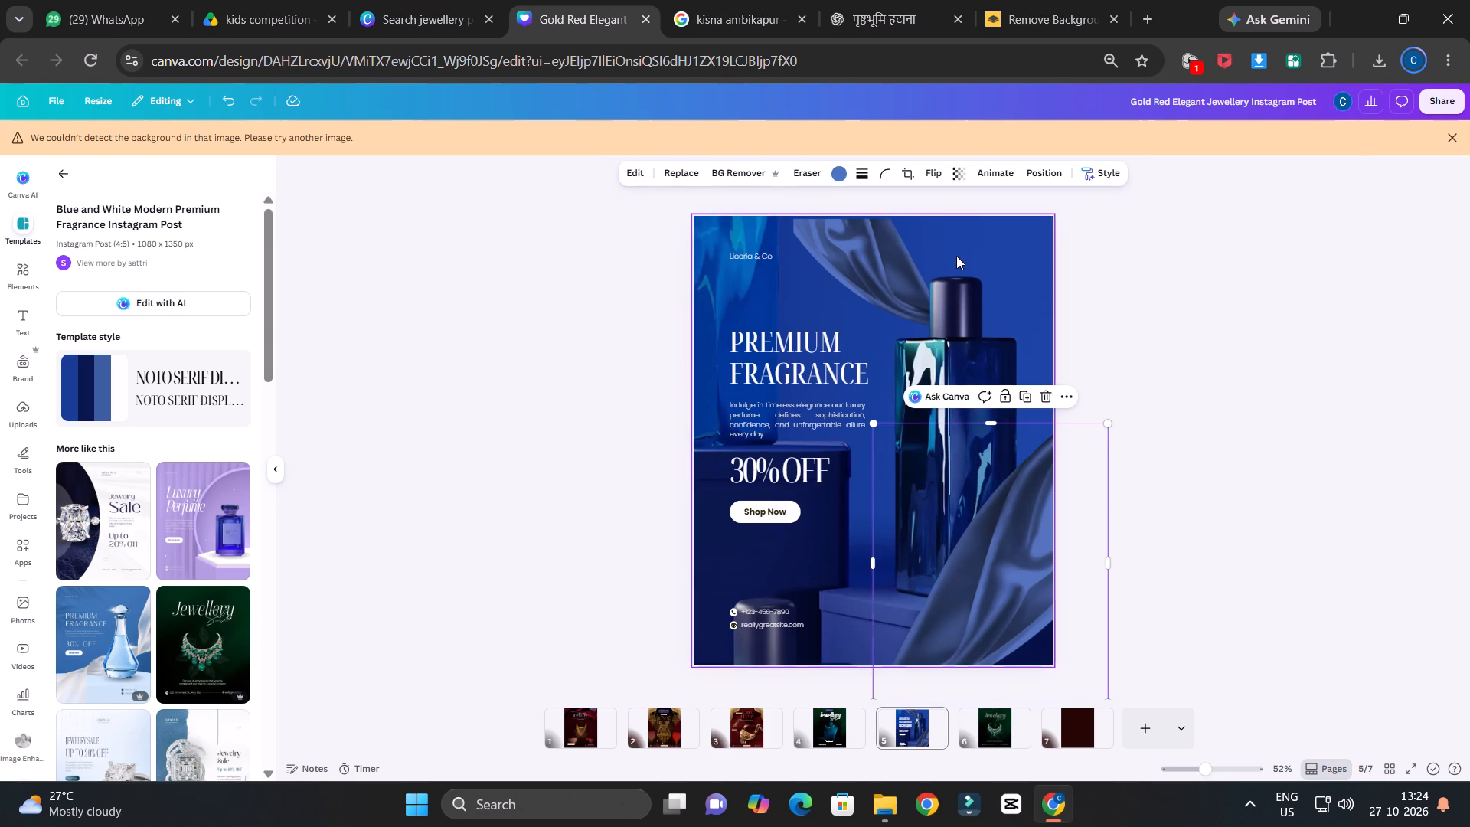
pyautogui.moveTo(973, 283); pyautogui.dragTo(928, 269)
pyautogui.moveTo(1026, 242); pyautogui.dragTo(1027, 250)
pyautogui.click(1031, 241)
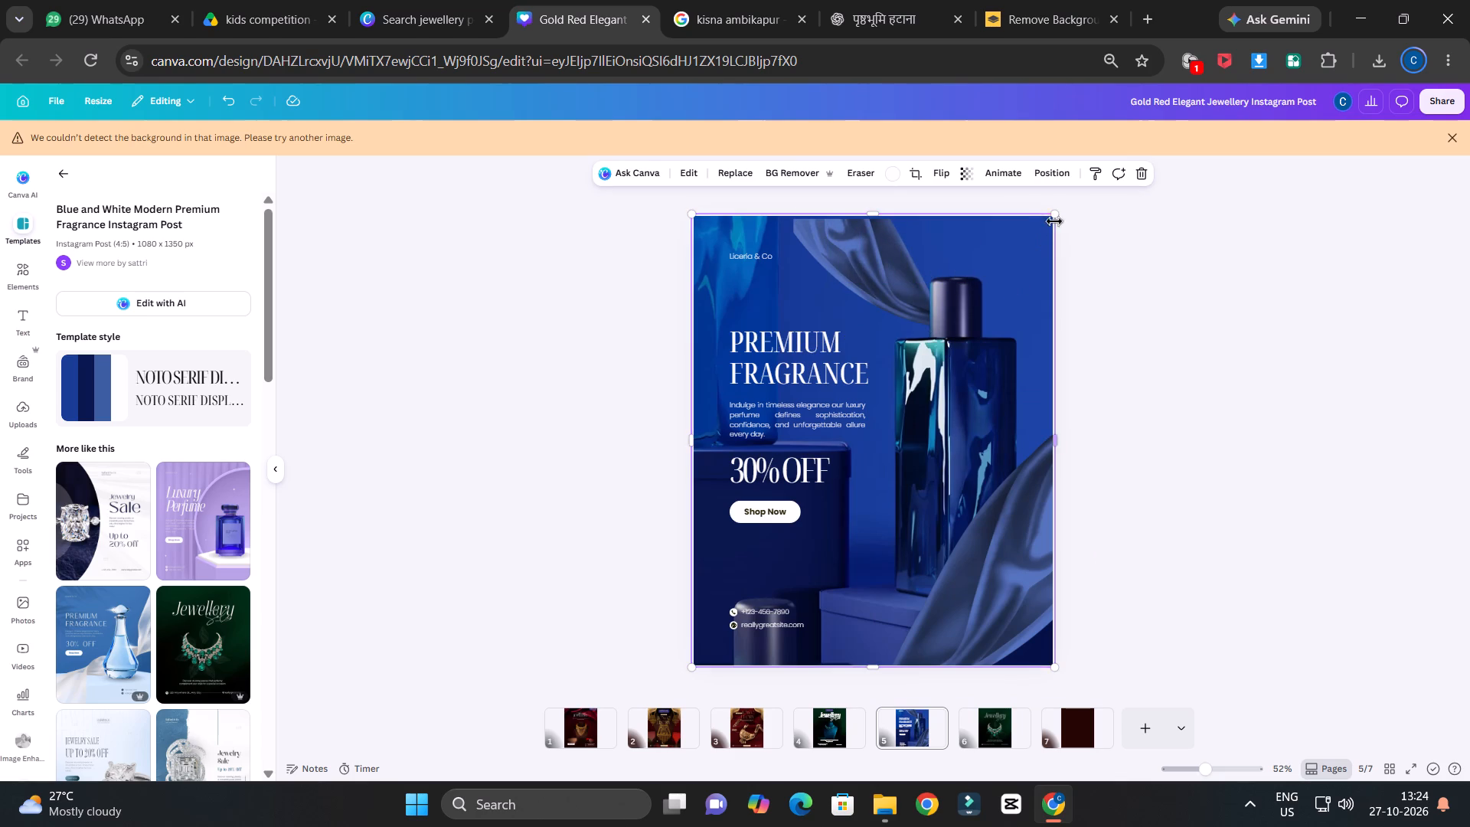
pyautogui.click(1056, 214)
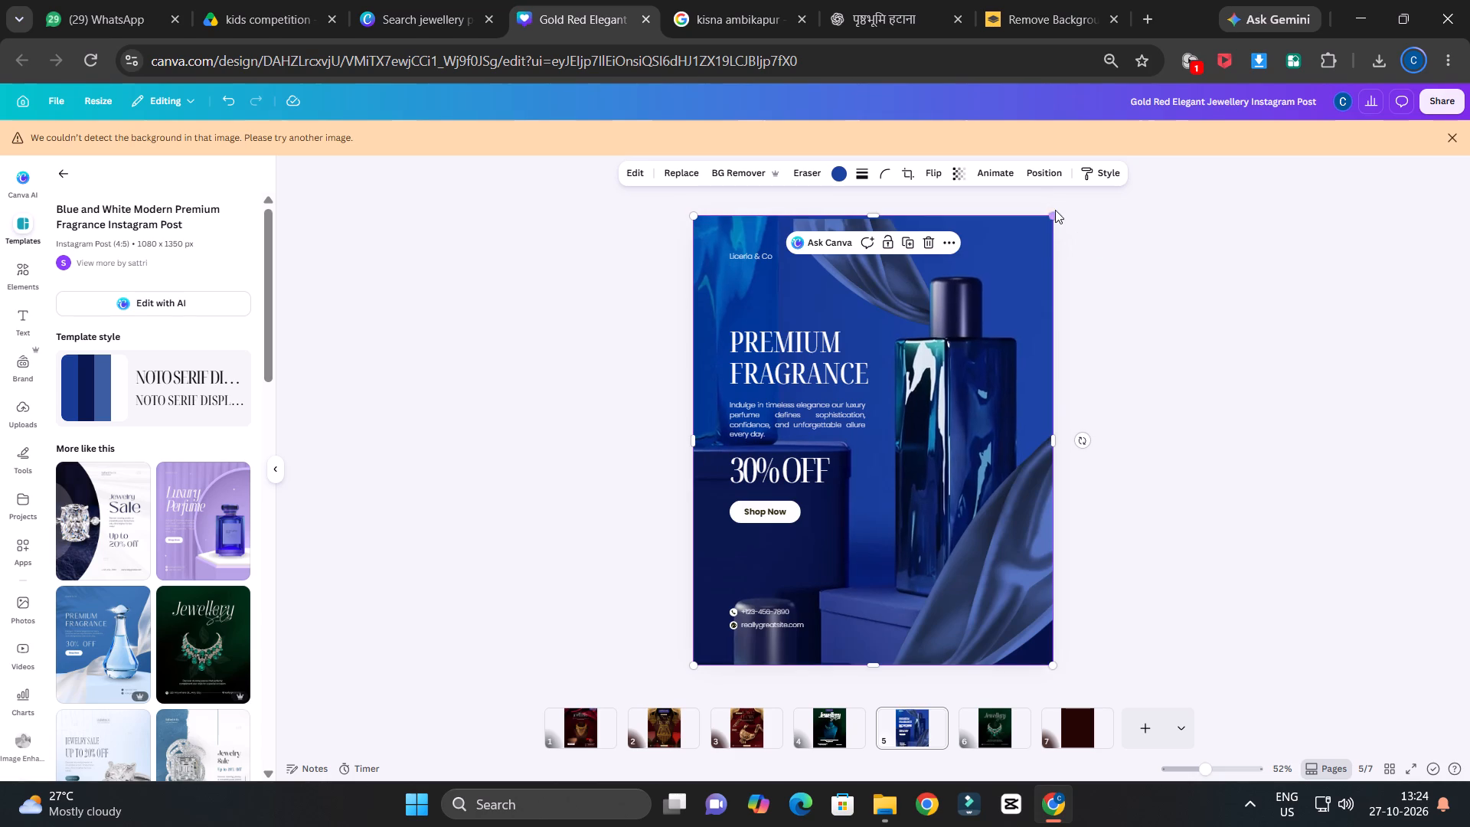
pyautogui.click(933, 237)
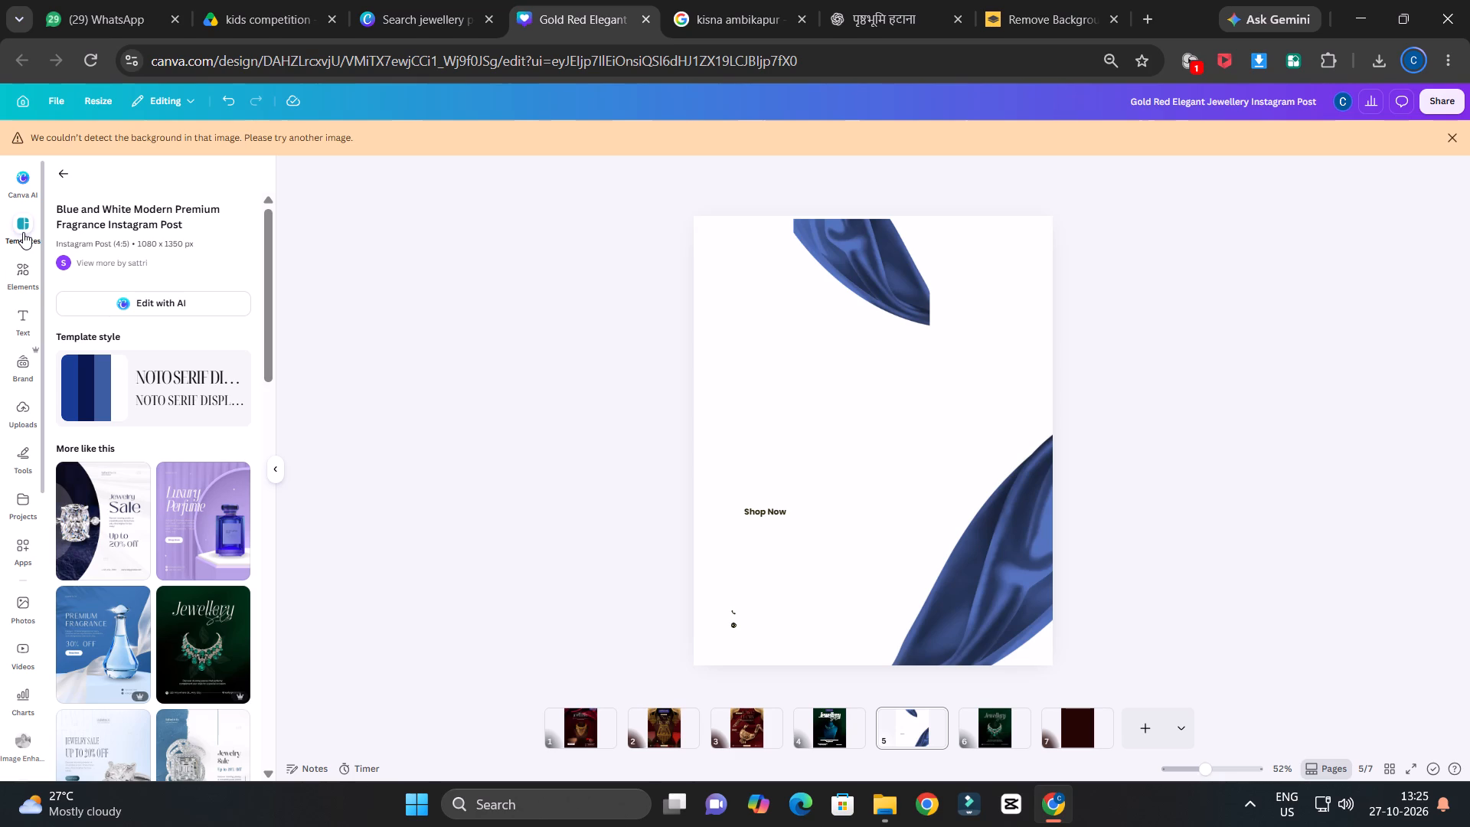
# Upload the dark blue texture image from the OVERLAY 1 folder inside zeya projecte > zeya file.
pyautogui.click(25, 272)
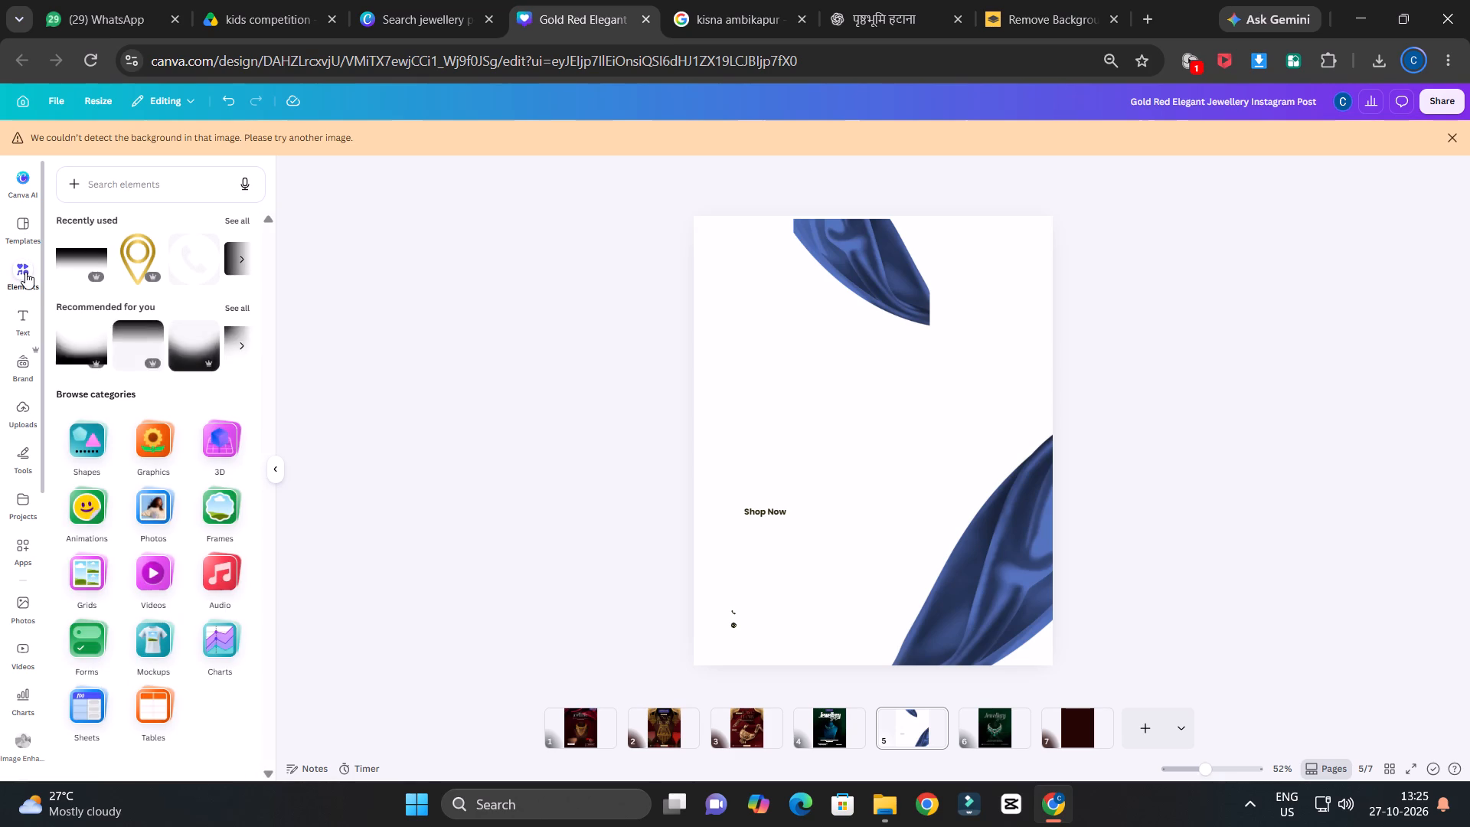
pyautogui.click(15, 414)
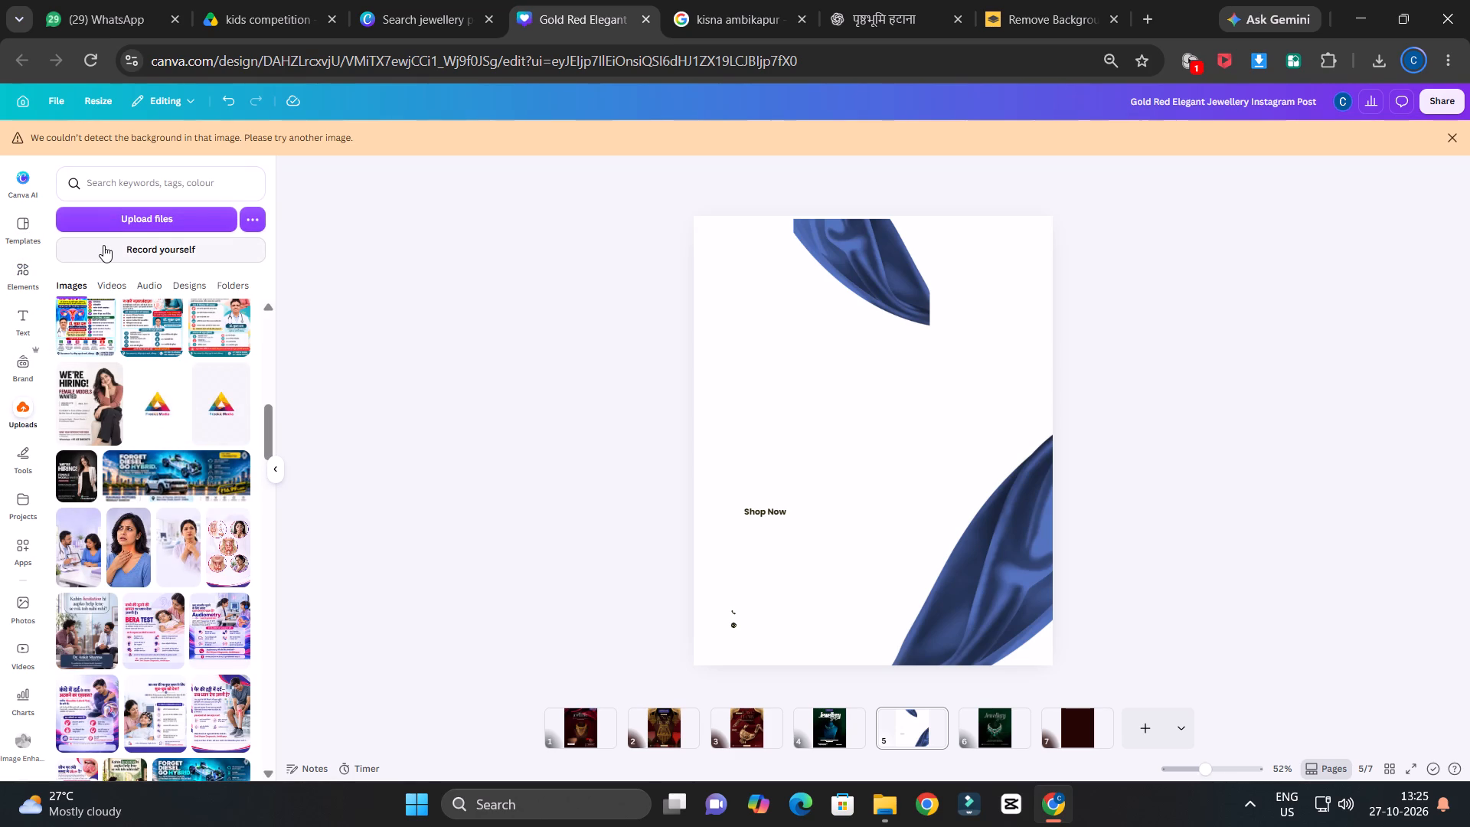
pyautogui.click(138, 220)
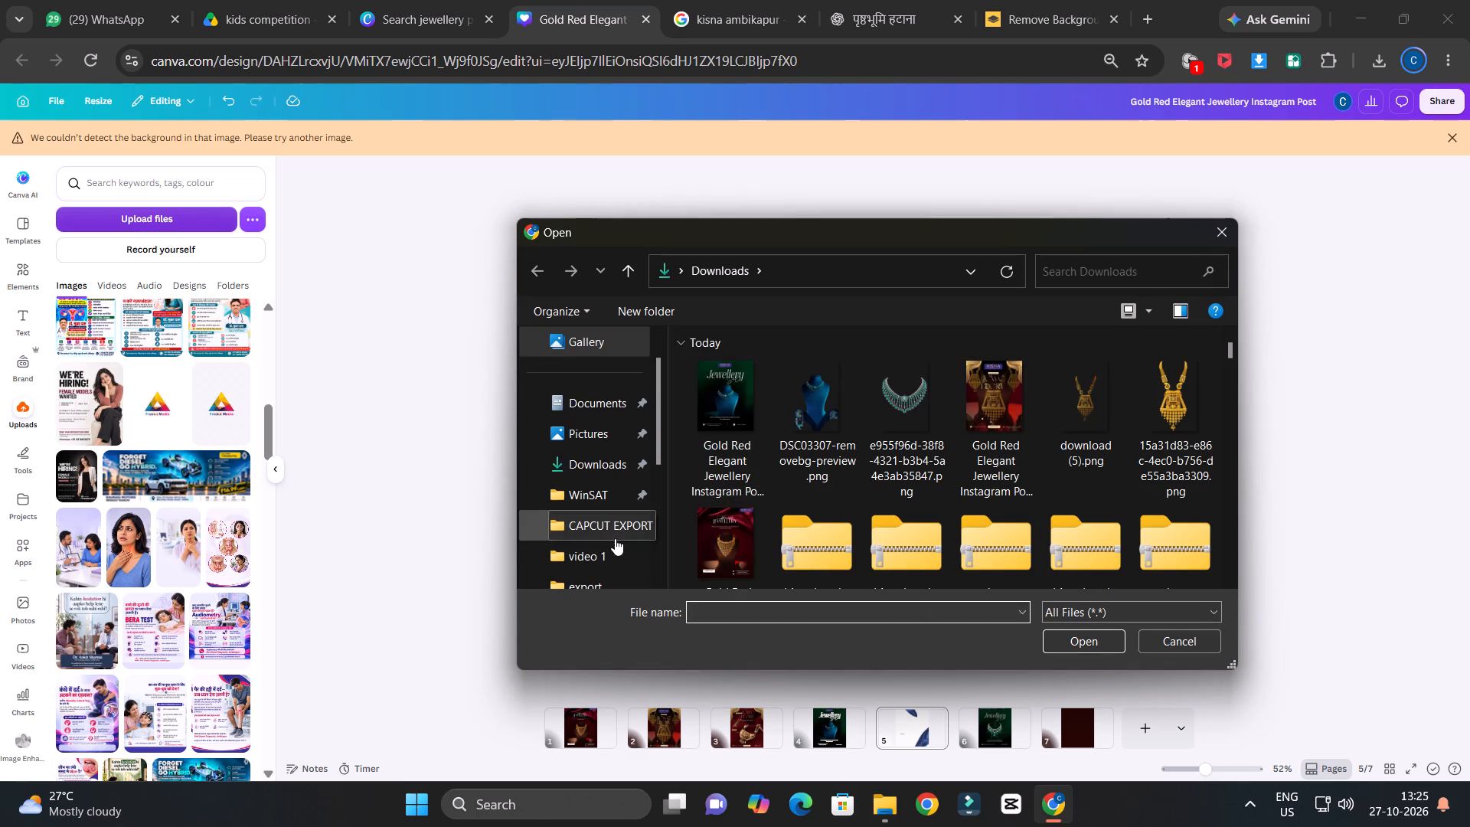
pyautogui.click(615, 538)
pyautogui.click(621, 277)
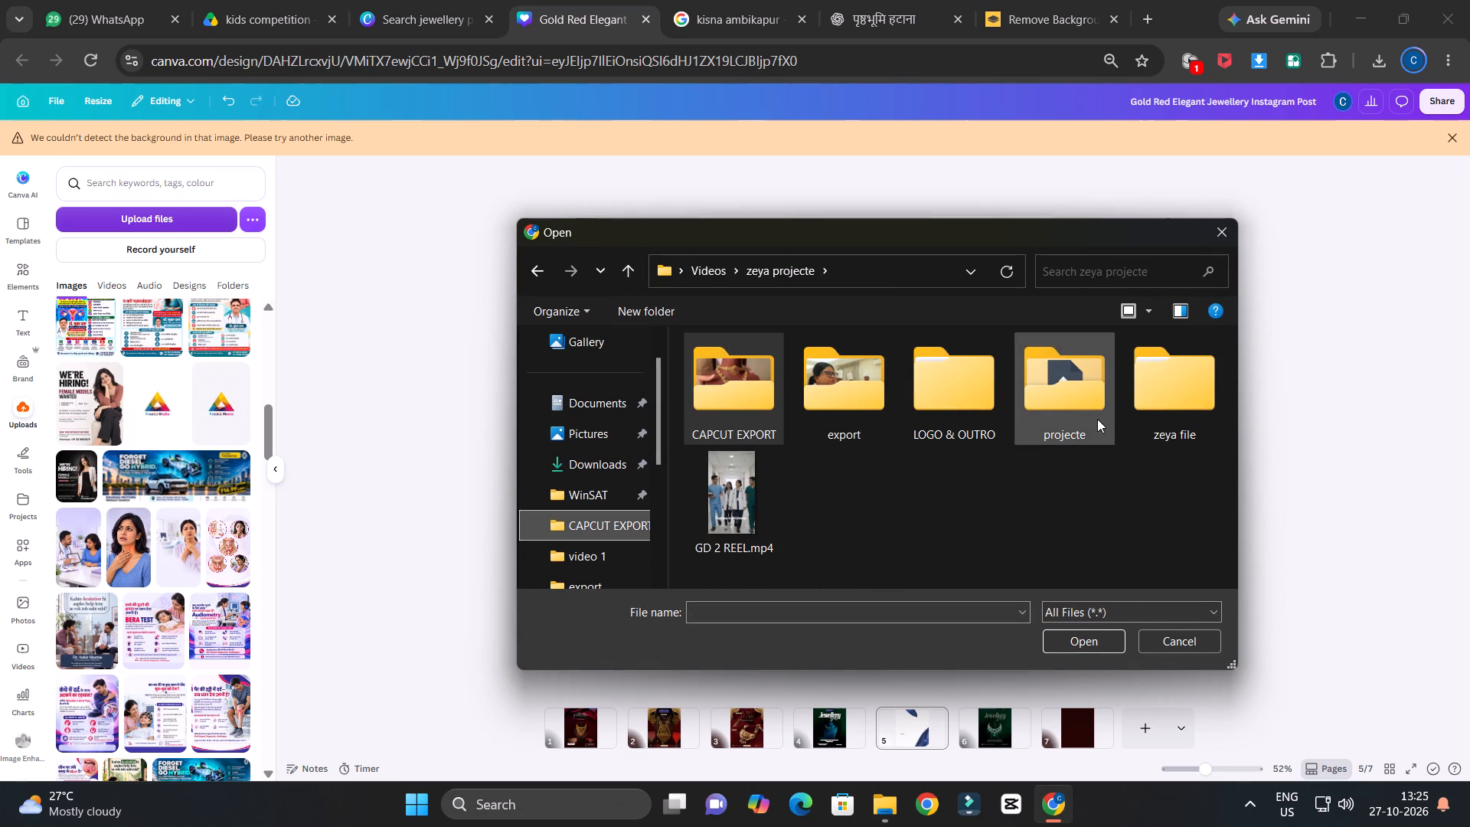
pyautogui.doubleClick(1162, 400)
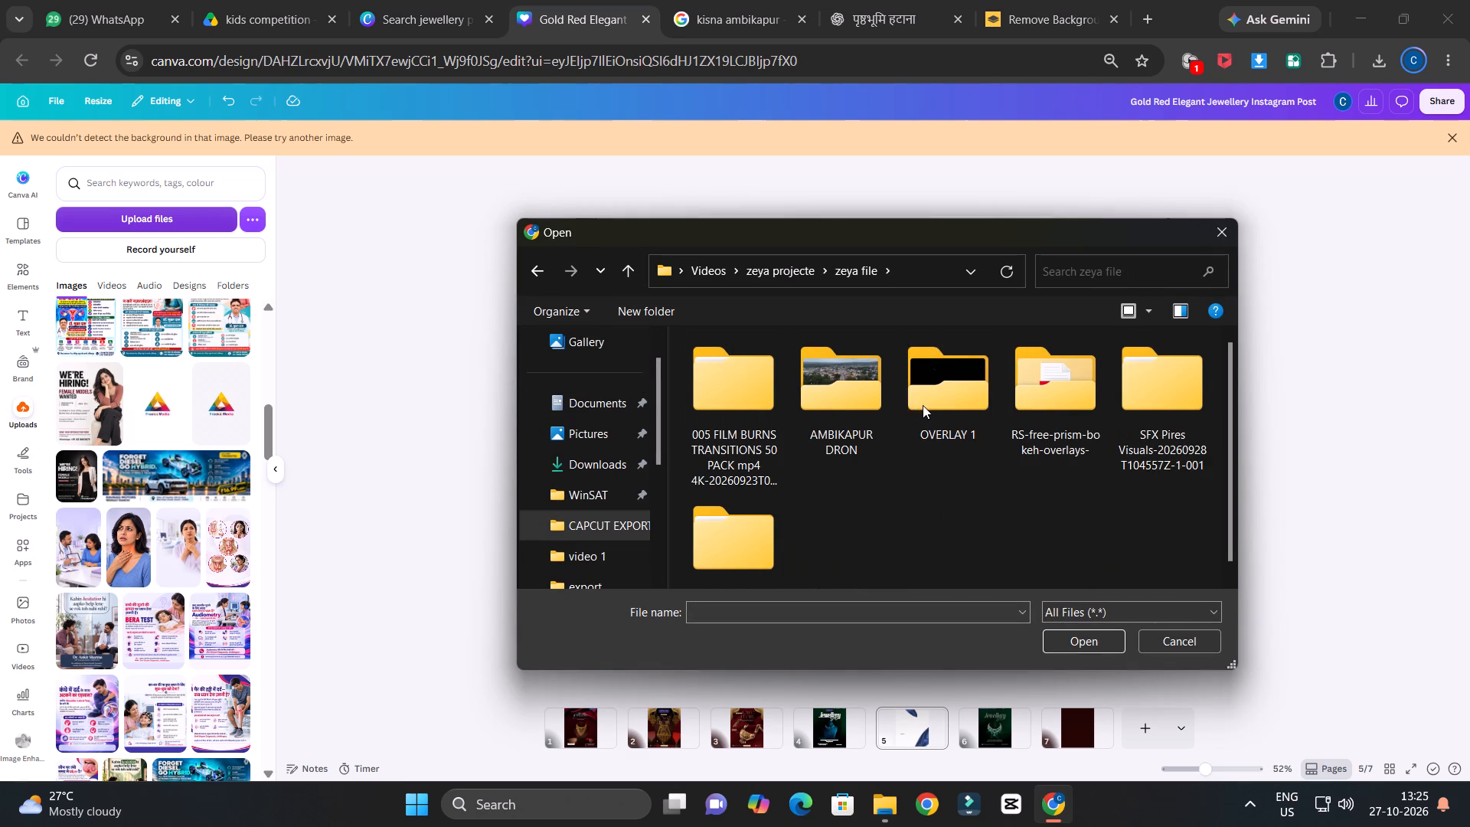
pyautogui.doubleClick(923, 405)
pyautogui.scroll(-1, 880, 443)
pyautogui.click(852, 502)
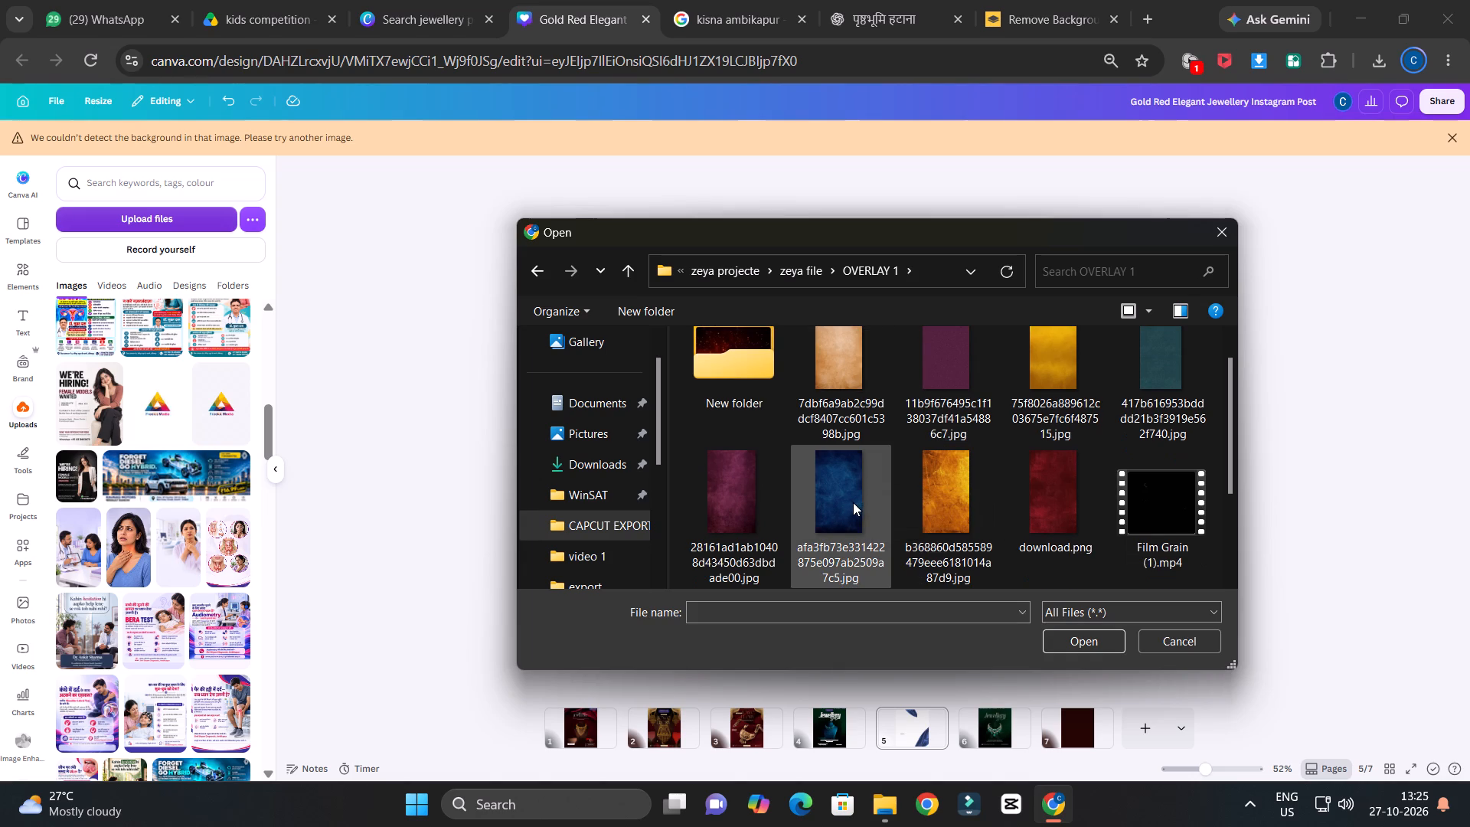
pyautogui.click(1088, 646)
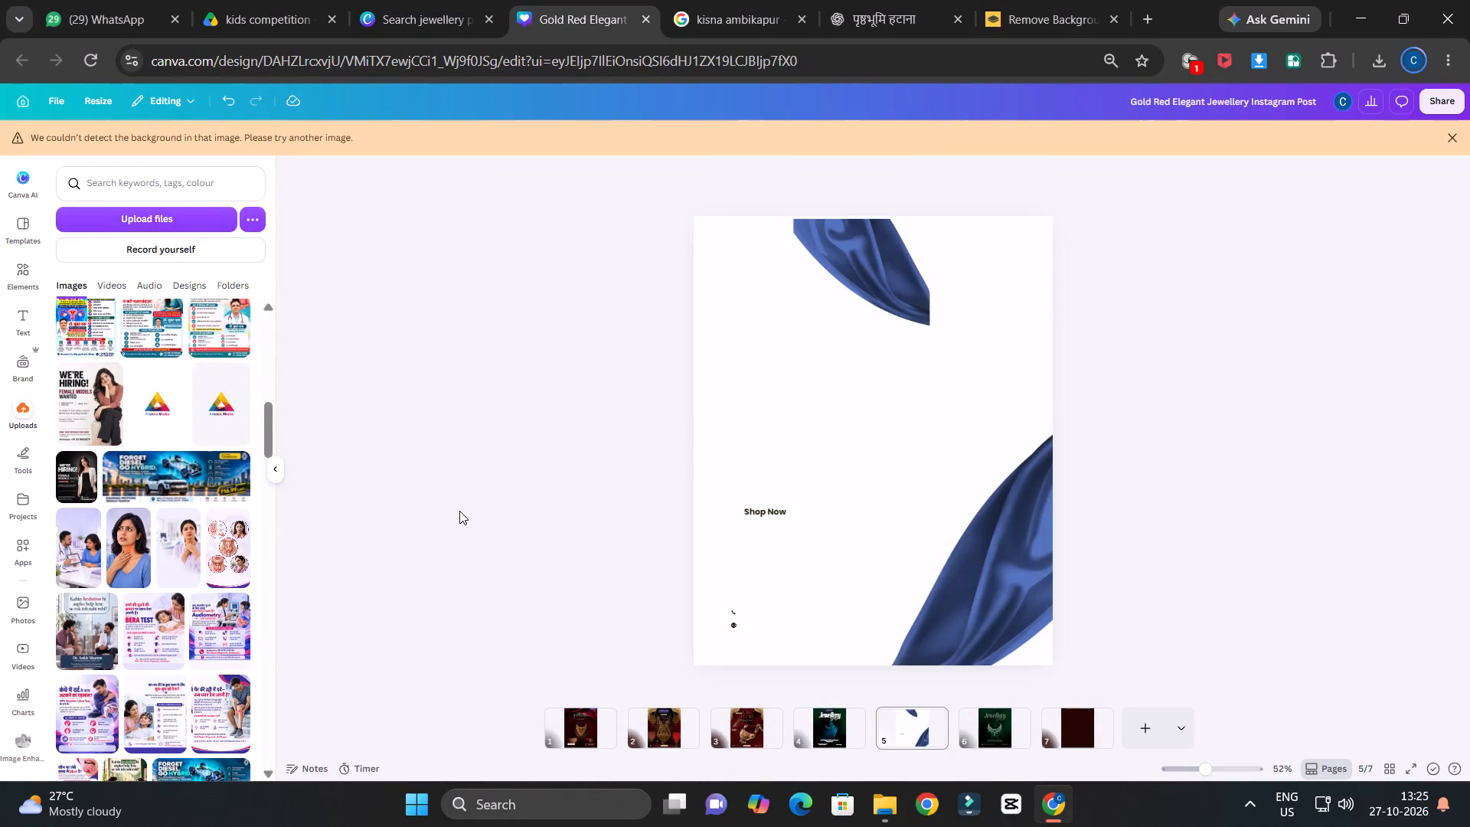
# Place the uploaded dark blue texture image on the Premium Fragrance page.
pyautogui.scroll(8, 165, 427)
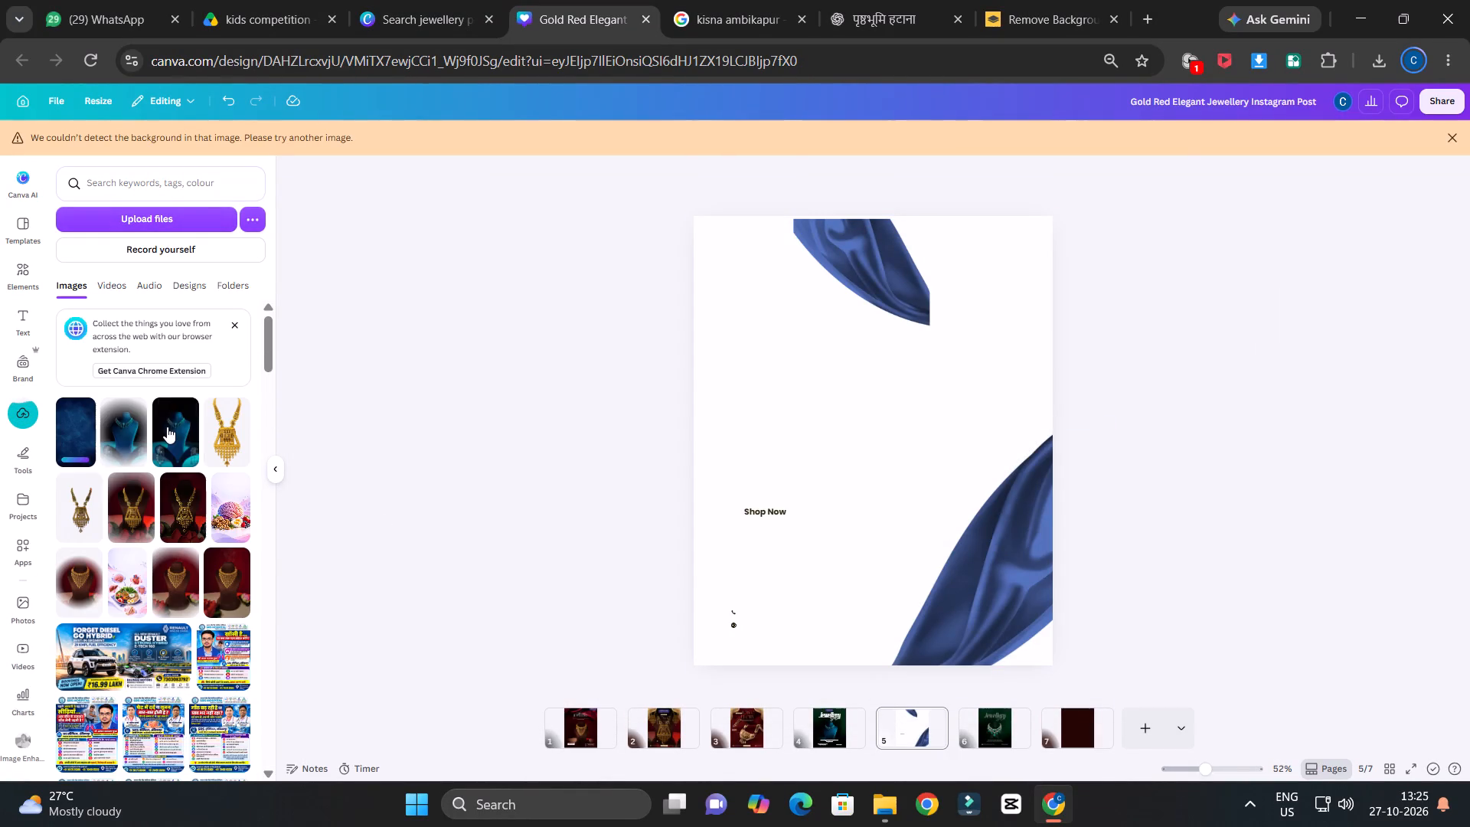
pyautogui.scroll(3, 167, 427)
pyautogui.moveTo(72, 434); pyautogui.dragTo(652, 438)
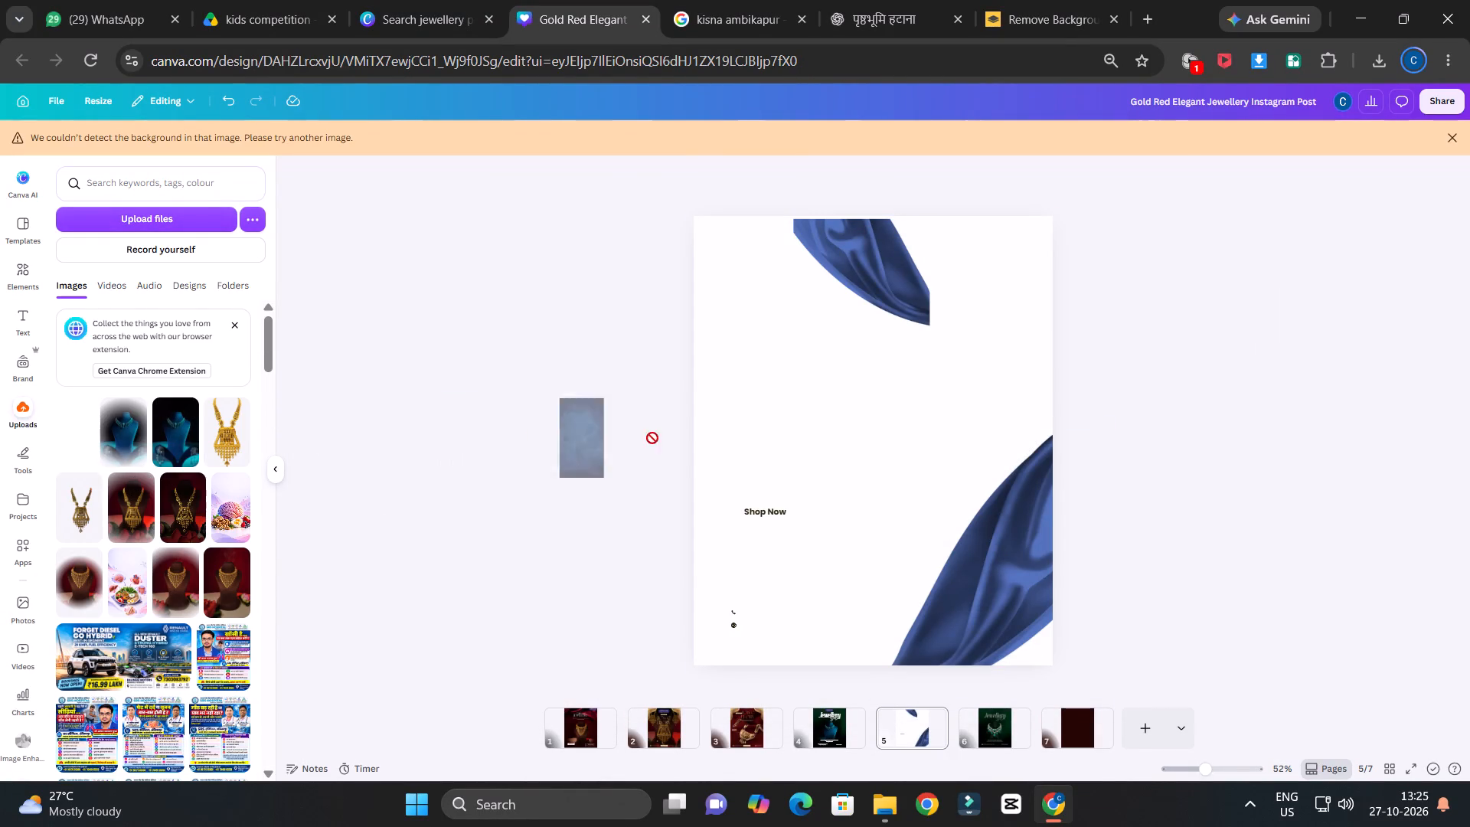
pyautogui.moveTo(652, 438); pyautogui.dragTo(801, 391)
# Reposition and enlarge the dark blue texture image until it covers the whole page.
pyautogui.moveTo(865, 465); pyautogui.dragTo(837, 419)
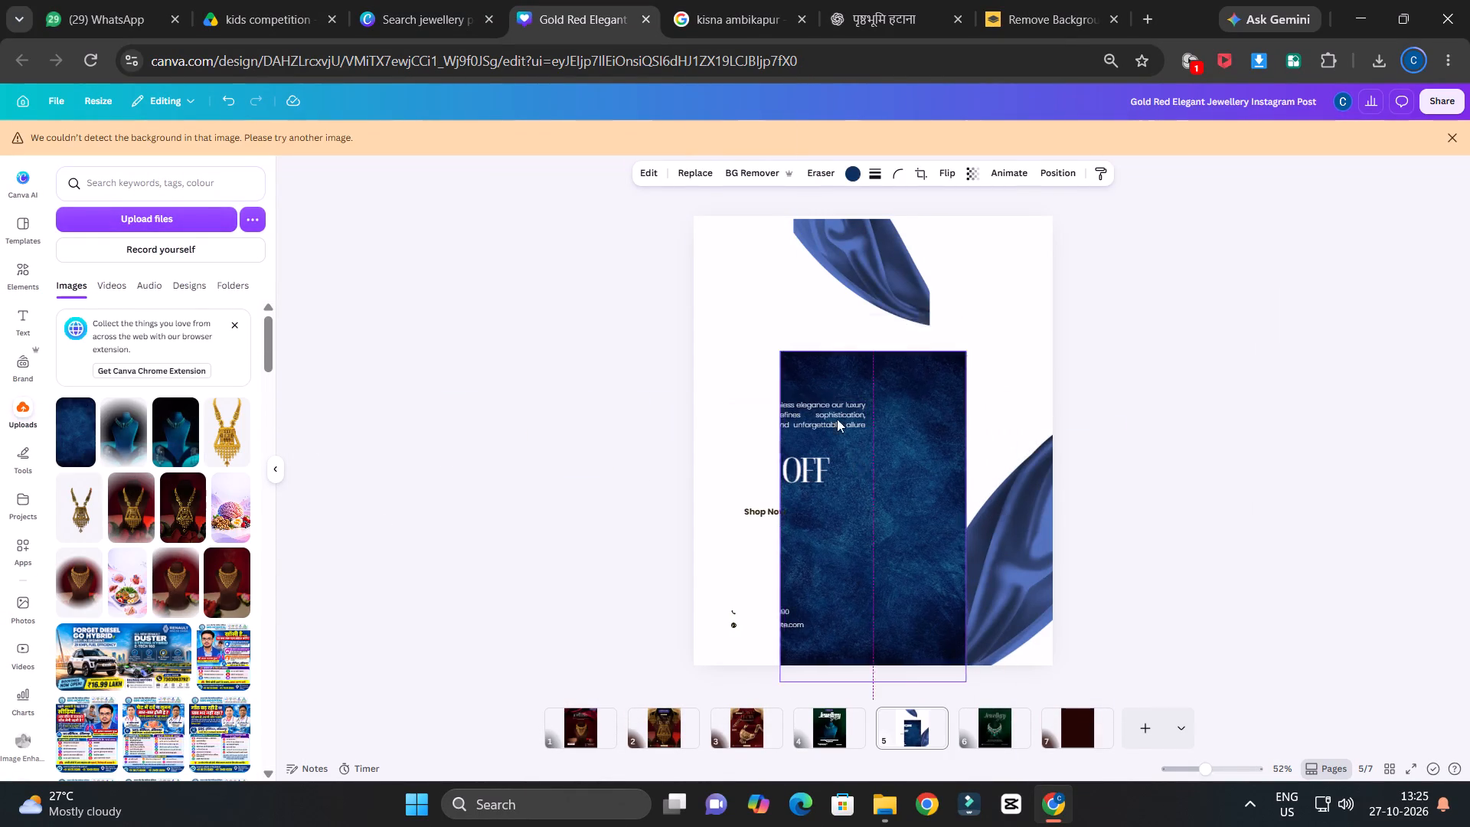
pyautogui.moveTo(837, 419); pyautogui.dragTo(813, 360)
pyautogui.moveTo(919, 577); pyautogui.dragTo(1011, 659)
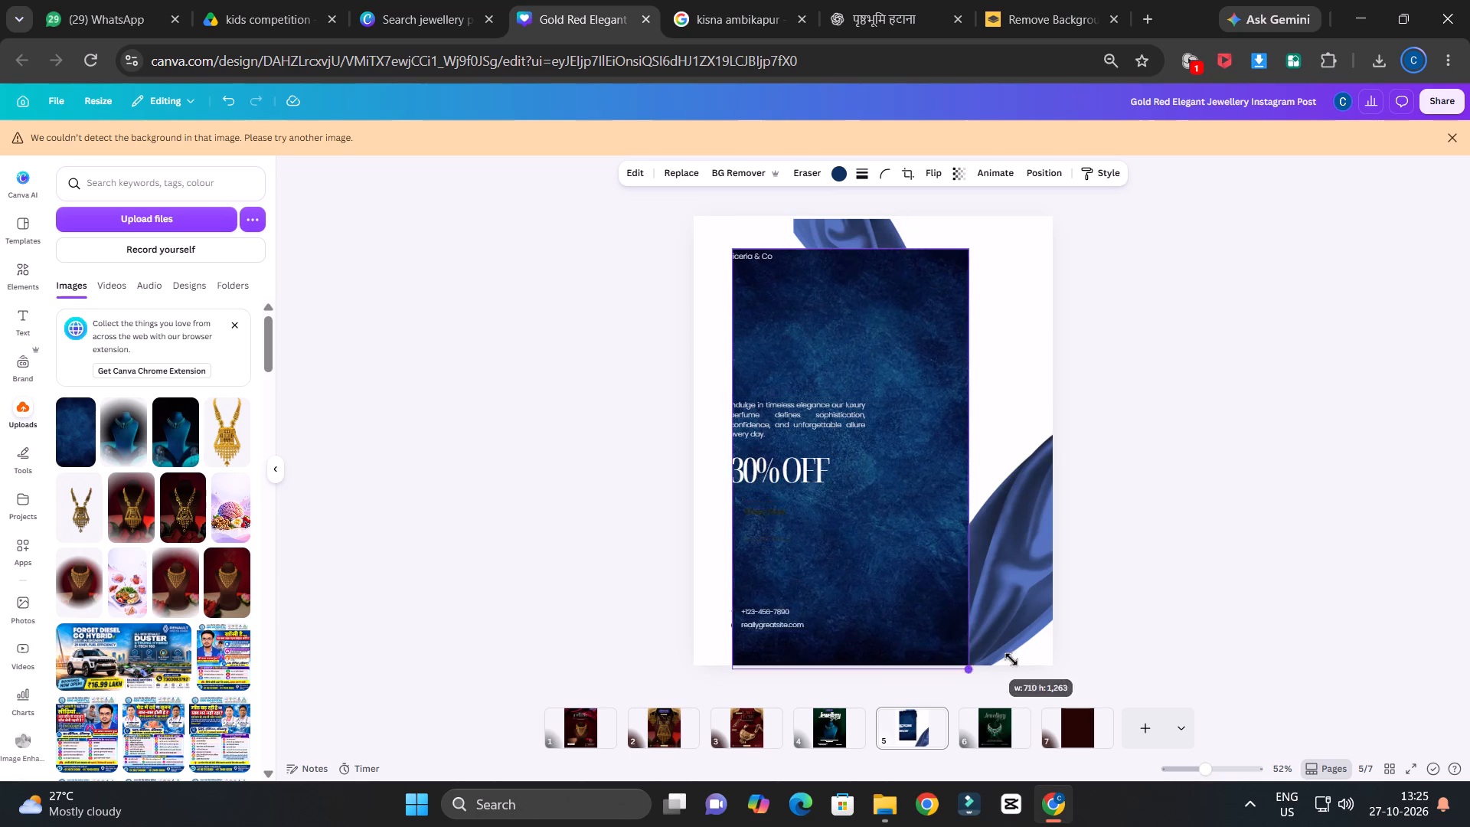
pyautogui.moveTo(1011, 659); pyautogui.dragTo(1073, 668)
pyautogui.moveTo(918, 440); pyautogui.dragTo(871, 342)
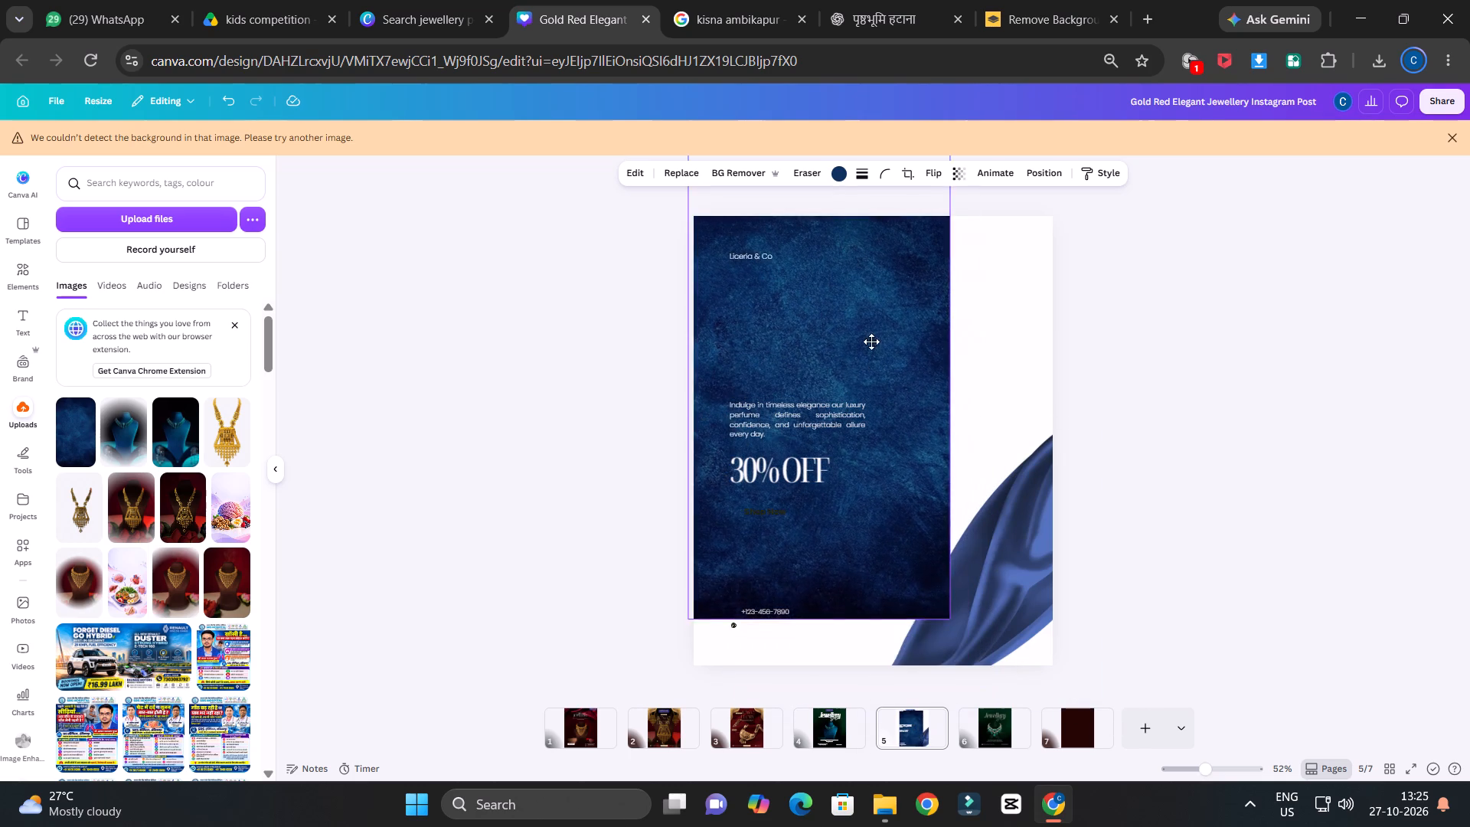
pyautogui.moveTo(871, 342); pyautogui.dragTo(880, 399)
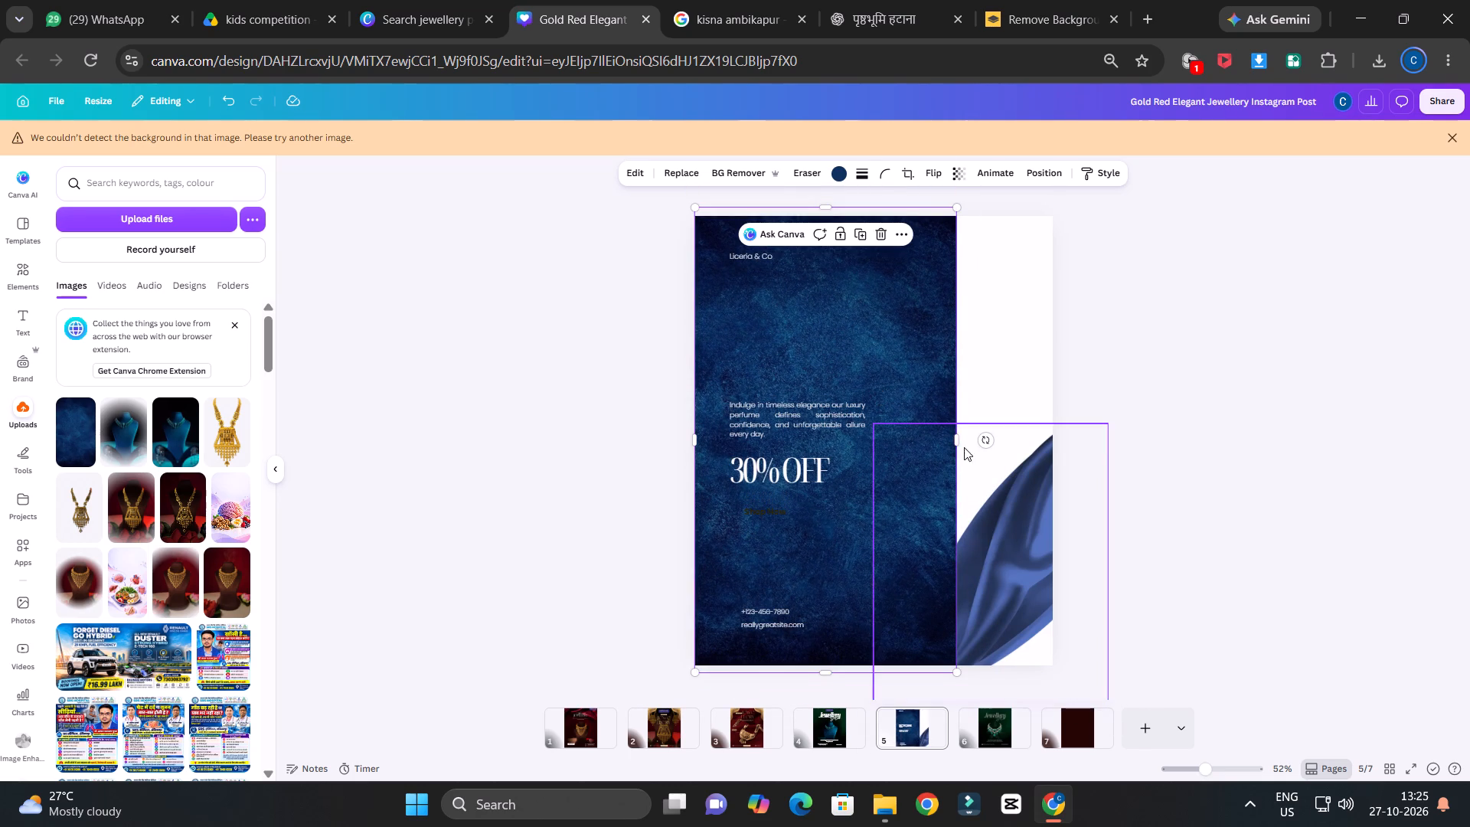
pyautogui.moveTo(903, 534); pyautogui.dragTo(852, 404)
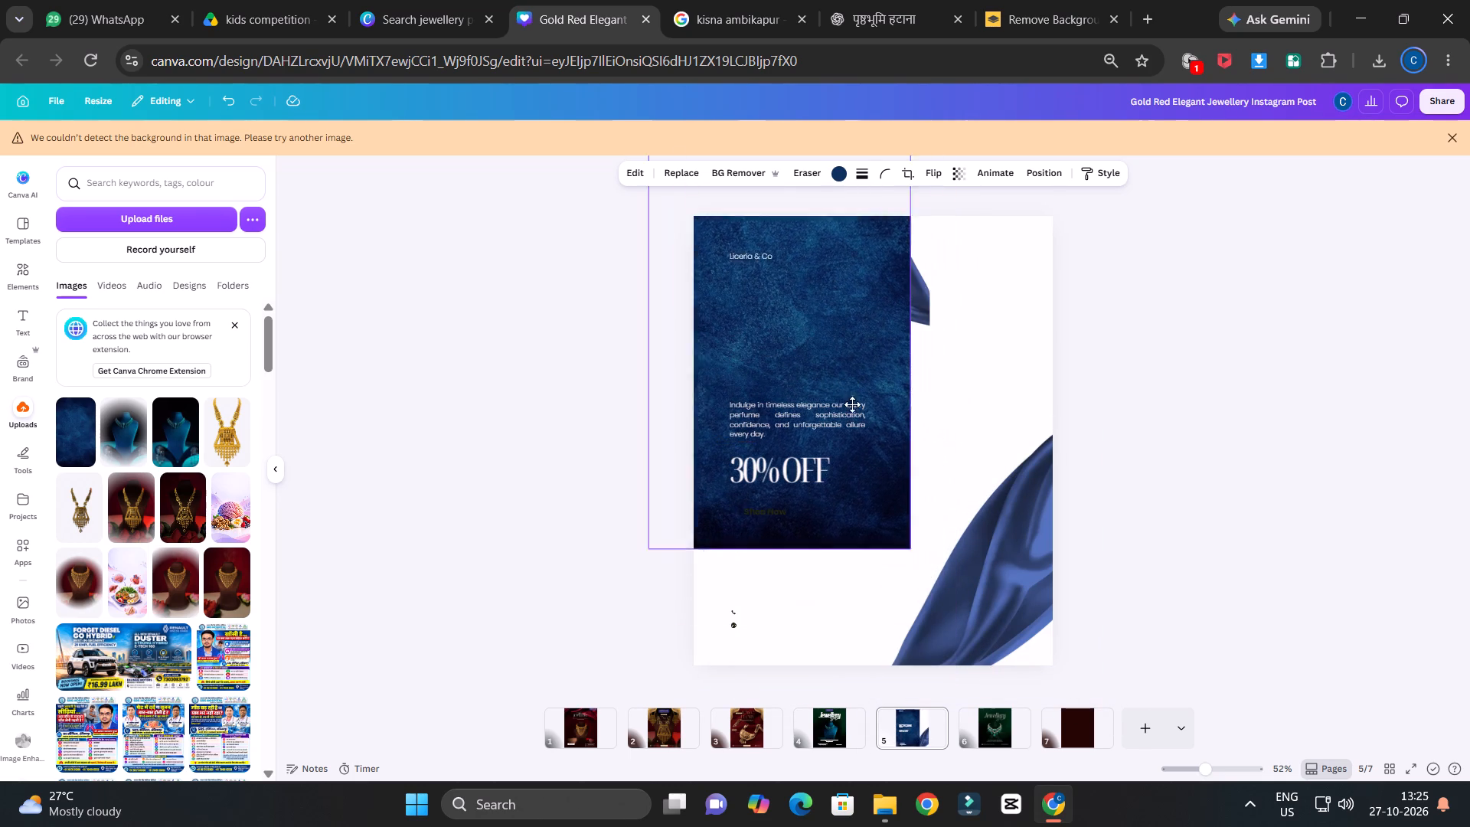
pyautogui.moveTo(852, 404); pyautogui.dragTo(845, 390)
pyautogui.moveTo(900, 531); pyautogui.dragTo(1130, 758)
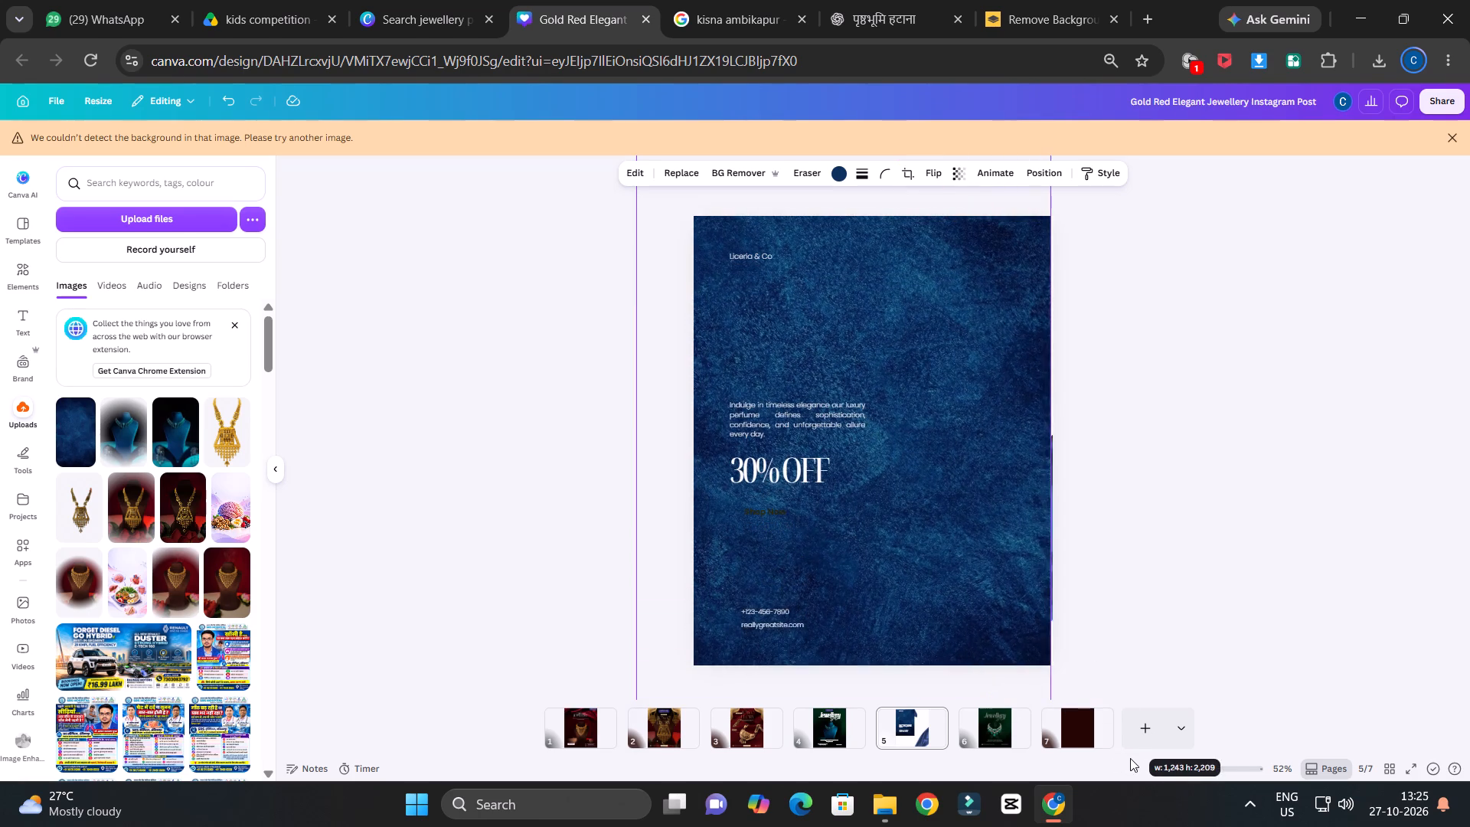
pyautogui.moveTo(1130, 758); pyautogui.dragTo(1149, 773)
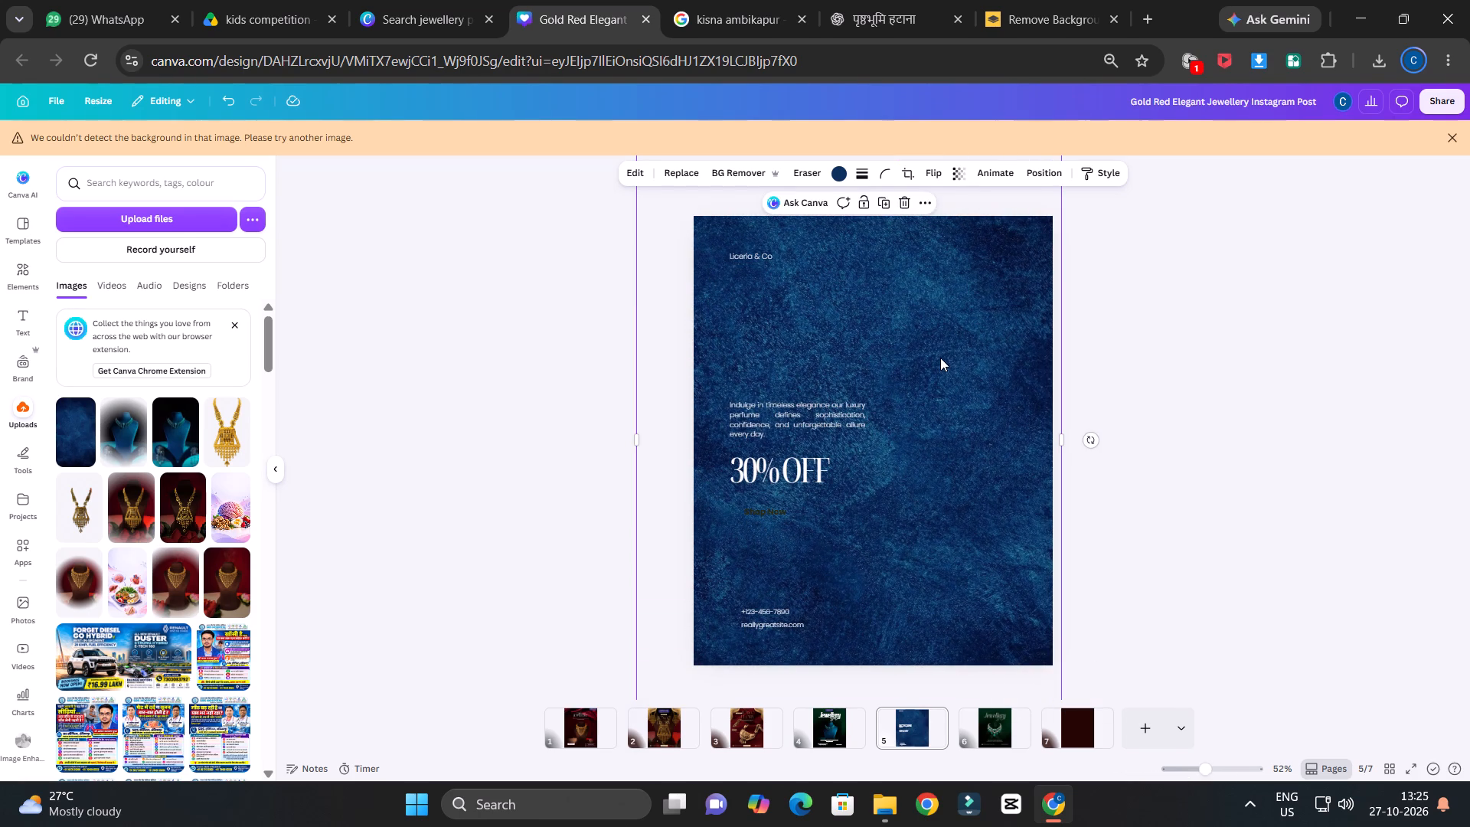
# Send the dark blue texture image to the back, behind the text and satin drapes.
pyautogui.rightClick(940, 358)
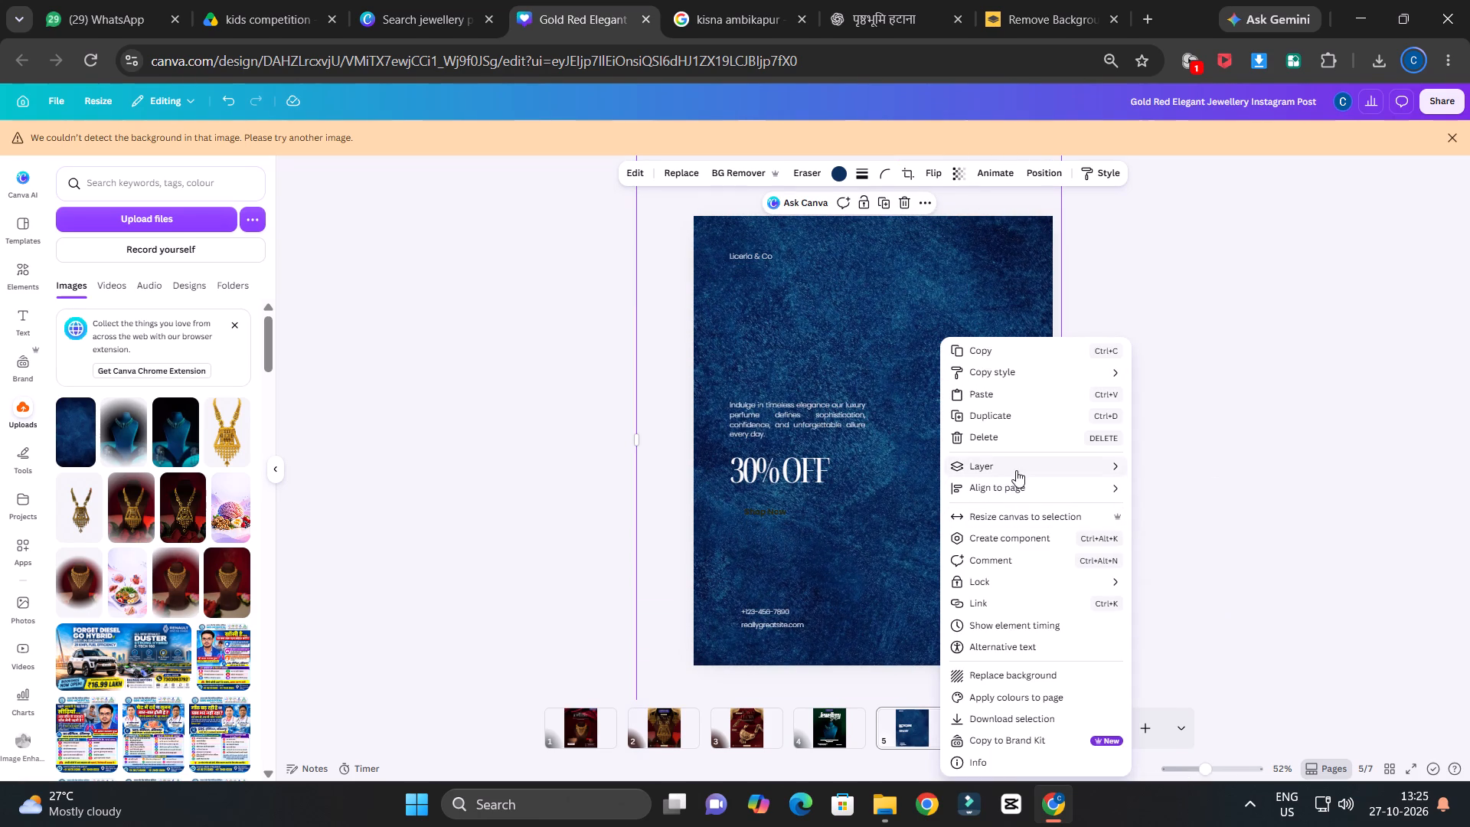
pyautogui.click(1156, 525)
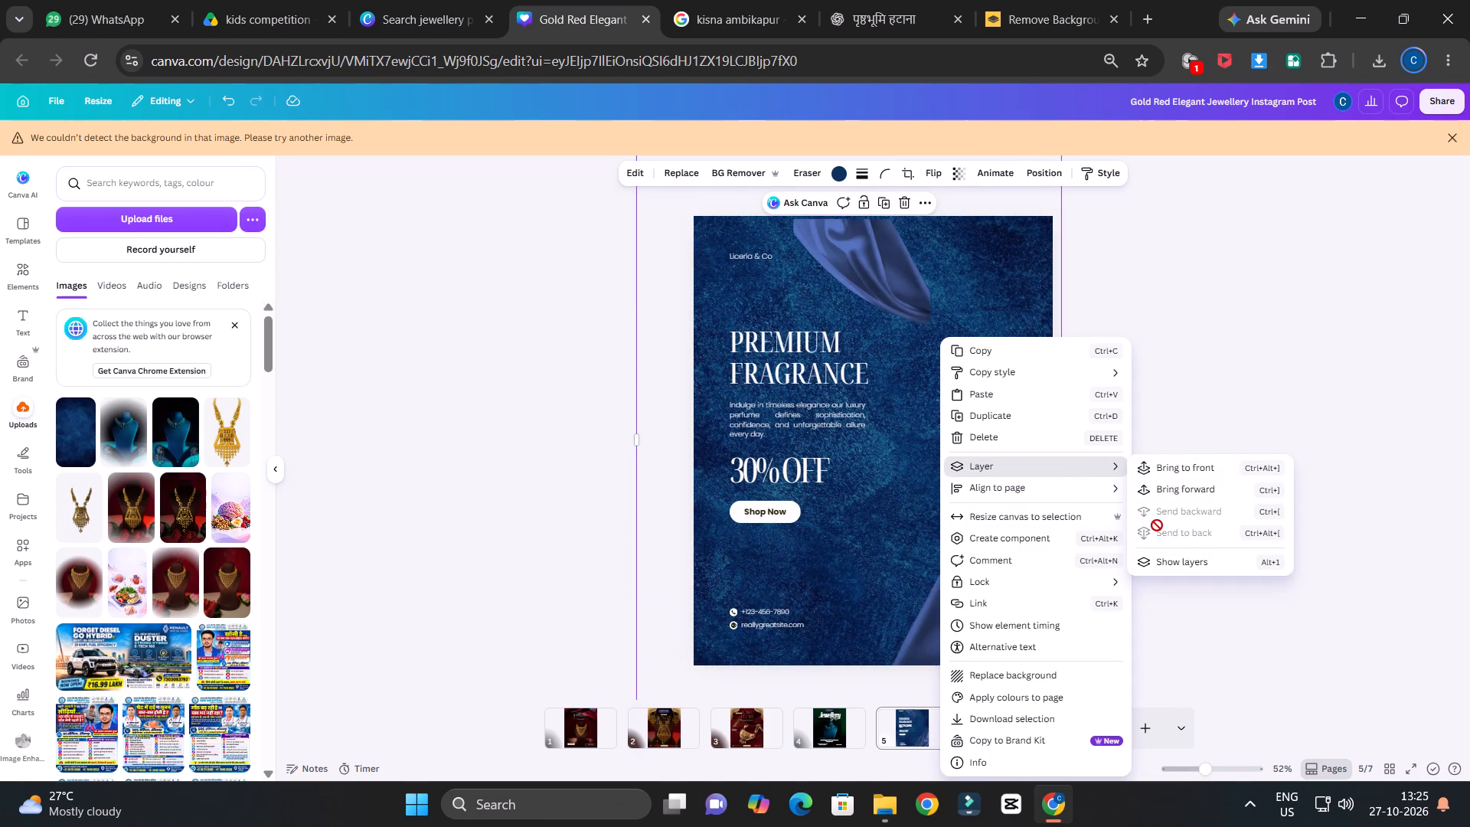
pyautogui.click(1221, 399)
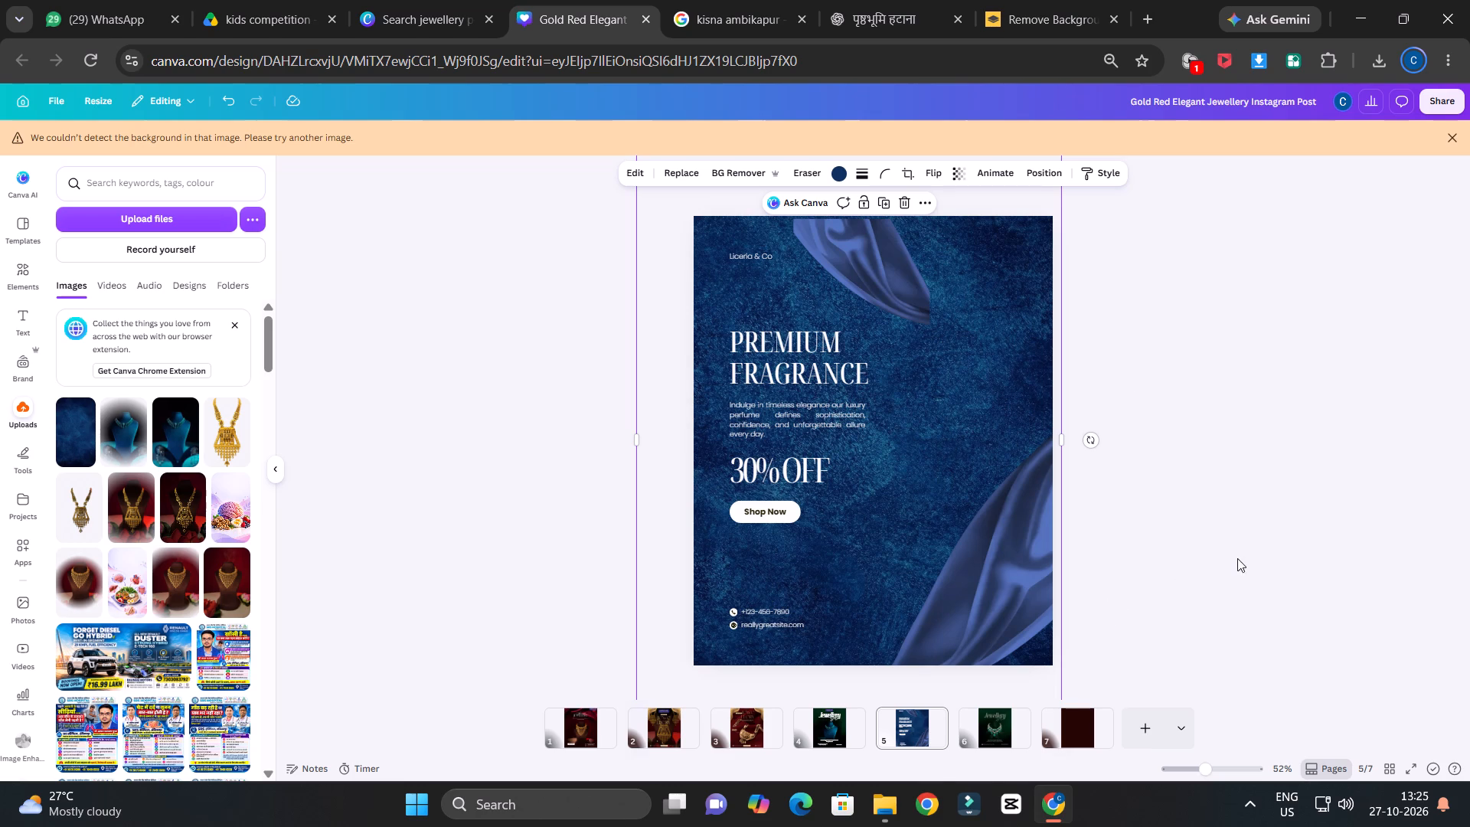
pyautogui.keyDown('ctrl'); pyautogui.scroll(2, 1243, 527); pyautogui.keyUp('ctrl')
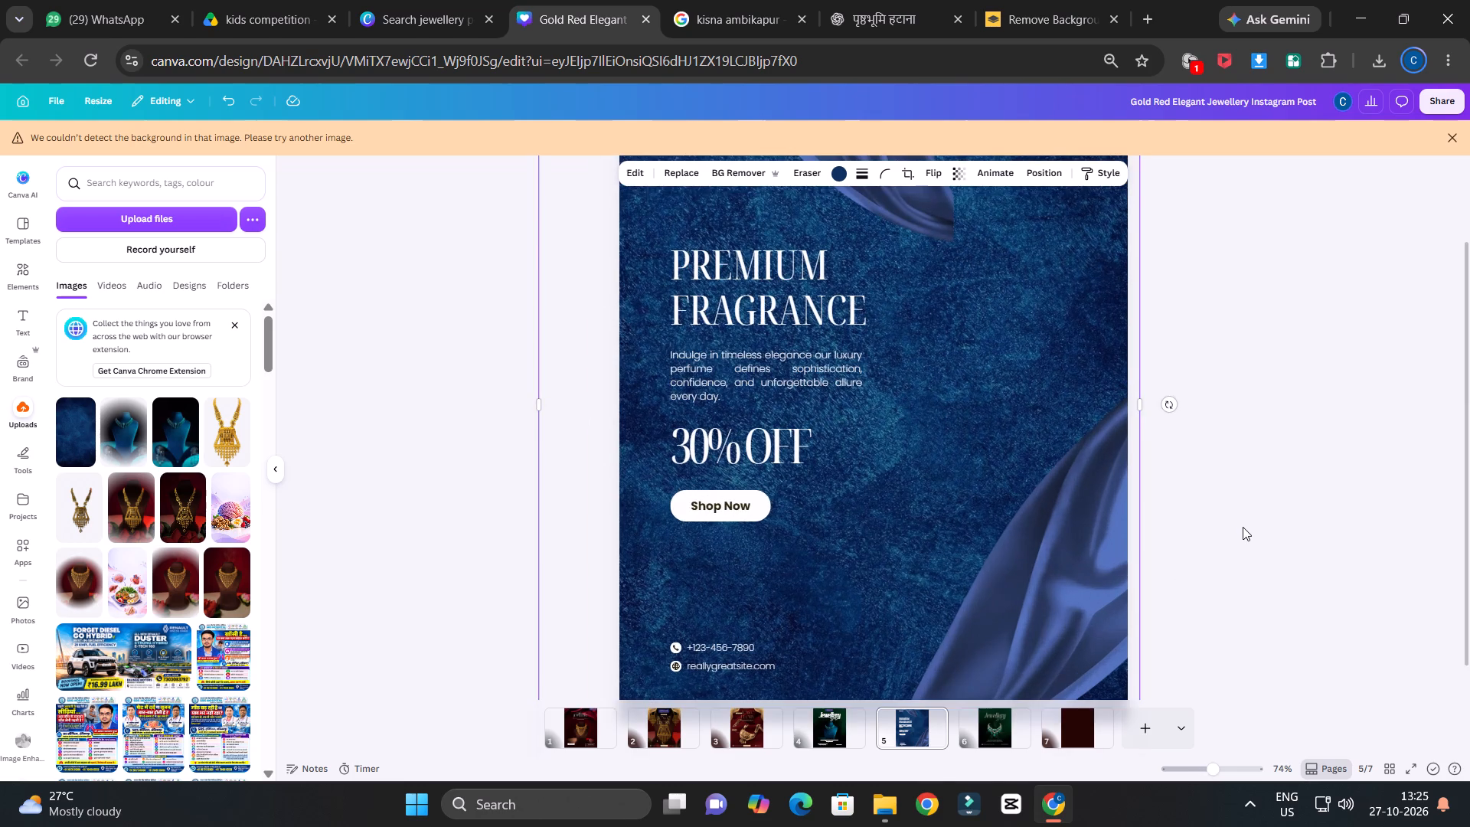
pyautogui.keyDown('ctrl'); pyautogui.scroll(-1, 1243, 527); pyautogui.keyUp('ctrl')
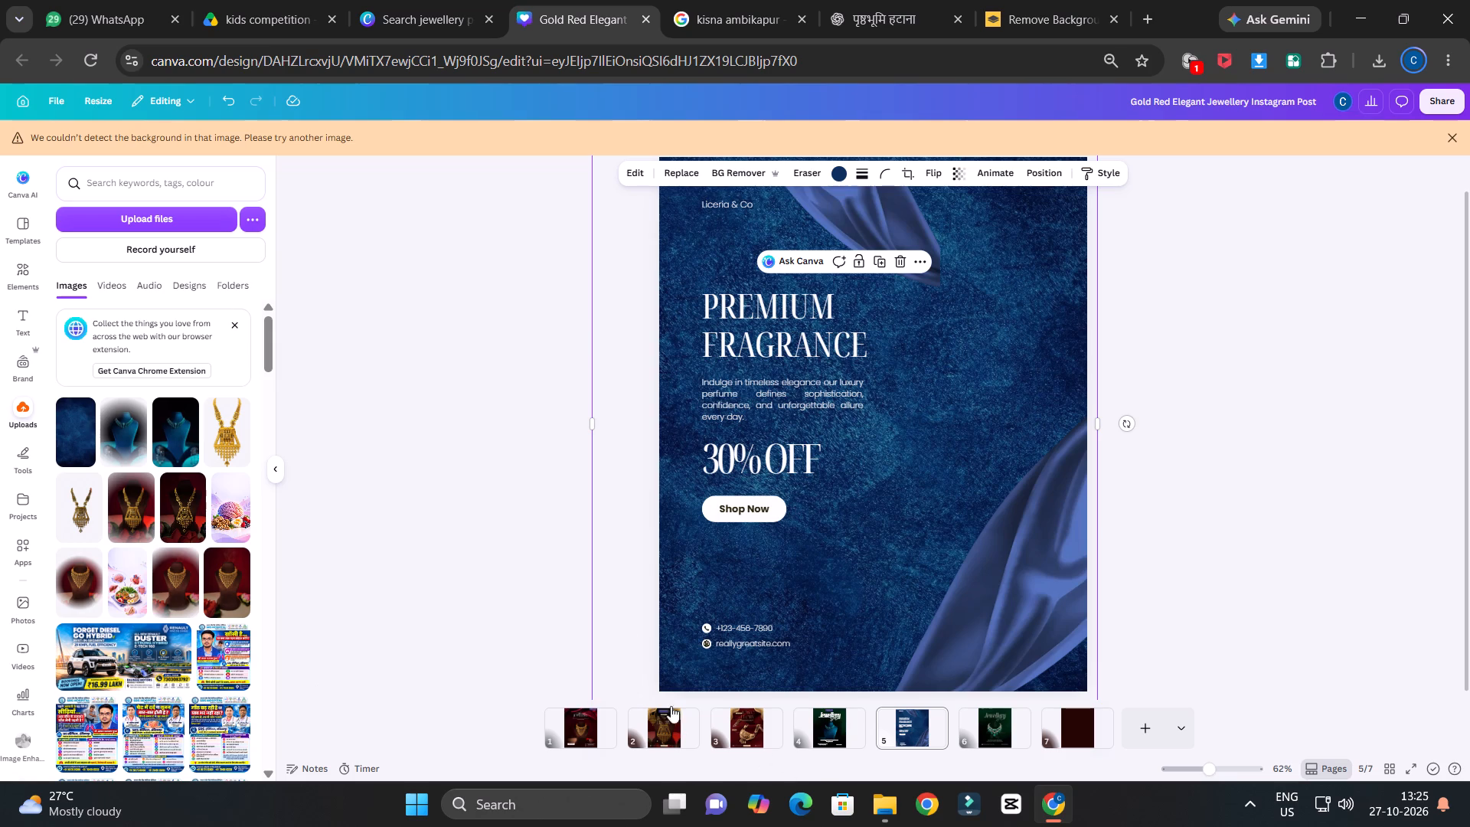
pyautogui.click(890, 788)
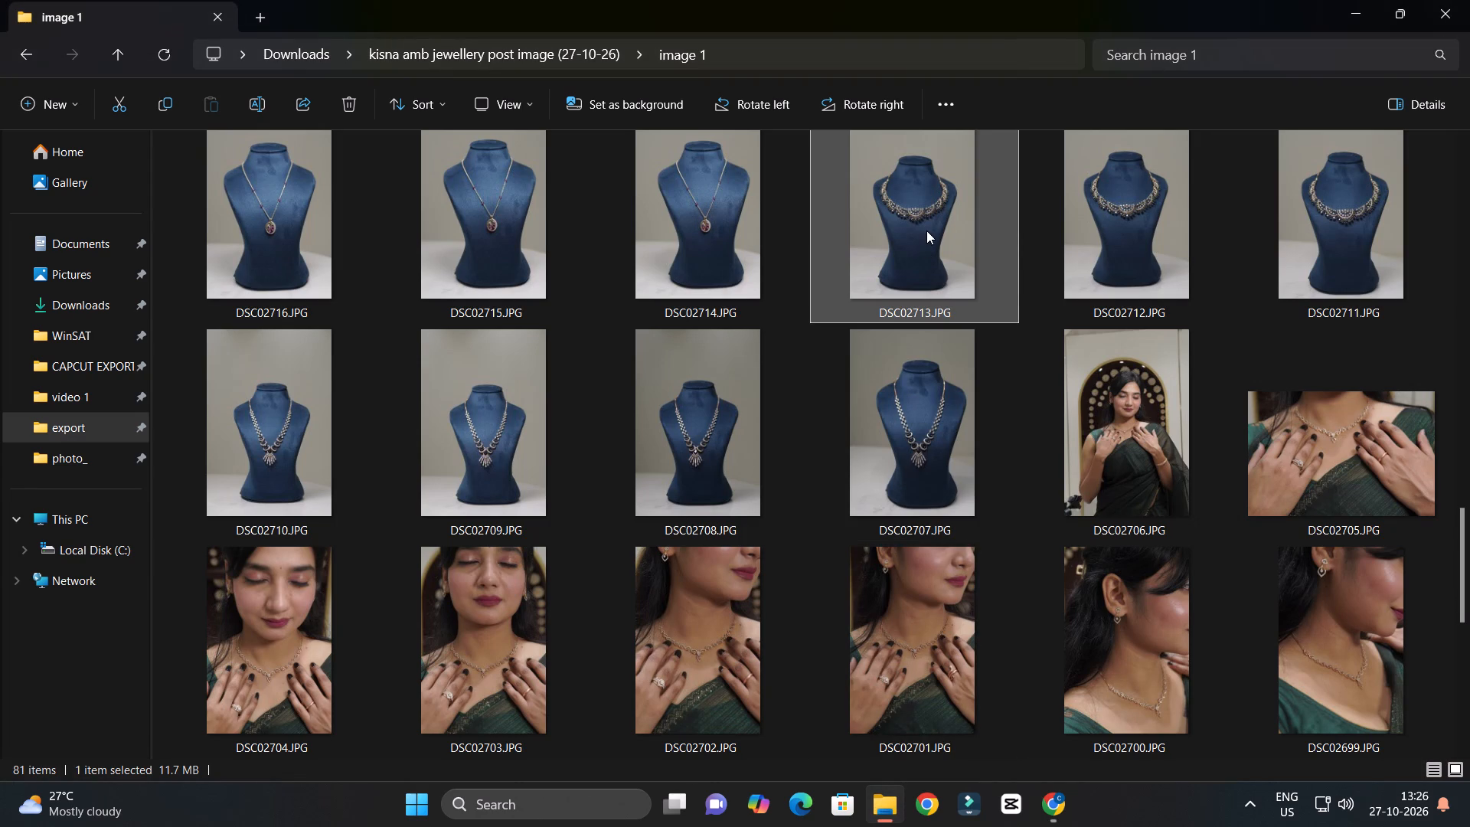
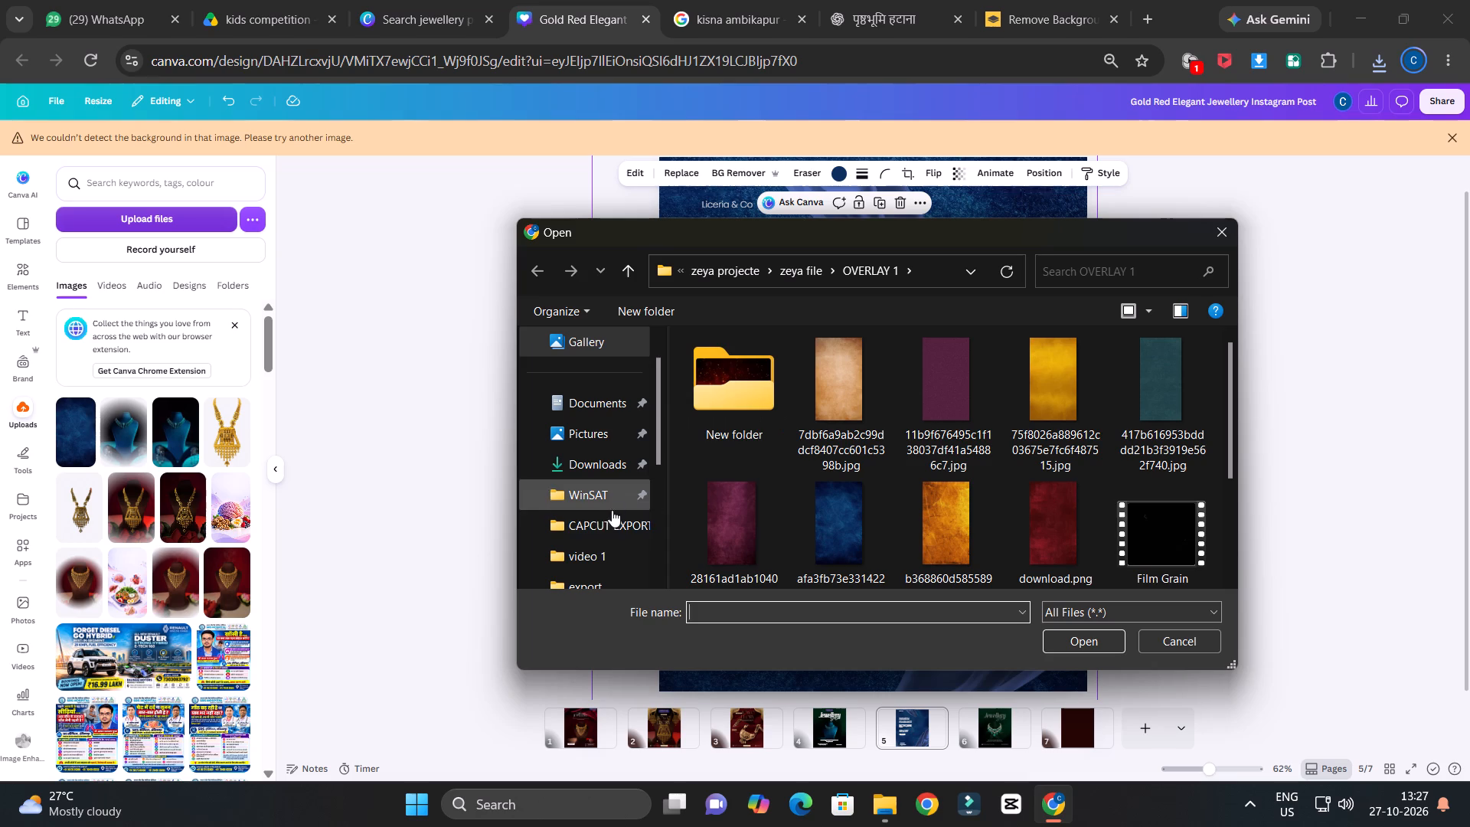
# Upload the blue-stone necklace cut-out 9c7da762-bd81-4e3f-80f2-19882f7333c8.png from the Downloads folder.
pyautogui.click(605, 469)
pyautogui.click(714, 385)
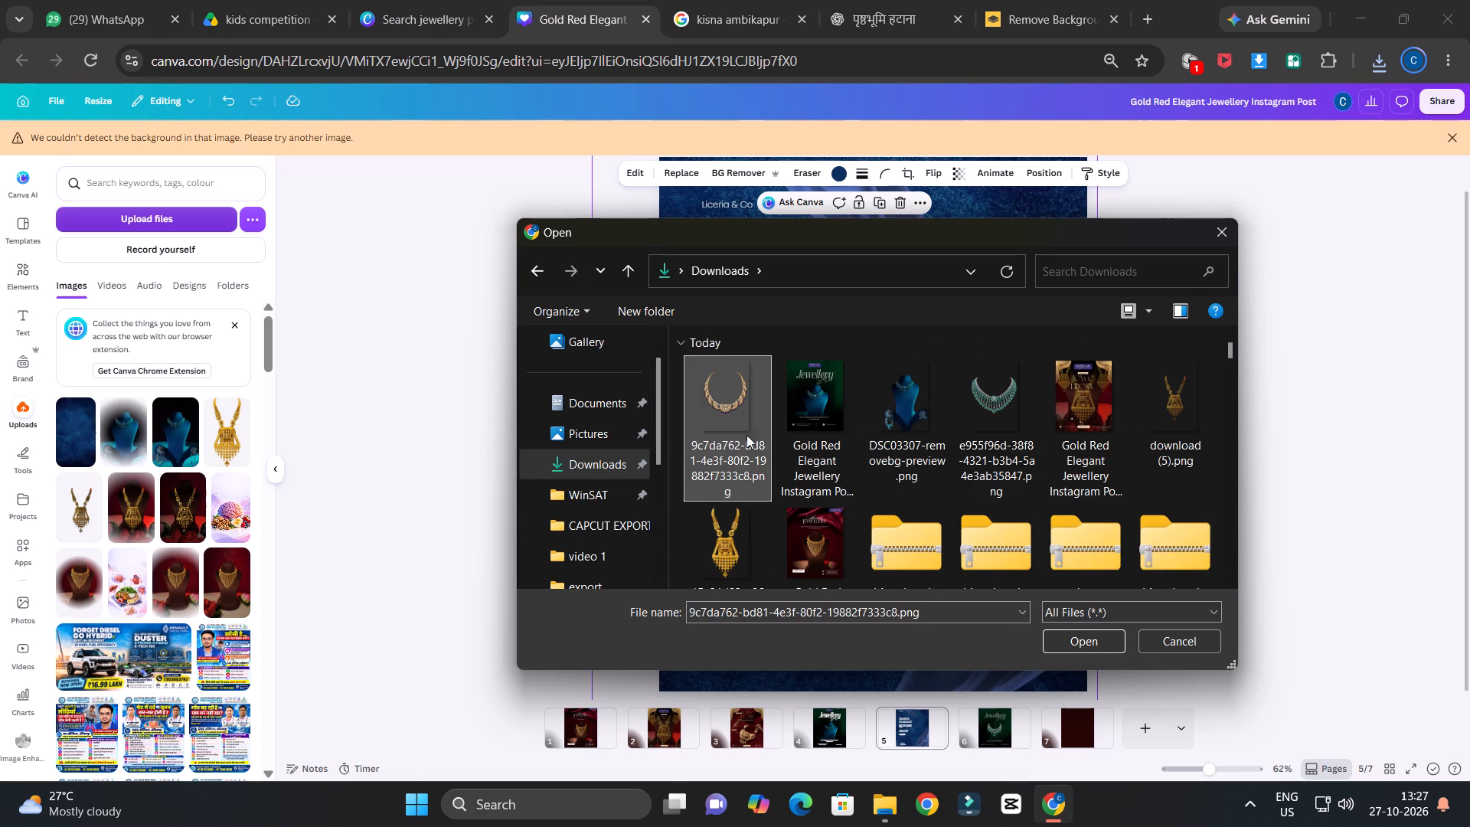
pyautogui.click(1101, 646)
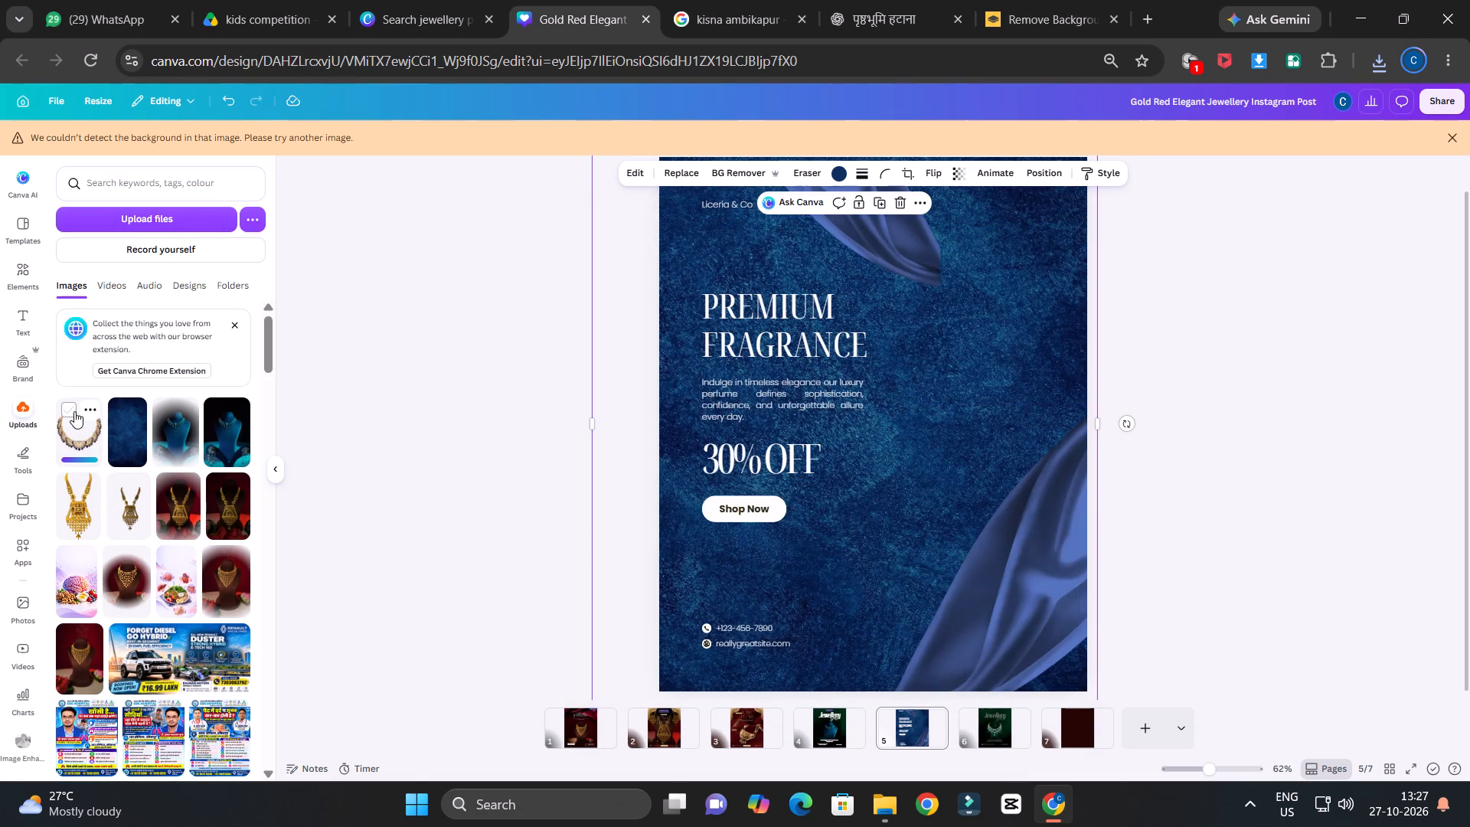
# Add the uploaded necklace to the blue Premium Fragrance page, shrink it, and place it beside the heading and offer text.
pyautogui.click(77, 443)
pyautogui.moveTo(916, 515); pyautogui.dragTo(1030, 491)
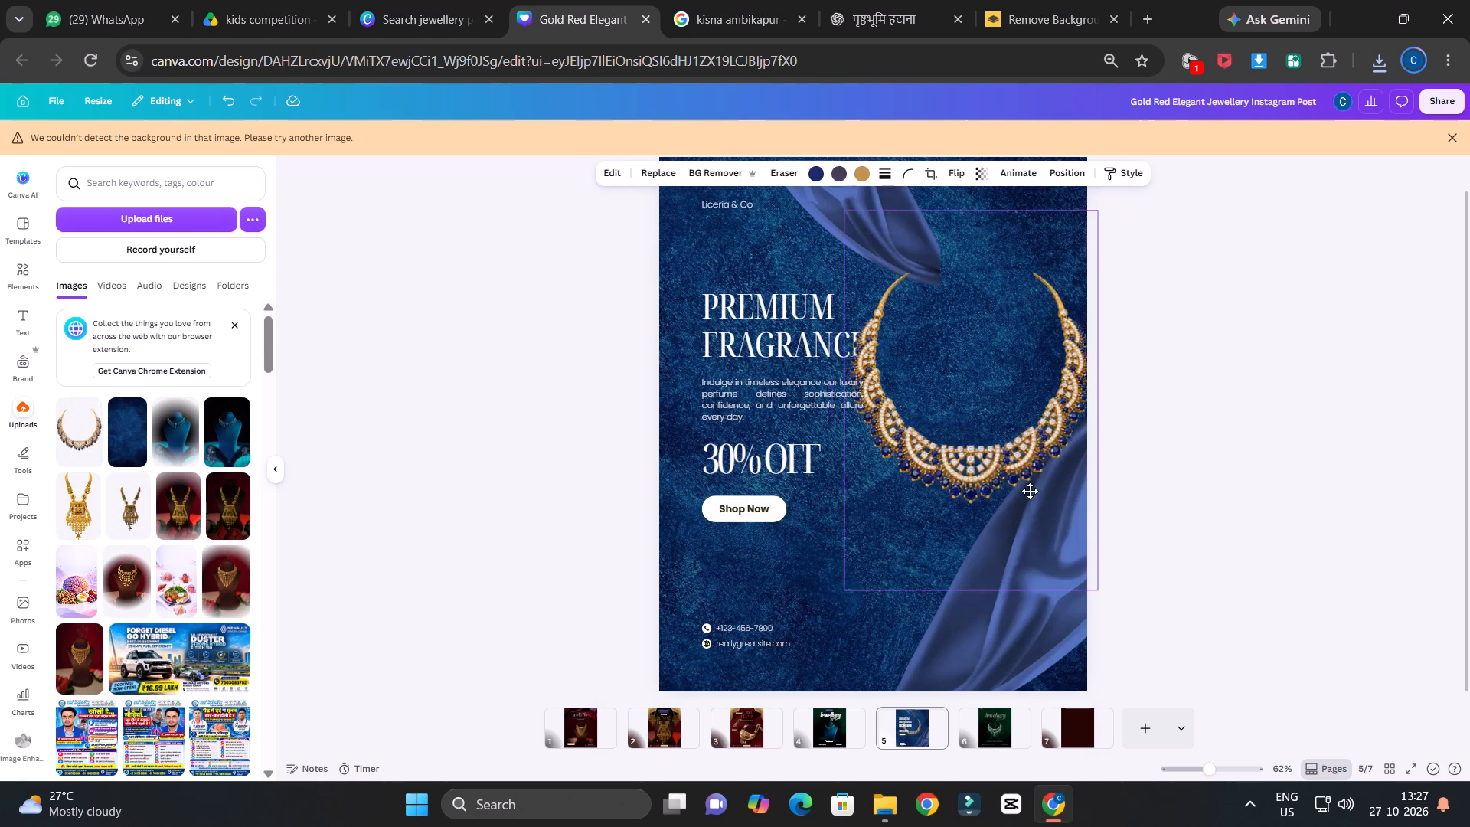
pyautogui.moveTo(1030, 491); pyautogui.dragTo(998, 518)
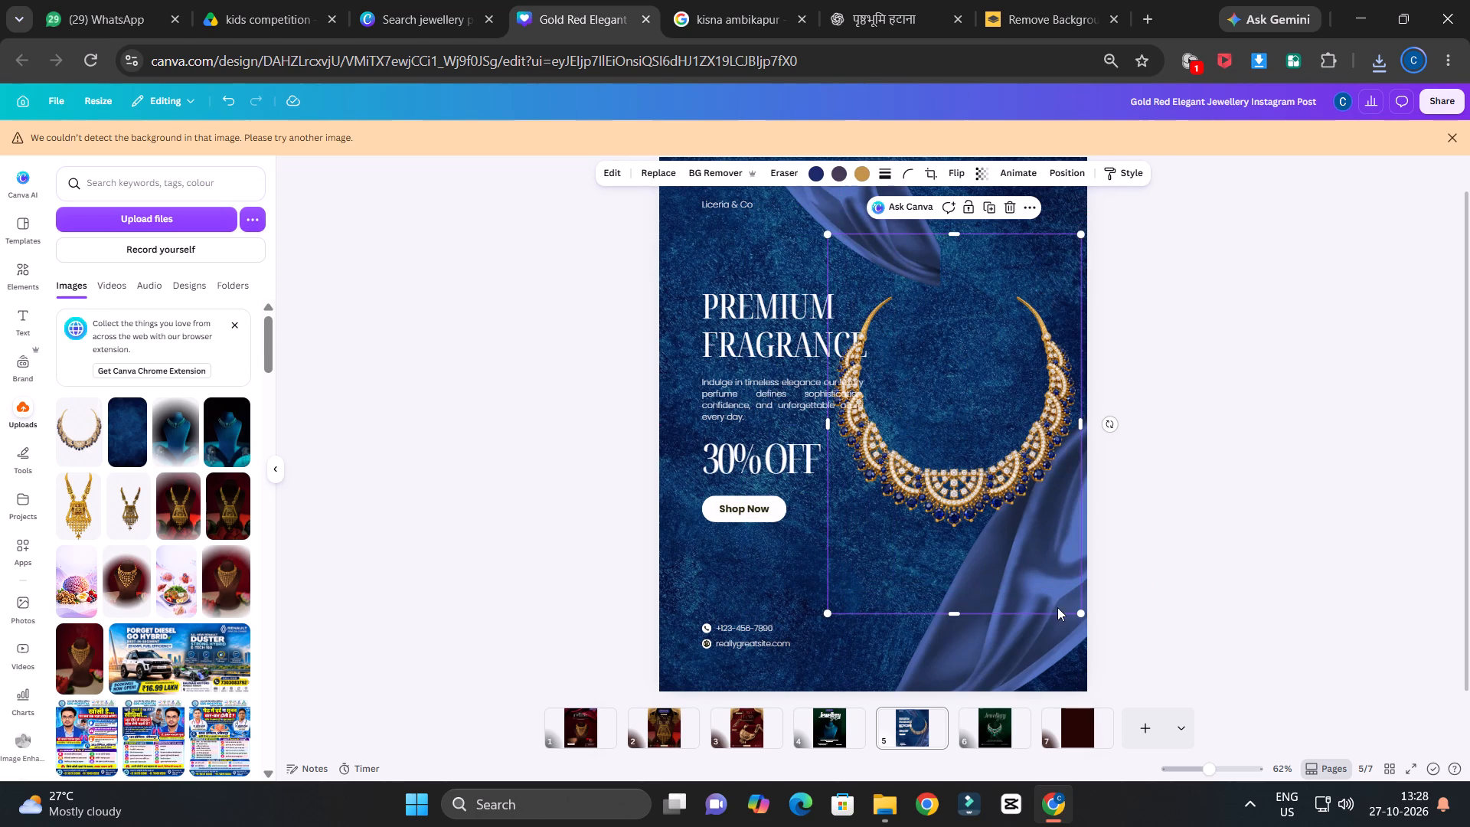
pyautogui.moveTo(1082, 613); pyautogui.dragTo(1021, 512)
pyautogui.moveTo(928, 427); pyautogui.dragTo(985, 485)
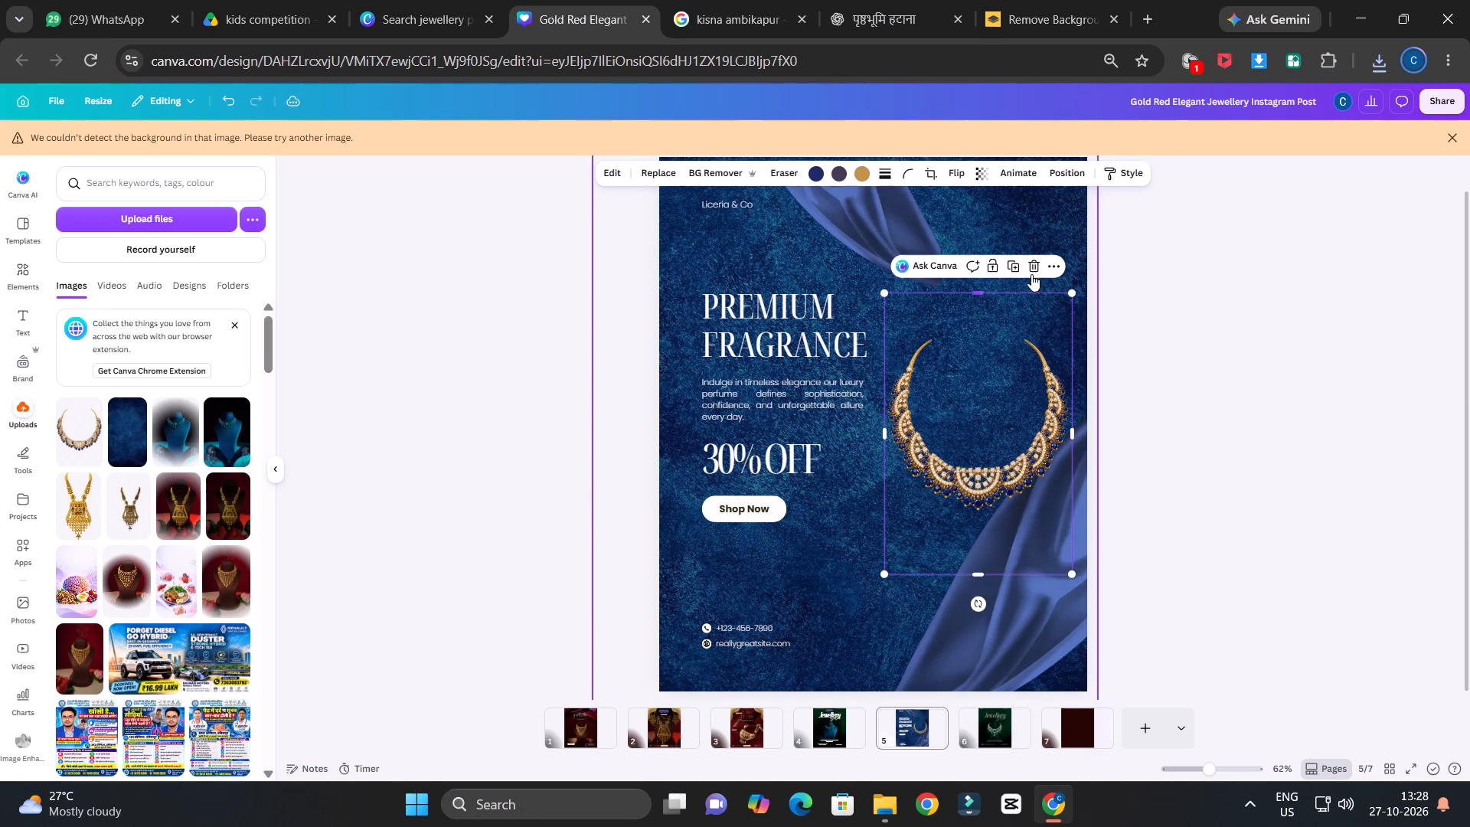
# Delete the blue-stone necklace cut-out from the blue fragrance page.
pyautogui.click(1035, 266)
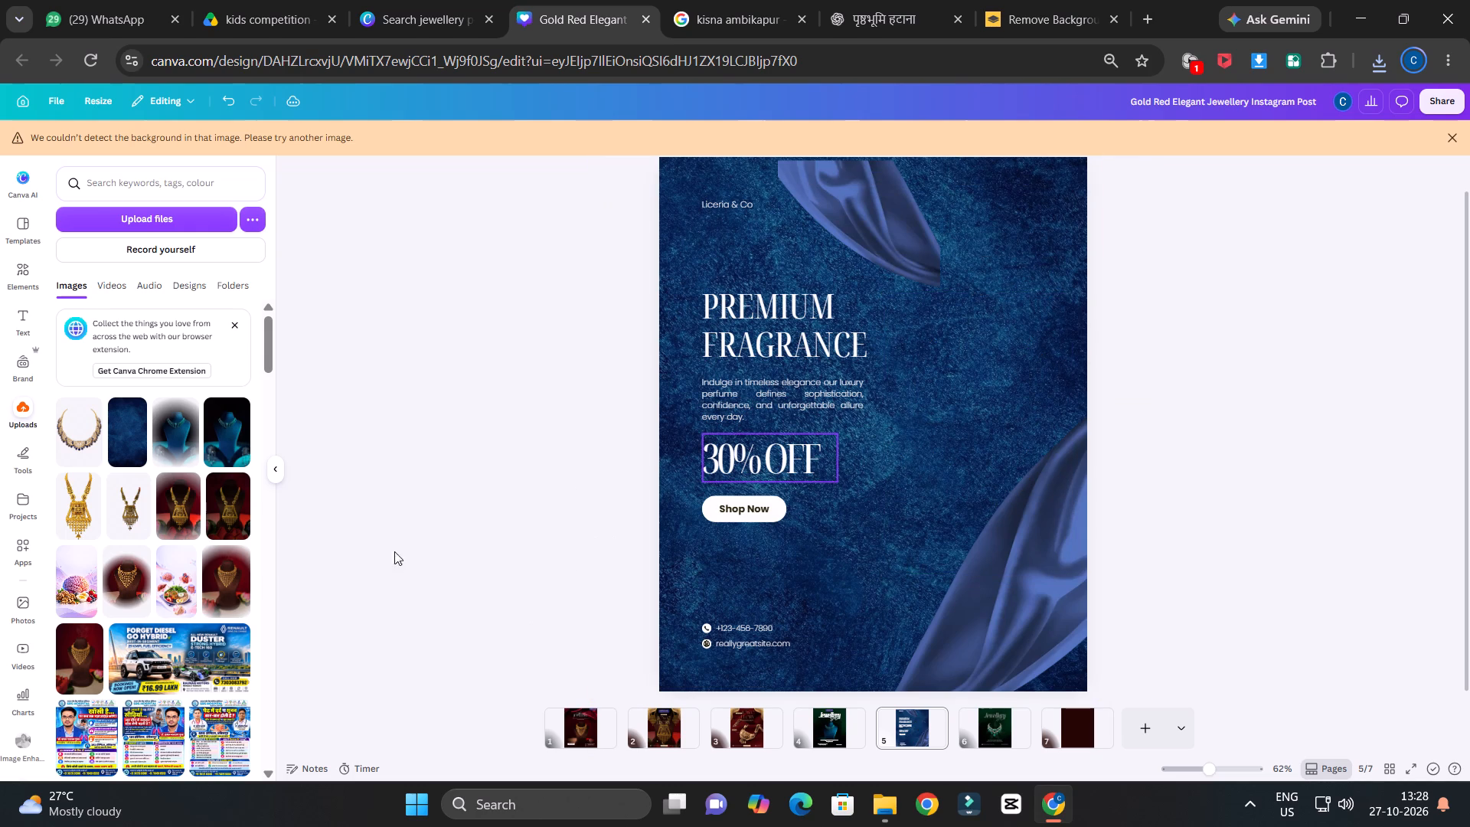
# Look through the client's image 1 folder in File Explorer for a different necklace photo.
pyautogui.click(142, 224)
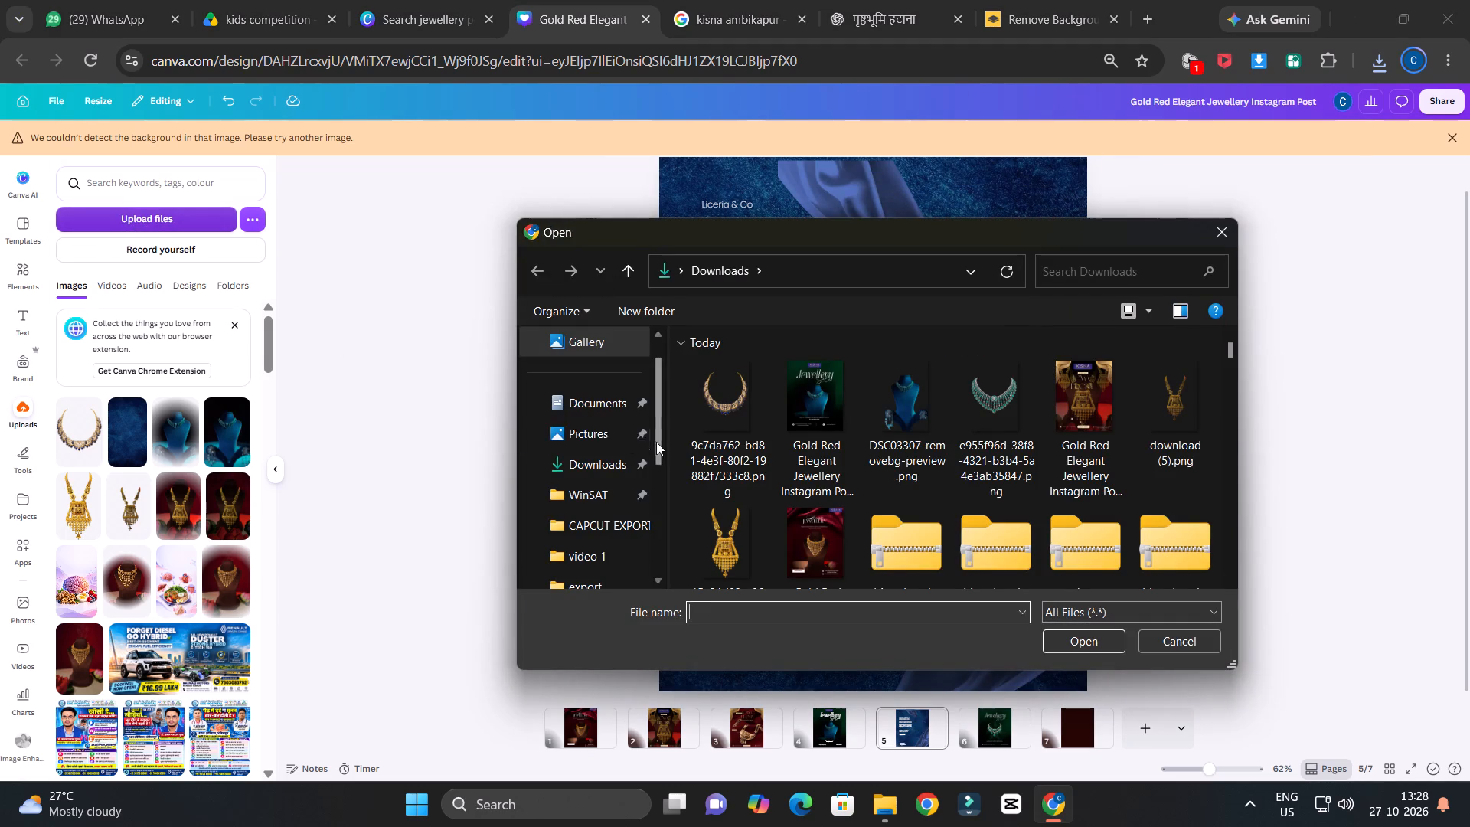
pyautogui.click(1167, 636)
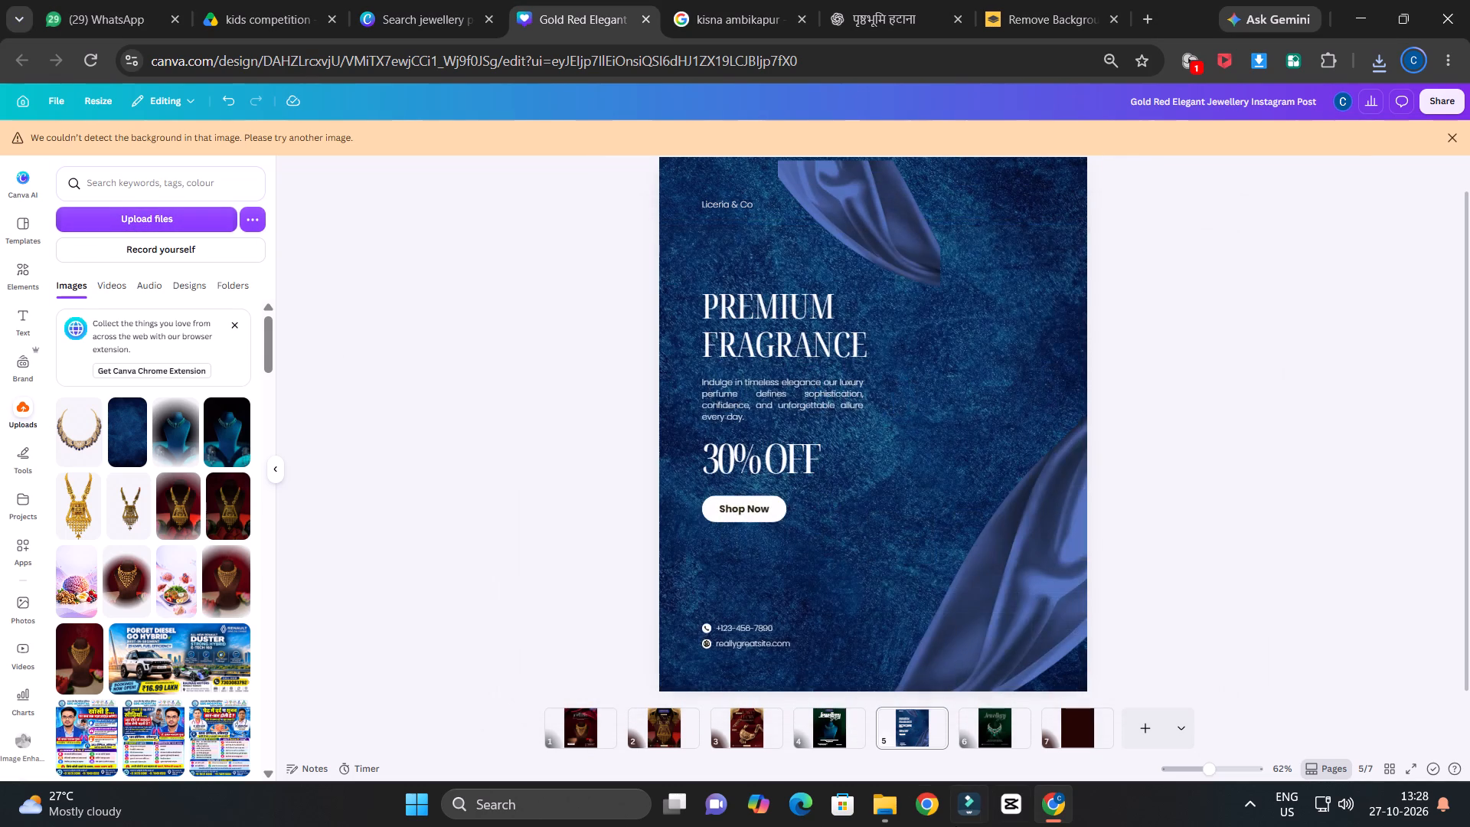
pyautogui.click(890, 806)
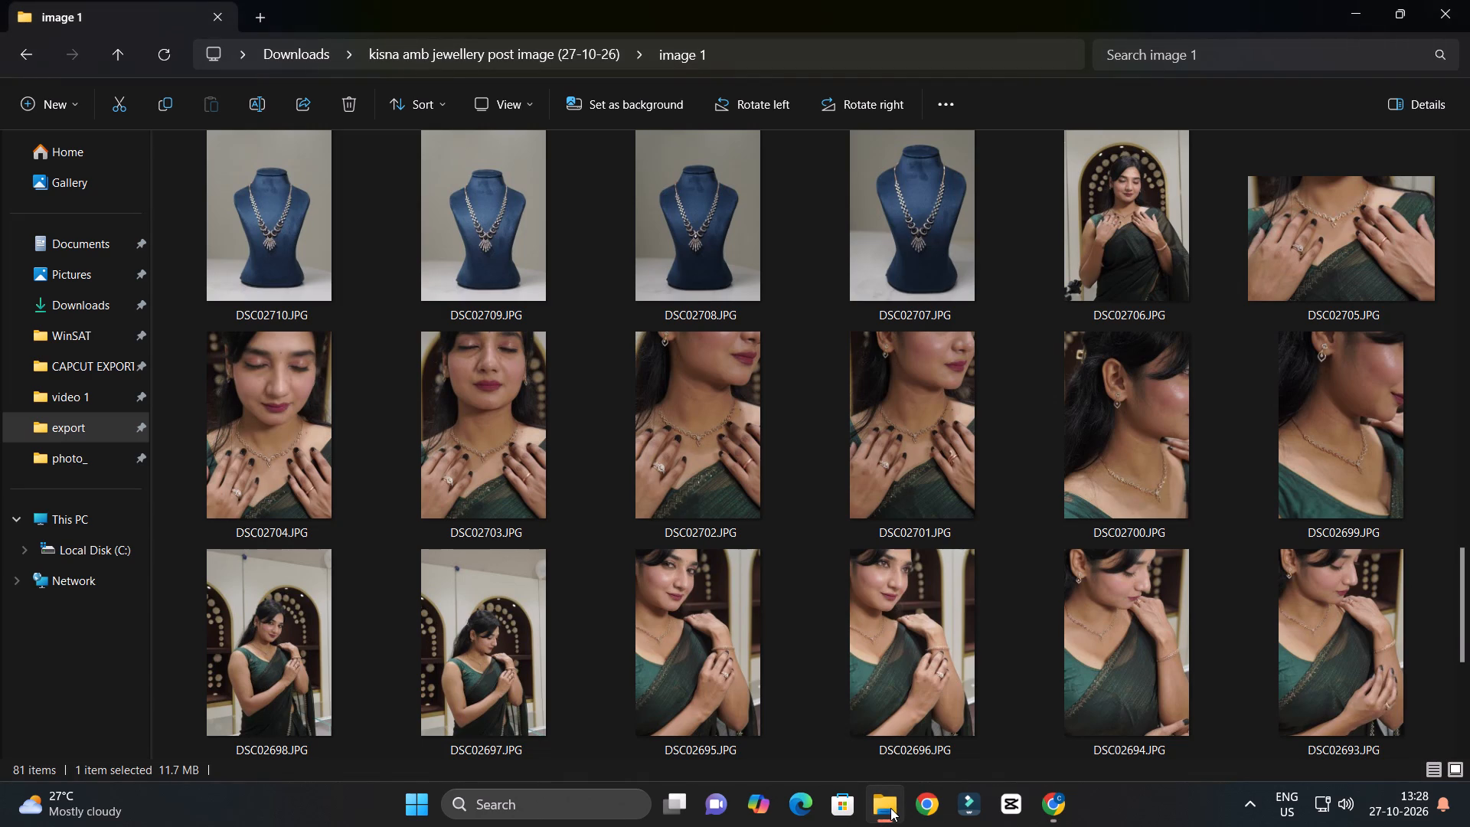
pyautogui.scroll(4, 825, 583)
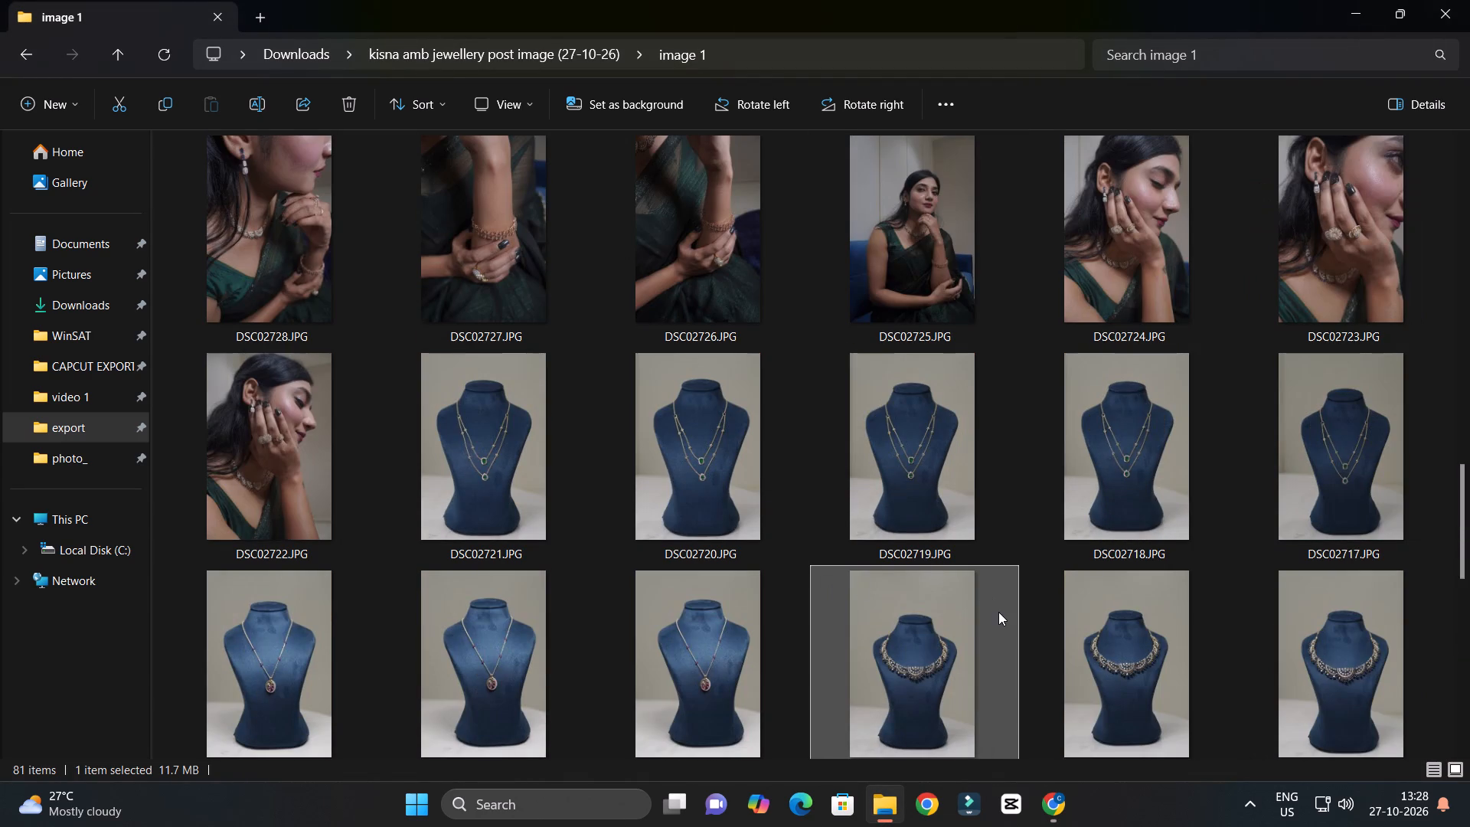
pyautogui.scroll(-2, 998, 613)
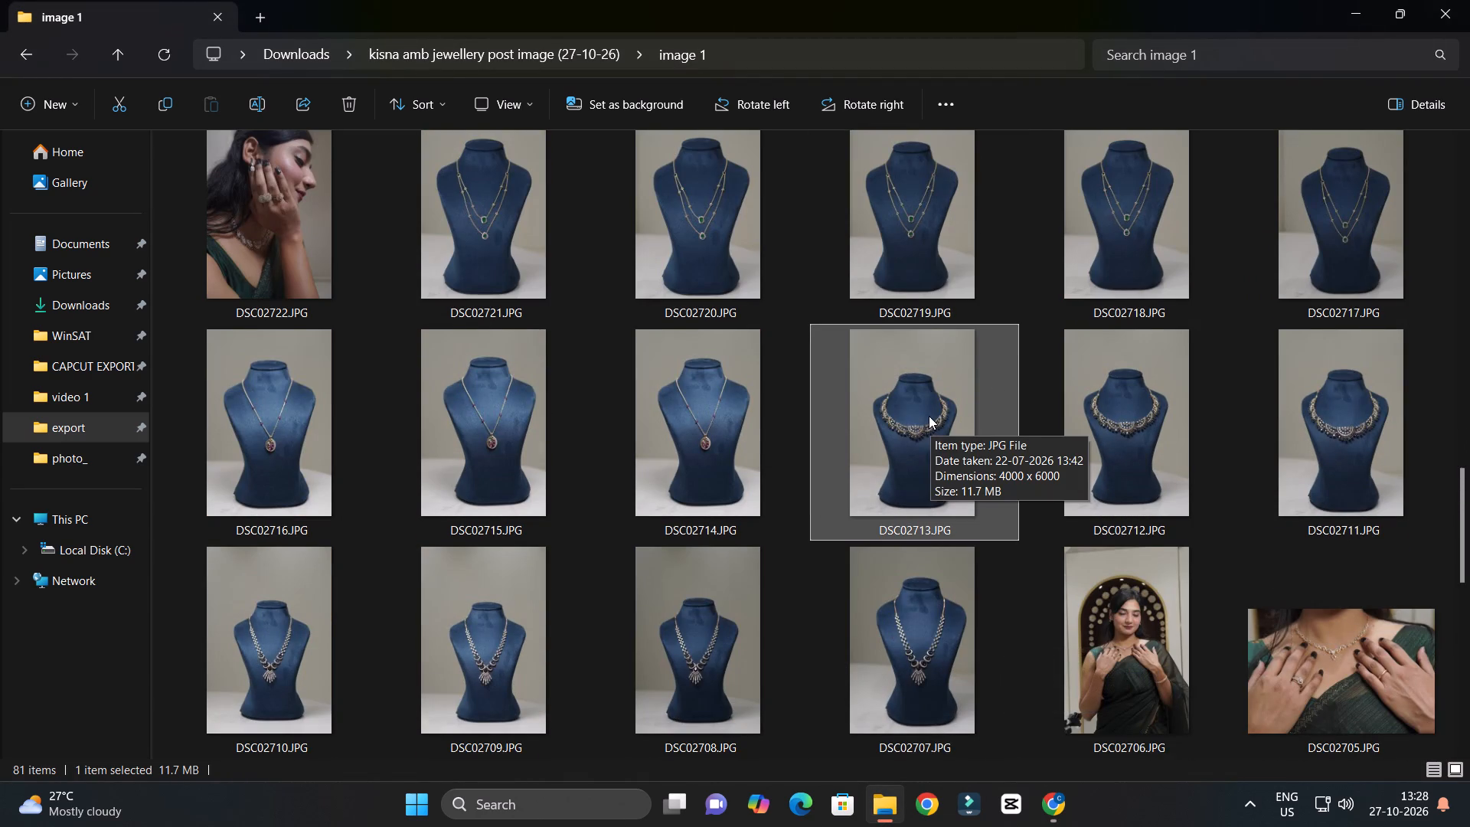
pyautogui.scroll(5, 928, 416)
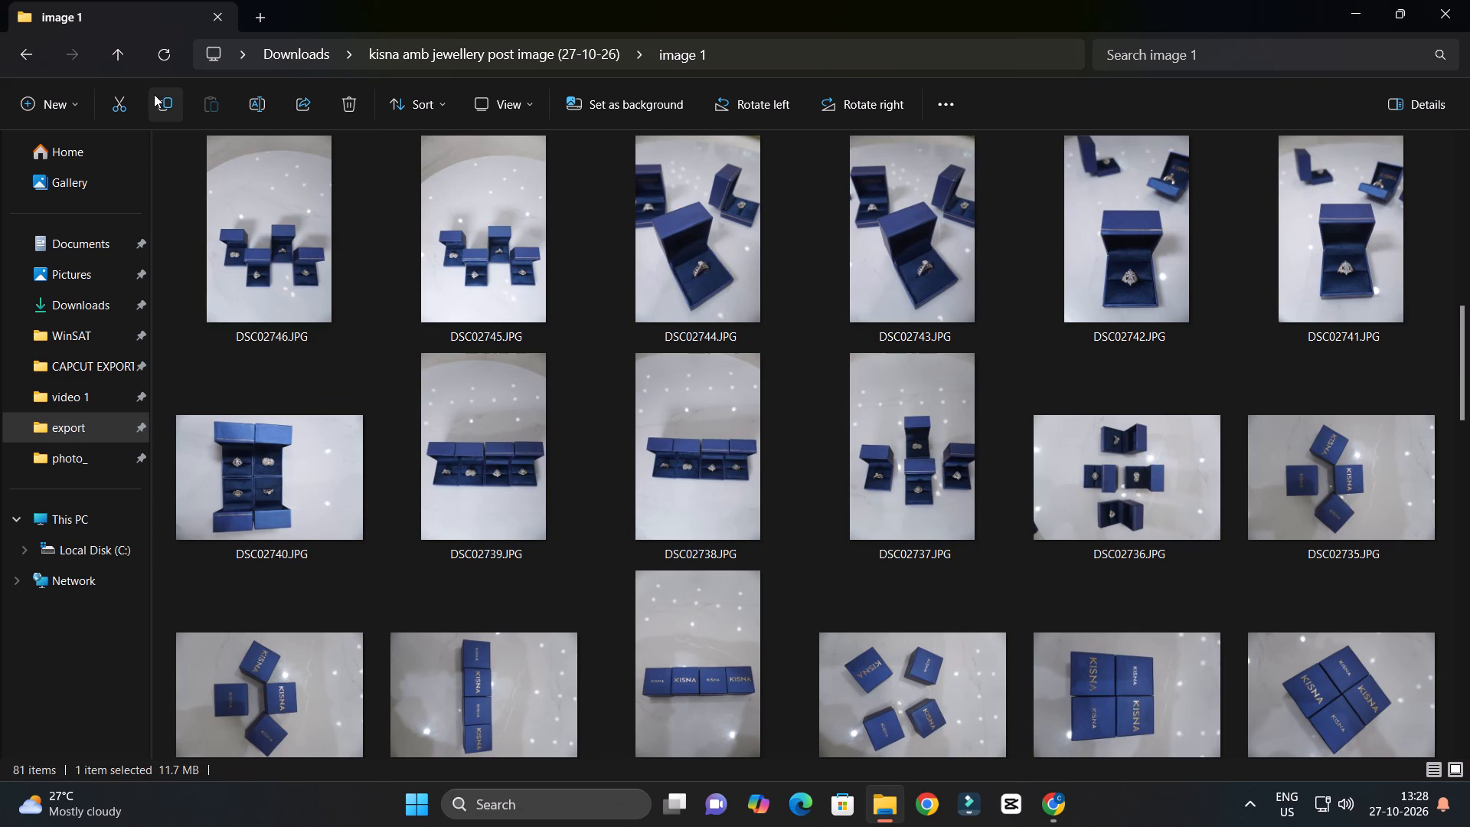
# Browse the two drive-download folders, image 1 and photo -20261027T055726Z-1-001 for a suitable necklace photo.
pyautogui.click(125, 62)
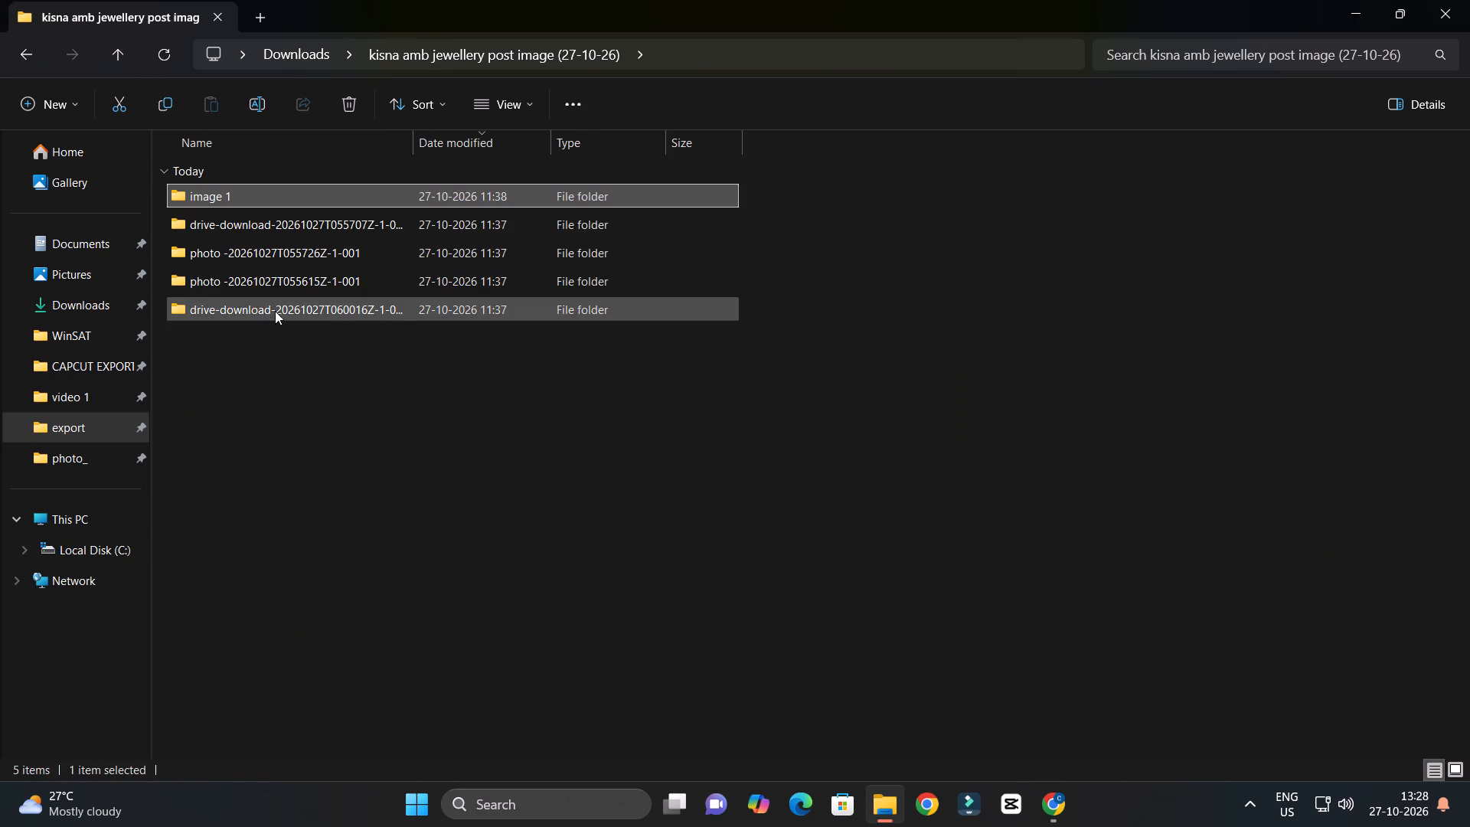
pyautogui.doubleClick(276, 315)
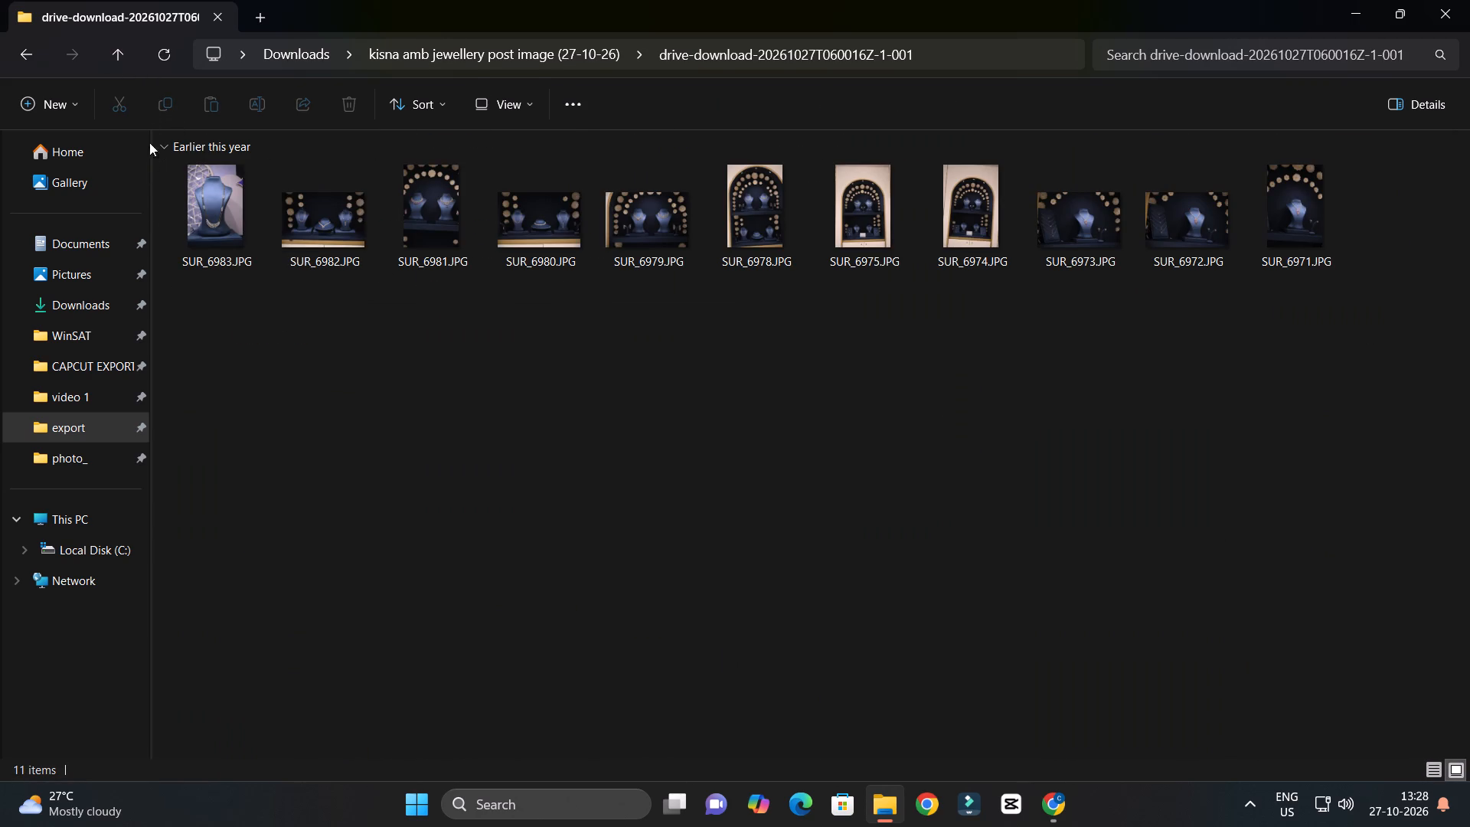
pyautogui.click(119, 69)
pyautogui.doubleClick(249, 194)
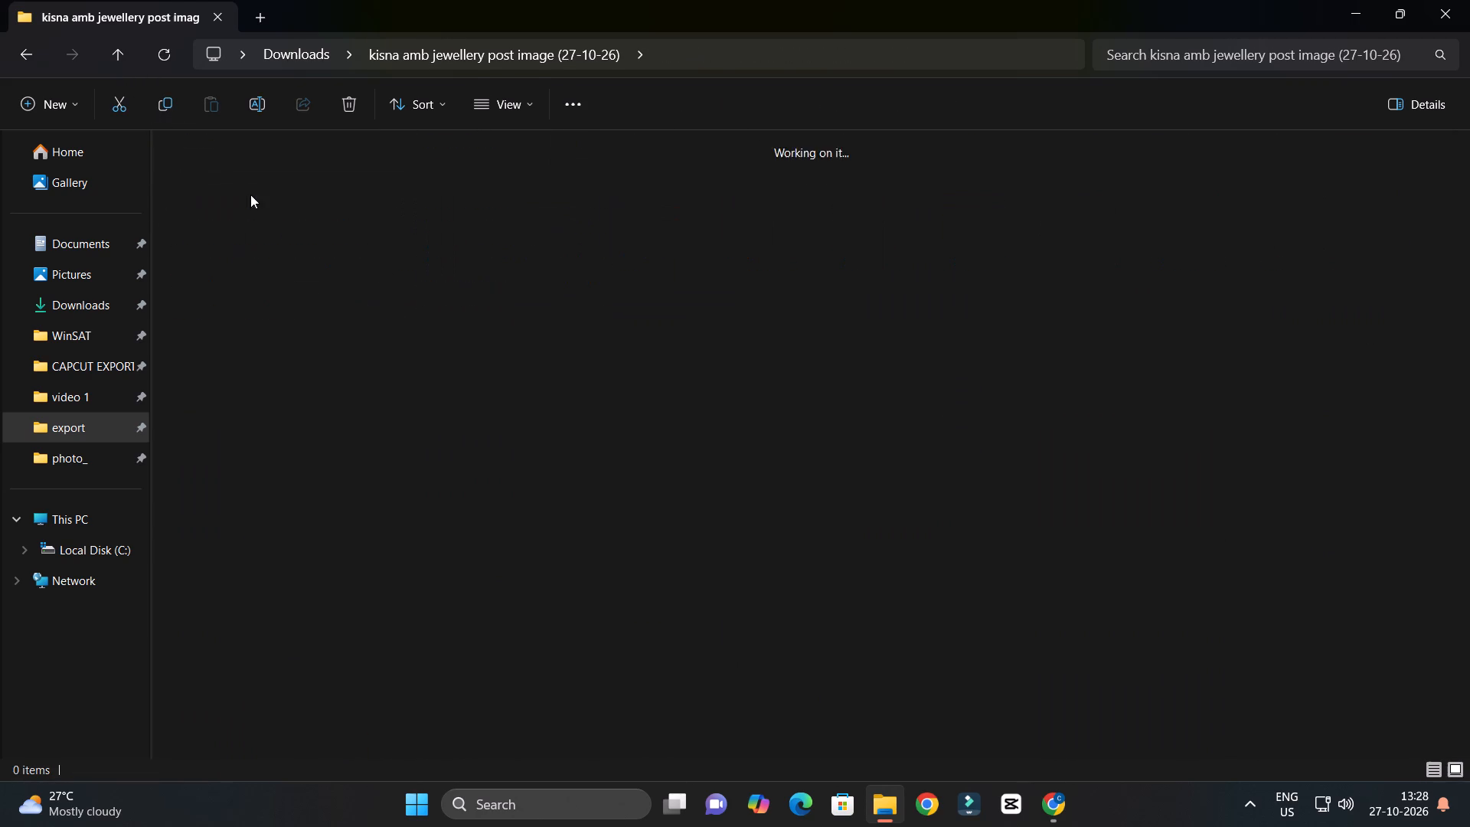
pyautogui.scroll(-5, 550, 354)
pyautogui.scroll(4, 548, 354)
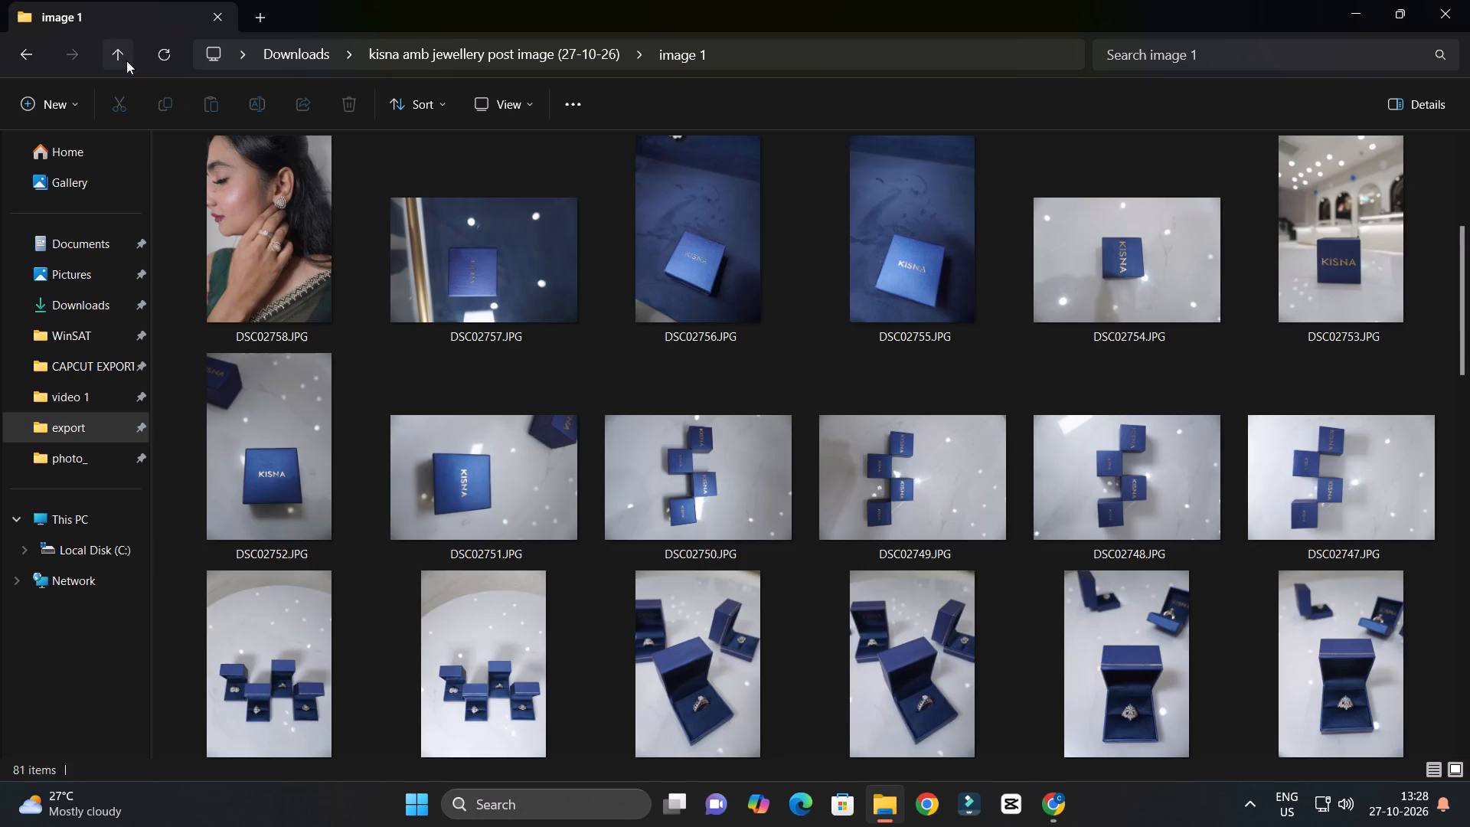
pyautogui.click(126, 60)
pyautogui.doubleClick(274, 236)
pyautogui.doubleClick(270, 225)
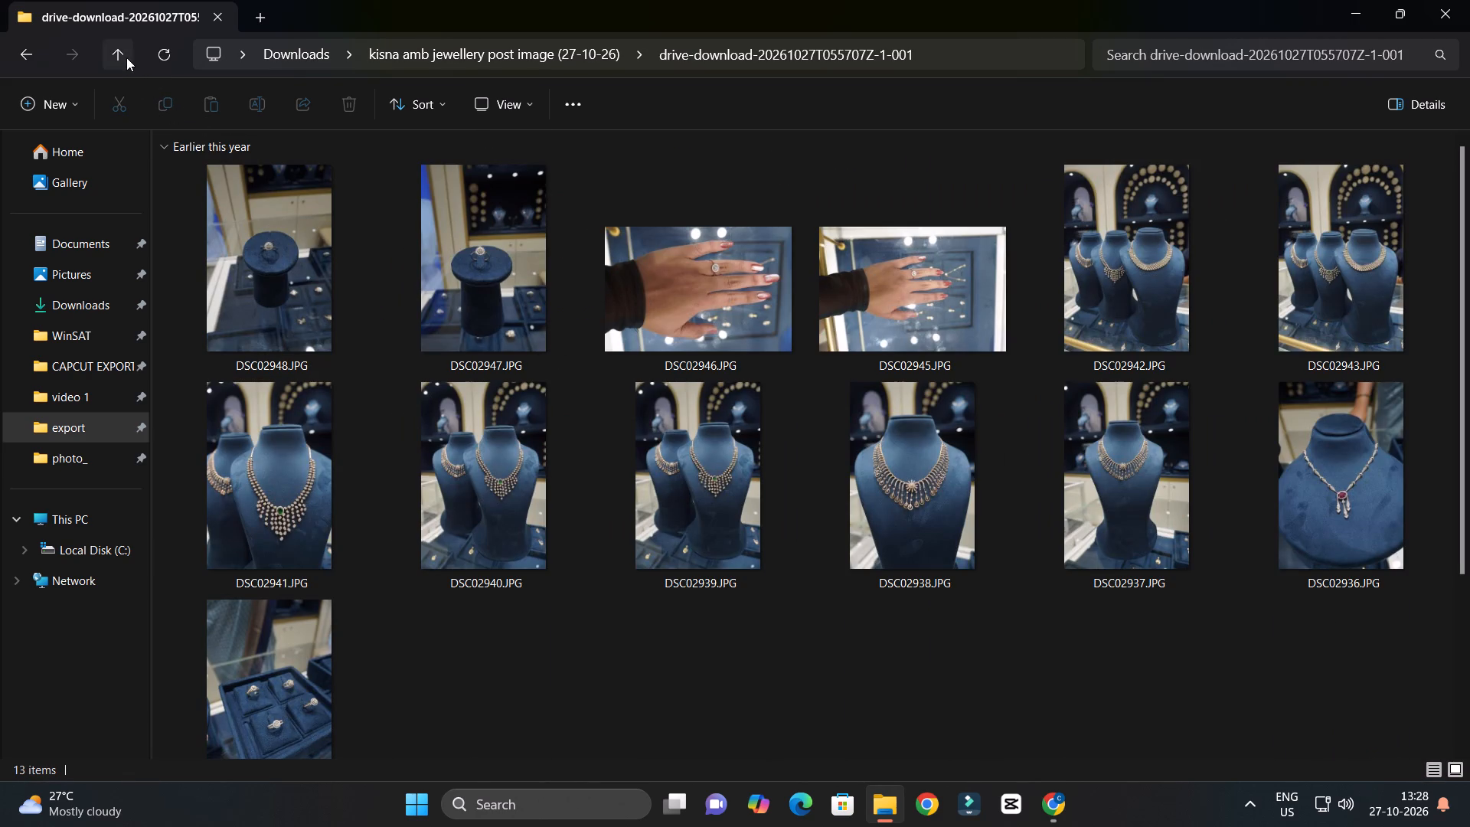
pyautogui.click(126, 57)
pyautogui.doubleClick(286, 246)
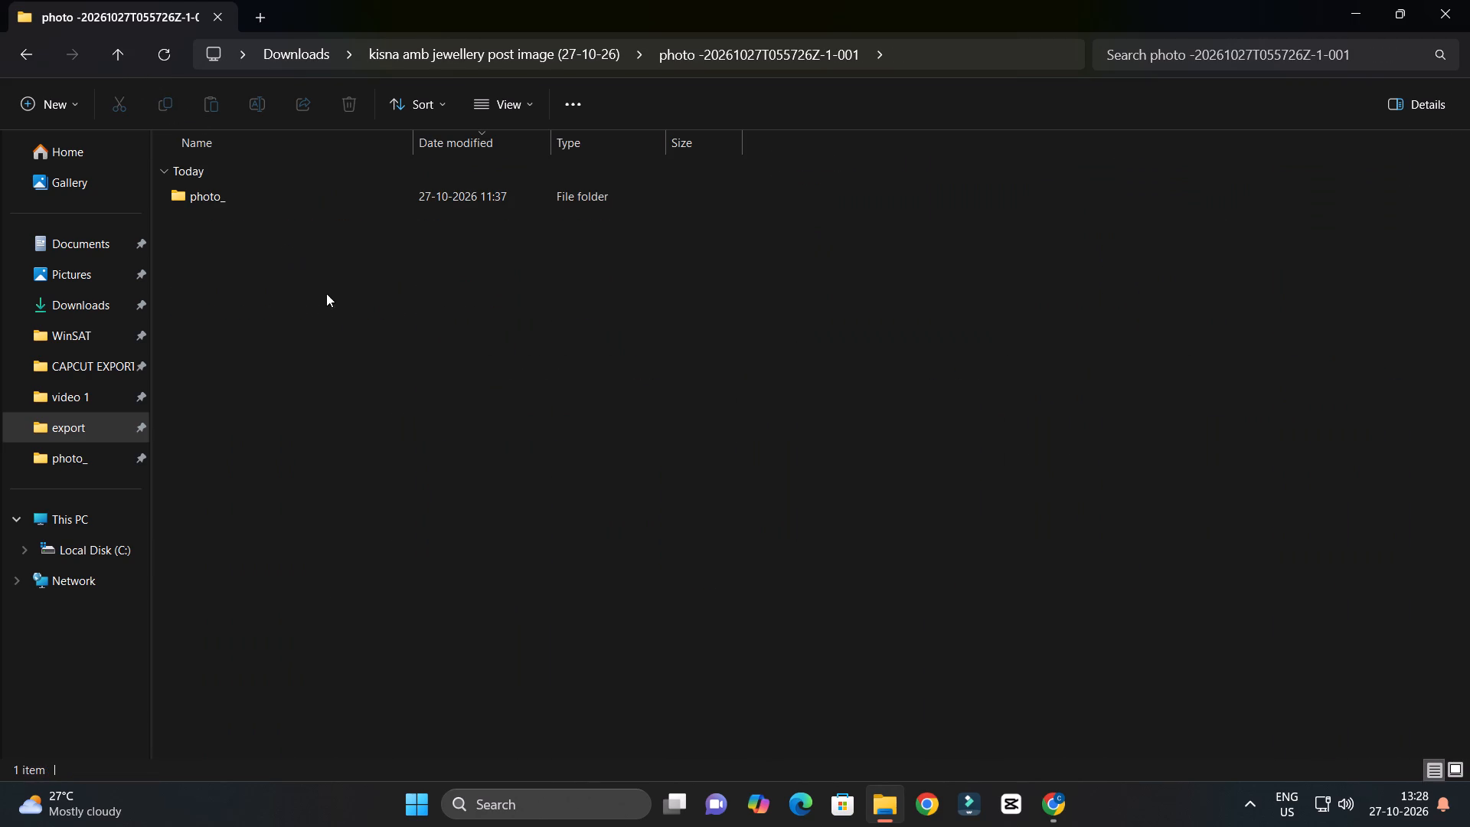
pyautogui.doubleClick(298, 207)
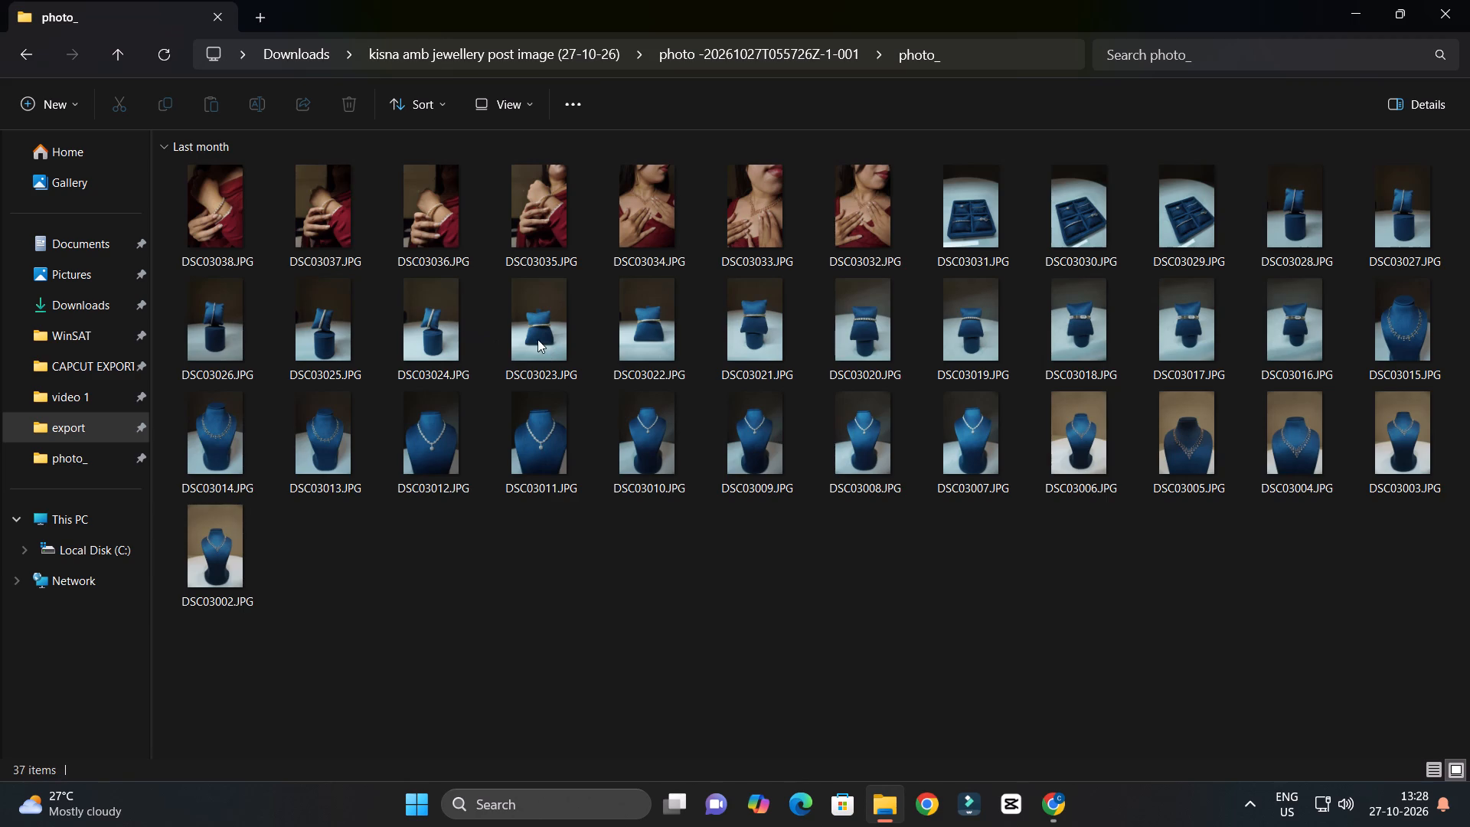
pyautogui.click(117, 69)
pyautogui.click(127, 51)
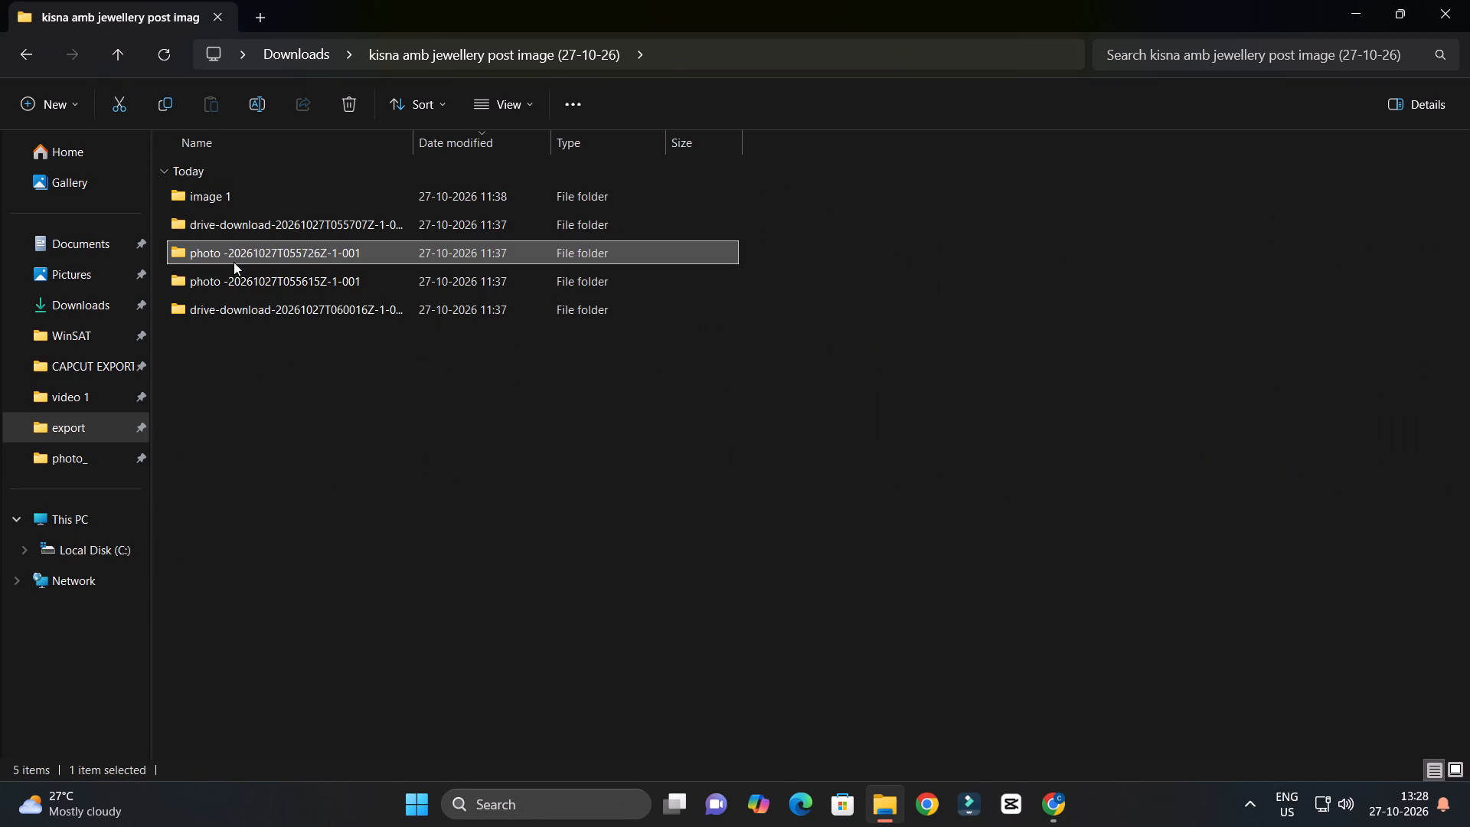
# Open the photo_ folder inside photo -20261027T055615Z-1-001 and examine necklace photos DSC03312, DSC03309 and DSC03315 up close.
pyautogui.doubleClick(236, 273)
pyautogui.doubleClick(247, 195)
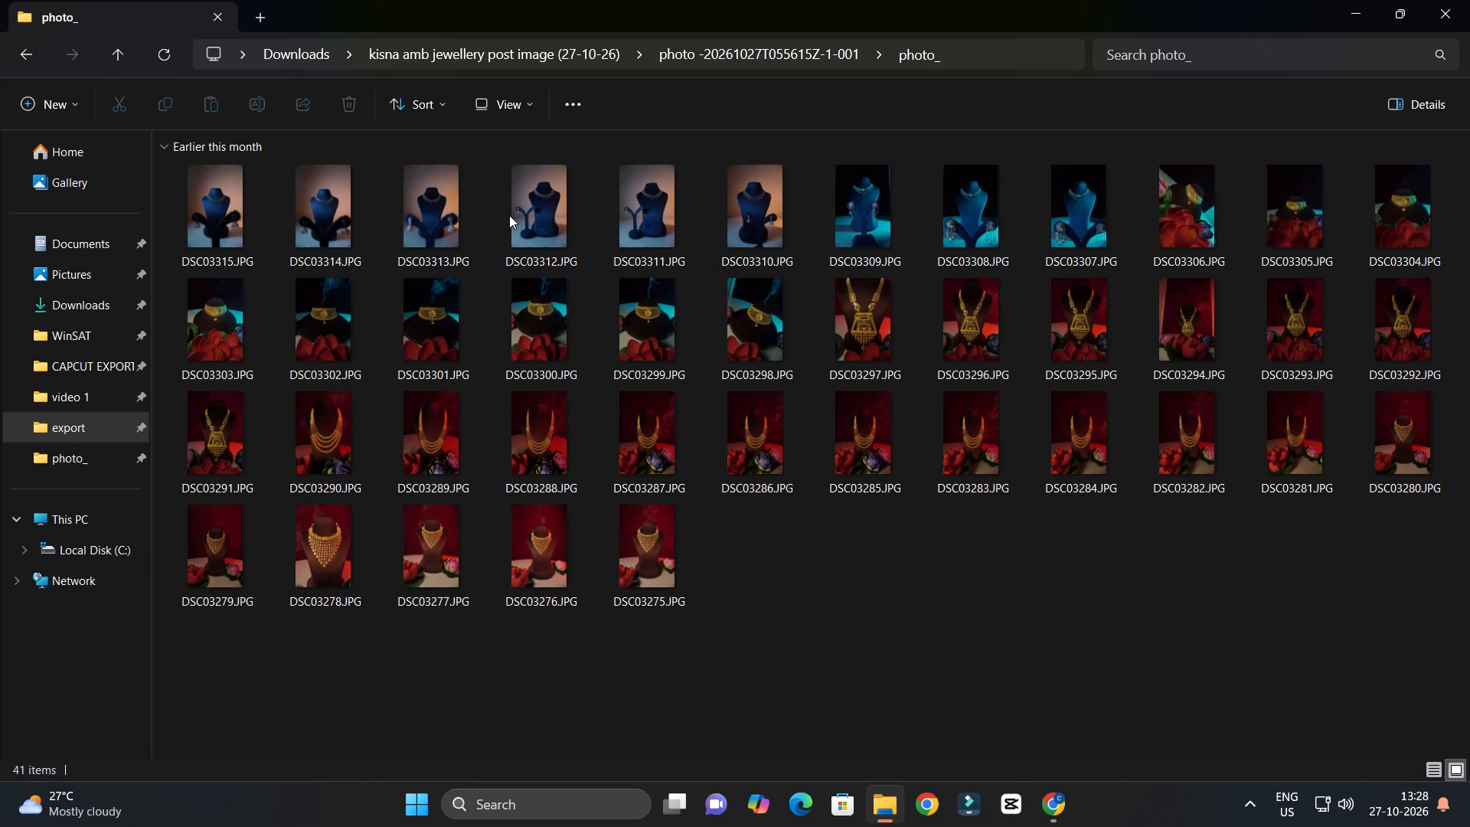
pyautogui.doubleClick(557, 224)
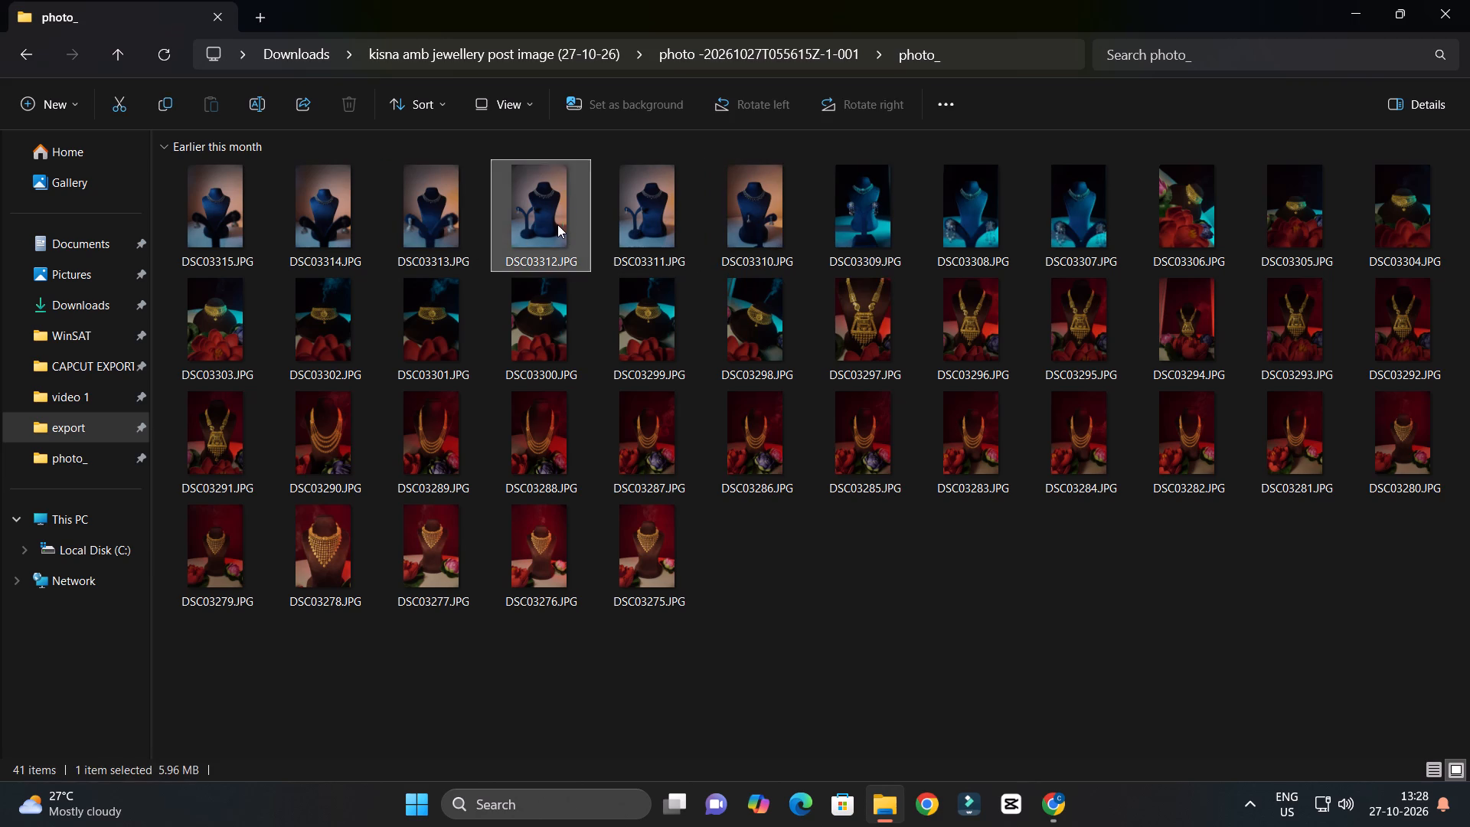
pyautogui.scroll(7, 676, 361)
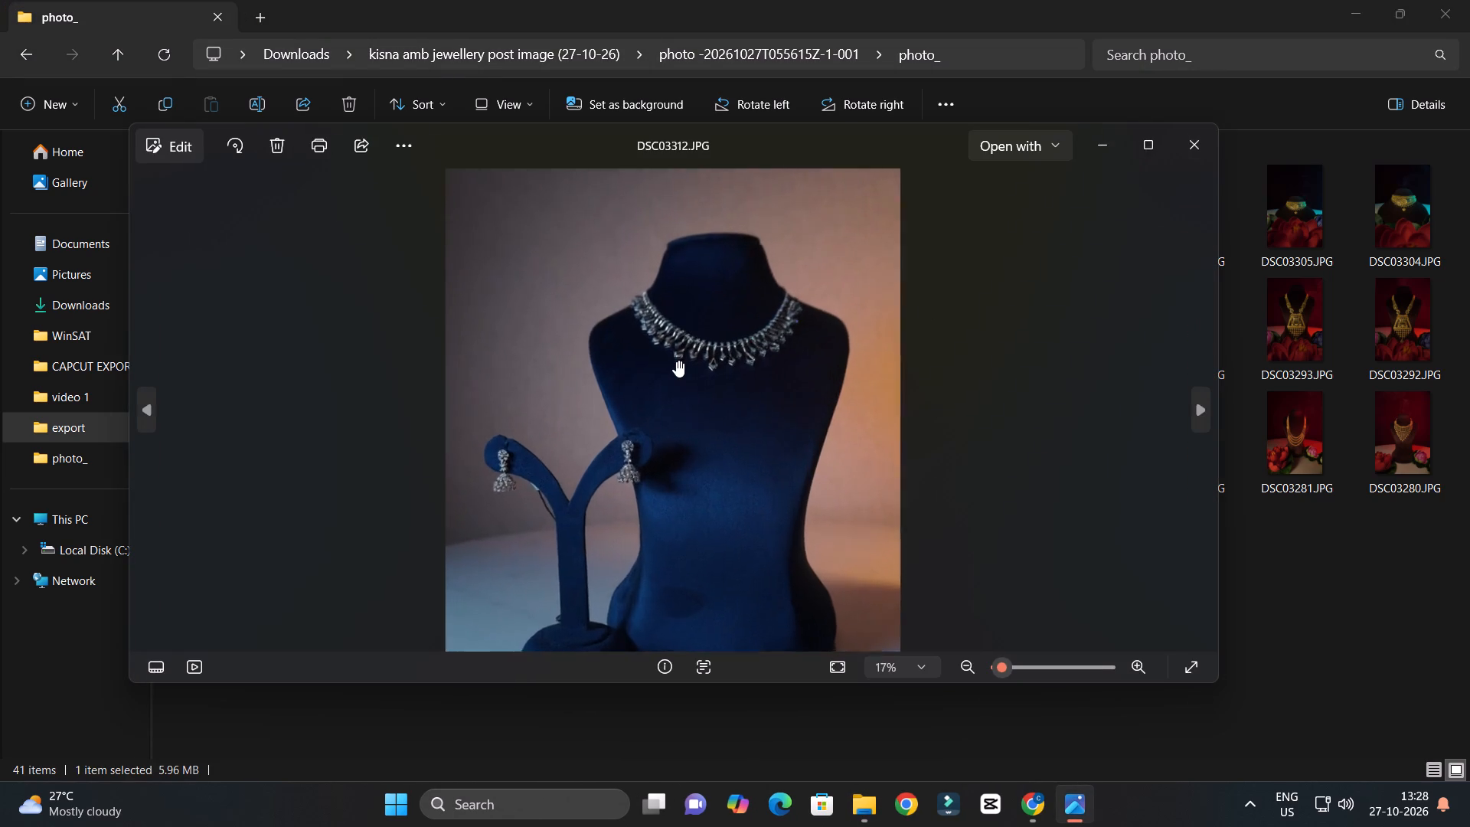
pyautogui.scroll(3, 676, 361)
pyautogui.scroll(-3, 676, 361)
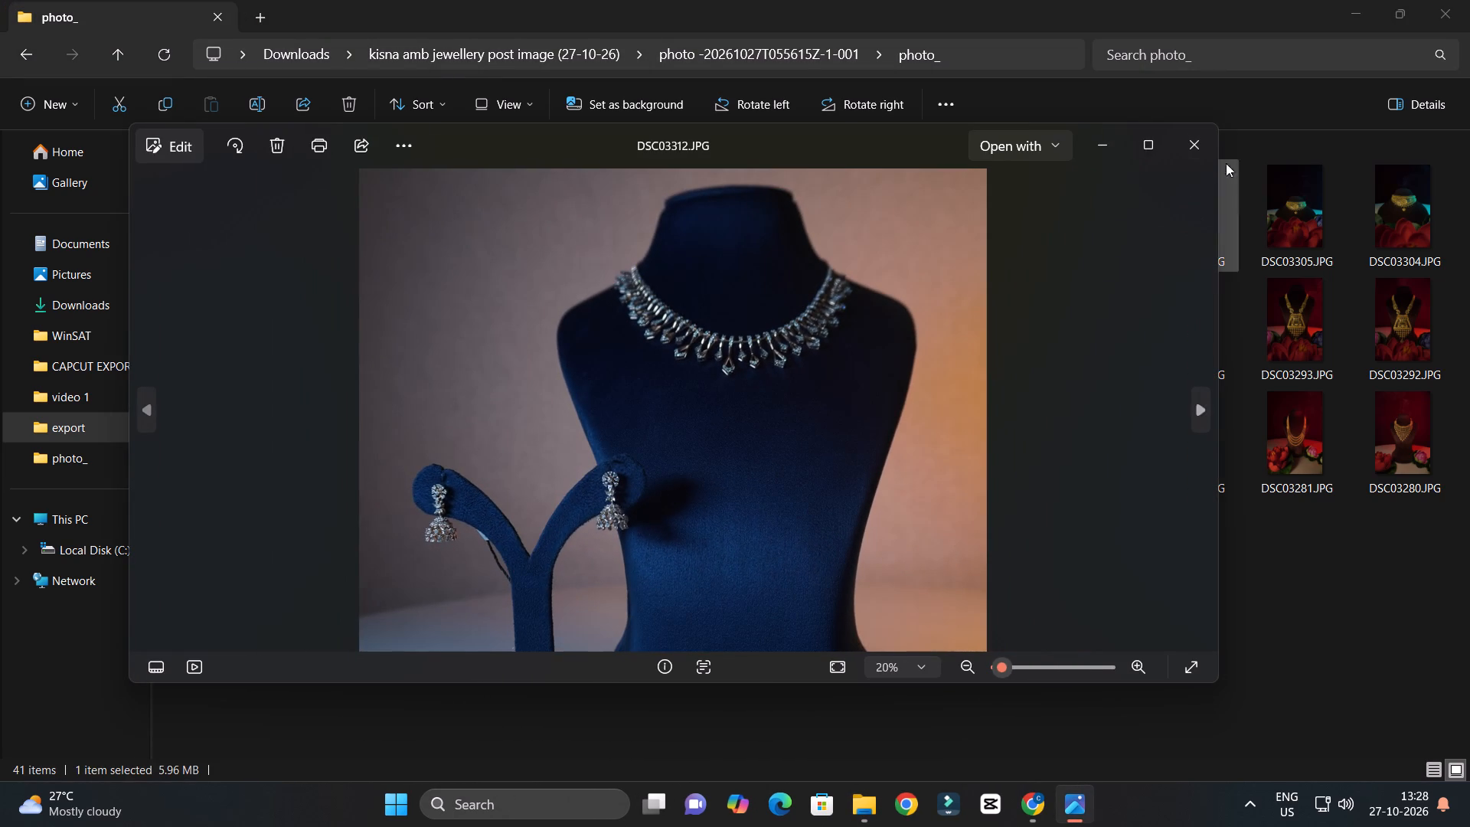
pyautogui.click(1210, 155)
pyautogui.doubleClick(876, 218)
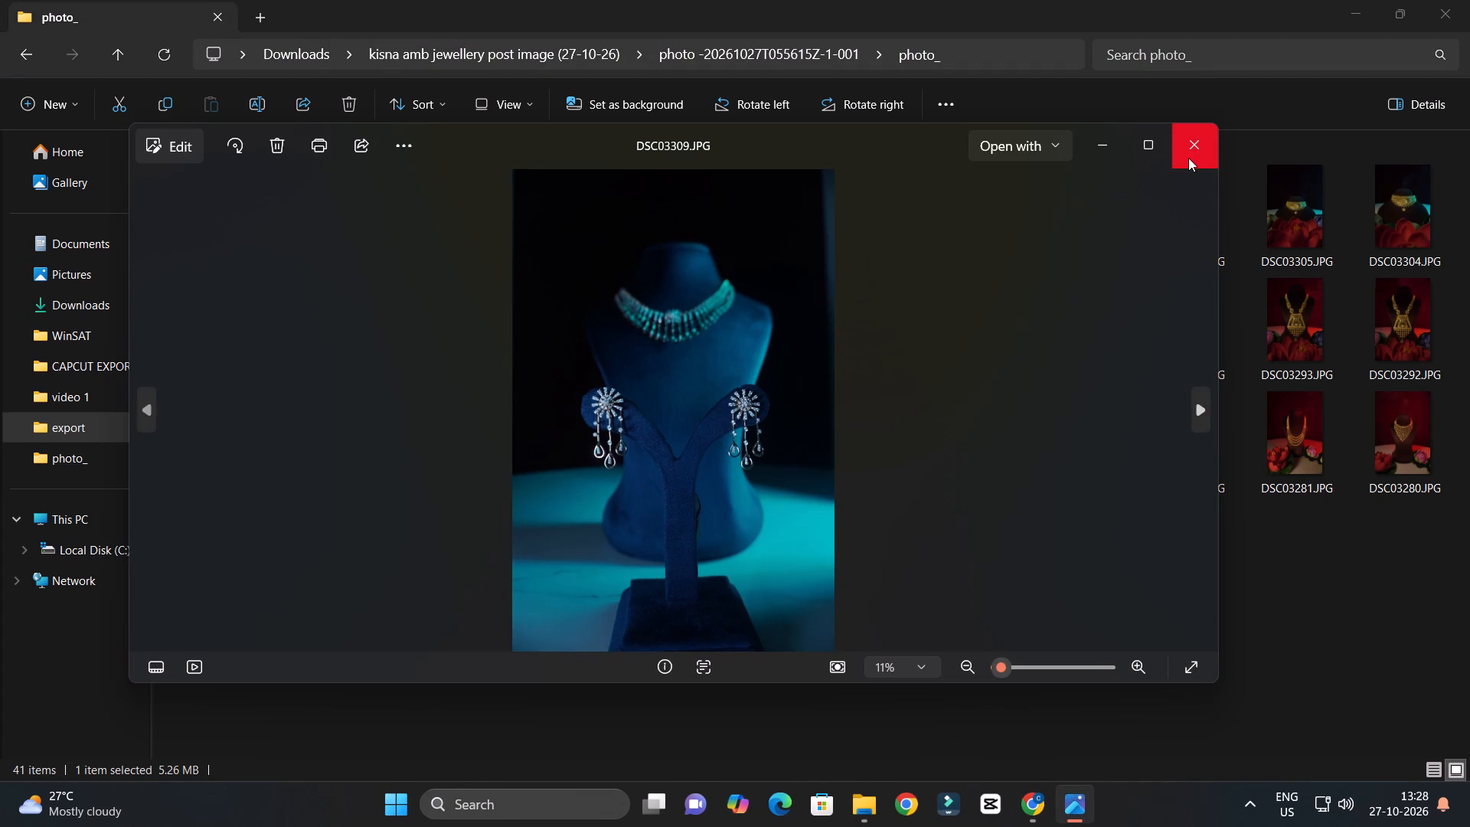
pyautogui.click(1188, 159)
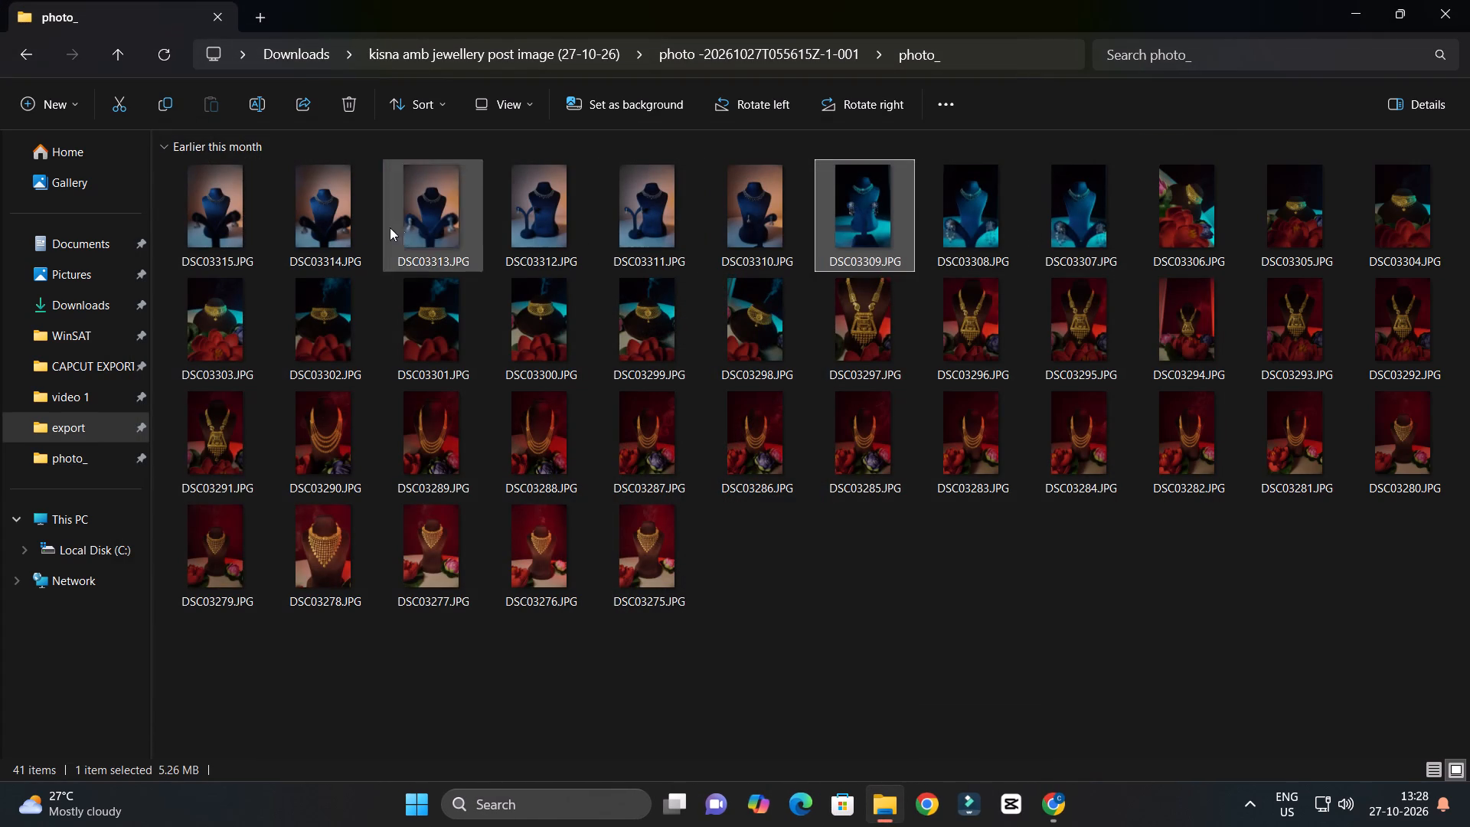
pyautogui.doubleClick(227, 209)
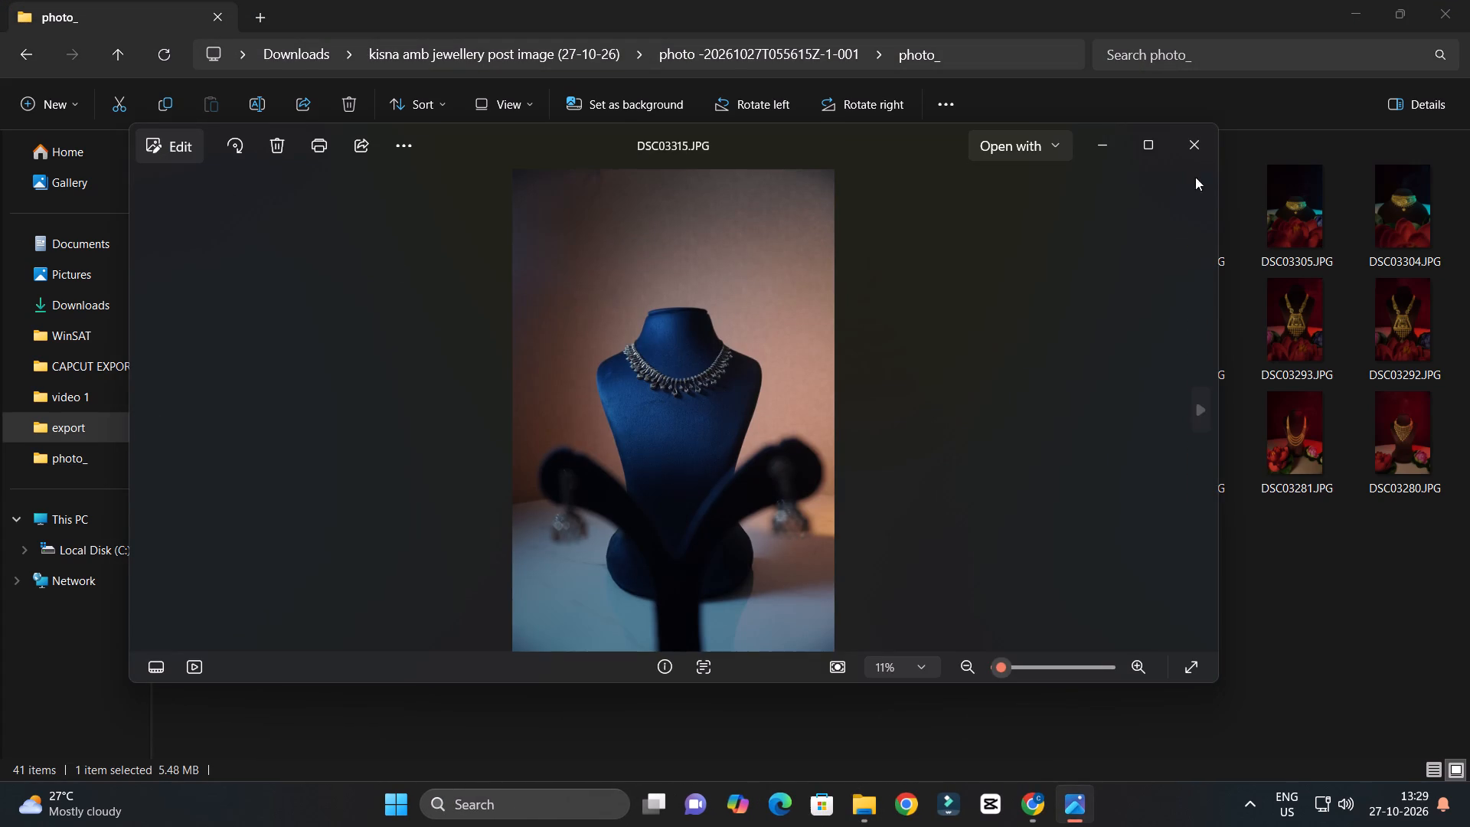
pyautogui.click(1186, 154)
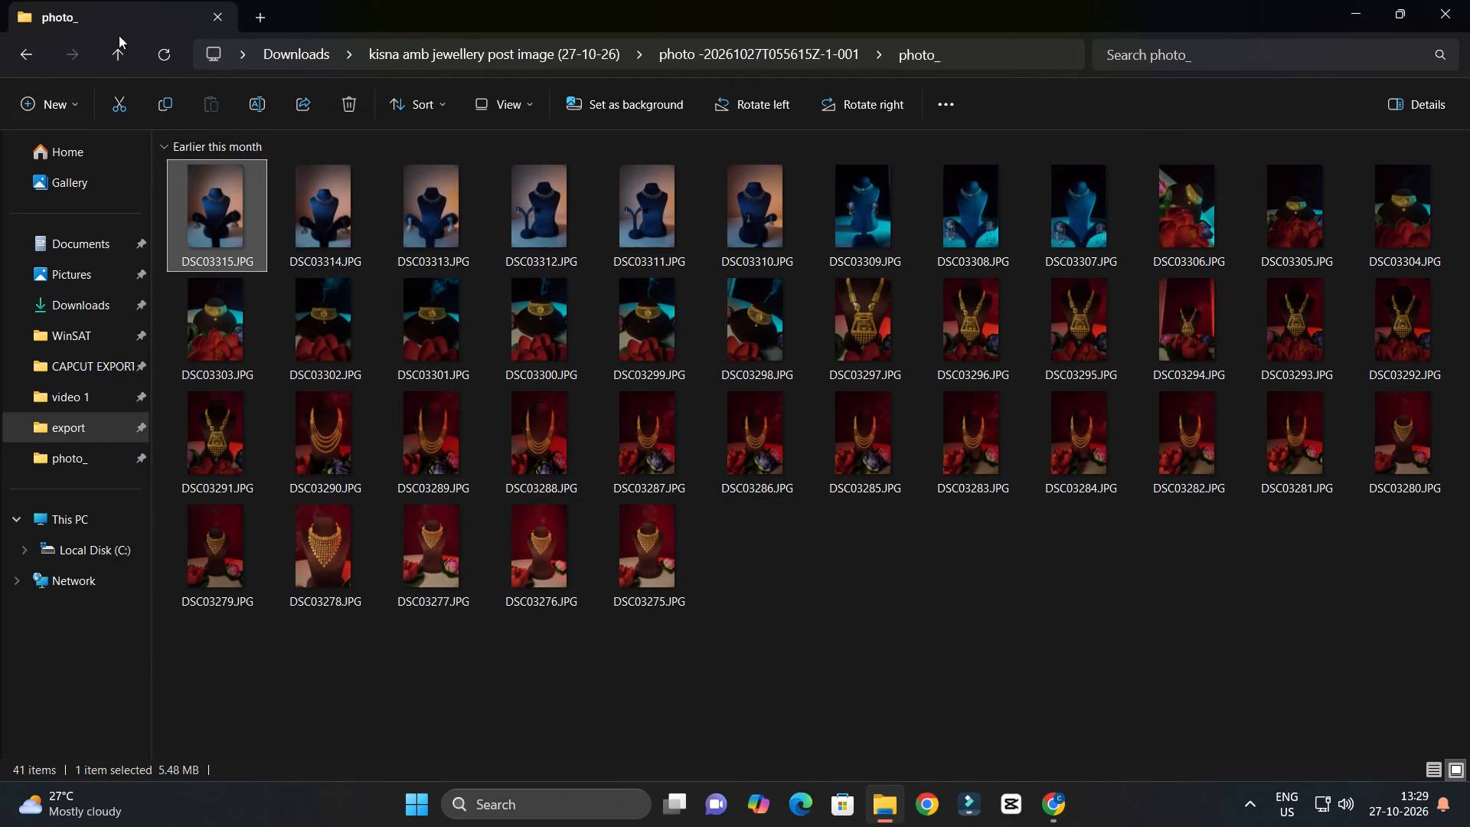
# Check the photo_ folder inside photo -20261027T055726Z-1-001 for a suitable necklace photo.
pyautogui.click(116, 57)
pyautogui.click(116, 58)
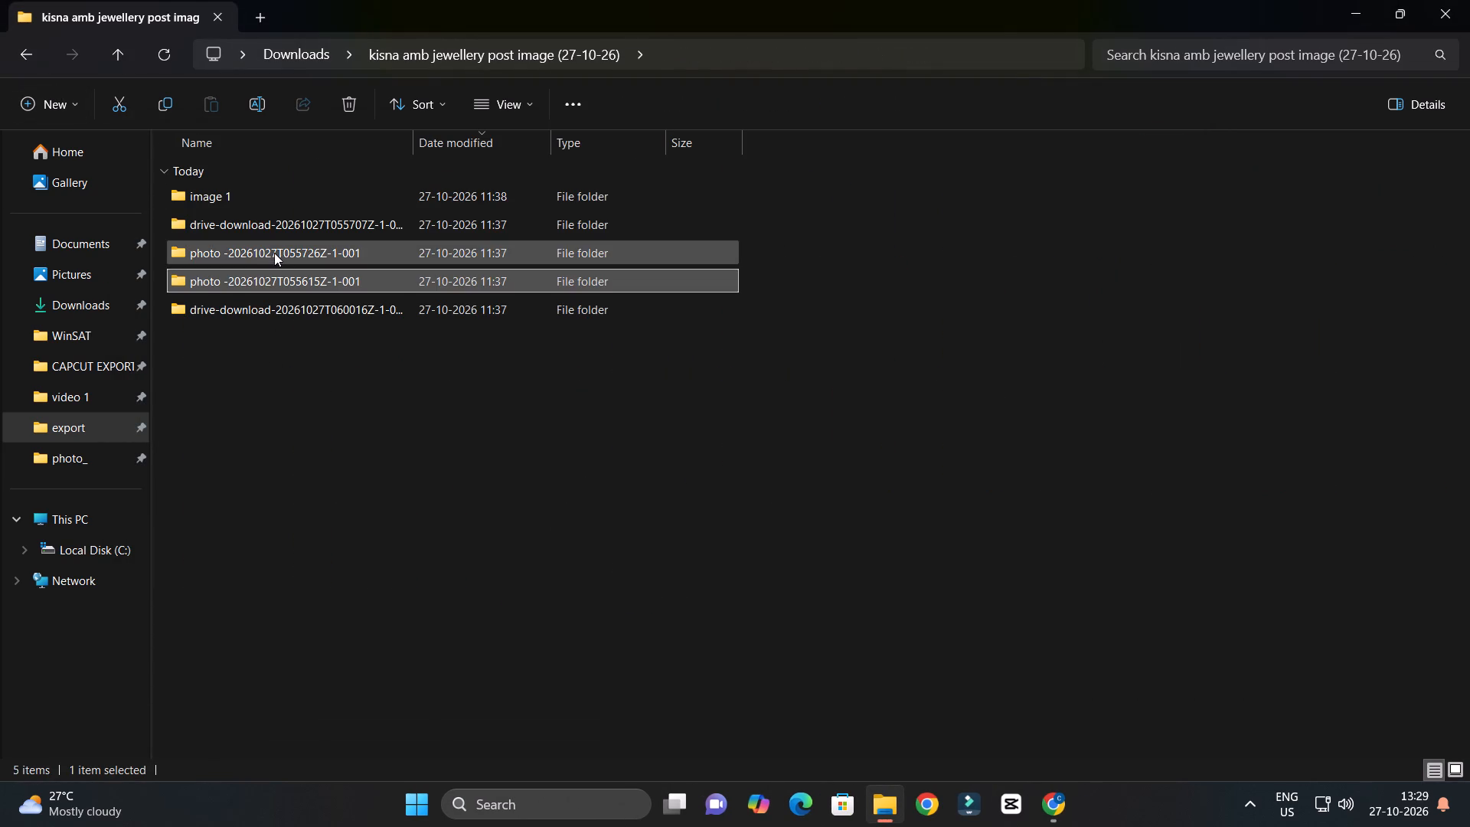
pyautogui.doubleClick(273, 253)
pyautogui.doubleClick(270, 205)
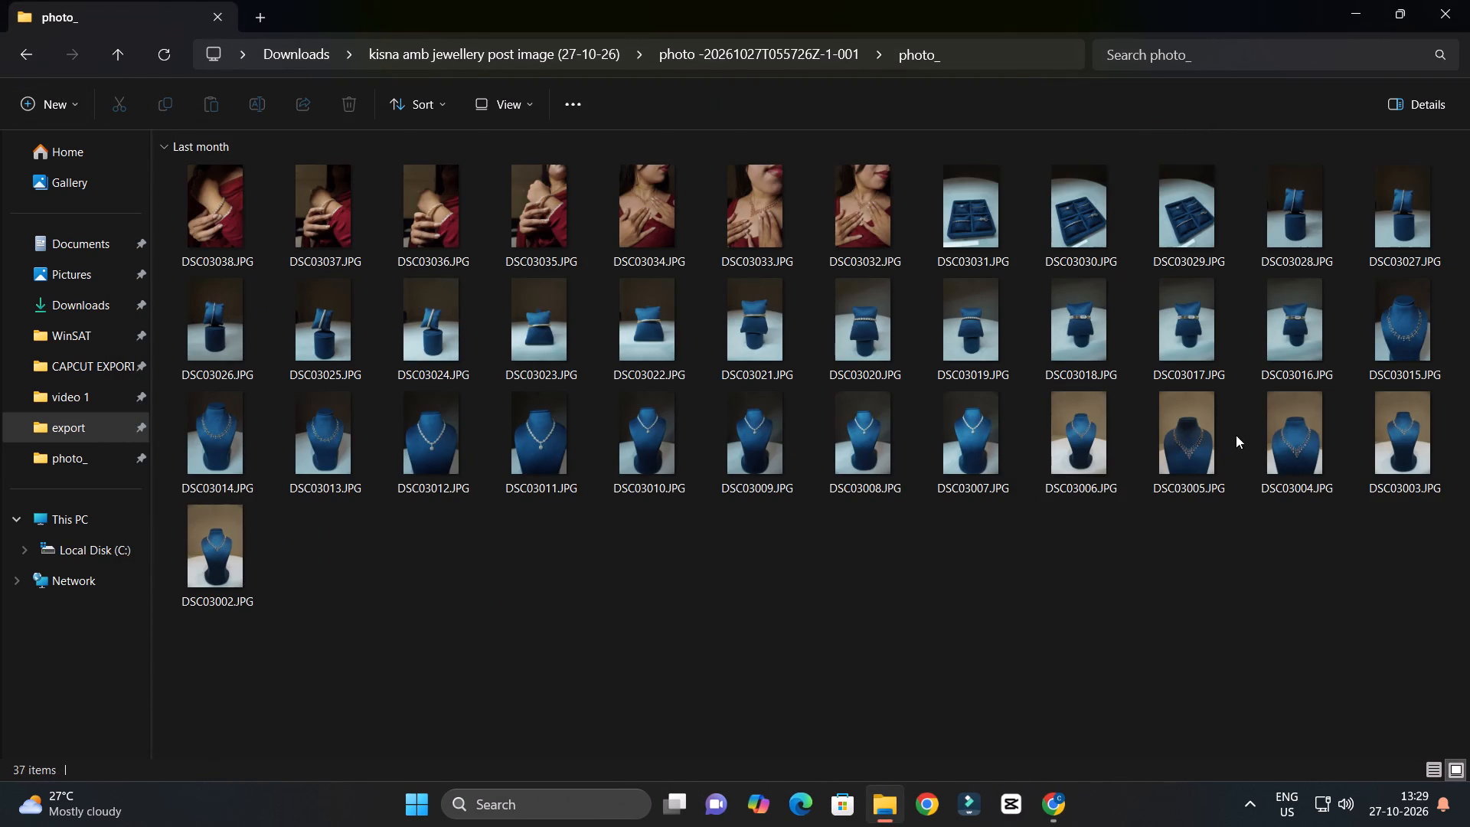
pyautogui.click(119, 47)
pyautogui.click(120, 69)
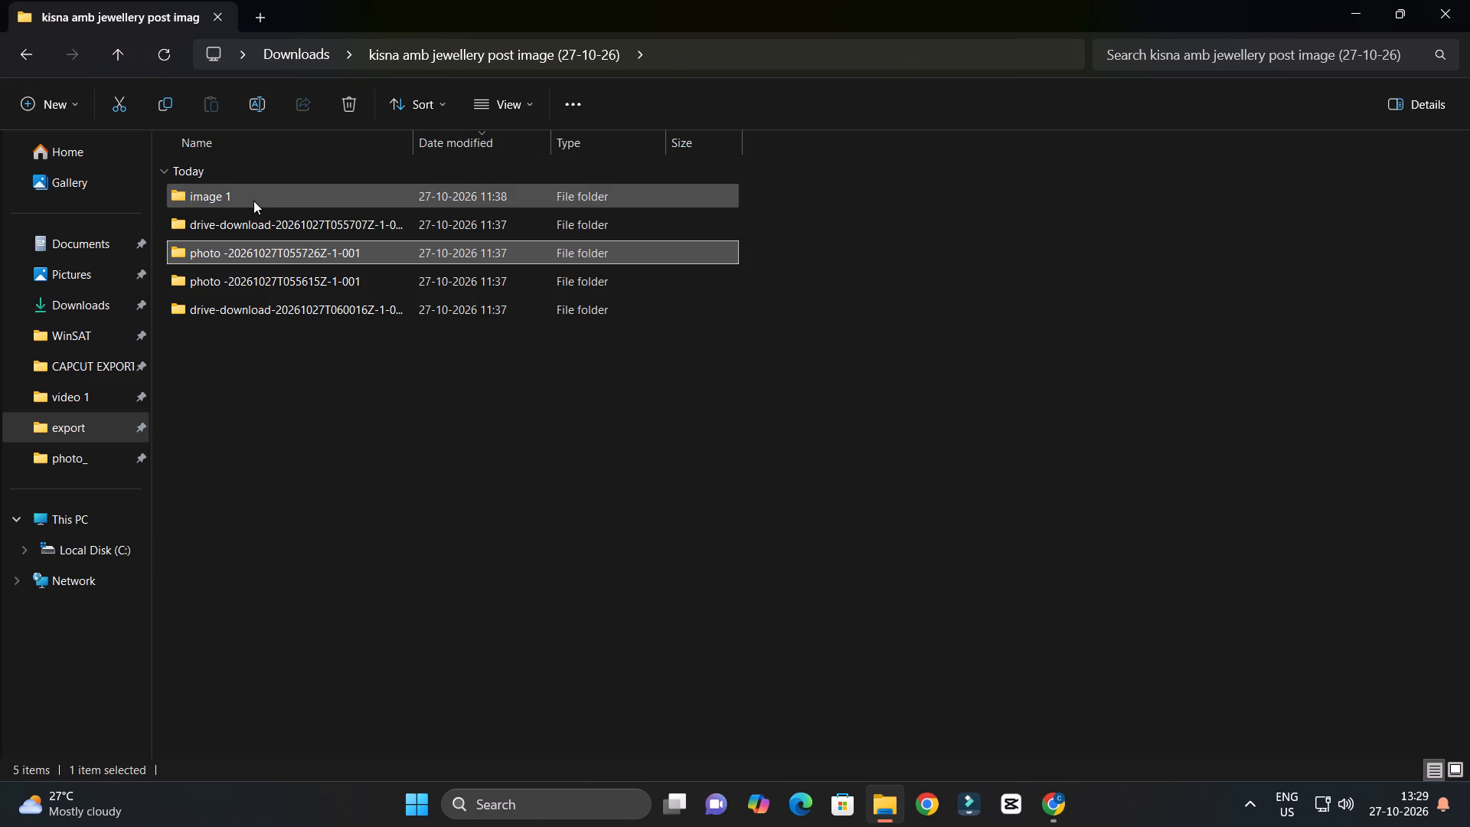
# Place necklace photo DSC02713.JPG from the image 1 folder on the blue fragrance page, slightly scaled down and beside the 30% OFF text.
pyautogui.doubleClick(253, 201)
pyautogui.scroll(-2, 841, 392)
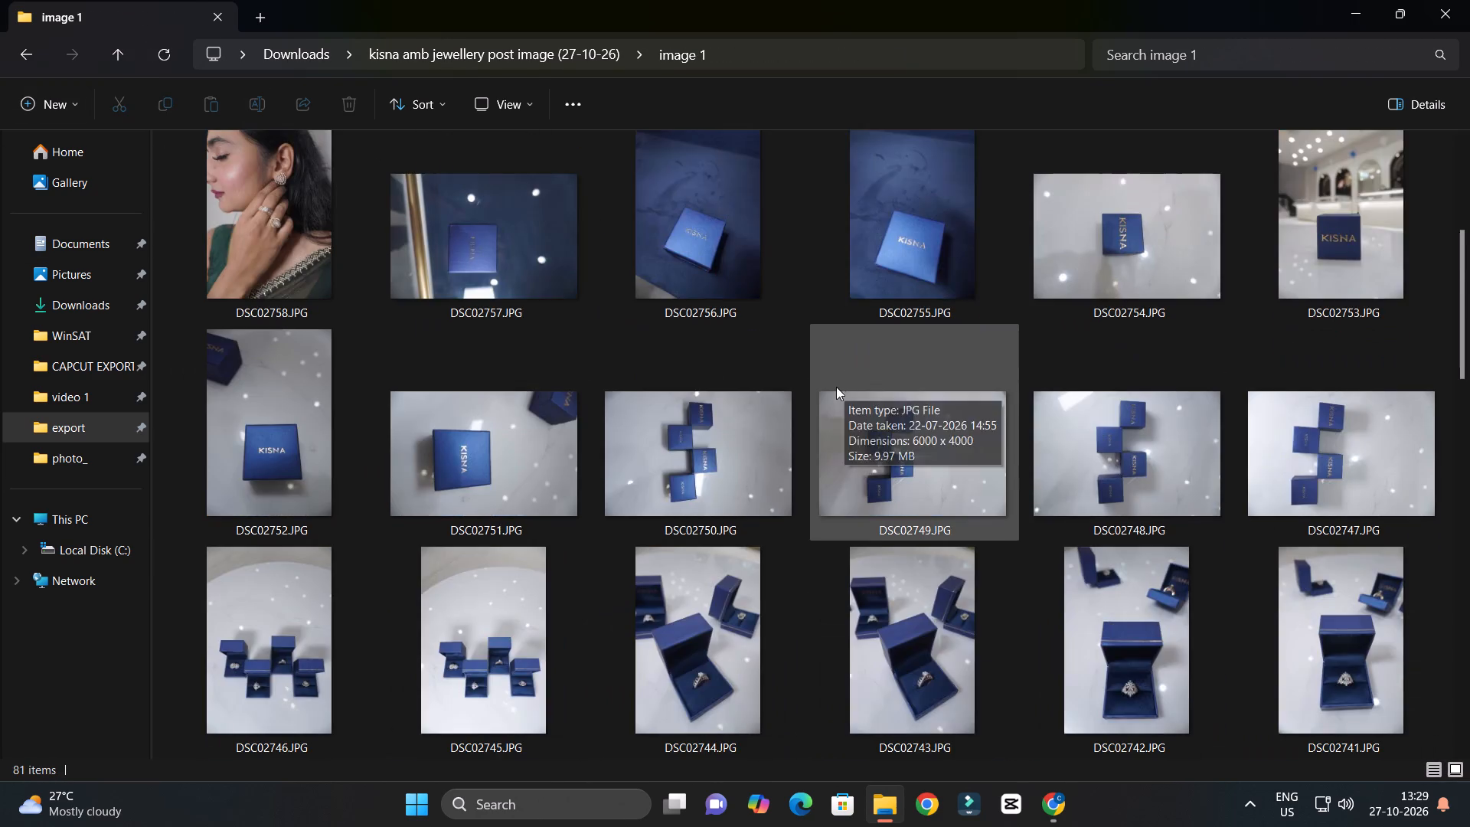
pyautogui.scroll(-6, 835, 387)
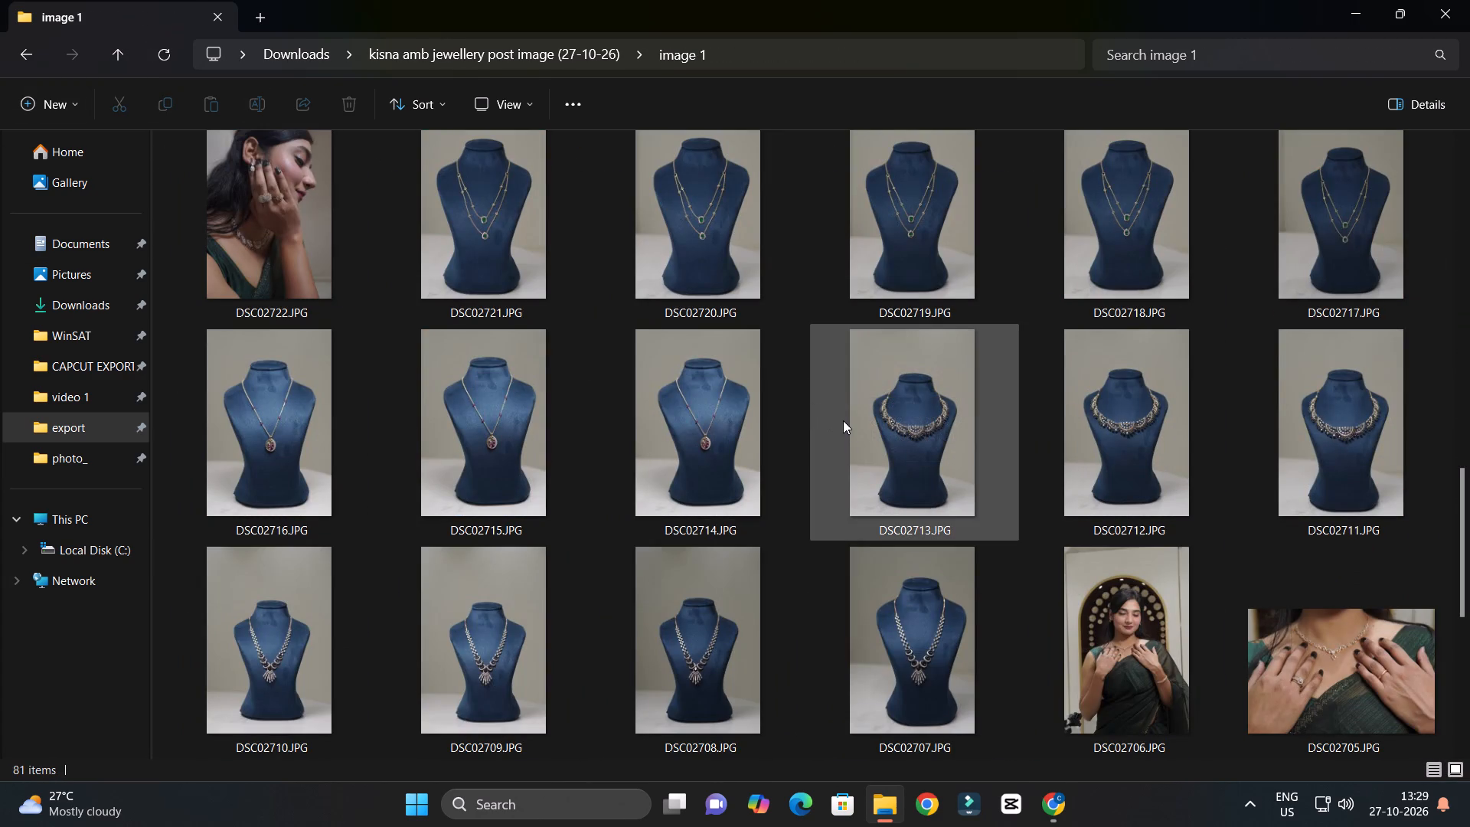
pyautogui.scroll(-2, 845, 418)
pyautogui.scroll(1, 904, 368)
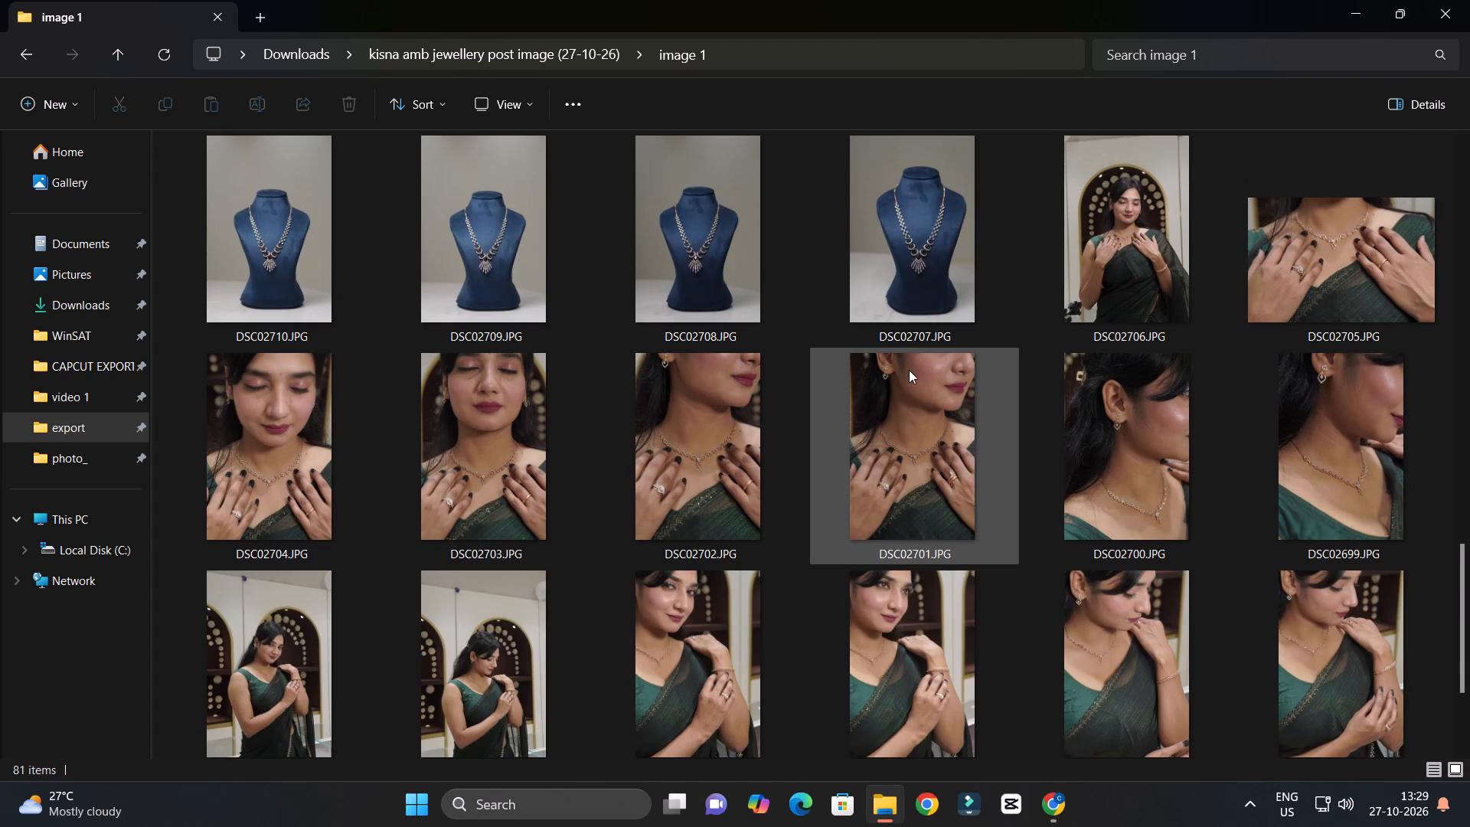
pyautogui.scroll(2, 833, 394)
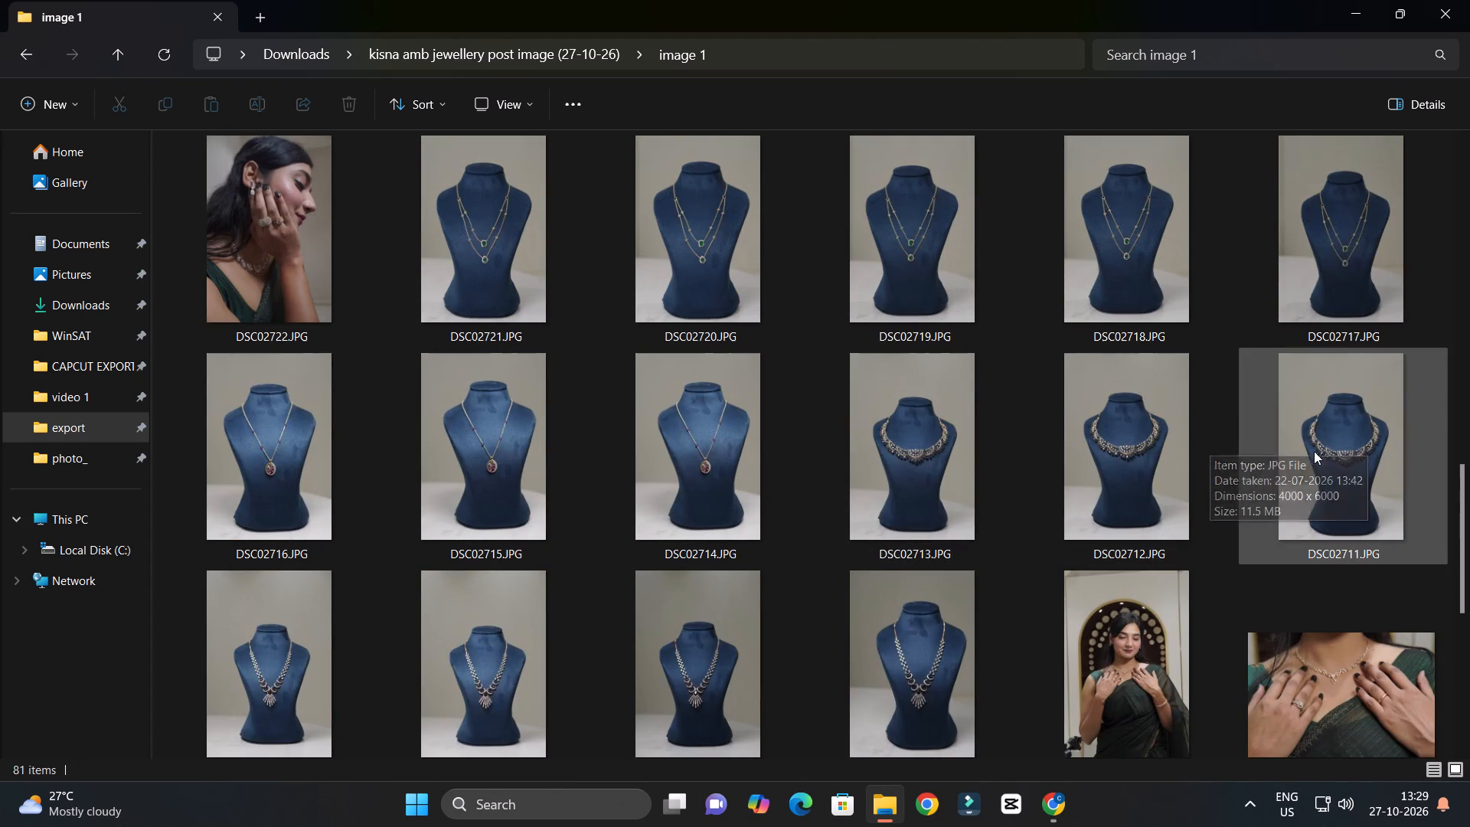
pyautogui.moveTo(913, 463); pyautogui.dragTo(1042, 796)
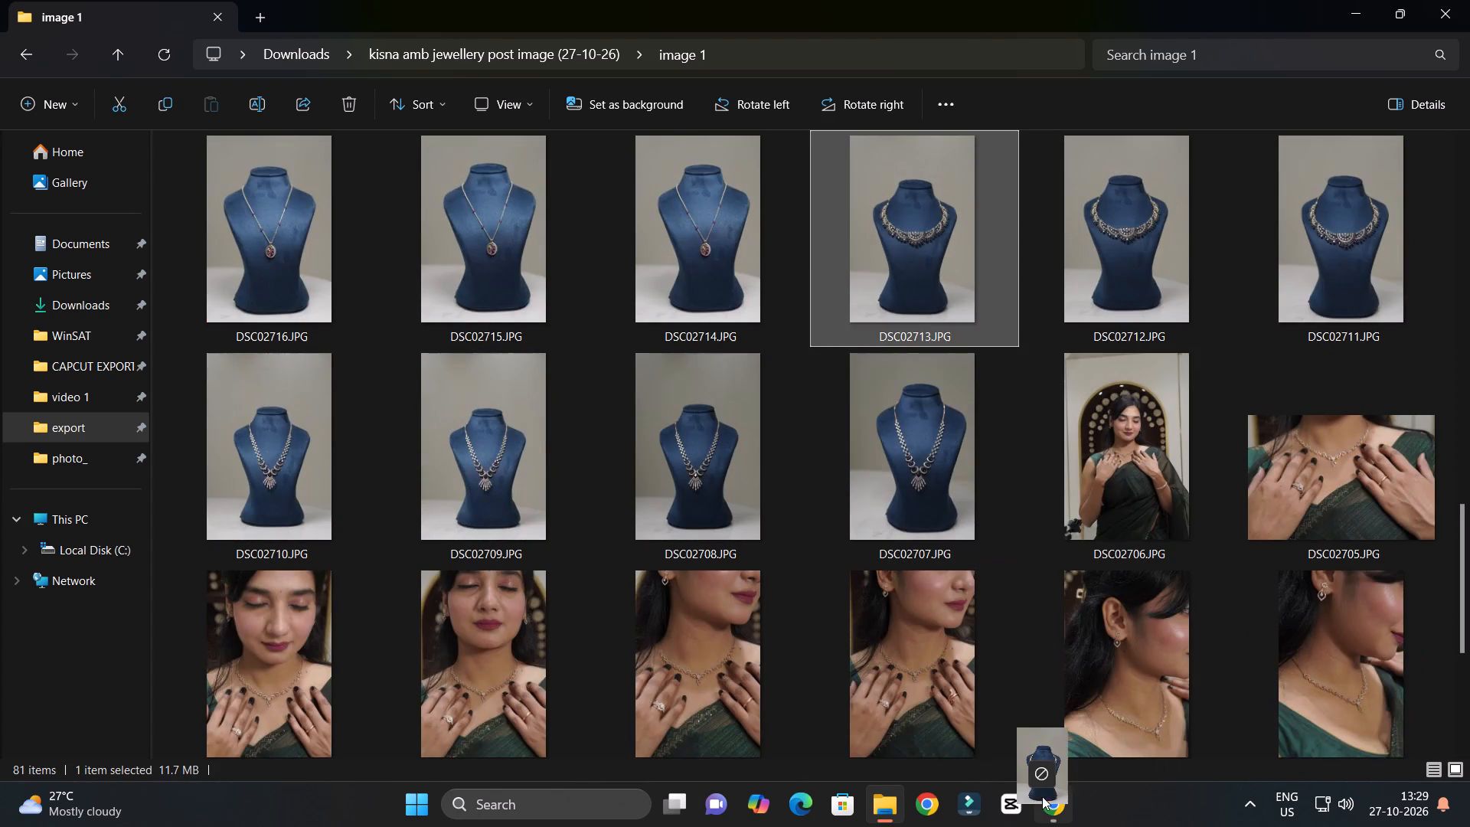
pyautogui.moveTo(1042, 796); pyautogui.dragTo(948, 408)
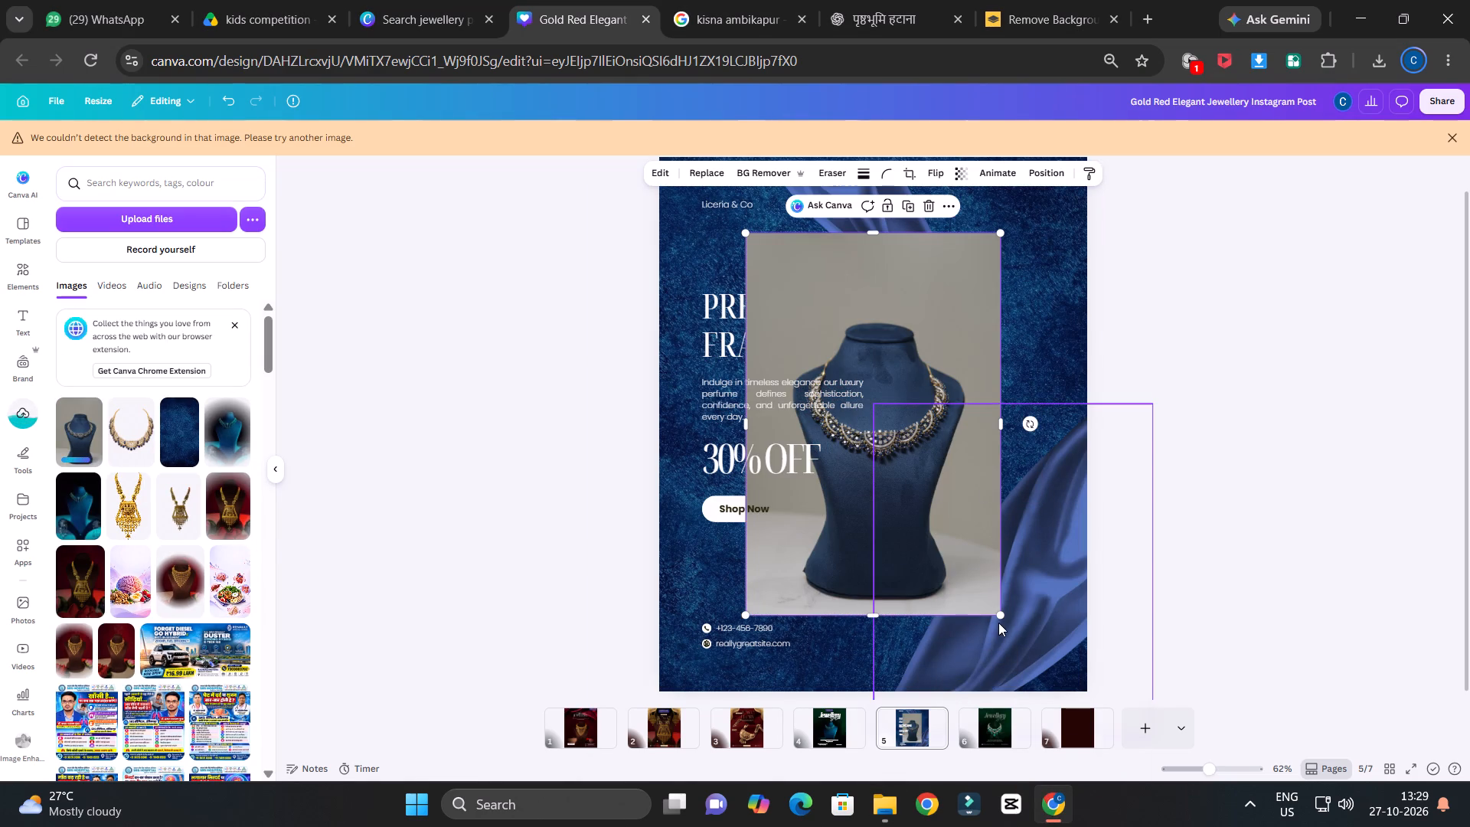
pyautogui.moveTo(998, 616); pyautogui.dragTo(977, 574)
pyautogui.moveTo(867, 489); pyautogui.dragTo(944, 502)
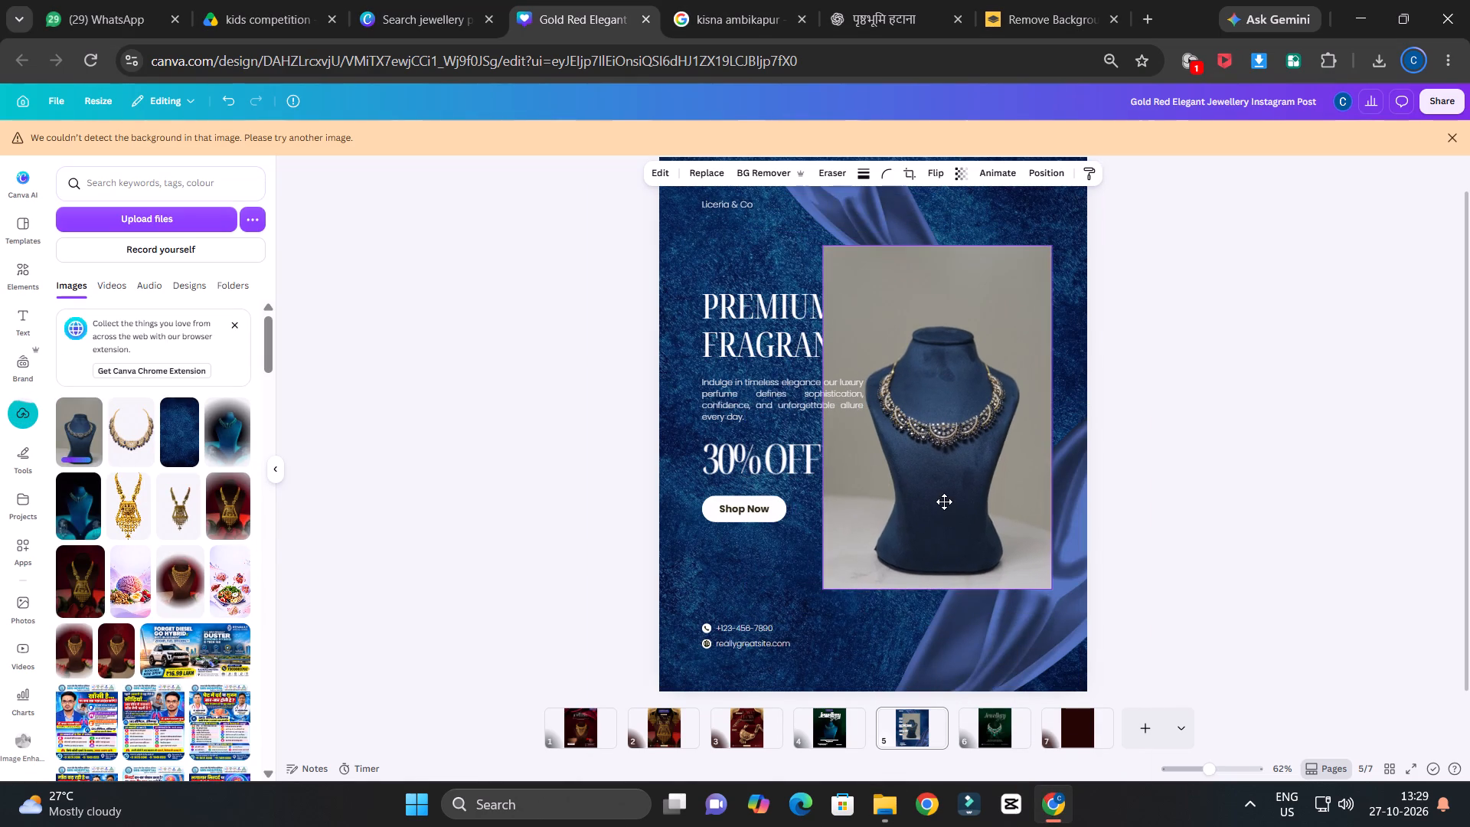
pyautogui.moveTo(944, 502); pyautogui.dragTo(947, 504)
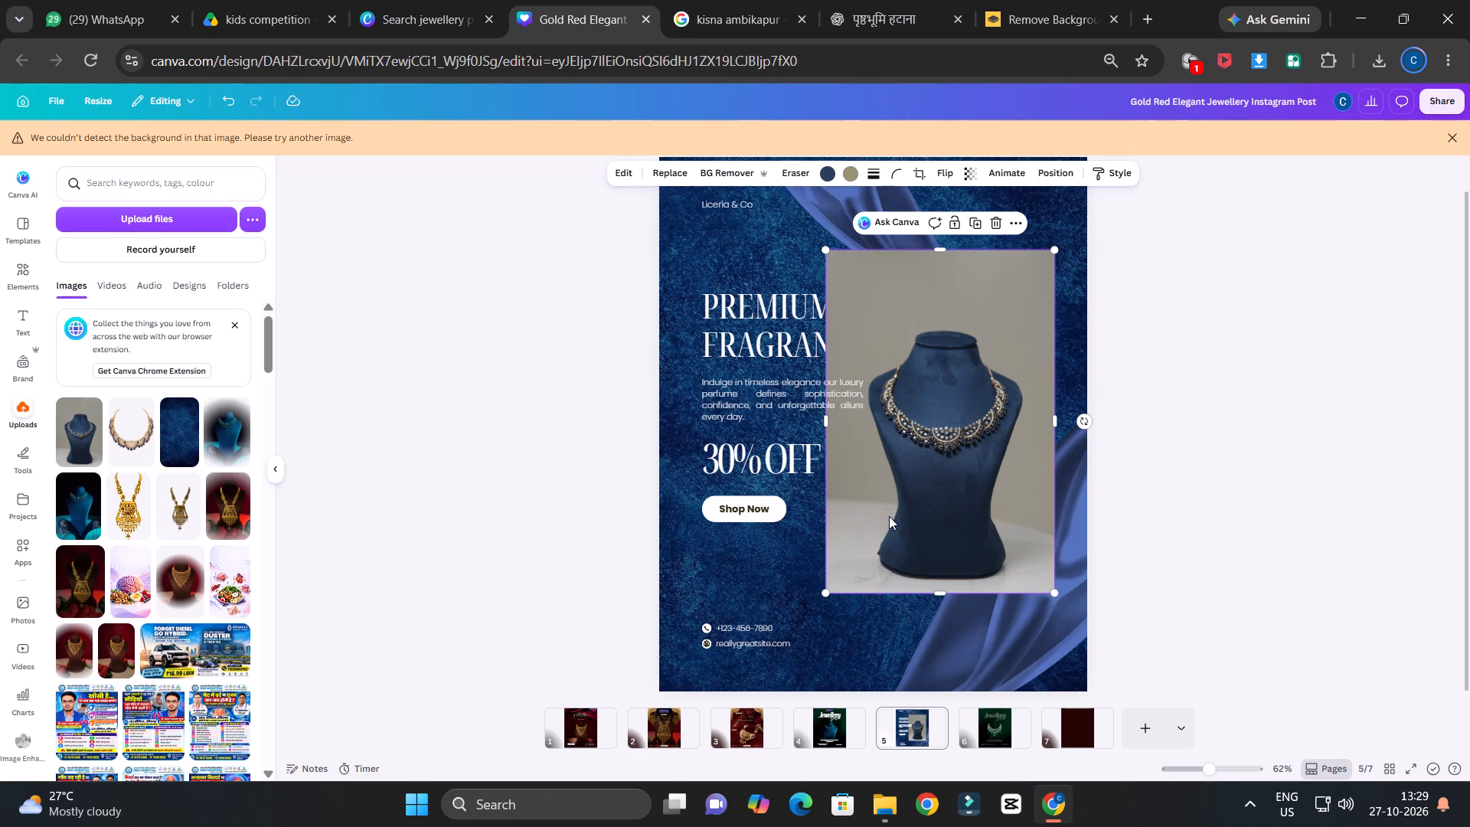
pyautogui.click(892, 806)
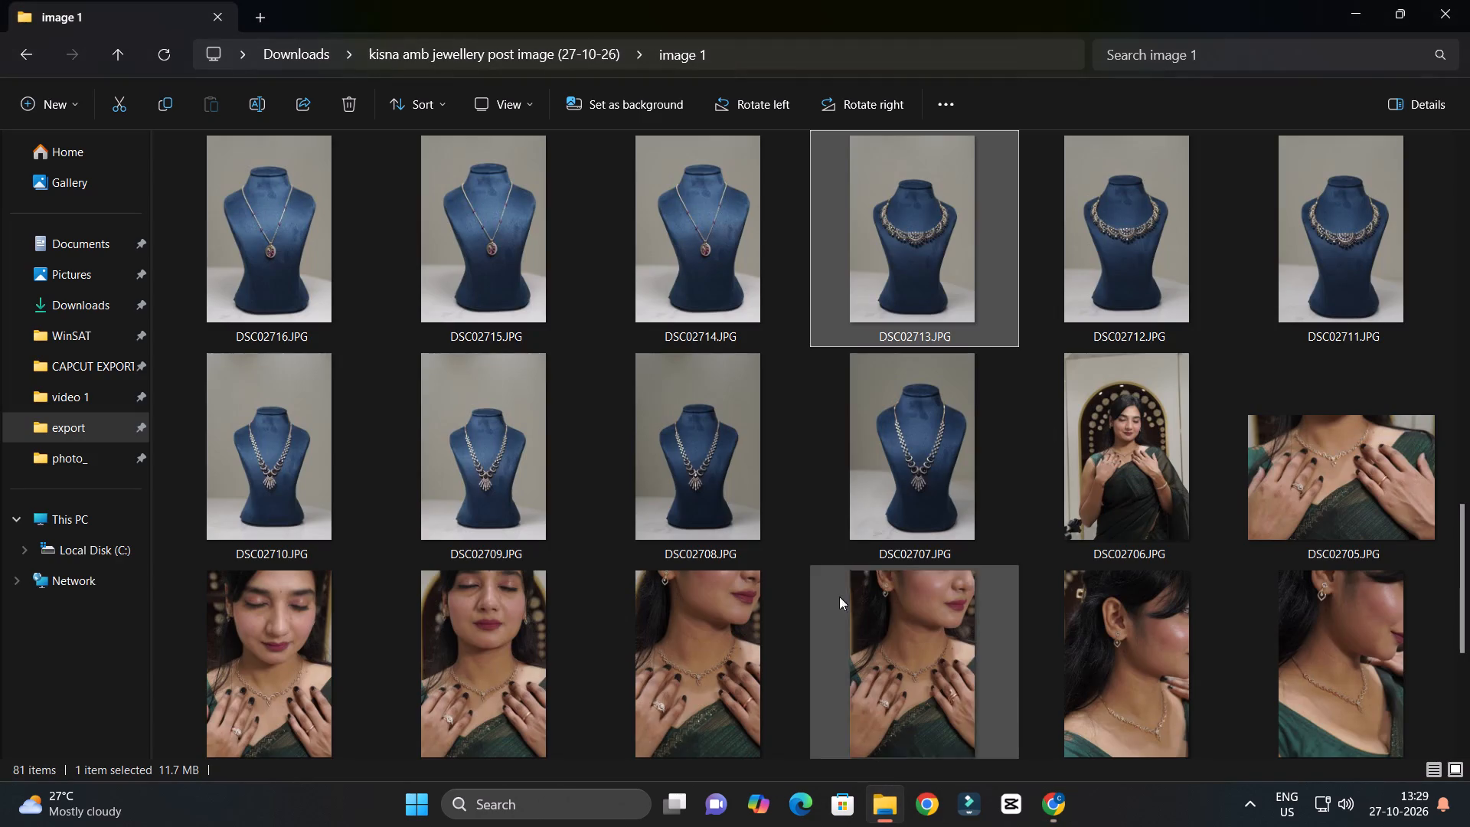
pyautogui.rightClick(969, 232)
pyautogui.click(1029, 57)
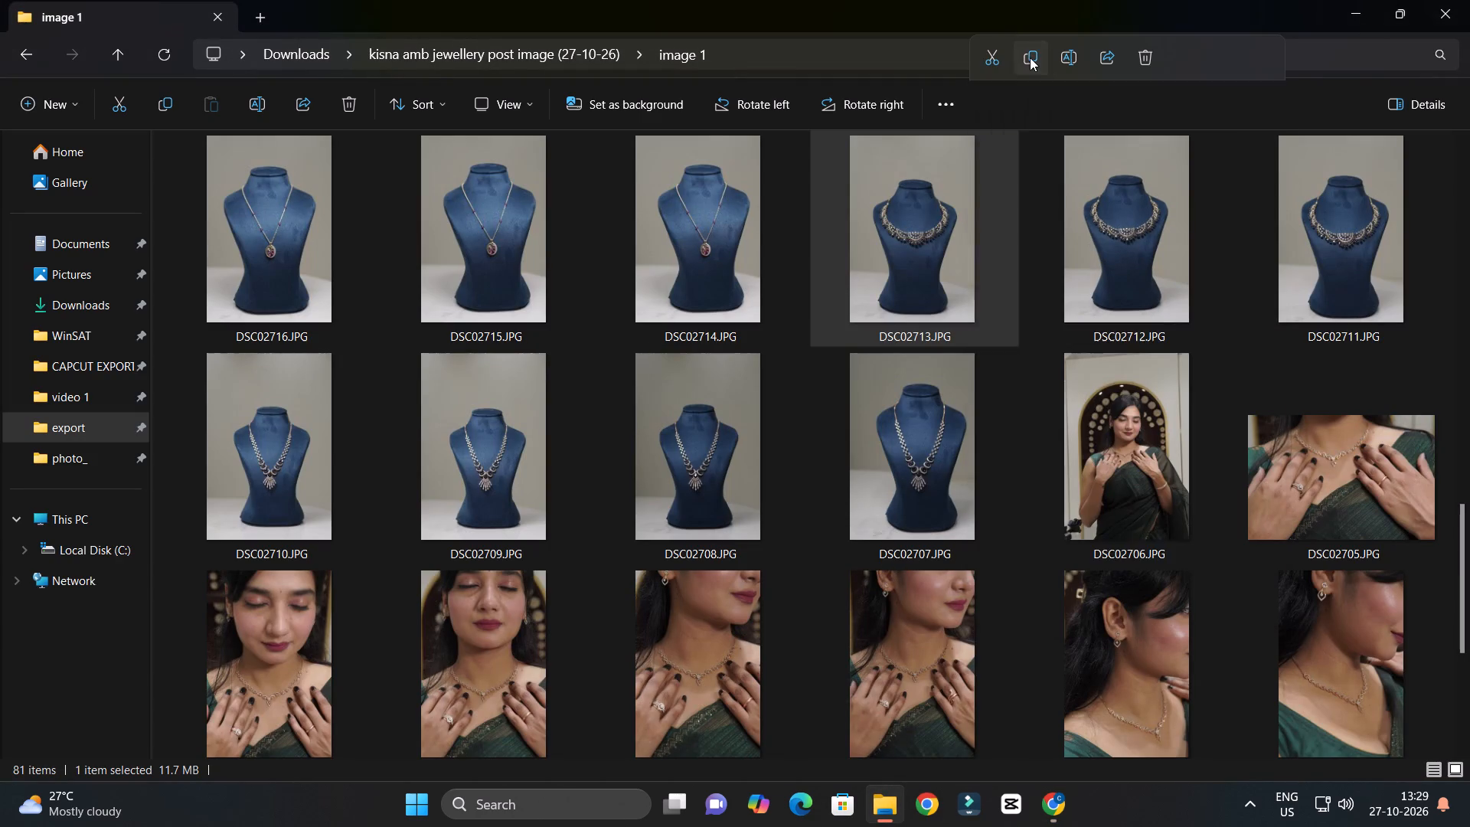
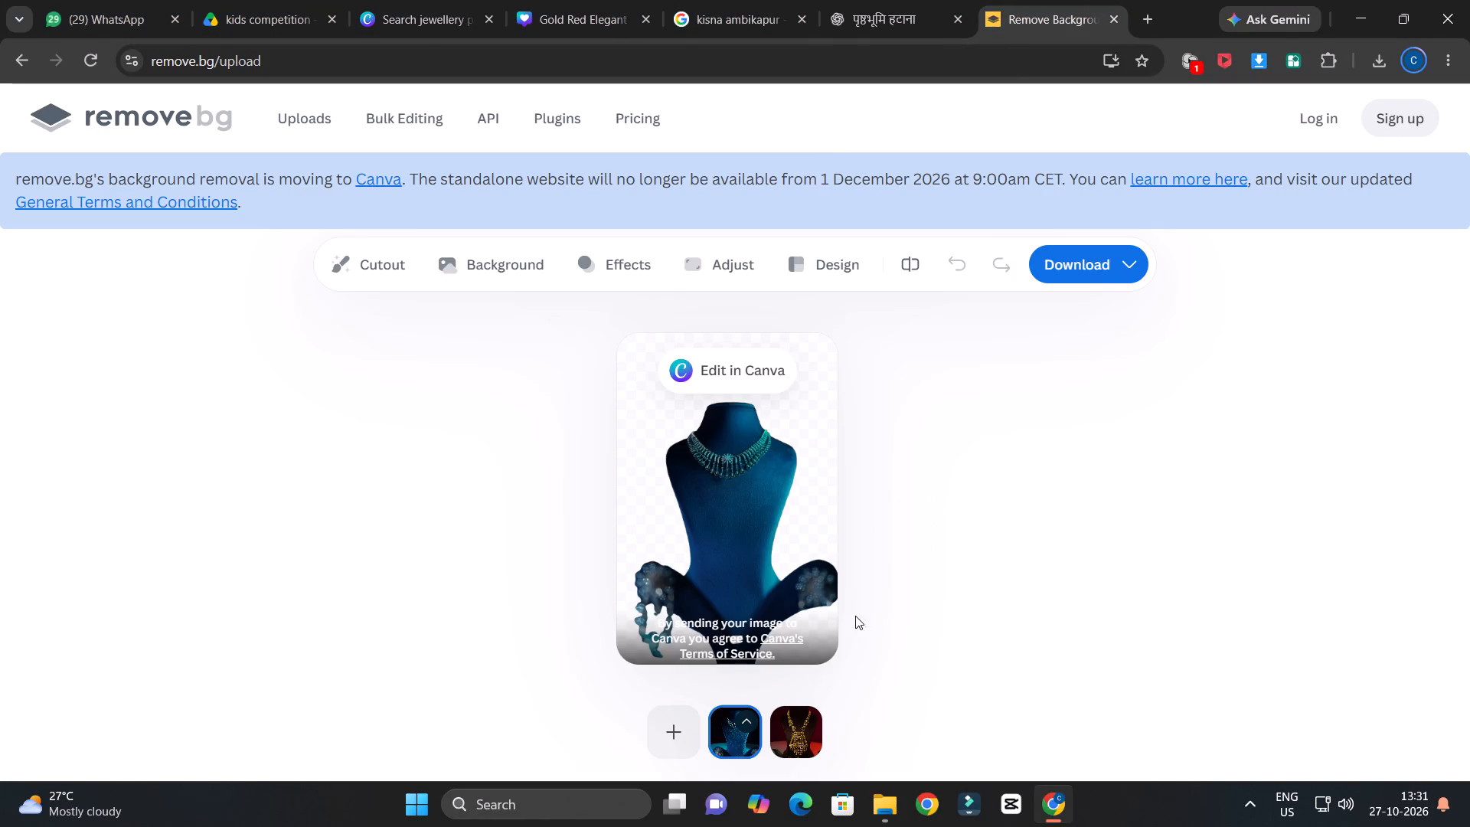
pyautogui.click(884, 809)
pyautogui.rightClick(940, 187)
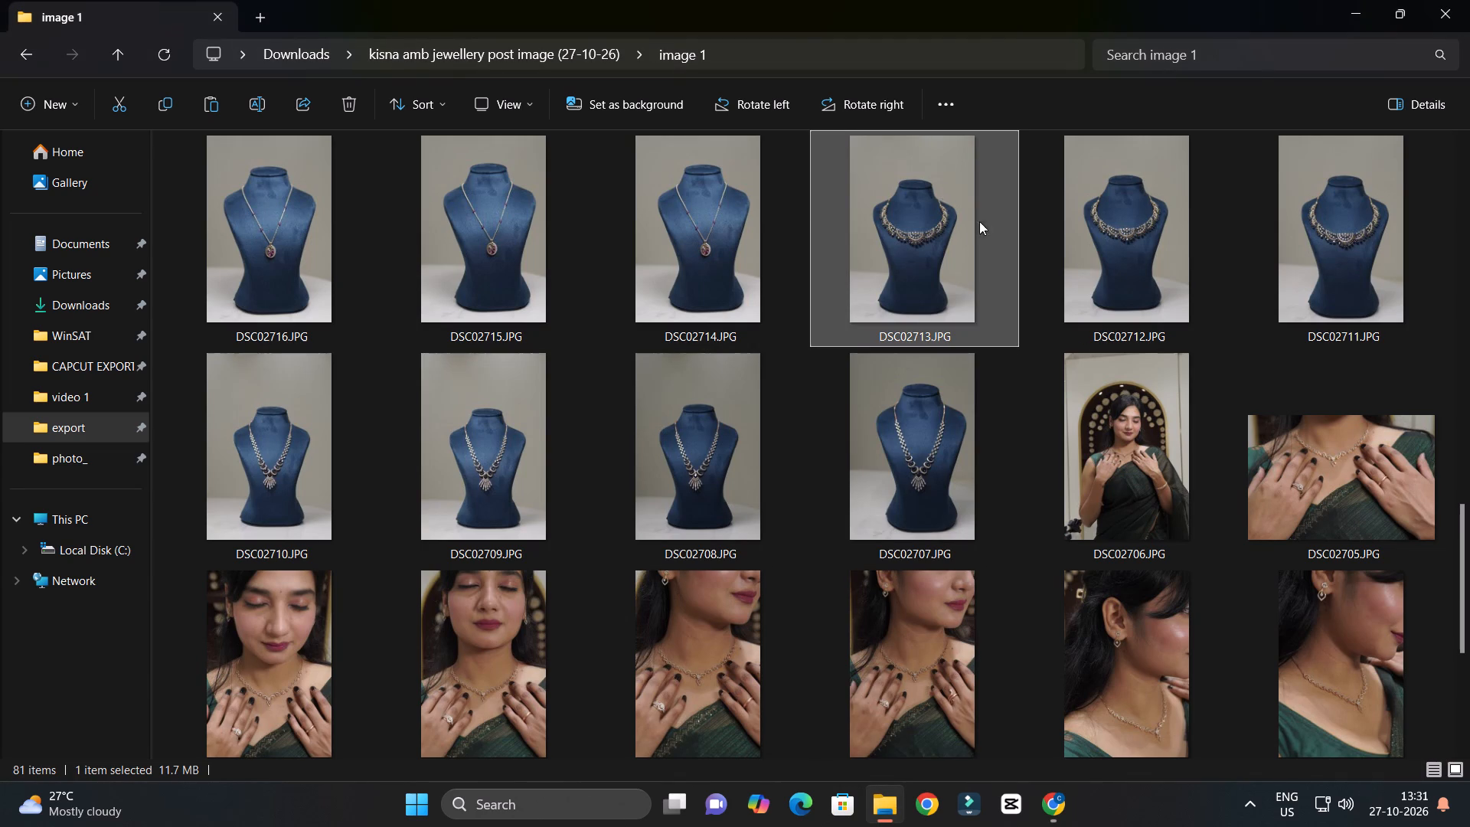
pyautogui.click(1004, 69)
pyautogui.click(1063, 815)
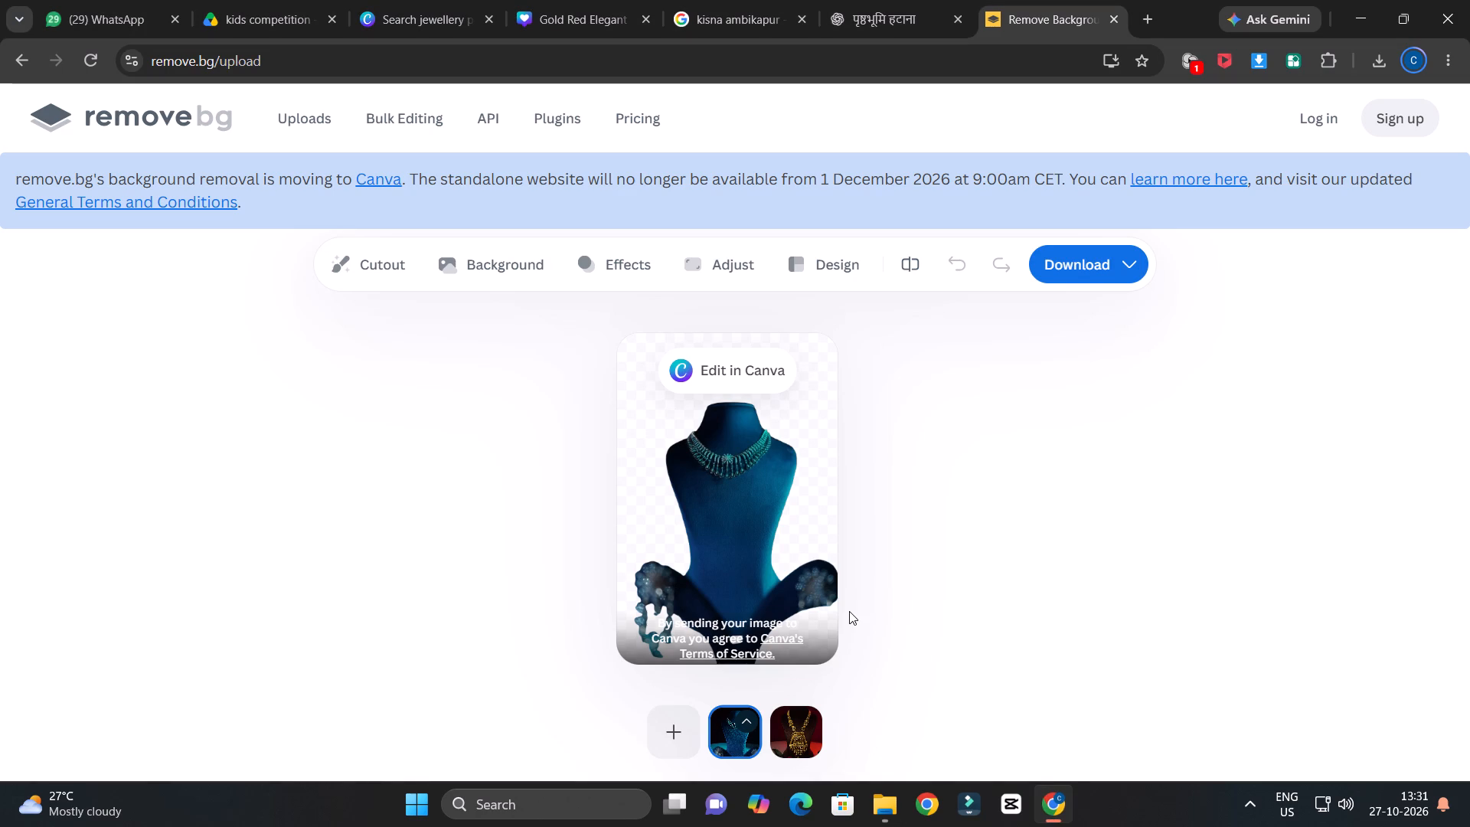
pyautogui.hotkey('ctrl', 'v')
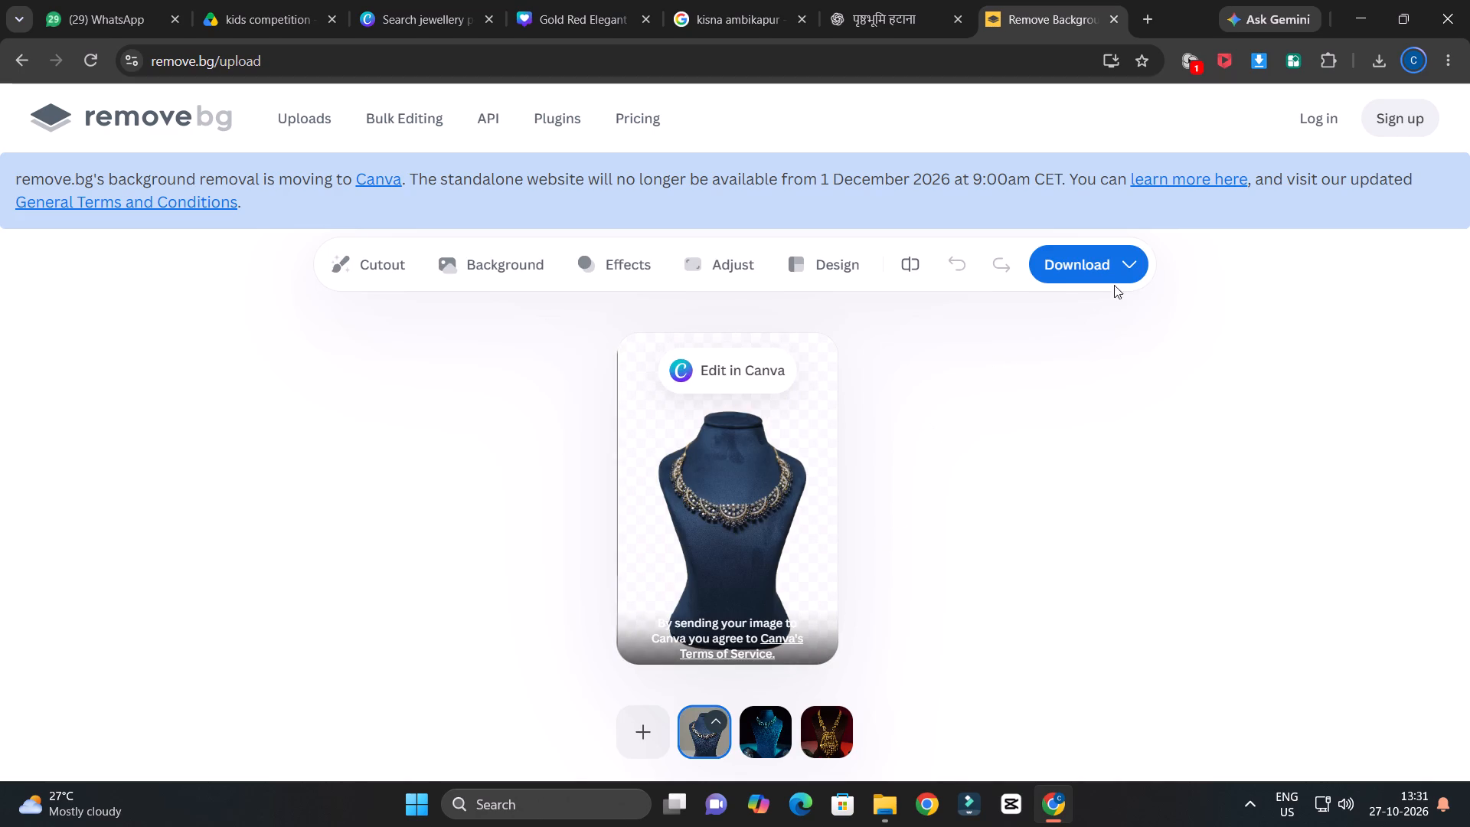
pyautogui.click(1109, 277)
pyautogui.click(1107, 308)
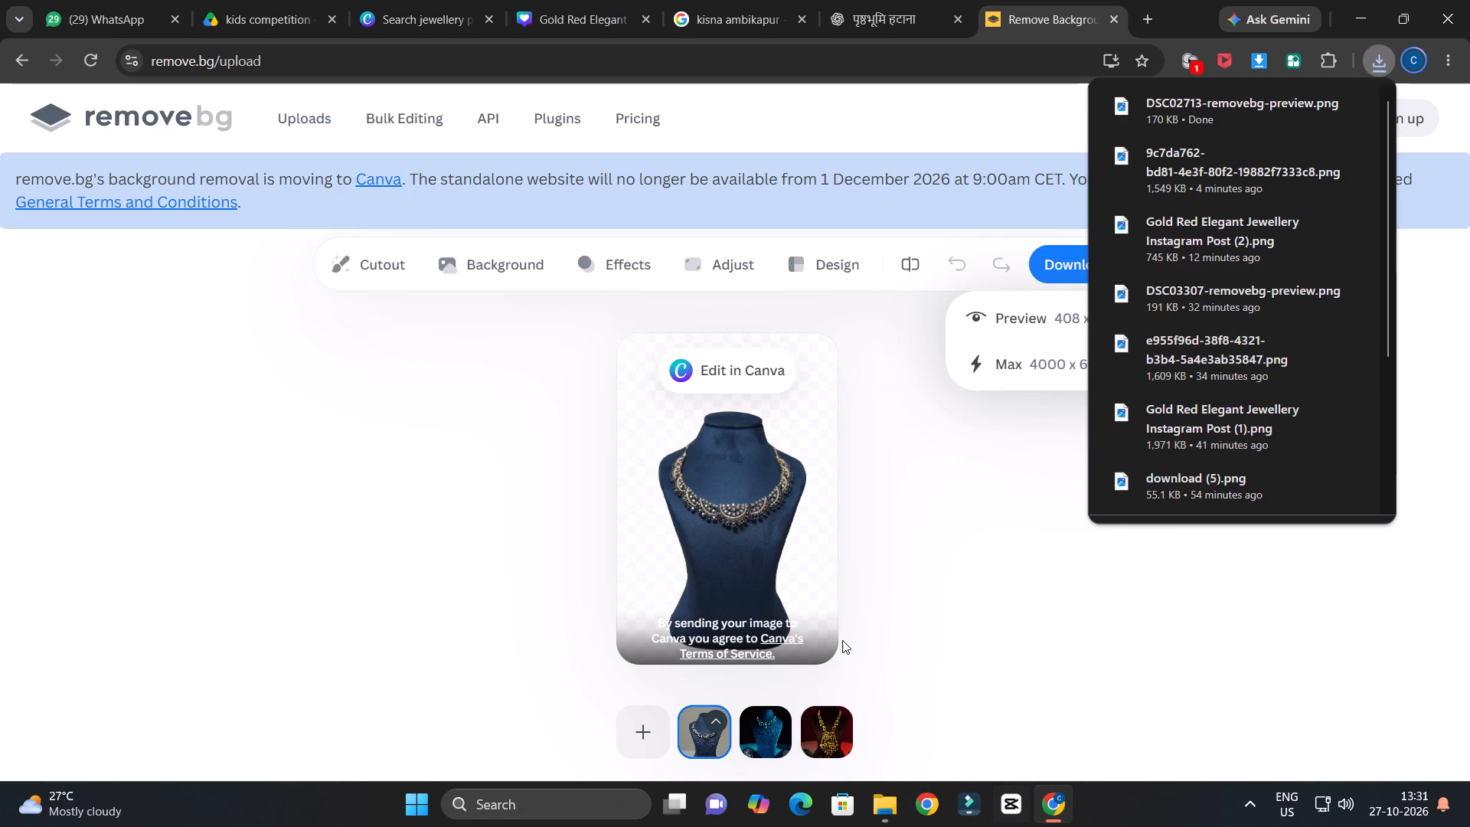
# Return to the Canva design and delete the uncut DSC02713 photo from the blue fragrance page.
pyautogui.click(586, 0)
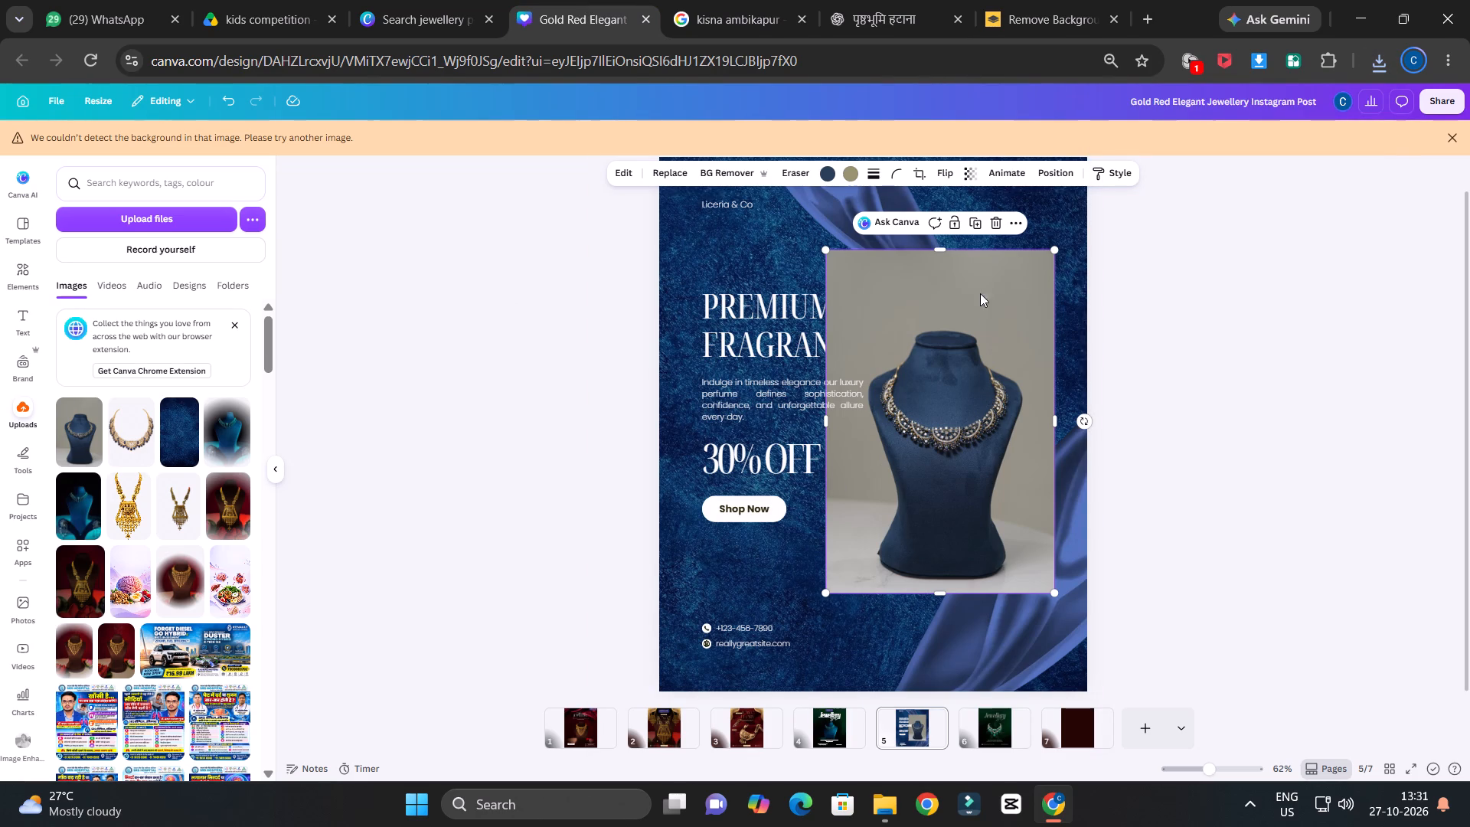
pyautogui.click(994, 226)
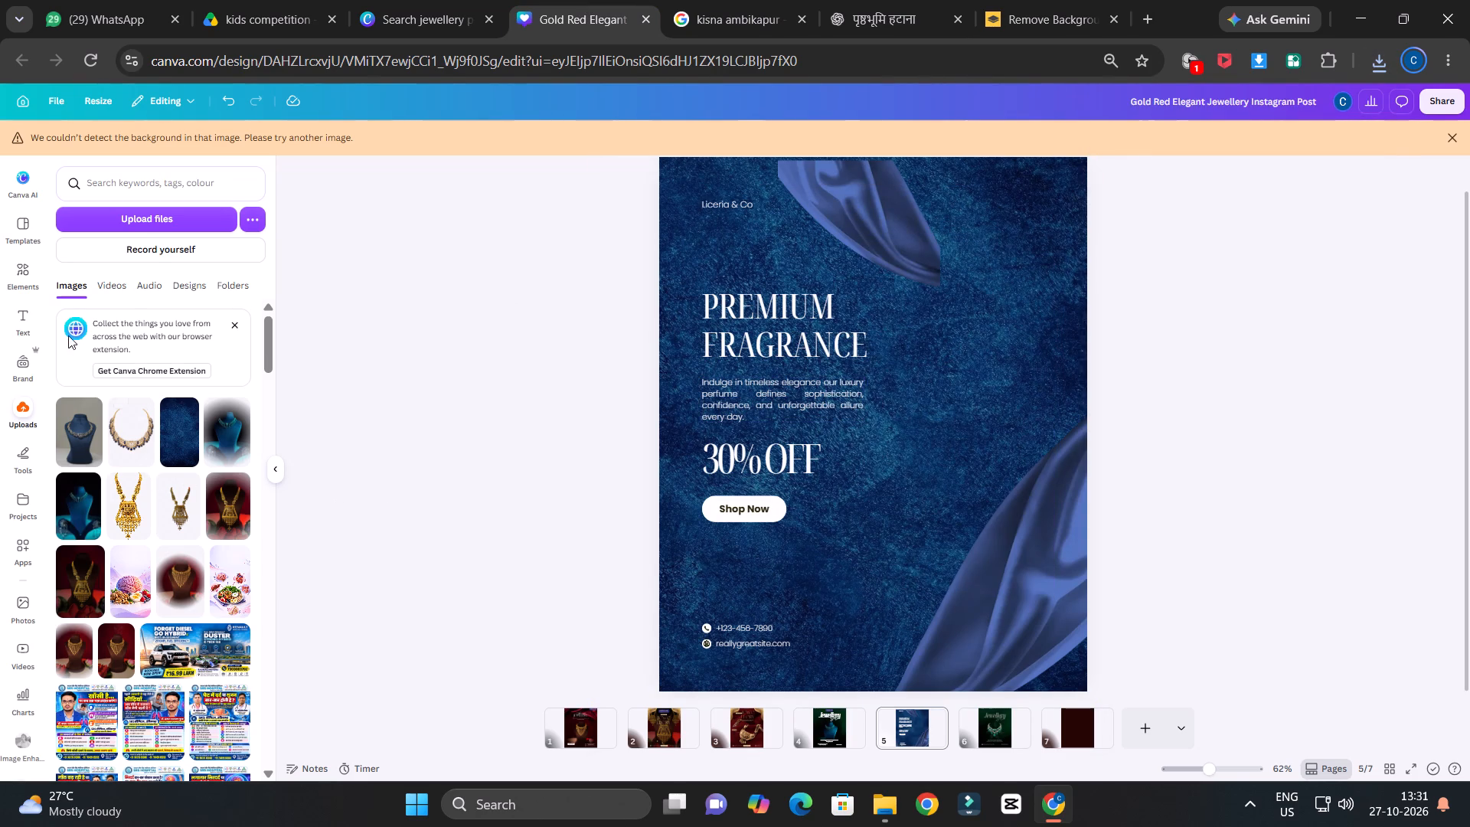
# Upload DSC02713-removebg-preview.png and place it beside the PREMIUM FRAGRANCE text, enlarged to about 700 px wide.
pyautogui.click(126, 224)
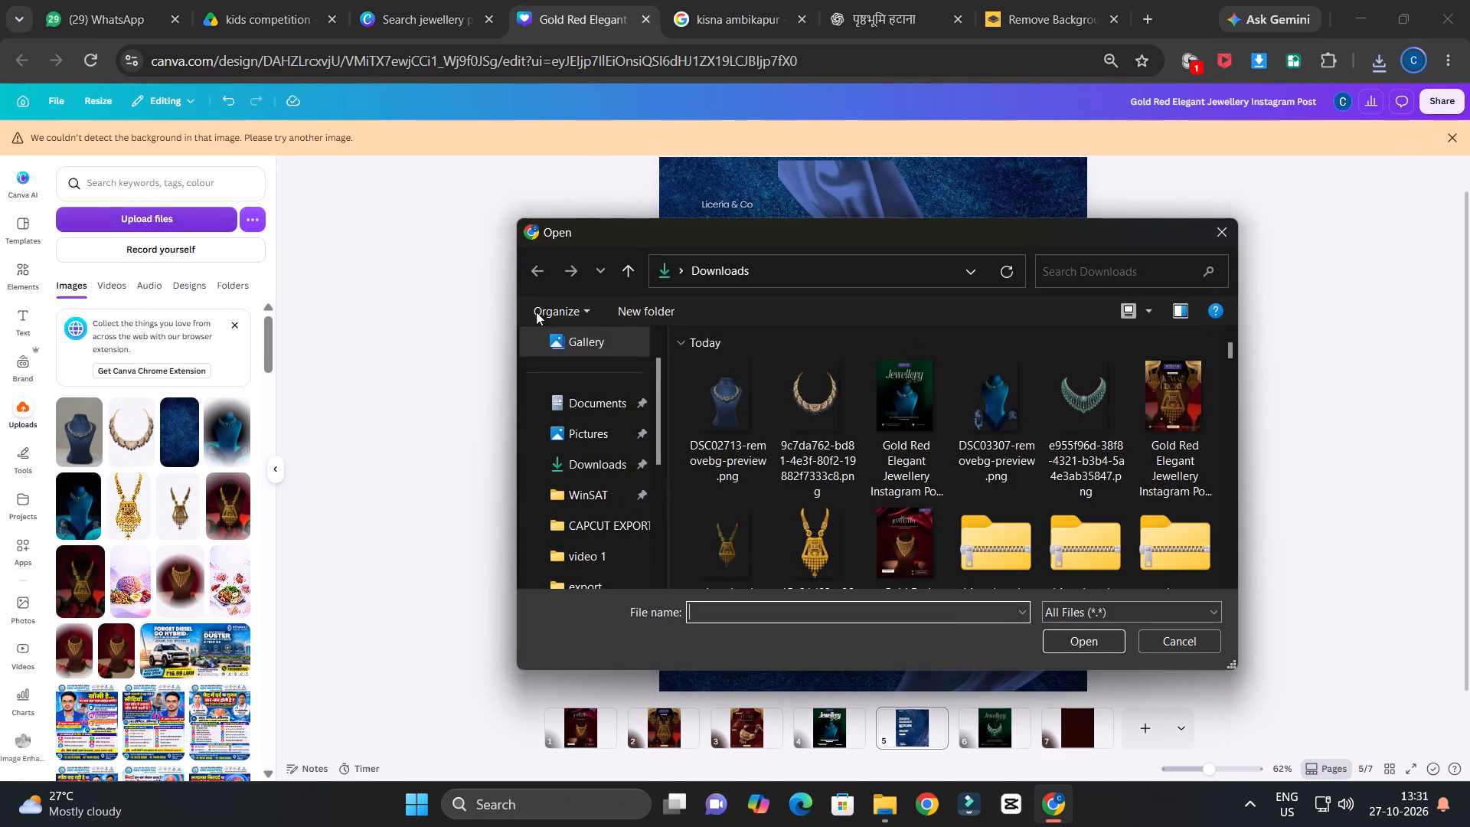
pyautogui.click(762, 414)
pyautogui.click(1086, 653)
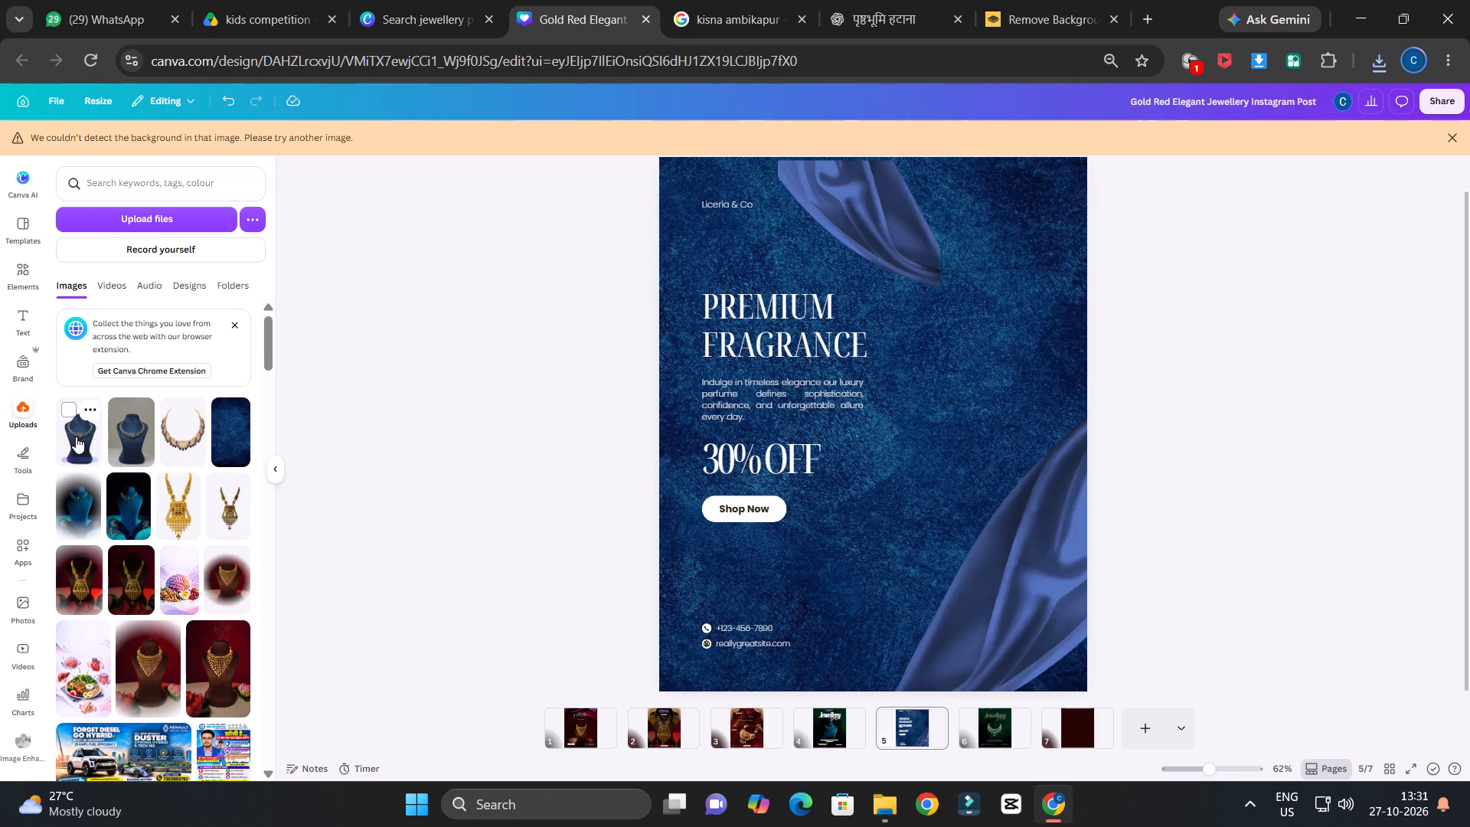
pyautogui.click(76, 436)
pyautogui.moveTo(896, 538); pyautogui.dragTo(972, 502)
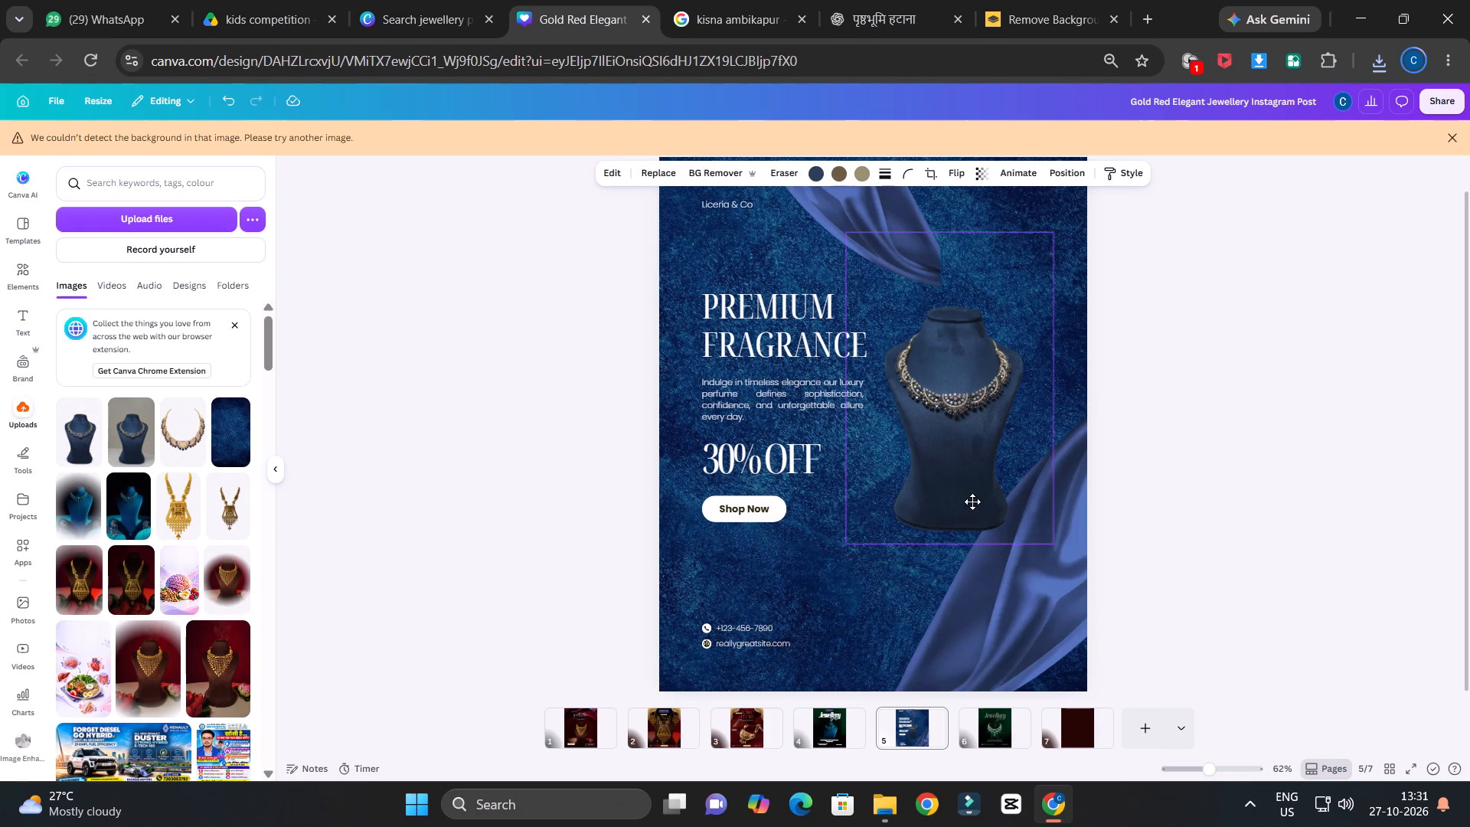
pyautogui.moveTo(972, 502); pyautogui.dragTo(970, 501)
pyautogui.moveTo(1050, 540); pyautogui.dragTo(1123, 641)
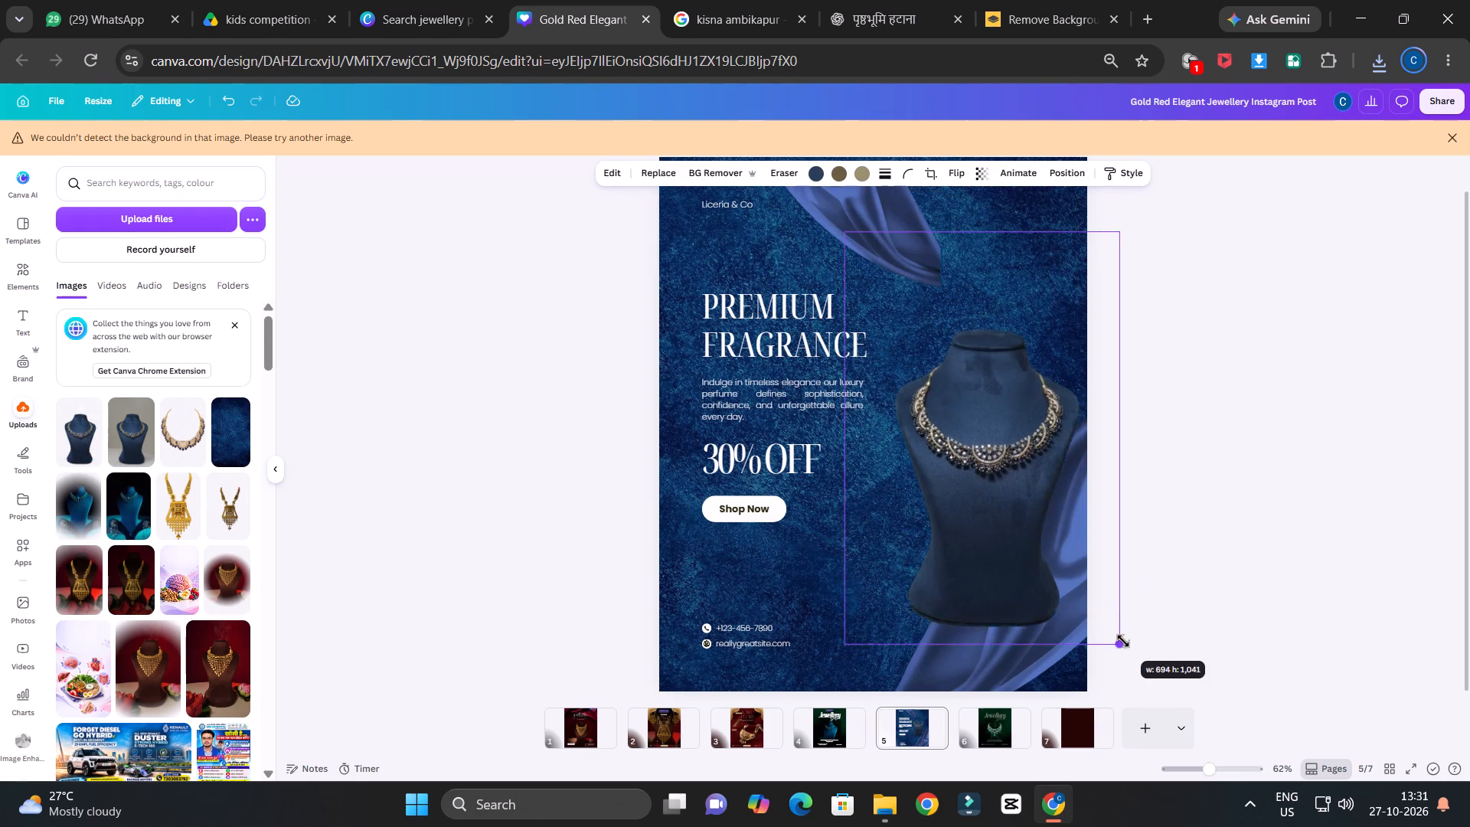
pyautogui.moveTo(1123, 641); pyautogui.dragTo(1129, 654)
pyautogui.moveTo(1019, 569); pyautogui.dragTo(1001, 517)
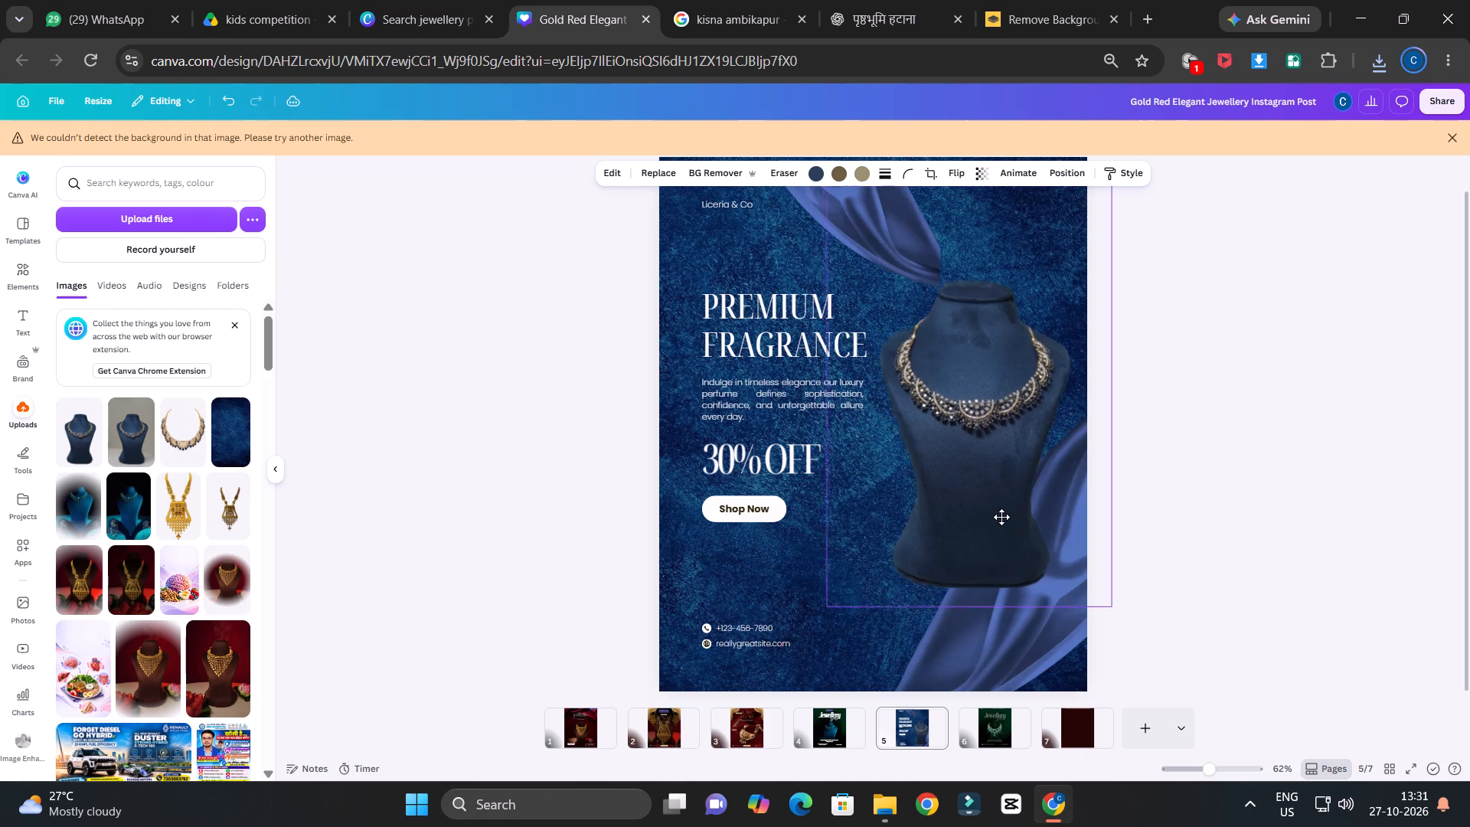
pyautogui.moveTo(1001, 517); pyautogui.dragTo(1001, 521)
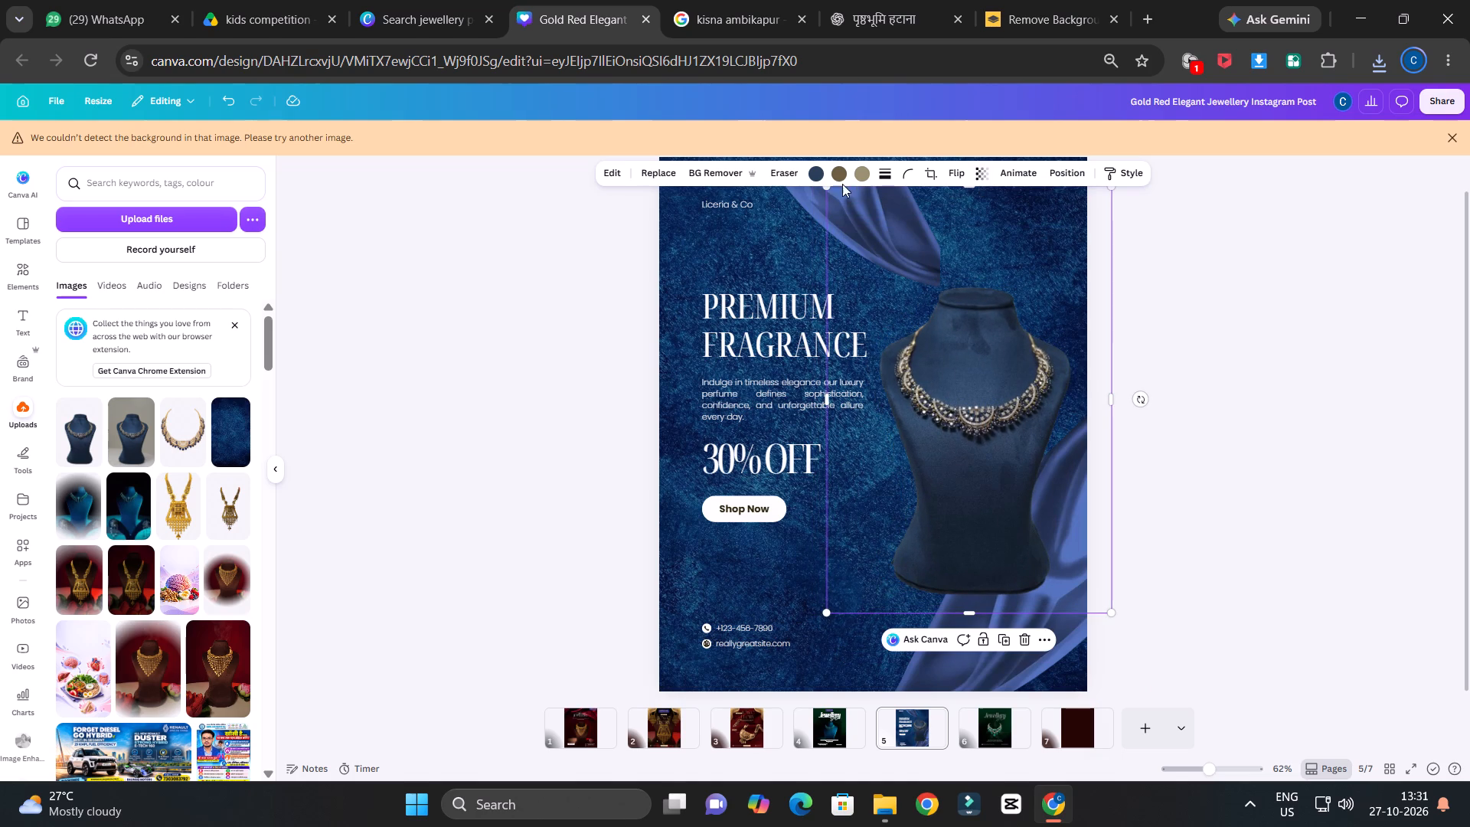
# Adjust the mannequin necklace cut-out to Brightness 56, Contrast 16 and Highlights 32.
pyautogui.click(606, 178)
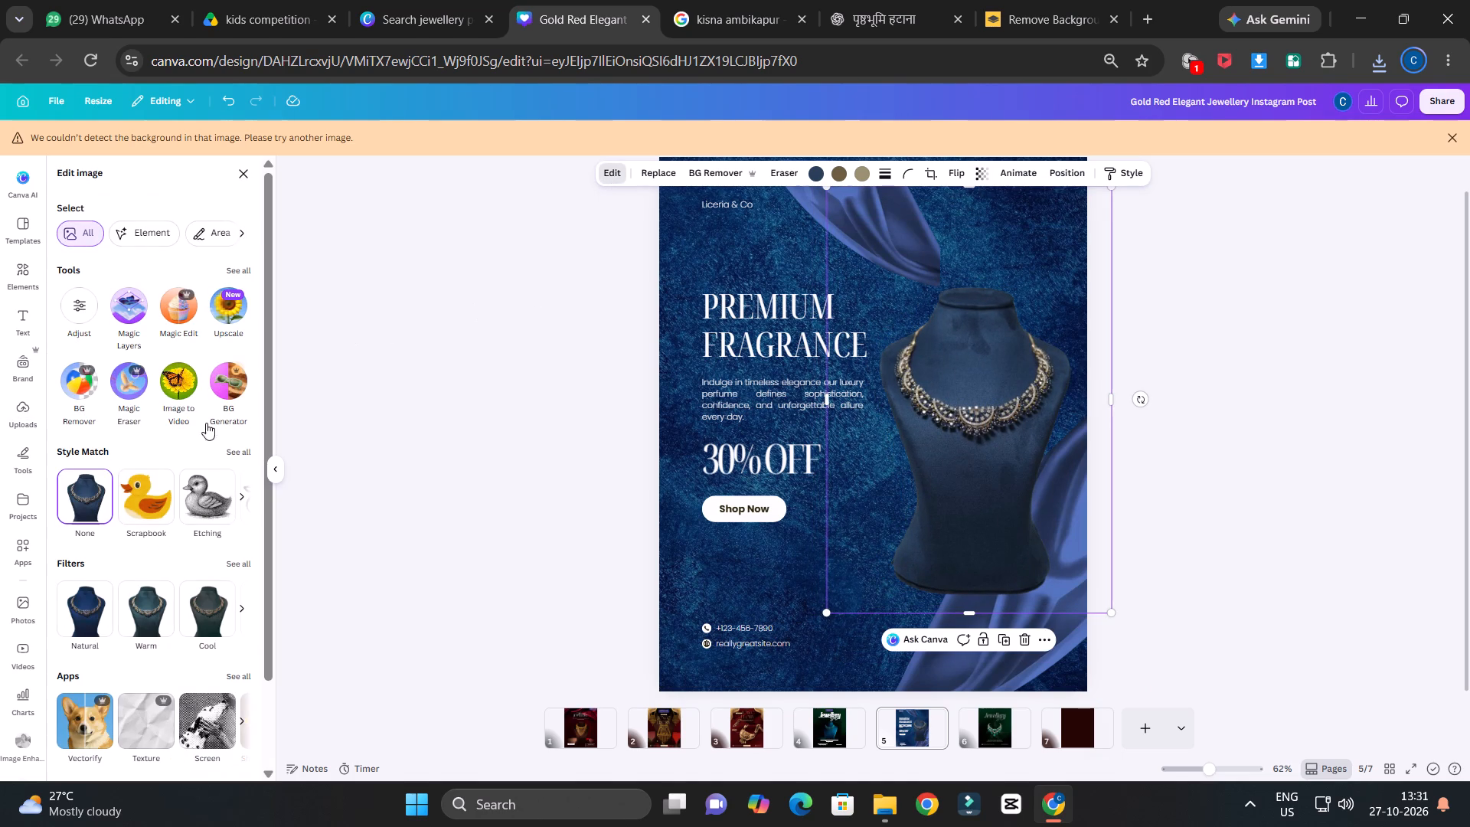
pyautogui.click(81, 310)
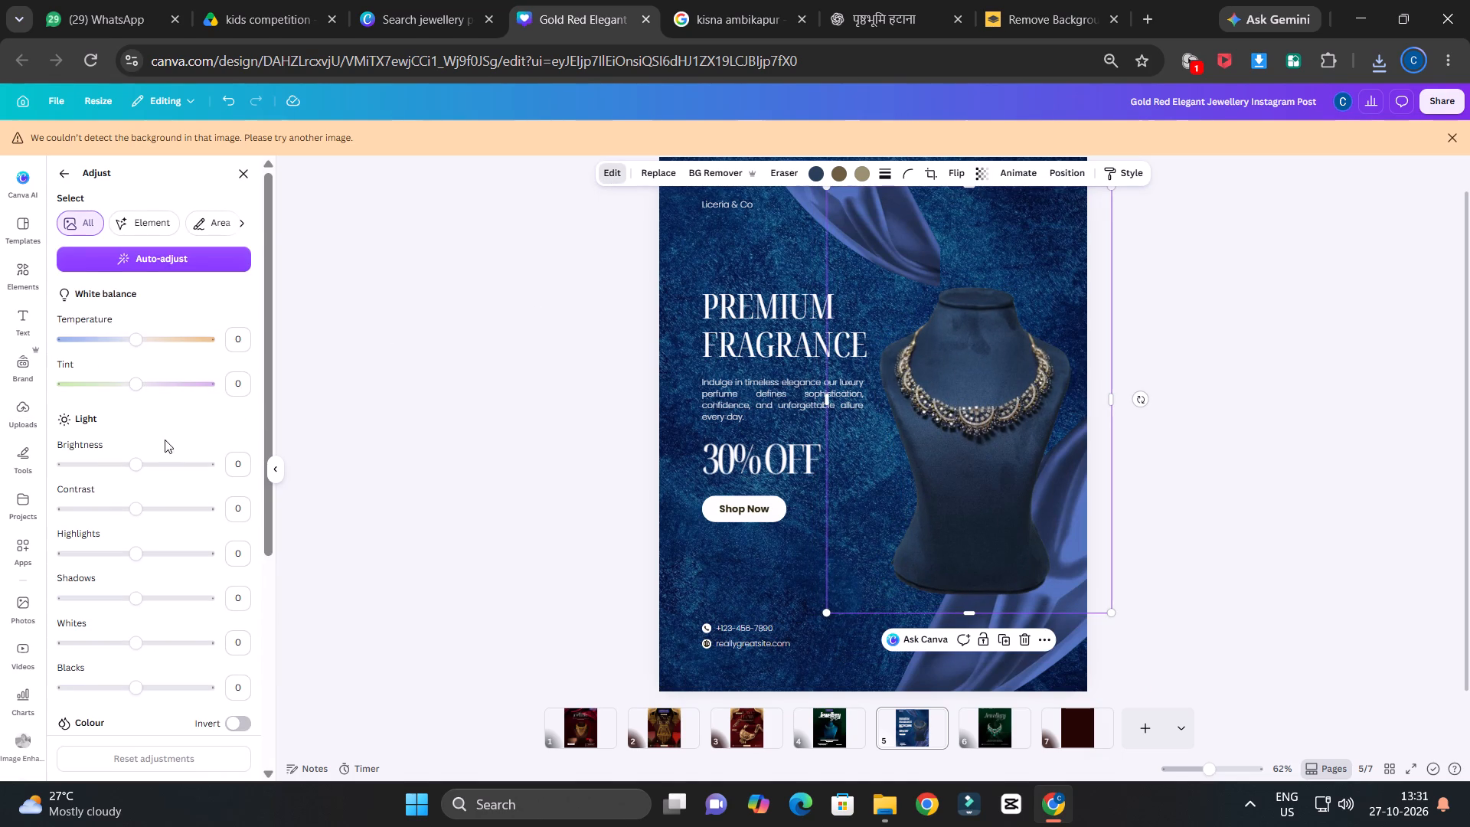
pyautogui.scroll(-1, 149, 430)
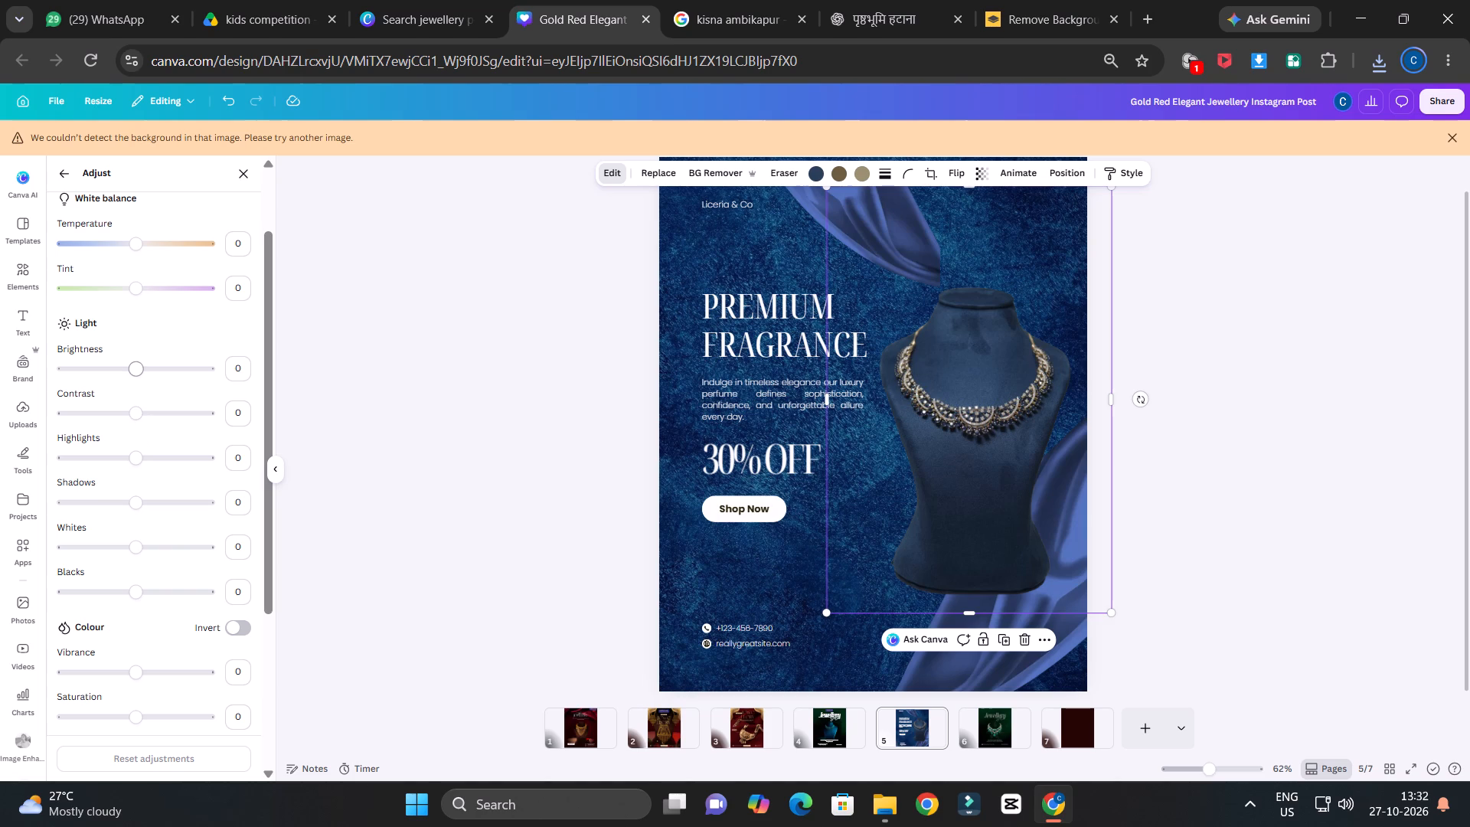
pyautogui.moveTo(136, 374); pyautogui.dragTo(169, 388)
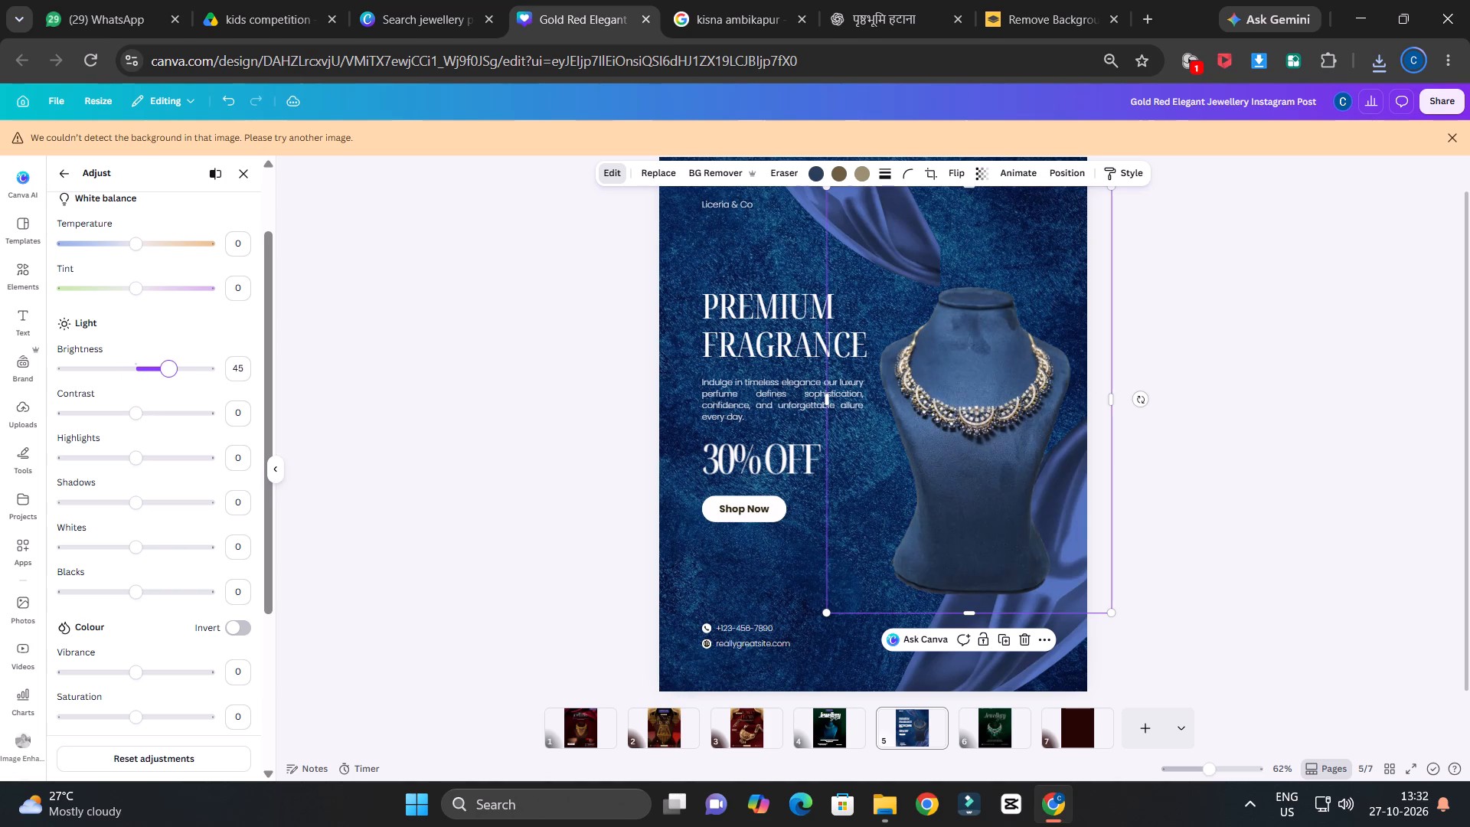
pyautogui.moveTo(169, 388); pyautogui.dragTo(178, 390)
pyautogui.moveTo(137, 417); pyautogui.dragTo(155, 419)
pyautogui.moveTo(155, 419); pyautogui.dragTo(148, 421)
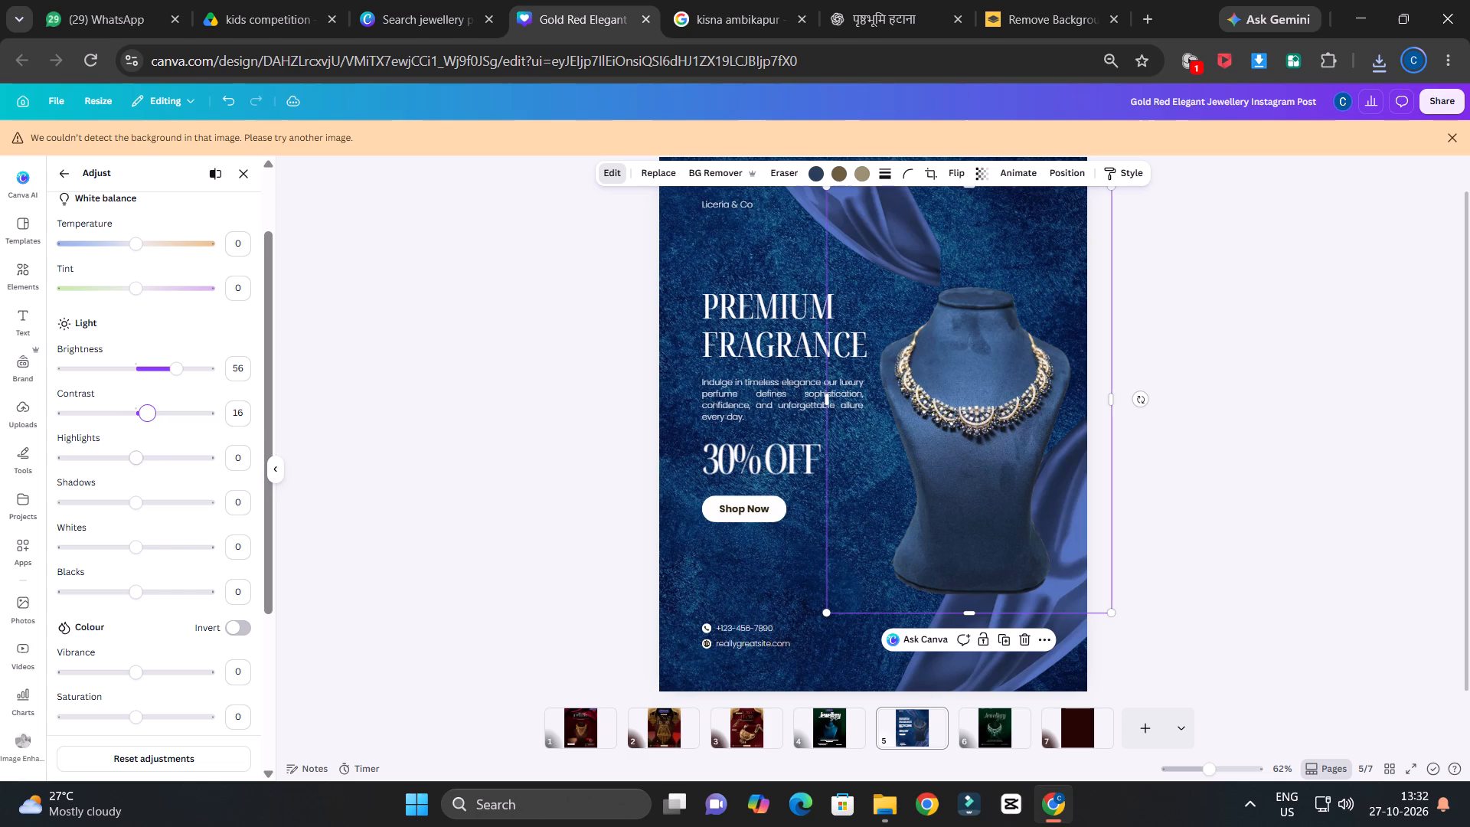
pyautogui.moveTo(142, 467); pyautogui.dragTo(168, 476)
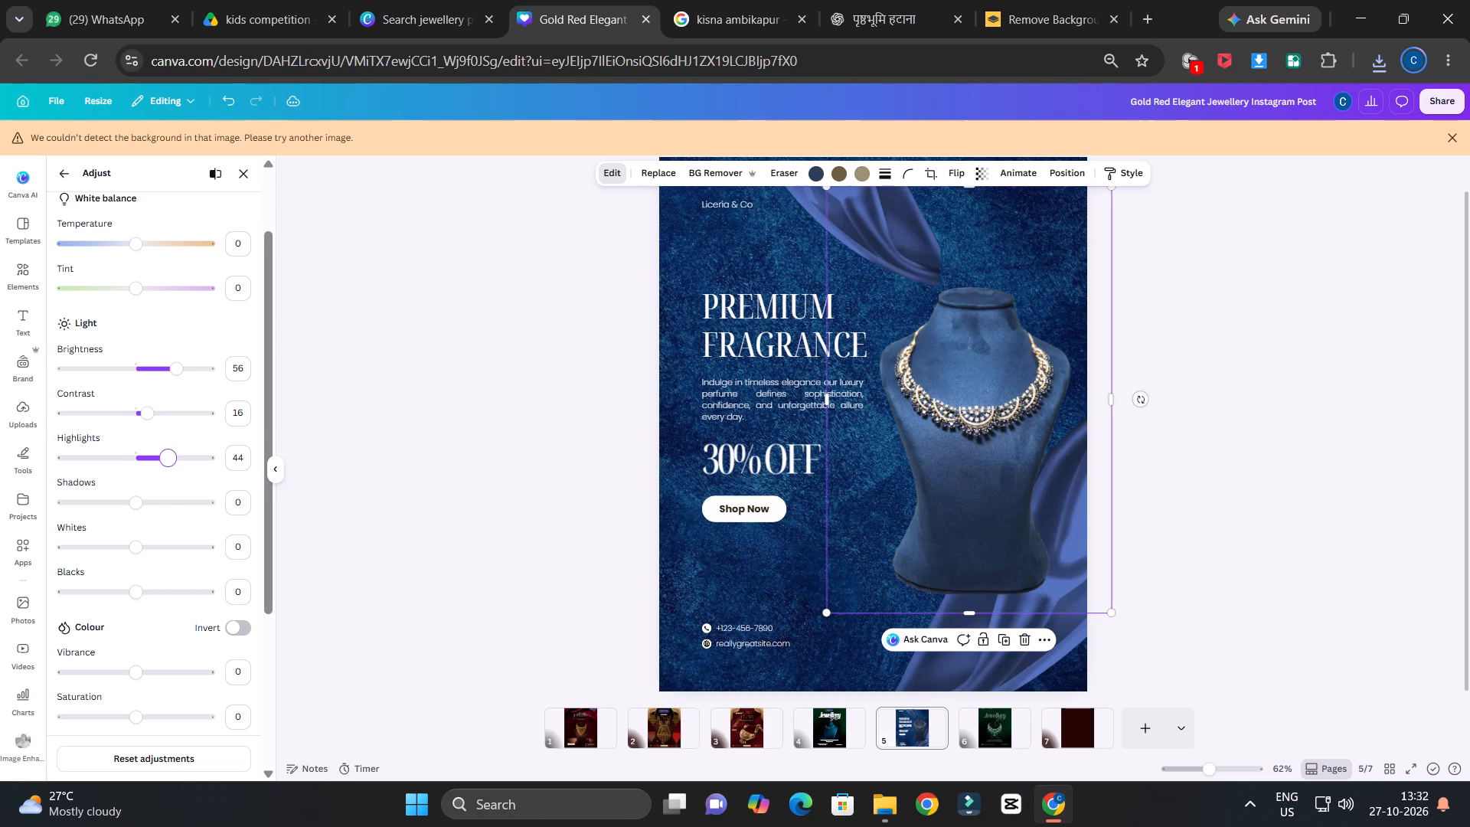
pyautogui.click(162, 460)
pyautogui.click(139, 508)
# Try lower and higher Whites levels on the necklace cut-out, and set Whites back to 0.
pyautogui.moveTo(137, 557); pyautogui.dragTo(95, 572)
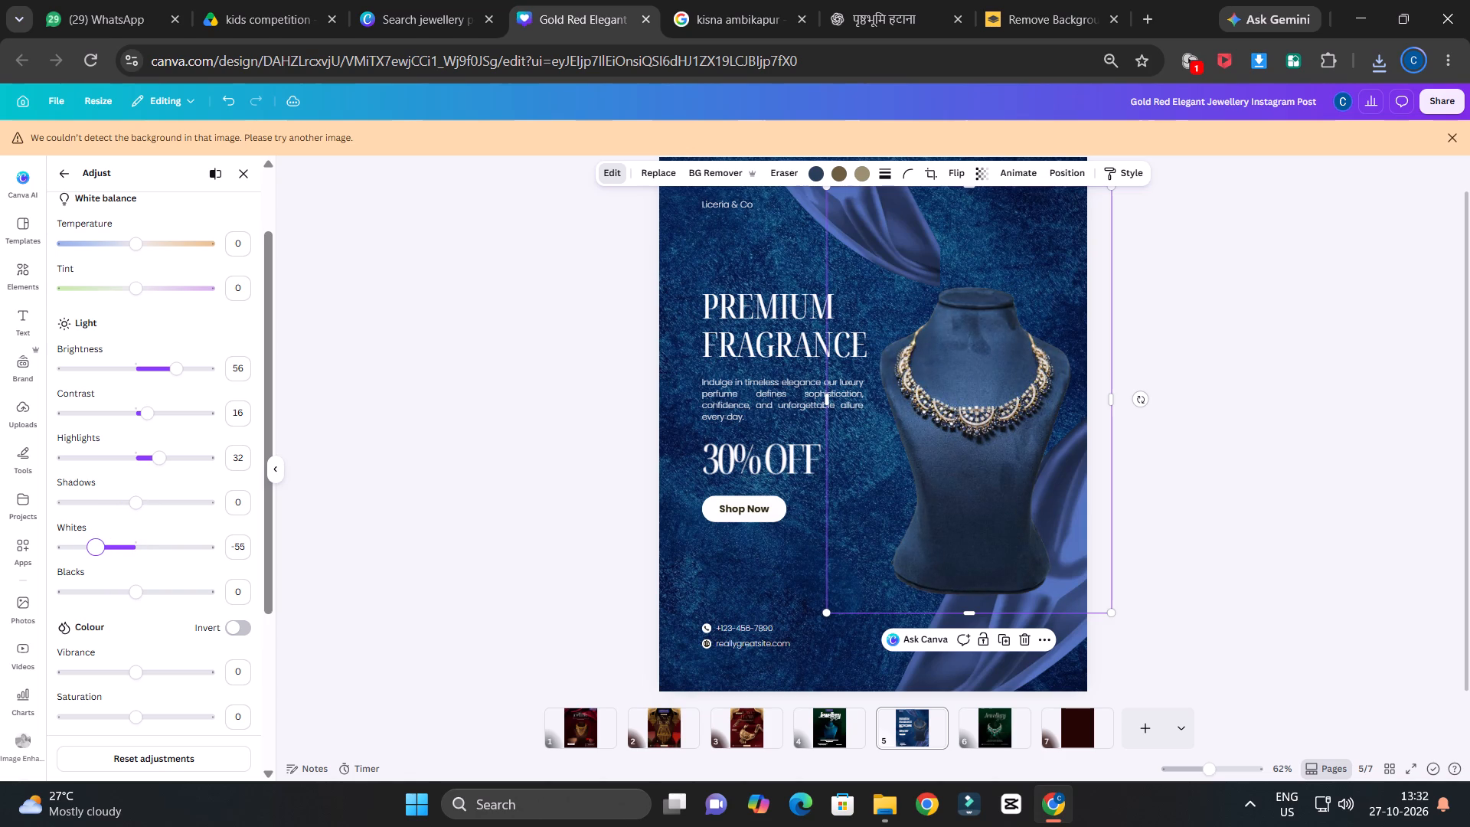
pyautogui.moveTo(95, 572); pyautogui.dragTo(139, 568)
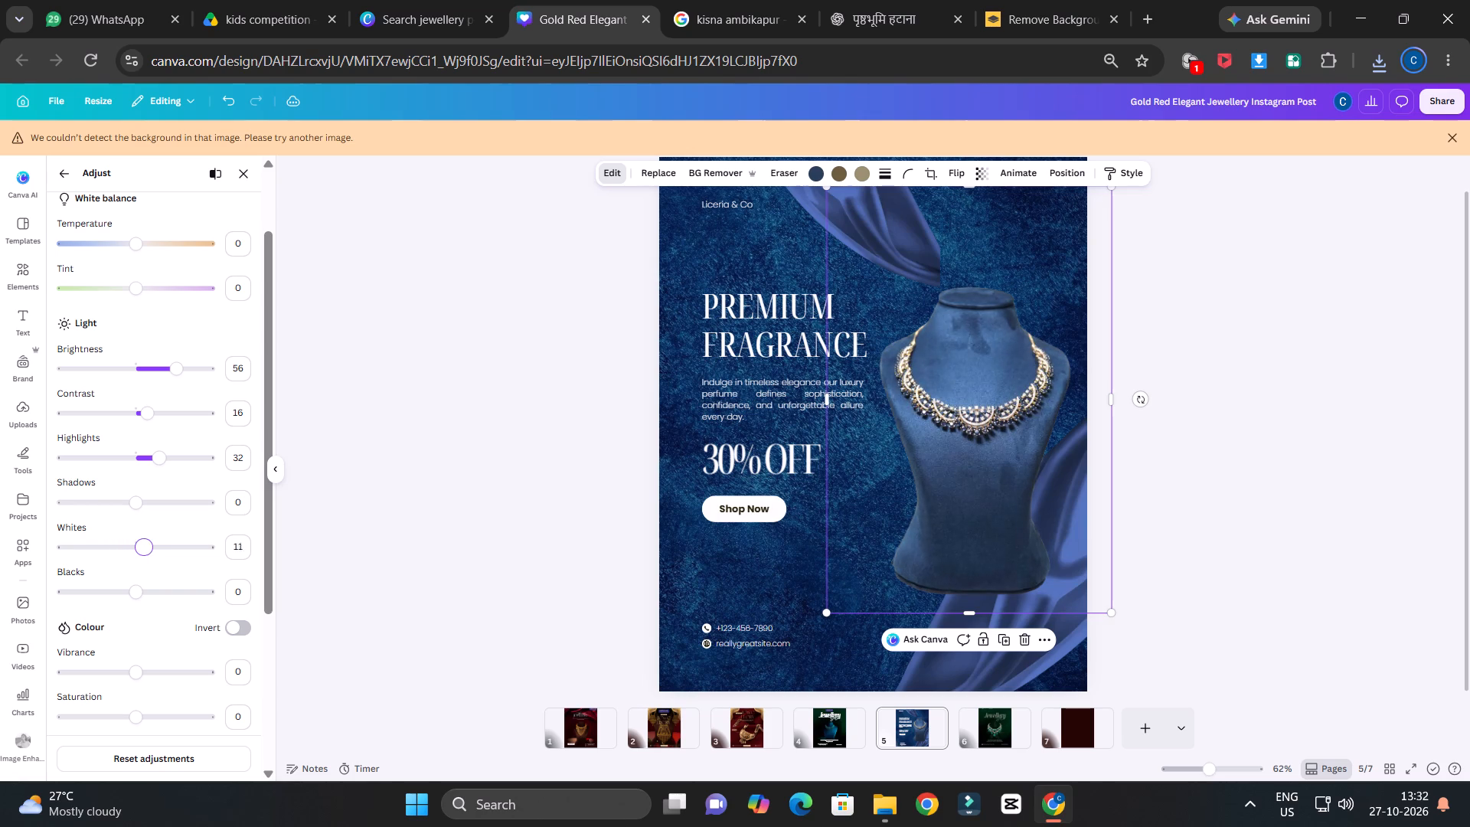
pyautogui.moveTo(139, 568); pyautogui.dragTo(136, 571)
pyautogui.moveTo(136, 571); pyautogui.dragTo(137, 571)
# Set the necklace cut-out's Blacks to 9 and Vibrance to 46.
pyautogui.click(139, 595)
pyautogui.scroll(-2, 149, 548)
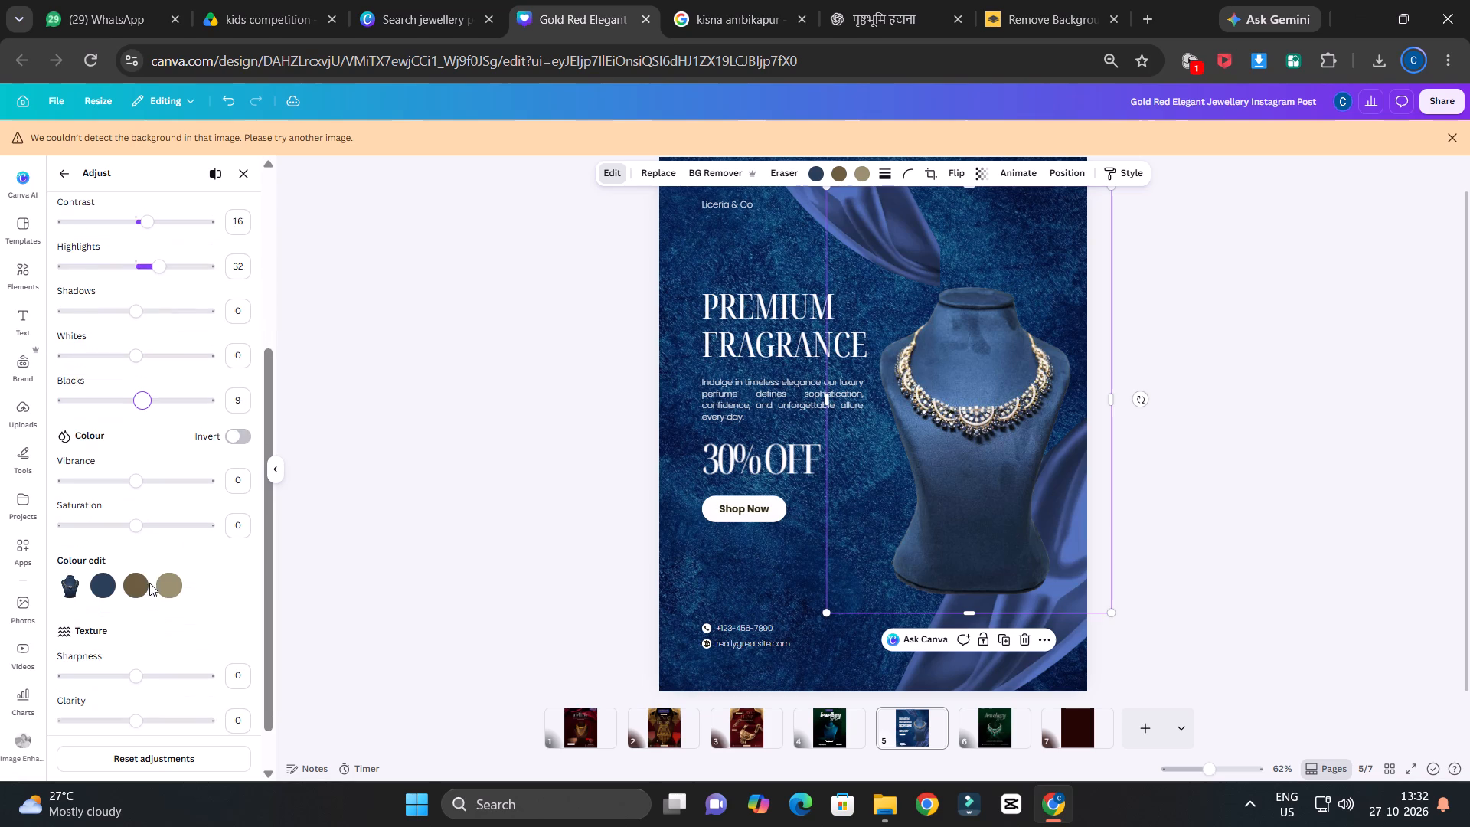
pyautogui.moveTo(142, 485); pyautogui.dragTo(166, 504)
pyautogui.moveTo(166, 504); pyautogui.dragTo(174, 503)
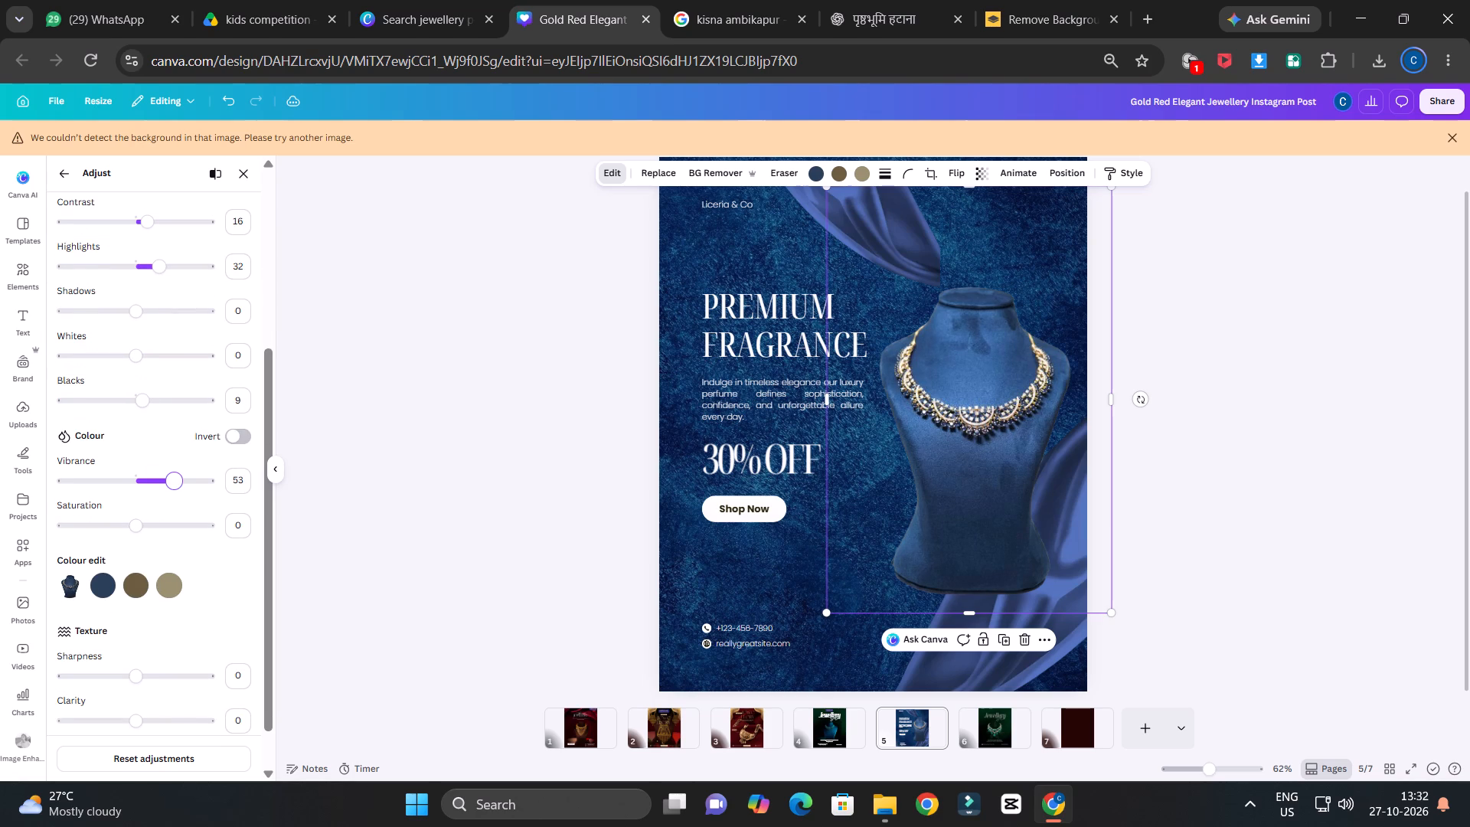
pyautogui.moveTo(174, 503); pyautogui.dragTo(170, 505)
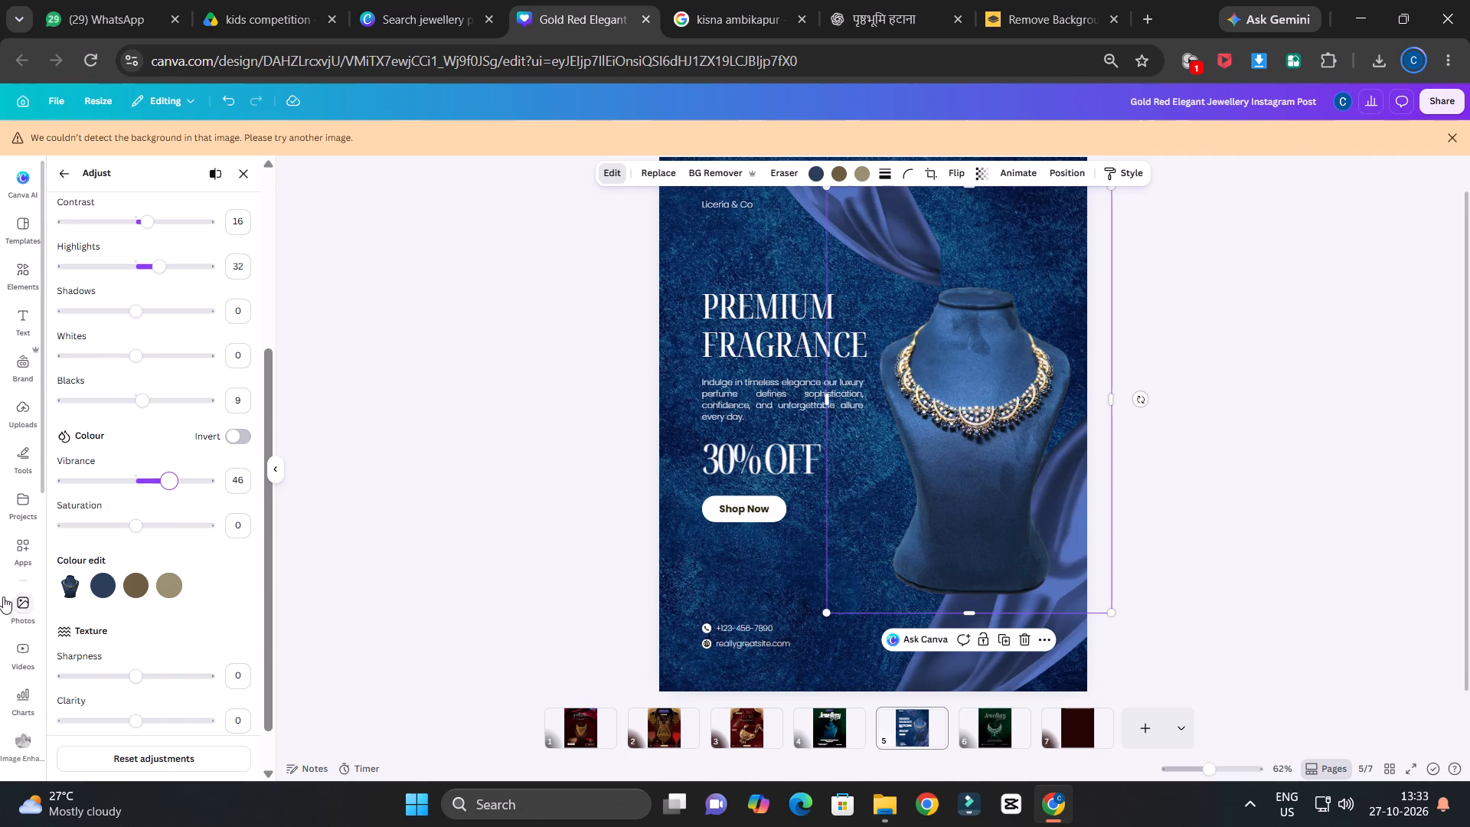
# Look through the Image Eraser app results for a tool suited to editing the necklace cut-out.
pyautogui.scroll(-2, 3, 597)
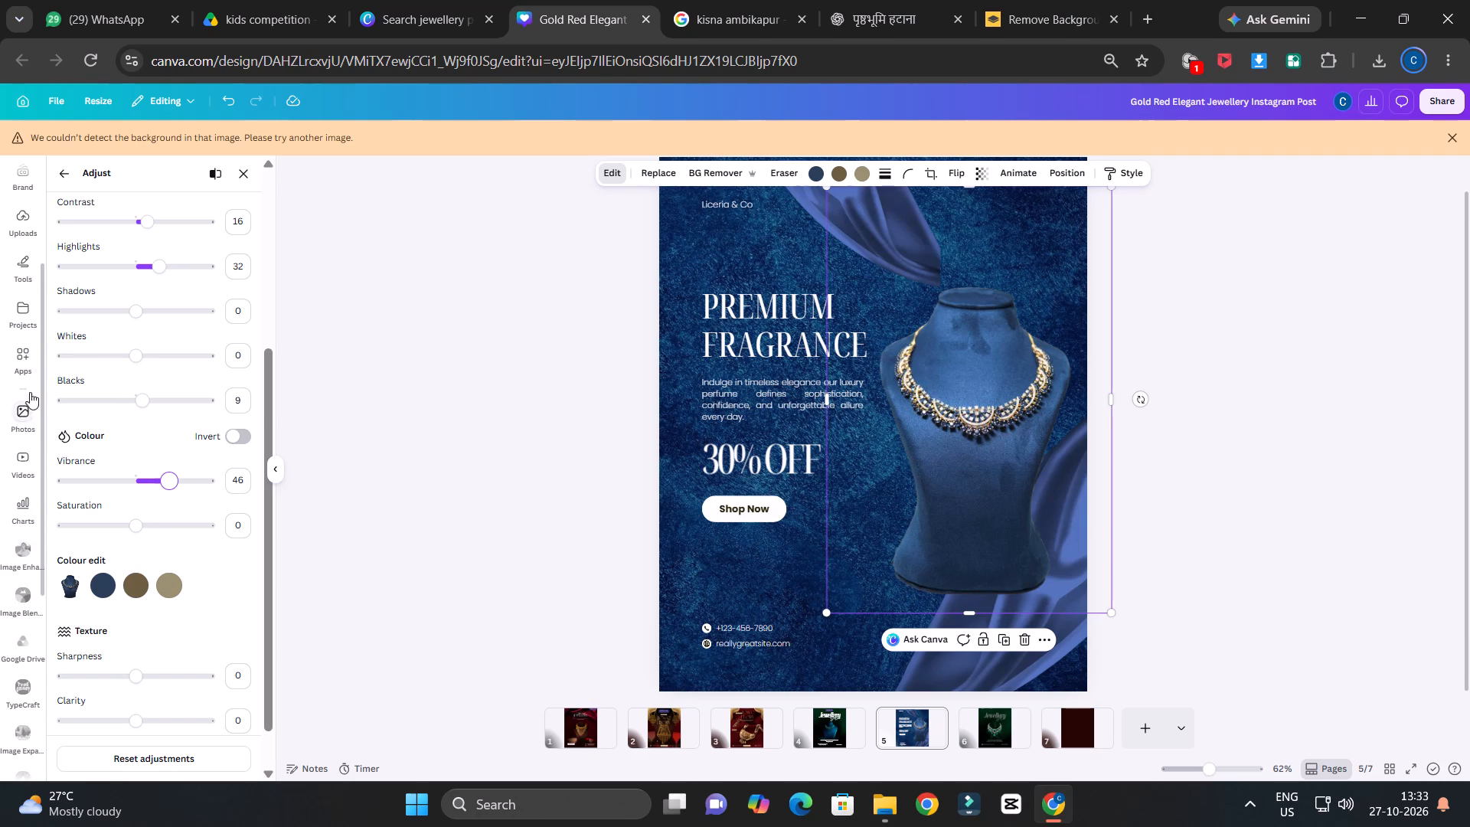
pyautogui.scroll(-2, 21, 459)
pyautogui.scroll(3, 23, 516)
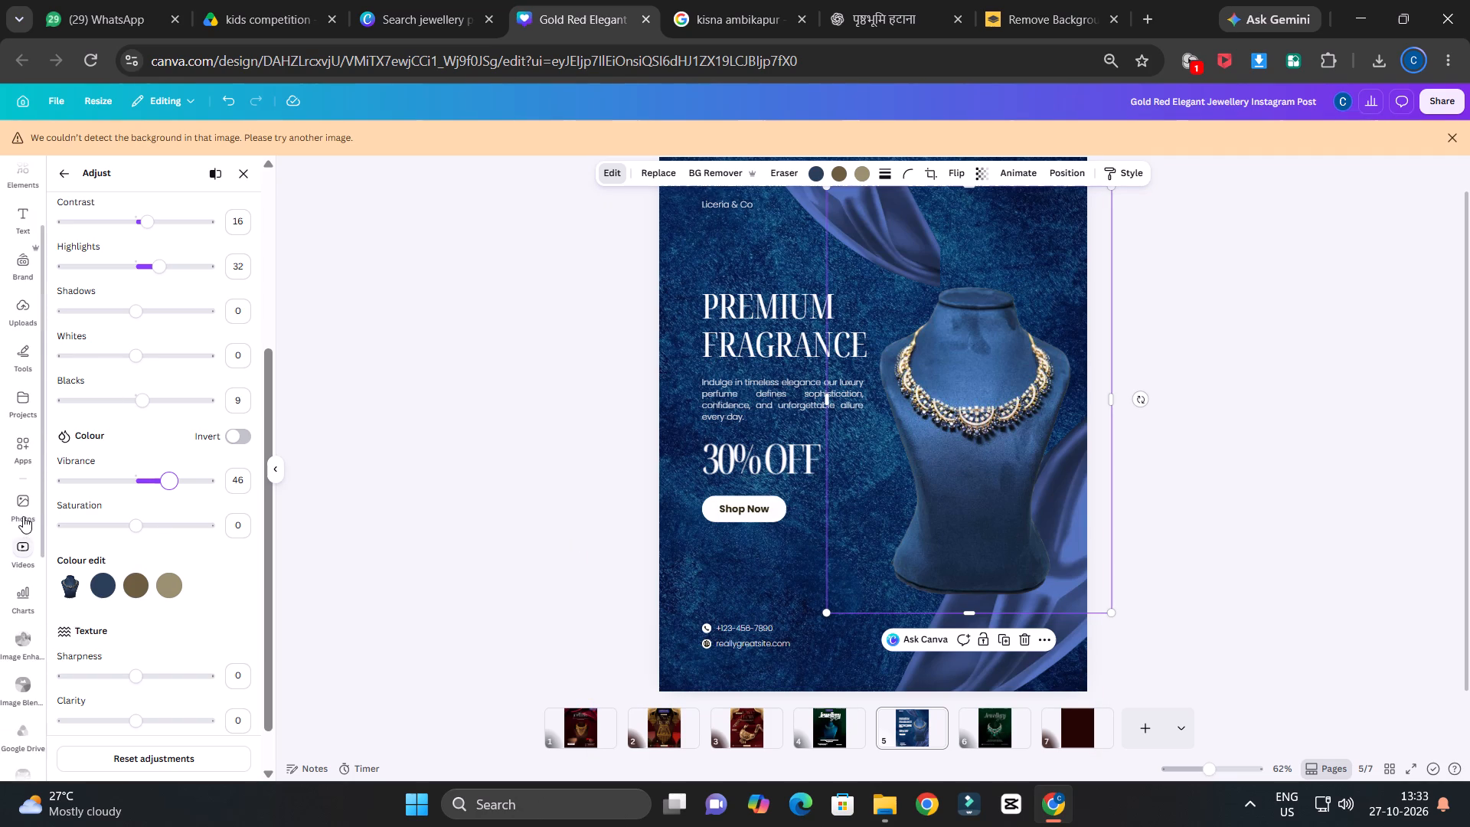
pyautogui.click(22, 450)
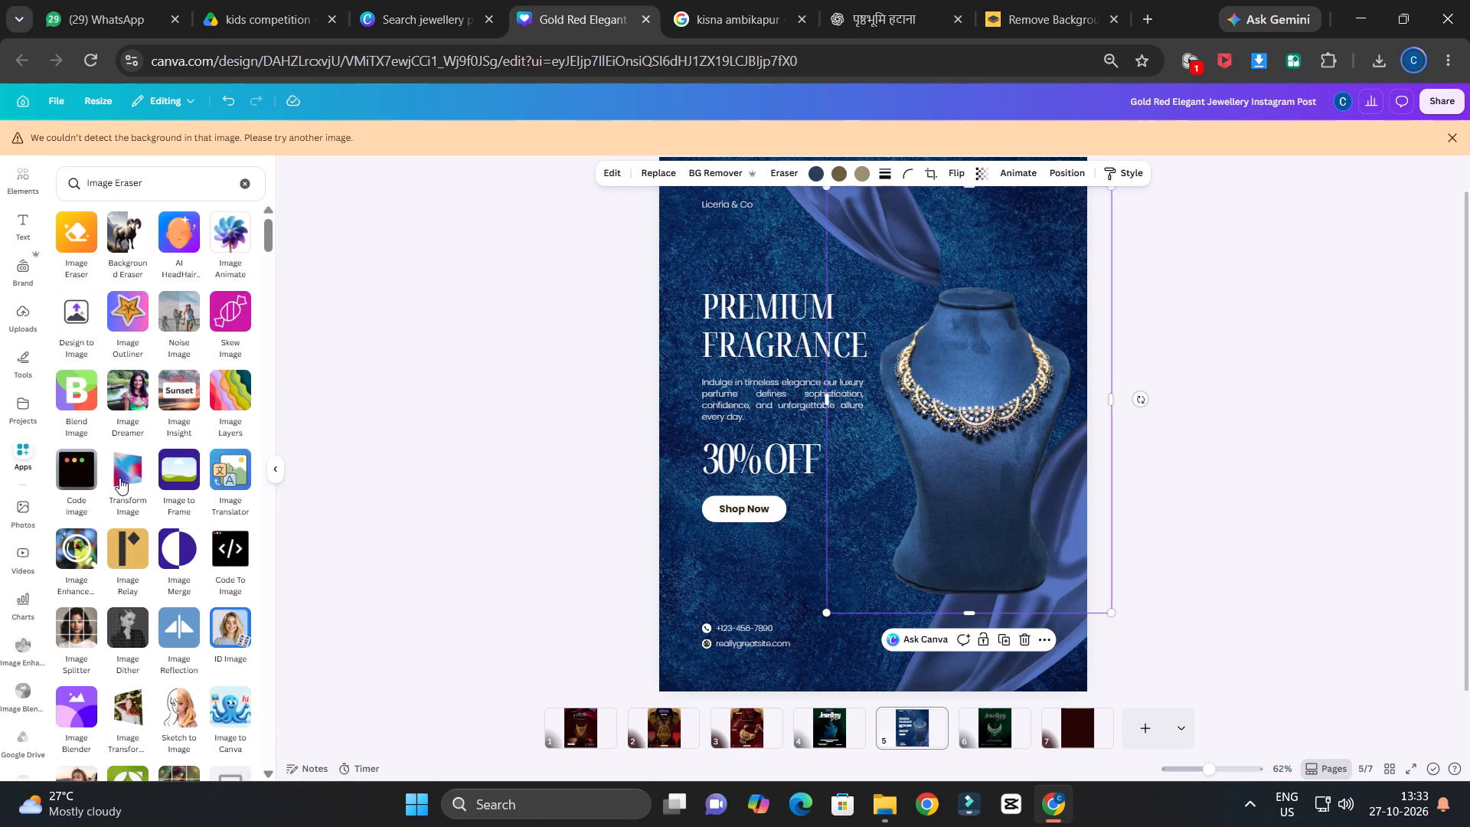
pyautogui.scroll(-4, 133, 545)
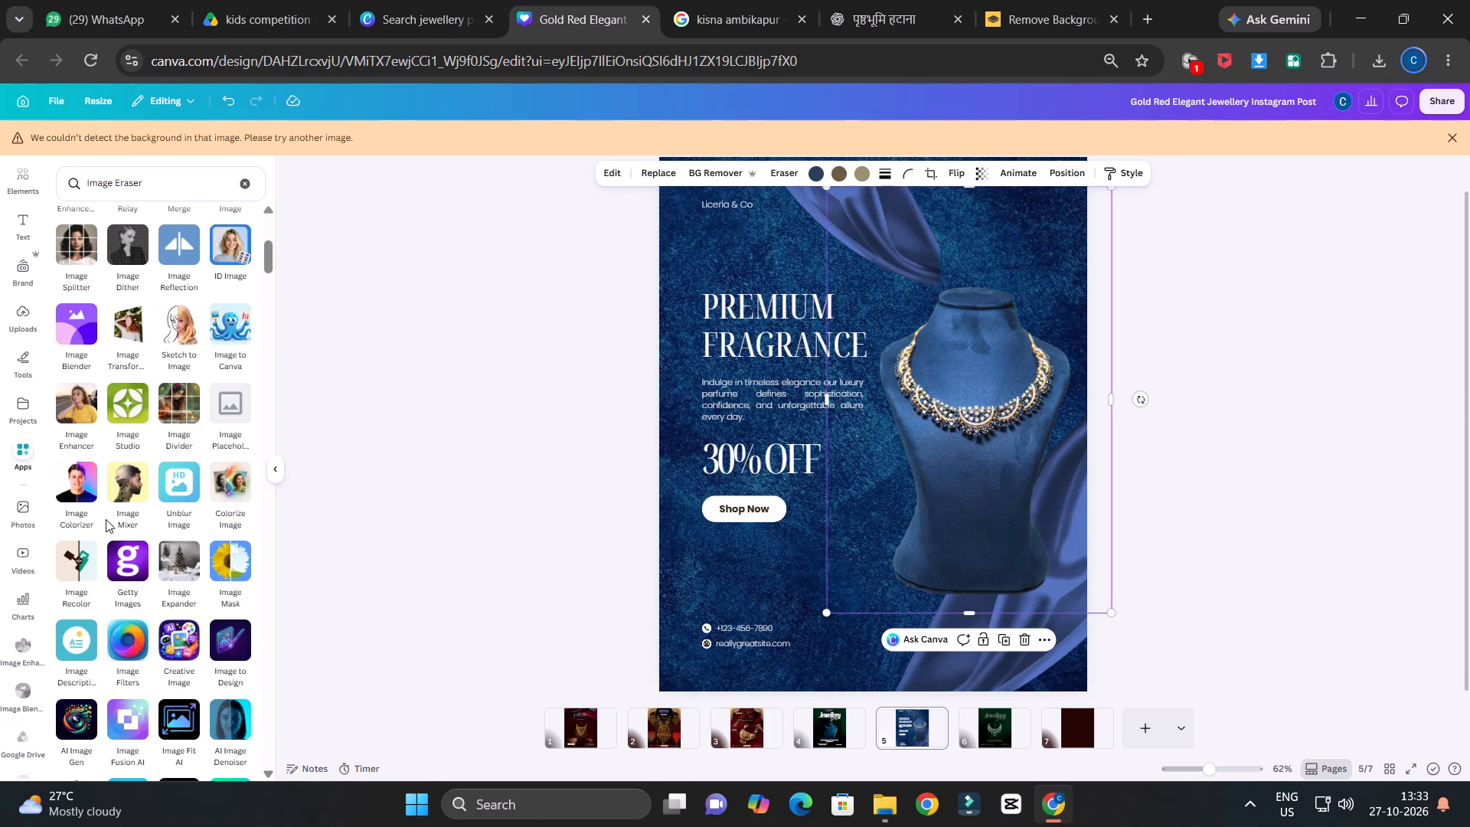
pyautogui.scroll(-3, 106, 519)
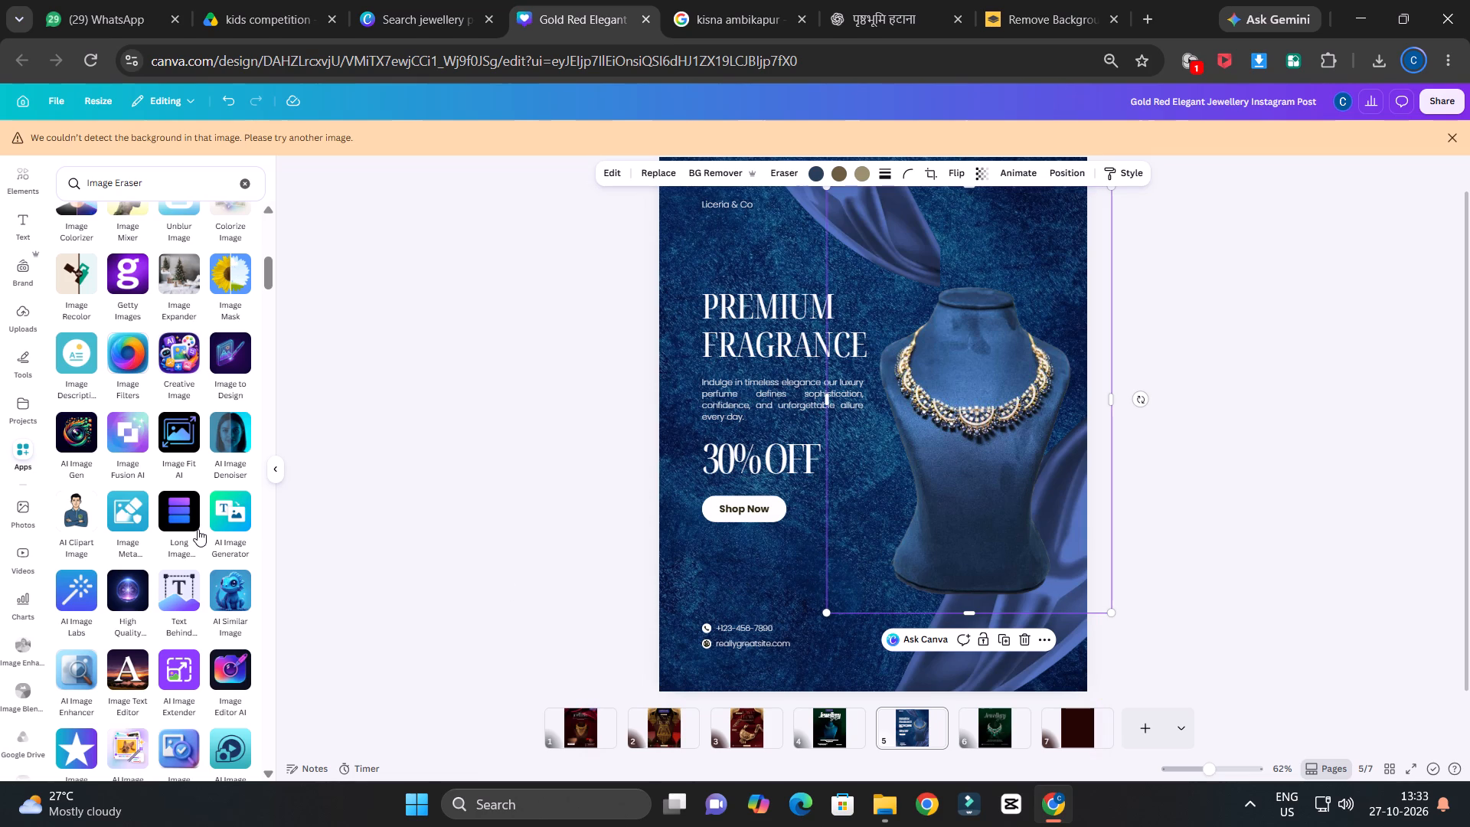
pyautogui.scroll(-4, 198, 528)
pyautogui.scroll(1, 197, 528)
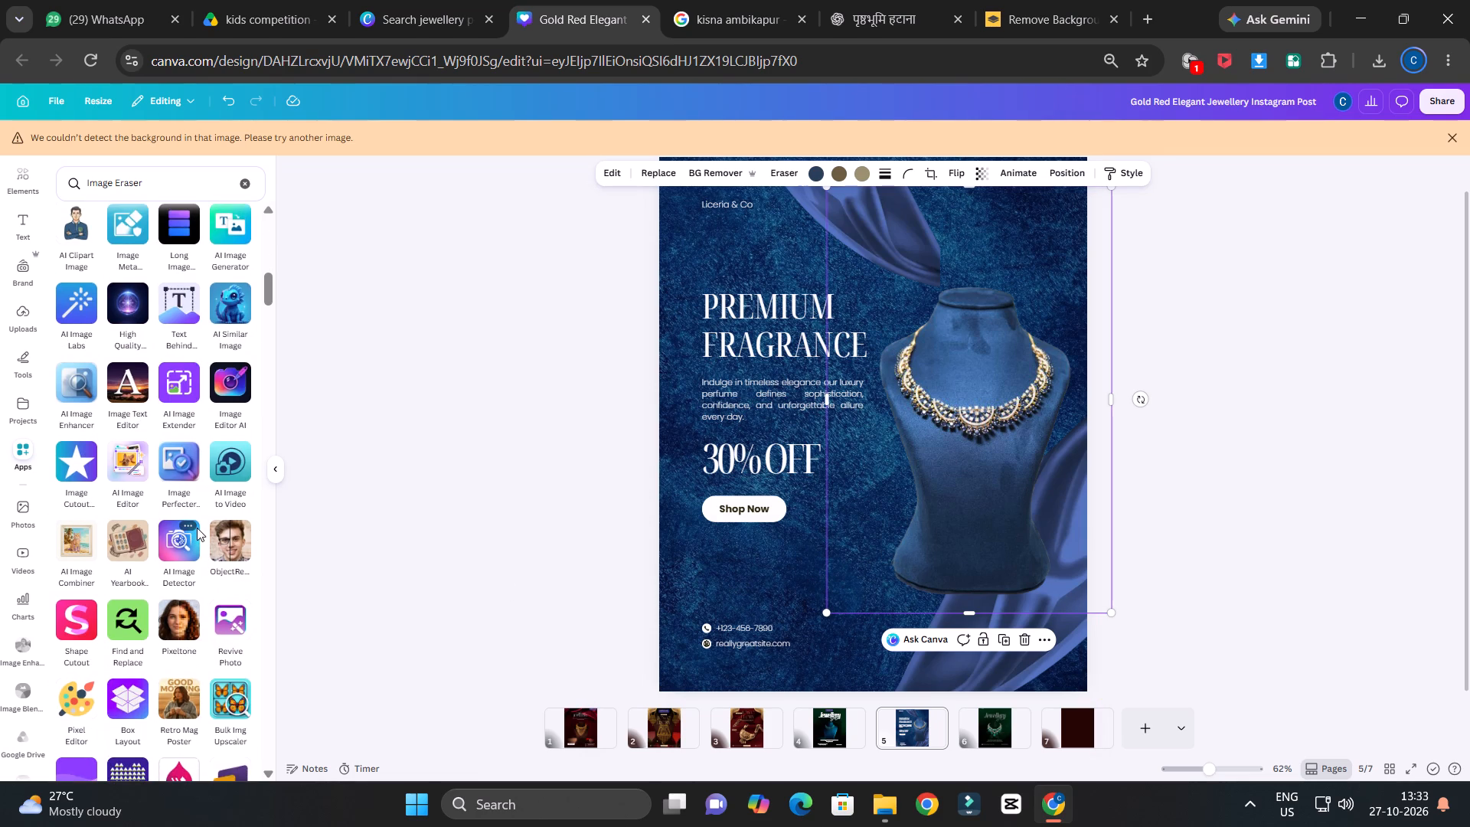
pyautogui.scroll(-2, 197, 528)
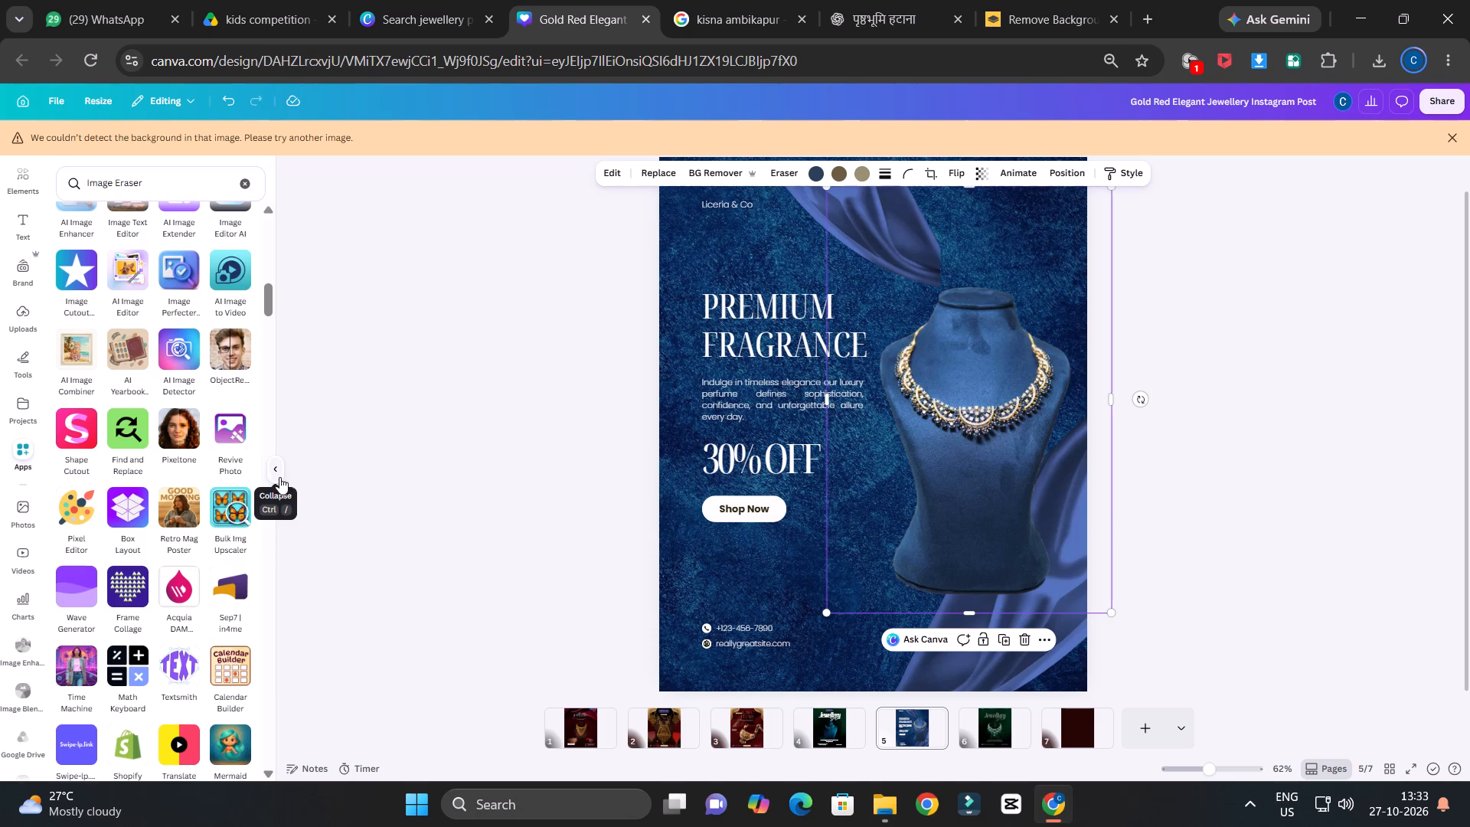
pyautogui.scroll(-5, 179, 560)
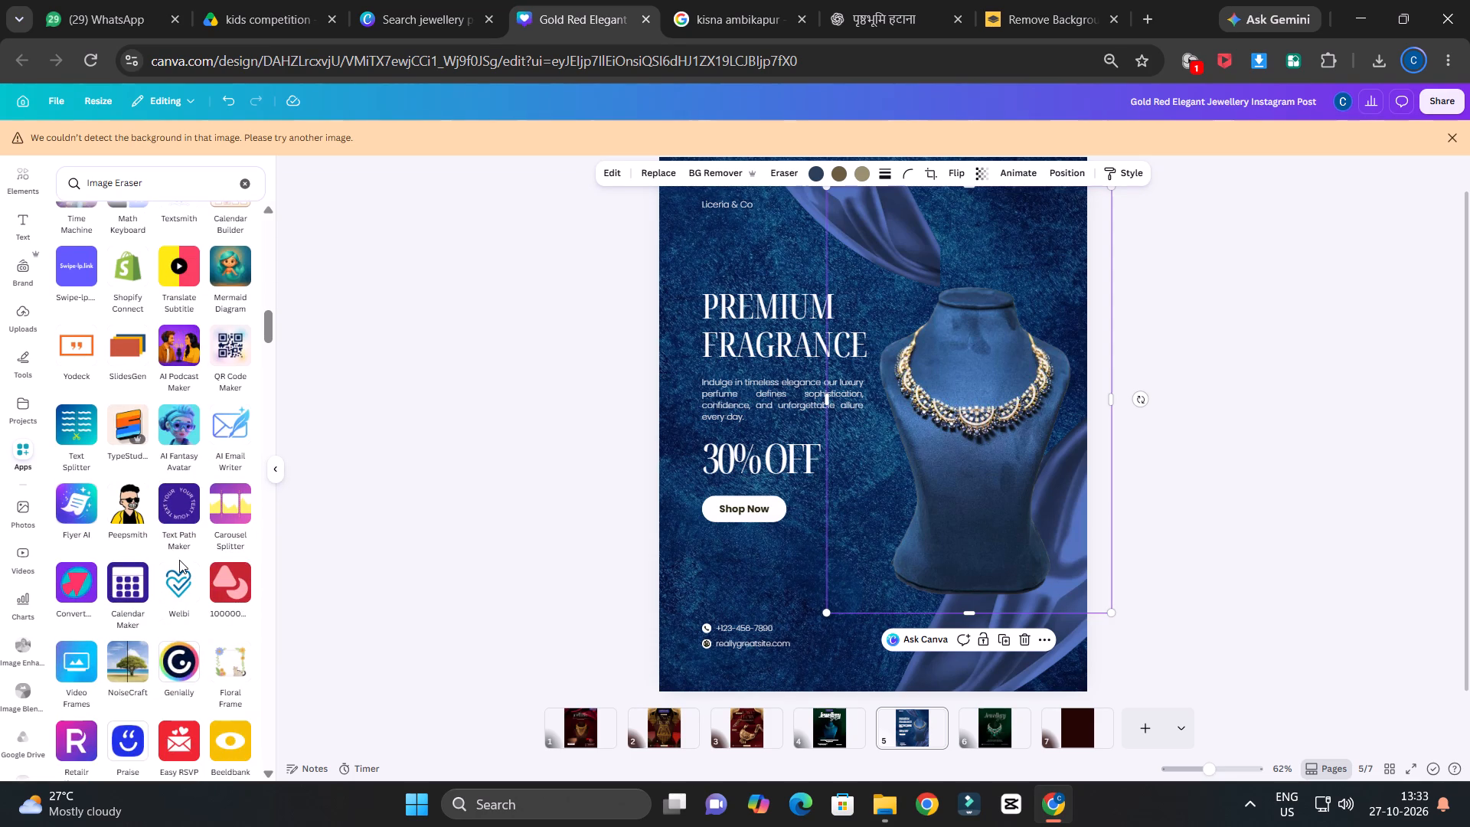
pyautogui.scroll(2, 178, 559)
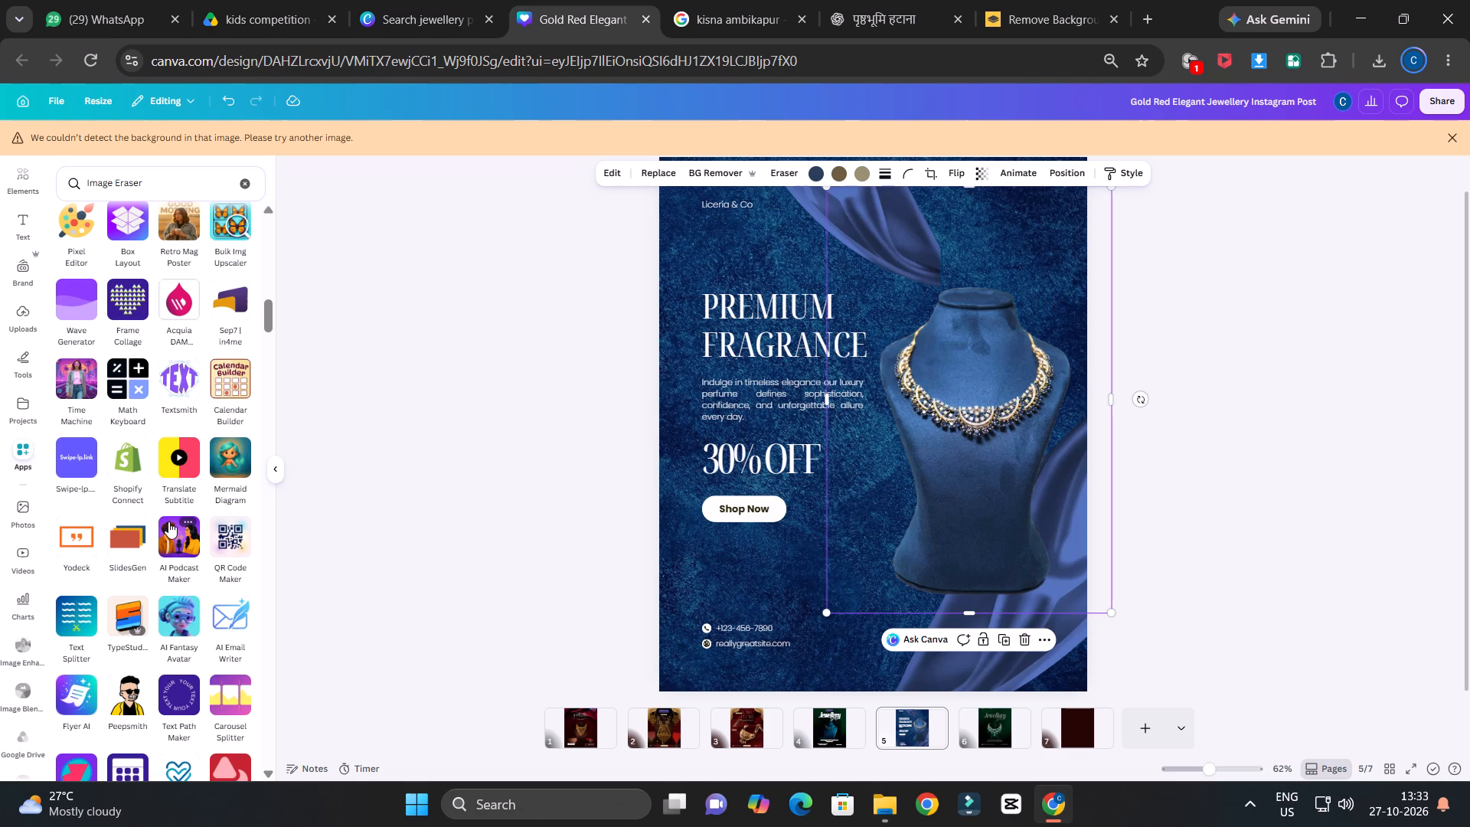
pyautogui.scroll(6, 152, 459)
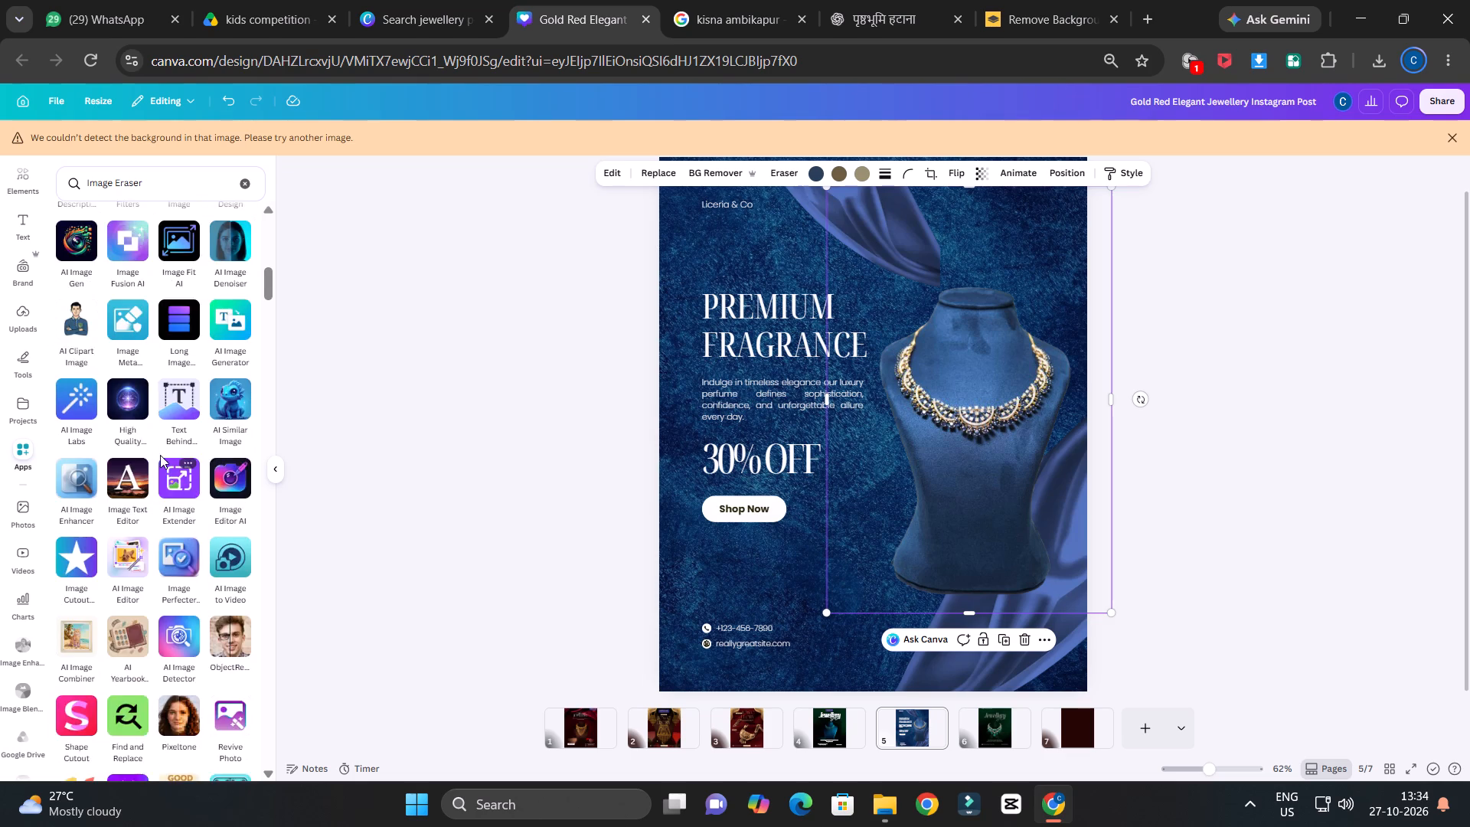
pyautogui.scroll(3, 160, 455)
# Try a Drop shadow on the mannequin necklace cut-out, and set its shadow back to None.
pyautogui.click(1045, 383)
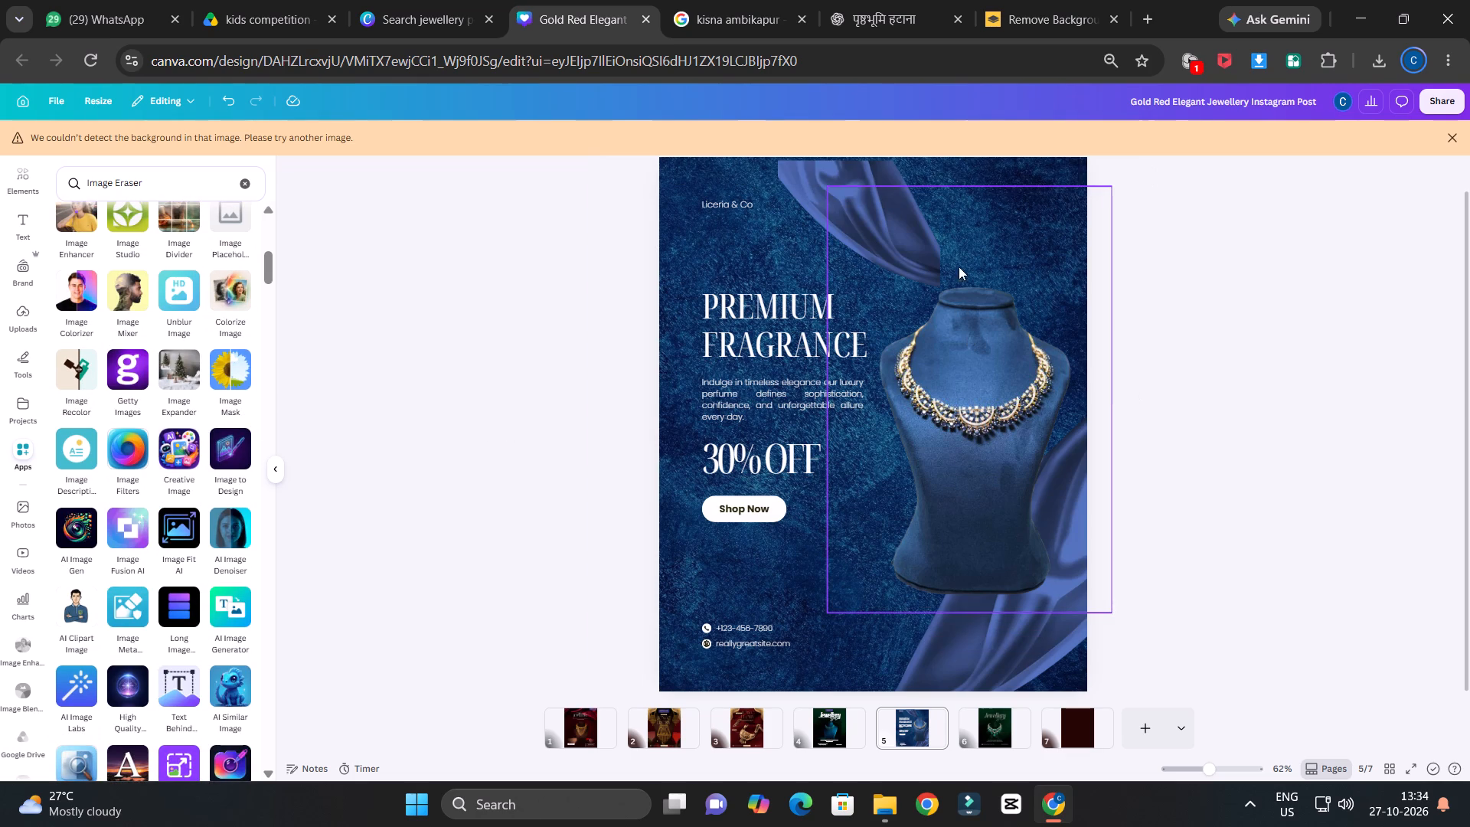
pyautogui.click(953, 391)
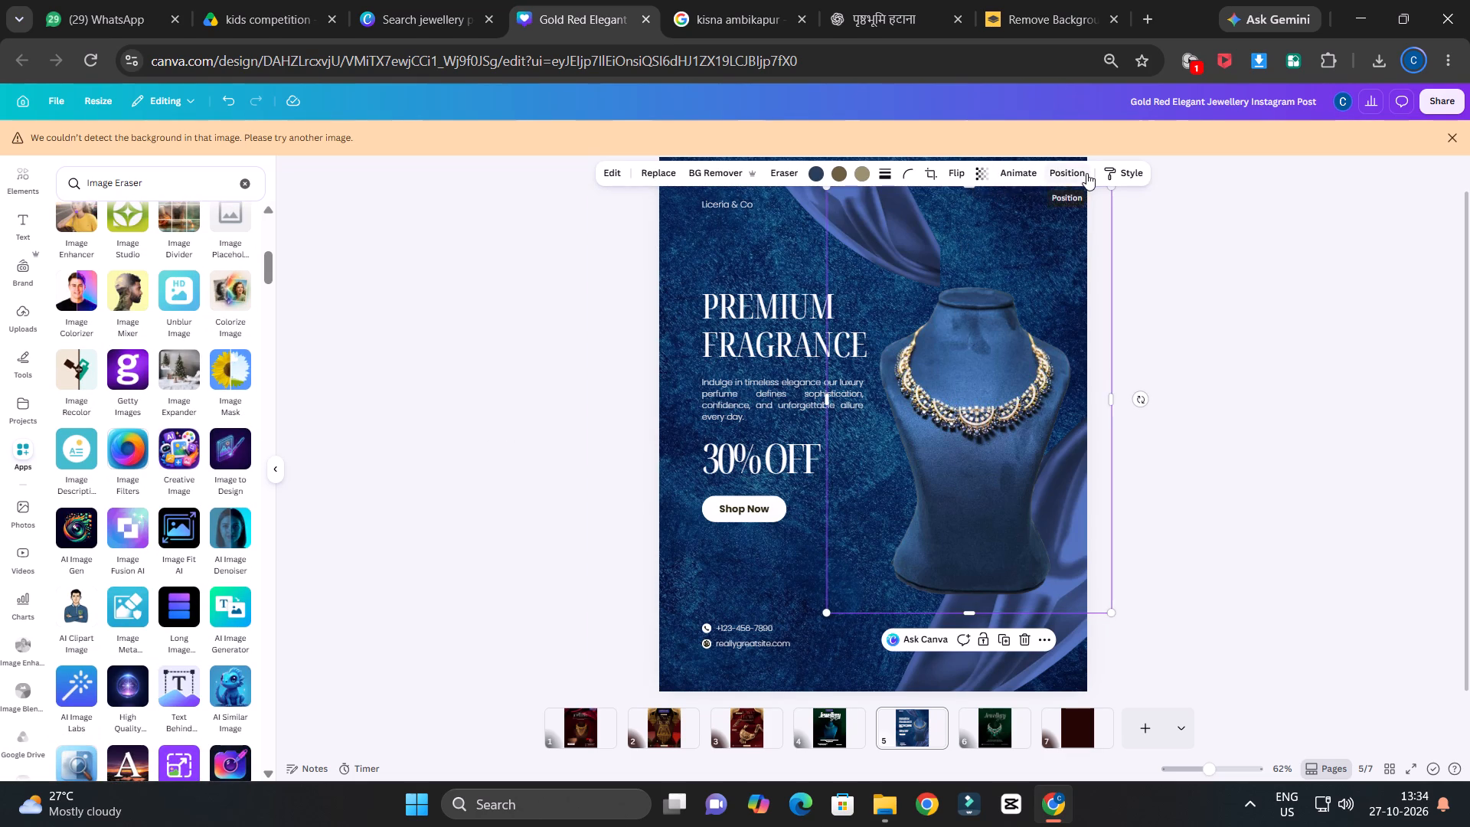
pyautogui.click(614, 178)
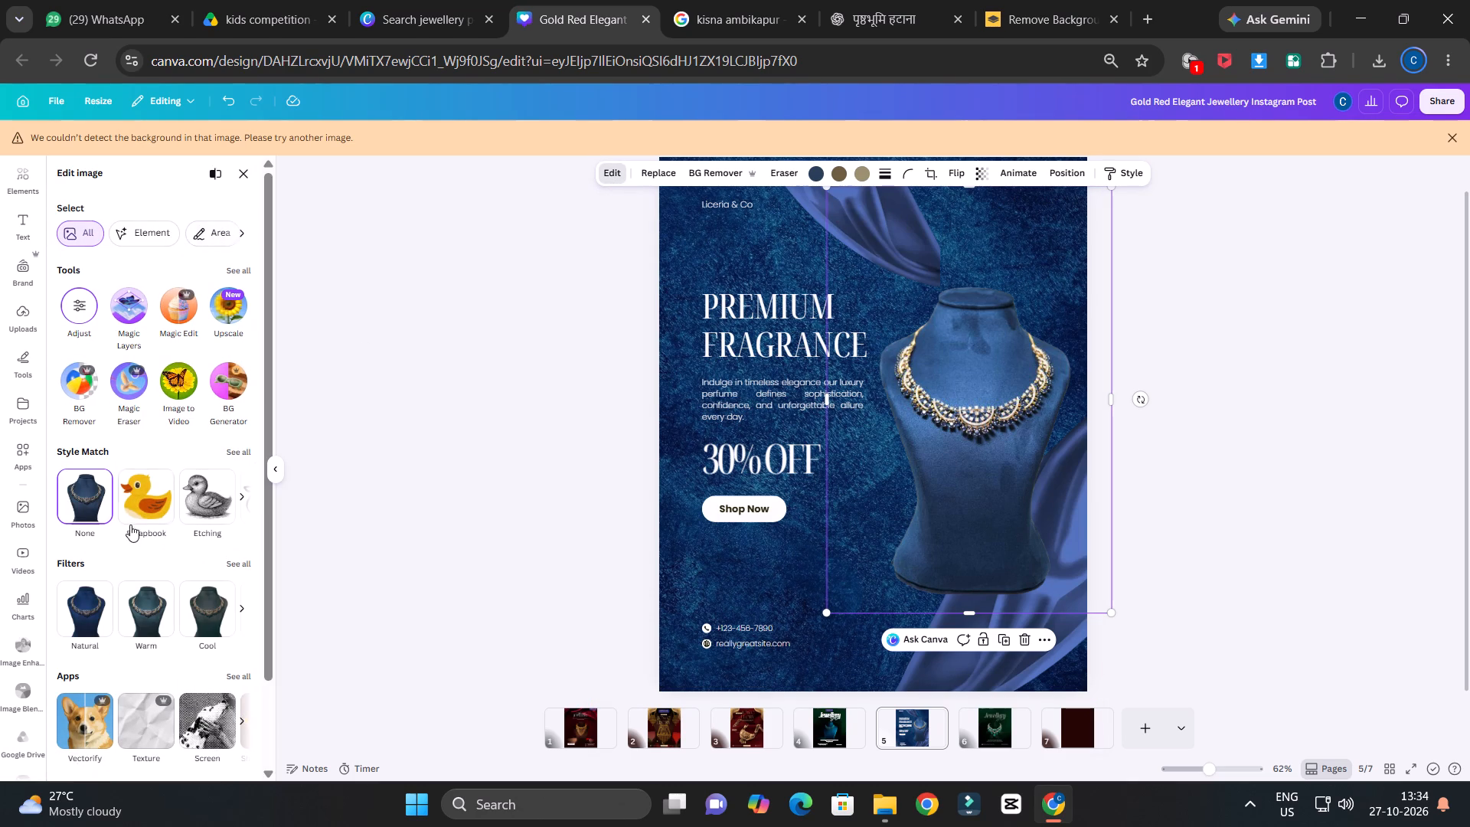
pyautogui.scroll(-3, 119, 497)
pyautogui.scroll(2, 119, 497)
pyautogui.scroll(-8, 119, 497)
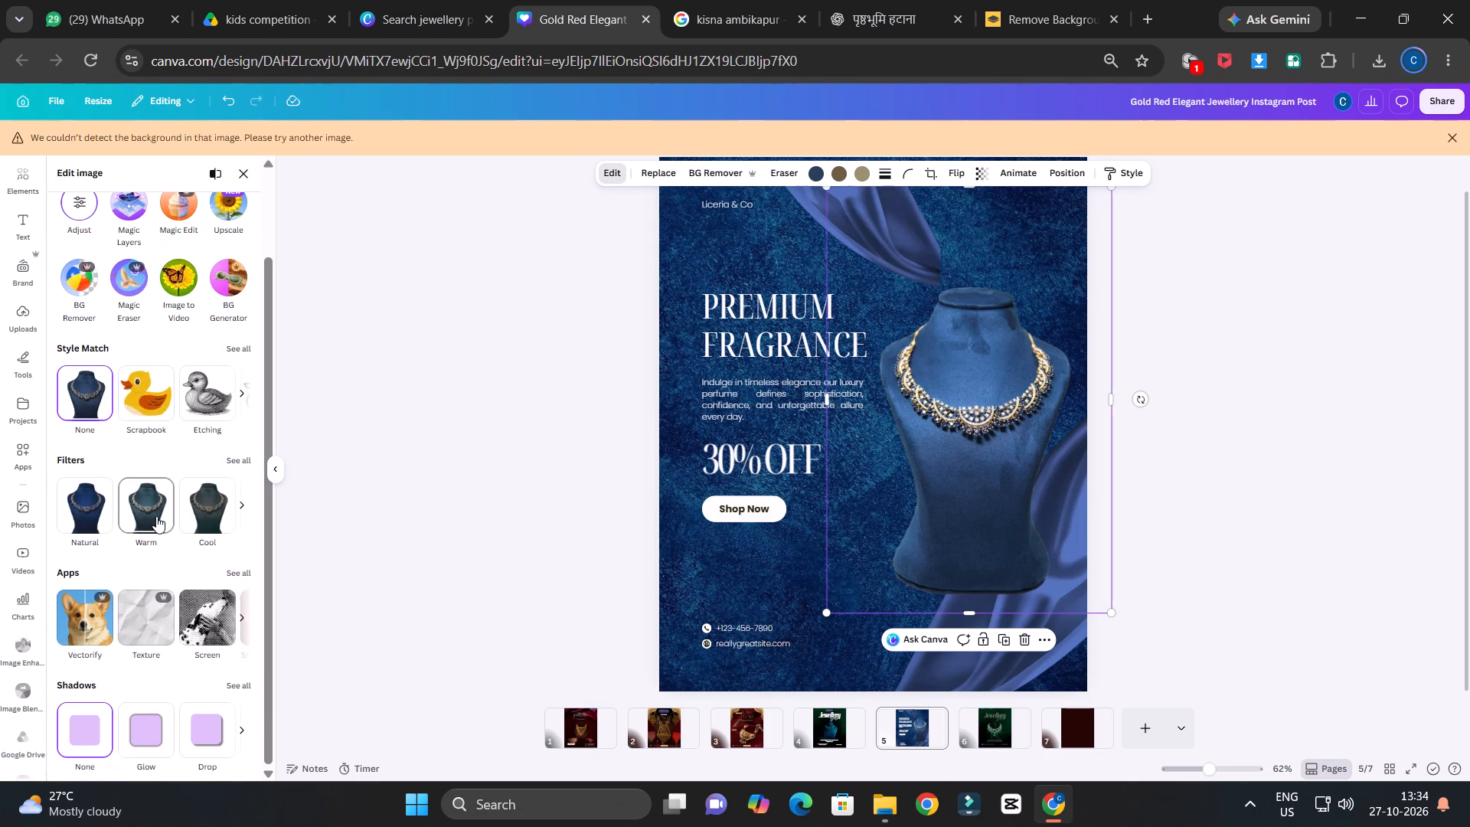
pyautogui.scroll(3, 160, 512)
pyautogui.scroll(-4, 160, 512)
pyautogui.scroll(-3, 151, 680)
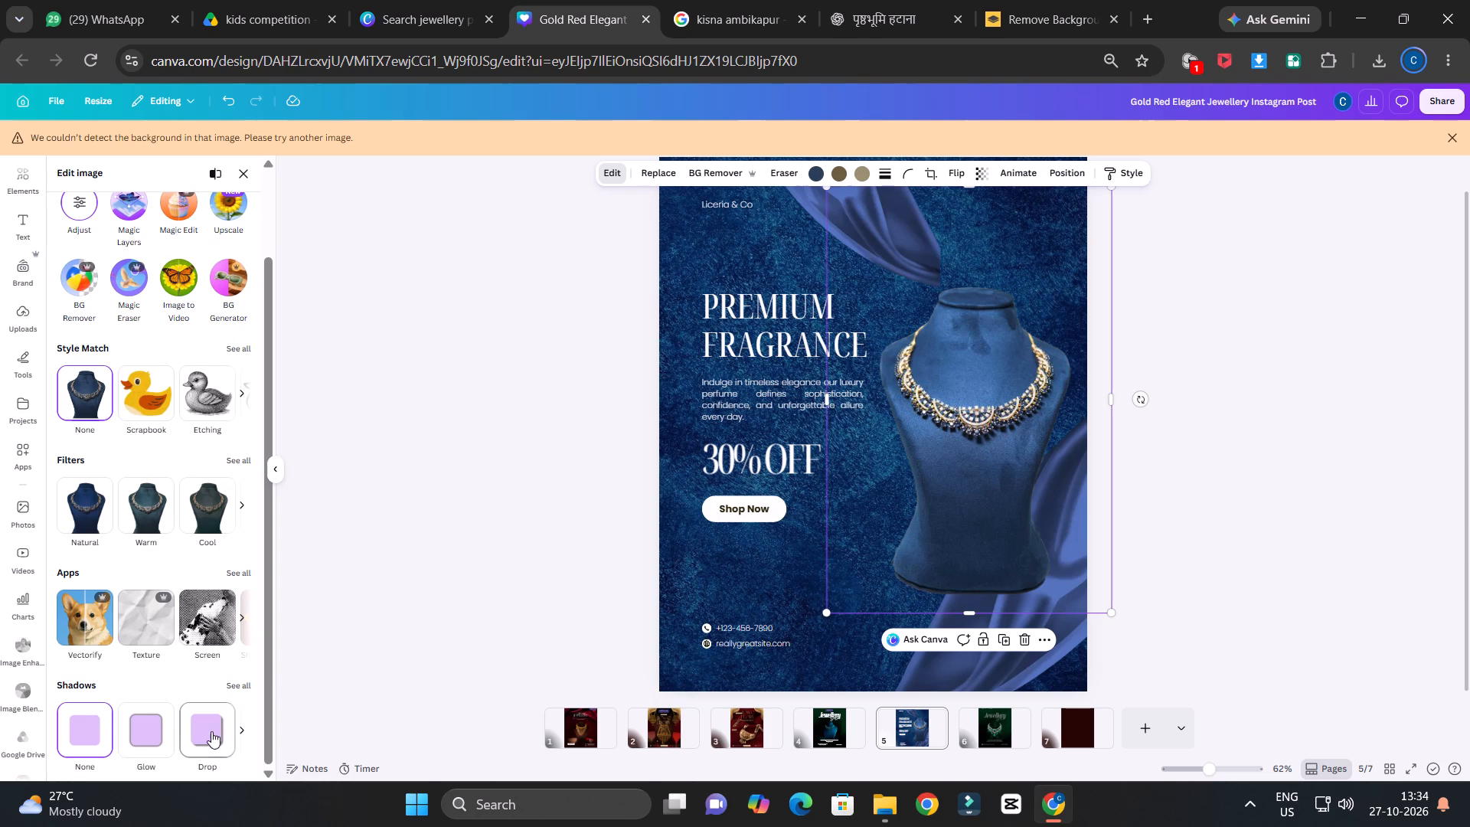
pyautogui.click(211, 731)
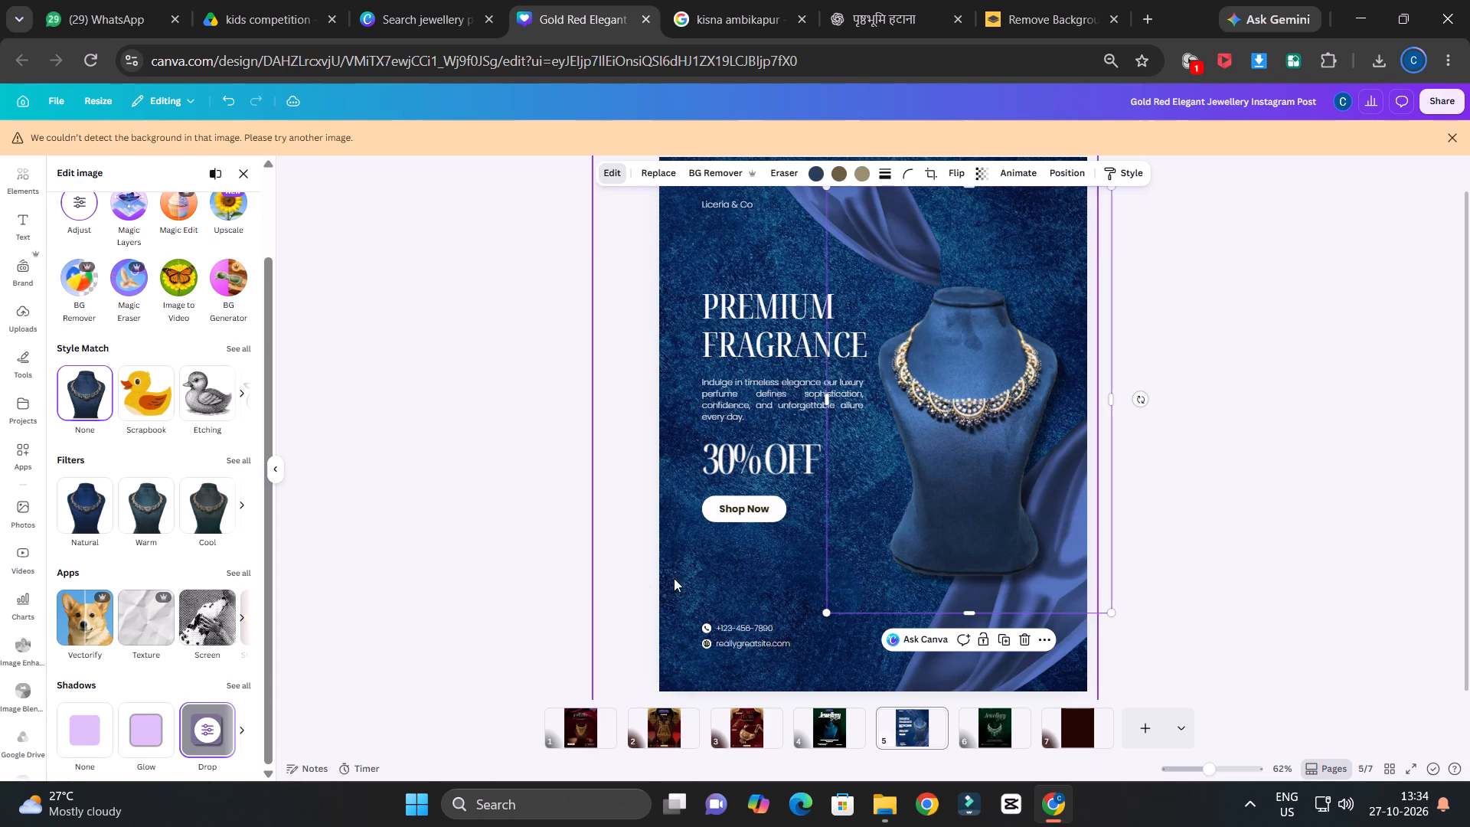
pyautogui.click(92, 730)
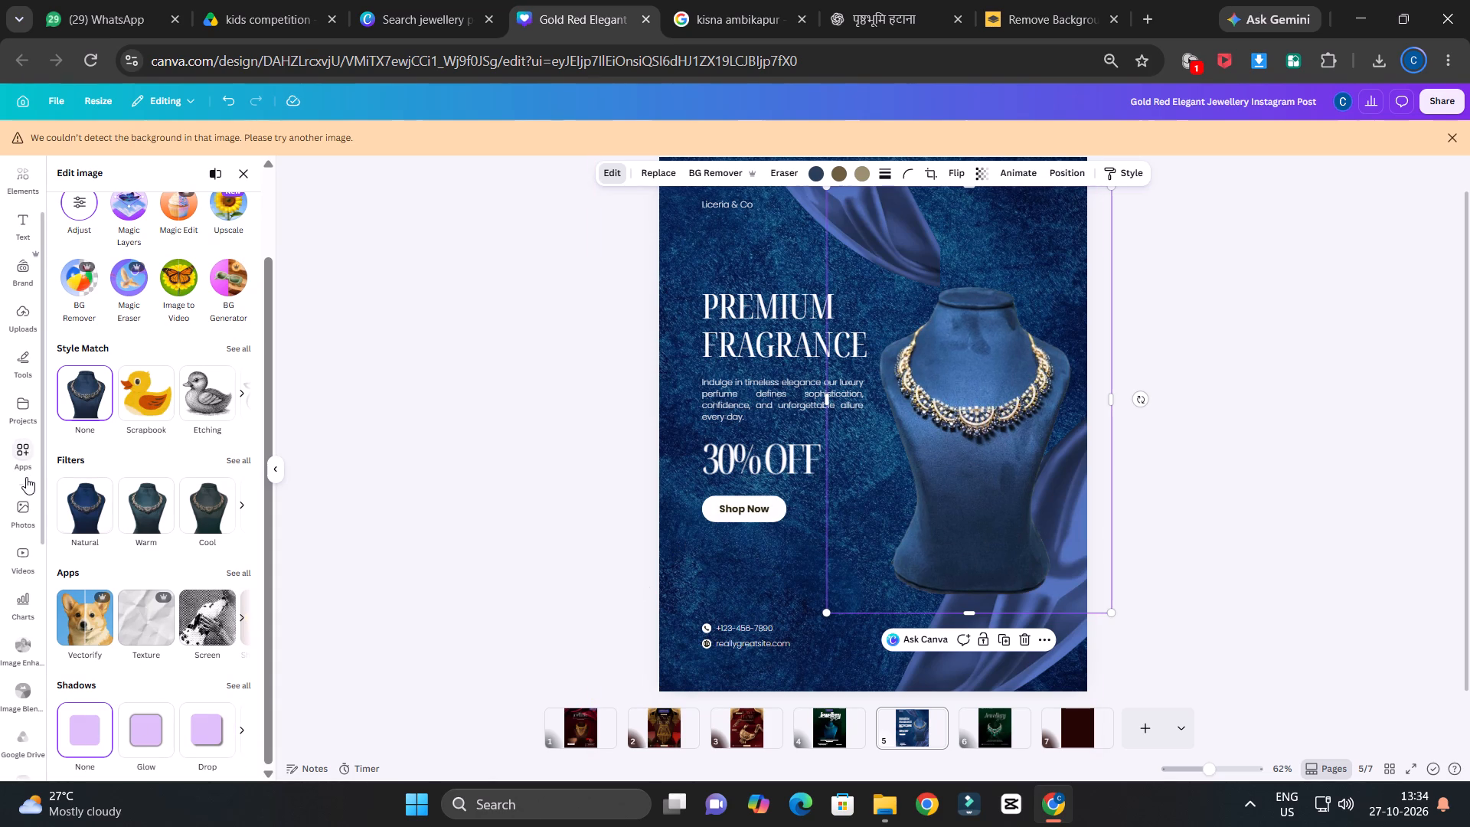
# Readjust the necklace cut-out to Brightness 61, Contrast -2, Highlights 25 and Vibrance 32.
pyautogui.scroll(2, 92, 271)
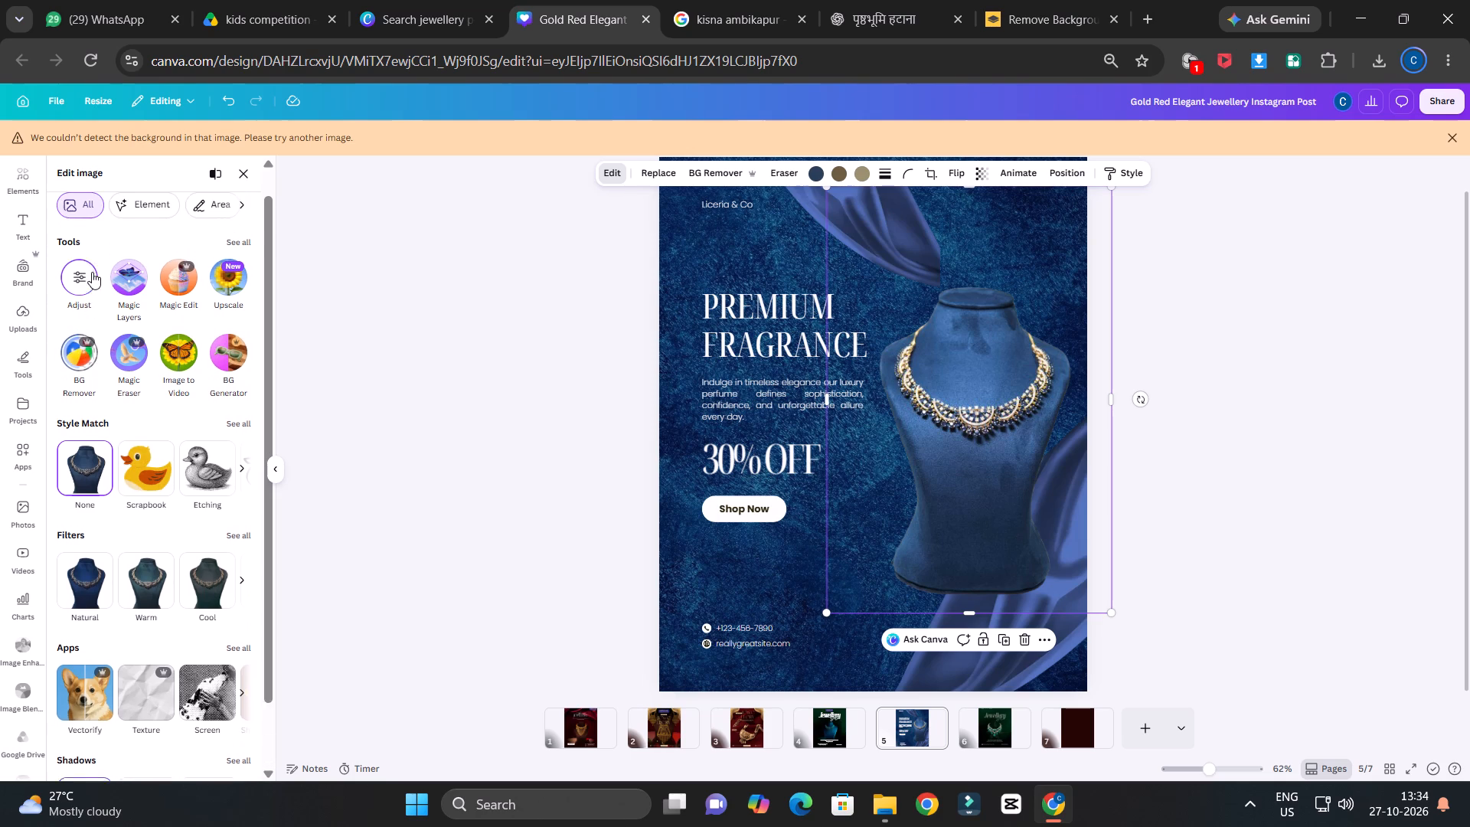
pyautogui.click(70, 309)
pyautogui.scroll(-1, 139, 348)
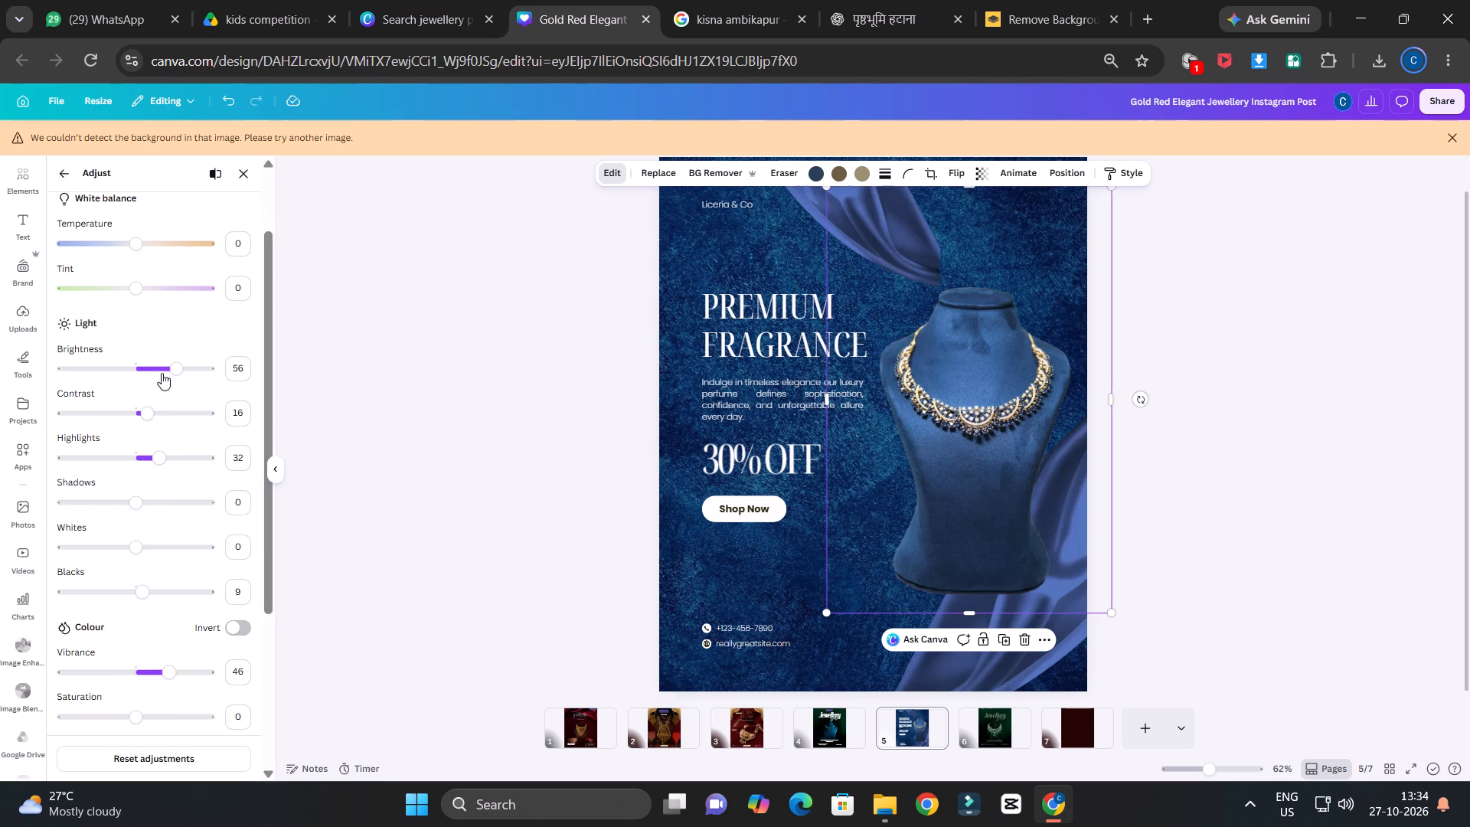
pyautogui.moveTo(160, 365); pyautogui.dragTo(181, 382)
pyautogui.moveTo(149, 416); pyautogui.dragTo(141, 417)
pyautogui.click(165, 674)
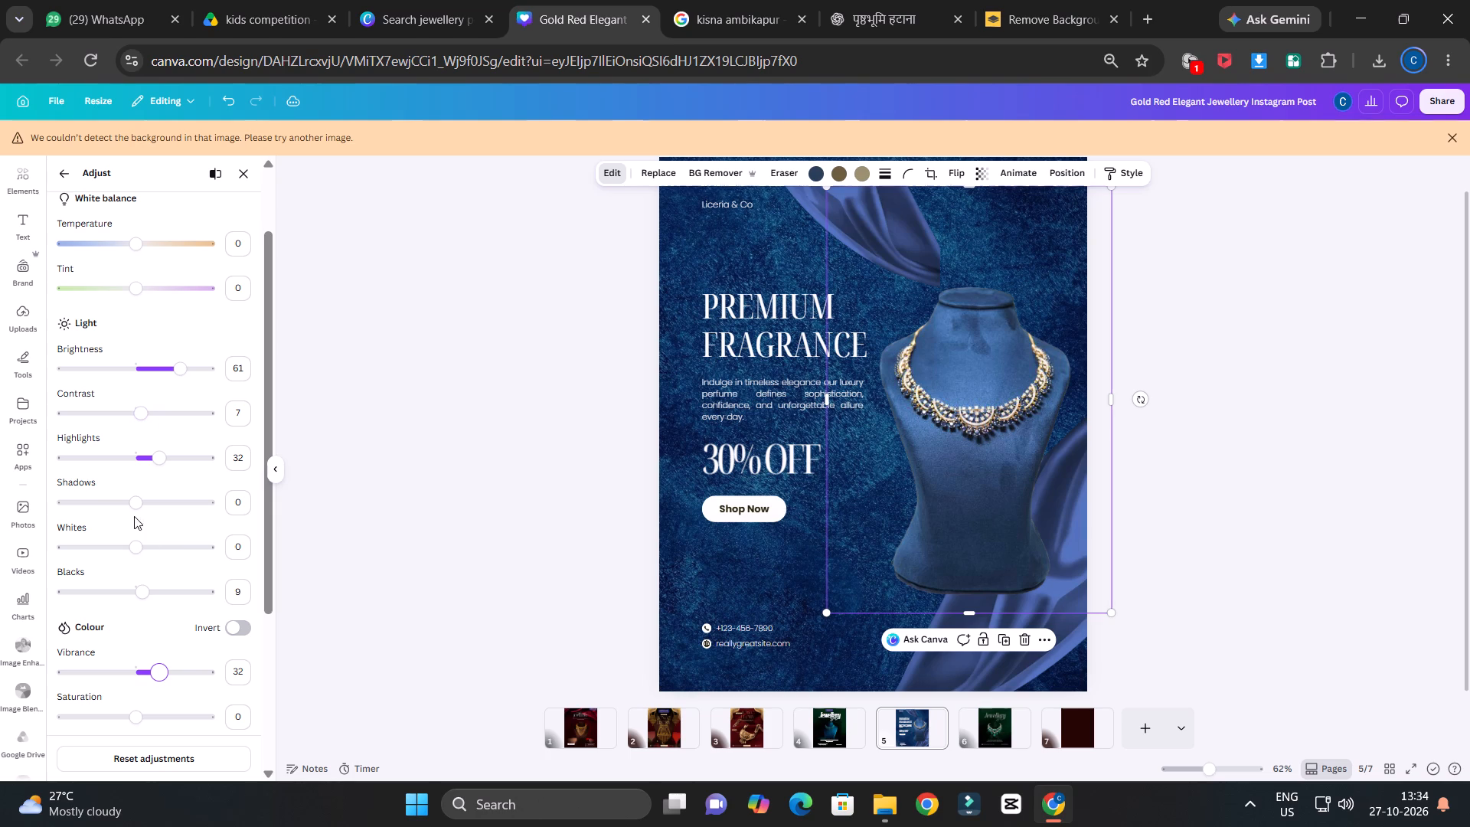
pyautogui.moveTo(154, 463); pyautogui.dragTo(150, 468)
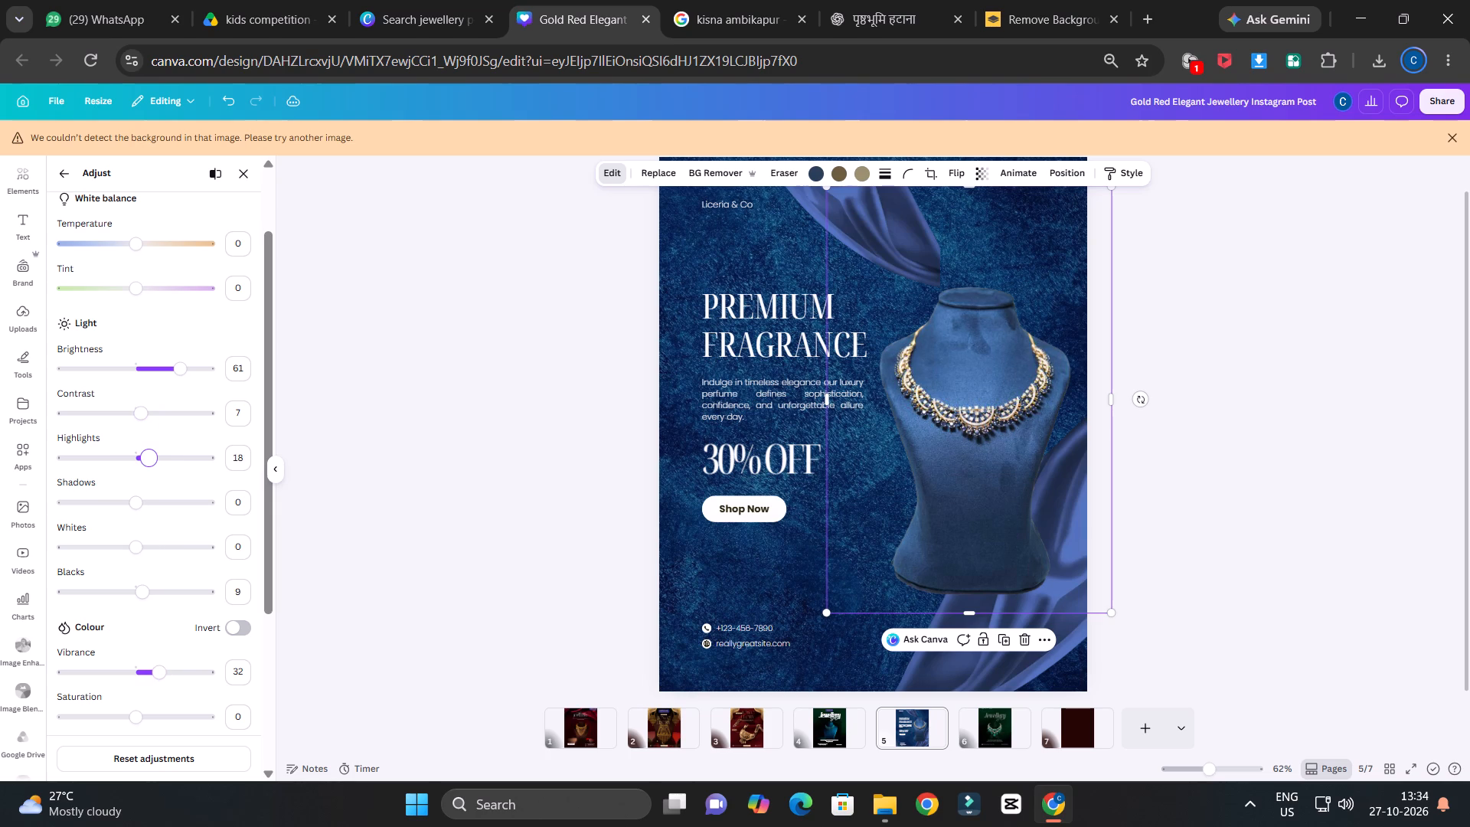
pyautogui.moveTo(150, 468); pyautogui.dragTo(155, 470)
pyautogui.scroll(-4, 96, 520)
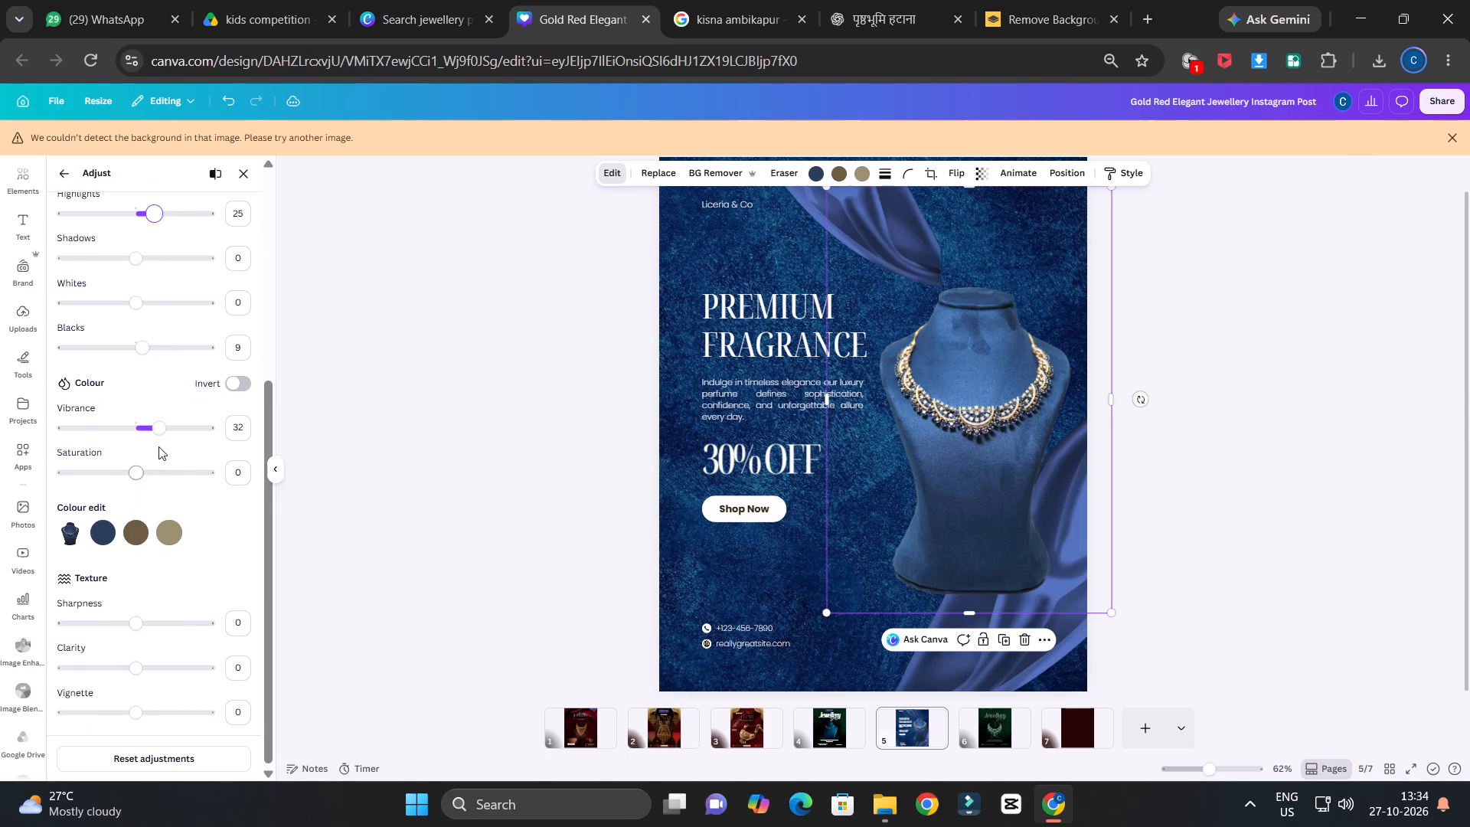
pyautogui.scroll(3, 163, 483)
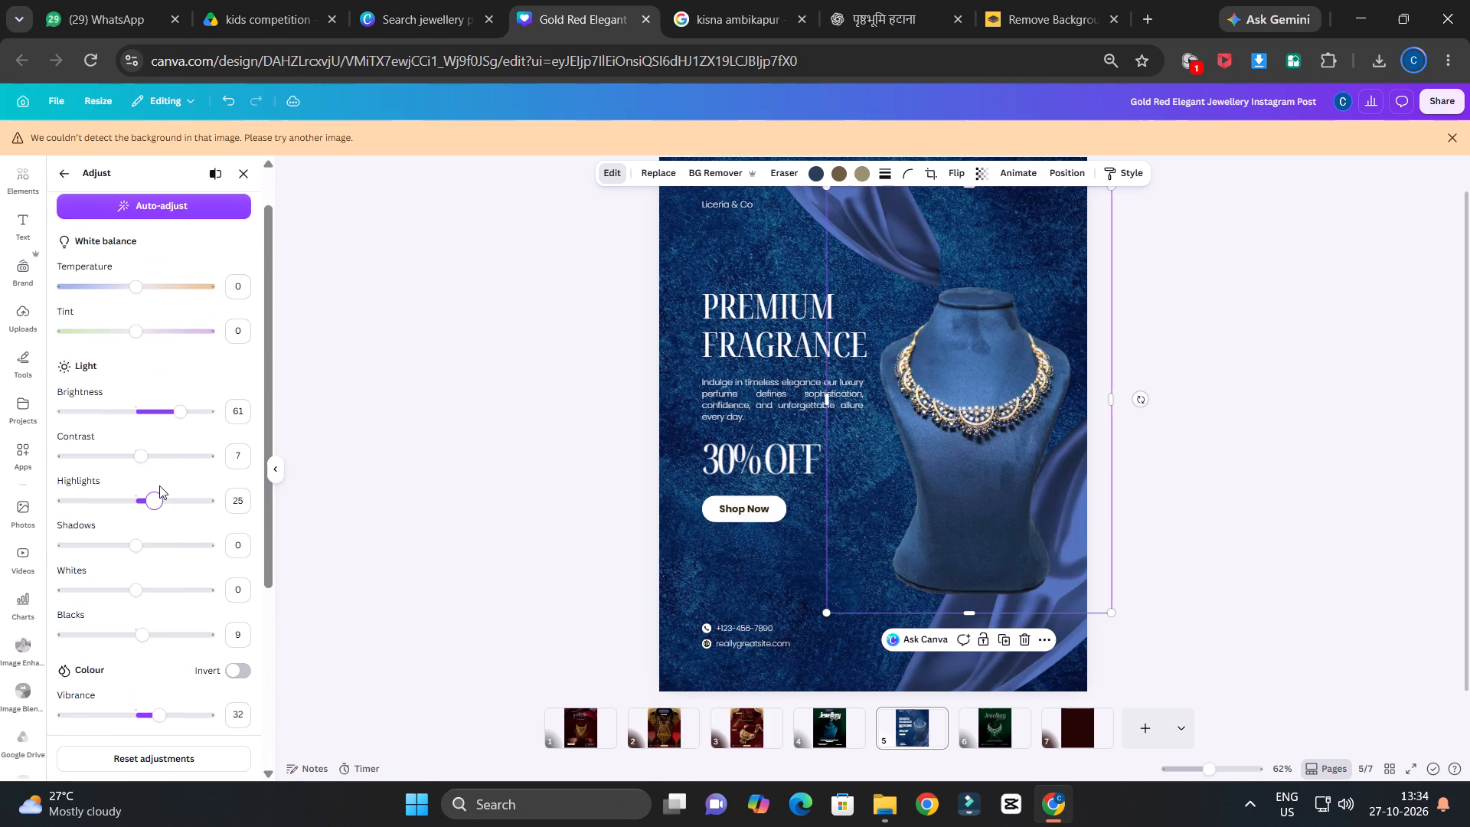
pyautogui.click(136, 461)
pyautogui.scroll(3, 107, 392)
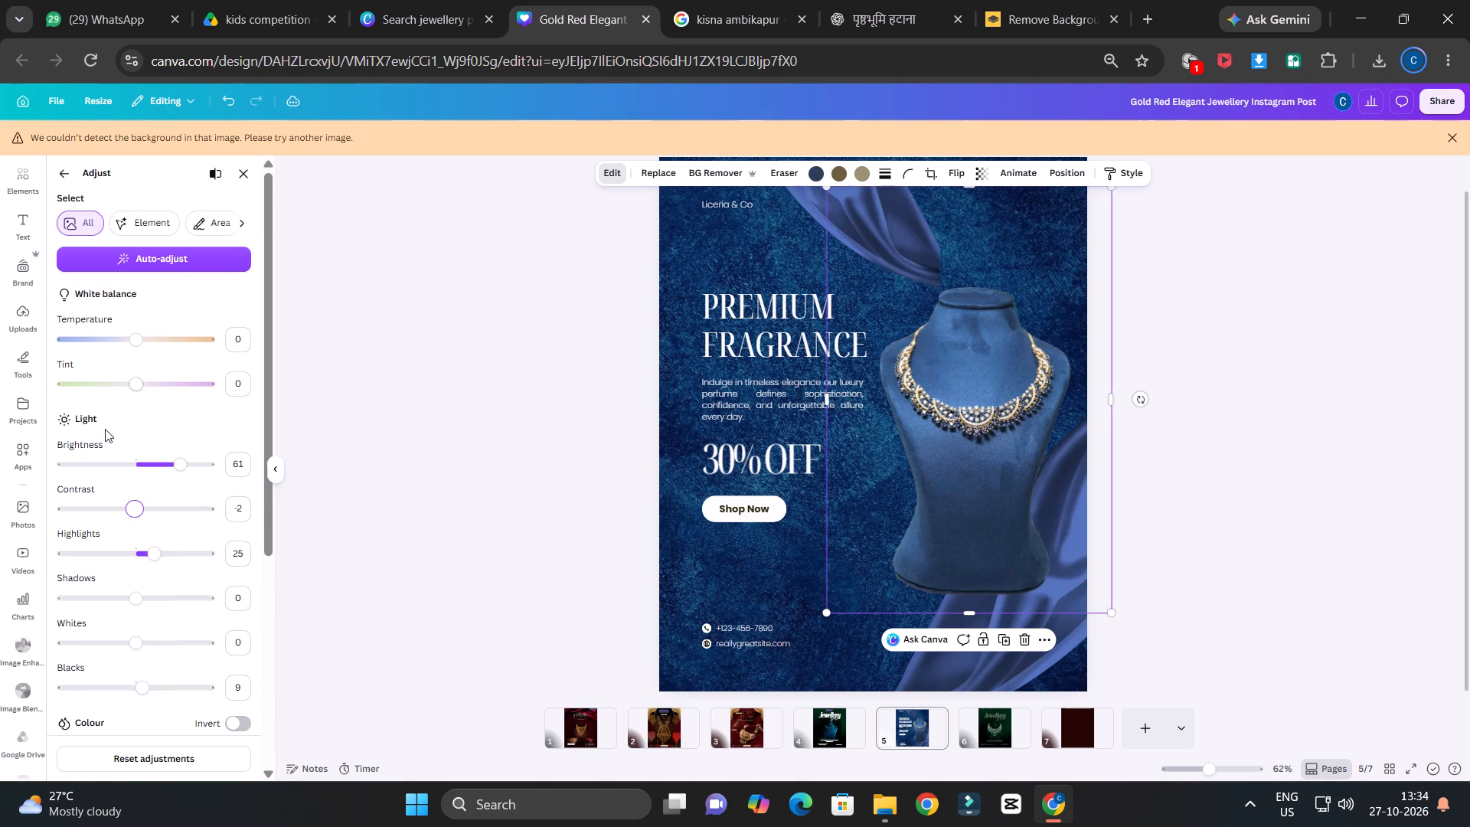
pyautogui.scroll(-6, 83, 415)
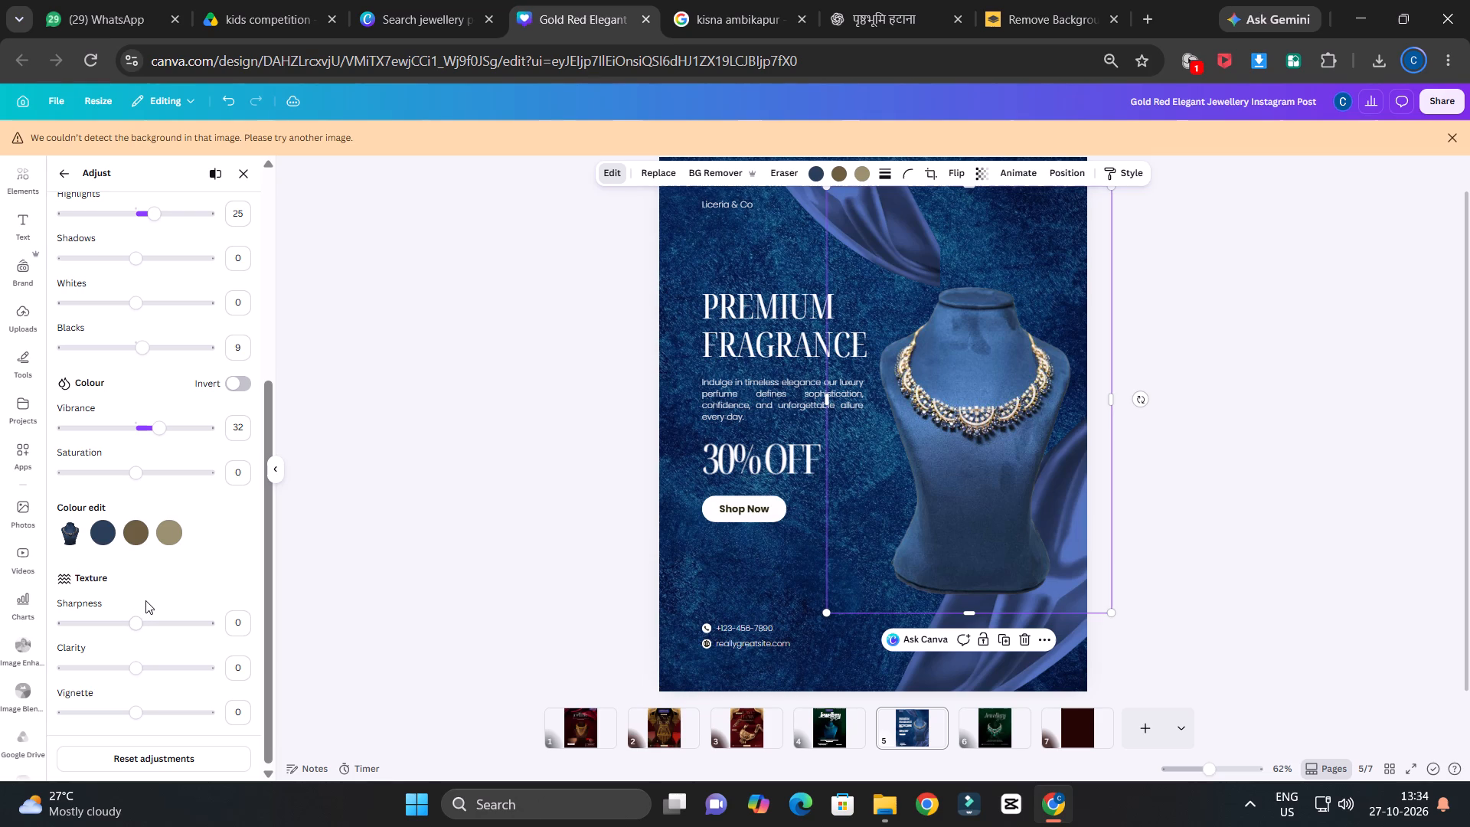
# Nudge the necklace cut-out slightly down-left and bring the lower blue silk drape forward, in front of the mannequin's base.
pyautogui.click(977, 533)
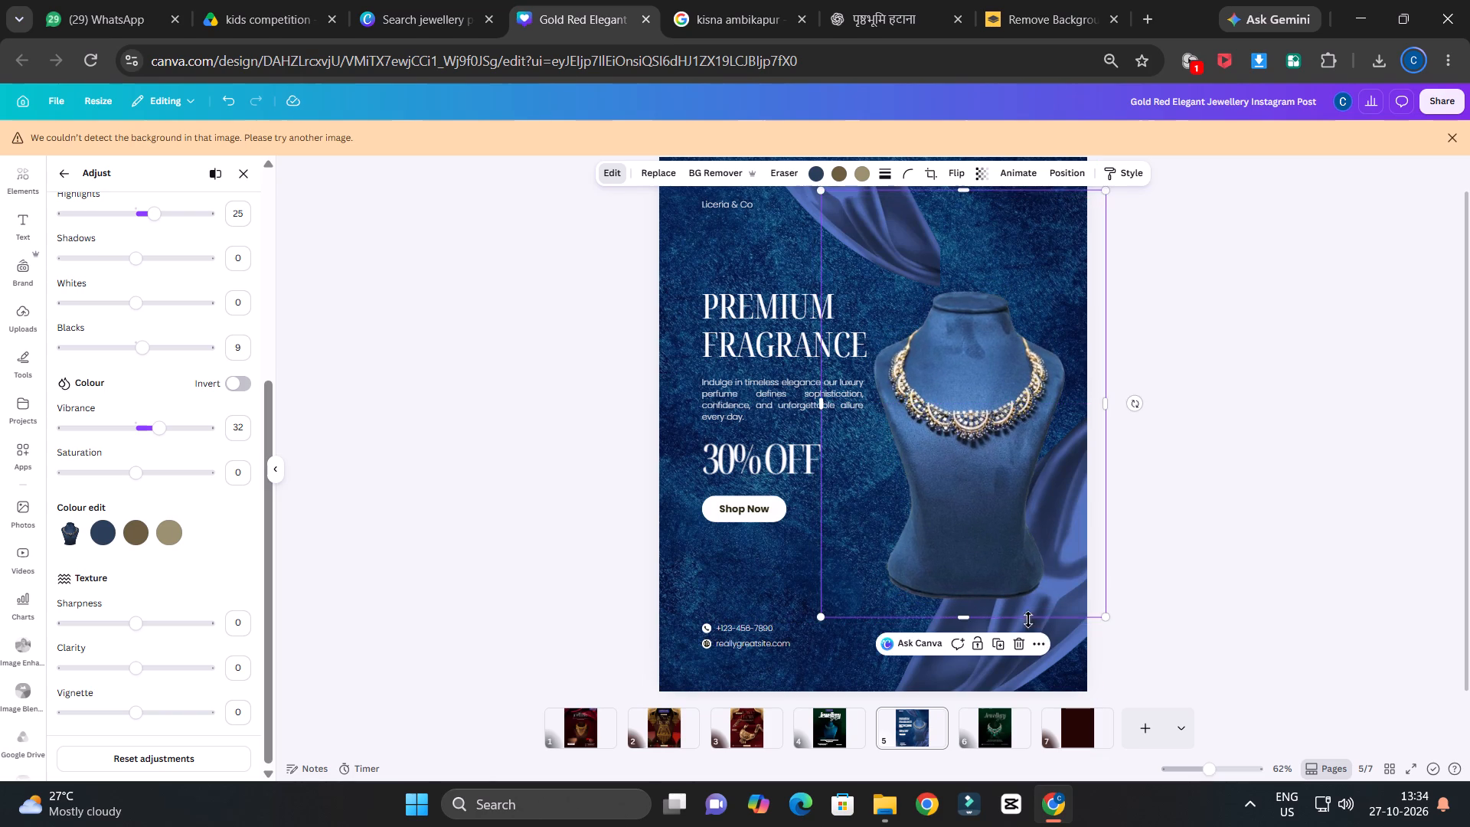
pyautogui.click(1051, 639)
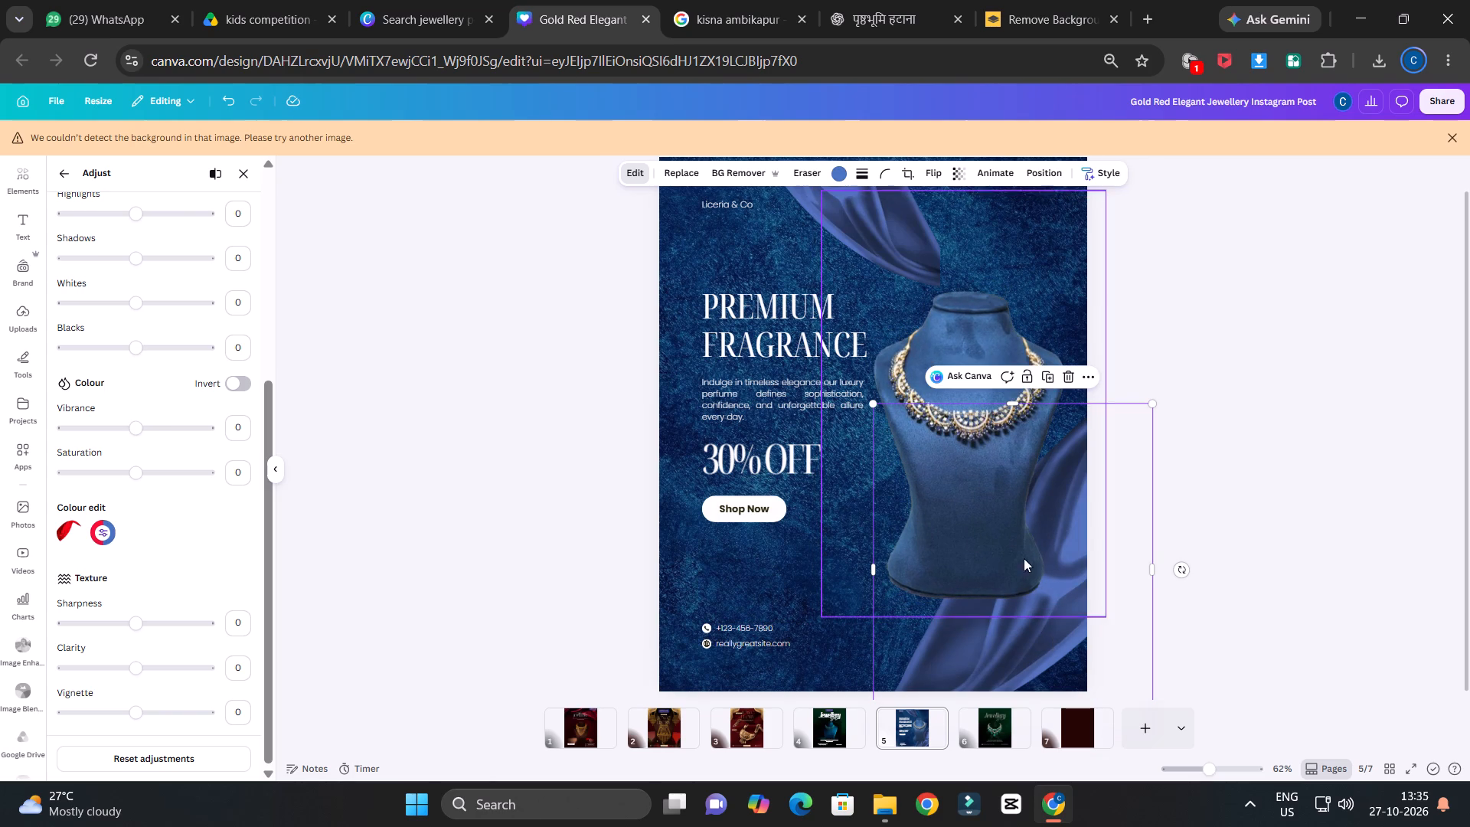
pyautogui.rightClick(1082, 653)
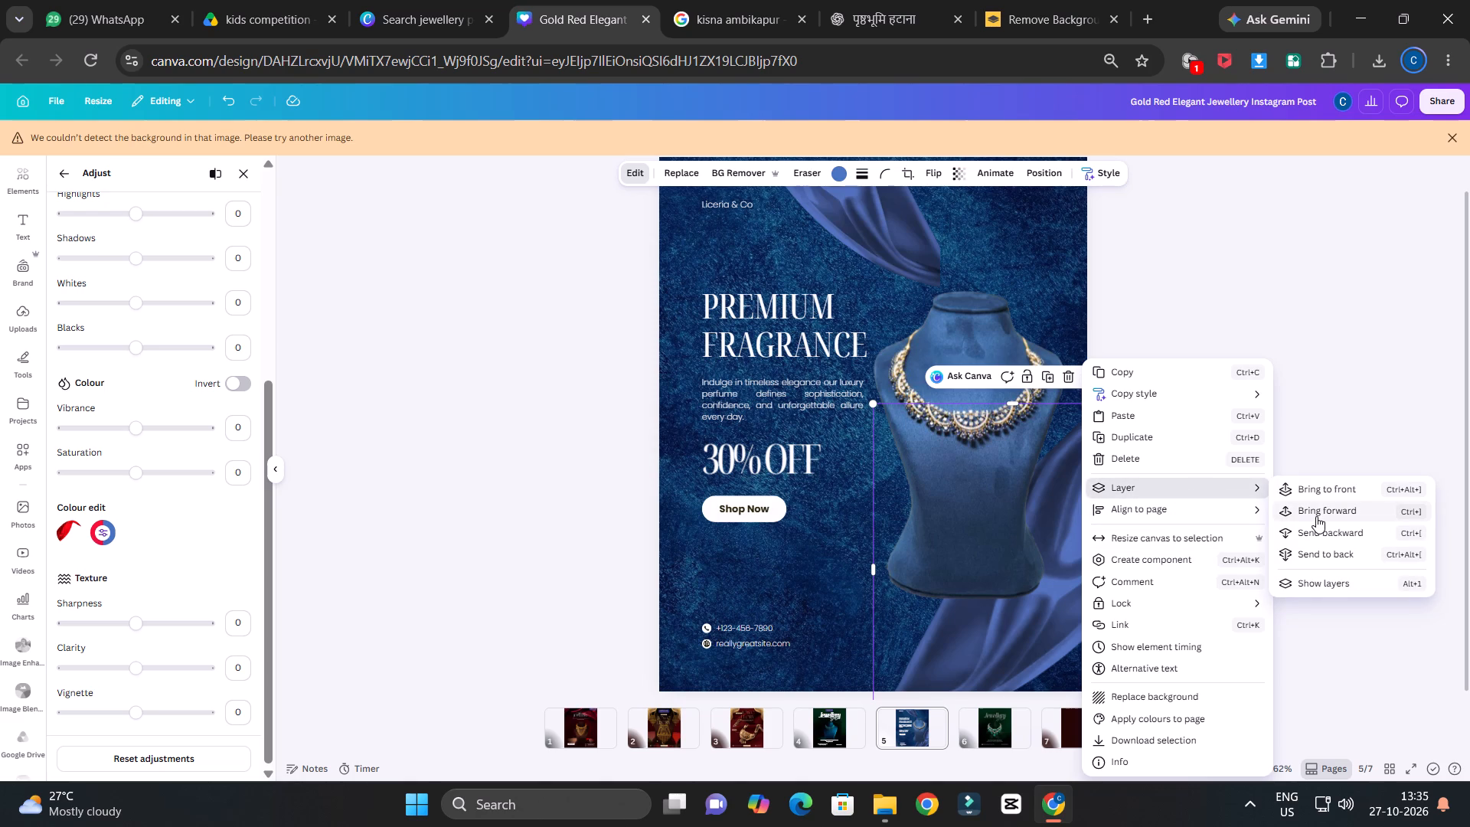
pyautogui.click(1319, 528)
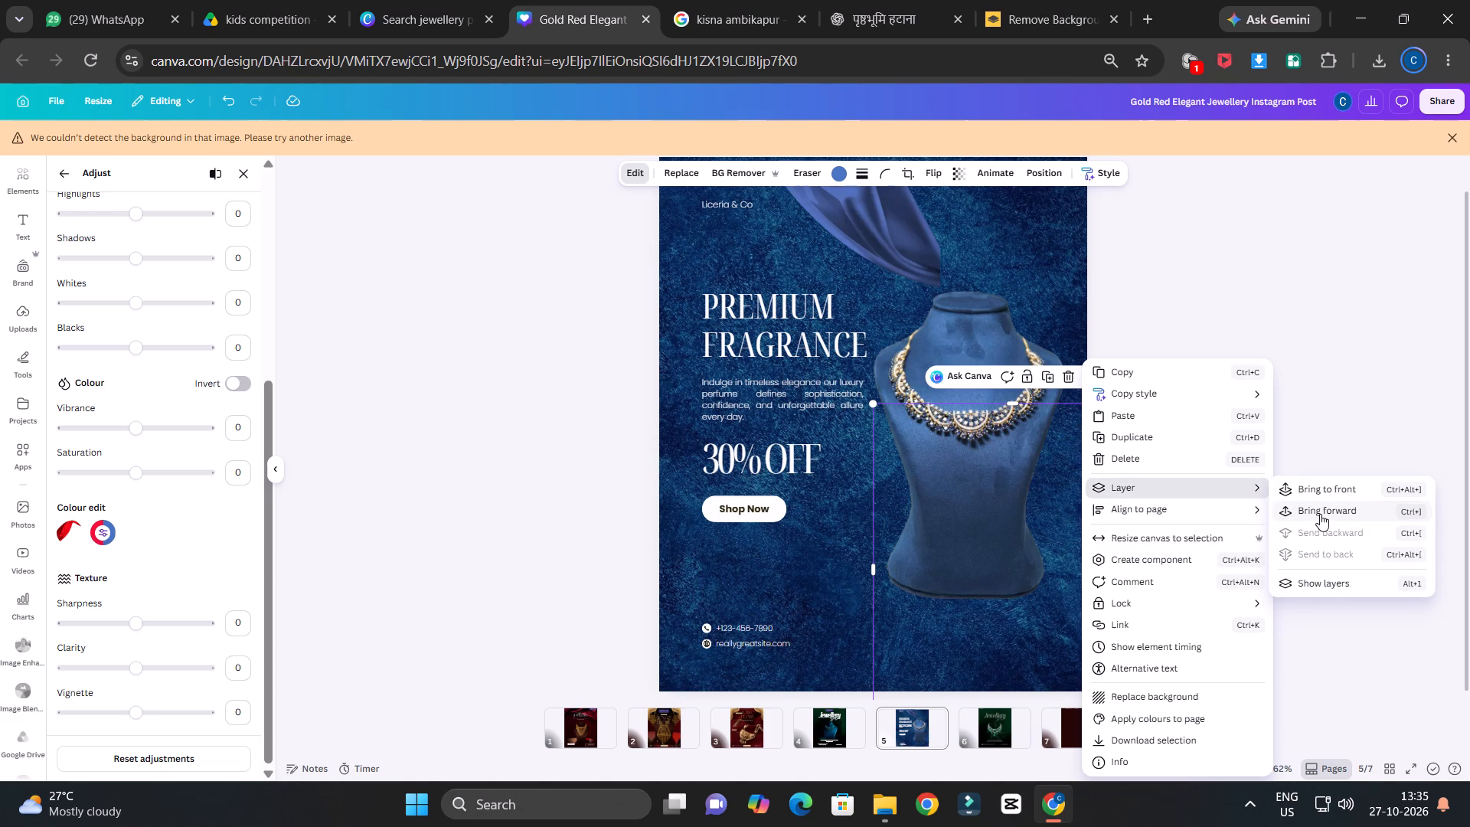
pyautogui.click(1320, 511)
pyautogui.click(1320, 511)
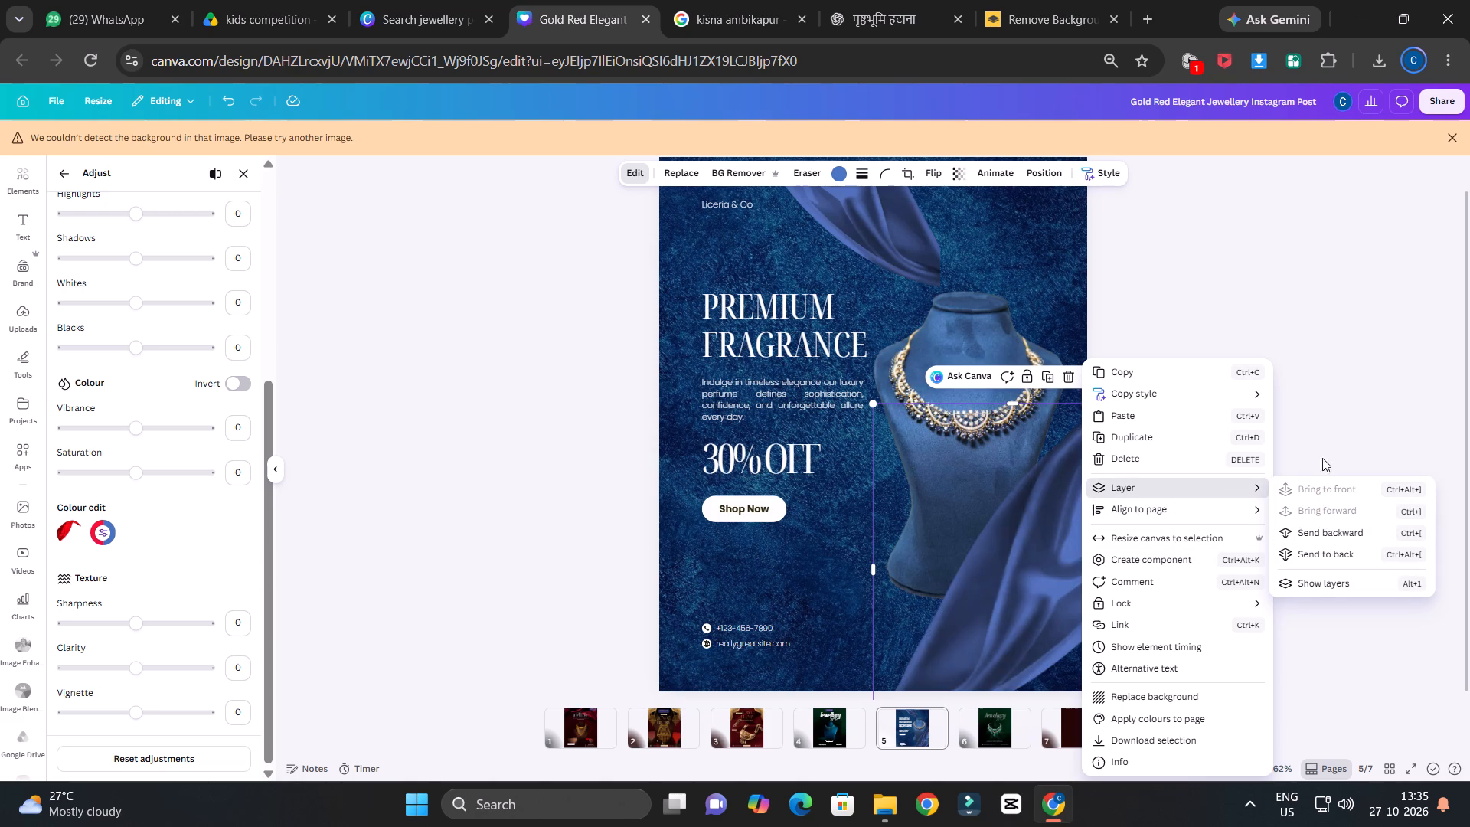
pyautogui.click(1332, 391)
pyautogui.click(942, 327)
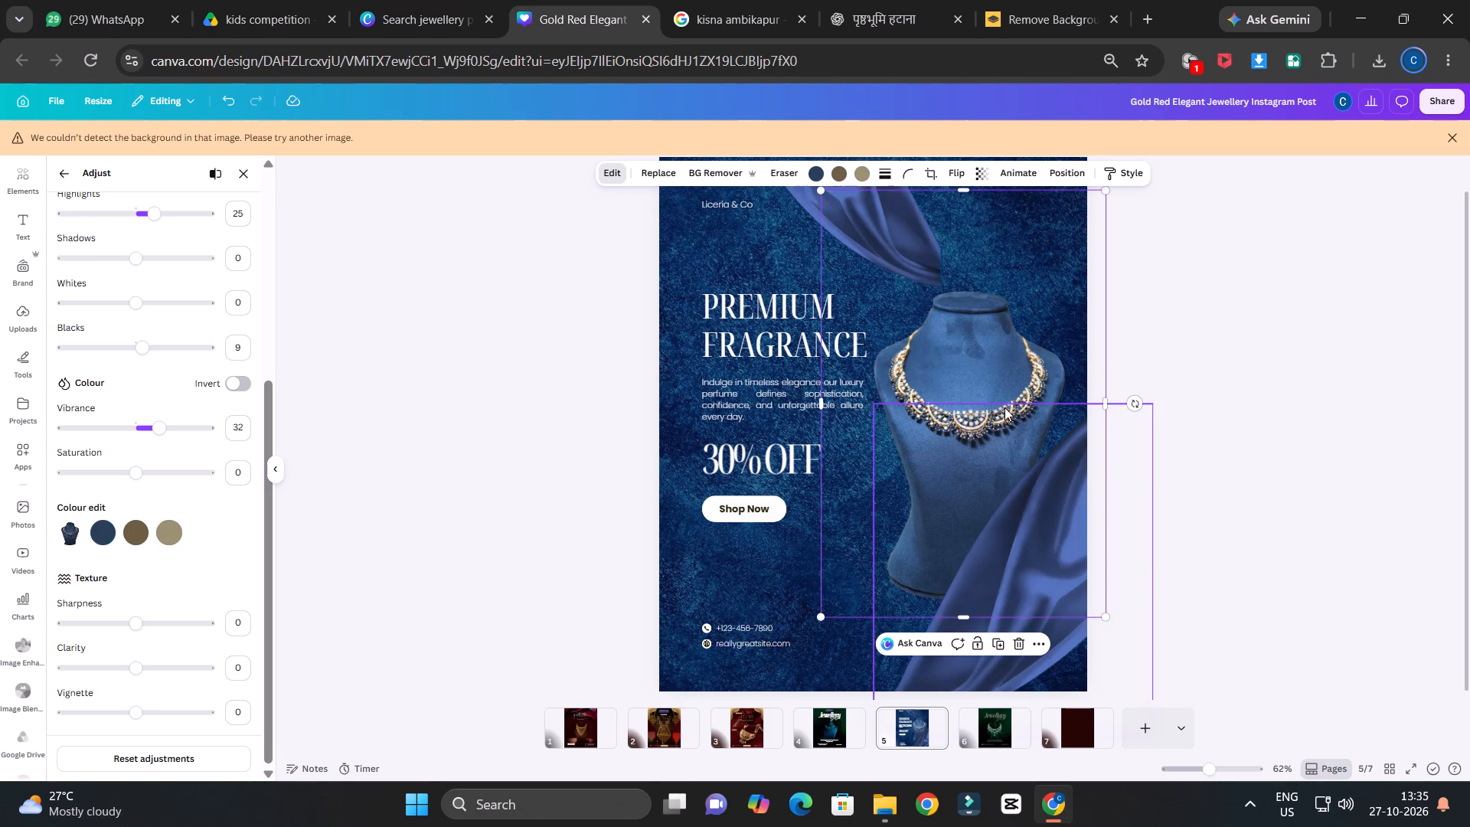
# Resize the mannequin necklace cut-out to about 748 × 1,122 and reposition it beside the headline, between the two blue silk drapes.
pyautogui.moveTo(1106, 621); pyautogui.dragTo(1179, 652)
pyautogui.moveTo(969, 377); pyautogui.dragTo(959, 342)
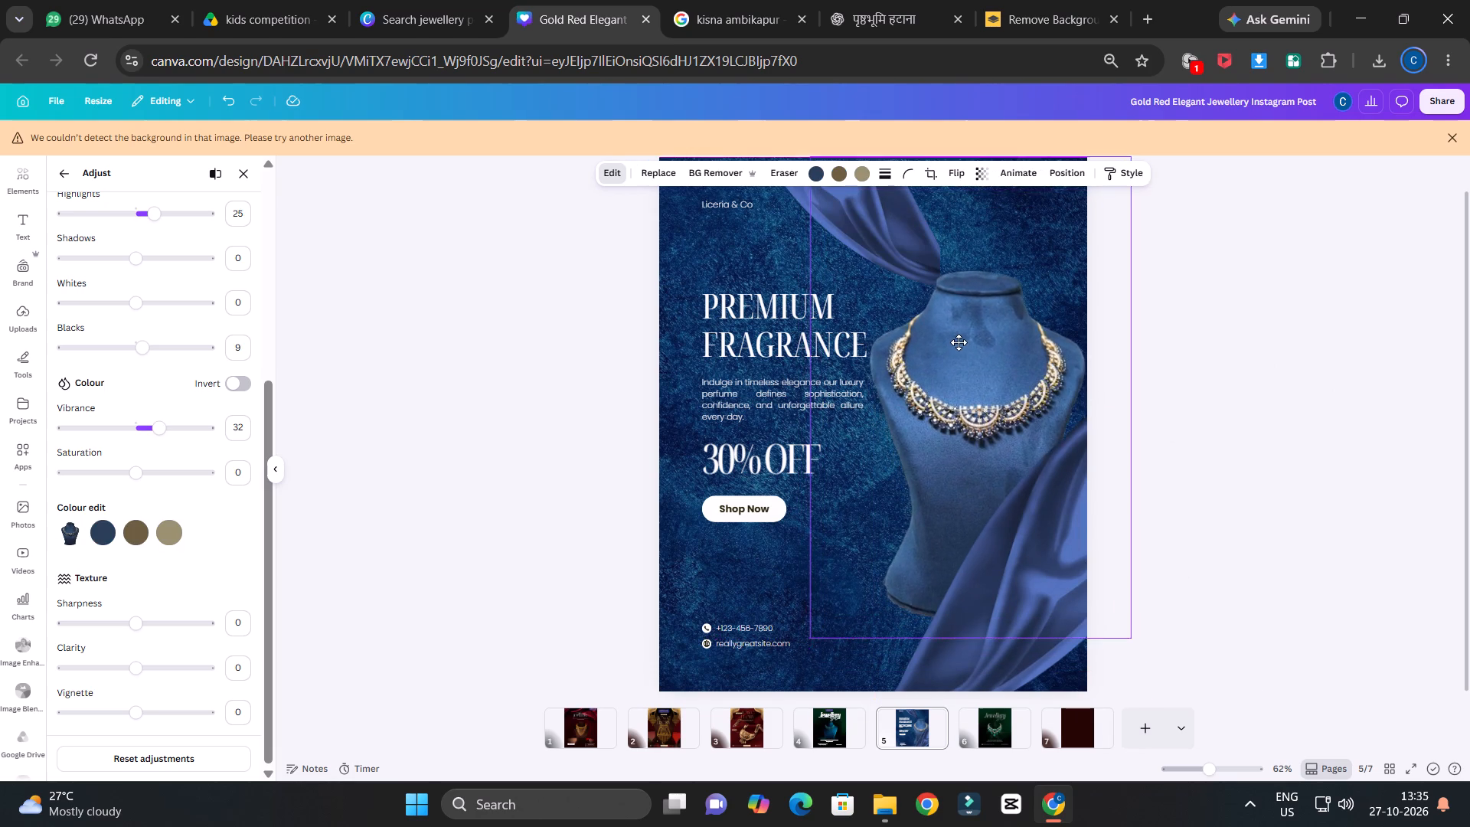
pyautogui.moveTo(959, 342); pyautogui.dragTo(955, 342)
pyautogui.moveTo(1132, 639); pyautogui.dragTo(1099, 606)
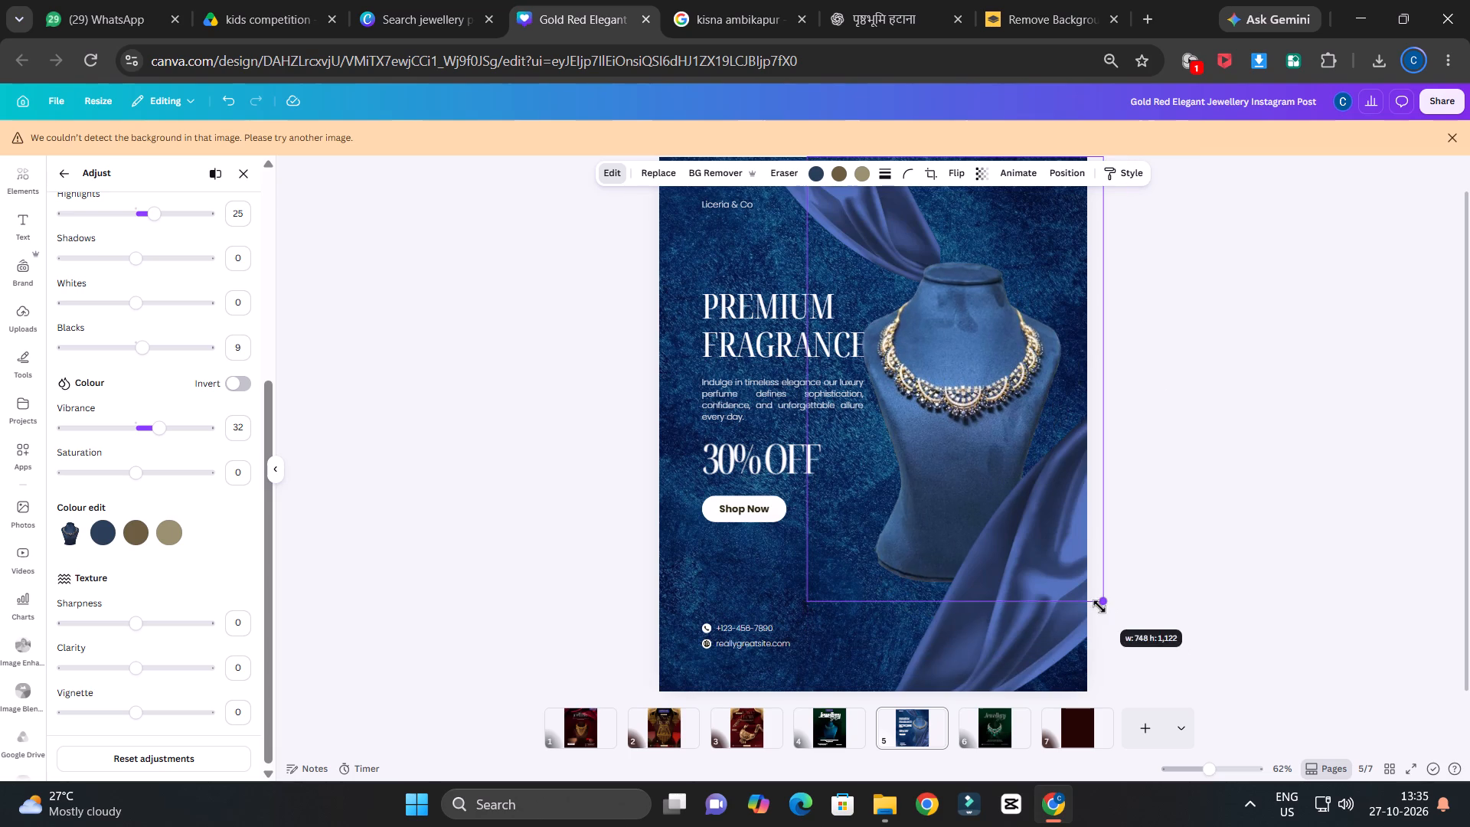
pyautogui.moveTo(1099, 606); pyautogui.dragTo(1100, 606)
pyautogui.moveTo(994, 373); pyautogui.dragTo(996, 397)
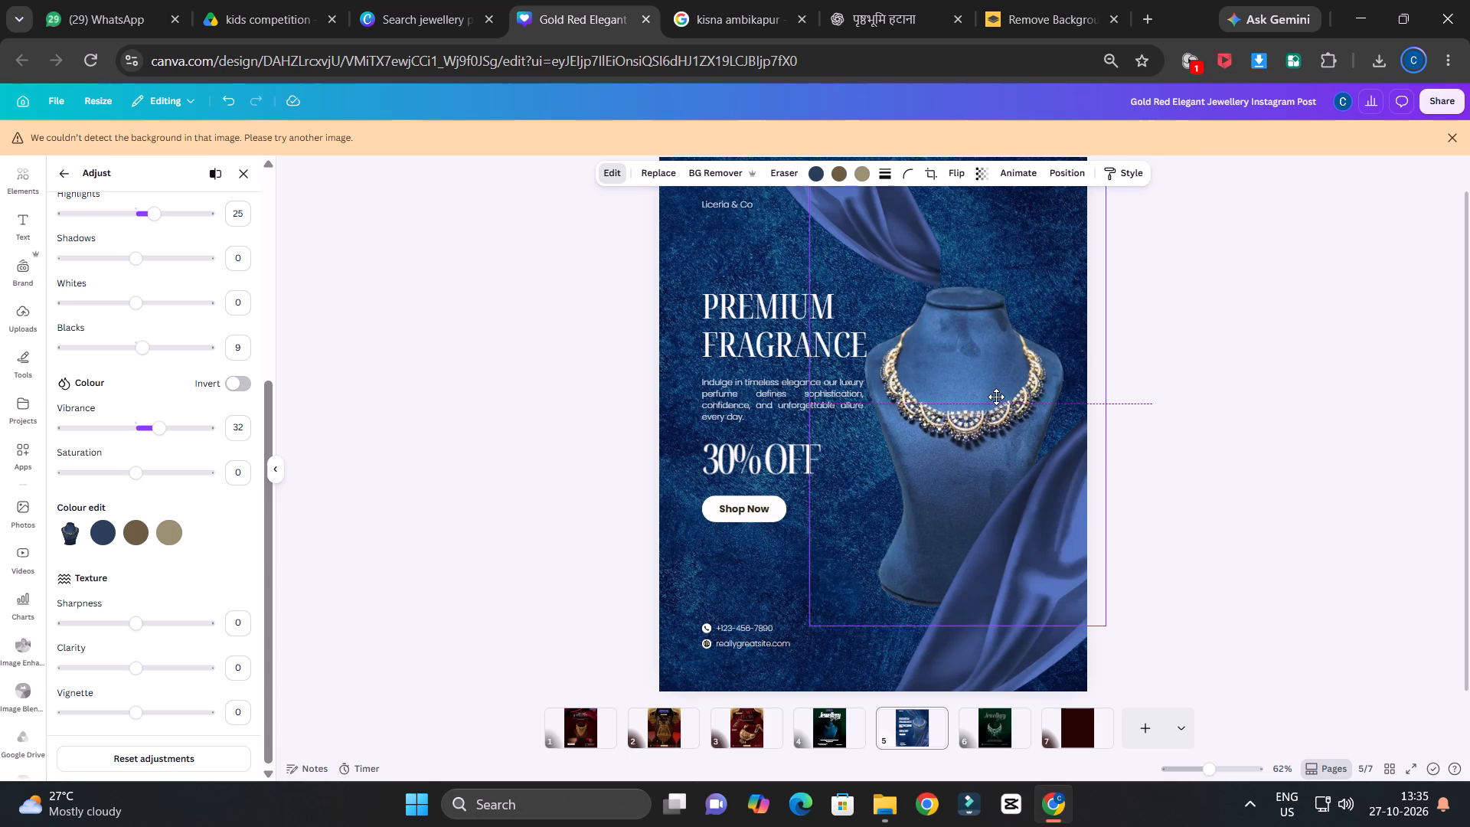
pyautogui.moveTo(996, 397); pyautogui.dragTo(996, 394)
pyautogui.moveTo(996, 391); pyautogui.dragTo(1004, 381)
# Duplicate the lower blue silk drape onto the left half of the page and rotate the copy by roughly a quarter turn.
pyautogui.click(1086, 662)
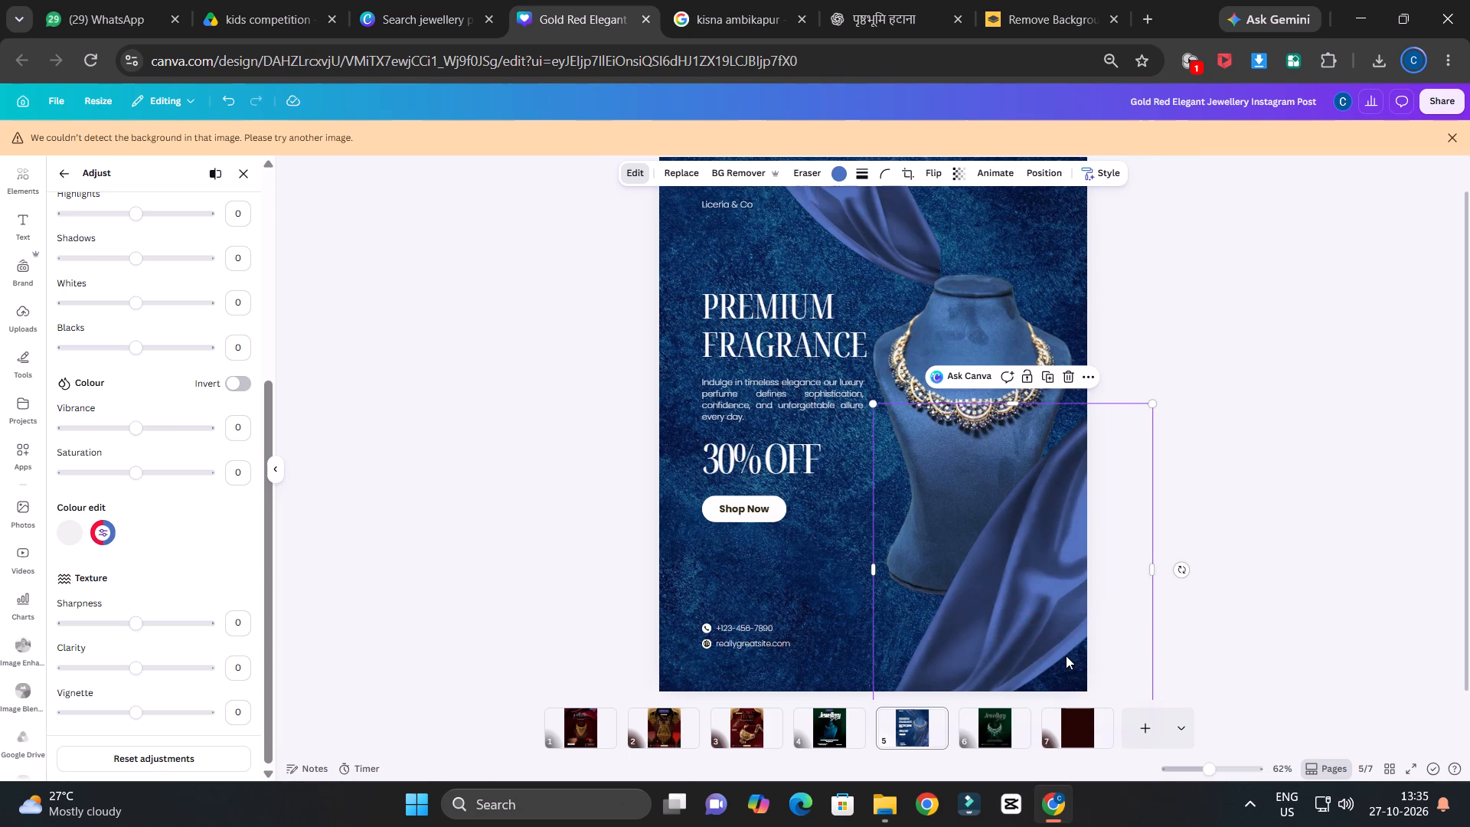
pyautogui.keyDown('alt'); pyautogui.moveTo(1066, 655); pyautogui.dragTo(786, 588); pyautogui.keyUp('alt')
pyautogui.moveTo(798, 570); pyautogui.dragTo(807, 595)
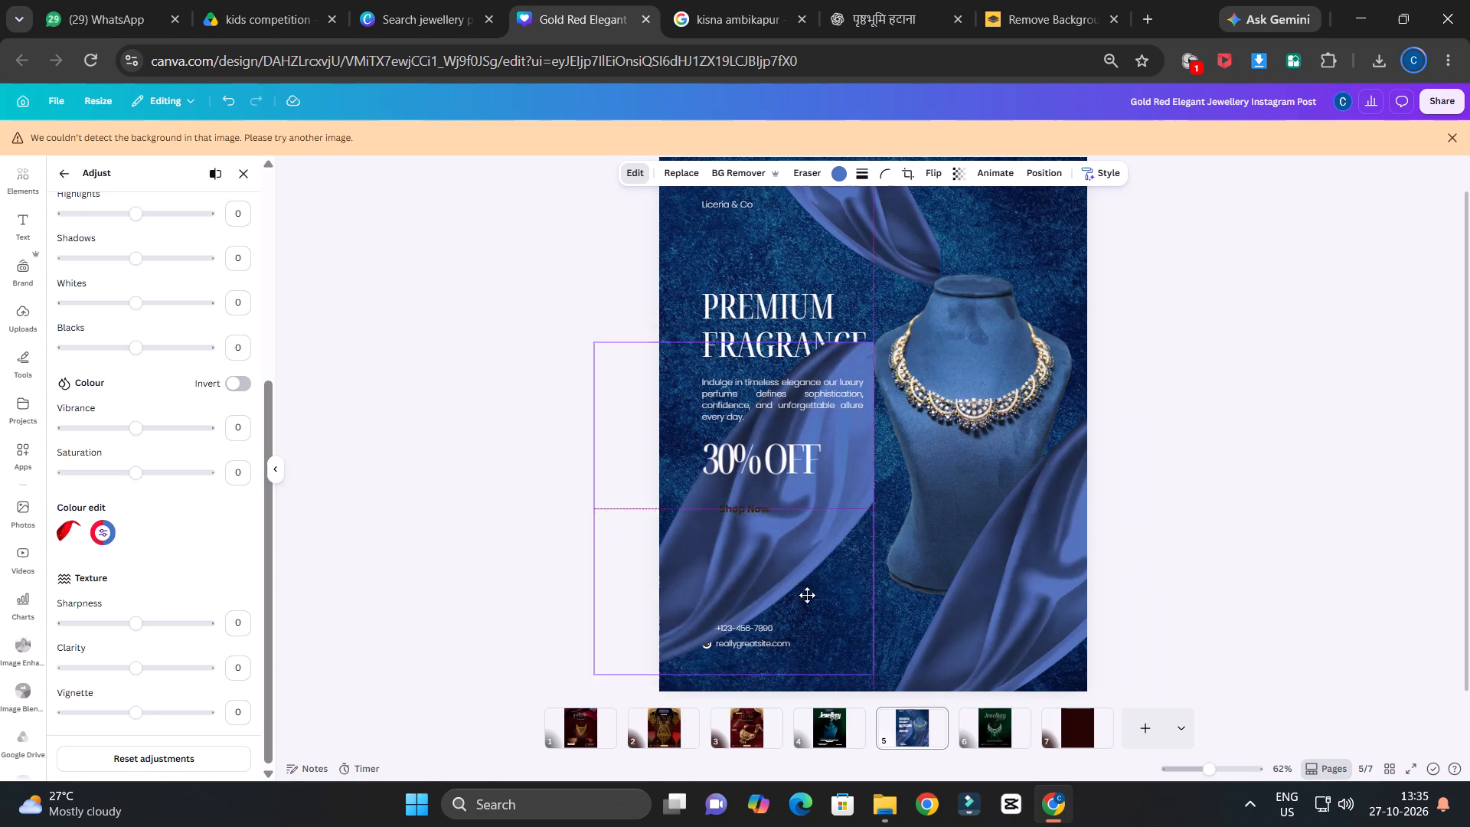
pyautogui.moveTo(807, 595); pyautogui.dragTo(838, 582)
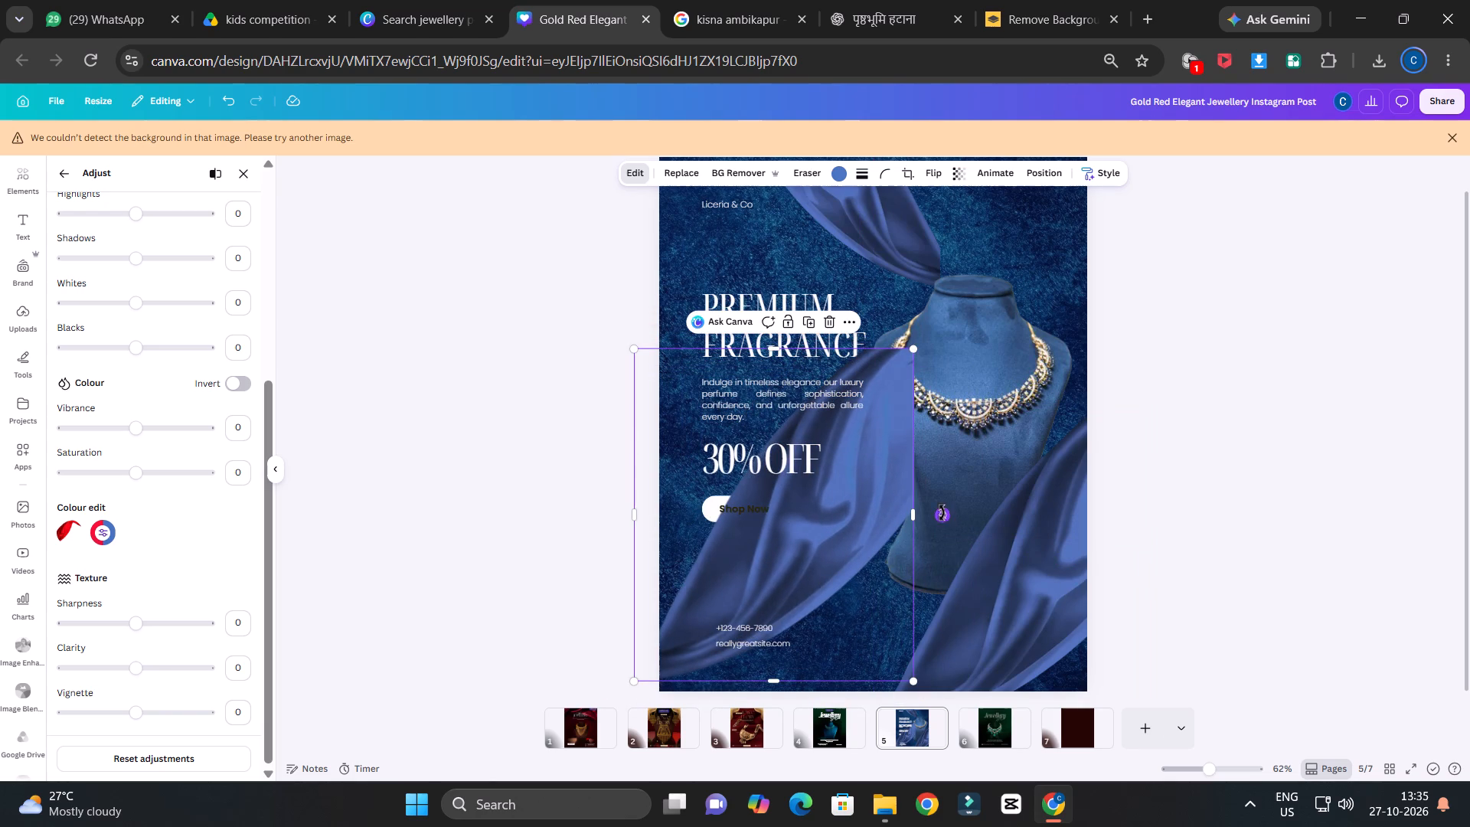
pyautogui.moveTo(942, 513); pyautogui.dragTo(787, 652)
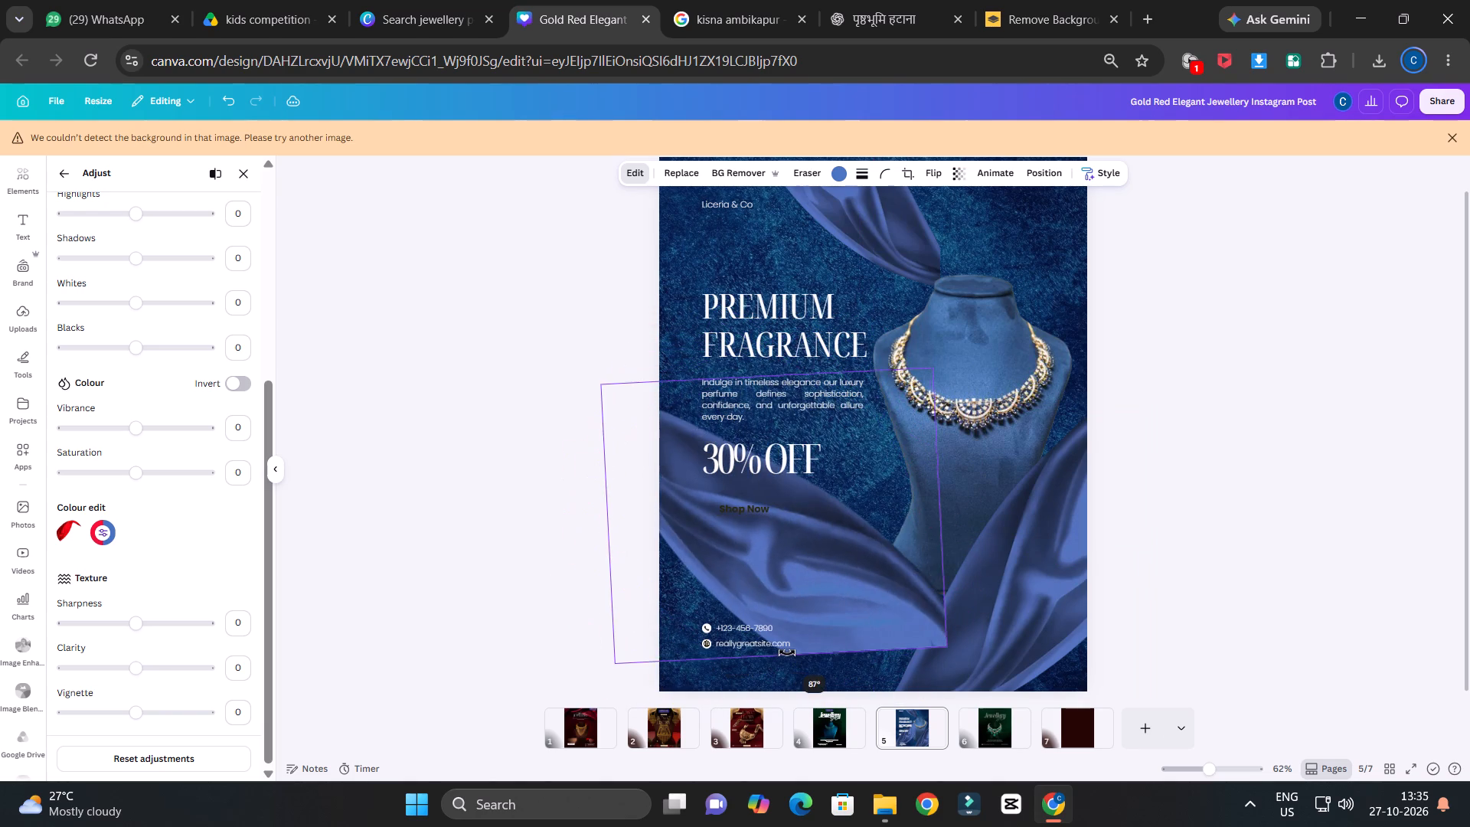
pyautogui.moveTo(787, 652); pyautogui.dragTo(766, 653)
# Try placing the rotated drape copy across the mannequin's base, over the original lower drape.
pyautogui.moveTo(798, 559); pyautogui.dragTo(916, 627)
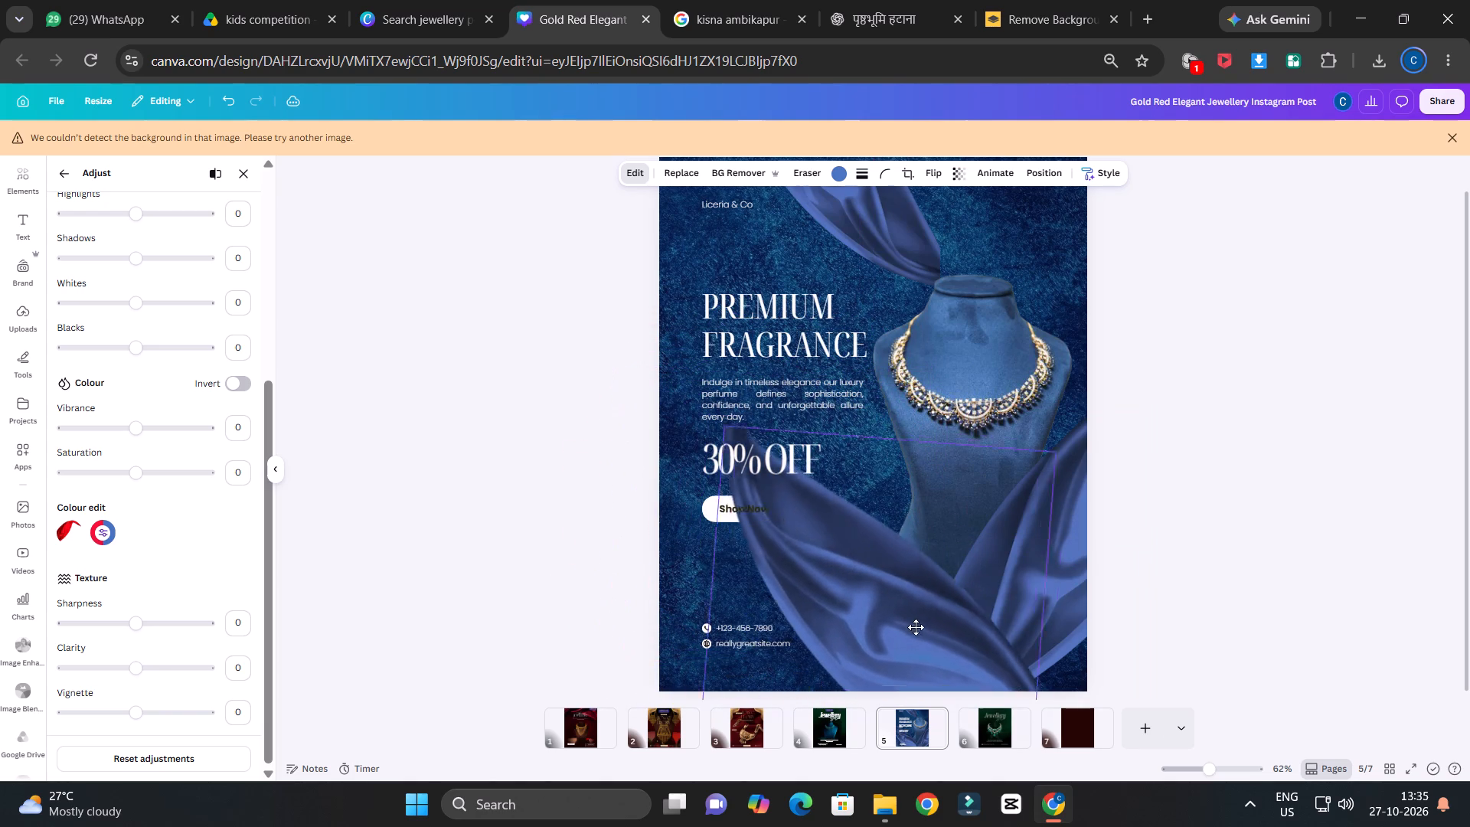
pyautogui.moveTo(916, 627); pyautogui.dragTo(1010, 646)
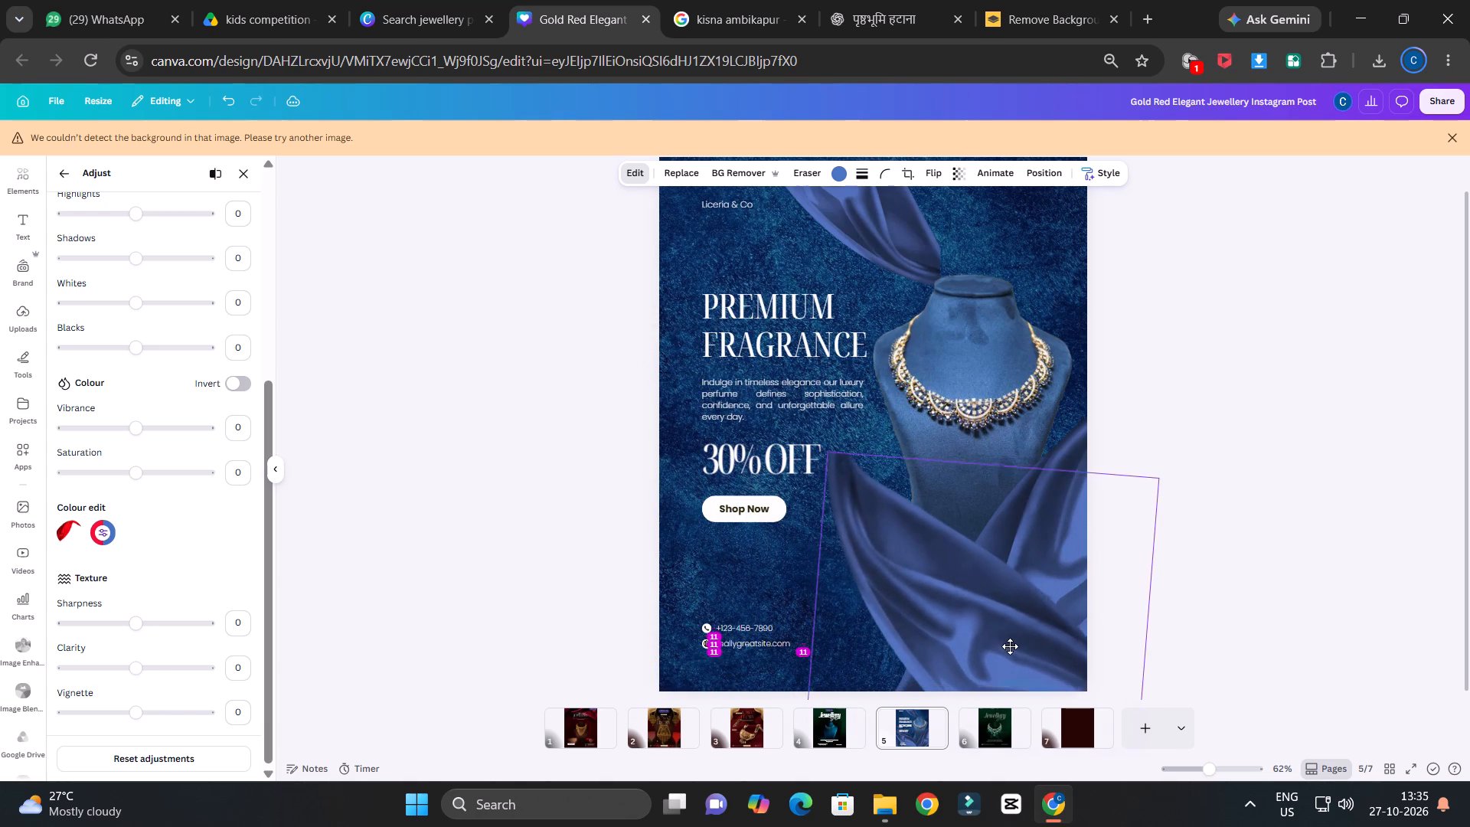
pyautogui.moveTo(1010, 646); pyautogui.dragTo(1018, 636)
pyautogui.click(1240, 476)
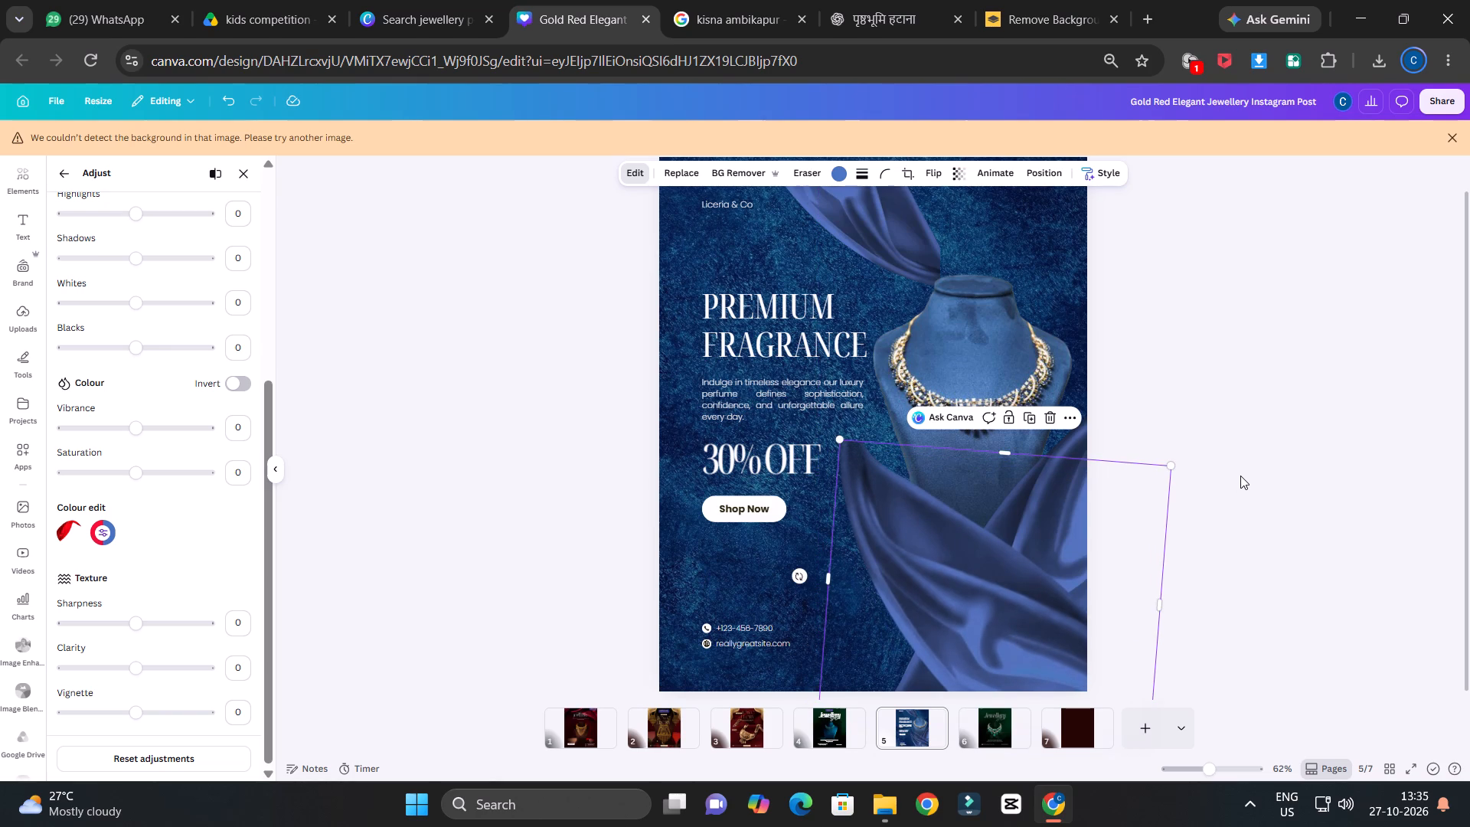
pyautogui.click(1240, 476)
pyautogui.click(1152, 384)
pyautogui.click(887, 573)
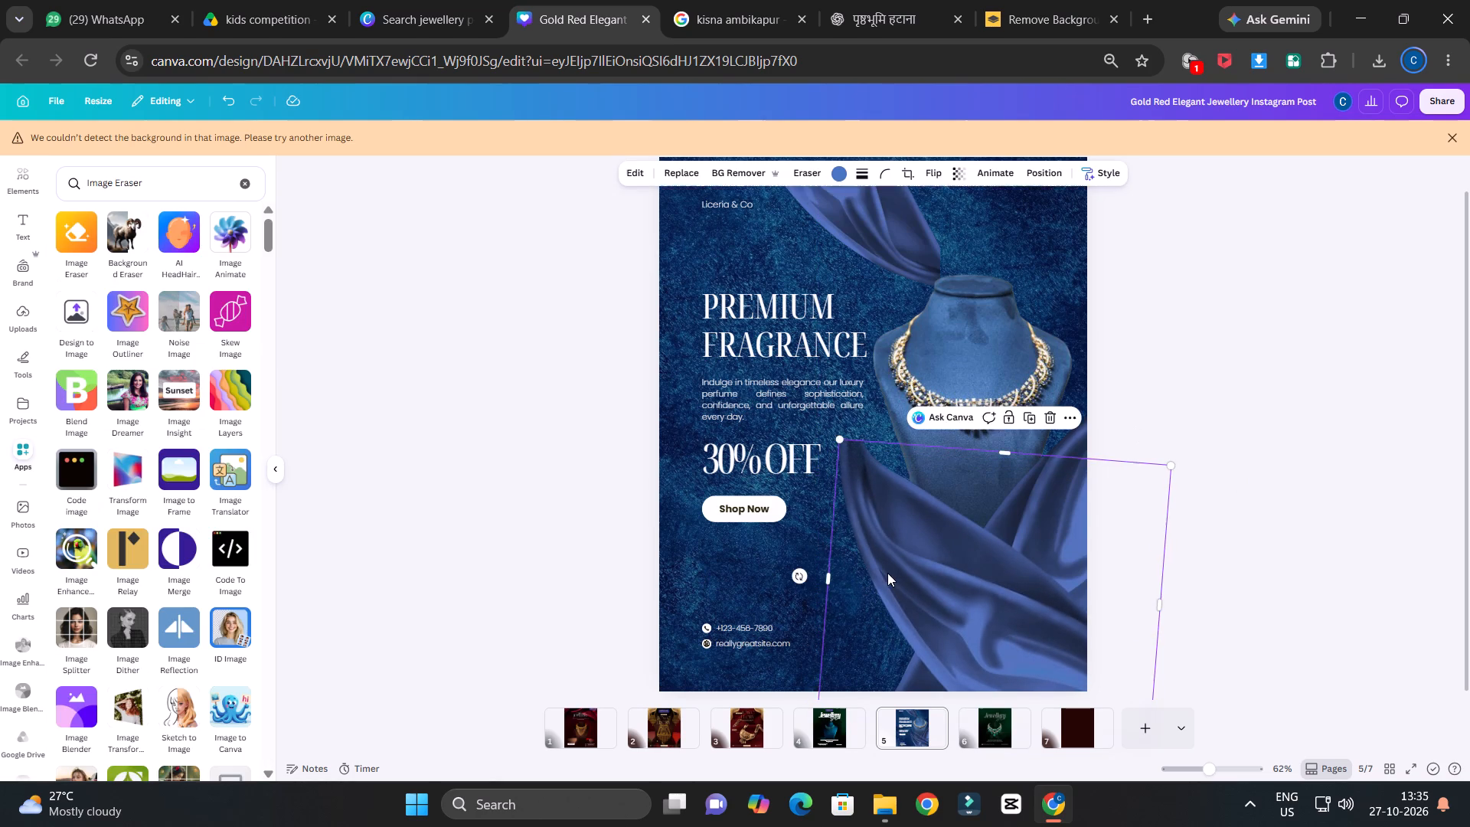
# Move the drape copy into page 5's lower-left corner and enlarge it until it meets the right-hand drape.
pyautogui.moveTo(924, 574); pyautogui.dragTo(682, 613)
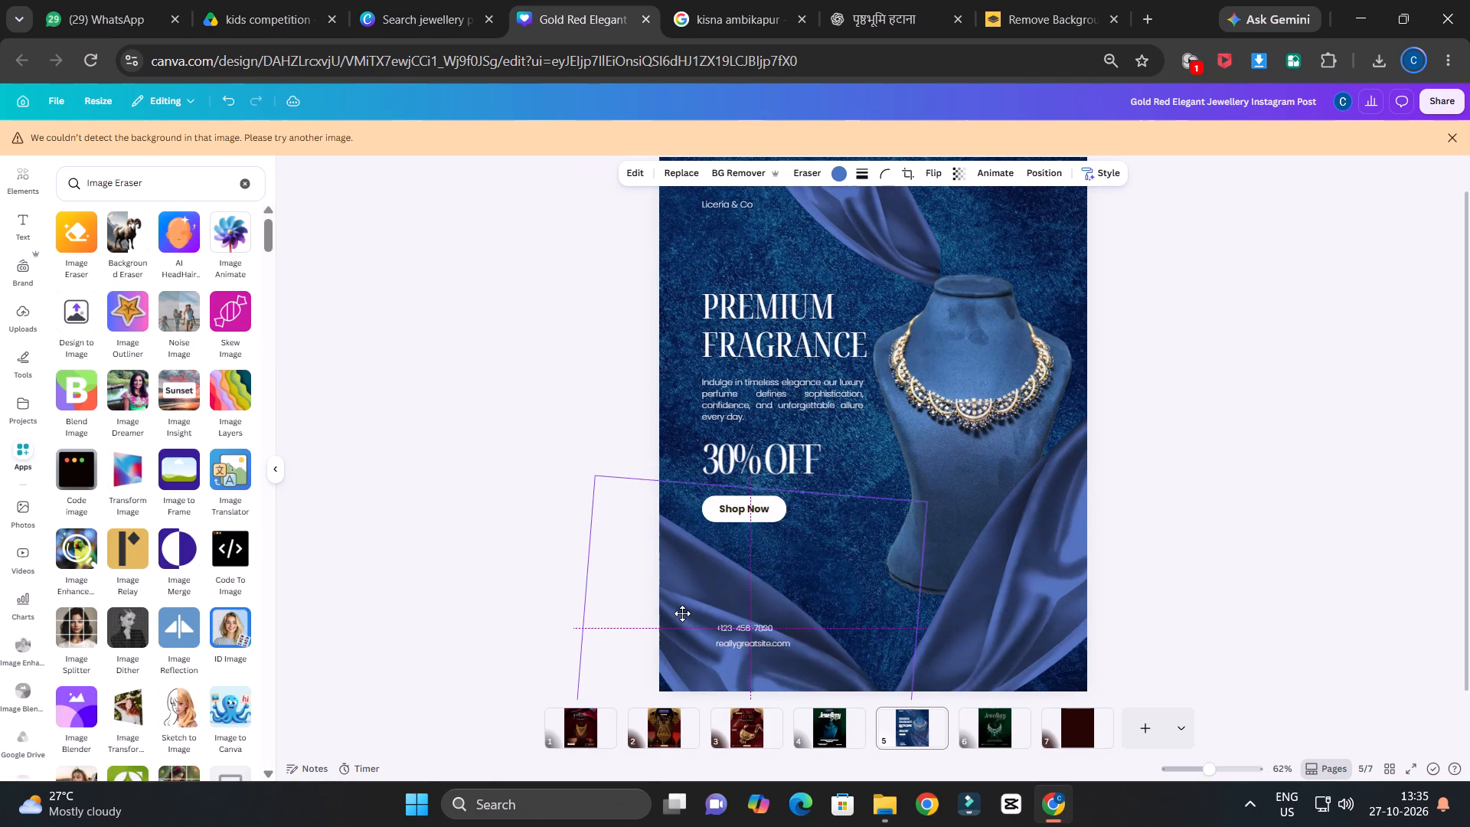
pyautogui.moveTo(682, 613); pyautogui.dragTo(676, 616)
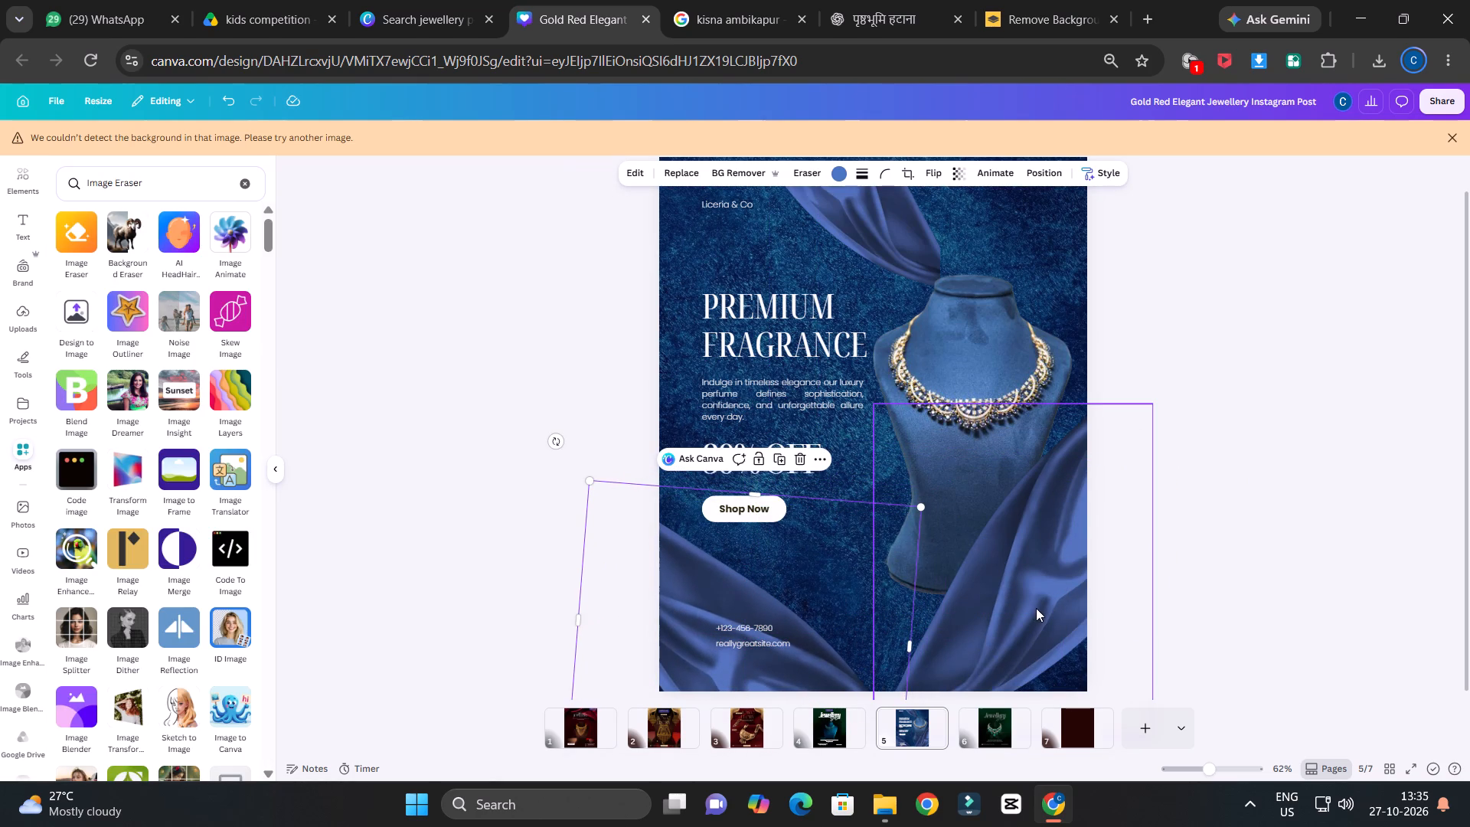
pyautogui.click(783, 594)
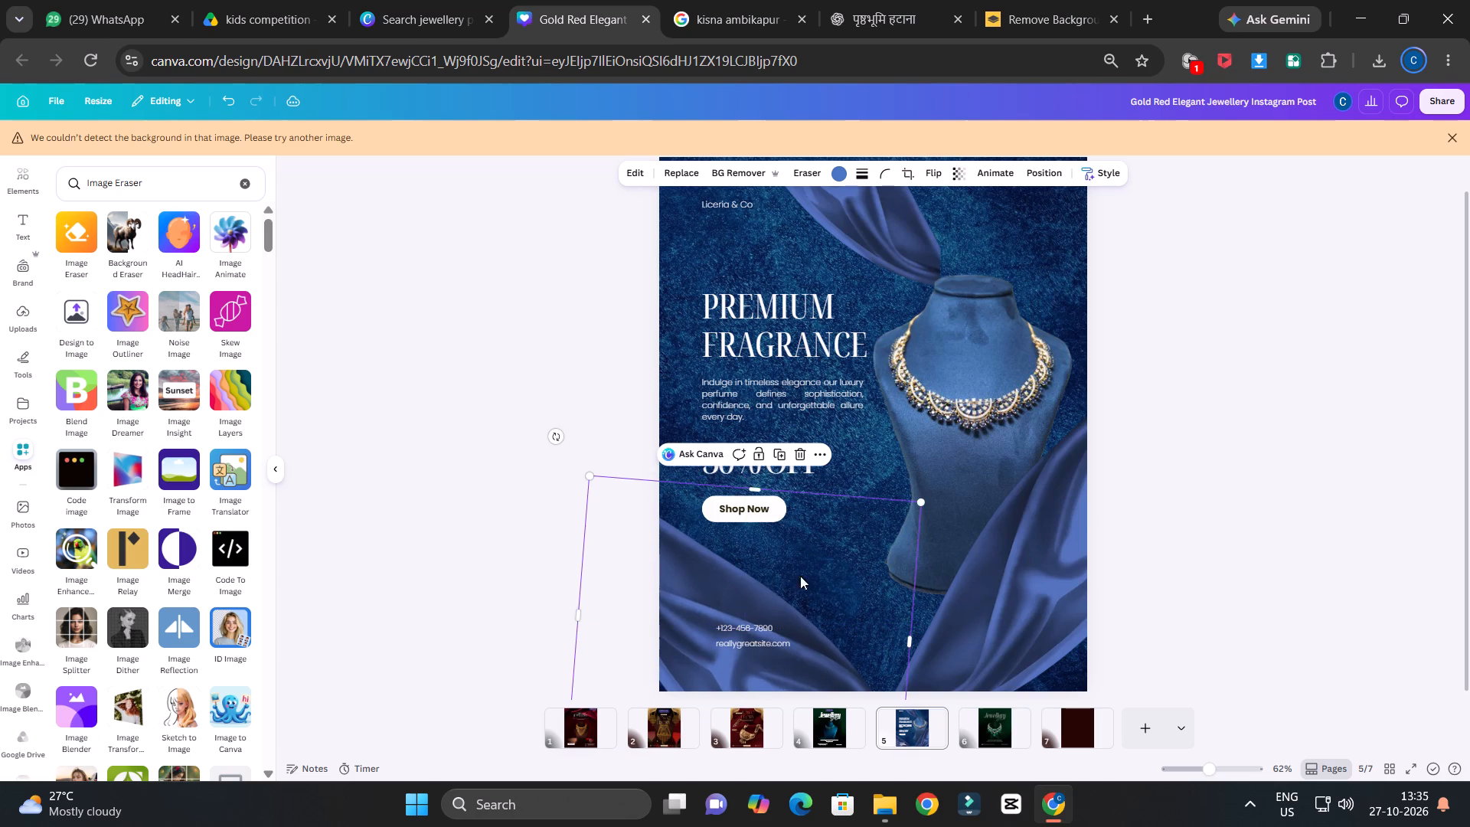
pyautogui.moveTo(818, 576); pyautogui.dragTo(813, 447)
pyautogui.moveTo(893, 657); pyautogui.dragTo(1016, 736)
pyautogui.moveTo(859, 606); pyautogui.dragTo(838, 711)
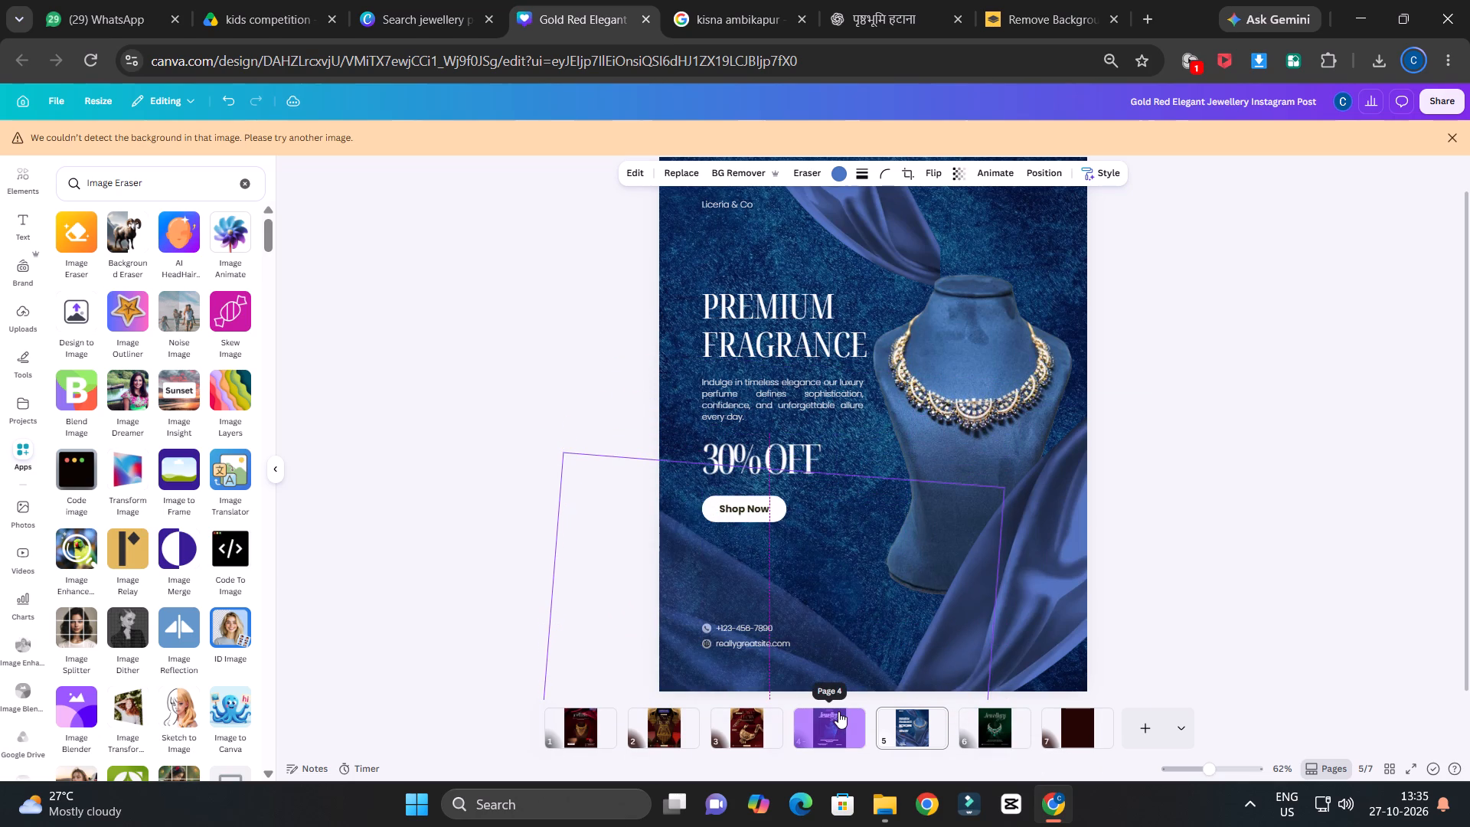
pyautogui.moveTo(838, 711); pyautogui.dragTo(851, 658)
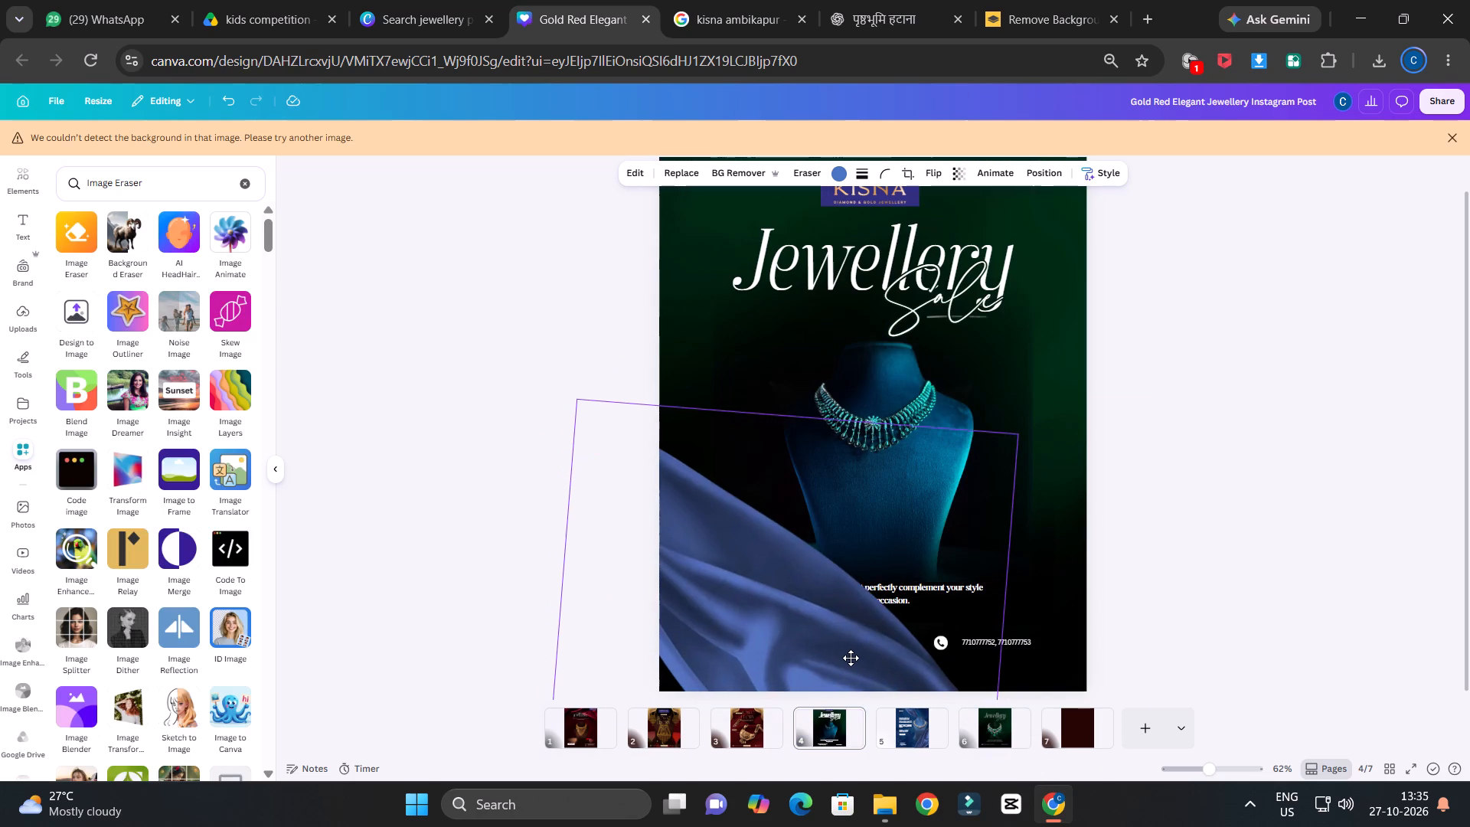
pyautogui.moveTo(851, 658); pyautogui.dragTo(910, 649)
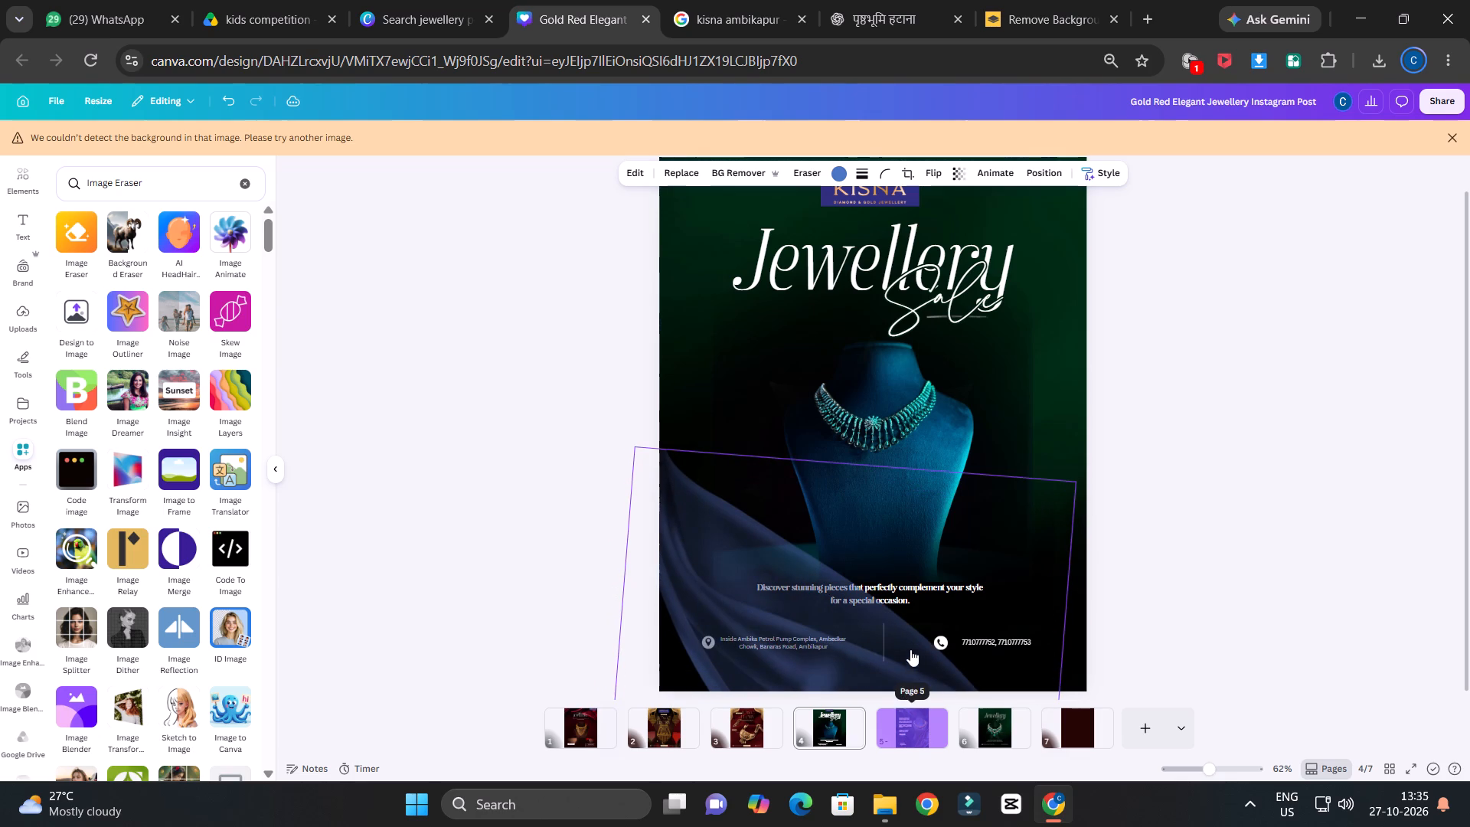
pyautogui.moveTo(910, 649); pyautogui.dragTo(883, 644)
pyautogui.moveTo(926, 629); pyautogui.dragTo(874, 642)
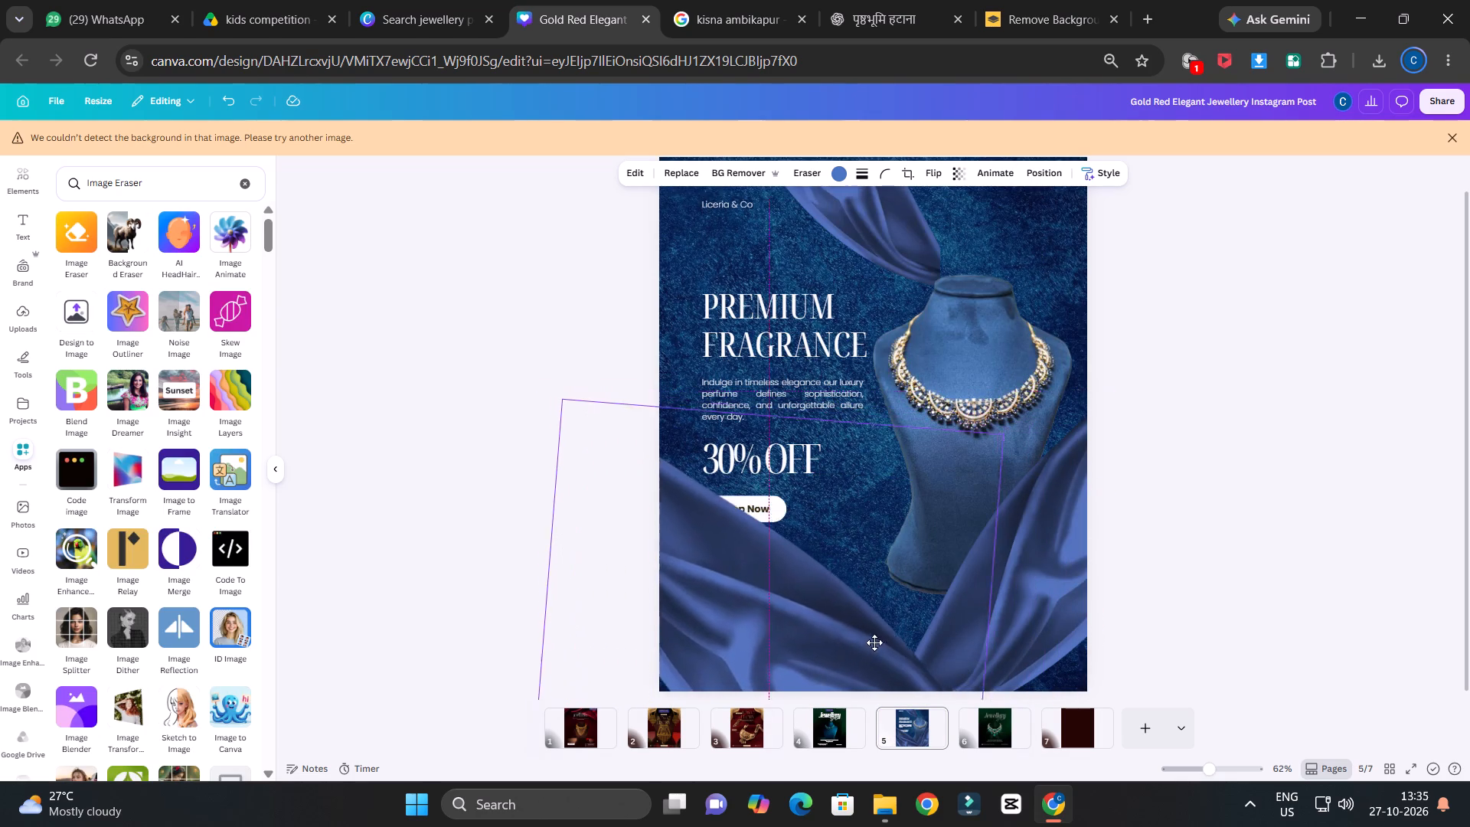
pyautogui.moveTo(874, 642); pyautogui.dragTo(868, 646)
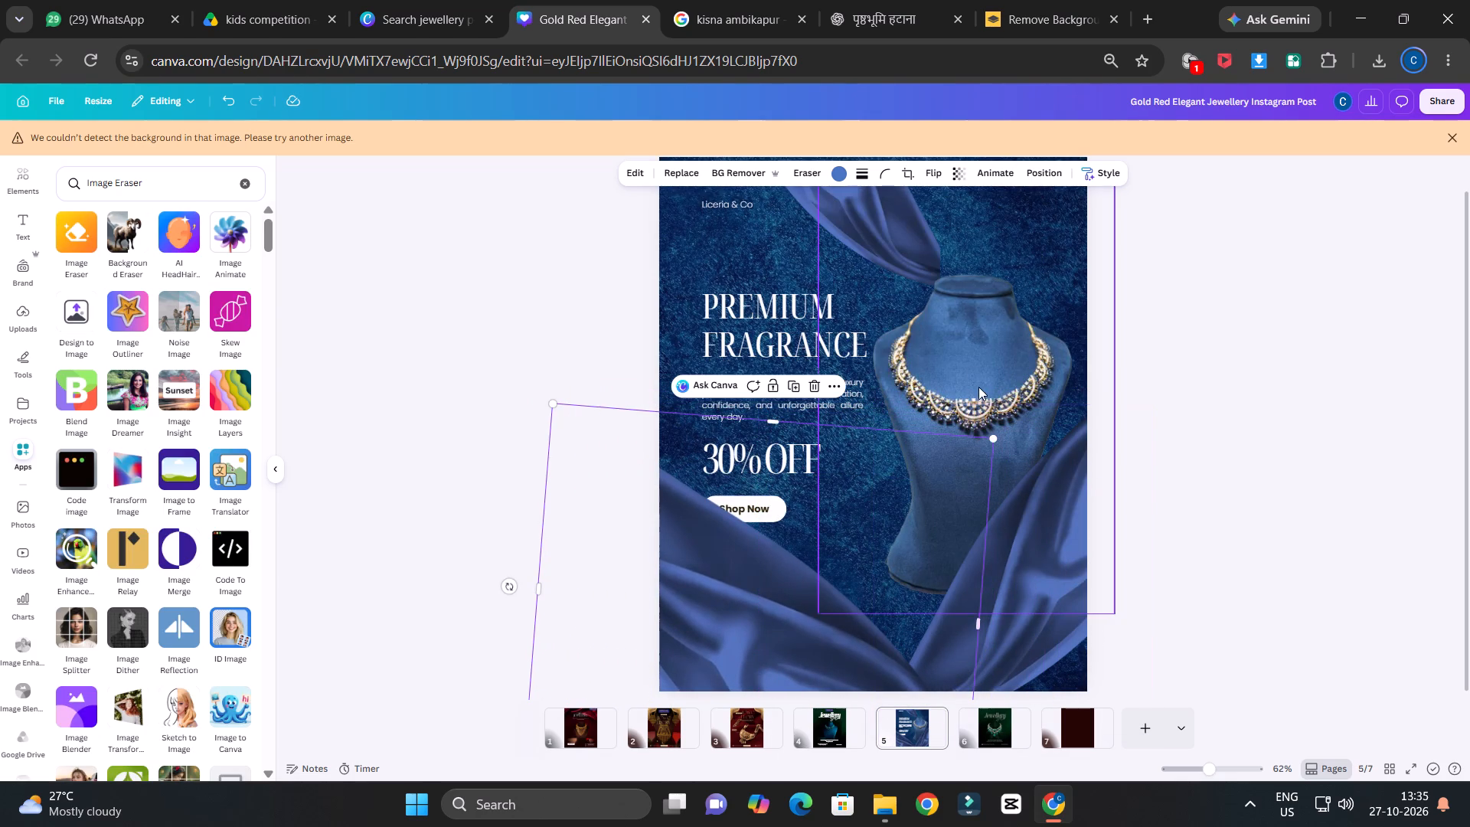
# Move the necklace cut-out down and slightly left so the mannequin's base sits between the two lower drapes.
pyautogui.click(975, 355)
pyautogui.moveTo(978, 362); pyautogui.dragTo(921, 448)
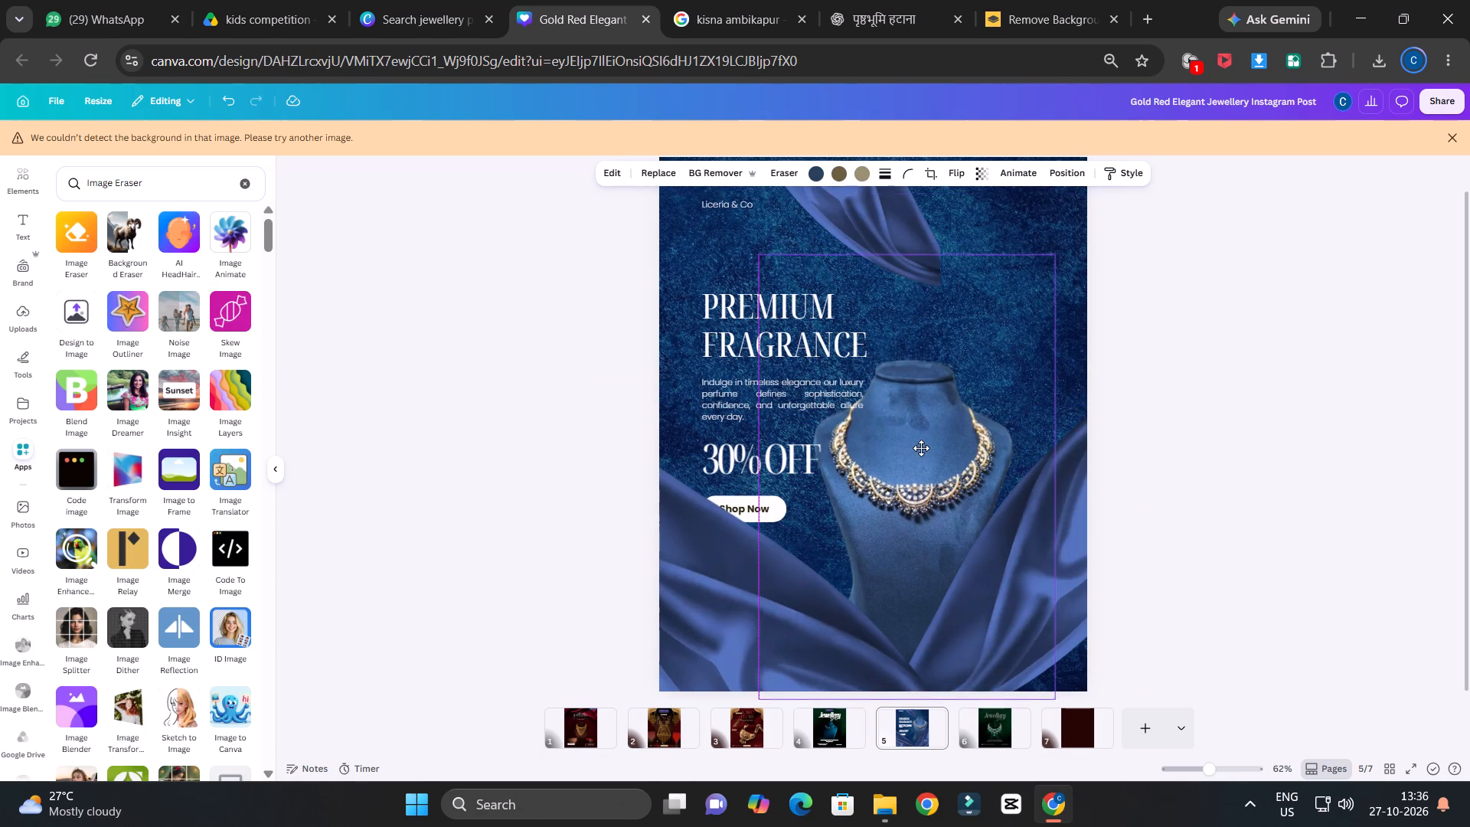
pyautogui.moveTo(921, 448); pyautogui.dragTo(962, 389)
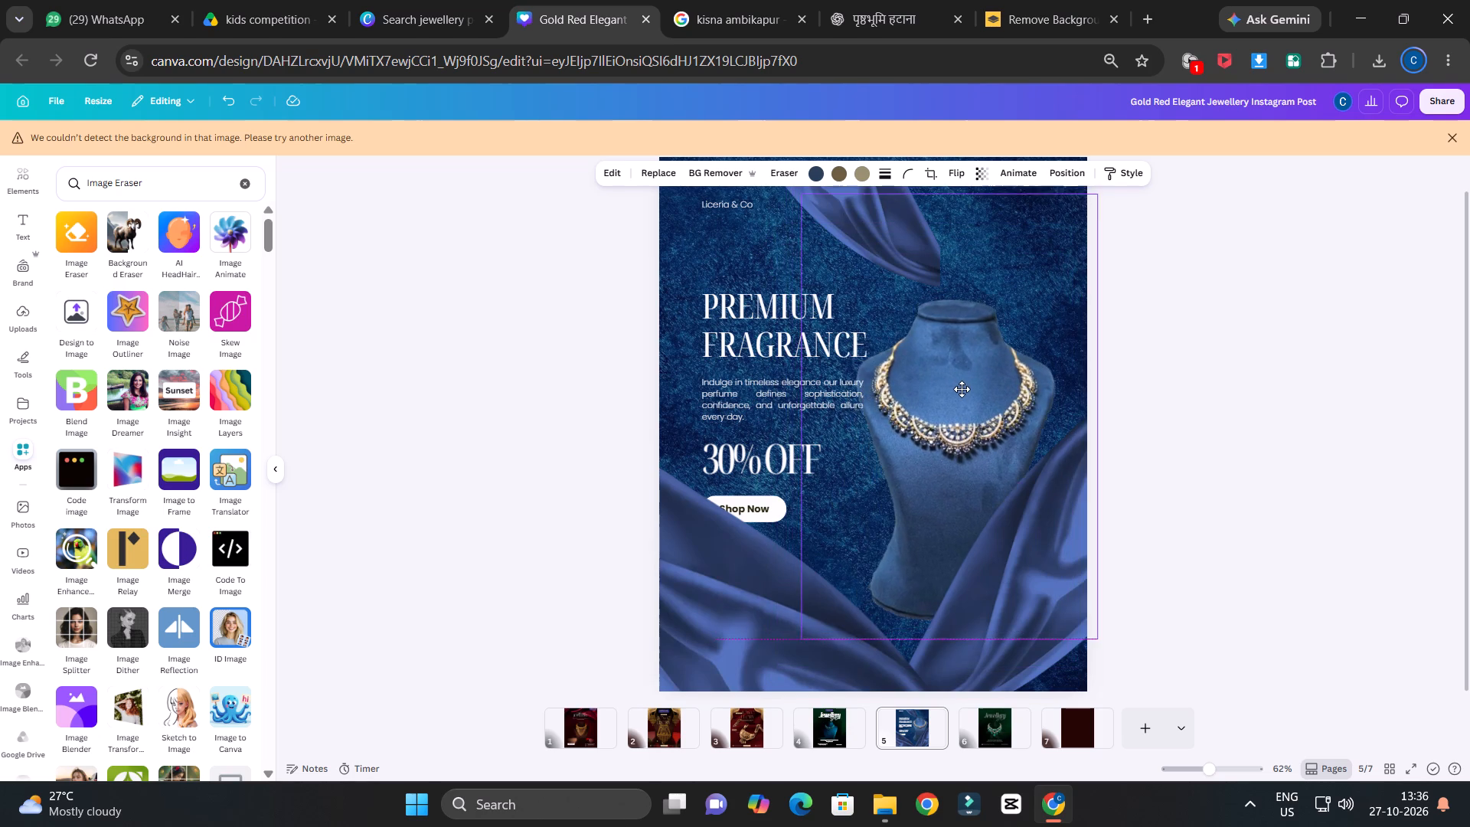
pyautogui.moveTo(962, 389); pyautogui.dragTo(956, 404)
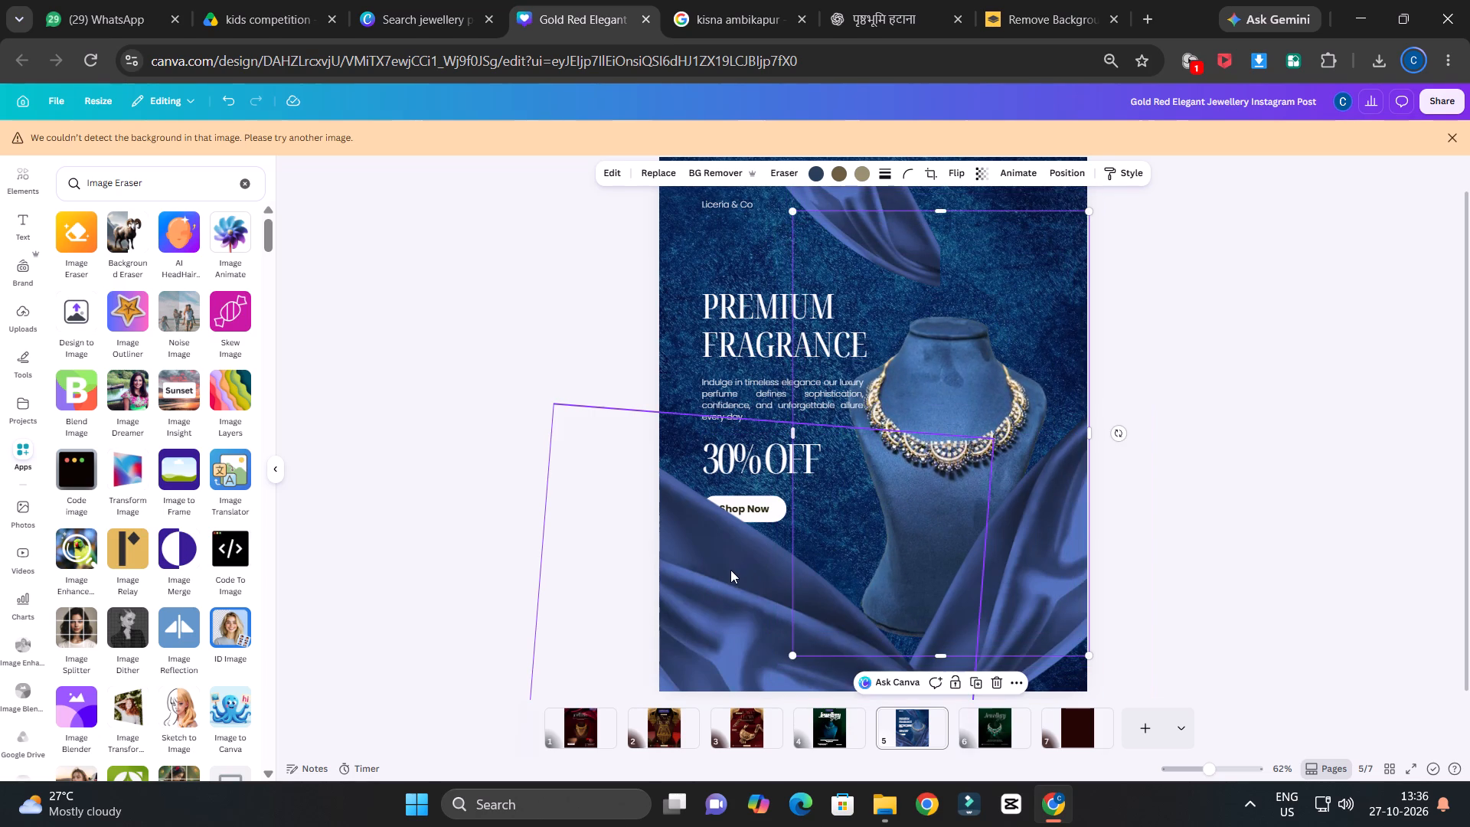
# Tilt the lower-left drape flatter and shift it down-right so it sweeps across the mannequin's base below the Shop Now label.
pyautogui.moveTo(730, 570); pyautogui.dragTo(736, 546)
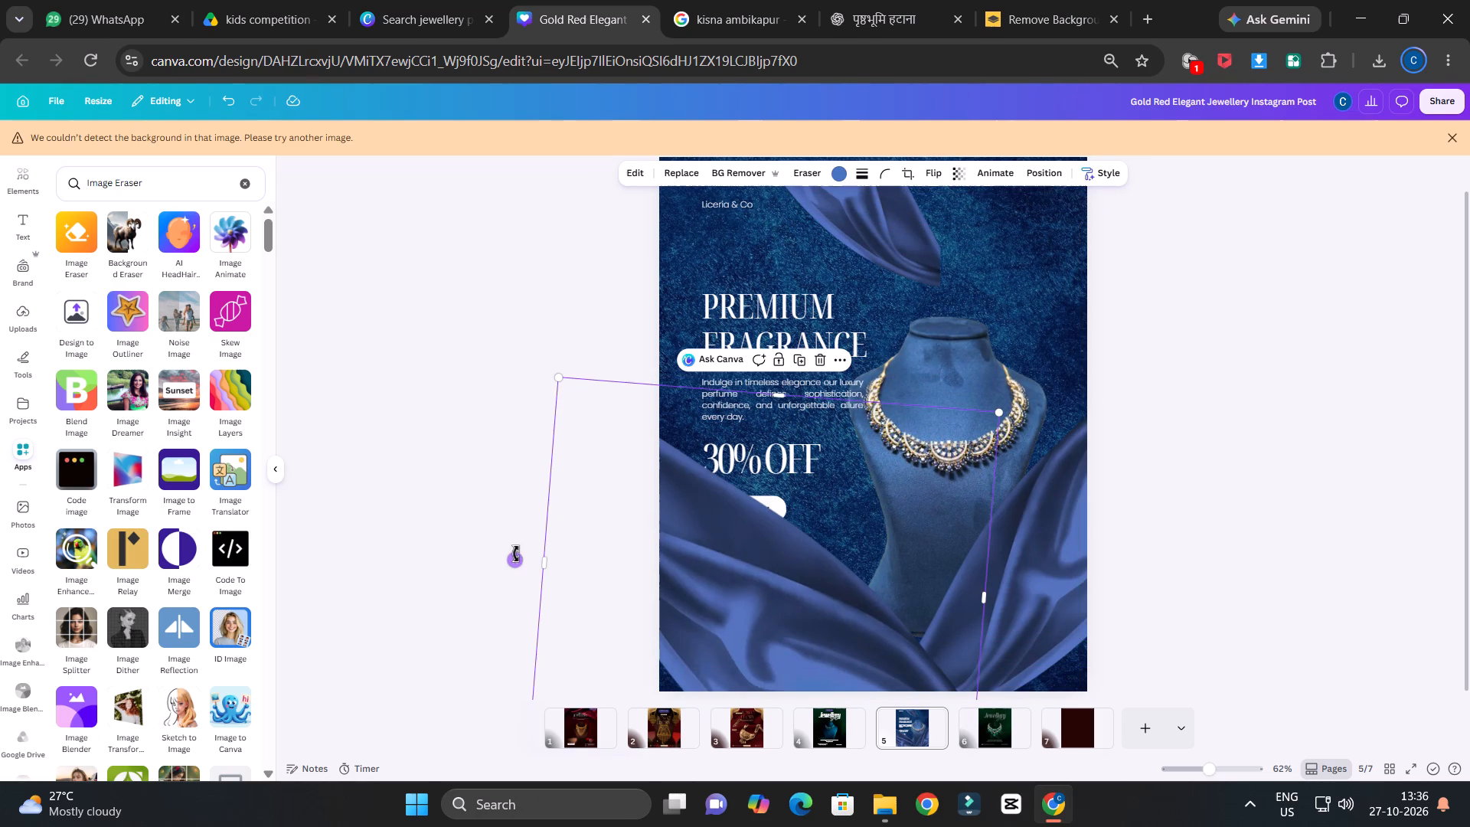
pyautogui.moveTo(516, 554); pyautogui.dragTo(450, 636)
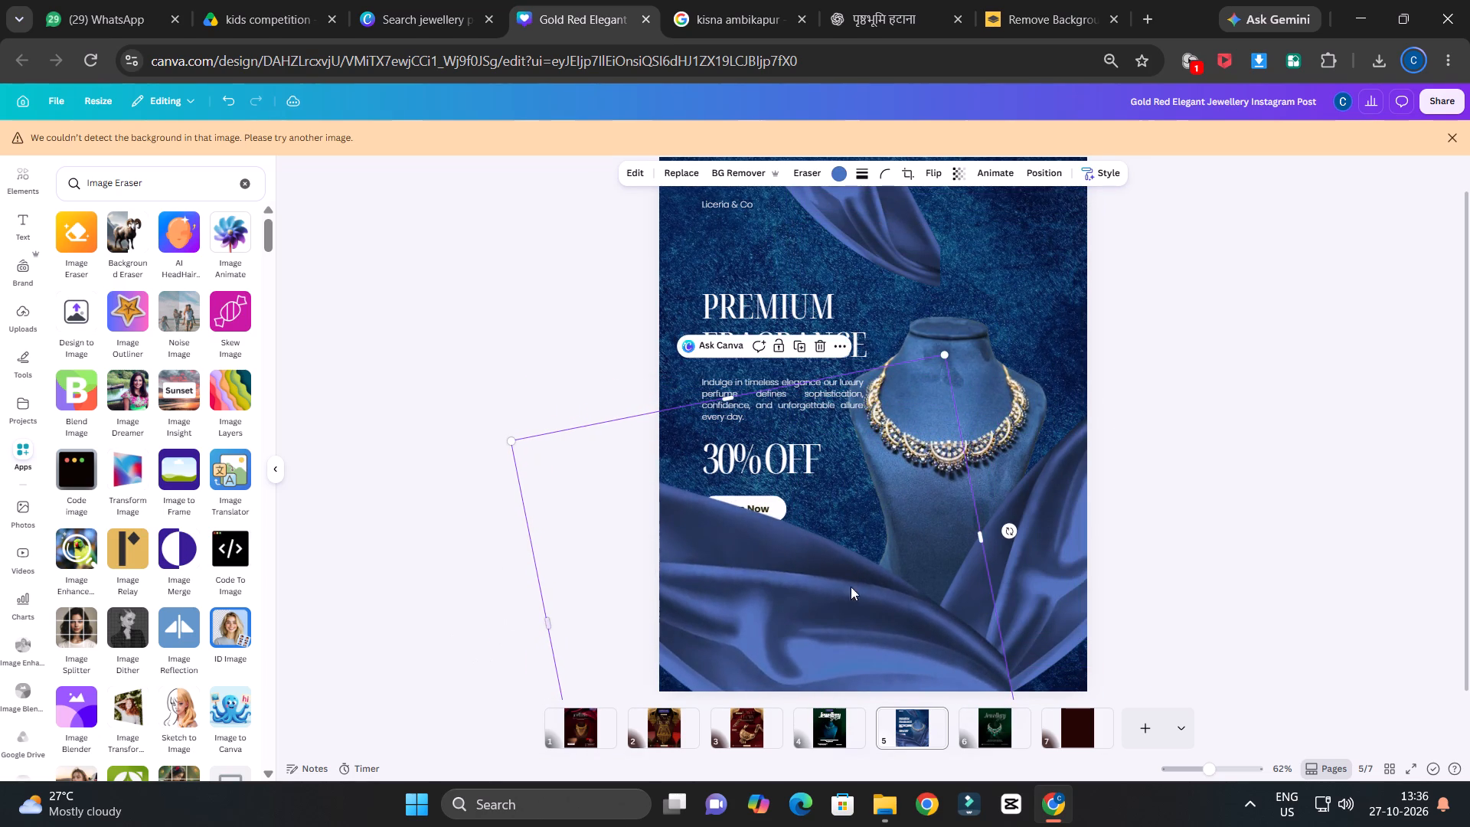
pyautogui.moveTo(900, 576); pyautogui.dragTo(935, 610)
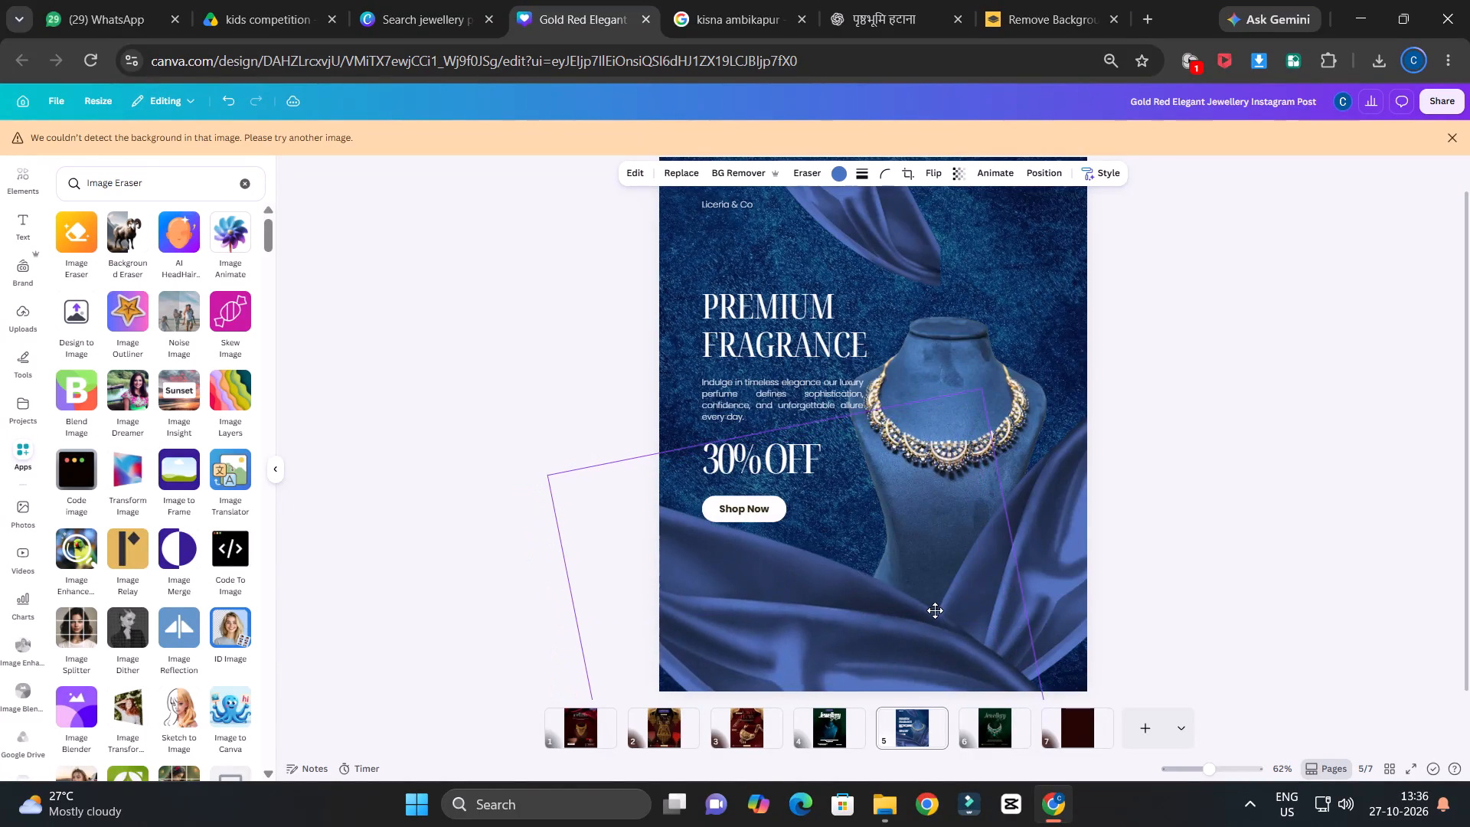
pyautogui.moveTo(935, 610); pyautogui.dragTo(933, 610)
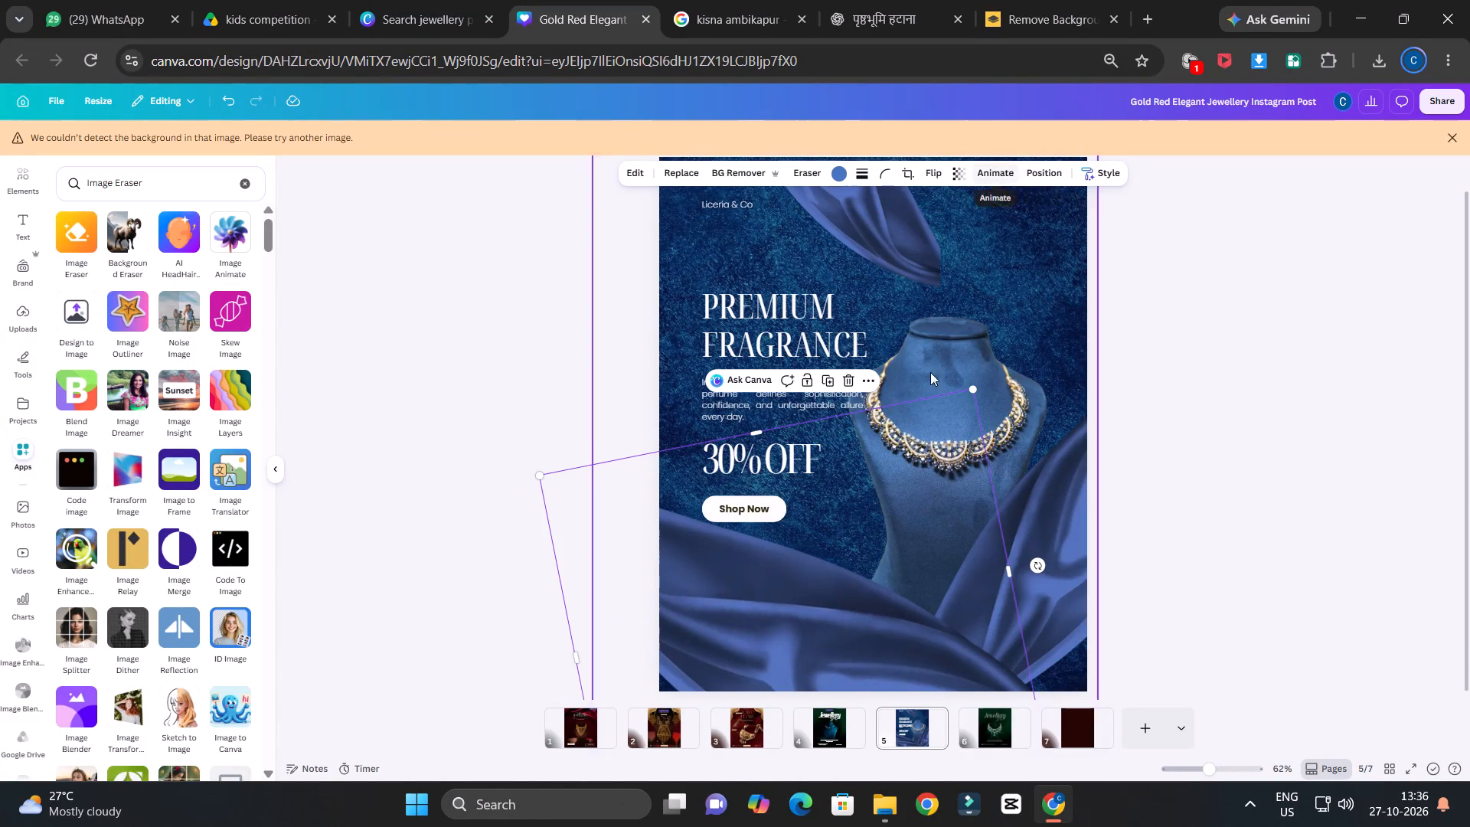
# Send the lower-left drape backward several layers, behind the phone number and website text.
pyautogui.rightClick(826, 538)
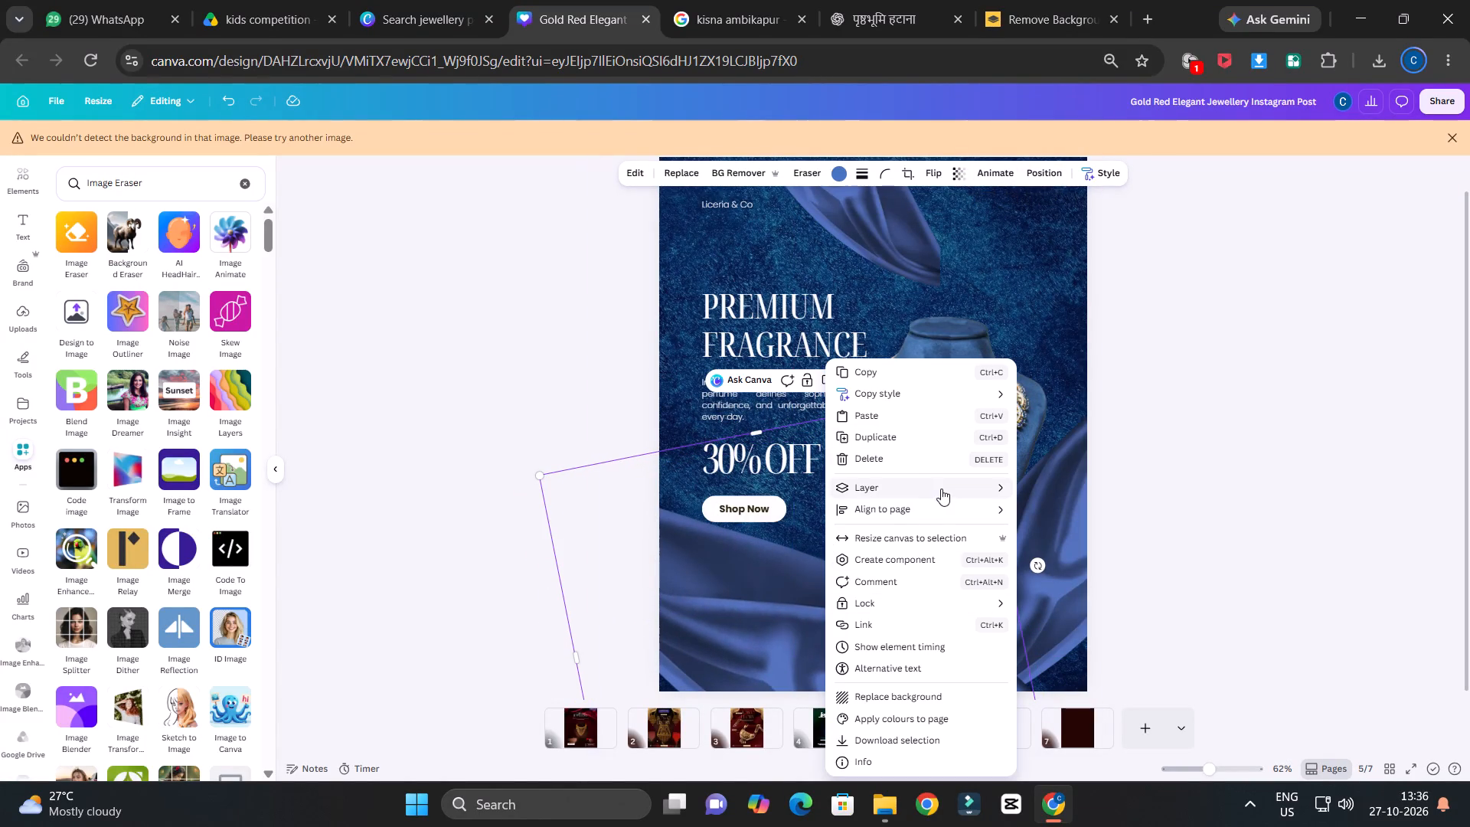
pyautogui.click(1063, 536)
pyautogui.click(1063, 536)
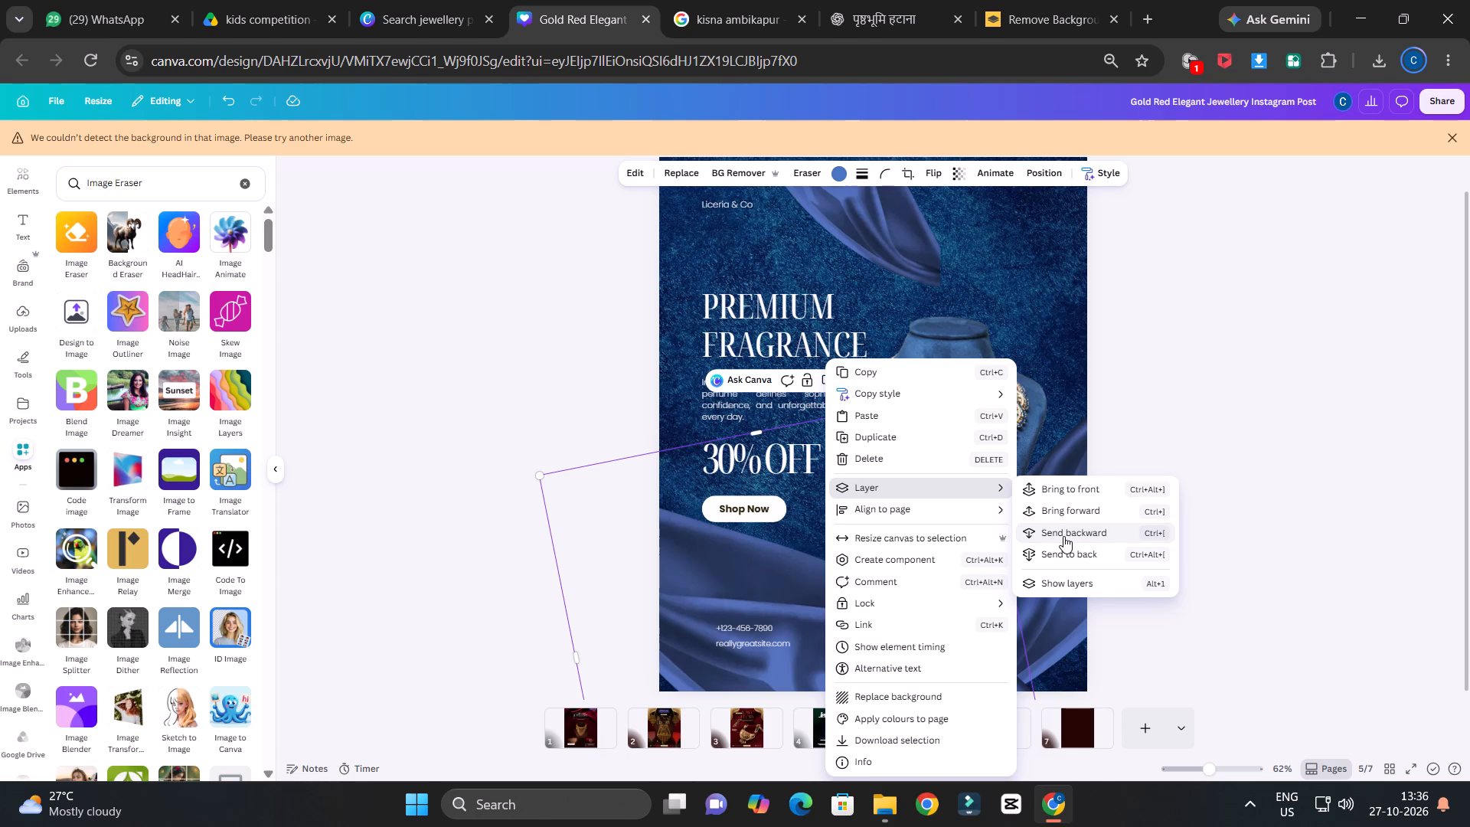
pyautogui.click(1063, 536)
pyautogui.click(1063, 536)
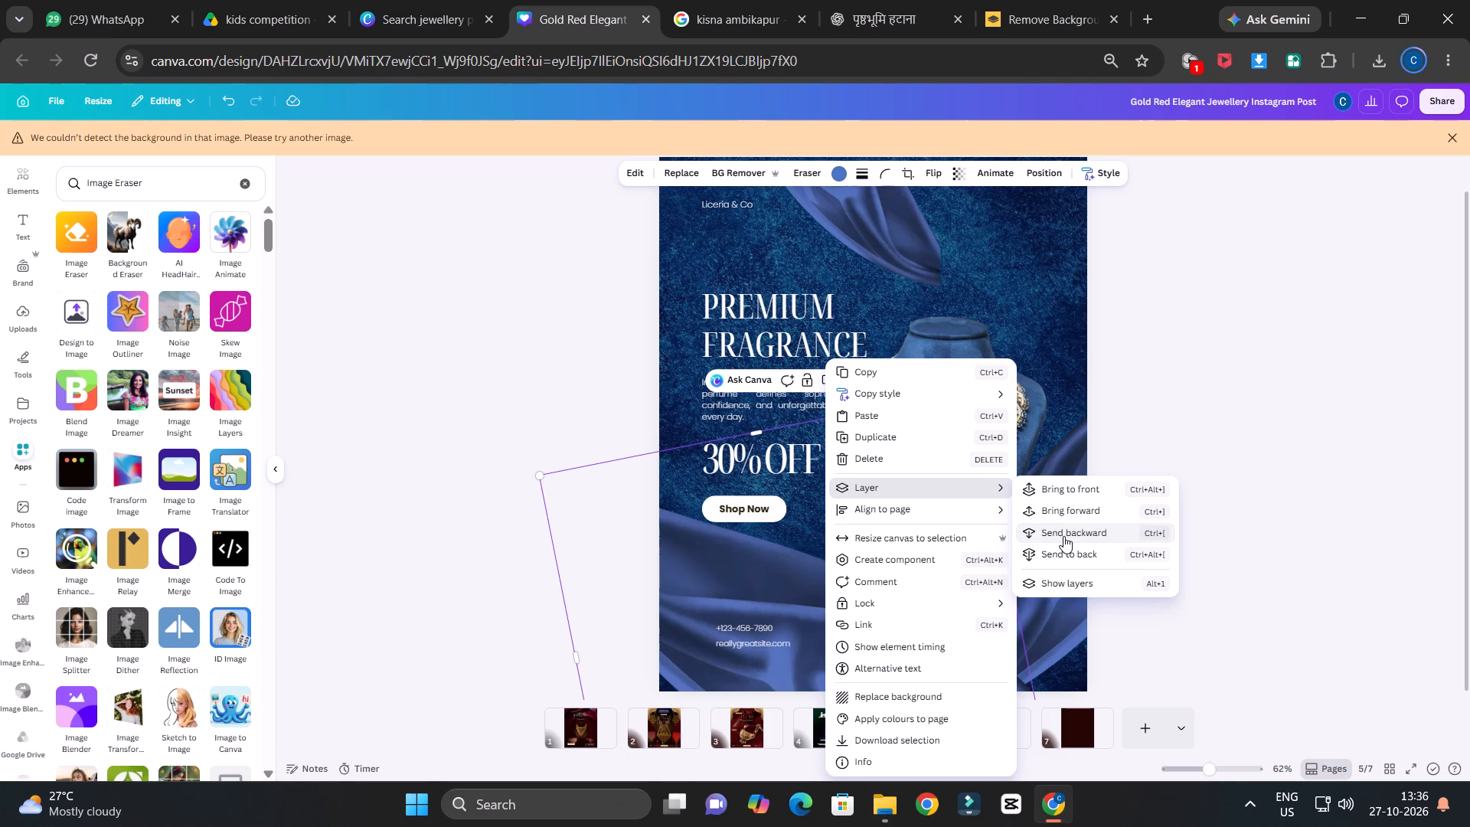
pyautogui.click(1063, 536)
pyautogui.click(1063, 536)
pyautogui.click(1300, 480)
pyautogui.click(1243, 534)
# Nudge the necklace cut-out slightly right, keeping its base tucked behind the drapes.
pyautogui.click(956, 356)
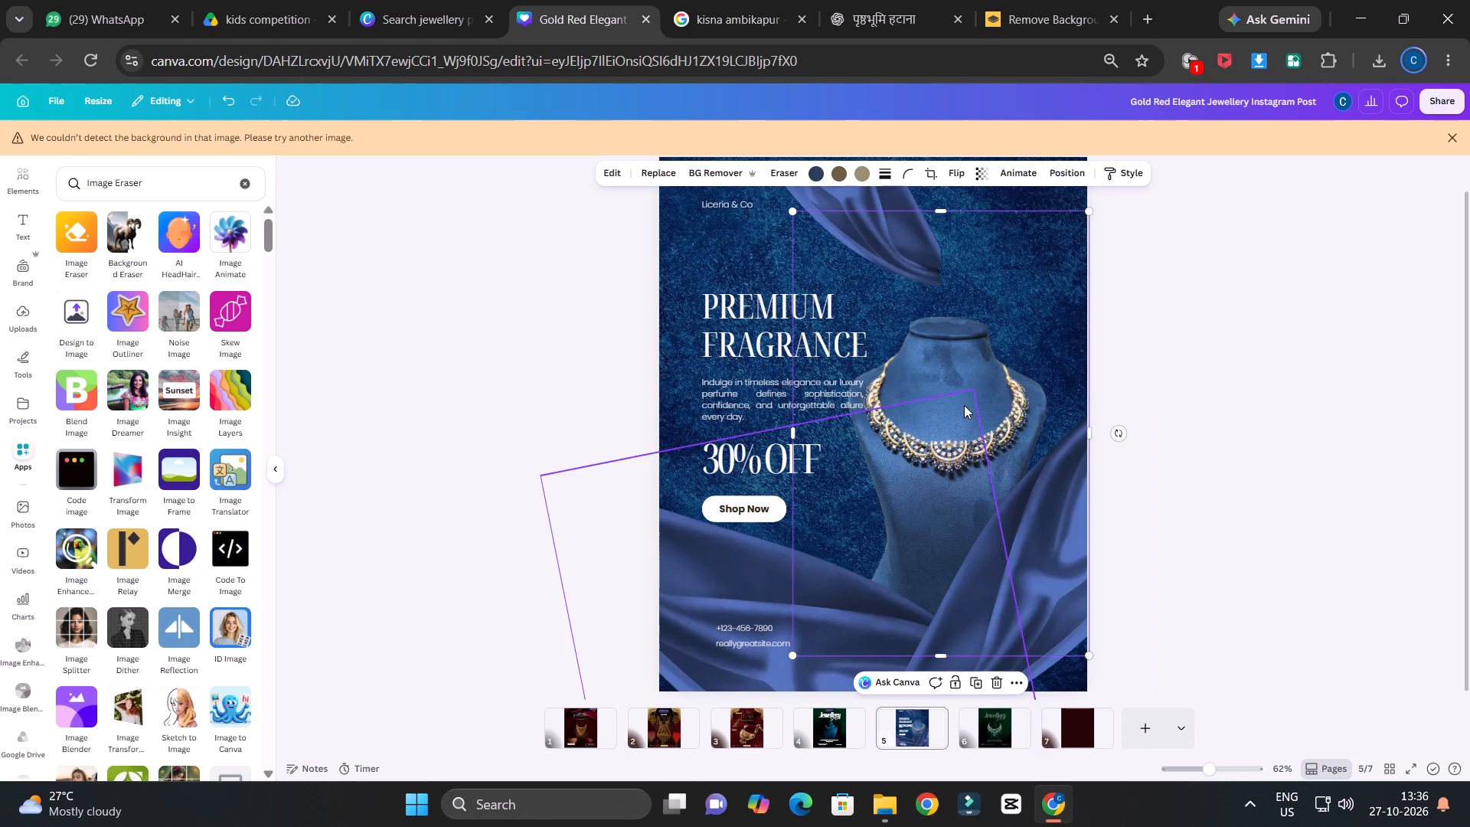
pyautogui.moveTo(967, 358); pyautogui.dragTo(987, 364)
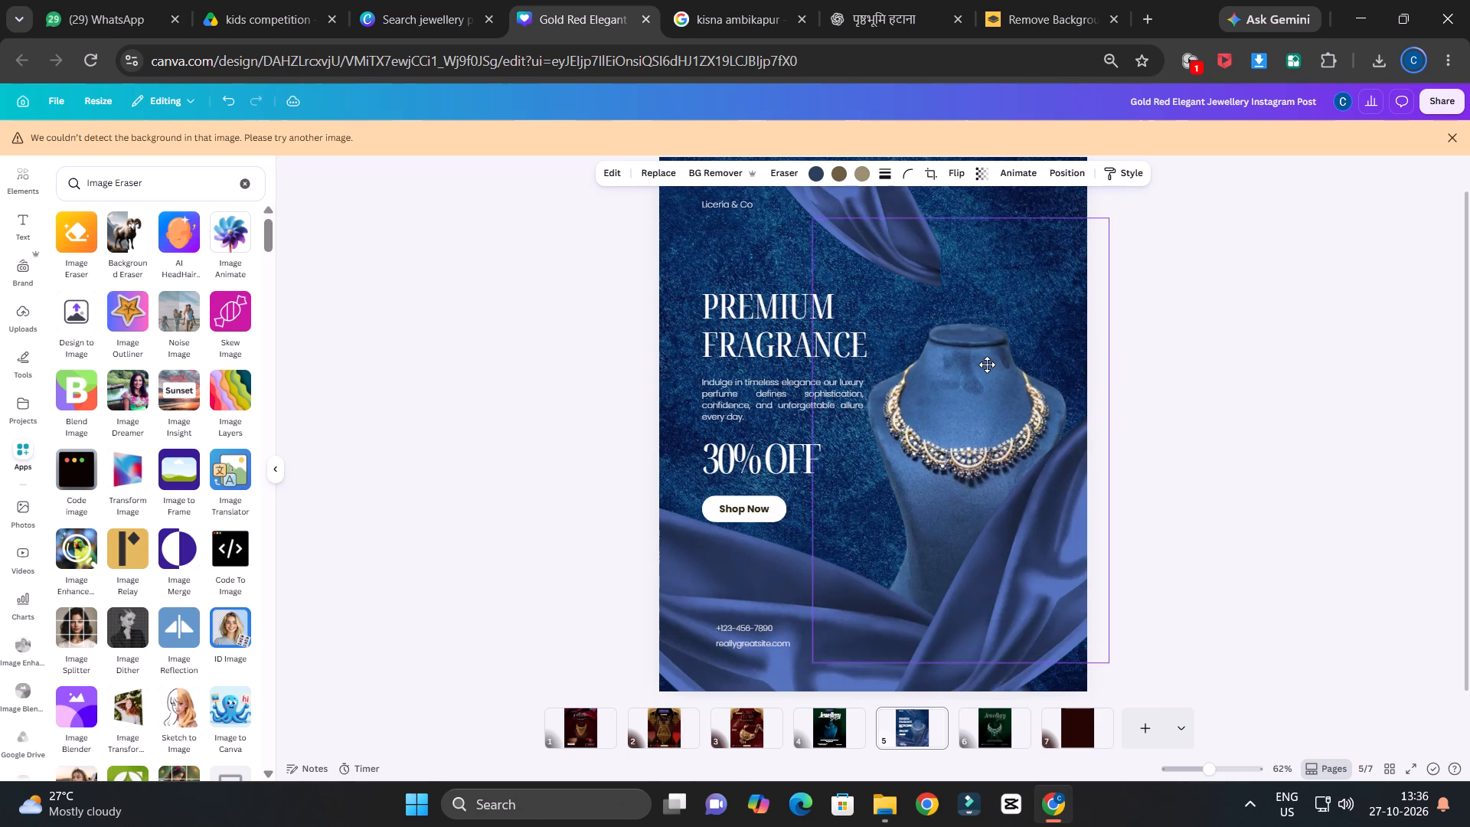
pyautogui.moveTo(987, 364); pyautogui.dragTo(985, 358)
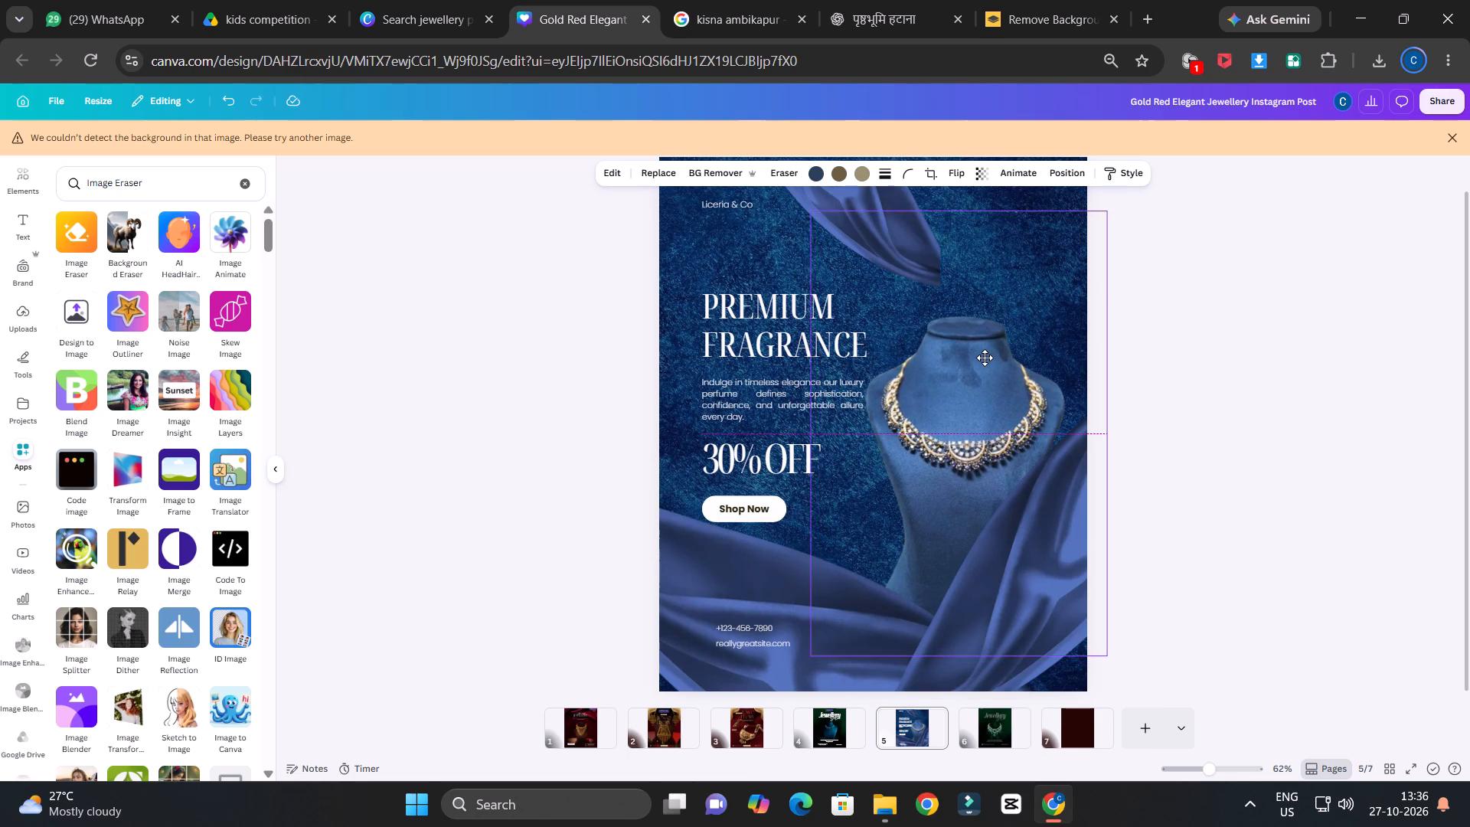
pyautogui.moveTo(985, 358); pyautogui.dragTo(981, 358)
pyautogui.click(1206, 523)
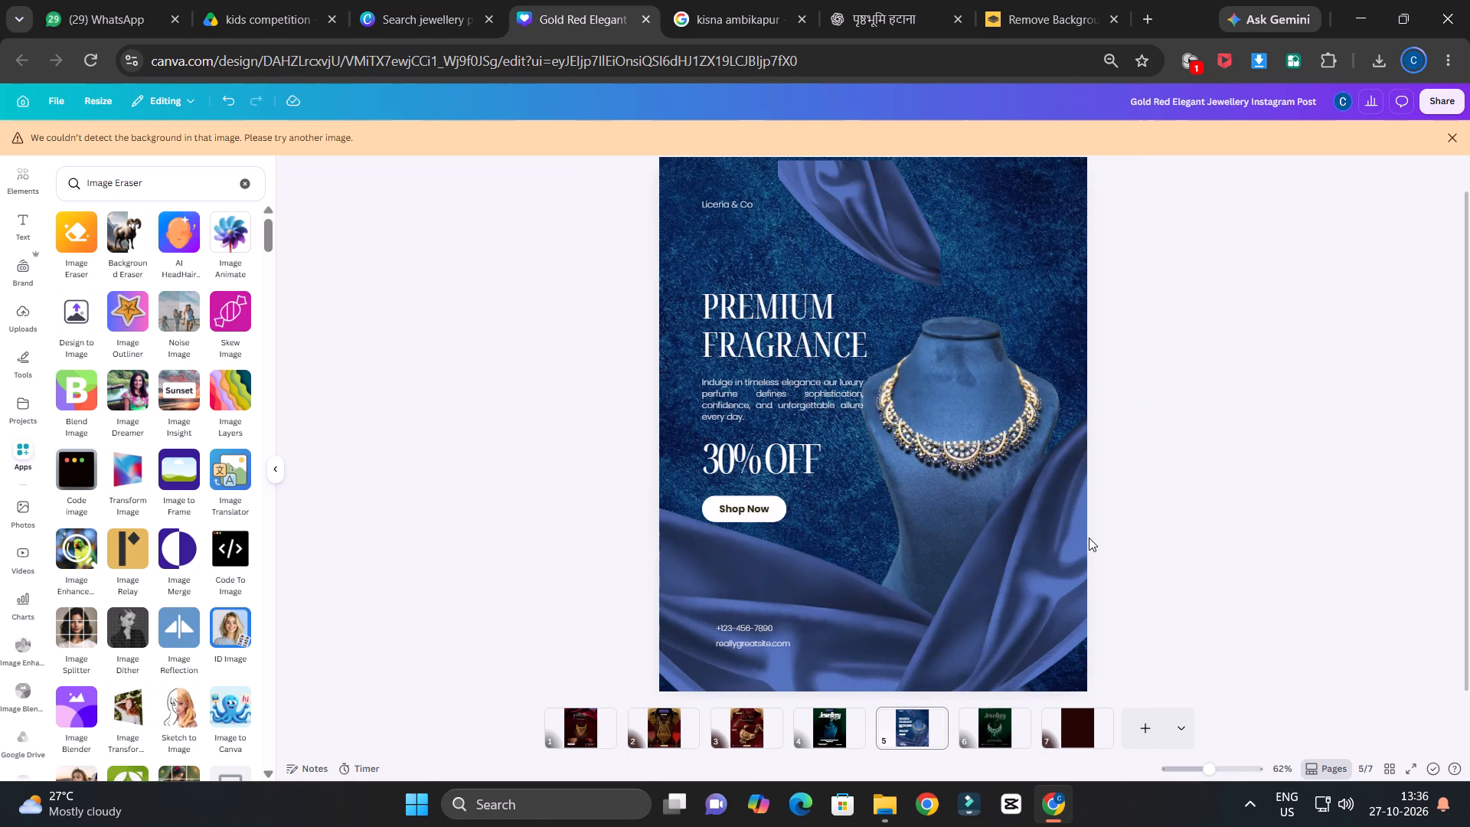
# Lower the bottom-right drape slightly and tilt it clockwise so it rises from the mannequin's base toward the page's right edge.
pyautogui.click(1089, 538)
pyautogui.click(1101, 556)
pyautogui.click(1057, 643)
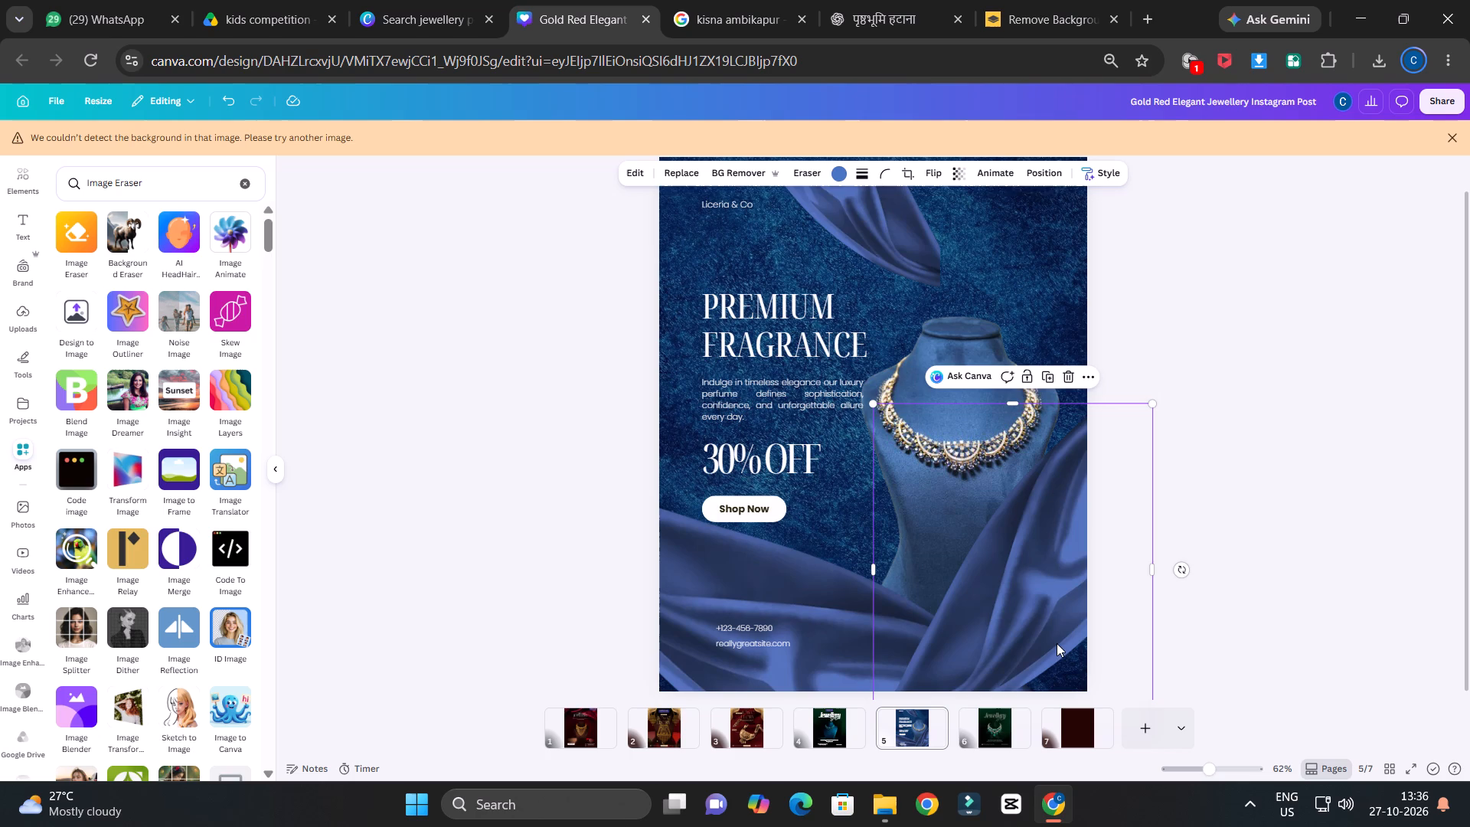
pyautogui.moveTo(1062, 615); pyautogui.dragTo(1071, 649)
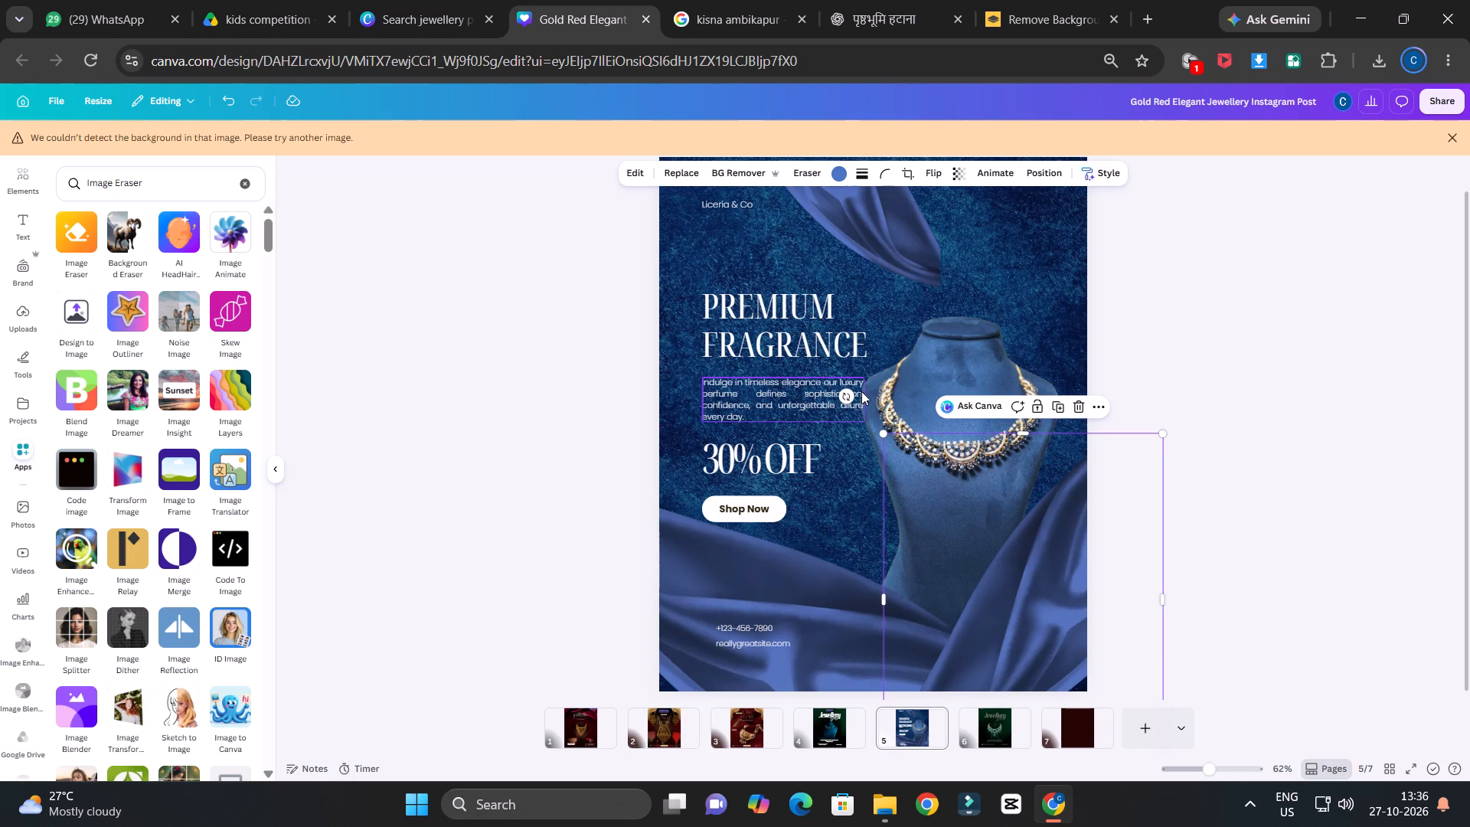
pyautogui.moveTo(848, 393); pyautogui.dragTo(903, 358)
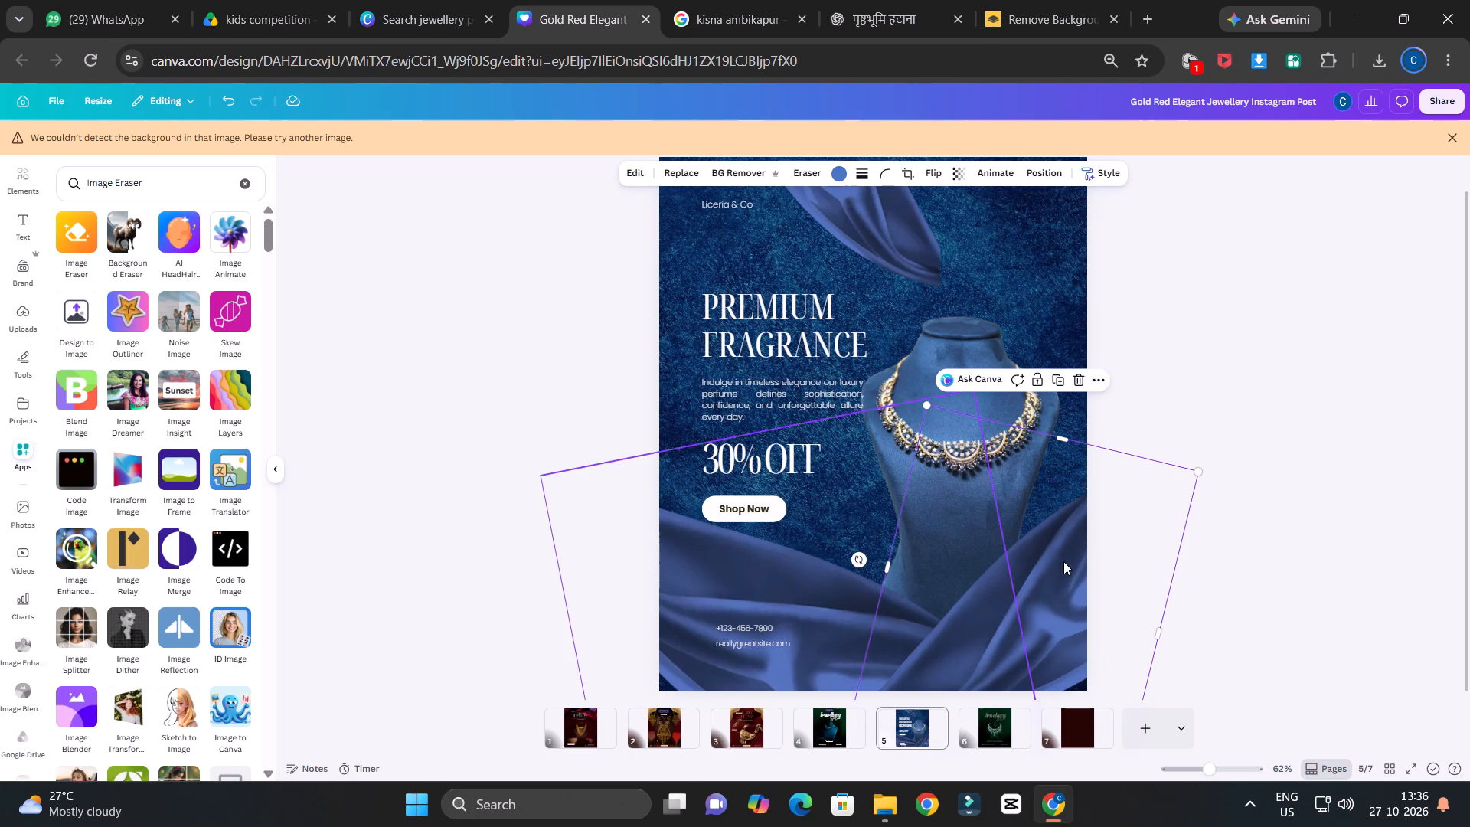
pyautogui.moveTo(1063, 561); pyautogui.dragTo(1070, 554)
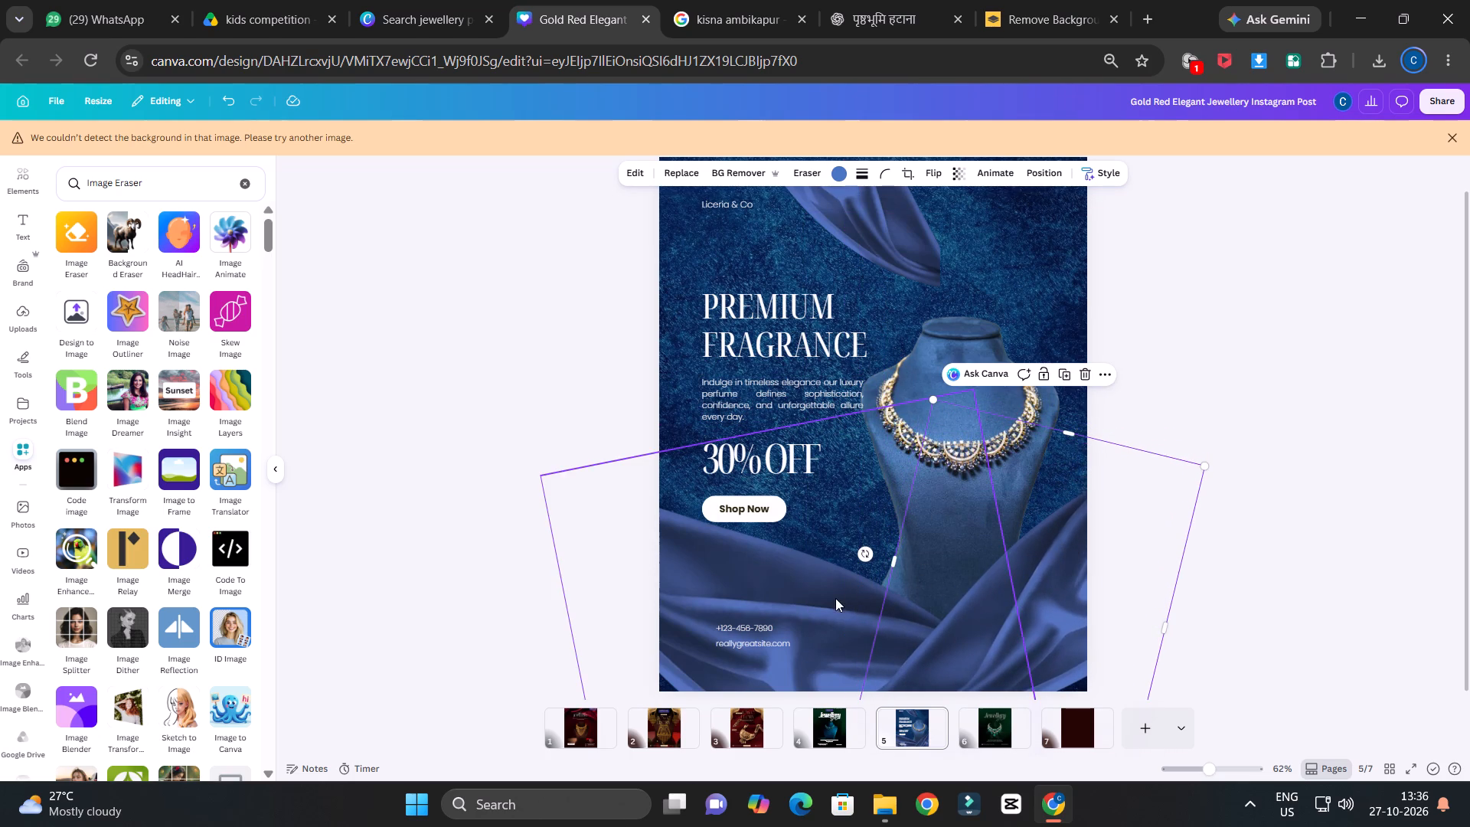
# Nudge the lower-left drape slightly up, keeping it below the Shop Now label.
pyautogui.click(833, 596)
pyautogui.click(864, 606)
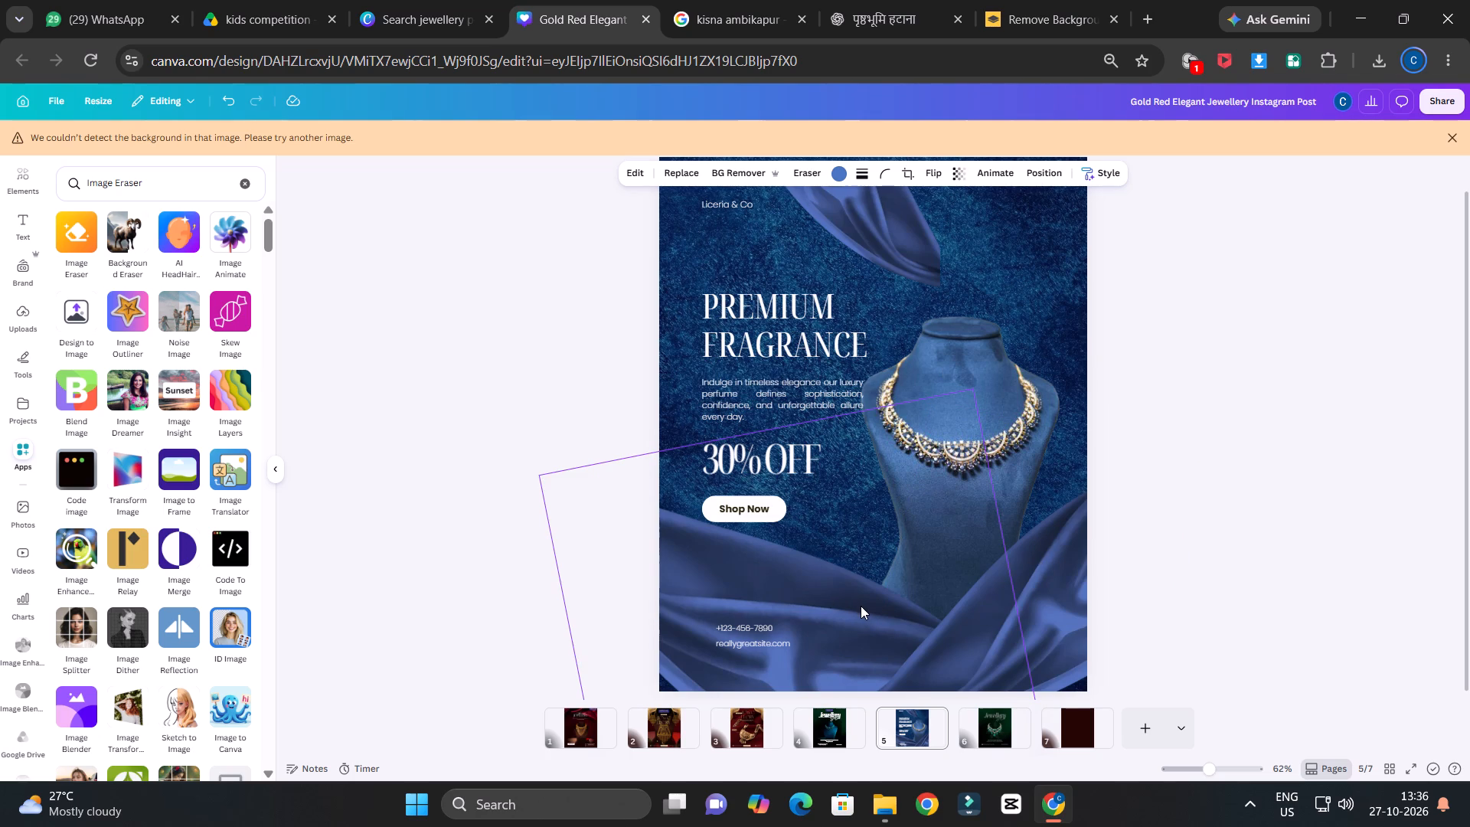
pyautogui.moveTo(860, 605); pyautogui.dragTo(857, 577)
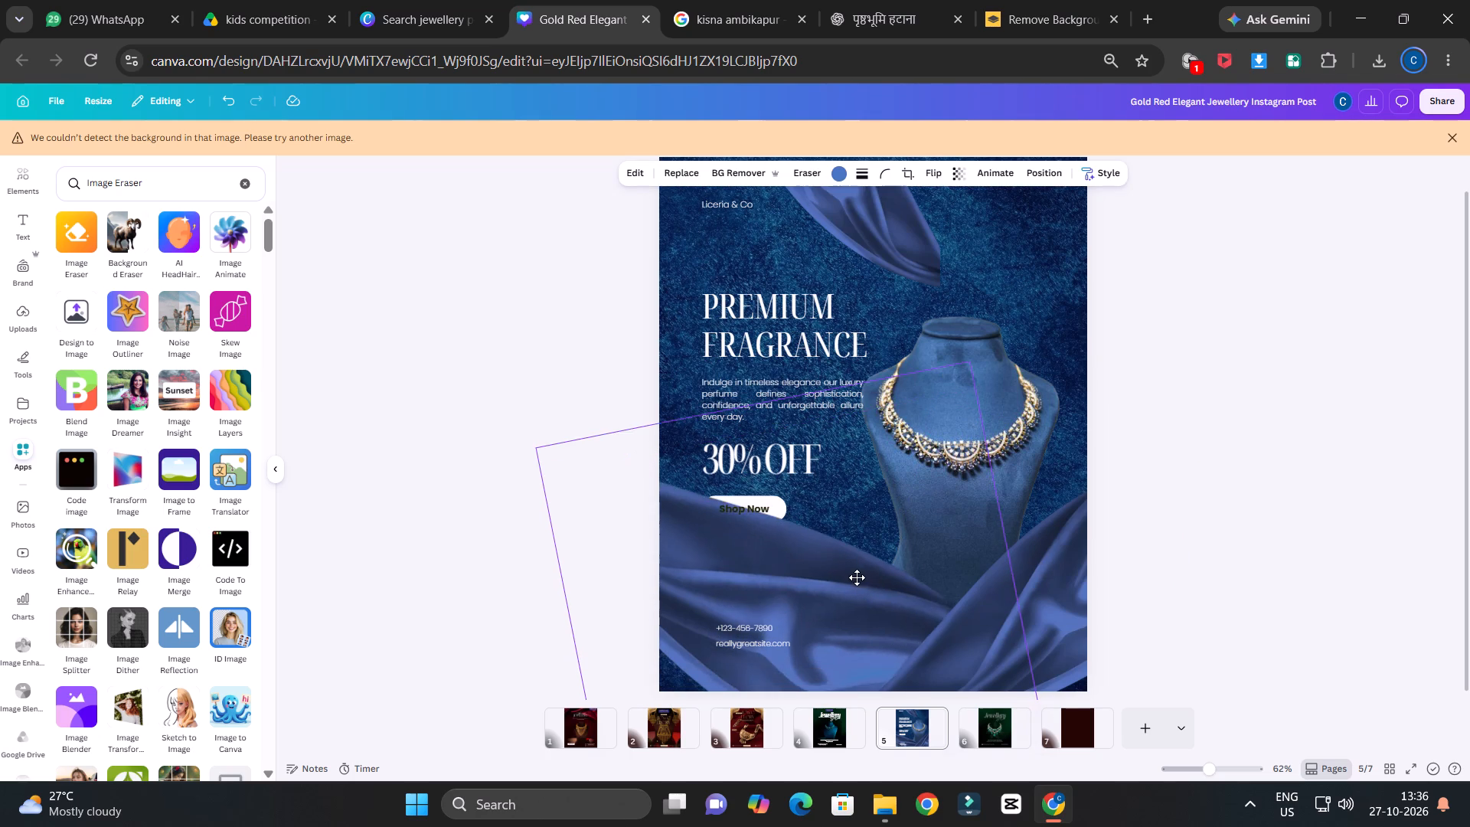
pyautogui.moveTo(857, 577); pyautogui.dragTo(855, 598)
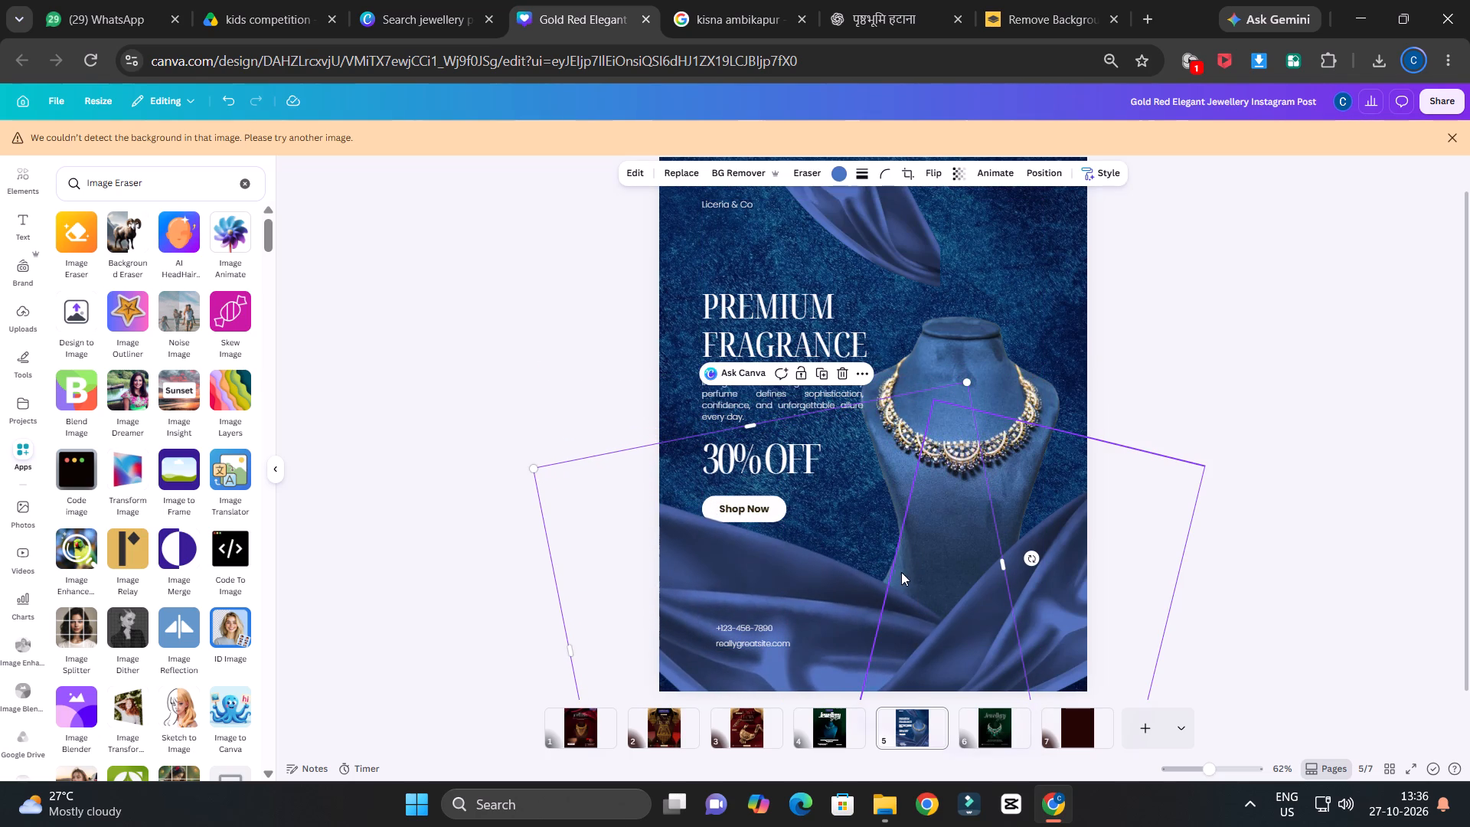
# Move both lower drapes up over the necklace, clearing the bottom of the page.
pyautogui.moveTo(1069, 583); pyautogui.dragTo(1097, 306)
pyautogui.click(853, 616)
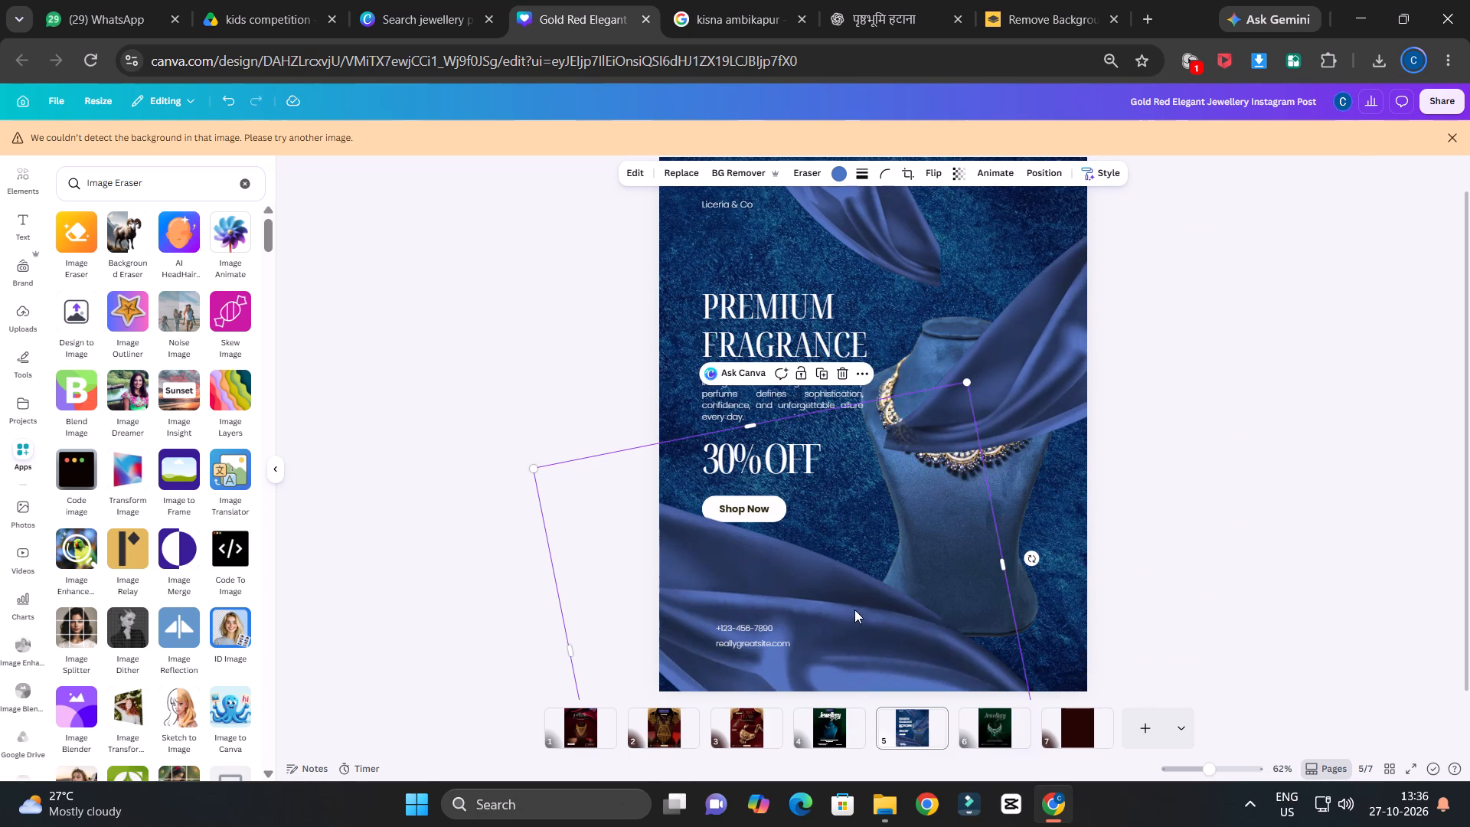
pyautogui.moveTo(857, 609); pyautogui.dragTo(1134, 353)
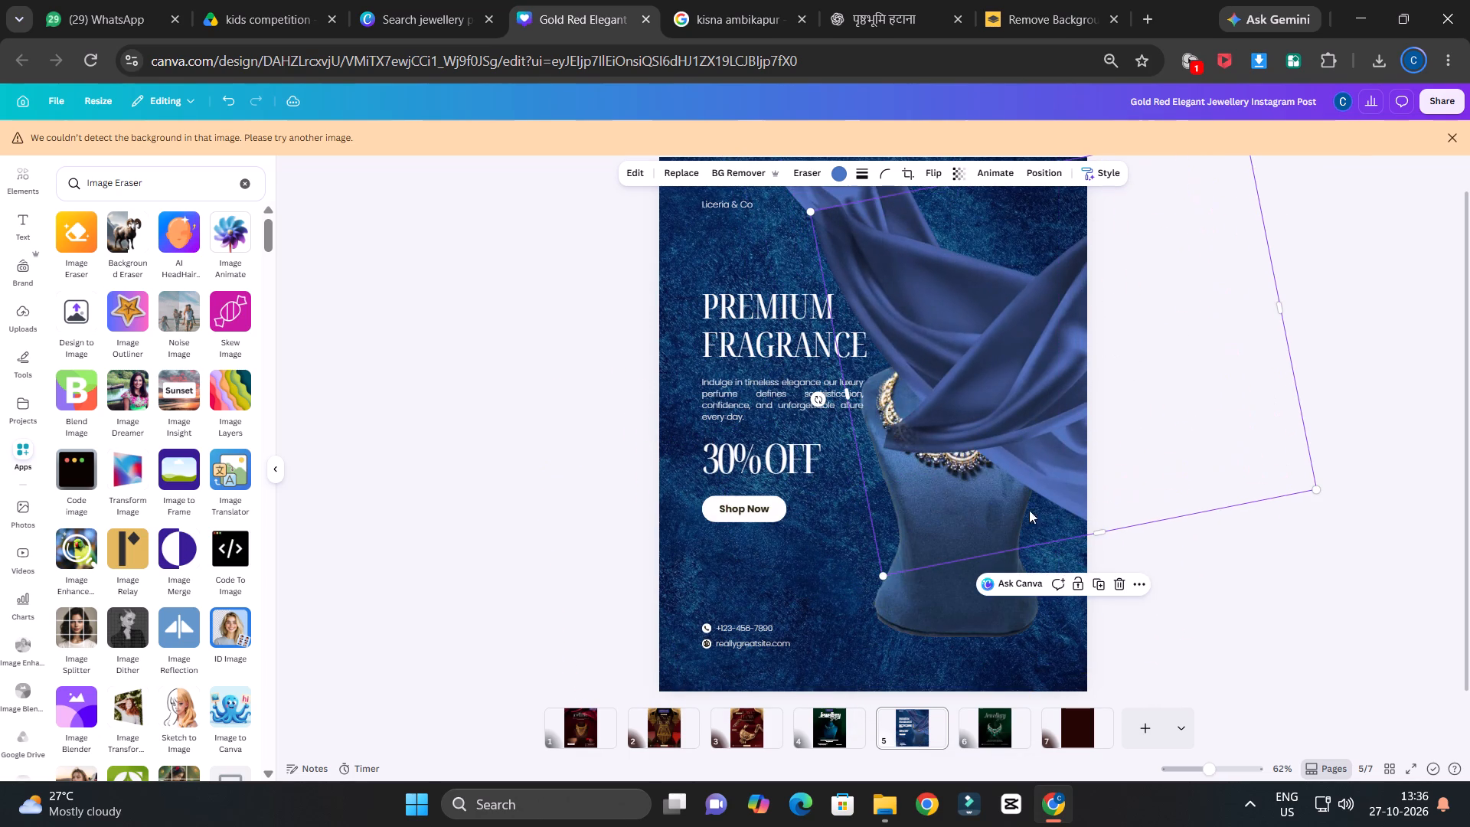
# Browse the templates similar to the blue fragrance design and the recently used templates.
pyautogui.scroll(9, 93, 317)
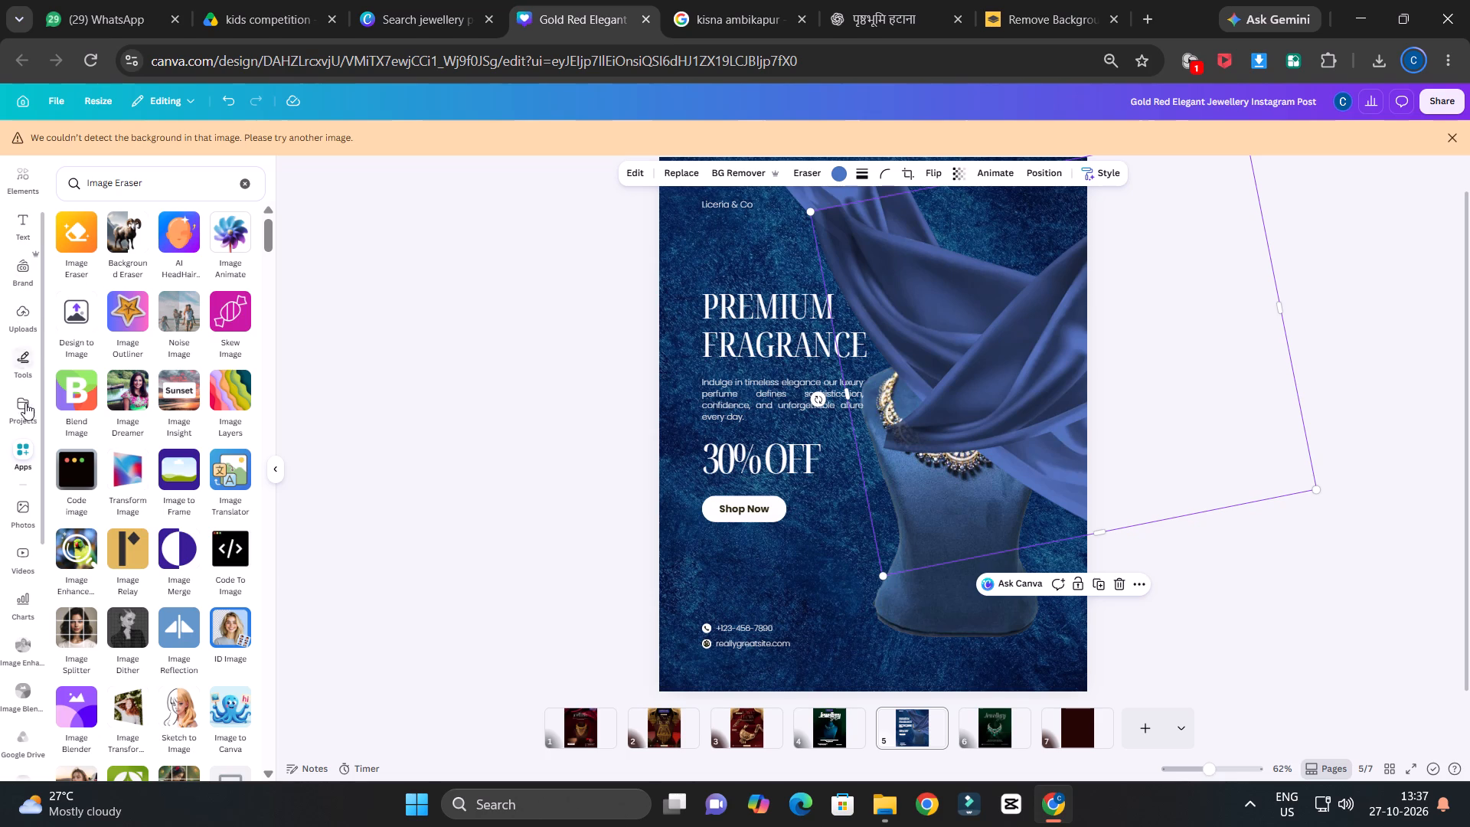
pyautogui.scroll(4, 12, 378)
pyautogui.click(28, 233)
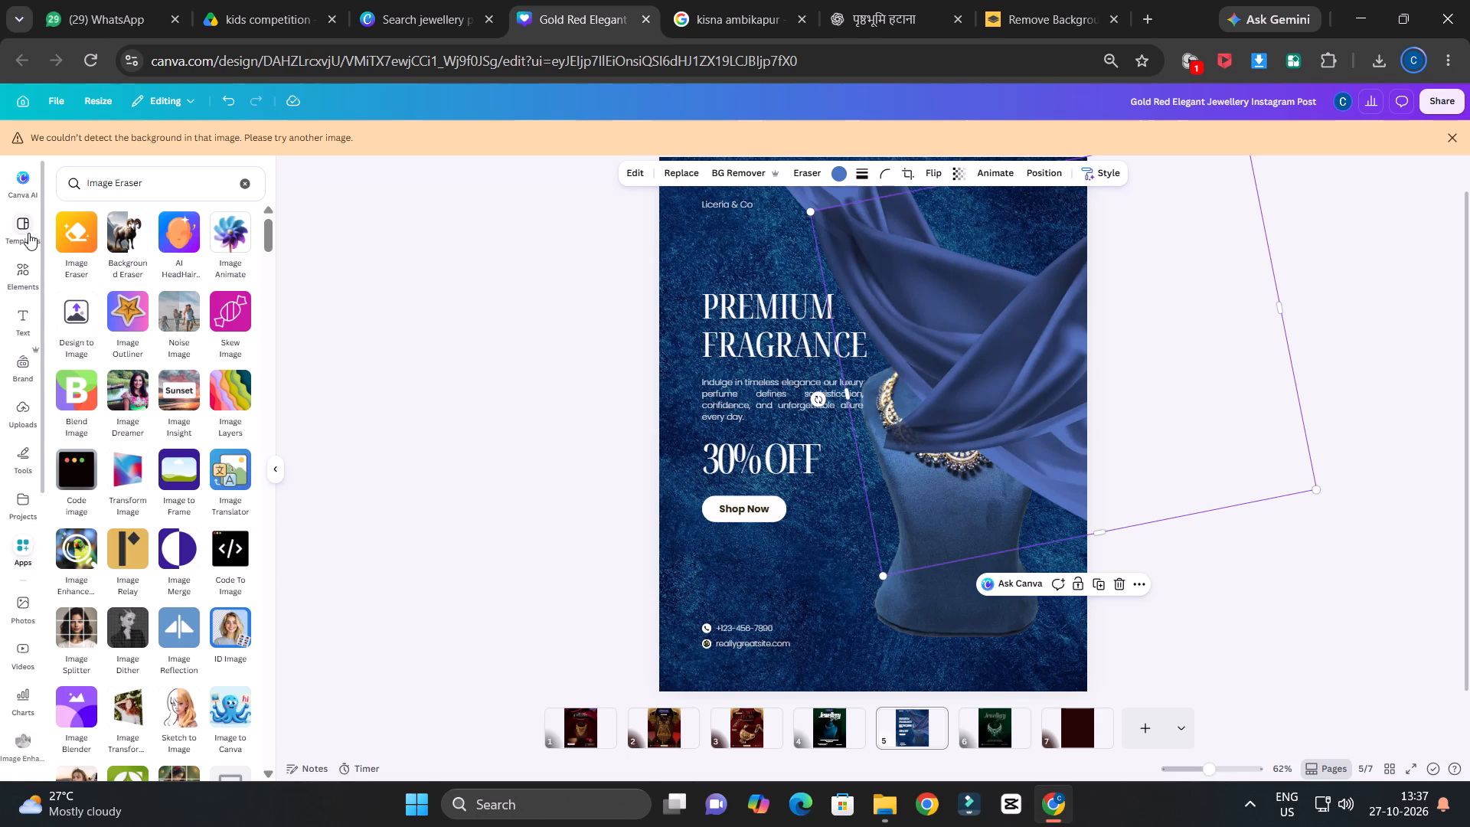
pyautogui.scroll(-3, 117, 476)
pyautogui.scroll(2, 120, 479)
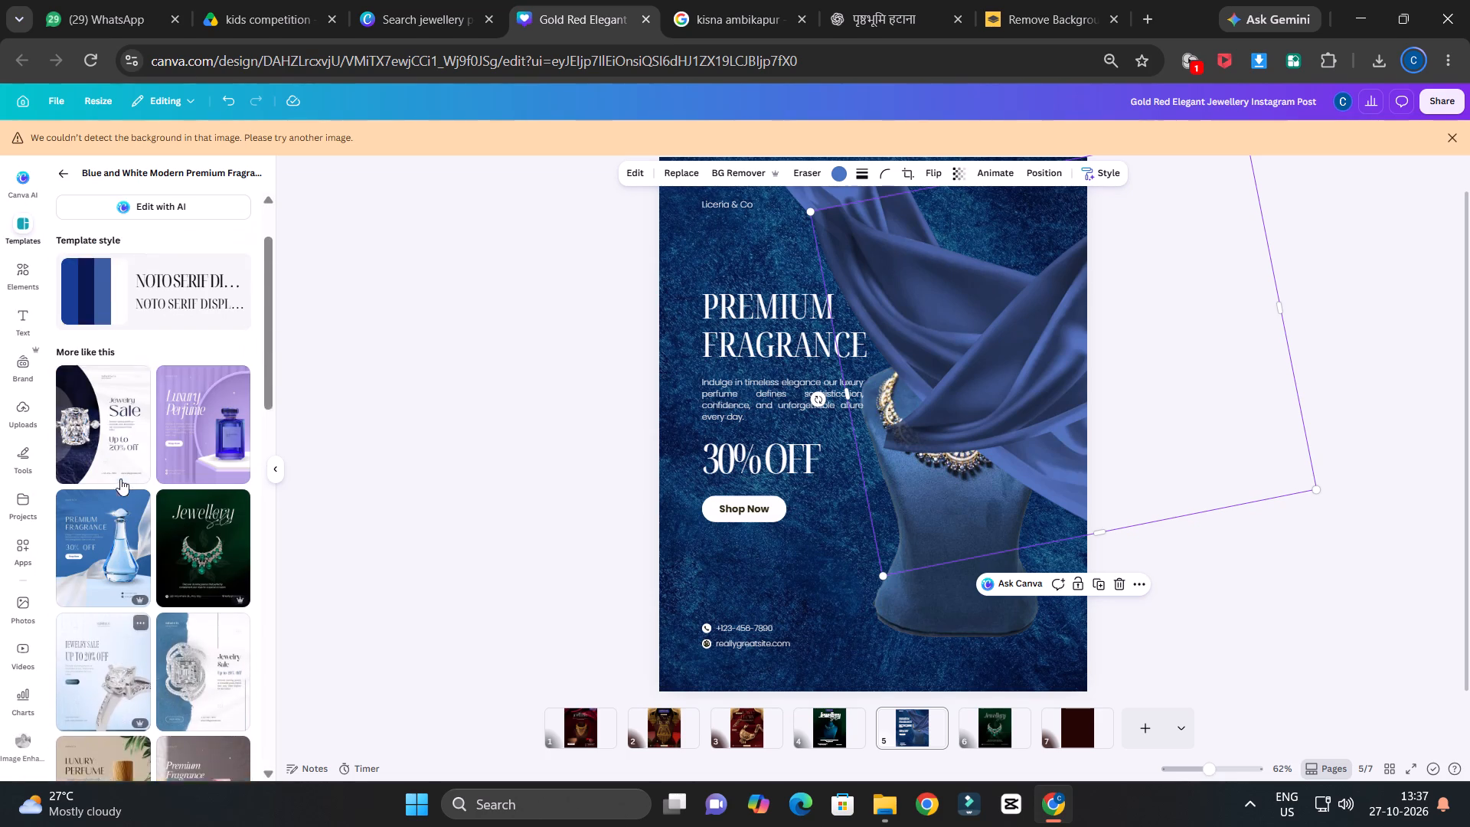
pyautogui.scroll(3, 120, 479)
pyautogui.scroll(-7, 131, 403)
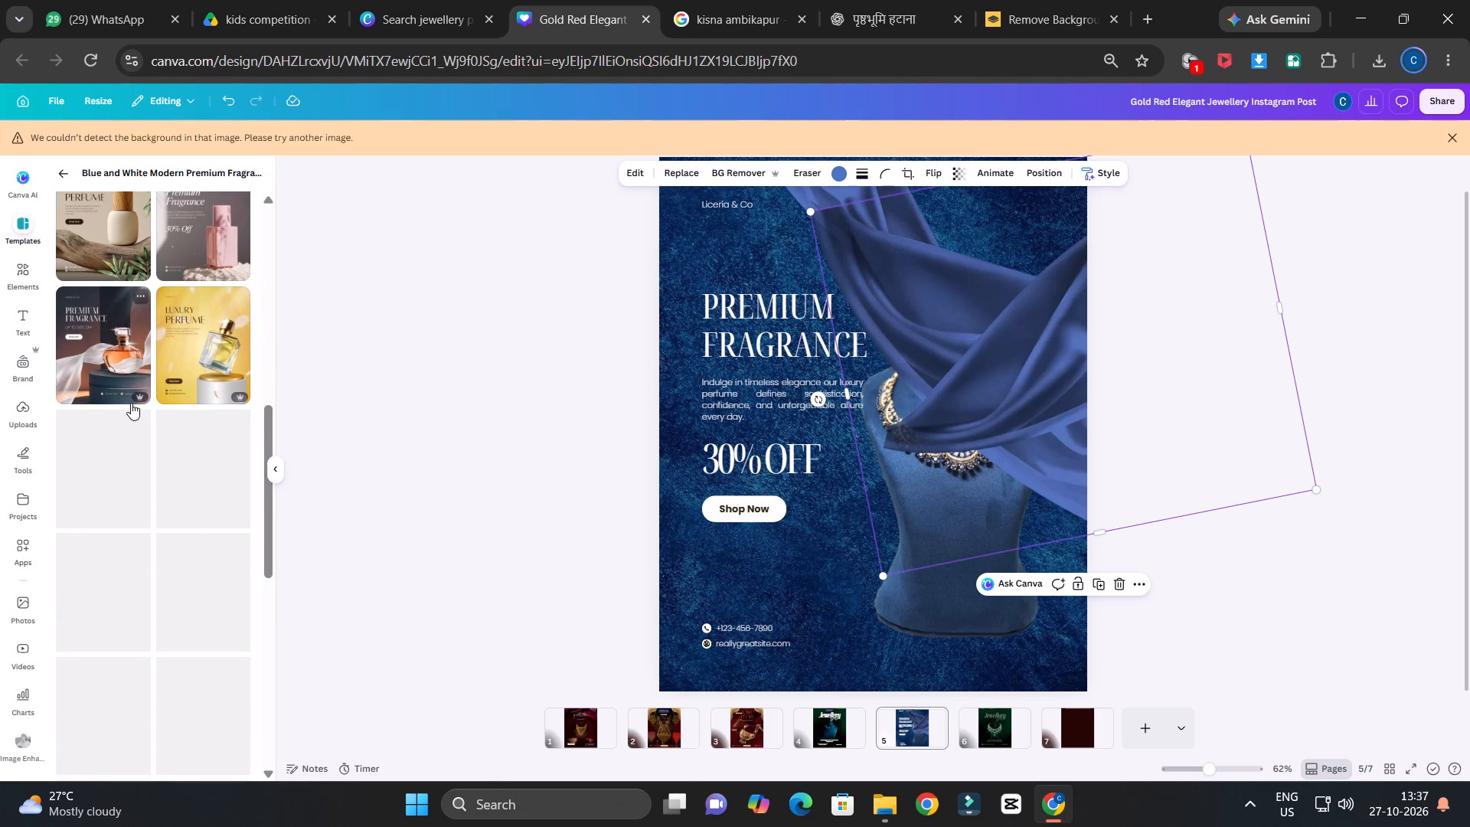
pyautogui.scroll(6, 131, 403)
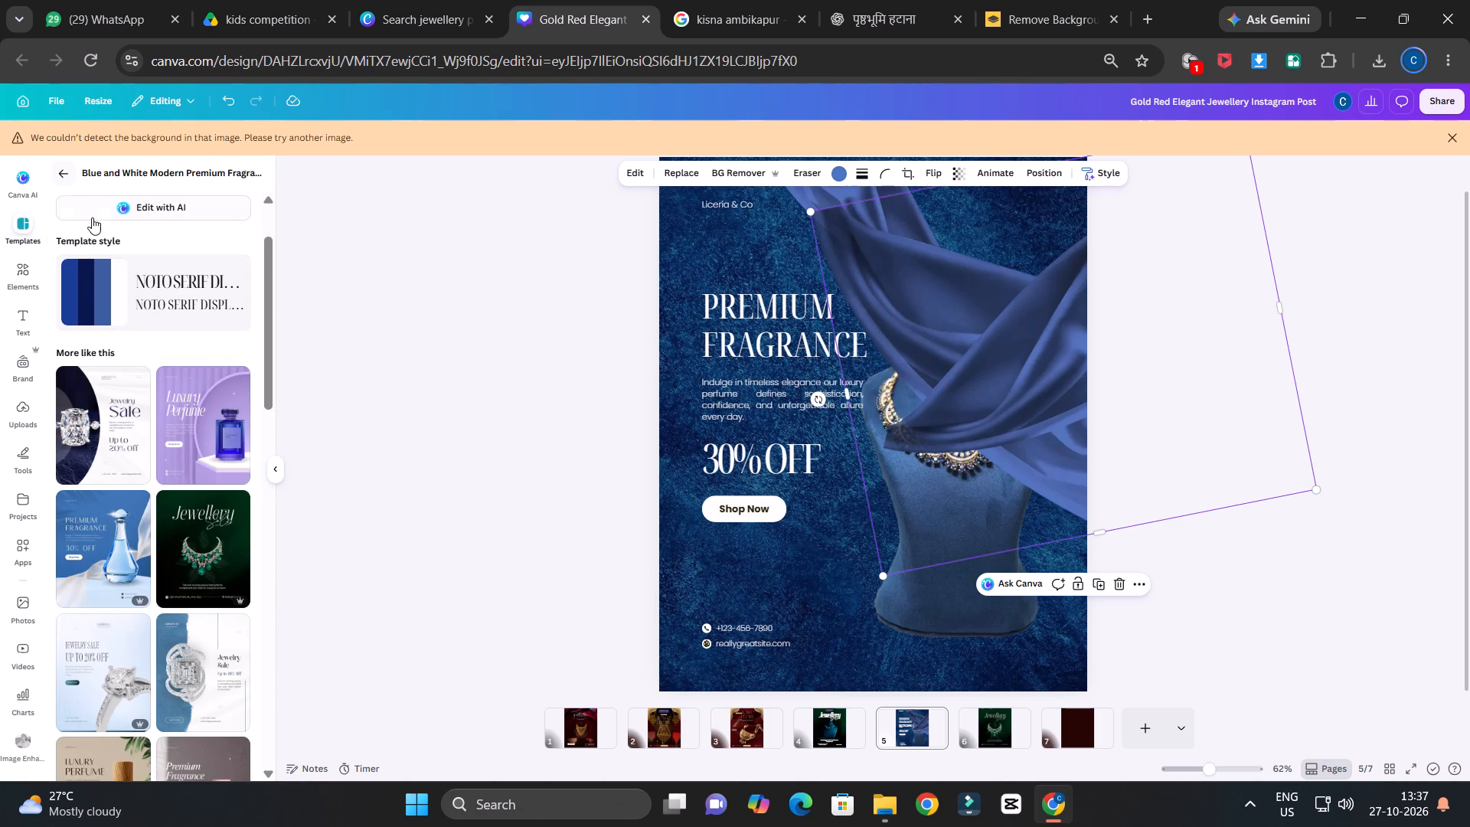
pyautogui.click(63, 178)
pyautogui.scroll(5, 100, 338)
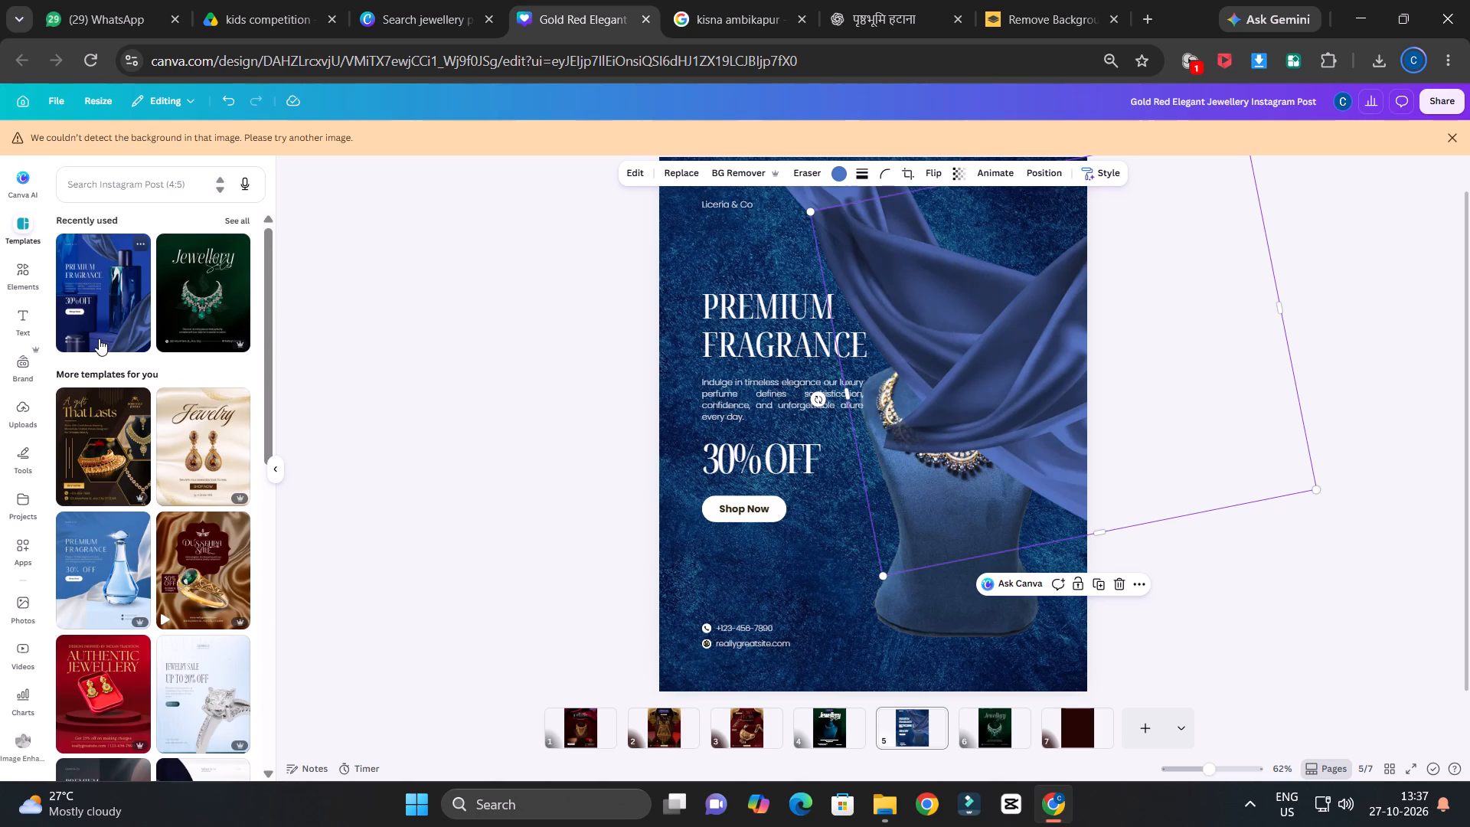
pyautogui.scroll(2, 99, 338)
pyautogui.scroll(3, 16, 270)
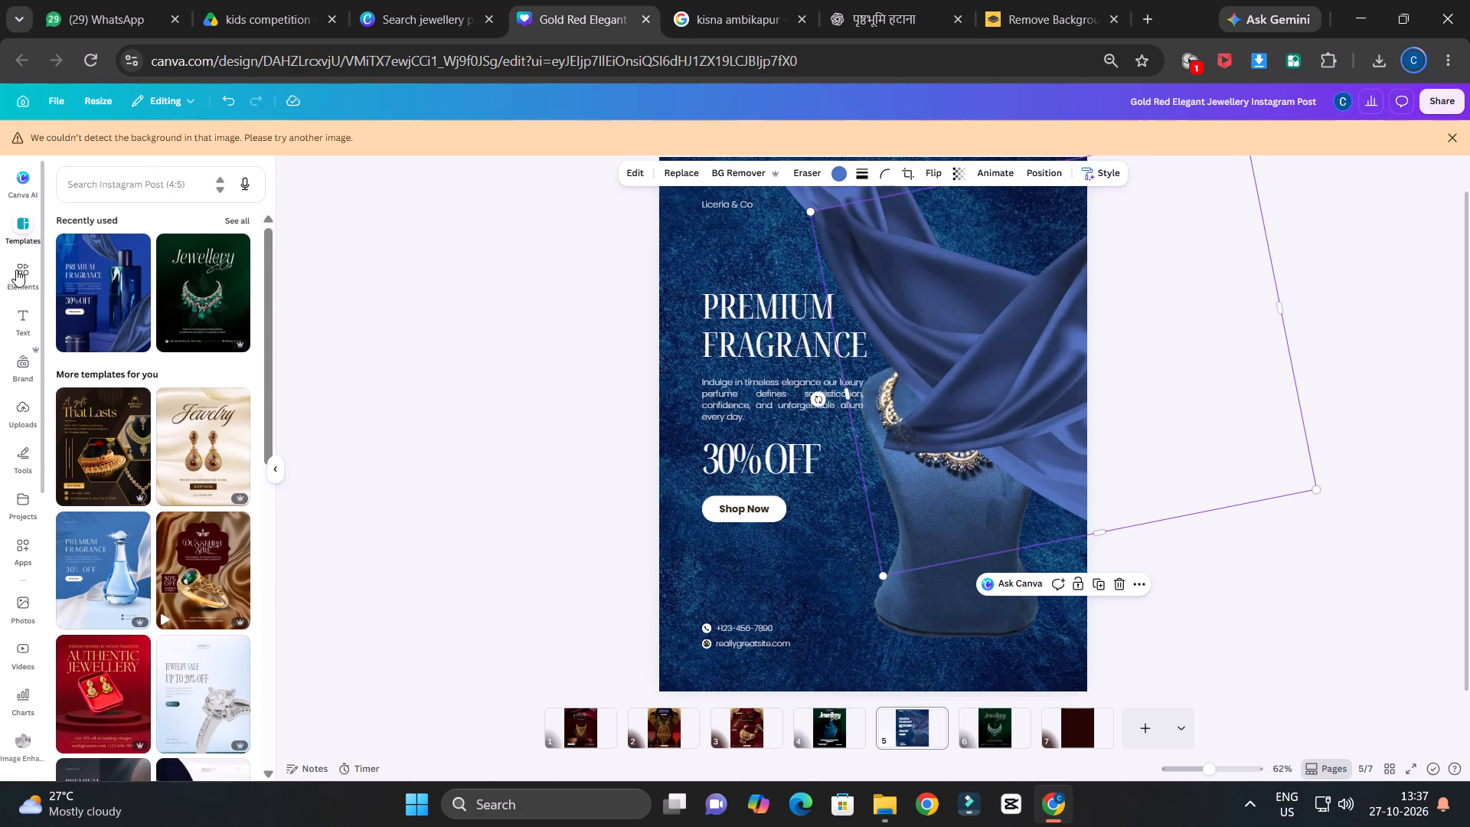
# Add the recently used black gradient, turn its dark end down, and enlarge it across the full width of the page's bottom.
pyautogui.click(27, 274)
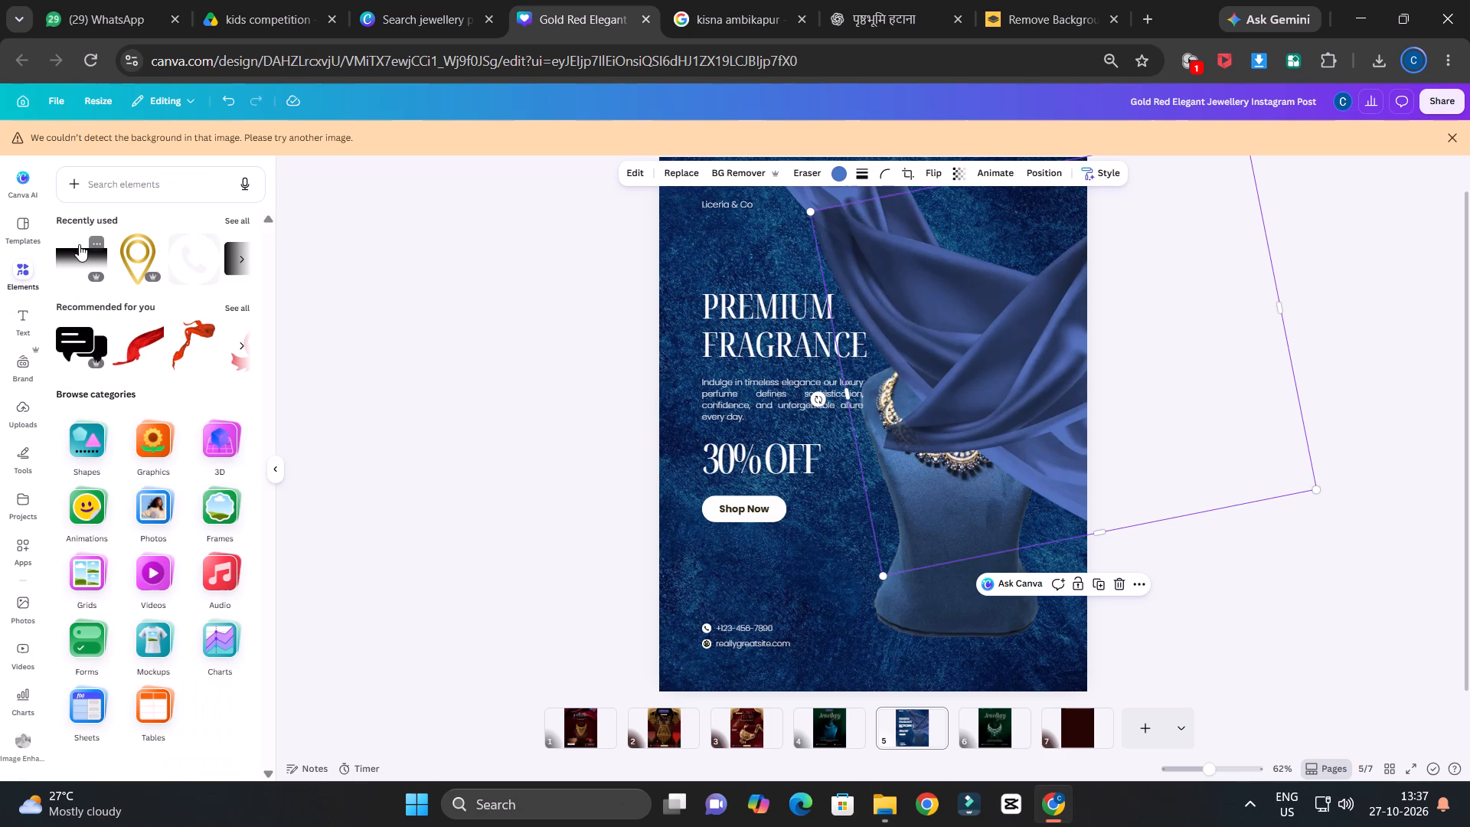
pyautogui.moveTo(72, 263); pyautogui.dragTo(727, 519)
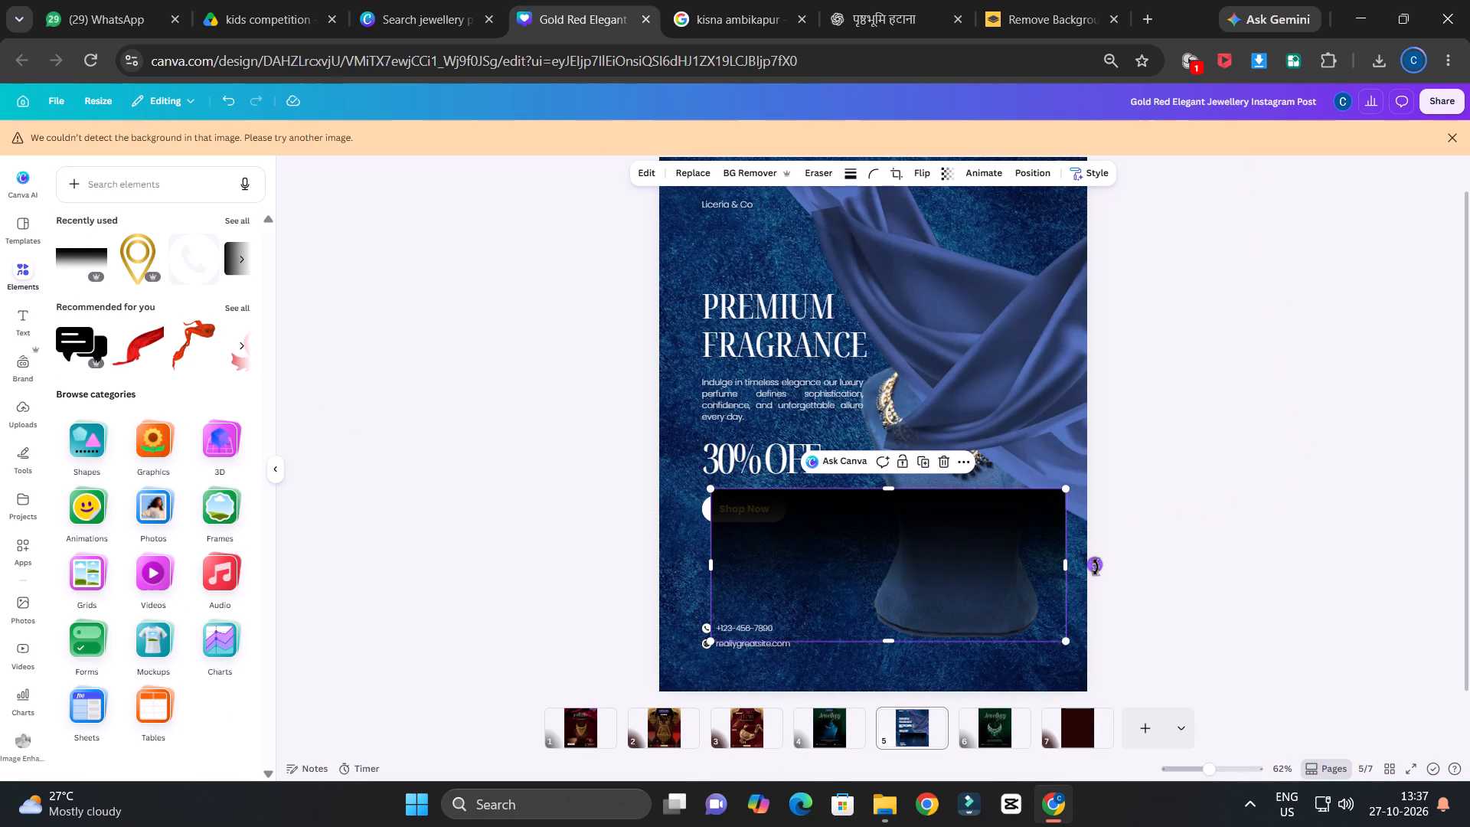
pyautogui.moveTo(1096, 567); pyautogui.dragTo(71, 562)
pyautogui.moveTo(710, 639); pyautogui.dragTo(601, 678)
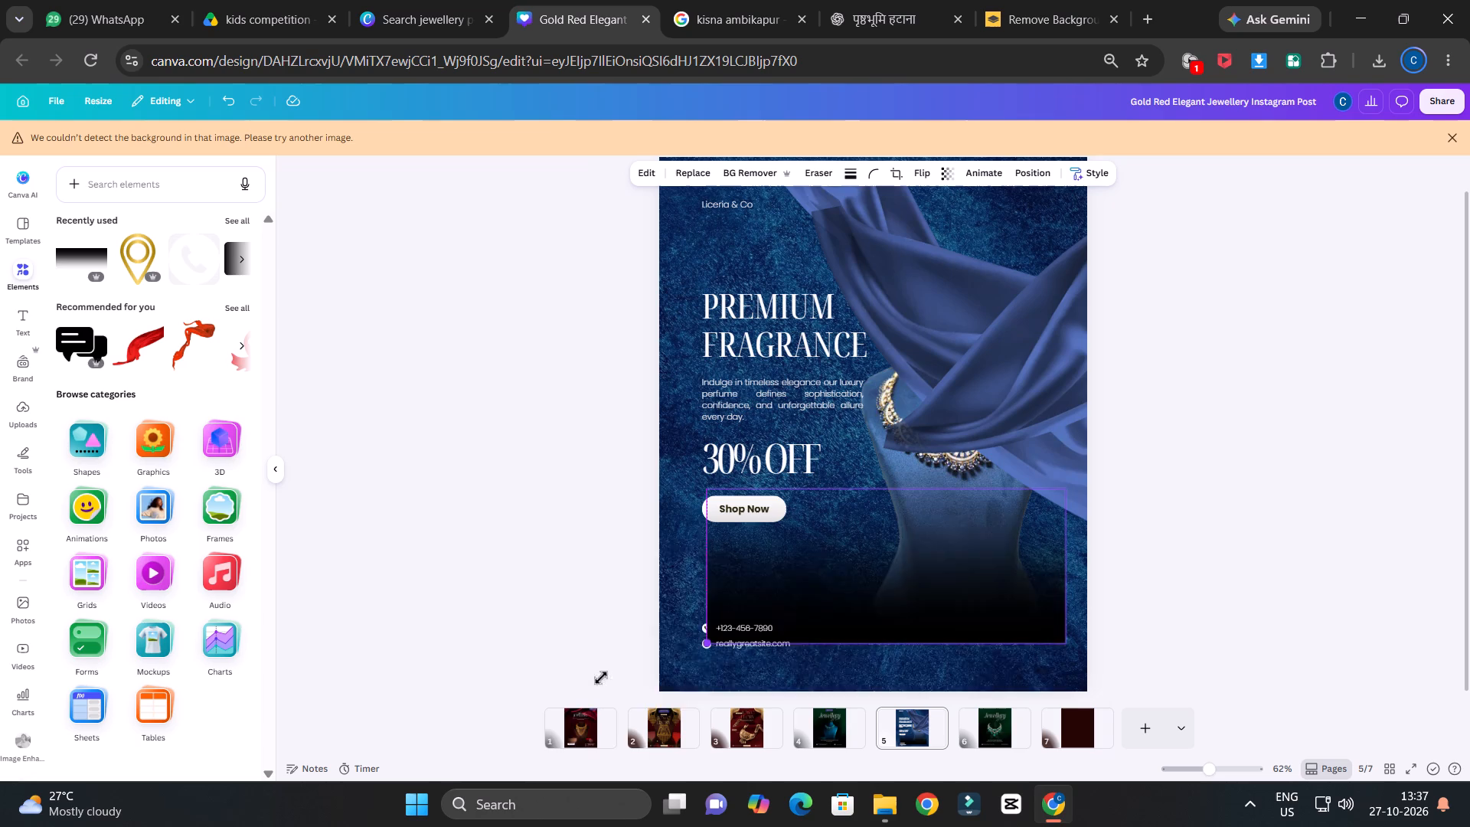
pyautogui.moveTo(601, 678); pyautogui.dragTo(443, 737)
pyautogui.moveTo(932, 614); pyautogui.dragTo(1001, 600)
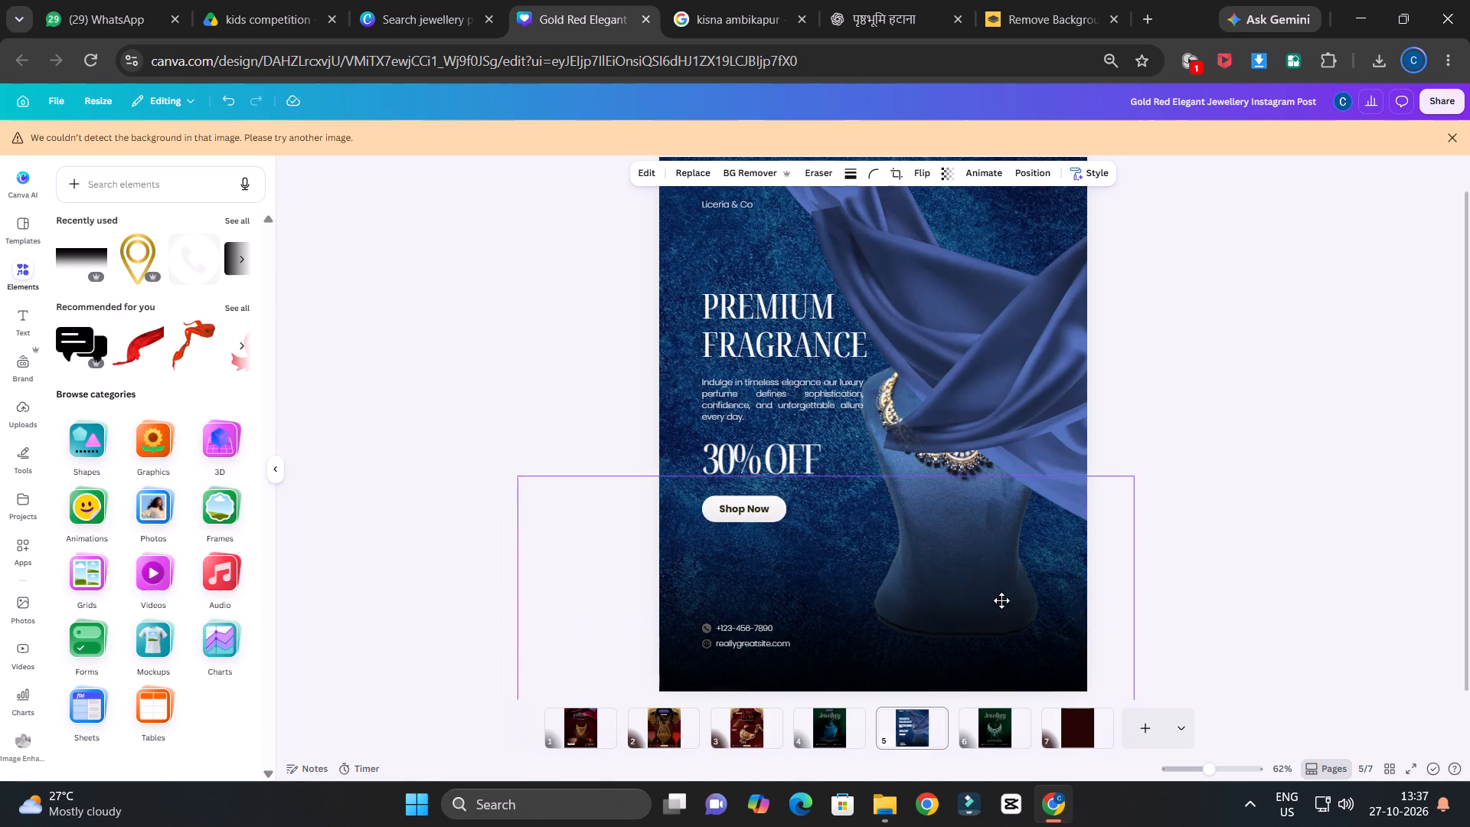
pyautogui.moveTo(1001, 600); pyautogui.dragTo(1008, 577)
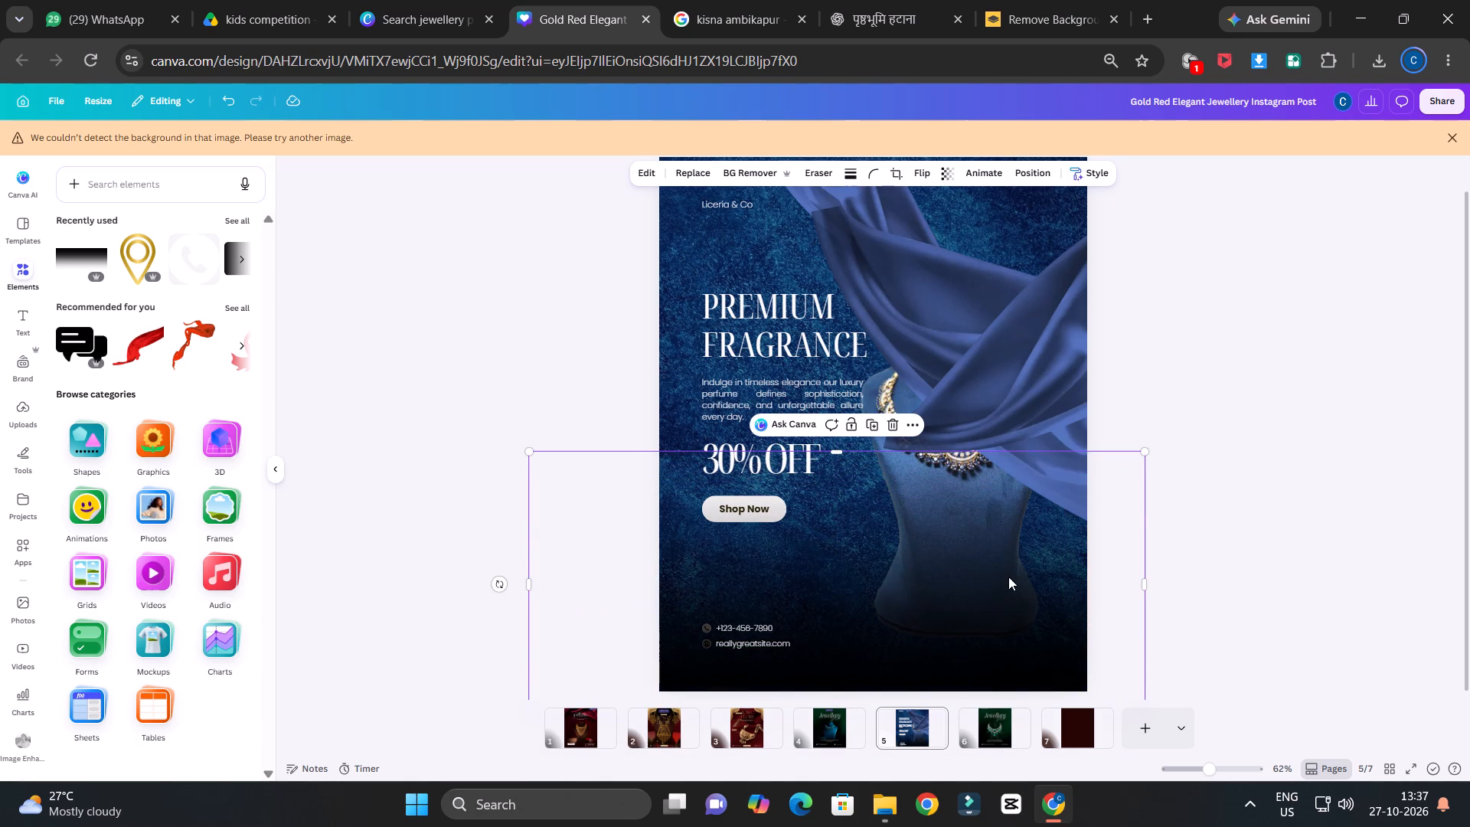
# Return the two drapes to the page's lower-right and lower-left corners, uncovering the necklace.
pyautogui.moveTo(1066, 367); pyautogui.dragTo(1055, 643)
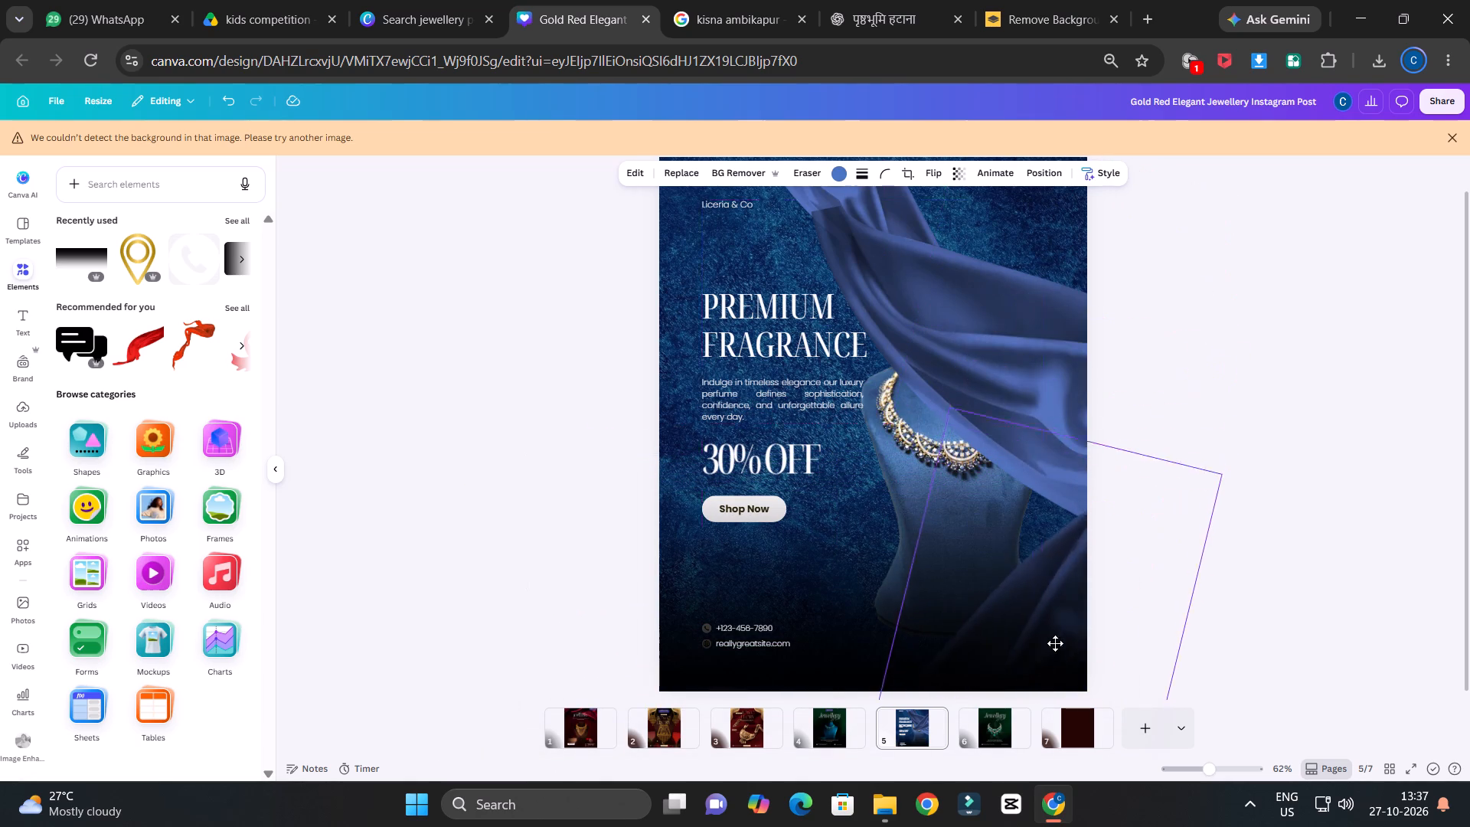
pyautogui.moveTo(1055, 643); pyautogui.dragTo(1047, 607)
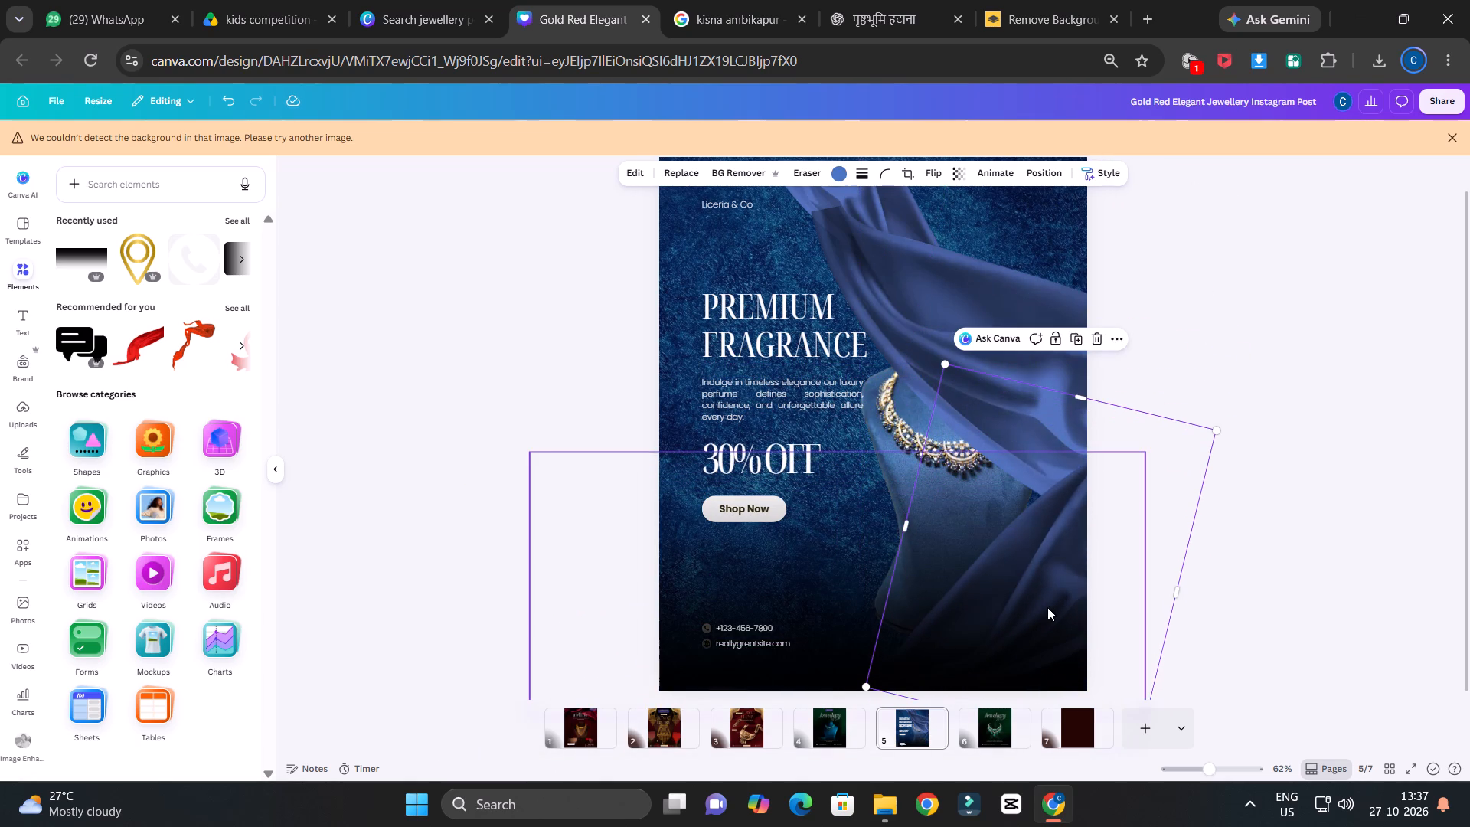
pyautogui.click(1325, 528)
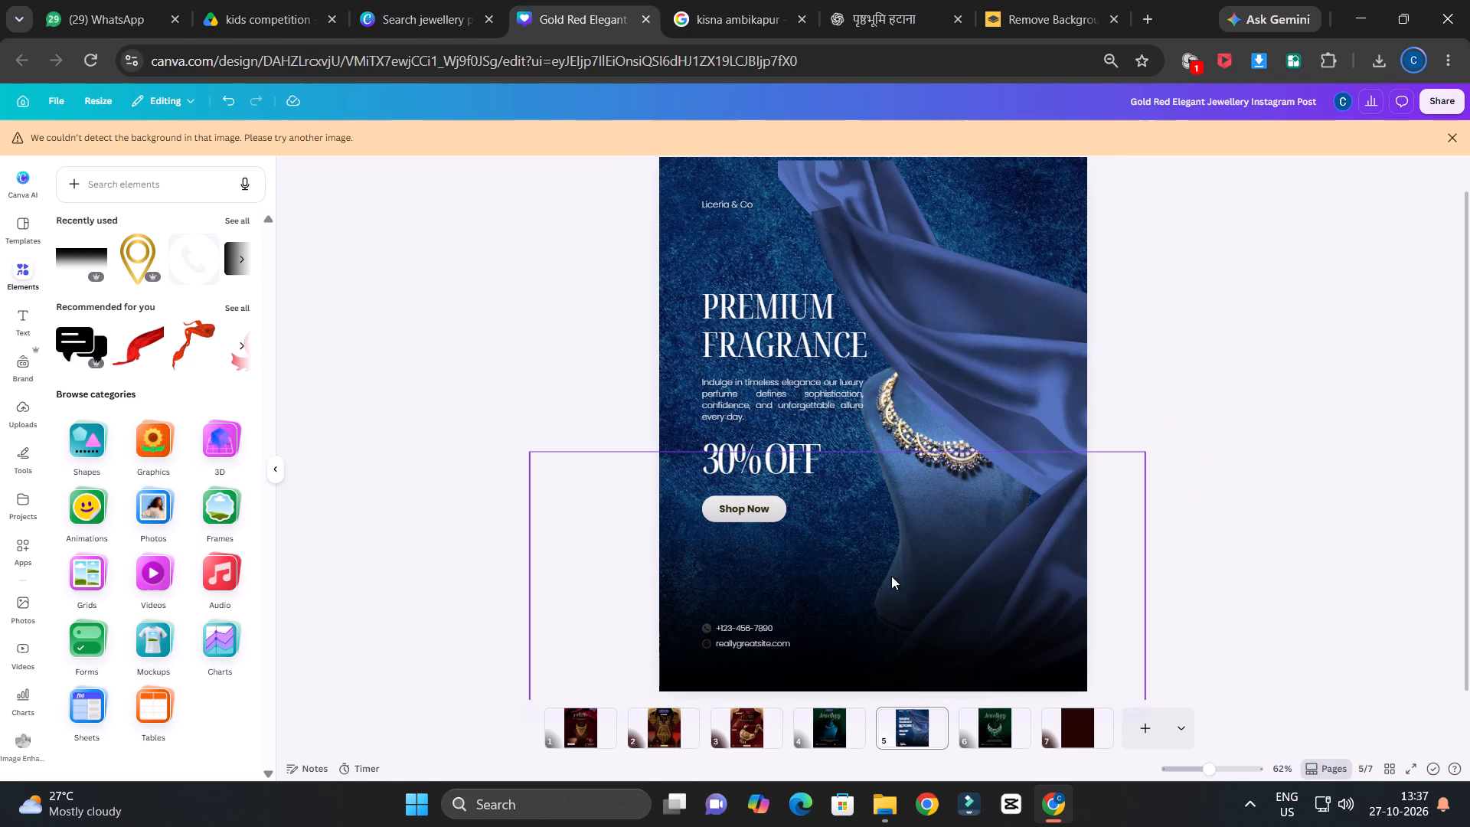
pyautogui.click(855, 584)
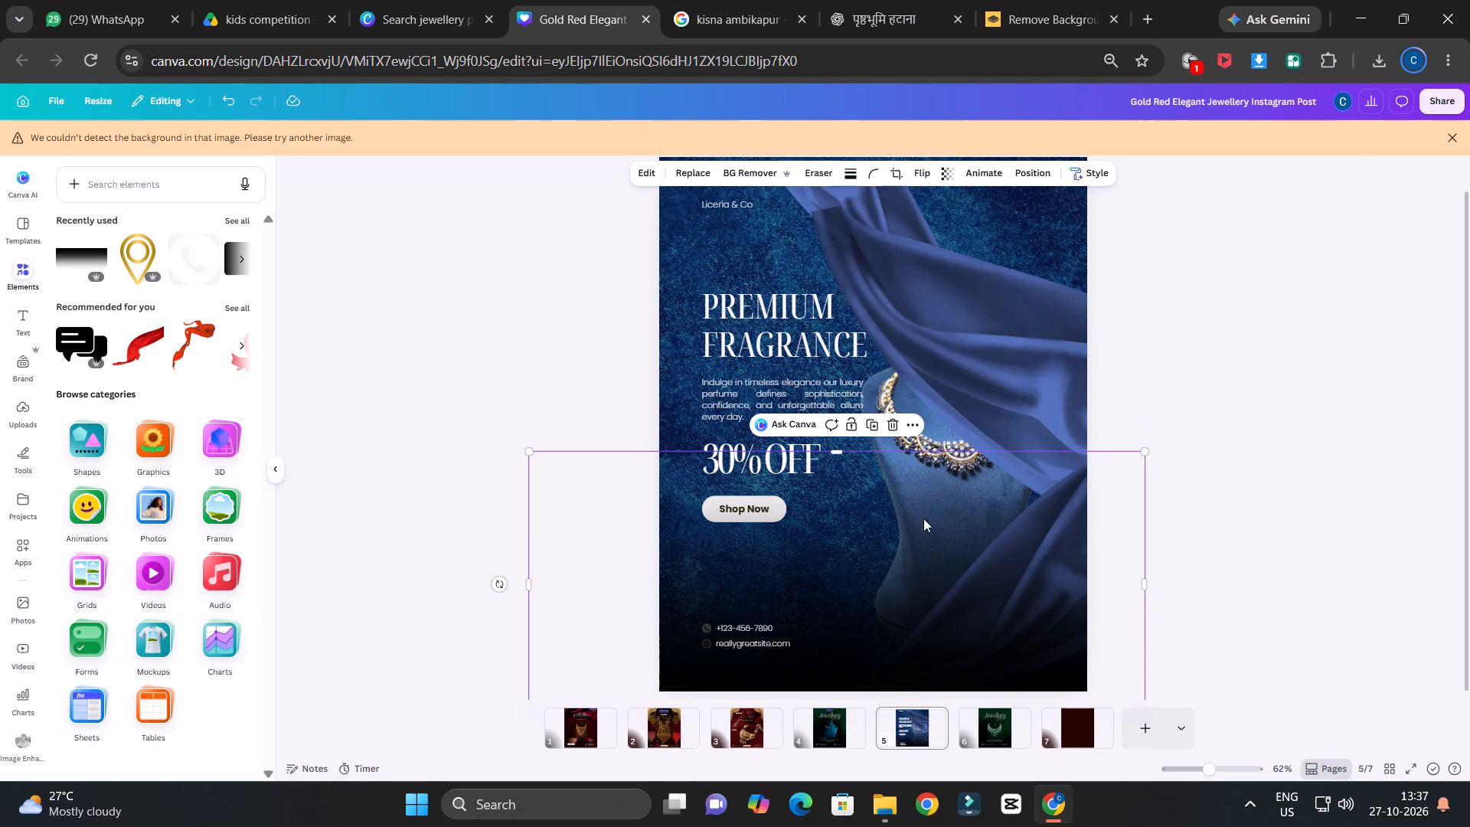
pyautogui.moveTo(1003, 290); pyautogui.dragTo(750, 606)
pyautogui.click(1238, 479)
pyautogui.scroll(-2, 1238, 479)
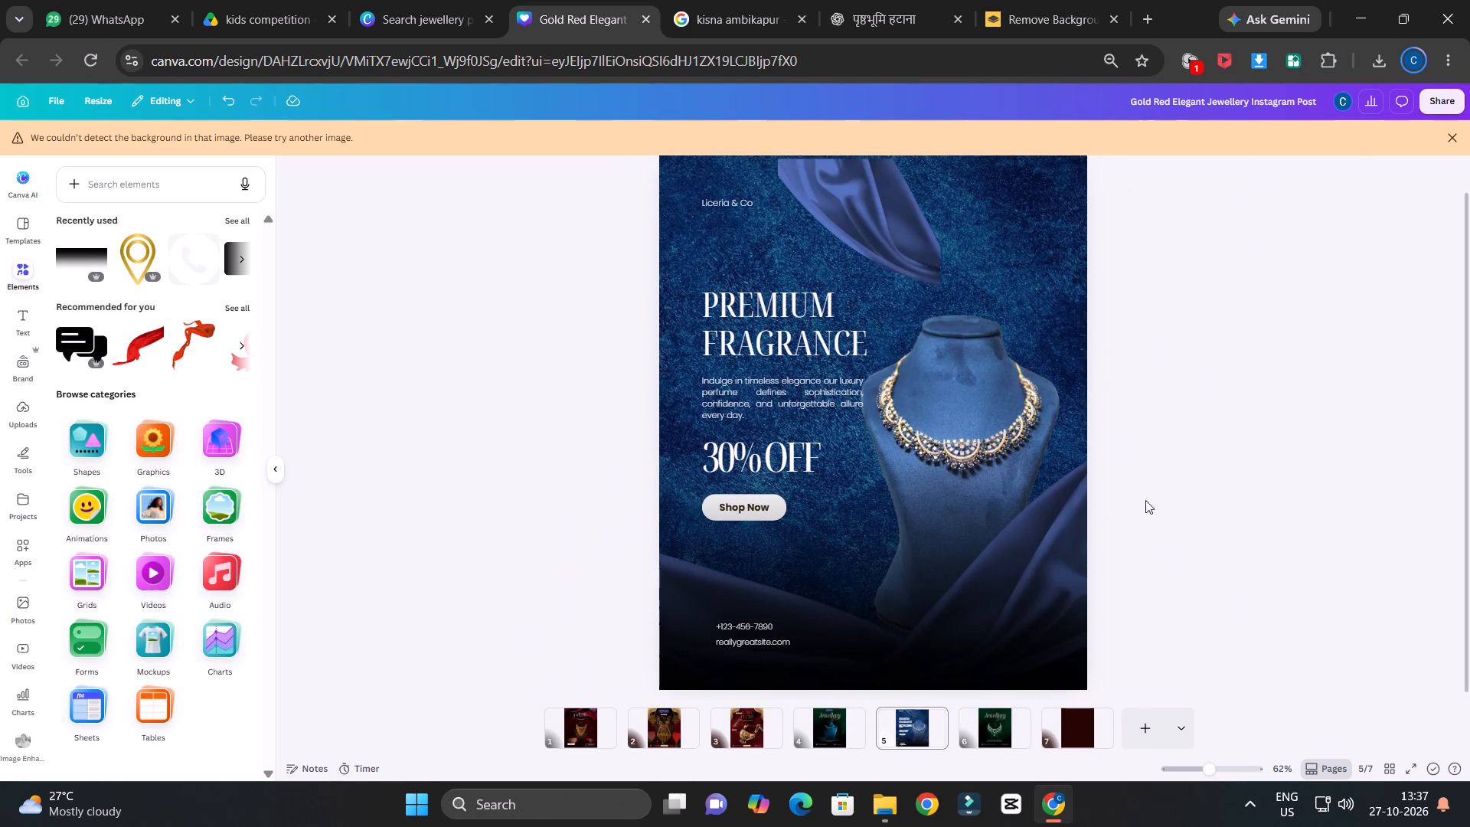
# Shift the black gradient right and slightly down so it still spans the bottom of the page.
pyautogui.click(1040, 507)
pyautogui.moveTo(1074, 495); pyautogui.dragTo(1090, 499)
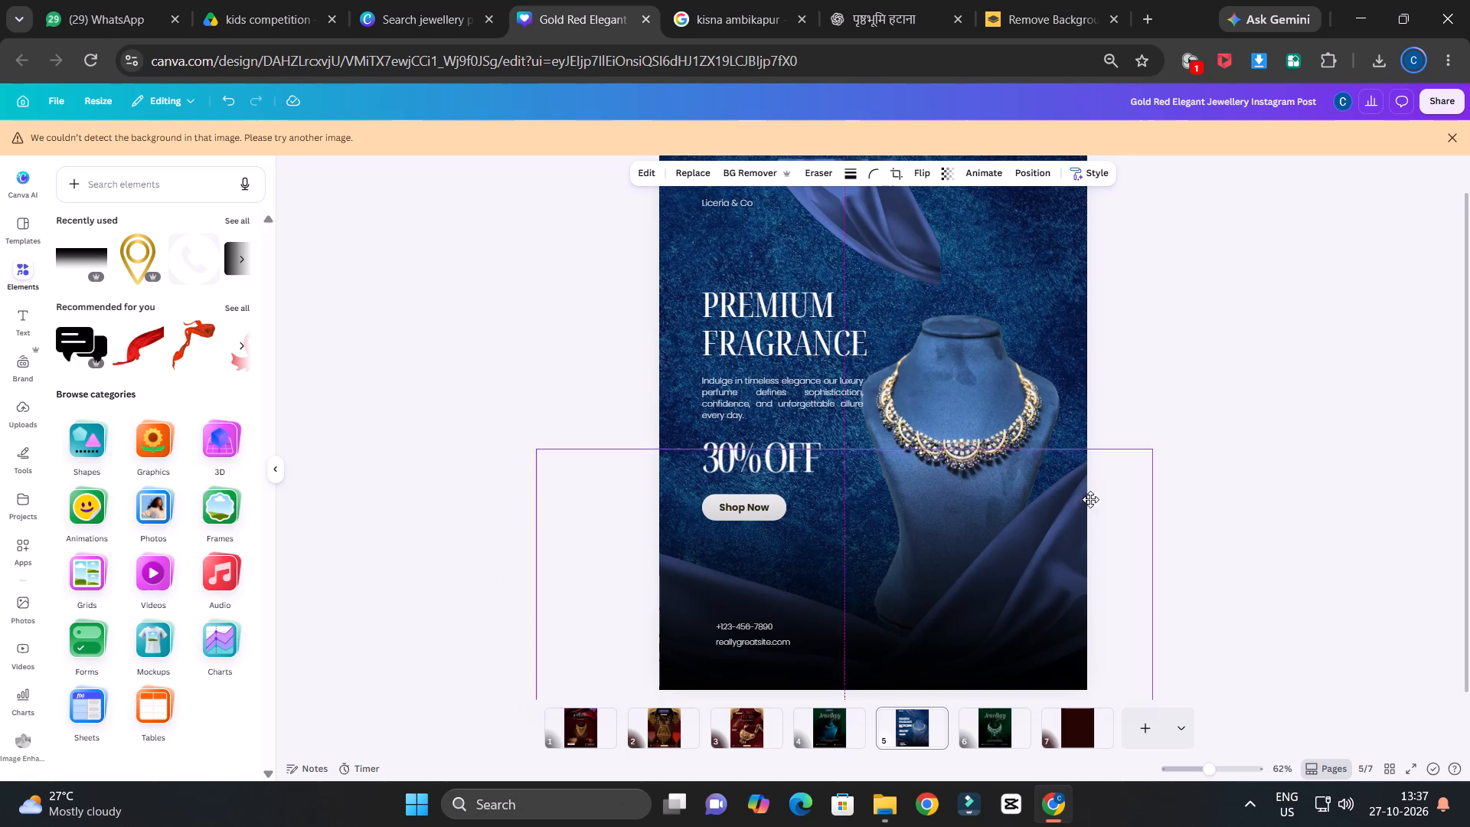
pyautogui.moveTo(1090, 499); pyautogui.dragTo(1148, 498)
pyautogui.moveTo(1129, 511); pyautogui.dragTo(1121, 510)
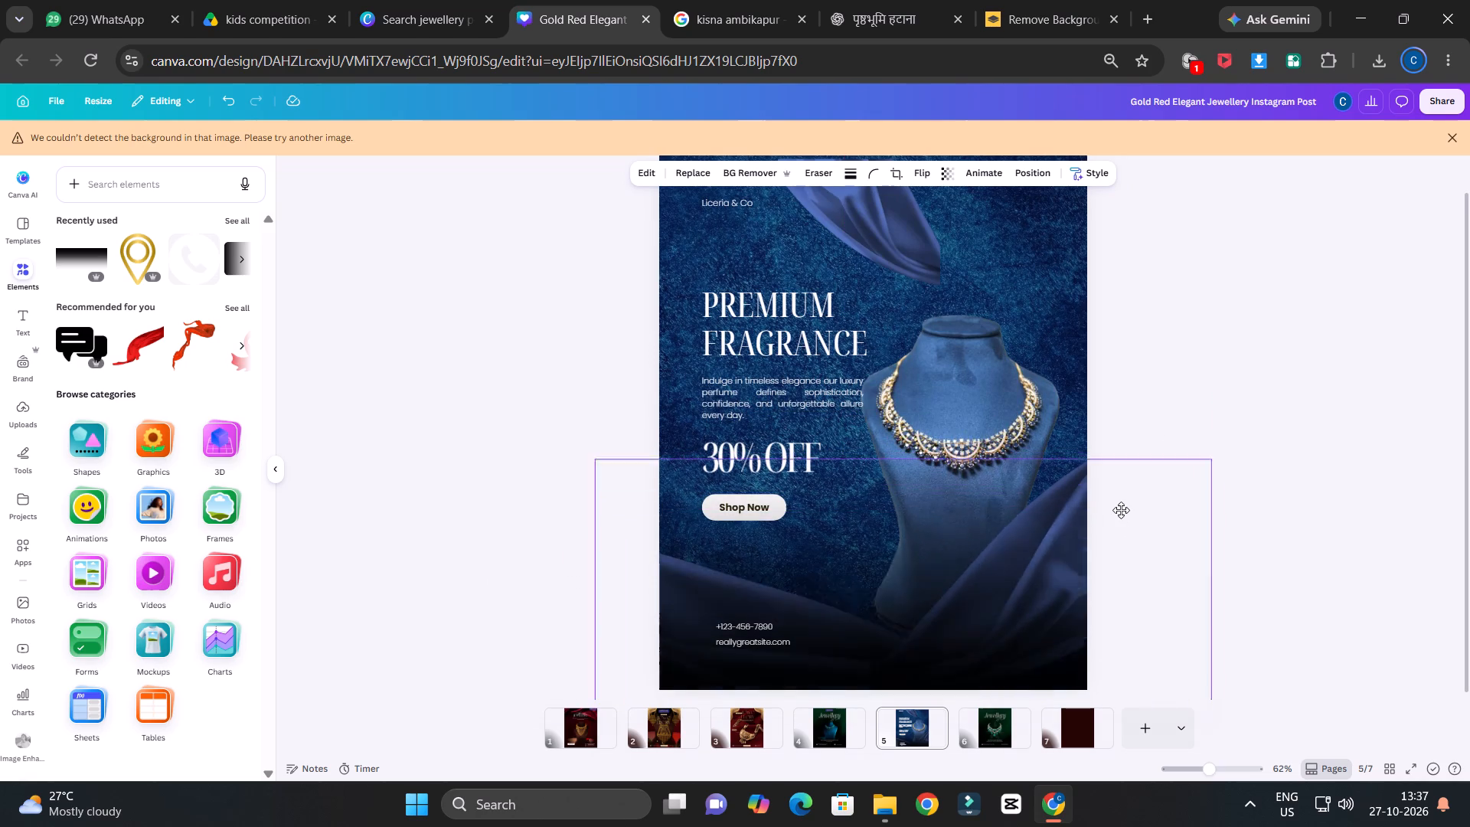
pyautogui.moveTo(1121, 510); pyautogui.dragTo(1116, 522)
pyautogui.click(1197, 391)
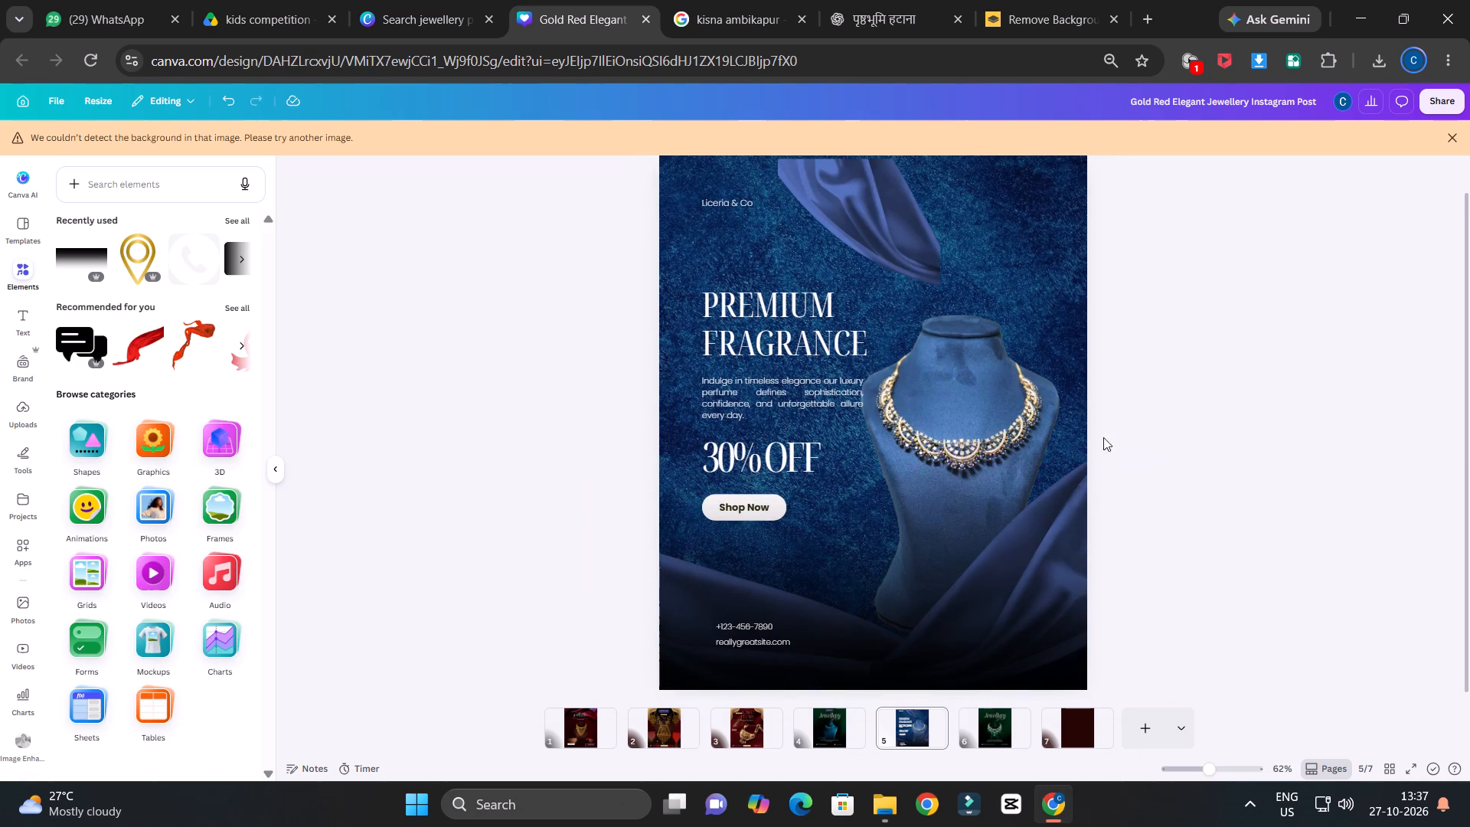
# Move the lower-right drape slightly right and down, away from the mannequin's shoulder.
pyautogui.click(1065, 459)
pyautogui.moveTo(1072, 453); pyautogui.dragTo(1105, 466)
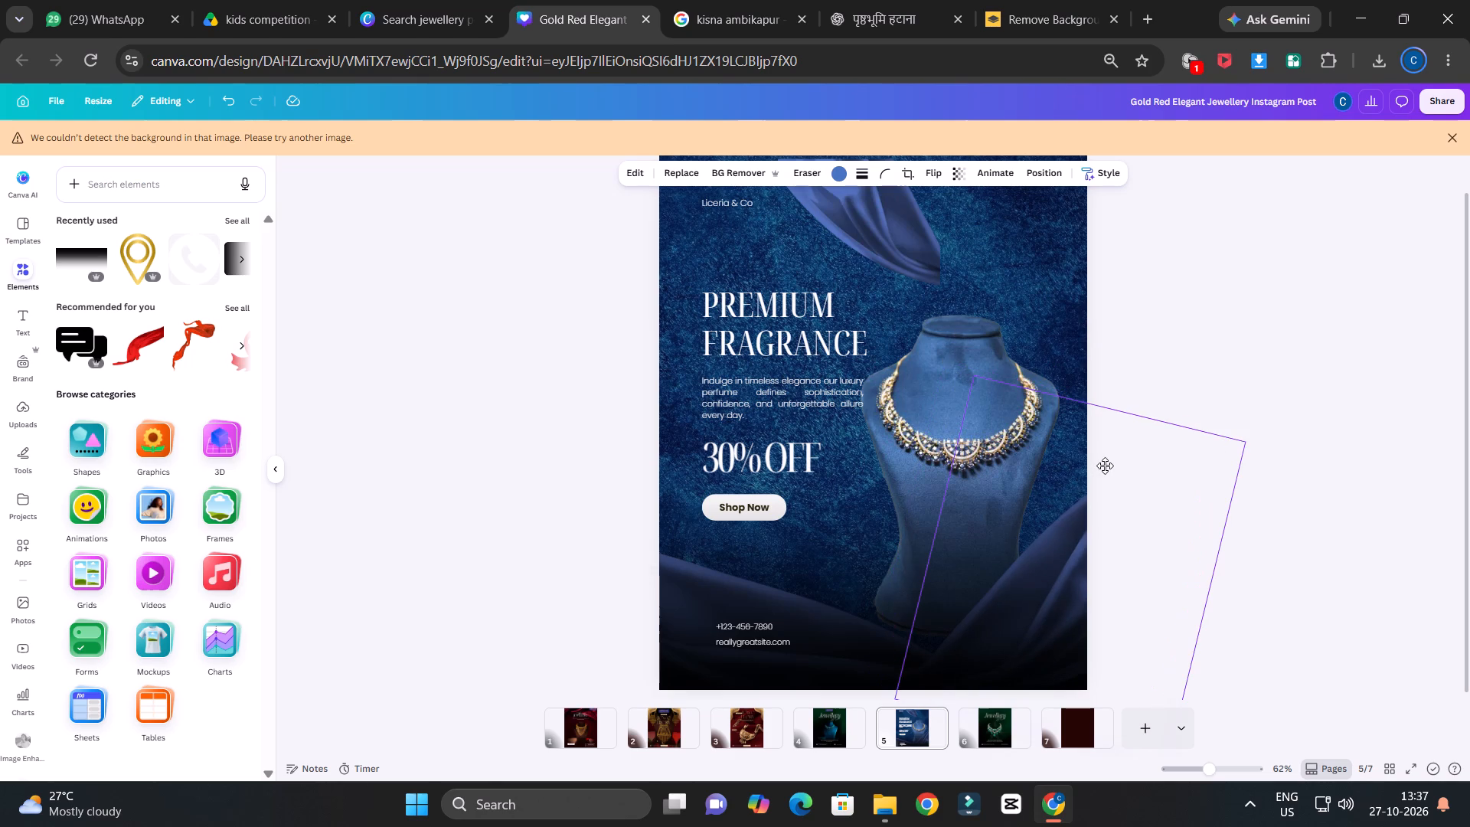
pyautogui.moveTo(1105, 466); pyautogui.dragTo(1104, 463)
pyautogui.click(963, 625)
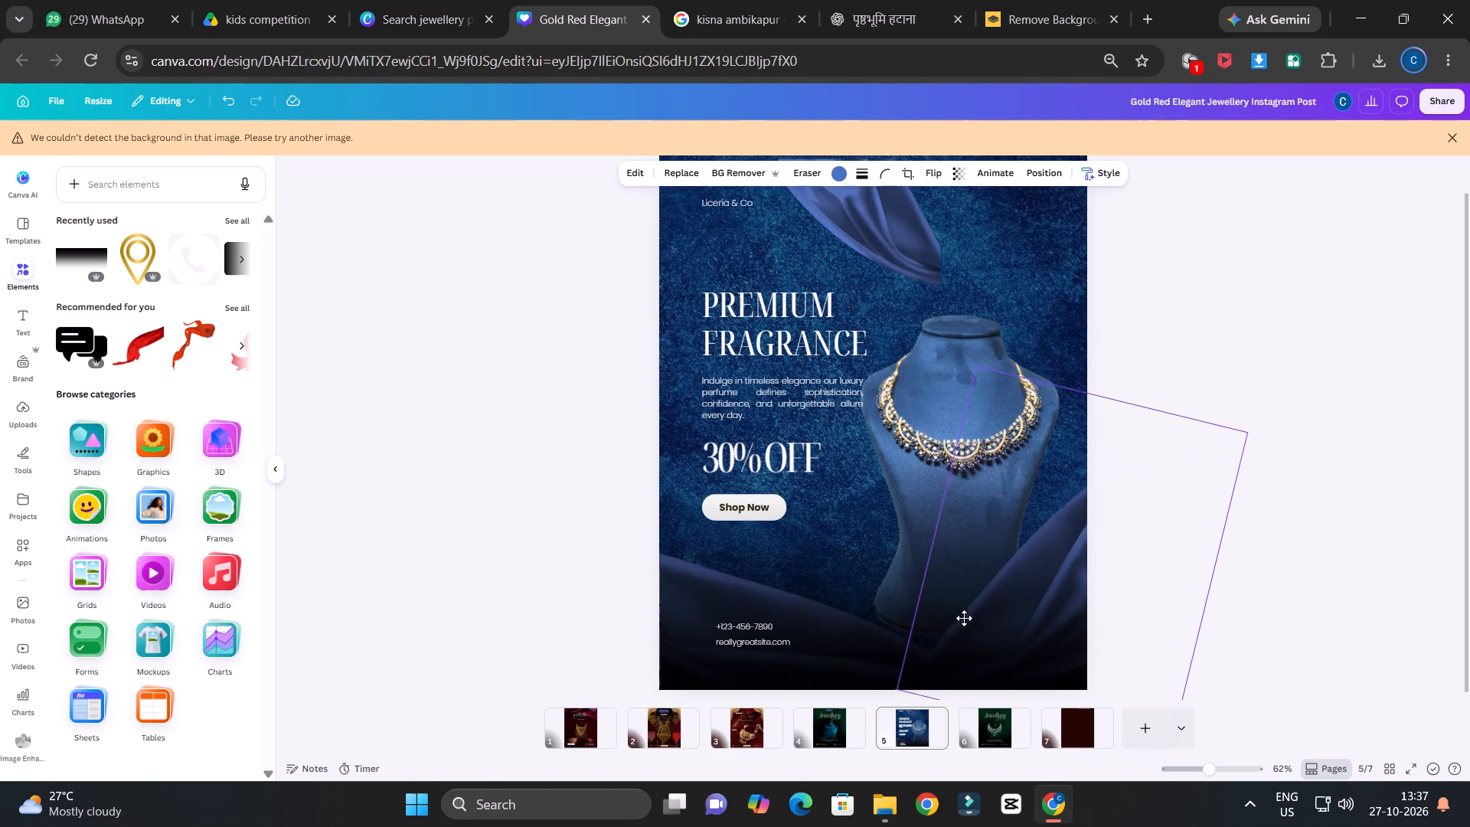
pyautogui.moveTo(1310, 345); pyautogui.dragTo(1301, 348)
# Shift the necklace cut-out slightly down and right, and scale it down a little from its top-right corner.
pyautogui.click(952, 383)
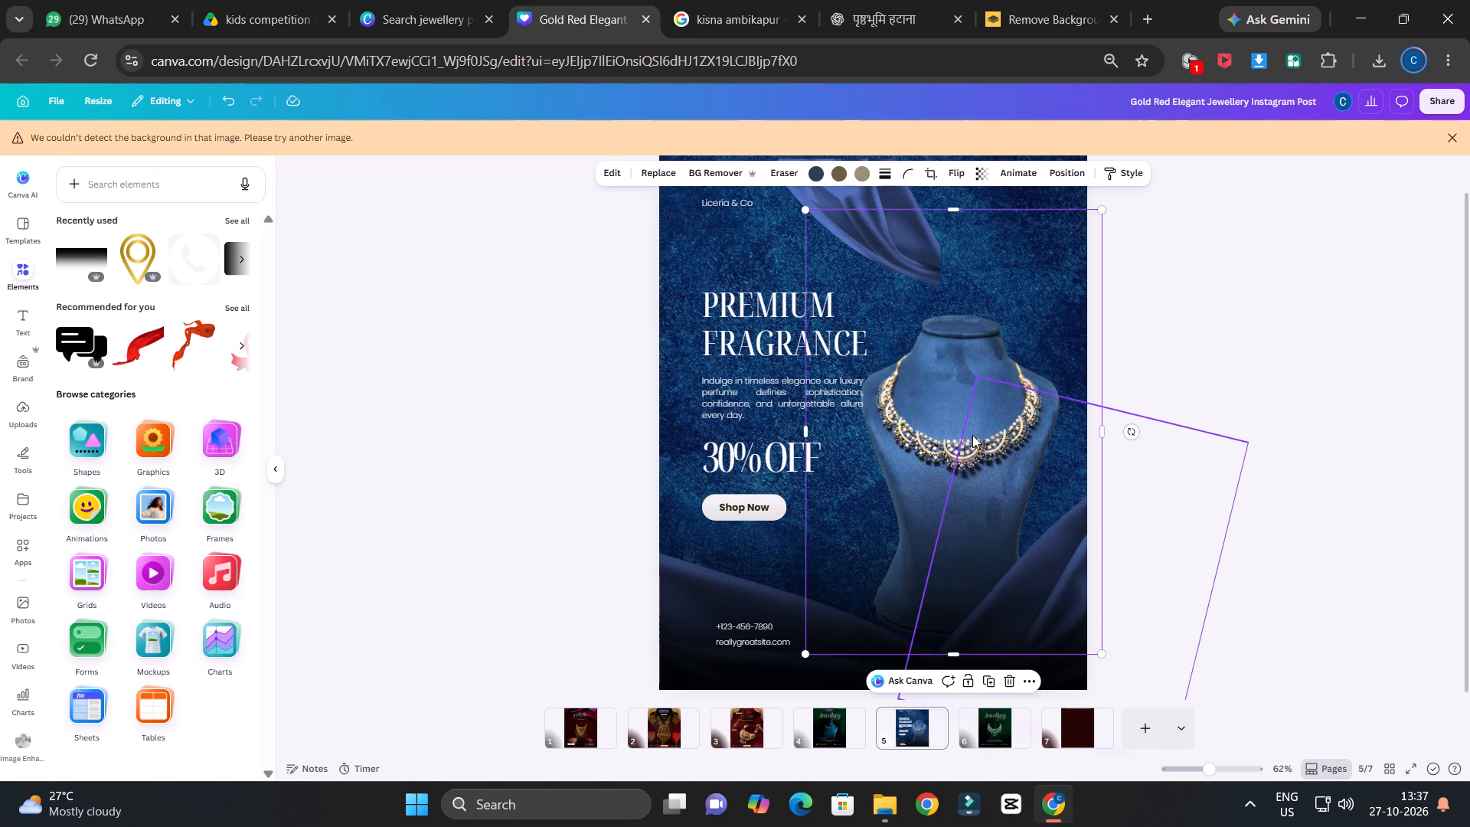
pyautogui.click(972, 435)
pyautogui.moveTo(965, 362); pyautogui.dragTo(975, 371)
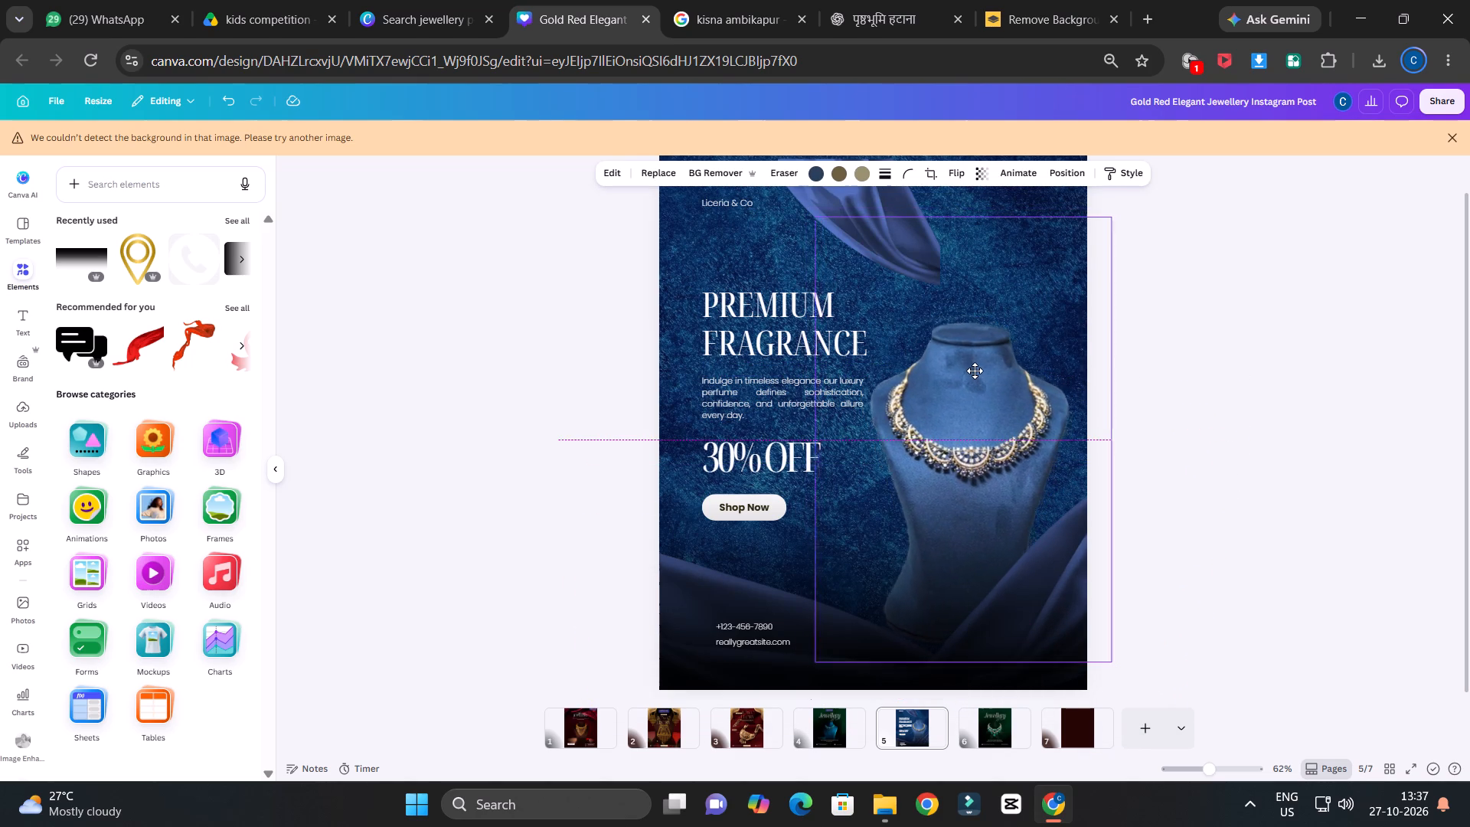
pyautogui.moveTo(975, 371); pyautogui.dragTo(972, 374)
pyautogui.moveTo(1109, 217); pyautogui.dragTo(1061, 258)
pyautogui.click(998, 430)
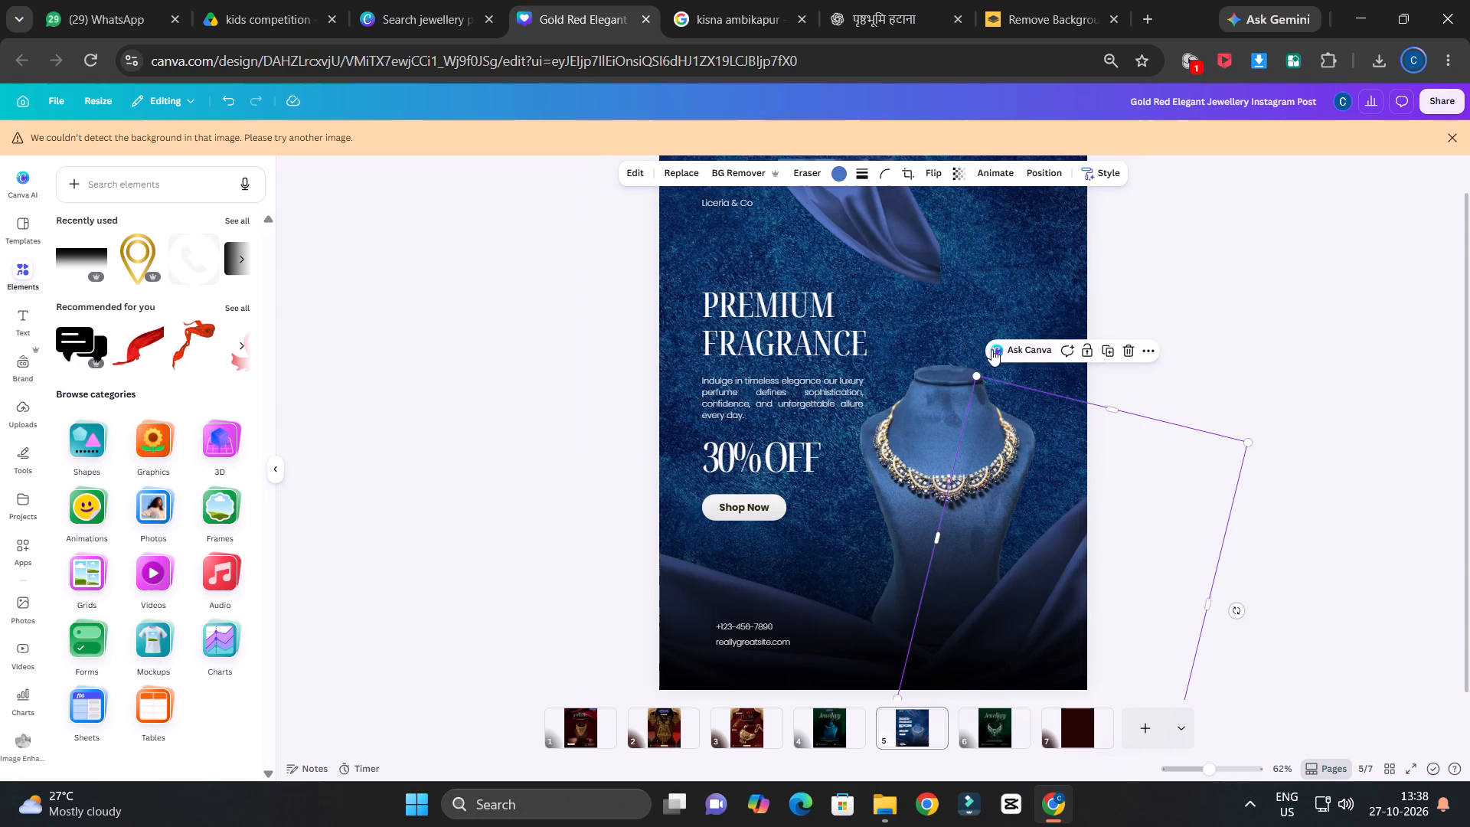
# Move the necklace cut-out up and right so the whole mannequin stands clear of the text column.
pyautogui.click(990, 327)
pyautogui.moveTo(966, 364); pyautogui.dragTo(989, 286)
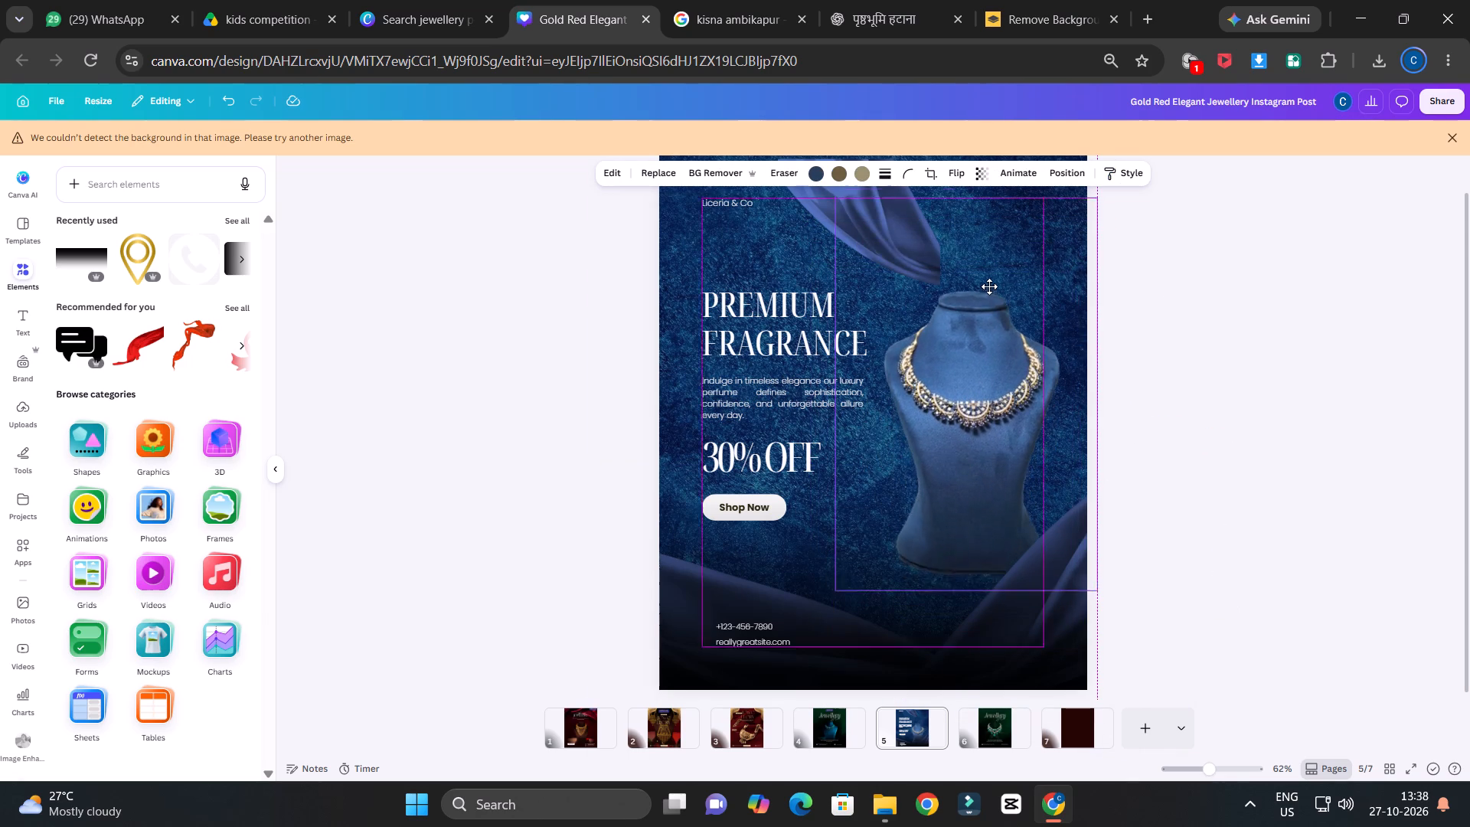
pyautogui.moveTo(989, 286); pyautogui.dragTo(987, 318)
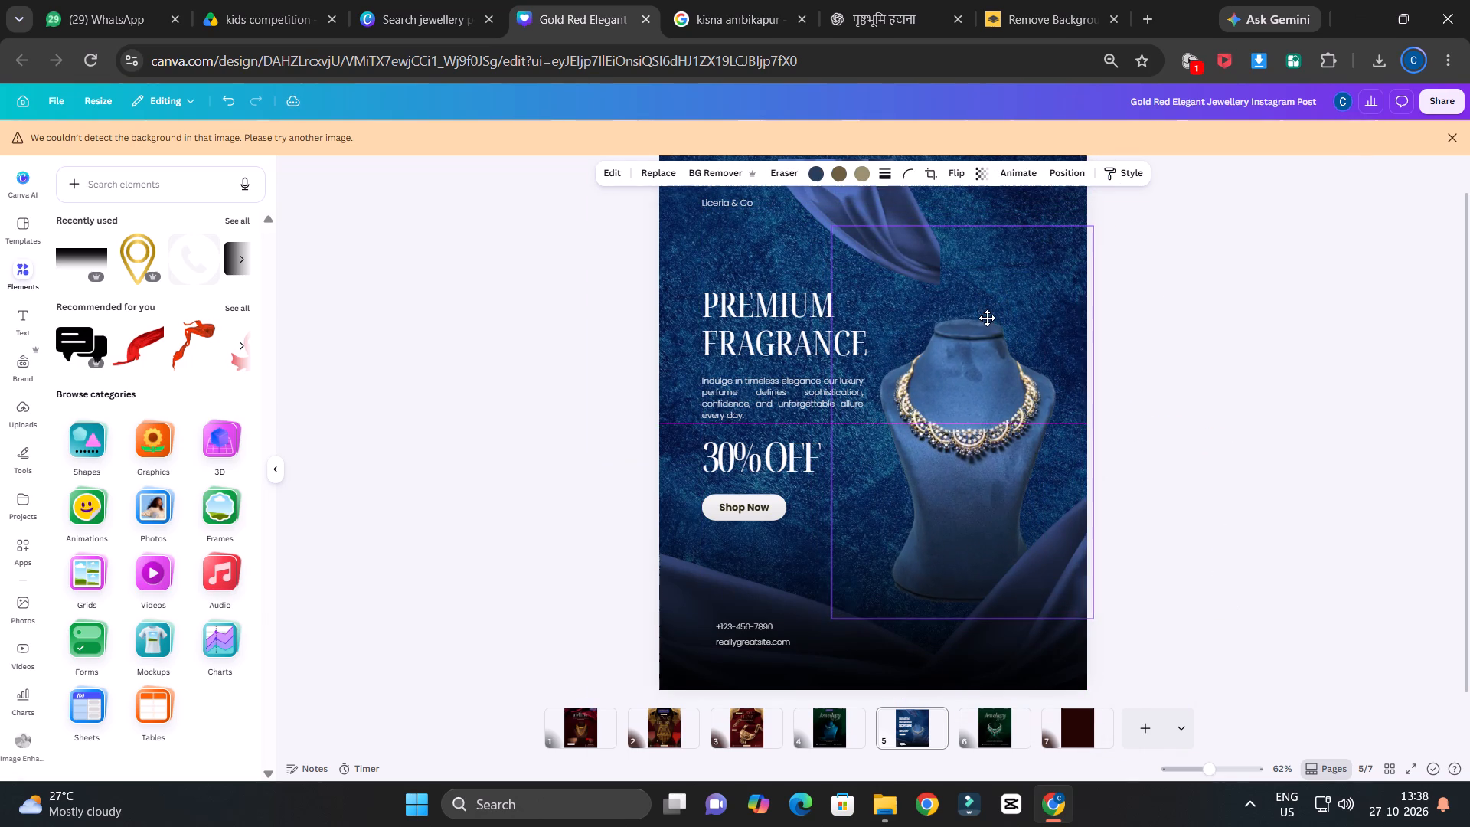
pyautogui.moveTo(987, 318); pyautogui.dragTo(987, 311)
pyautogui.click(1281, 446)
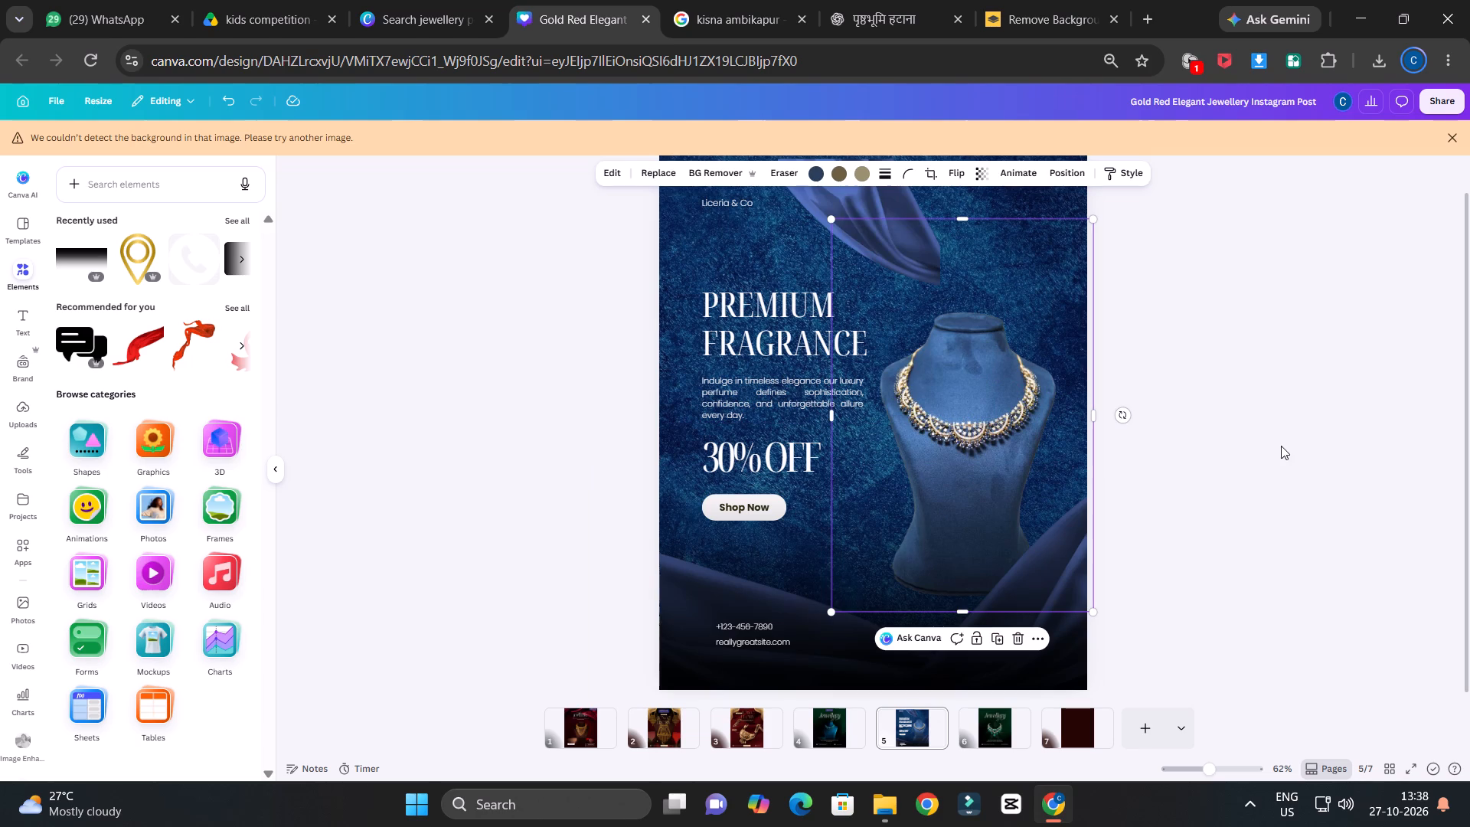
pyautogui.keyDown('ctrl'); pyautogui.scroll(-3, 1289, 472); pyautogui.keyUp('ctrl')
pyautogui.keyDown('ctrl'); pyautogui.scroll(1, 1257, 477); pyautogui.keyUp('ctrl')
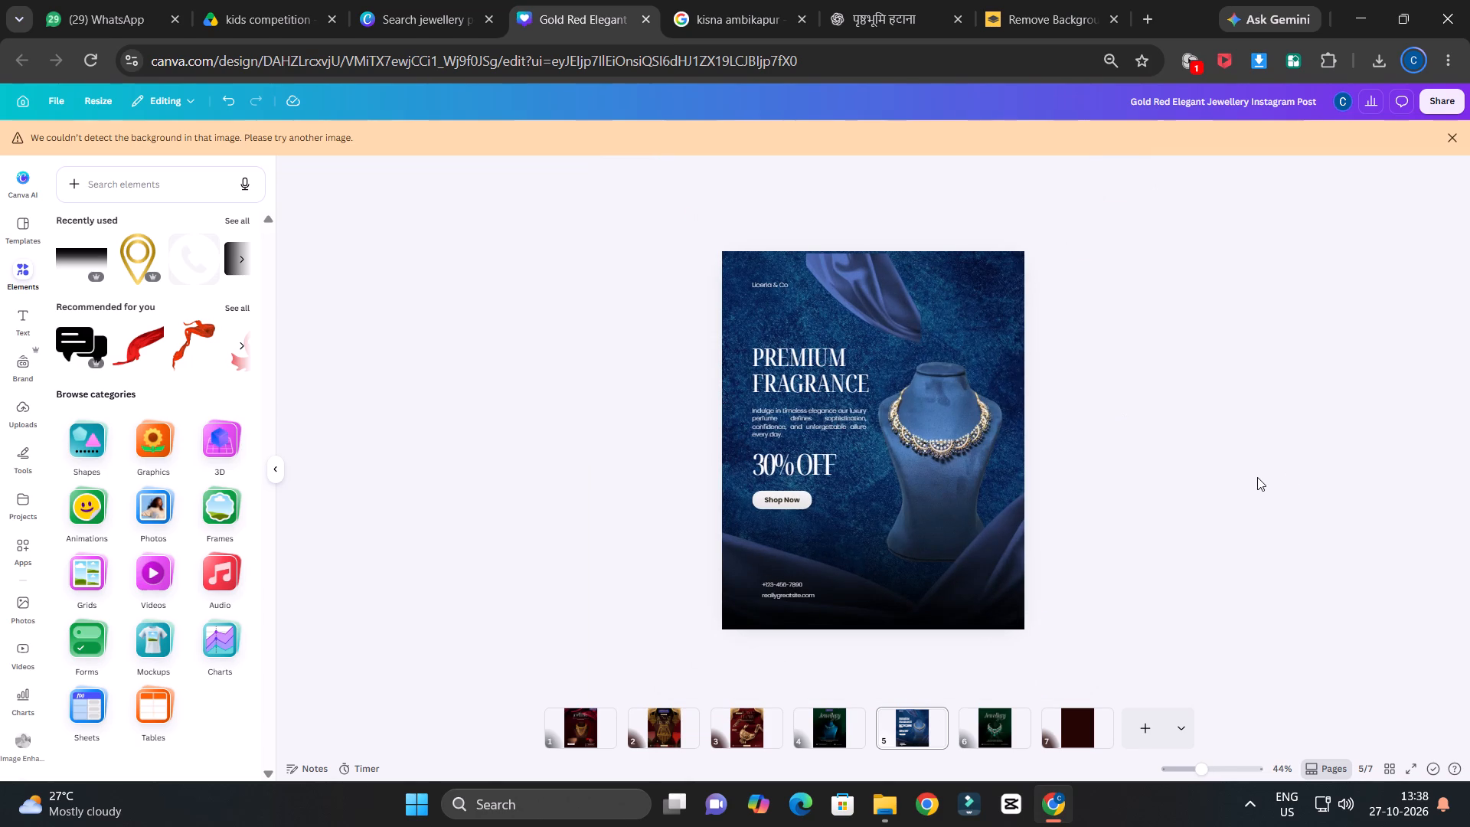
pyautogui.keyDown('ctrl'); pyautogui.scroll(1, 1257, 477); pyautogui.keyUp('ctrl')
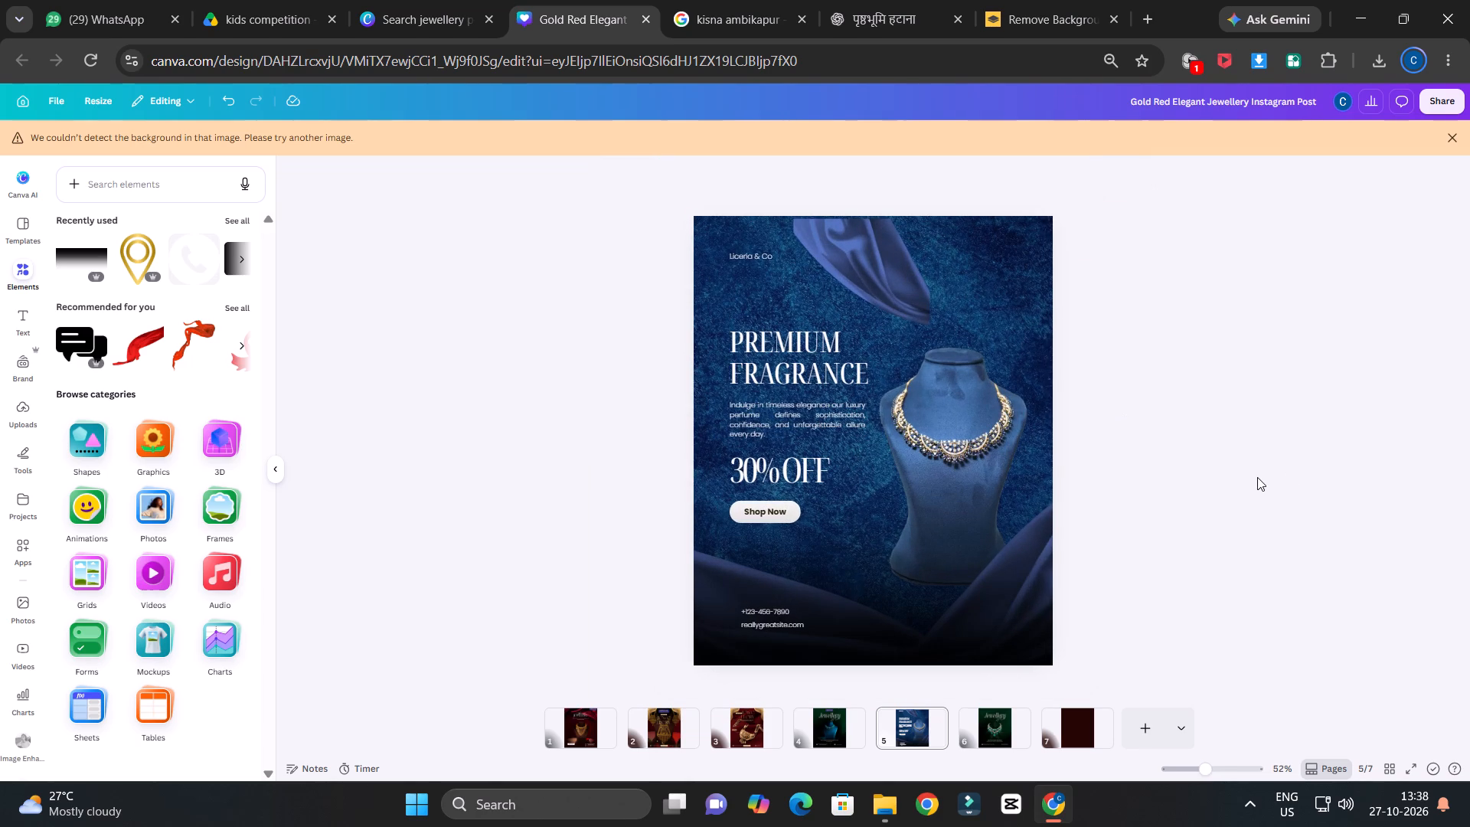
pyautogui.keyDown('ctrl'); pyautogui.scroll(2, 1257, 477); pyautogui.keyUp('ctrl')
pyautogui.keyDown('ctrl'); pyautogui.scroll(-1, 1257, 477); pyautogui.keyUp('ctrl')
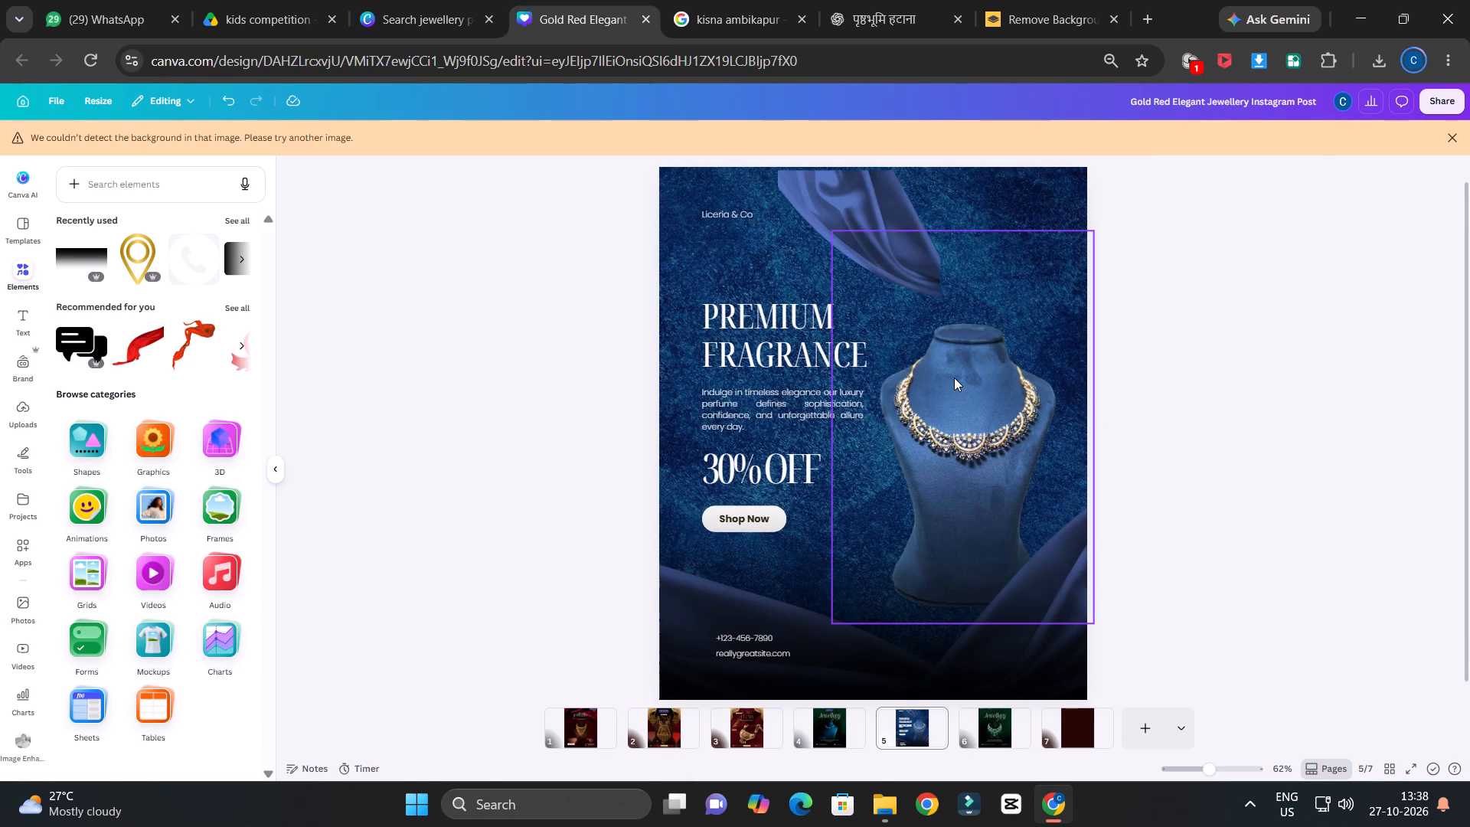
# Enlarge the necklace cut-out slightly from its bottom-right corner and lower it so its base sinks into the dark gradient.
pyautogui.moveTo(954, 378); pyautogui.dragTo(943, 344)
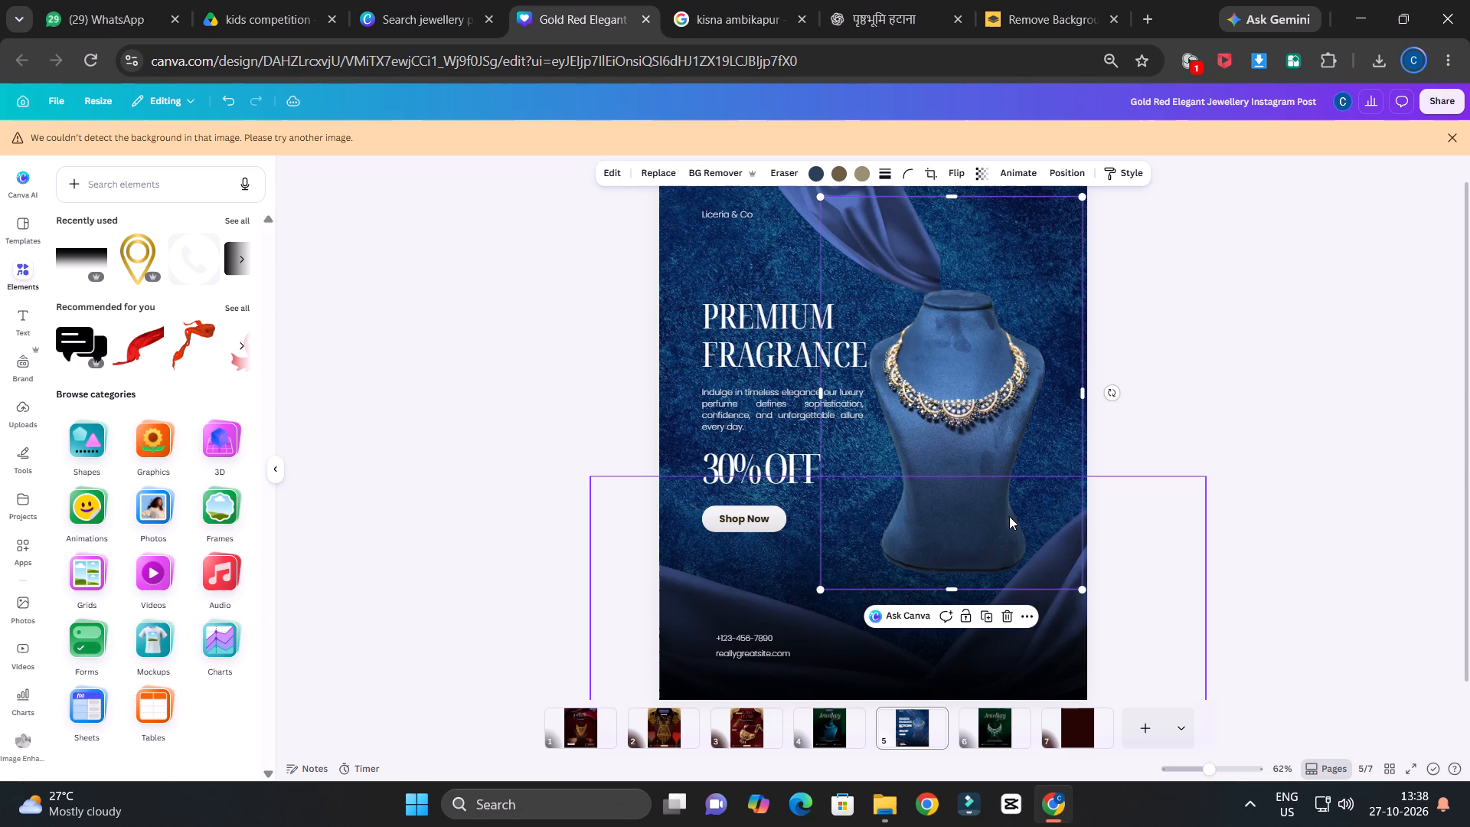
pyautogui.moveTo(1082, 590); pyautogui.dragTo(1094, 603)
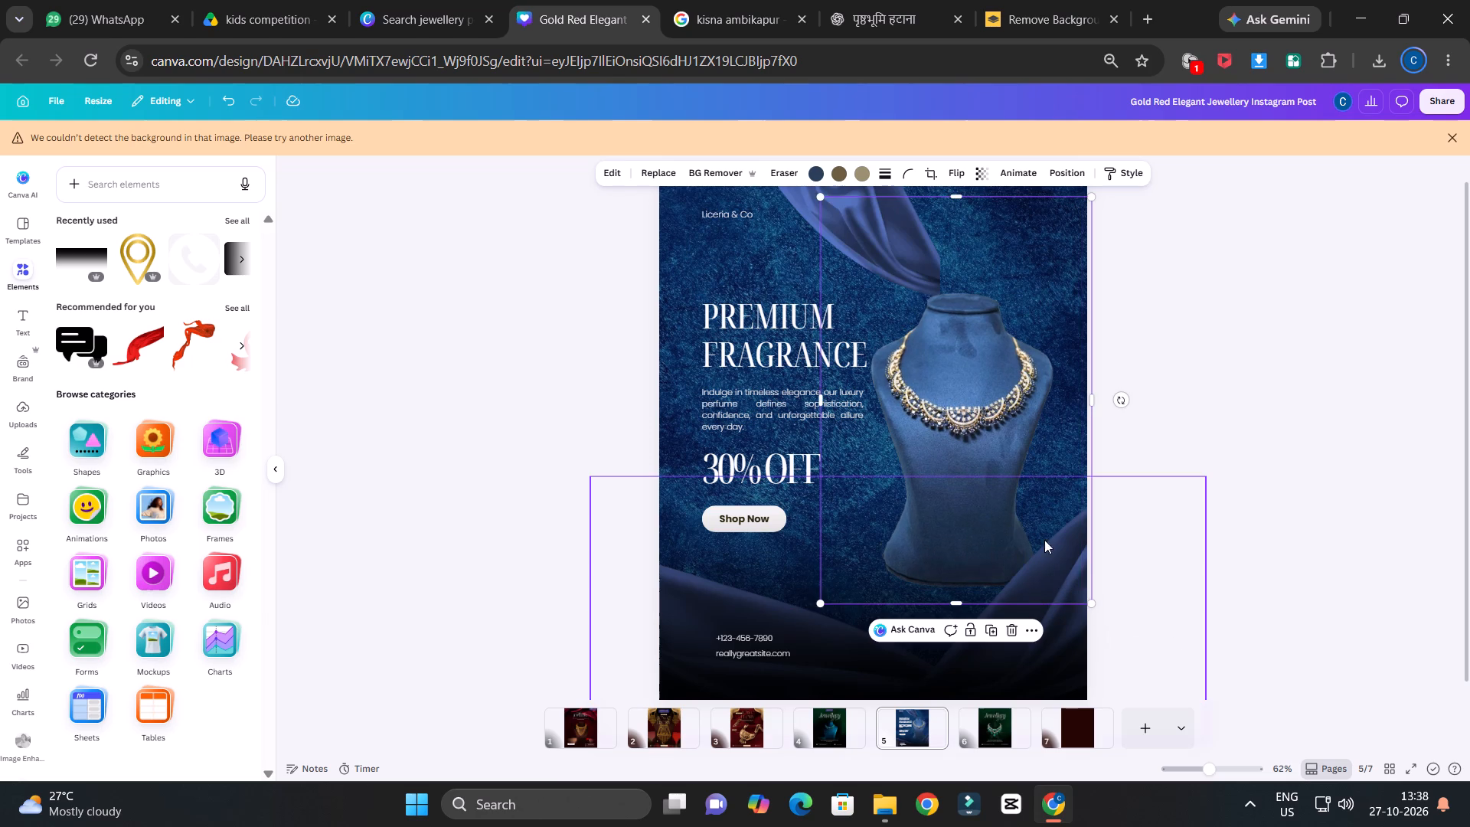
pyautogui.moveTo(982, 381); pyautogui.dragTo(988, 432)
pyautogui.click(1268, 365)
pyautogui.keyDown('ctrl'); pyautogui.scroll(-3, 1268, 364); pyautogui.keyUp('ctrl')
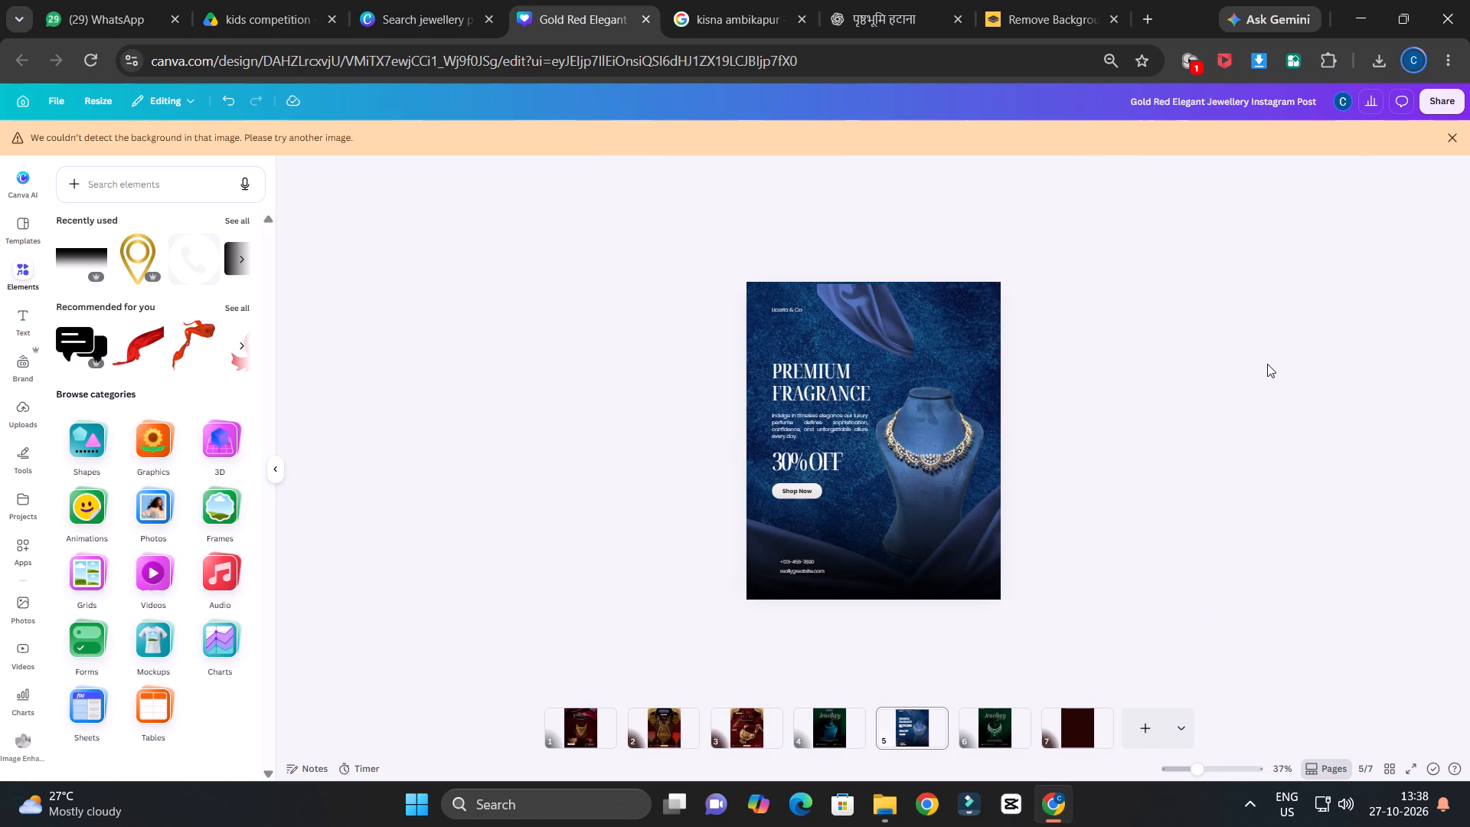
pyautogui.keyDown('ctrl'); pyautogui.scroll(3, 1266, 373); pyautogui.keyUp('ctrl')
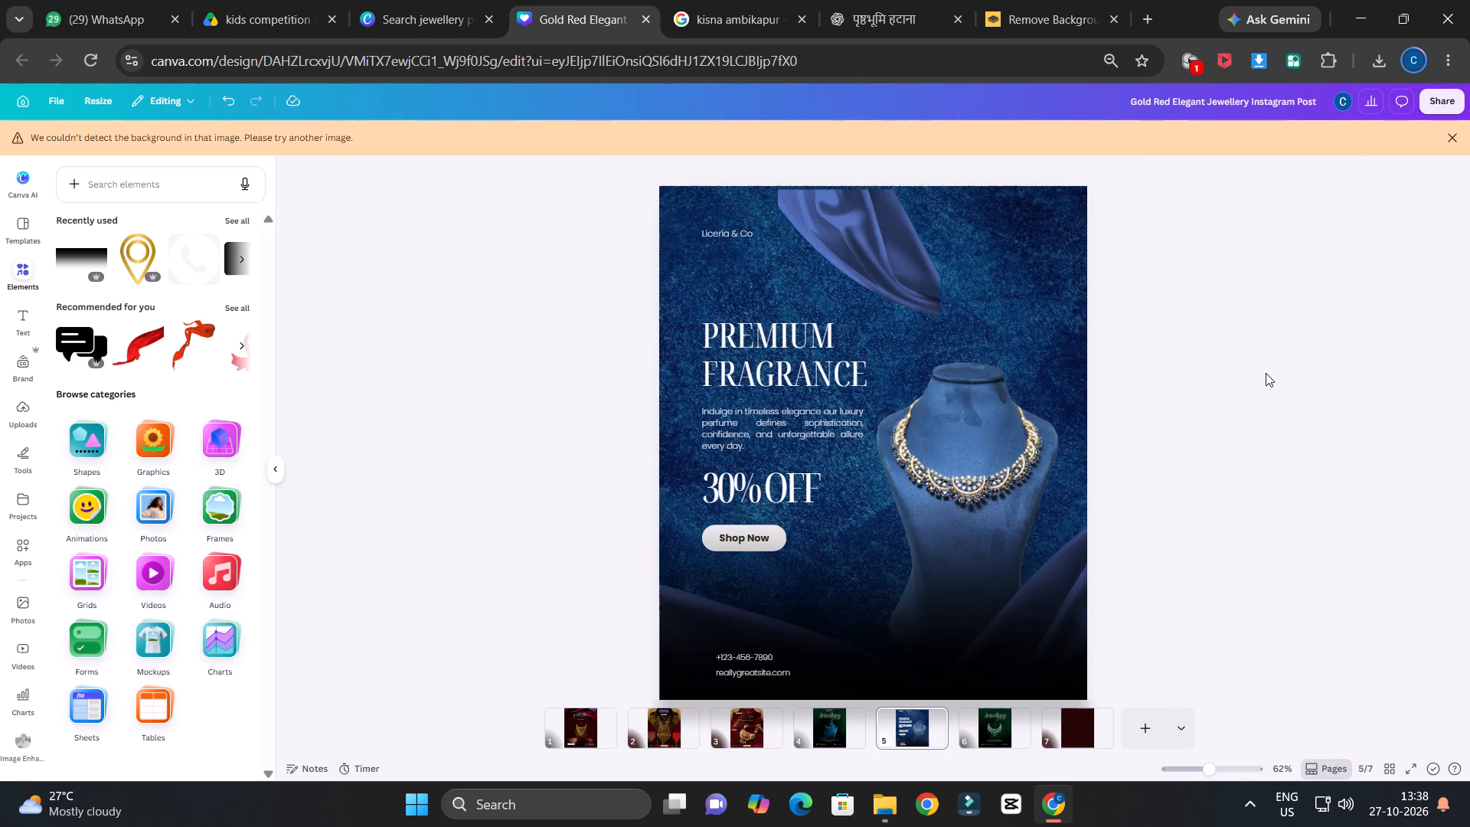
pyautogui.keyDown('ctrl'); pyautogui.scroll(1, 1266, 373); pyautogui.keyUp('ctrl')
pyautogui.keyDown('ctrl'); pyautogui.scroll(-1, 1266, 373); pyautogui.keyUp('ctrl')
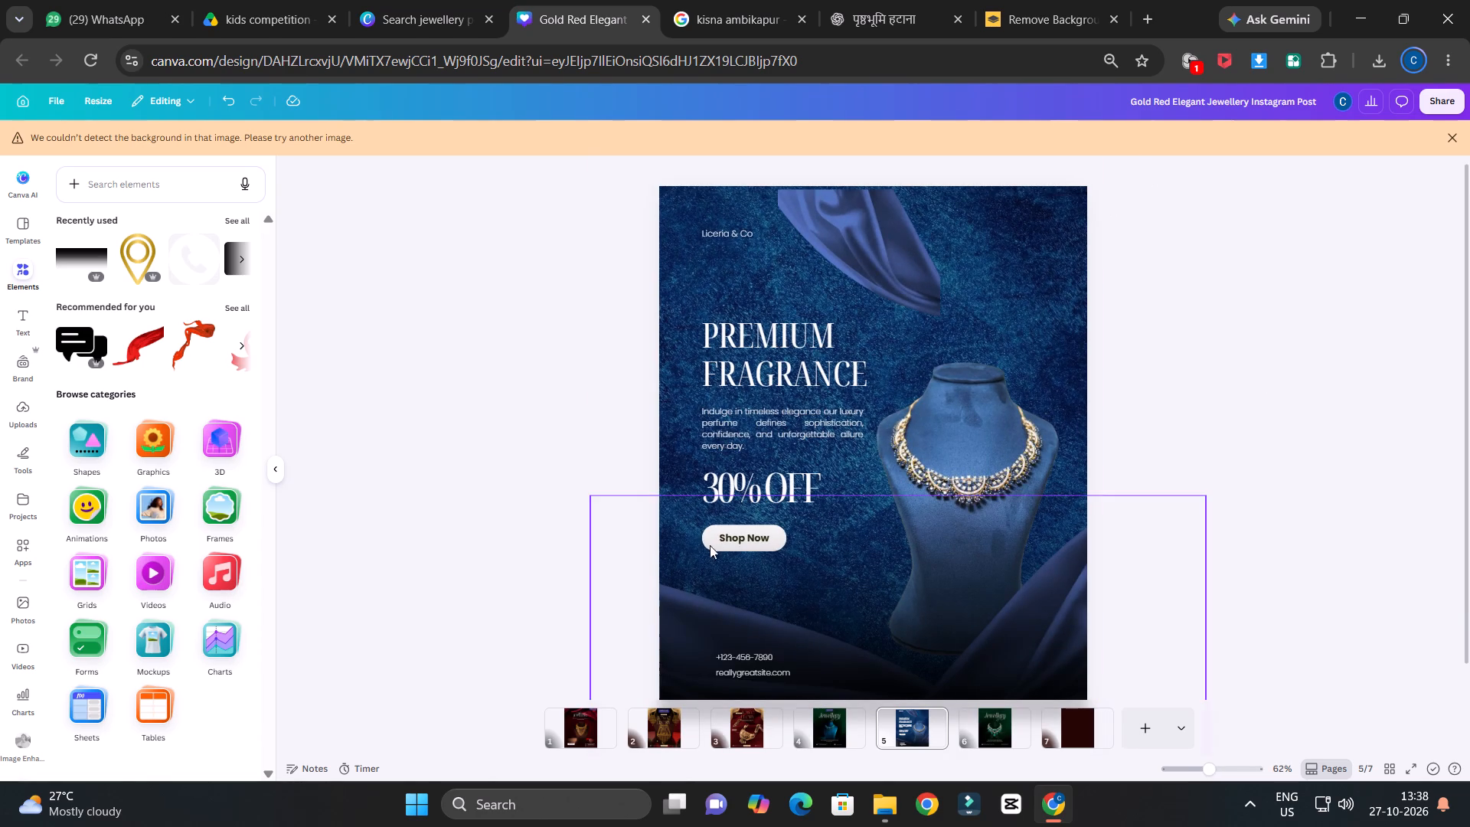
# Delete the 30% OFF text from the blue page after trying it below and above the mannequin.
pyautogui.click(750, 486)
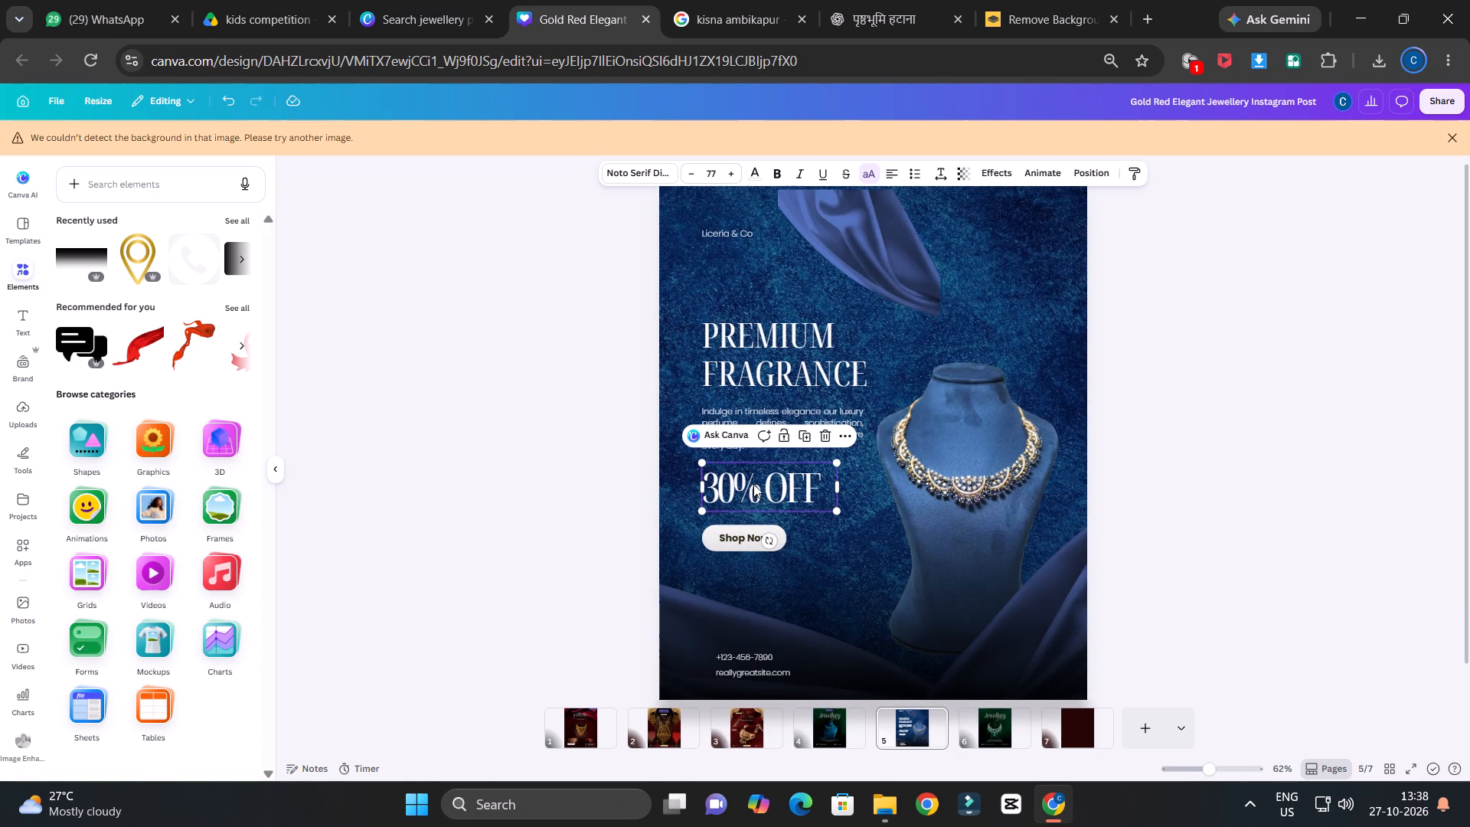
pyautogui.moveTo(763, 494); pyautogui.dragTo(1001, 613)
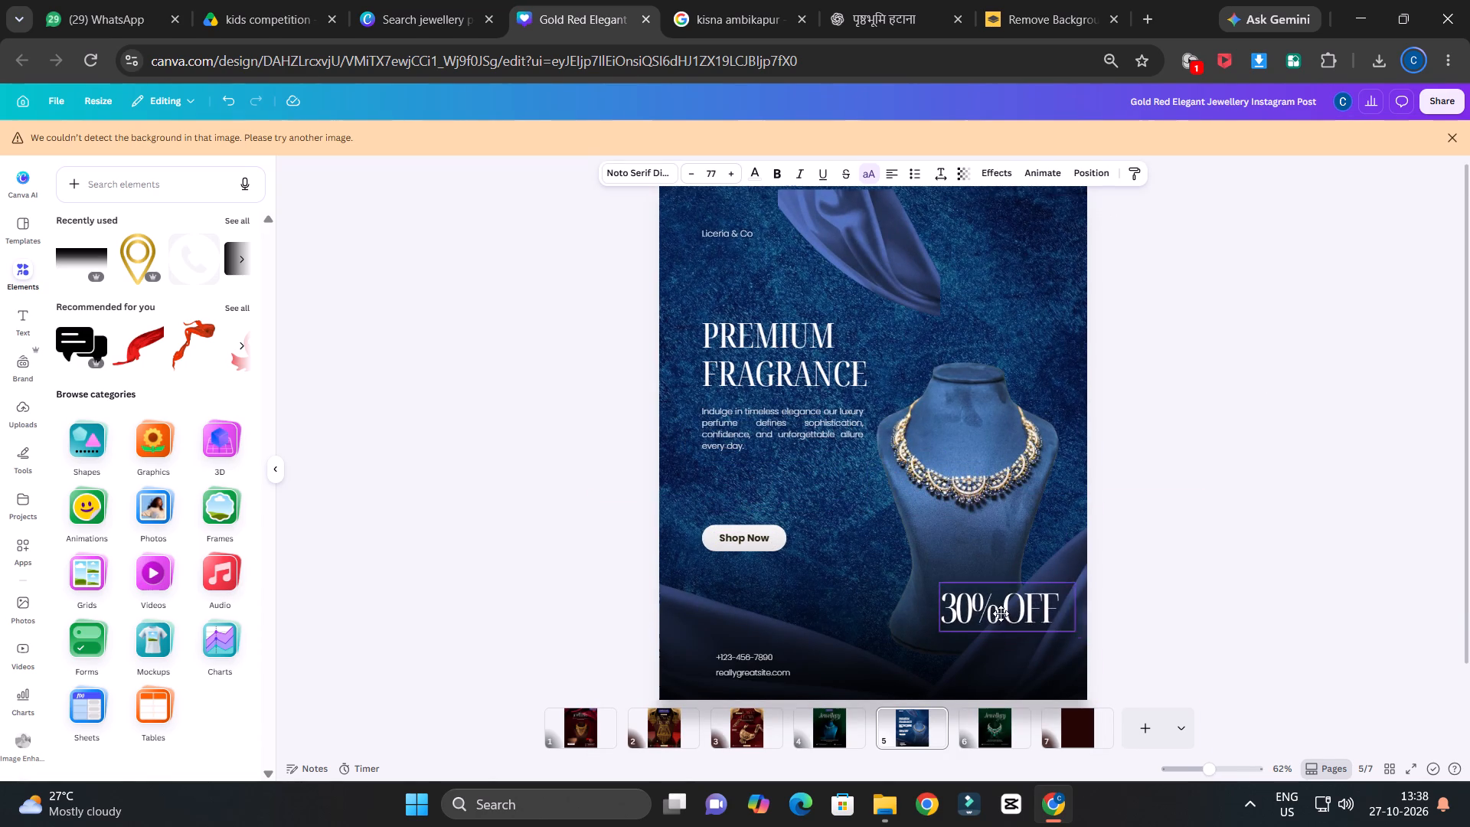
pyautogui.moveTo(1001, 613); pyautogui.dragTo(1001, 613)
pyautogui.moveTo(1016, 601); pyautogui.dragTo(990, 314)
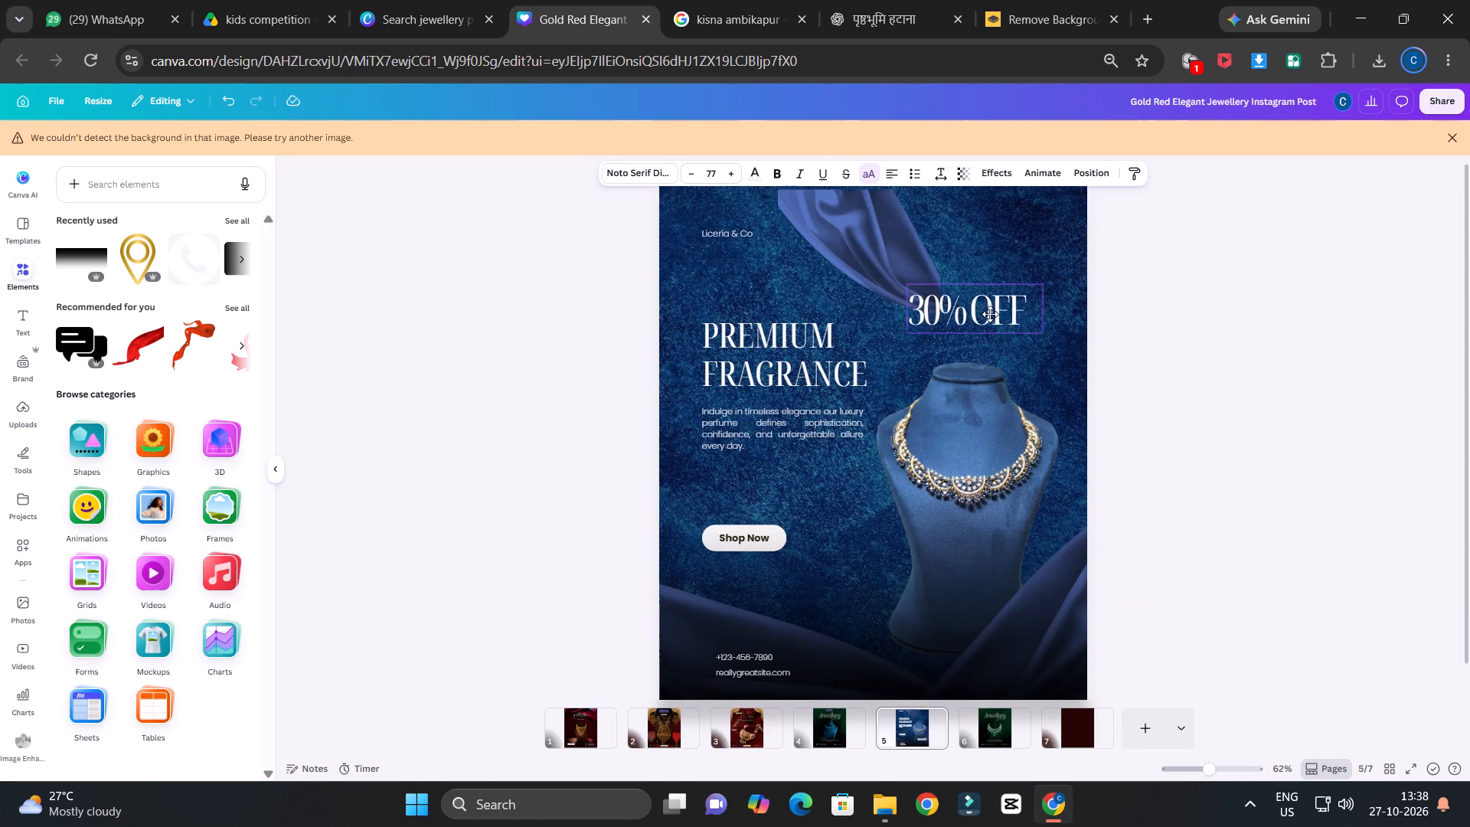
pyautogui.moveTo(990, 314); pyautogui.dragTo(993, 327)
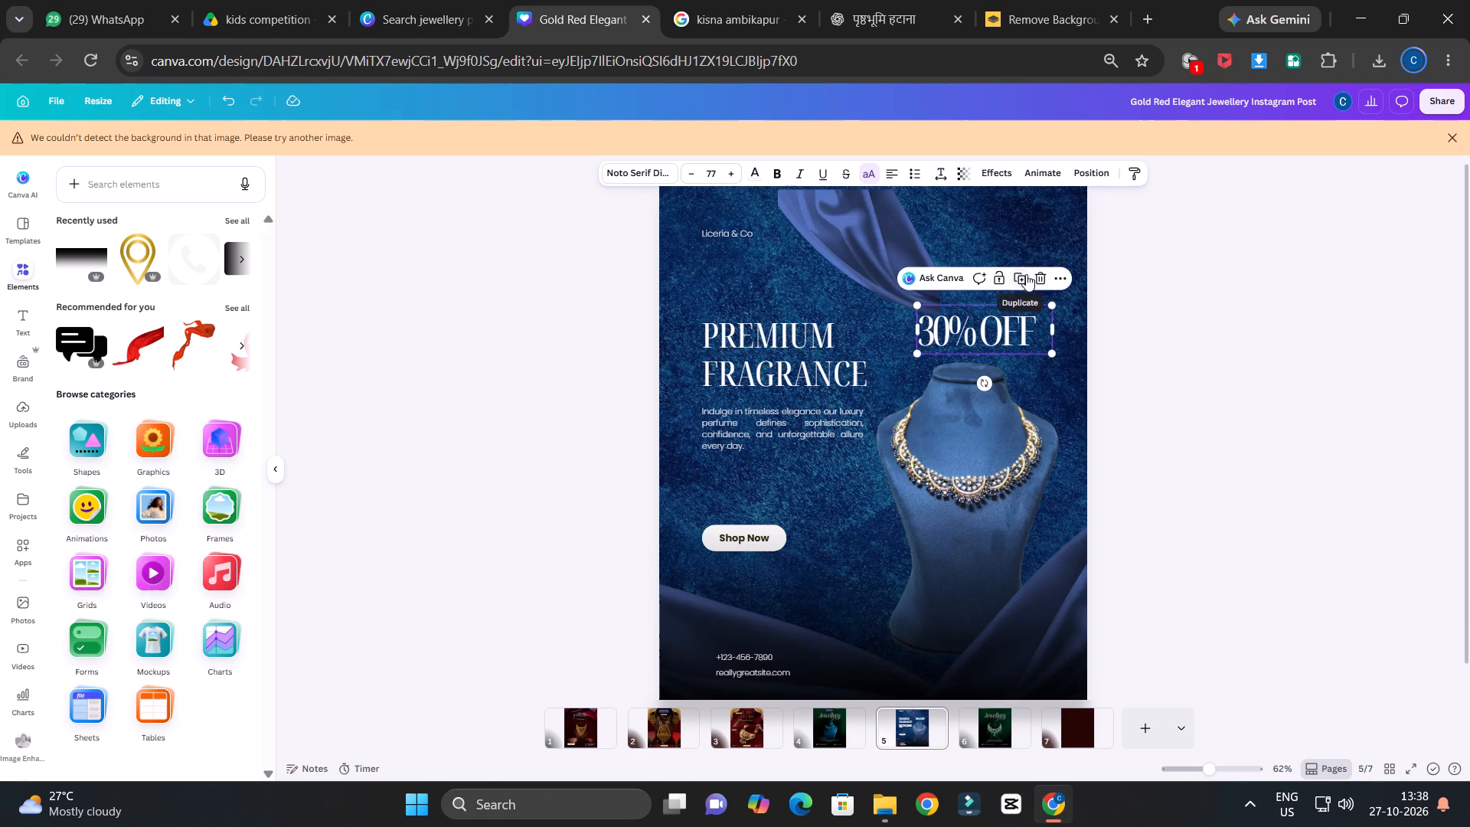
pyautogui.click(1035, 277)
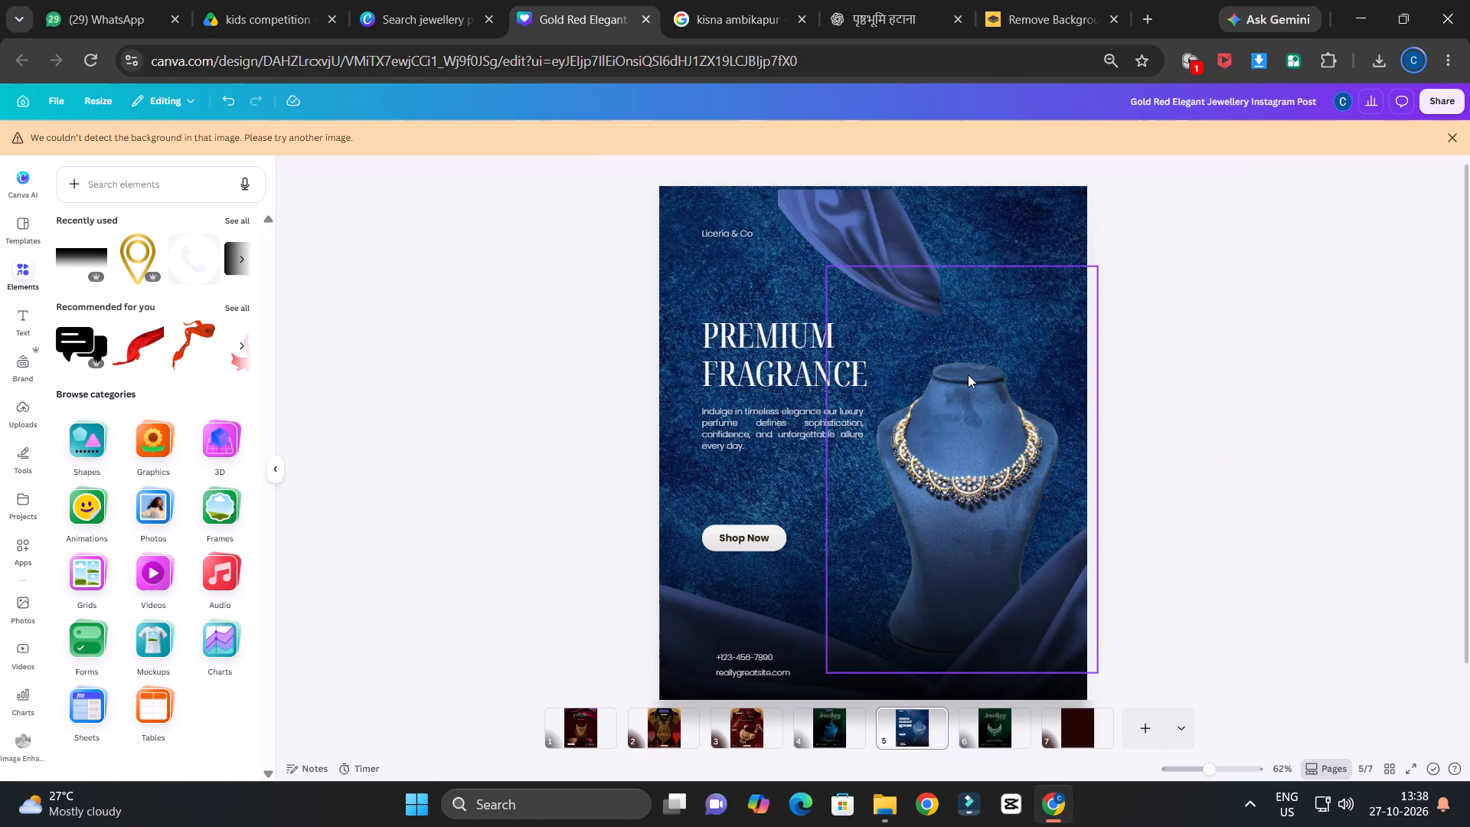
# Move the necklace cut-out left to the horizontal middle of the page.
pyautogui.click(968, 374)
pyautogui.moveTo(969, 377); pyautogui.dragTo(891, 379)
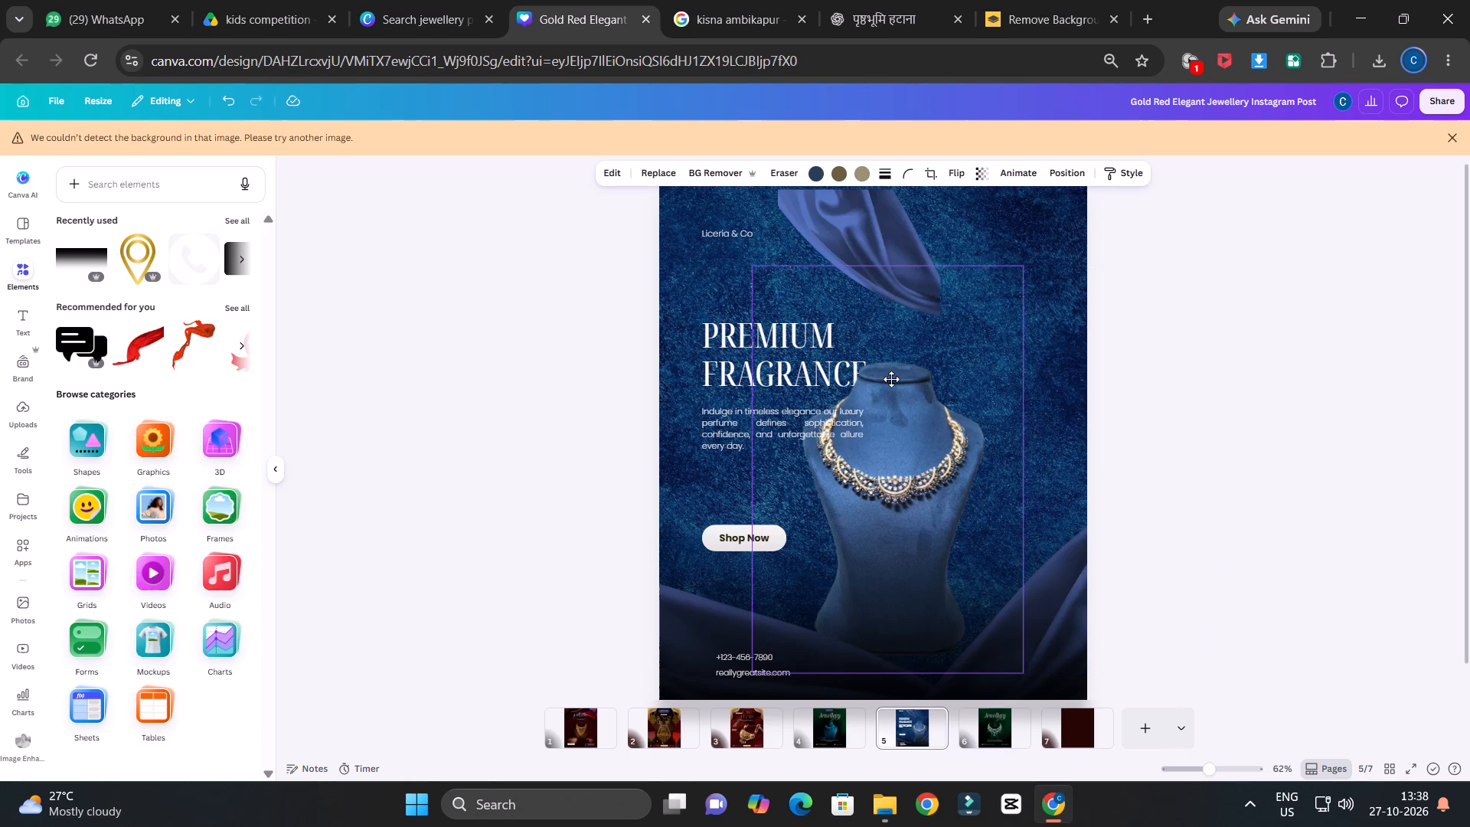
pyautogui.moveTo(891, 379); pyautogui.dragTo(894, 378)
# Place the PREMIUM FRAGRANCE heading above the mannequin and move the top drape into the page's upper-right corner.
pyautogui.click(724, 344)
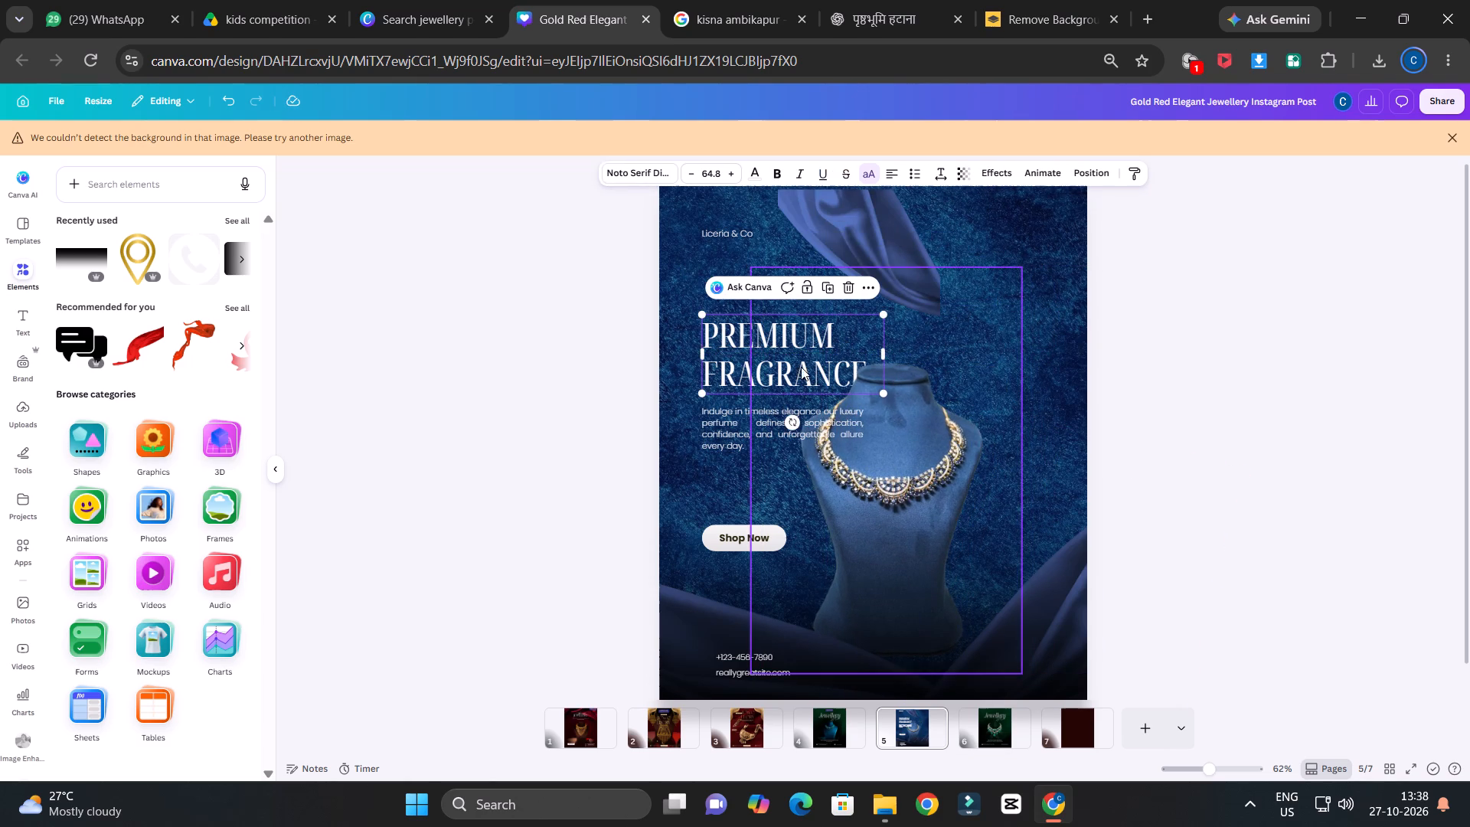
pyautogui.moveTo(810, 368); pyautogui.dragTo(917, 328)
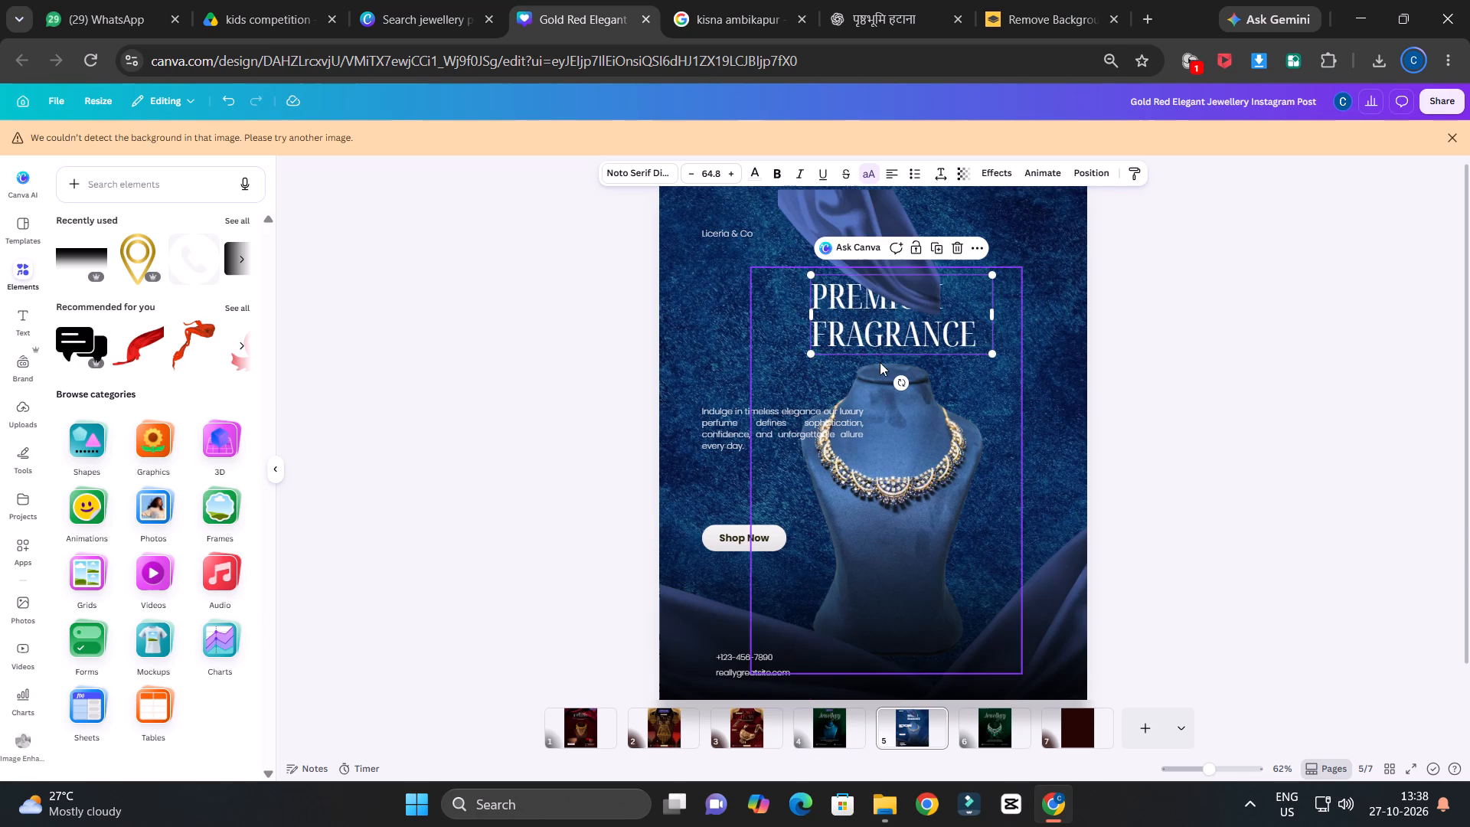
pyautogui.moveTo(842, 200); pyautogui.dragTo(1008, 189)
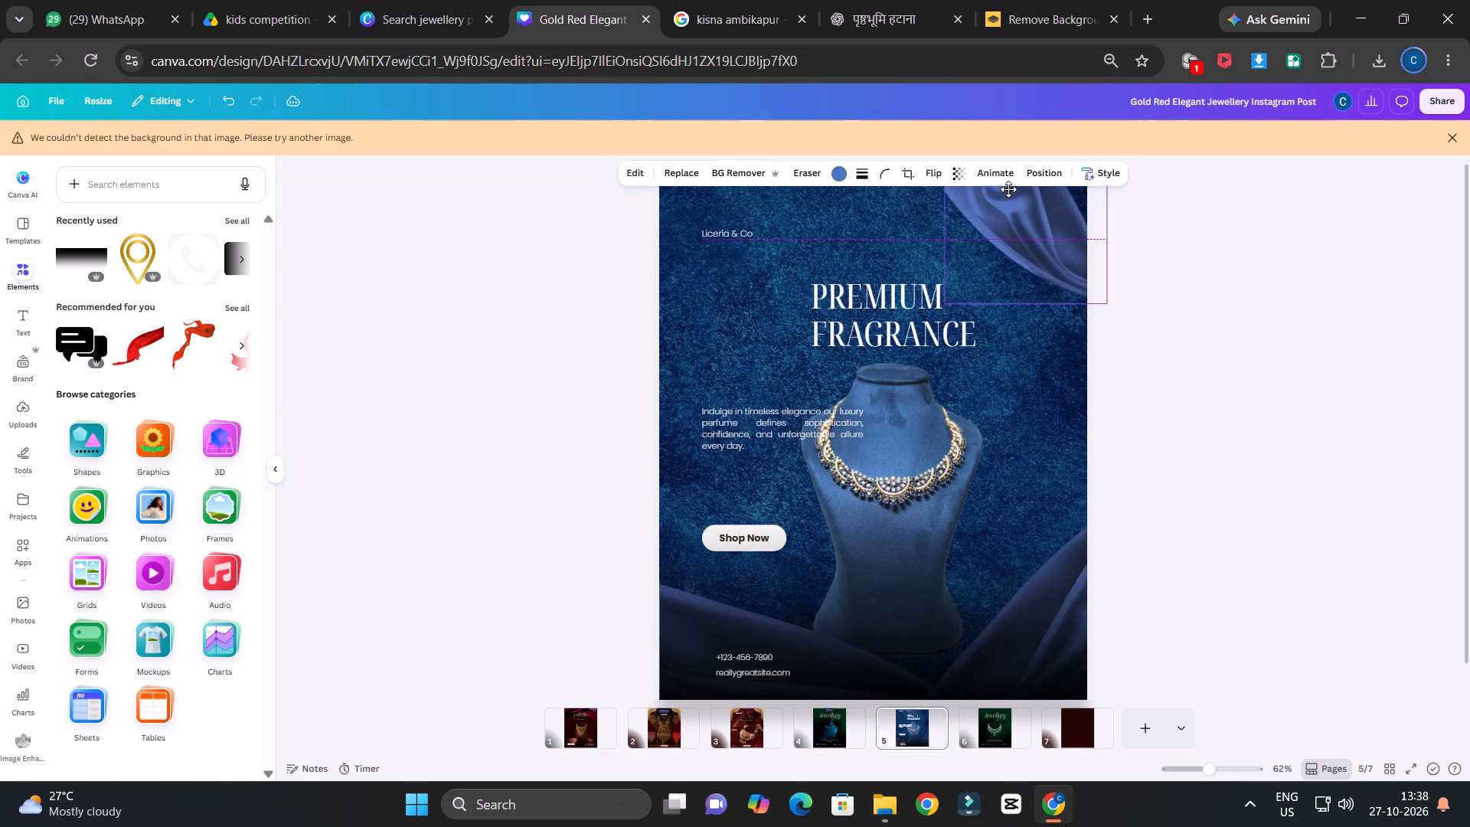
pyautogui.moveTo(1008, 189); pyautogui.dragTo(1014, 189)
# Move the small description paragraph directly beneath the PREMIUM FRAGRANCE heading.
pyautogui.click(748, 421)
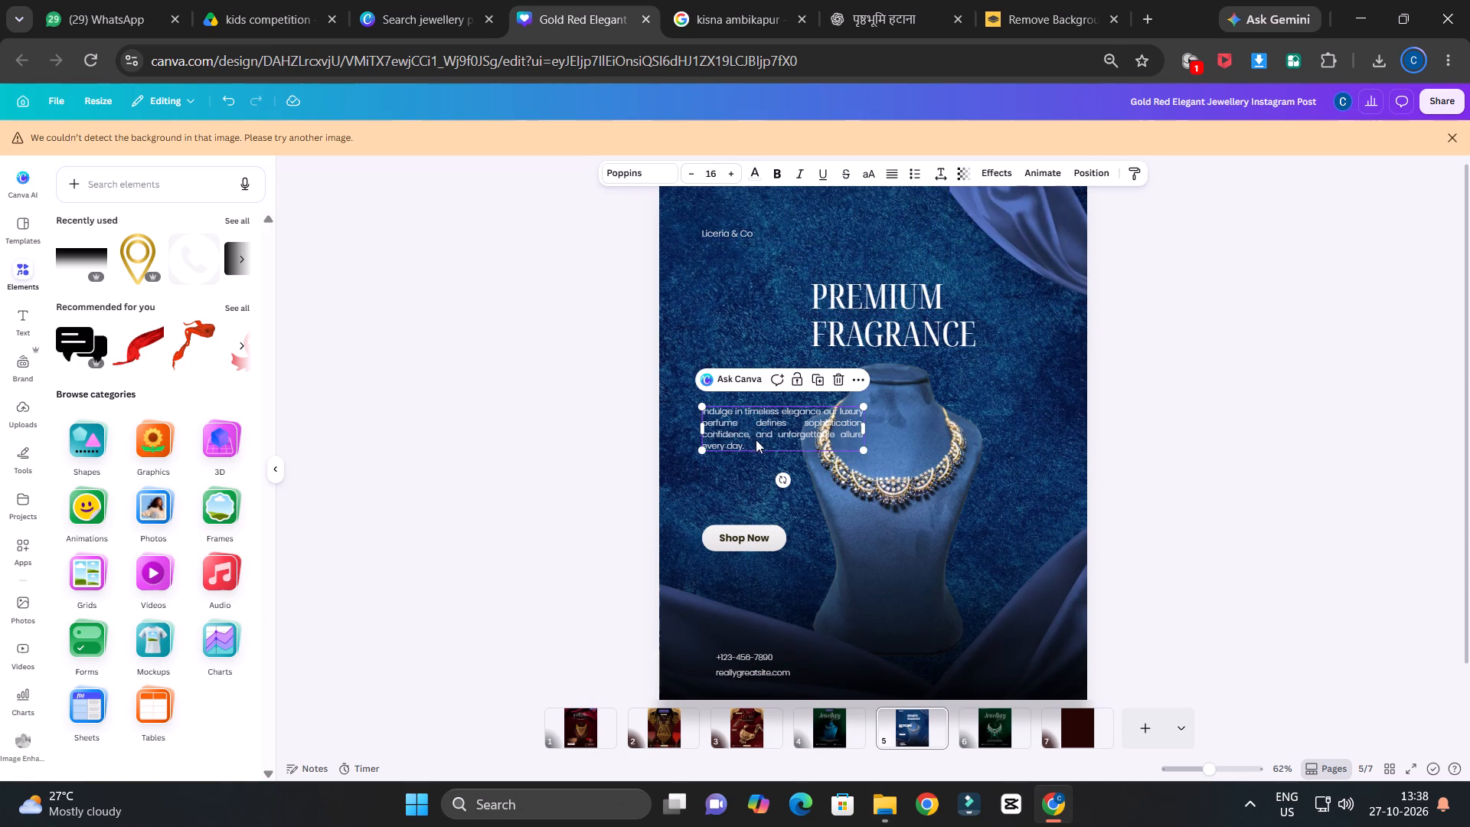
pyautogui.moveTo(756, 440); pyautogui.dragTo(859, 382)
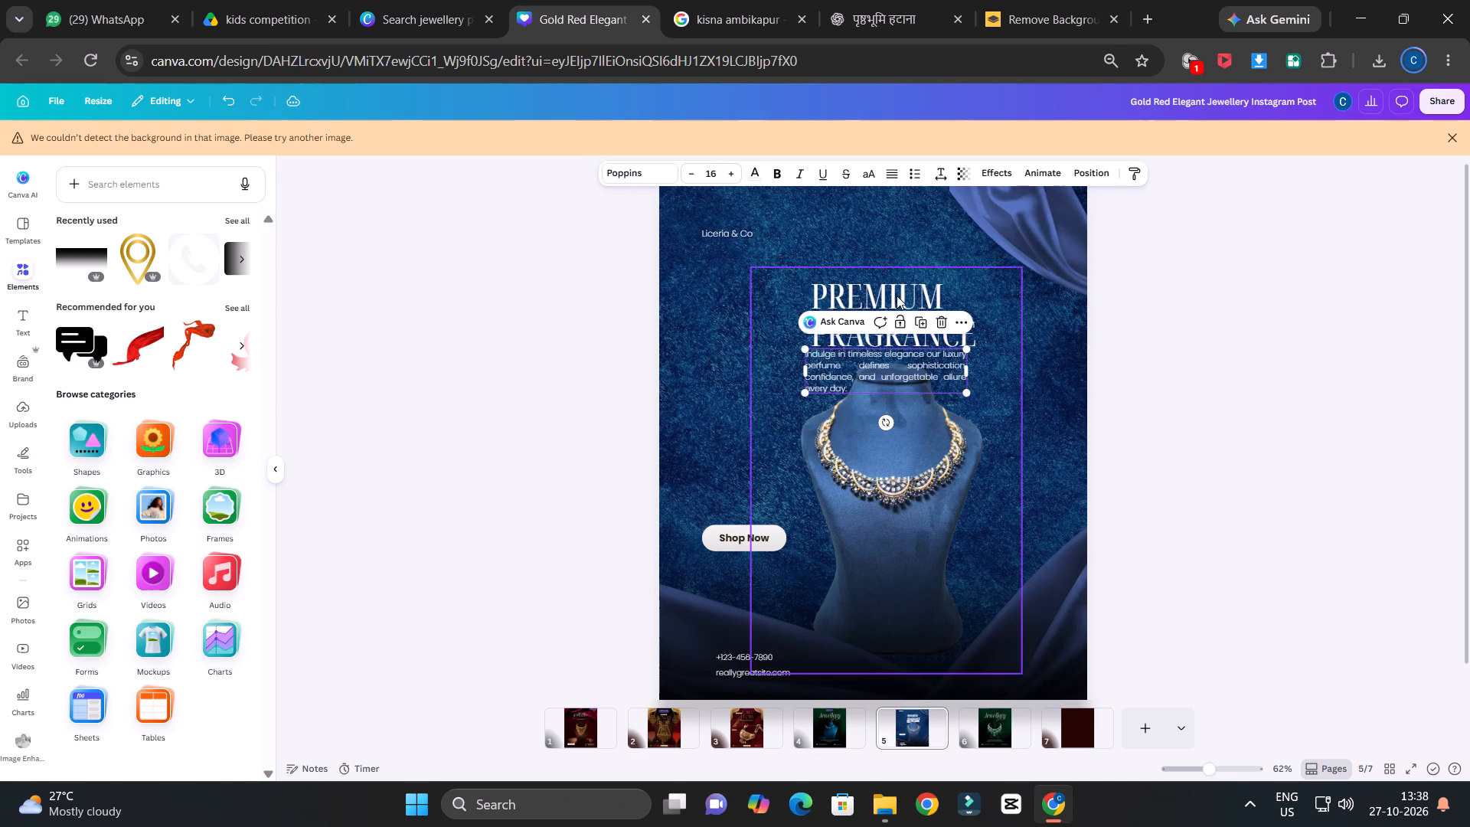
# Lower the necklace cut-out so the mannequin's neck is well clear of the heading and paragraph.
pyautogui.moveTo(901, 289); pyautogui.dragTo(903, 299)
pyautogui.click(886, 312)
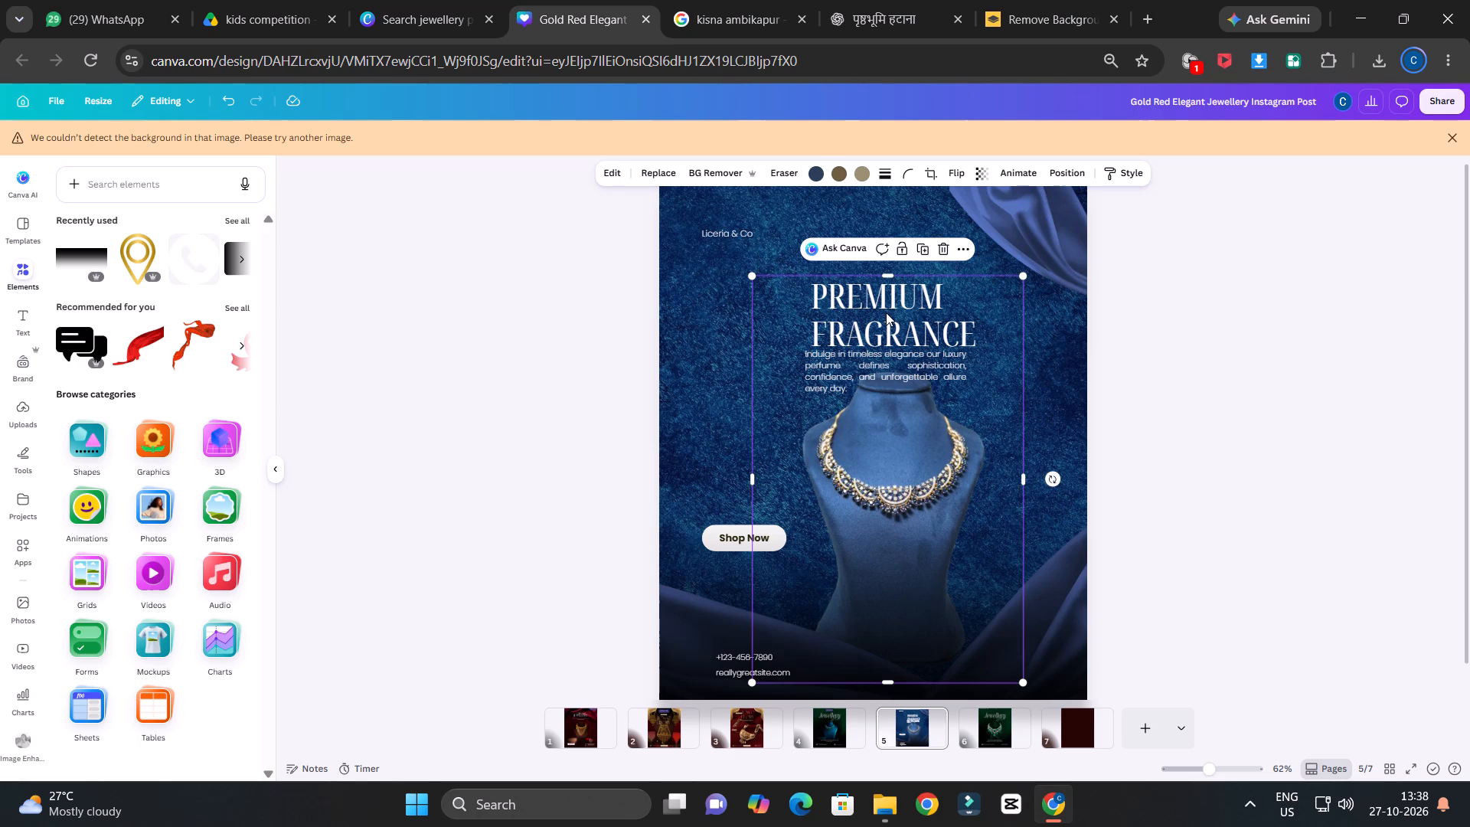
pyautogui.click(1305, 340)
pyautogui.click(871, 292)
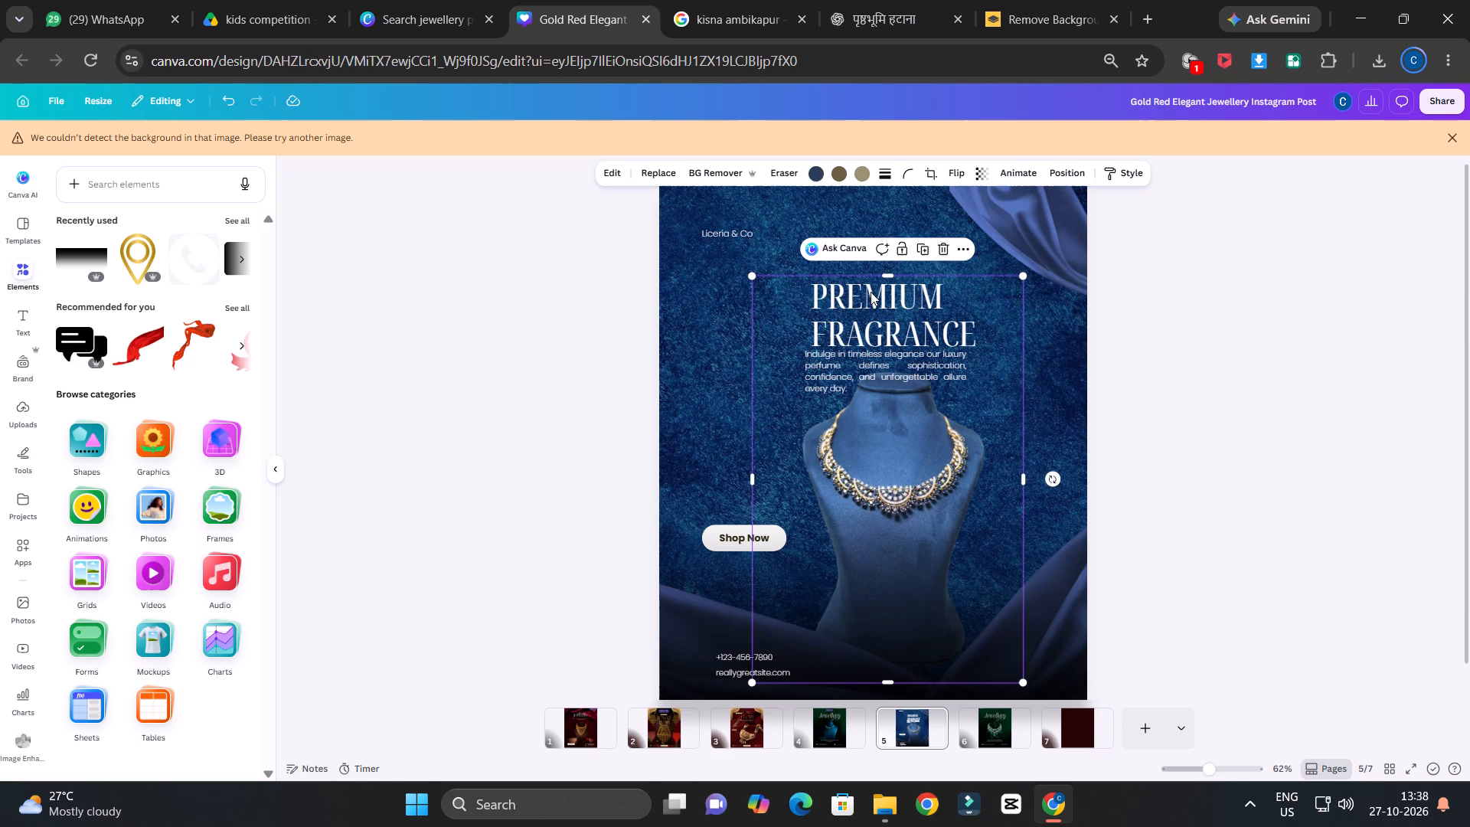
pyautogui.moveTo(874, 311); pyautogui.dragTo(887, 394)
# Raise the PREMIUM FRAGRANCE heading toward the page's top and align the description paragraph directly beneath it.
pyautogui.click(862, 295)
pyautogui.moveTo(893, 312); pyautogui.dragTo(892, 267)
pyautogui.click(916, 374)
pyautogui.moveTo(920, 373); pyautogui.dragTo(922, 356)
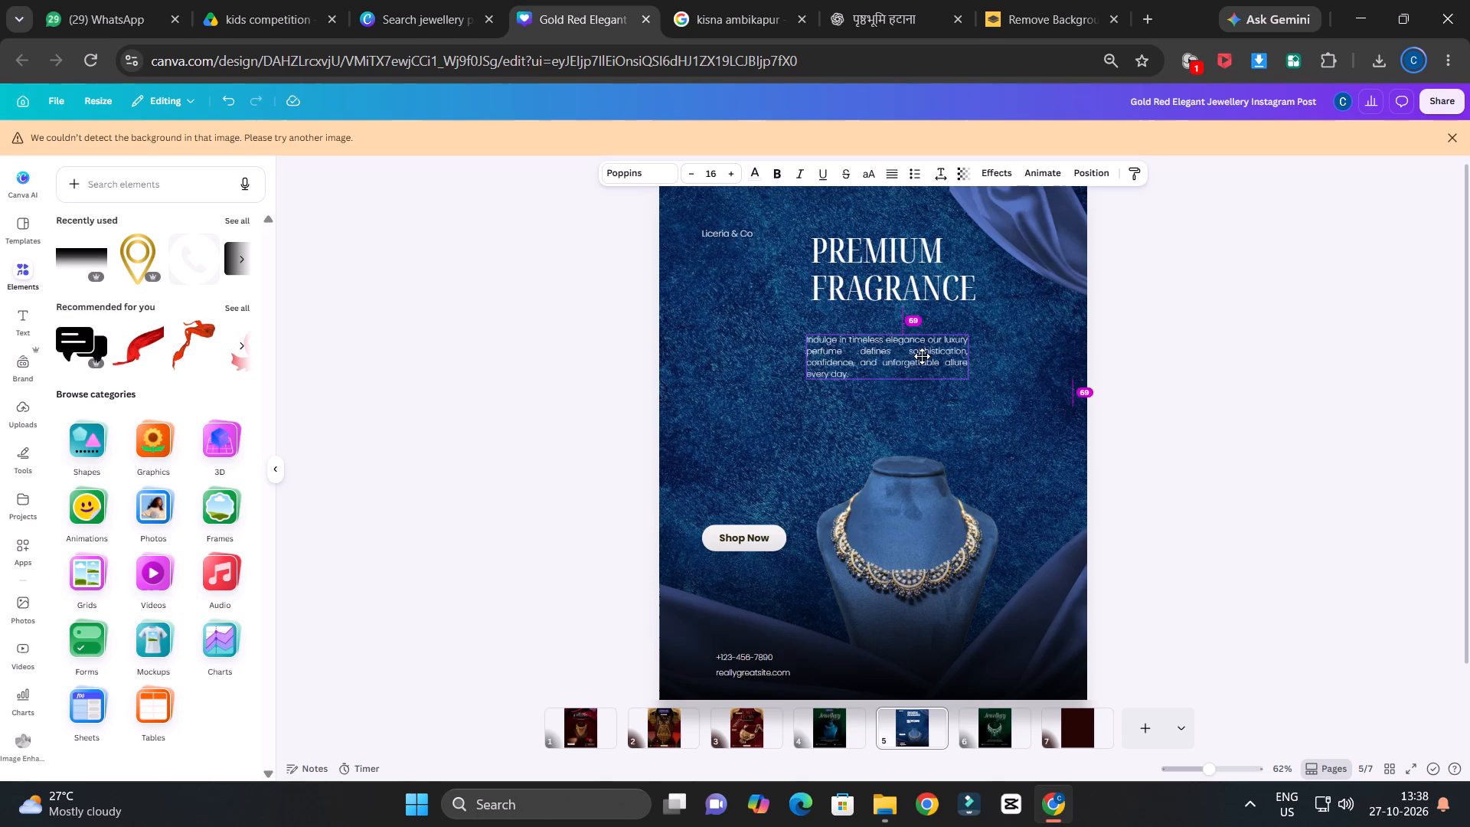
pyautogui.moveTo(922, 356); pyautogui.dragTo(923, 332)
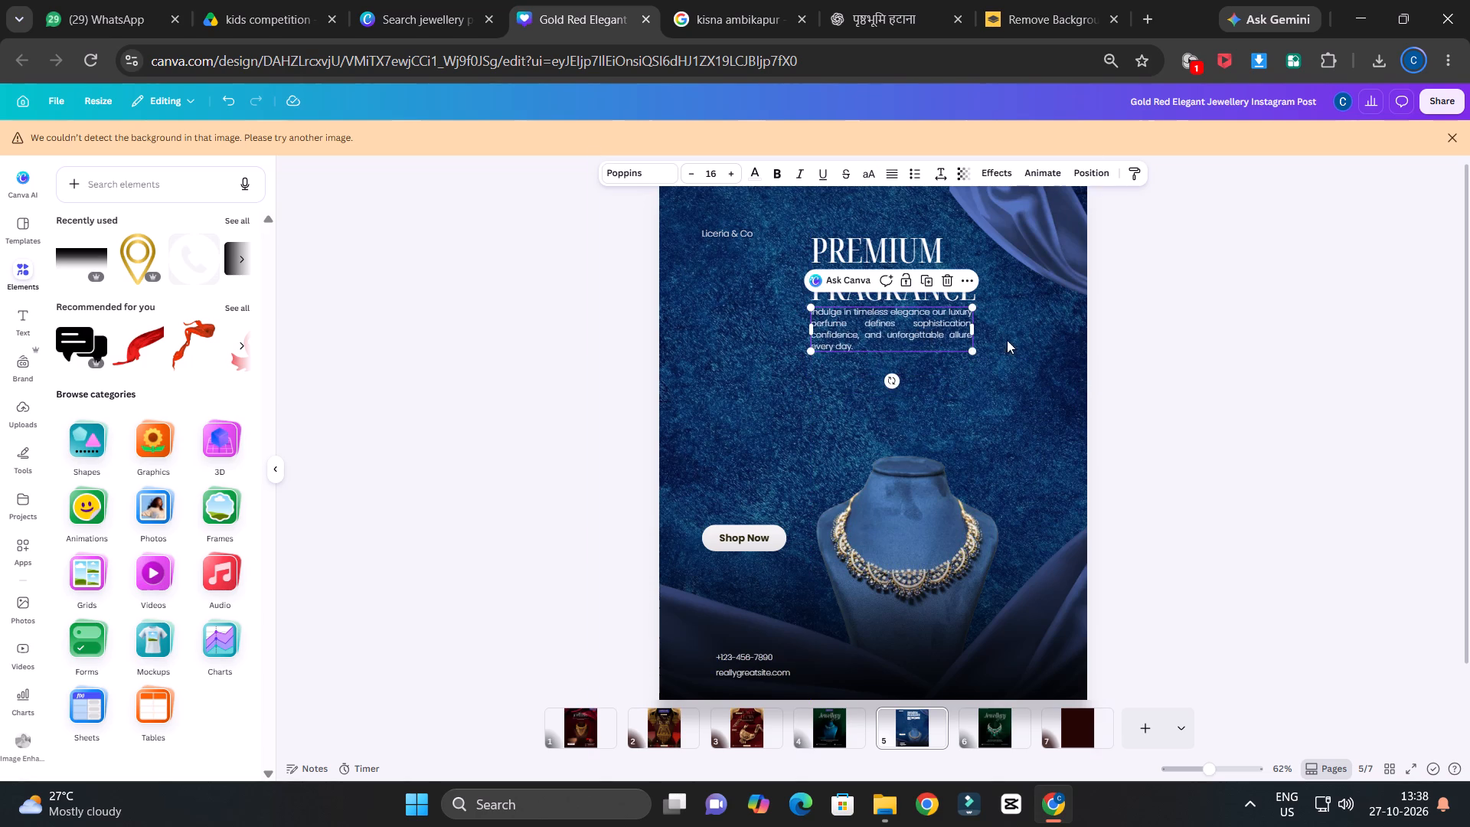
pyautogui.click(1220, 299)
# Raise the necklace cut-out so the mannequin's neck sits just below the description paragraph.
pyautogui.click(898, 482)
pyautogui.moveTo(913, 491); pyautogui.dragTo(909, 462)
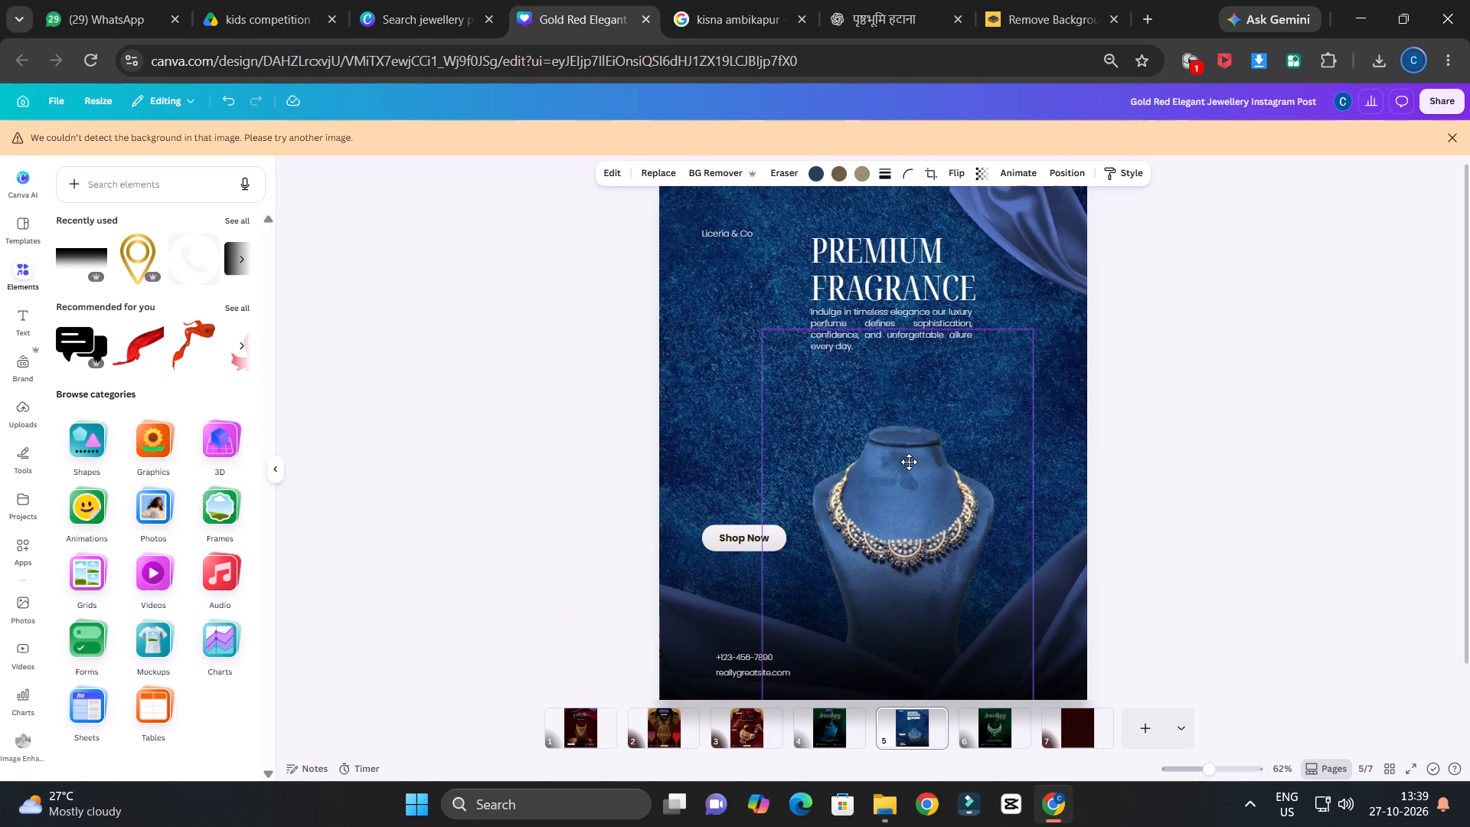
pyautogui.moveTo(909, 462); pyautogui.dragTo(913, 411)
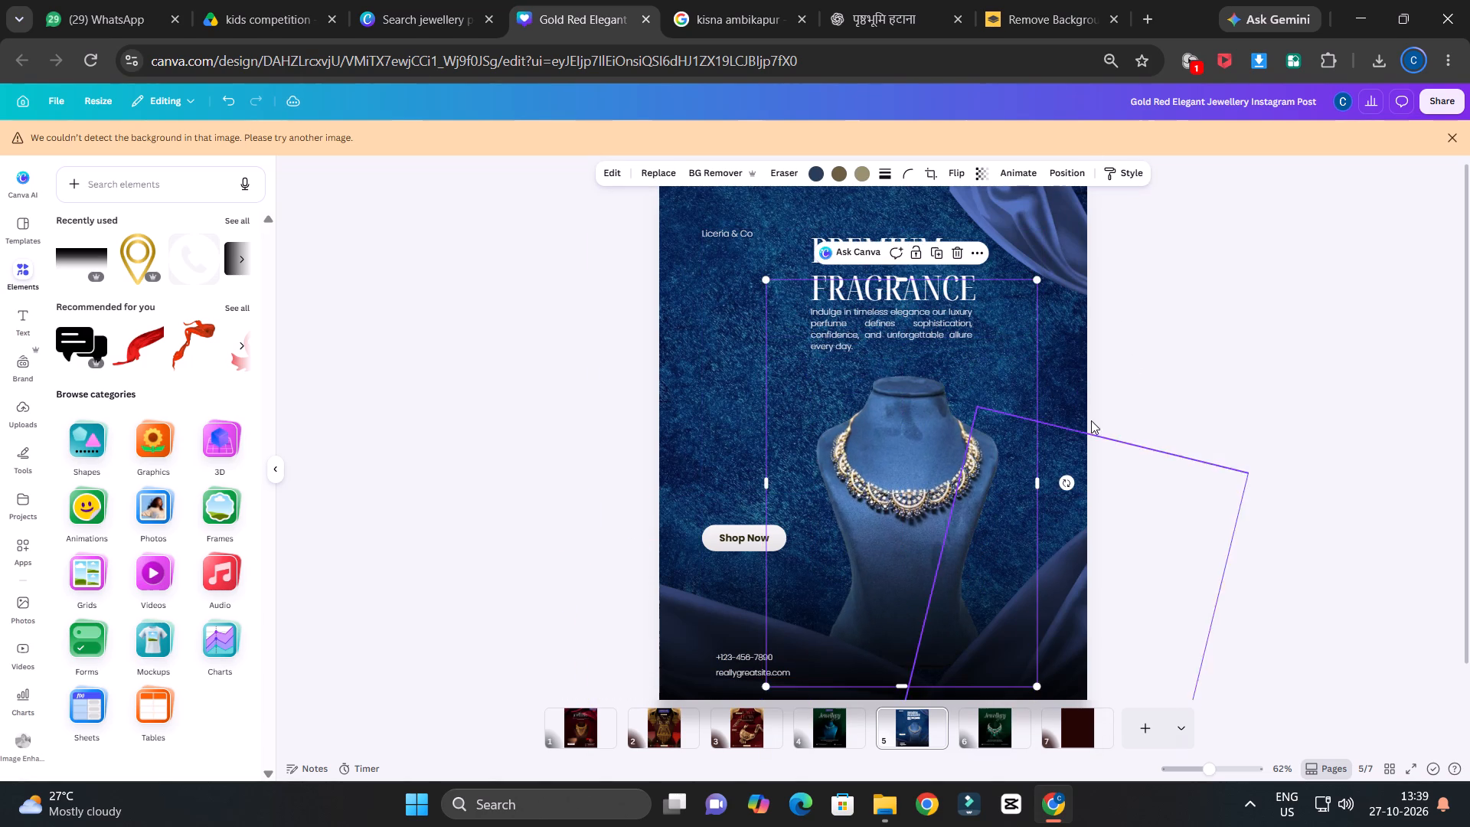
pyautogui.click(1178, 397)
pyautogui.keyDown('ctrl'); pyautogui.scroll(-2, 1232, 400); pyautogui.keyUp('ctrl')
pyautogui.keyDown('ctrl'); pyautogui.scroll(3, 1227, 415); pyautogui.keyUp('ctrl')
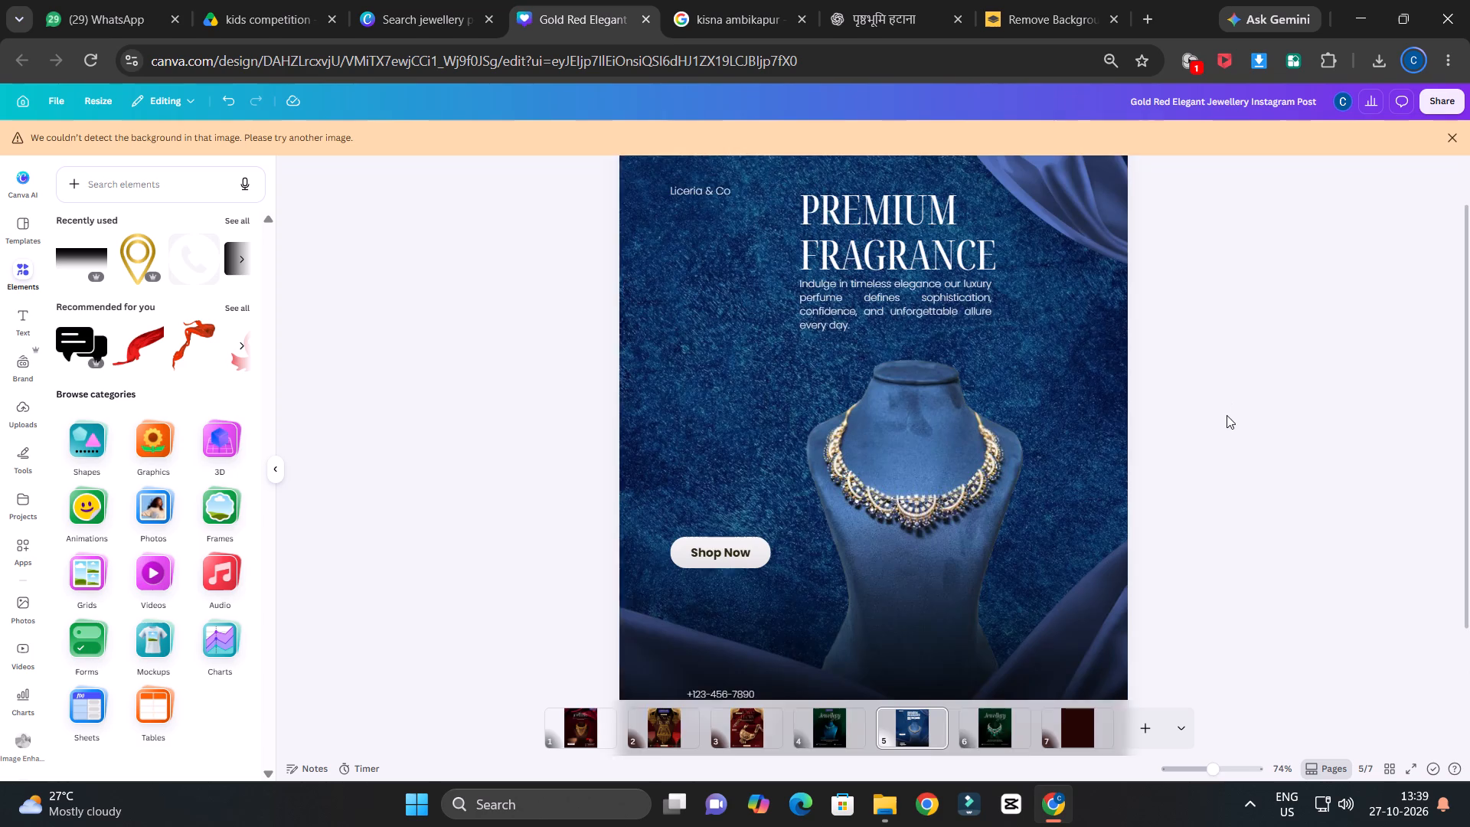
pyautogui.keyDown('ctrl'); pyautogui.scroll(-1, 1227, 415); pyautogui.keyUp('ctrl')
# Delete the Liceria & Co brand text from the blue page.
pyautogui.click(717, 224)
pyautogui.moveTo(732, 226); pyautogui.dragTo(1004, 339)
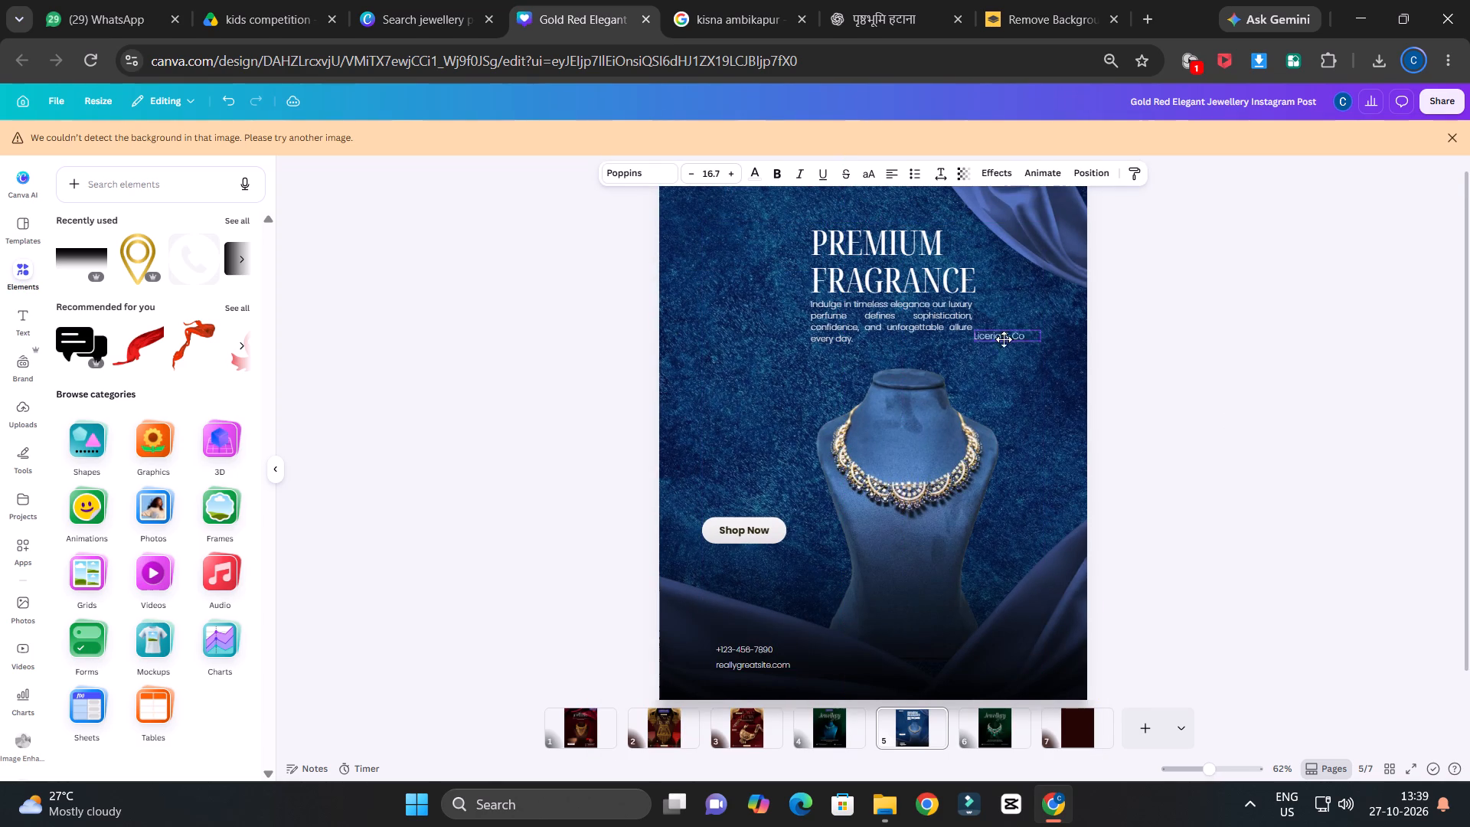
pyautogui.moveTo(1004, 339); pyautogui.dragTo(1004, 369)
pyautogui.click(1054, 333)
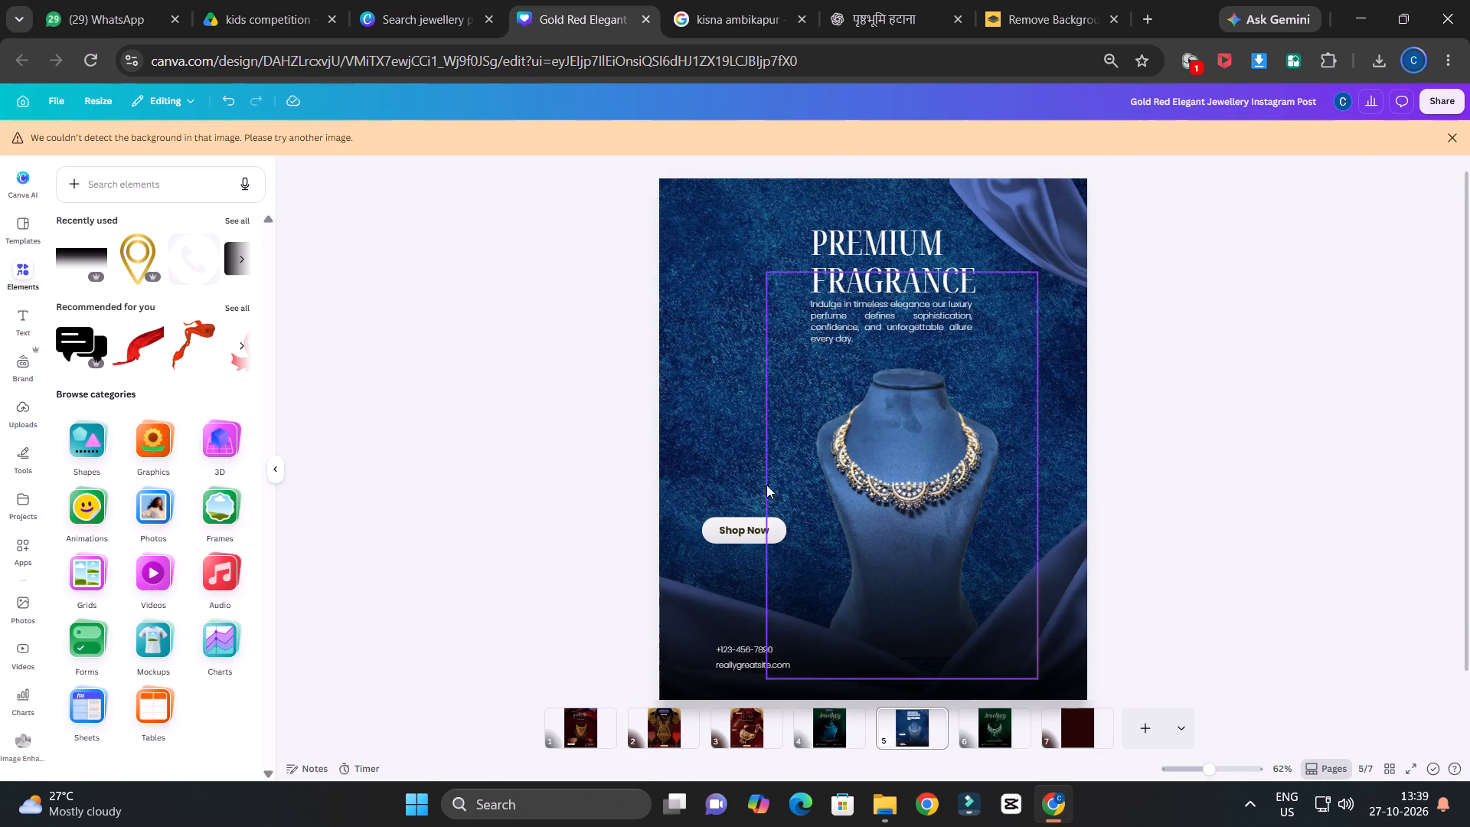
# Move the Shop Now label off its white pill into the empty area above it on the blue page.
pyautogui.click(775, 531)
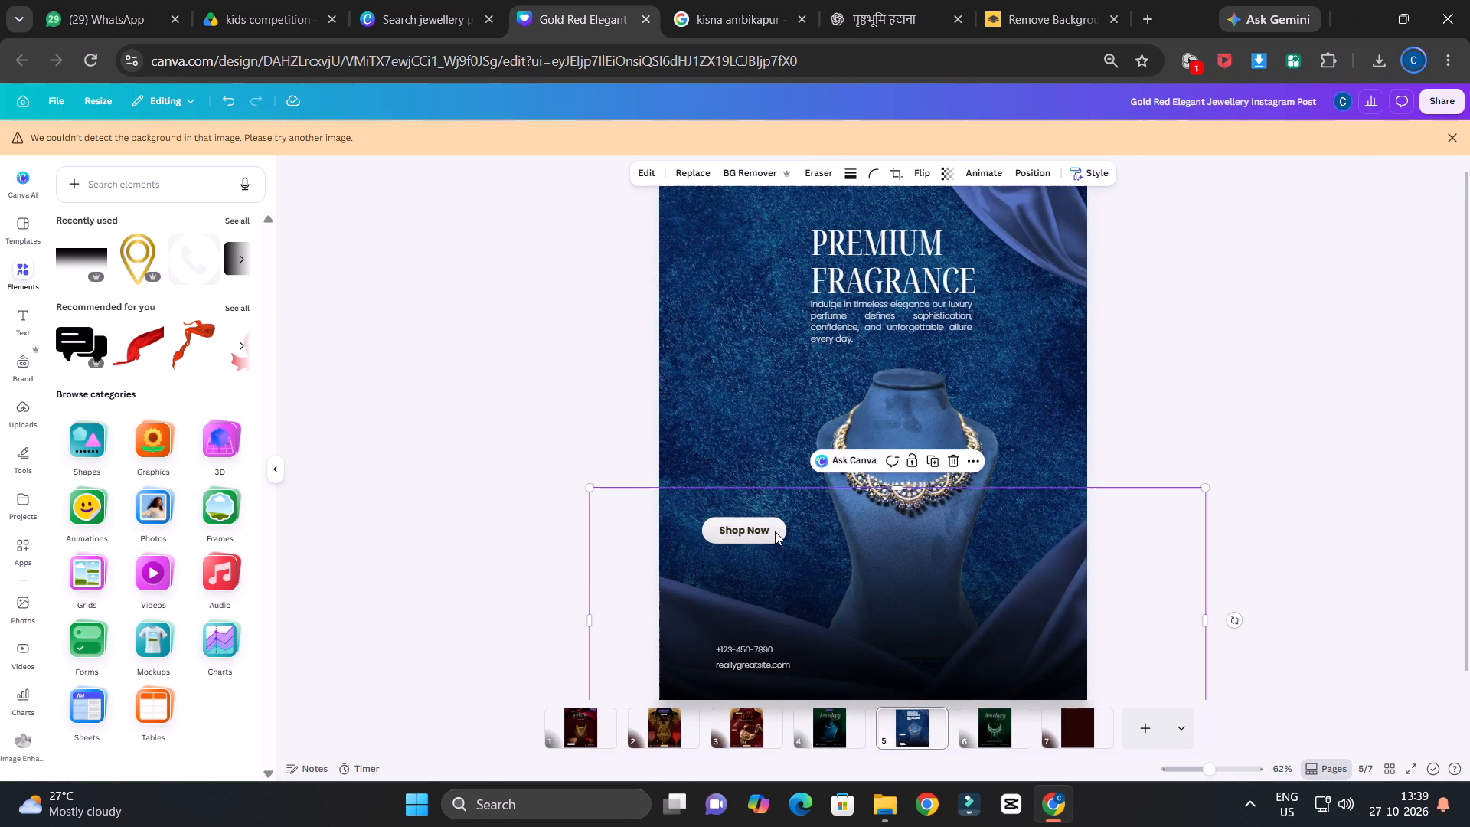
pyautogui.click(773, 531)
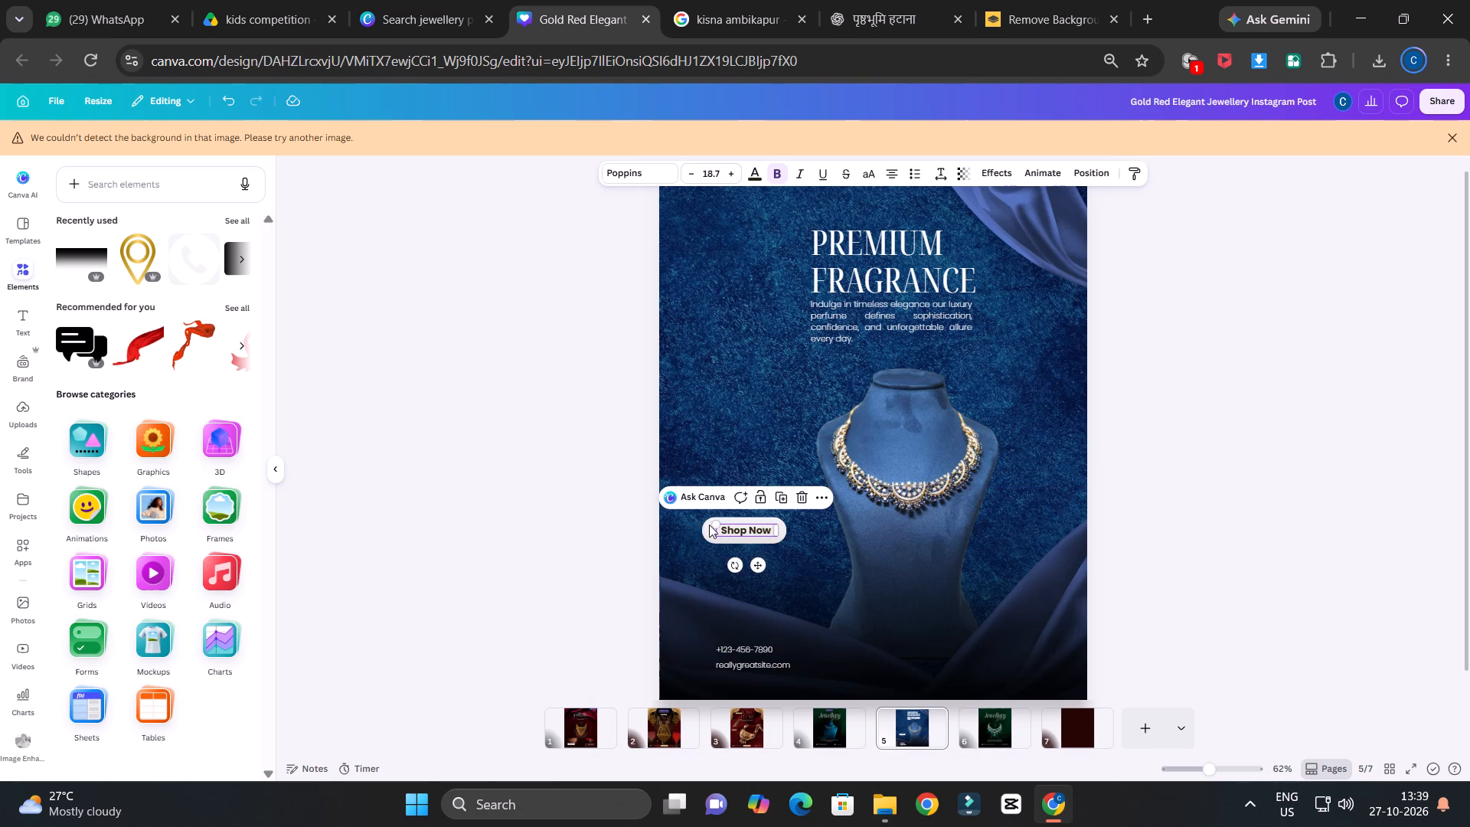
pyautogui.click(710, 528)
pyautogui.moveTo(741, 531); pyautogui.dragTo(766, 487)
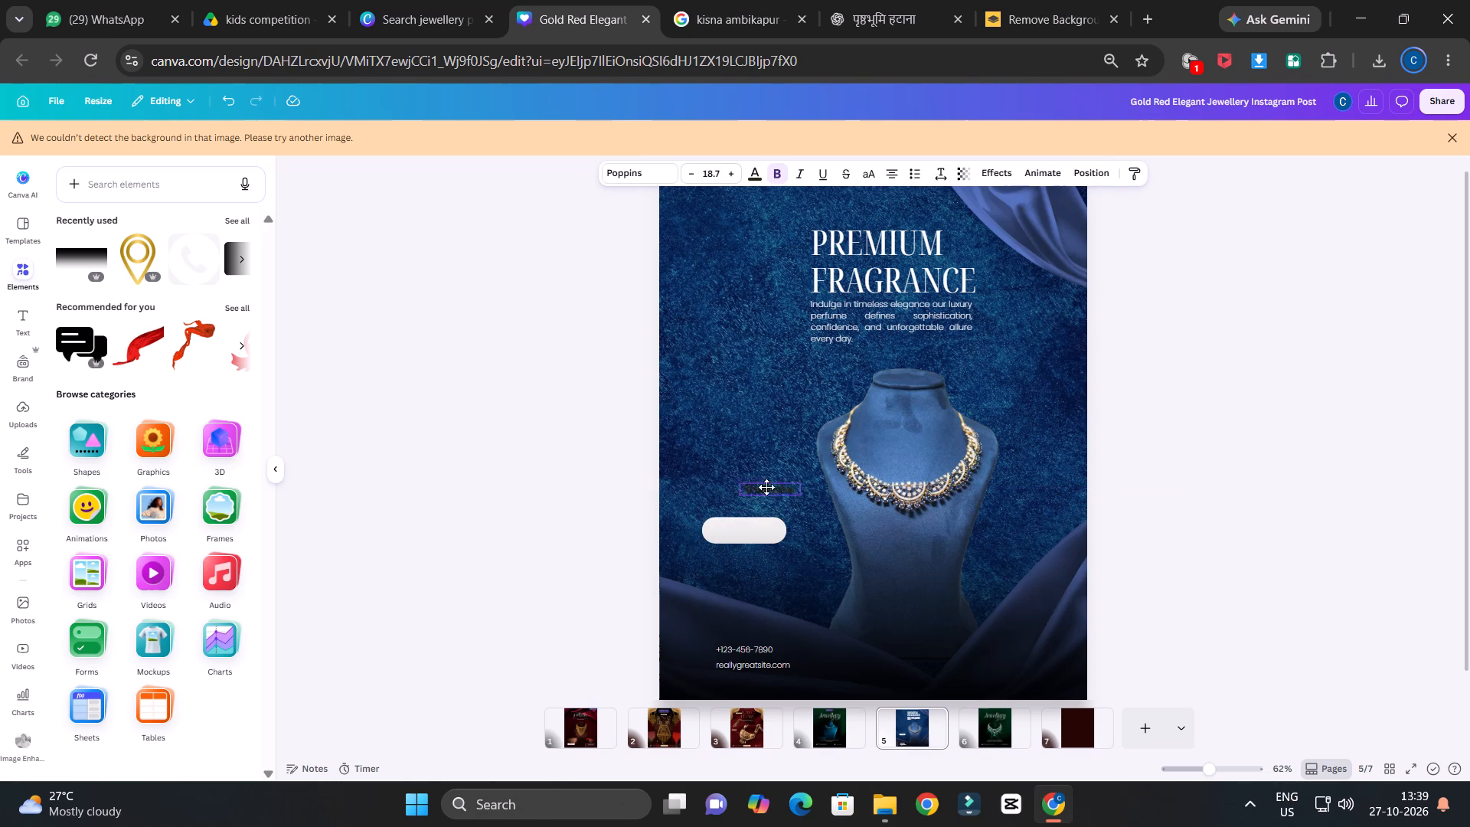
pyautogui.moveTo(766, 487); pyautogui.dragTo(738, 397)
pyautogui.moveTo(738, 397); pyautogui.dragTo(737, 399)
# Lower the dark gradient and blue fabric covering the white pill, and move the pill just beneath the description paragraph.
pyautogui.click(730, 530)
pyautogui.click(750, 531)
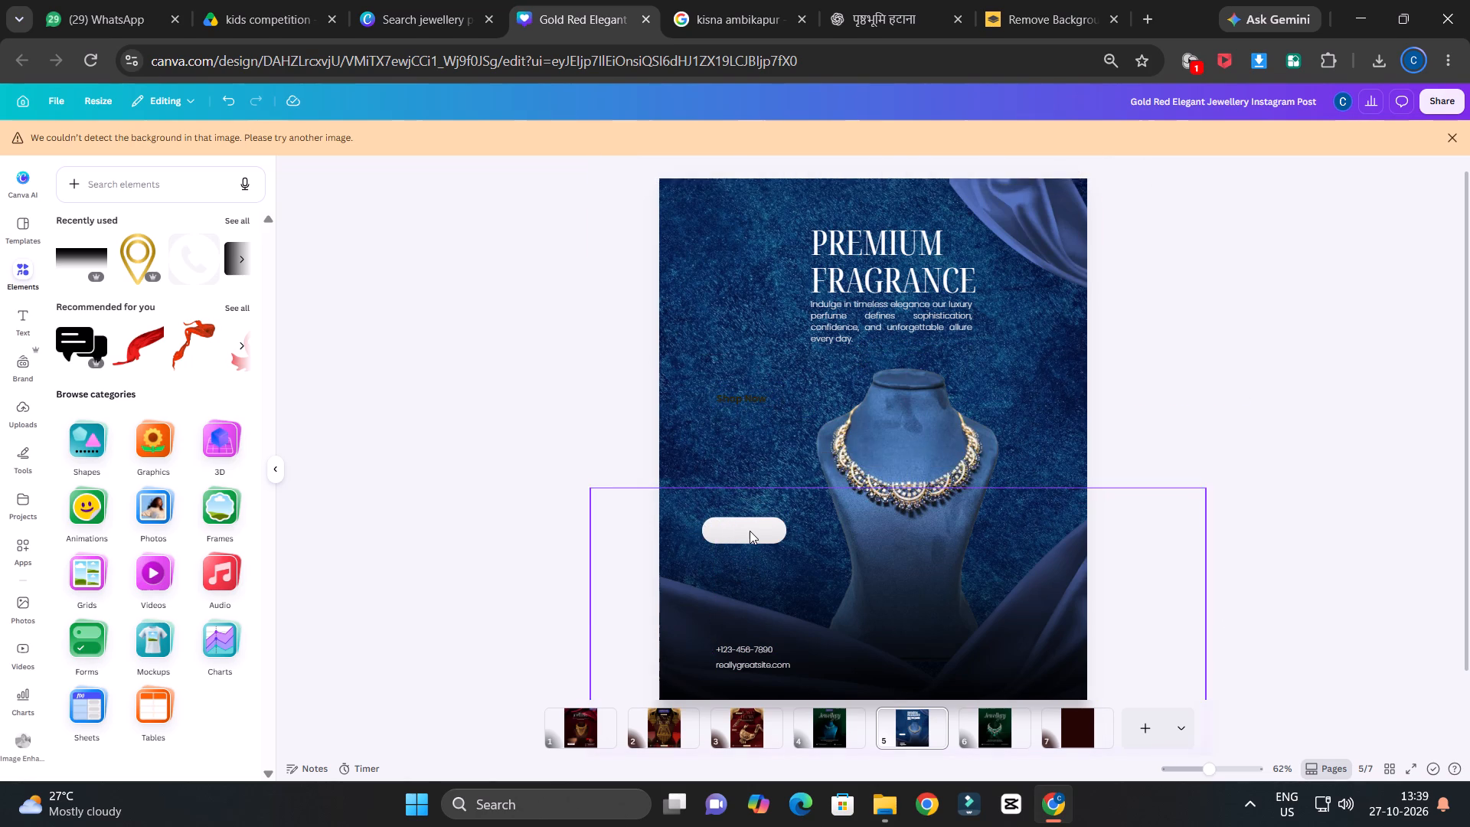
pyautogui.click(750, 531)
pyautogui.click(771, 517)
pyautogui.moveTo(815, 563); pyautogui.dragTo(813, 604)
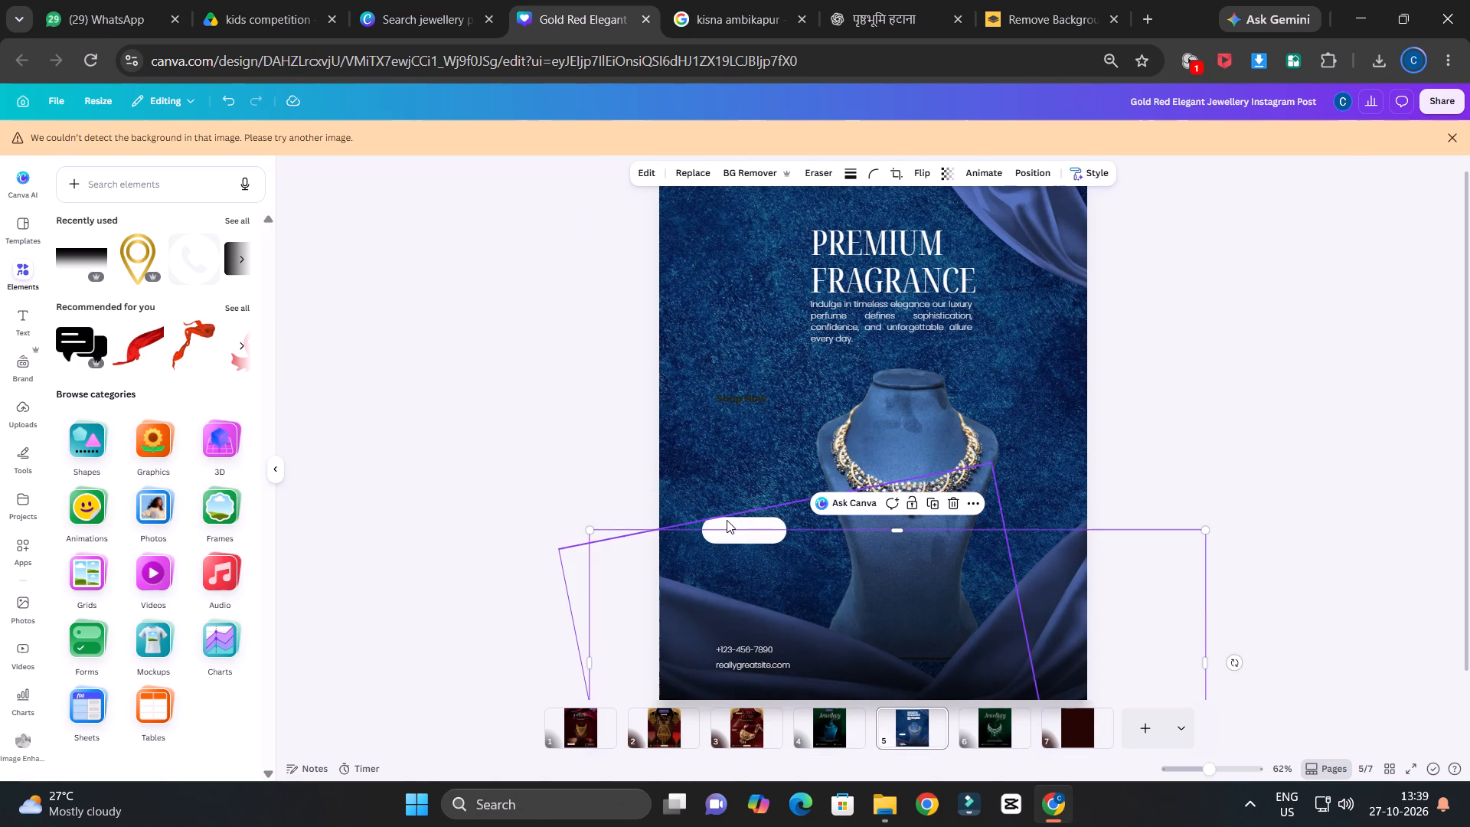
pyautogui.click(727, 520)
pyautogui.moveTo(790, 547); pyautogui.dragTo(790, 568)
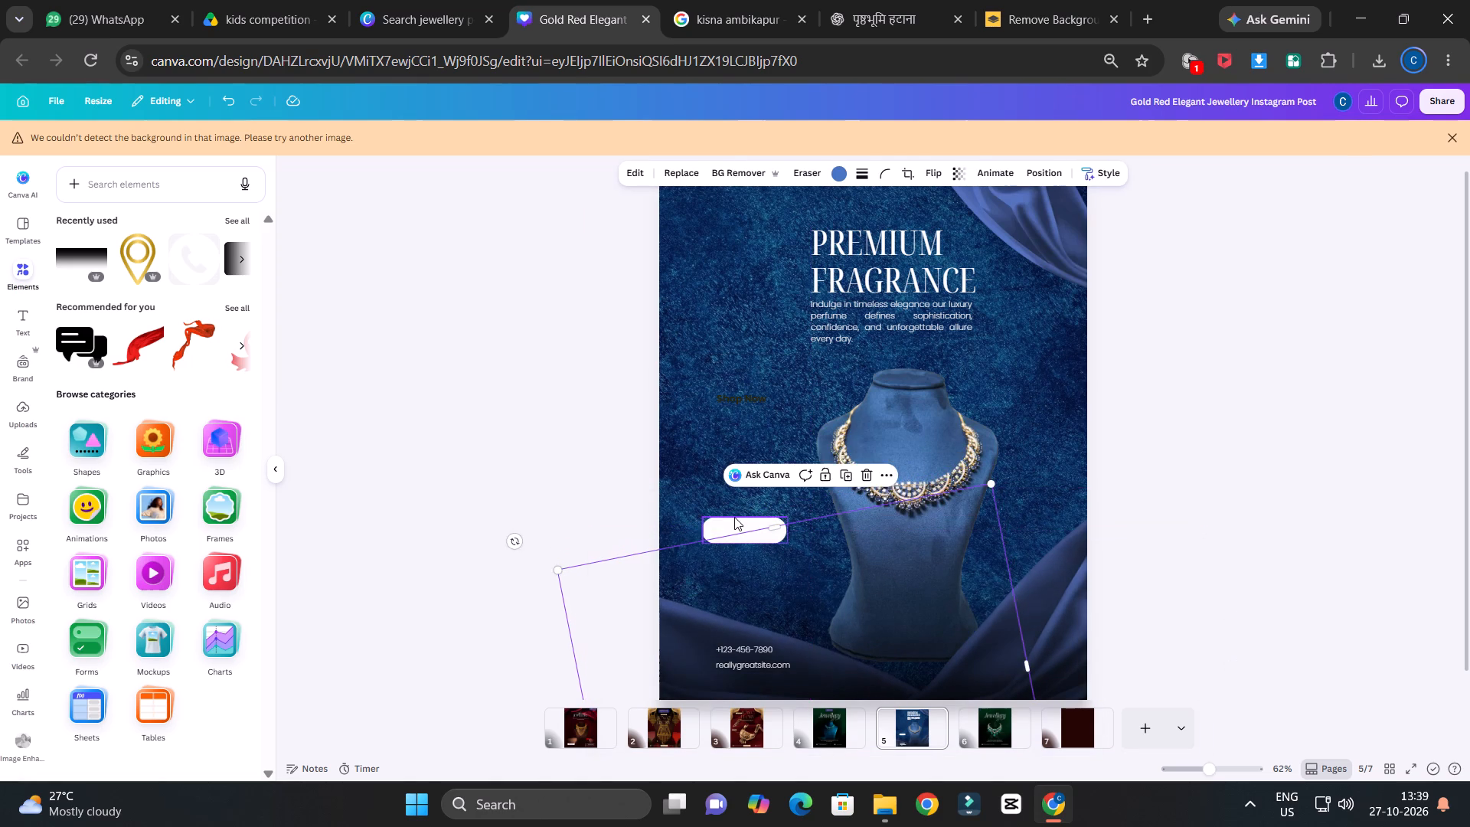
pyautogui.click(734, 517)
pyautogui.moveTo(733, 523); pyautogui.dragTo(740, 394)
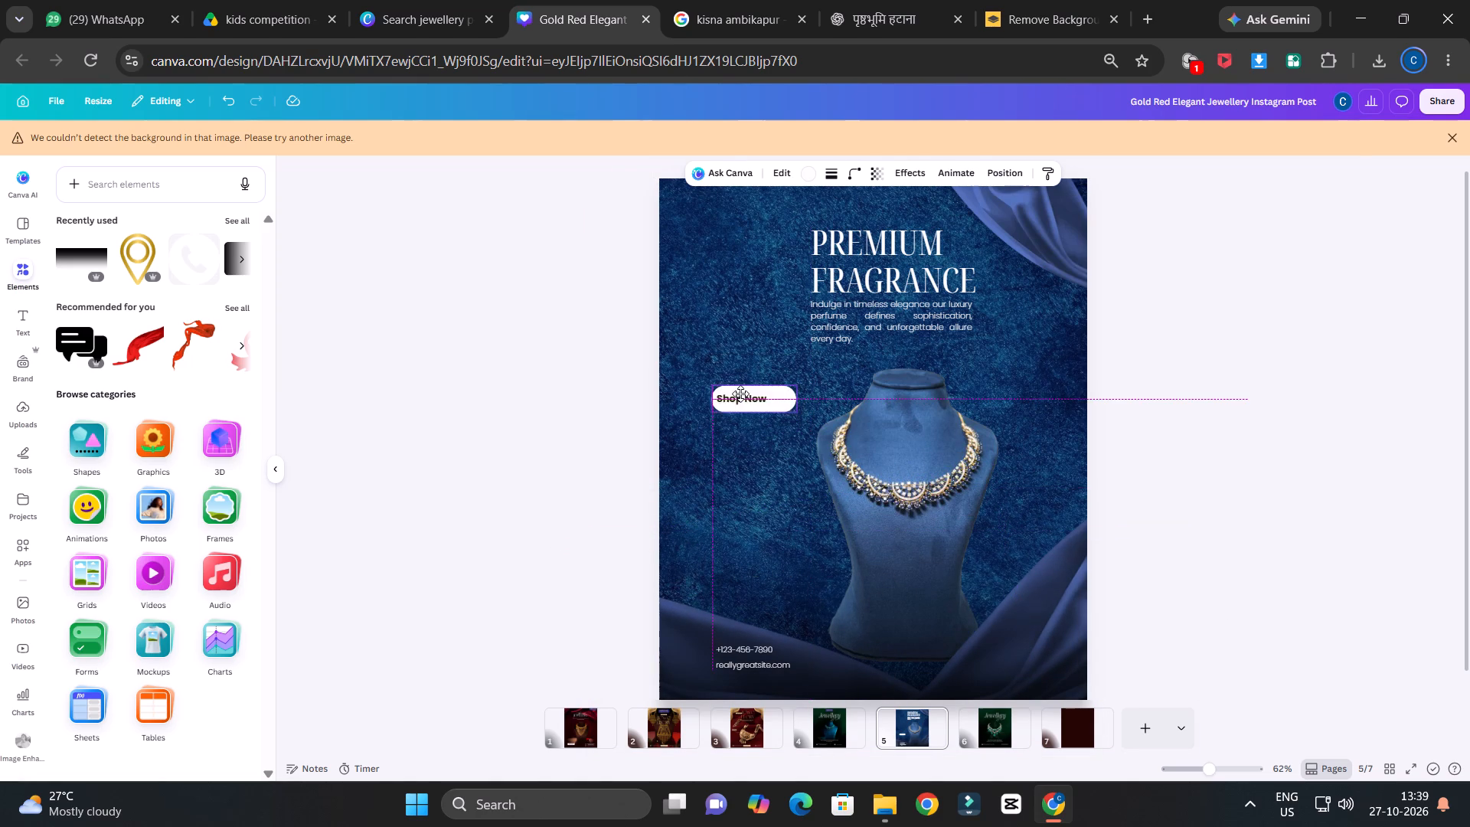
pyautogui.moveTo(740, 394); pyautogui.dragTo(913, 348)
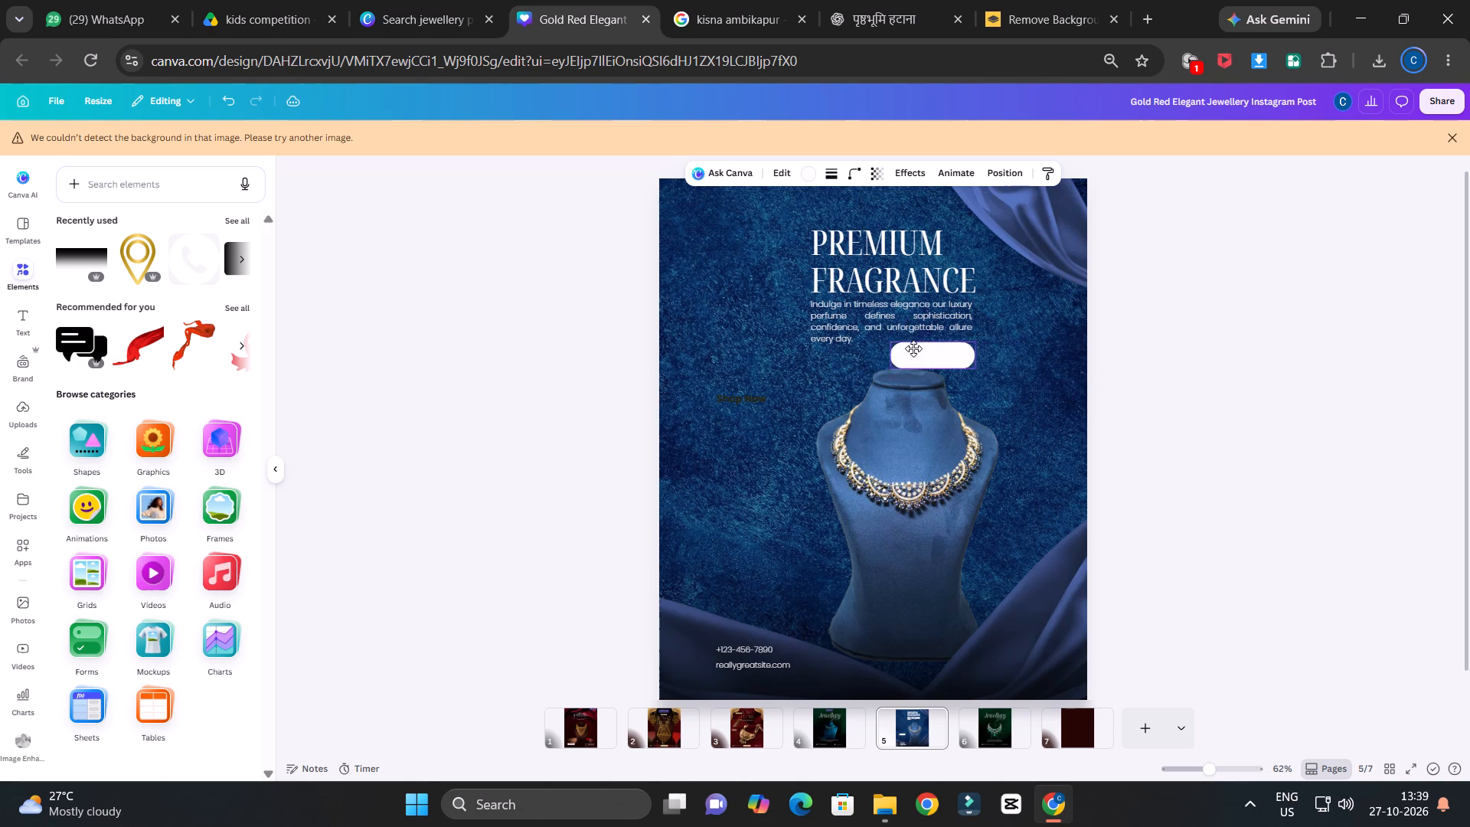
pyautogui.moveTo(913, 348); pyautogui.dragTo(890, 341)
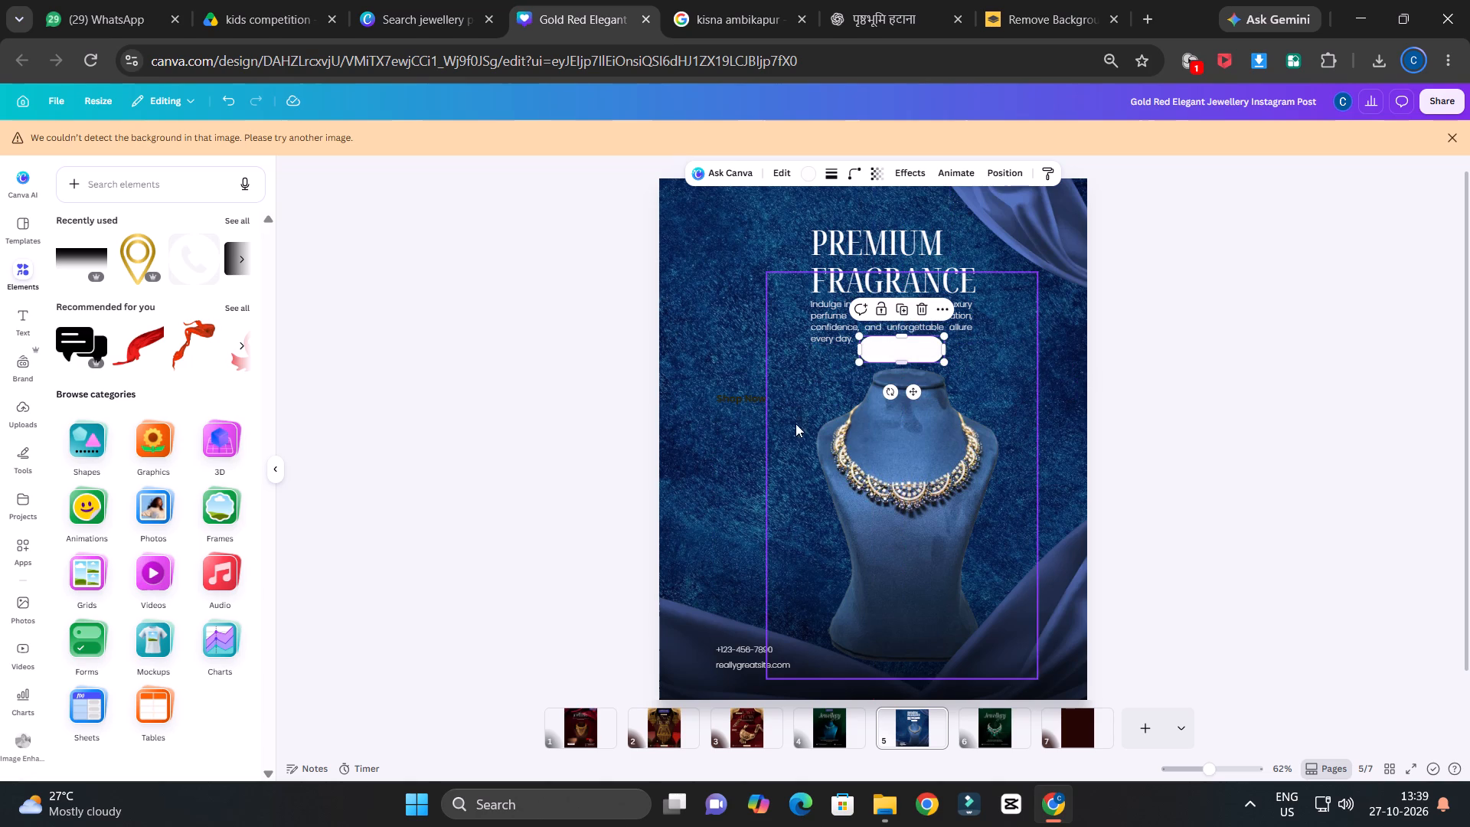
# Centre the Shop Now label on the relocated white pill.
pyautogui.click(743, 400)
pyautogui.moveTo(743, 400); pyautogui.dragTo(903, 349)
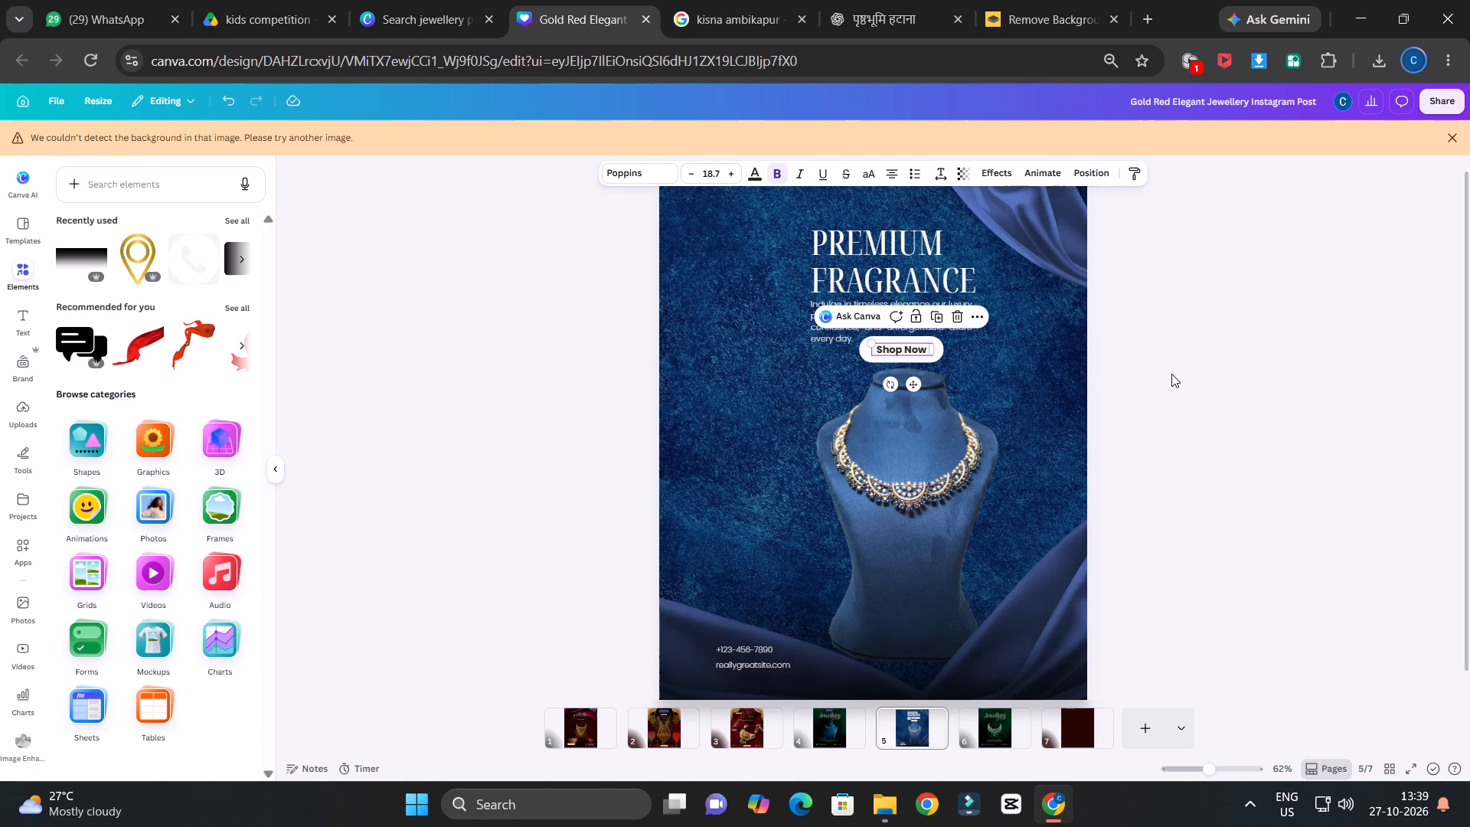
# Lower the dark gradient at the blue page's bottom so it sits clear of the fabric drape.
pyautogui.moveTo(931, 633); pyautogui.dragTo(926, 587)
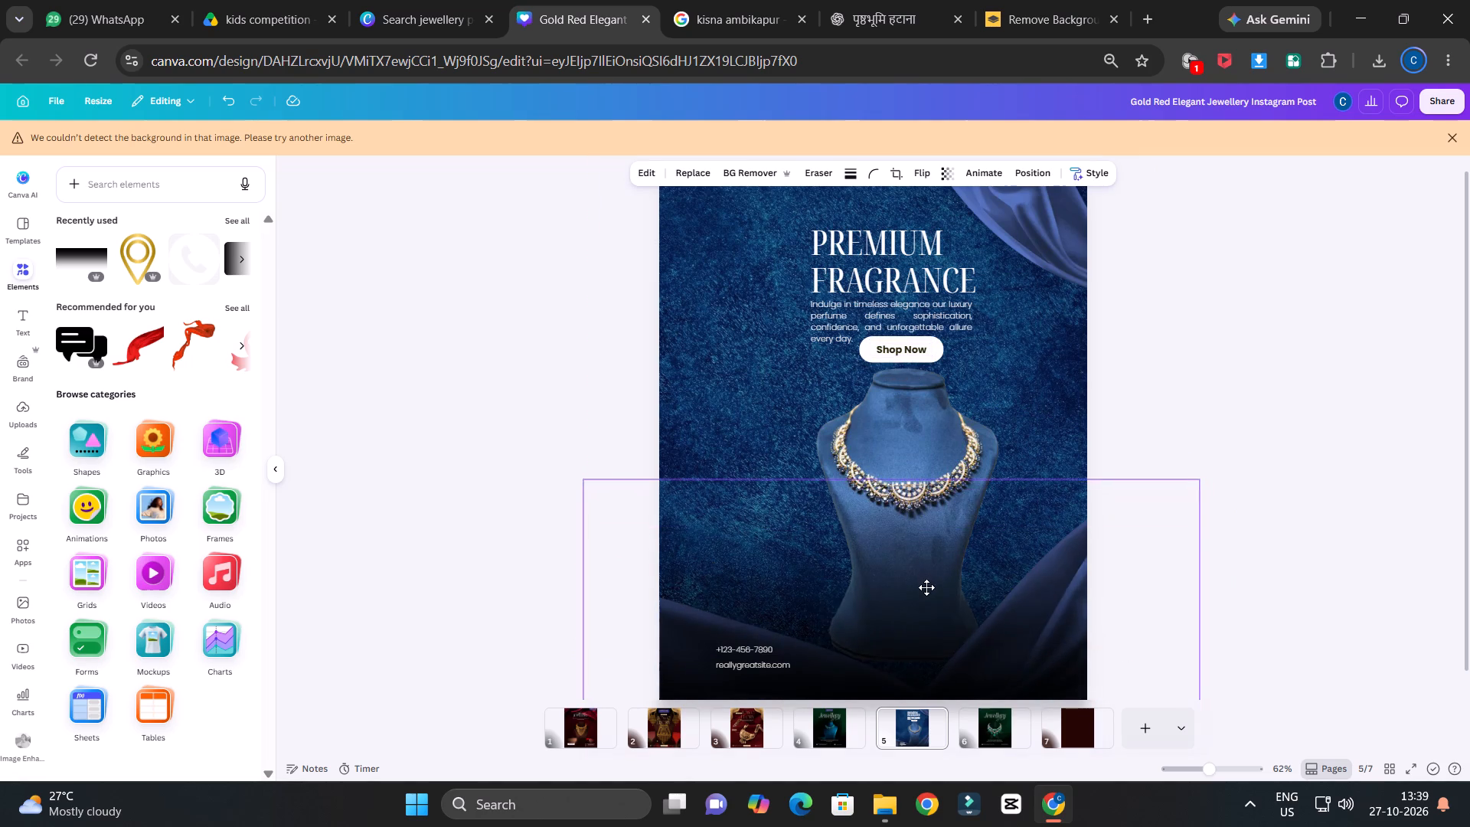
pyautogui.moveTo(926, 587); pyautogui.dragTo(926, 597)
pyautogui.click(655, 568)
pyautogui.moveTo(784, 551); pyautogui.dragTo(789, 560)
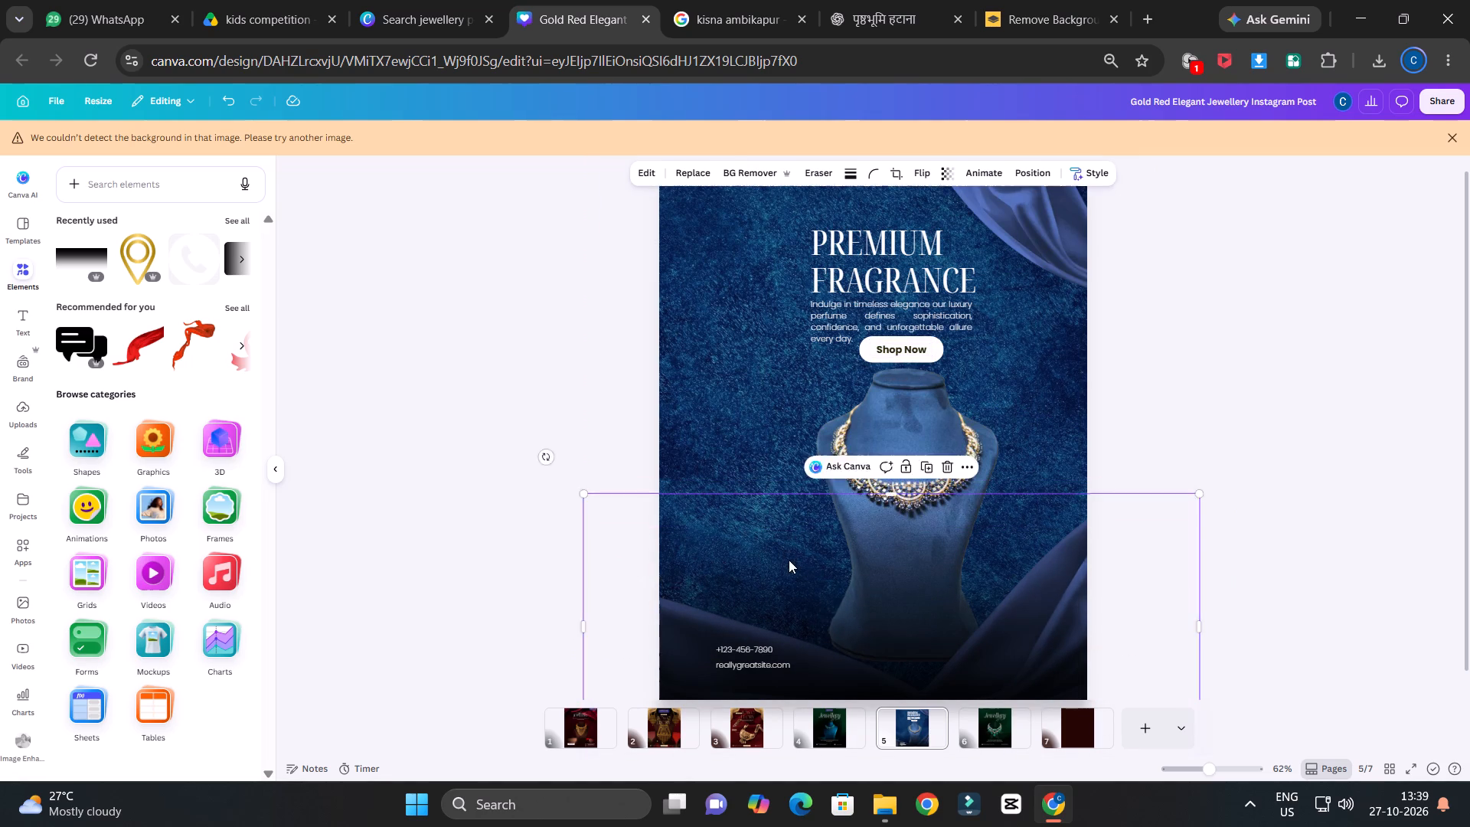
pyautogui.moveTo(789, 560); pyautogui.dragTo(798, 623)
pyautogui.click(648, 530)
# Shift the lower-left blue fabric drape slightly upward and outward so it sweeps across the page's bottom.
pyautogui.click(717, 544)
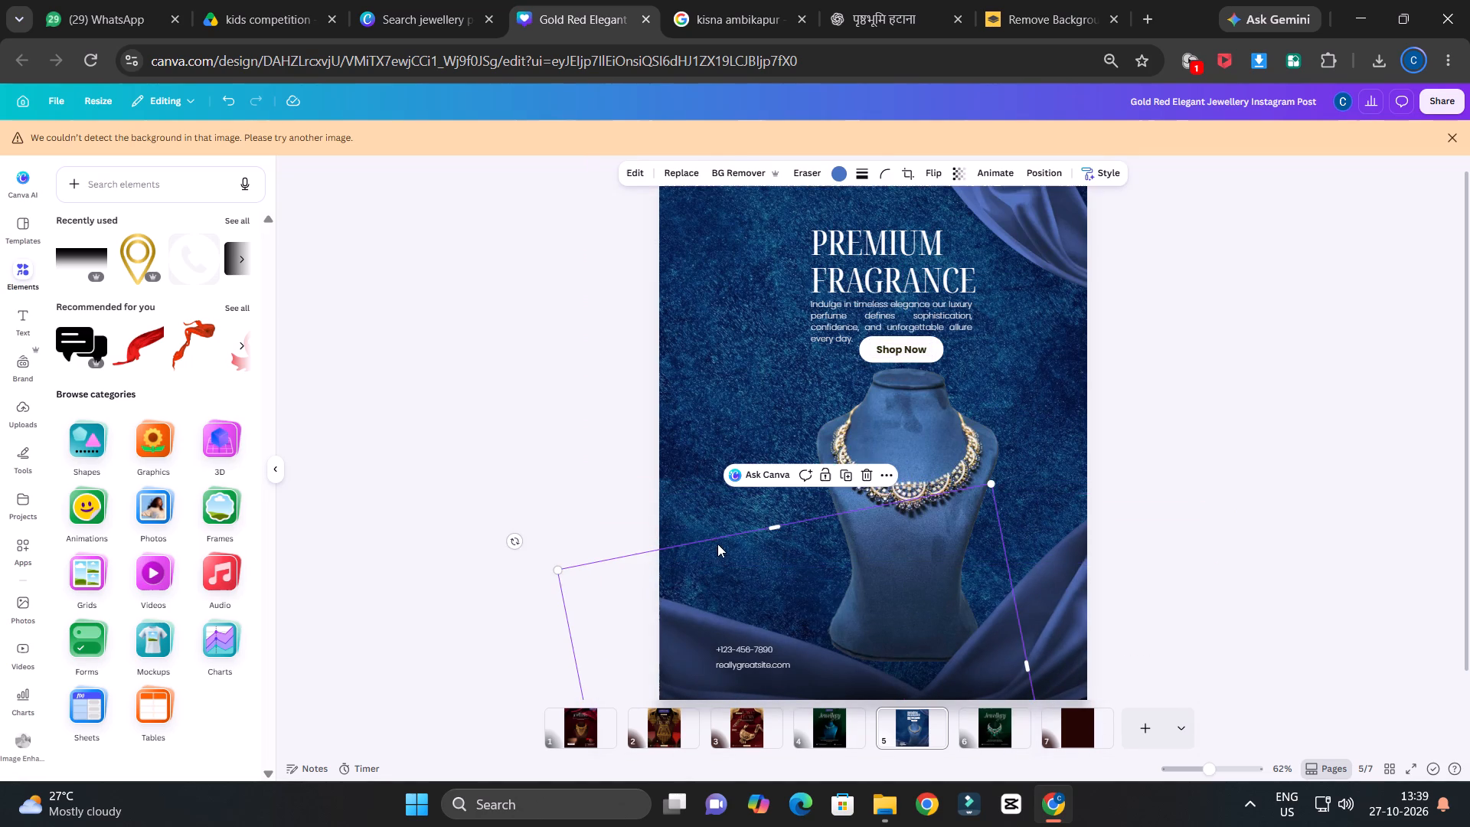
pyautogui.moveTo(733, 556); pyautogui.dragTo(733, 528)
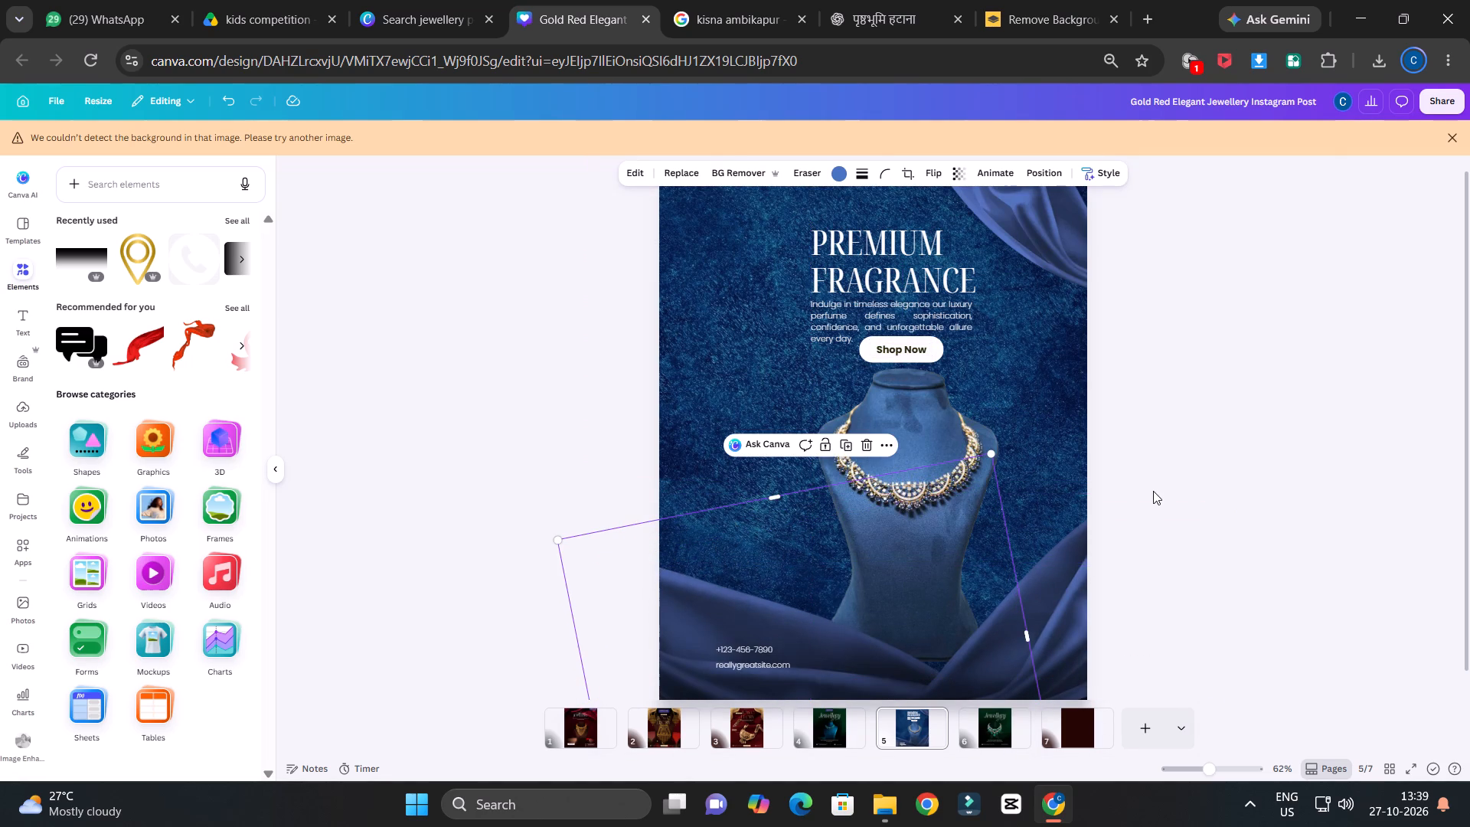
pyautogui.scroll(-2, 1152, 485)
pyautogui.moveTo(946, 568); pyautogui.dragTo(934, 601)
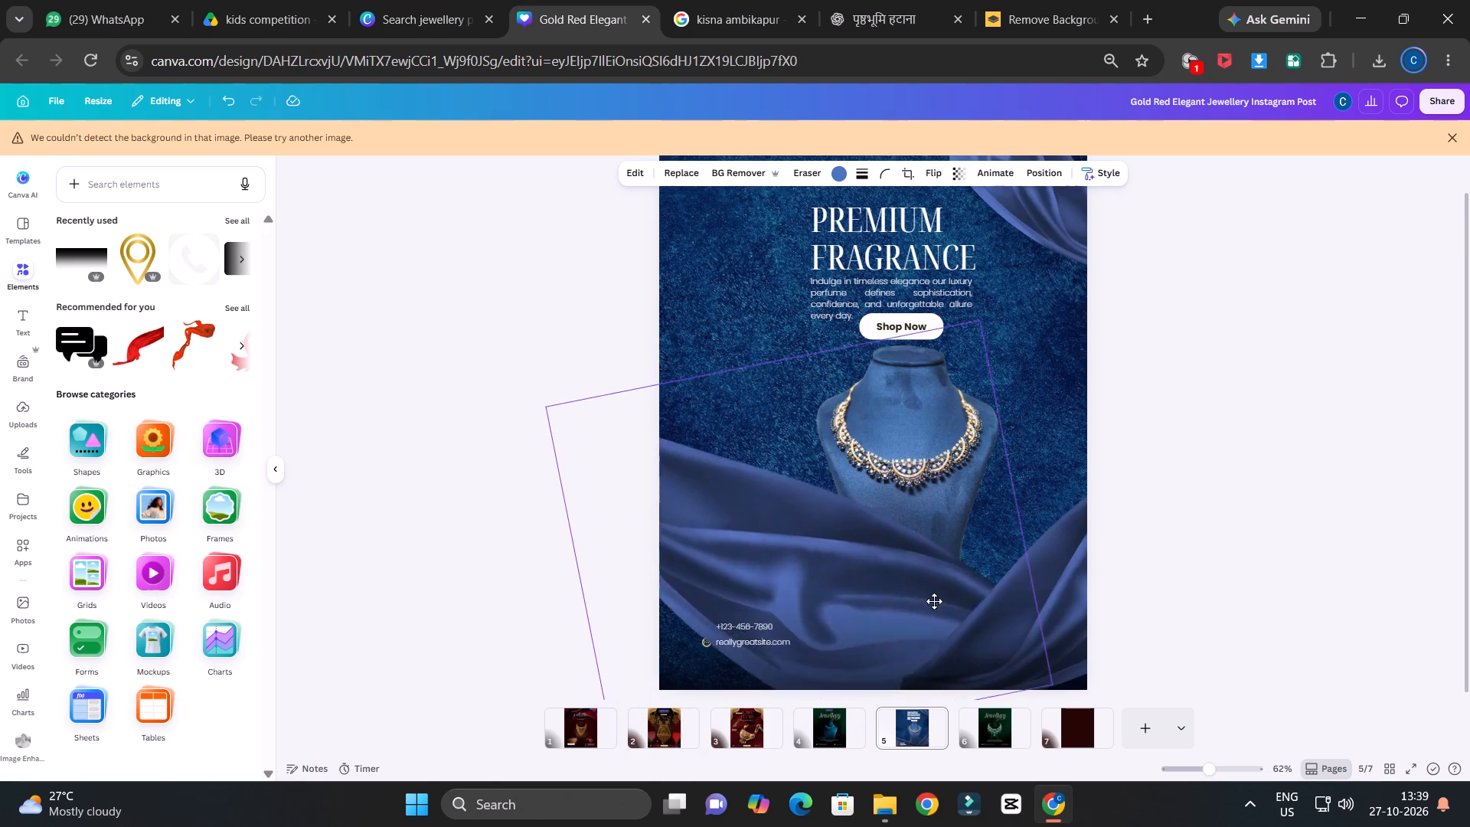
pyautogui.moveTo(934, 601); pyautogui.dragTo(892, 635)
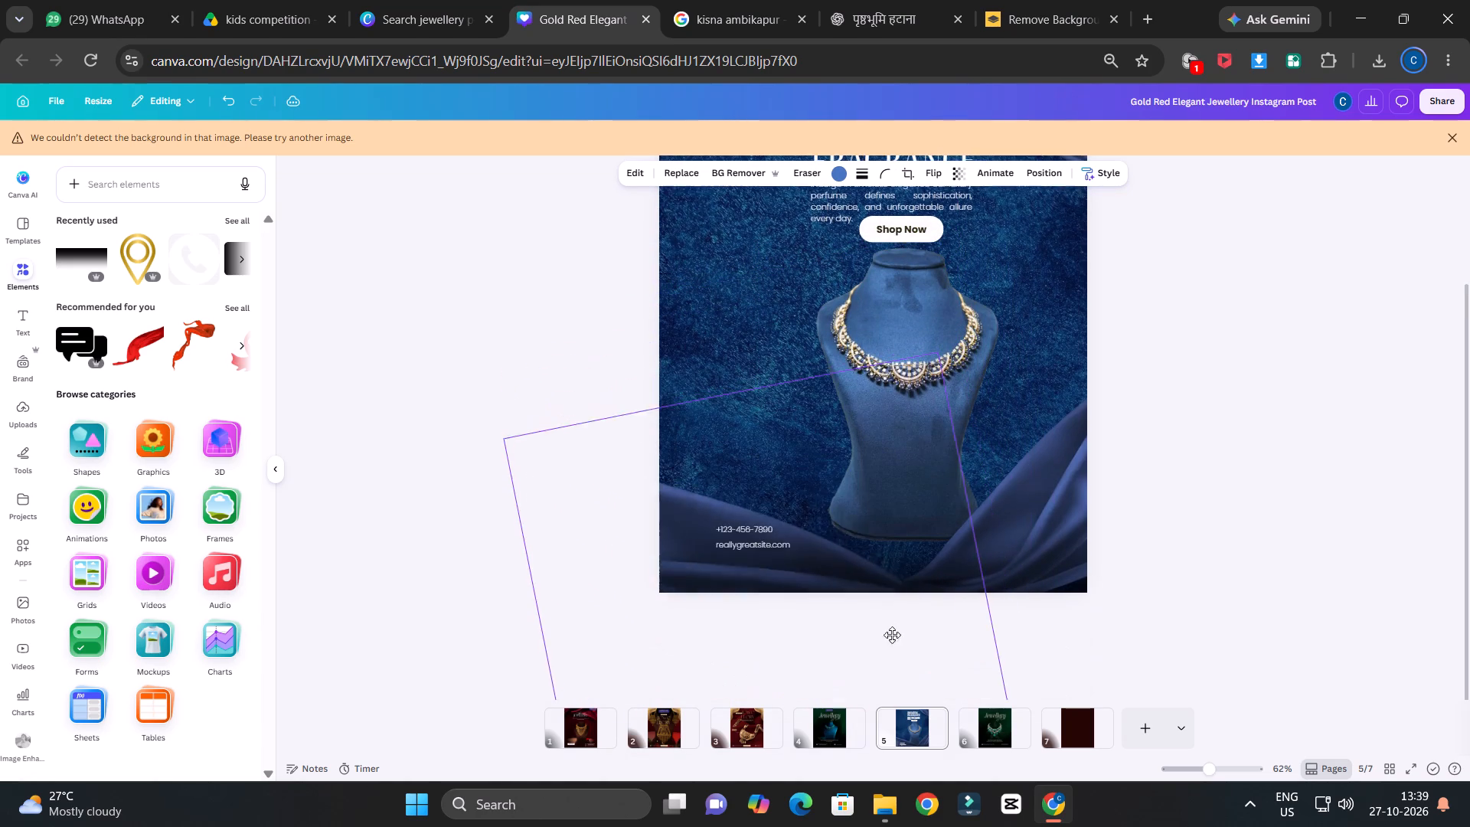
pyautogui.moveTo(892, 635); pyautogui.dragTo(908, 636)
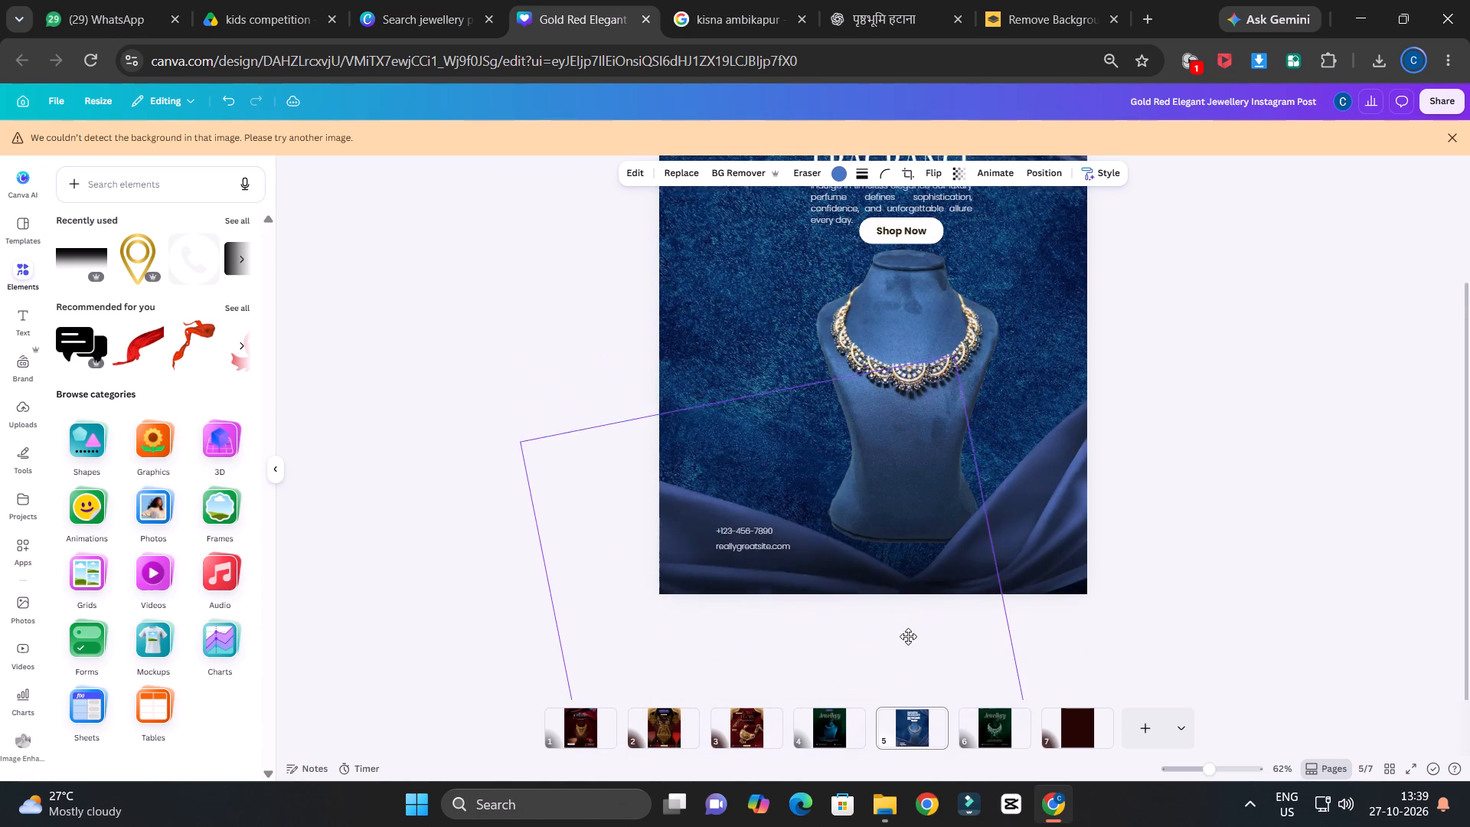
pyautogui.moveTo(908, 636); pyautogui.dragTo(912, 607)
pyautogui.moveTo(816, 380); pyautogui.dragTo(819, 366)
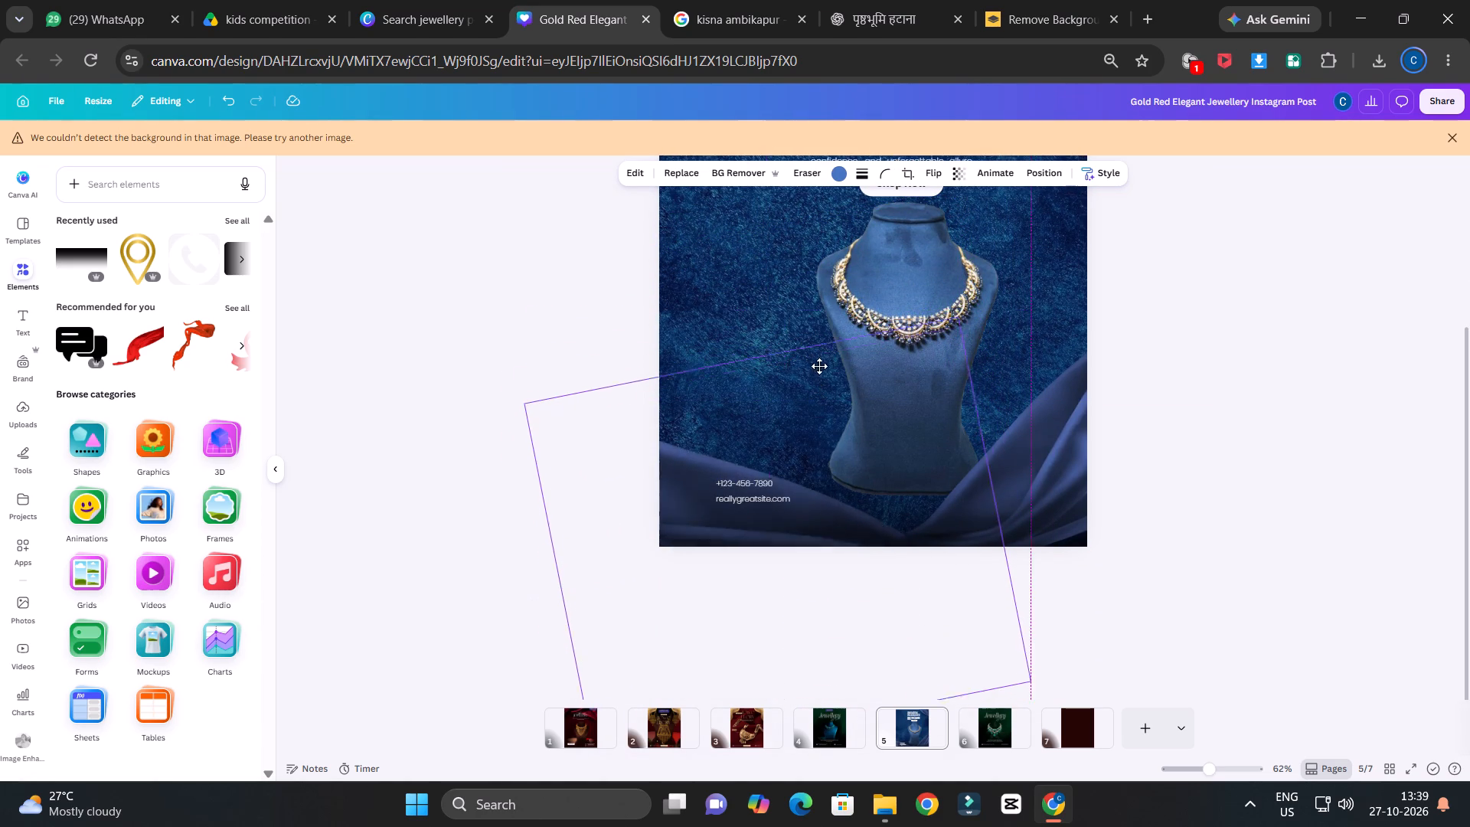
pyautogui.moveTo(819, 366); pyautogui.dragTo(823, 337)
pyautogui.click(1130, 653)
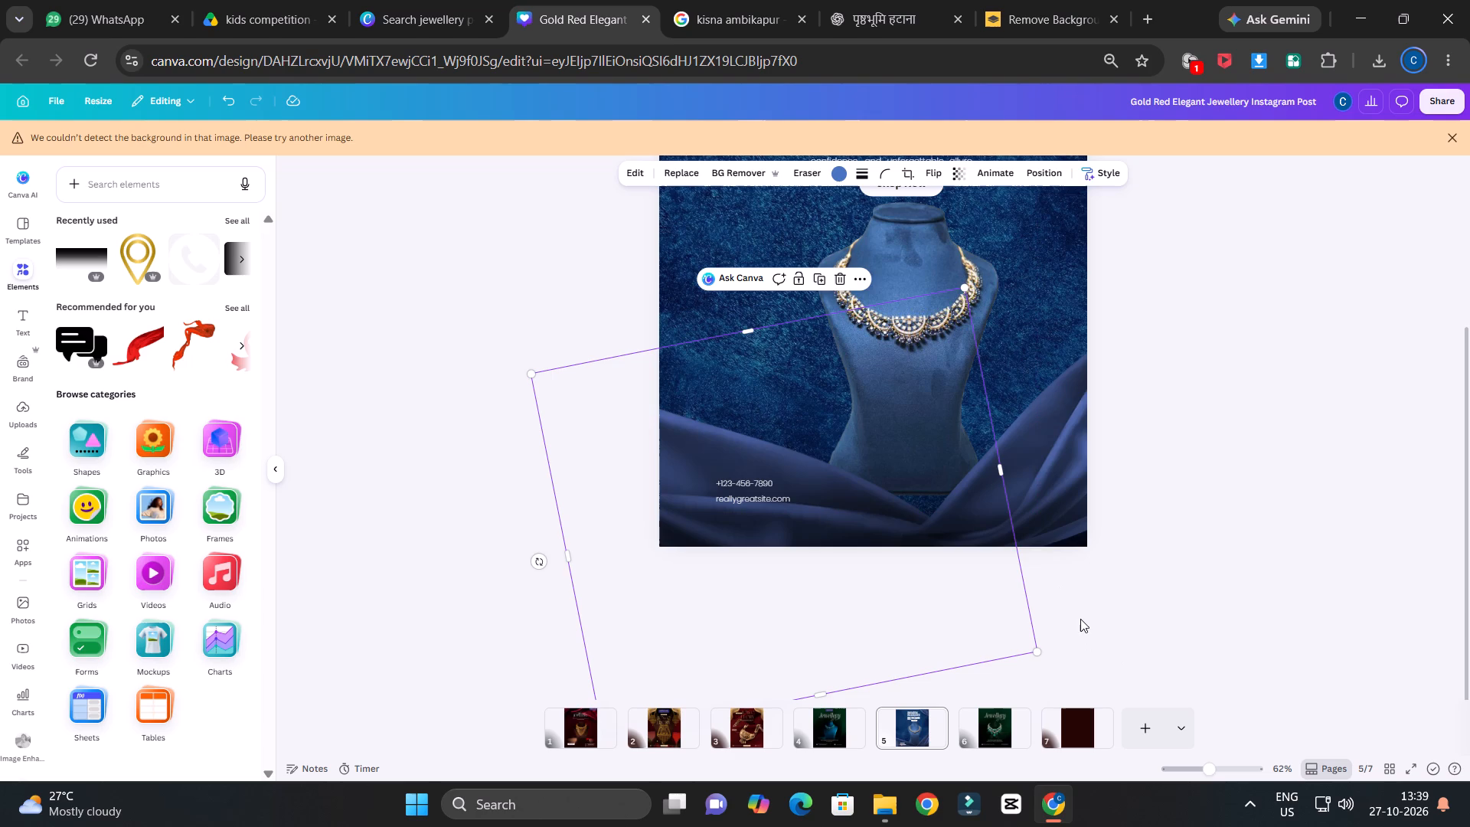
pyautogui.click(1080, 616)
pyautogui.click(1247, 506)
# Raise the dark gradient over the fabric and contact details at the bottom of the blue page.
pyautogui.scroll(-3, 1145, 528)
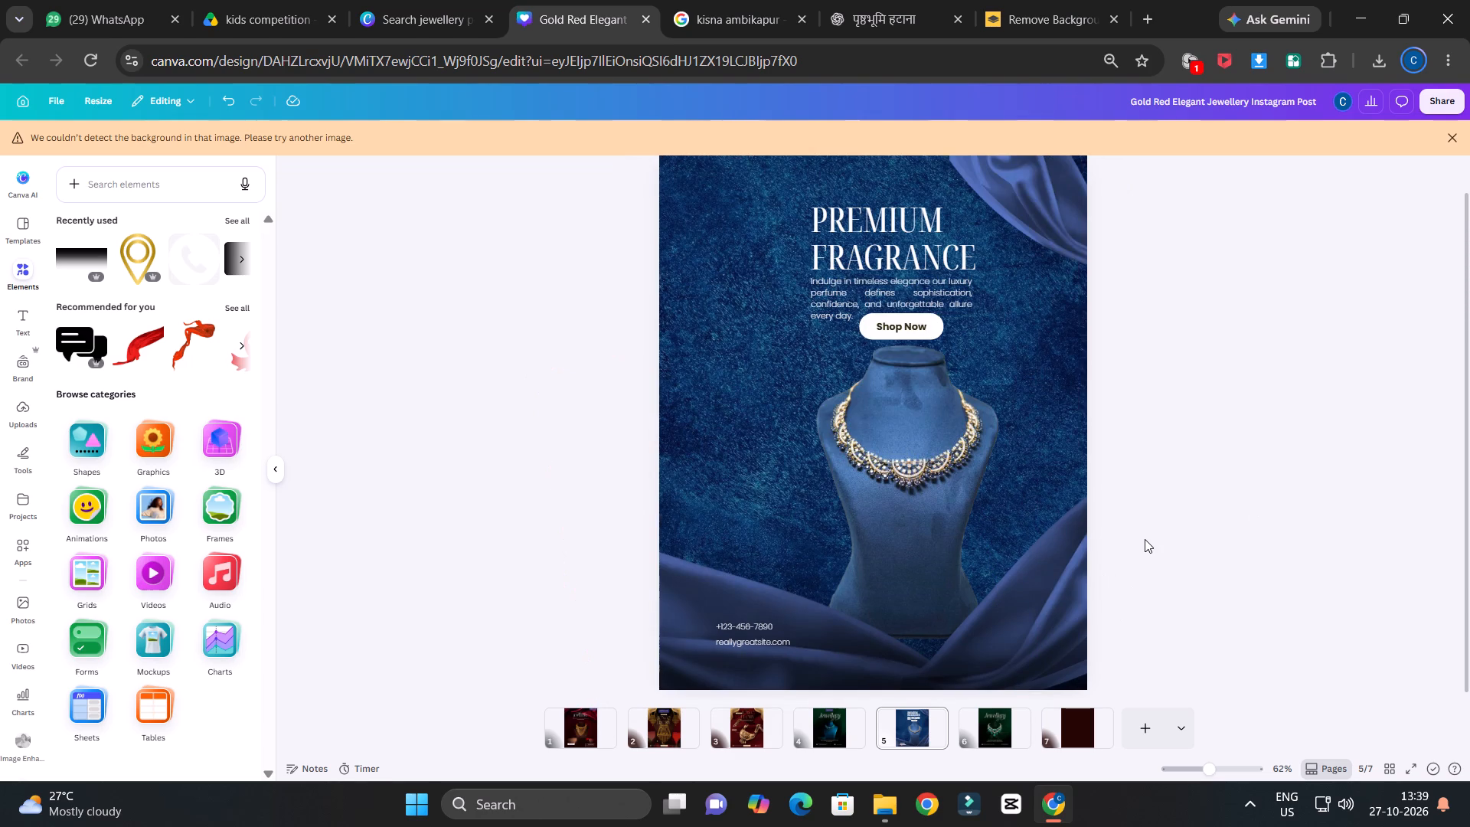
pyautogui.scroll(-4, 1145, 534)
pyautogui.keyDown('ctrl'); pyautogui.scroll(-1, 1154, 548); pyautogui.keyUp('ctrl')
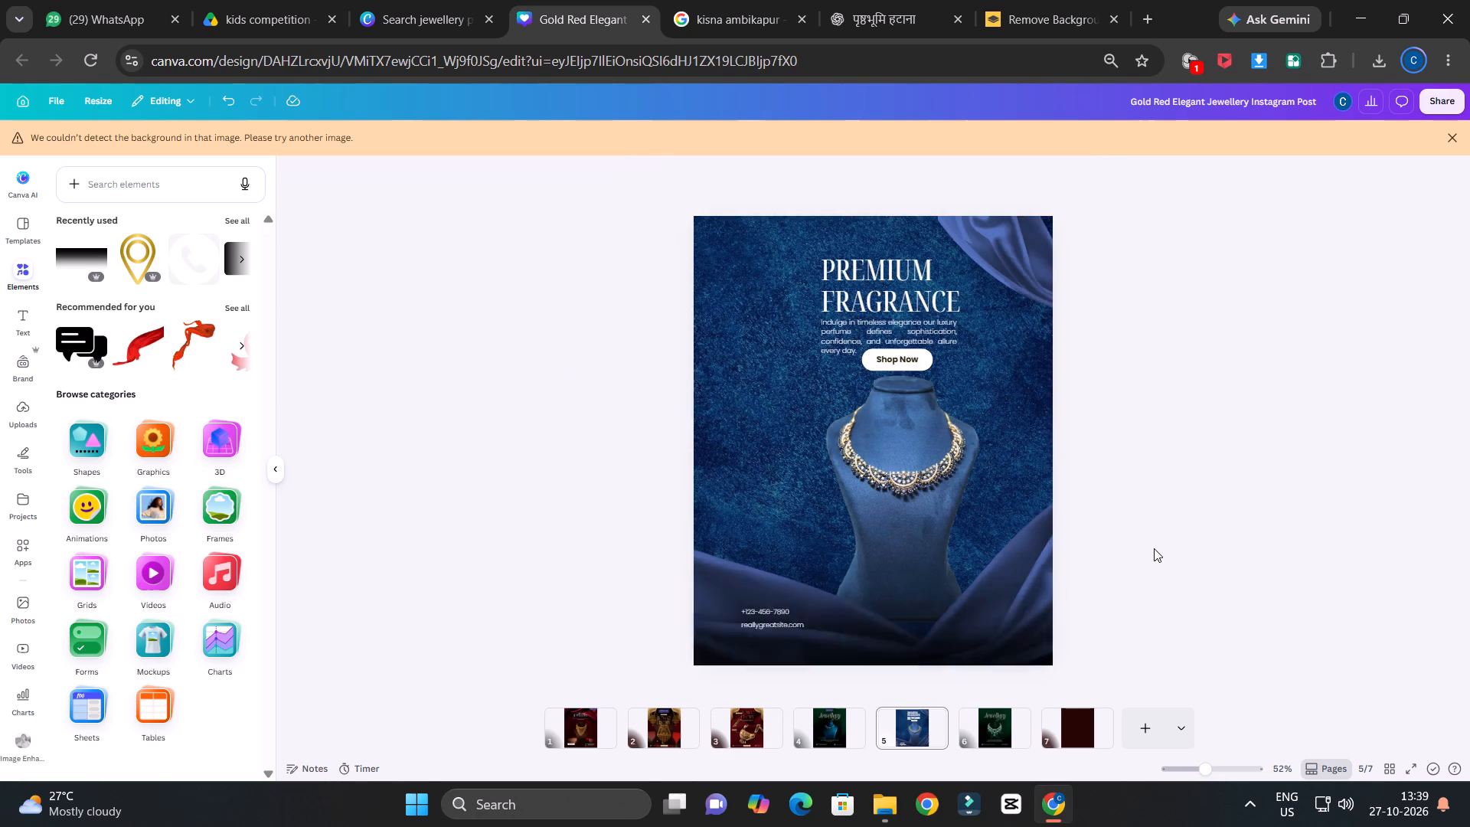
pyautogui.keyDown('ctrl'); pyautogui.scroll(-1, 1154, 548); pyautogui.keyUp('ctrl')
pyautogui.scroll(-1, 1154, 548)
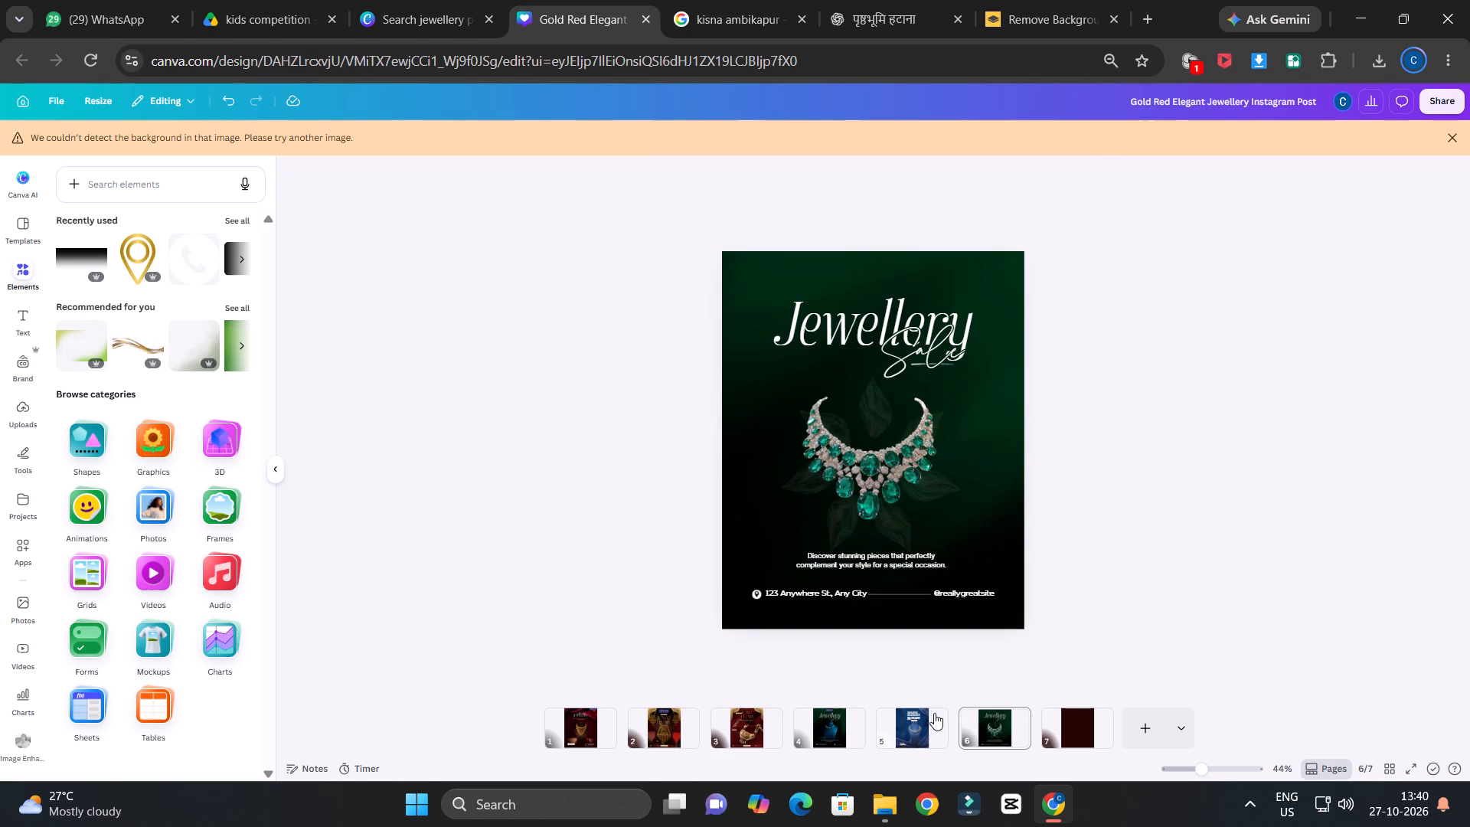
pyautogui.click(926, 721)
pyautogui.click(847, 659)
pyautogui.click(936, 600)
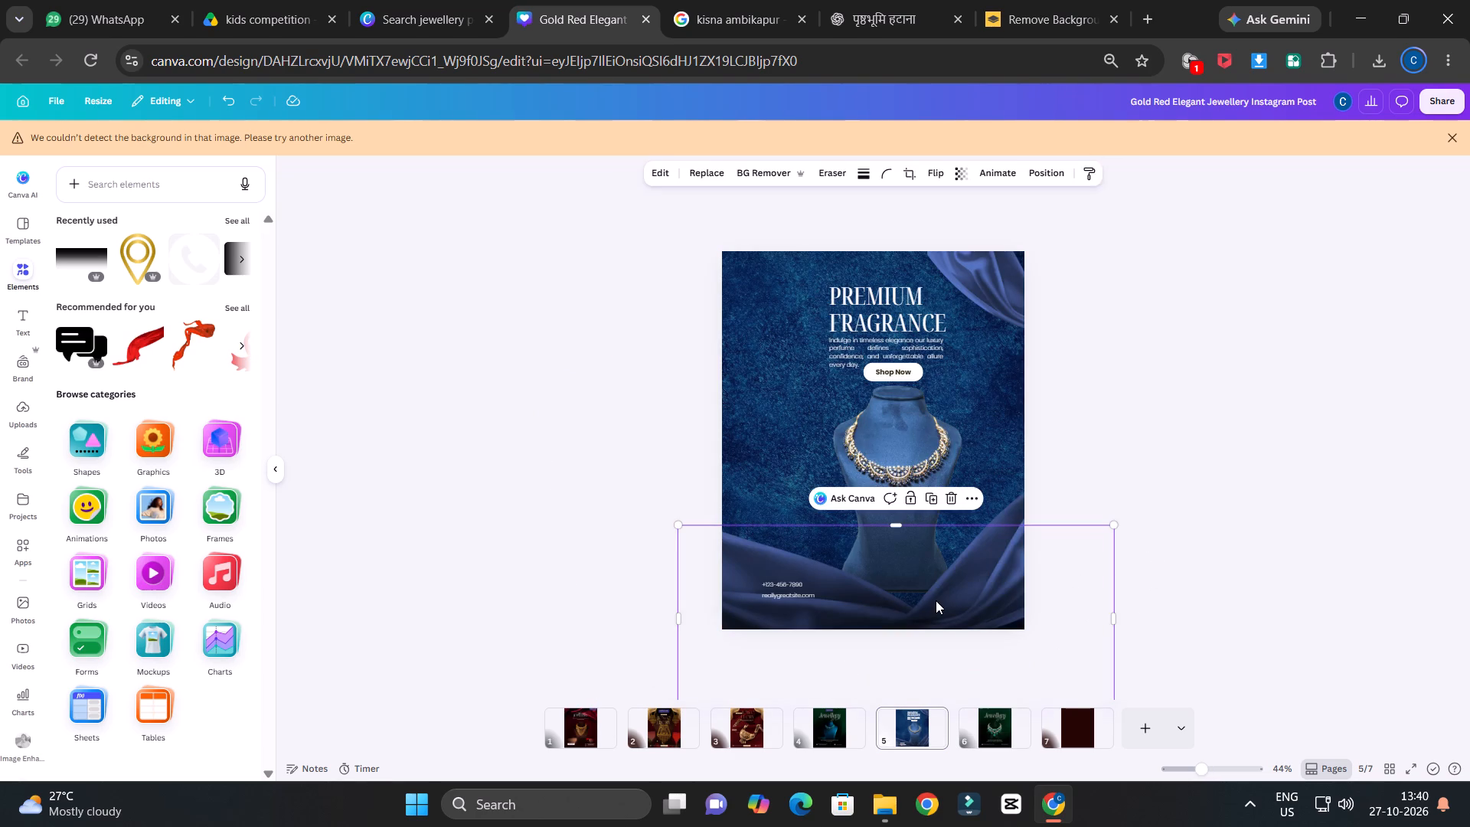
pyautogui.moveTo(949, 577); pyautogui.dragTo(949, 534)
pyautogui.click(1168, 417)
# Shift the necklace cut-out left to the blue page's horizontal centre.
pyautogui.click(904, 418)
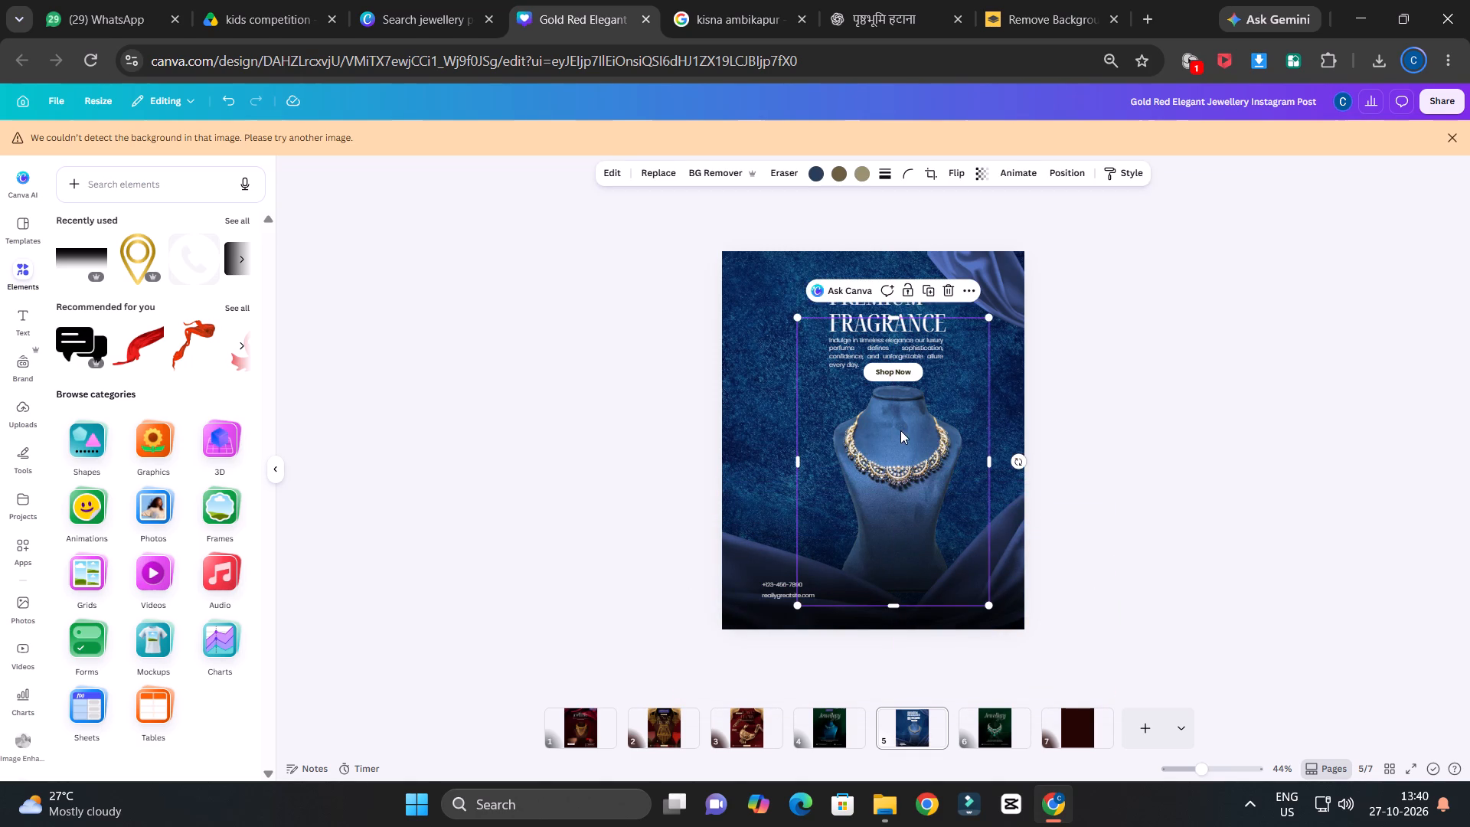
pyautogui.moveTo(900, 430); pyautogui.dragTo(885, 430)
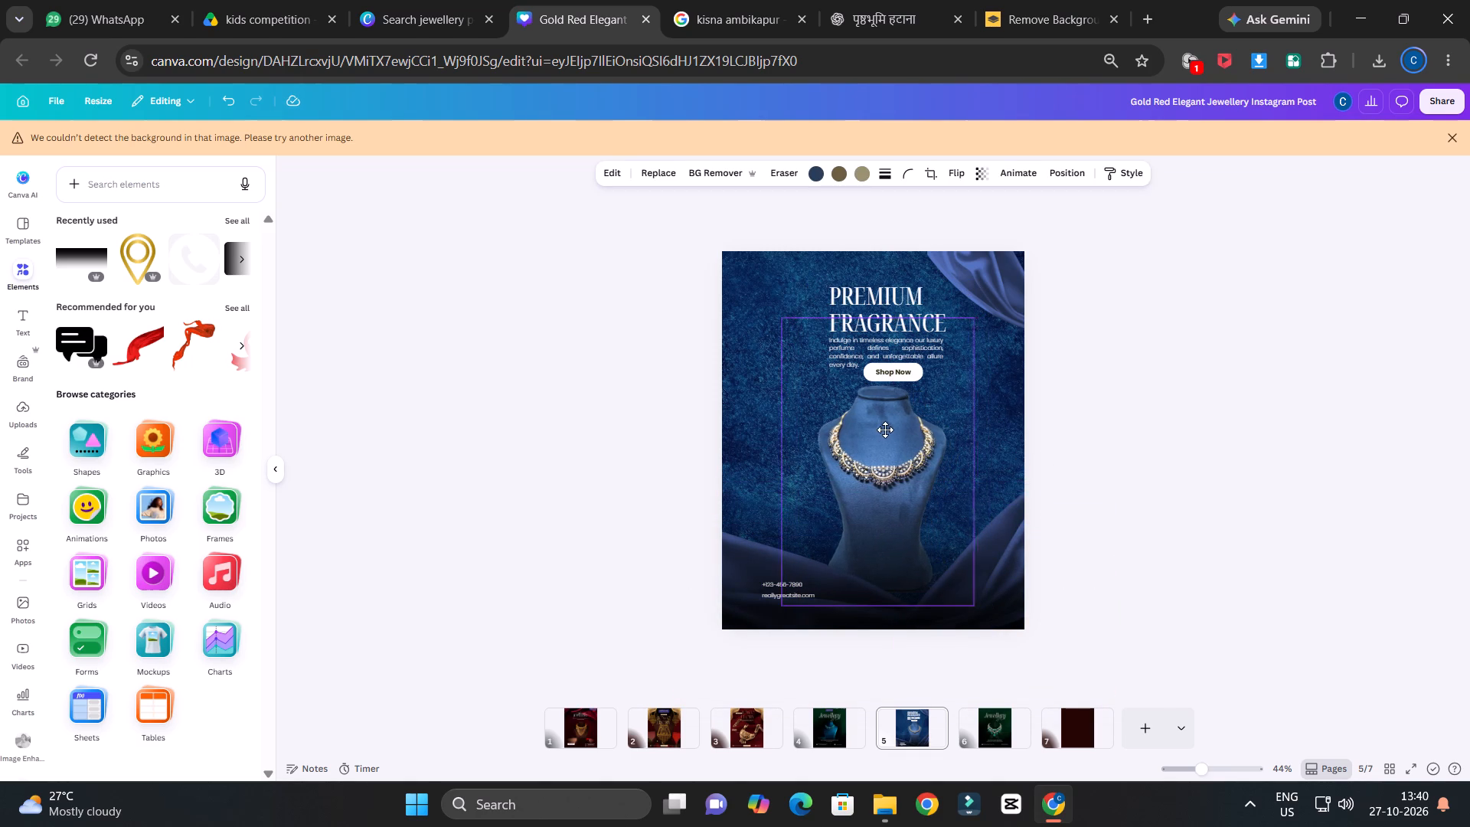
pyautogui.moveTo(885, 430); pyautogui.dragTo(880, 432)
pyautogui.click(1124, 502)
pyautogui.click(1070, 492)
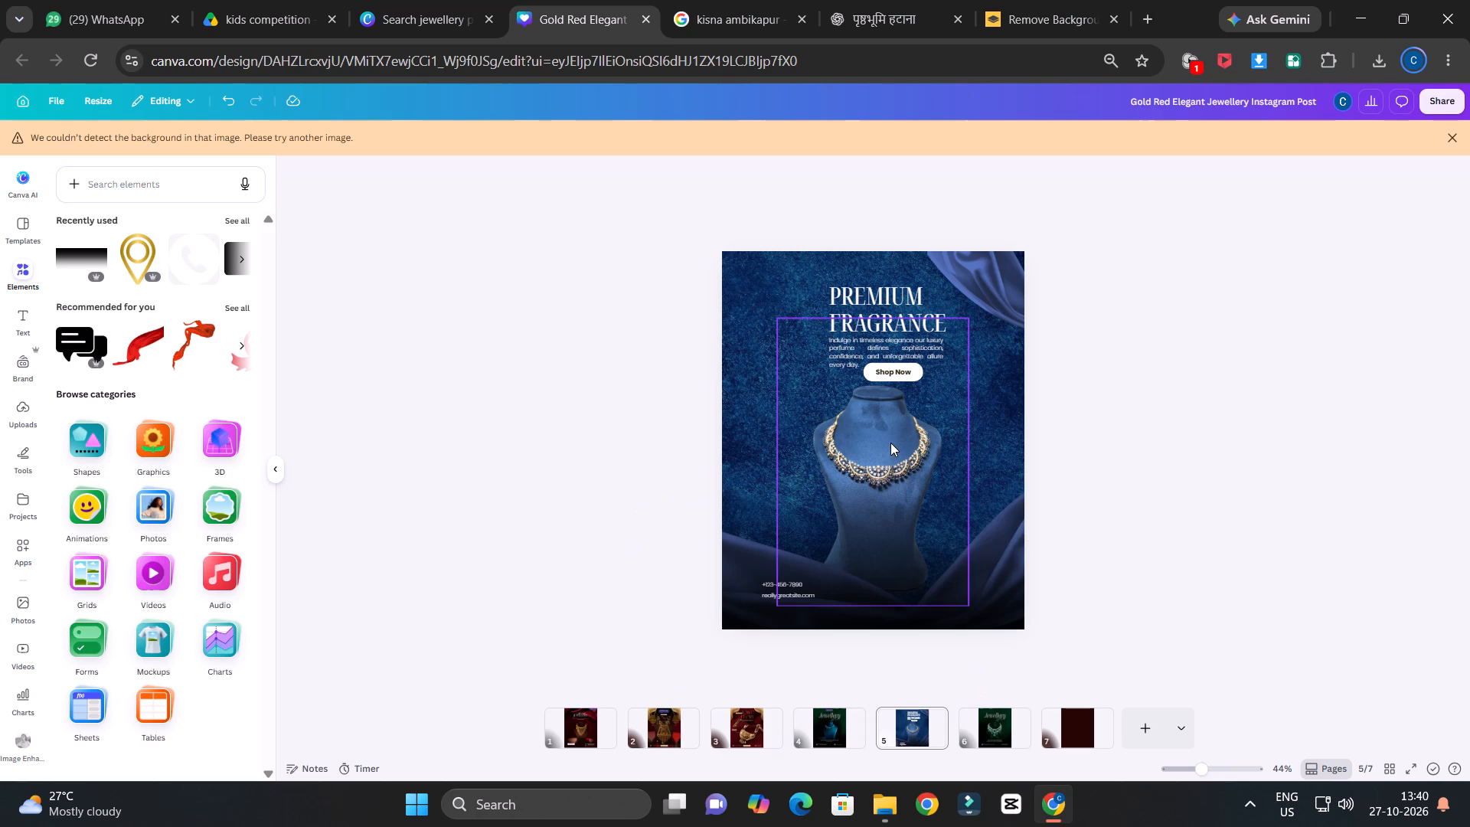
# Enlarge the necklace cut-out slightly and raise it so the mannequin's neck meets the Shop Now pill.
pyautogui.click(922, 438)
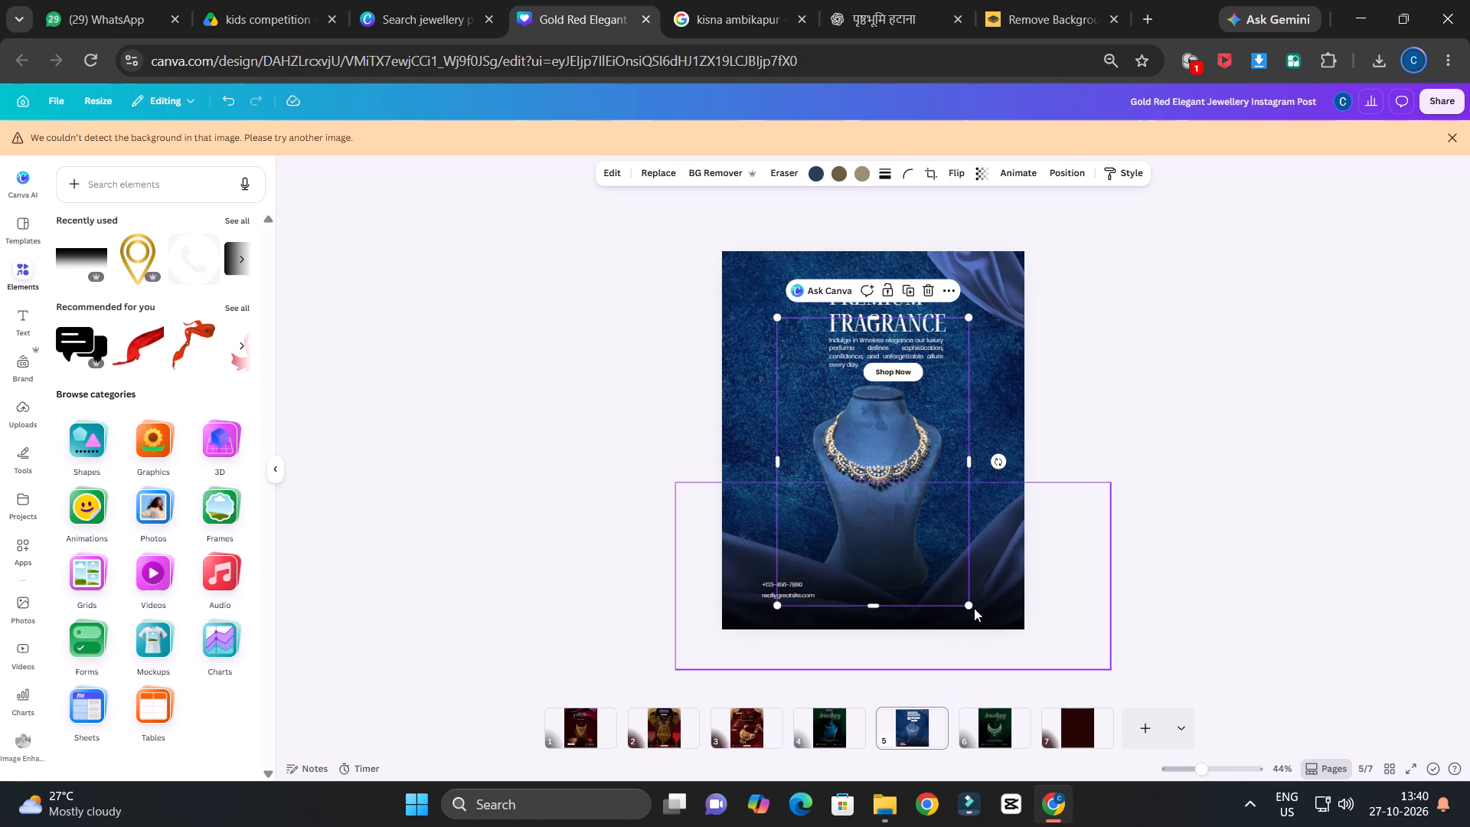
pyautogui.moveTo(967, 606); pyautogui.dragTo(1008, 627)
pyautogui.moveTo(916, 443); pyautogui.dragTo(903, 421)
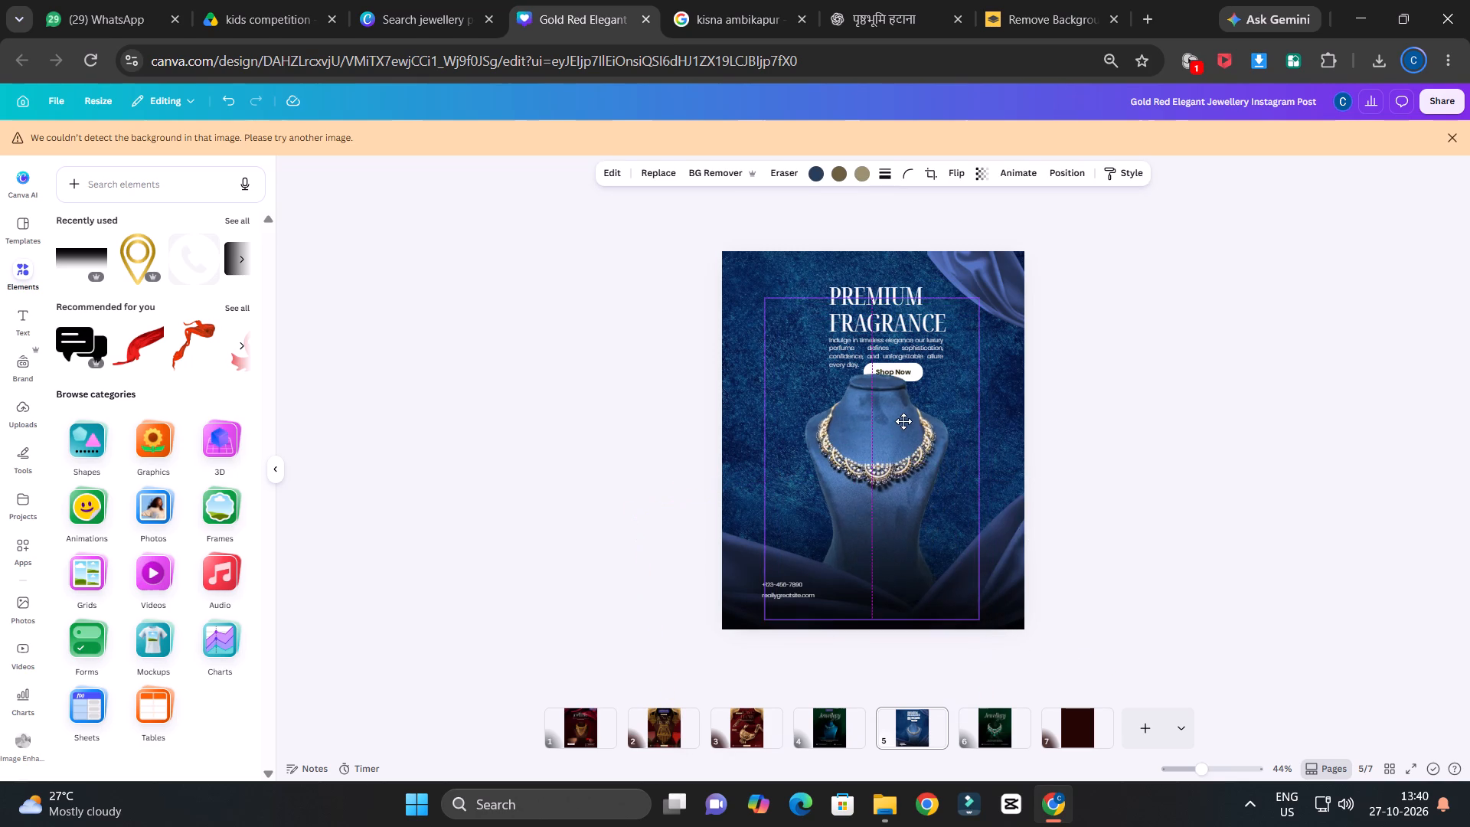
pyautogui.moveTo(903, 421); pyautogui.dragTo(918, 423)
pyautogui.click(1190, 383)
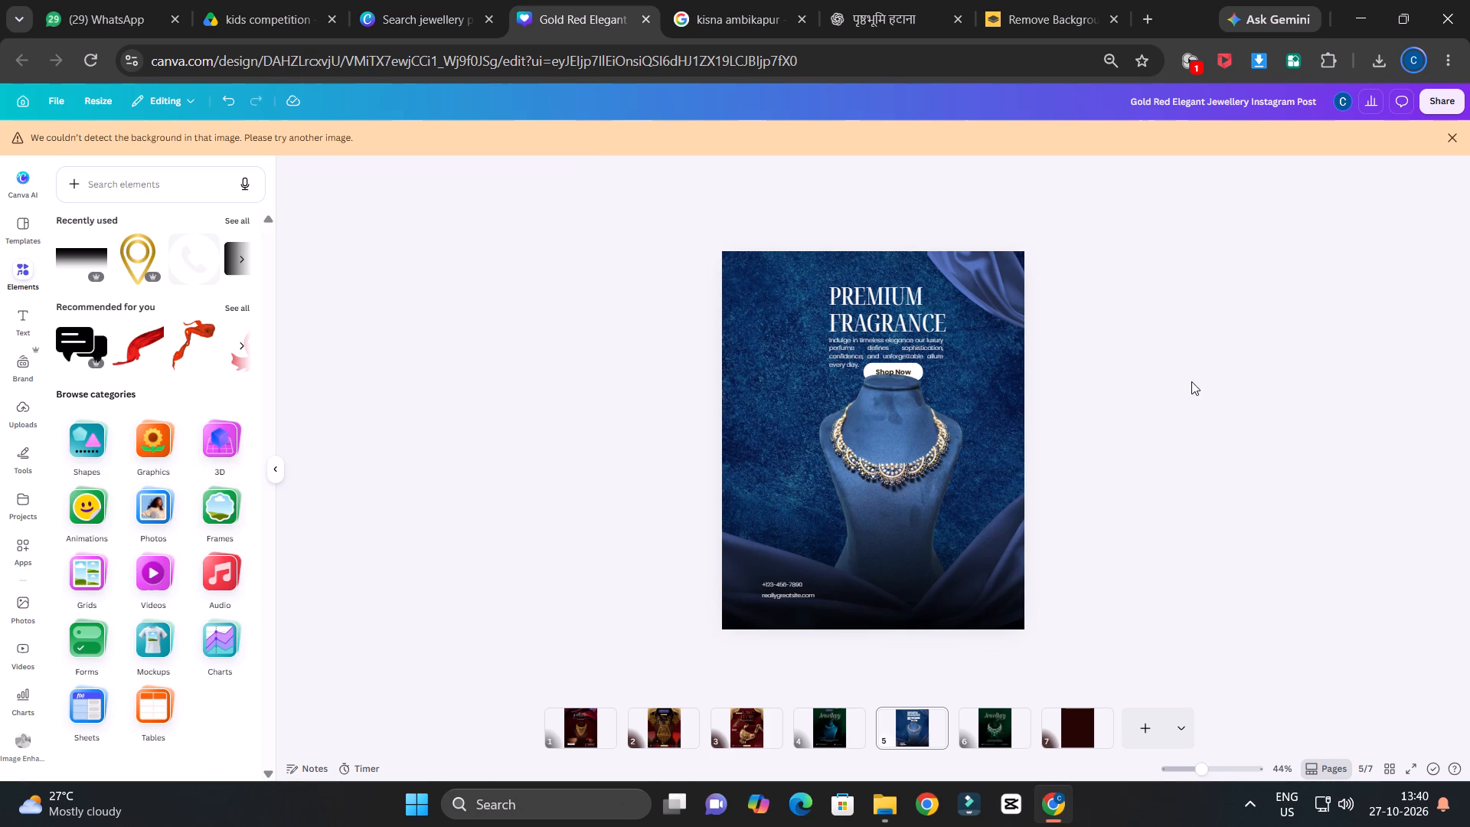
pyautogui.keyDown('ctrl'); pyautogui.scroll(2, 1181, 437); pyautogui.keyUp('ctrl')
pyautogui.keyDown('ctrl'); pyautogui.scroll(-1, 1181, 437); pyautogui.keyUp('ctrl')
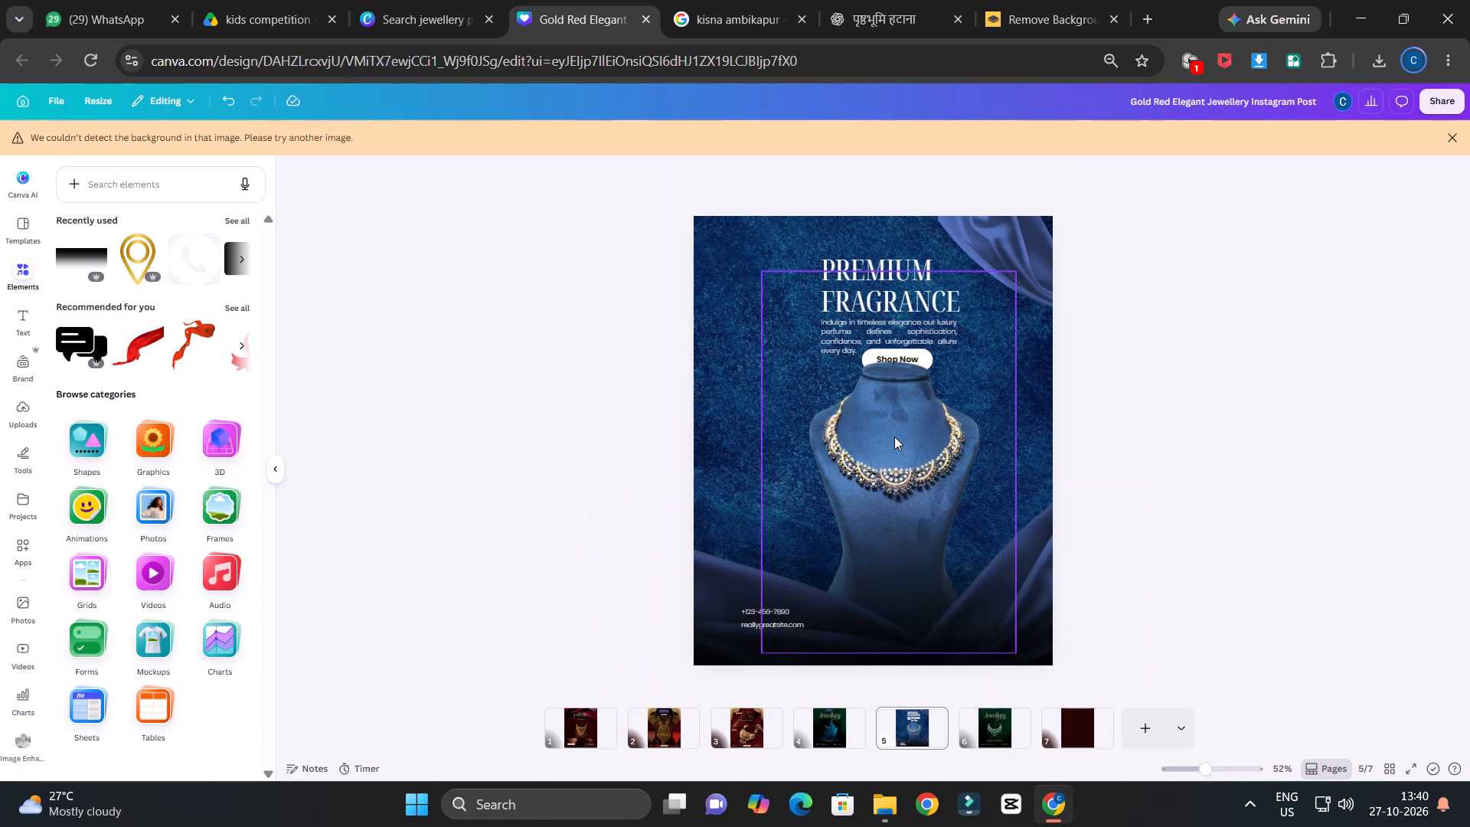
# Nudge the enlarged necklace cut-out left to centre it horizontally on the blue page.
pyautogui.click(893, 427)
pyautogui.moveTo(900, 439); pyautogui.dragTo(891, 442)
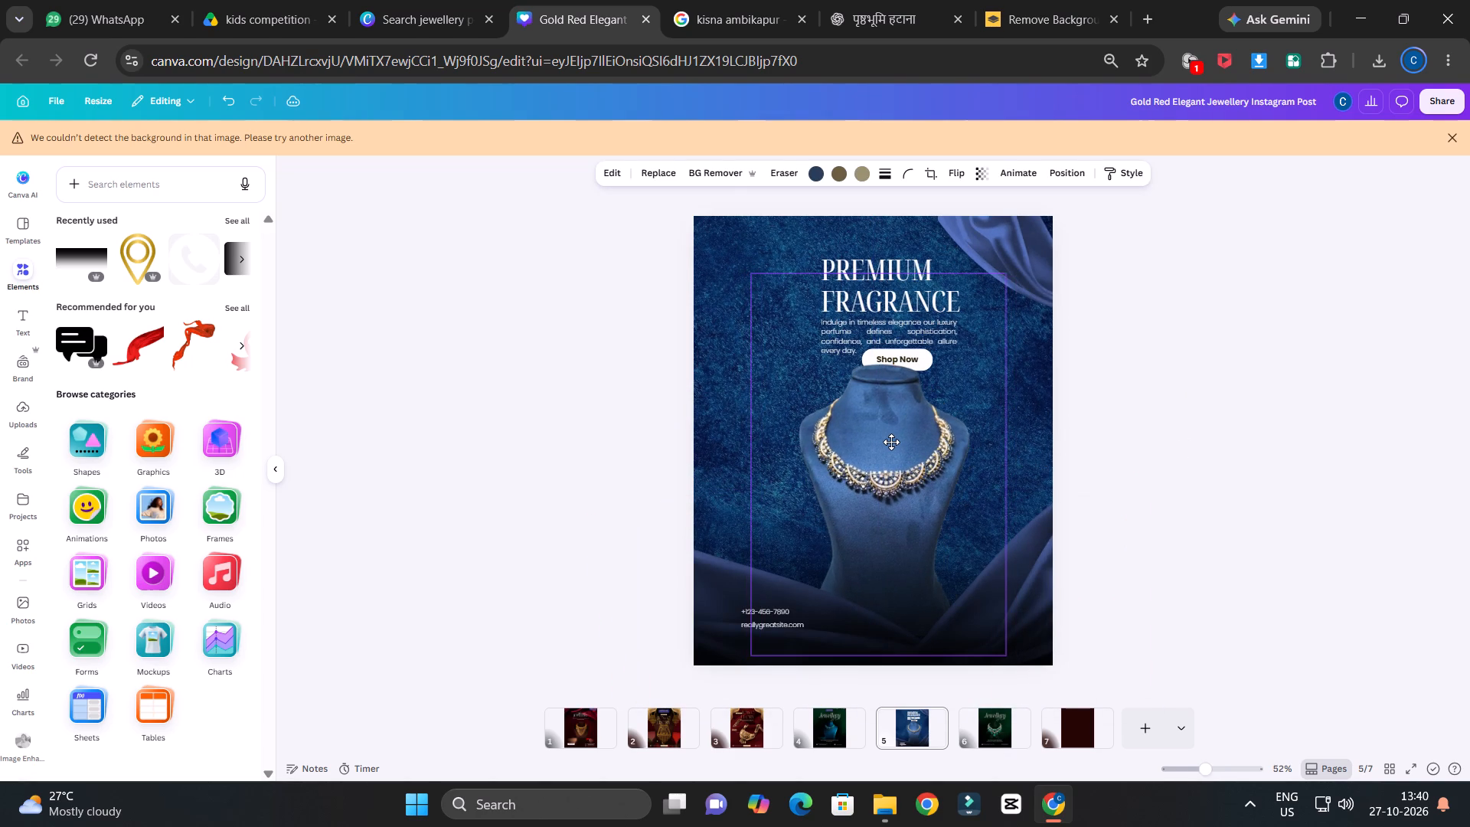
pyautogui.moveTo(891, 442); pyautogui.dragTo(888, 439)
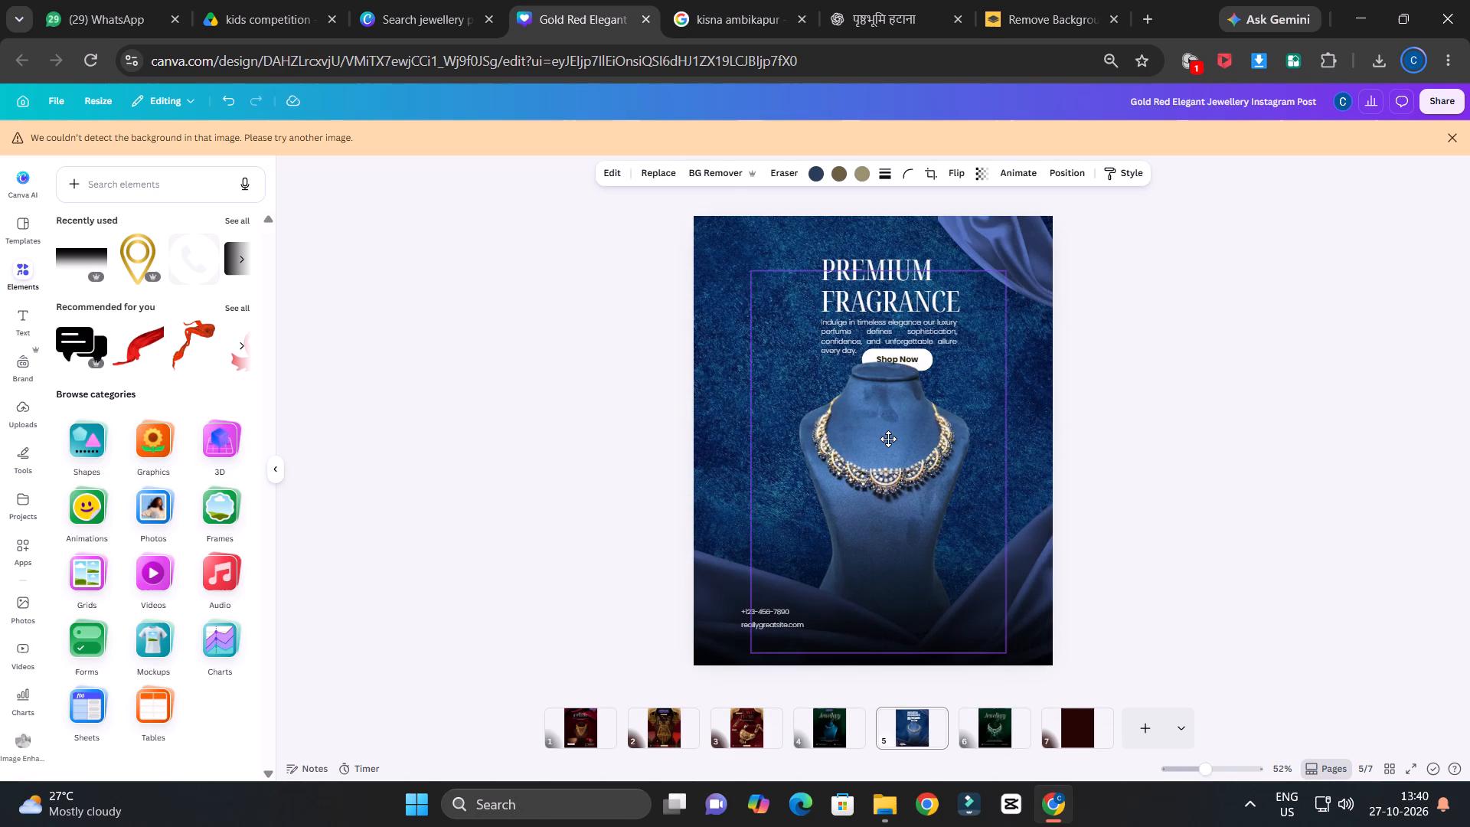
pyautogui.moveTo(888, 439); pyautogui.dragTo(887, 439)
pyautogui.click(1241, 432)
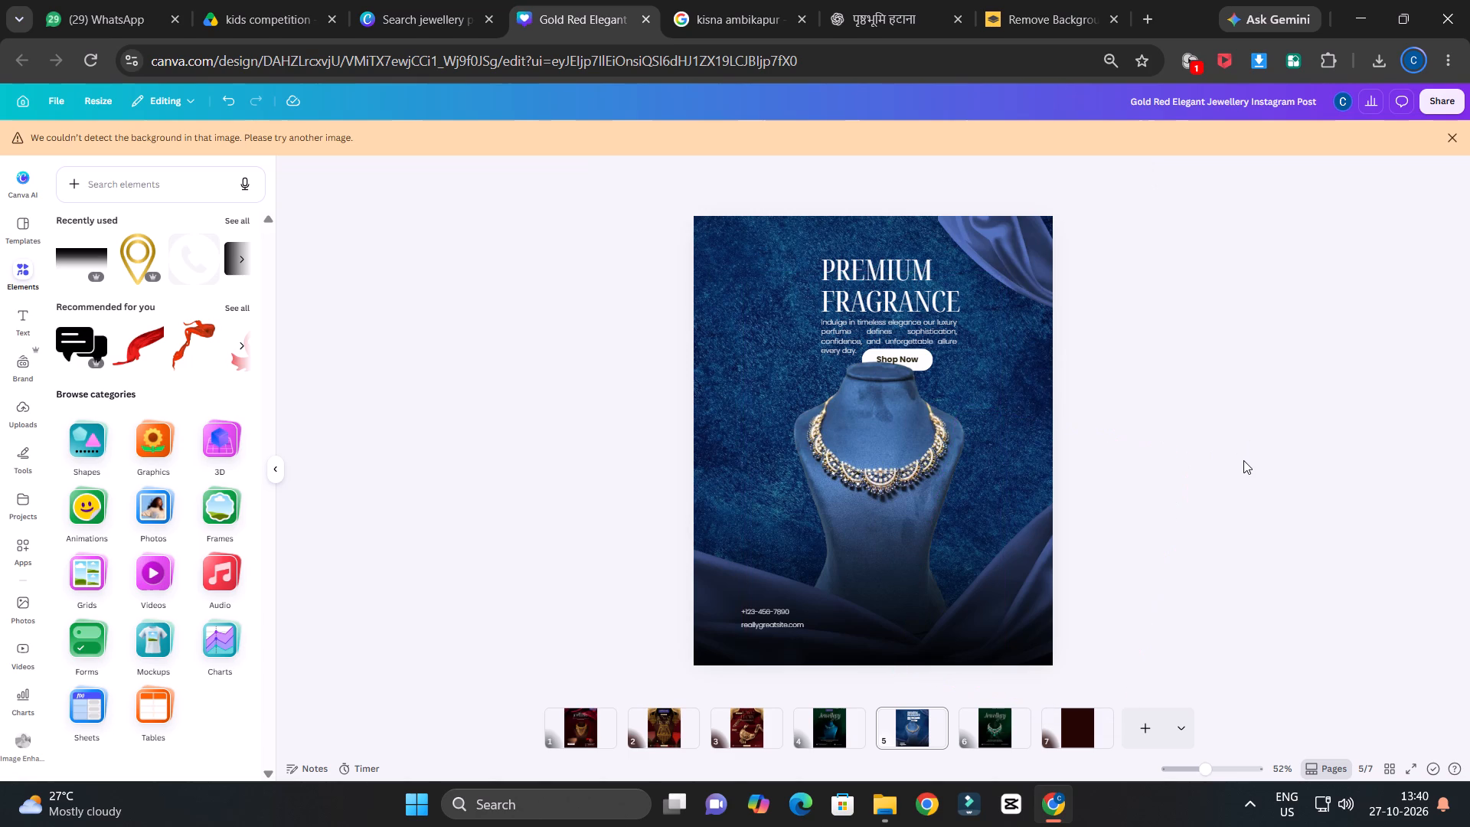
# Raise the PREMIUM FRAGRANCE heading slightly towards the top of the blue page.
pyautogui.scroll(-2, 1243, 460)
pyautogui.click(1004, 721)
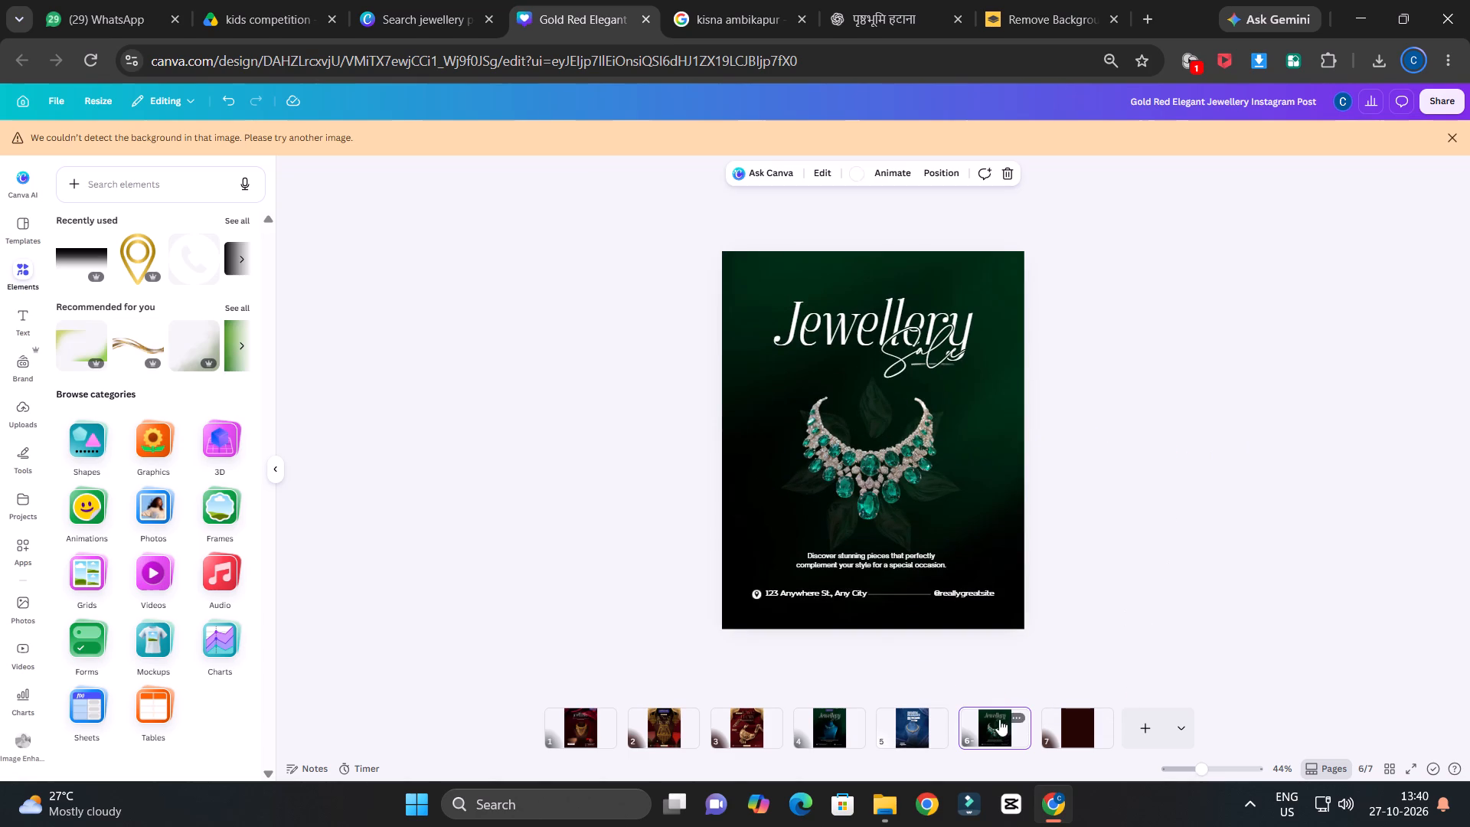
pyautogui.click(926, 721)
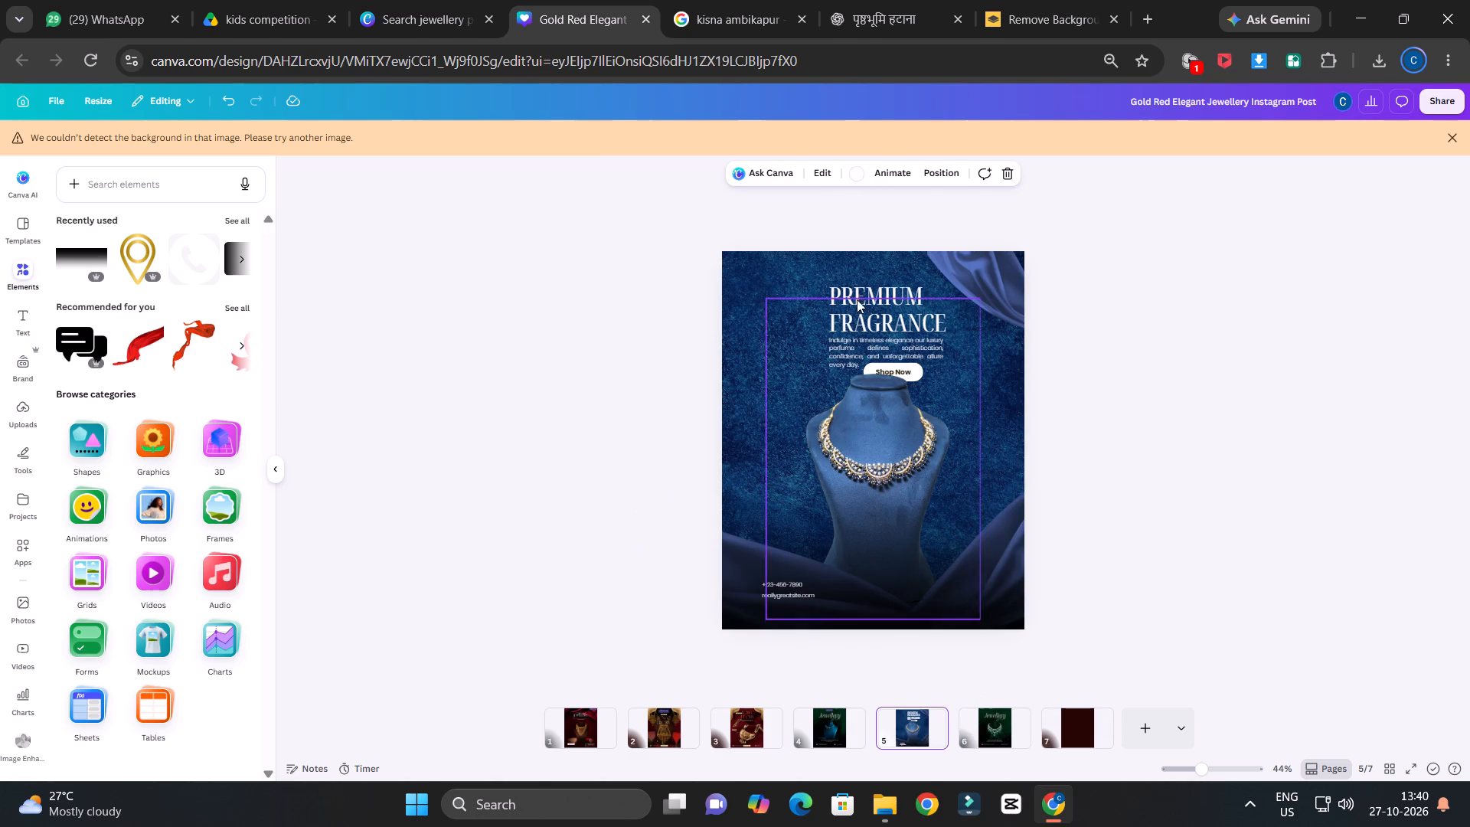
pyautogui.click(904, 289)
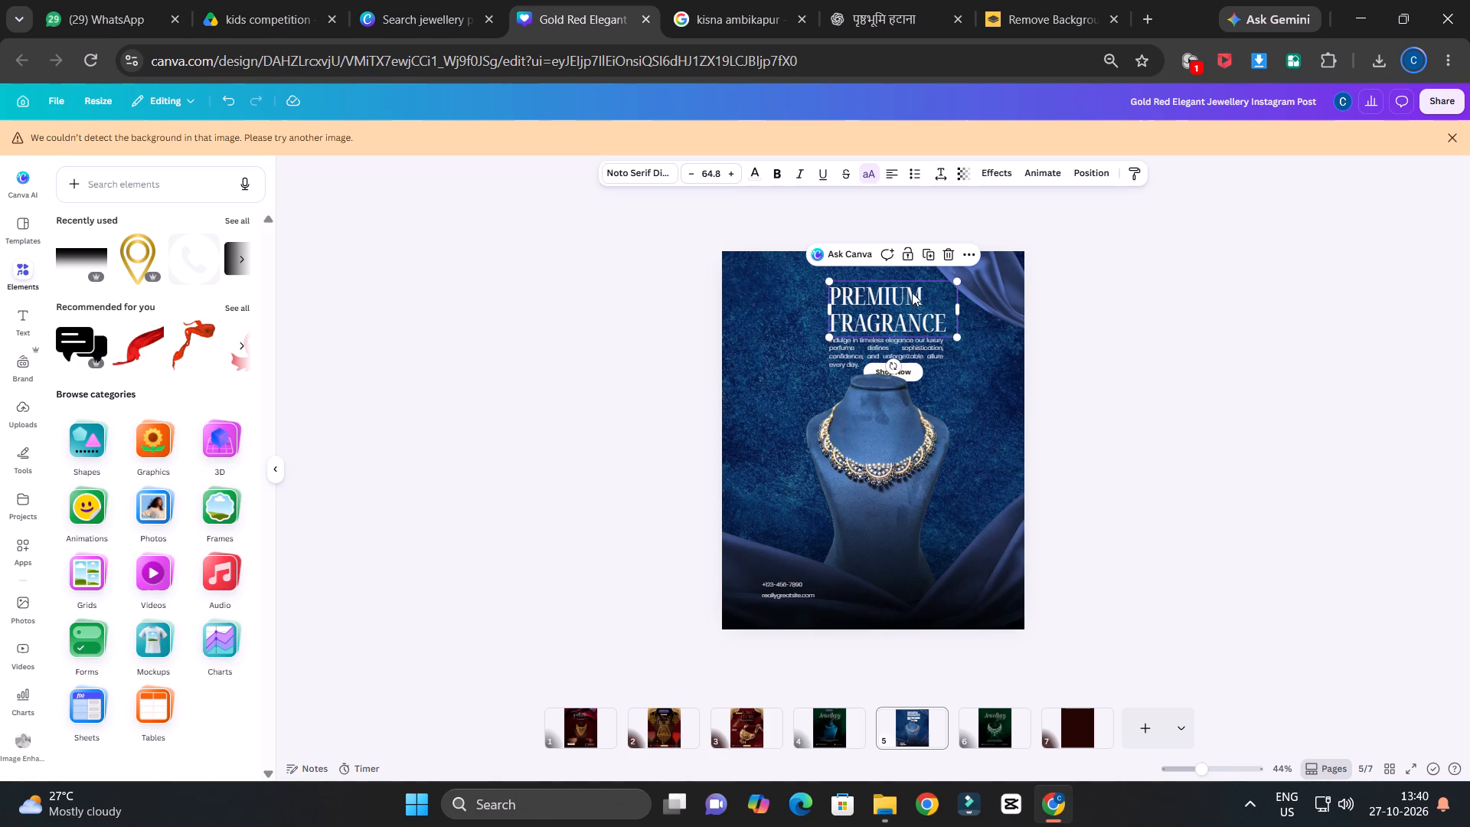
pyautogui.moveTo(912, 293); pyautogui.dragTo(912, 280)
# Raise the description paragraph just beneath the heading, scale its text to size 15.8 and align its left edge with the heading.
pyautogui.moveTo(924, 345); pyautogui.dragTo(924, 330)
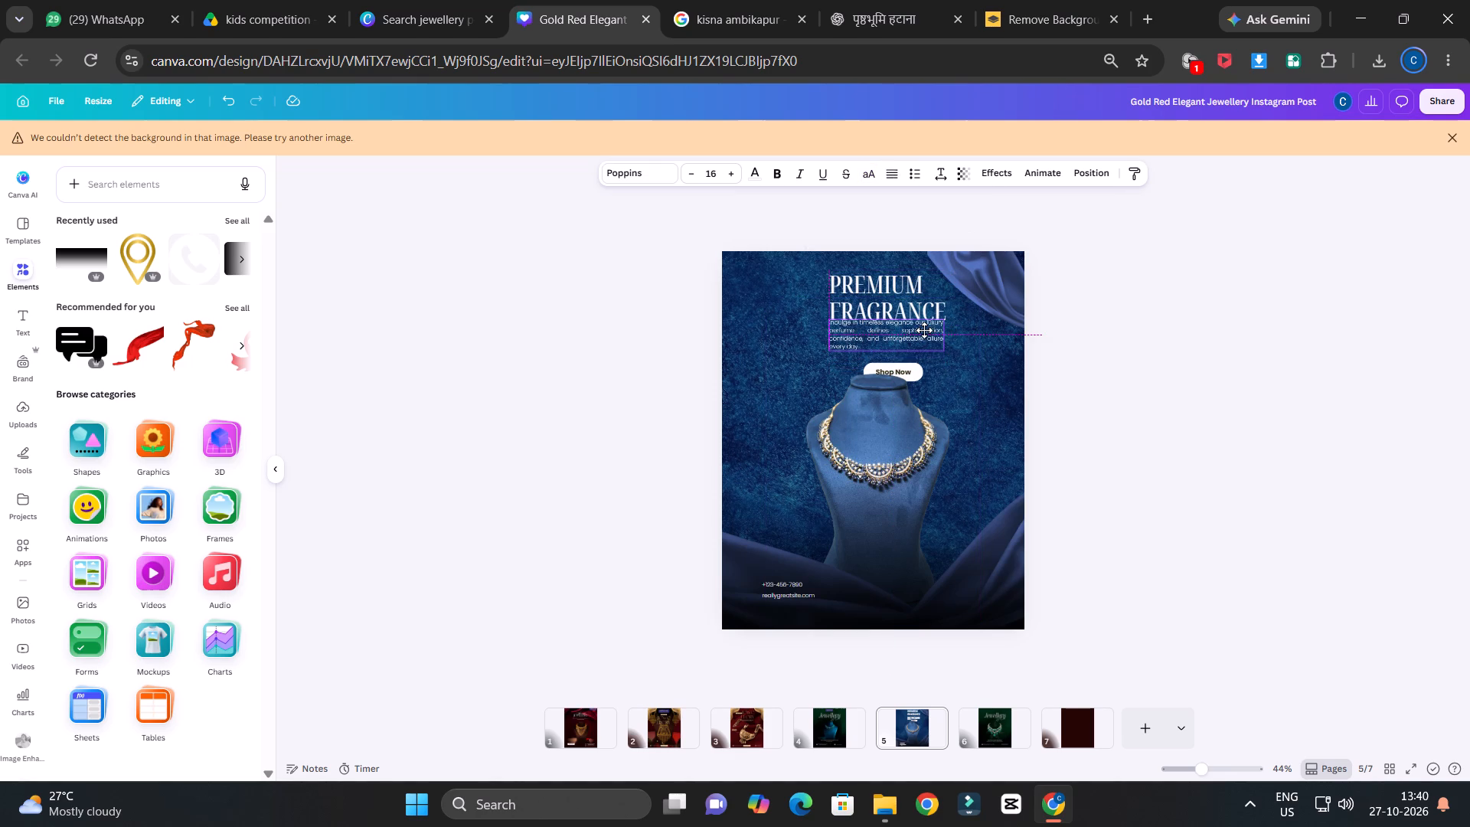
pyautogui.moveTo(924, 330); pyautogui.dragTo(925, 336)
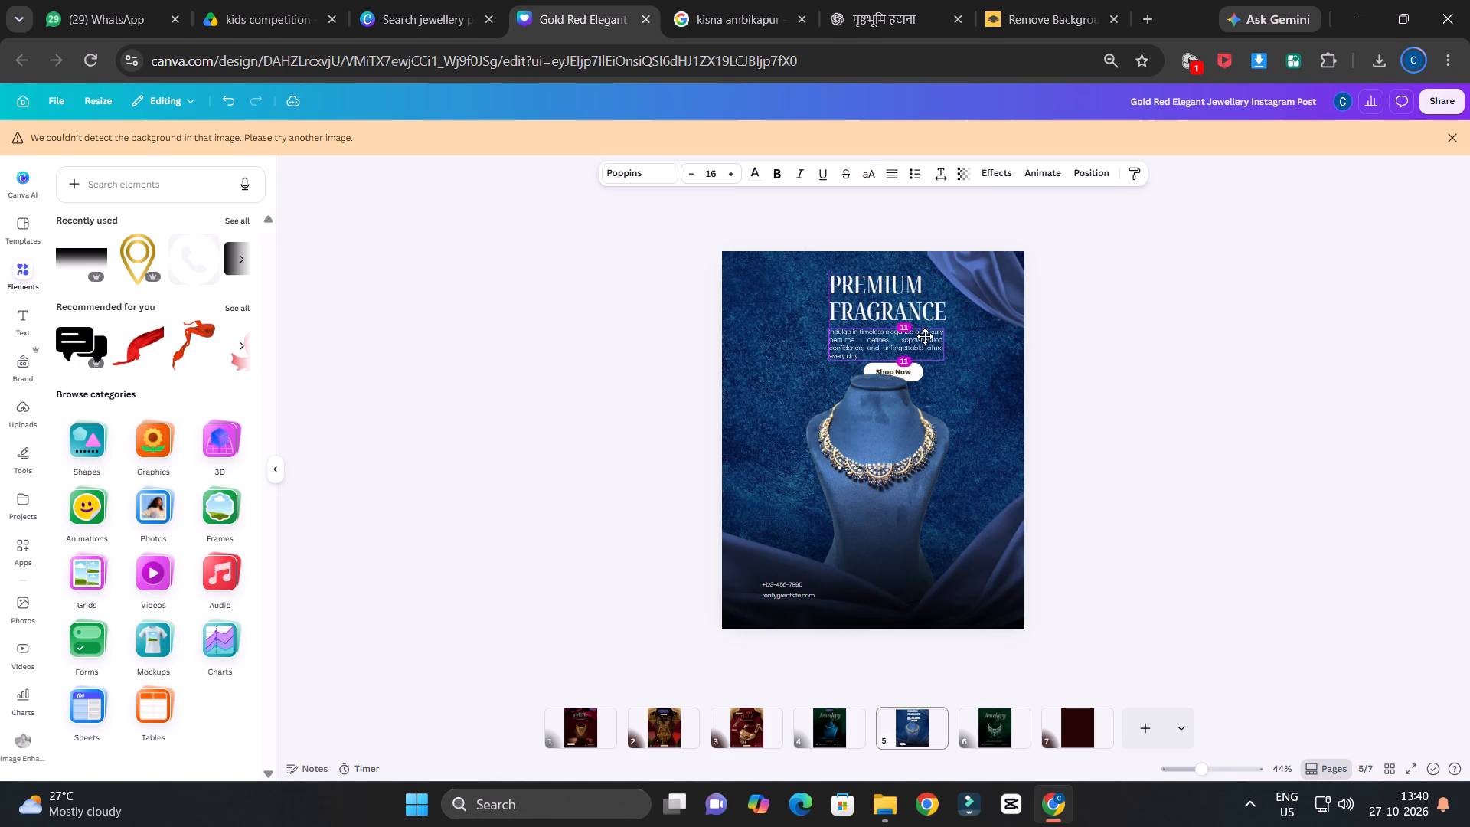
pyautogui.moveTo(925, 336); pyautogui.dragTo(925, 335)
pyautogui.moveTo(944, 361); pyautogui.dragTo(925, 342)
pyautogui.click(907, 337)
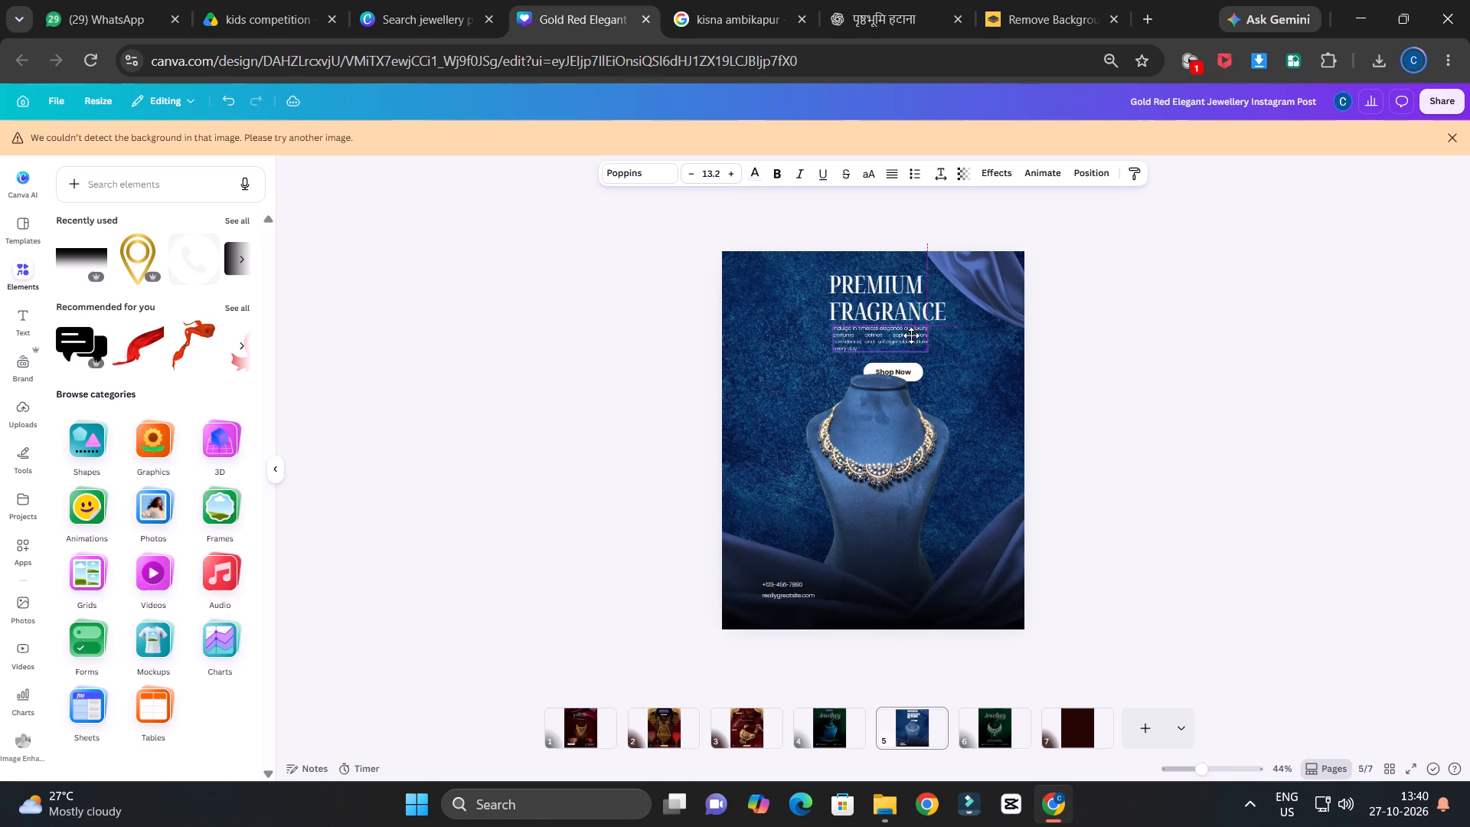
pyautogui.moveTo(930, 349); pyautogui.dragTo(949, 355)
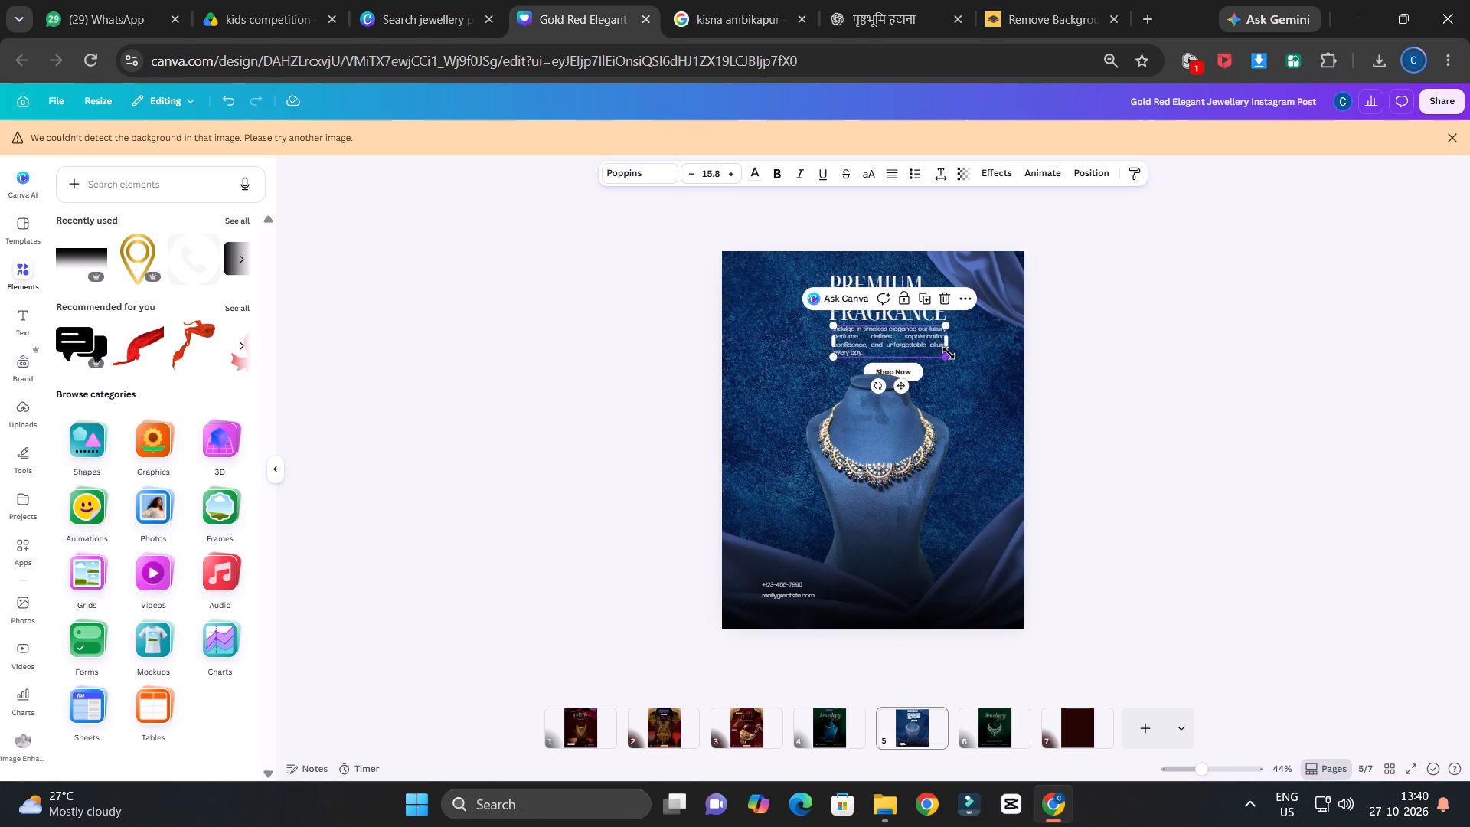
pyautogui.click(926, 339)
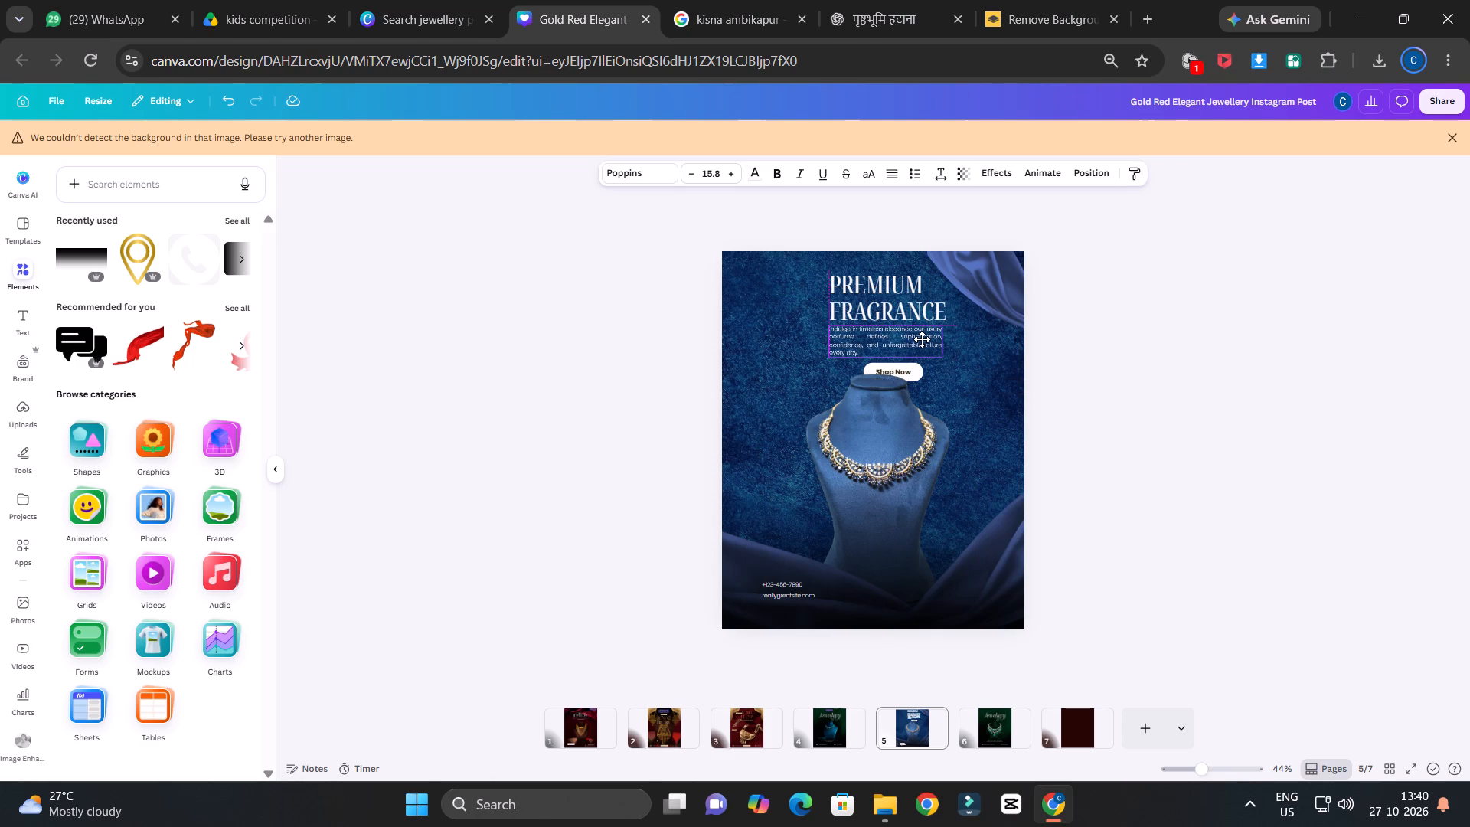
pyautogui.click(1324, 358)
# Move the Shop Now label off its white pill to the empty area left of the mannequin's neck.
pyautogui.keyDown('ctrl'); pyautogui.scroll(-2, 1298, 368); pyautogui.keyUp('ctrl')
pyautogui.keyDown('ctrl'); pyautogui.scroll(1, 1236, 390); pyautogui.keyUp('ctrl')
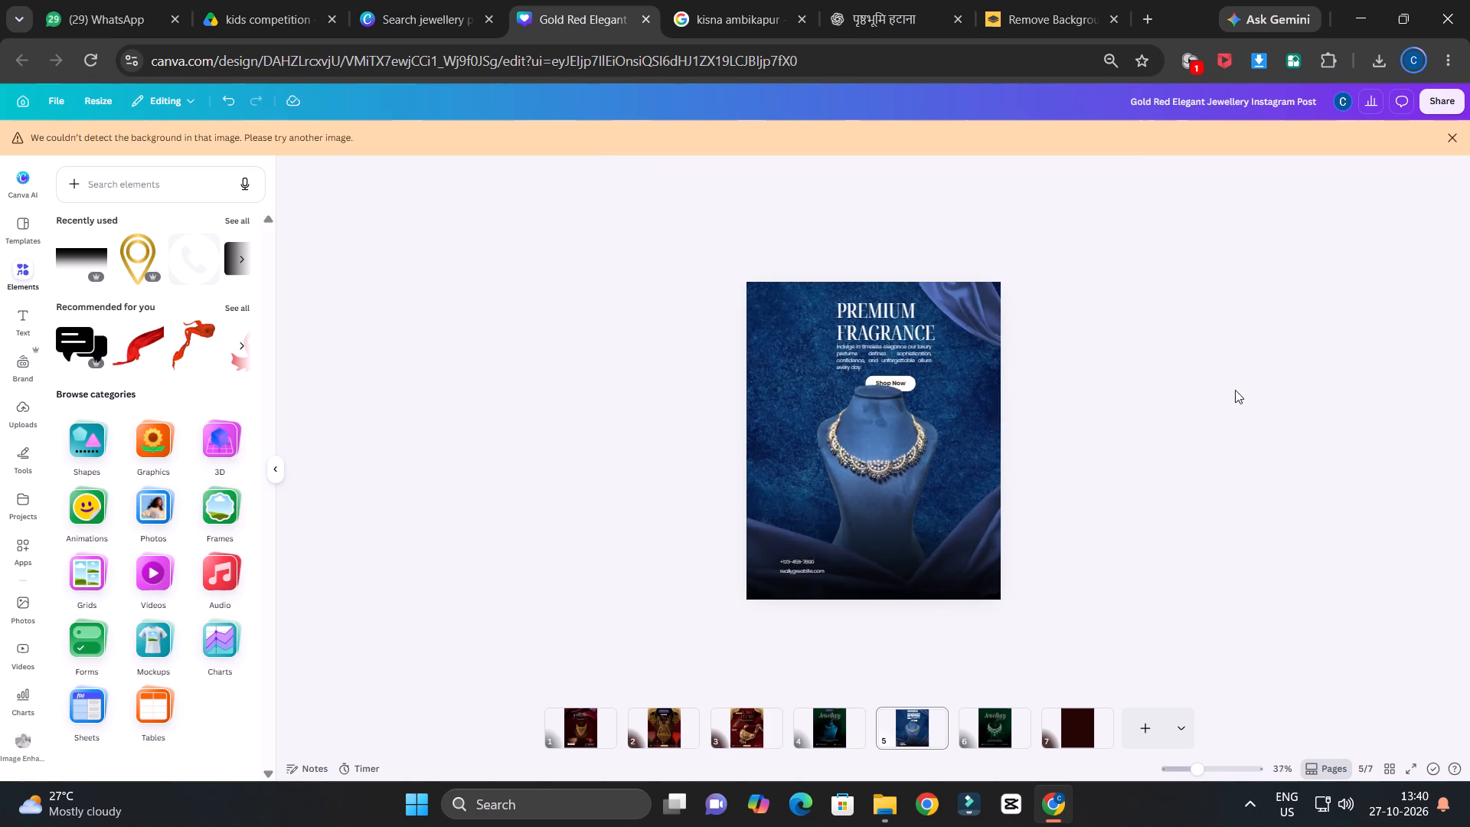
pyautogui.keyDown('ctrl'); pyautogui.scroll(4, 1235, 390); pyautogui.keyUp('ctrl')
pyautogui.click(925, 344)
pyautogui.moveTo(925, 344); pyautogui.dragTo(913, 336)
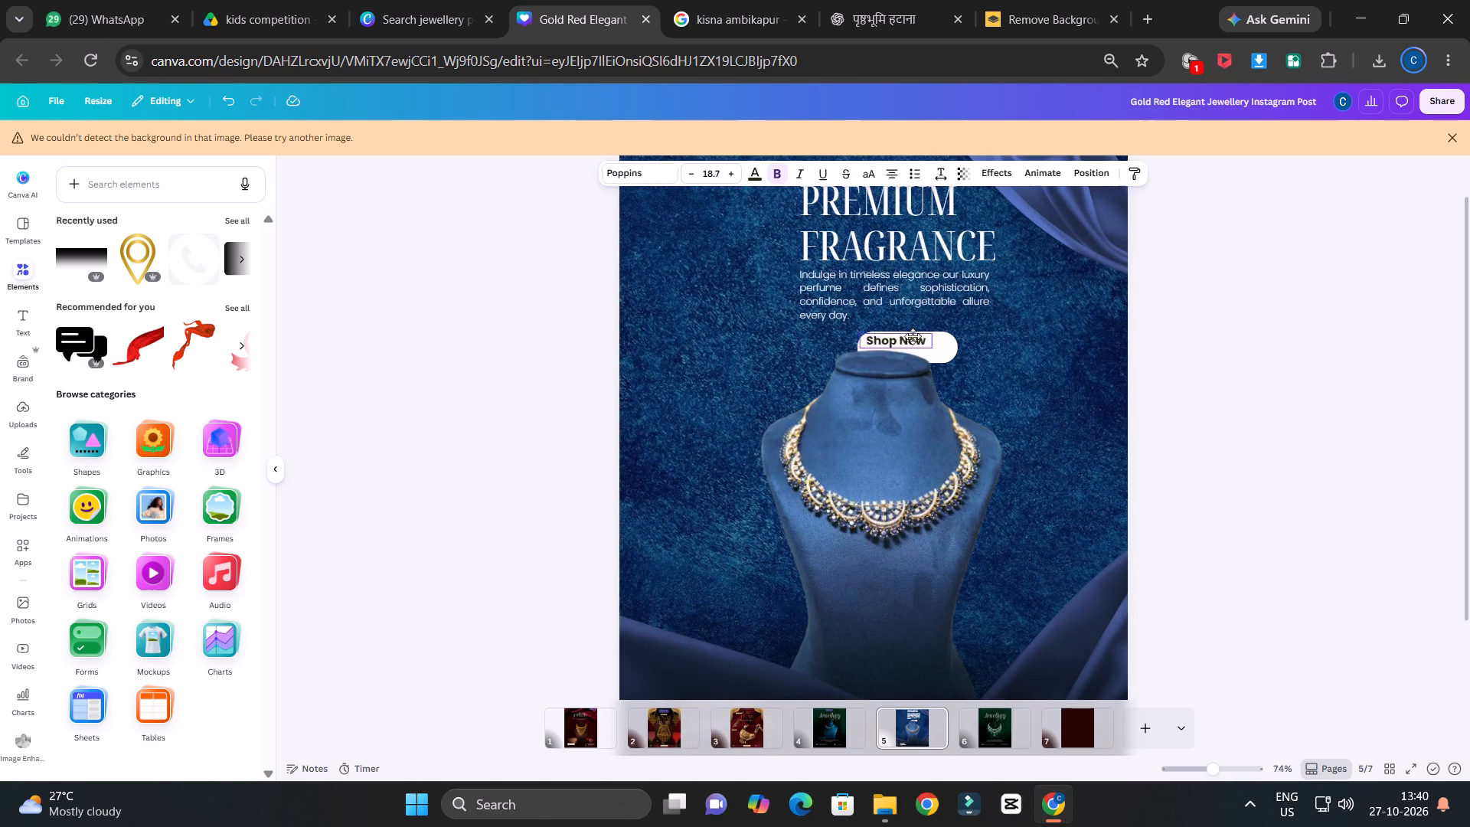
pyautogui.moveTo(913, 336); pyautogui.dragTo(727, 350)
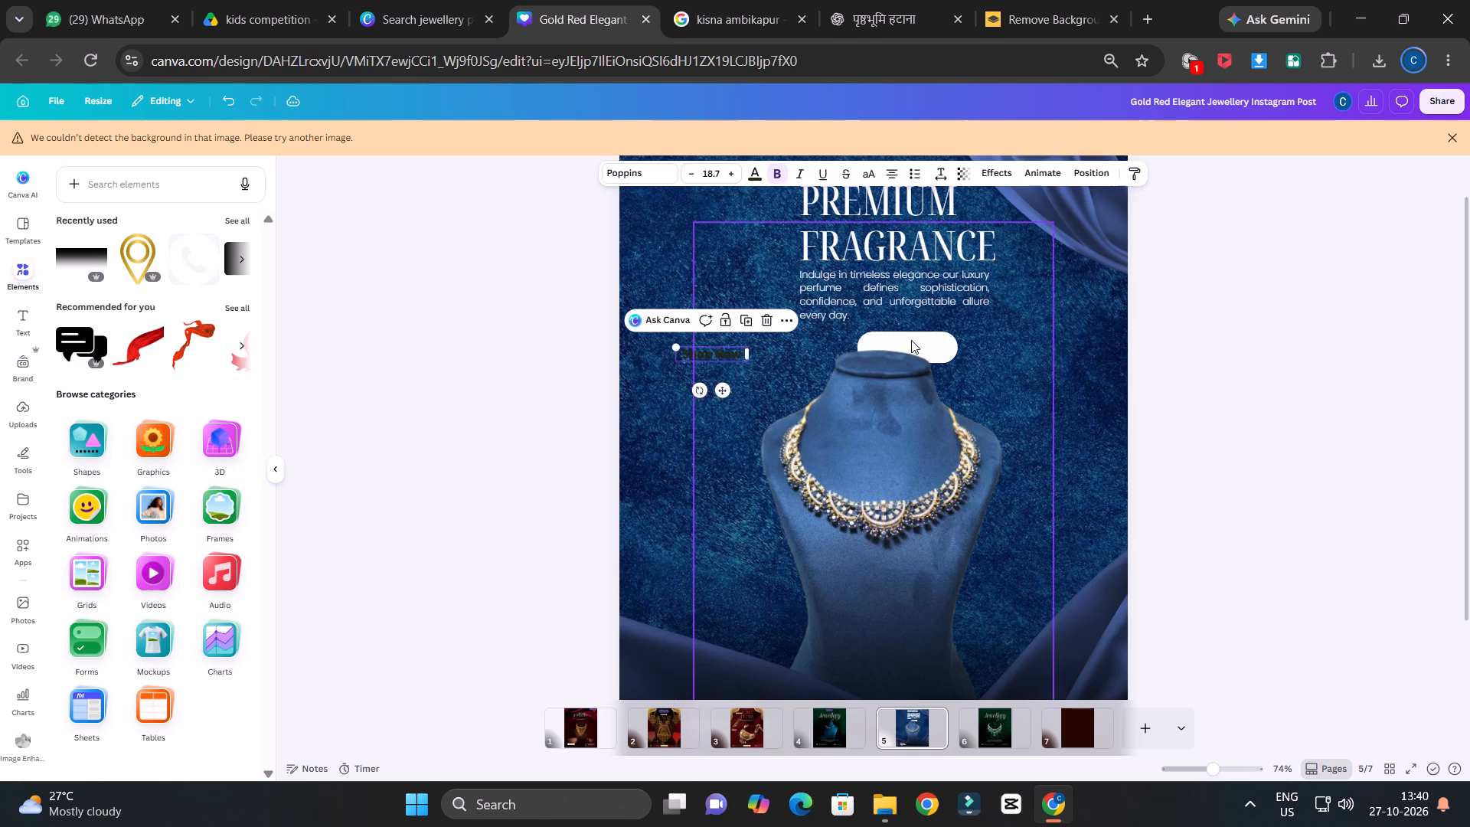
# Send the necklace cut-out backward in the layer order, behind the white pill.
pyautogui.click(912, 336)
pyautogui.click(939, 345)
pyautogui.click(933, 324)
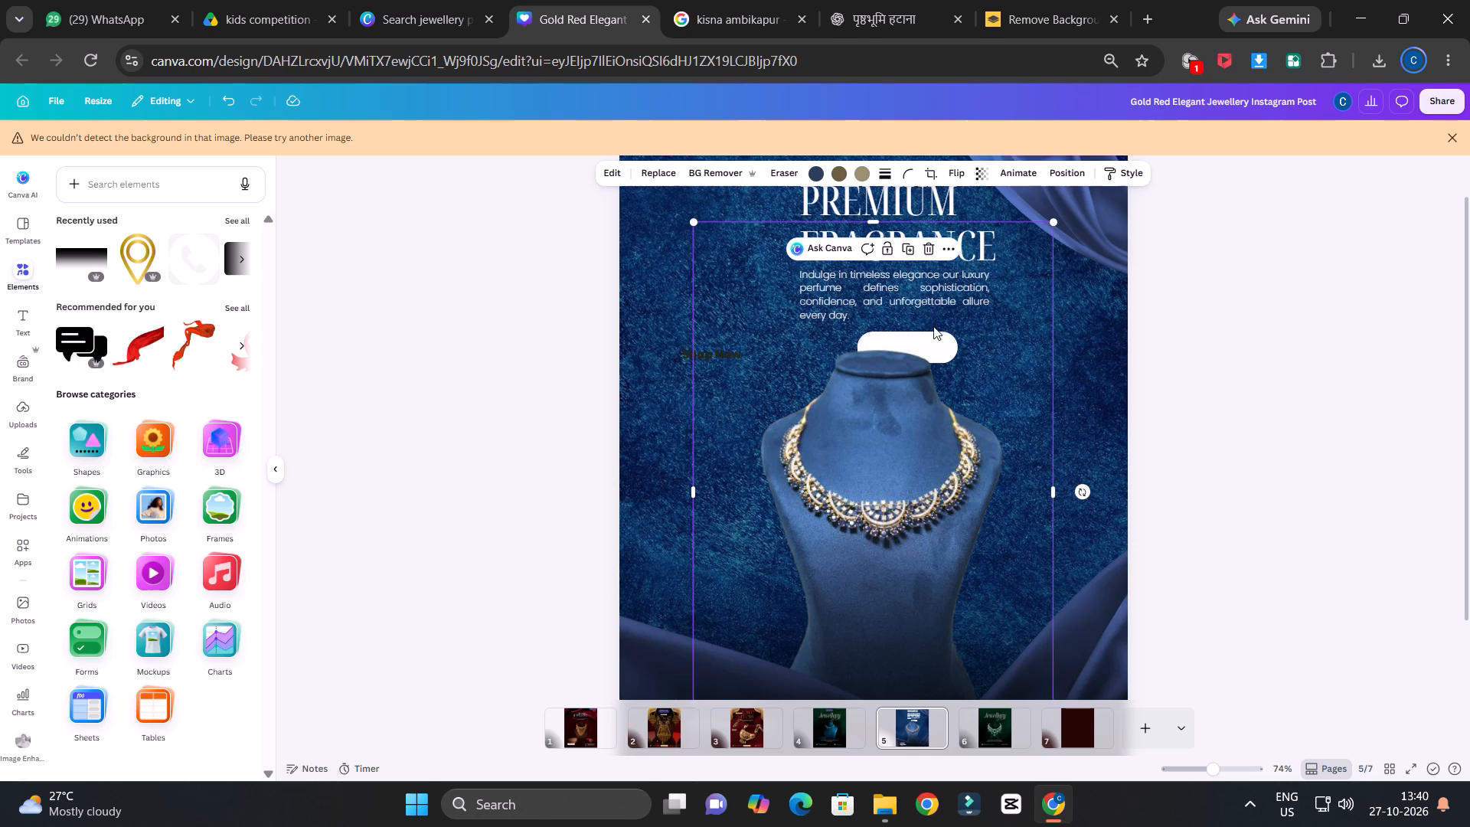
pyautogui.click(932, 343)
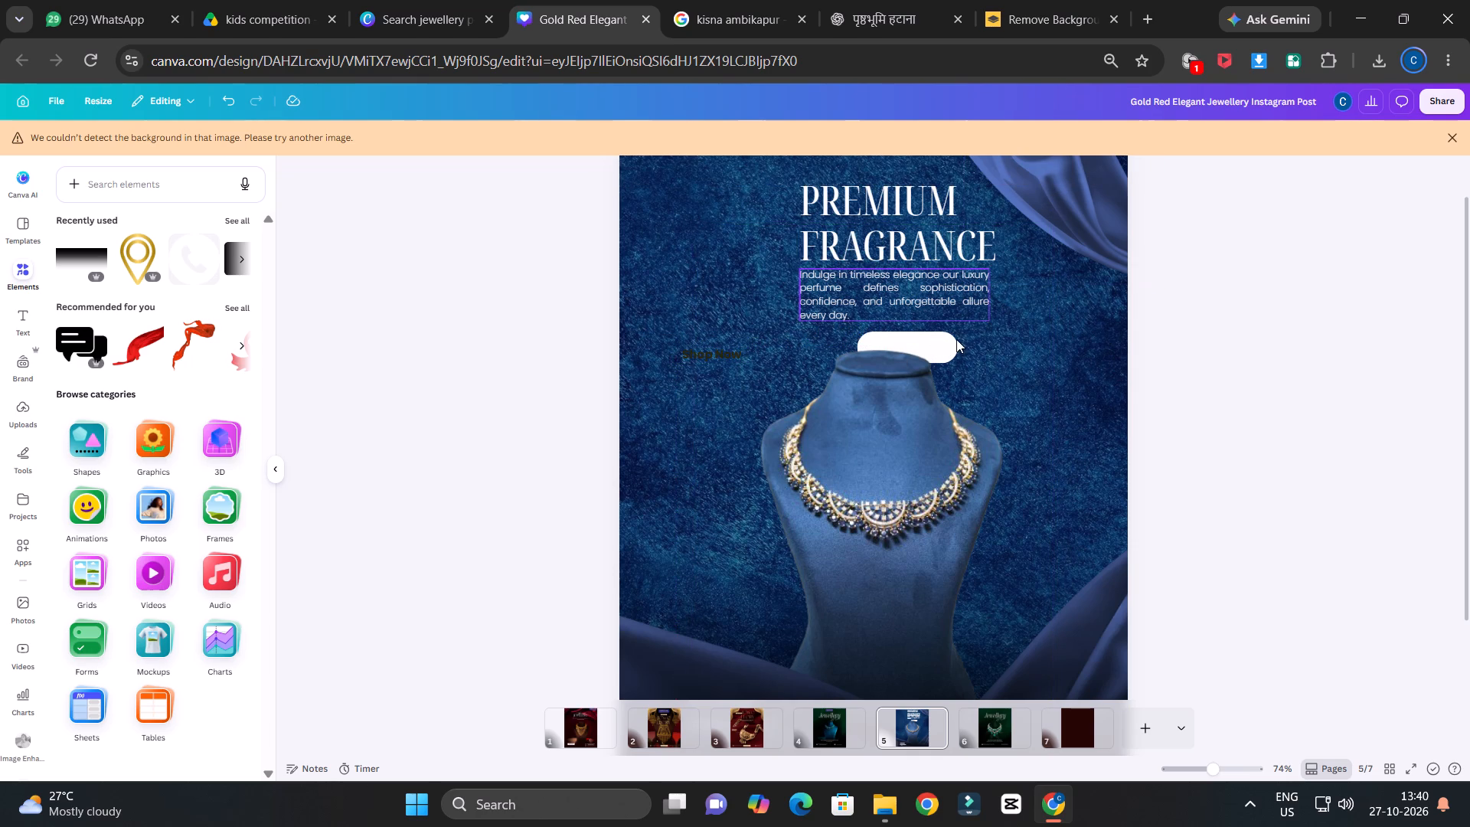
pyautogui.rightClick(951, 342)
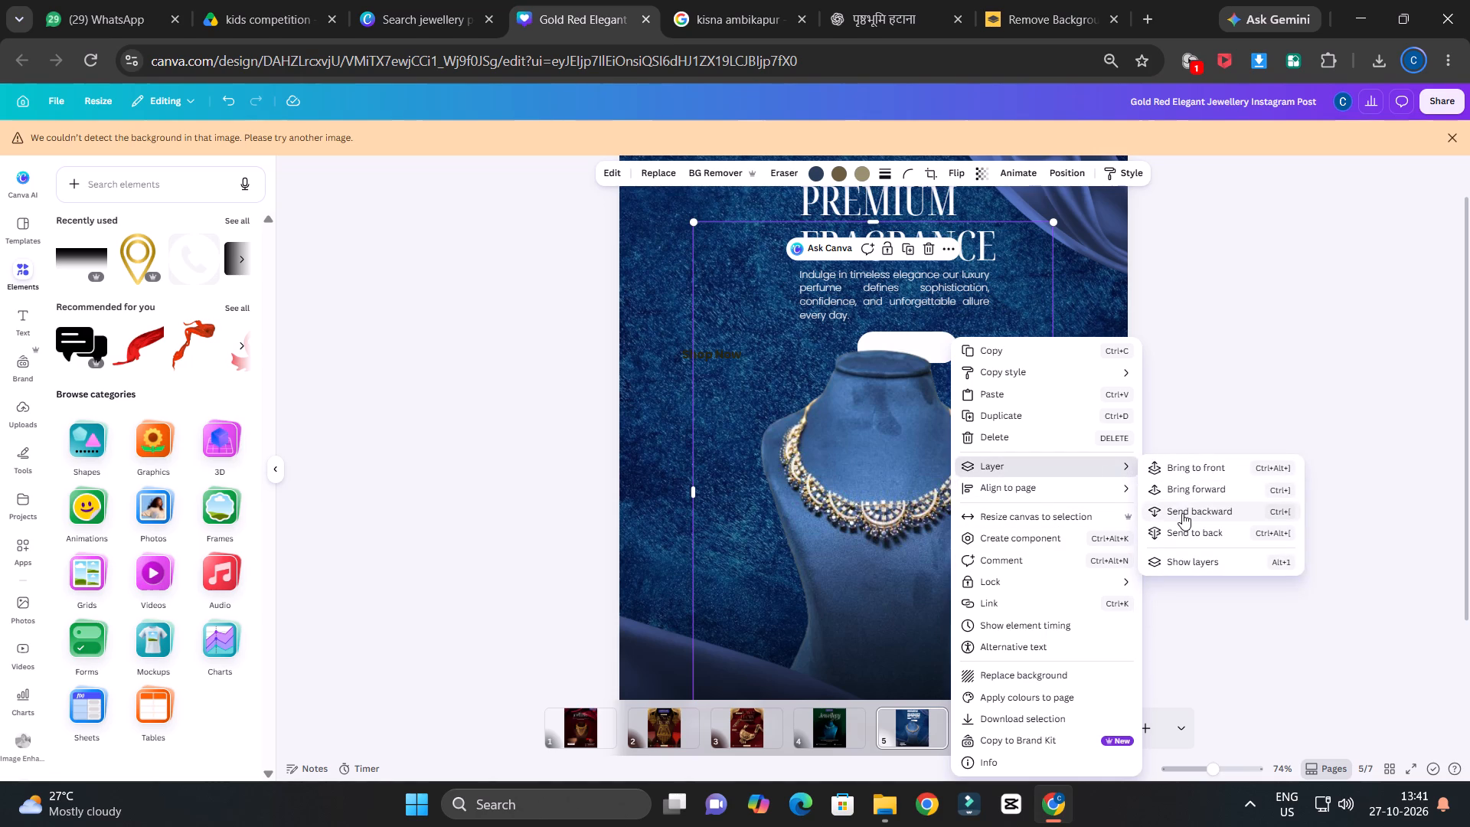
pyautogui.click(1182, 513)
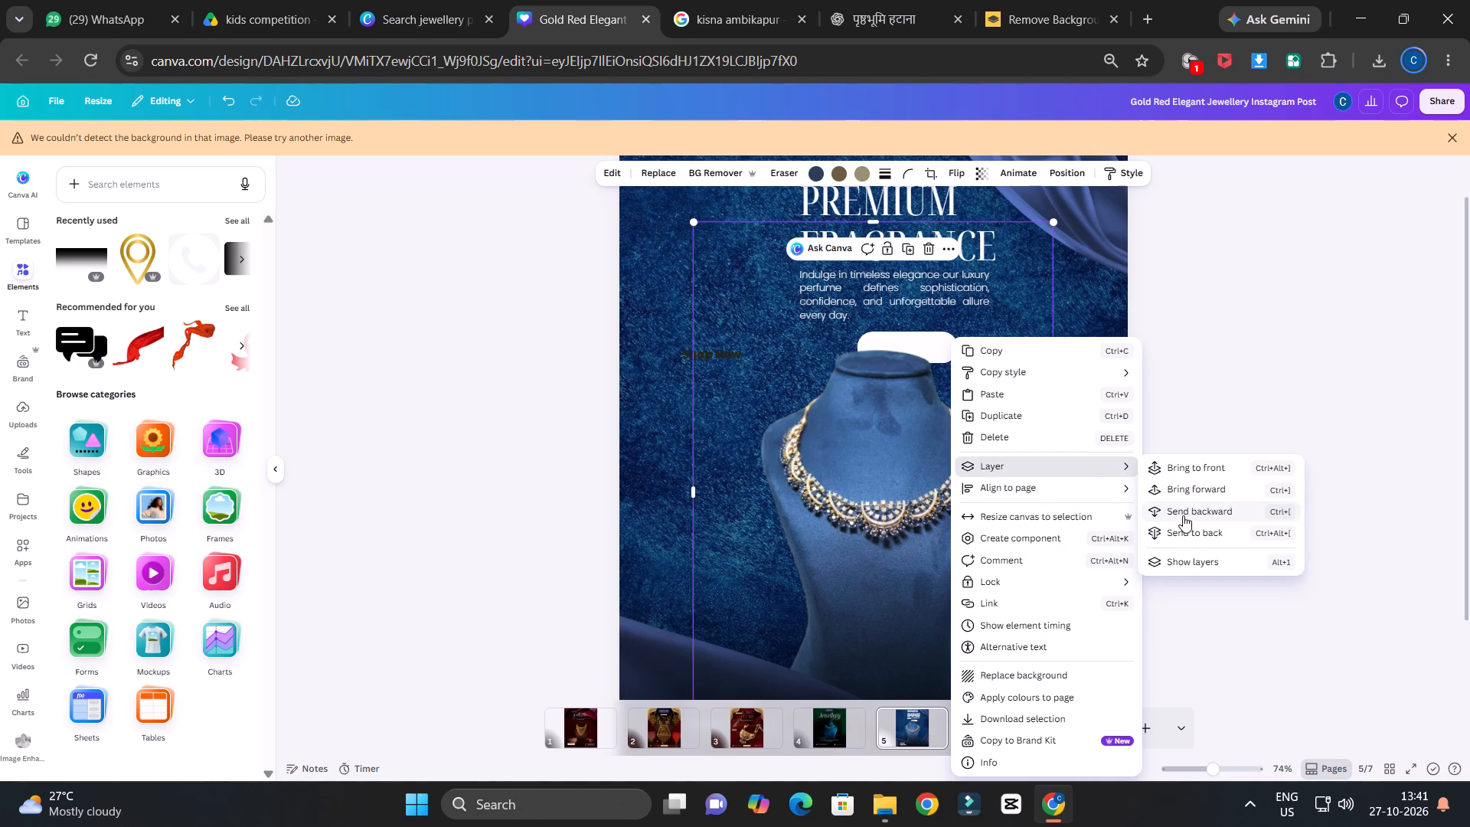
pyautogui.click(1183, 515)
pyautogui.click(1184, 514)
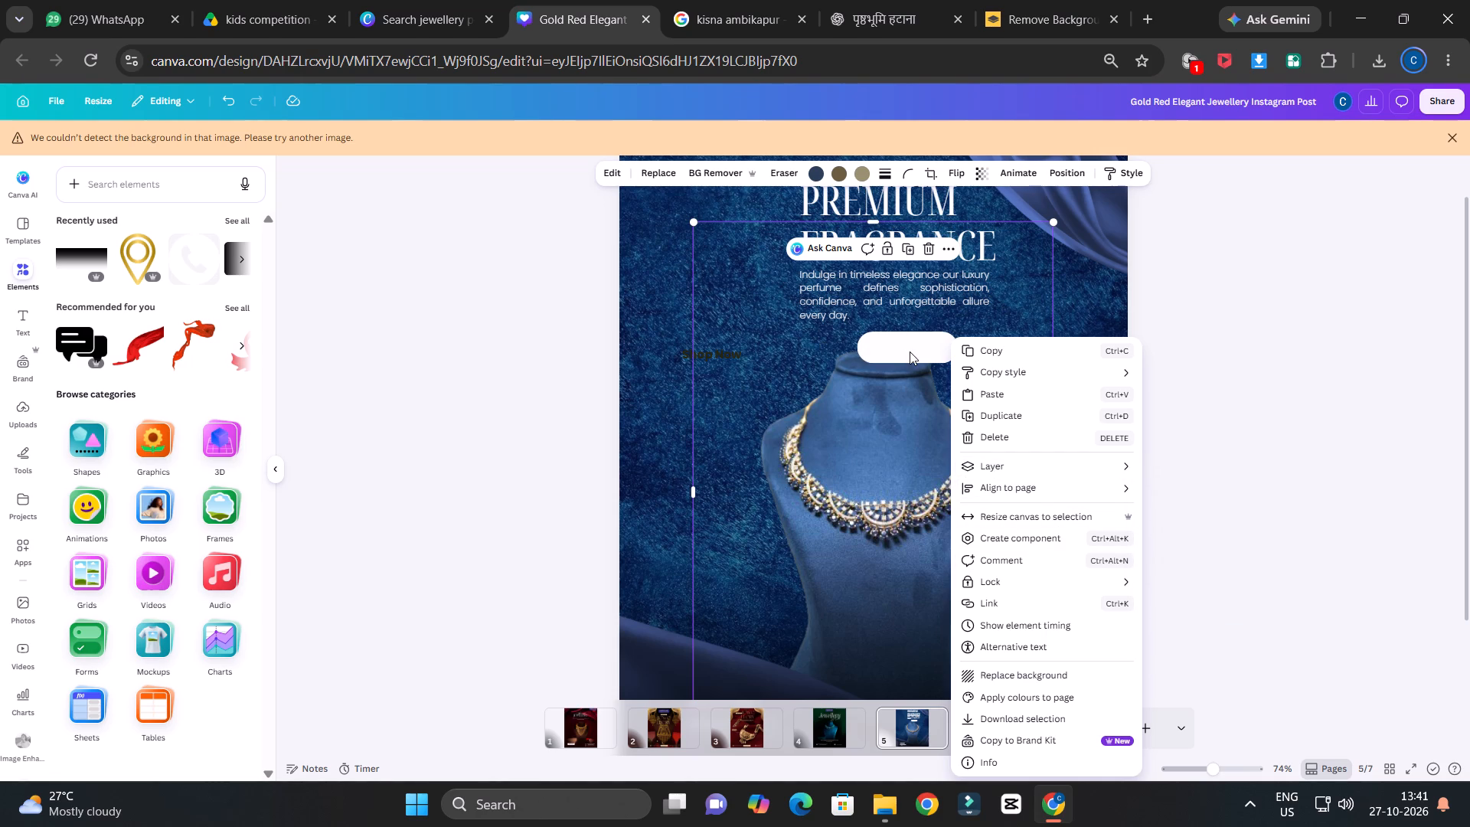
pyautogui.click(910, 351)
pyautogui.click(1220, 351)
# Move the white pill left of the mannequin's neck, centred behind the Shop Now label.
pyautogui.click(887, 339)
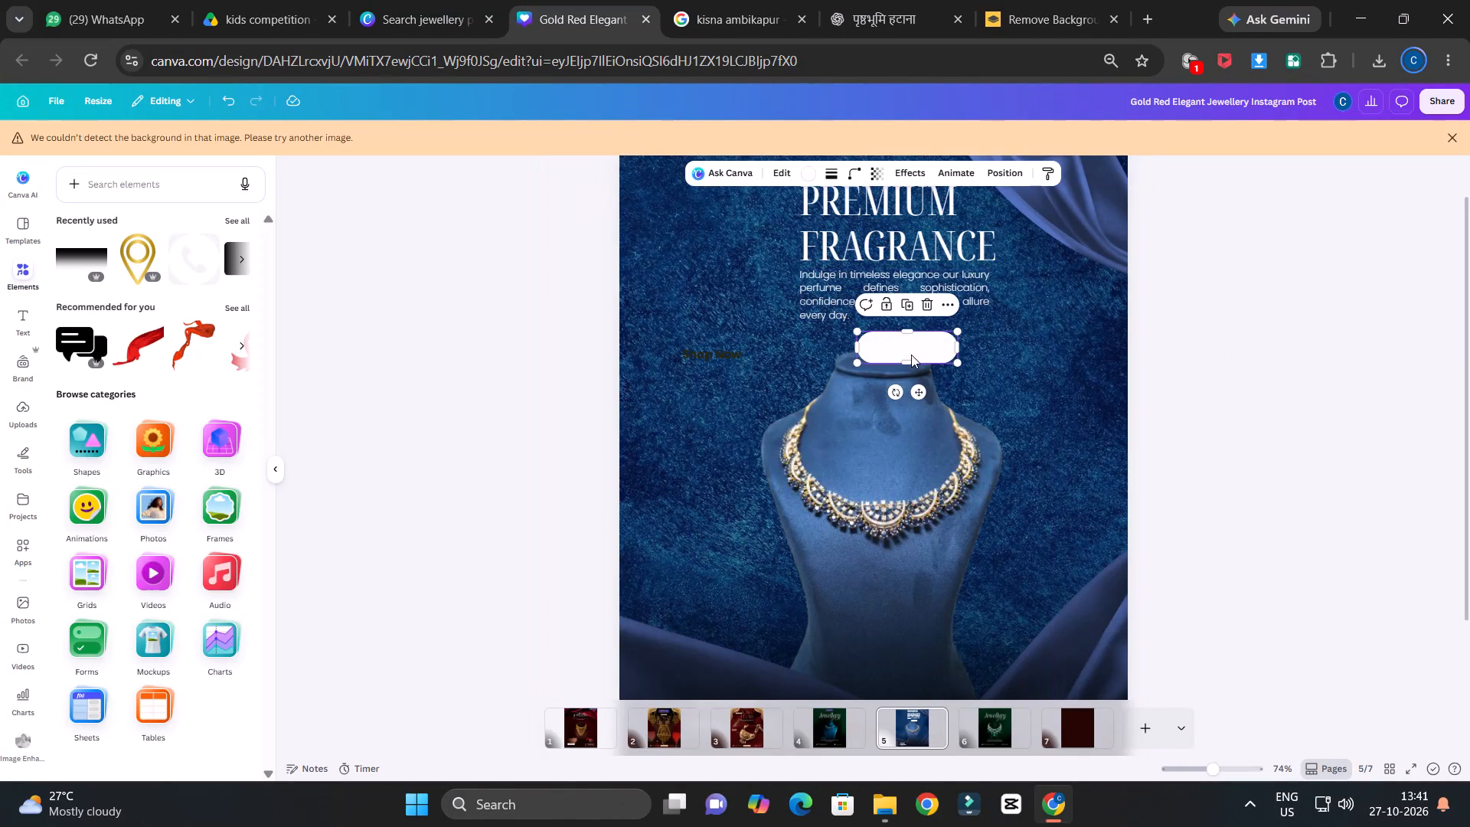
pyautogui.moveTo(914, 348); pyautogui.dragTo(723, 358)
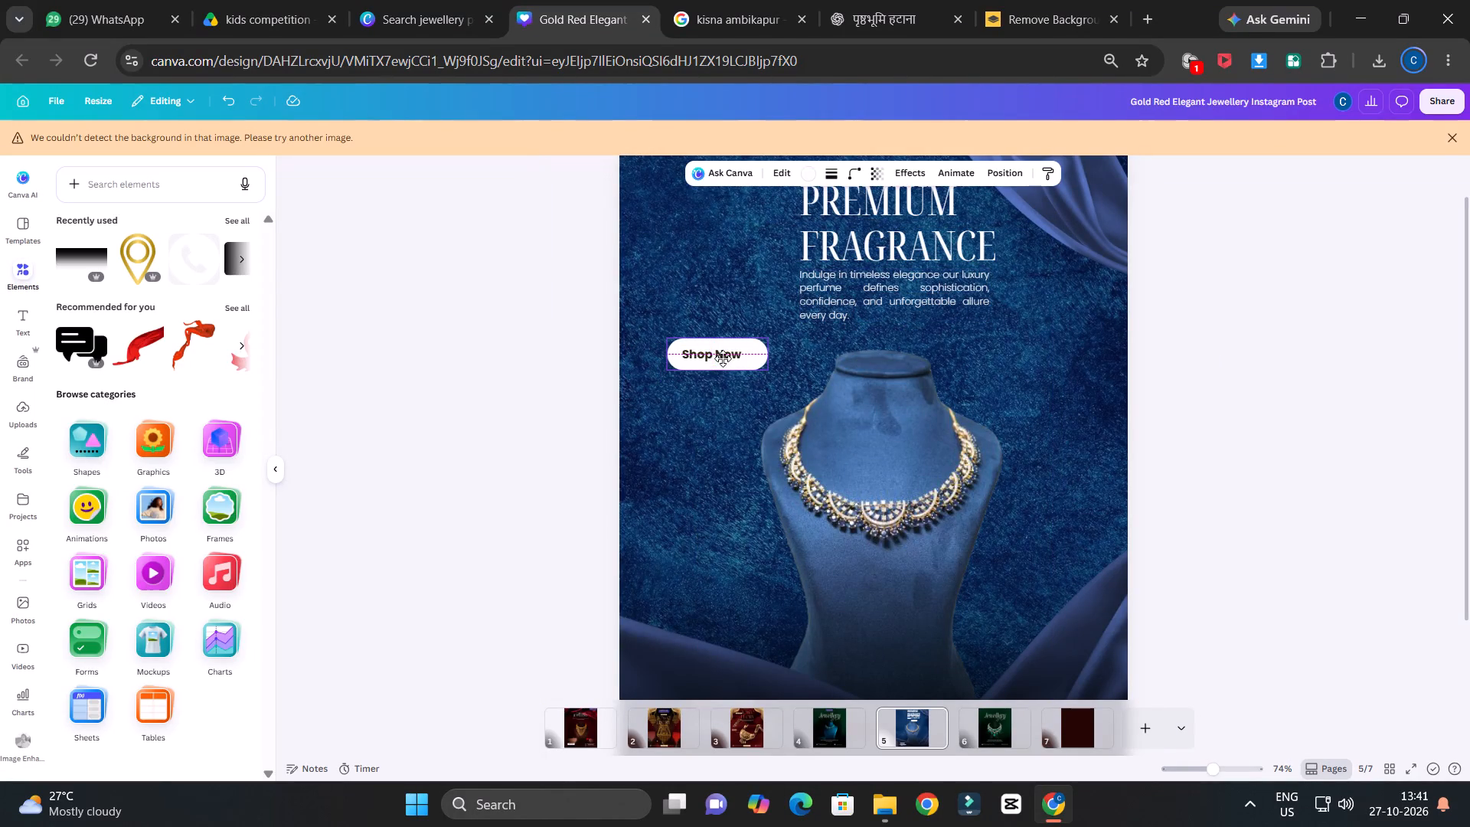
pyautogui.moveTo(723, 358); pyautogui.dragTo(715, 357)
pyautogui.click(1267, 348)
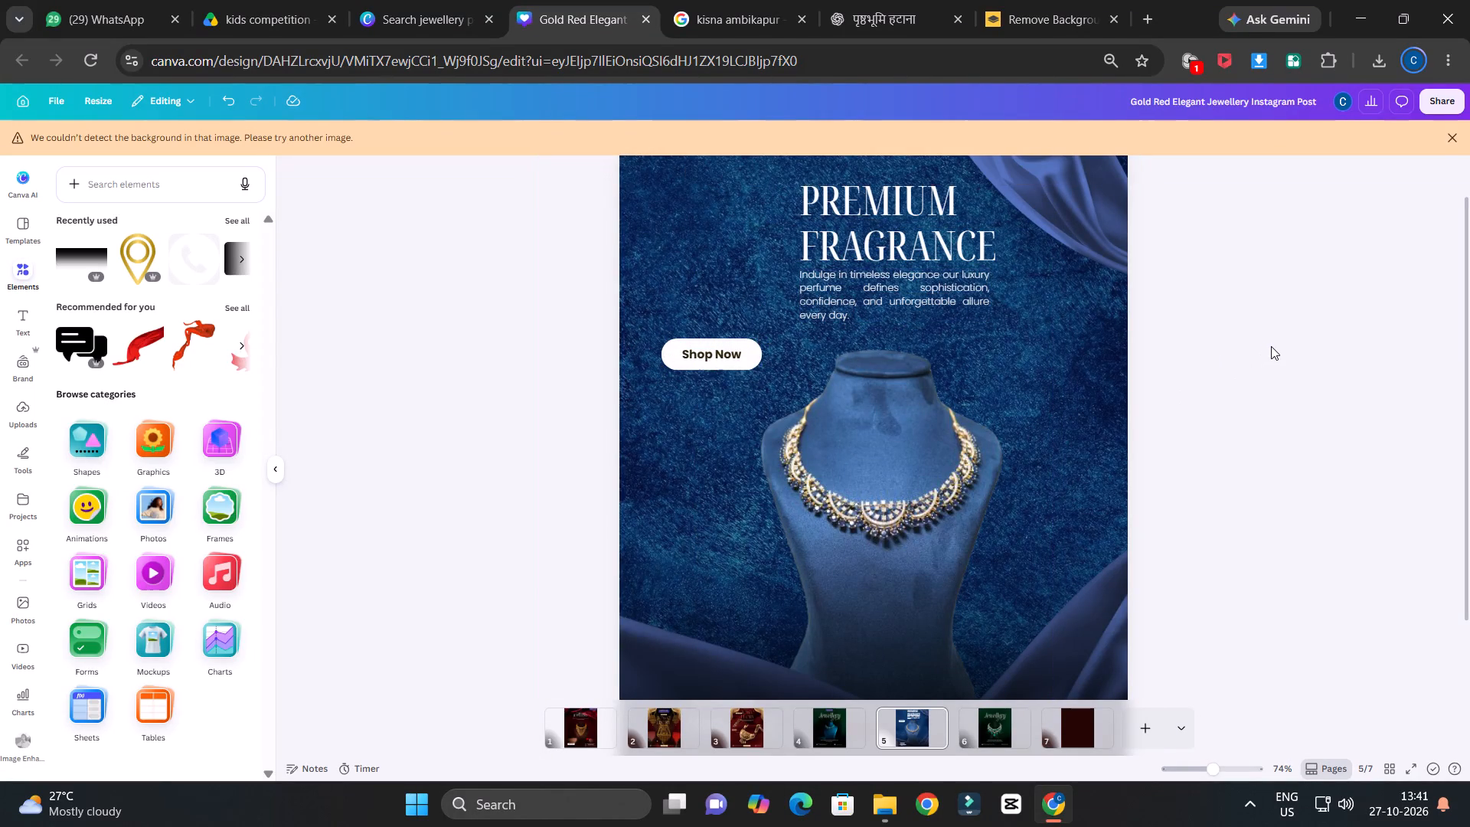
pyautogui.keyDown('ctrl'); pyautogui.scroll(-2, 1267, 351); pyautogui.keyUp('ctrl')
pyautogui.keyDown('ctrl'); pyautogui.scroll(1, 1261, 384); pyautogui.keyUp('ctrl')
pyautogui.keyDown('ctrl'); pyautogui.scroll(-1, 1261, 384); pyautogui.keyUp('ctrl')
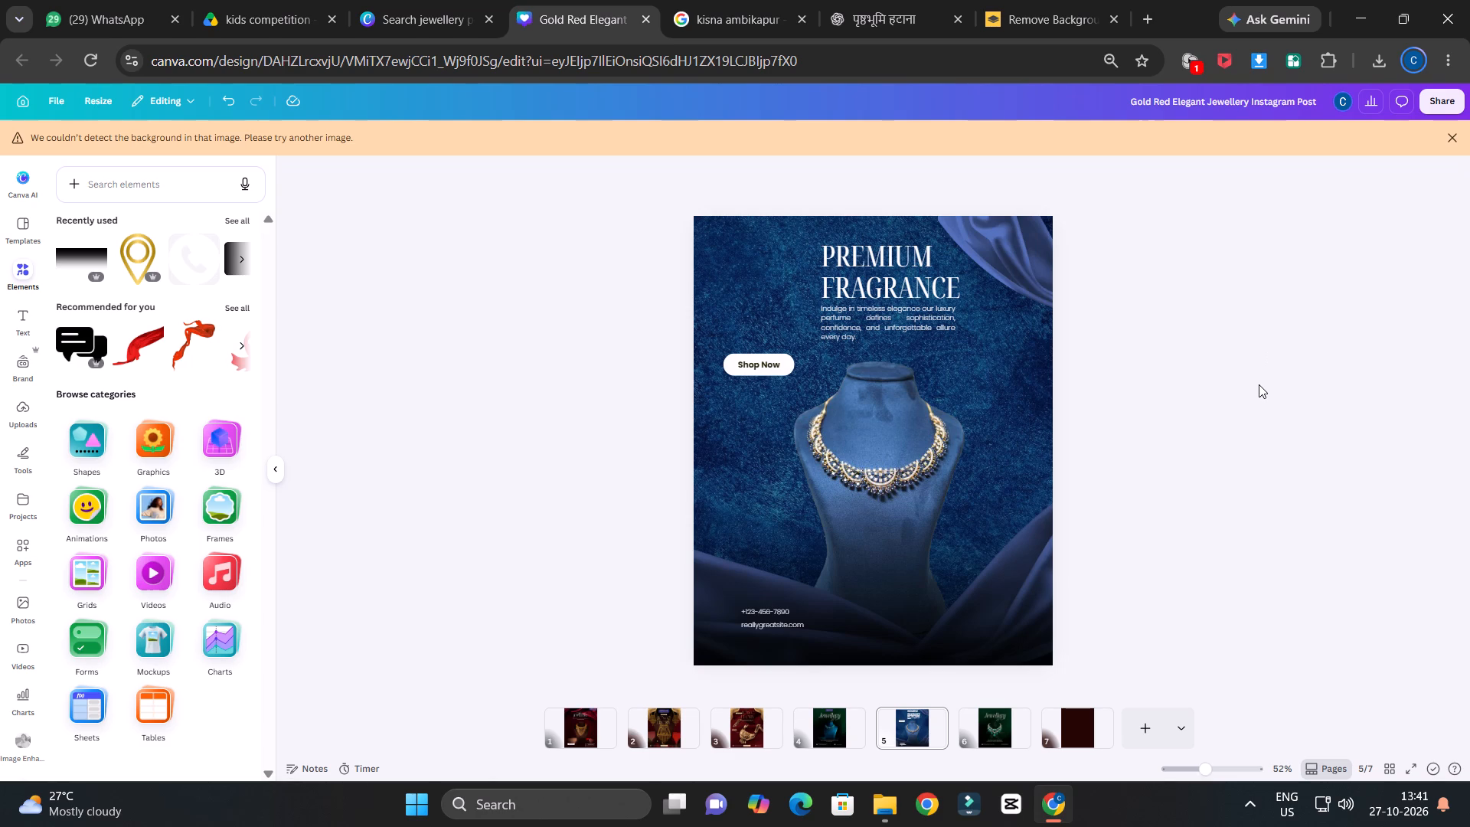
# Move the Shop Now label and pill to the bottom of the blue page beside the contact details, raising the pill two layers.
pyautogui.moveTo(758, 364); pyautogui.dragTo(764, 369)
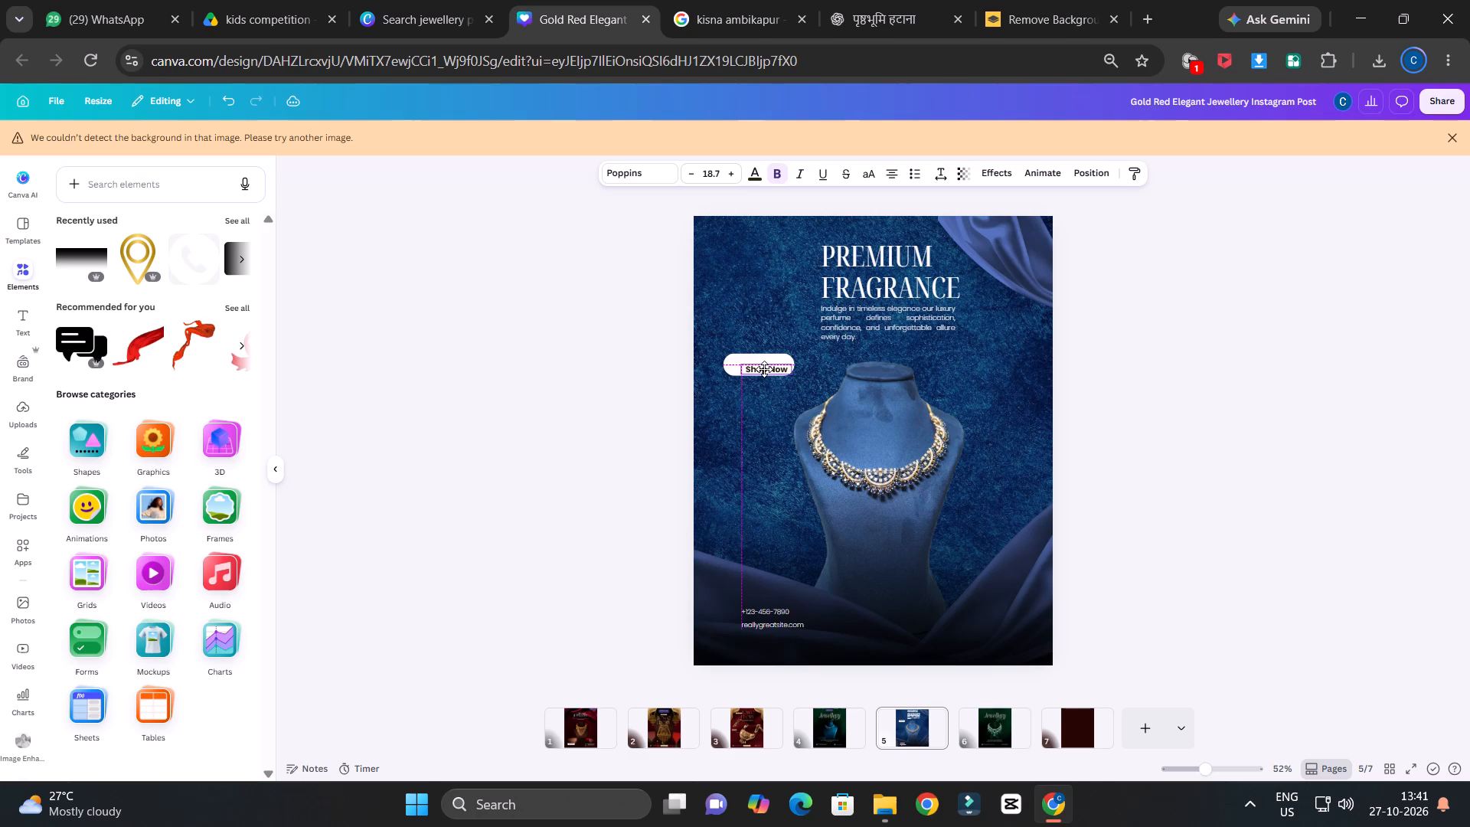
pyautogui.moveTo(764, 369); pyautogui.dragTo(883, 608)
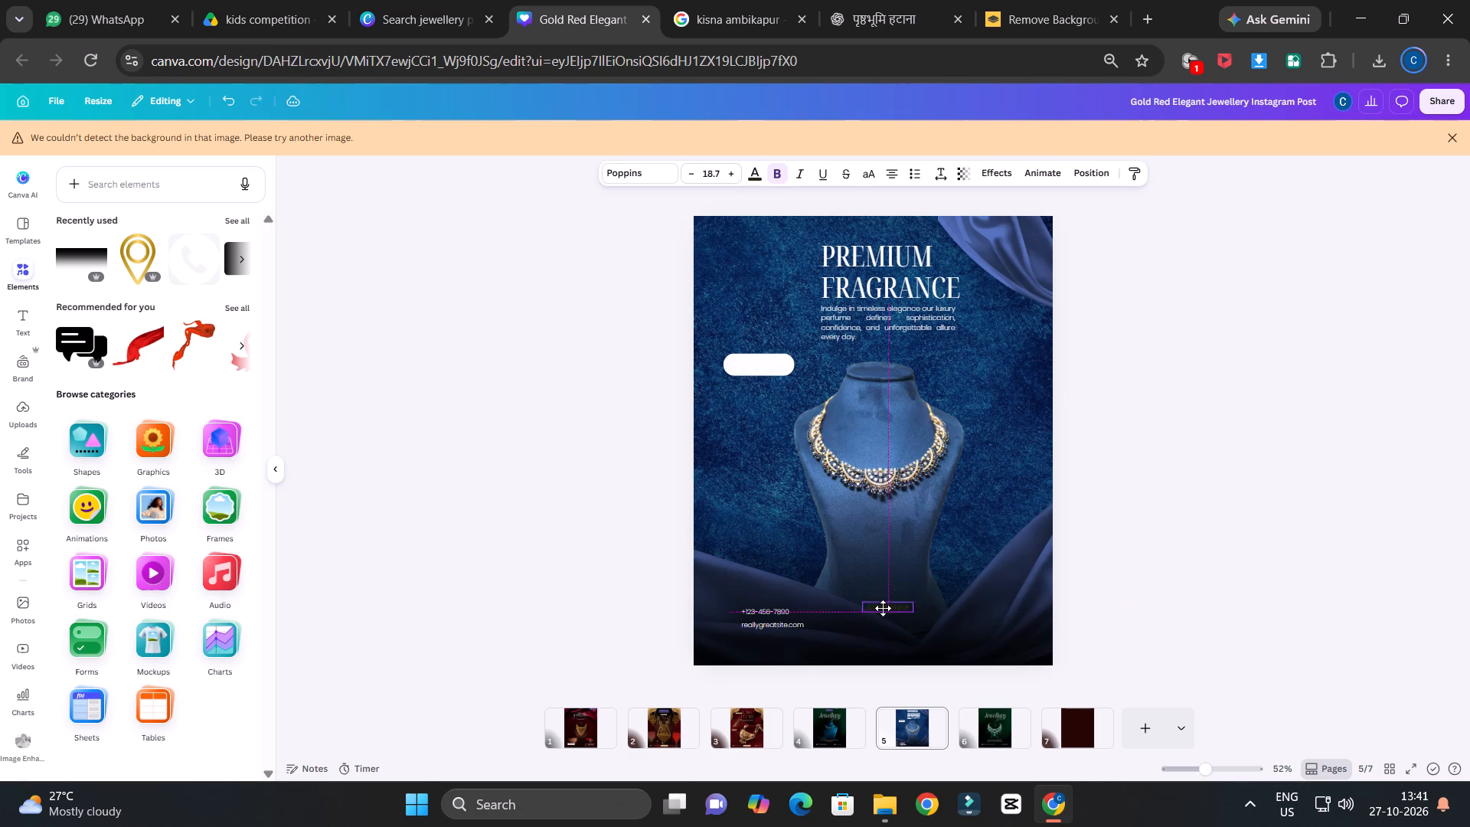
pyautogui.moveTo(883, 608); pyautogui.dragTo(877, 605)
pyautogui.moveTo(750, 357); pyautogui.dragTo(860, 598)
pyautogui.click(904, 567)
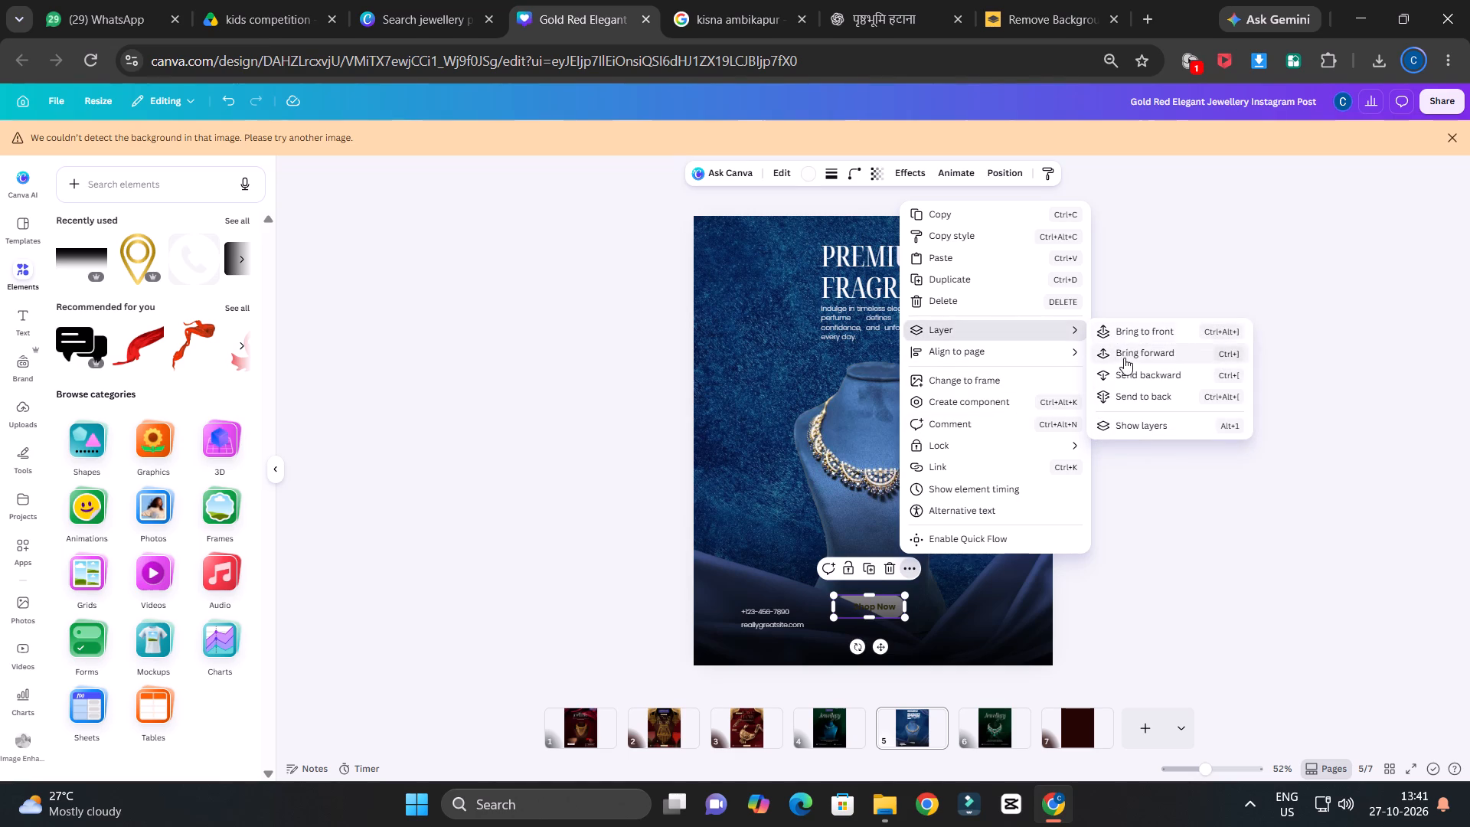
pyautogui.click(1135, 351)
pyautogui.click(1135, 351)
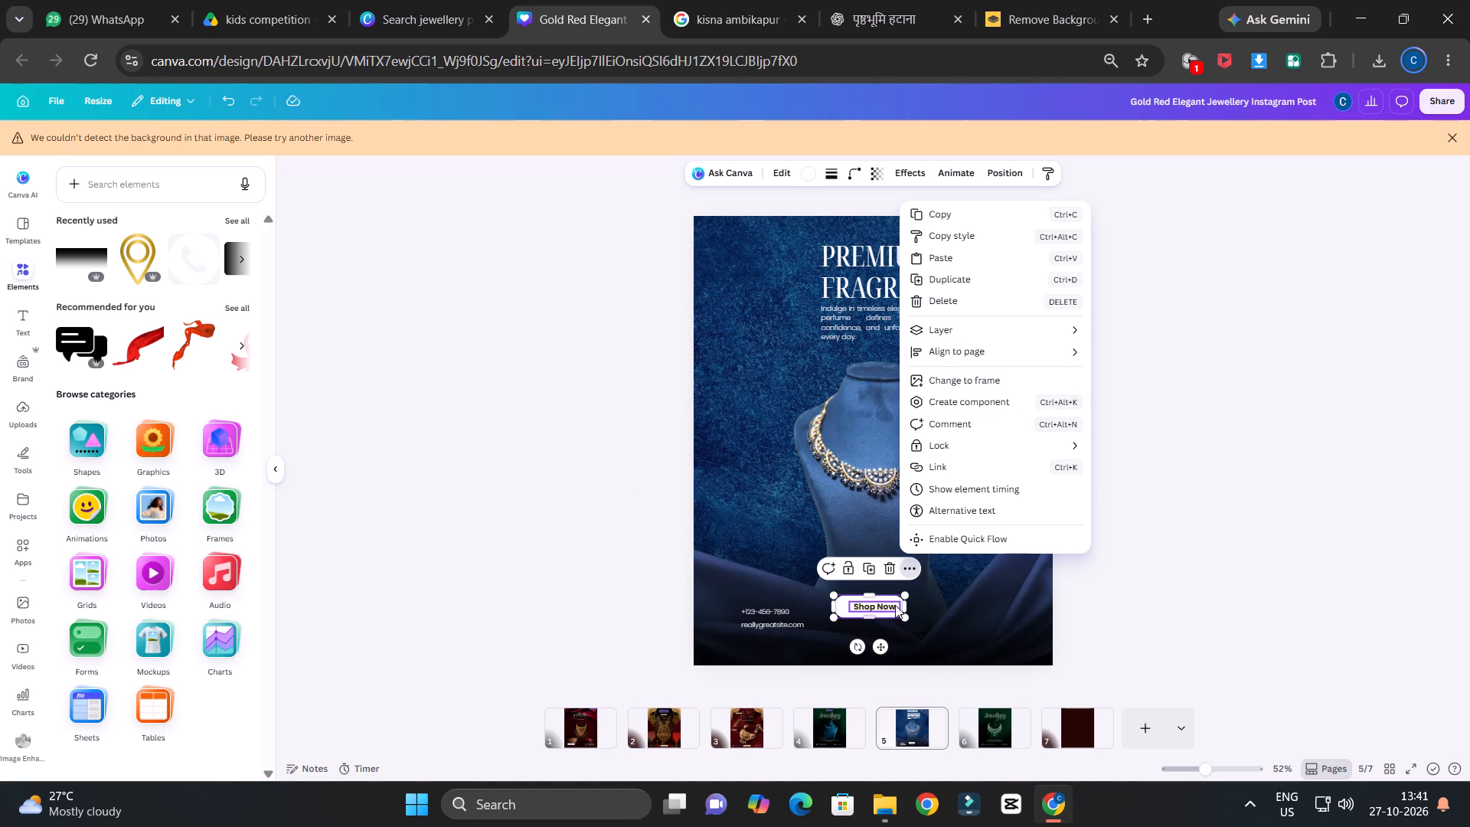
pyautogui.click(1168, 531)
# Shift the Shop Now label slightly right and level with the contact lines, and fit the white pill evenly around it.
pyautogui.keyDown('ctrl'); pyautogui.scroll(2, 1168, 528); pyautogui.keyUp('ctrl')
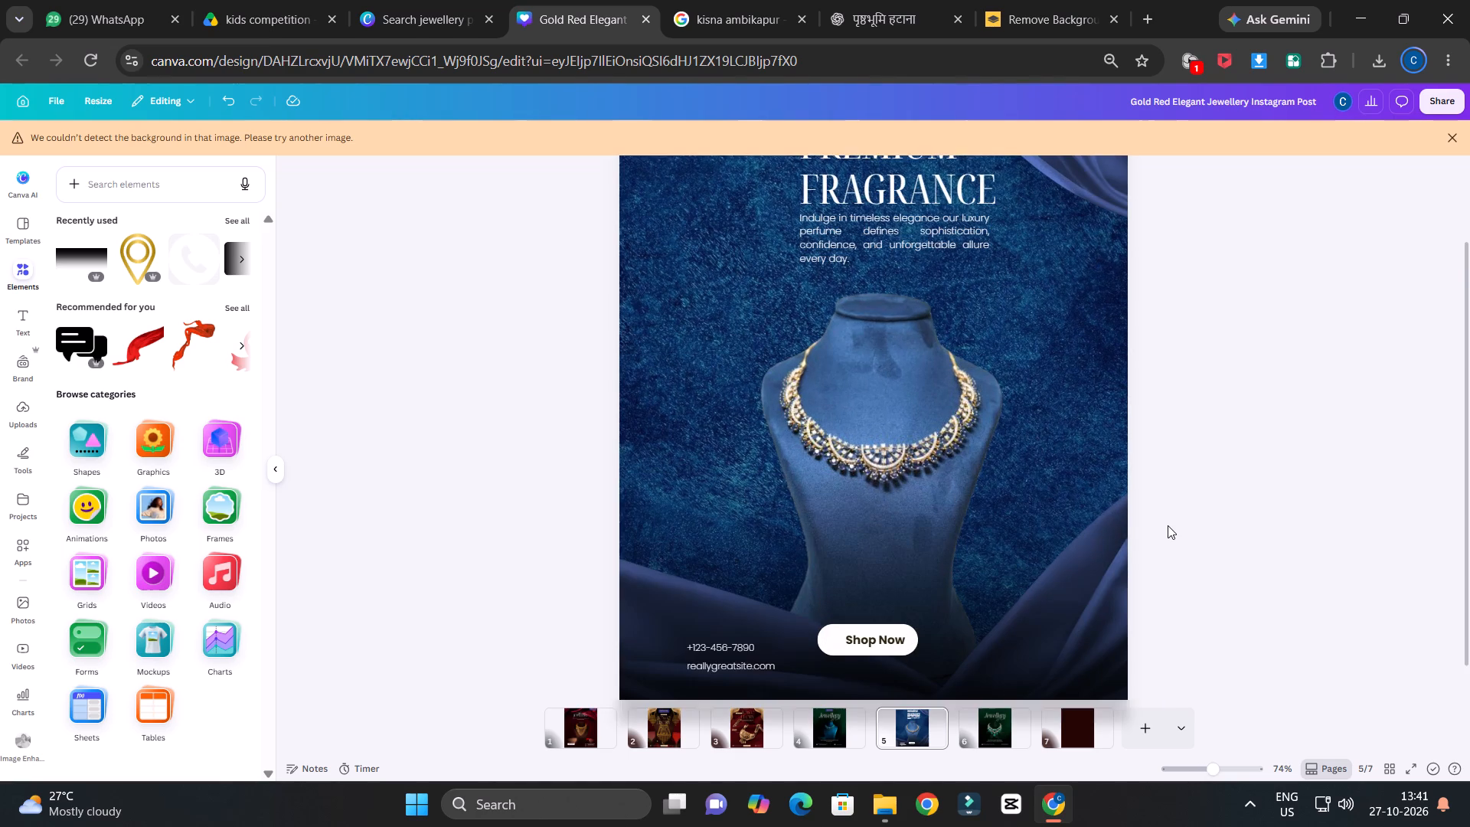
pyautogui.scroll(-2, 1168, 525)
pyautogui.moveTo(828, 606); pyautogui.dragTo(844, 609)
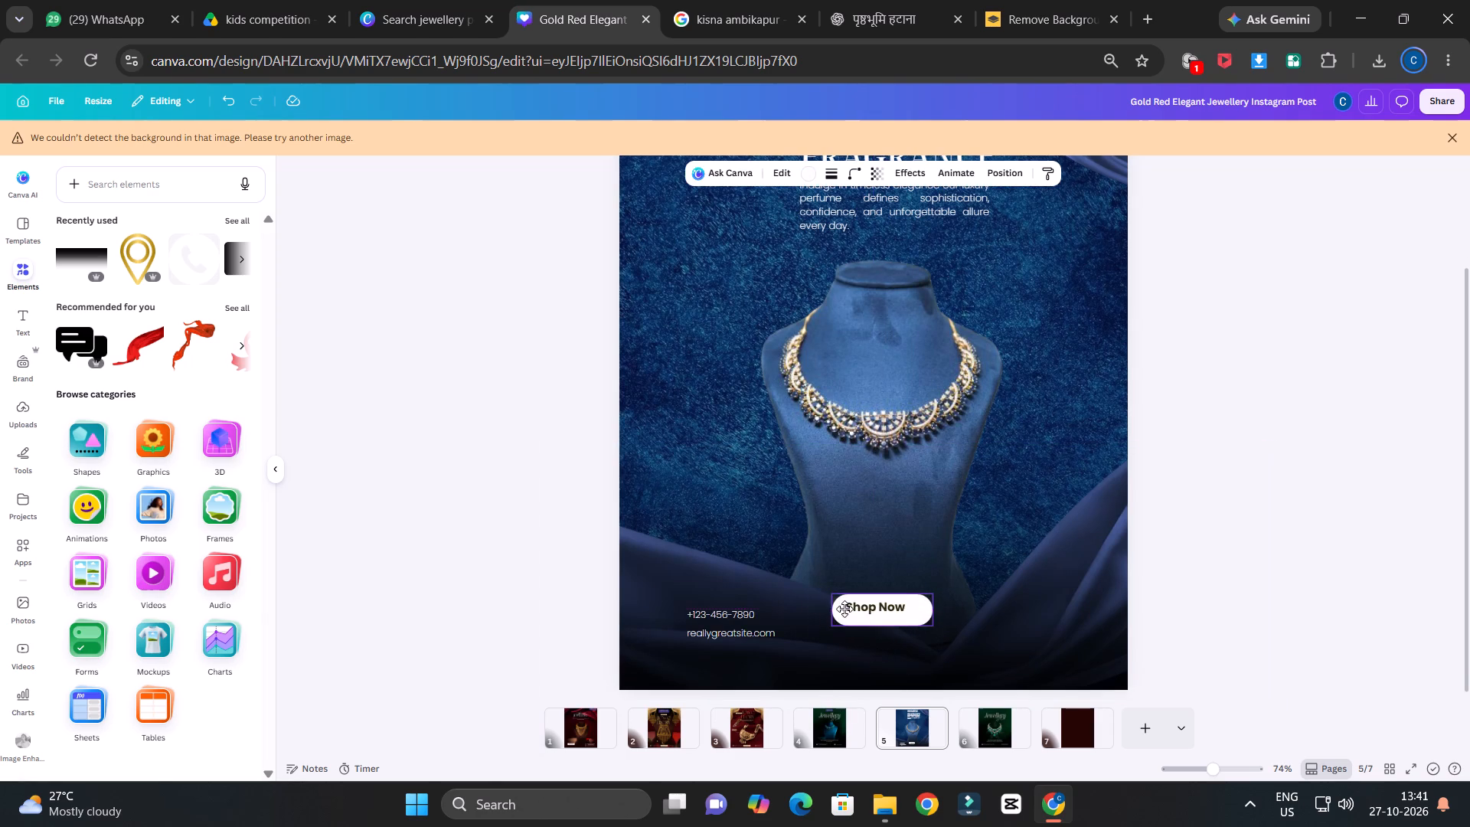
pyautogui.moveTo(844, 609); pyautogui.dragTo(841, 606)
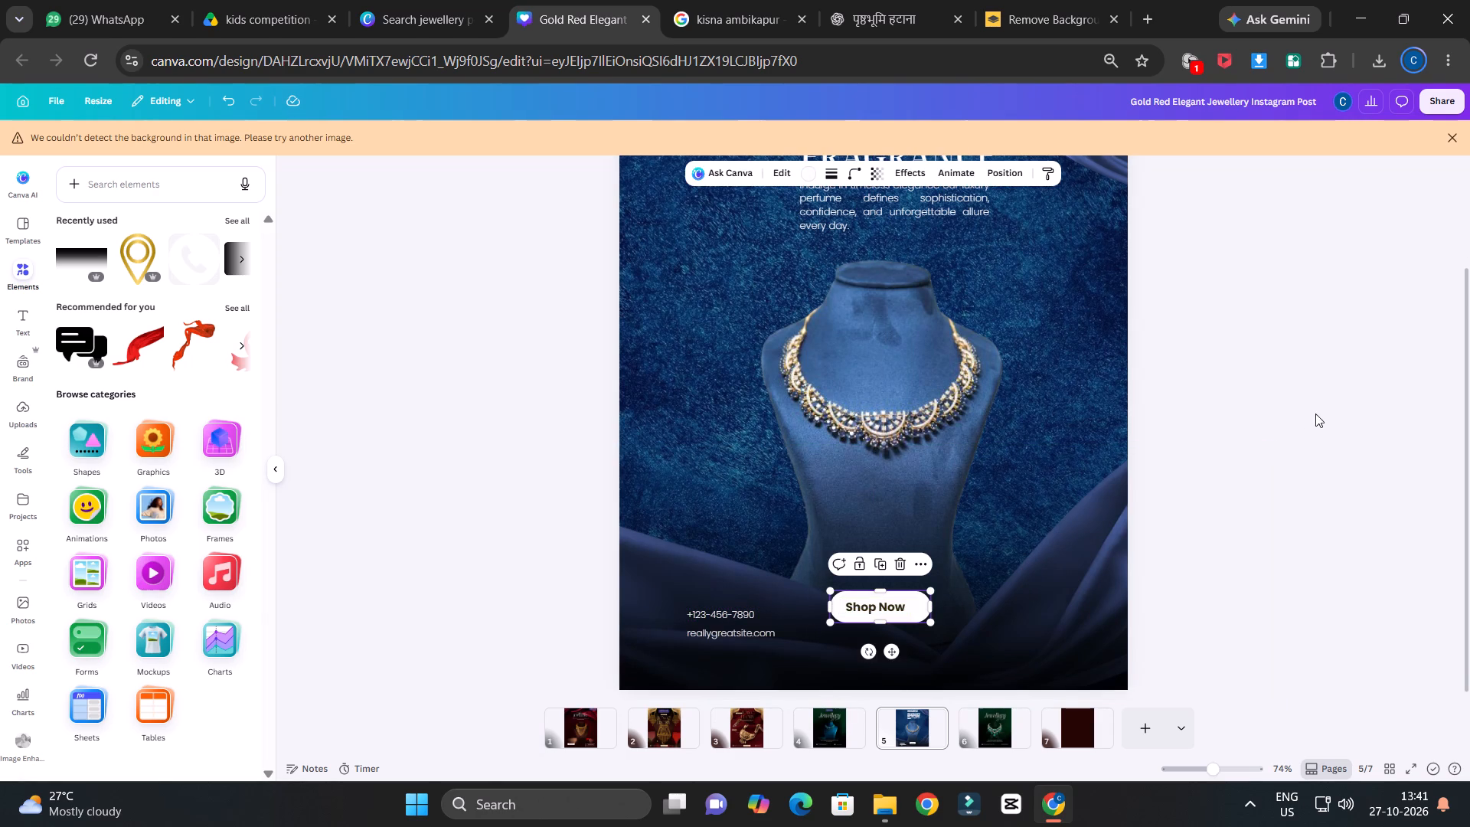
pyautogui.click(1312, 412)
pyautogui.keyDown('ctrl'); pyautogui.scroll(-2, 1302, 409); pyautogui.keyUp('ctrl')
pyautogui.keyDown('ctrl'); pyautogui.scroll(3, 1255, 436); pyautogui.keyUp('ctrl')
pyautogui.scroll(-3, 1252, 430)
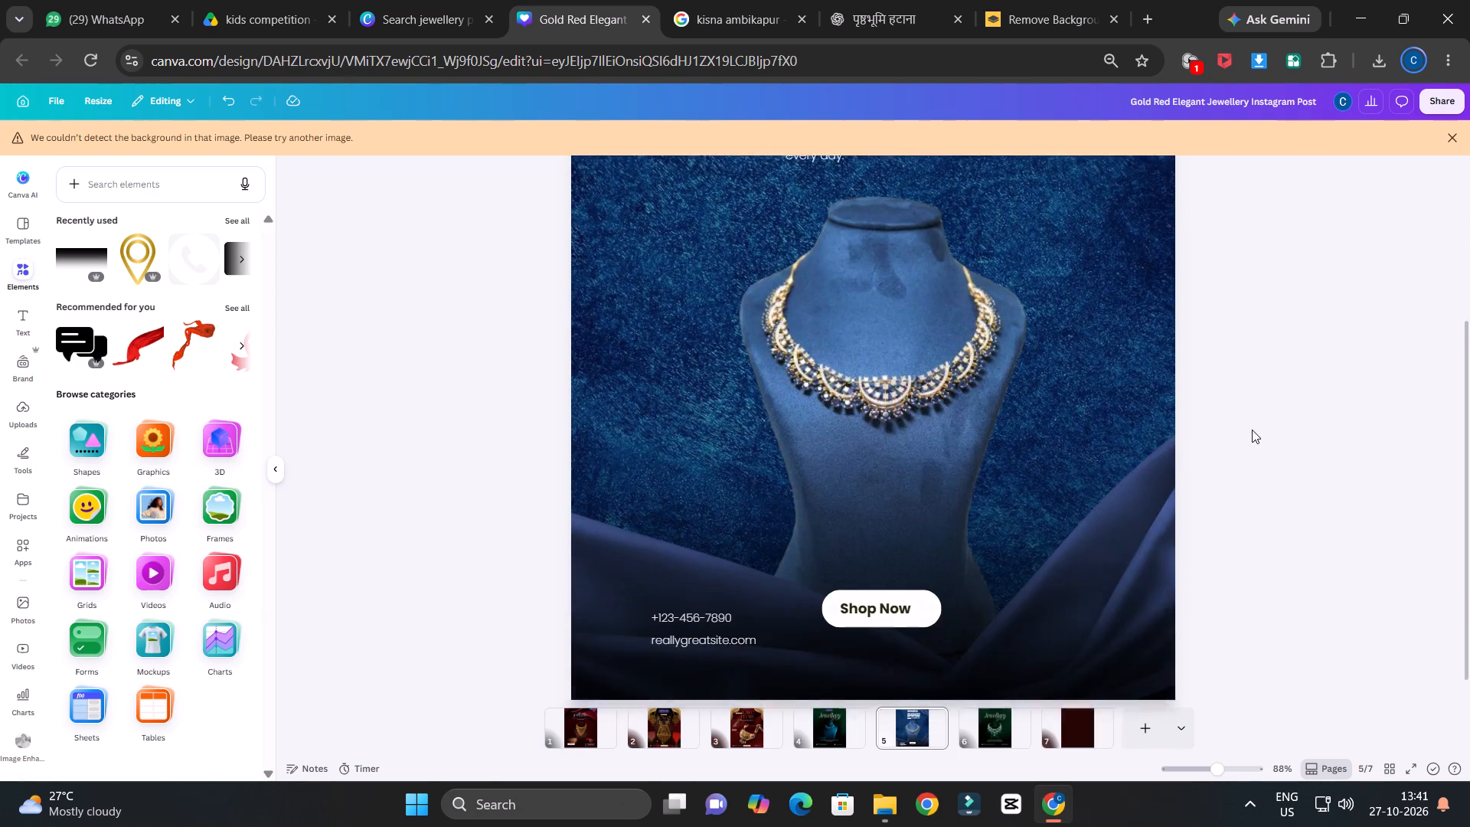
pyautogui.scroll(-2, 1252, 430)
pyautogui.moveTo(887, 590); pyautogui.dragTo(901, 610)
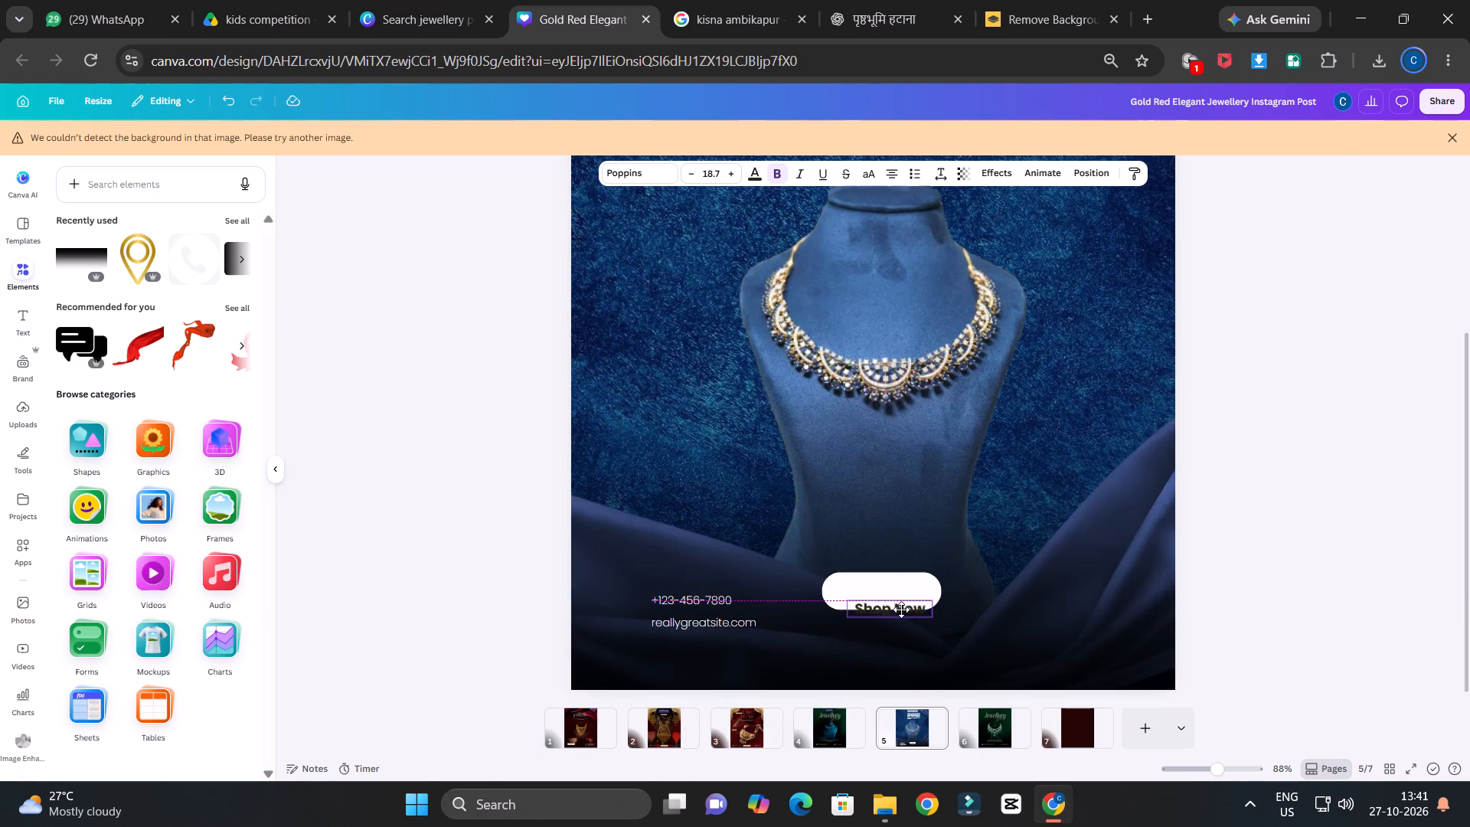
pyautogui.moveTo(901, 610); pyautogui.dragTo(904, 611)
pyautogui.moveTo(904, 595); pyautogui.dragTo(909, 619)
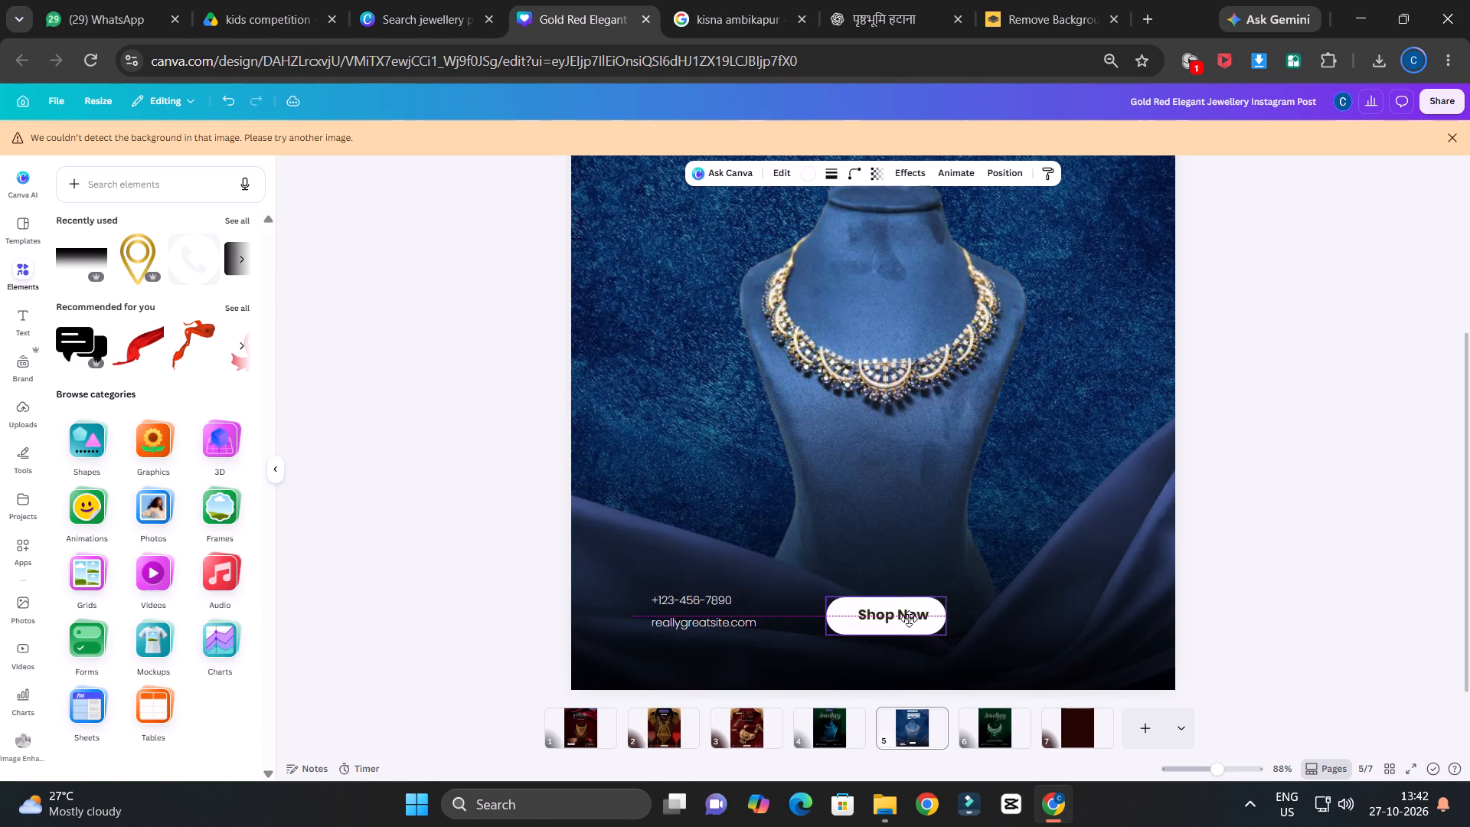
pyautogui.moveTo(909, 619); pyautogui.dragTo(913, 616)
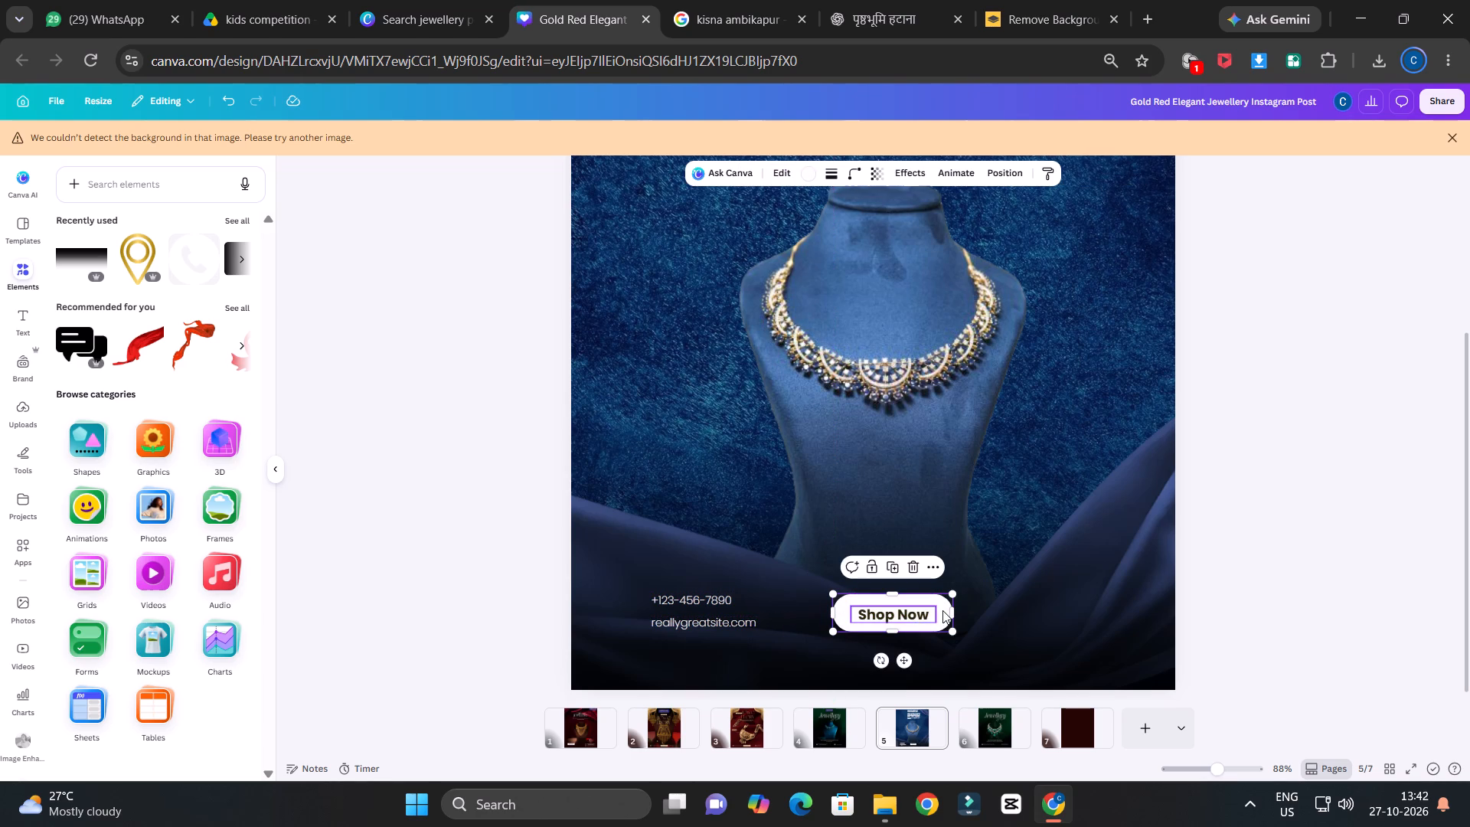
pyautogui.click(942, 610)
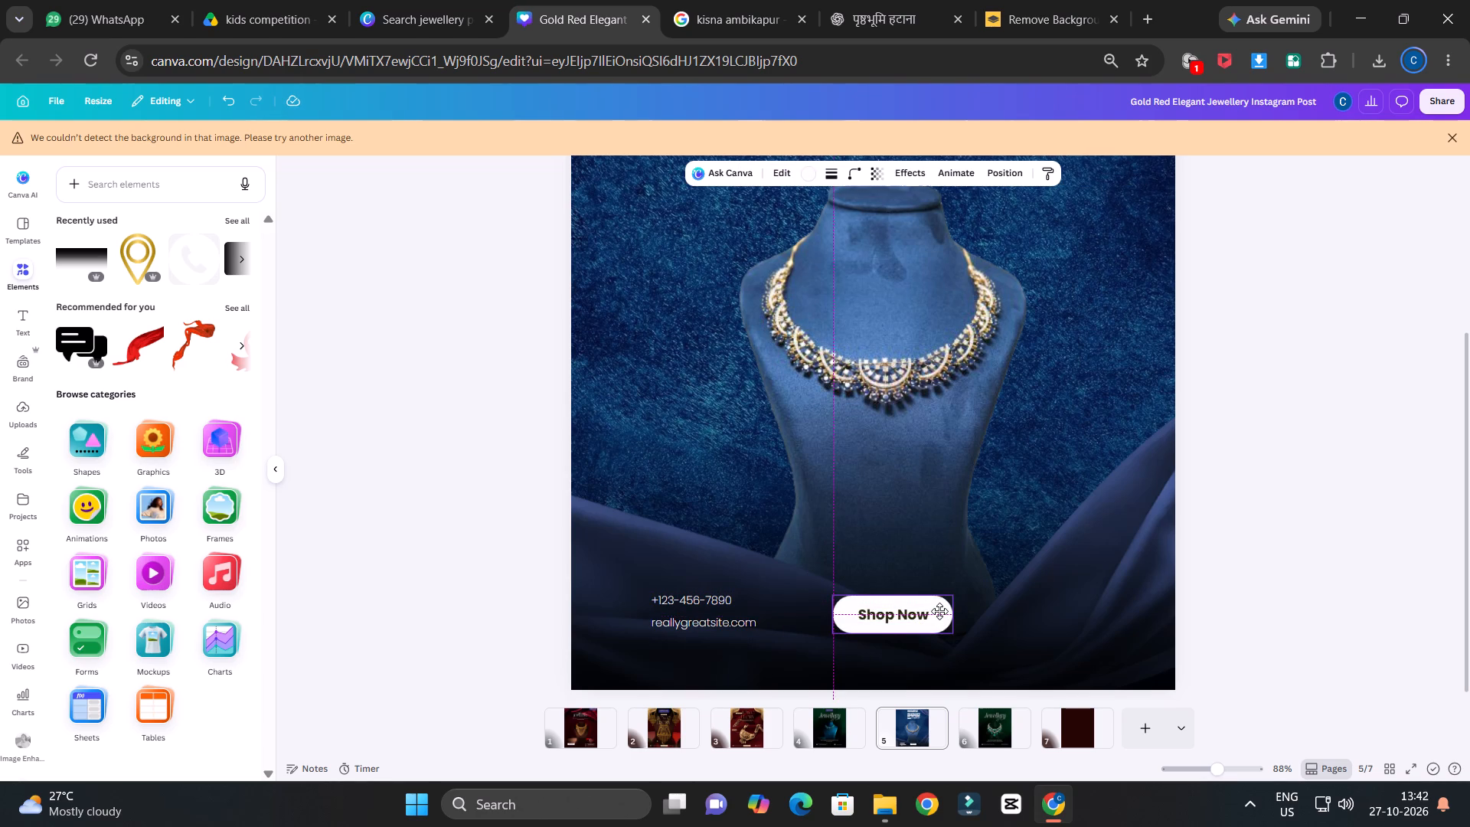
pyautogui.keyDown('ctrl'); pyautogui.scroll(-4, 1276, 369); pyautogui.keyUp('ctrl')
pyautogui.click(1267, 404)
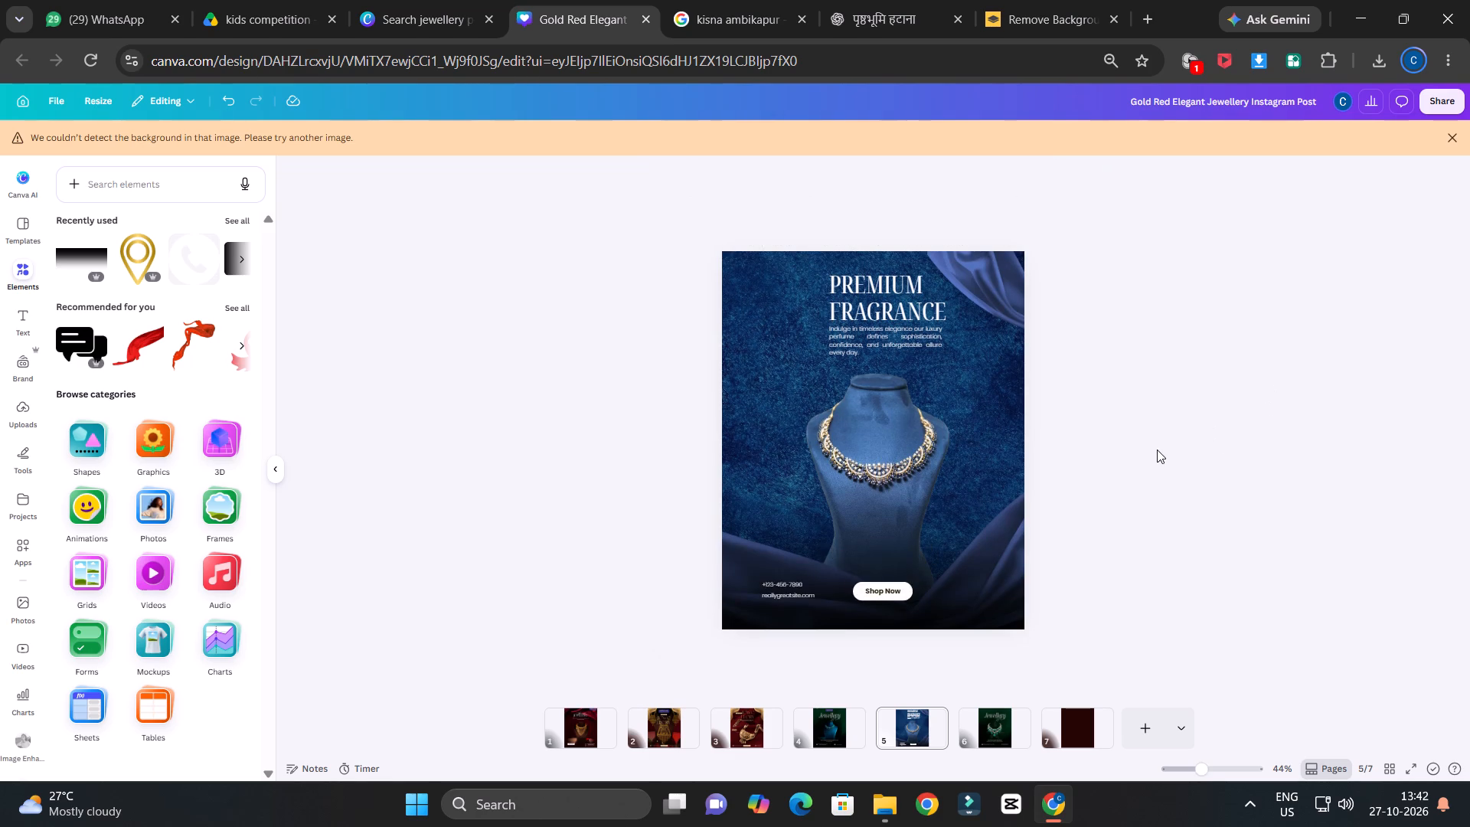
# Nudge the Shop Now label and its pill slightly left, beneath the centre of the mannequin.
pyautogui.keyDown('ctrl'); pyautogui.scroll(3, 1155, 446); pyautogui.keyUp('ctrl')
pyautogui.scroll(-3, 1158, 434)
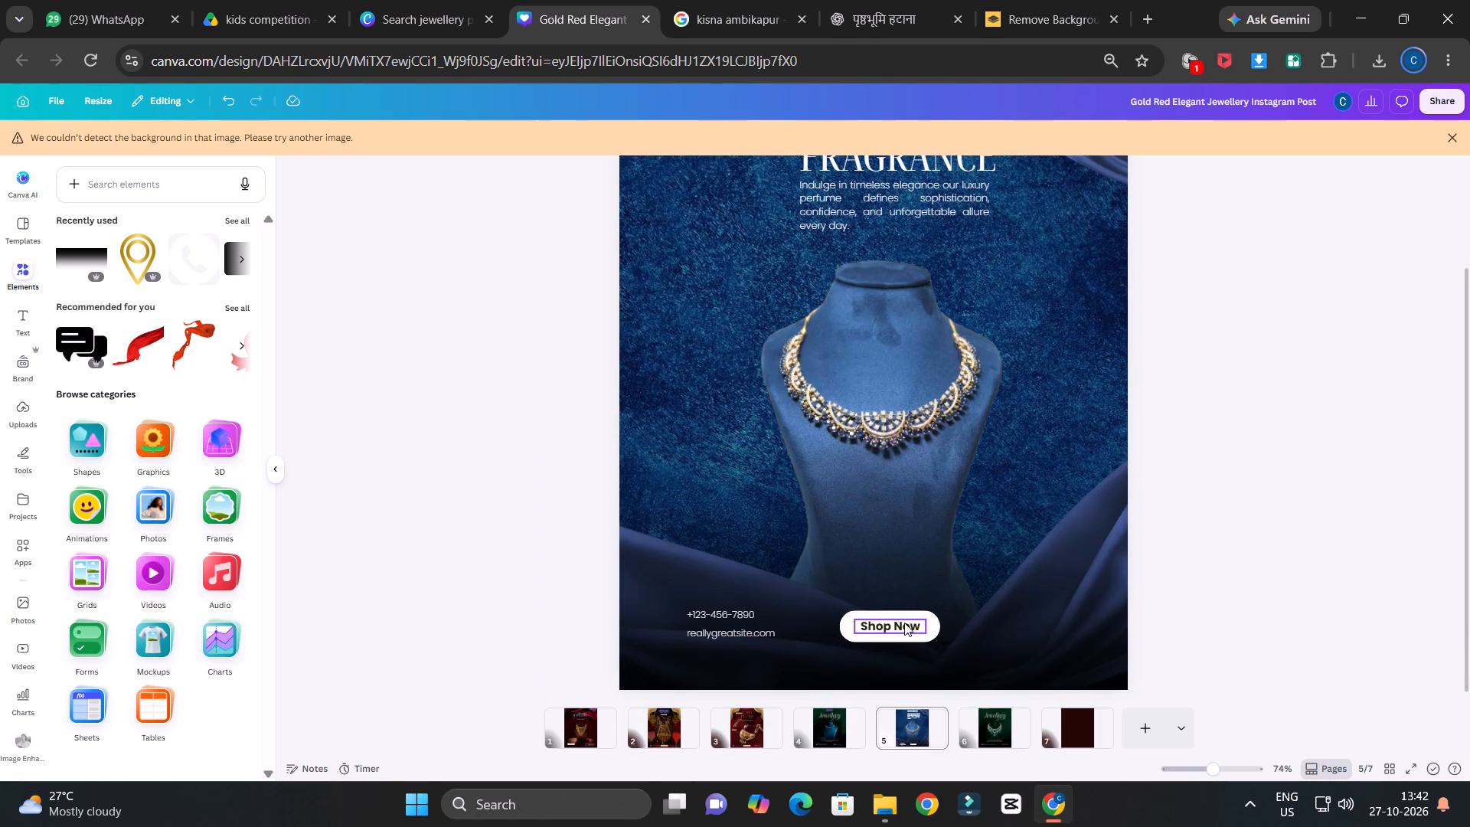
pyautogui.moveTo(904, 623); pyautogui.dragTo(897, 623)
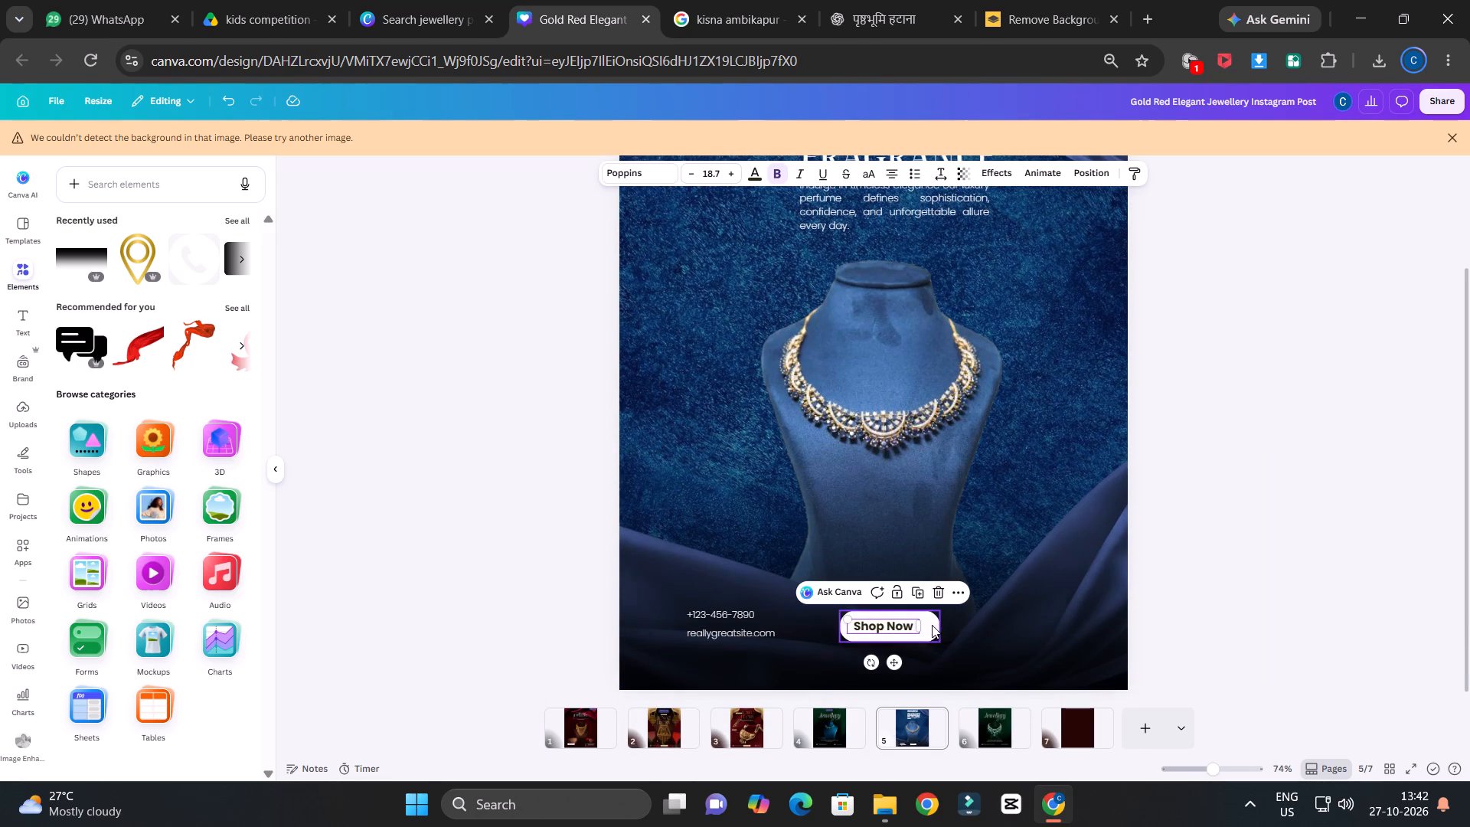
pyautogui.moveTo(932, 625); pyautogui.dragTo(925, 626)
pyautogui.click(1212, 423)
pyautogui.keyDown('ctrl'); pyautogui.scroll(-3, 1212, 422); pyautogui.keyUp('ctrl')
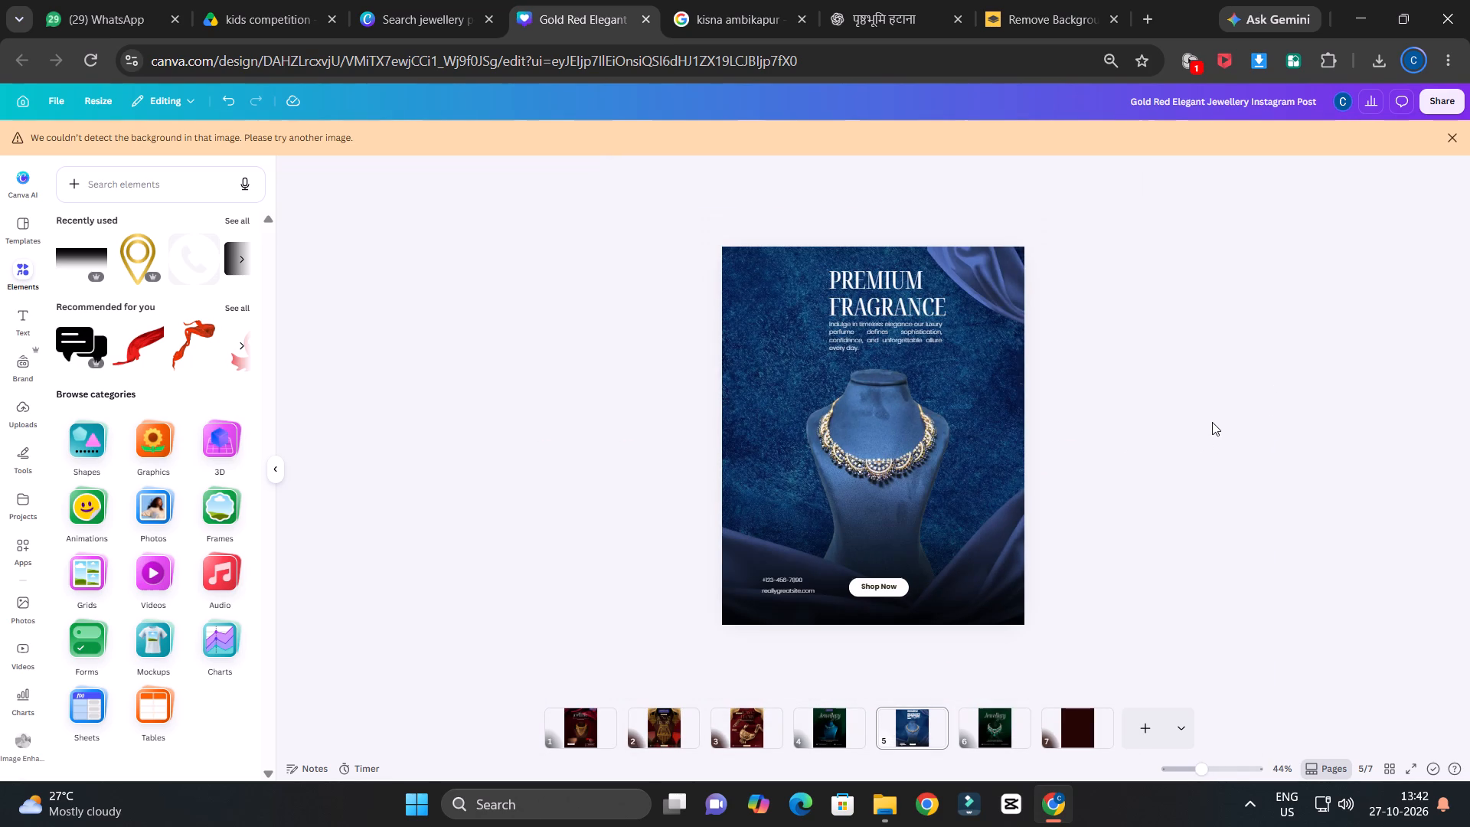
# Move the PREMIUM FRAGRANCE heading and its paragraph to the blue page's upper left, with their left edges aligned.
pyautogui.keyDown('ctrl'); pyautogui.scroll(1, 1211, 422); pyautogui.keyUp('ctrl')
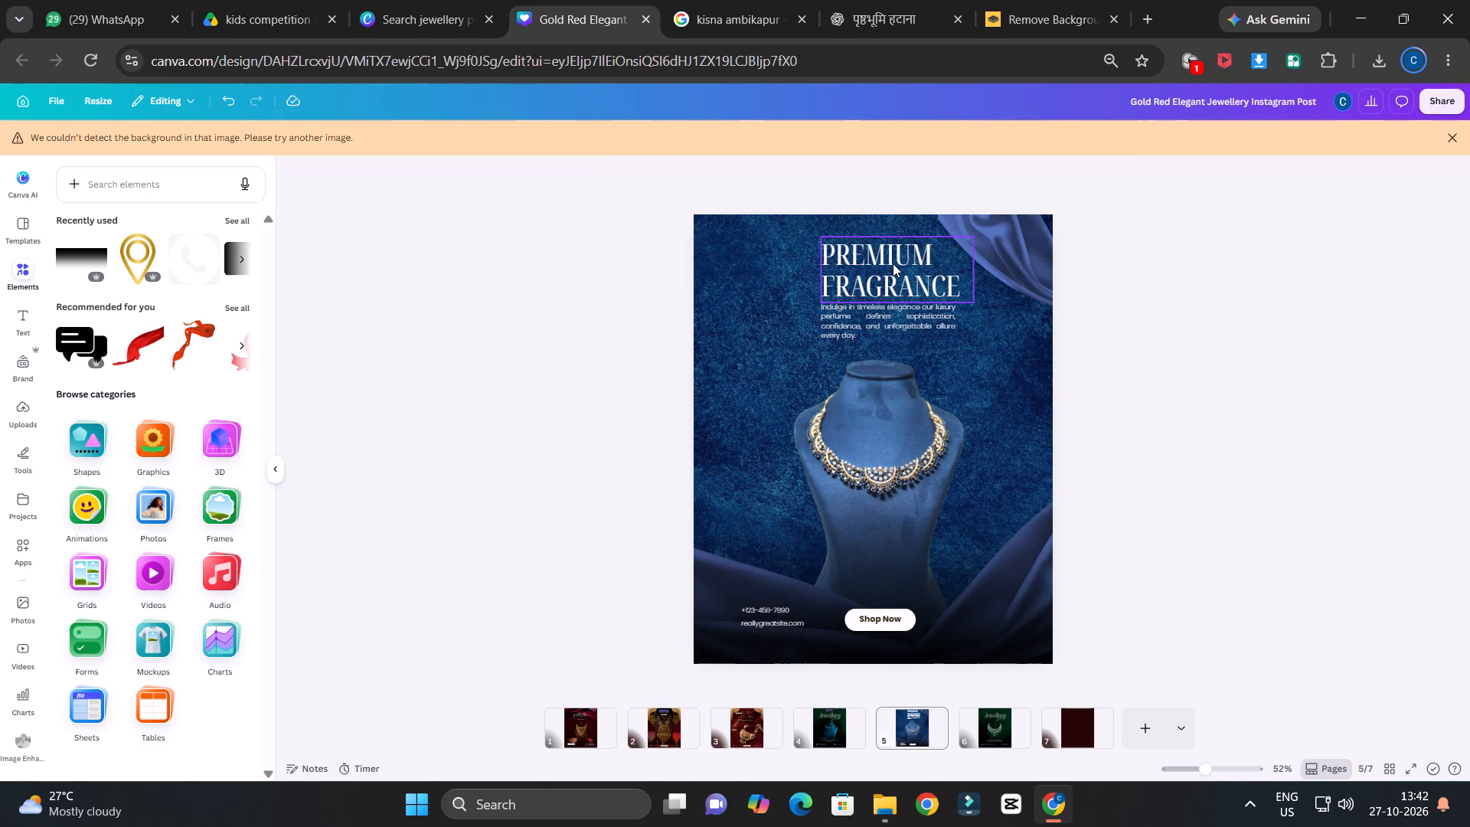
pyautogui.moveTo(893, 263); pyautogui.dragTo(776, 280)
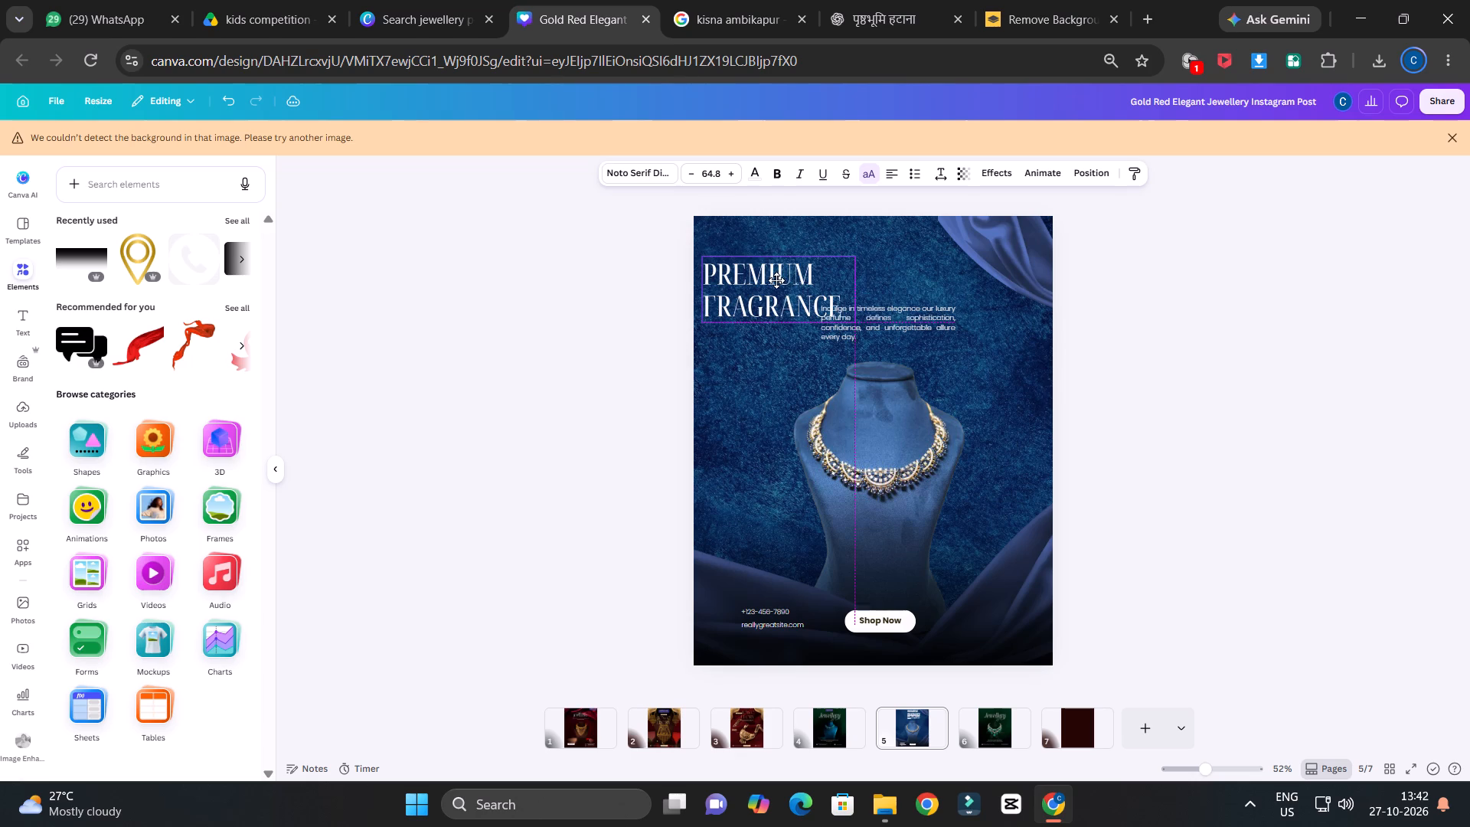
pyautogui.moveTo(776, 280); pyautogui.dragTo(795, 270)
pyautogui.moveTo(928, 322); pyautogui.dragTo(855, 335)
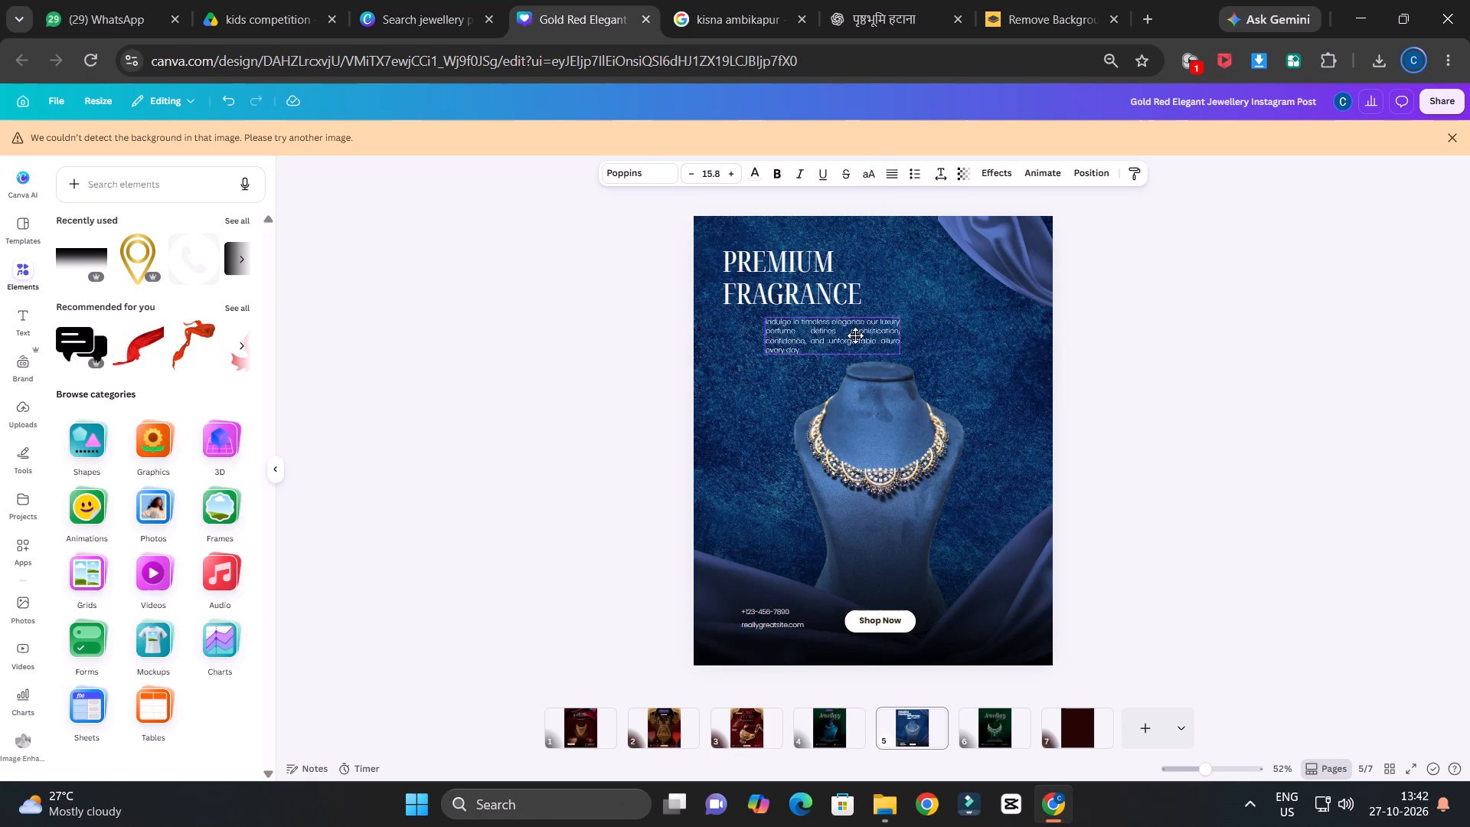
pyautogui.moveTo(855, 335); pyautogui.dragTo(830, 324)
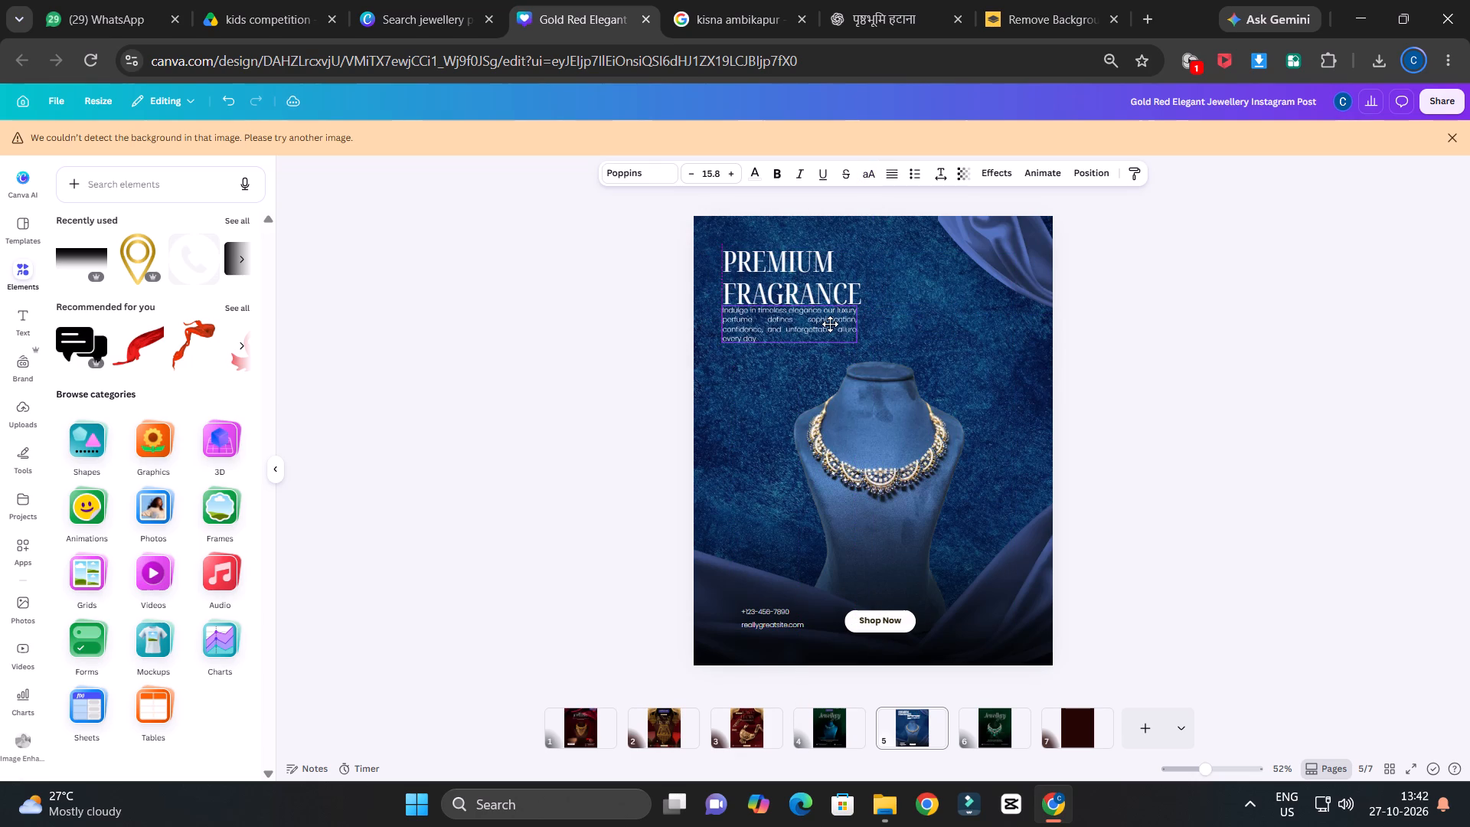
pyautogui.moveTo(830, 324); pyautogui.dragTo(831, 324)
pyautogui.click(1260, 300)
pyautogui.keyDown('ctrl'); pyautogui.scroll(-2, 1260, 300); pyautogui.keyUp('ctrl')
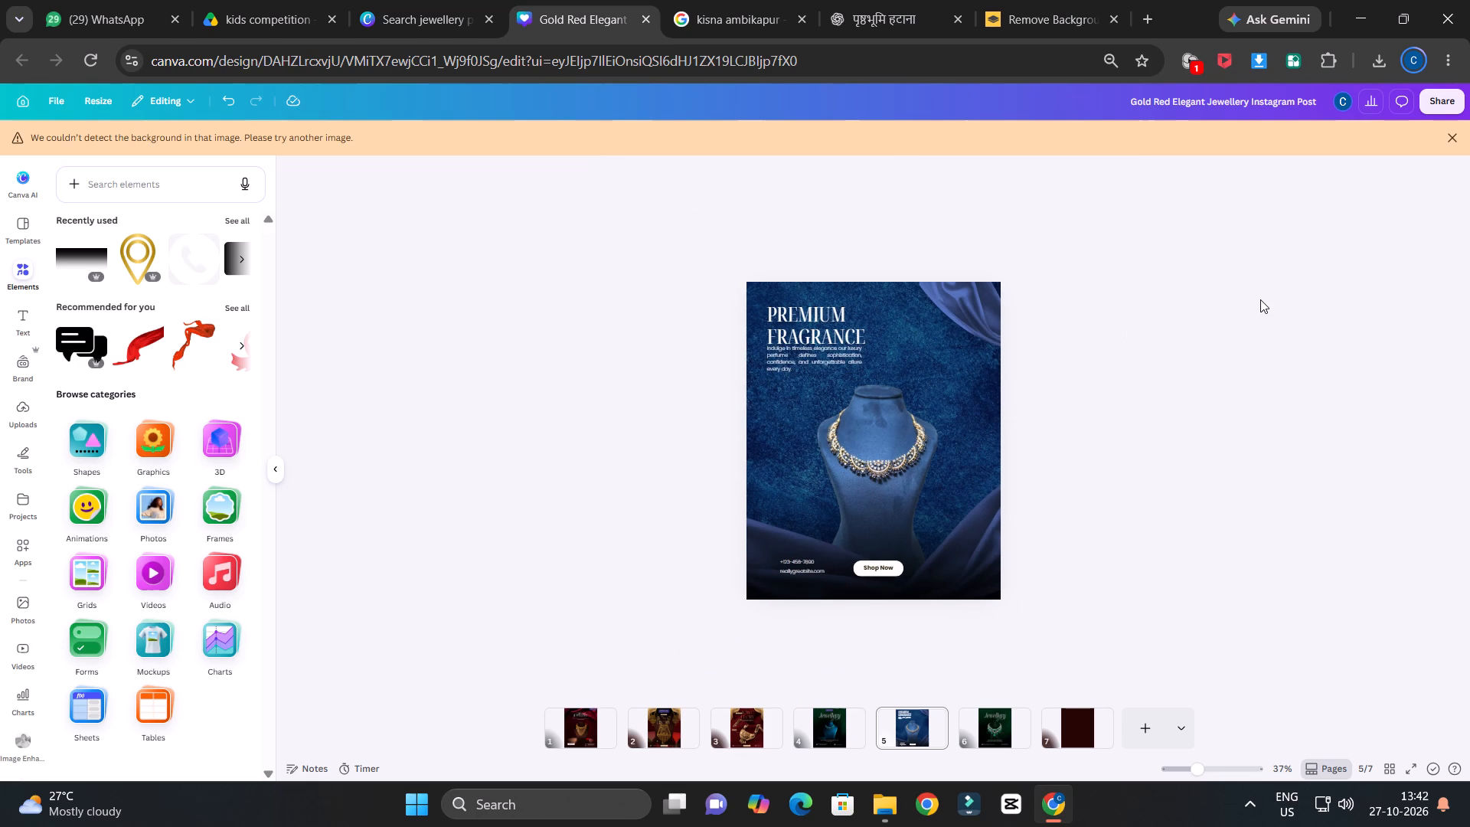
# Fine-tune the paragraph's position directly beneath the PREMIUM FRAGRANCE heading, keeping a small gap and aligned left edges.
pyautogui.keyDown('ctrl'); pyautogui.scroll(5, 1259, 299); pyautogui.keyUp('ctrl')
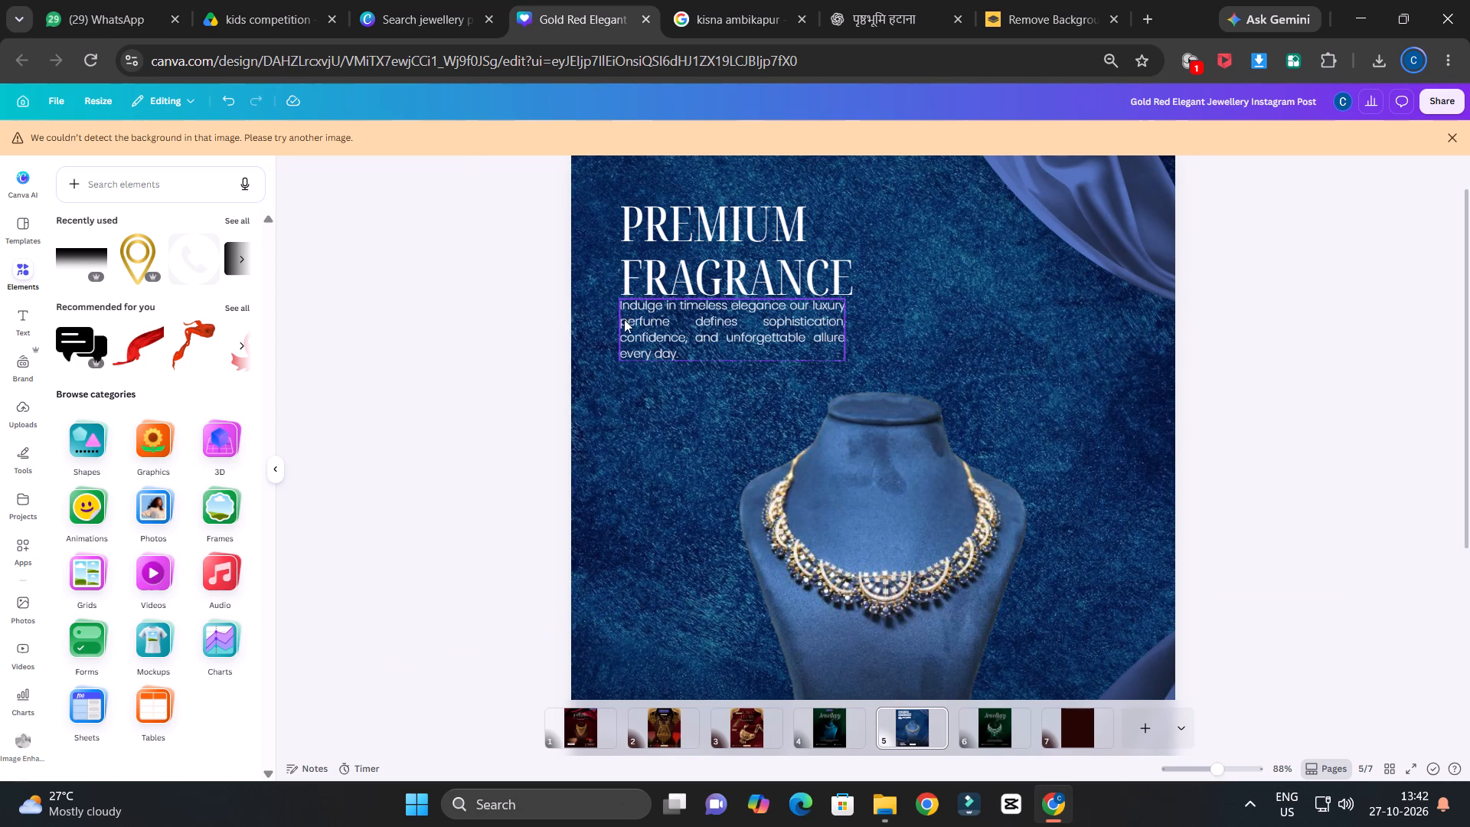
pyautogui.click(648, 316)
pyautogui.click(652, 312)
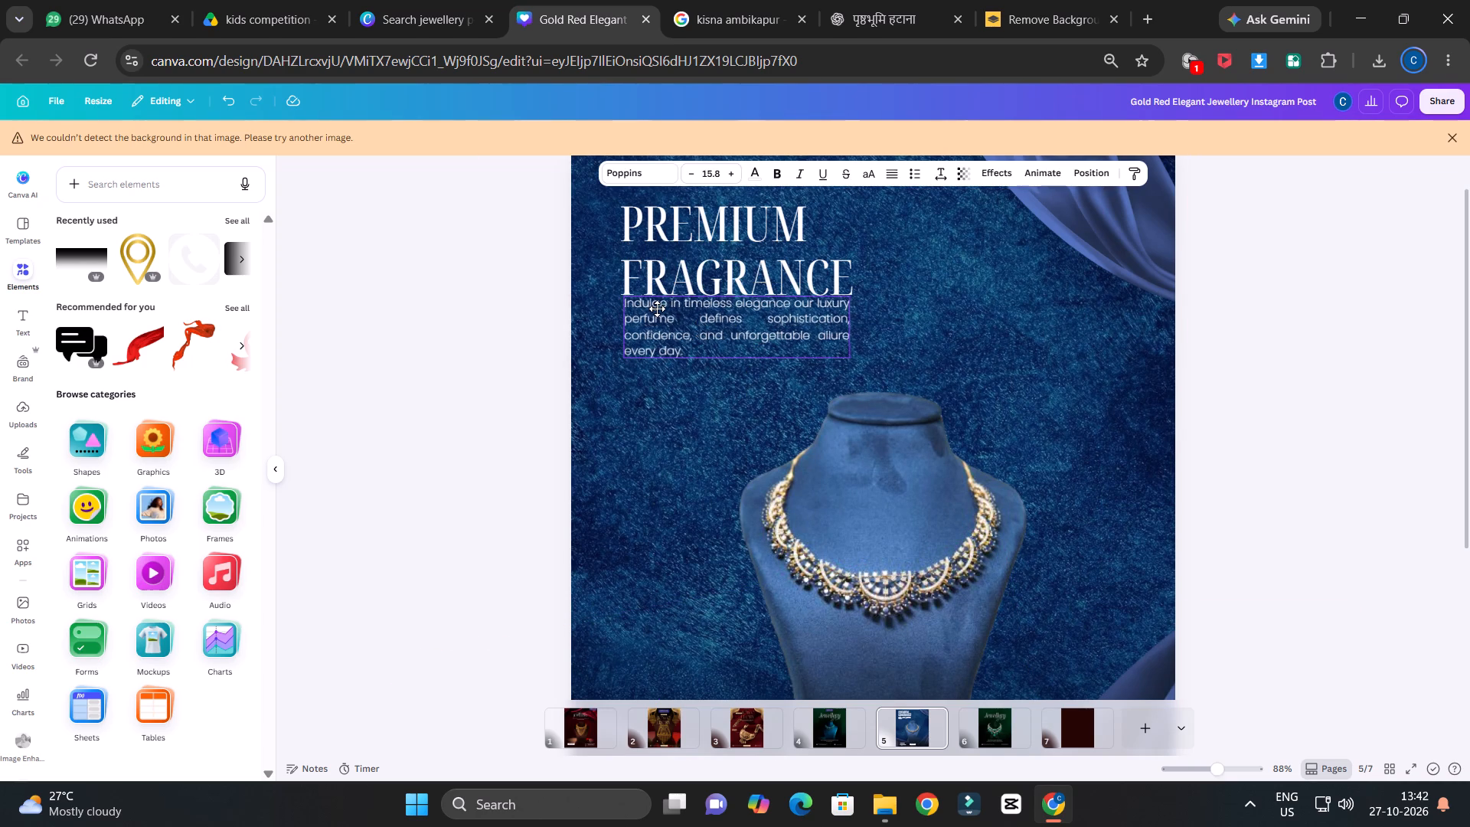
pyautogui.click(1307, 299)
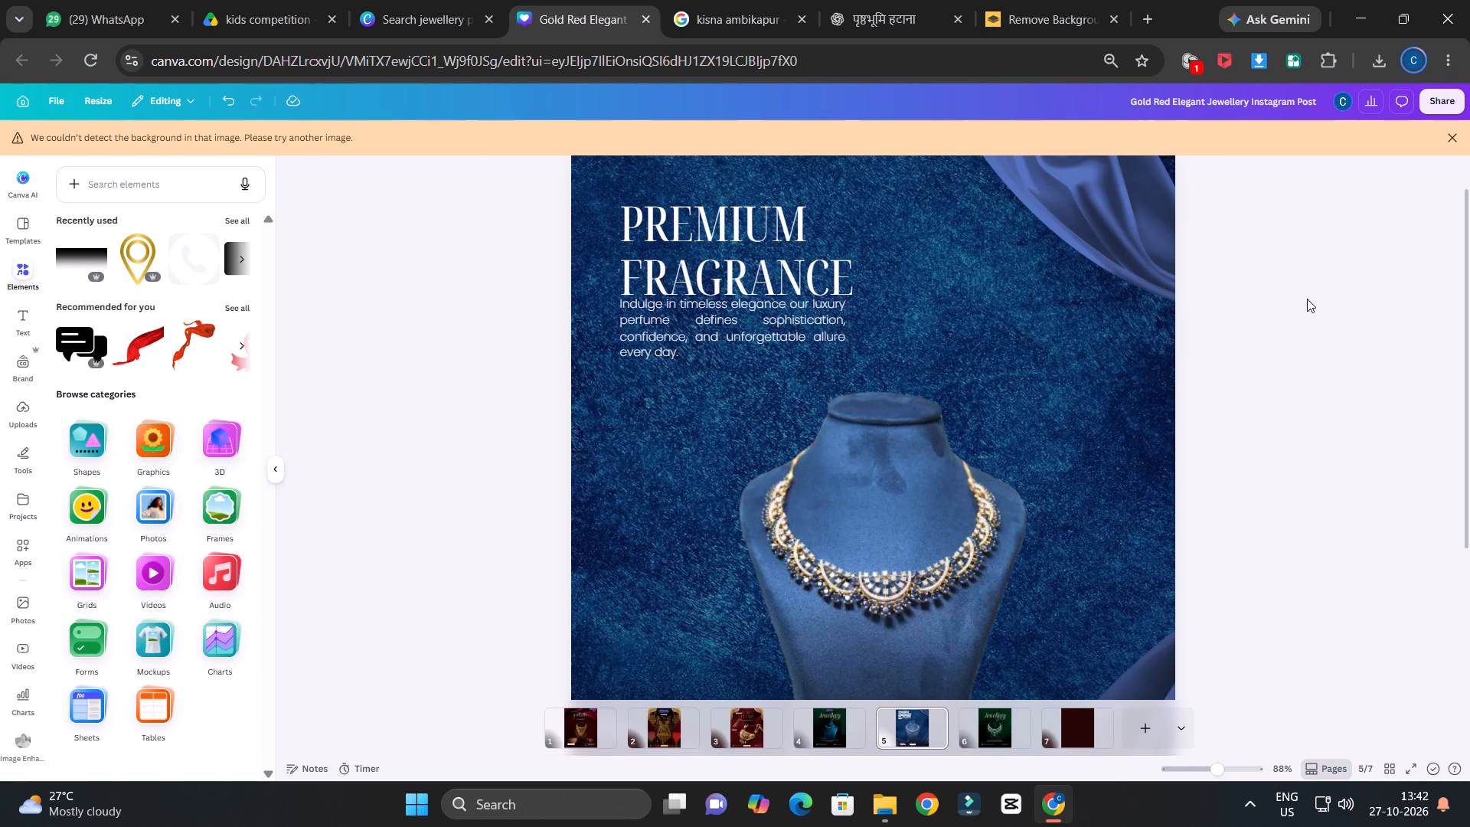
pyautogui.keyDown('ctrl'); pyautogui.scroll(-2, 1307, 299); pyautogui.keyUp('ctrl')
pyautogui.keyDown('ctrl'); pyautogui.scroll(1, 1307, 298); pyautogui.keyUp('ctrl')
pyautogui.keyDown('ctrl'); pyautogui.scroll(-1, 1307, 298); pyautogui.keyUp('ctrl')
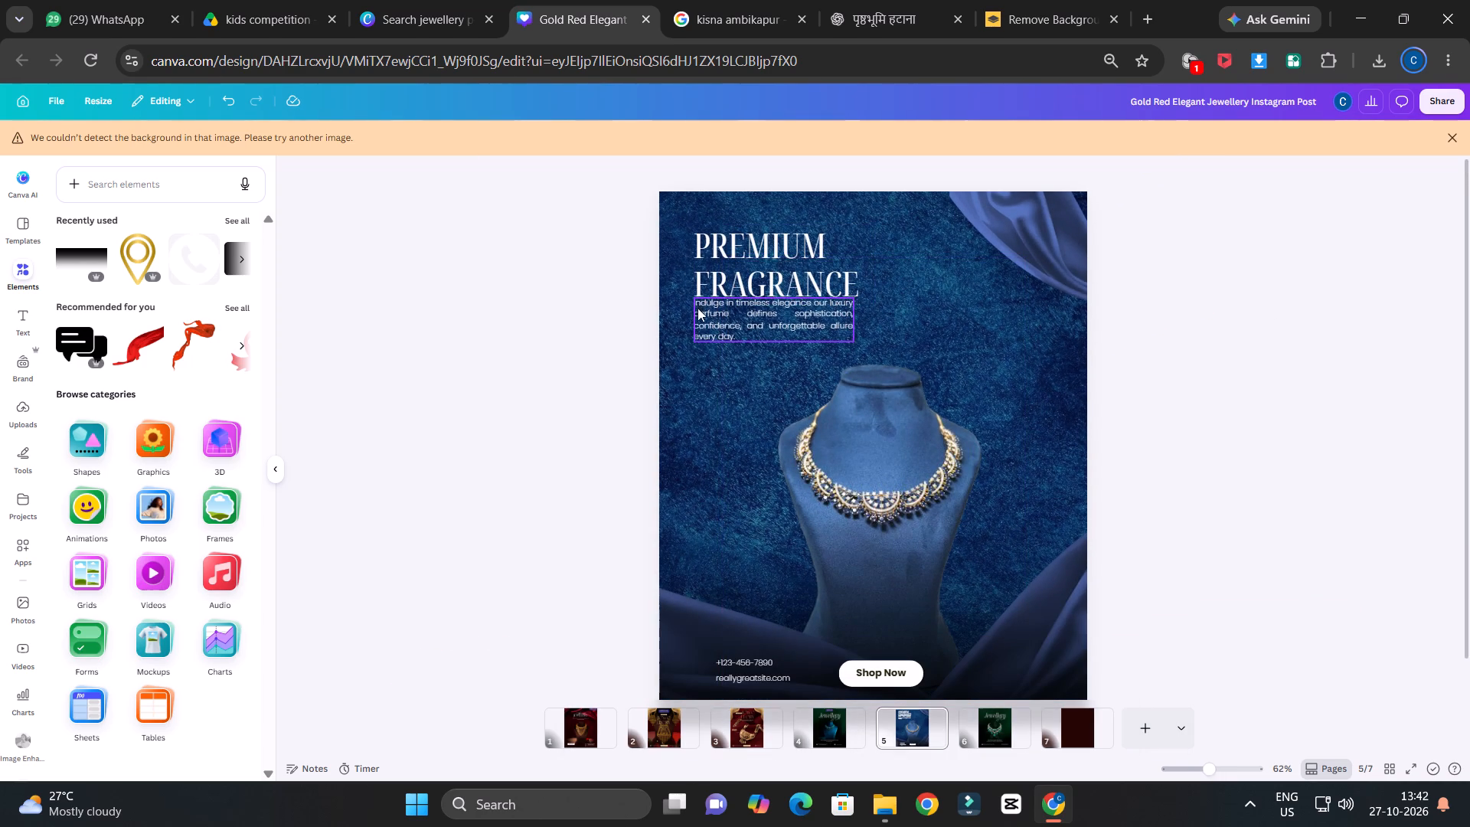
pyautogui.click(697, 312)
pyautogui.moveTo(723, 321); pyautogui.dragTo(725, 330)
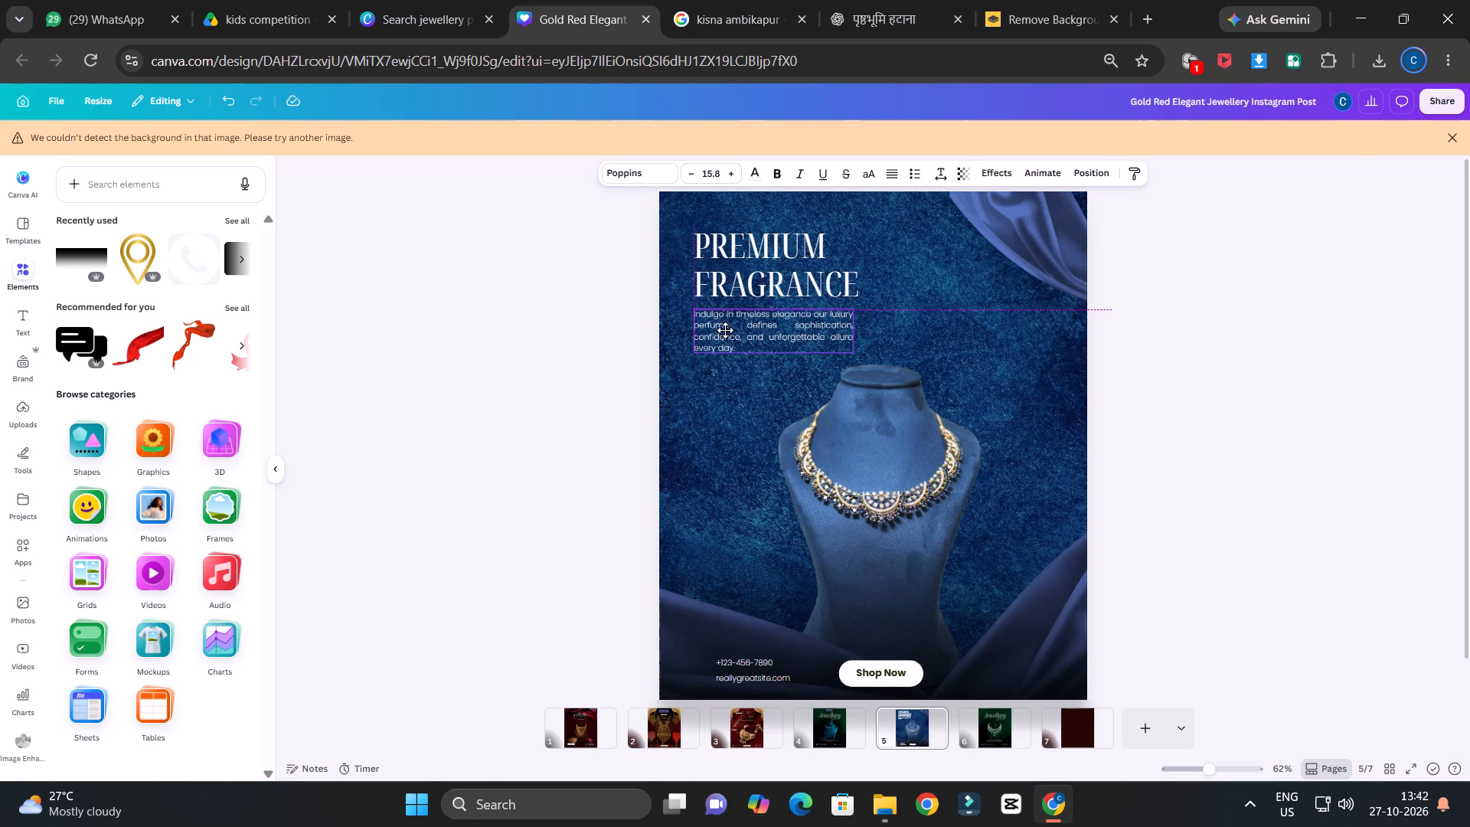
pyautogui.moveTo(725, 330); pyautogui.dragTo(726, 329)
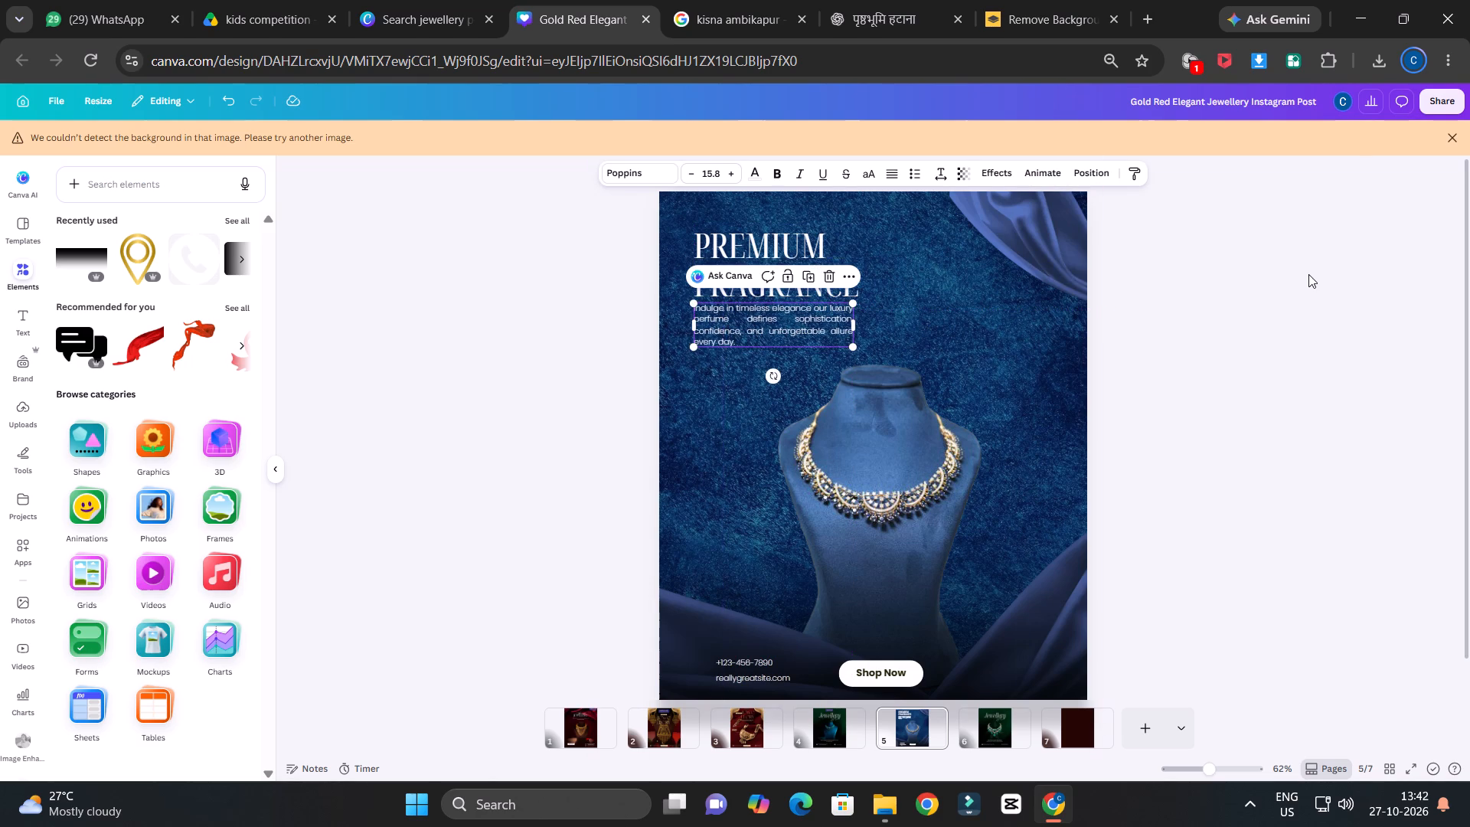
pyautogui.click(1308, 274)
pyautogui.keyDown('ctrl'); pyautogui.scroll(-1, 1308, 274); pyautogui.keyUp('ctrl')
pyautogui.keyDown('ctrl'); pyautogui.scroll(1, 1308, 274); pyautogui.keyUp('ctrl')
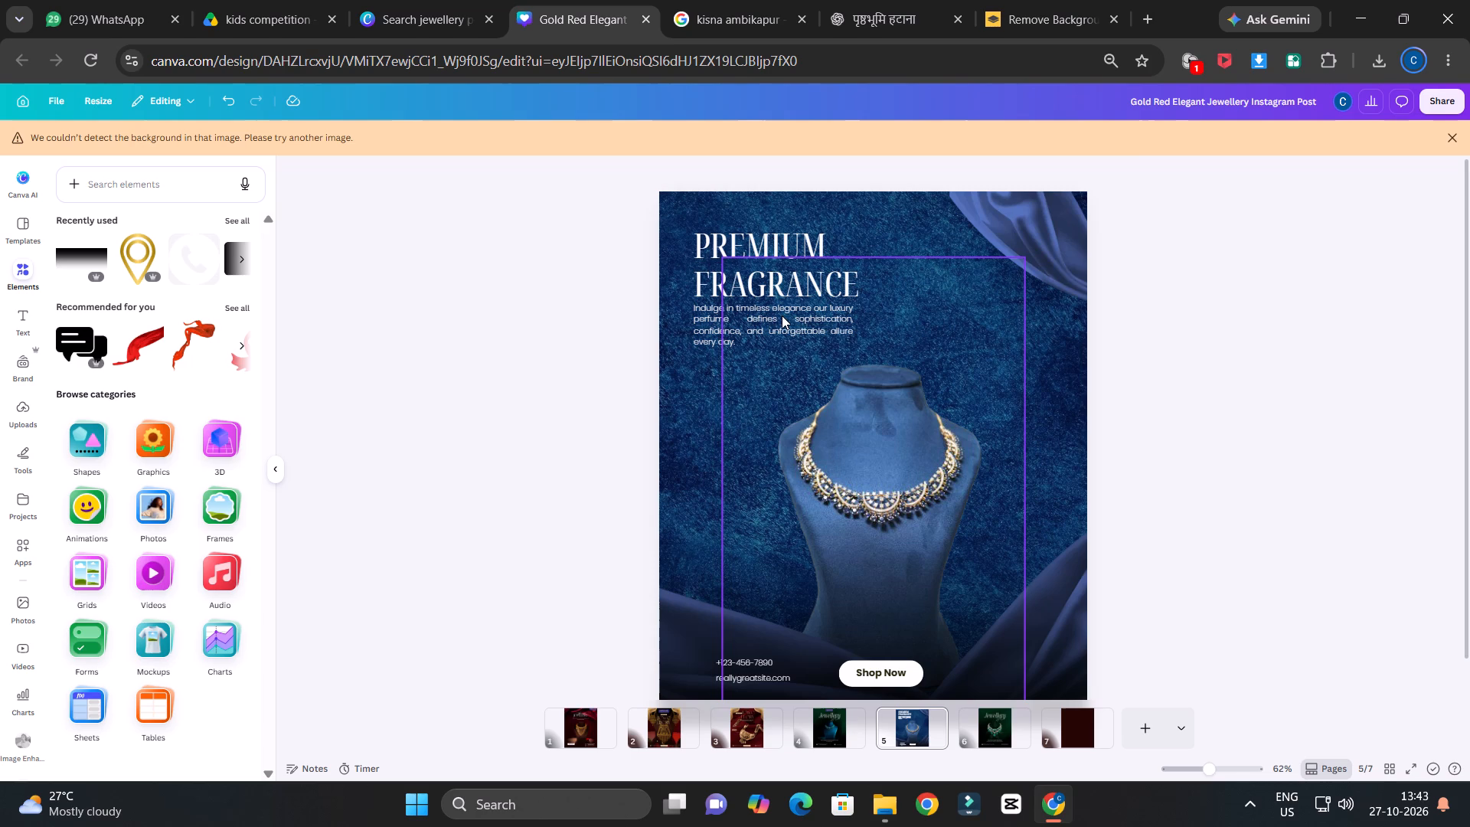
# Reduce the blue page's paragraph to font size 12.9 and place it a little lower beneath the PREMIUM FRAGRANCE heading, left edges aligned.
pyautogui.moveTo(779, 319); pyautogui.dragTo(767, 361)
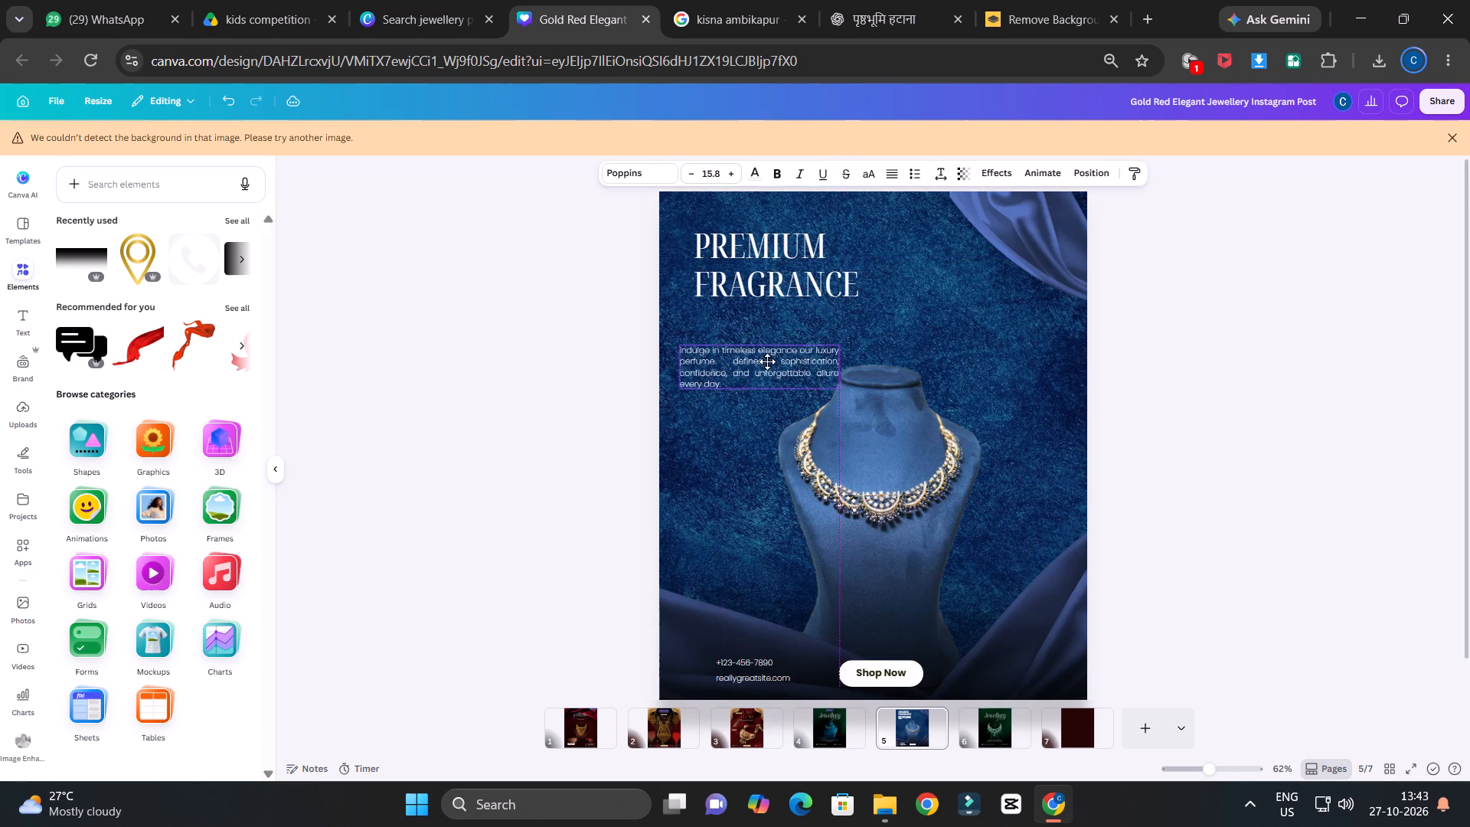
pyautogui.moveTo(767, 361); pyautogui.dragTo(767, 344)
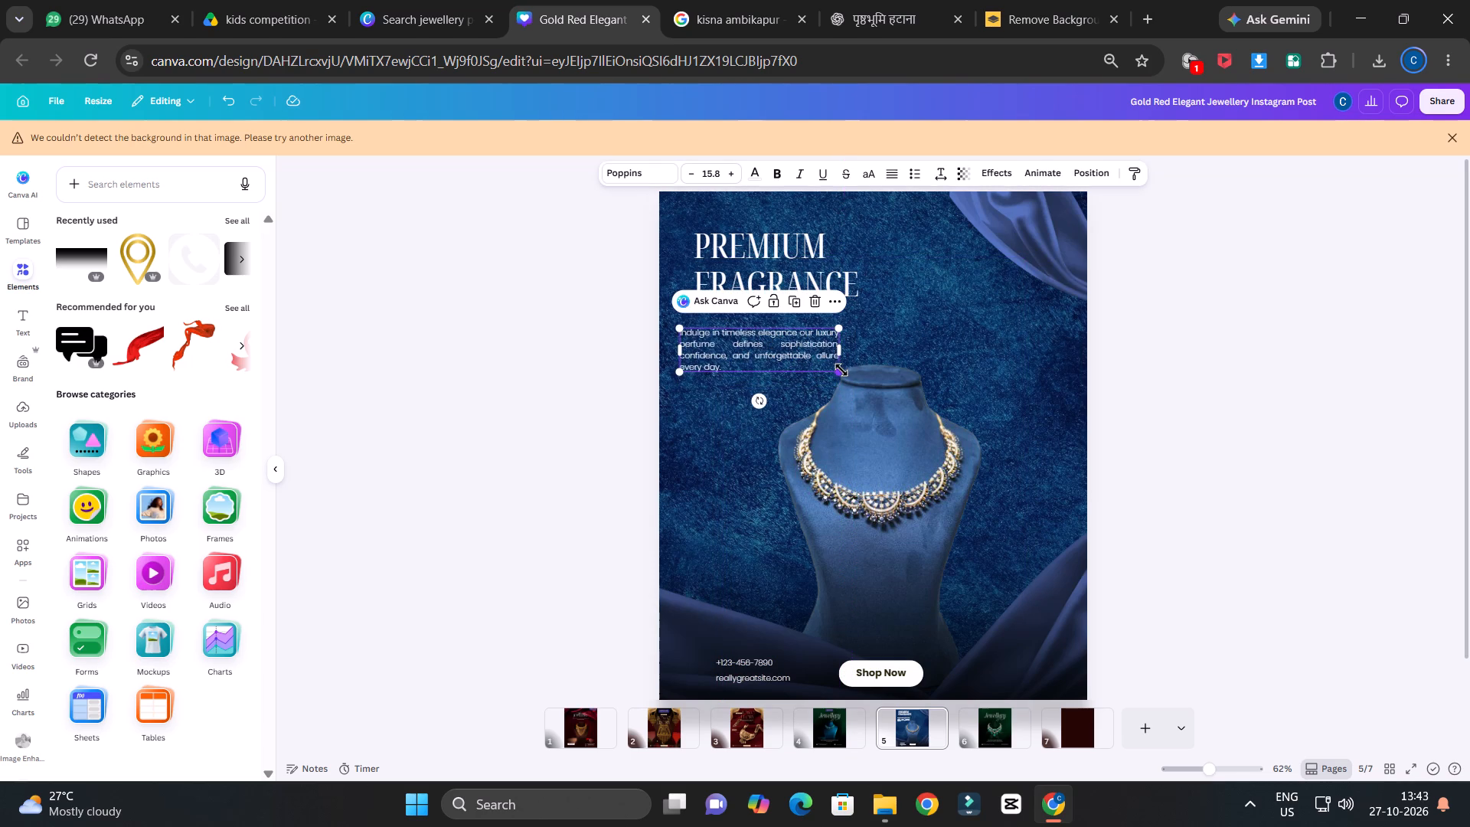
pyautogui.moveTo(841, 370); pyautogui.dragTo(814, 358)
pyautogui.moveTo(779, 347); pyautogui.dragTo(790, 343)
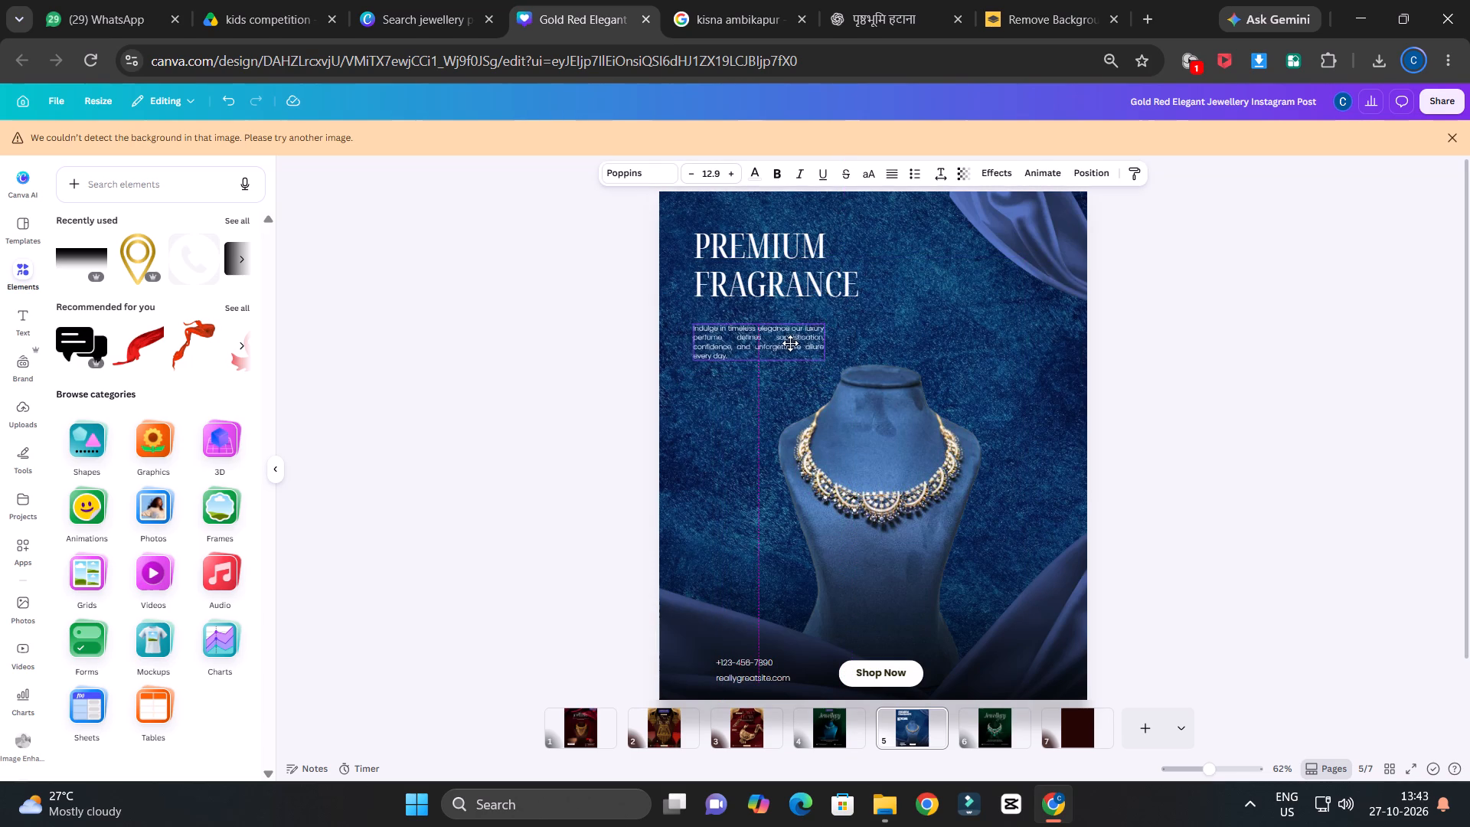
pyautogui.moveTo(790, 343); pyautogui.dragTo(790, 345)
# Reduce the PREMIUM FRAGRANCE heading to font size 56.1 and place it directly above the paragraph with left edges aligned.
pyautogui.click(789, 266)
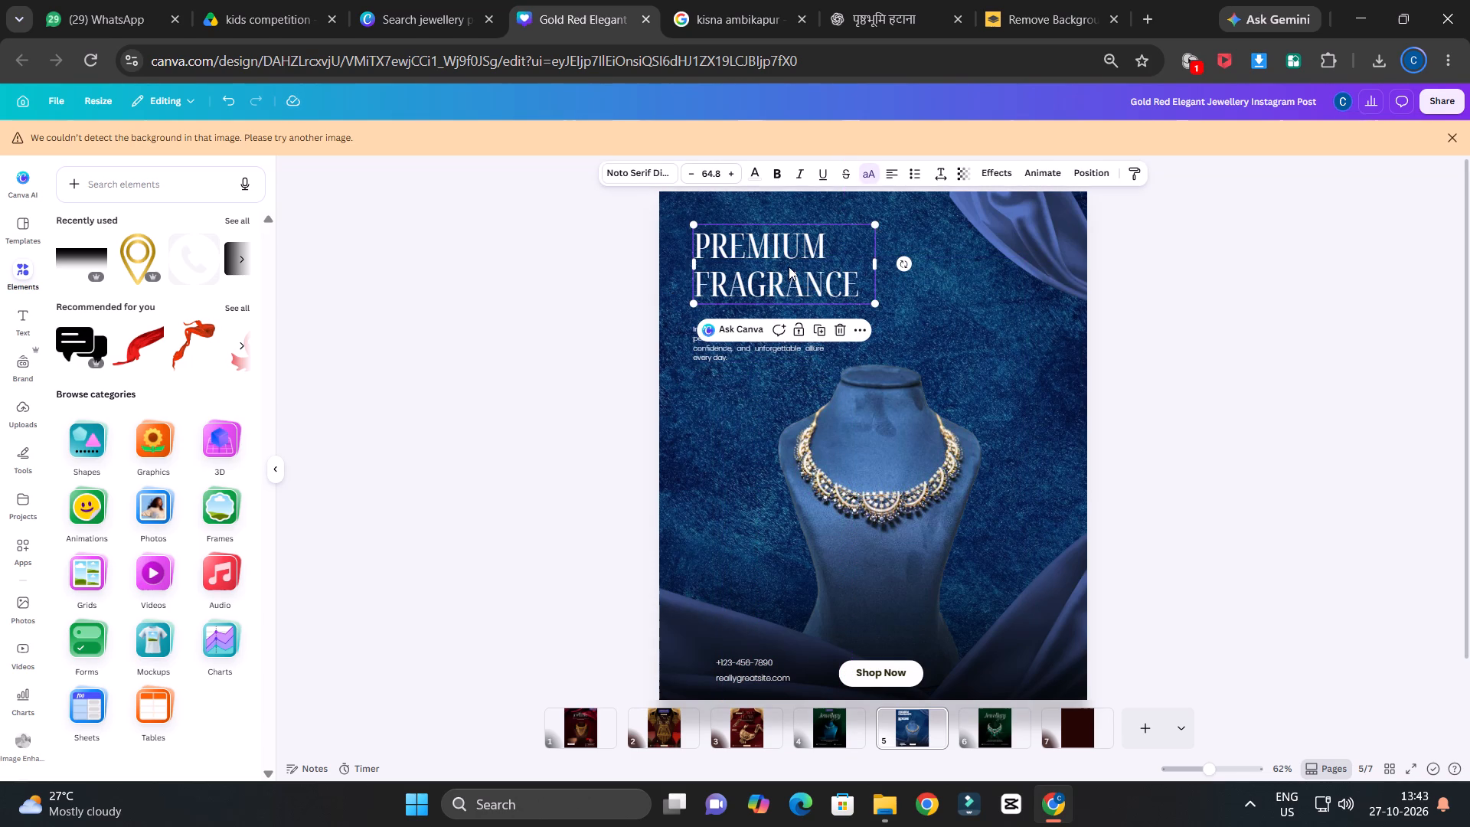
pyautogui.moveTo(789, 266); pyautogui.dragTo(776, 283)
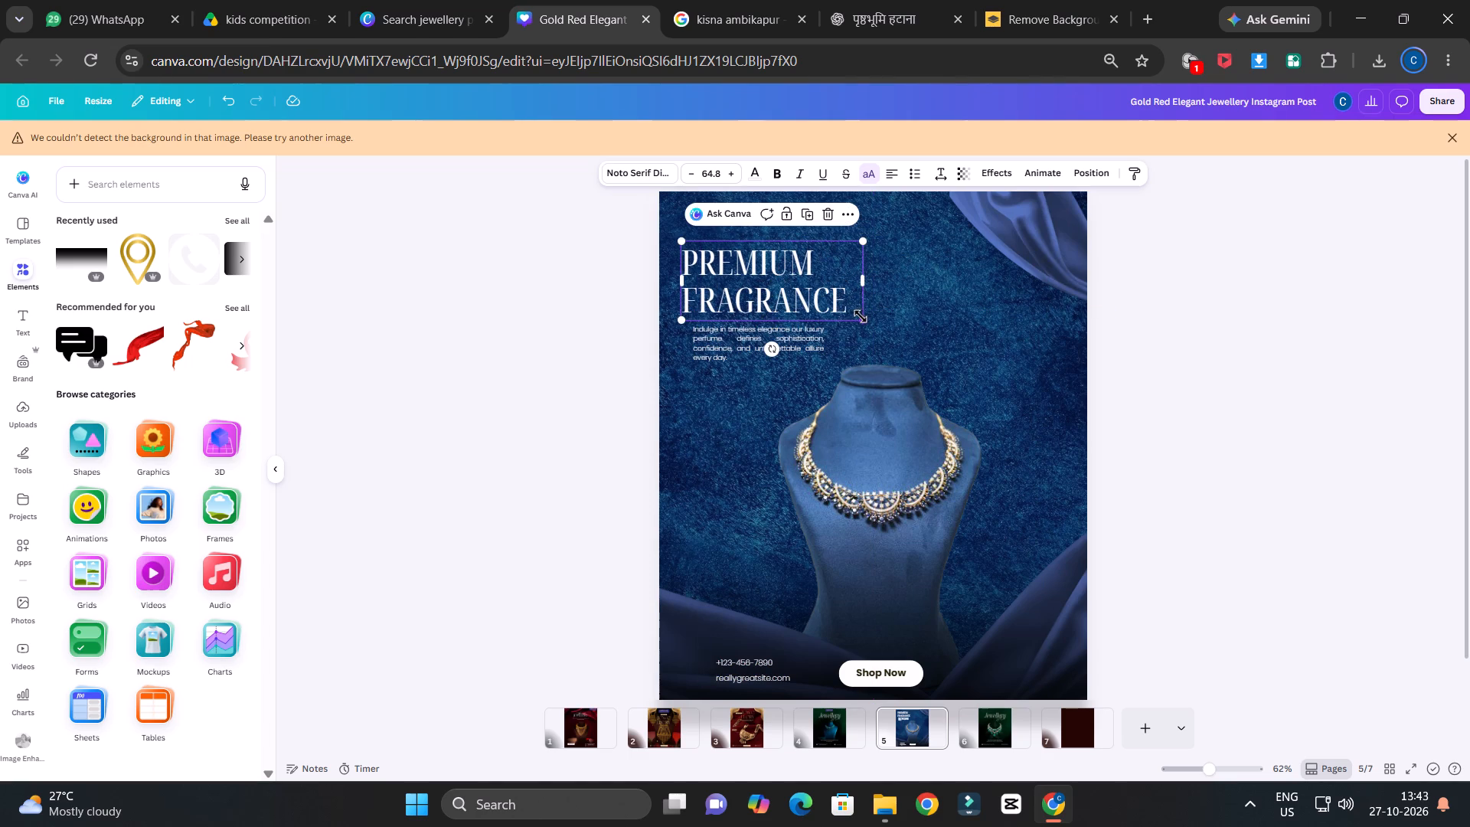
pyautogui.moveTo(863, 316); pyautogui.dragTo(837, 310)
pyautogui.moveTo(790, 279); pyautogui.dragTo(795, 293)
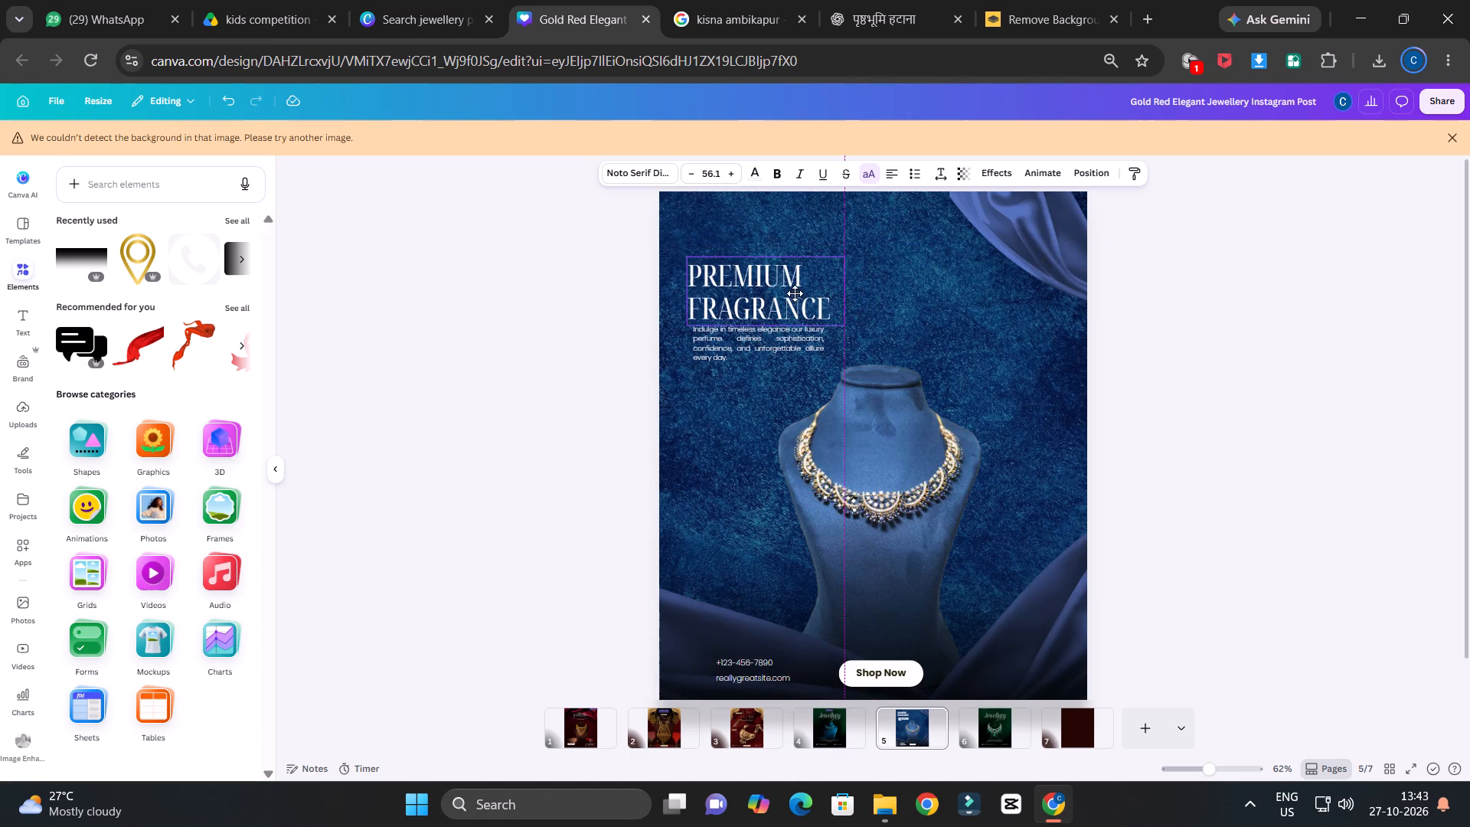
pyautogui.moveTo(795, 293); pyautogui.dragTo(802, 293)
pyautogui.click(1315, 306)
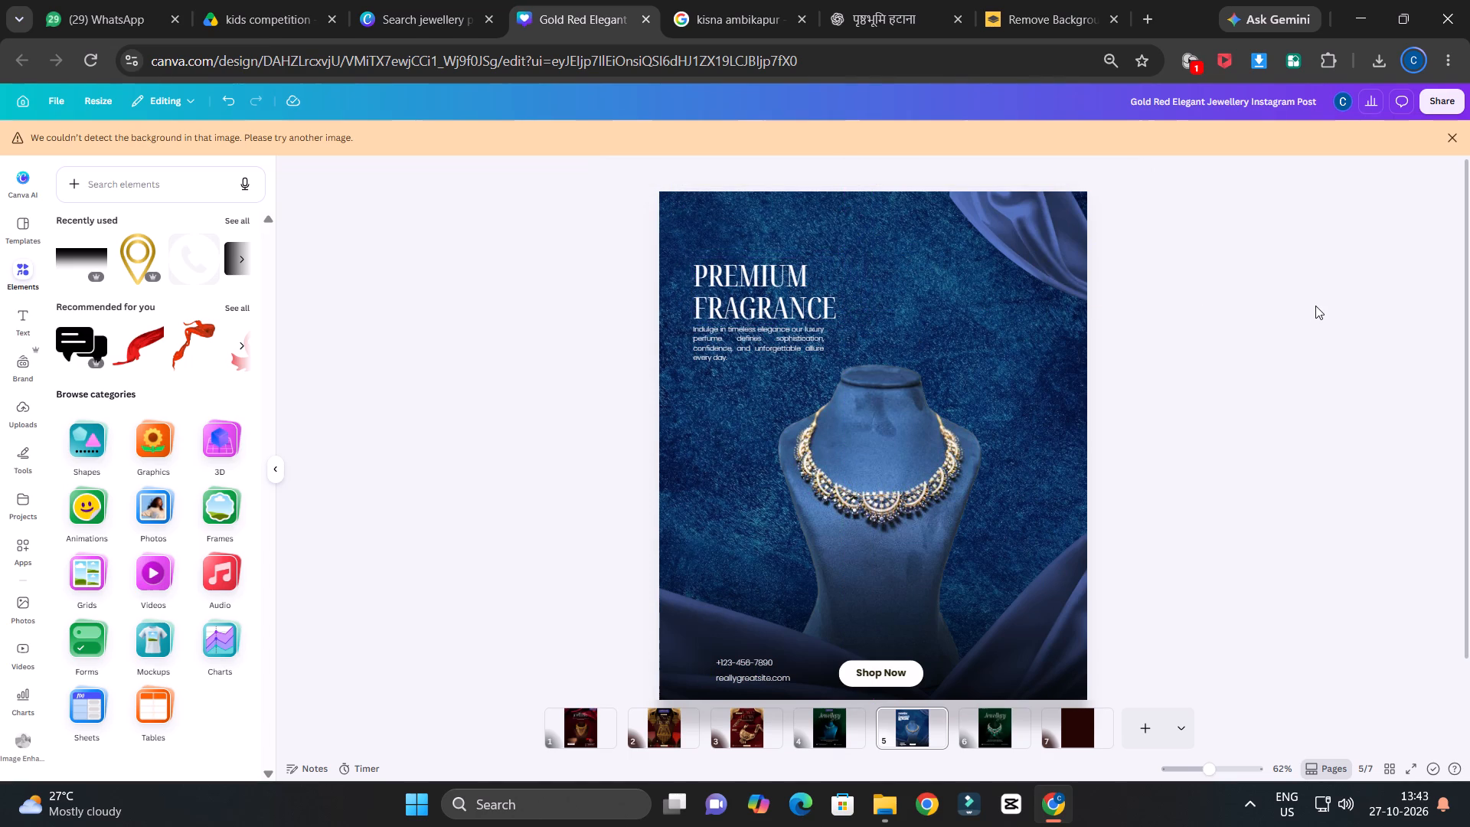
# Look through the uploaded images for the KISNA logo.
pyautogui.keyDown('ctrl'); pyautogui.scroll(-1, 1315, 306); pyautogui.keyUp('ctrl')
pyautogui.keyDown('ctrl'); pyautogui.scroll(1, 1266, 324); pyautogui.keyUp('ctrl')
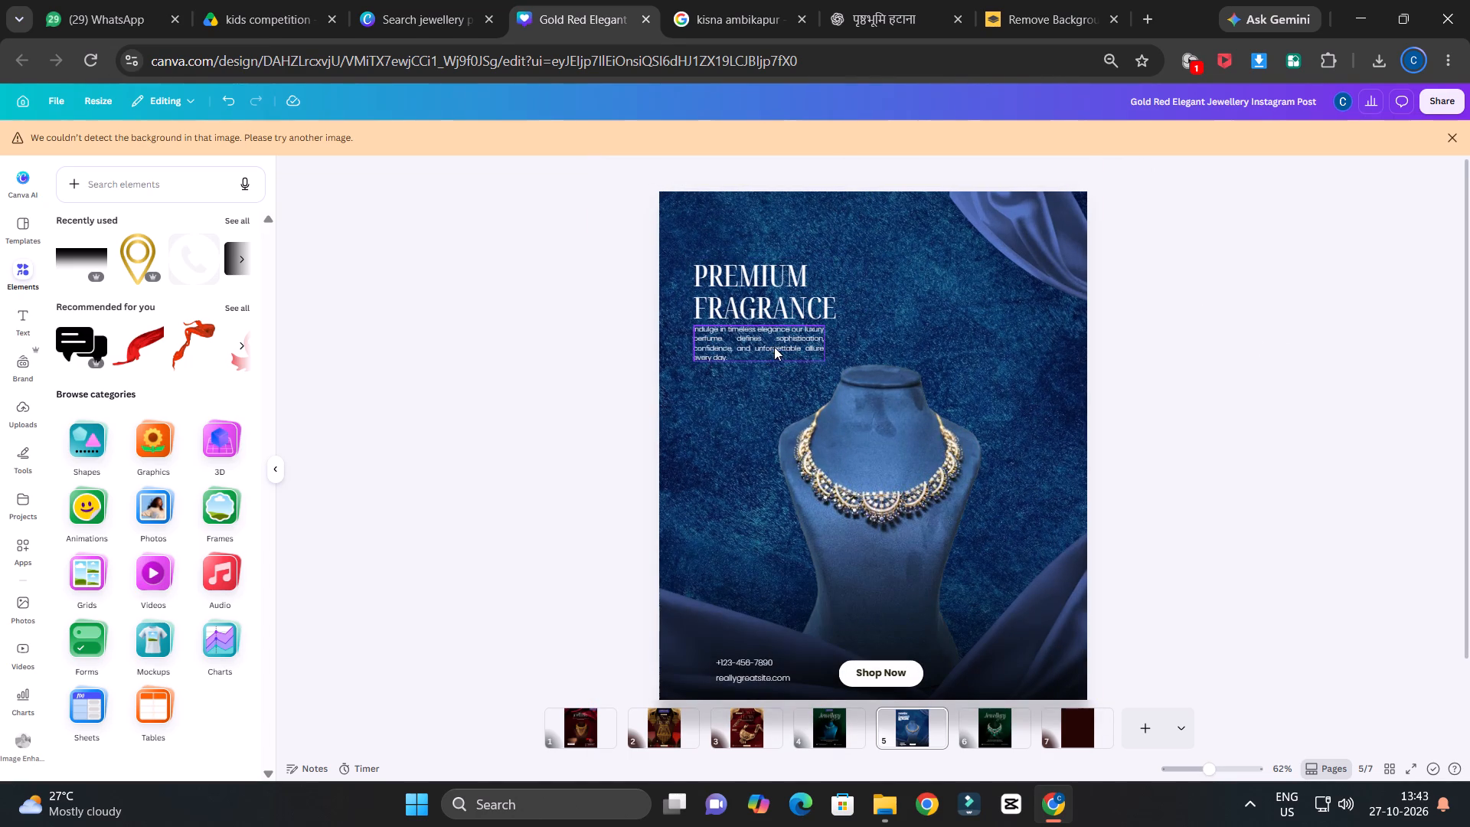
pyautogui.keyDown('ctrl'); pyautogui.scroll(-2, 1208, 336); pyautogui.keyUp('ctrl')
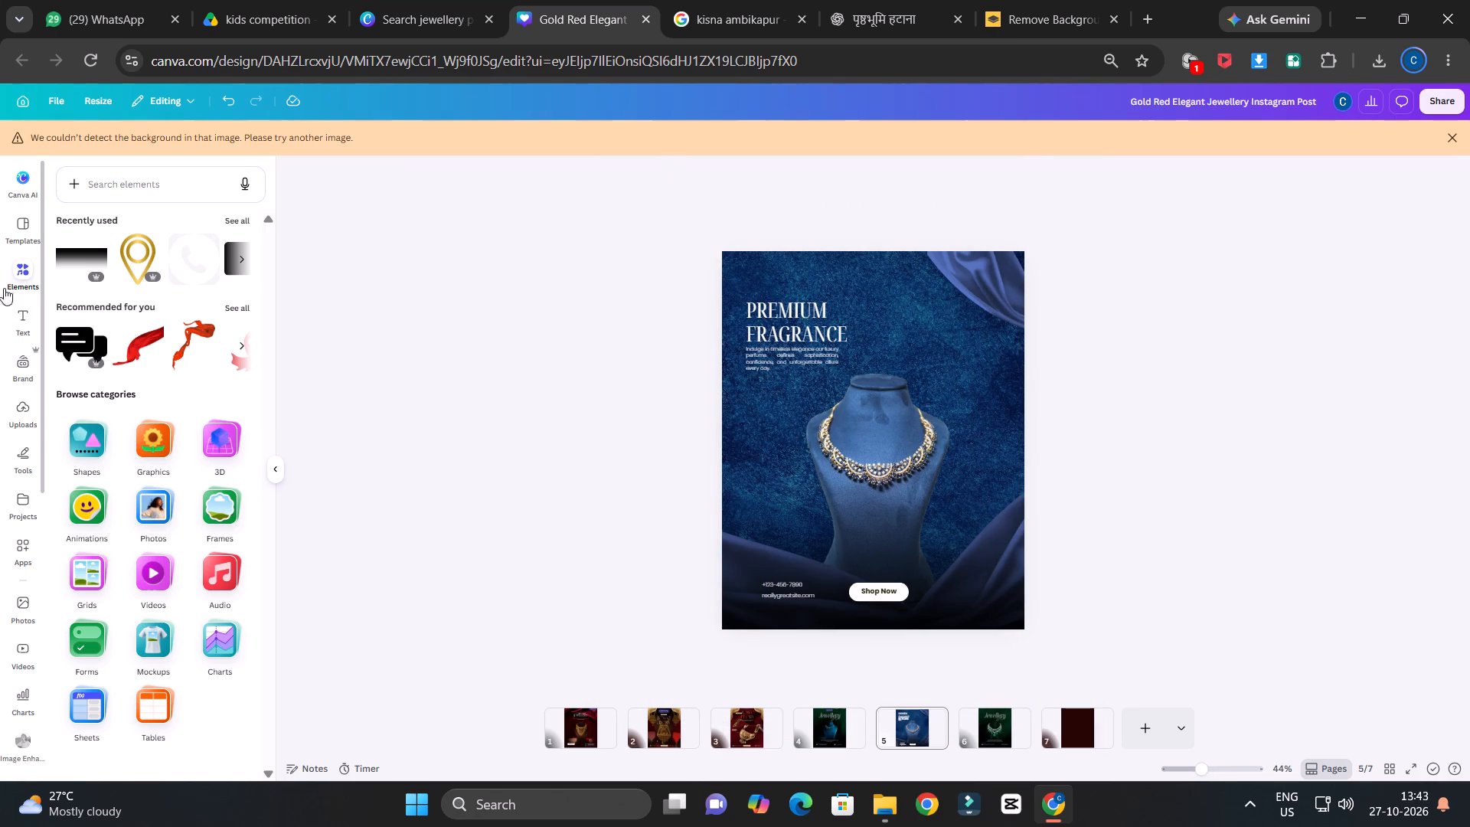
pyautogui.scroll(3, 14, 238)
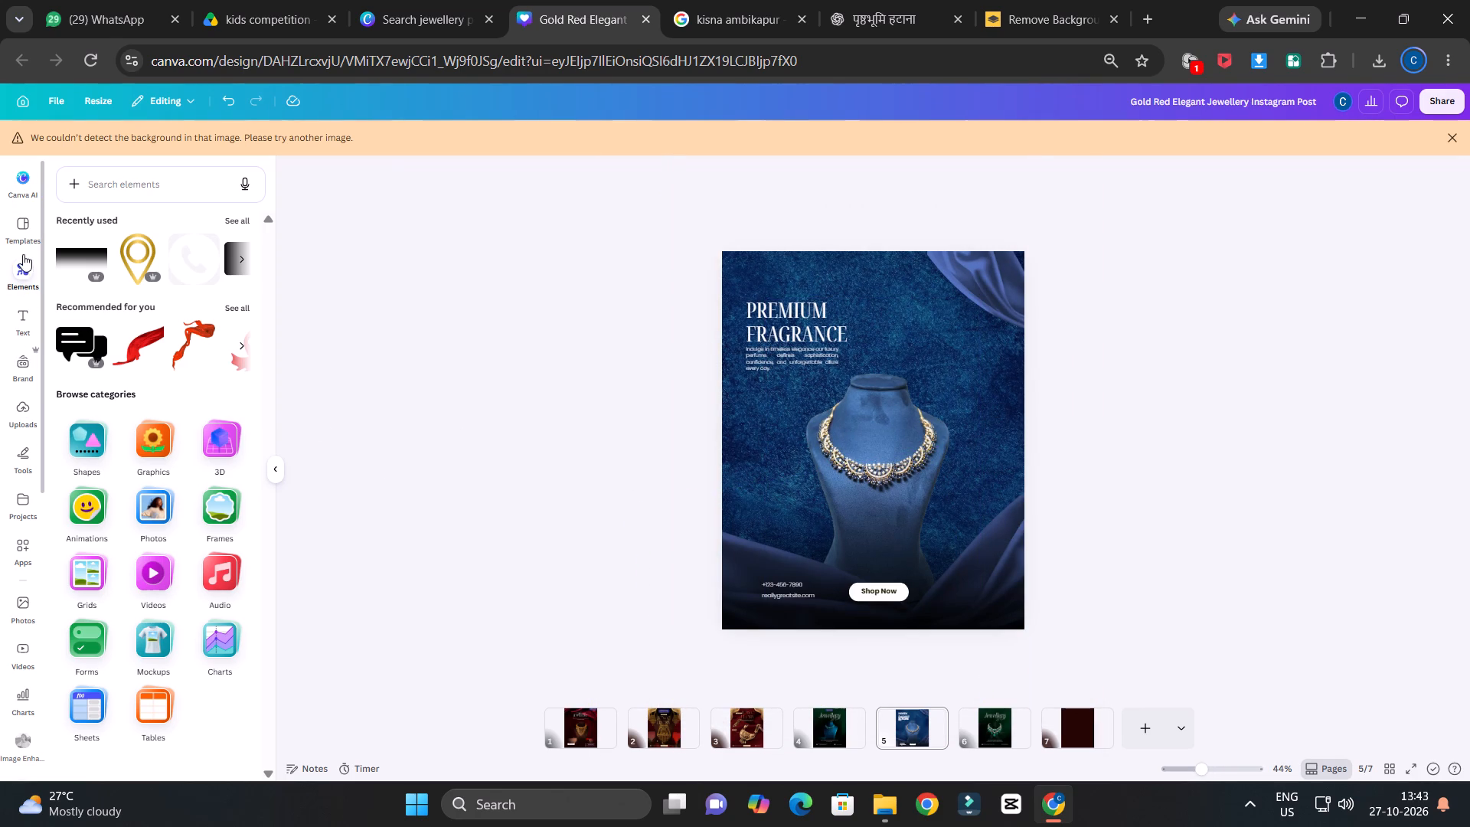
pyautogui.click(23, 233)
pyautogui.scroll(1, 10, 261)
pyautogui.click(23, 267)
pyautogui.scroll(2, 15, 320)
pyautogui.click(14, 413)
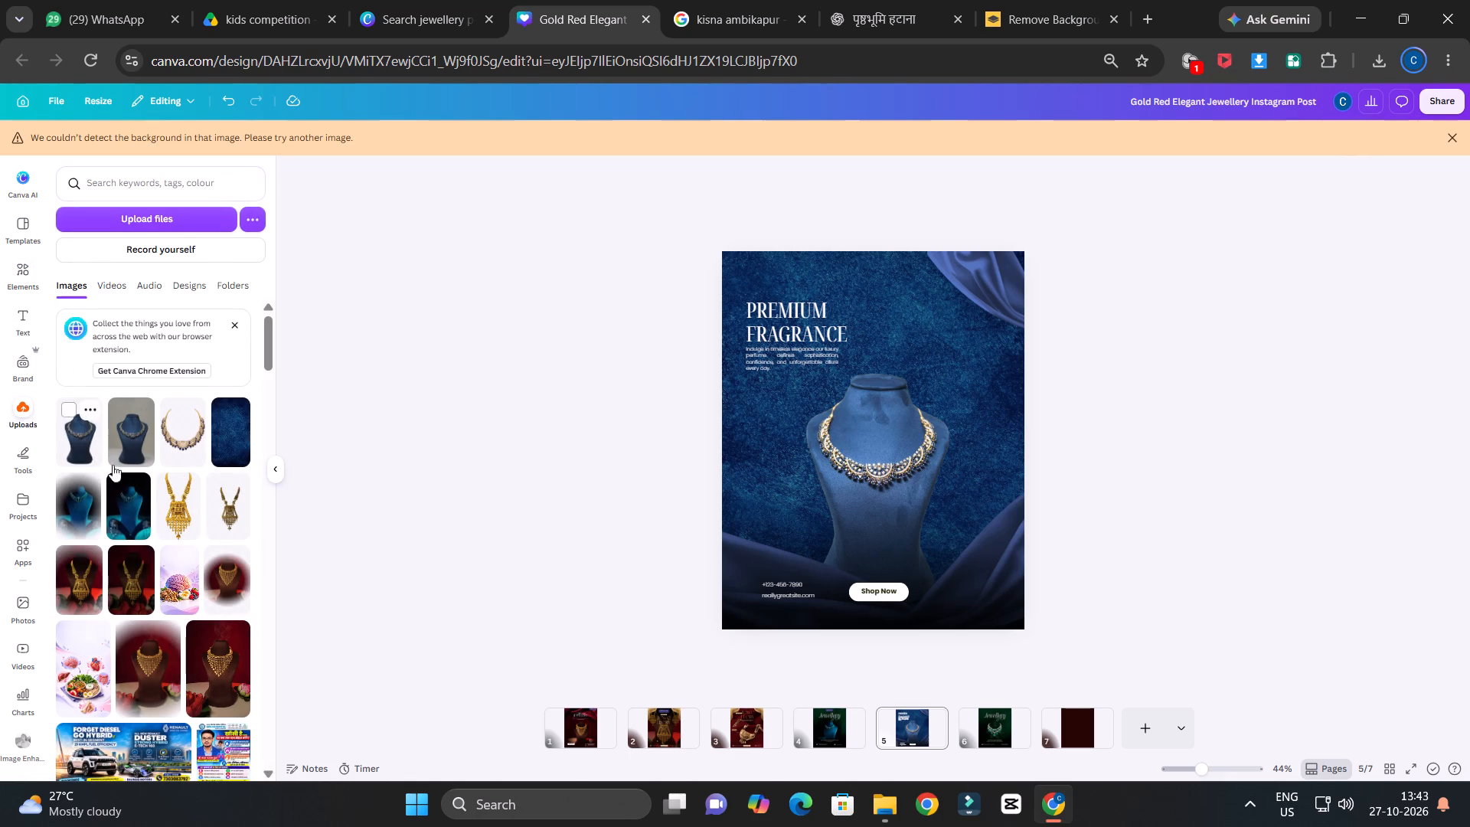
pyautogui.scroll(-5, 149, 475)
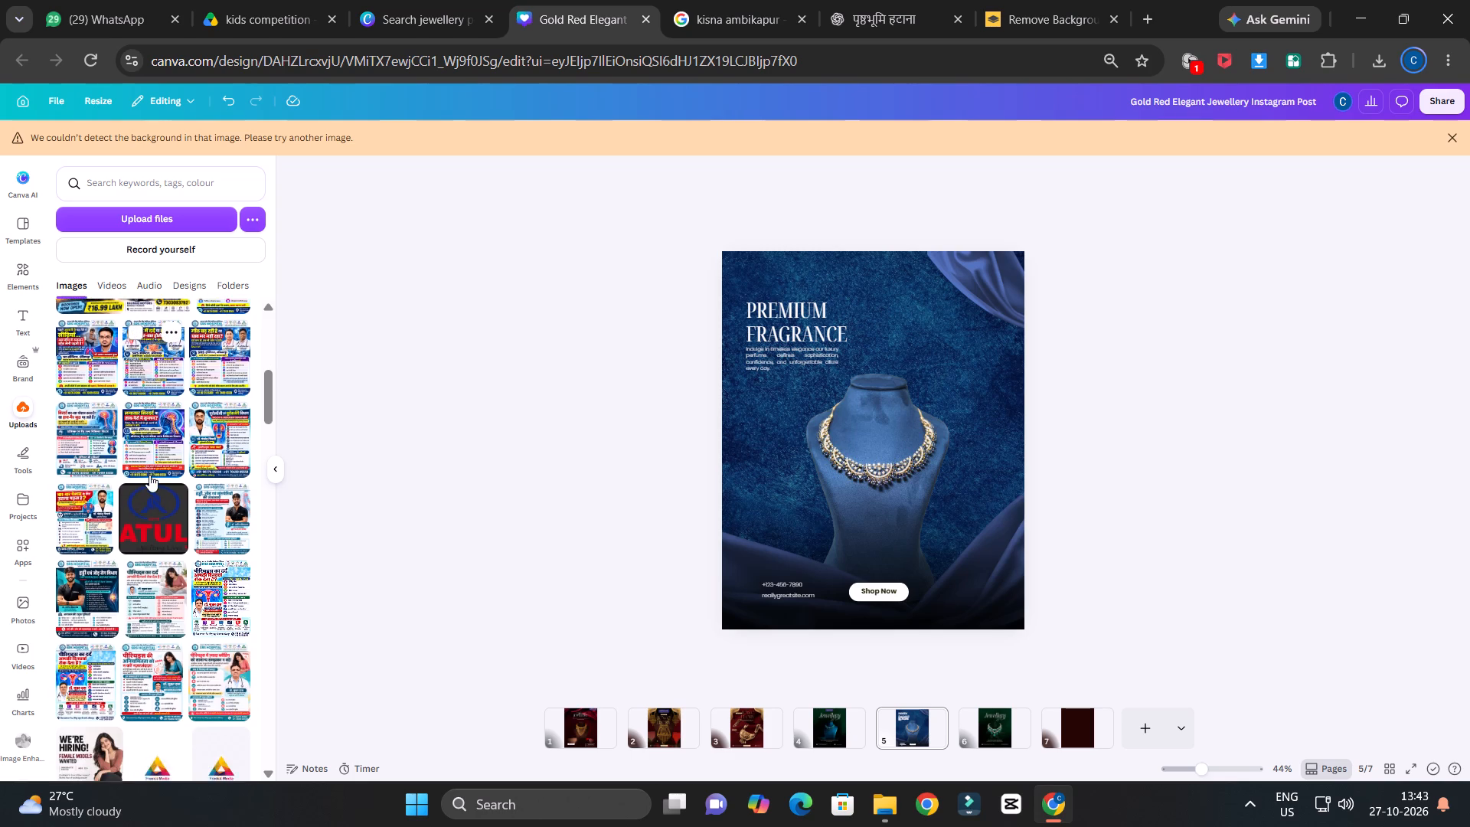
pyautogui.scroll(-7, 149, 475)
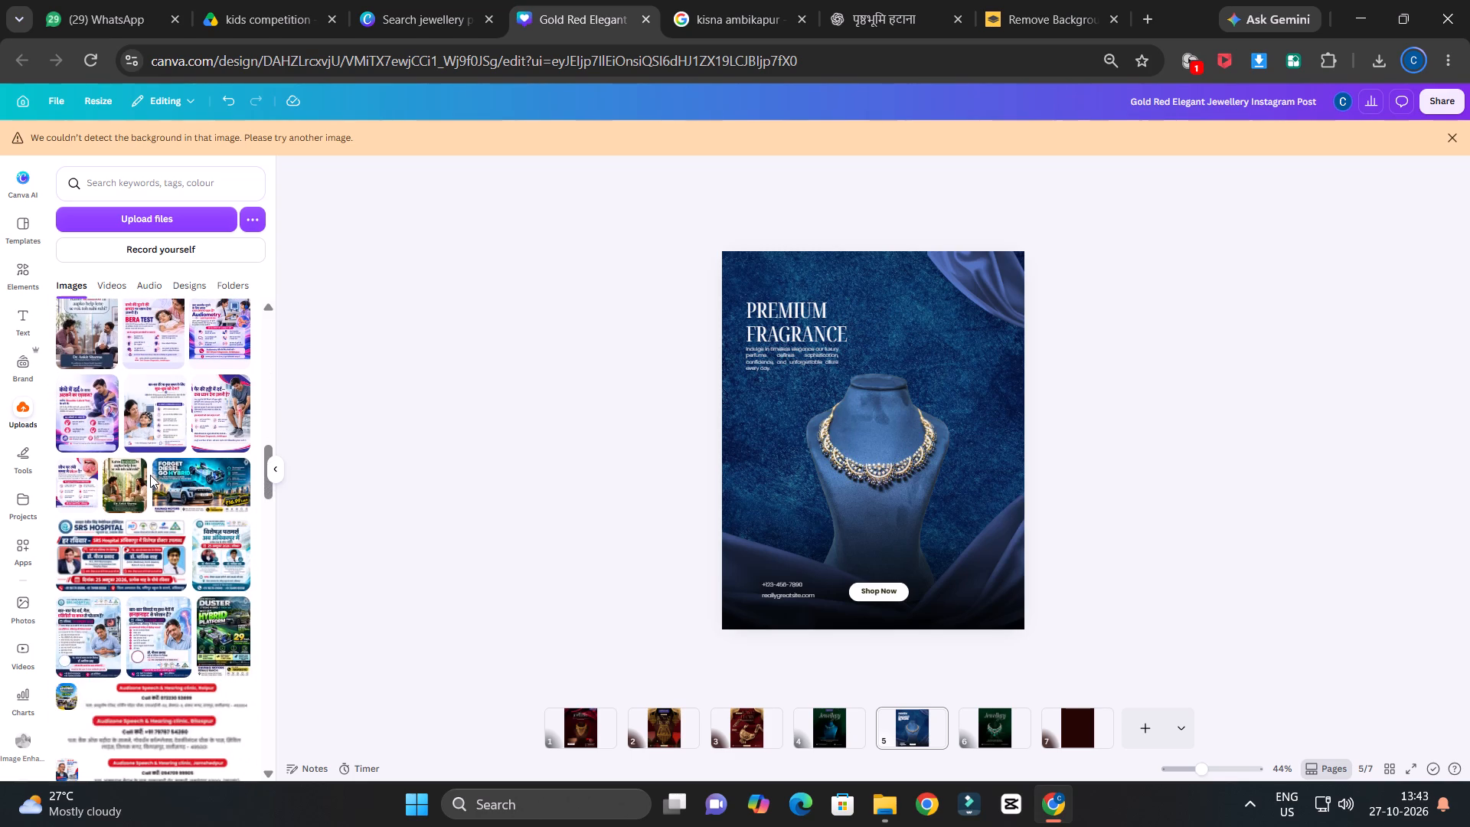
pyautogui.scroll(-7, 150, 475)
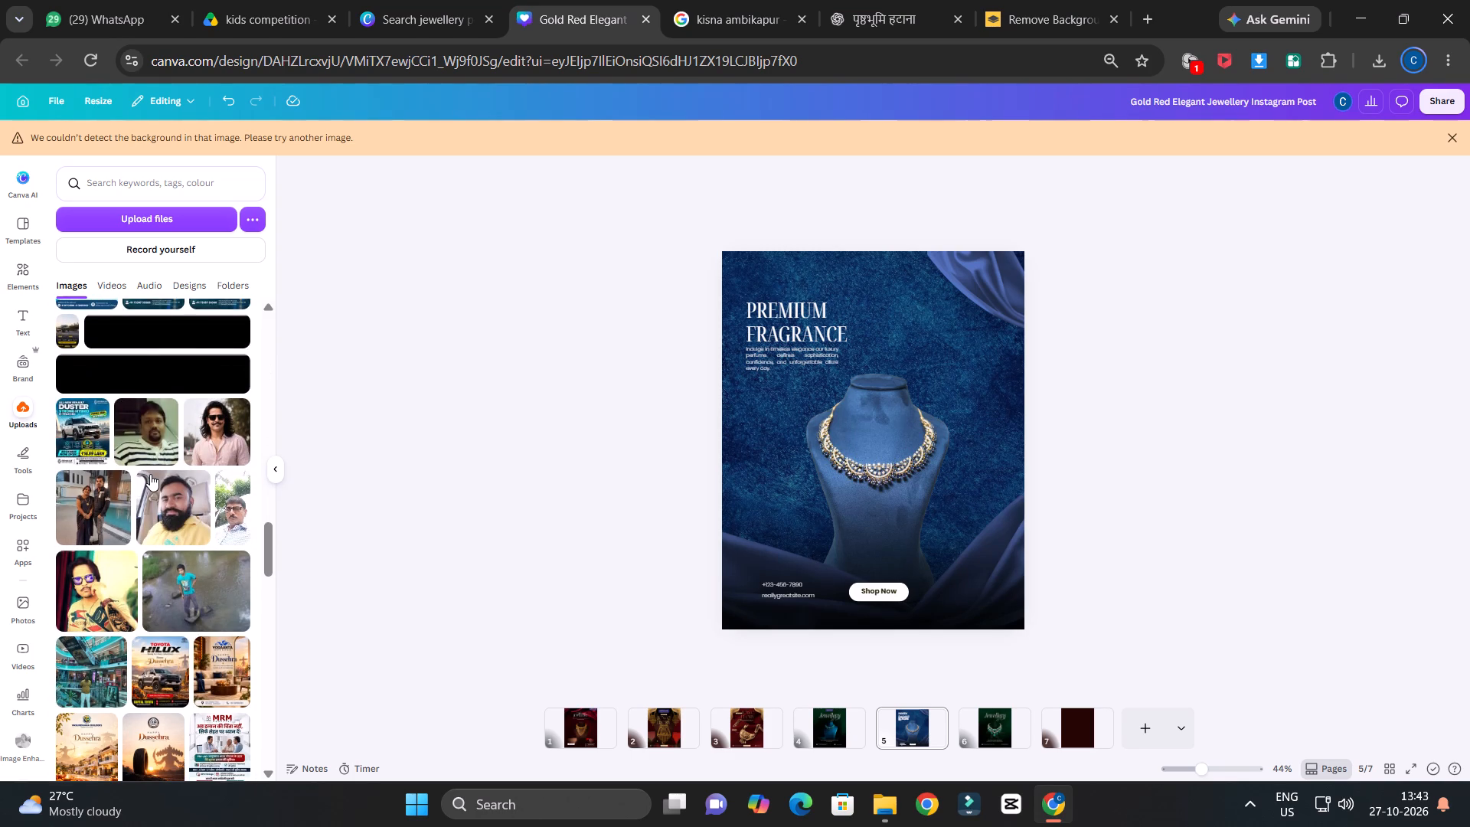
pyautogui.scroll(-5, 150, 473)
pyautogui.scroll(19, 149, 473)
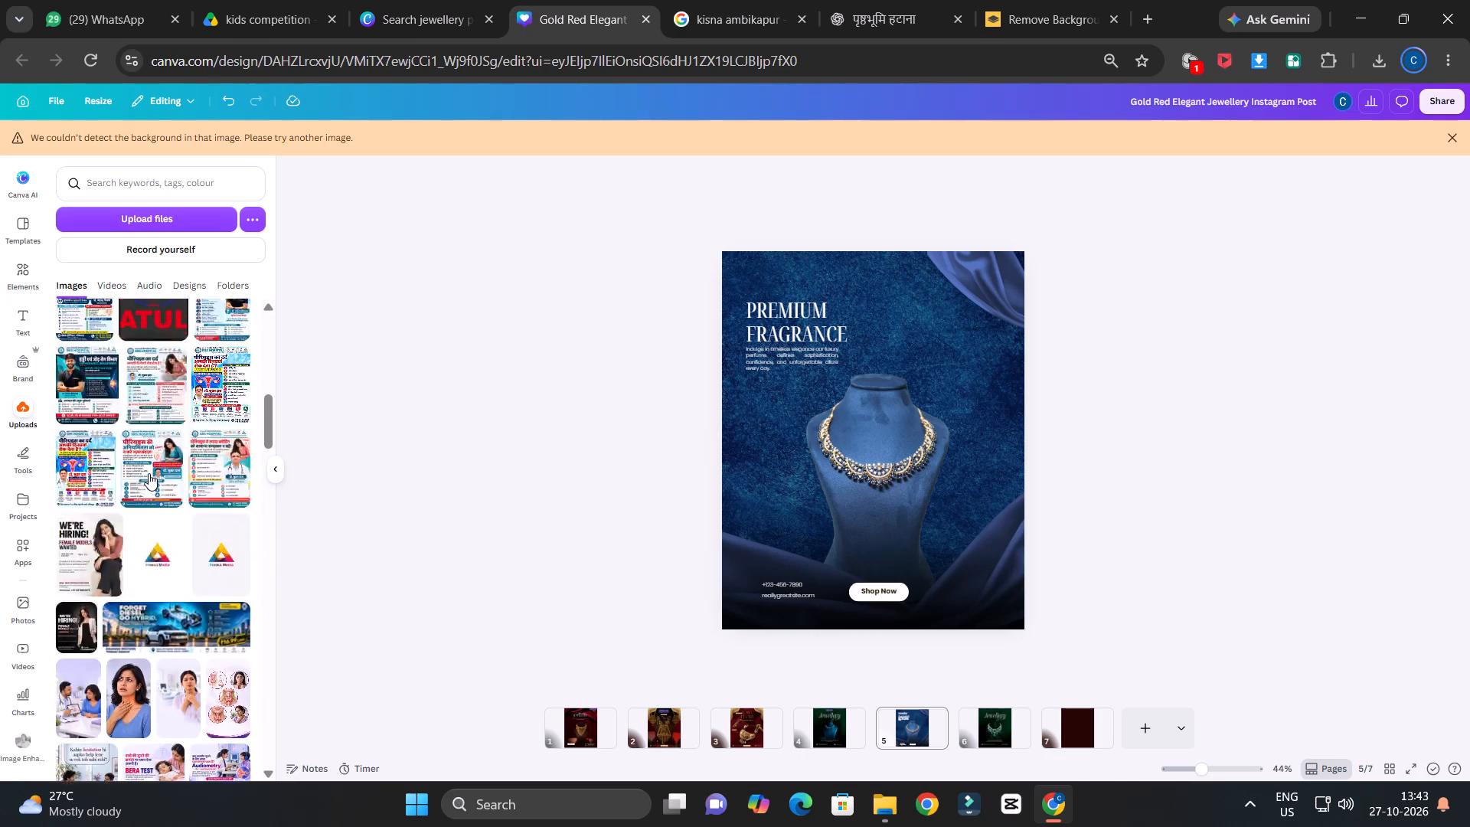
pyautogui.scroll(10, 149, 473)
pyautogui.scroll(-2, 149, 473)
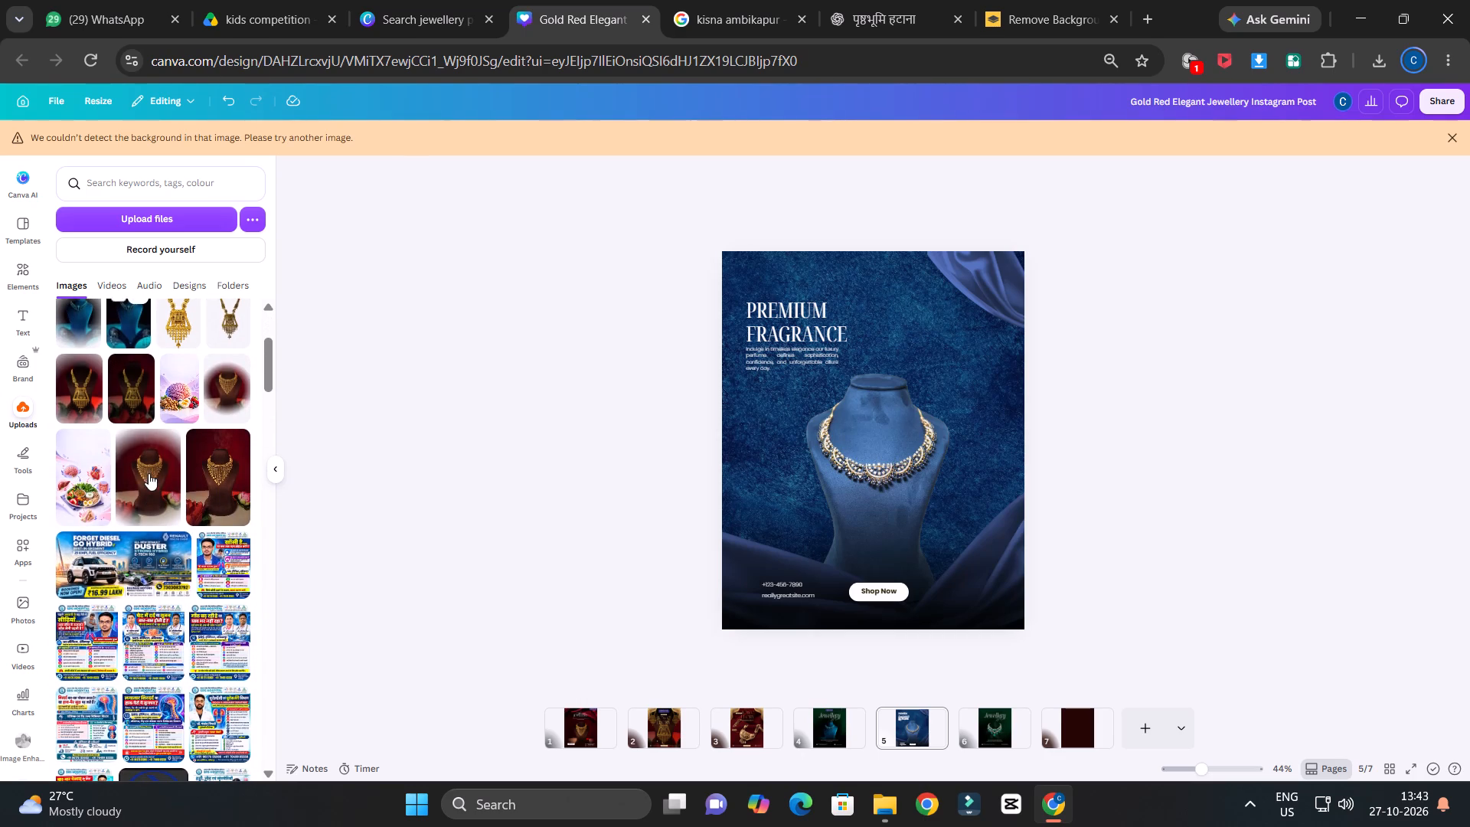
pyautogui.scroll(-3, 119, 474)
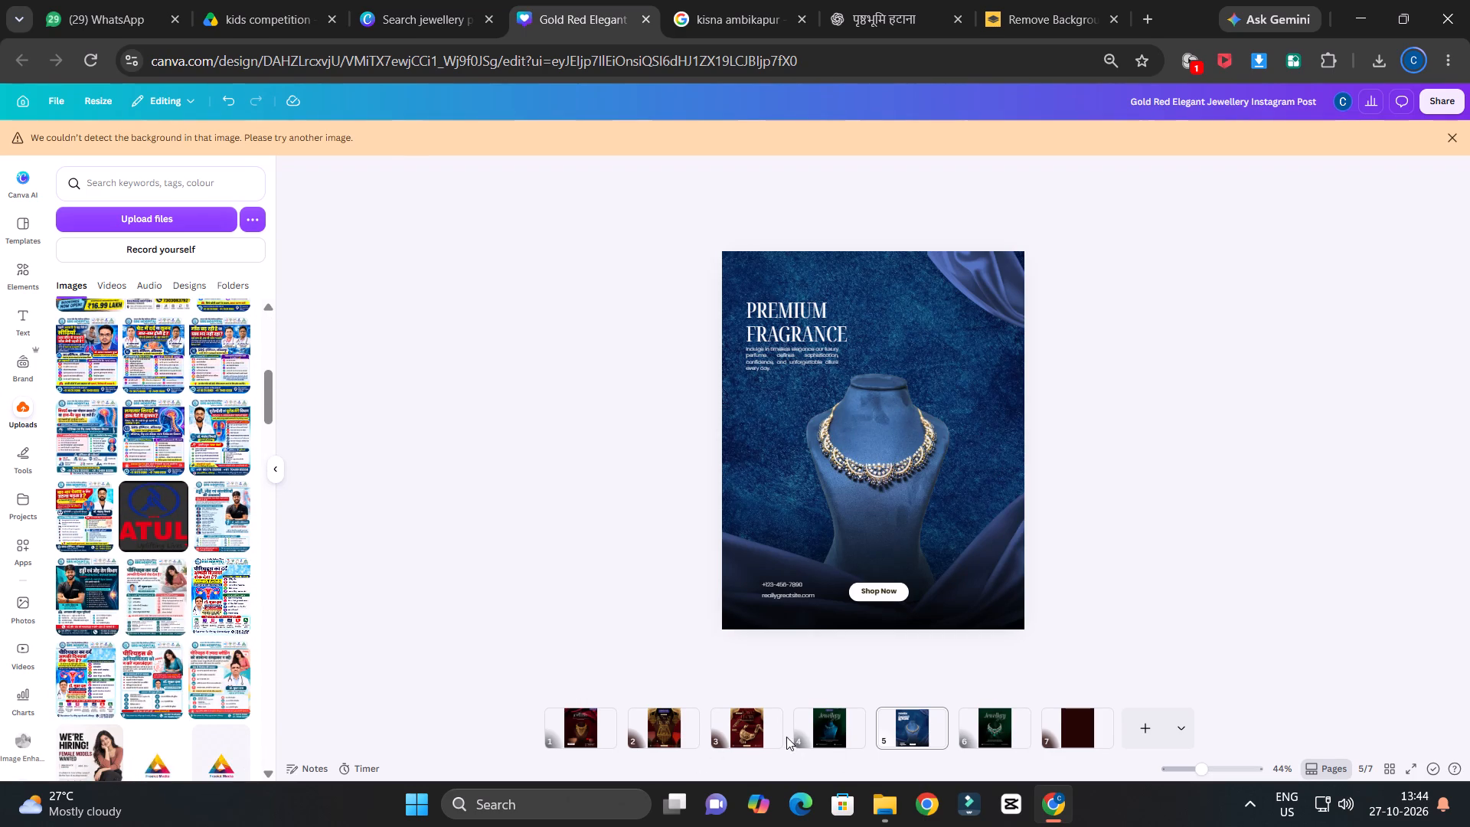
# Copy the KISNA logo from page 4 onto the top of the blue necklace page, page 5.
pyautogui.click(825, 731)
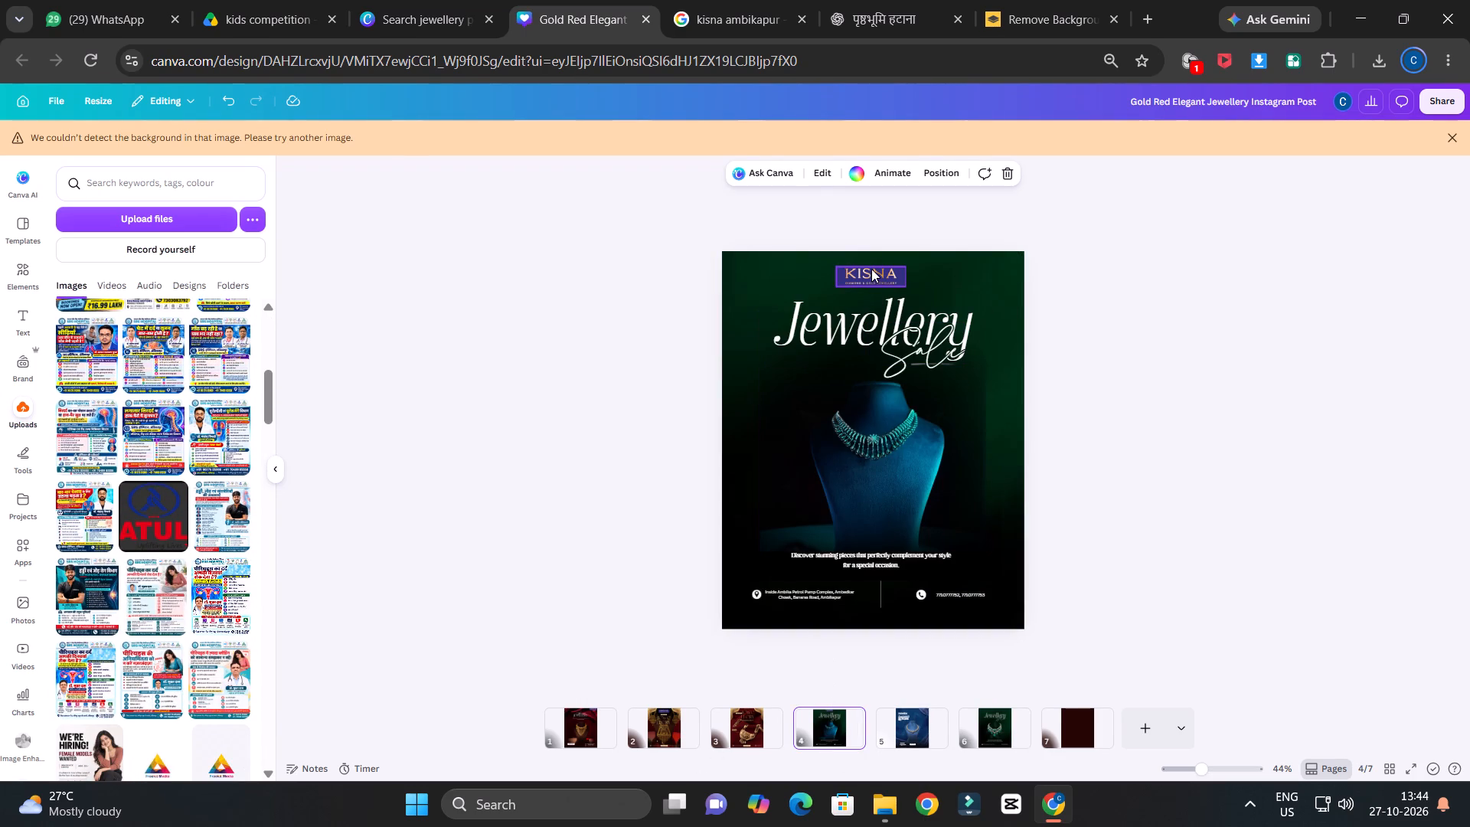
pyautogui.click(871, 269)
pyautogui.hotkey('ctrl', 'c')
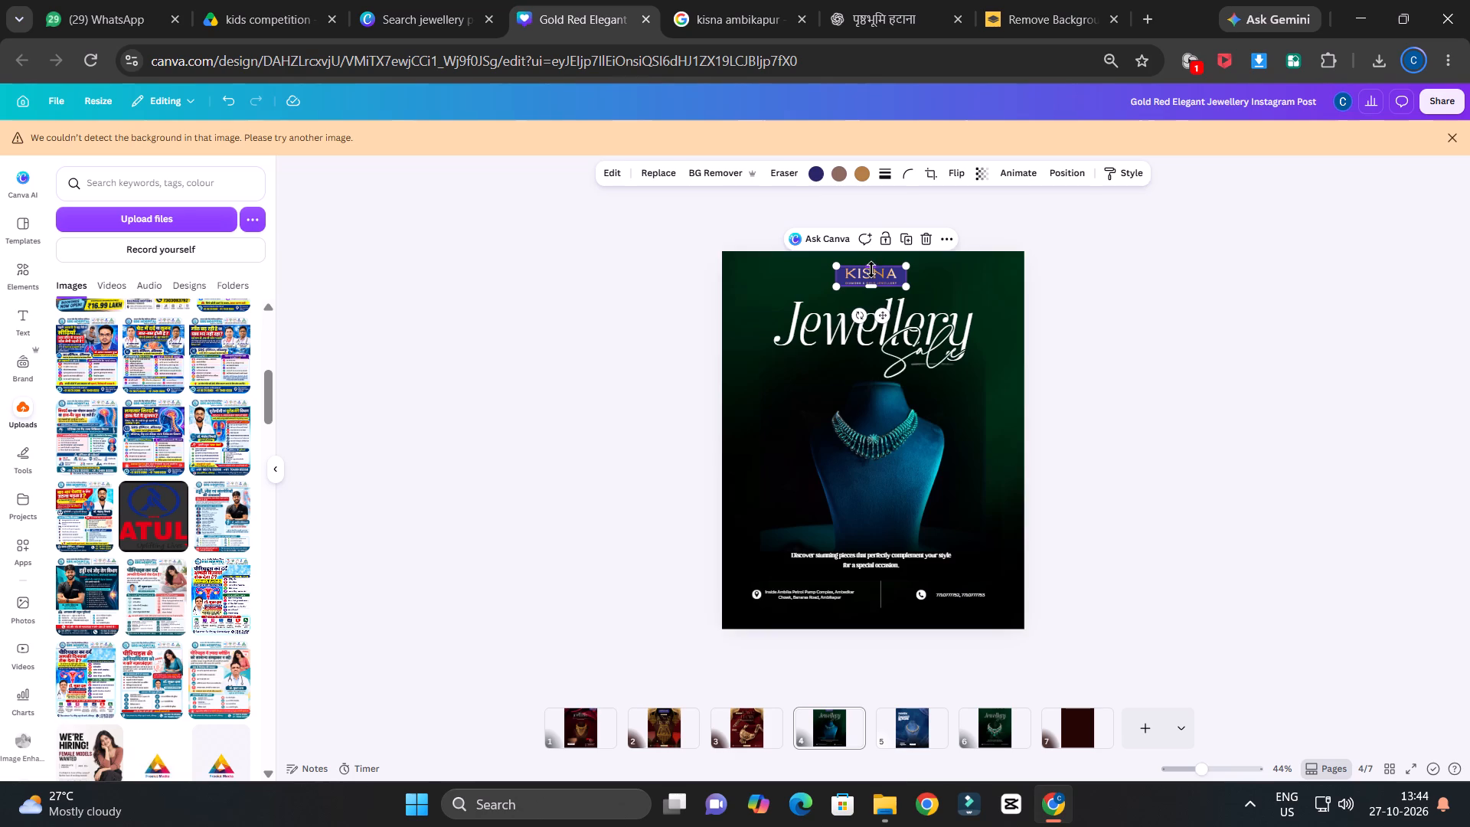
pyautogui.click(920, 715)
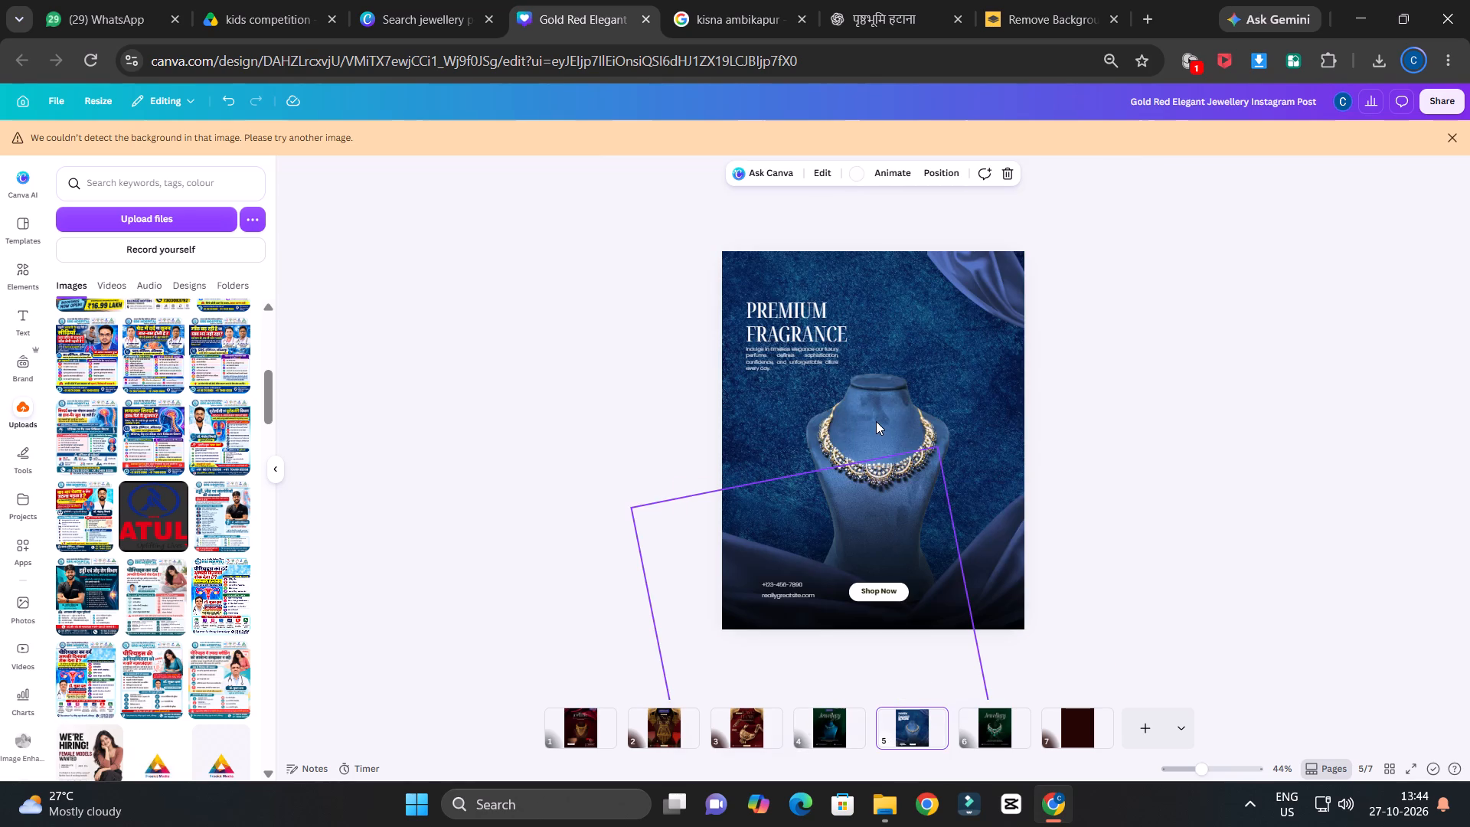
pyautogui.hotkey('ctrl', 'v')
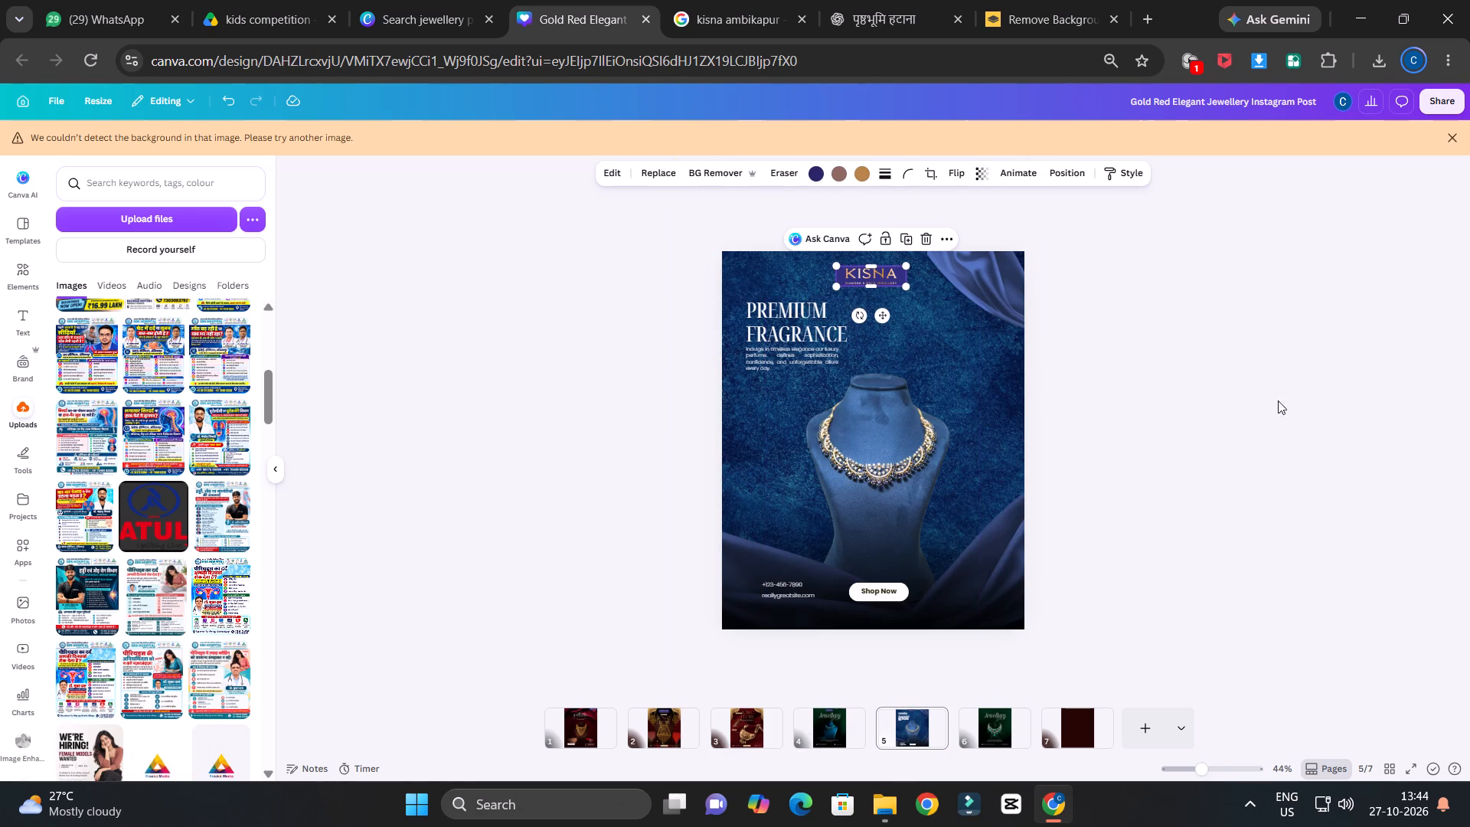
# Adjust the blue page's KISNA logo to a temperature of -60 and a tint of -4.
pyautogui.keyDown('ctrl'); pyautogui.scroll(3, 1289, 404); pyautogui.keyUp('ctrl')
pyautogui.scroll(4, 1290, 404)
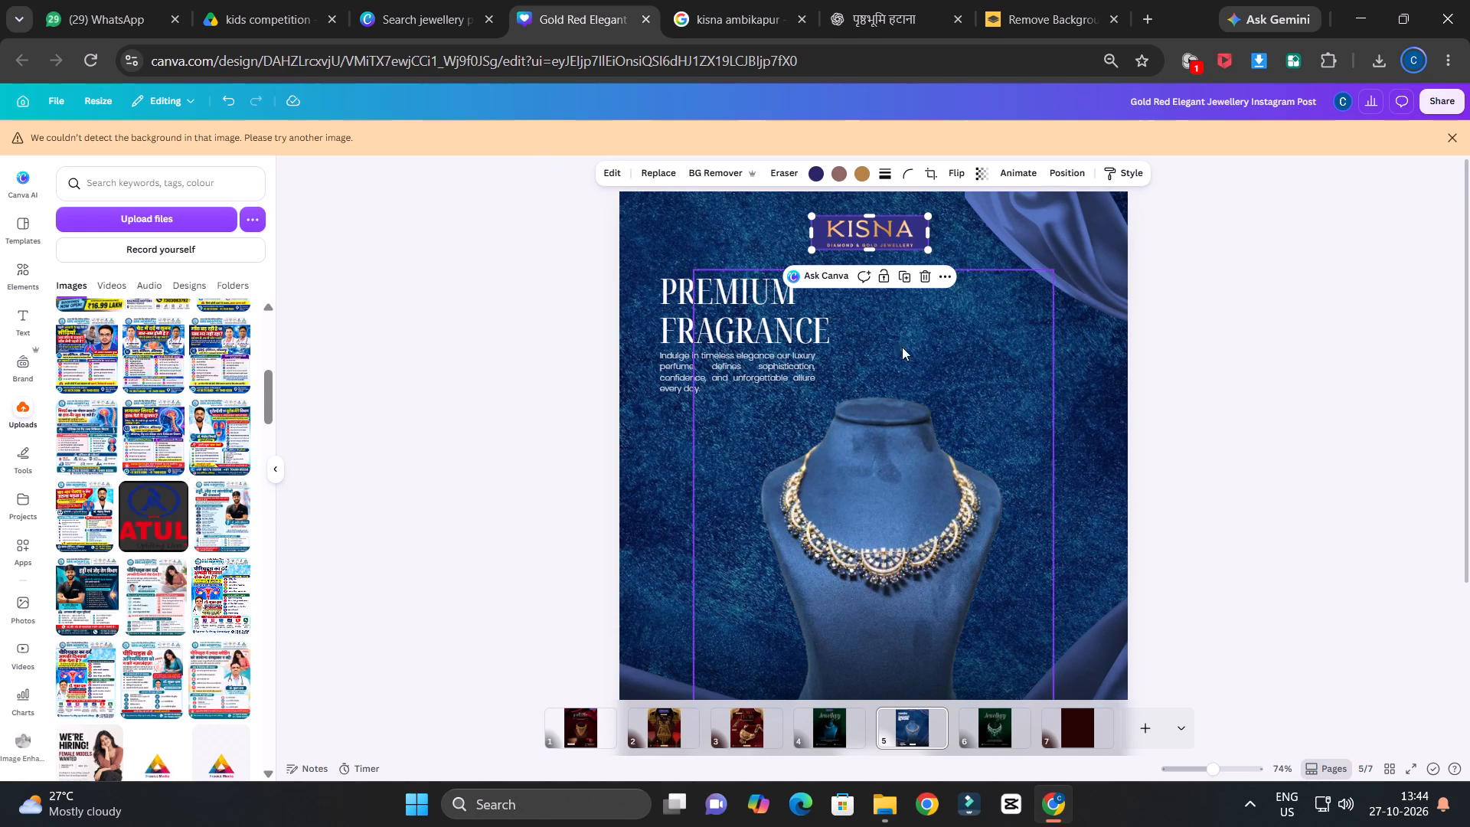
pyautogui.click(820, 168)
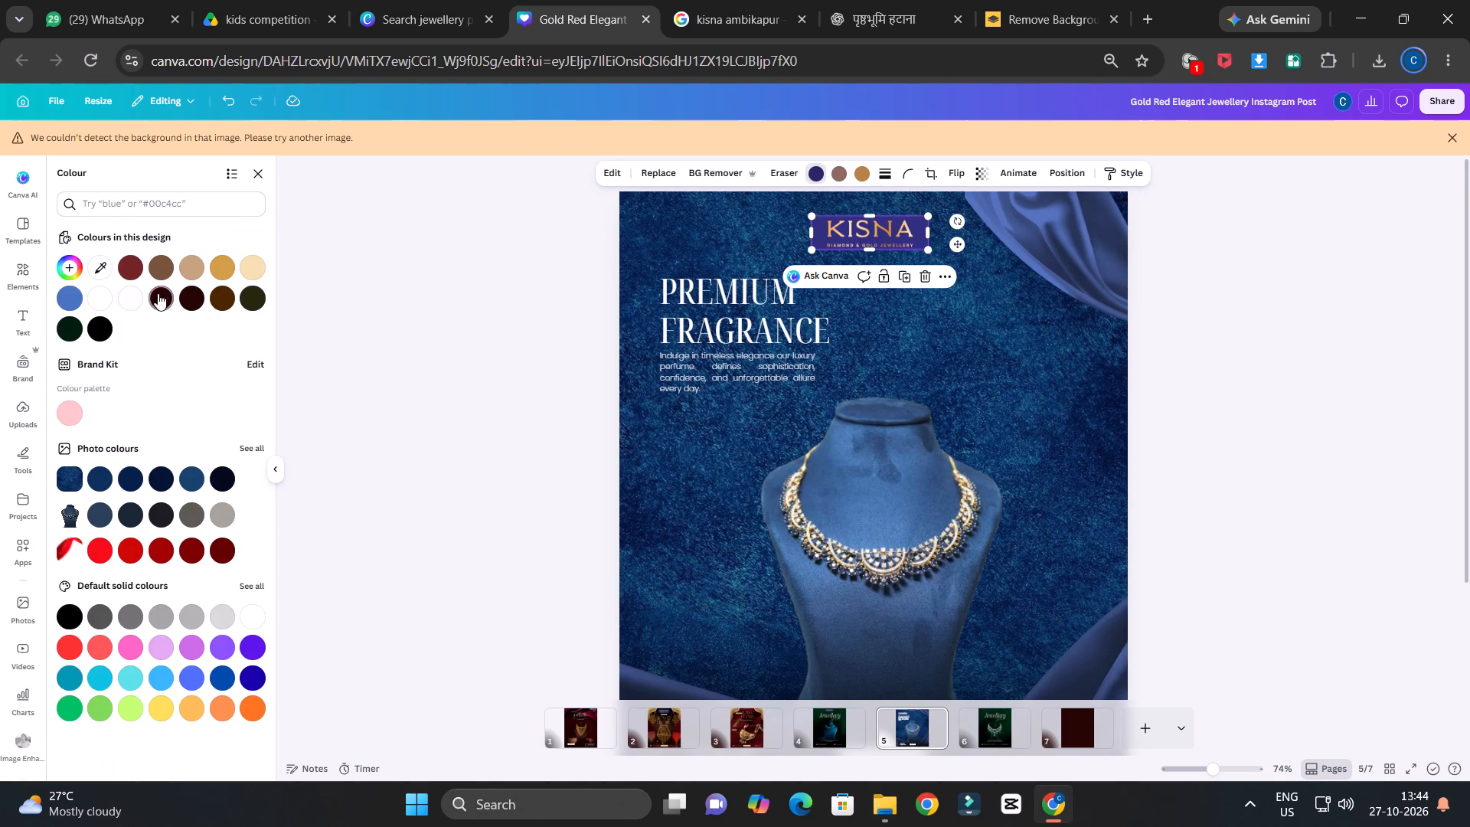
pyautogui.click(618, 178)
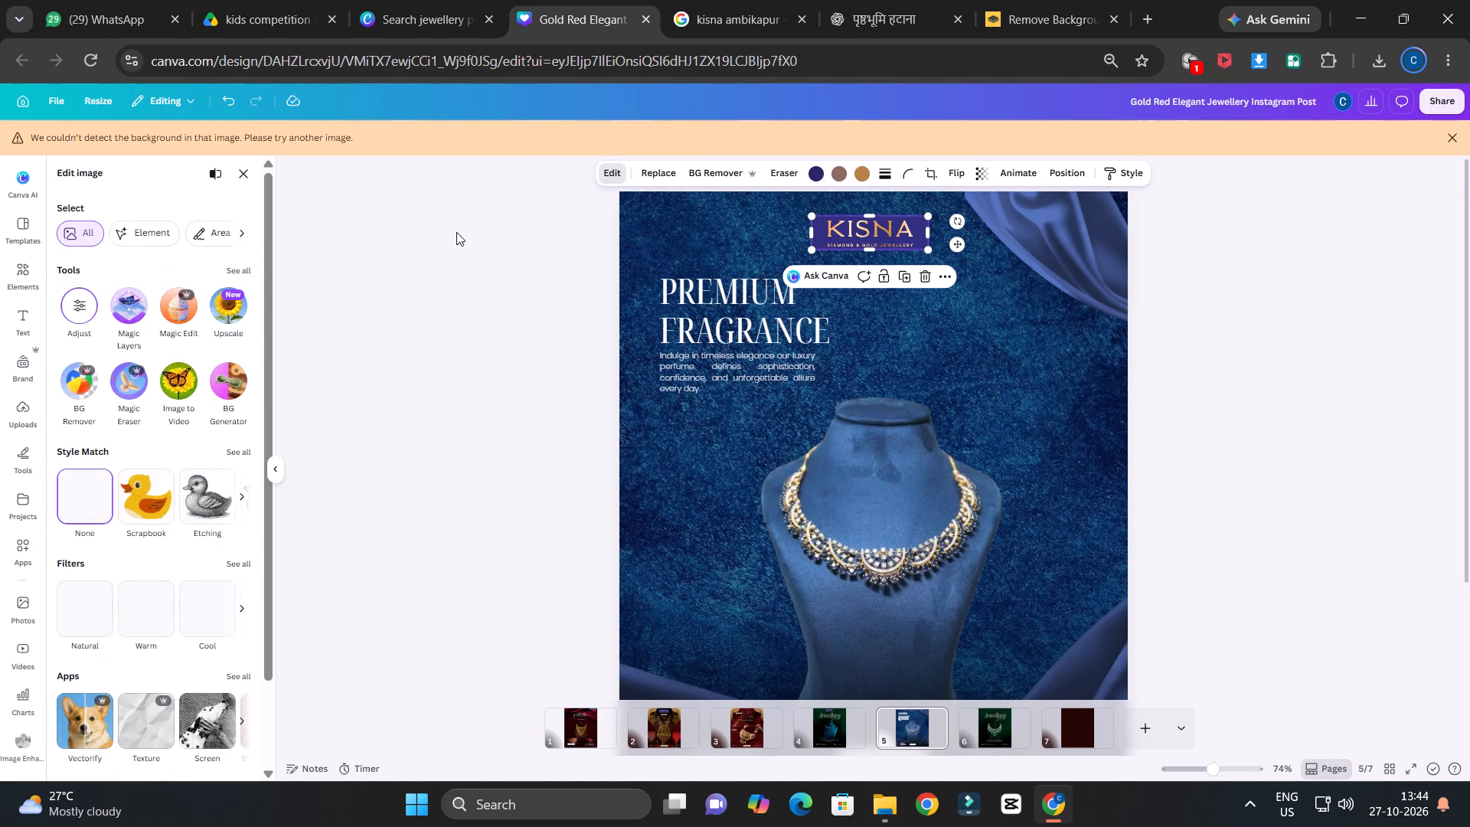
pyautogui.click(88, 316)
pyautogui.scroll(-2, 87, 316)
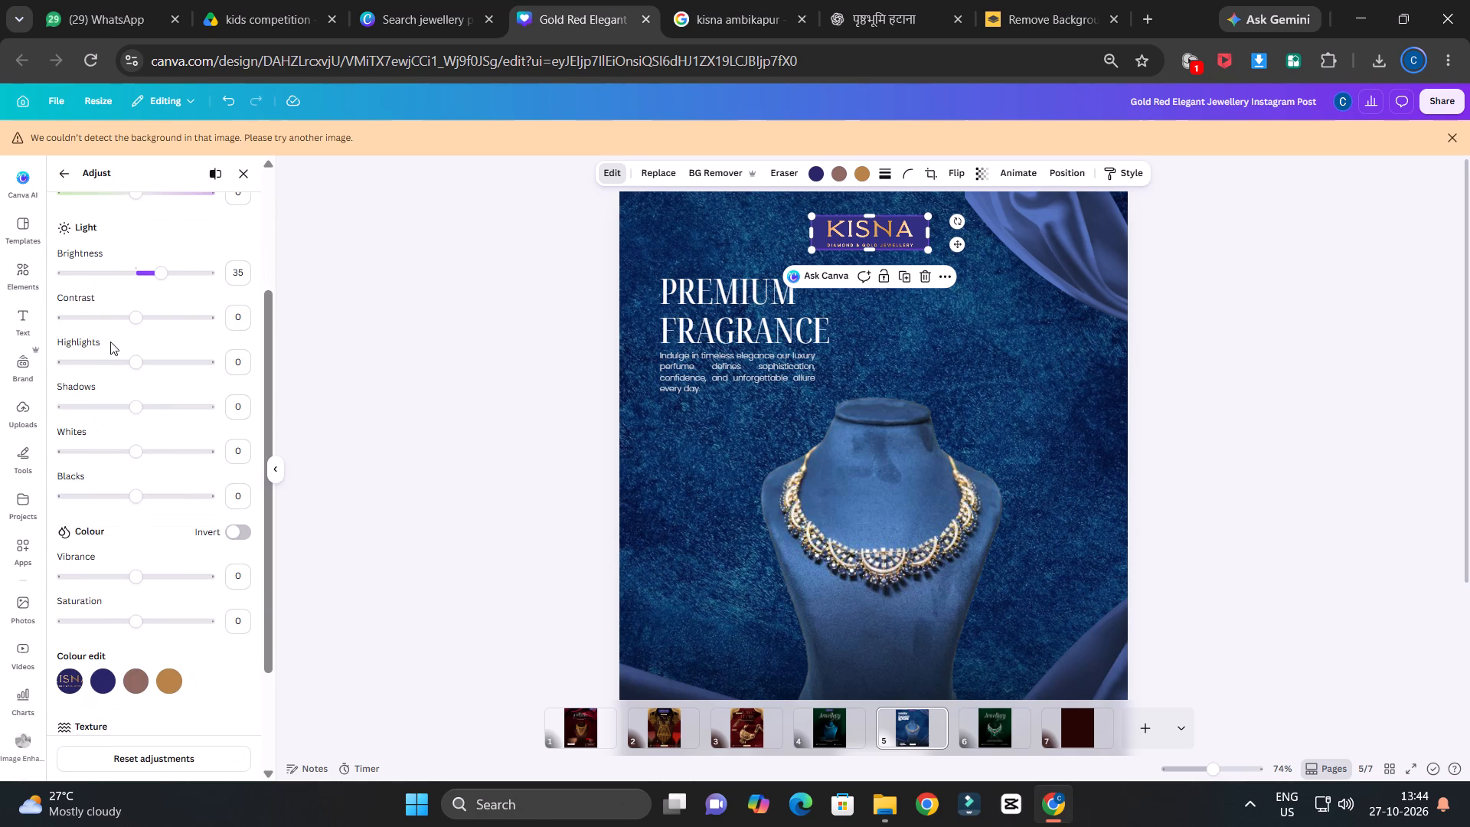
pyautogui.scroll(1, 129, 318)
pyautogui.moveTo(139, 251); pyautogui.dragTo(132, 254)
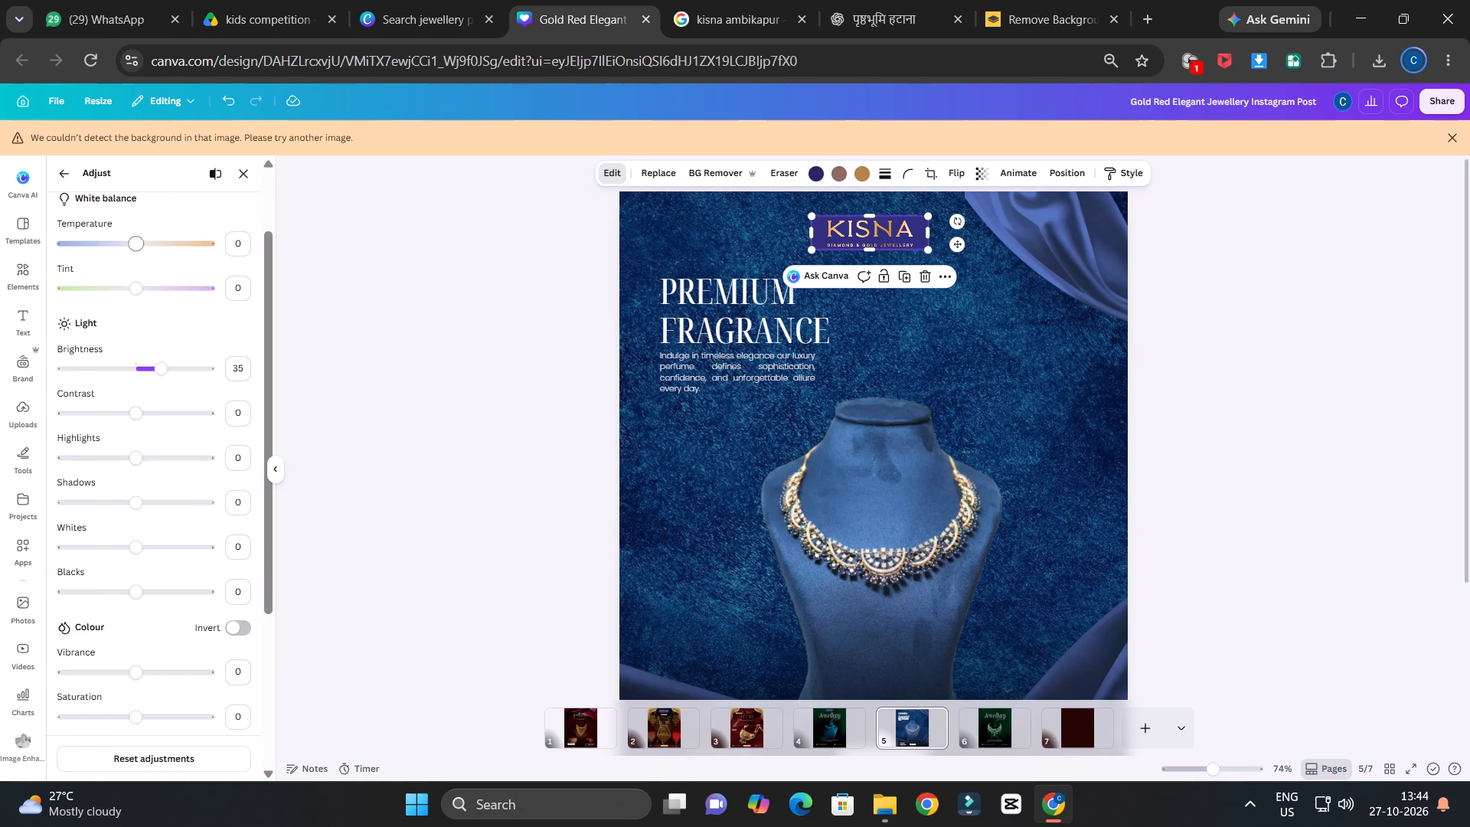
pyautogui.moveTo(132, 254); pyautogui.dragTo(87, 250)
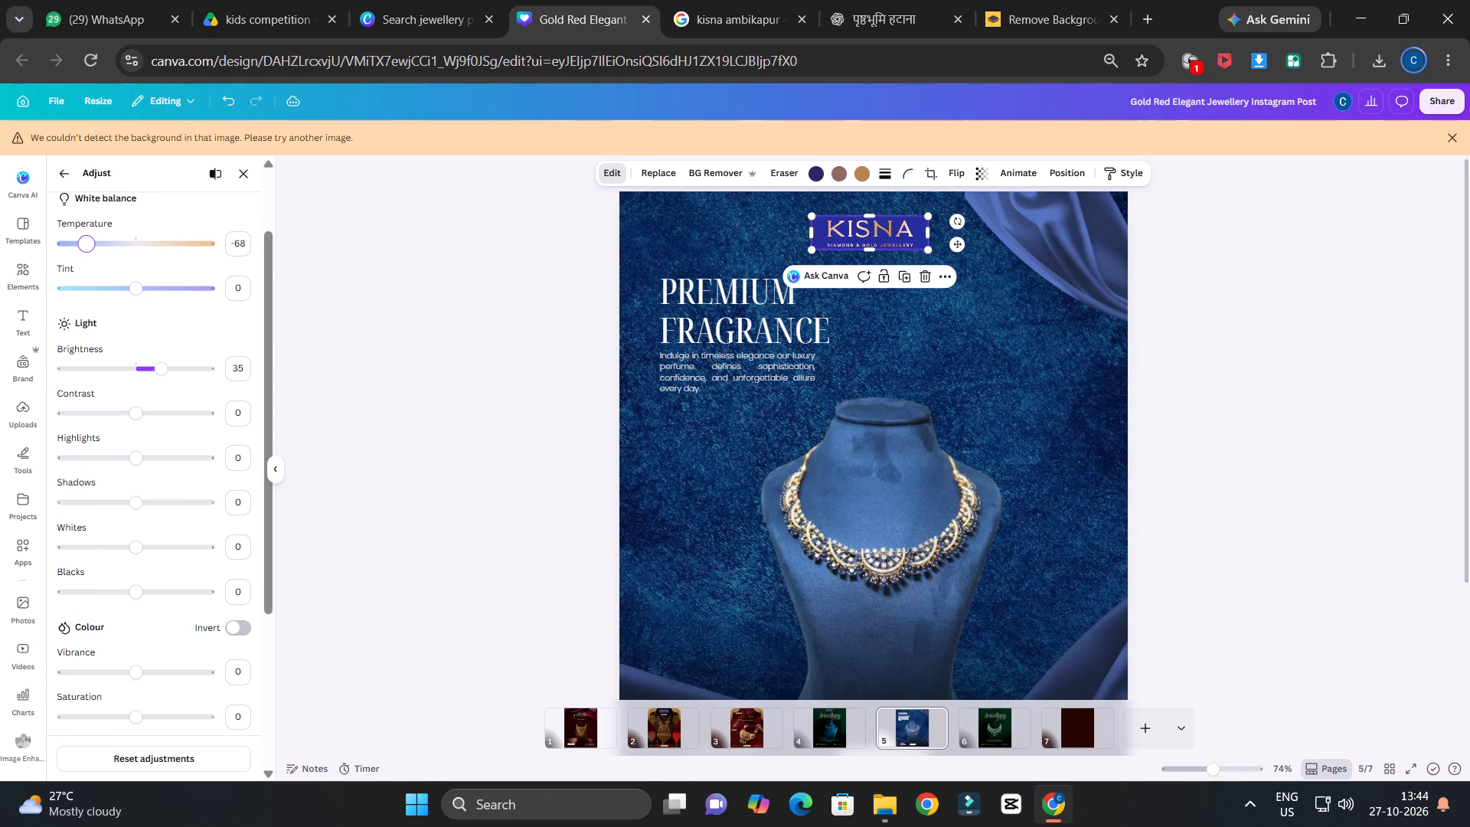
pyautogui.moveTo(87, 250); pyautogui.dragTo(92, 248)
pyautogui.moveTo(136, 288); pyautogui.dragTo(140, 291)
pyautogui.moveTo(140, 291); pyautogui.dragTo(133, 299)
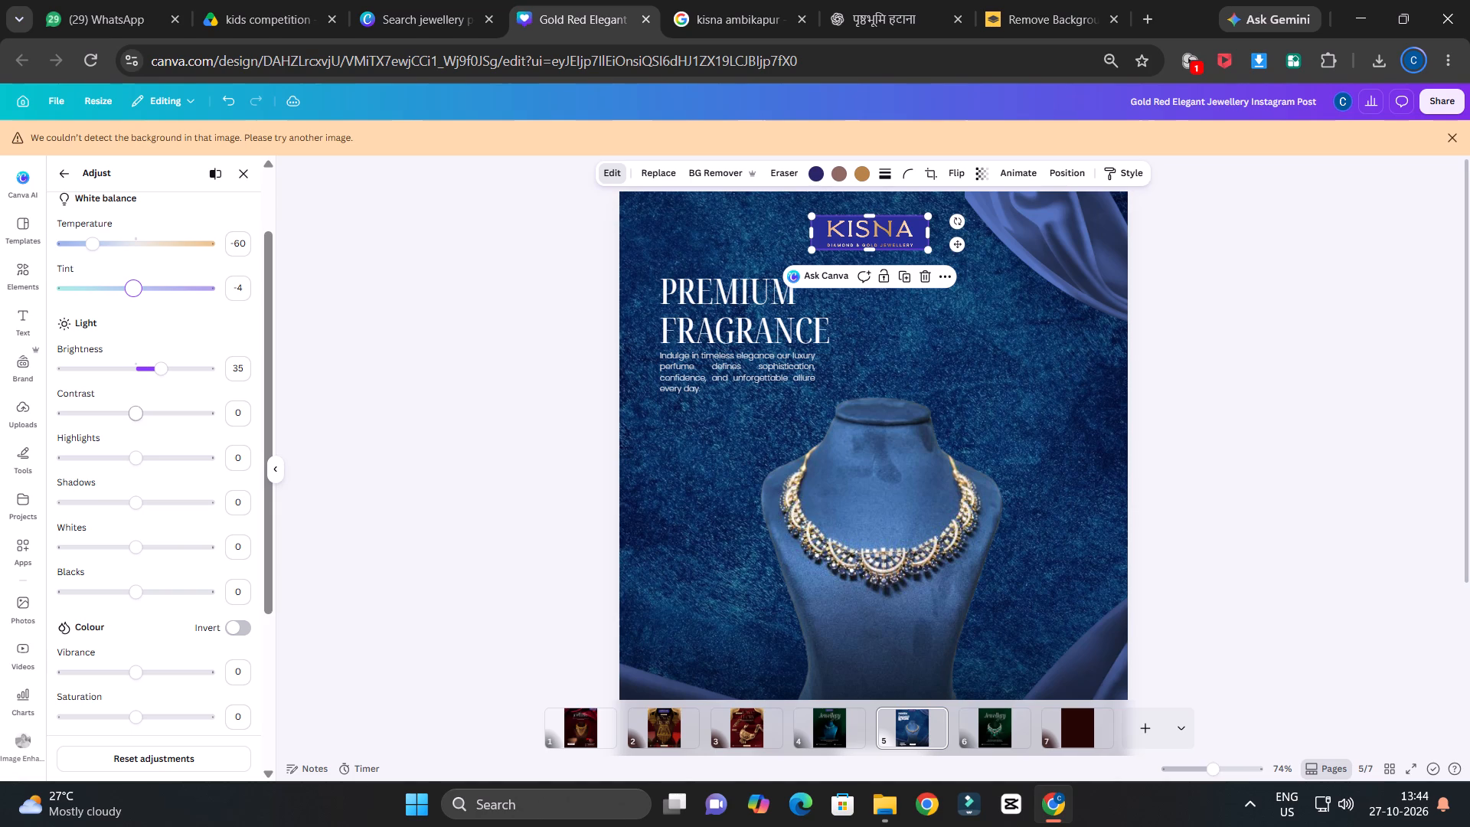
pyautogui.scroll(-3, 113, 441)
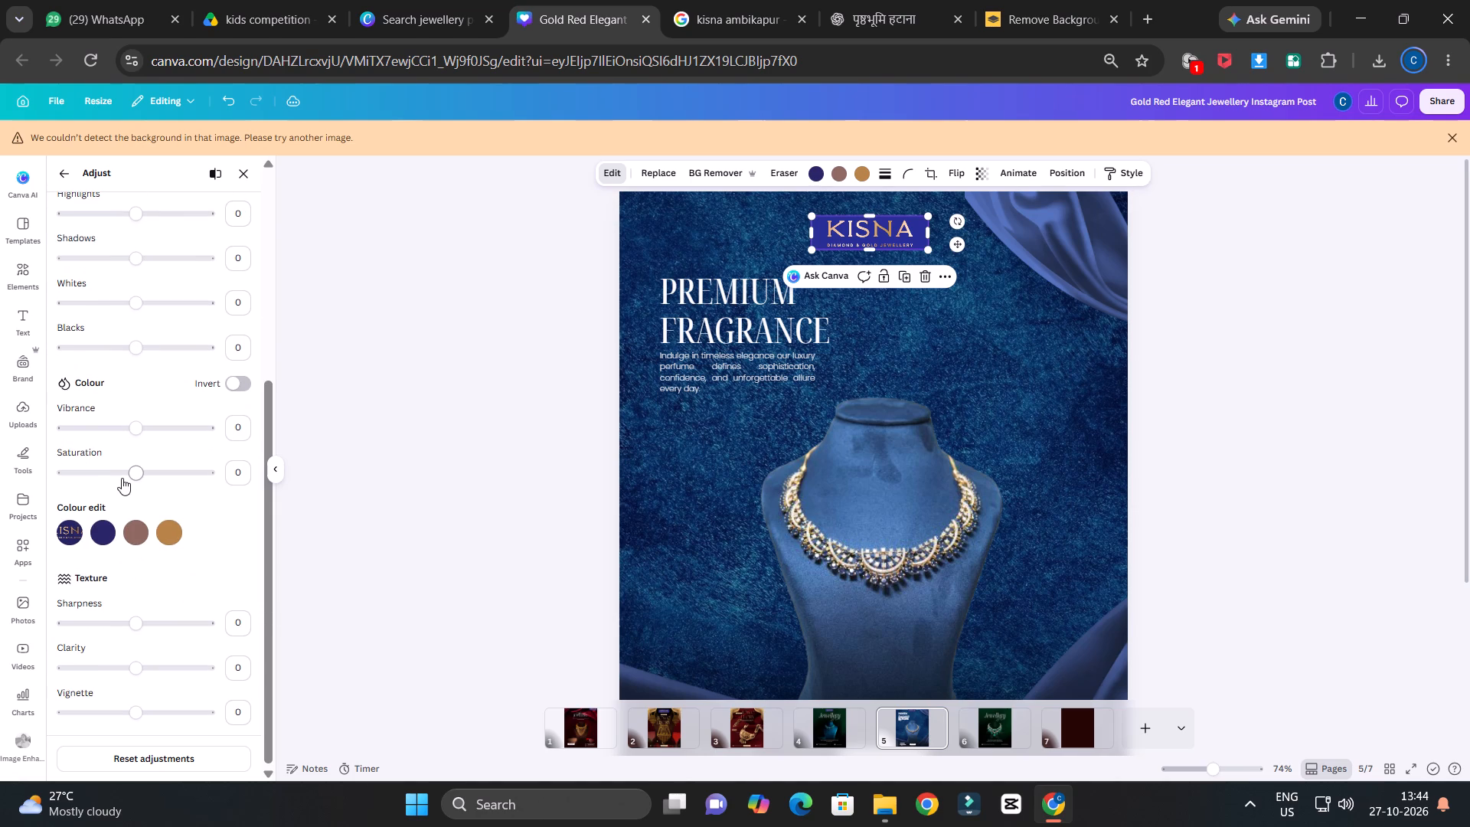
pyautogui.scroll(-1, 121, 478)
pyautogui.click(1315, 397)
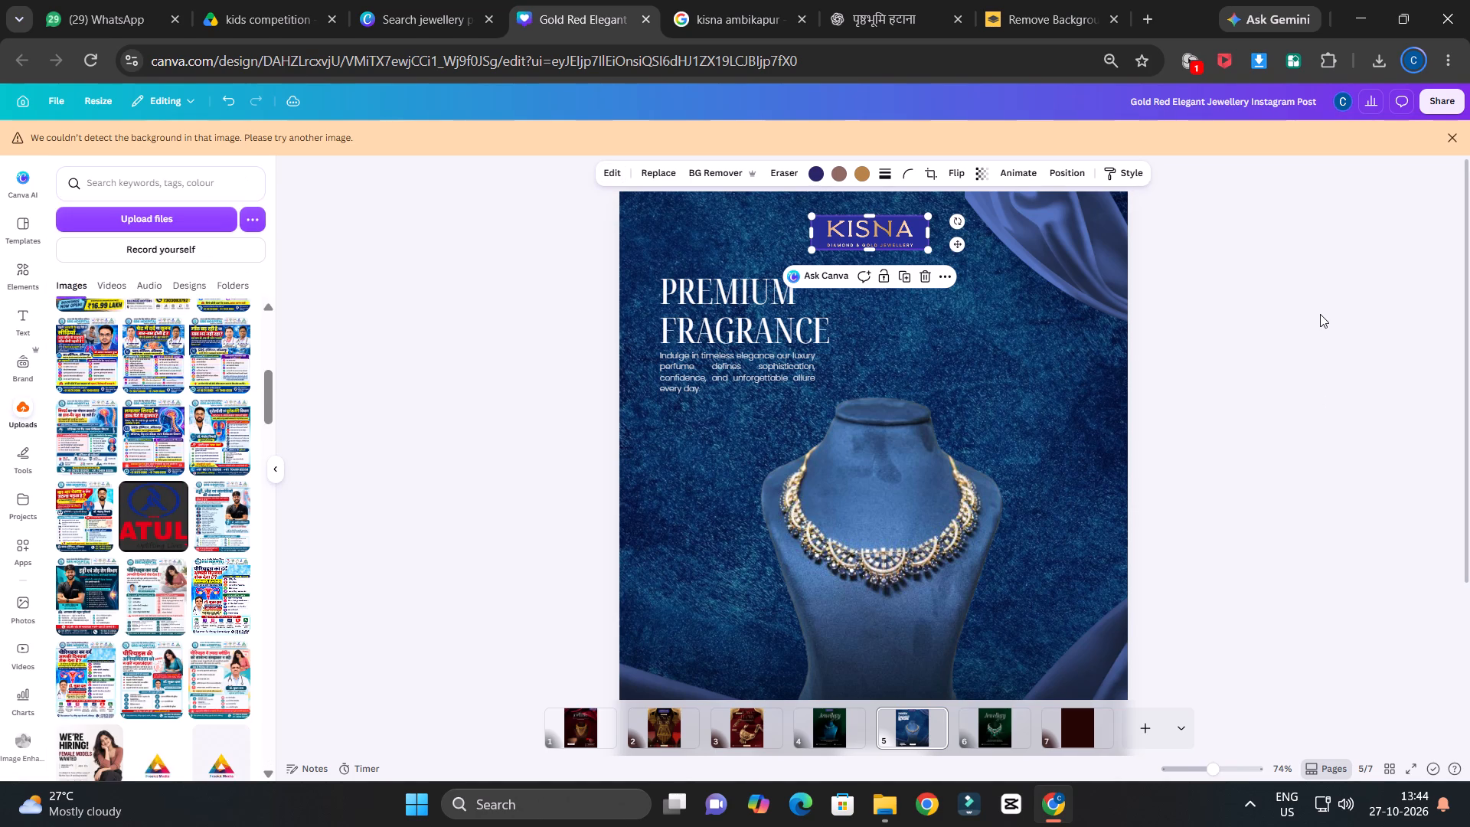
pyautogui.keyDown('ctrl'); pyautogui.scroll(-3, 1320, 314); pyautogui.keyUp('ctrl')
pyautogui.click(1309, 319)
# Move the white button shape and its Shop Now label directly below the paragraph, with the label centred on the shape.
pyautogui.keyDown('ctrl'); pyautogui.scroll(2, 1235, 383); pyautogui.keyUp('ctrl')
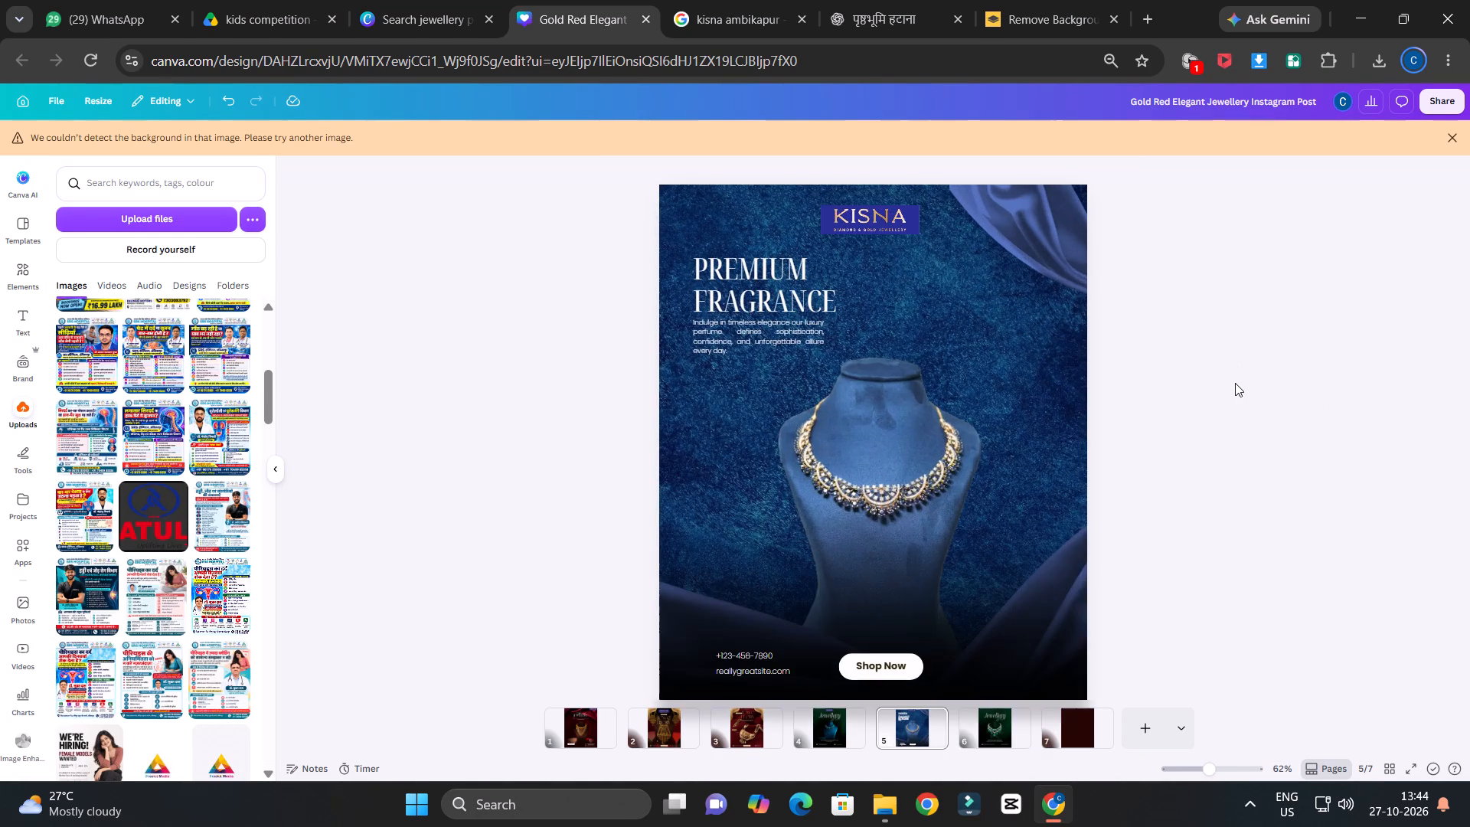
pyautogui.keyDown('ctrl'); pyautogui.scroll(-1, 1235, 383); pyautogui.keyUp('ctrl')
pyautogui.moveTo(872, 620); pyautogui.dragTo(736, 504)
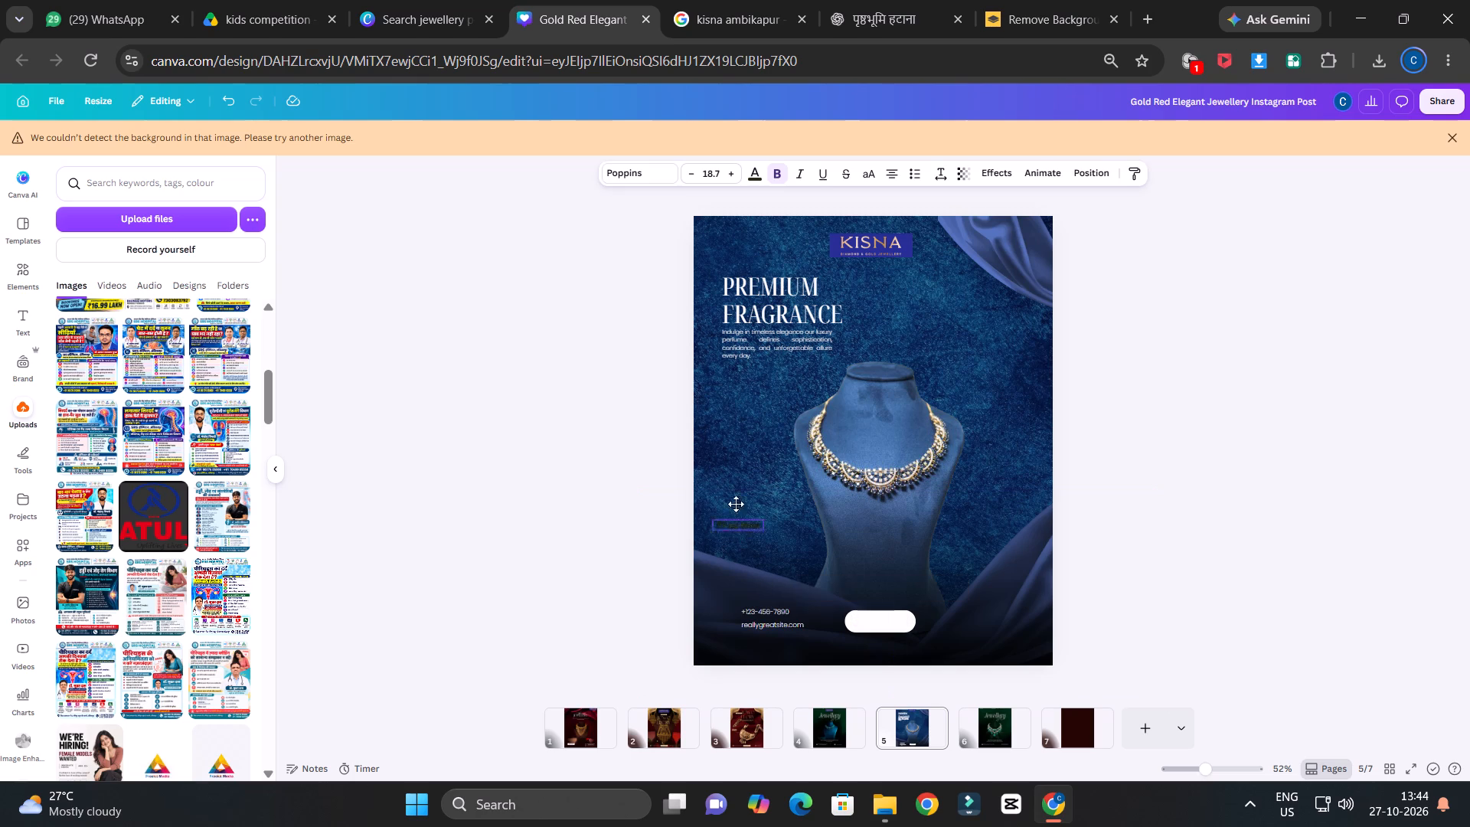
pyautogui.moveTo(736, 504); pyautogui.dragTo(750, 397)
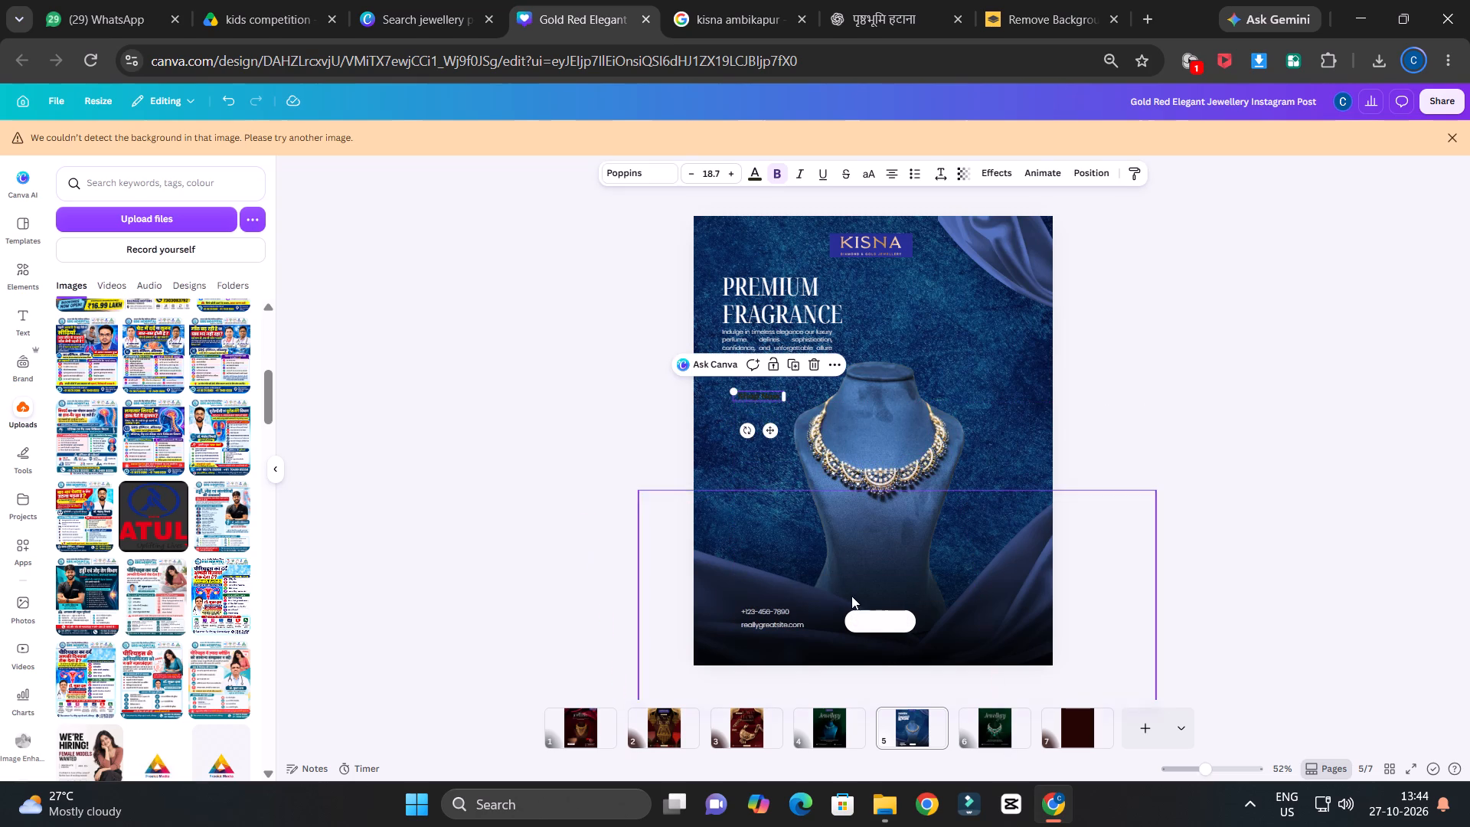
pyautogui.click(876, 617)
pyautogui.moveTo(889, 622); pyautogui.dragTo(769, 413)
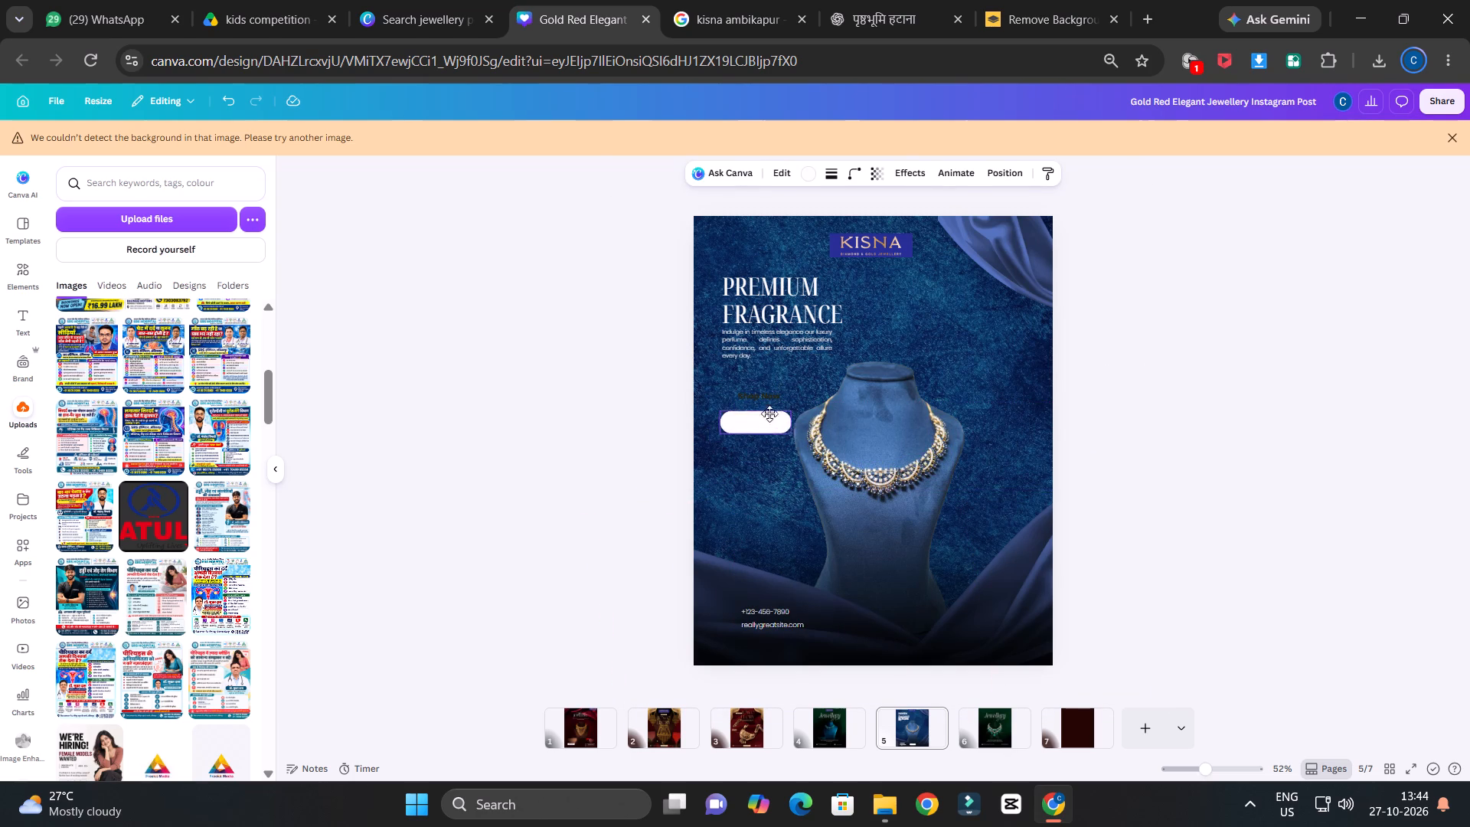
pyautogui.moveTo(769, 413); pyautogui.dragTo(767, 396)
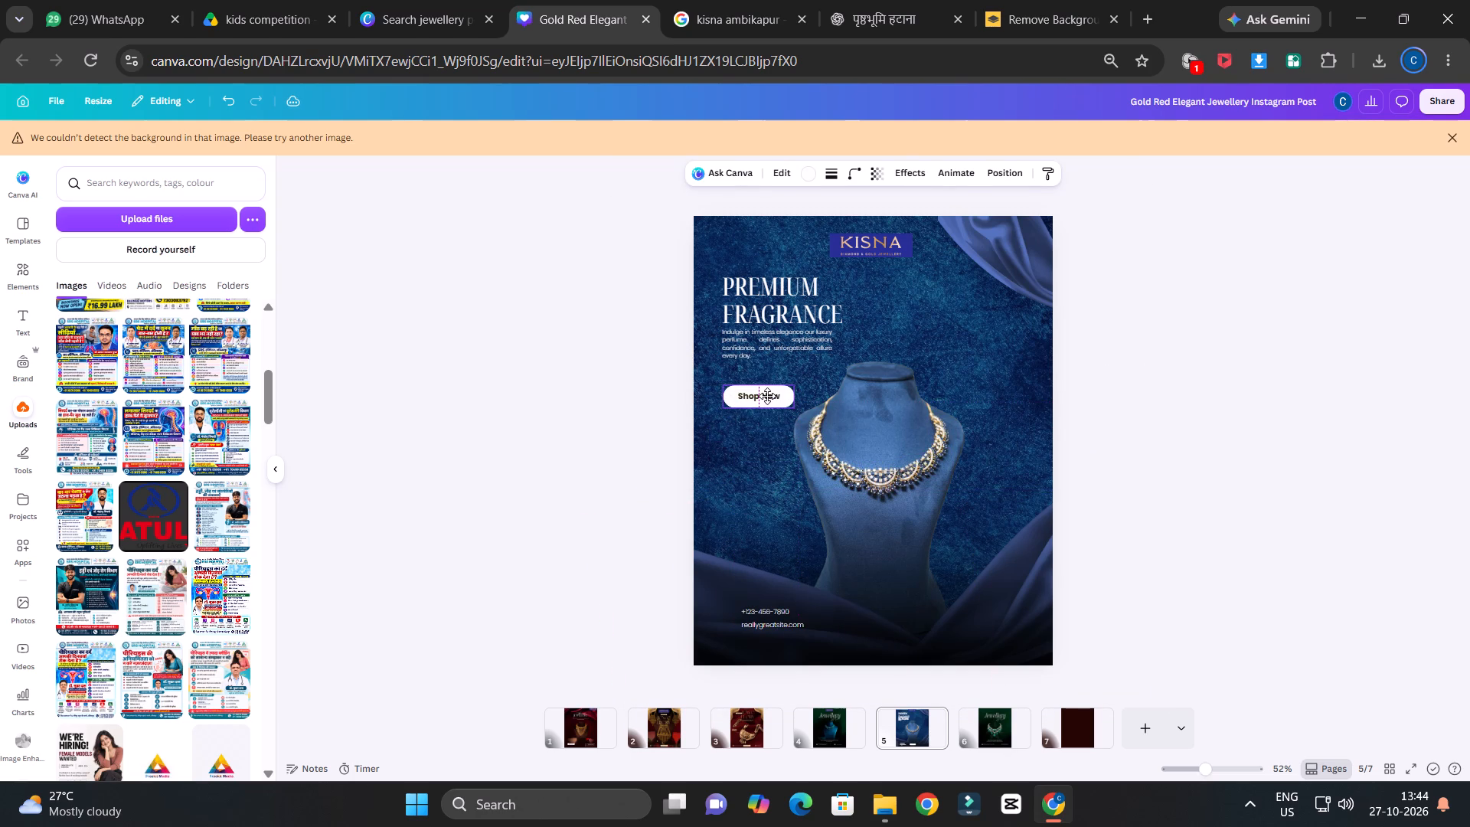
pyautogui.moveTo(767, 396); pyautogui.dragTo(767, 379)
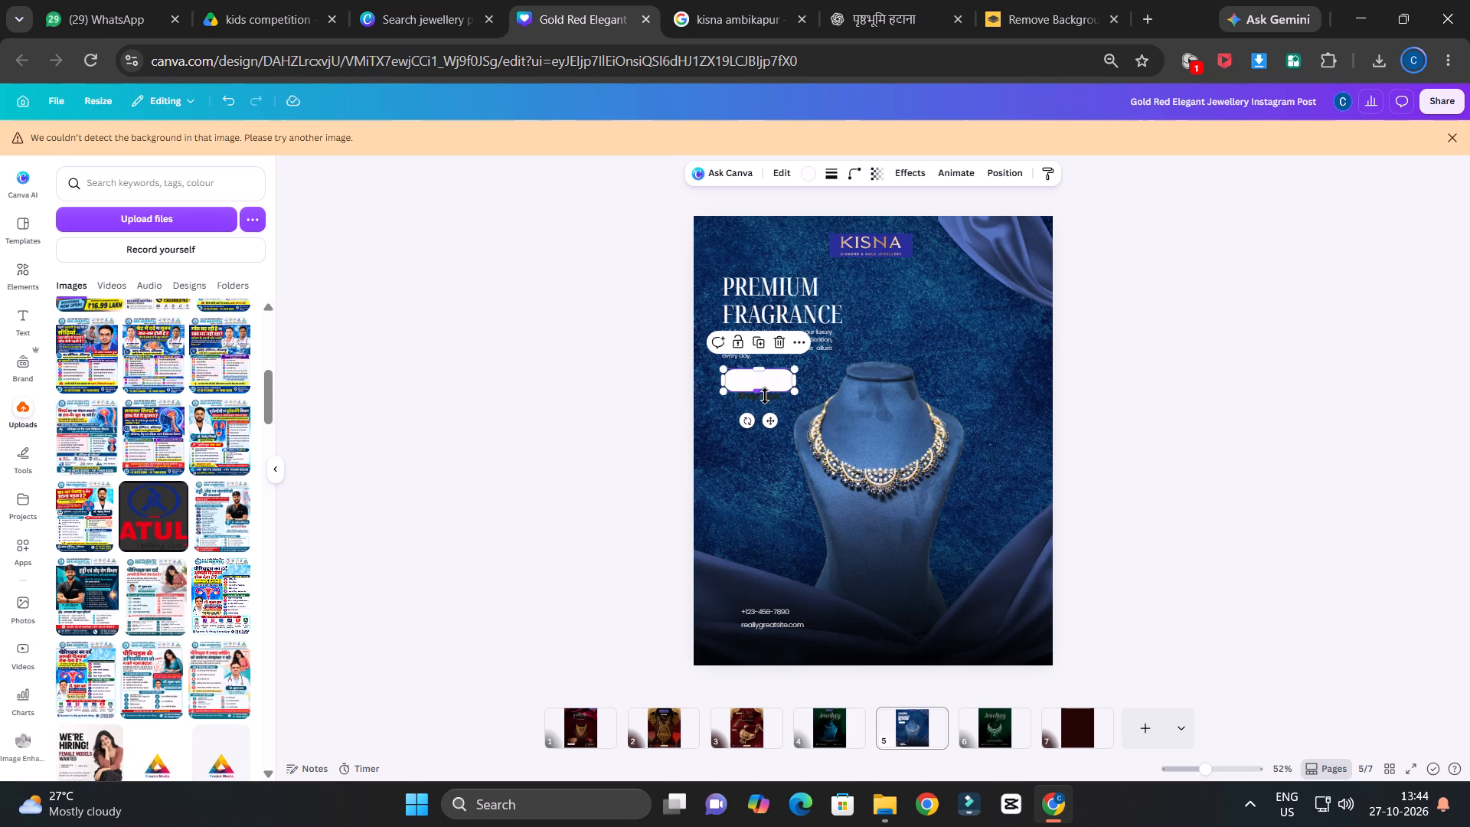
pyautogui.click(763, 401)
pyautogui.moveTo(763, 395); pyautogui.dragTo(763, 385)
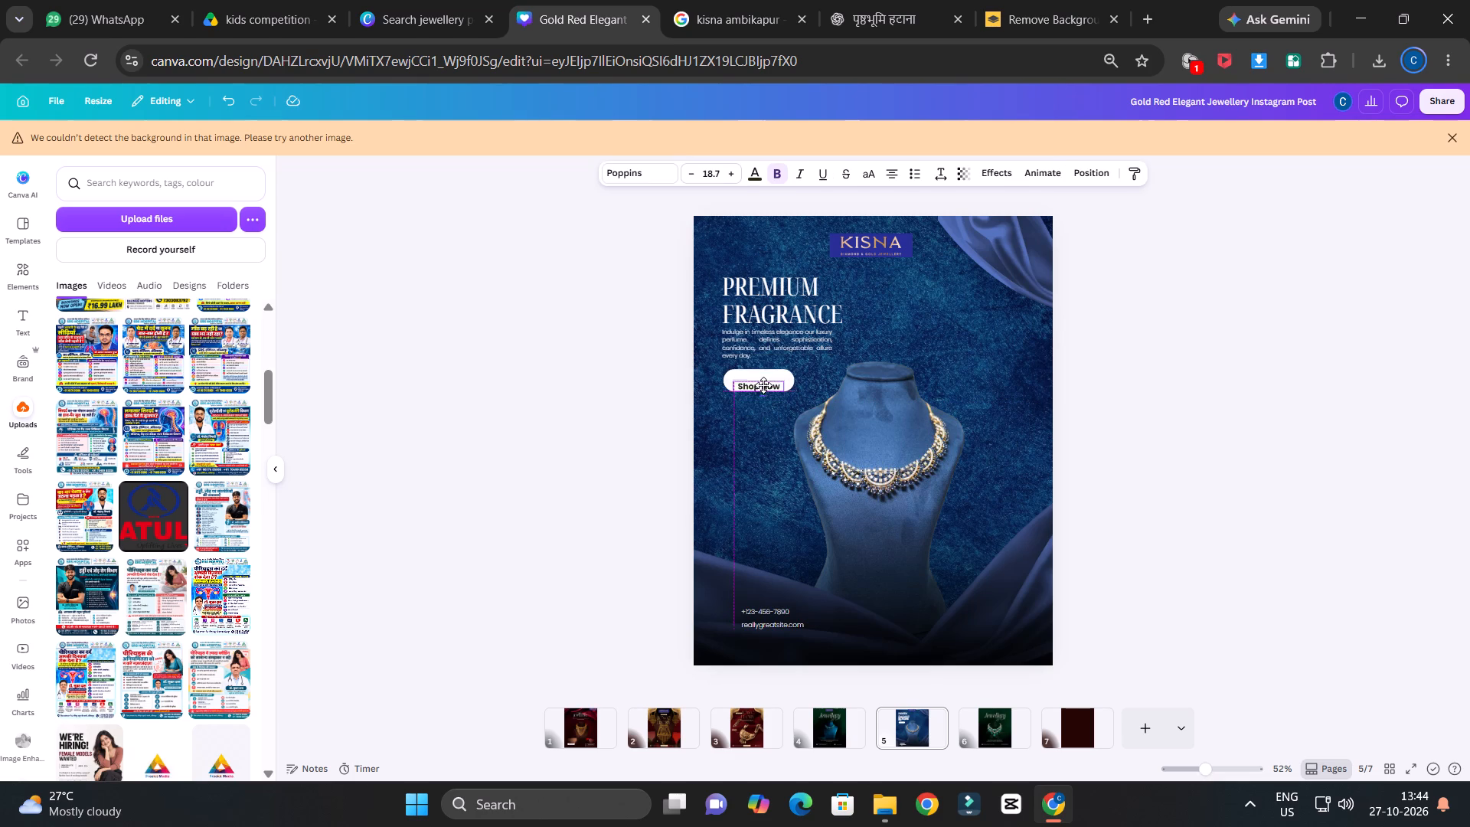
pyautogui.moveTo(763, 385); pyautogui.dragTo(764, 378)
pyautogui.click(1223, 364)
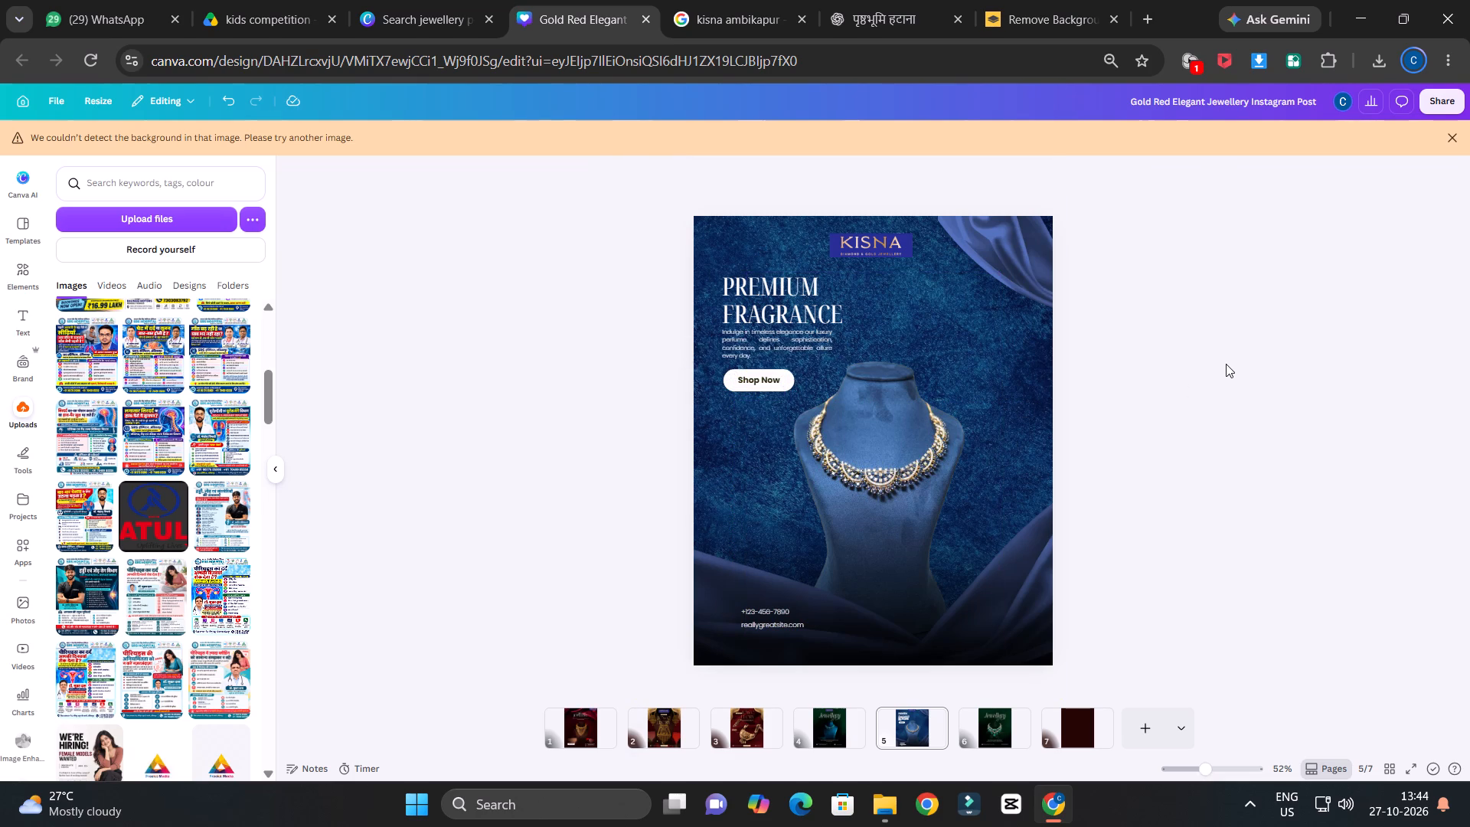
# Copy the white location pin icon from page 4 onto page 5, placing it just before the placeholder phone number.
pyautogui.keyDown('ctrl'); pyautogui.scroll(2, 1227, 363); pyautogui.keyUp('ctrl')
pyautogui.keyDown('ctrl'); pyautogui.scroll(-2, 1227, 363); pyautogui.keyUp('ctrl')
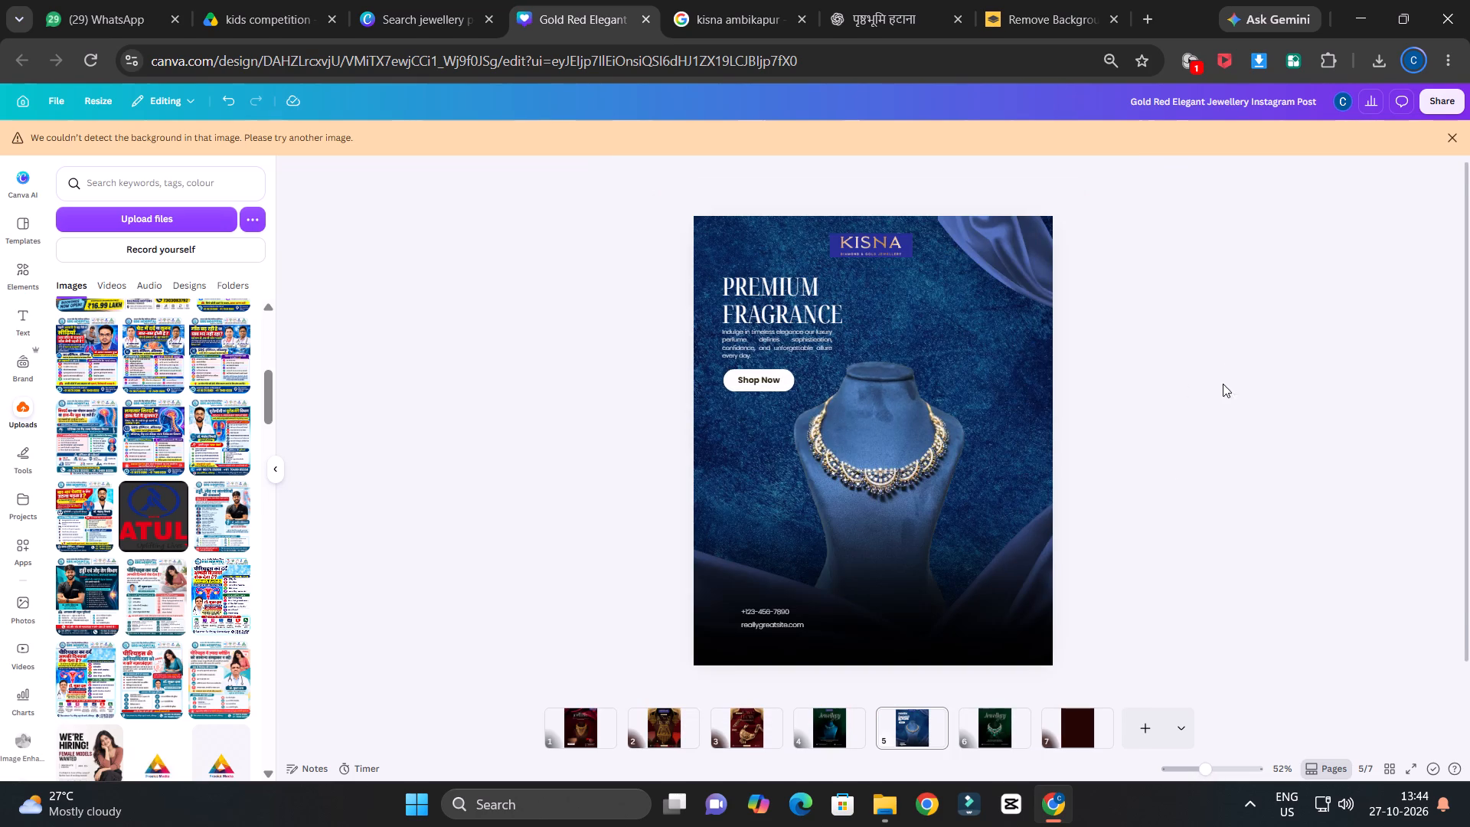
pyautogui.keyDown('ctrl'); pyautogui.scroll(2, 872, 605); pyautogui.keyUp('ctrl')
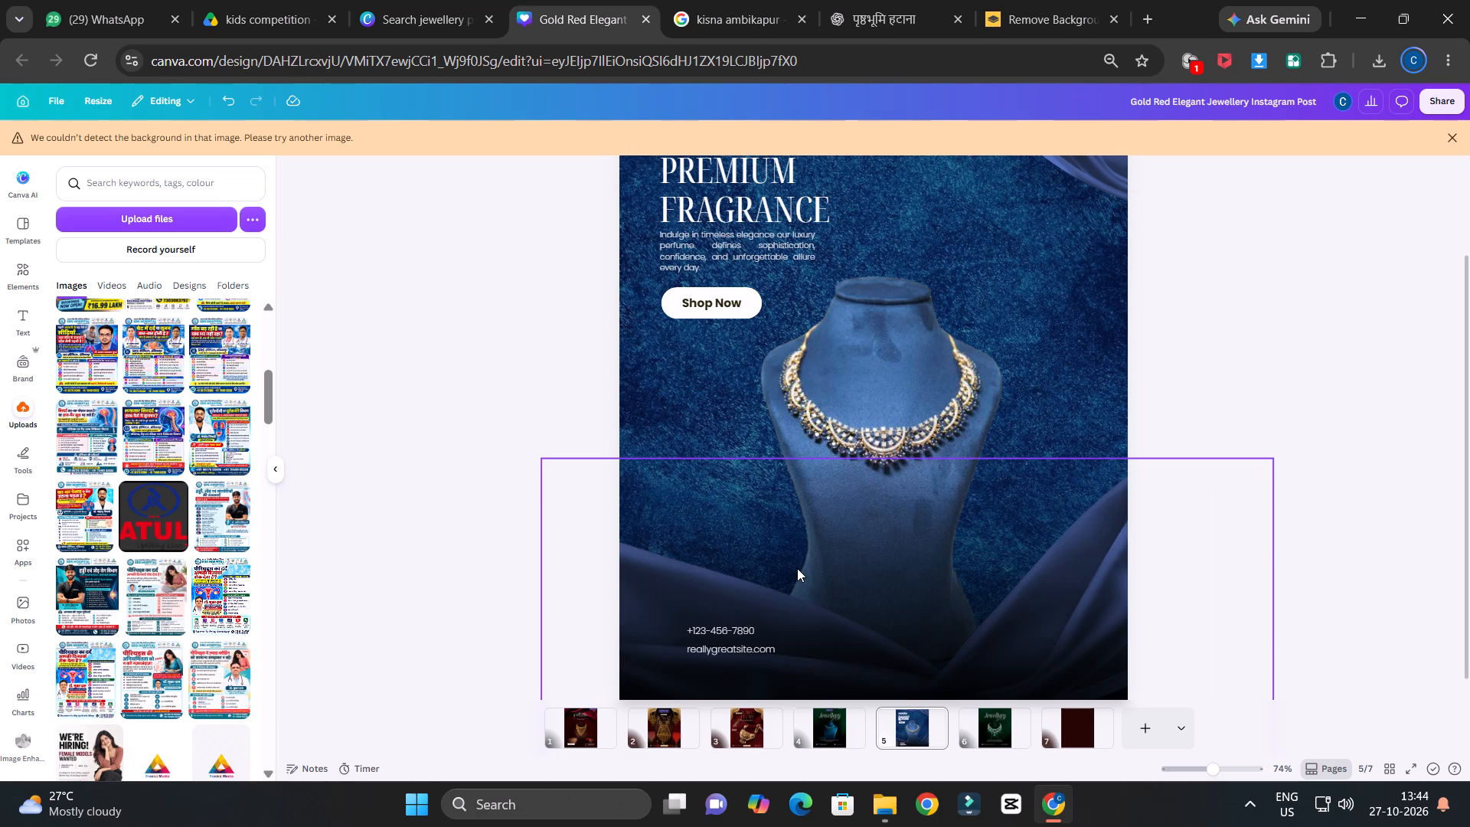
pyautogui.click(1369, 320)
pyautogui.scroll(-2, 1369, 320)
pyautogui.scroll(-1, 1338, 403)
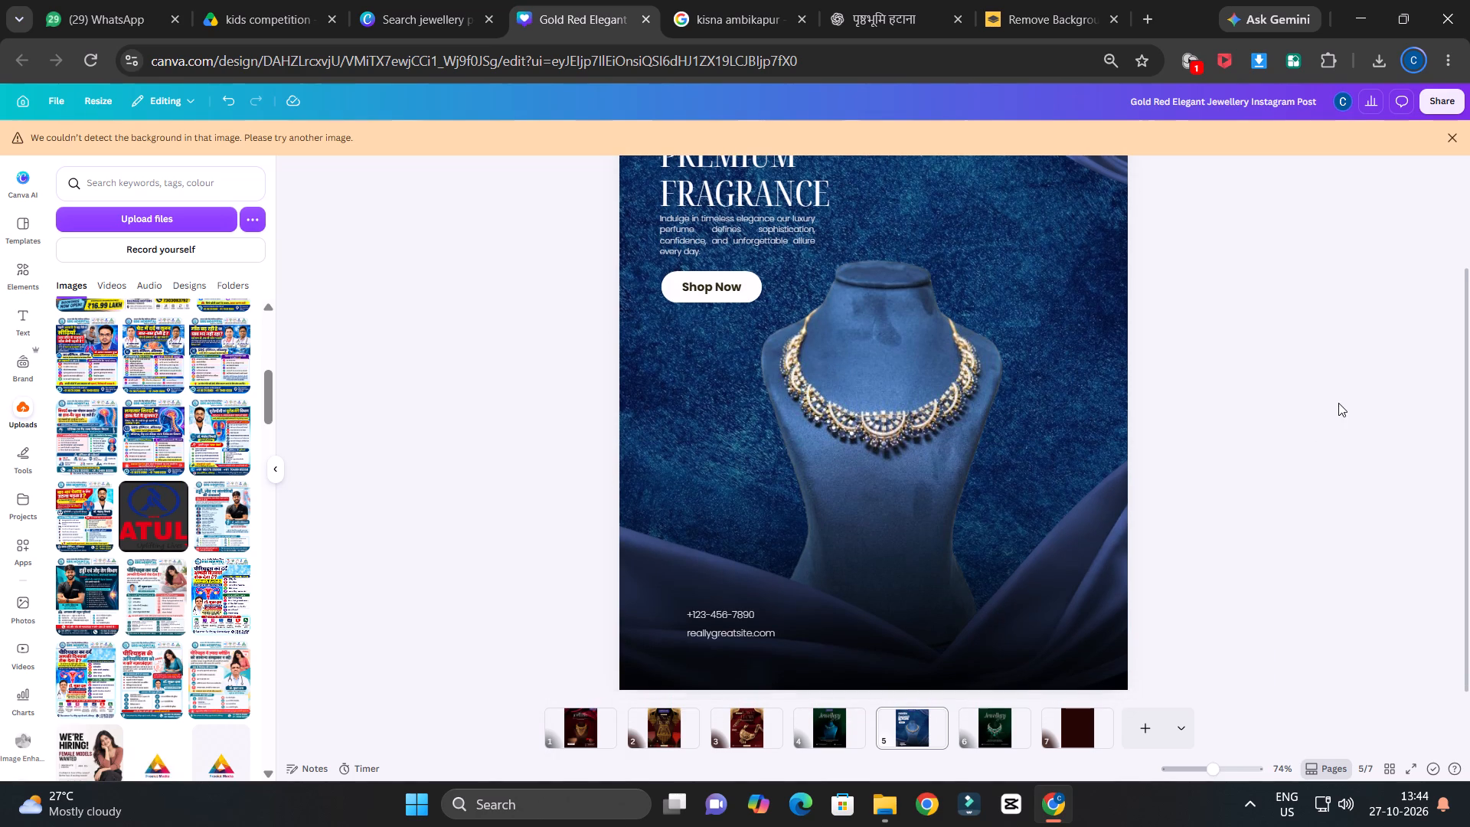
pyautogui.scroll(-1, 1338, 403)
pyautogui.keyDown('ctrl'); pyautogui.scroll(3, 1310, 451); pyautogui.keyUp('ctrl')
pyautogui.scroll(-3, 1312, 444)
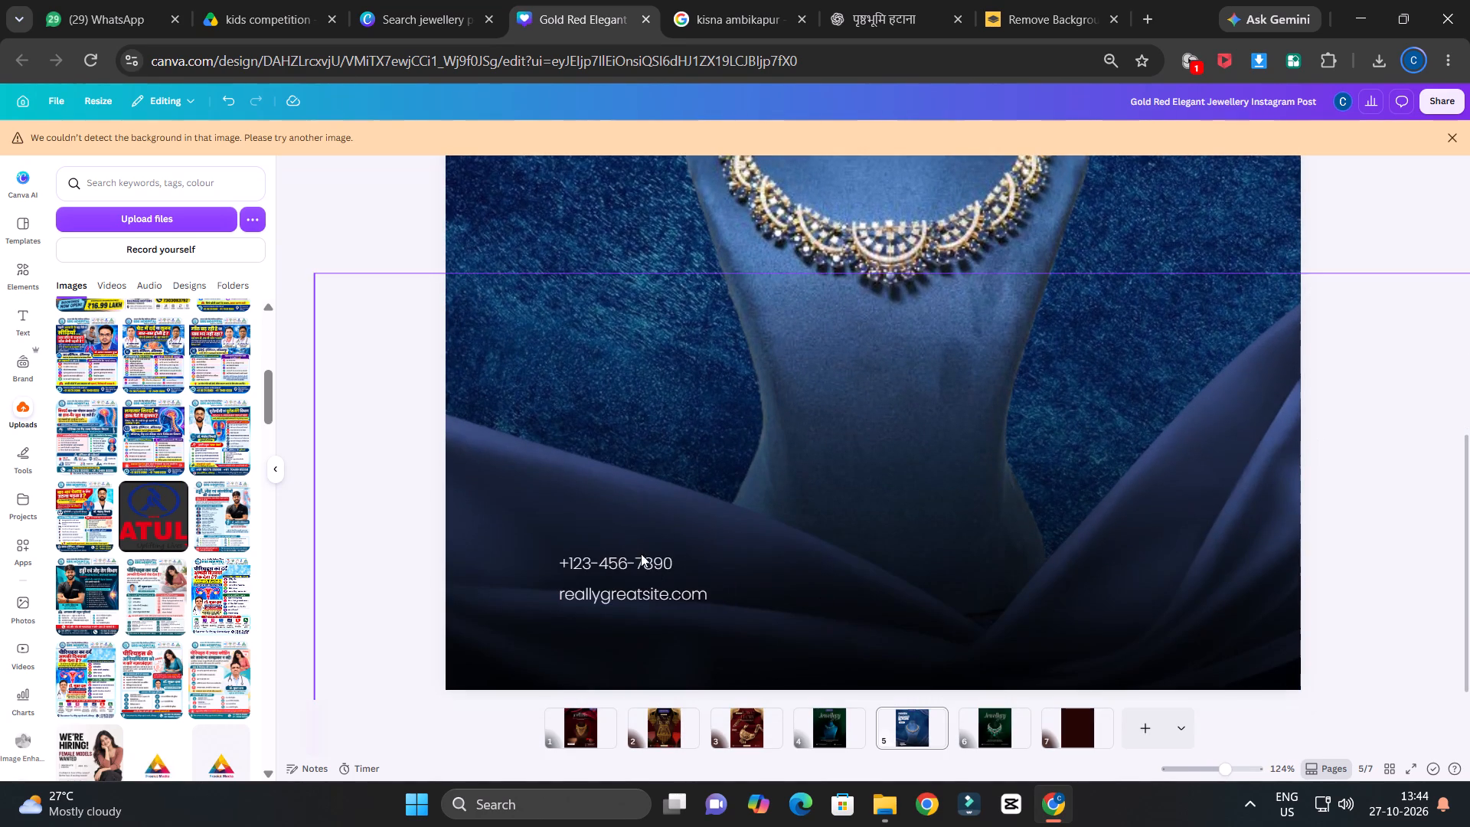
pyautogui.click(613, 564)
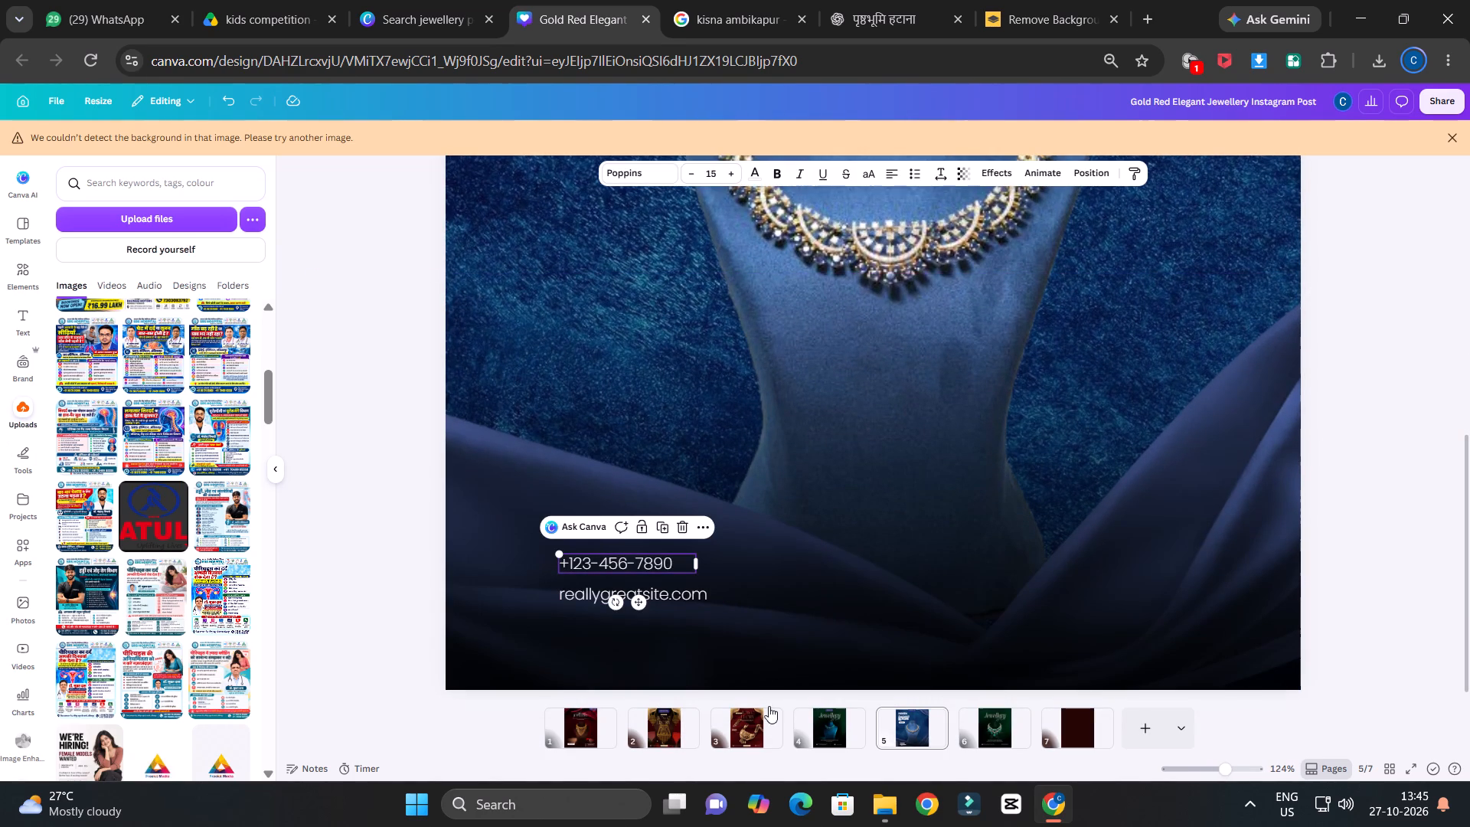
pyautogui.click(748, 736)
pyautogui.click(841, 732)
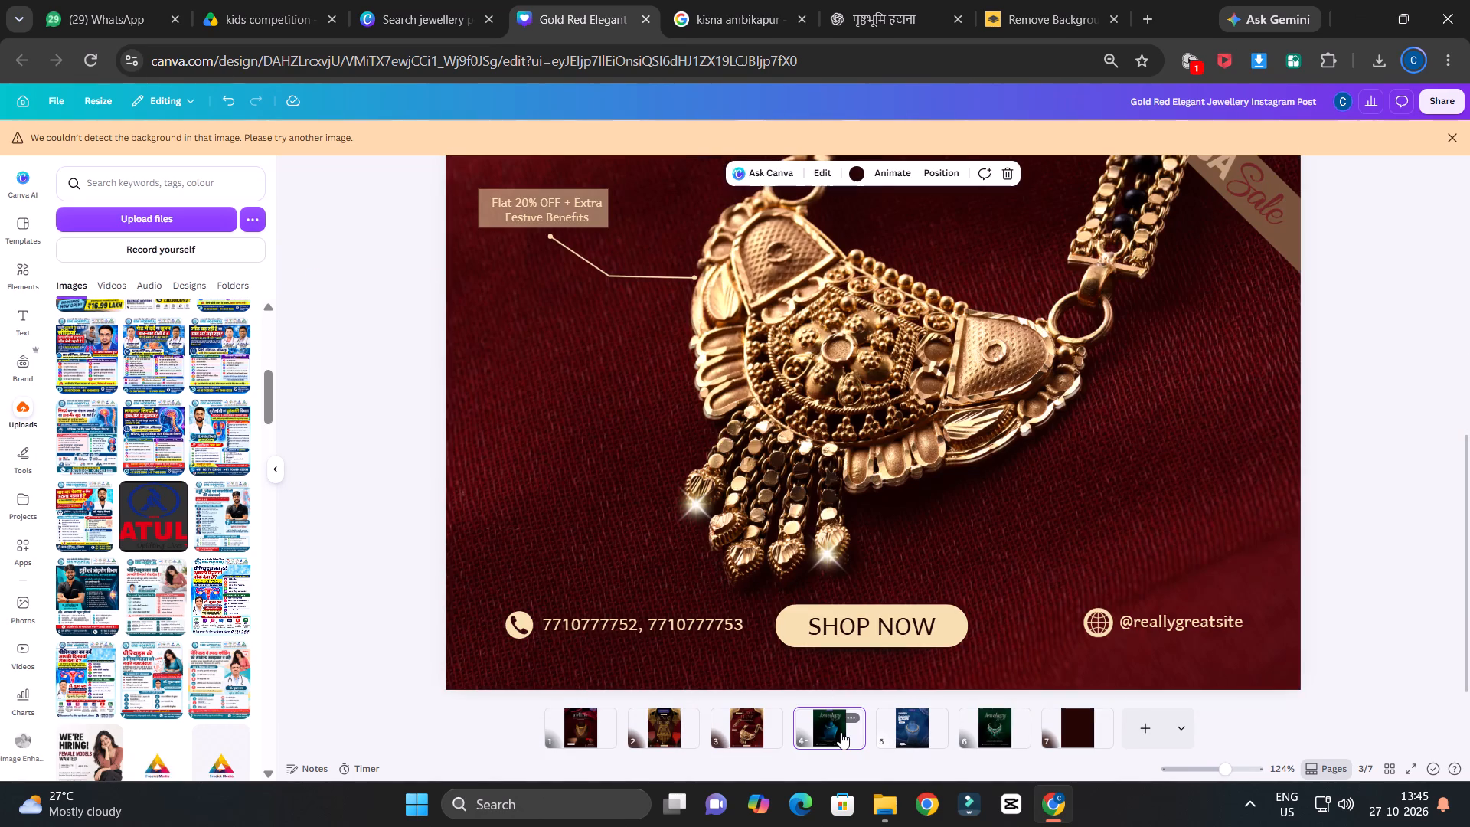
pyautogui.click(546, 593)
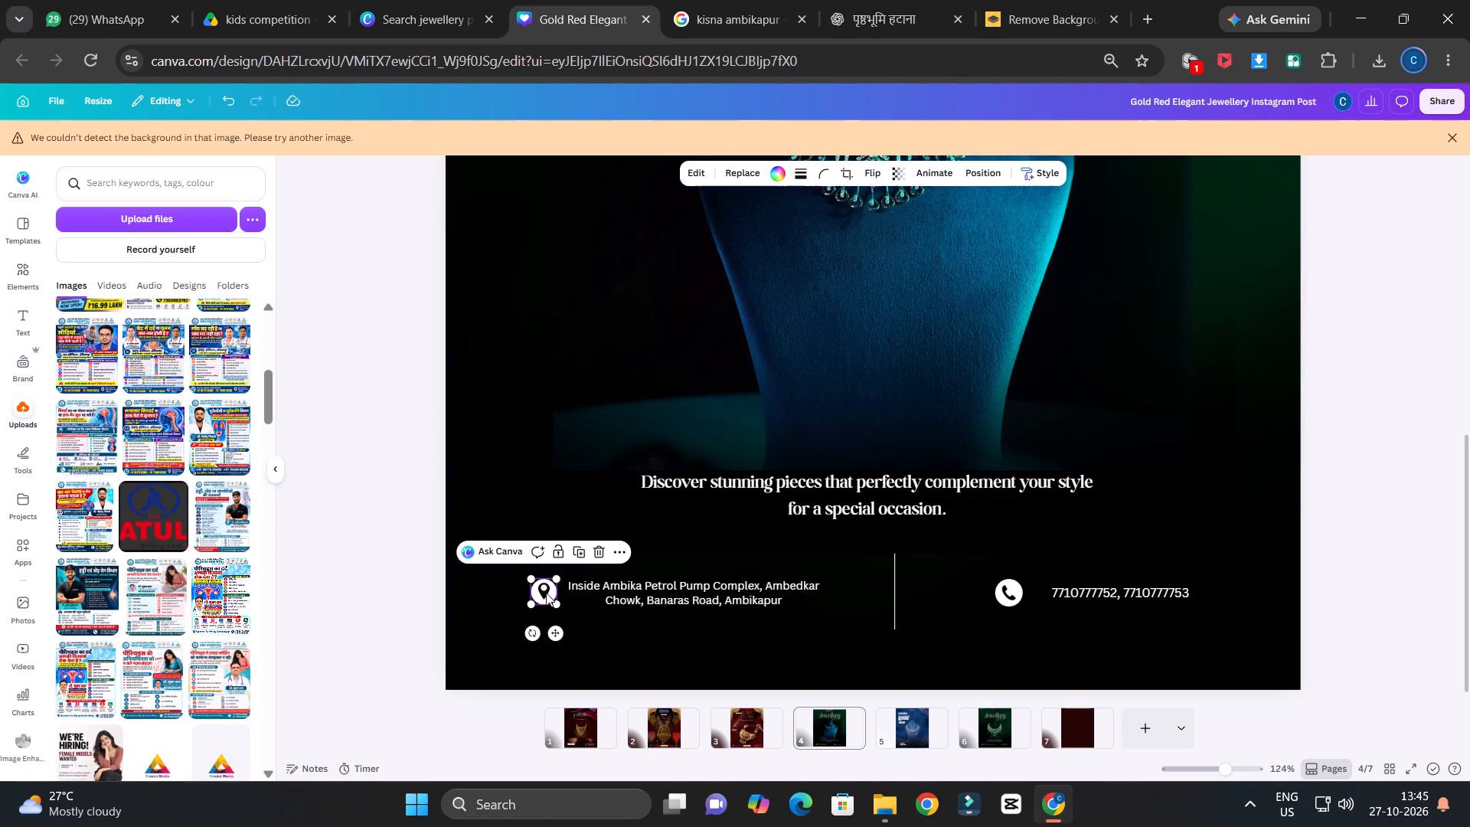
pyautogui.hotkey('ctrl', 'c')
pyautogui.click(917, 734)
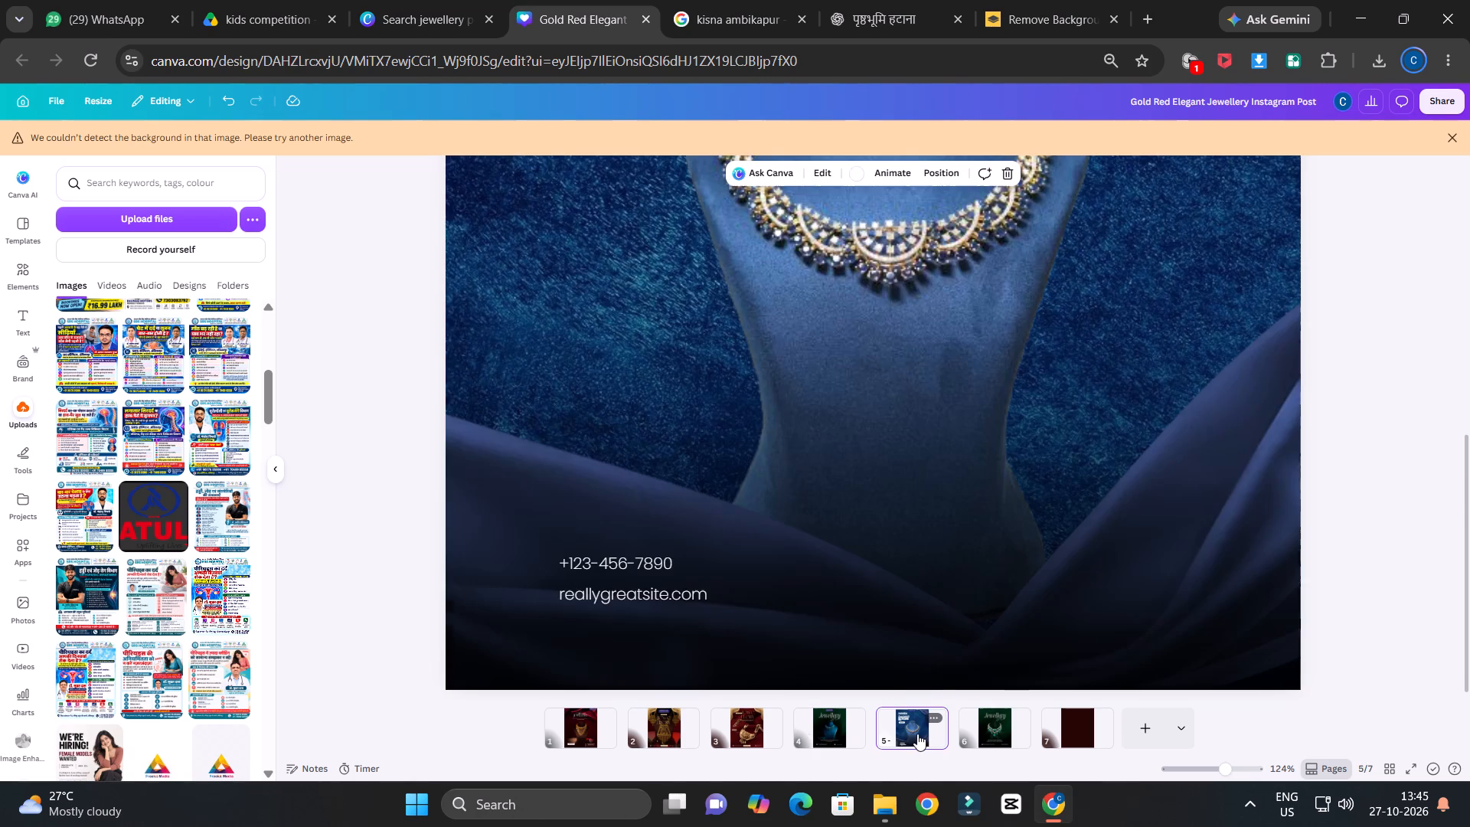
pyautogui.hotkey('ctrl', 'v')
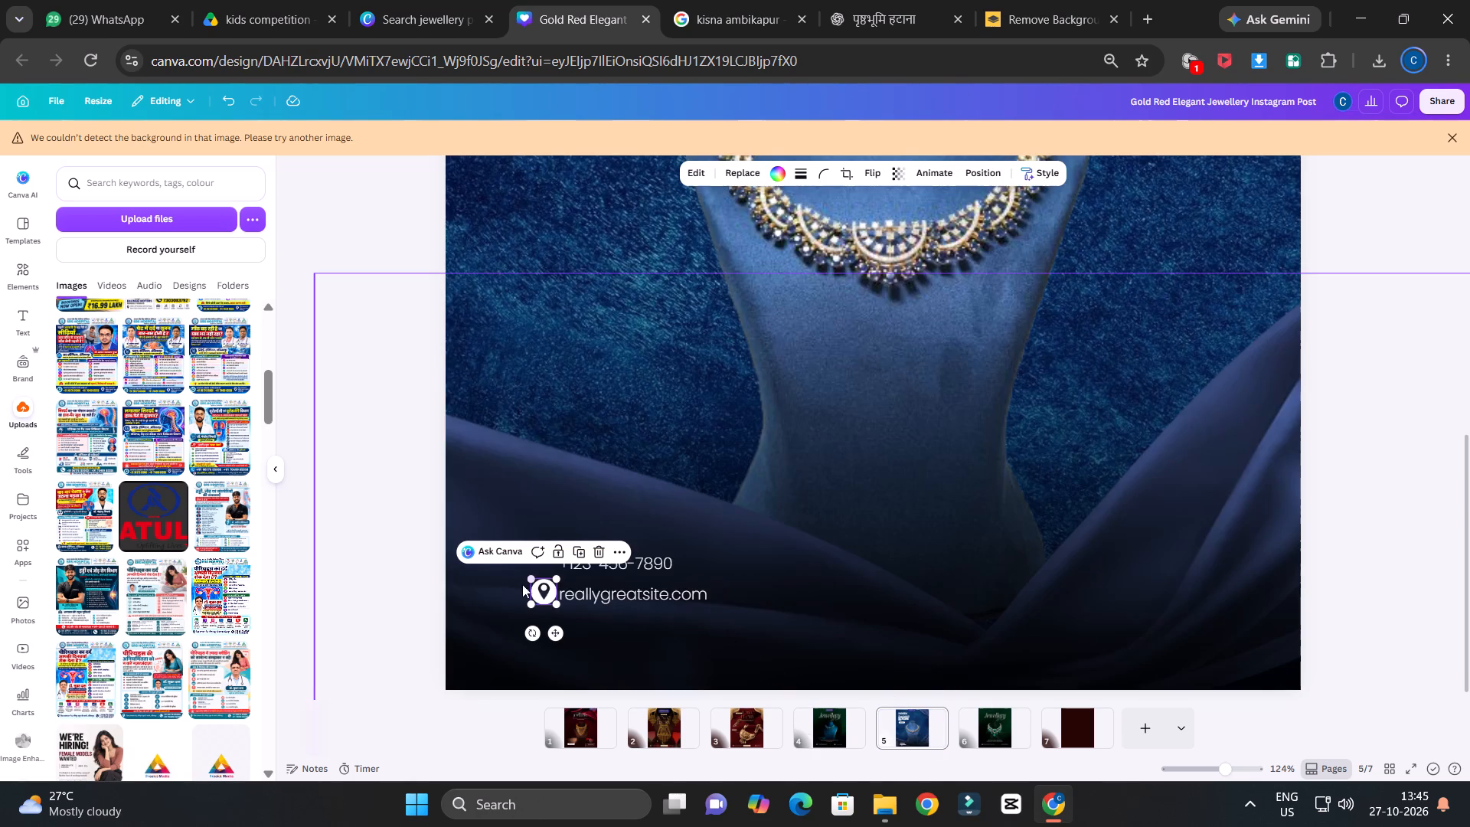
pyautogui.moveTo(547, 591); pyautogui.dragTo(533, 562)
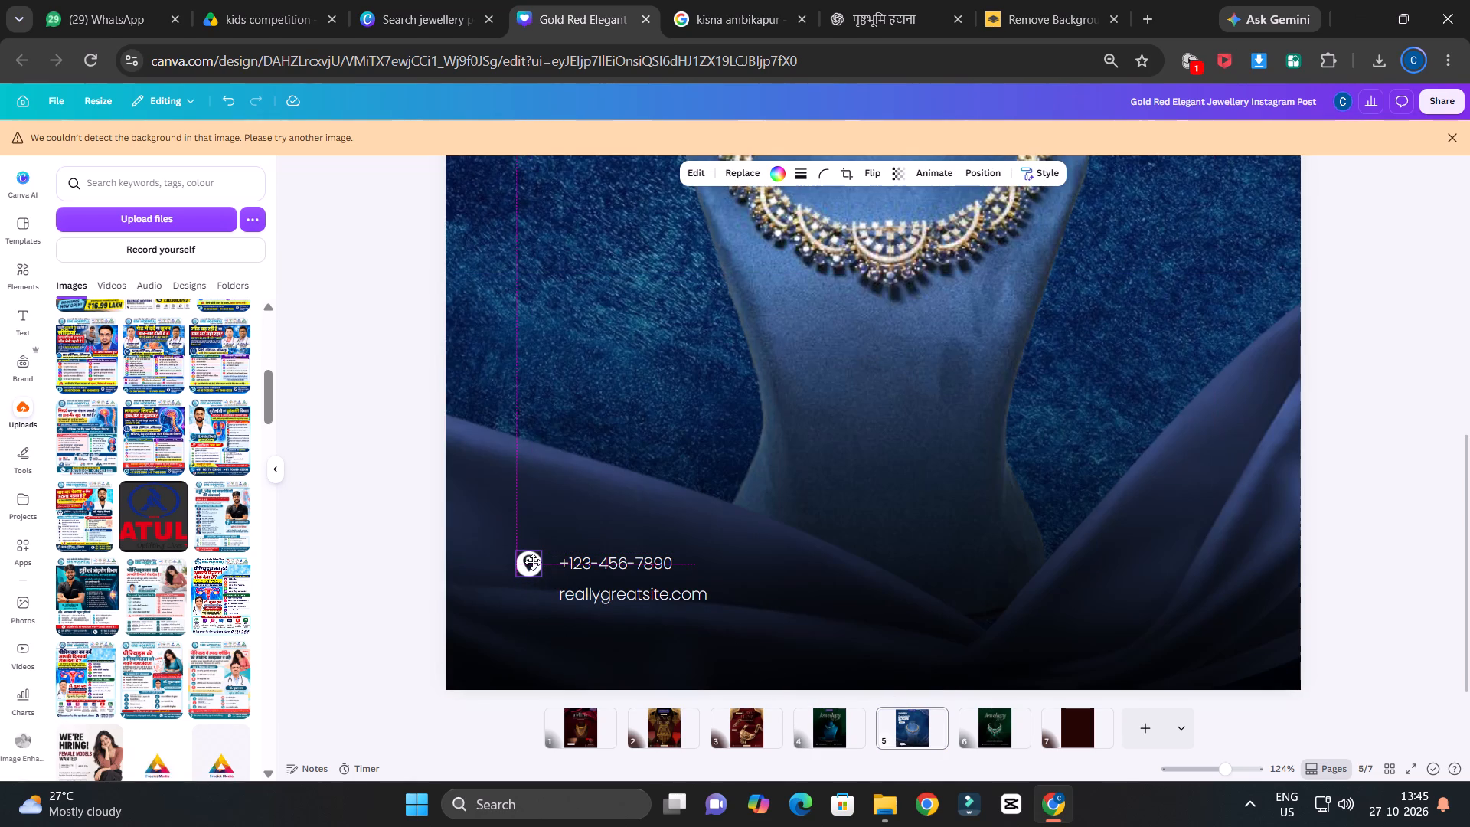
pyautogui.moveTo(533, 562); pyautogui.dragTo(533, 561)
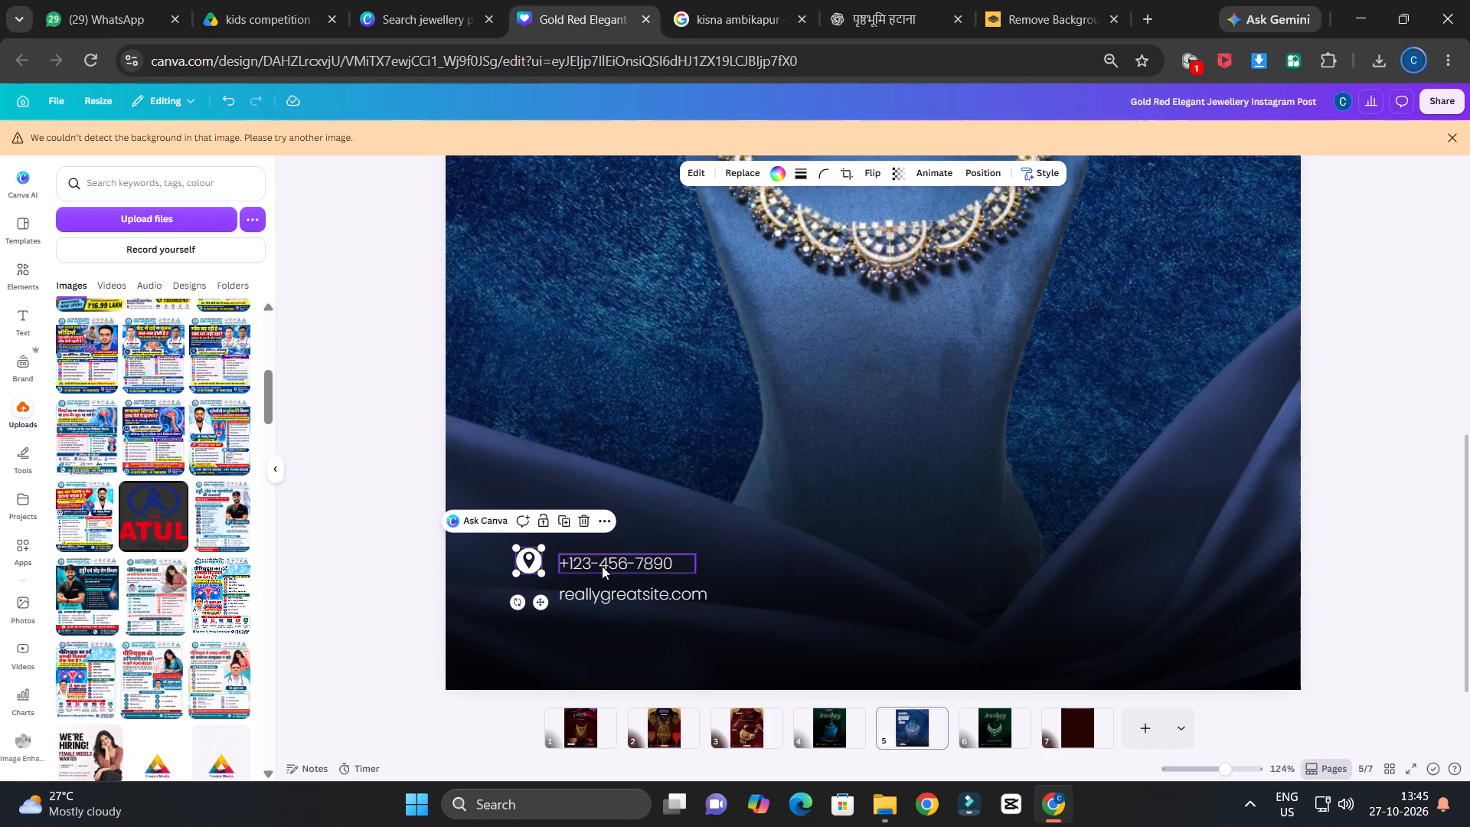
# Replace page 5's placeholder phone number with the store address text copied from page 4.
pyautogui.click(602, 566)
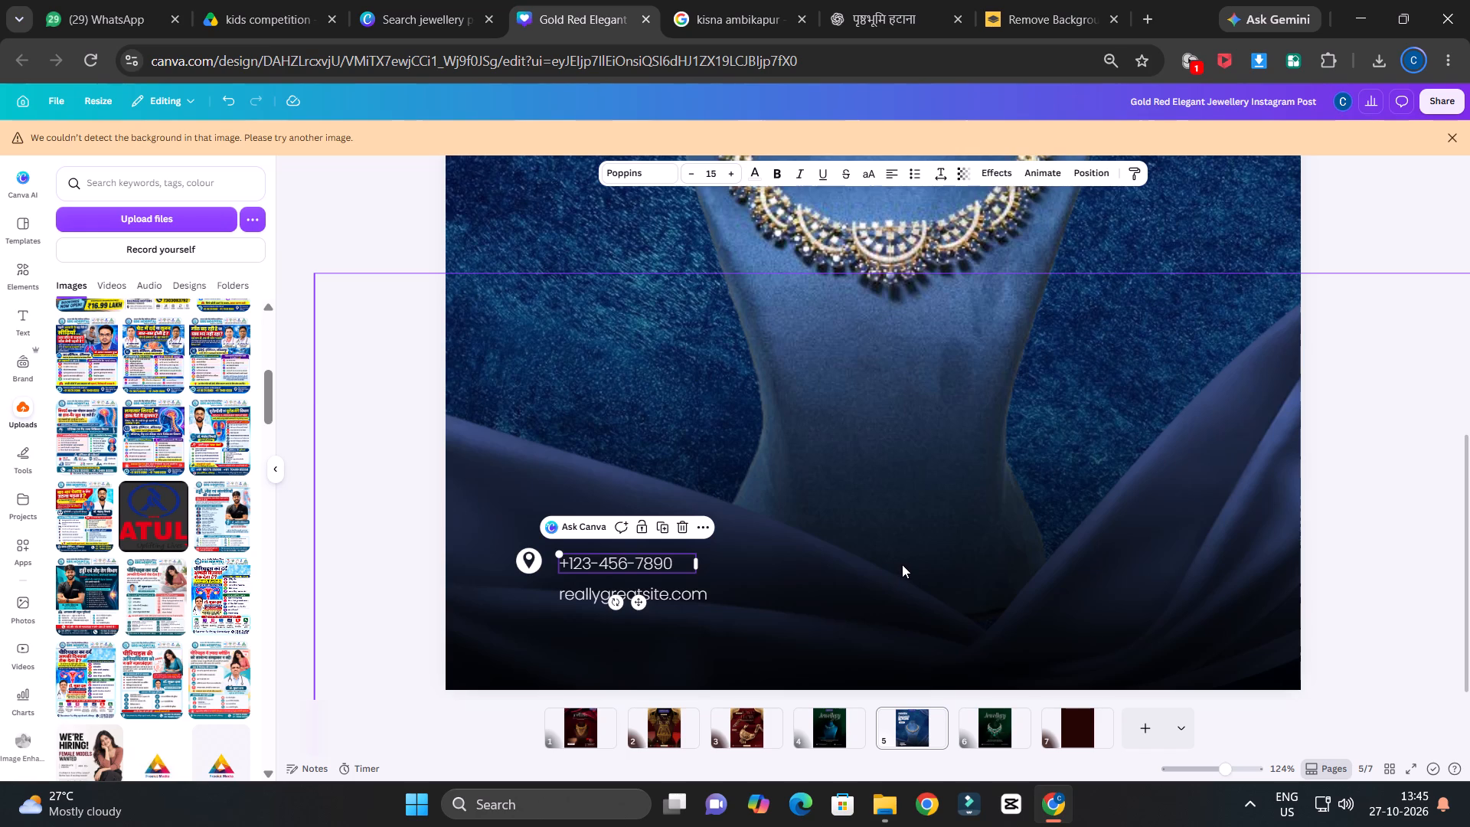
pyautogui.doubleClick(661, 562)
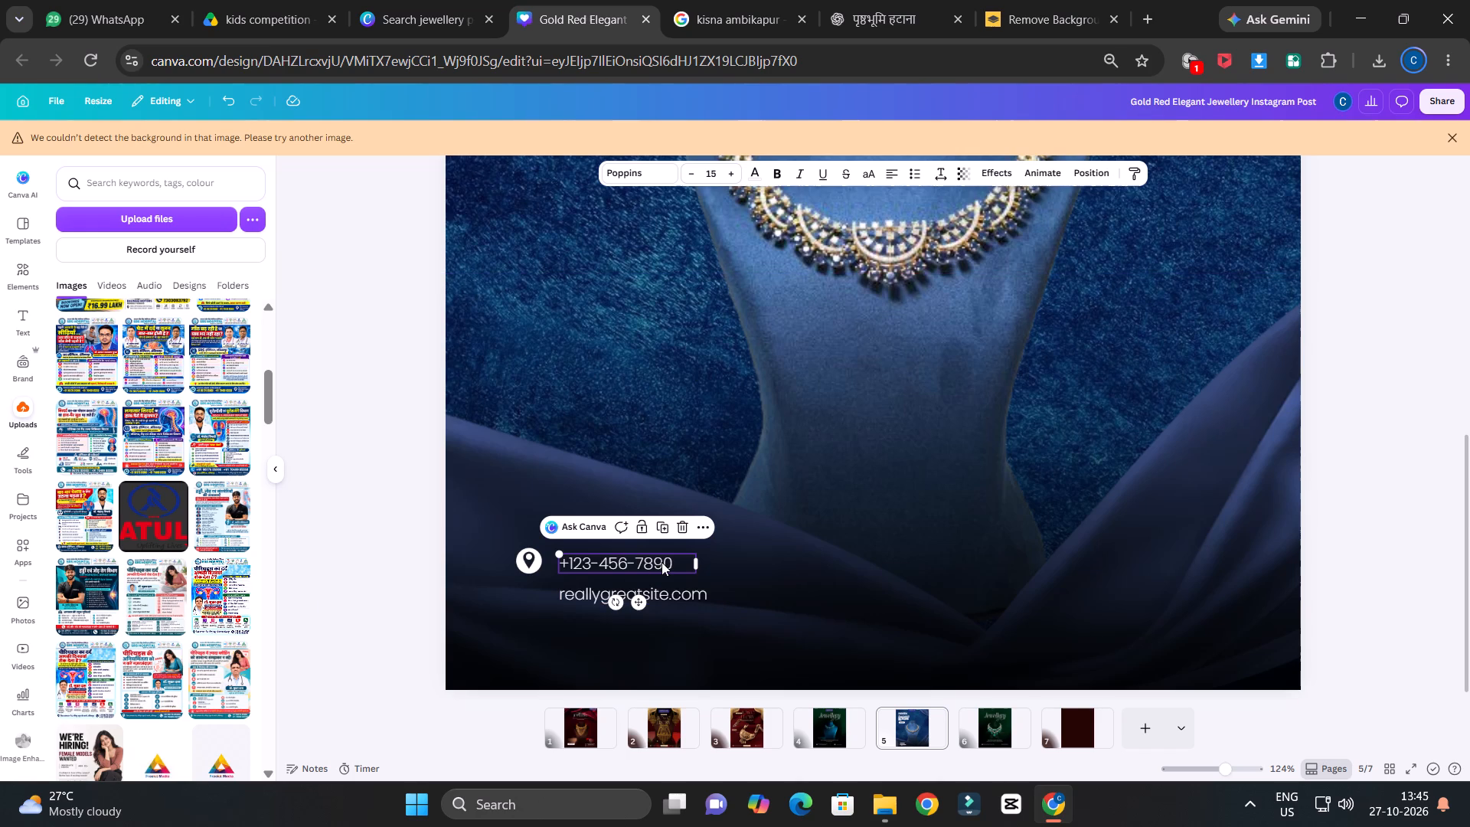
pyautogui.click(831, 712)
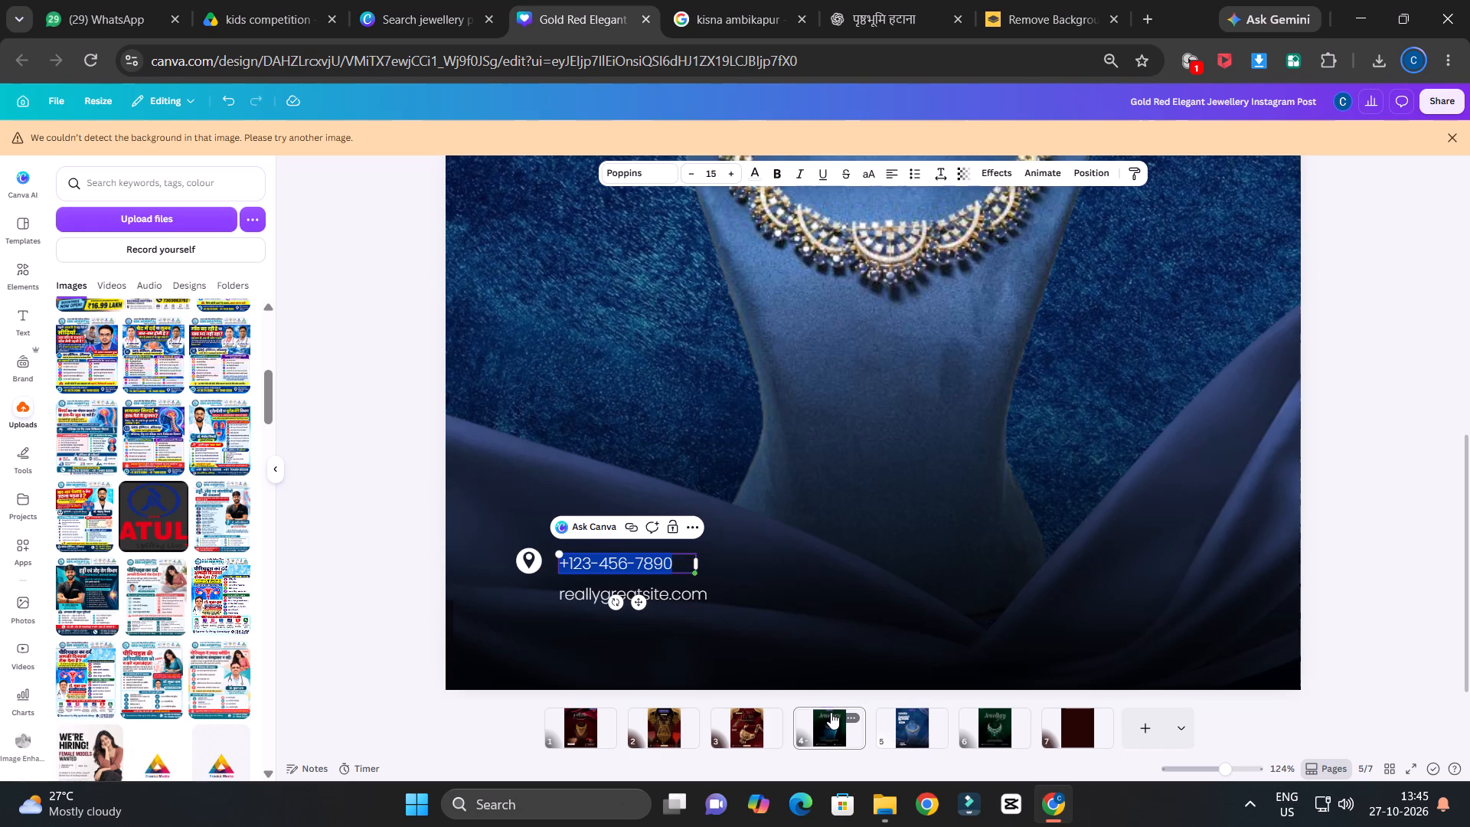
pyautogui.click(618, 582)
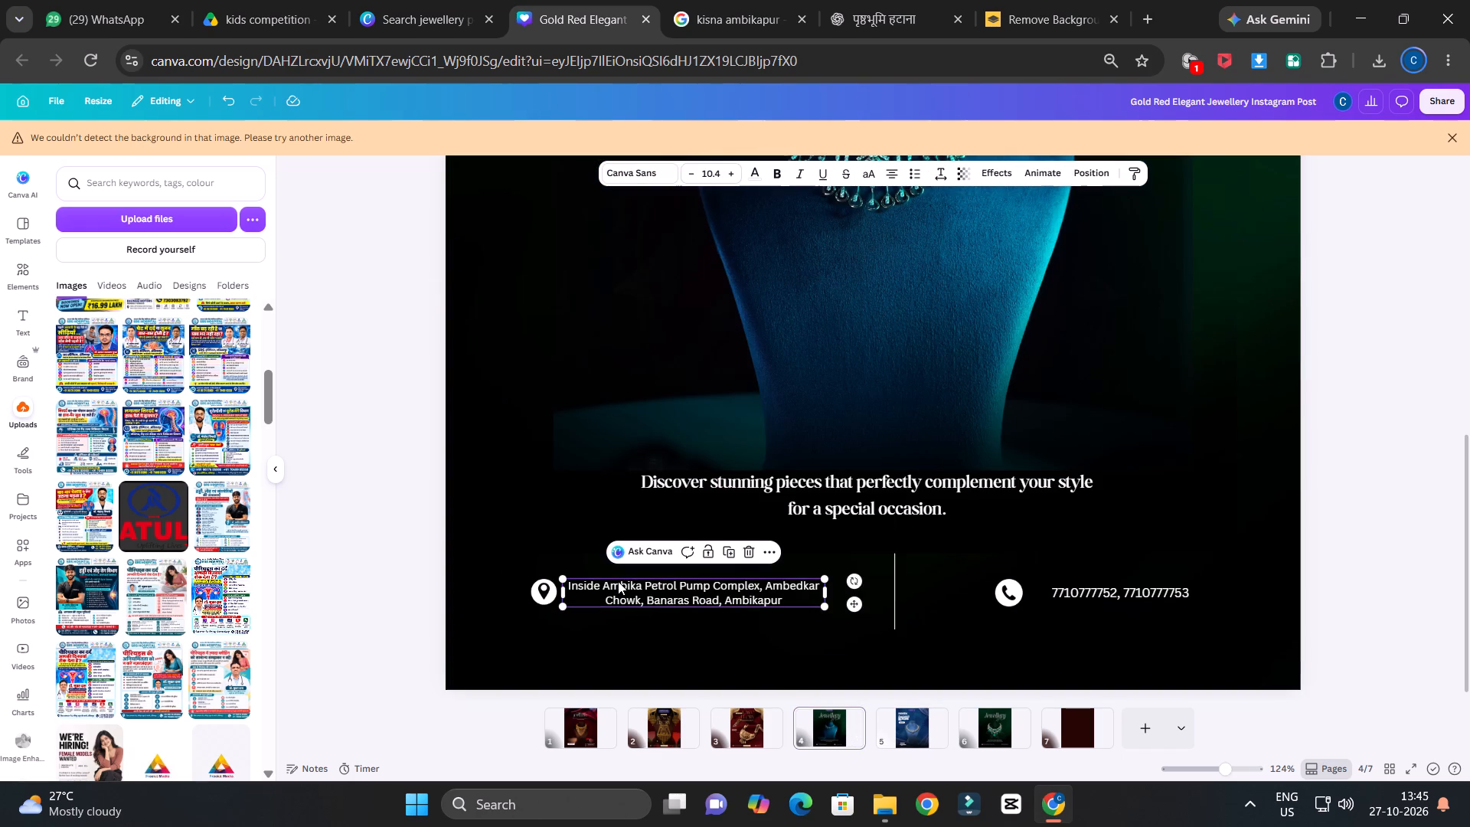
pyautogui.doubleClick(629, 588)
pyautogui.hotkey('ctrl', 'a')
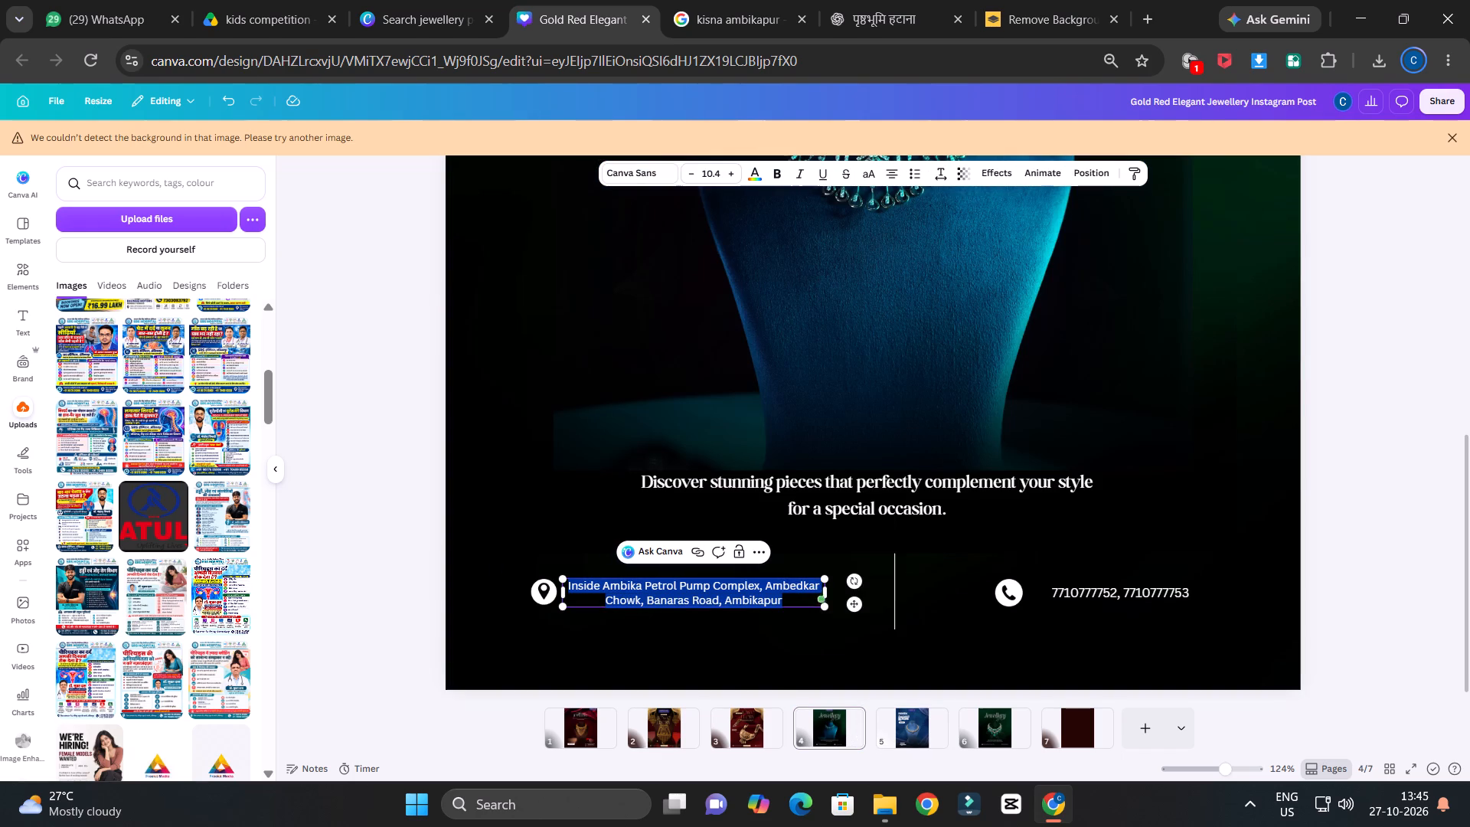
pyautogui.hotkey('ctrl', 'c')
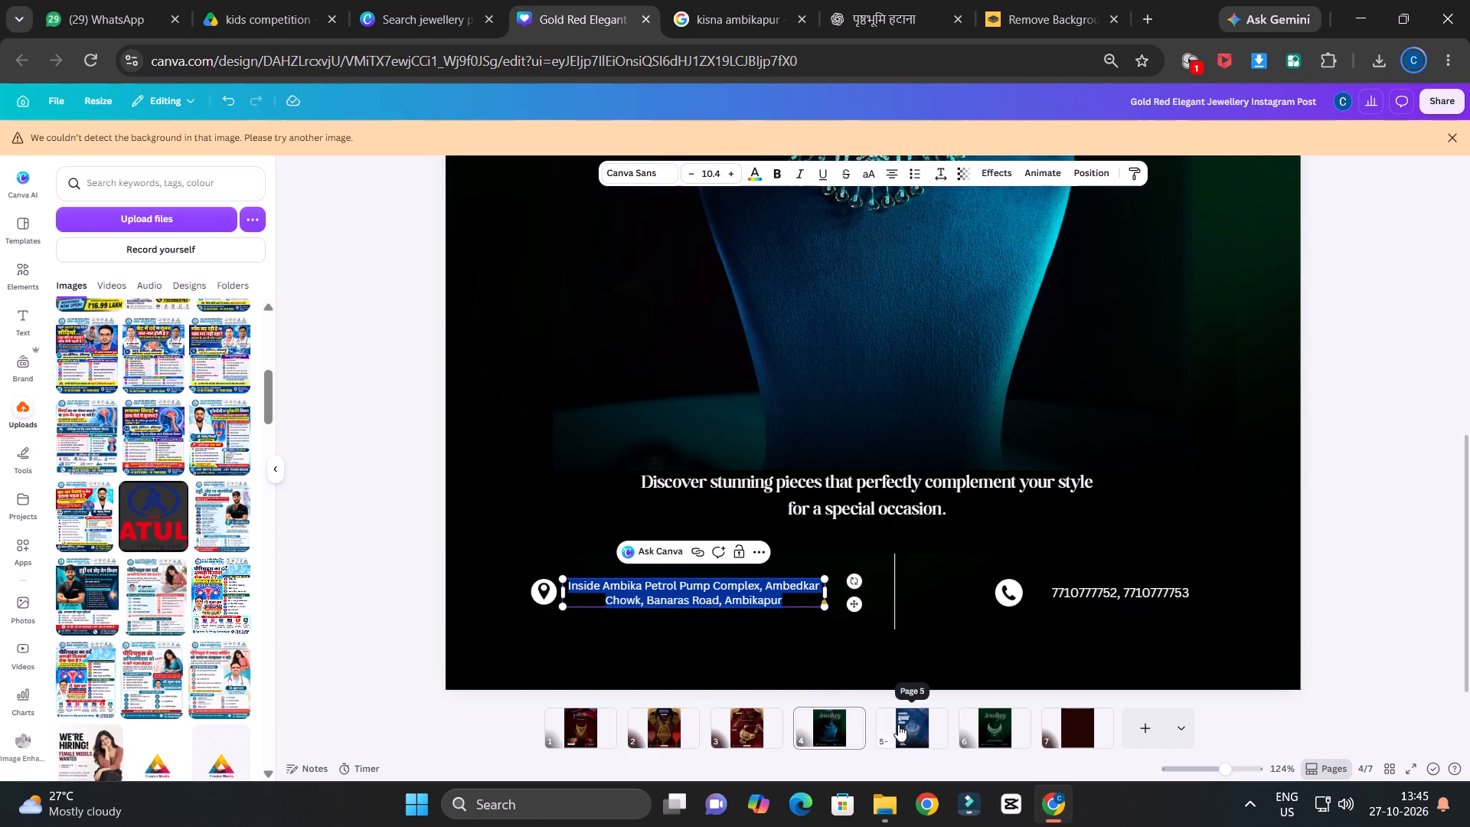
pyautogui.click(899, 724)
pyautogui.doubleClick(611, 564)
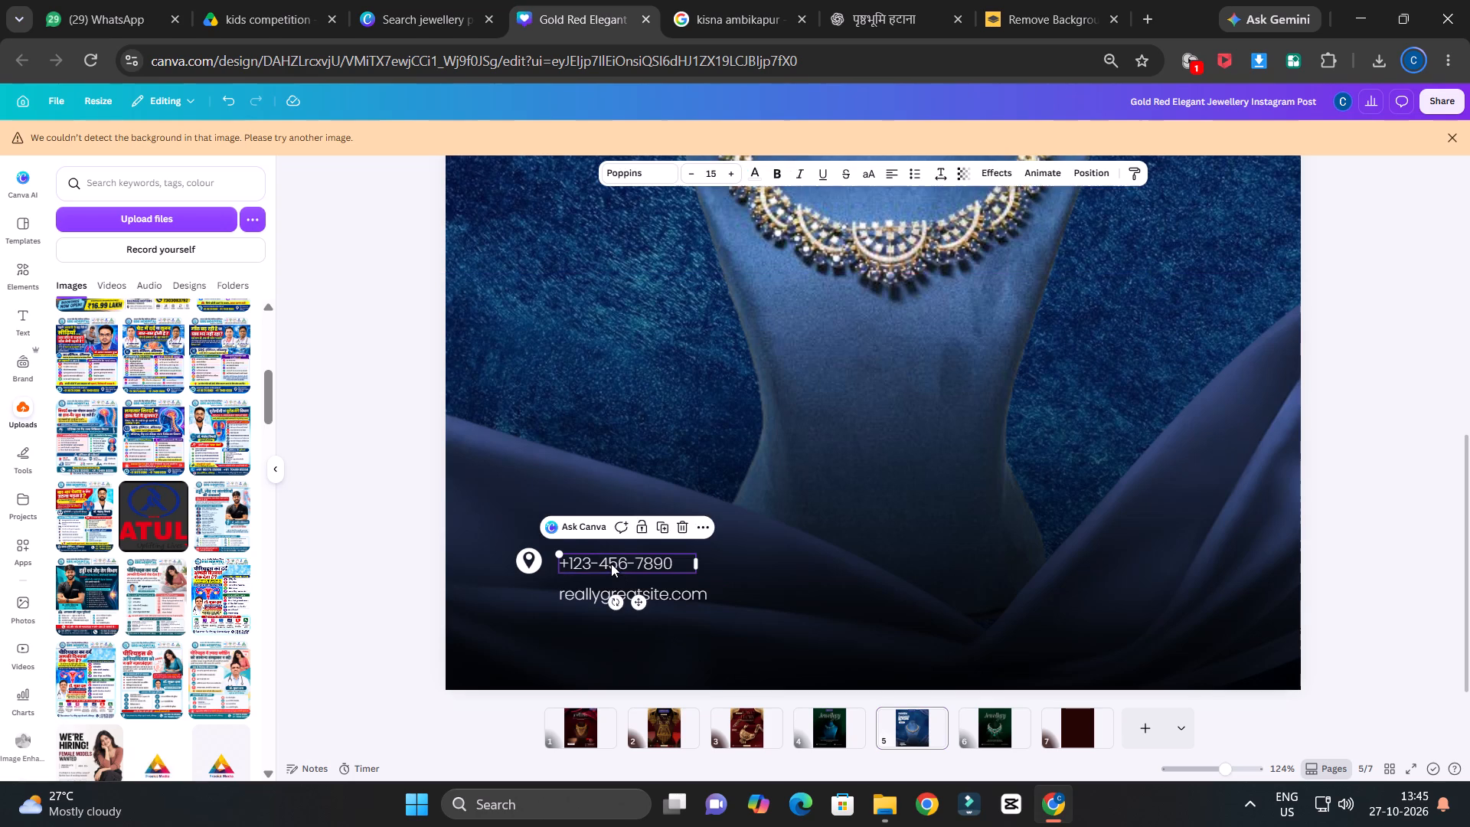
pyautogui.hotkey('ctrl', 'v')
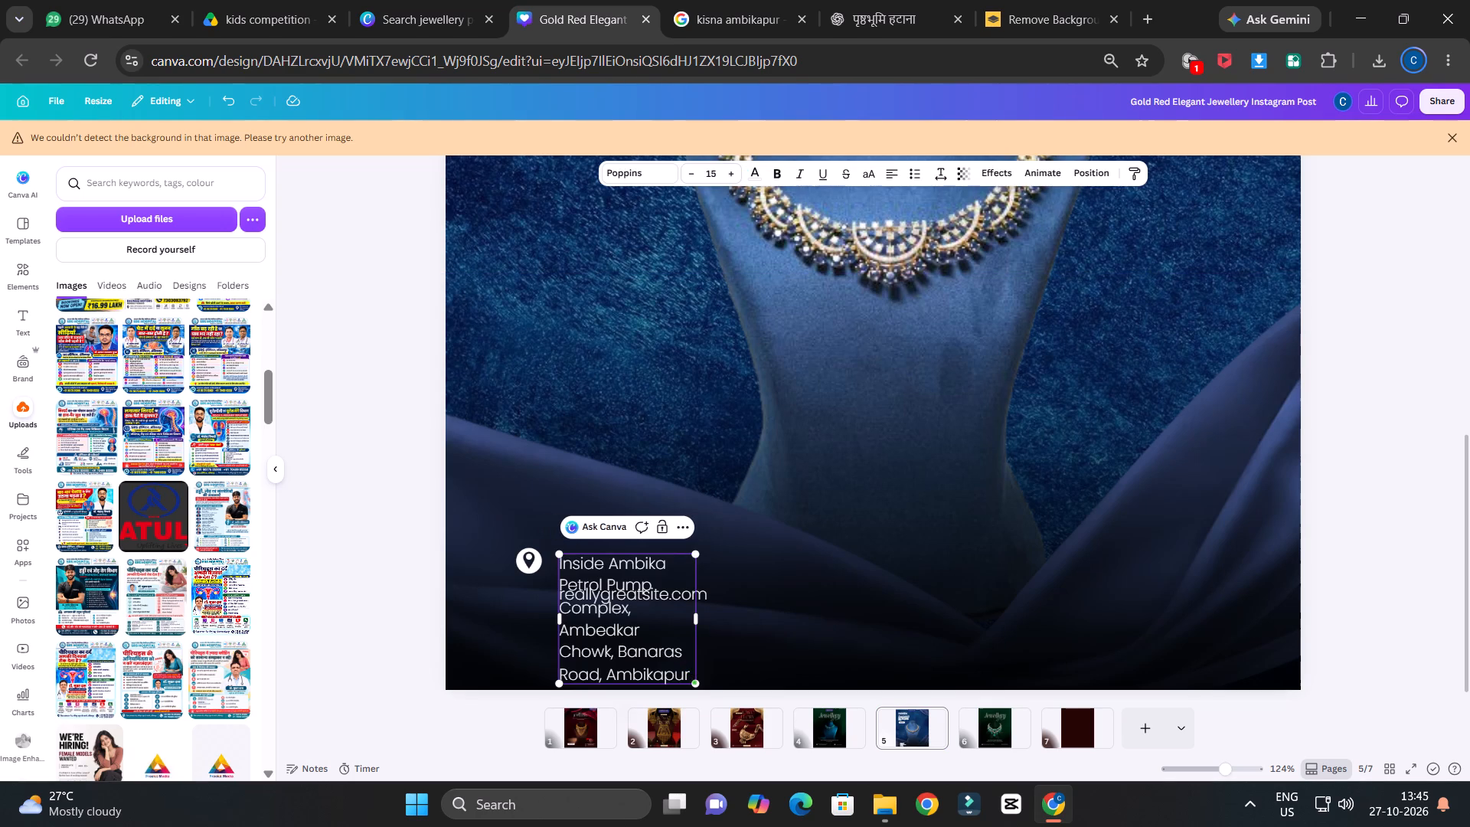
# Widen the address text box so it wraps onto two centred lines, and scale the text down to size 8.
pyautogui.moveTo(701, 619); pyautogui.dragTo(942, 600)
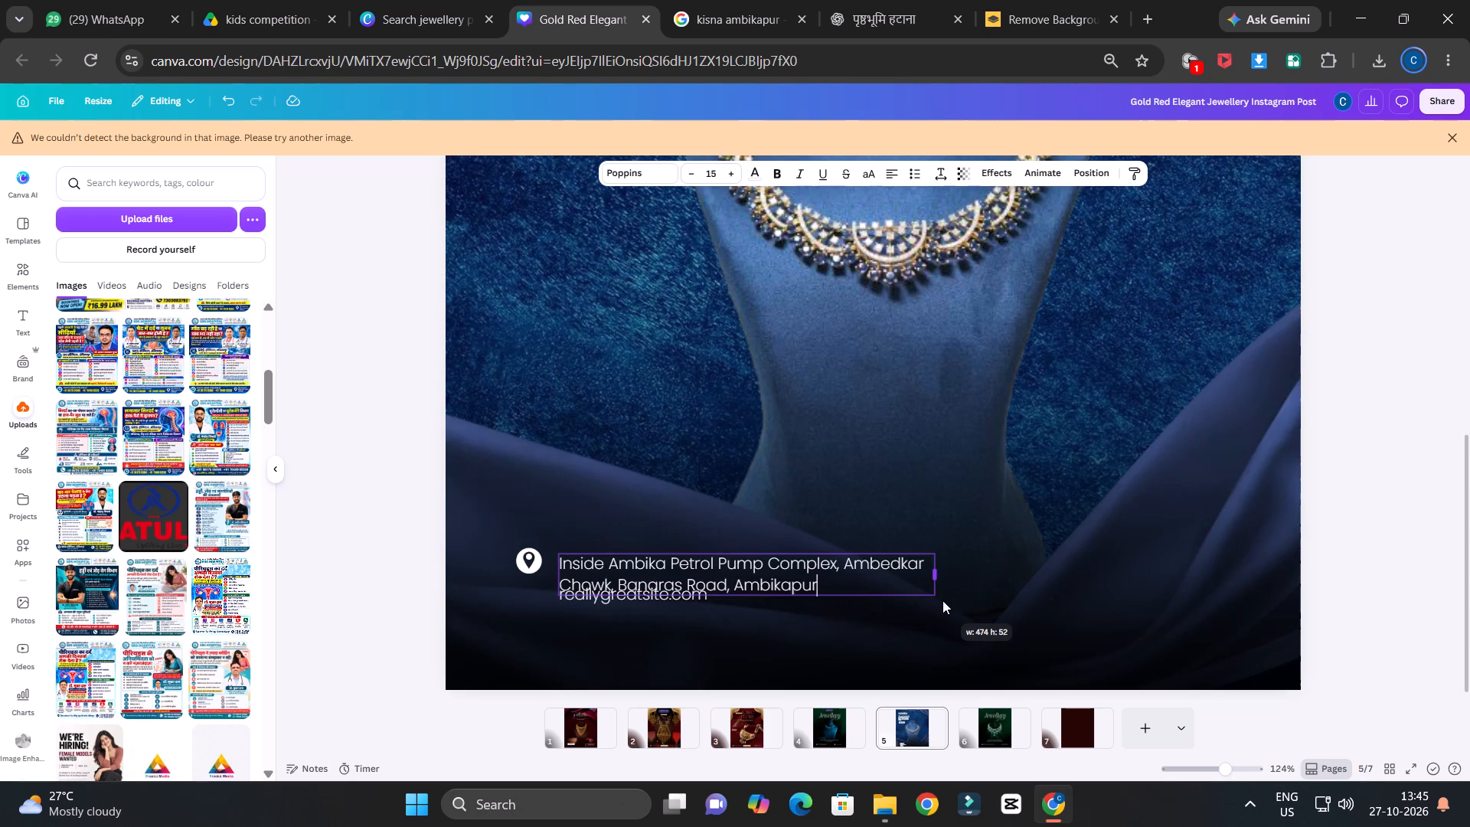
pyautogui.moveTo(942, 600); pyautogui.dragTo(927, 602)
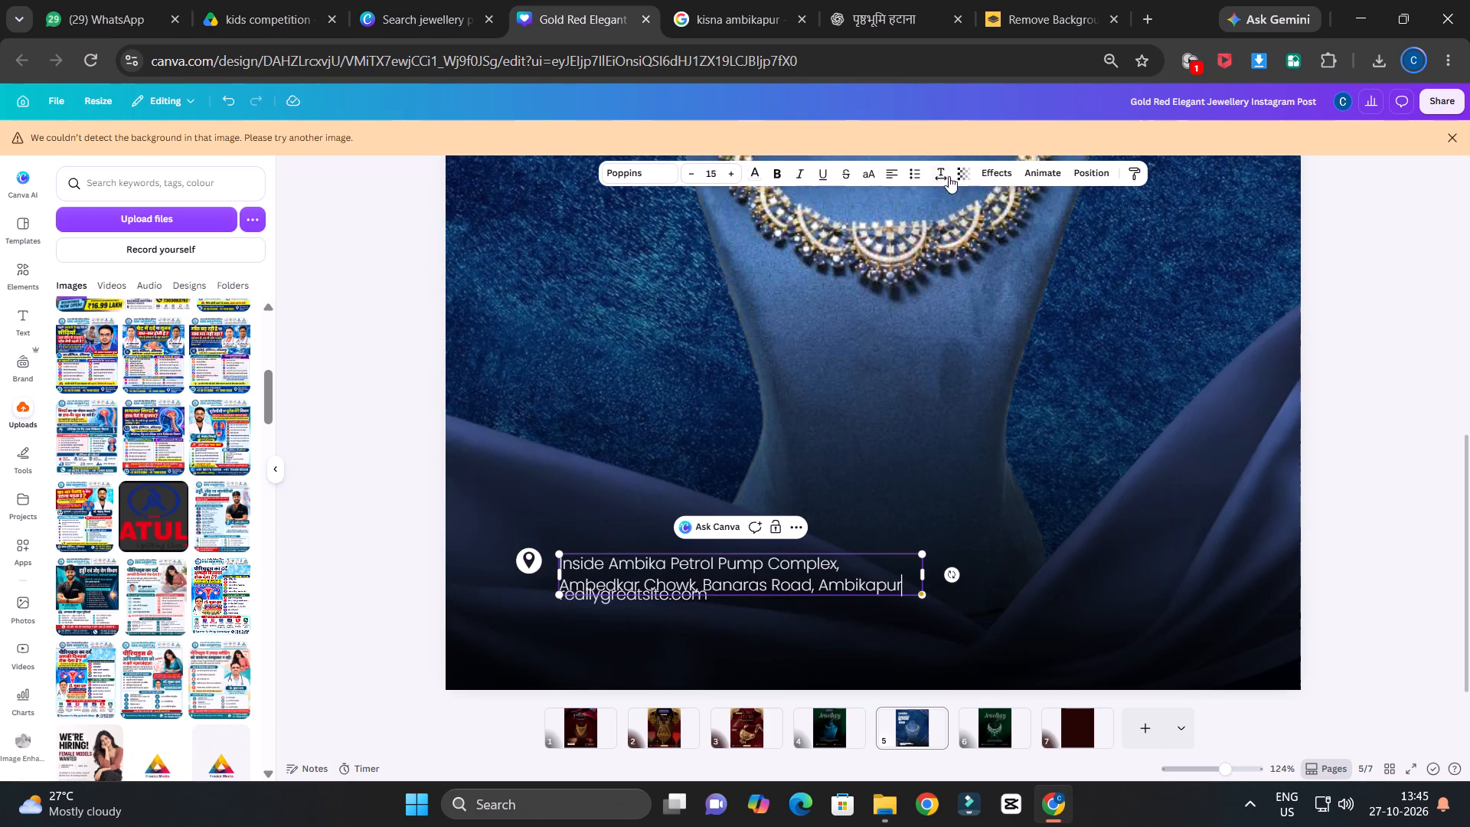
pyautogui.click(900, 175)
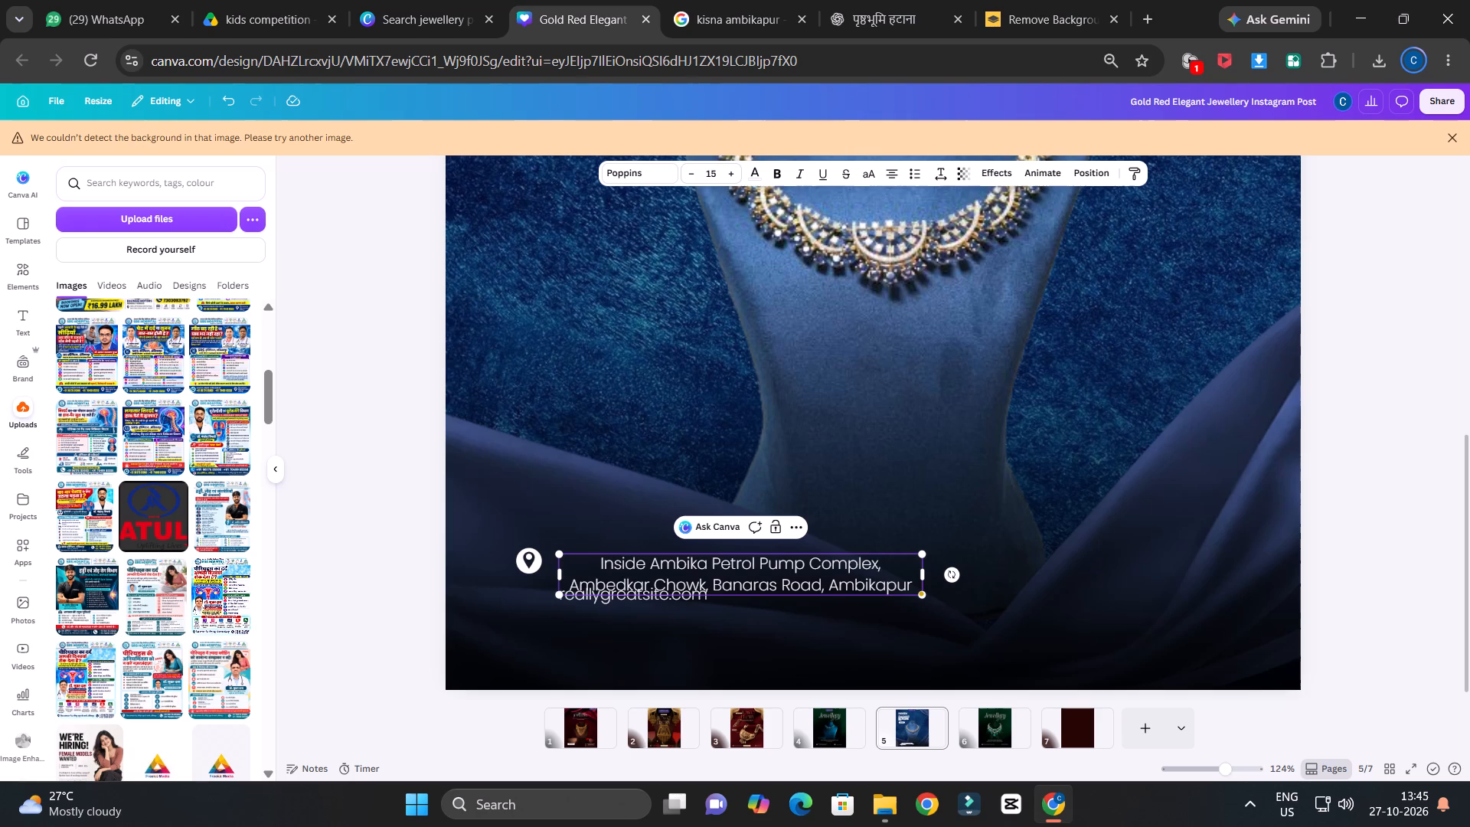
pyautogui.moveTo(924, 596); pyautogui.dragTo(743, 556)
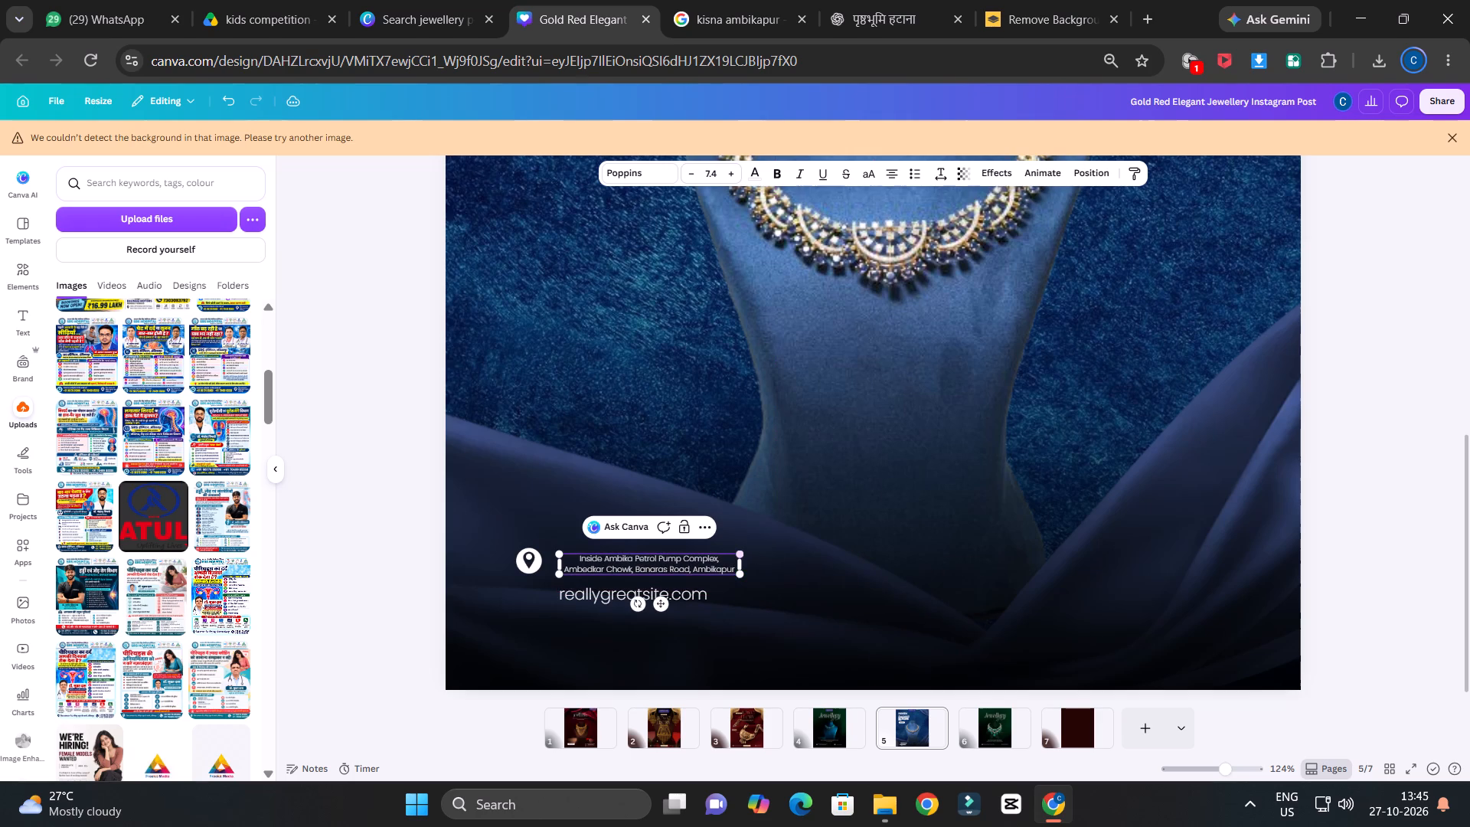
pyautogui.moveTo(740, 577); pyautogui.dragTo(753, 580)
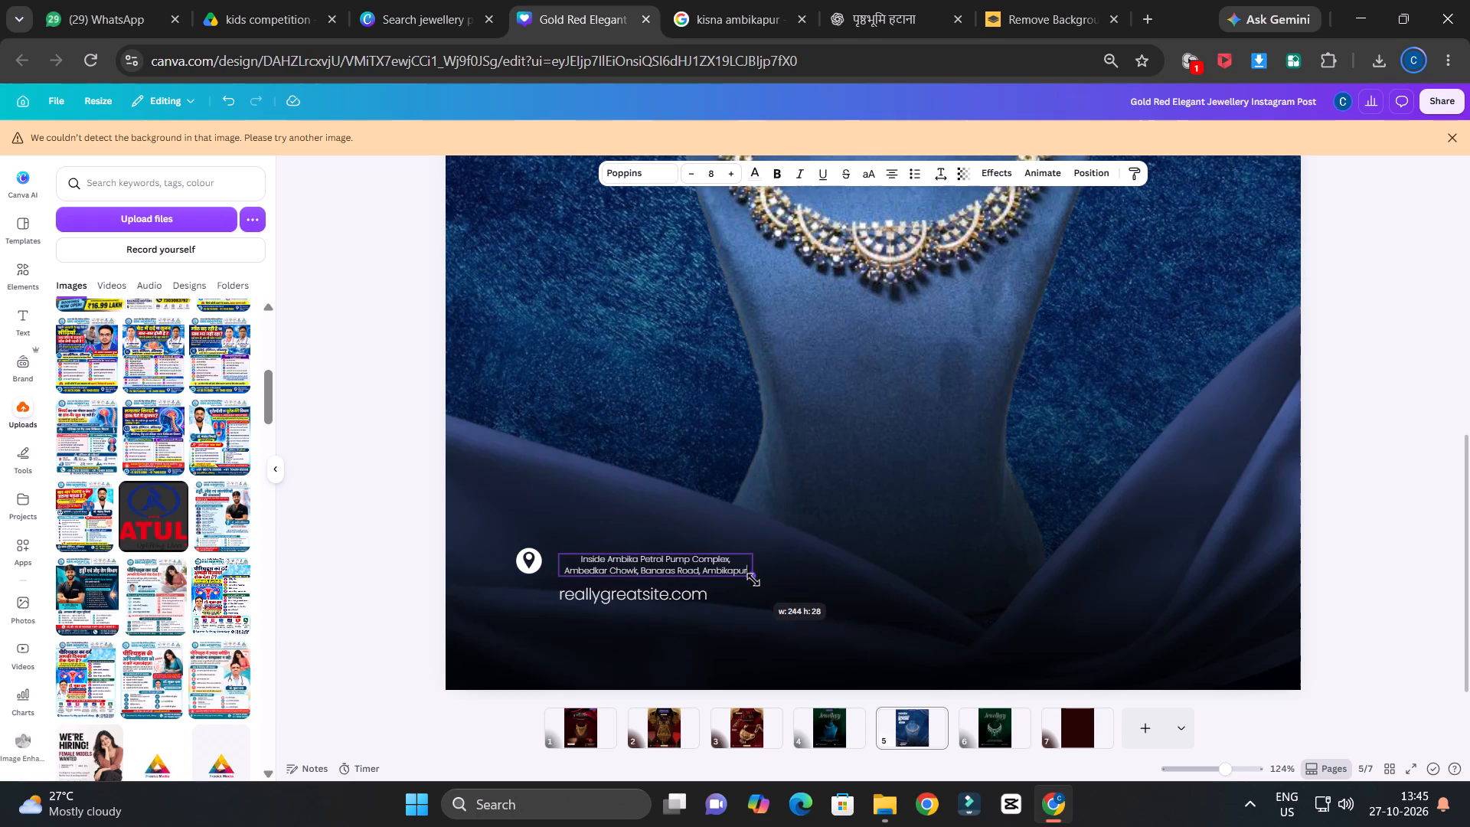
pyautogui.click(1425, 464)
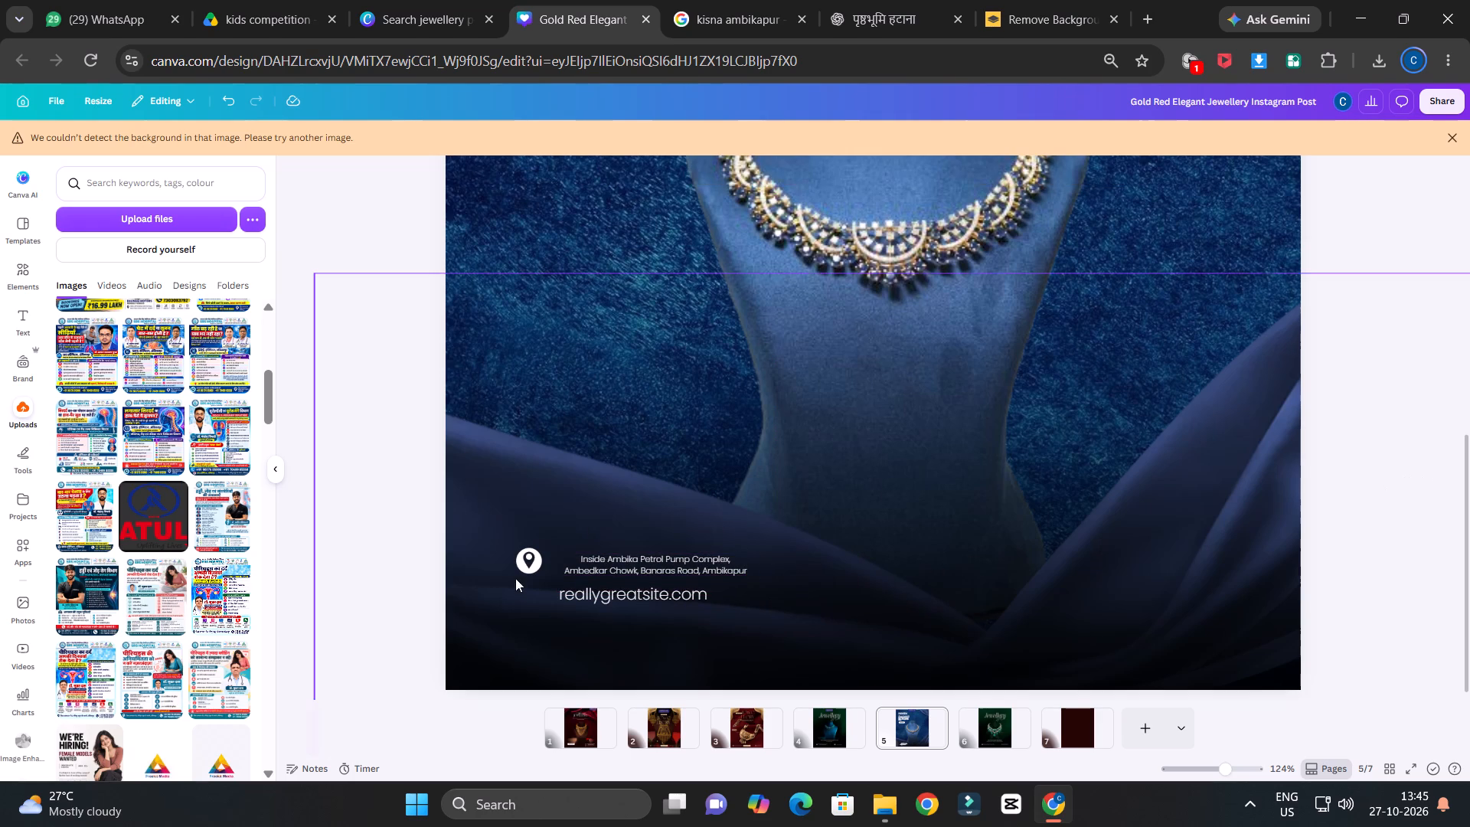
# Move the two-line address right beside the location pin icon, level with it.
pyautogui.click(596, 560)
pyautogui.moveTo(628, 564); pyautogui.dragTo(613, 561)
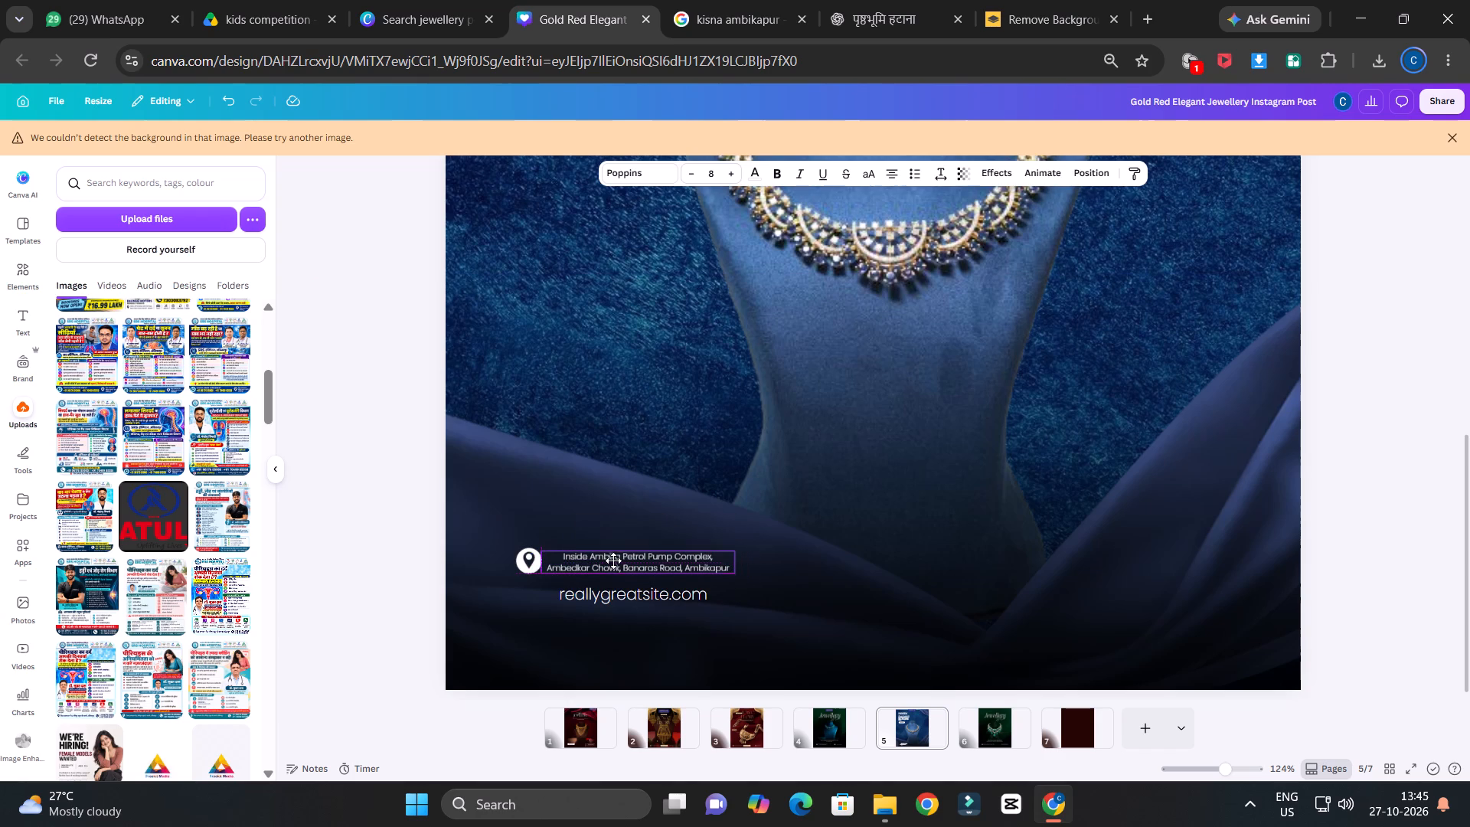
pyautogui.moveTo(613, 561); pyautogui.dragTo(616, 559)
# Copy the phone icon from page 4 to page 5 beneath the location pin, and line the website text up with it.
pyautogui.click(593, 597)
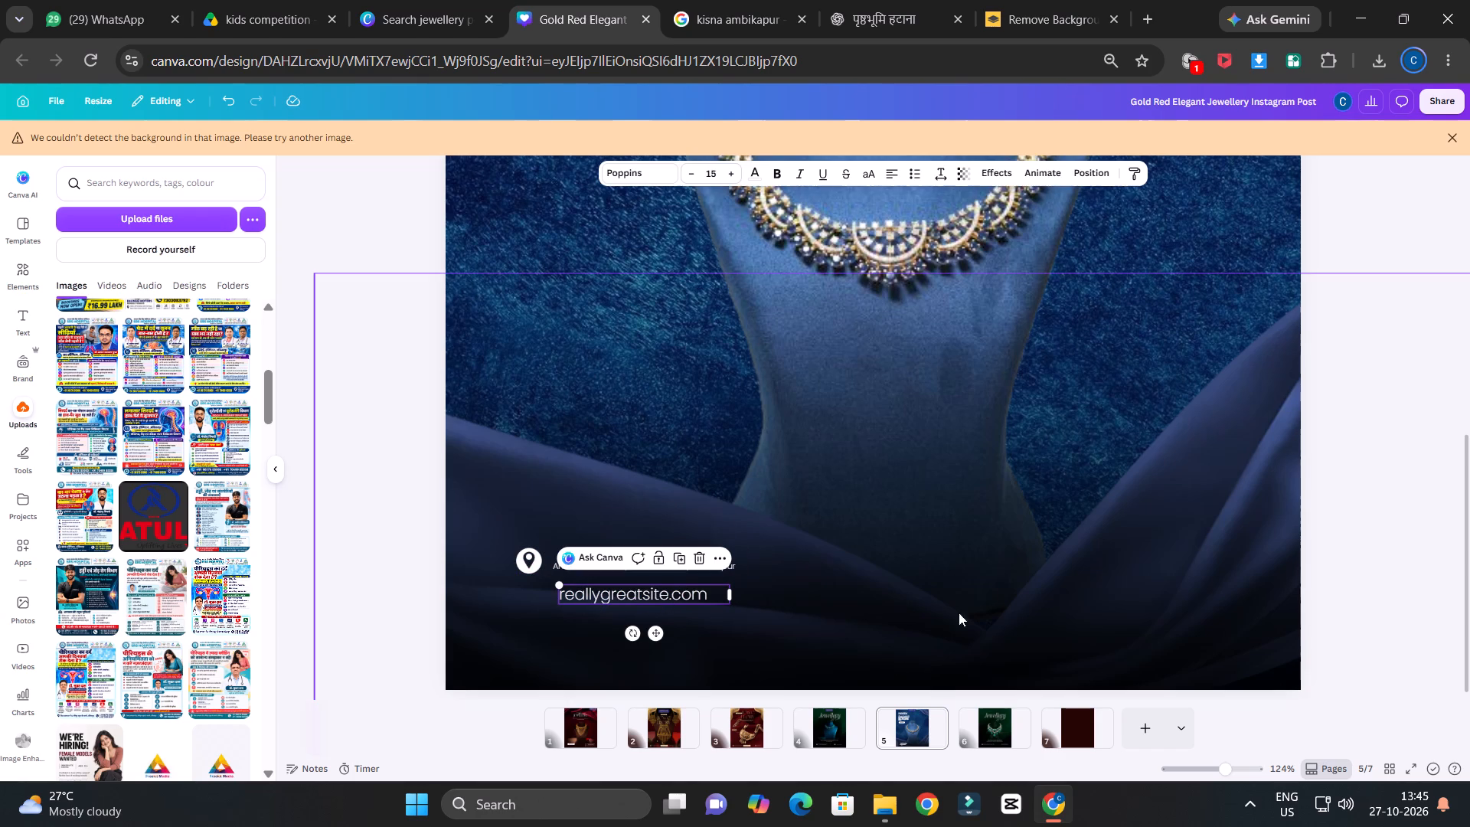
pyautogui.click(833, 731)
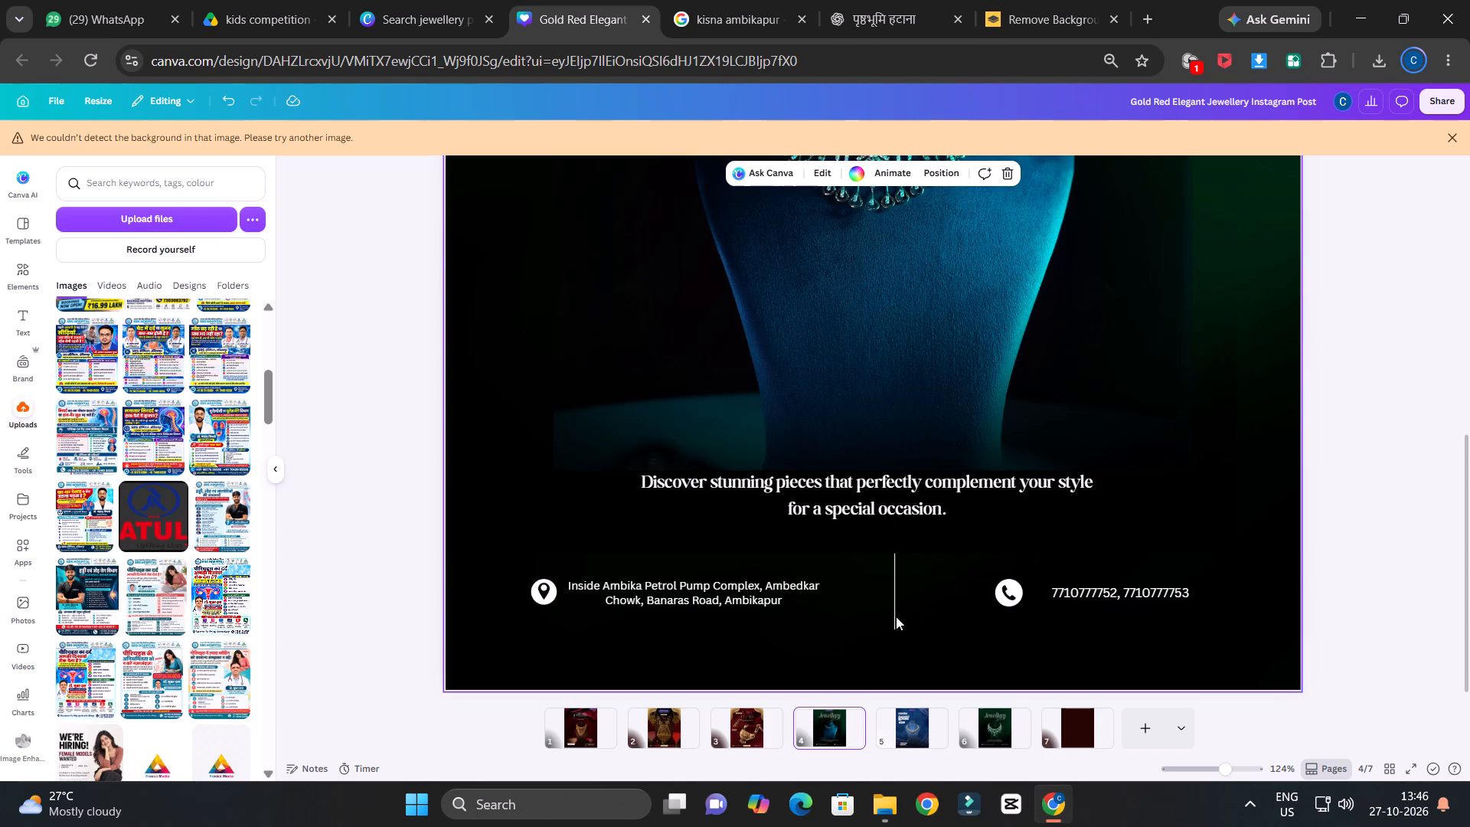
pyautogui.click(1014, 590)
pyautogui.hotkey('ctrl', 'c')
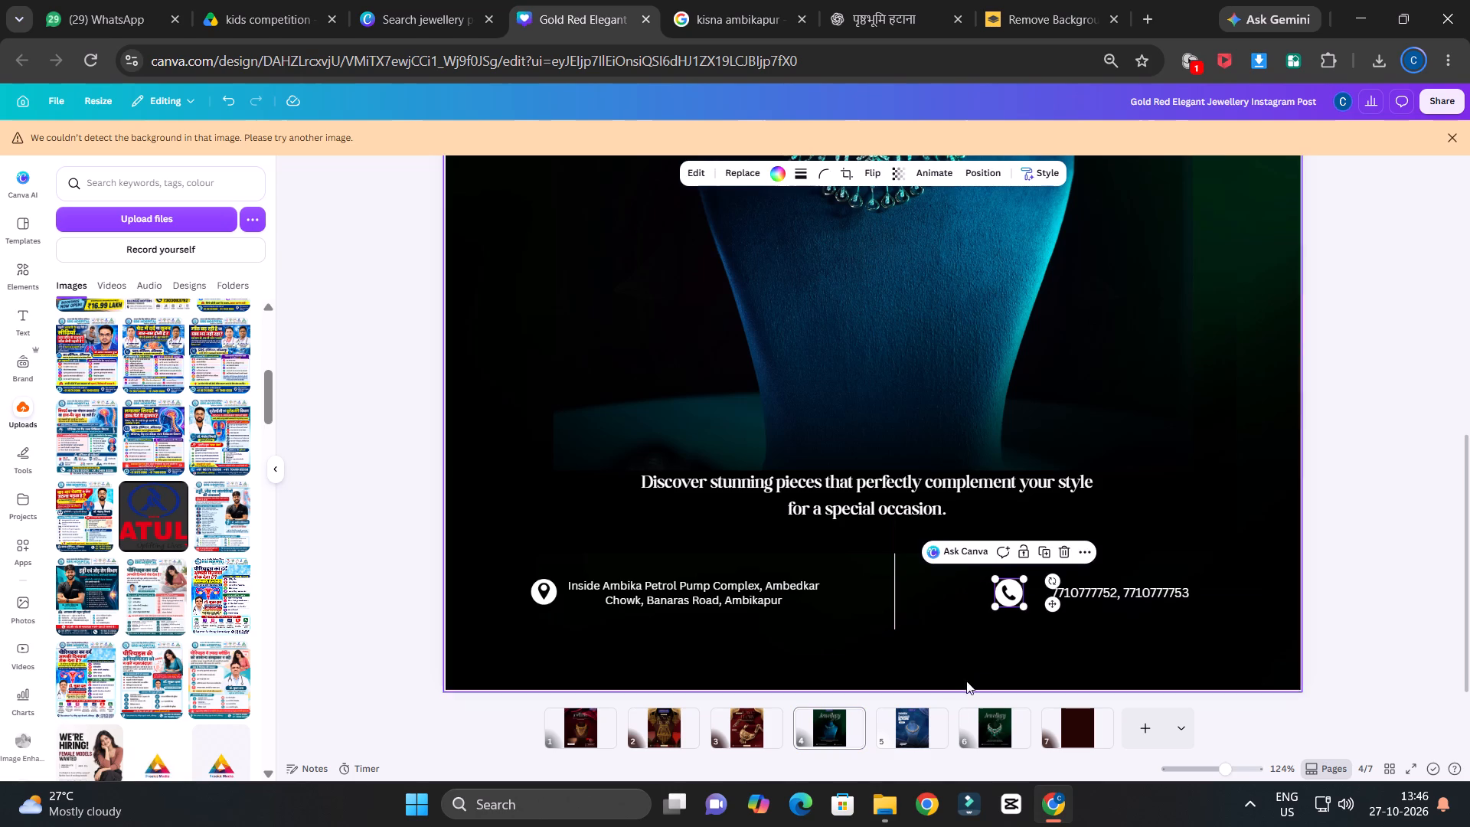
pyautogui.click(916, 733)
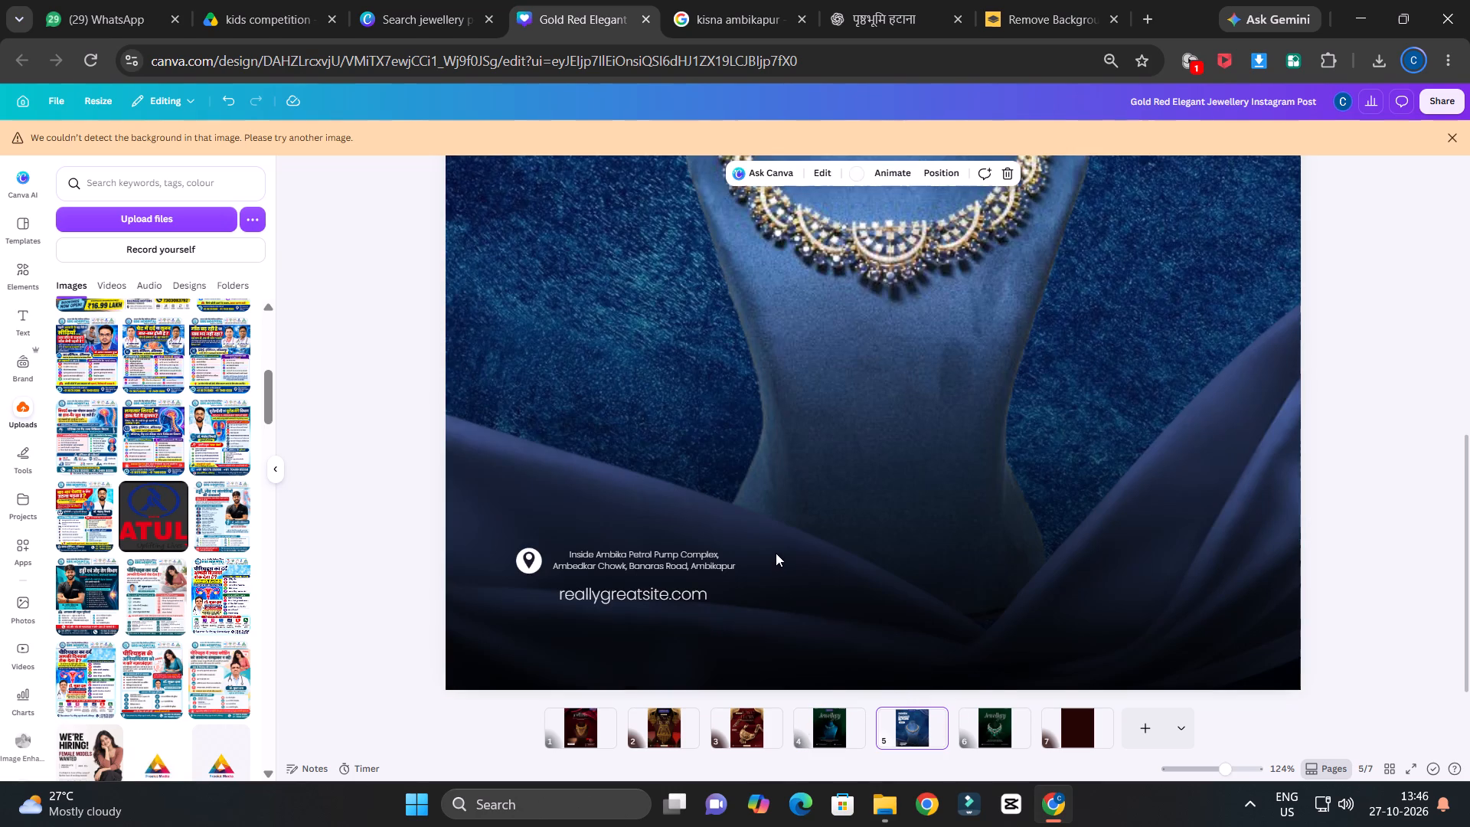
pyautogui.hotkey('ctrl', 'v')
pyautogui.moveTo(1008, 593); pyautogui.dragTo(541, 592)
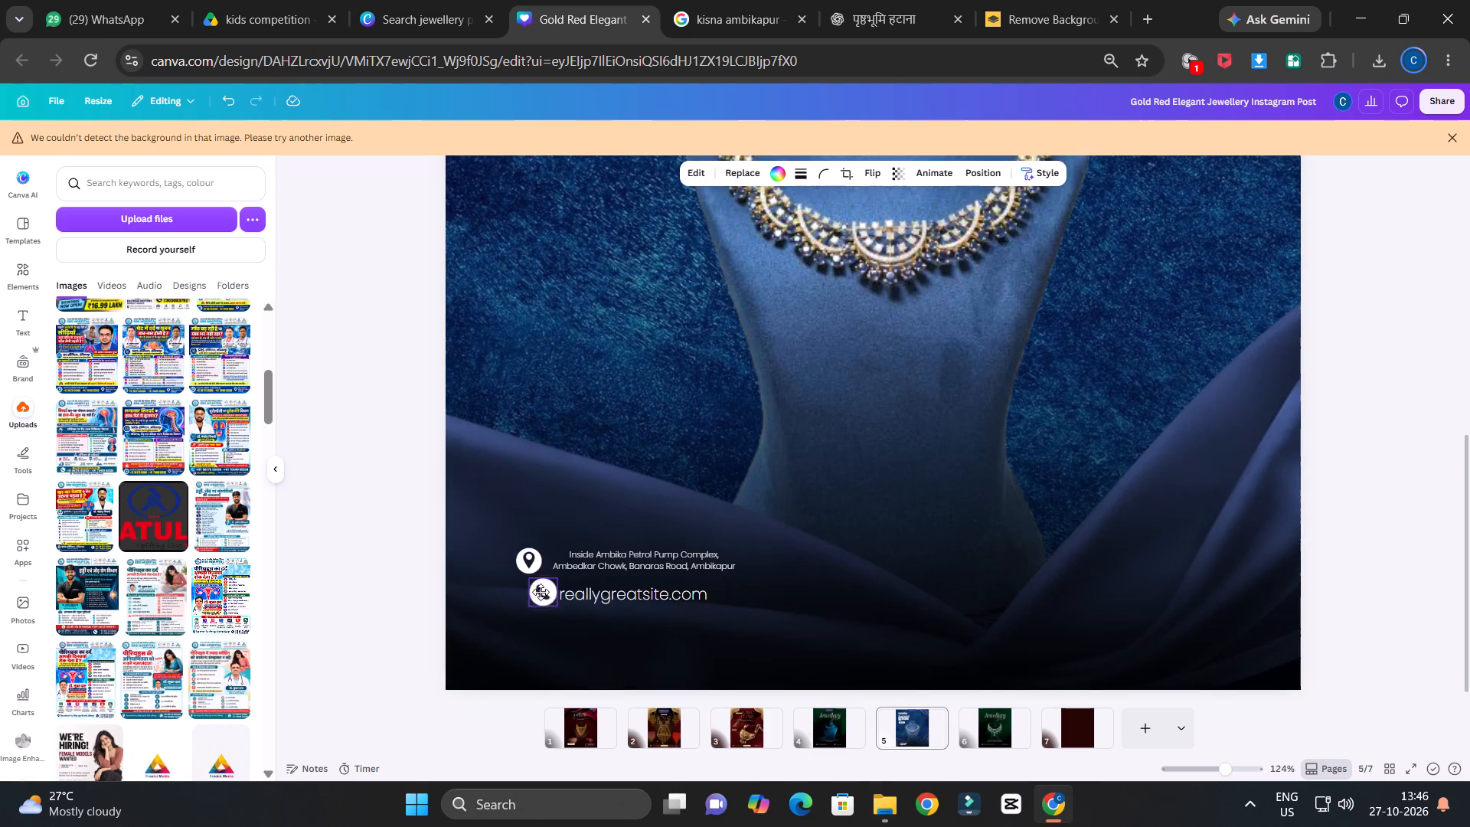
pyautogui.moveTo(541, 592); pyautogui.dragTo(528, 601)
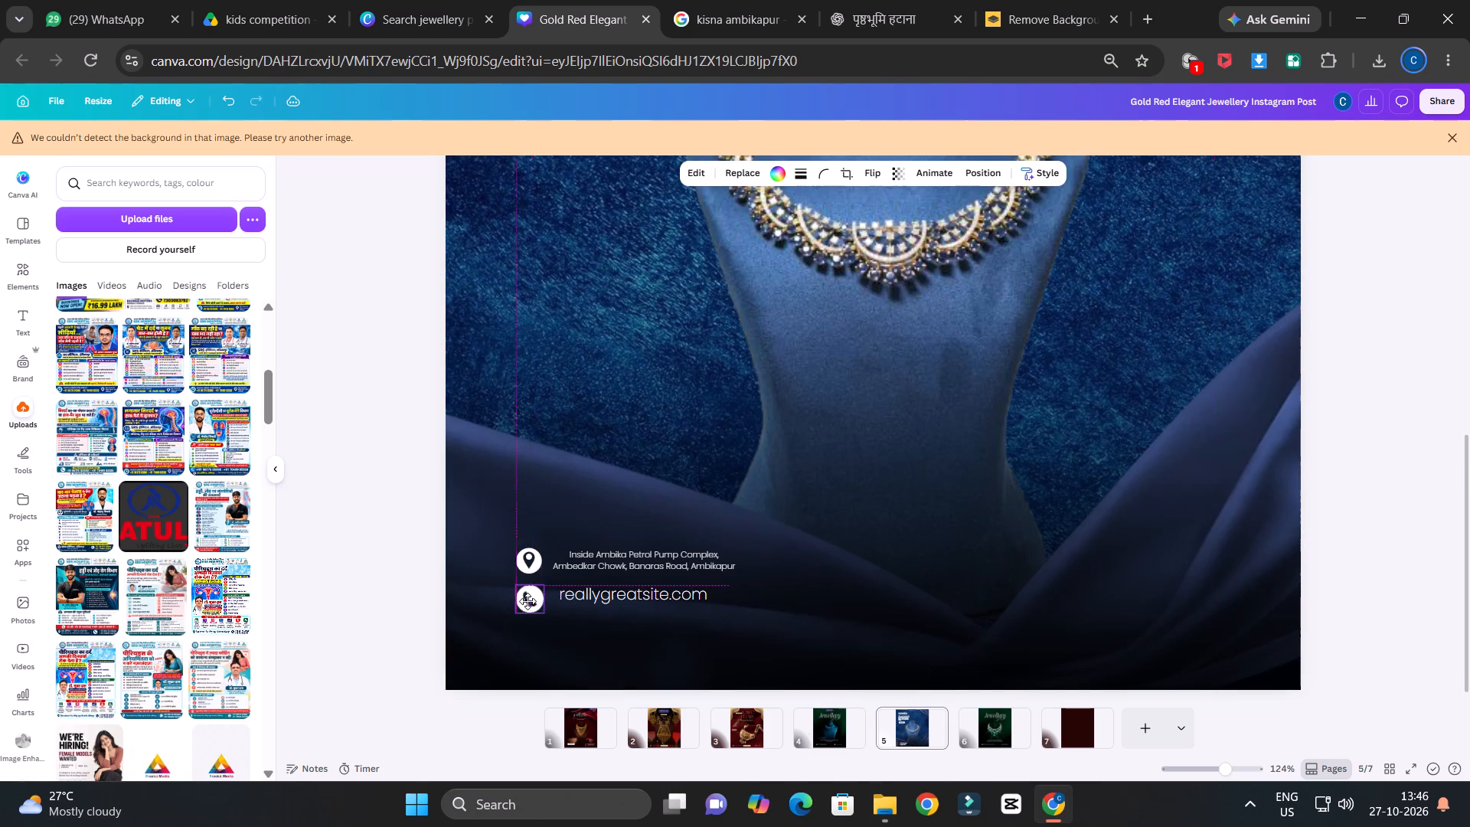
pyautogui.moveTo(528, 601); pyautogui.dragTo(529, 600)
pyautogui.click(645, 603)
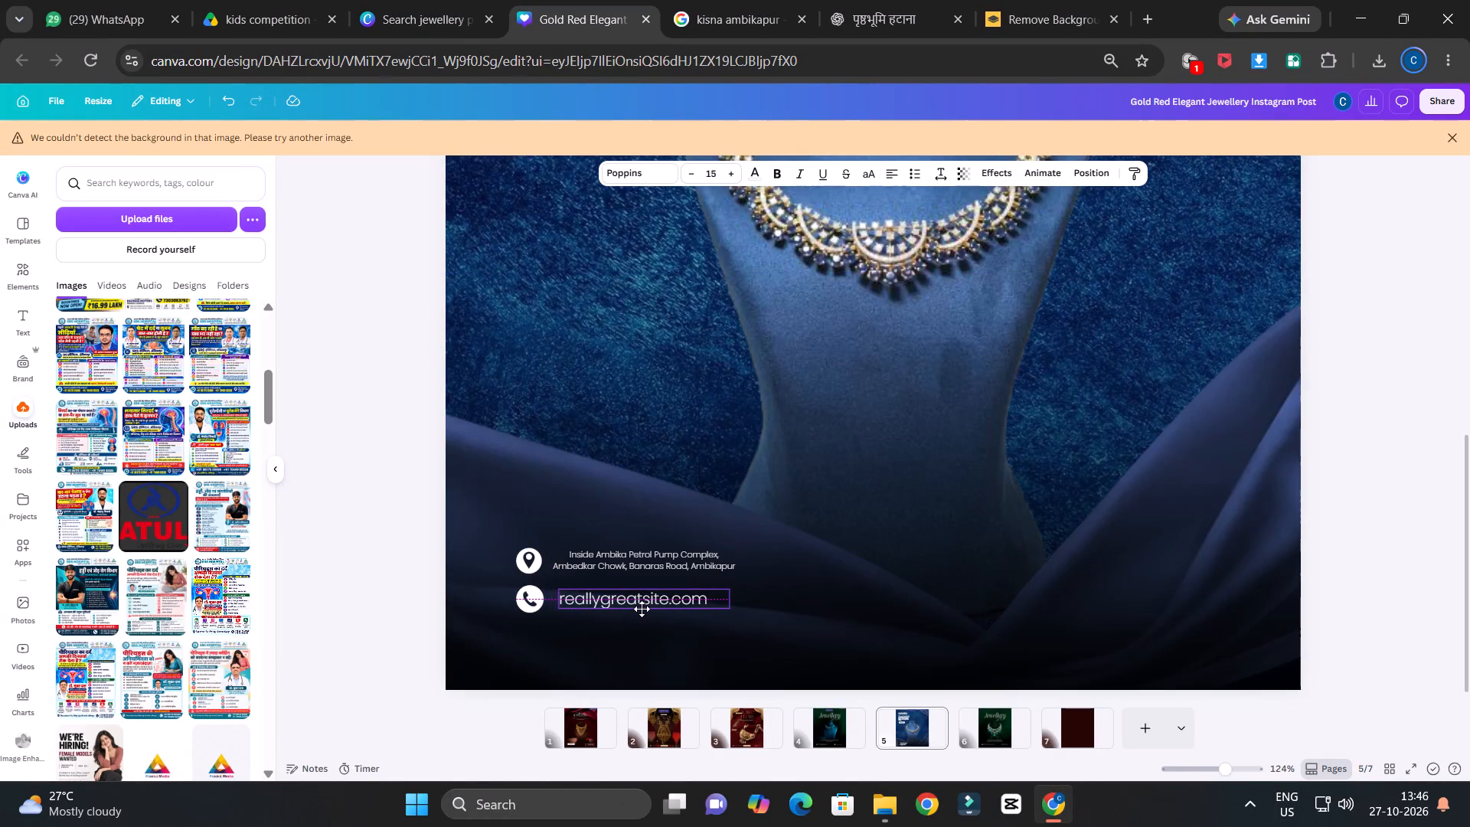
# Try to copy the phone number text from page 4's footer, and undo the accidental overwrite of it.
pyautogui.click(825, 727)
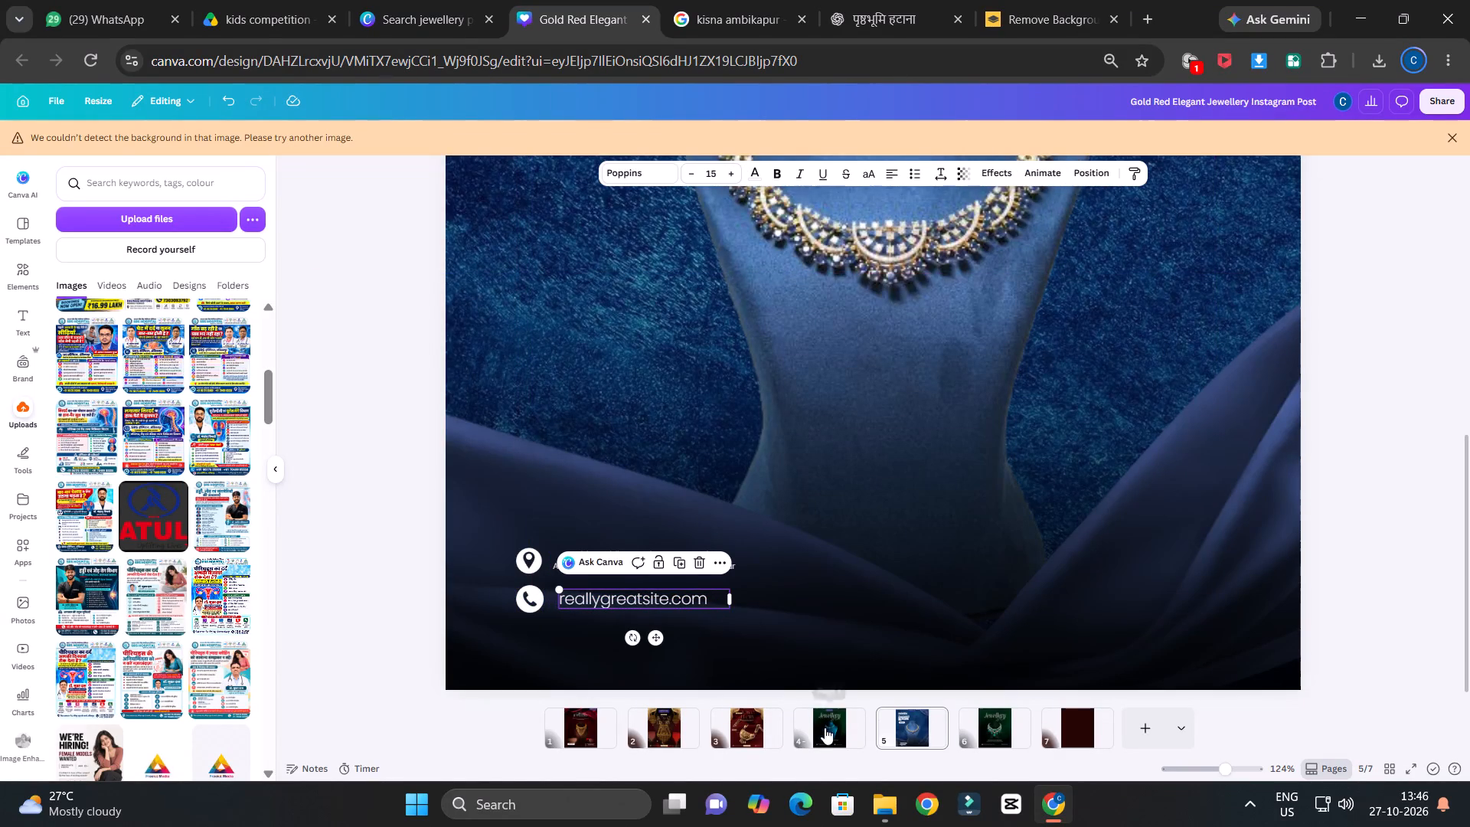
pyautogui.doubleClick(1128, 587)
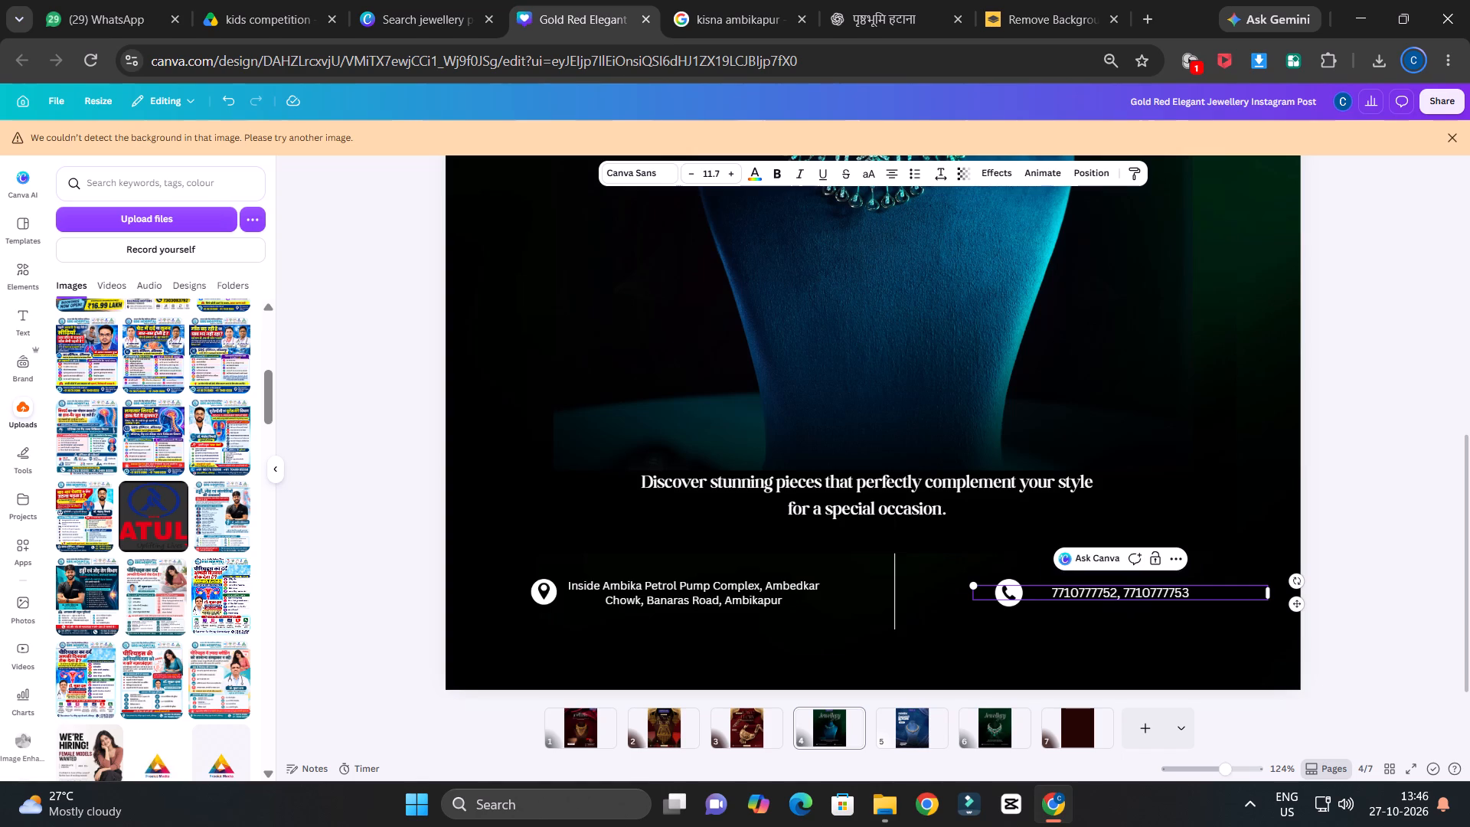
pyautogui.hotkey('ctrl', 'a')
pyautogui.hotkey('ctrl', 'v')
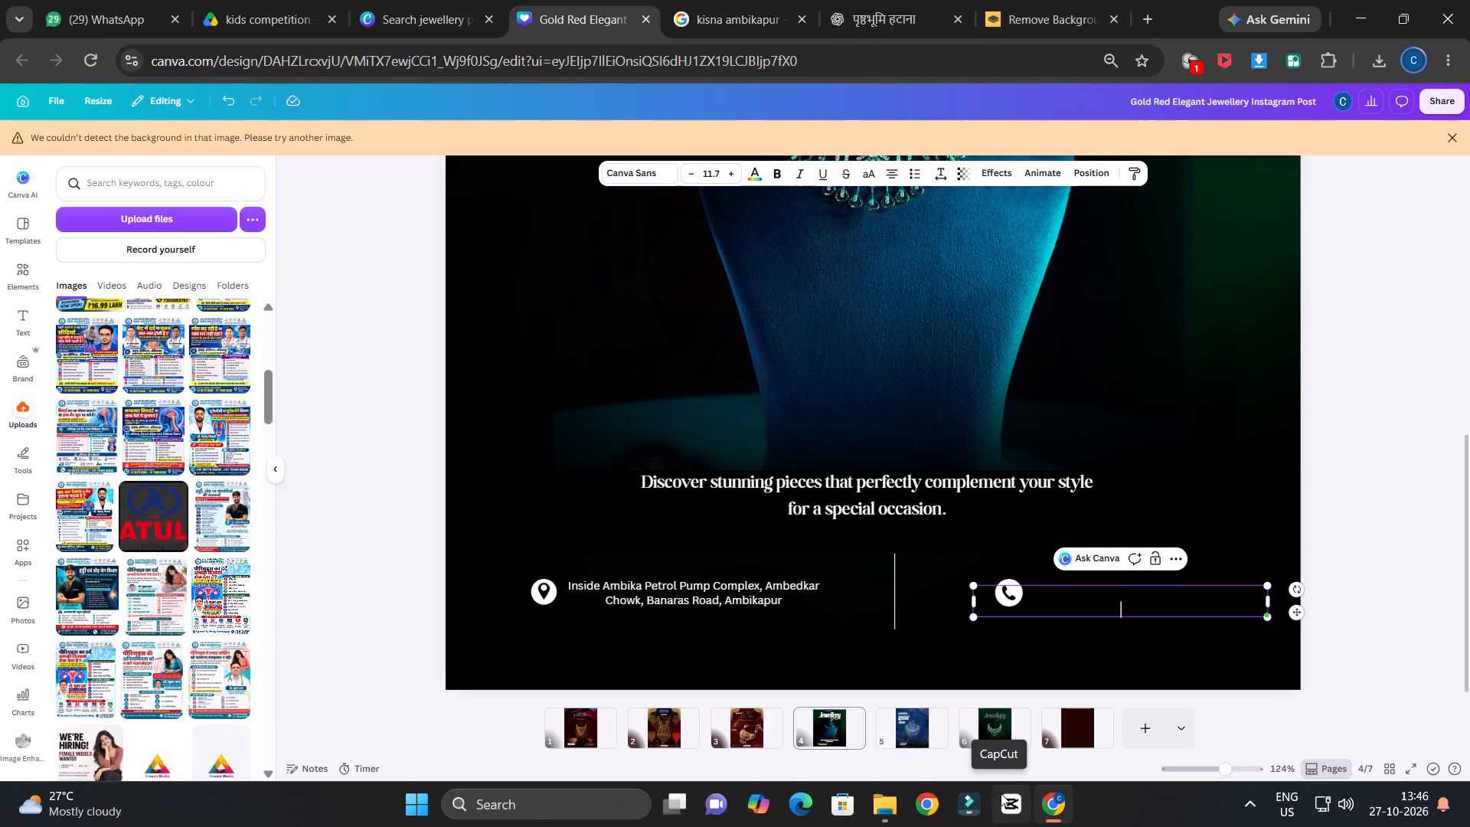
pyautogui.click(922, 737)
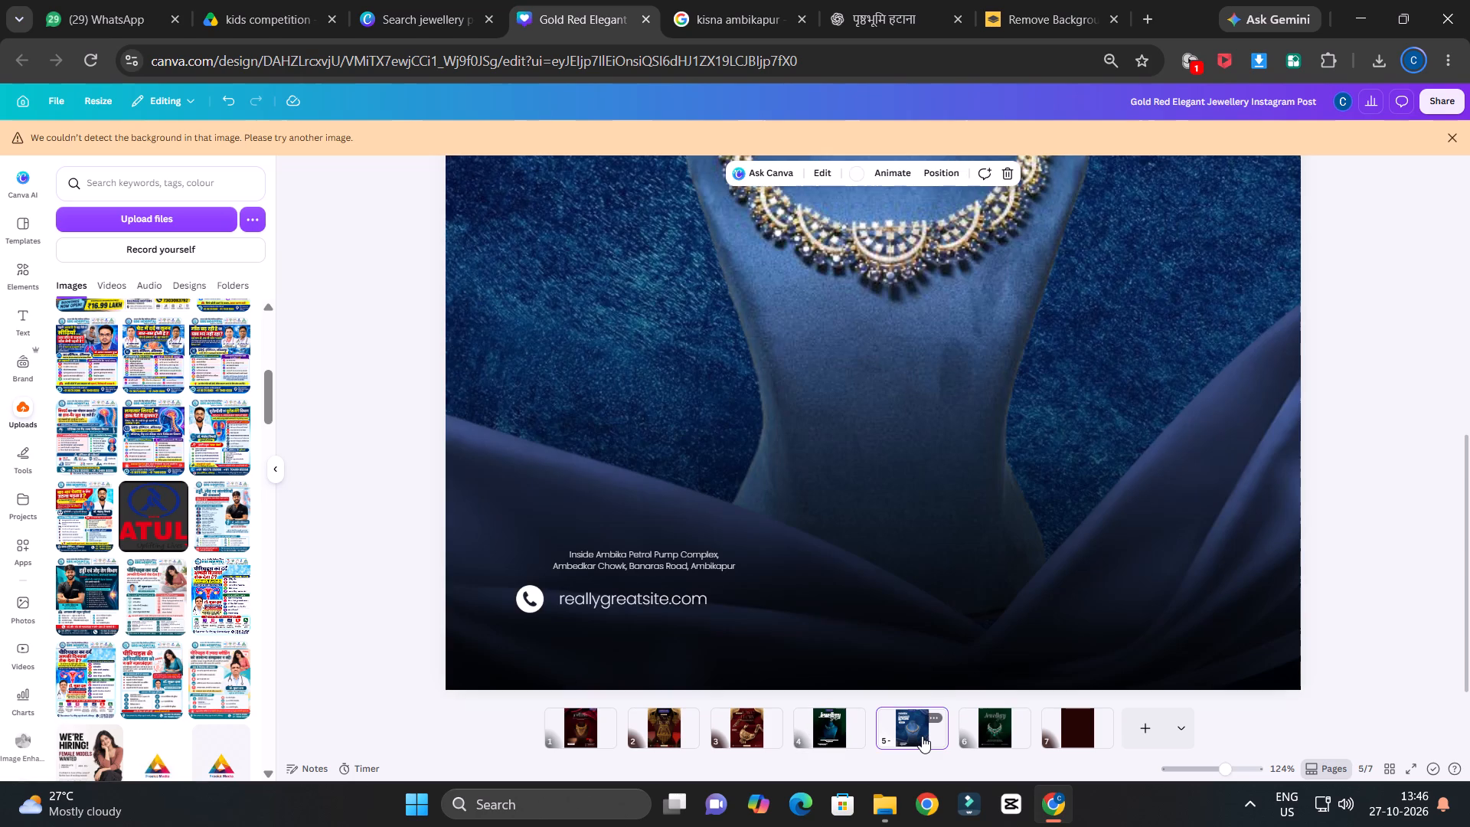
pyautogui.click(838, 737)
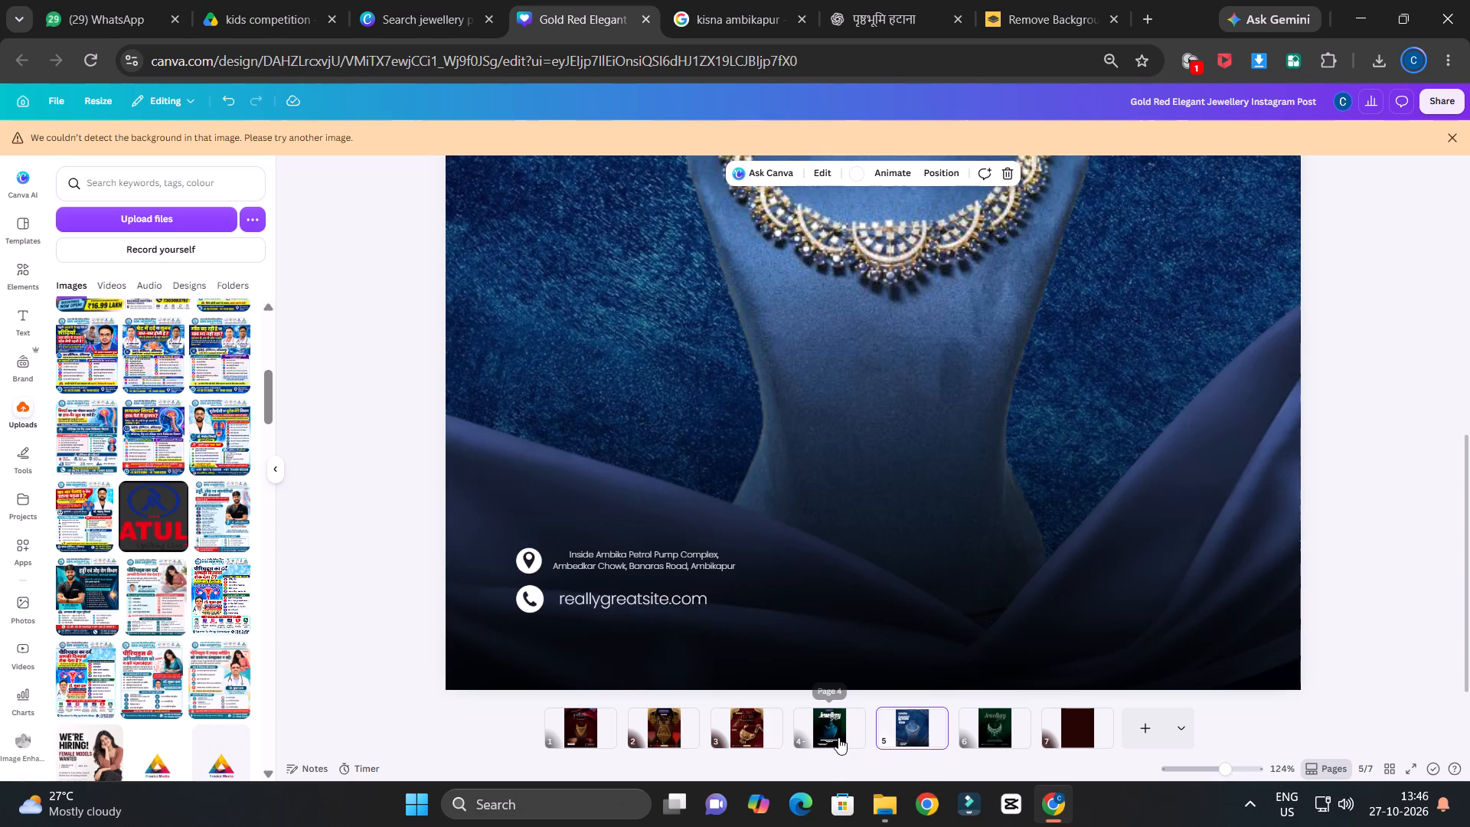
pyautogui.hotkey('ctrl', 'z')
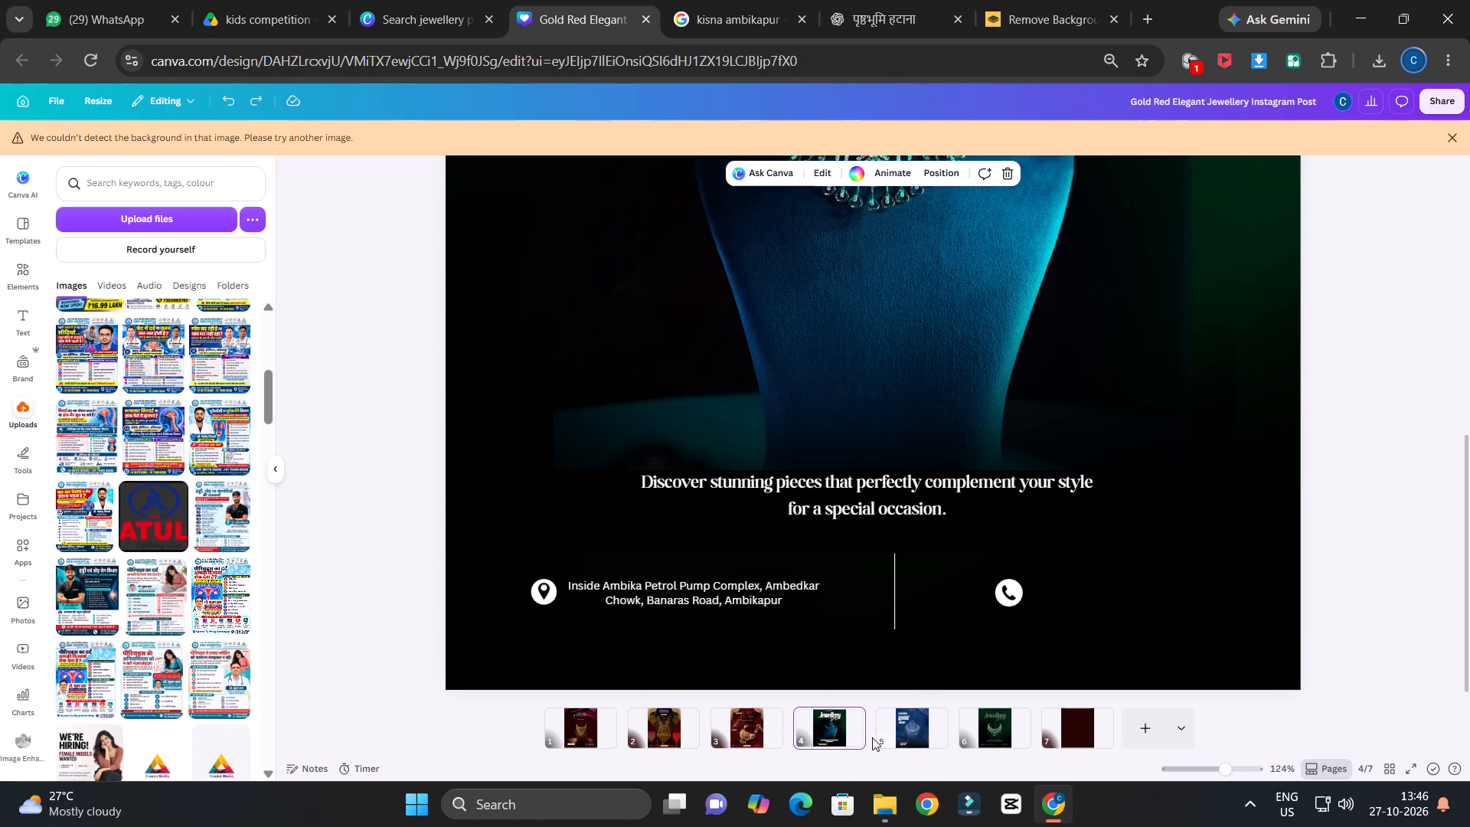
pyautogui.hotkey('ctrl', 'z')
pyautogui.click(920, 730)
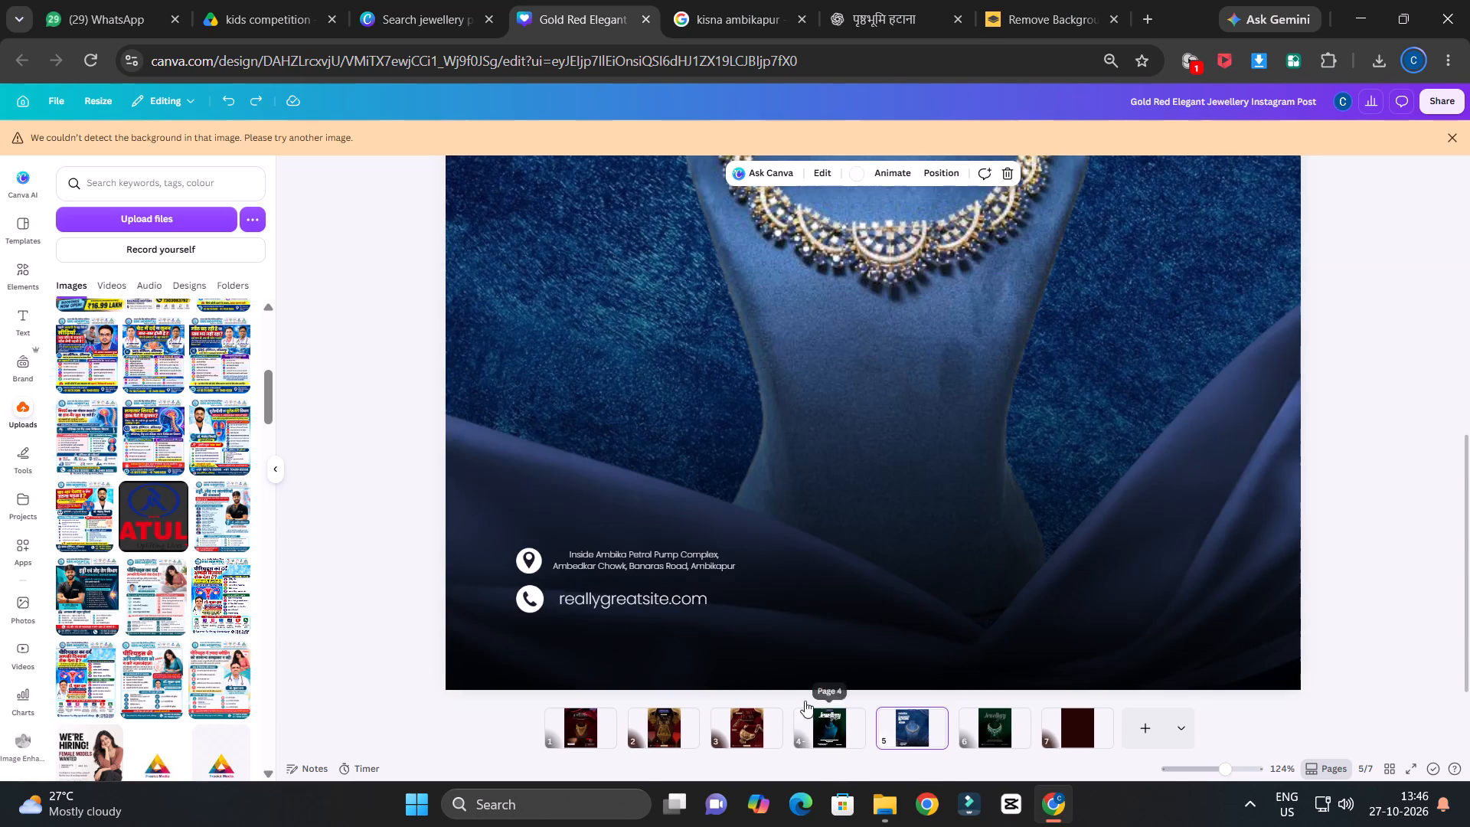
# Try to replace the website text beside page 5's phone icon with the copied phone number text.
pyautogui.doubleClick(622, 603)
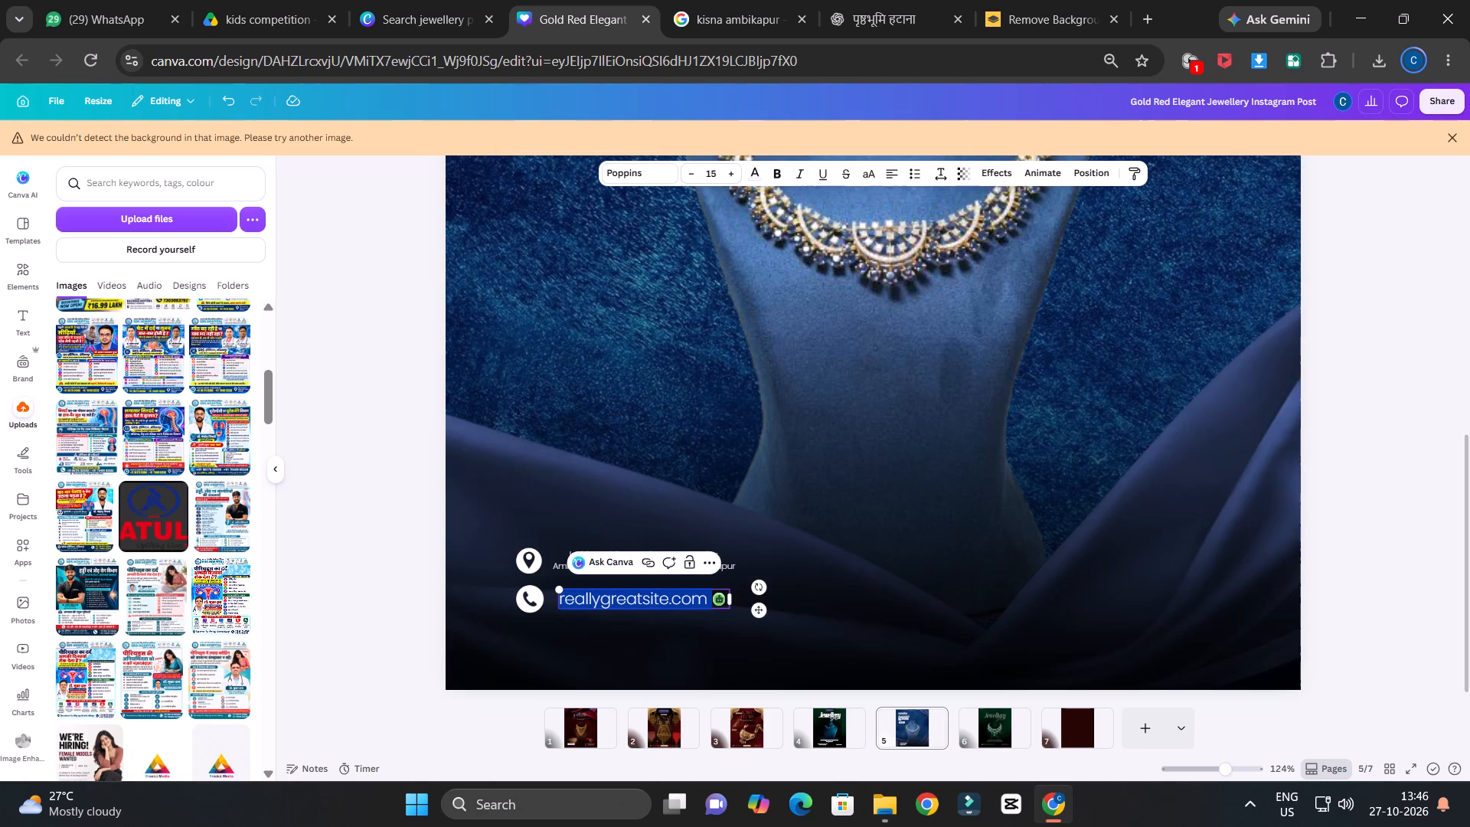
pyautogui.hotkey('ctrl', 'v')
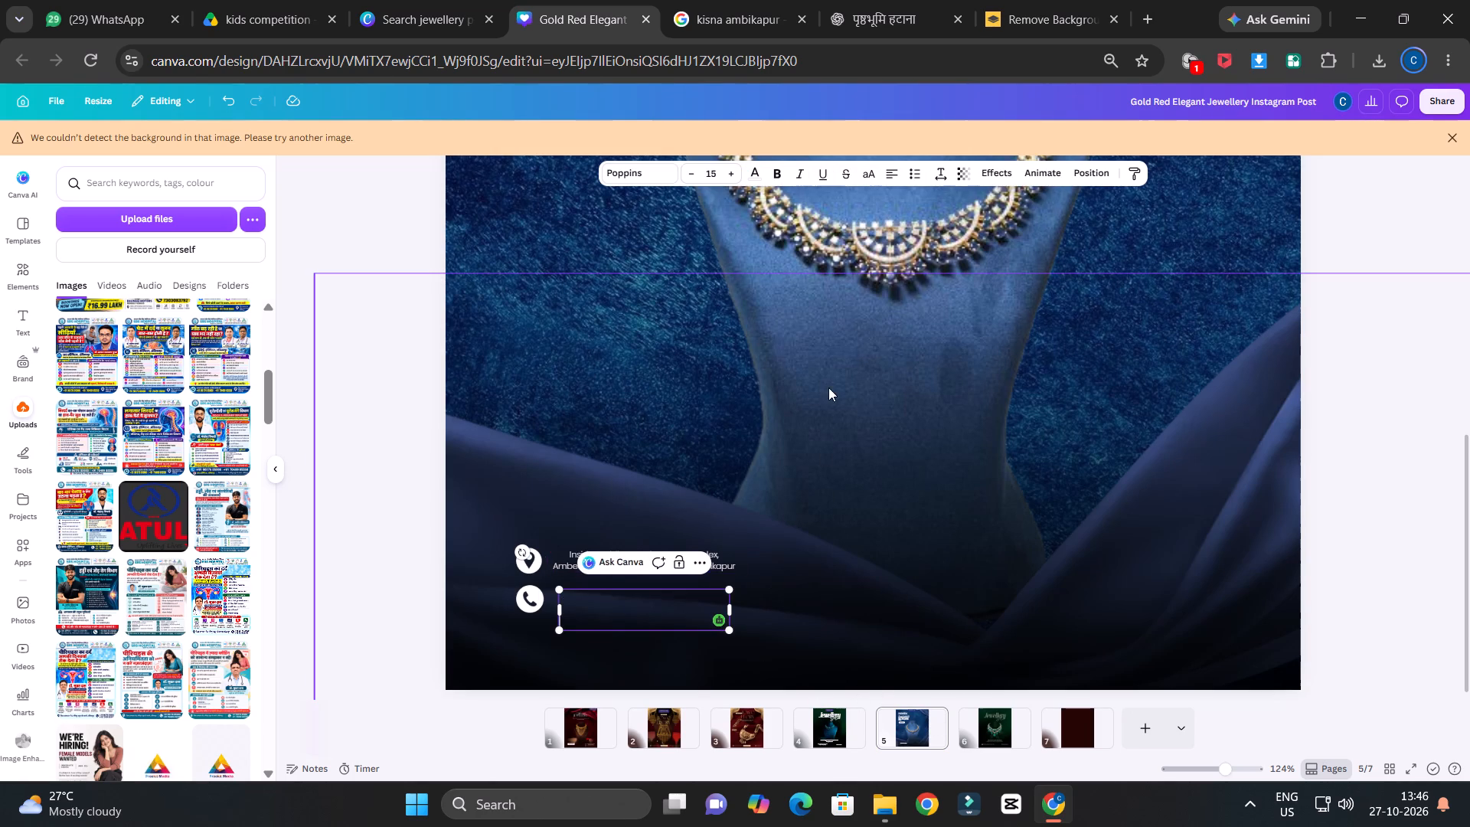
# Copy the phone numbers from page 4's footer into the text box beside page 5's phone icon, without a trailing blank line.
pyautogui.click(844, 727)
pyautogui.doubleClick(1083, 592)
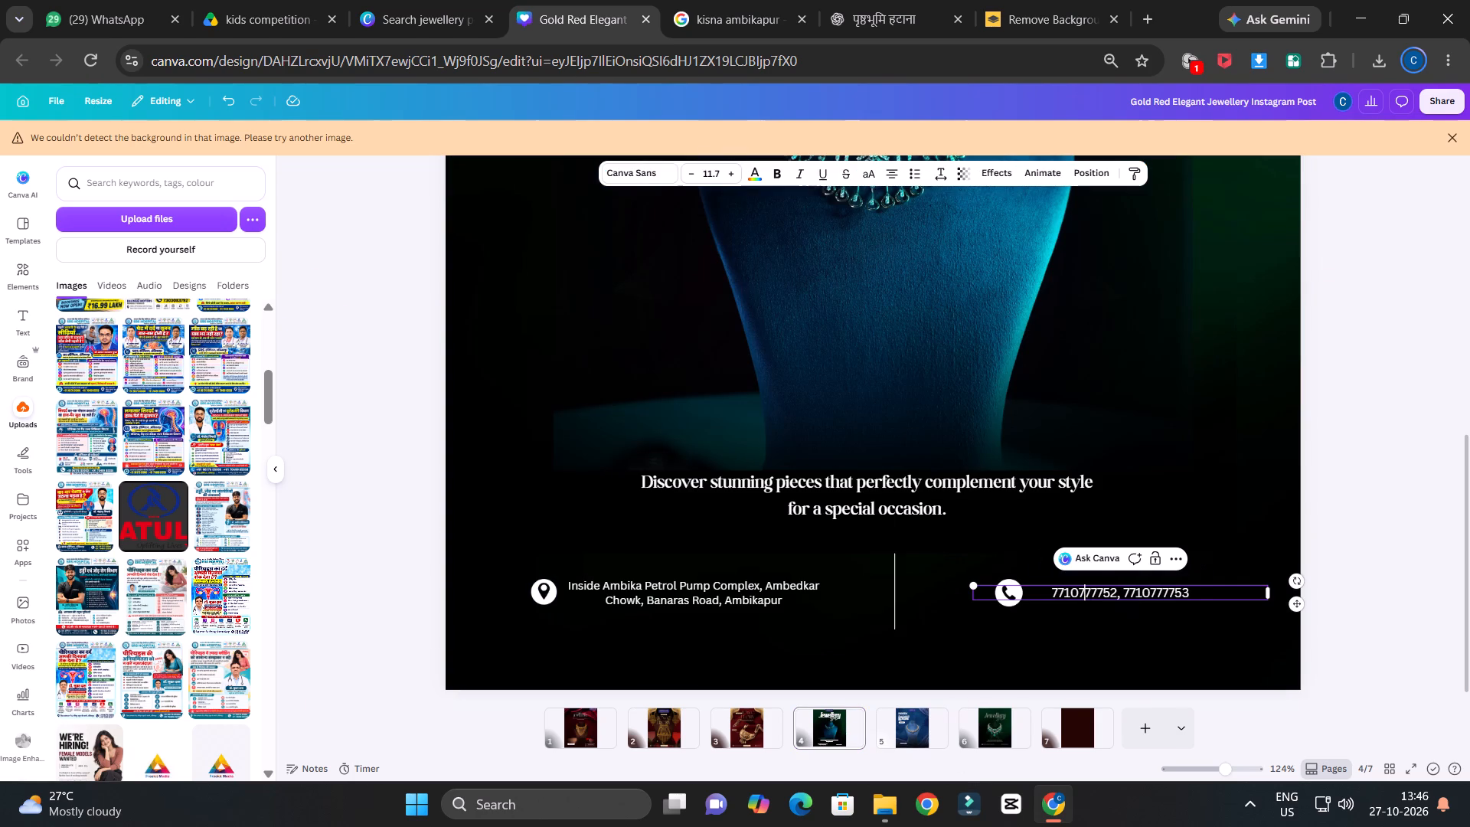
pyautogui.hotkey('ctrl', 'a')
pyautogui.hotkey('ctrl', 'c')
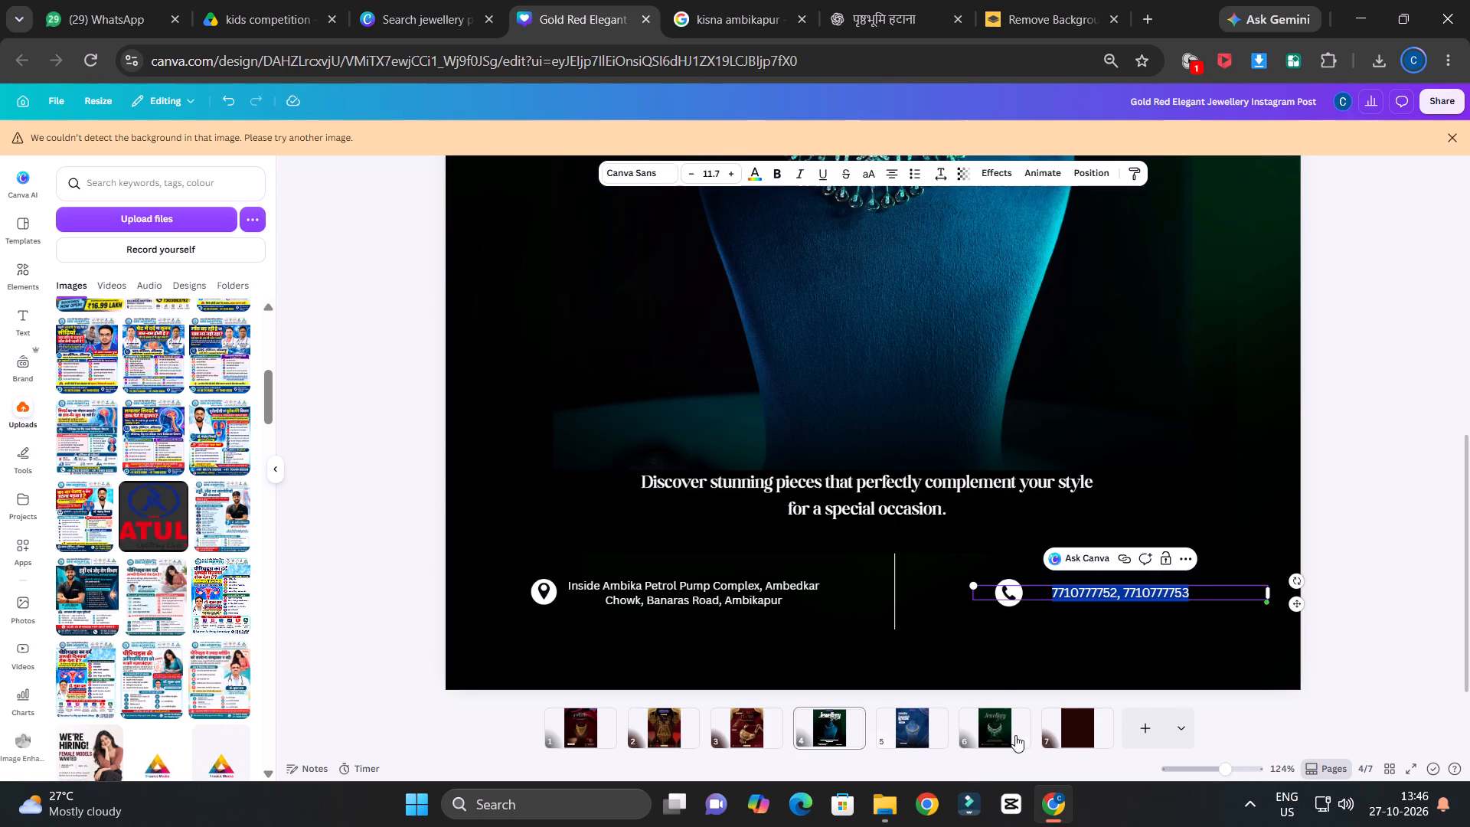
pyautogui.click(923, 724)
pyautogui.click(571, 603)
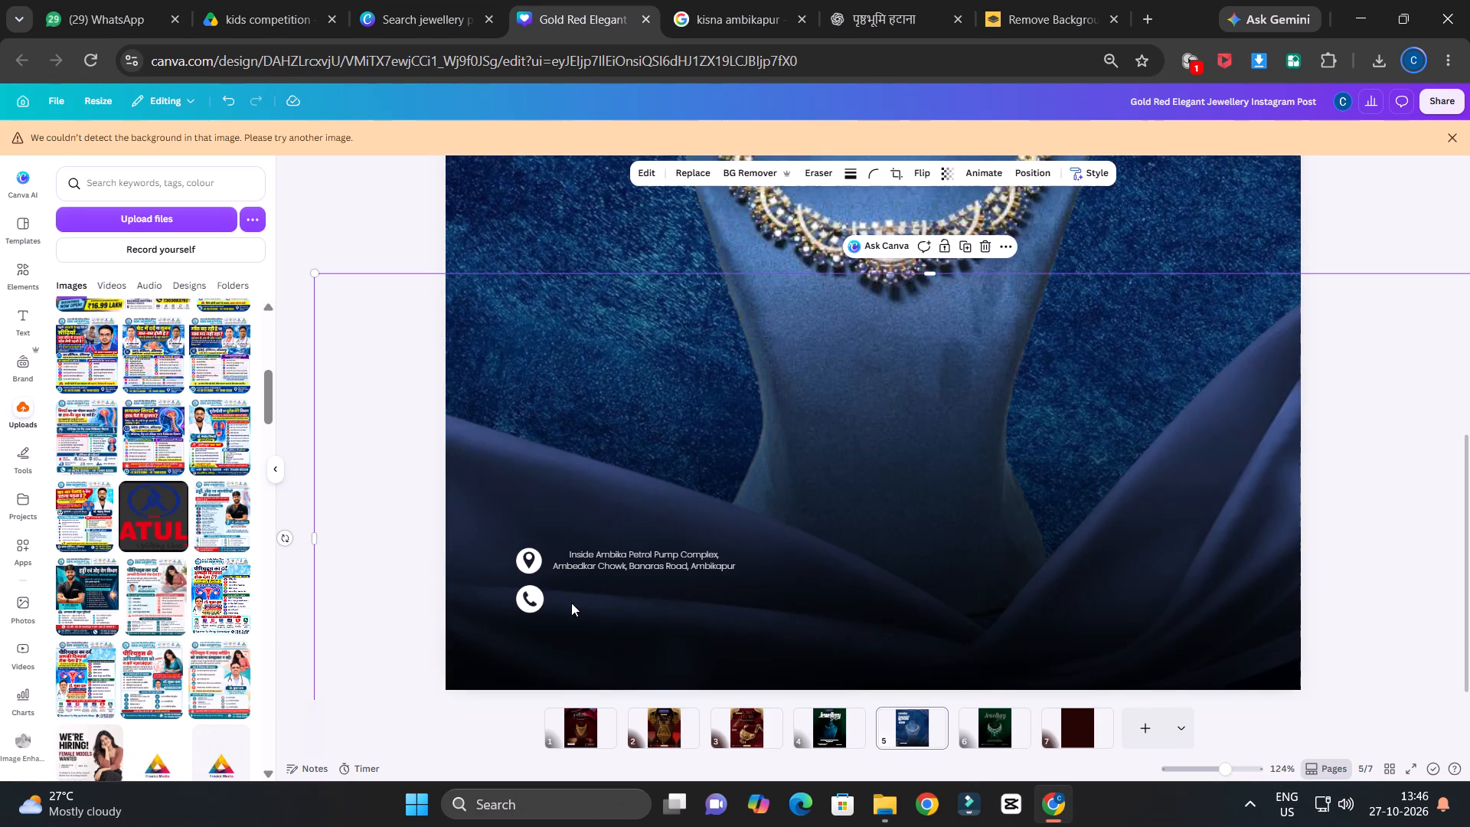
pyautogui.click(538, 598)
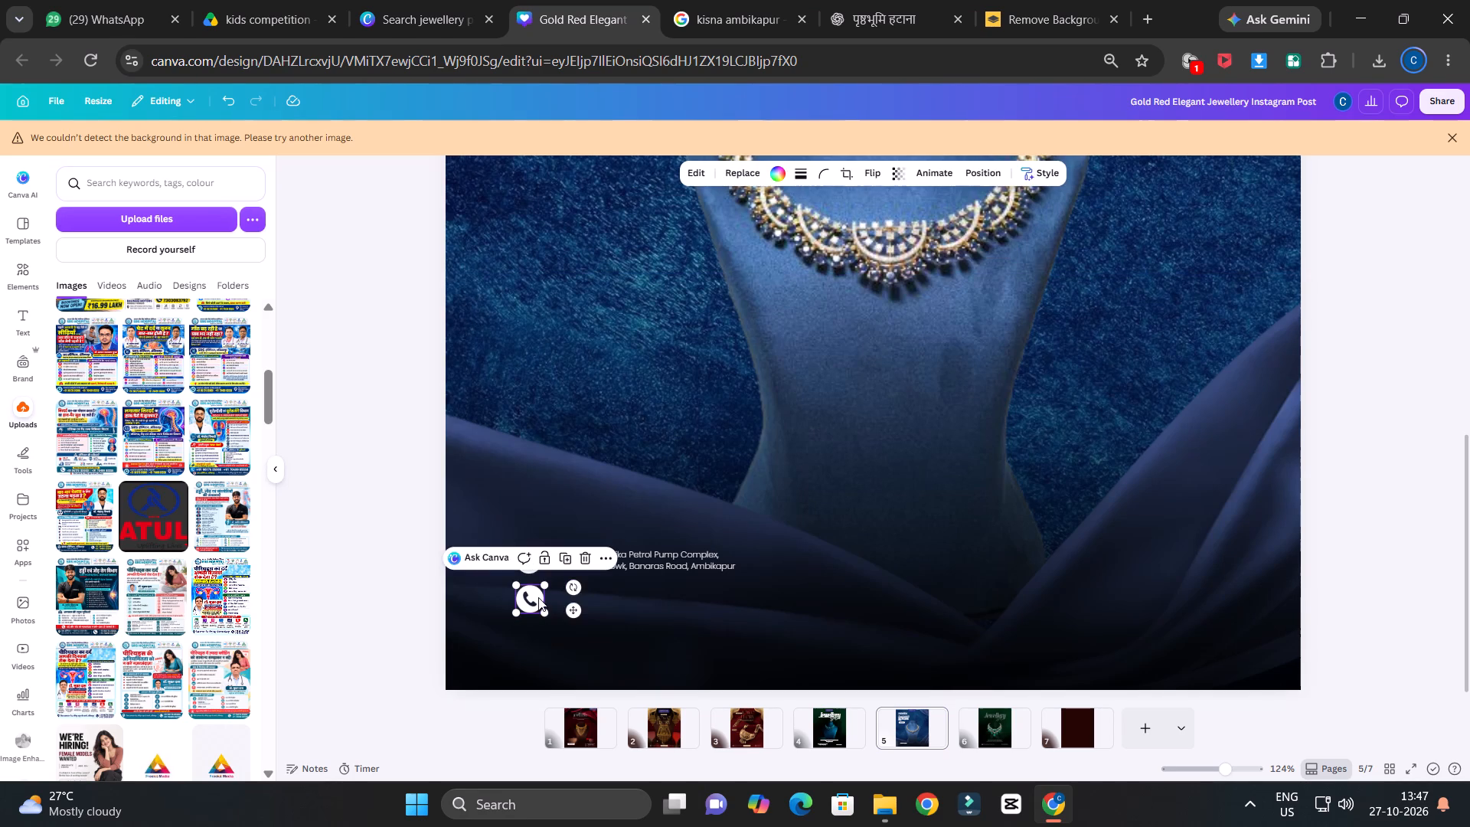
pyautogui.click(599, 601)
pyautogui.click(619, 610)
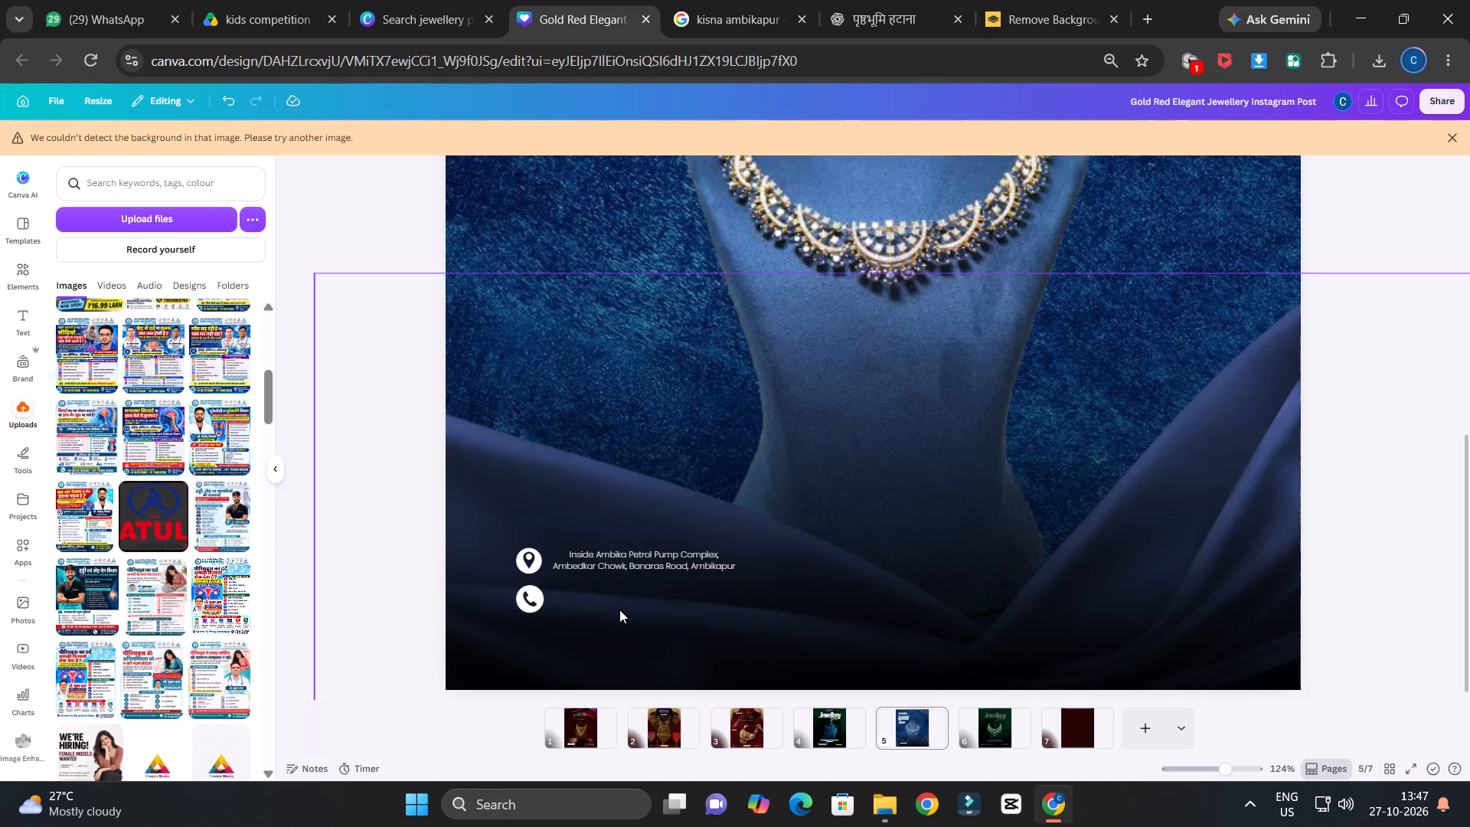
pyautogui.hotkey('ctrl', 'z')
pyautogui.hotkey('ctrl', 'z')
pyautogui.doubleClick(619, 609)
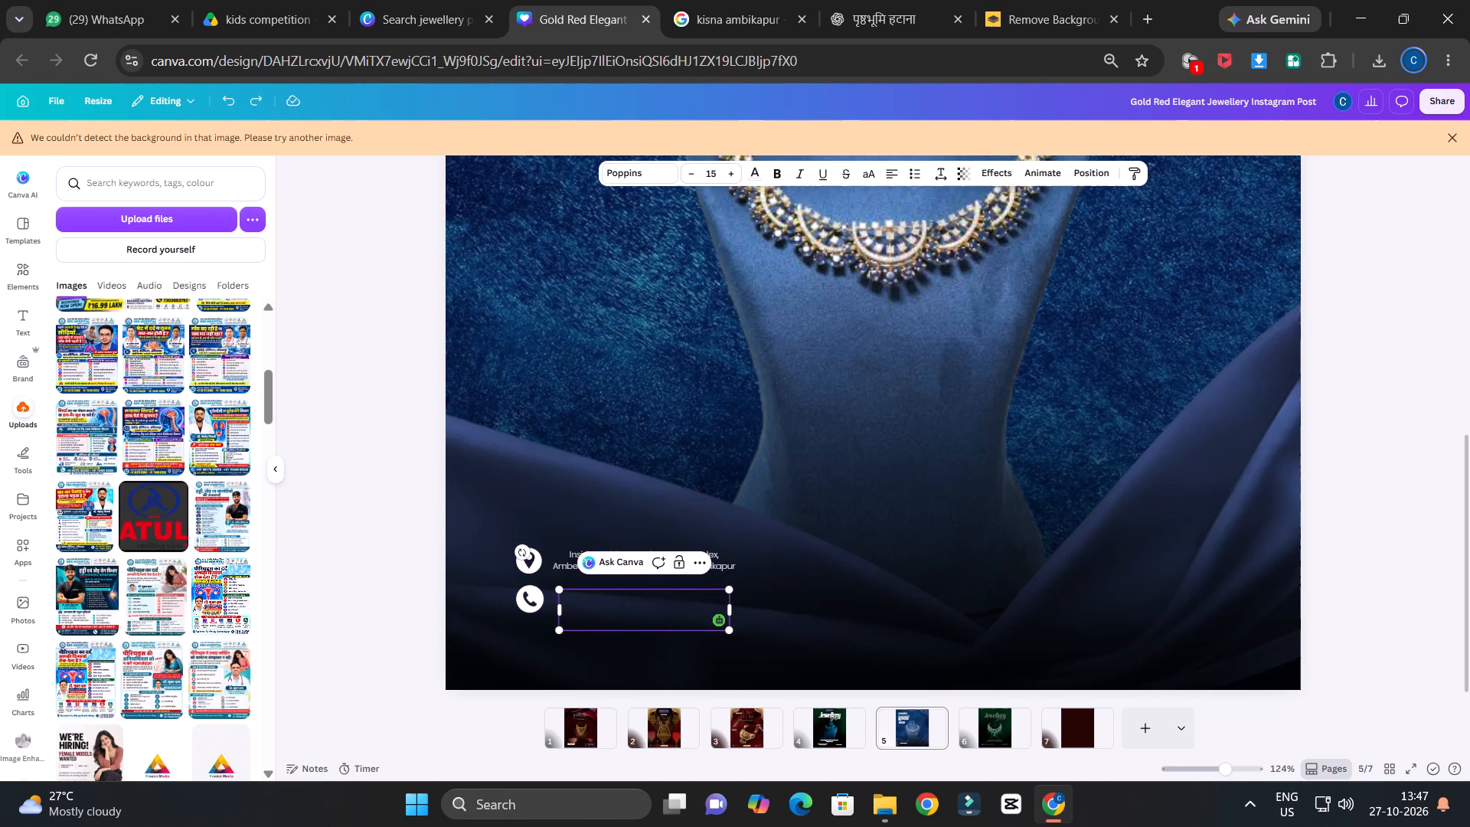
pyautogui.hotkey('ctrl', 'v')
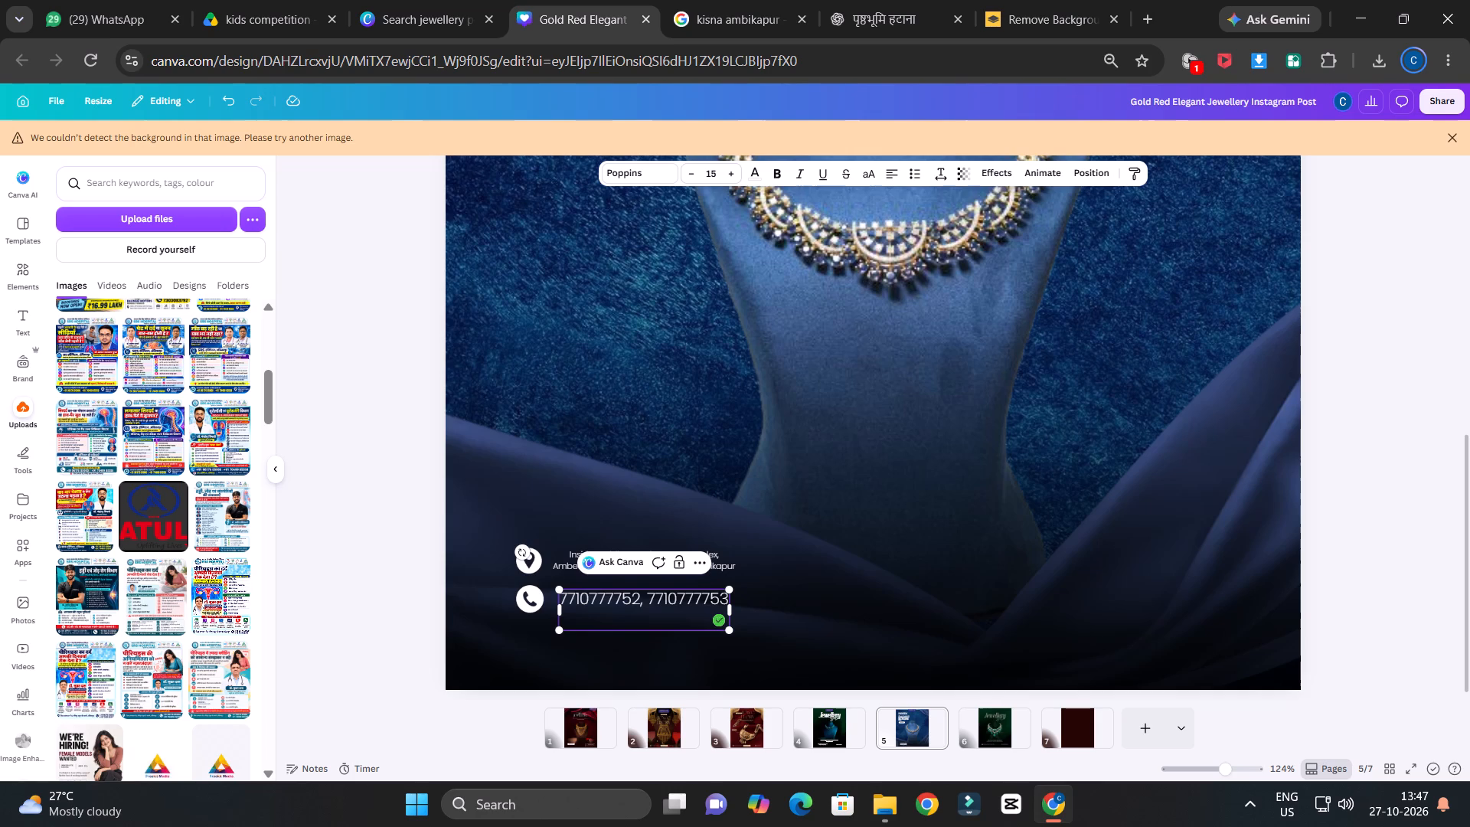
pyautogui.click(589, 618)
pyautogui.press('BackSpace')
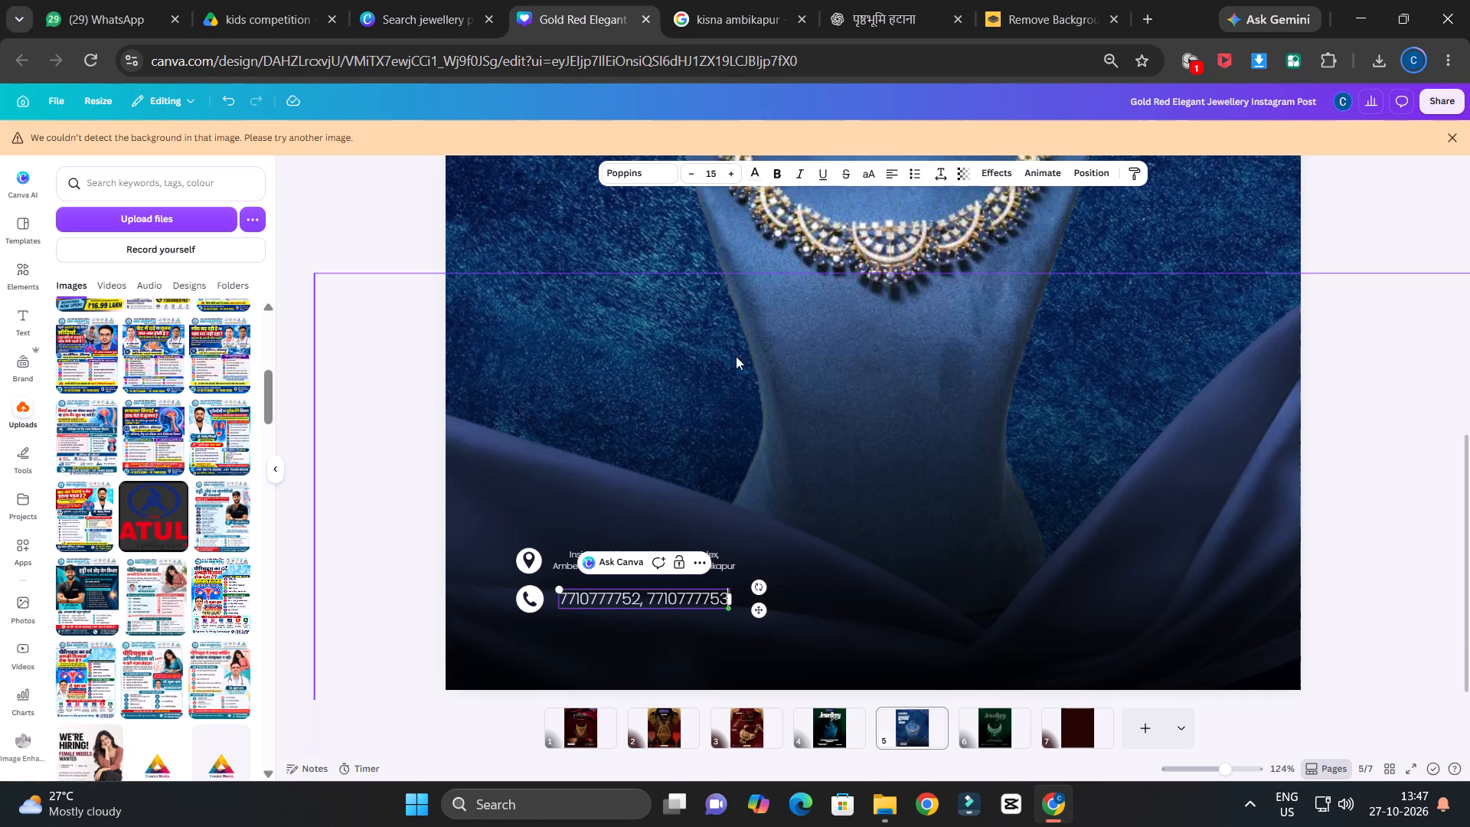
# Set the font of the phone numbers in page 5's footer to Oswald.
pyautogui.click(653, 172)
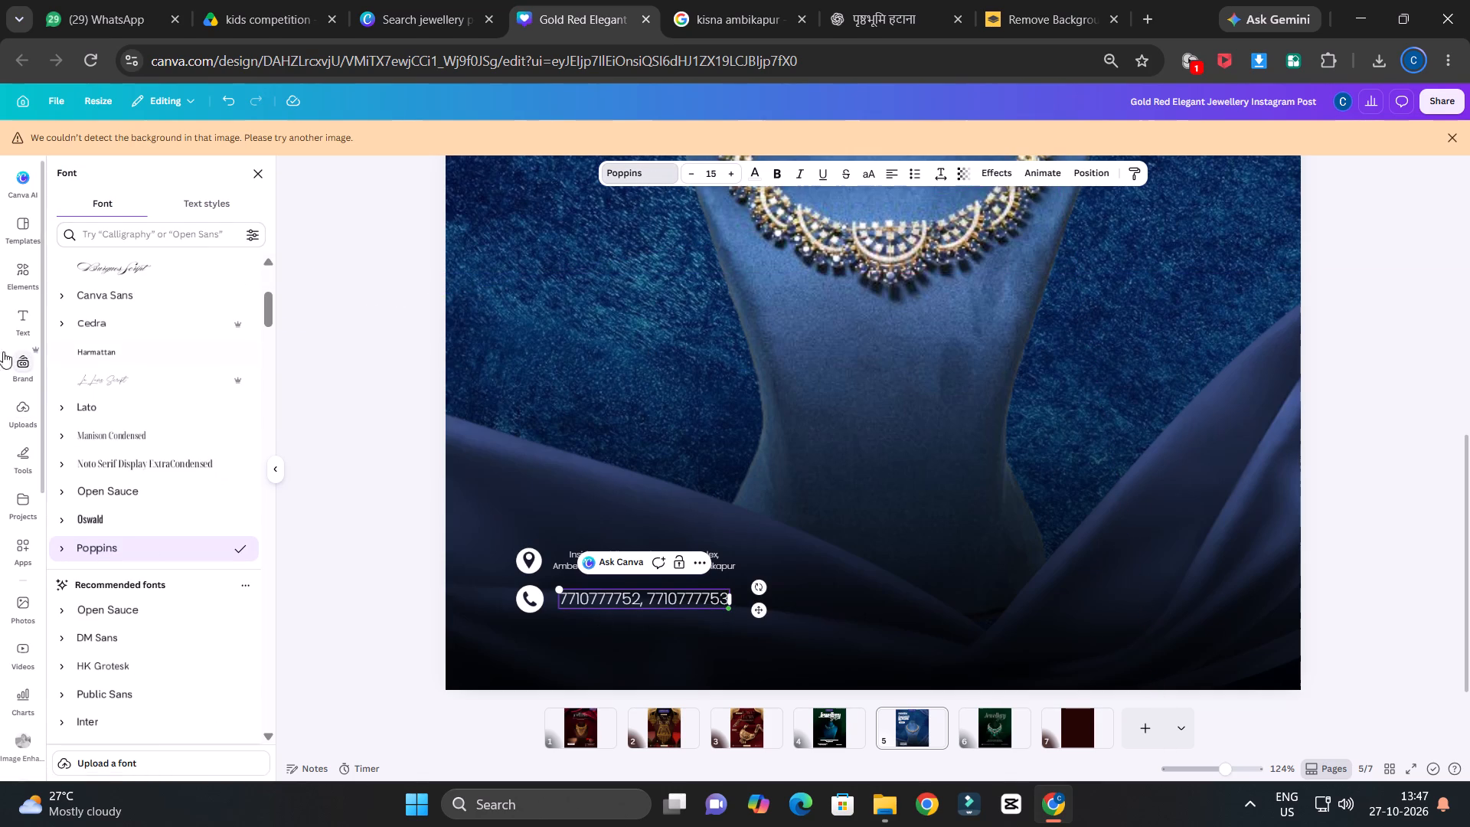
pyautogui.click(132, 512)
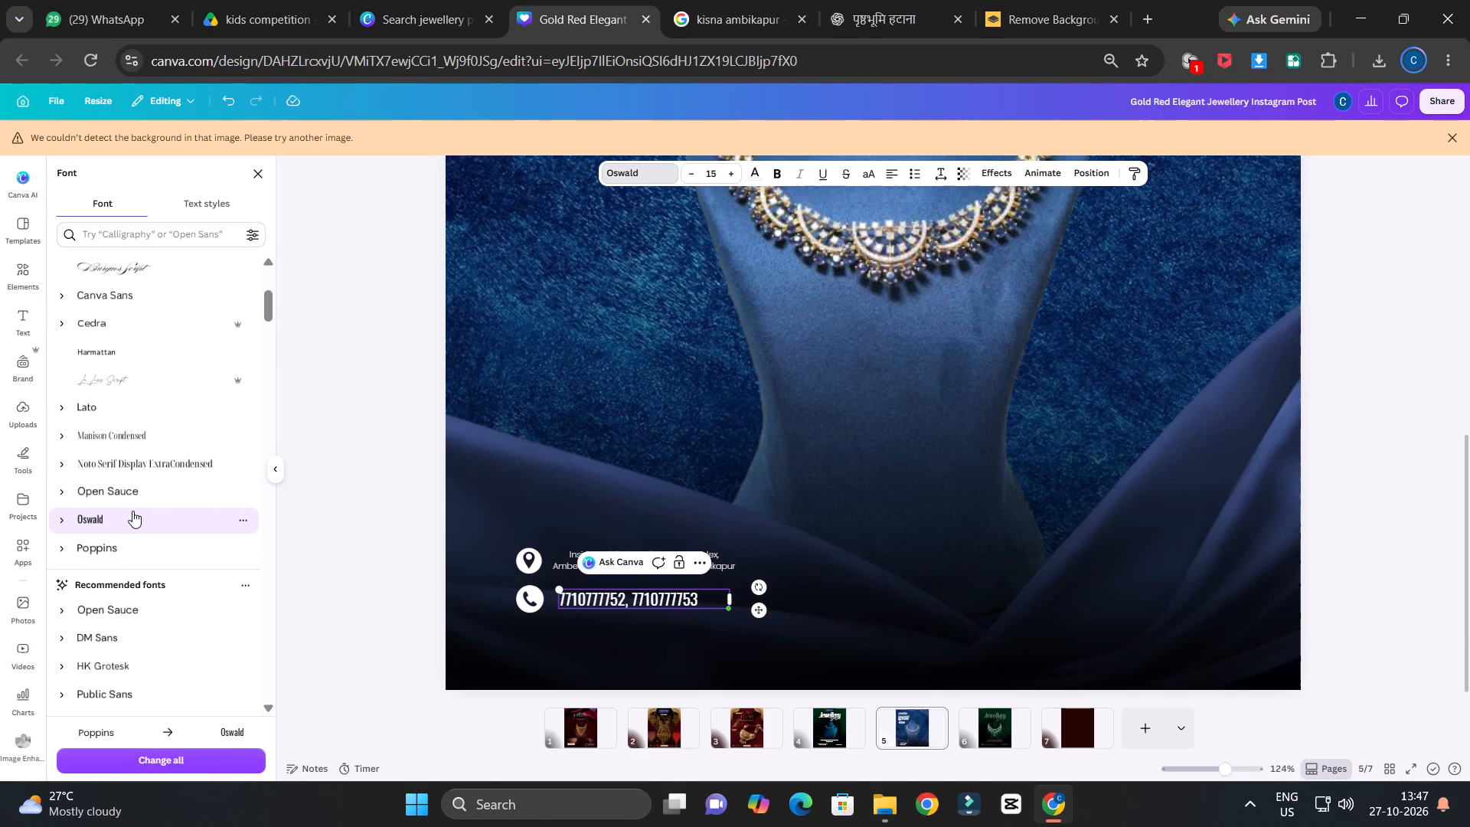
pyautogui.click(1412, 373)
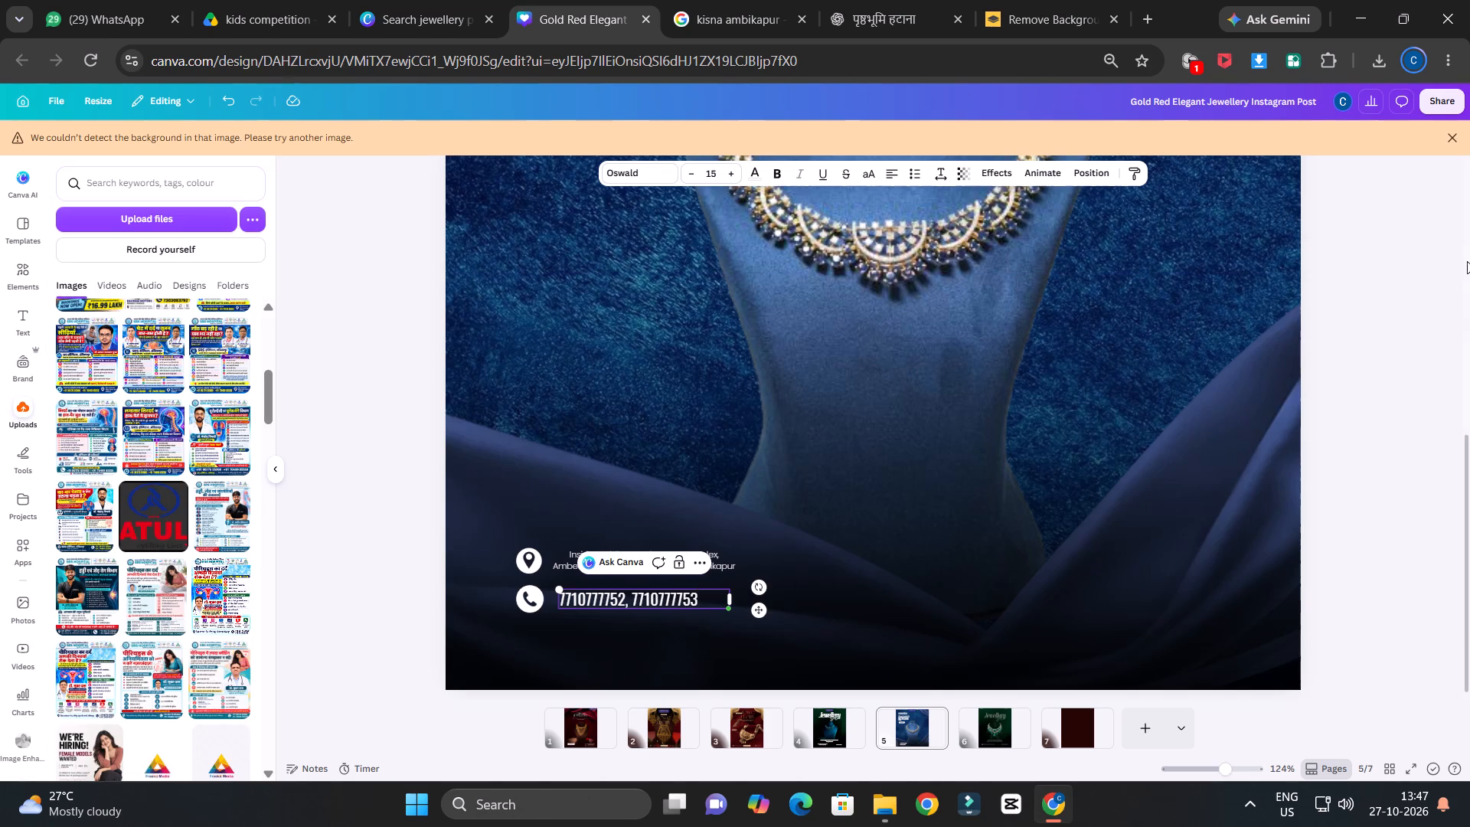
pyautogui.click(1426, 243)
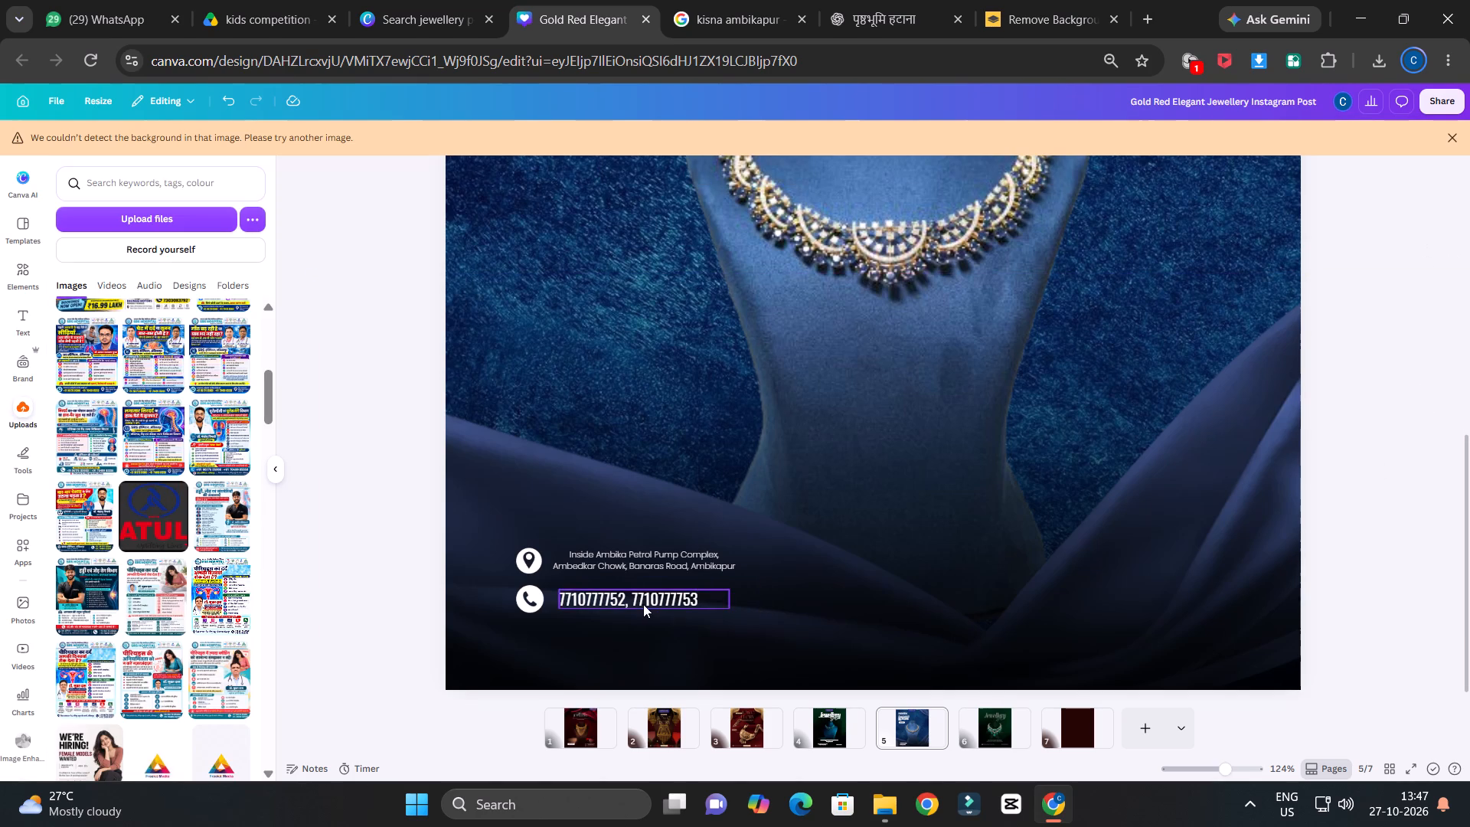
# Change the font of the phone numbers in page 5's footer to Glacial Indifference.
pyautogui.click(643, 604)
pyautogui.click(645, 170)
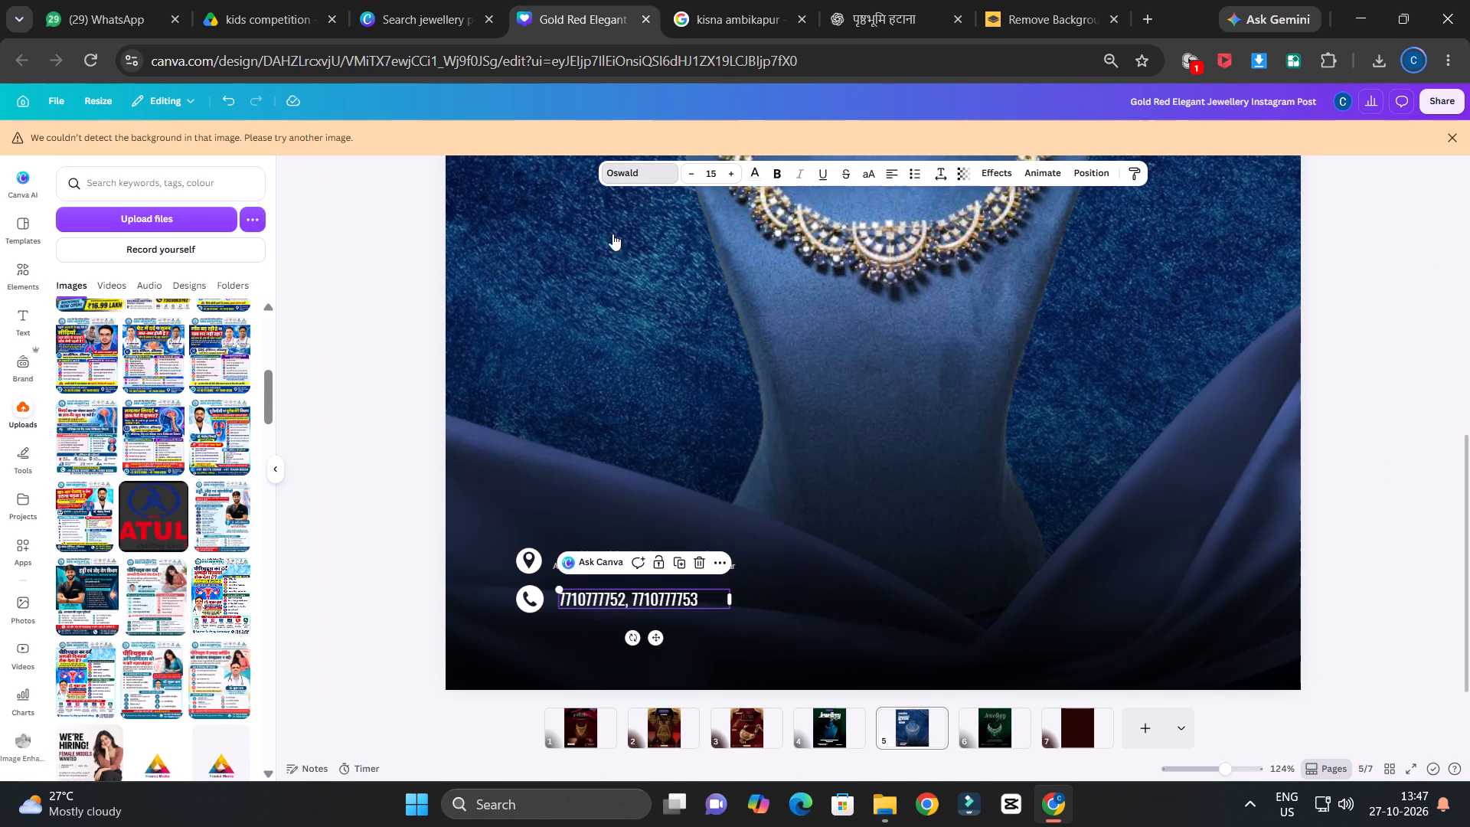
pyautogui.click(152, 607)
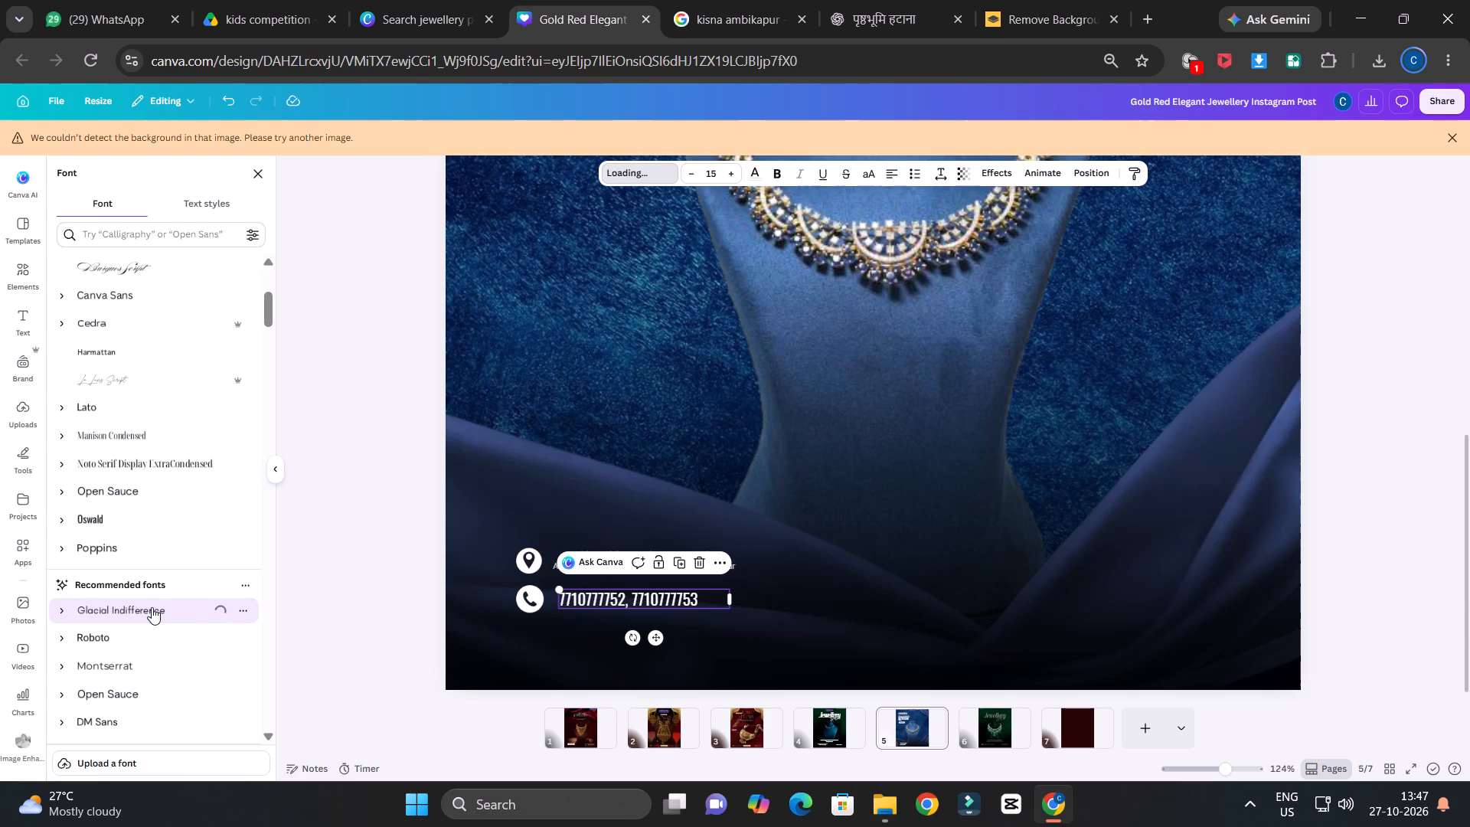
pyautogui.click(1376, 244)
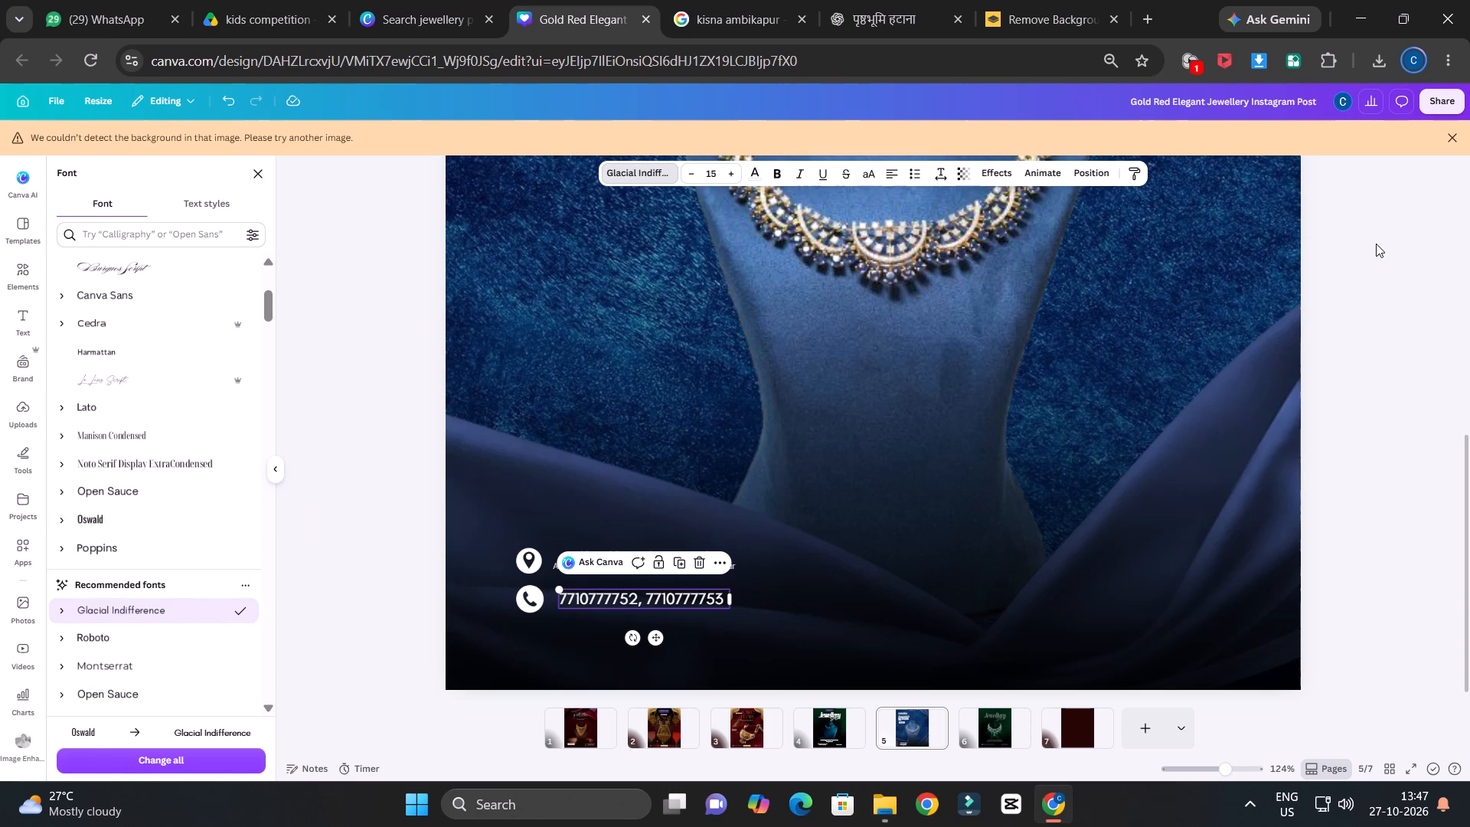
pyautogui.click(1376, 244)
# Enlarge the store address text to font size 10.2 and realign it beside the location pin above the phone numbers.
pyautogui.keyDown('ctrl'); pyautogui.scroll(-2, 1372, 243); pyautogui.keyUp('ctrl')
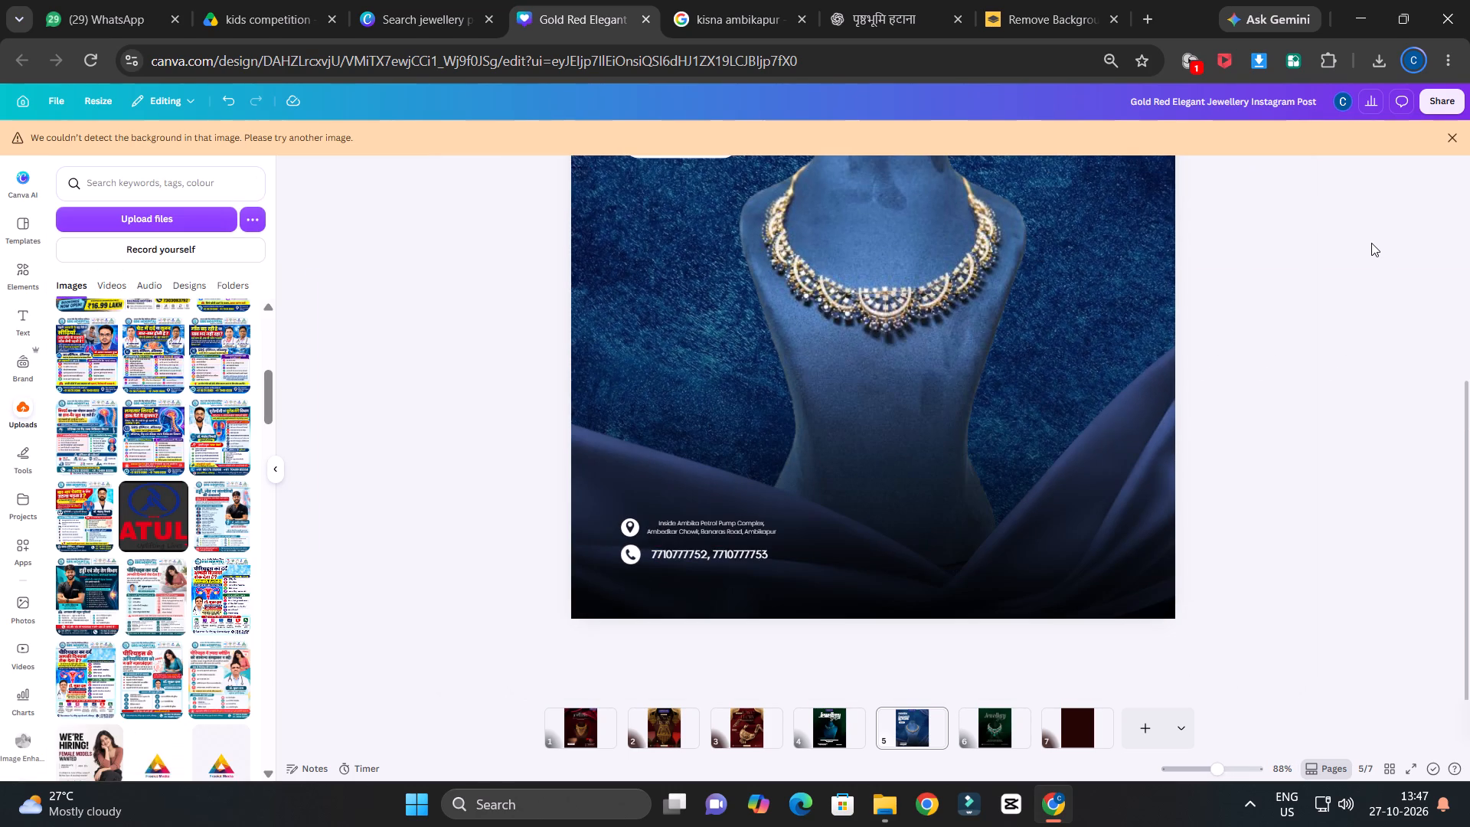
pyautogui.keyDown('ctrl'); pyautogui.scroll(-1, 1370, 244); pyautogui.keyUp('ctrl')
pyautogui.keyDown('ctrl'); pyautogui.scroll(2, 1361, 288); pyautogui.keyUp('ctrl')
pyautogui.click(646, 577)
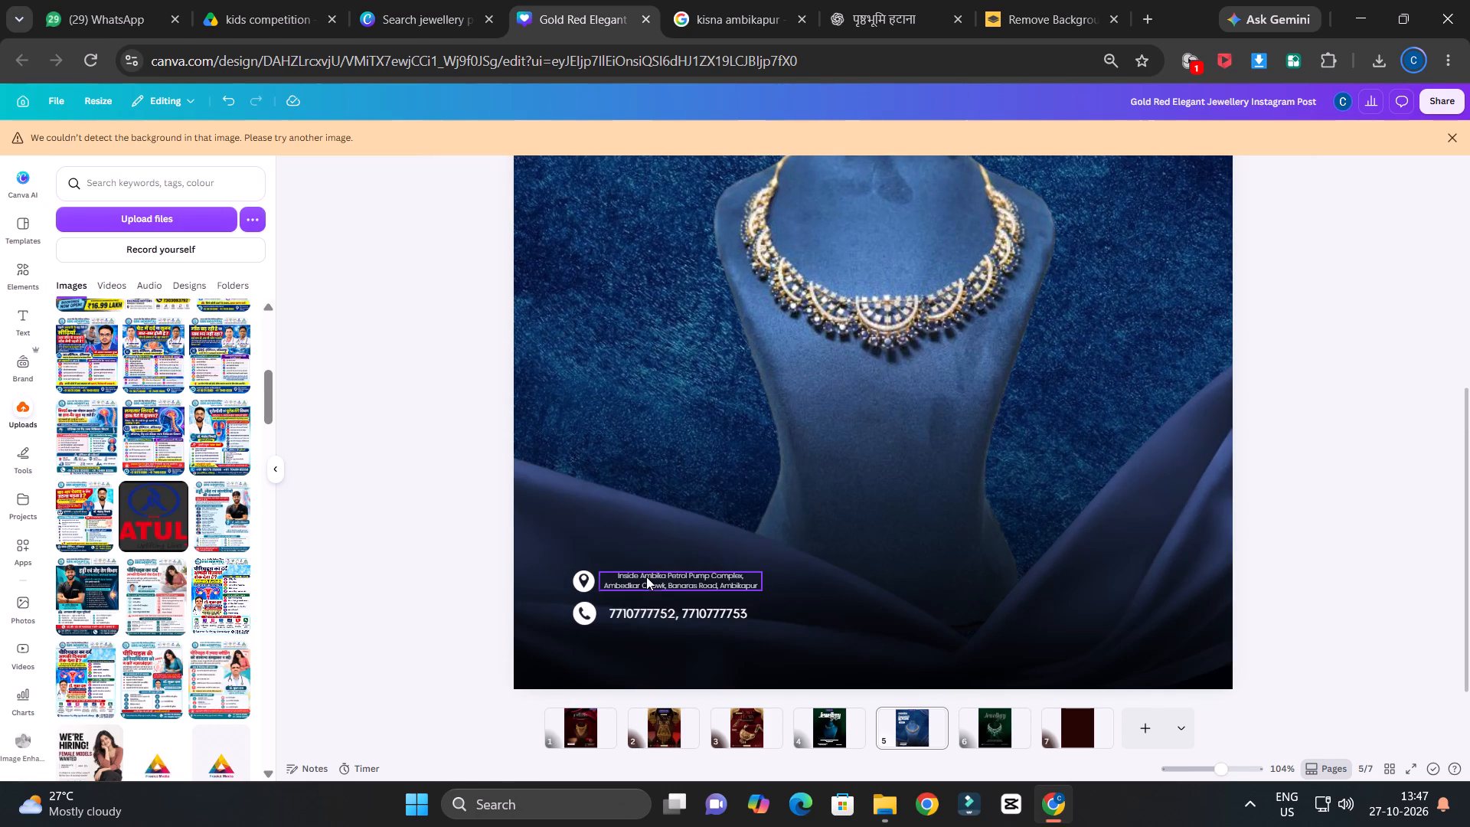
pyautogui.moveTo(598, 570); pyautogui.dragTo(589, 567)
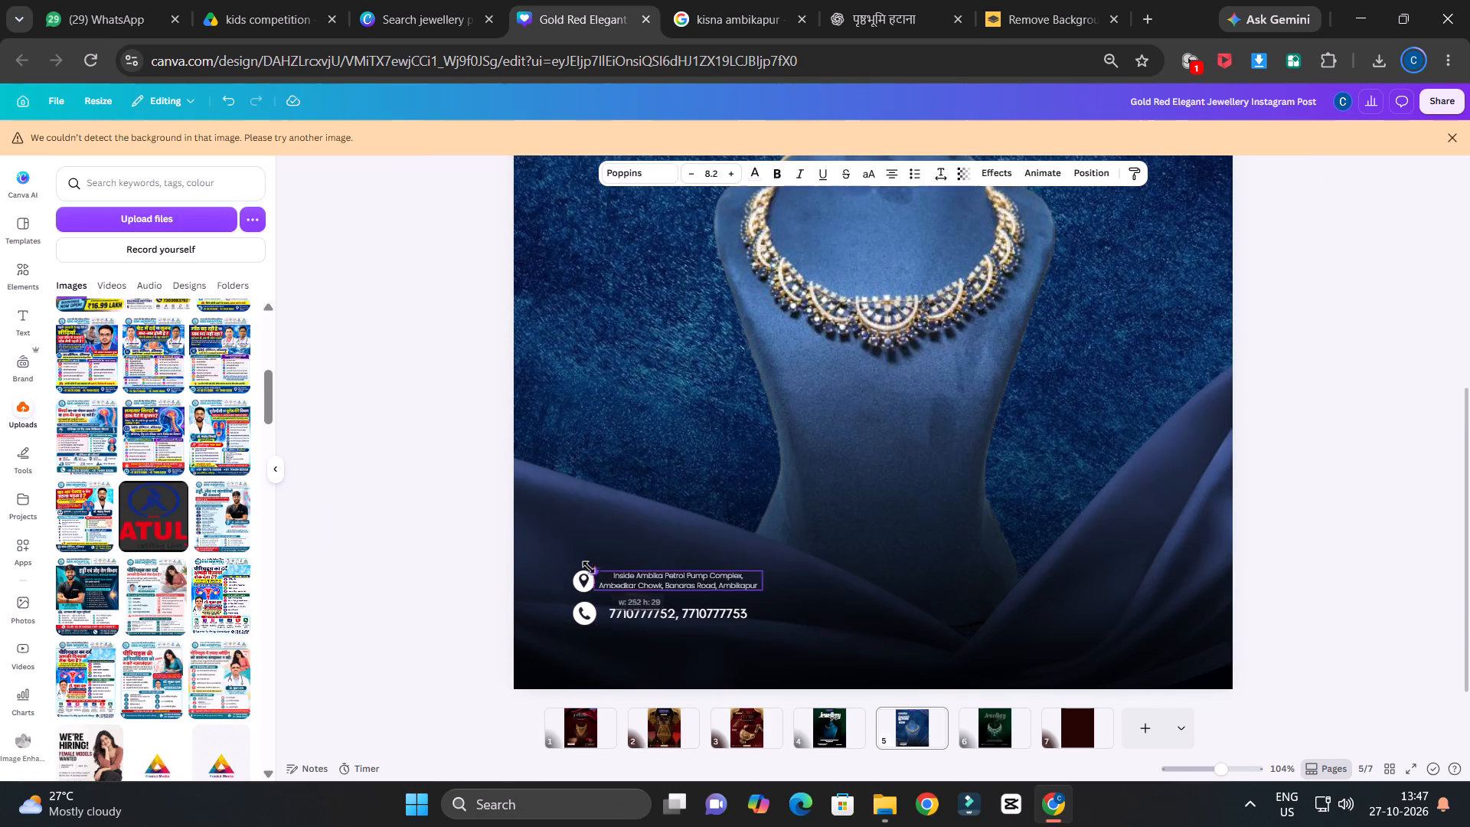
pyautogui.moveTo(589, 567); pyautogui.dragTo(555, 544)
pyautogui.moveTo(645, 573); pyautogui.dragTo(688, 603)
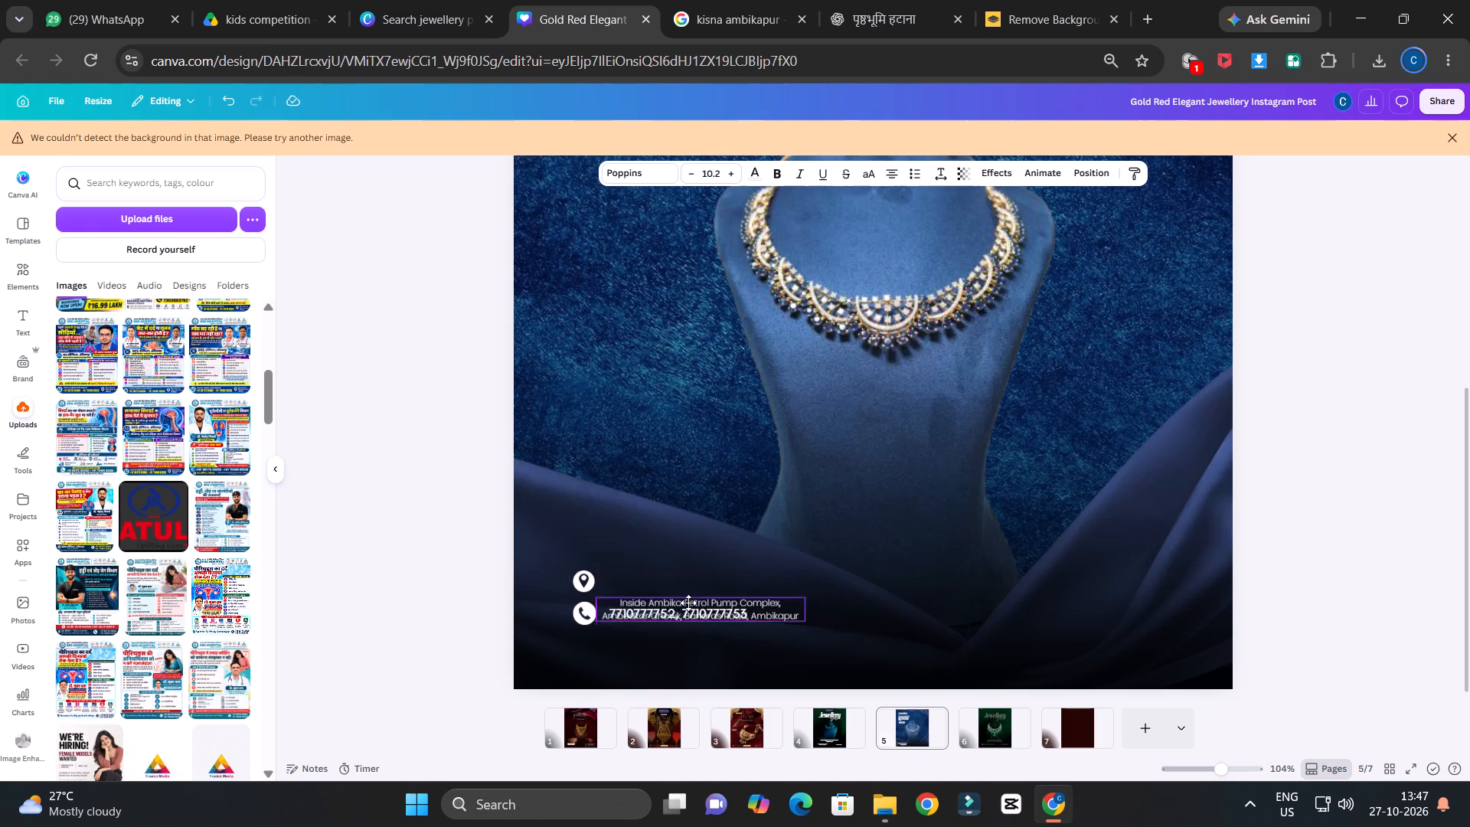
pyautogui.moveTo(688, 603); pyautogui.dragTo(688, 574)
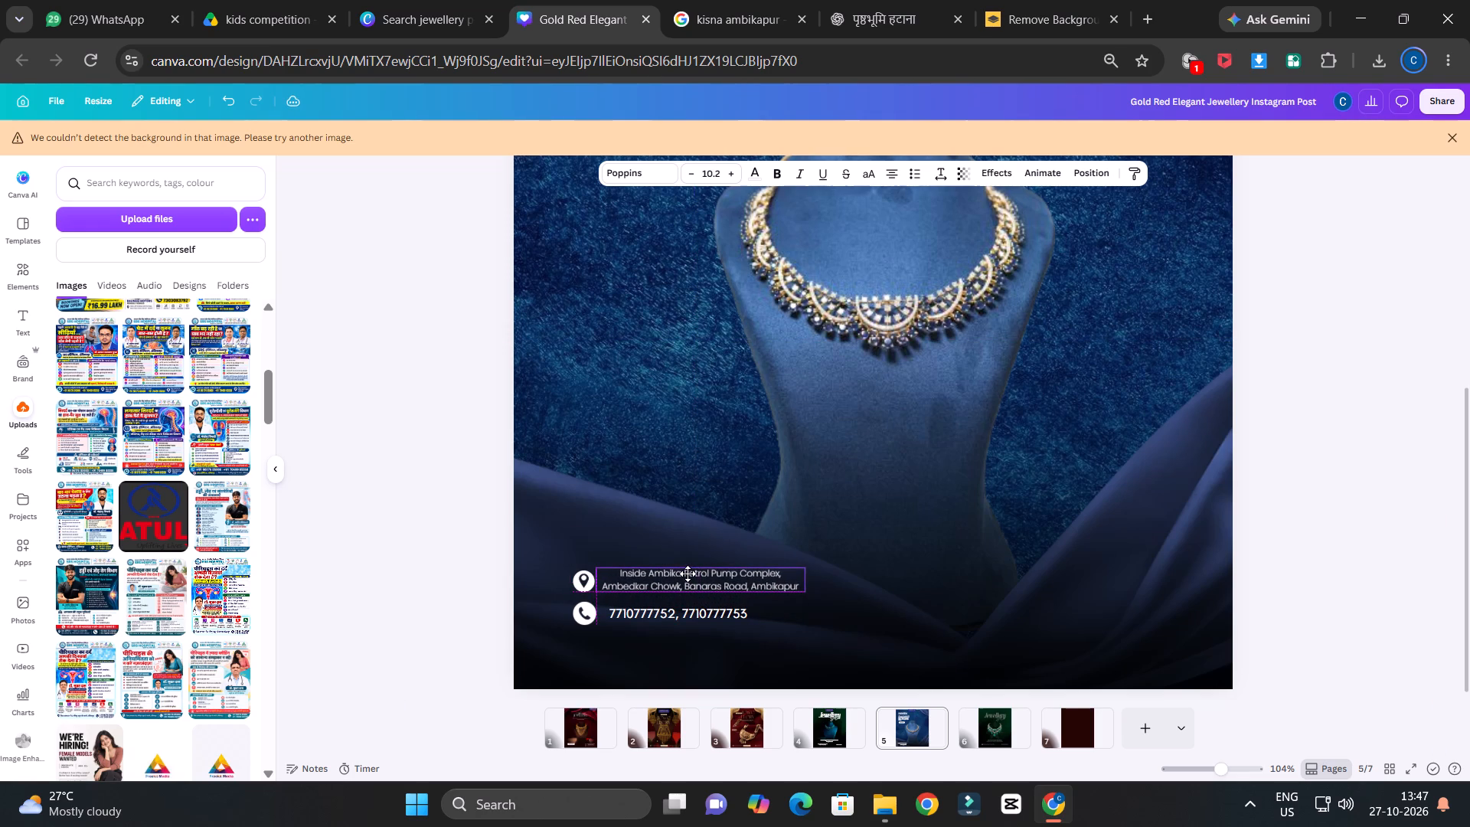
pyautogui.moveTo(688, 574); pyautogui.dragTo(688, 577)
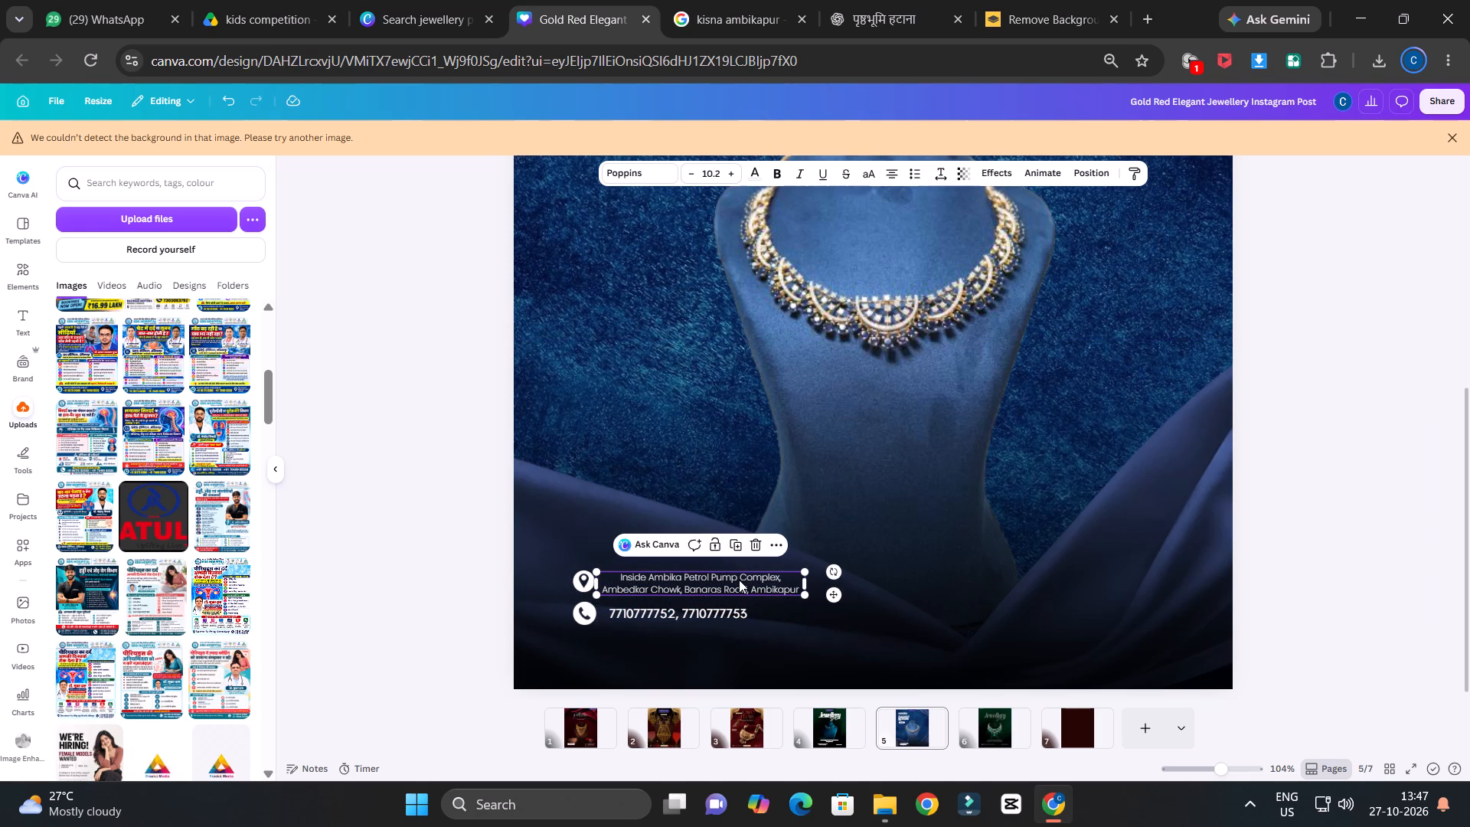
# Scale the store address text down to font size 8.9 and adjust its width so it wraps onto two lines.
pyautogui.moveTo(806, 584); pyautogui.dragTo(776, 587)
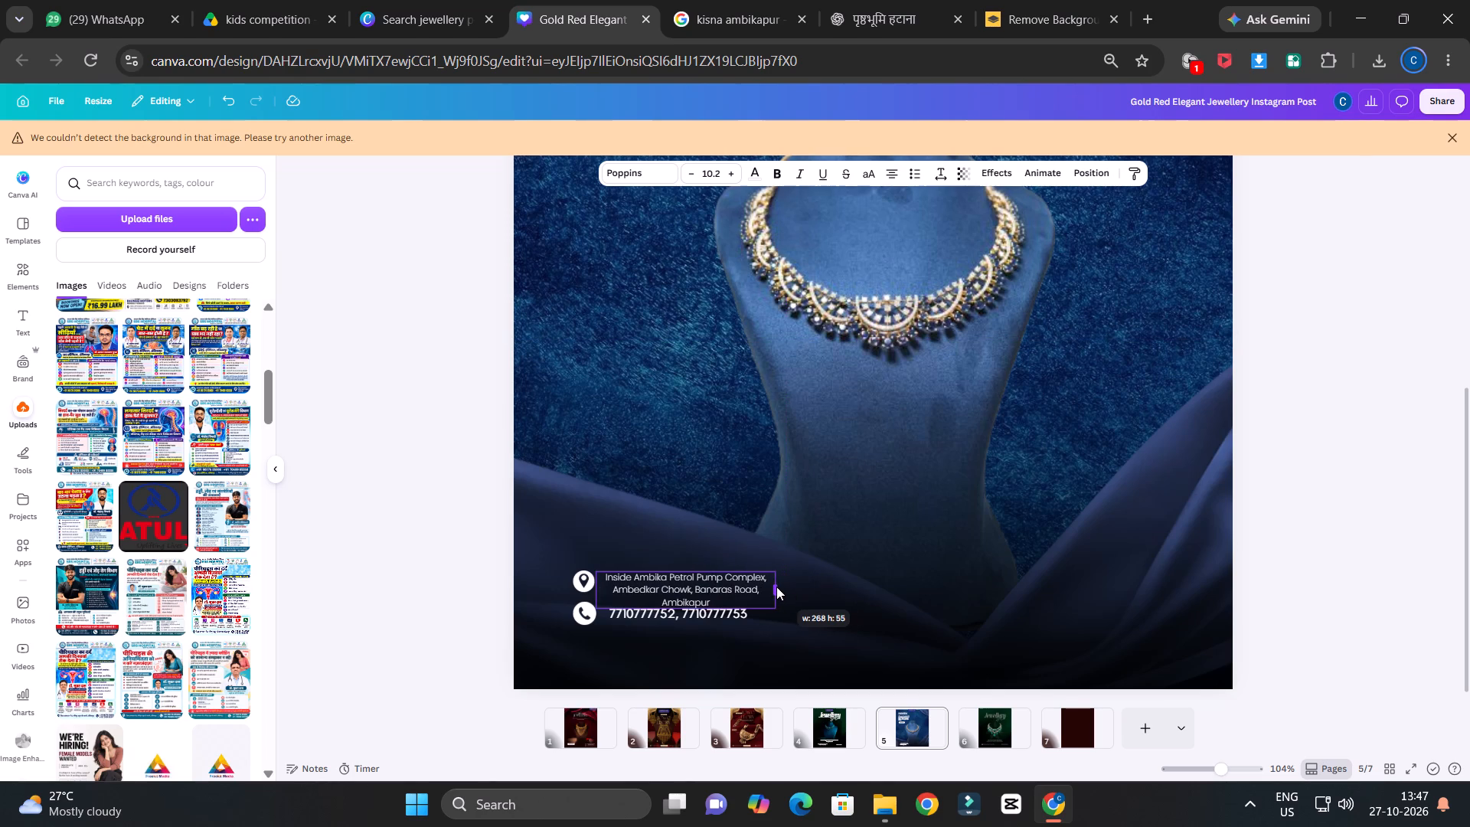
pyautogui.moveTo(776, 587); pyautogui.dragTo(777, 587)
pyautogui.moveTo(773, 608); pyautogui.dragTo(749, 597)
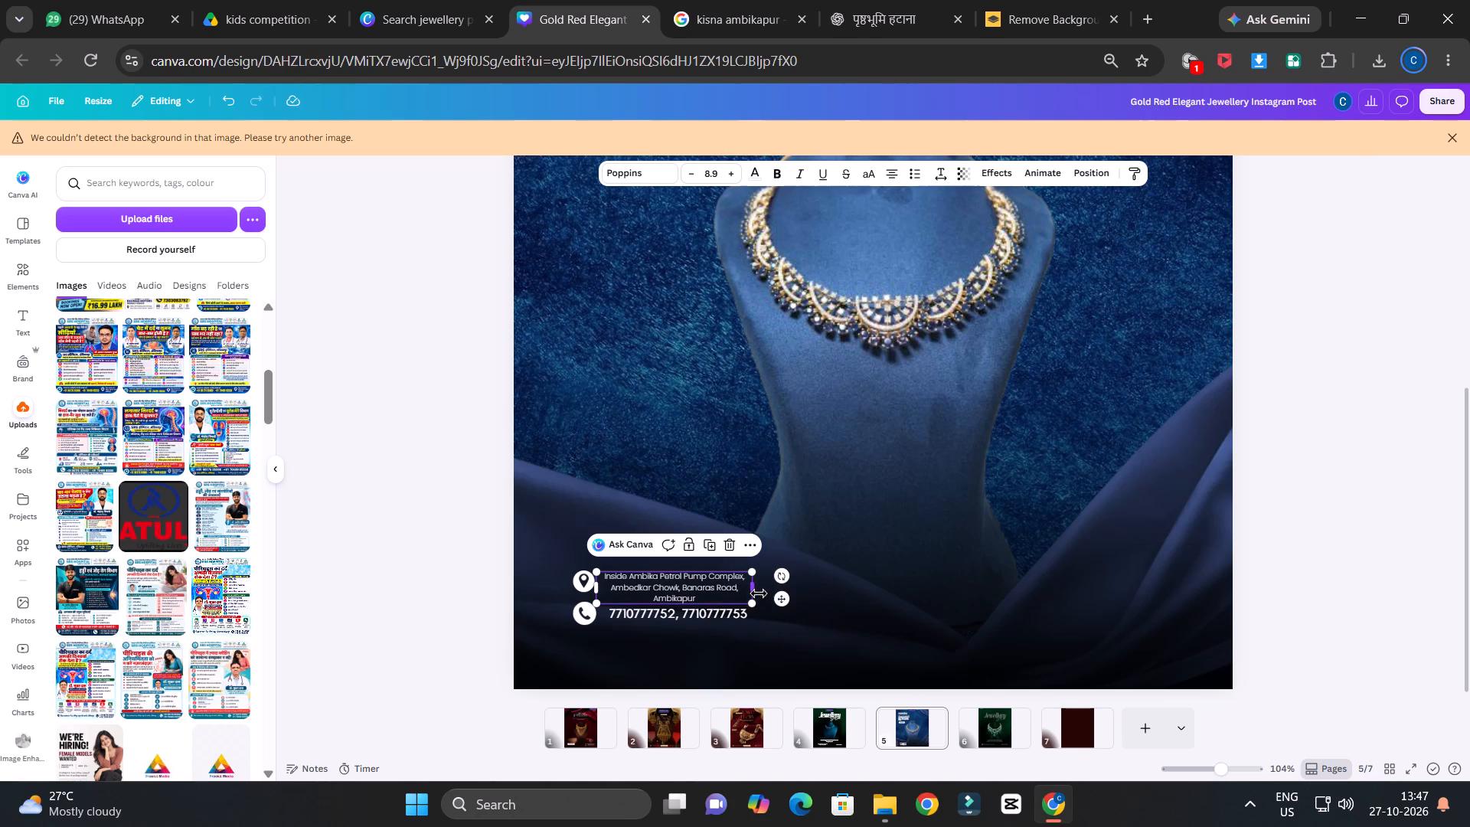
pyautogui.moveTo(759, 593); pyautogui.dragTo(808, 587)
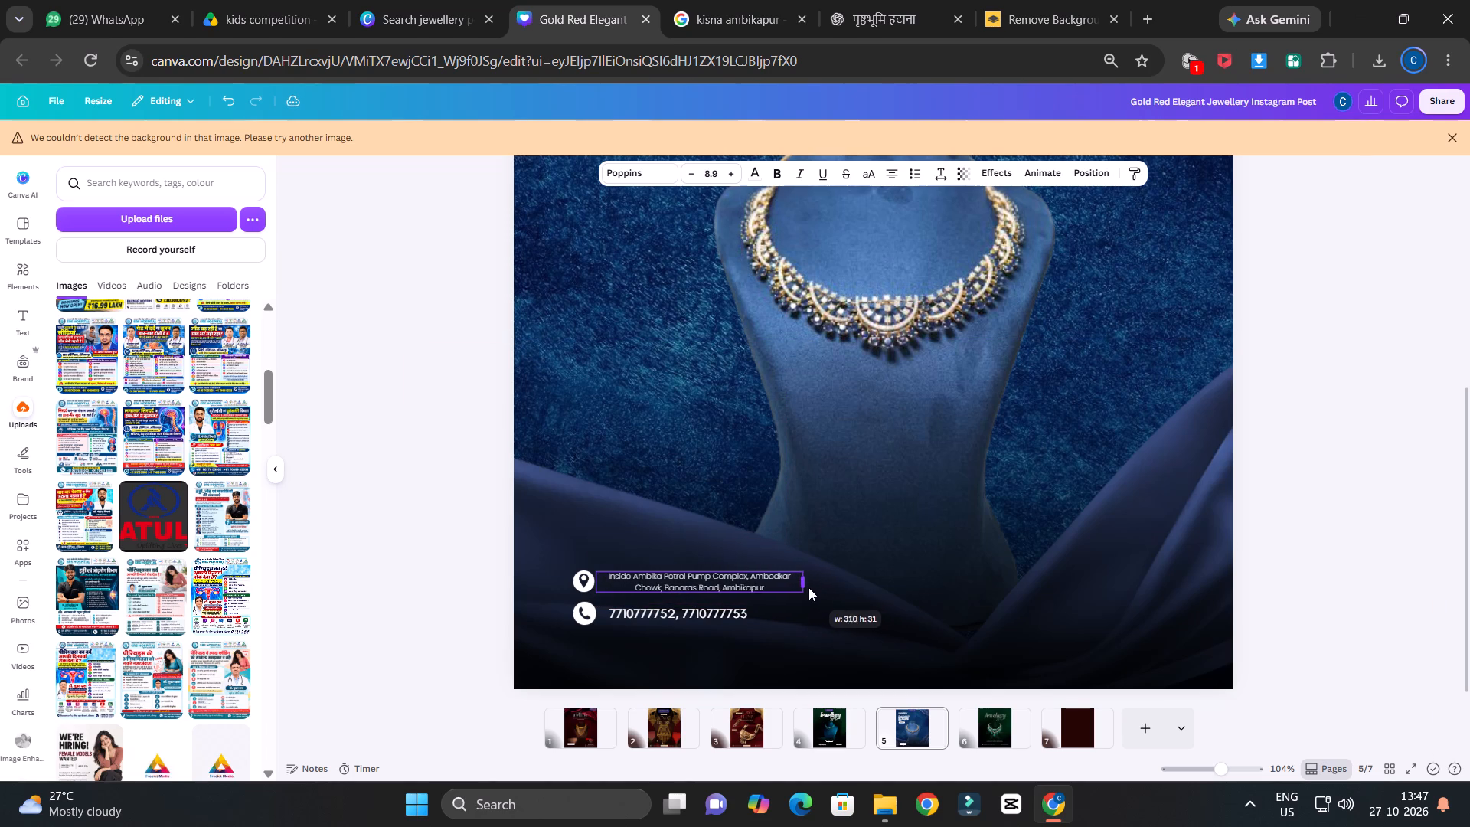
pyautogui.moveTo(808, 587); pyautogui.dragTo(789, 585)
pyautogui.click(737, 579)
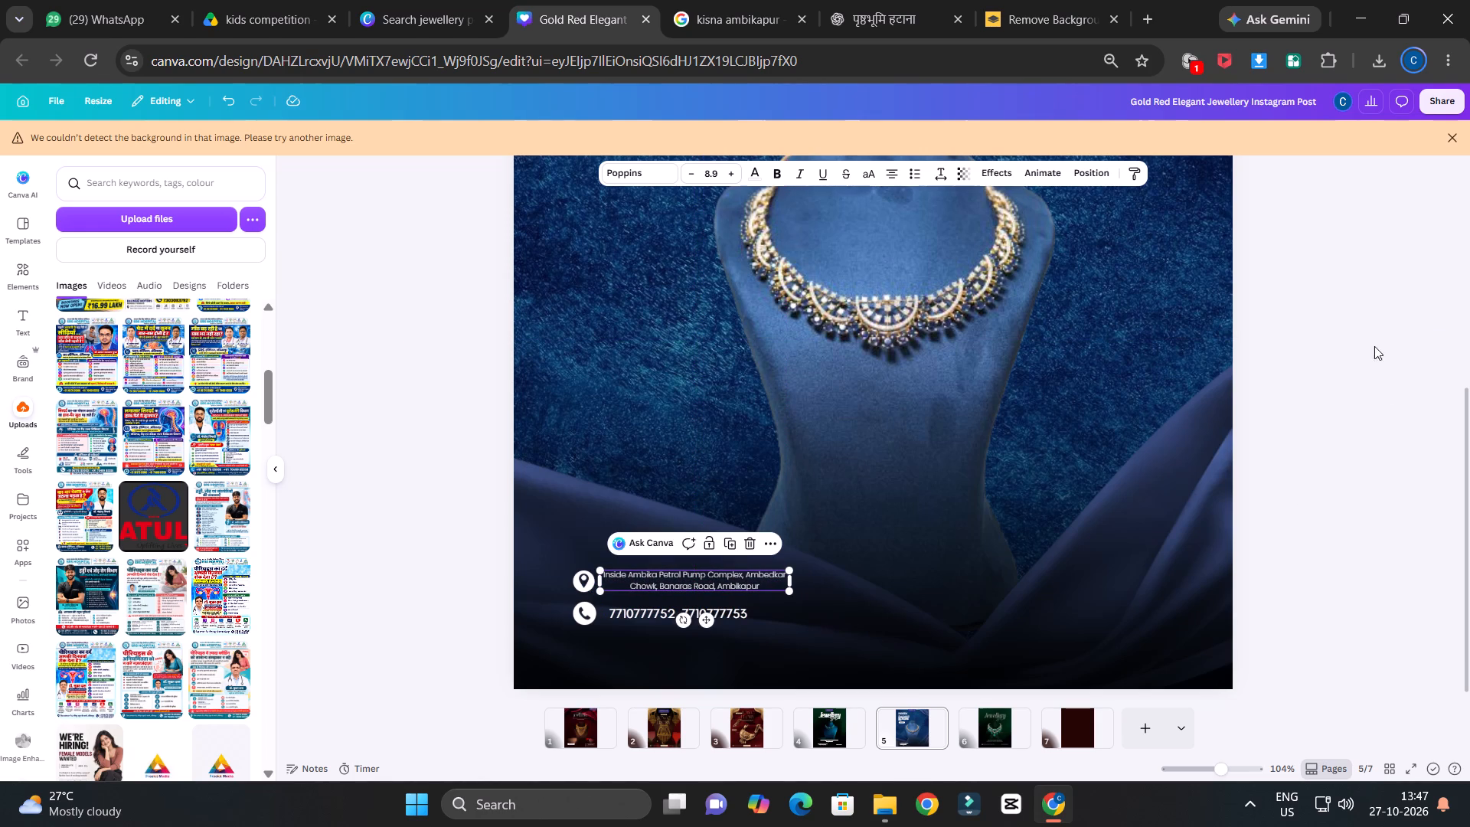
pyautogui.click(1367, 321)
# Examine page 5's layout from the Shop Now label and necklace down to the contact footer.
pyautogui.keyDown('ctrl'); pyautogui.scroll(-2, 1367, 321); pyautogui.keyUp('ctrl')
pyautogui.keyDown('ctrl'); pyautogui.scroll(3, 1298, 362); pyautogui.keyUp('ctrl')
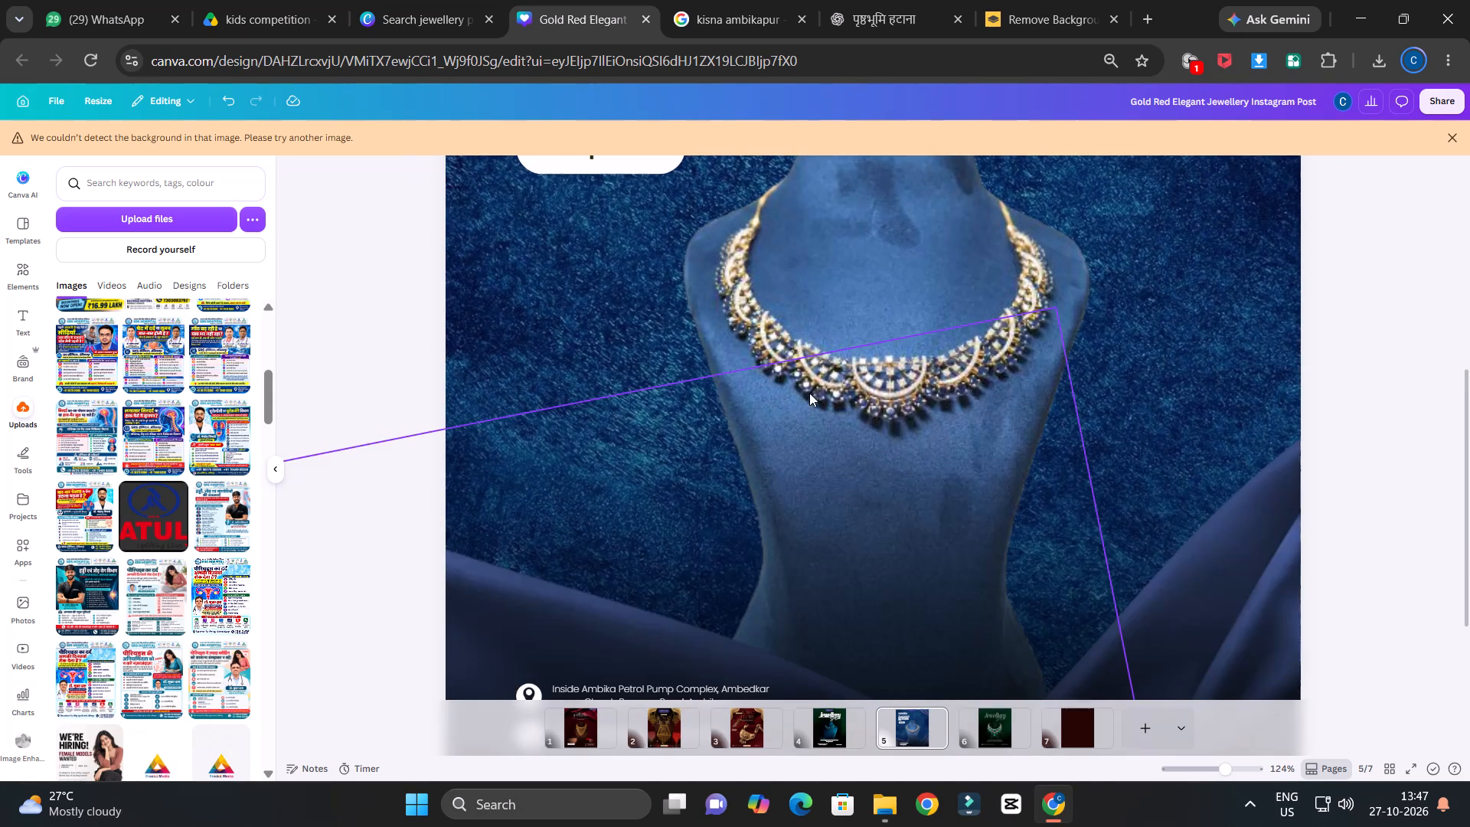
pyautogui.keyDown('ctrl'); pyautogui.scroll(-1, 1414, 240); pyautogui.keyUp('ctrl')
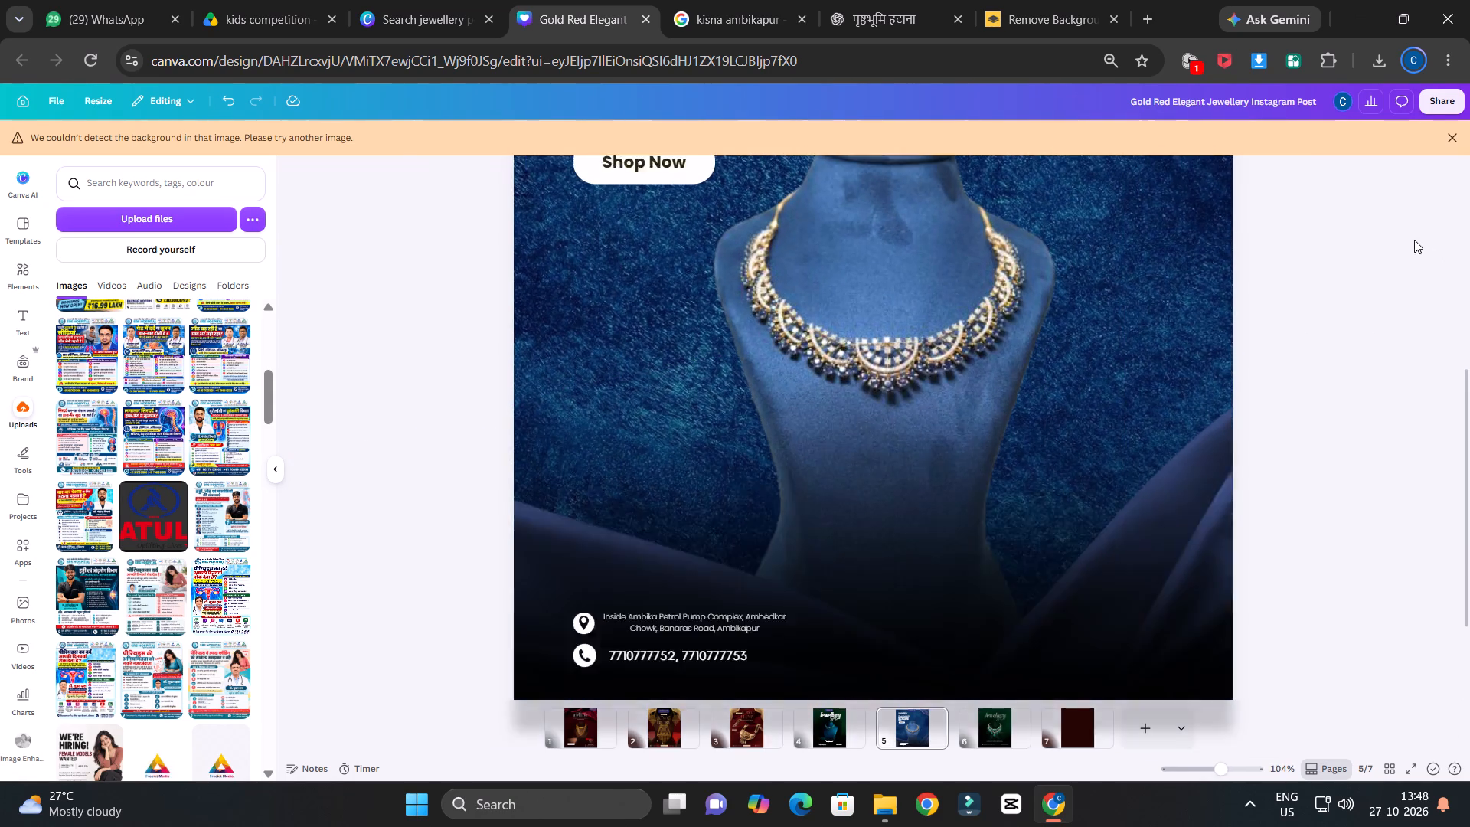
pyautogui.keyDown('ctrl'); pyautogui.scroll(-1, 1414, 240); pyautogui.keyUp('ctrl')
pyautogui.scroll(-2, 1282, 286)
pyautogui.keyDown('ctrl'); pyautogui.scroll(2, 1277, 333); pyautogui.keyUp('ctrl')
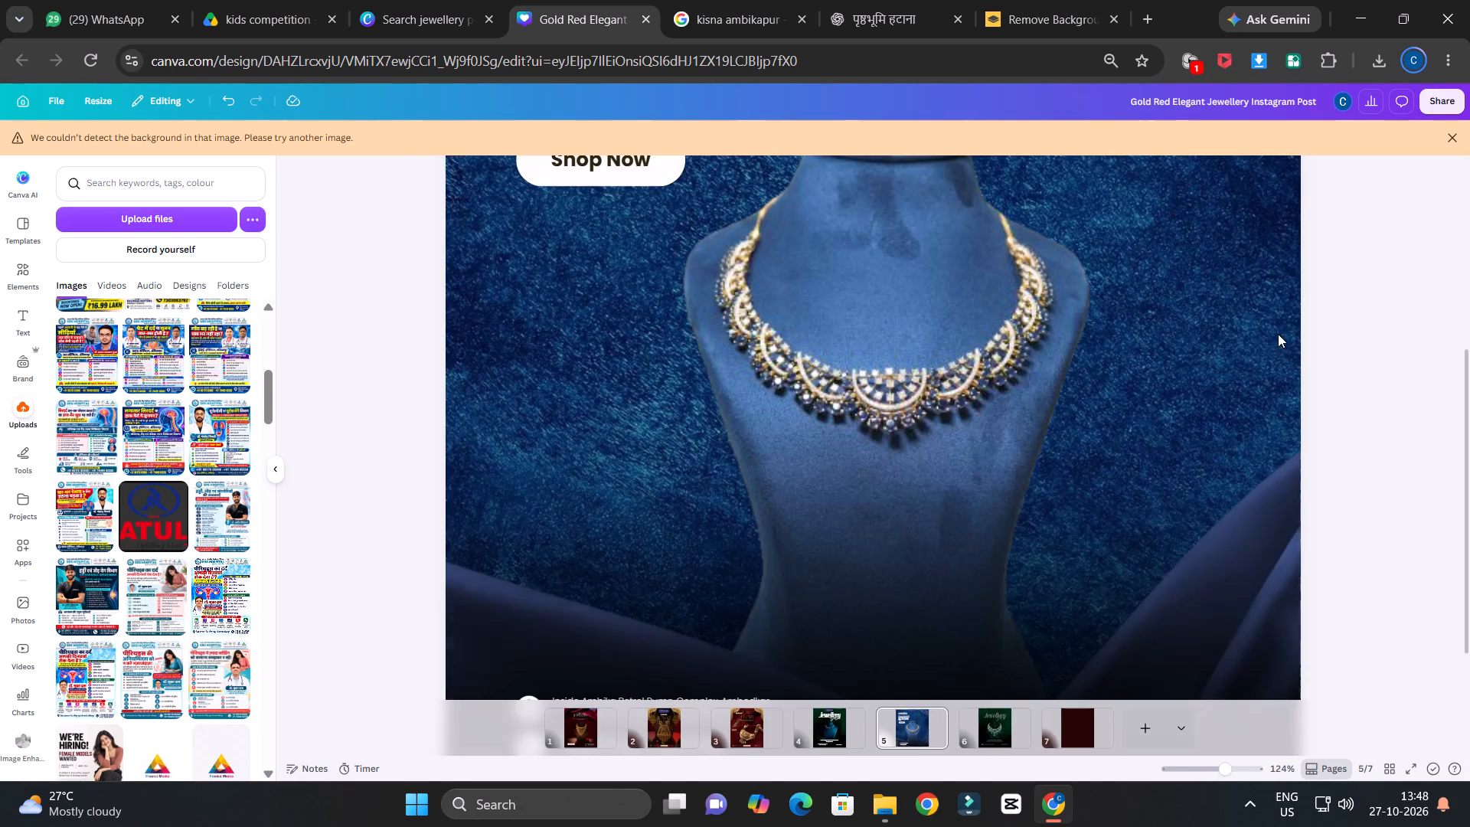
pyautogui.scroll(-4, 420, 329)
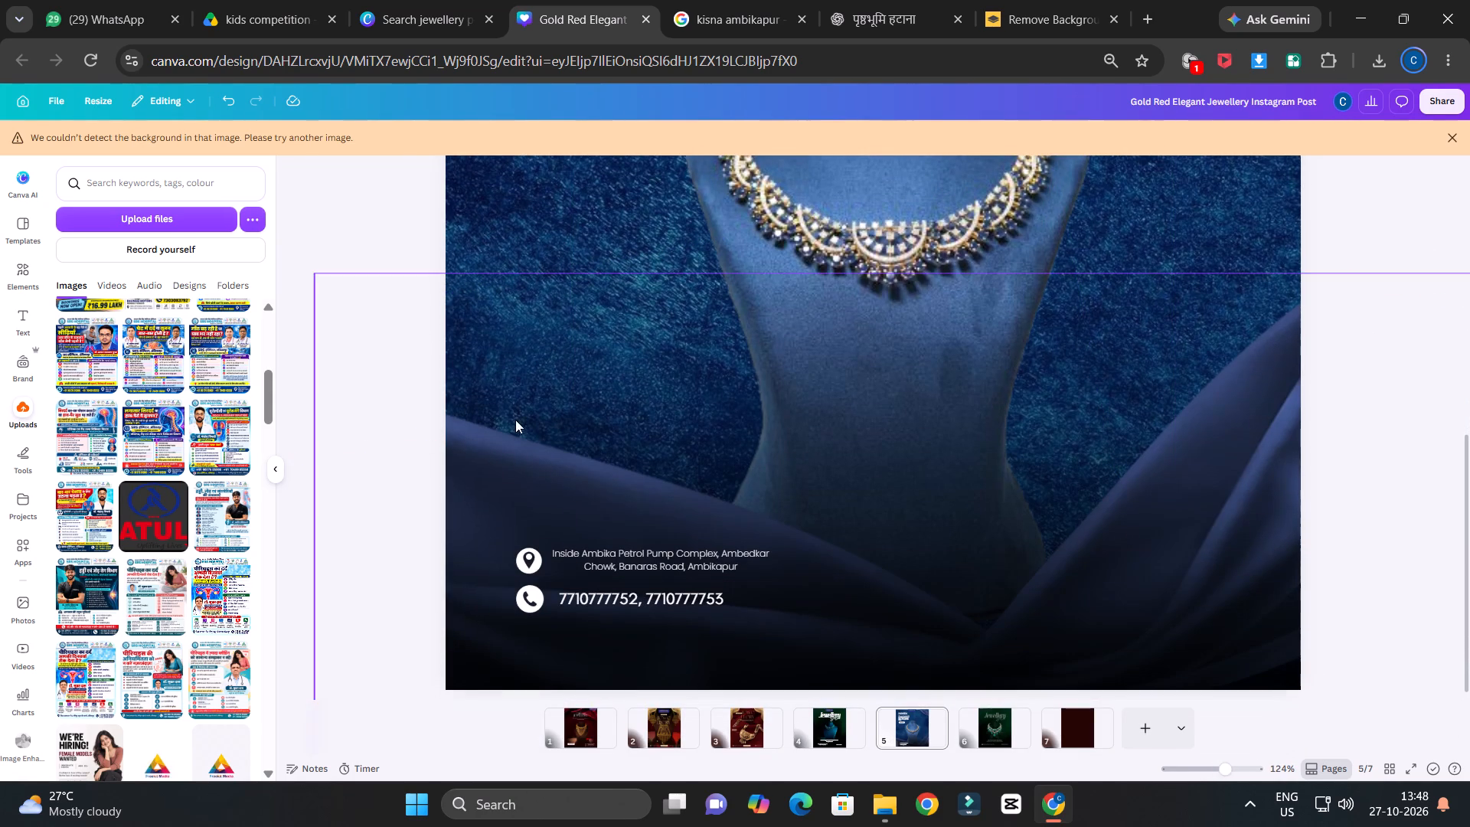
# Scale page 5's store address text down to font size 8.4 and reposition it beside the location pin.
pyautogui.click(603, 548)
pyautogui.click(634, 556)
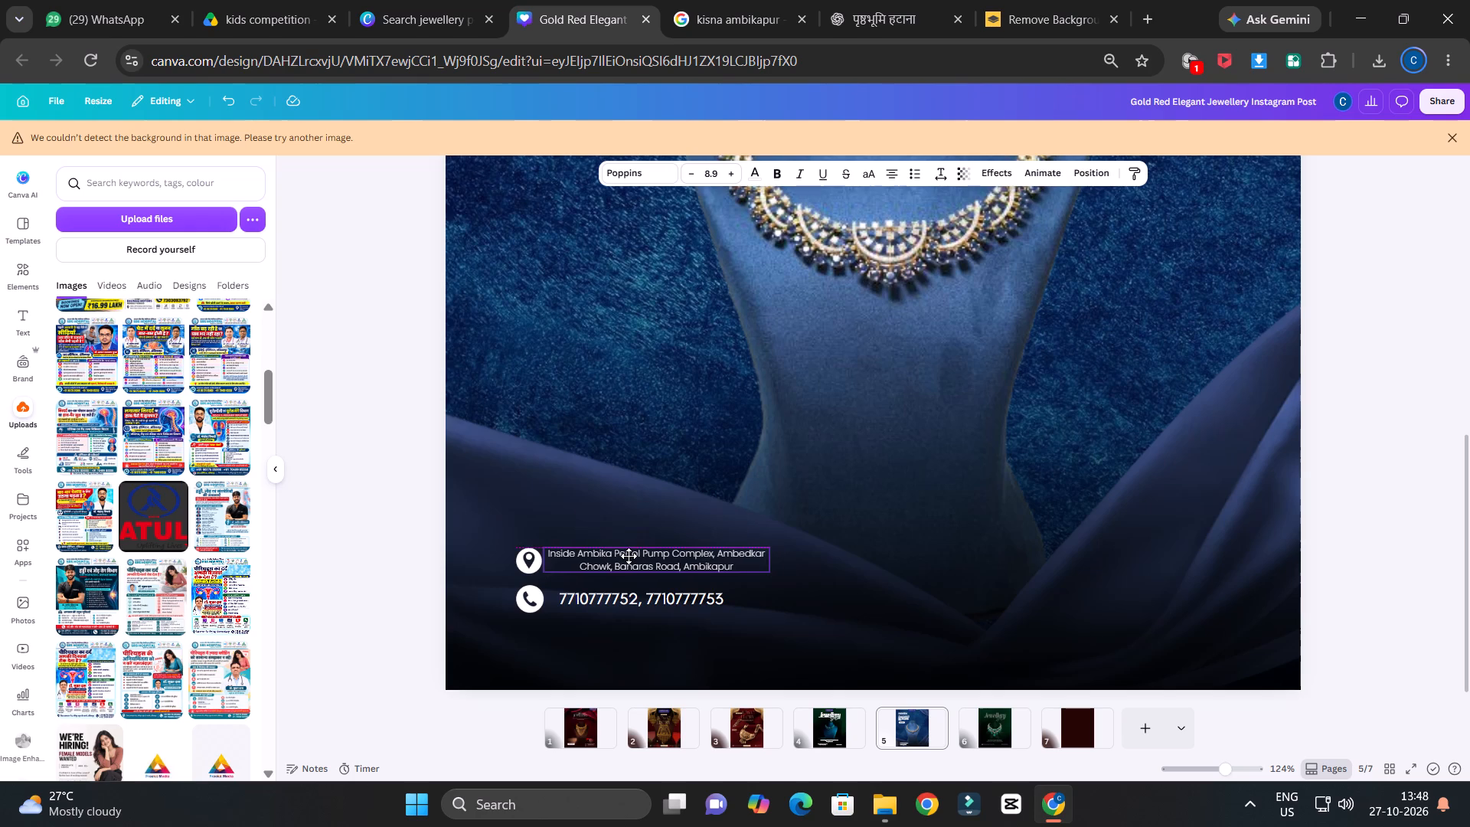
pyautogui.moveTo(769, 574); pyautogui.dragTo(759, 574)
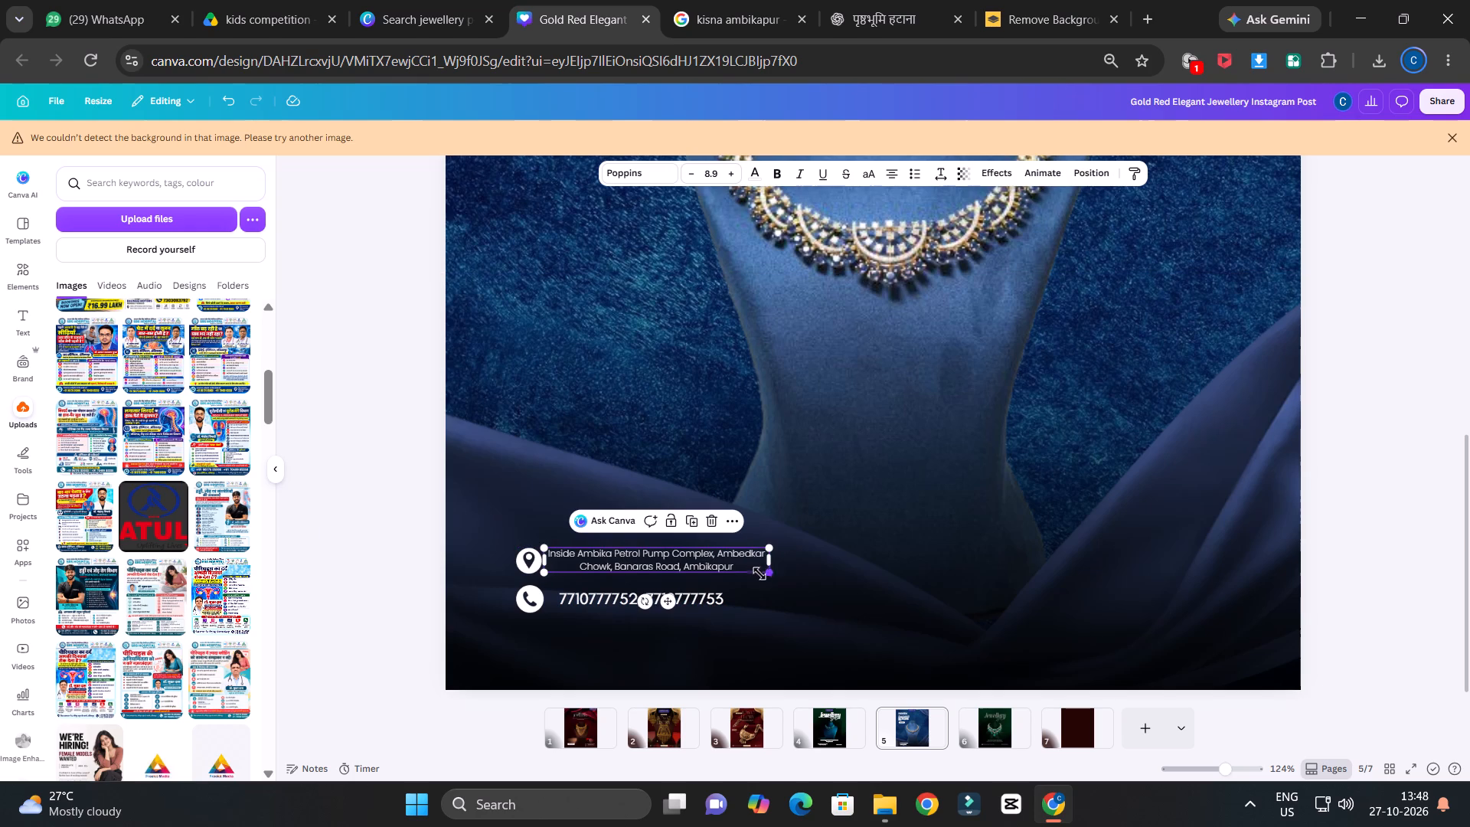
pyautogui.moveTo(759, 574); pyautogui.dragTo(737, 571)
pyautogui.moveTo(656, 553); pyautogui.dragTo(665, 561)
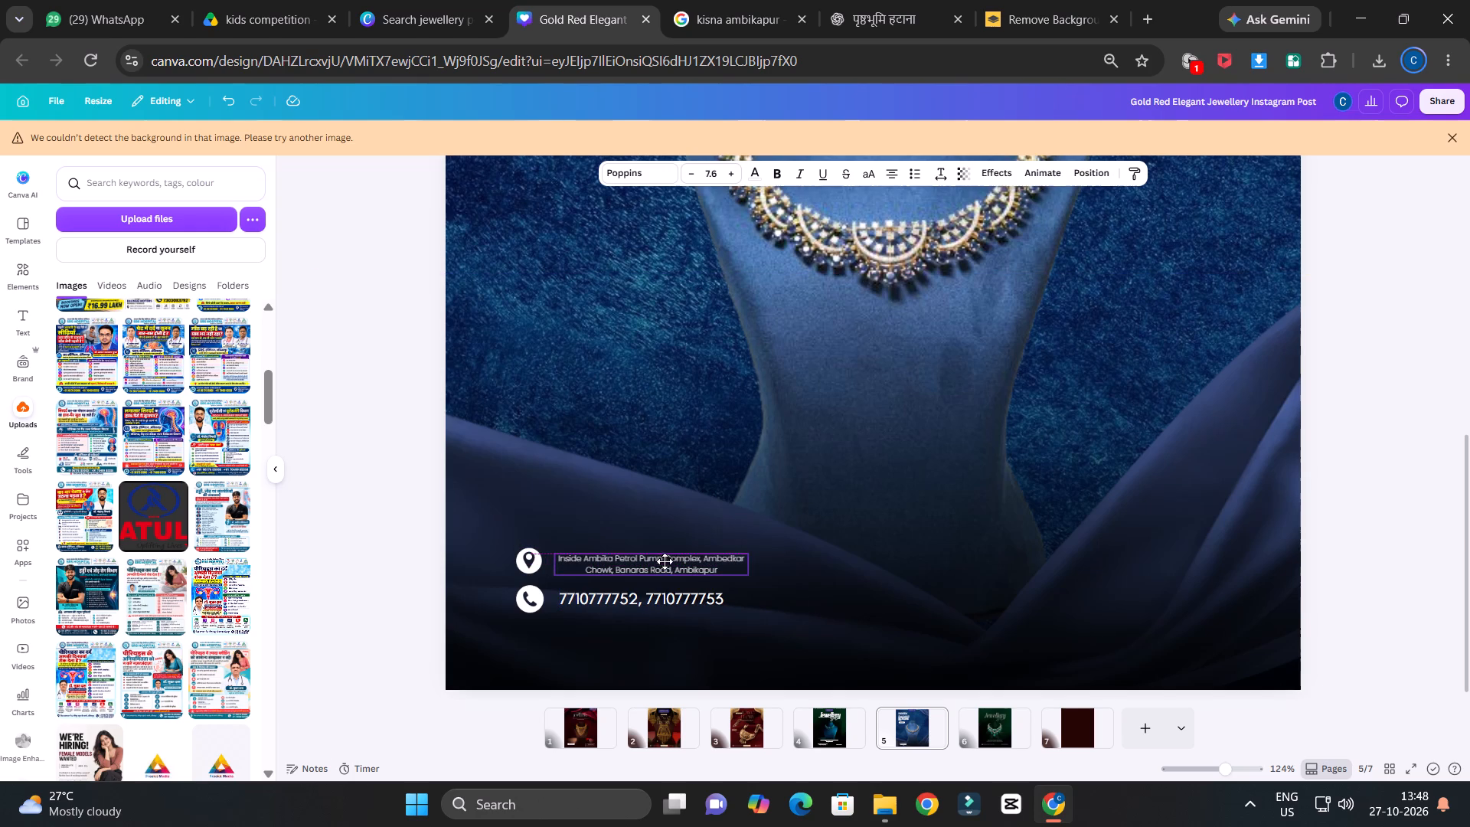
pyautogui.moveTo(665, 561); pyautogui.dragTo(664, 557)
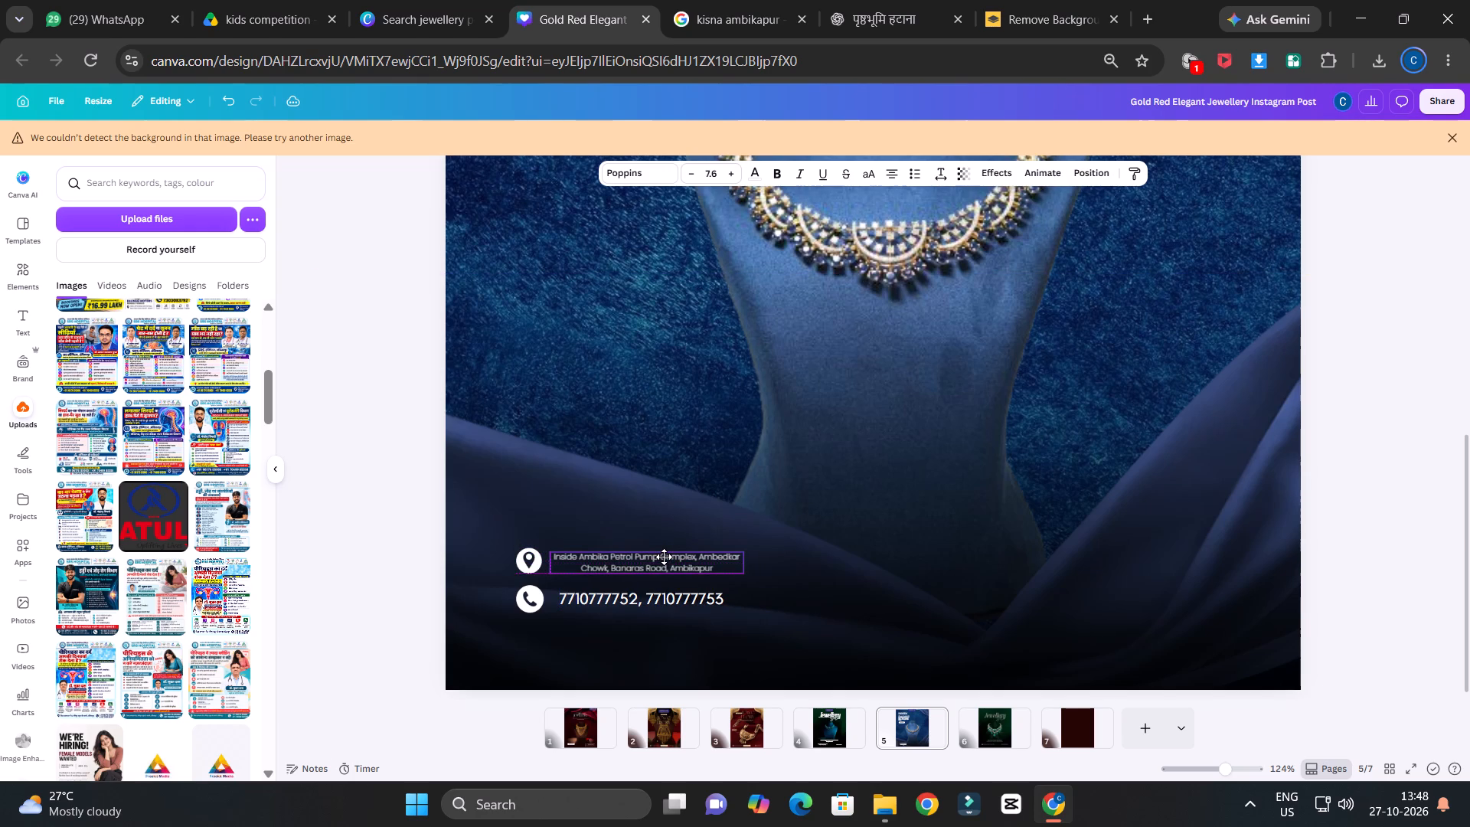
pyautogui.moveTo(664, 557); pyautogui.dragTo(666, 554)
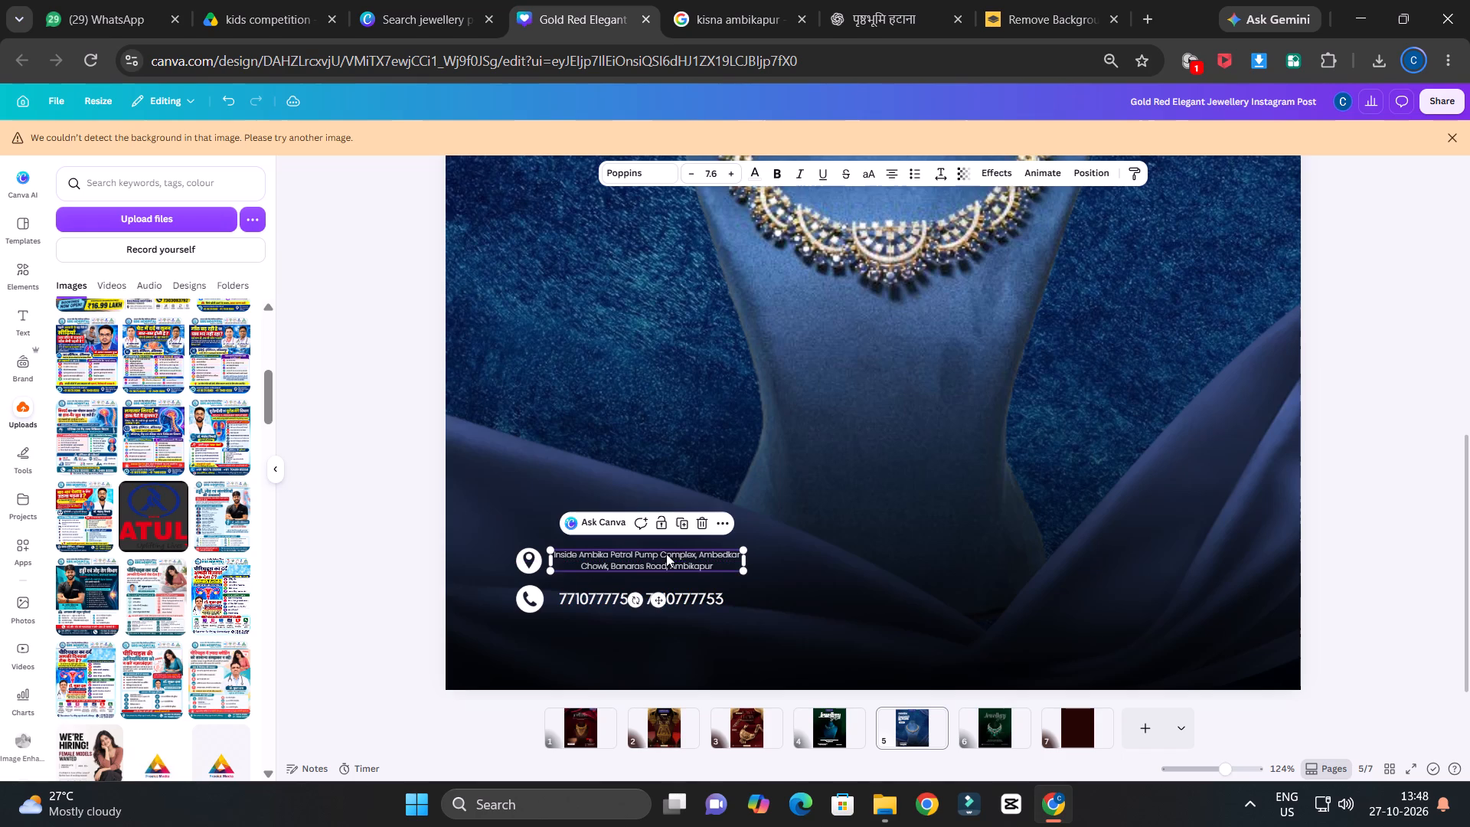
pyautogui.moveTo(749, 572); pyautogui.dragTo(756, 572)
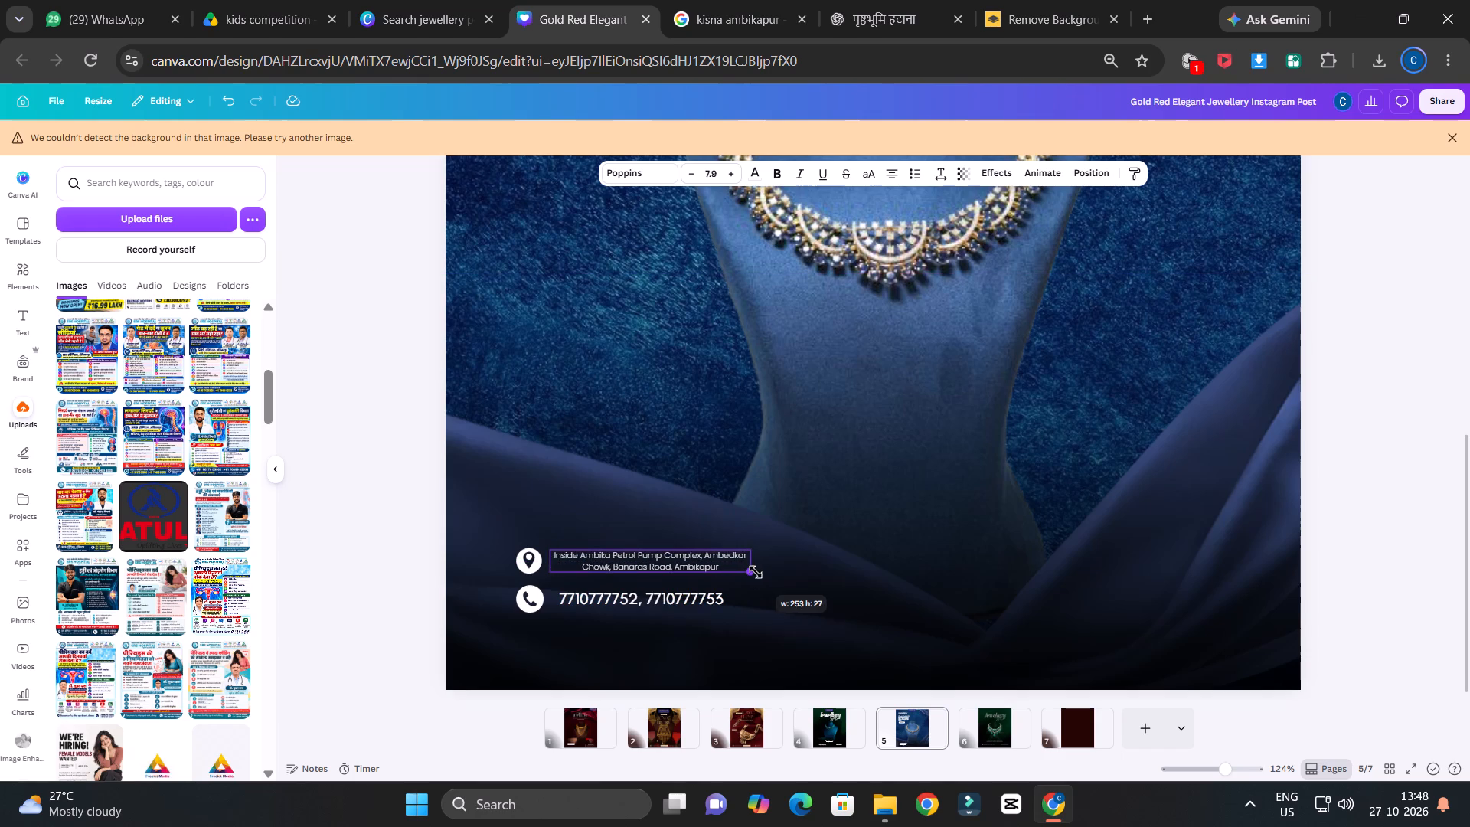
pyautogui.moveTo(756, 572); pyautogui.dragTo(766, 574)
pyautogui.click(1393, 218)
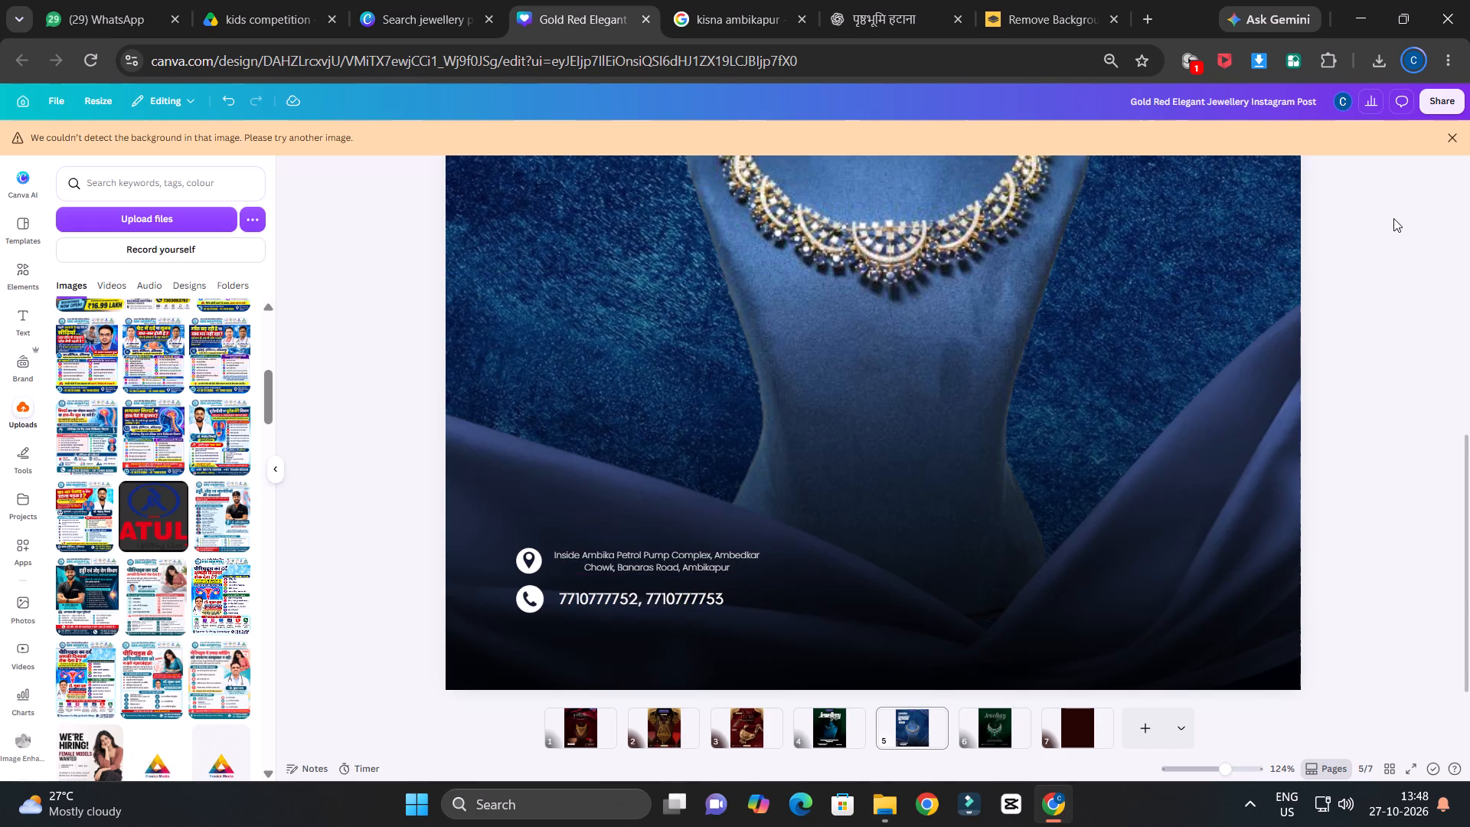
# Change the footer phone numbers' font to Poppins and widen their text box so they fit on one line.
pyautogui.keyDown('ctrl'); pyautogui.scroll(-2, 1393, 218); pyautogui.keyUp('ctrl')
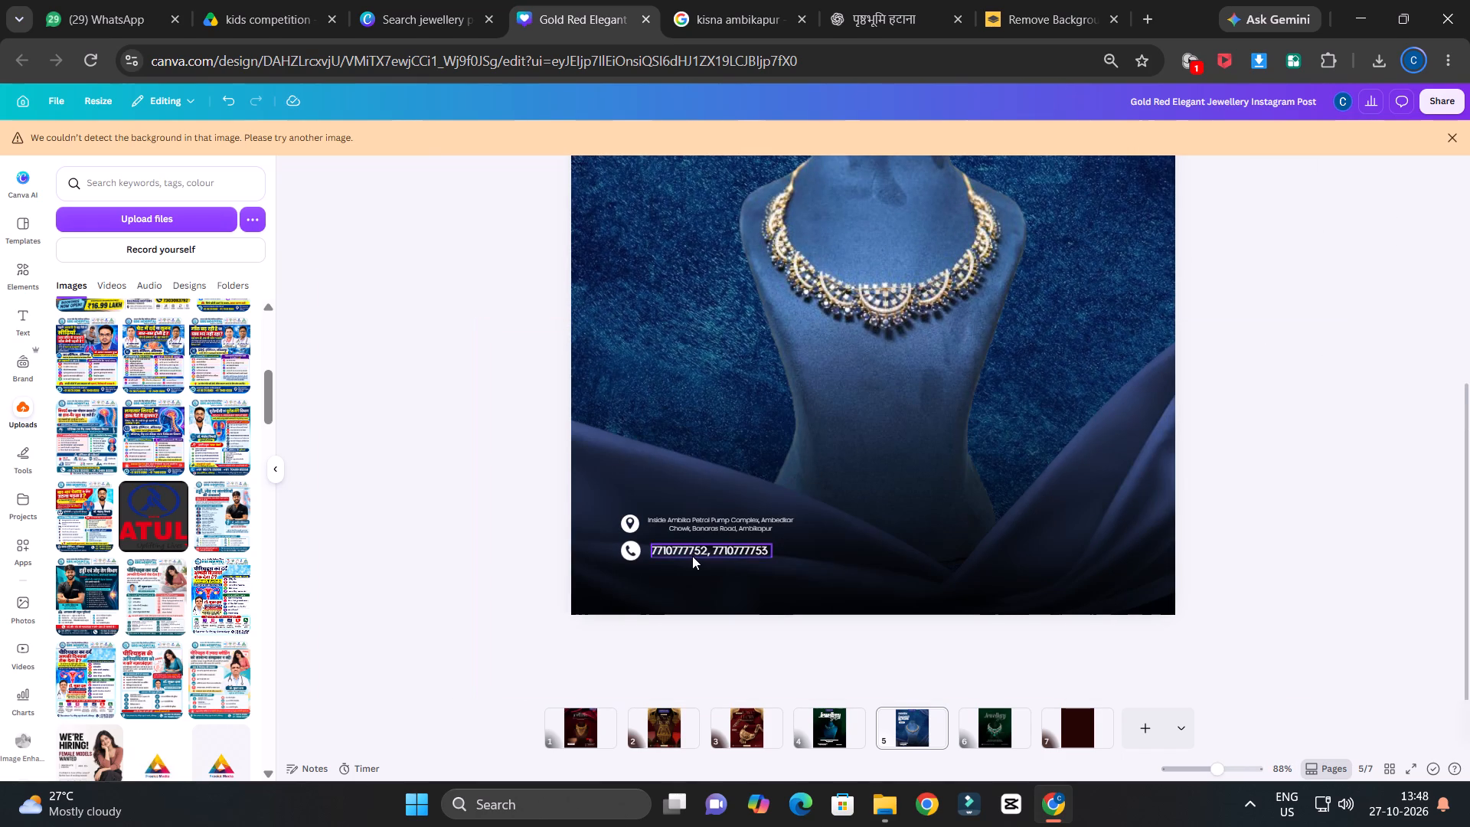
pyautogui.click(692, 556)
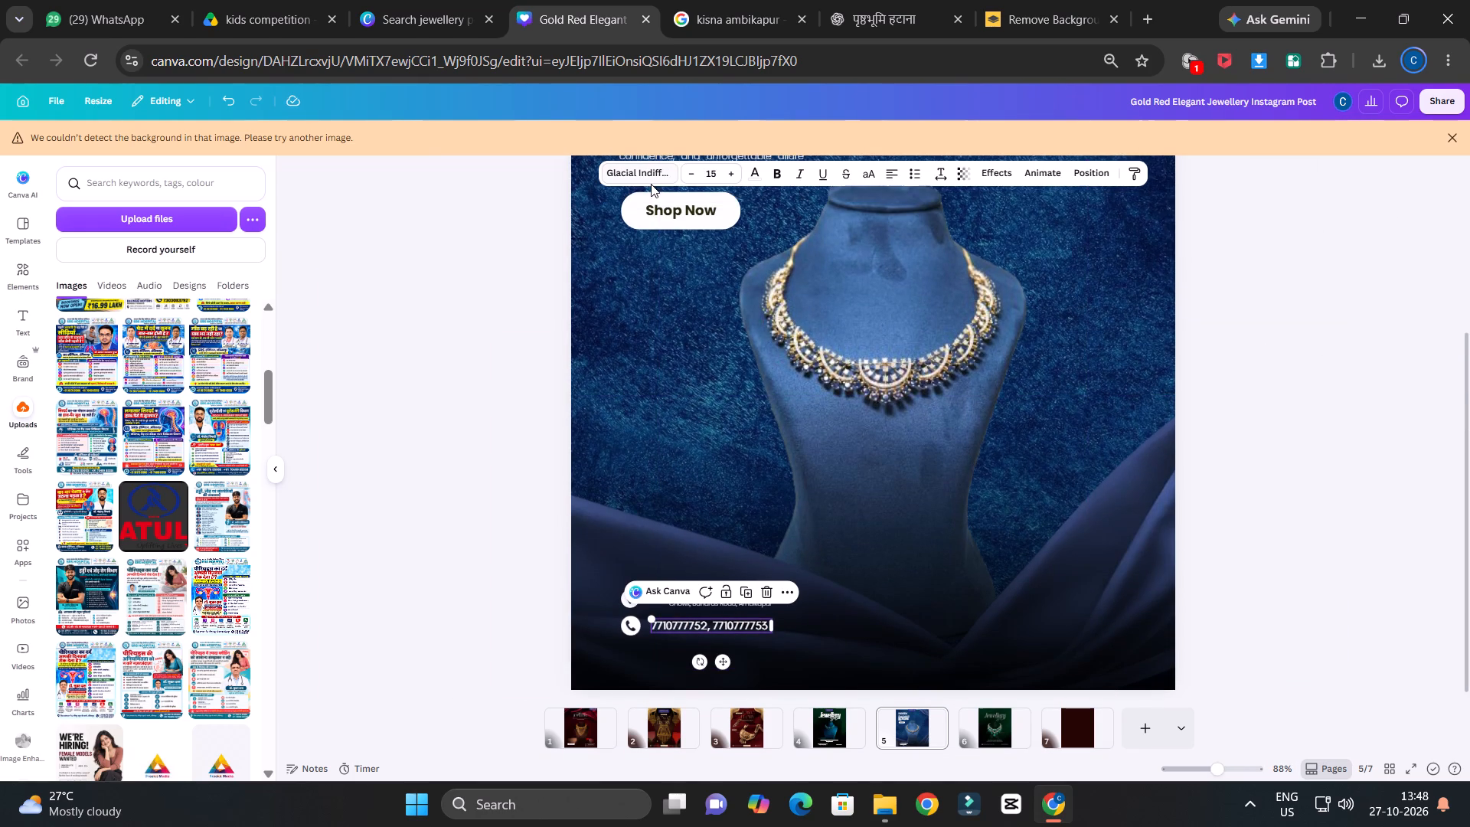
pyautogui.click(647, 170)
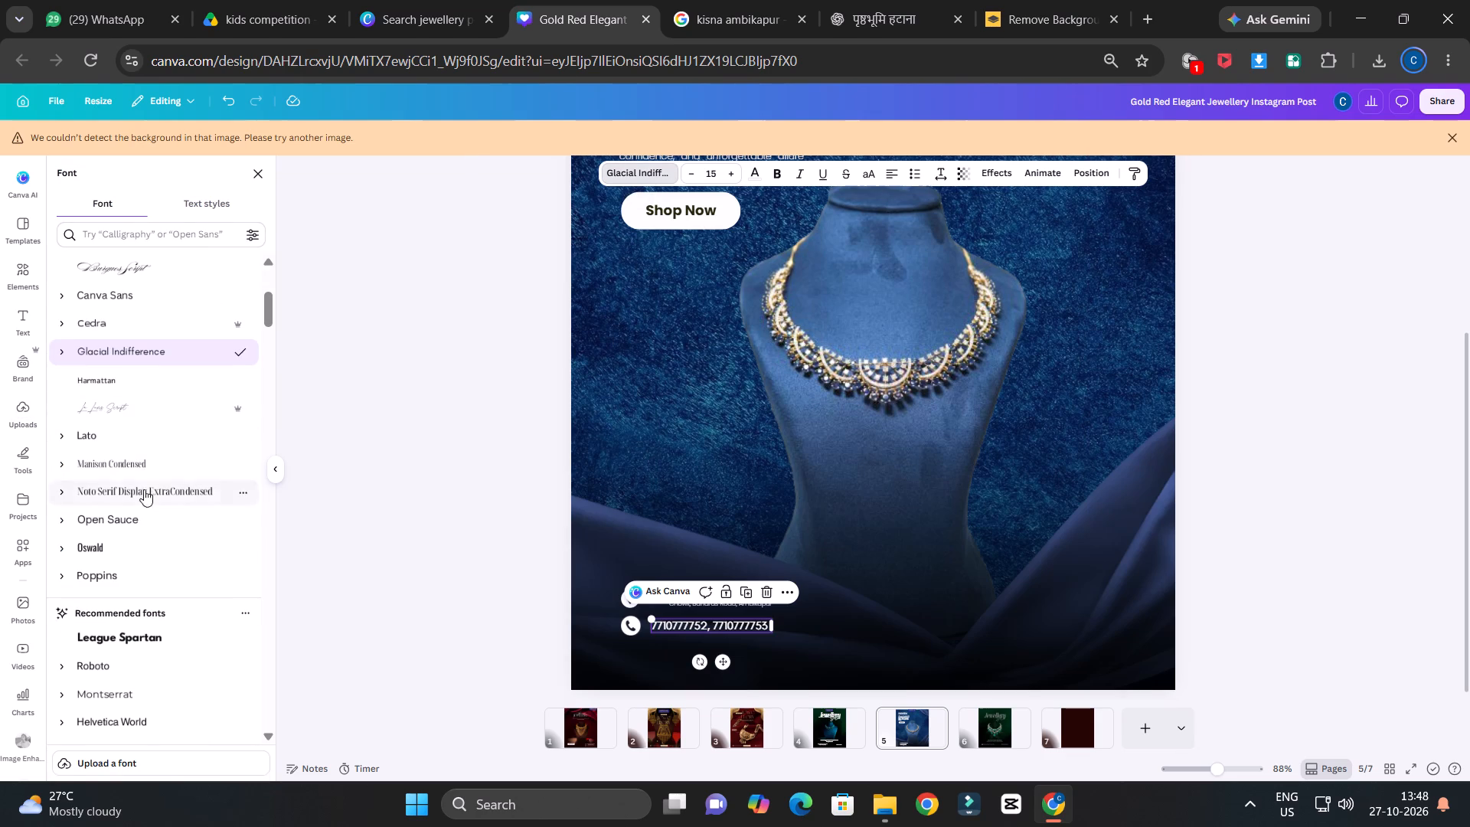
pyautogui.scroll(-1, 171, 575)
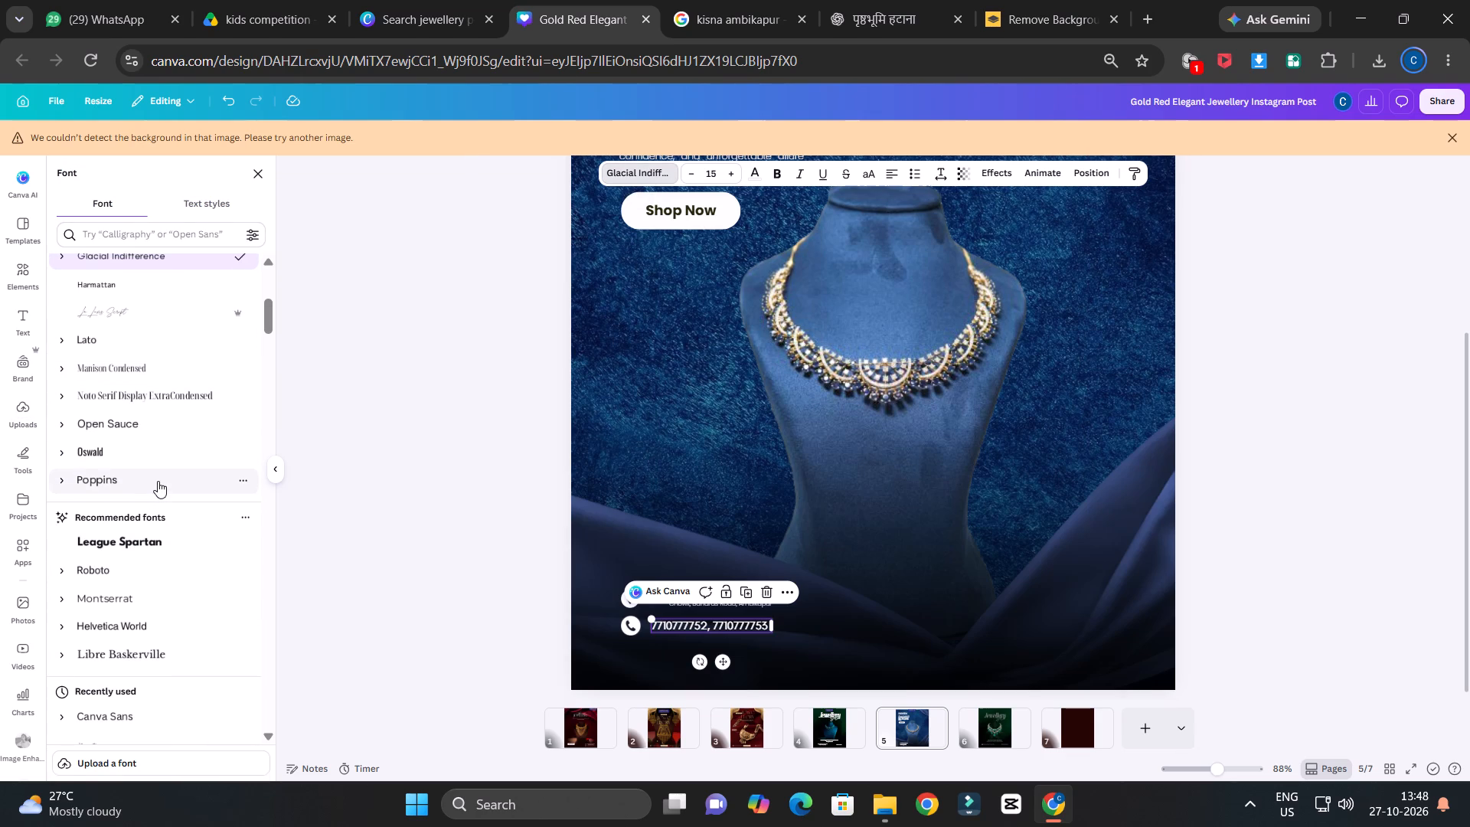
pyautogui.click(158, 481)
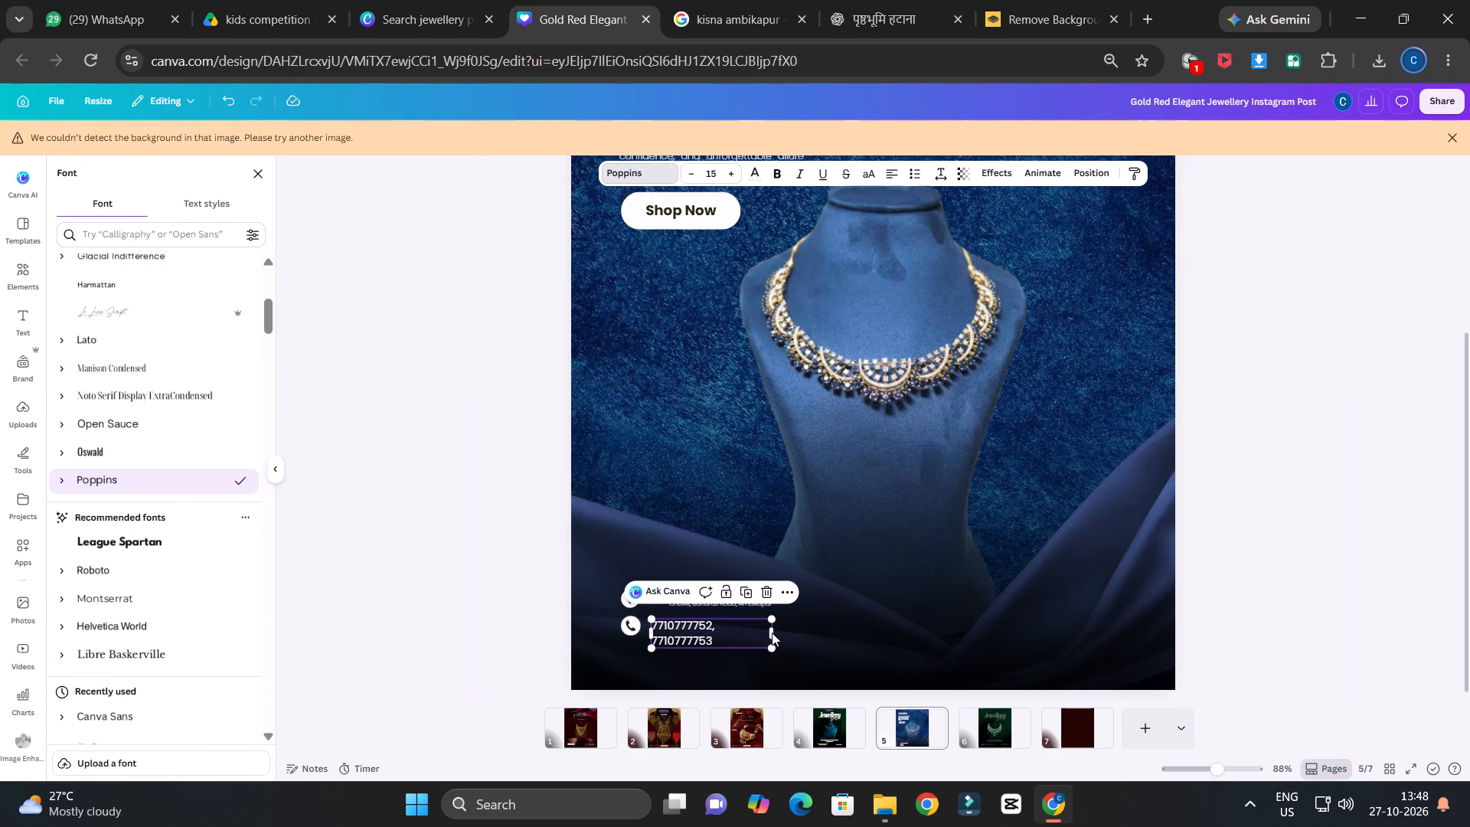
pyautogui.moveTo(772, 633); pyautogui.dragTo(893, 626)
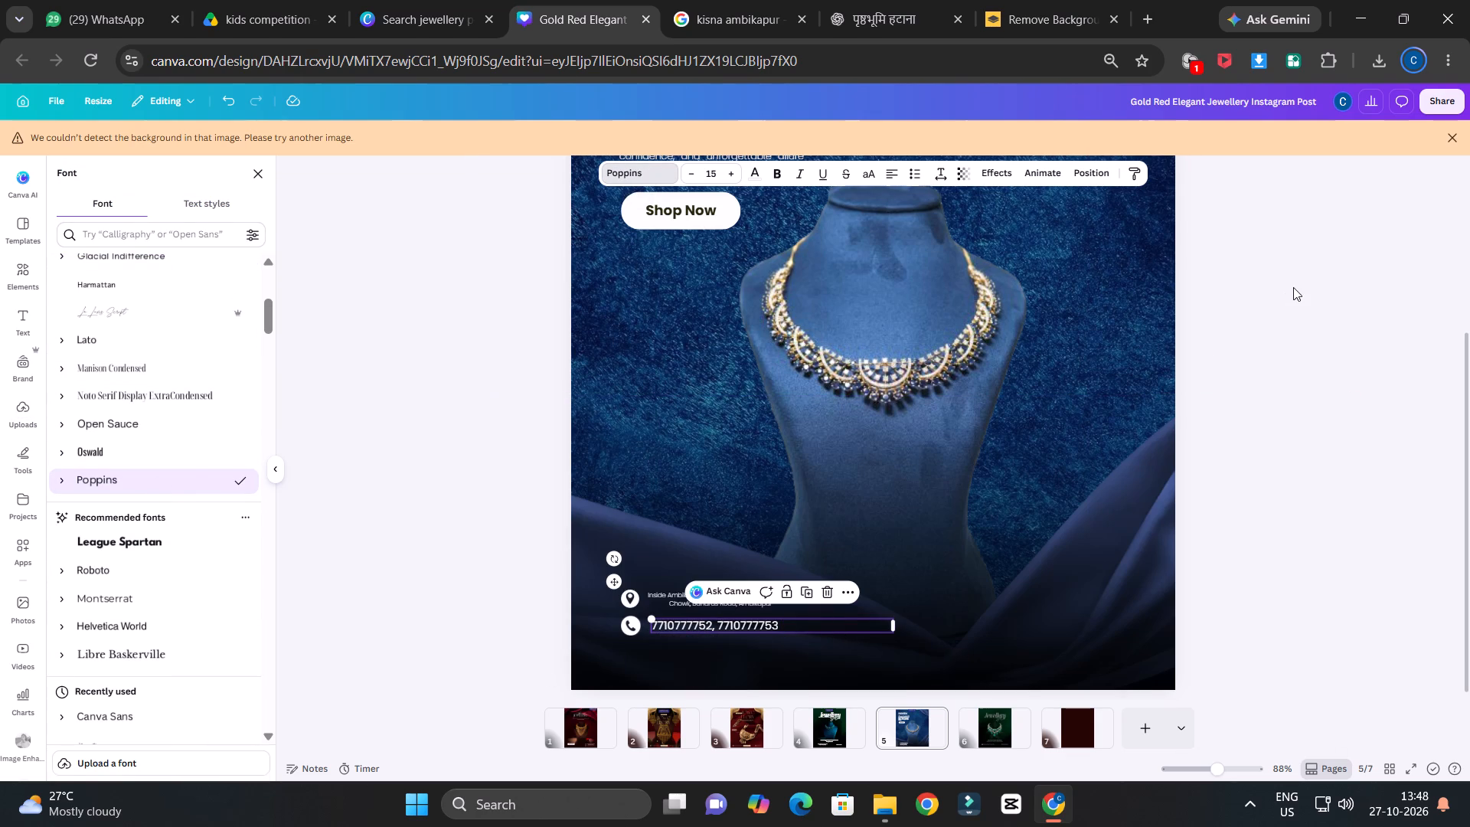
pyautogui.click(1297, 284)
pyautogui.click(1289, 260)
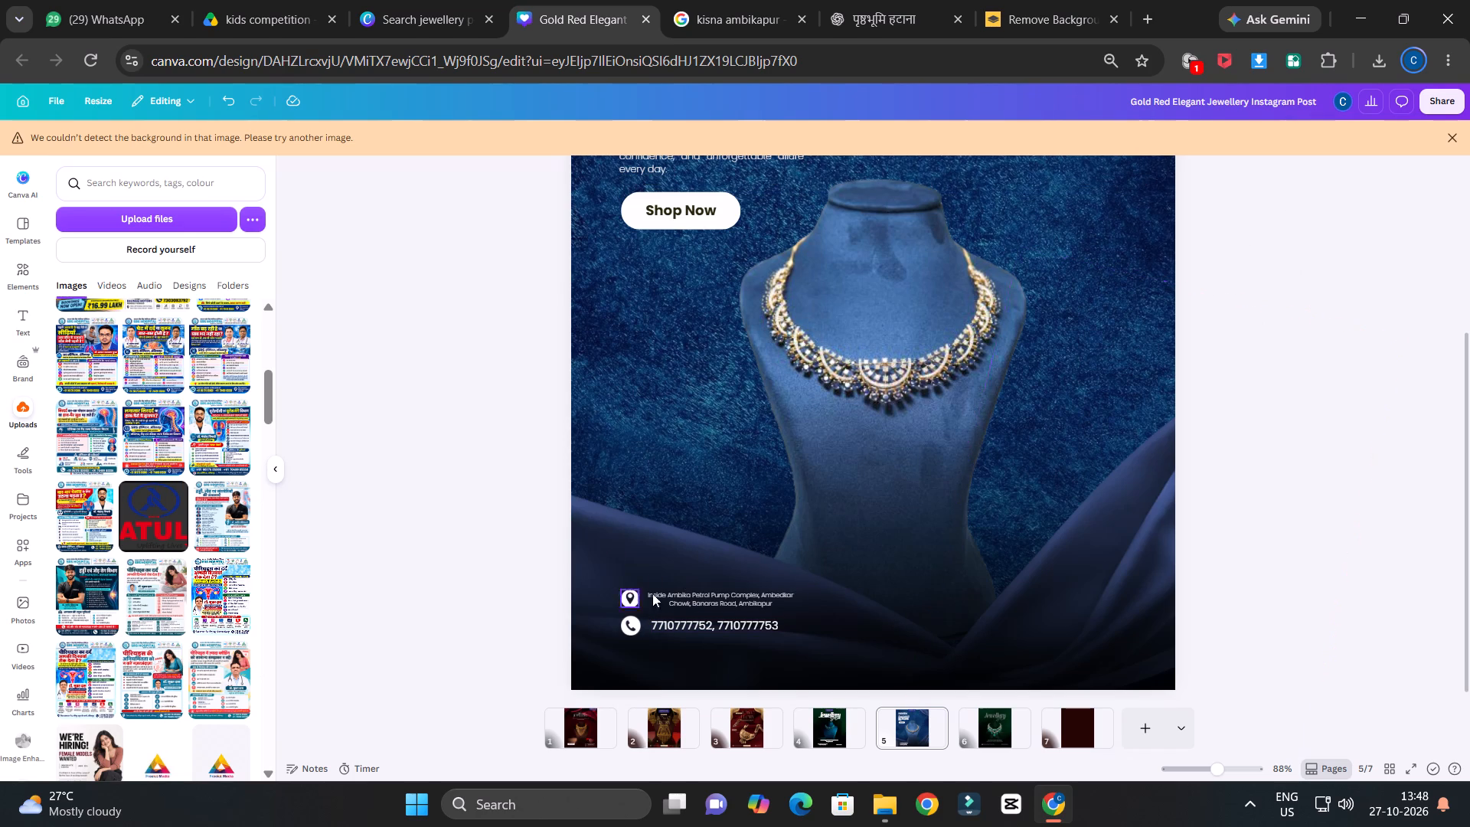
# Try the Anton font on the store address text, settling on Roboto as its font.
pyautogui.click(688, 600)
pyautogui.click(609, 169)
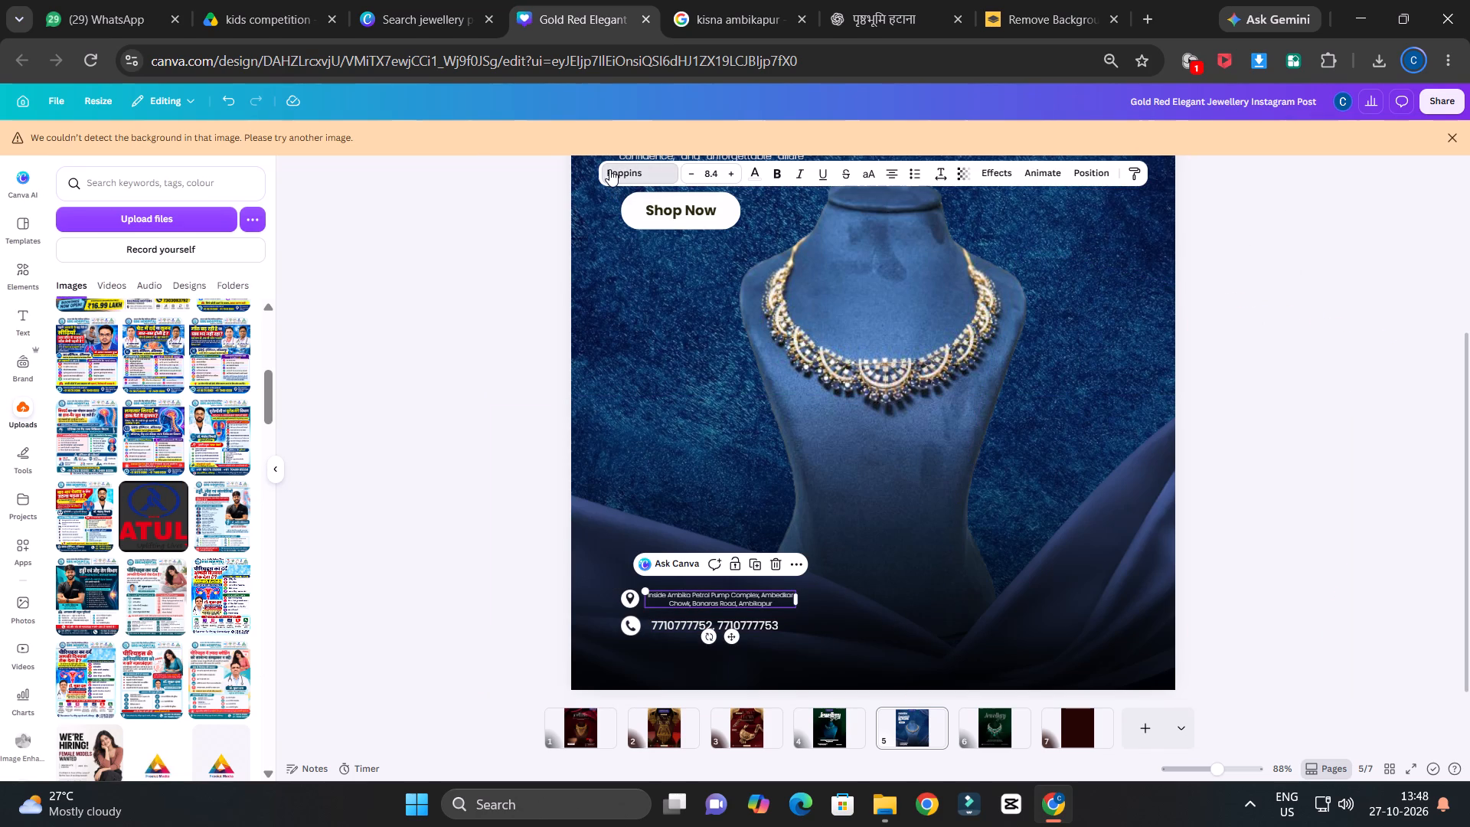
pyautogui.scroll(-2, 122, 518)
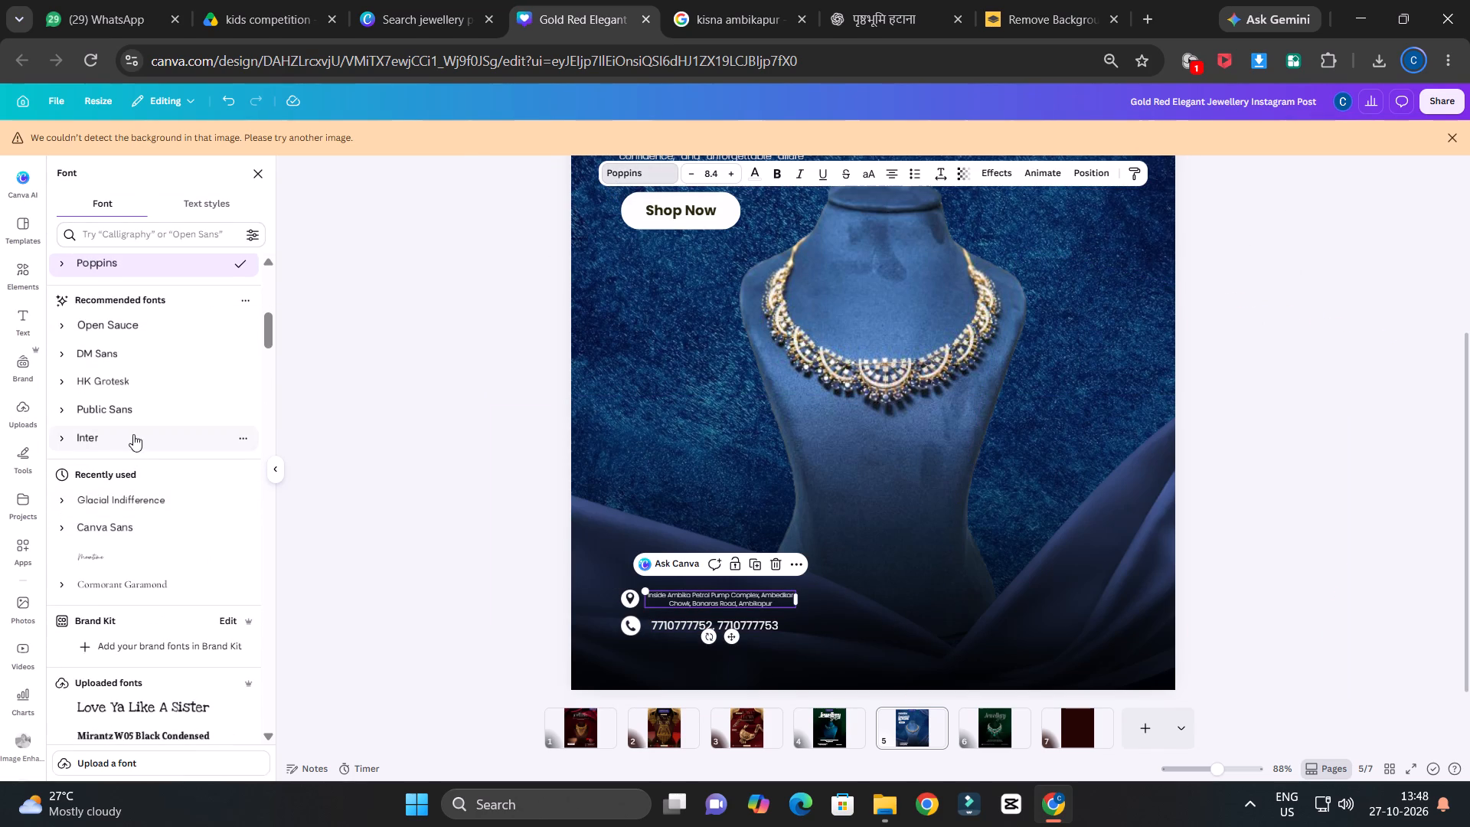
pyautogui.scroll(-3, 136, 458)
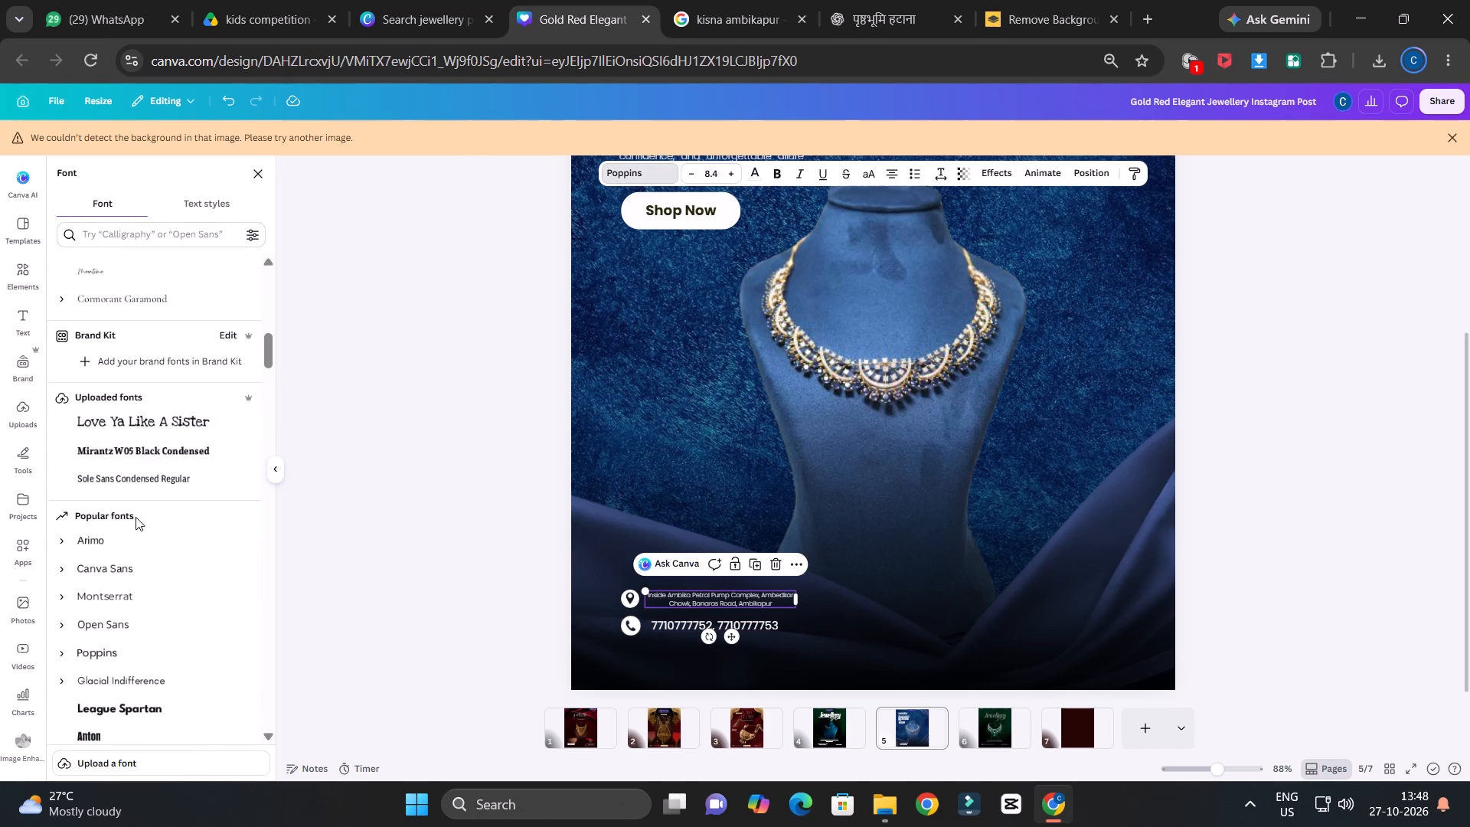
pyautogui.scroll(-2, 165, 483)
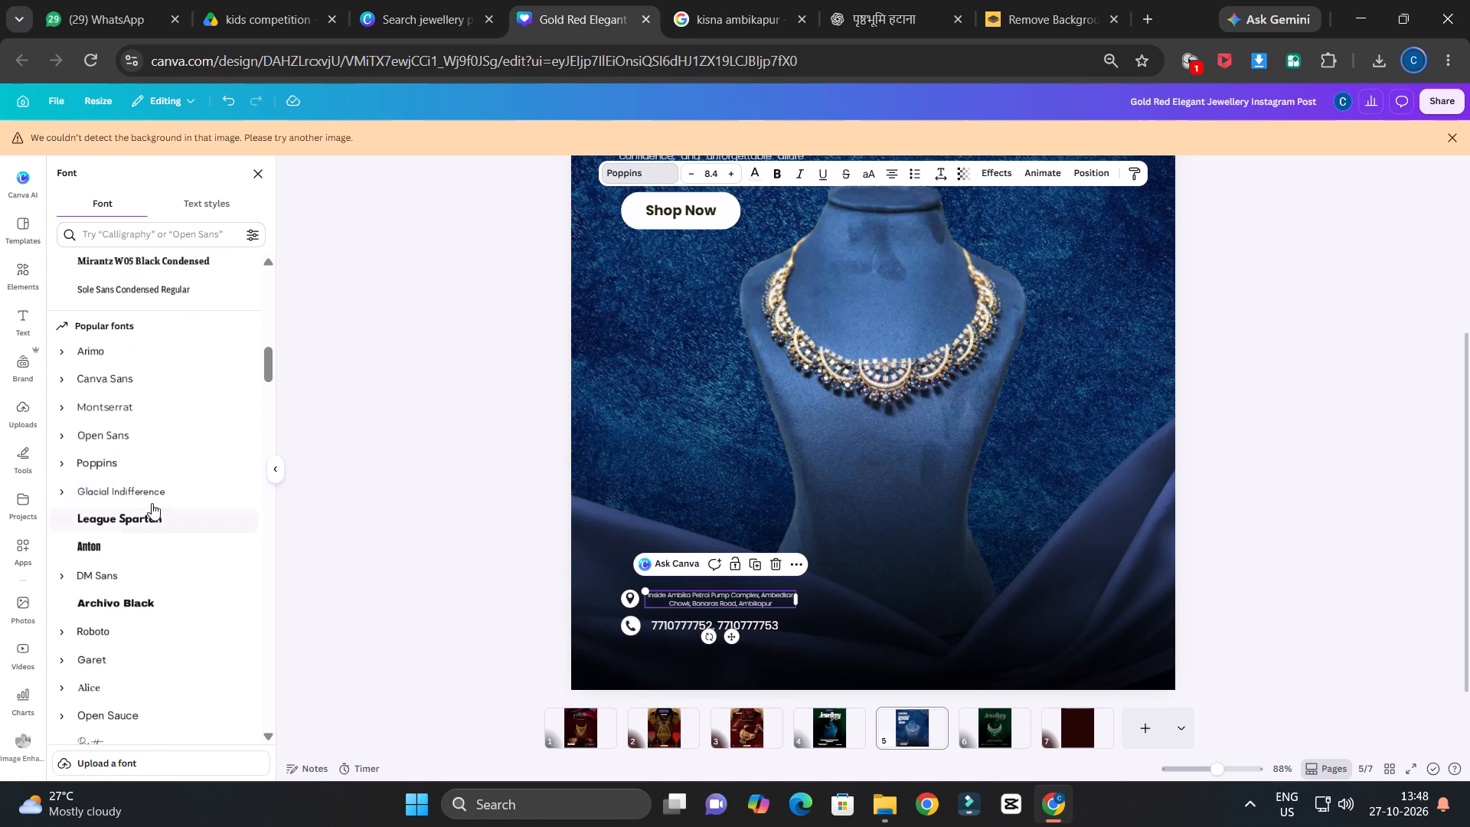
pyautogui.click(141, 548)
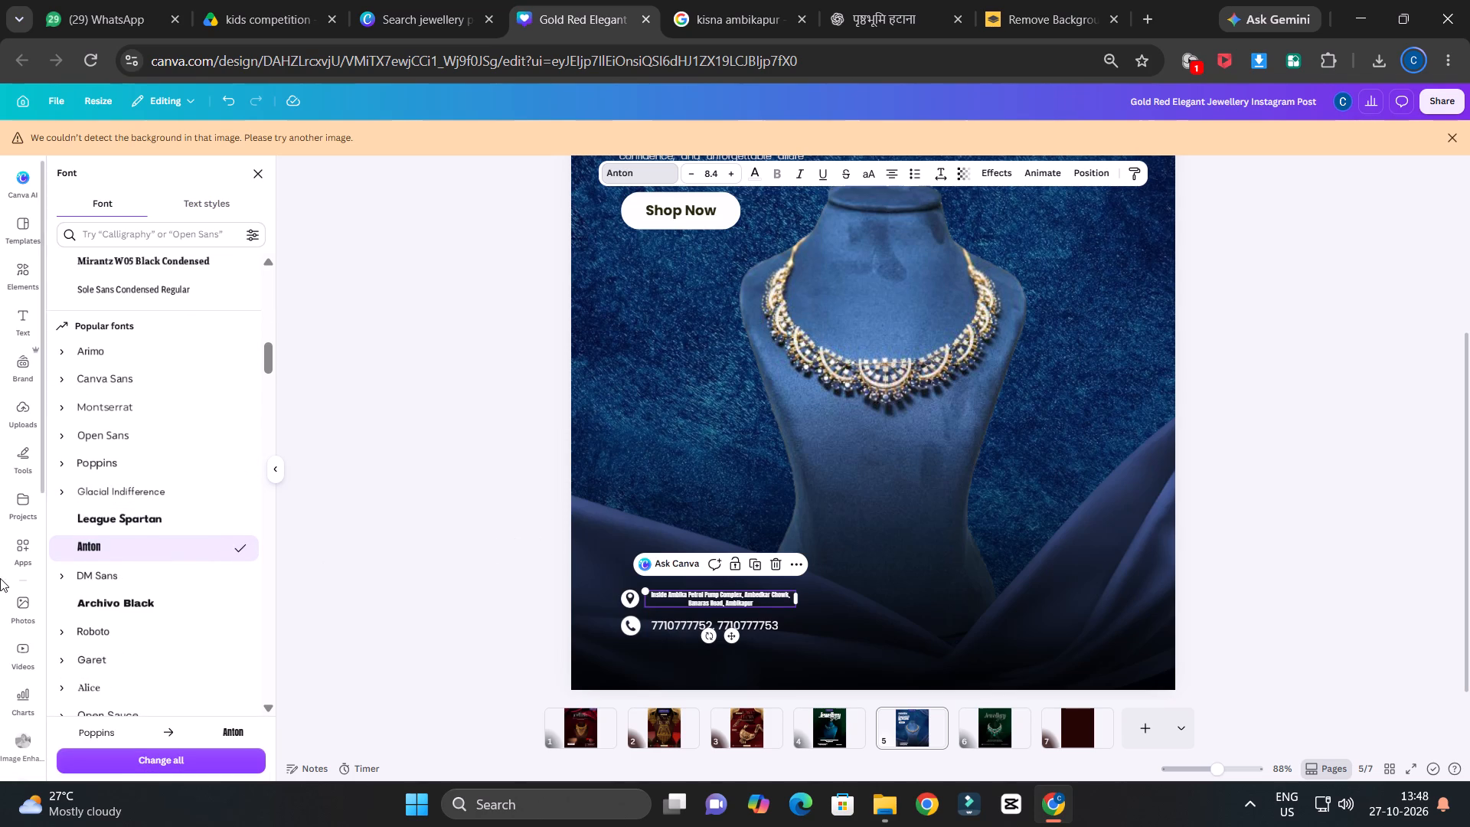
pyautogui.scroll(-1, 183, 556)
pyautogui.click(162, 542)
pyautogui.scroll(-1, 161, 541)
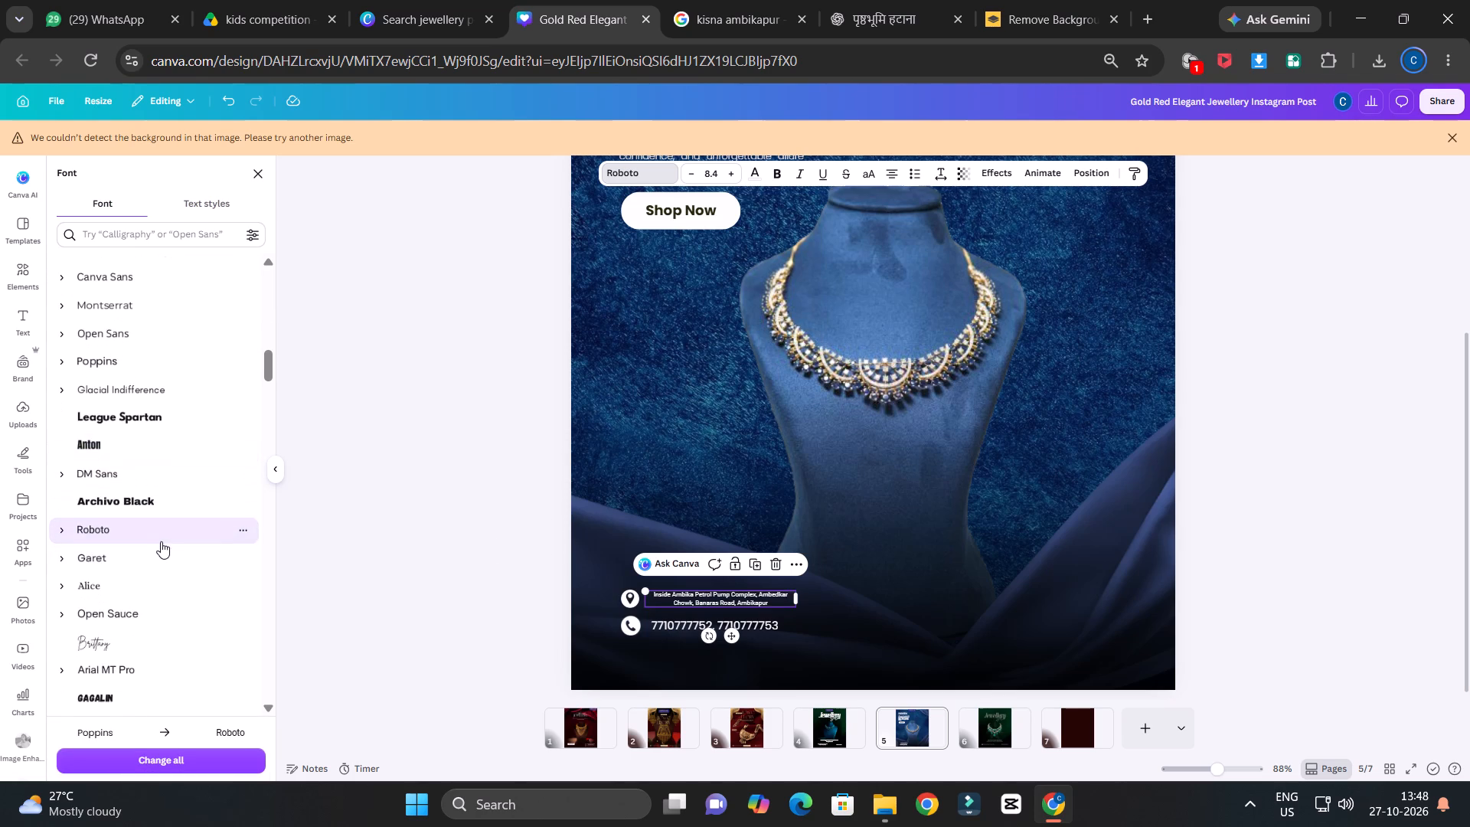
pyautogui.click(1243, 299)
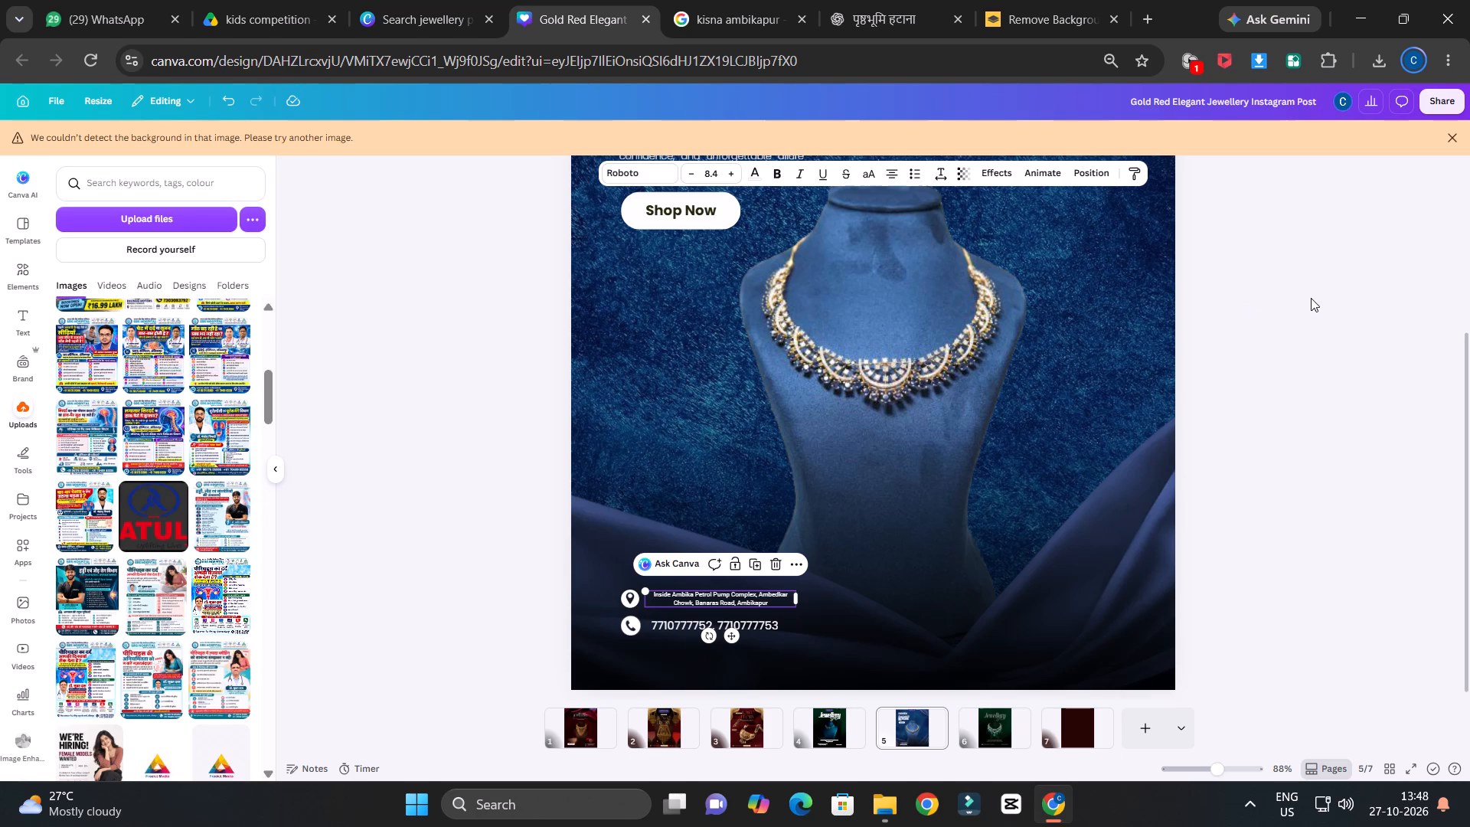
pyautogui.click(1311, 297)
# Examine page 5 at different zoom levels, comparing the contact footer with the headline and necklace.
pyautogui.keyDown('ctrl'); pyautogui.scroll(-2, 1280, 311); pyautogui.keyUp('ctrl')
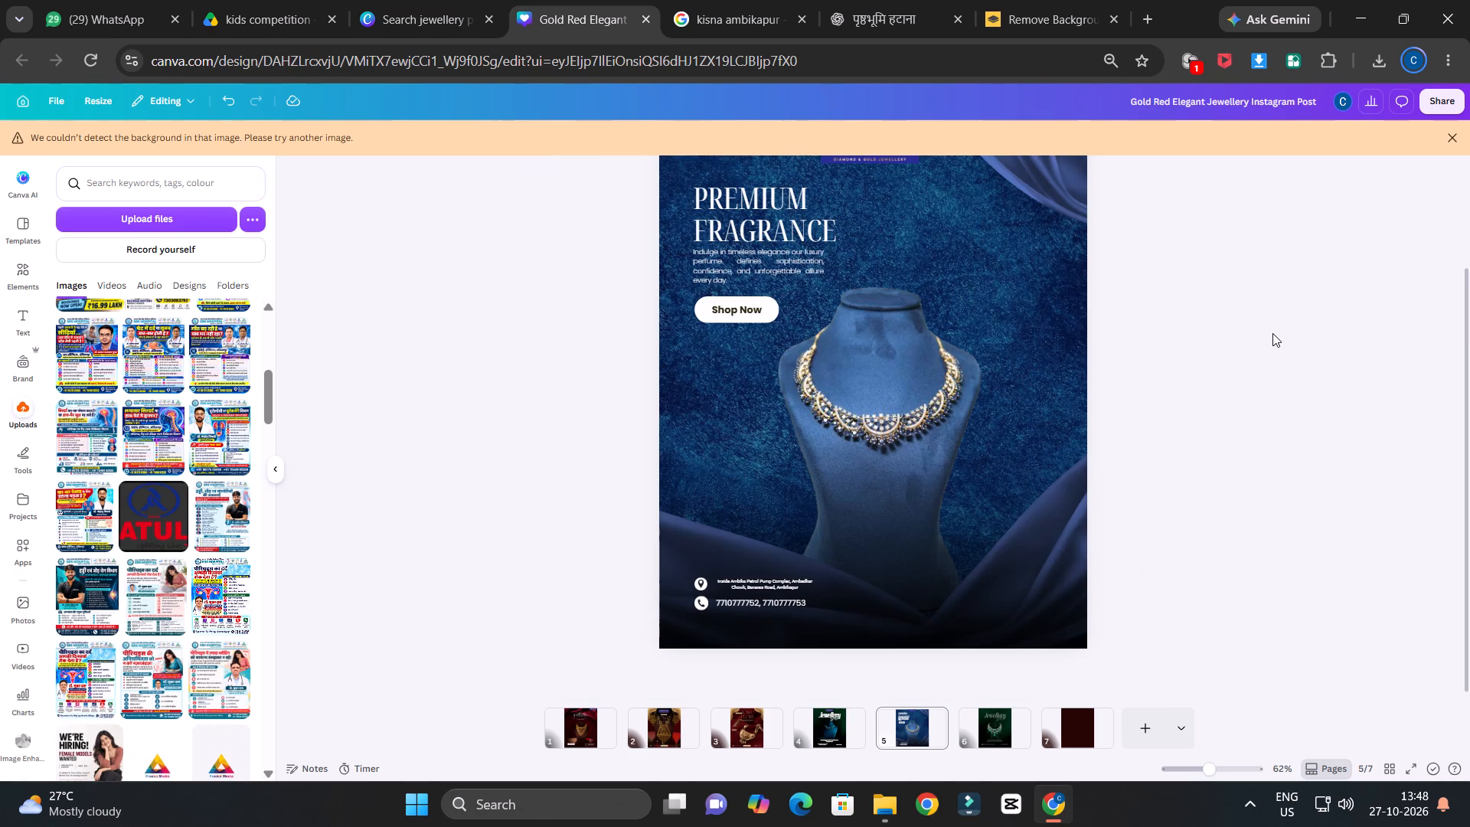
pyautogui.keyDown('ctrl'); pyautogui.scroll(2, 1272, 334); pyautogui.keyUp('ctrl')
pyautogui.scroll(-3, 1272, 334)
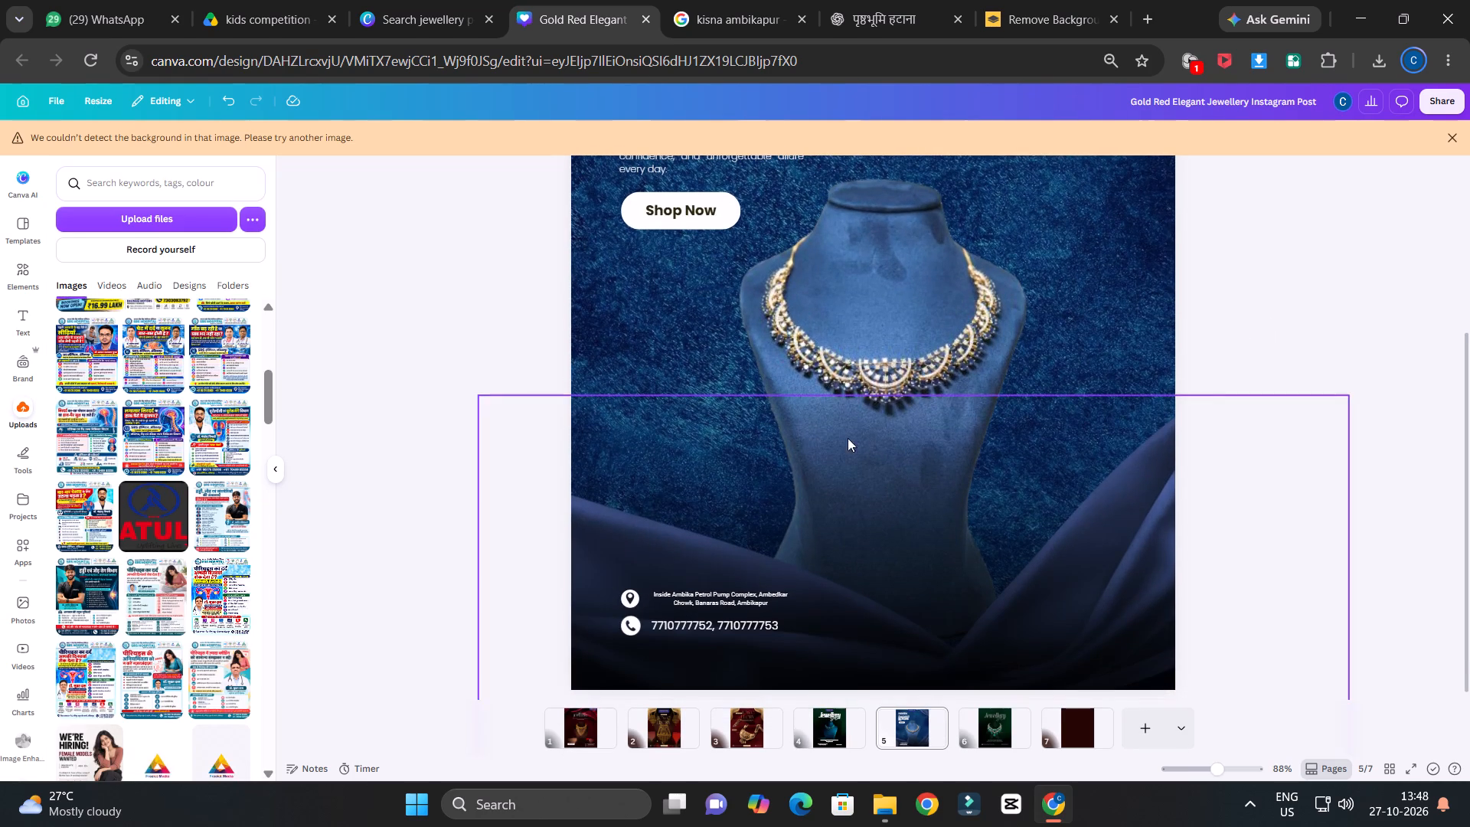
pyautogui.keyDown('ctrl'); pyautogui.scroll(1, 678, 364); pyautogui.keyUp('ctrl')
pyautogui.keyDown('ctrl'); pyautogui.scroll(2, 370, 423); pyautogui.keyUp('ctrl')
pyautogui.scroll(-3, 427, 398)
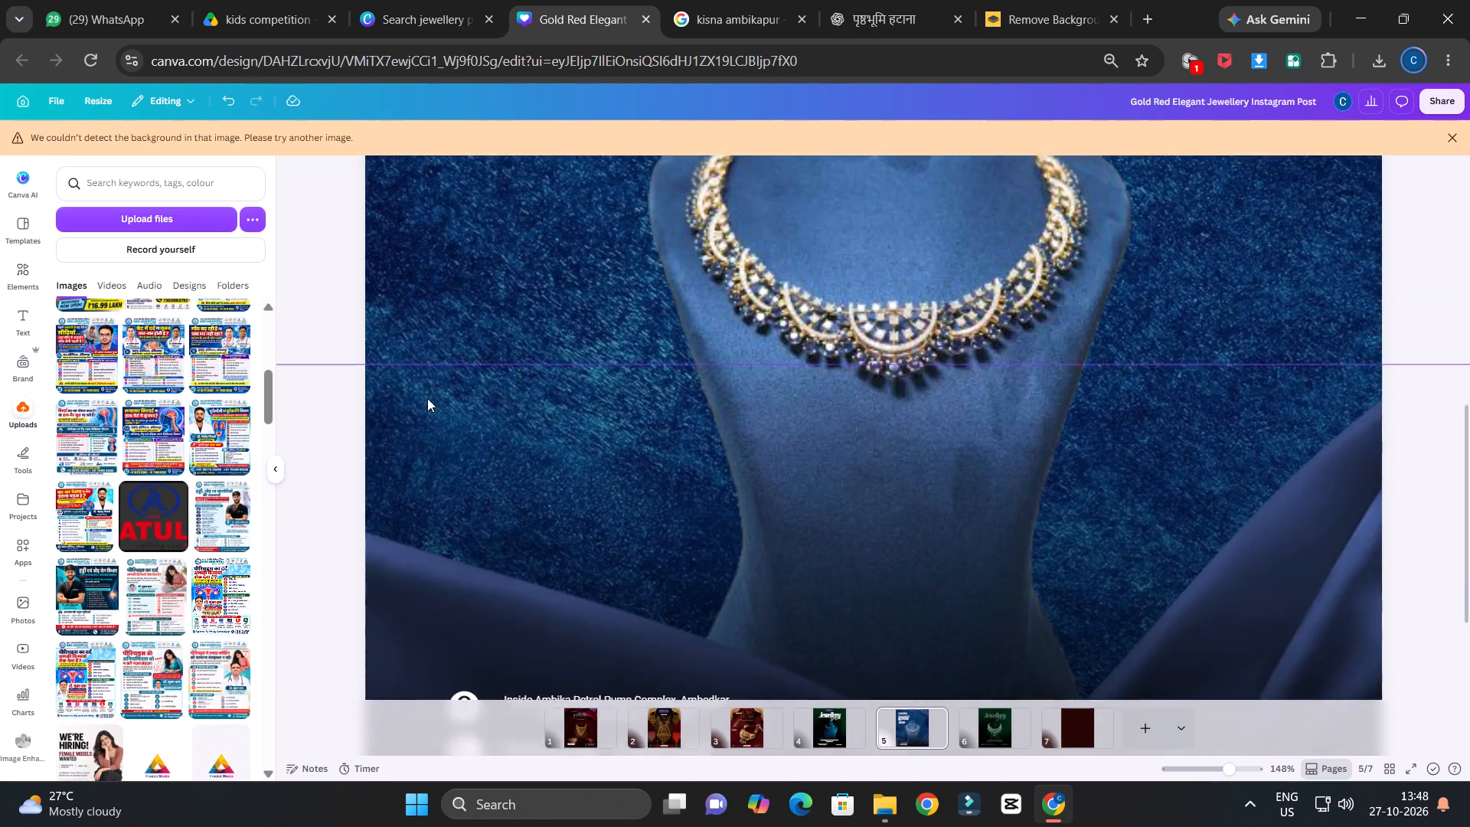
pyautogui.scroll(-1, 467, 392)
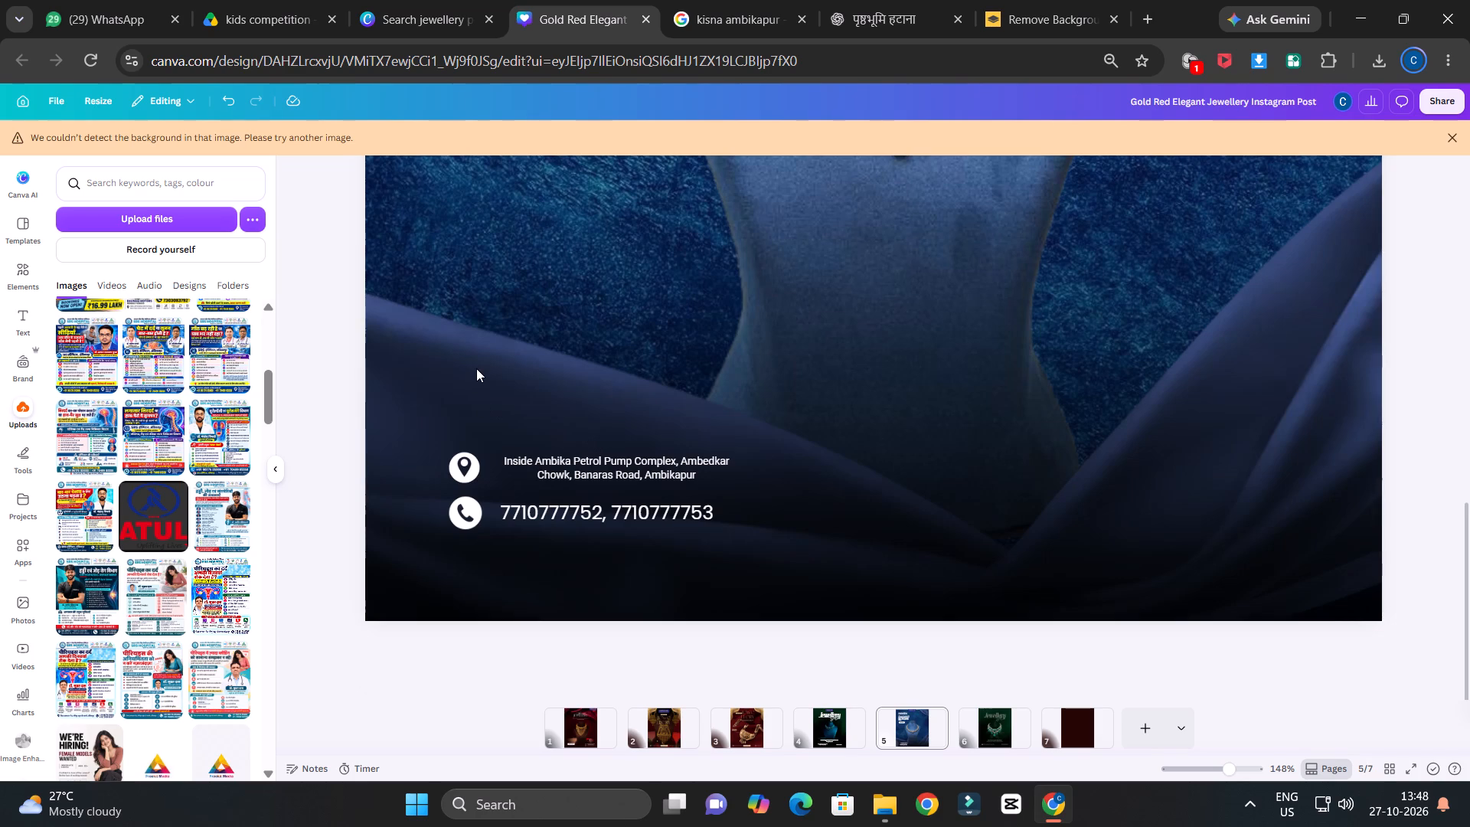
pyautogui.keyDown('ctrl'); pyautogui.scroll(-2, 476, 368); pyautogui.keyUp('ctrl')
pyautogui.keyDown('ctrl'); pyautogui.scroll(-2, 717, 470); pyautogui.keyUp('ctrl')
# Nudge the store address text slightly toward the location pin and a little higher.
pyautogui.click(735, 610)
pyautogui.click(760, 612)
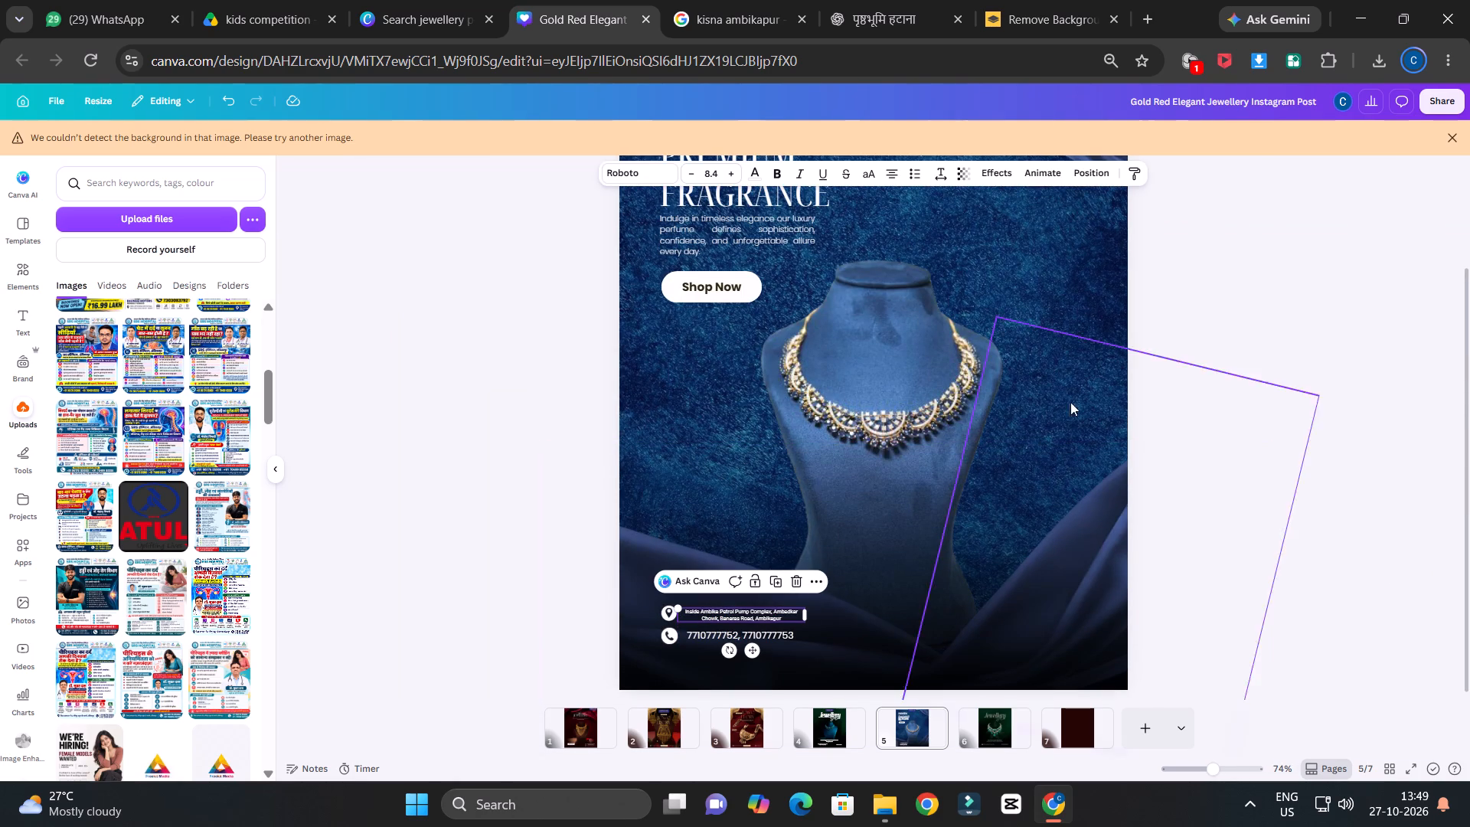
pyautogui.click(1197, 258)
pyautogui.keyDown('ctrl'); pyautogui.scroll(-1, 1272, 253); pyautogui.keyUp('ctrl')
pyautogui.keyDown('ctrl'); pyautogui.scroll(2, 1271, 253); pyautogui.keyUp('ctrl')
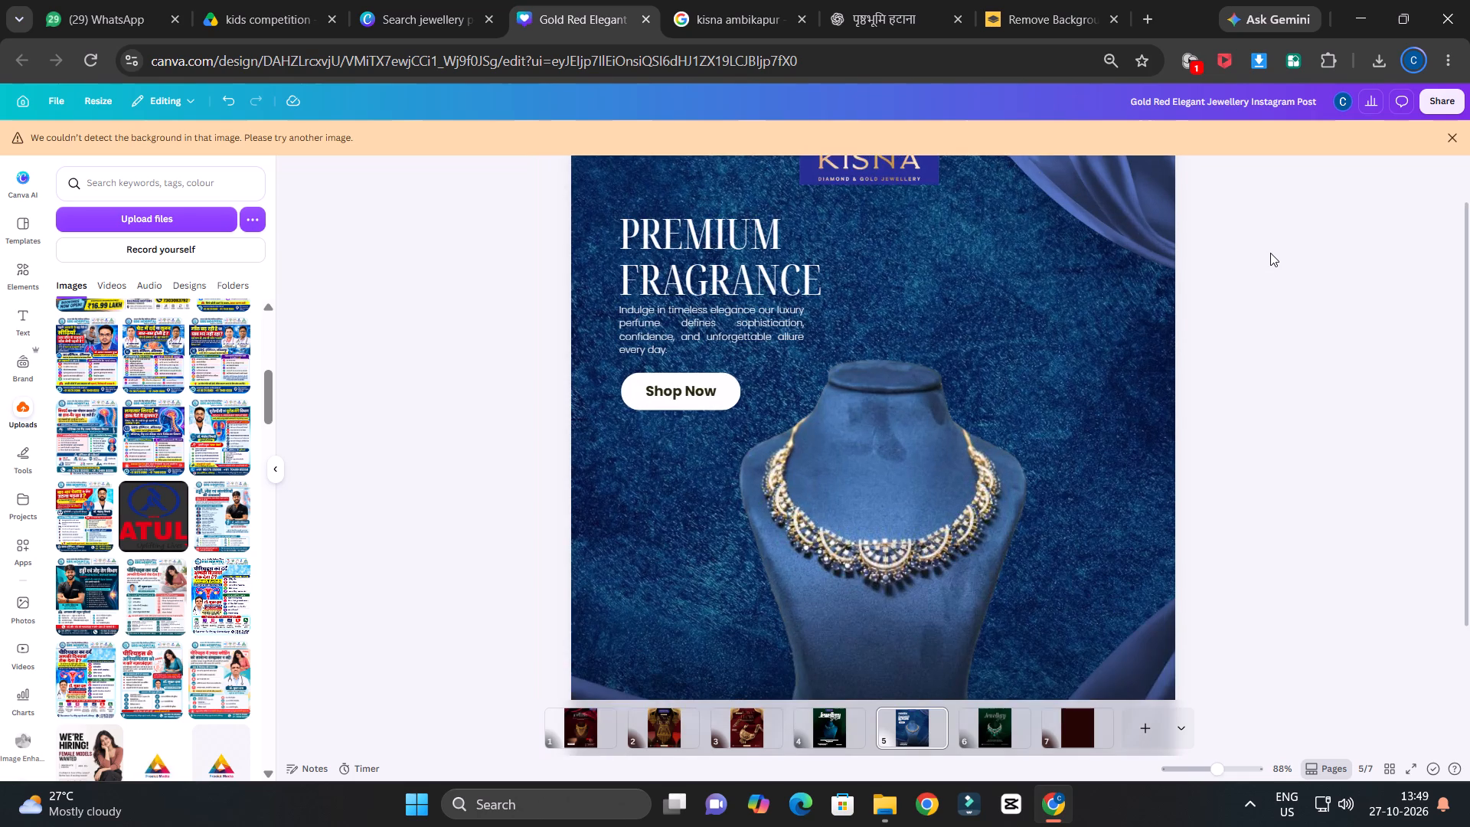
pyautogui.scroll(-3, 1270, 253)
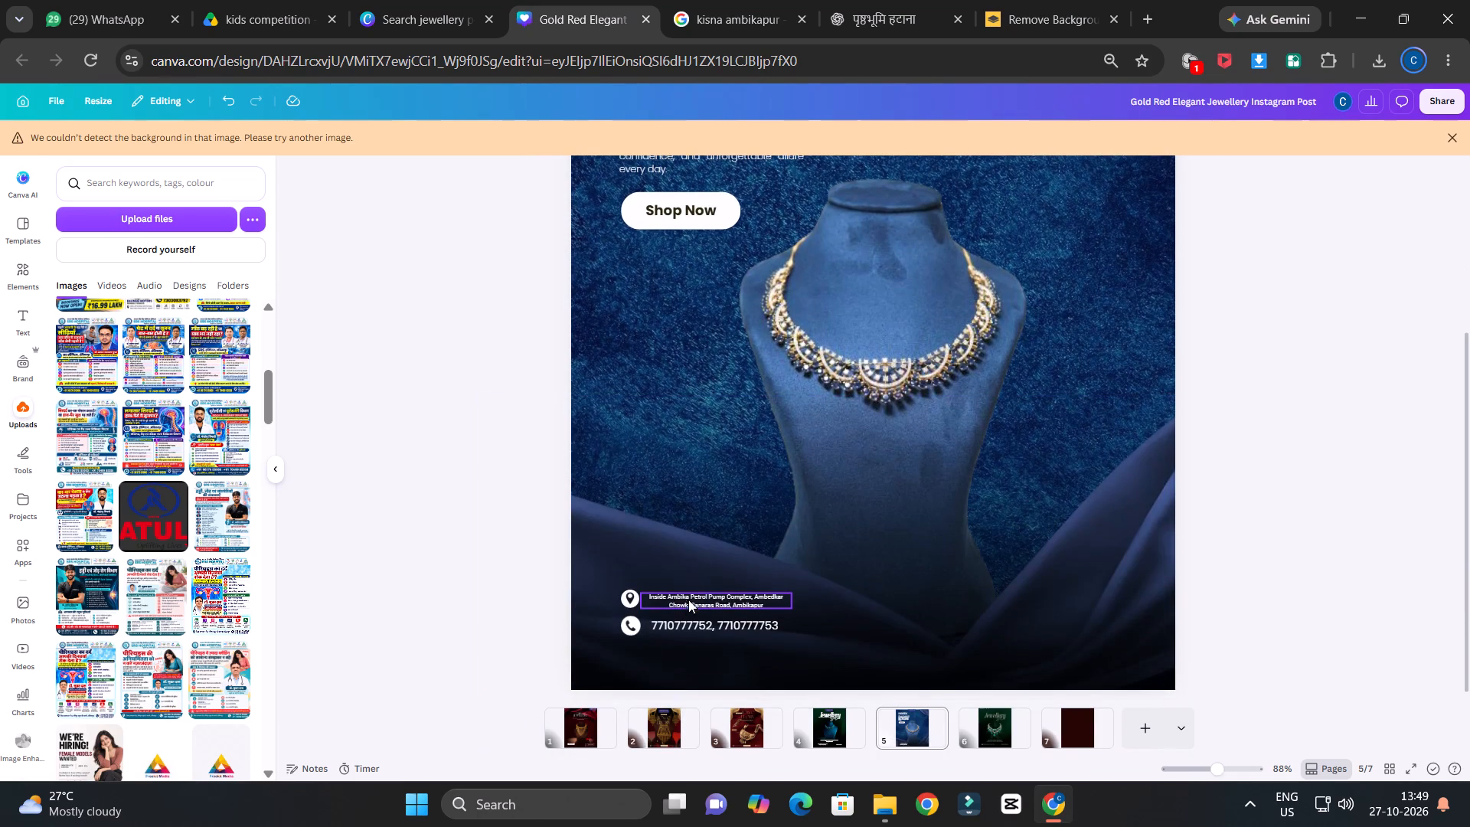
pyautogui.click(691, 597)
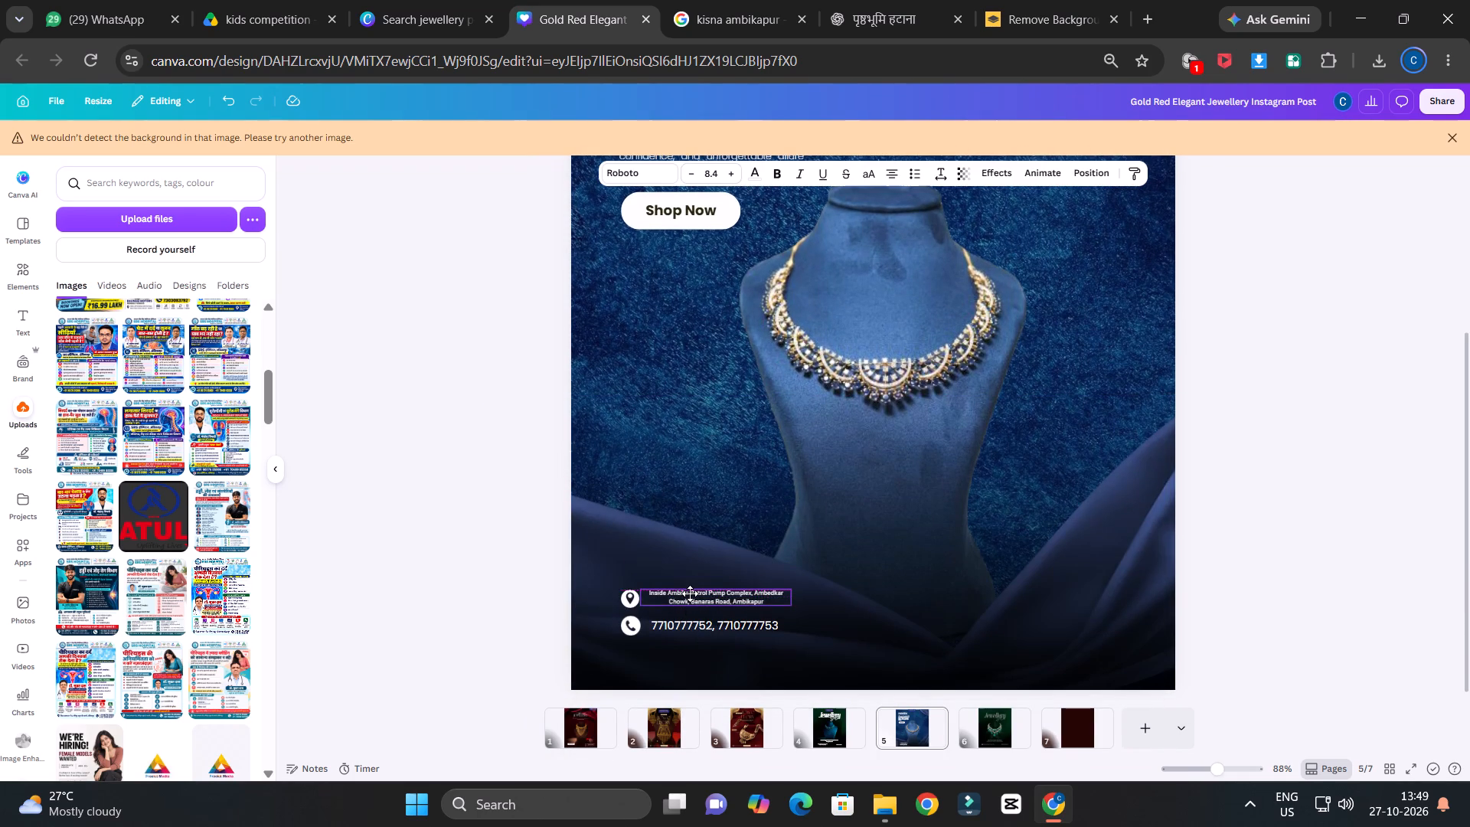
pyautogui.click(1275, 235)
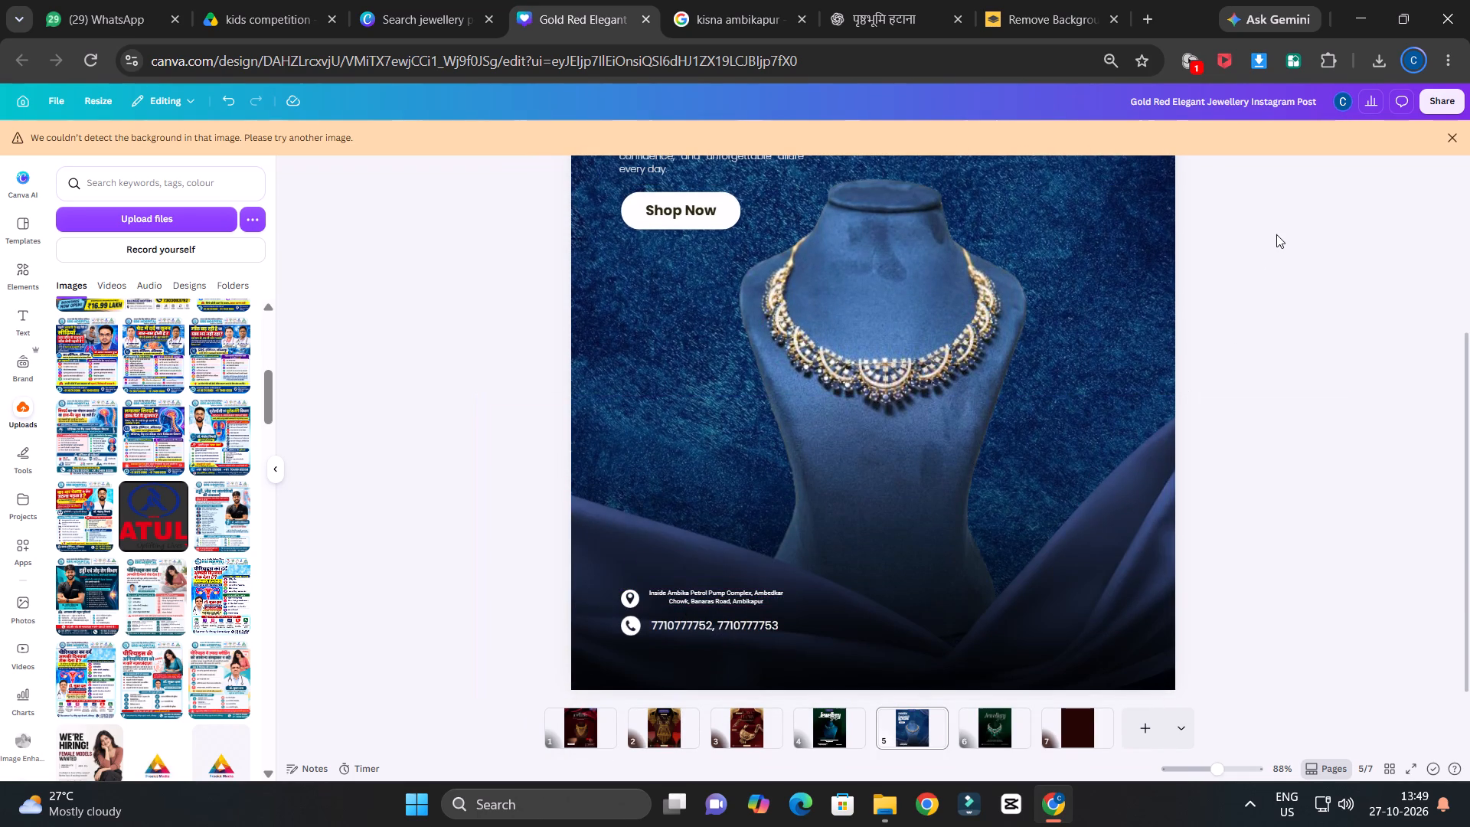
# Narrow the phone numbers' text box to fit its text and scale the numbers down slightly beside the phone icon.
pyautogui.keyDown('ctrl'); pyautogui.scroll(-3, 1276, 234); pyautogui.keyUp('ctrl')
pyautogui.keyDown('ctrl'); pyautogui.scroll(2, 1256, 293); pyautogui.keyUp('ctrl')
pyautogui.scroll(-1, 1256, 293)
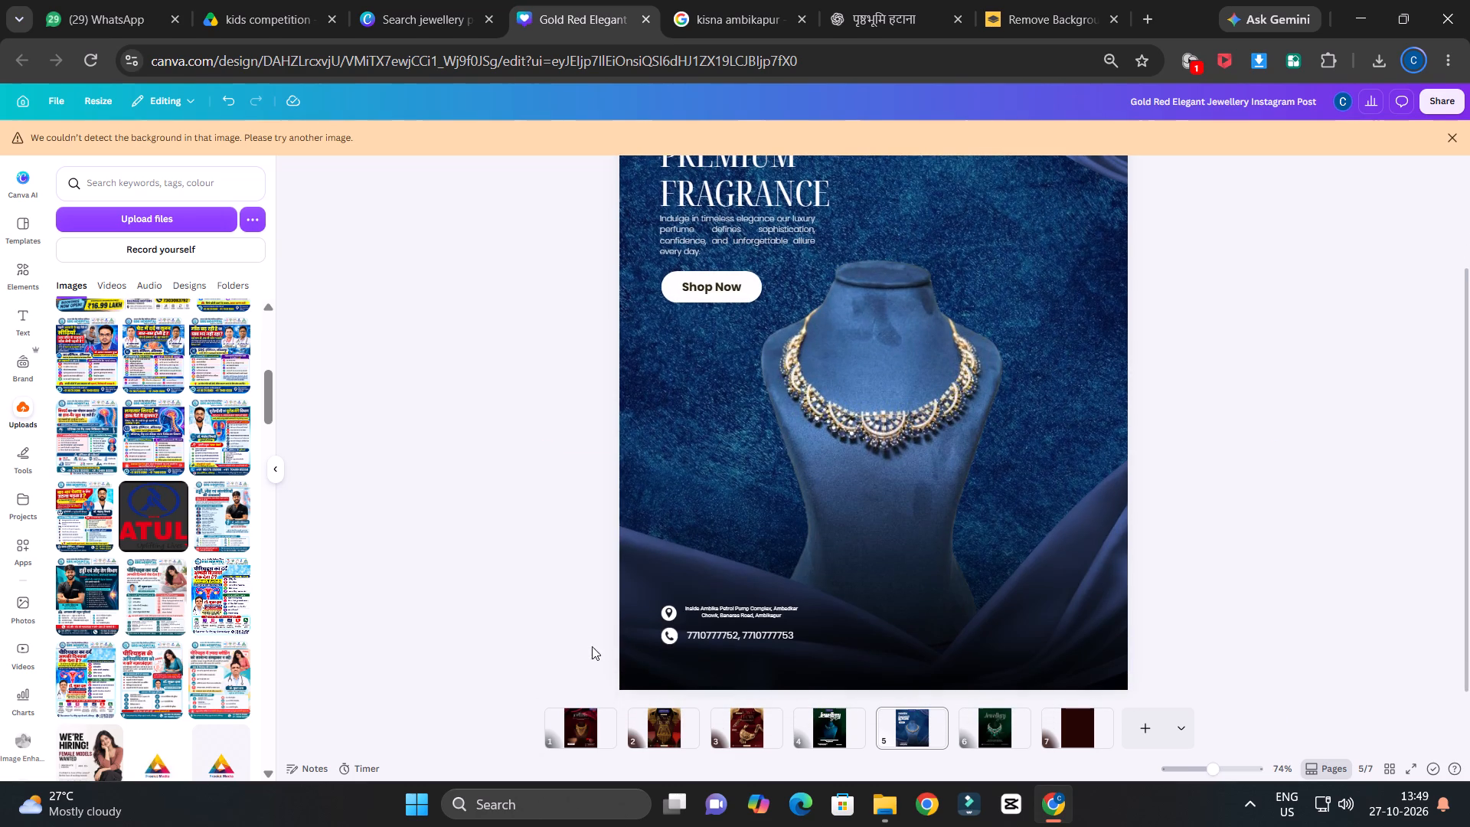
pyautogui.click(717, 635)
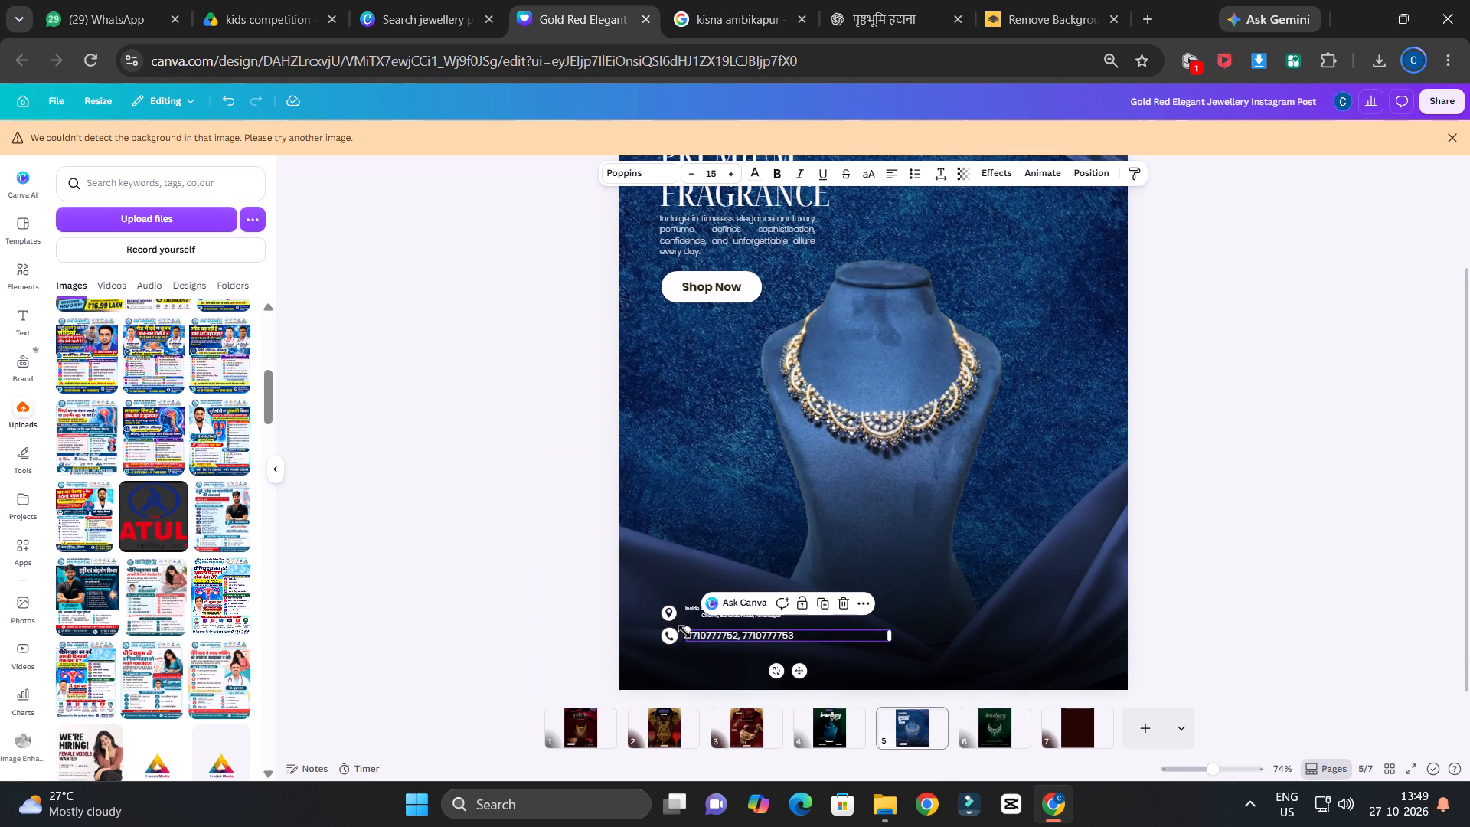
pyautogui.moveTo(891, 632); pyautogui.dragTo(800, 629)
pyautogui.moveTo(688, 629); pyautogui.dragTo(697, 629)
pyautogui.click(1284, 302)
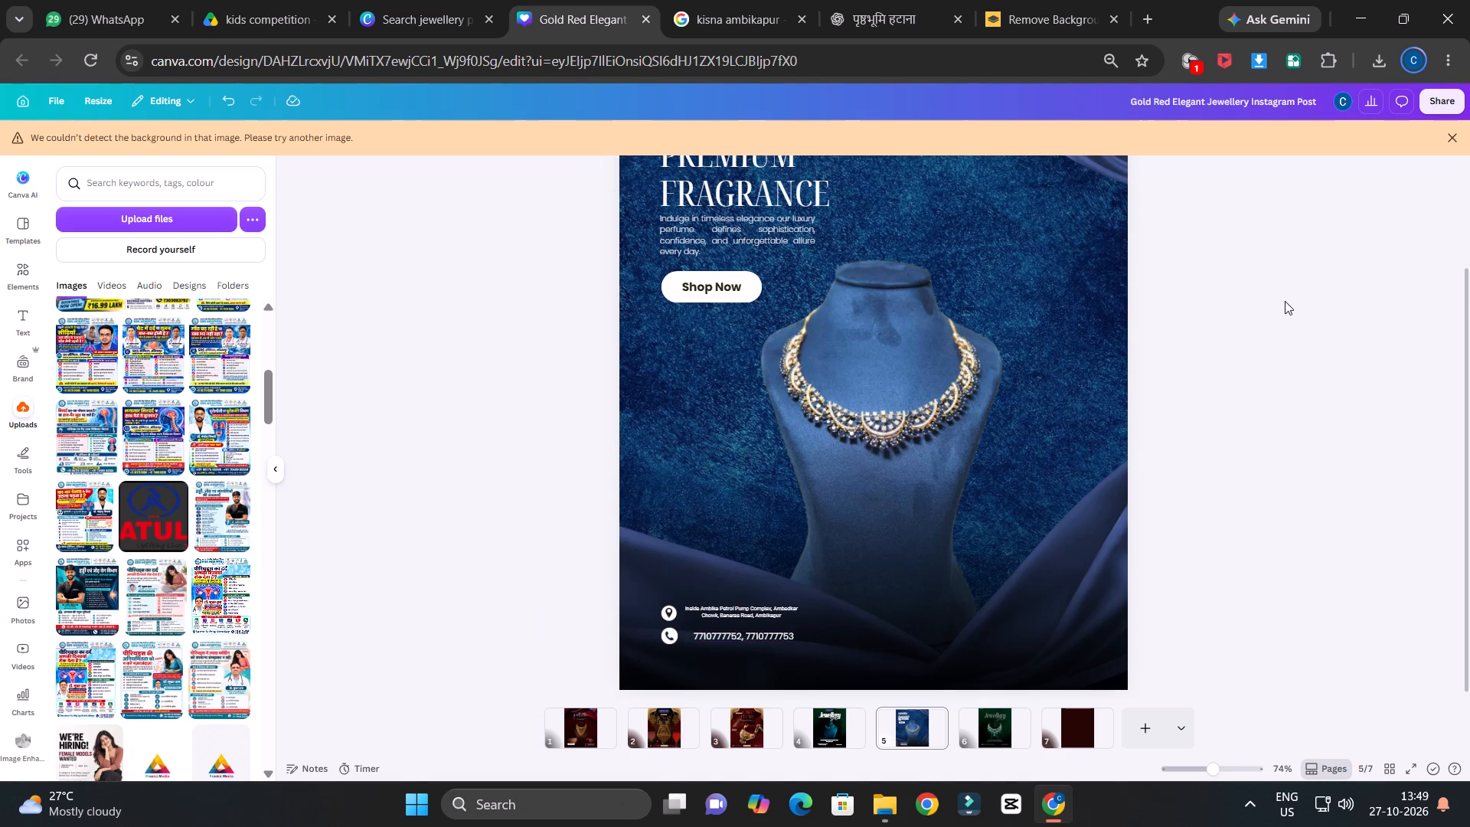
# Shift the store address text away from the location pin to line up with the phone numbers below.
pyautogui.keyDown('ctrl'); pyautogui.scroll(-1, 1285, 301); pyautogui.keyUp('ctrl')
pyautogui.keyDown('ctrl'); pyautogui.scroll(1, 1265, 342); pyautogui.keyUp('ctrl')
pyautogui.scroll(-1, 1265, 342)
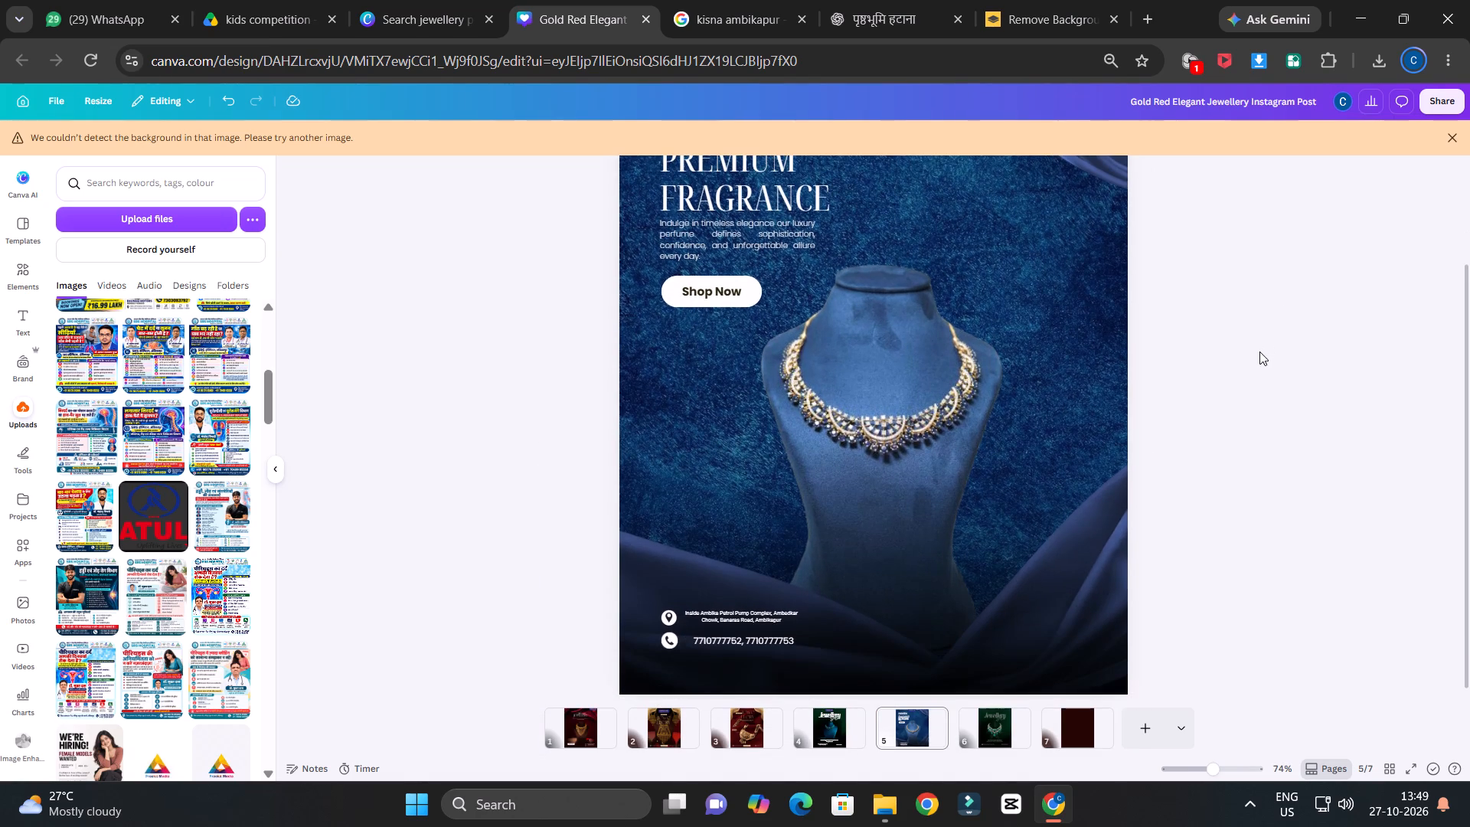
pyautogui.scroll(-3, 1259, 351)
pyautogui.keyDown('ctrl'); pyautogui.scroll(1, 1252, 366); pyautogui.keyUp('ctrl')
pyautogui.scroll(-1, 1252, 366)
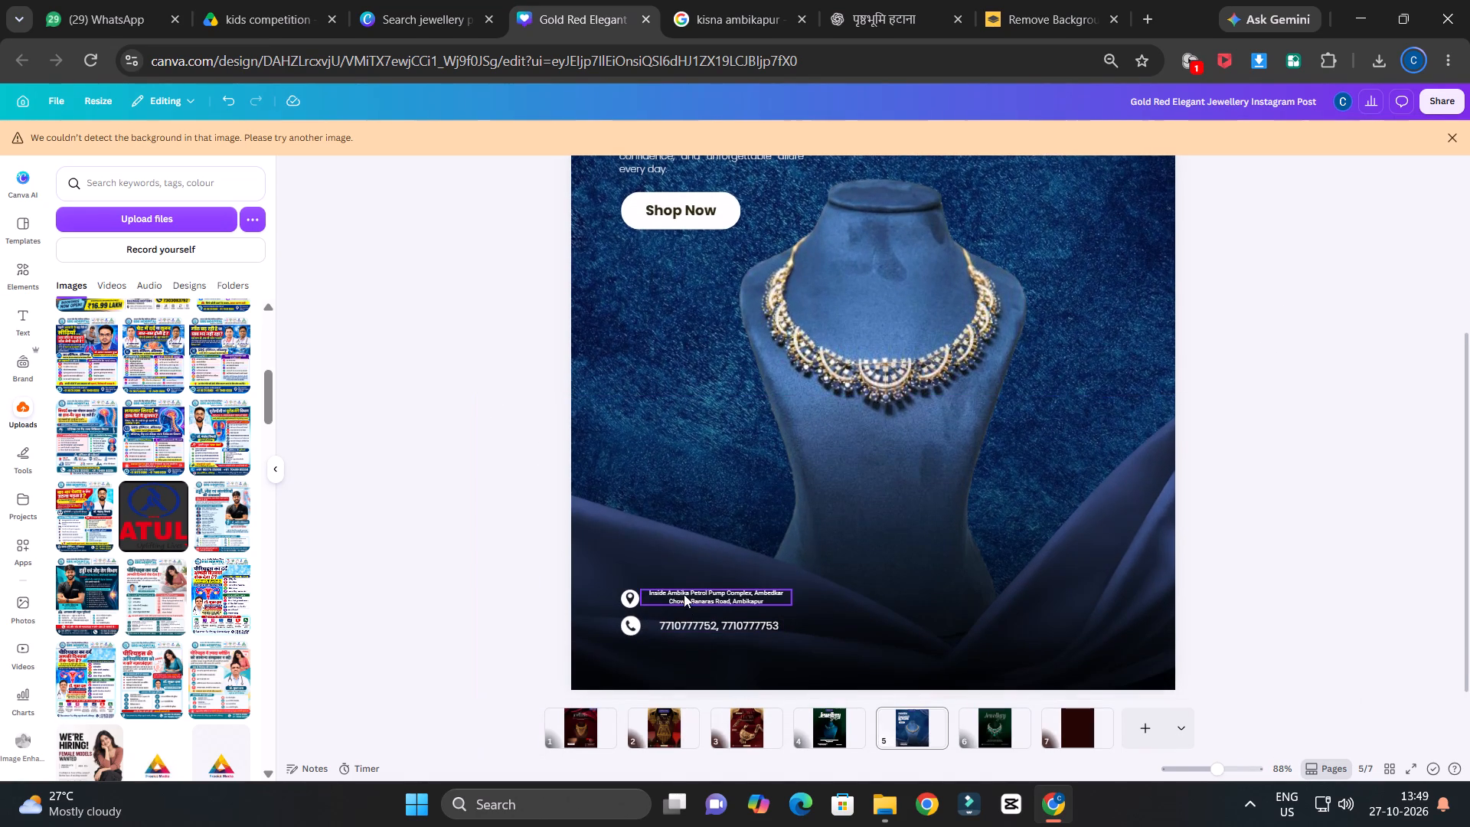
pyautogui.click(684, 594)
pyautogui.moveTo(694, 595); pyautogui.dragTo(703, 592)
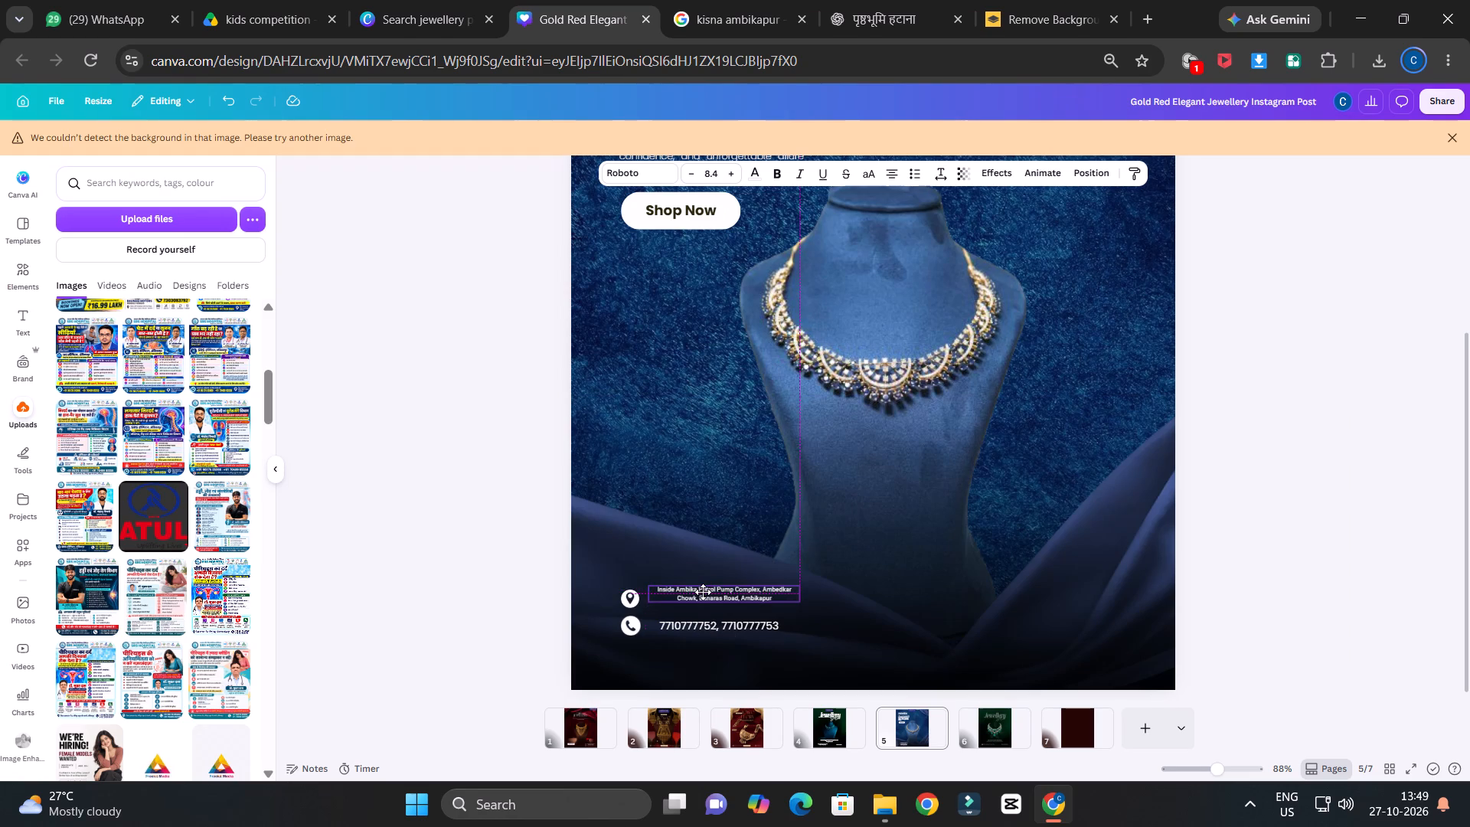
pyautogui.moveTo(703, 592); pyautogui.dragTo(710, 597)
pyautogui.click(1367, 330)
# Move the store address text closer to the location pin, vertically centred beside it.
pyautogui.keyDown('ctrl'); pyautogui.scroll(-2, 1367, 330); pyautogui.keyUp('ctrl')
pyautogui.keyDown('ctrl'); pyautogui.scroll(2, 1367, 330); pyautogui.keyUp('ctrl')
pyautogui.scroll(-2, 1367, 330)
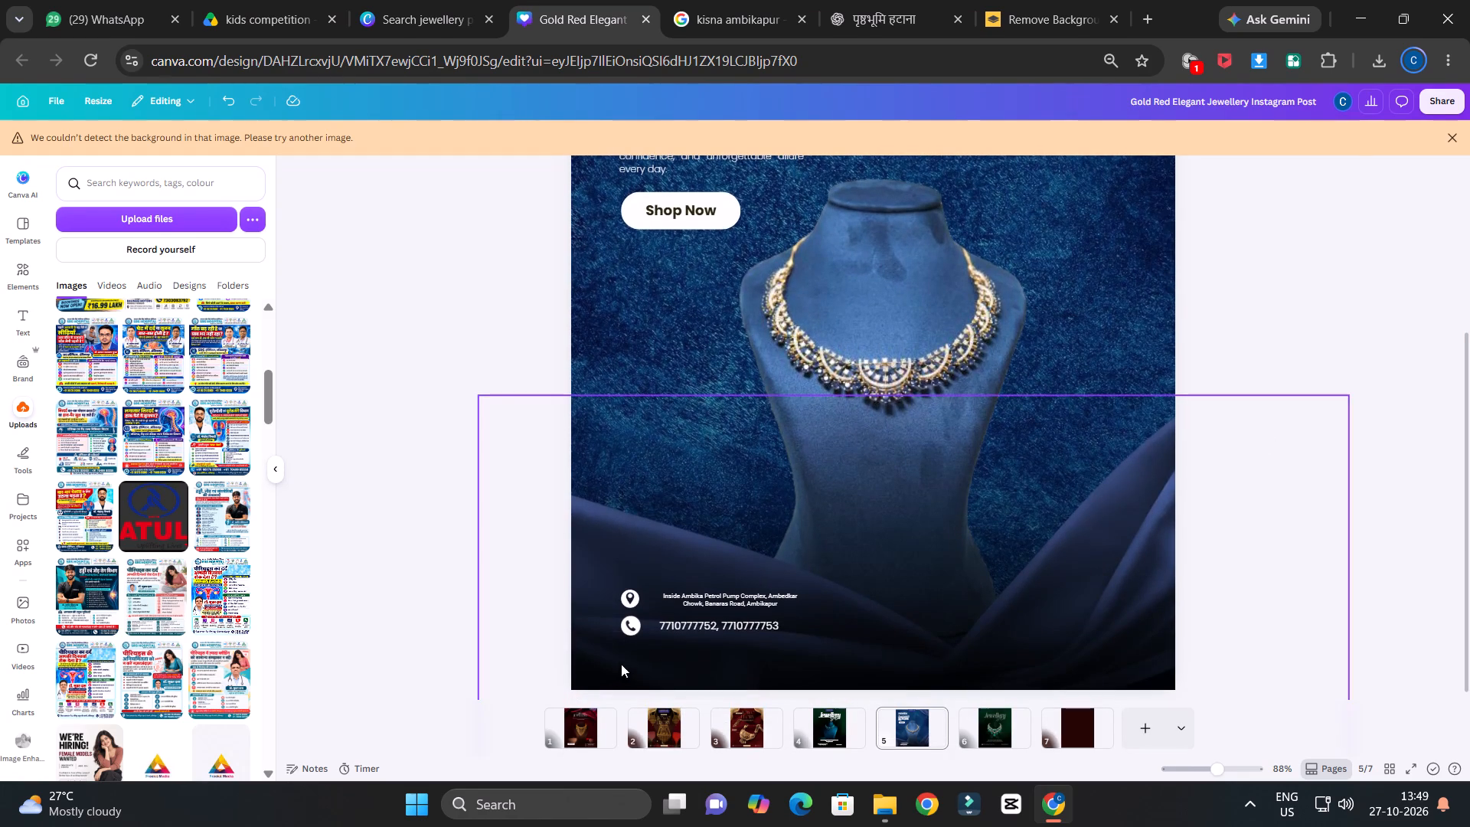
pyautogui.click(712, 597)
pyautogui.moveTo(739, 597); pyautogui.dragTo(727, 600)
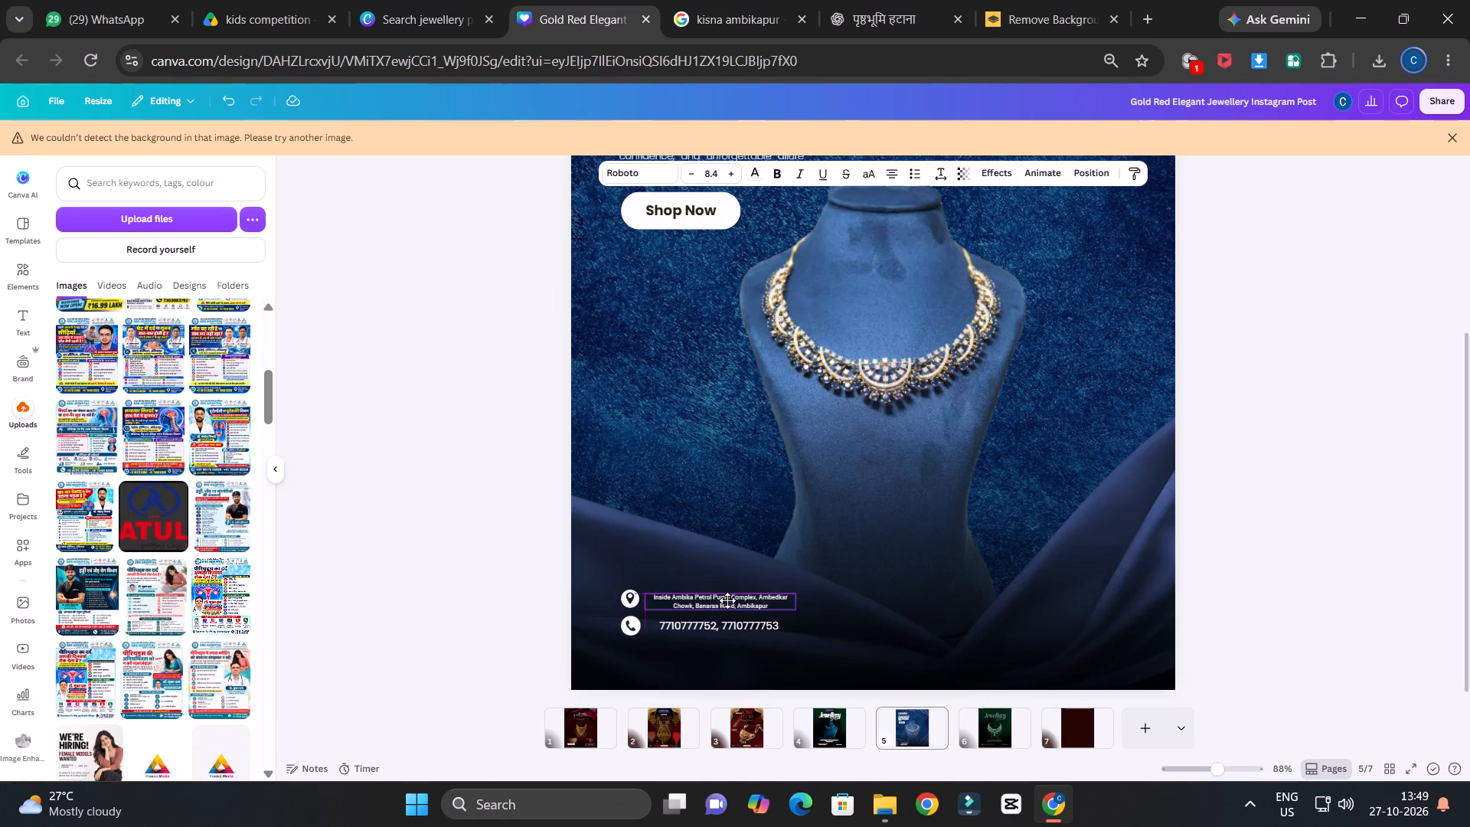
pyautogui.moveTo(727, 600); pyautogui.dragTo(724, 599)
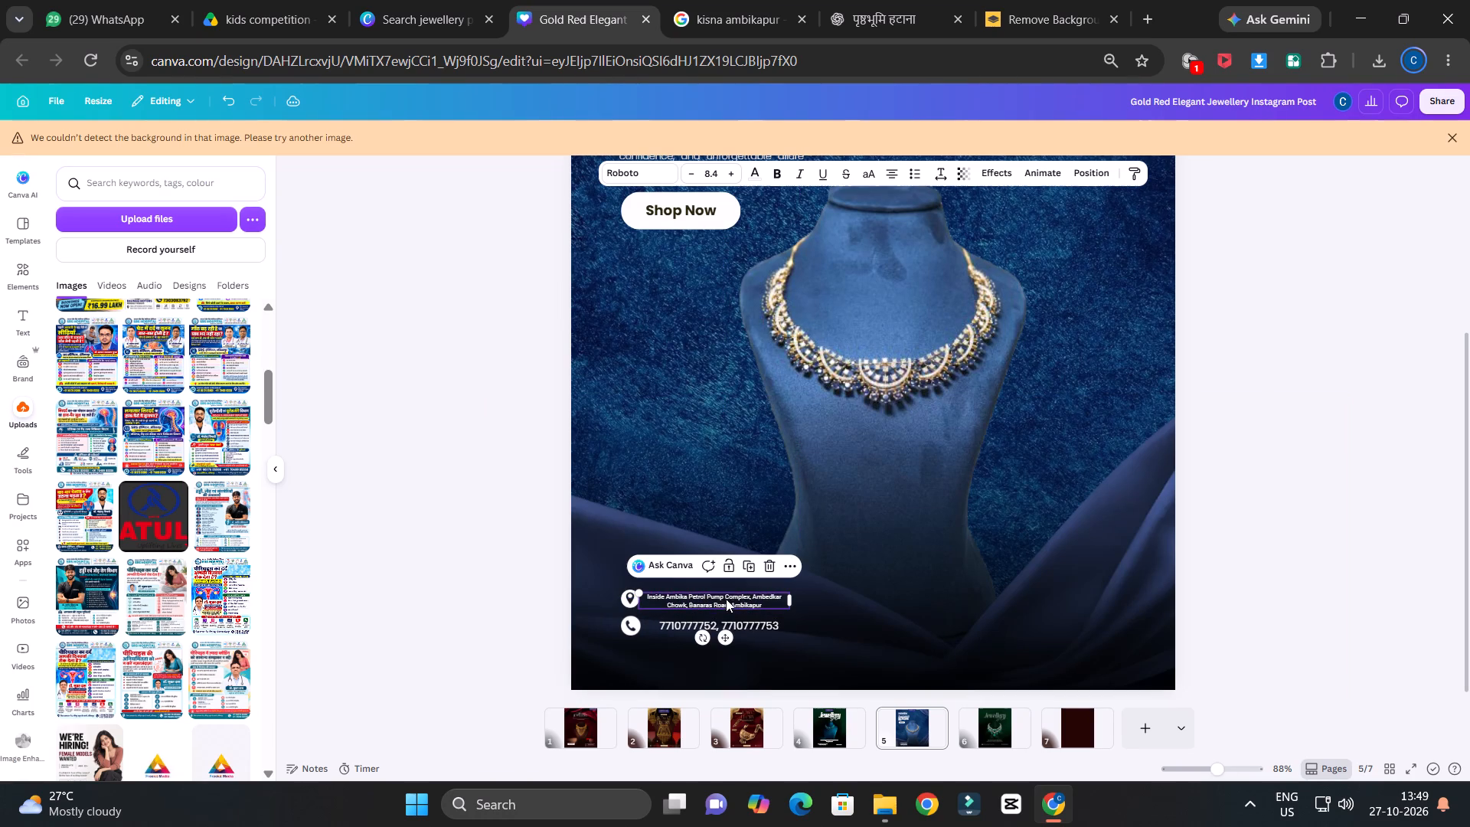
pyautogui.click(1289, 335)
# Change the store address text's font, trying The Seasons and settling on Cinzel Decorative.
pyautogui.keyDown('ctrl'); pyautogui.scroll(-3, 1289, 335); pyautogui.keyUp('ctrl')
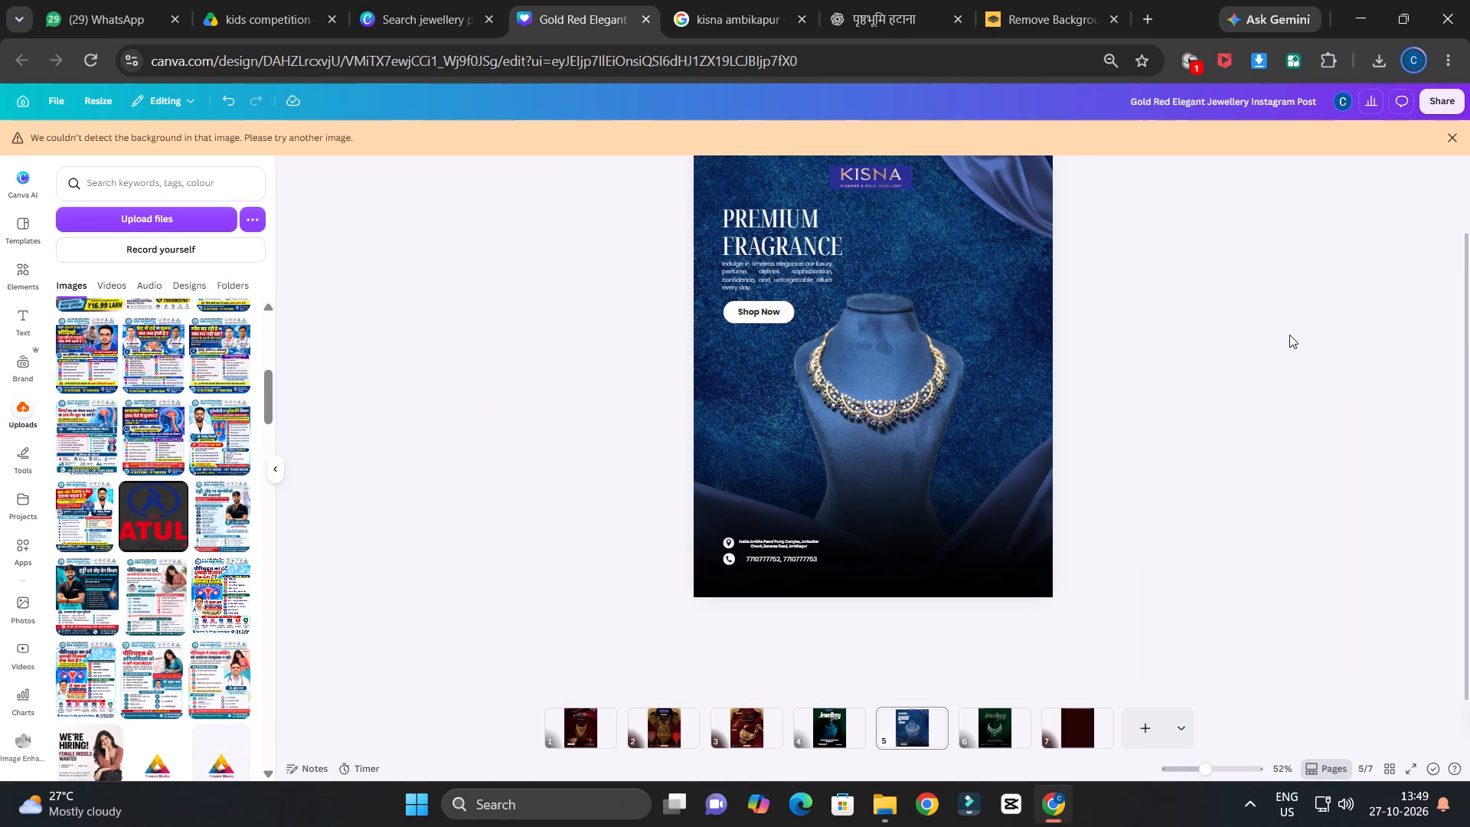
pyautogui.keyDown('ctrl'); pyautogui.scroll(-2, 1289, 332); pyautogui.keyUp('ctrl')
pyautogui.keyDown('ctrl'); pyautogui.scroll(5, 1288, 335); pyautogui.keyUp('ctrl')
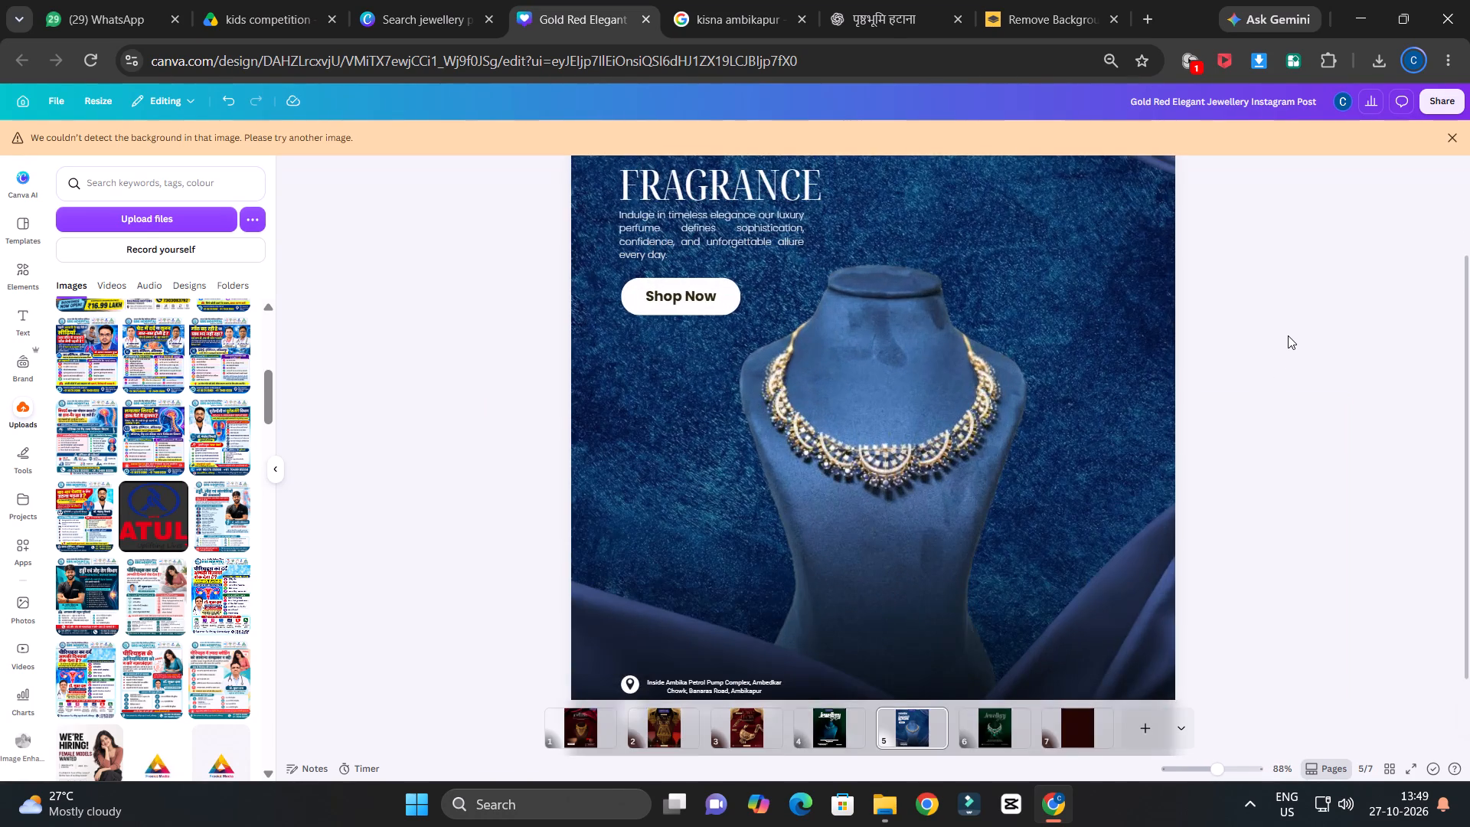
pyautogui.scroll(-3, 1288, 335)
pyautogui.click(730, 590)
pyautogui.click(730, 599)
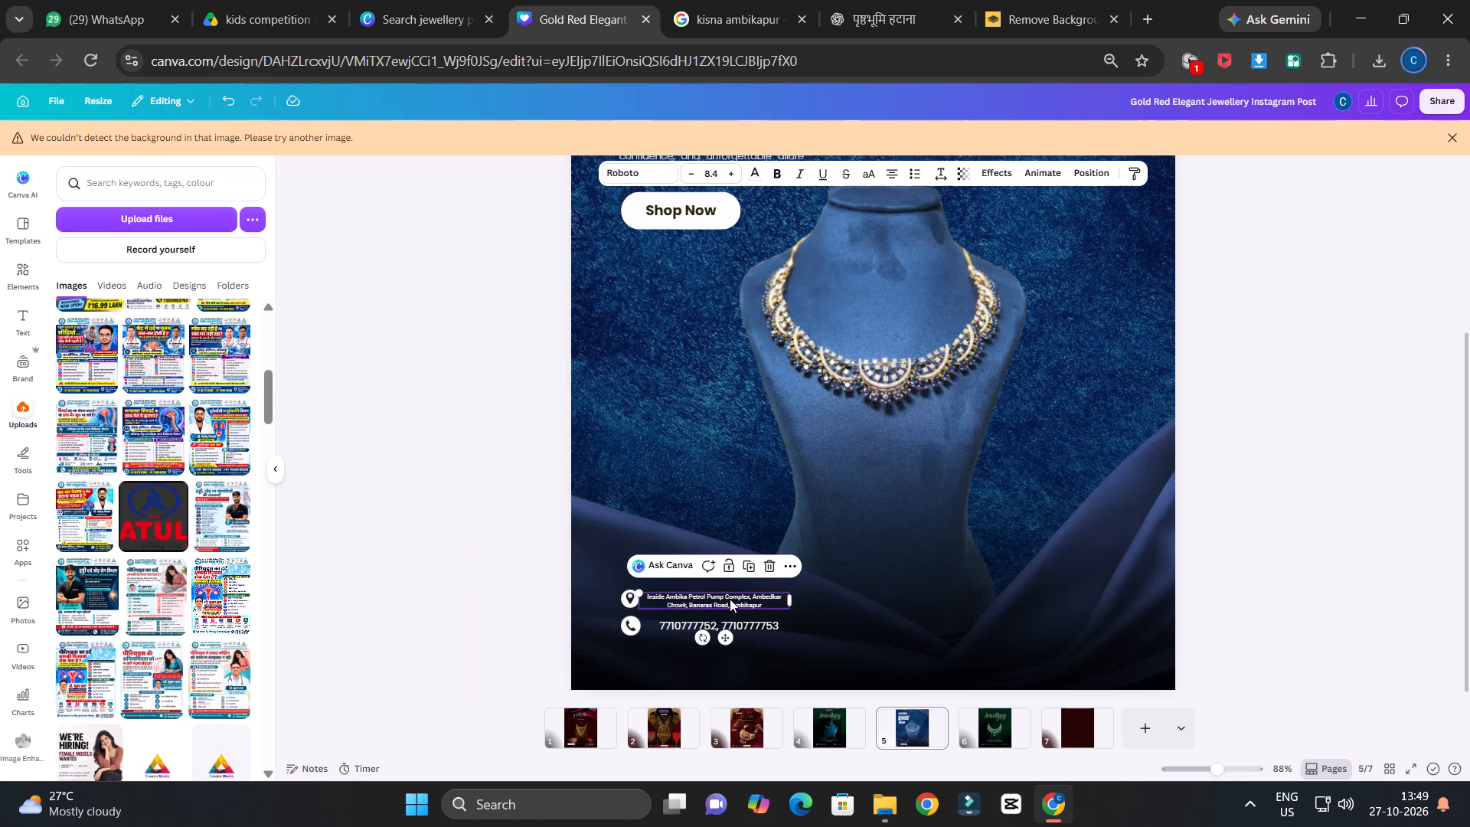
pyautogui.click(603, 172)
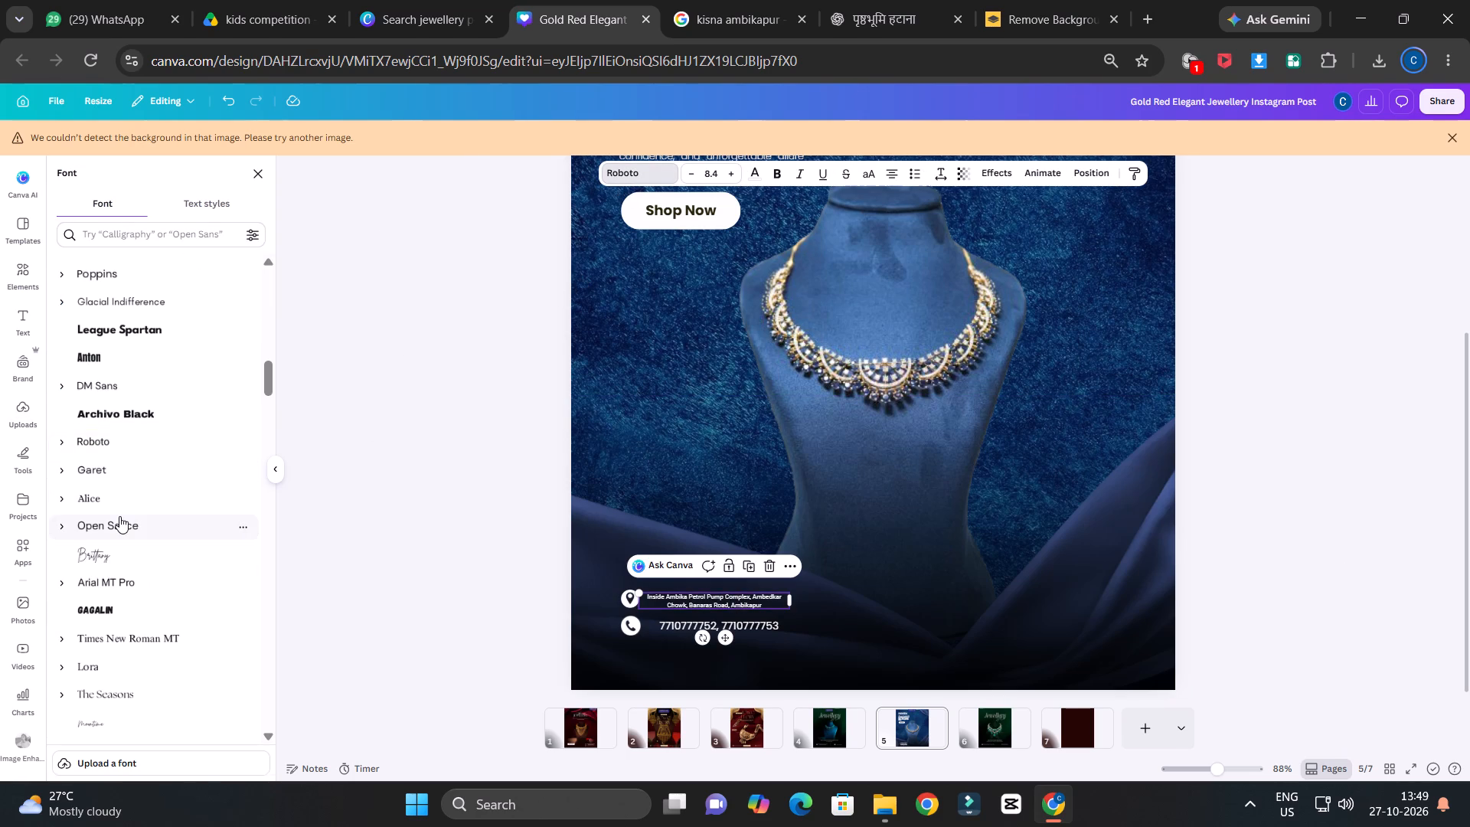
pyautogui.scroll(-2, 105, 560)
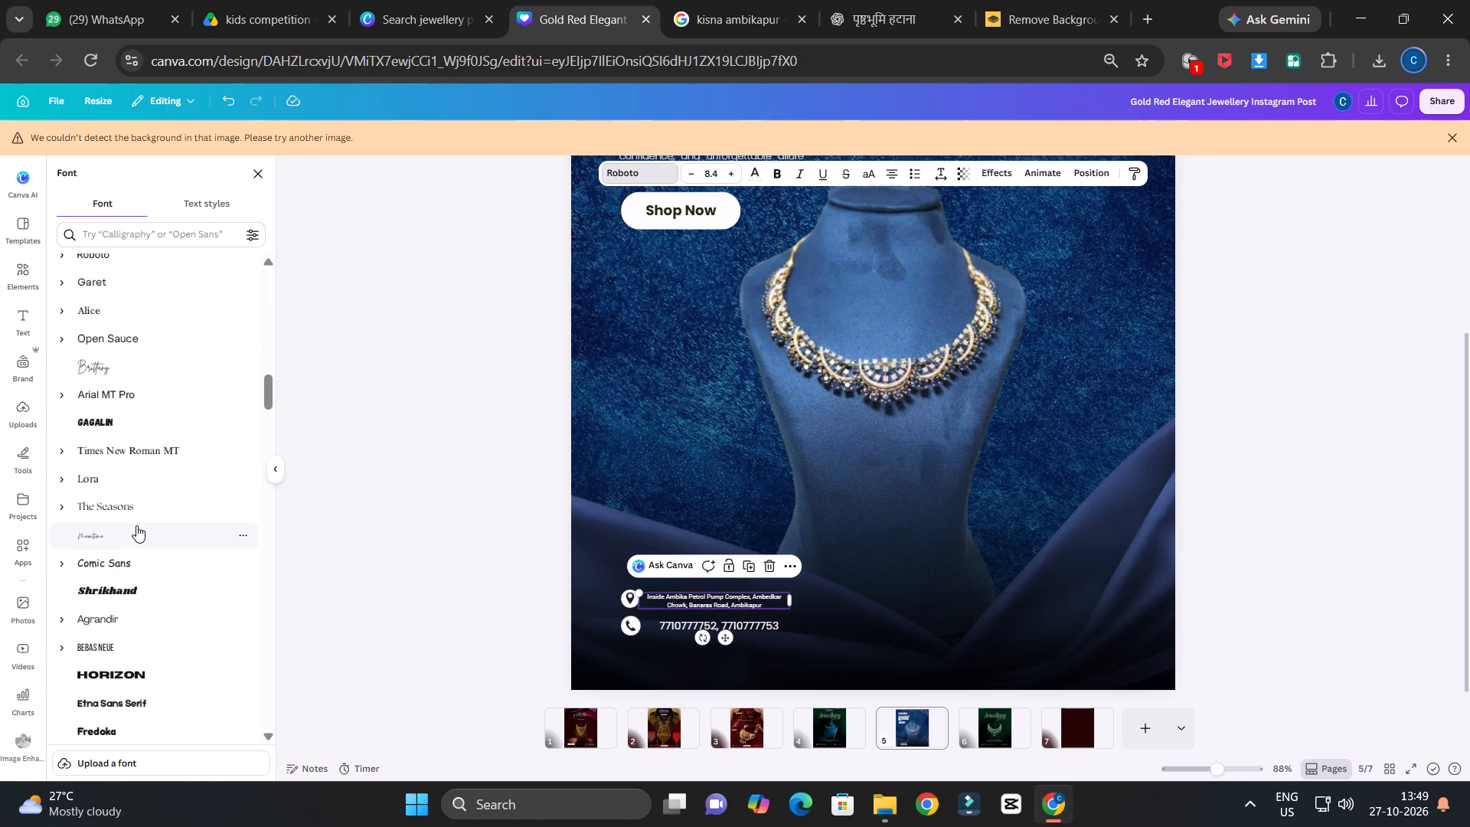
pyautogui.click(143, 506)
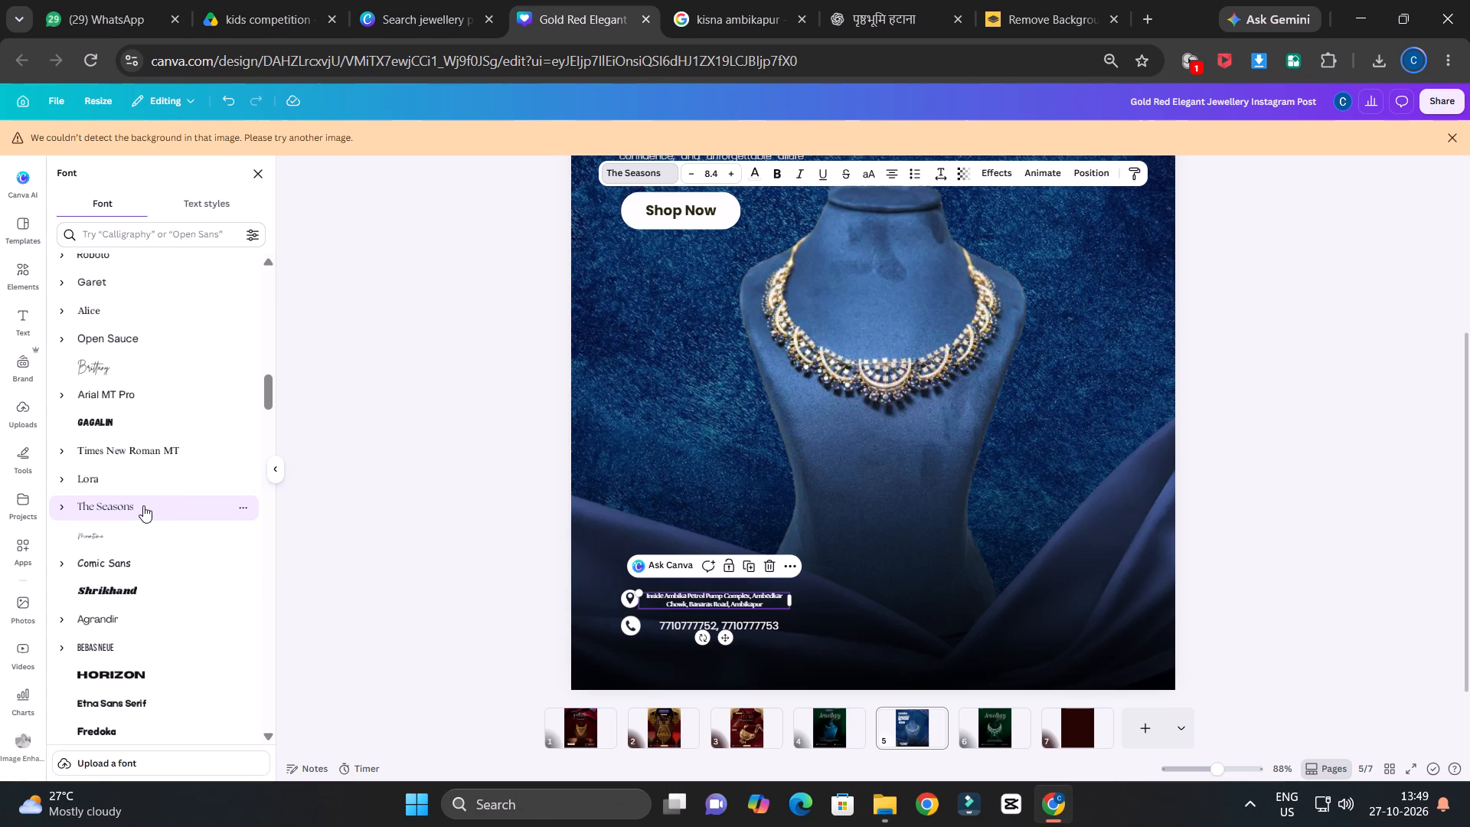
pyautogui.scroll(-2, 168, 498)
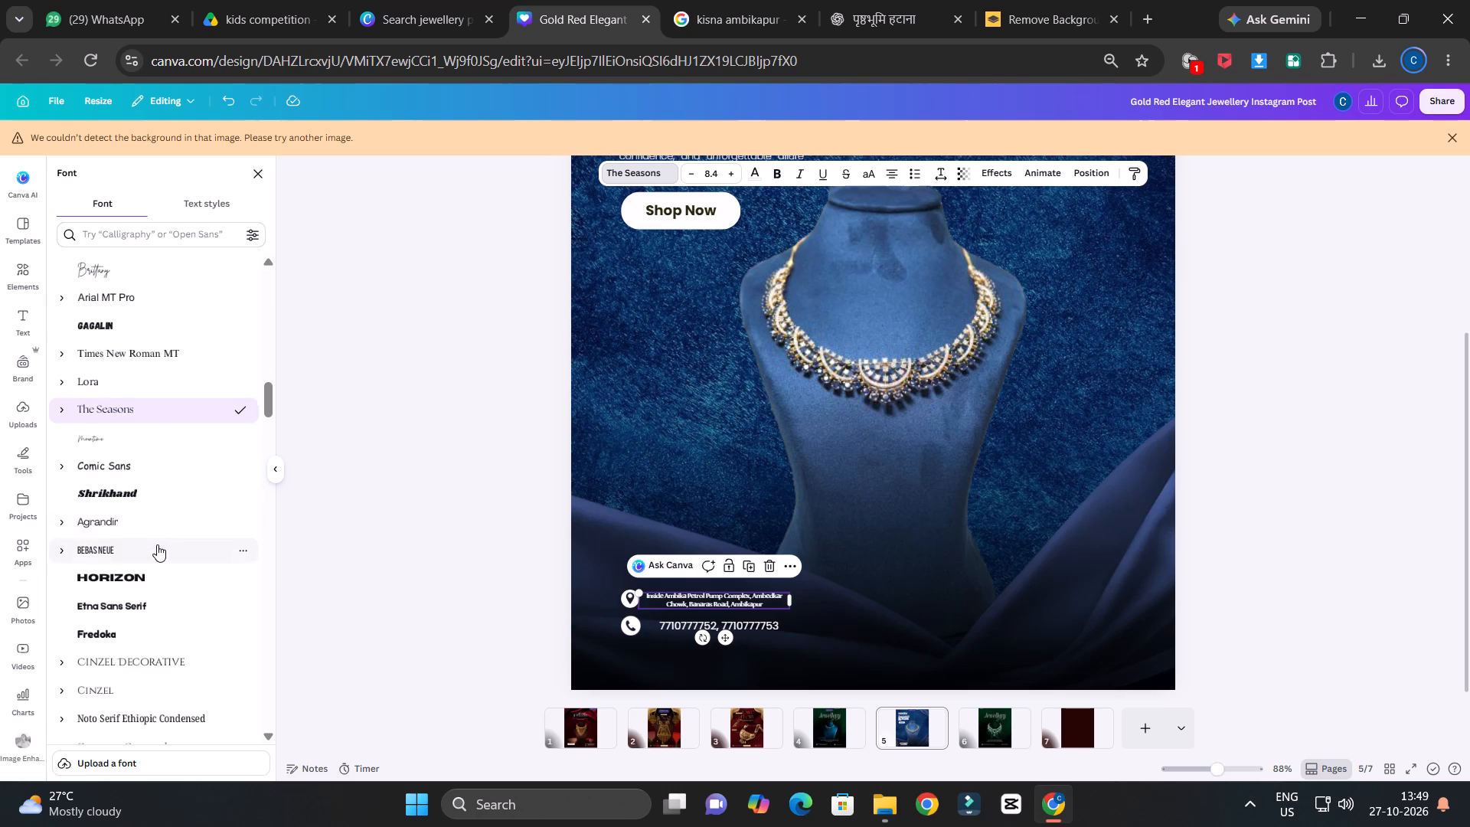
pyautogui.scroll(-1, 157, 544)
pyautogui.click(171, 463)
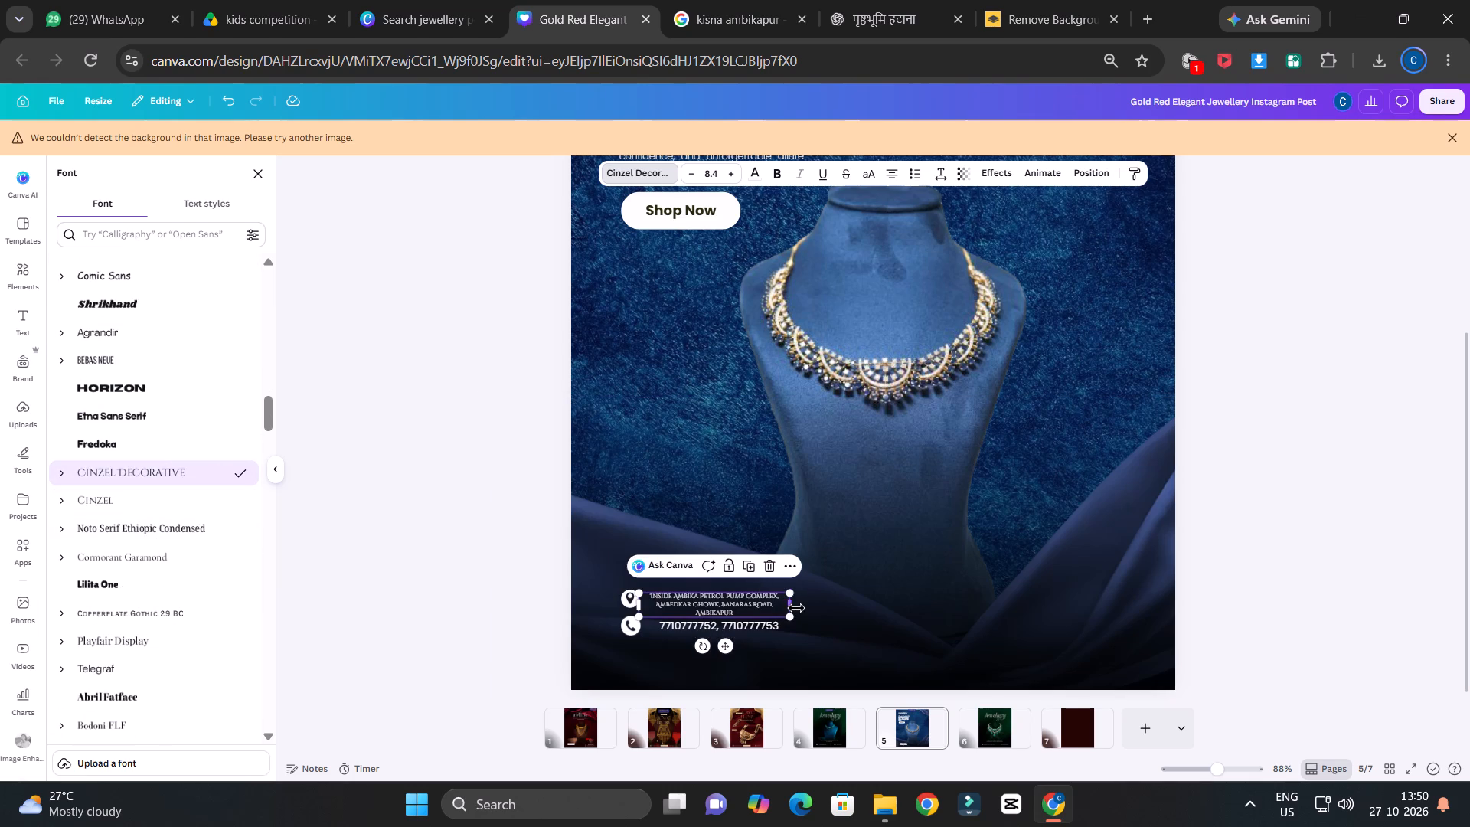
# Widen the store address text box to about 287 so the address wraps onto two lines.
pyautogui.moveTo(795, 605); pyautogui.dragTo(809, 603)
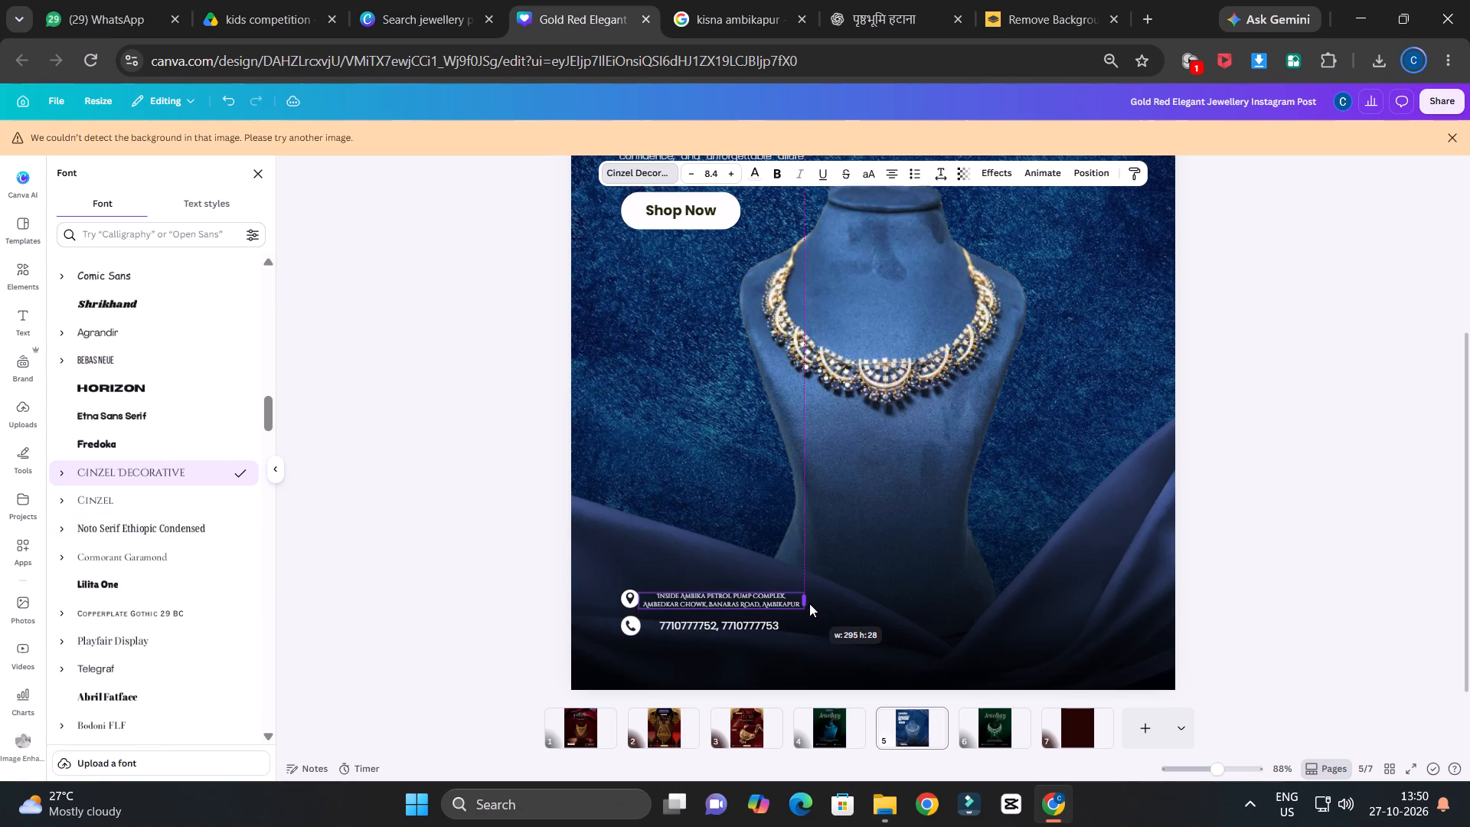
pyautogui.moveTo(809, 603); pyautogui.dragTo(799, 602)
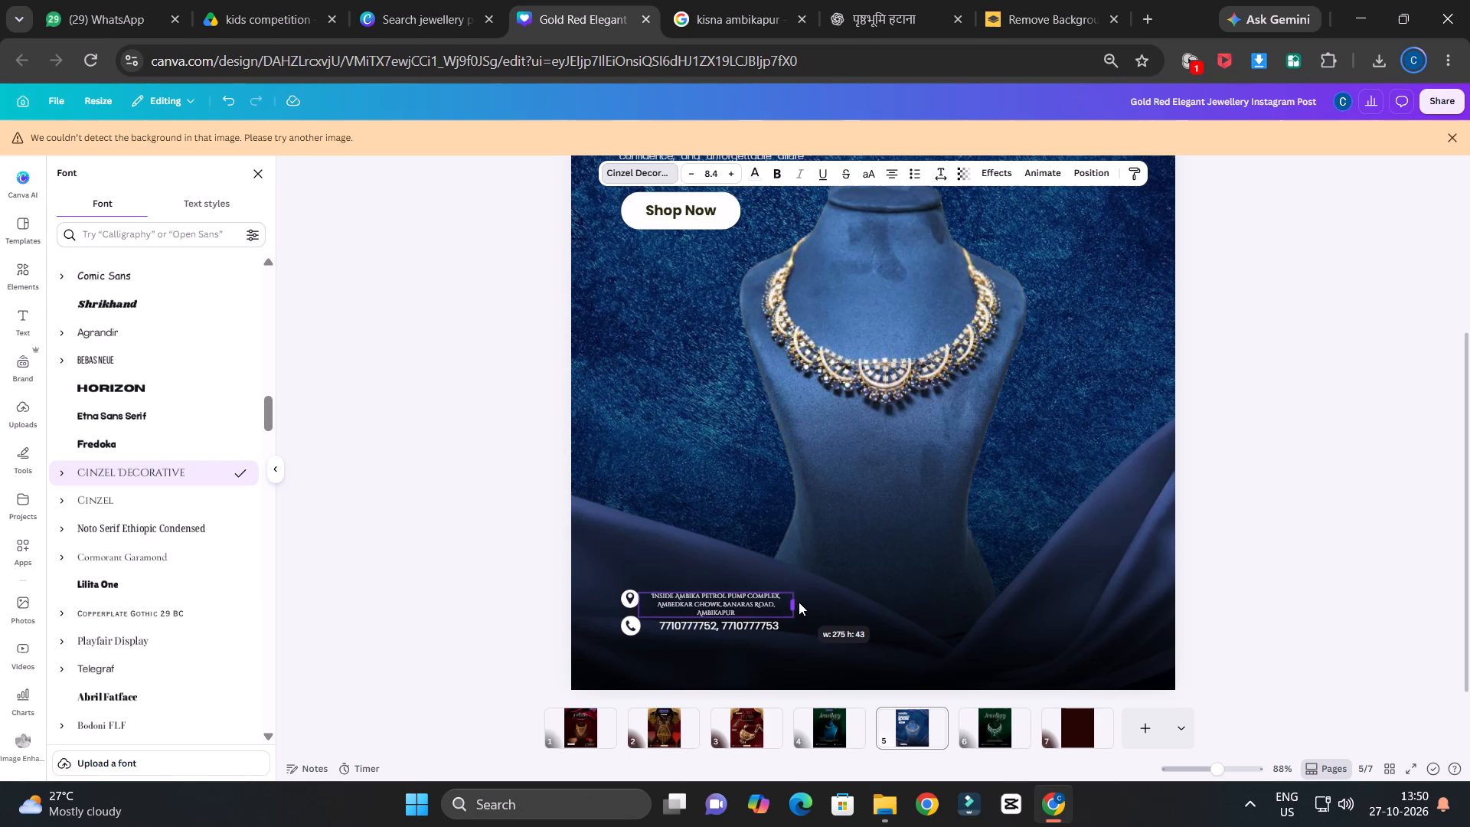
pyautogui.moveTo(799, 602); pyautogui.dragTo(804, 600)
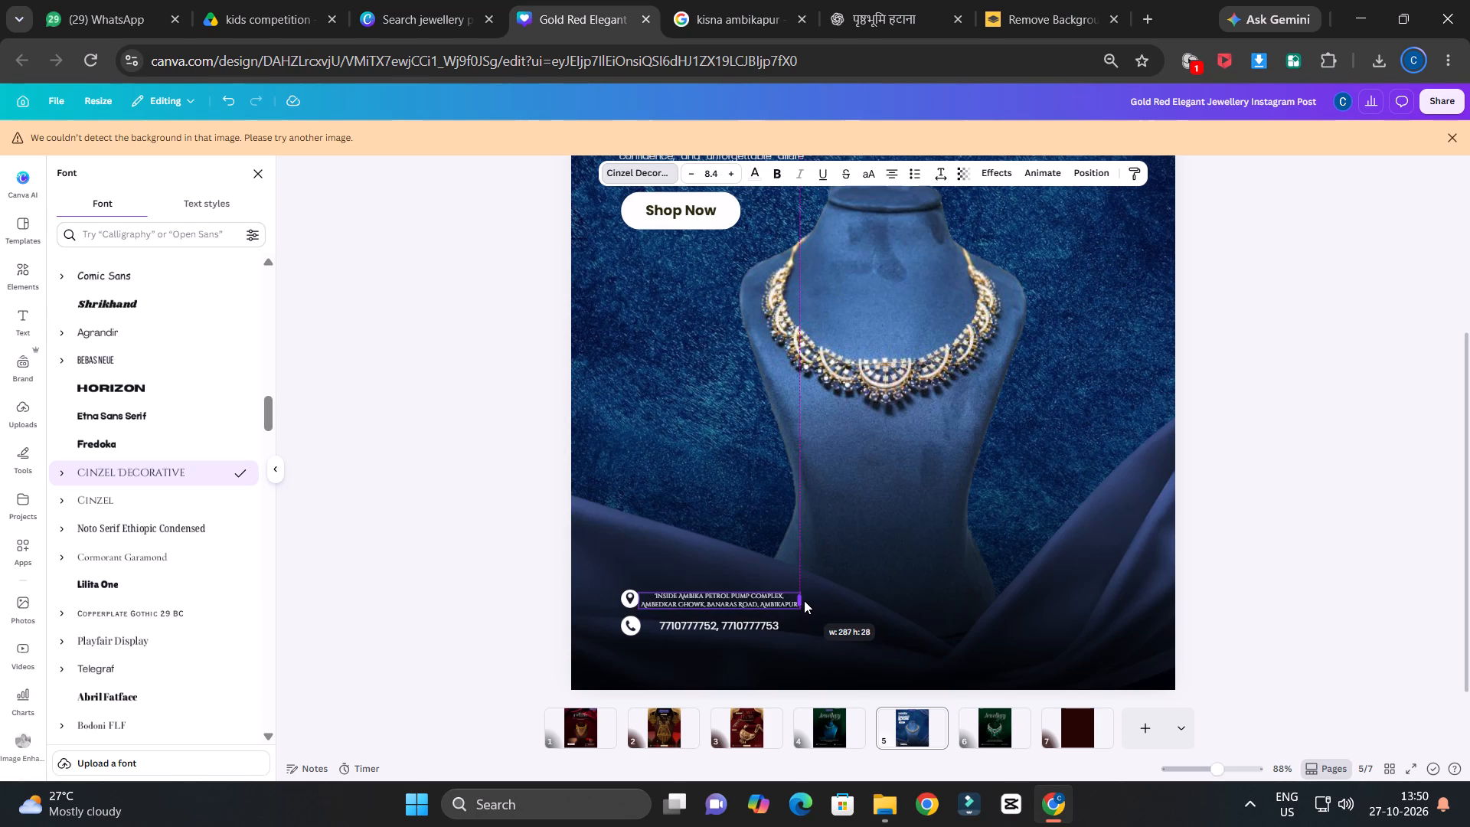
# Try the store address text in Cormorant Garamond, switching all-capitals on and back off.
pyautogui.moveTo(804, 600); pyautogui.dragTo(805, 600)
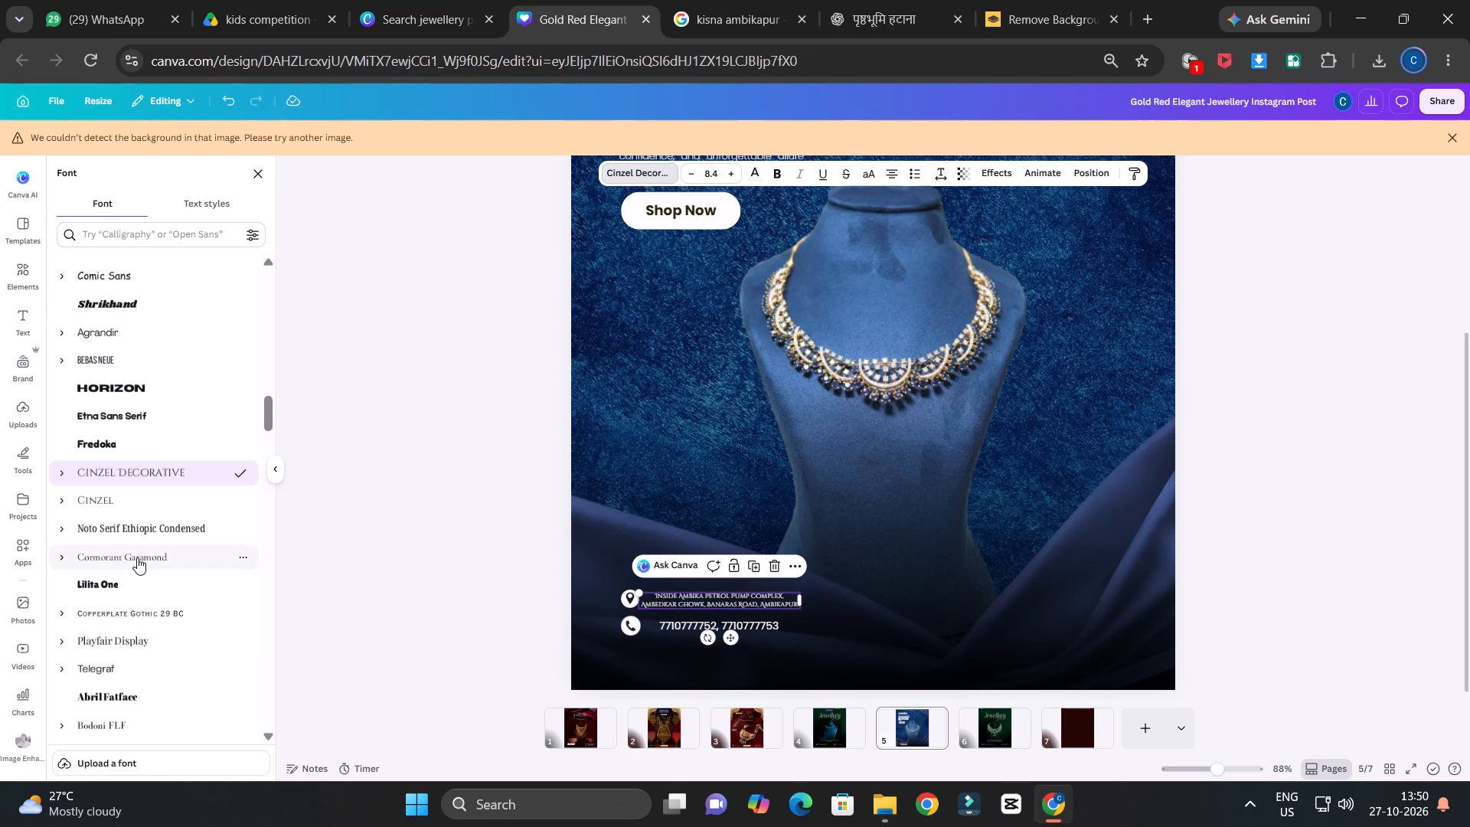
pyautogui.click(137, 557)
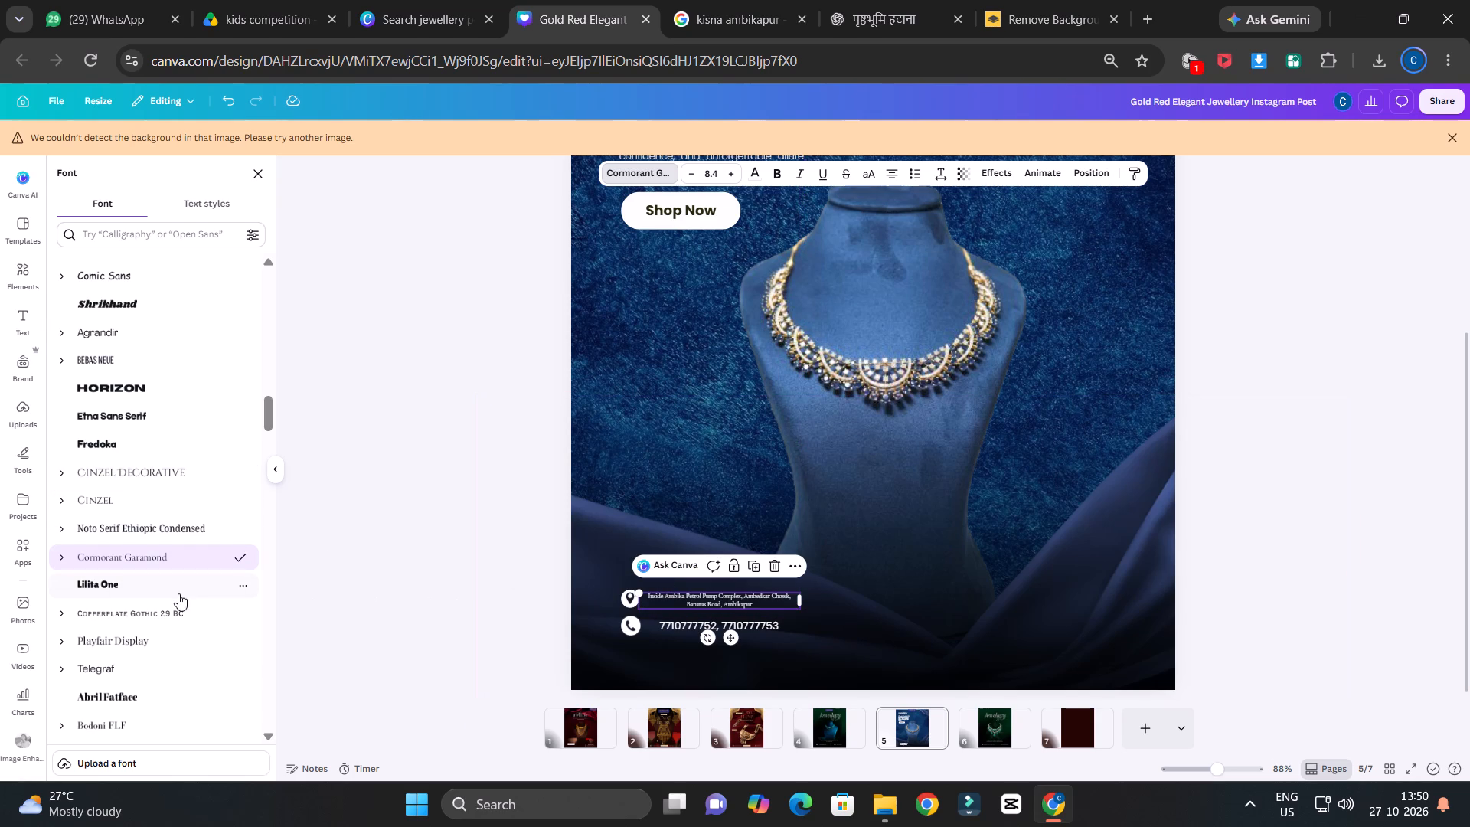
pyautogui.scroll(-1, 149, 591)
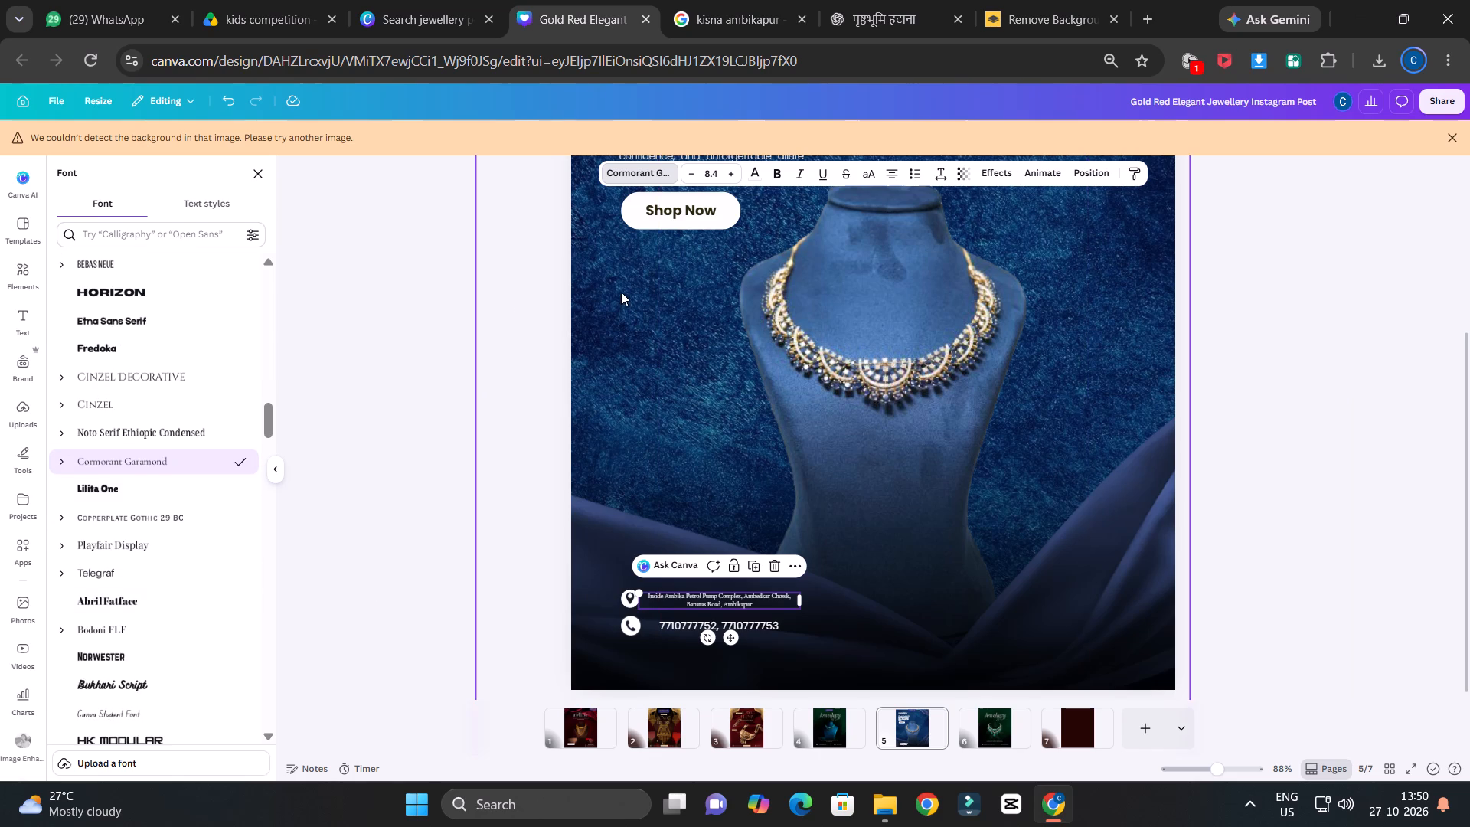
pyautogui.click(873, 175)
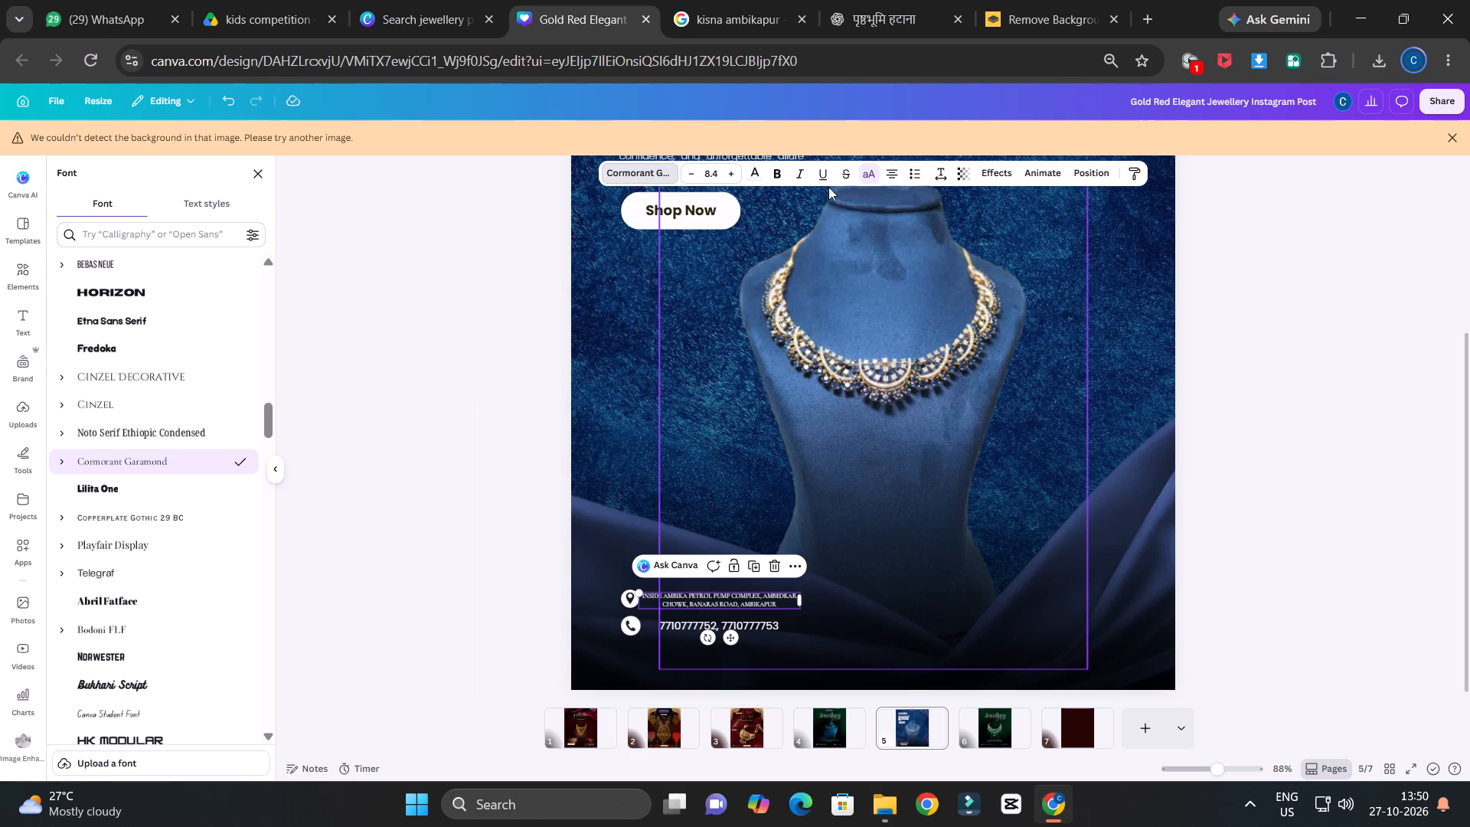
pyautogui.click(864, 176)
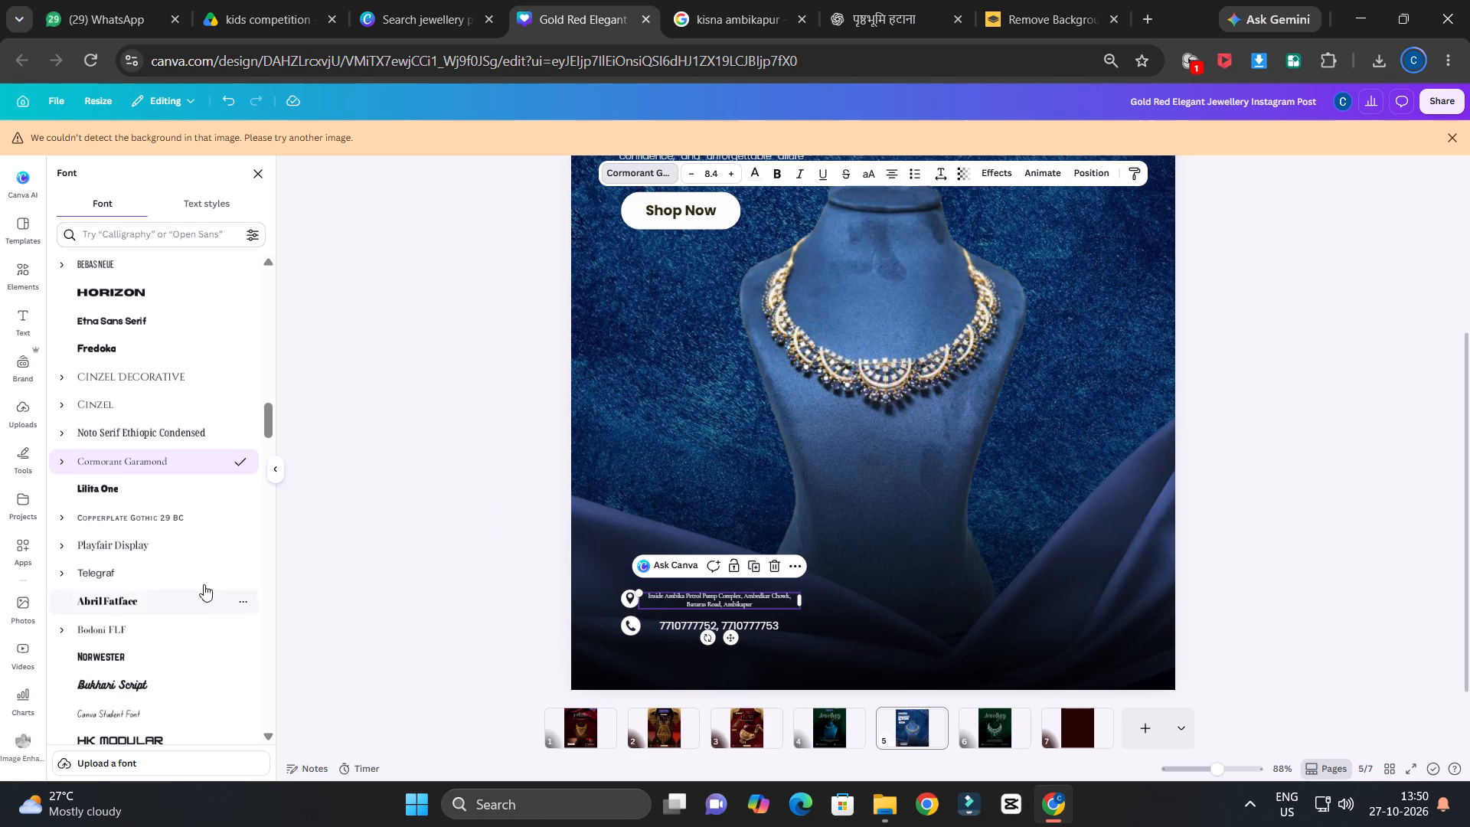
# Change the store address text's font, trying Impact and Alta and settling on TT Drugs.
pyautogui.scroll(-2, 181, 544)
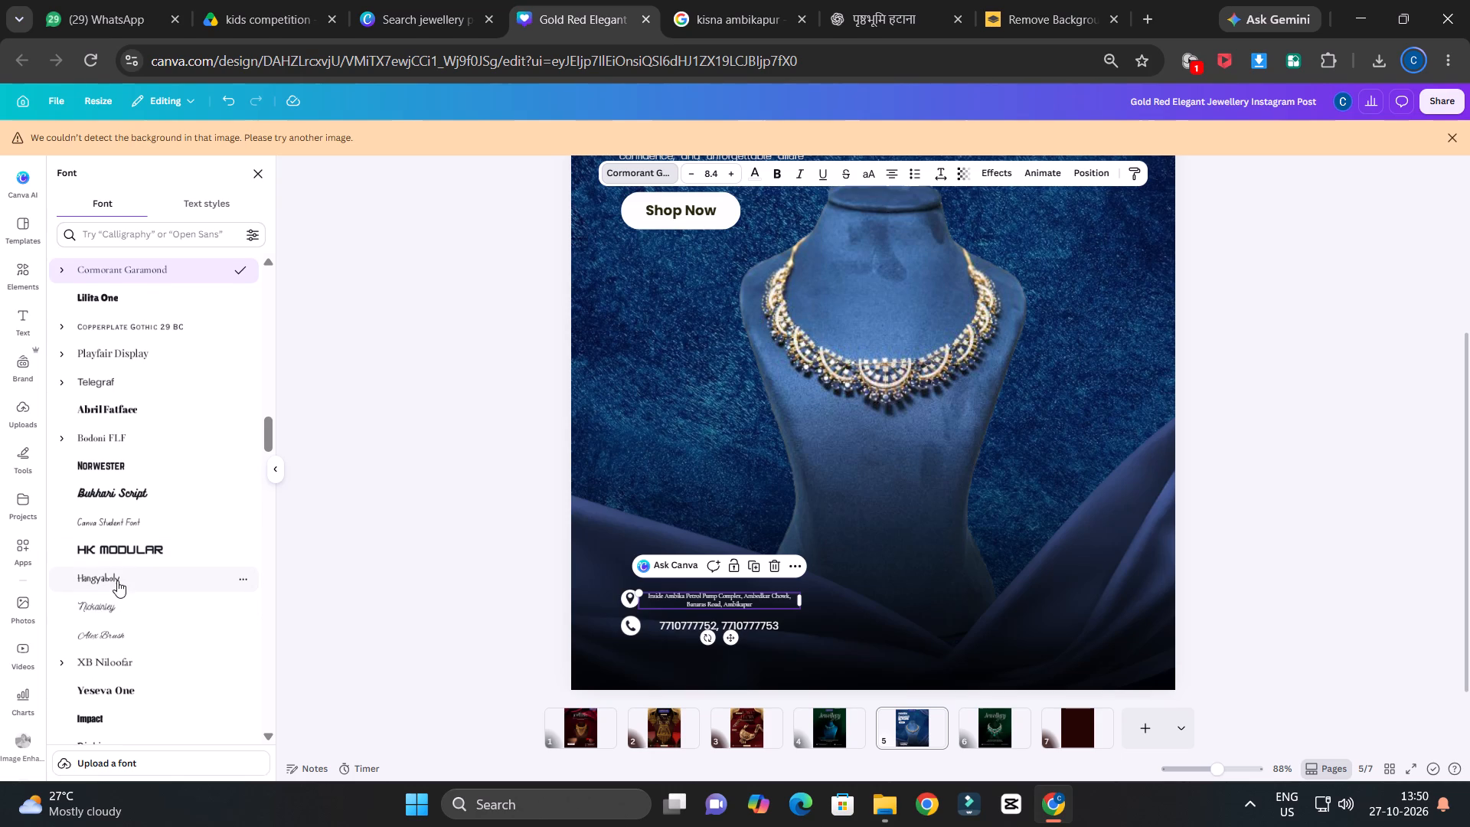
pyautogui.scroll(-2, 118, 578)
pyautogui.click(122, 527)
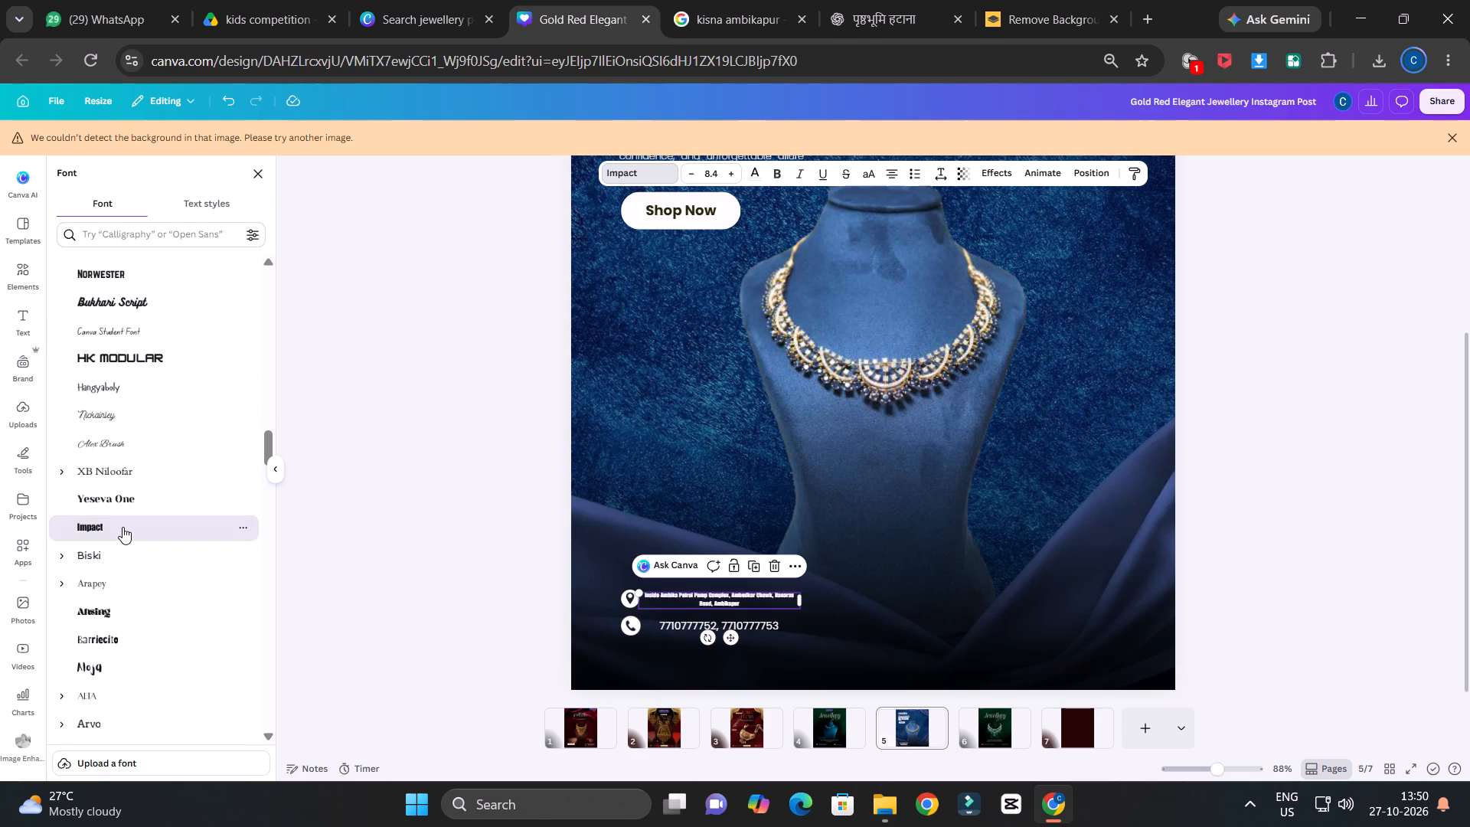
pyautogui.scroll(-2, 122, 590)
pyautogui.click(165, 502)
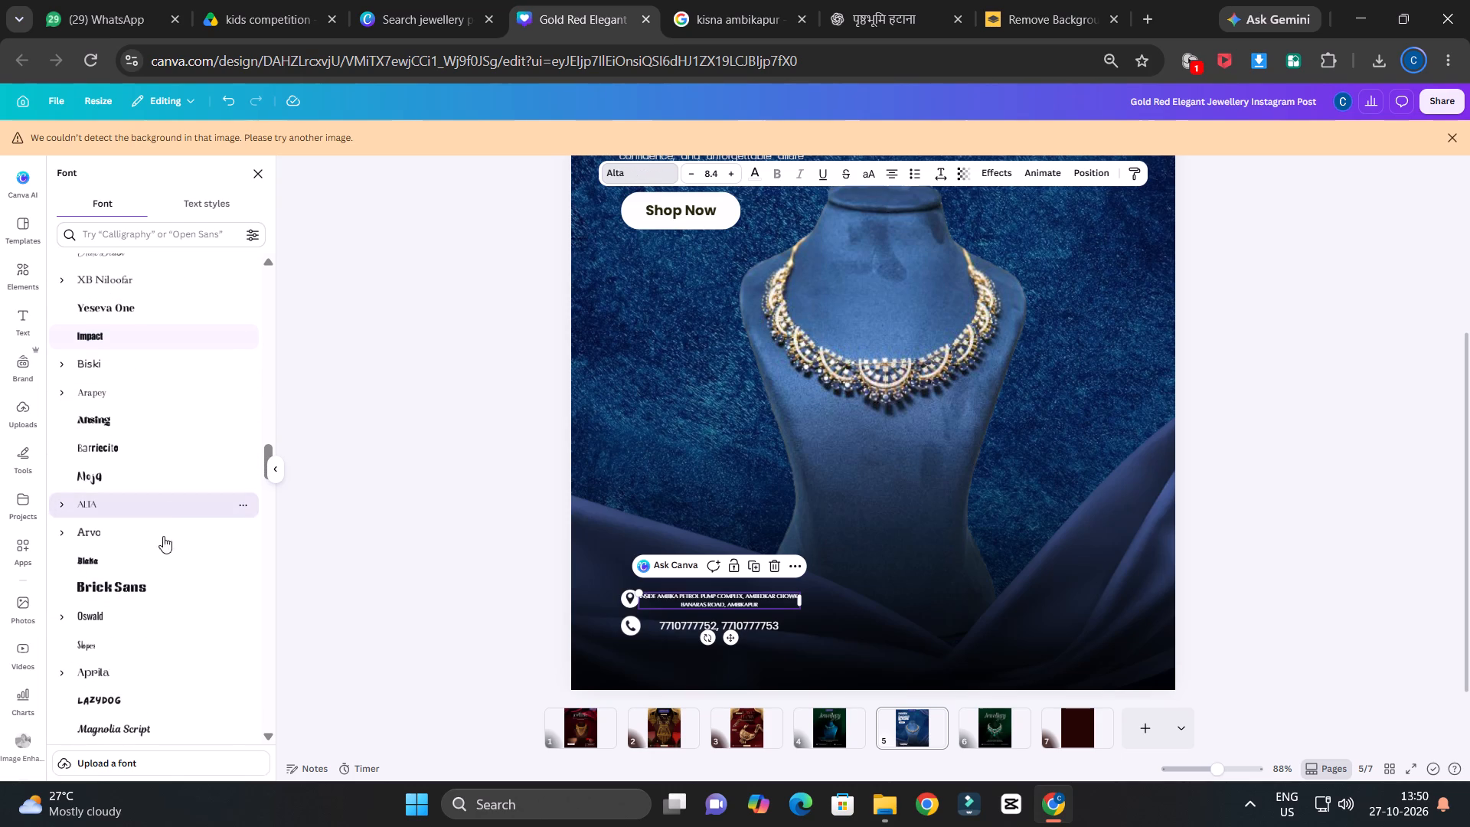
pyautogui.scroll(-5, 148, 591)
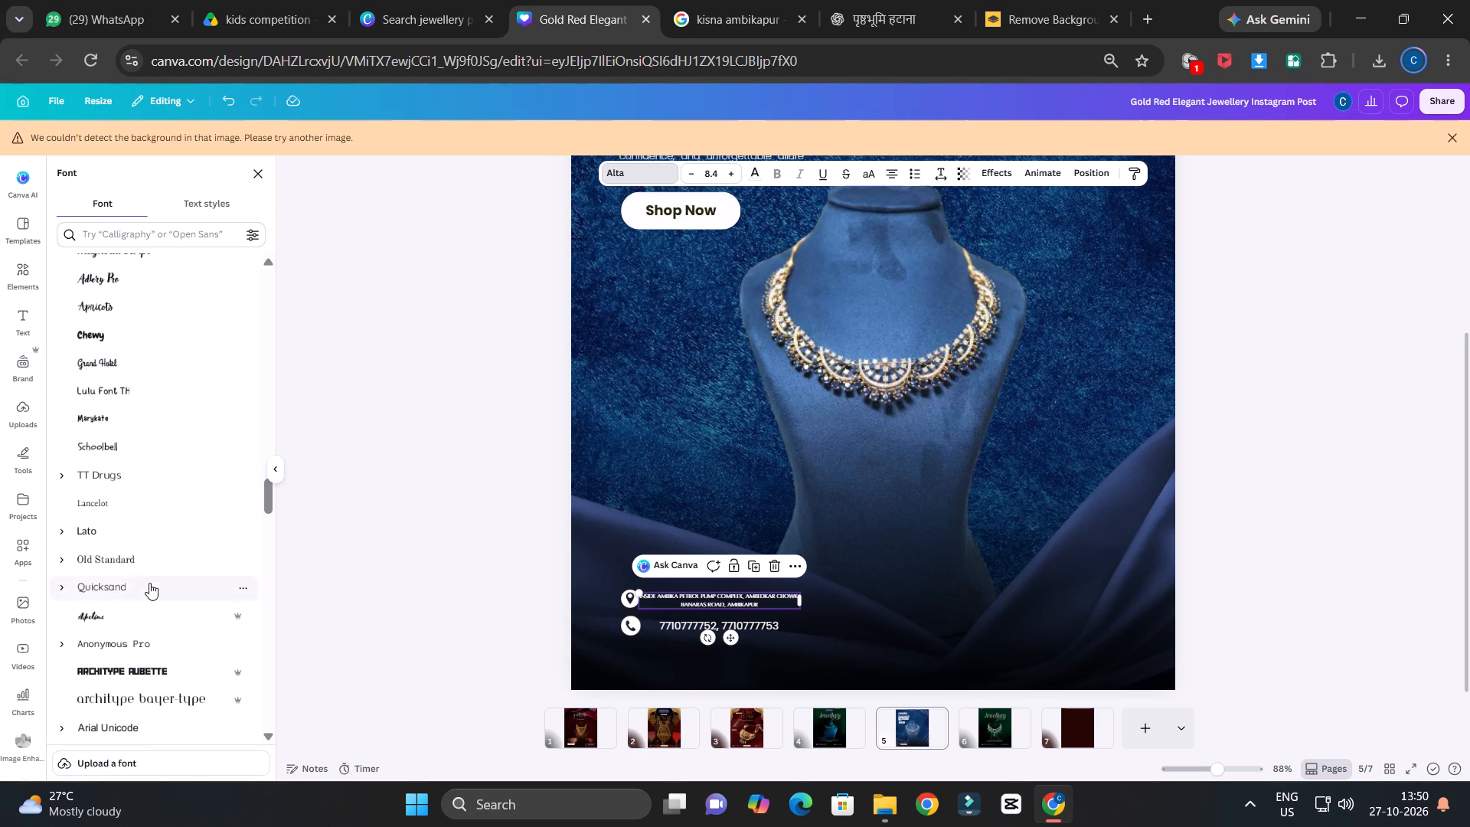
pyautogui.click(149, 485)
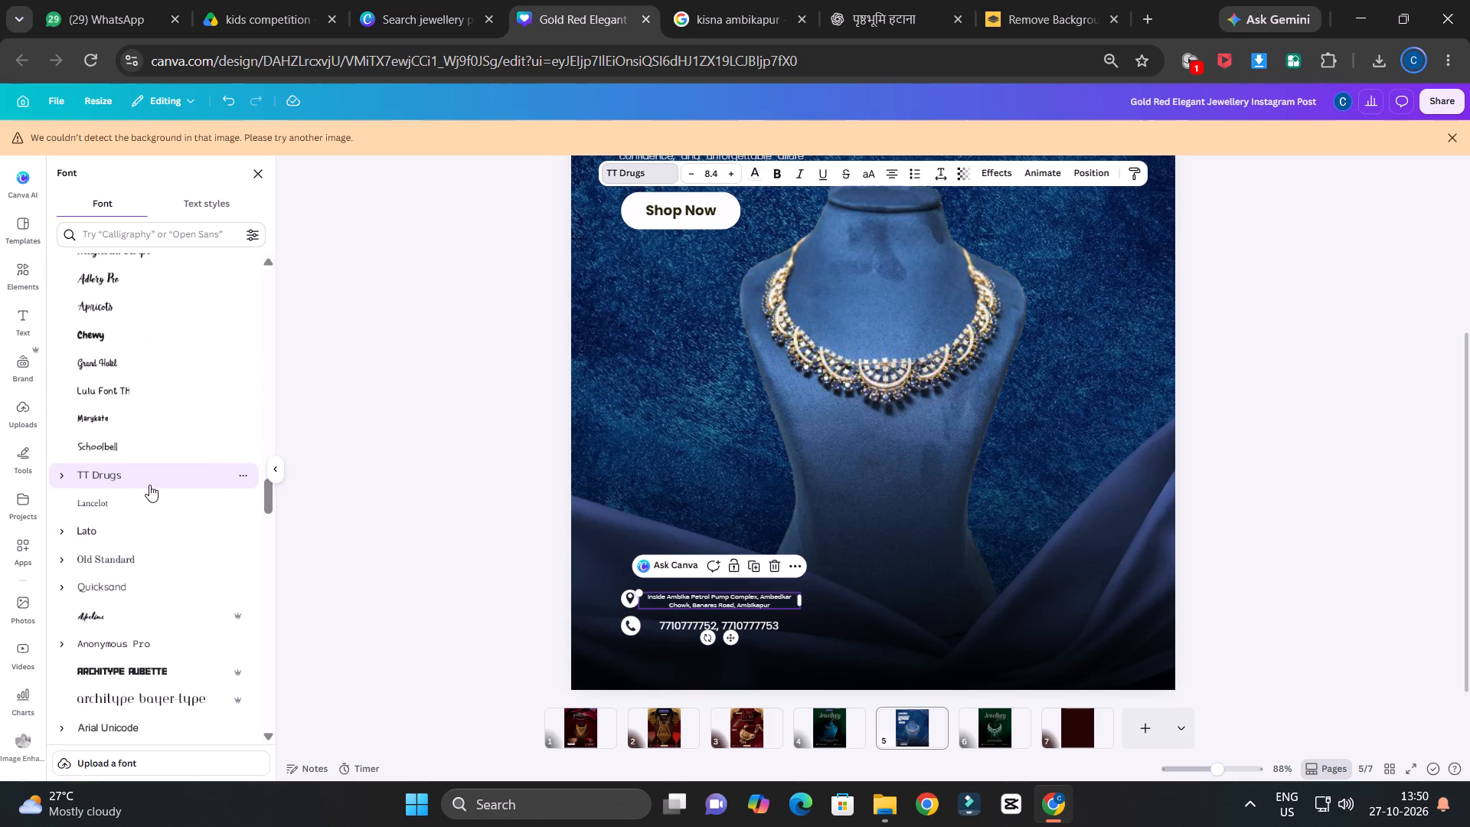
pyautogui.click(1341, 296)
pyautogui.click(1291, 338)
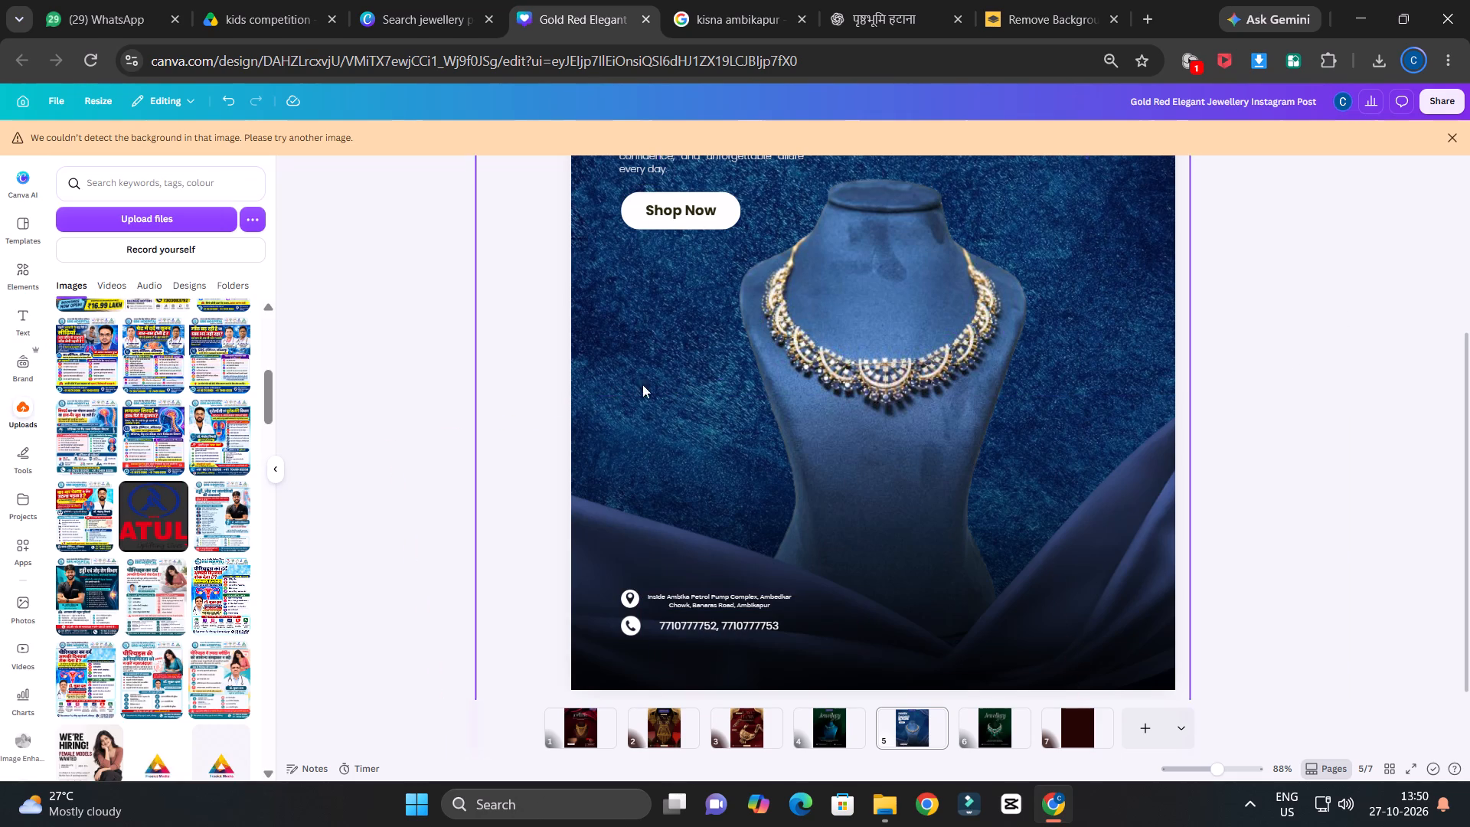
# Examine the blue necklace page's overall layout and its footer contact details, close up and as a whole.
pyautogui.keyDown('ctrl'); pyautogui.scroll(3, 513, 349); pyautogui.keyUp('ctrl')
pyautogui.scroll(-4, 521, 349)
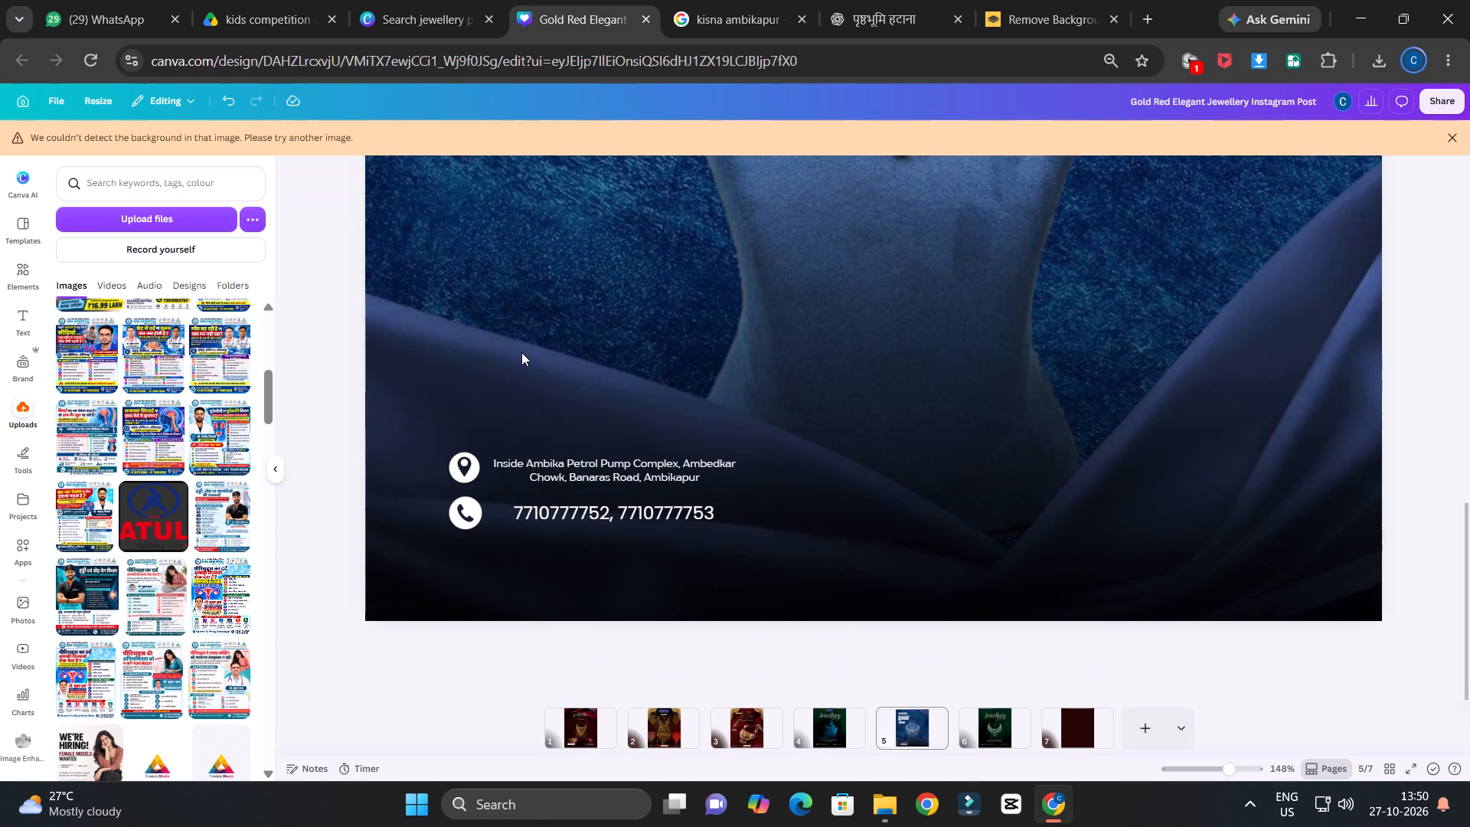
pyautogui.keyDown('ctrl'); pyautogui.scroll(-4, 521, 352); pyautogui.keyUp('ctrl')
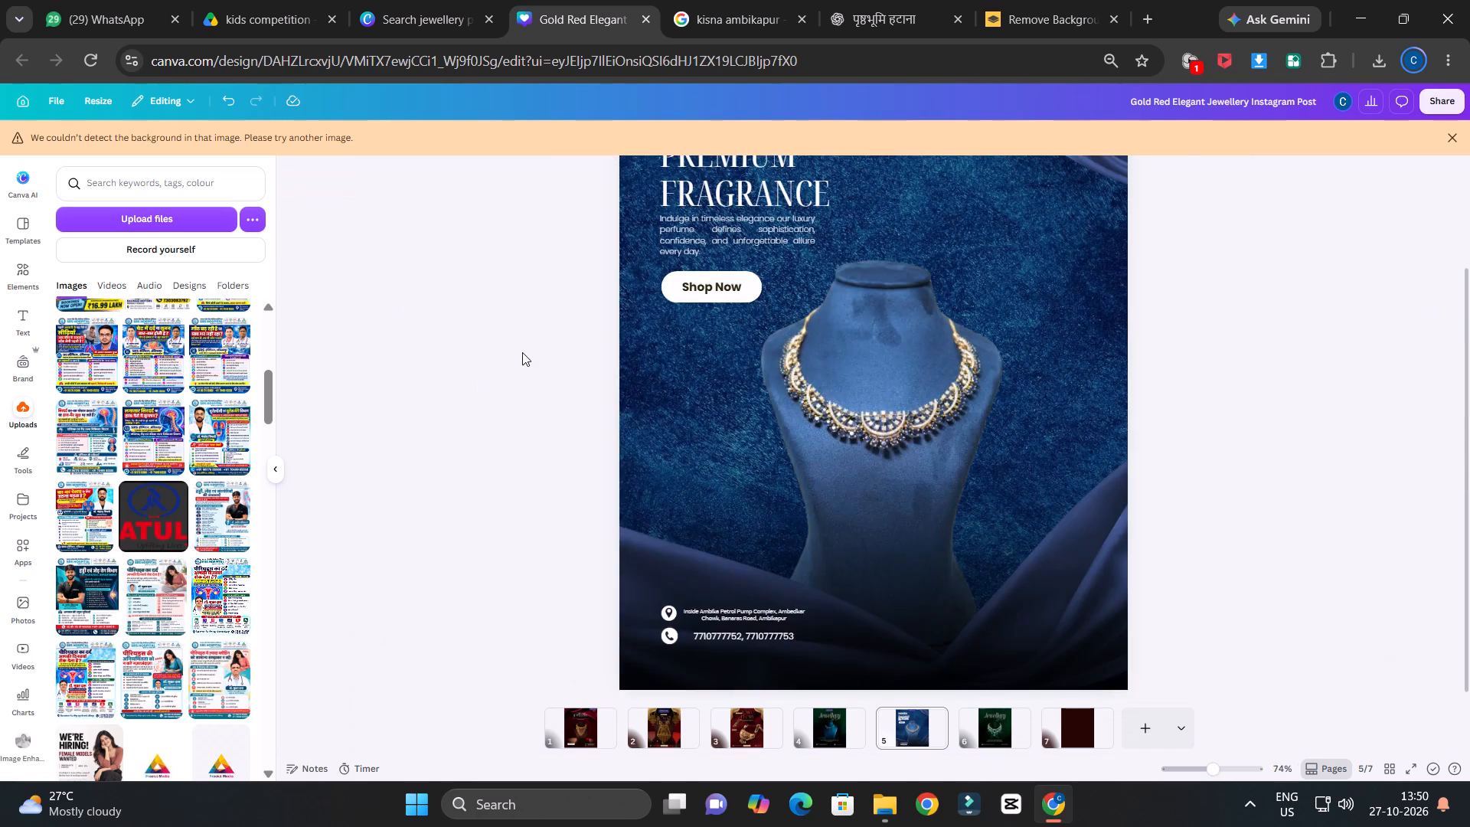
pyautogui.keyDown('ctrl'); pyautogui.scroll(-3, 522, 352); pyautogui.keyUp('ctrl')
pyautogui.scroll(1, 1231, 322)
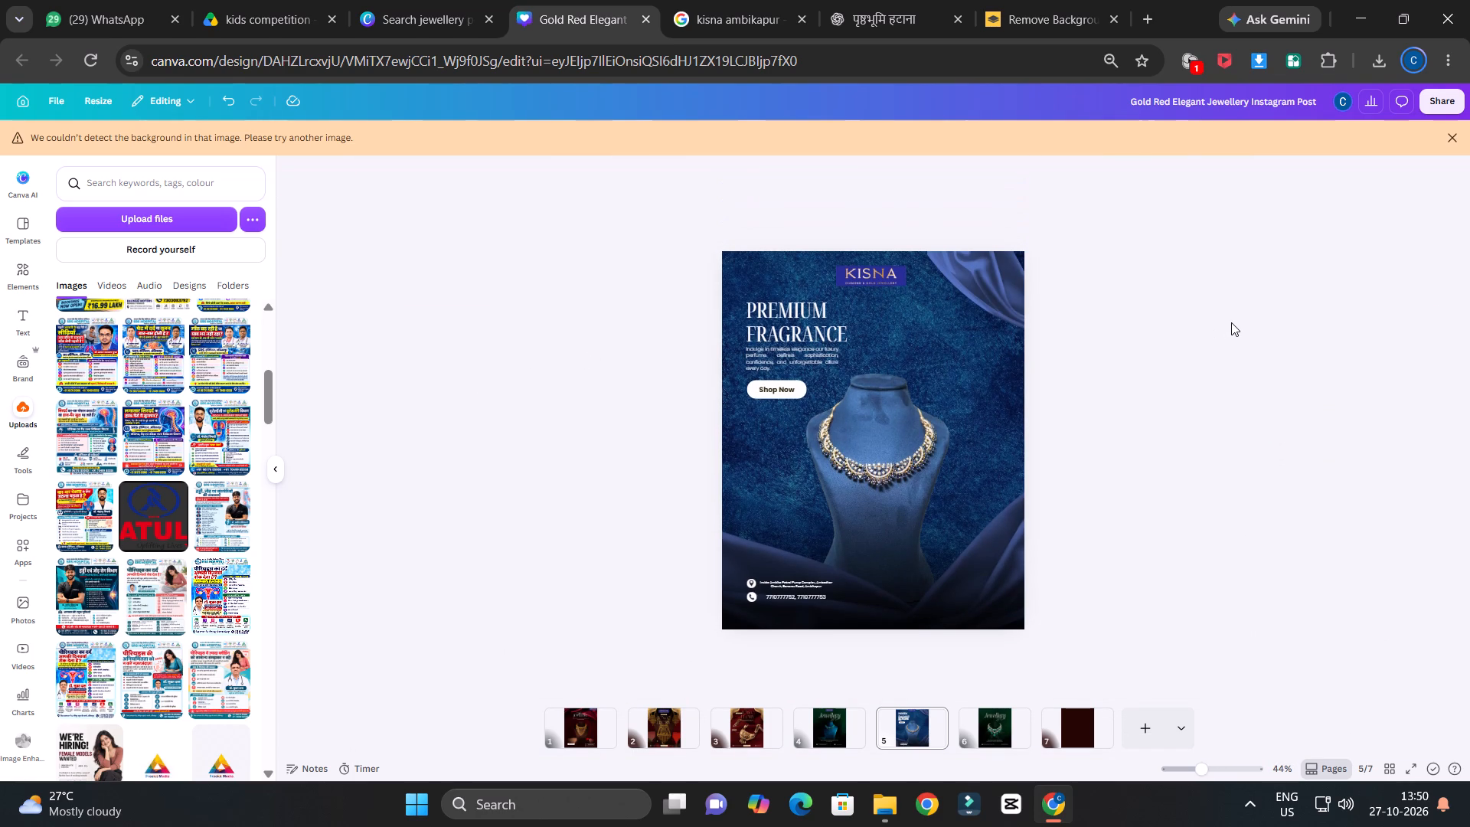
pyautogui.scroll(1, 1231, 322)
pyautogui.keyDown('ctrl'); pyautogui.scroll(2, 1231, 322); pyautogui.keyUp('ctrl')
pyautogui.scroll(-2, 1231, 322)
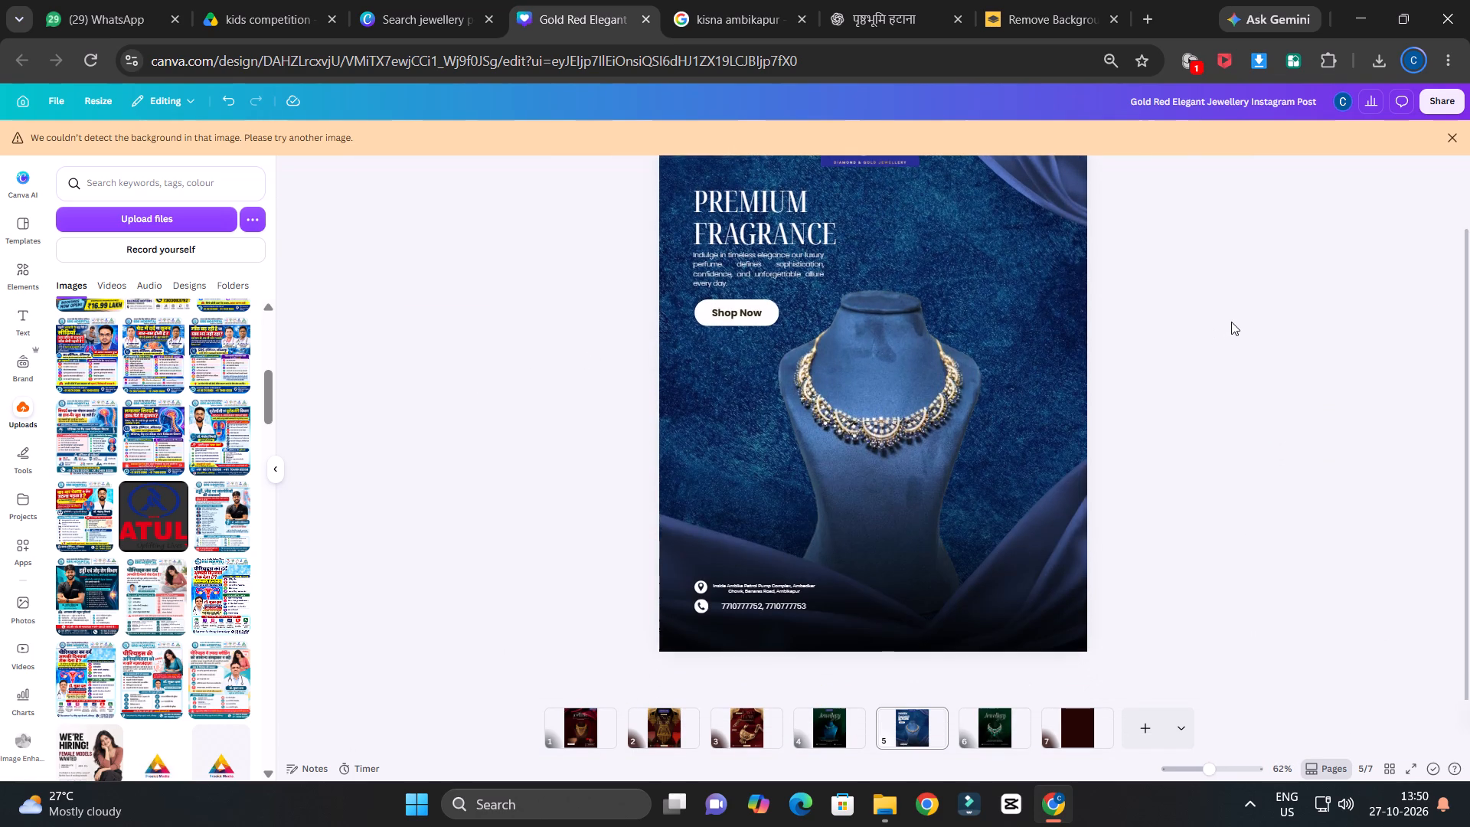
pyautogui.keyDown('ctrl'); pyautogui.scroll(2, 1231, 322); pyautogui.keyUp('ctrl')
pyautogui.scroll(-2, 1232, 322)
pyautogui.keyDown('ctrl'); pyautogui.scroll(1, 1232, 322); pyautogui.keyUp('ctrl')
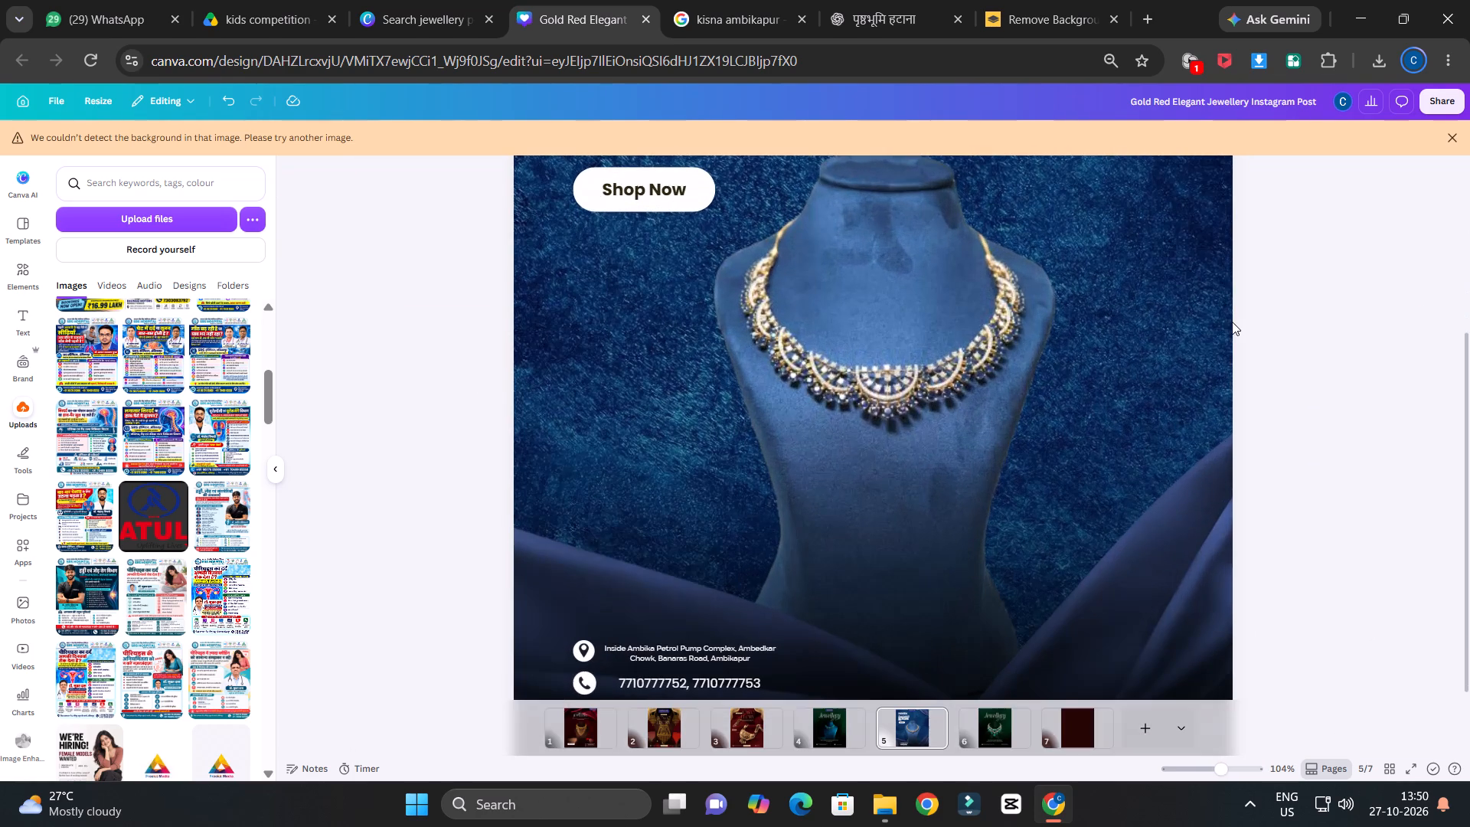
pyautogui.scroll(-2, 1282, 251)
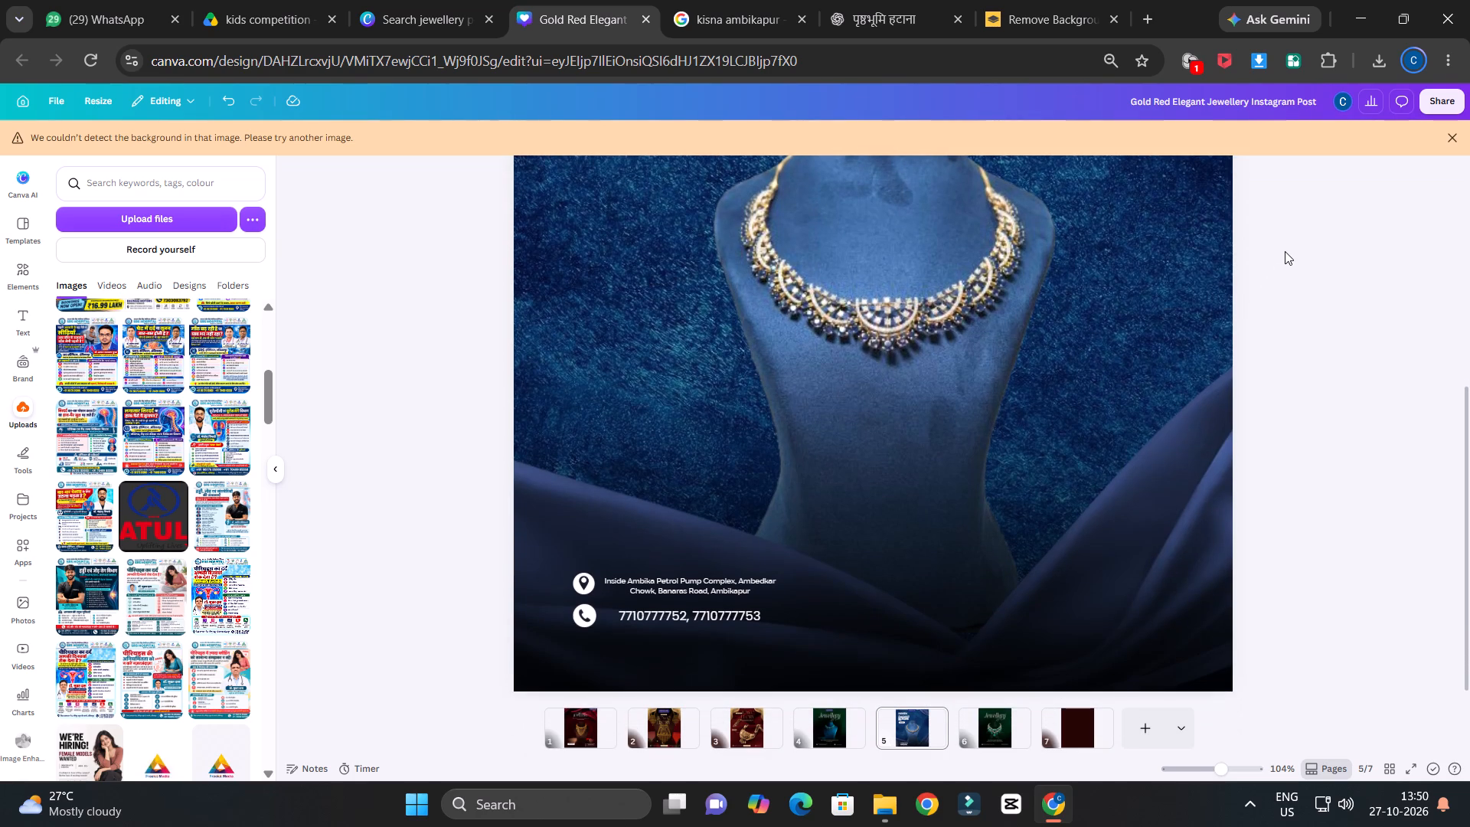
pyautogui.keyDown('ctrl'); pyautogui.scroll(-4, 1283, 252); pyautogui.keyUp('ctrl')
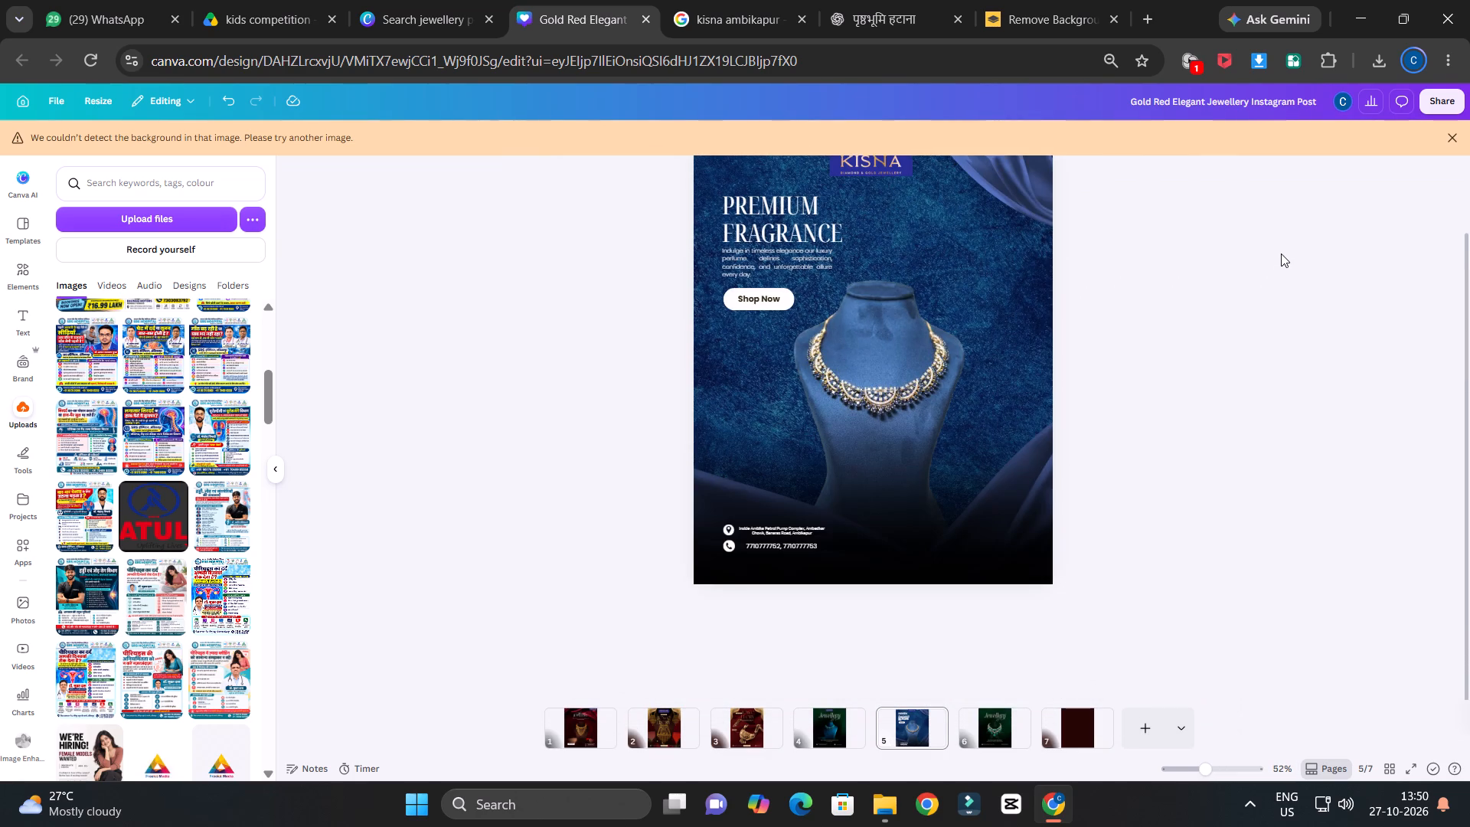
pyautogui.keyDown('ctrl'); pyautogui.scroll(-1, 1281, 253); pyautogui.keyUp('ctrl')
pyautogui.scroll(1, 1279, 255)
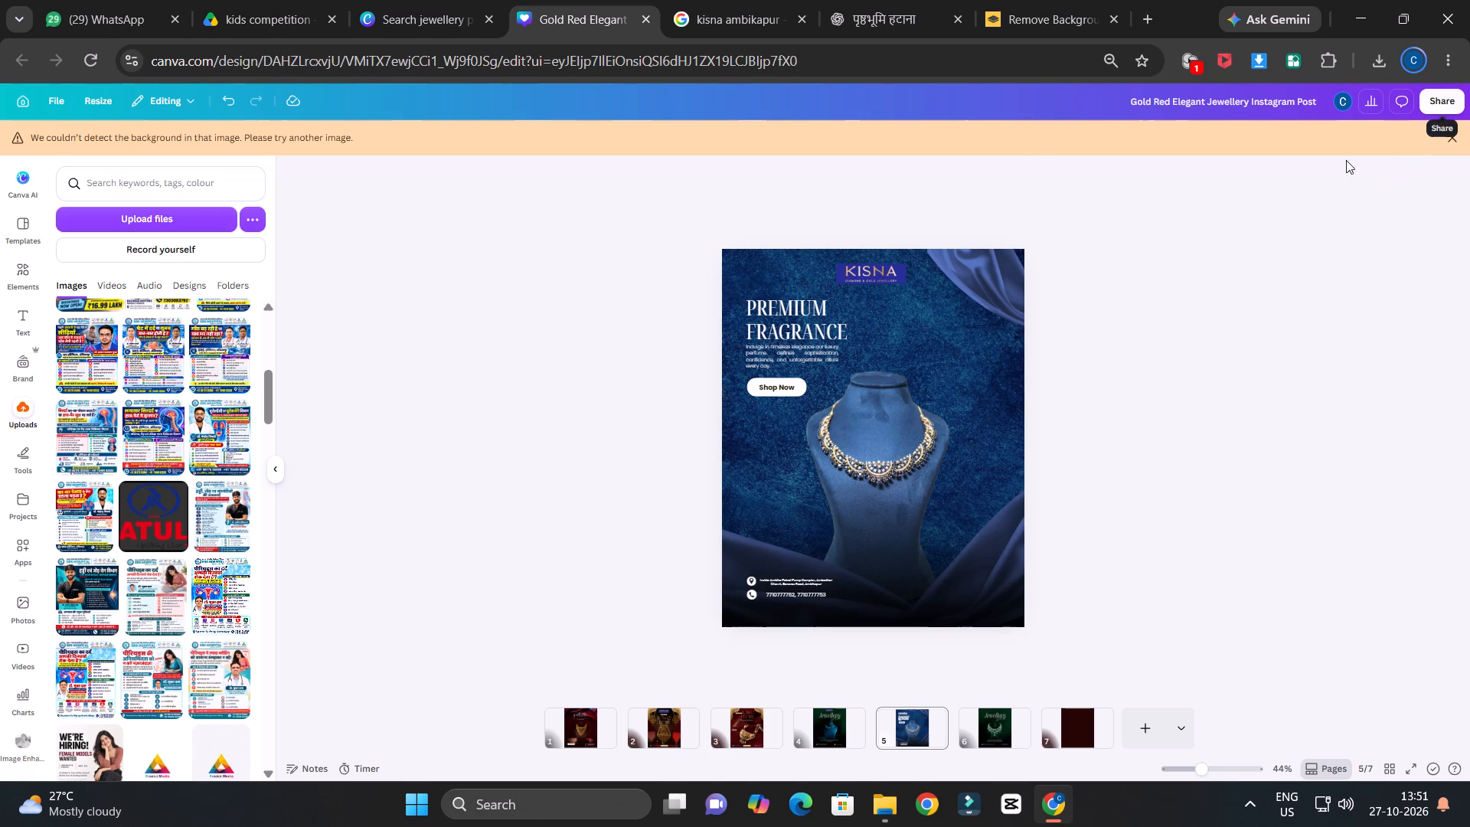
# Recolour the KISNA logo's background with the design's blue #4874C2 and open that colour for custom adjustment.
pyautogui.click(870, 275)
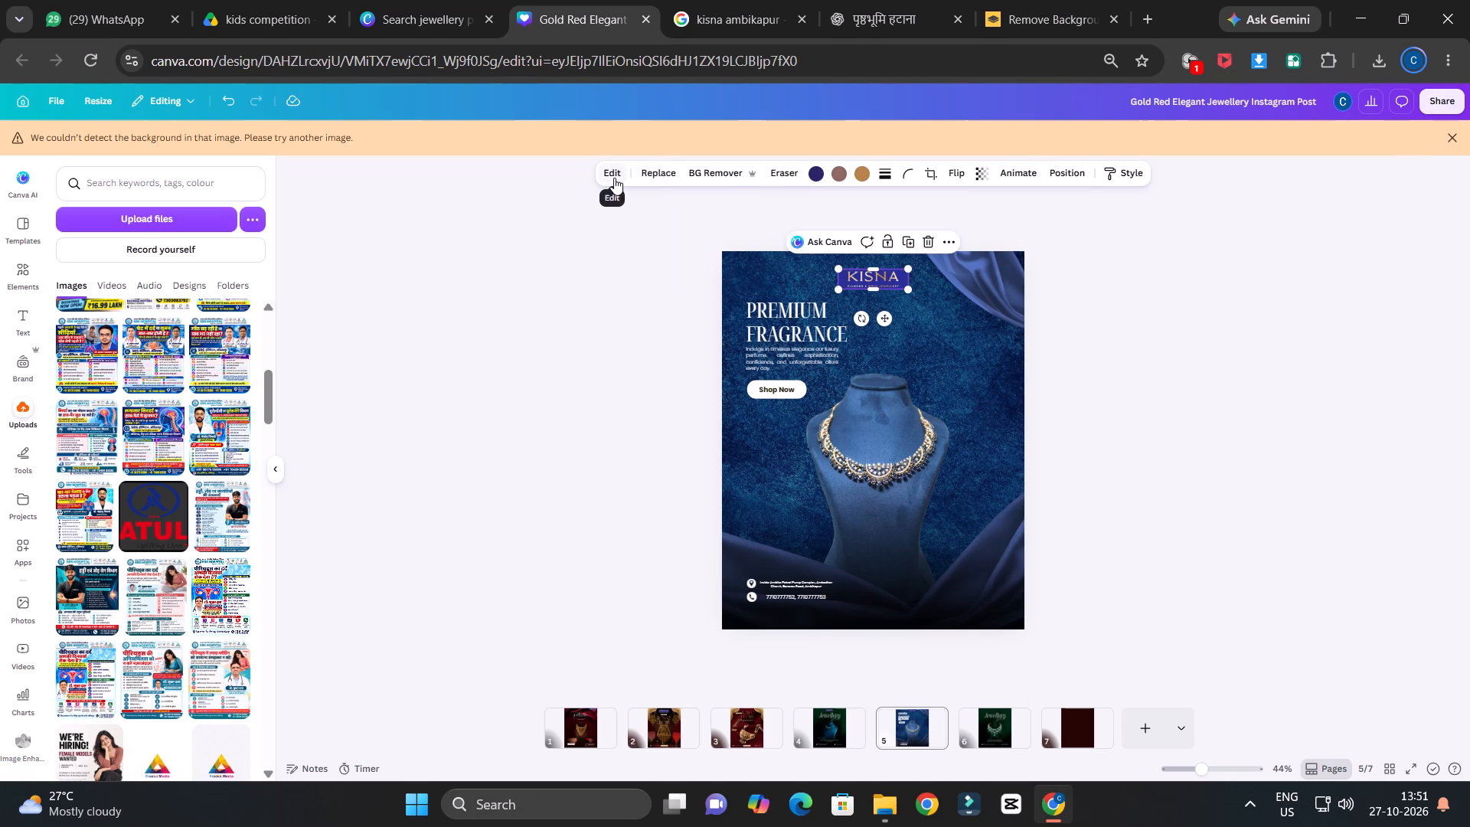
pyautogui.click(818, 175)
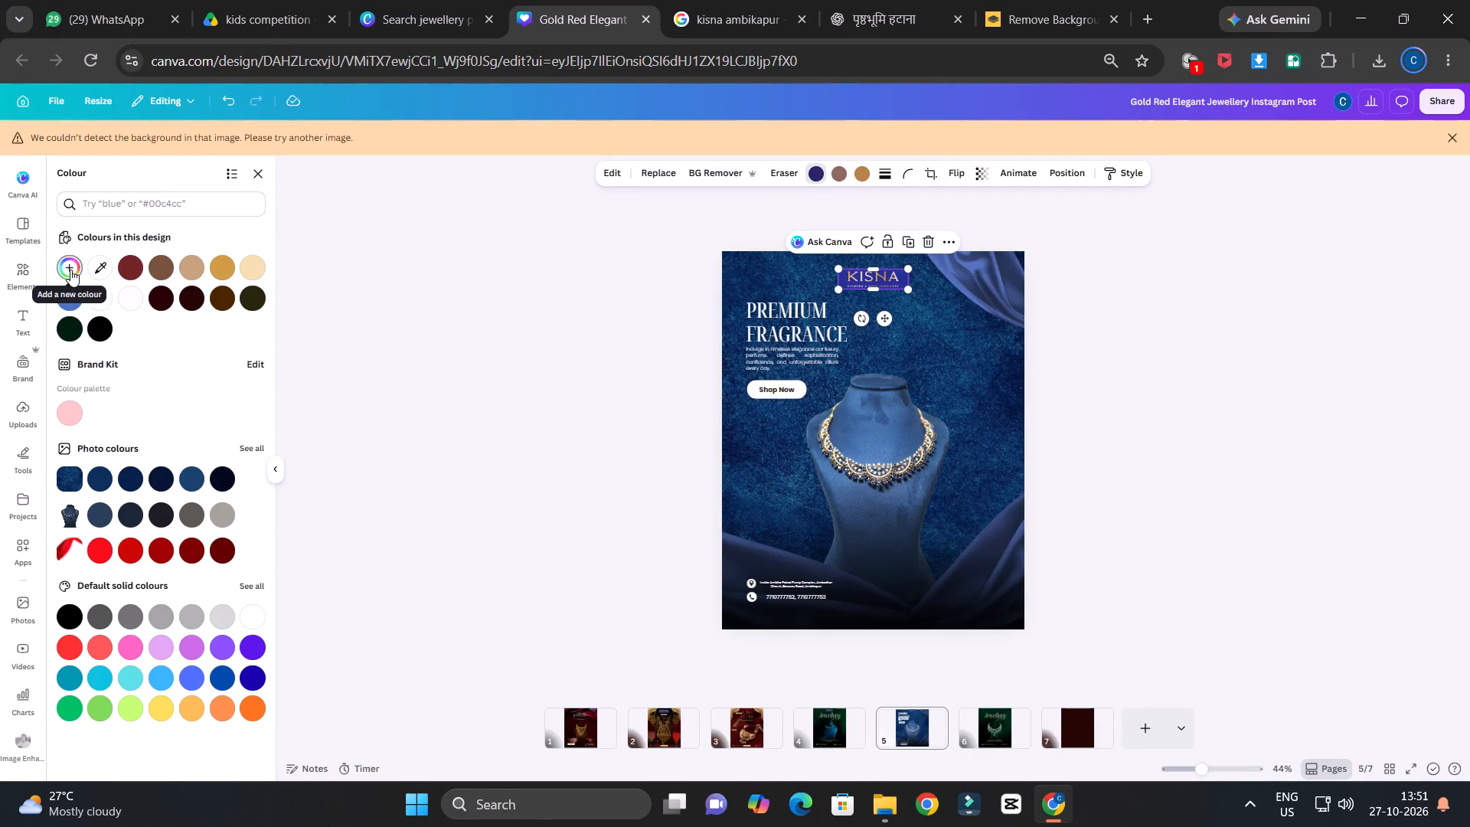
pyautogui.click(67, 290)
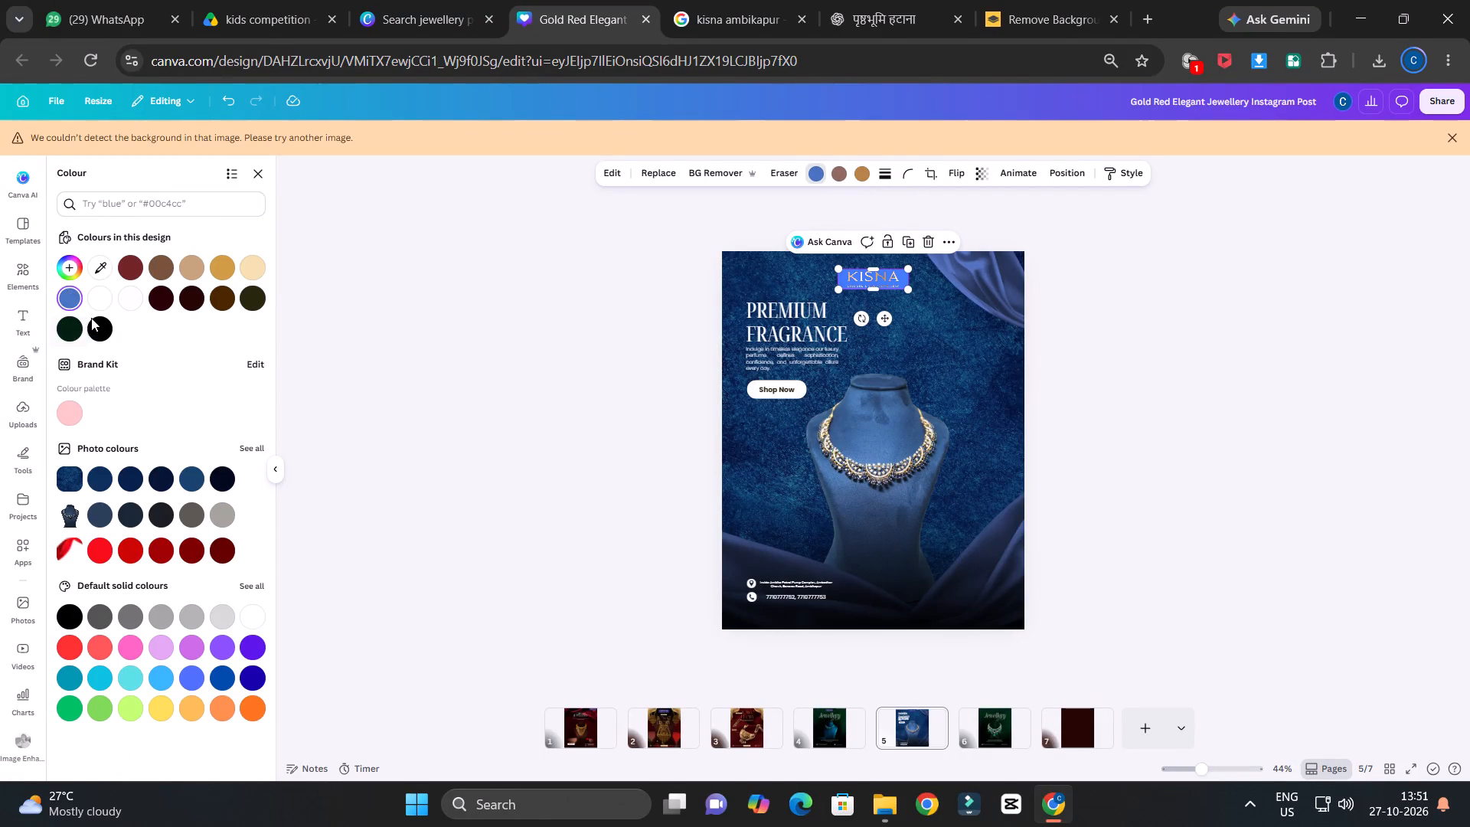
pyautogui.click(68, 271)
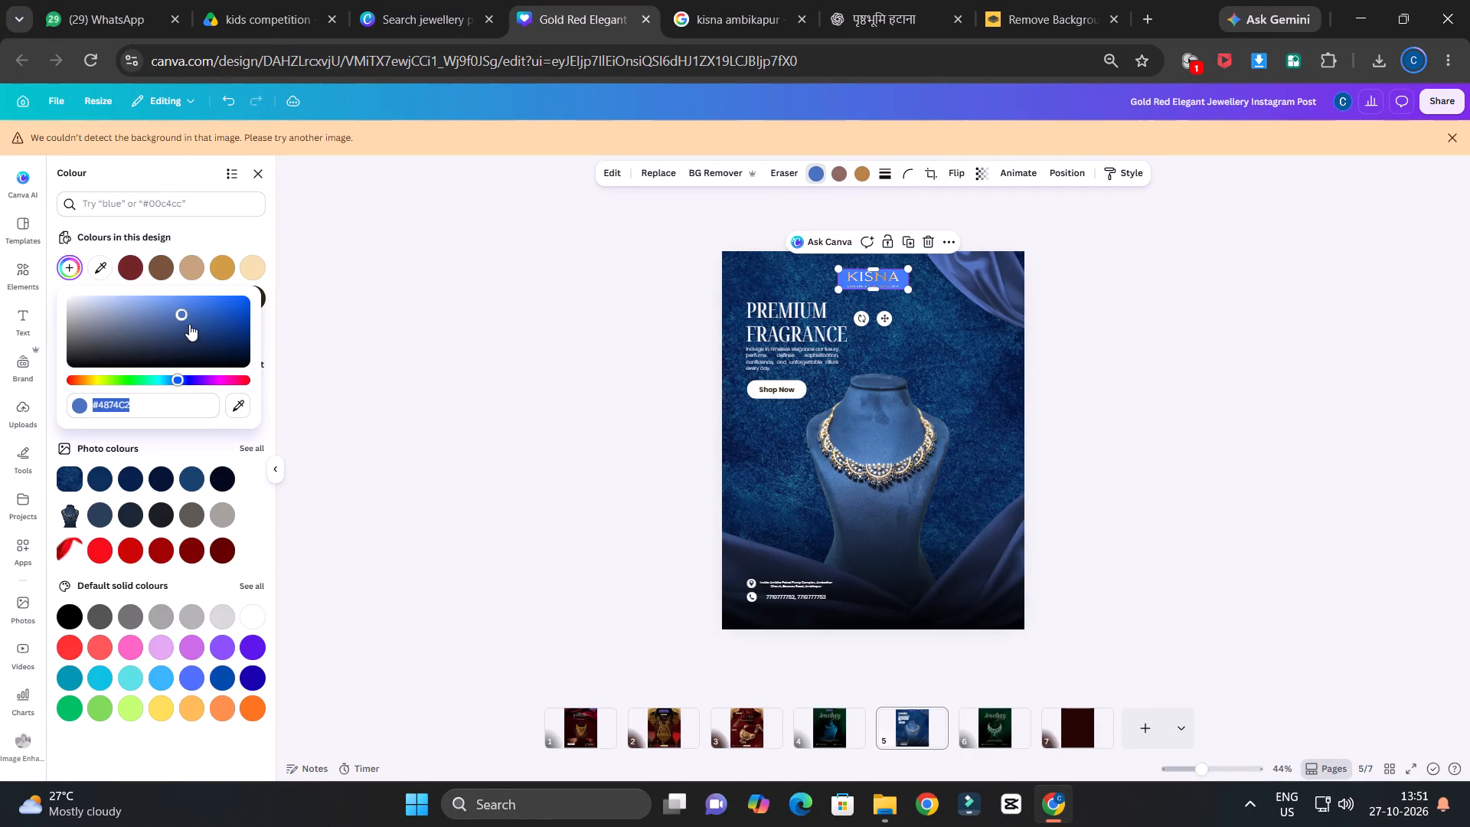
# Darken the KISNA logo's background to a deep navy blue by adjusting its custom shade and hue, and check it against the page.
pyautogui.moveTo(189, 324); pyautogui.dragTo(249, 329)
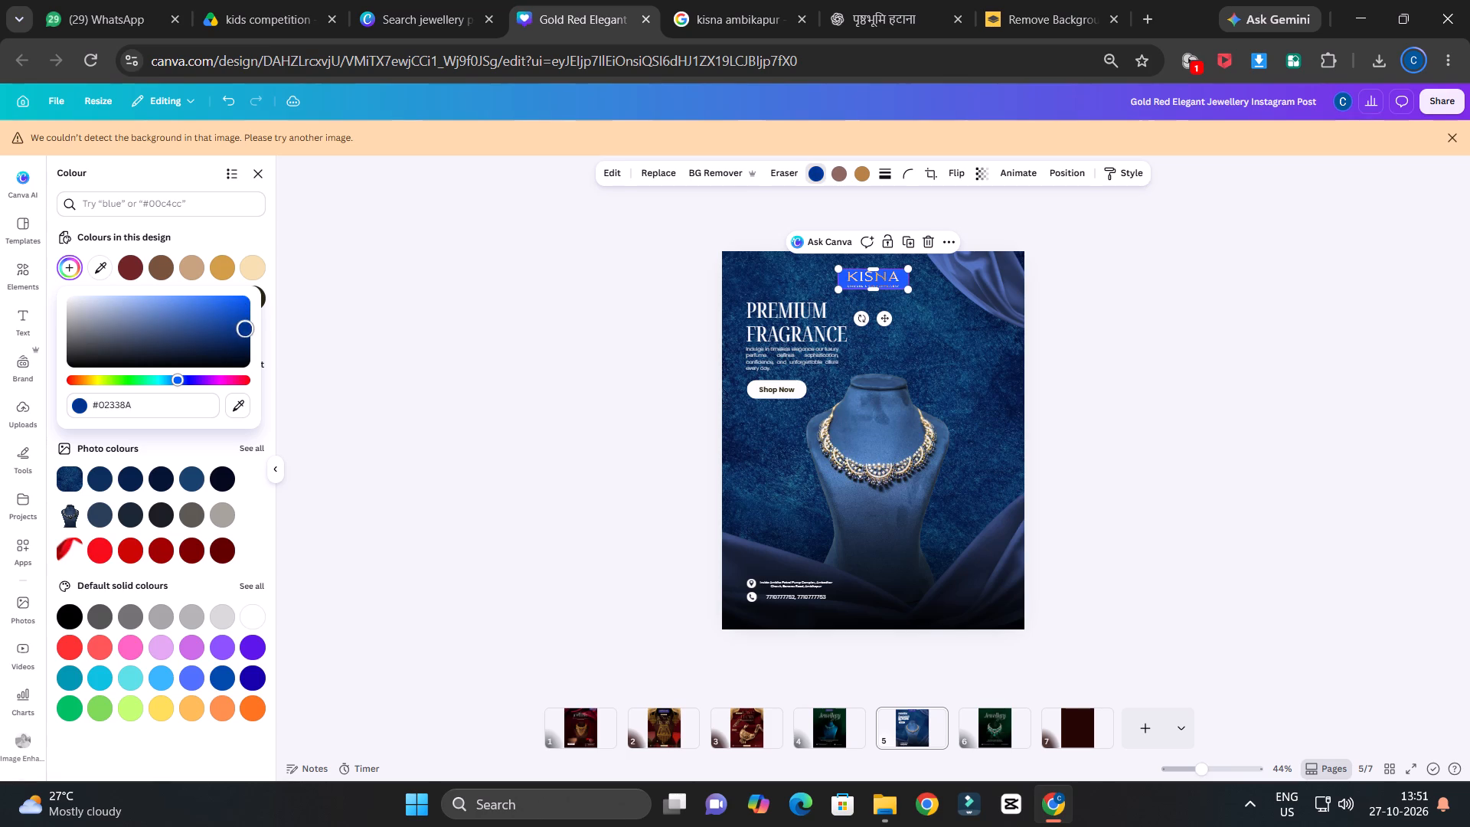
pyautogui.moveTo(249, 329); pyautogui.dragTo(253, 336)
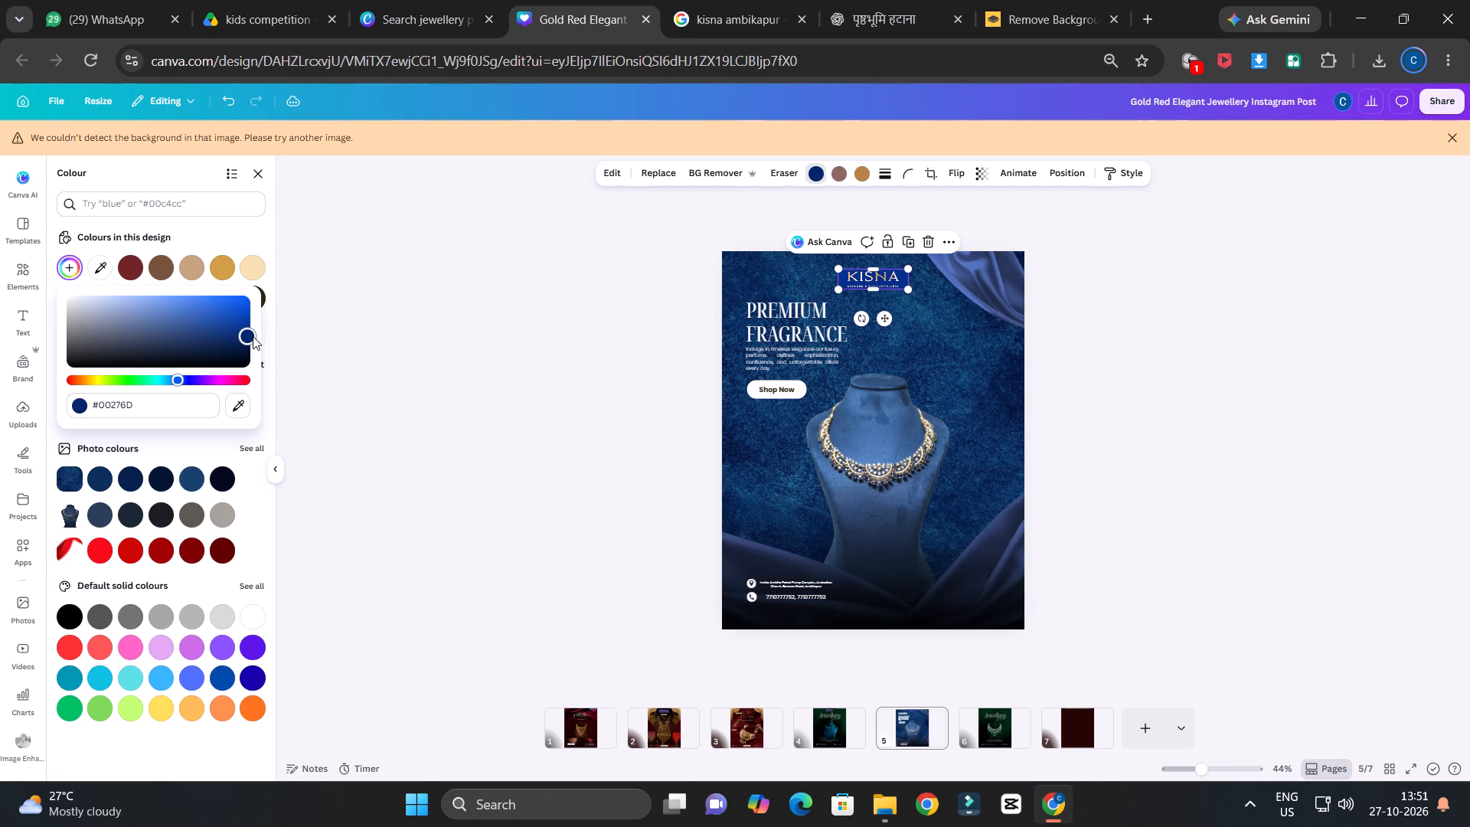
pyautogui.moveTo(253, 336); pyautogui.dragTo(250, 335)
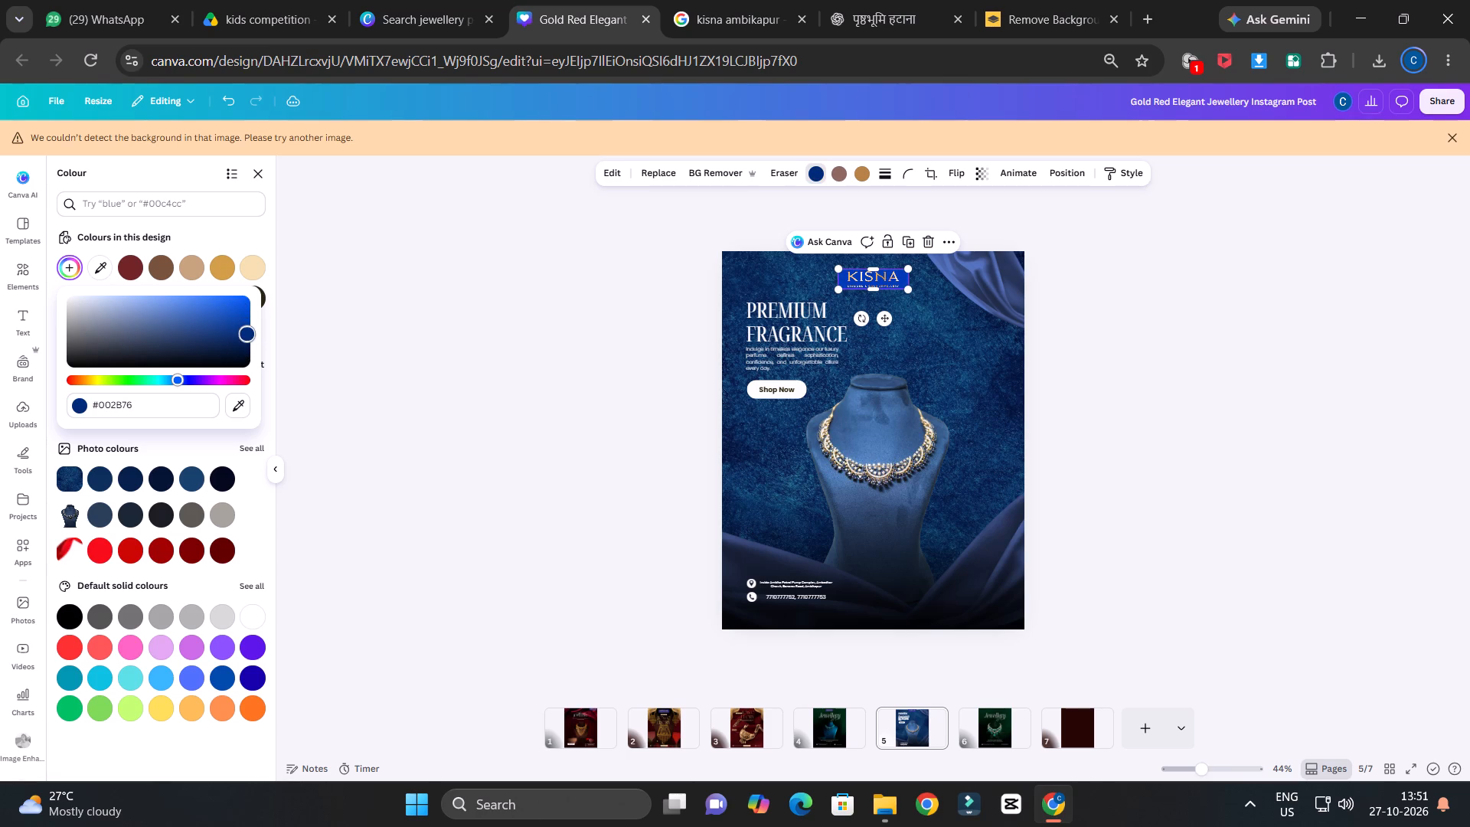
pyautogui.moveTo(250, 335); pyautogui.dragTo(286, 332)
pyautogui.moveTo(286, 332); pyautogui.dragTo(289, 332)
pyautogui.moveTo(178, 380); pyautogui.dragTo(172, 379)
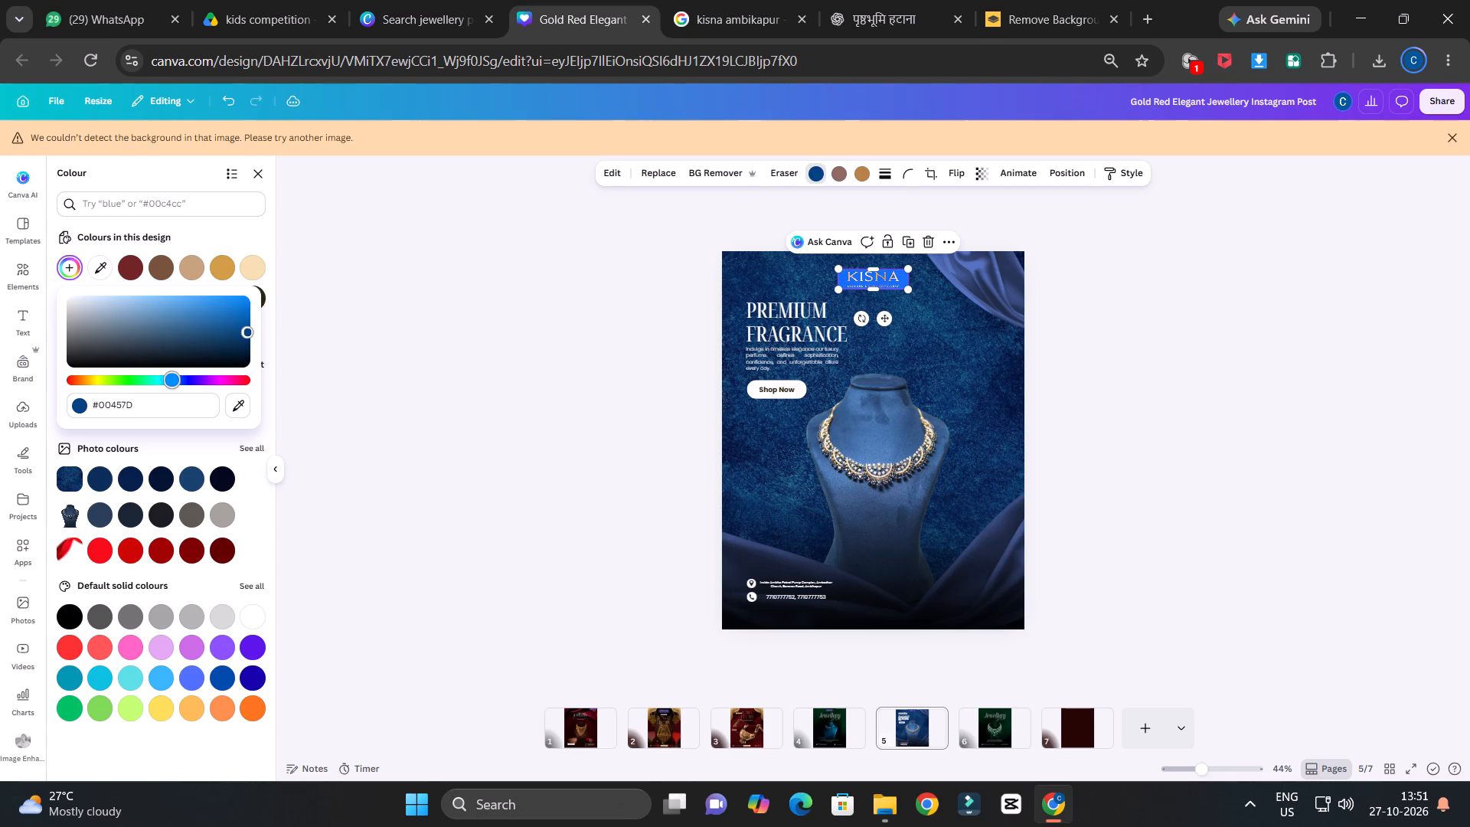
pyautogui.moveTo(172, 379); pyautogui.dragTo(192, 381)
pyautogui.click(1248, 235)
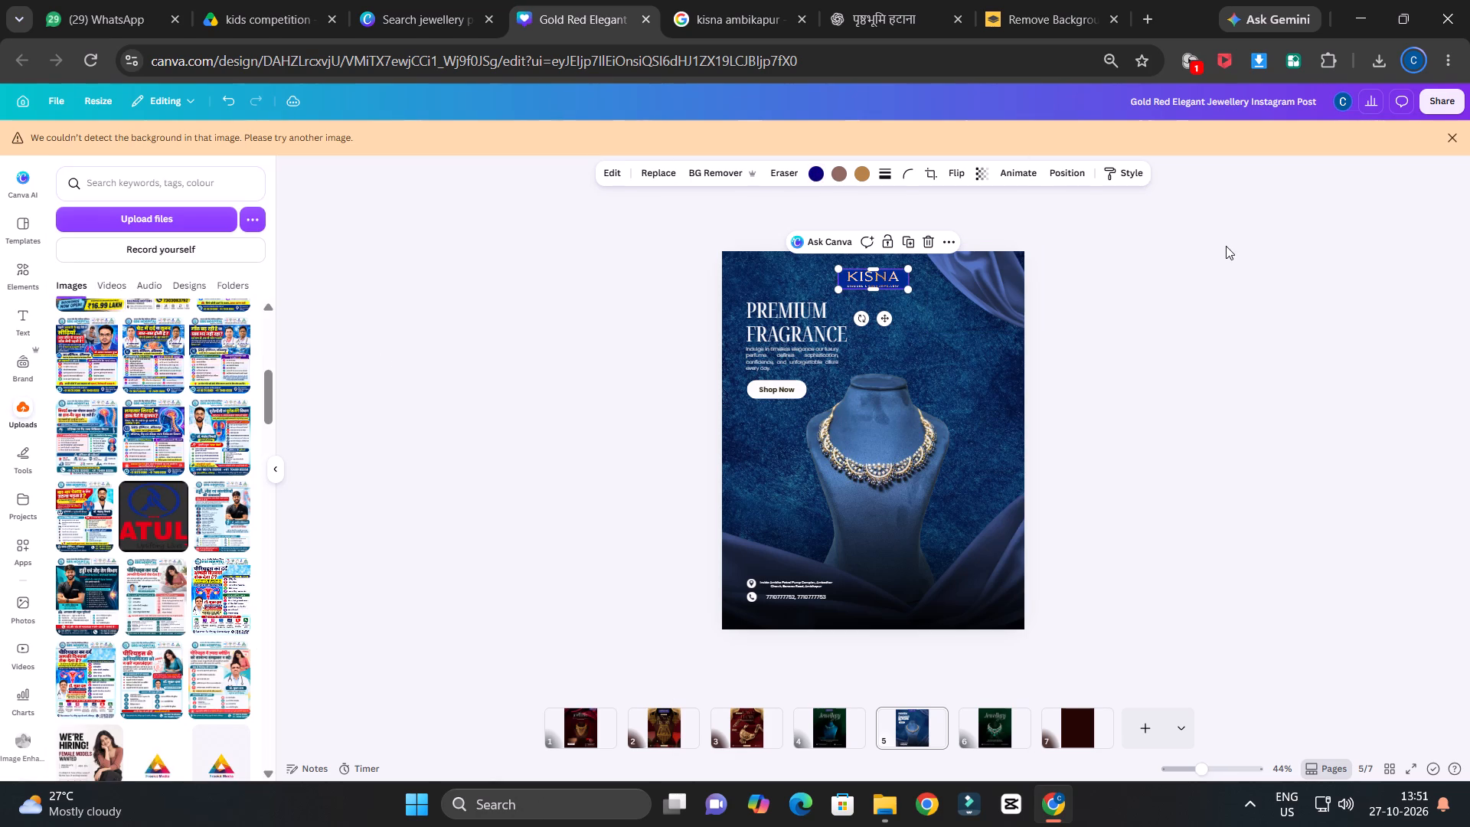
pyautogui.click(1226, 246)
pyautogui.keyDown('ctrl'); pyautogui.scroll(2, 1187, 303); pyautogui.keyUp('ctrl')
pyautogui.keyDown('ctrl'); pyautogui.scroll(-2, 1186, 301); pyautogui.keyUp('ctrl')
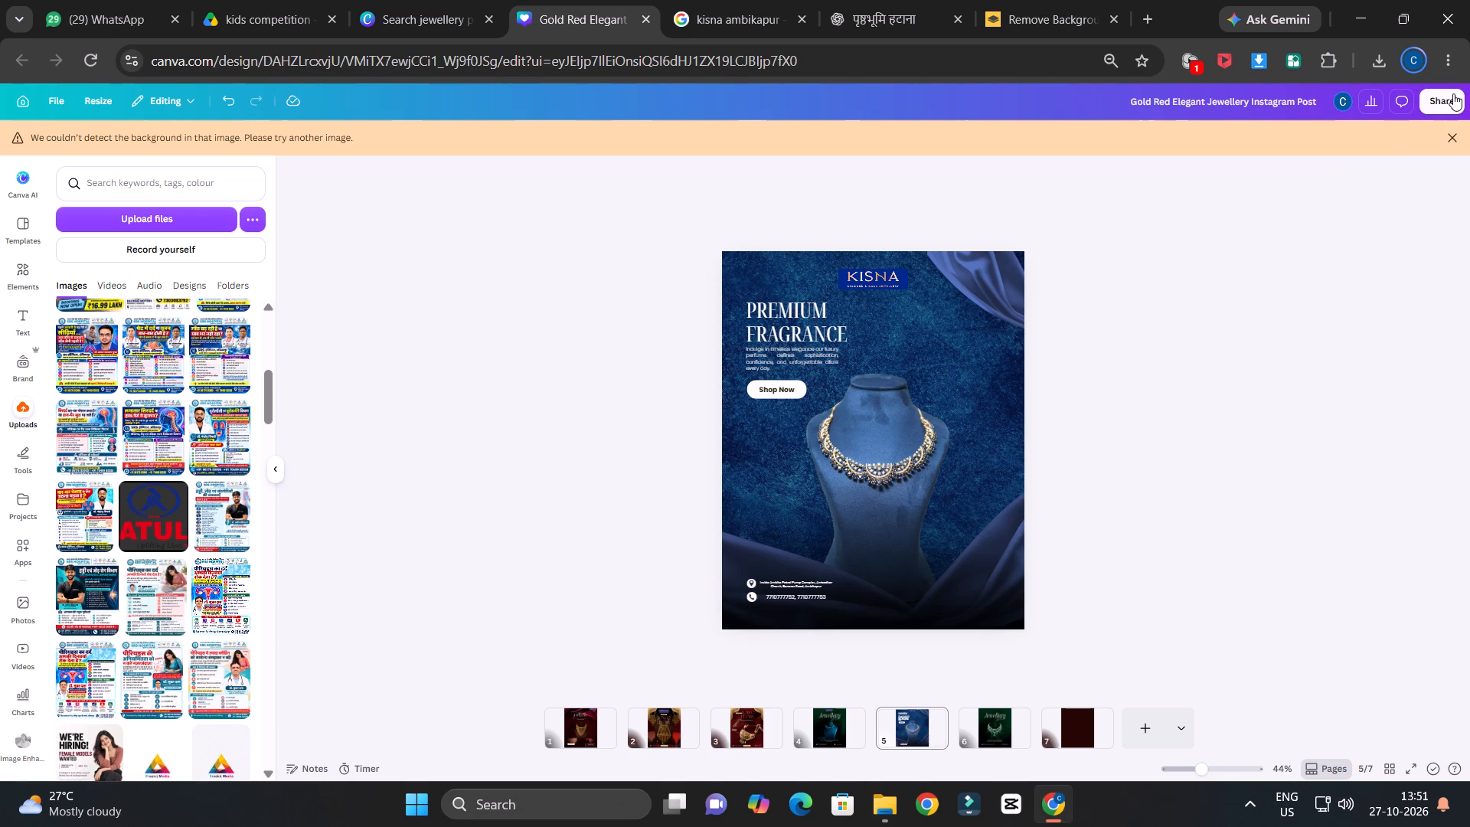
# Download only page 5, the blue necklace poster, as a high-quality PNG at size 1.
pyautogui.click(1449, 96)
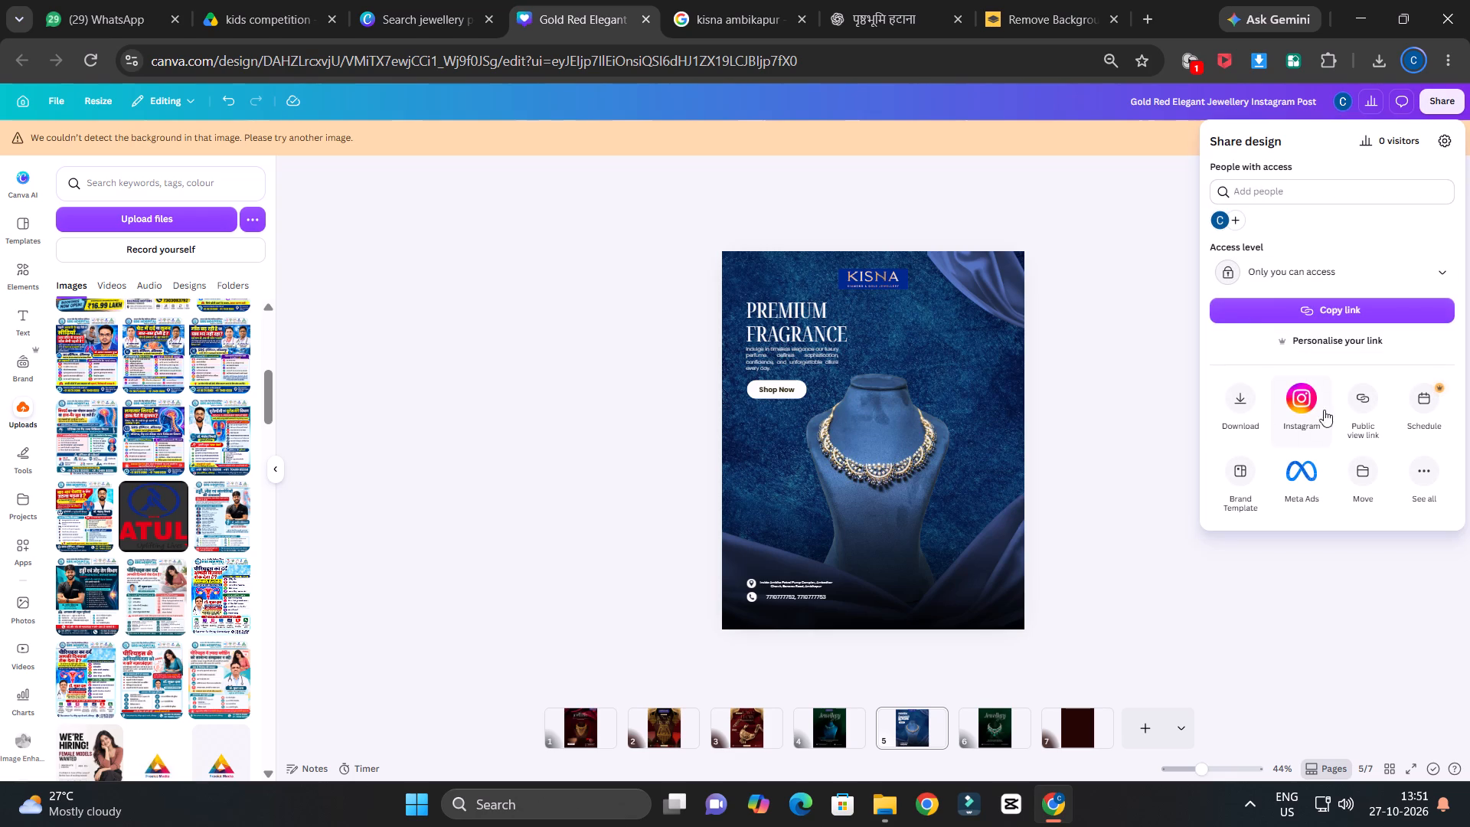
pyautogui.click(1248, 410)
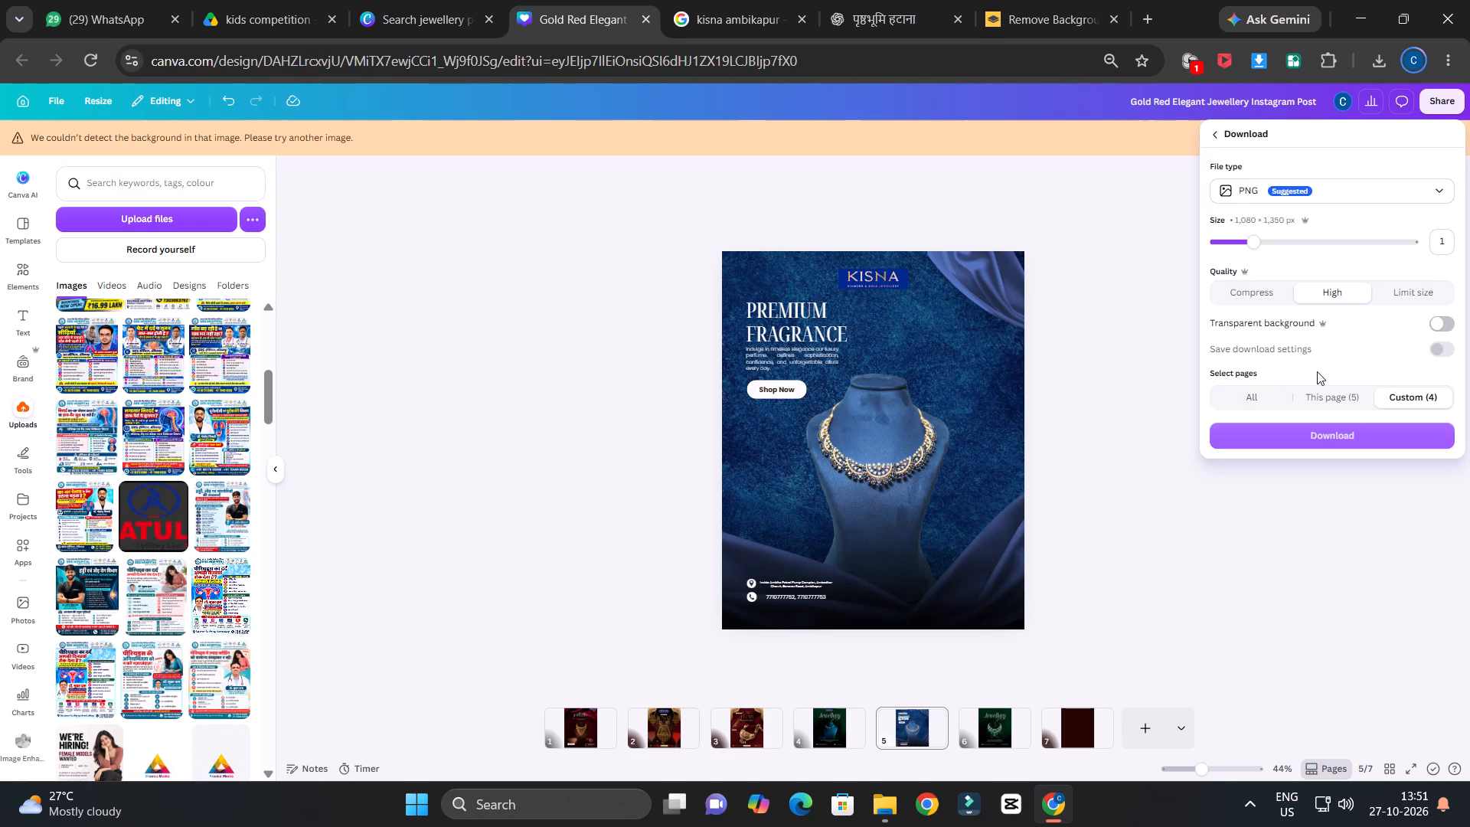
pyautogui.click(1331, 400)
pyautogui.click(1326, 436)
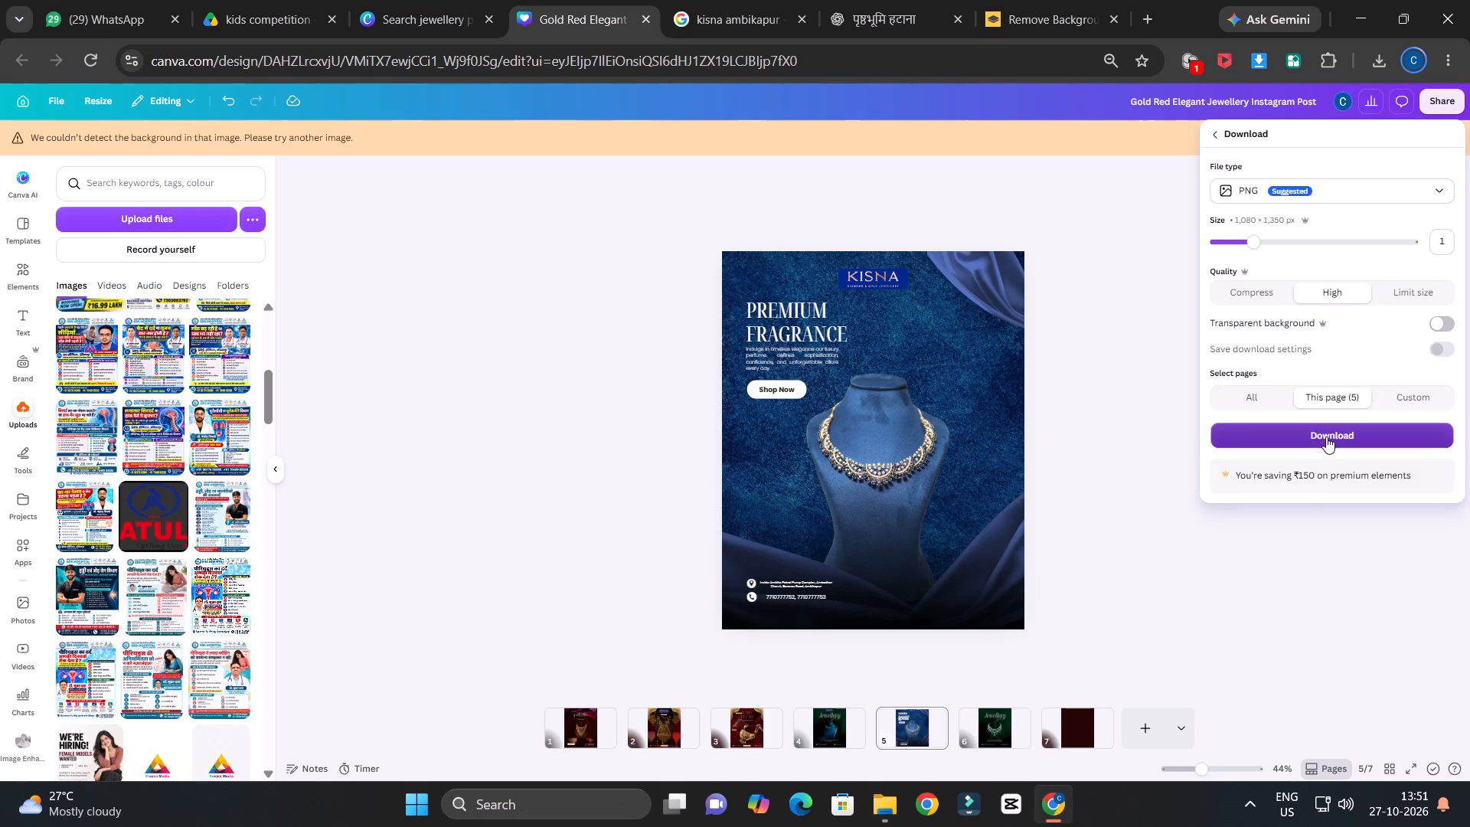